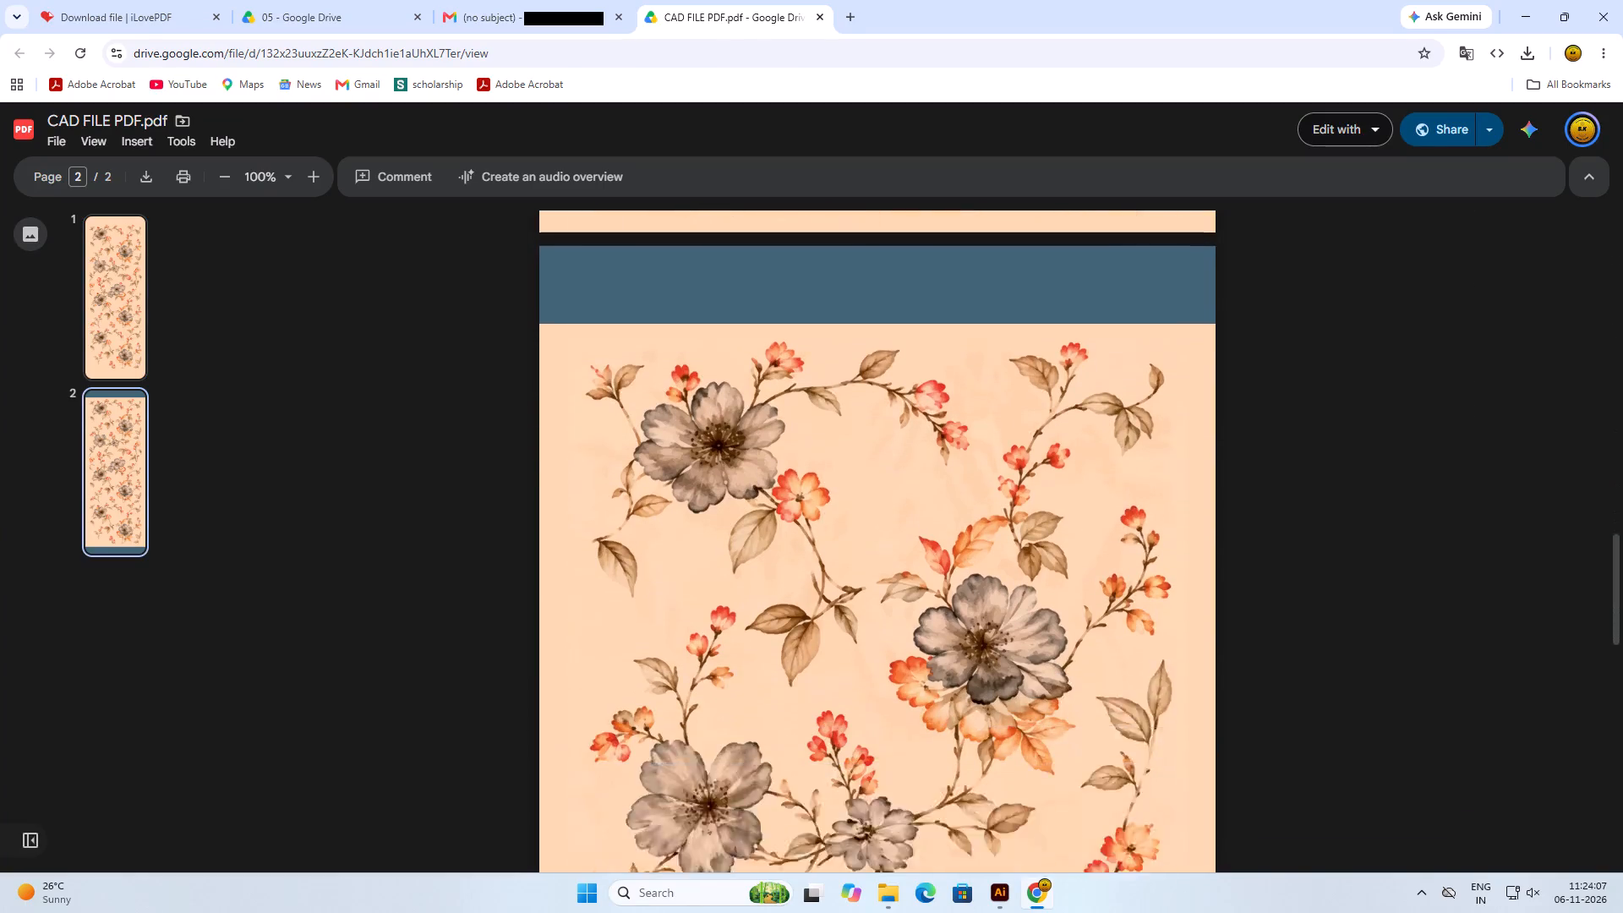
# Examine the floral pattern layout and the solid end bands on page 2 of CAD FILE PDF.pdf.
pyautogui.scroll(-18, 582, 319)
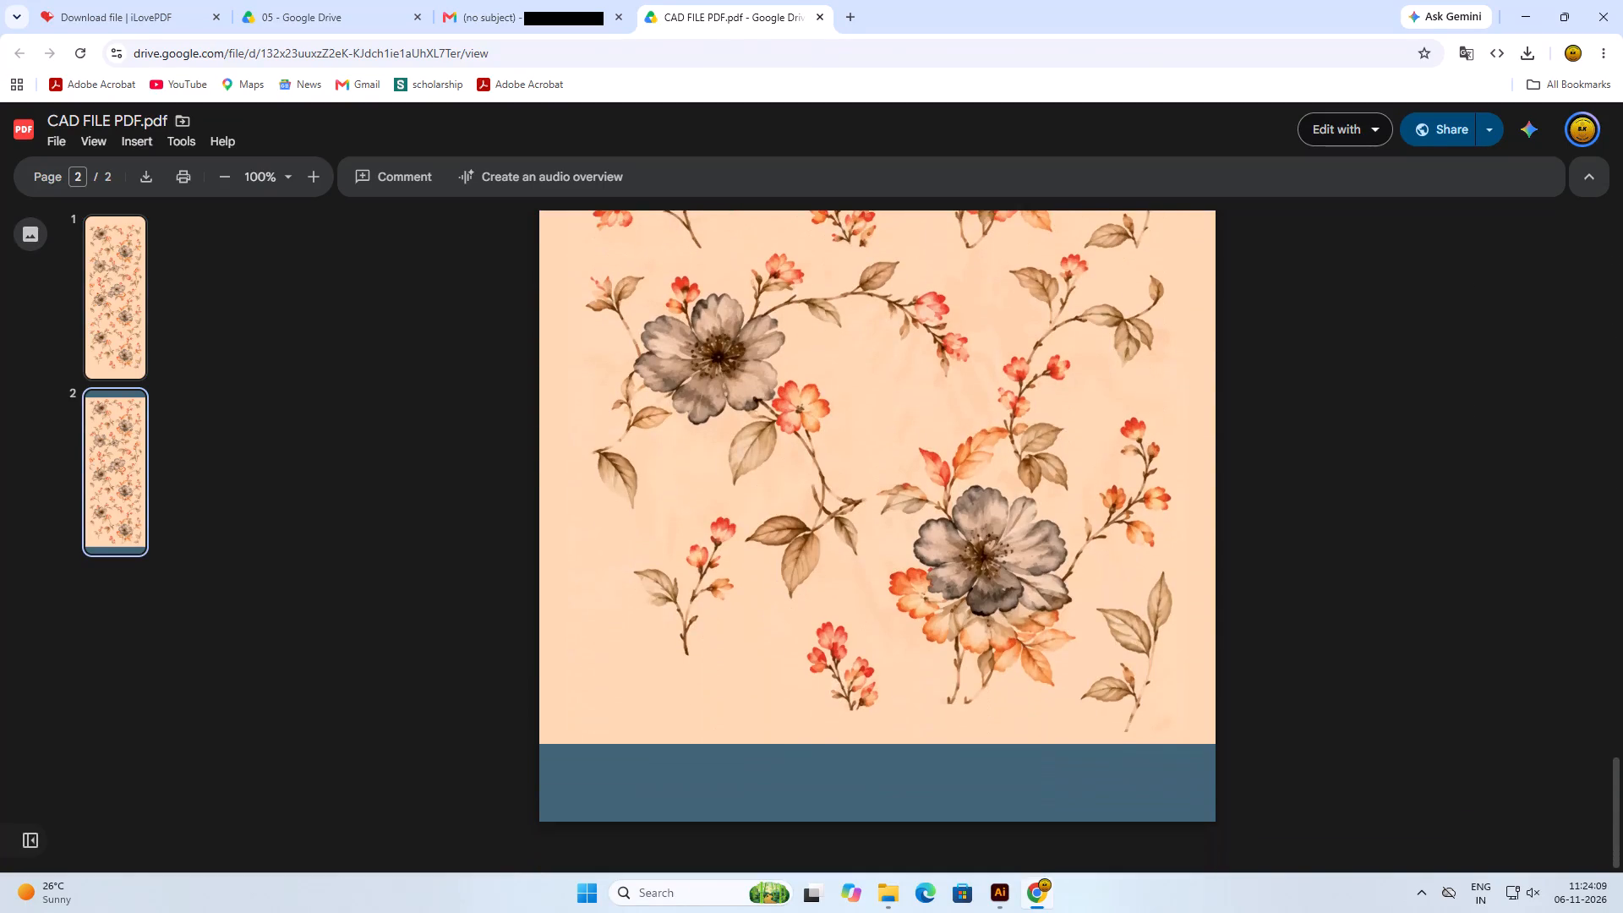
pyautogui.scroll(11, 582, 319)
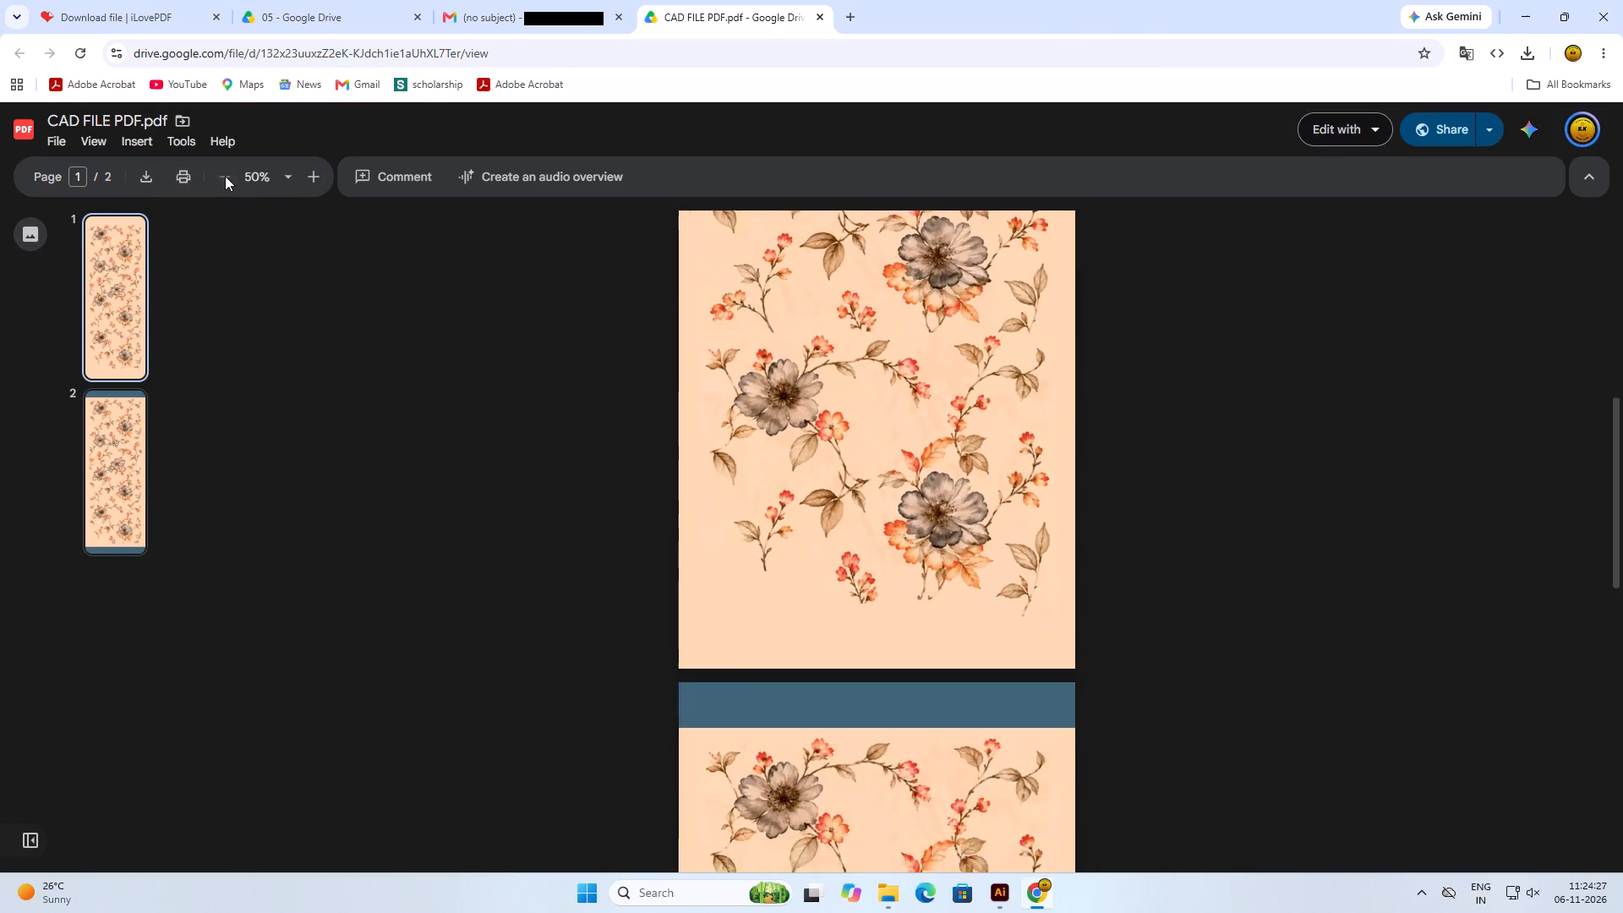
# Examine the overall floral pattern layout on page 1 of CAD FILE PDF.pdf at a reduced 50% view.
pyautogui.tripleClick(225, 176)
pyautogui.click(225, 176)
pyautogui.scroll(-8, 840, 406)
pyautogui.scroll(13, 842, 402)
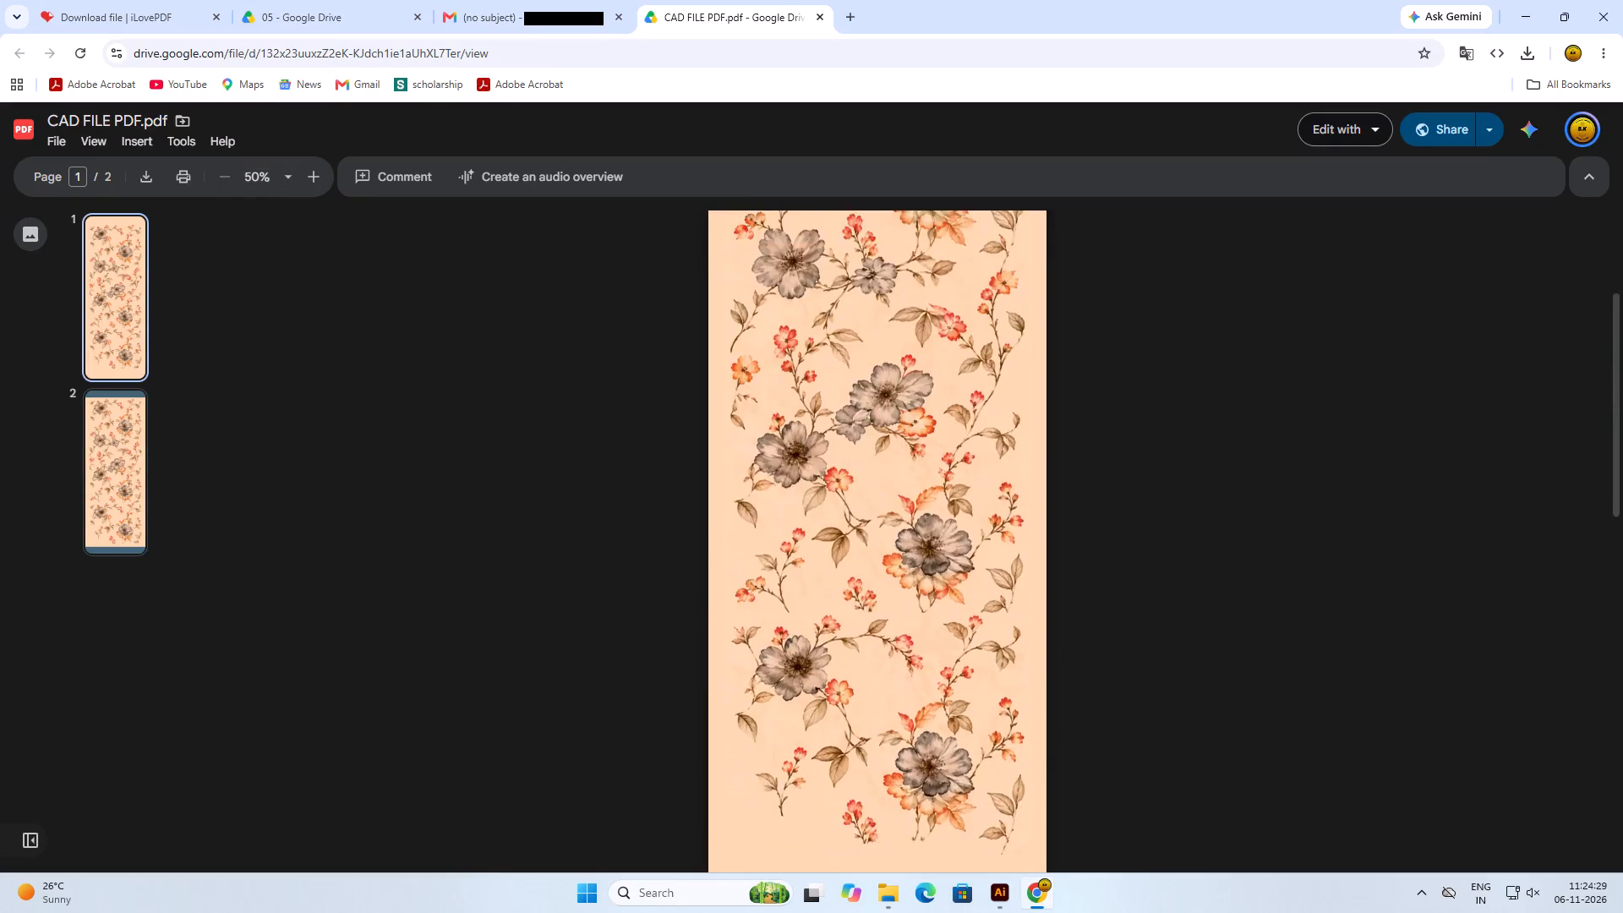
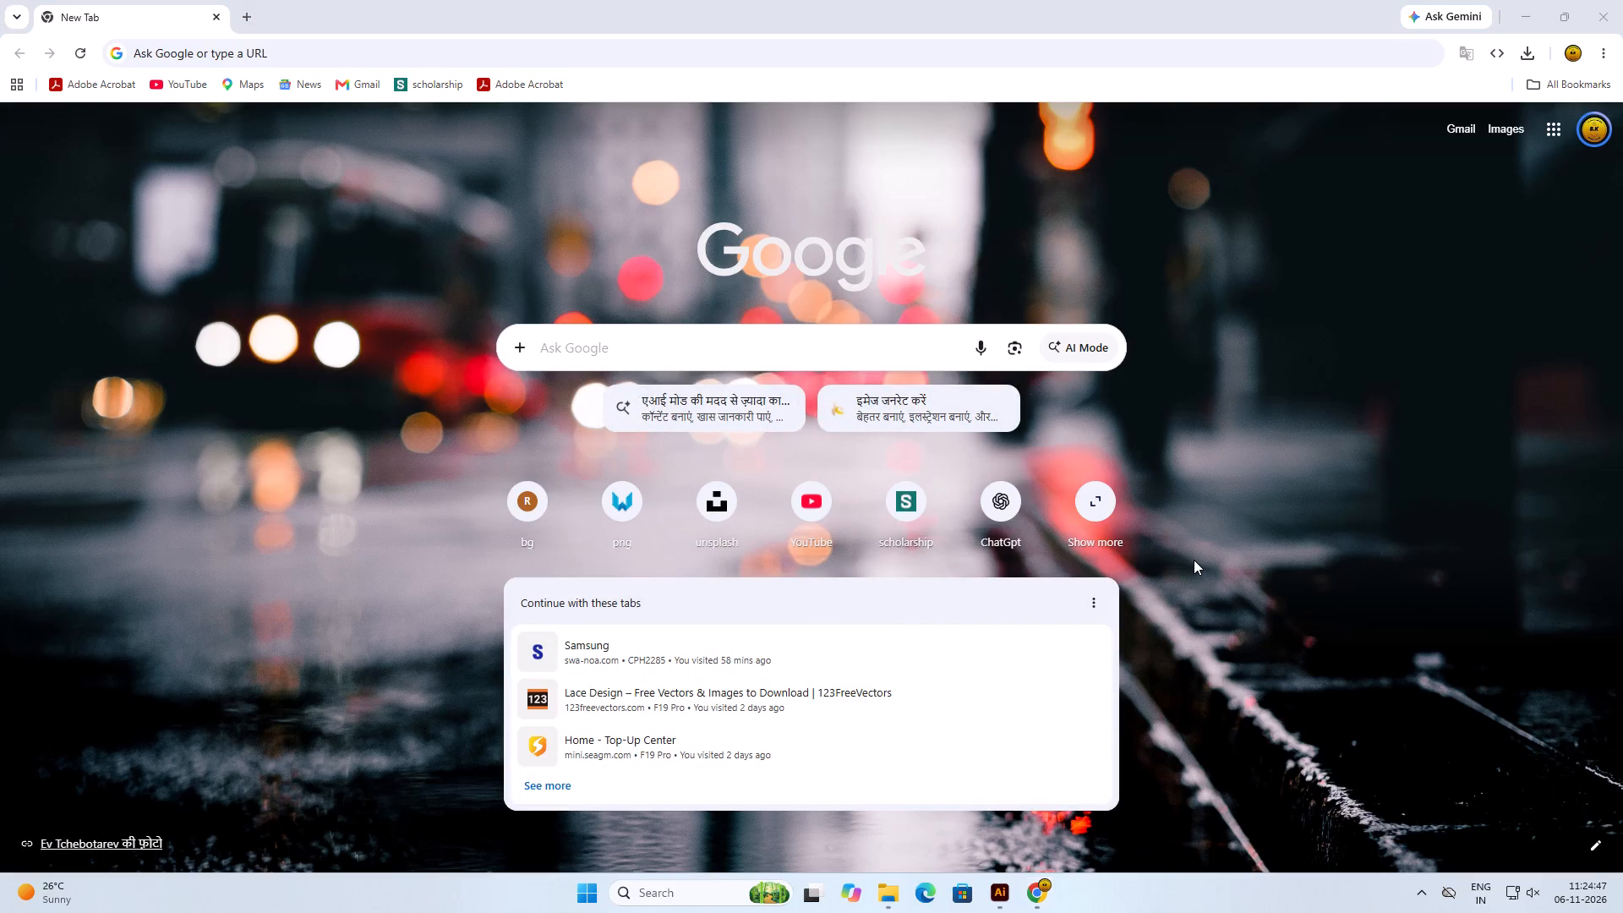
# Open Windows Network Connections (ncpa.cpl) and disable the Ethernet 2 adapter.
pyautogui.press('super+r')
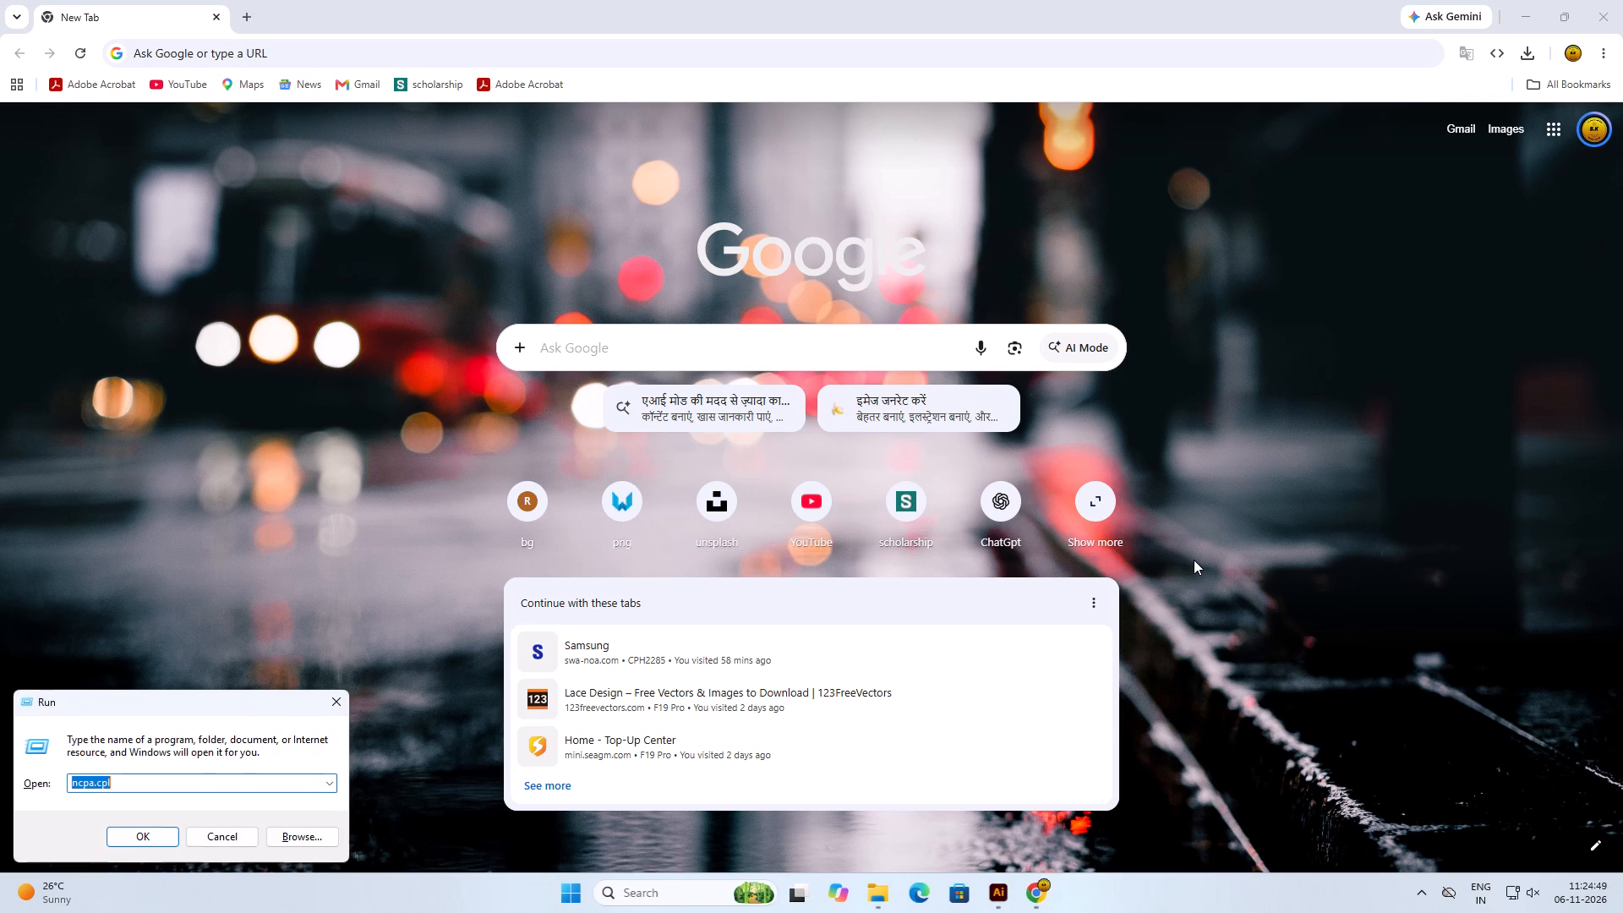
pyautogui.click(156, 829)
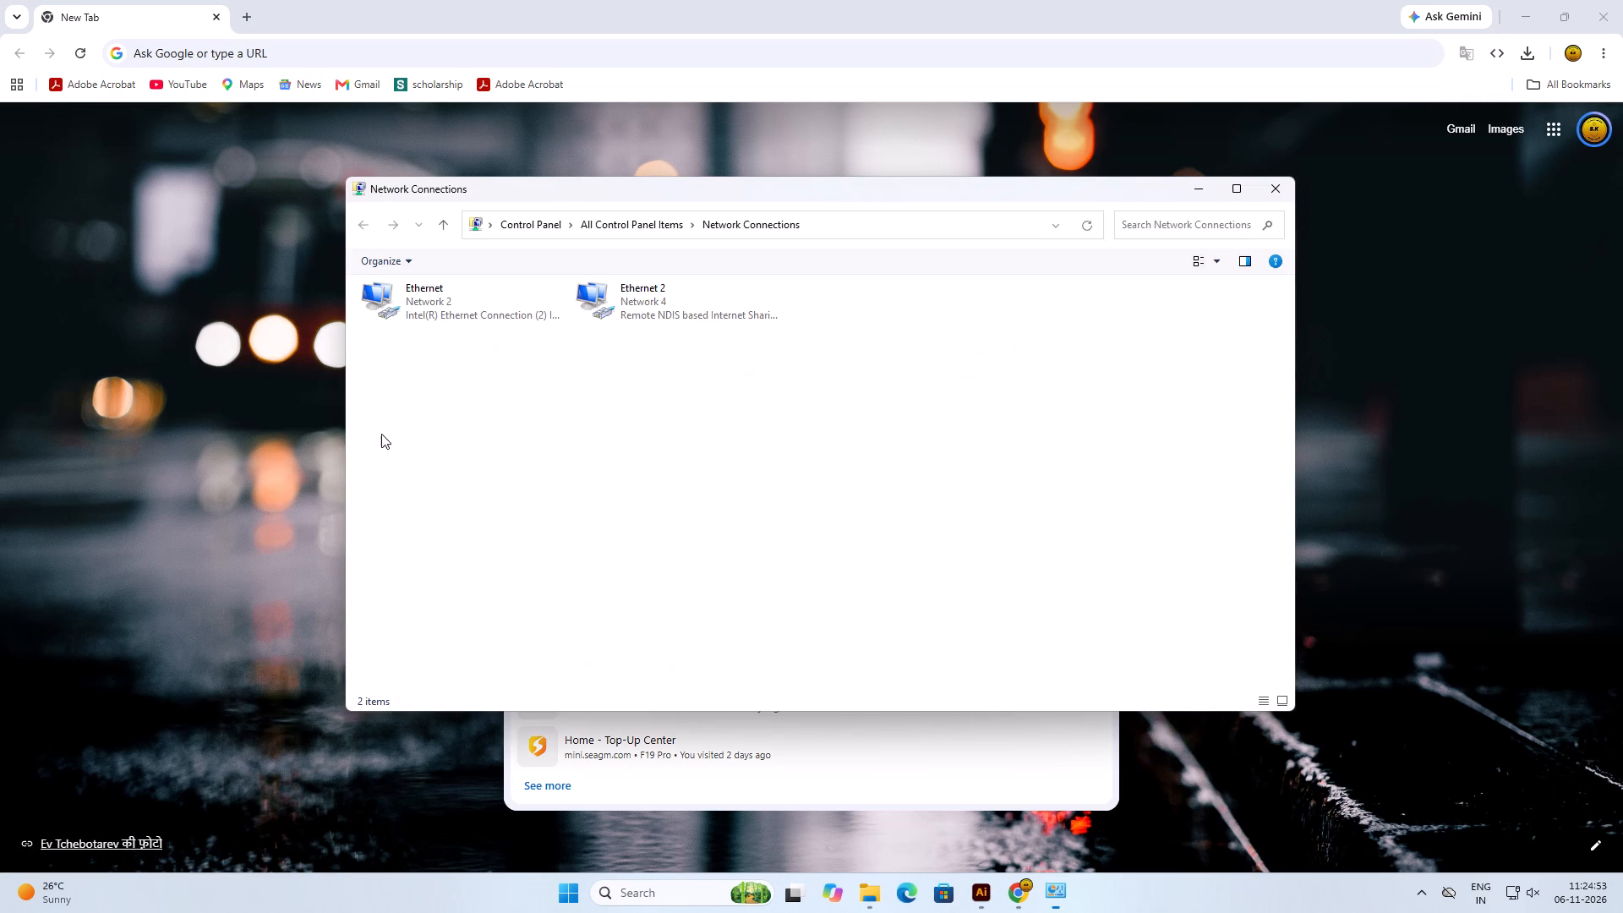
pyautogui.click(657, 308)
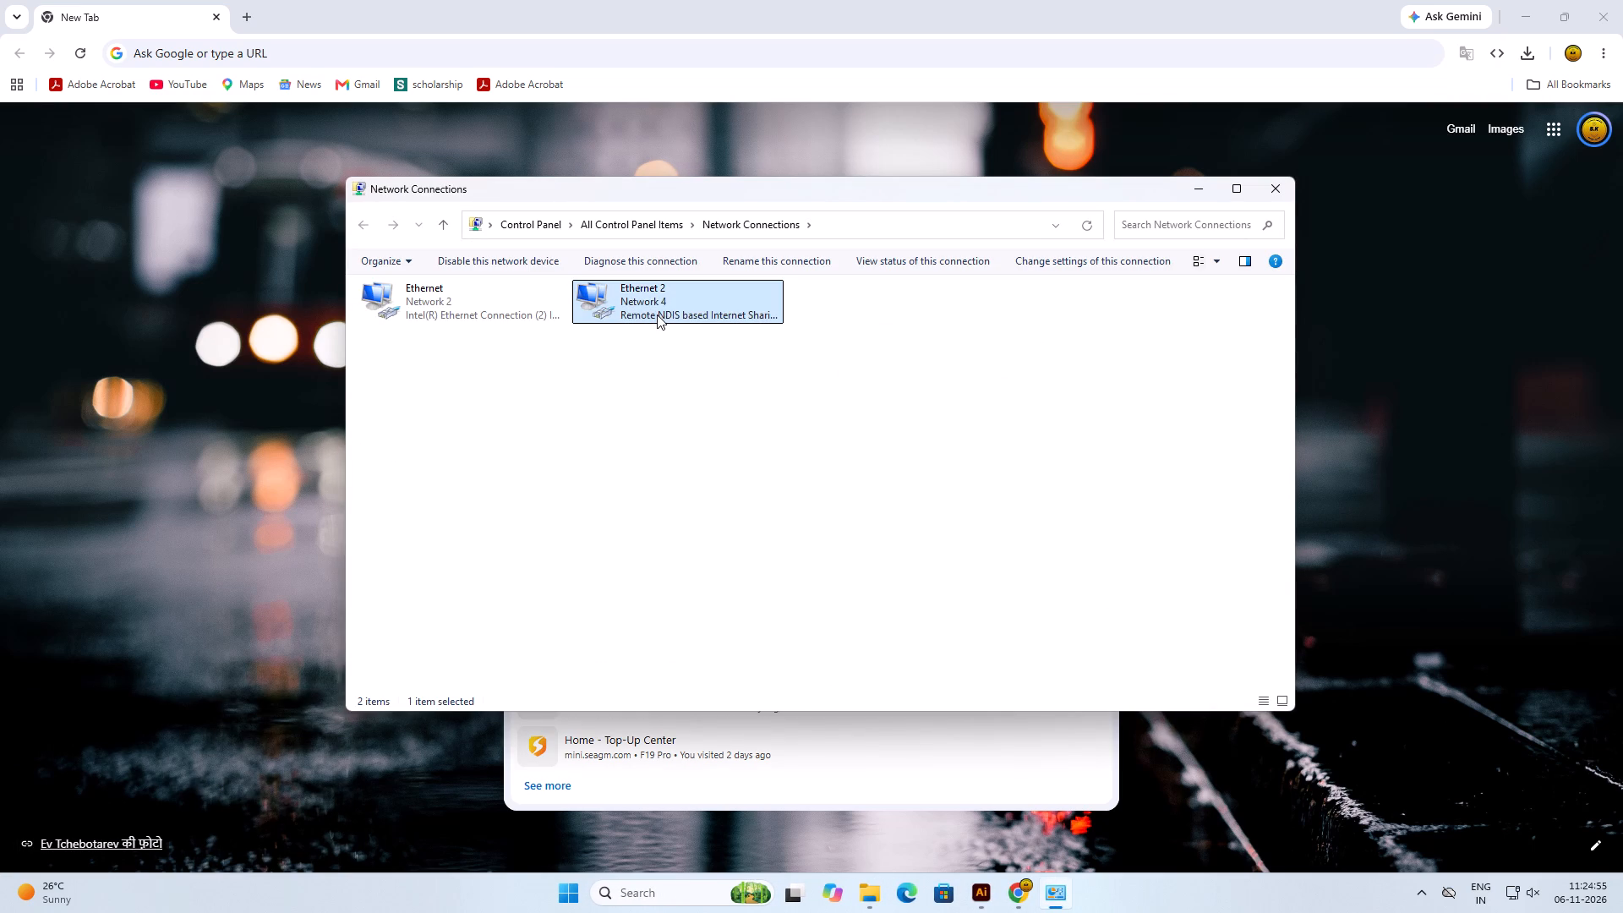
pyautogui.doubleClick(657, 314)
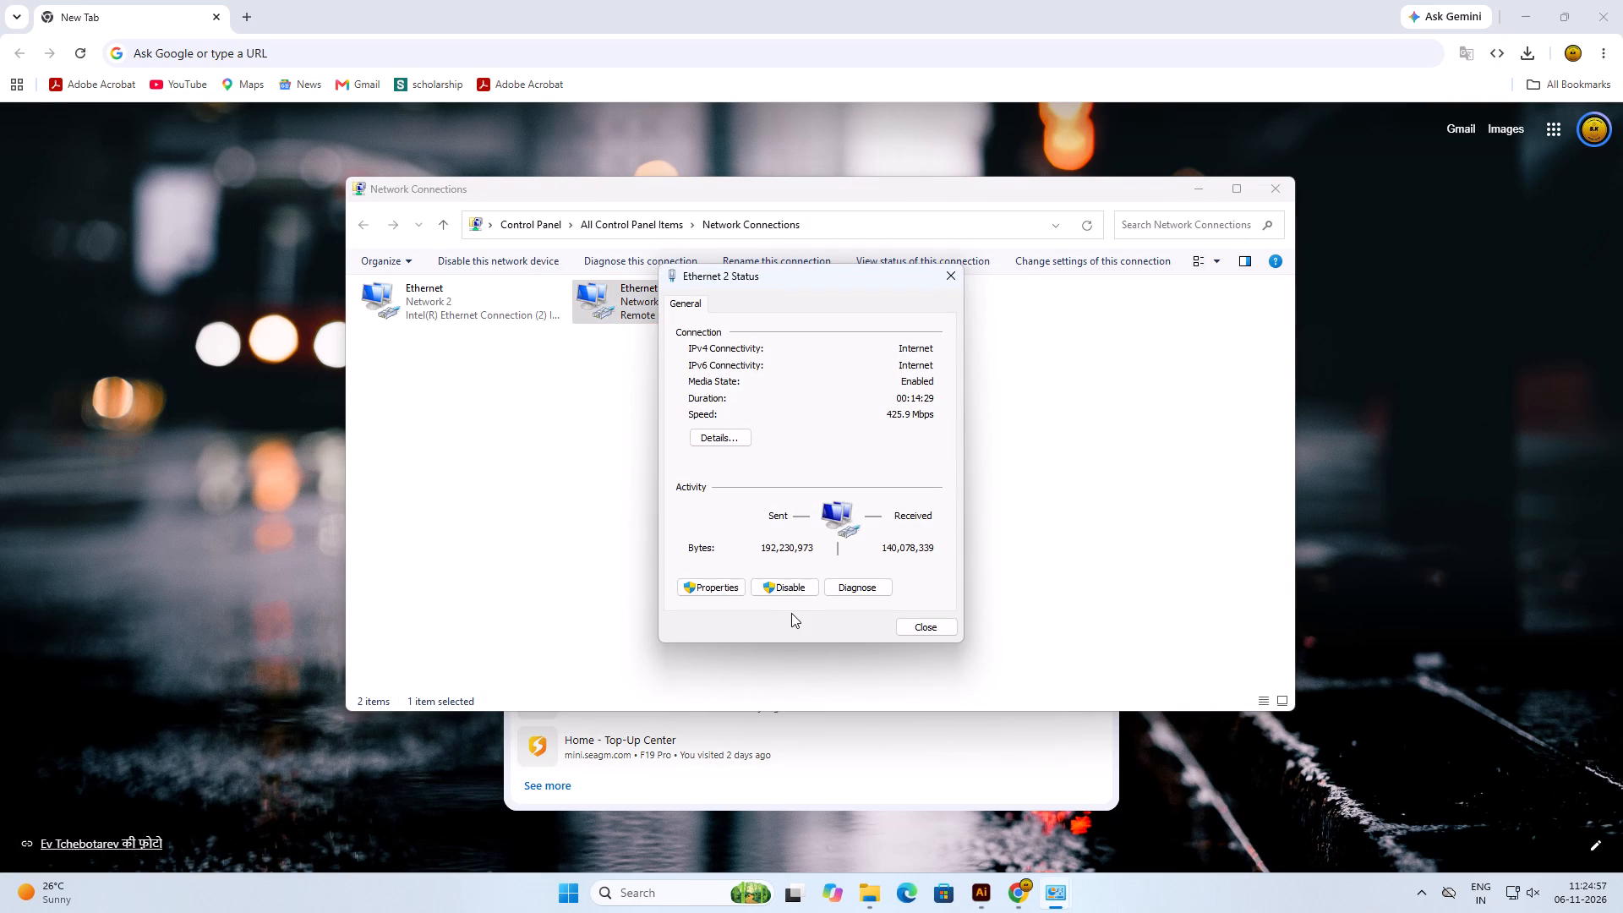
pyautogui.click(793, 593)
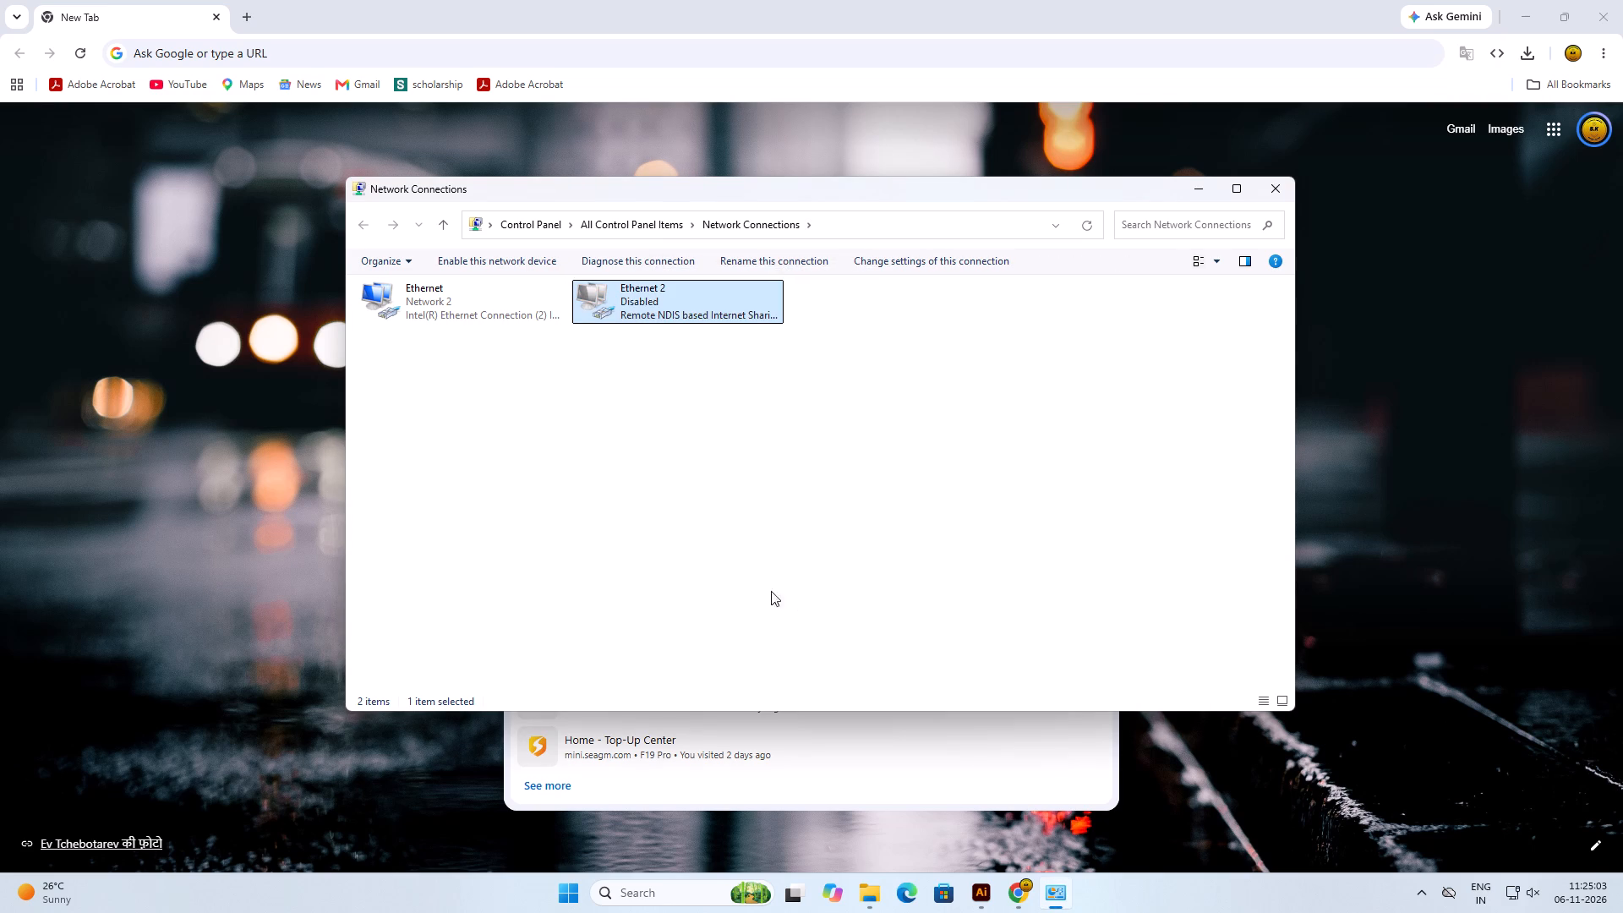
# Switch to Chrome, load a Google search for flipkart, and close its tab in favour of a new one.
pyautogui.click(253, 32)
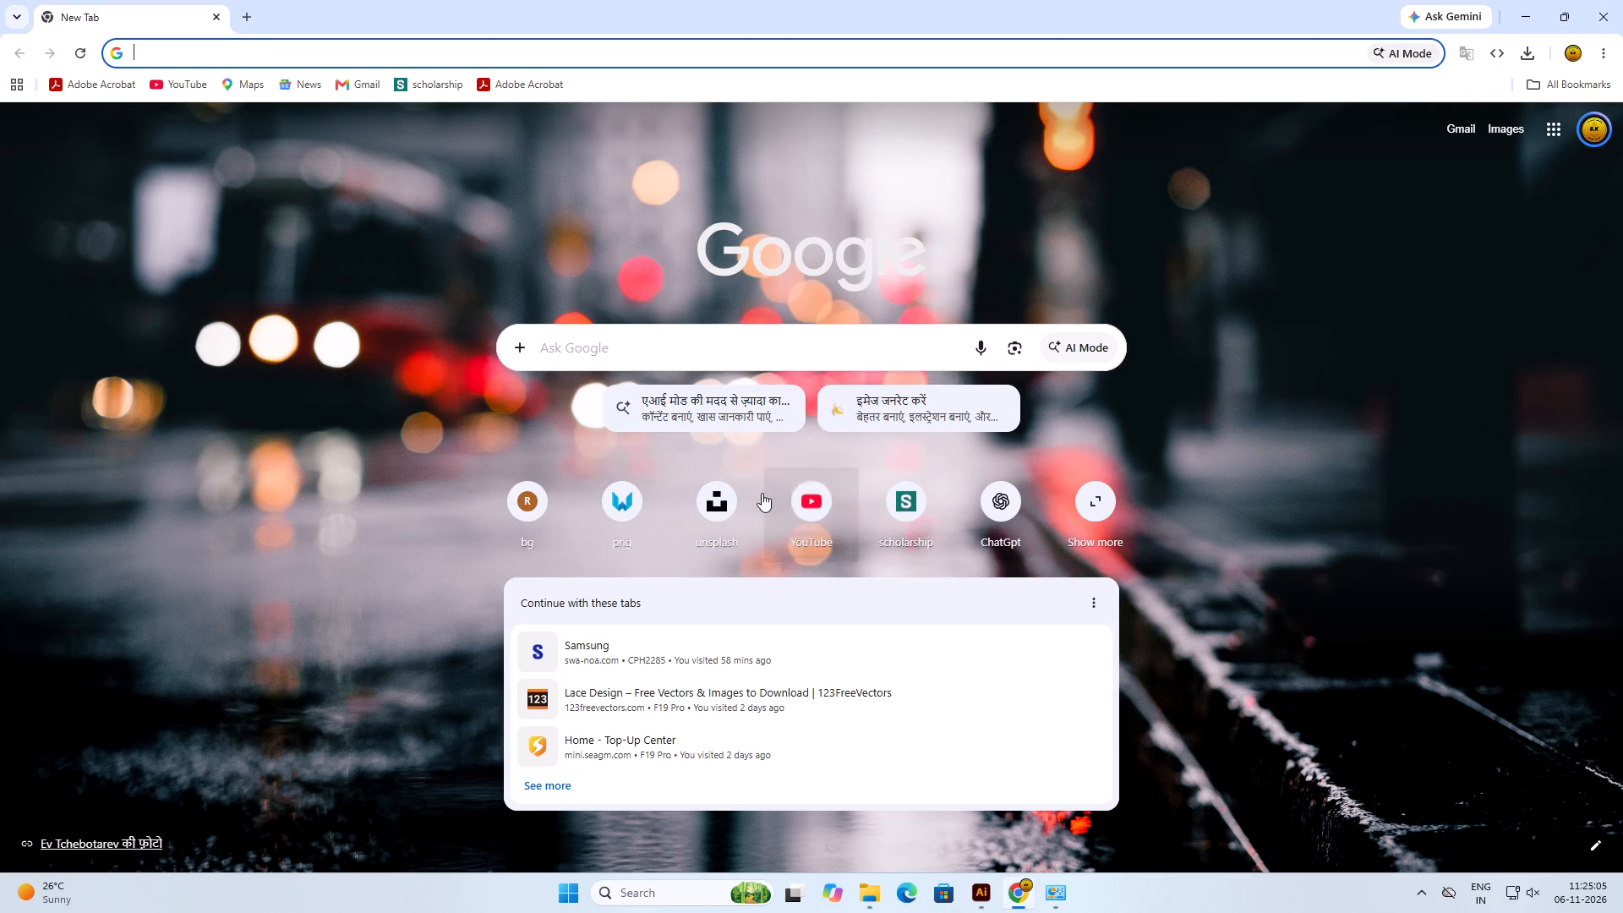
pyautogui.click(680, 353)
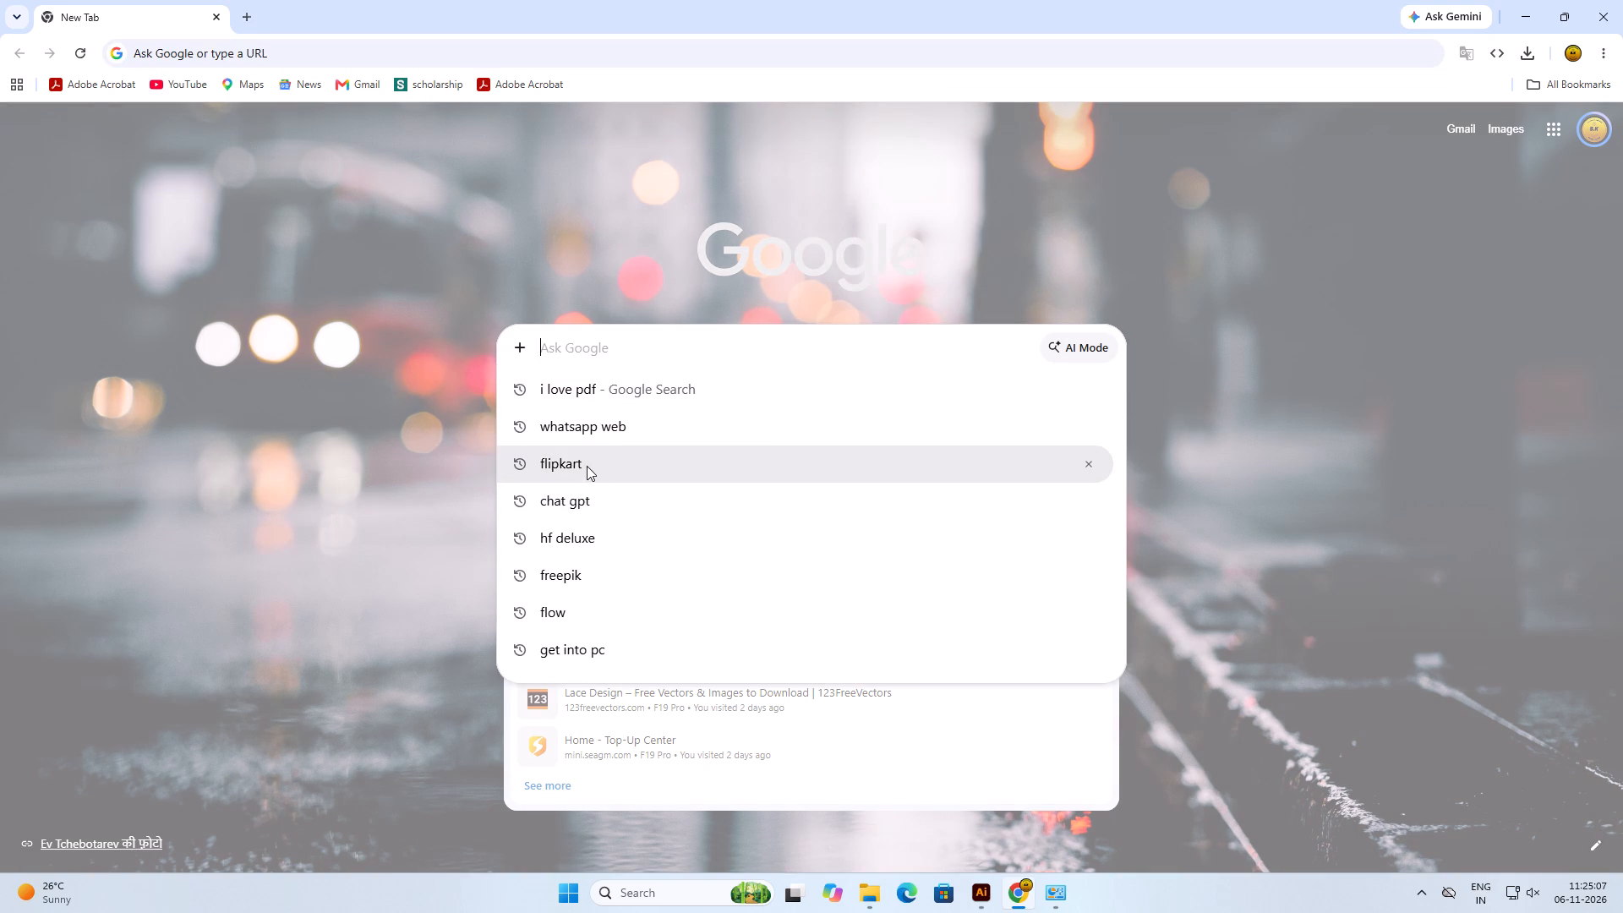
pyautogui.click(587, 466)
pyautogui.click(237, 14)
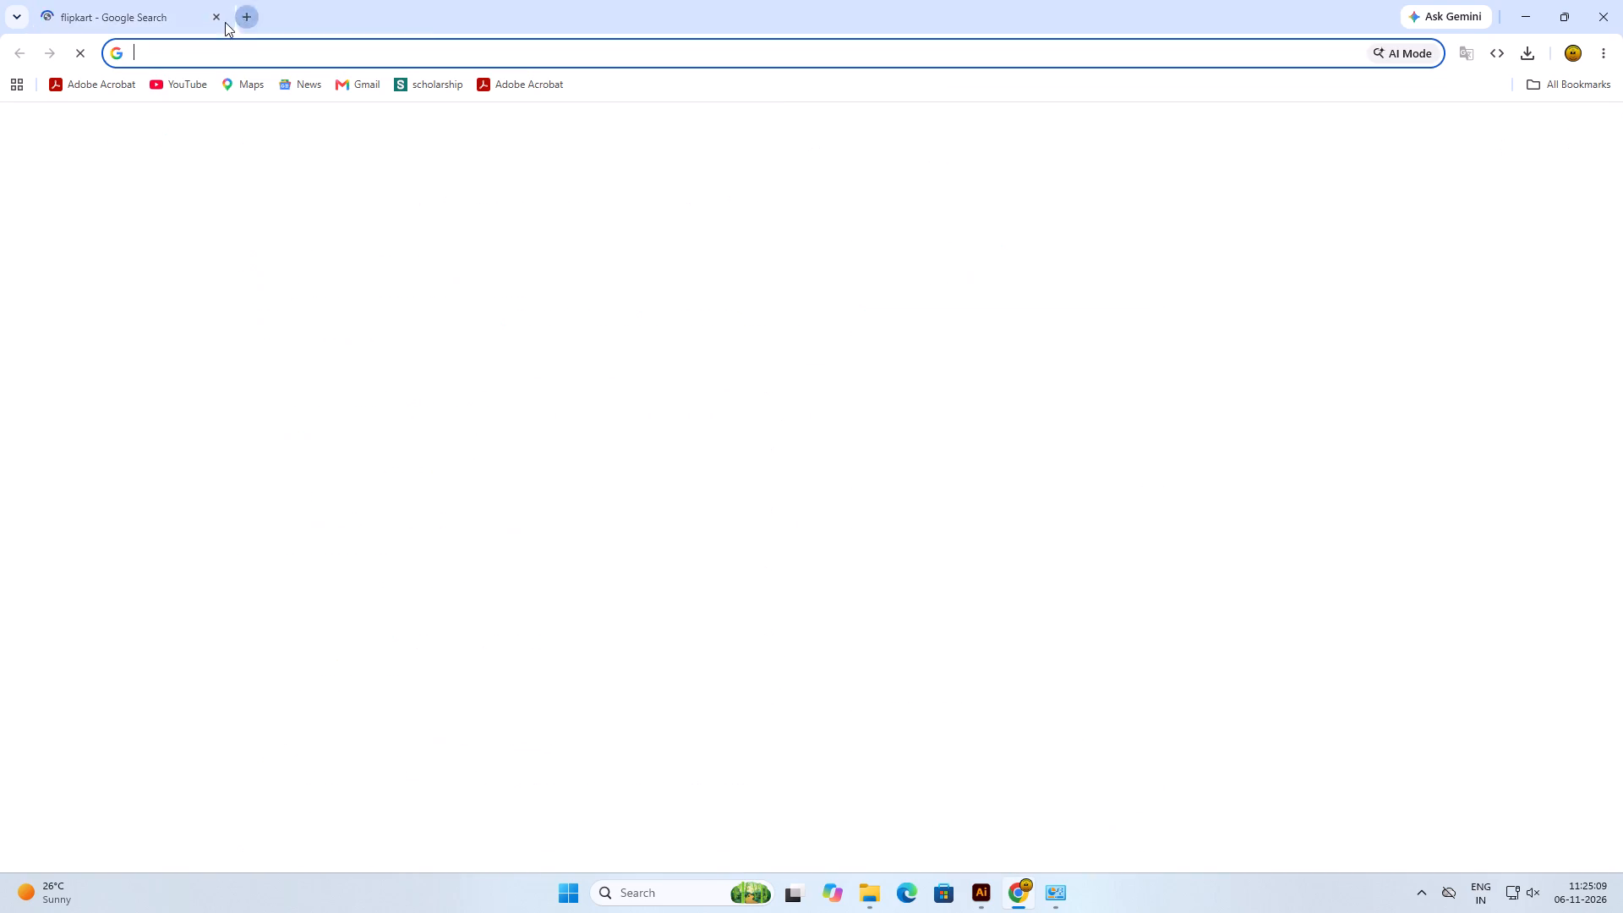
pyautogui.click(218, 19)
# Run an internet speed test on fast.com and close the browser tab.
pyautogui.click(292, 47)
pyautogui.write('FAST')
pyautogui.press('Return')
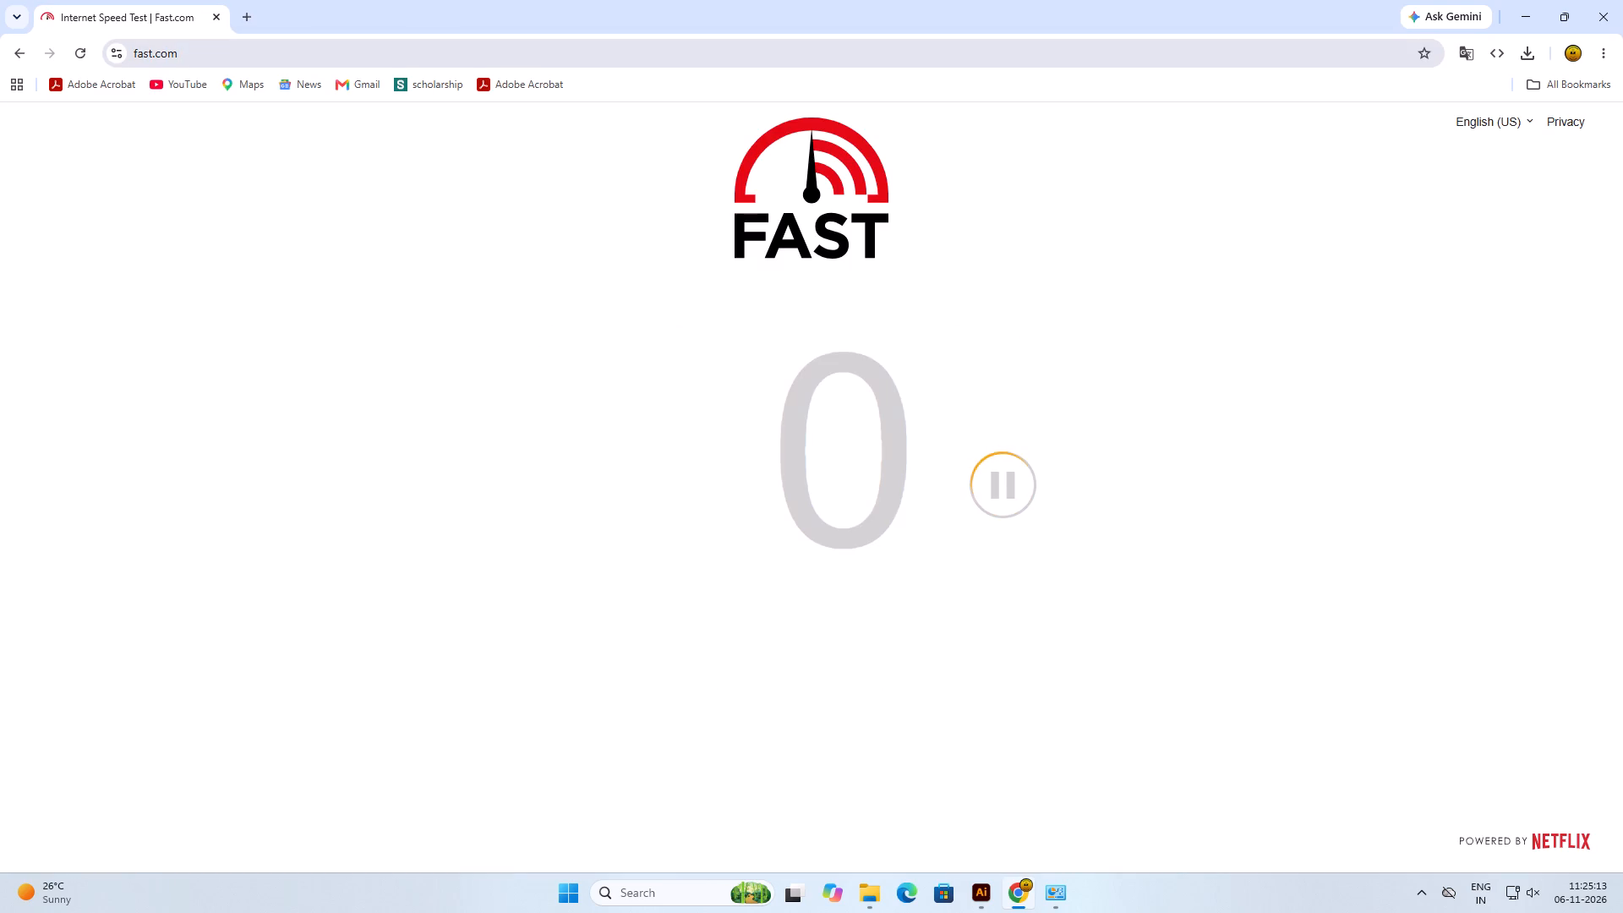
pyautogui.scroll(2, 298, 48)
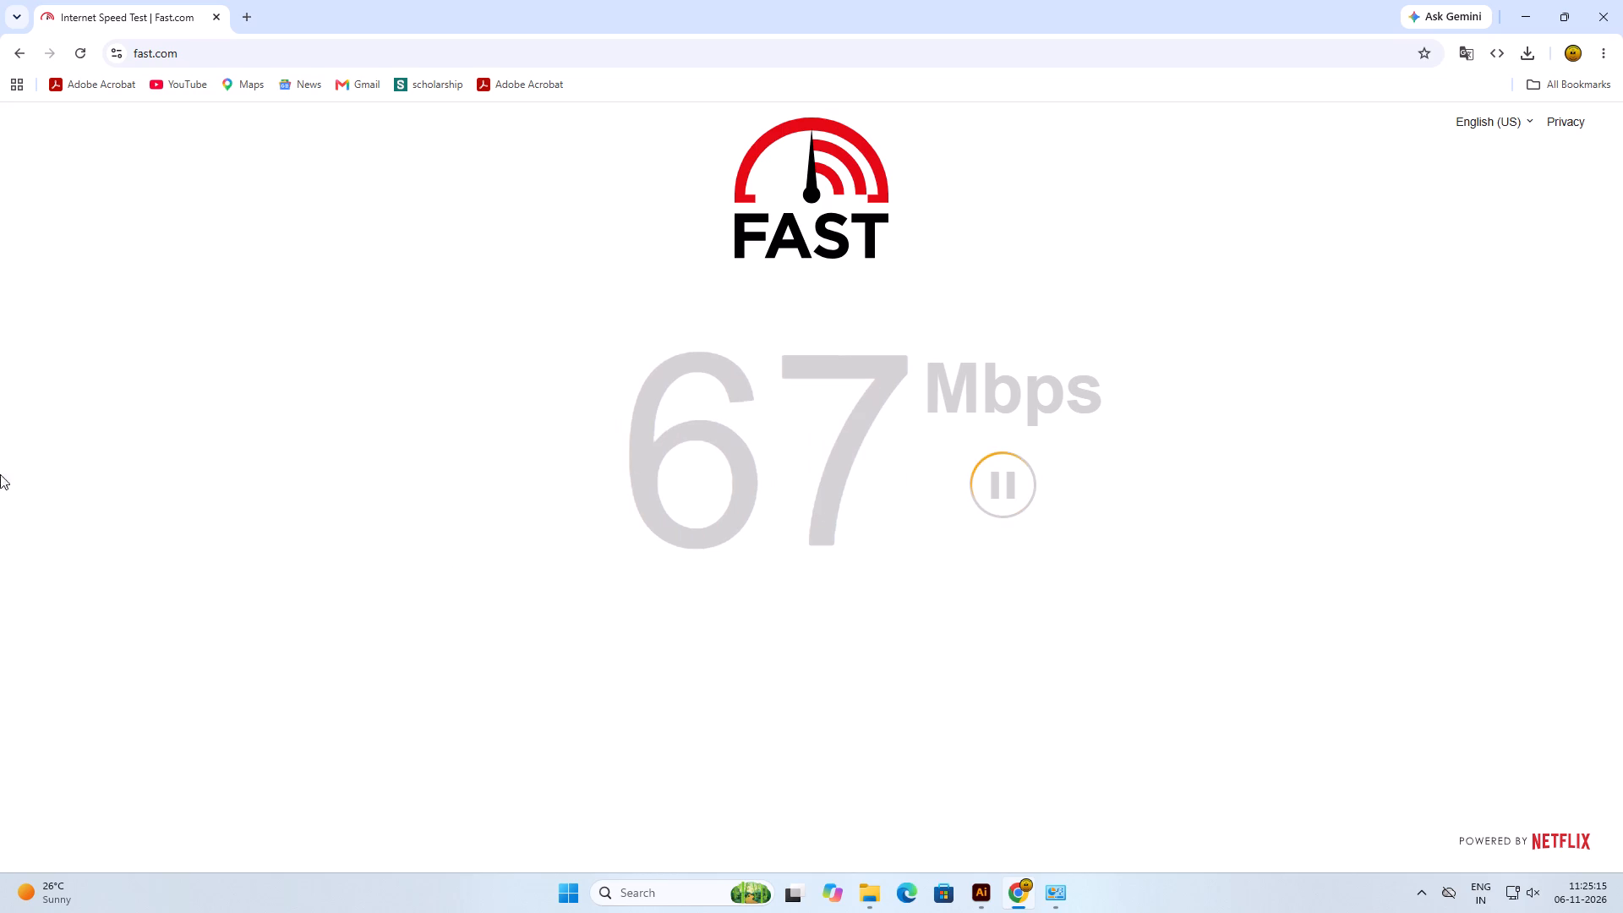
pyautogui.click(210, 17)
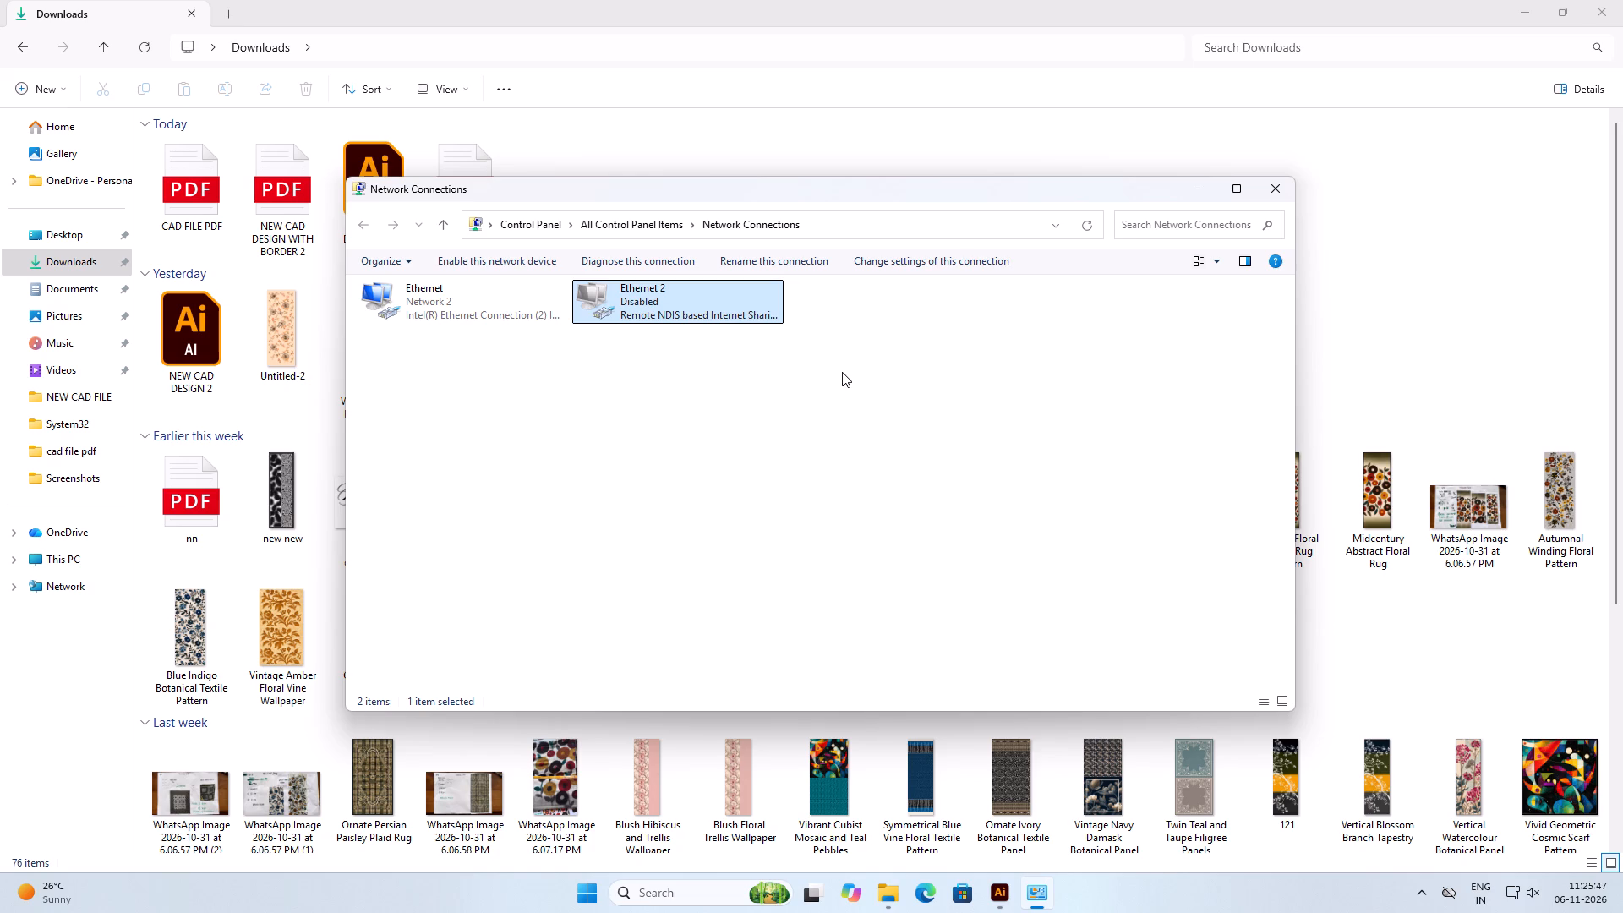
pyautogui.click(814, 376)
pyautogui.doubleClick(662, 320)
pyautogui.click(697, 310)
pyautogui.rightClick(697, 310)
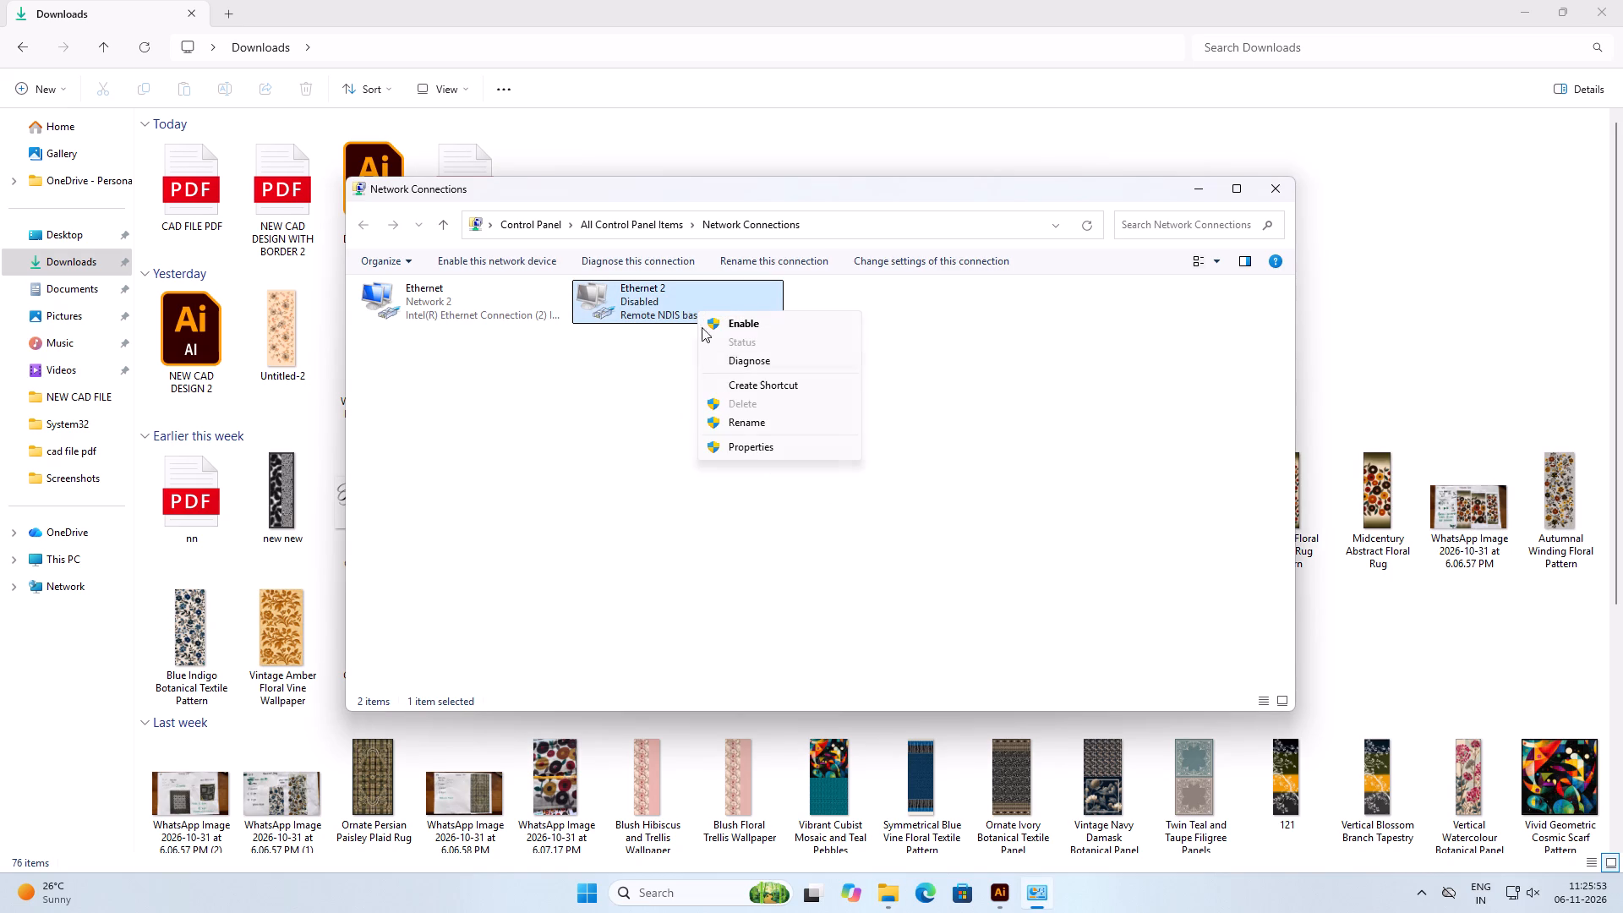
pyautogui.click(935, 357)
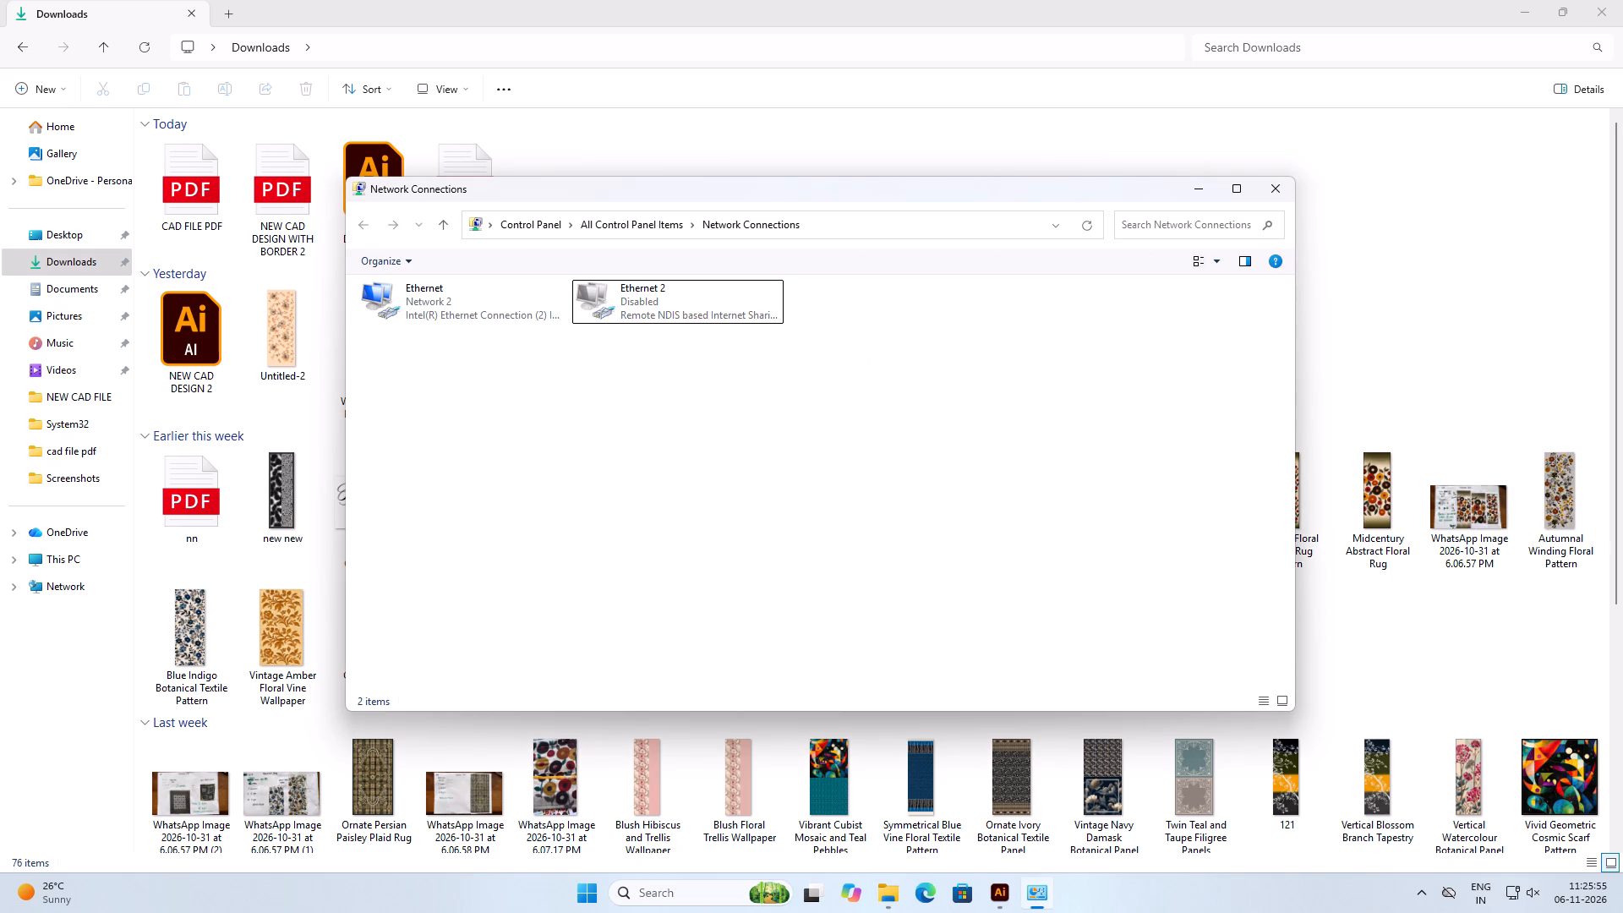
# Disable the Ethernet adapter on the Intel network card in Network Connections.
pyautogui.doubleClick(434, 308)
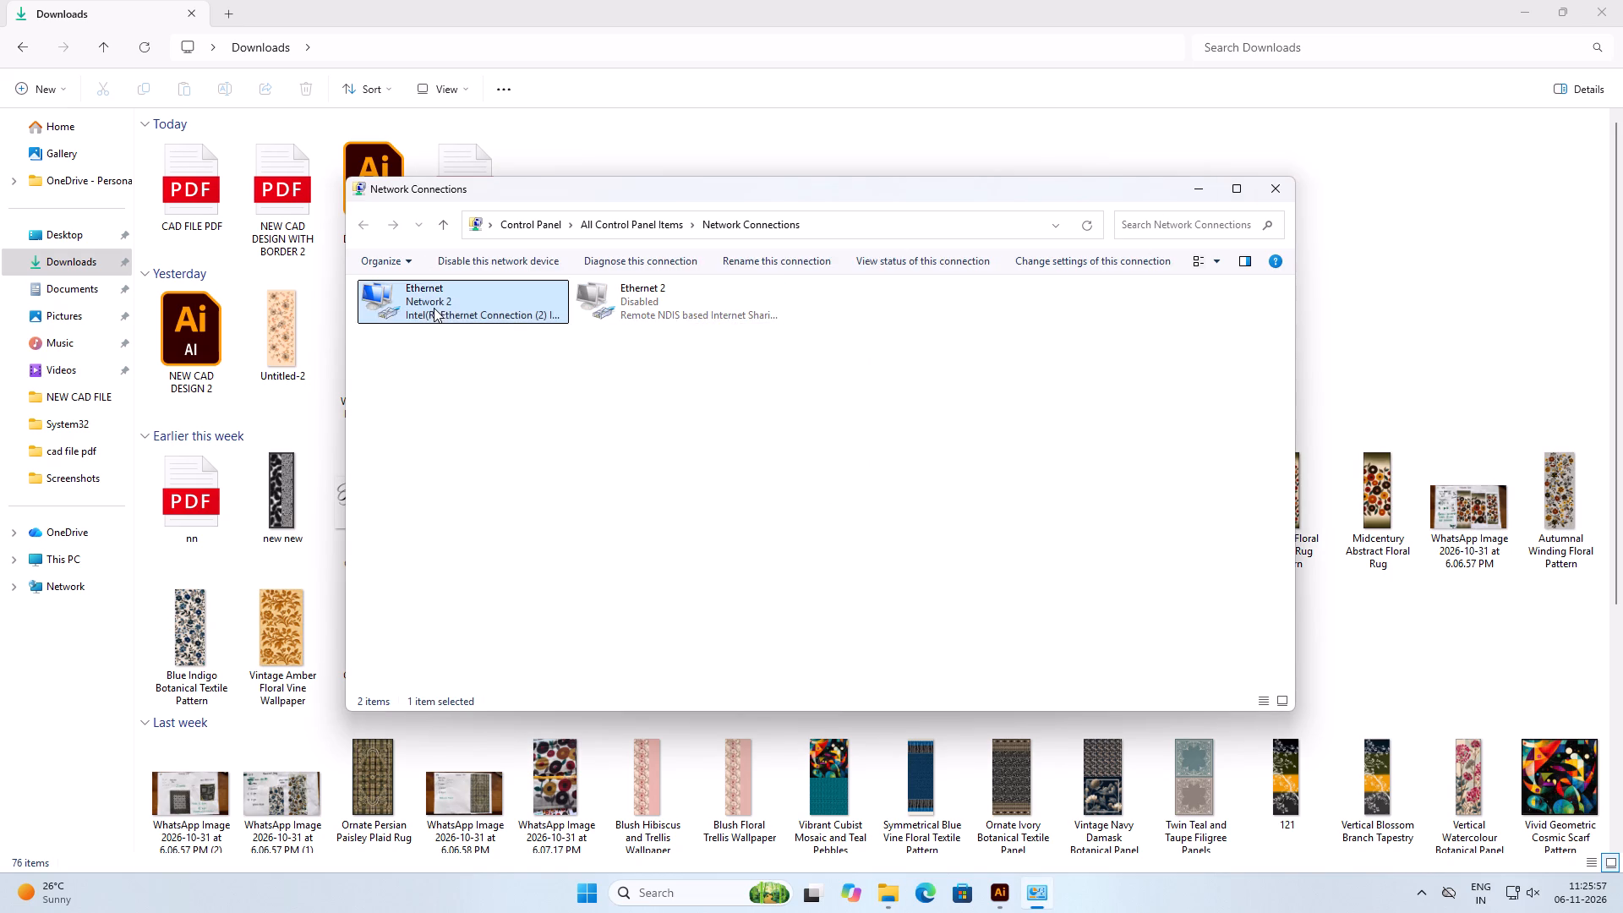
pyautogui.click(779, 575)
pyautogui.click(779, 582)
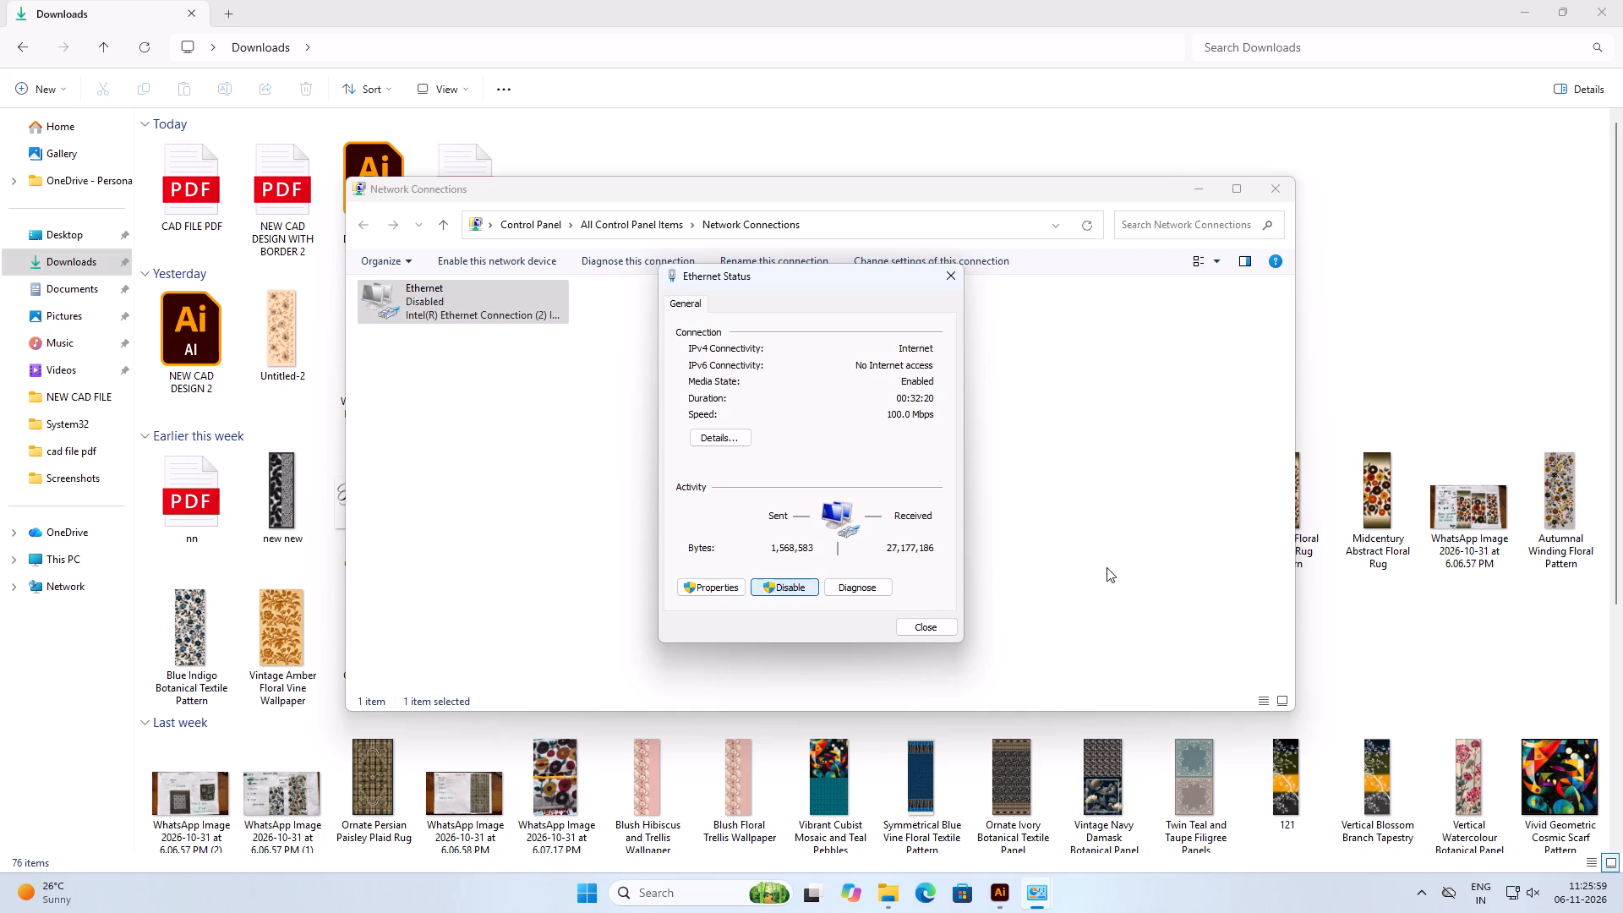
pyautogui.click(1107, 567)
# Search Windows for "core" and launch CorelDRAW.
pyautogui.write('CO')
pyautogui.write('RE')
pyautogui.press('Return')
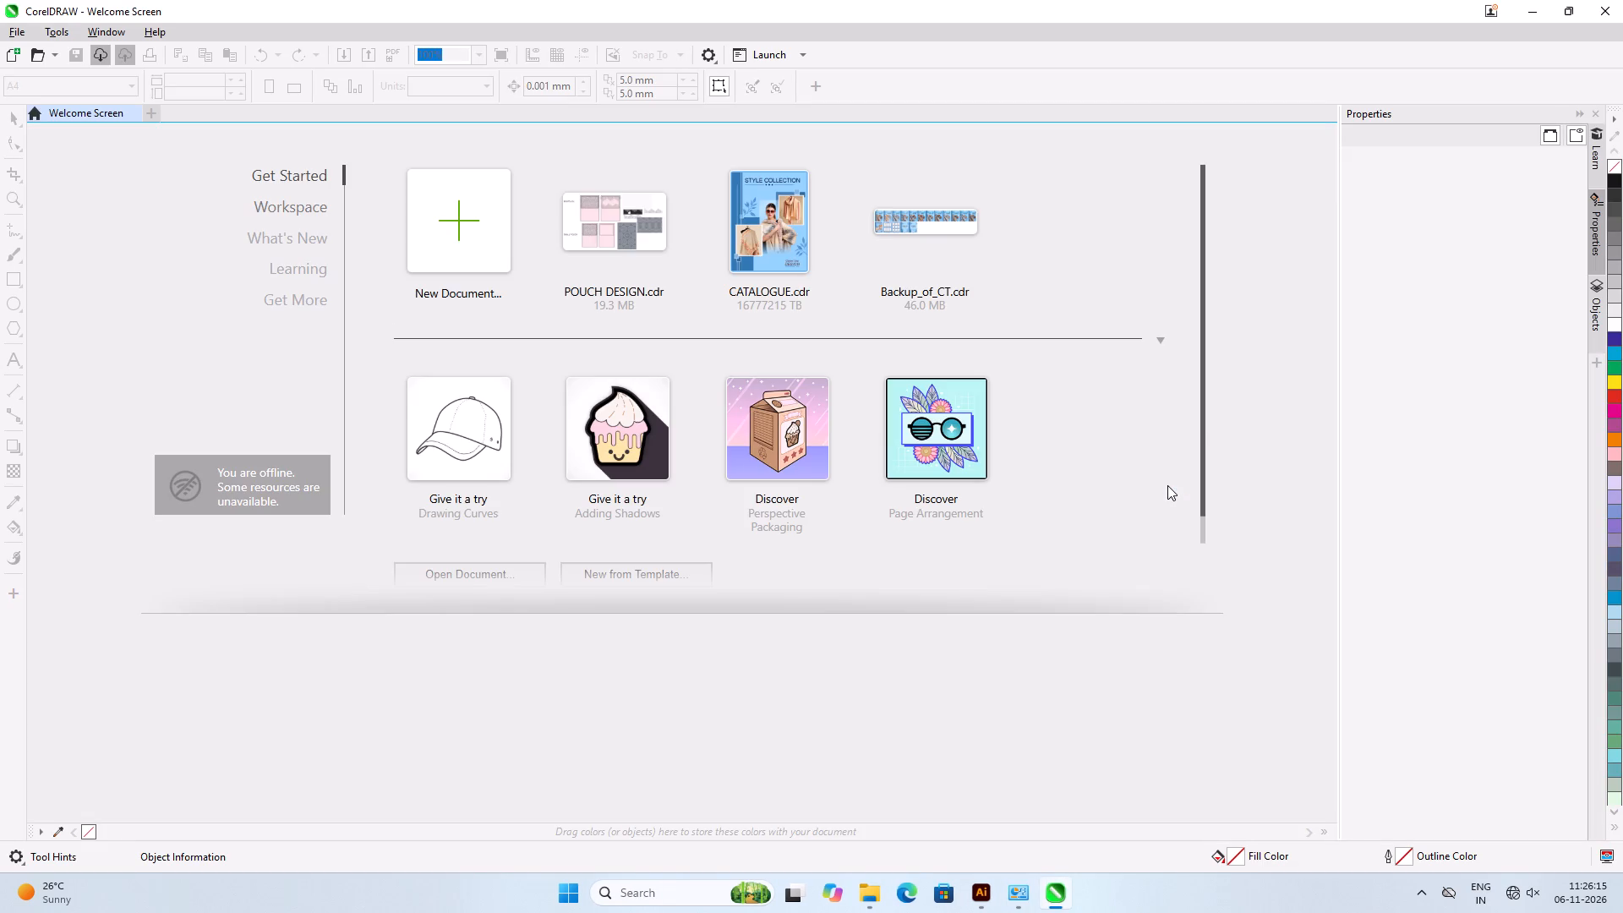
# Switch to CorelDRAW and open the recent document POUCH DESIGN.cdr.
pyautogui.click(585, 227)
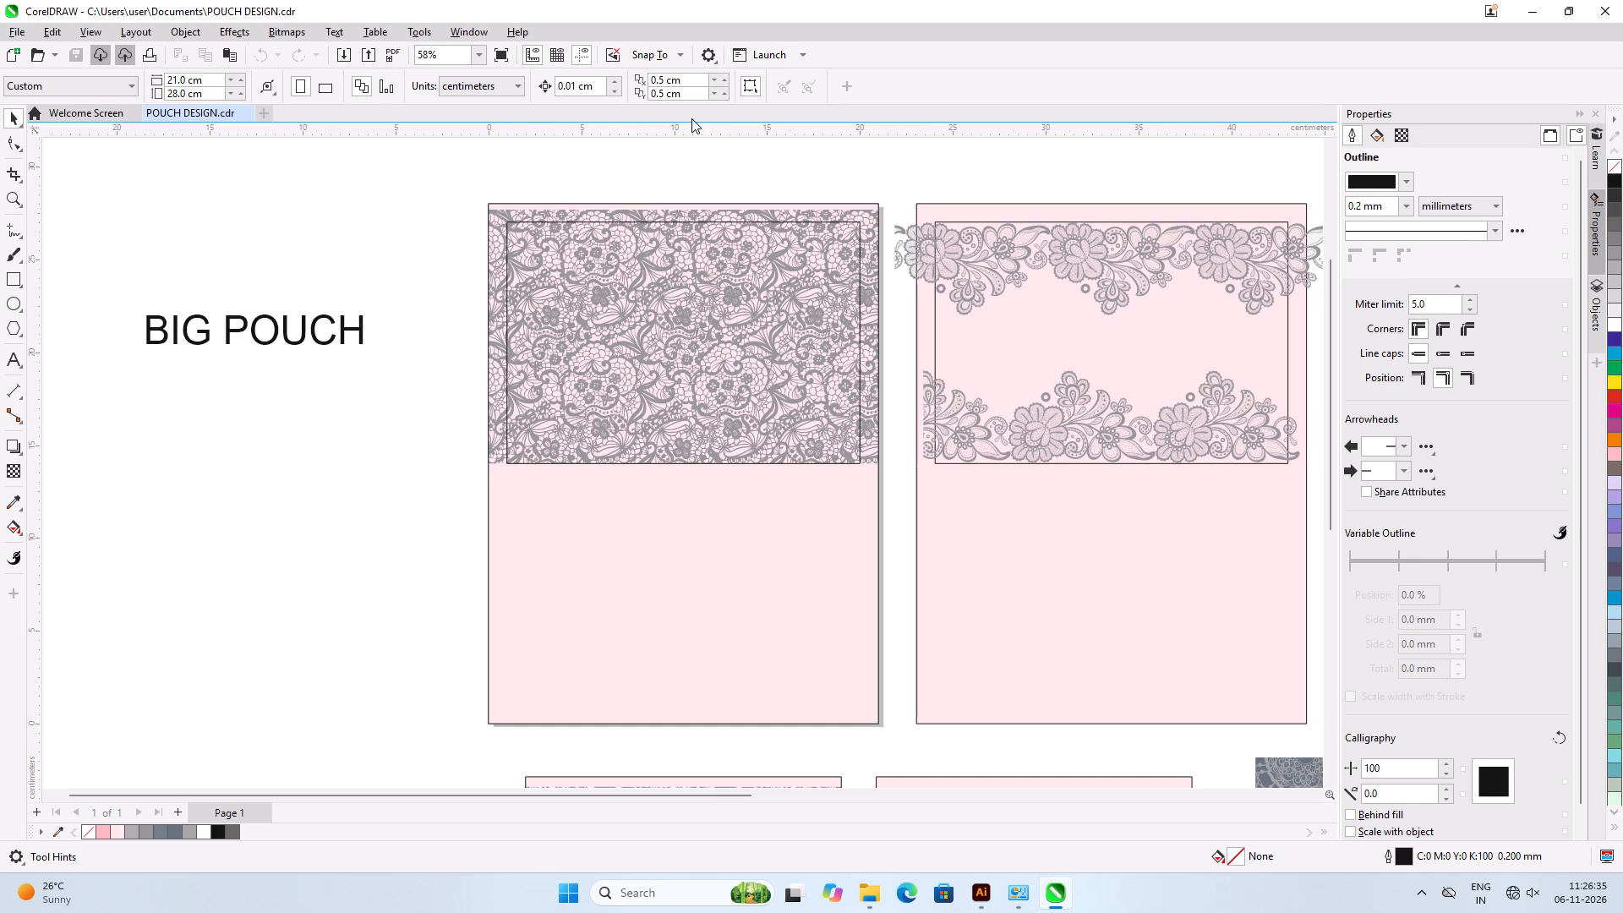
# Delete the dark grey floral band with the black lace pattern beside the big pouch panels.
pyautogui.scroll(-3, 372, 231)
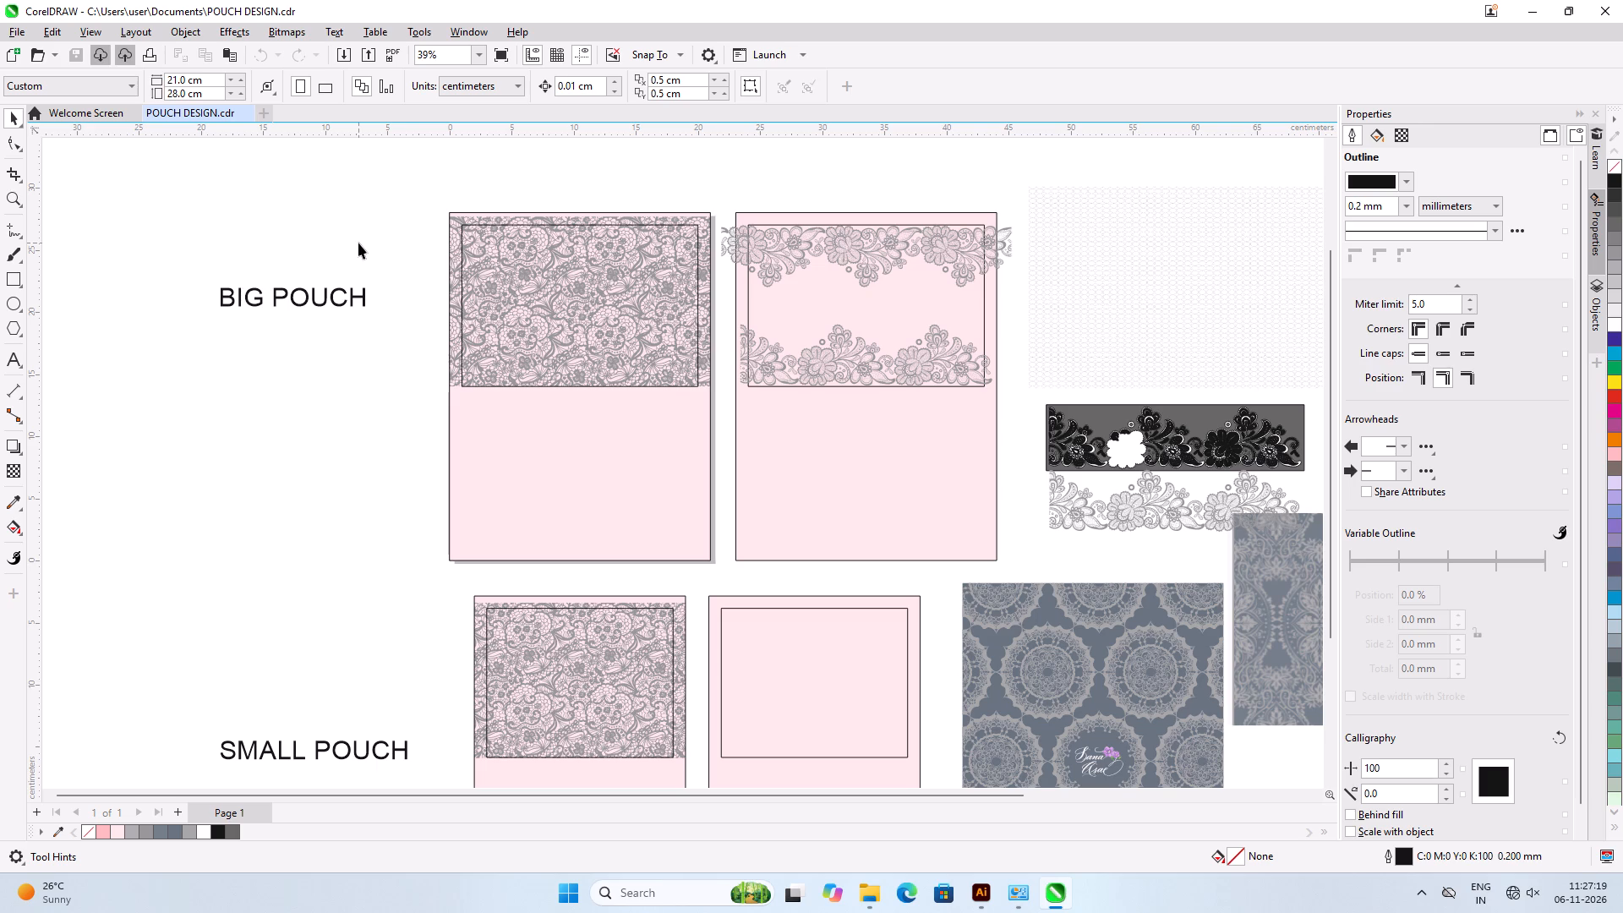
pyautogui.scroll(-1, 415, 181)
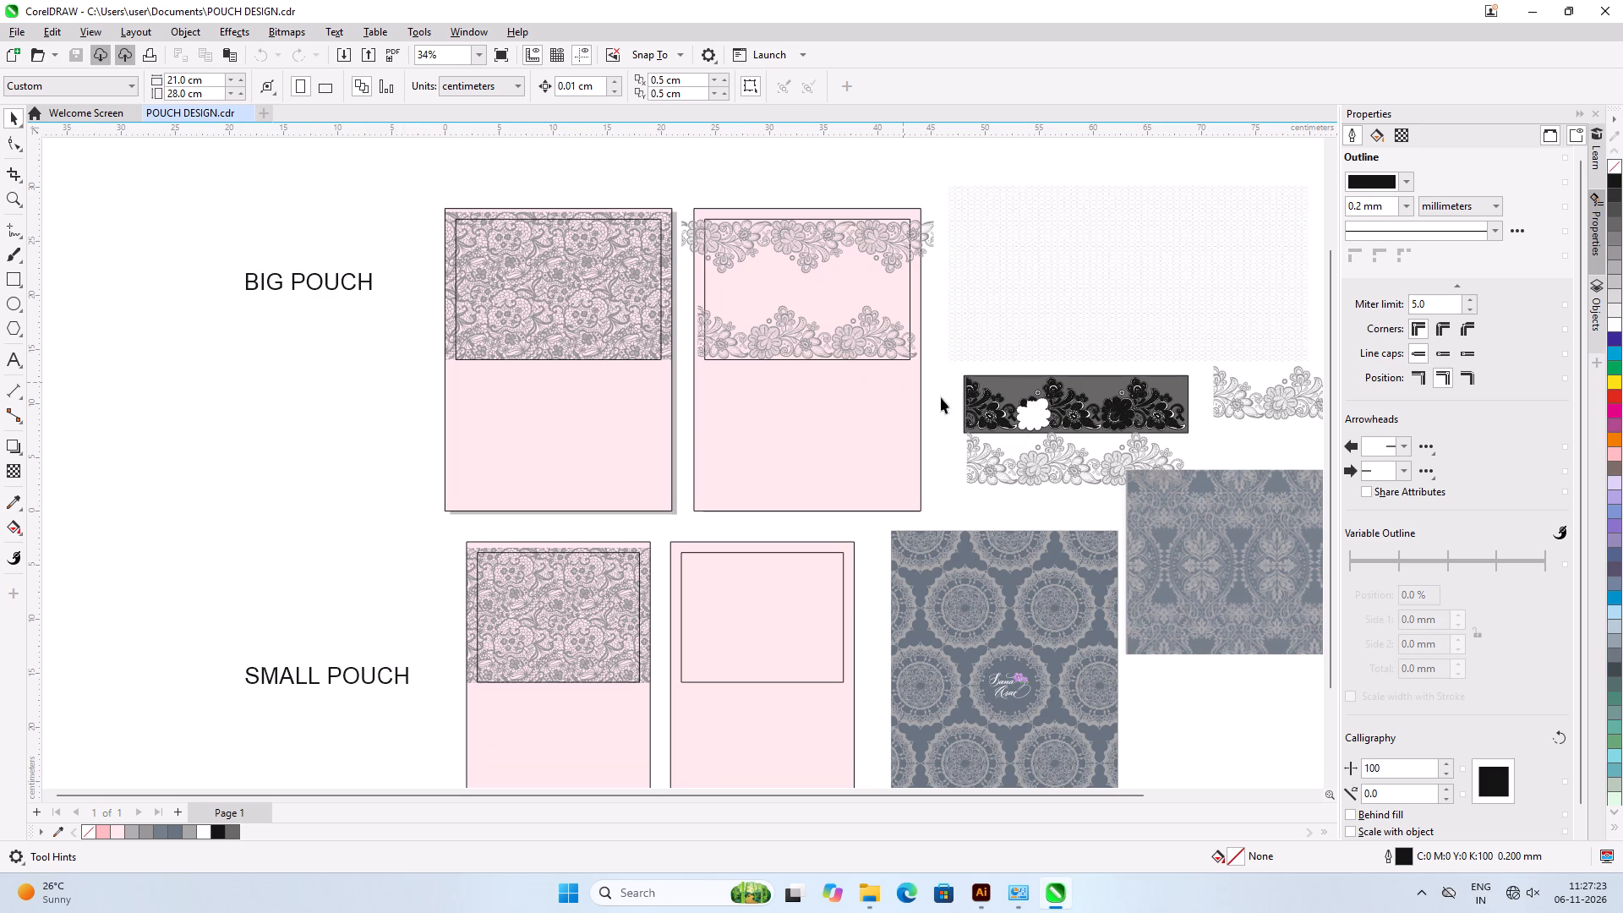
pyautogui.scroll(3, 1207, 468)
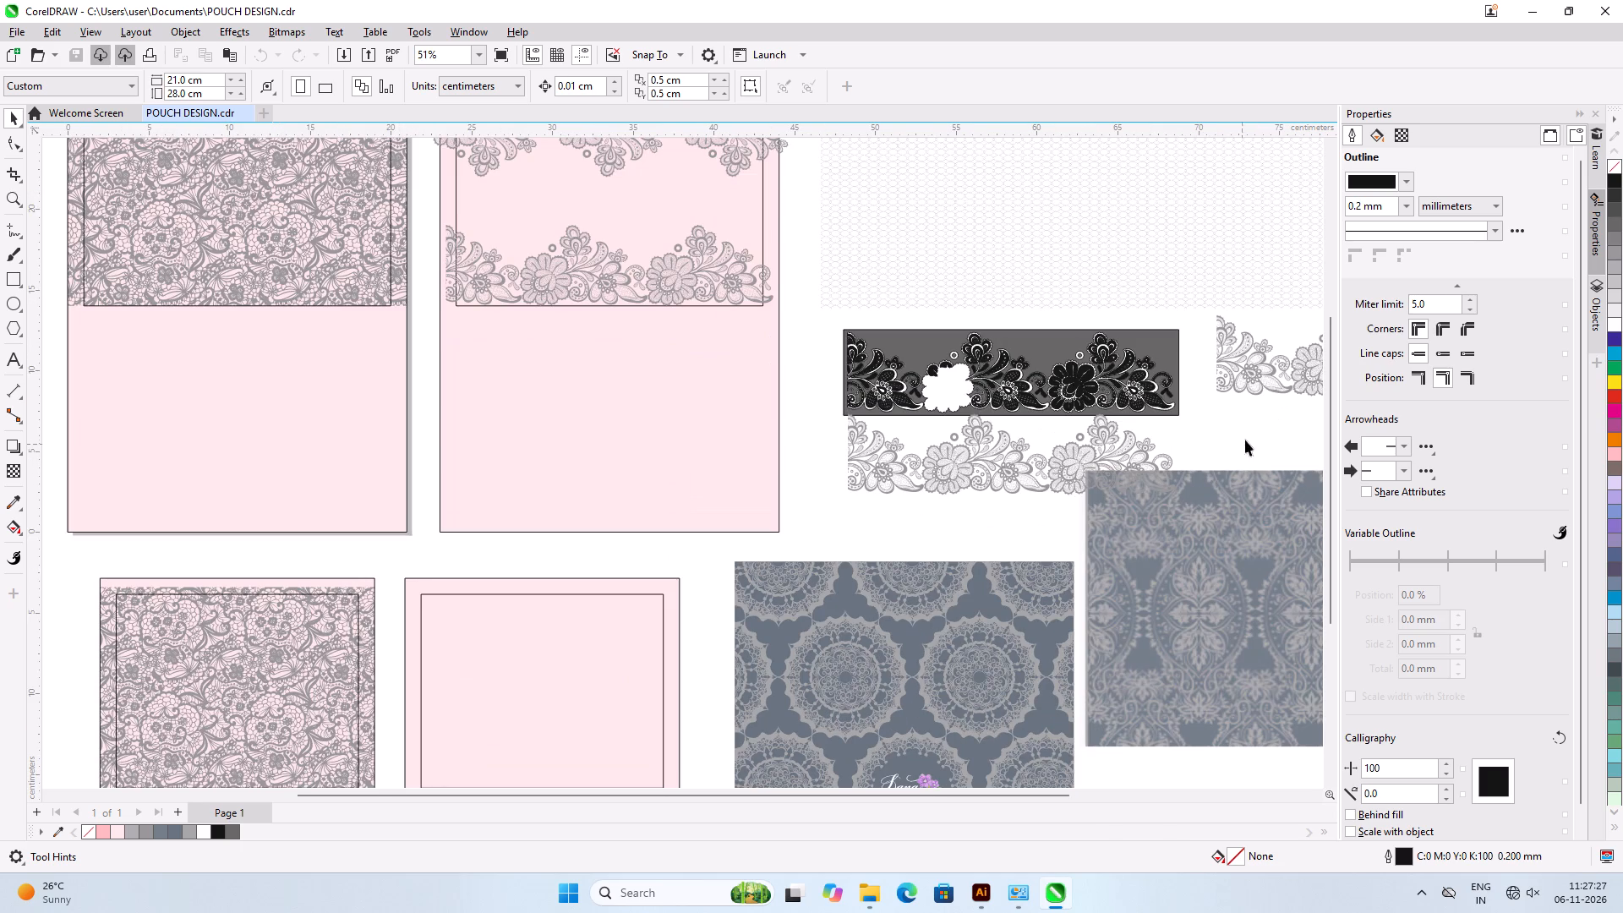
pyautogui.click(1142, 443)
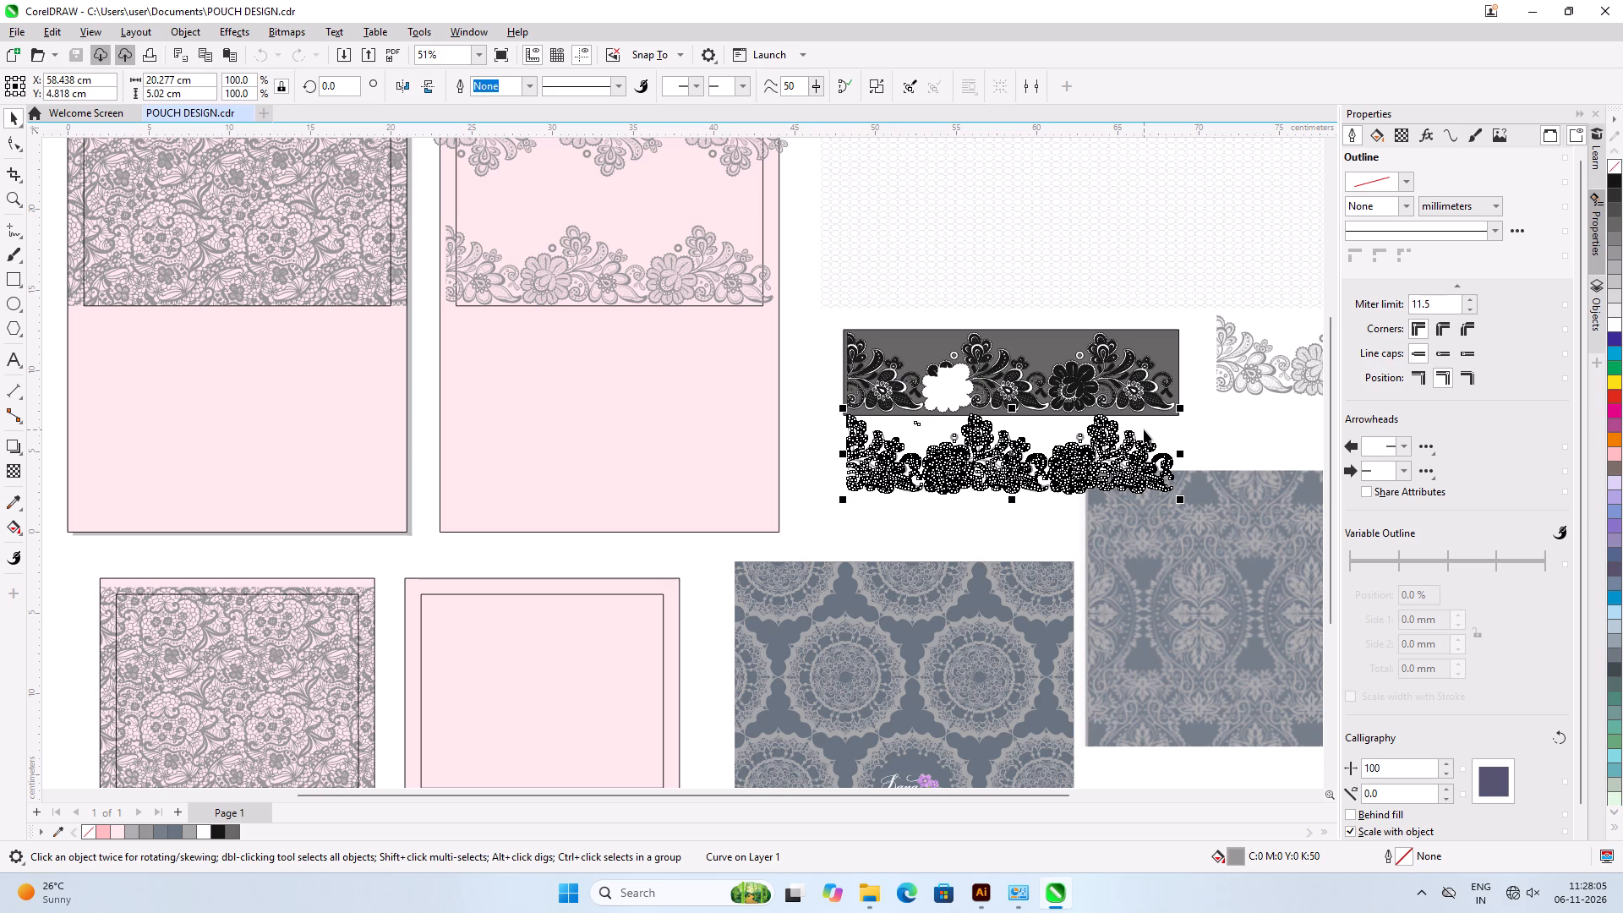
pyautogui.scroll(-1, 348, 479)
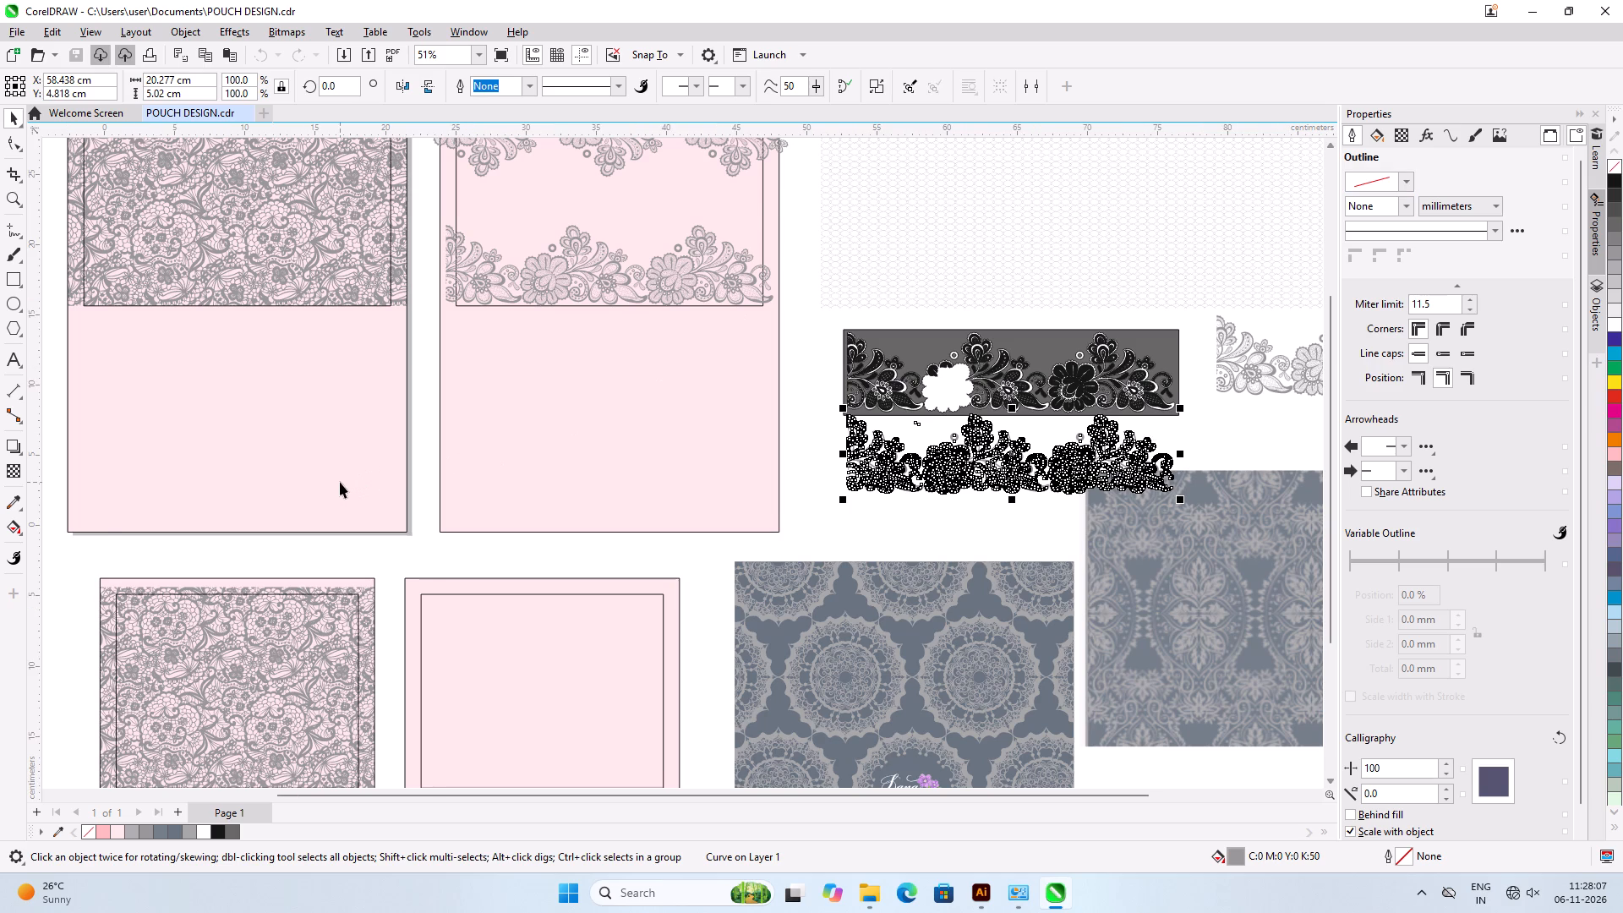
pyautogui.click(783, 524)
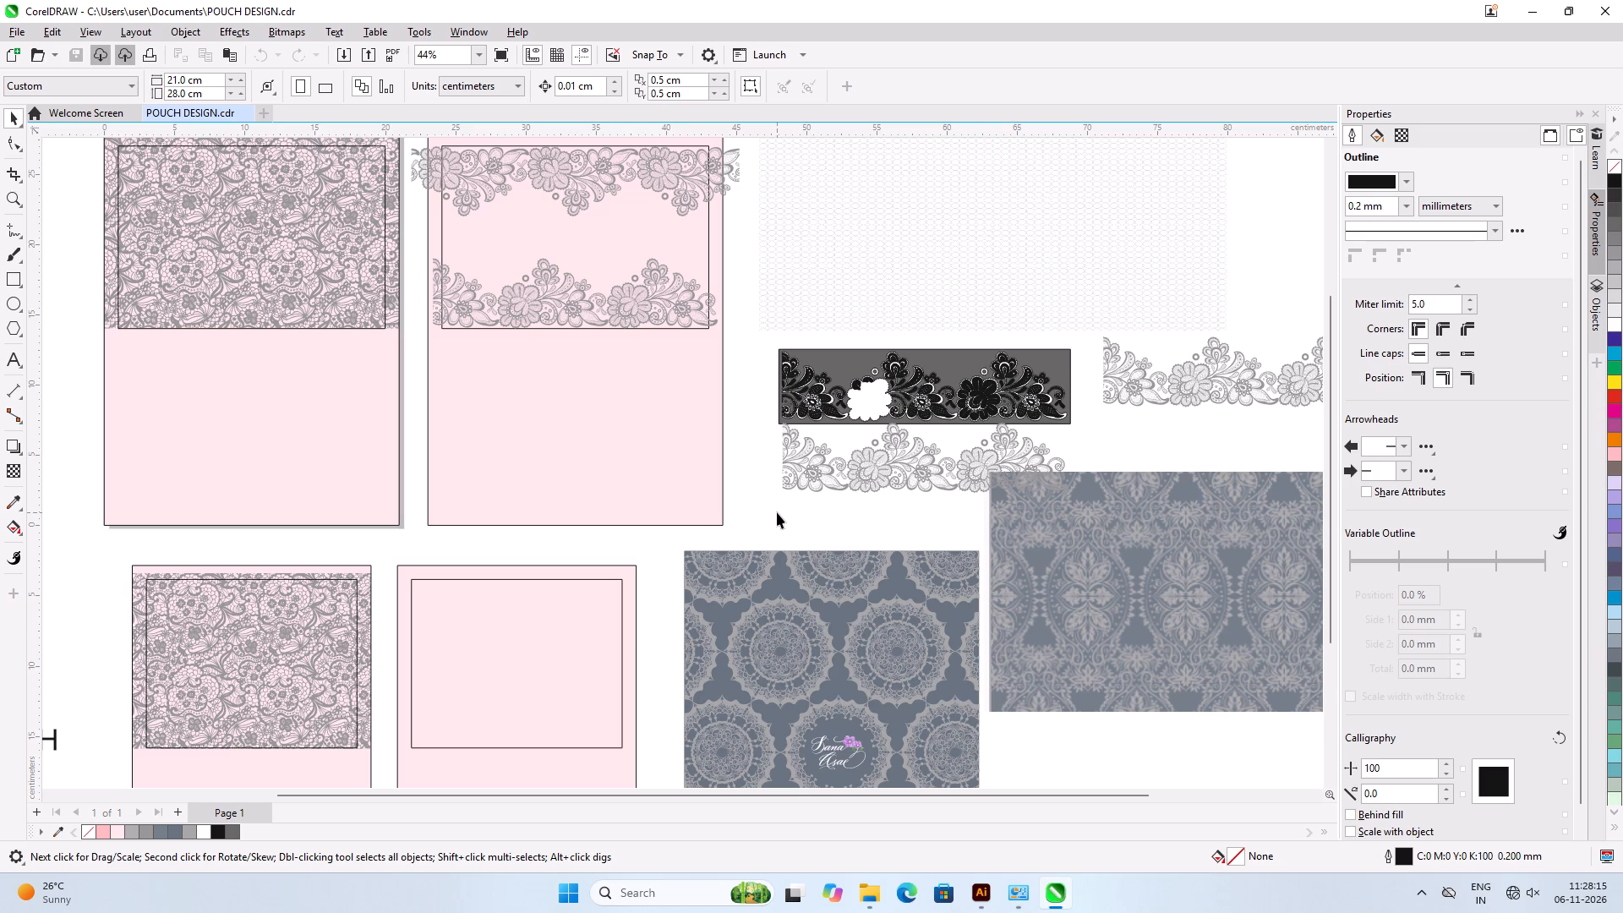
pyautogui.click(864, 467)
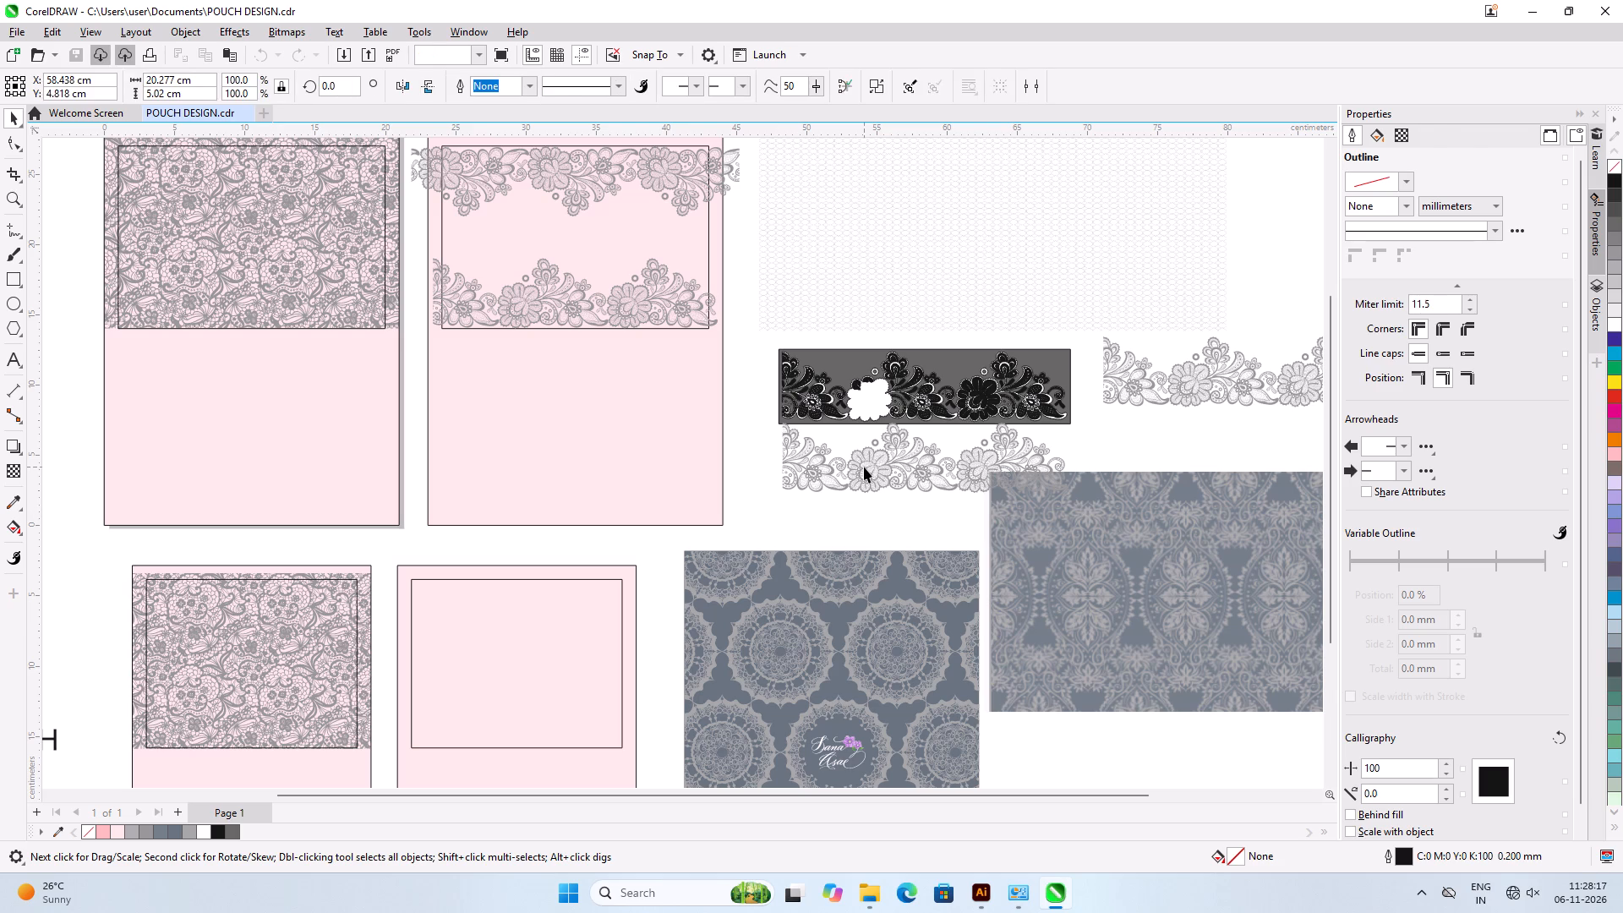
pyautogui.click(838, 401)
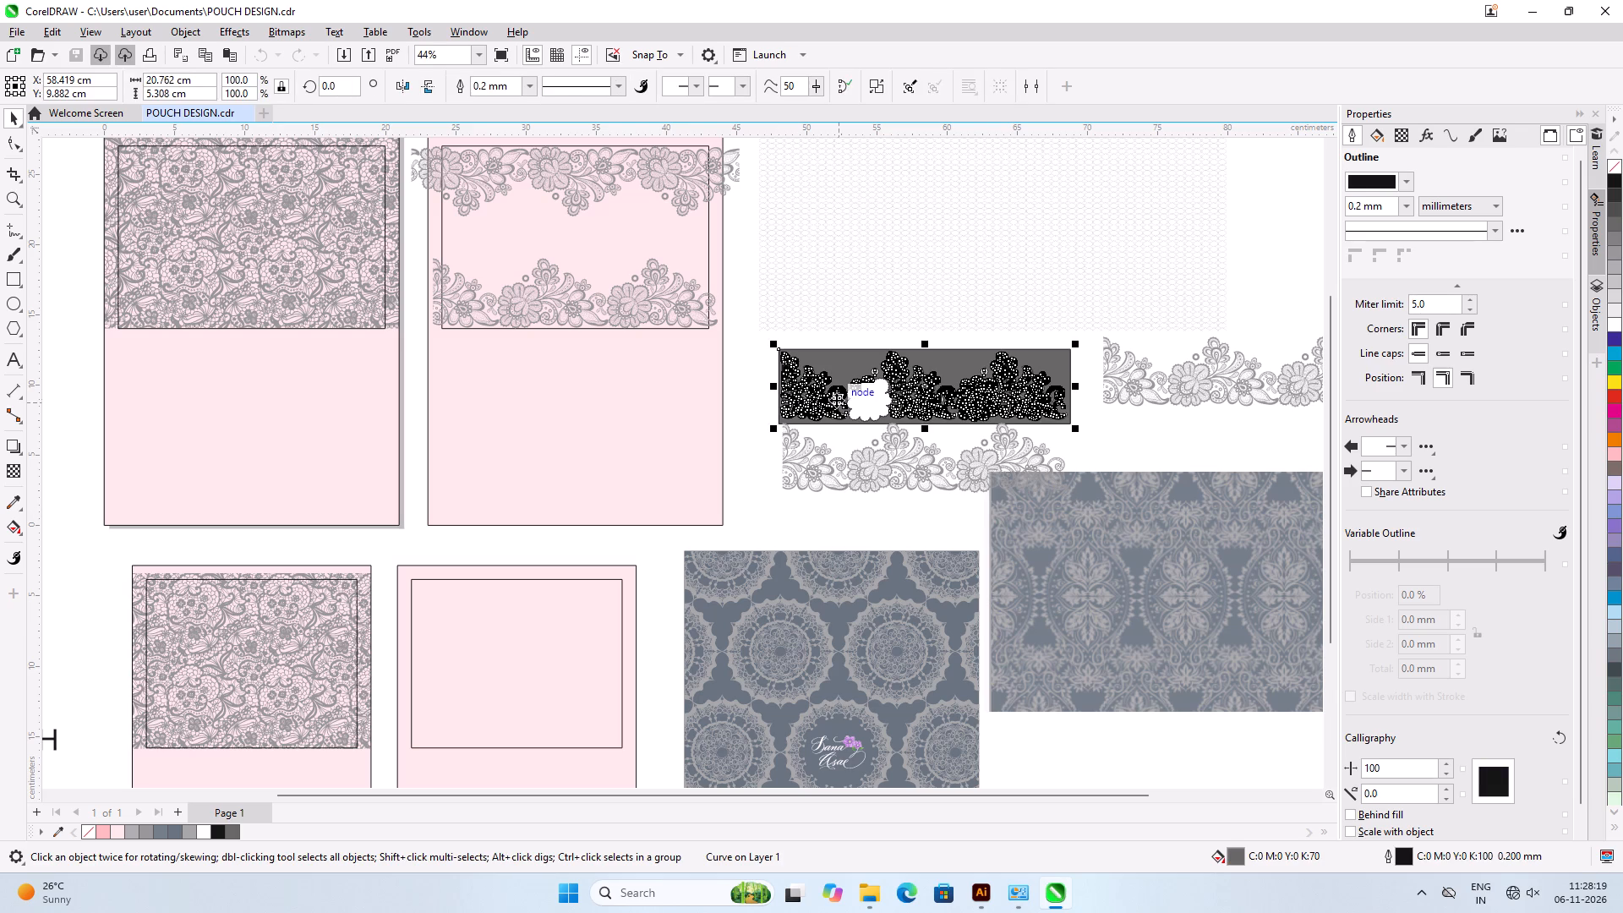
pyautogui.press('Delete')
pyautogui.click(851, 452)
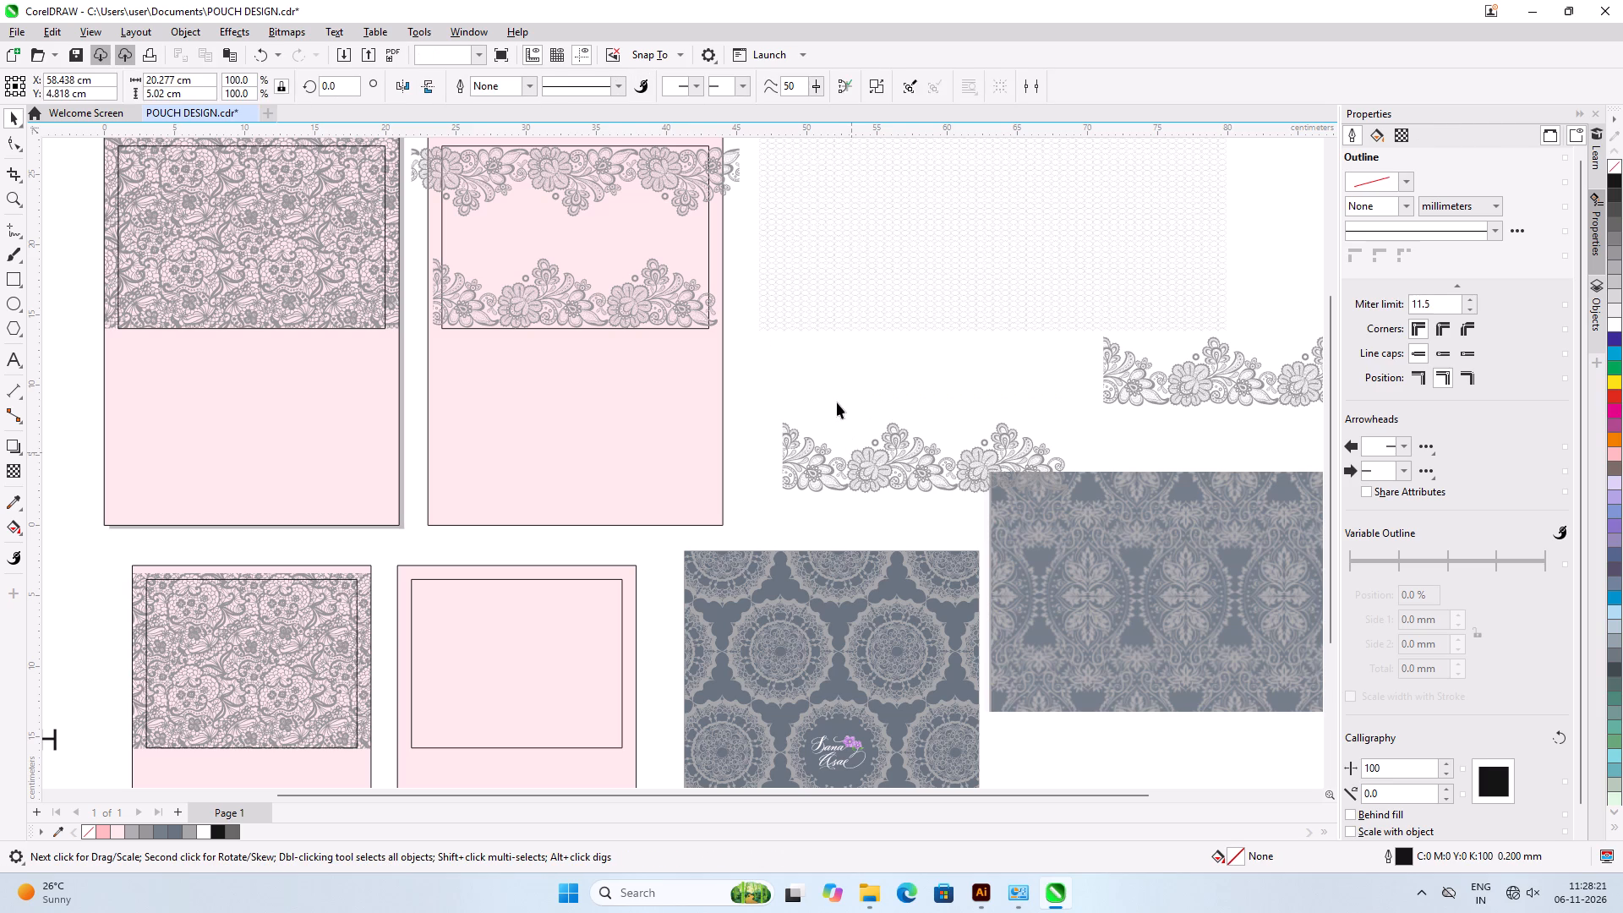
pyautogui.click(804, 364)
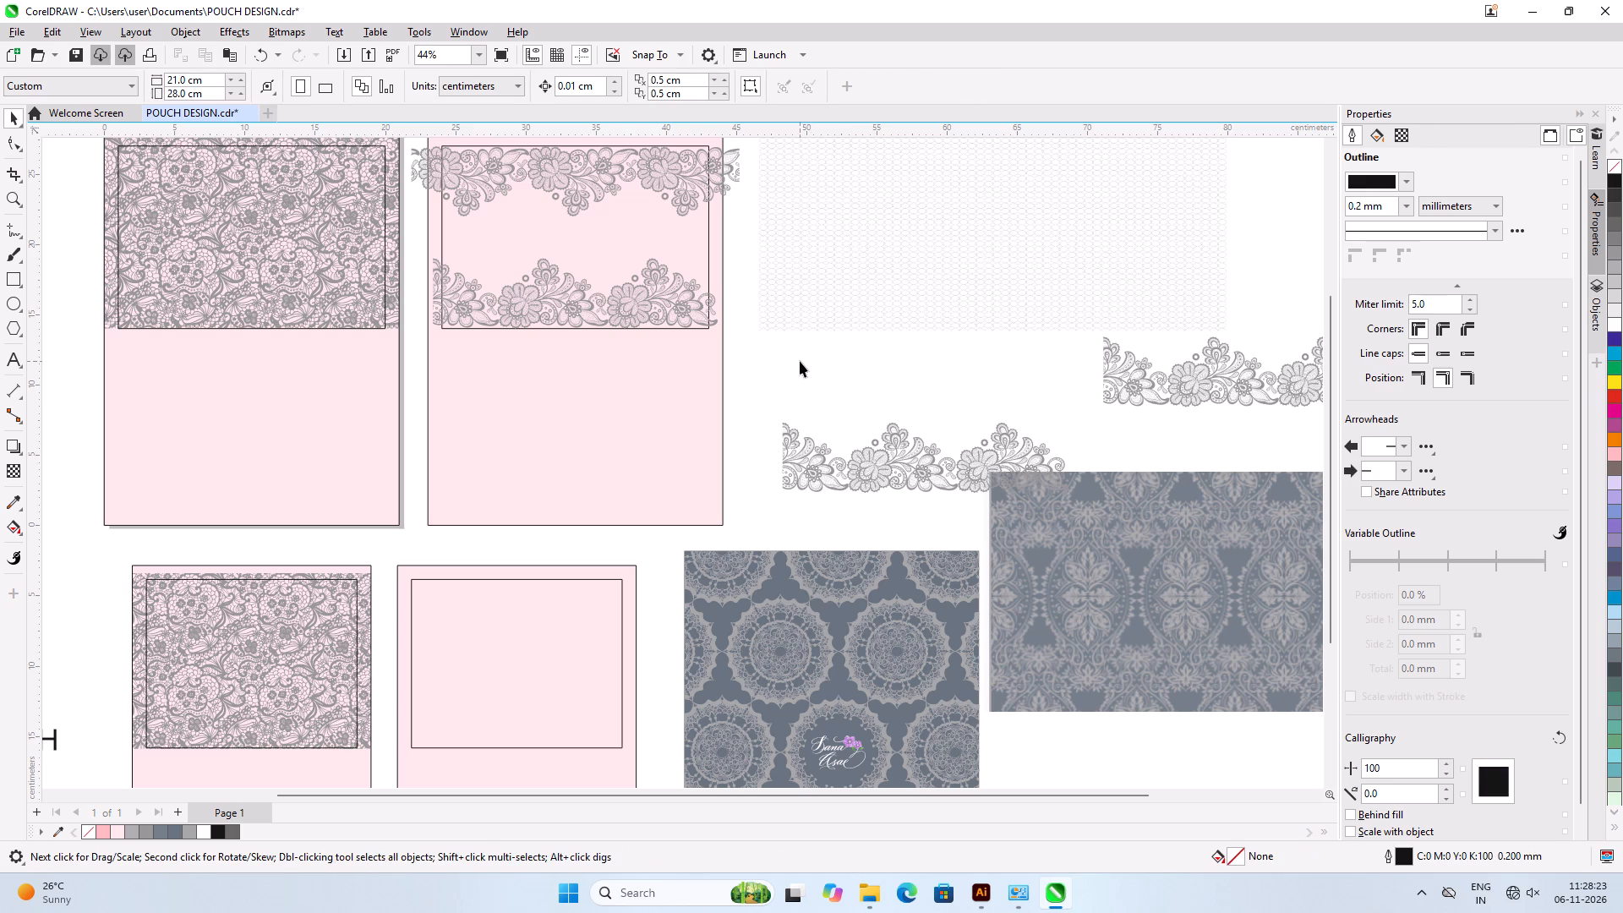
# Examine the upper and lower floral lace borders on the second big pouch panel, including the lower border's cut-off end.
pyautogui.scroll(-3, 455, 383)
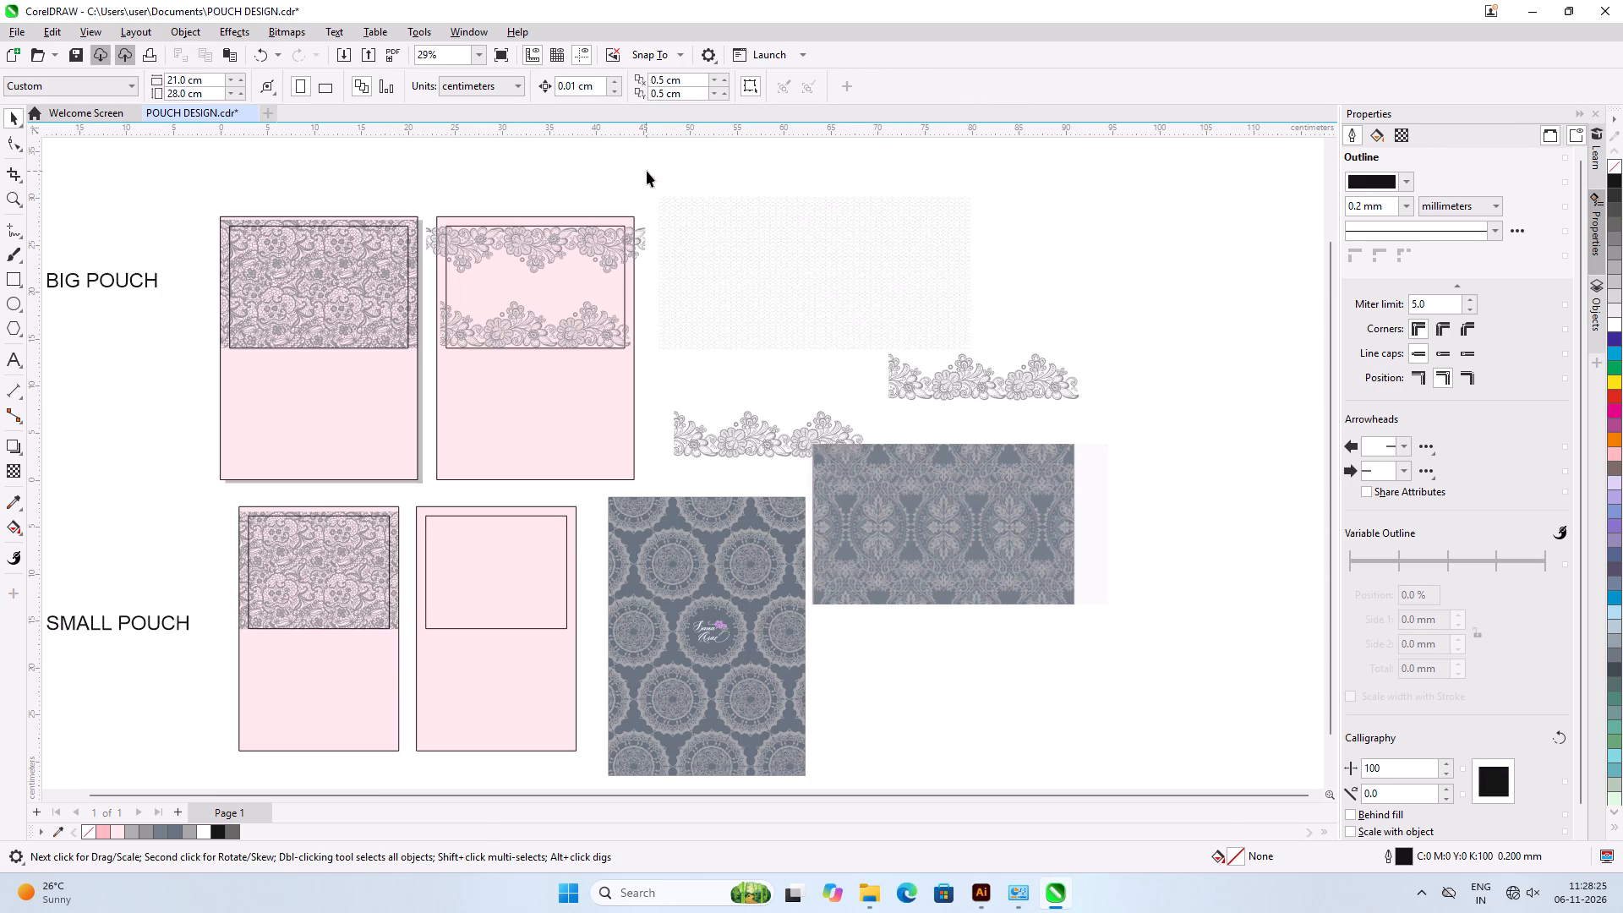
pyautogui.scroll(6, 647, 171)
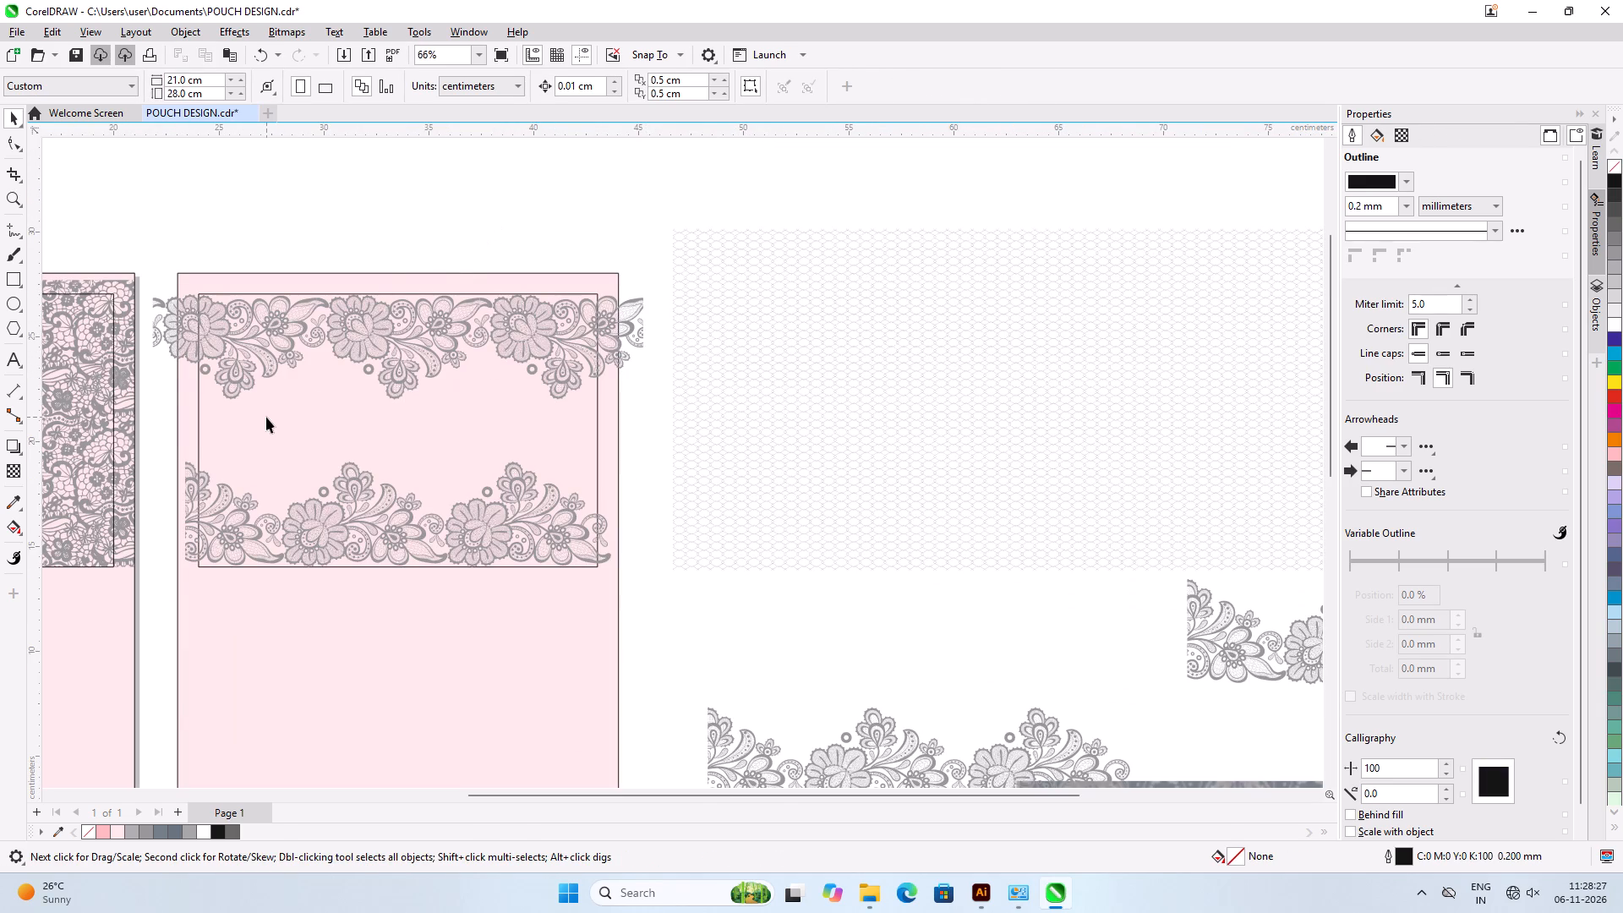
pyautogui.scroll(2, 266, 417)
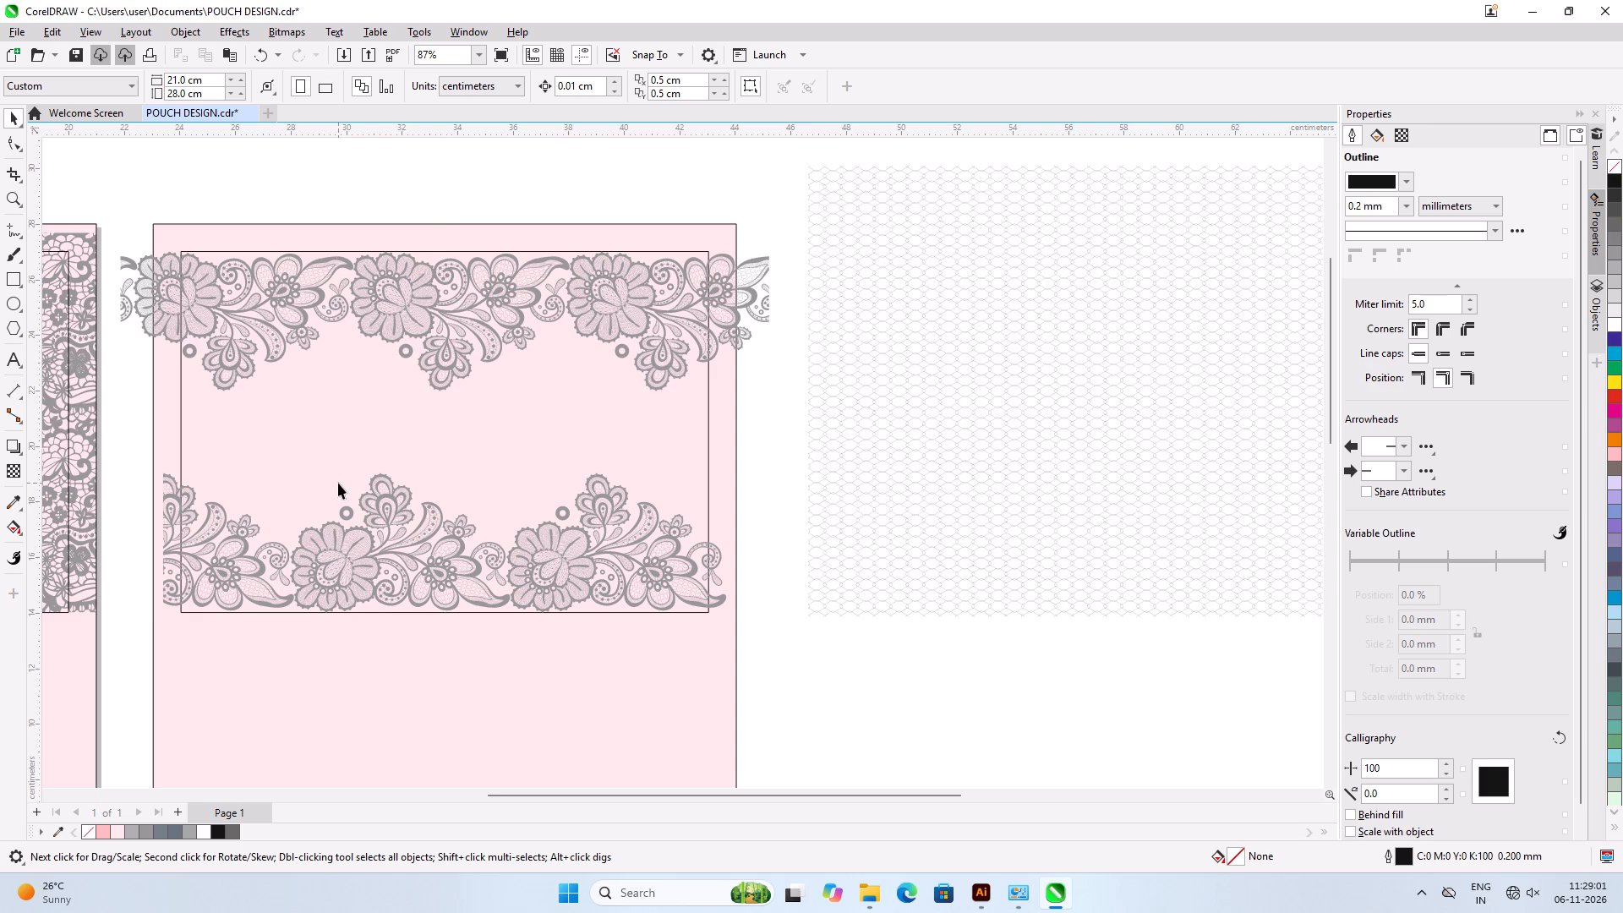
pyautogui.click(878, 657)
pyautogui.click(676, 305)
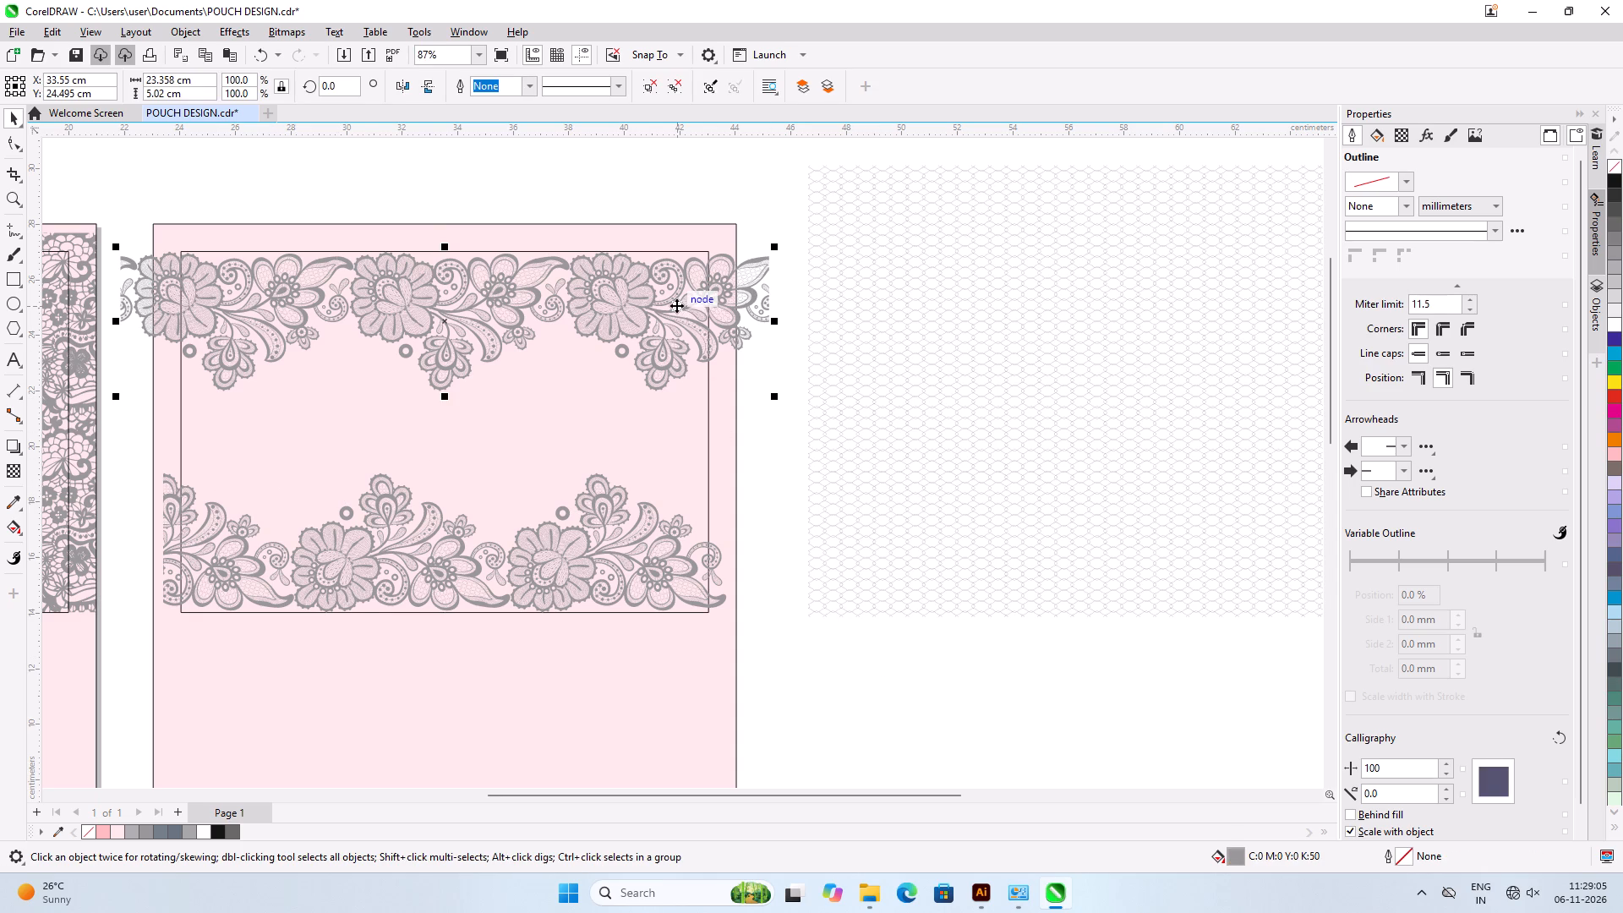
pyautogui.click(626, 549)
pyautogui.click(790, 628)
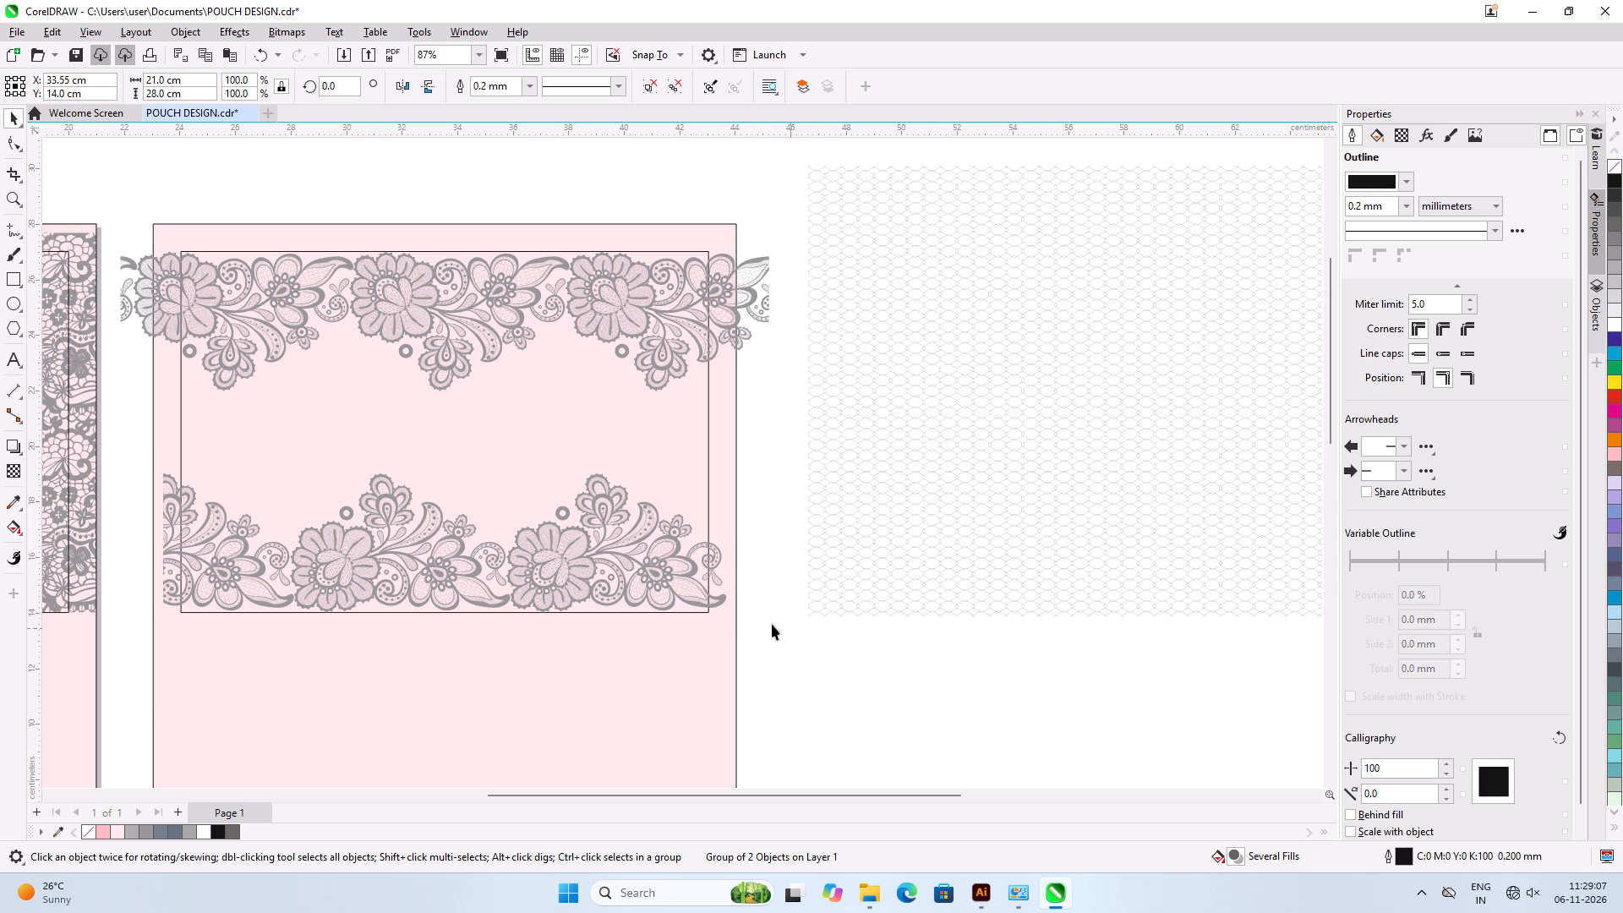
pyautogui.click(680, 568)
pyautogui.click(959, 639)
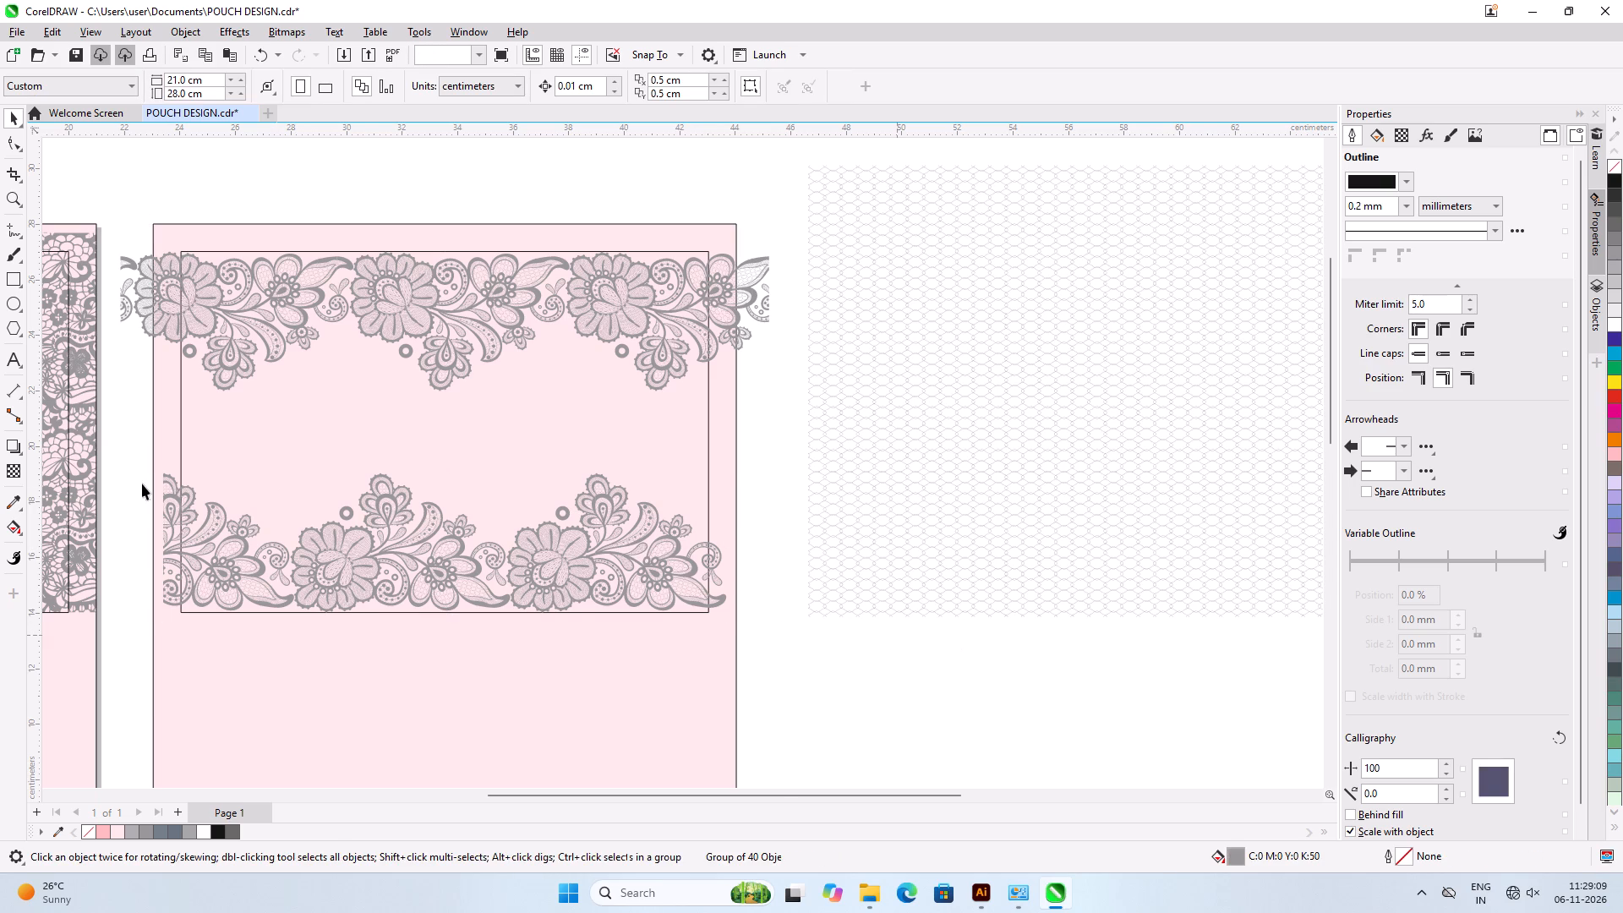
pyautogui.keyDown('alt'); pyautogui.scroll(2, 238, 523); pyautogui.keyUp('alt')
pyautogui.scroll(-3, 233, 526)
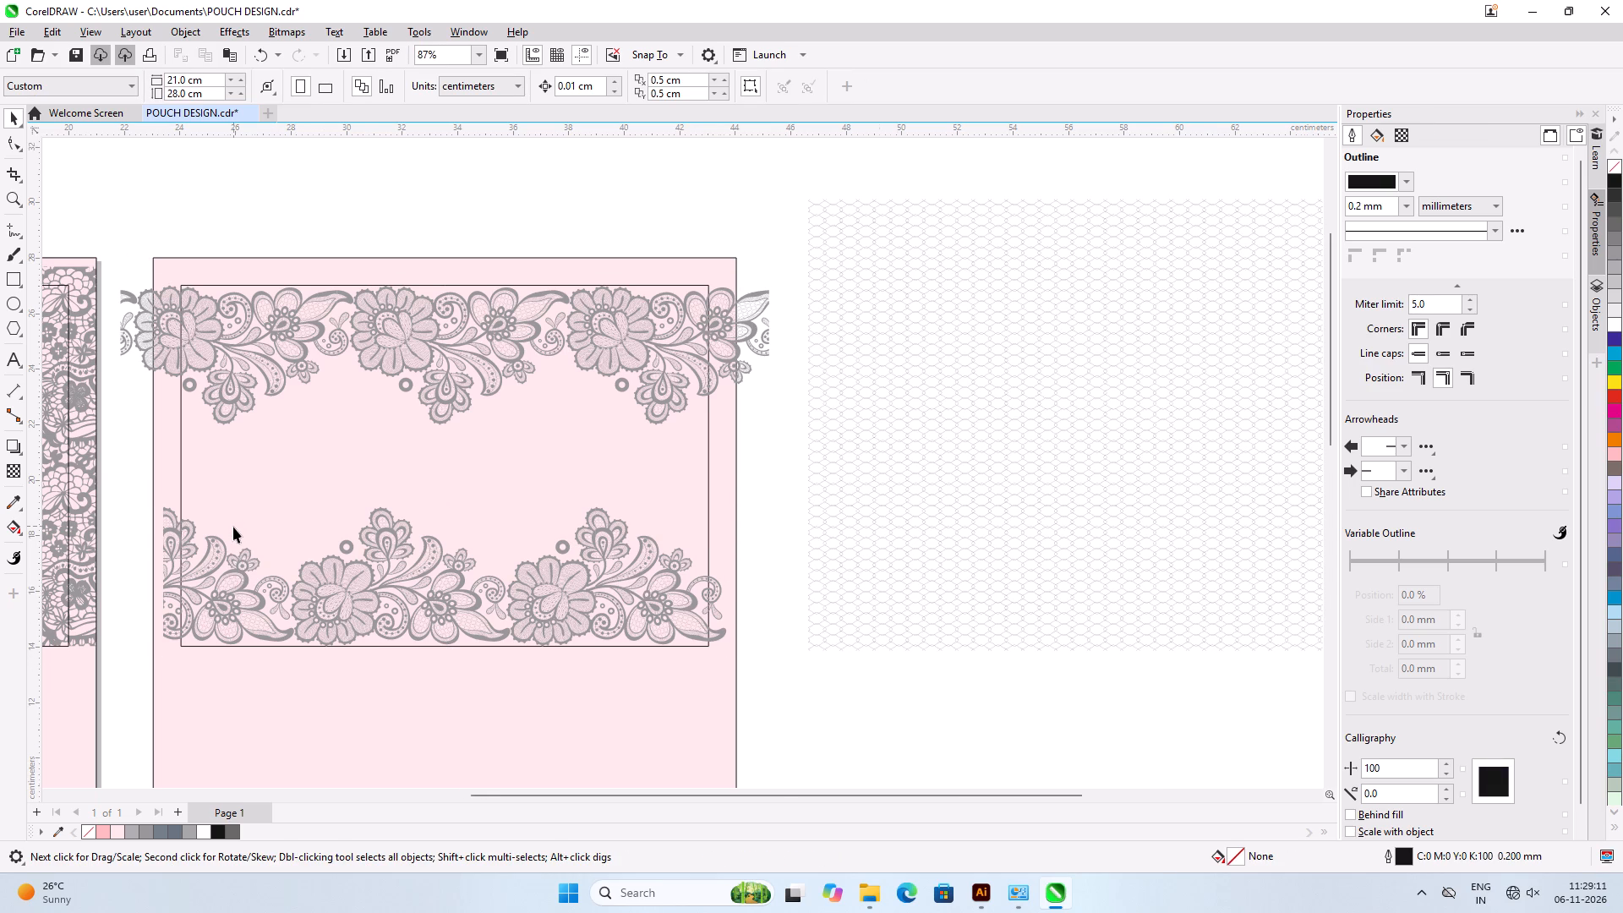
pyautogui.keyDown('alt'); pyautogui.scroll(-1, 233, 531); pyautogui.keyUp('alt')
pyautogui.scroll(6, 214, 561)
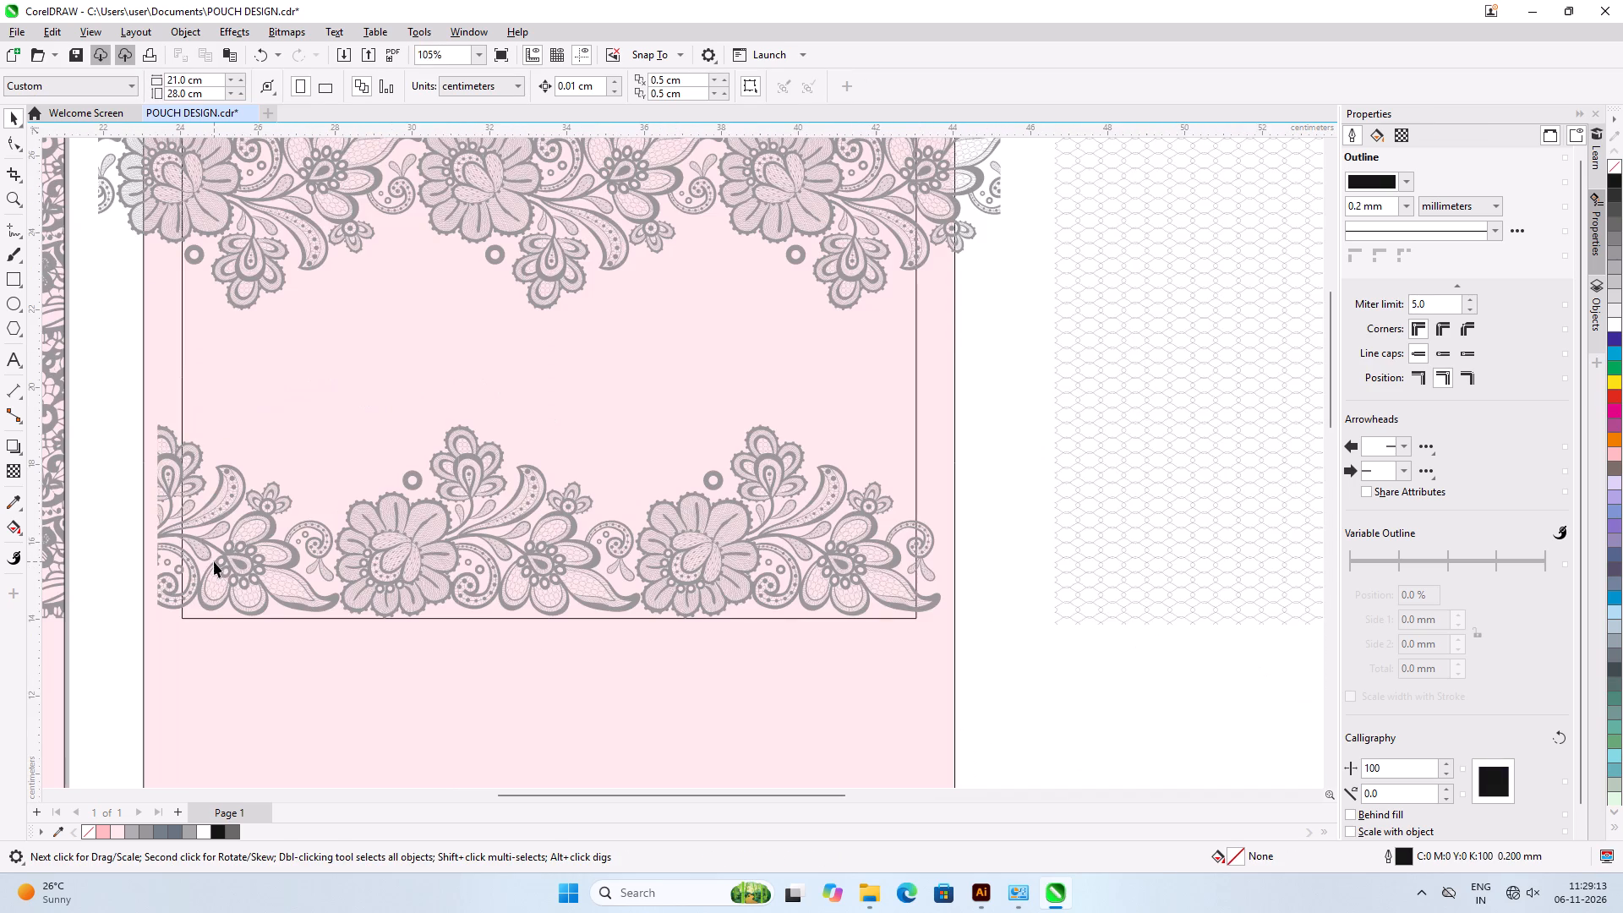
pyautogui.scroll(8, 172, 467)
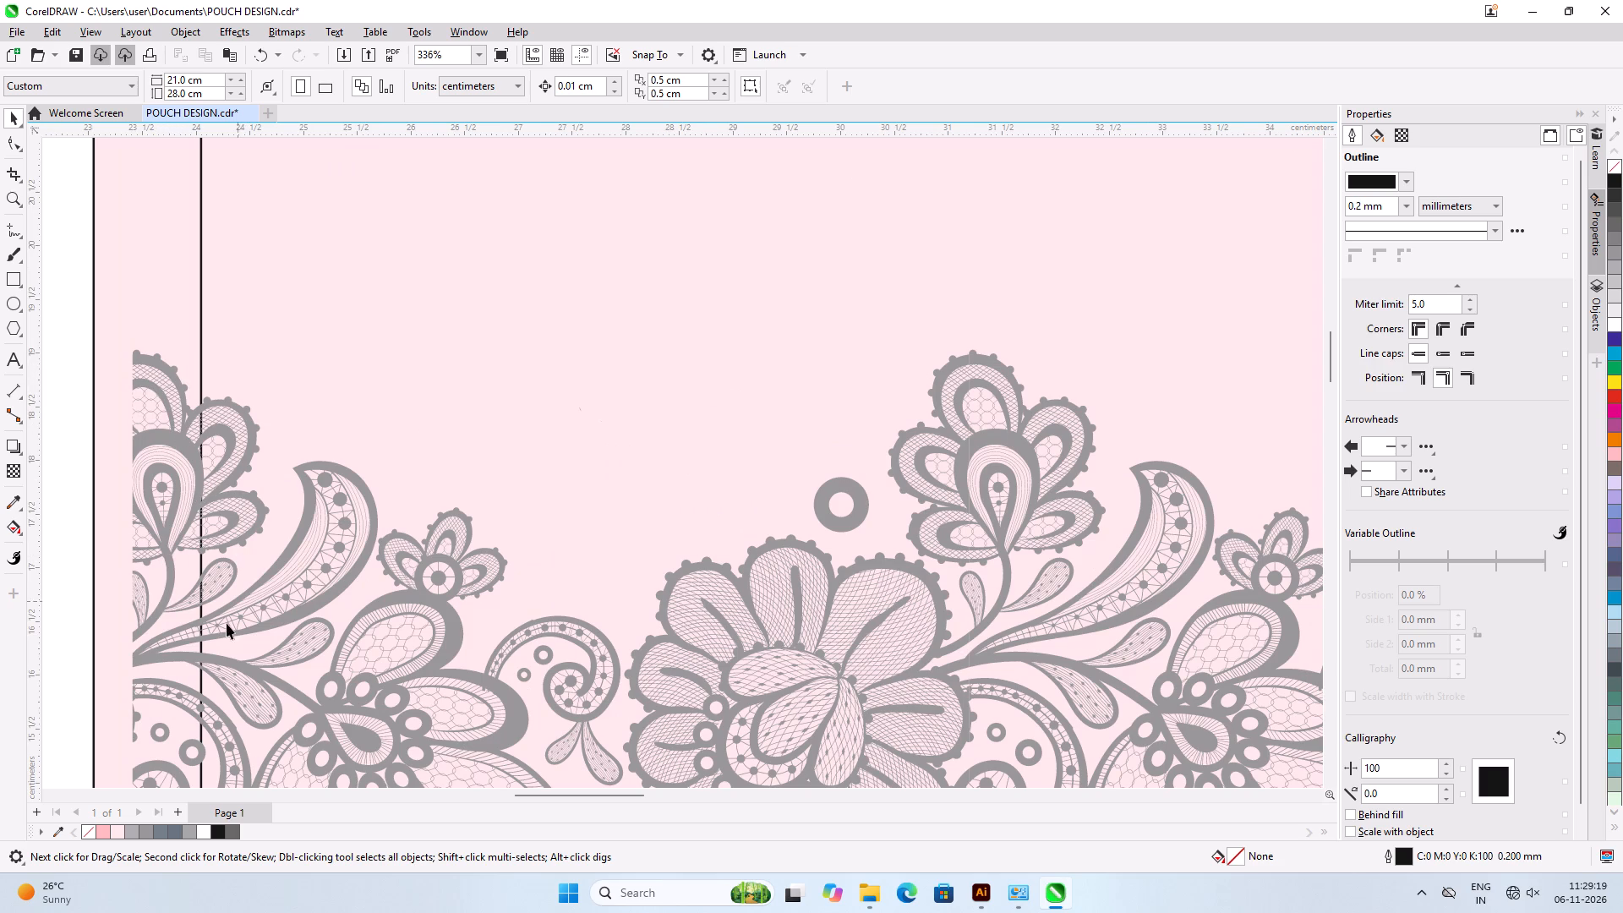
pyautogui.scroll(-1, 517, 495)
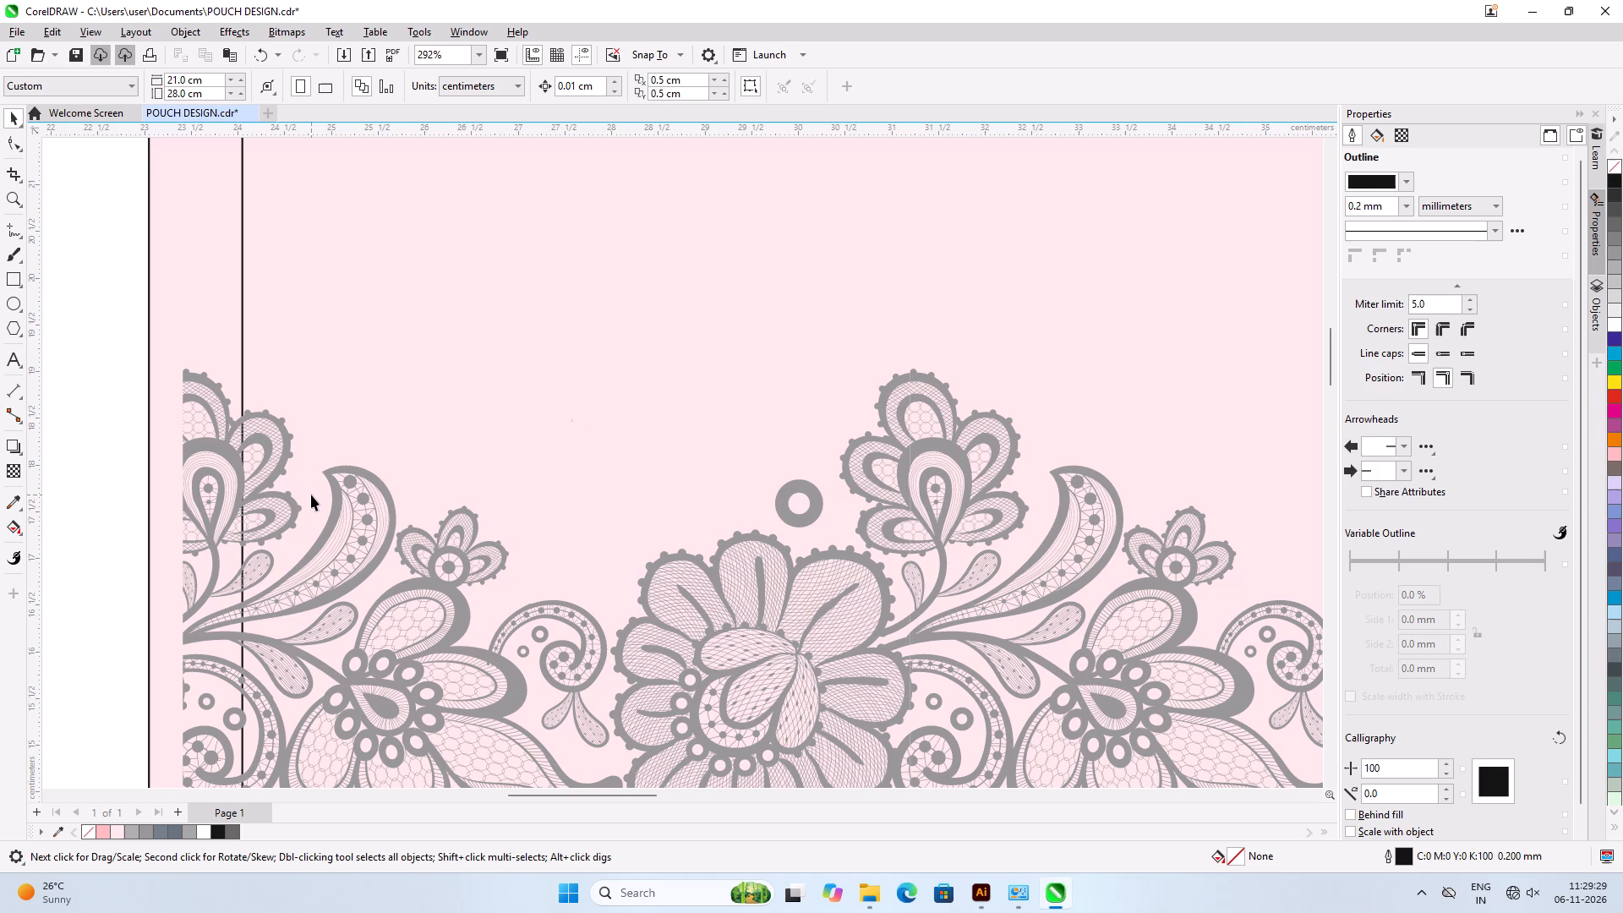
pyautogui.scroll(-8, 310, 463)
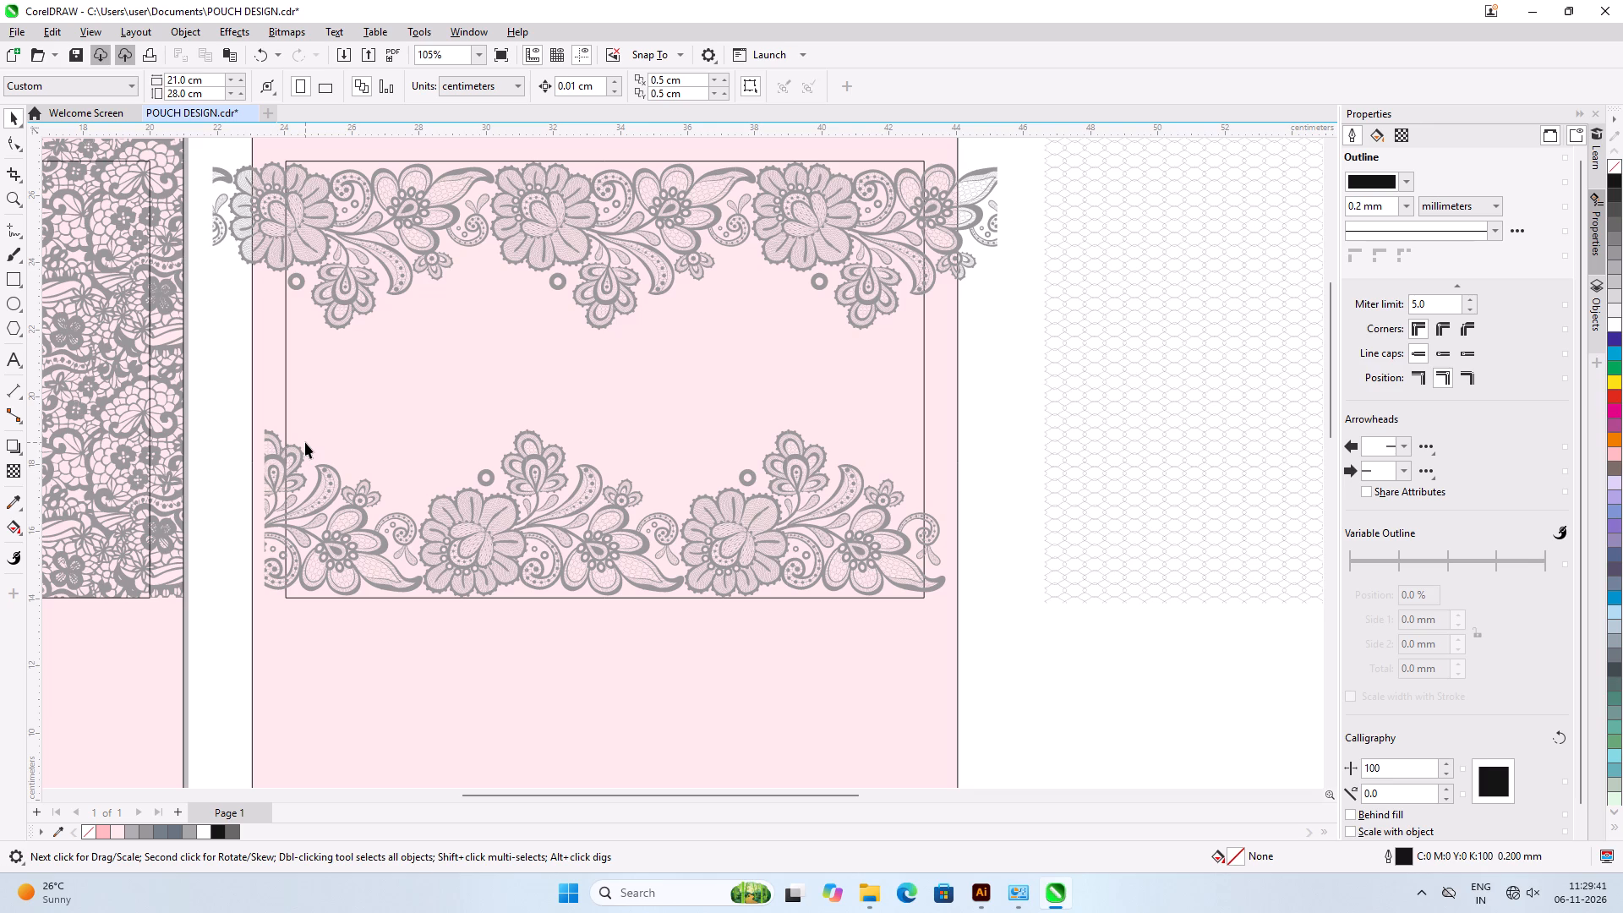
# With the Pen tool, trace the cut-off top petal of the lower lace border as a curve about 0.48 by 0.64 cm.
pyautogui.click(19, 231)
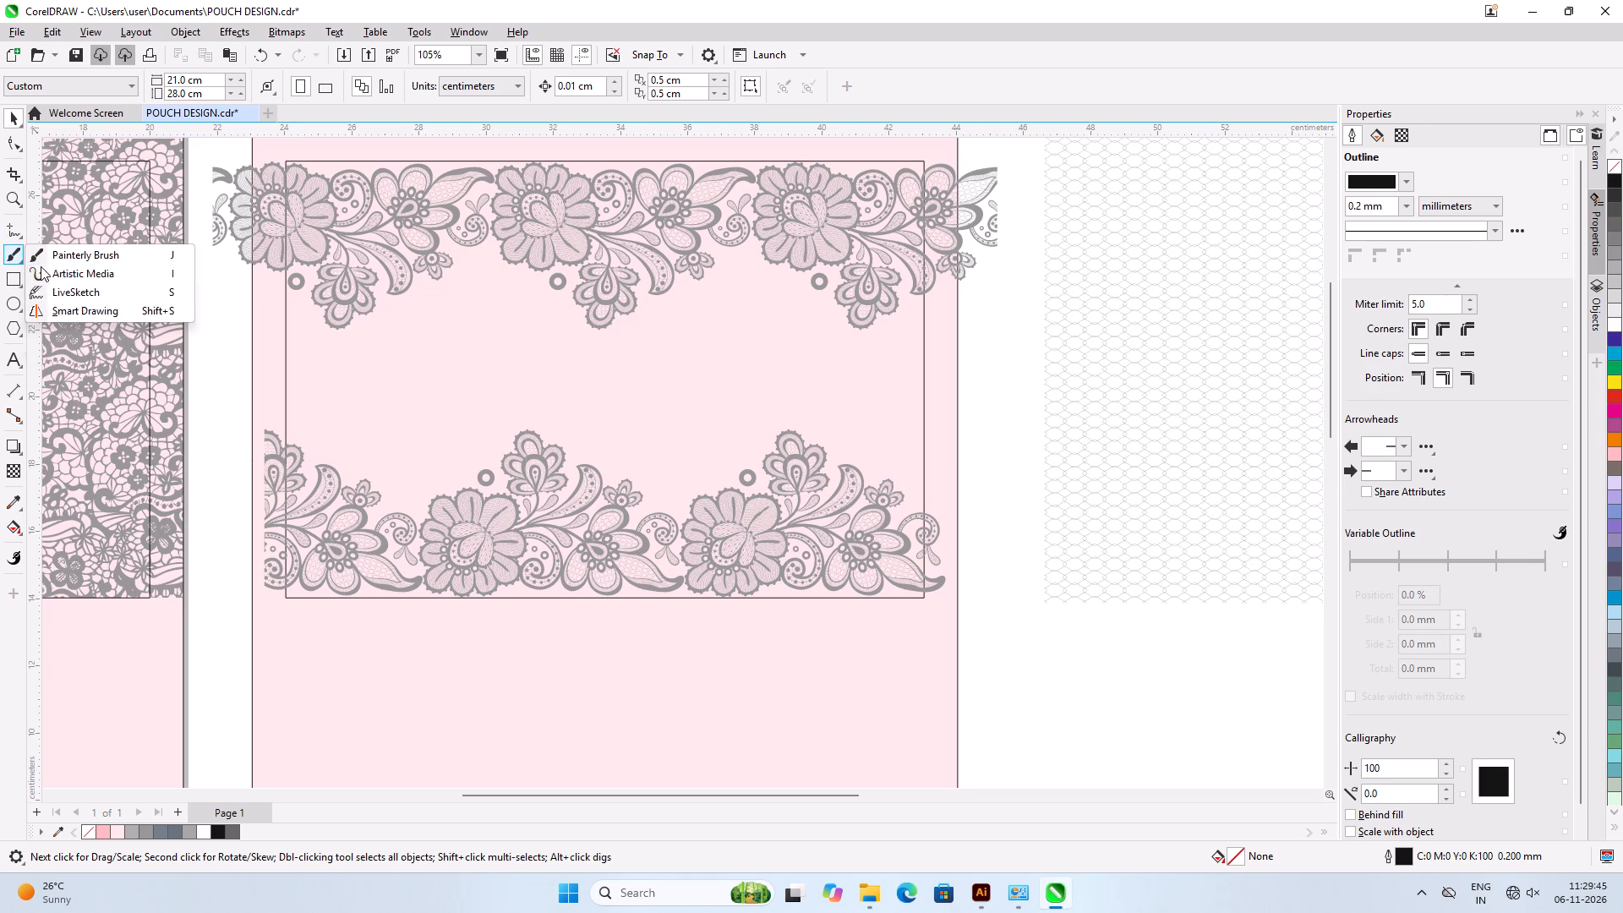
pyautogui.click(52, 286)
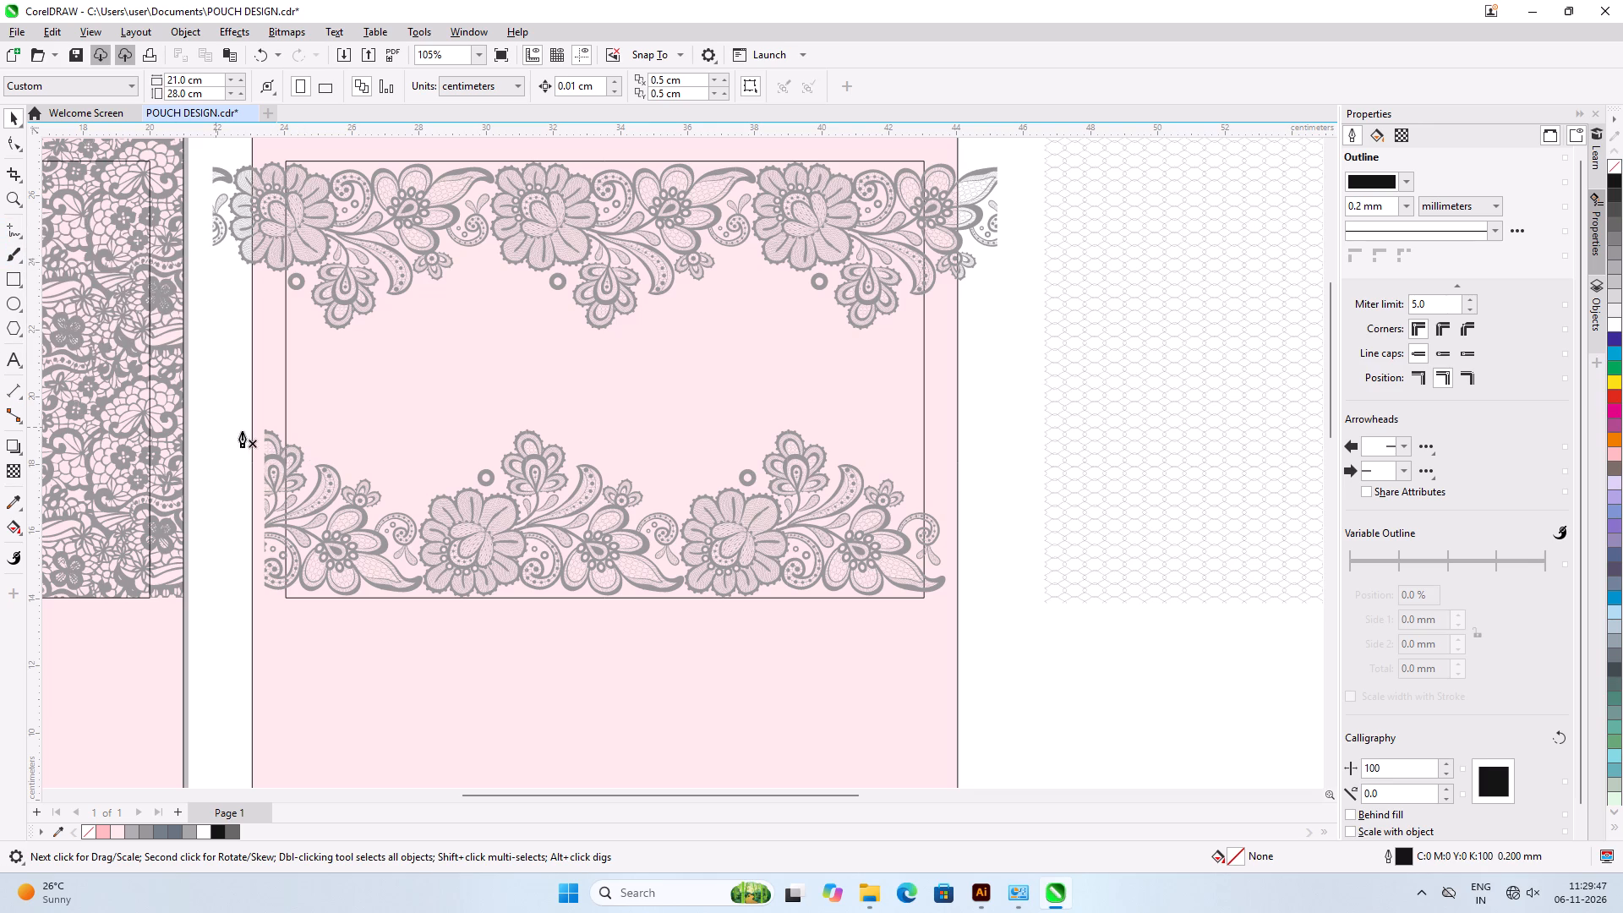
pyautogui.click(261, 432)
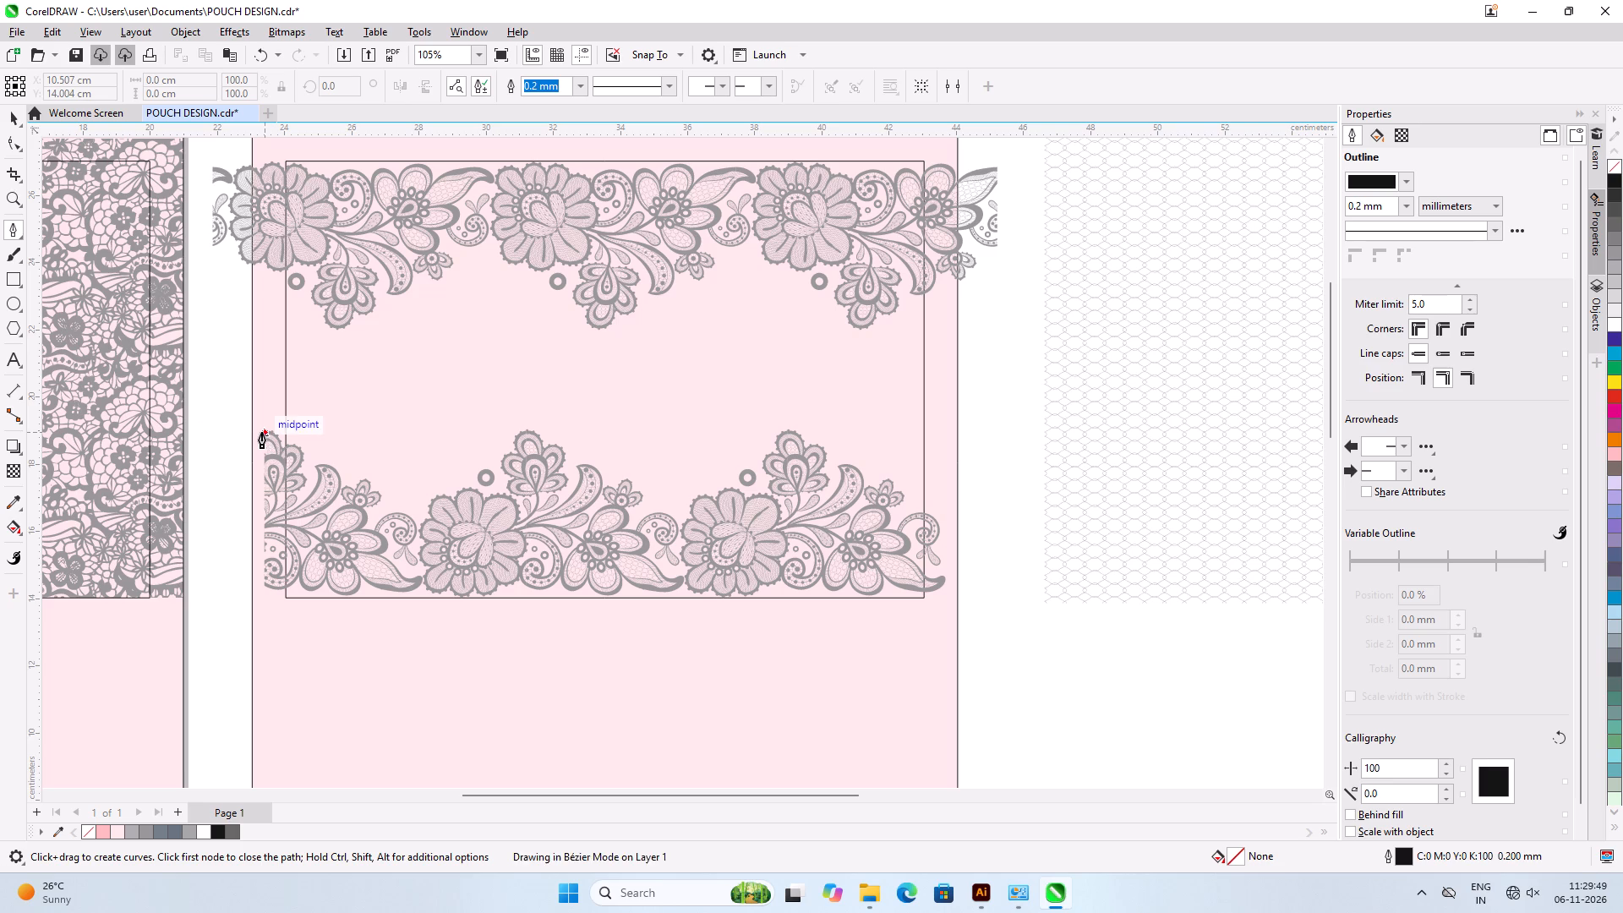
pyautogui.scroll(14, 266, 460)
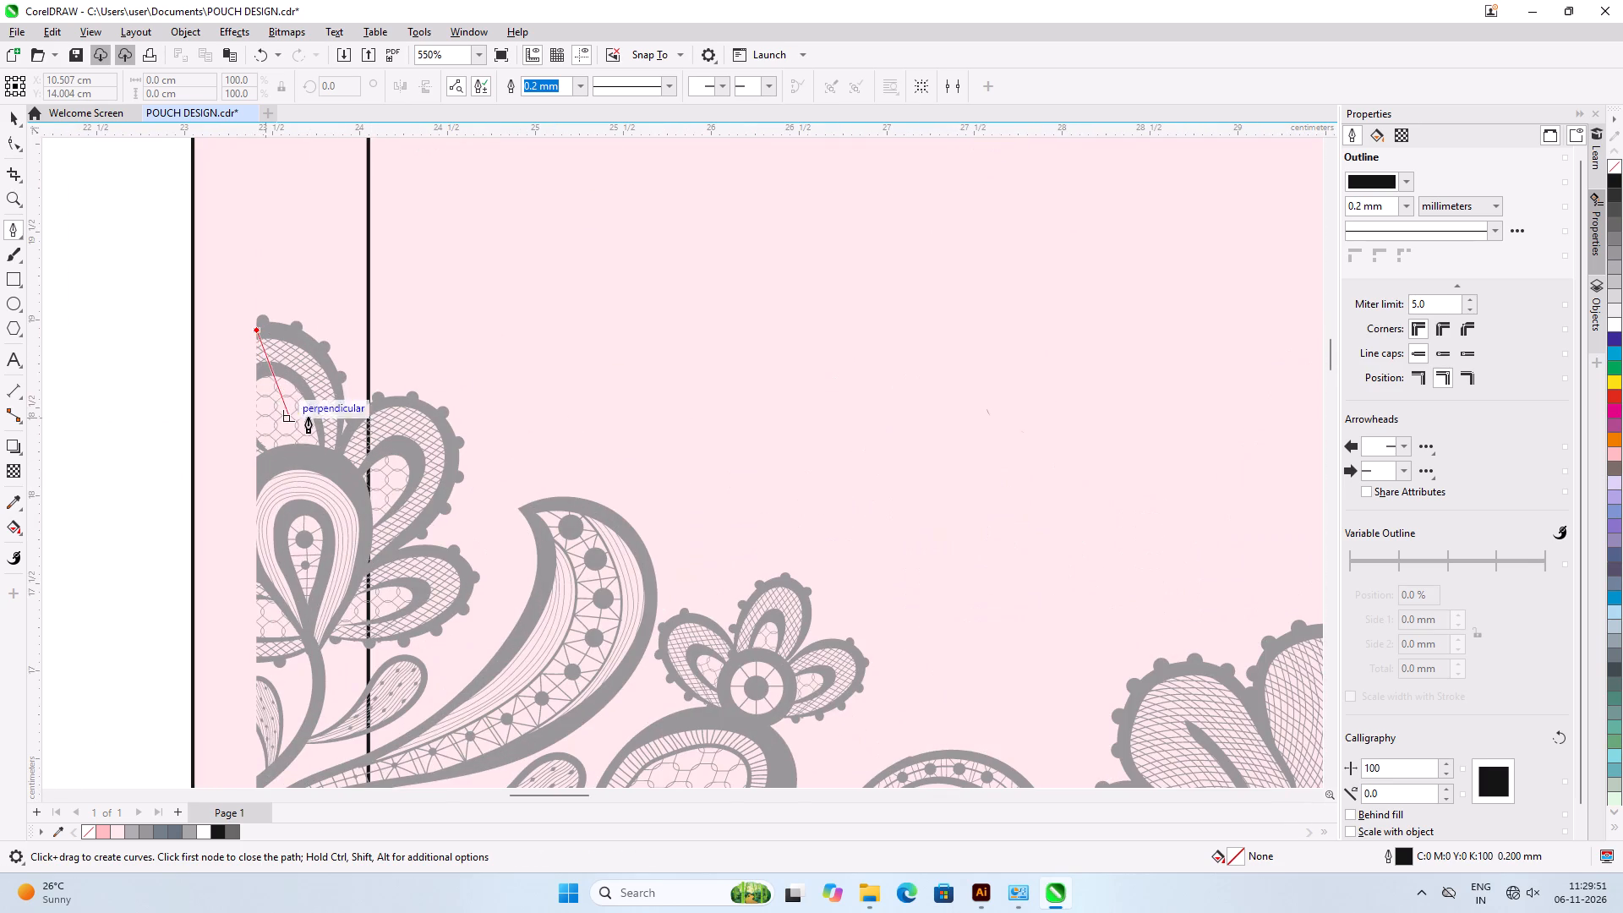
pyautogui.moveTo(341, 442); pyautogui.dragTo(331, 500)
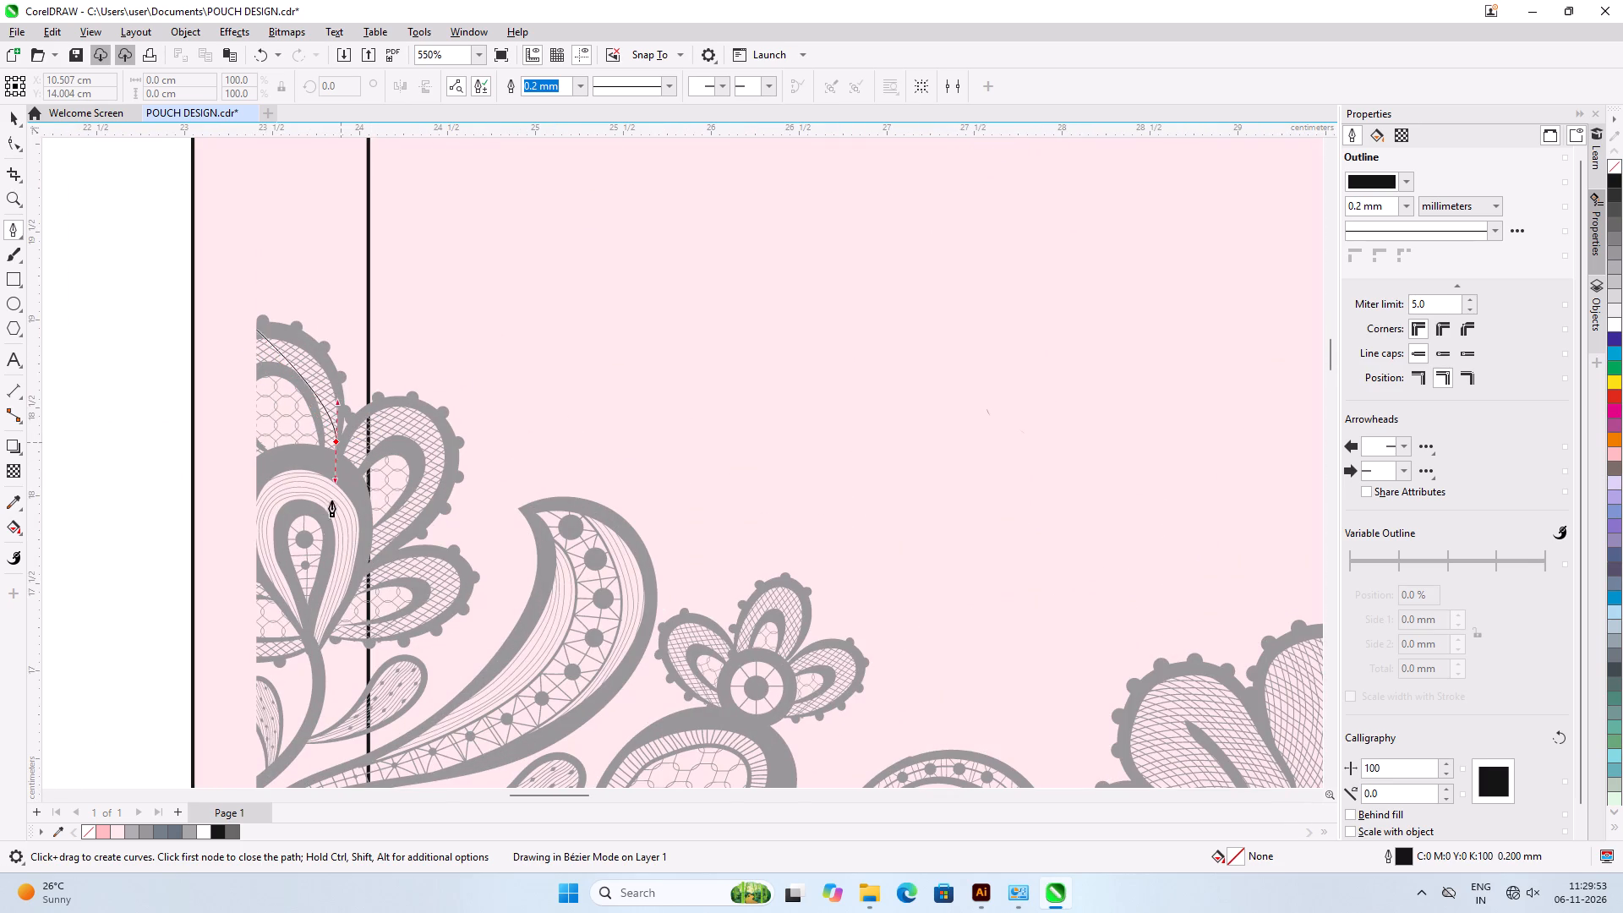
pyautogui.moveTo(331, 500); pyautogui.dragTo(306, 543)
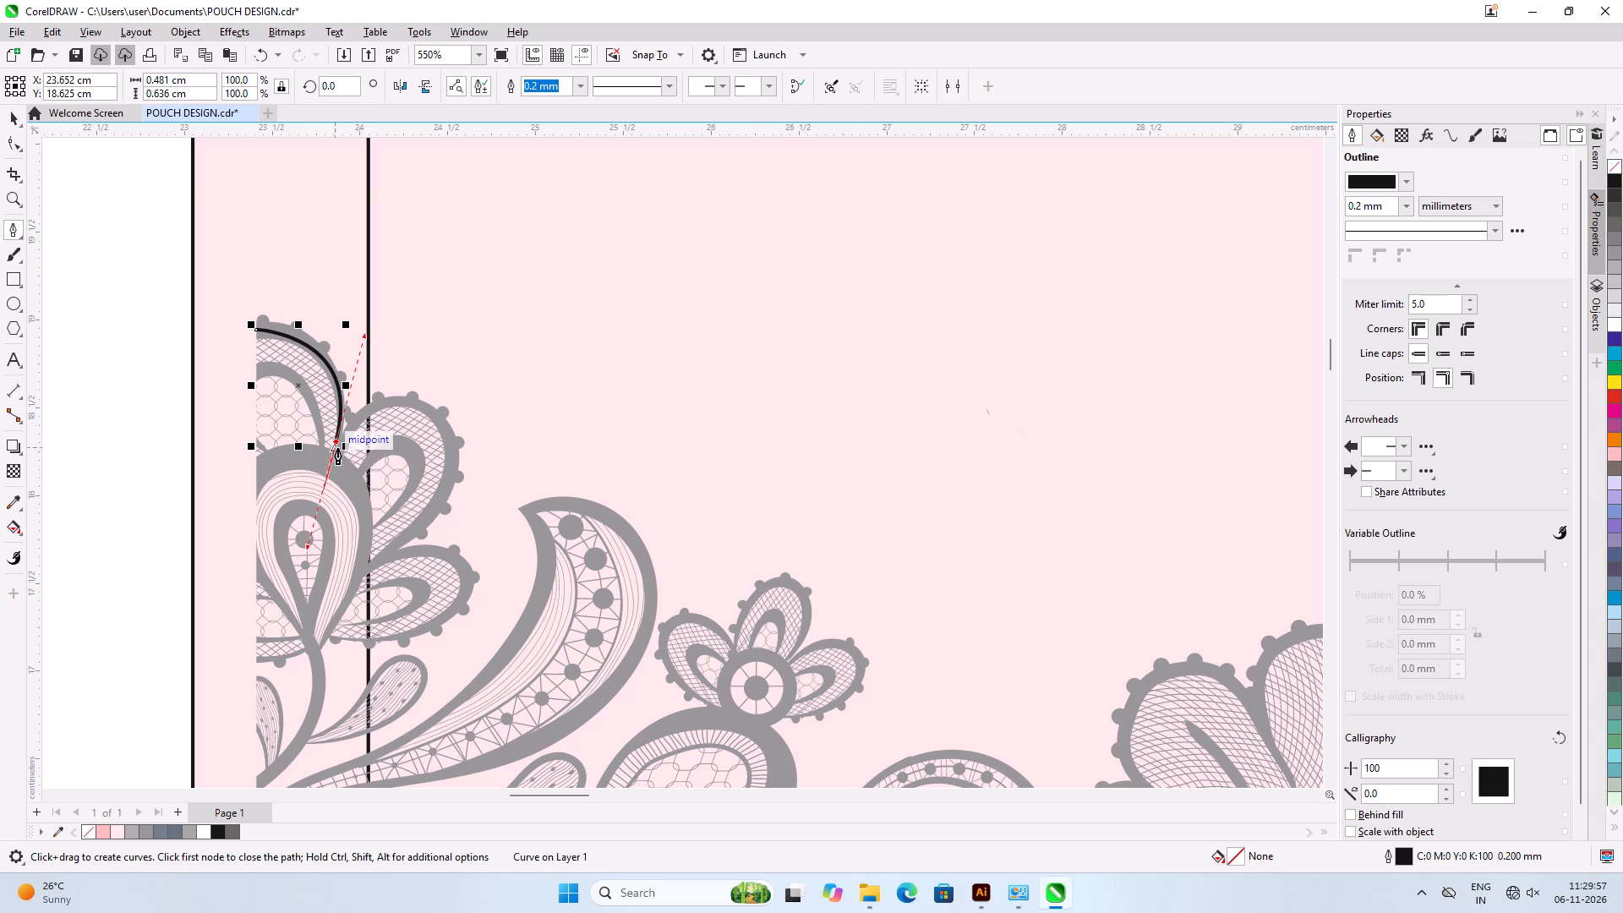
pyautogui.keyDown('alt'); pyautogui.click(336, 441); pyautogui.keyUp('alt')
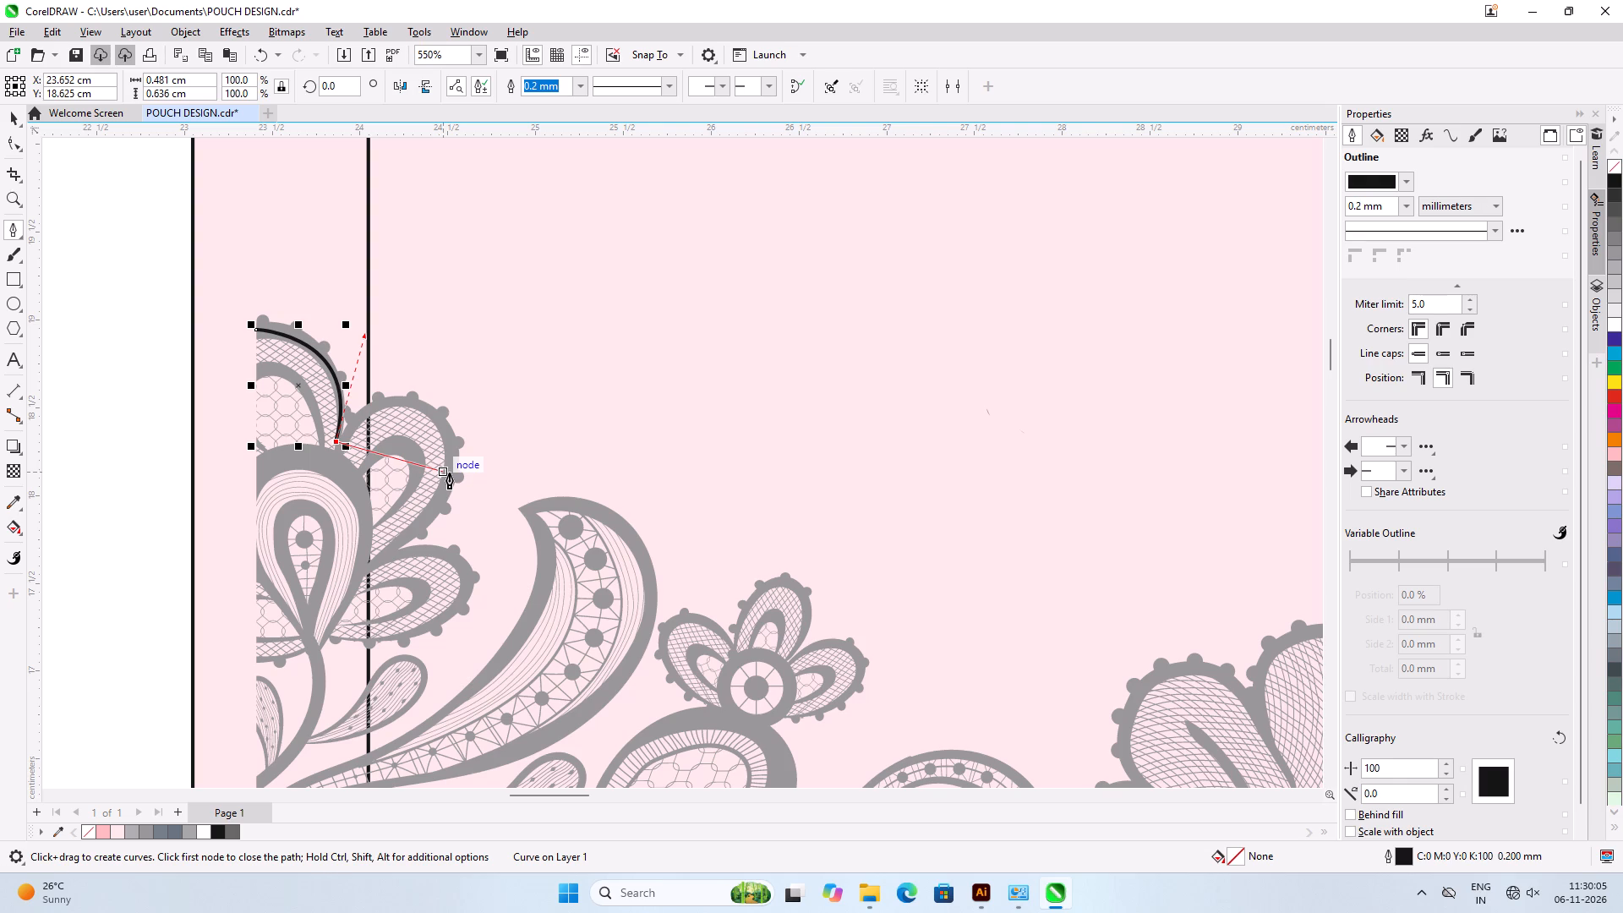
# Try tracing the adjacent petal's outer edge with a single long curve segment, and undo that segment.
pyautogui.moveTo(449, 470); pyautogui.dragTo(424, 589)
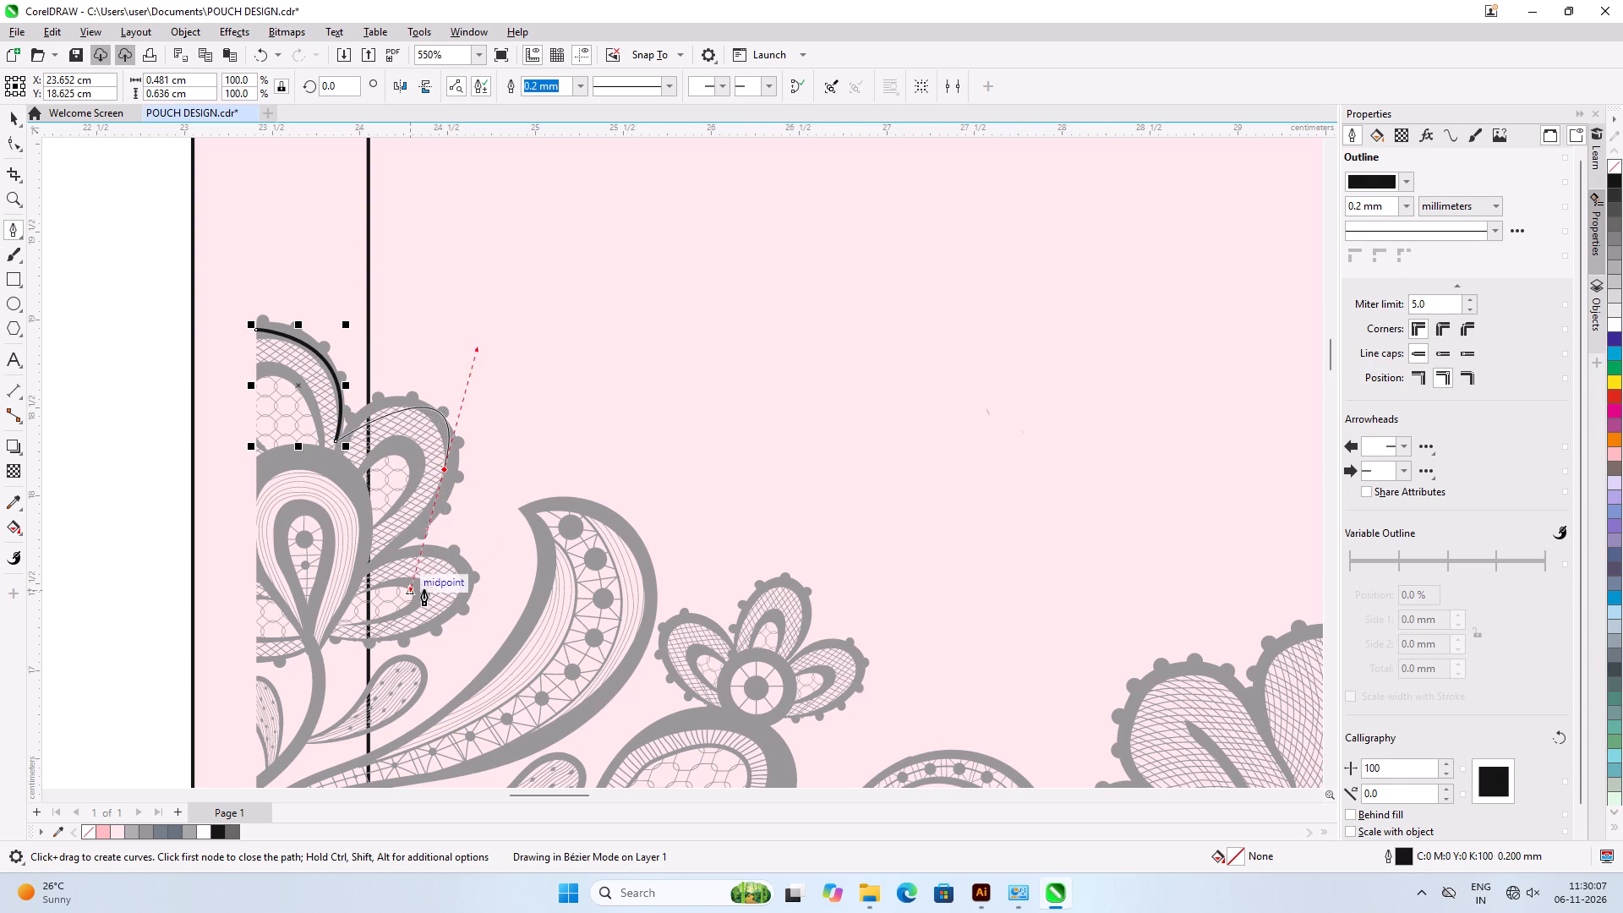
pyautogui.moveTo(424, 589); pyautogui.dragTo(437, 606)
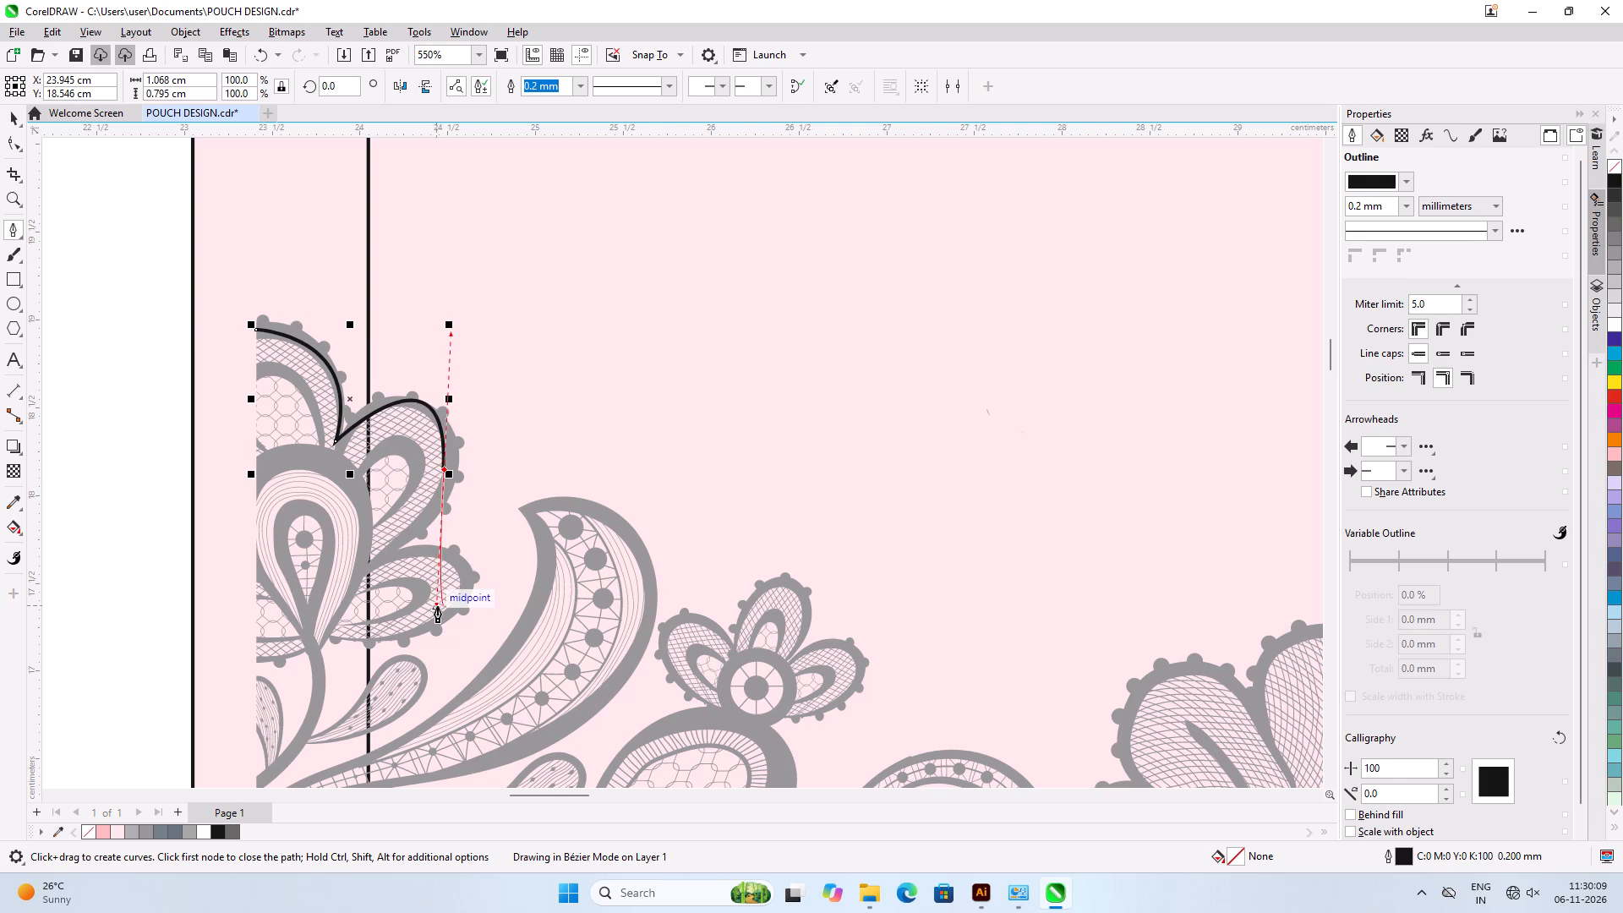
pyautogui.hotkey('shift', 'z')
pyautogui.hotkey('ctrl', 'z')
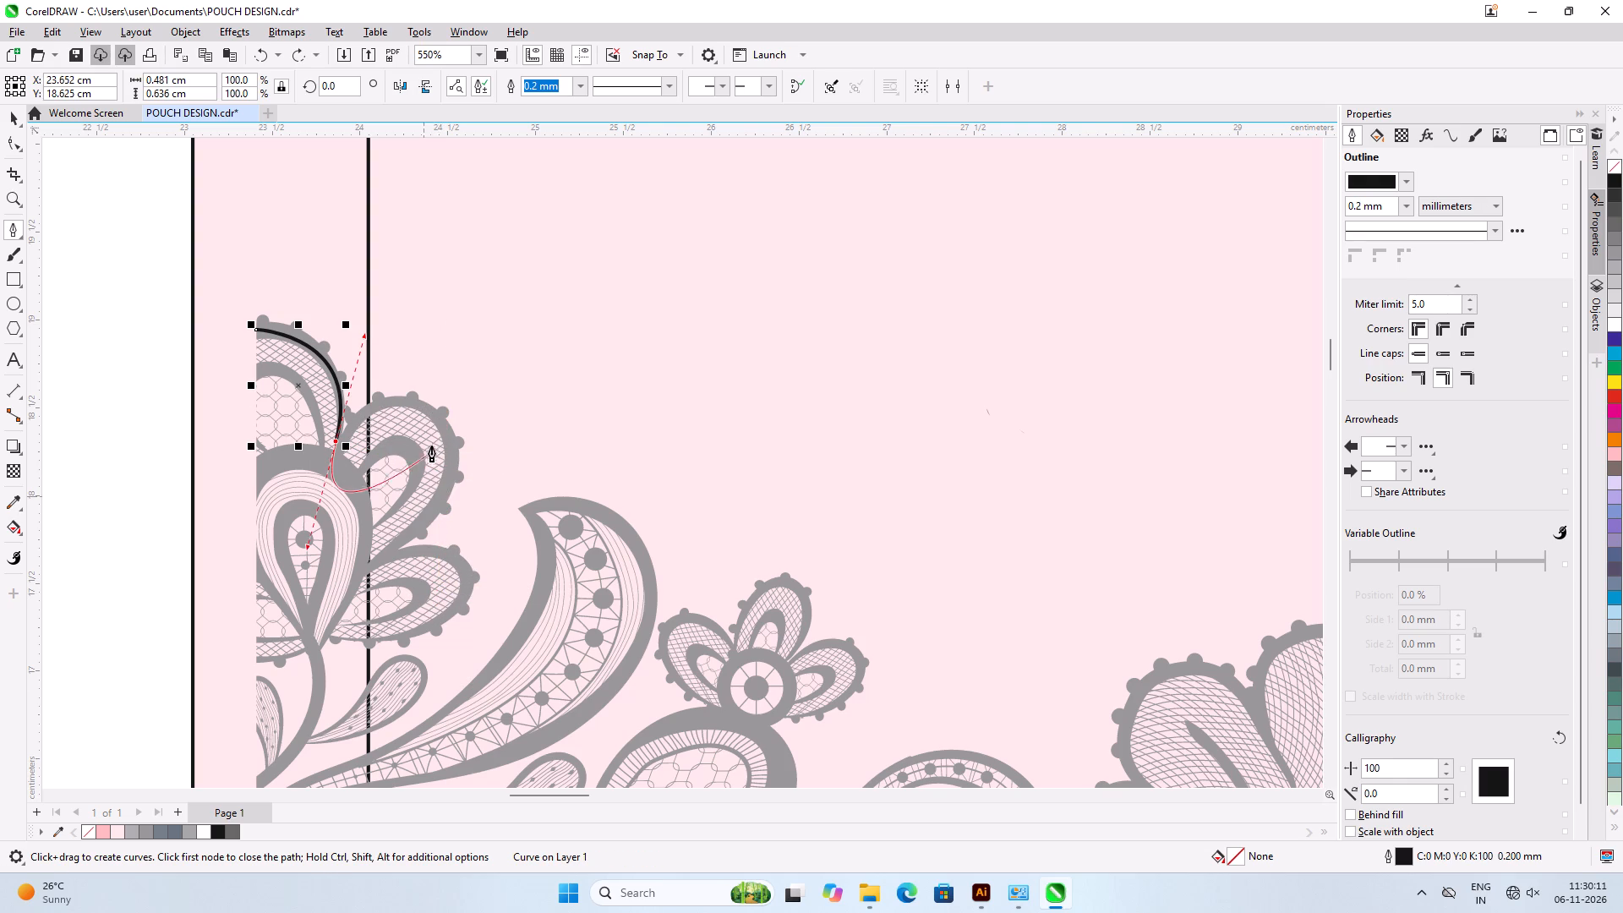
# Continue the Pen outline around the second petal to its base, extending the whole curve to about 1.14 by 1.3 cm.
pyautogui.keyDown('alt'); pyautogui.click(334, 443); pyautogui.keyUp('alt')
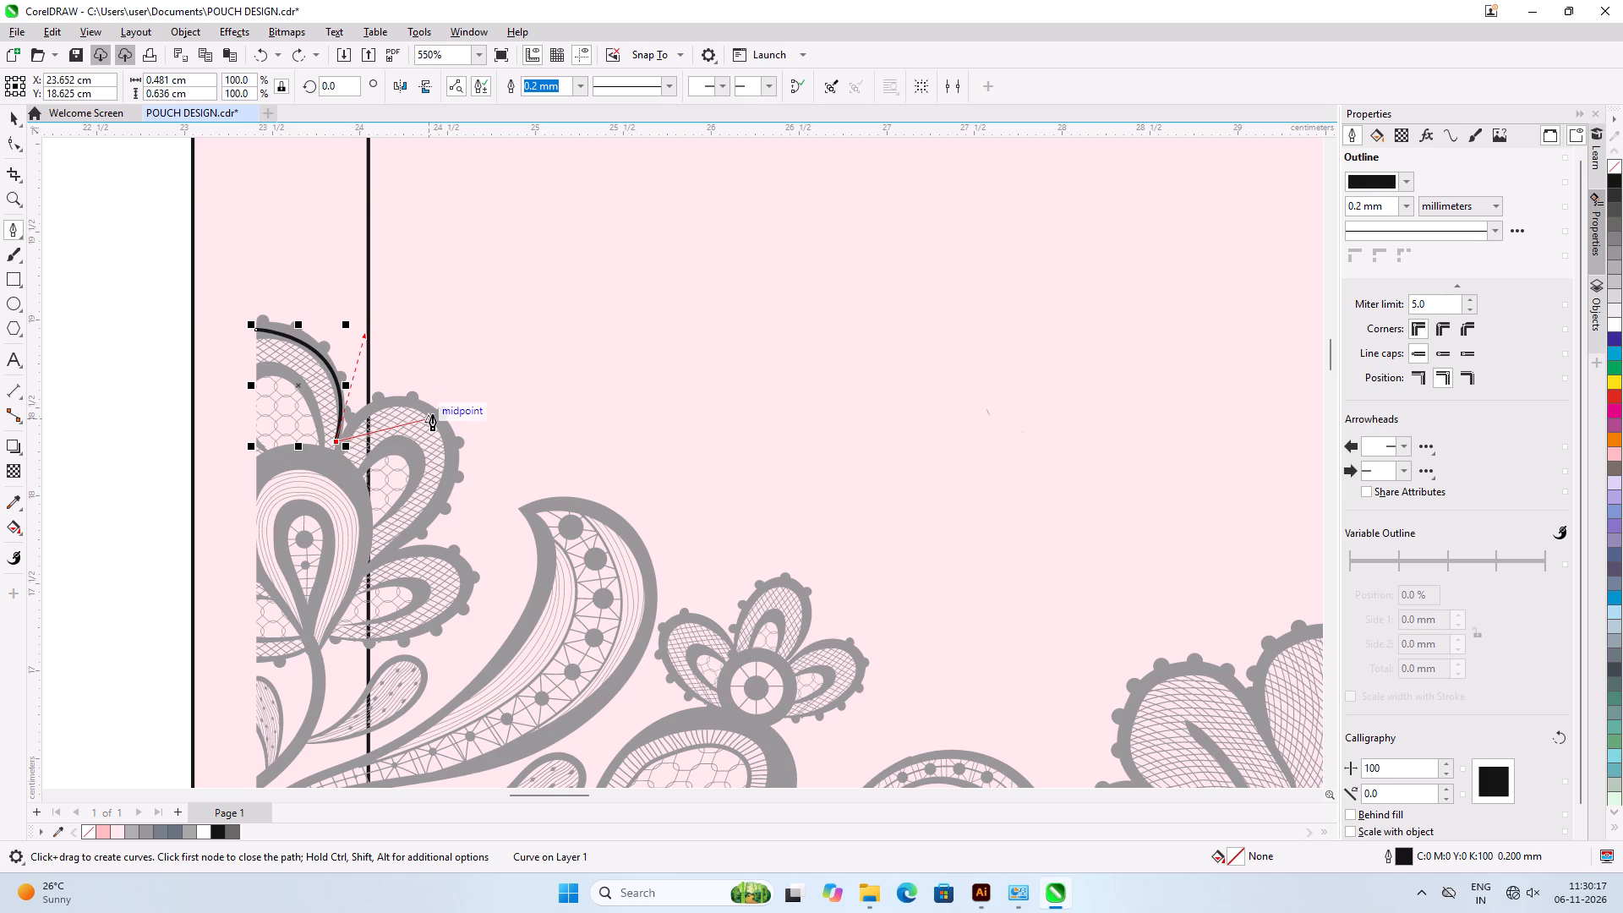
pyautogui.moveTo(432, 413); pyautogui.dragTo(486, 435)
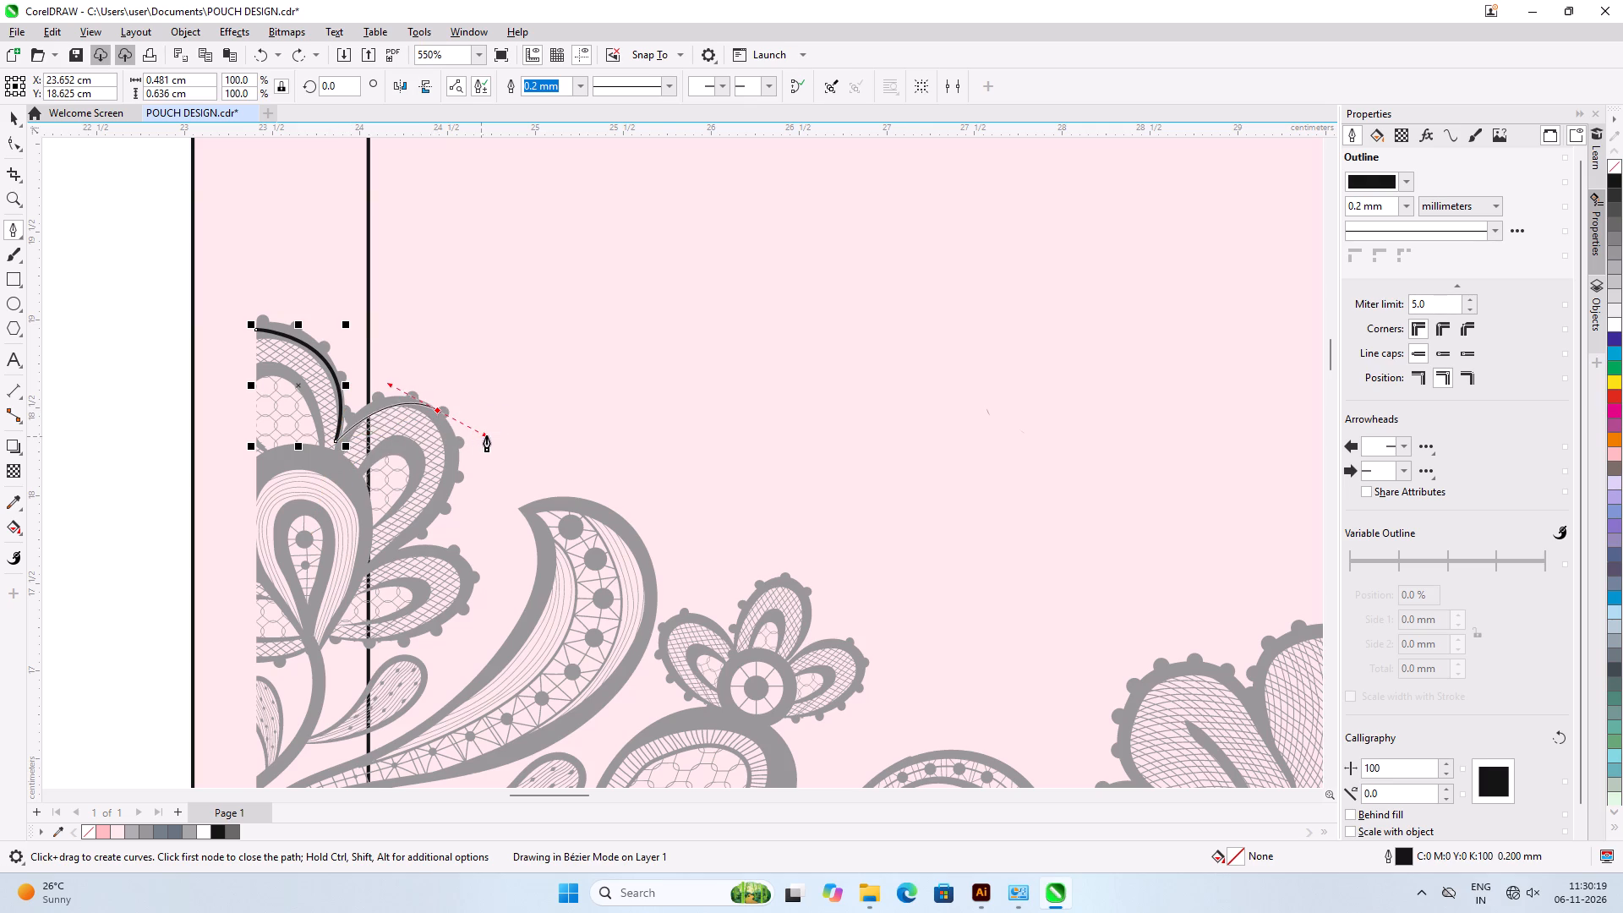
pyautogui.moveTo(486, 435); pyautogui.dragTo(493, 443)
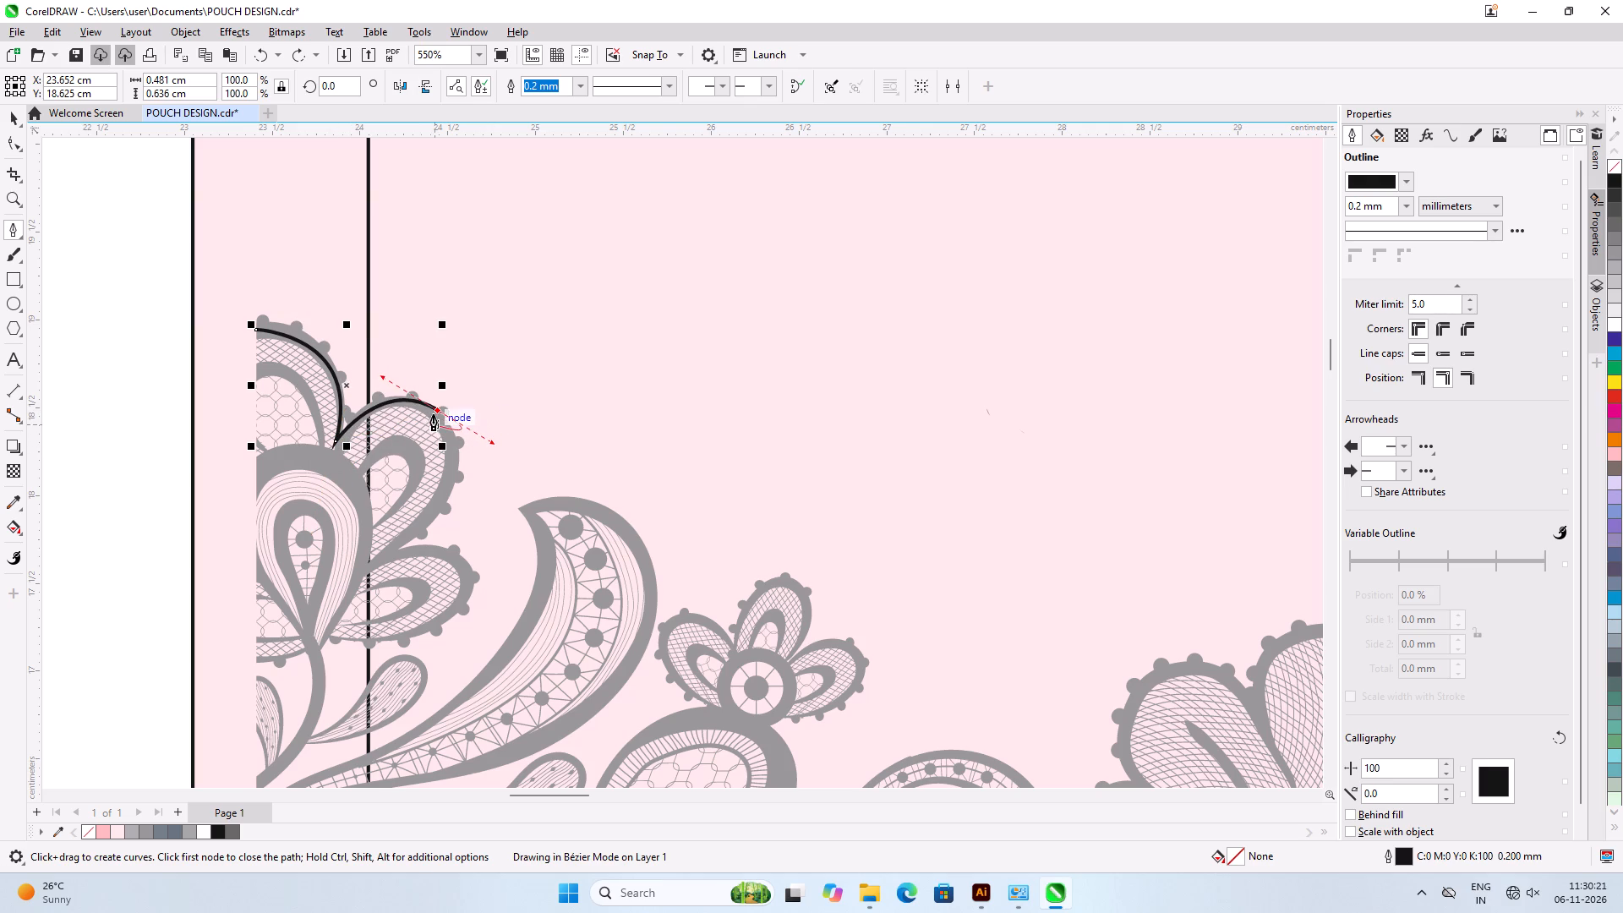
pyautogui.keyDown('alt'); pyautogui.click(434, 413); pyautogui.keyUp('alt')
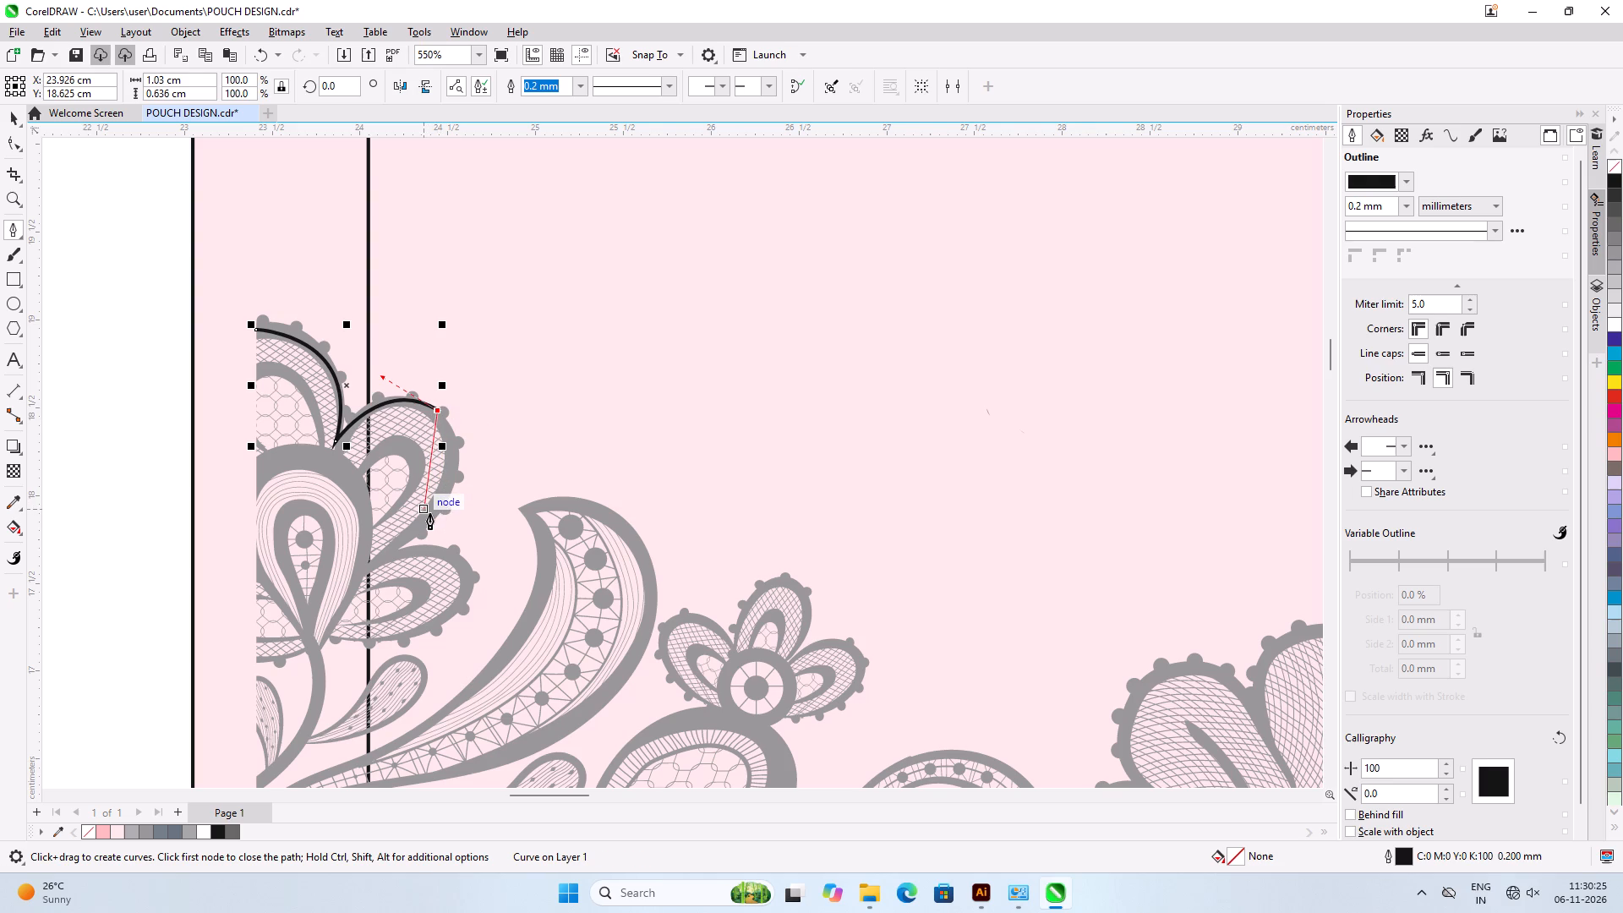
pyautogui.scroll(6, 431, 514)
pyautogui.moveTo(440, 501); pyautogui.dragTo(338, 601)
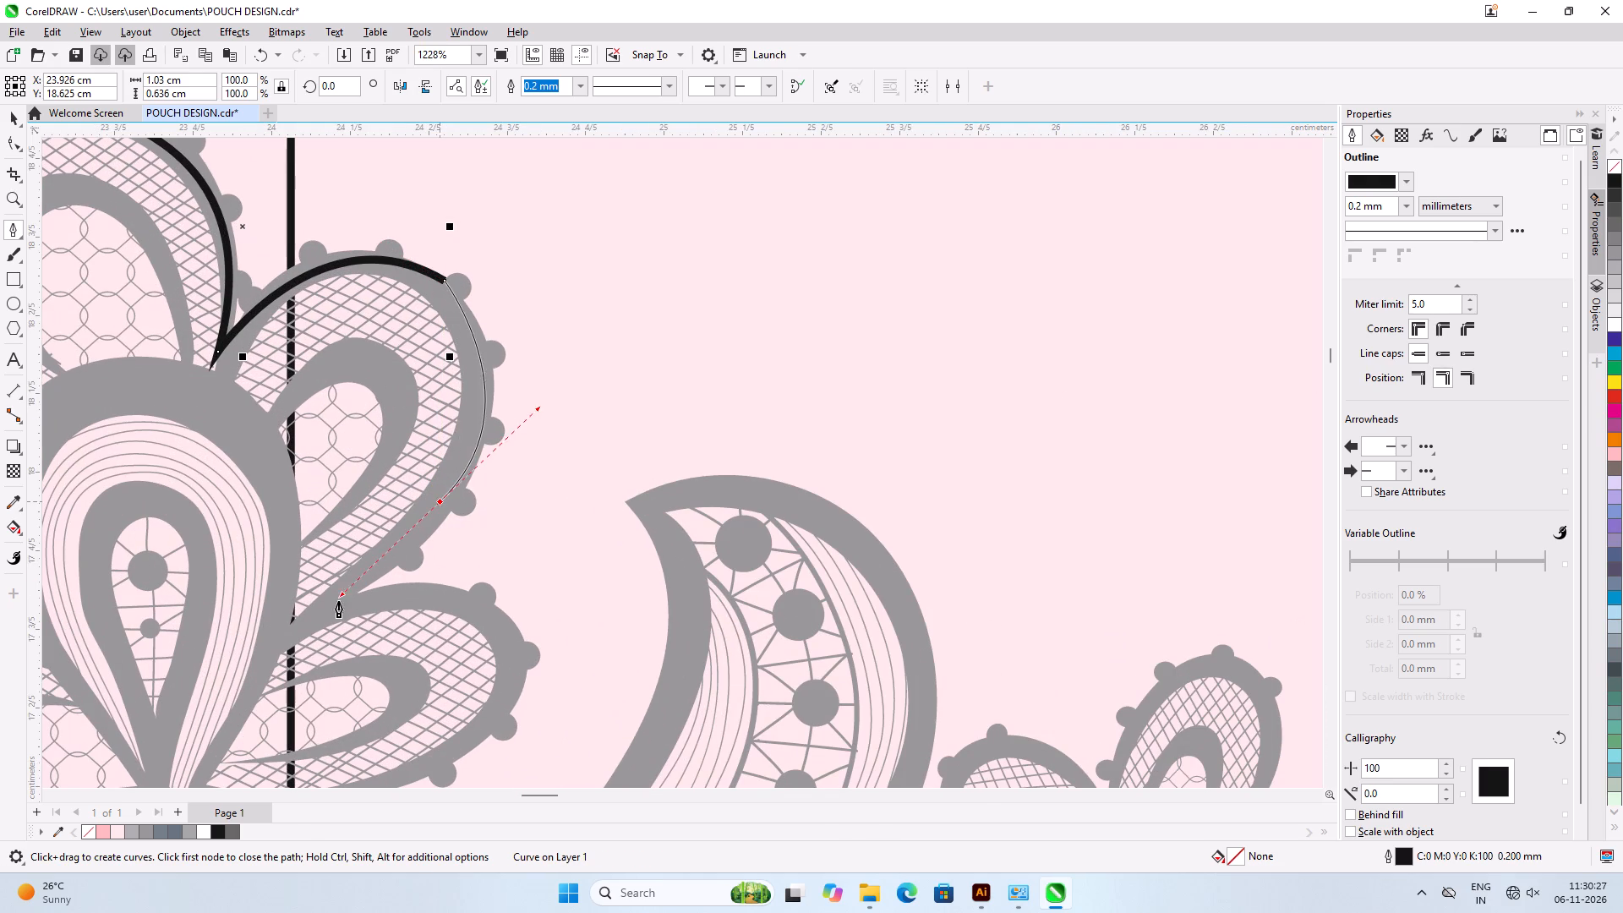
pyautogui.moveTo(338, 601); pyautogui.dragTo(335, 609)
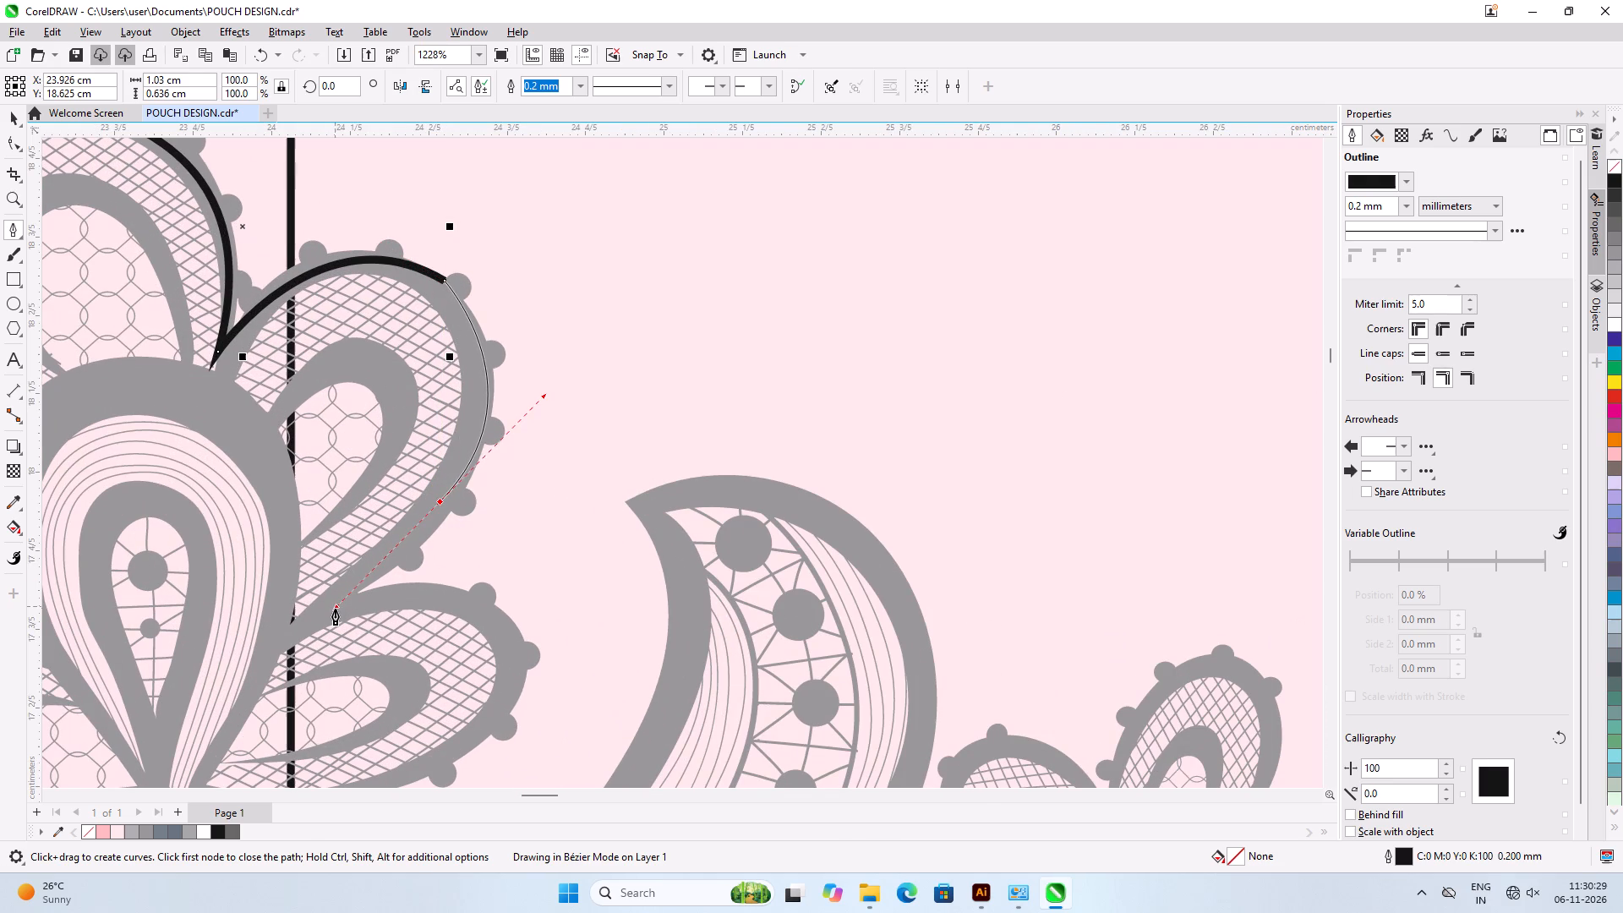
pyautogui.moveTo(335, 609); pyautogui.dragTo(335, 610)
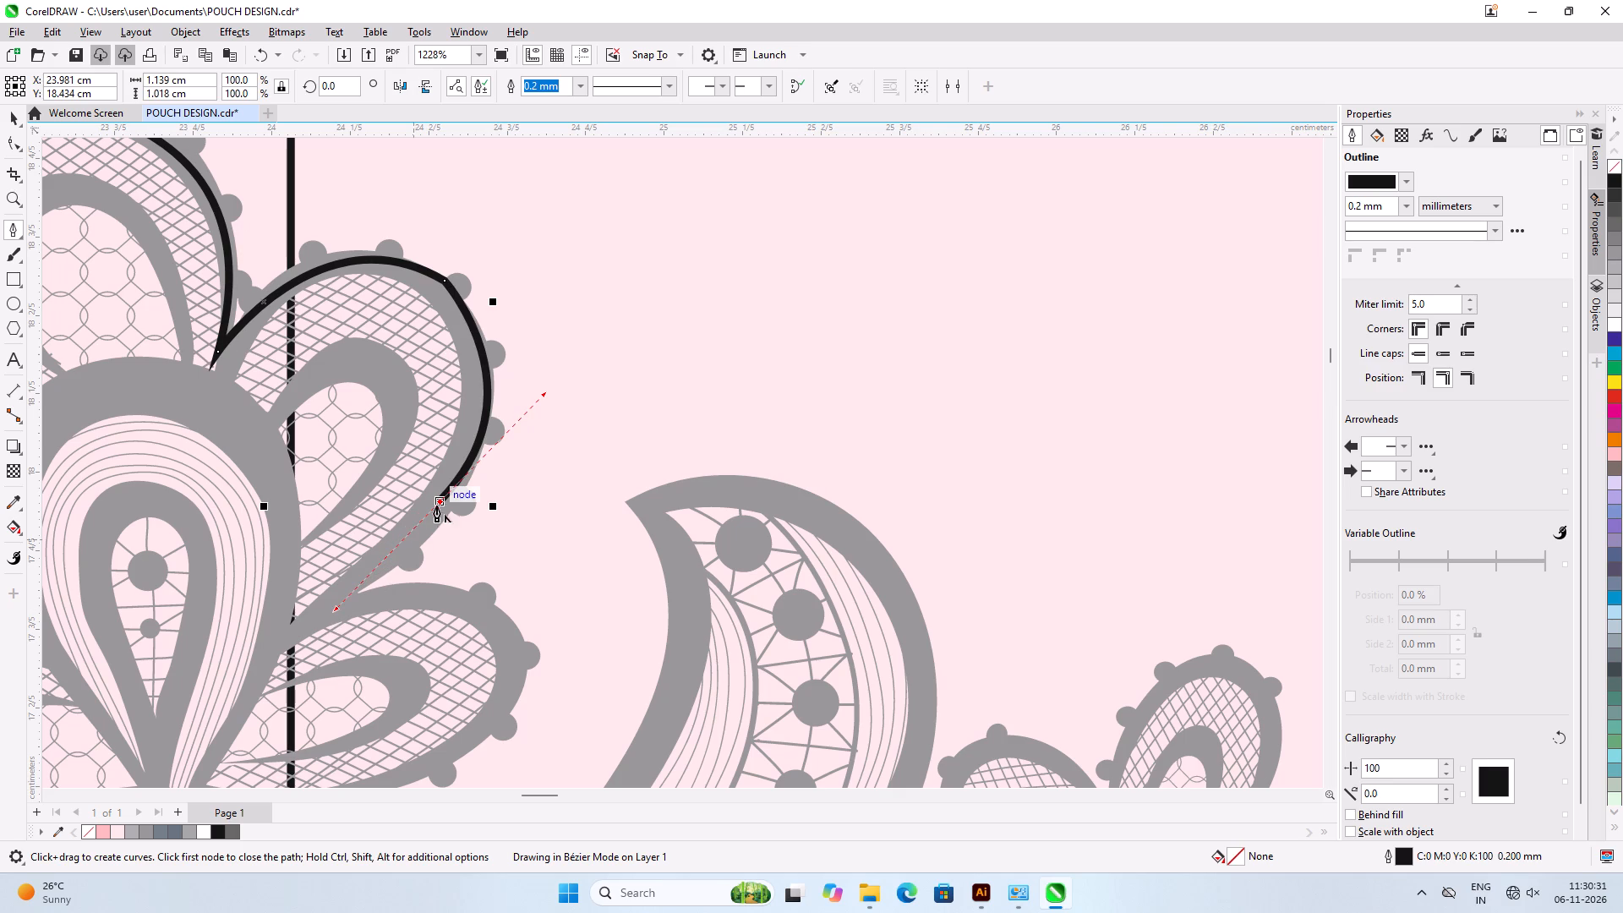
pyautogui.keyDown('alt'); pyautogui.click(438, 502); pyautogui.keyUp('alt')
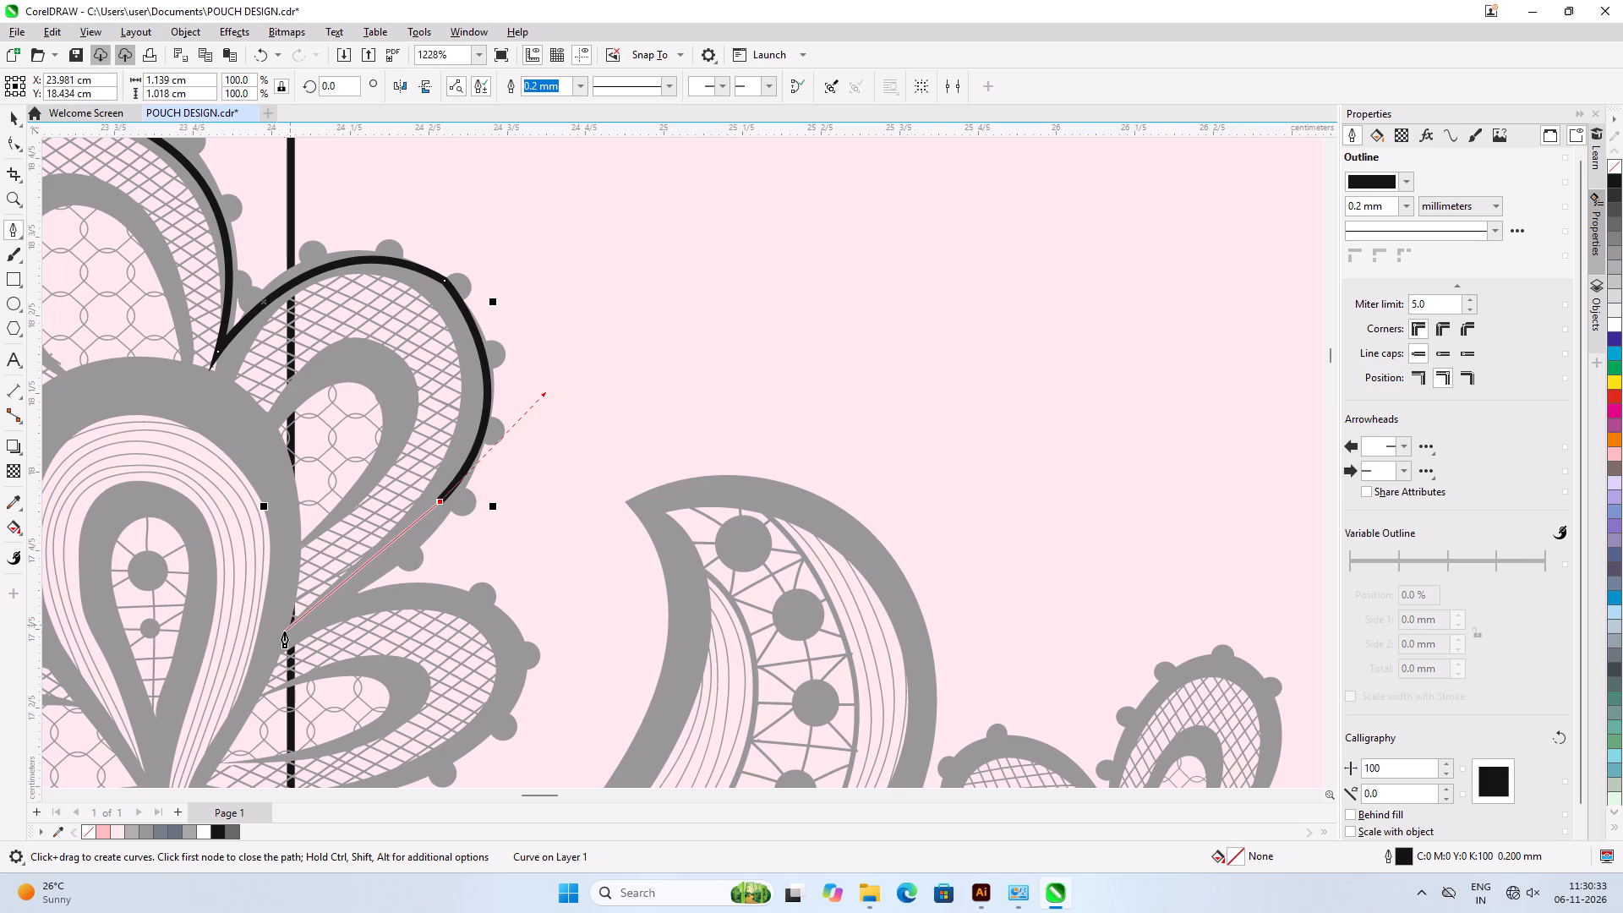
pyautogui.click(324, 612)
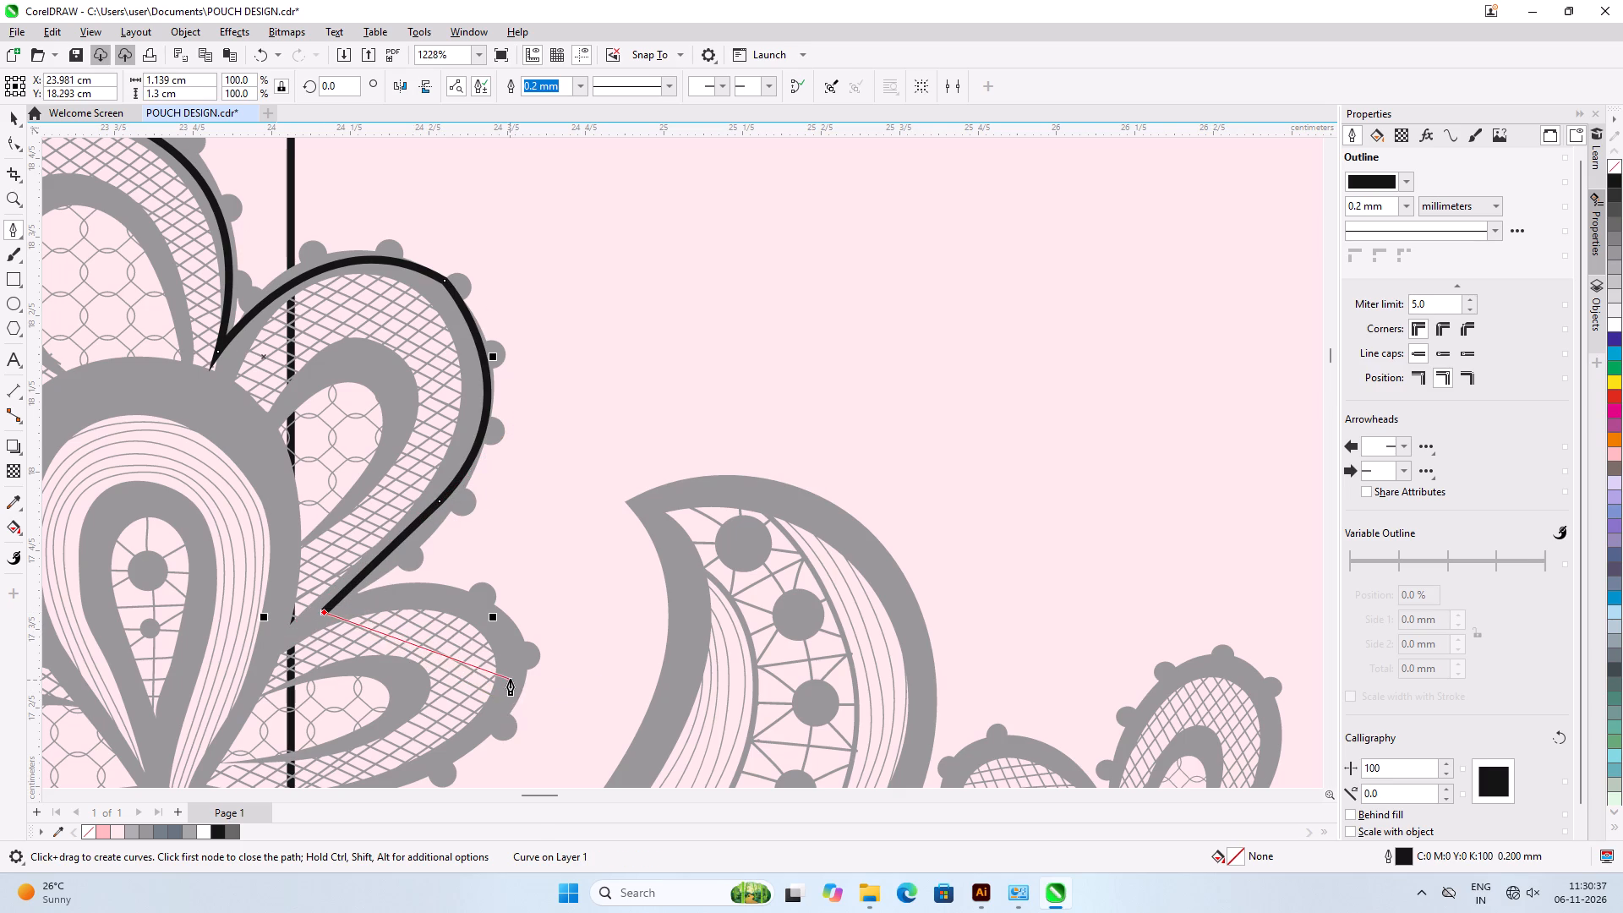
# Extend the outline around the third petal below, following its rounded tip and lower edge back to the flower's stem.
pyautogui.moveTo(510, 679); pyautogui.dragTo(516, 820)
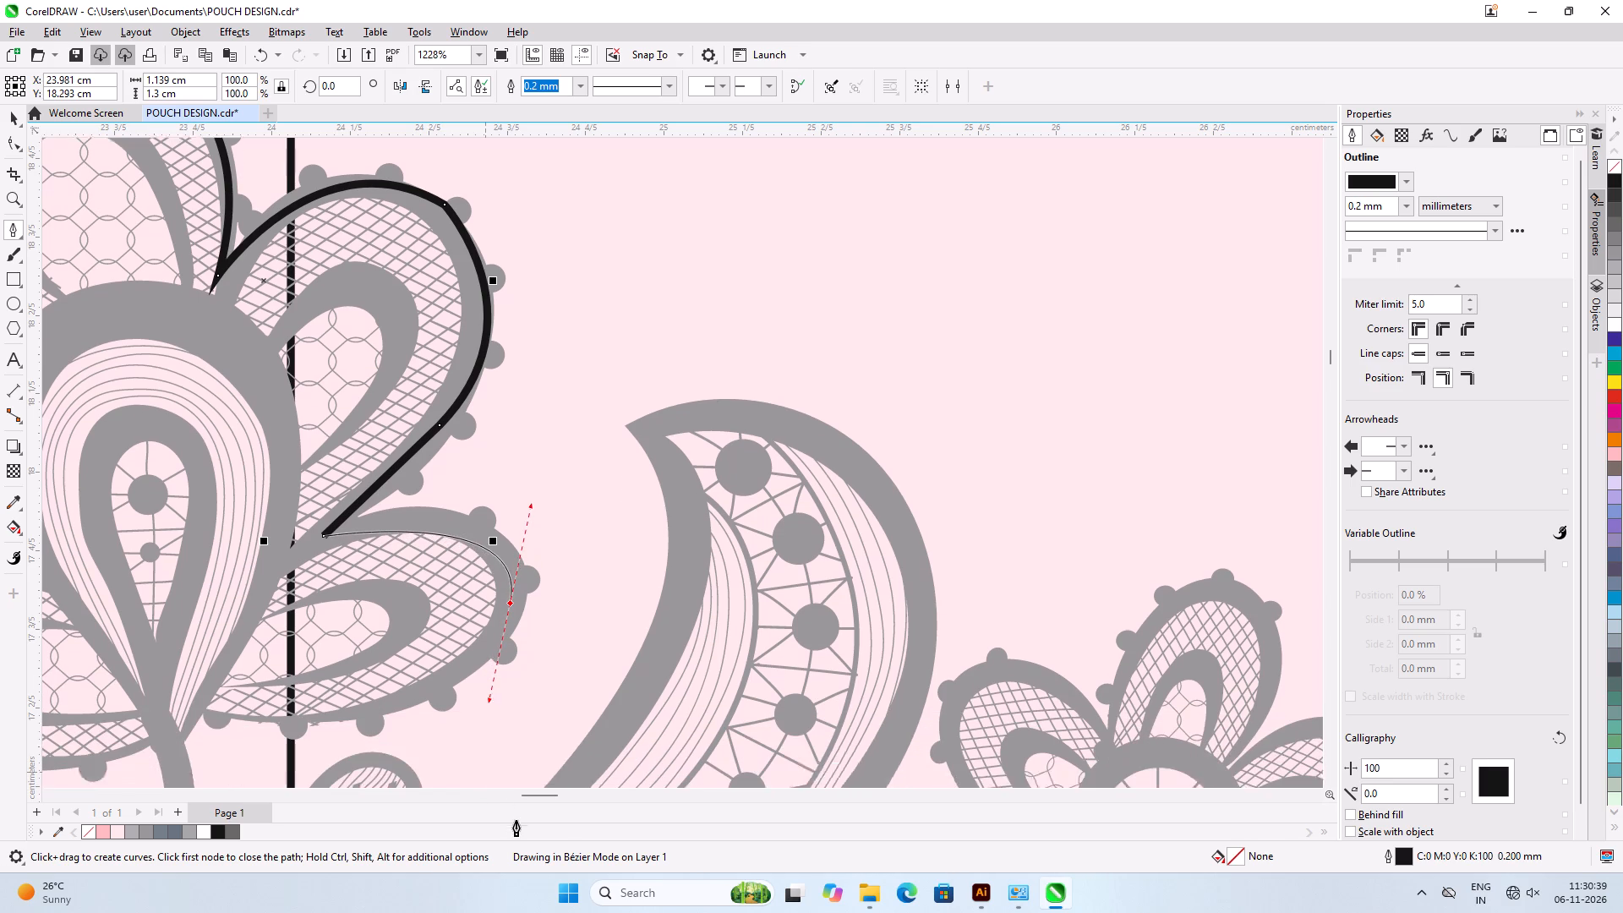
pyautogui.moveTo(516, 820); pyautogui.dragTo(485, 686)
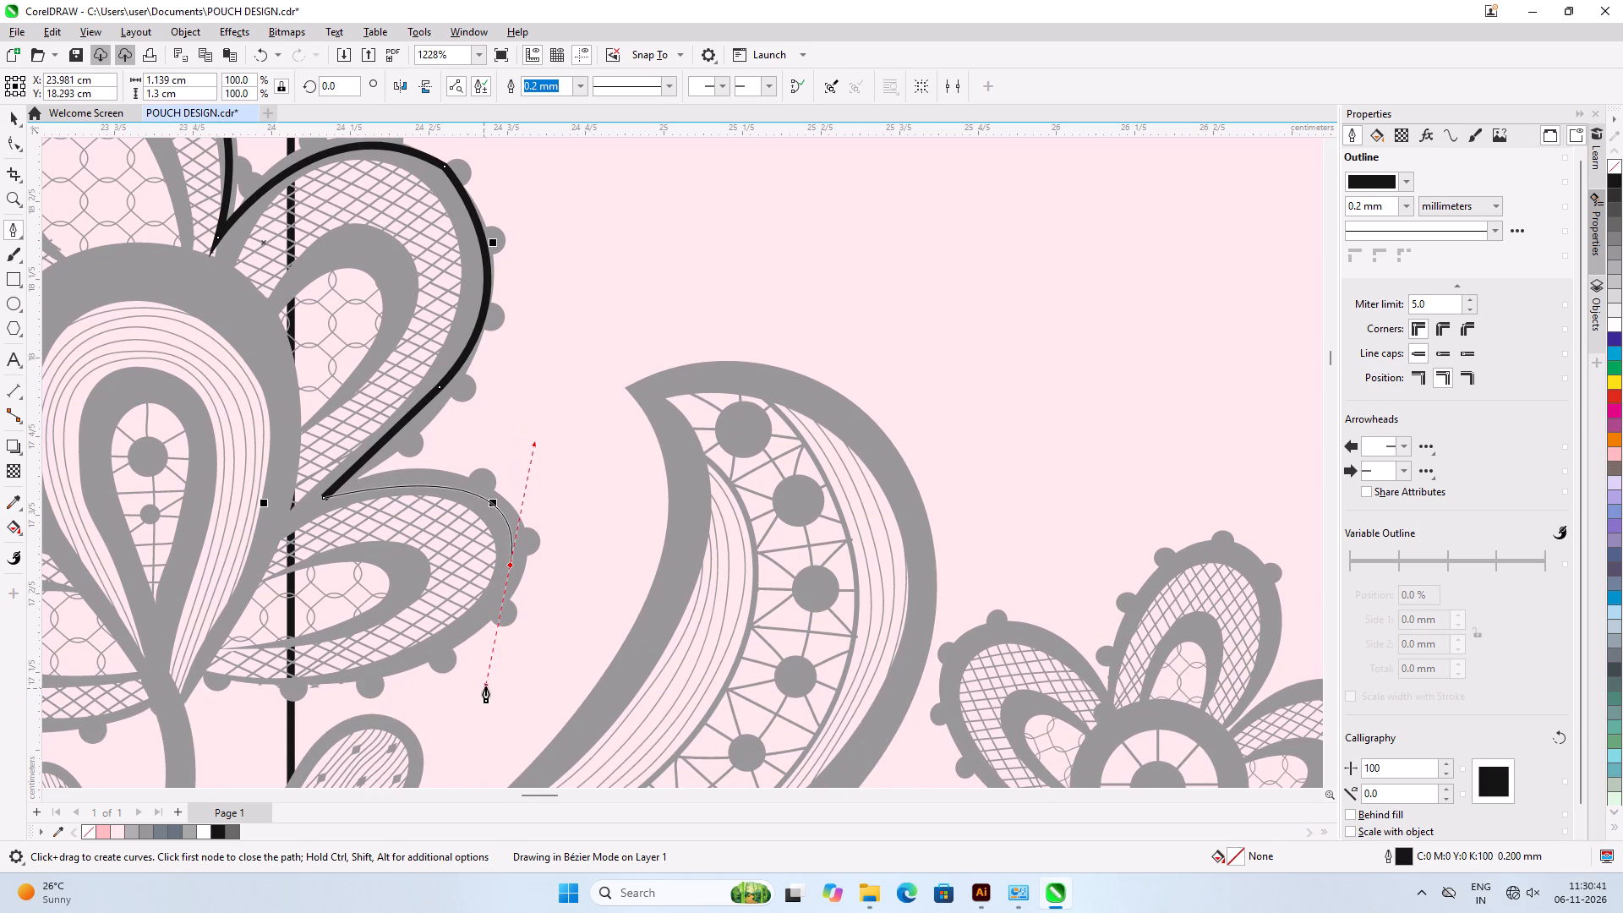
pyautogui.moveTo(485, 686); pyautogui.dragTo(500, 692)
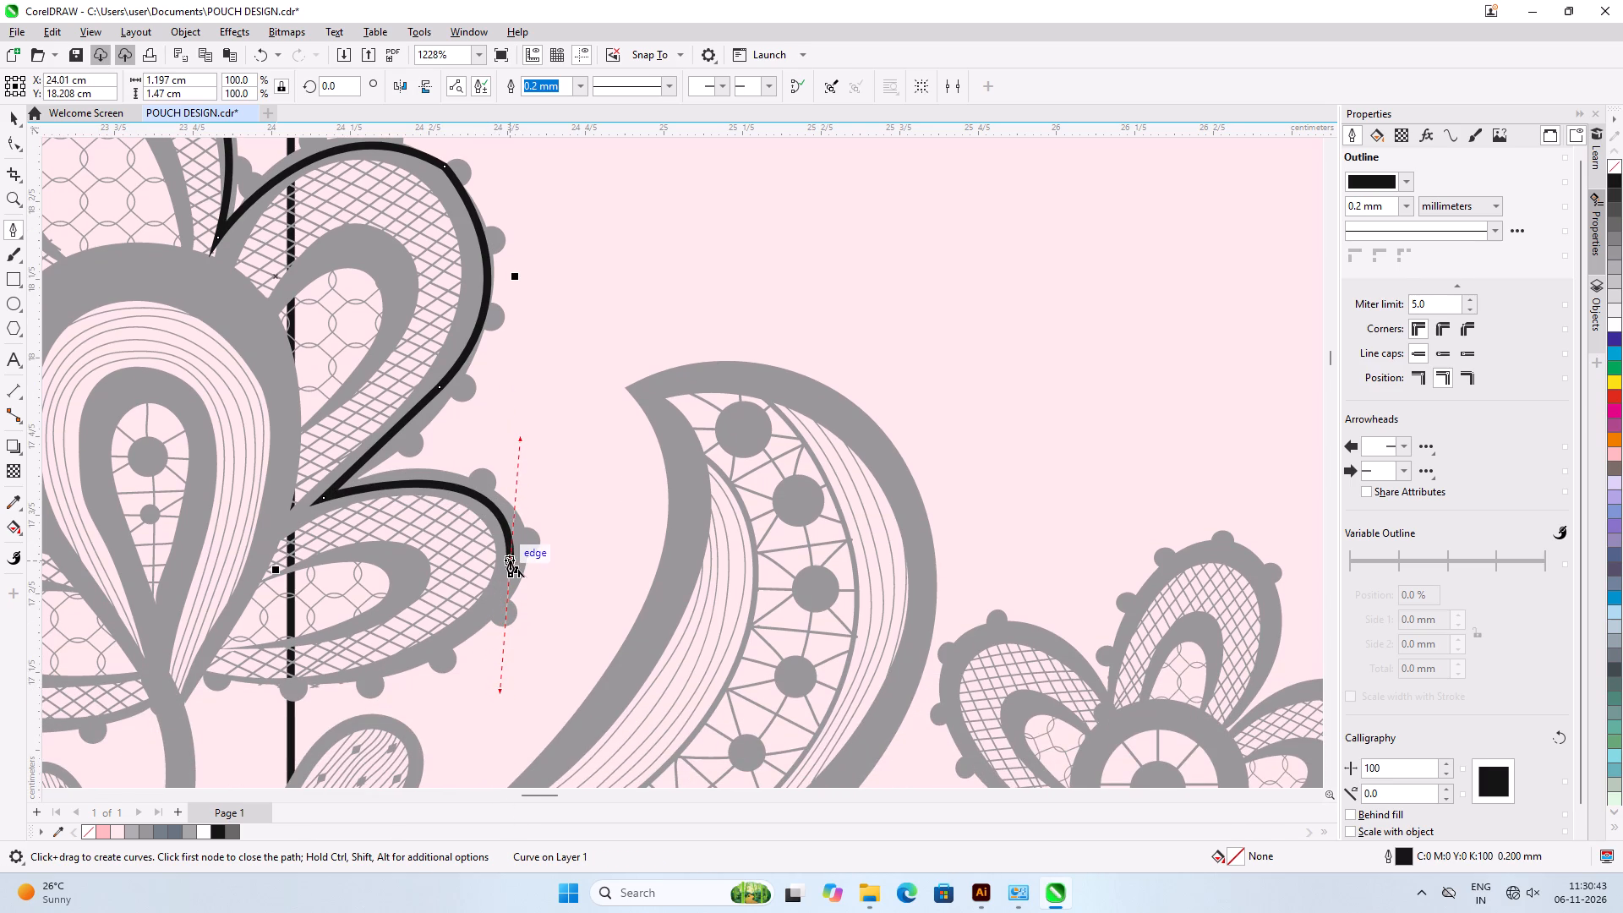
pyautogui.keyDown('alt'); pyautogui.click(510, 564); pyautogui.keyUp('alt')
pyautogui.scroll(-5, 850, 353)
pyautogui.scroll(9, 462, 522)
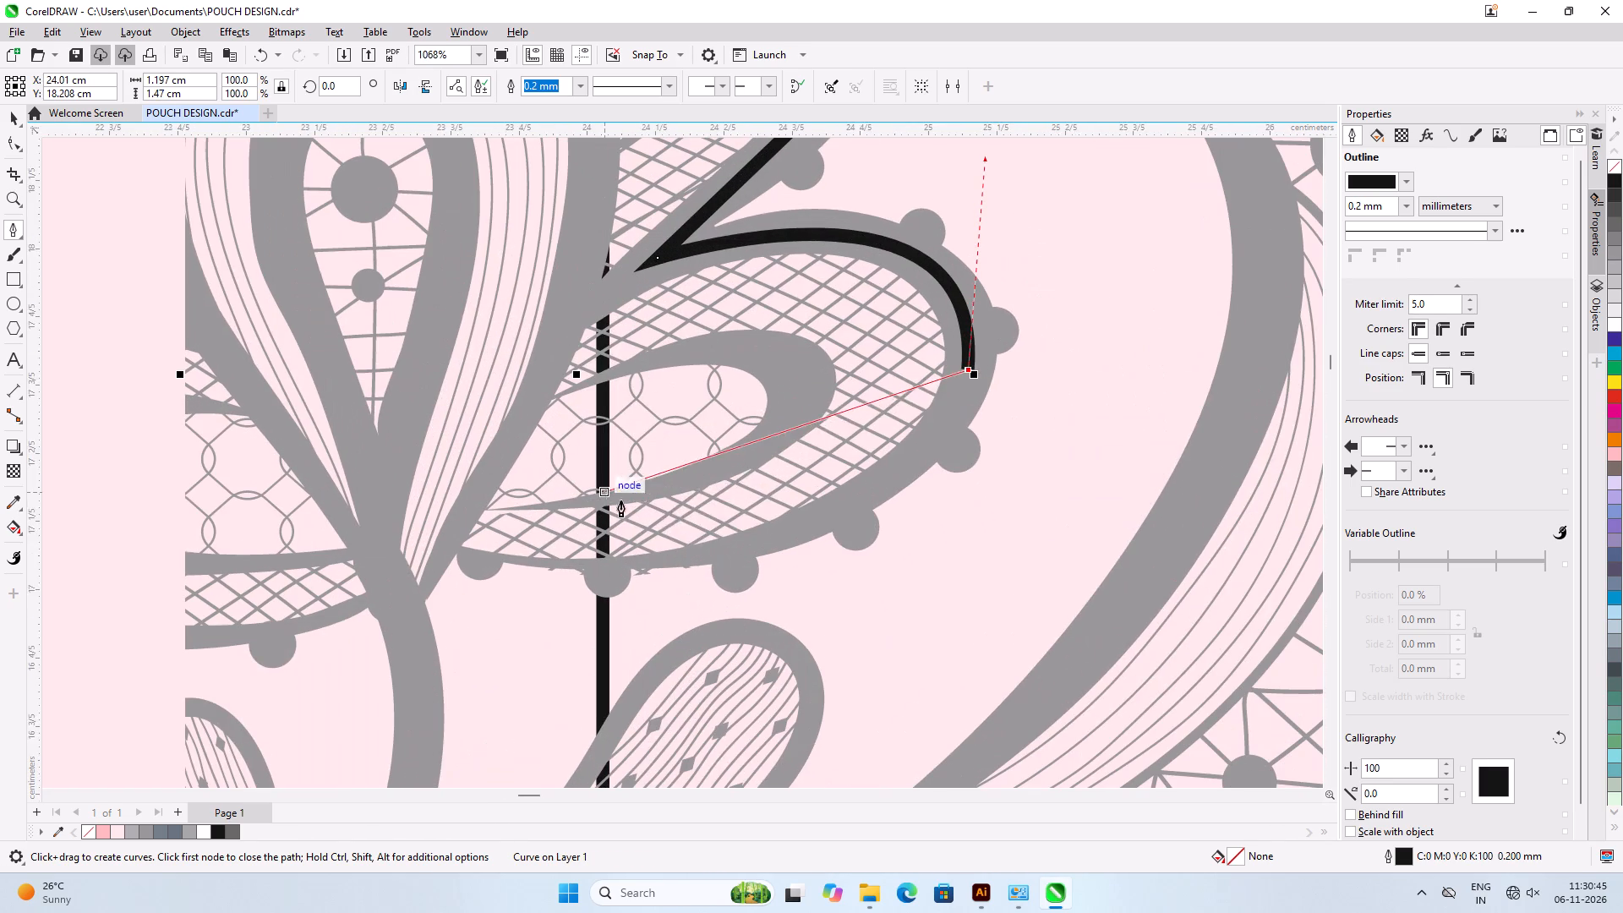
pyautogui.moveTo(673, 558); pyautogui.dragTo(566, 558)
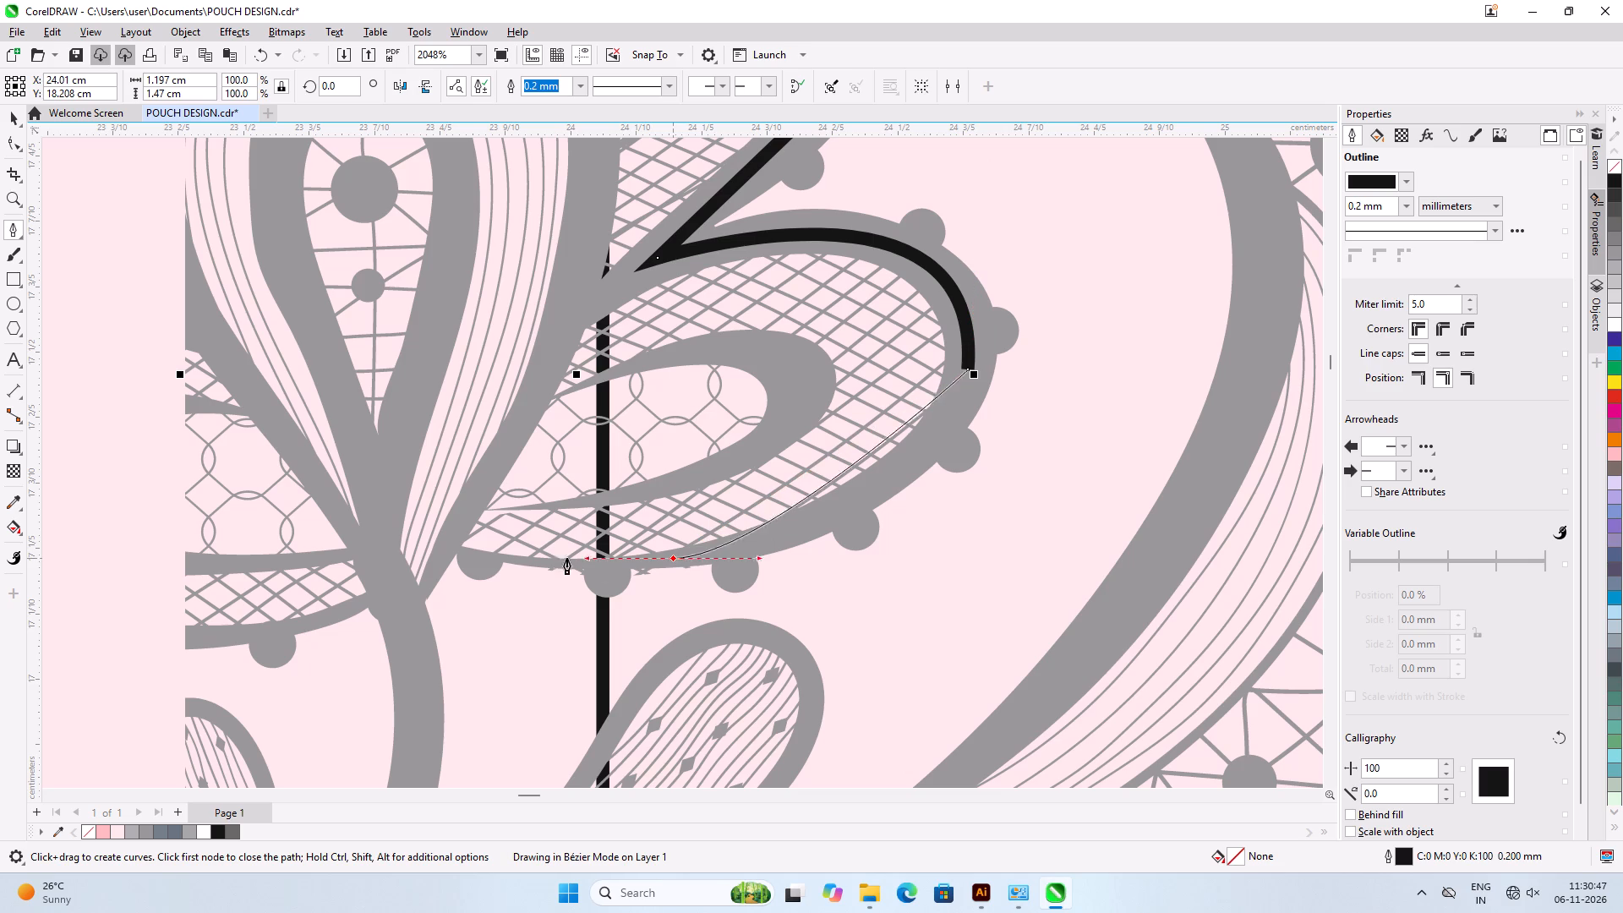
pyautogui.moveTo(566, 558); pyautogui.dragTo(391, 609)
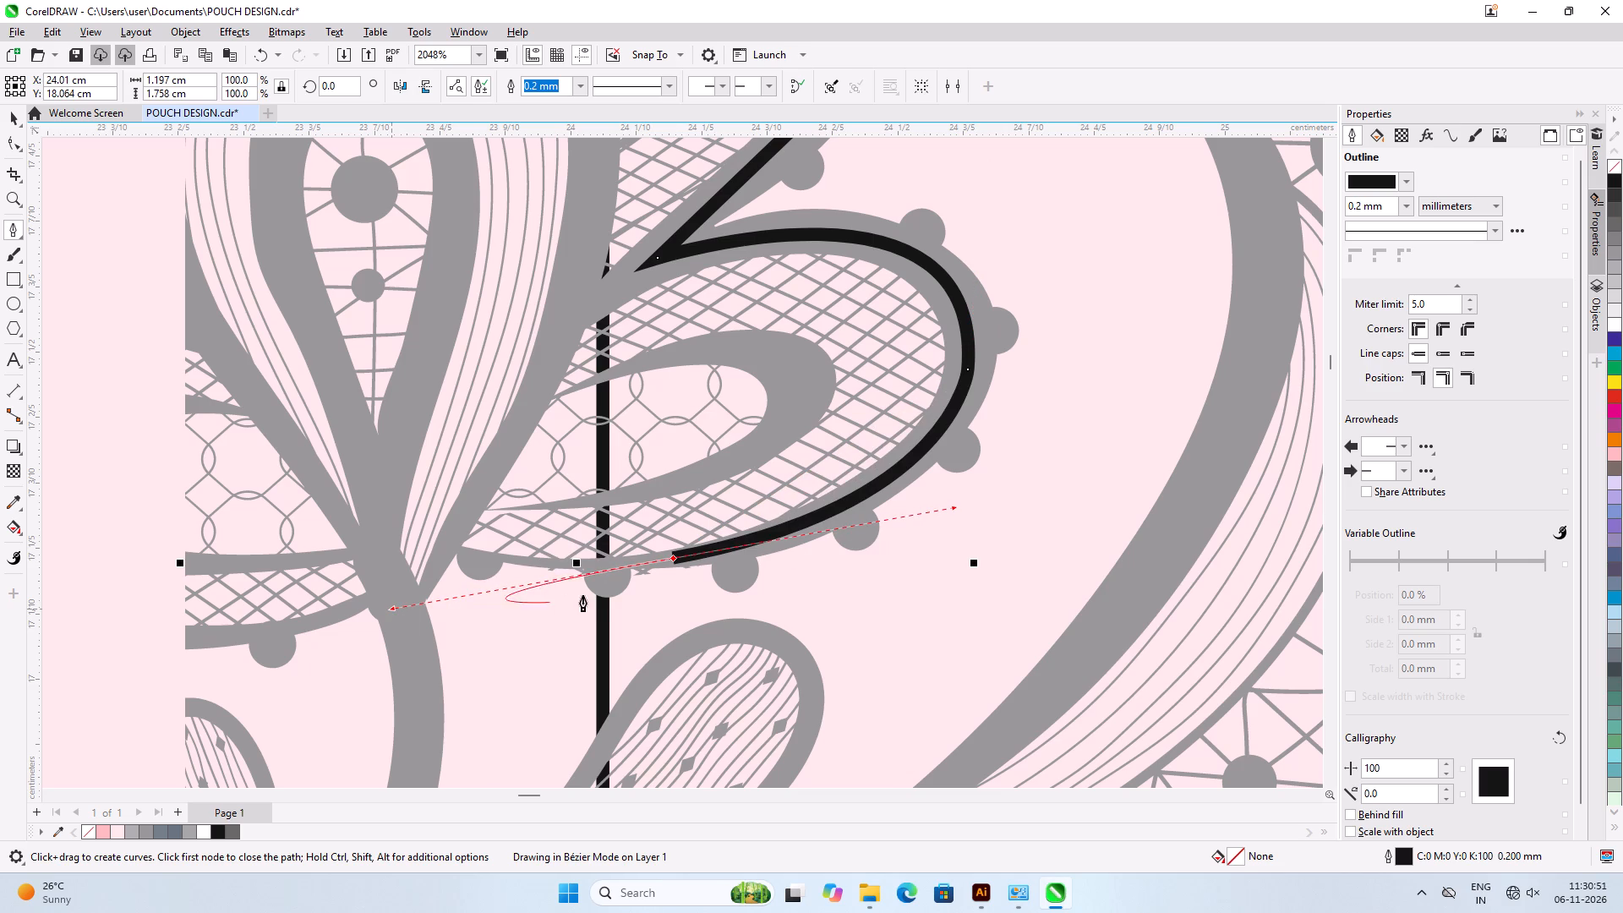
pyautogui.keyDown('alt'); pyautogui.click(675, 558); pyautogui.keyUp('alt')
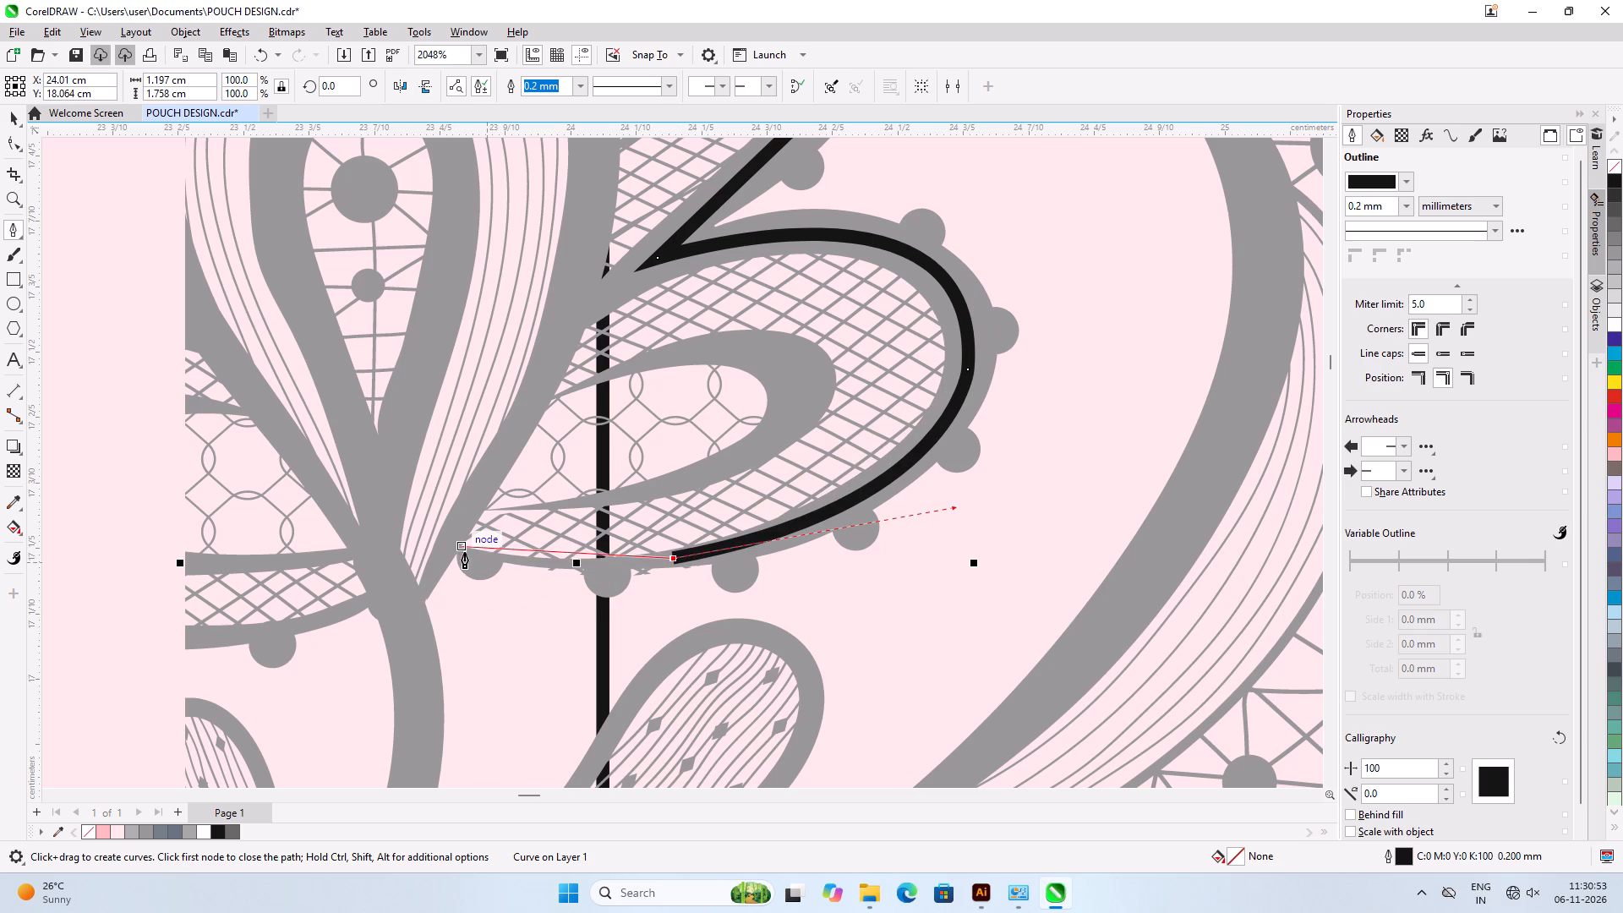
pyautogui.moveTo(445, 542); pyautogui.dragTo(352, 491)
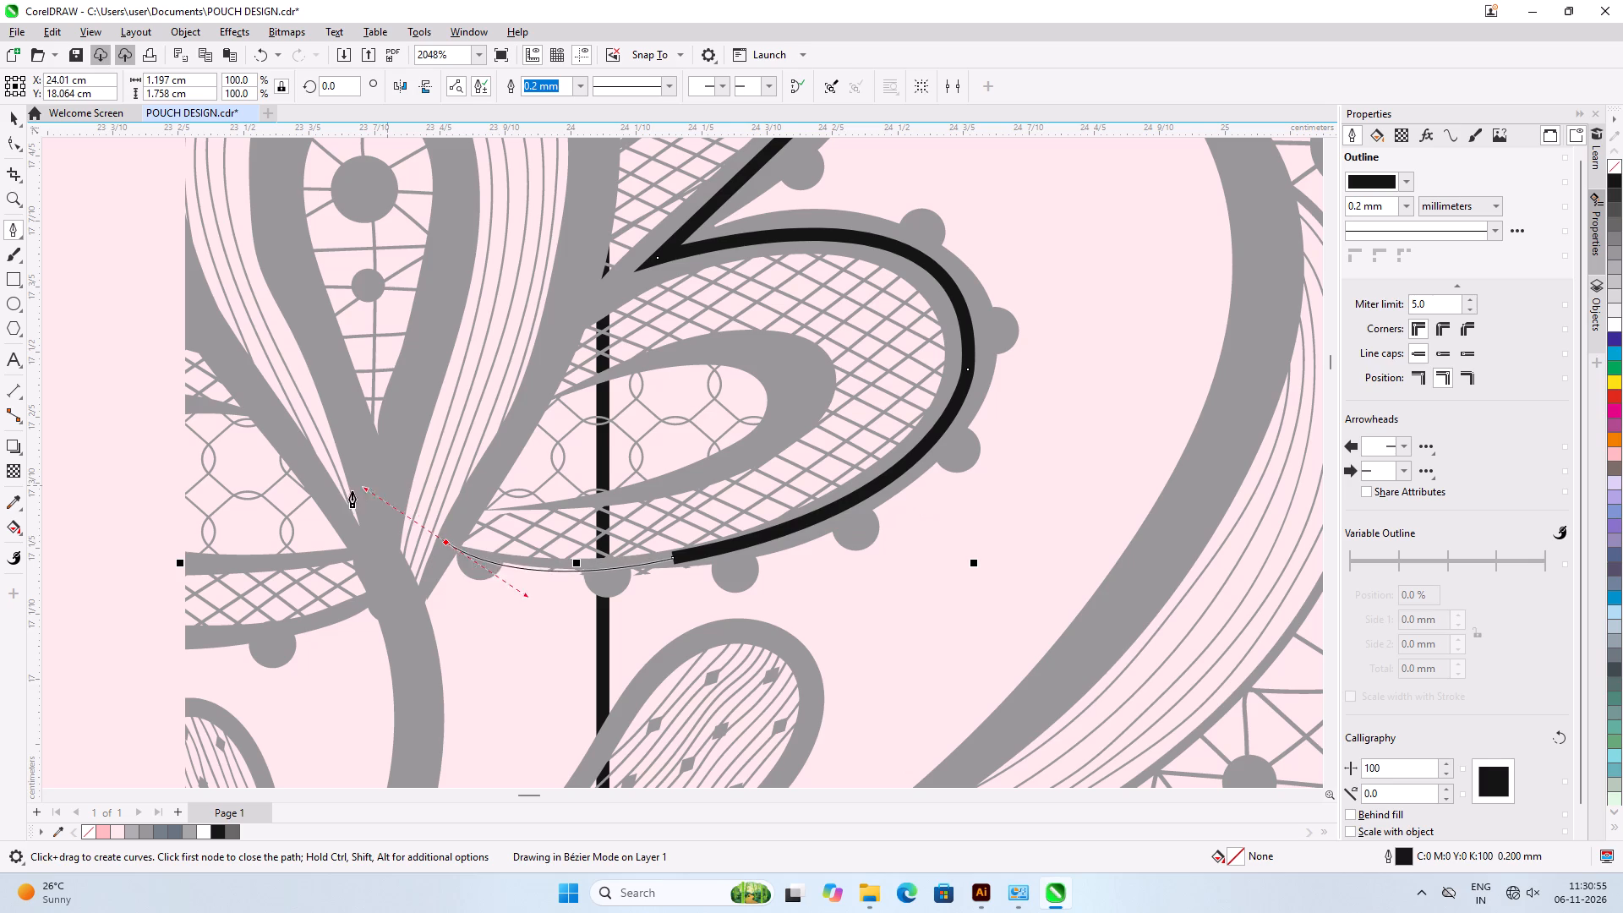
pyautogui.moveTo(352, 491); pyautogui.dragTo(343, 507)
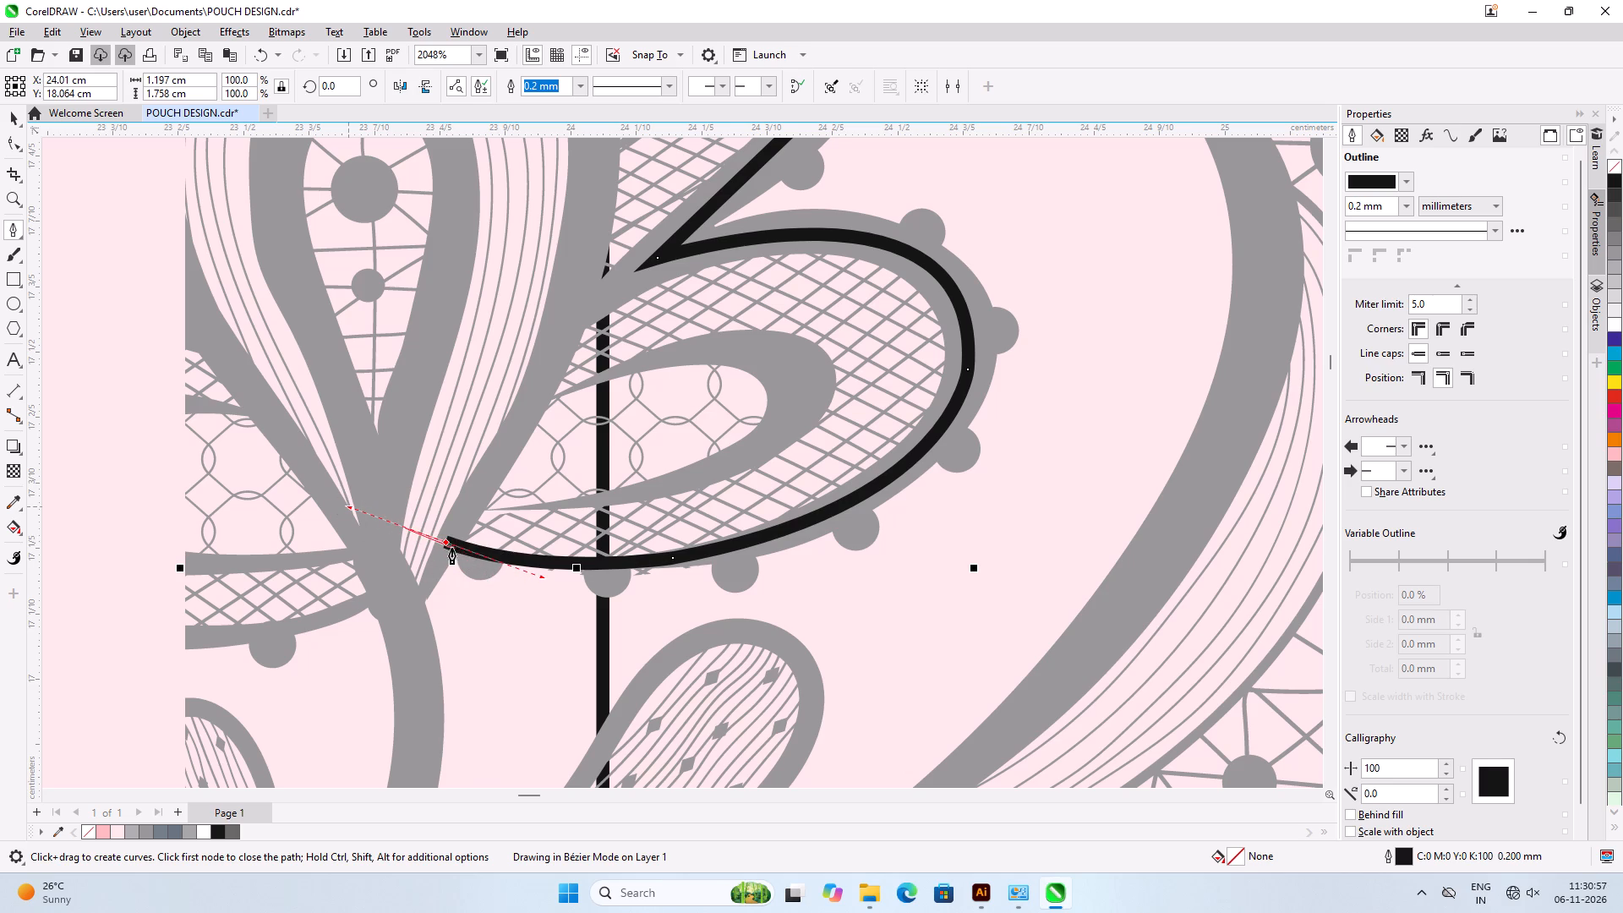
pyautogui.keyDown('alt'); pyautogui.click(446, 543); pyautogui.keyUp('alt')
# Carry the outline down the stem's edge to the teardrop leaf's base, making the whole curve about 1.2 by 2.34 cm.
pyautogui.scroll(-7, 477, 462)
pyautogui.scroll(5, 443, 528)
pyautogui.click(458, 515)
pyautogui.scroll(-3, 475, 394)
pyautogui.scroll(1, 475, 394)
pyautogui.scroll(-3, 475, 394)
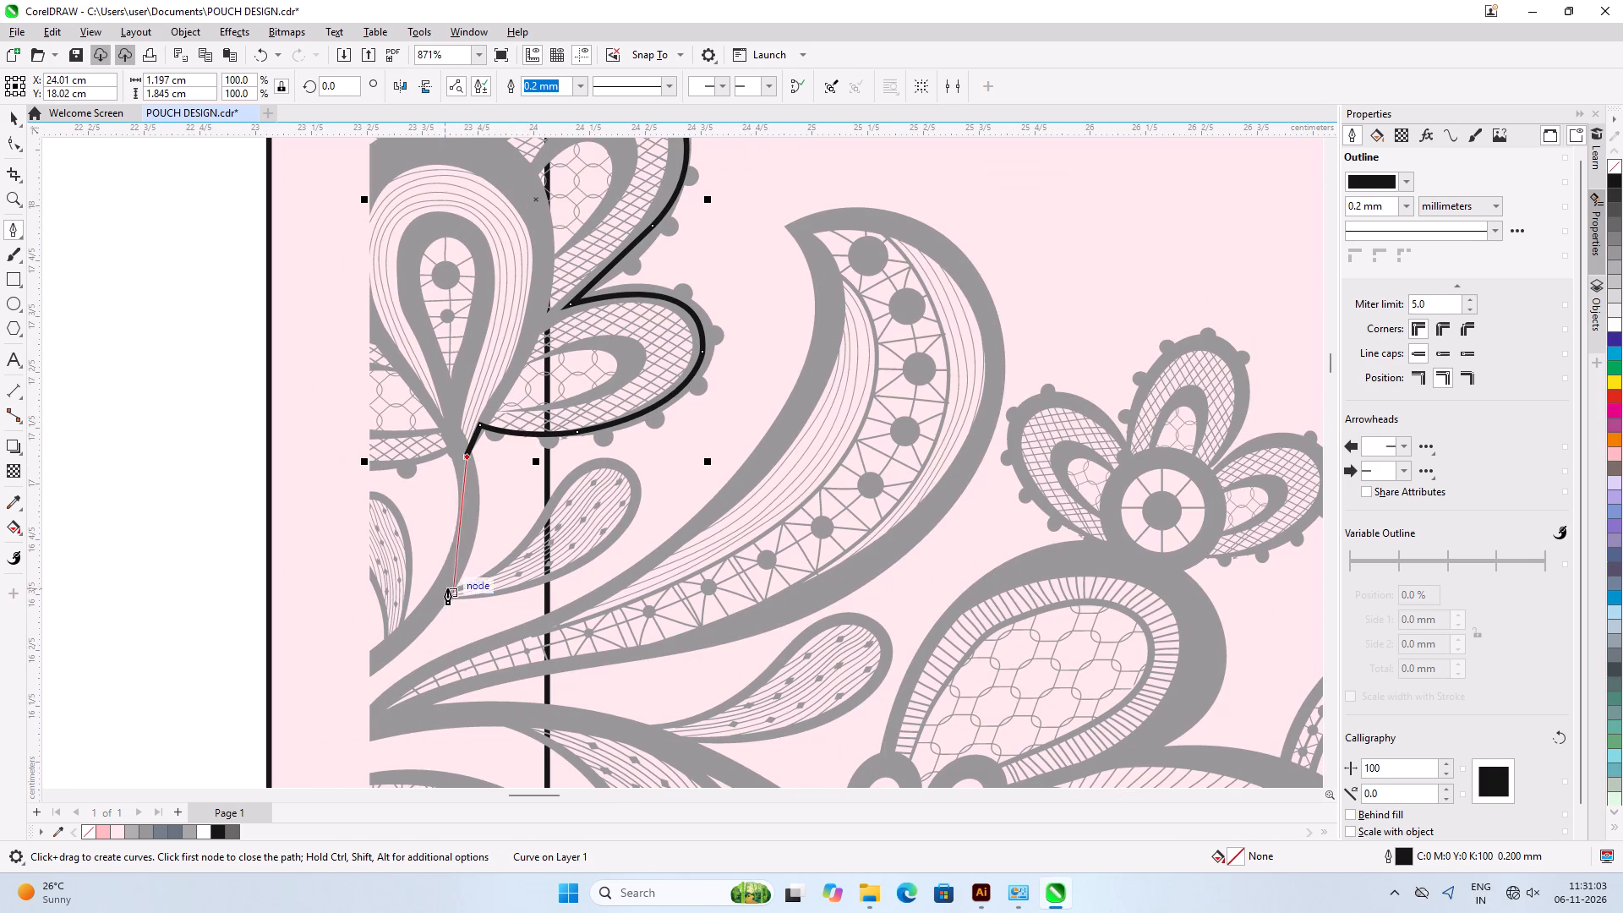
pyautogui.moveTo(447, 588); pyautogui.dragTo(425, 678)
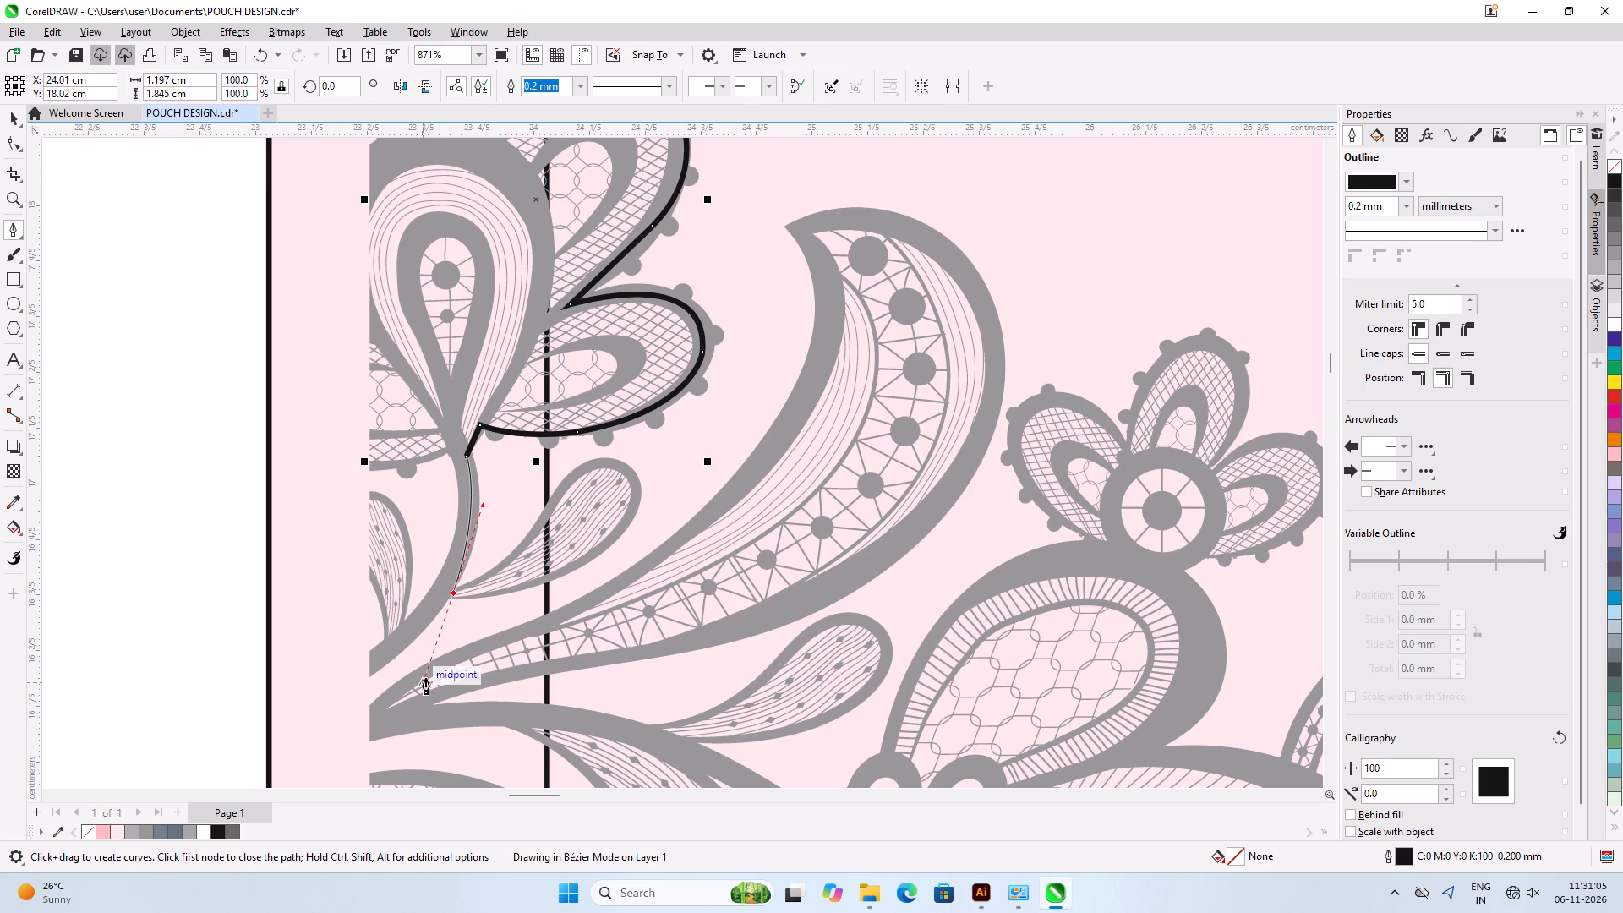
pyautogui.moveTo(425, 678); pyautogui.dragTo(418, 689)
pyautogui.keyDown('alt'); pyautogui.scroll(6, 507, 578); pyautogui.keyUp('alt')
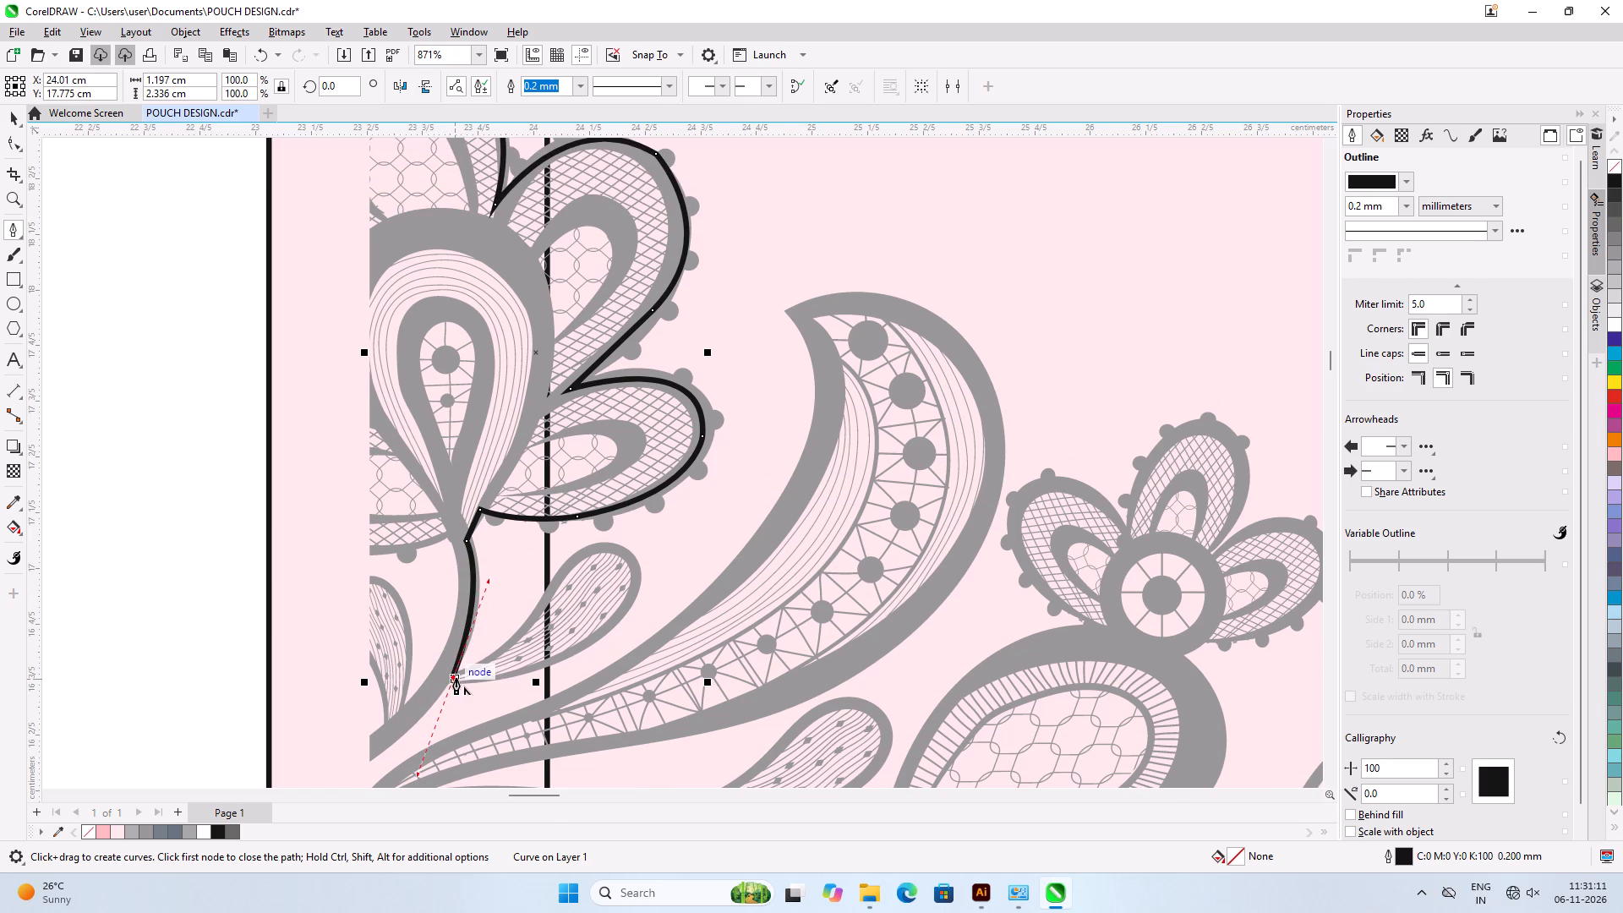
pyautogui.keyDown('alt'); pyautogui.click(454, 676); pyautogui.keyUp('alt')
# Trace the teardrop leaf's upper edge with a curved segment from its base at the stem to mid-leaf.
pyautogui.keyDown('alt'); pyautogui.scroll(2, 621, 629); pyautogui.keyUp('alt')
pyautogui.keyDown('alt'); pyautogui.scroll(-3, 549, 533); pyautogui.keyUp('alt')
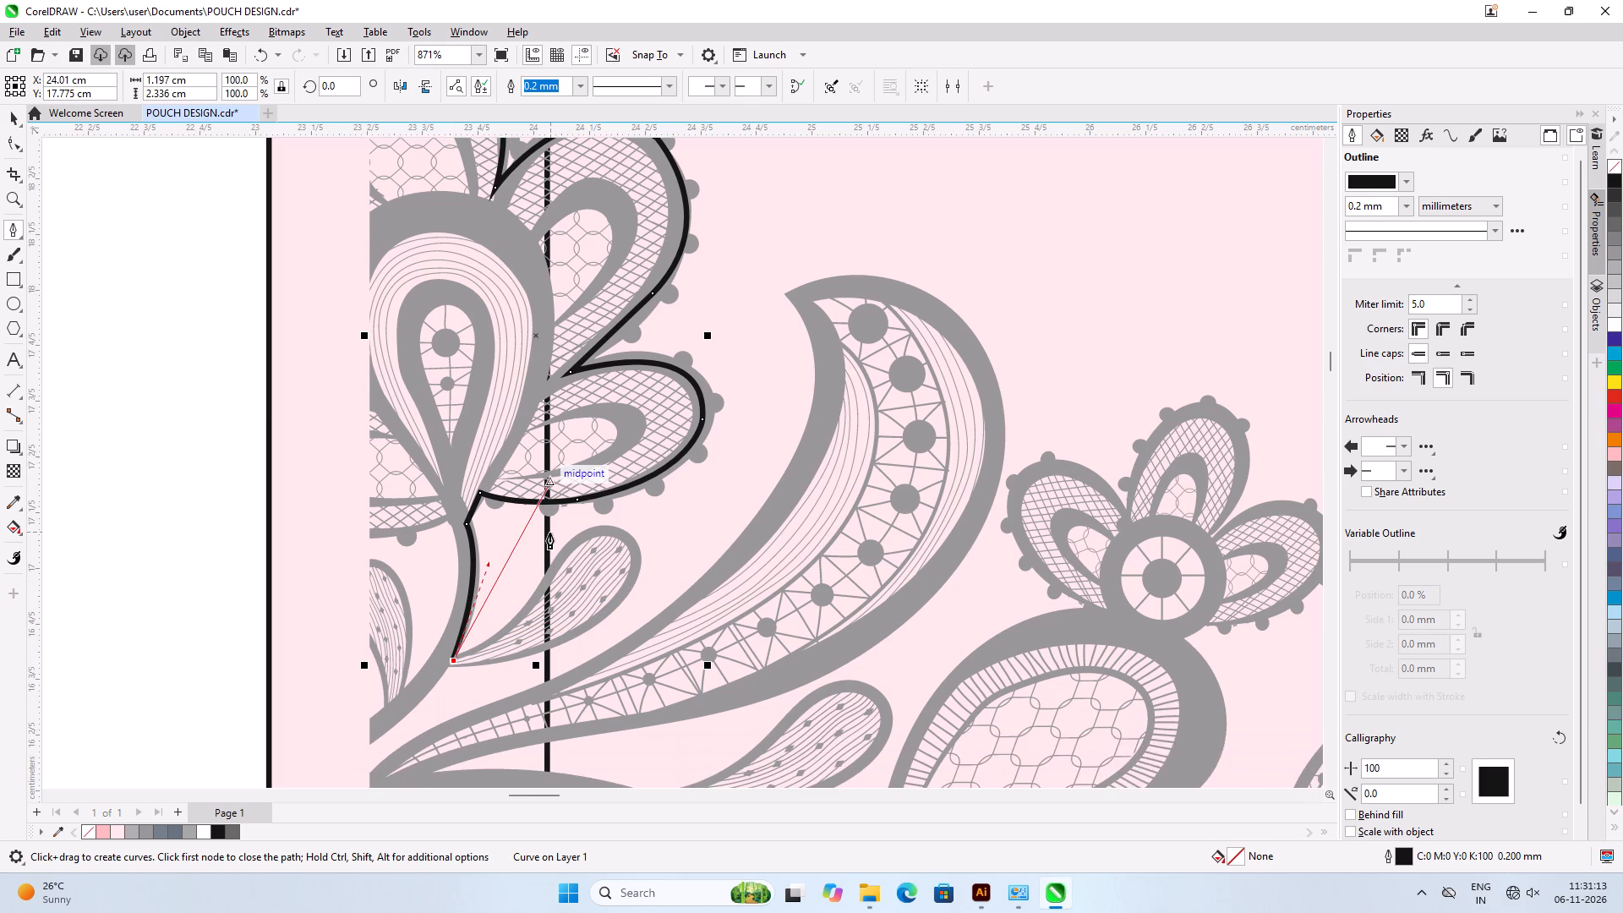
pyautogui.keyDown('alt'); pyautogui.scroll(-10, 549, 533); pyautogui.keyUp('alt')
pyautogui.keyDown('alt'); pyautogui.scroll(4, 509, 541); pyautogui.keyUp('alt')
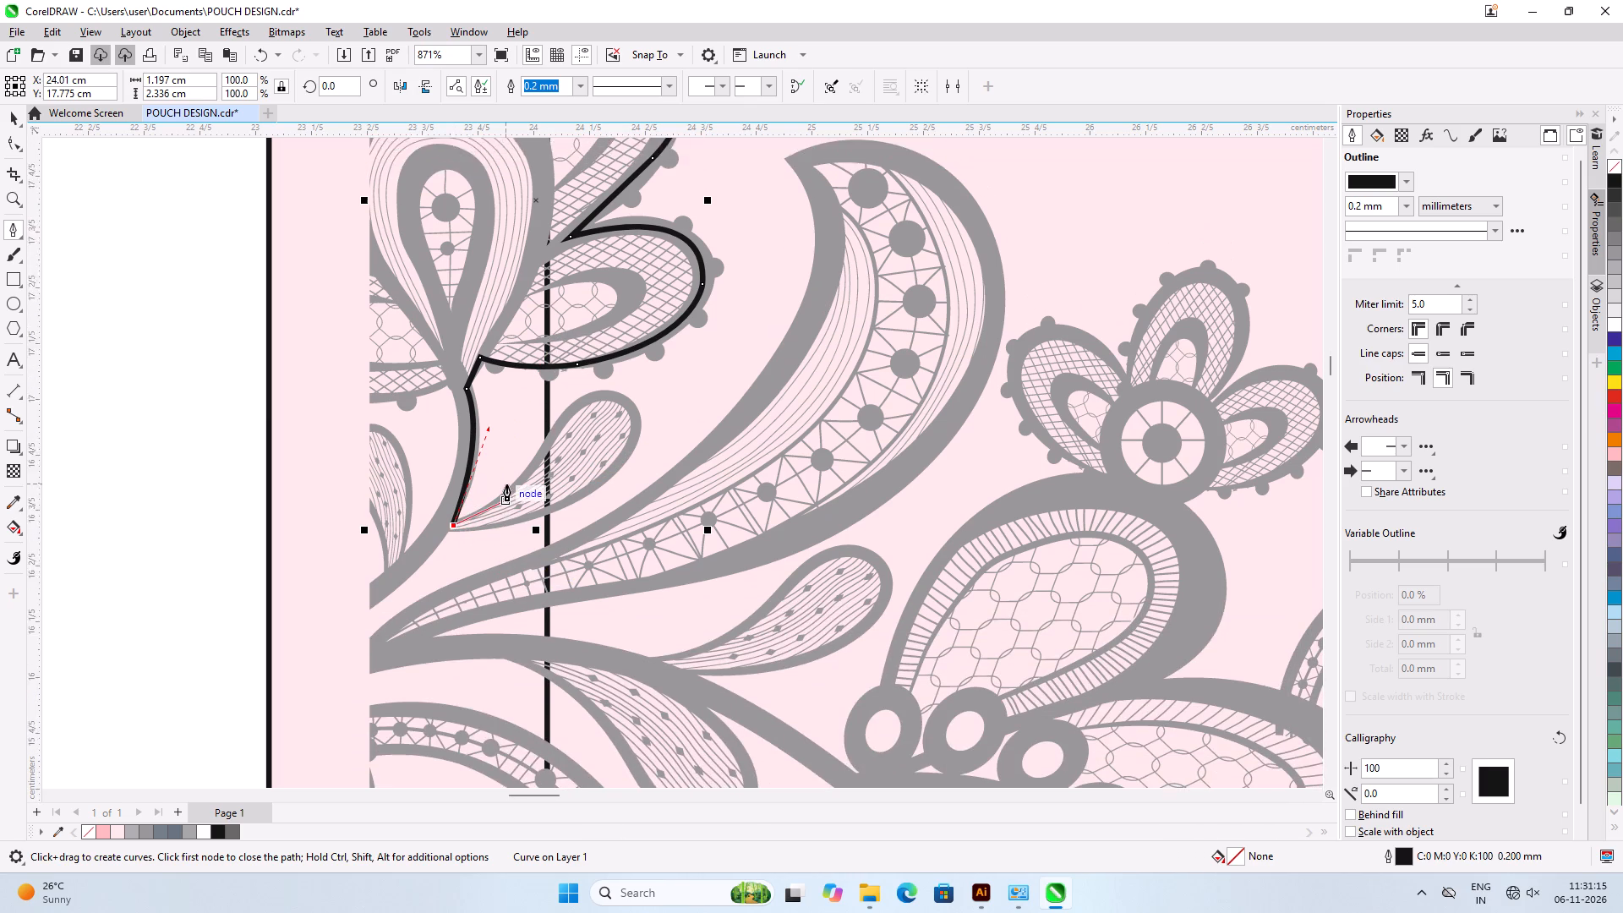
pyautogui.keyDown('alt'); pyautogui.scroll(3, 506, 484); pyautogui.keyUp('alt')
pyautogui.scroll(6, 506, 488)
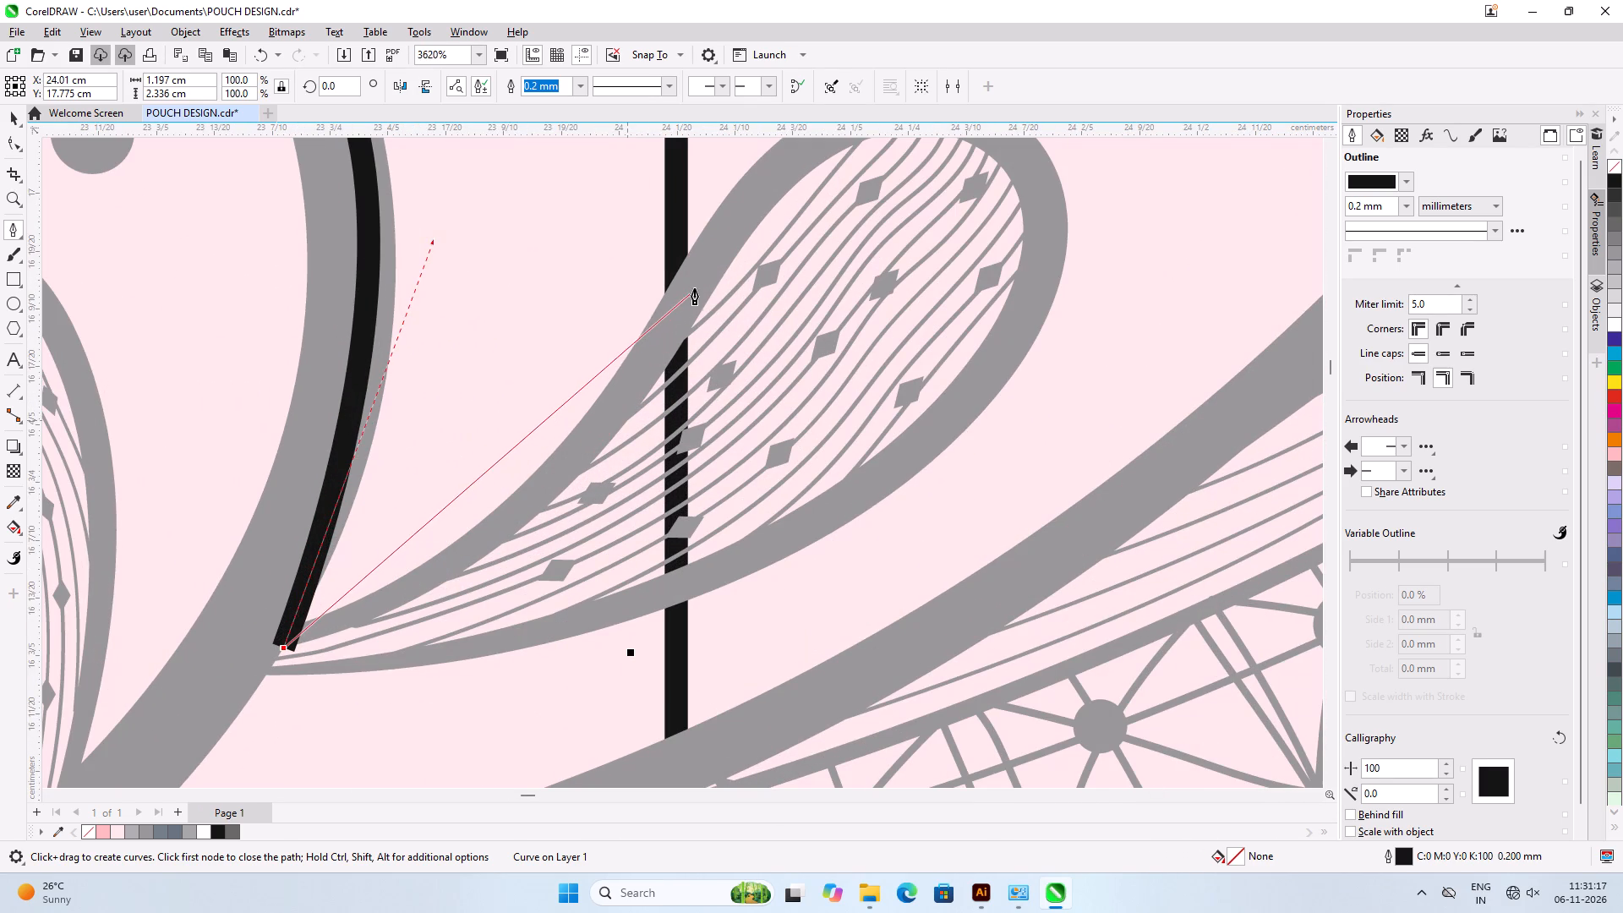
pyautogui.moveTo(694, 282); pyautogui.dragTo(755, 238)
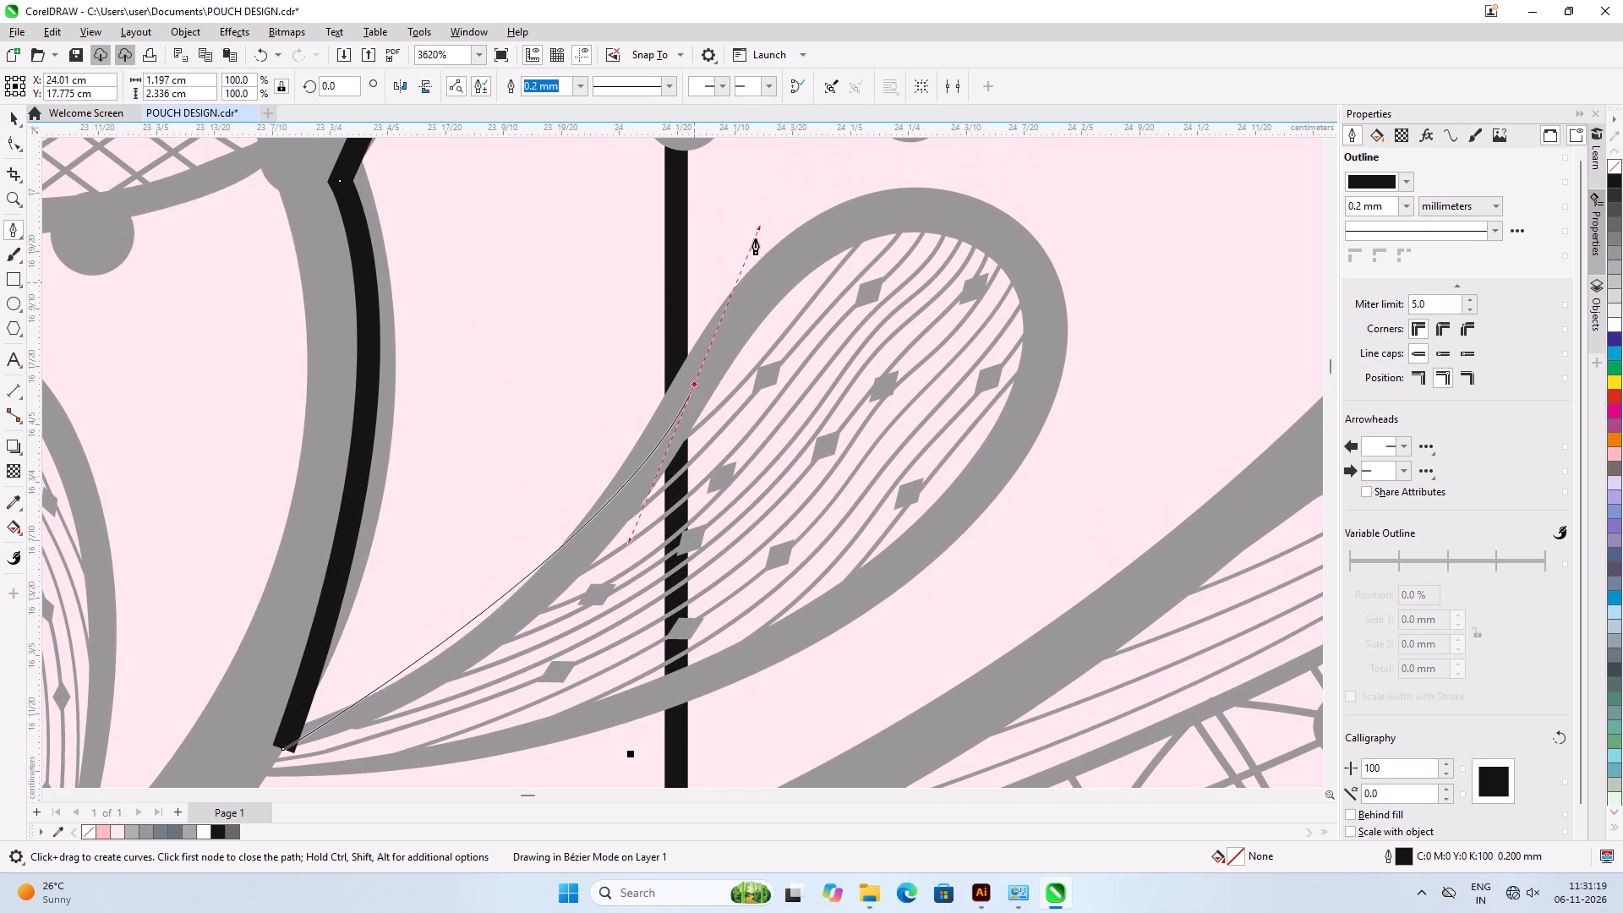
pyautogui.moveTo(755, 238); pyautogui.dragTo(853, 139)
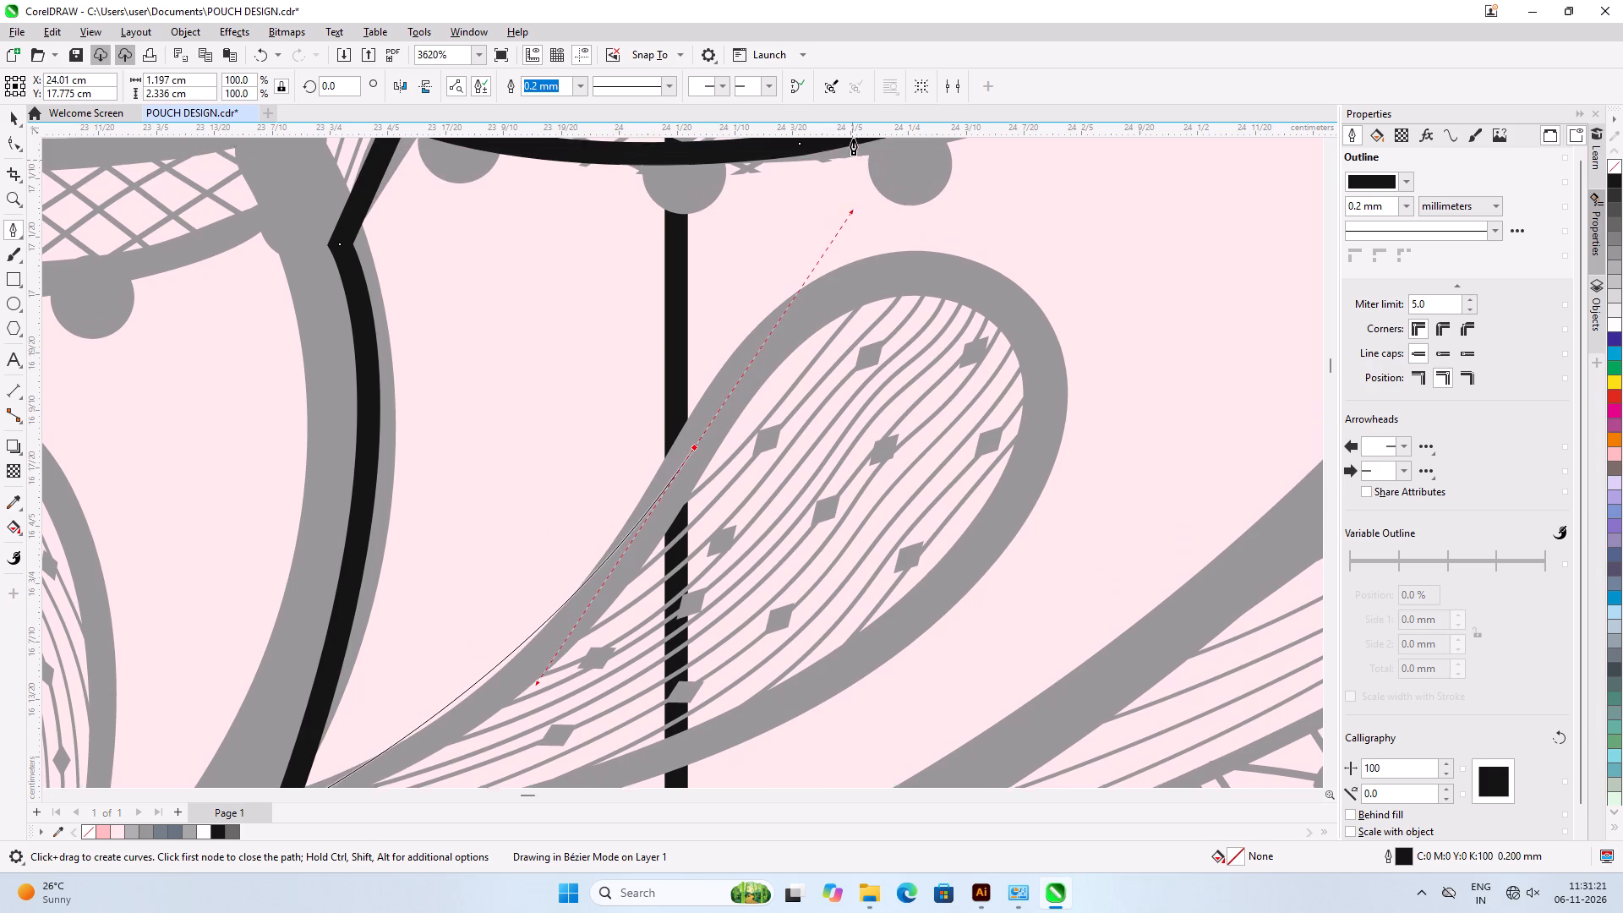
pyautogui.moveTo(853, 139); pyautogui.dragTo(848, 189)
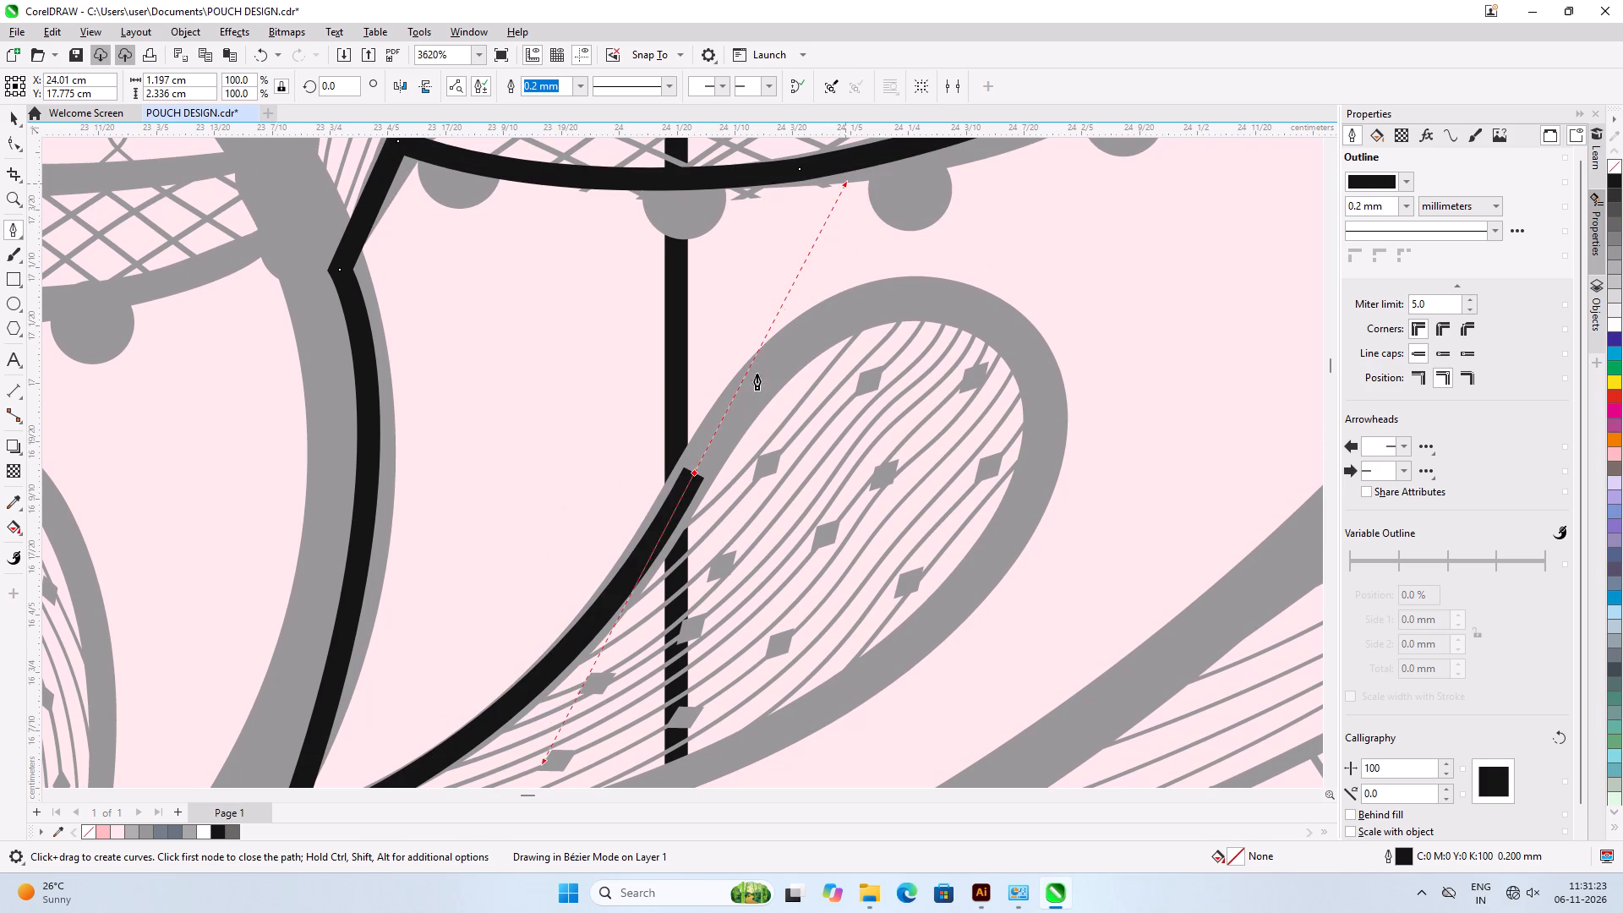
pyautogui.keyDown('alt'); pyautogui.click(694, 472); pyautogui.keyUp('alt')
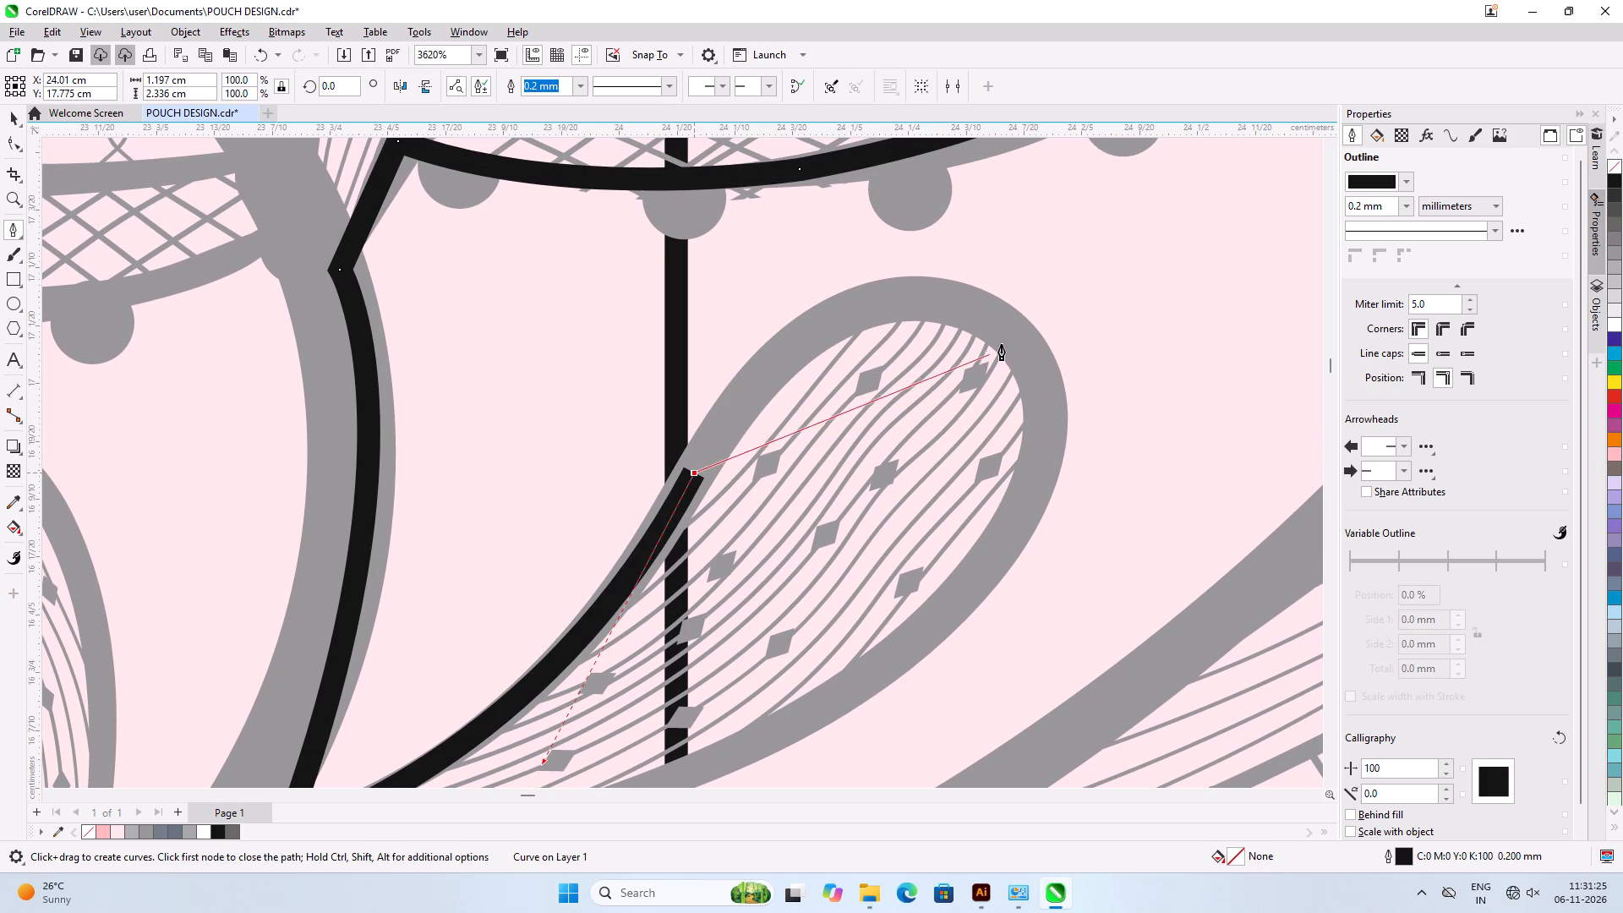
# Continue the Pen outline around the teardrop leaf's rounded tip and onto its lower edge with two curved segments.
pyautogui.moveTo(1009, 335); pyautogui.dragTo(1132, 441)
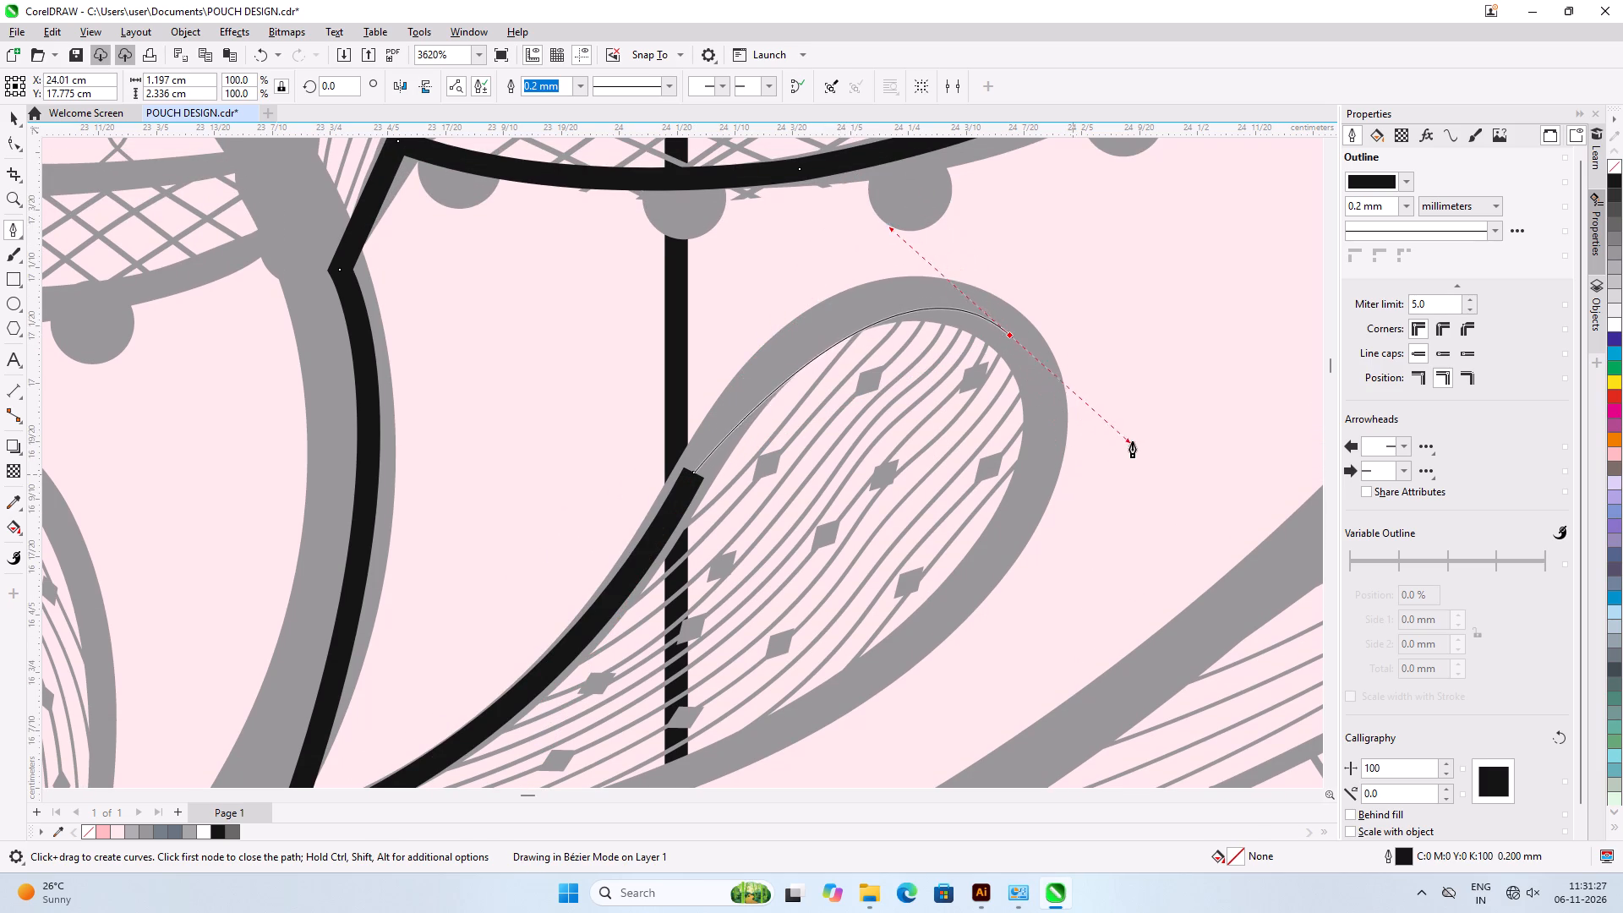
pyautogui.moveTo(1132, 441); pyautogui.dragTo(1169, 467)
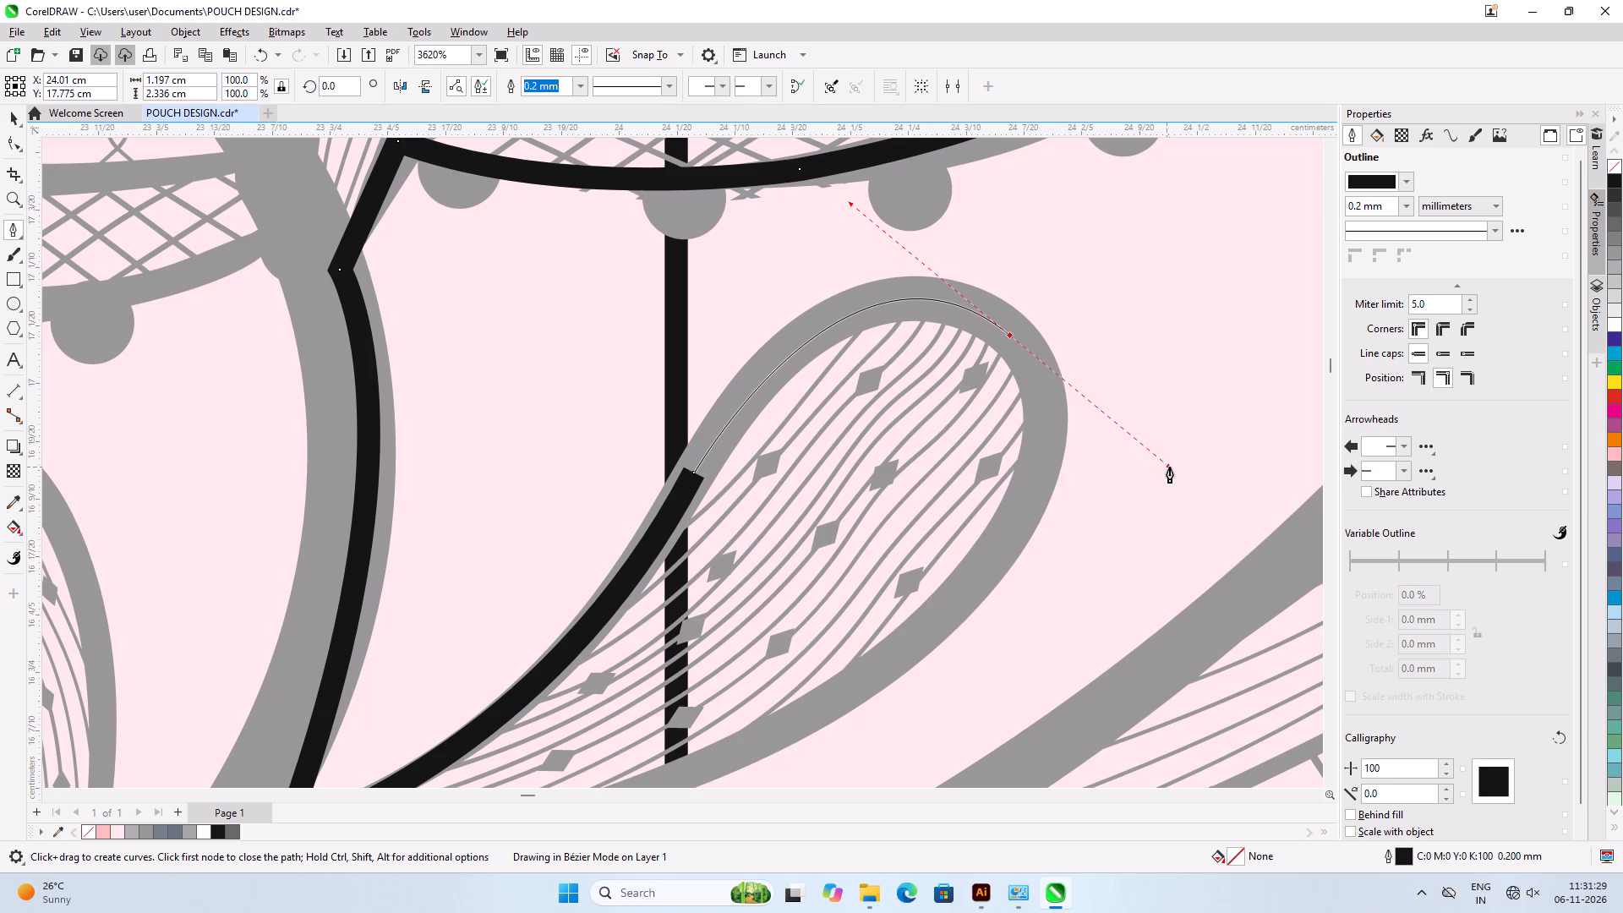
pyautogui.moveTo(1169, 467); pyautogui.dragTo(1179, 471)
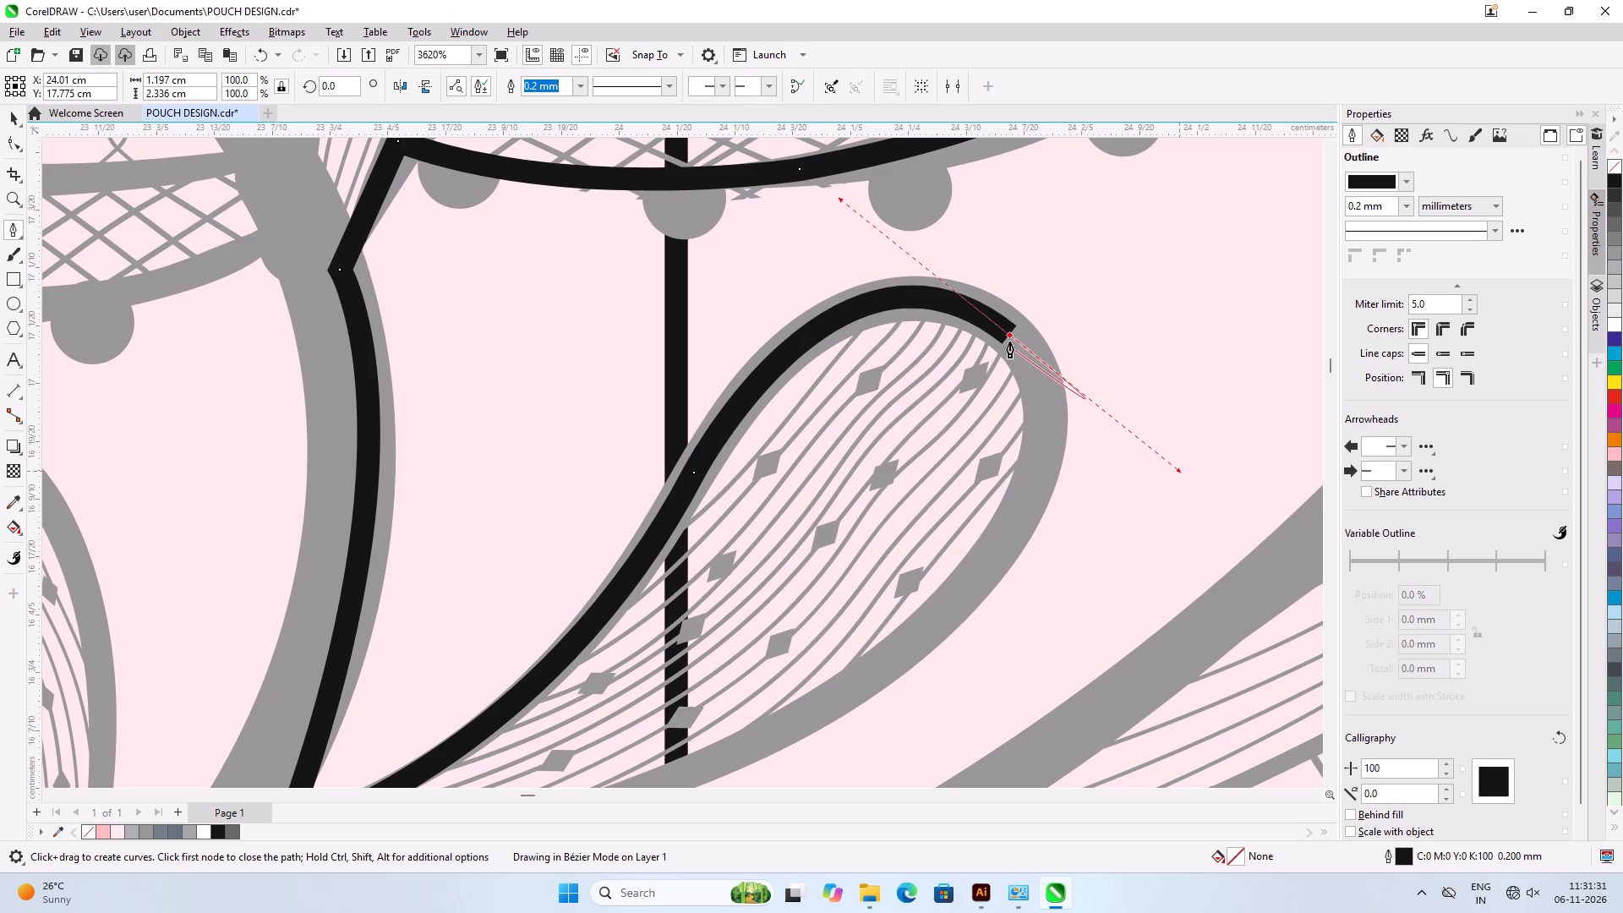
pyautogui.keyDown('alt'); pyautogui.click(1008, 334); pyautogui.keyUp('alt')
pyautogui.scroll(-5, 1052, 280)
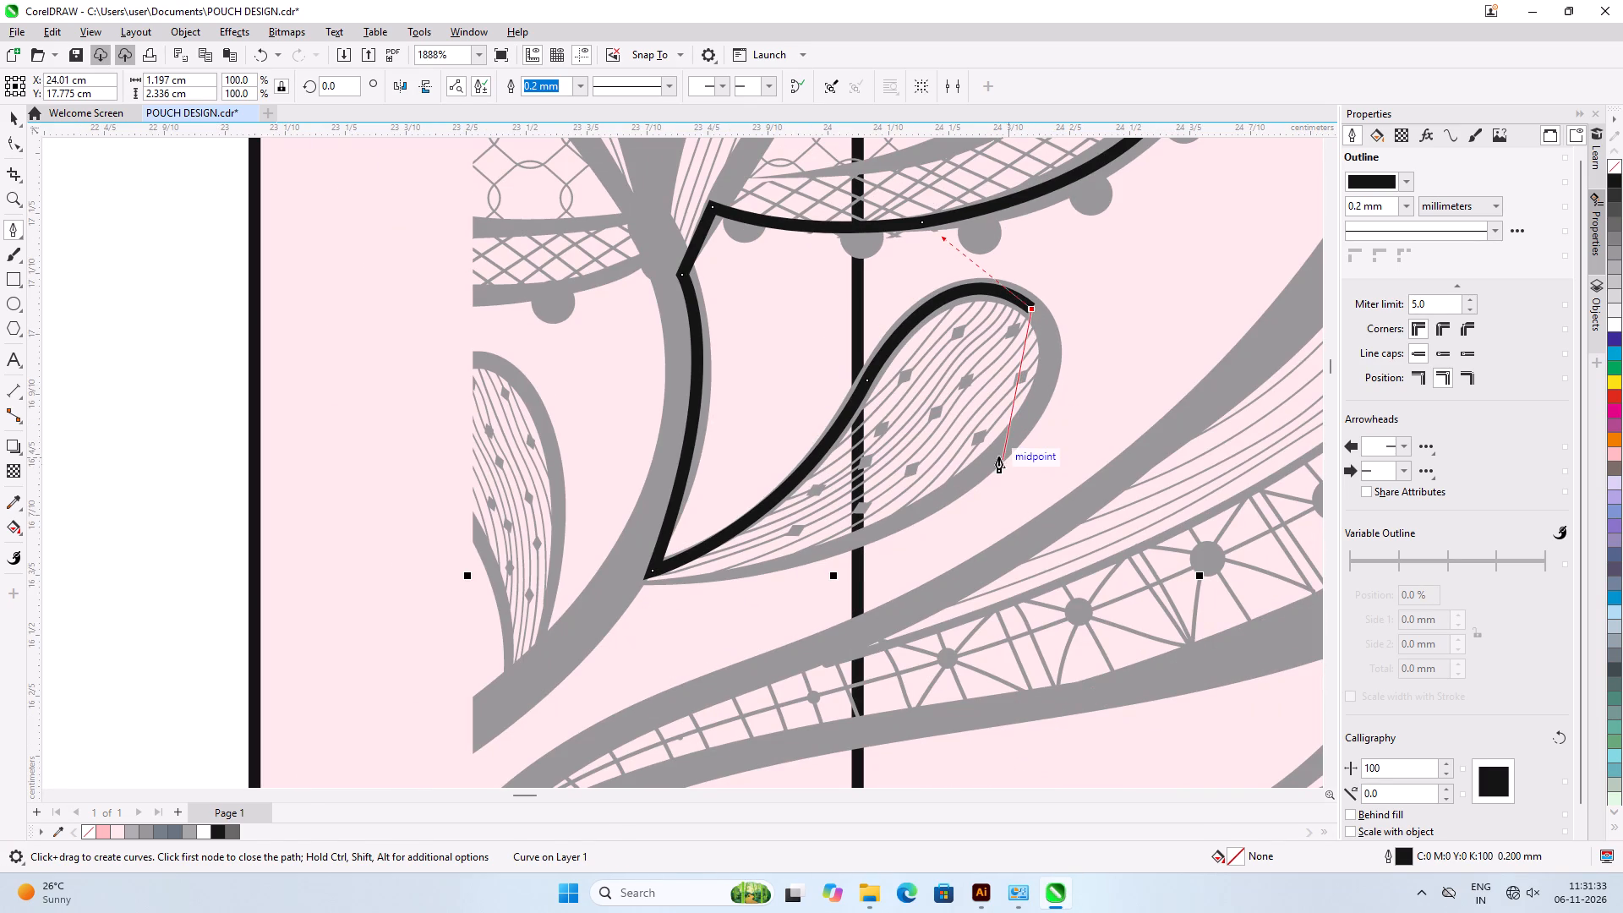
pyautogui.moveTo(992, 456); pyautogui.dragTo(896, 550)
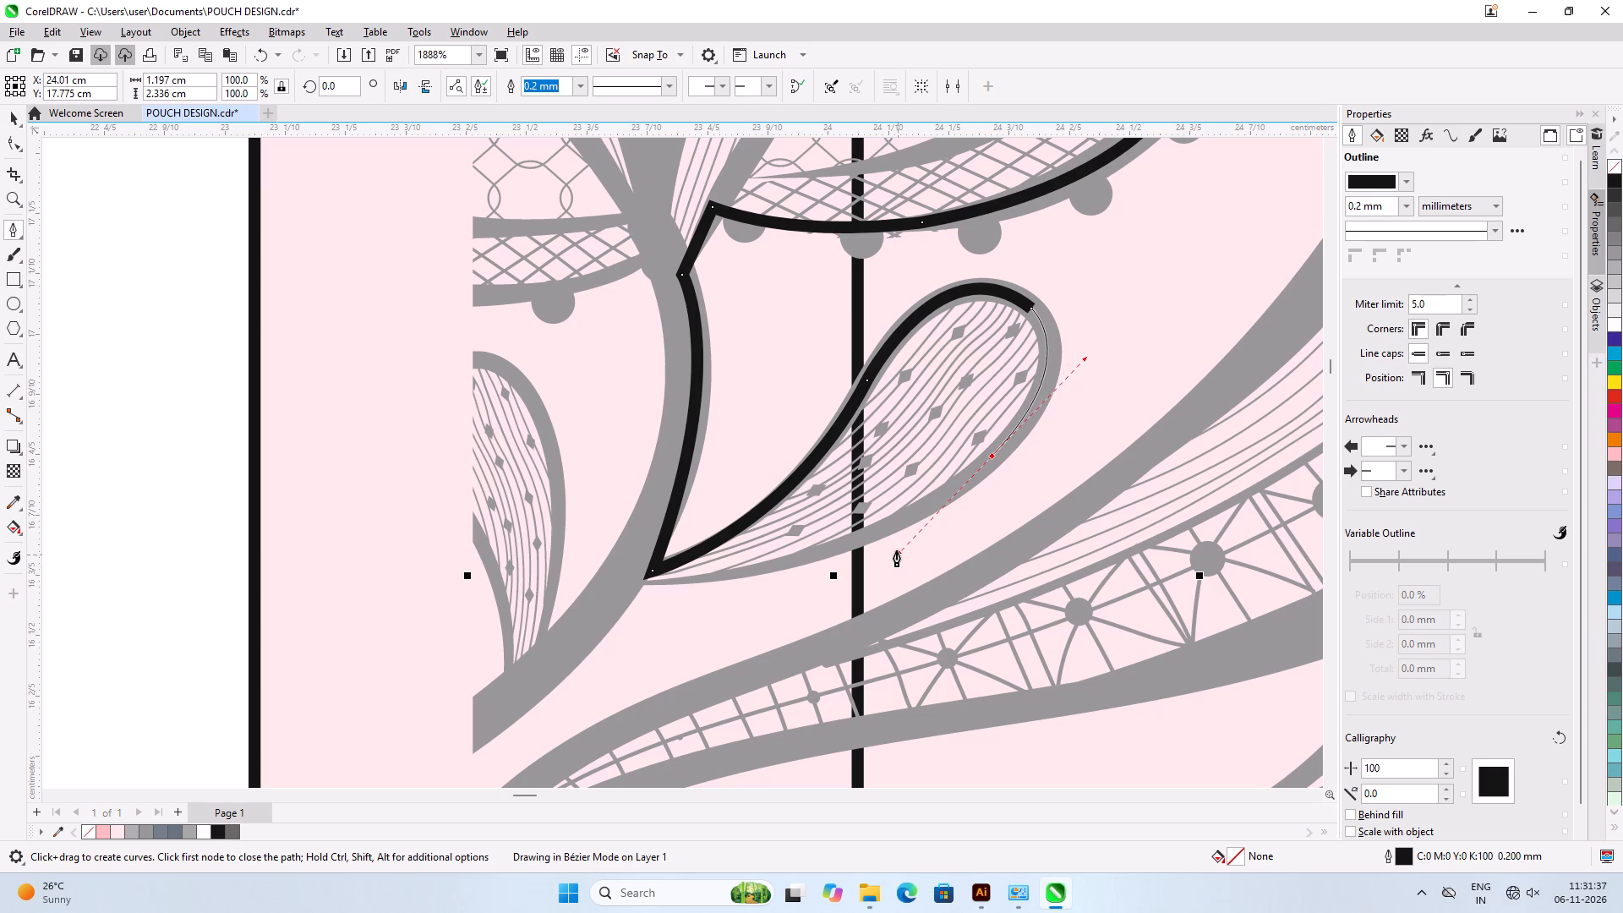
pyautogui.moveTo(896, 550); pyautogui.dragTo(893, 544)
pyautogui.keyDown('alt'); pyautogui.click(993, 459); pyautogui.keyUp('alt')
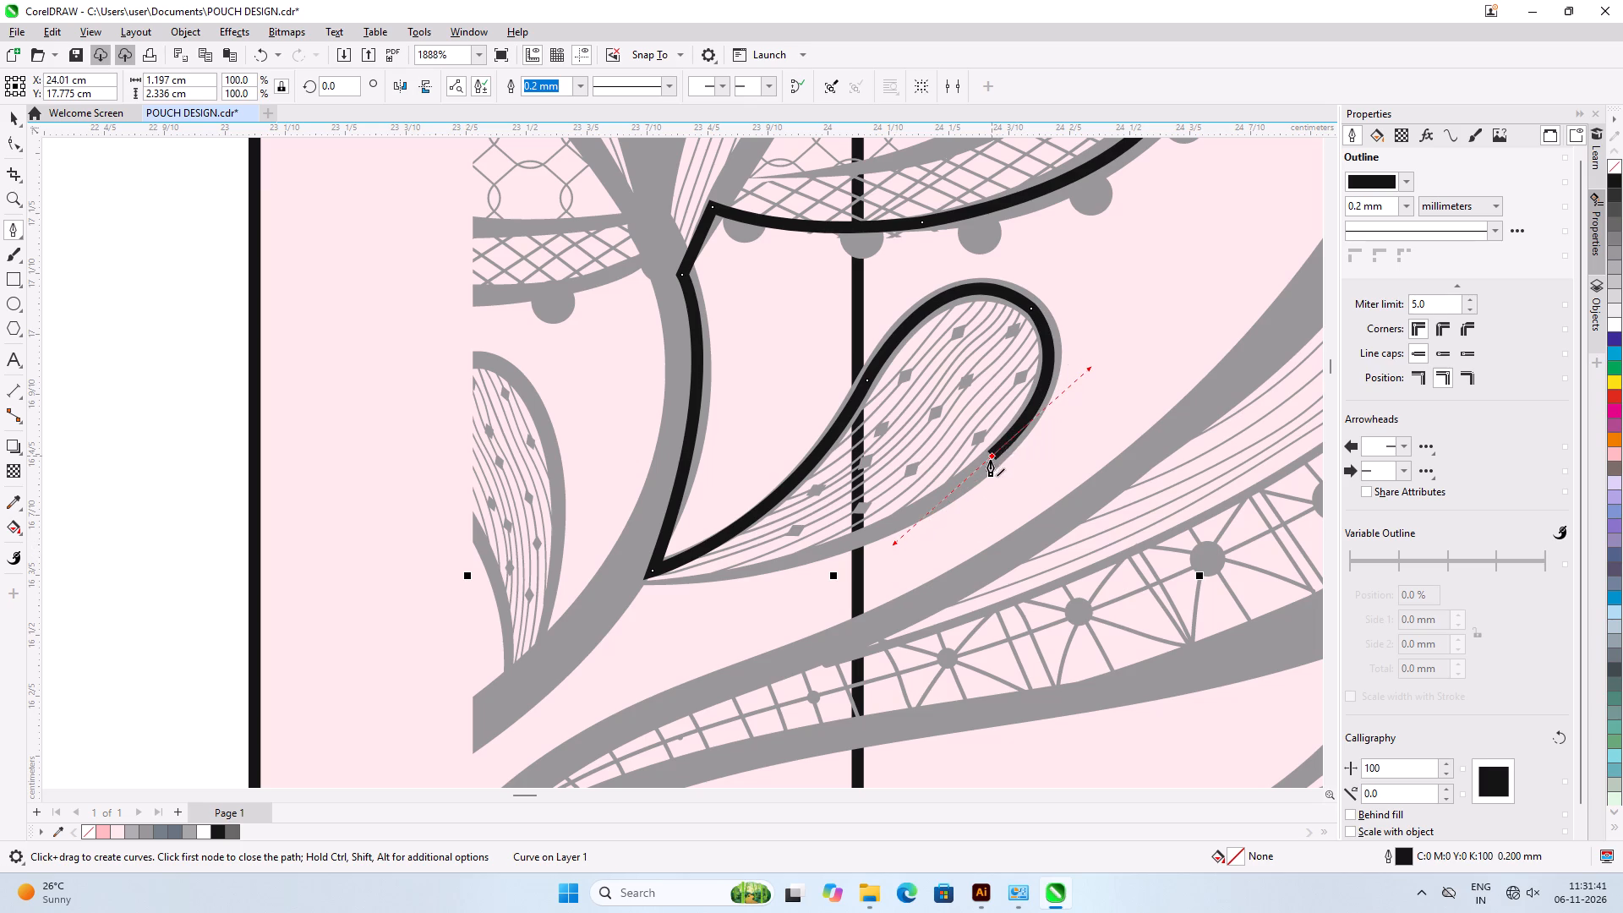
# Trace the teardrop leaf's lower edge back to its base at the stem, making the whole curve about 1.2 by 2.36 cm.
pyautogui.keyDown('alt'); pyautogui.scroll(3, 642, 595); pyautogui.keyUp('alt')
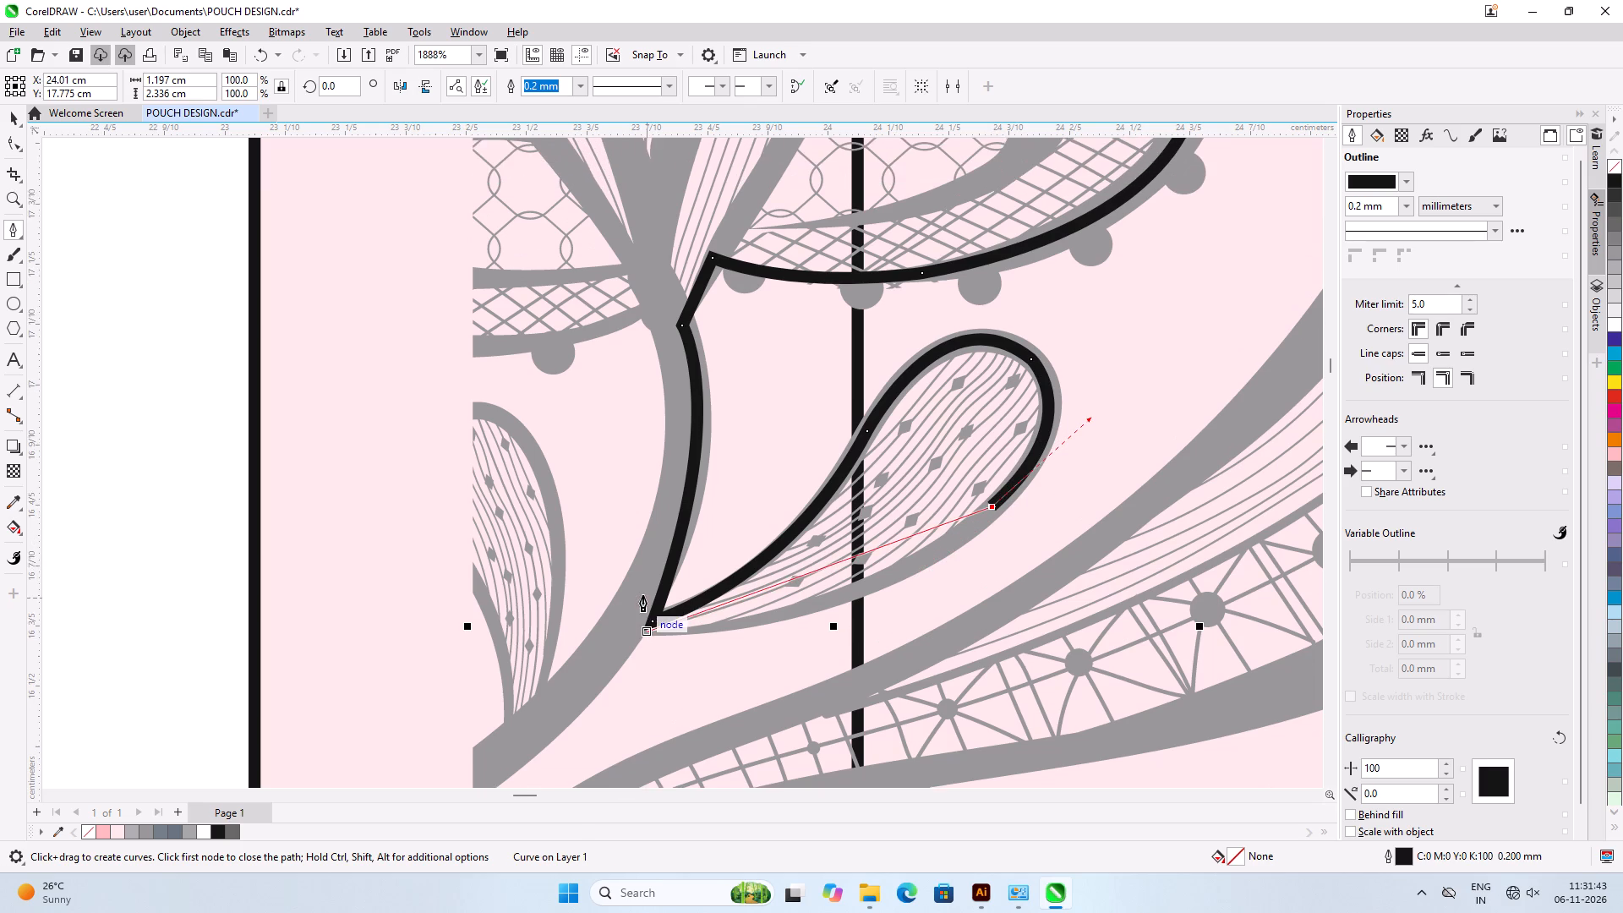
pyautogui.keyDown('alt'); pyautogui.scroll(1, 642, 595); pyautogui.keyUp('alt')
pyautogui.scroll(6, 708, 654)
pyautogui.scroll(-2, 581, 610)
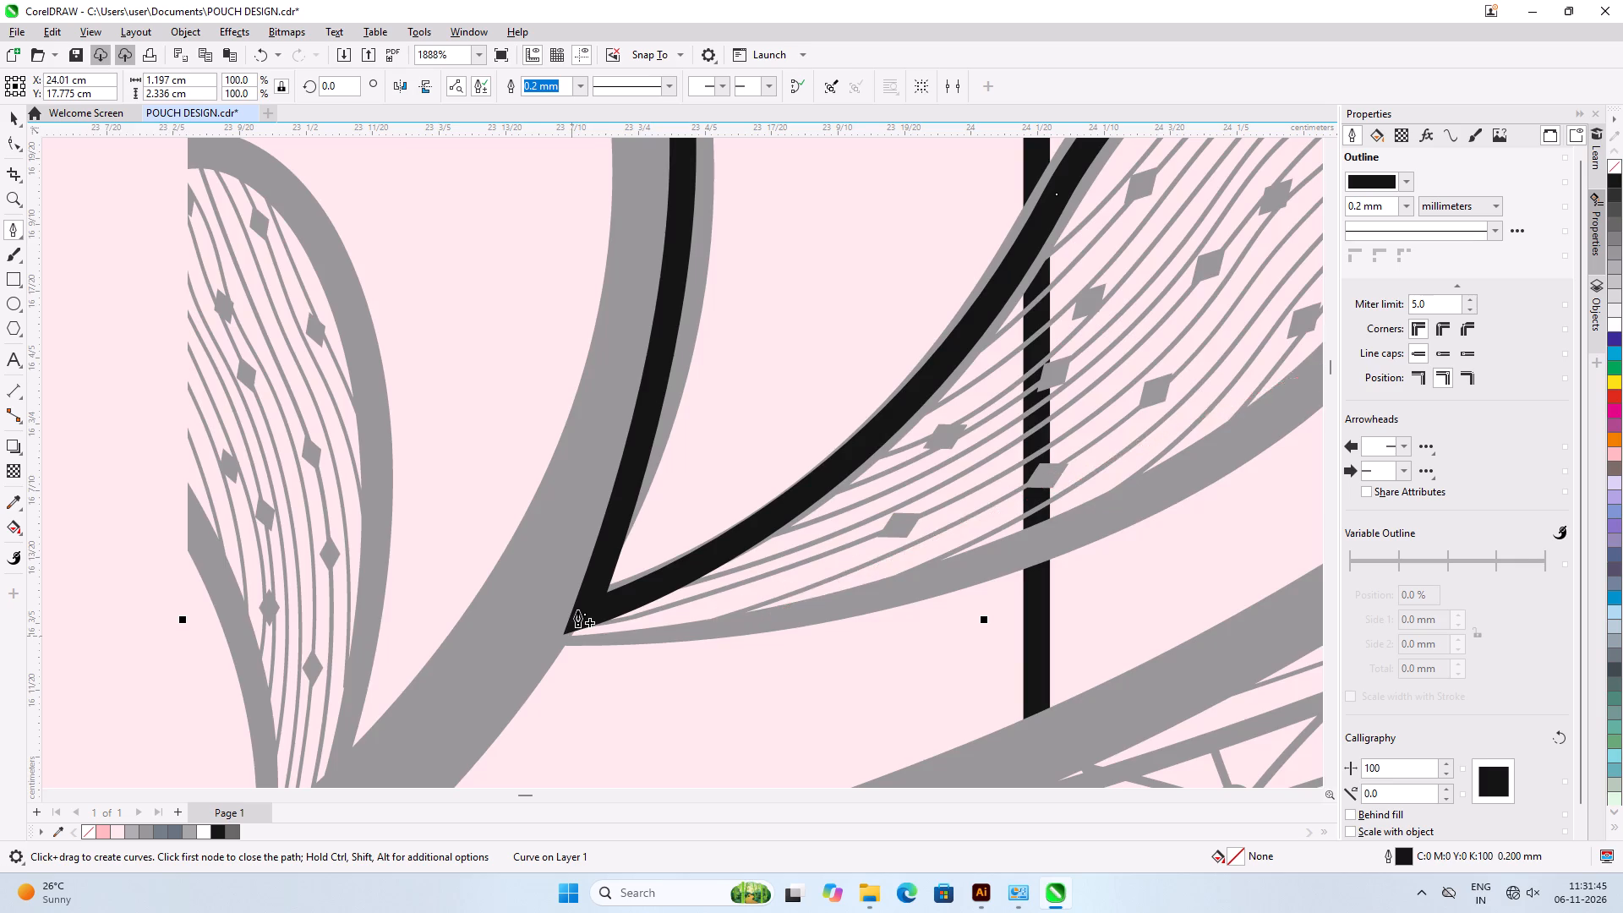
pyautogui.scroll(-5, 577, 610)
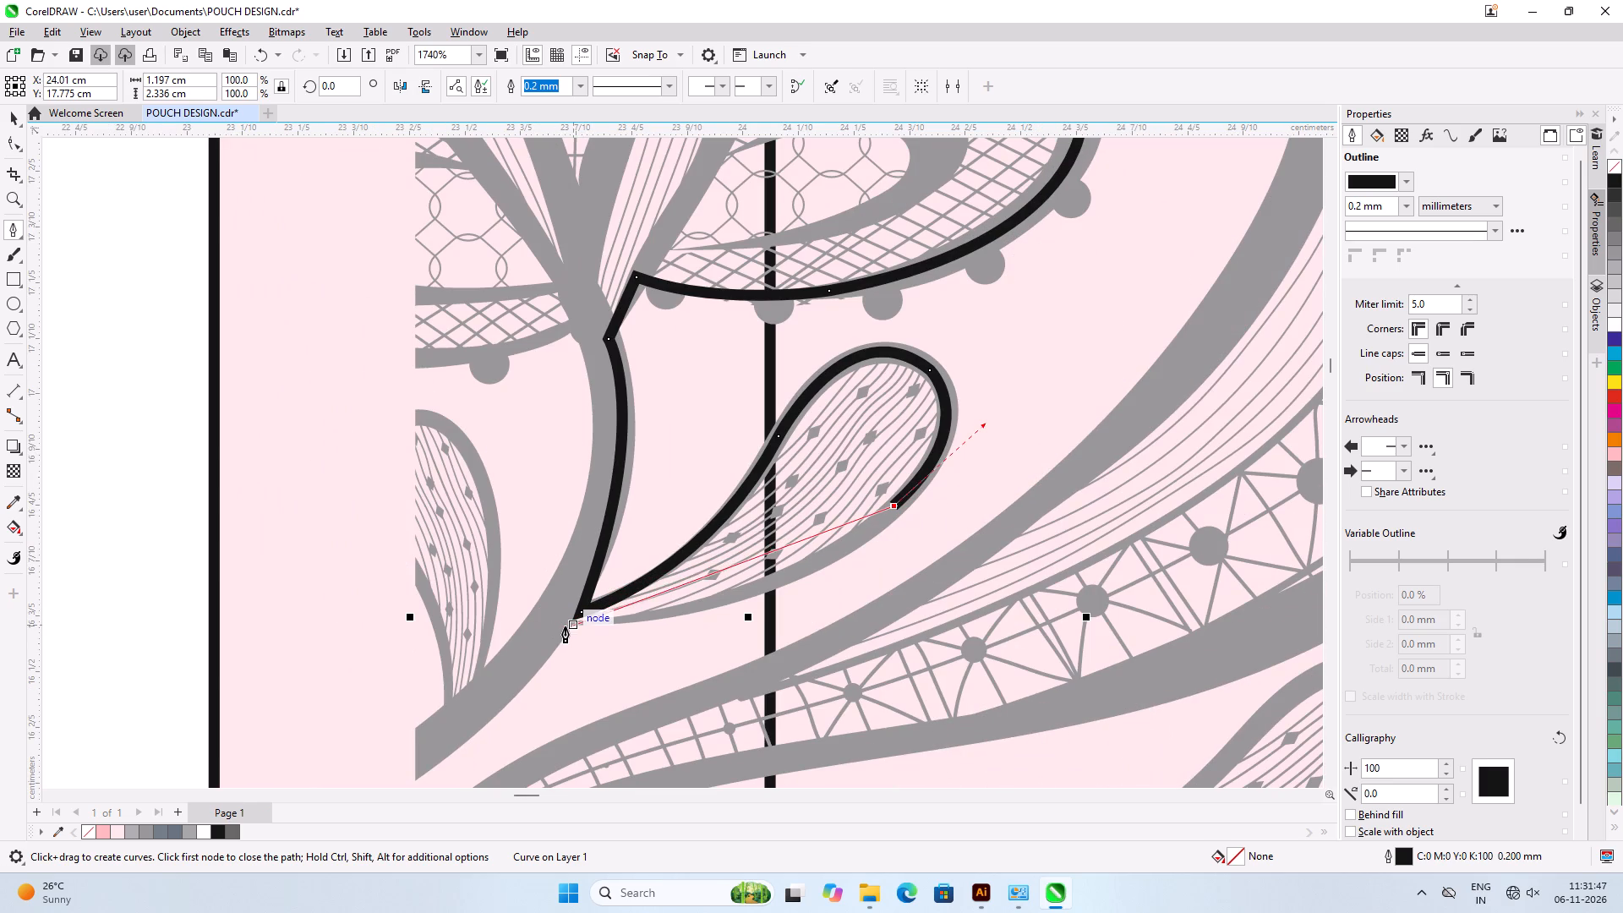
pyautogui.moveTo(561, 626); pyautogui.dragTo(378, 626)
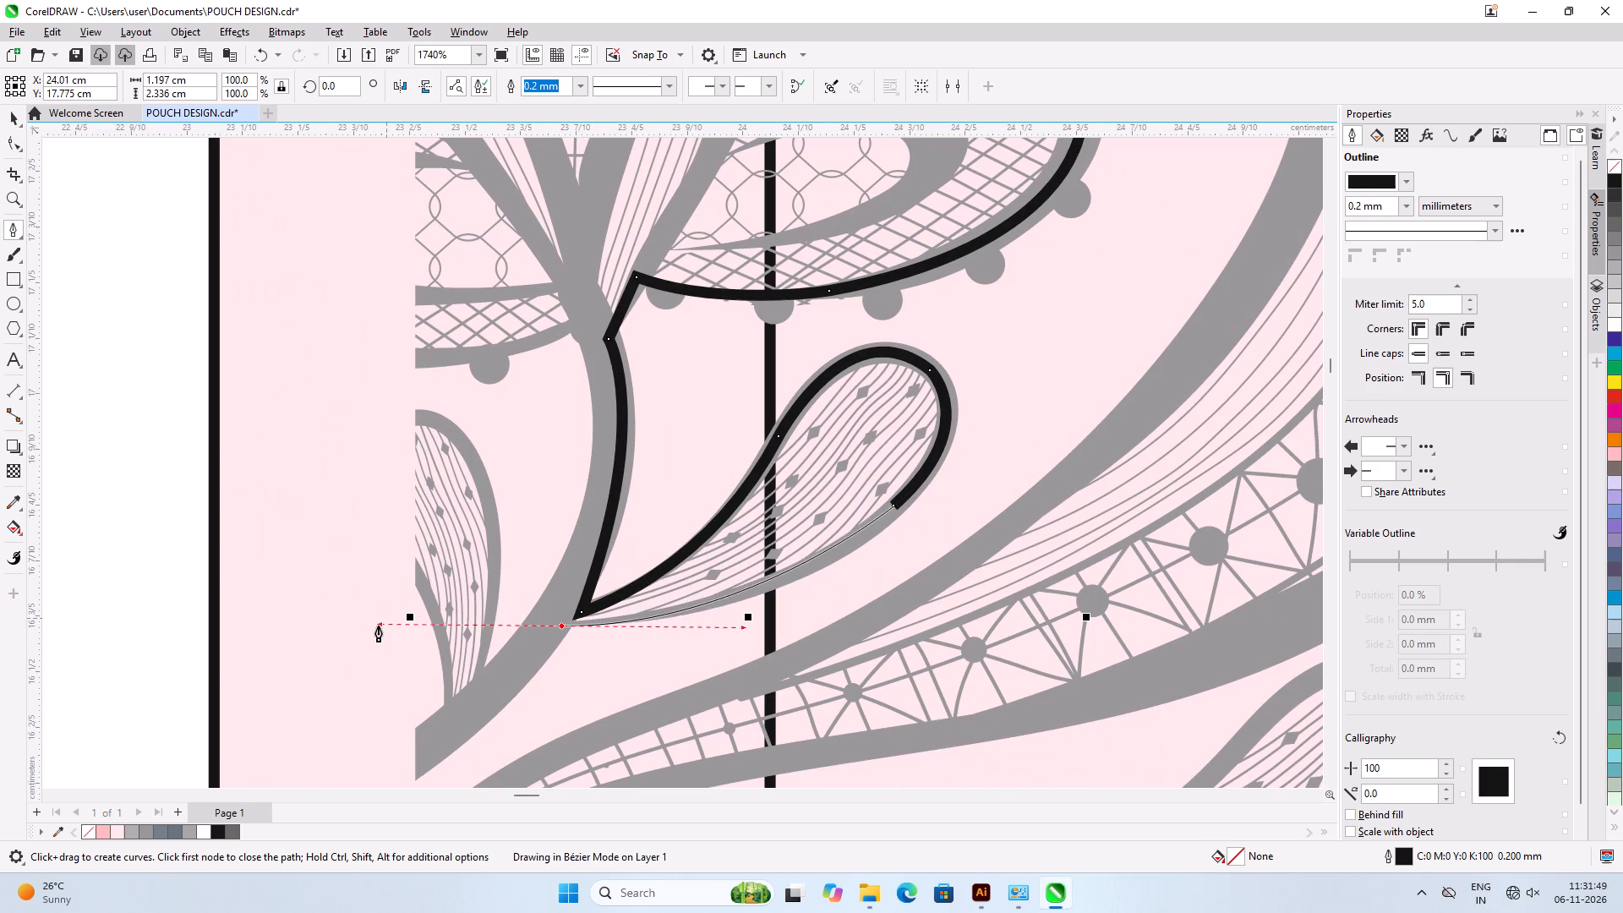
pyautogui.moveTo(378, 626); pyautogui.dragTo(323, 646)
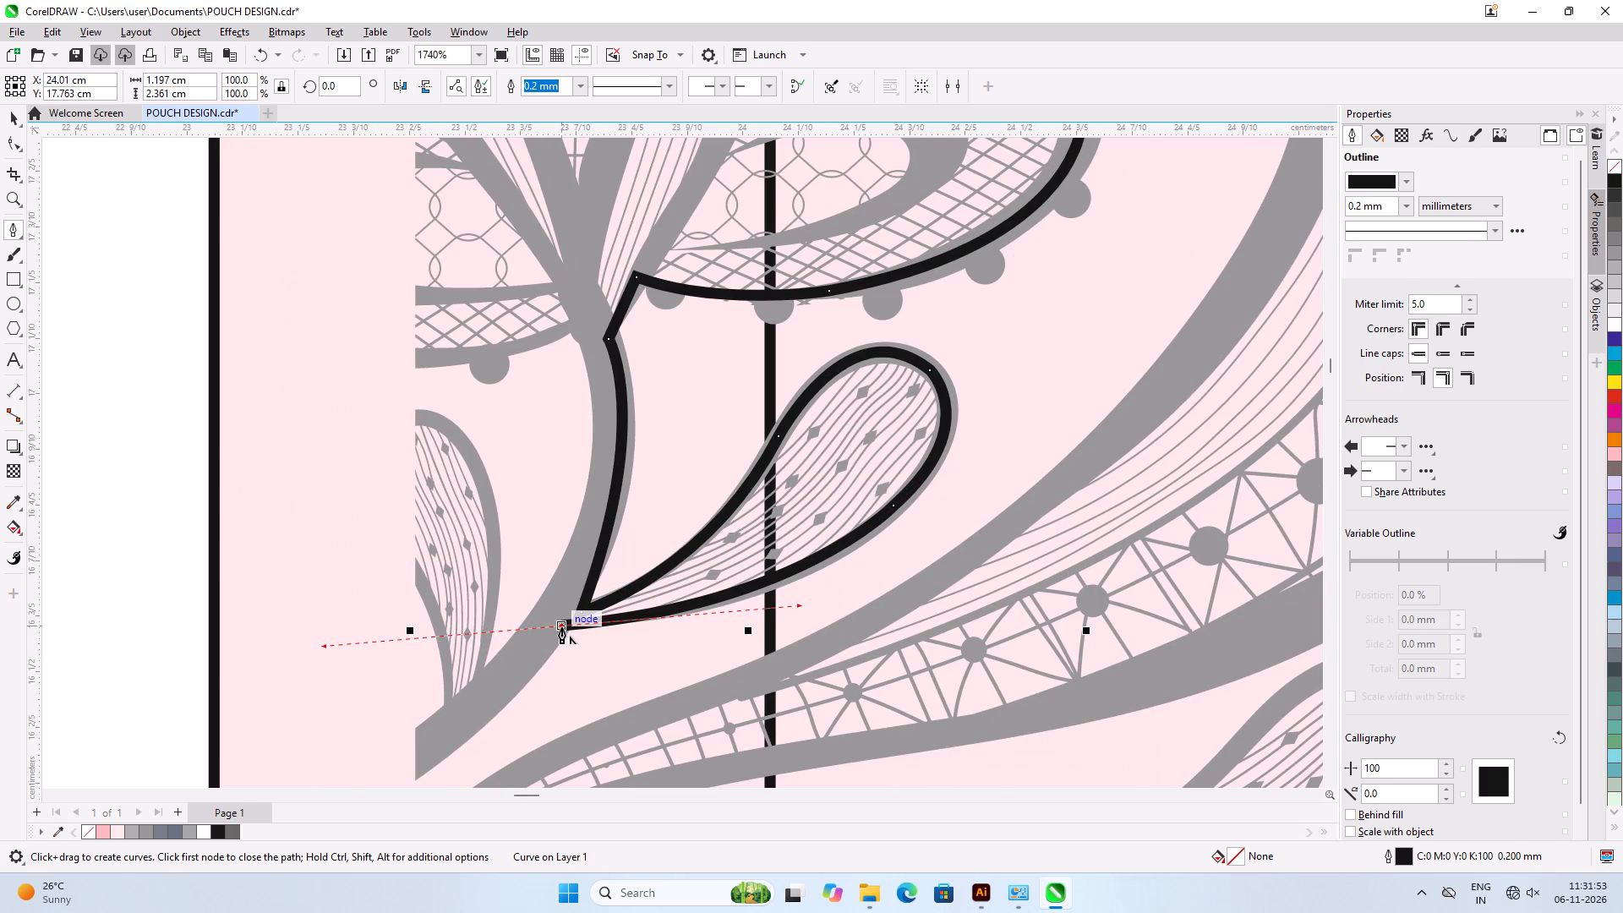
pyautogui.keyDown('alt'); pyautogui.click(561, 627); pyautogui.keyUp('alt')
# Outline the stem's cut end with straight segments up to the half leaf's base, extending the whole curve to about 1.2 by 2.62 cm.
pyautogui.scroll(-8, 665, 489)
pyautogui.scroll(6, 603, 574)
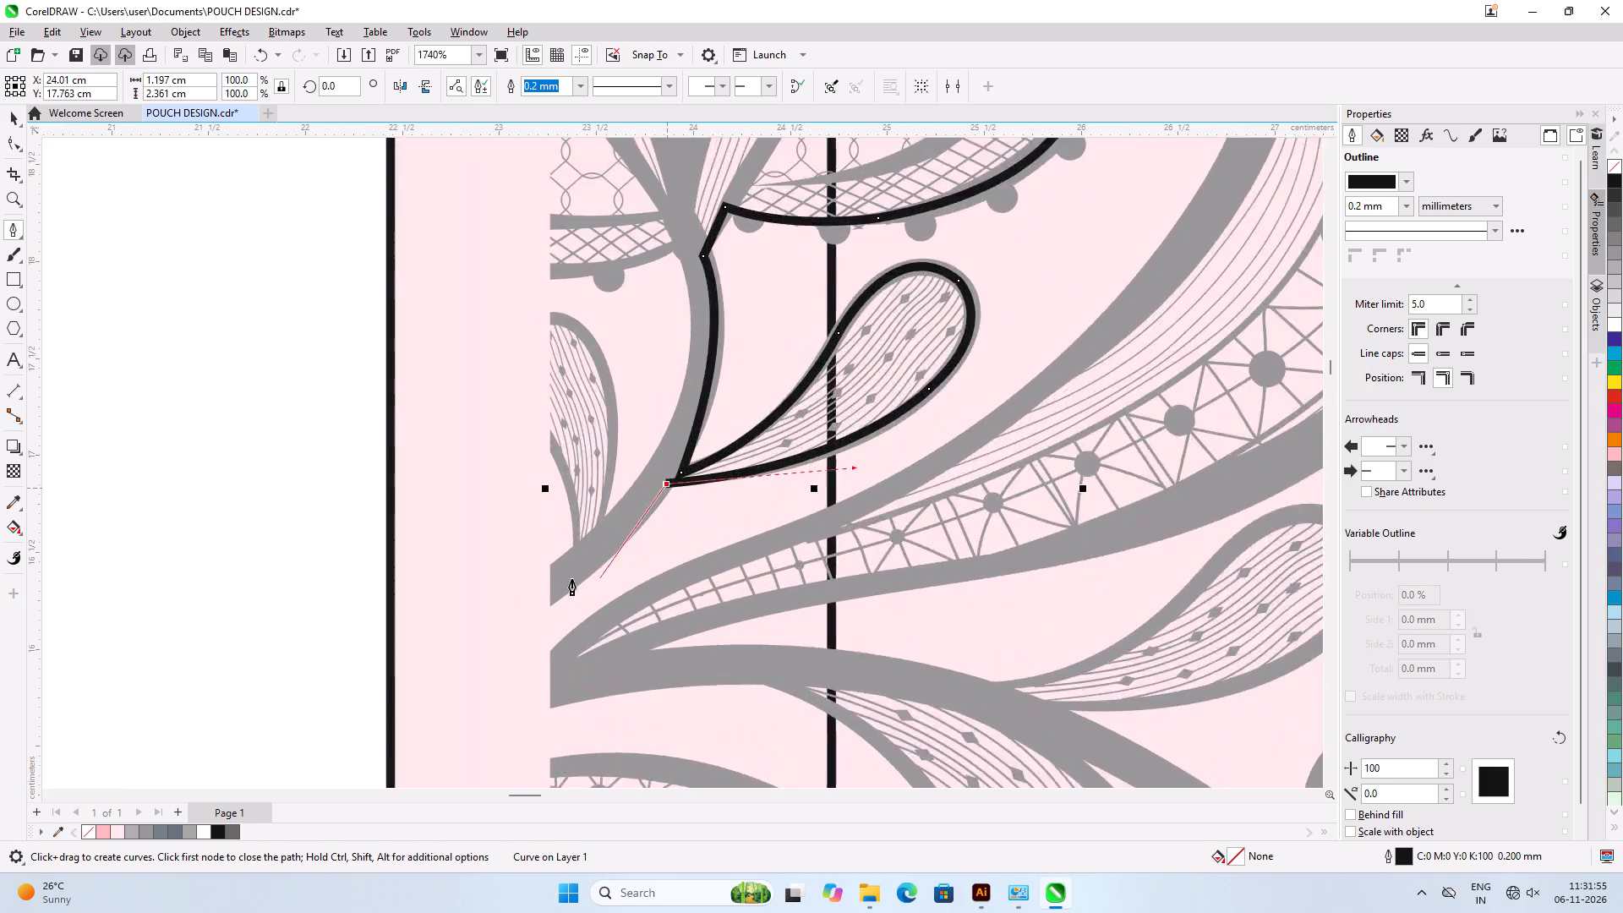
pyautogui.scroll(6, 566, 579)
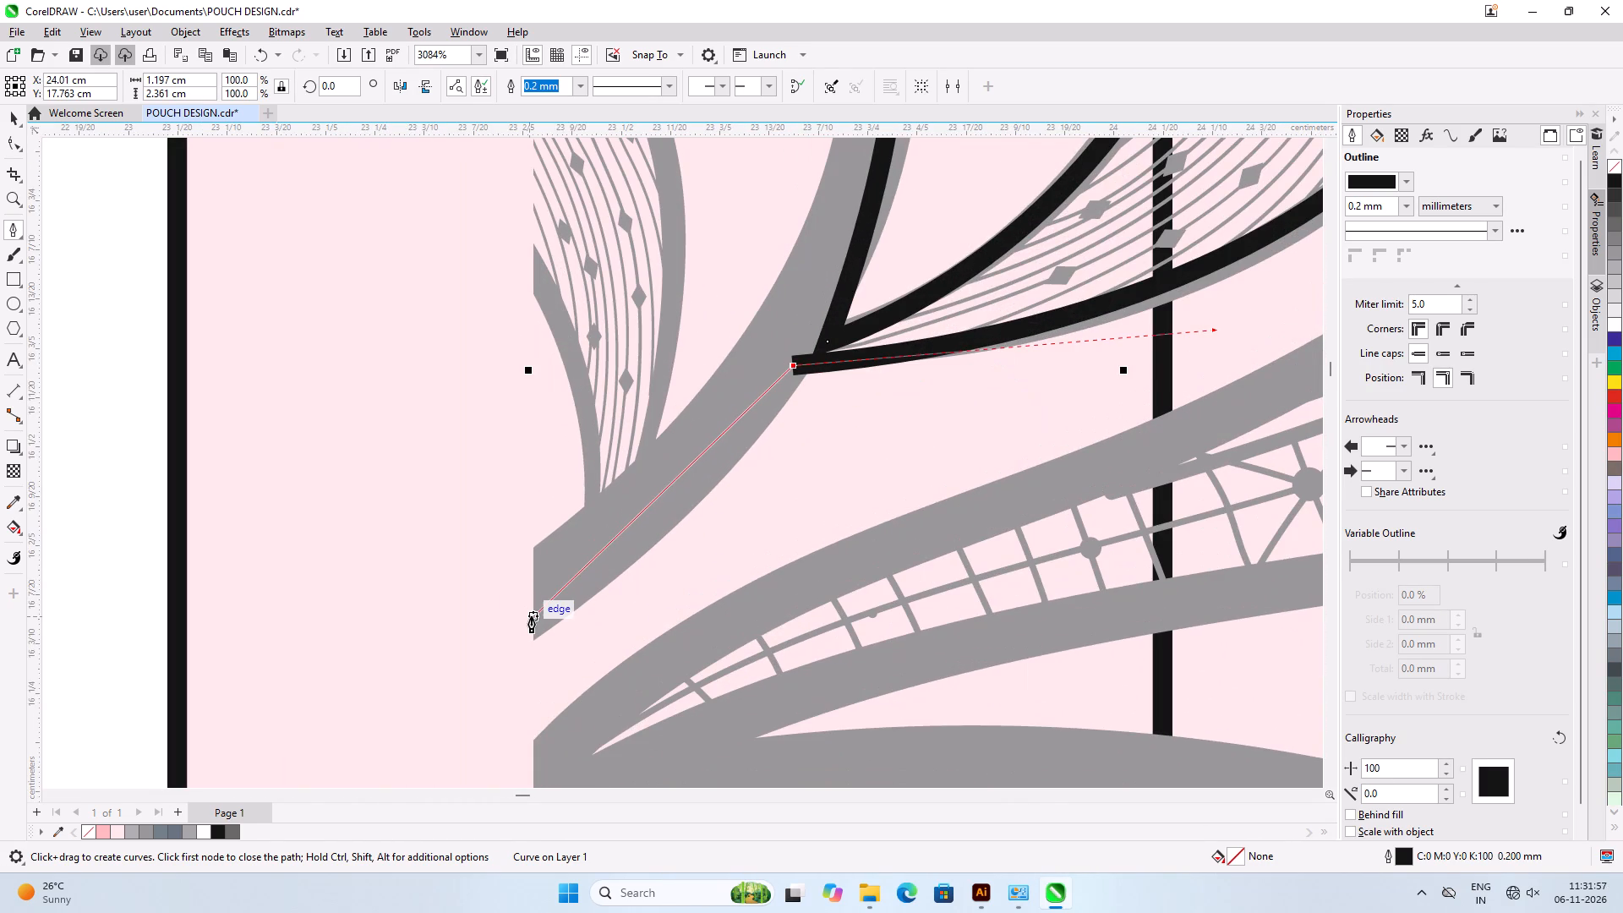
pyautogui.click(531, 616)
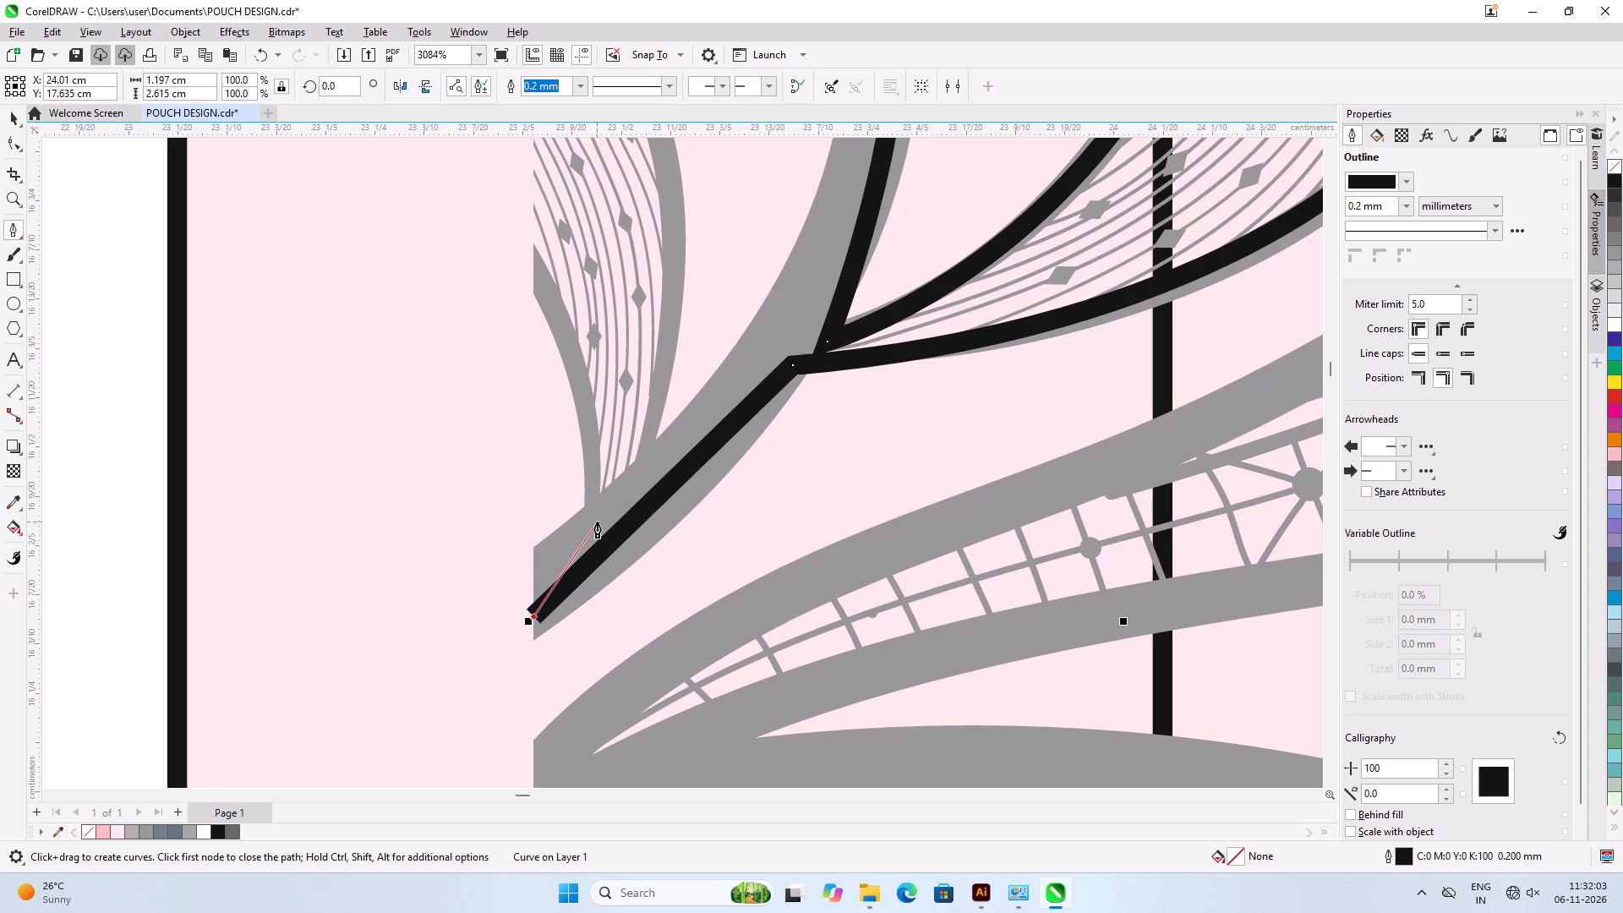
pyautogui.keyDown('alt'); pyautogui.scroll(-2, 597, 527); pyautogui.keyUp('alt')
pyautogui.keyDown('alt'); pyautogui.scroll(3, 597, 527); pyautogui.keyUp('alt')
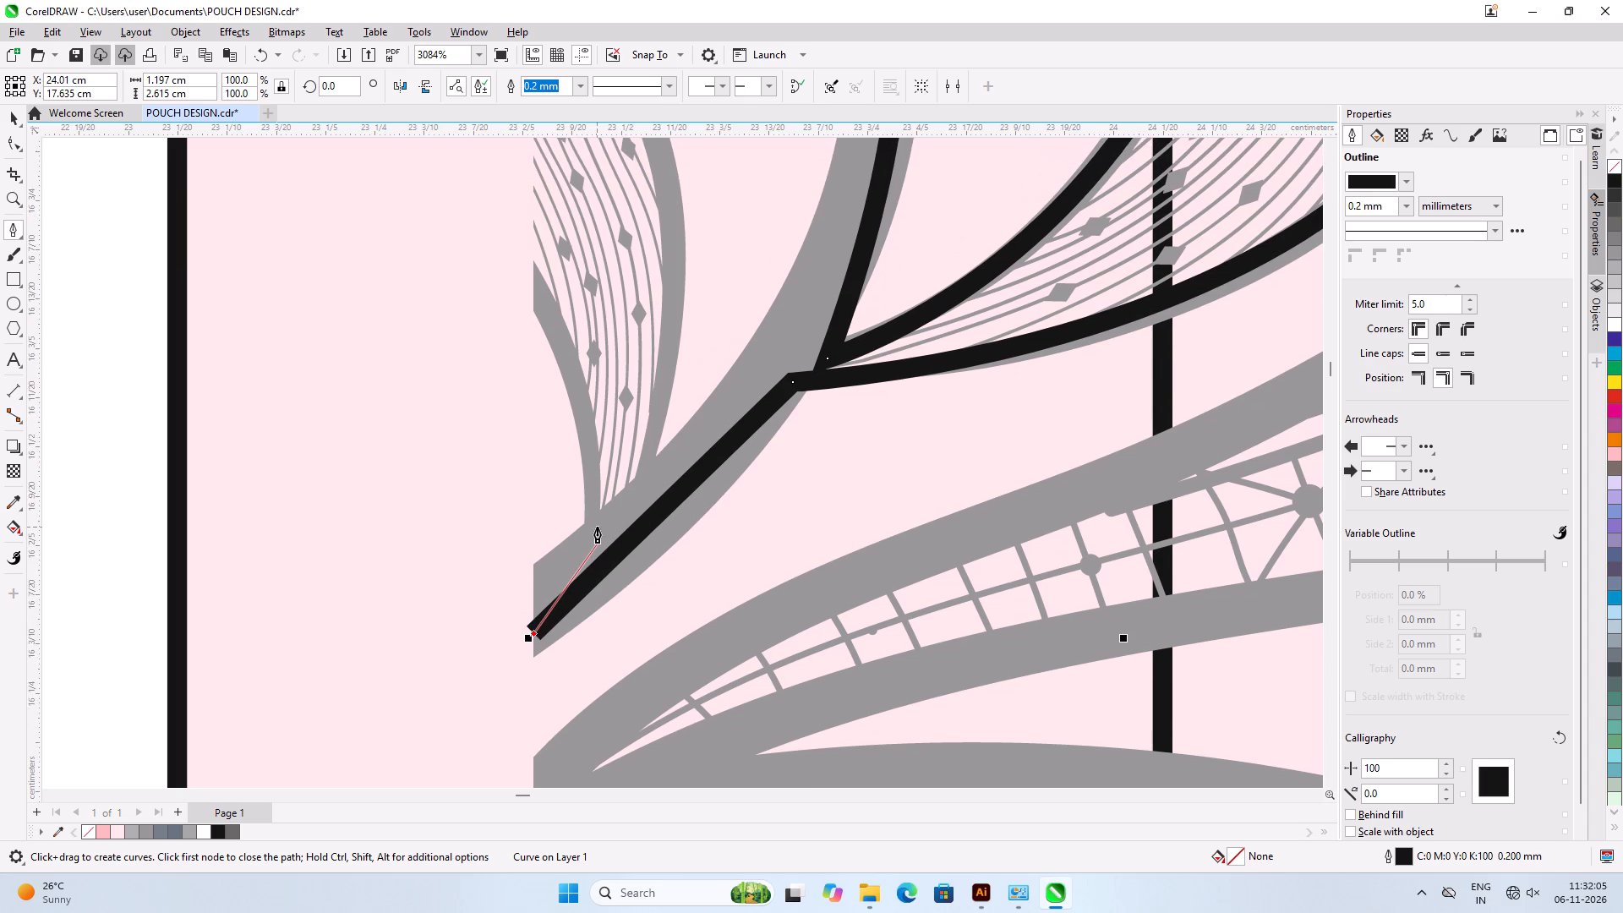
pyautogui.keyDown('alt'); pyautogui.scroll(5, 597, 527); pyautogui.keyUp('alt')
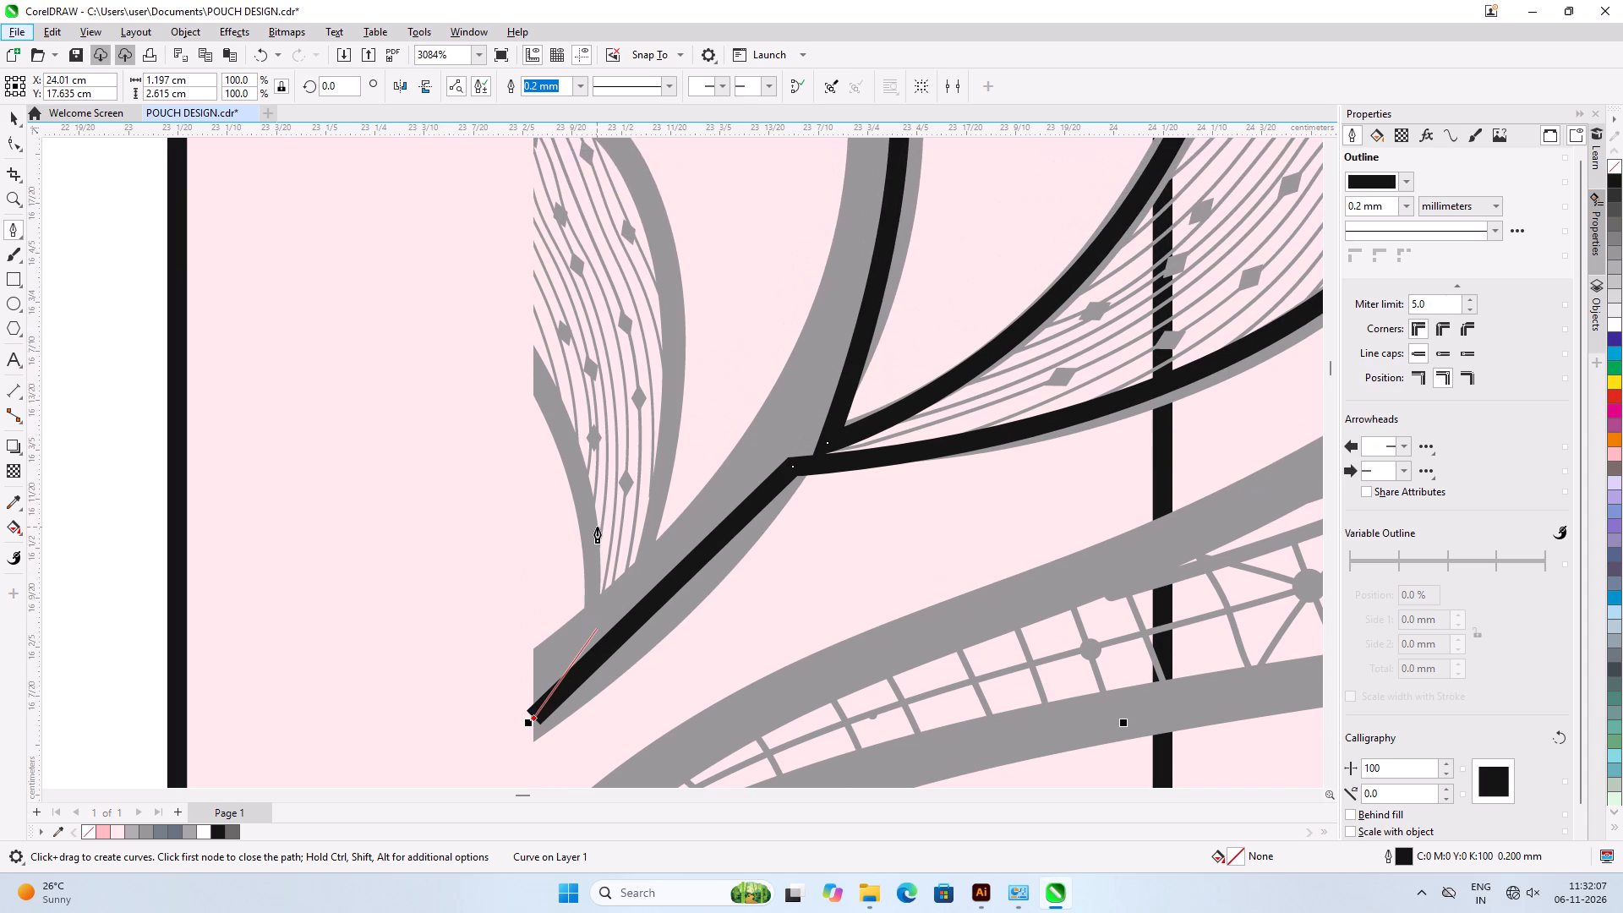
pyautogui.scroll(-11, 597, 527)
pyautogui.scroll(9, 597, 527)
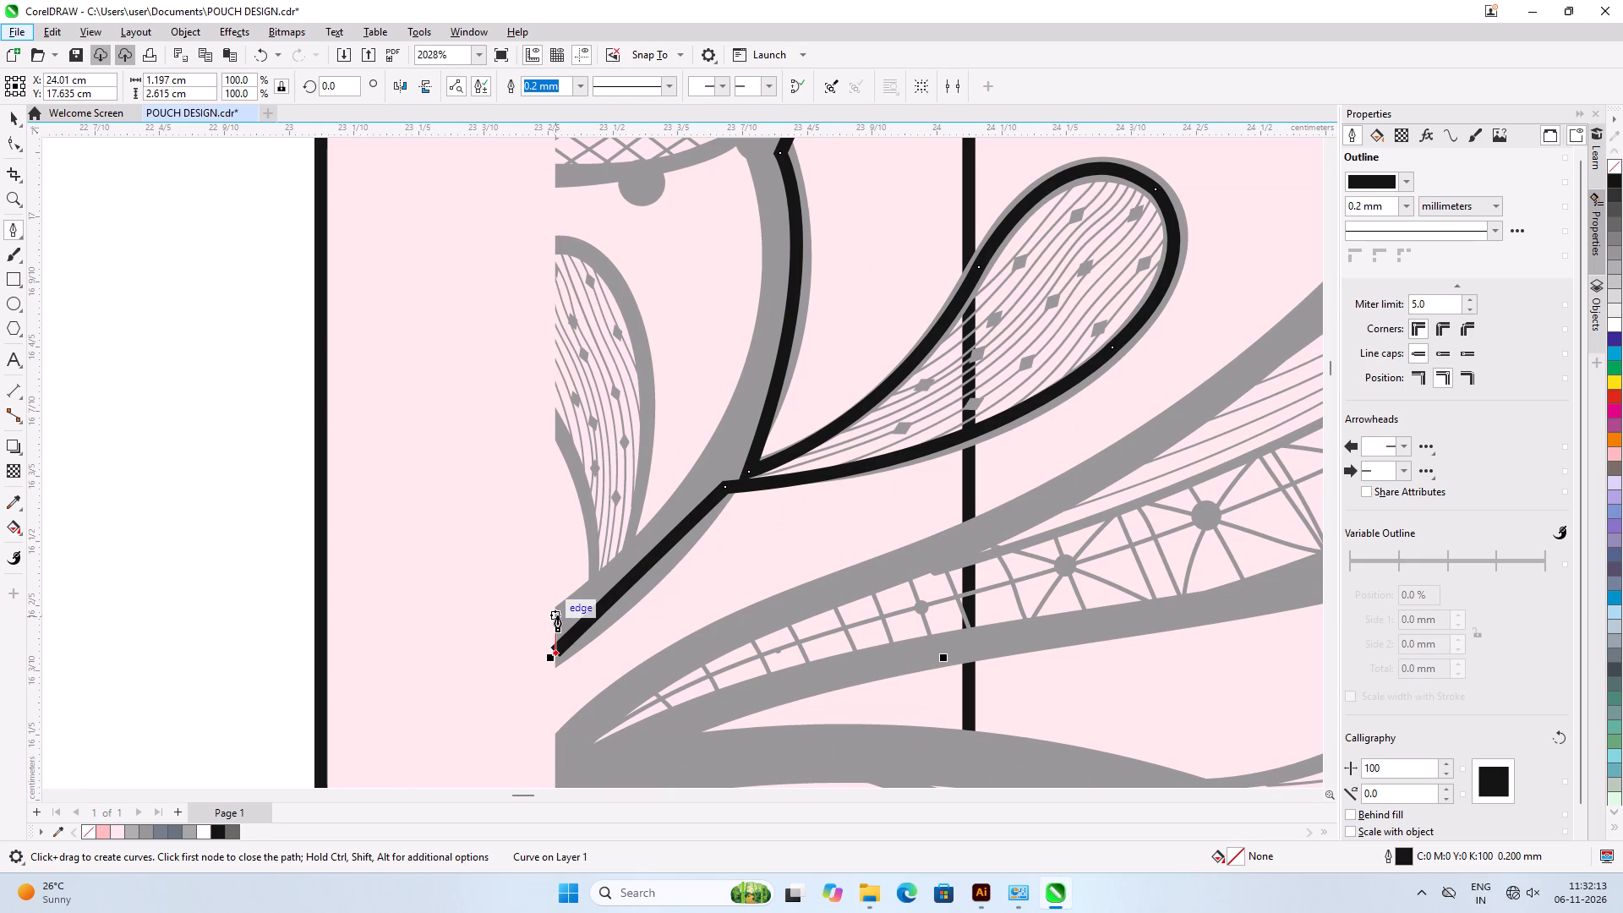
pyautogui.click(557, 615)
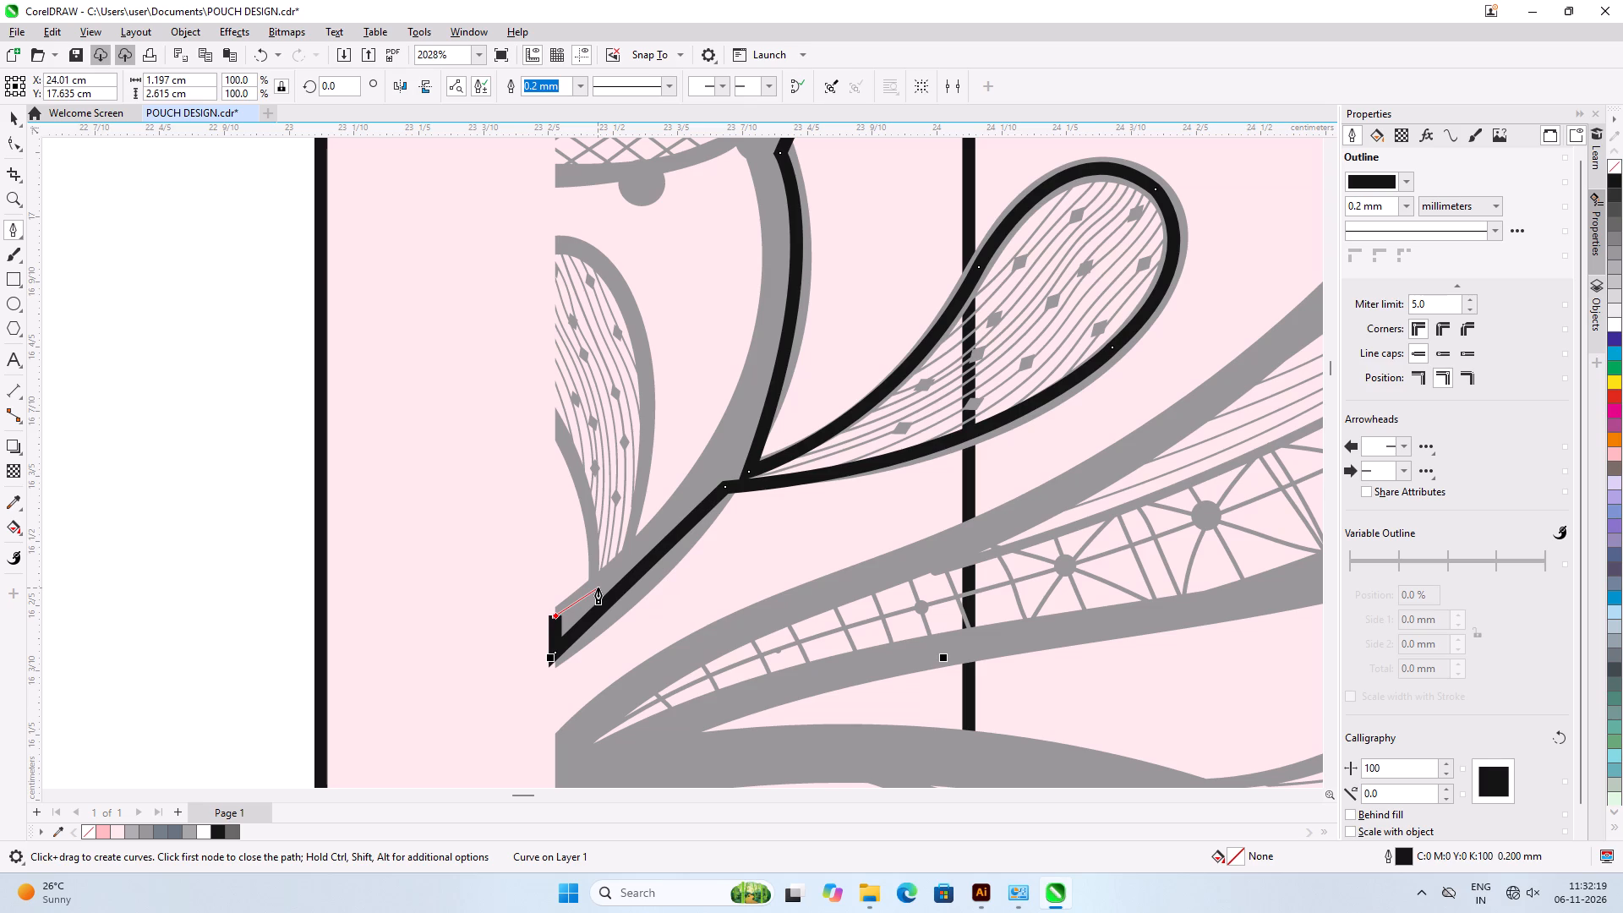
pyautogui.click(596, 585)
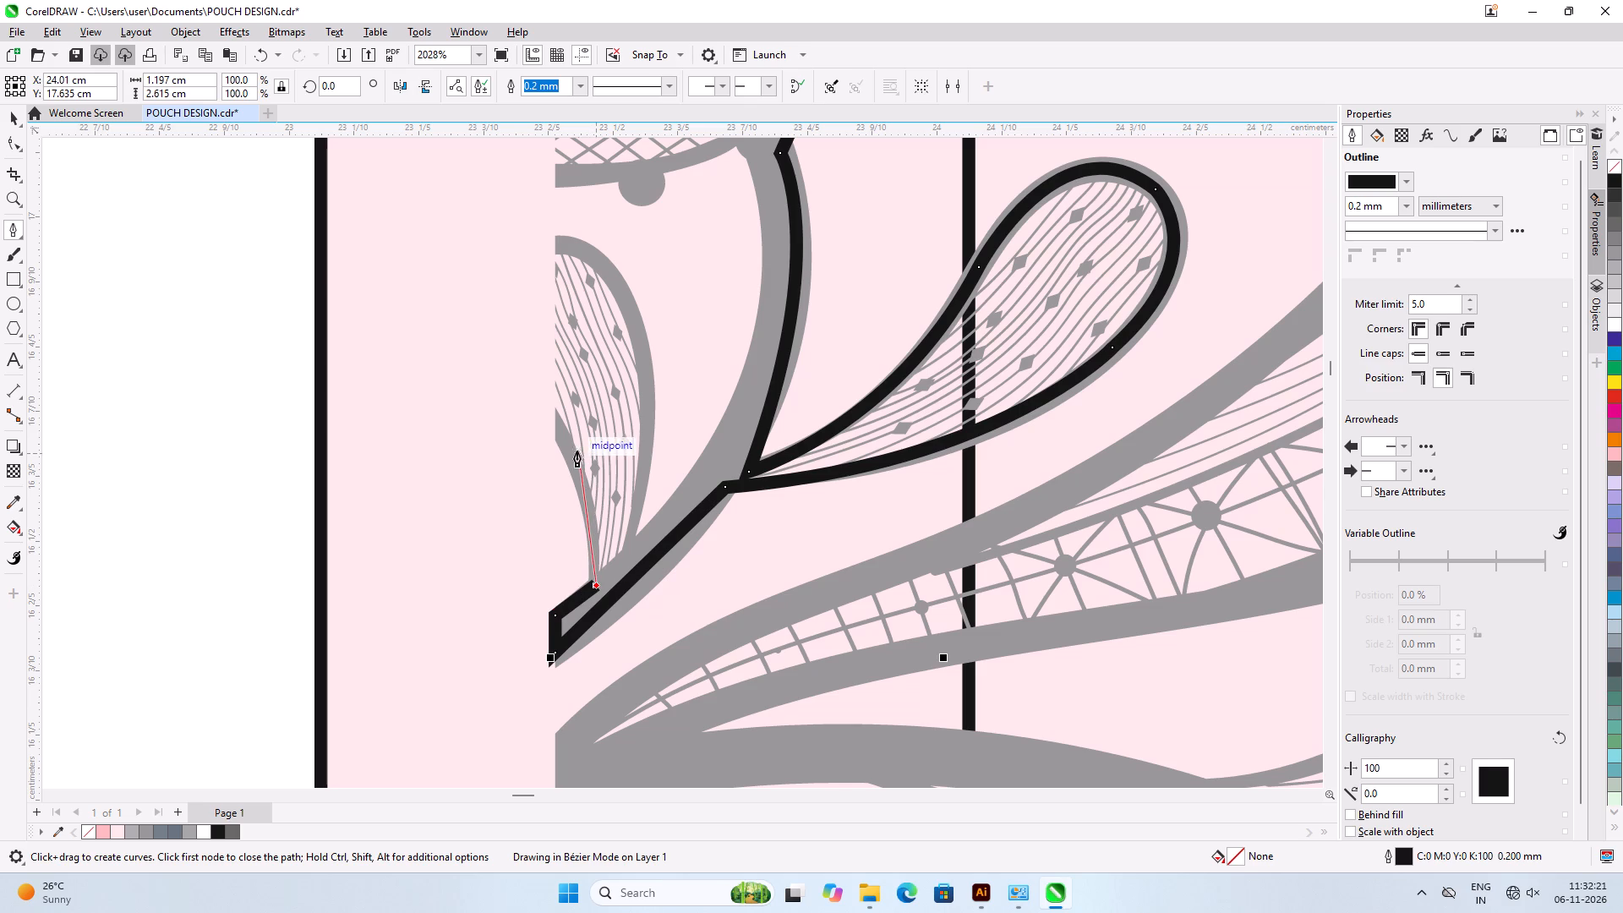
# Trace the half leaf's short inner edge with a curve, and run straight up its cut side to the top.
pyautogui.moveTo(558, 428); pyautogui.dragTo(519, 382)
pyautogui.moveTo(519, 382); pyautogui.dragTo(514, 381)
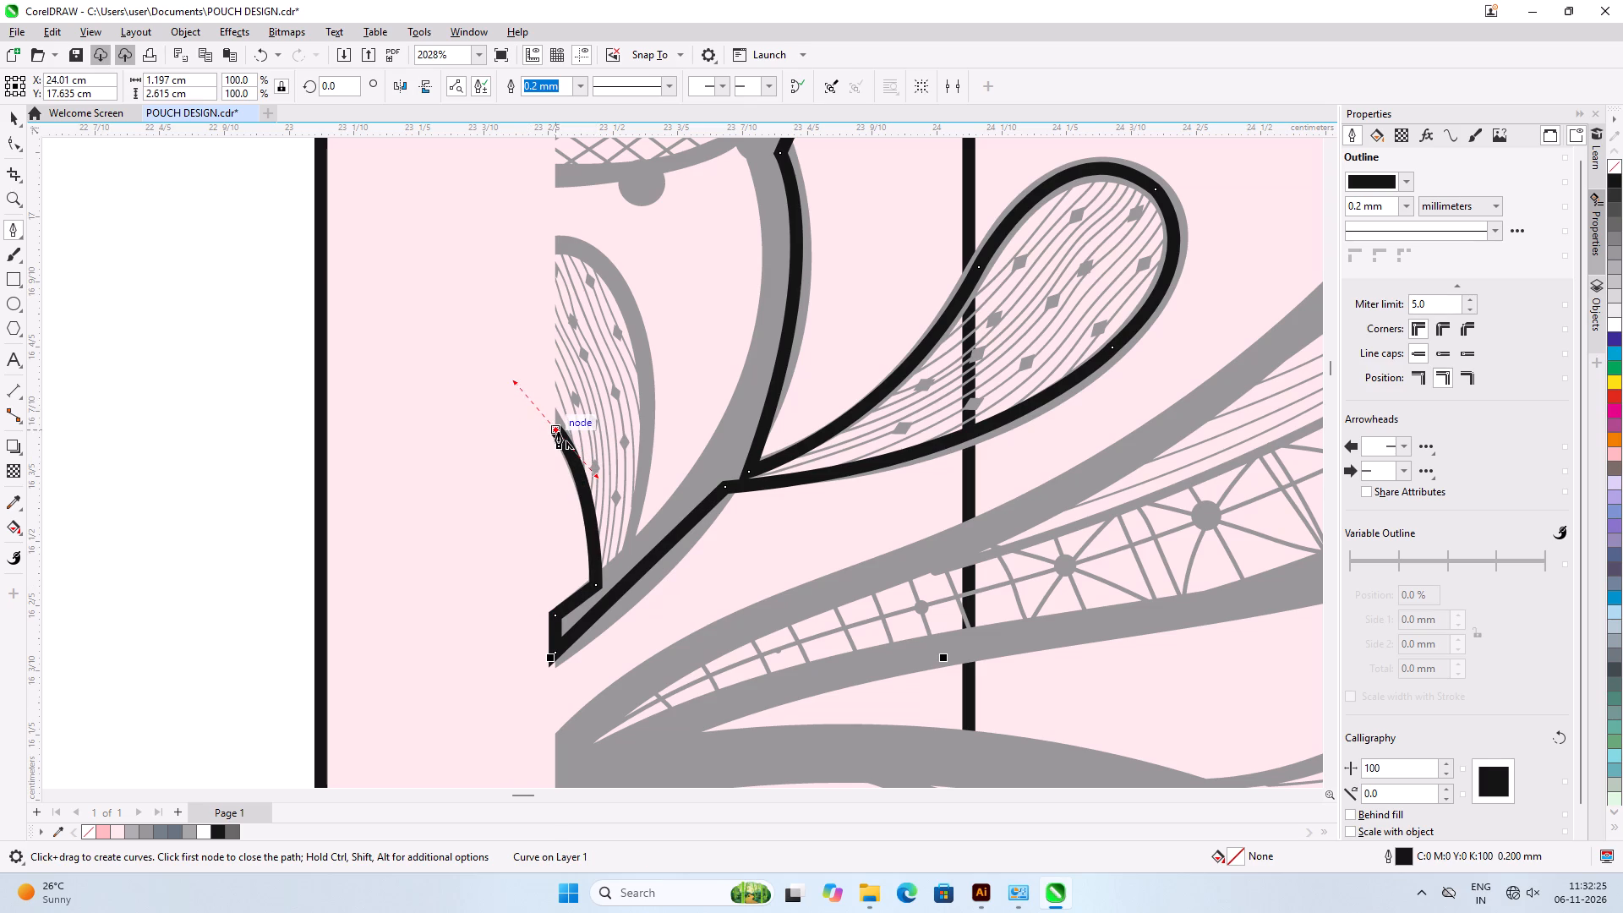
pyautogui.keyDown('alt'); pyautogui.click(558, 432); pyautogui.keyUp('alt')
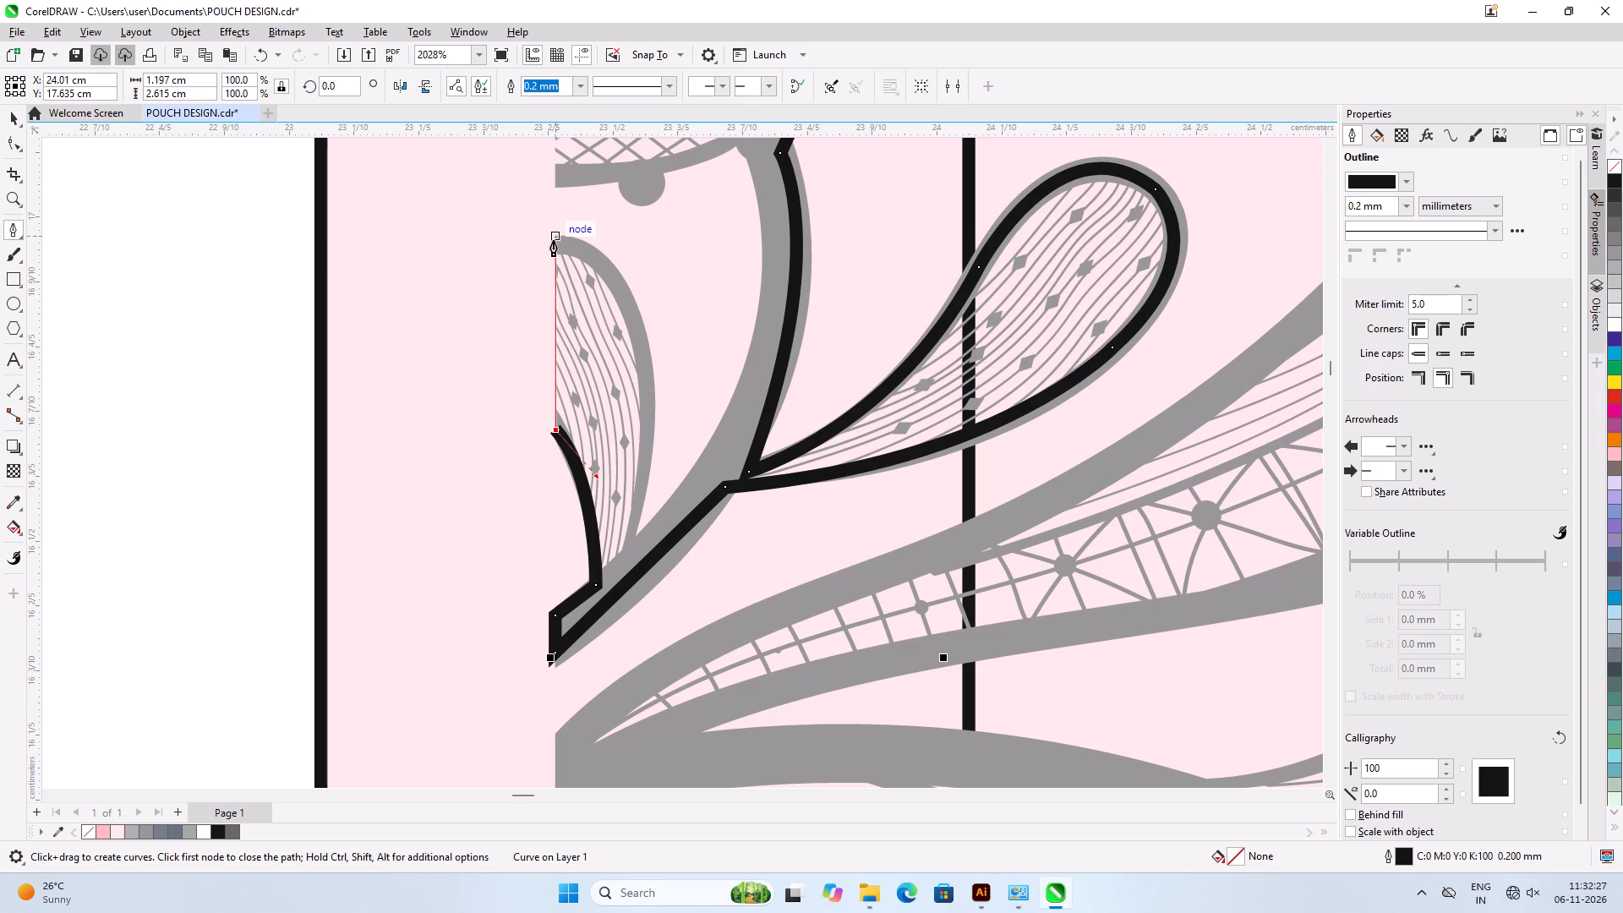
pyautogui.keyDown('shift'); pyautogui.click(554, 243); pyautogui.keyUp('shift')
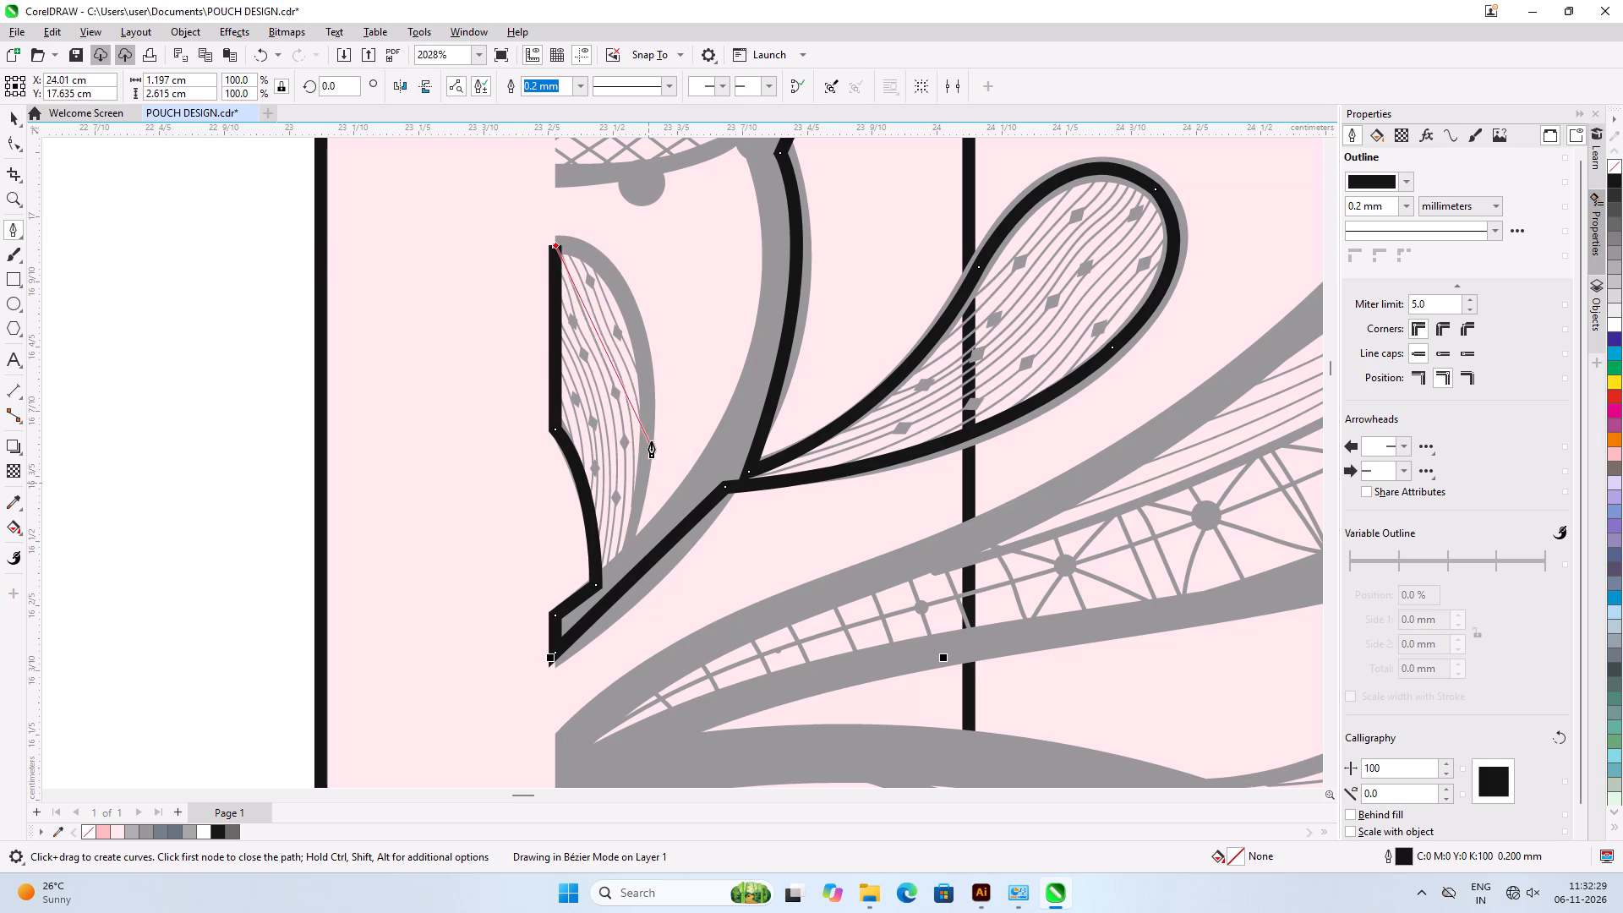
# Curve the outline from the half leaf's top around to the middle of its outer edge.
pyautogui.moveTo(647, 402); pyautogui.dragTo(644, 497)
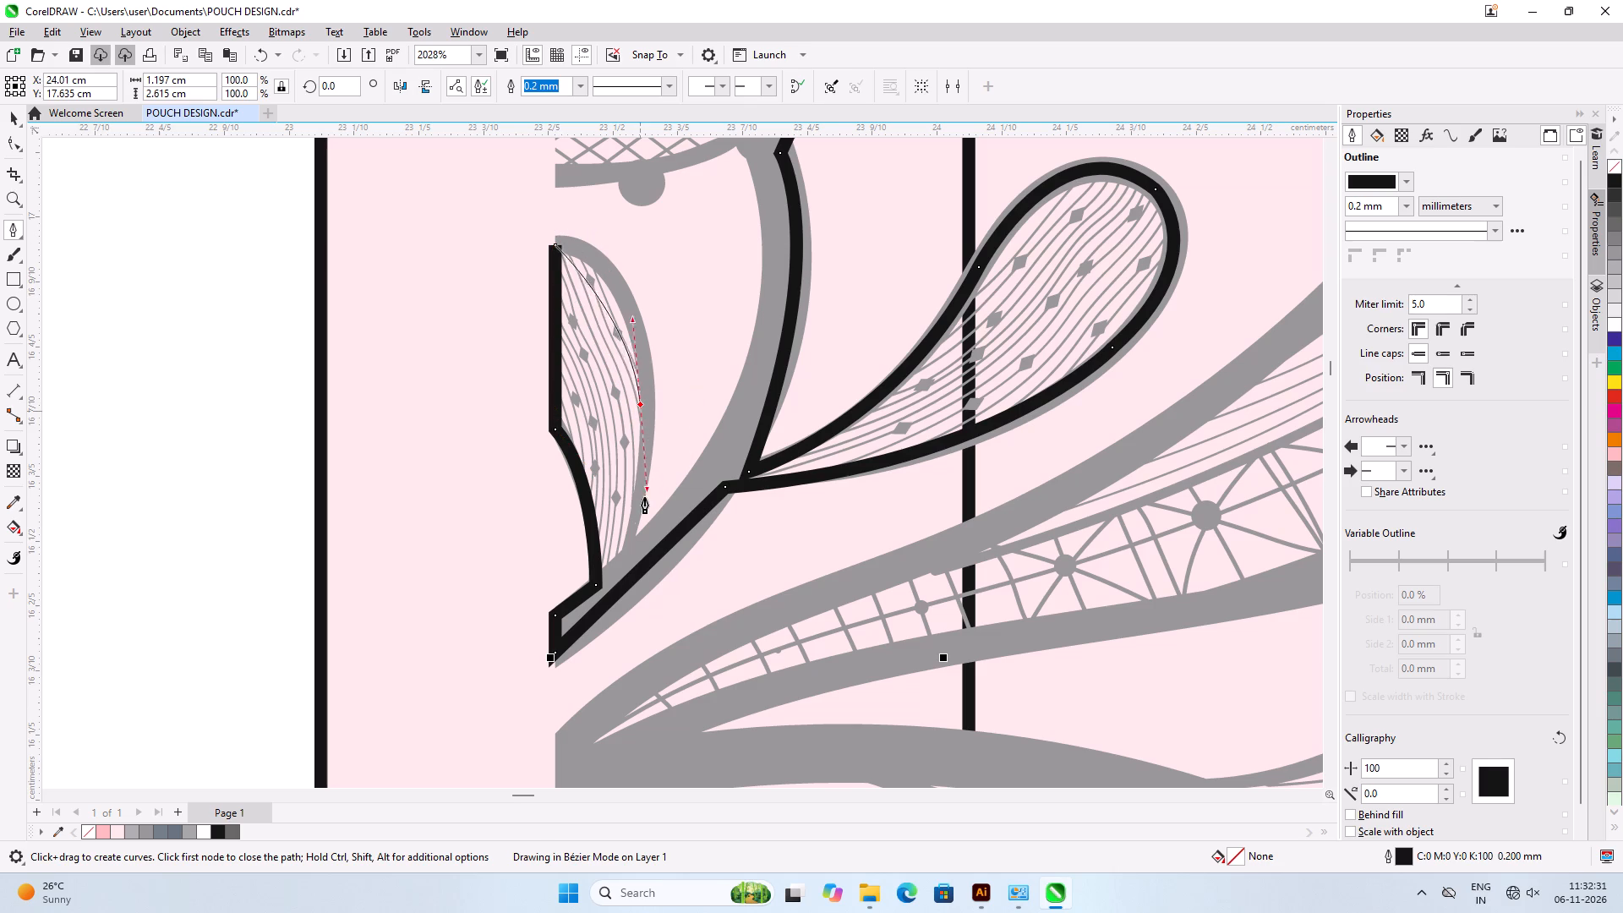
pyautogui.moveTo(644, 497); pyautogui.dragTo(631, 550)
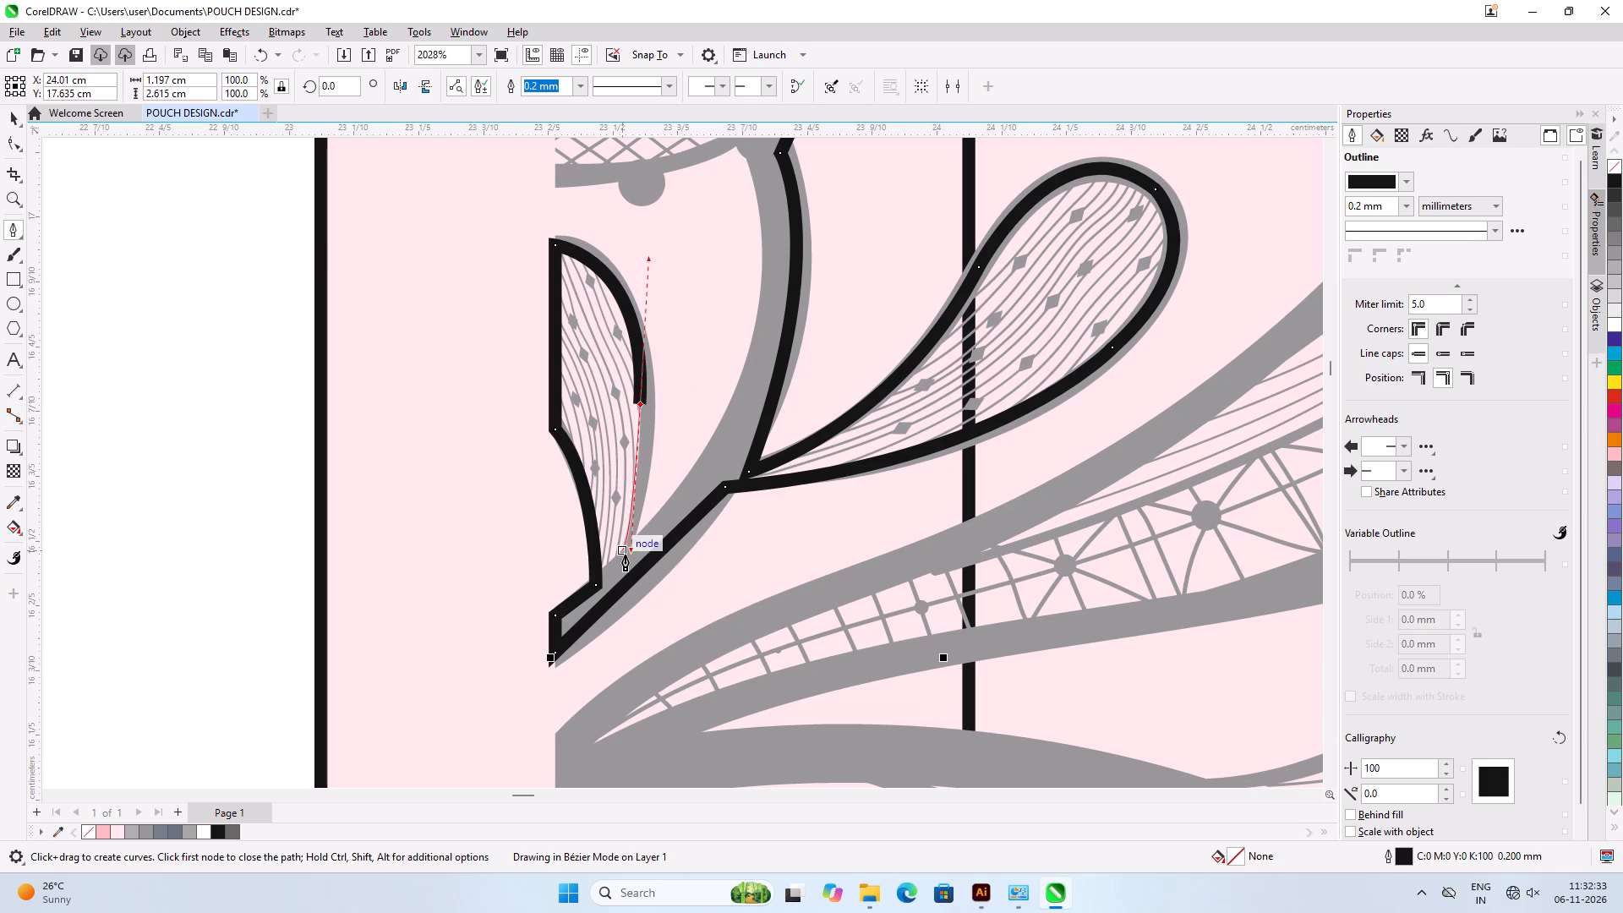
pyautogui.keyDown('alt'); pyautogui.scroll(6, 634, 550); pyautogui.keyUp('alt')
pyautogui.keyDown('alt'); pyautogui.scroll(-7, 634, 550); pyautogui.keyUp('alt')
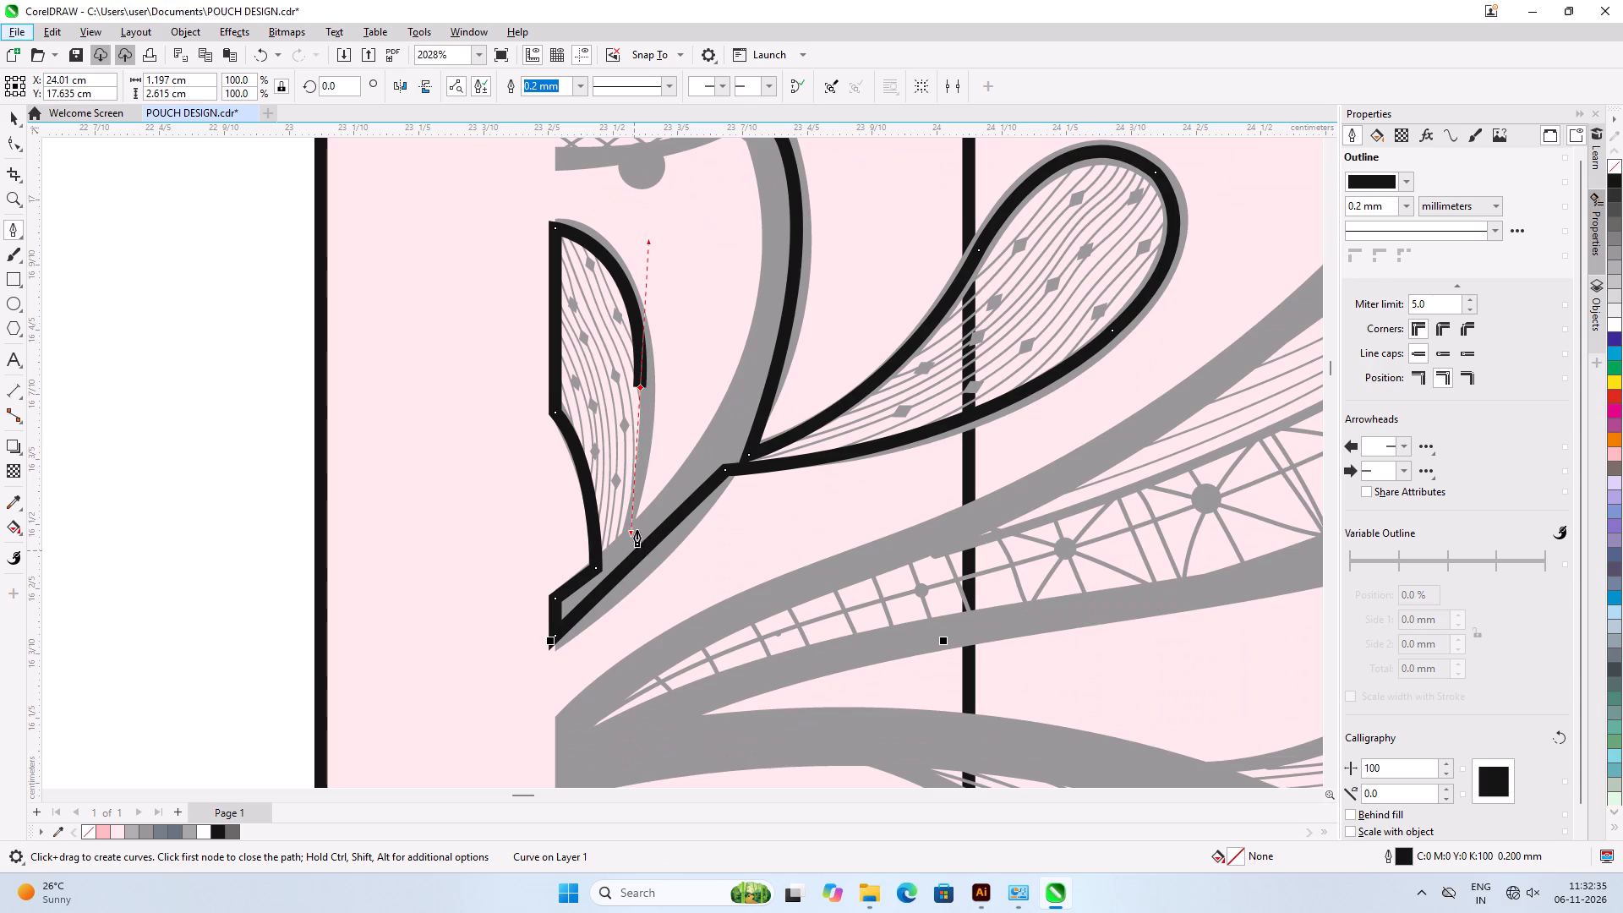
pyautogui.keyDown('alt'); pyautogui.scroll(4, 637, 446); pyautogui.keyUp('alt')
pyautogui.scroll(-5, 637, 446)
pyautogui.scroll(17, 637, 445)
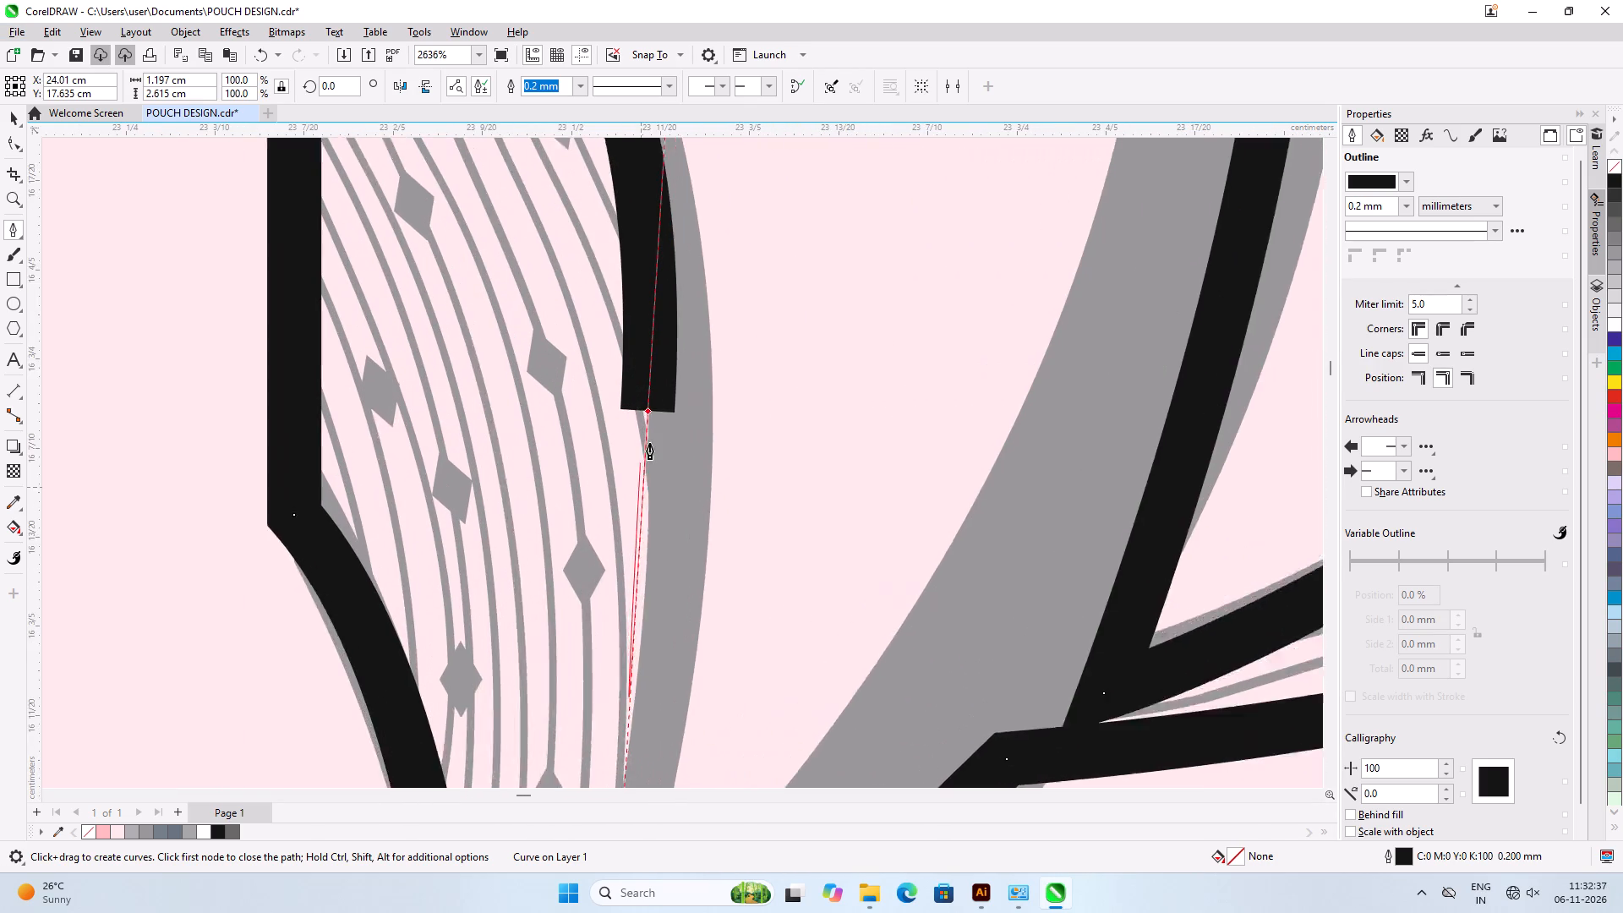
pyautogui.keyDown('alt'); pyautogui.click(648, 403); pyautogui.keyUp('alt')
# Extend the outline down the rest of the half leaf's outer edge to where it meets the stem.
pyautogui.scroll(-1, 766, 285)
pyautogui.scroll(1, 766, 285)
pyautogui.scroll(-2, 767, 285)
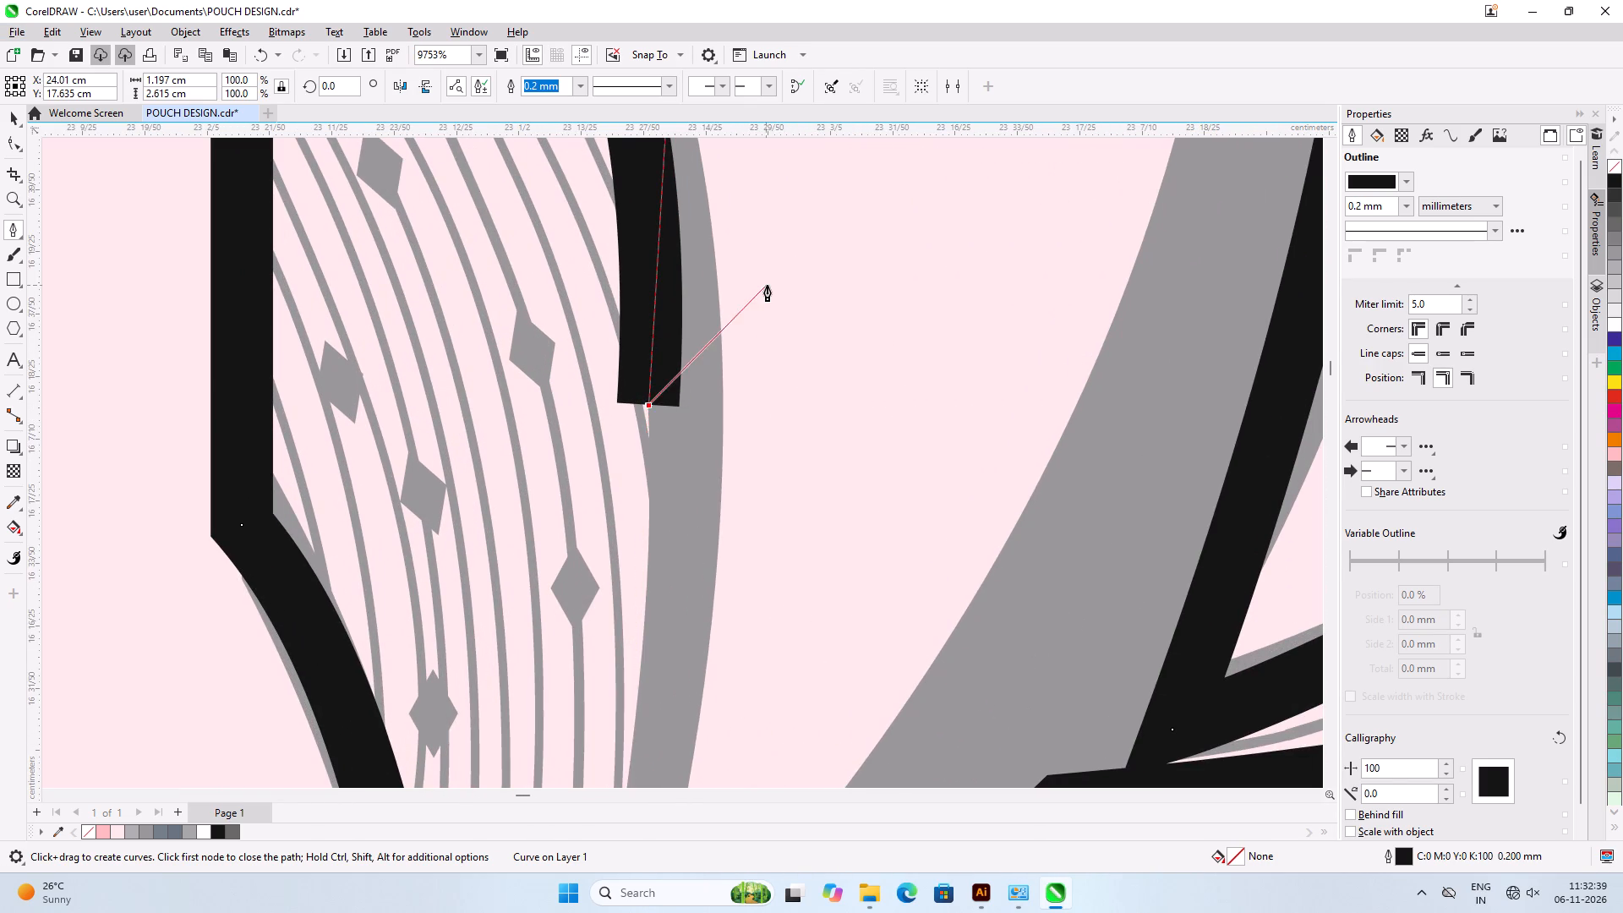
pyautogui.scroll(-8, 767, 285)
pyautogui.scroll(7, 713, 510)
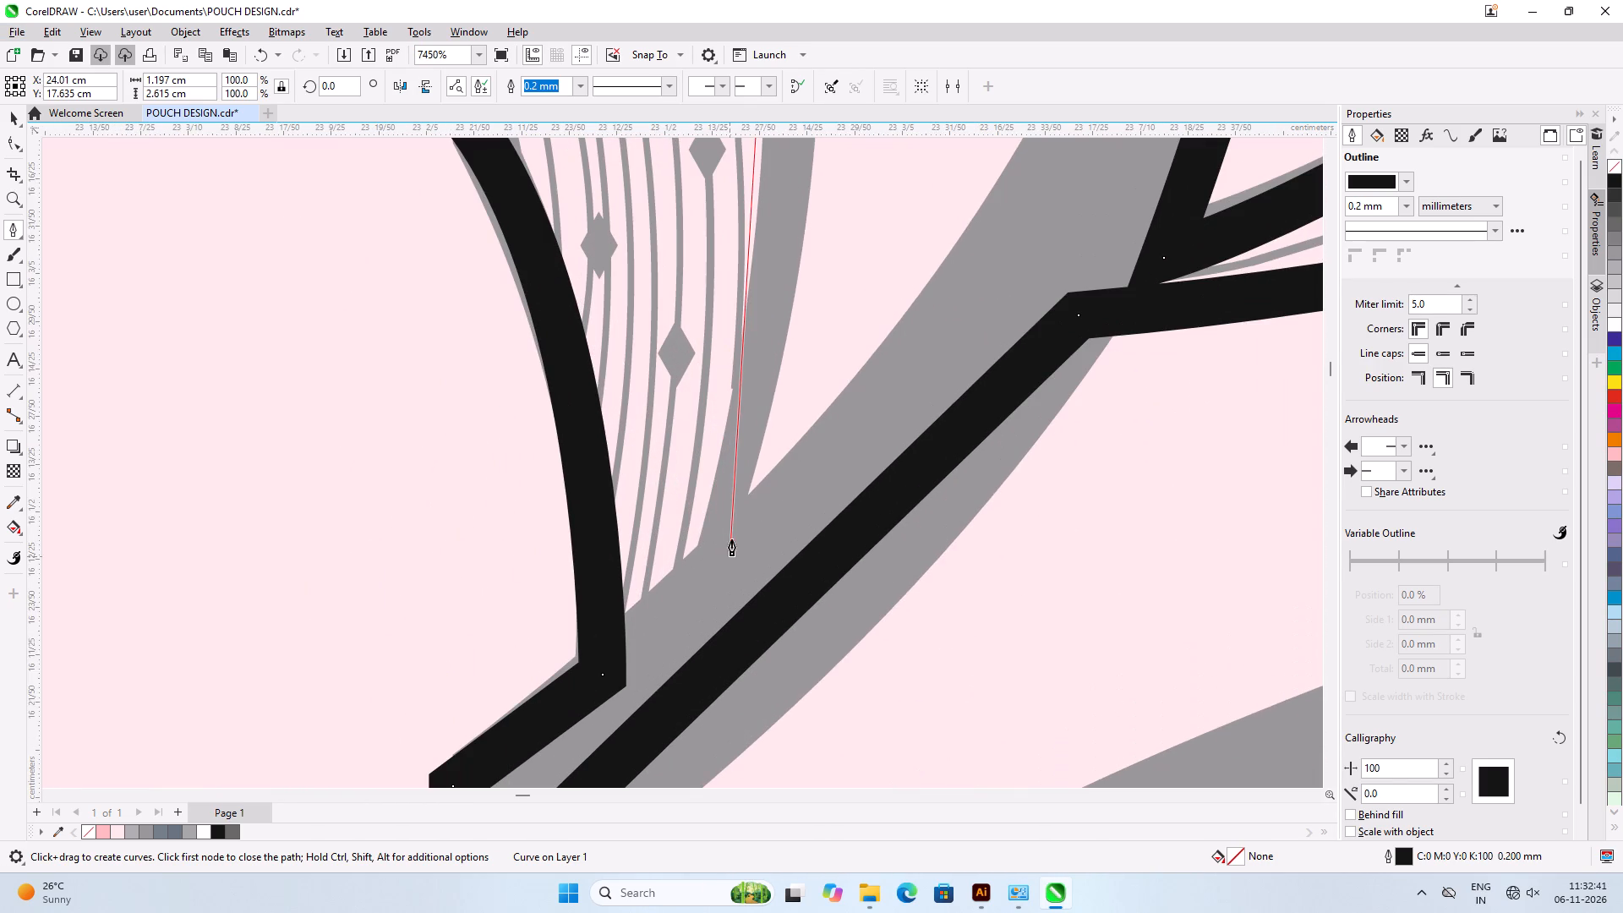
pyautogui.moveTo(729, 514); pyautogui.dragTo(699, 597)
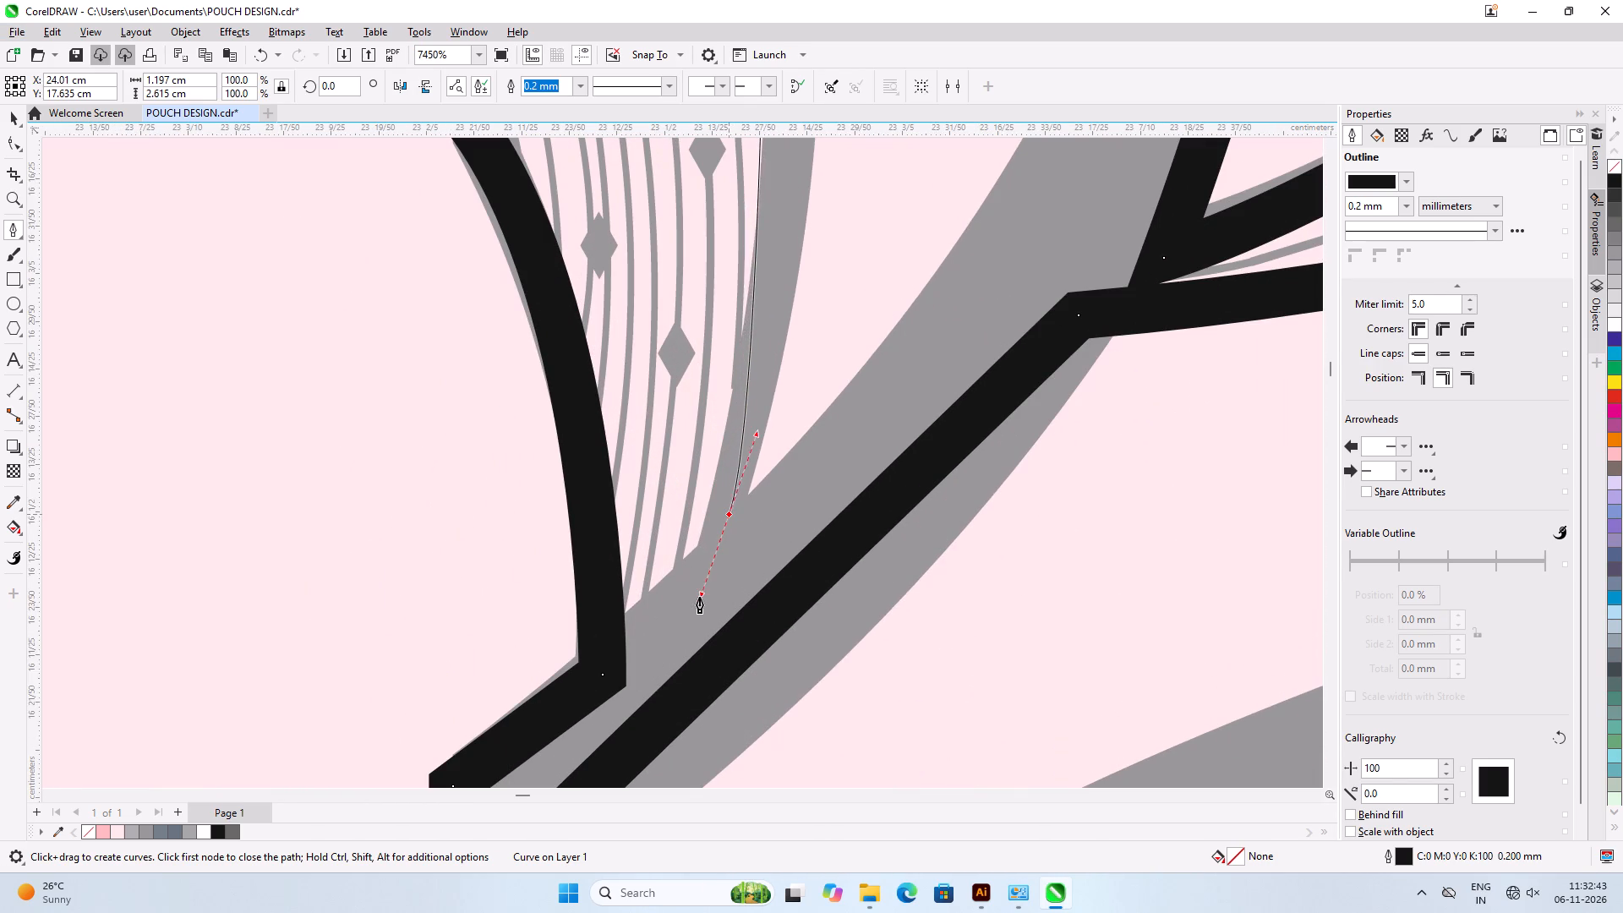
pyautogui.moveTo(699, 597); pyautogui.dragTo(699, 598)
pyautogui.keyDown('alt'); pyautogui.click(730, 515); pyautogui.keyUp('alt')
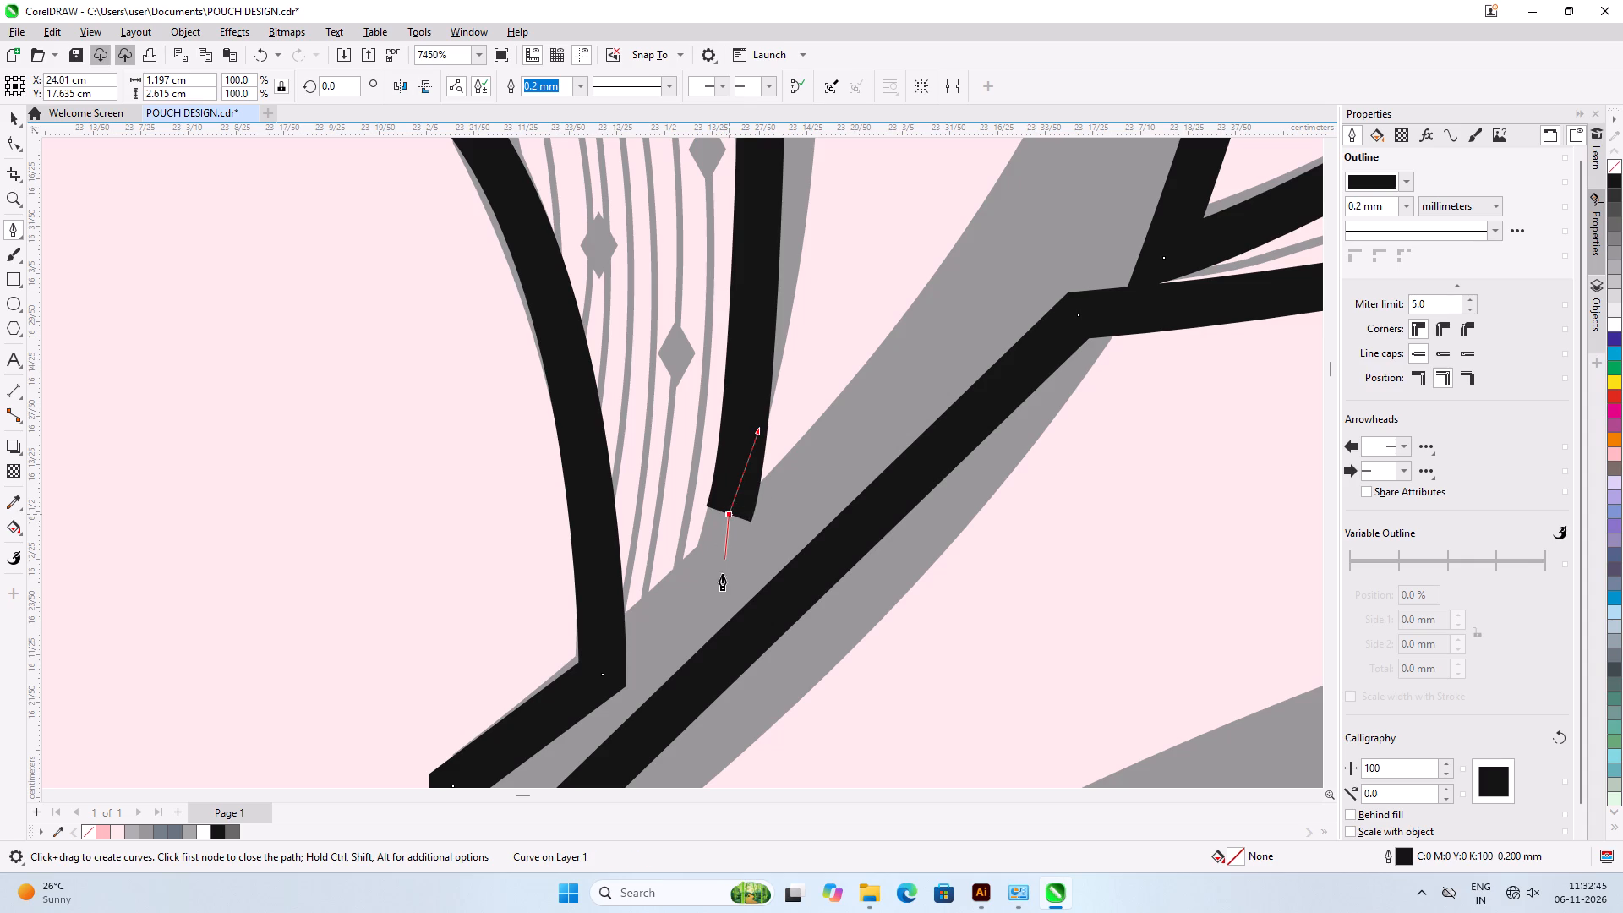
# Curve the outline from the half leaf's base up the stem's inner side to the small cut petal, ending in a corner node.
pyautogui.scroll(-18, 719, 591)
pyautogui.scroll(5, 760, 470)
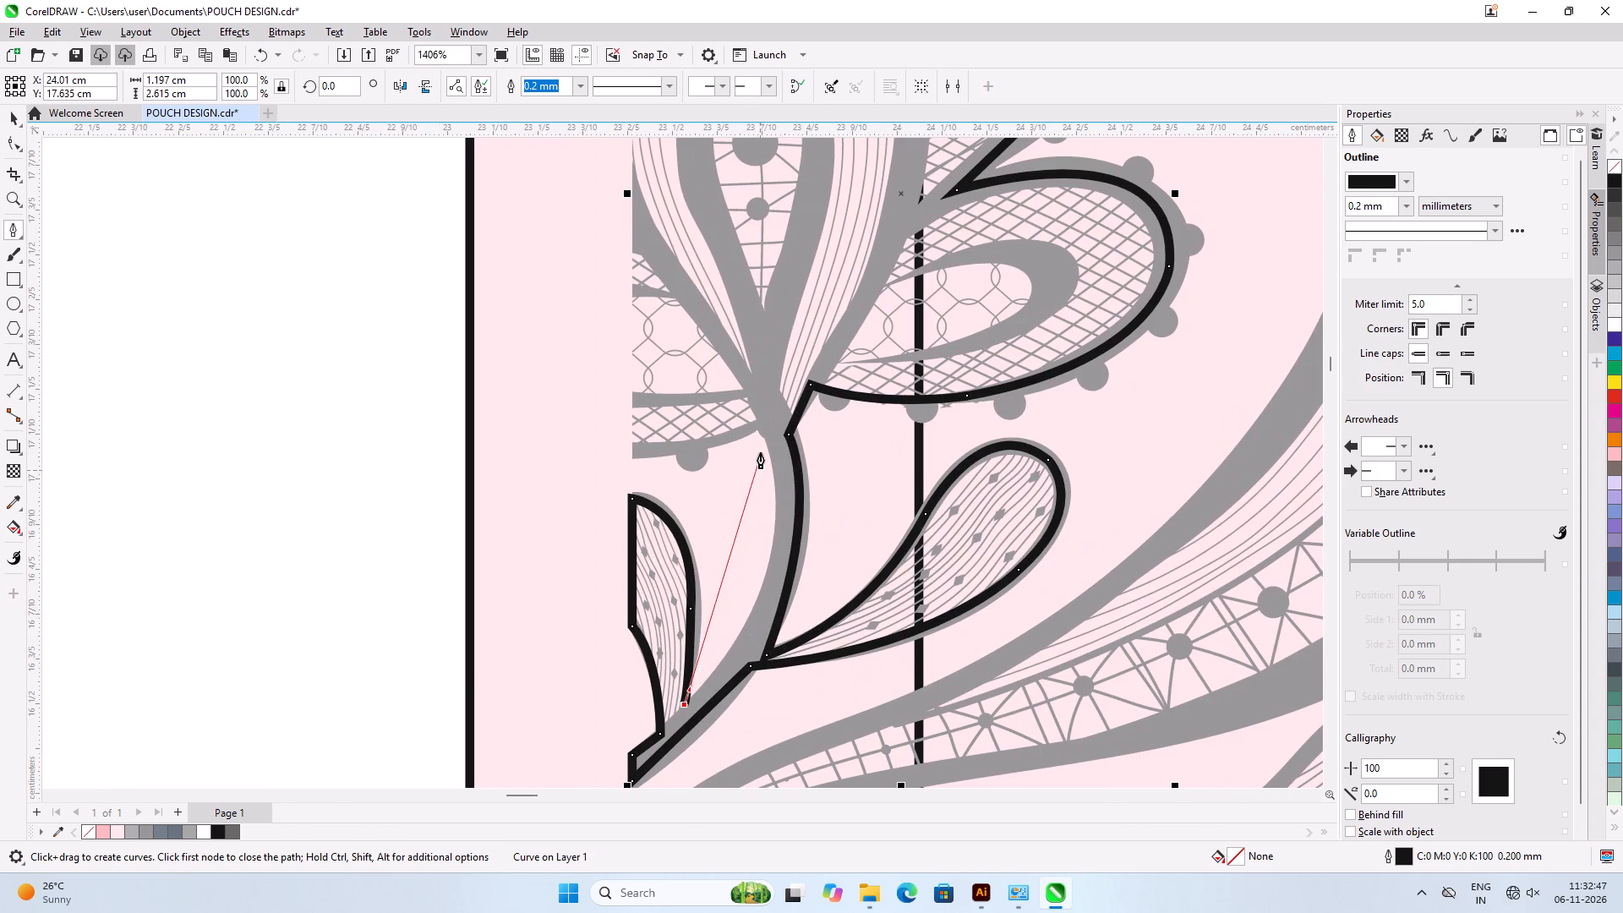
pyautogui.moveTo(763, 424); pyautogui.dragTo(743, 347)
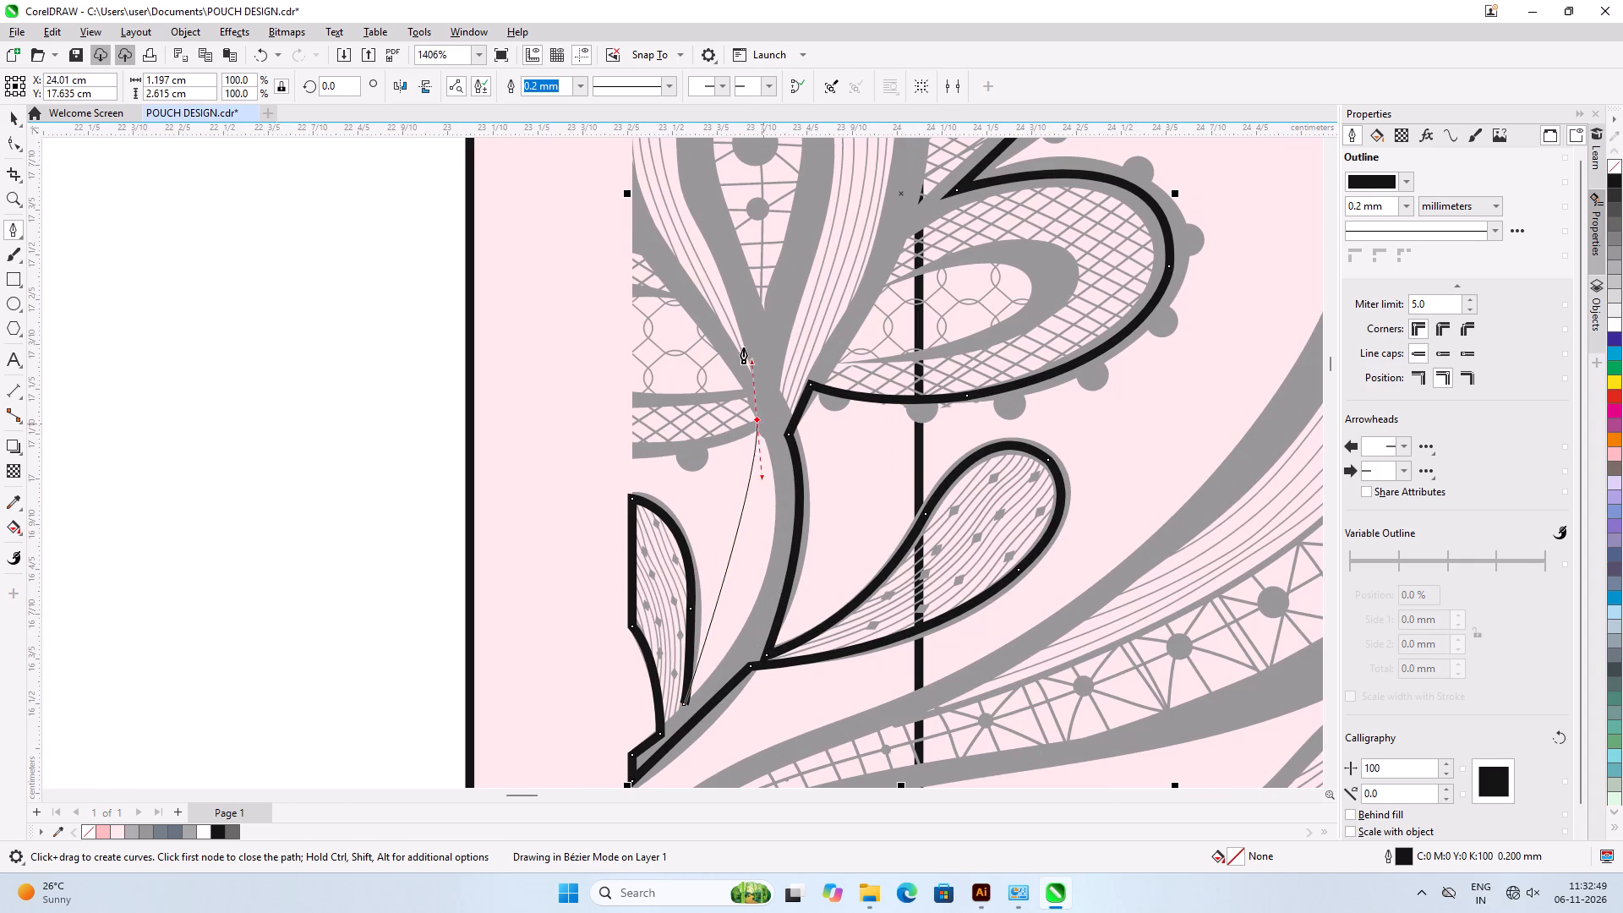
pyautogui.moveTo(743, 347); pyautogui.dragTo(675, 253)
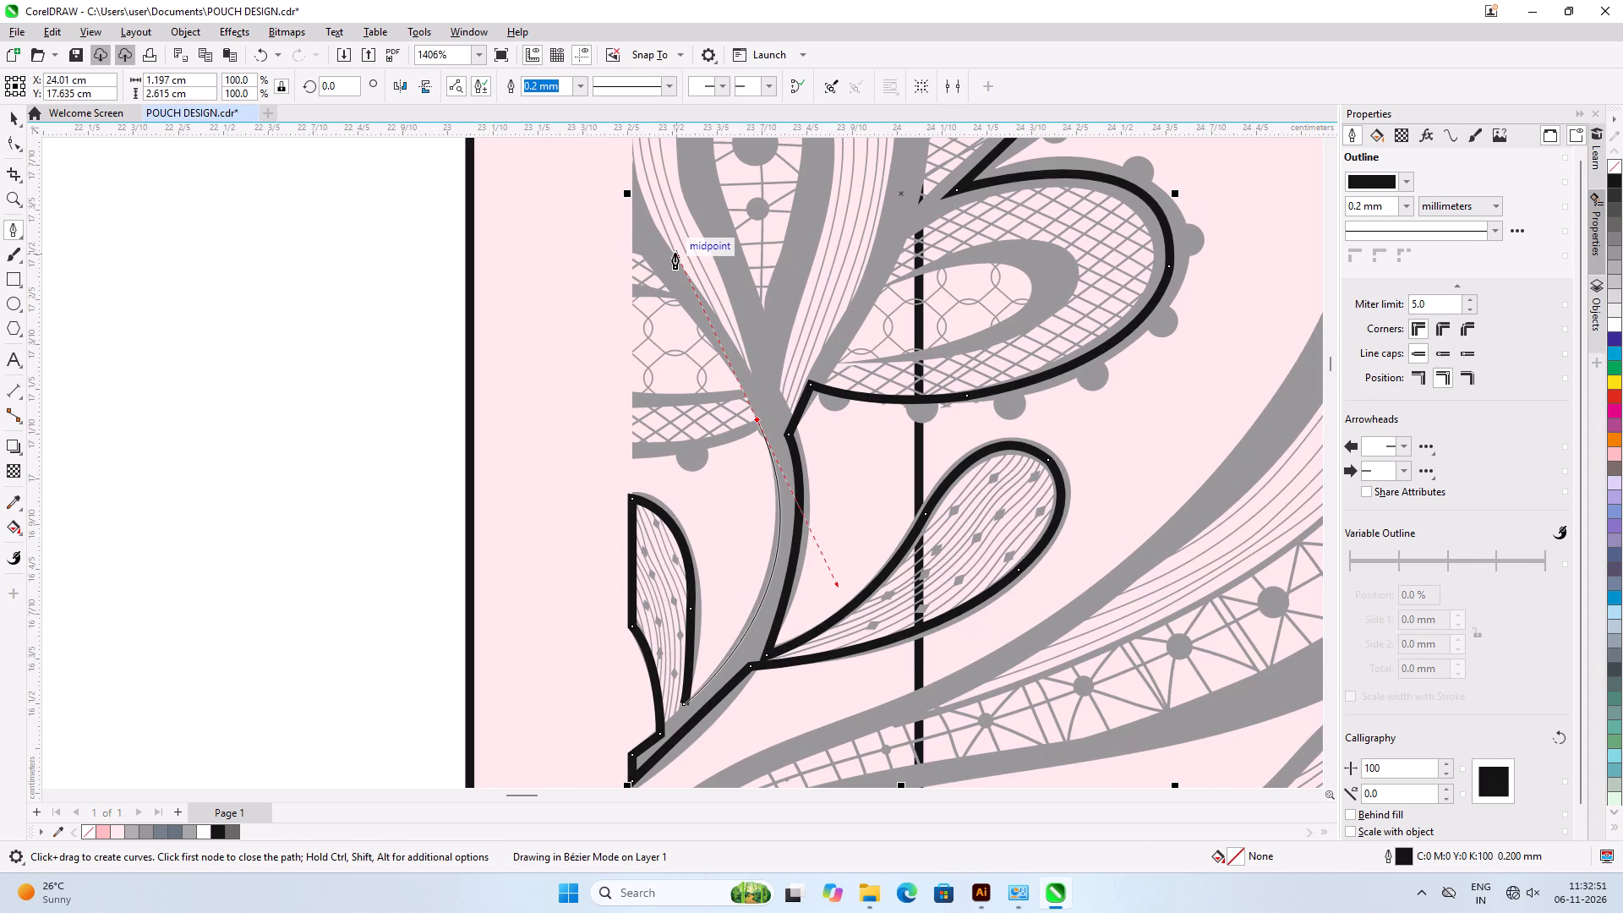
pyautogui.scroll(11, 762, 456)
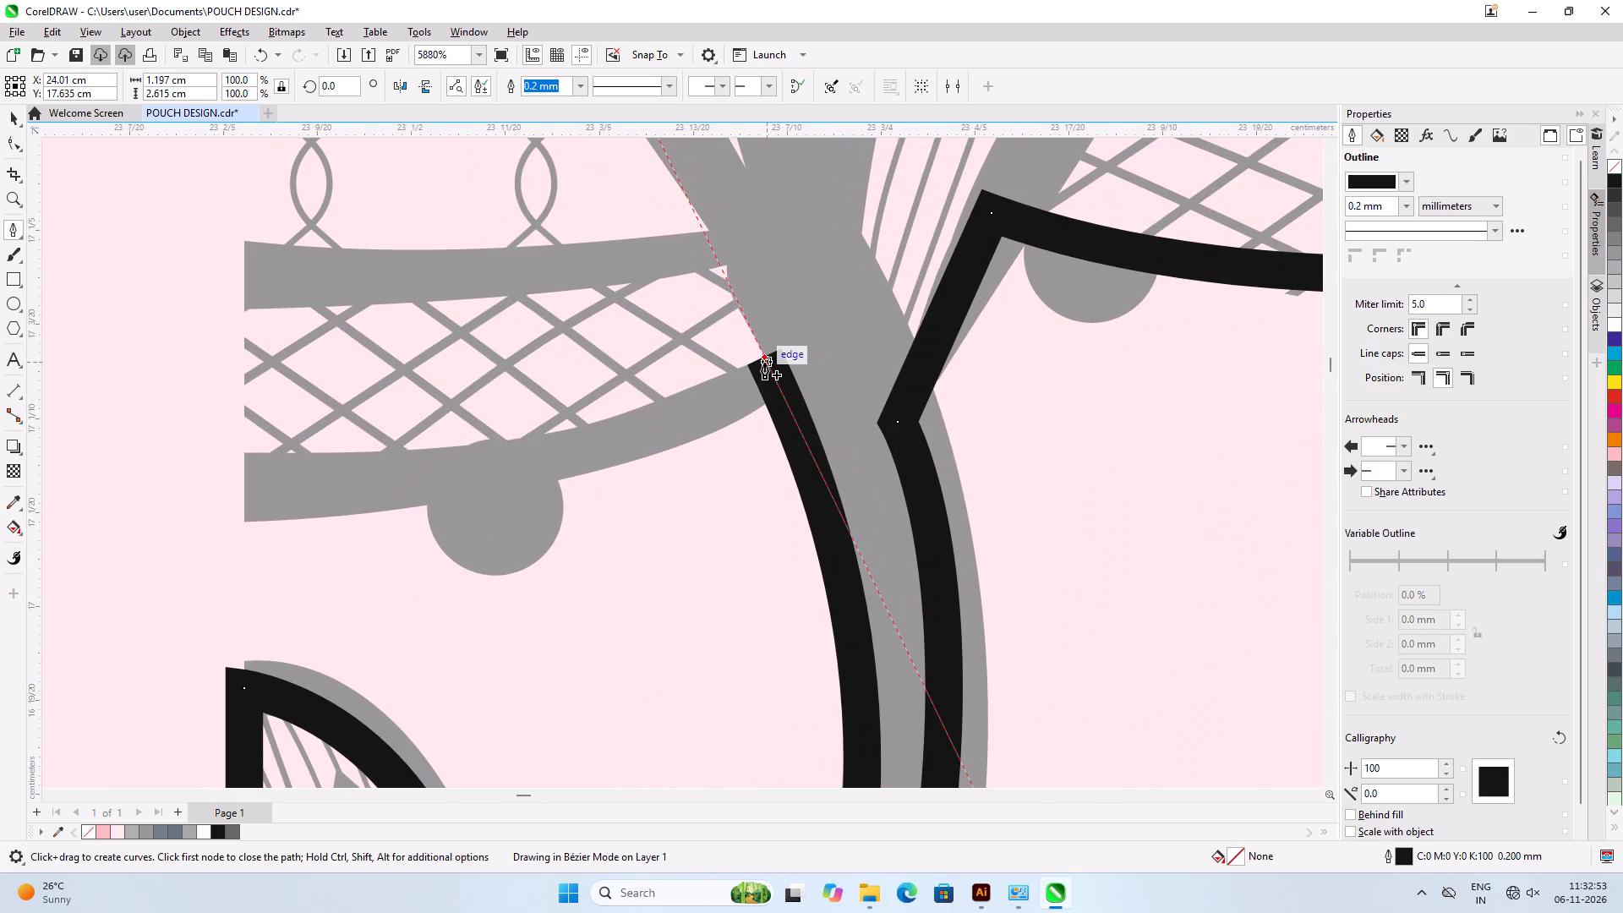
pyautogui.keyDown('alt'); pyautogui.click(764, 358); pyautogui.keyUp('alt')
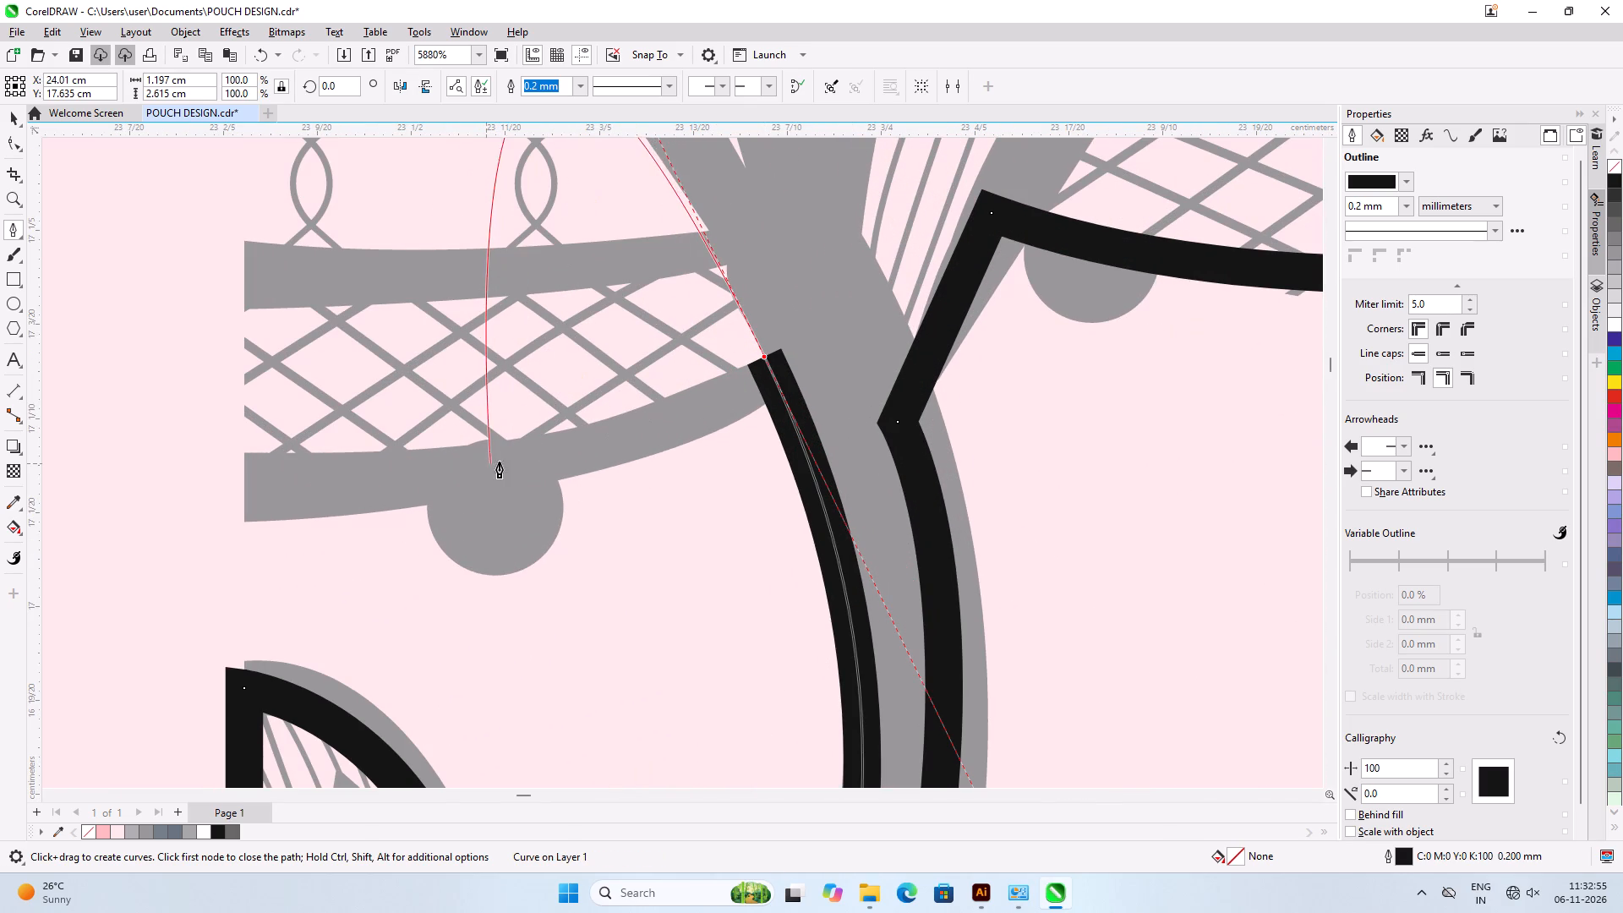
pyautogui.keyDown('alt'); pyautogui.click(762, 355); pyautogui.keyUp('alt')
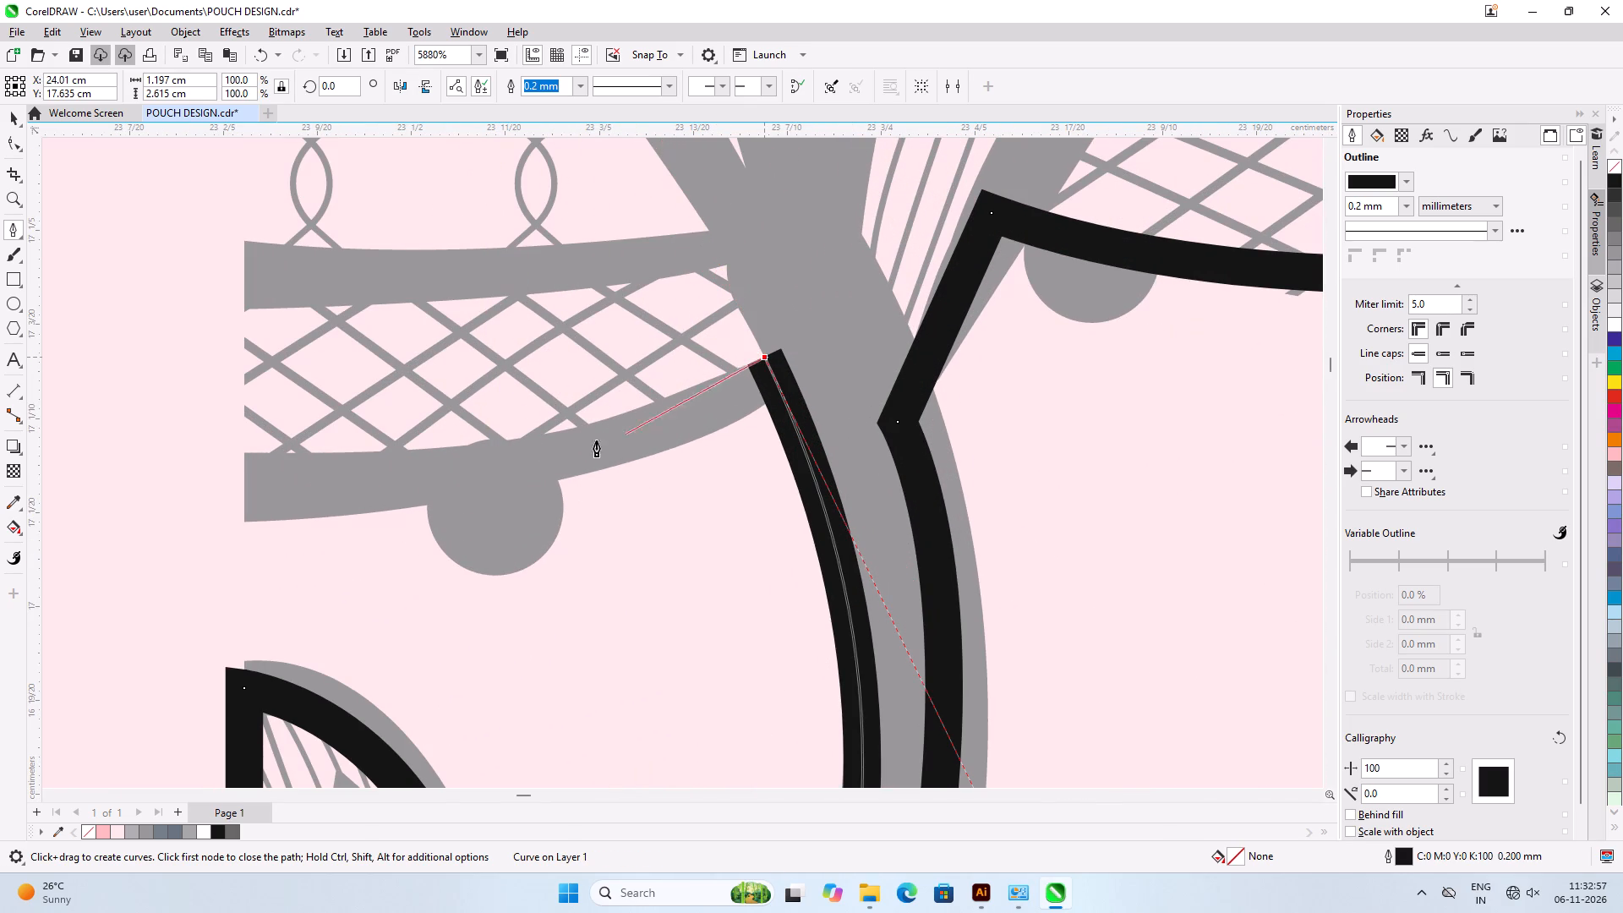
# Outline the small cut petal's lattice band along its lower edge, straight up its cut side, and back along its upper edge.
pyautogui.moveTo(244, 486); pyautogui.dragTo(101, 418)
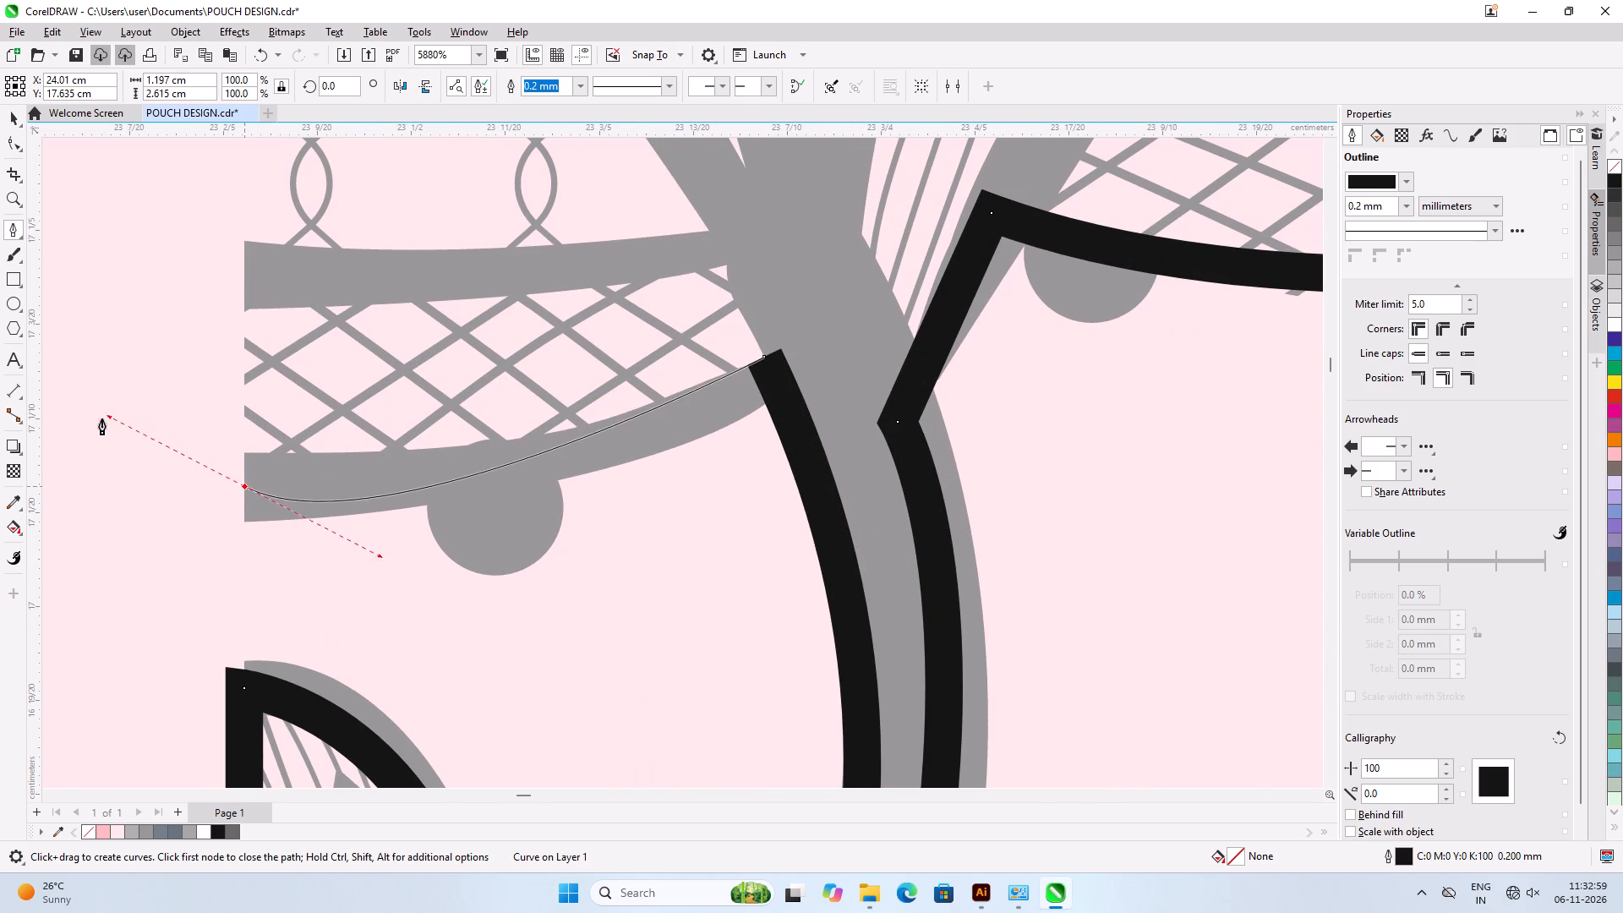
pyautogui.moveTo(101, 418); pyautogui.dragTo(64, 517)
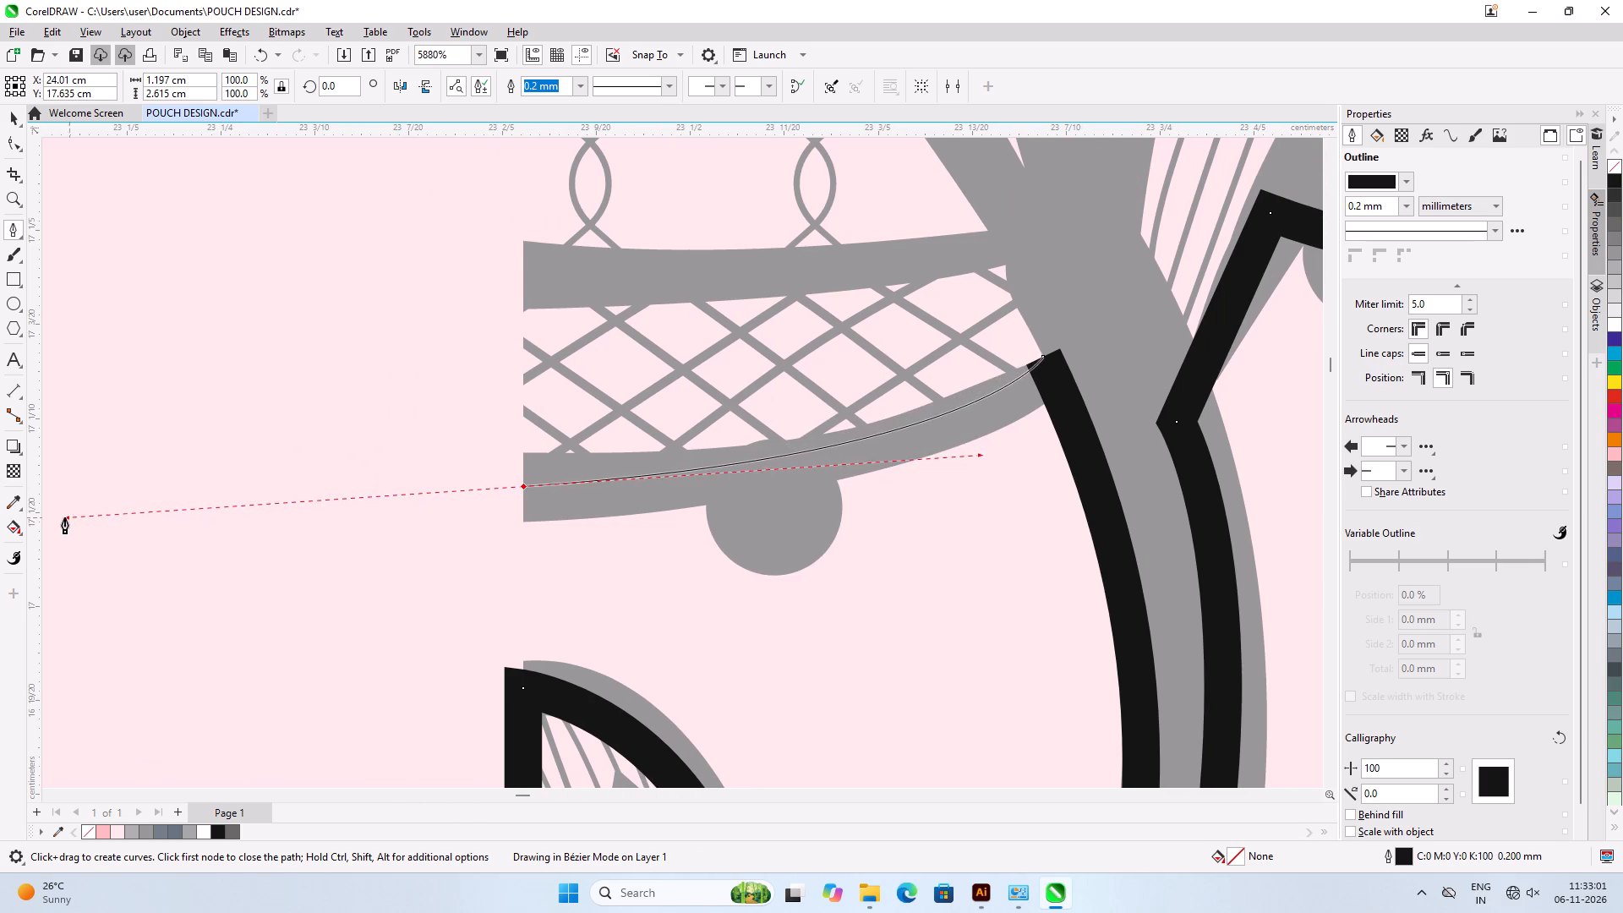
pyautogui.moveTo(64, 517); pyautogui.dragTo(63, 495)
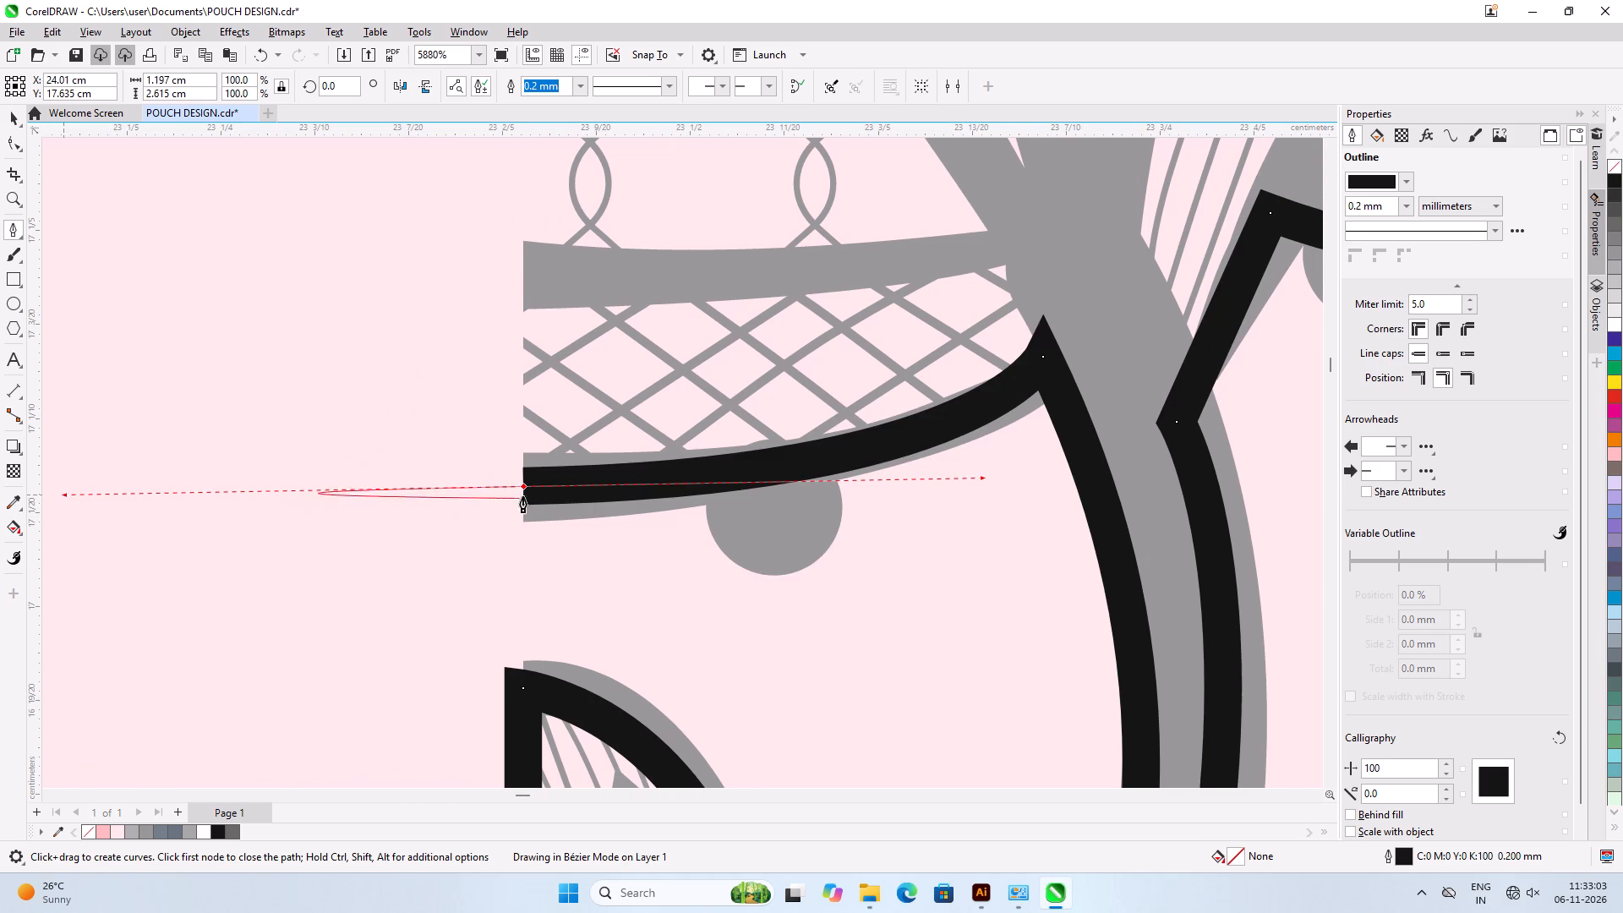
pyautogui.keyDown('alt'); pyautogui.click(523, 486); pyautogui.keyUp('alt')
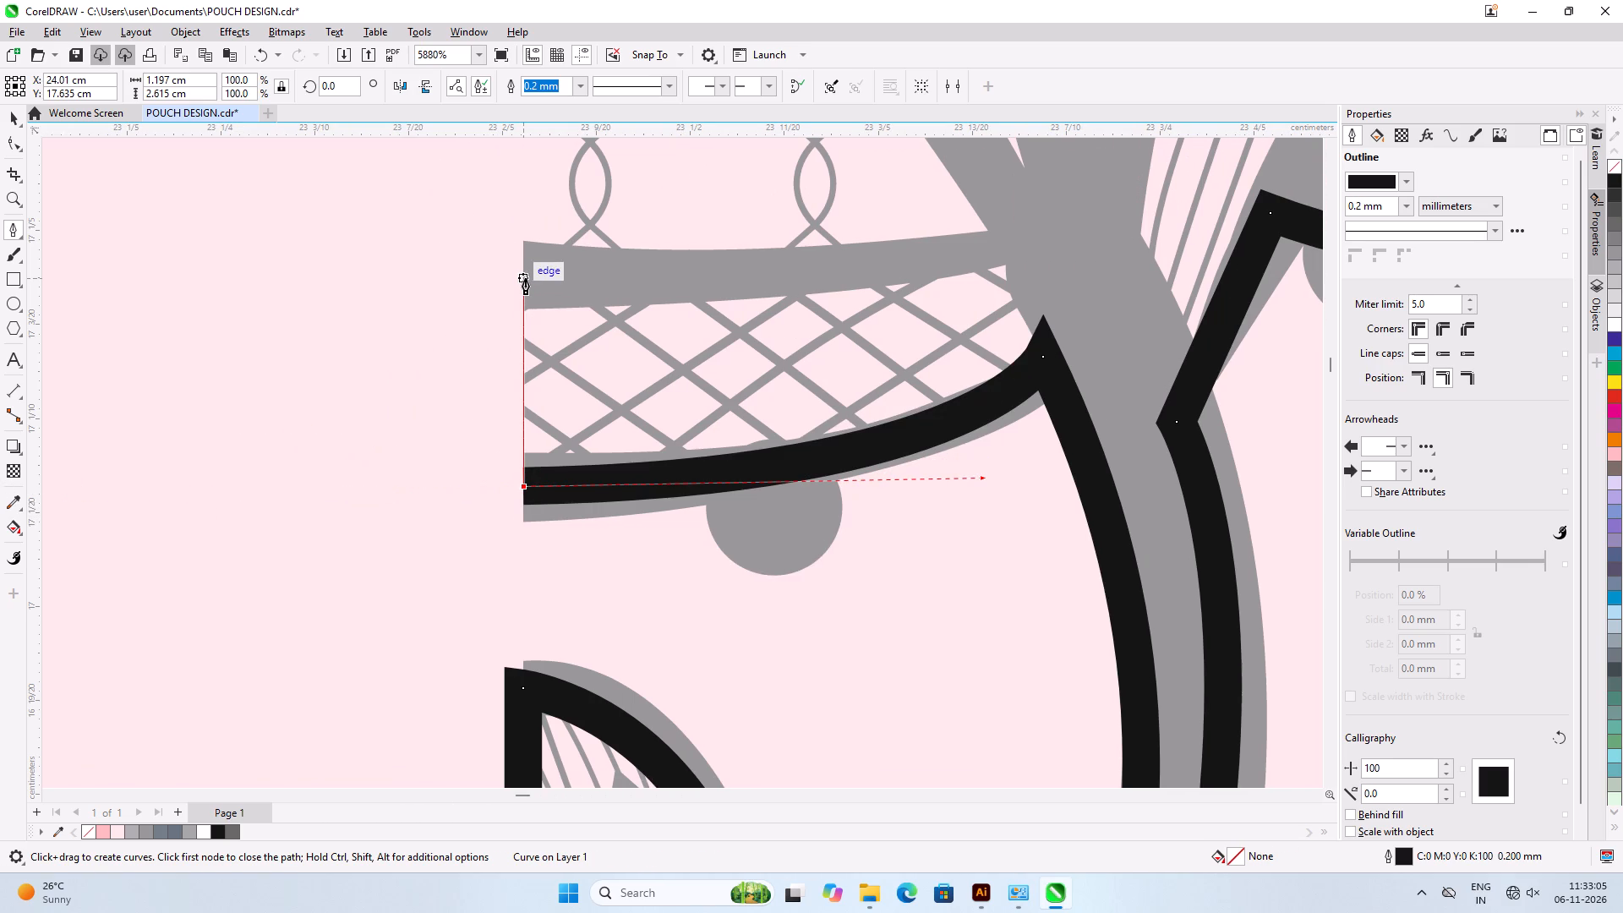
pyautogui.click(525, 278)
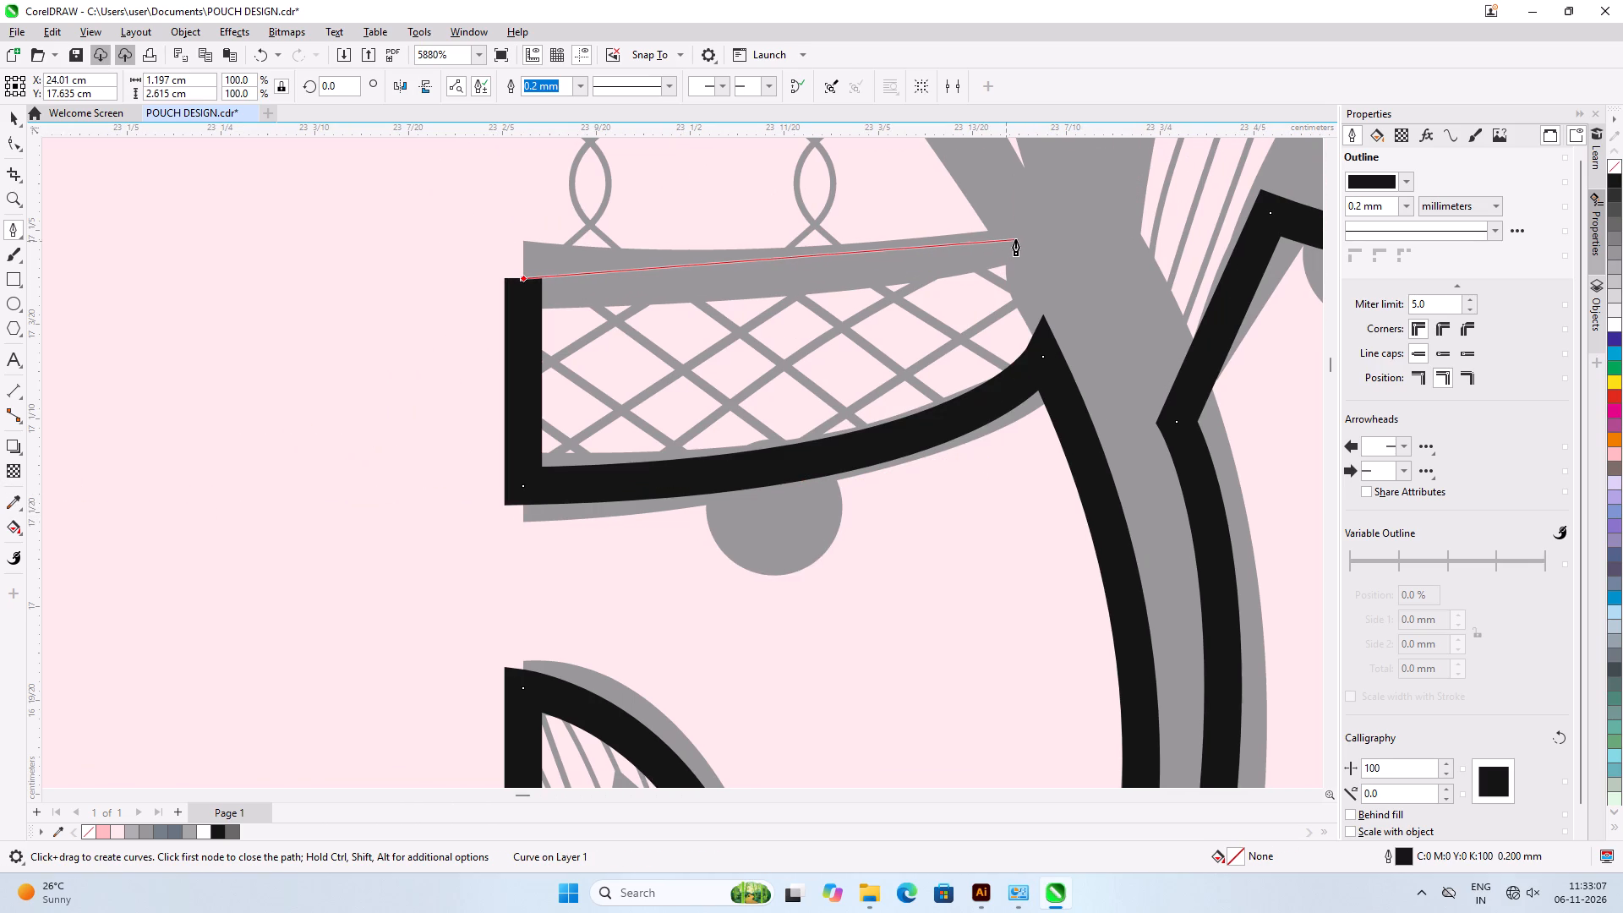
pyautogui.moveTo(1009, 238); pyautogui.dragTo(1059, 182)
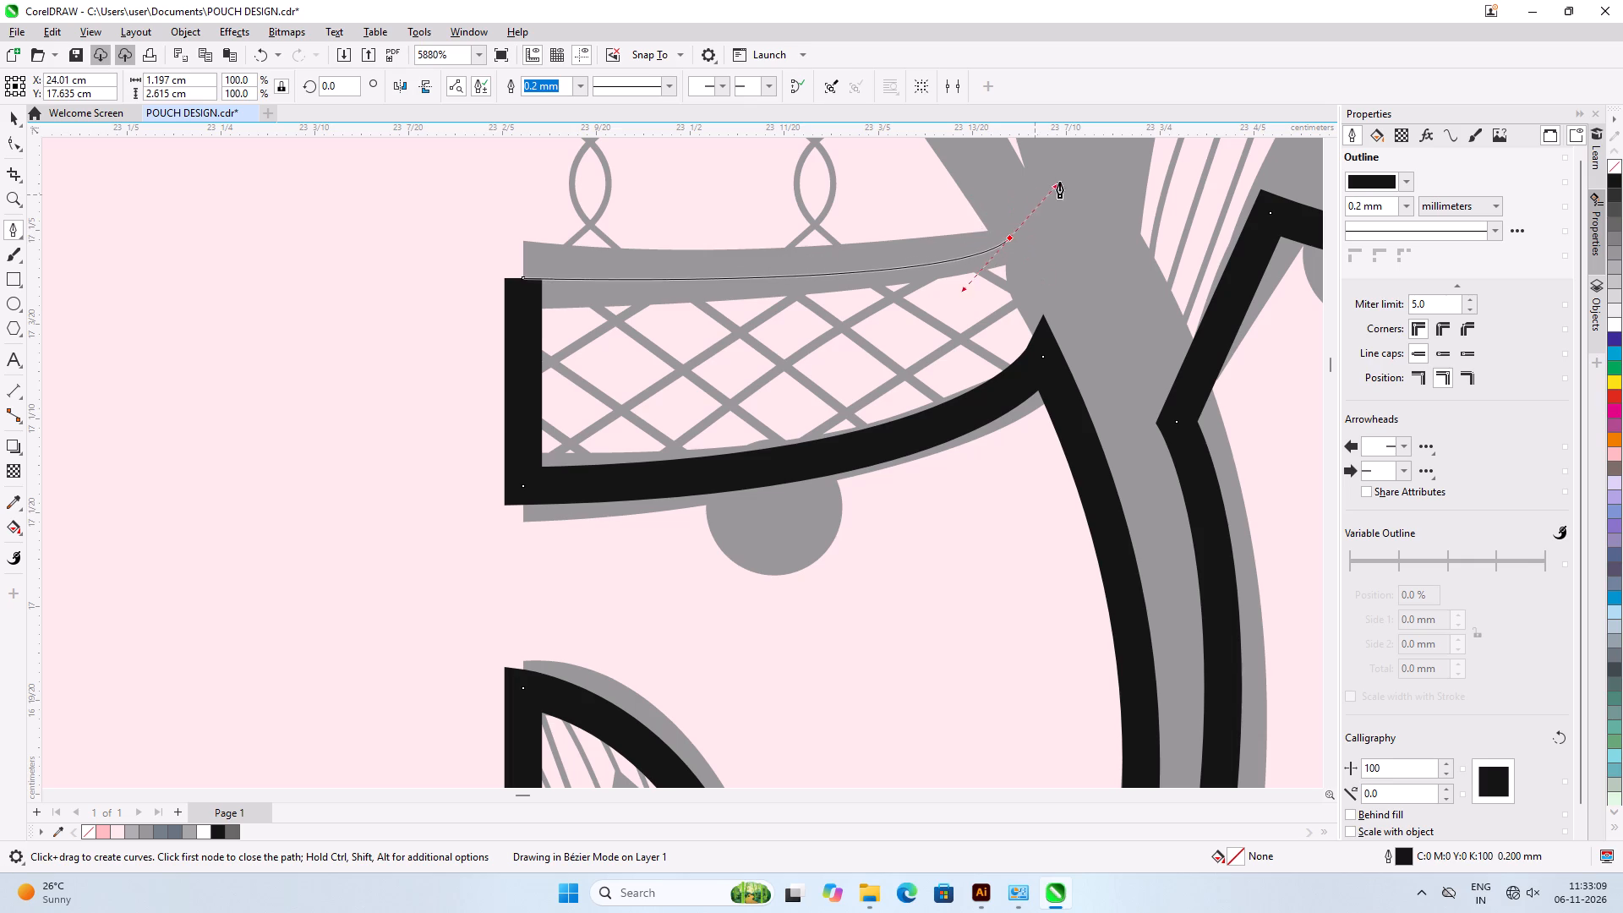
pyautogui.moveTo(1059, 182); pyautogui.dragTo(1094, 182)
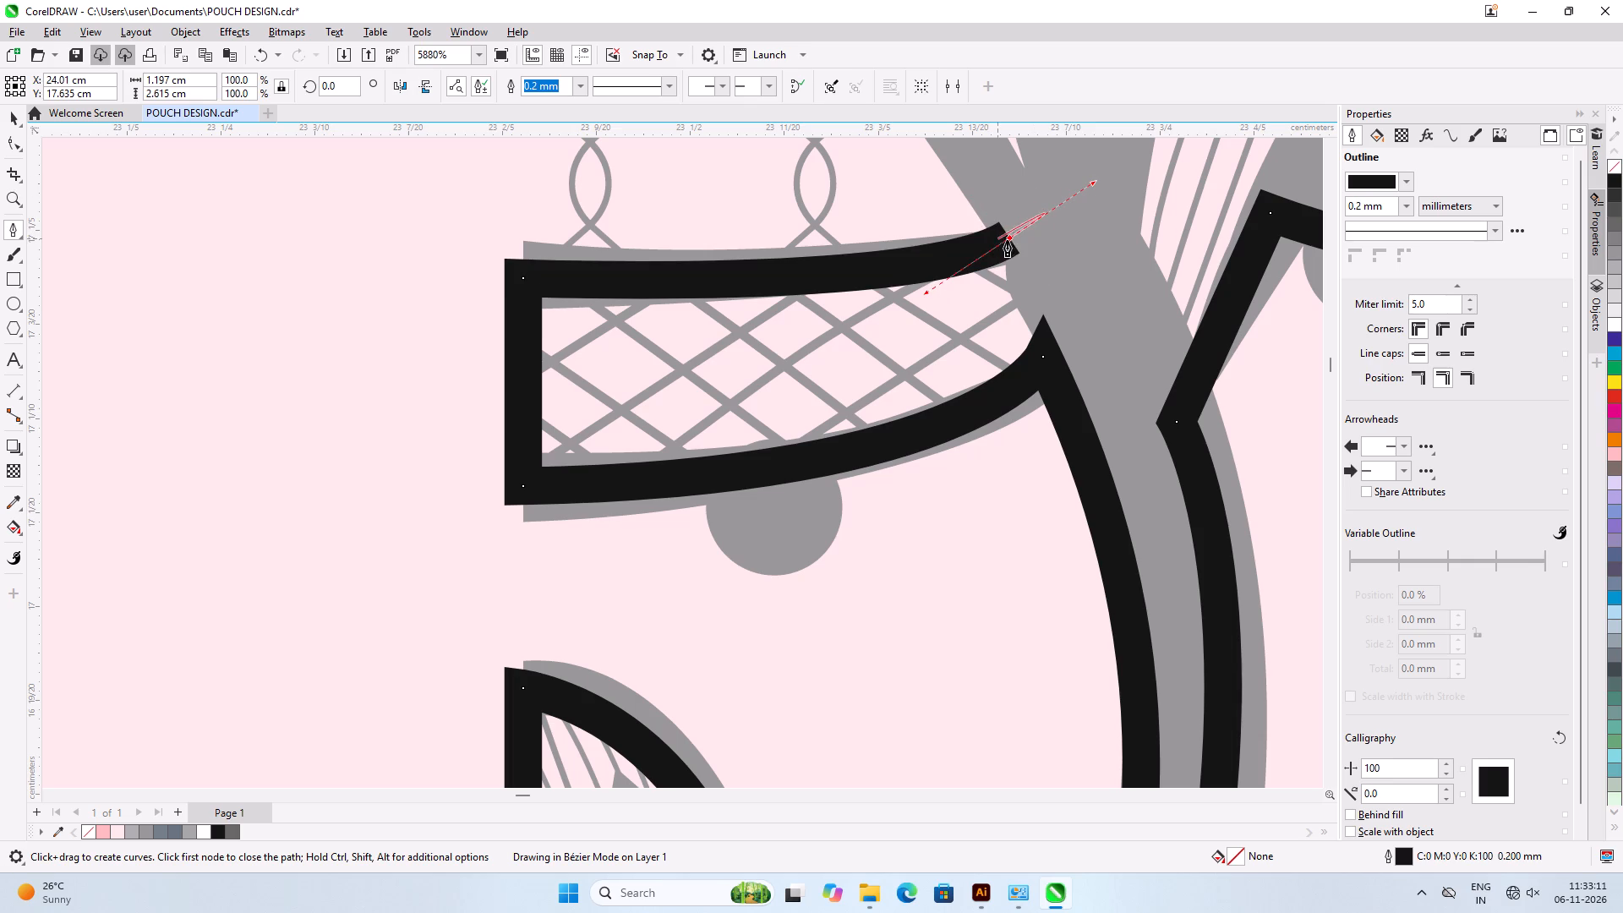
pyautogui.keyDown('alt'); pyautogui.click(1011, 238); pyautogui.keyUp('alt')
# Extend the outline with straight segments along the central petal's lower side to the cut edge, and up to that petal's top.
pyautogui.scroll(-4, 970, 704)
pyautogui.scroll(1, 970, 730)
pyautogui.scroll(-8, 970, 730)
pyautogui.scroll(5, 955, 571)
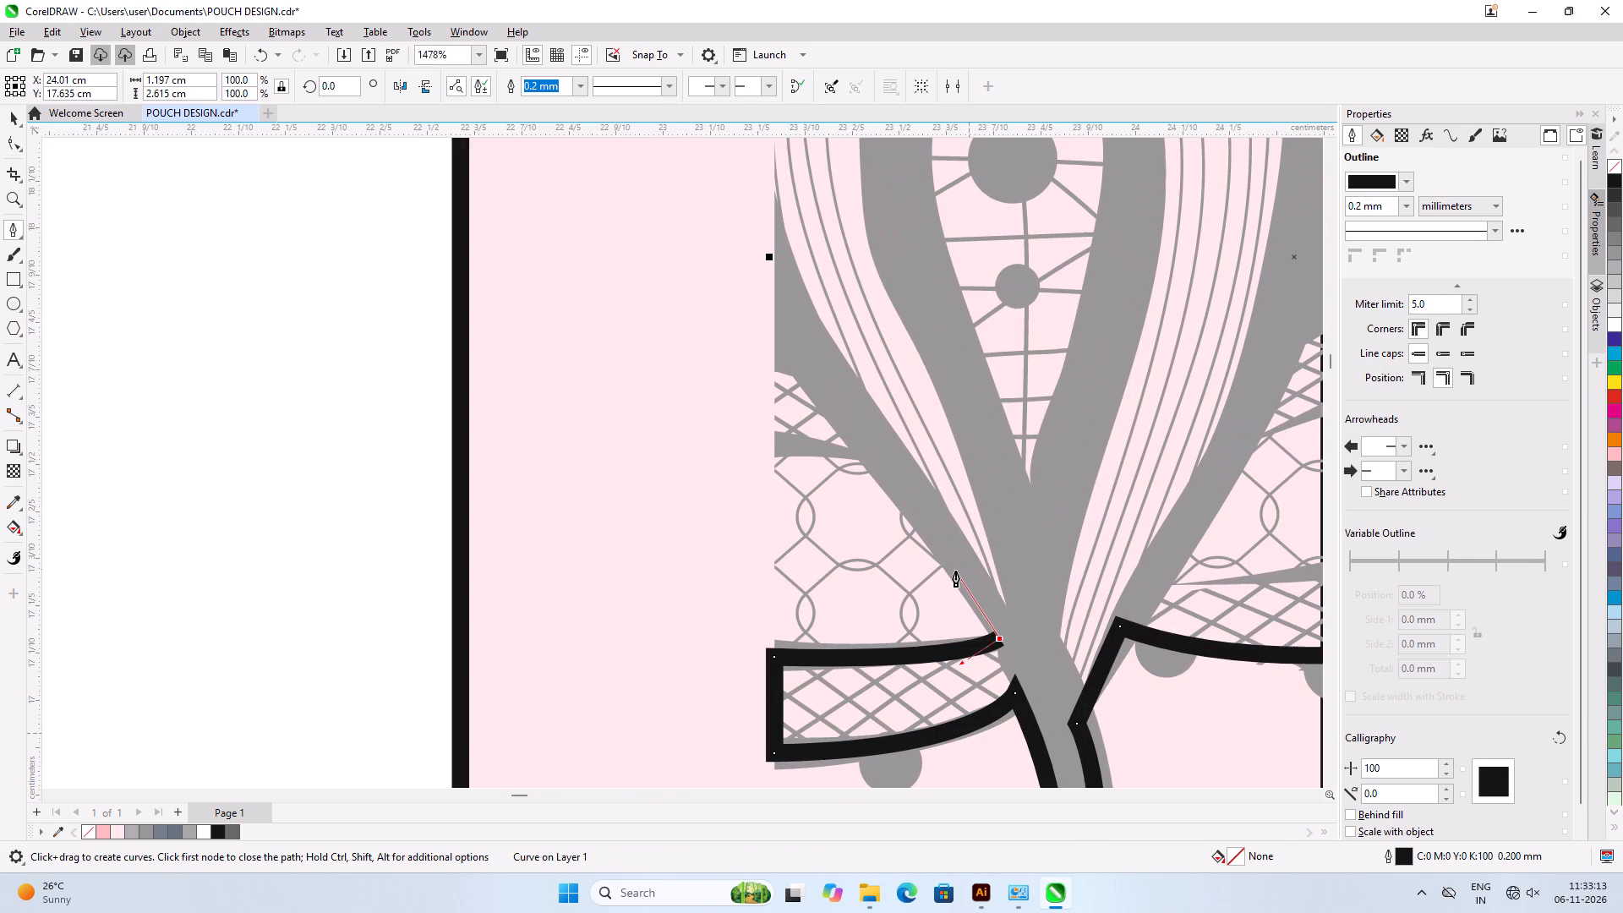
pyautogui.click(773, 331)
pyautogui.scroll(-6, 790, 556)
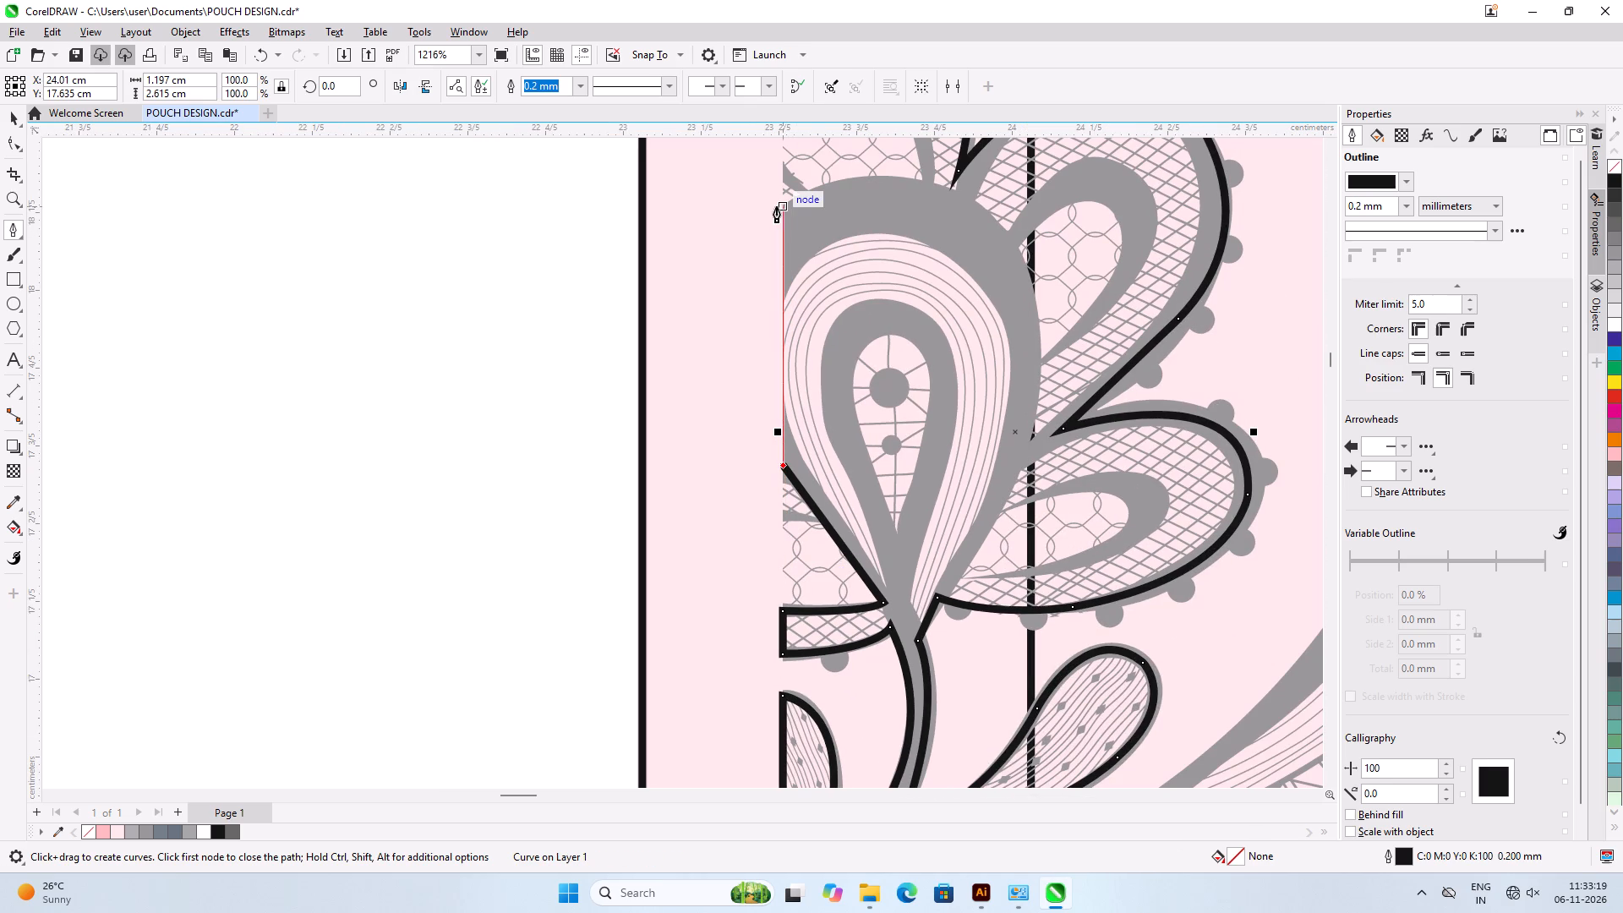
pyautogui.click(779, 209)
# Close the outline with a straight segment up the cut edge to the starting node at the top petal.
pyautogui.scroll(-6, 787, 503)
pyautogui.scroll(1, 787, 532)
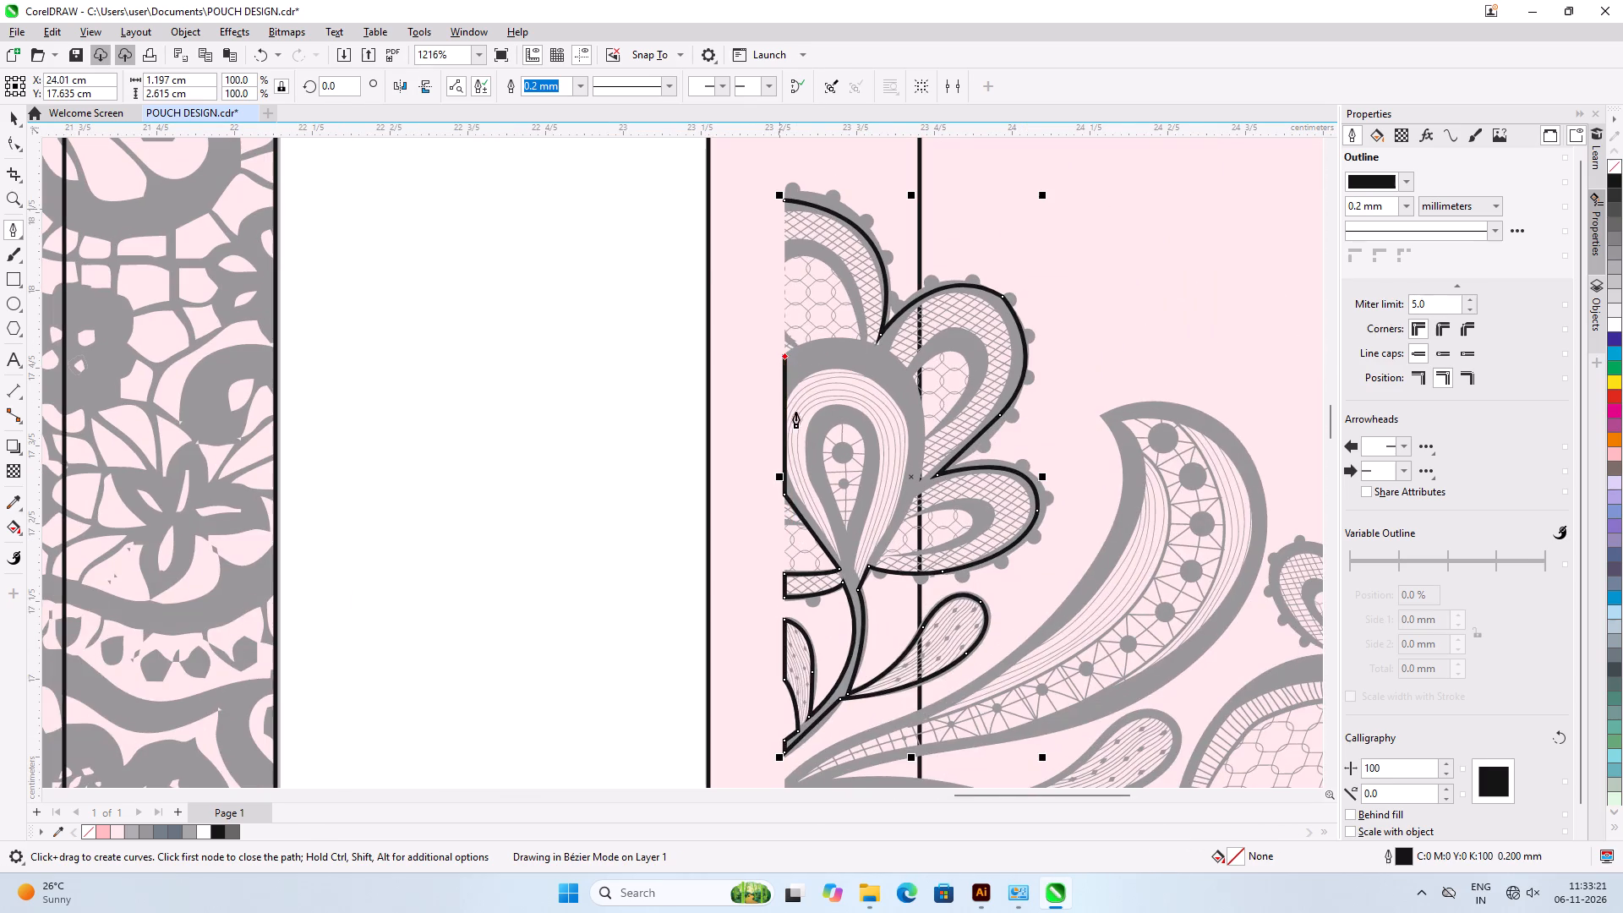
pyautogui.scroll(4, 764, 207)
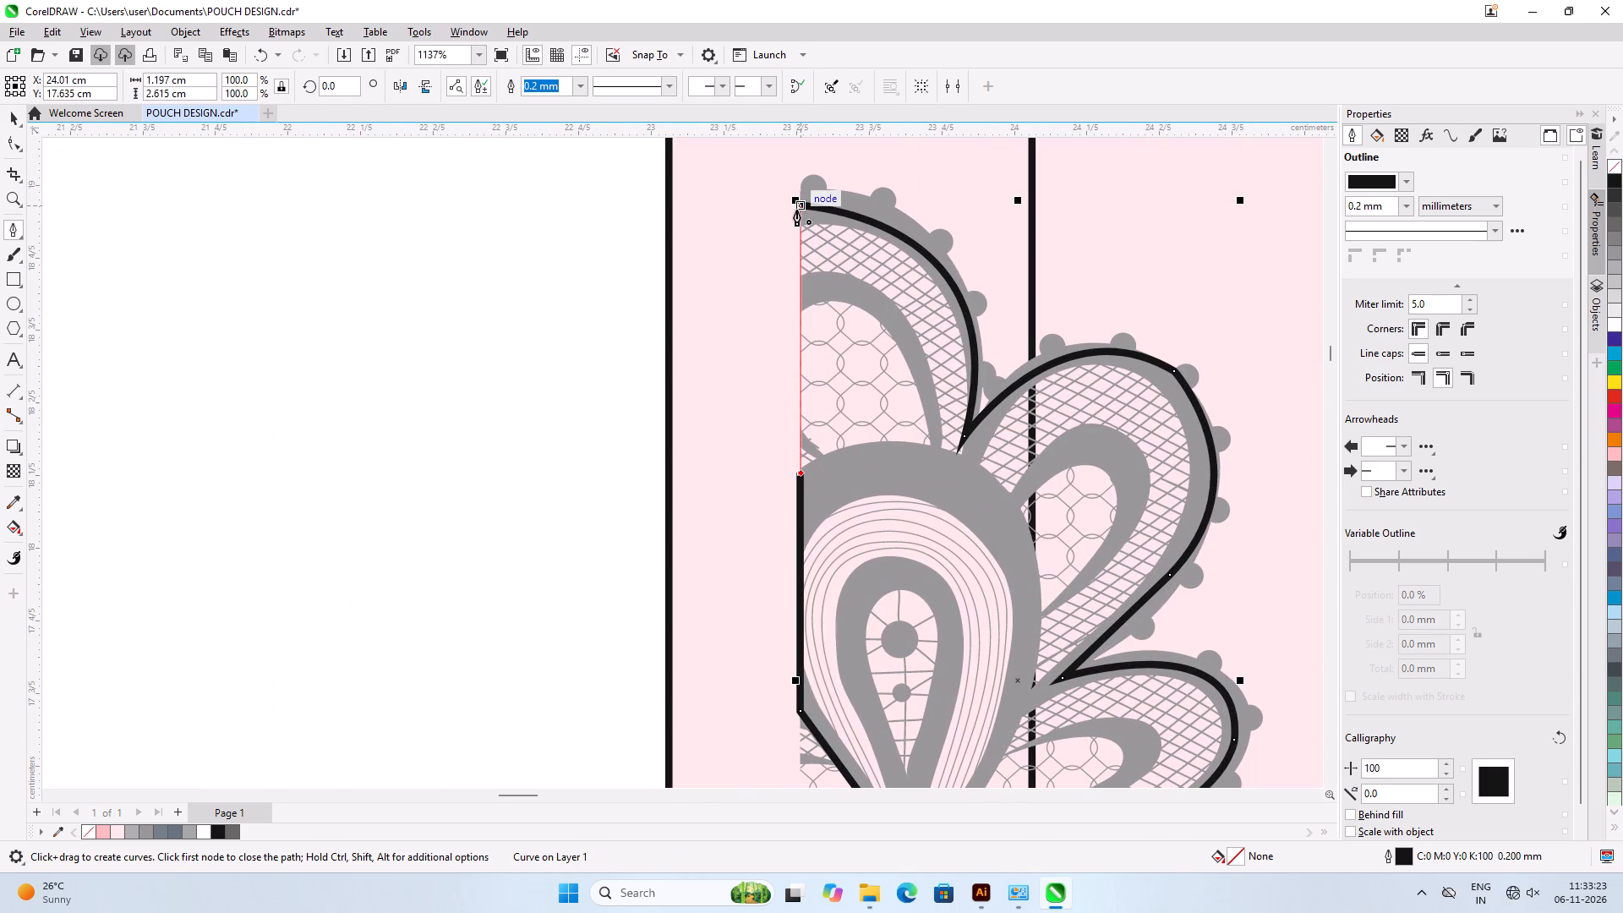
# Close the motif outline at its starting node on the top petal's cut edge, and leave the finished curve deselected.
pyautogui.click(800, 204)
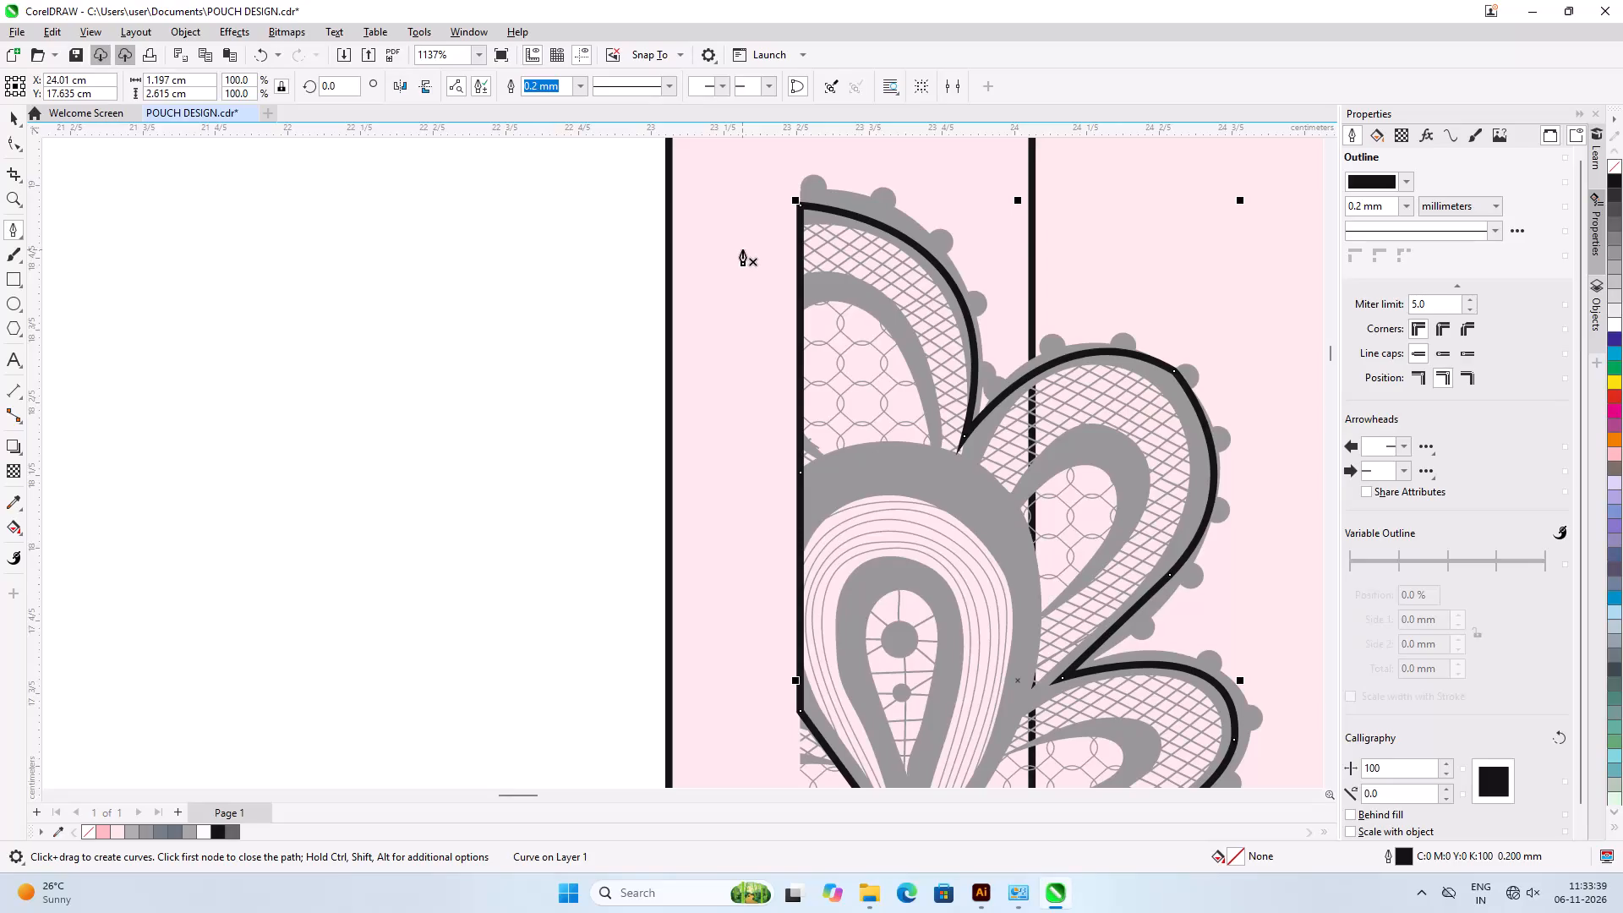
pyautogui.click(16, 117)
pyautogui.click(253, 265)
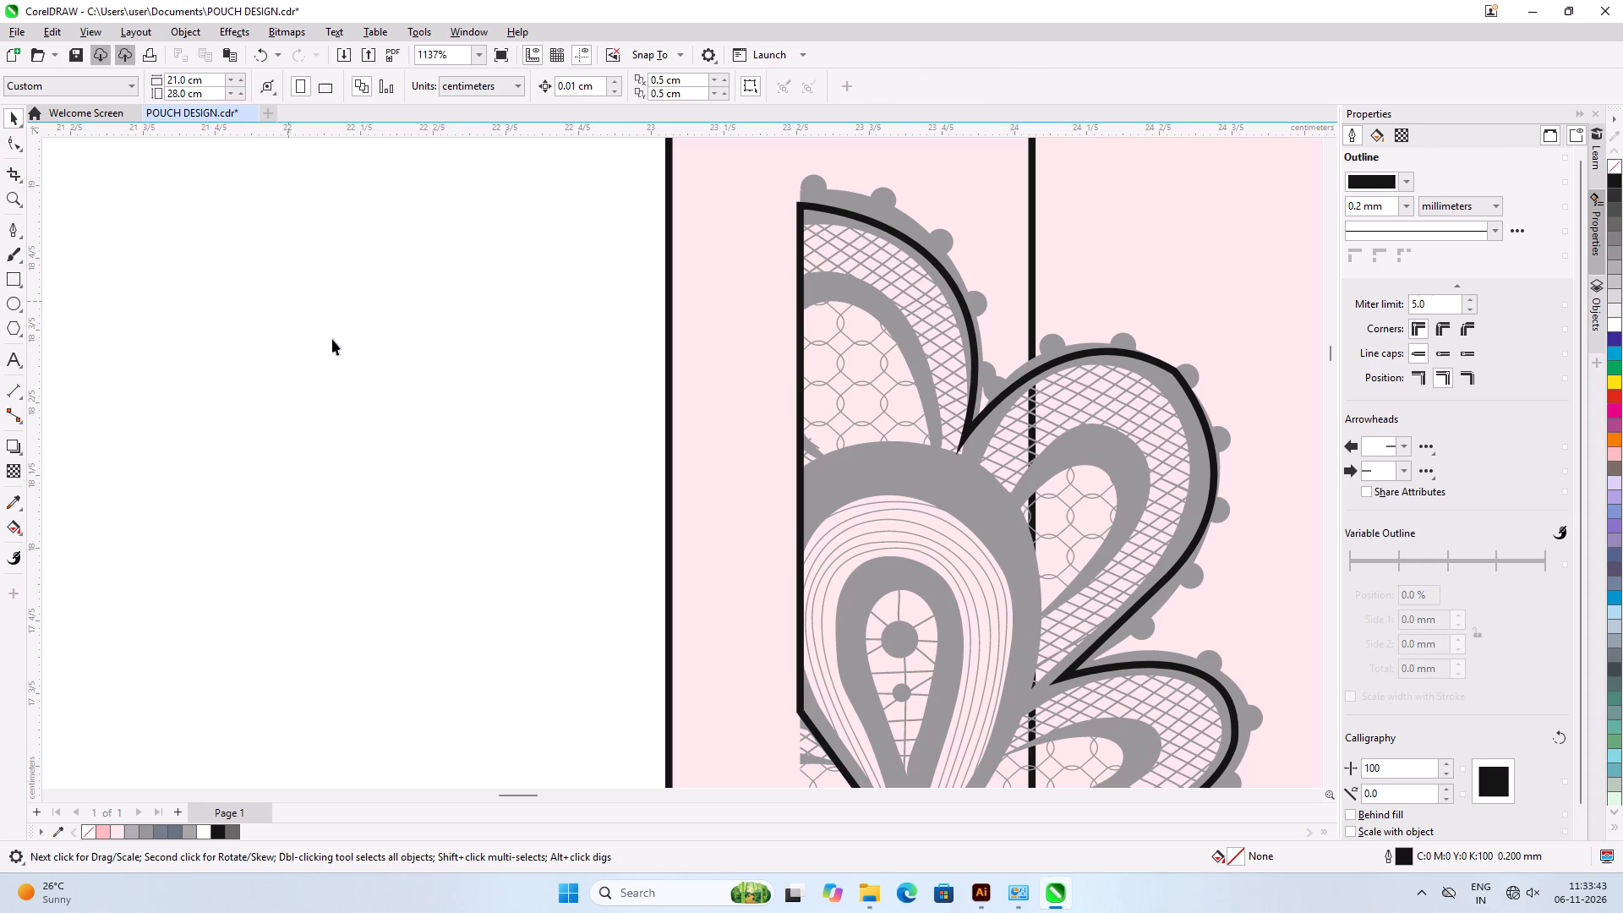
pyautogui.click(604, 512)
# Open Microsoft Edge and re-enable the PC's Ethernet adapter in Windows Network Connections.
pyautogui.click(910, 903)
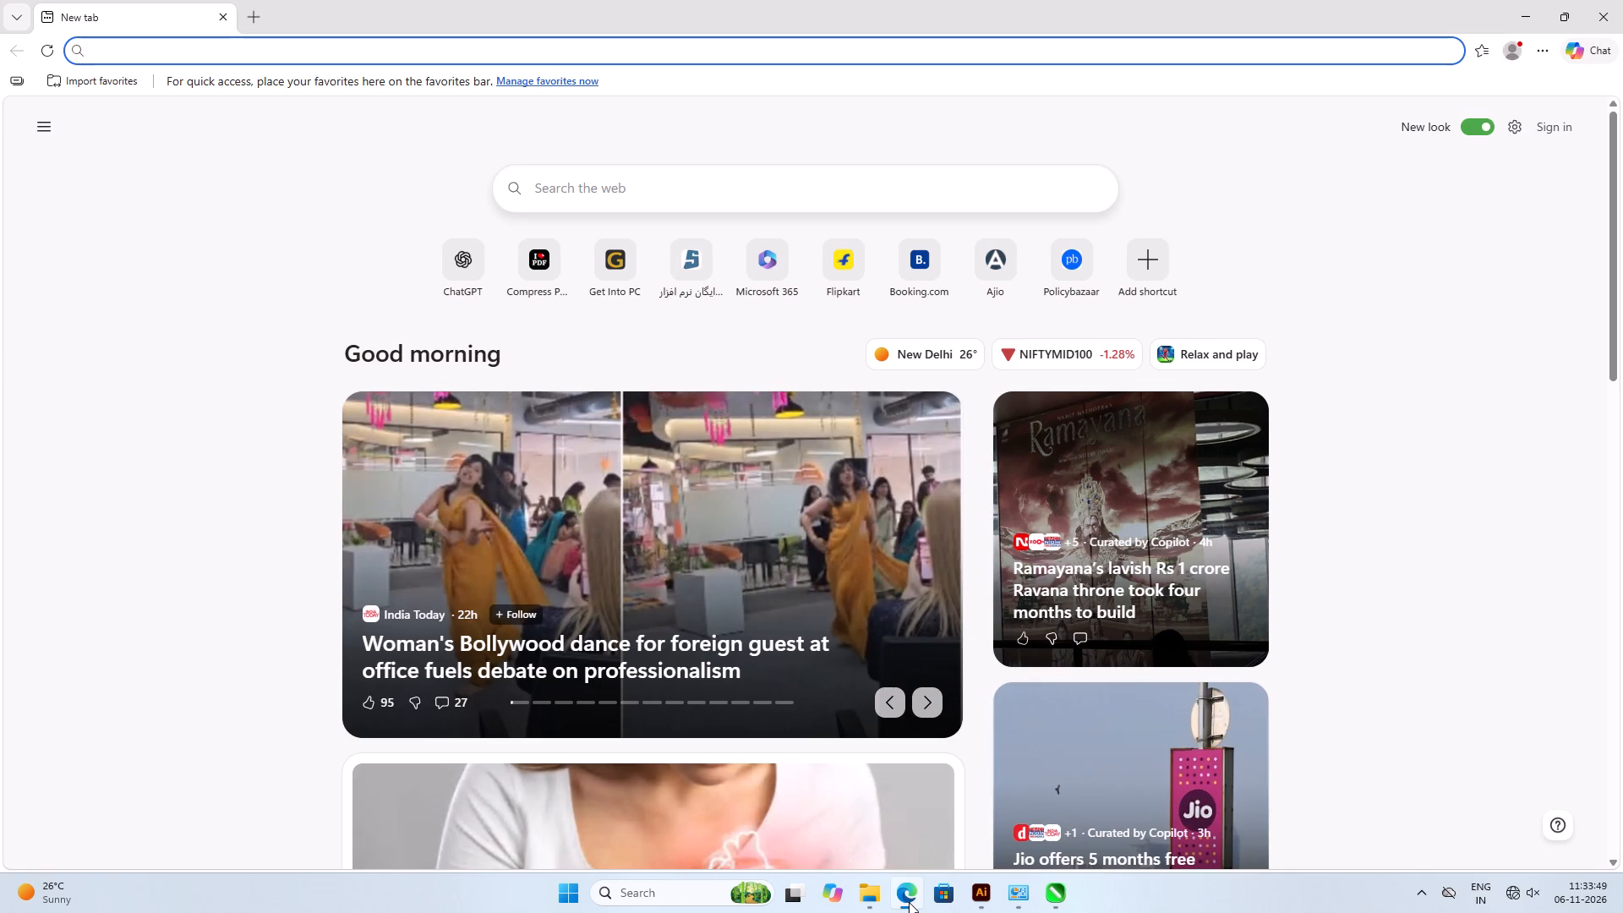
pyautogui.press('super+r')
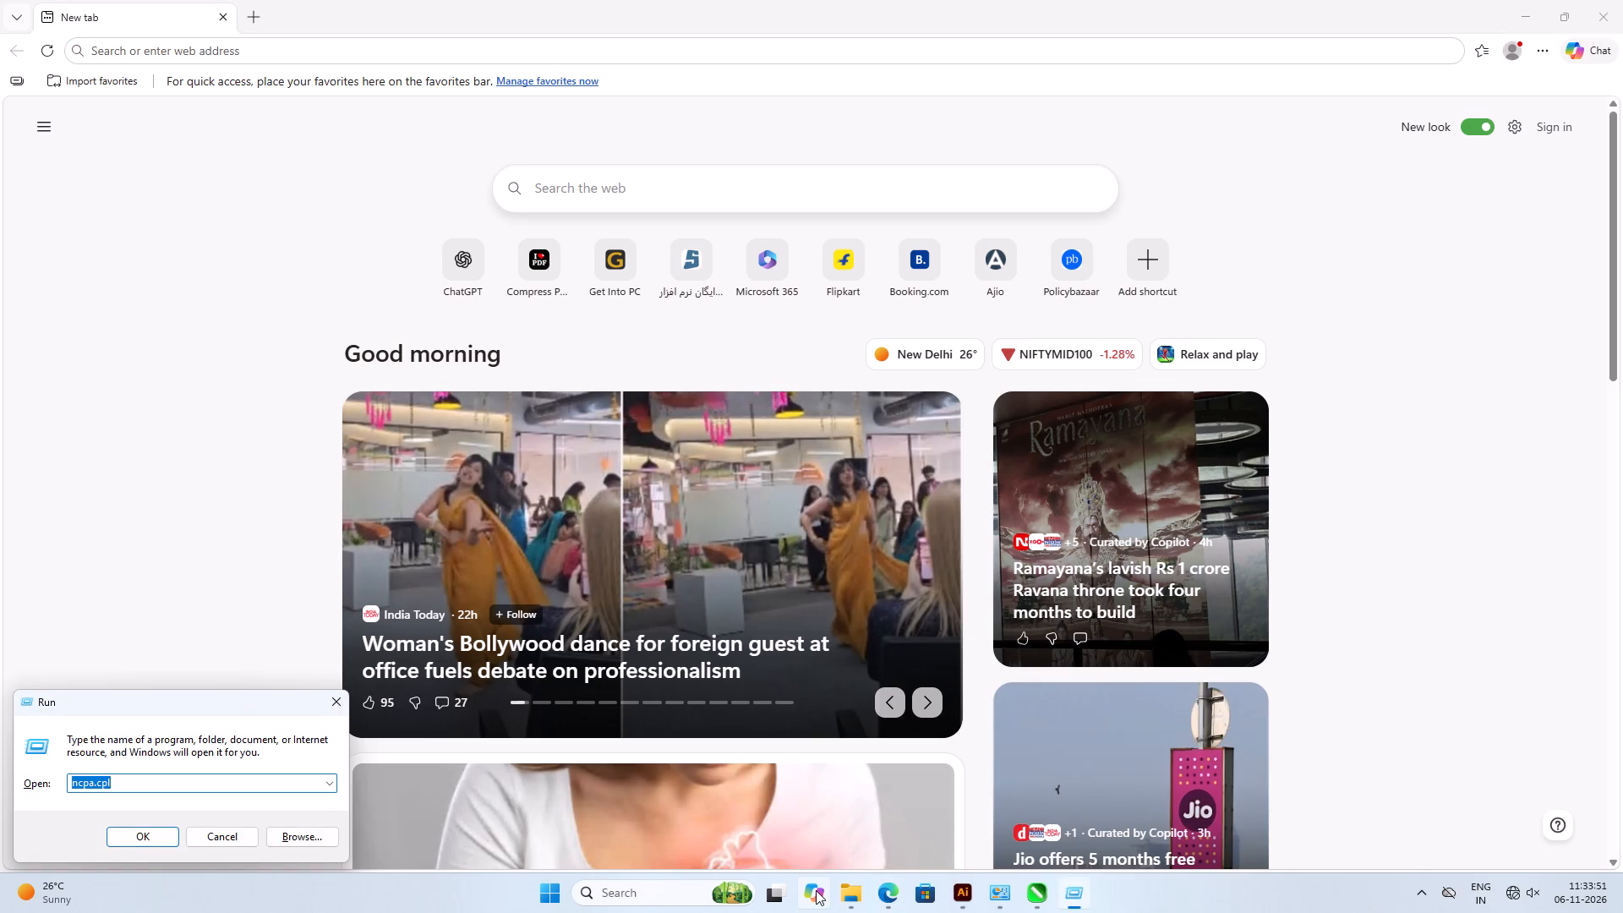
pyautogui.press('Return')
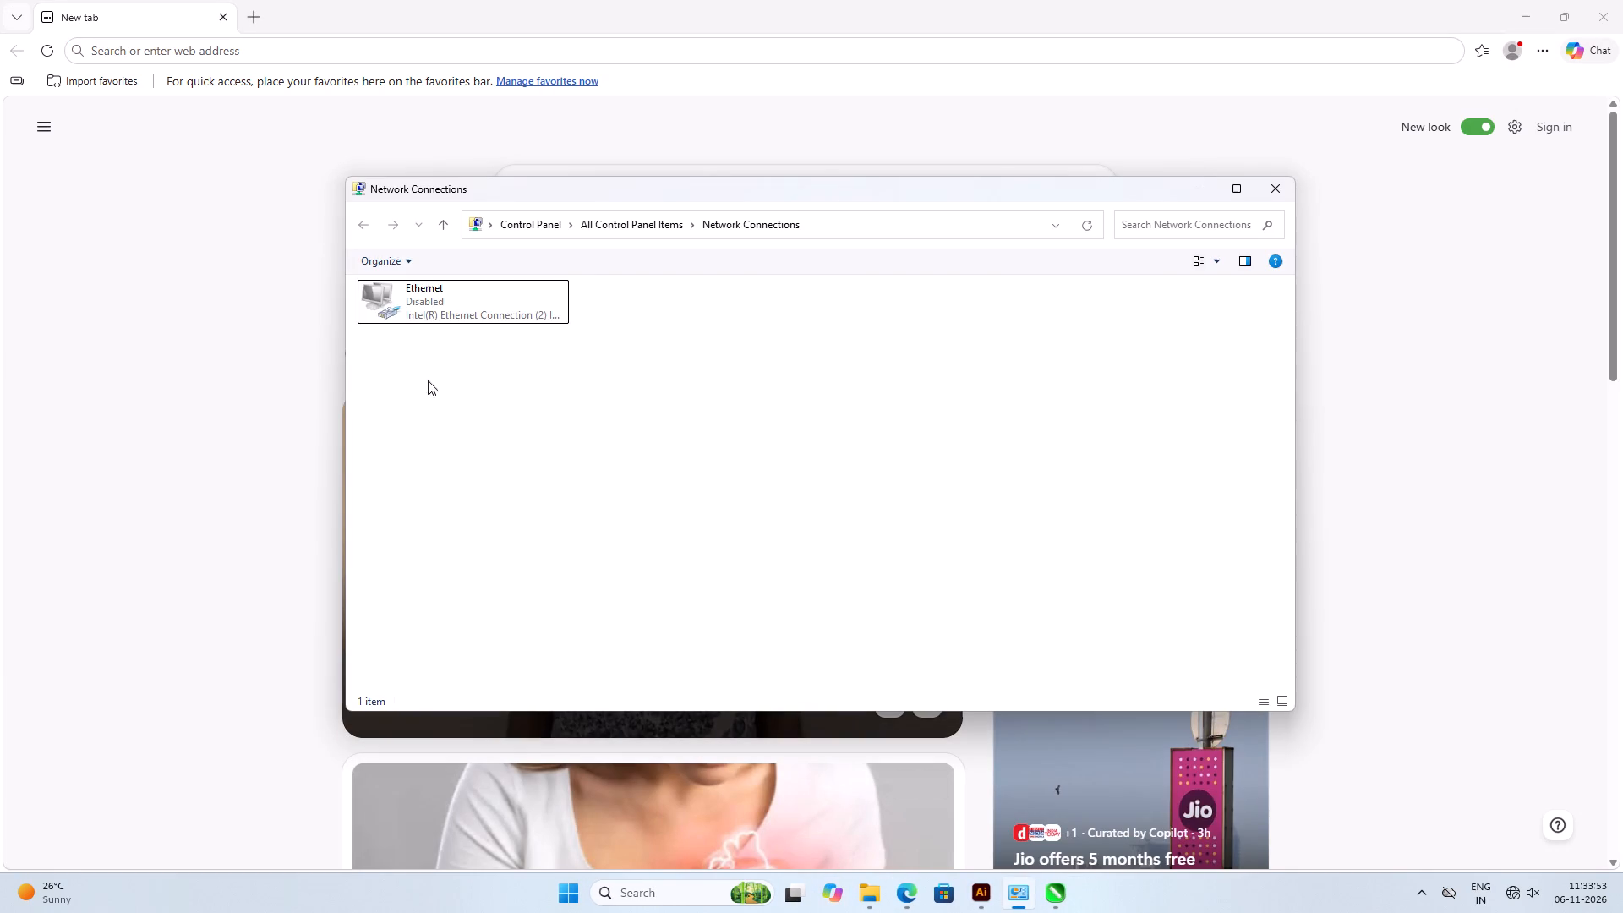
pyautogui.doubleClick(448, 298)
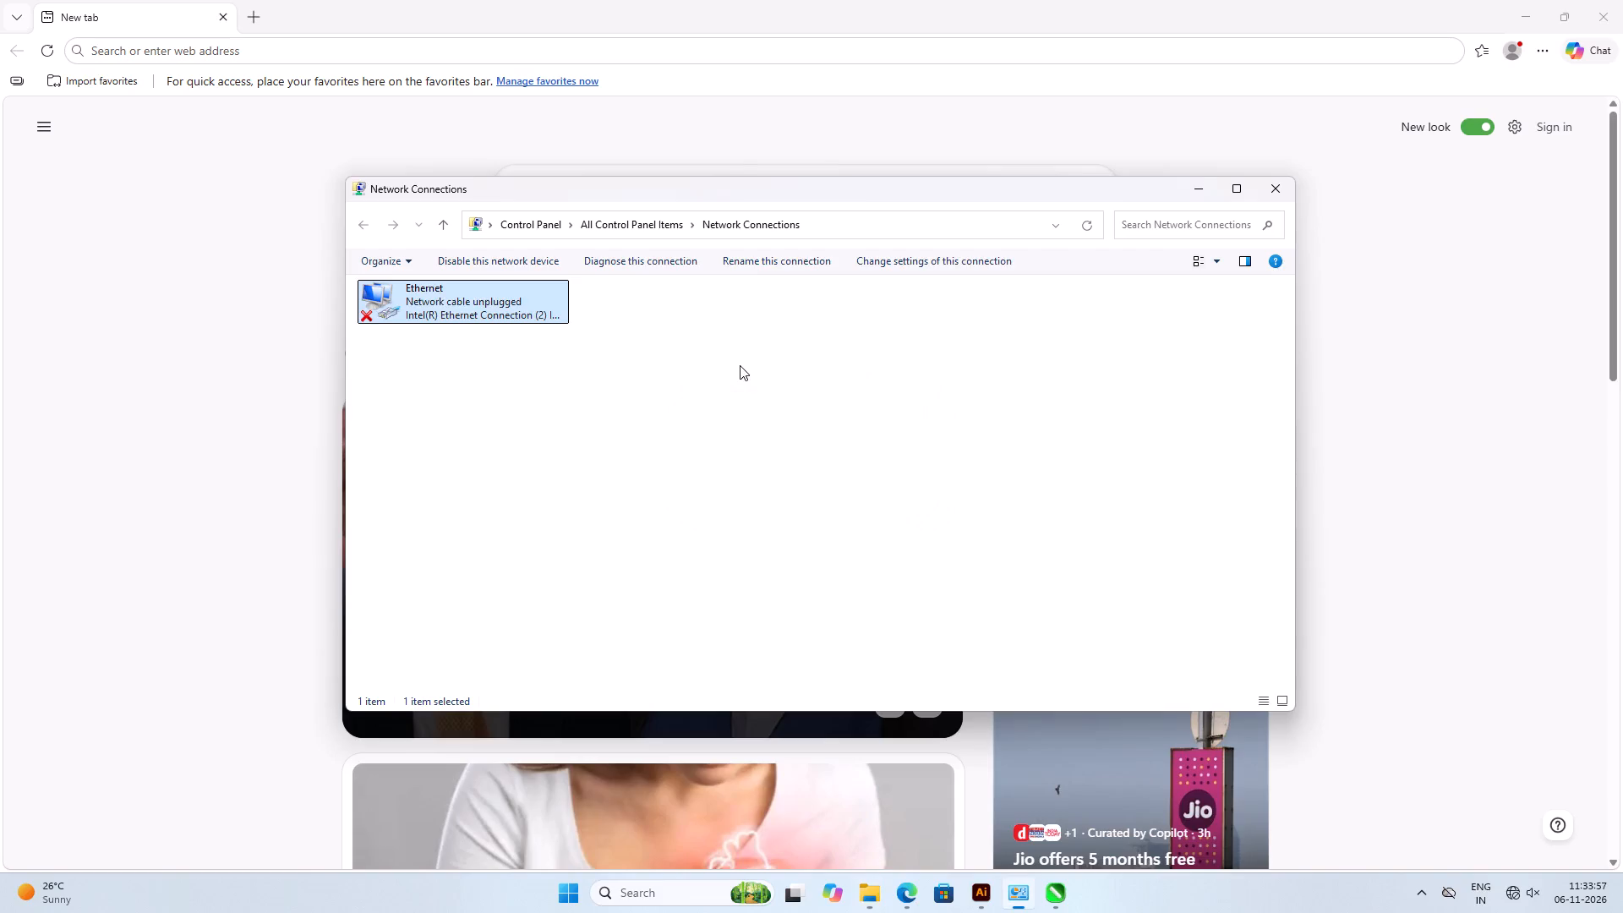
pyautogui.click(1278, 186)
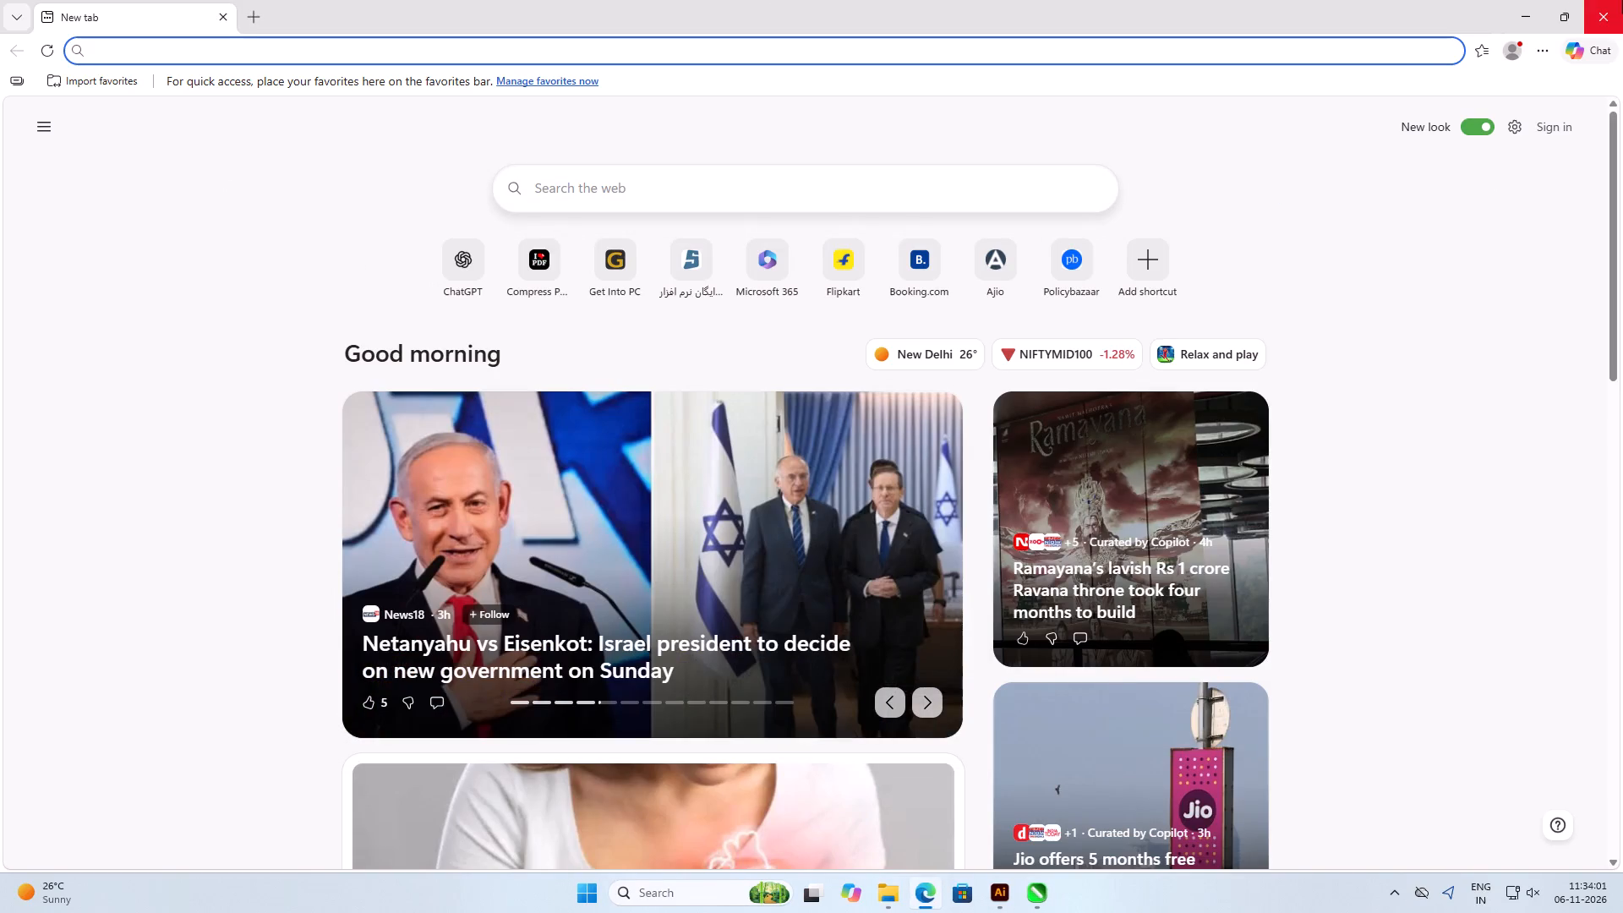
# Look up WhatsApp Web in the browser.
pyautogui.click(309, 46)
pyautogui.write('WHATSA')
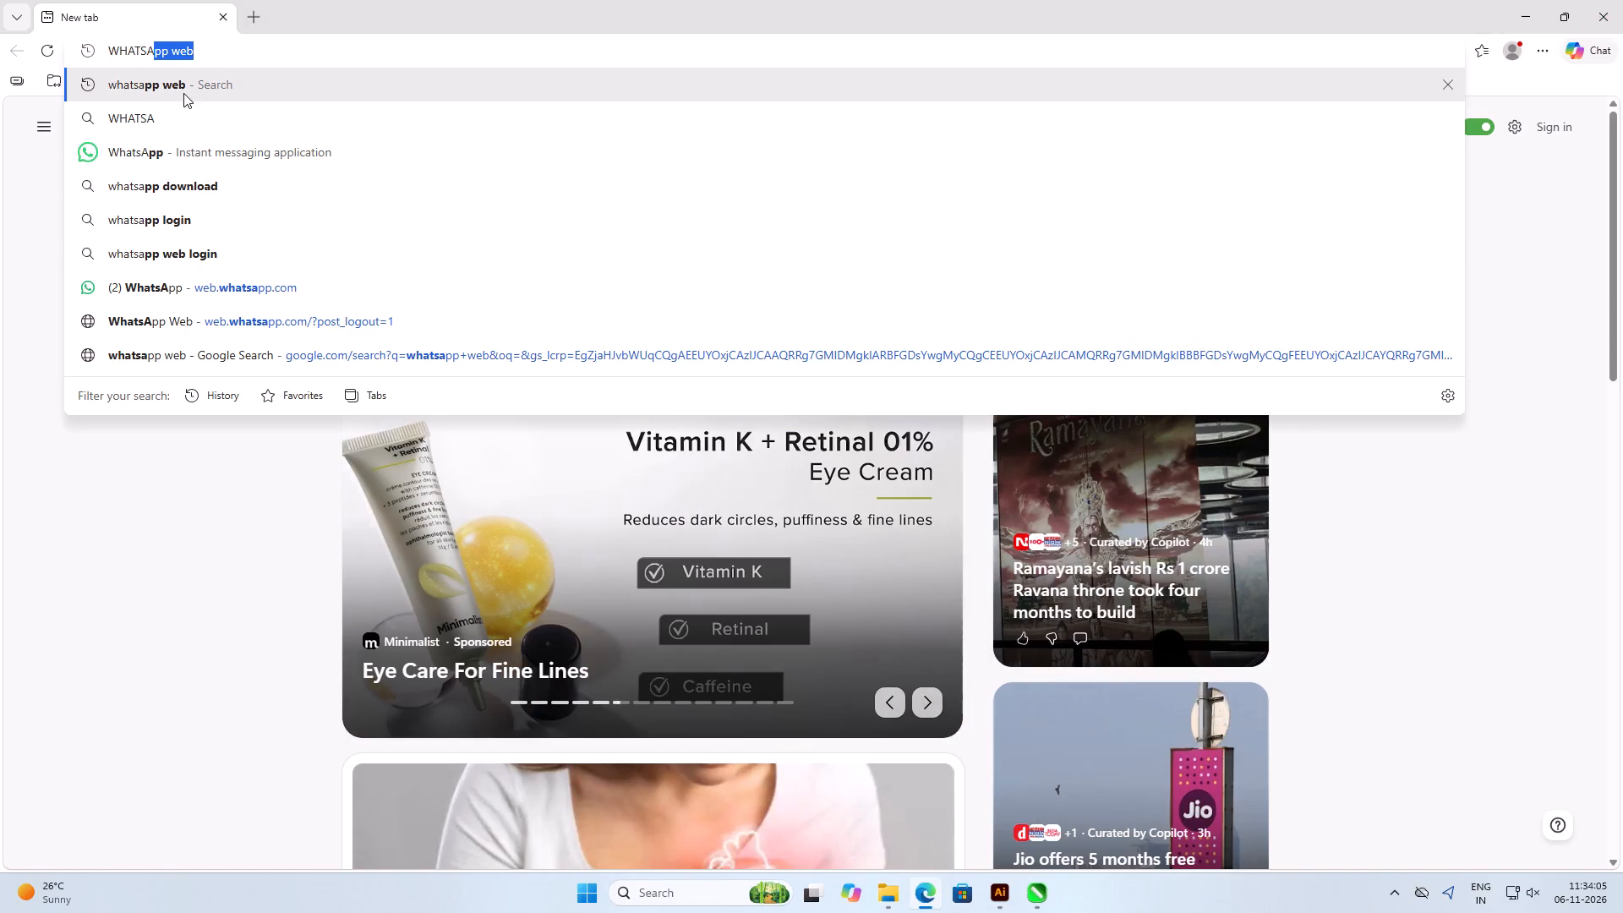
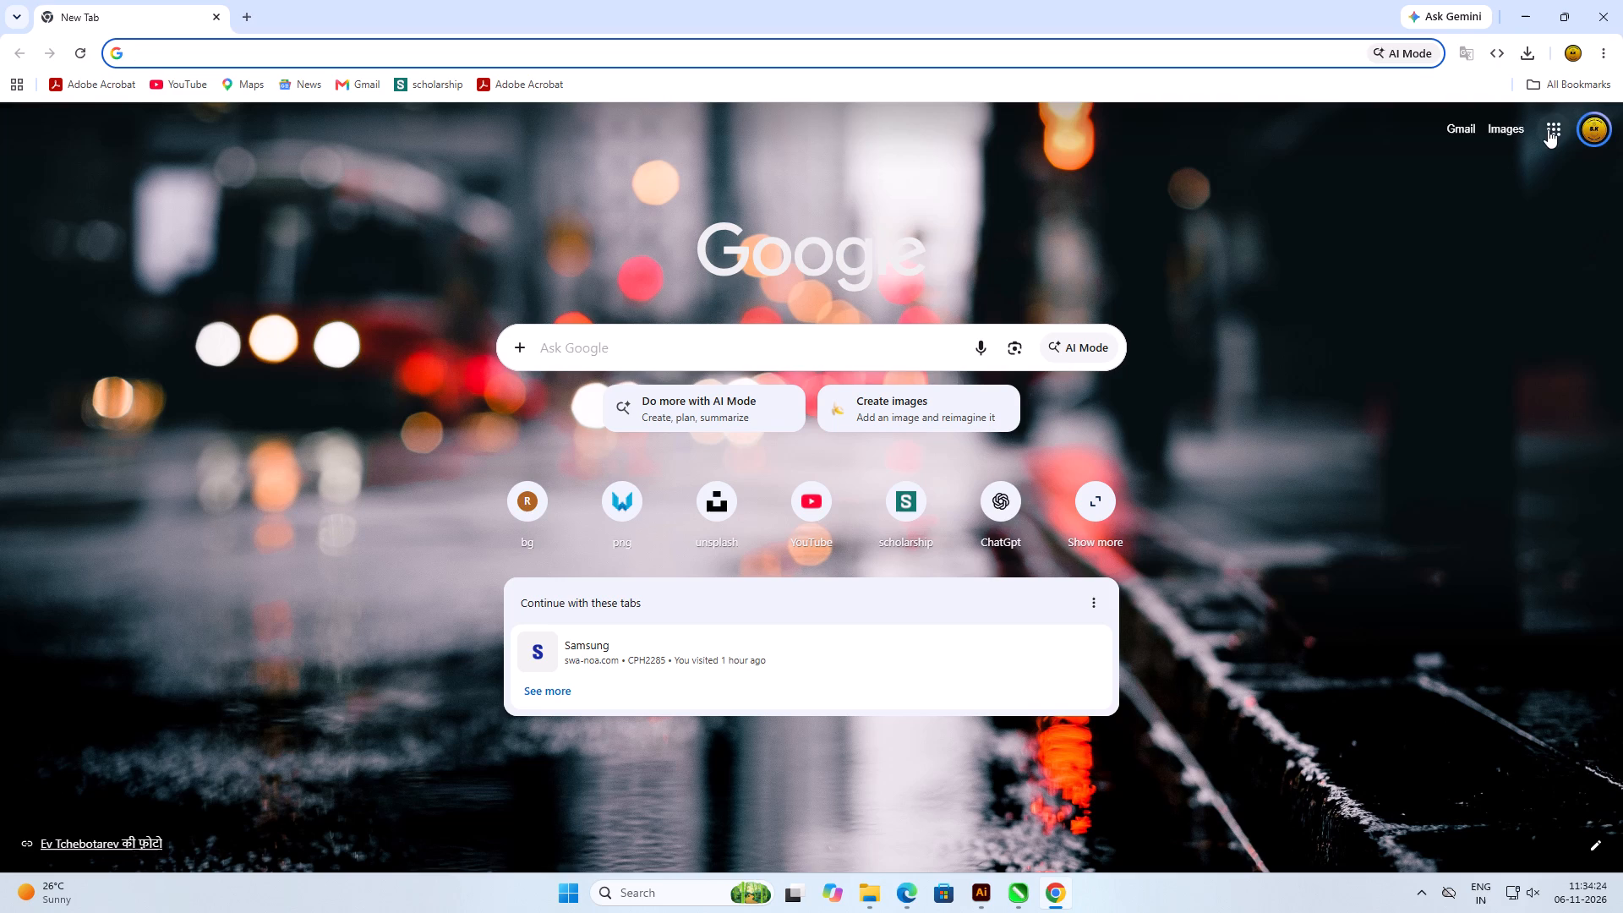
# Open Google Drive from the new browser tab in Chrome.
pyautogui.click(1550, 129)
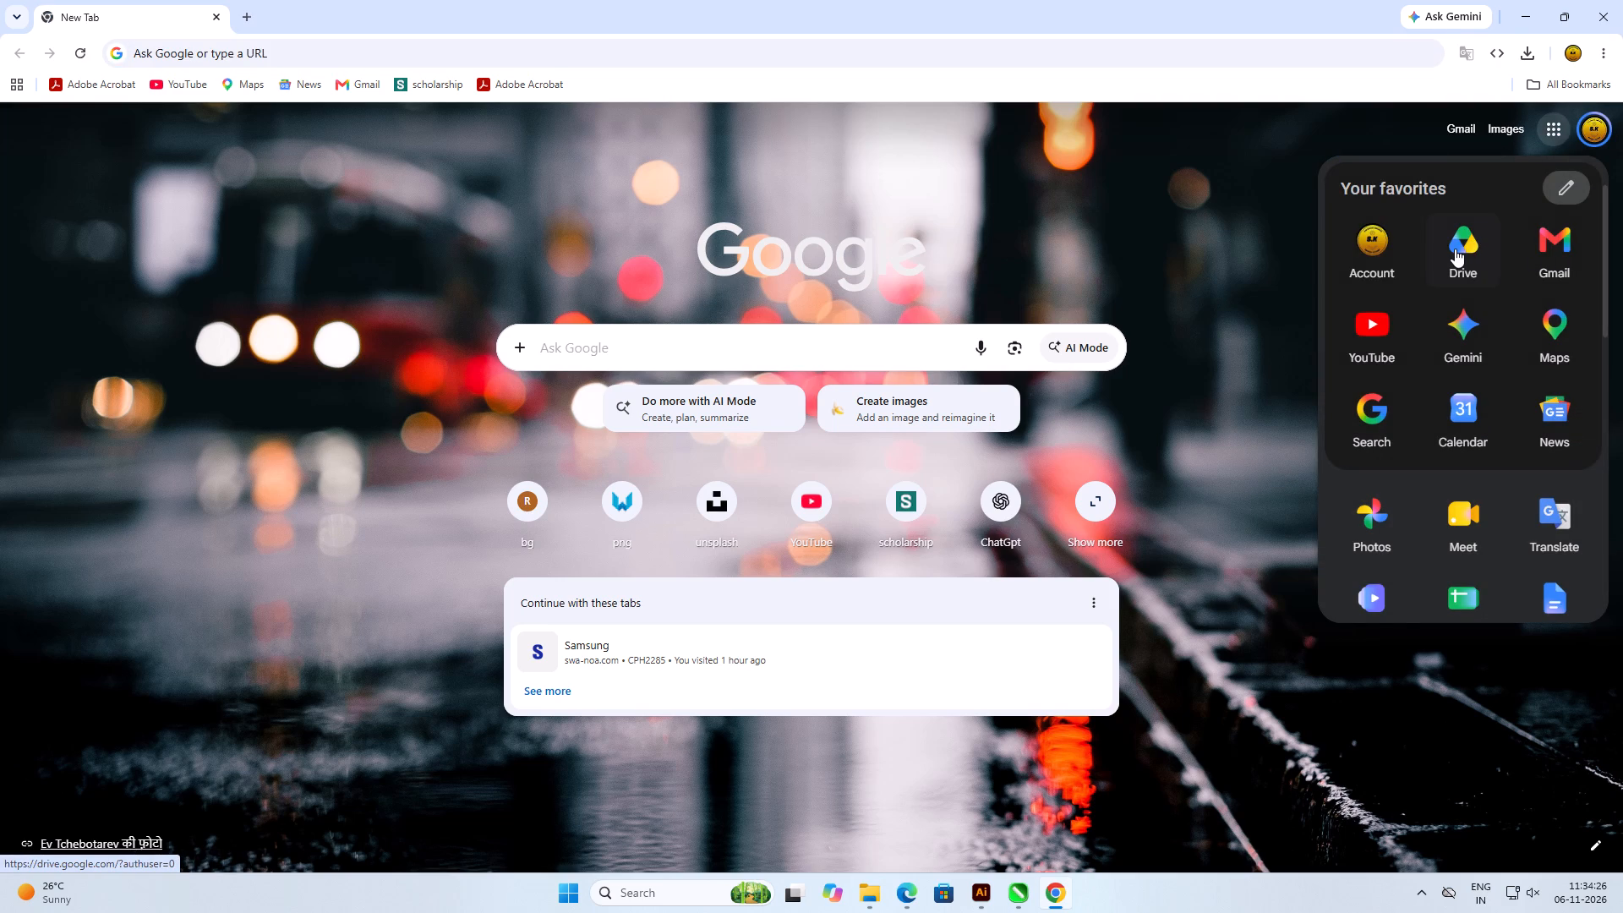
pyautogui.click(1455, 249)
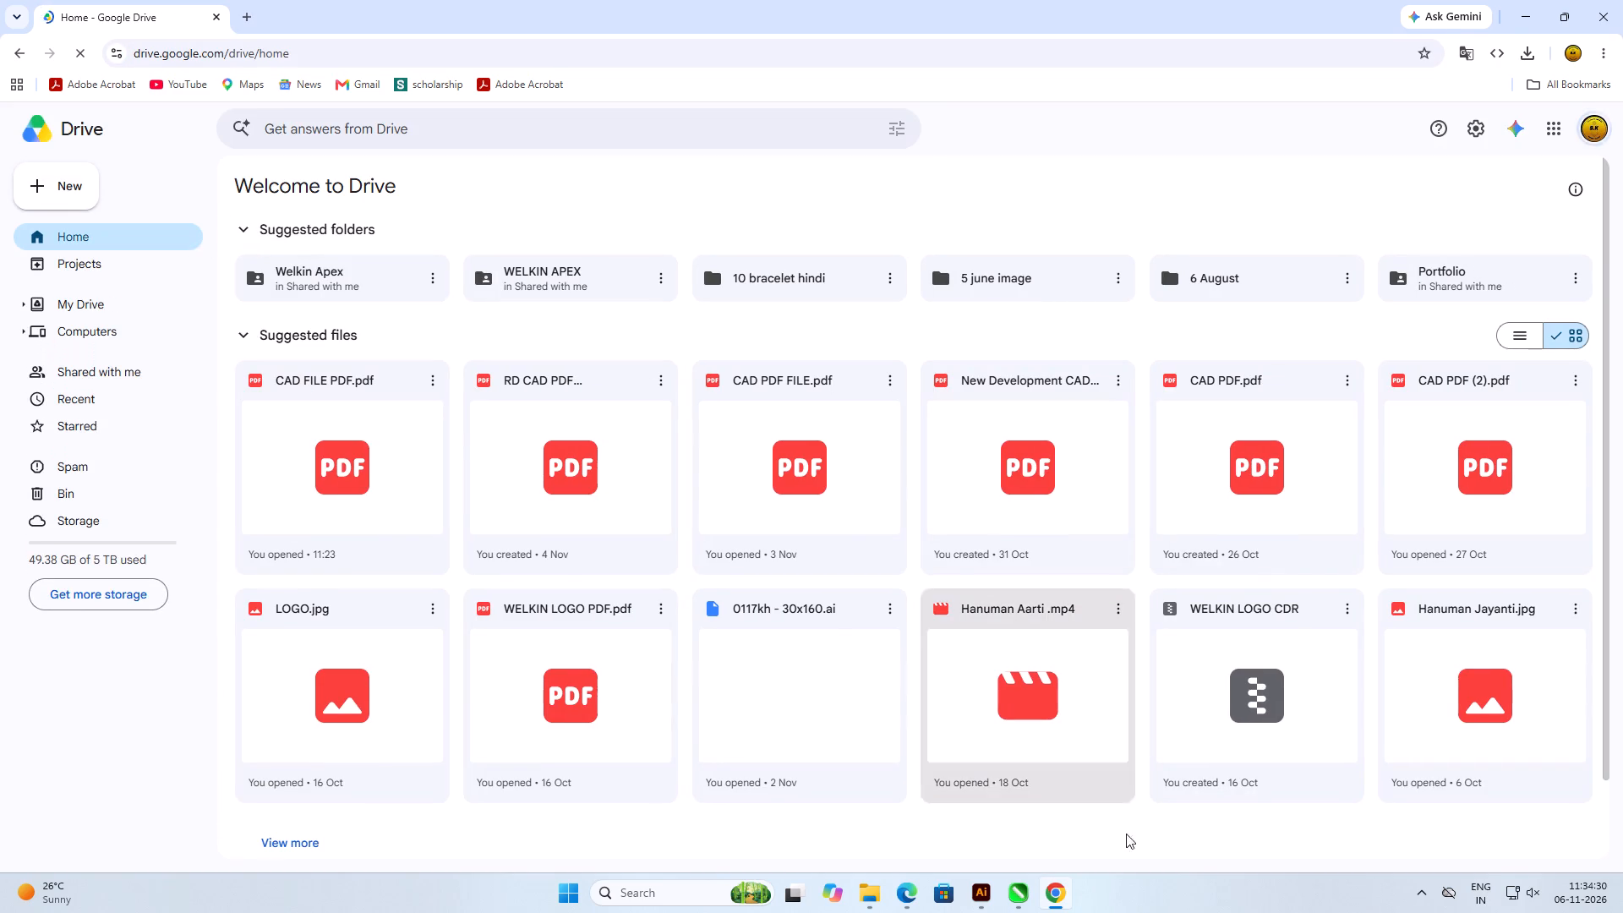
# Switch to File Explorer's open Documents folder window.
pyautogui.click(856, 894)
pyautogui.click(913, 822)
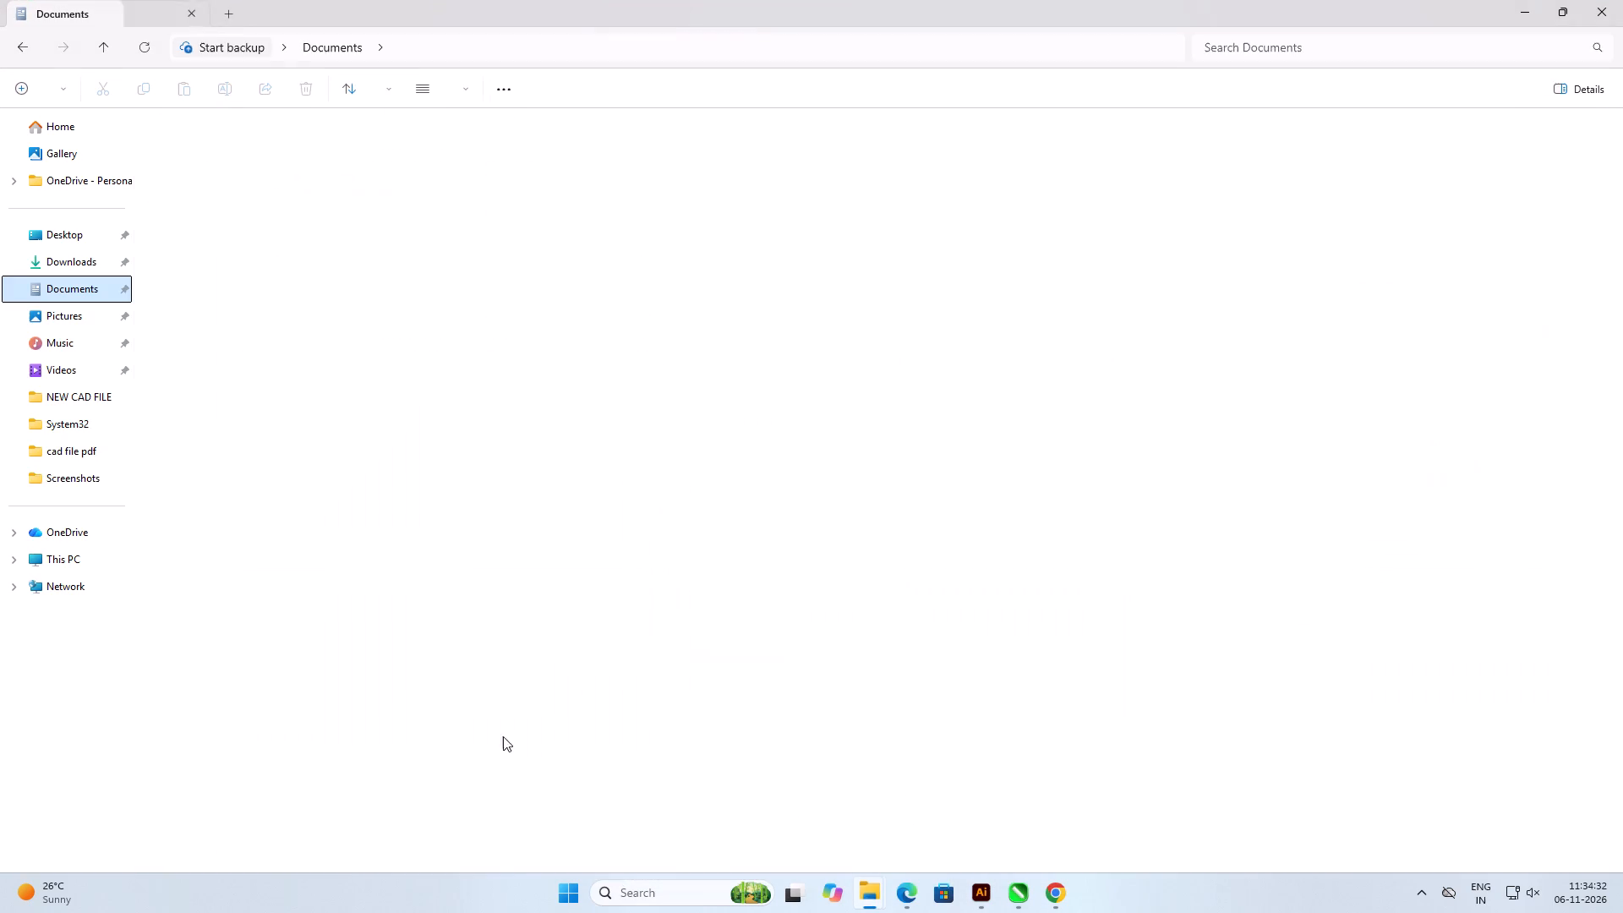
# In File Explorer, browse to WELKIN APEX PVT. LTD > 02. BUYER DETAIL > MFK > 21-10-2026 > CAD FILE > 21-10-2026 on drive D.
pyautogui.click(23, 403)
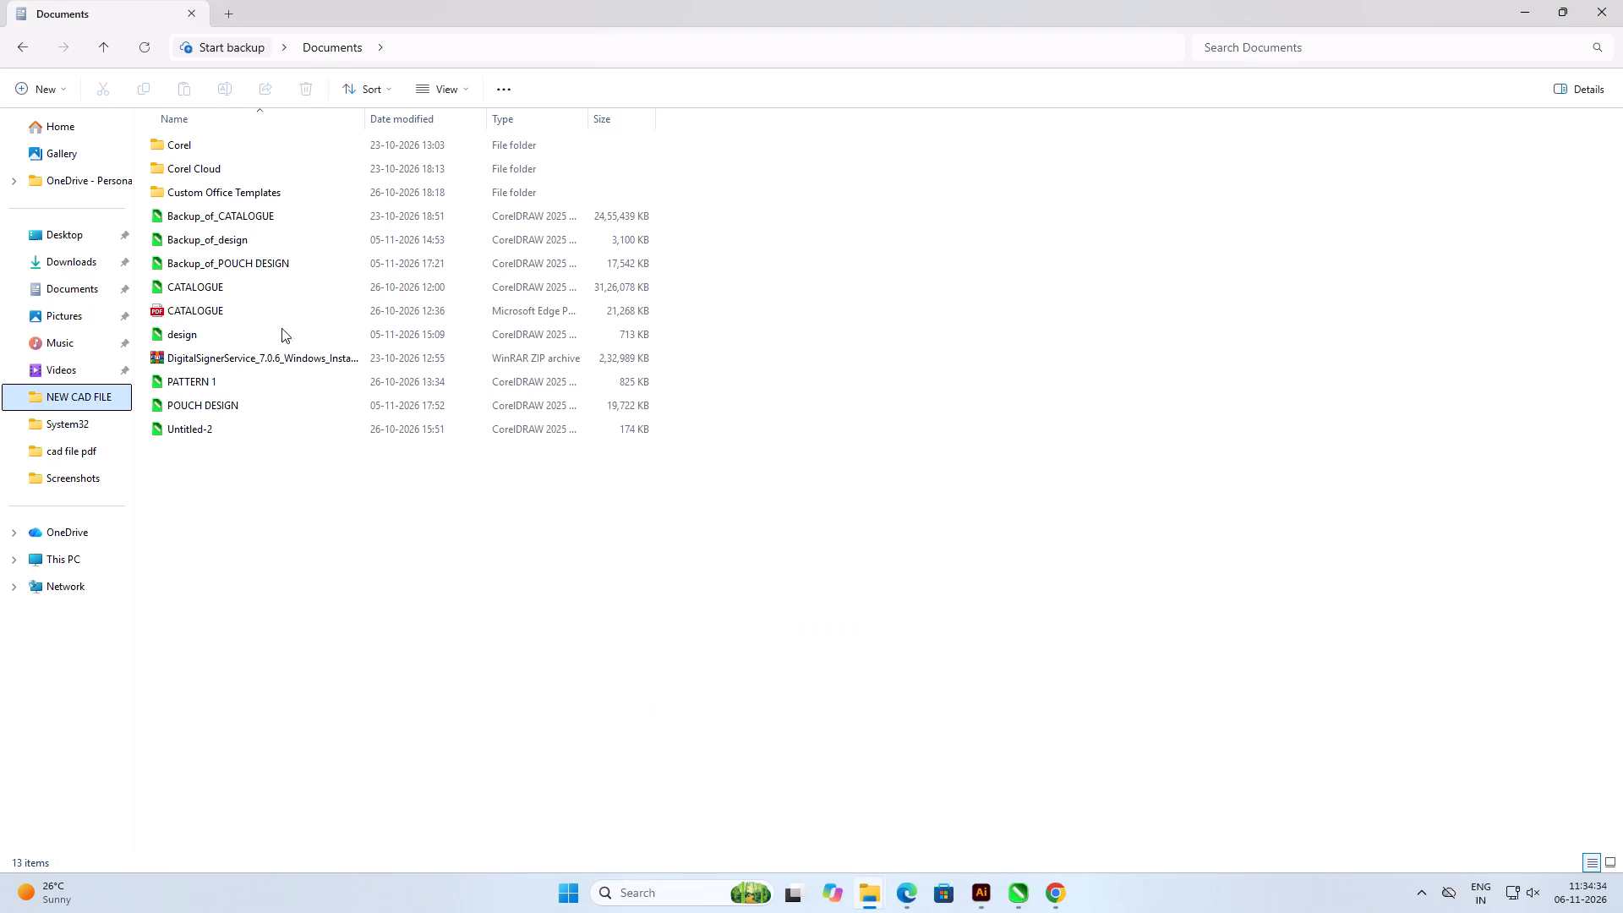
pyautogui.click(80, 459)
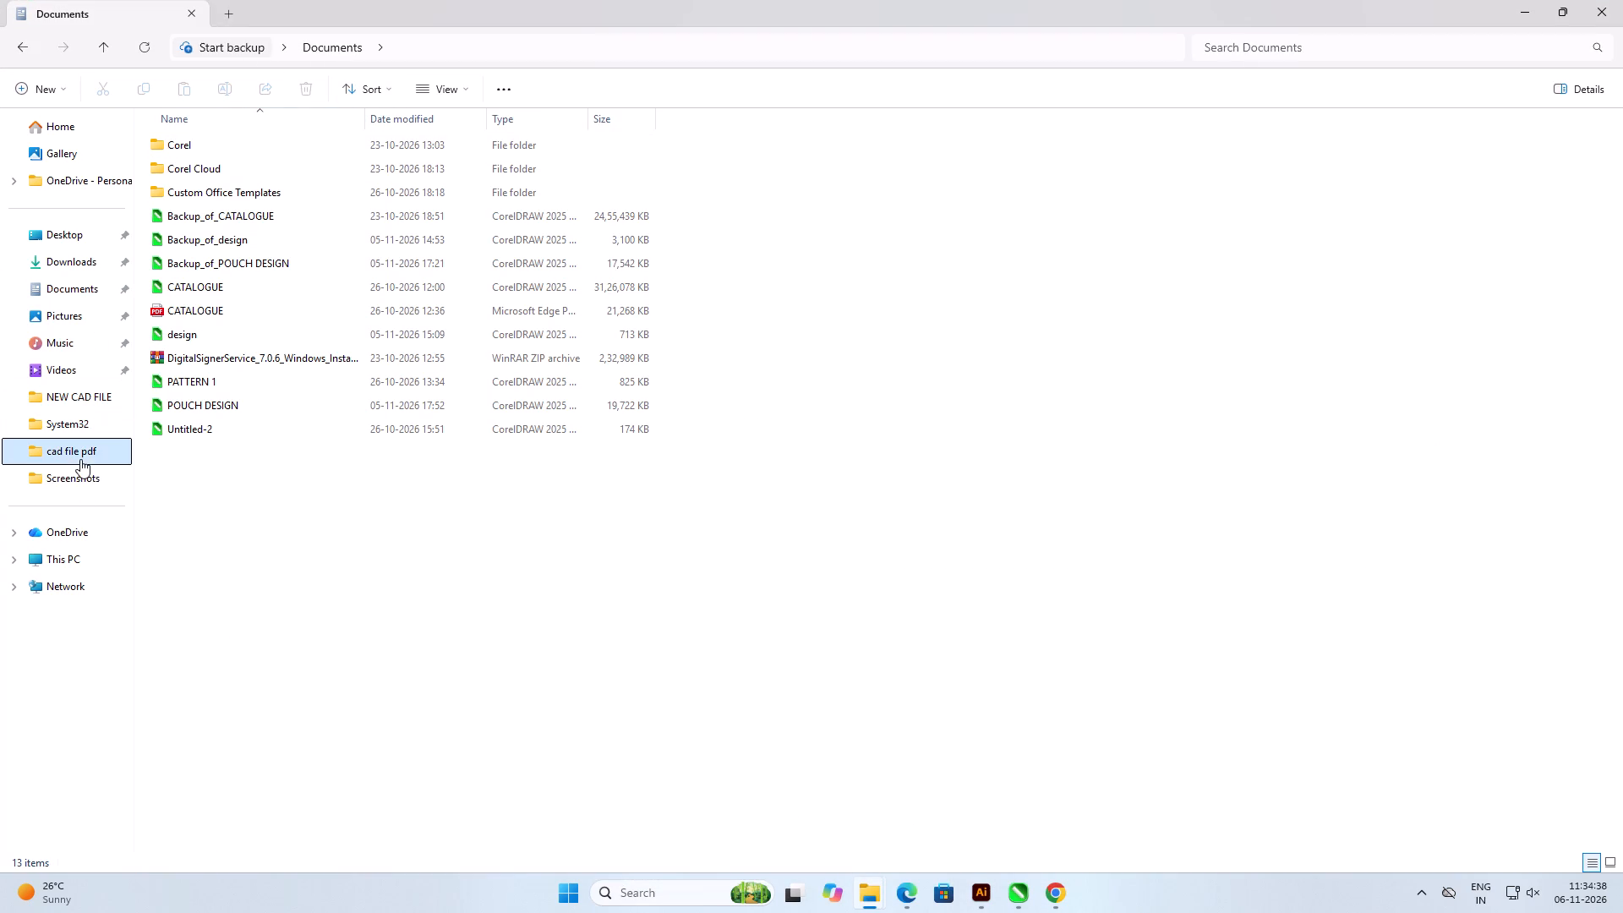
pyautogui.click(602, 44)
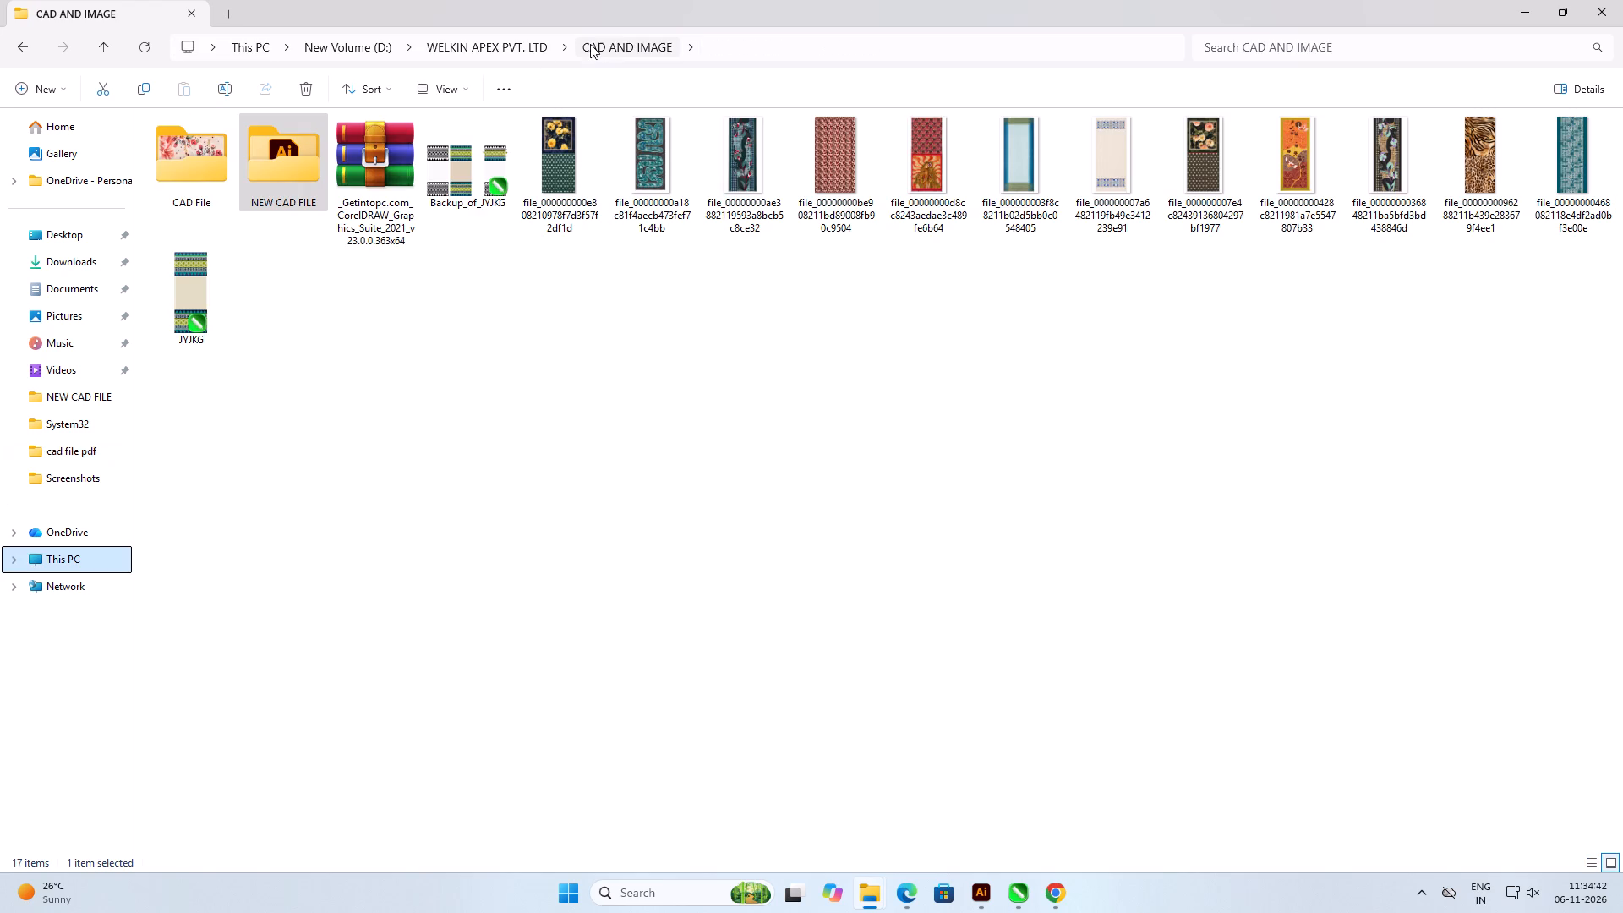
pyautogui.click(489, 44)
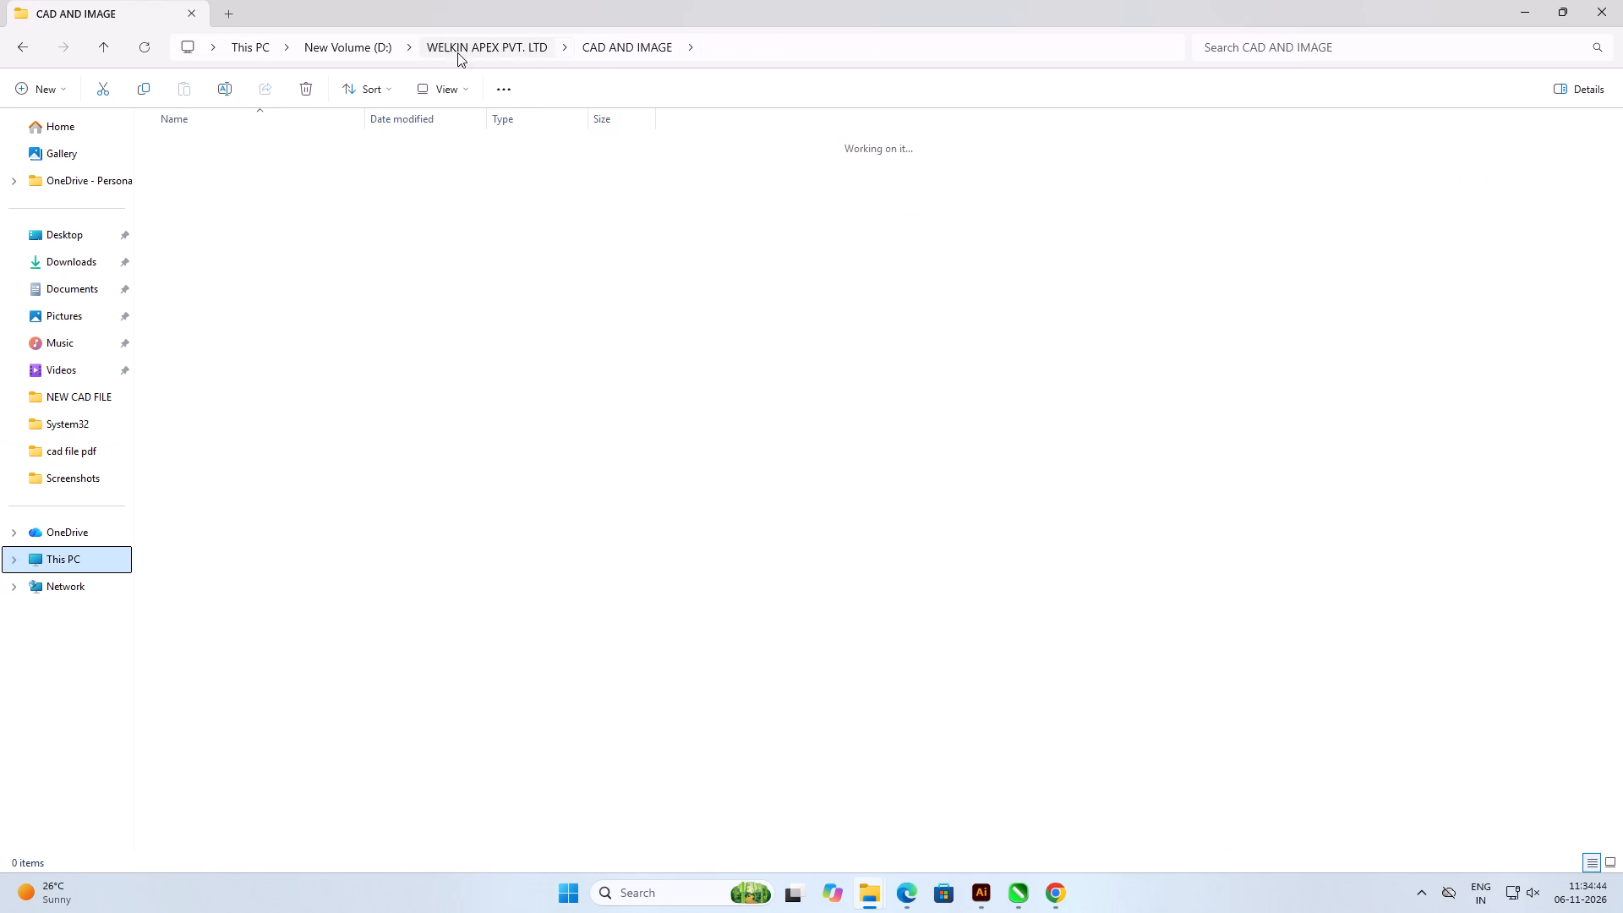
pyautogui.doubleClick(222, 171)
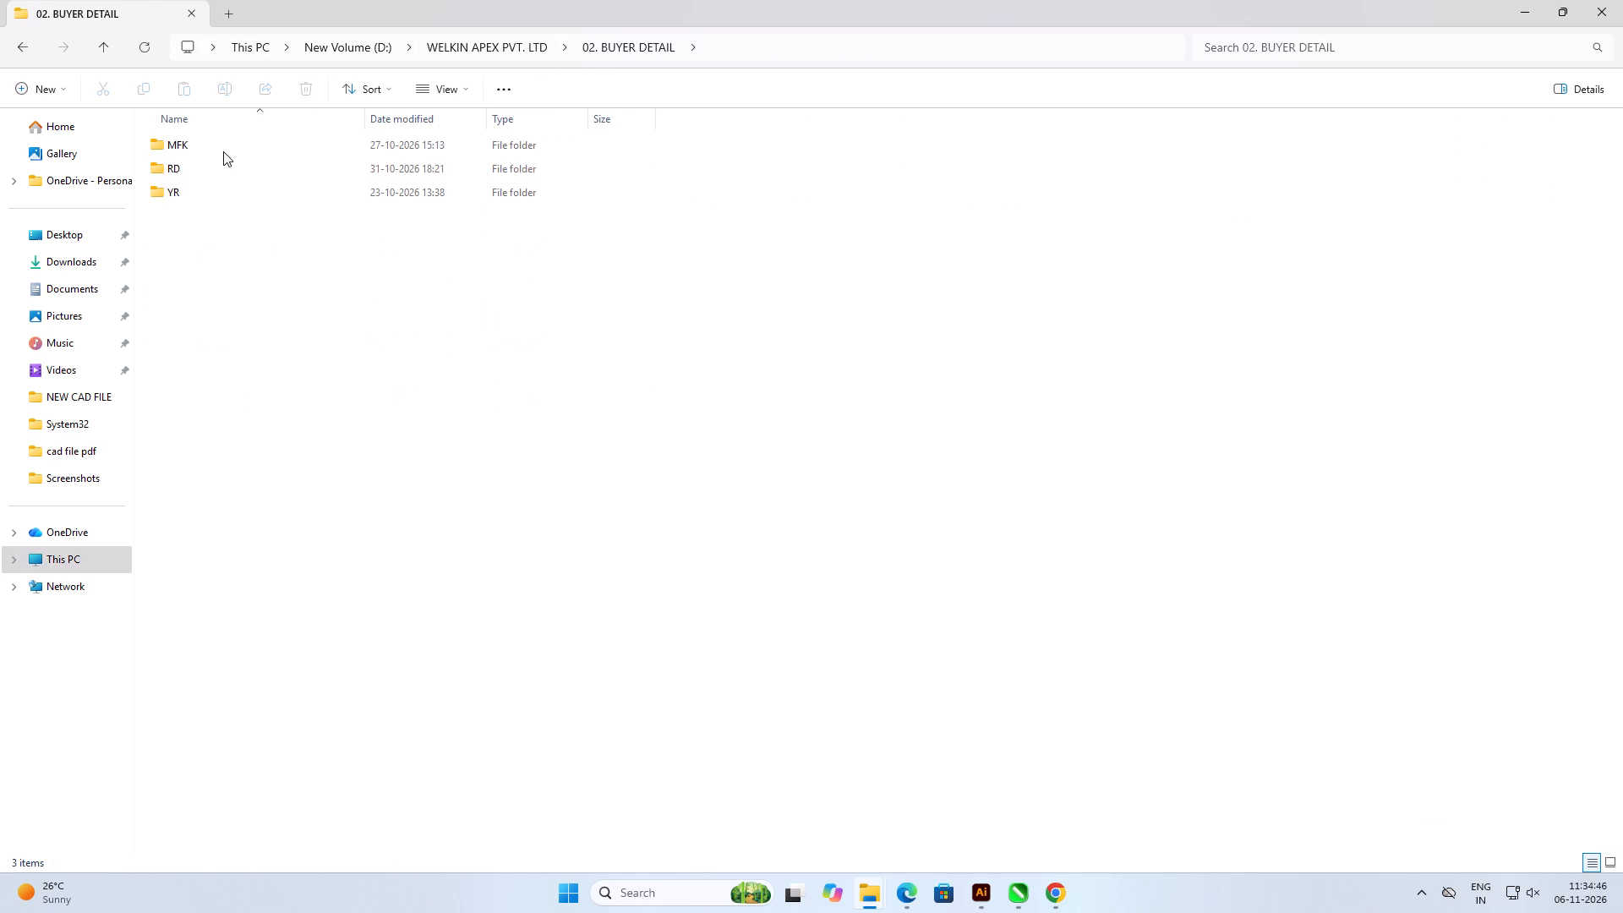
pyautogui.doubleClick(223, 151)
pyautogui.doubleClick(223, 151)
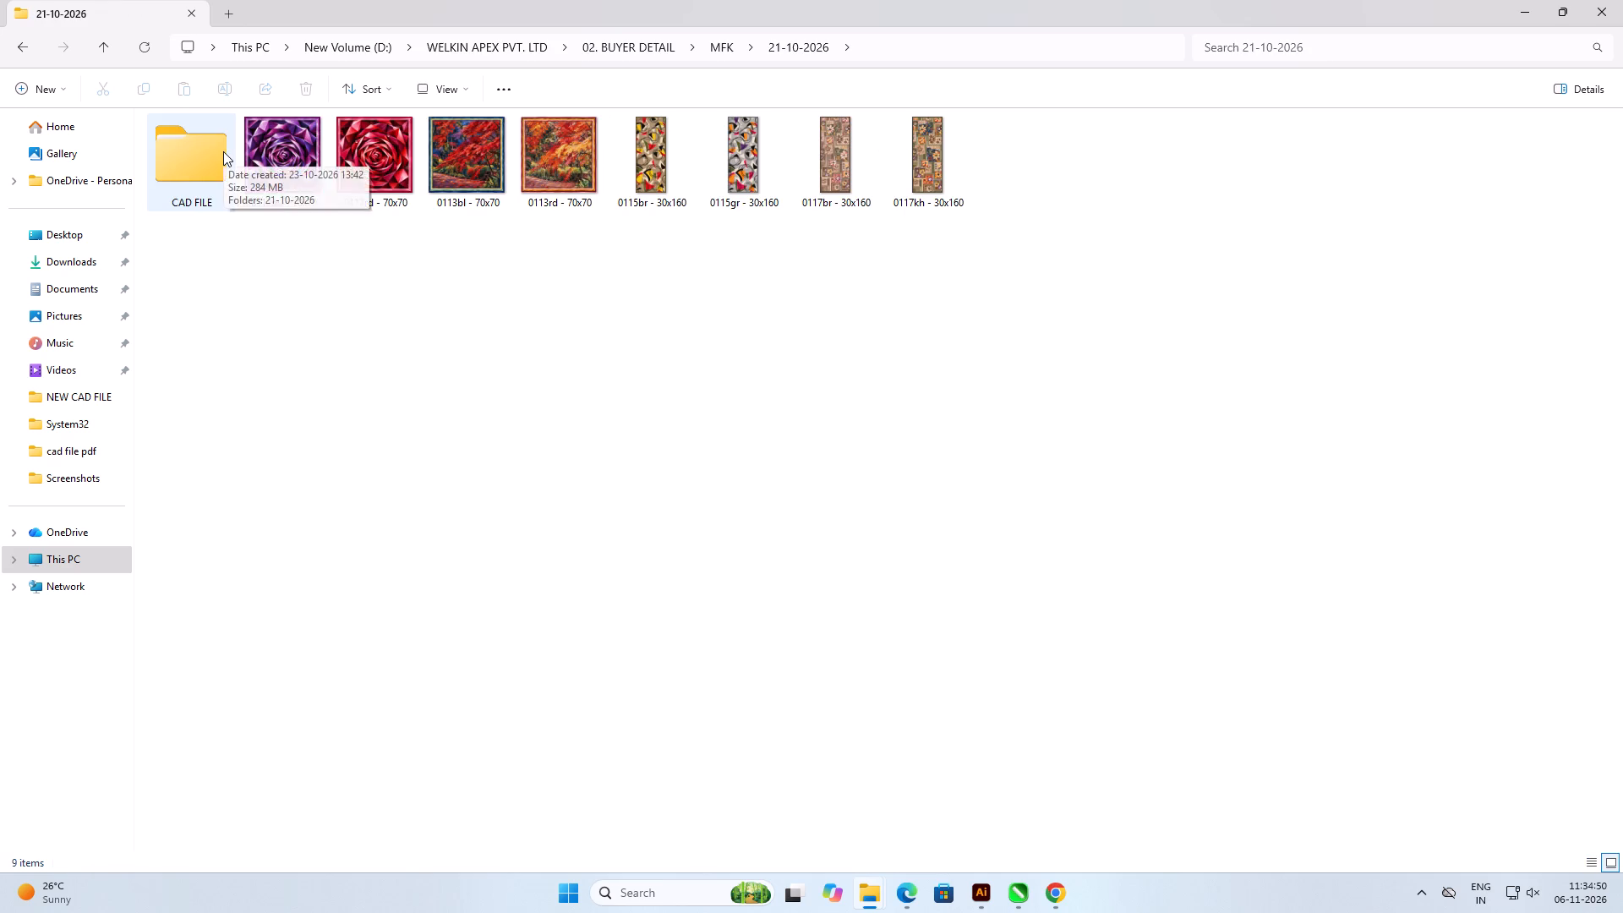
pyautogui.click(223, 151)
pyautogui.doubleClick(223, 151)
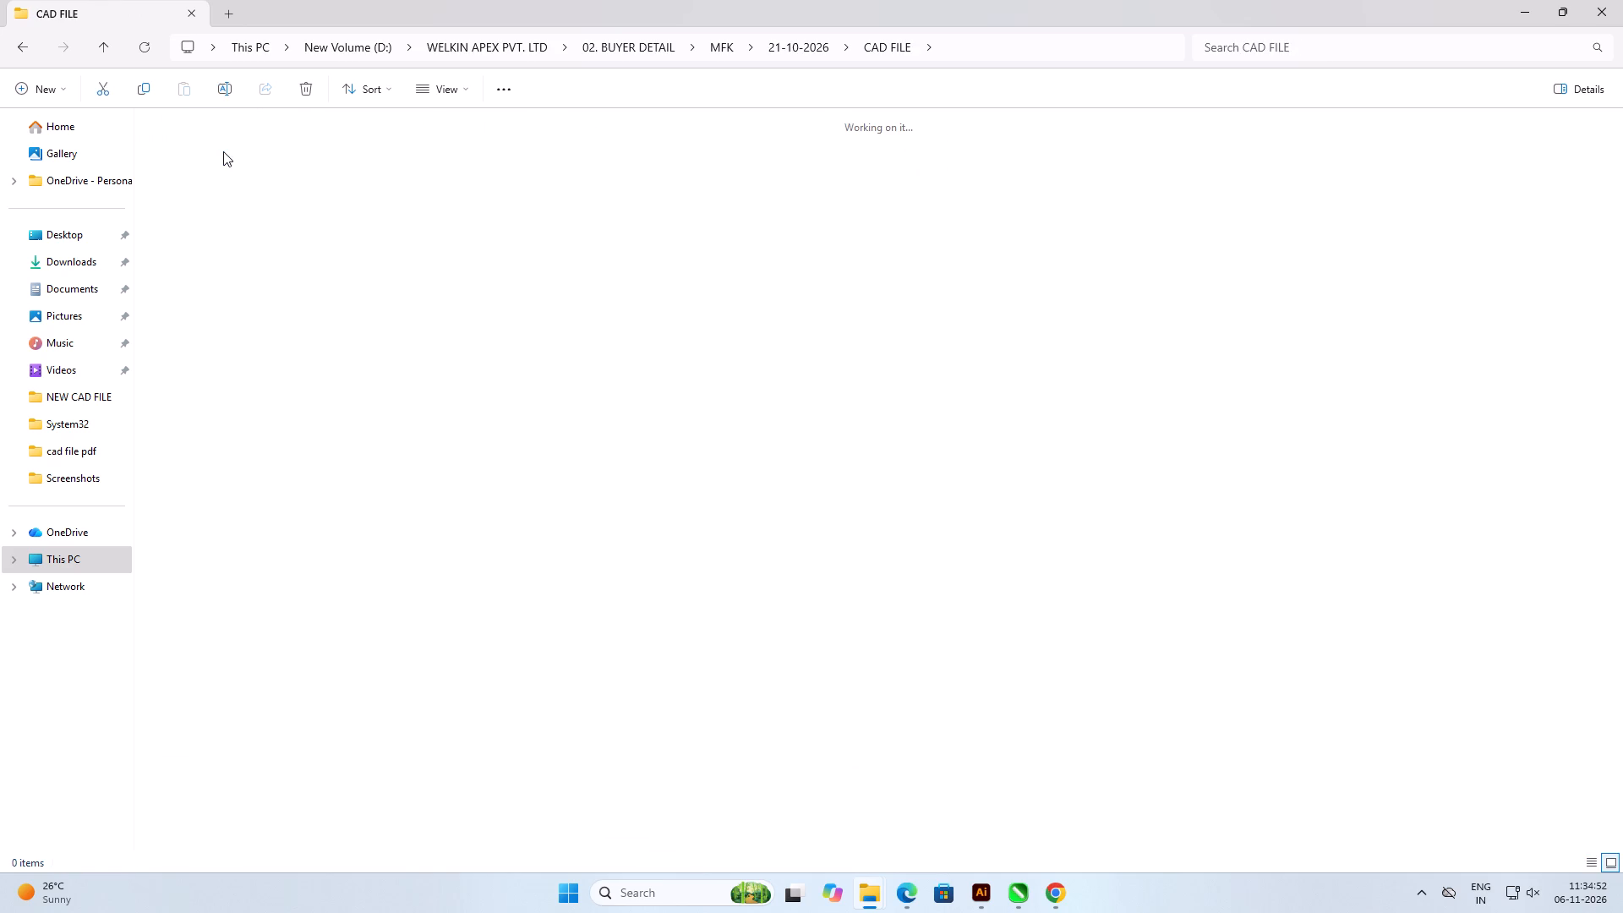
pyautogui.click(205, 156)
# Go through the Illustrator files in the 21-10-2026 CAD folder one by one.
pyautogui.click(363, 164)
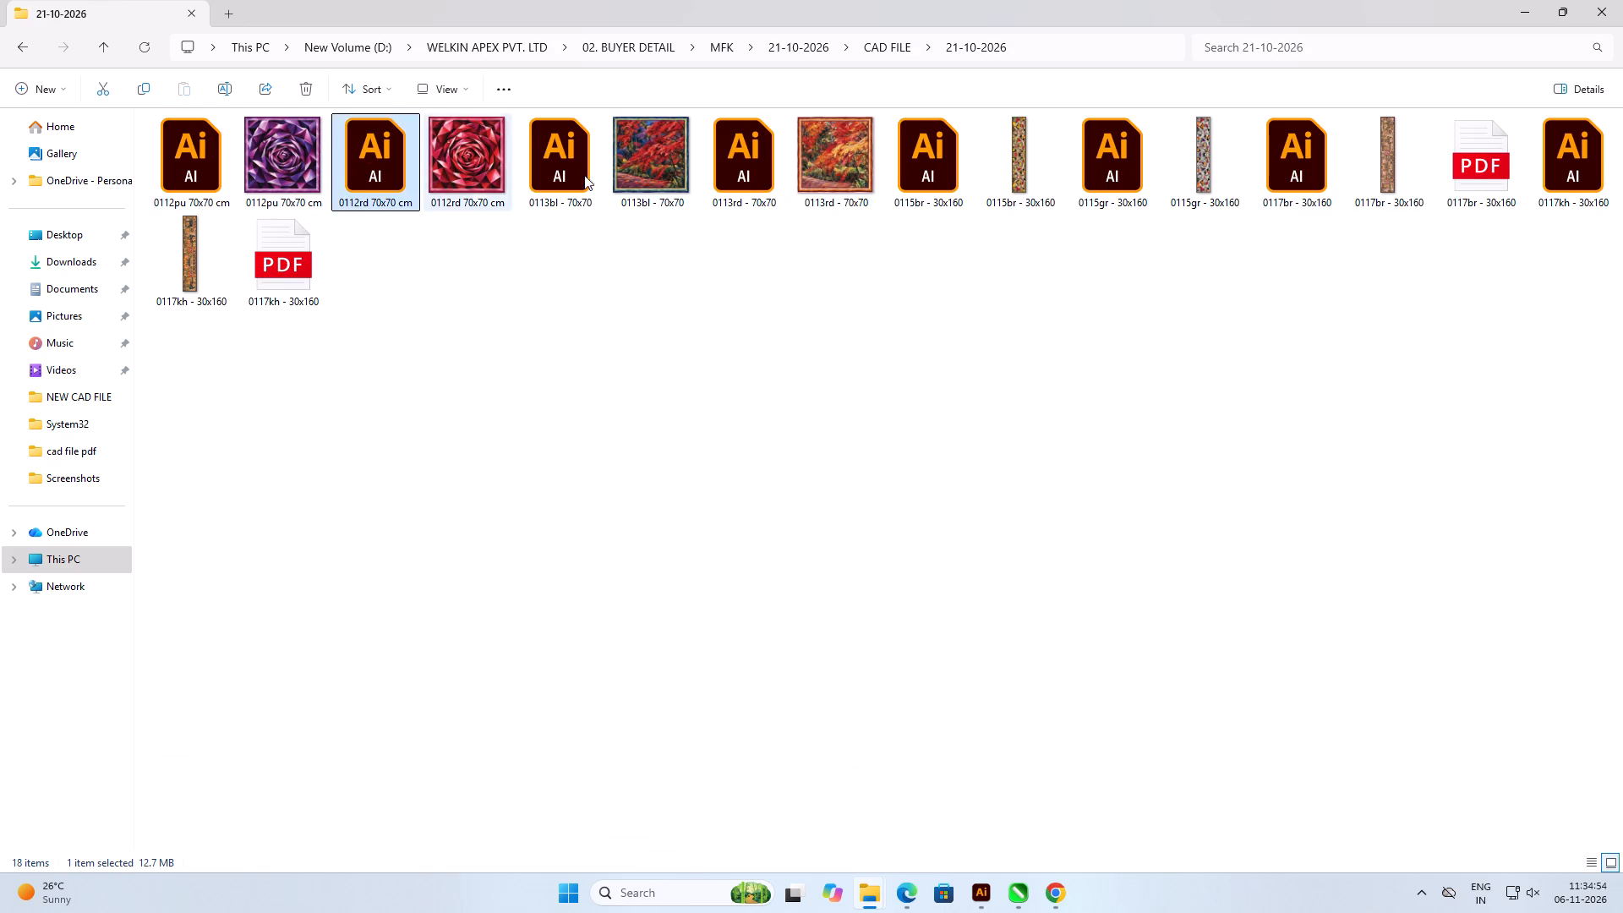
pyautogui.click(594, 176)
pyautogui.click(725, 174)
pyautogui.click(901, 172)
pyautogui.click(1149, 180)
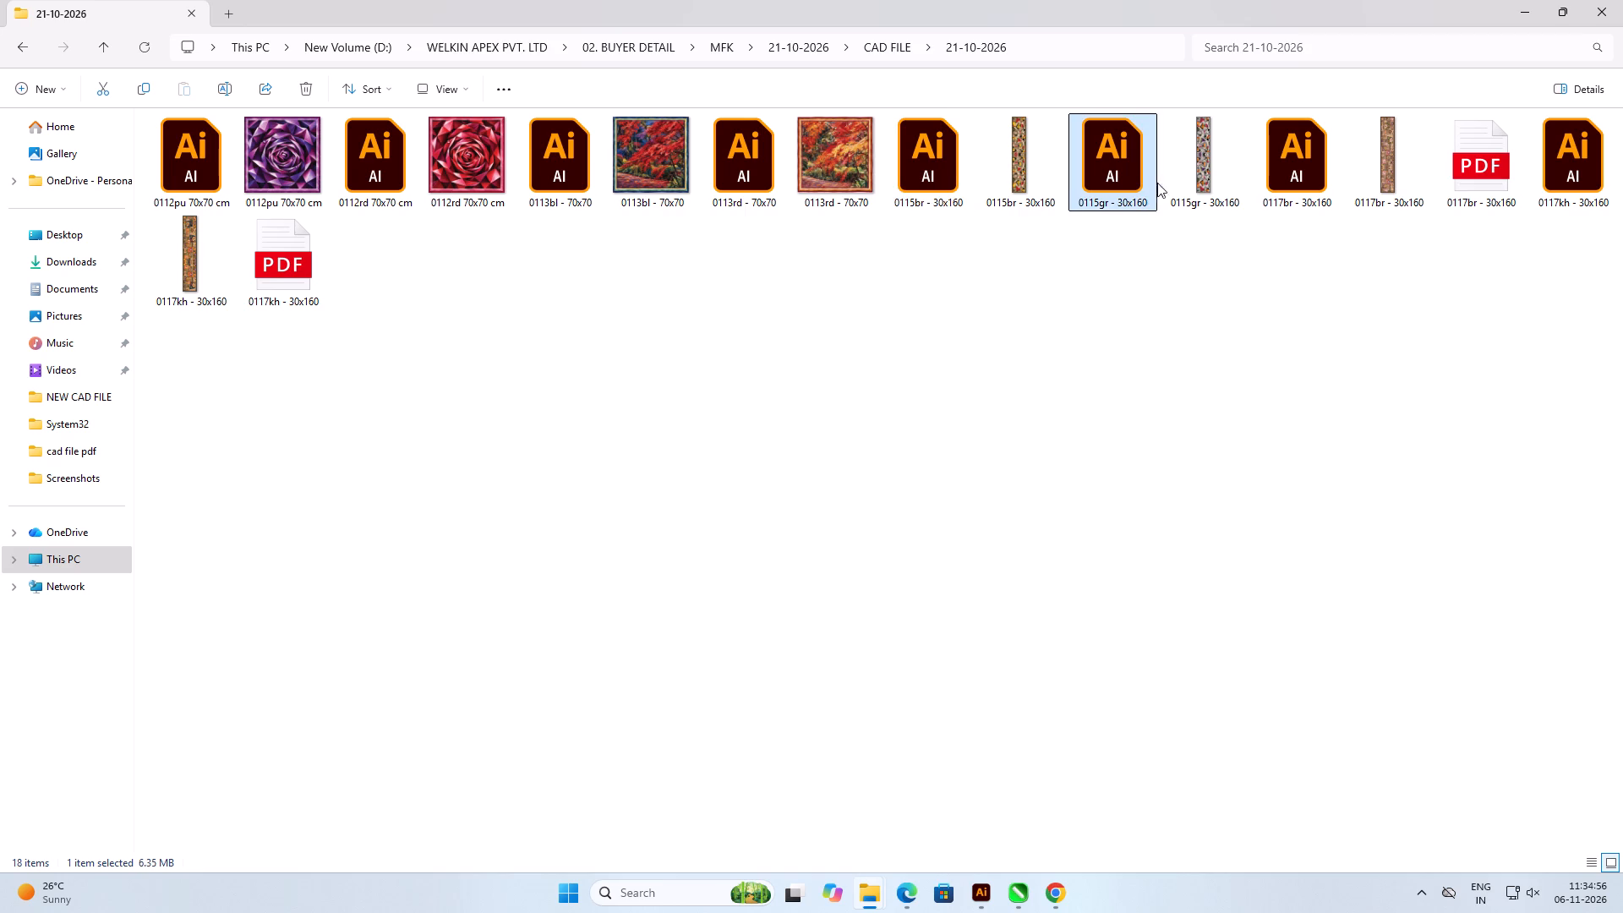
pyautogui.click(1276, 187)
pyautogui.click(1598, 191)
pyautogui.click(1546, 323)
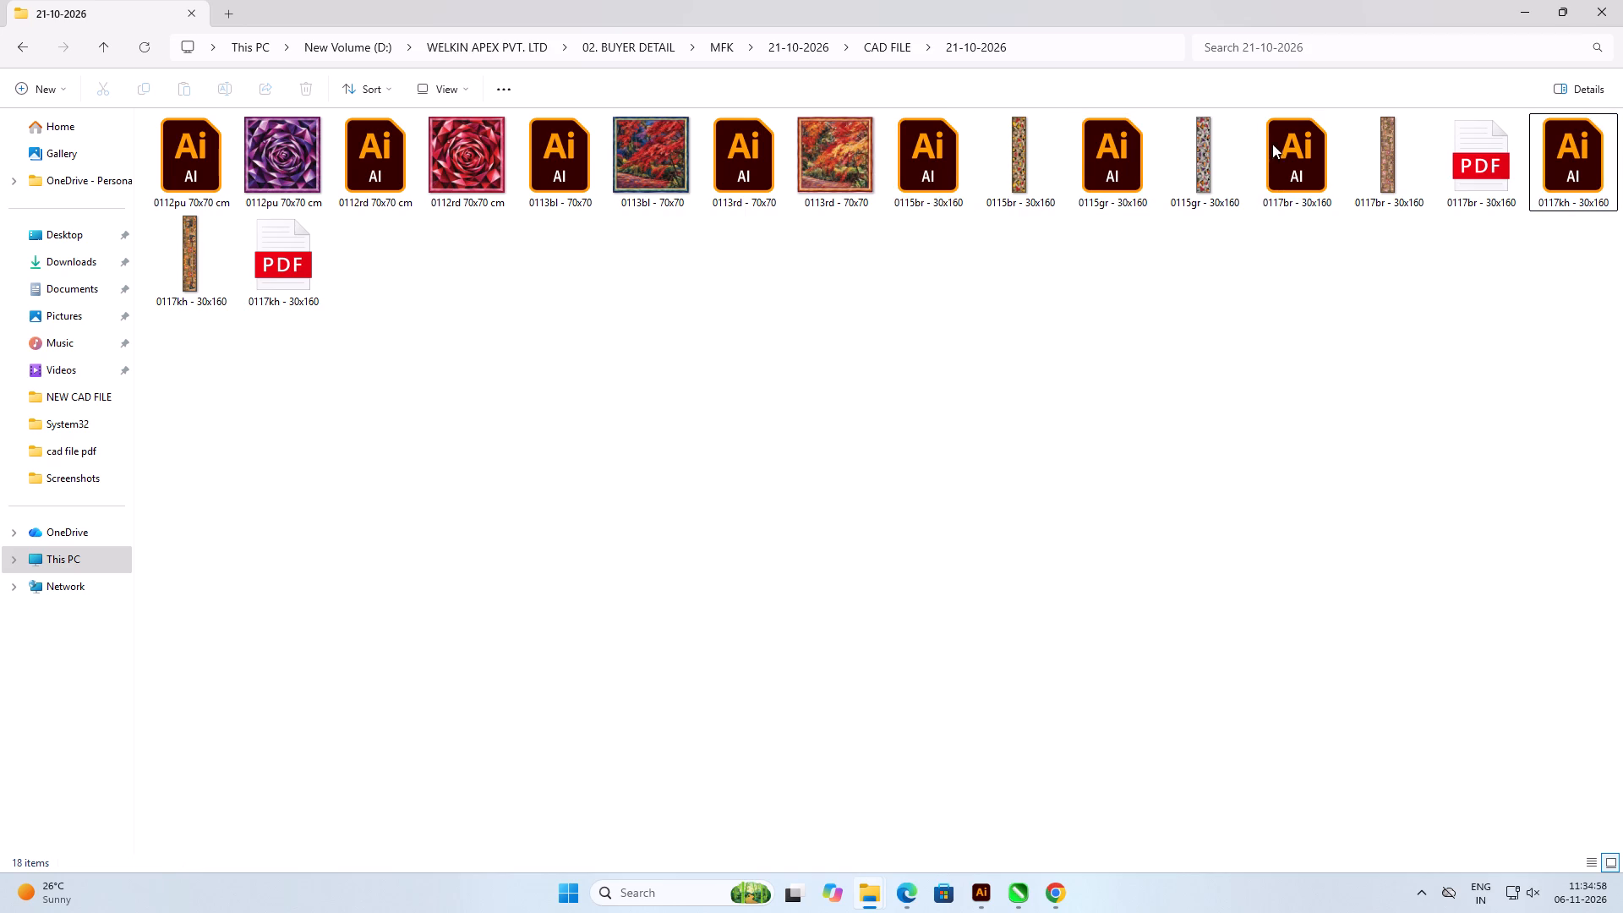
# Open 0117br - 30x160.pdf, look over the full artwork, and close it.
pyautogui.doubleClick(1469, 167)
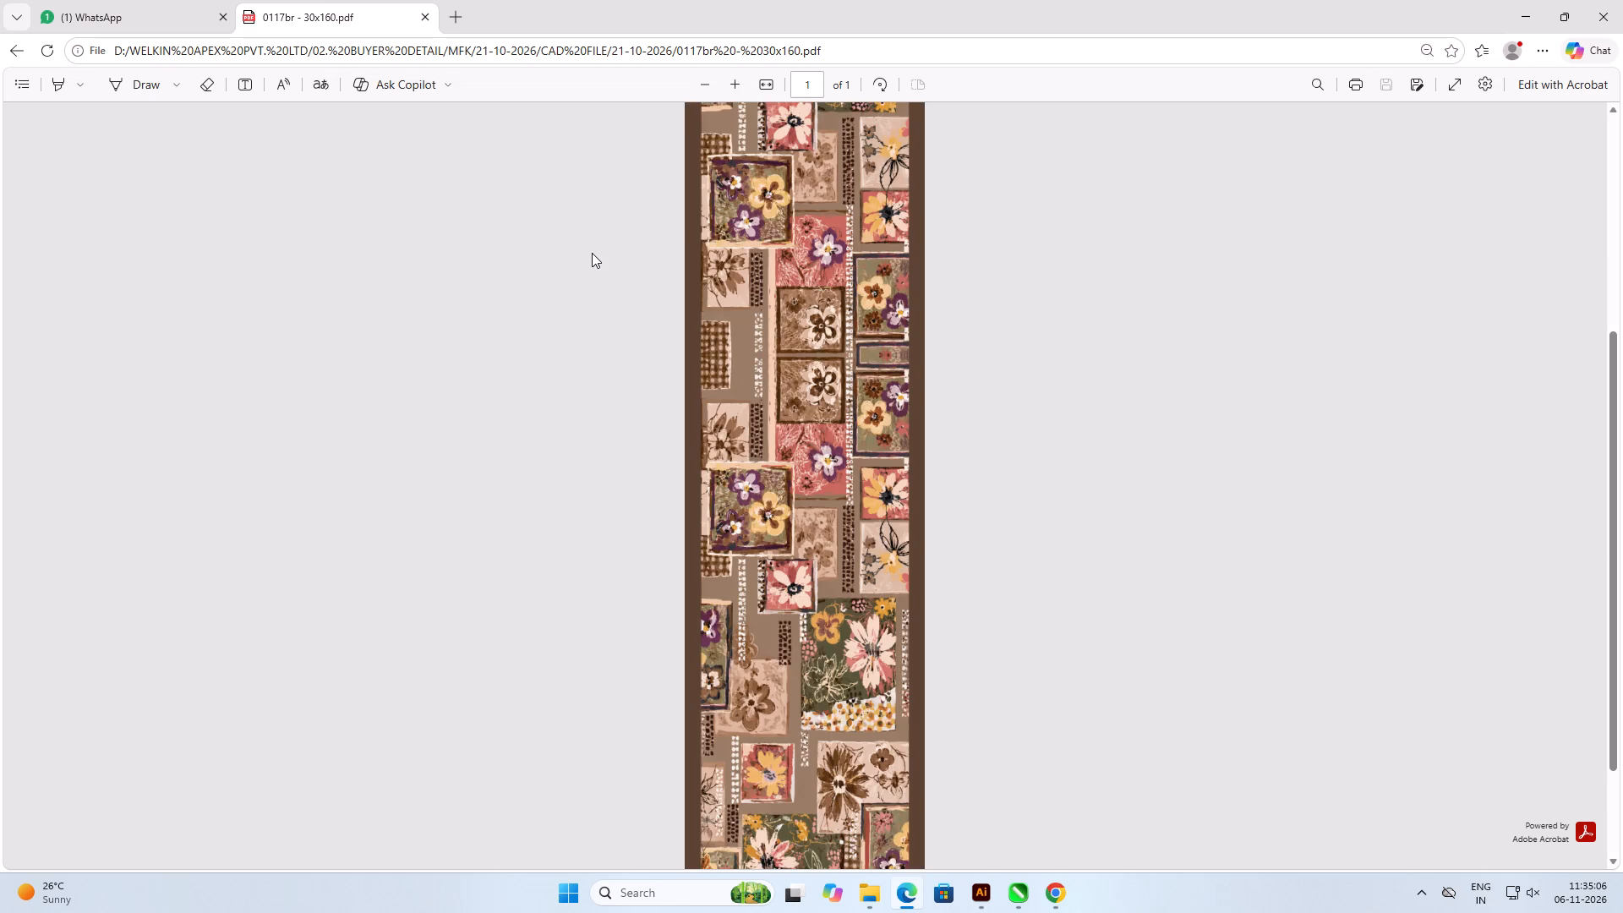
pyautogui.scroll(-6, 592, 253)
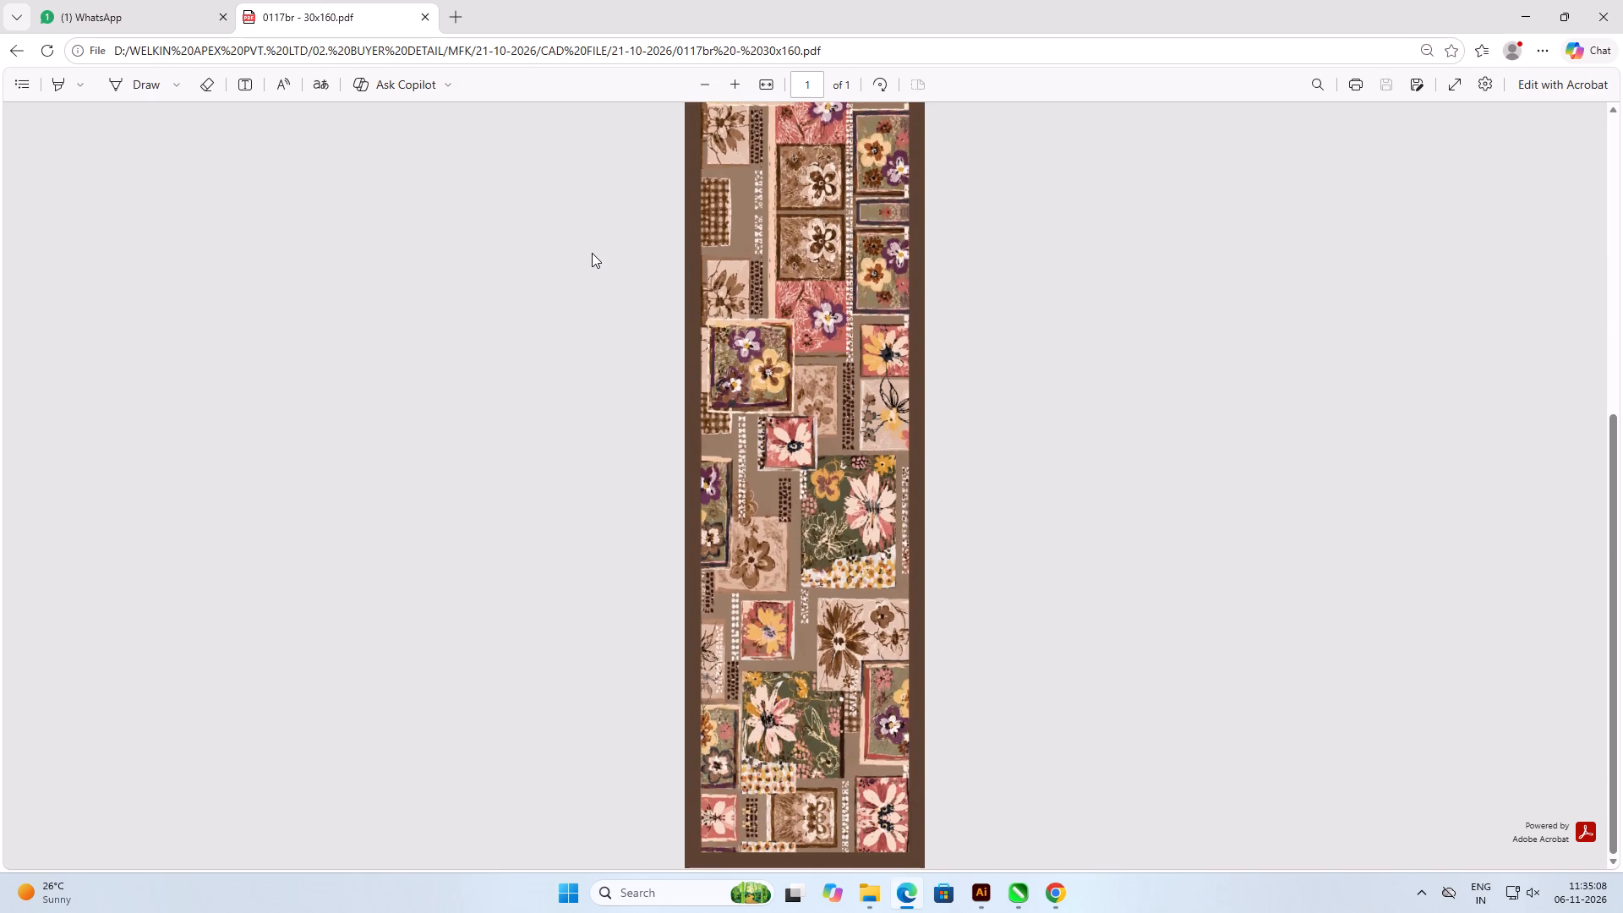
pyautogui.scroll(7, 592, 253)
pyautogui.click(1622, 0)
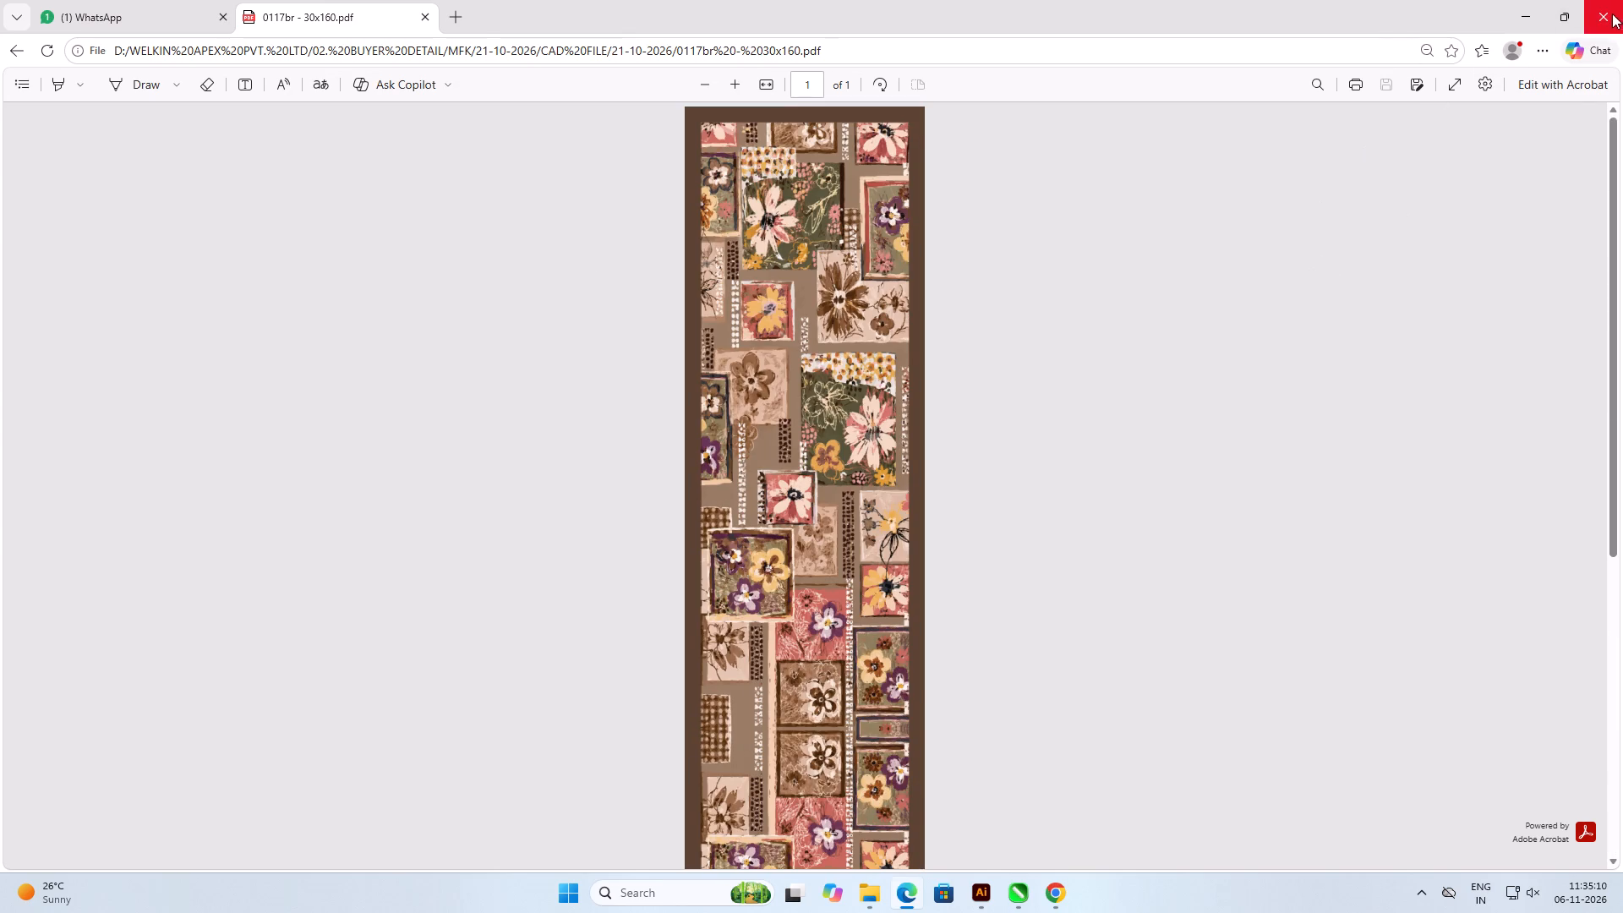
pyautogui.click(1609, 25)
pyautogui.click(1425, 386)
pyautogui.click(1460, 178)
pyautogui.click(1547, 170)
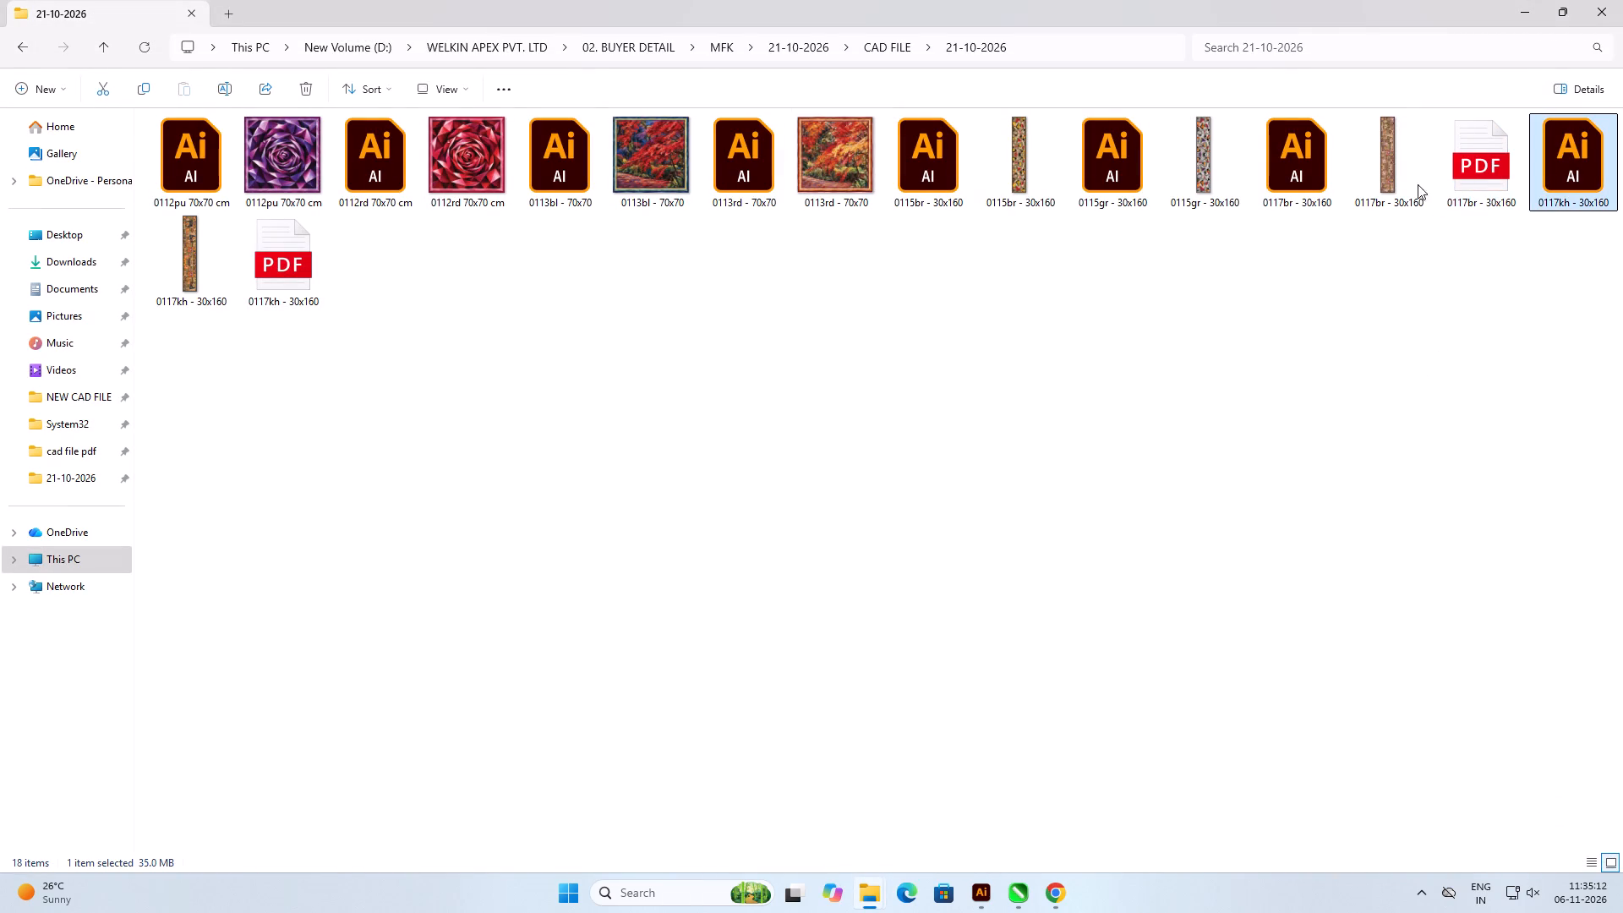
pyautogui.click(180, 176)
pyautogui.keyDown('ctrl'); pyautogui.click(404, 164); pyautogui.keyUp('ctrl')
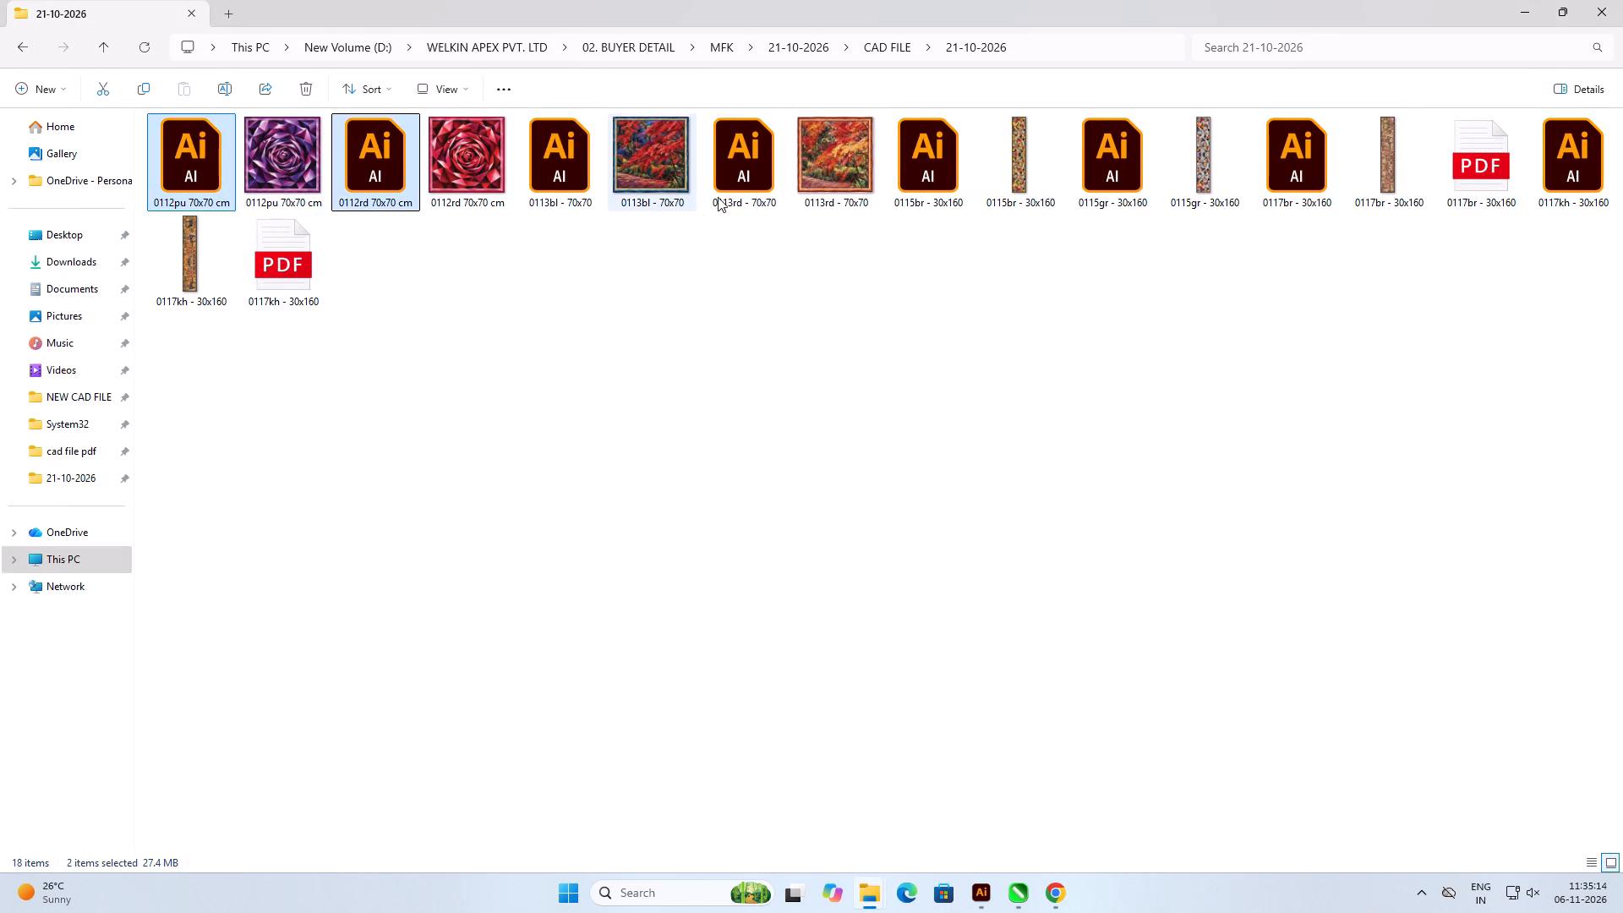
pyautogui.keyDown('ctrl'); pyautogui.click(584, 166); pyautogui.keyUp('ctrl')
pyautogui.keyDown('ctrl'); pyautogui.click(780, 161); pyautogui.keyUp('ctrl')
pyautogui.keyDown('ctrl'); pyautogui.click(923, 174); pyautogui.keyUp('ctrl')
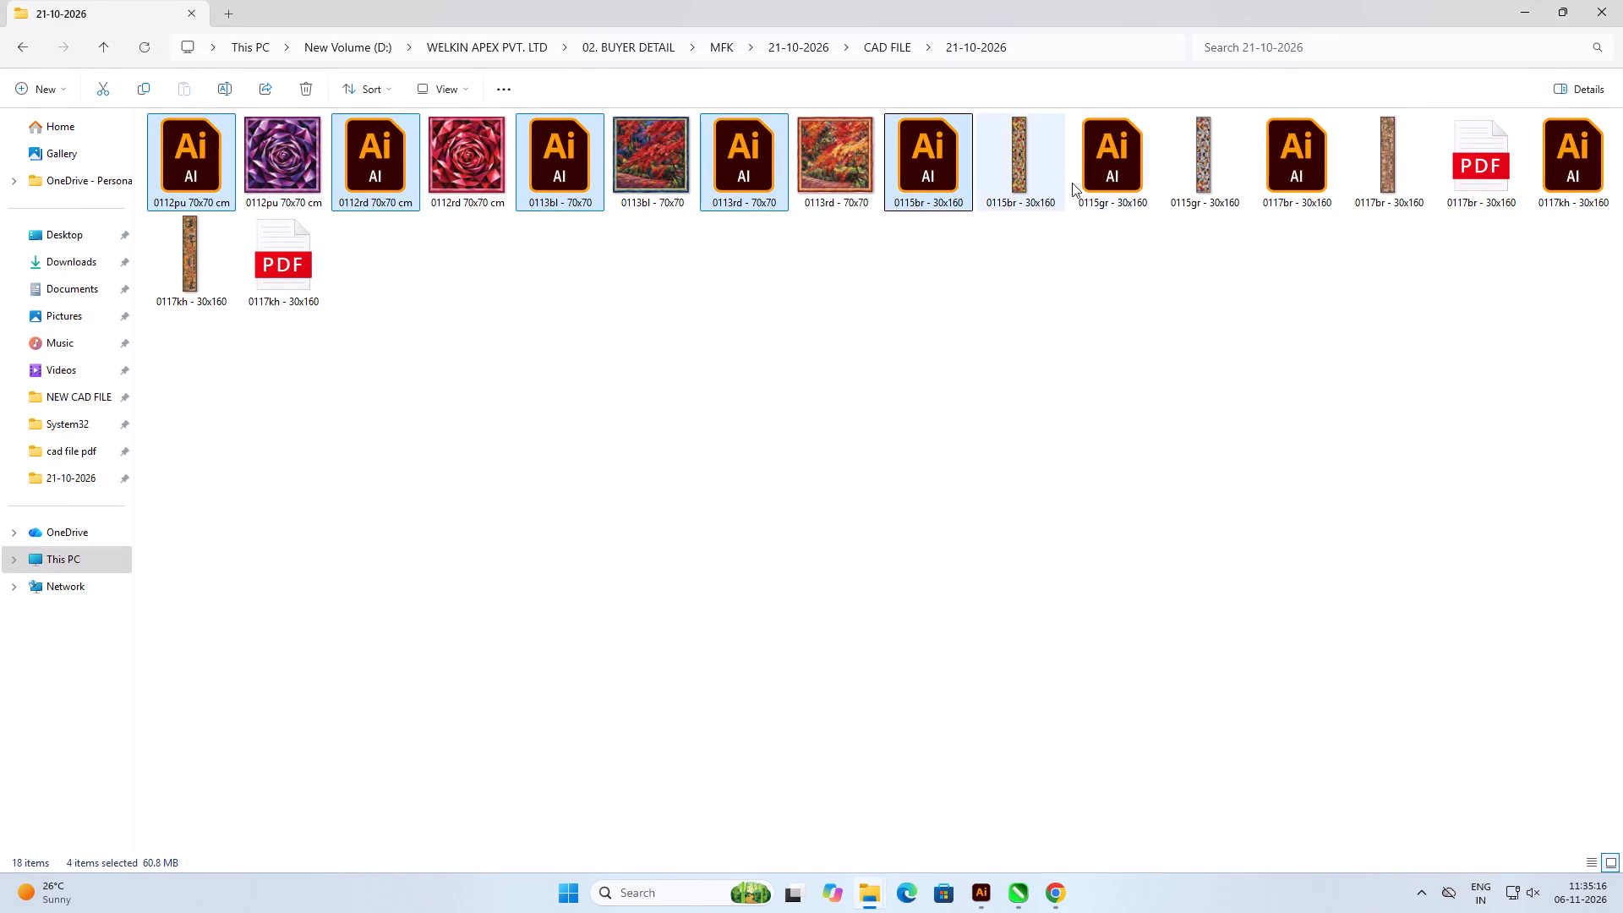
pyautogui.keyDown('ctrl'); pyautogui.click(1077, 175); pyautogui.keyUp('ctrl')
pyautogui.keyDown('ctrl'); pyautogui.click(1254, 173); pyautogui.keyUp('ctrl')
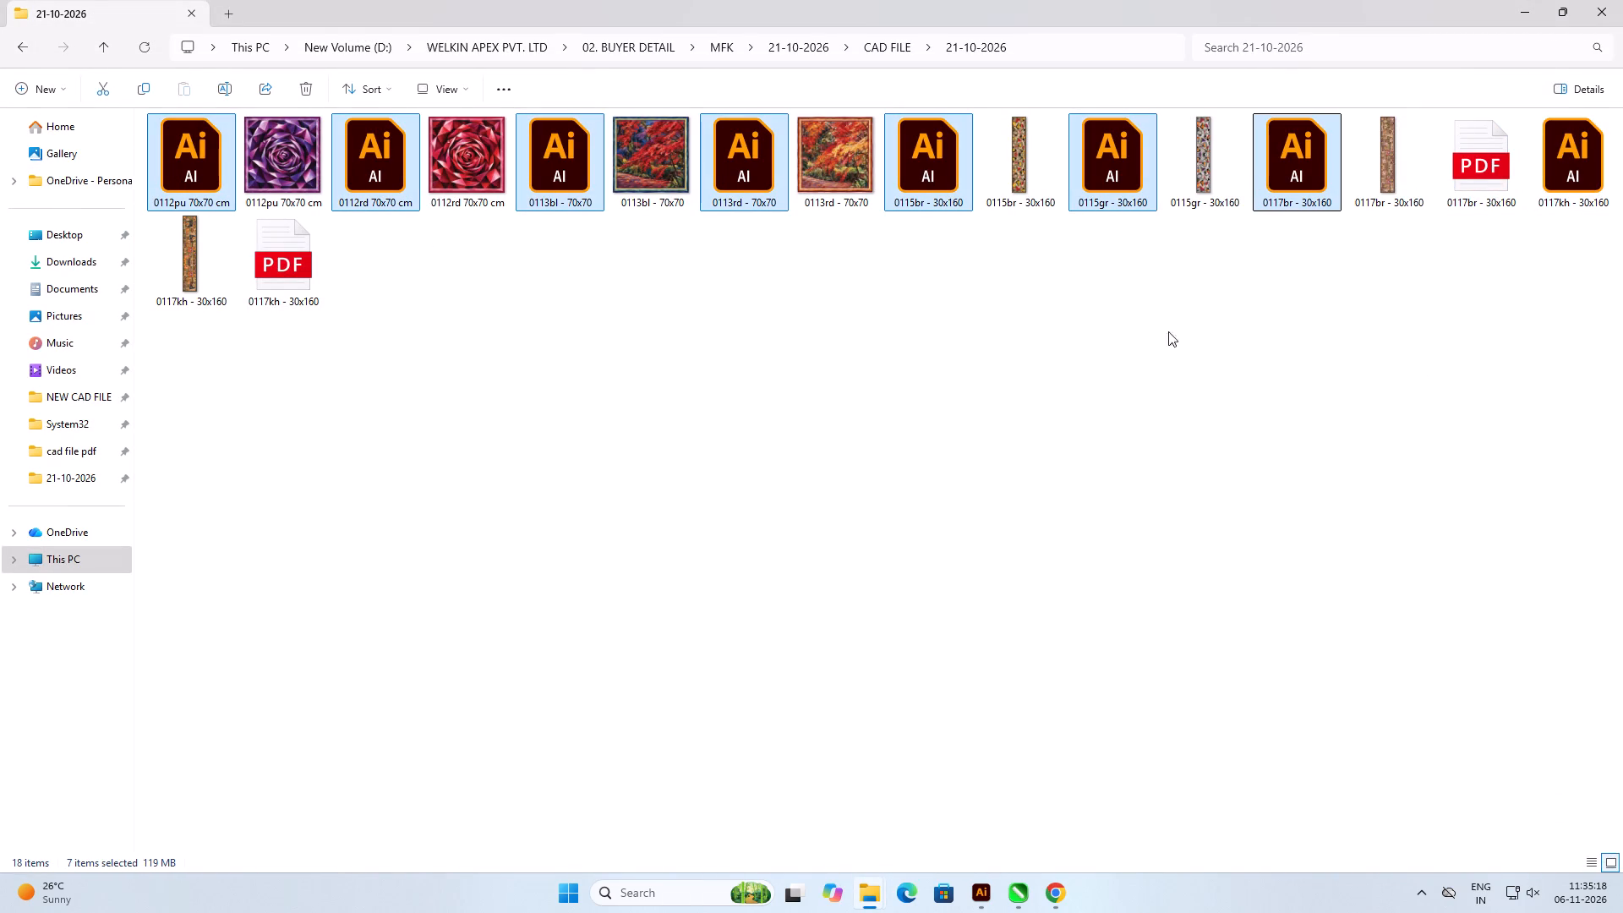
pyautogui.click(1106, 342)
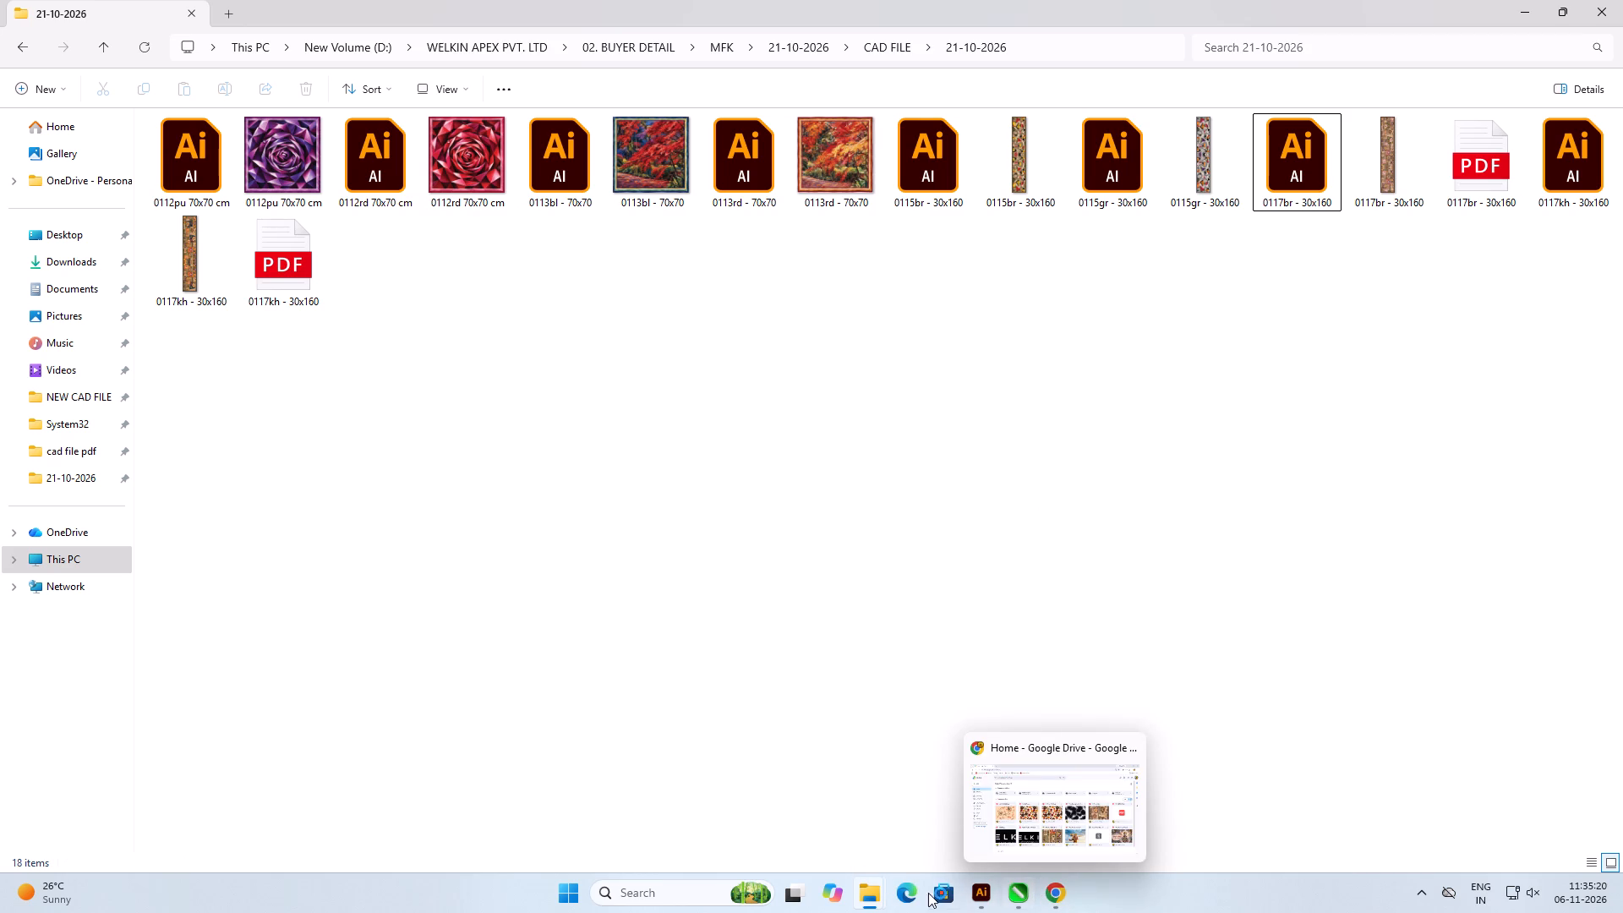
# Switch to Google Drive in Chrome and open the shared Welkin Apex folder.
pyautogui.click(1050, 896)
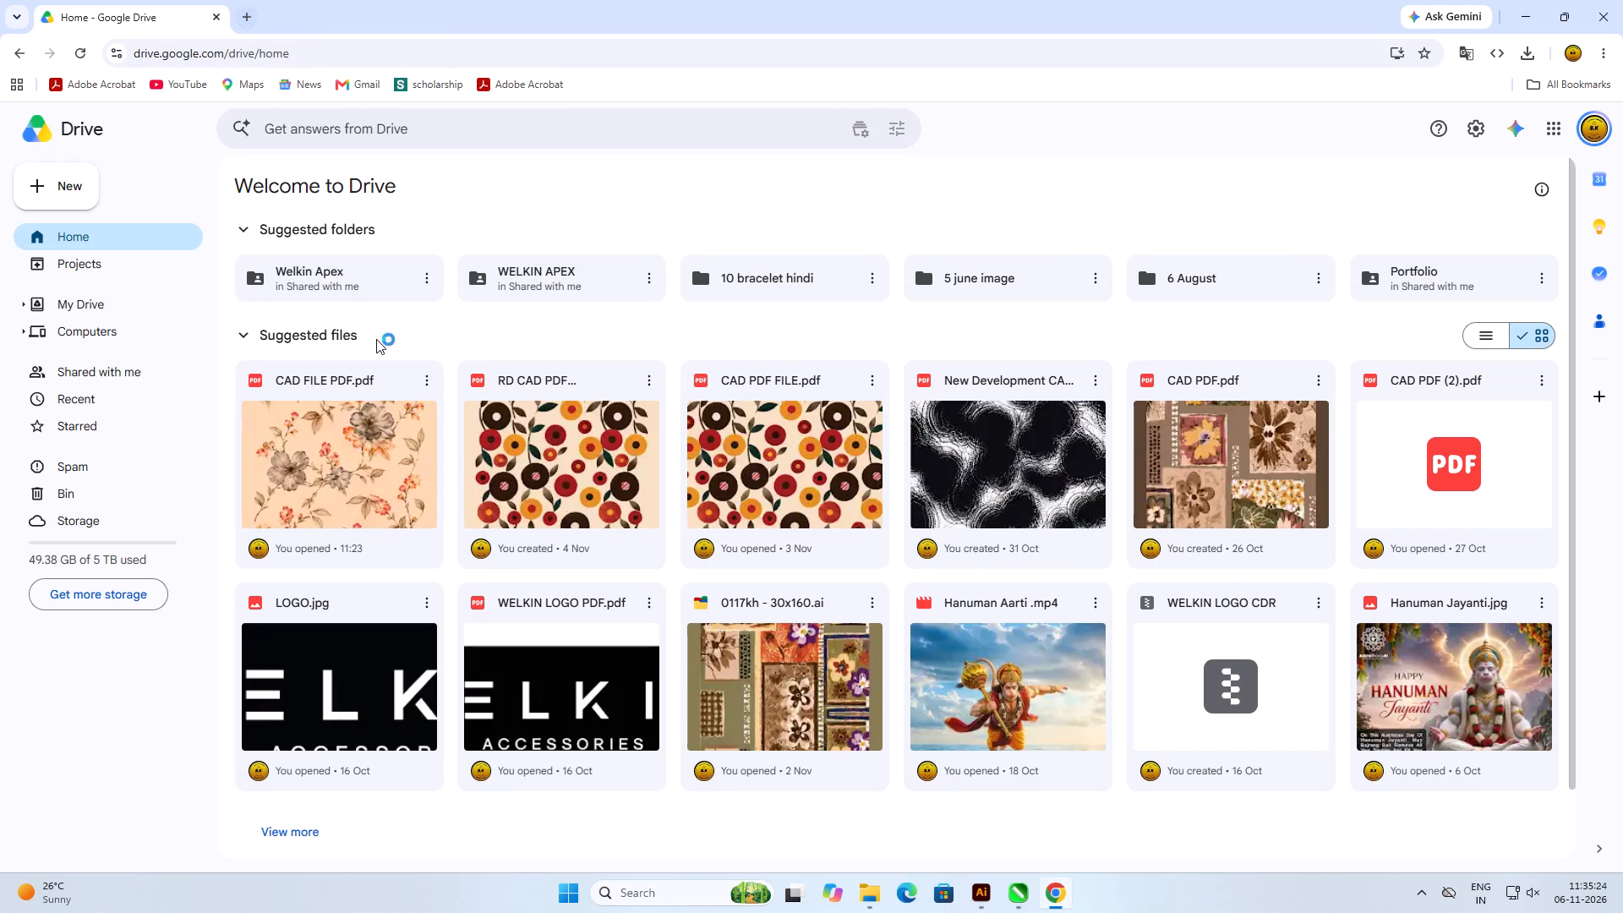
pyautogui.doubleClick(357, 269)
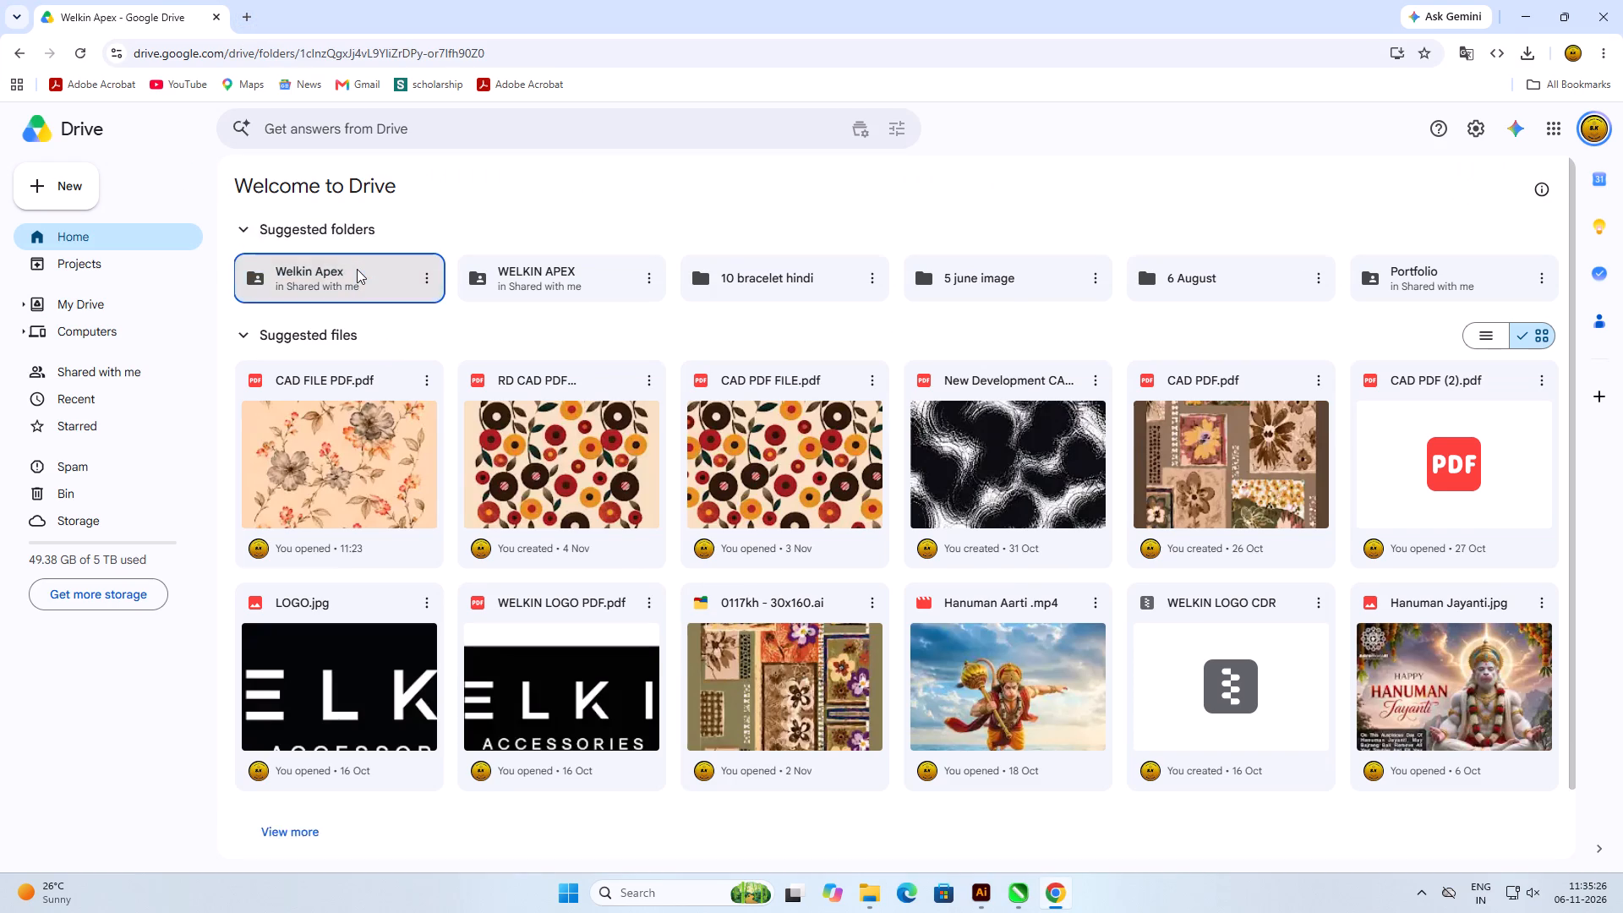
pyautogui.click(667, 473)
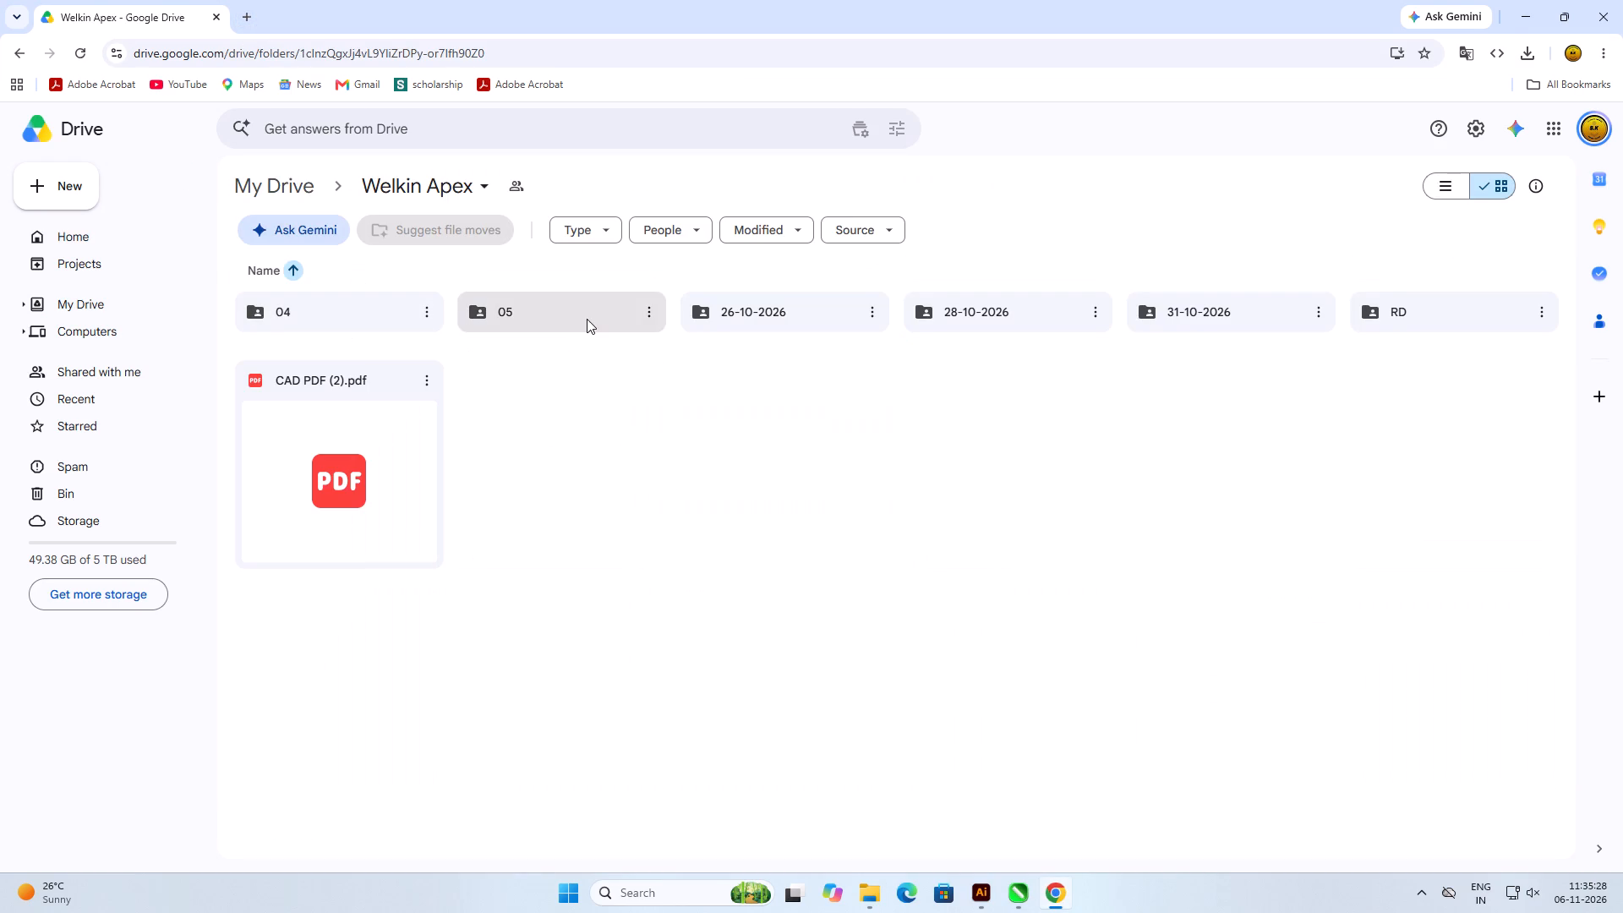
# Create a new folder named MFK CAD FILE inside the Welkin Apex folder.
pyautogui.click(96, 188)
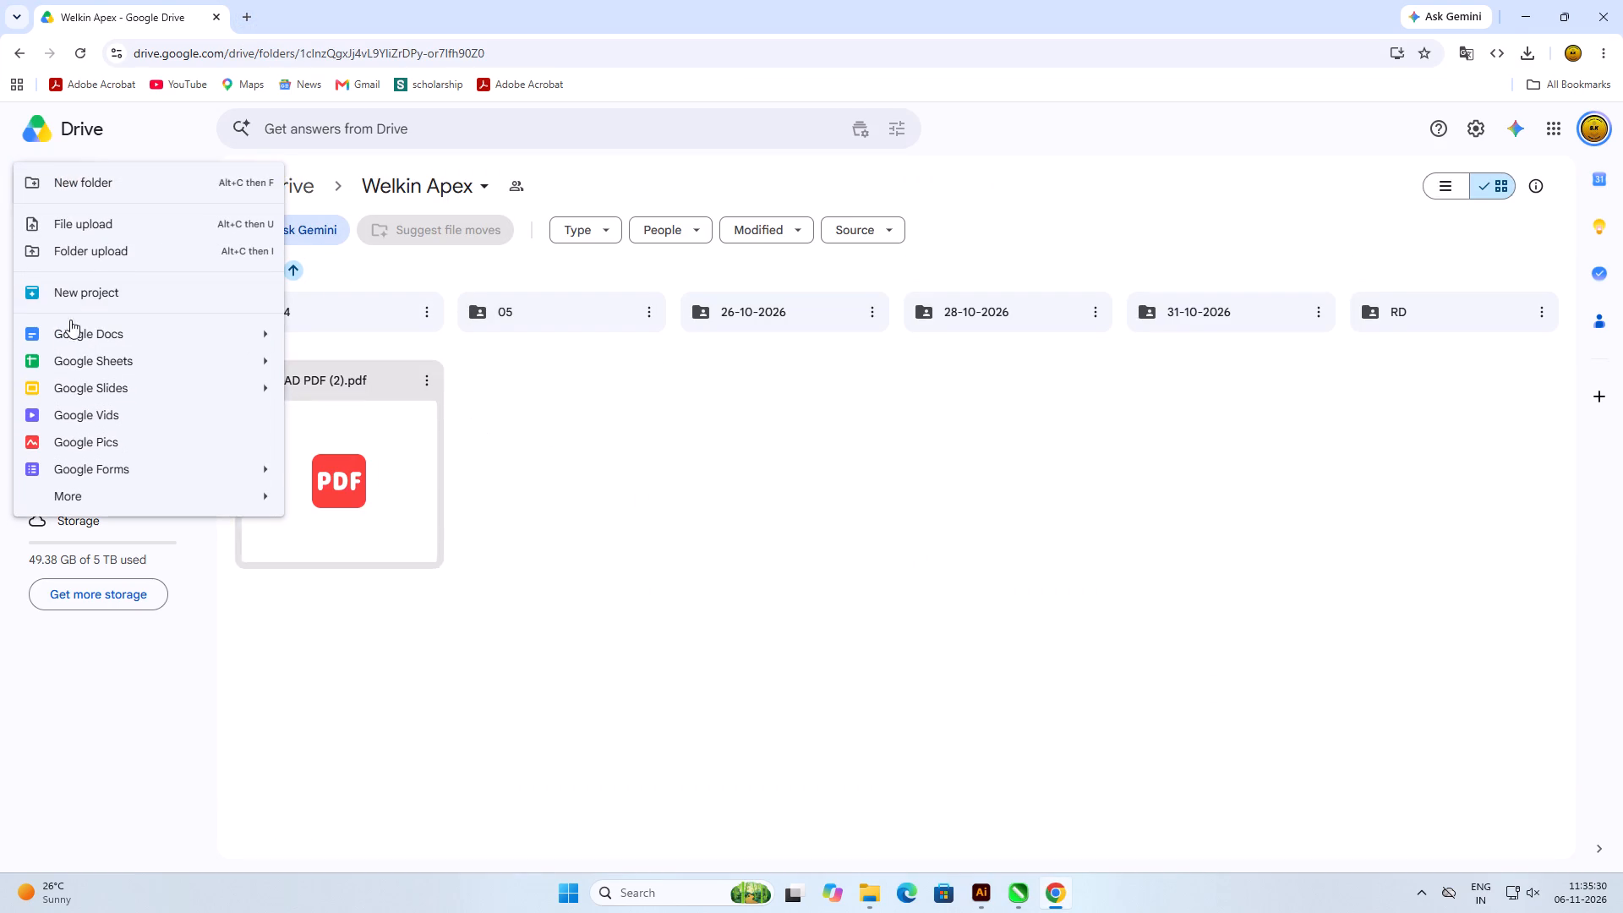
pyautogui.click(112, 189)
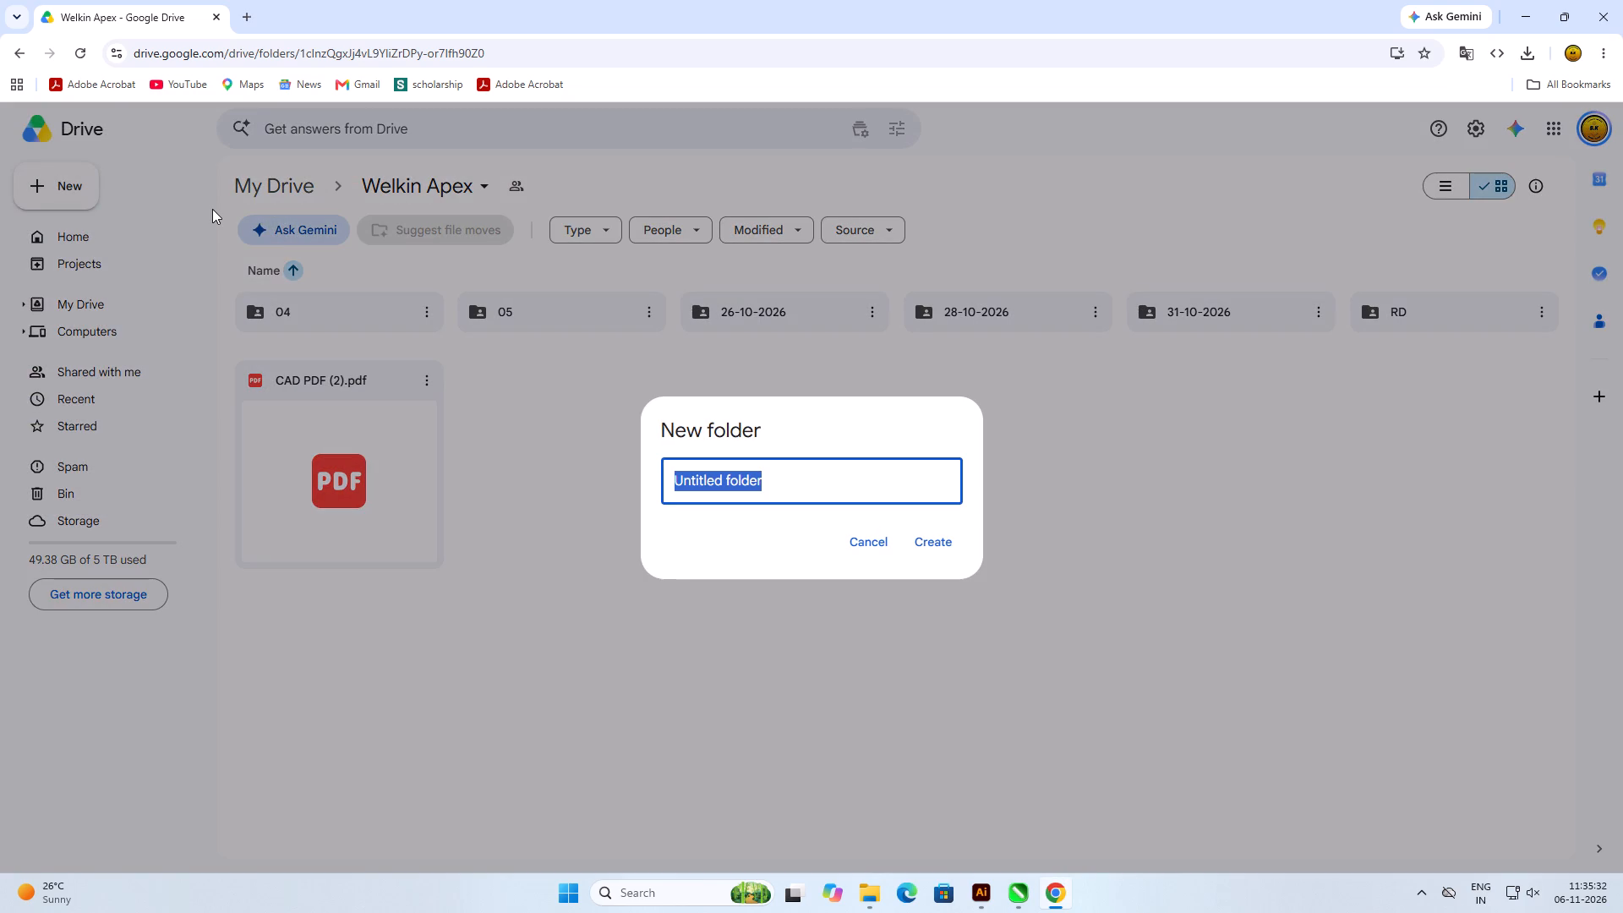
pyautogui.hotkey('shift', 'm')
pyautogui.write('fk')
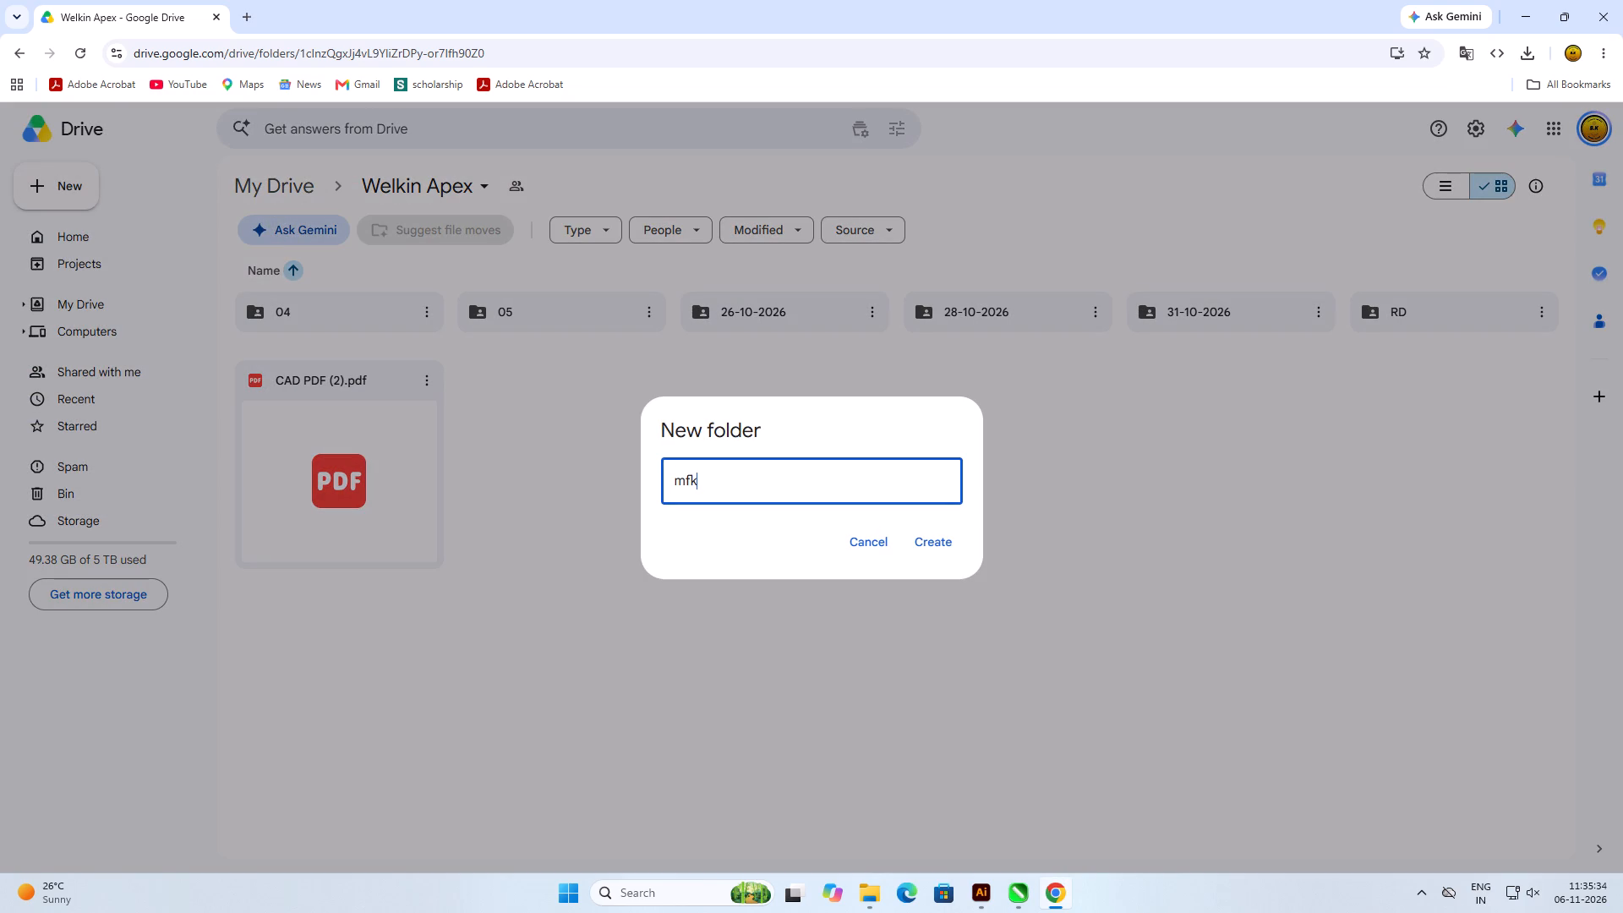
pyautogui.press('space')
pyautogui.hotkey('shift', 'BackSpace')
pyautogui.hotkey('shift', 'BackSpace')
pyautogui.hotkey('shift', 'BackSpace')
pyautogui.hotkey('shift', 'BackSpace')
pyautogui.hotkey('shift', 'BackSpace')
pyautogui.hotkey('shift', 'BackSpace')
pyautogui.press('BackSpace')
pyautogui.press('BackSpace')
pyautogui.press('BackSpace')
pyautogui.press('BackSpace')
pyautogui.write('MFK CAD')
pyautogui.press('space')
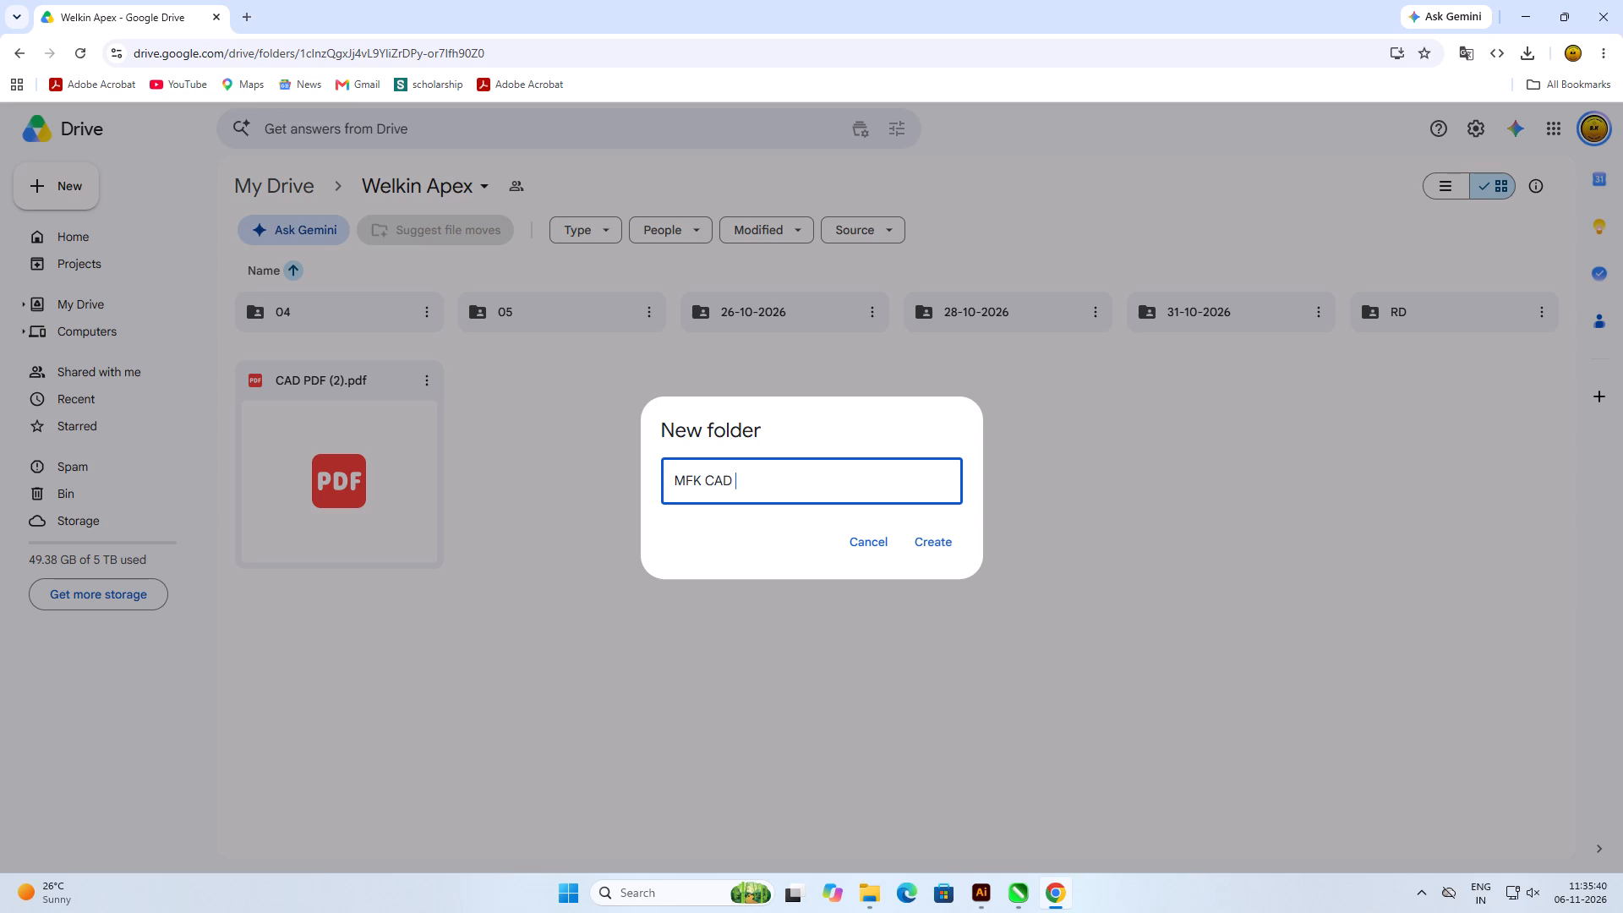
pyautogui.write('FILER')
pyautogui.press('BackSpace')
pyautogui.click(930, 544)
pyautogui.click(1120, 446)
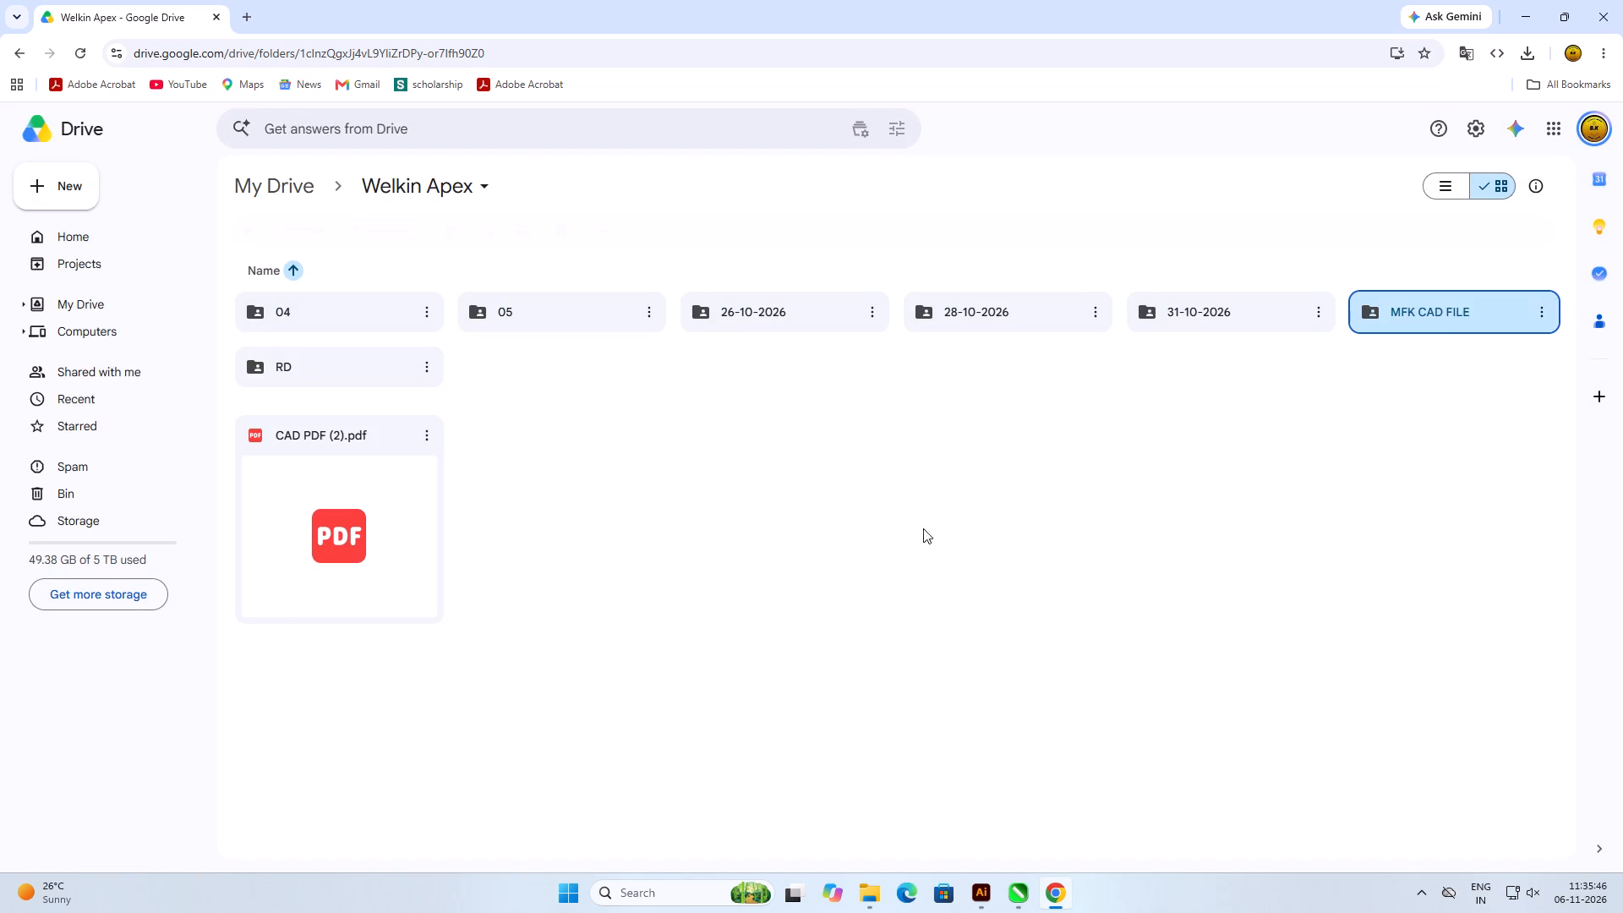
# In the MFK CAD FILE folder, start a file upload and browse to MFK > 21-10-2026 > CAD FILE > 21-10-2026 under 02. BUYER DETAIL on drive D.
pyautogui.doubleClick(1428, 311)
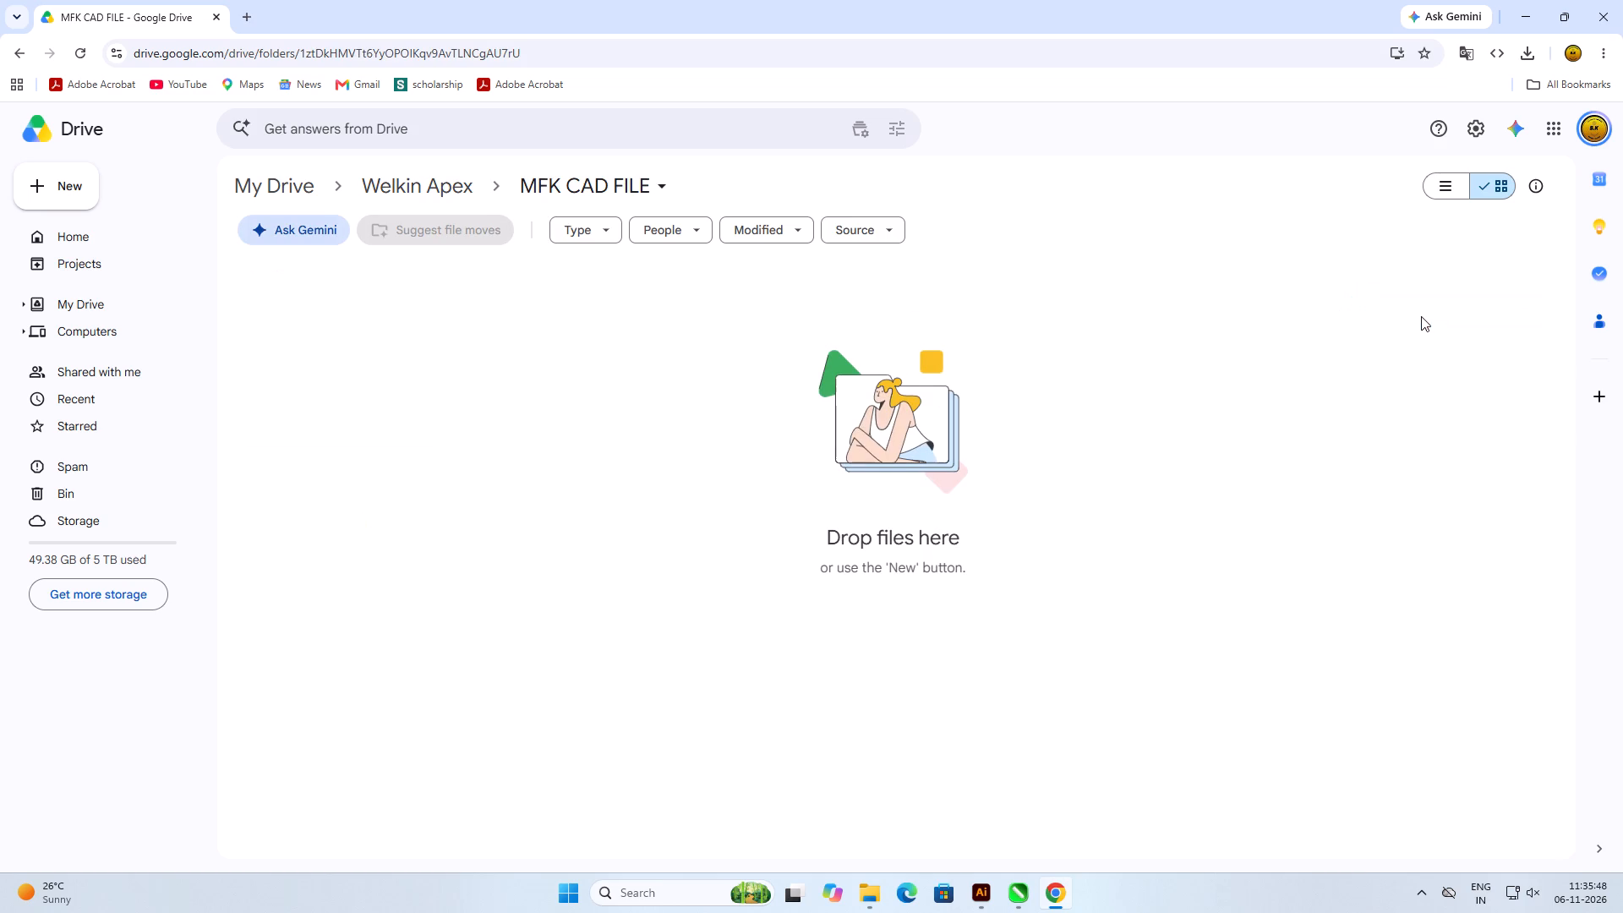
pyautogui.click(1057, 482)
pyautogui.click(57, 193)
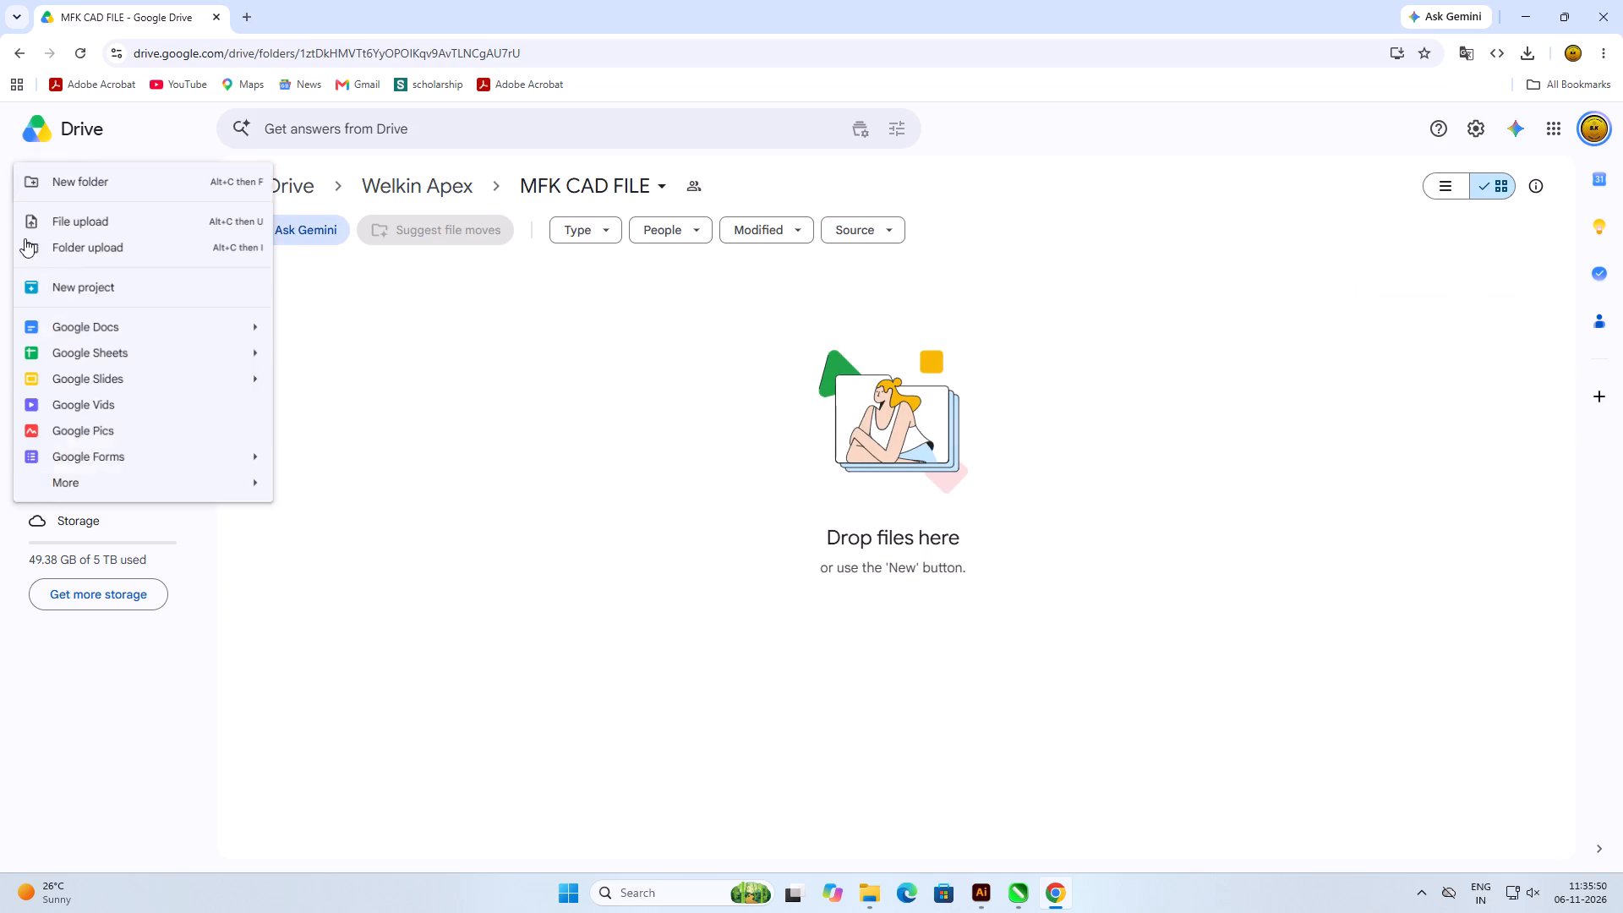
pyautogui.click(109, 225)
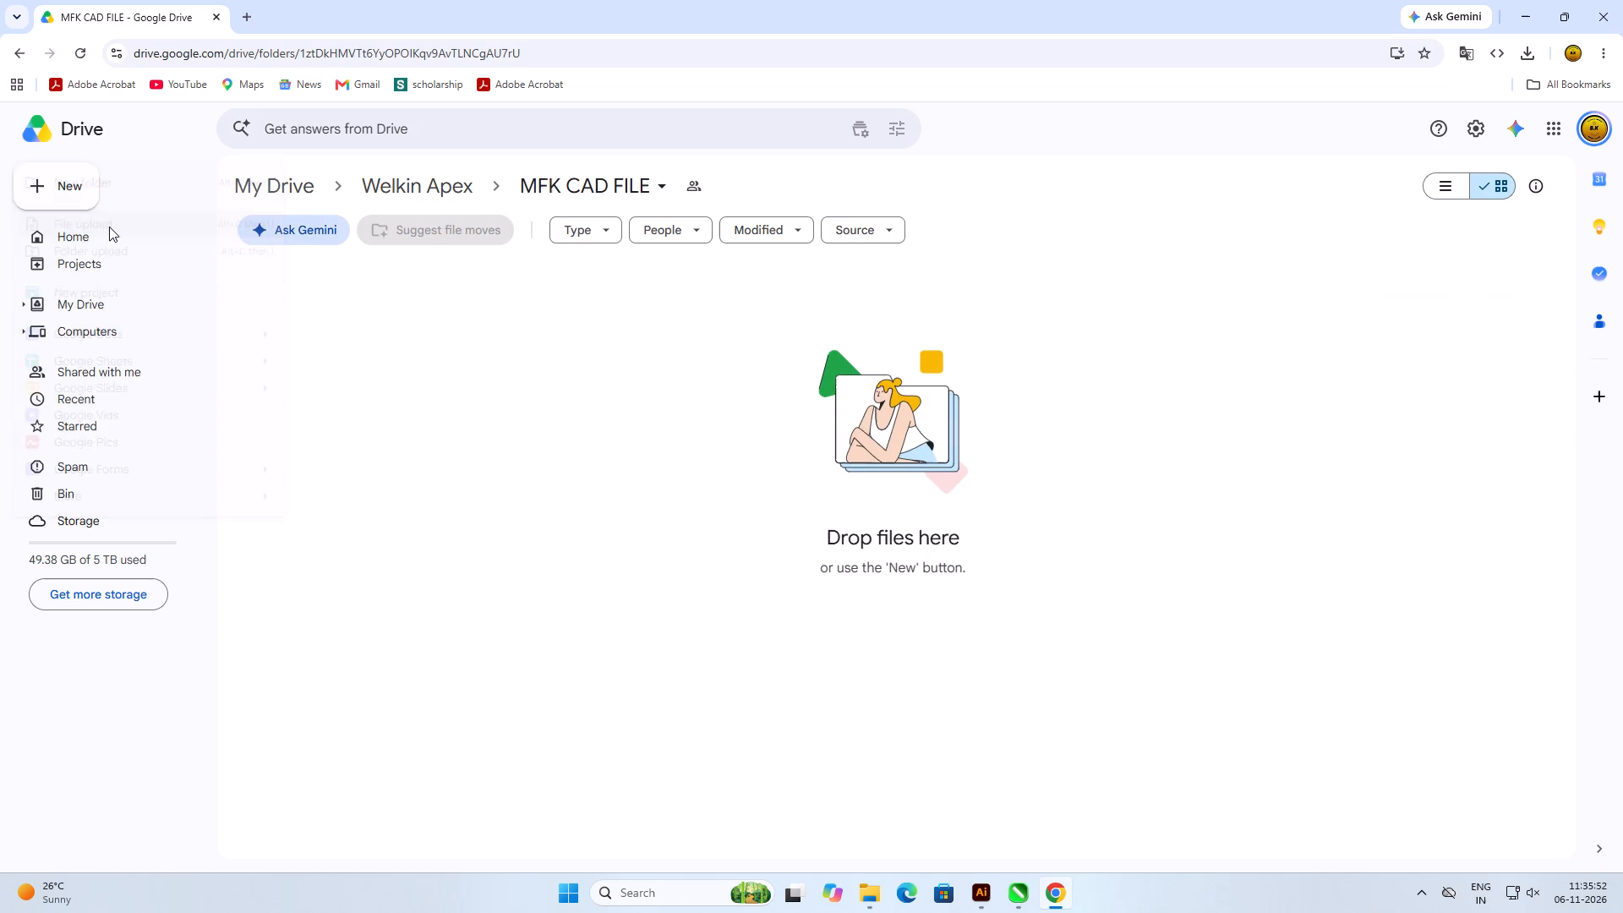
pyautogui.scroll(-4, 60, 275)
pyautogui.scroll(1, 61, 280)
pyautogui.scroll(-1, 61, 280)
pyautogui.click(69, 302)
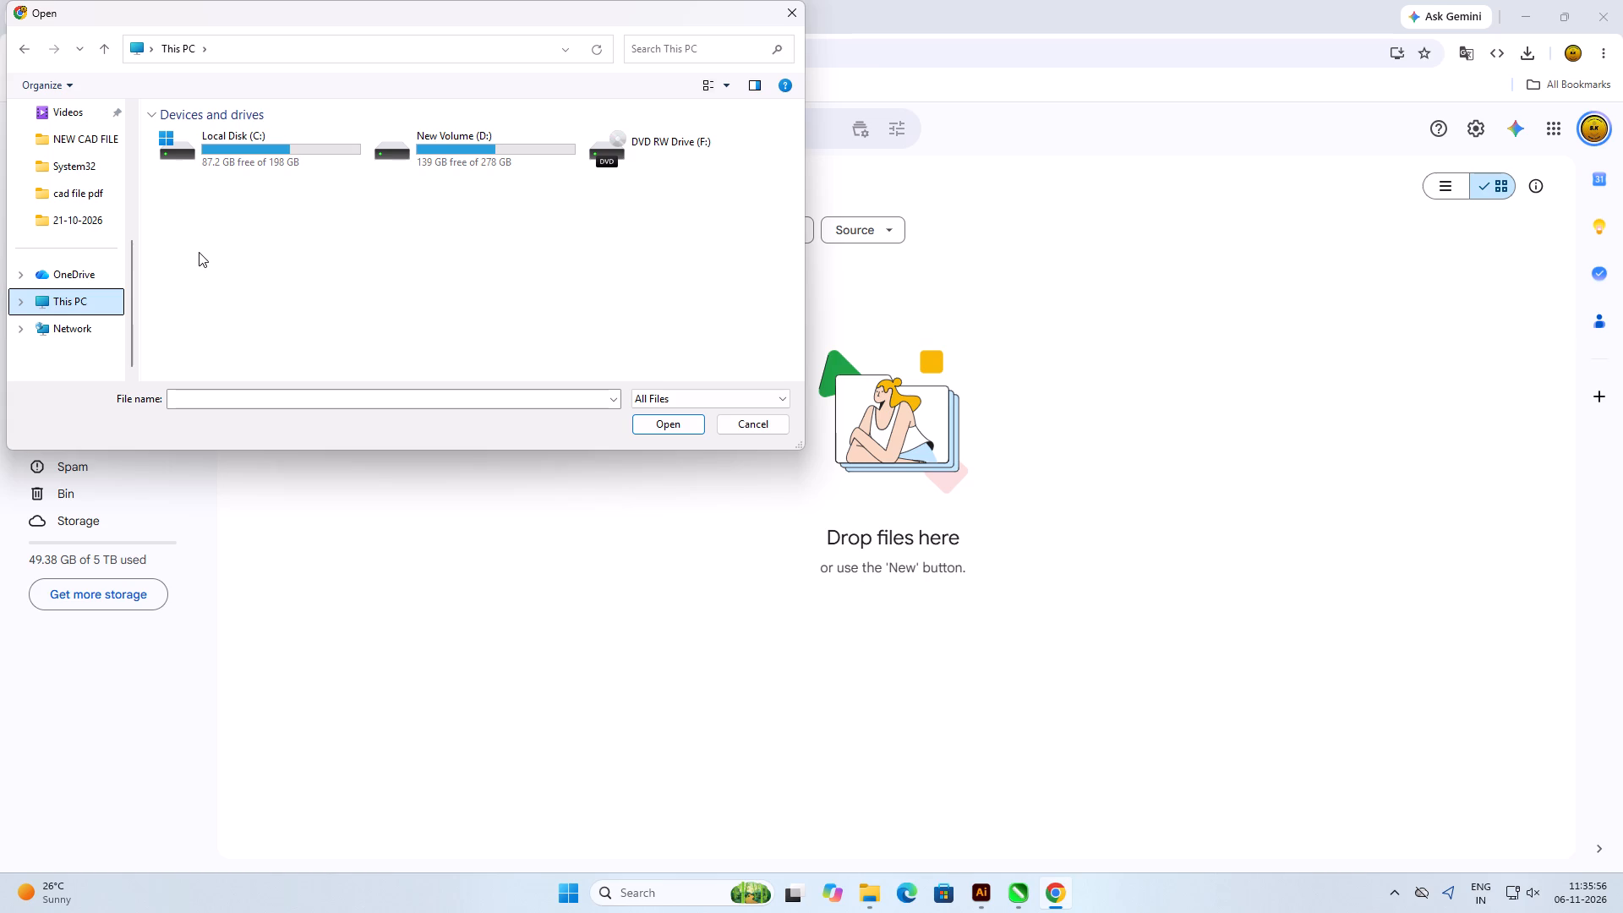
pyautogui.doubleClick(489, 156)
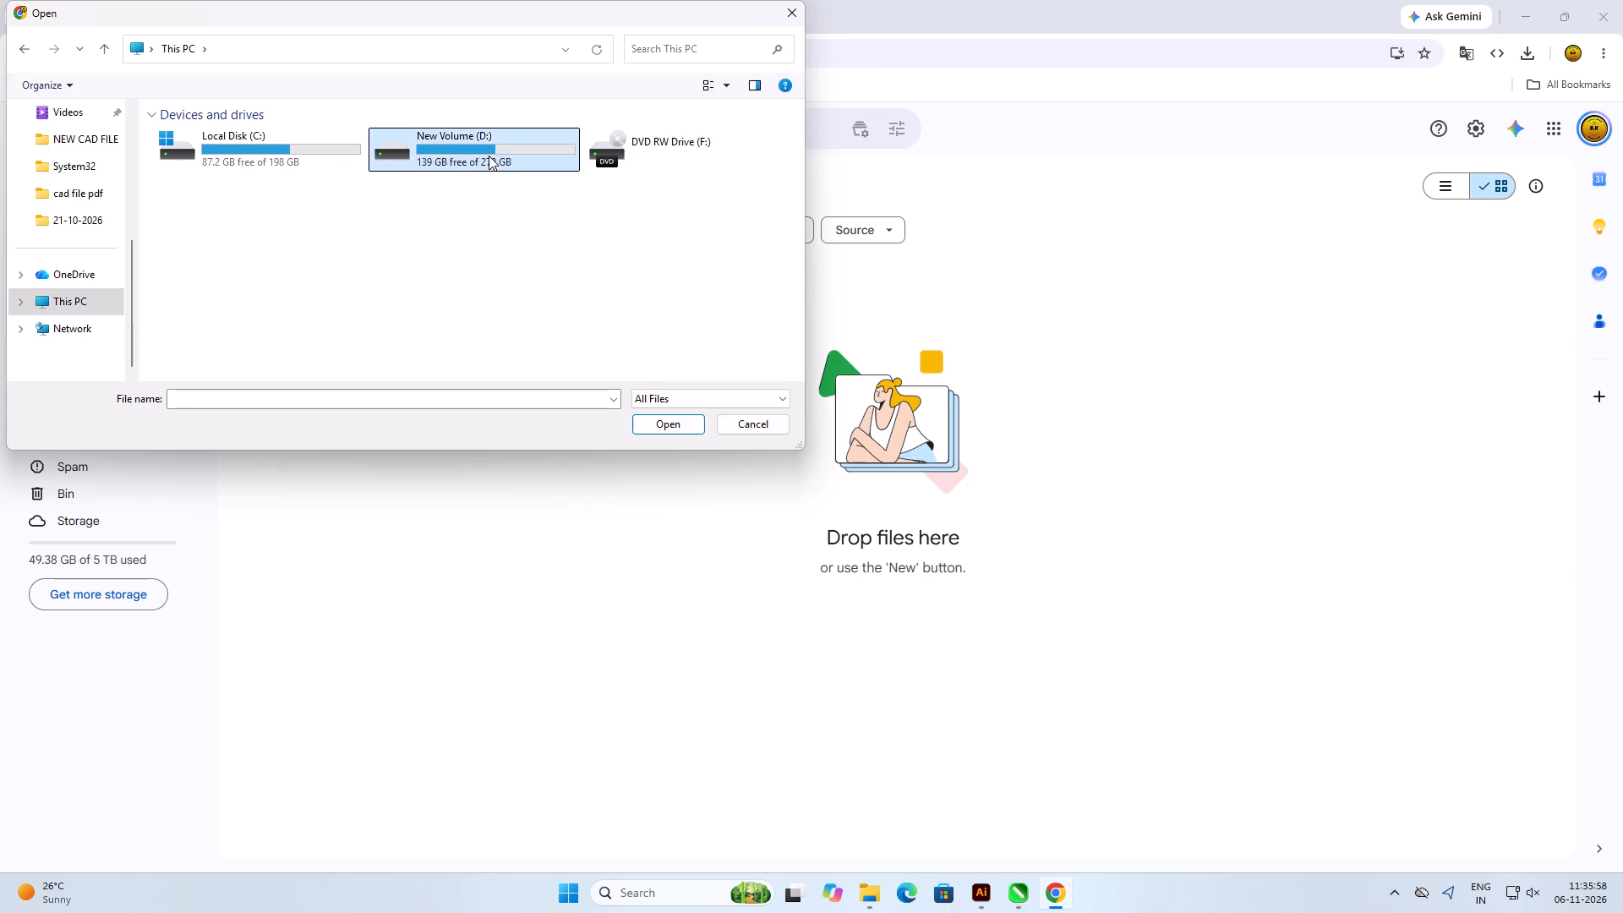
pyautogui.doubleClick(283, 143)
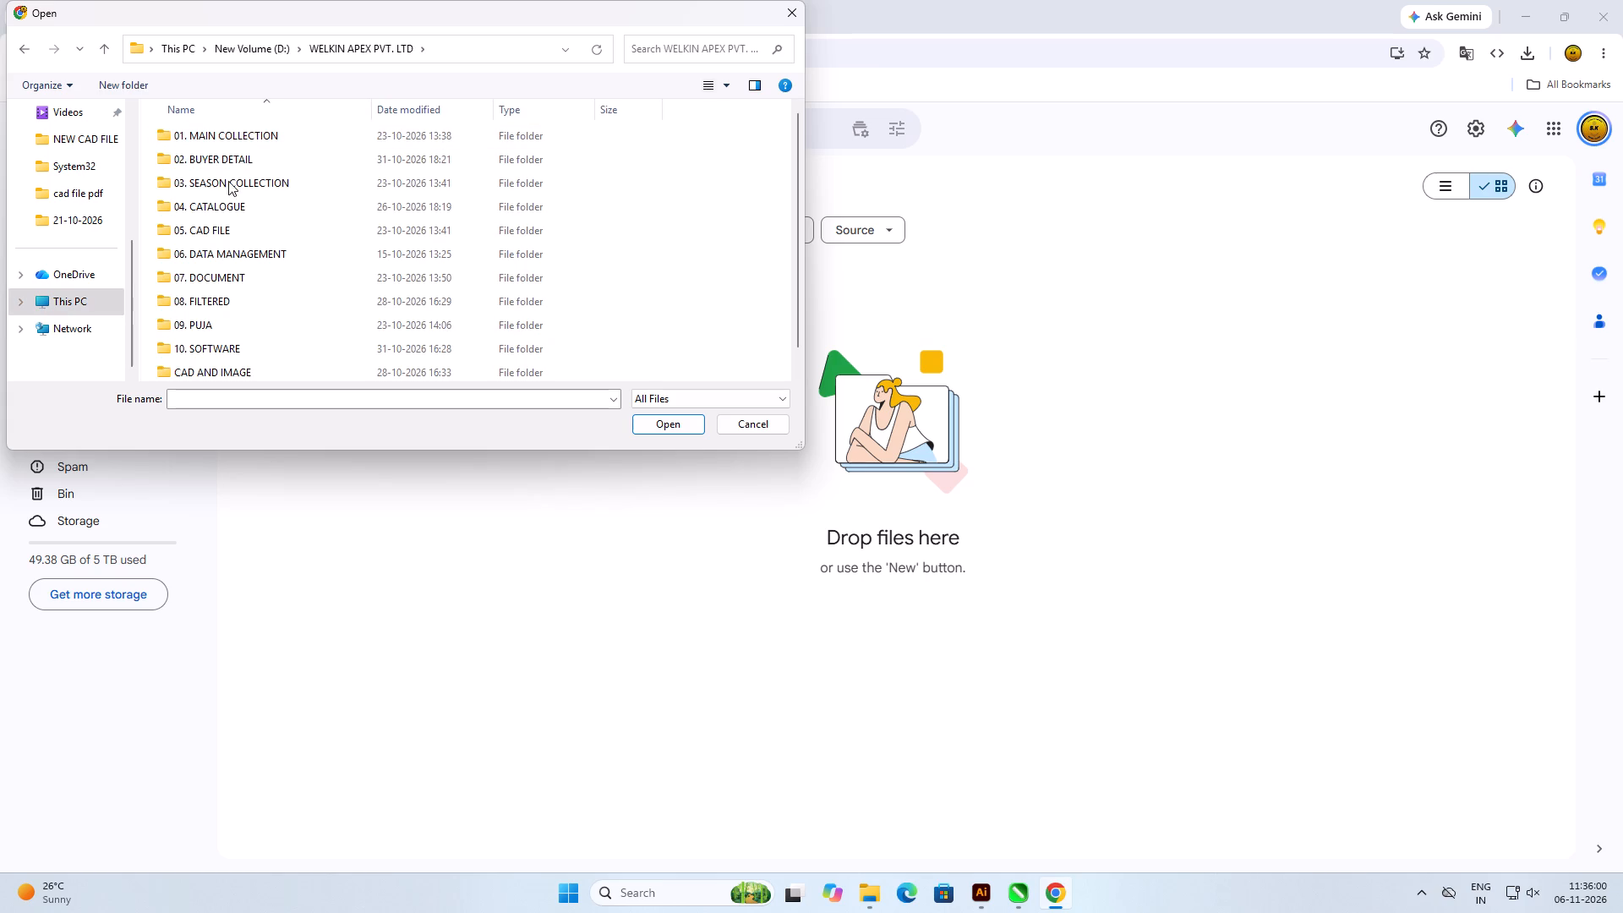
pyautogui.doubleClick(231, 158)
pyautogui.doubleClick(231, 127)
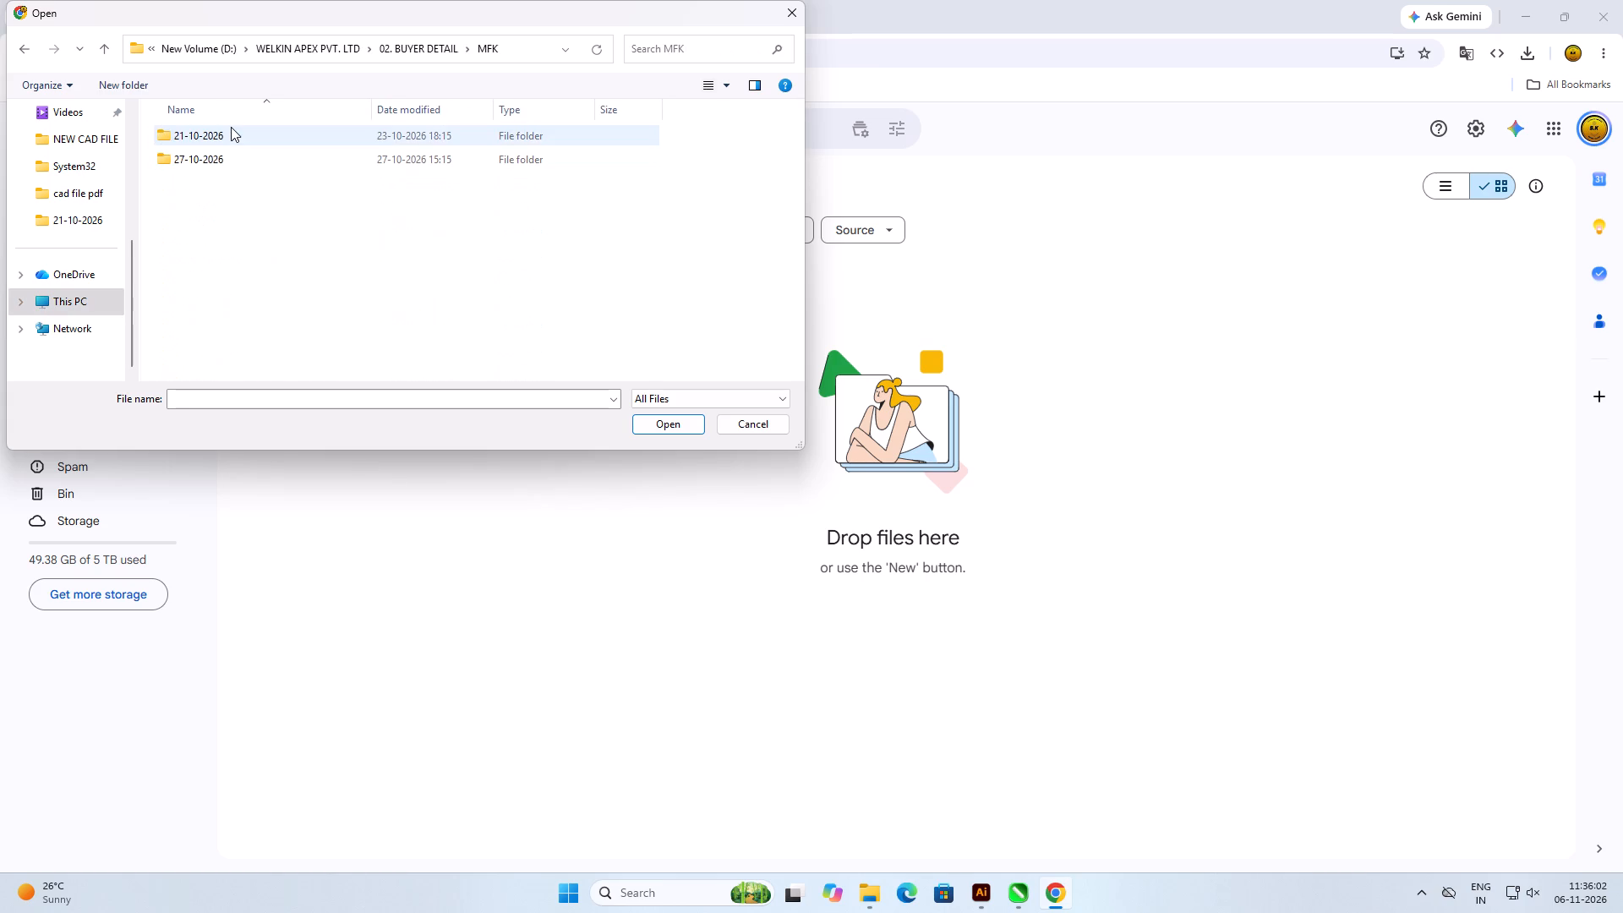
pyautogui.doubleClick(224, 139)
pyautogui.doubleClick(224, 157)
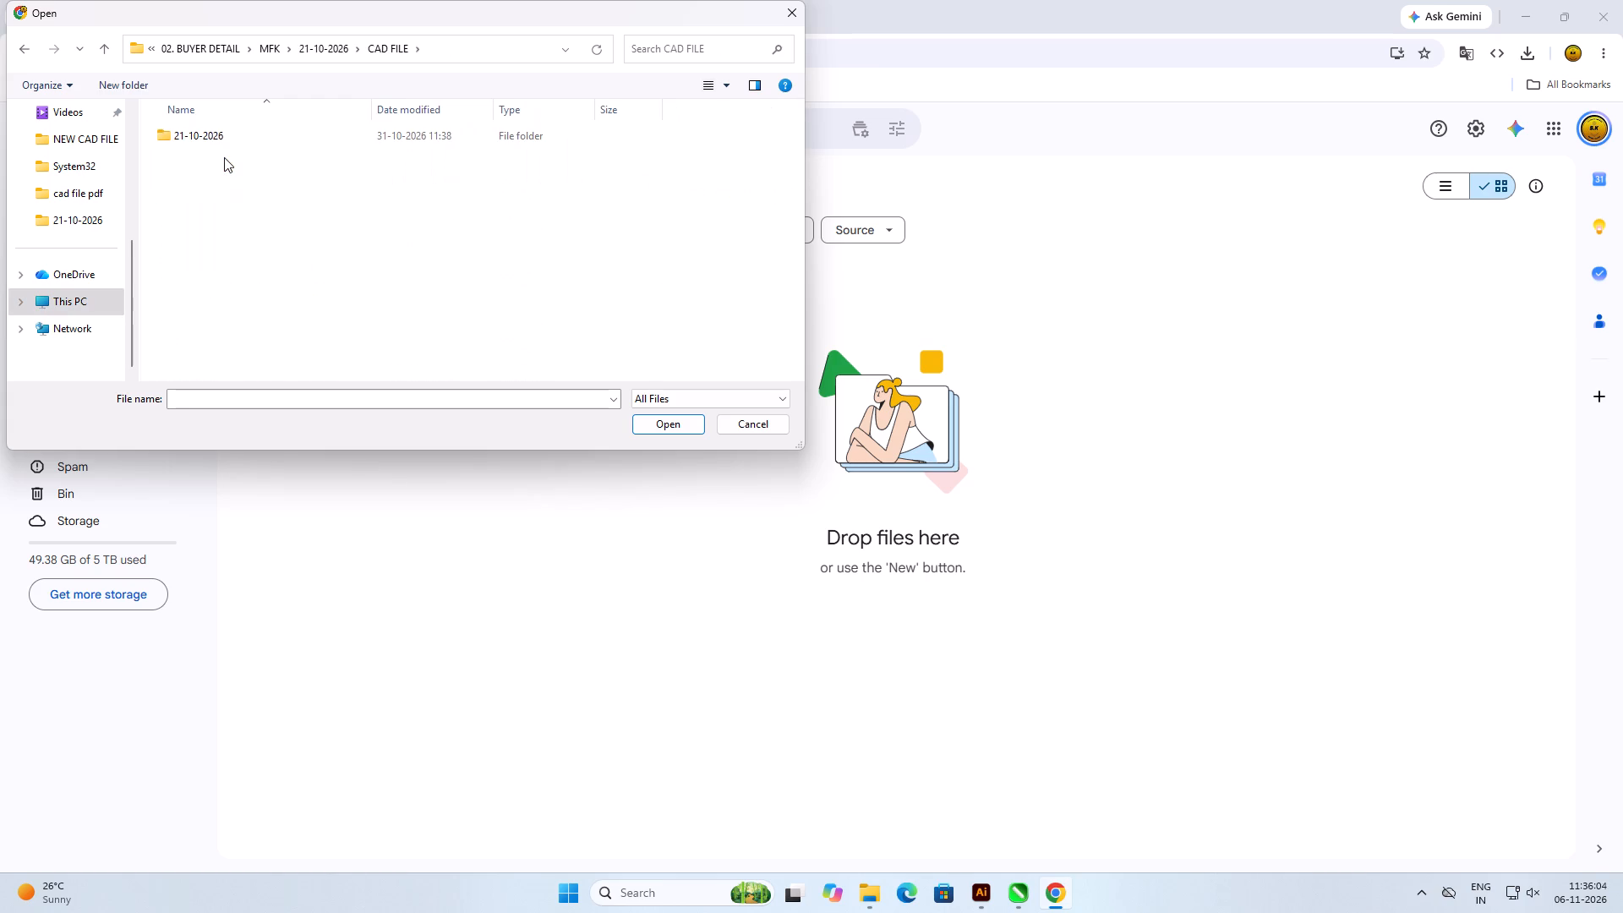
pyautogui.doubleClick(224, 130)
# Select only the eight Illustrator files, from 0112pu 70x70 cm to 0117kh - 30x160, leaving out images and PDFs, and upload them.
pyautogui.click(199, 164)
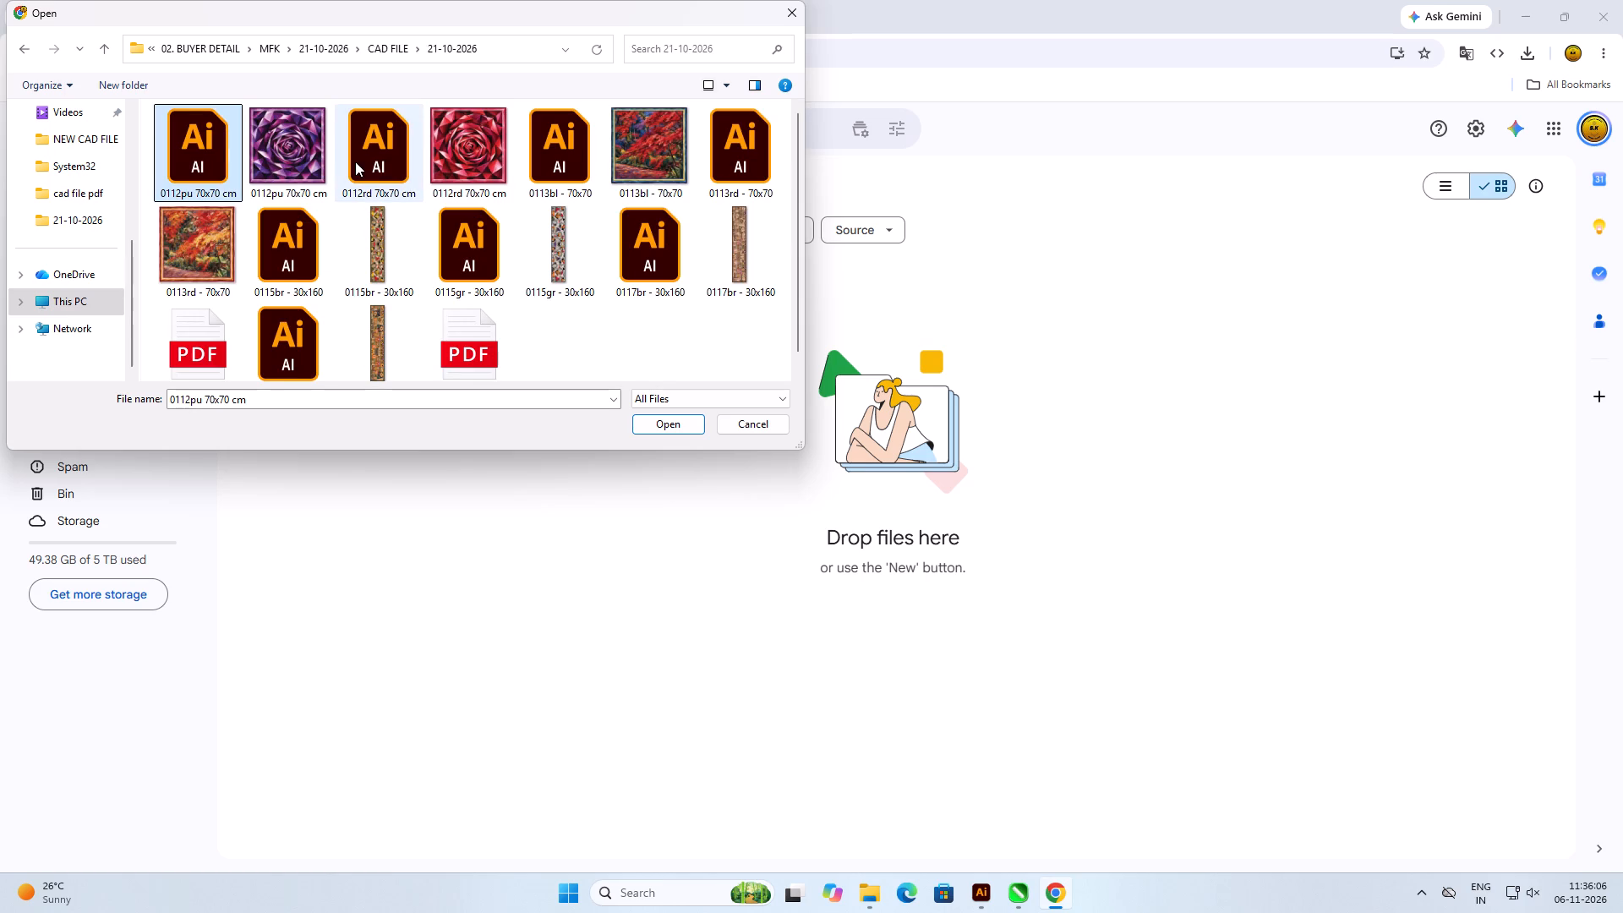
pyautogui.keyDown('ctrl'); pyautogui.click(355, 161); pyautogui.keyUp('ctrl')
pyautogui.keyDown('ctrl'); pyautogui.click(519, 166); pyautogui.keyUp('ctrl')
pyautogui.keyDown('ctrl'); pyautogui.click(745, 161); pyautogui.keyUp('ctrl')
pyautogui.keyDown('ctrl'); pyautogui.click(320, 243); pyautogui.keyUp('ctrl')
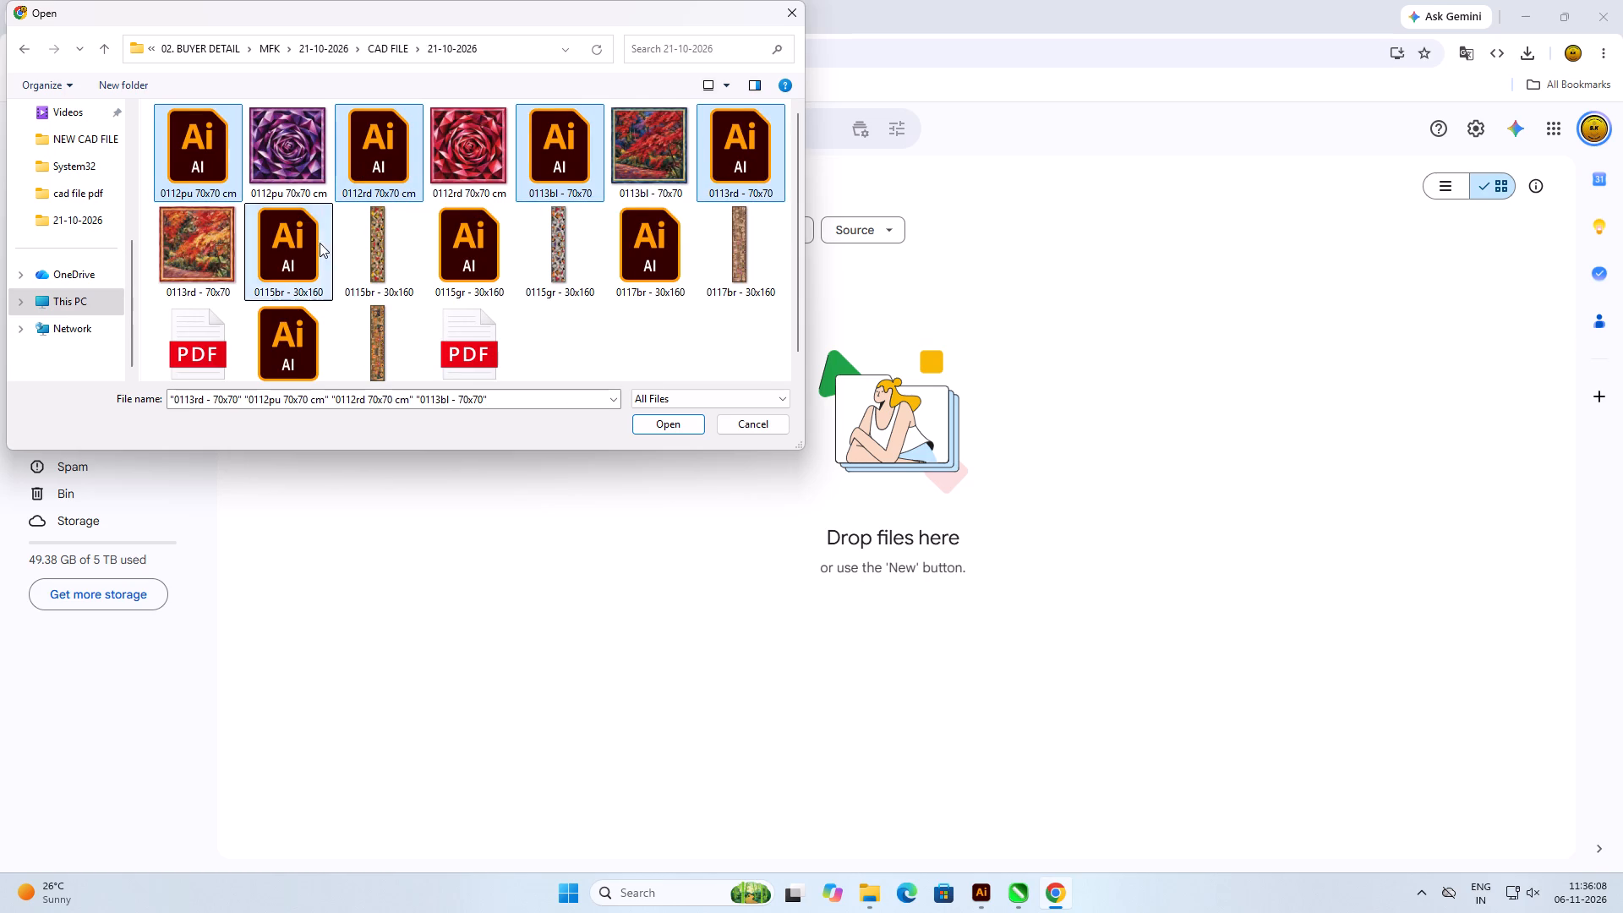
pyautogui.keyDown('ctrl'); pyautogui.click(315, 320); pyautogui.keyUp('ctrl')
pyautogui.keyDown('ctrl'); pyautogui.click(538, 254); pyautogui.keyUp('ctrl')
pyautogui.keyDown('ctrl'); pyautogui.click(494, 254); pyautogui.keyUp('ctrl')
pyautogui.keyDown('ctrl'); pyautogui.click(659, 243); pyautogui.keyUp('ctrl')
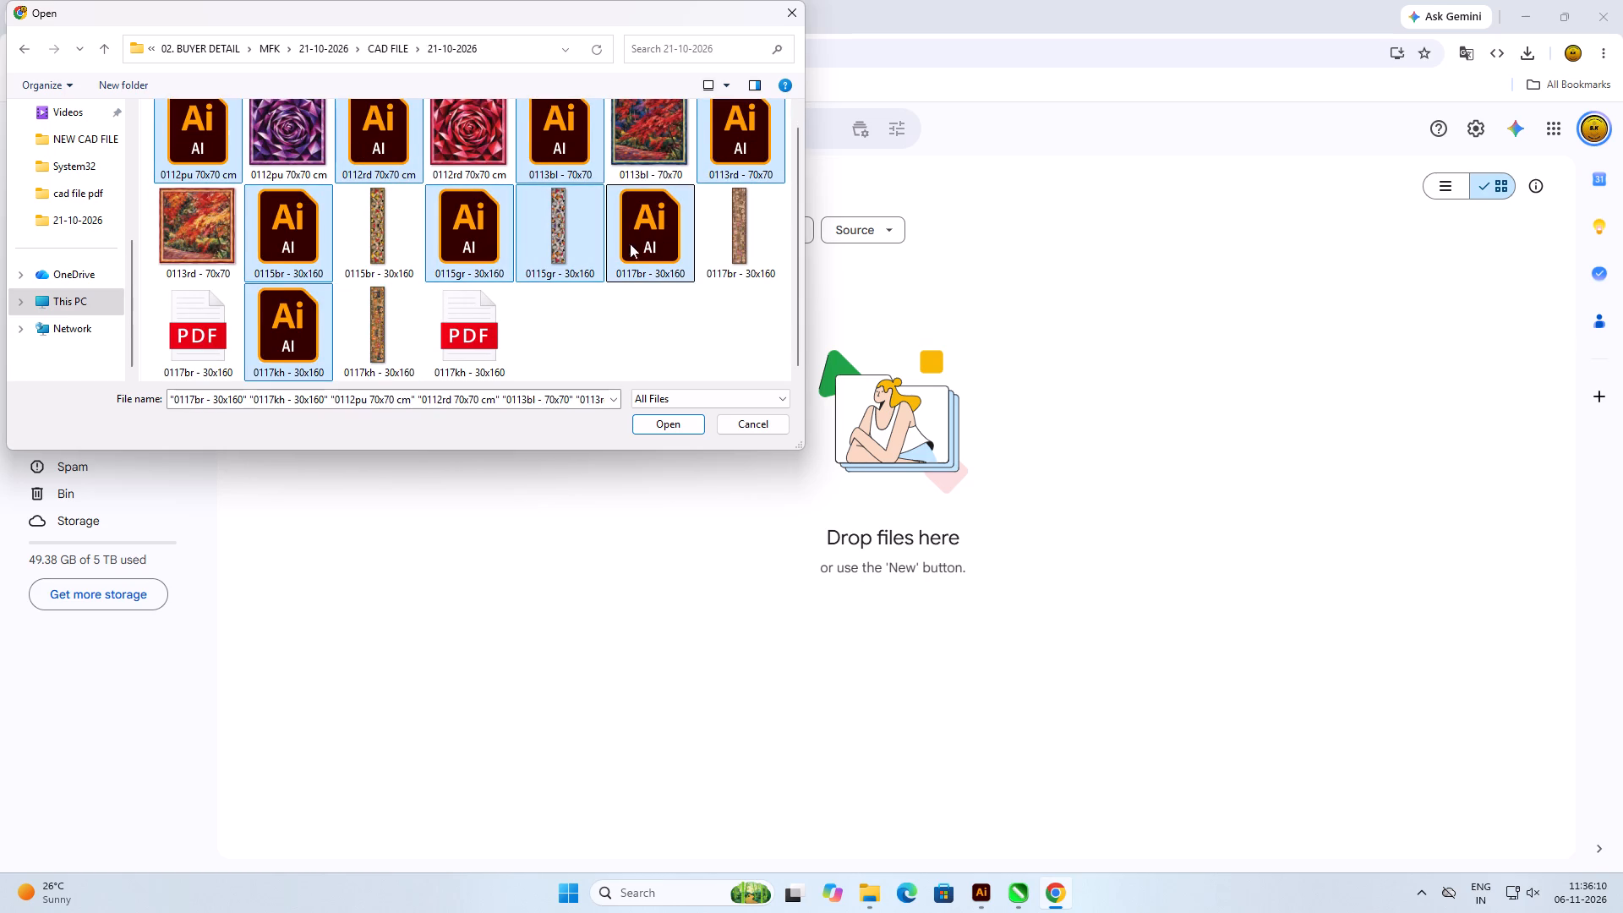
pyautogui.keyDown('ctrl'); pyautogui.click(513, 243); pyautogui.keyUp('ctrl')
pyautogui.keyDown('ctrl'); pyautogui.click(464, 241); pyautogui.keyUp('ctrl')
pyautogui.keyDown('ctrl'); pyautogui.click(546, 247); pyautogui.keyUp('ctrl')
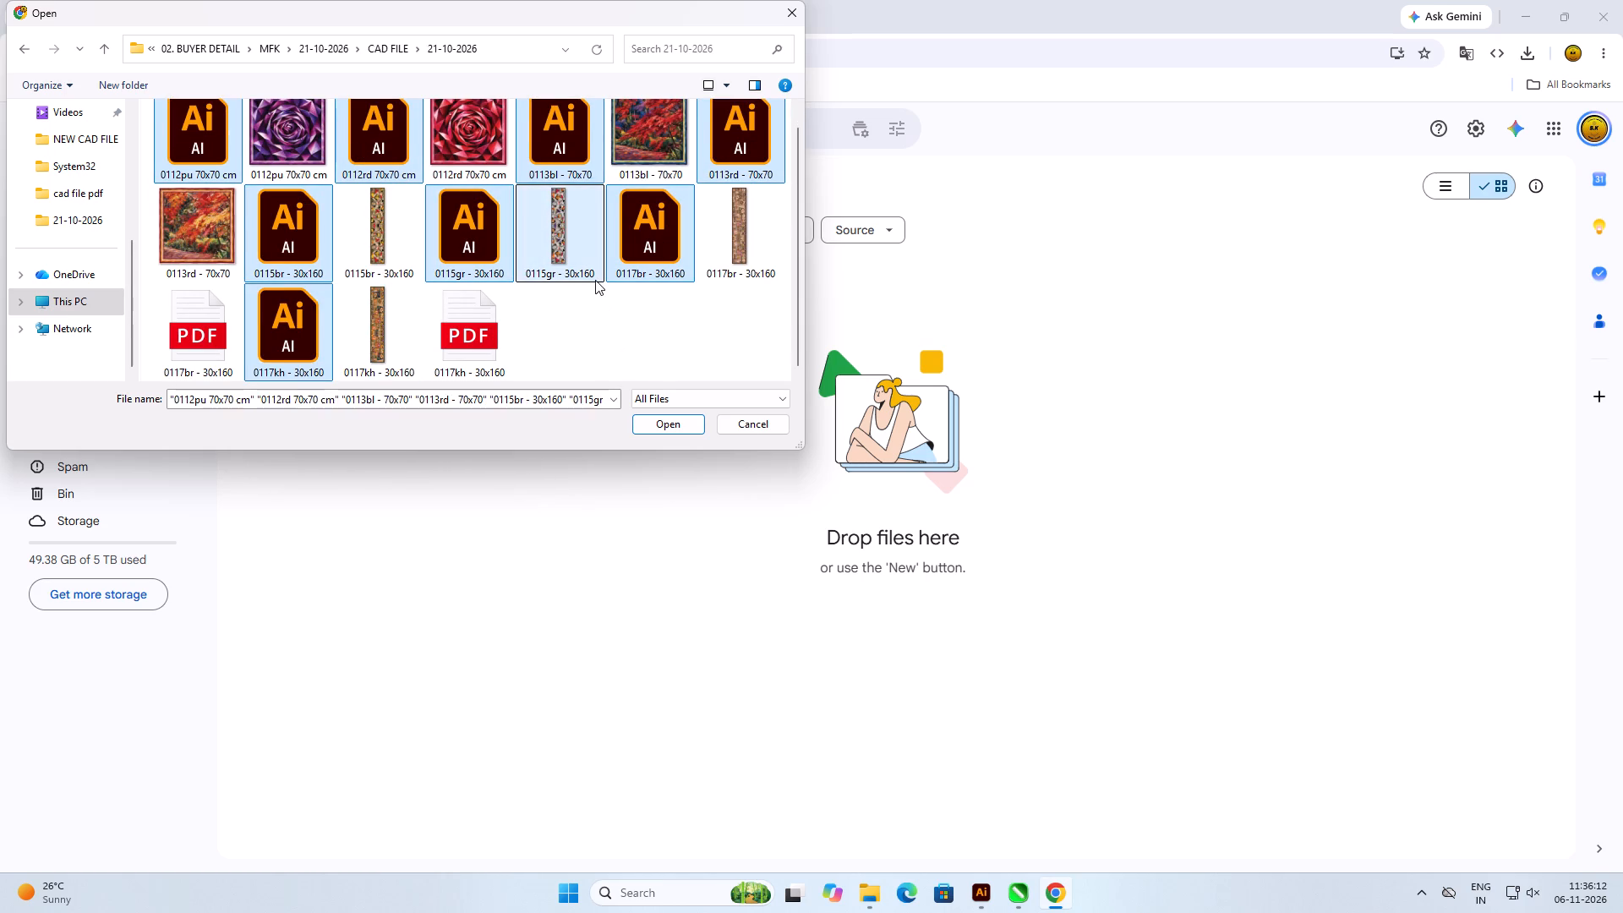
pyautogui.scroll(-3, 595, 280)
pyautogui.click(665, 425)
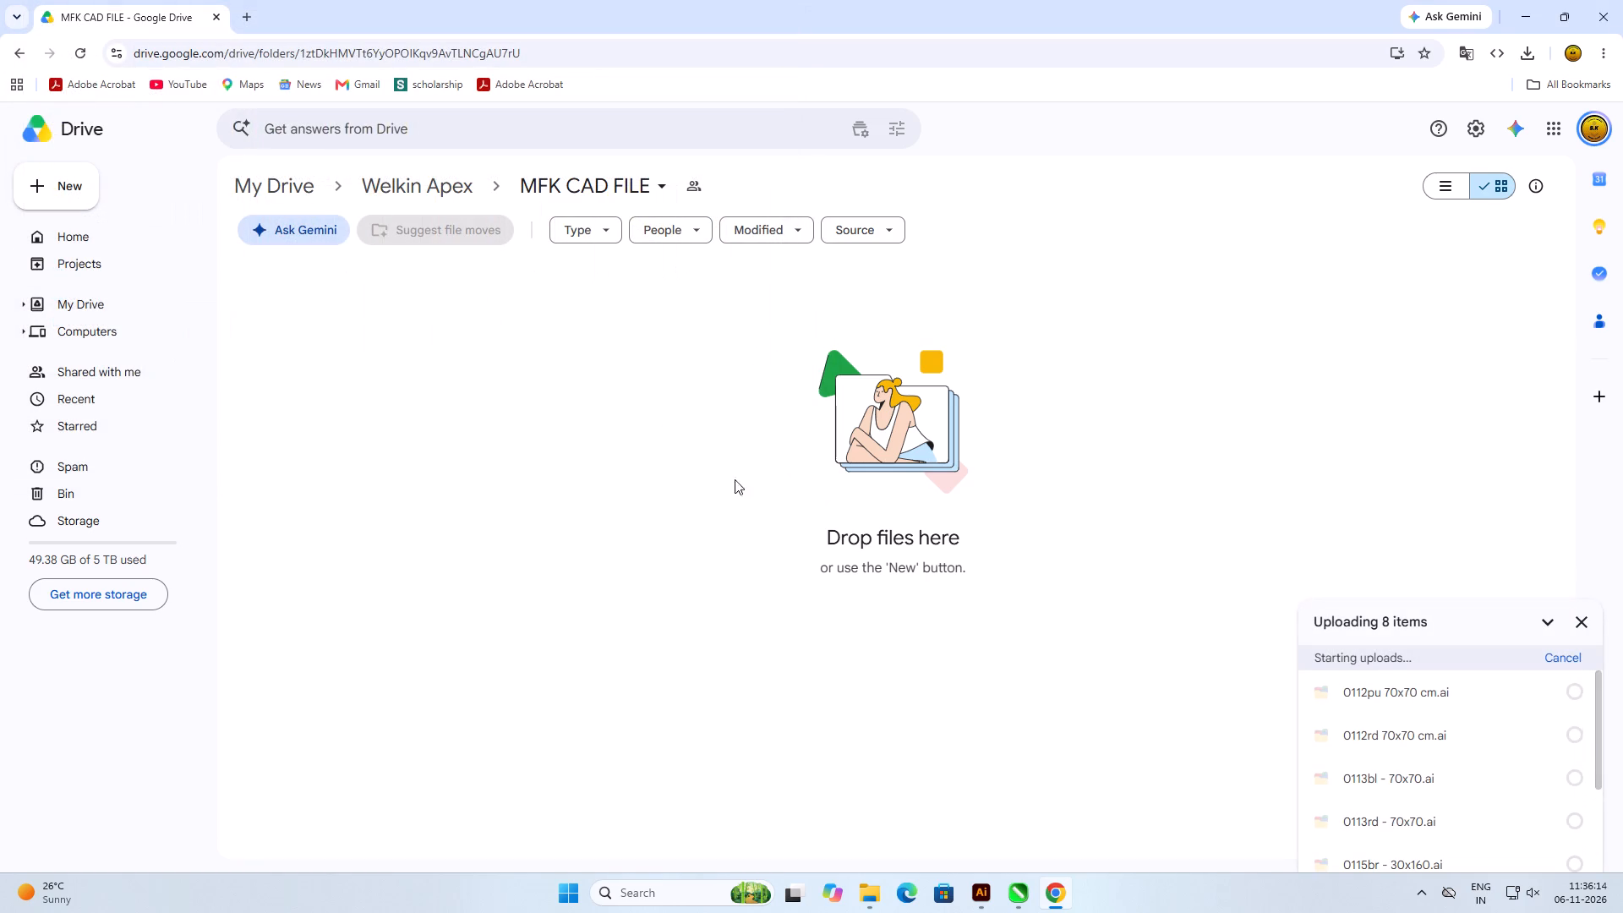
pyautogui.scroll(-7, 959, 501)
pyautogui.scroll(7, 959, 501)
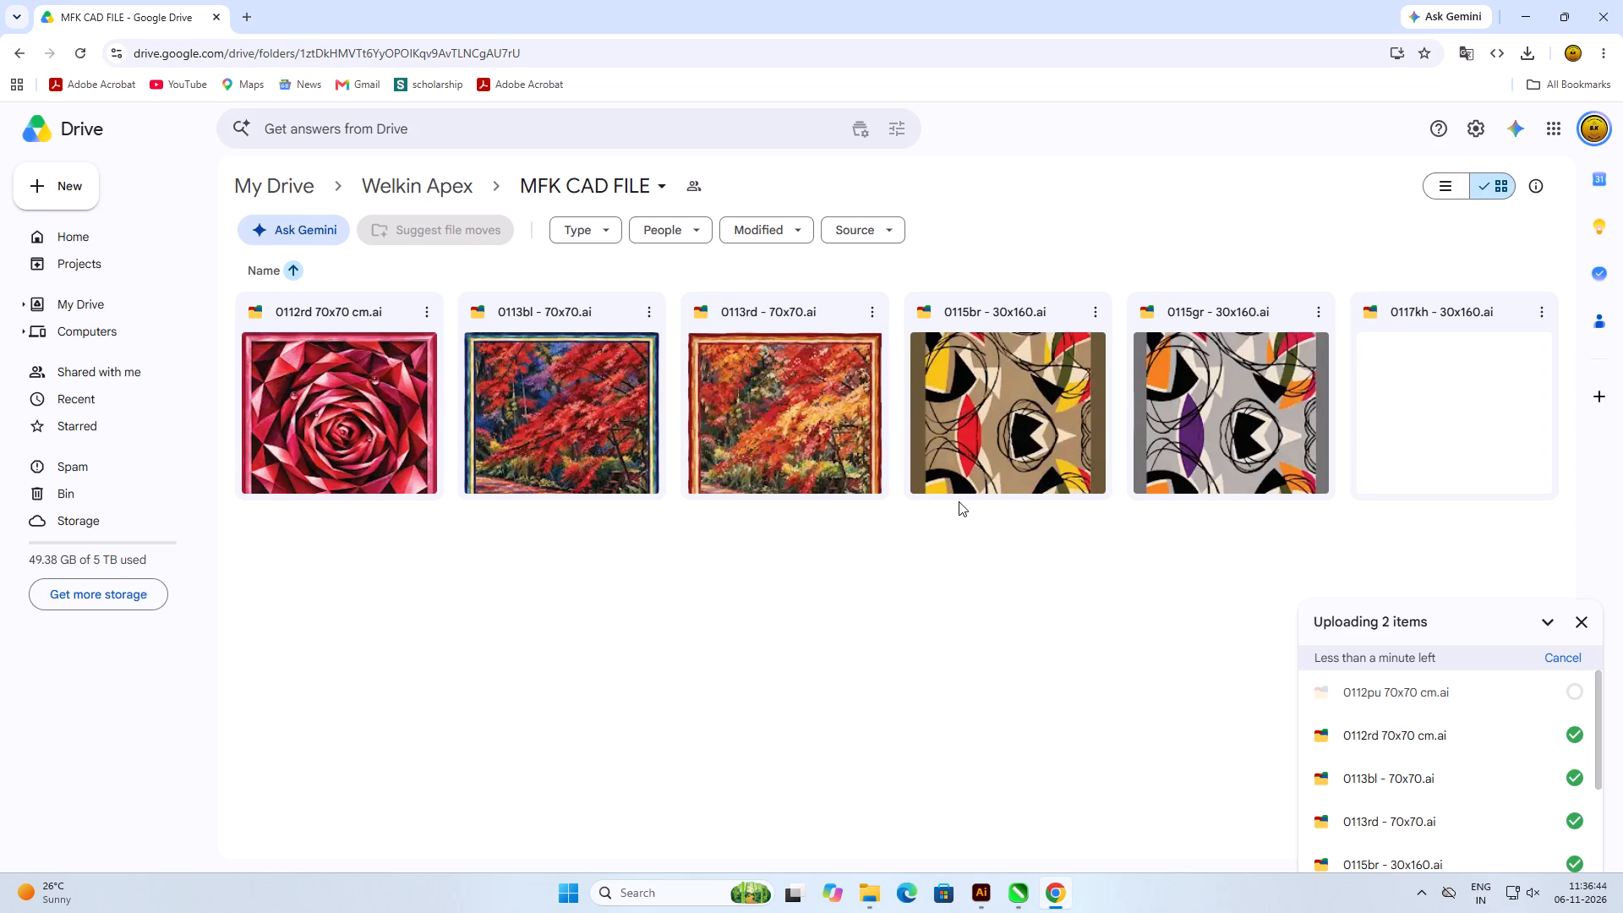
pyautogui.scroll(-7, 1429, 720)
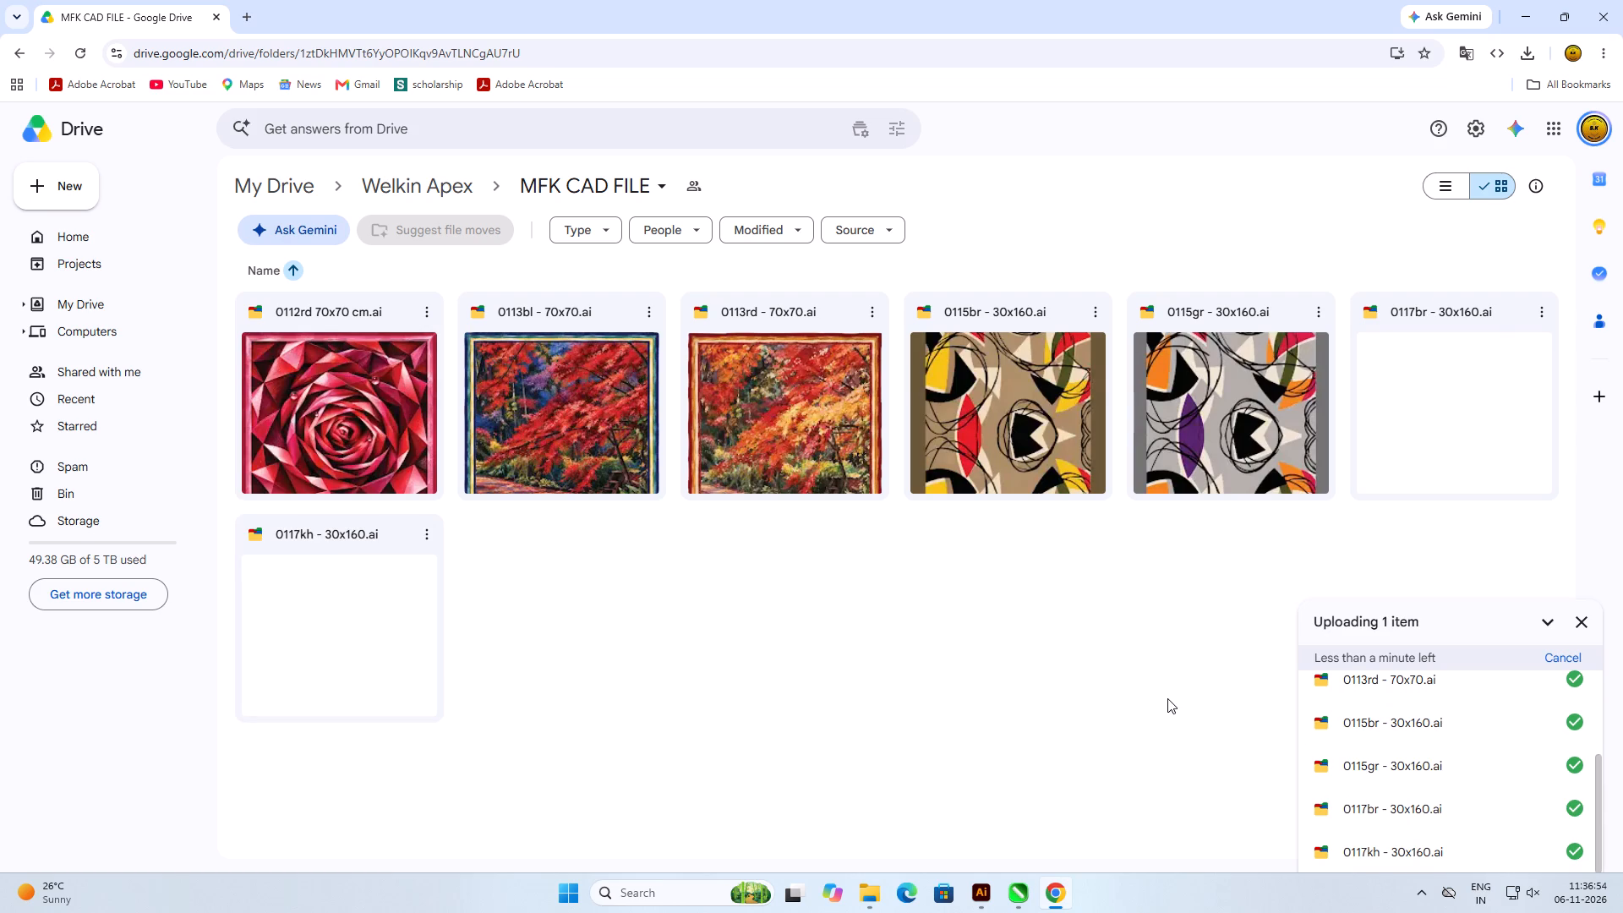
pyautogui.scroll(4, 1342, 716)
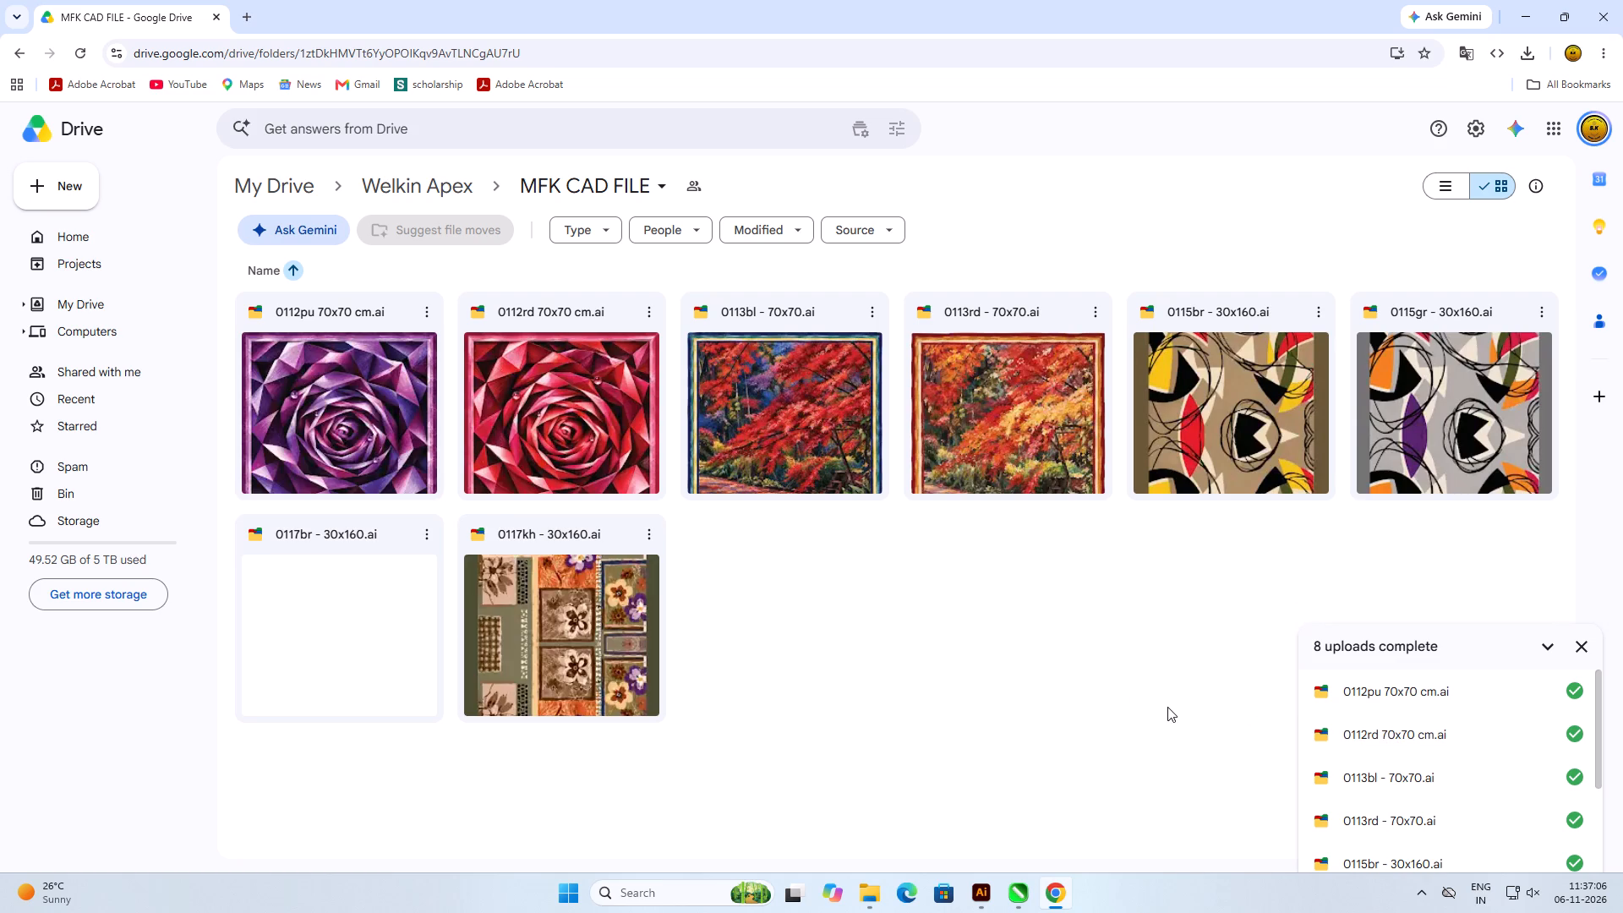
# Collapse the upload status list and look over the uploaded files in the MFK CAD FILE folder.
pyautogui.click(1571, 646)
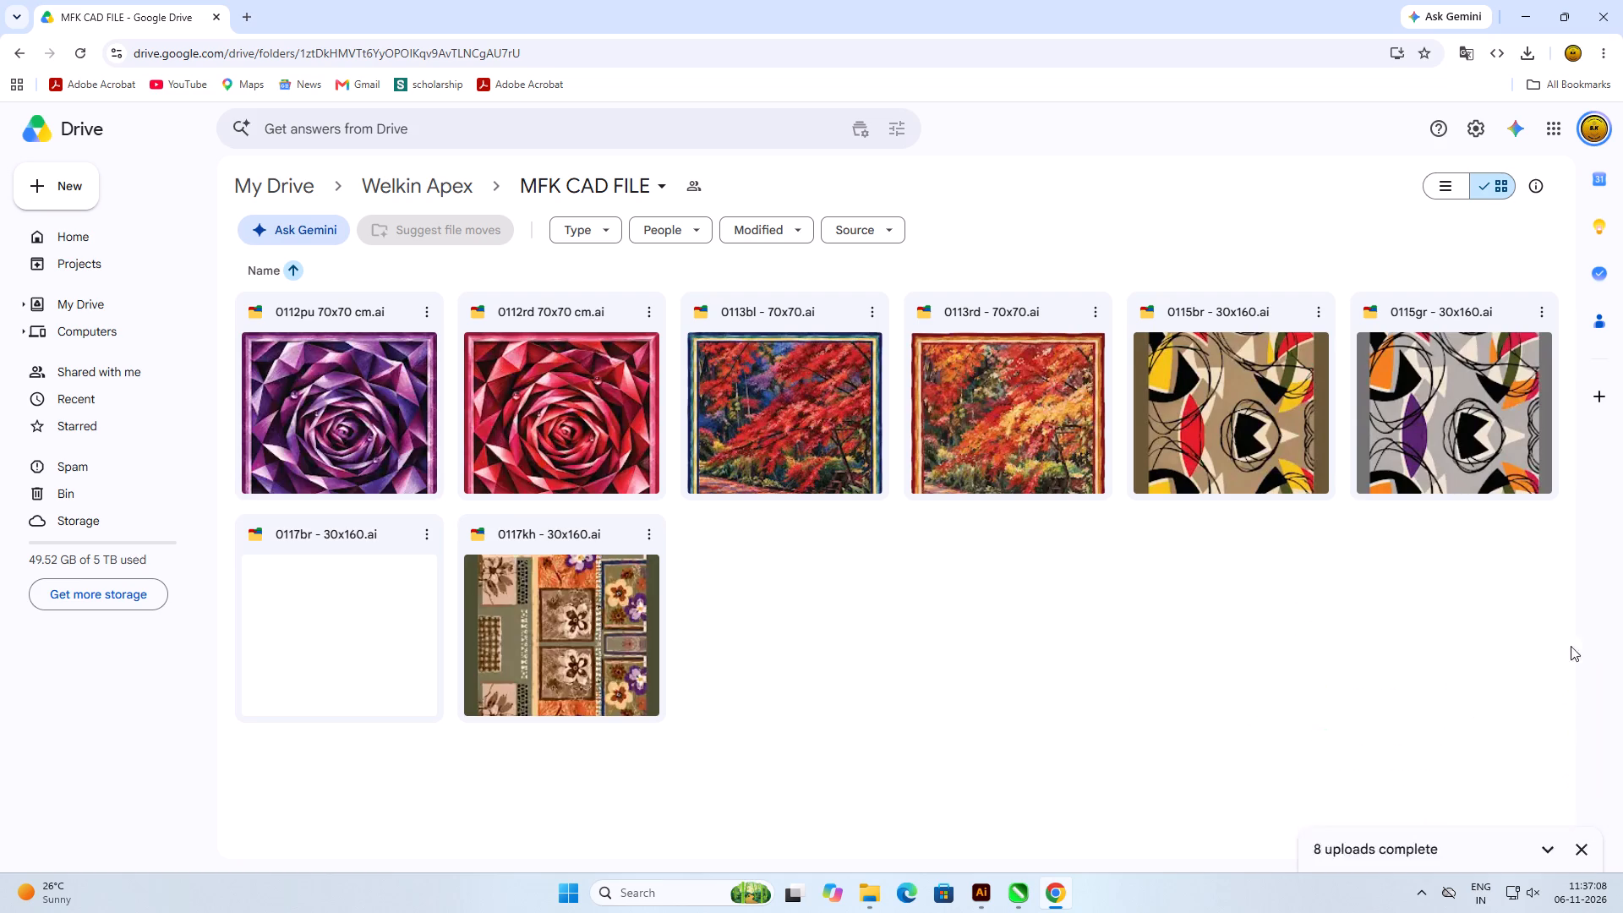
pyautogui.click(1189, 642)
pyautogui.scroll(-8, 888, 639)
pyautogui.scroll(8, 886, 639)
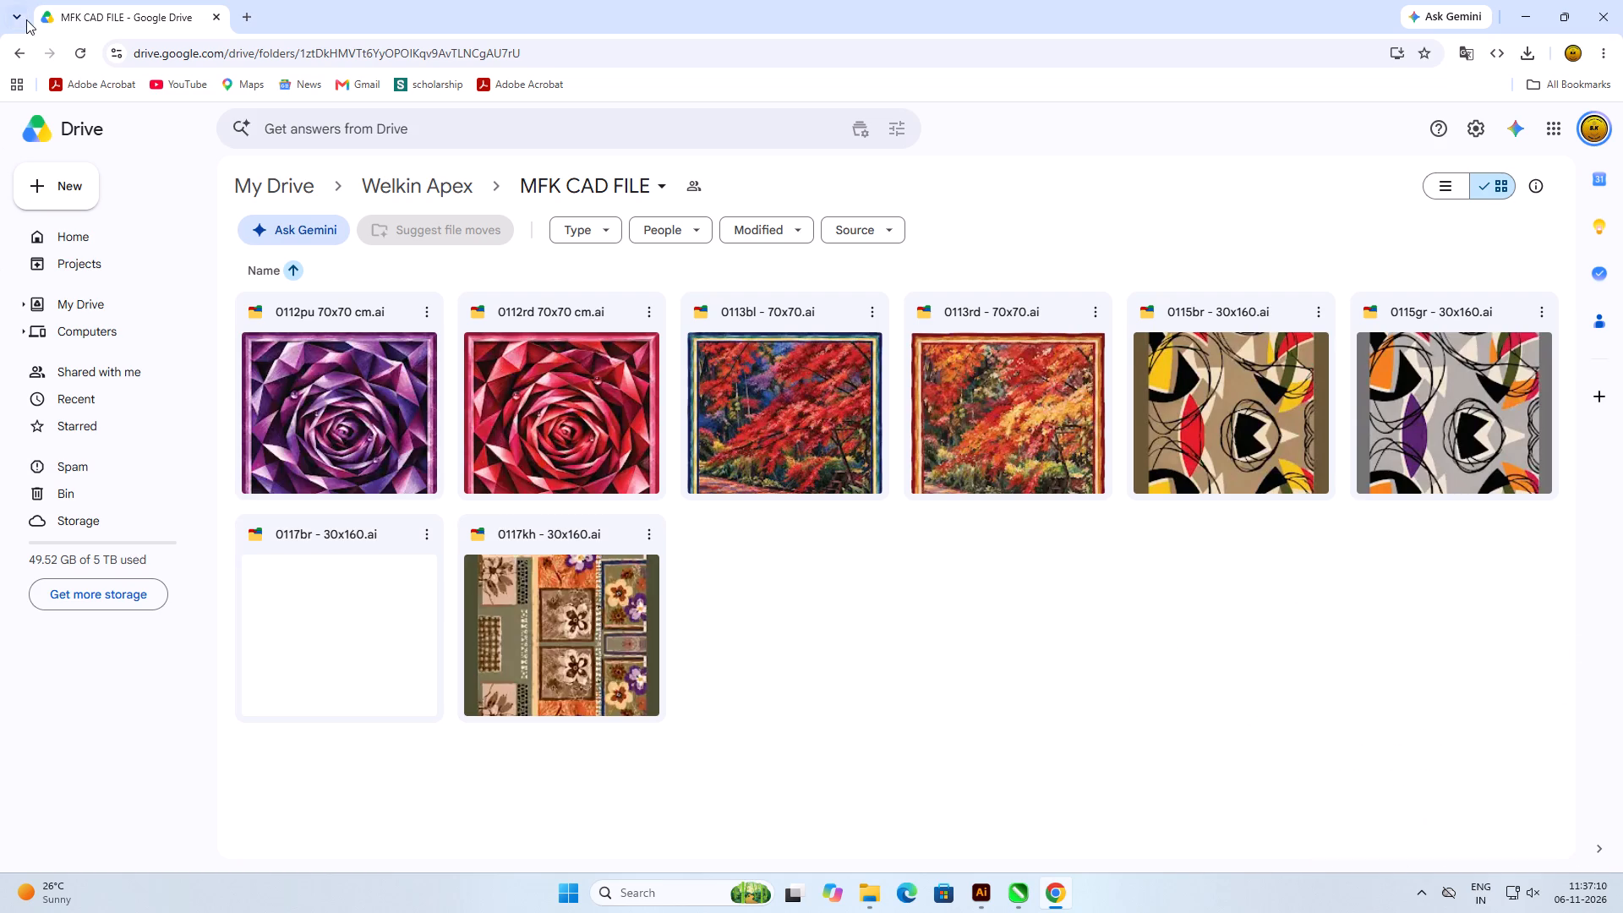
# Return to the Welkin Apex folder and copy the sharing link of the MFK CAD FILE folder.
pyautogui.click(12, 59)
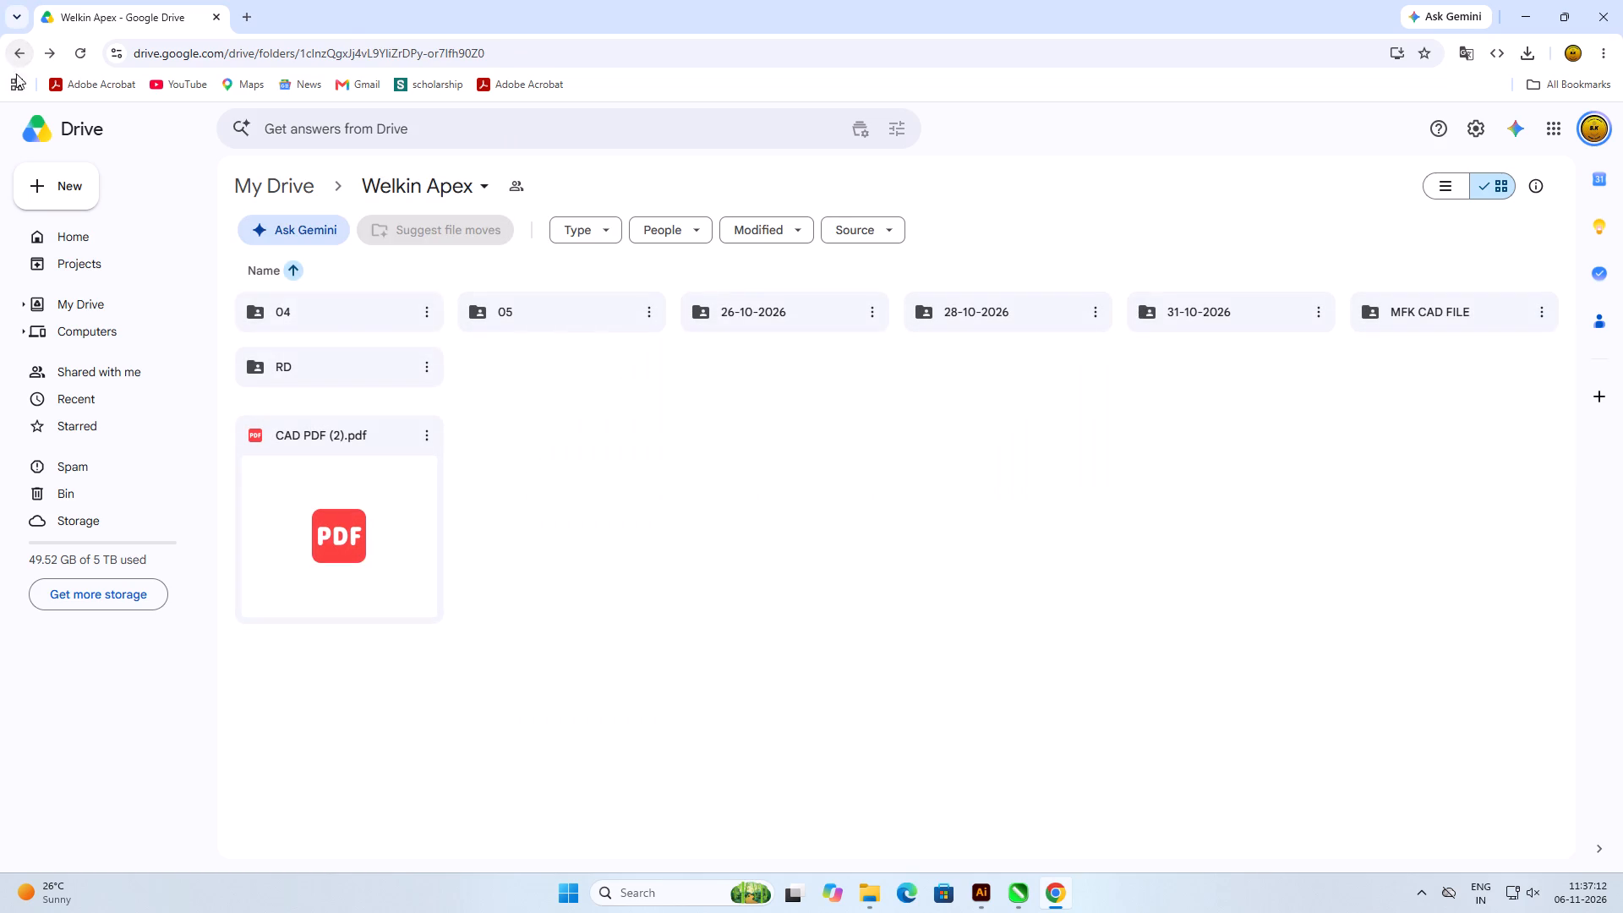
pyautogui.click(1438, 309)
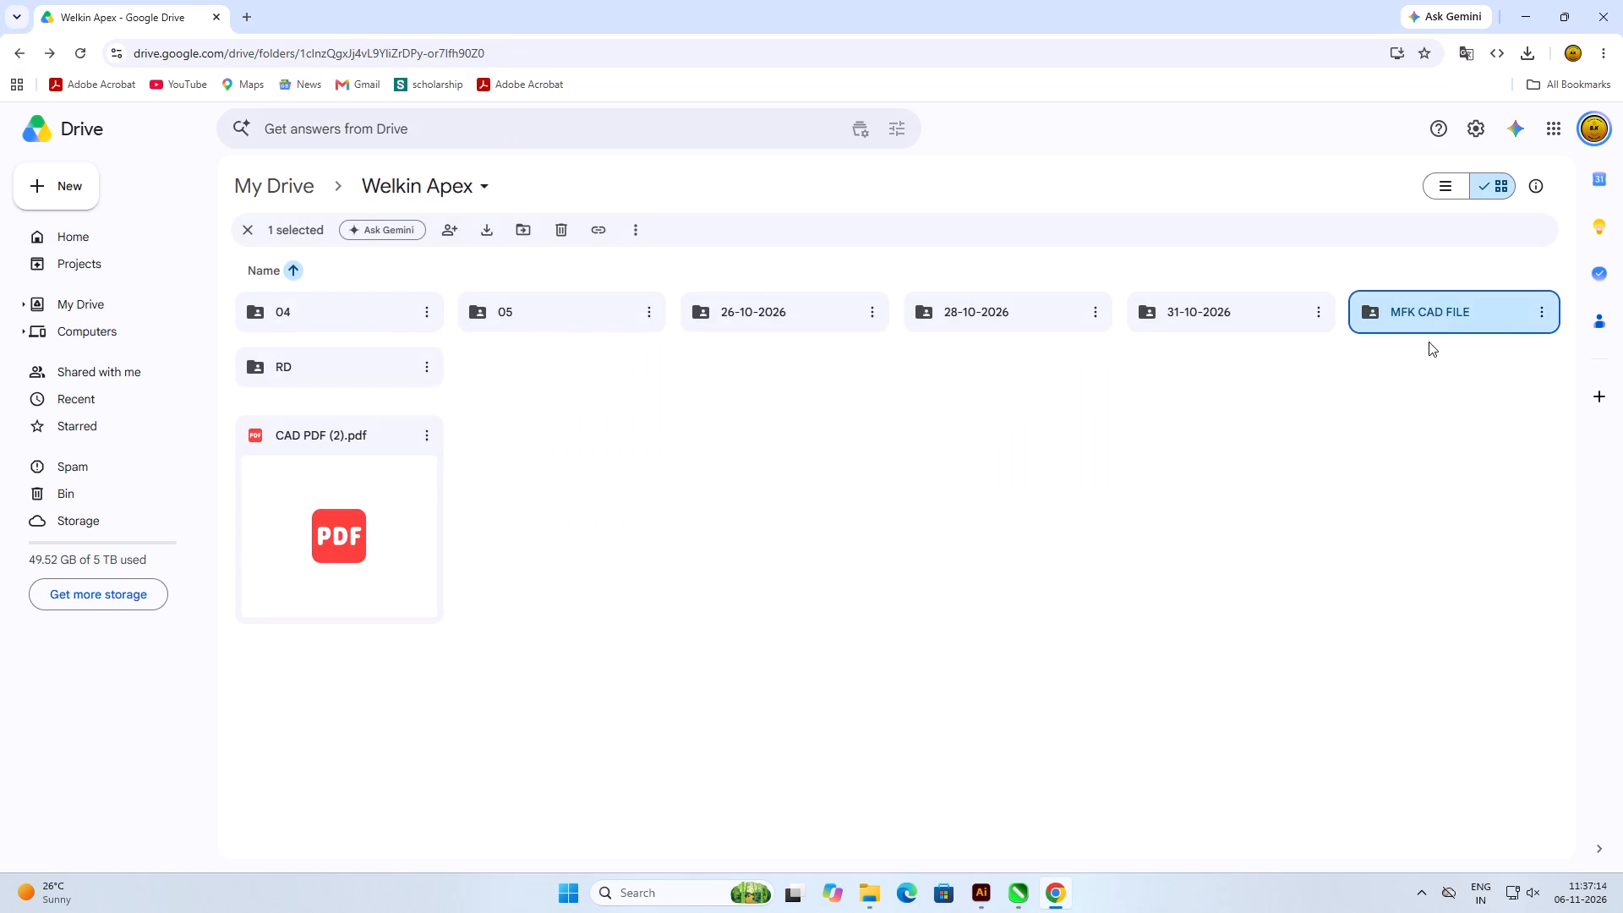
pyautogui.click(1545, 309)
pyautogui.click(1328, 478)
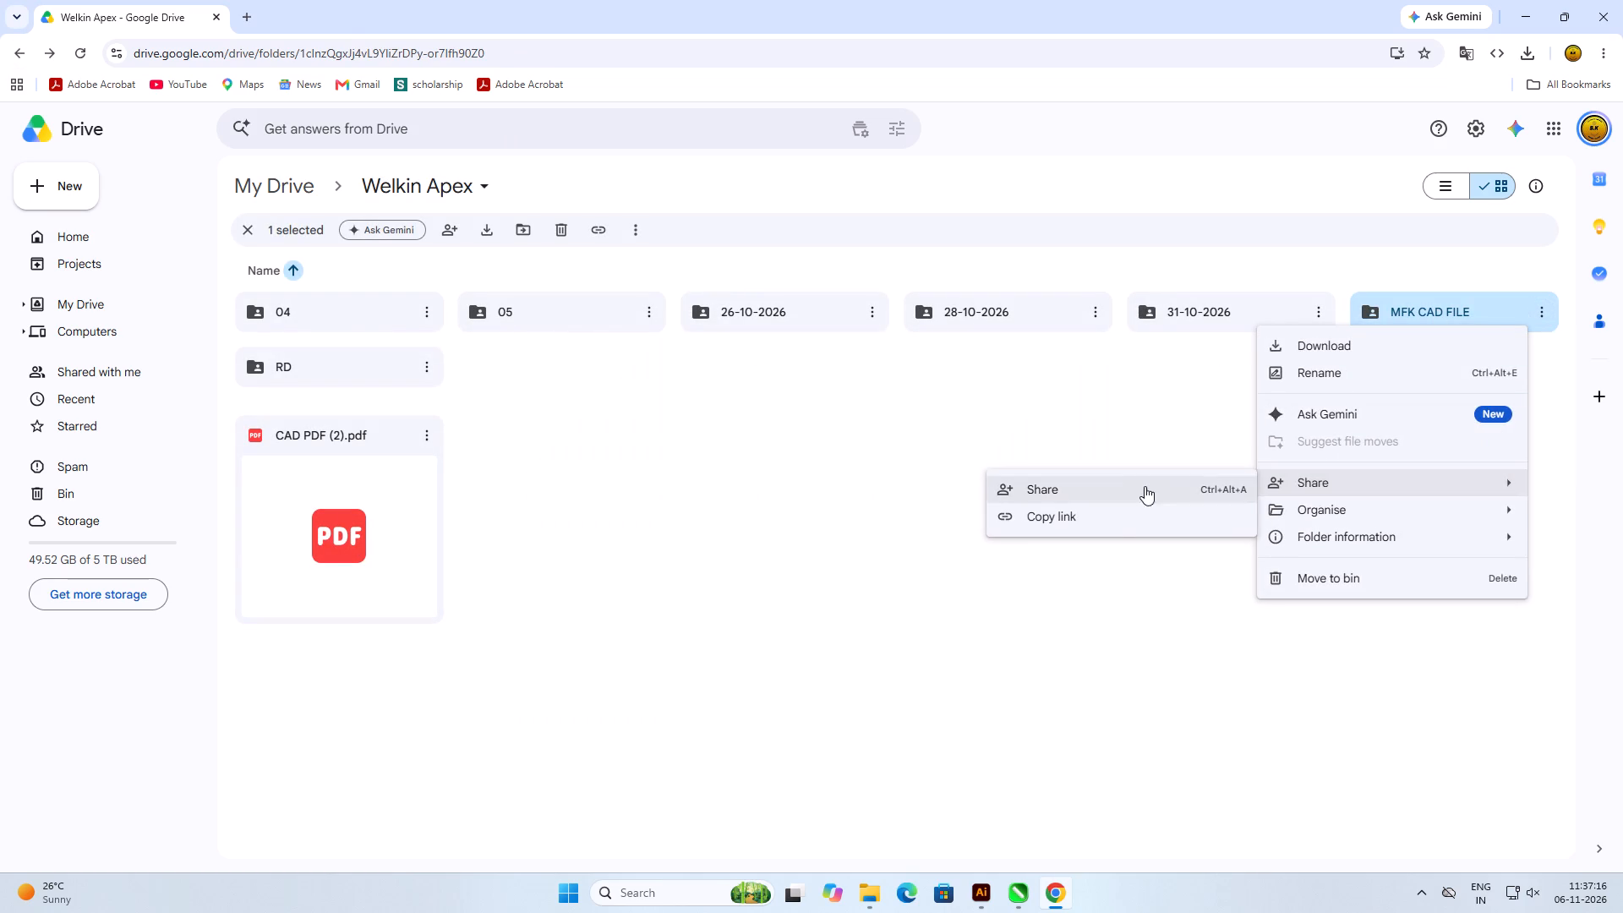
pyautogui.click(1118, 514)
pyautogui.click(724, 489)
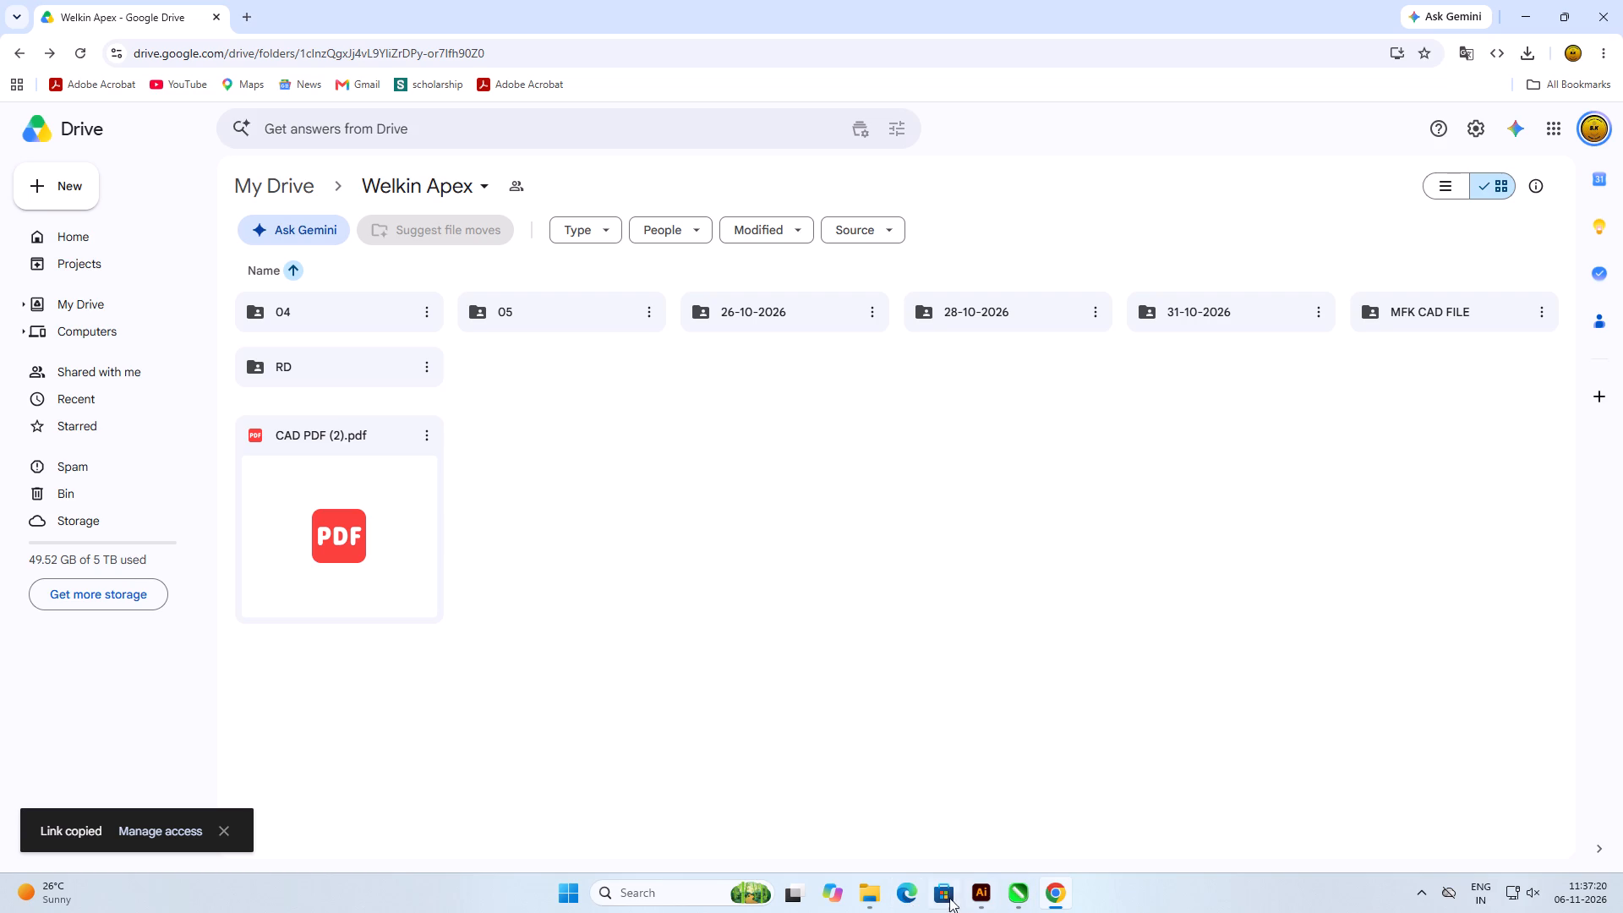
# Switch to Microsoft Edge with a new tab open.
pyautogui.click(921, 898)
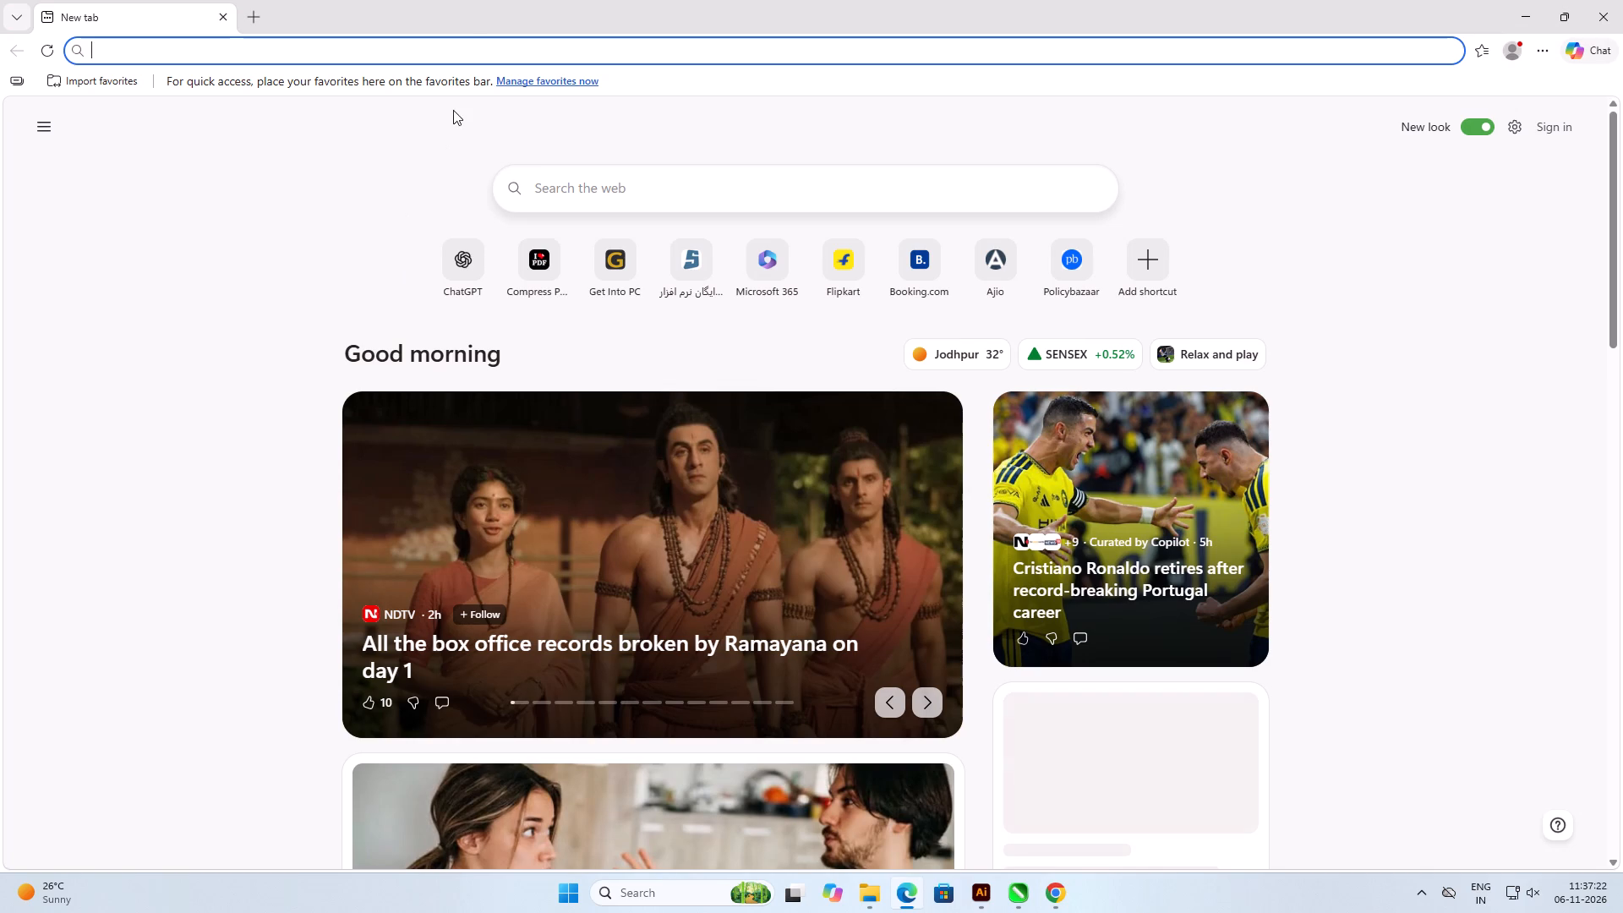
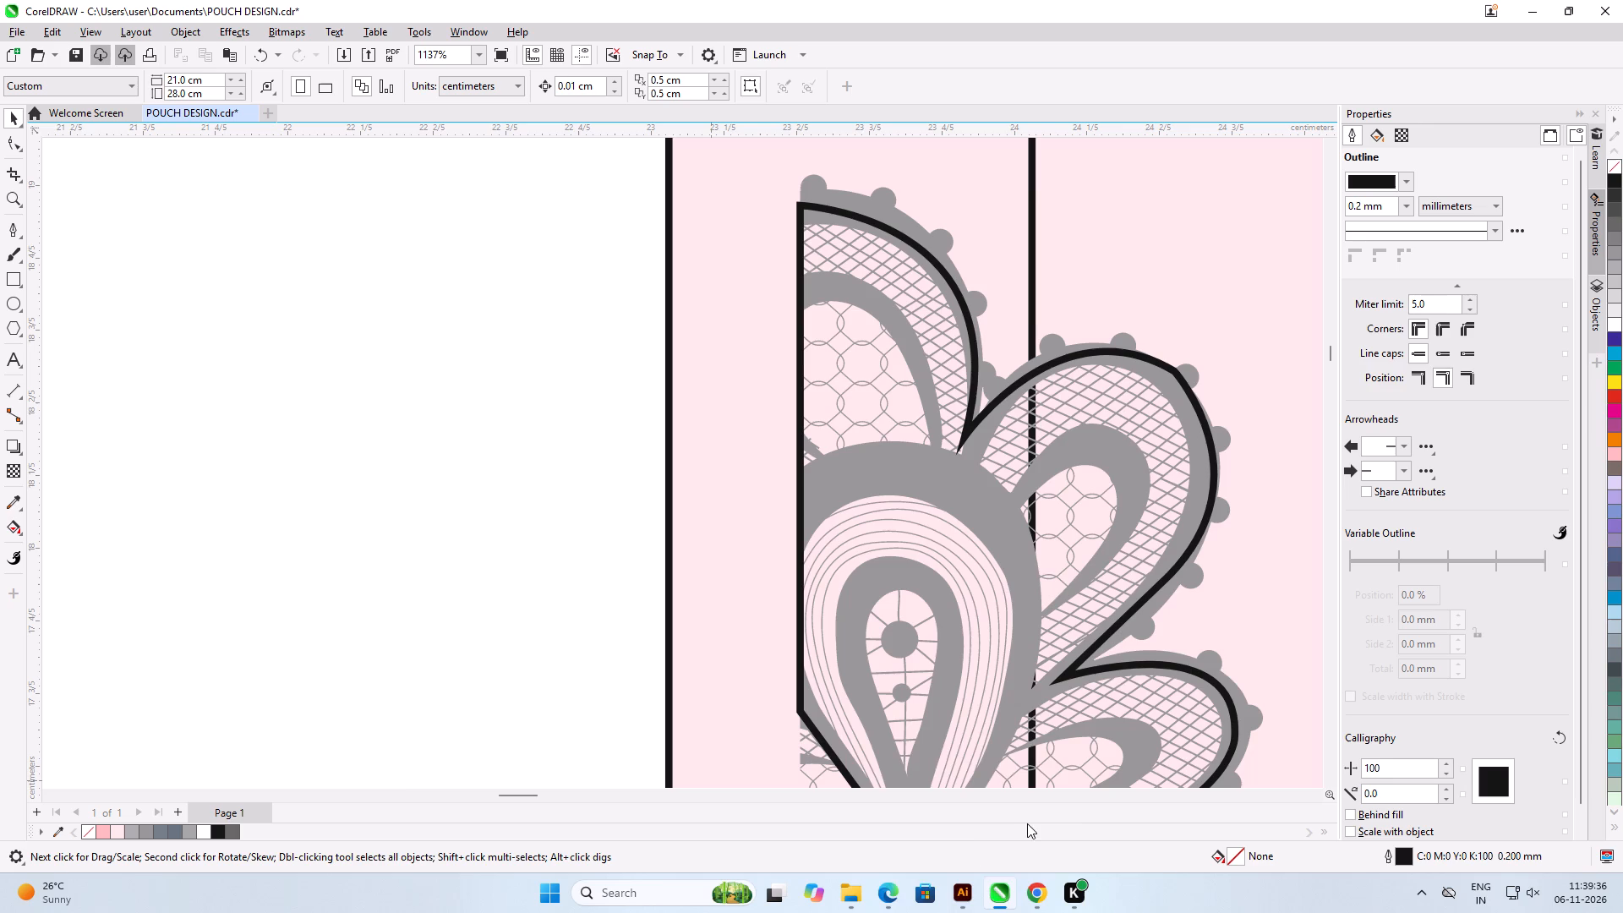
# With the Pen tool, start a curve at the lace motif's cut edge and trace the large curved leaf's upper, inner edge to its pointed tip.
pyautogui.scroll(-7, 979, 544)
pyautogui.scroll(-6, 740, 340)
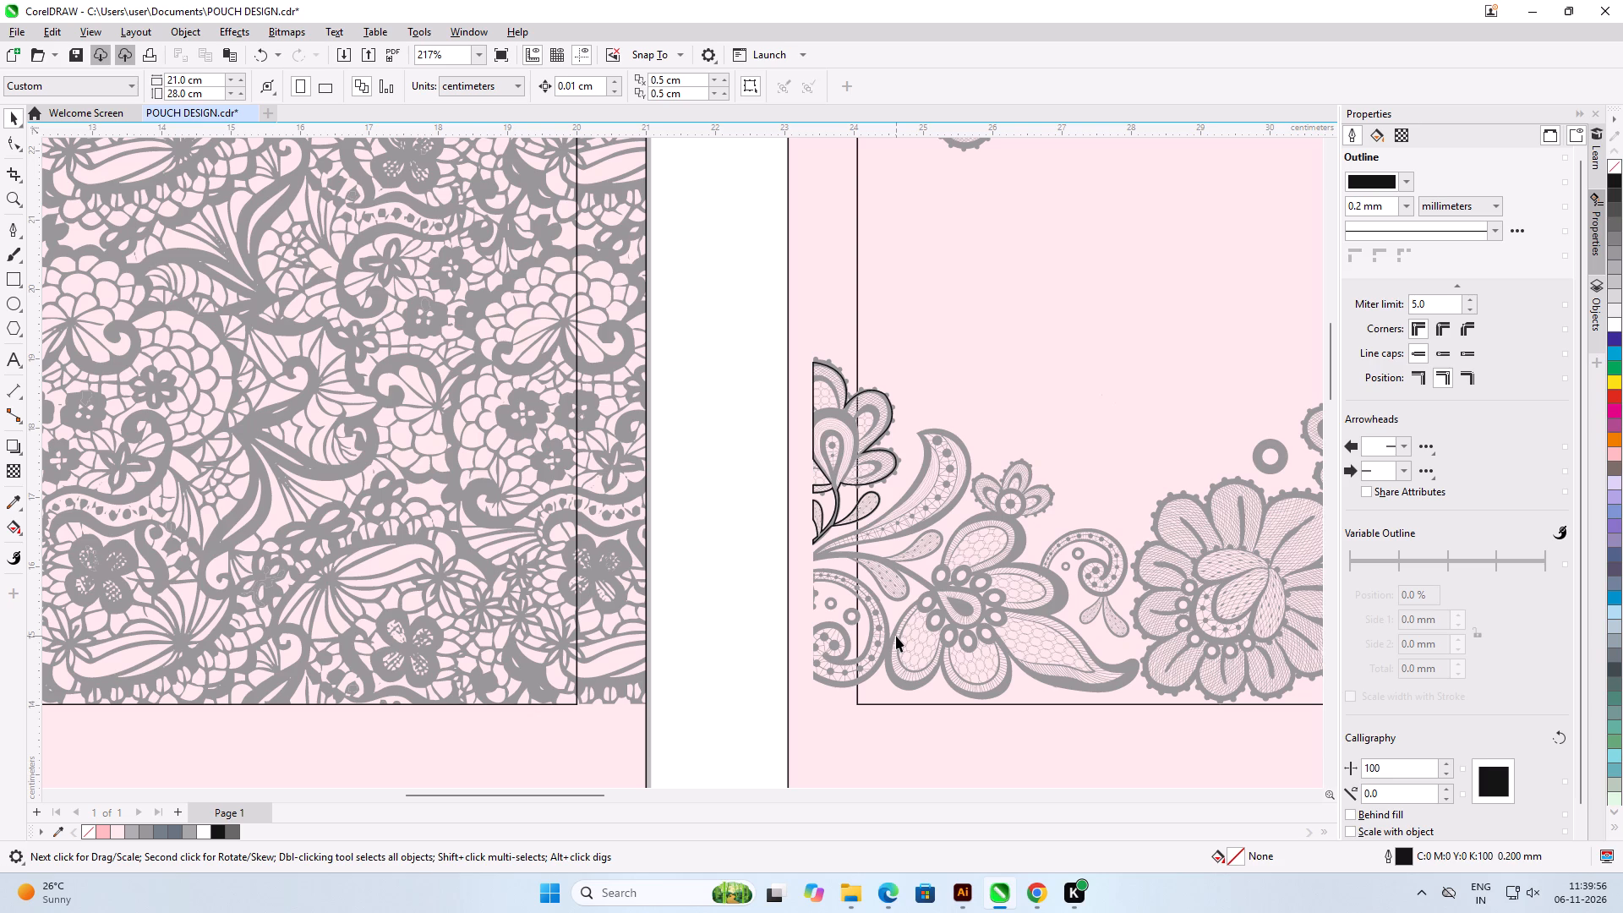
pyautogui.scroll(6, 1076, 599)
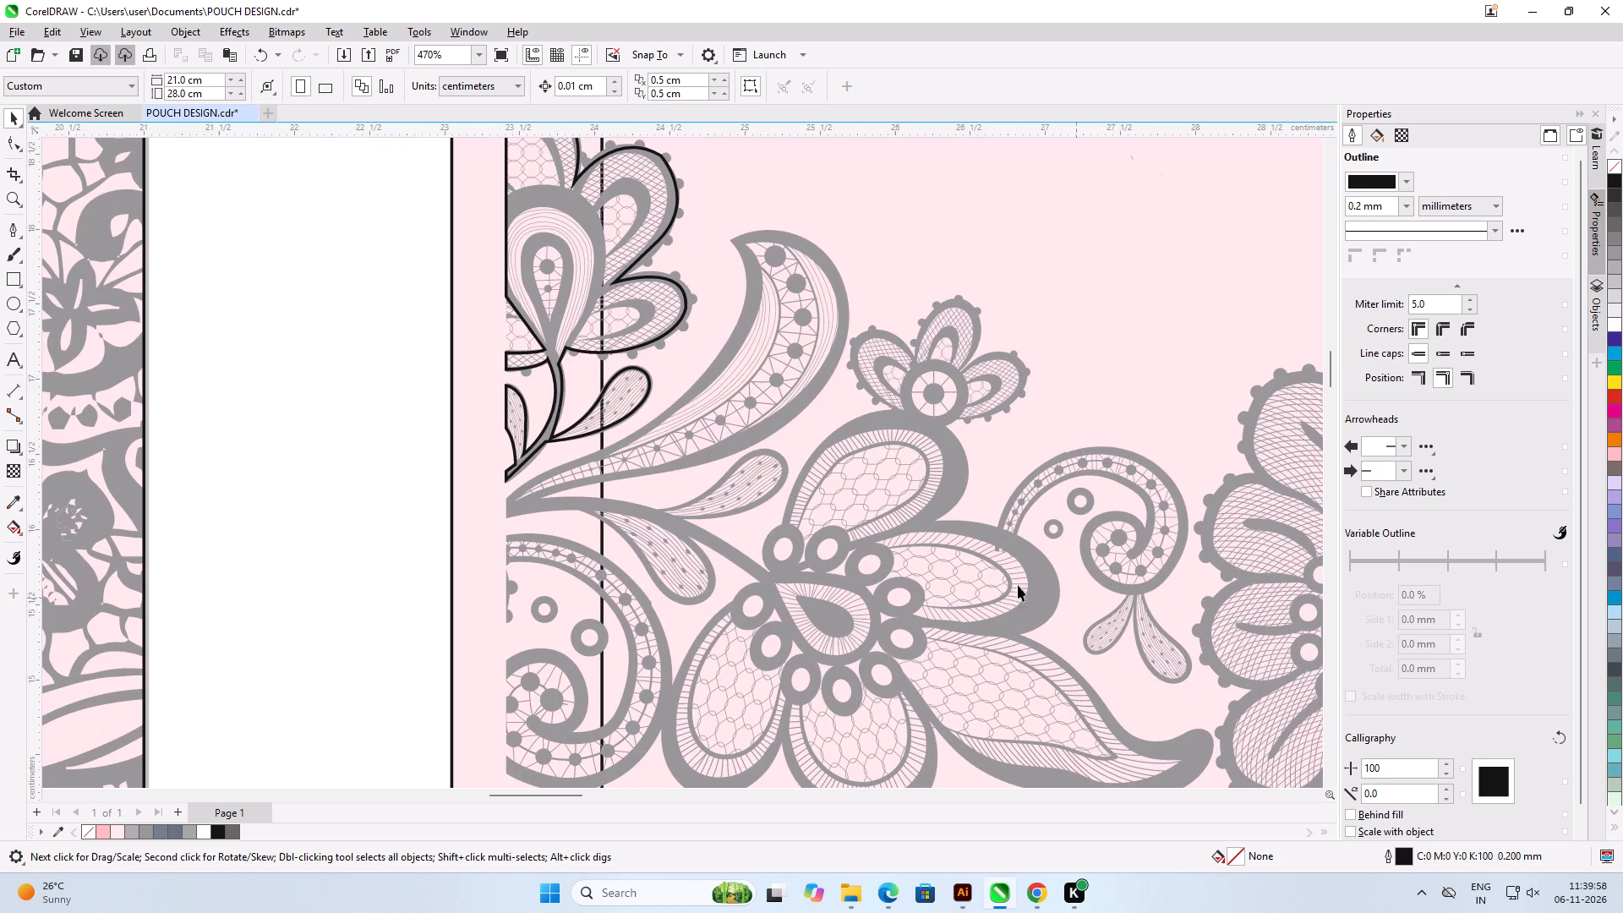
pyautogui.click(11, 229)
pyautogui.scroll(4, 671, 397)
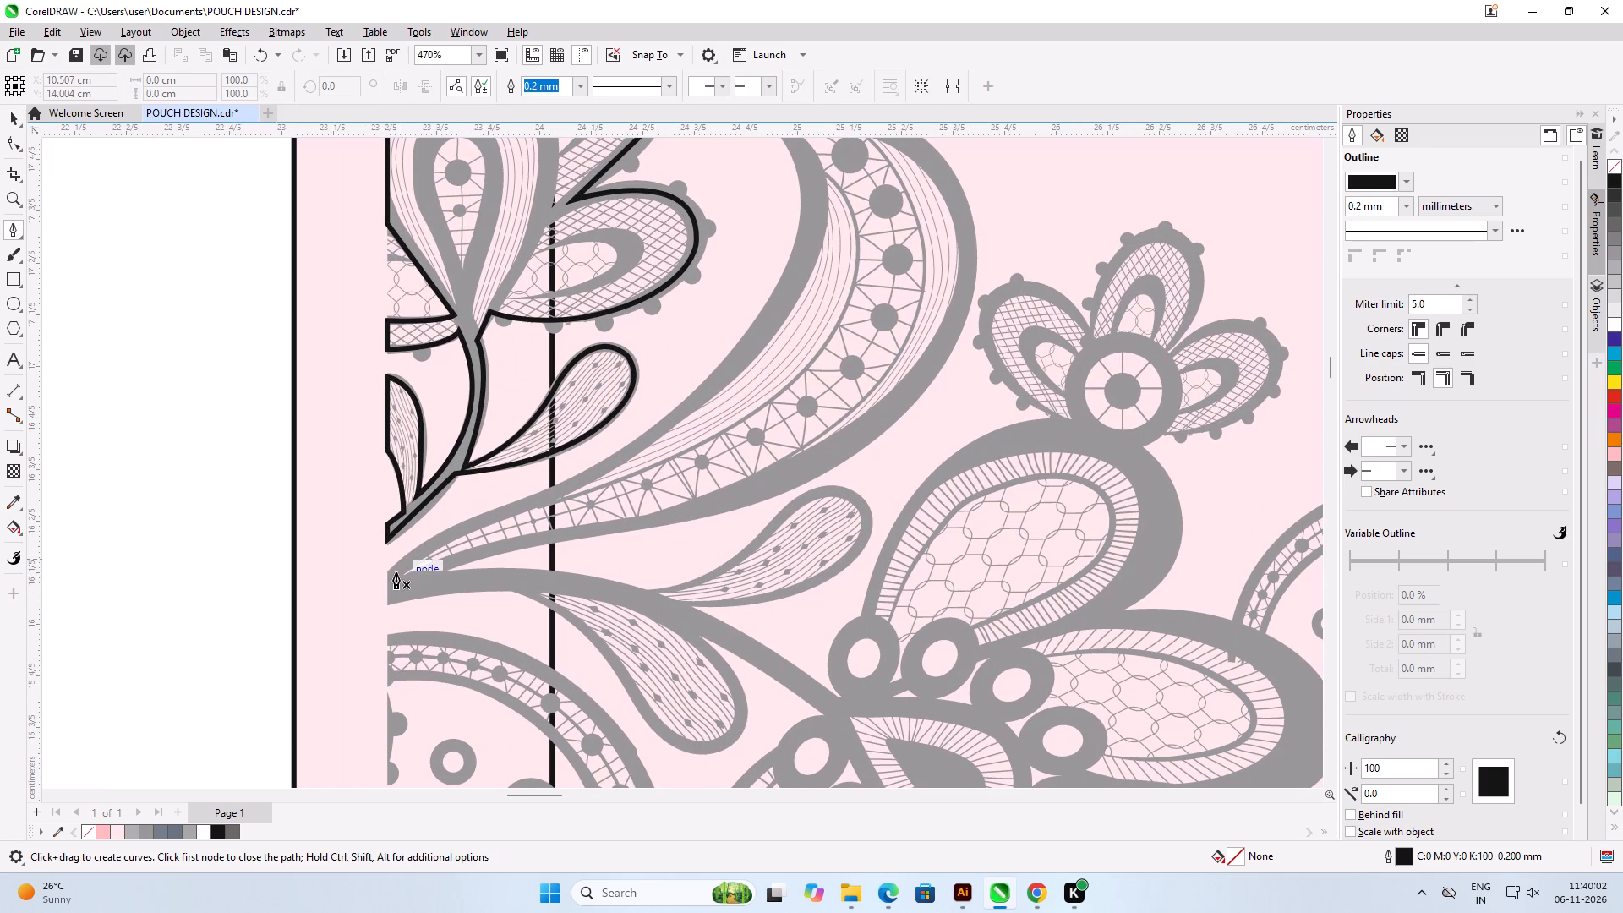
pyautogui.click(387, 578)
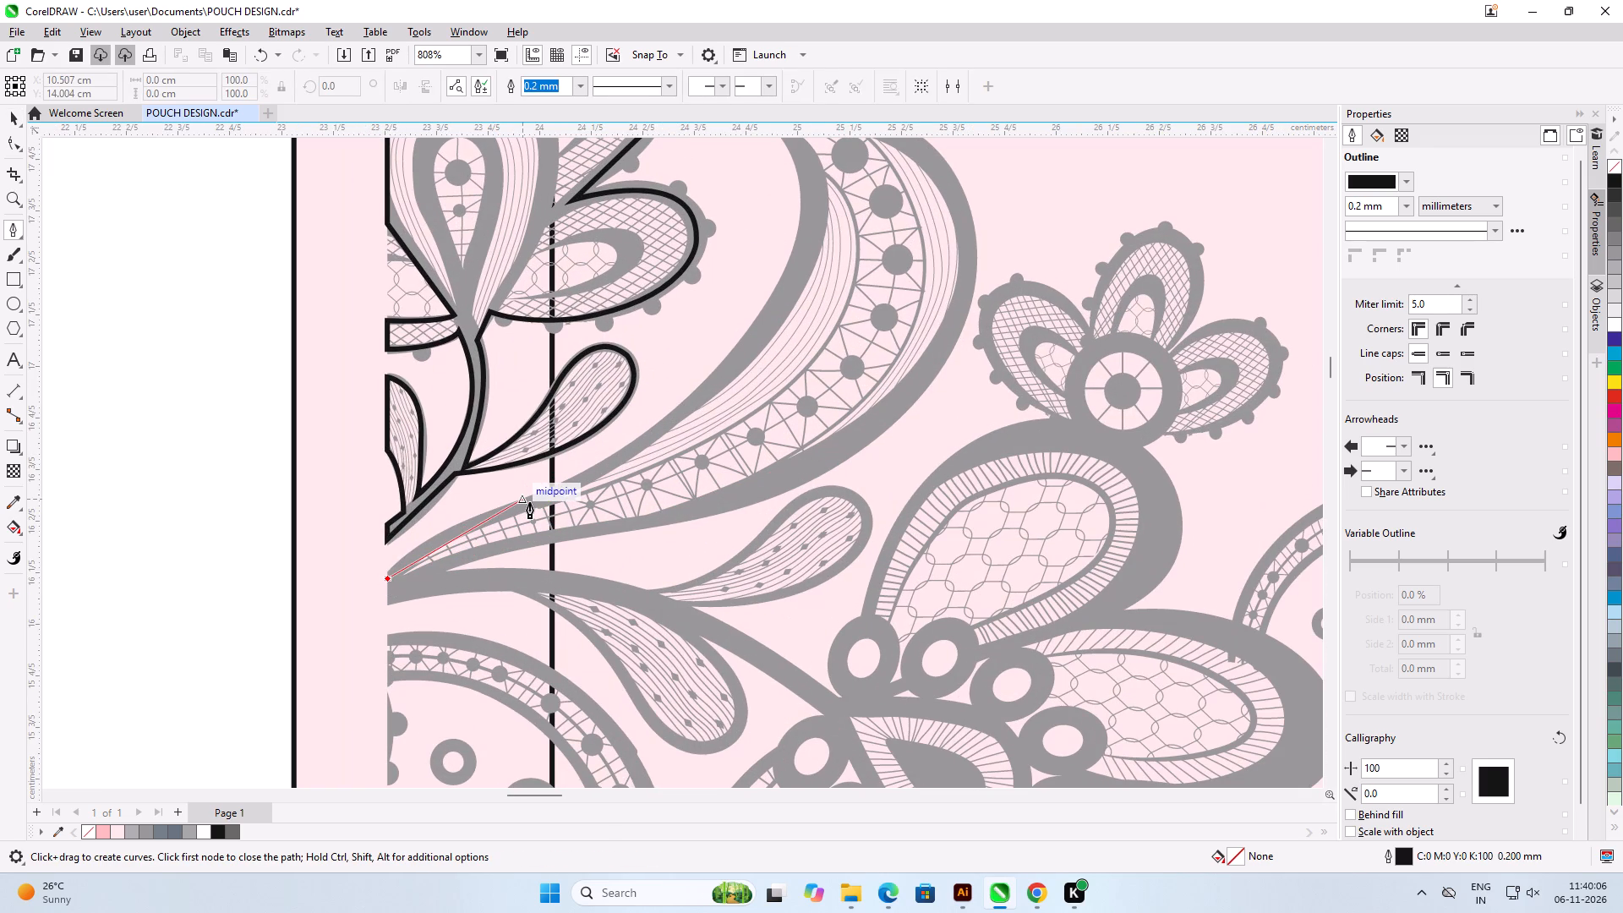
pyautogui.scroll(7, 529, 502)
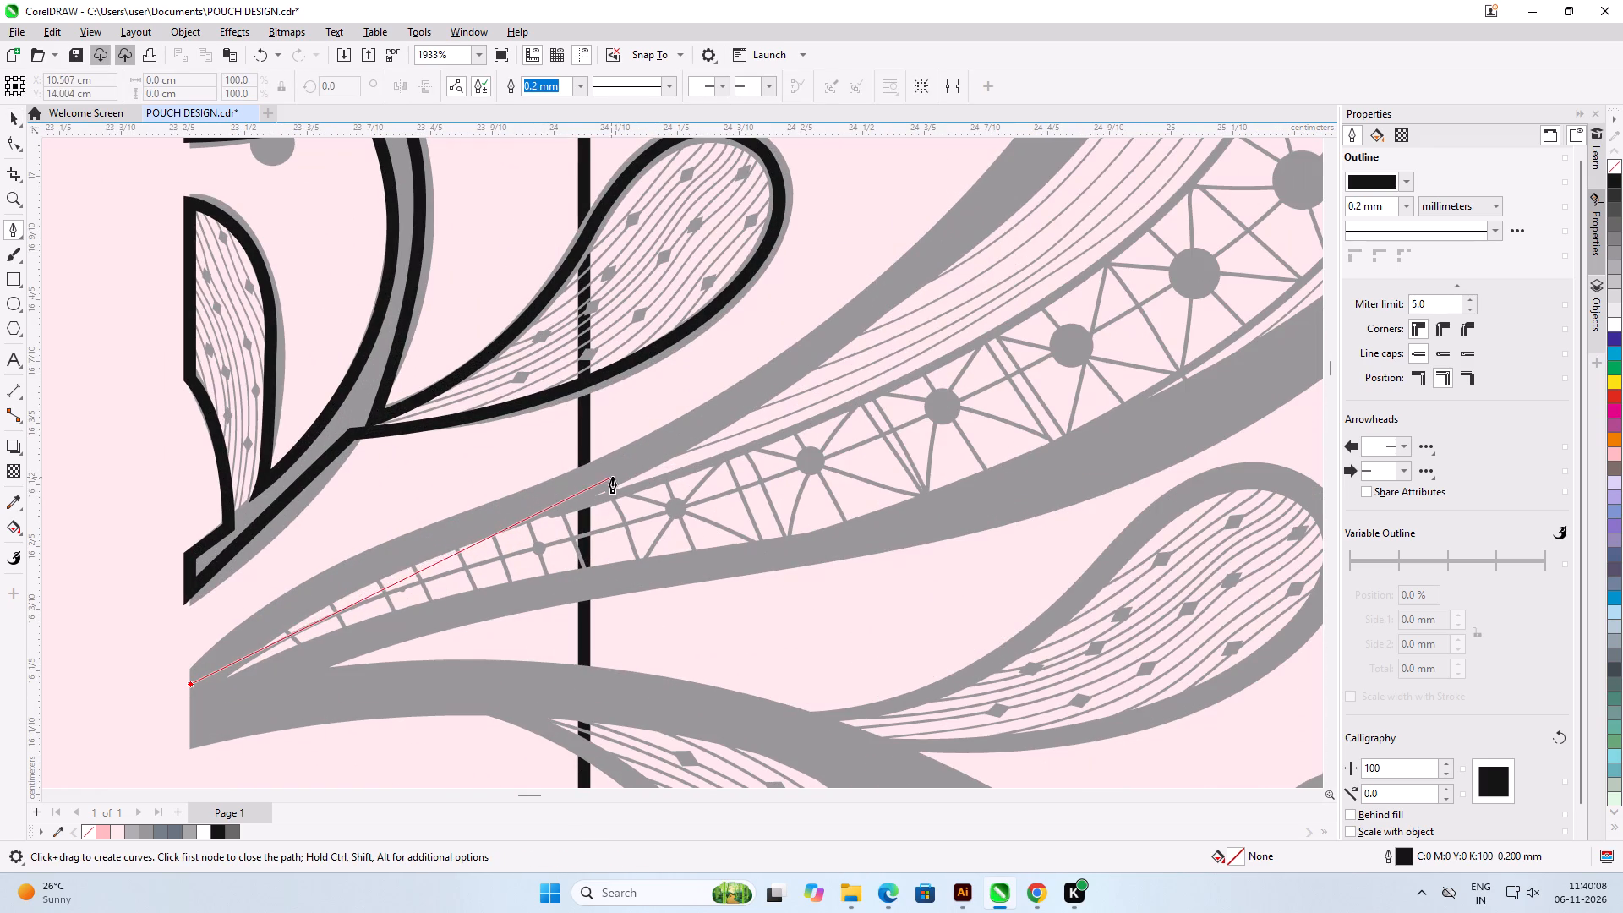
pyautogui.moveTo(613, 465); pyautogui.dragTo(1007, 381)
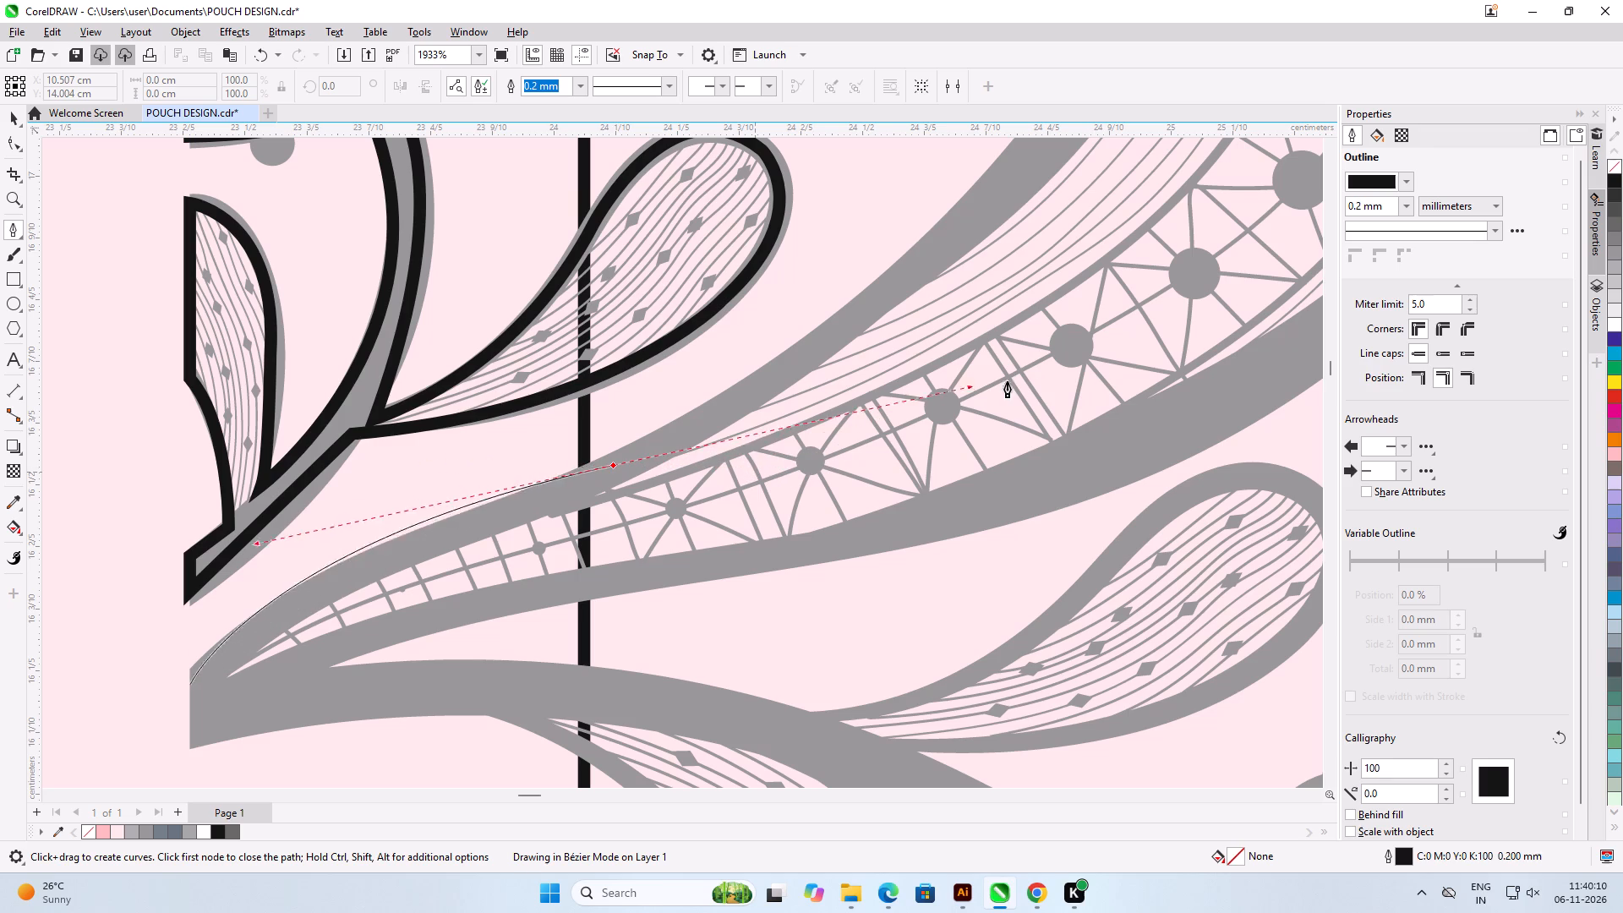
pyautogui.moveTo(1007, 381); pyautogui.dragTo(1019, 309)
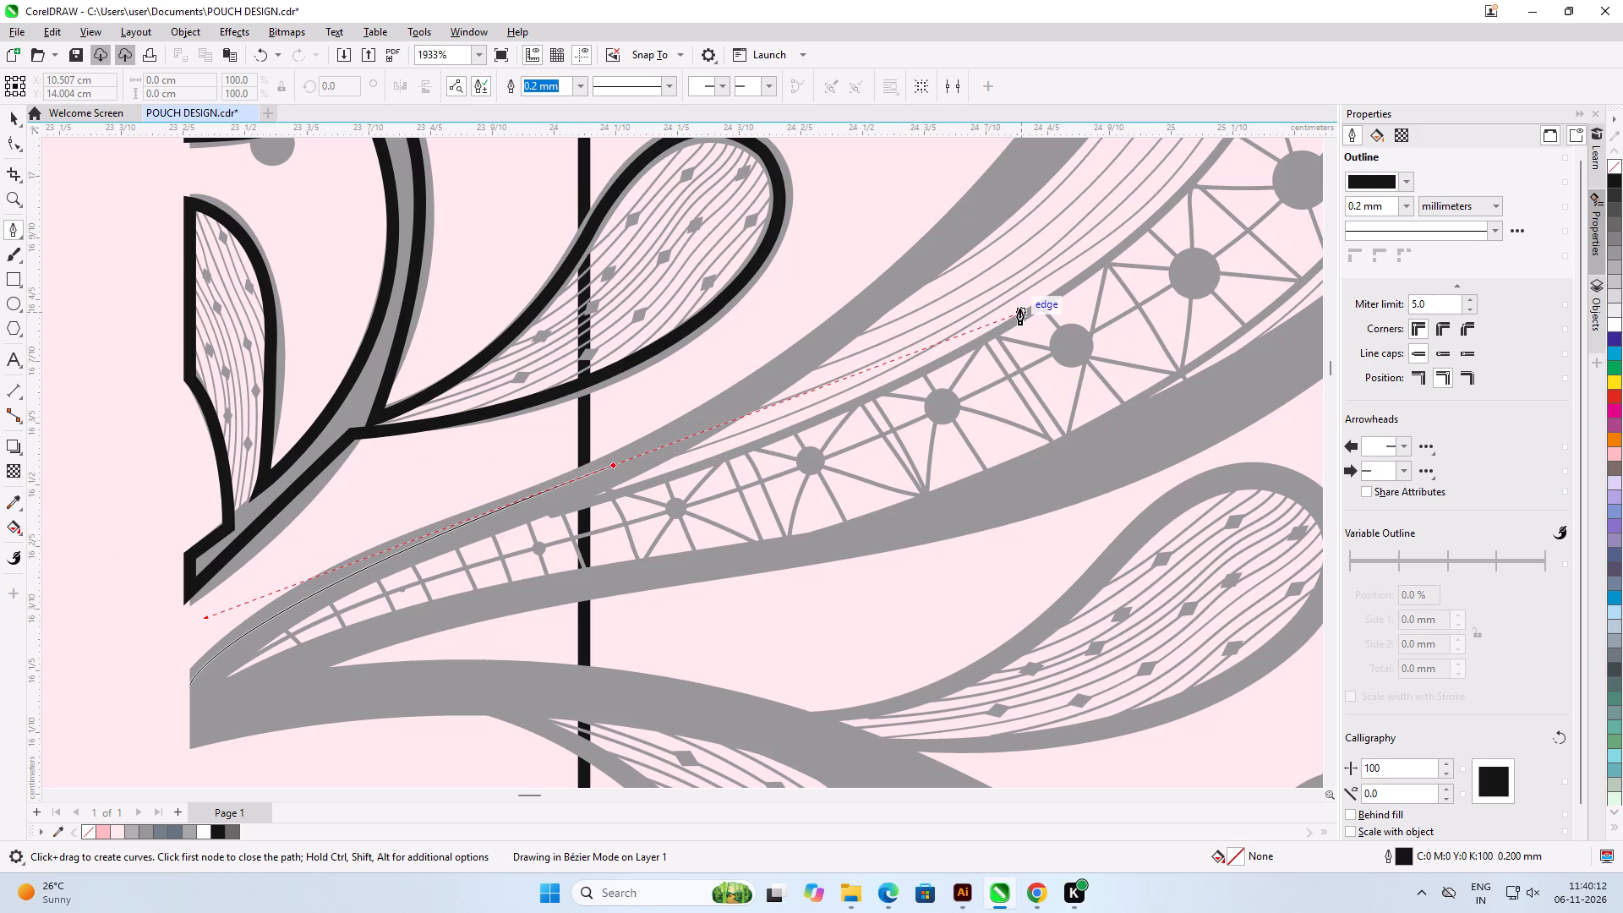
pyautogui.moveTo(1019, 309); pyautogui.dragTo(970, 328)
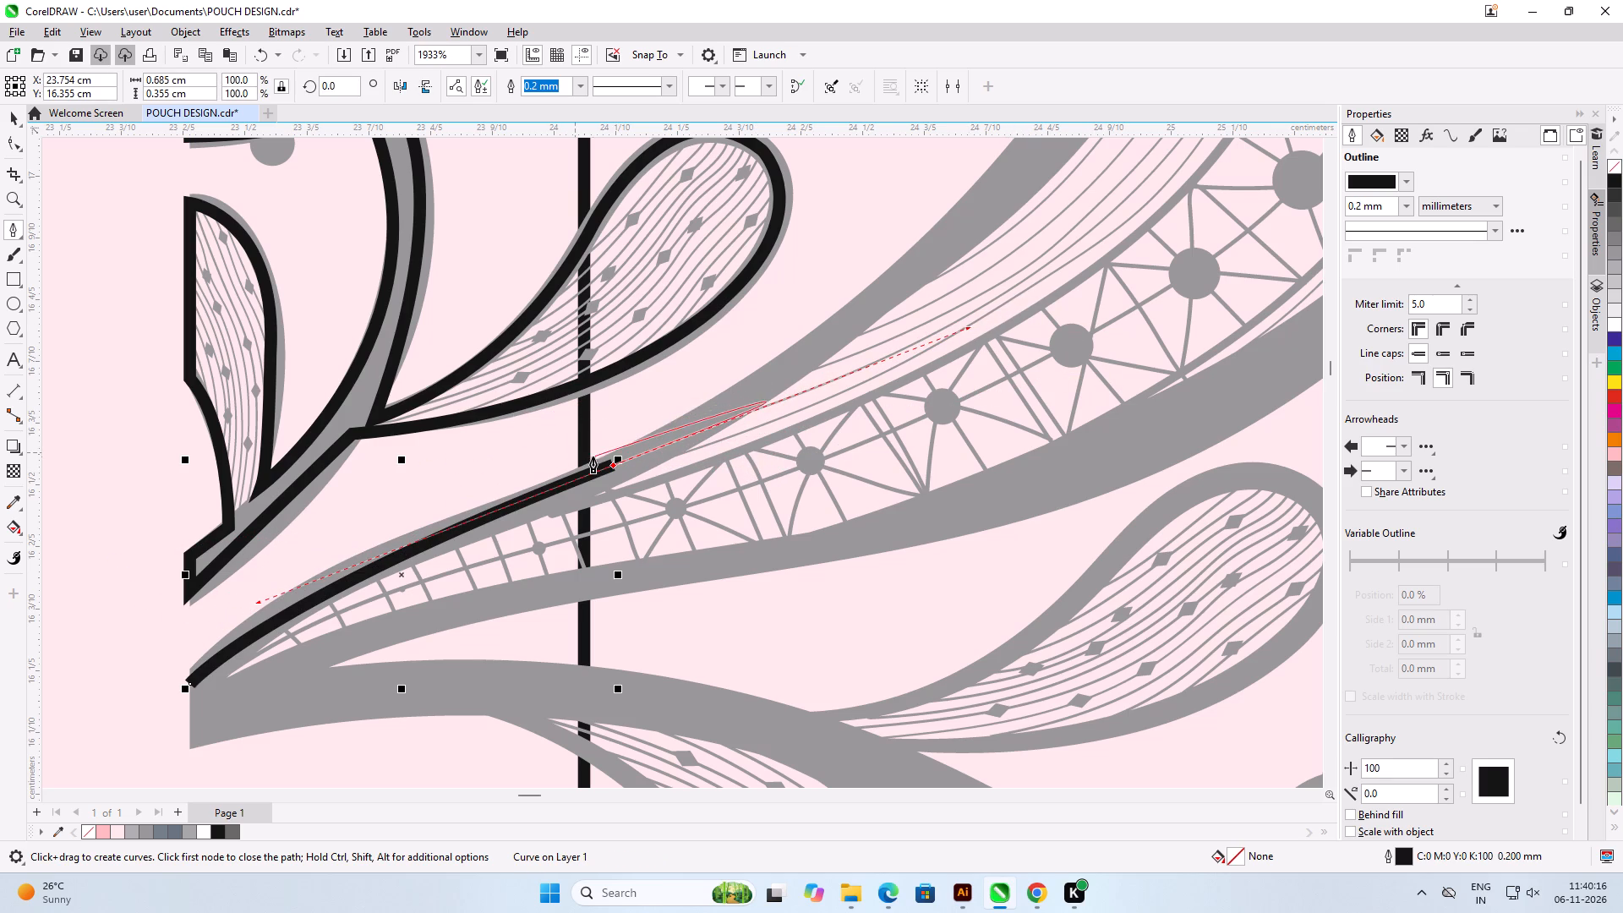
pyautogui.keyDown('alt'); pyautogui.click(612, 467); pyautogui.keyUp('alt')
pyautogui.scroll(-13, 591, 577)
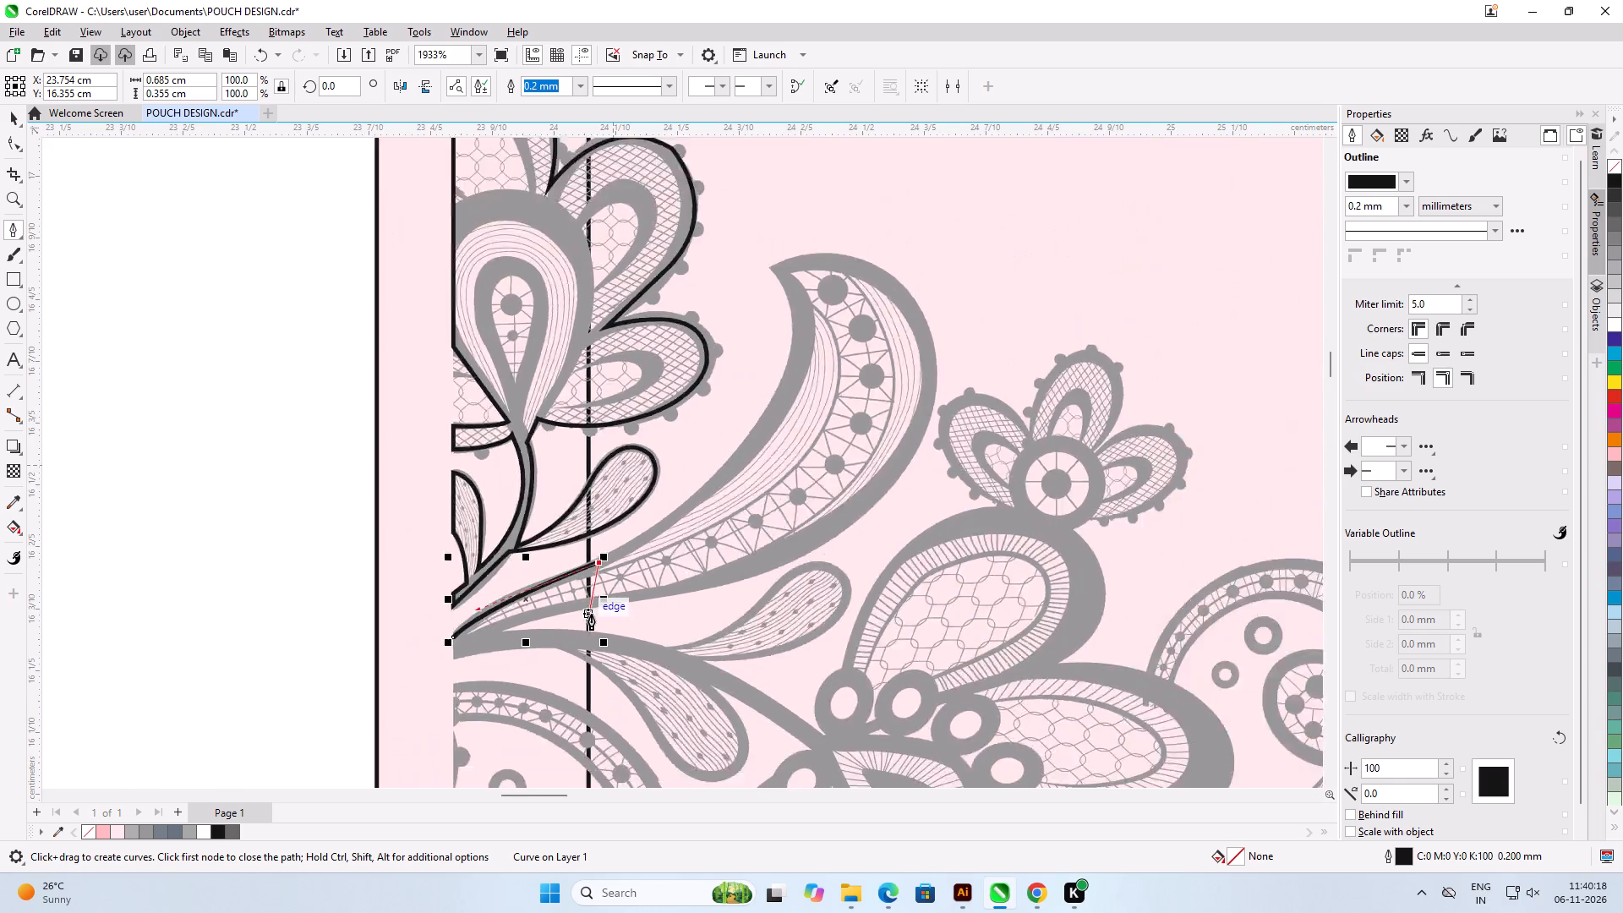
pyautogui.scroll(6, 729, 450)
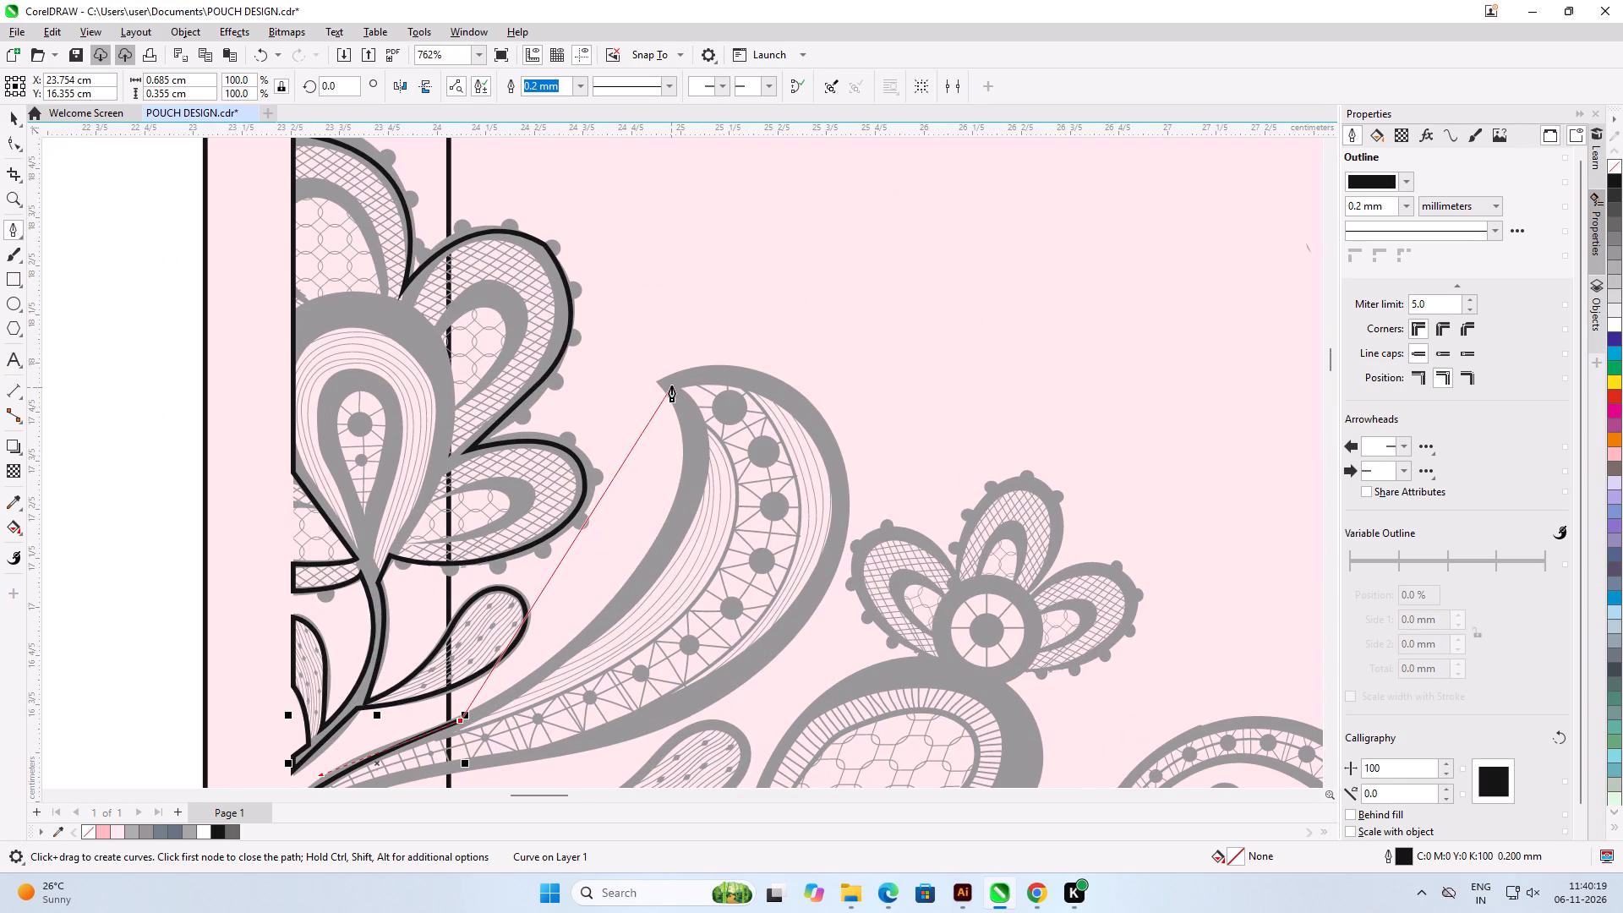
pyautogui.moveTo(671, 385); pyautogui.dragTo(557, 235)
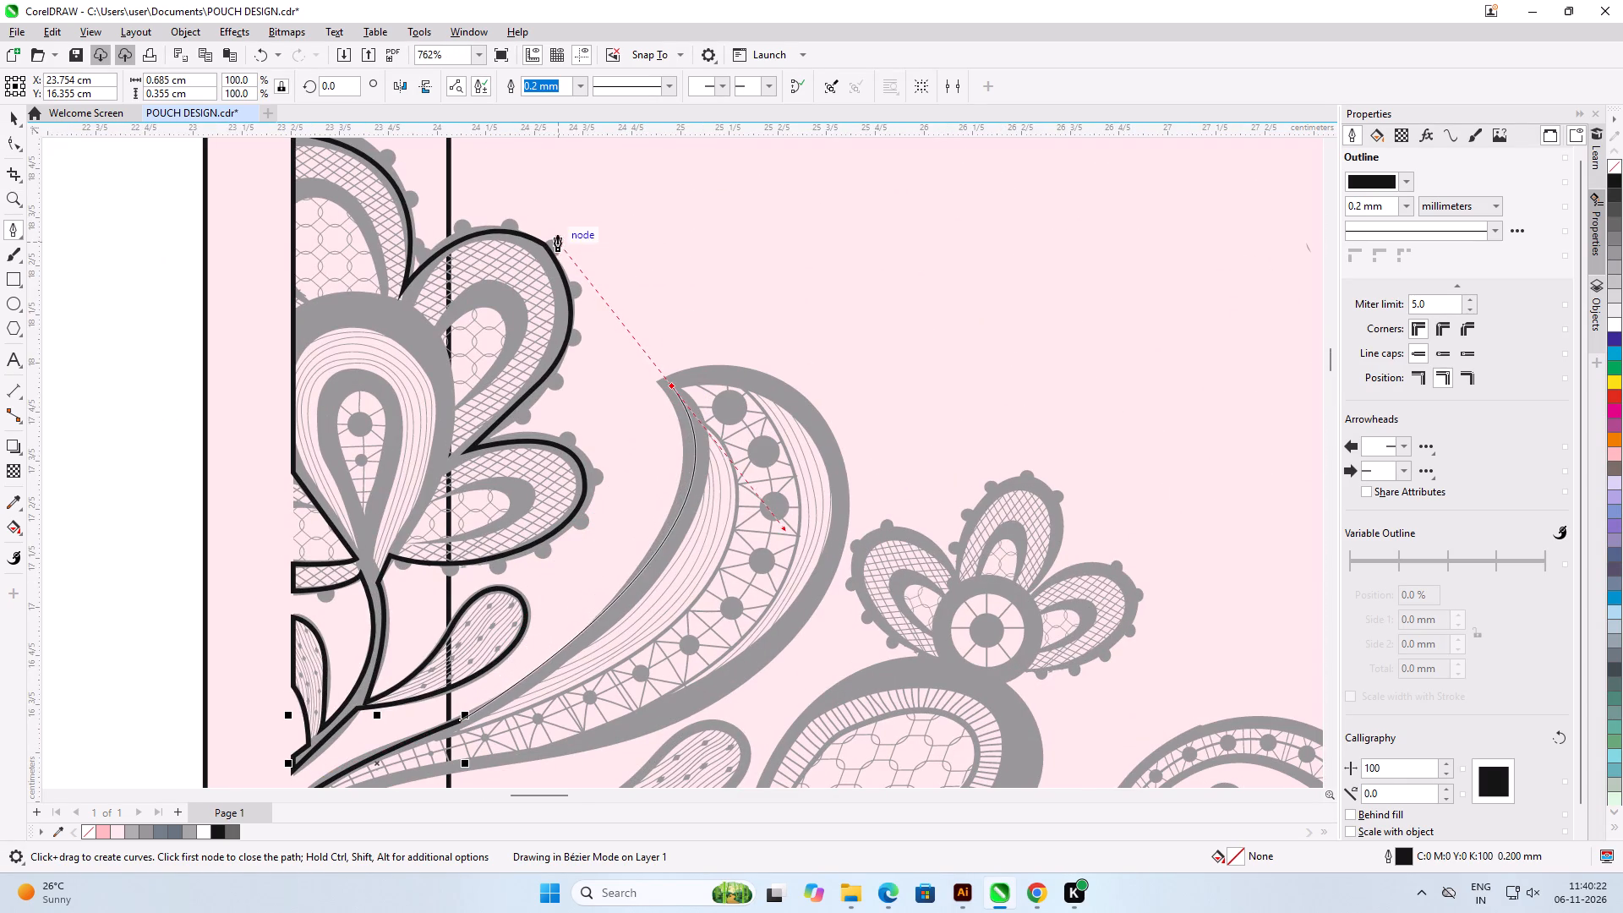
pyautogui.moveTo(557, 235); pyautogui.dragTo(577, 194)
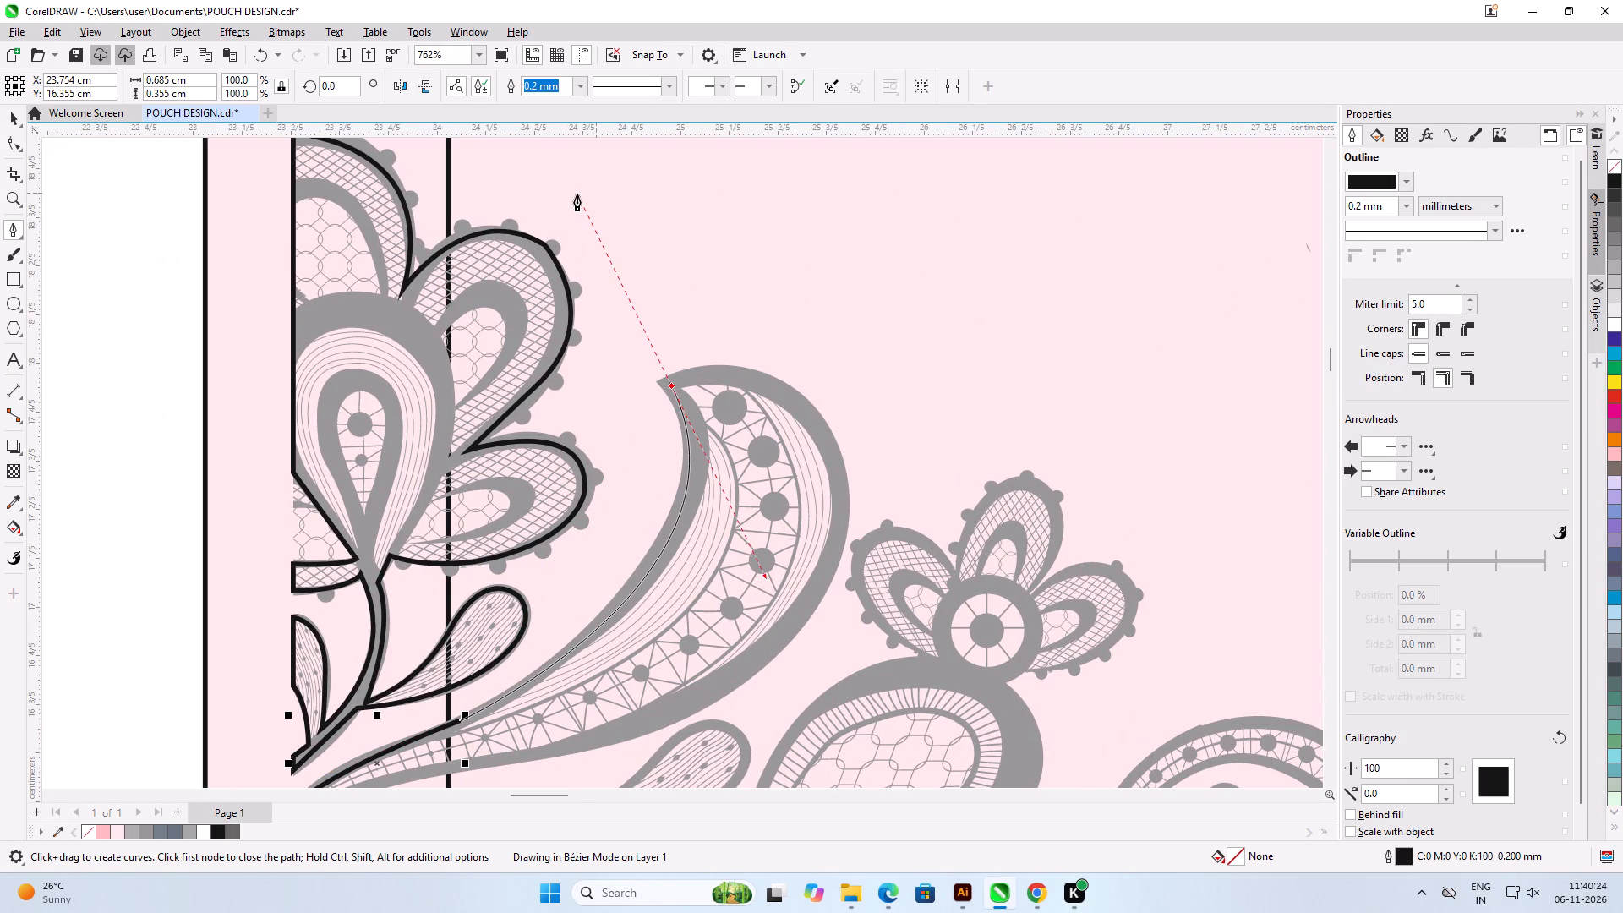
pyautogui.moveTo(577, 194); pyautogui.dragTo(560, 210)
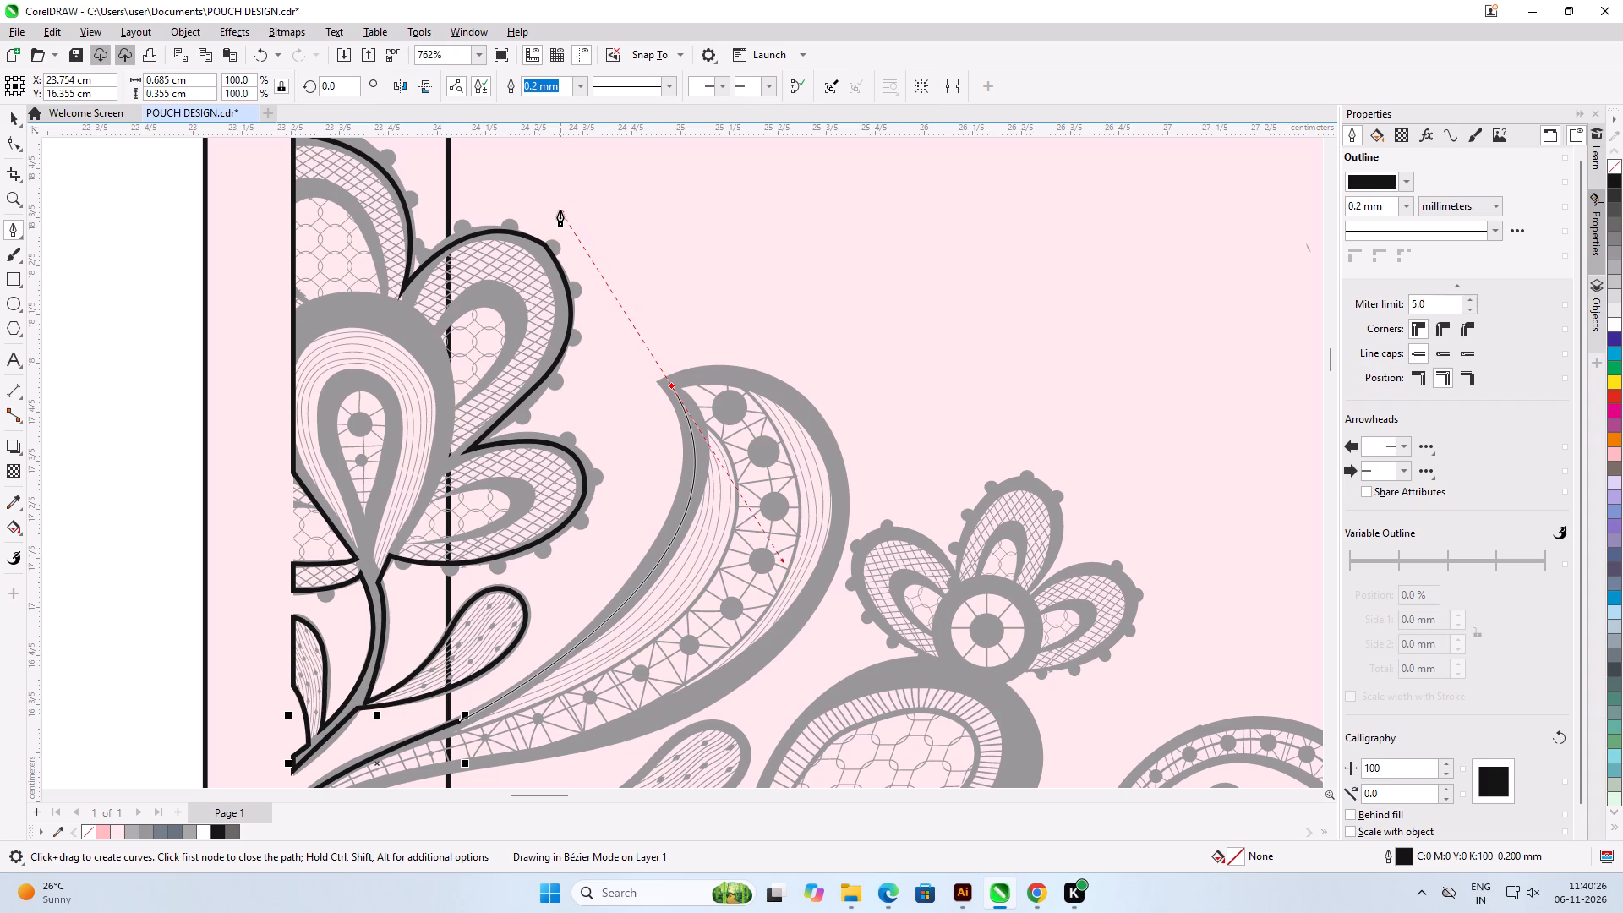
pyautogui.moveTo(560, 210); pyautogui.dragTo(553, 218)
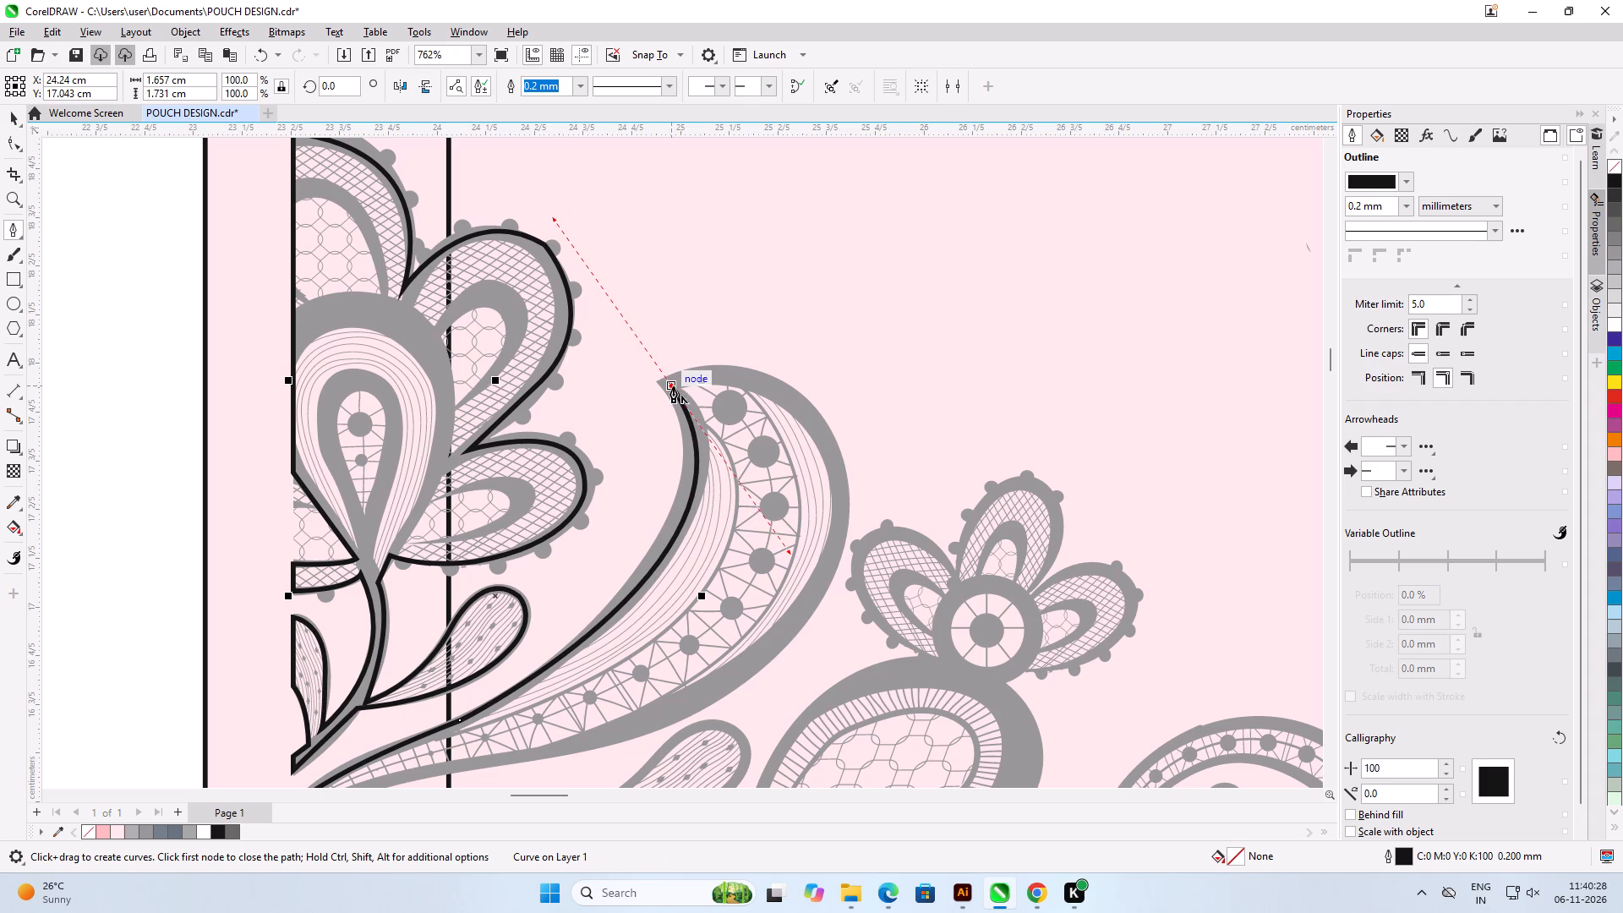
pyautogui.keyDown('alt'); pyautogui.click(673, 386); pyautogui.keyUp('alt')
# Continue the curve from the pointed tip around the large leaf's rounded outer side onto its lower edge.
pyautogui.moveTo(840, 495); pyautogui.dragTo(840, 551)
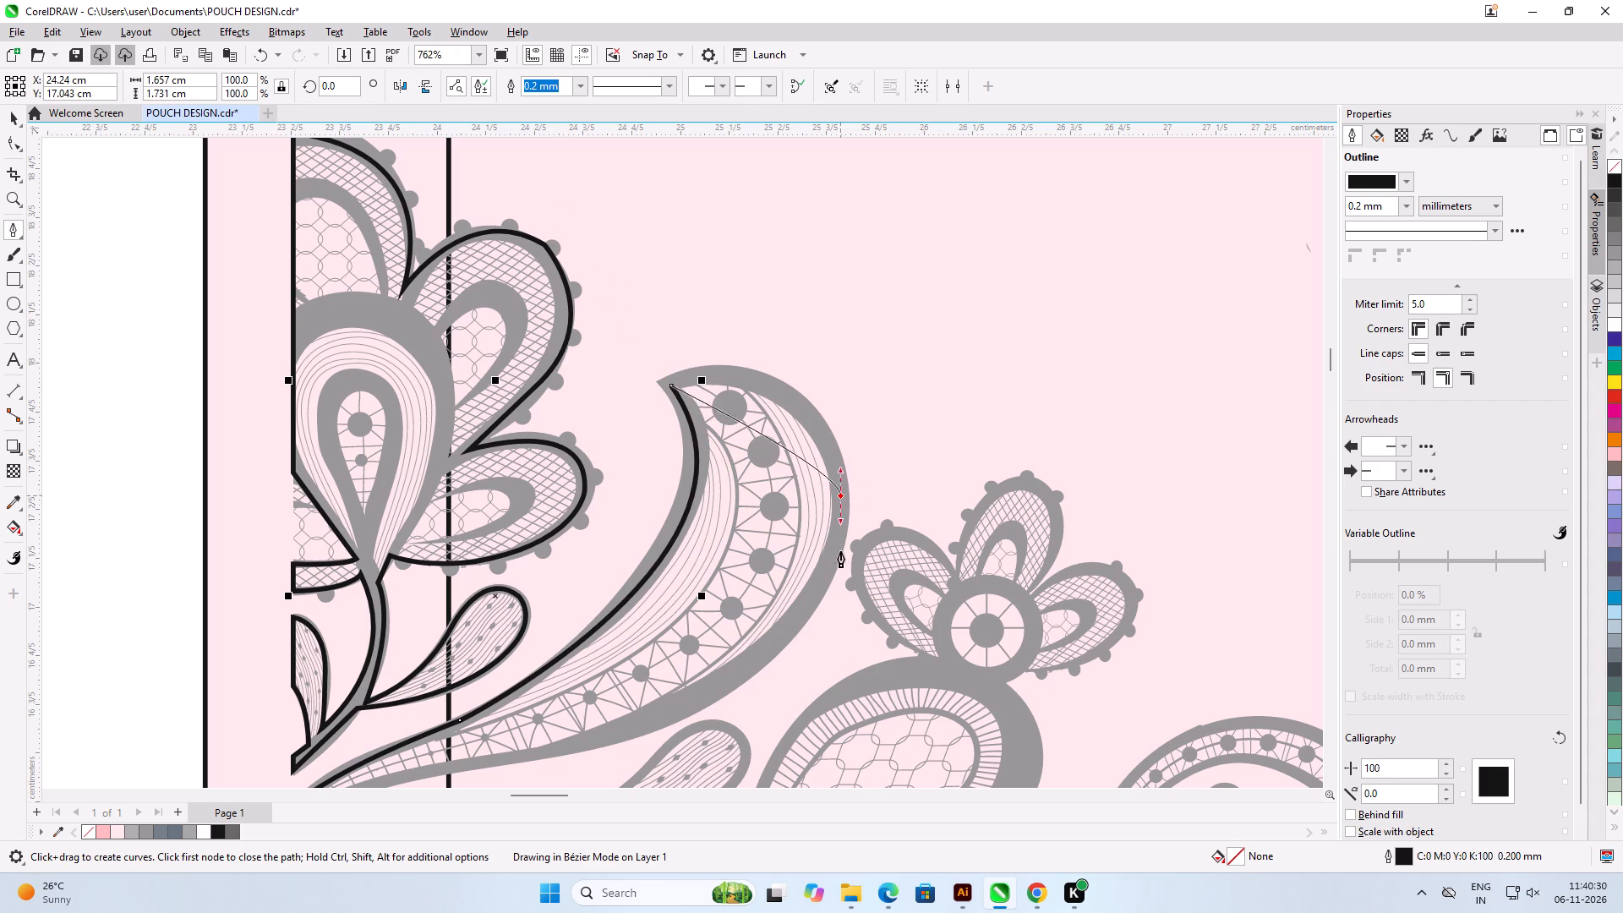
pyautogui.moveTo(840, 551); pyautogui.dragTo(883, 676)
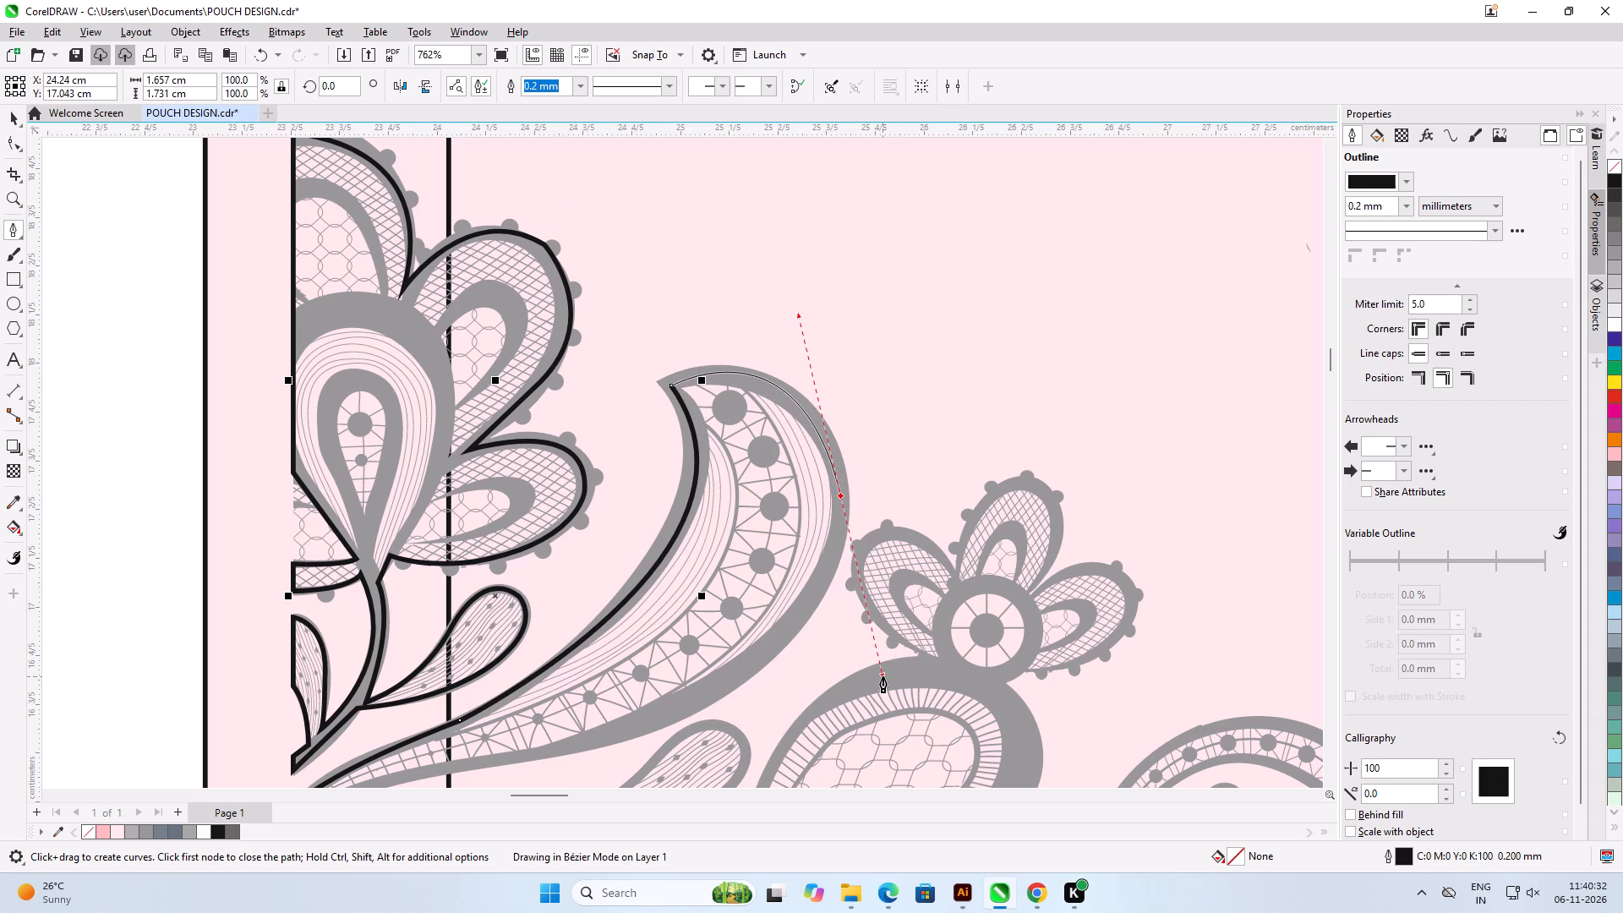
pyautogui.moveTo(883, 676); pyautogui.dragTo(877, 666)
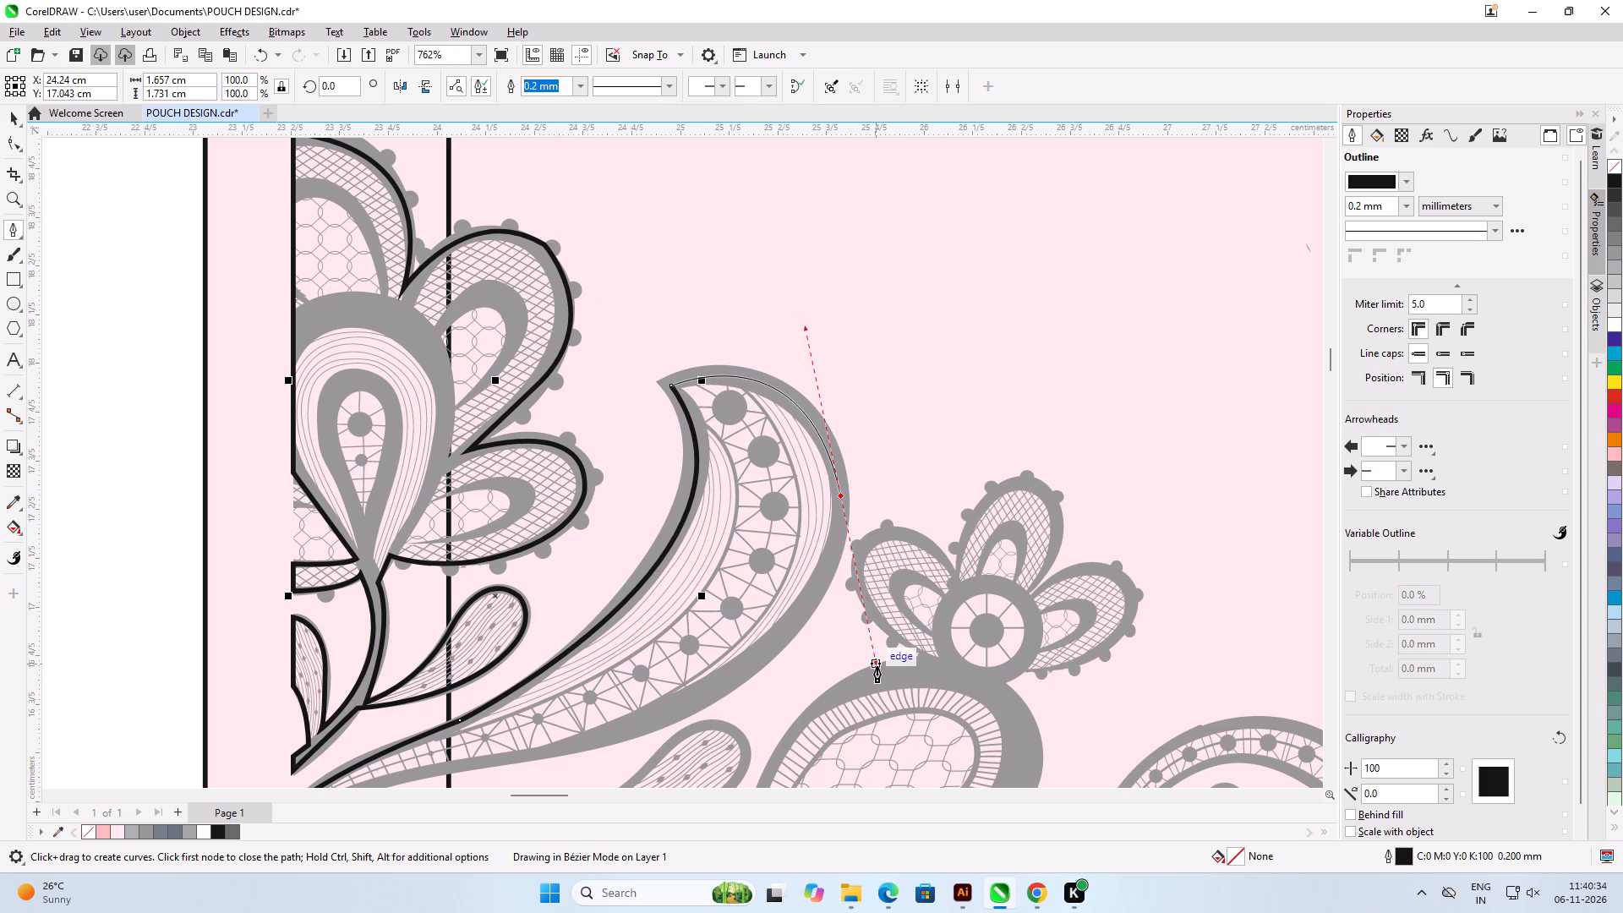
pyautogui.keyDown('alt'); pyautogui.click(839, 495); pyautogui.keyUp('alt')
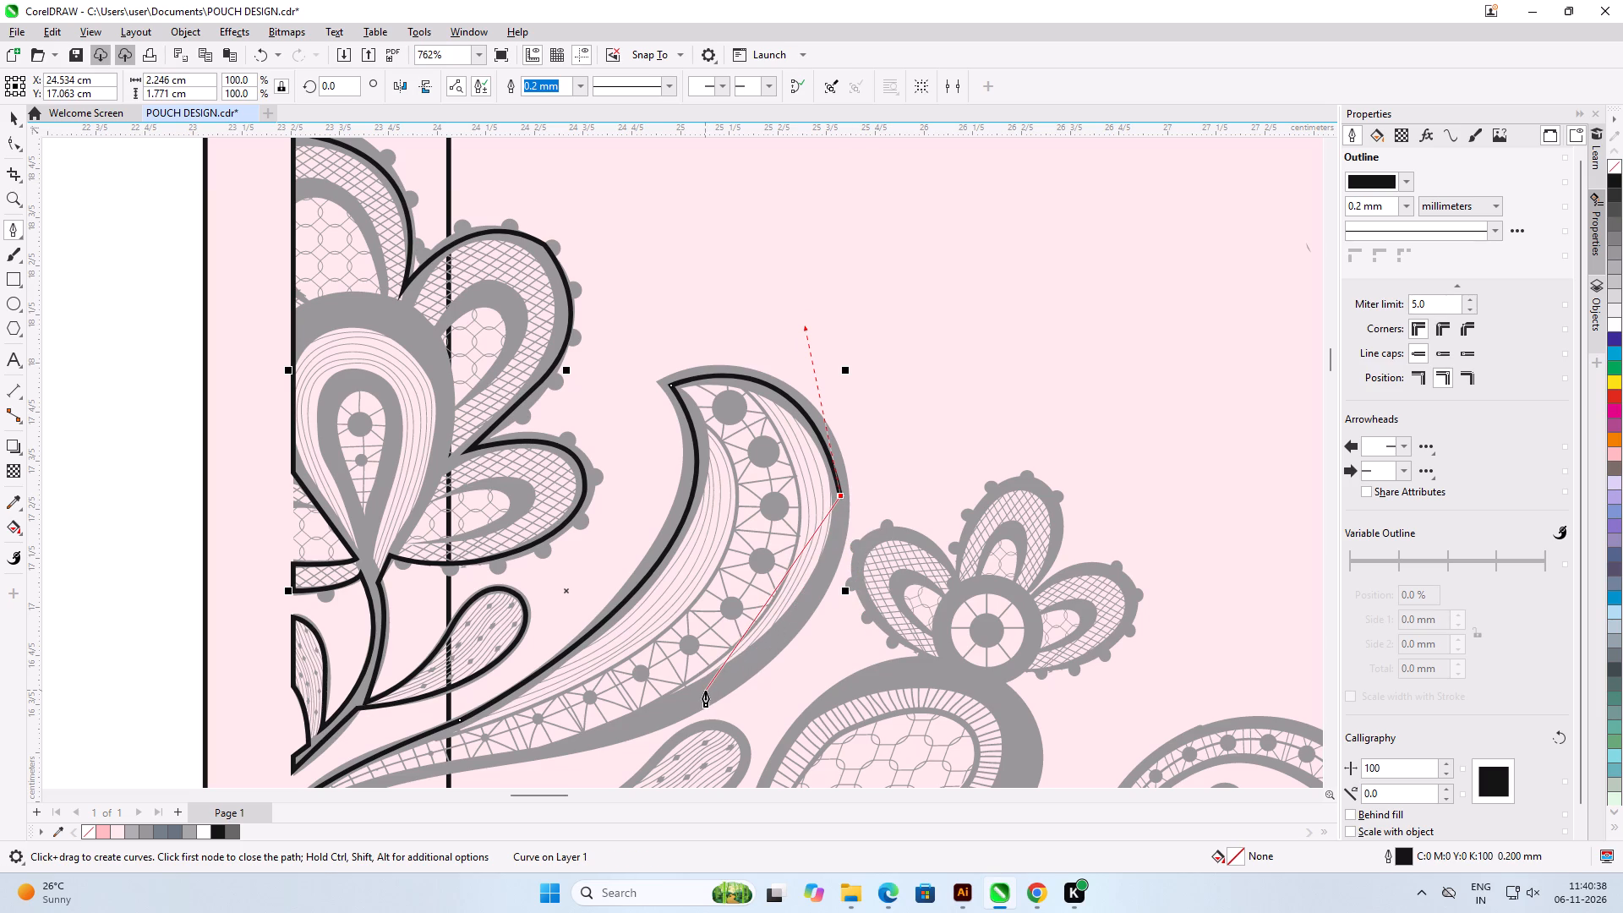
pyautogui.moveTo(705, 691); pyautogui.dragTo(579, 768)
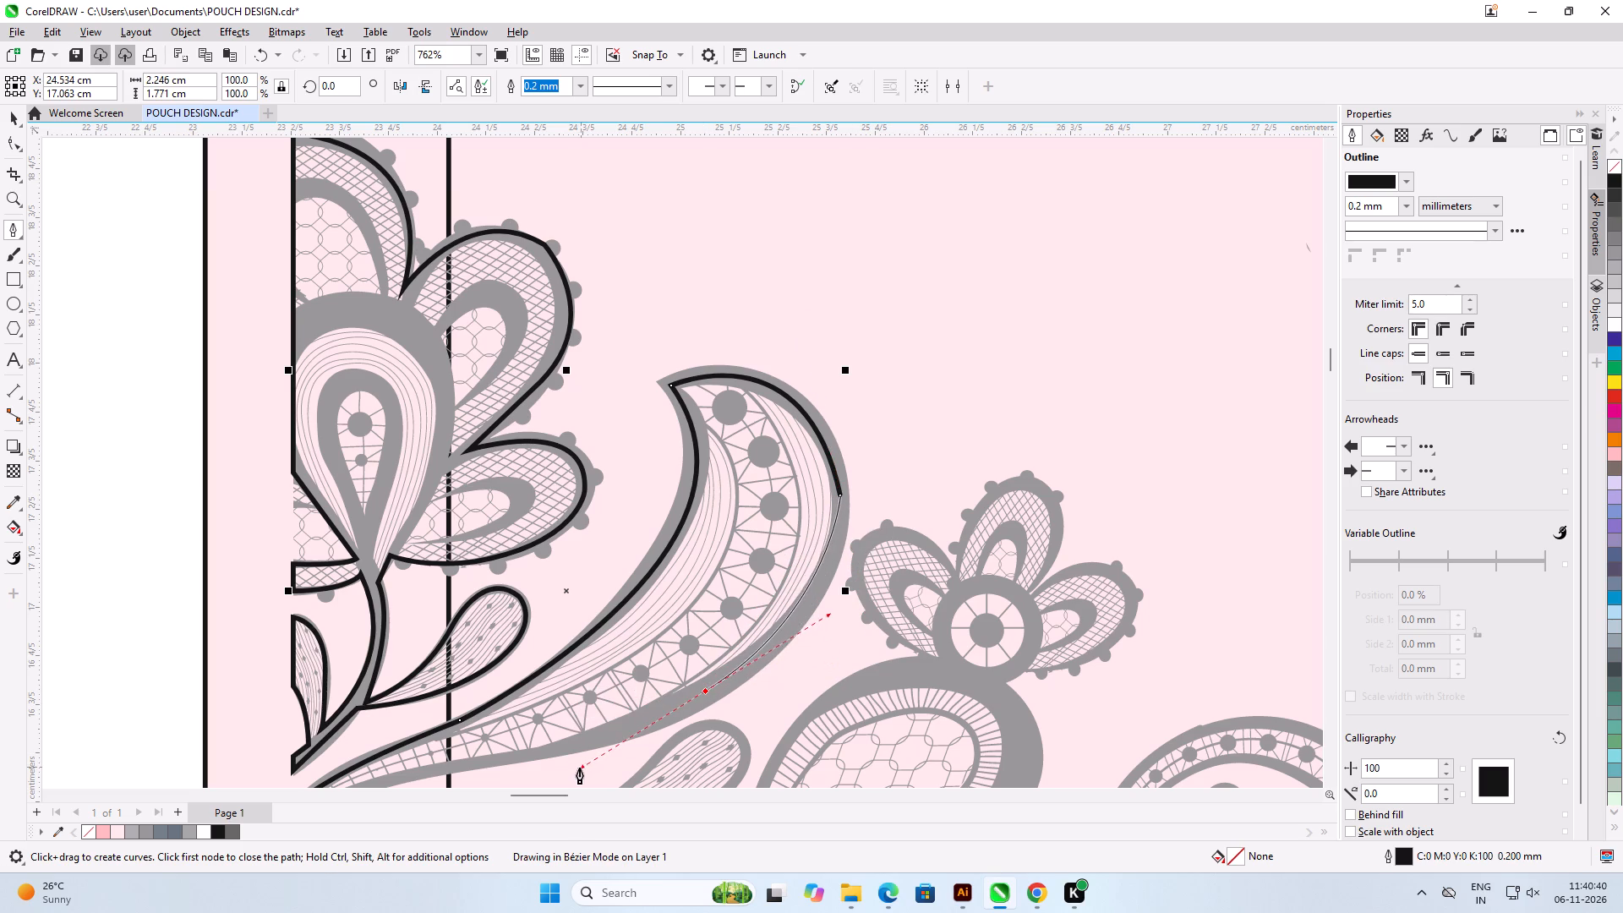
pyautogui.moveTo(579, 768); pyautogui.dragTo(563, 771)
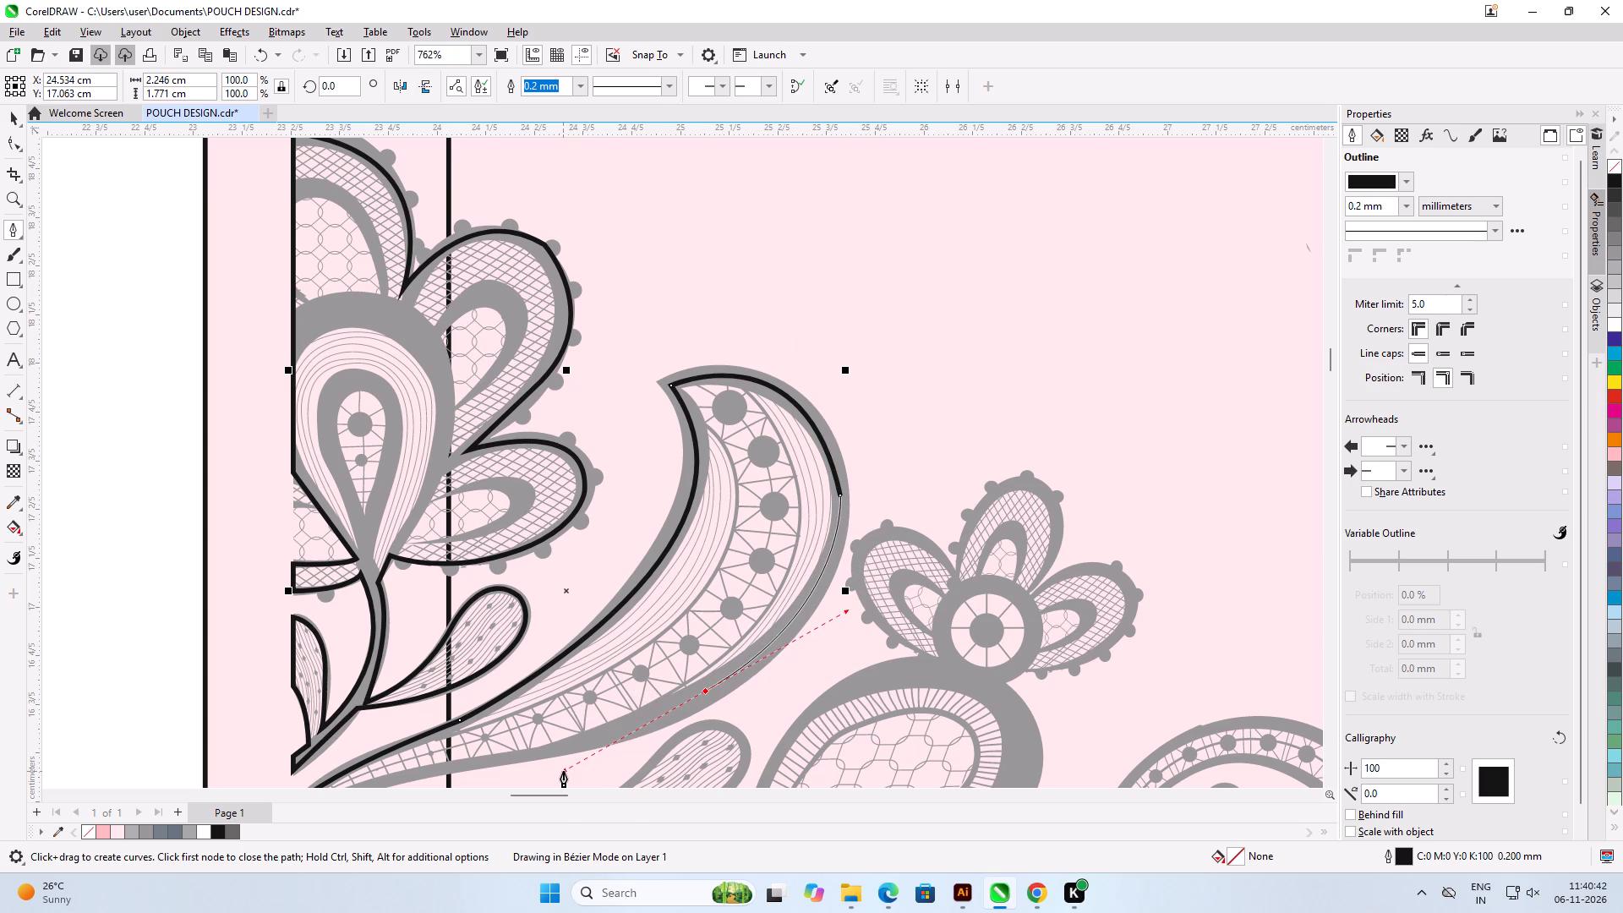
pyautogui.moveTo(563, 771); pyautogui.dragTo(563, 772)
pyautogui.scroll(-7, 941, 337)
pyautogui.scroll(1, 941, 337)
pyautogui.scroll(8, 710, 534)
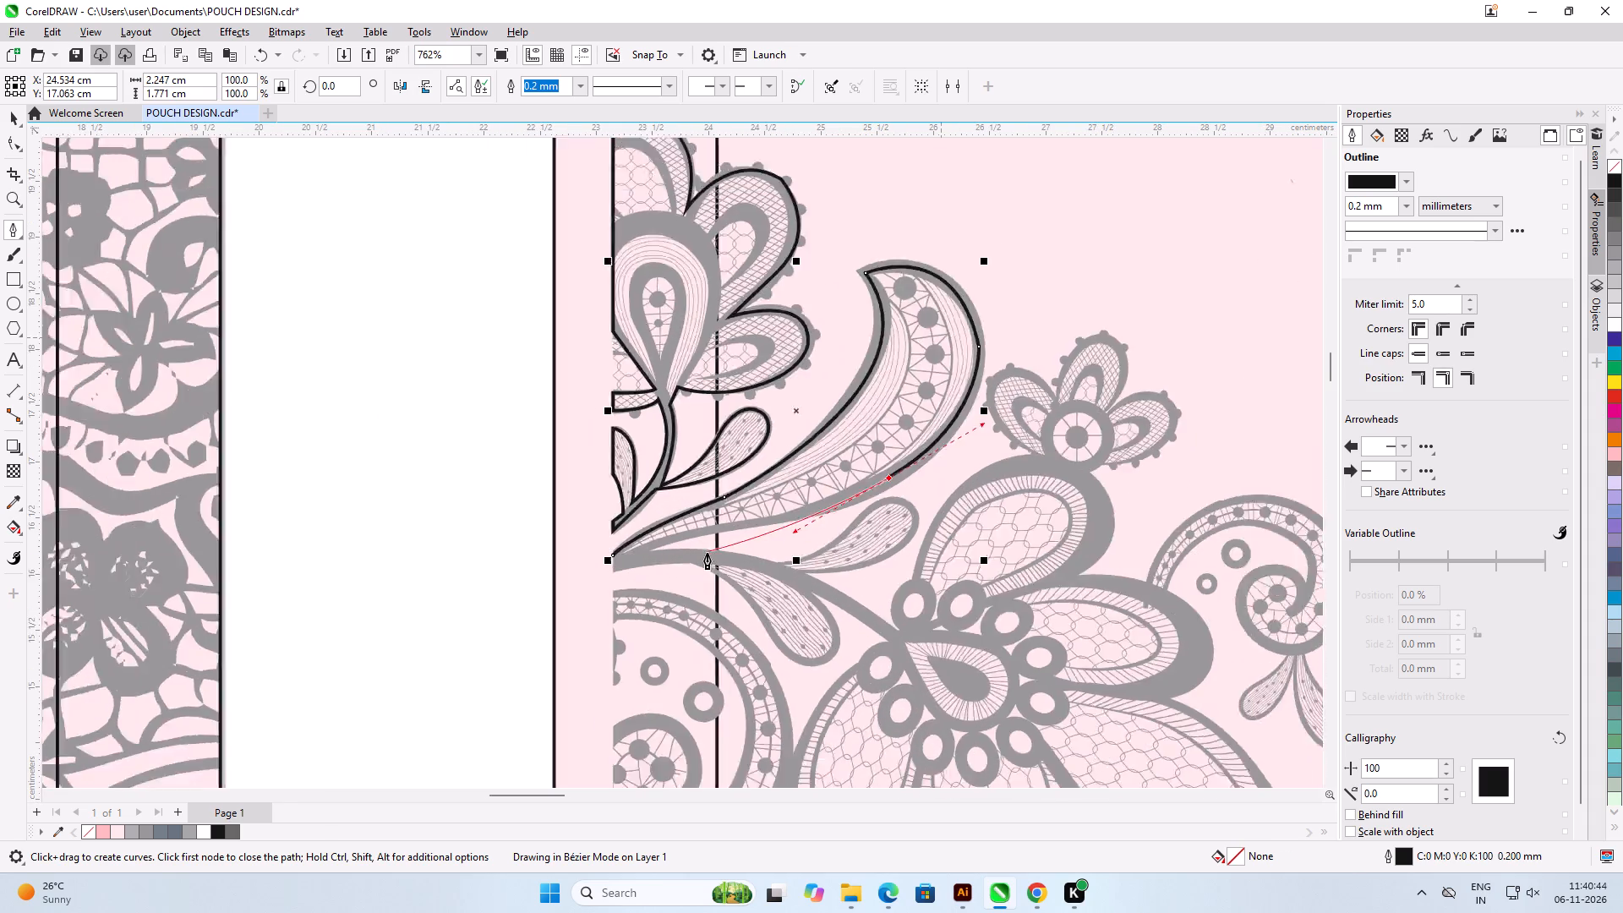
pyautogui.keyDown('alt'); pyautogui.click(1041, 414); pyautogui.keyUp('alt')
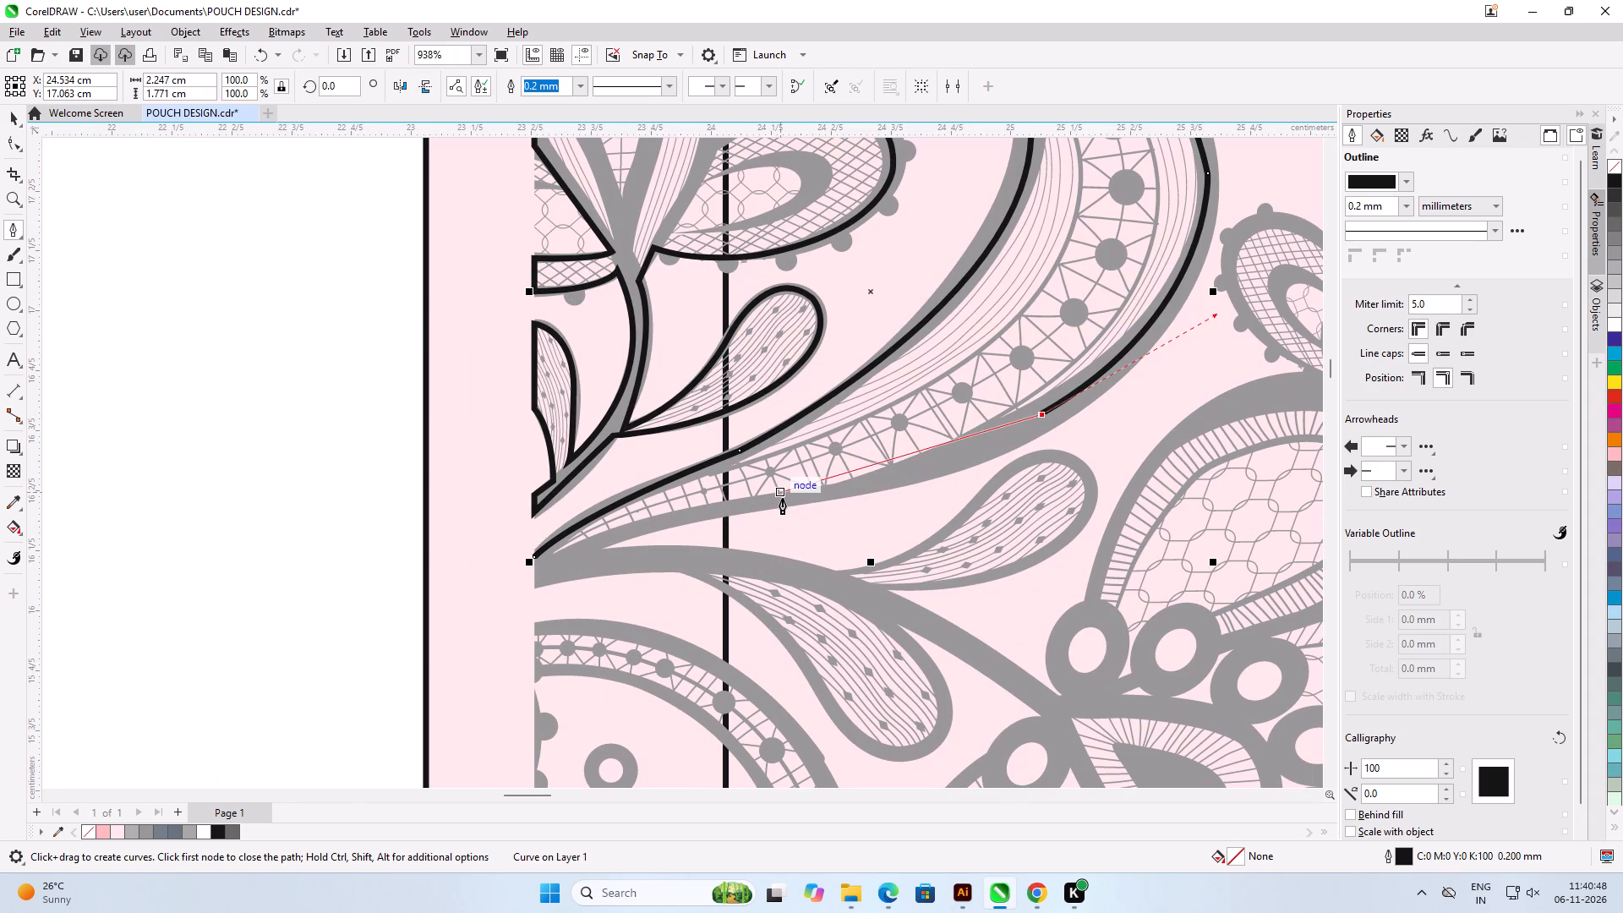
# Trace the large leaf's narrowing lower edge back to where it meets the stem, ending in a corner node.
pyautogui.scroll(7, 792, 499)
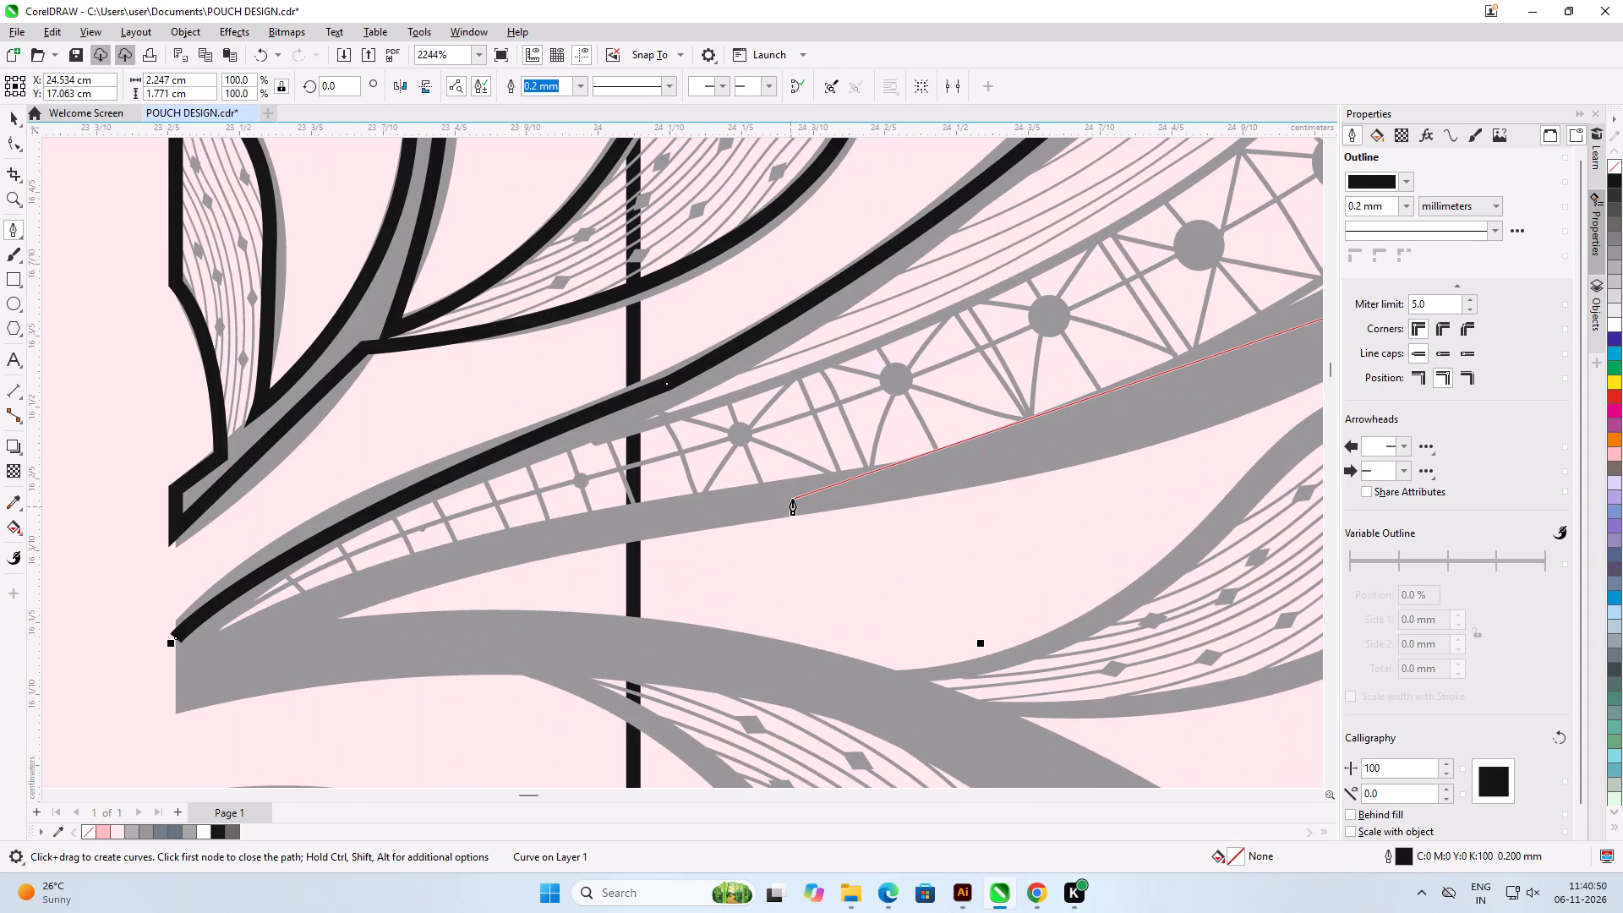
pyautogui.moveTo(792, 499); pyautogui.dragTo(466, 537)
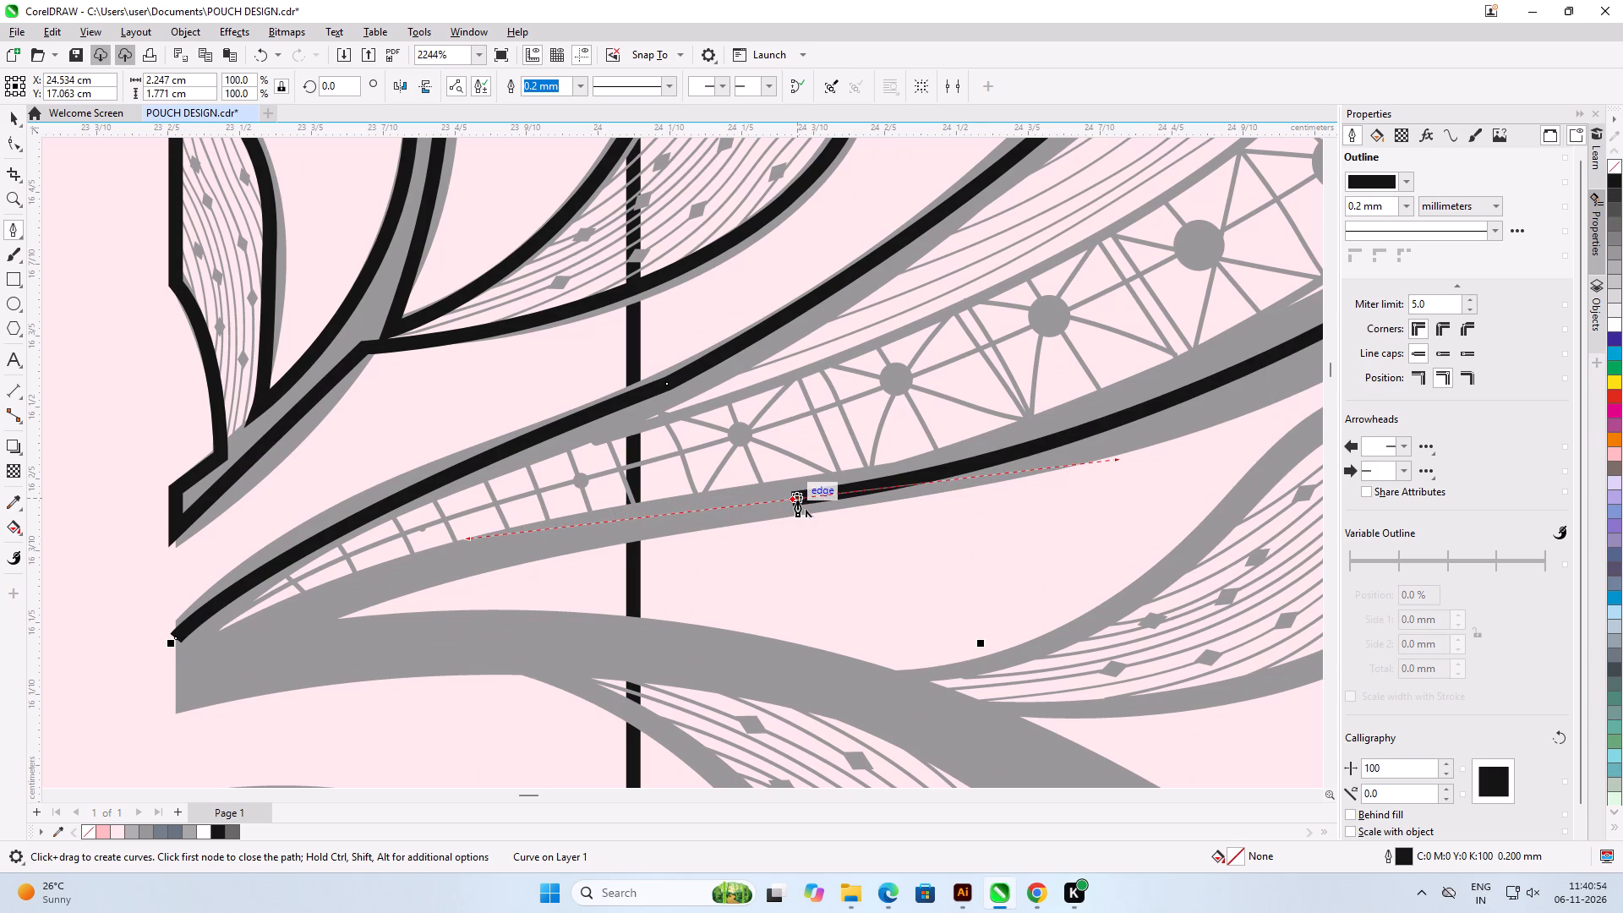
pyautogui.keyDown('alt'); pyautogui.click(793, 500); pyautogui.keyUp('alt')
pyautogui.scroll(-4, 902, 417)
pyautogui.scroll(1, 902, 417)
pyautogui.scroll(-3, 902, 417)
pyautogui.scroll(7, 579, 552)
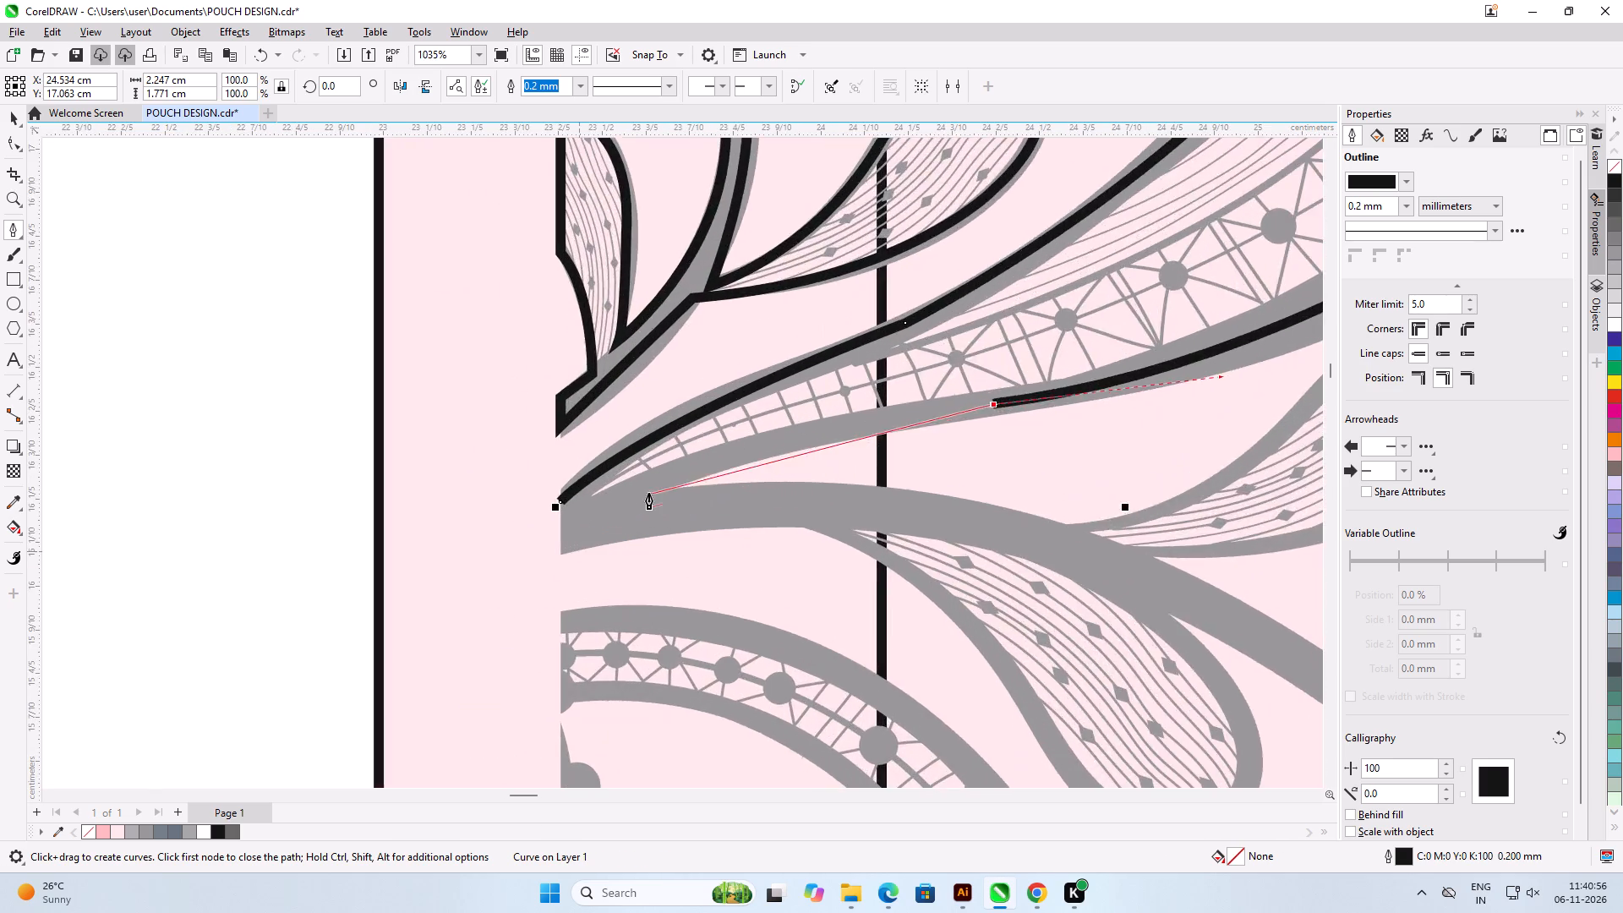
pyautogui.scroll(2, 648, 493)
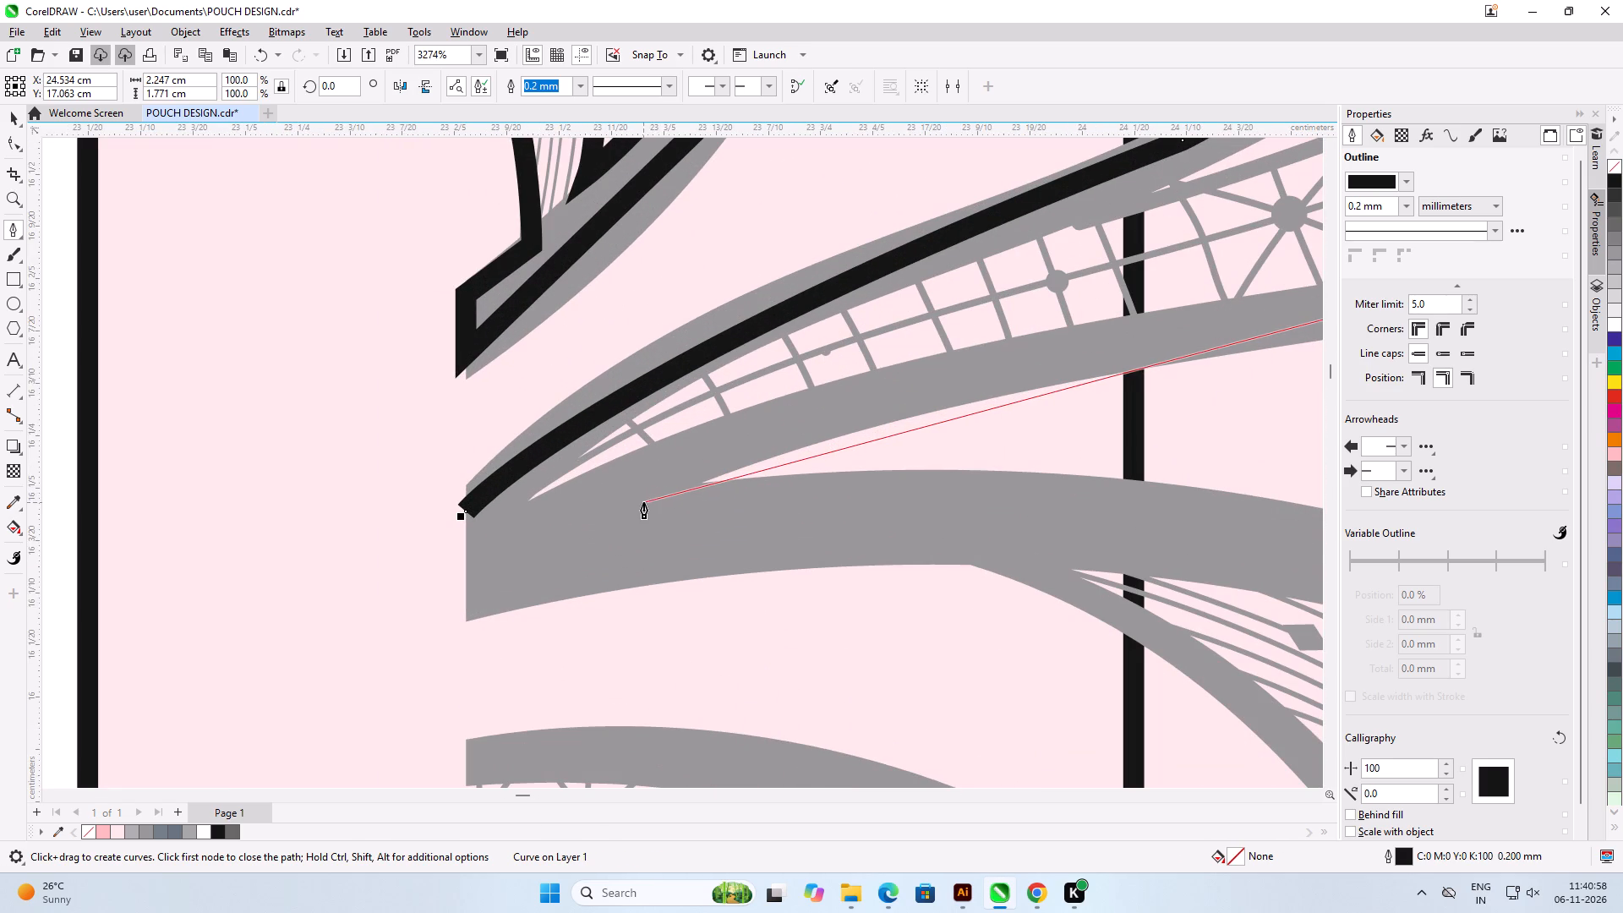
pyautogui.moveTo(643, 502); pyautogui.dragTo(434, 645)
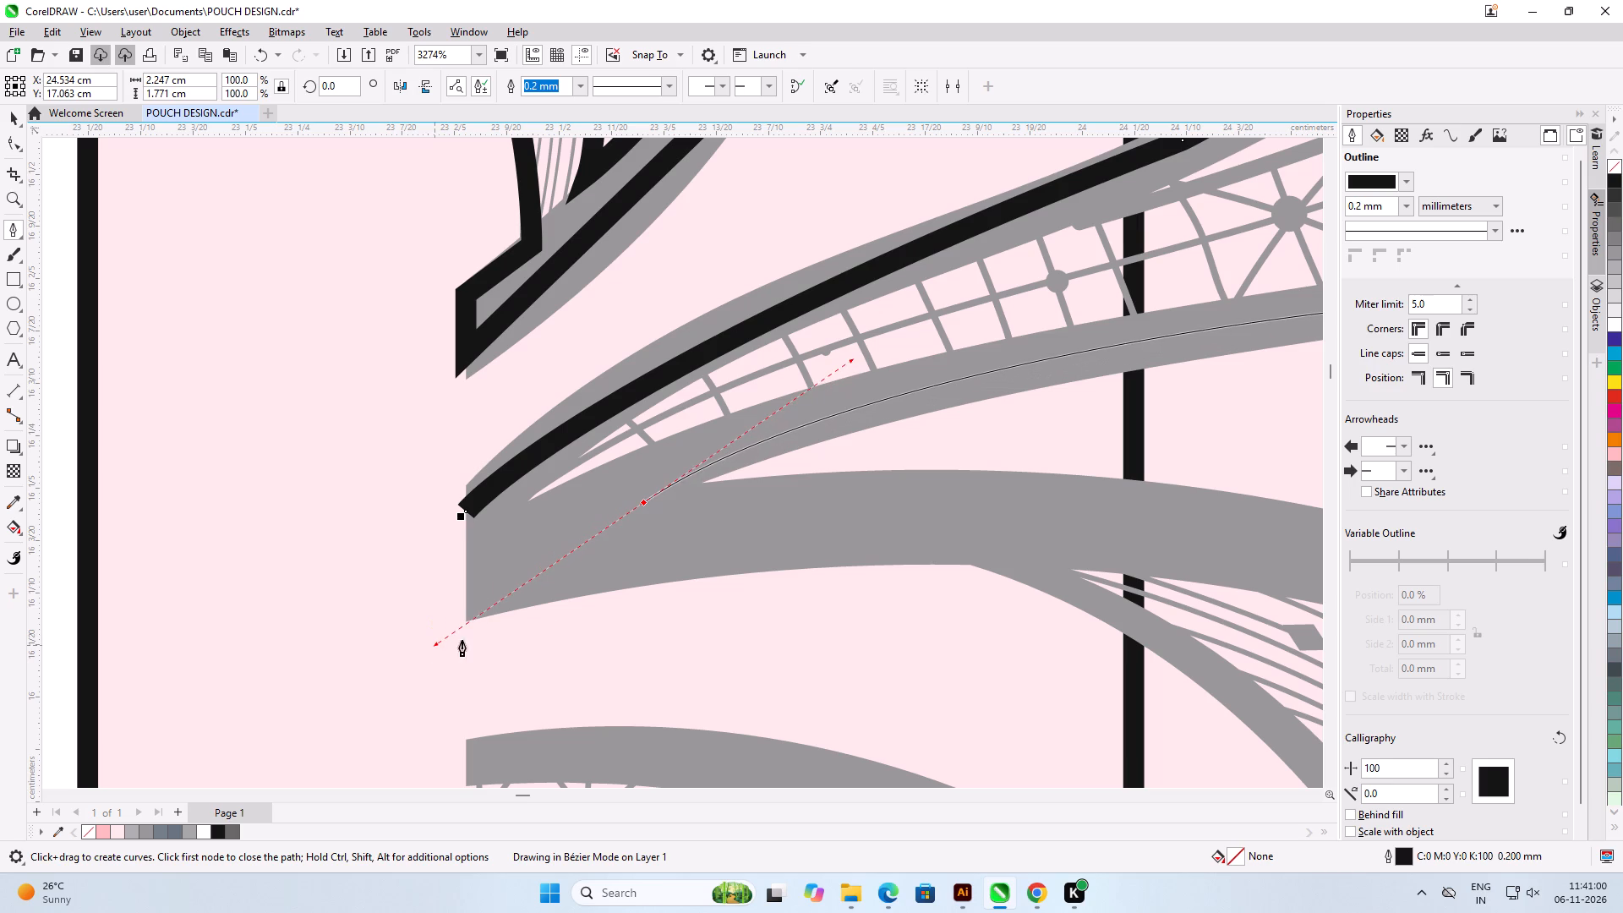
pyautogui.keyDown('alt'); pyautogui.click(644, 502); pyautogui.keyUp('alt')
# Extend the curve along the upper part of the stem to the base of the small teardrop leaf.
pyautogui.scroll(-7, 485, 493)
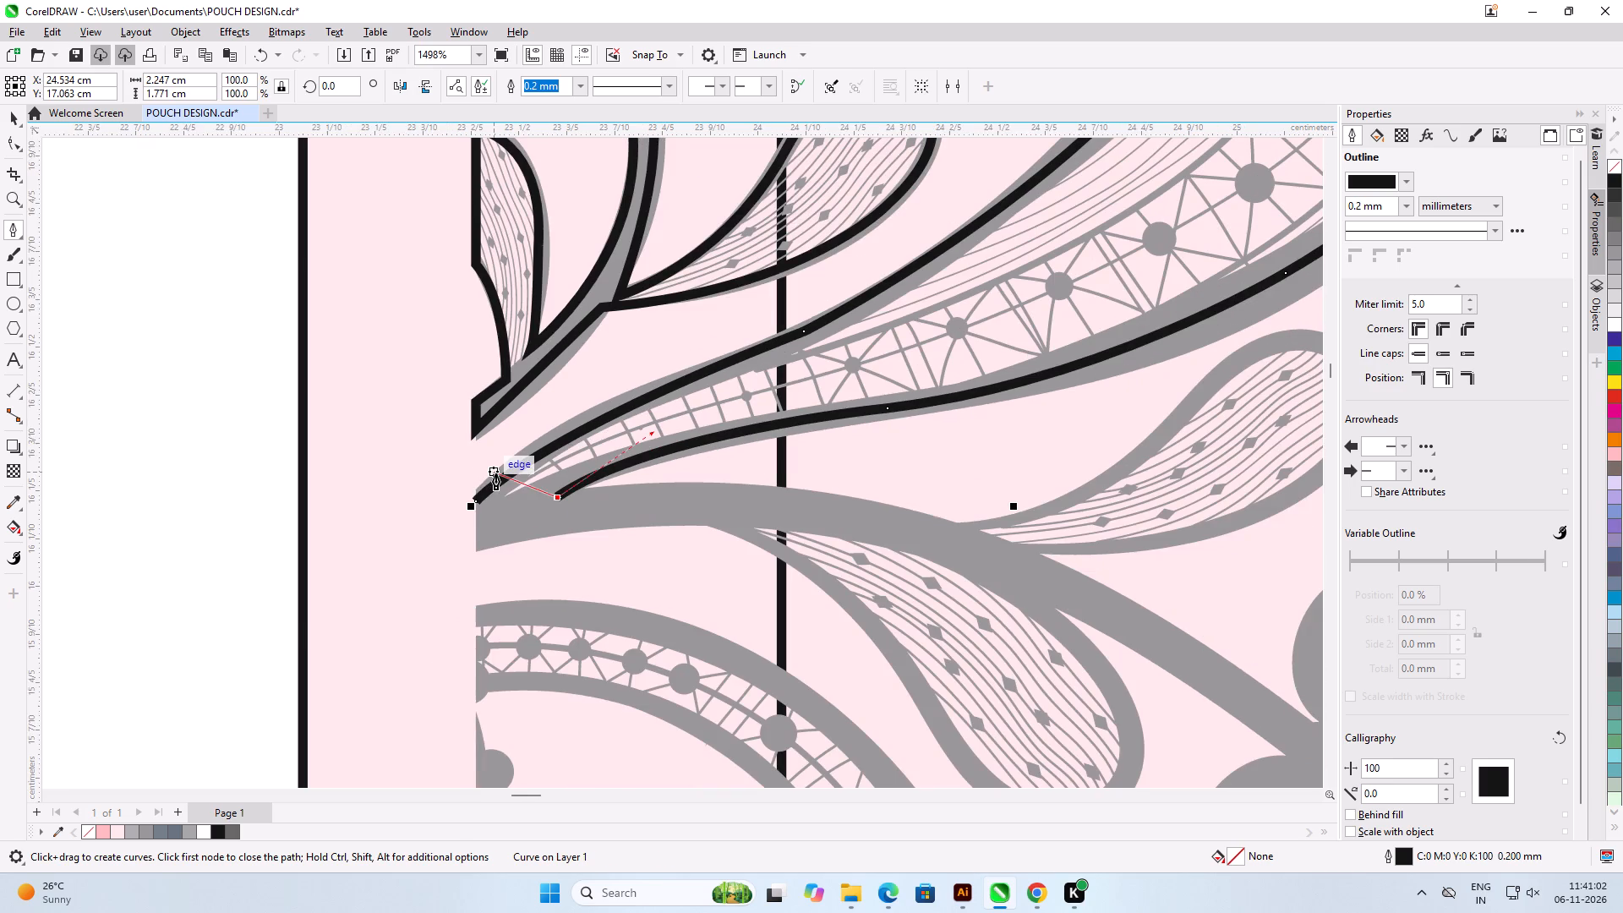
pyautogui.scroll(-6, 495, 473)
pyautogui.scroll(6, 628, 478)
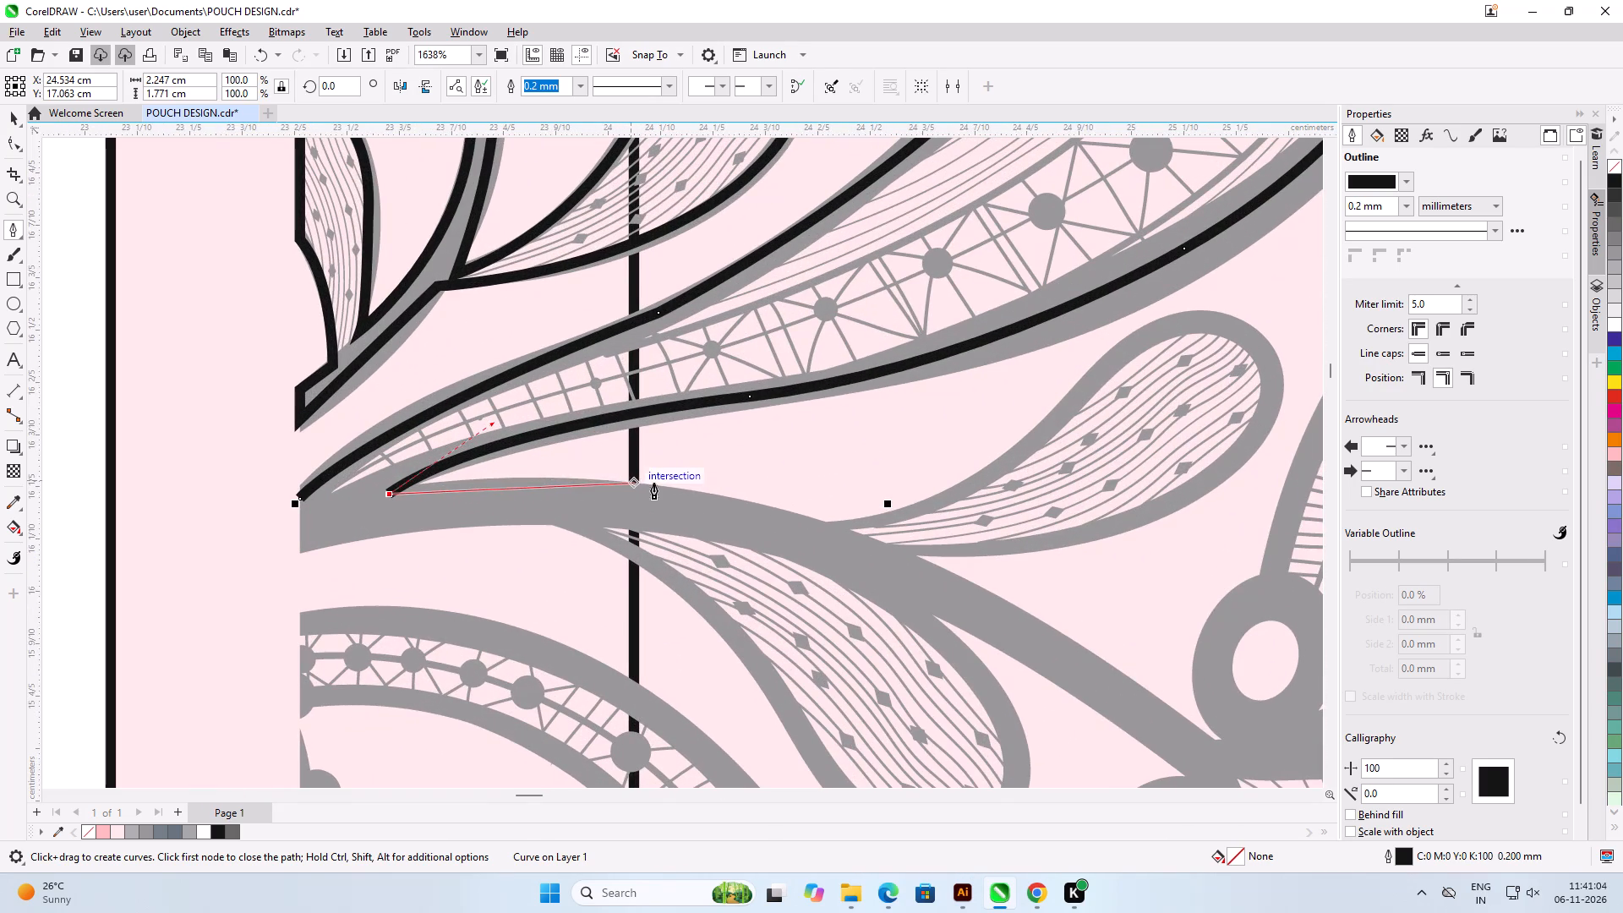
pyautogui.moveTo(825, 533); pyautogui.dragTo(942, 554)
pyautogui.keyDown('alt'); pyautogui.click(826, 530); pyautogui.keyUp('alt')
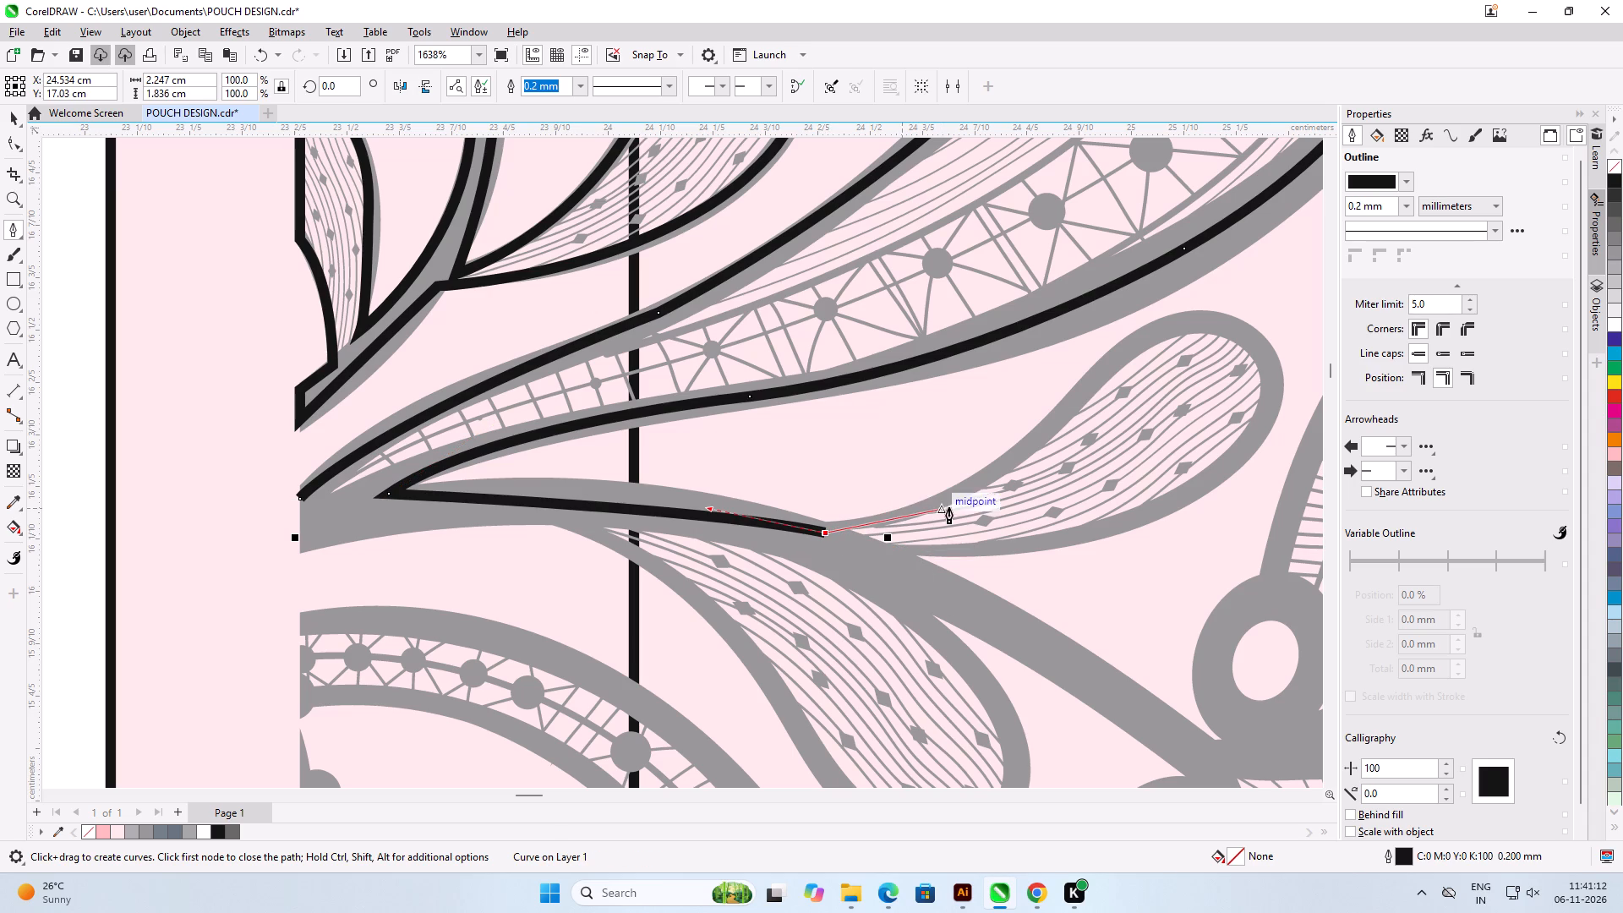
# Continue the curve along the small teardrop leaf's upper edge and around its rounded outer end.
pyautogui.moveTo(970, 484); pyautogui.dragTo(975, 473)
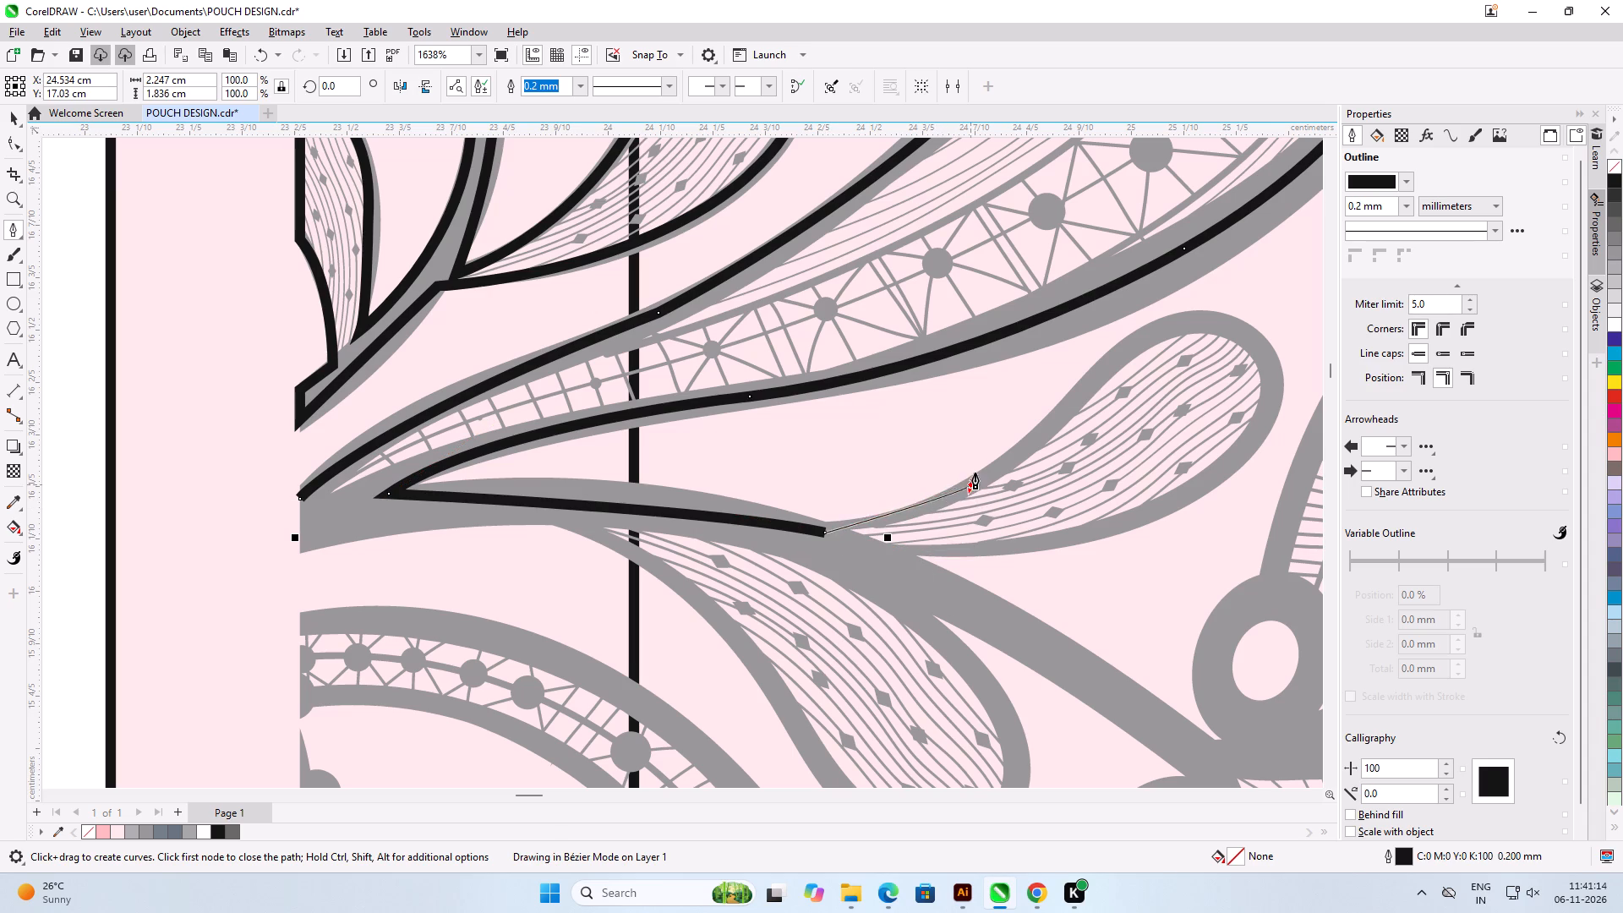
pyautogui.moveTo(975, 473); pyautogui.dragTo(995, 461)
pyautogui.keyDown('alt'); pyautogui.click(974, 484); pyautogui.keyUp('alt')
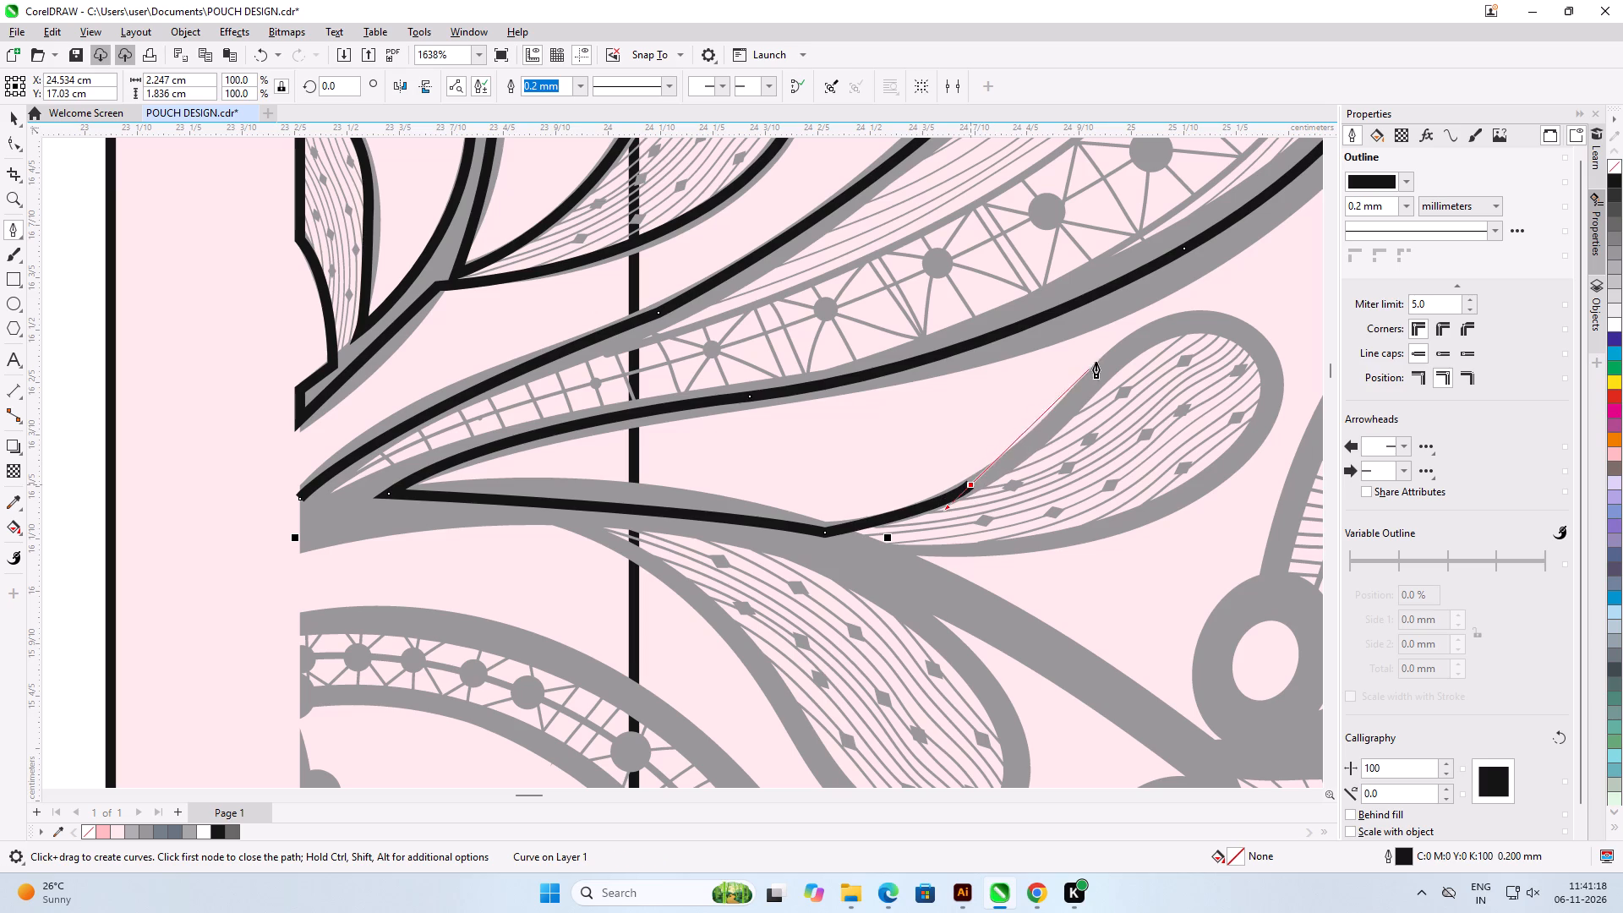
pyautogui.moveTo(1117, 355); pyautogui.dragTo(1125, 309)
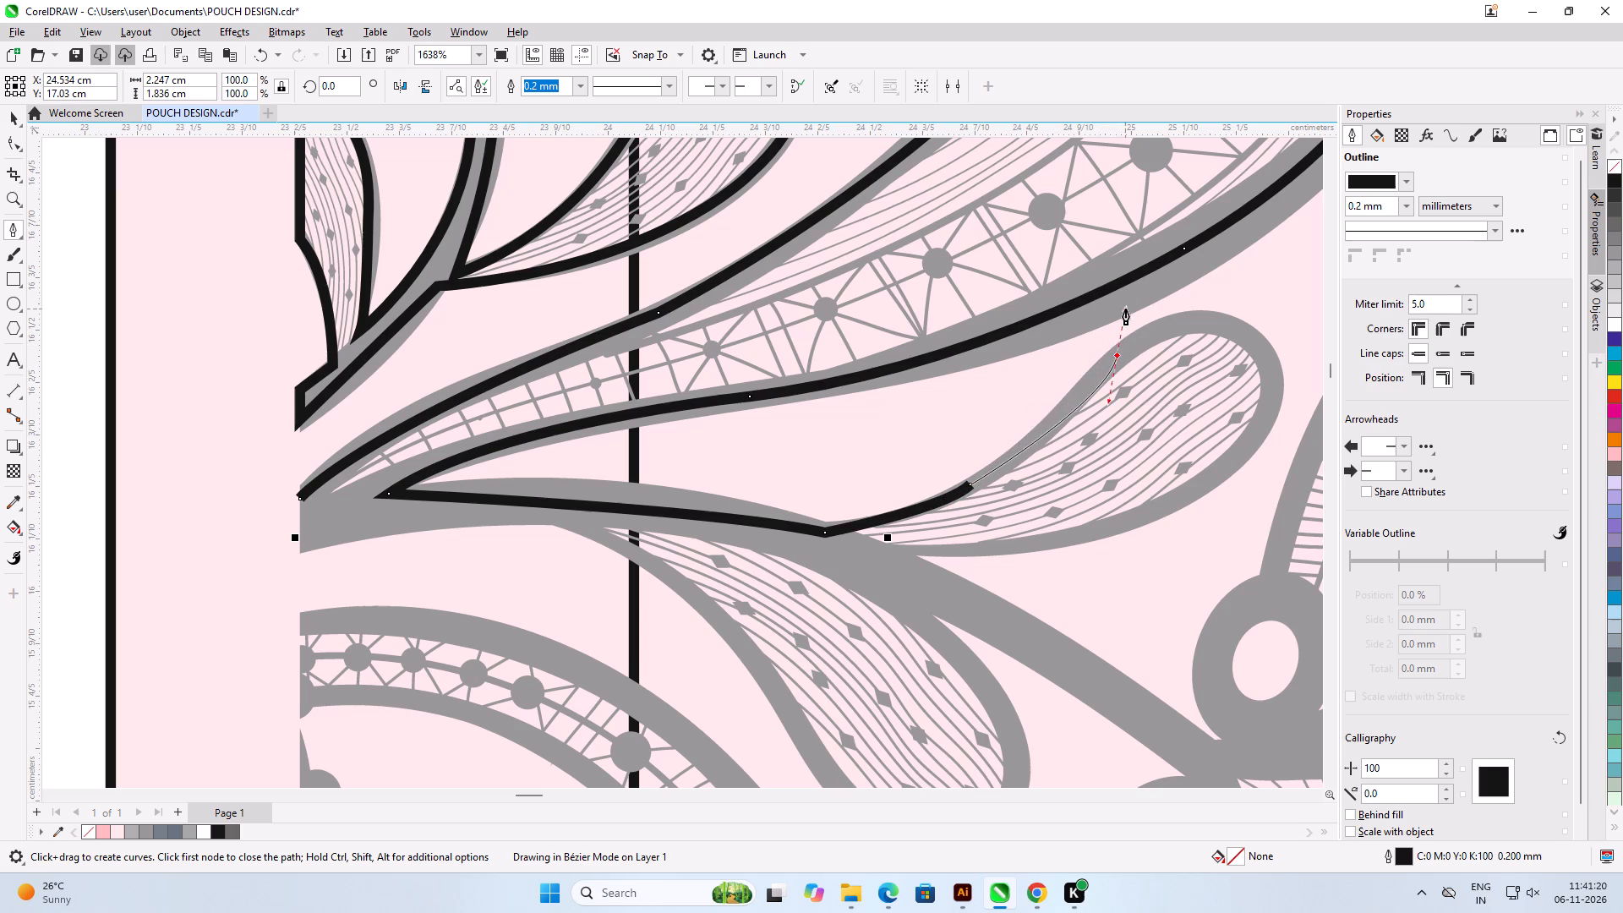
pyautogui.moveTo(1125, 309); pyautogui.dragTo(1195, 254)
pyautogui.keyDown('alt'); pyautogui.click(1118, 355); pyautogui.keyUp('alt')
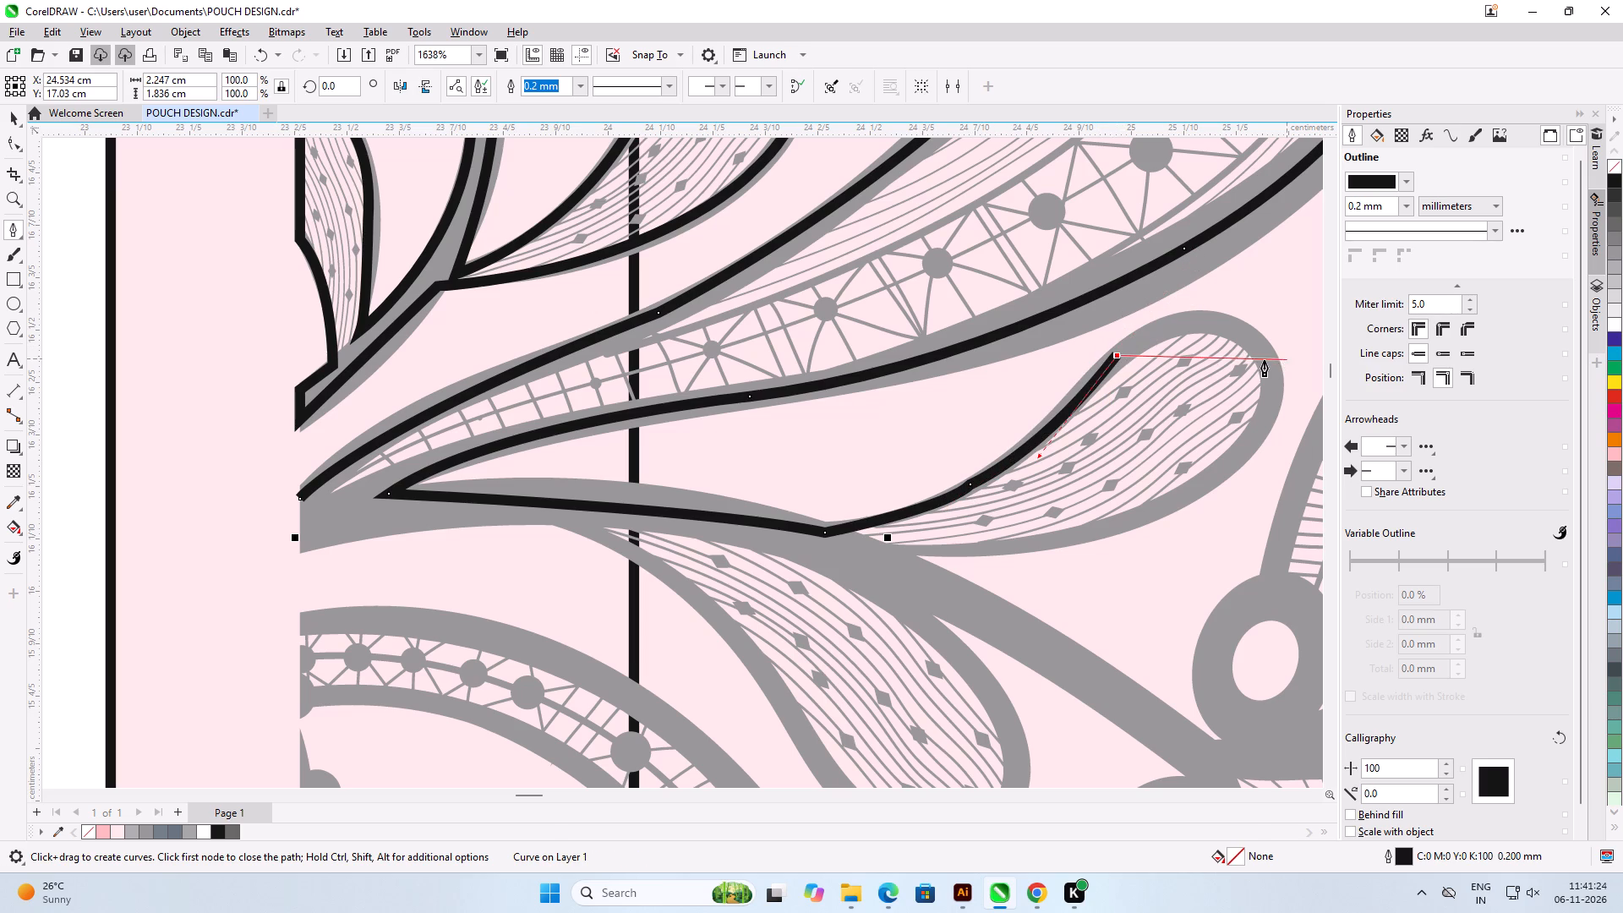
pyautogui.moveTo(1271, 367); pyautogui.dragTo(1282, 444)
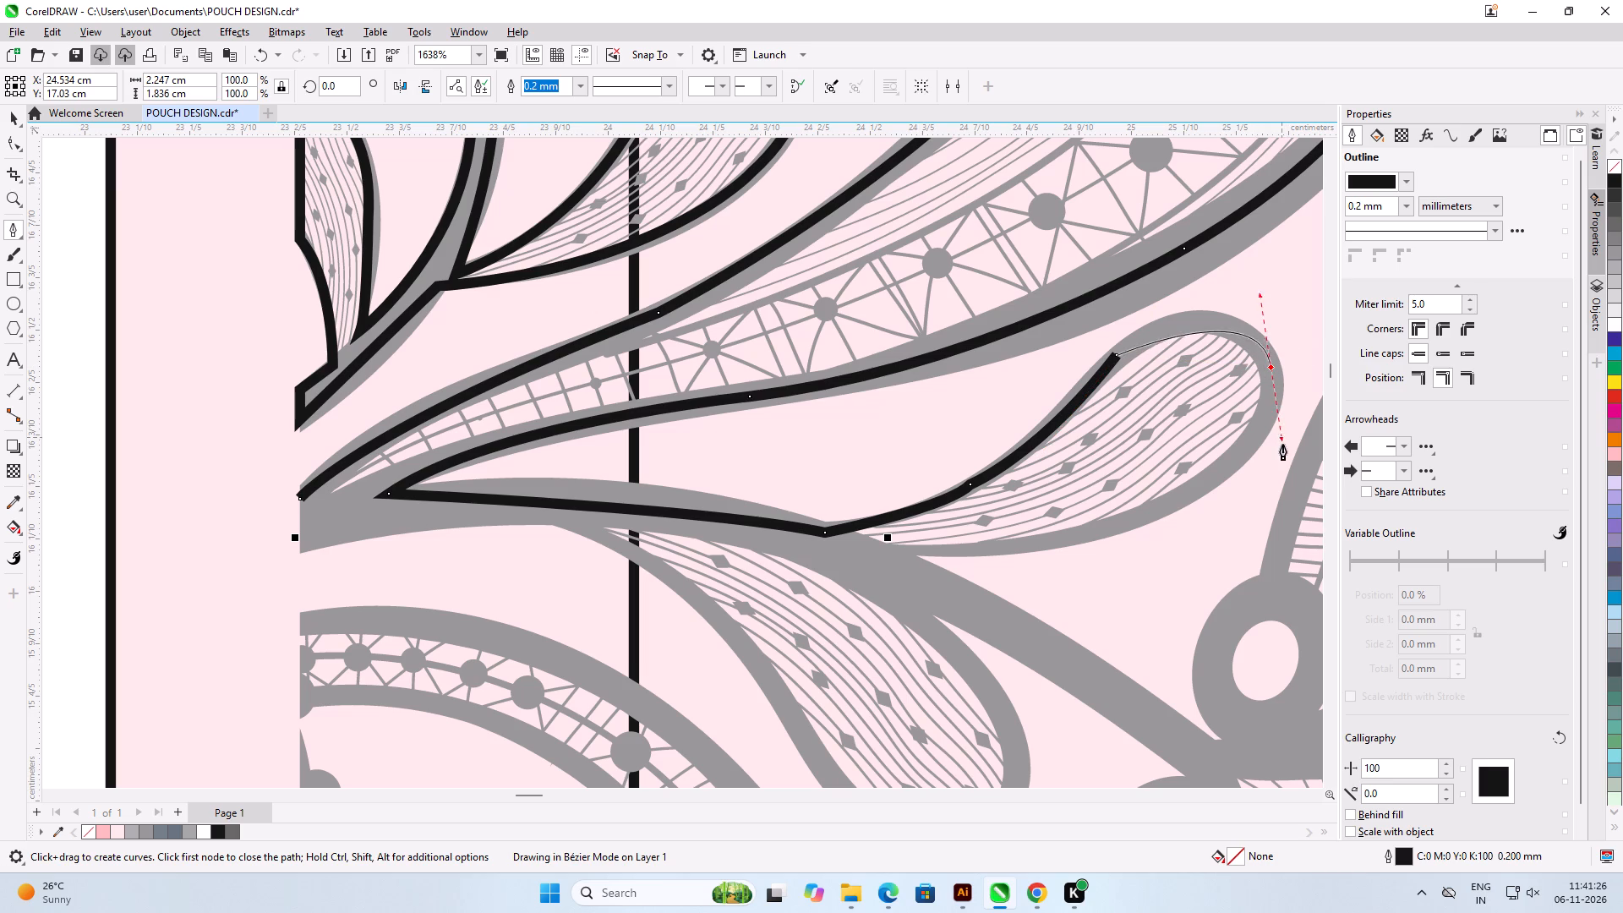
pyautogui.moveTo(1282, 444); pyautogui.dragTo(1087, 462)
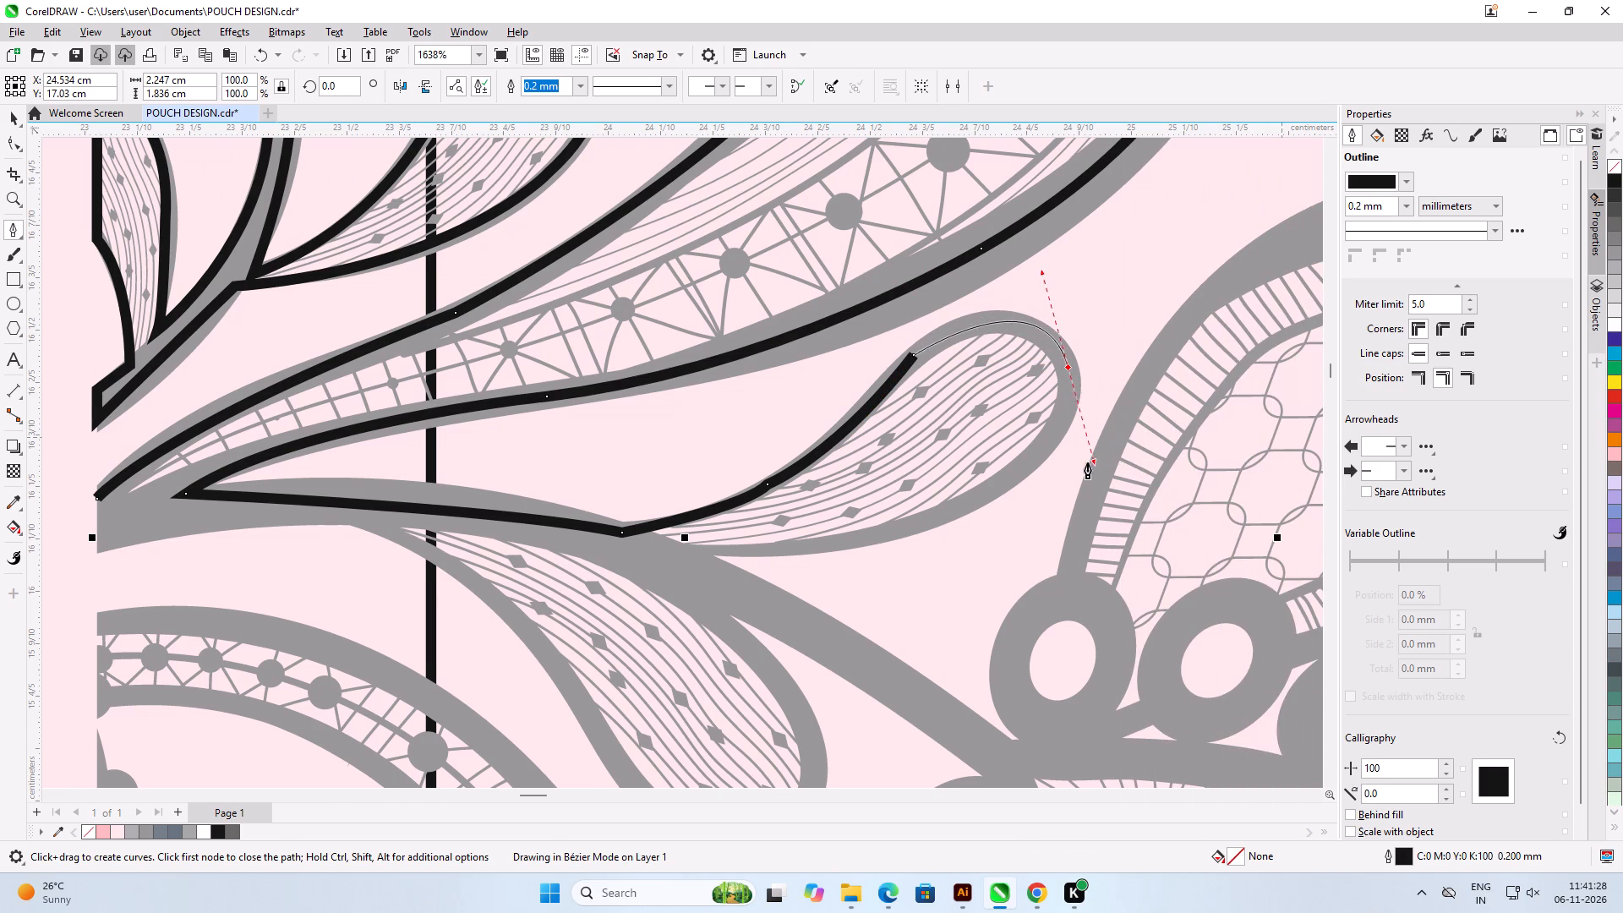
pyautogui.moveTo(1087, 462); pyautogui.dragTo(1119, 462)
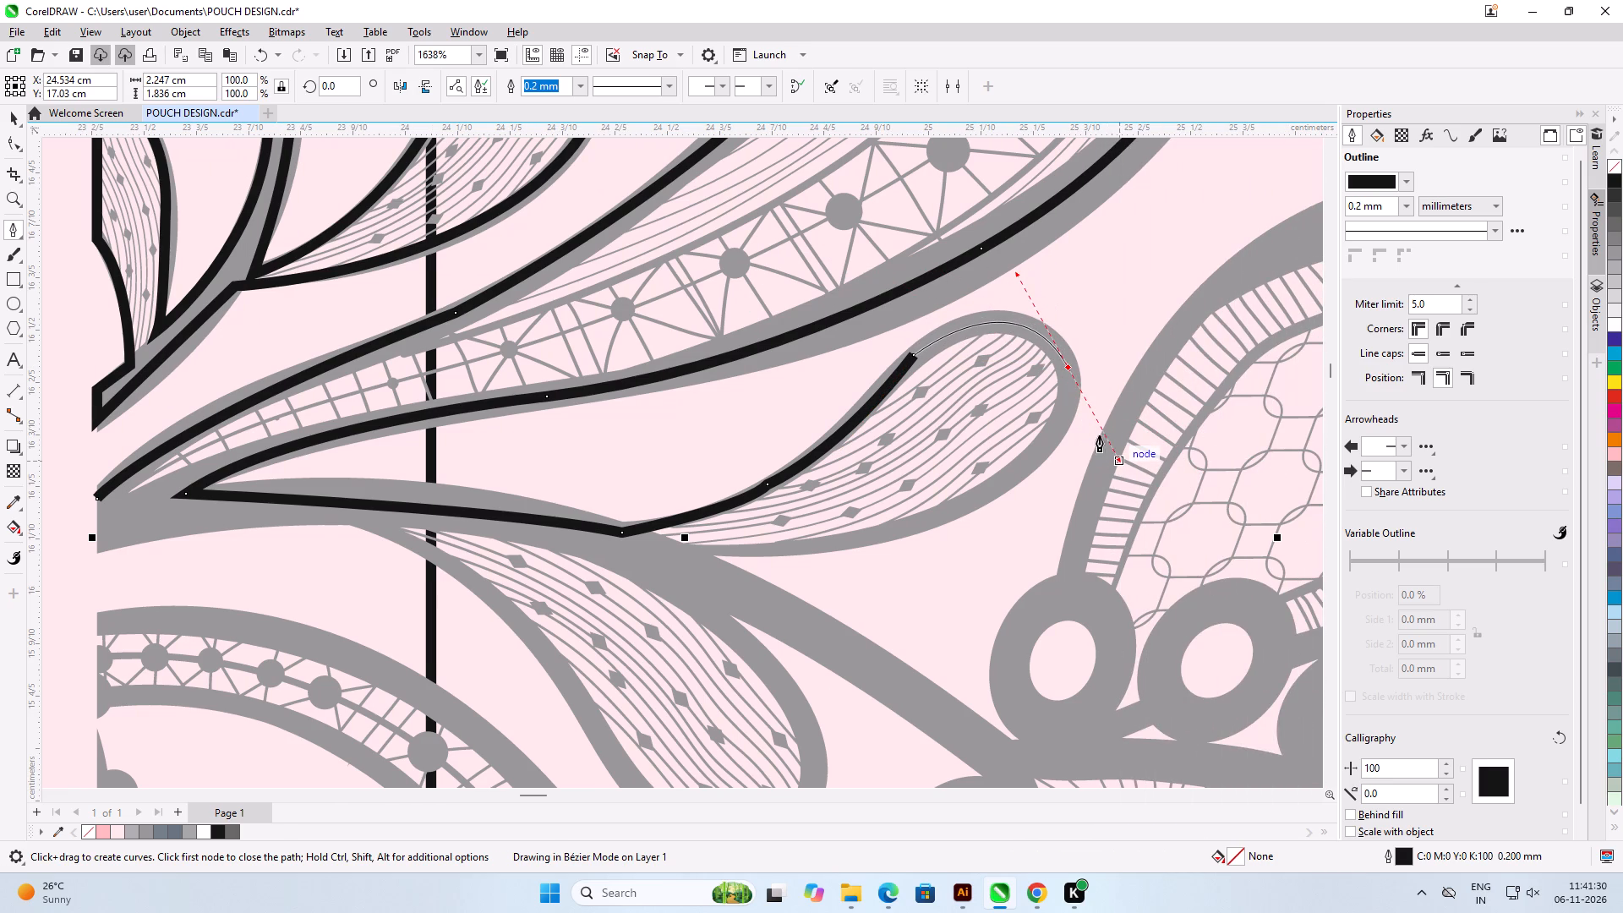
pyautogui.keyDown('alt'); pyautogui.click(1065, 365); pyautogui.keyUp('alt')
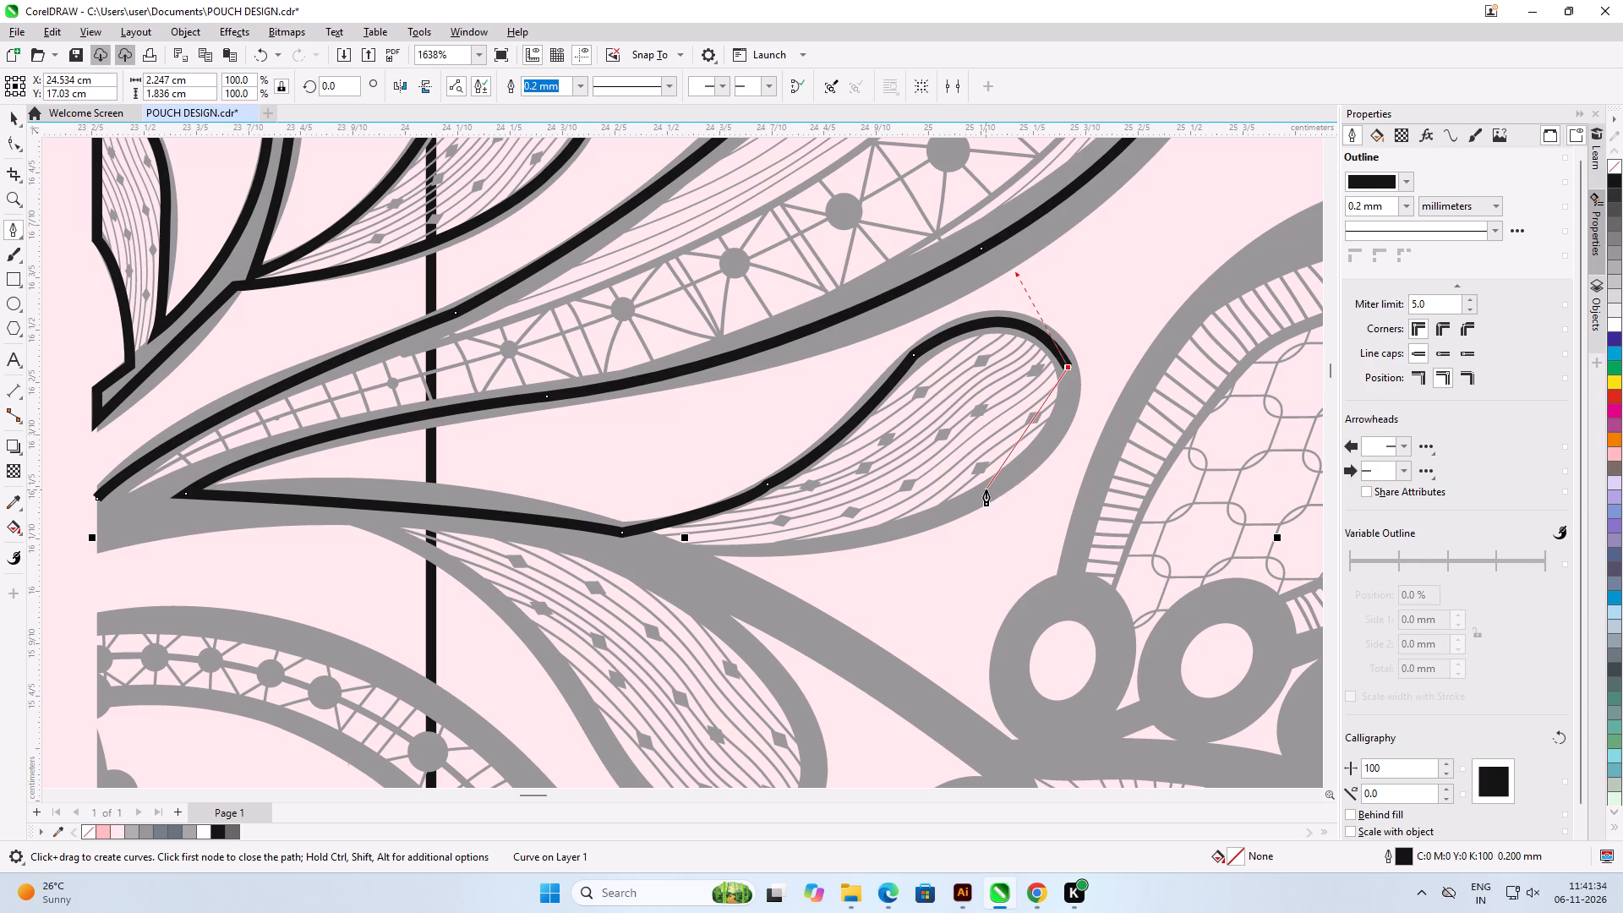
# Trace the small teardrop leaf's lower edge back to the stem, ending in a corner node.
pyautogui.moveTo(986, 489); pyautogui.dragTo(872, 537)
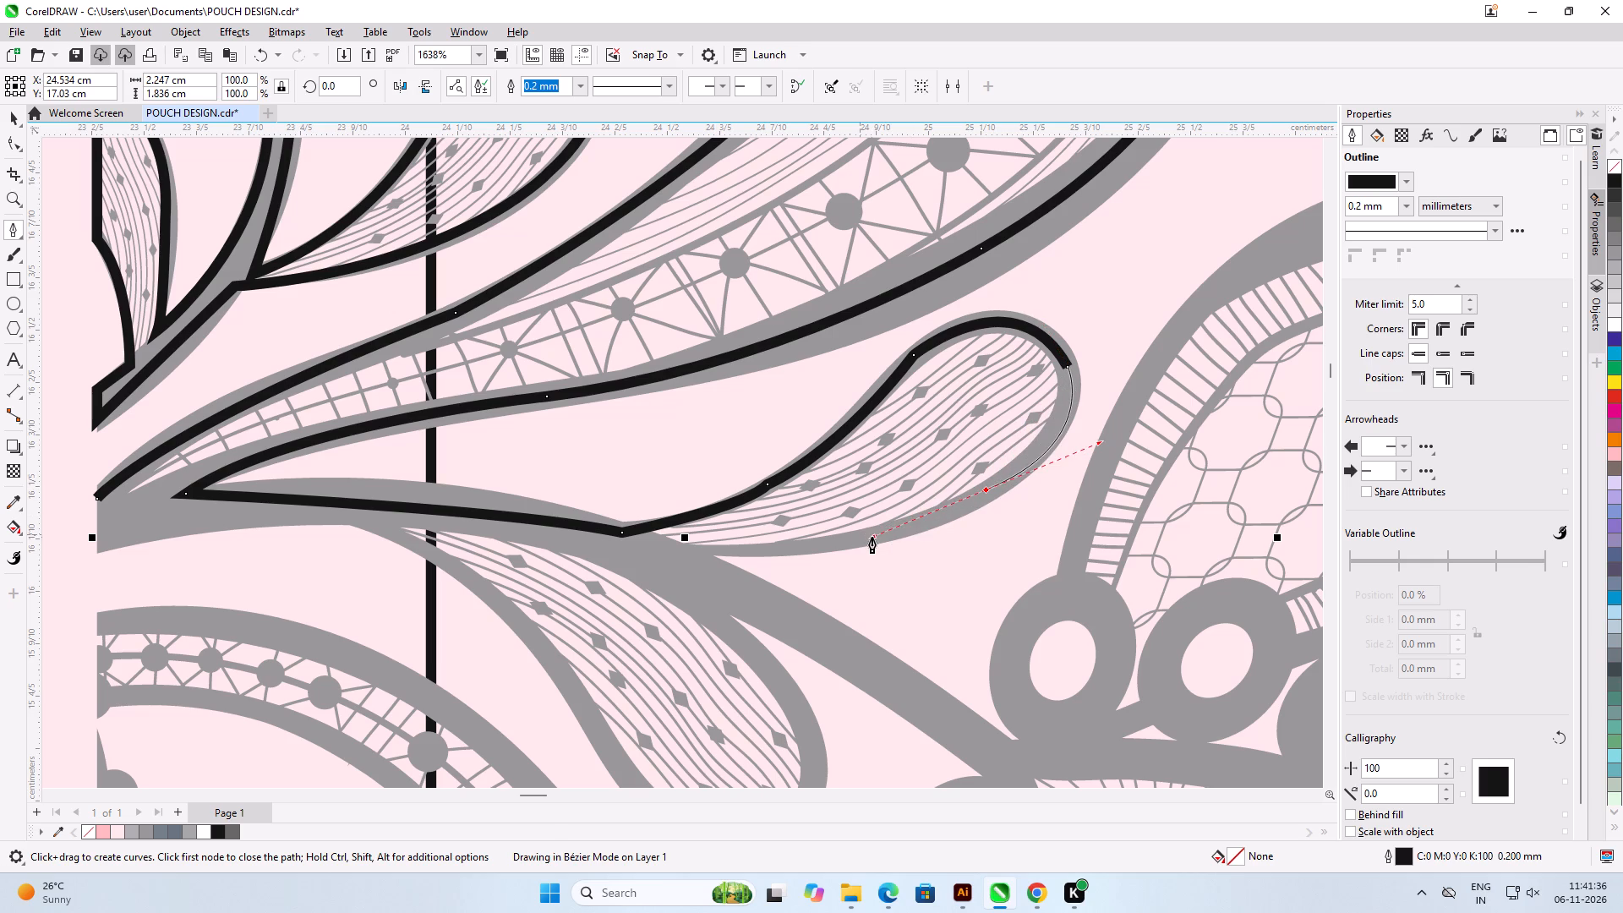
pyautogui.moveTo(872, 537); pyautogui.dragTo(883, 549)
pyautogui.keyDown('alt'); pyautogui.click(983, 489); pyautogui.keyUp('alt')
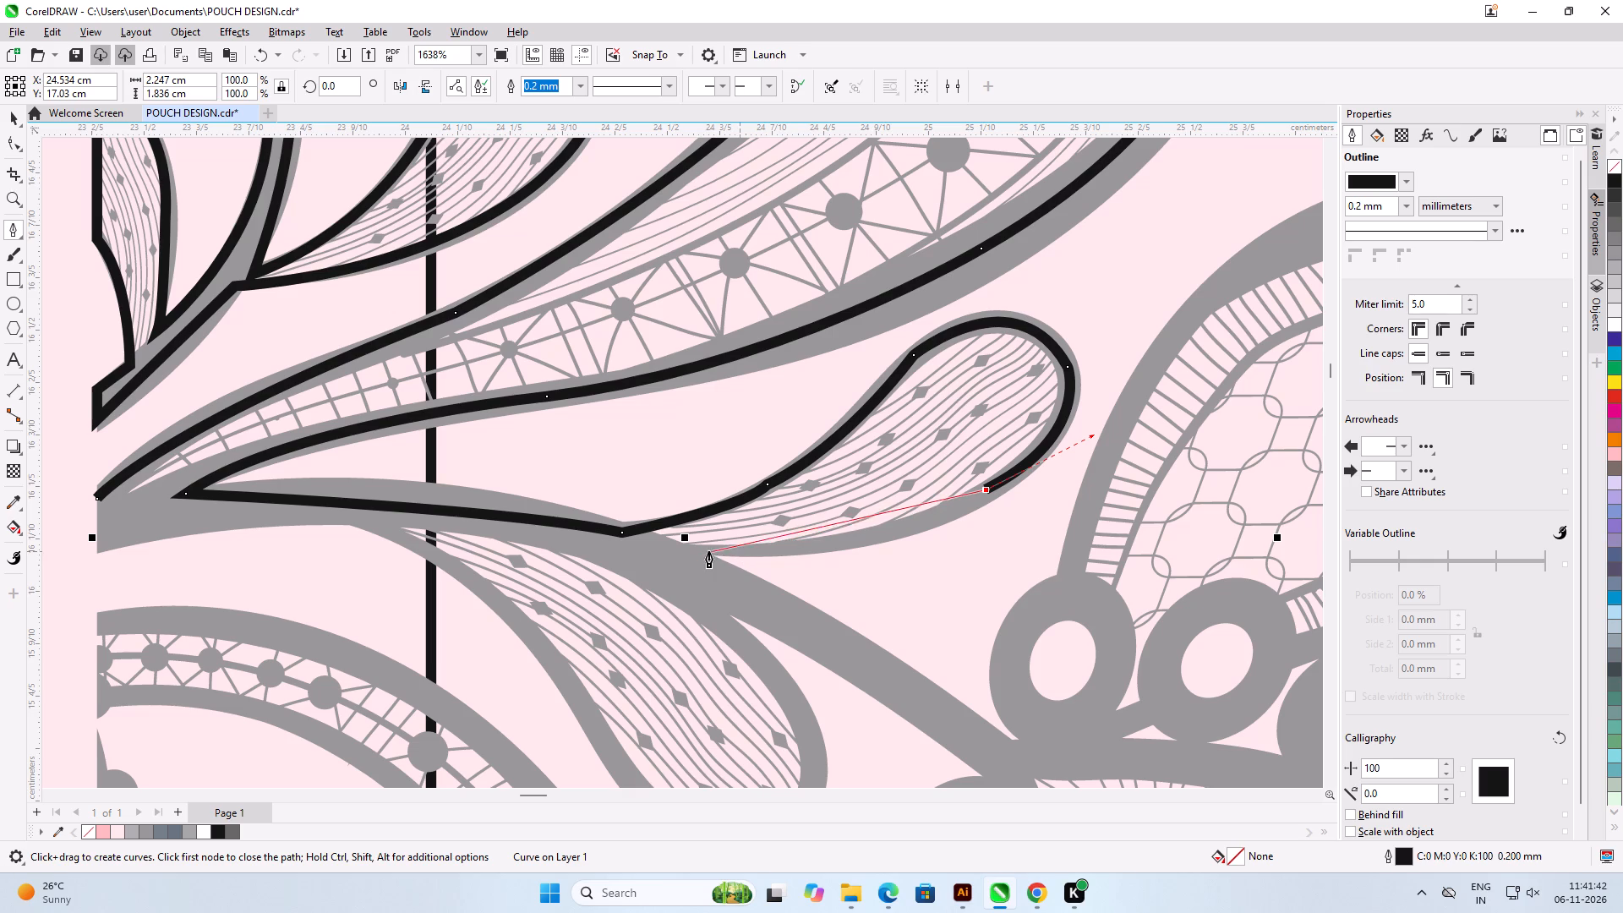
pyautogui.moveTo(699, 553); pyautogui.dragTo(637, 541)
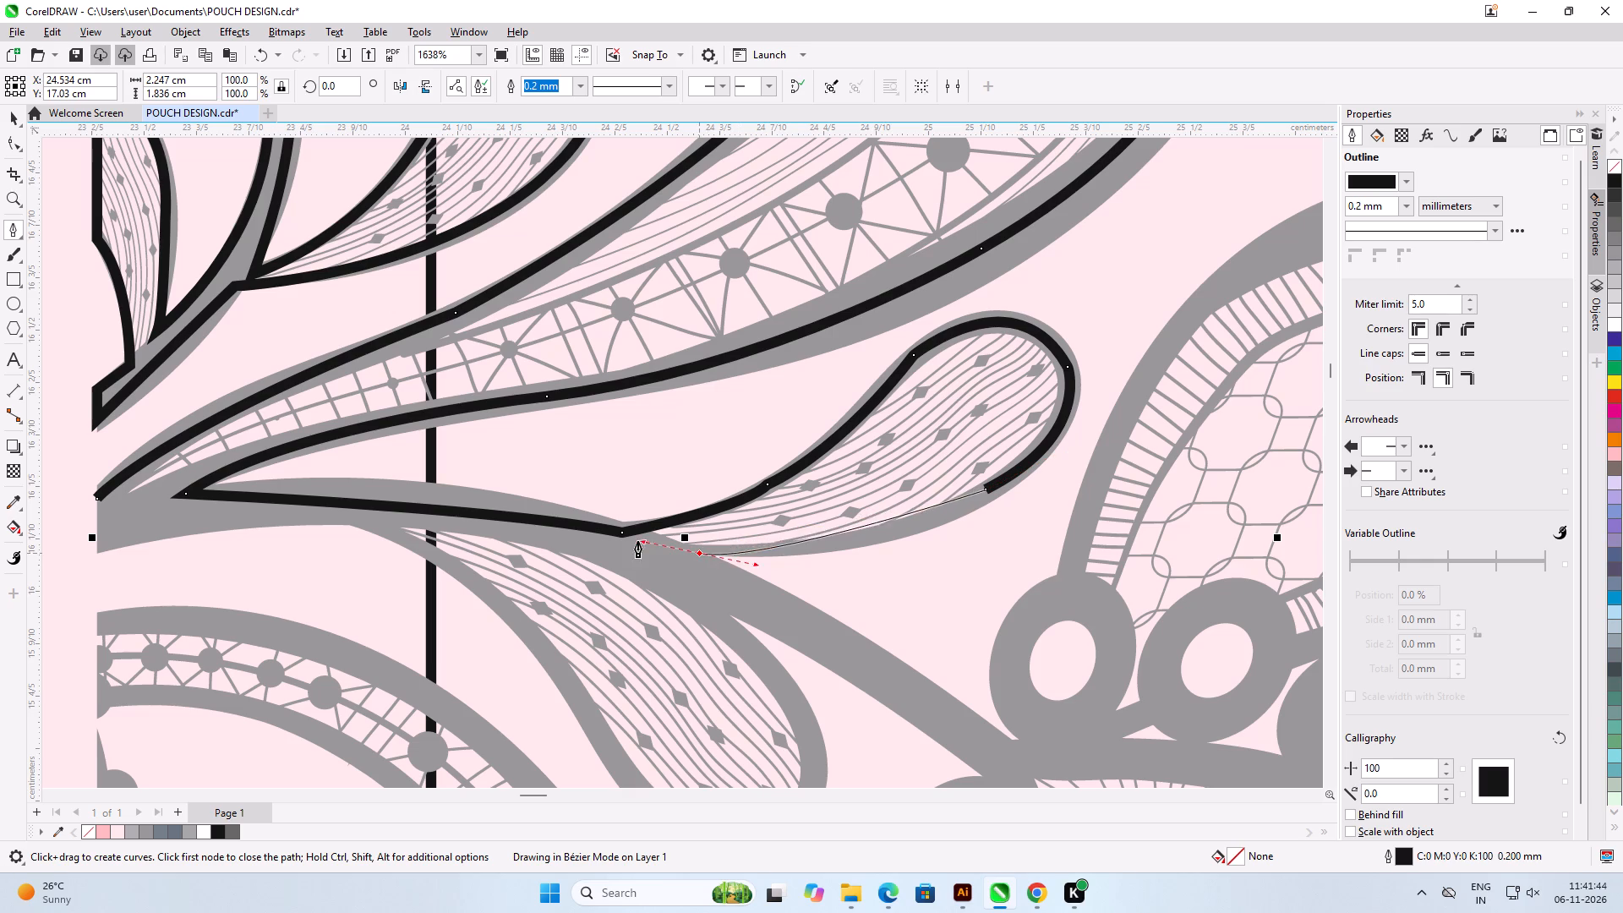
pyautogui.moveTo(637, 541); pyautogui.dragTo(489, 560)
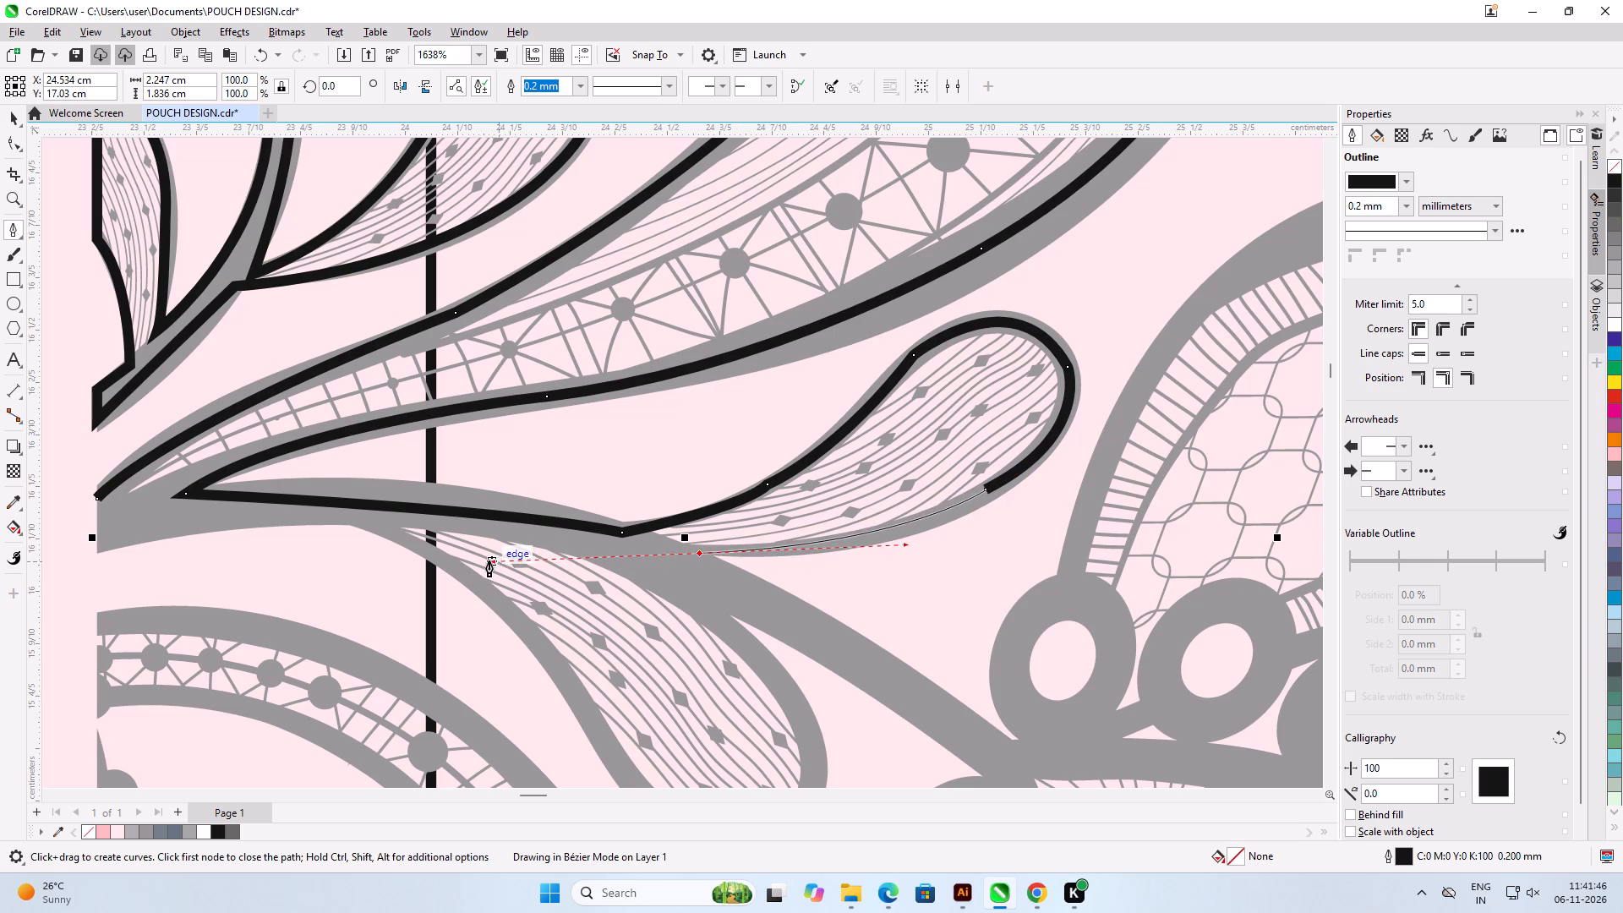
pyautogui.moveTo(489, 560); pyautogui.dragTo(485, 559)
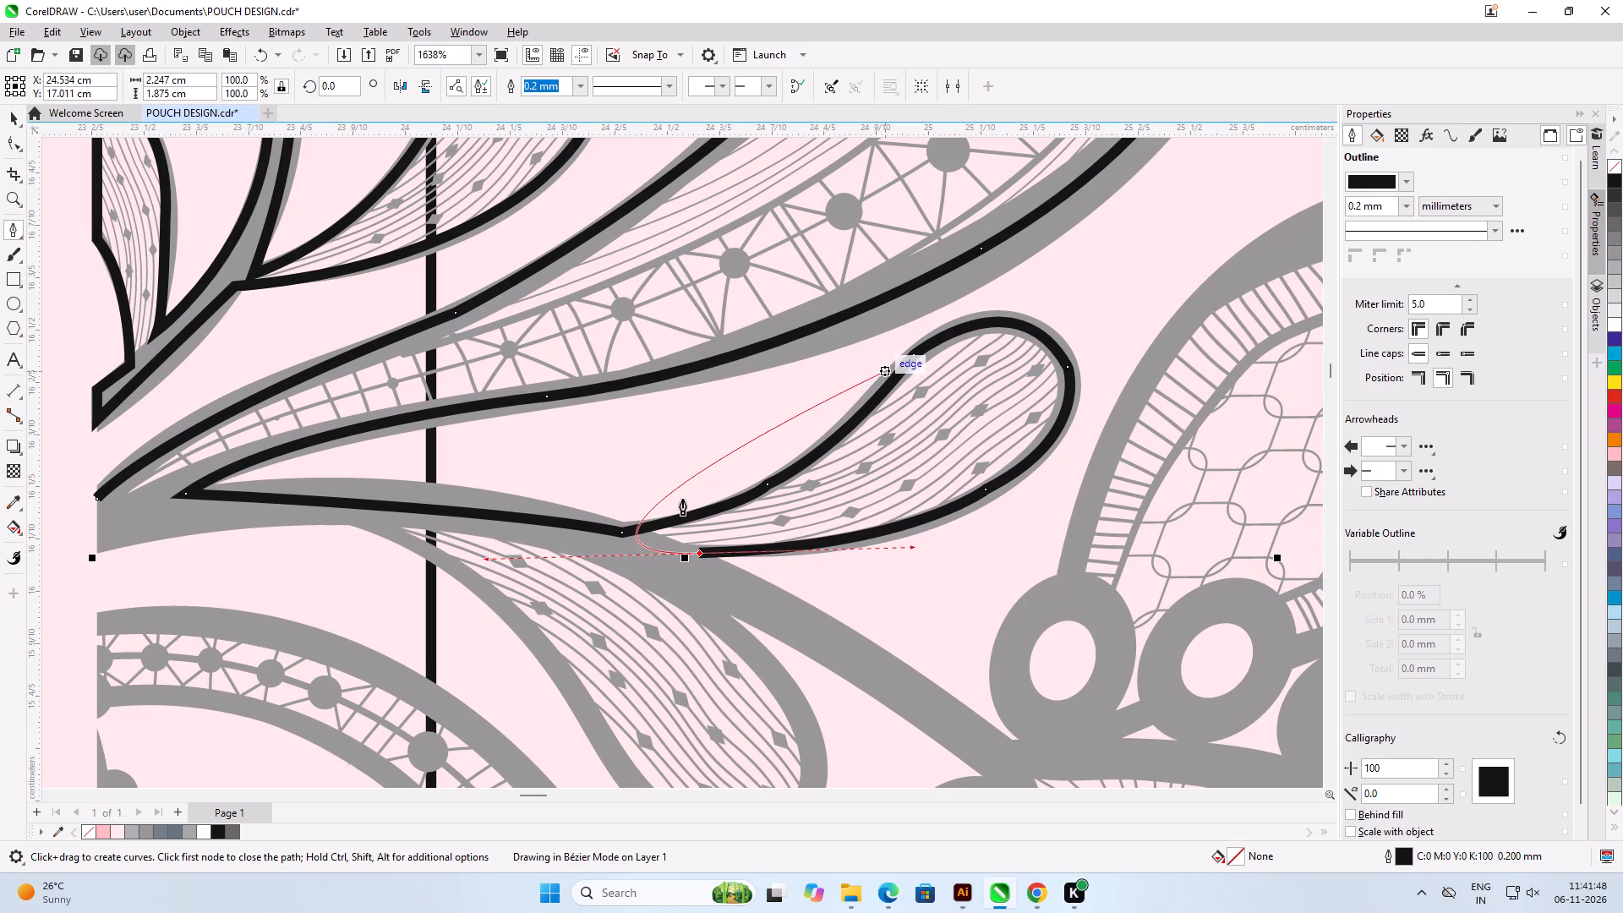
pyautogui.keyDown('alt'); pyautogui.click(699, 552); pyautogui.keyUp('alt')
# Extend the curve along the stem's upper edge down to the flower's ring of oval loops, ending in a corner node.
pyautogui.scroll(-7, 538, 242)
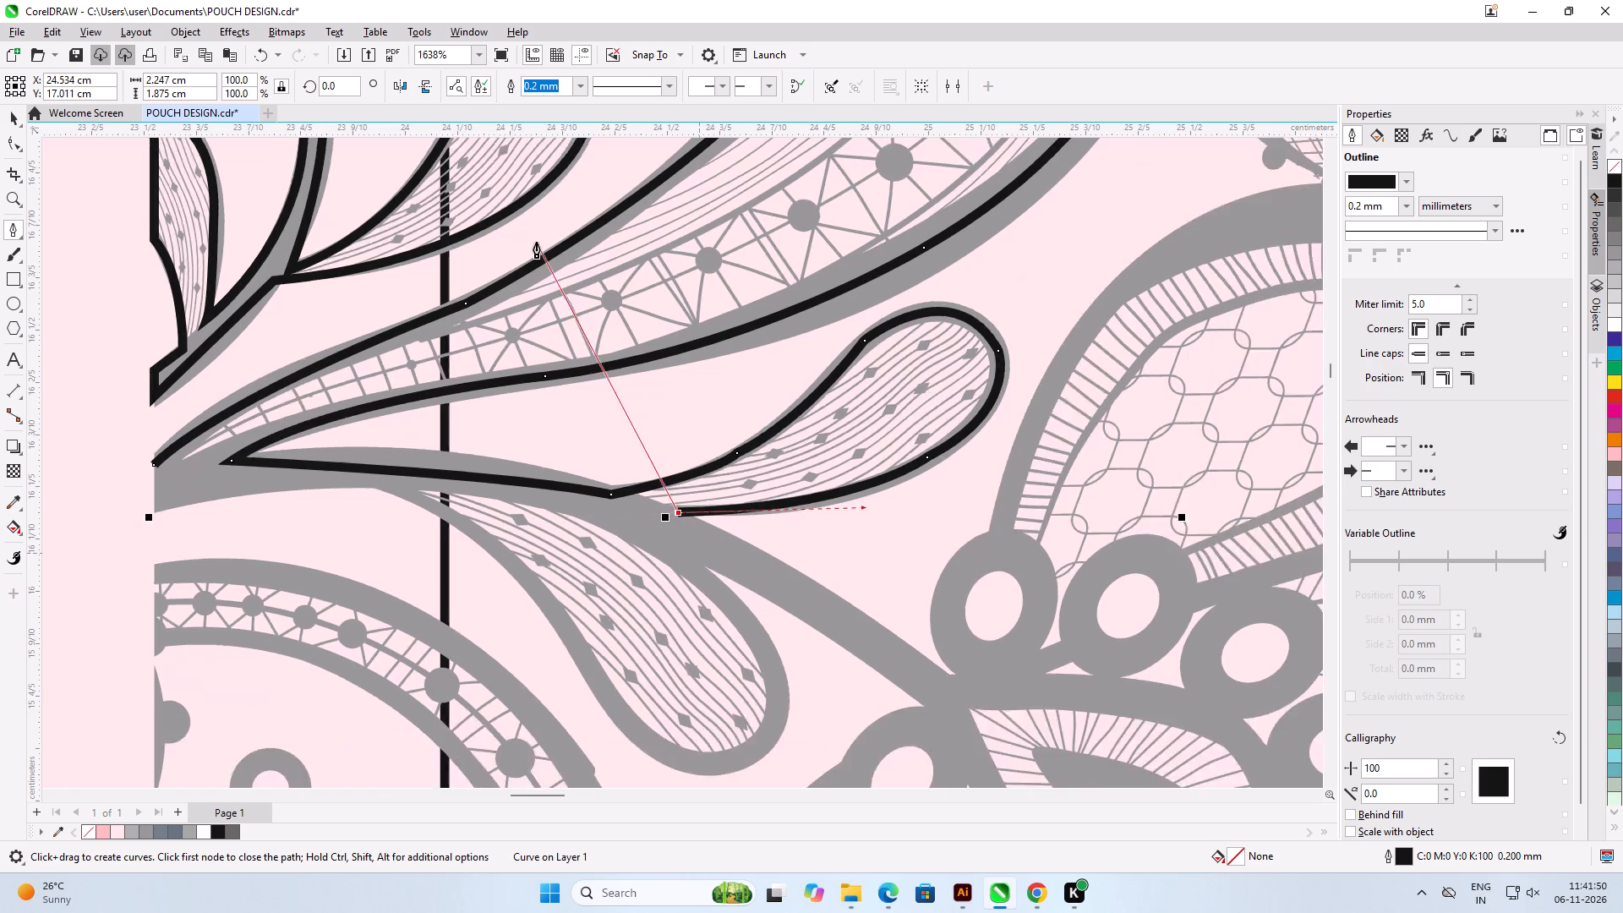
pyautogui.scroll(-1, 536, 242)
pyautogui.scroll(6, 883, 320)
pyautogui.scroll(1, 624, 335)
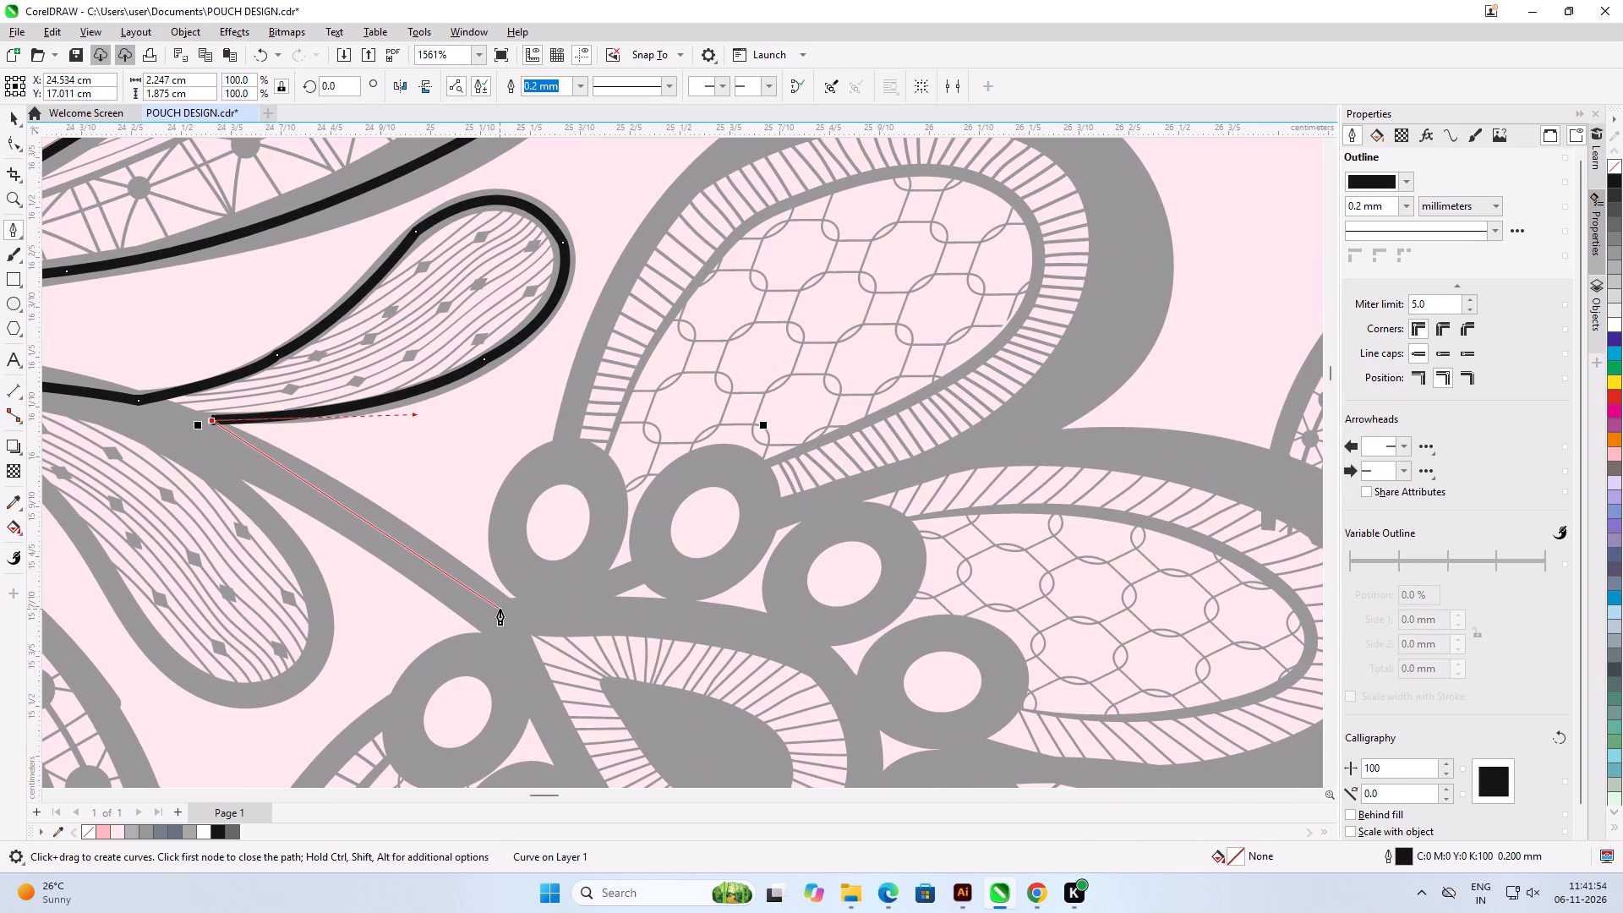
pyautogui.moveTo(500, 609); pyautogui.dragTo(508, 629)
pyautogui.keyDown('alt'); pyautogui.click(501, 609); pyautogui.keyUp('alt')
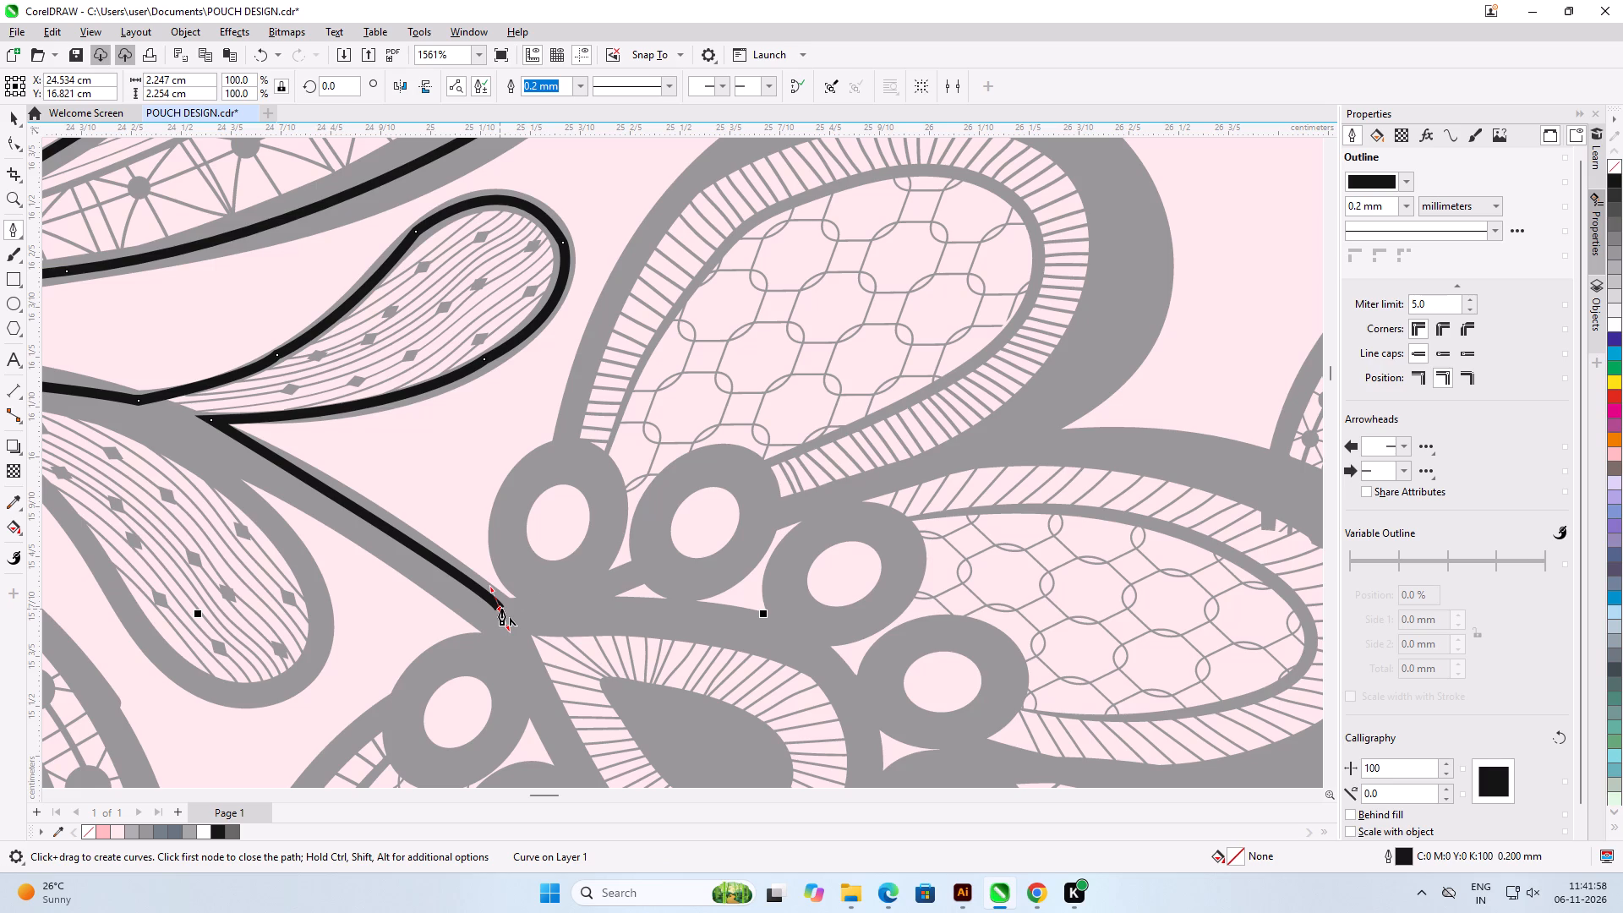
# End the drawing and delete all the black traced curves over the cut-off motif of the pouch's lower lace border.
pyautogui.scroll(-12, 584, 530)
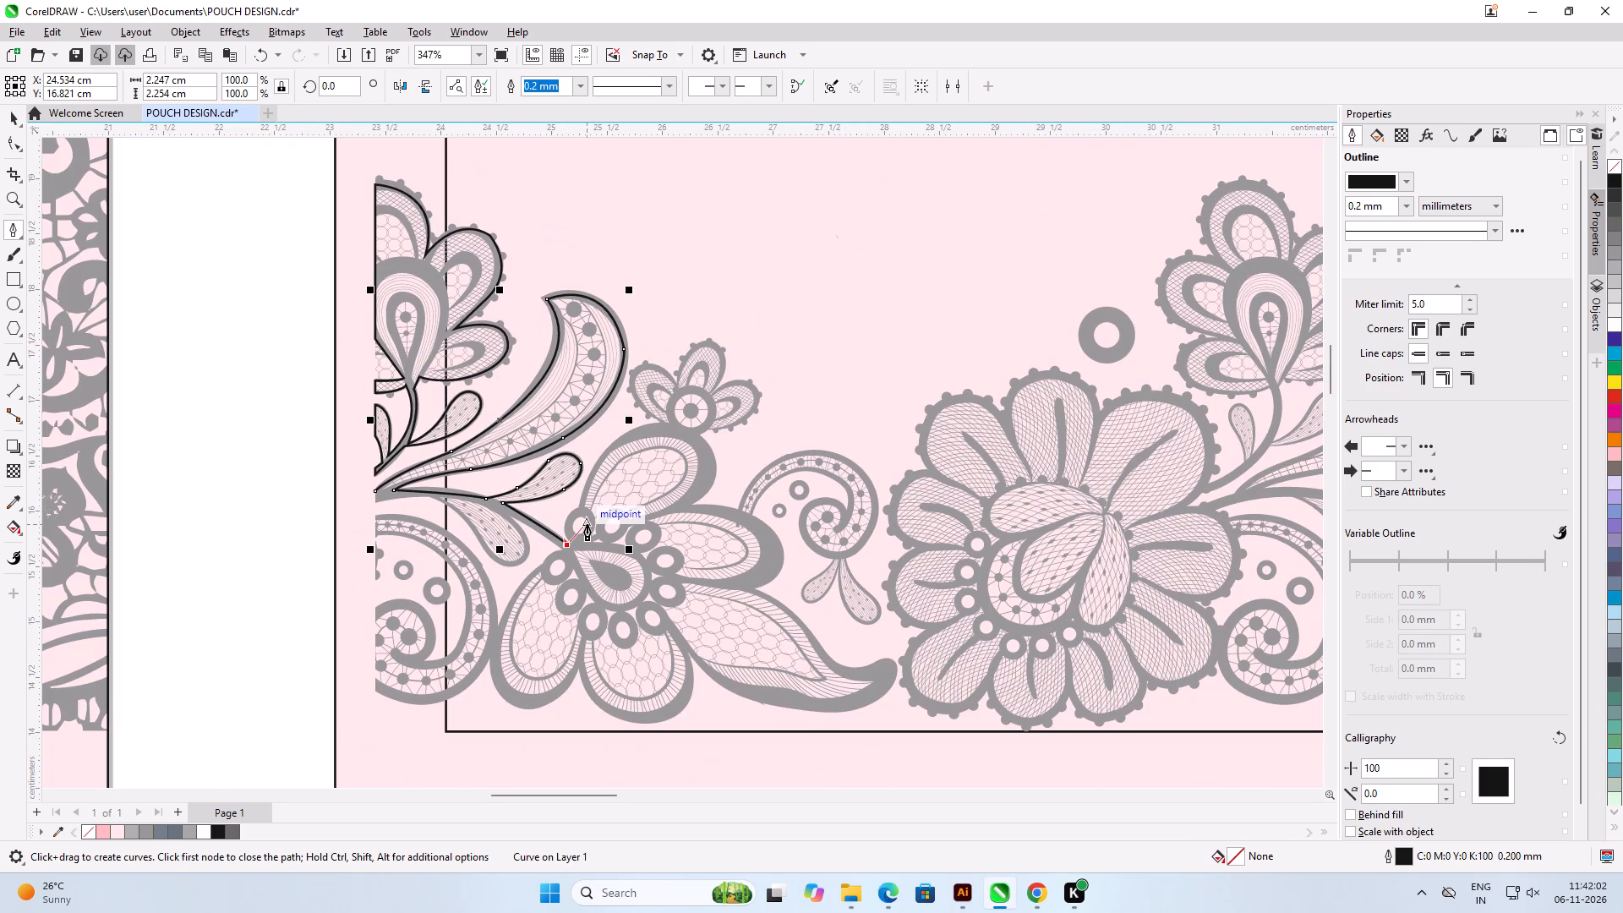
pyautogui.scroll(6, 587, 524)
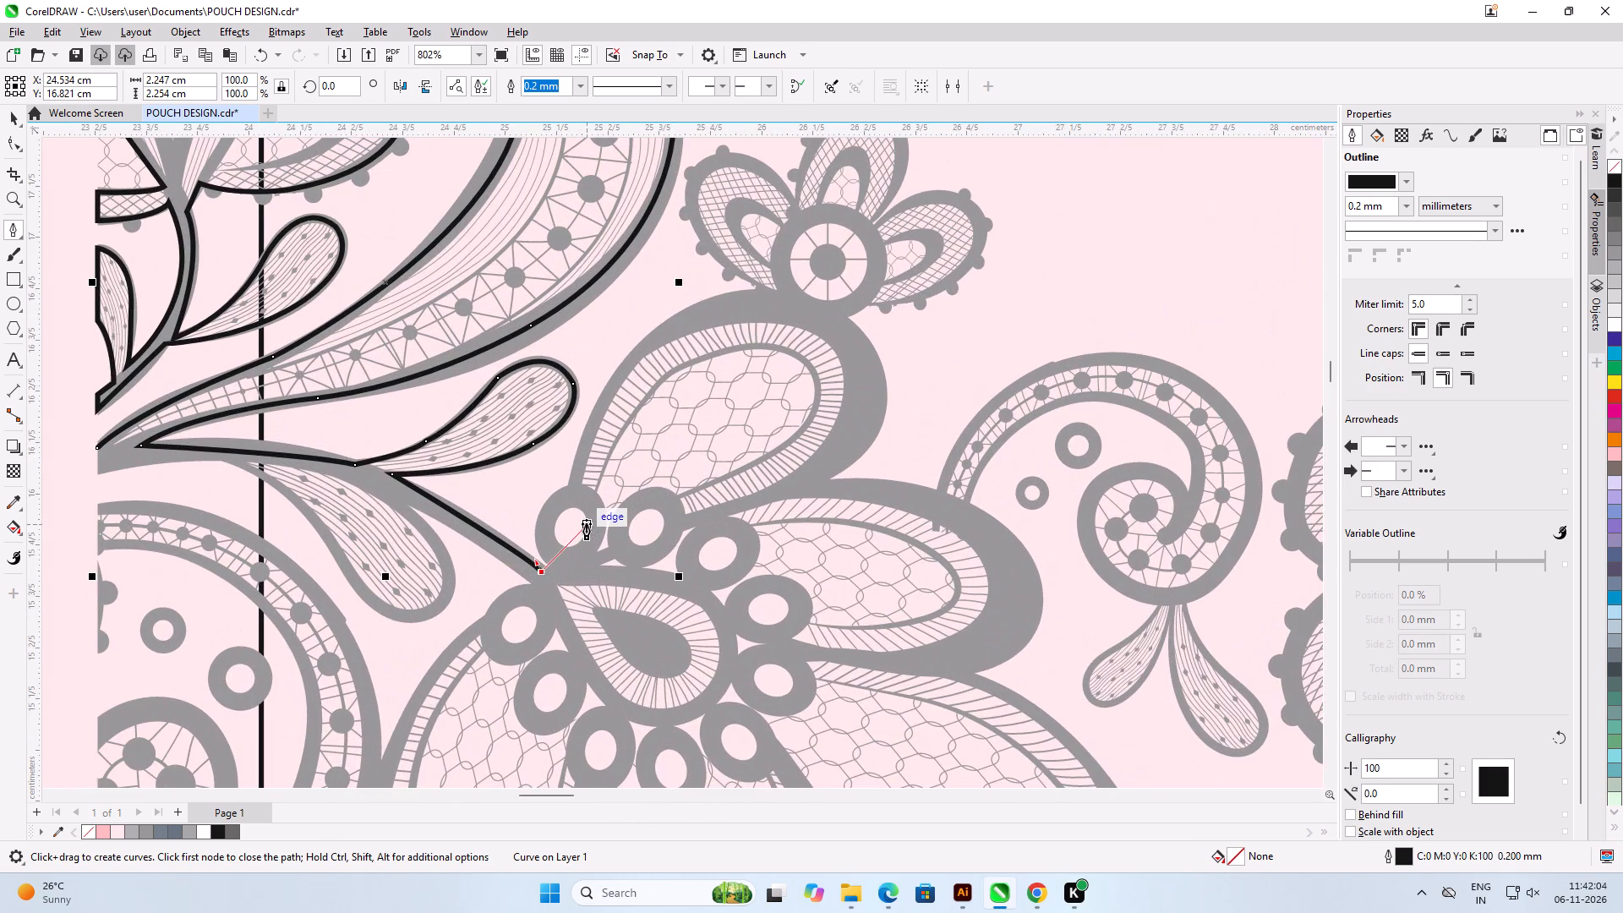
pyautogui.scroll(-7, 545, 467)
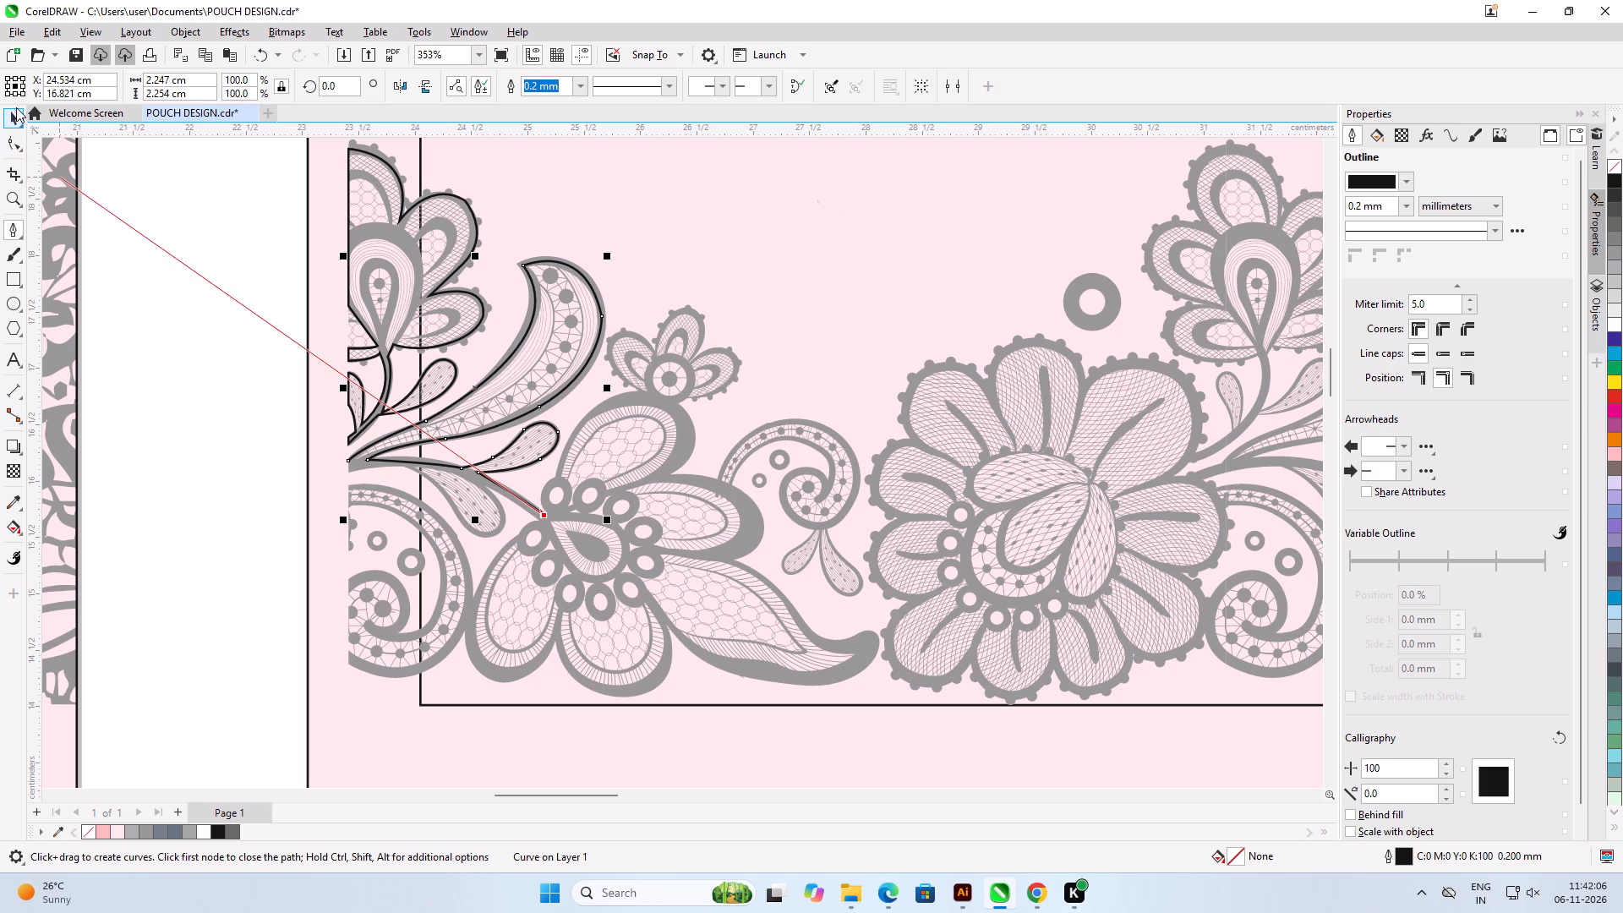
pyautogui.click(16, 107)
pyautogui.click(92, 195)
pyautogui.scroll(-8, 435, 428)
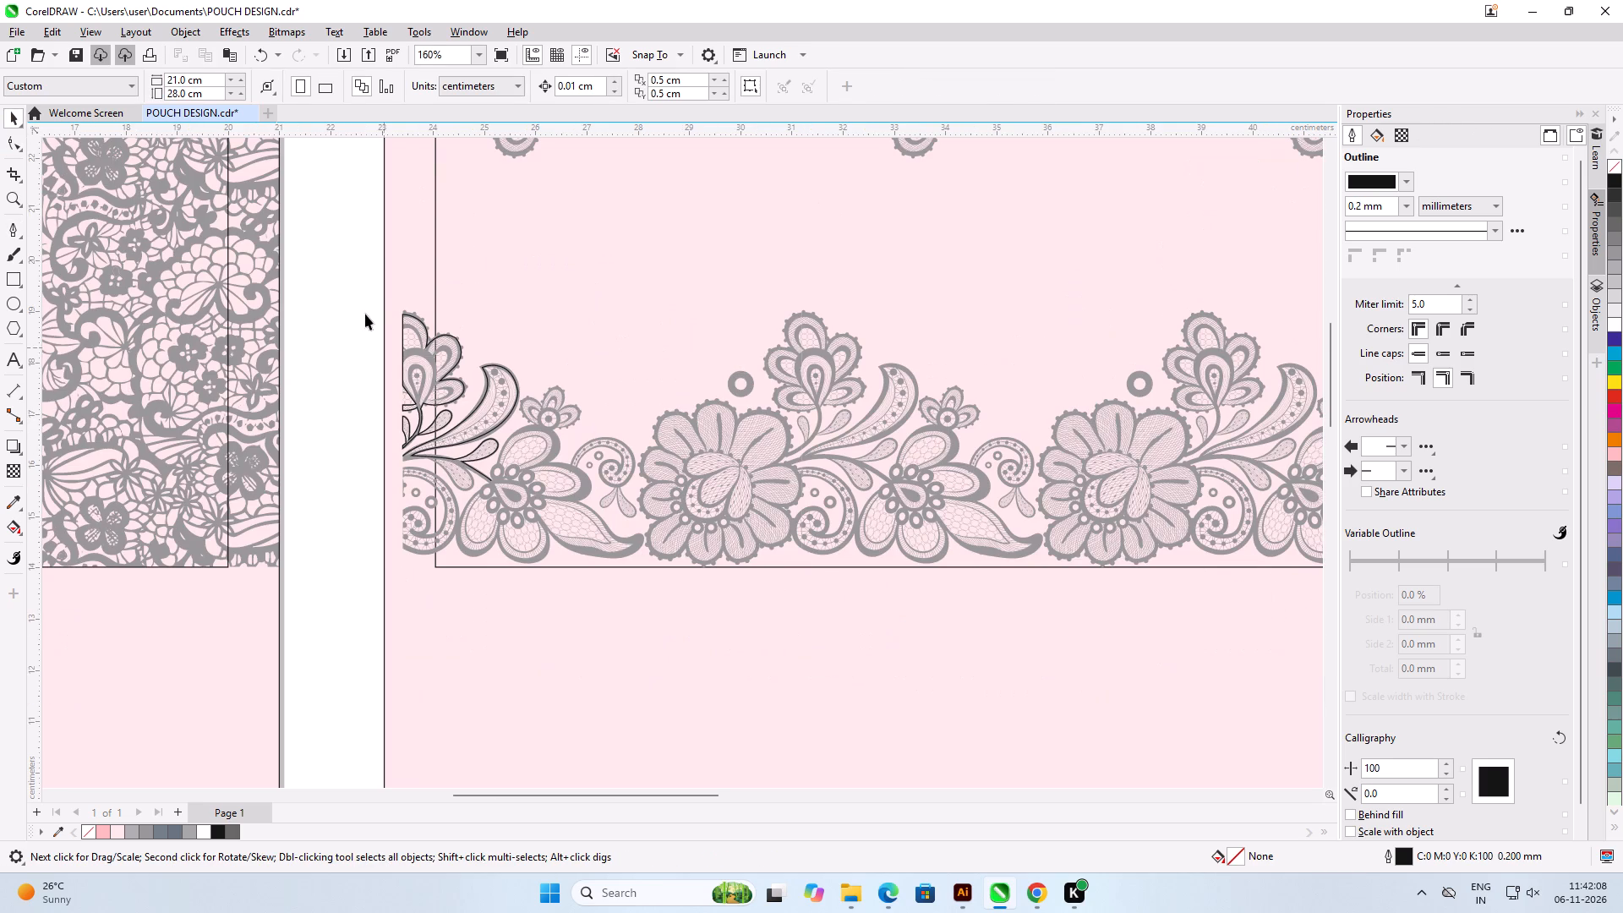
pyautogui.moveTo(361, 294); pyautogui.dragTo(557, 527)
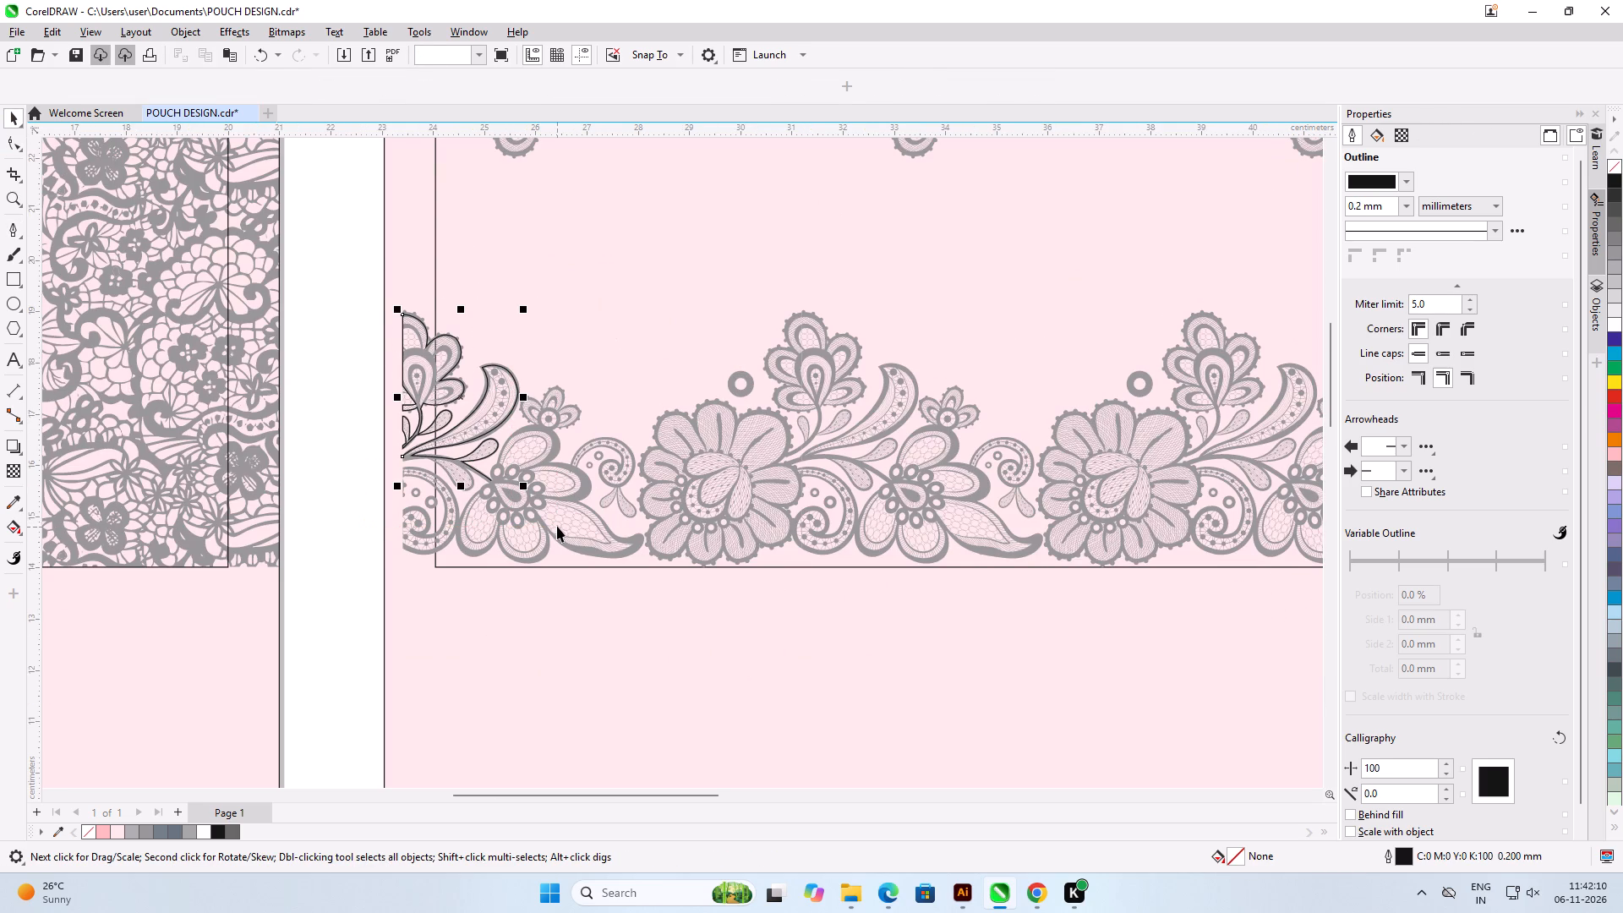
pyautogui.press('Delete')
# Capture a screen snip of the whole spare grey lace border strip just below the hexagonal mesh pattern.
pyautogui.scroll(-6, 820, 396)
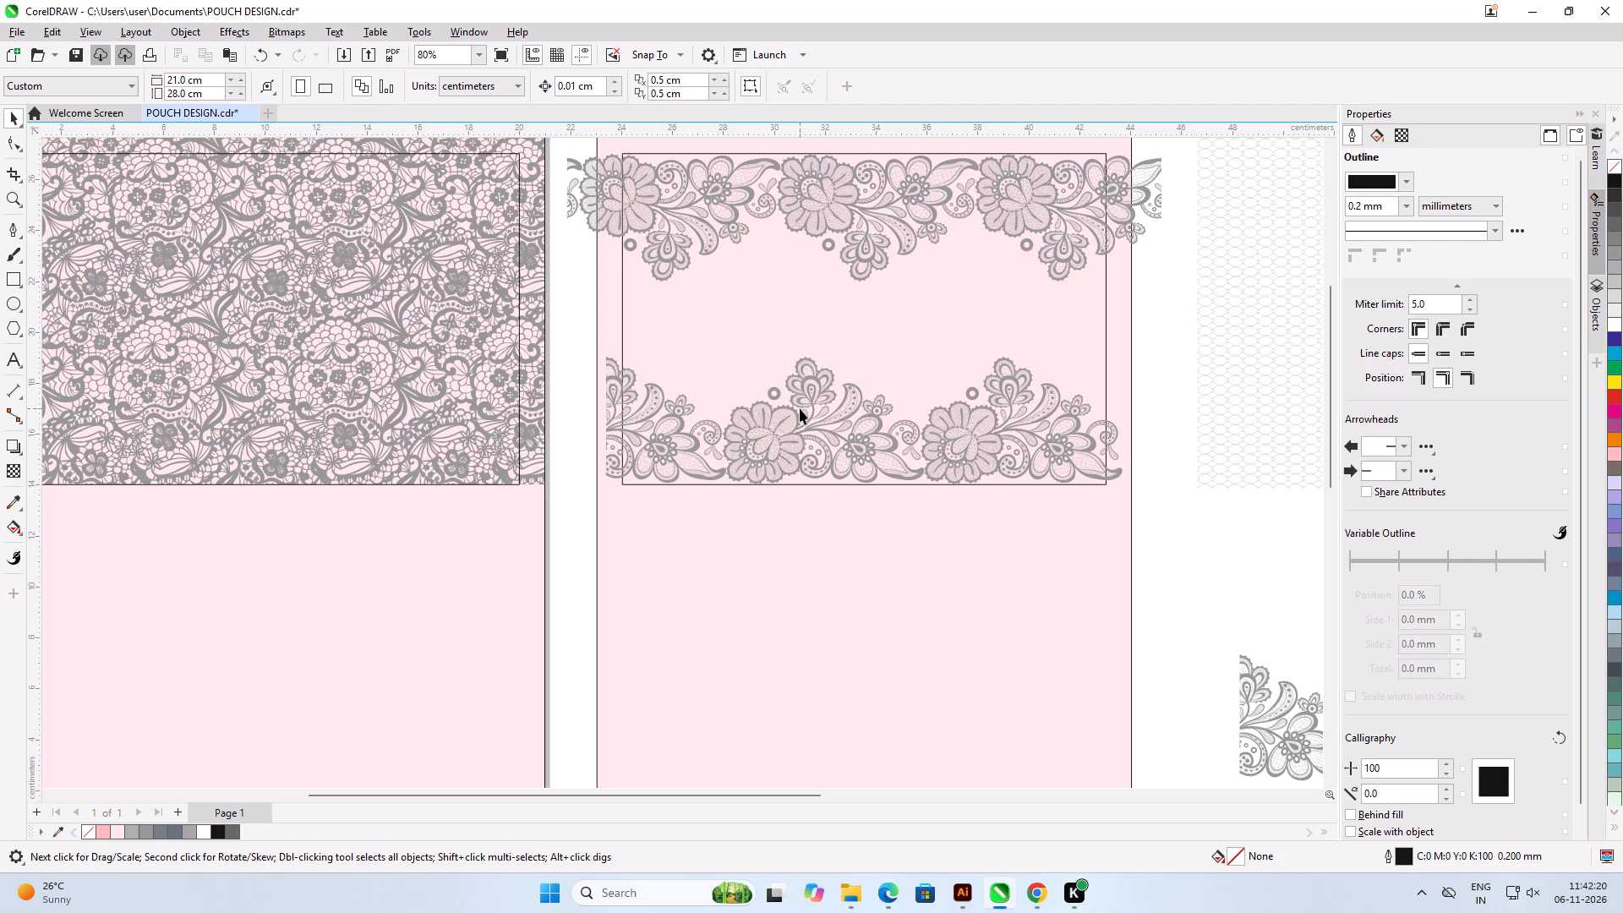
pyautogui.scroll(-5, 550, 338)
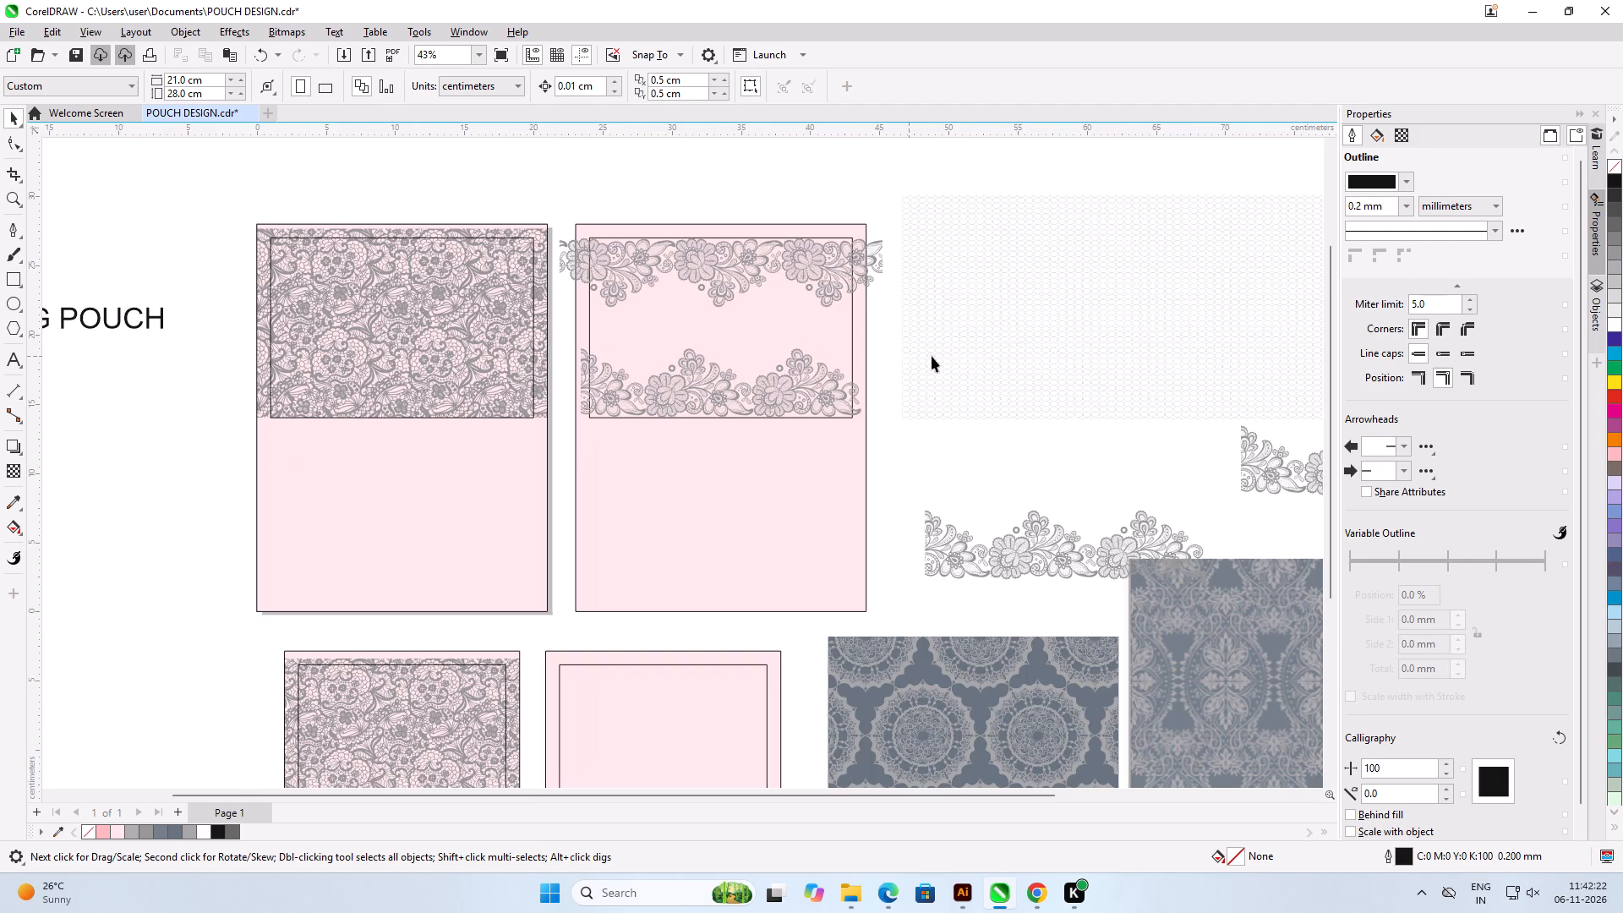
pyautogui.scroll(4, 954, 358)
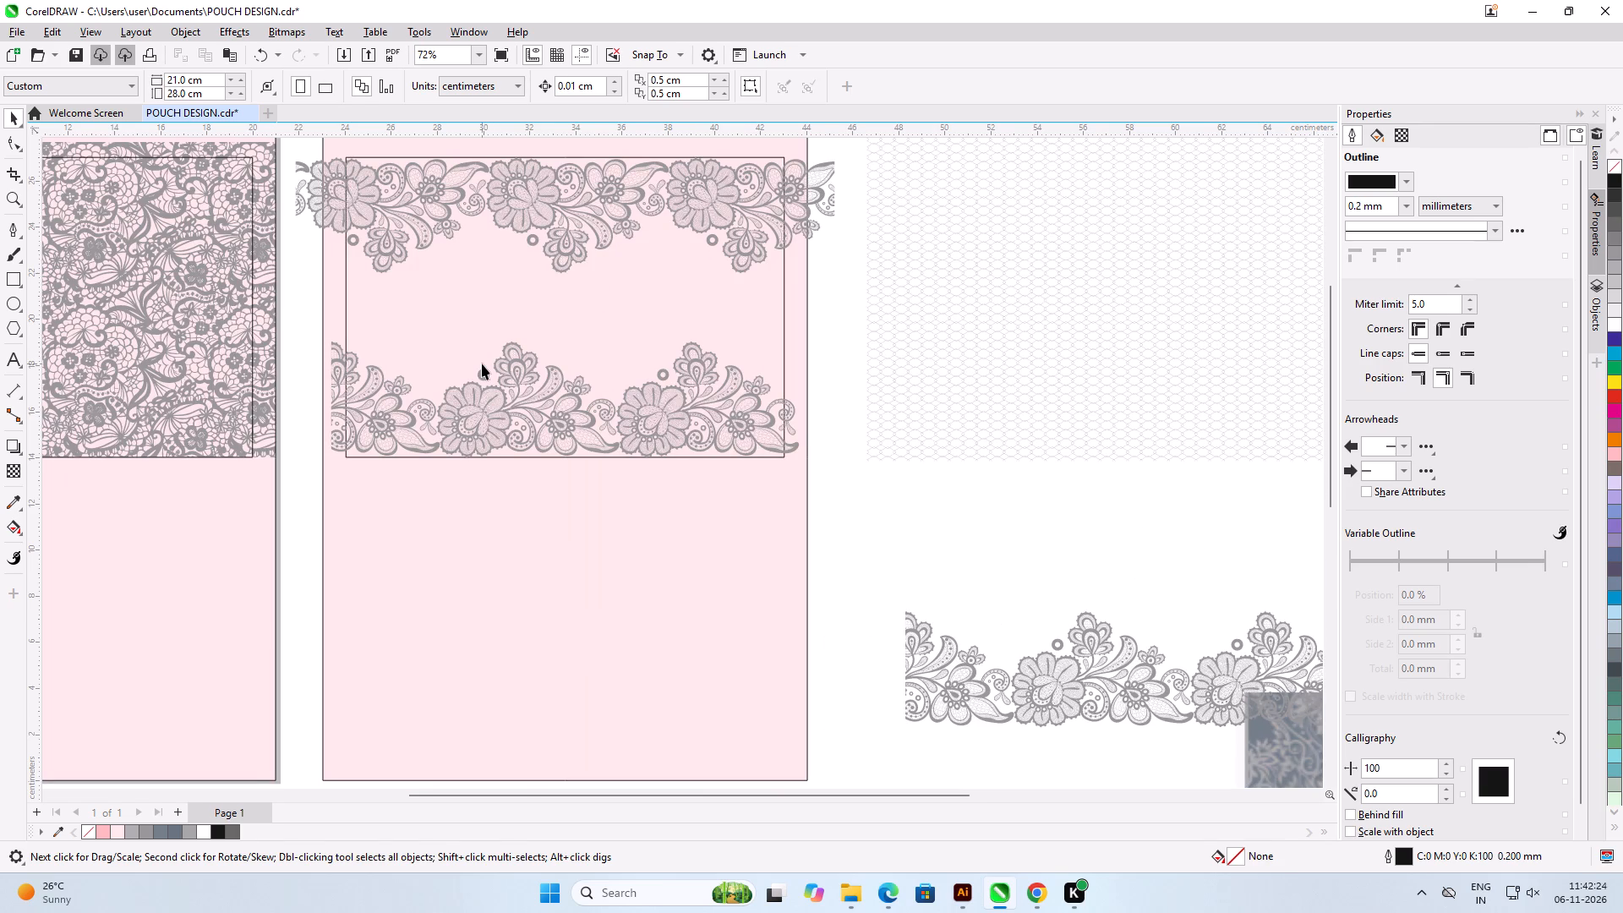
pyautogui.scroll(1, 482, 364)
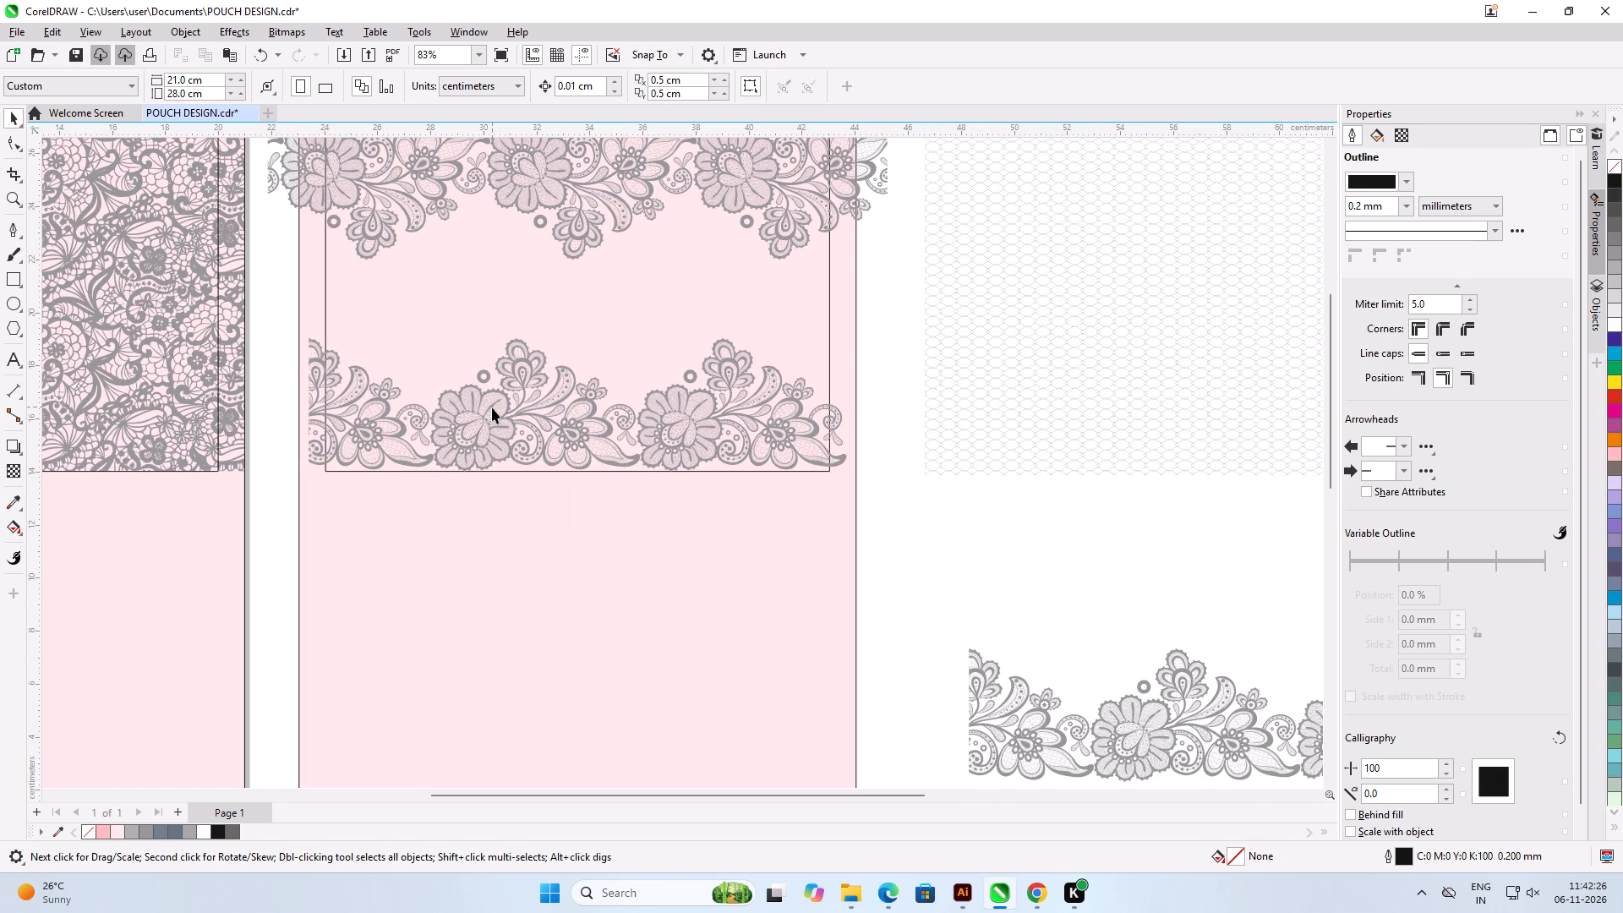
pyautogui.click(492, 407)
pyautogui.scroll(-5, 482, 330)
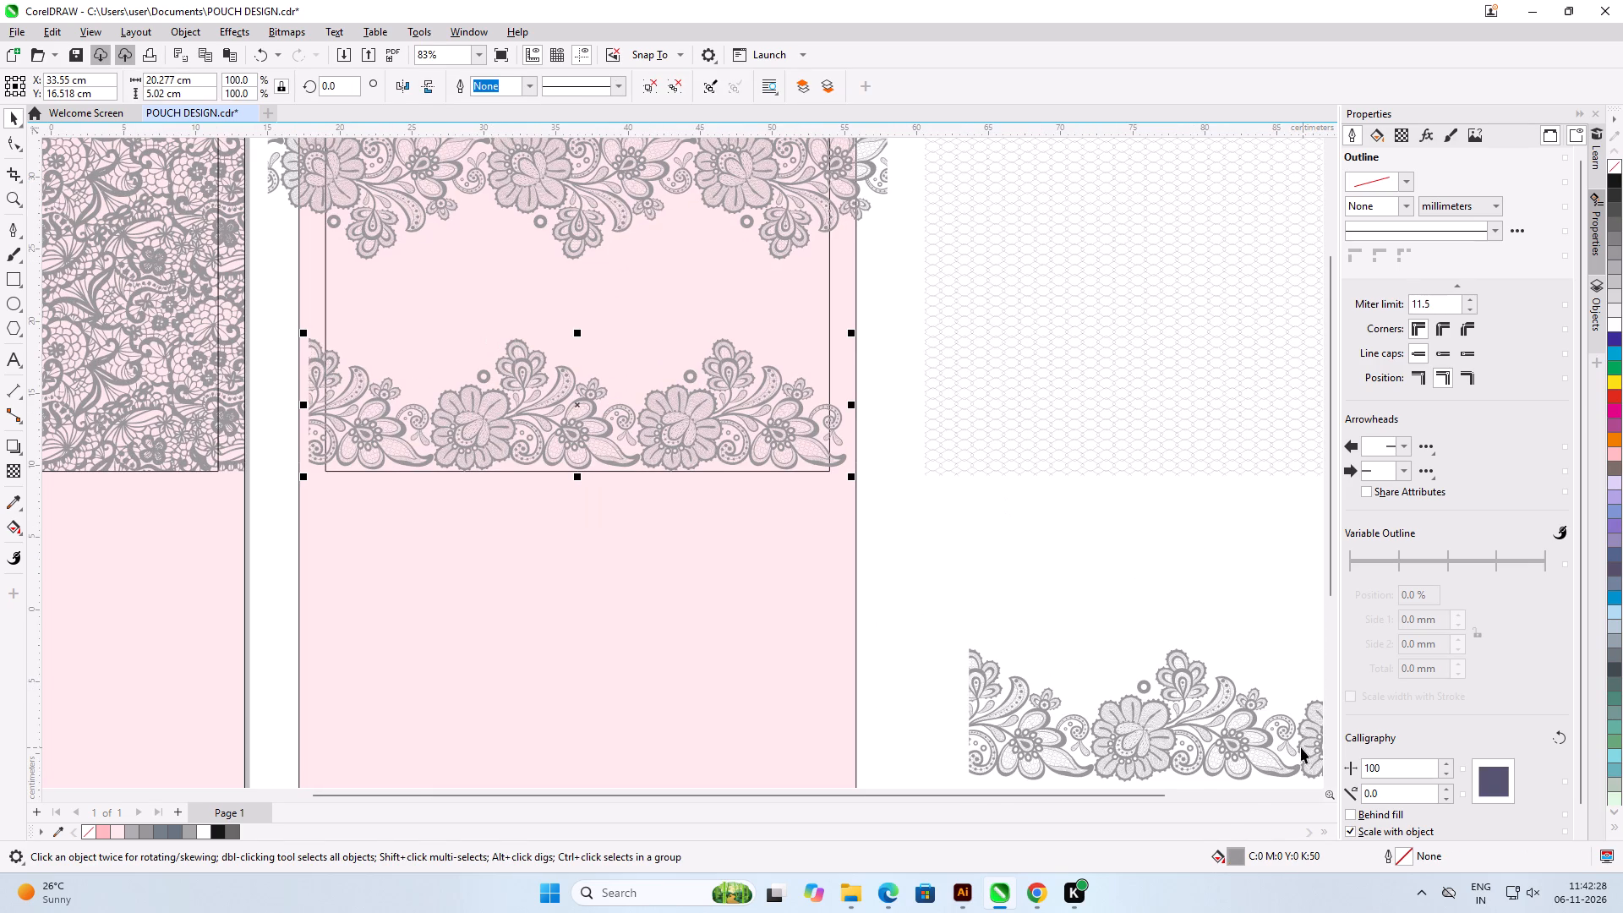
pyautogui.scroll(-1, 445, 266)
pyautogui.scroll(1, 1283, 473)
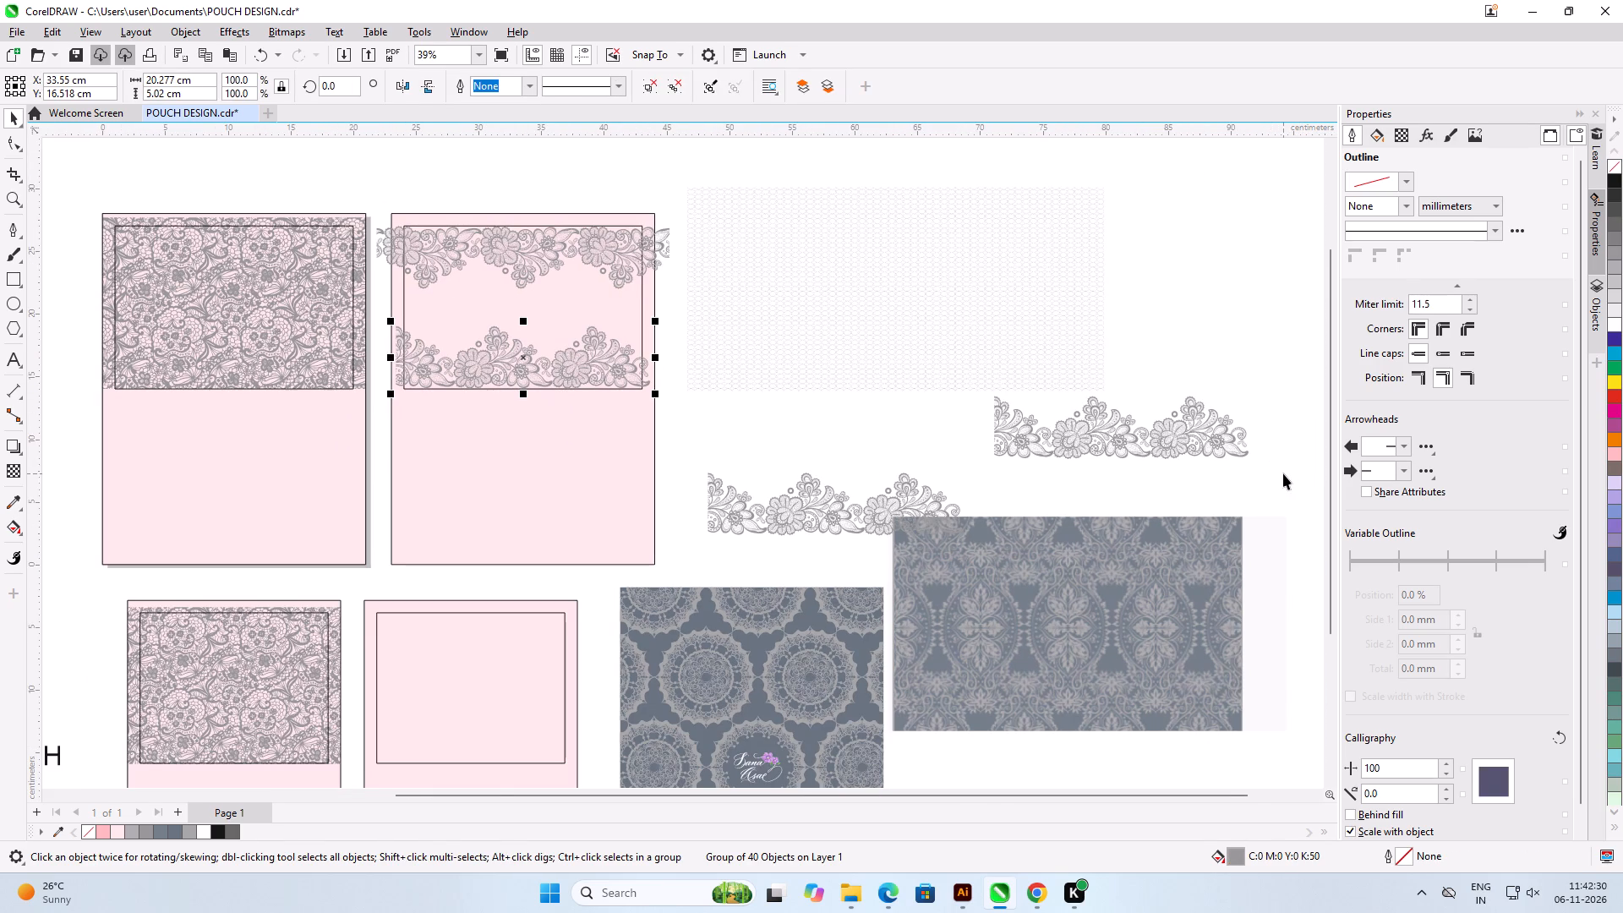
pyautogui.scroll(3, 1283, 473)
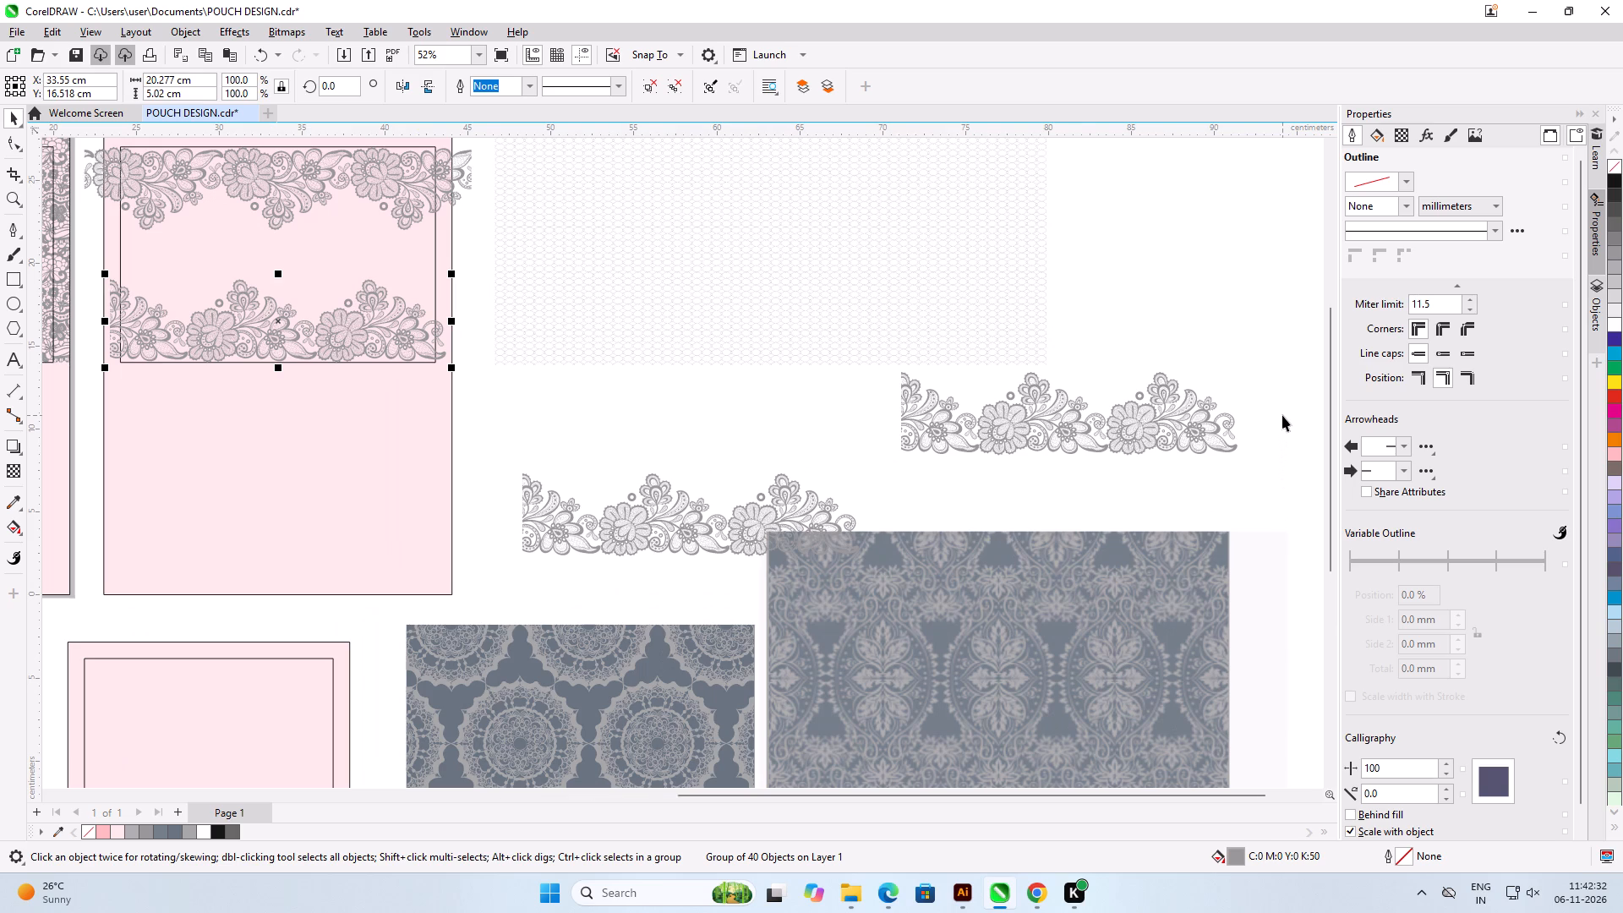
pyautogui.scroll(3, 1282, 415)
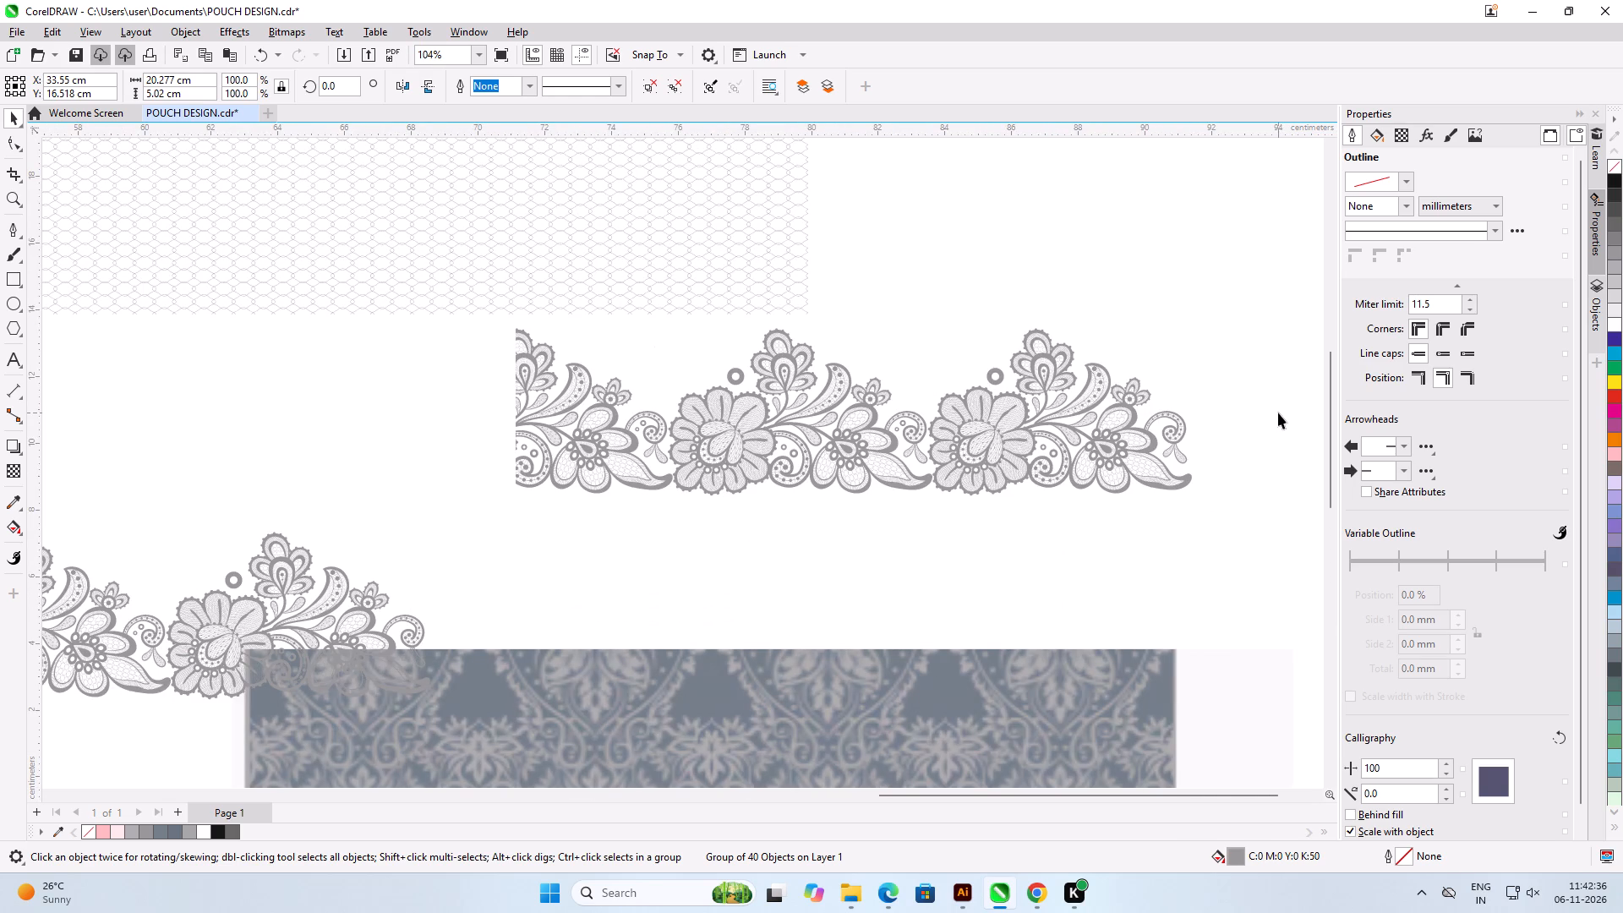
pyautogui.press('shift+super+s')
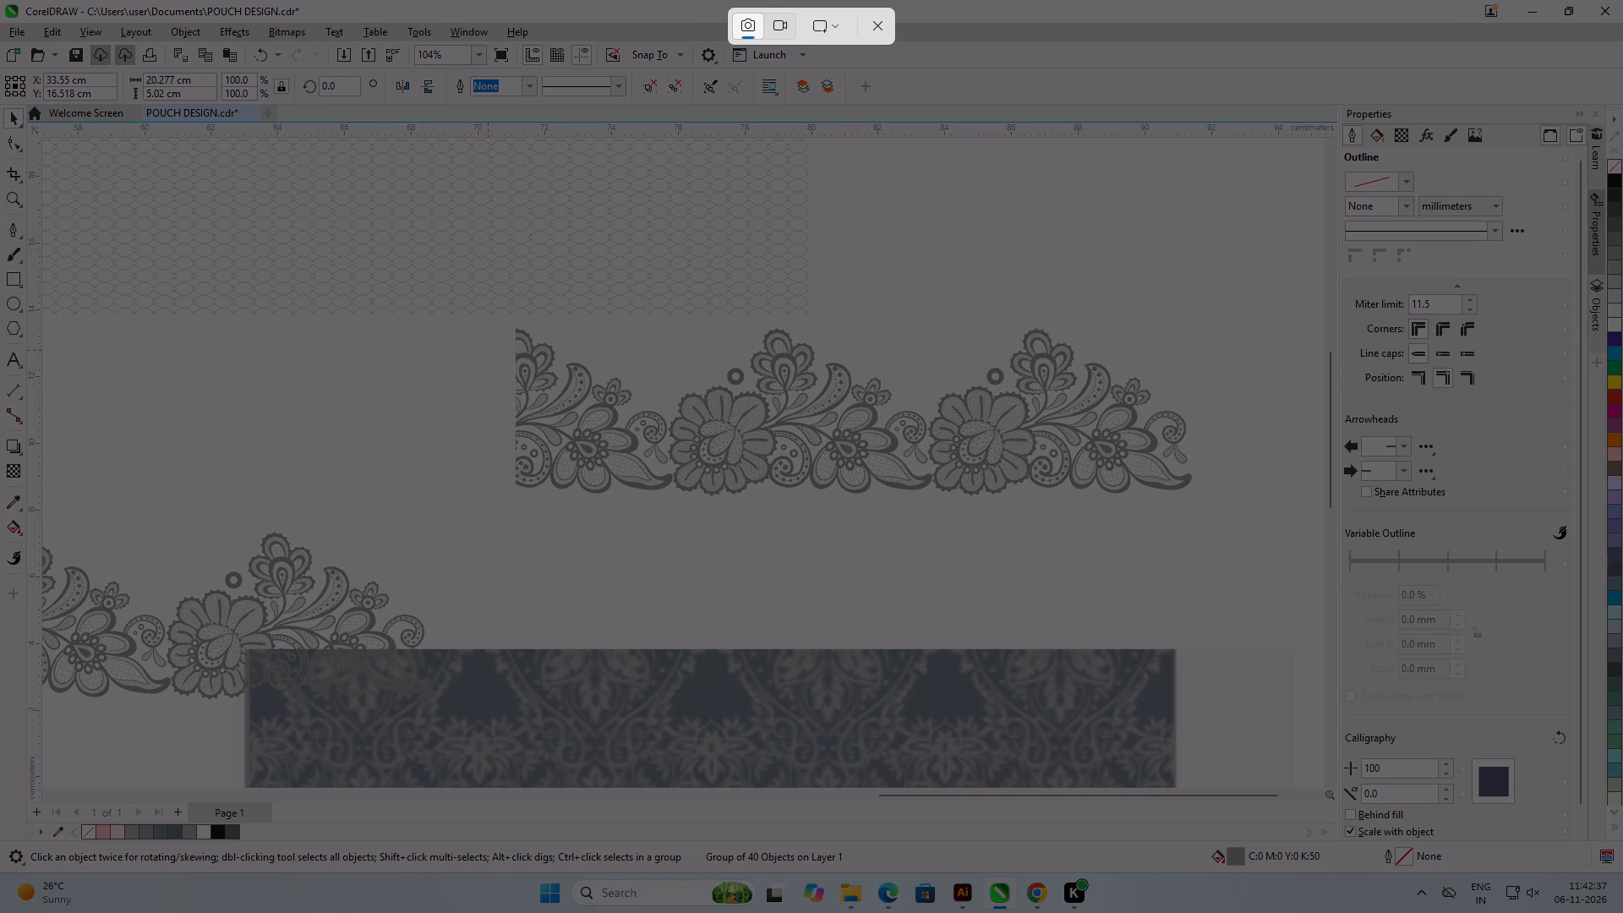
pyautogui.moveTo(513, 326); pyautogui.dragTo(1199, 491)
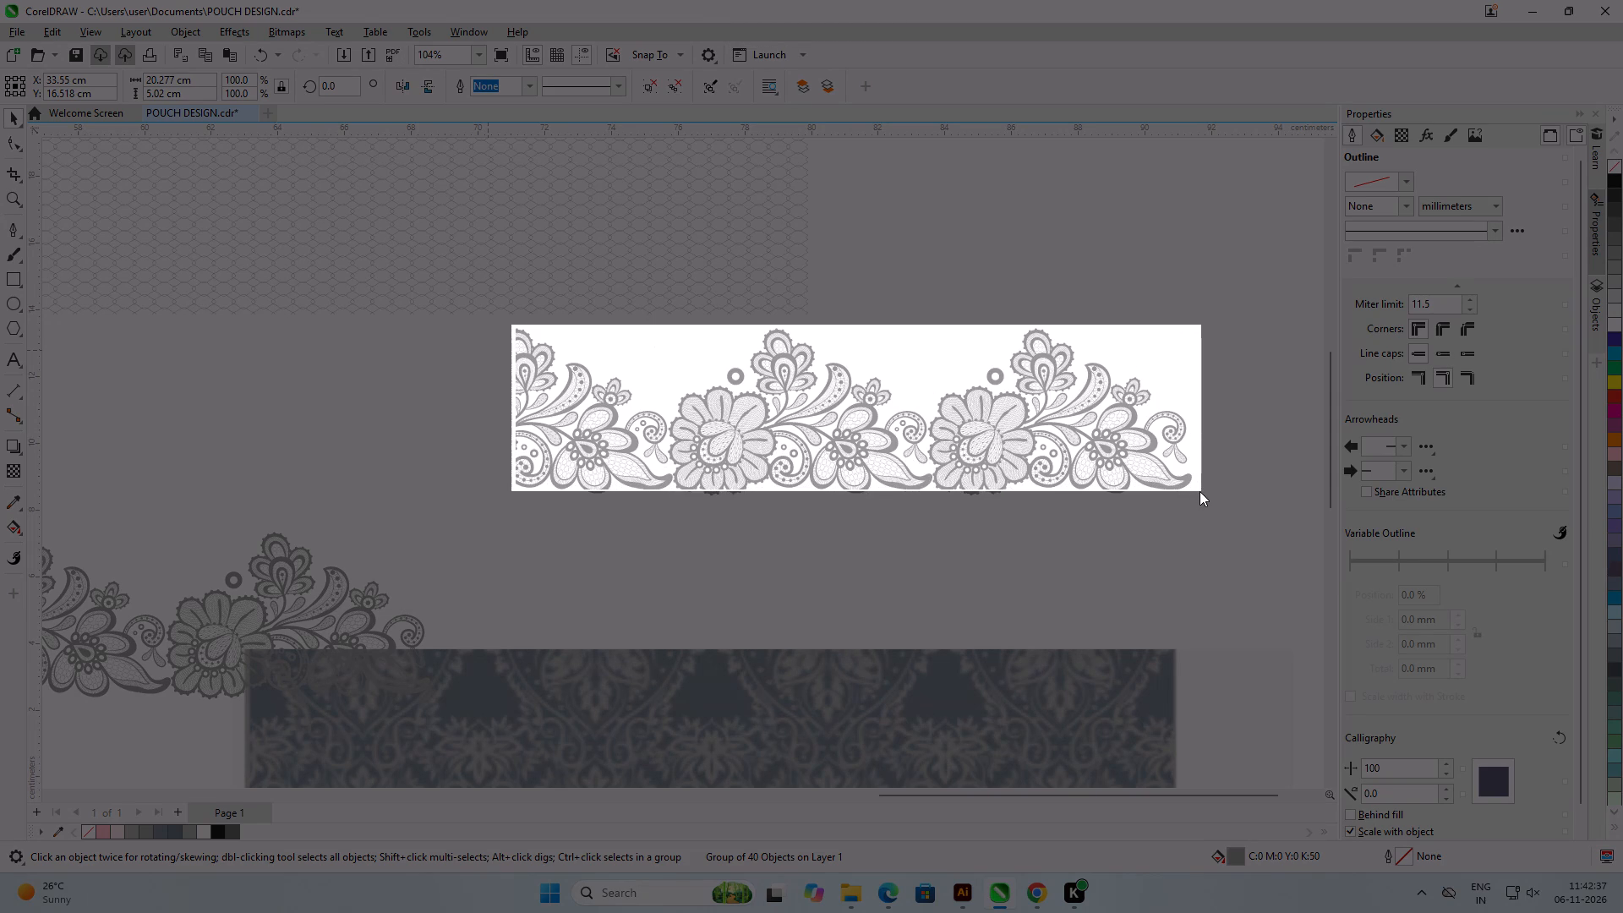
pyautogui.moveTo(1199, 491); pyautogui.dragTo(1199, 493)
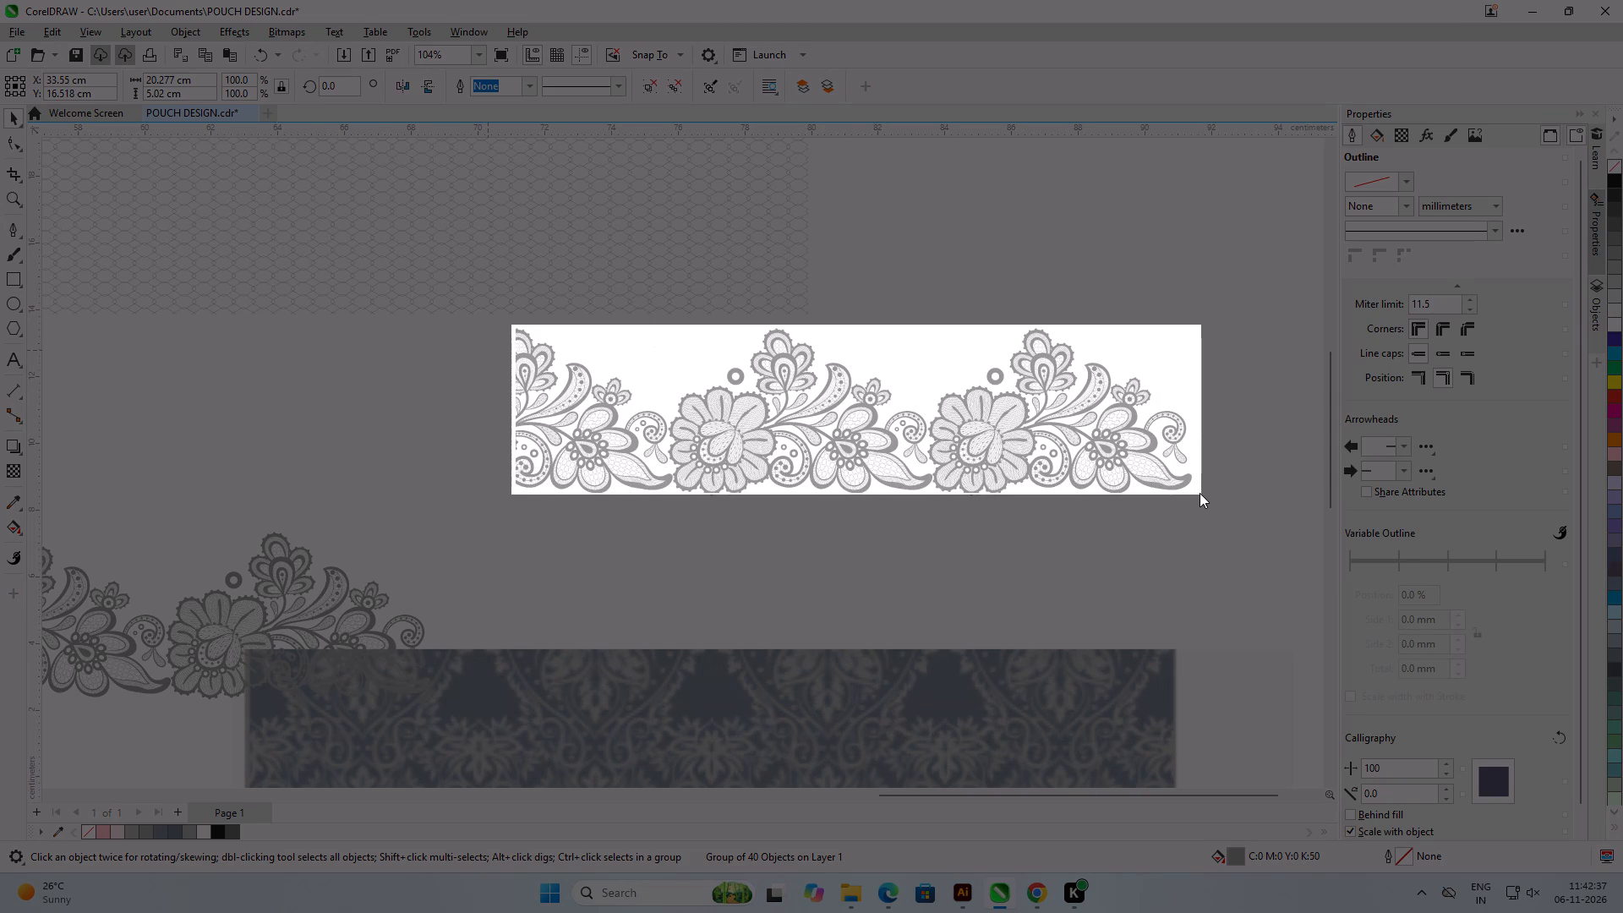
pyautogui.moveTo(1199, 493); pyautogui.dragTo(1199, 495)
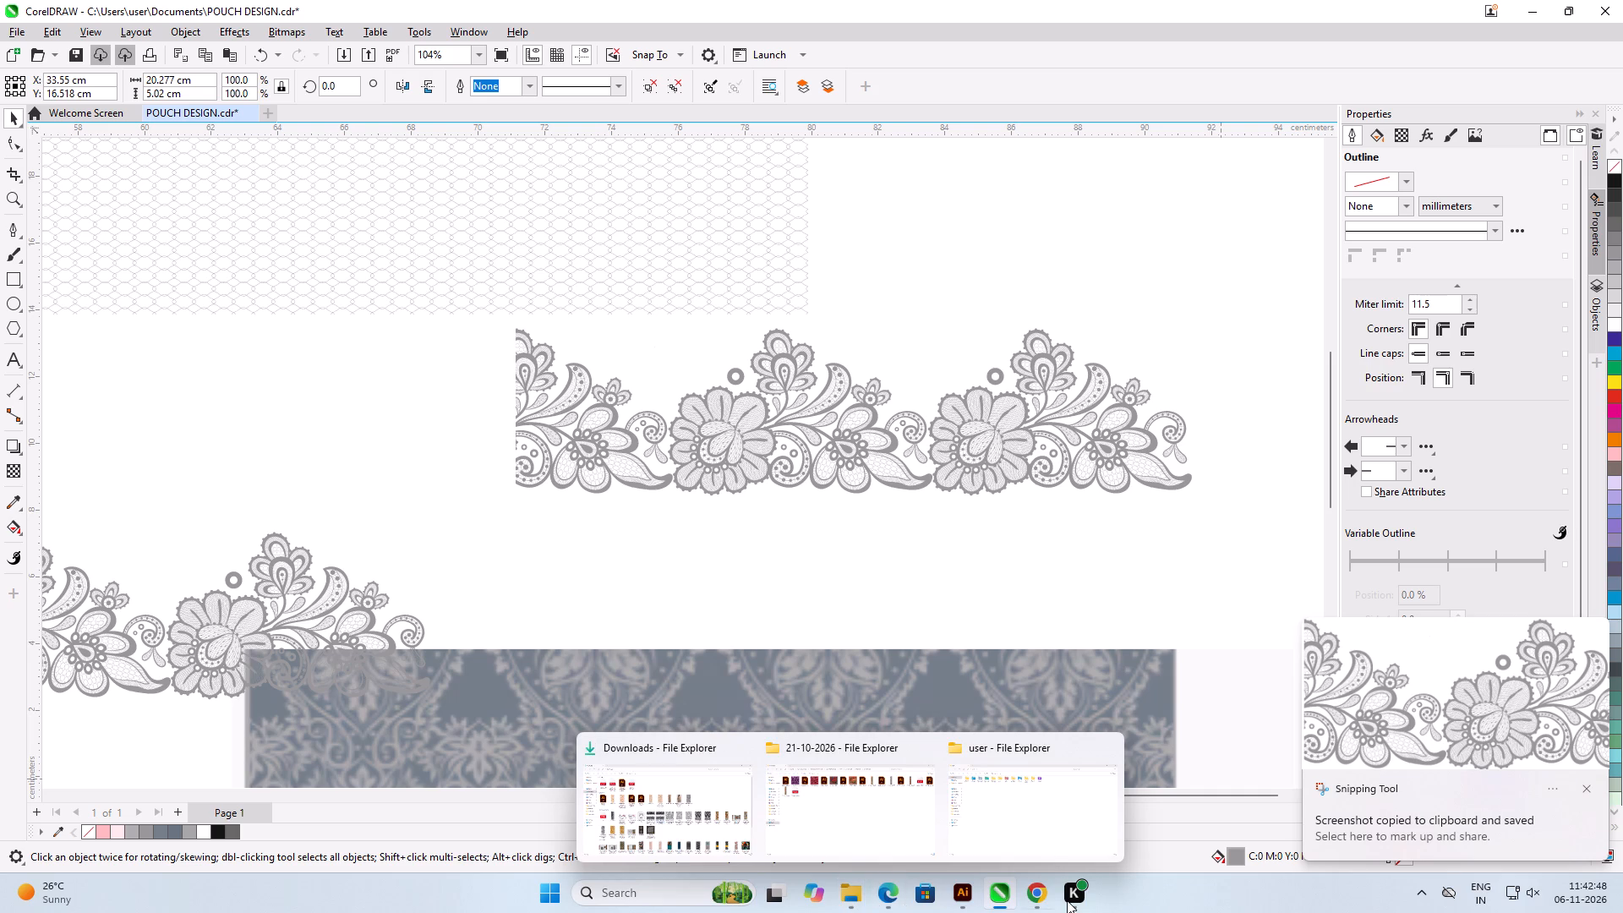
# Switch to Chrome and open ChatGPT in a new browser tab.
pyautogui.click(1037, 900)
pyautogui.click(249, 14)
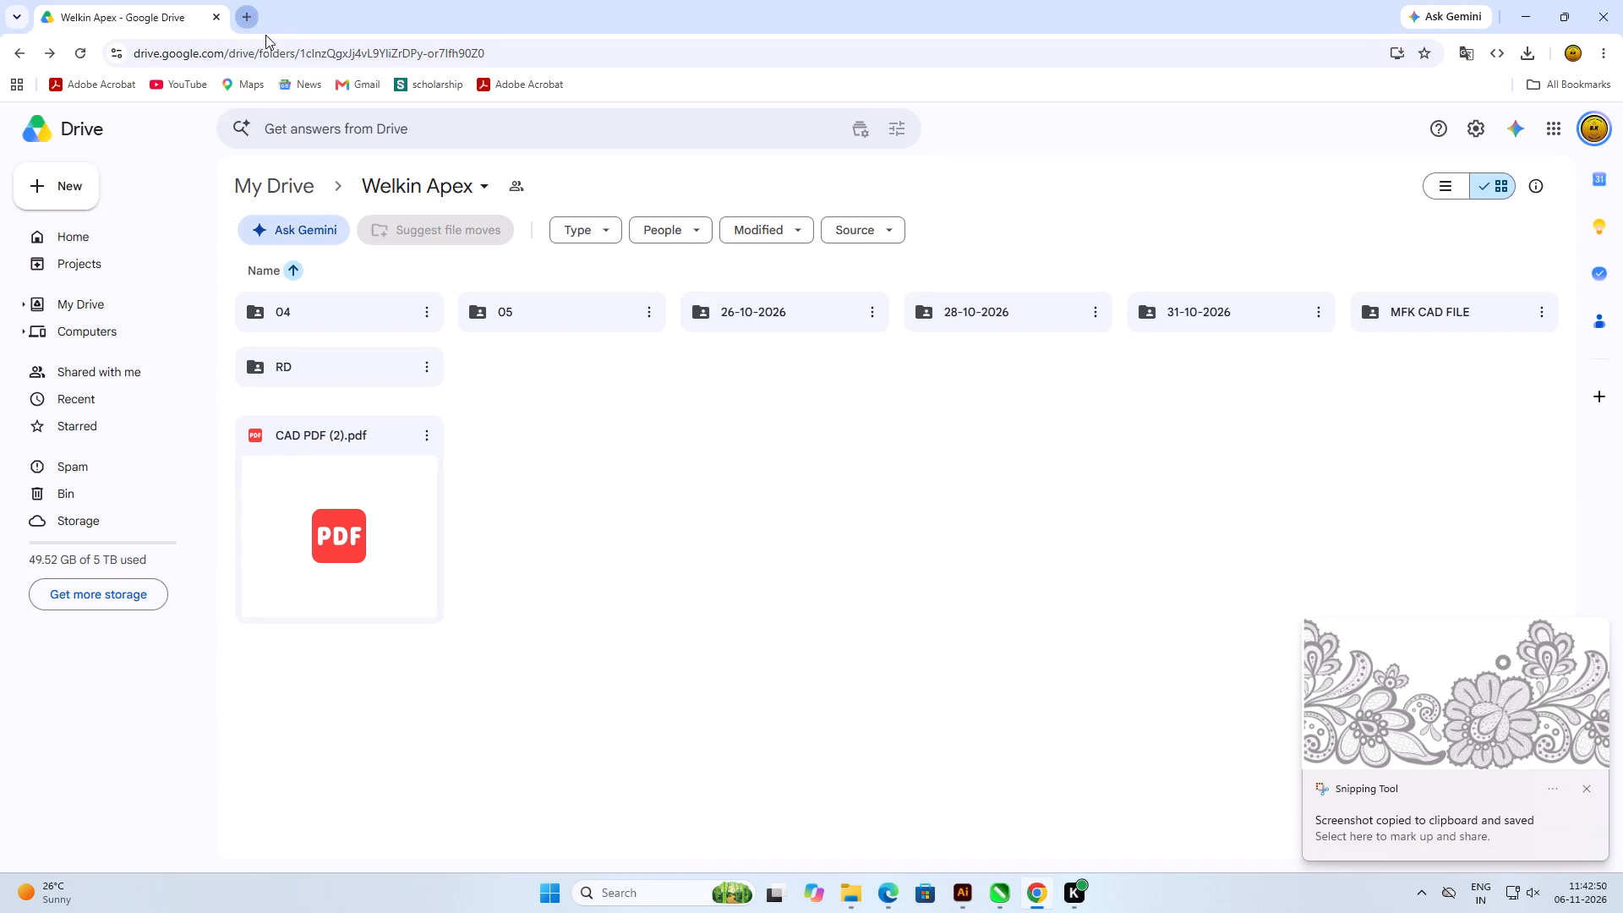
pyautogui.click(783, 346)
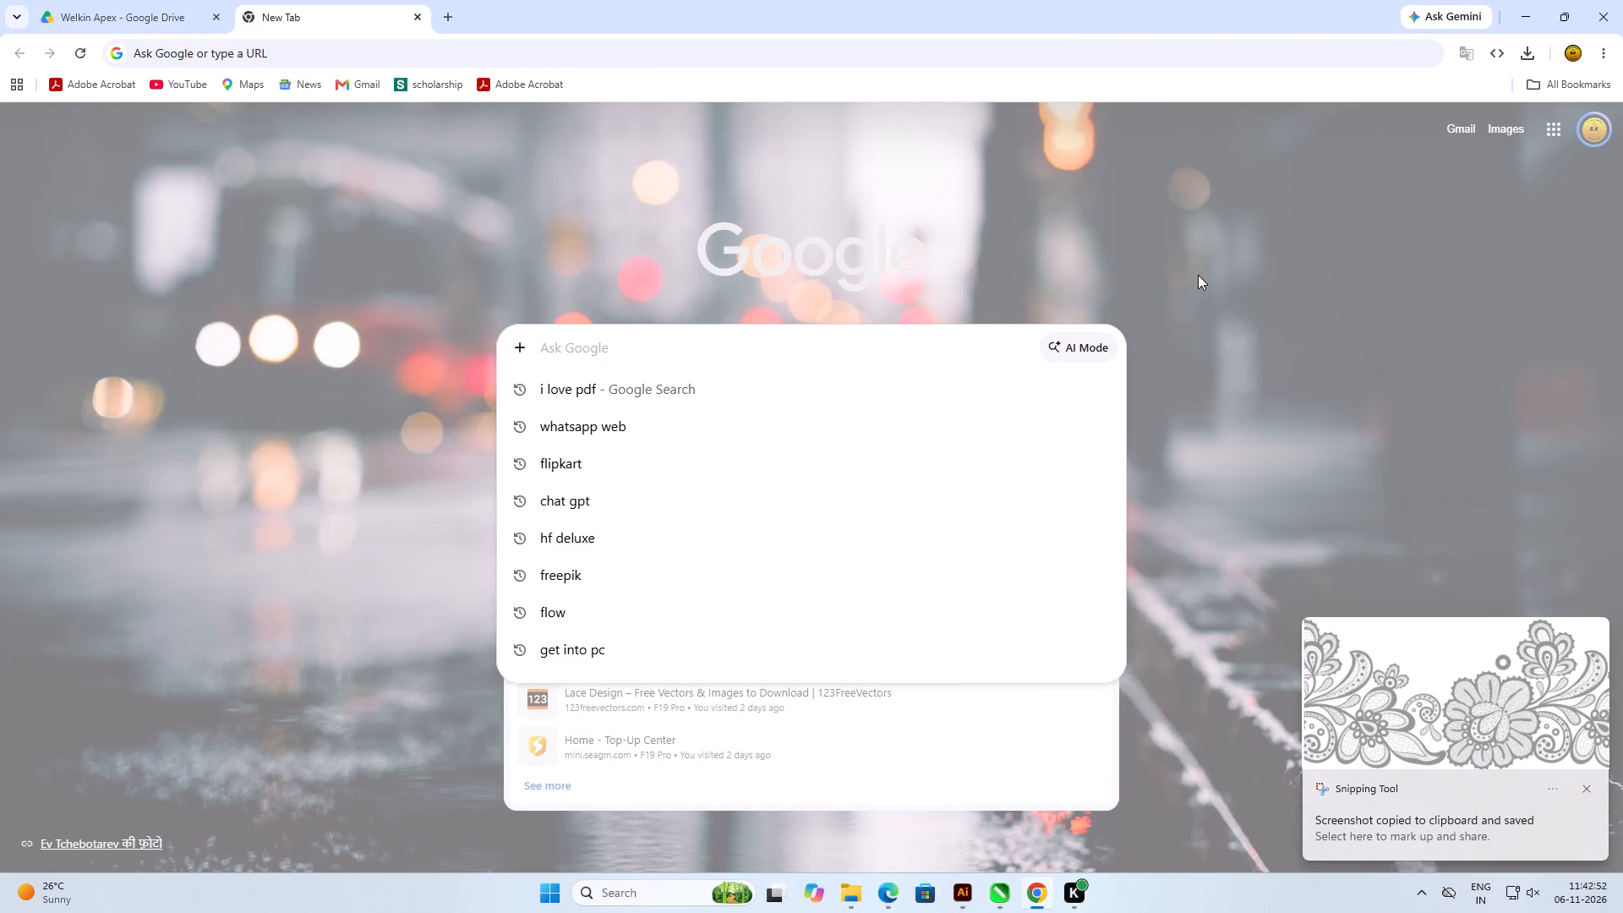
pyautogui.click(1198, 275)
pyautogui.click(995, 512)
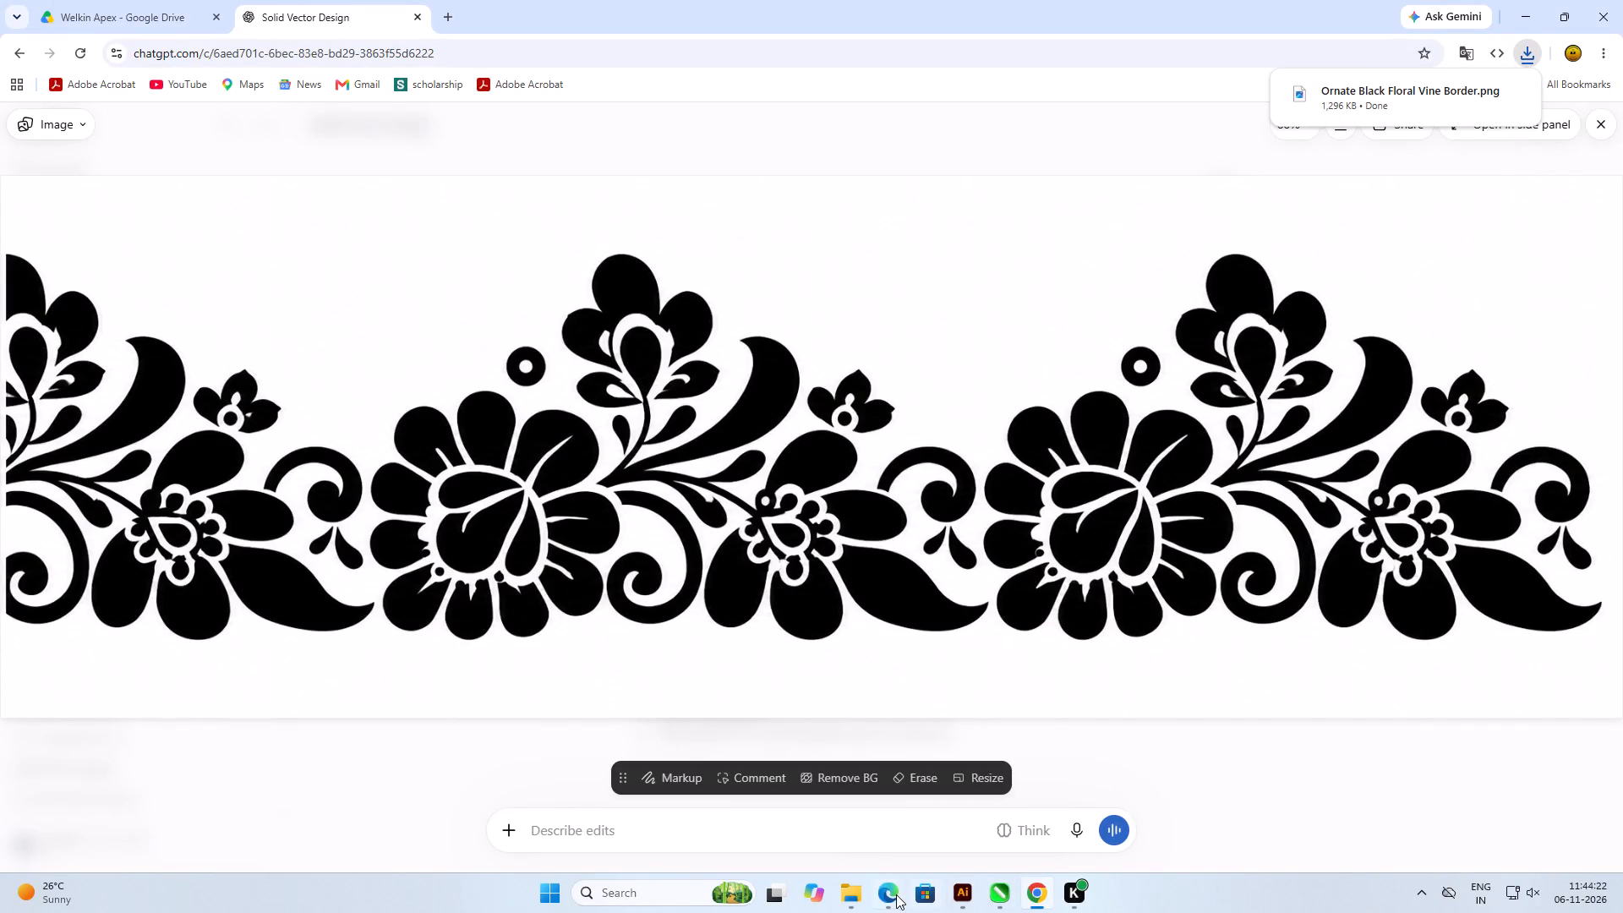
# Switch to CorelDRAW and import Ornate Black Floral Vine Border.png at original size beside the grey-blue lace pattern.
pyautogui.click(998, 892)
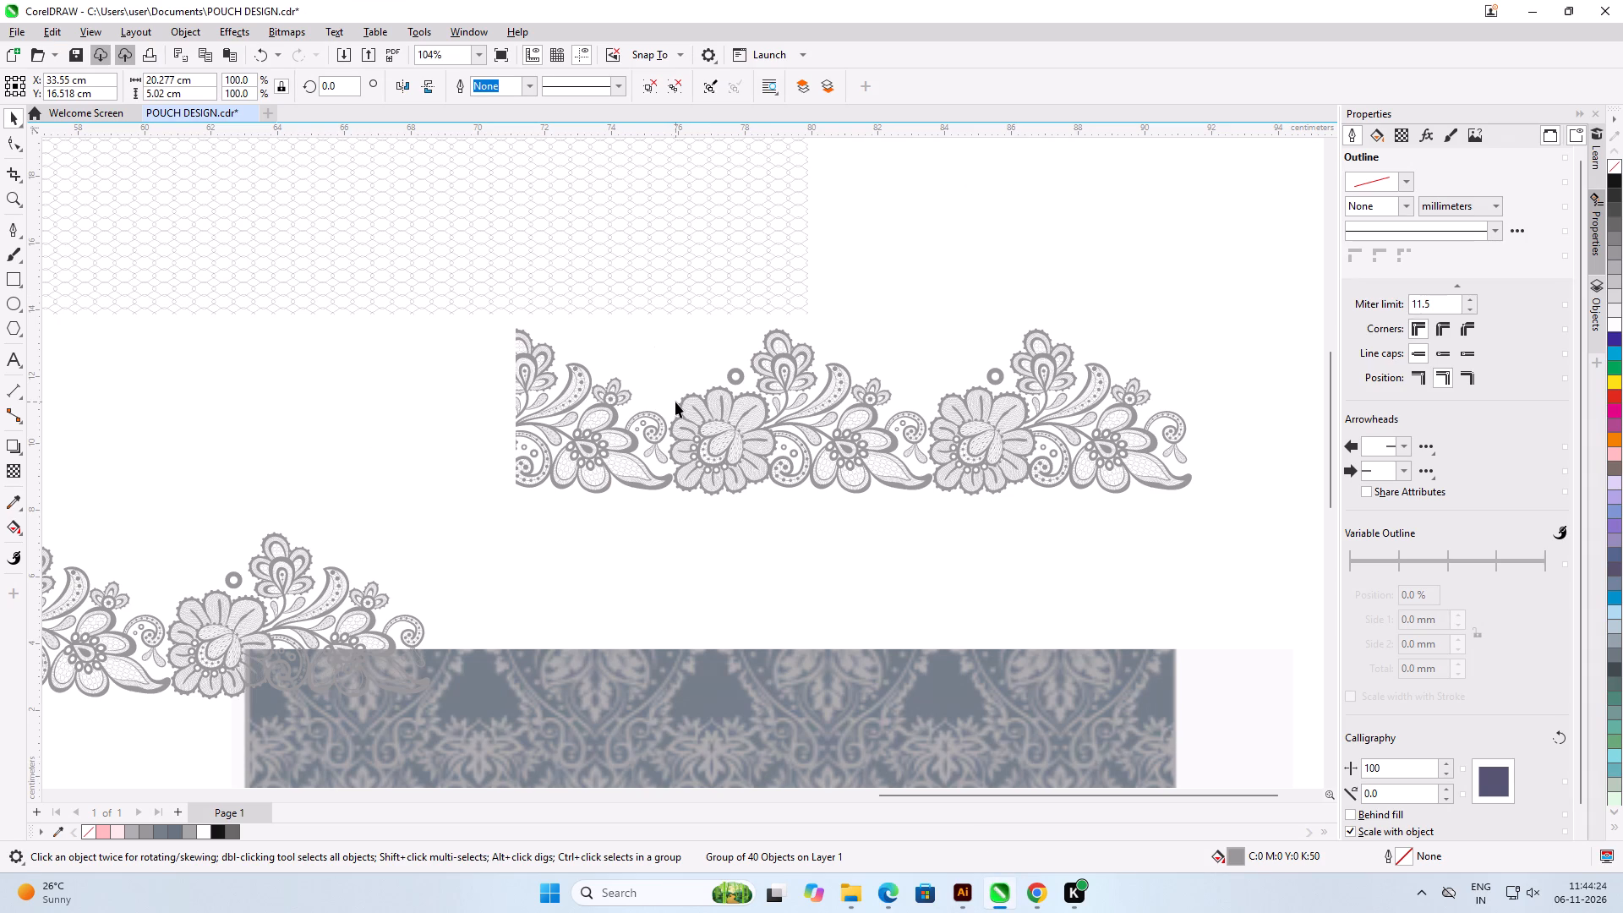
pyautogui.hotkey('ctrl', 'i')
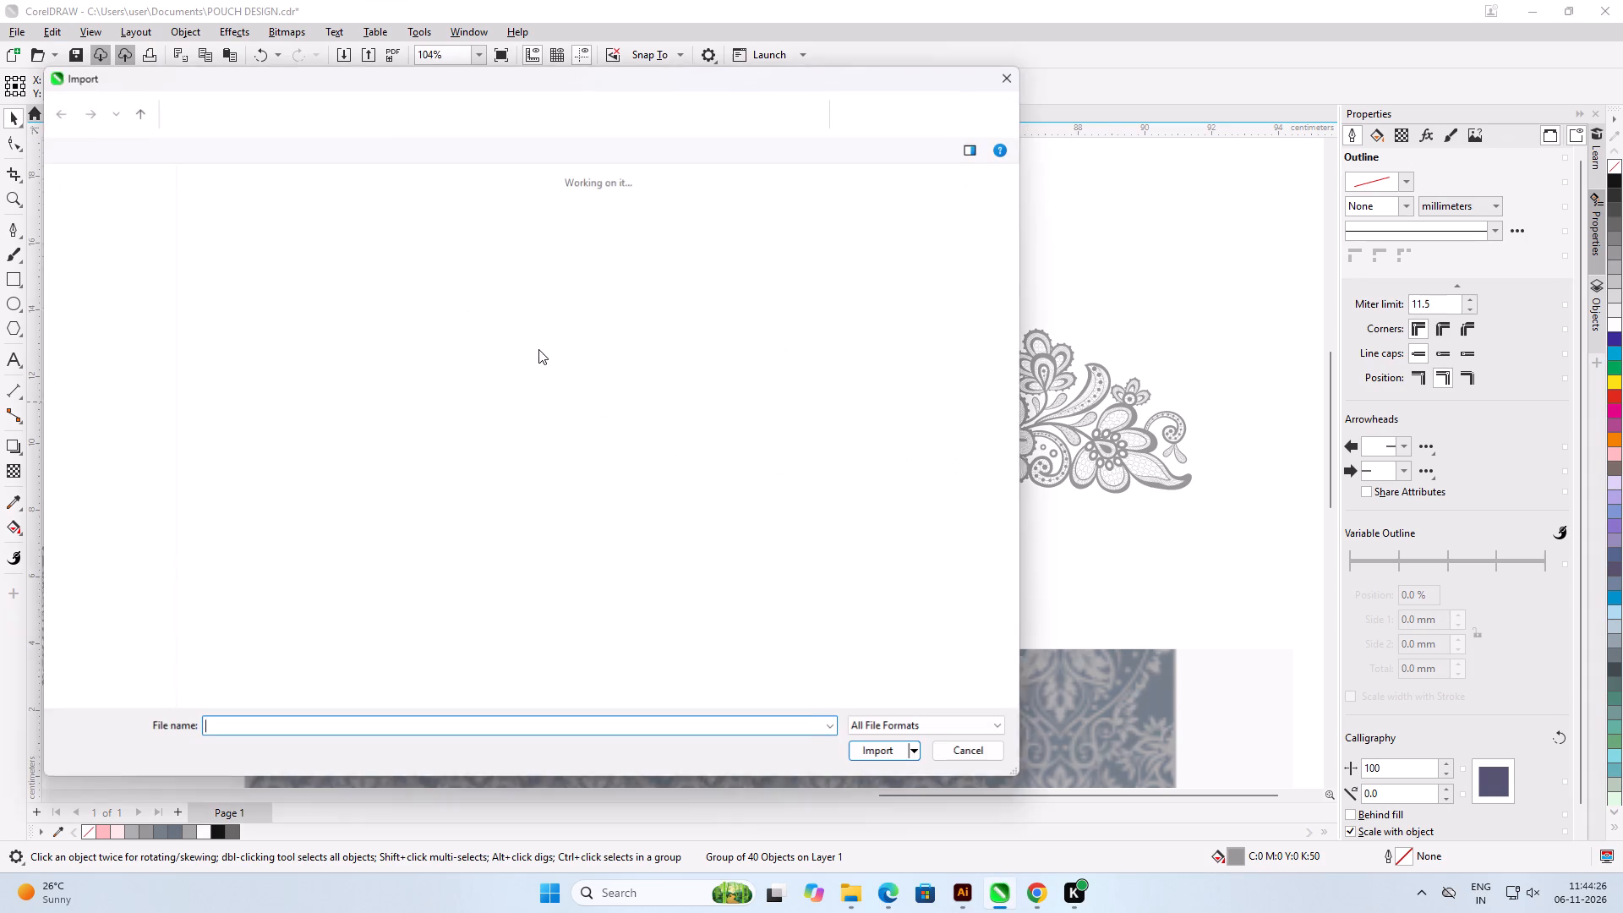
pyautogui.doubleClick(250, 253)
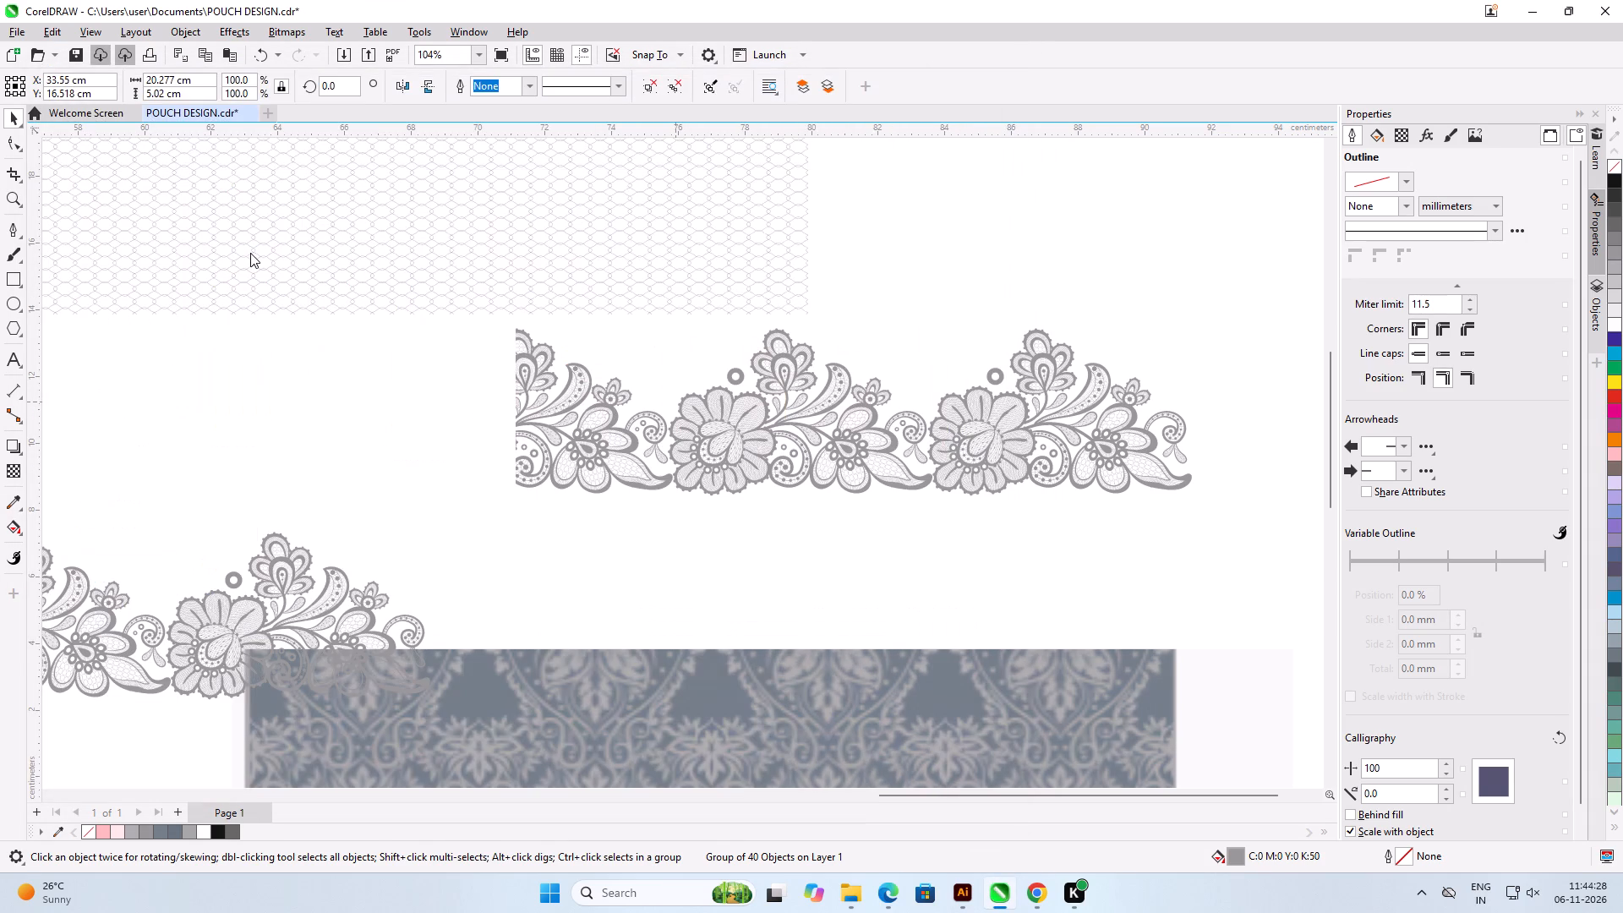
pyautogui.scroll(-6, 311, 356)
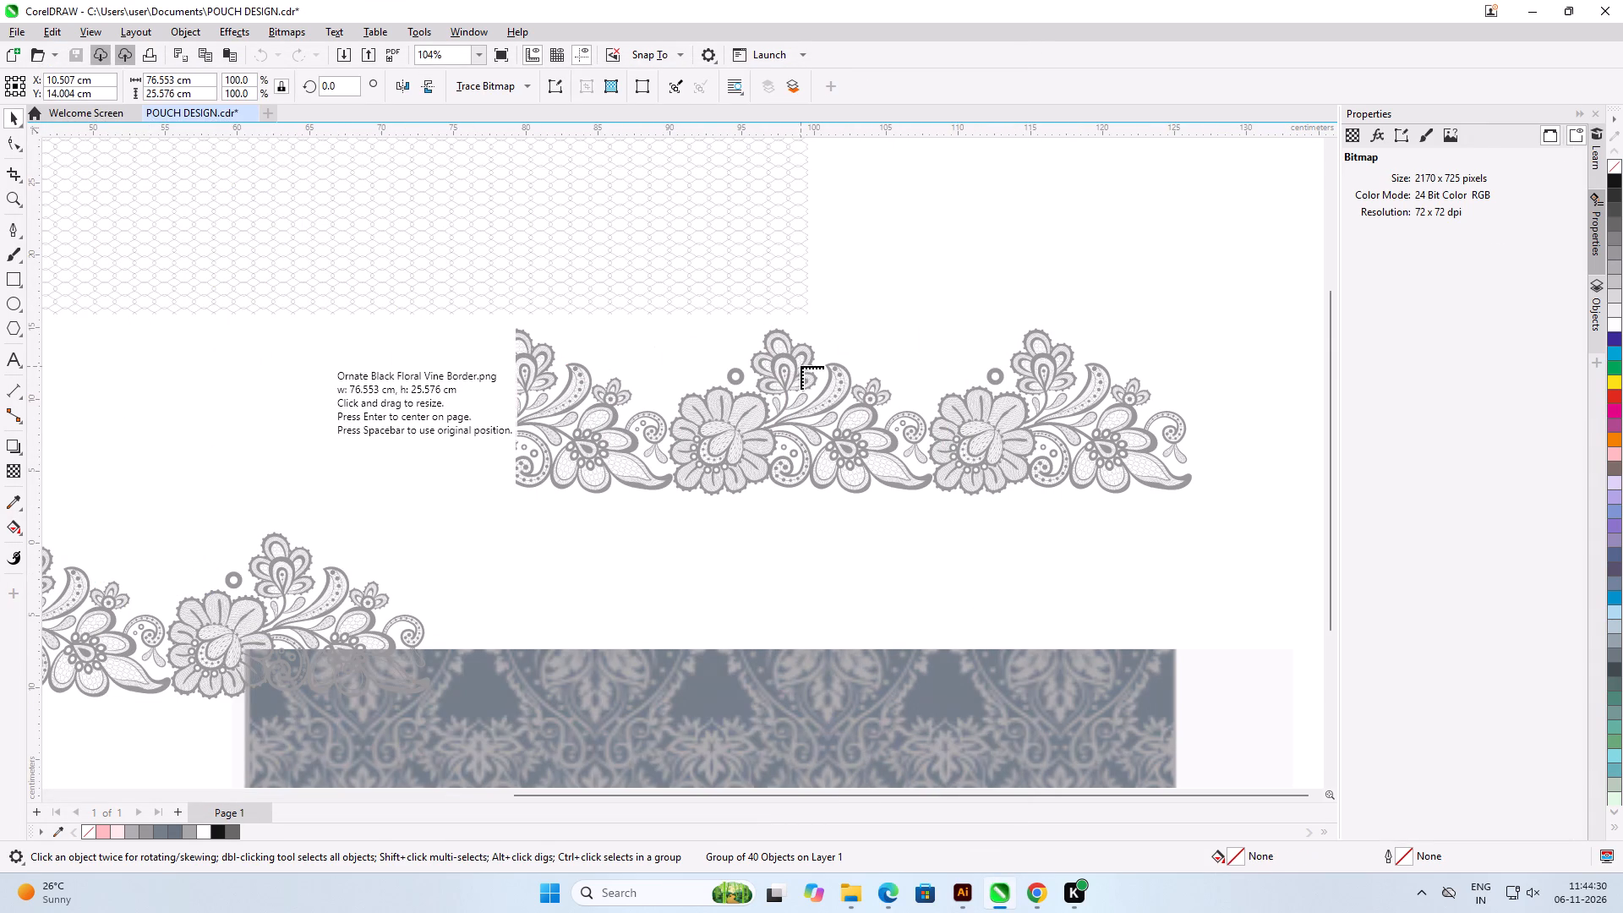
pyautogui.click(724, 342)
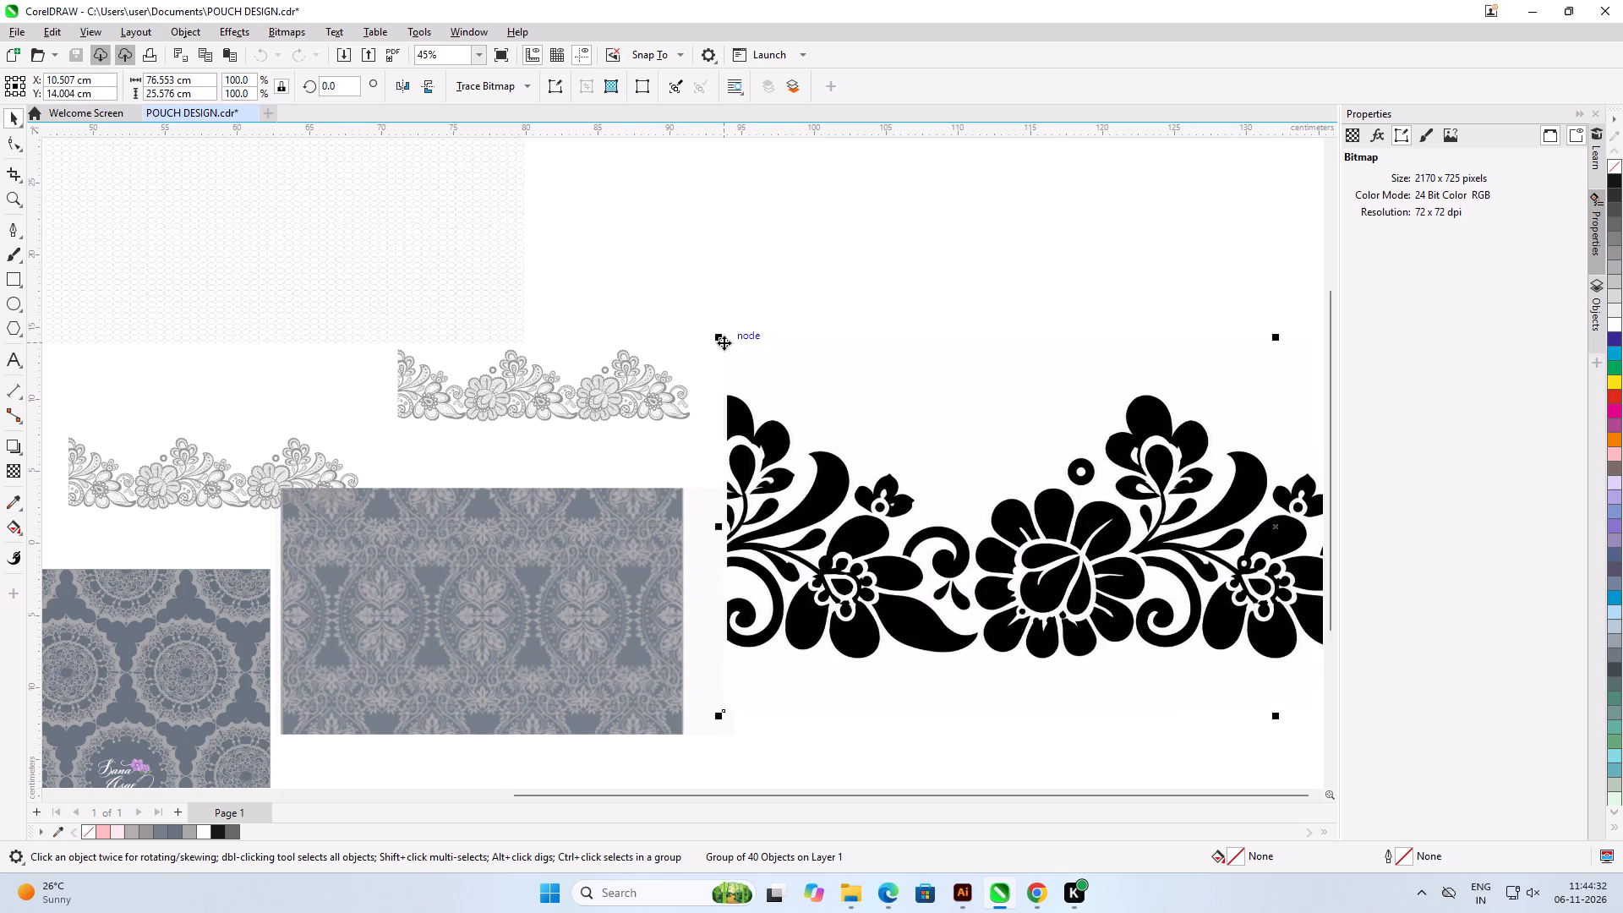
# Convert the imported floral border bitmap to vectors with Quick Trace.
pyautogui.scroll(-3, 723, 344)
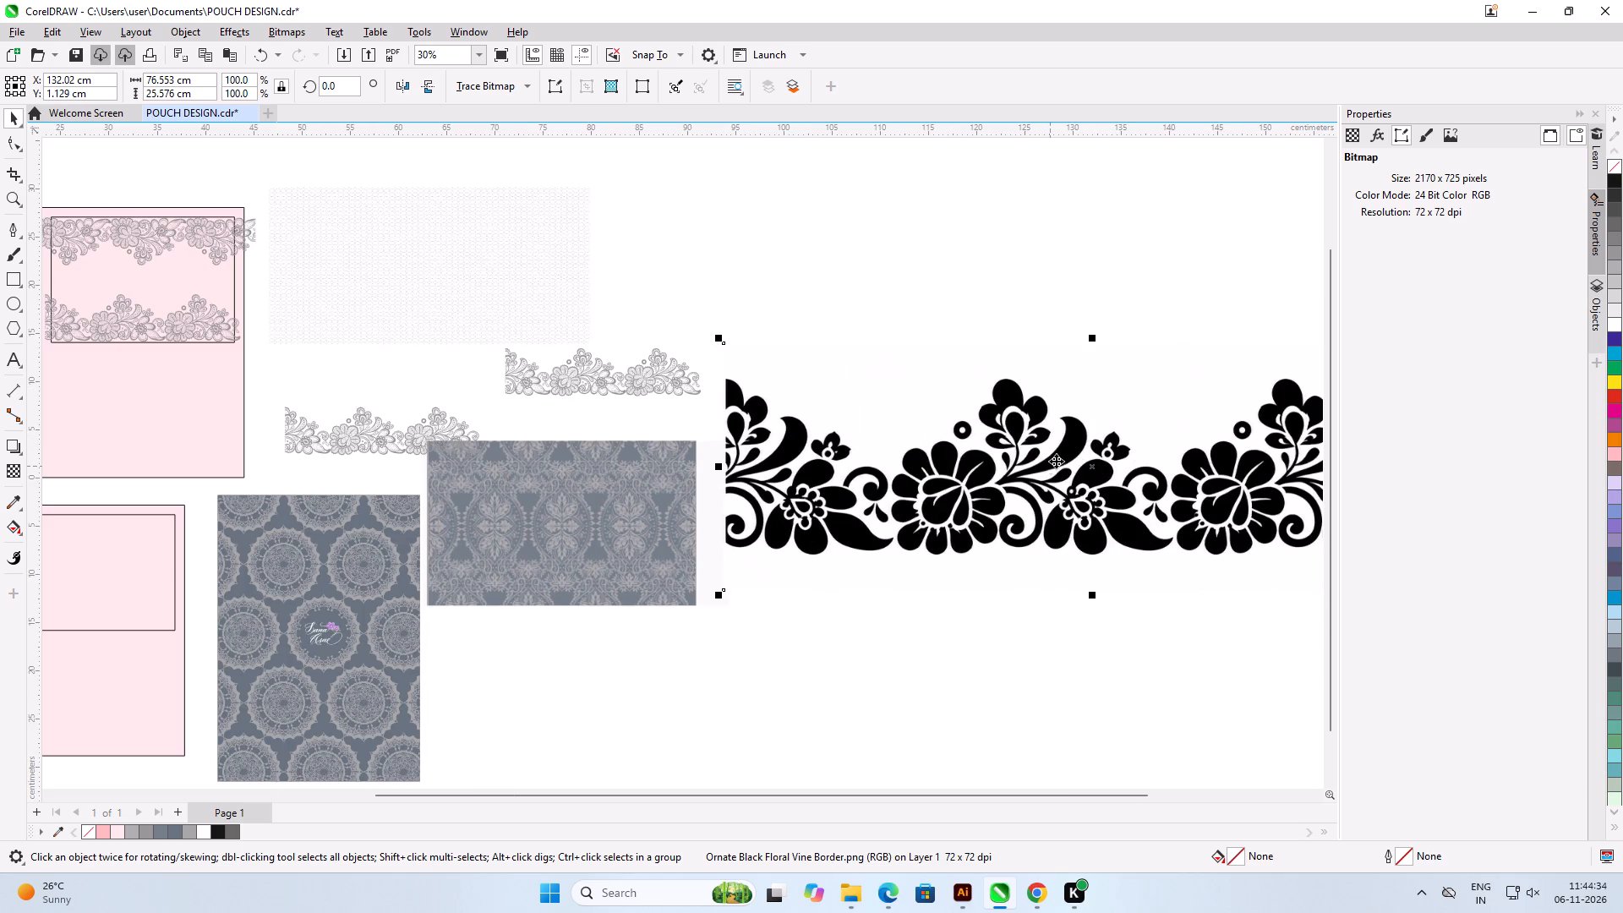
pyautogui.click(532, 77)
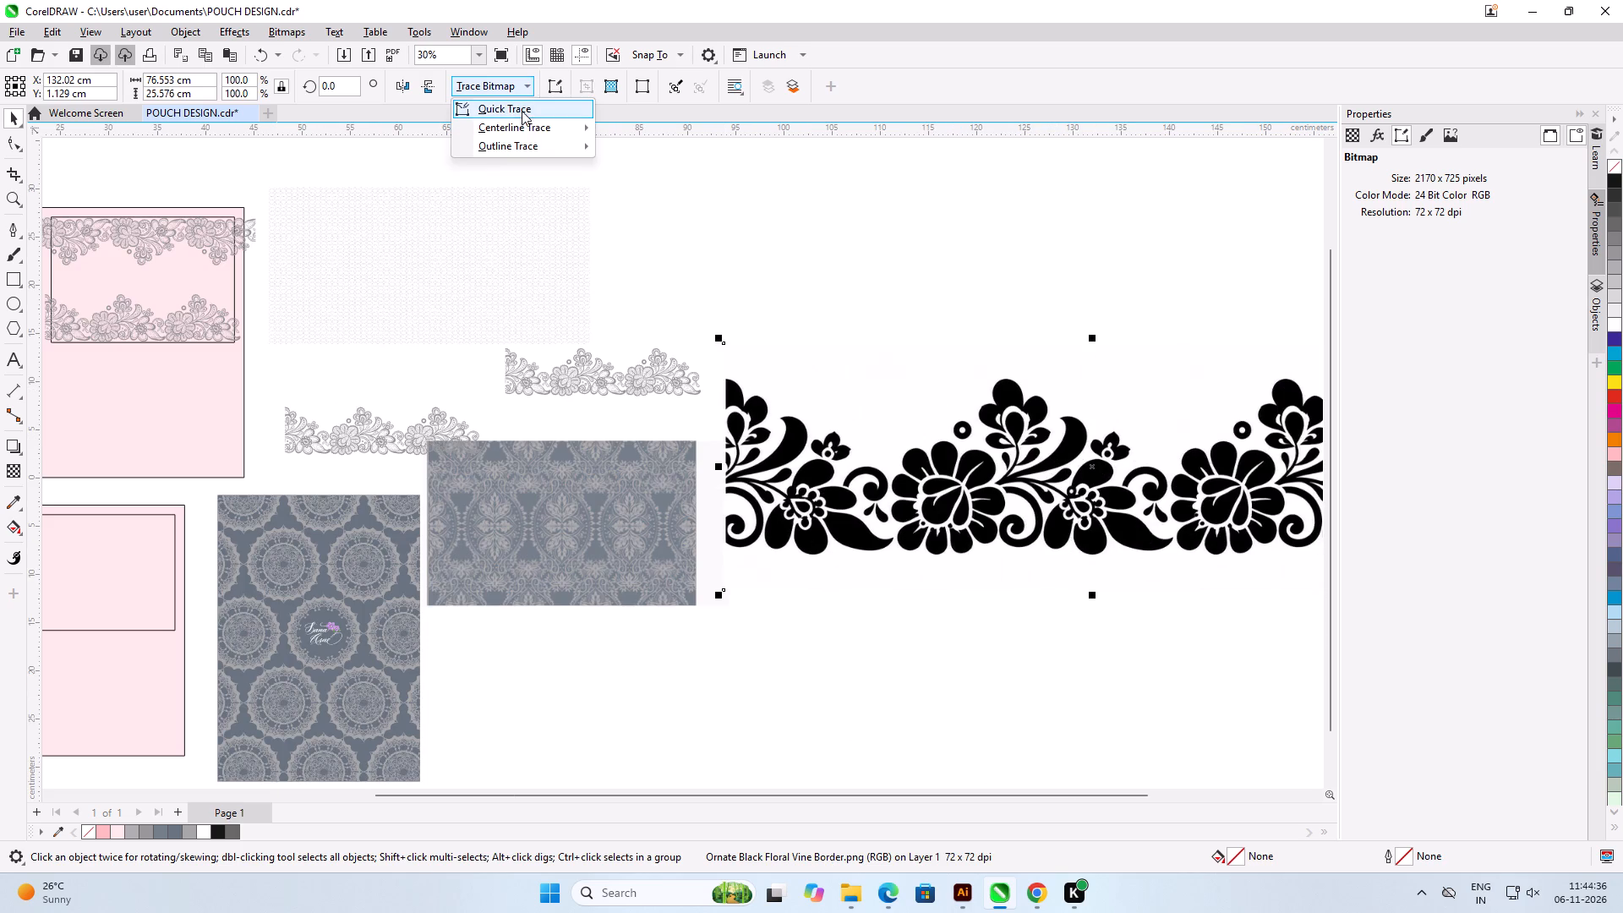
pyautogui.click(522, 112)
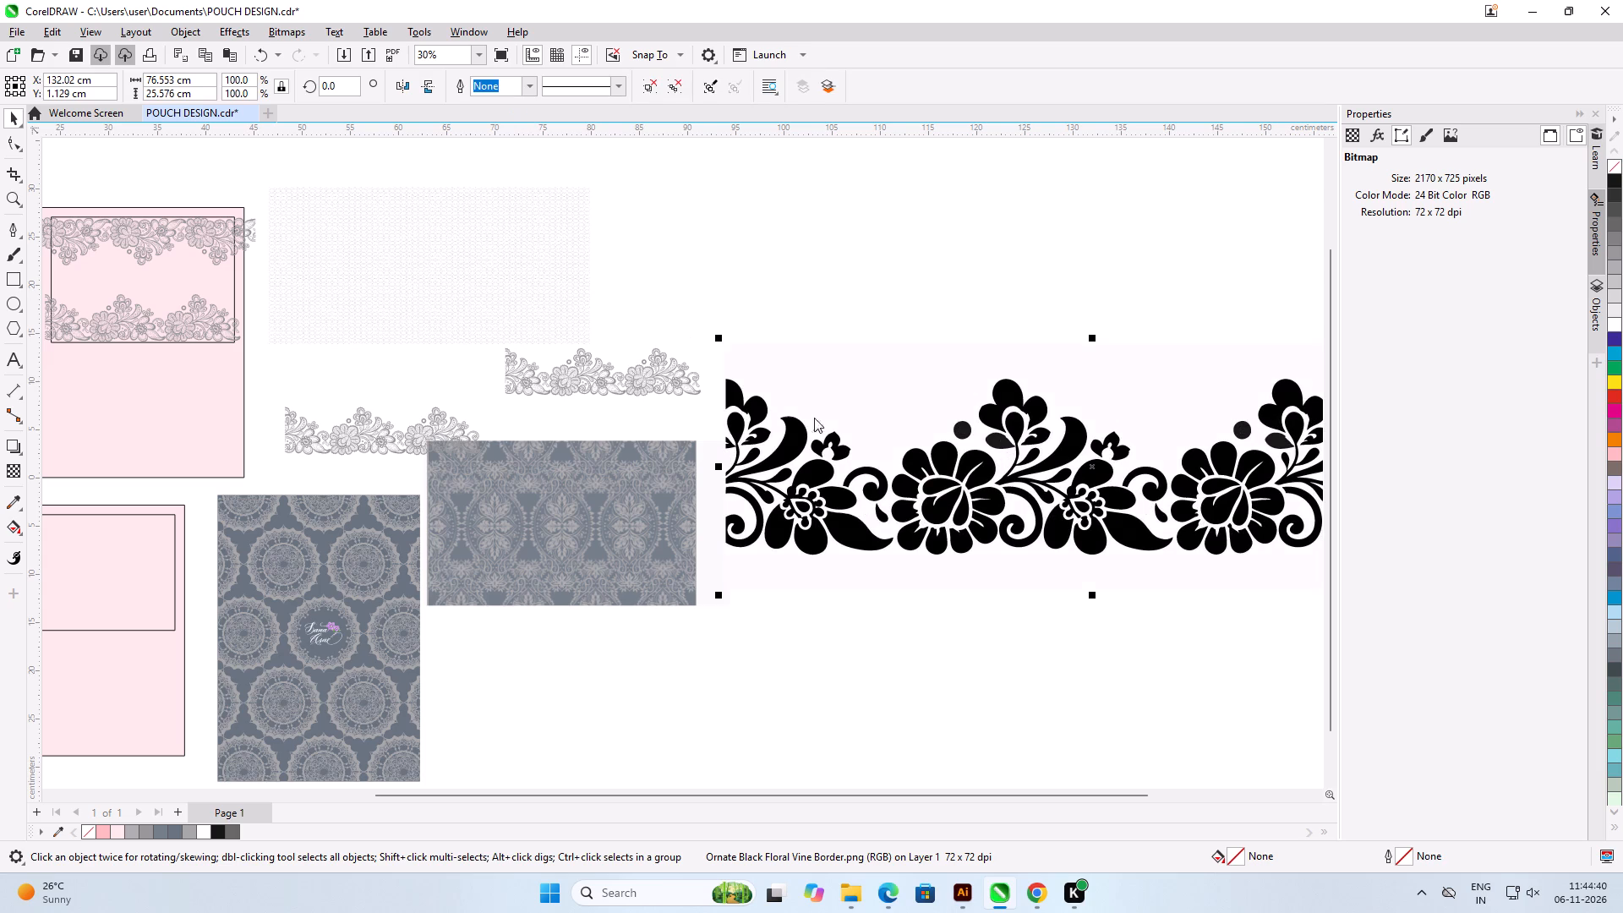
# Move the traced border group above the original bitmap and delete the bitmap underneath.
pyautogui.moveTo(938, 471); pyautogui.dragTo(913, 289)
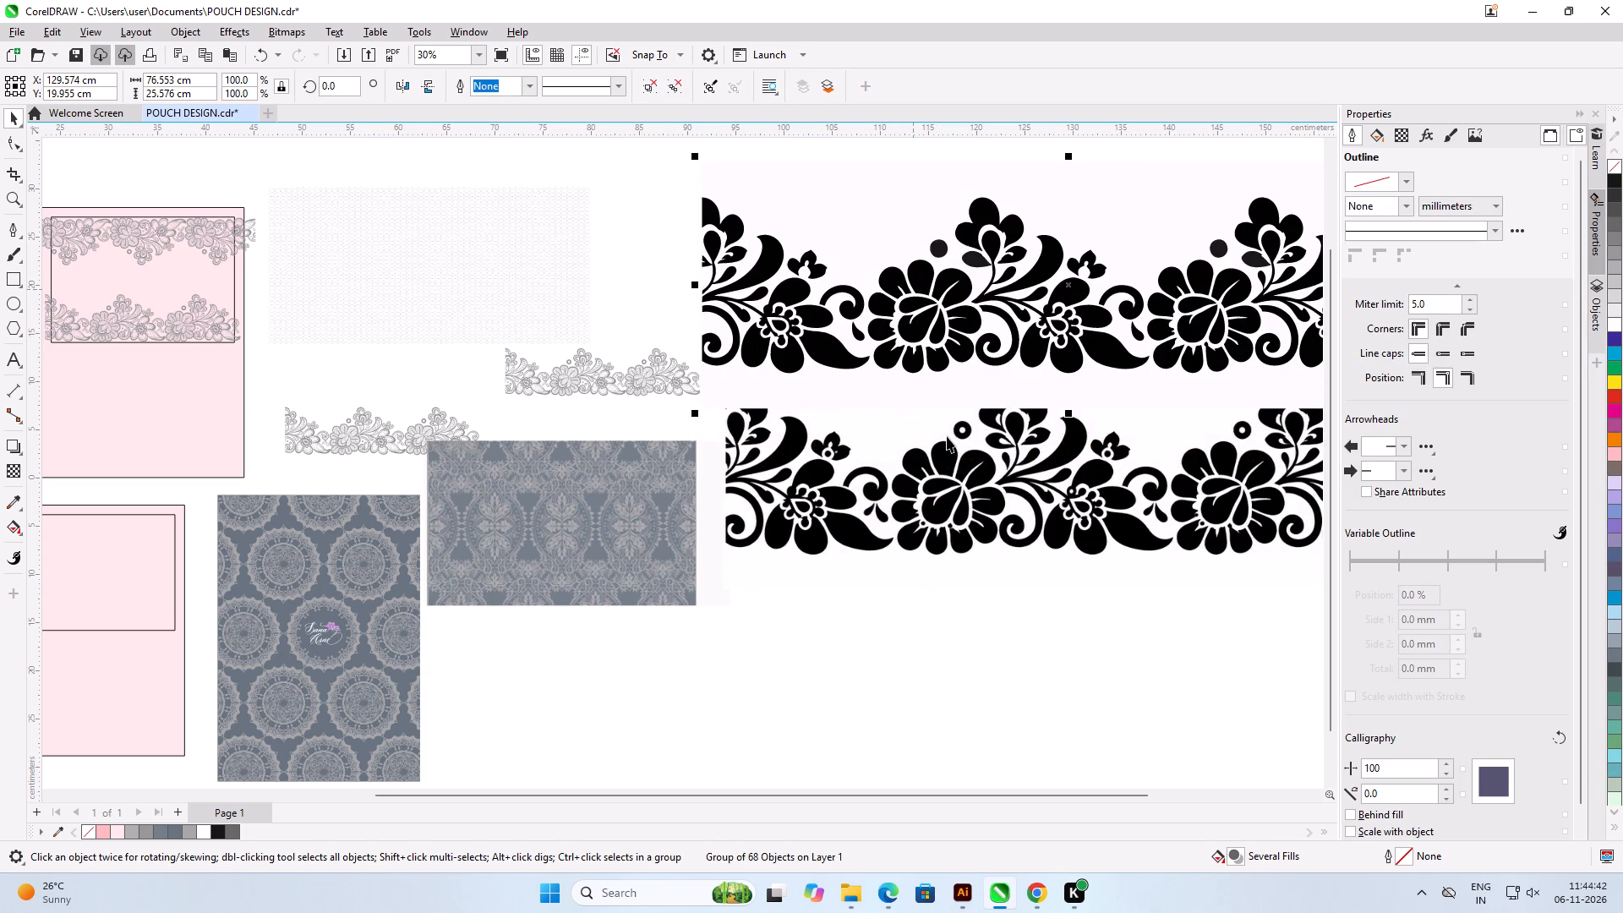
pyautogui.click(948, 476)
pyautogui.press('Delete')
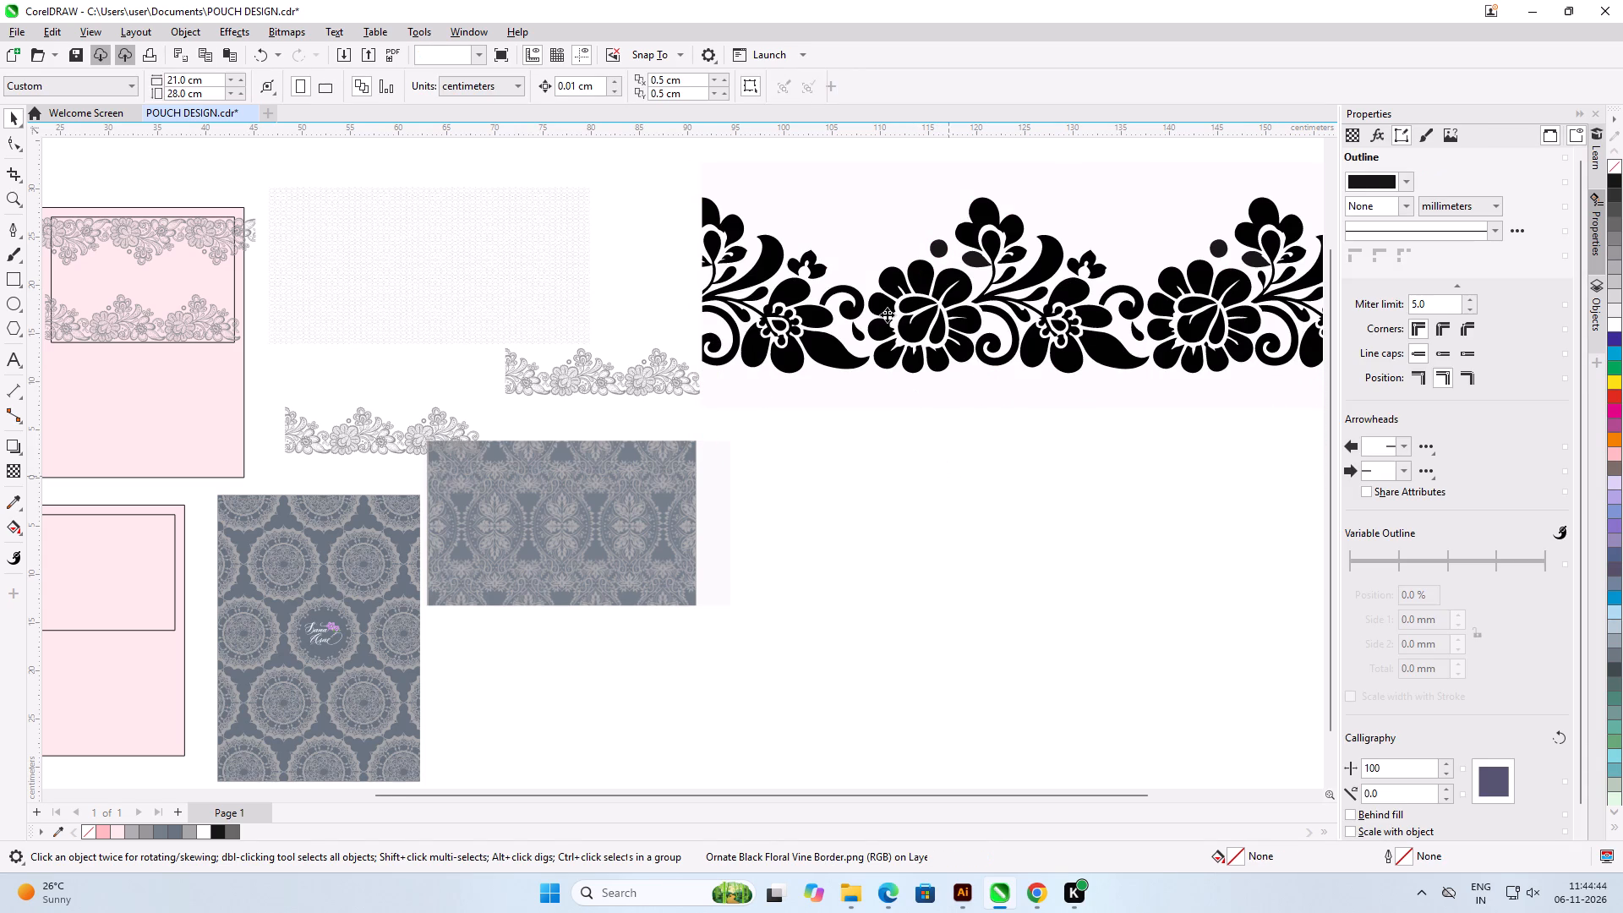
# Ungroup all objects of the traced border and delete the off-white background shape behind the black motifs.
pyautogui.click(887, 314)
pyautogui.click(675, 92)
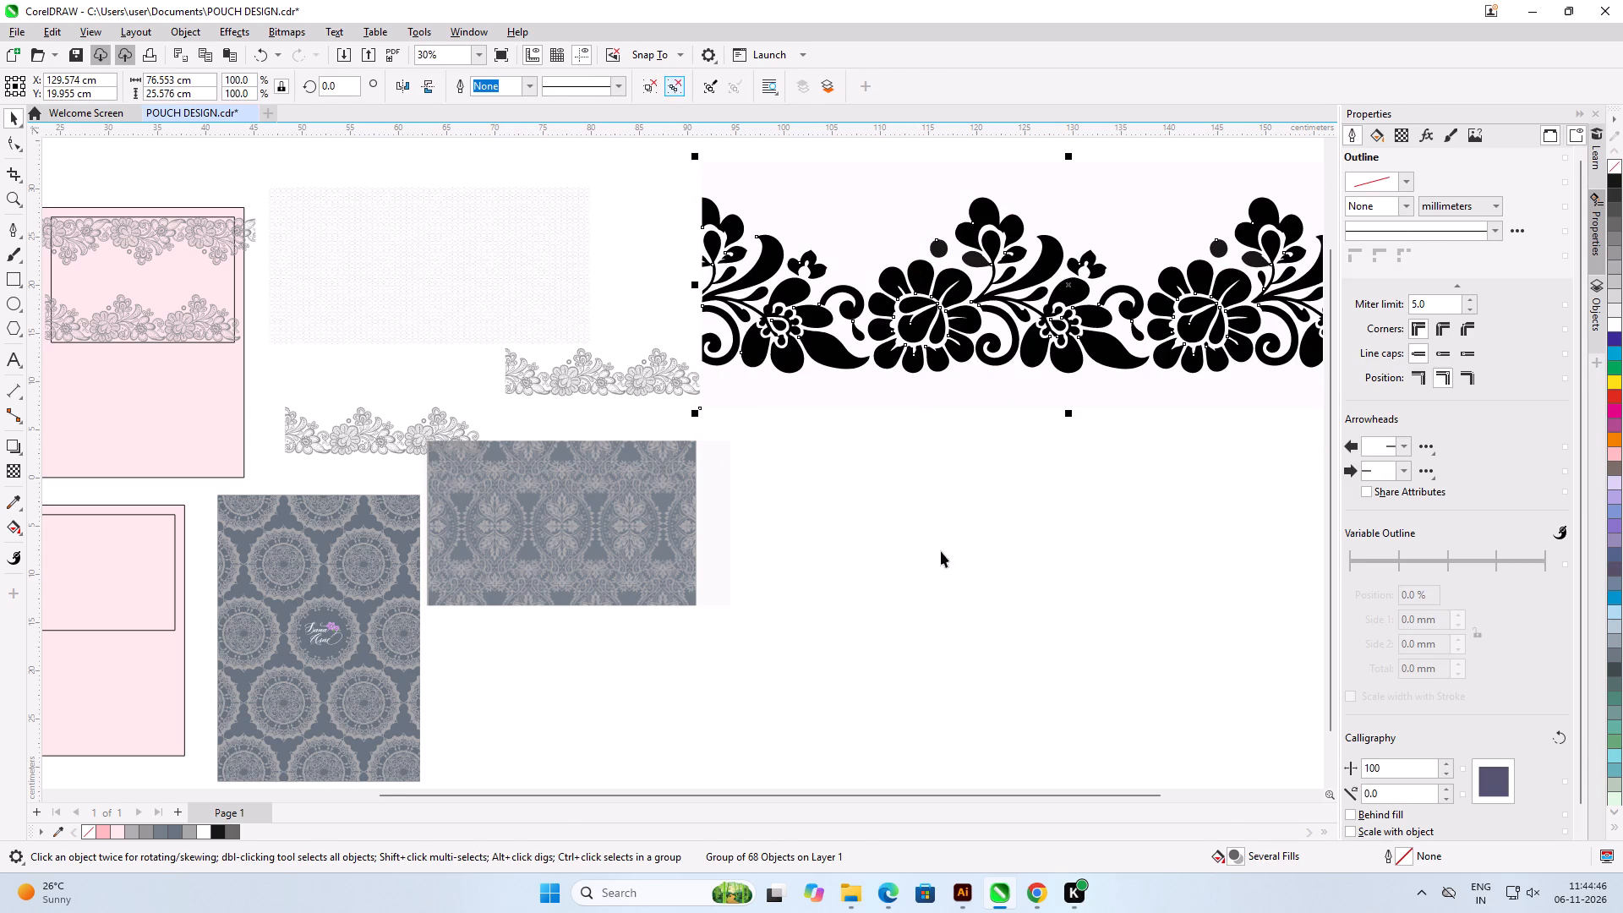
pyautogui.click(951, 587)
pyautogui.click(970, 384)
pyautogui.press('Delete')
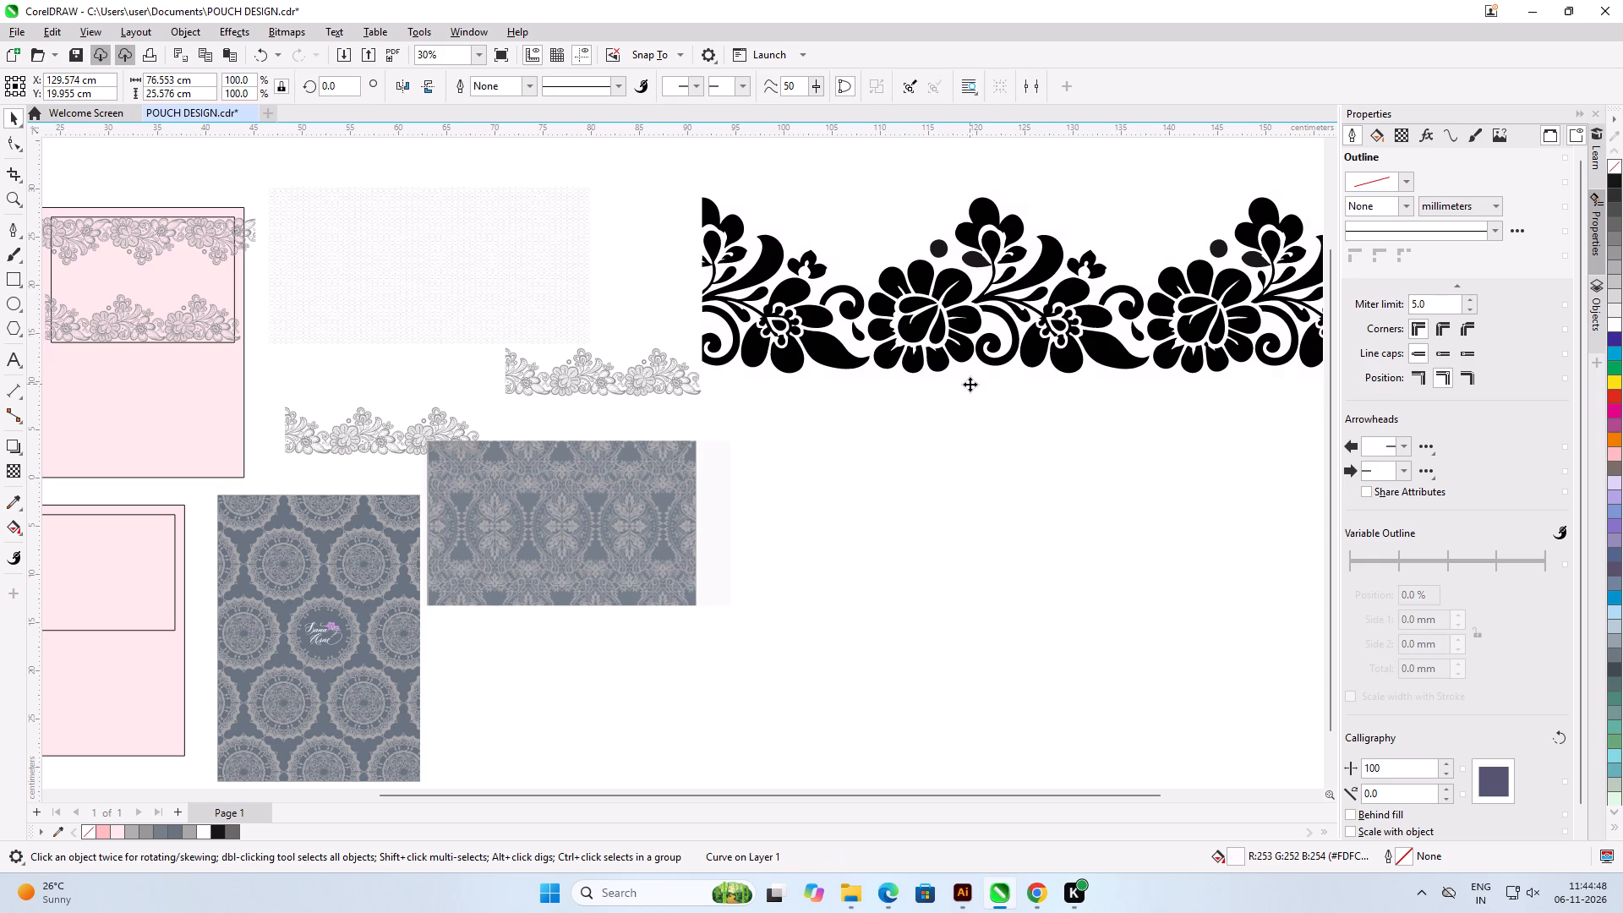
# Select all the traced black floral border pieces and group them into one object.
pyautogui.scroll(-6, 719, 345)
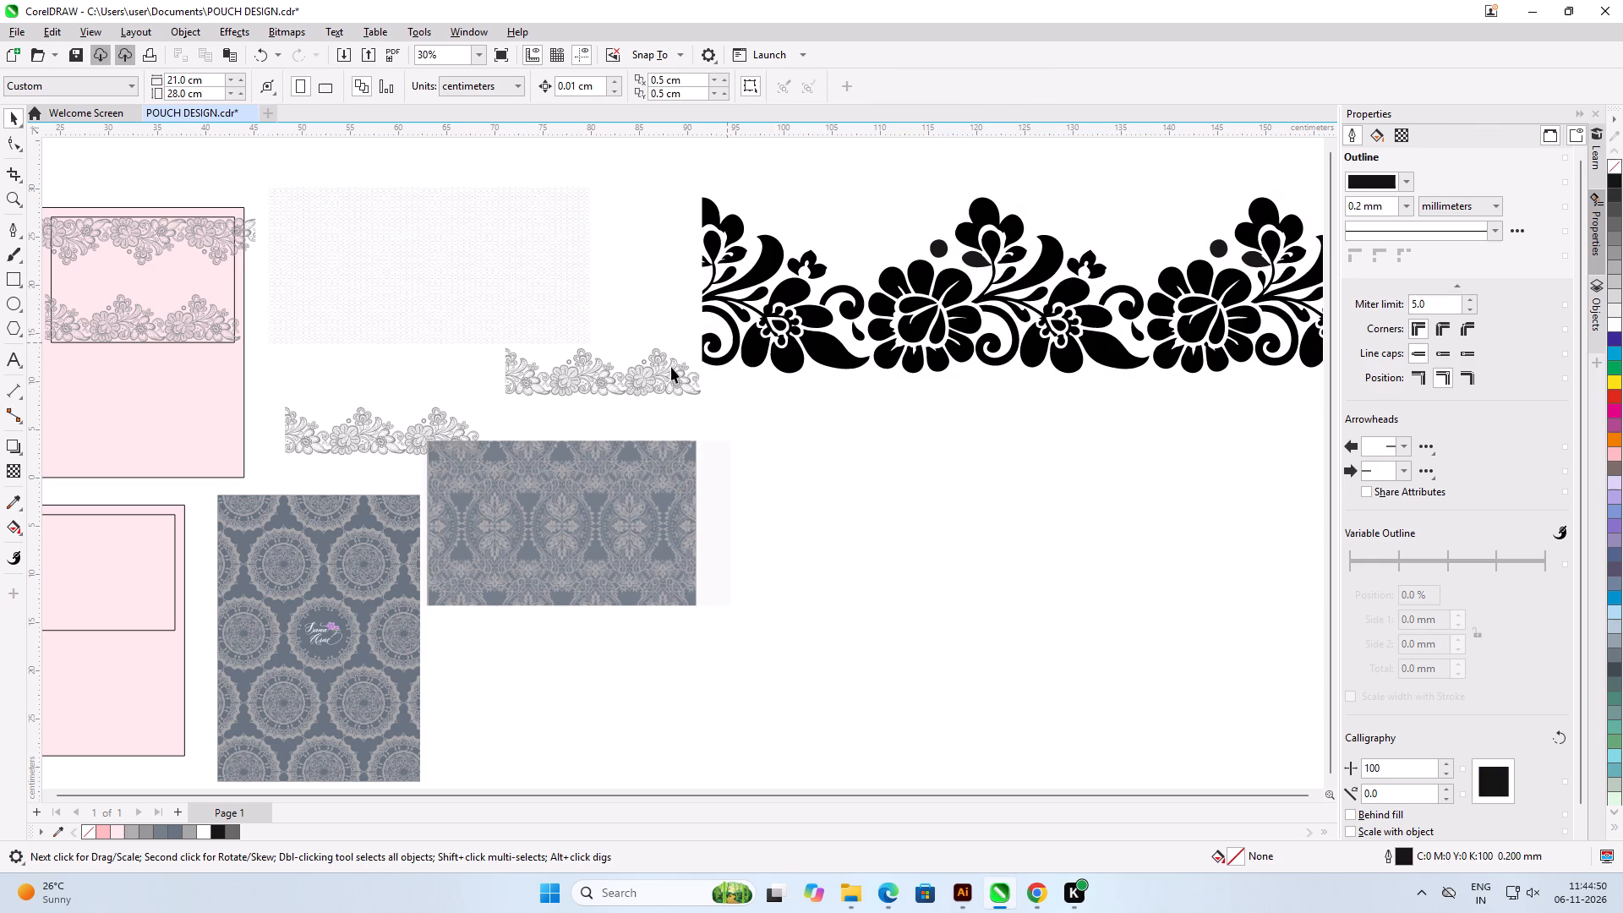
pyautogui.moveTo(1097, 251); pyautogui.dragTo(1078, 342)
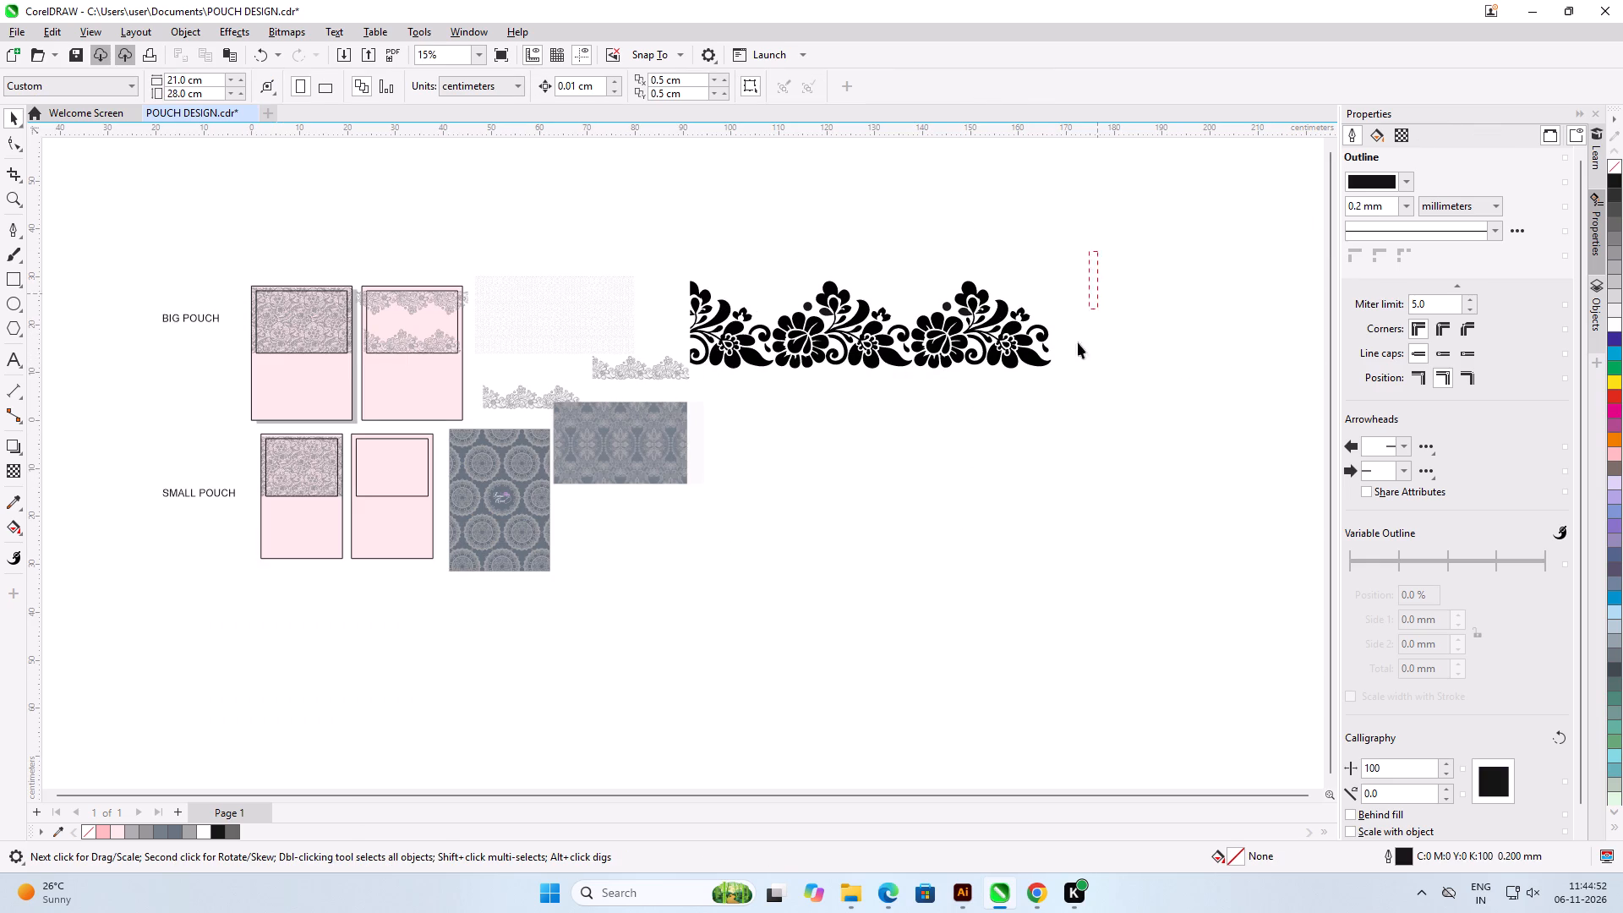
pyautogui.moveTo(1078, 342); pyautogui.dragTo(778, 433)
pyautogui.moveTo(756, 433); pyautogui.dragTo(654, 398)
pyautogui.click(654, 398)
pyautogui.doubleClick(1121, 273)
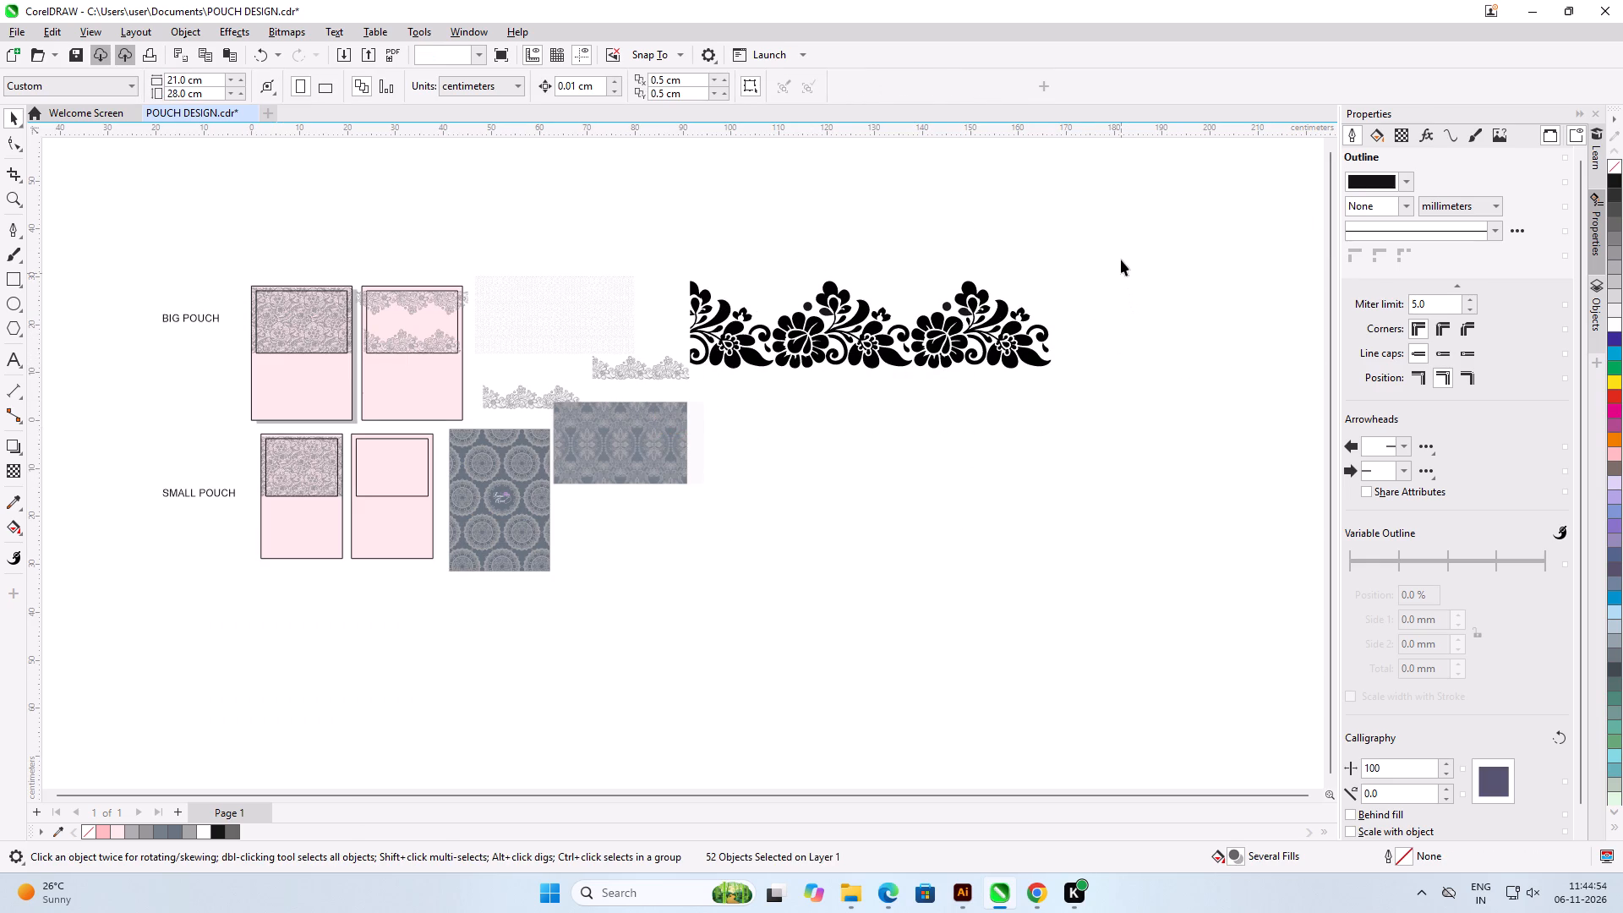
pyautogui.moveTo(1121, 260); pyautogui.dragTo(674, 376)
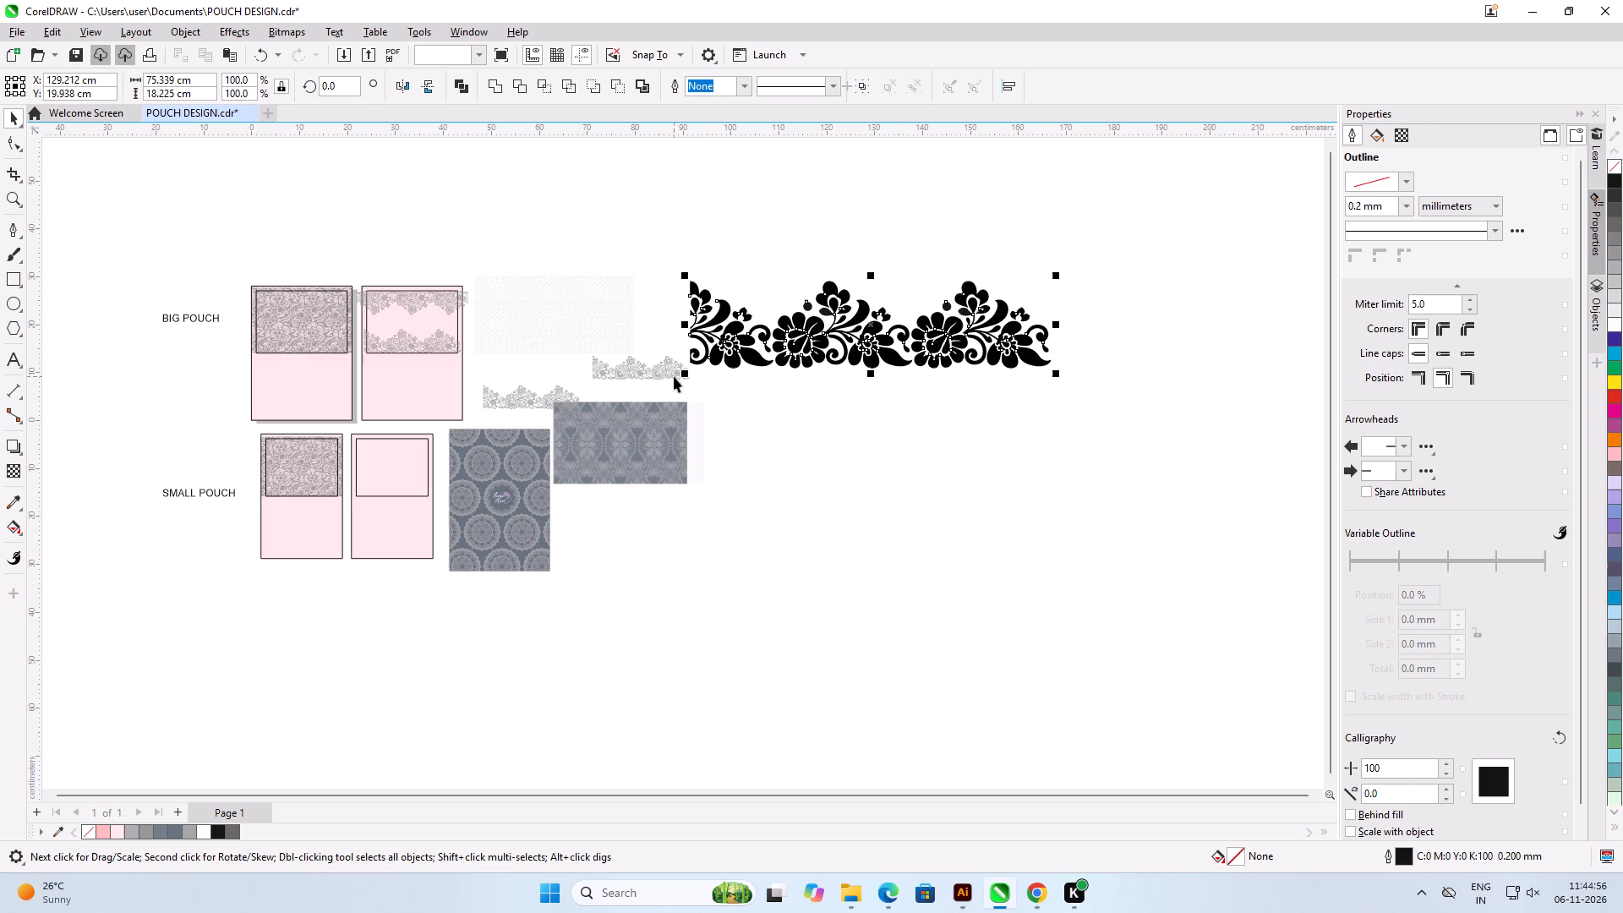
pyautogui.hotkey('ctrl', 'g')
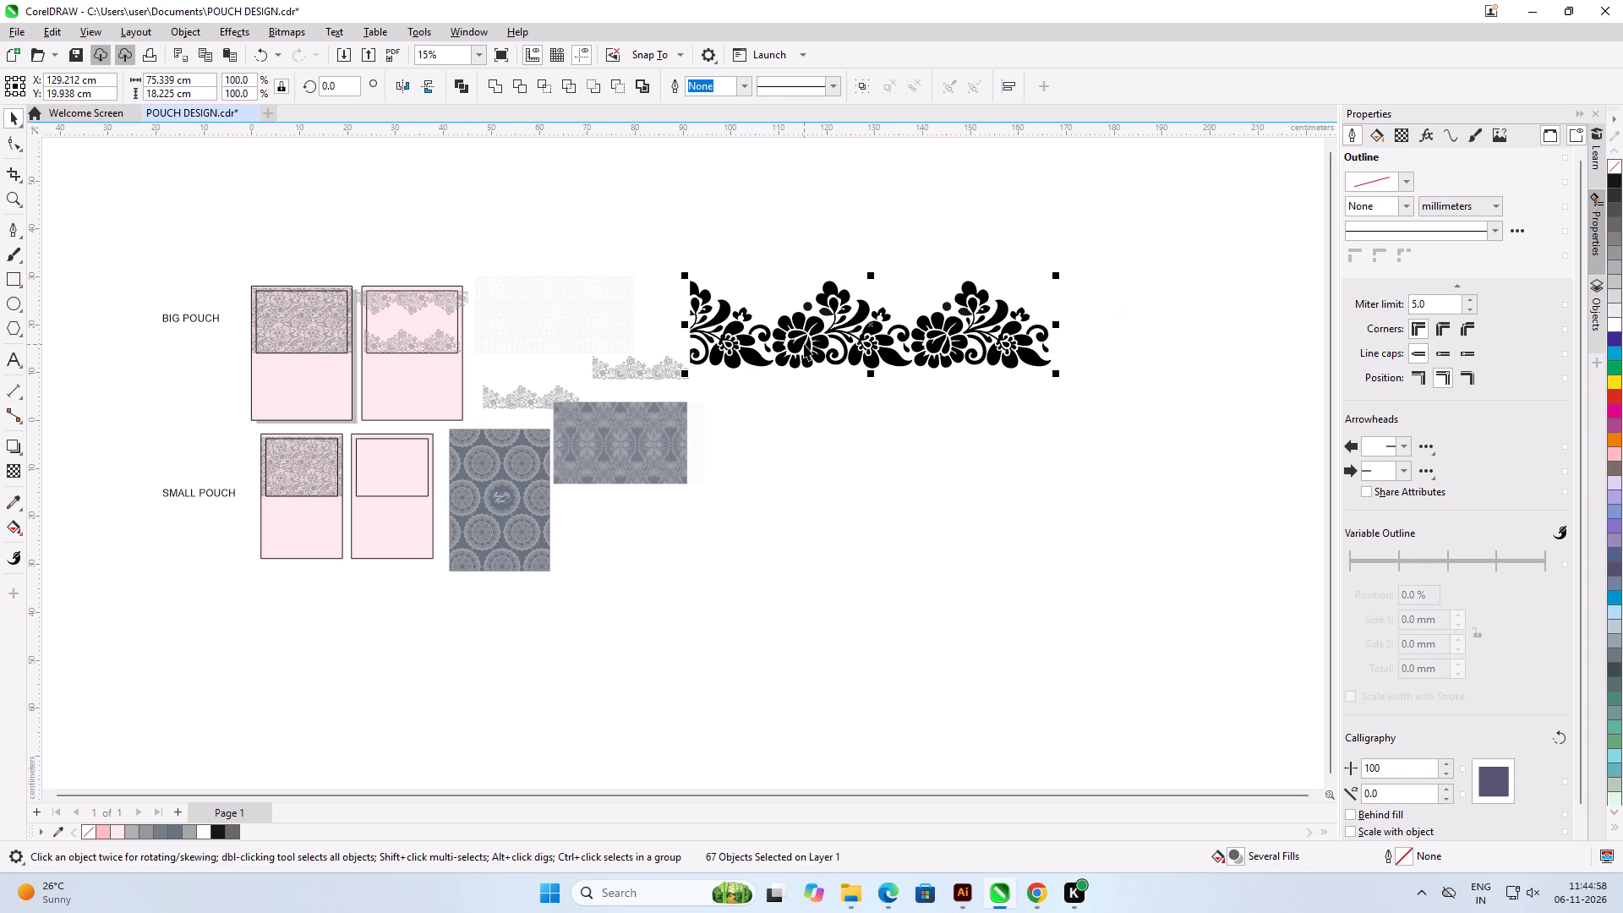
# Align the black border group to the bottom and left edges of the grey lace strip above the grey-blue damask pattern.
pyautogui.moveTo(968, 341); pyautogui.dragTo(521, 495)
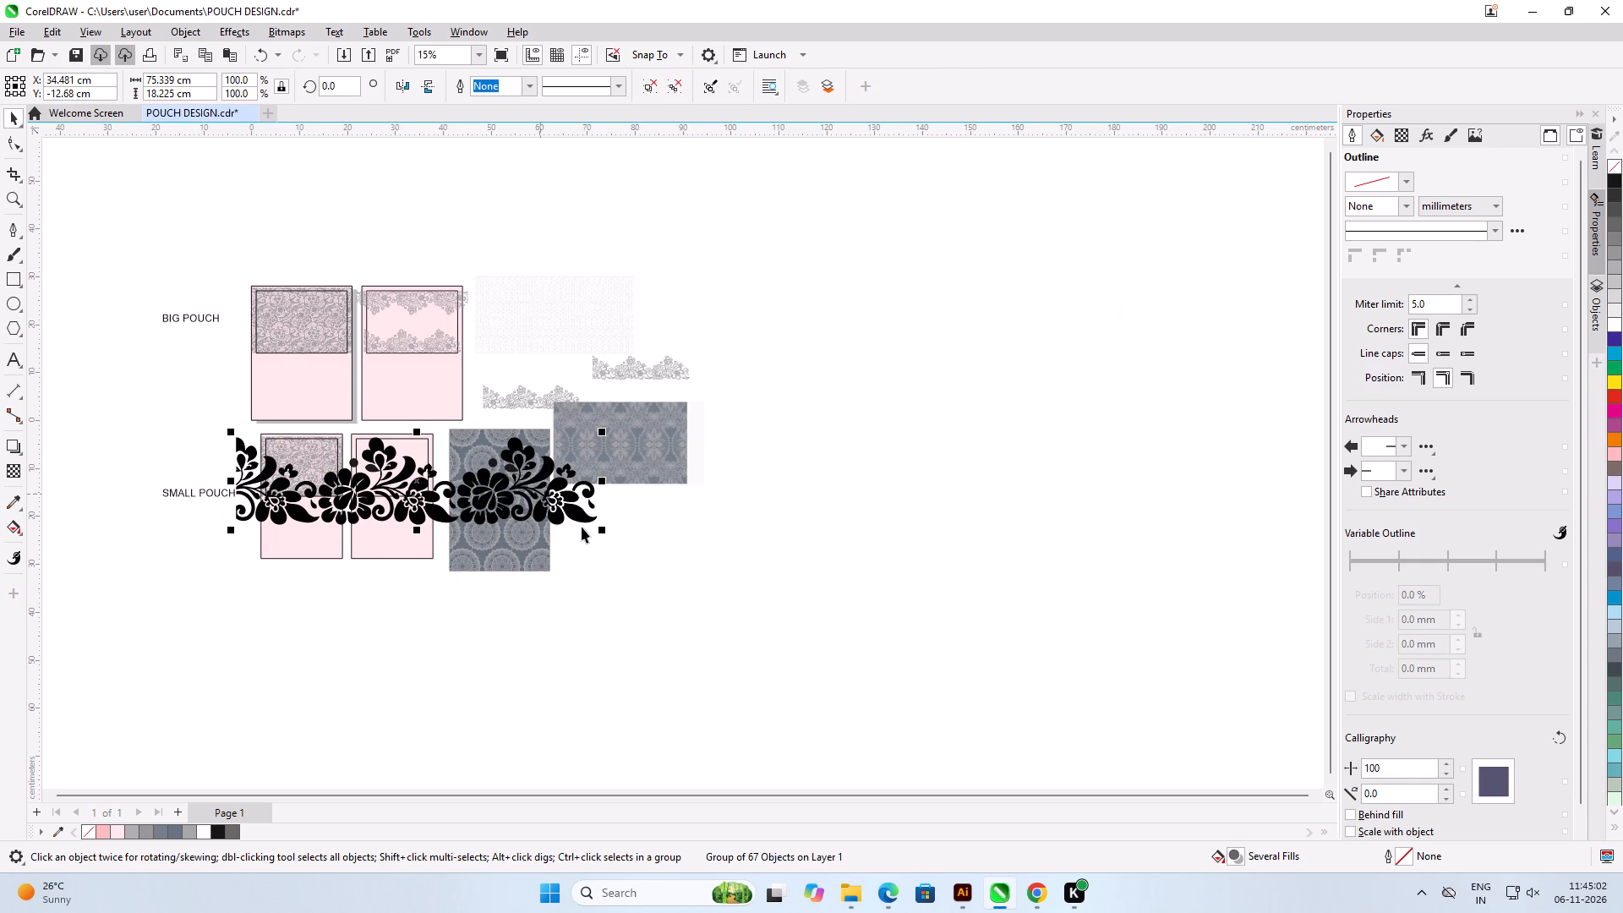
pyautogui.scroll(5, 669, 334)
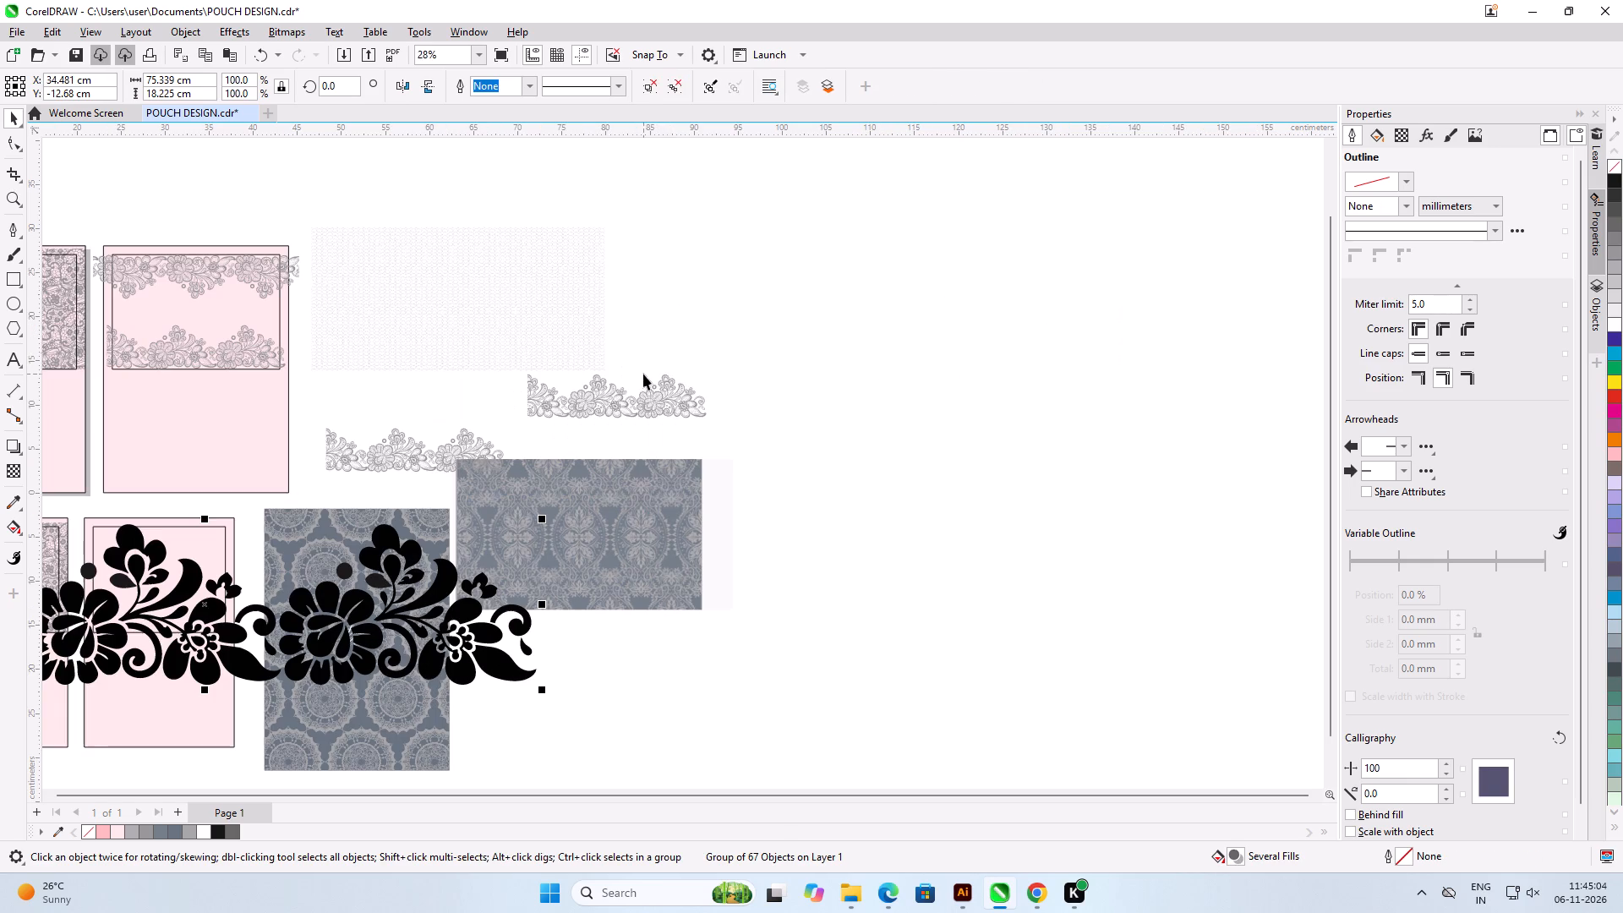
pyautogui.keyDown('shift'); pyautogui.click(611, 406); pyautogui.keyUp('shift')
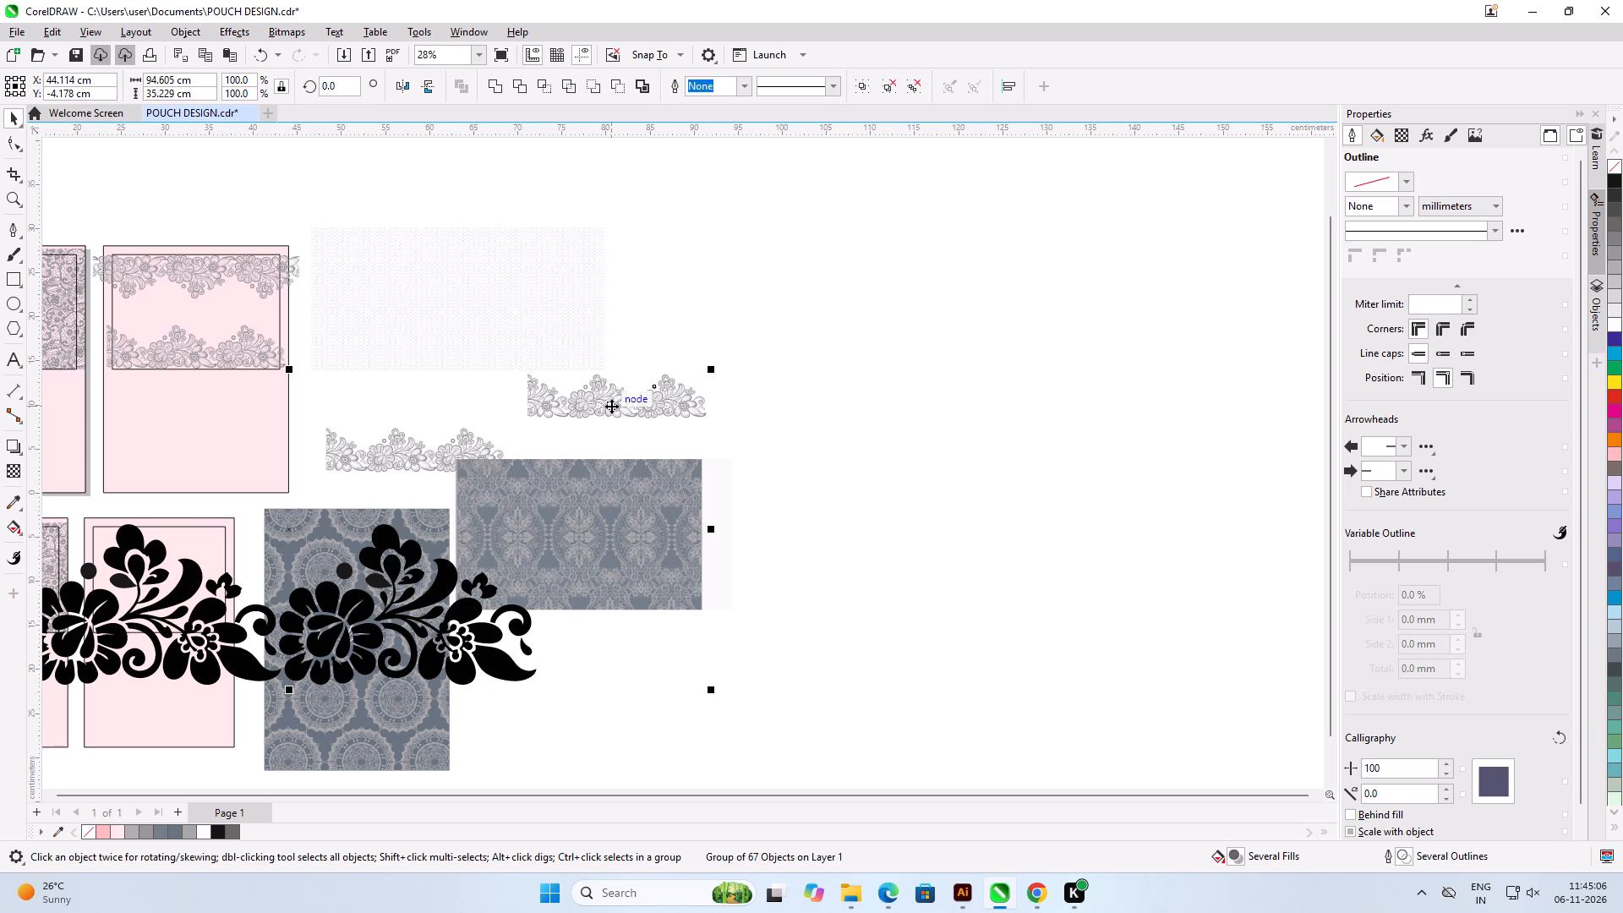
pyautogui.write('BL')
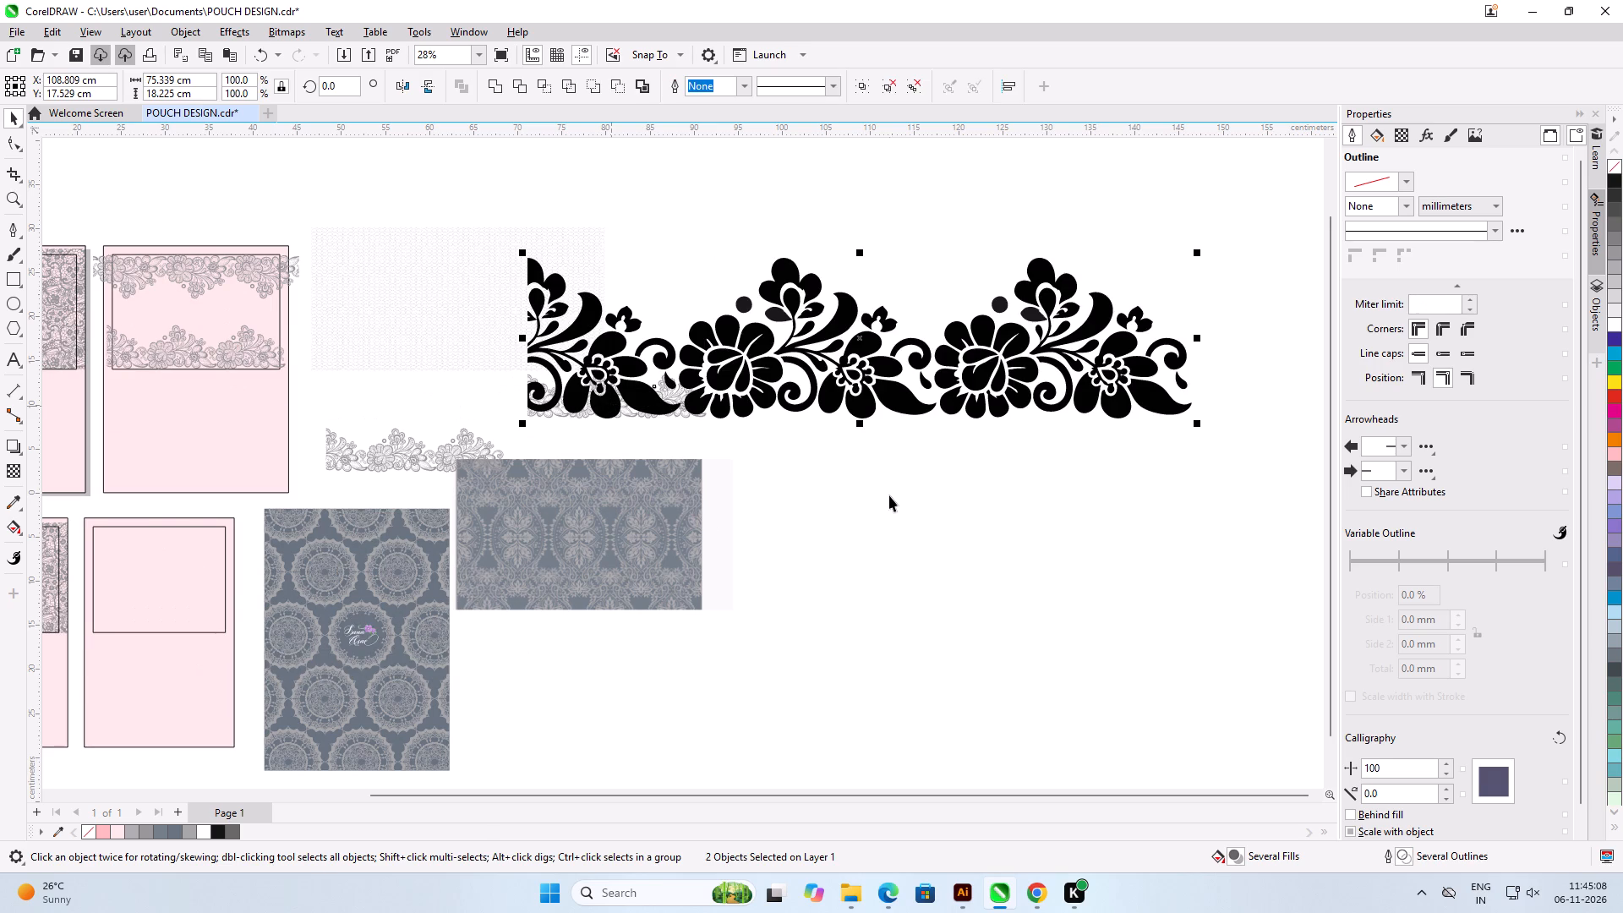
# Scale the black border group down proportionally over the grey lace strip to about 20.2 cm wide.
pyautogui.click(889, 495)
pyautogui.scroll(3, 682, 385)
pyautogui.click(733, 373)
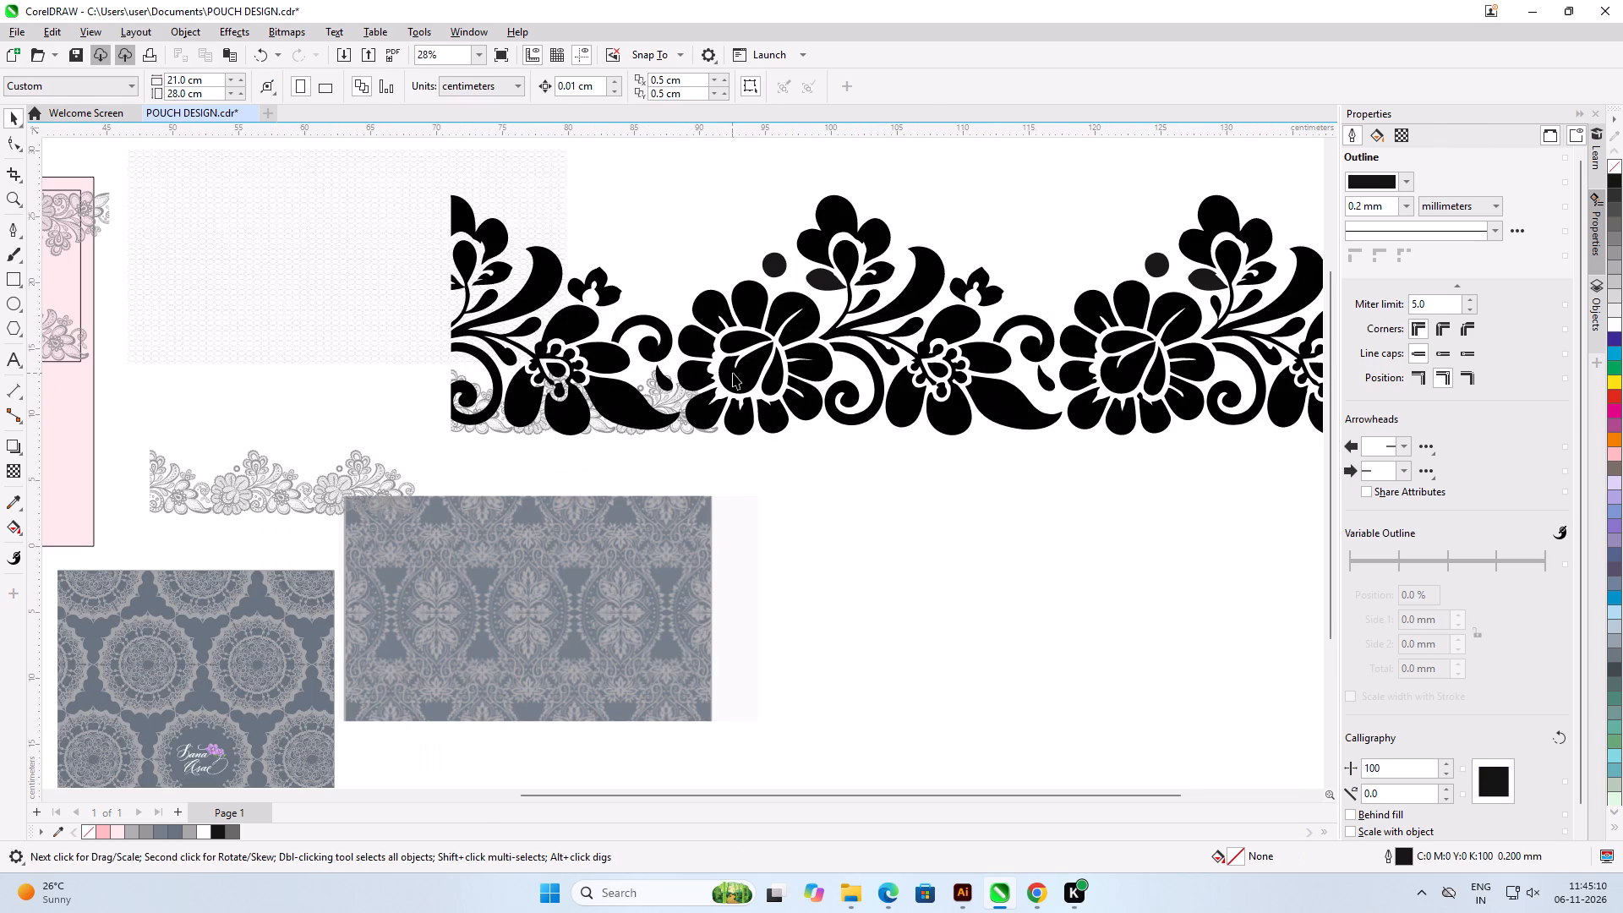
pyautogui.scroll(-1, 417, 433)
pyautogui.scroll(-1, 797, 396)
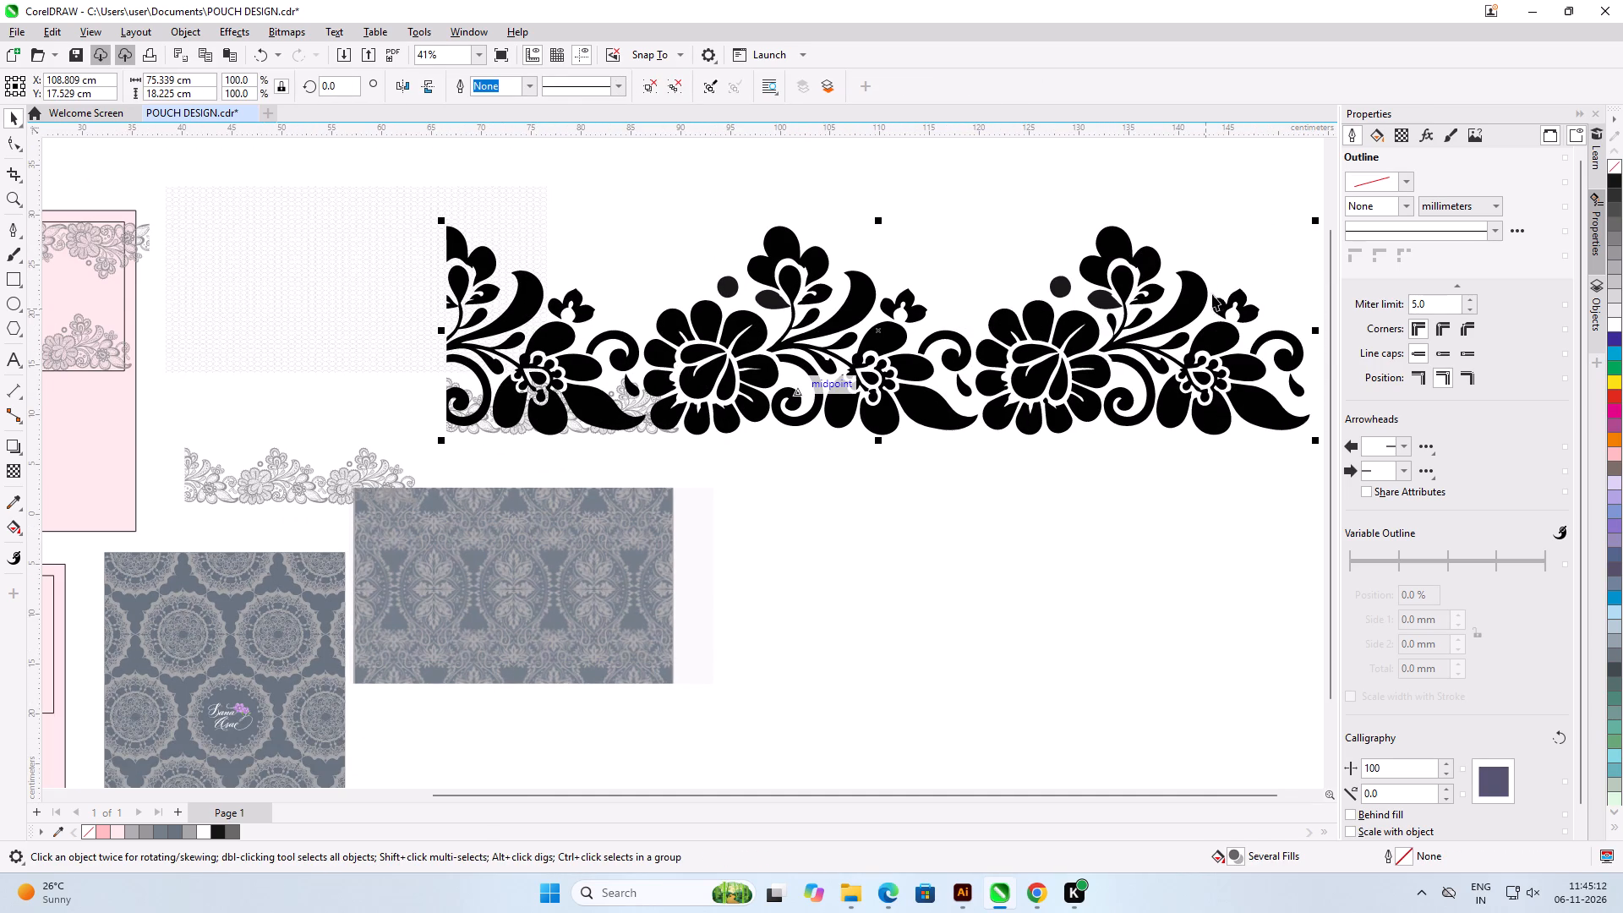
pyautogui.moveTo(1246, 243); pyautogui.dragTo(917, 327)
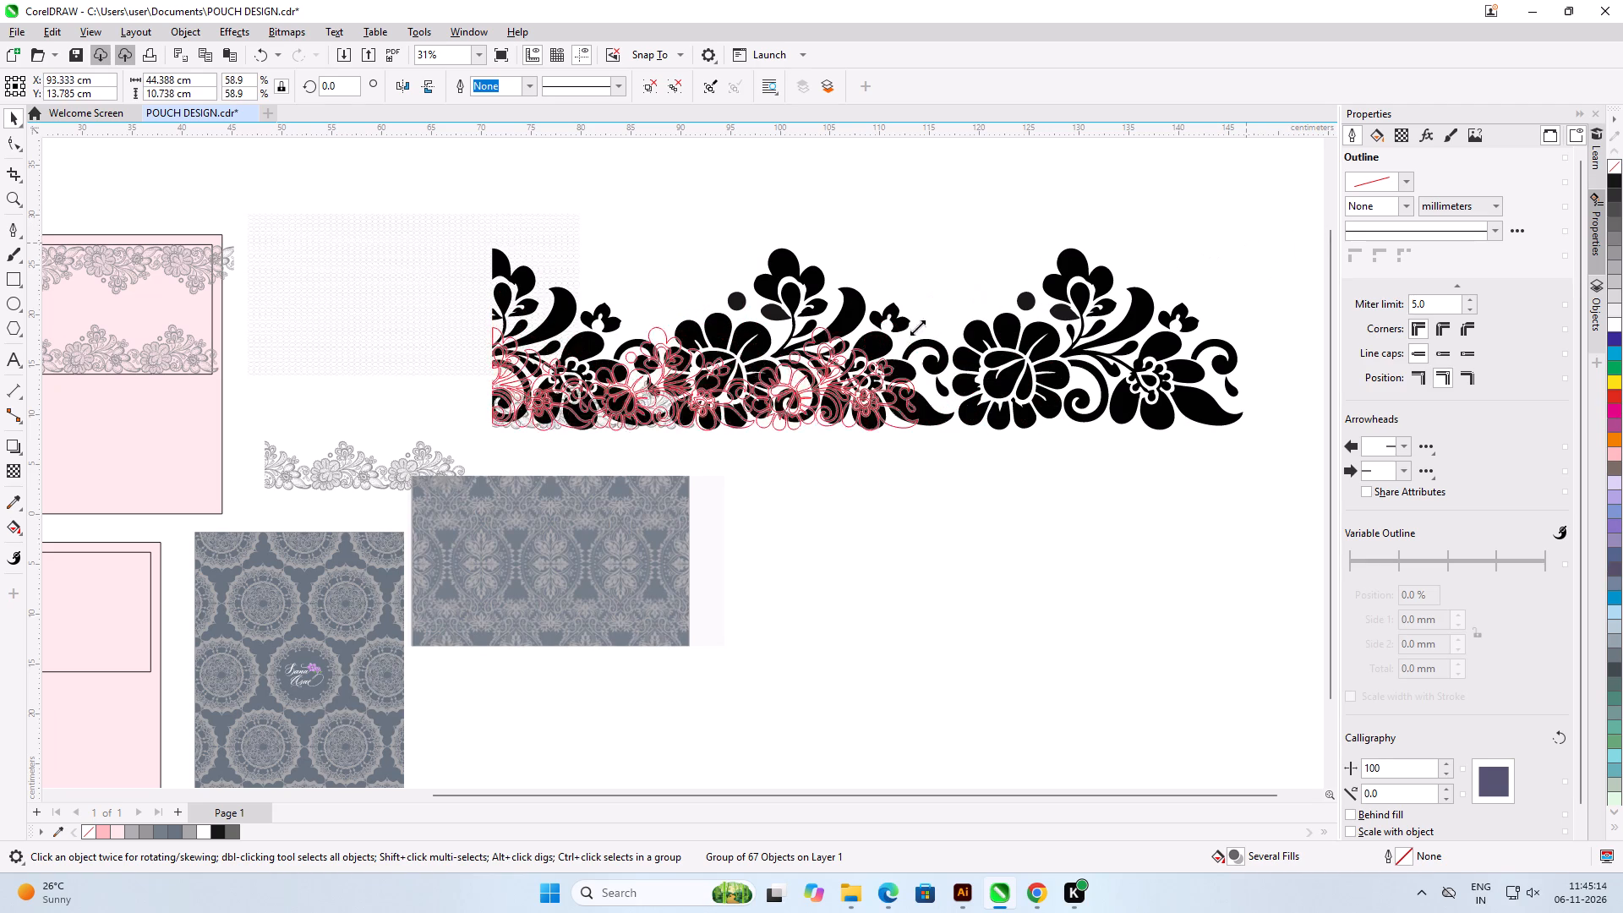
pyautogui.moveTo(917, 327); pyautogui.dragTo(726, 374)
pyautogui.scroll(10, 713, 391)
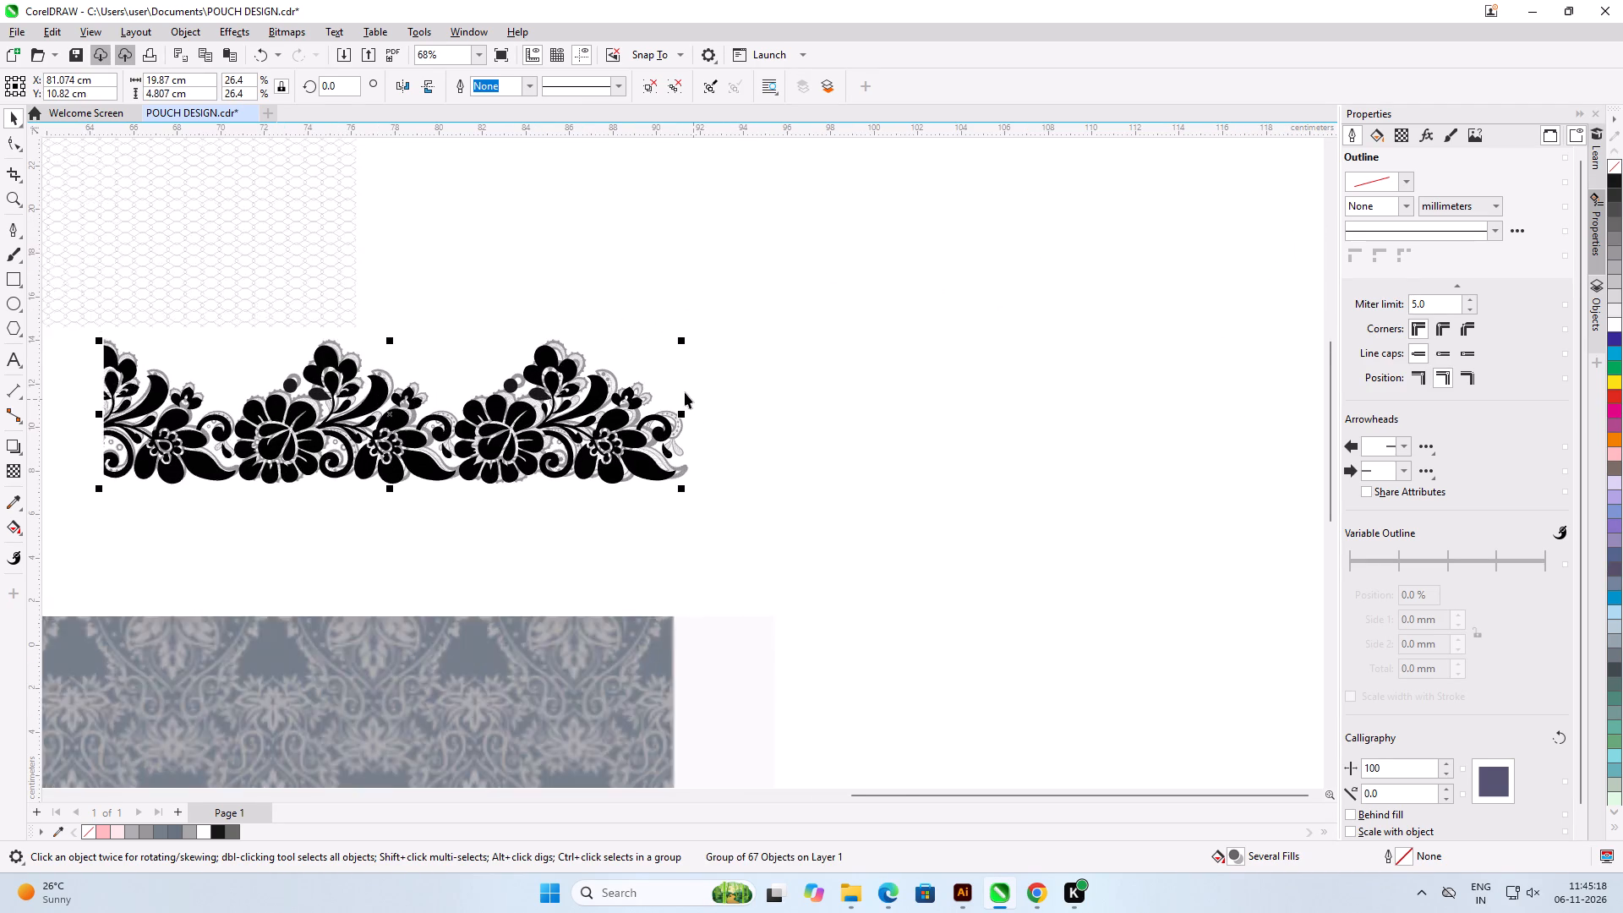
pyautogui.scroll(6, 685, 392)
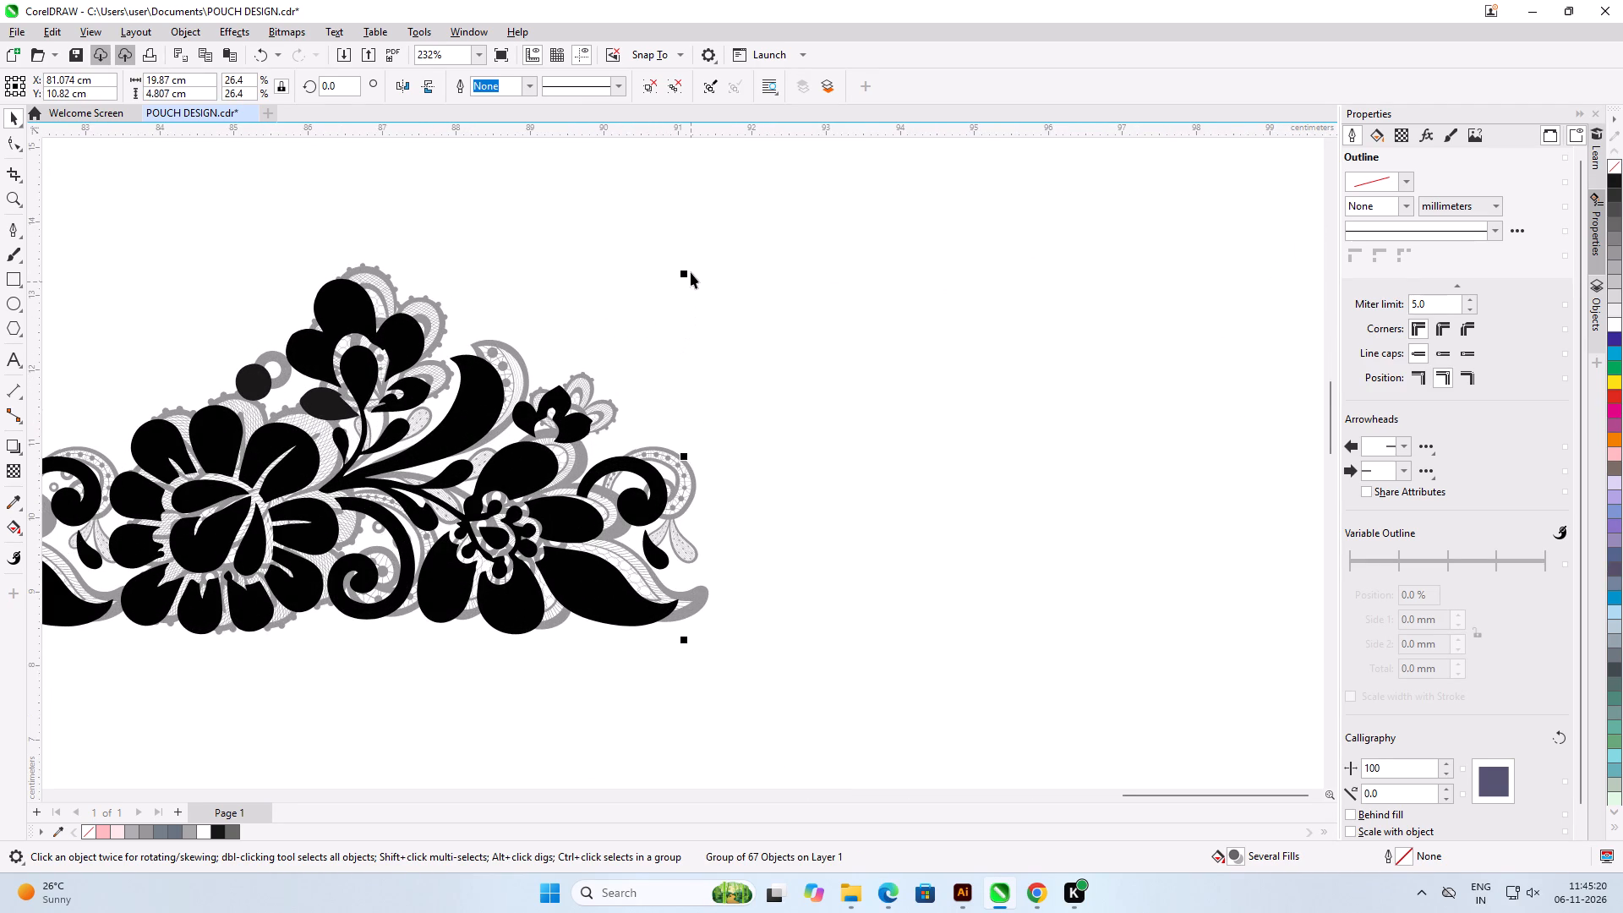
pyautogui.moveTo(681, 272); pyautogui.dragTo(742, 260)
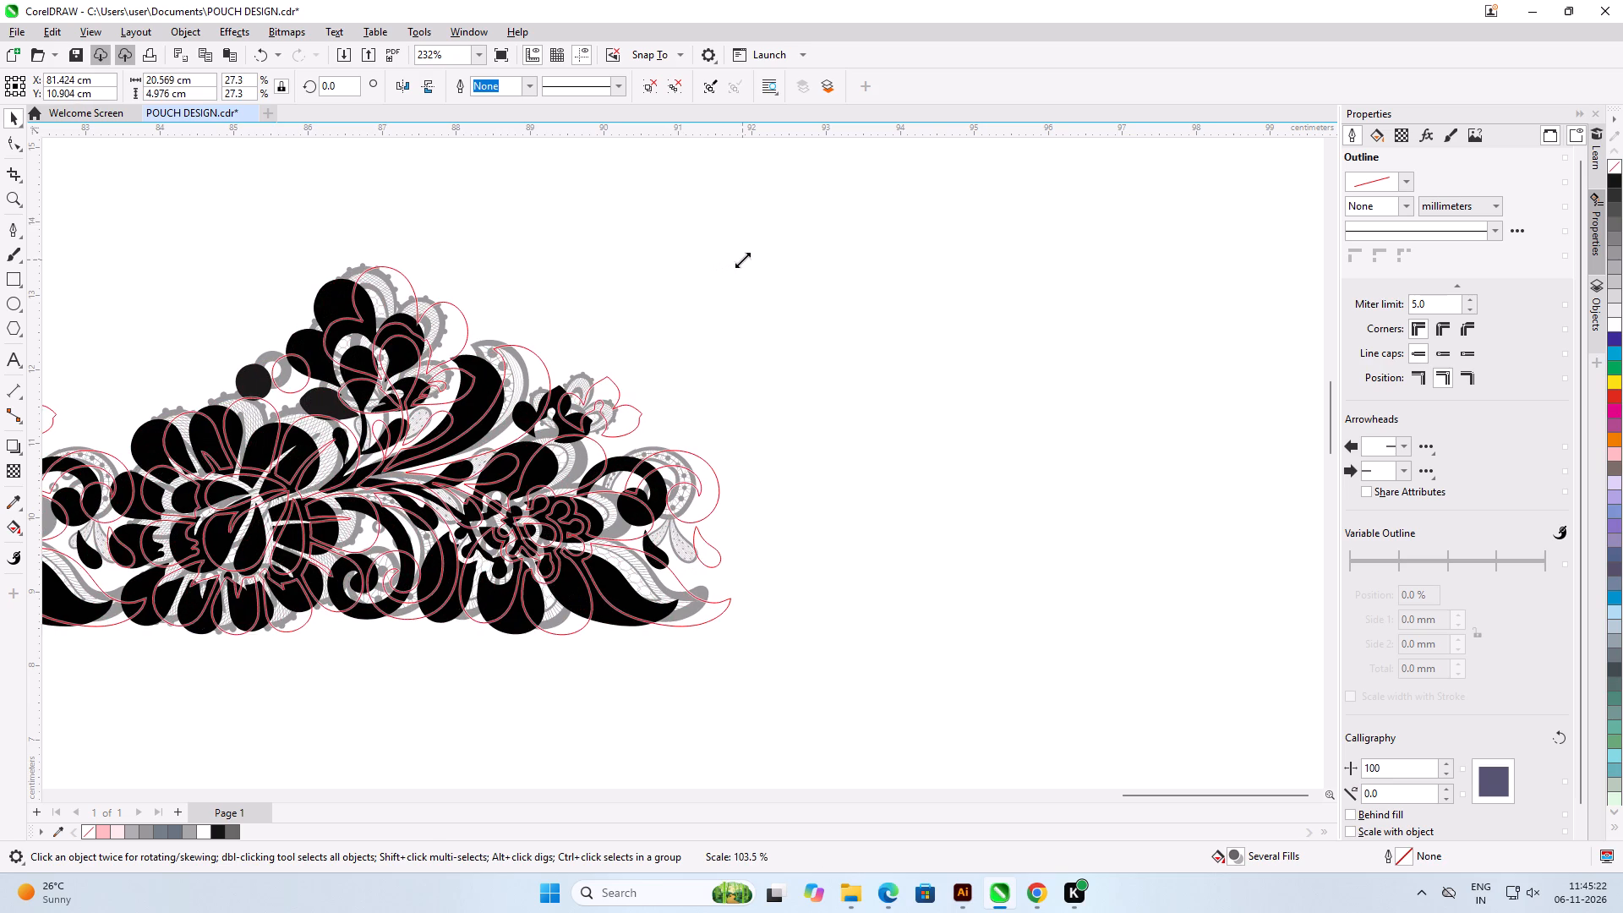
pyautogui.moveTo(742, 260); pyautogui.dragTo(714, 266)
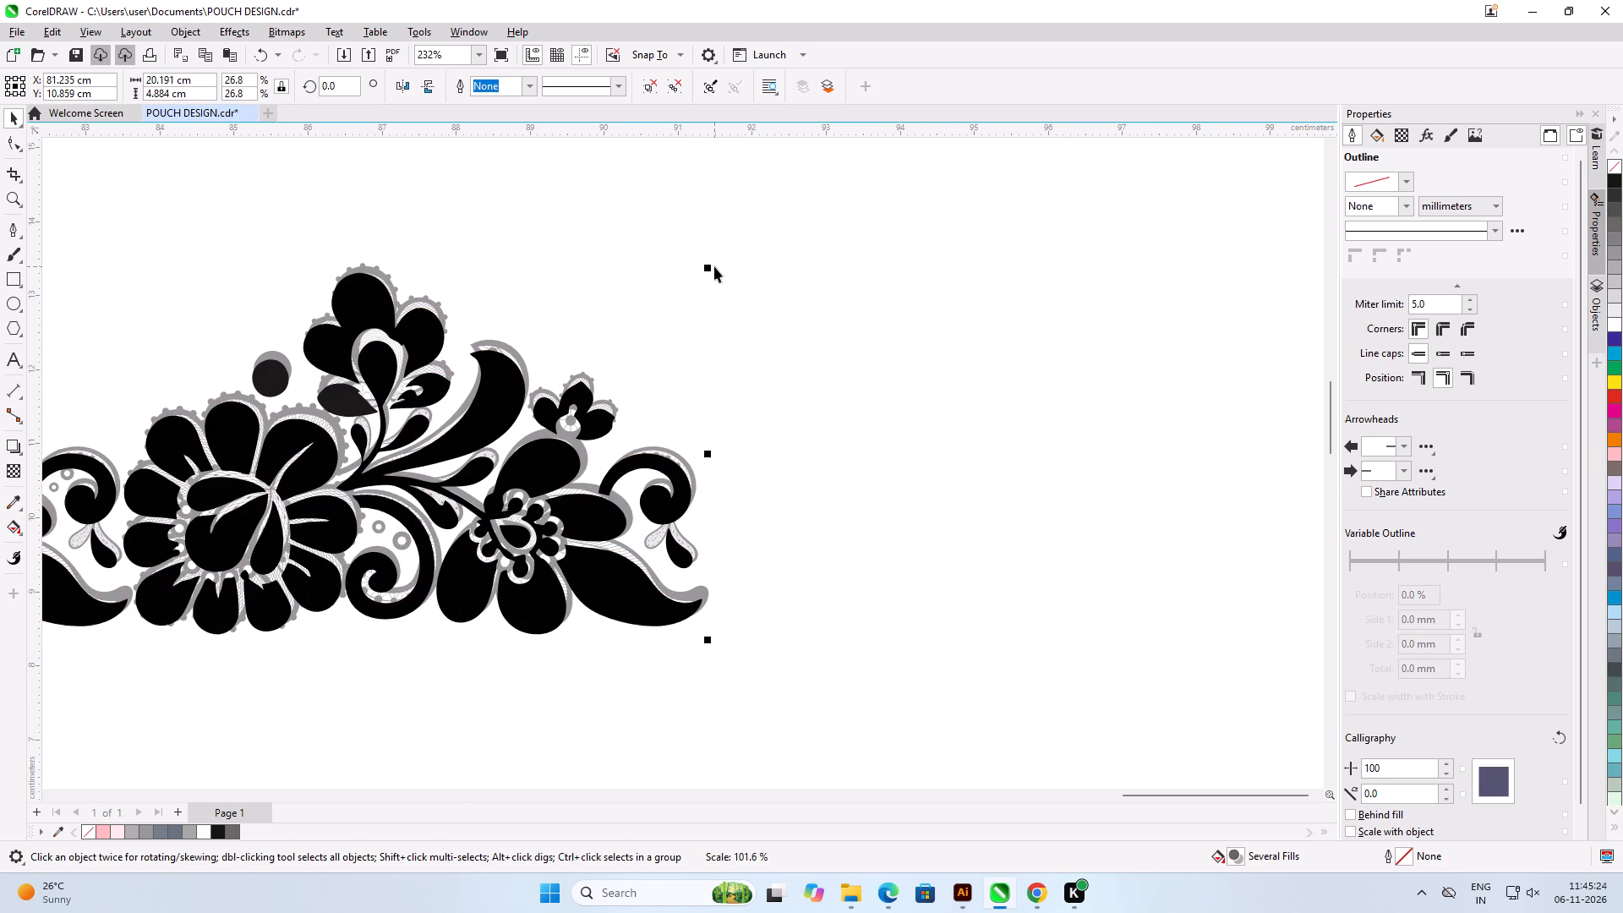
# Nudge the black border group up about 0.12 cm to line up with the lace motifs underneath.
pyautogui.scroll(-2, 925, 327)
pyautogui.scroll(1, 933, 329)
pyautogui.scroll(-1, 933, 329)
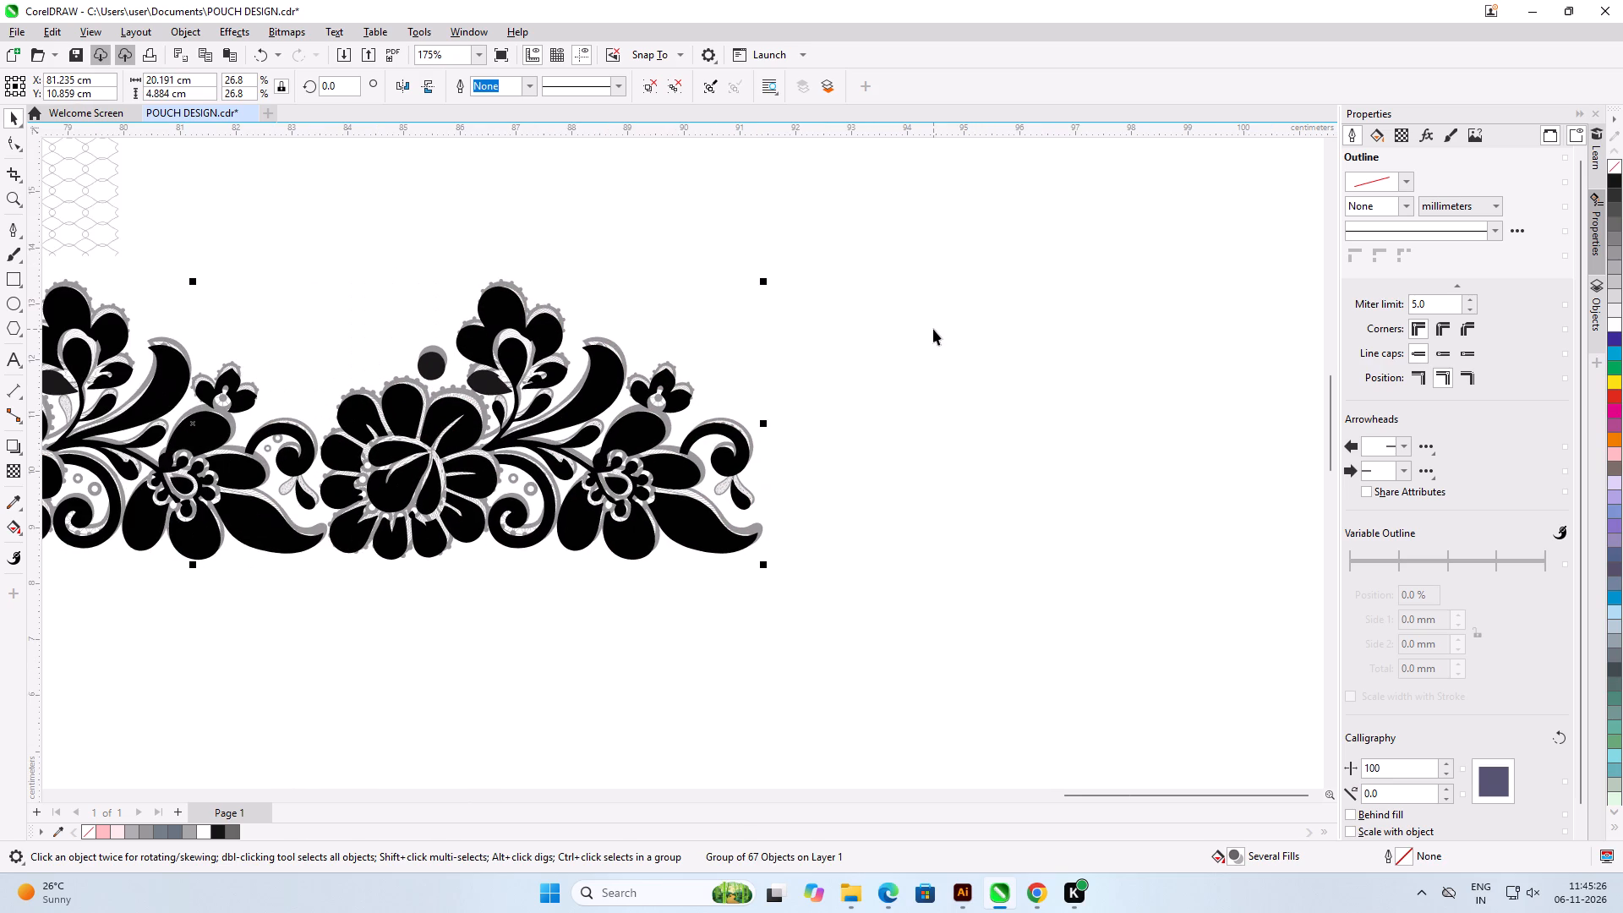
pyautogui.scroll(-4, 933, 329)
pyautogui.scroll(1, 241, 347)
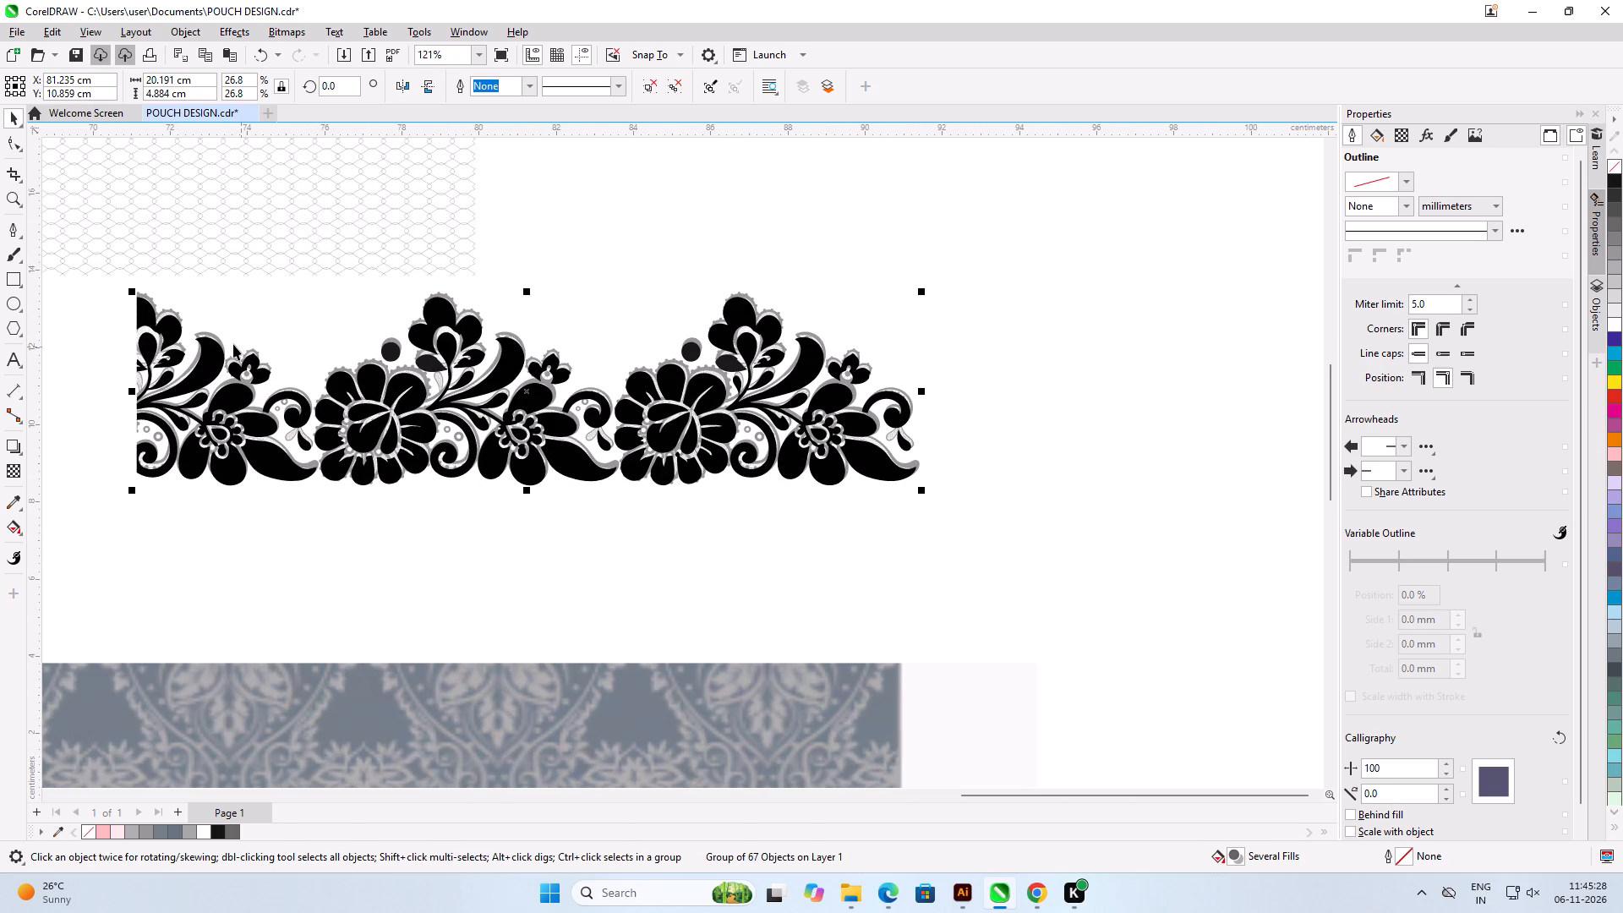
pyautogui.scroll(1, 229, 342)
pyautogui.press('Up')
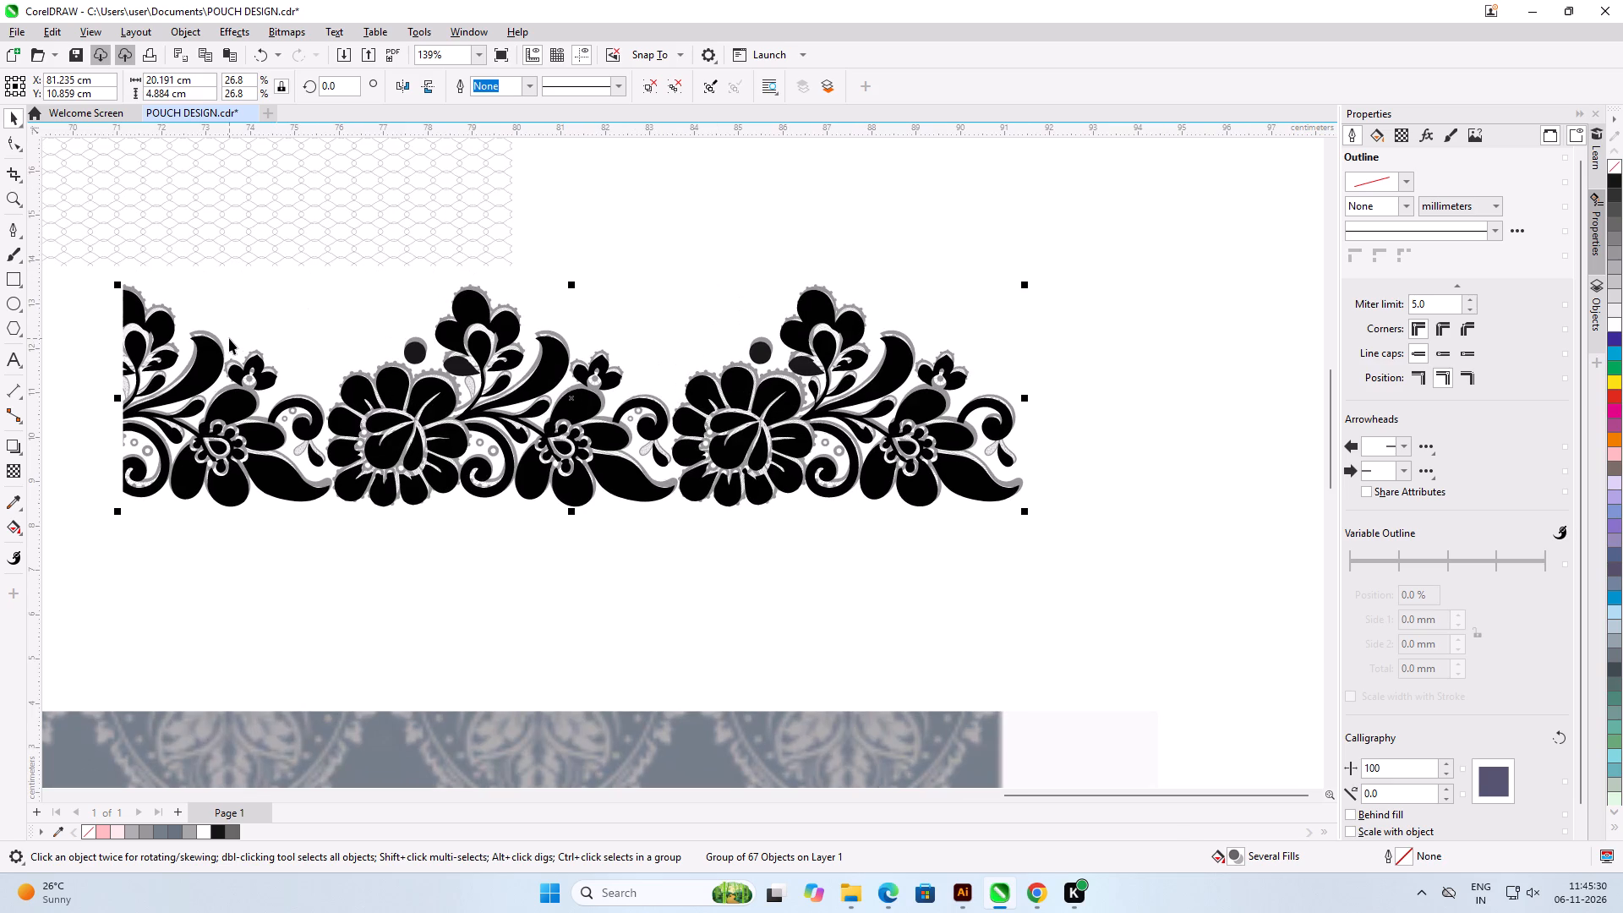
pyautogui.press('Up')
pyautogui.press('Up')
pyautogui.press('Up')
pyautogui.press('Up')
pyautogui.press('Up')
pyautogui.press('Up')
pyautogui.press('Up')
pyautogui.press('Up')
pyautogui.press('Up')
pyautogui.press('Up')
pyautogui.press('Up')
pyautogui.press('Up')
pyautogui.press('Up')
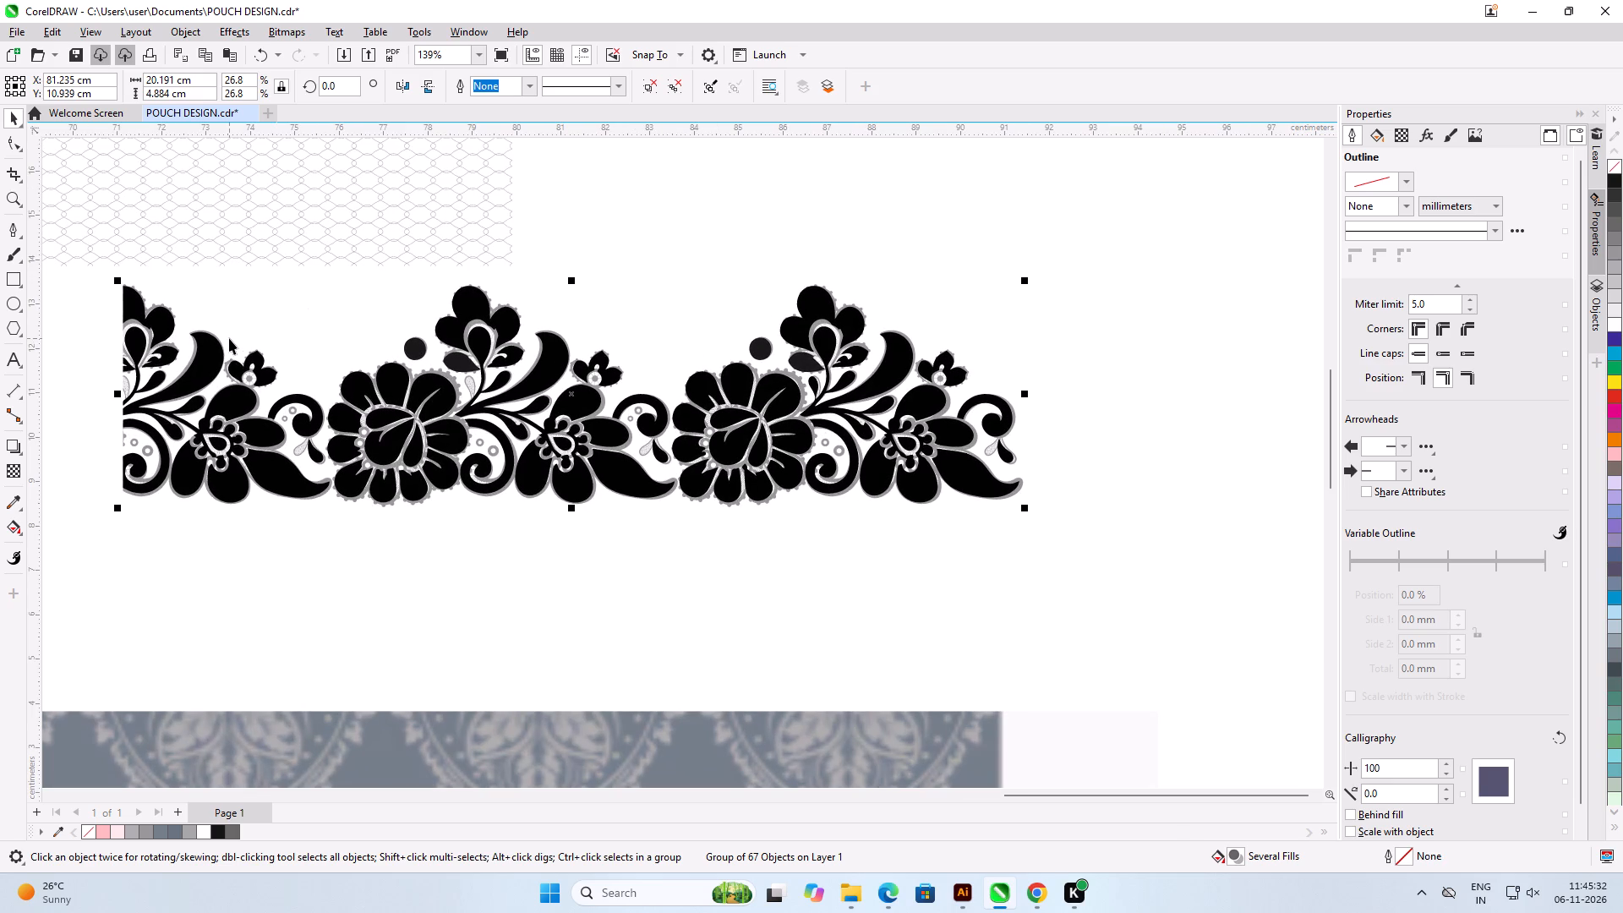
pyautogui.press('Up')
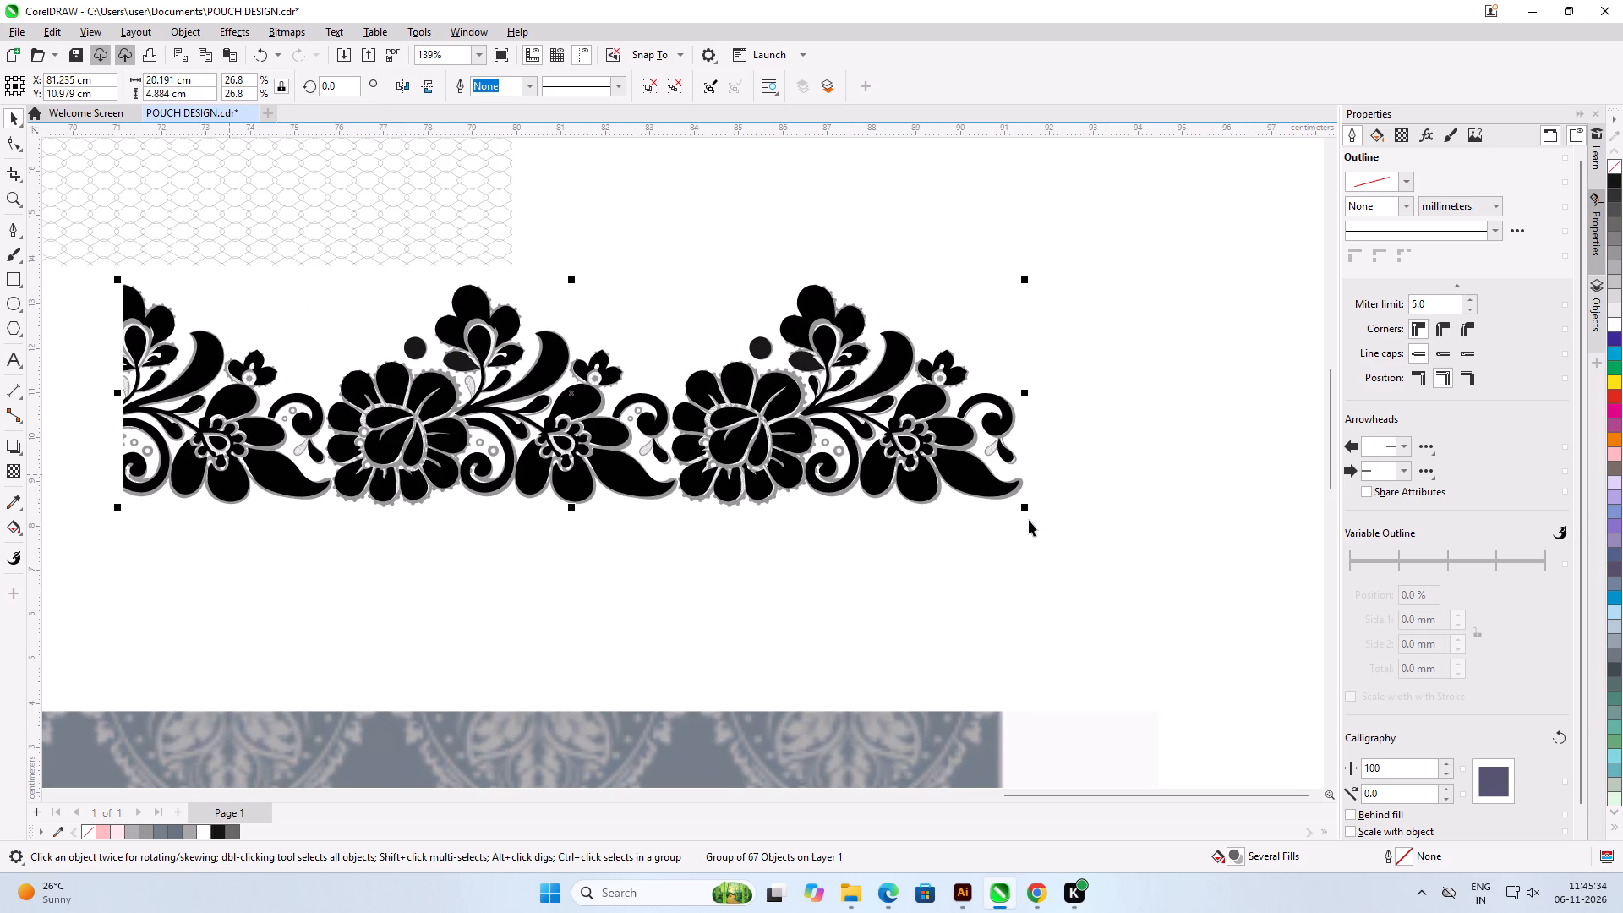
# Enlarge the black border group slightly from its centre to about 20.4 cm wide.
pyautogui.keyDown('shift'); pyautogui.moveTo(1028, 510); pyautogui.dragTo(1032, 519); pyautogui.keyUp('shift')
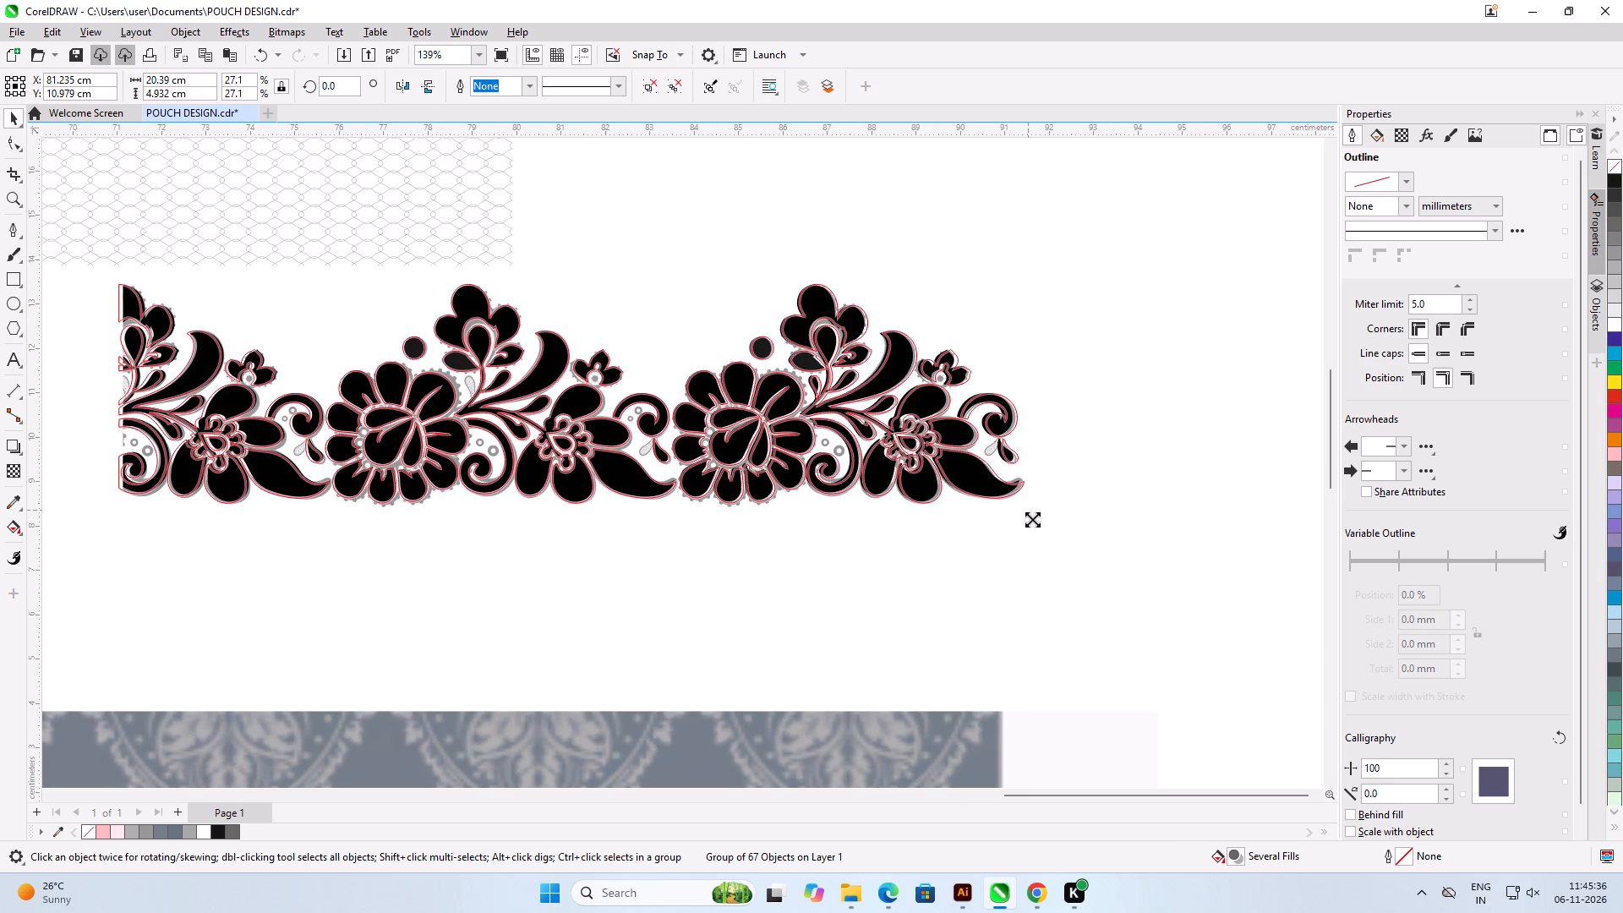
pyautogui.keyDown('shift'); pyautogui.moveTo(1032, 519); pyautogui.dragTo(1032, 522); pyautogui.keyUp('shift')
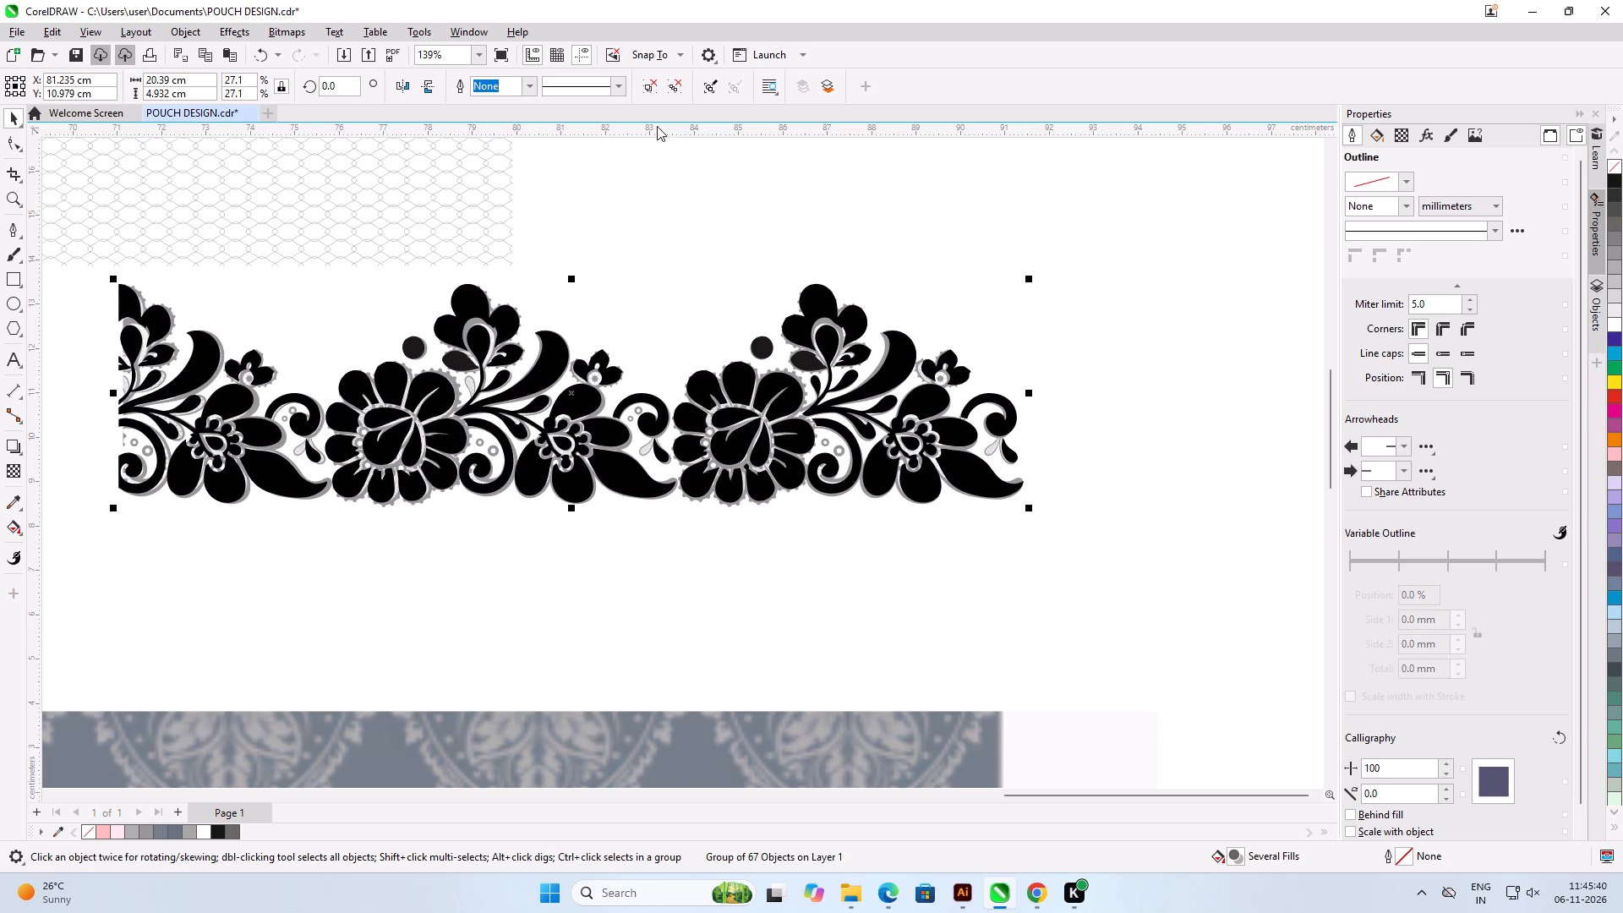
# Give the black border group a black outline 1.0 mm thick.
pyautogui.rightClick(1608, 182)
pyautogui.click(532, 85)
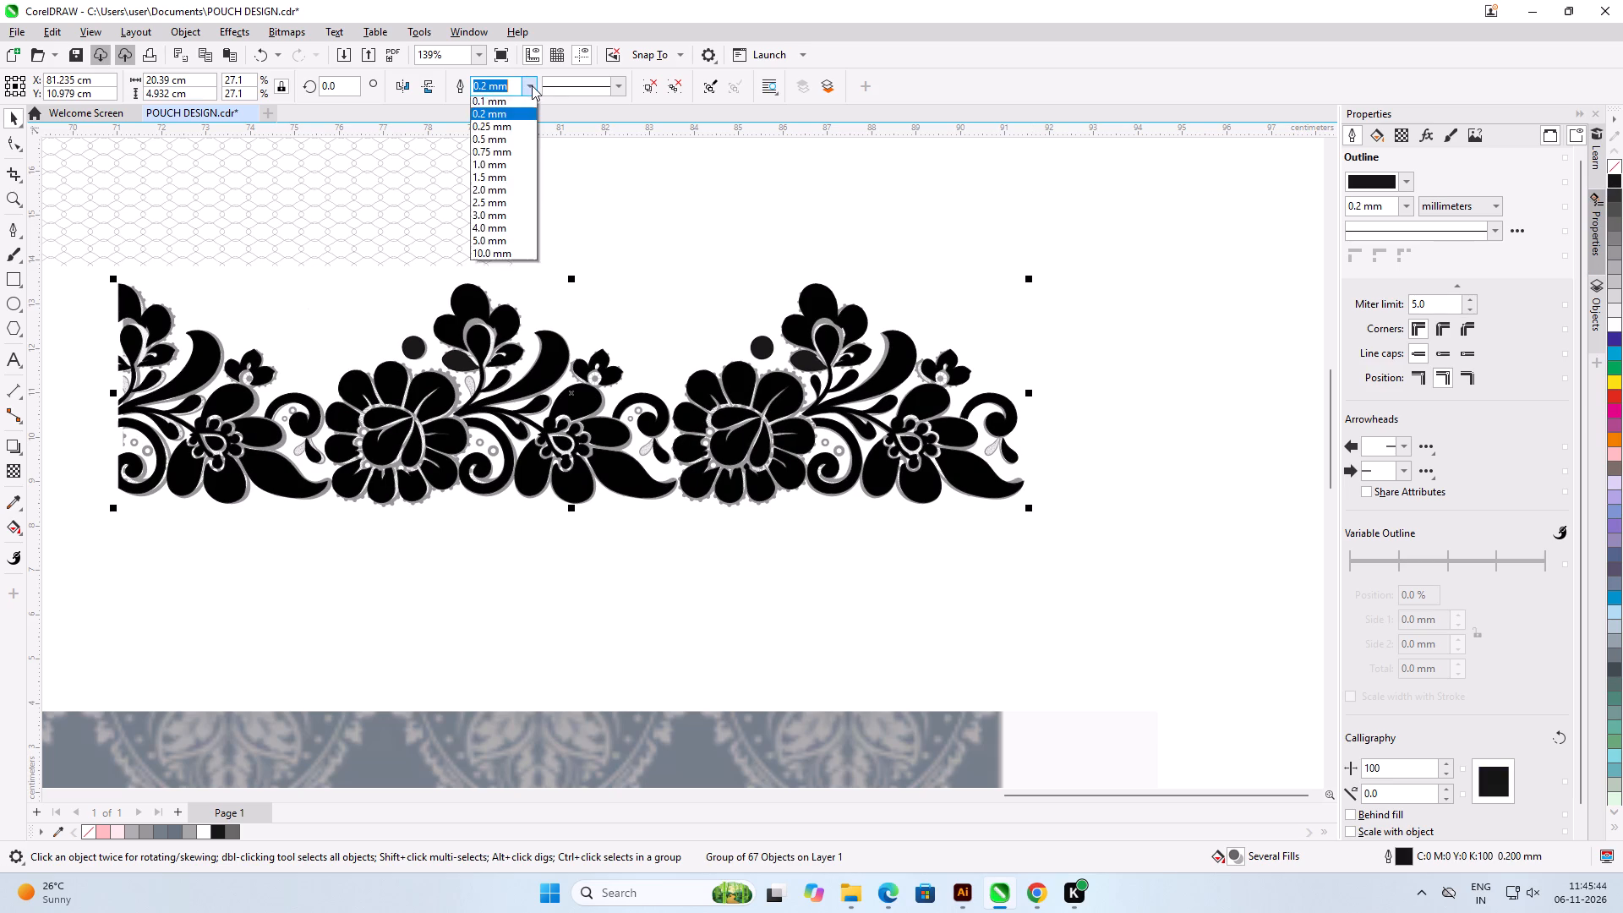
pyautogui.click(500, 193)
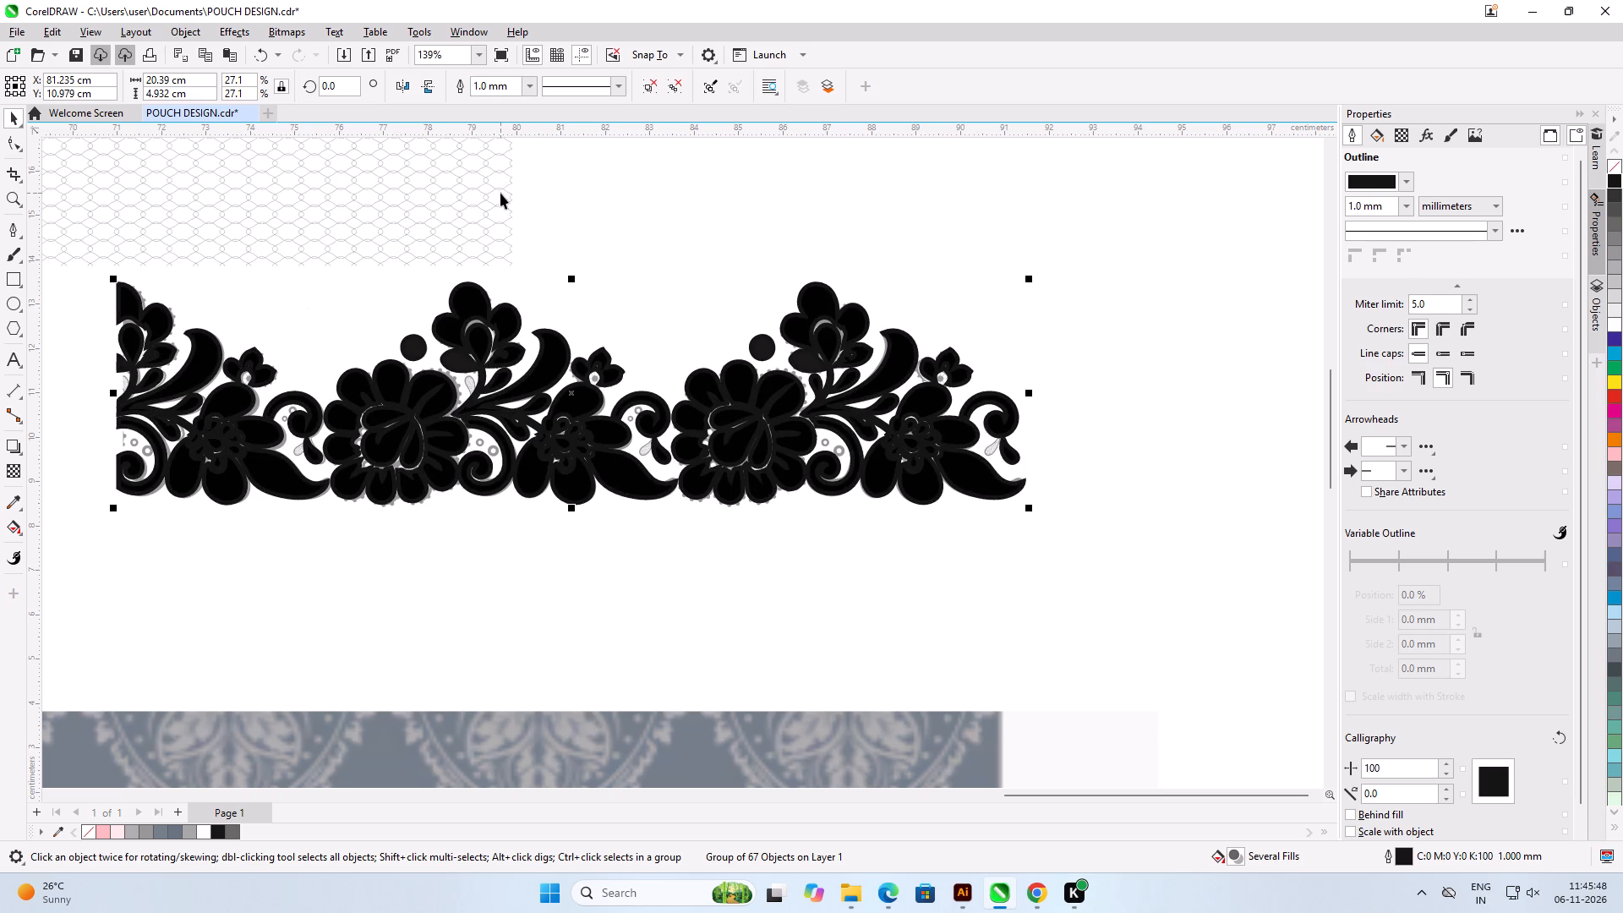
pyautogui.click(18, 118)
pyautogui.click(1199, 325)
# Align the black border group to the horizontal centre and bottom edge of the hexagonal net pattern.
pyautogui.scroll(-6, 1090, 582)
pyautogui.click(944, 461)
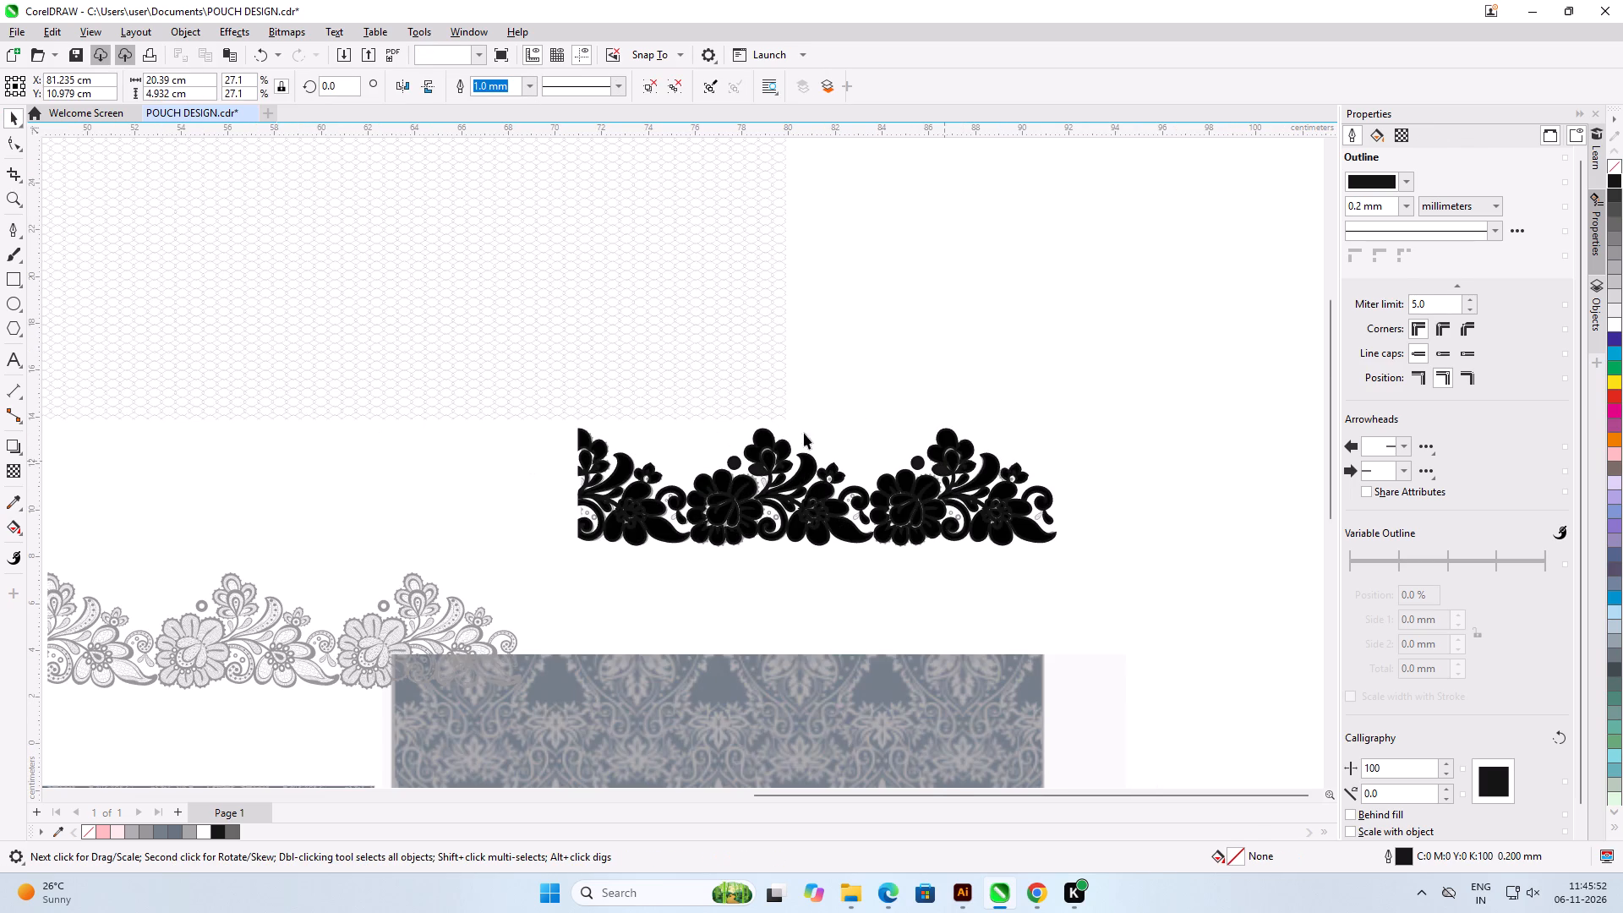
pyautogui.keyDown('shift'); pyautogui.click(592, 362); pyautogui.keyUp('shift')
pyautogui.write('CB')
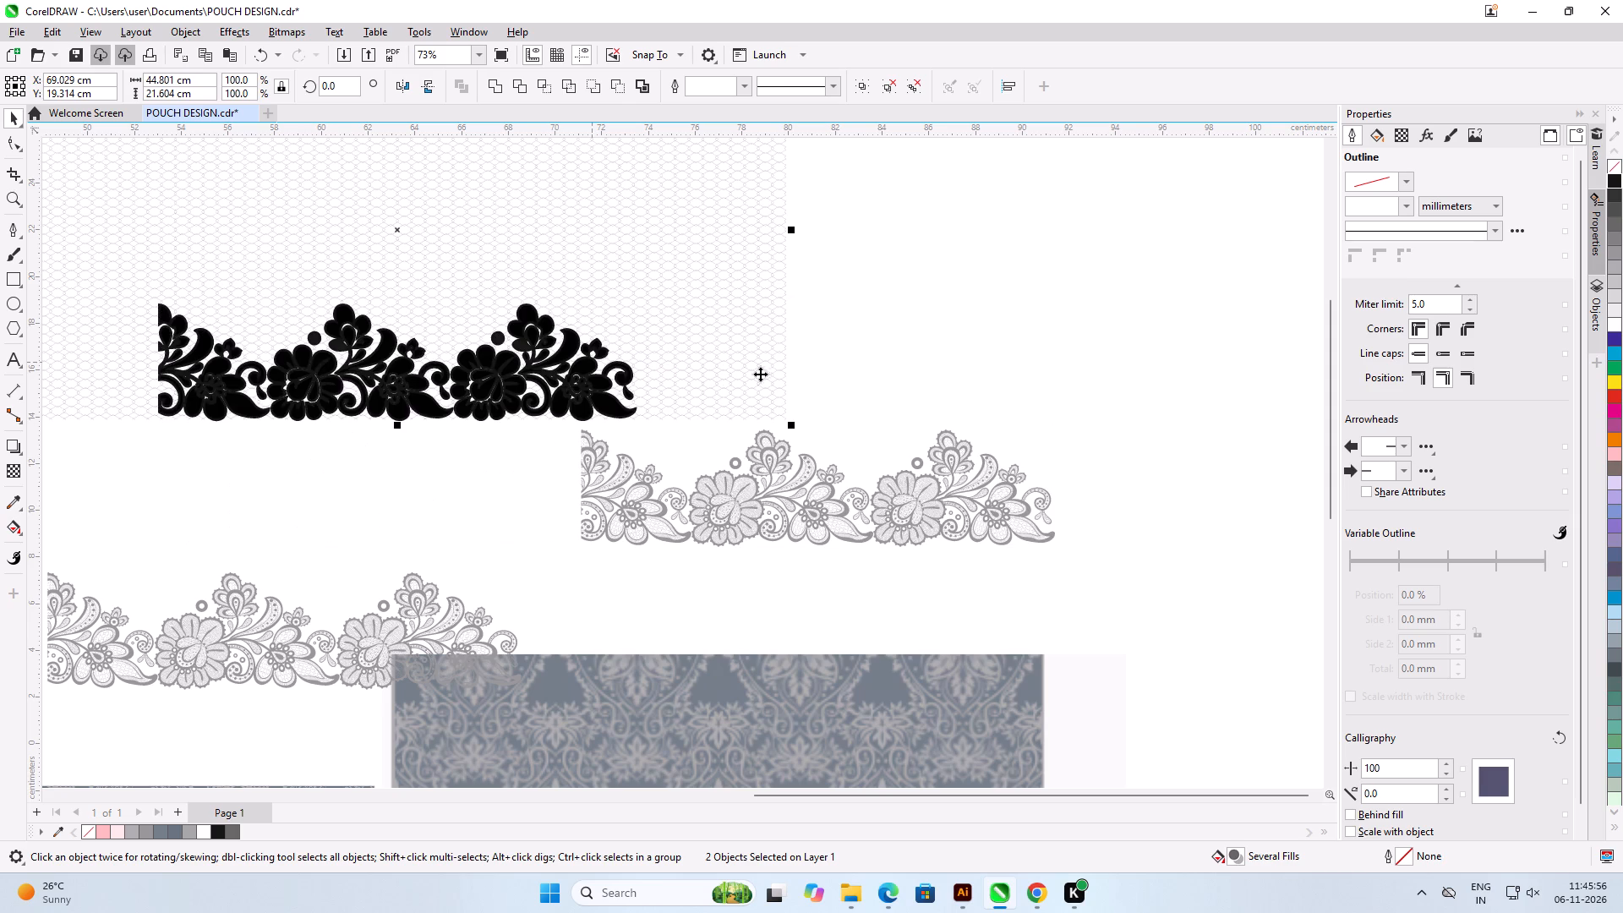
pyautogui.click(1009, 359)
# Nudge the black border group up about 0.12 cm from the net's bottom edge.
pyautogui.scroll(5, 300, 380)
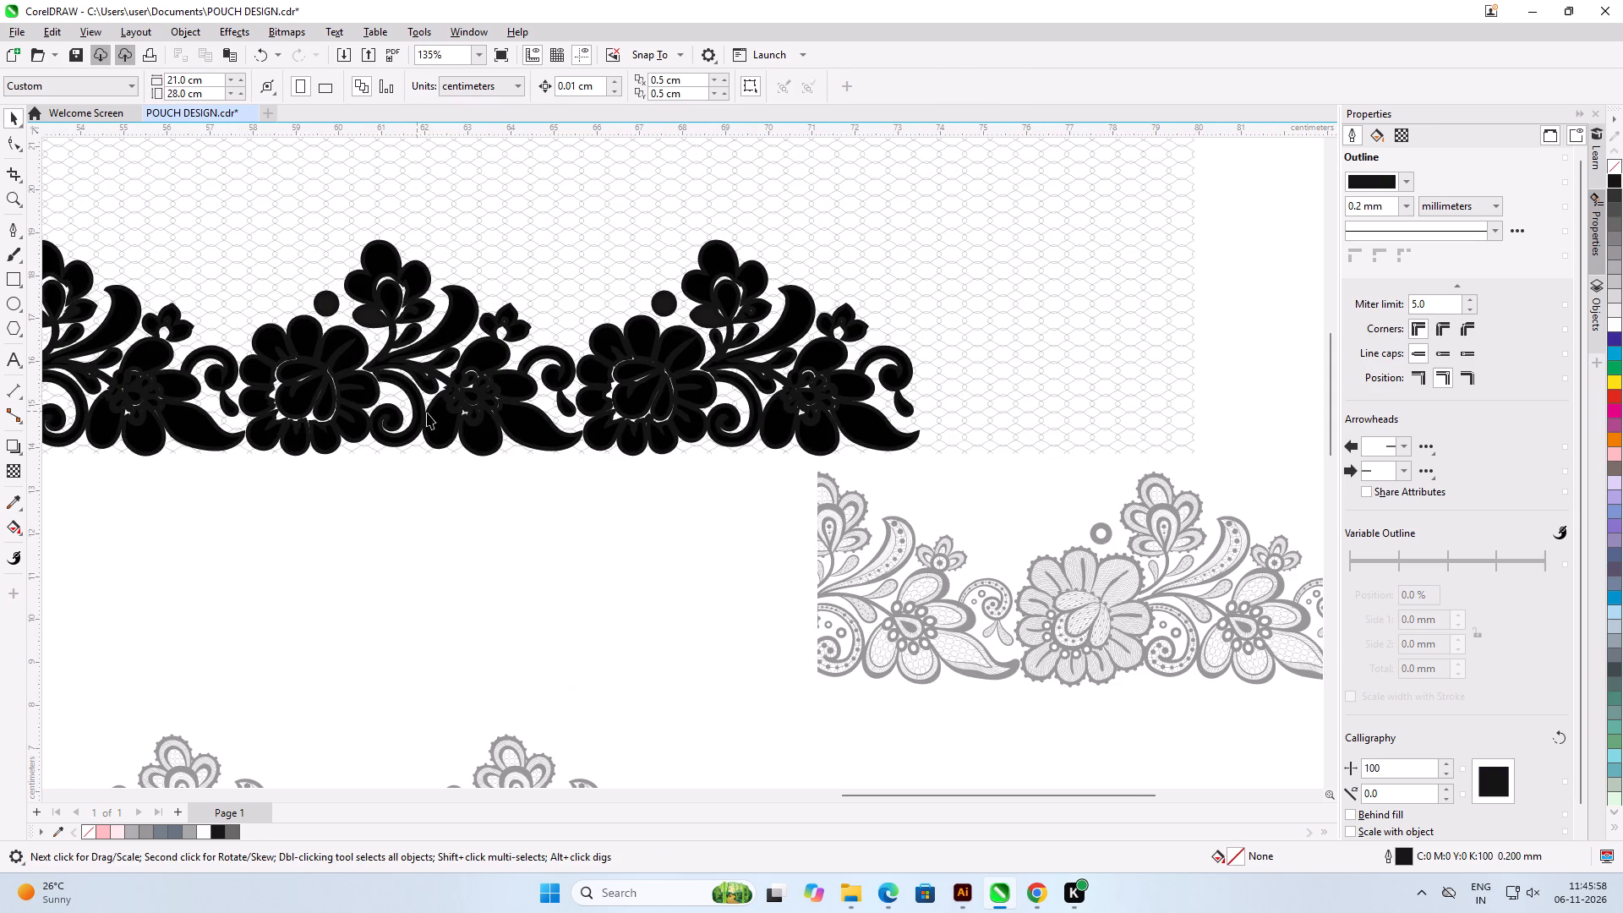
pyautogui.click(476, 421)
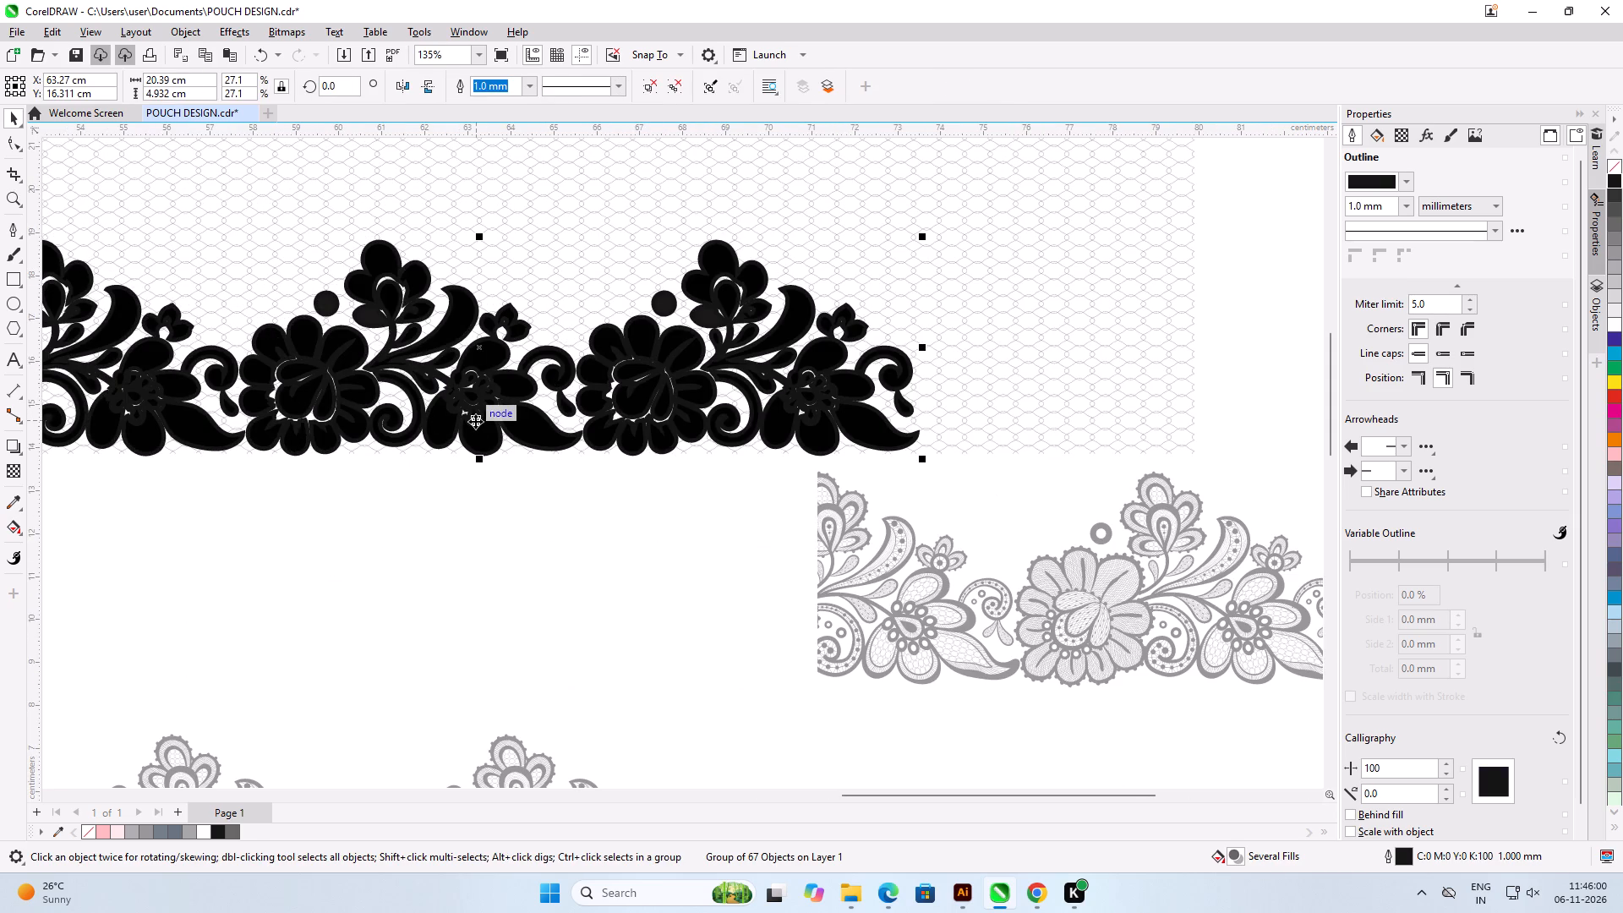
pyautogui.press('Up')
pyautogui.press('Up')
pyautogui.press('Up')
pyautogui.press('Up')
pyautogui.press('Up')
pyautogui.press('Up')
pyautogui.press('Up')
pyautogui.press('Up')
pyautogui.press('Up')
pyautogui.press('Up')
pyautogui.press('Up')
pyautogui.press('Up')
pyautogui.press('Up')
pyautogui.press('Up')
pyautogui.press('Up')
pyautogui.press('Up')
pyautogui.press('Up')
pyautogui.press('Up')
pyautogui.press('Up')
pyautogui.press('Up')
pyautogui.press('Up')
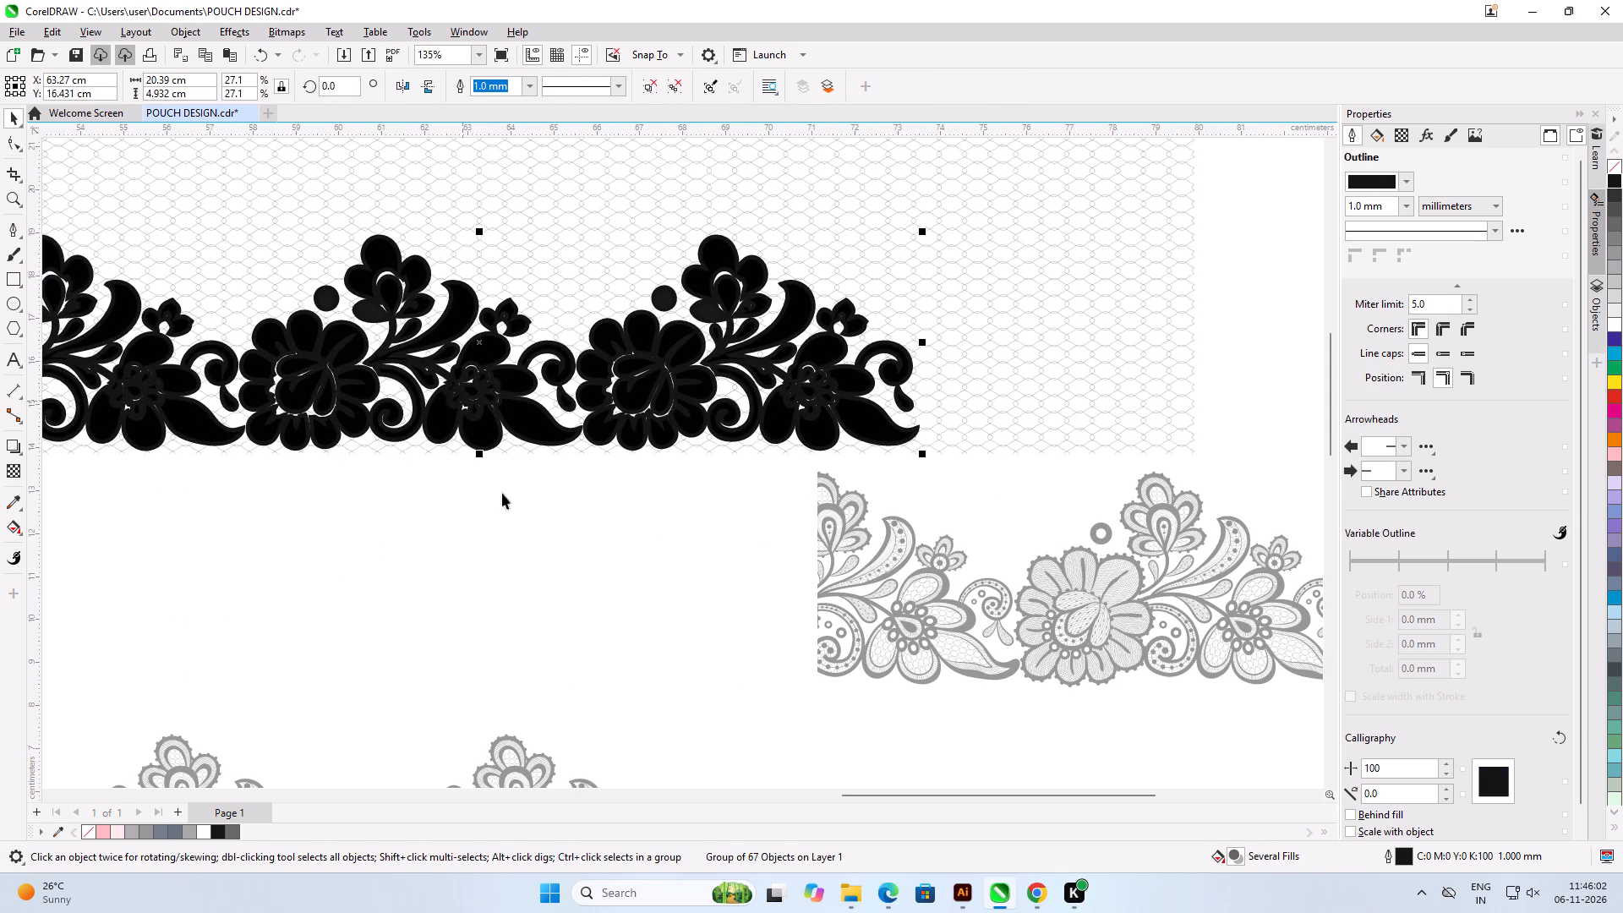
pyautogui.click(533, 549)
# Trim the hexagonal net pattern with the black border group.
pyautogui.click(843, 420)
pyautogui.keyDown('shift'); pyautogui.click(980, 402); pyautogui.keyUp('shift')
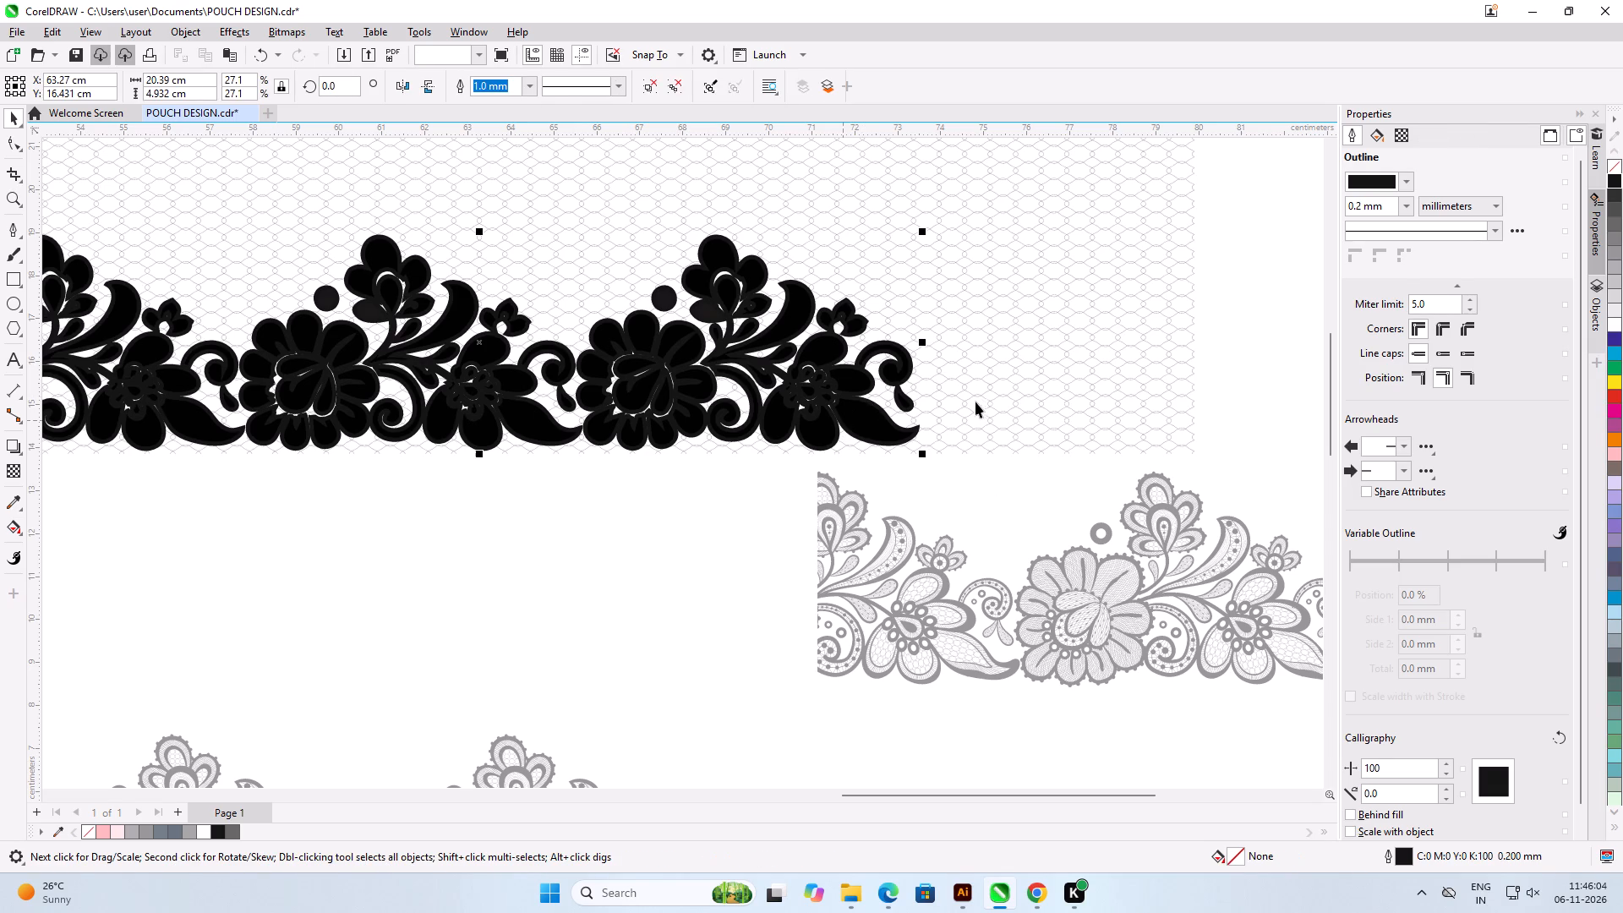
pyautogui.click(511, 87)
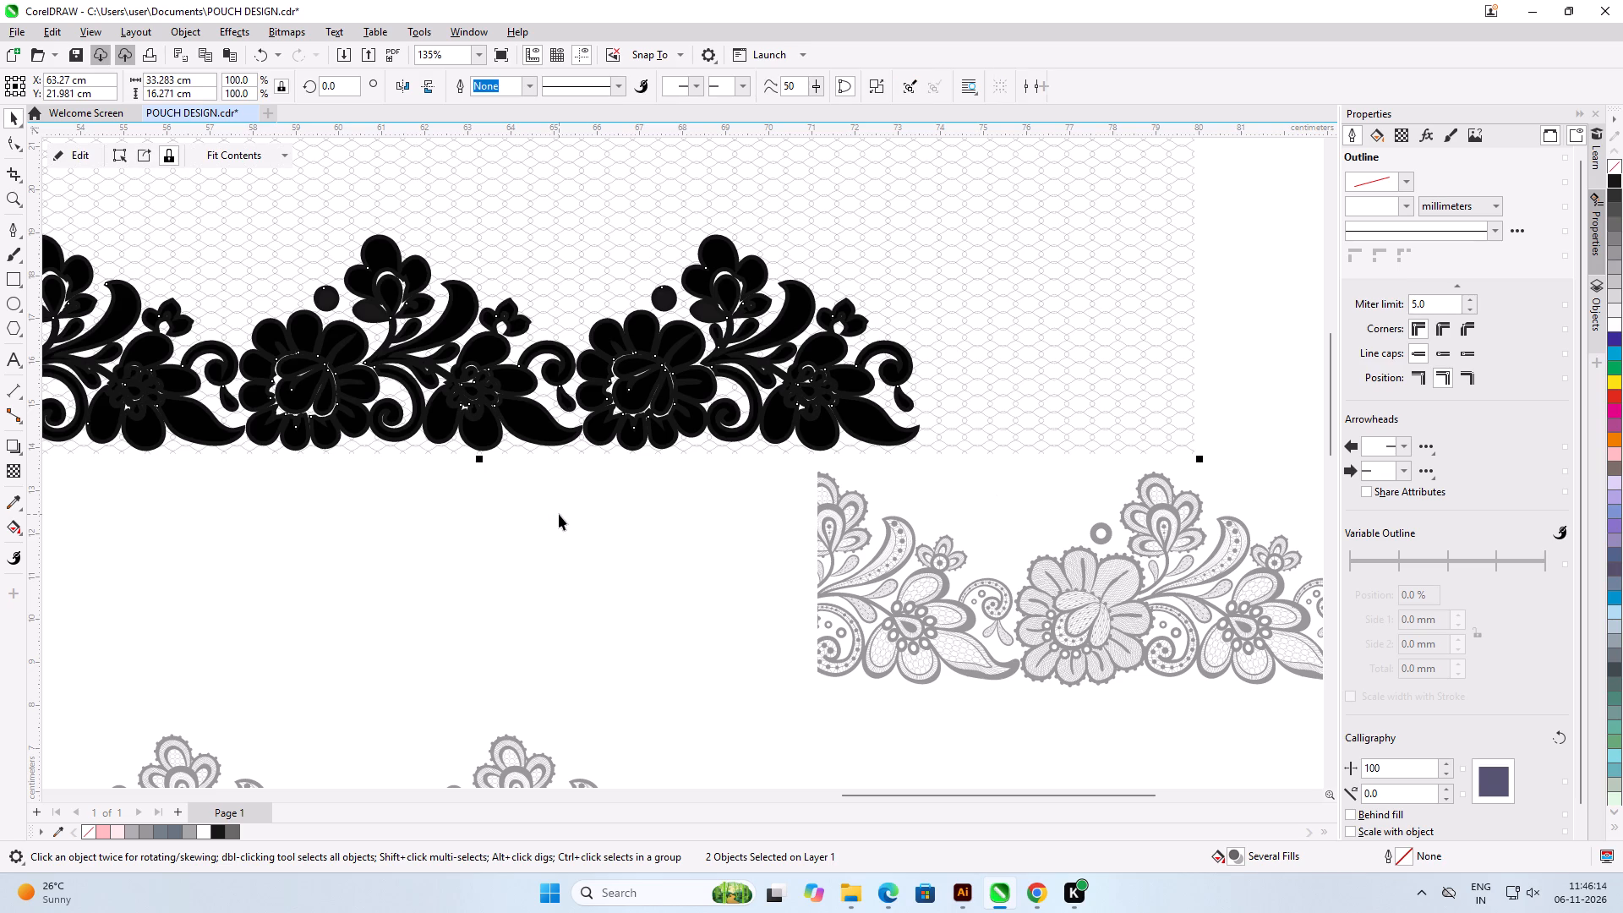
pyautogui.click(591, 546)
# Delete the black border group lying over the trimmed hexagonal net pattern.
pyautogui.click(642, 402)
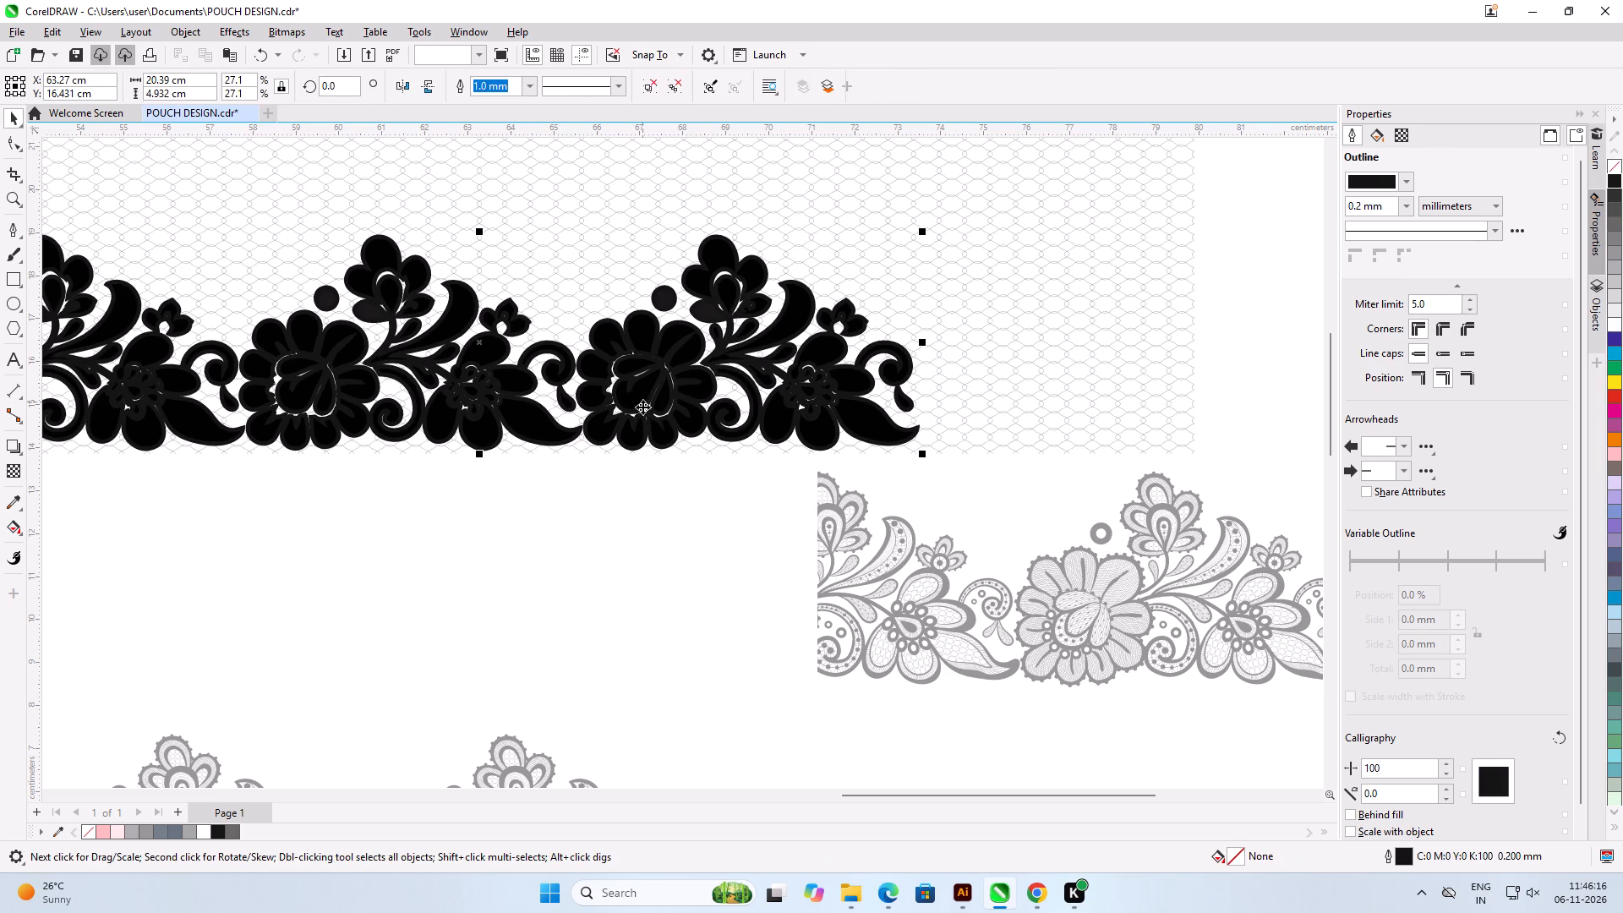
pyautogui.press('Delete')
pyautogui.click(633, 518)
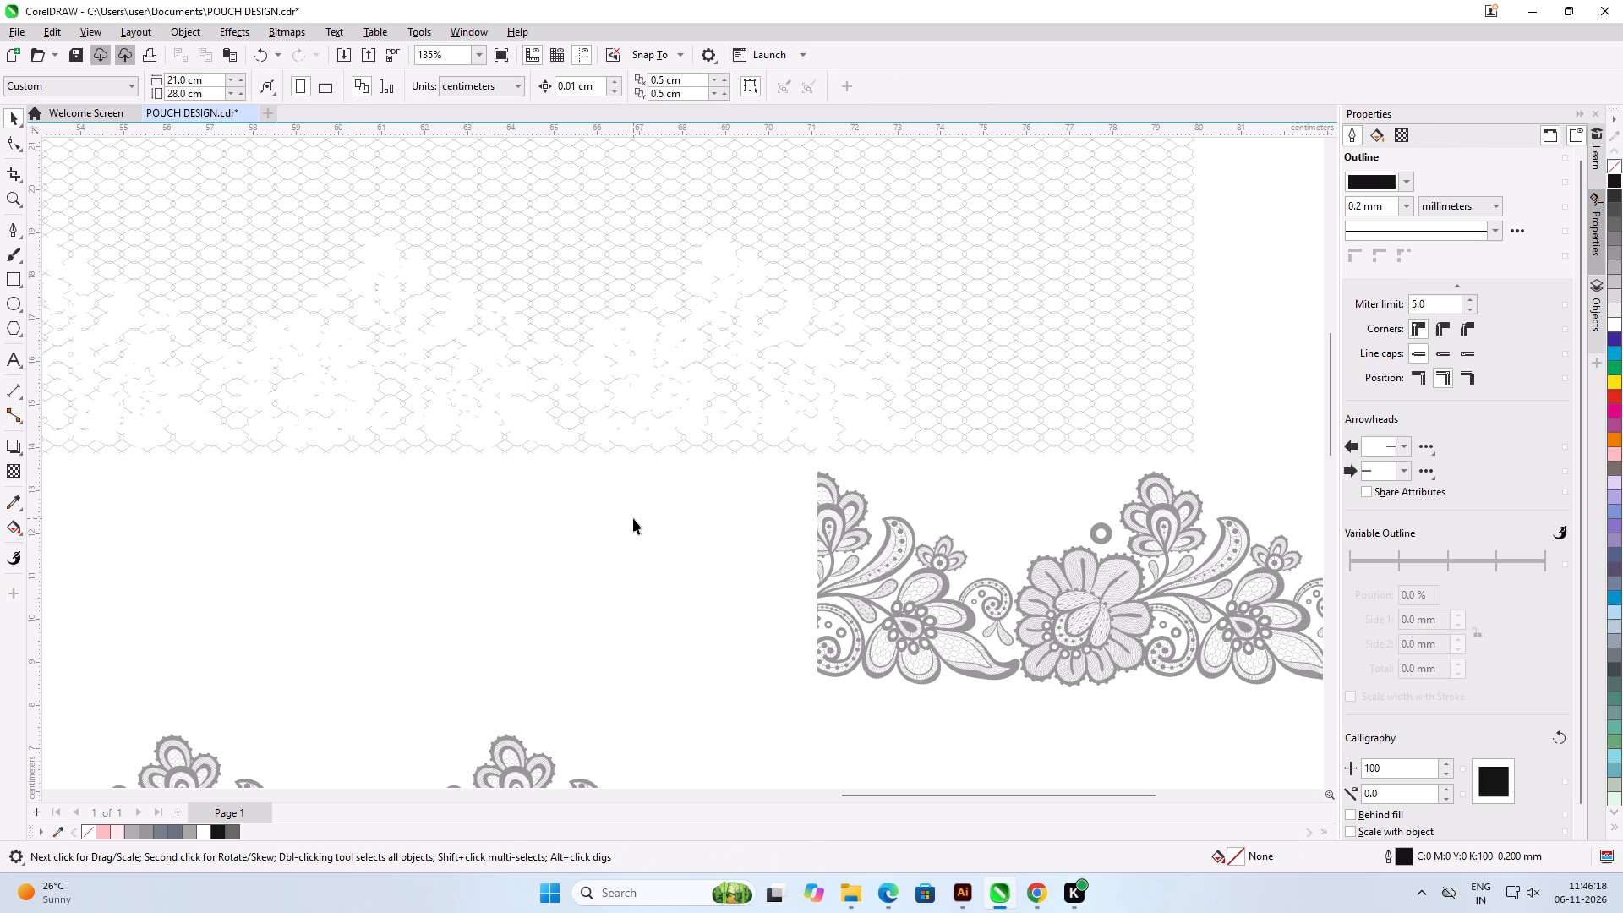
# Align the grey lace border to the horizontal centre and bottom edge of the hexagonal net pattern.
pyautogui.click(905, 555)
pyautogui.keyDown('shift'); pyautogui.click(1003, 336); pyautogui.keyUp('shift')
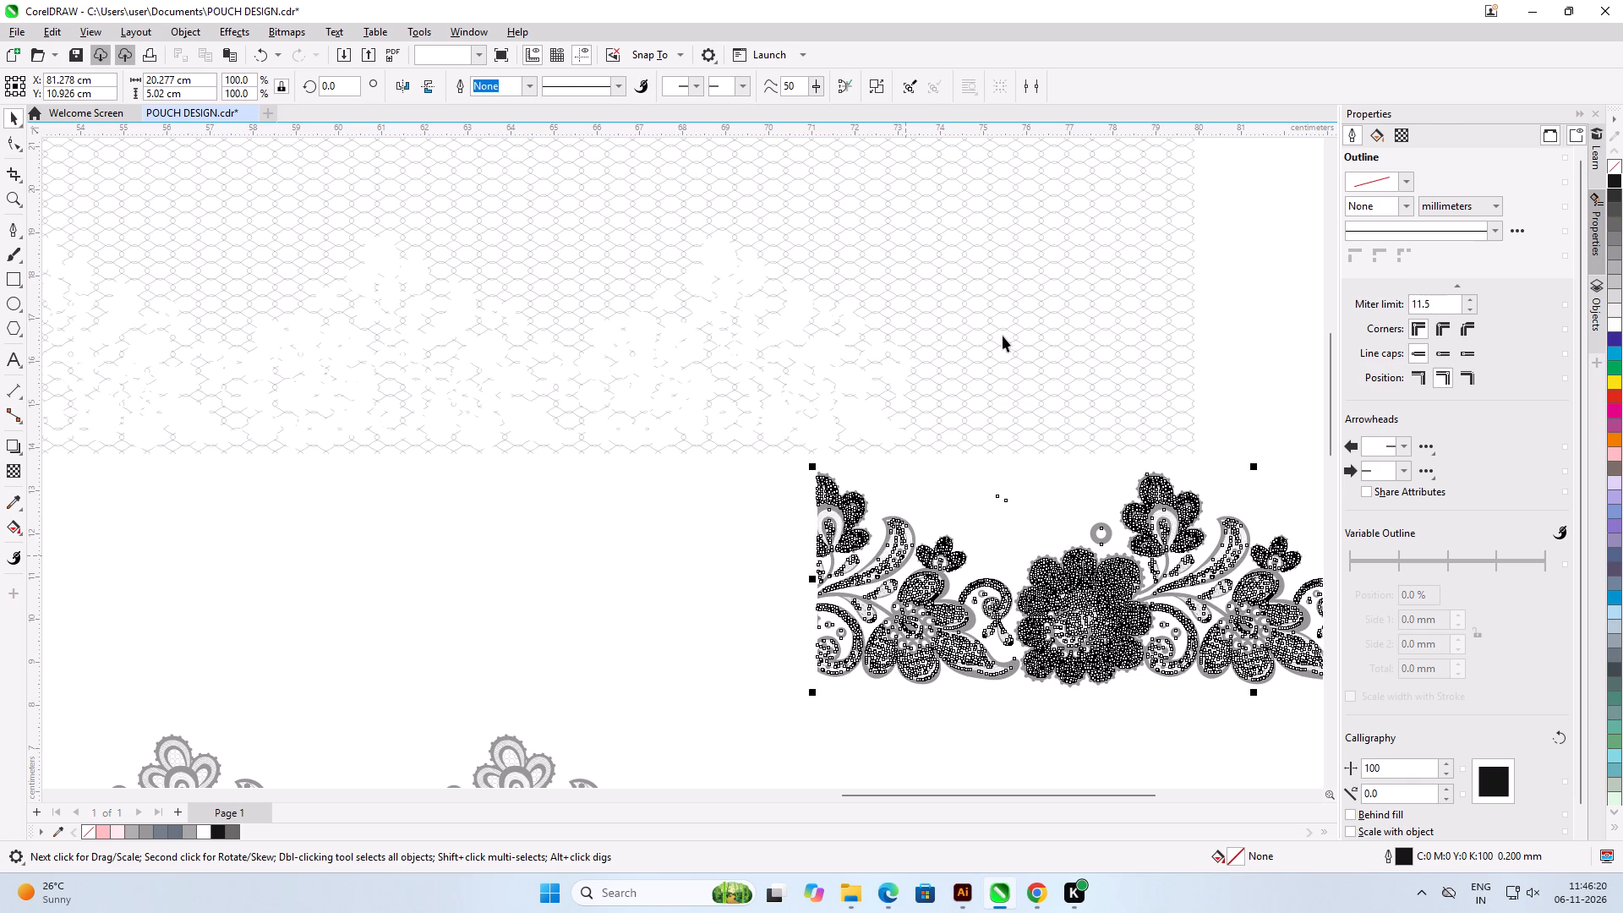
pyautogui.press('c')
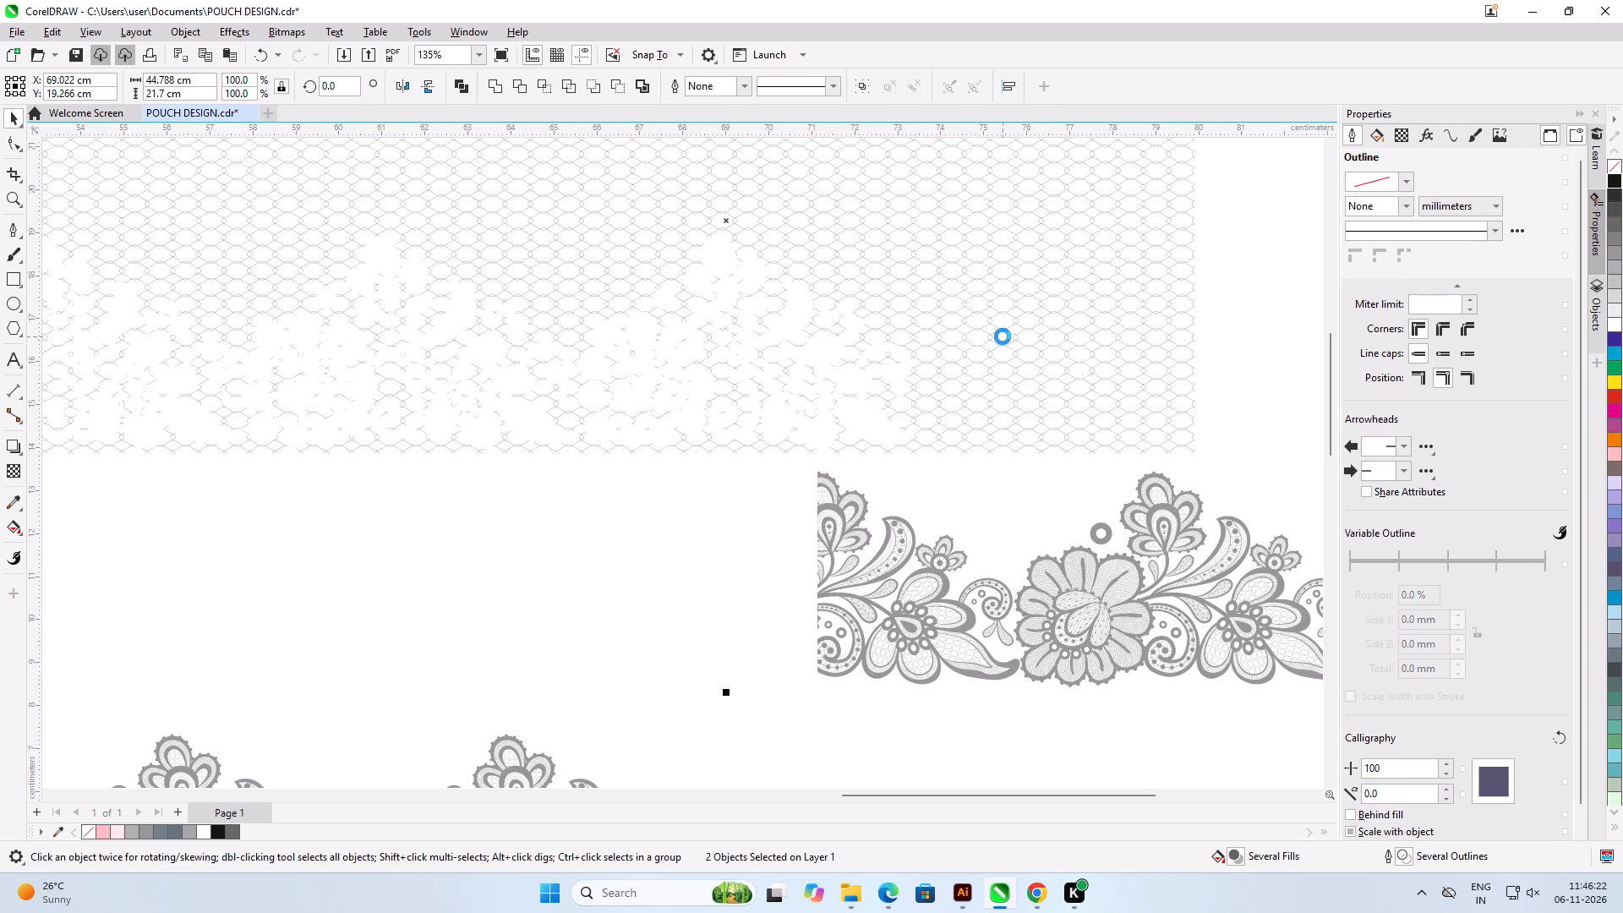
pyautogui.press('b')
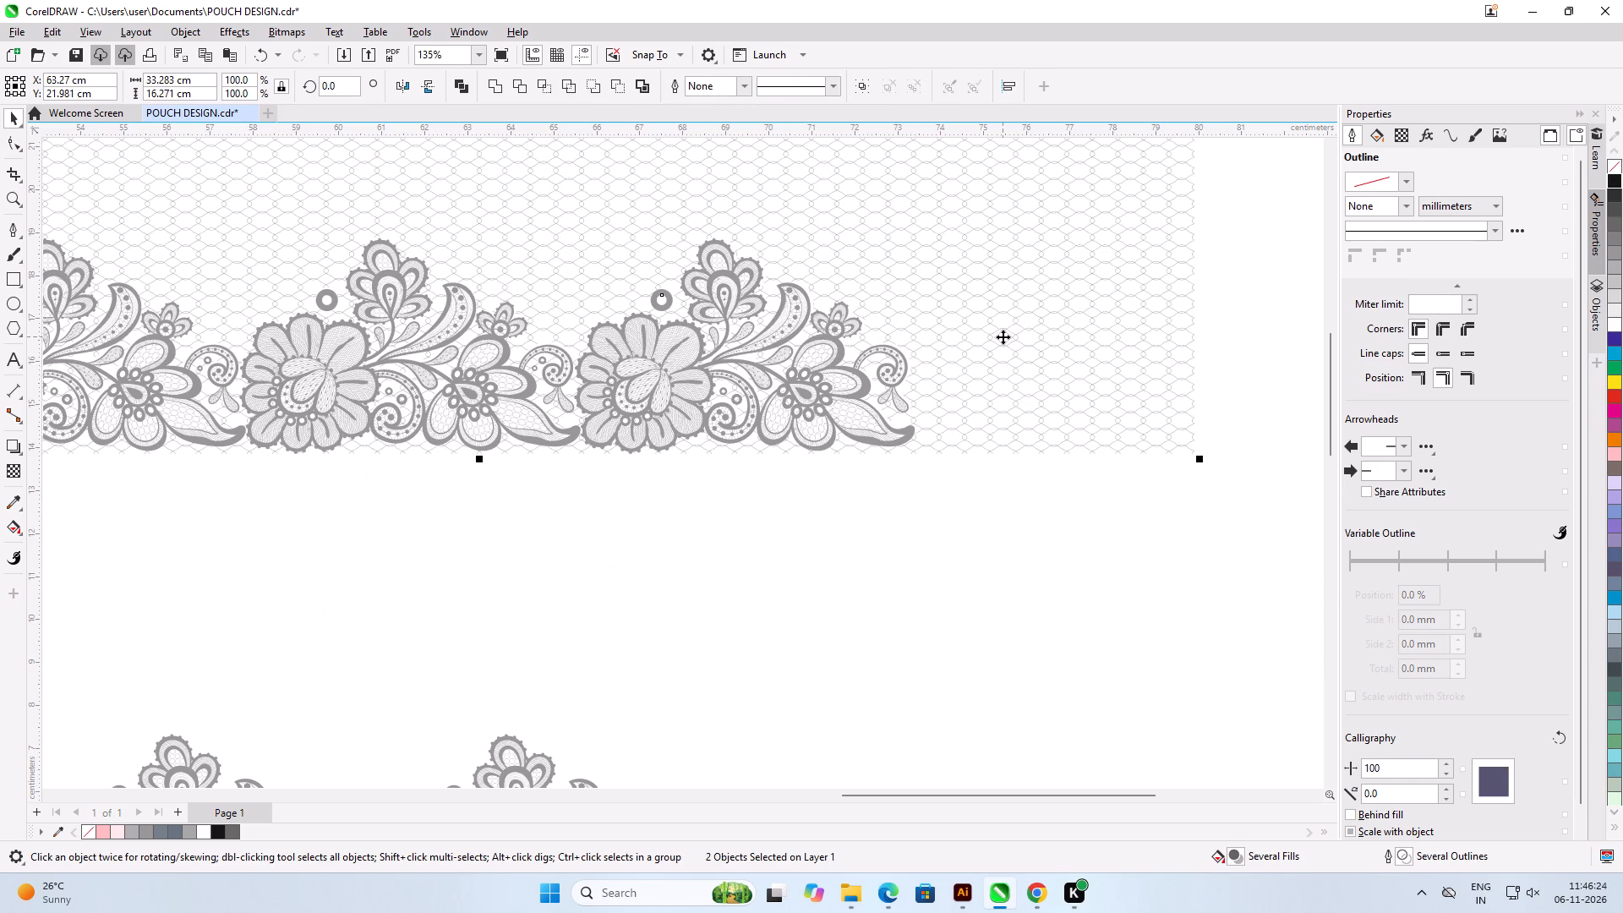
pyautogui.click(976, 550)
# Enlarge the grey lace border proportionally from its centre to about 102.6%, about 20.81 by 5.15 cm.
pyautogui.scroll(6, 853, 313)
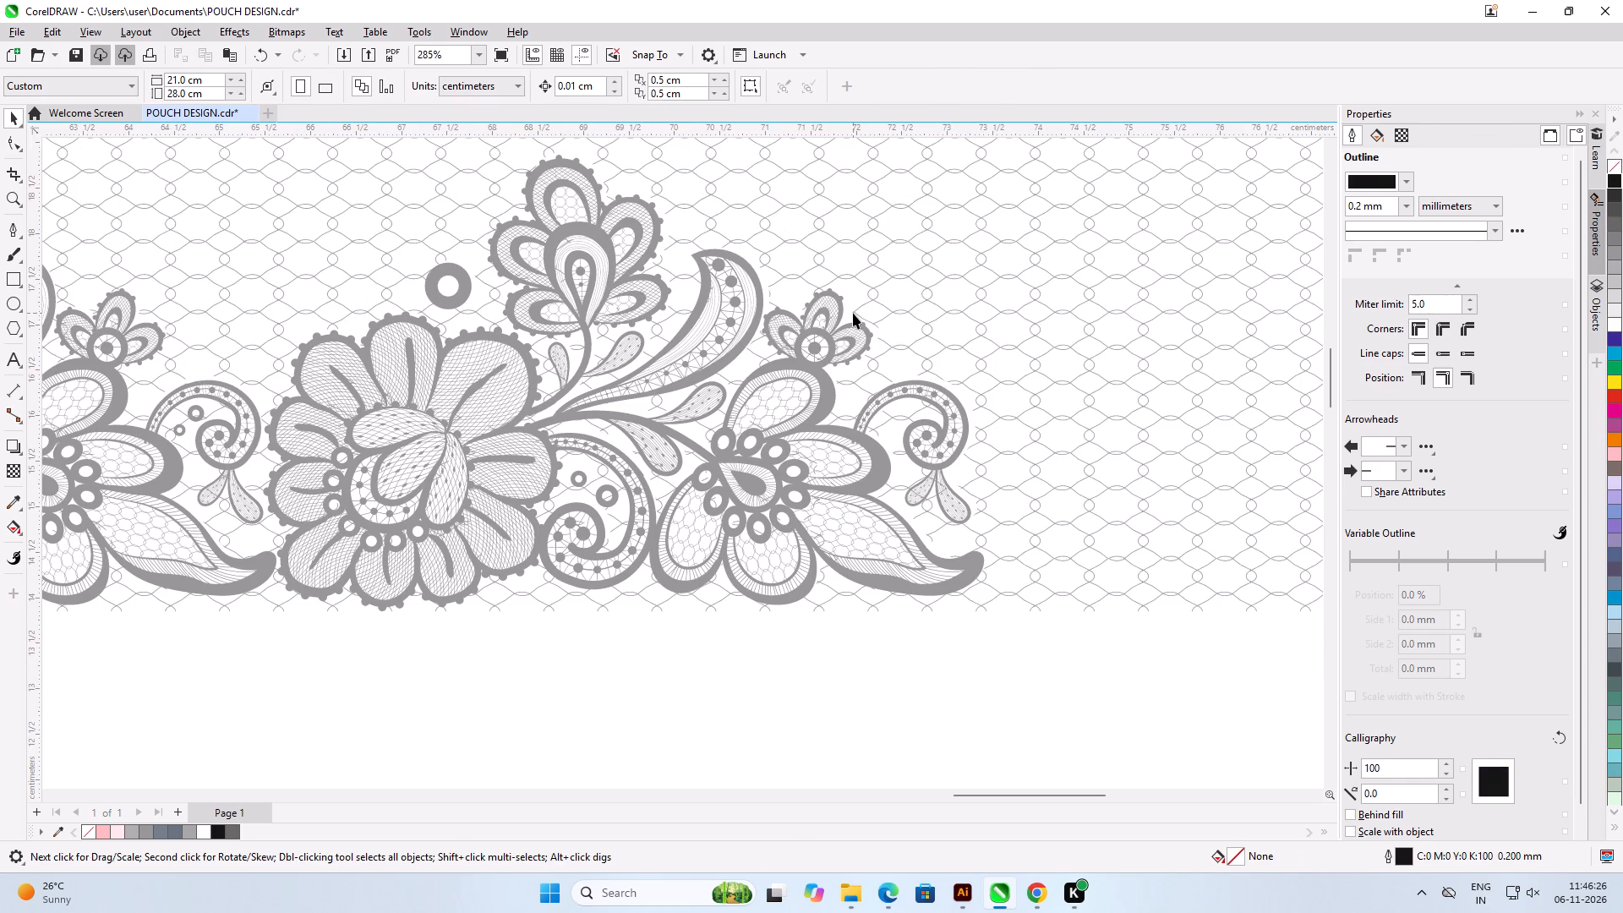
pyautogui.scroll(4, 841, 314)
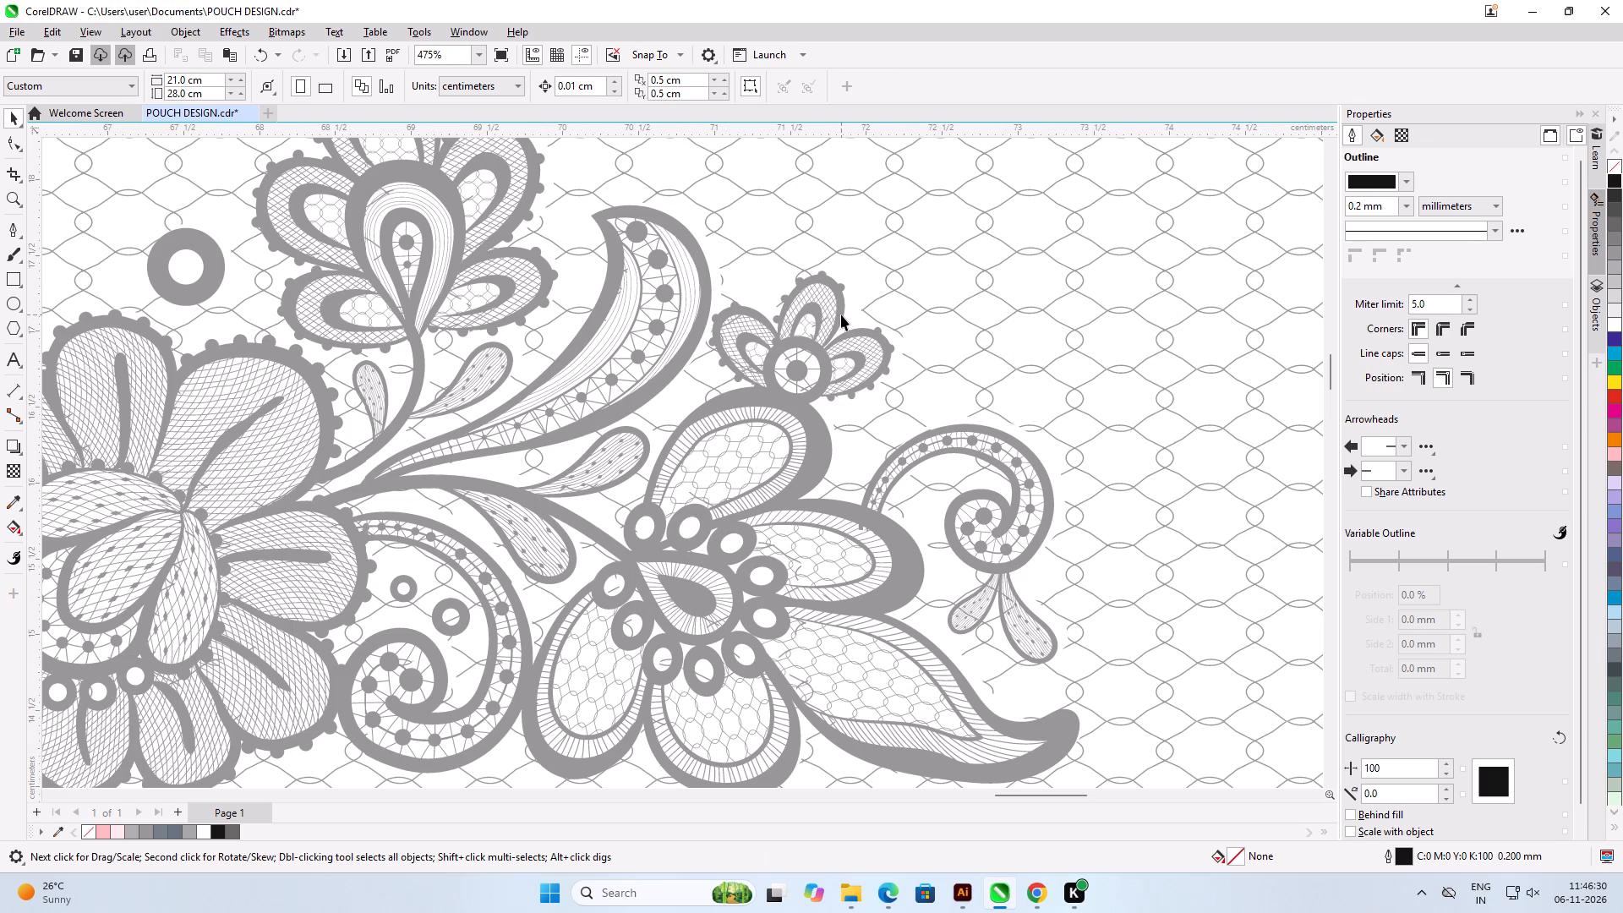
pyautogui.scroll(-4, 839, 358)
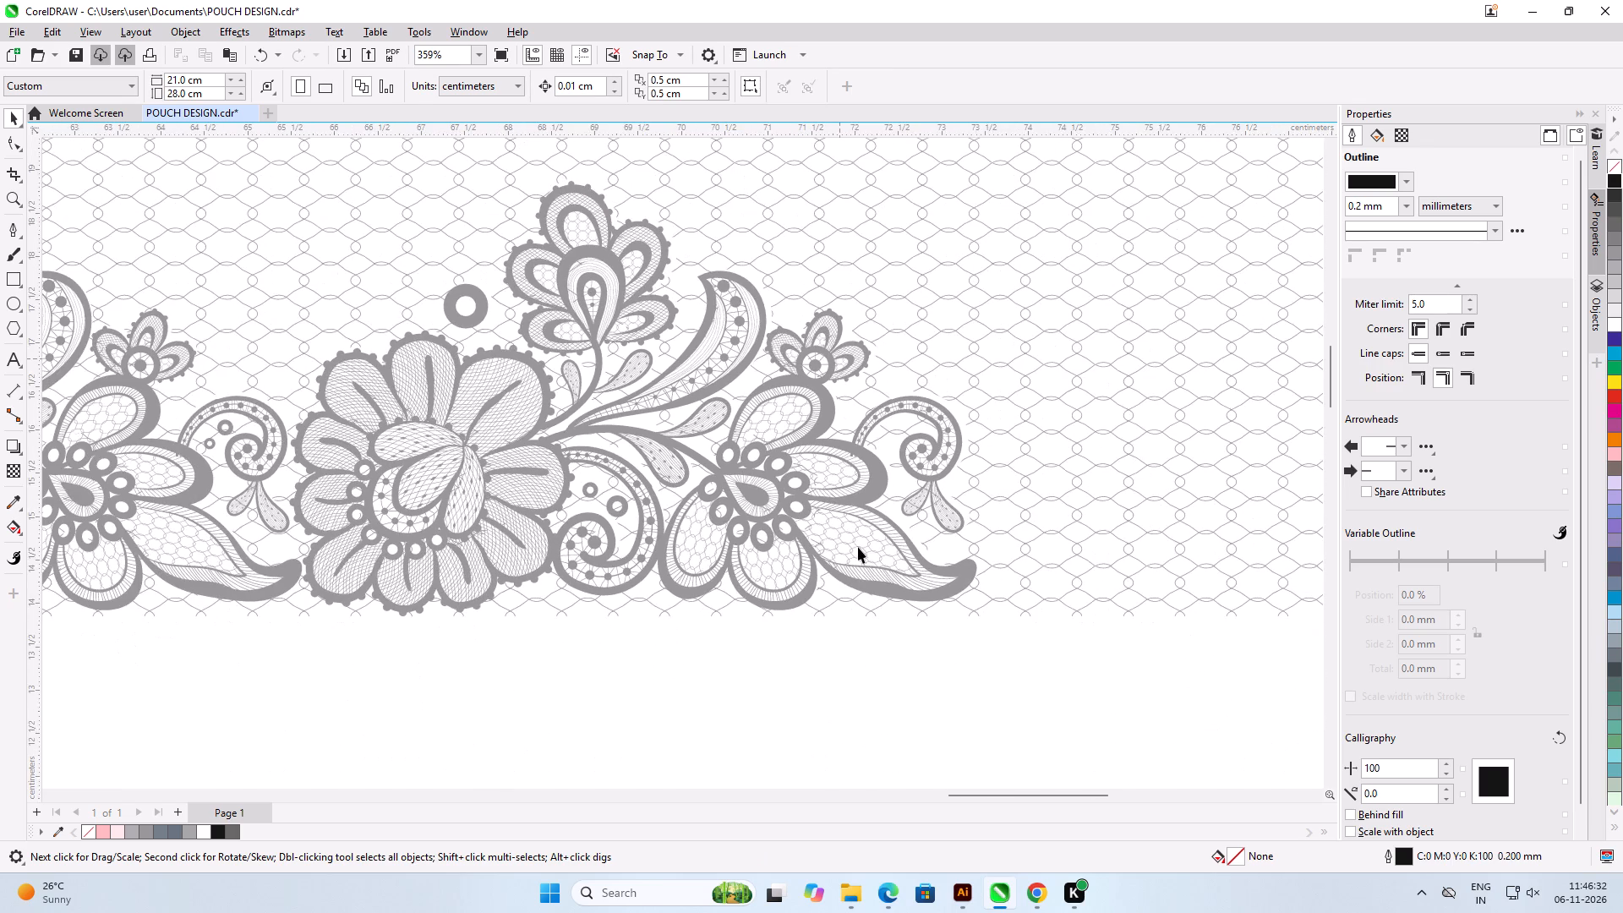
pyautogui.click(858, 547)
pyautogui.keyDown('shift'); pyautogui.moveTo(985, 626); pyautogui.dragTo(997, 631); pyautogui.keyUp('shift')
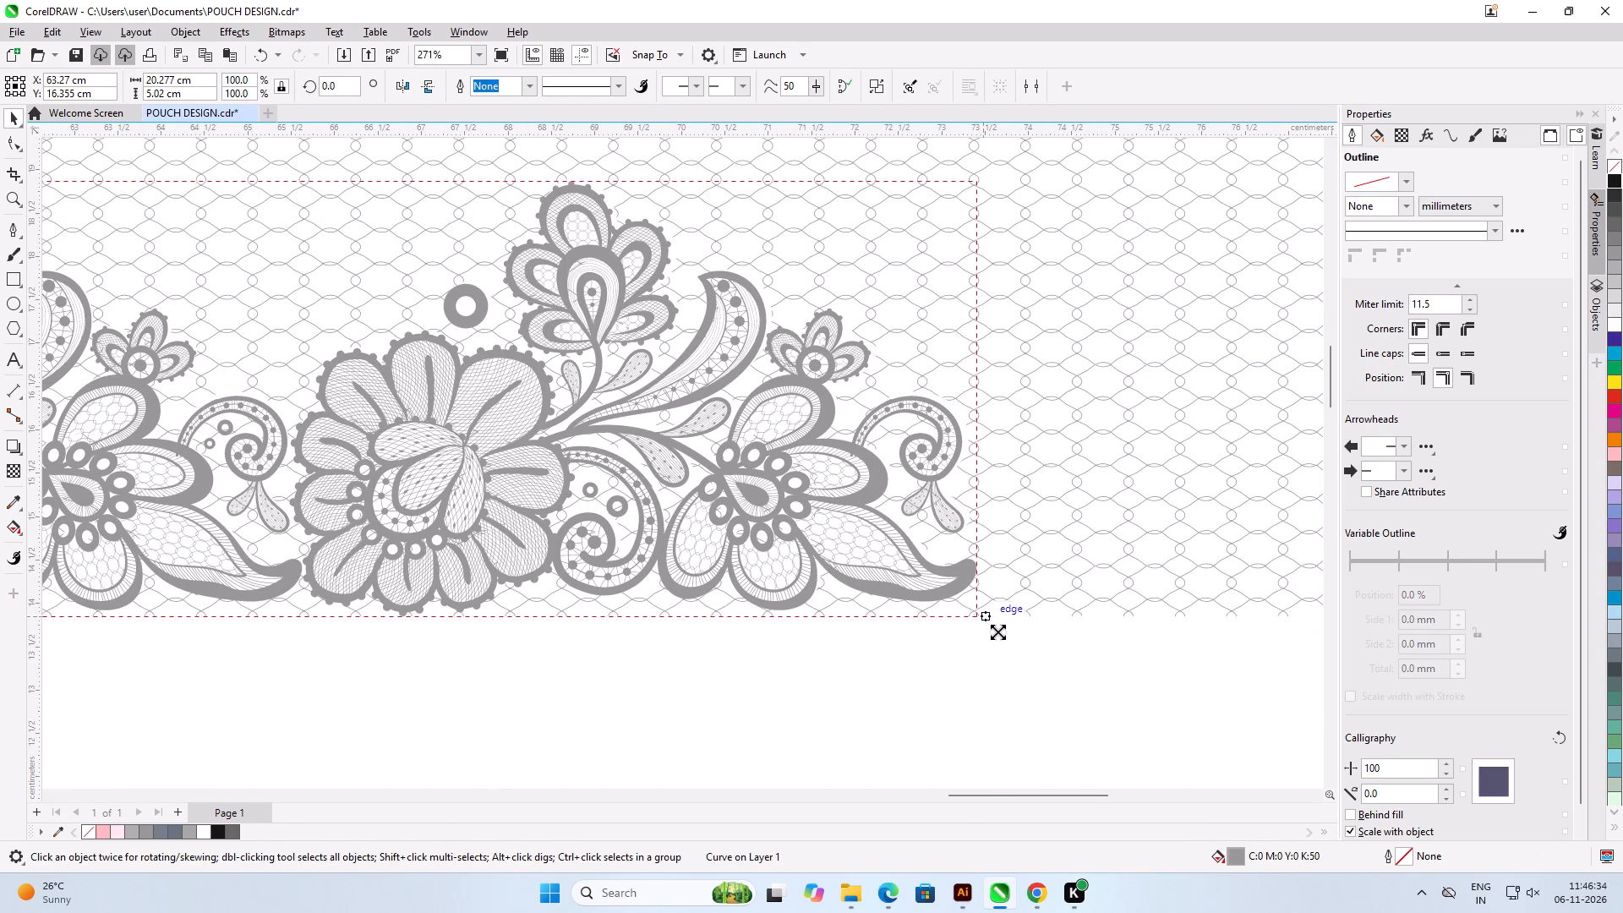
pyautogui.keyDown('shift'); pyautogui.moveTo(997, 631); pyautogui.dragTo(1008, 636); pyautogui.keyUp('shift')
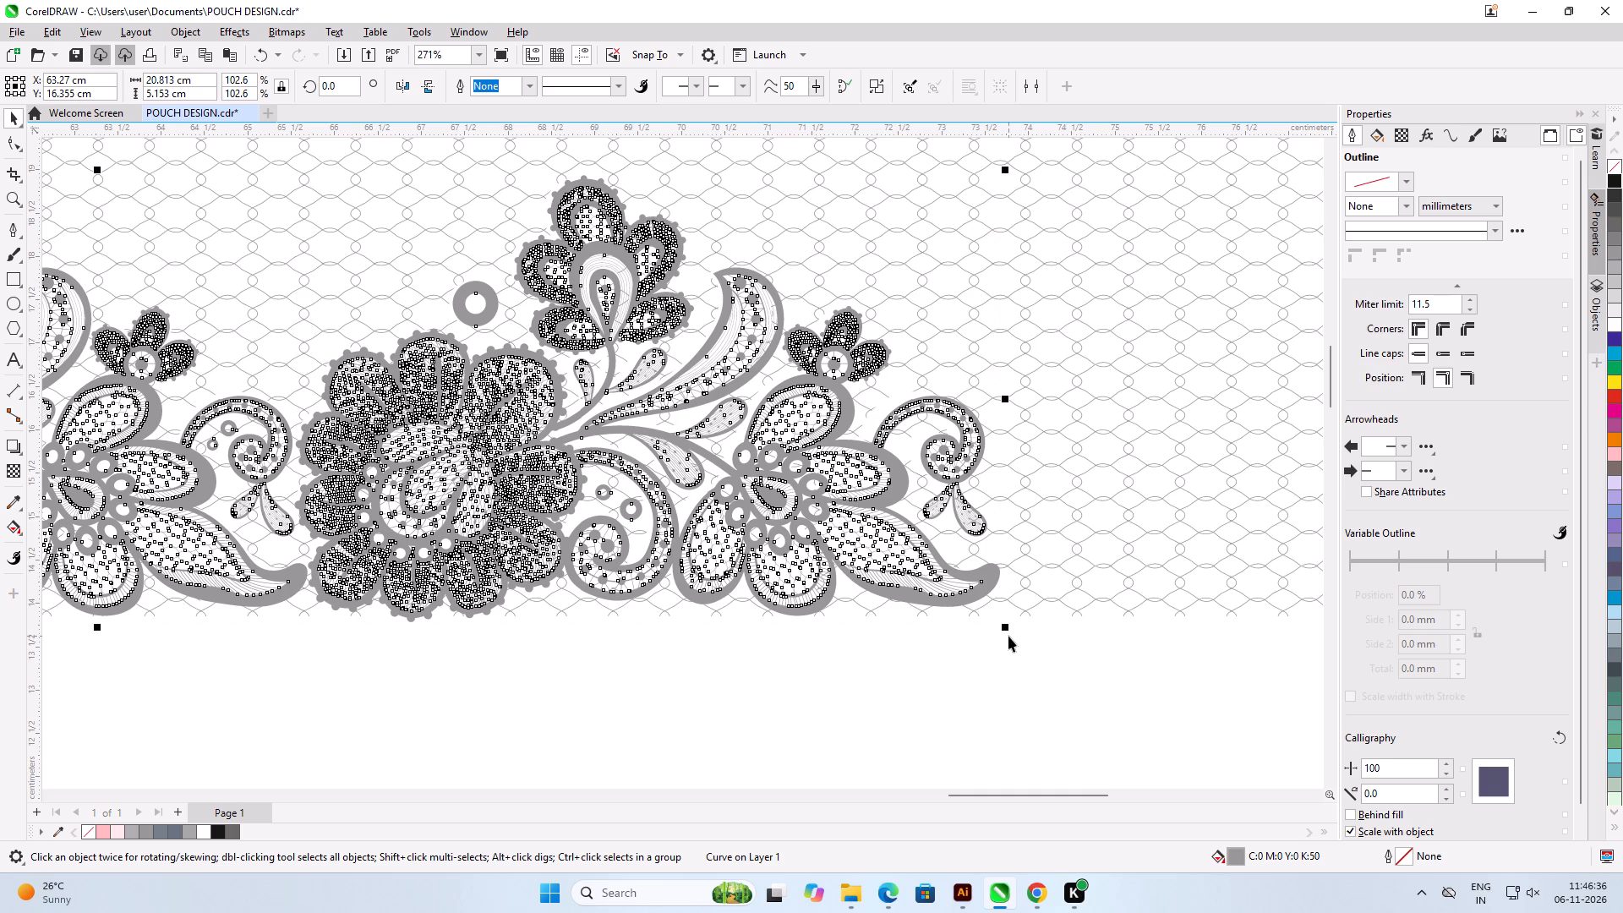
pyautogui.click(1014, 712)
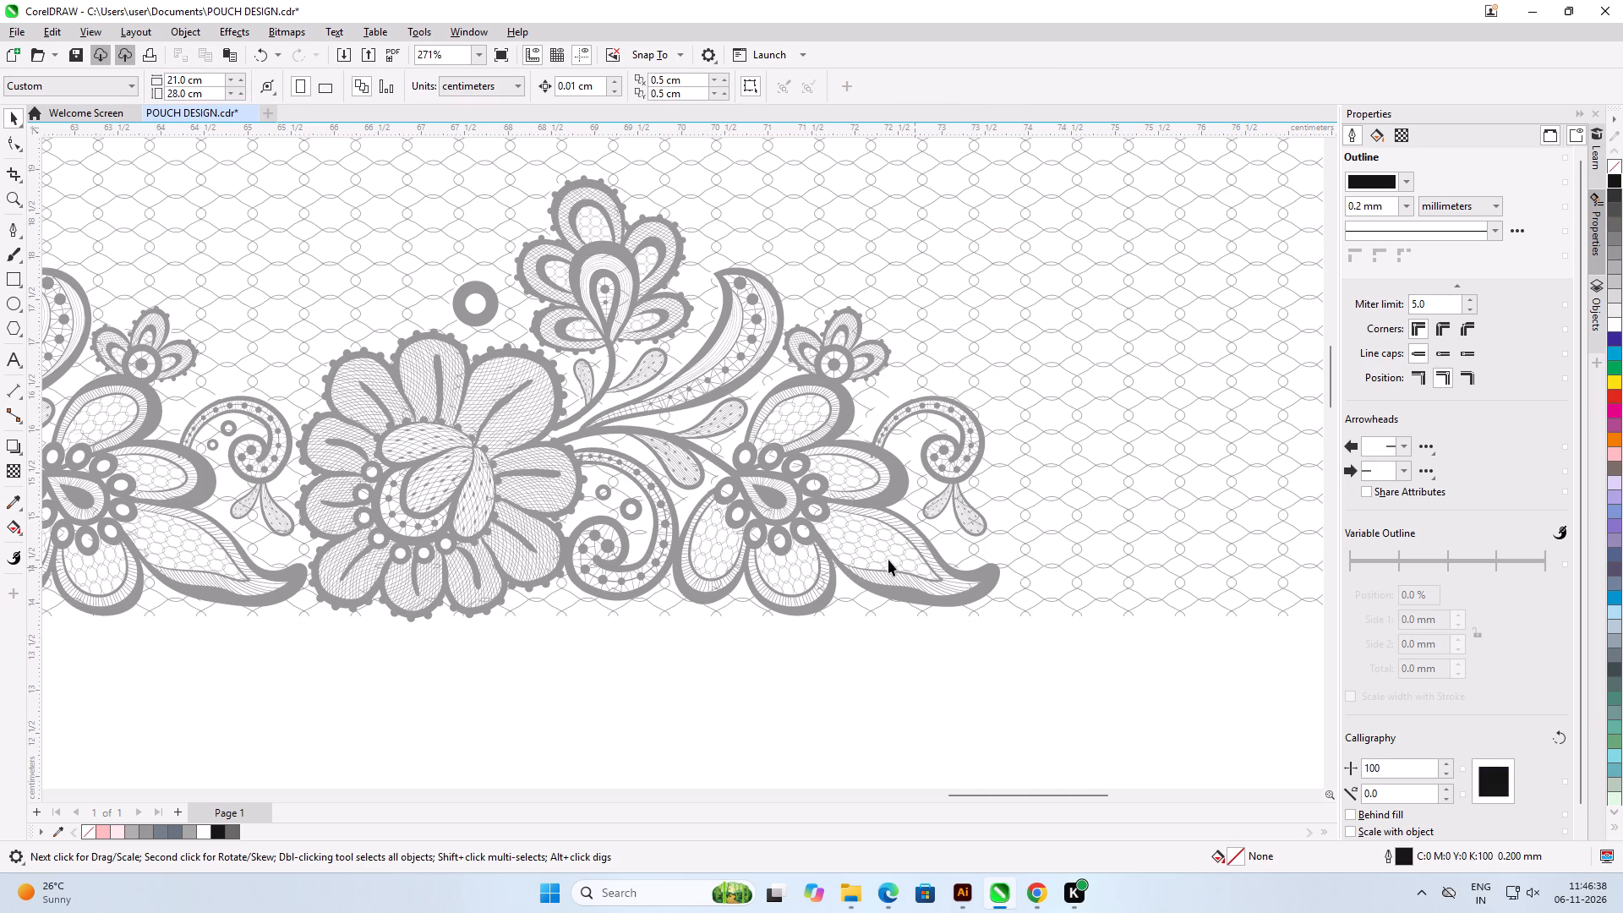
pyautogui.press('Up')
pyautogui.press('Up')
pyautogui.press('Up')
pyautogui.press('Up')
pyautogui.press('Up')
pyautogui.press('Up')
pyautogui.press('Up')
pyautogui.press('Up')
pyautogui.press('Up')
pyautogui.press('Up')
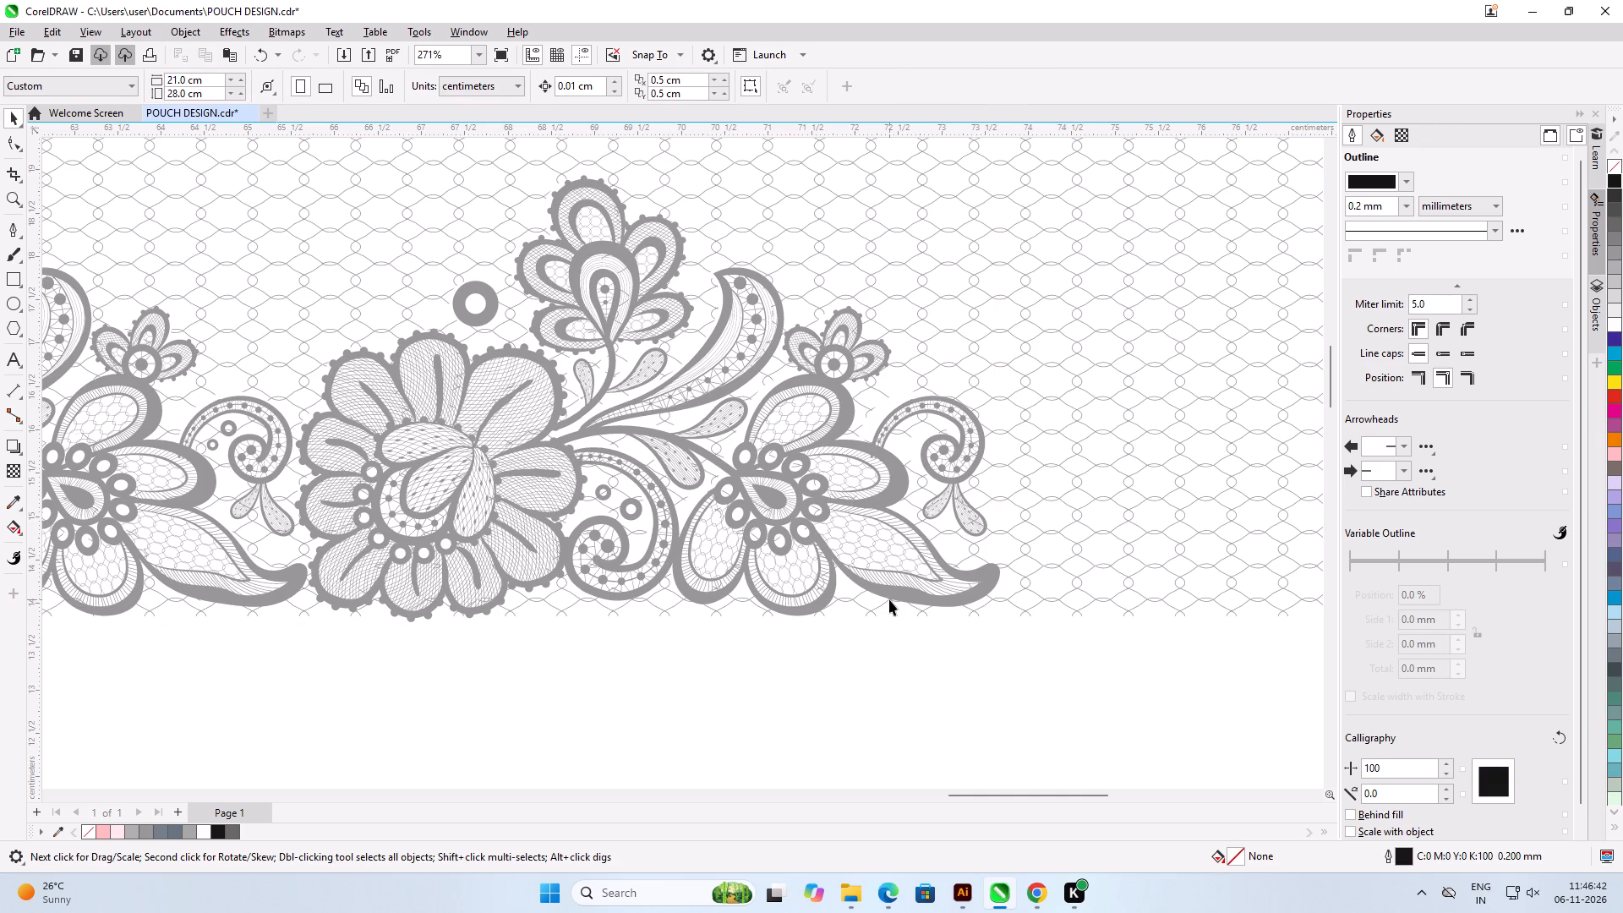
# Nudge the grey lace border about 0.17 cm left and 0.09 cm up over the cut-out in the net.
pyautogui.click(896, 599)
pyautogui.press('Left')
pyautogui.press('Left')
pyautogui.press('Left')
pyautogui.press('Left')
pyautogui.press('Left')
pyautogui.press('Left')
pyautogui.press('Left')
pyautogui.press('Left')
pyautogui.press('Left')
pyautogui.press('Left')
pyautogui.press('Left')
pyautogui.press('Left')
pyautogui.press('Left')
pyautogui.press('Left')
pyautogui.press('Left')
pyautogui.press('Left')
pyautogui.press('Left')
pyautogui.press('Left')
pyautogui.press('Left')
pyautogui.press('Left')
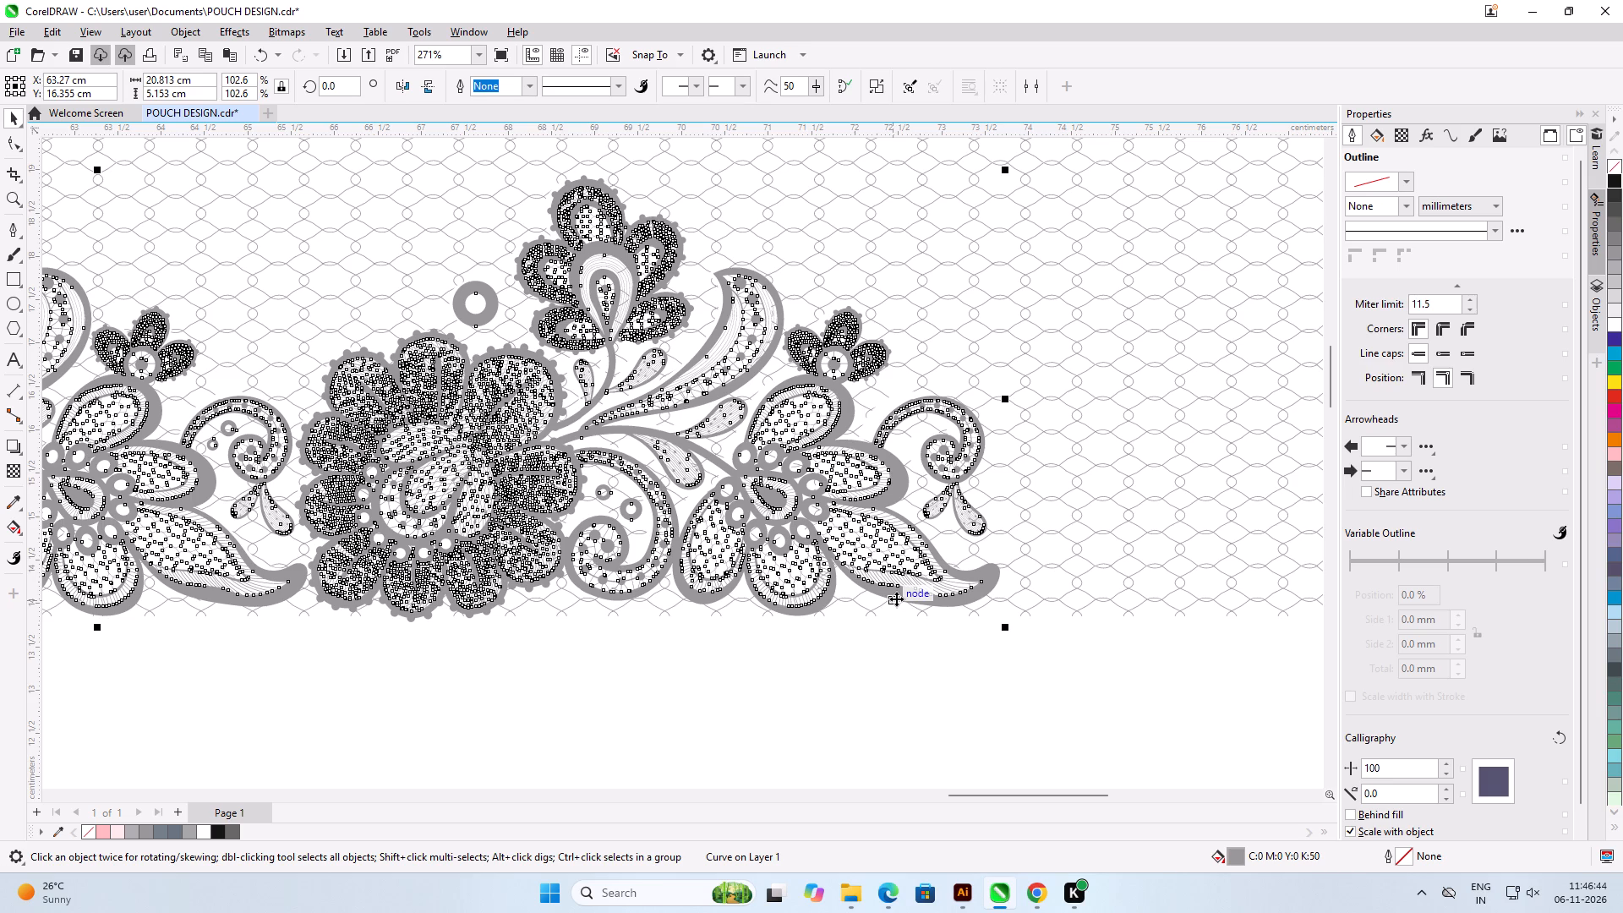
pyautogui.press('Up')
pyautogui.press('Up')
pyautogui.press('Up')
pyautogui.press('Up')
pyautogui.press('Up')
pyautogui.press('Up')
pyautogui.press('Up')
pyautogui.press('Up')
pyautogui.press('Up')
pyautogui.press('Up')
pyautogui.press('Up')
pyautogui.press('Up')
pyautogui.press('Up')
pyautogui.press('Up')
pyautogui.press('Up')
pyautogui.press('Up')
pyautogui.press('Up')
pyautogui.press('Up')
pyautogui.press('Up')
pyautogui.press('Up')
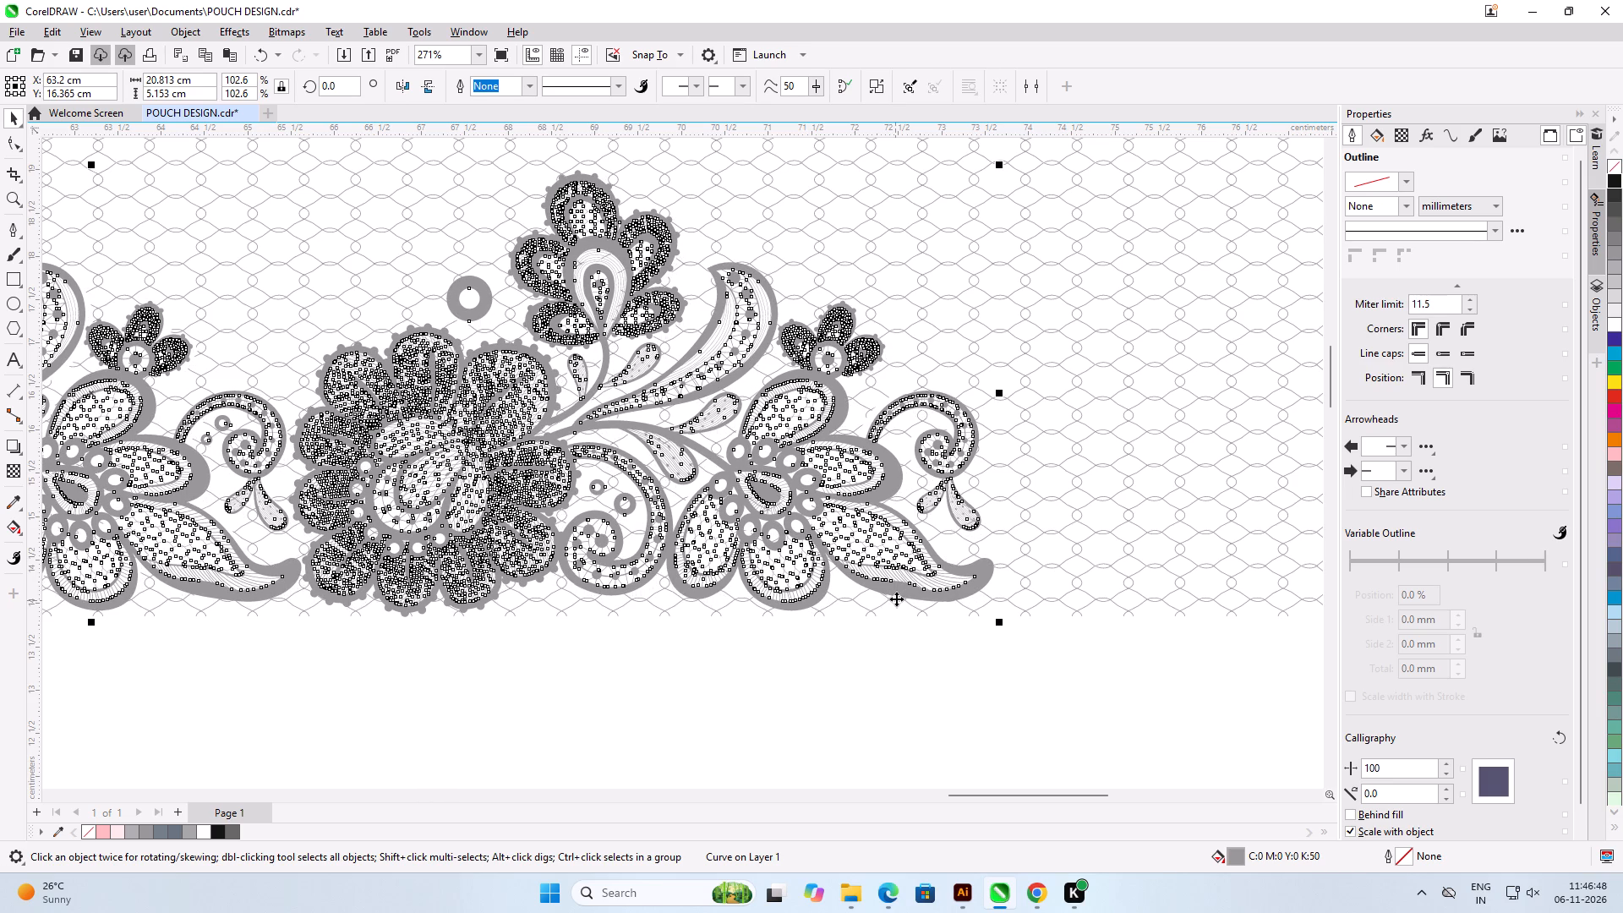
pyautogui.press('Left')
pyautogui.press('Left')
pyautogui.press('Left')
pyautogui.press('Left')
pyautogui.press('Left')
pyautogui.press('Left')
pyautogui.press('Left')
pyautogui.press('Left')
pyautogui.press('Left')
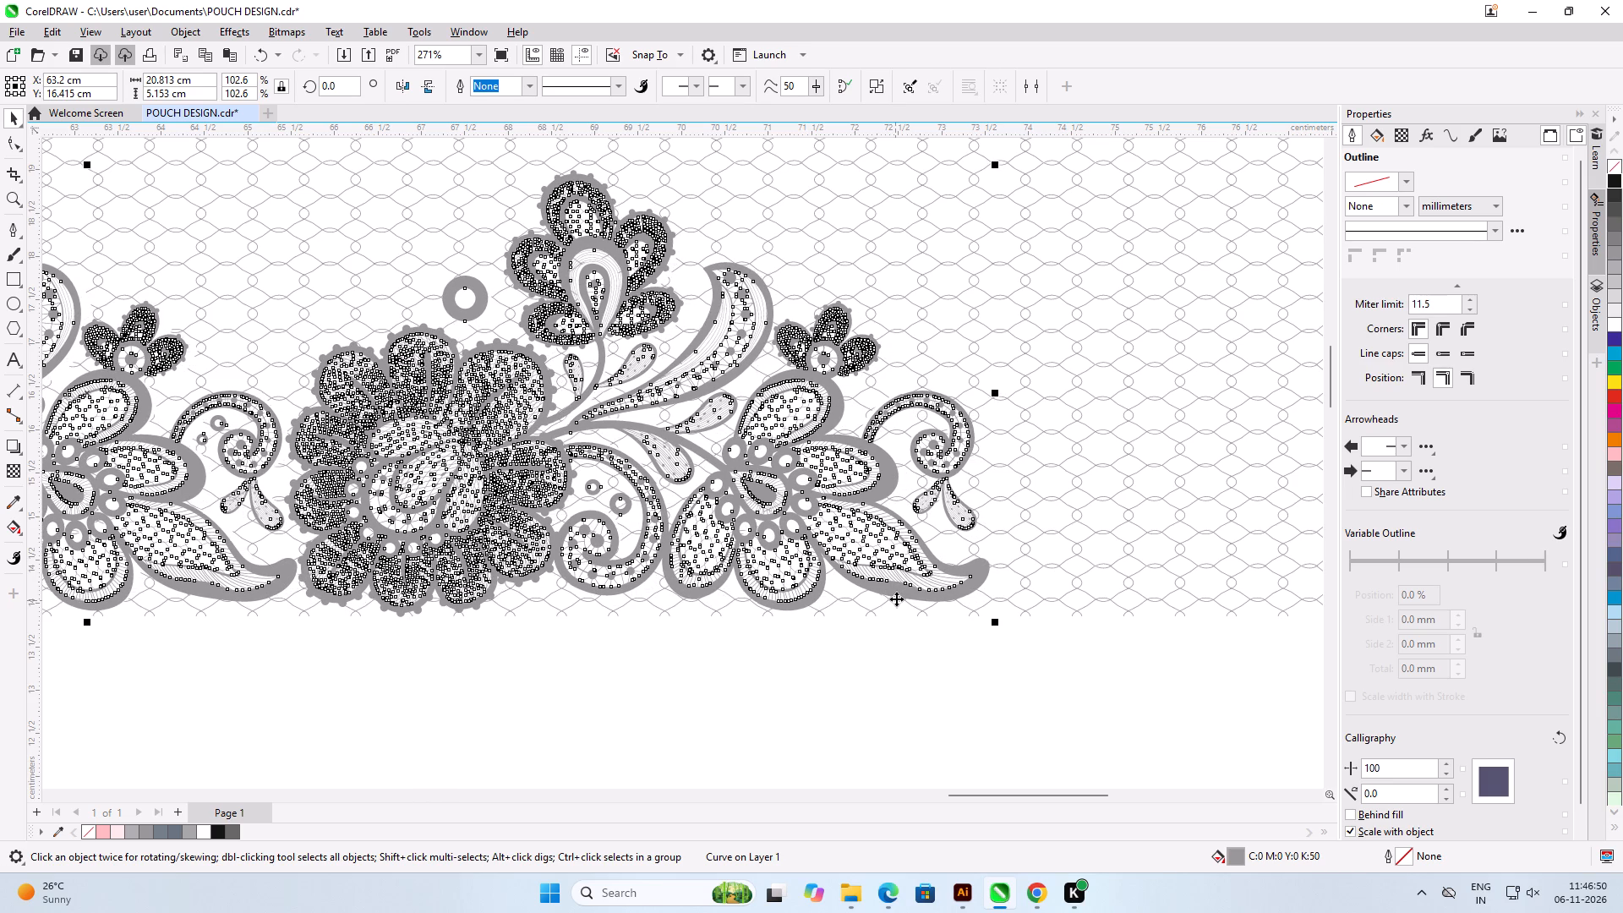
pyautogui.press('Left')
pyautogui.press('Up')
pyautogui.press('Up')
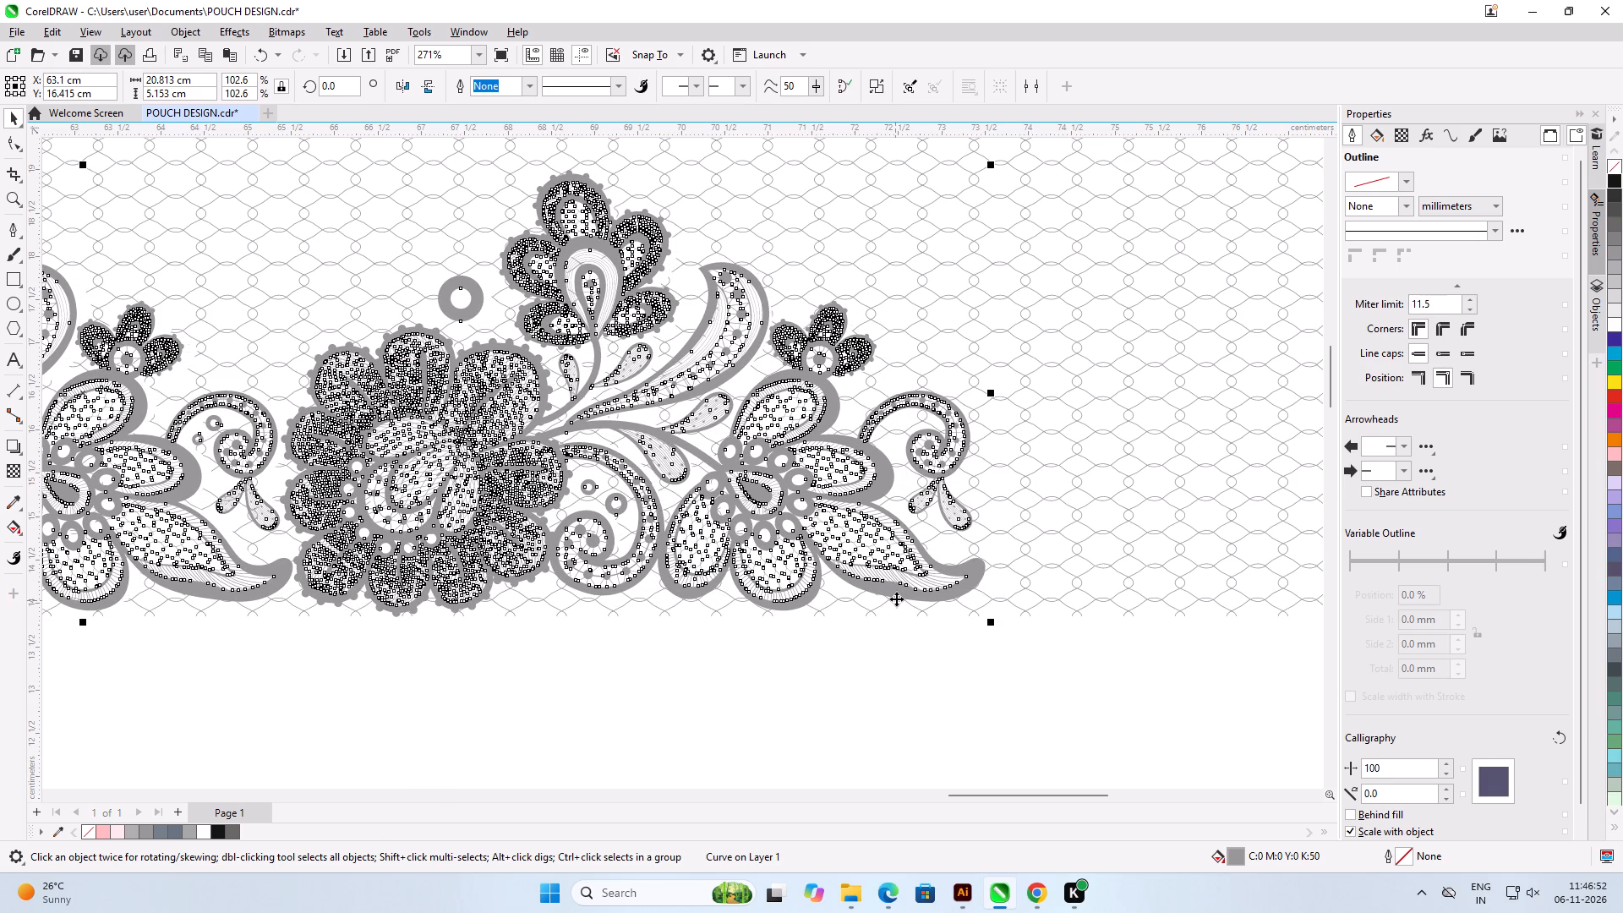
pyautogui.press('Up')
pyautogui.press('Up')
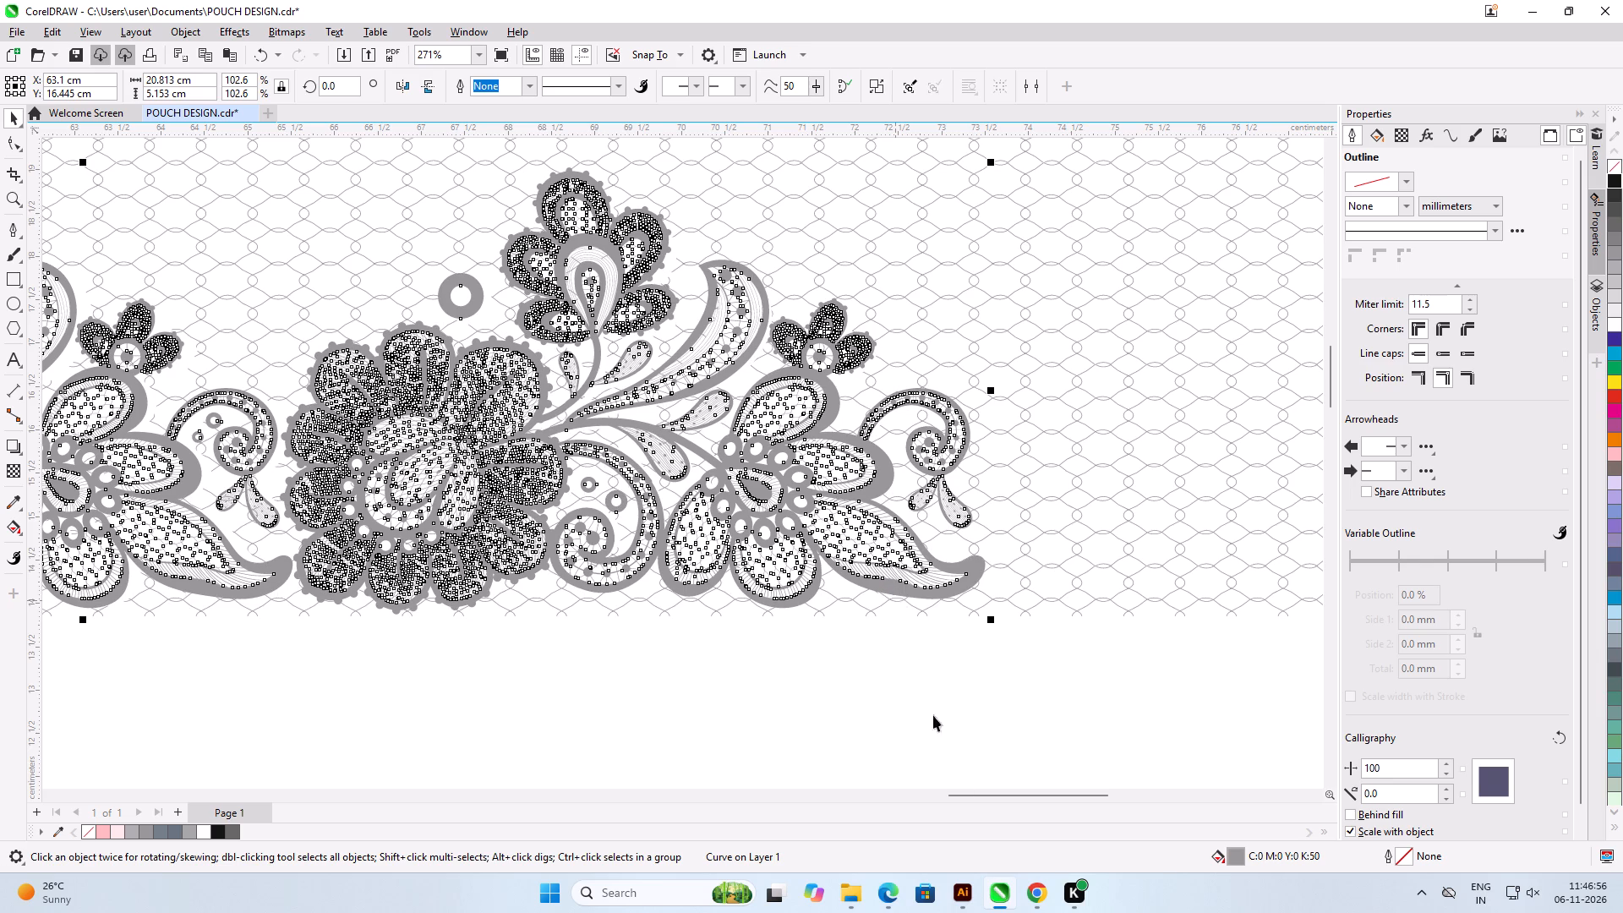
pyautogui.click(1019, 772)
# Nudge the grey lace border down about 0.04 cm.
pyautogui.scroll(6, 973, 487)
pyautogui.scroll(5, 945, 411)
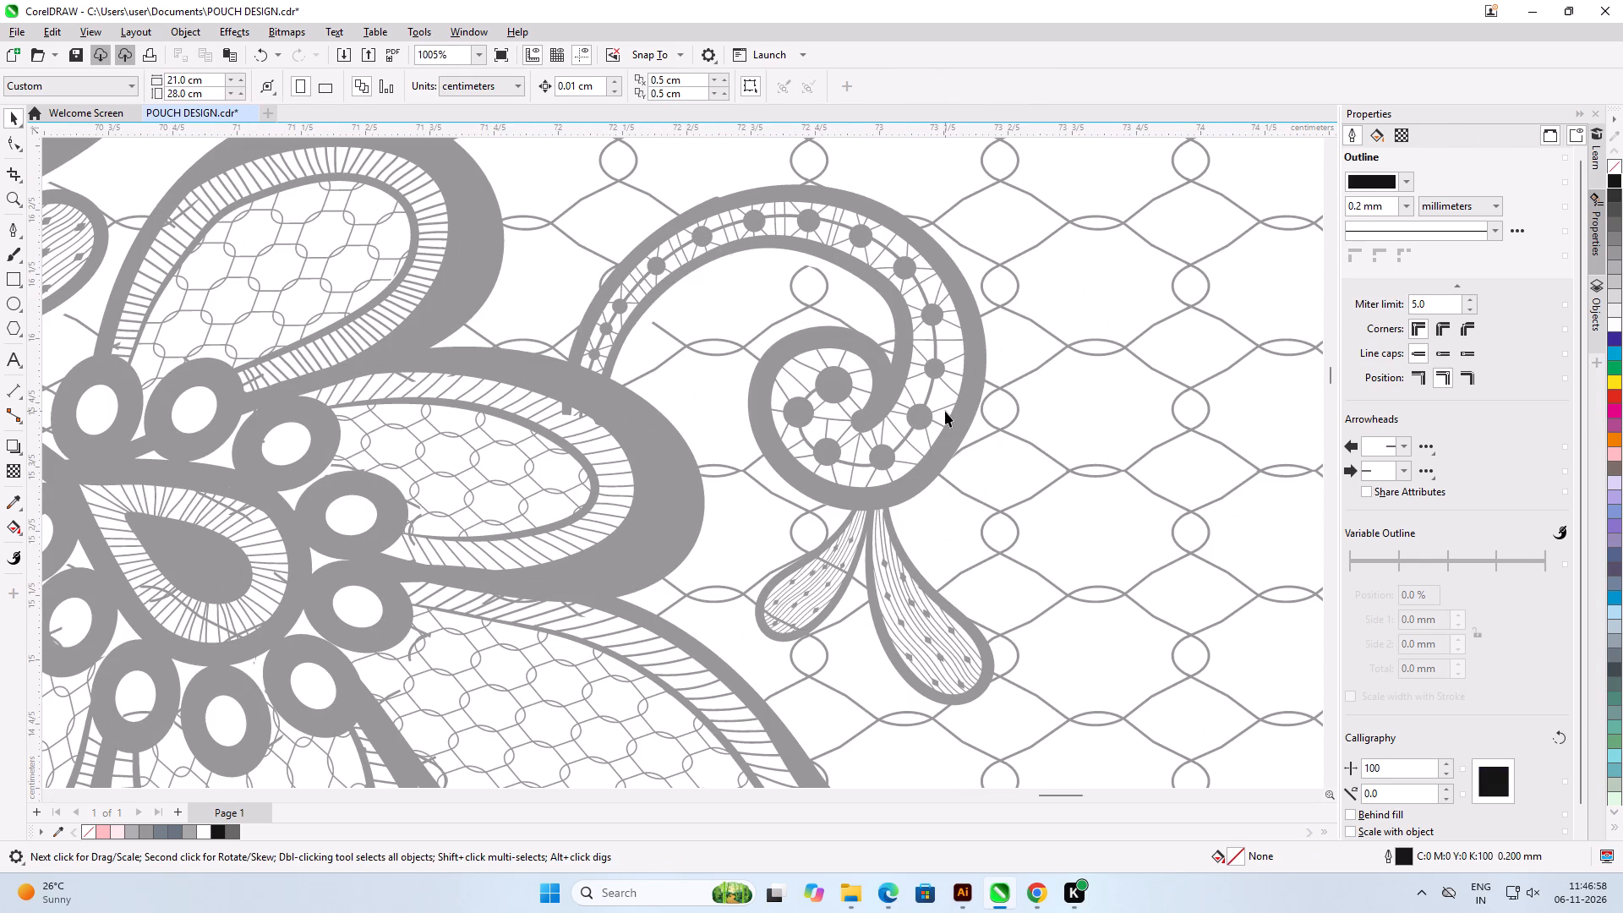
pyautogui.click(959, 429)
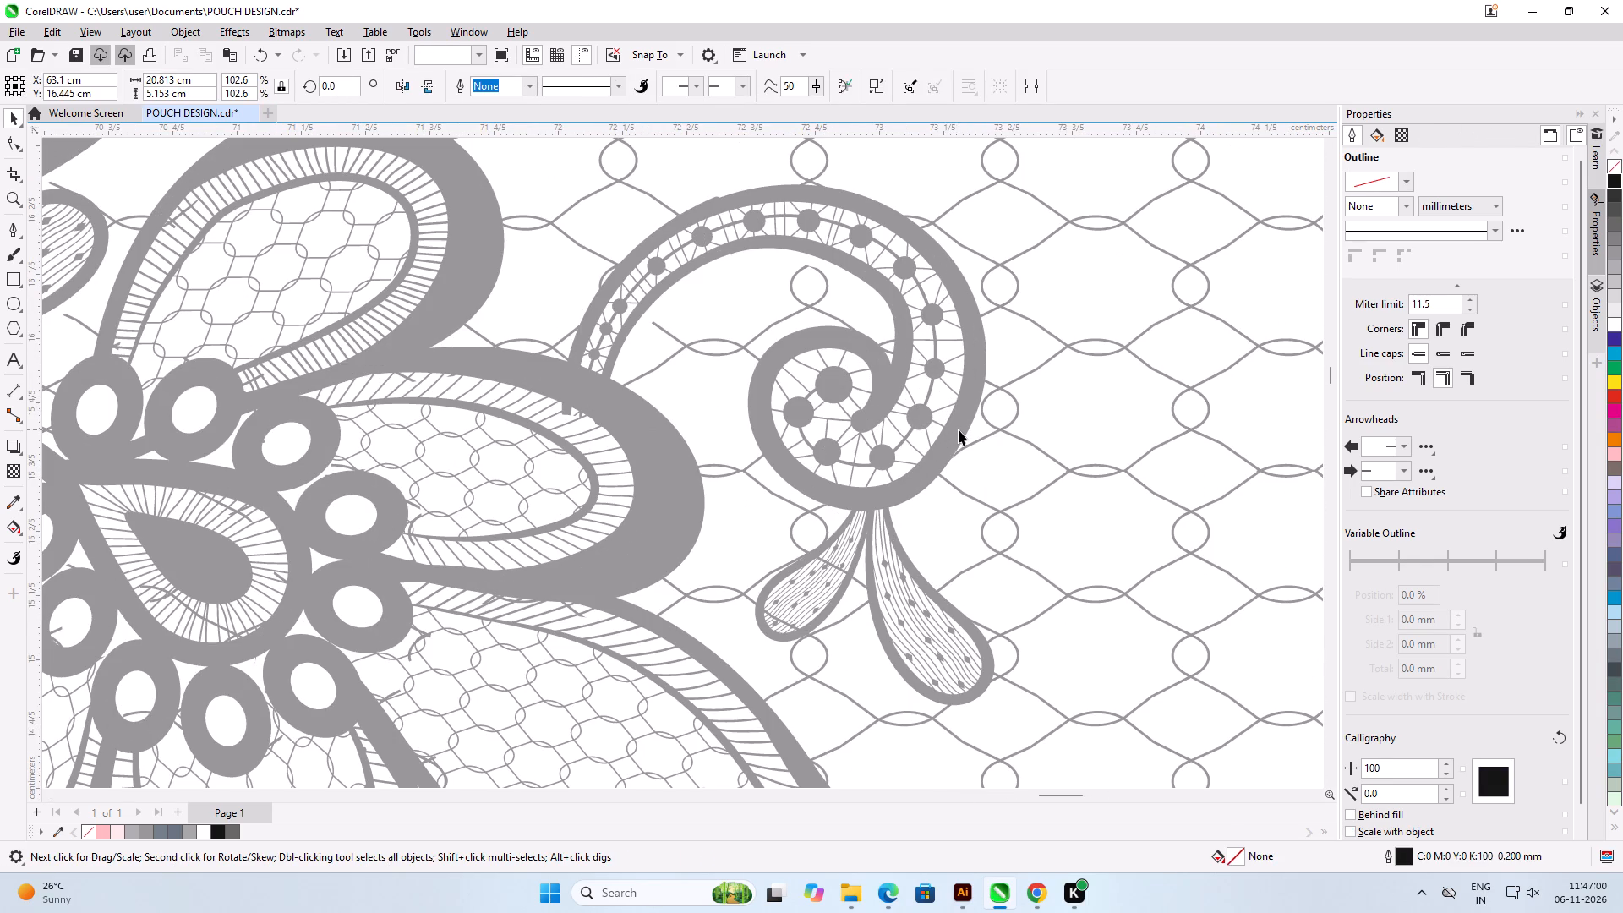
pyautogui.press('Down')
pyautogui.press('Down')
pyautogui.press('Down')
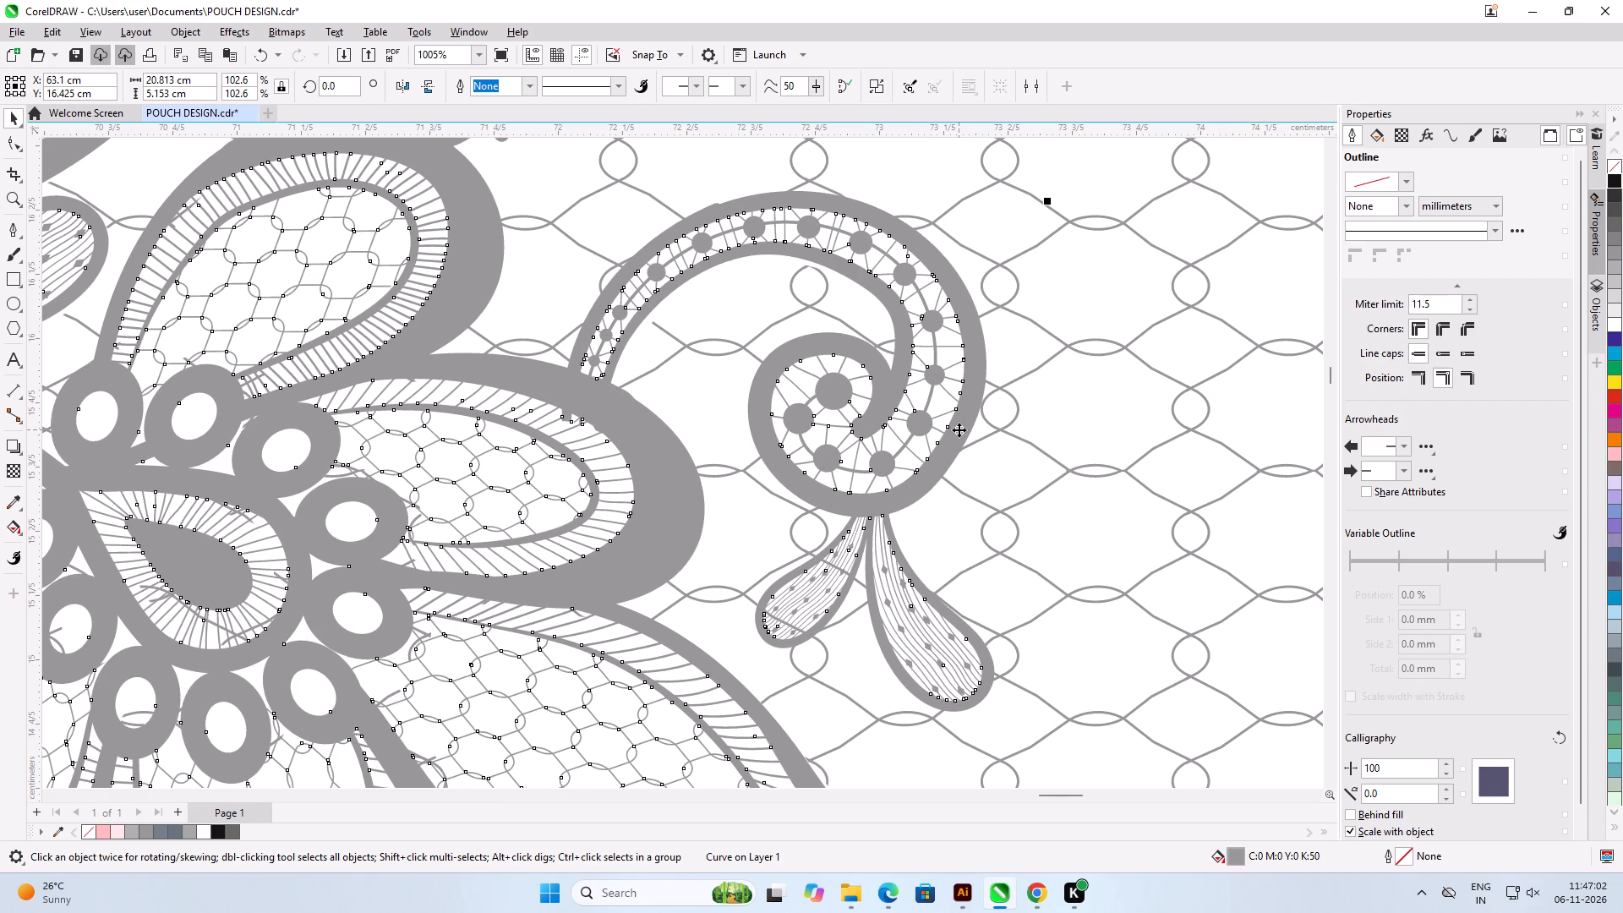
pyautogui.press('Down')
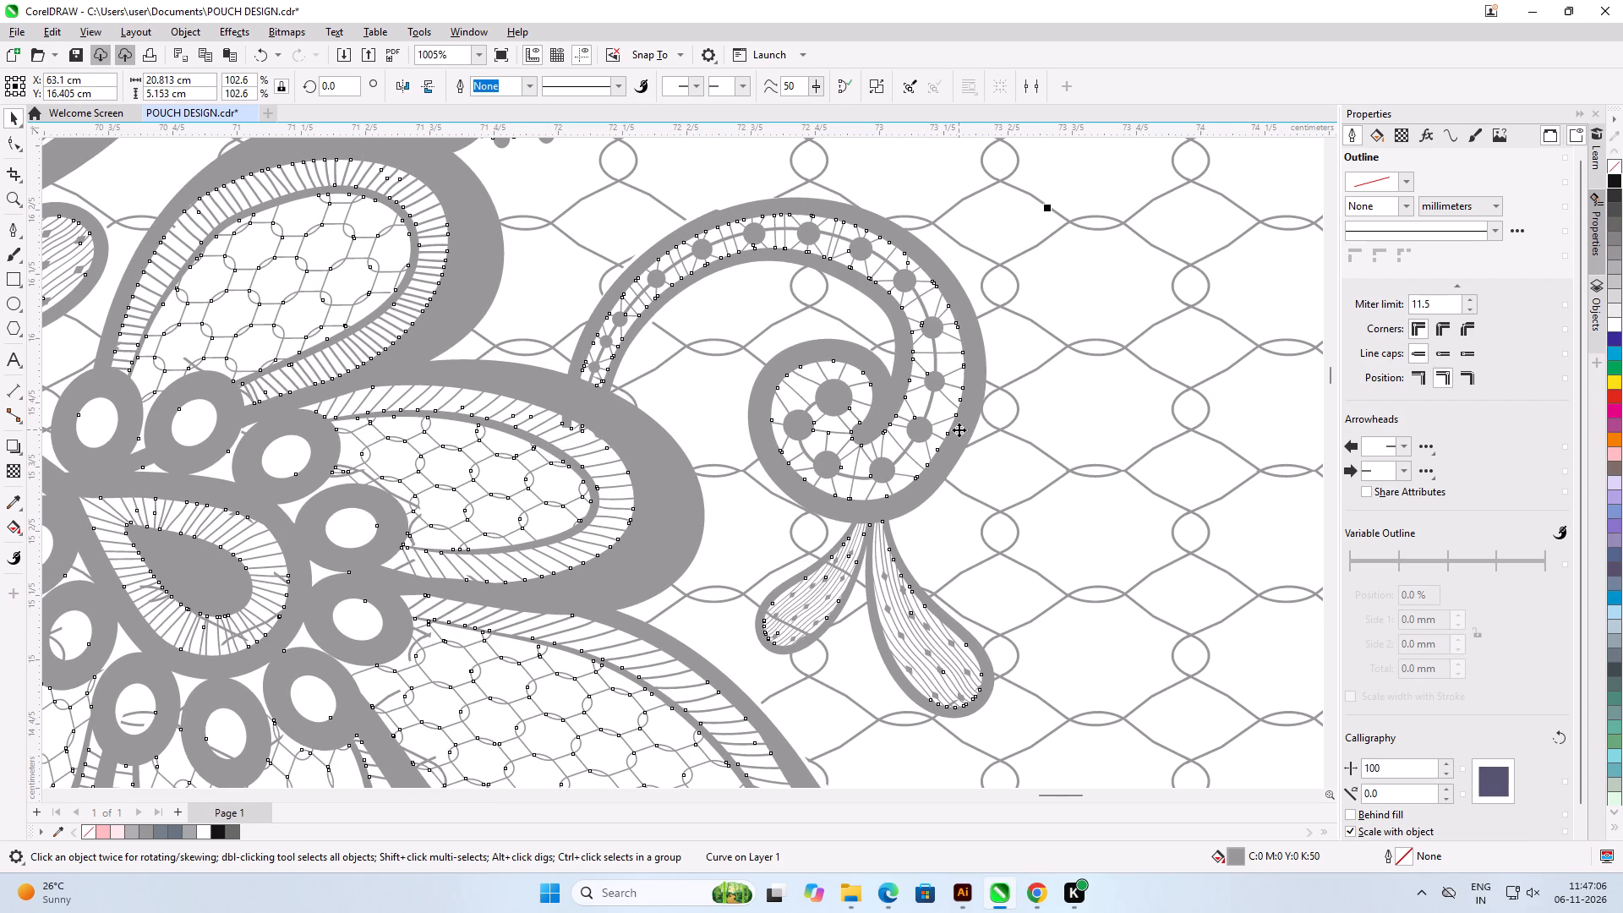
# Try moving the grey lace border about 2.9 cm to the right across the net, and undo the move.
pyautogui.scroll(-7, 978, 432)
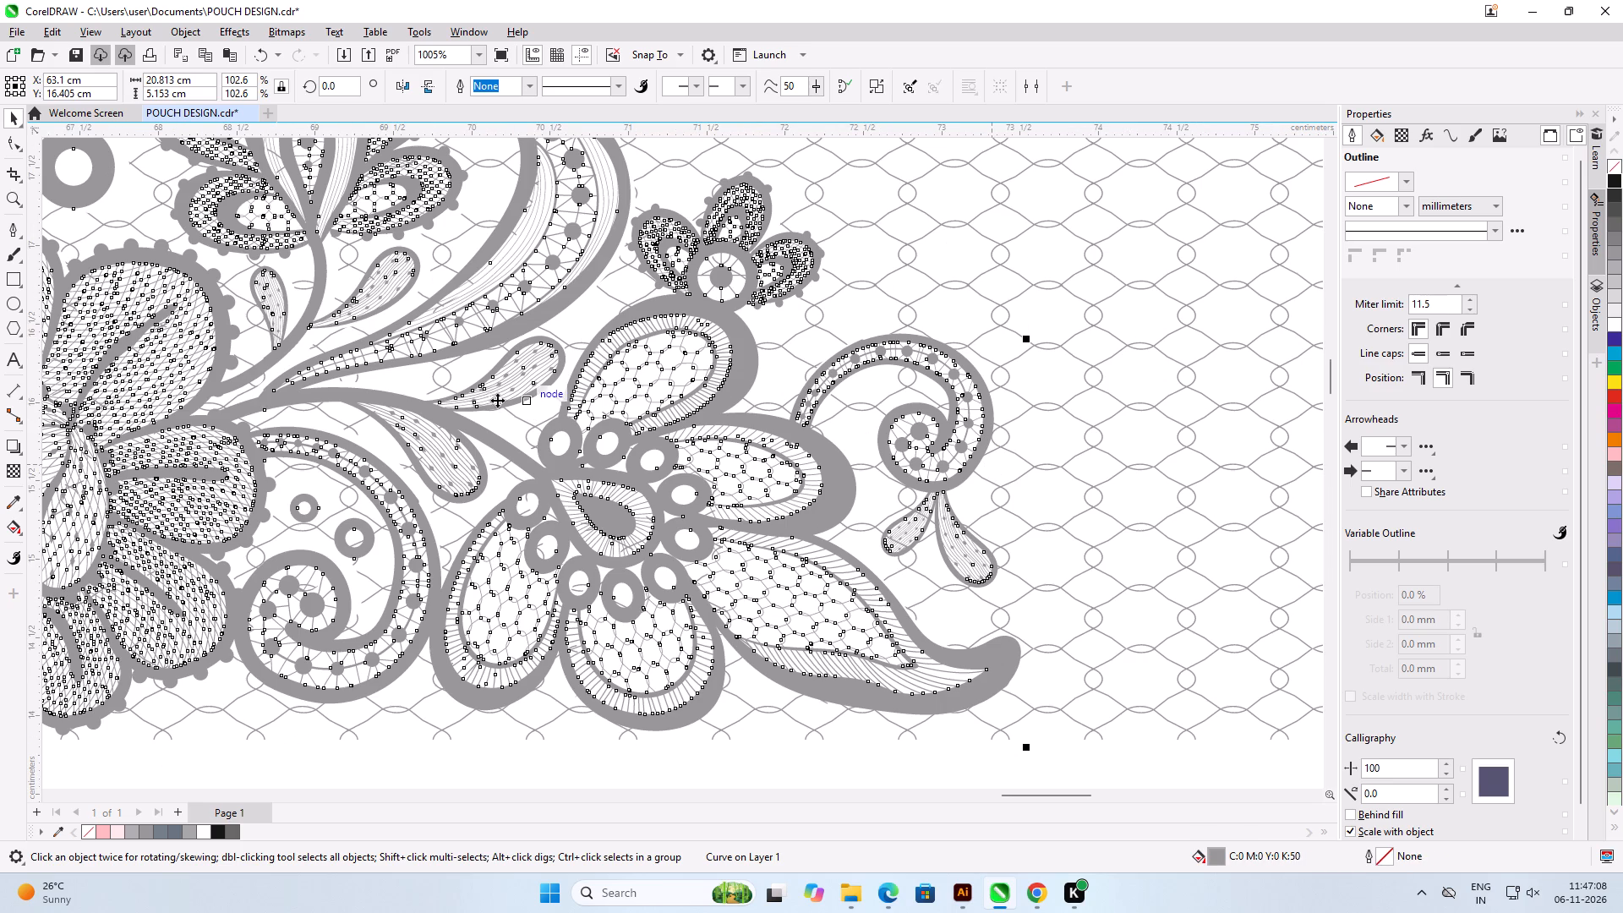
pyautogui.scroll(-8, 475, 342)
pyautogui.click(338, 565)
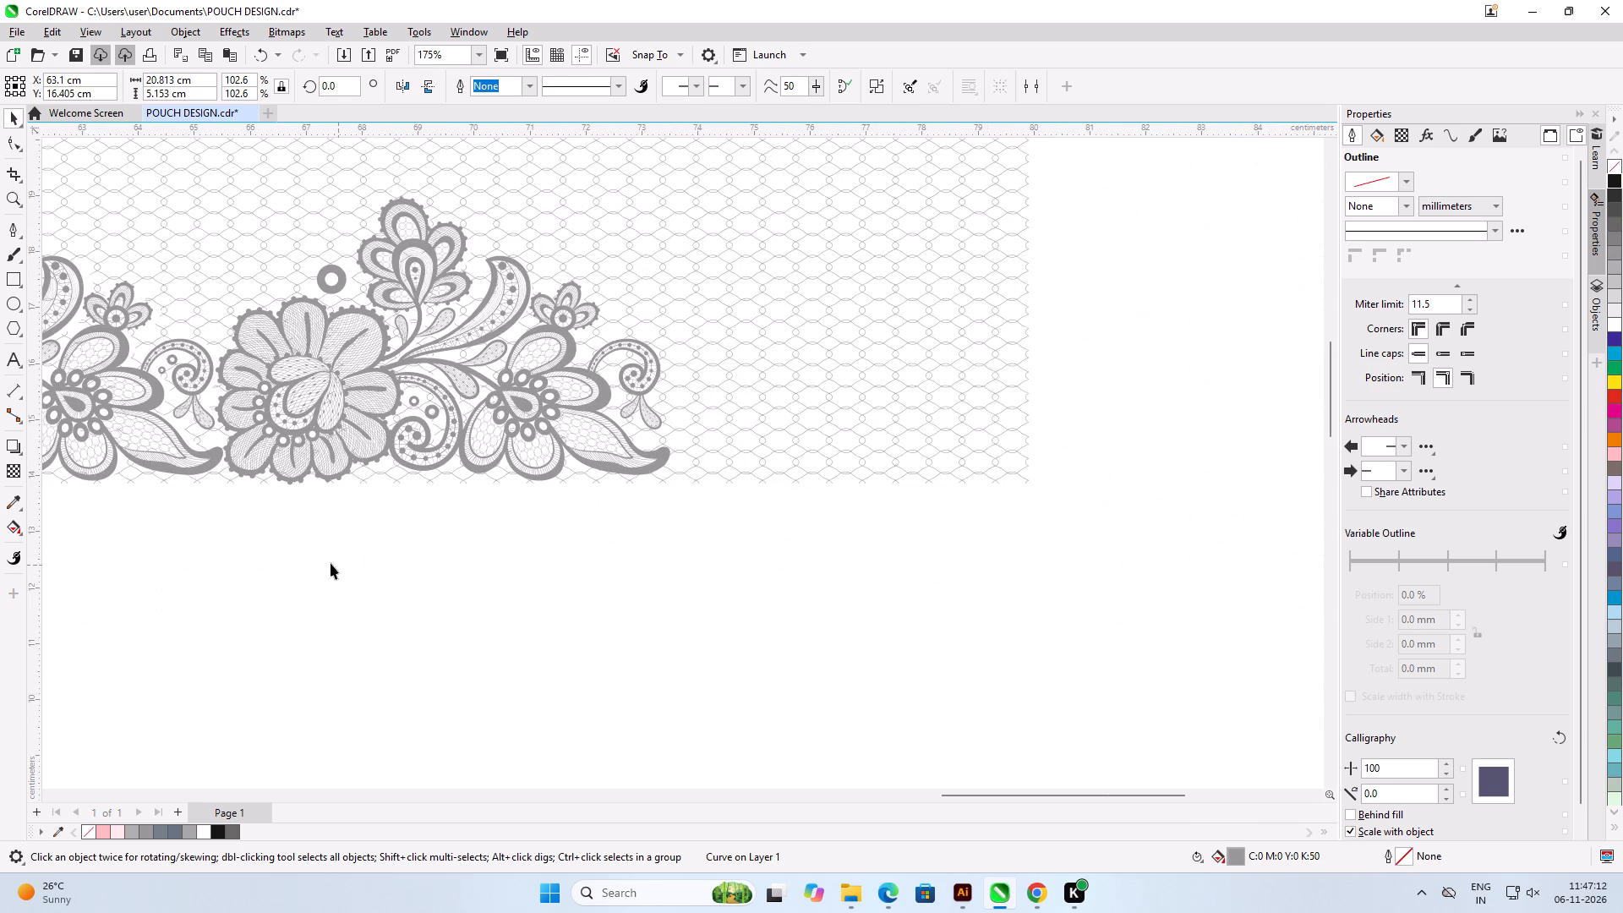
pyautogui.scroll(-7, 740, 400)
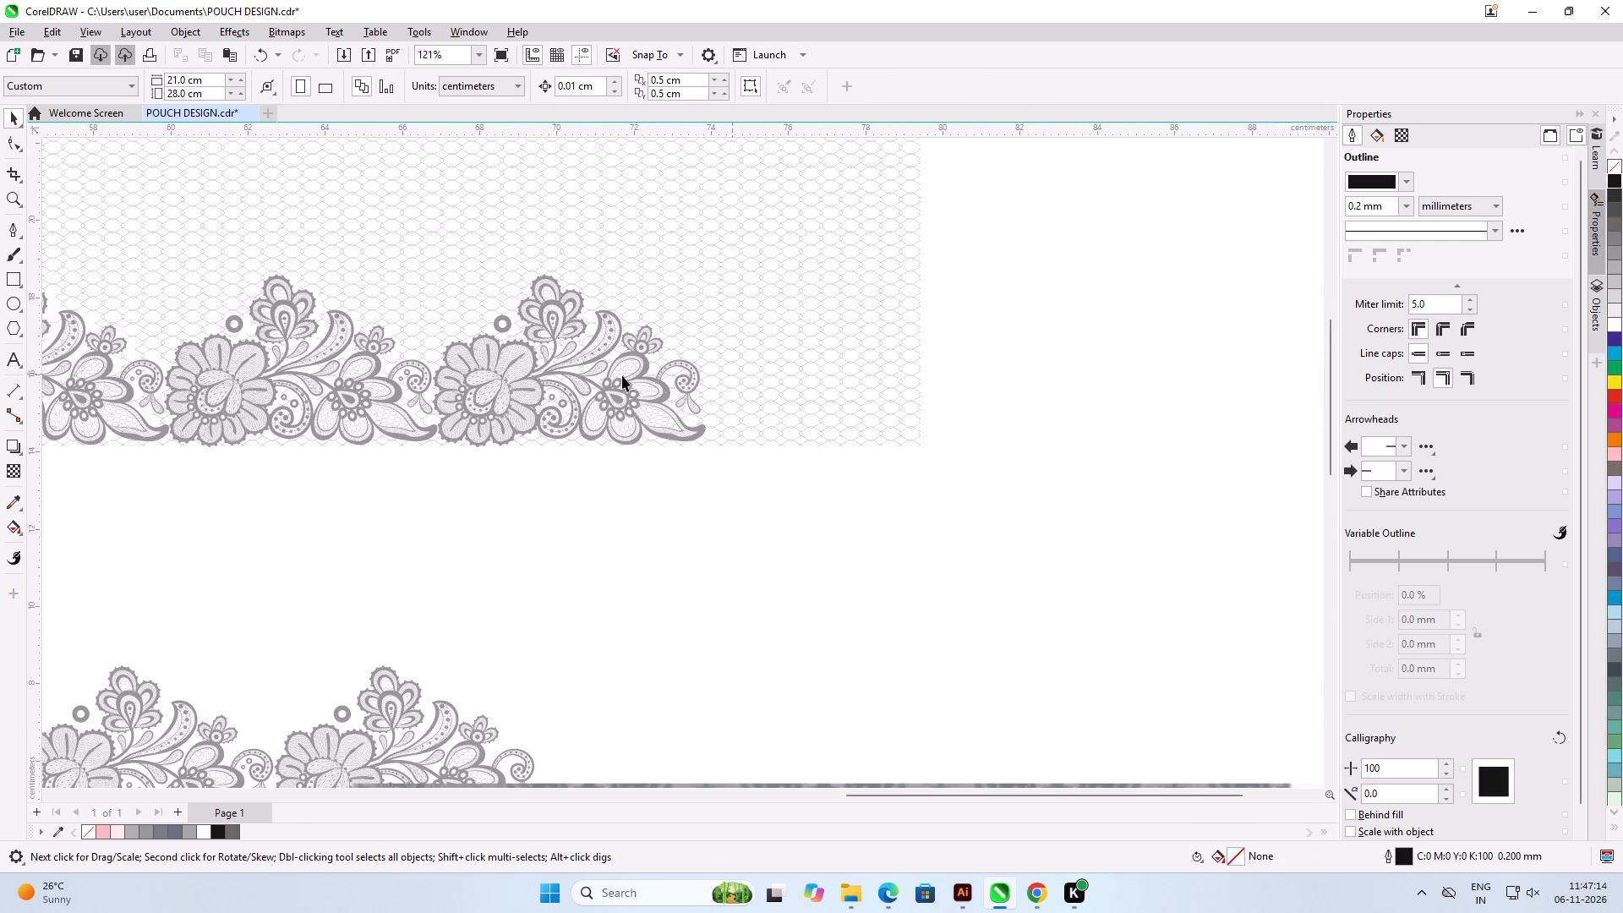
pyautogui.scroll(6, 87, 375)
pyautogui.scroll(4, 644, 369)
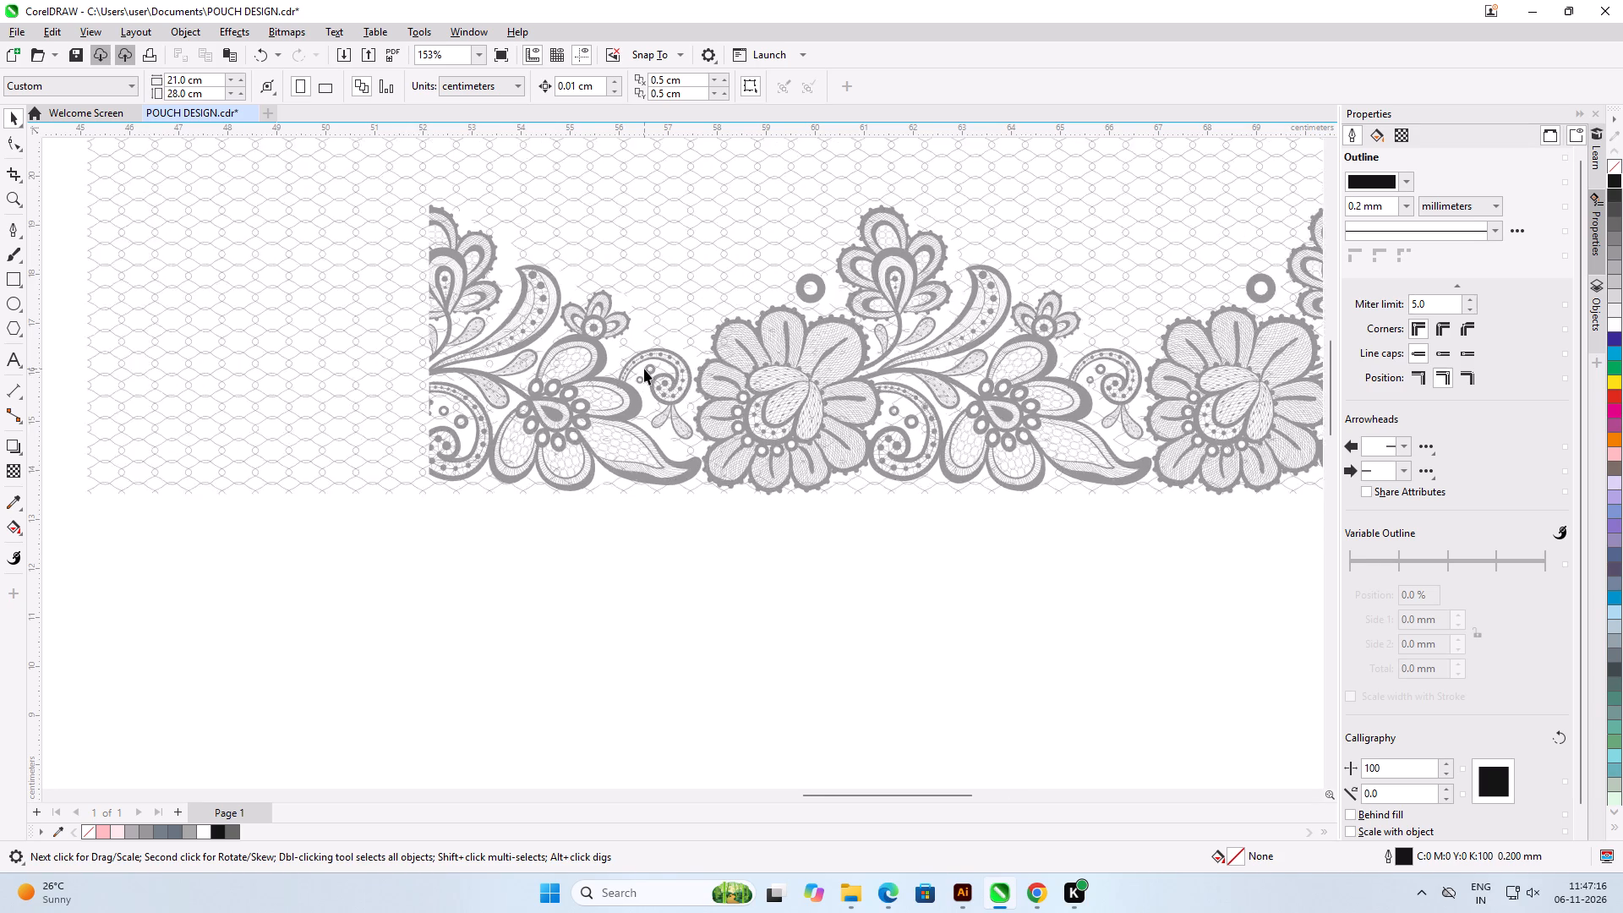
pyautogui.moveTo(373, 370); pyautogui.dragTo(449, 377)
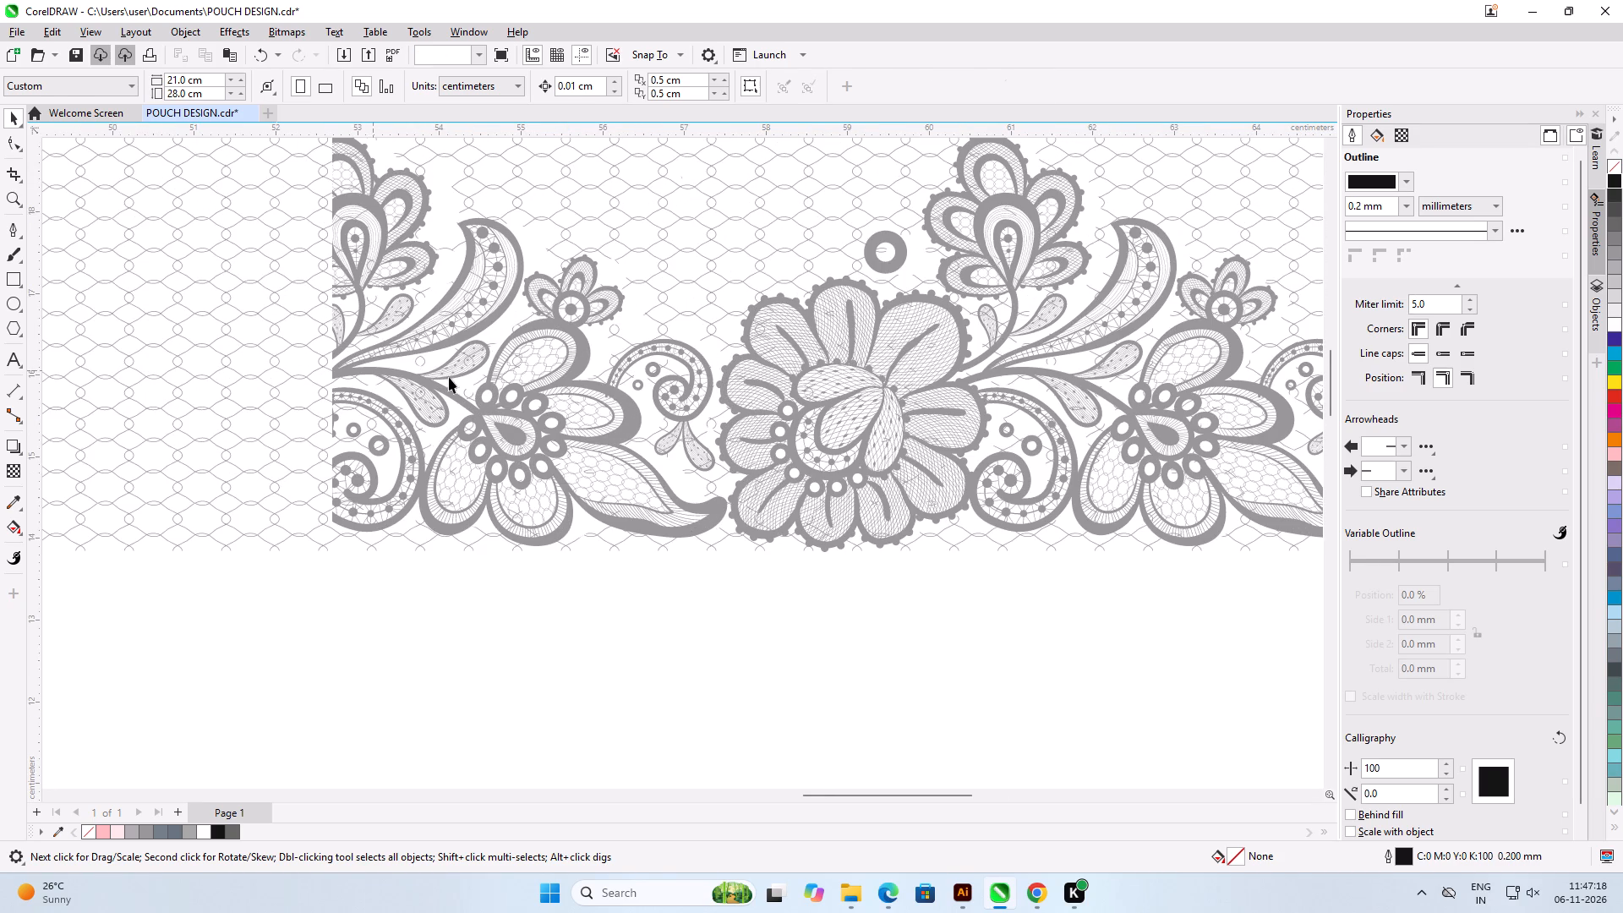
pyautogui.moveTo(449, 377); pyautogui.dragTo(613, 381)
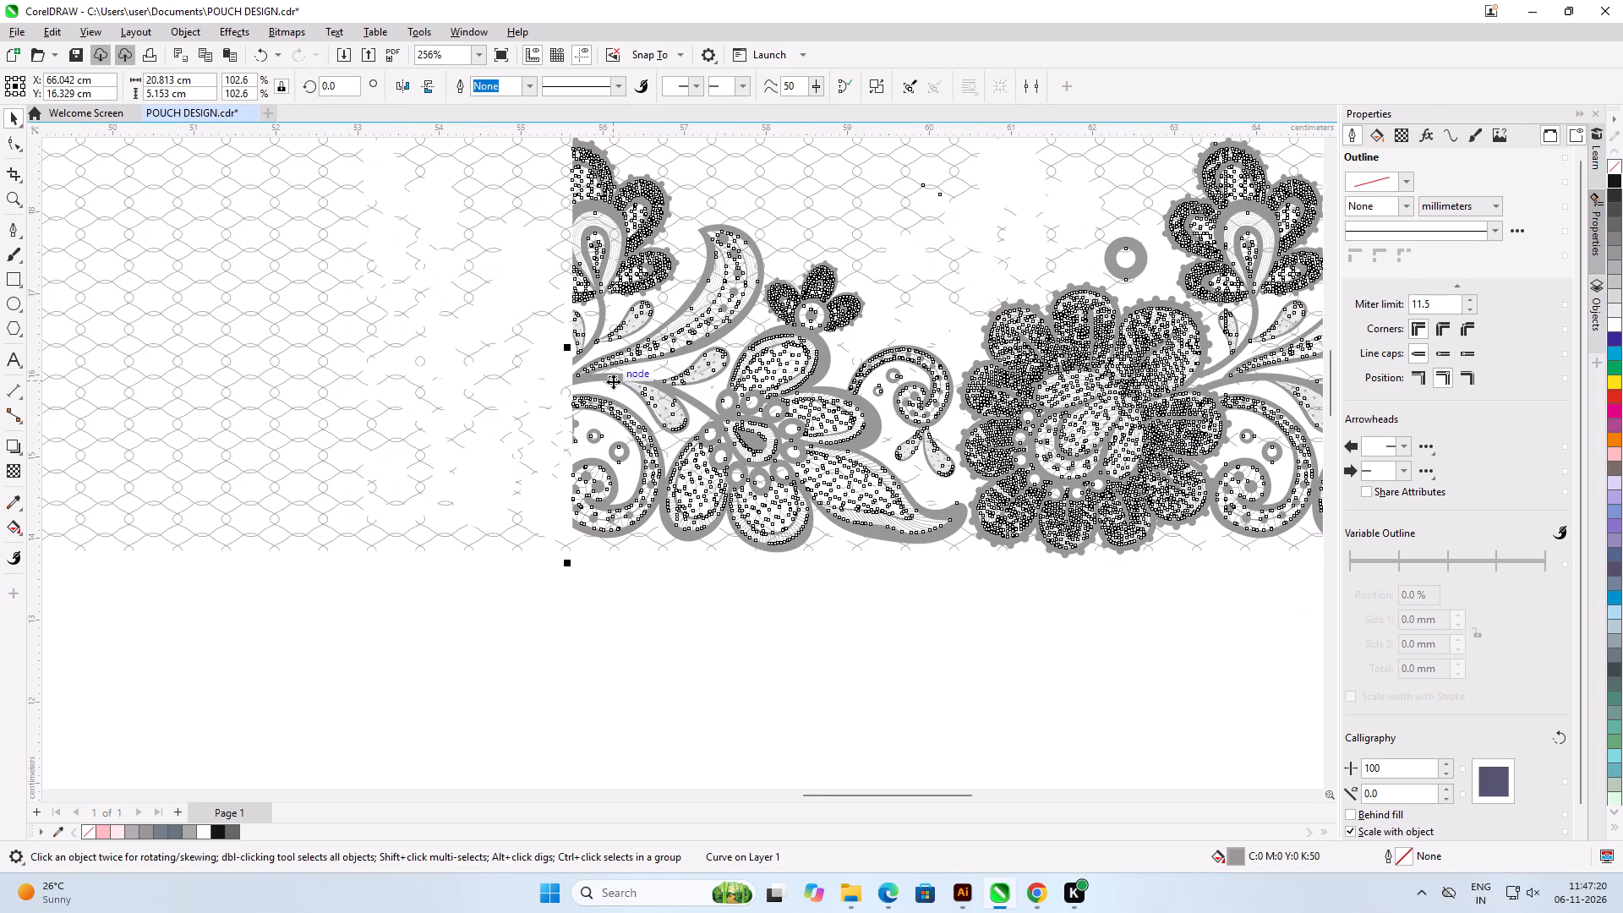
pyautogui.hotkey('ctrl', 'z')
# Undo the last three downward nudges of the grey lace border.
pyautogui.hotkey('ctrl', 'z')
pyautogui.hotkey('ctrl', 'z')
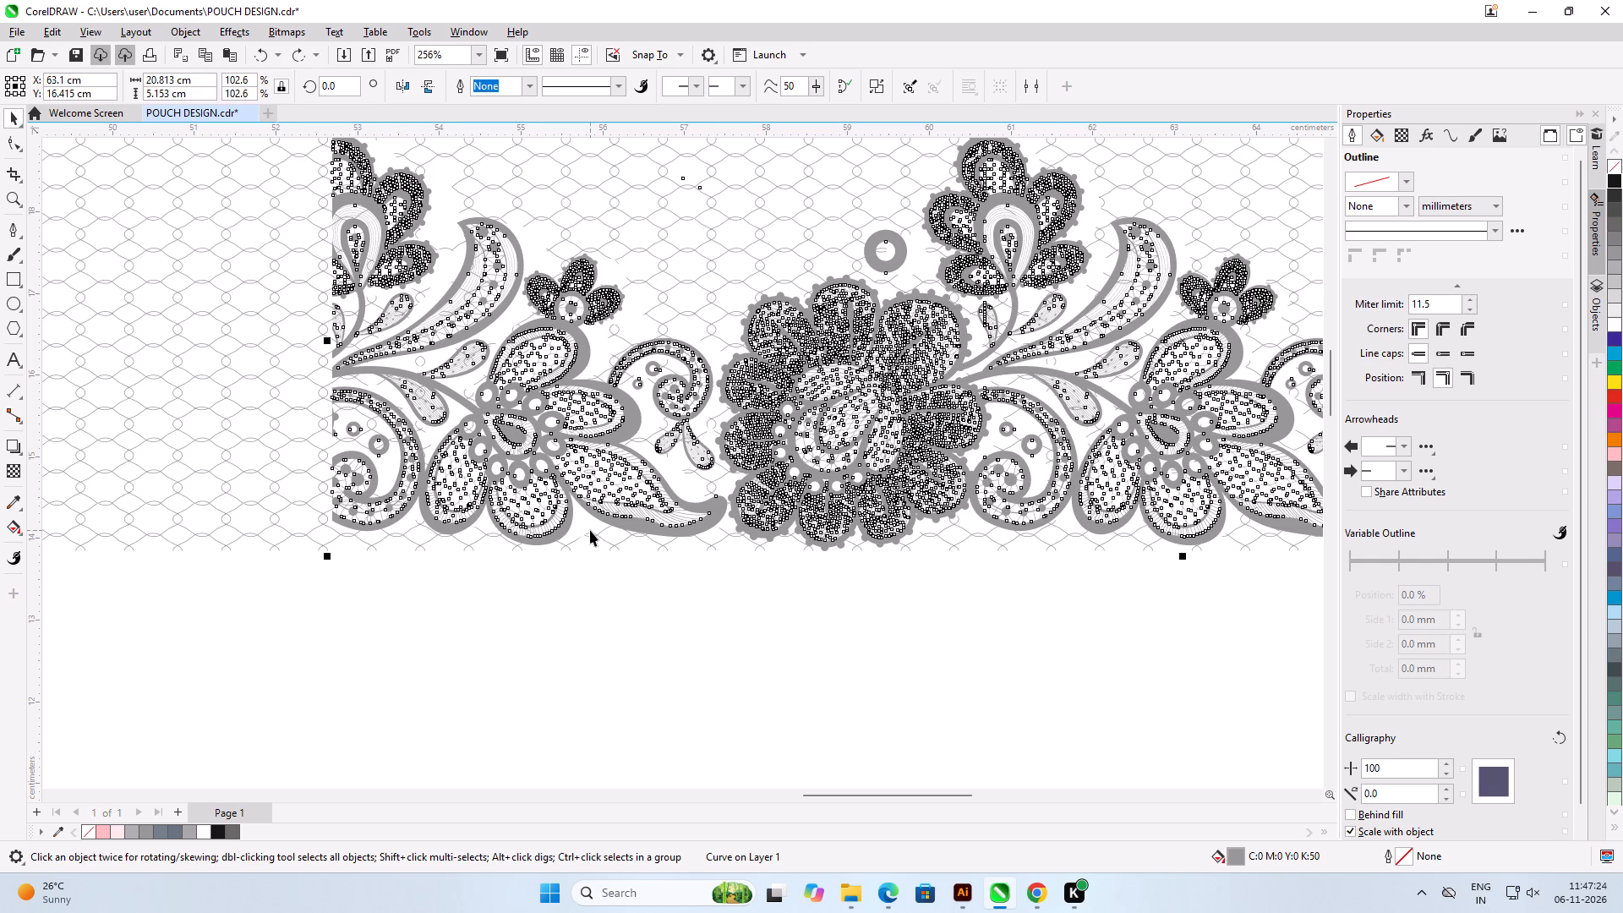
pyautogui.hotkey('ctrl', 'z')
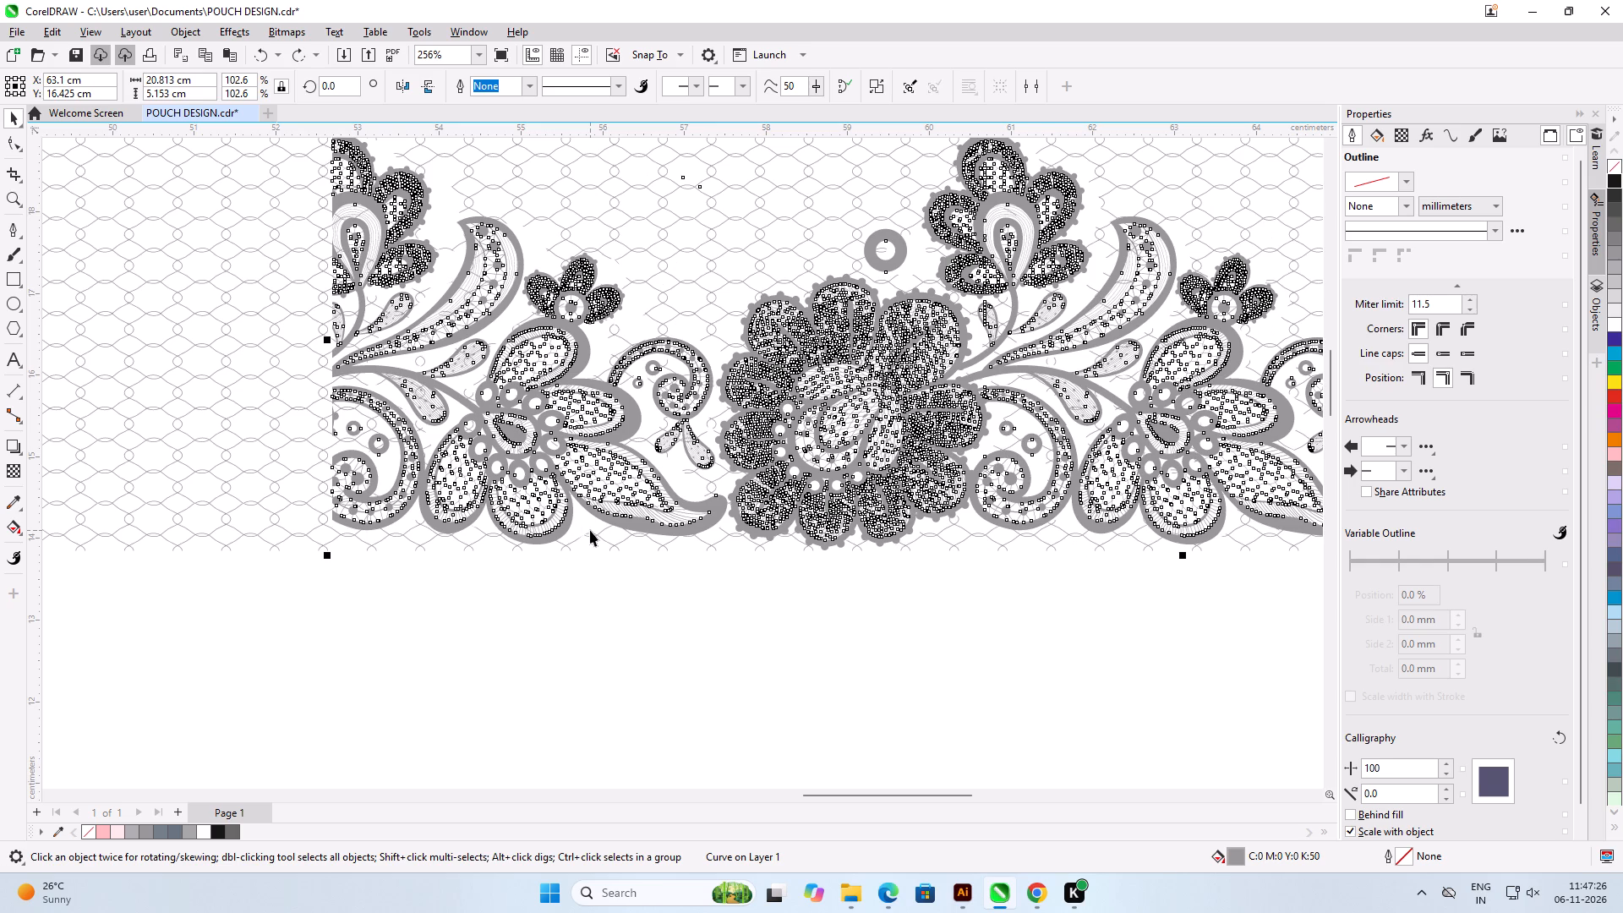
pyautogui.click(825, 653)
# Switch to the Downloads folder in File Explorer.
pyautogui.scroll(-7, 756, 527)
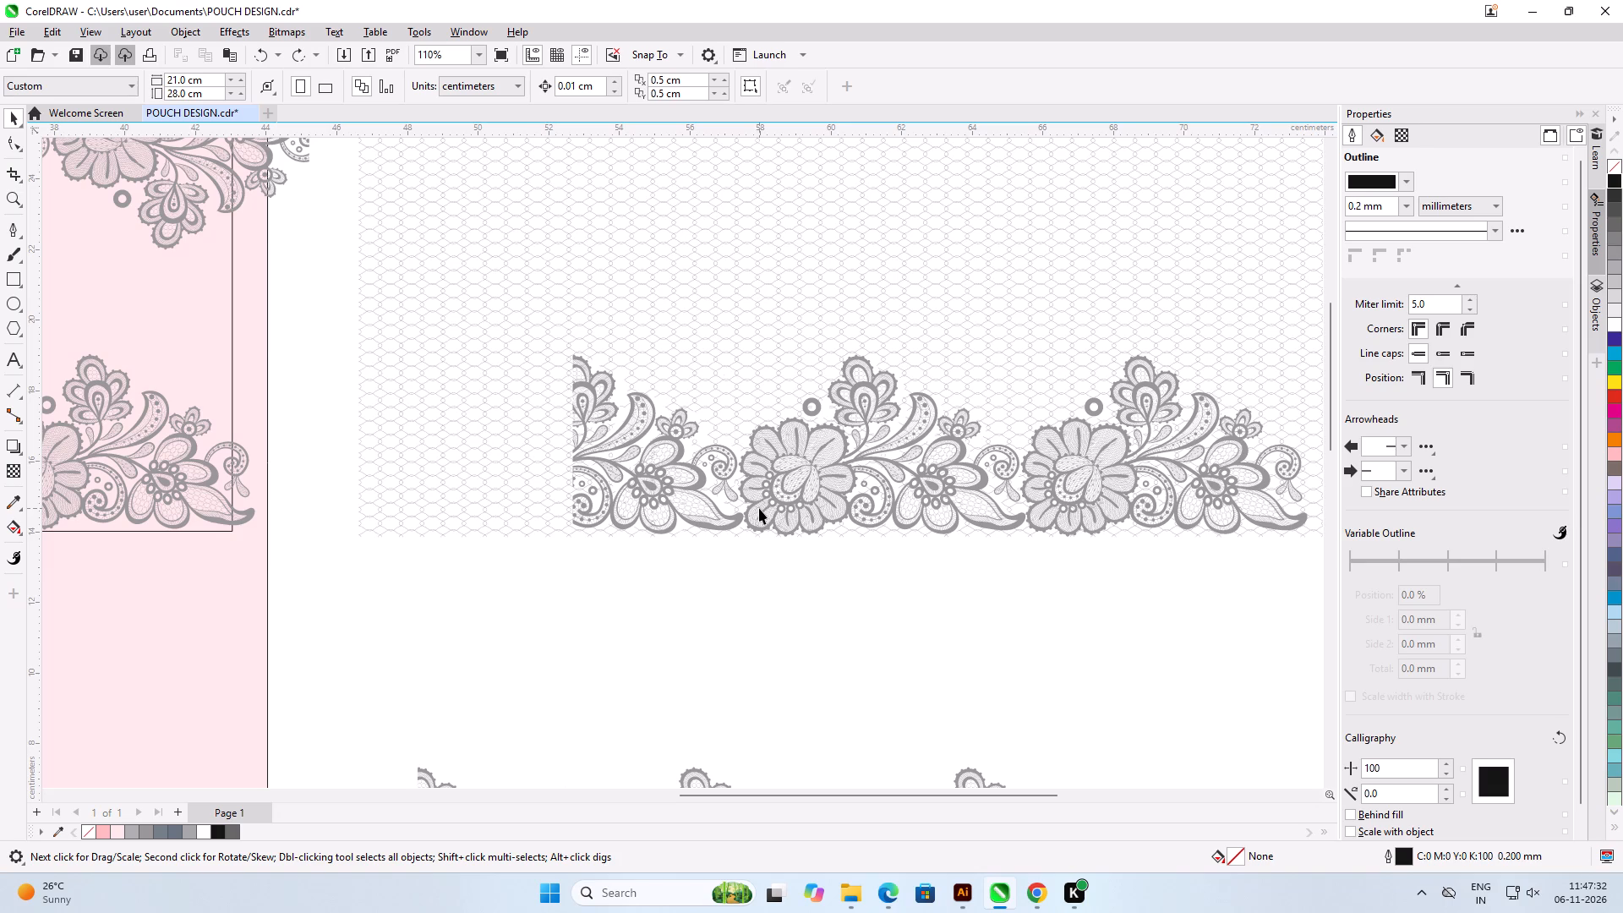
pyautogui.scroll(-4, 911, 473)
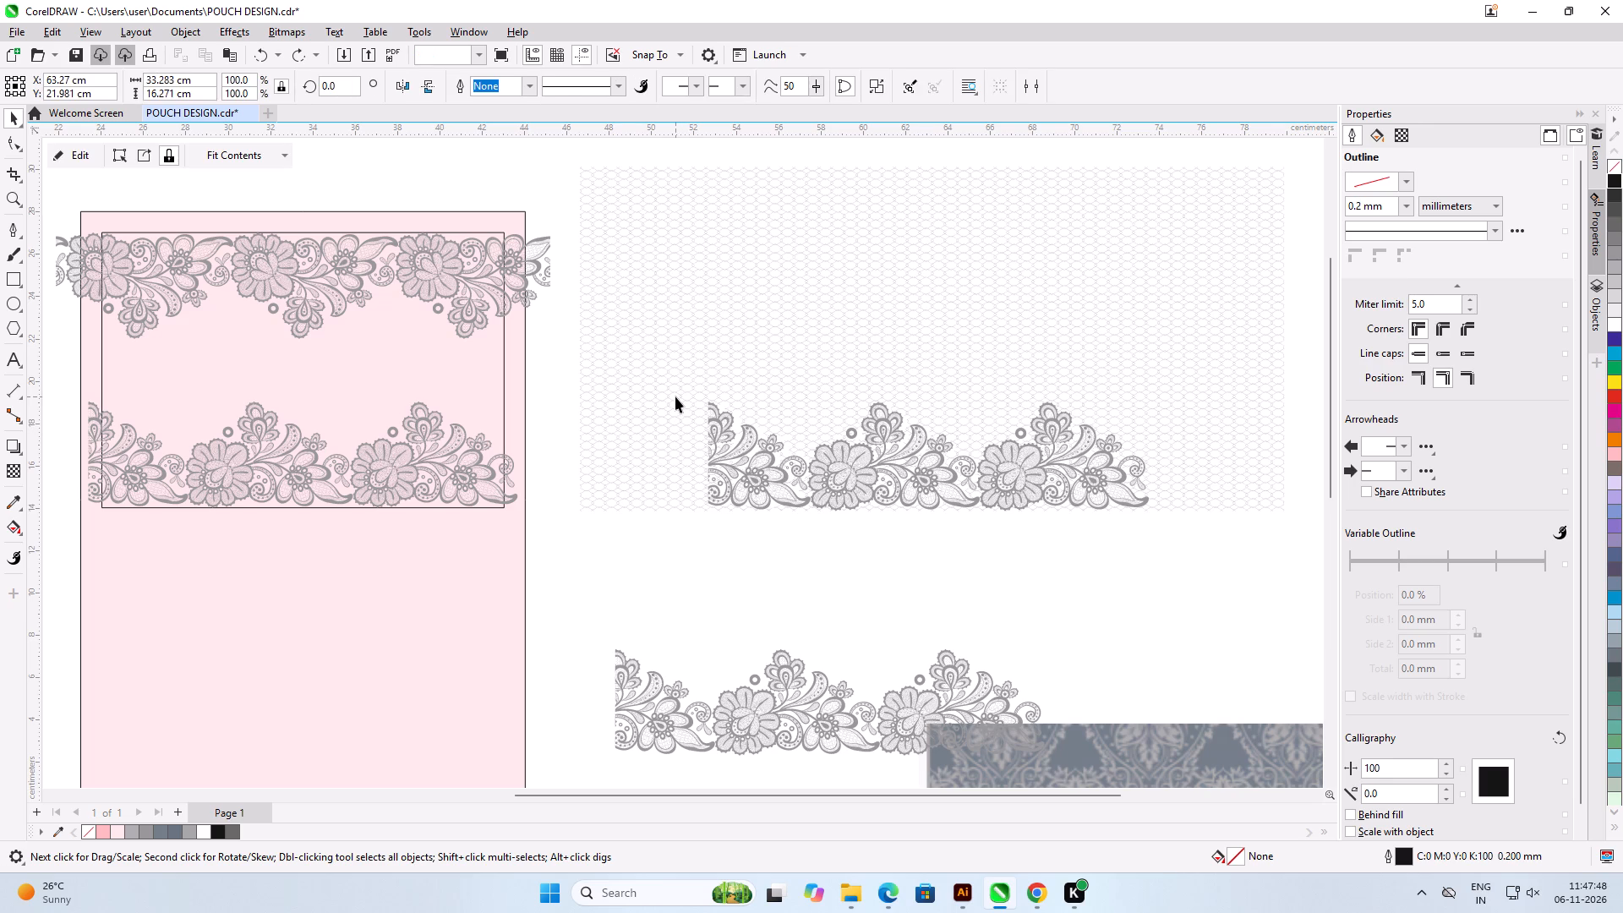
pyautogui.click(716, 582)
pyautogui.click(853, 907)
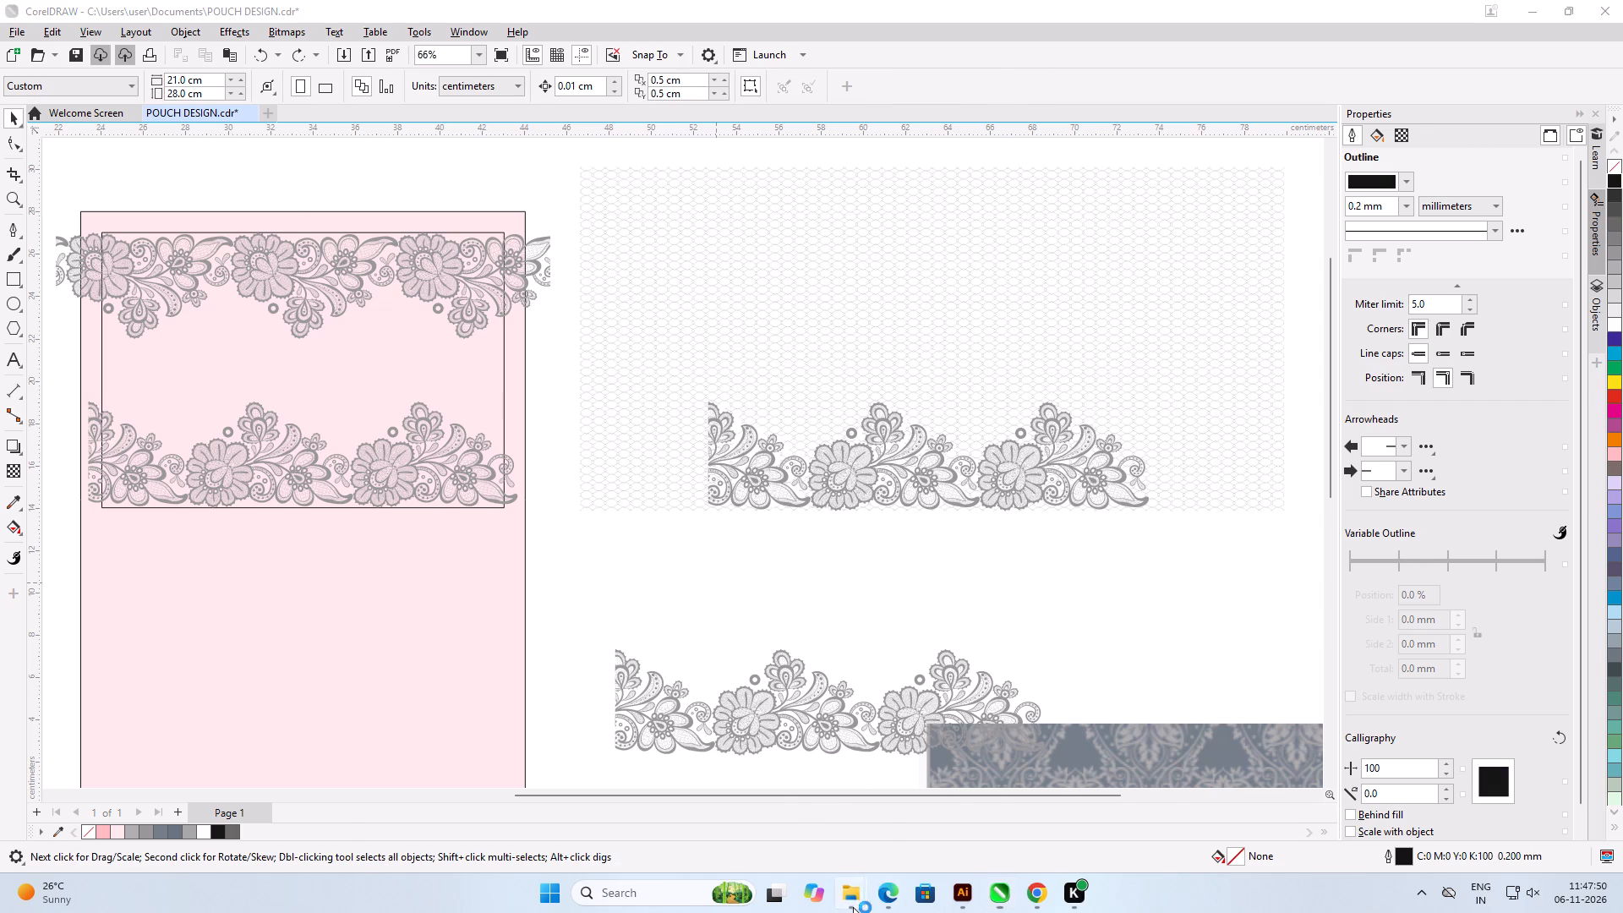
pyautogui.click(679, 791)
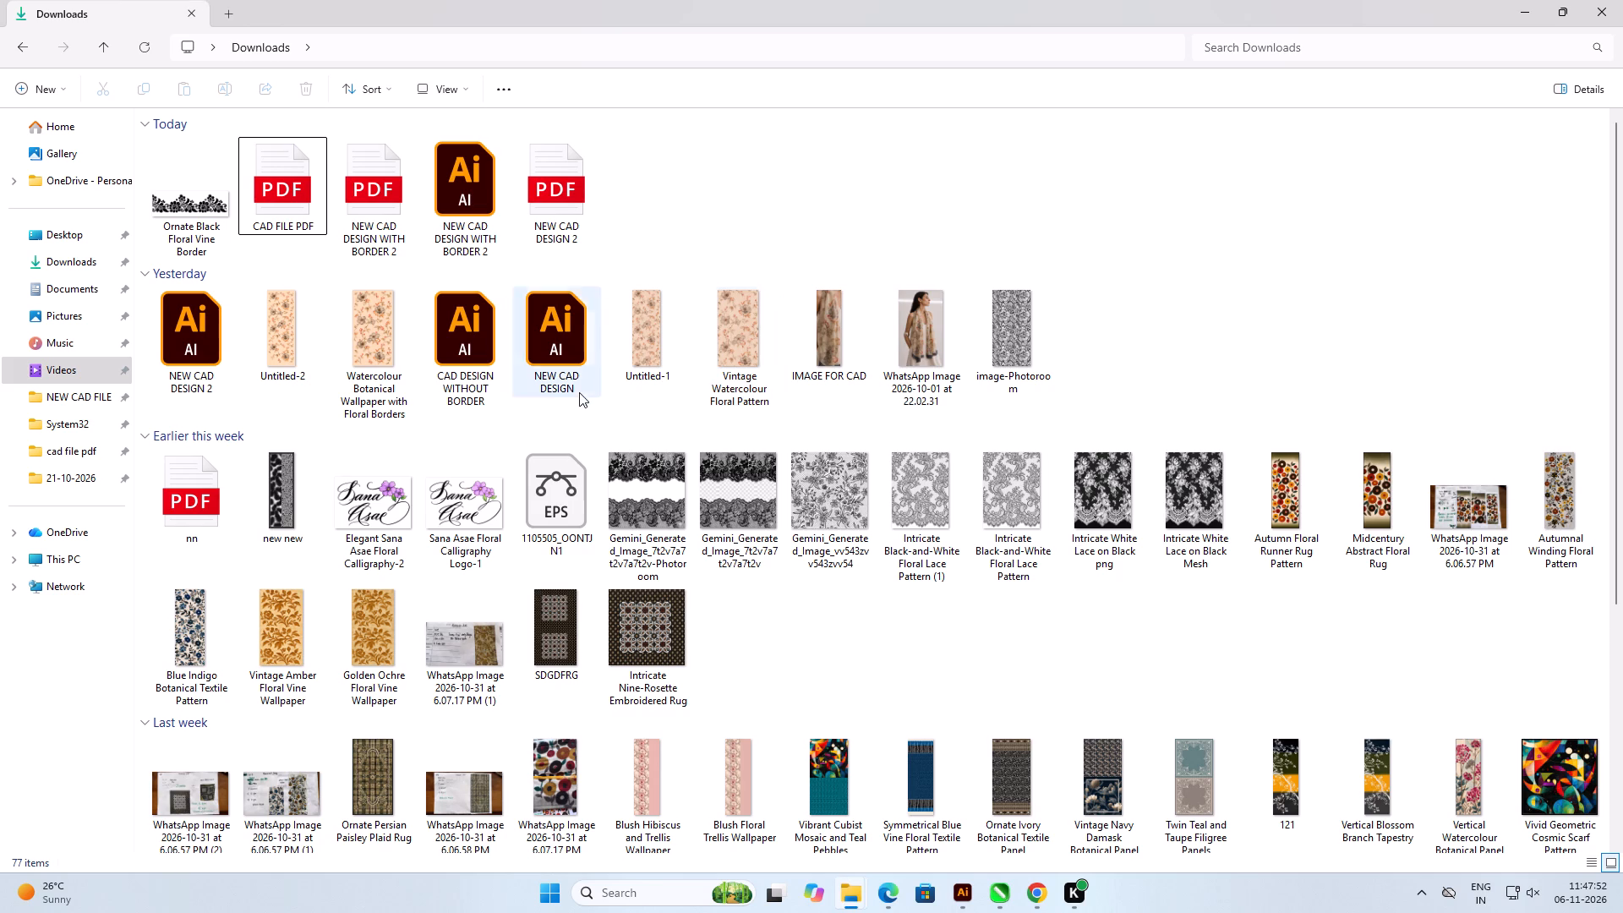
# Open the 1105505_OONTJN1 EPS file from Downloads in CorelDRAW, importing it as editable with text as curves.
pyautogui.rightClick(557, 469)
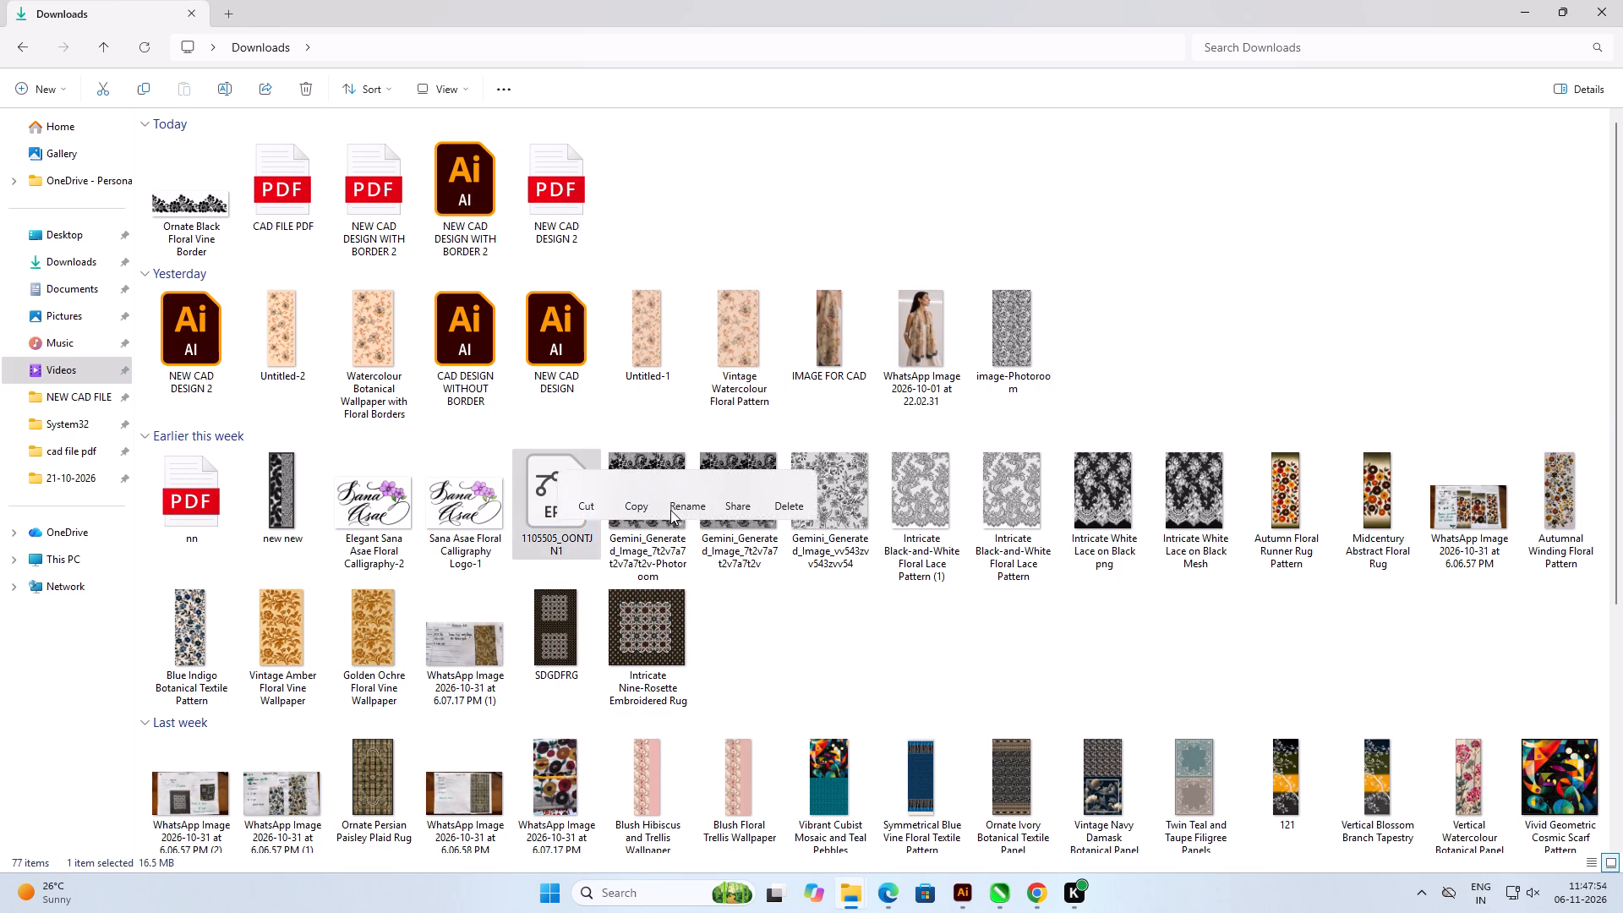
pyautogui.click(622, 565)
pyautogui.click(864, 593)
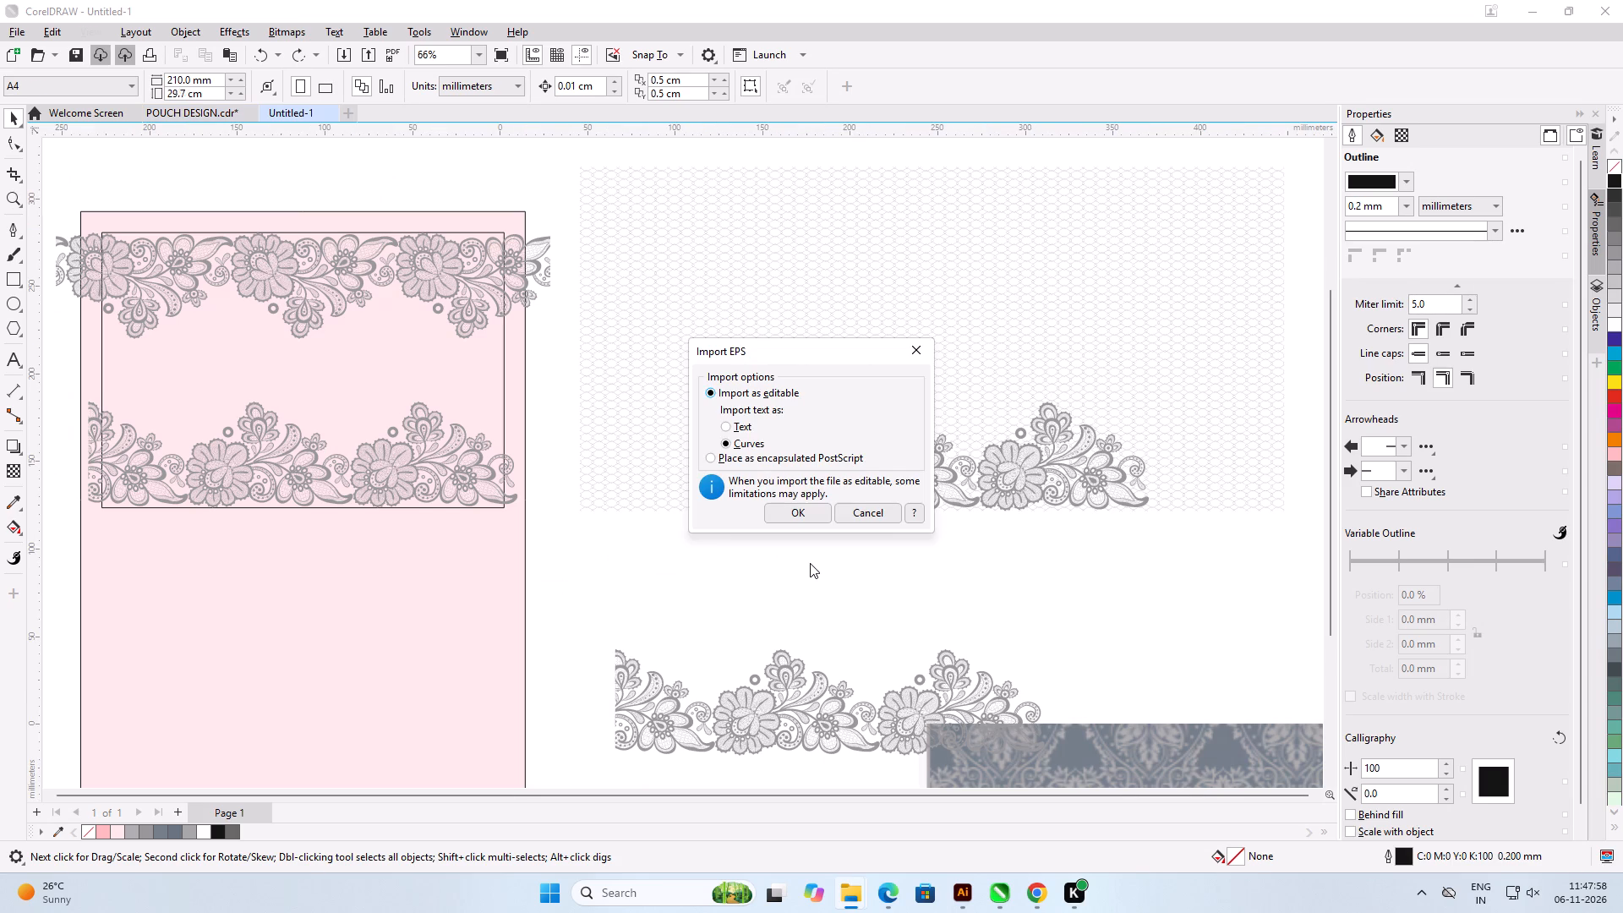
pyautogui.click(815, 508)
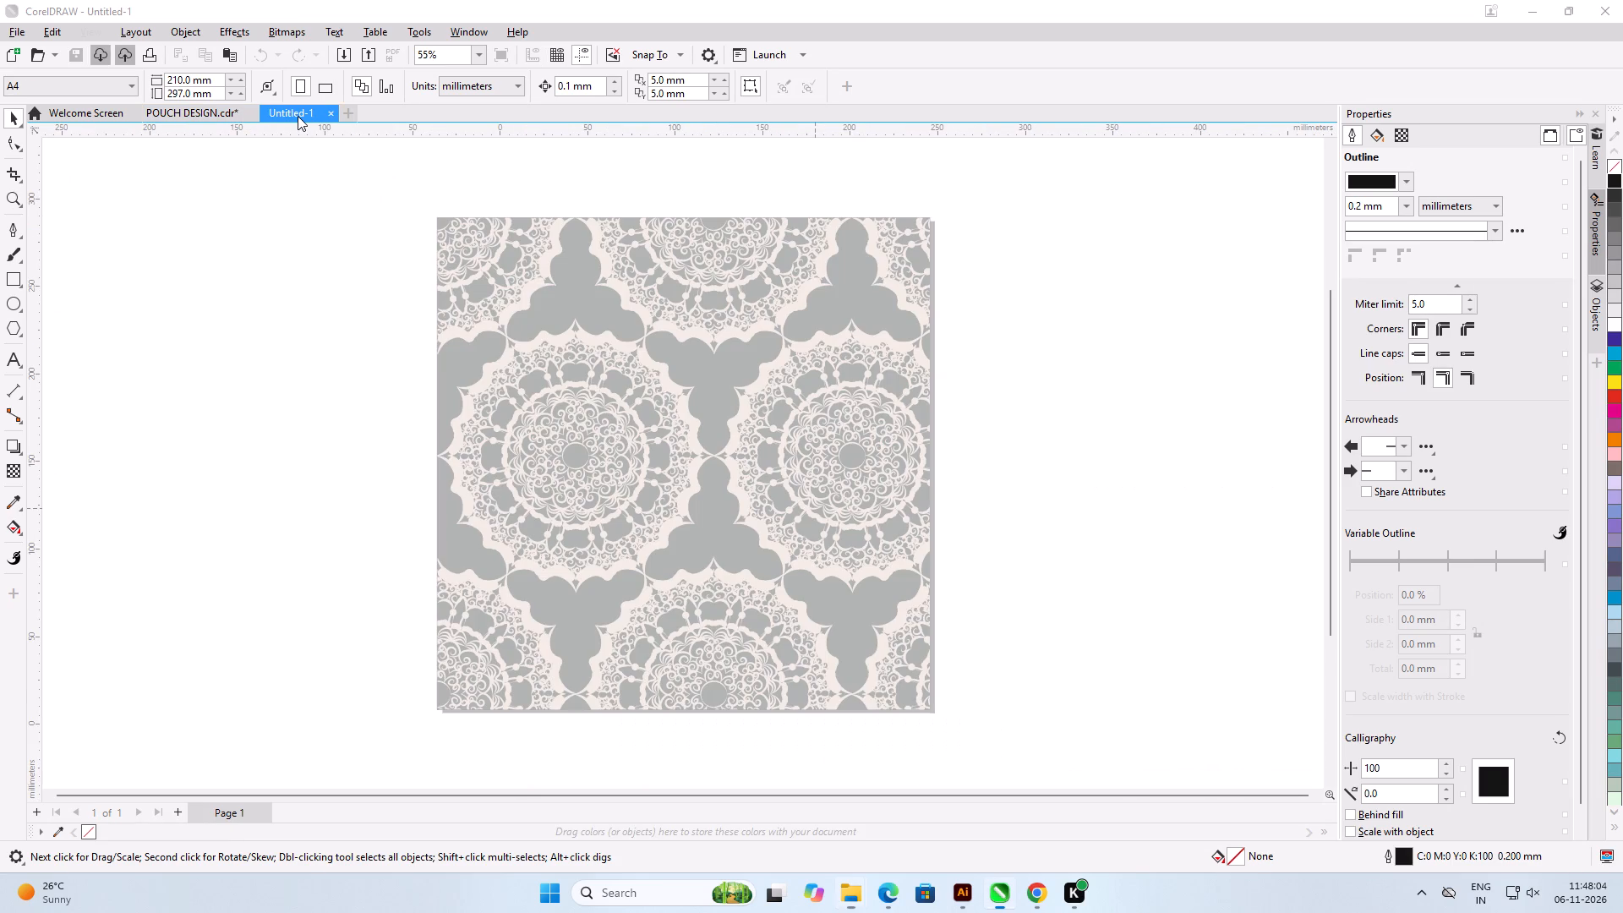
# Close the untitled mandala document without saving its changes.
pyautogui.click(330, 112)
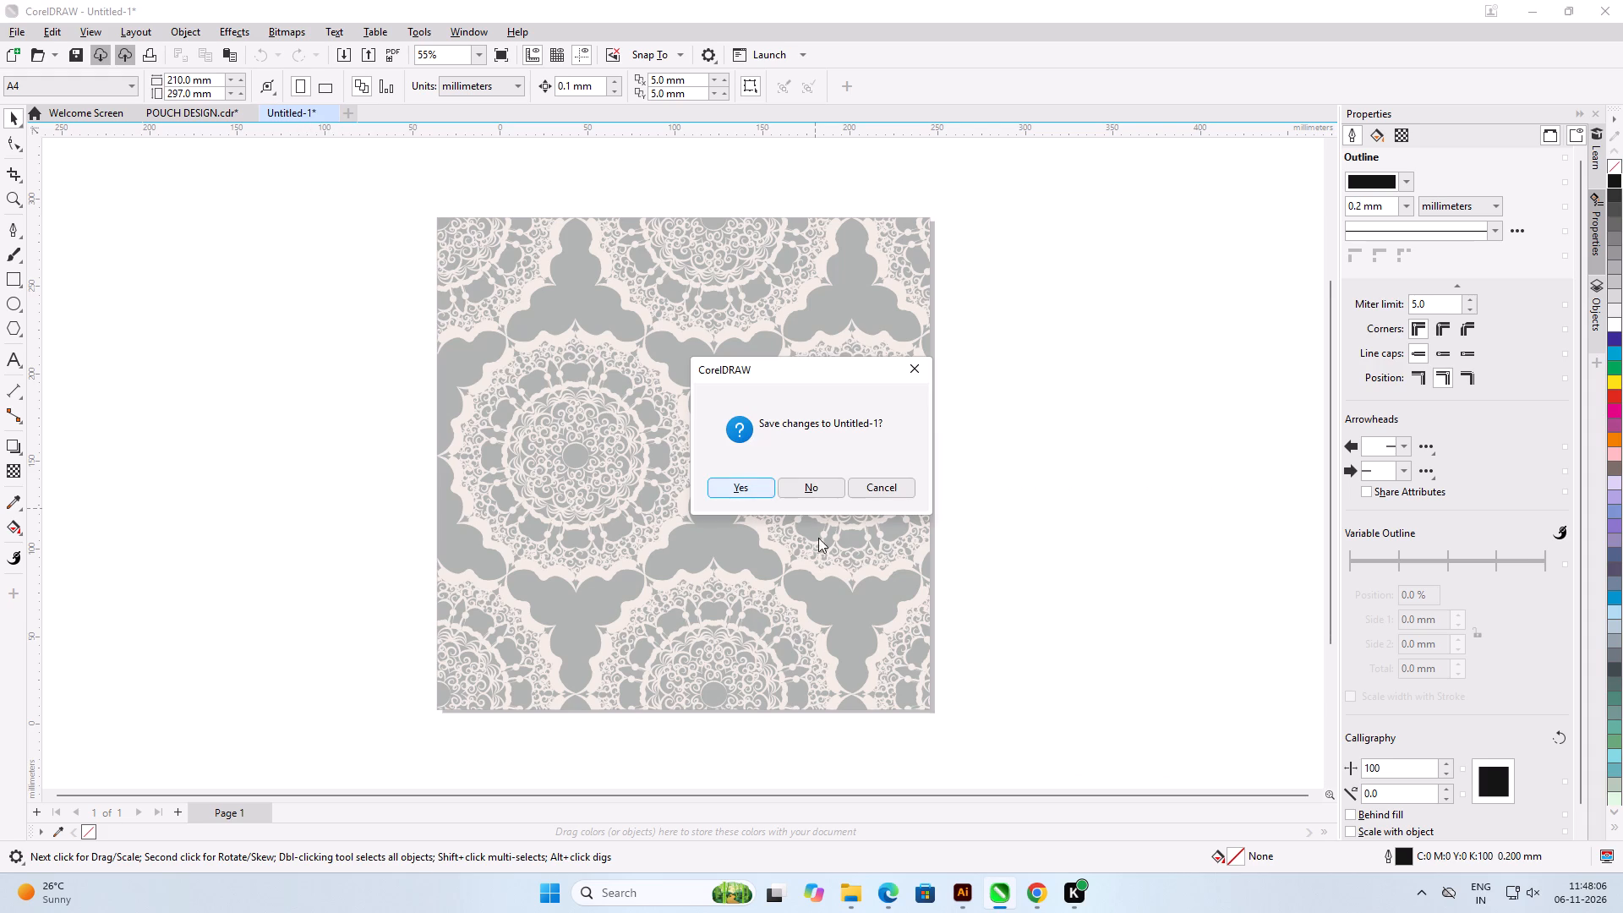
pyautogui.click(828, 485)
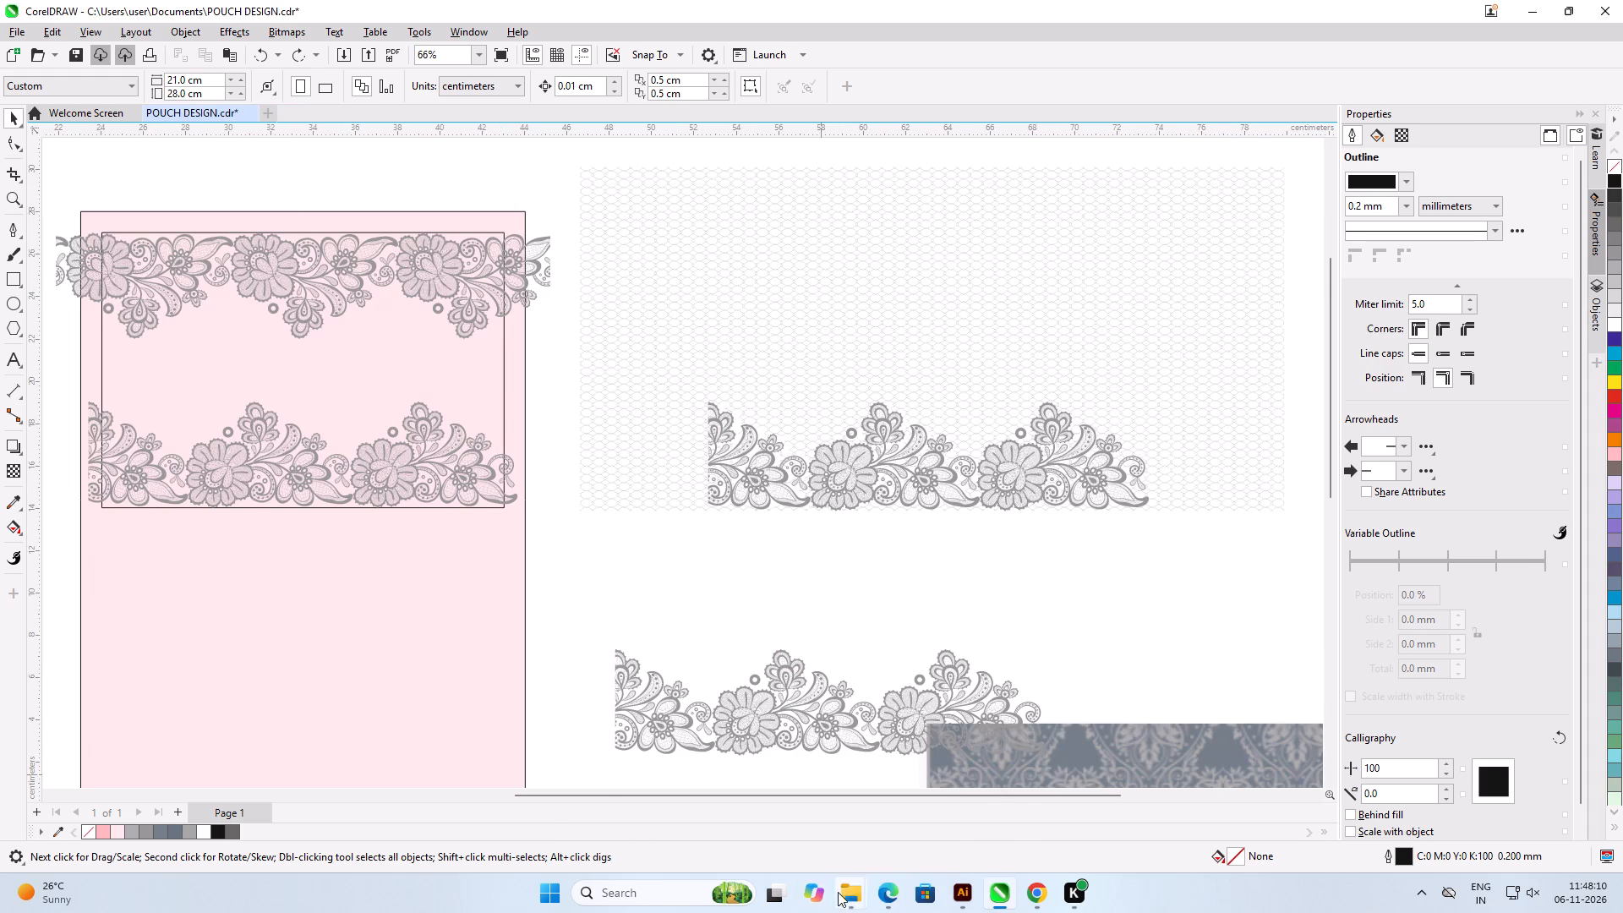
# Open the EPS file from the vecteezy lace-seamless-background folder in Downloads in CorelDRAW.
pyautogui.click(697, 803)
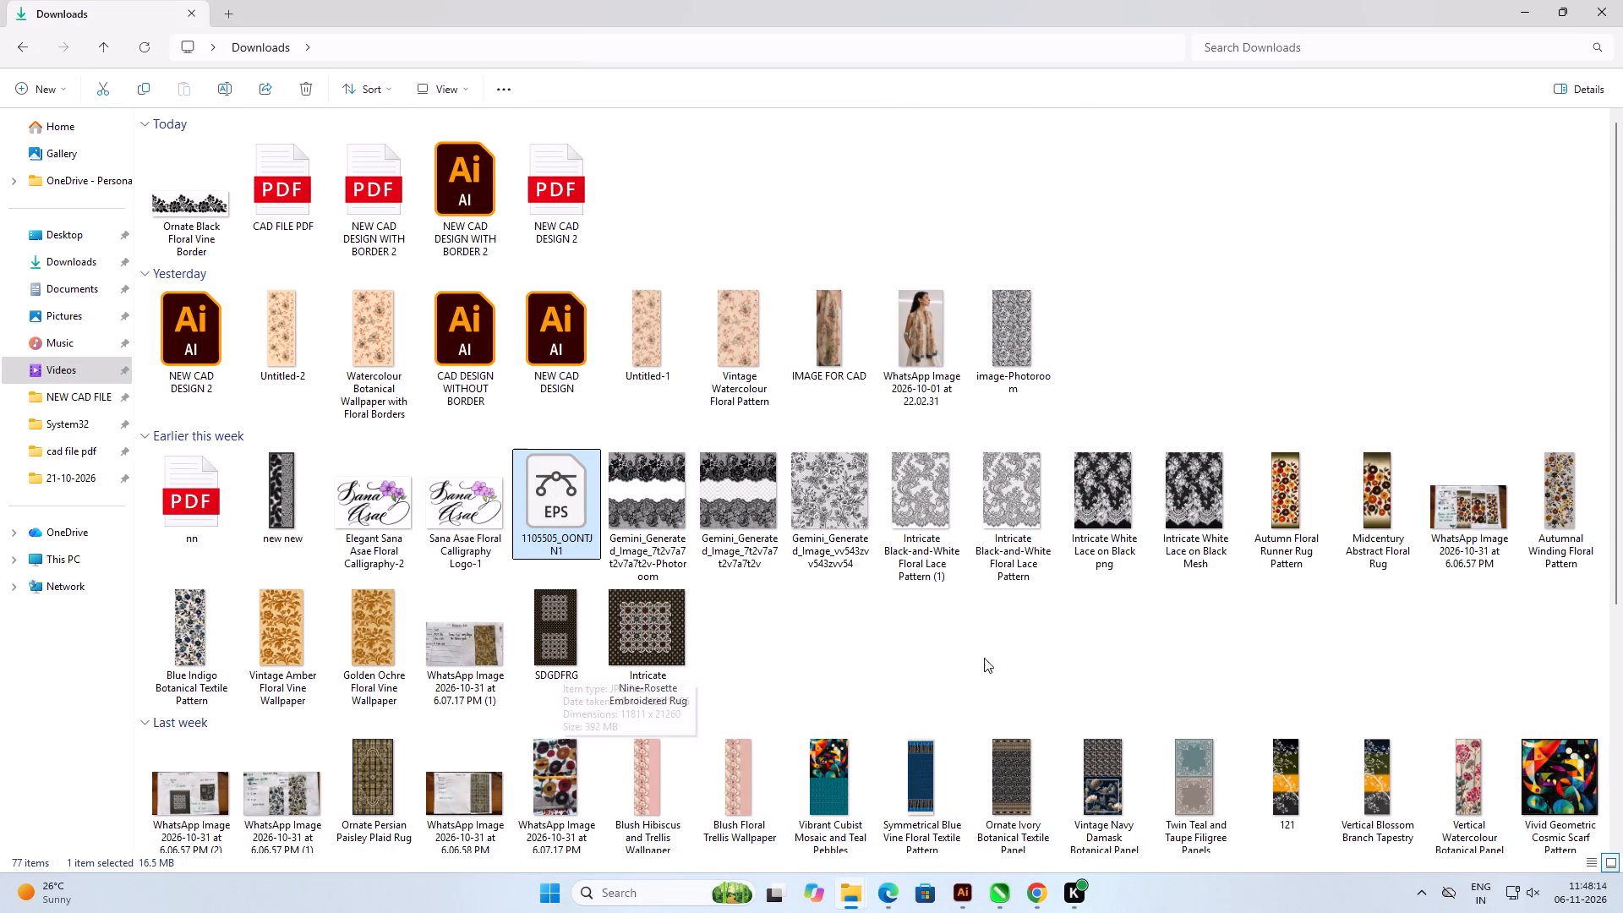
pyautogui.scroll(-1, 990, 657)
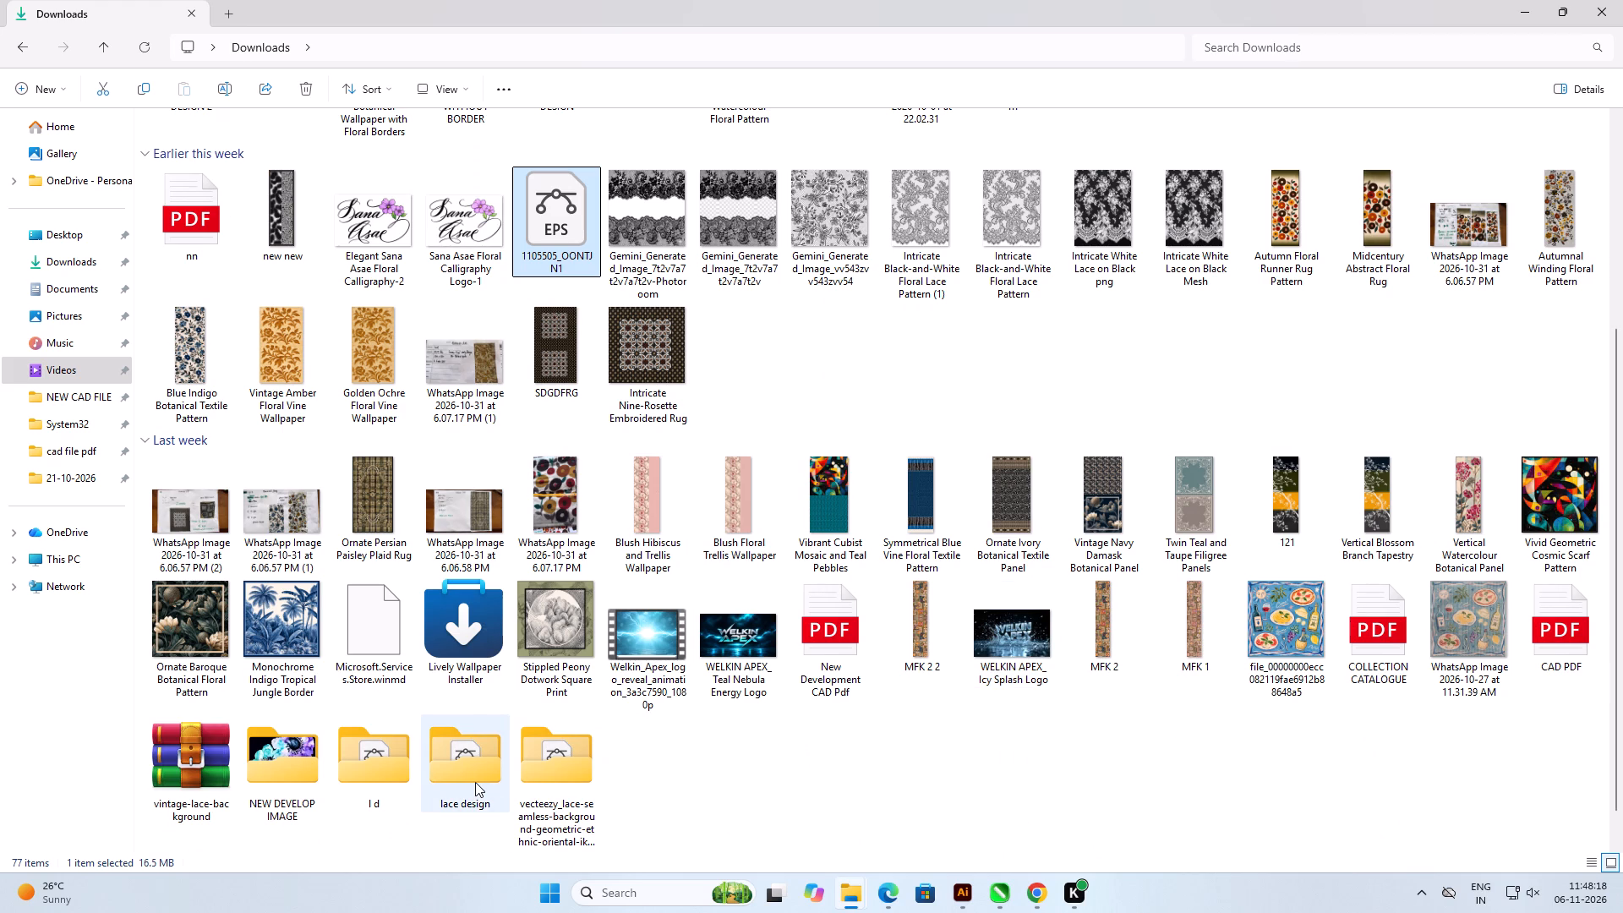
pyautogui.doubleClick(542, 778)
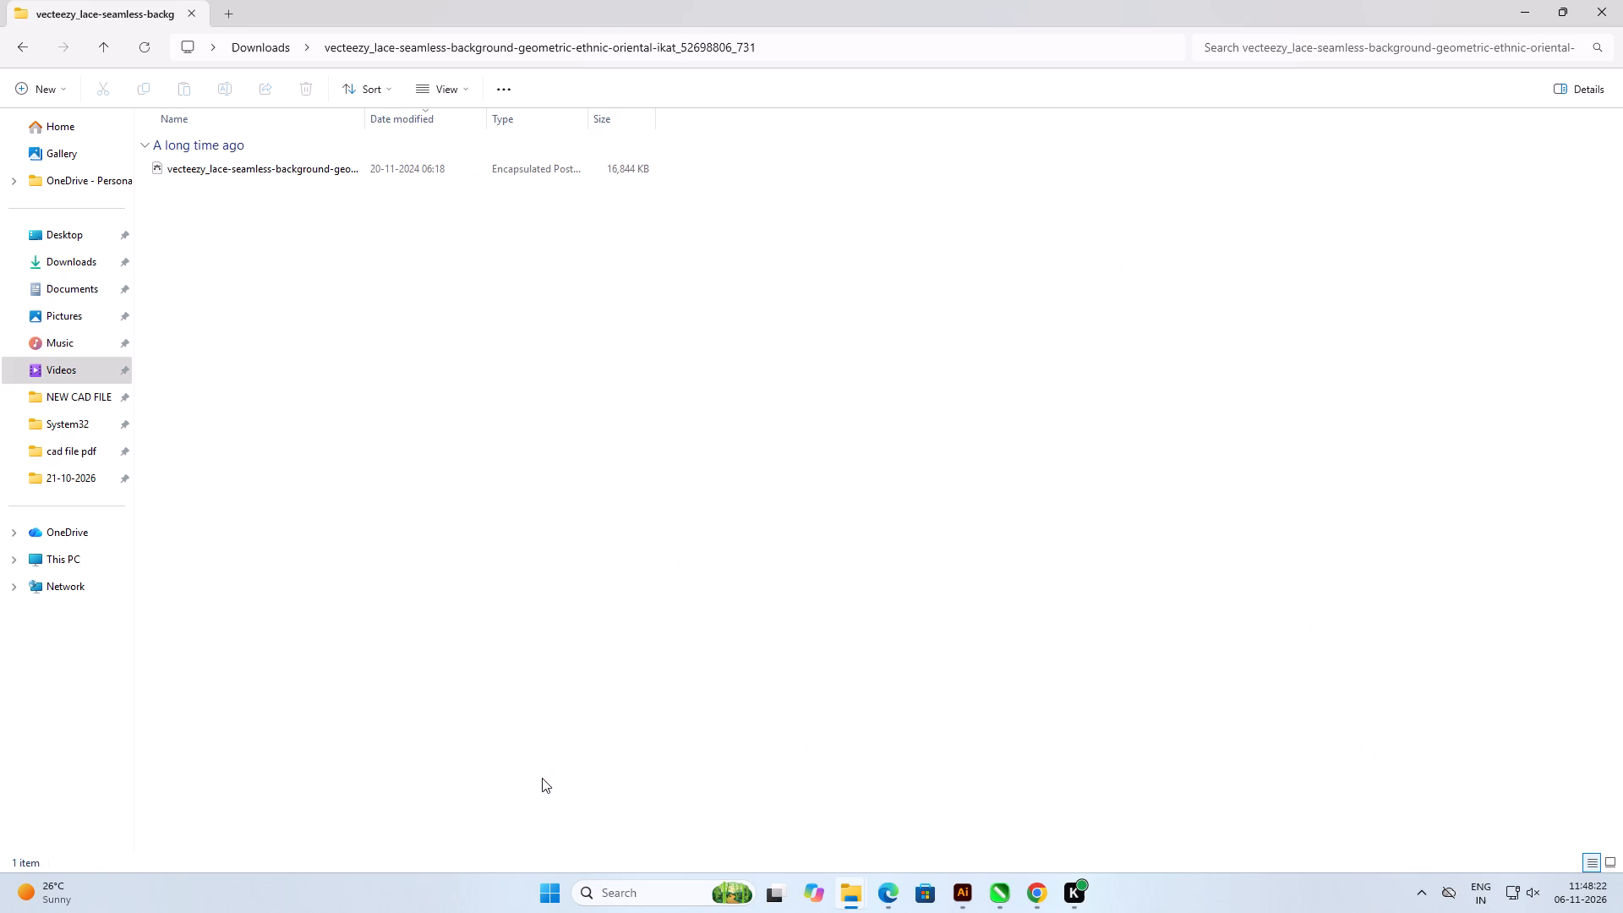
pyautogui.click(325, 166)
pyautogui.rightClick(325, 166)
pyautogui.click(363, 252)
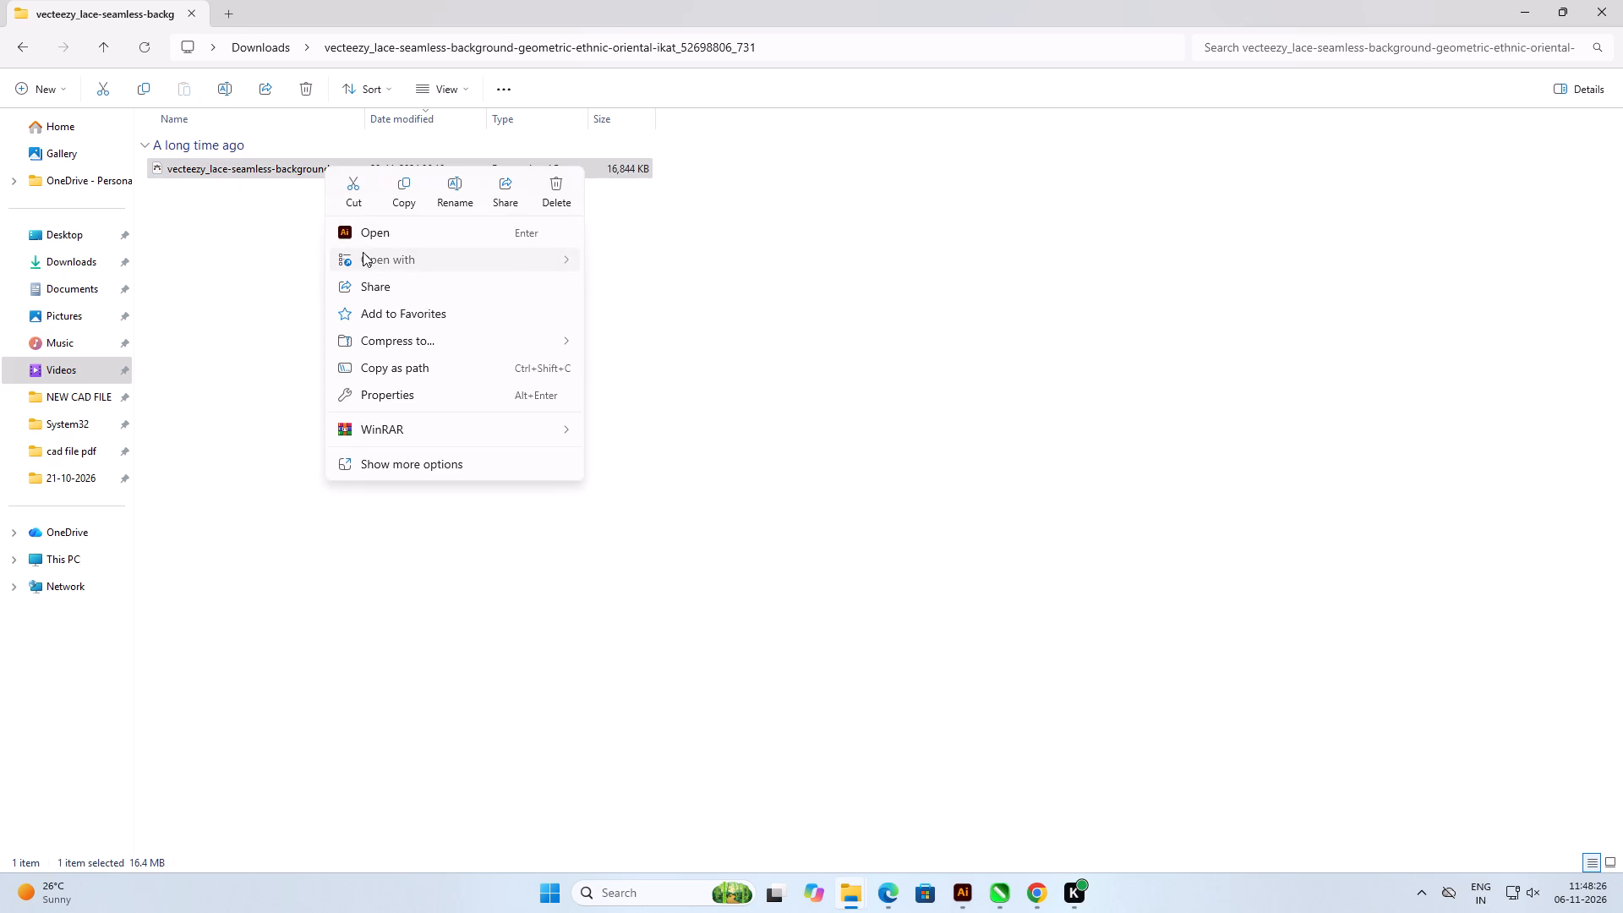
pyautogui.click(710, 297)
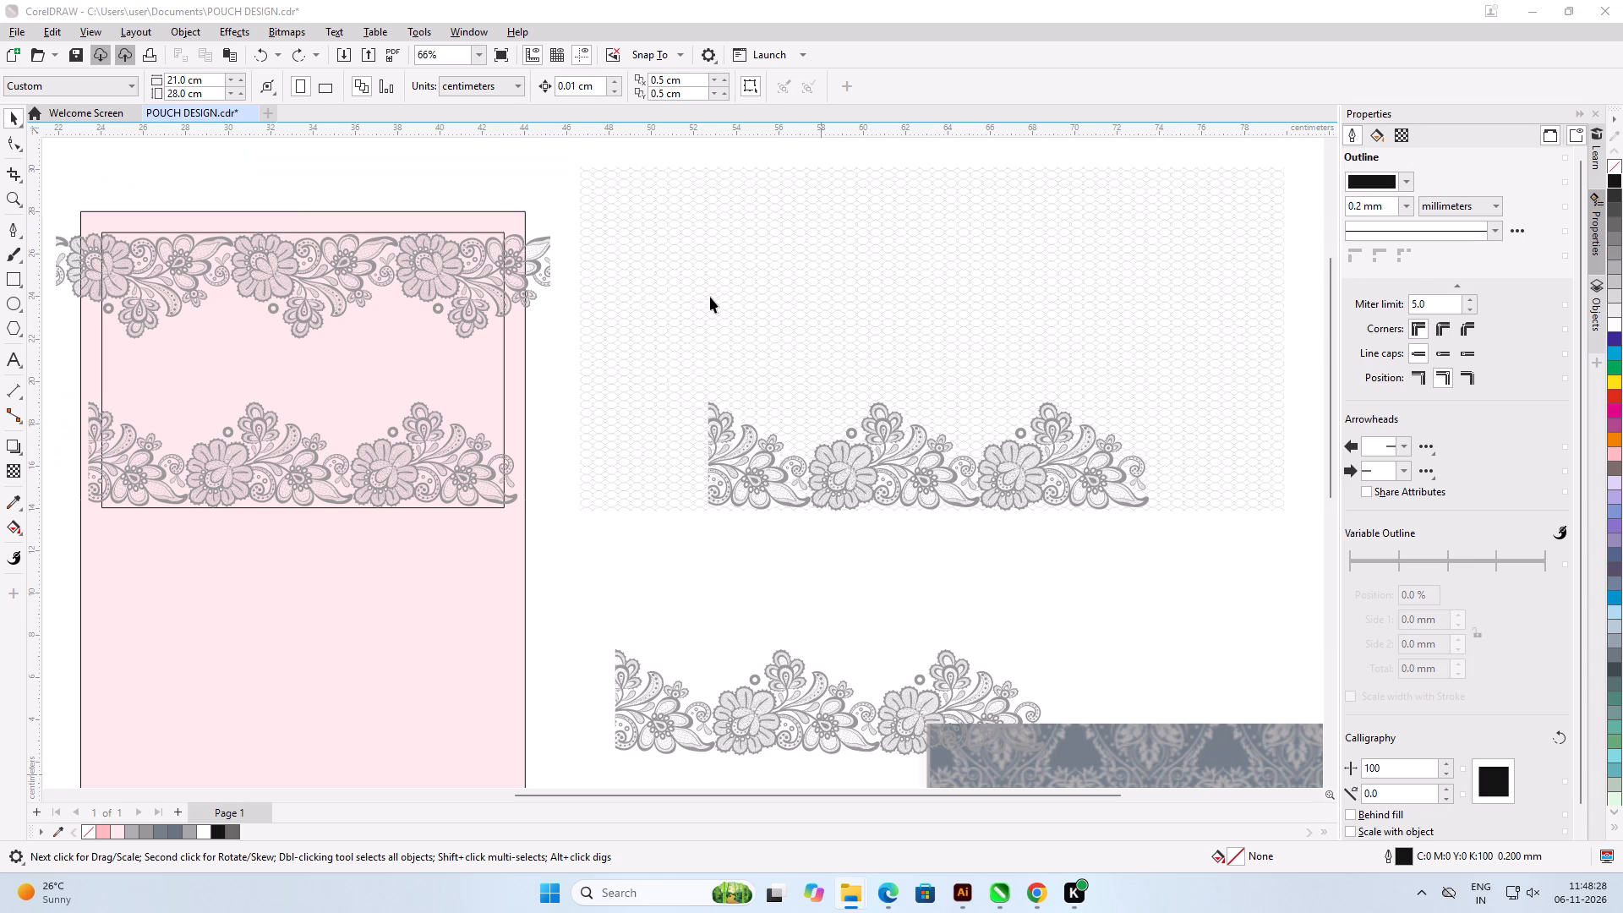
pyautogui.click(762, 509)
pyautogui.doubleClick(774, 518)
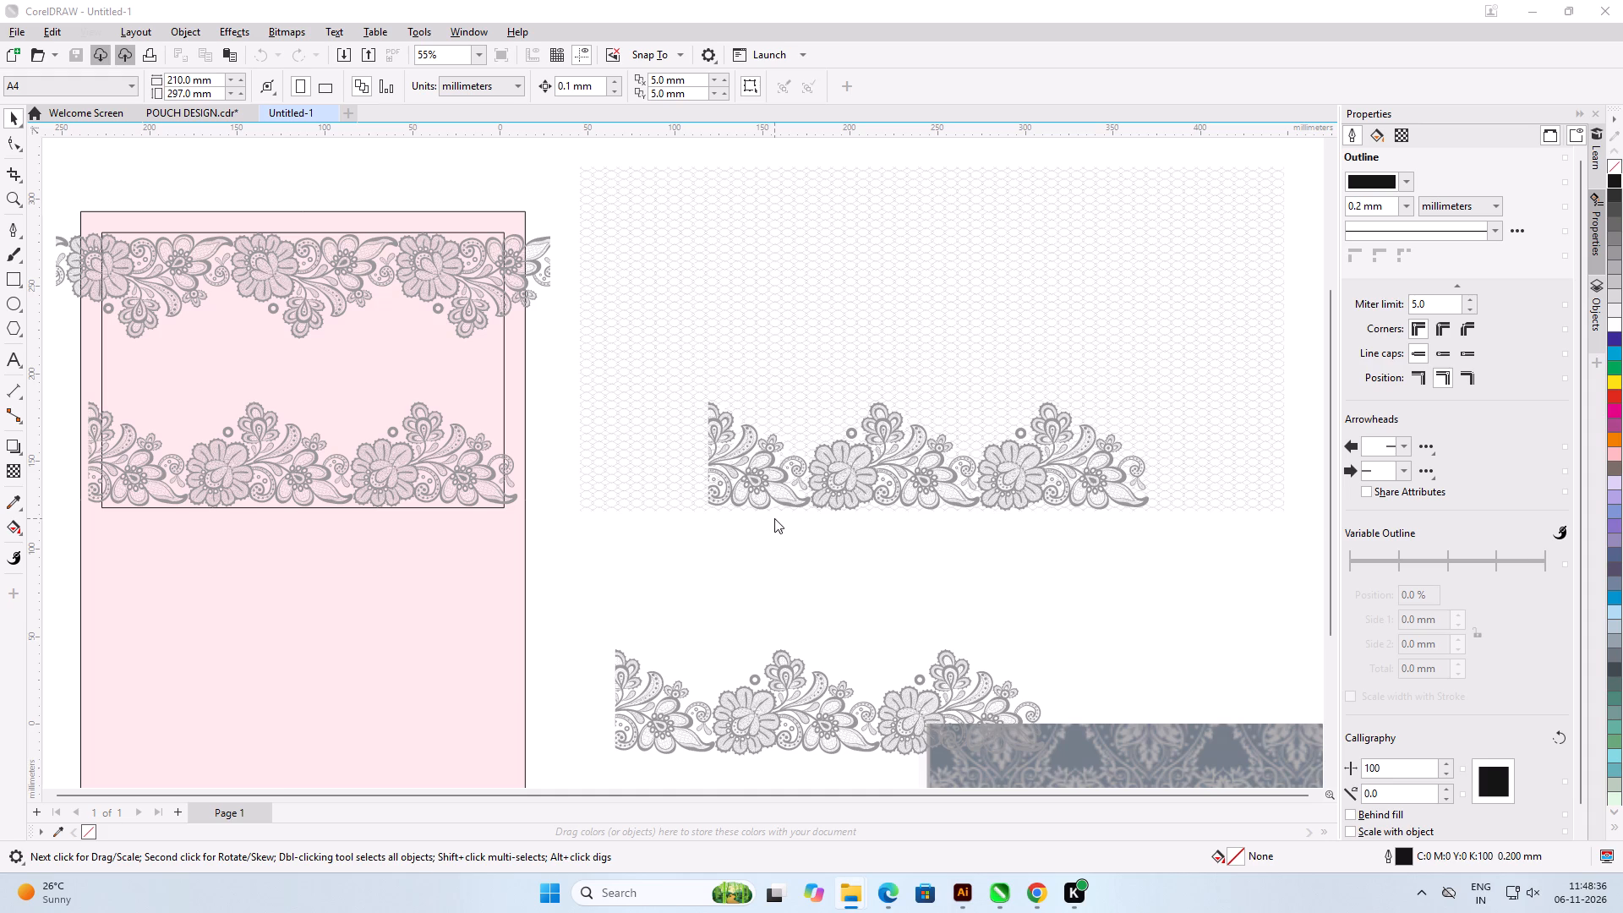
# Select all the white floral lace and net objects on the grey background and group them.
pyautogui.scroll(-6, 774, 518)
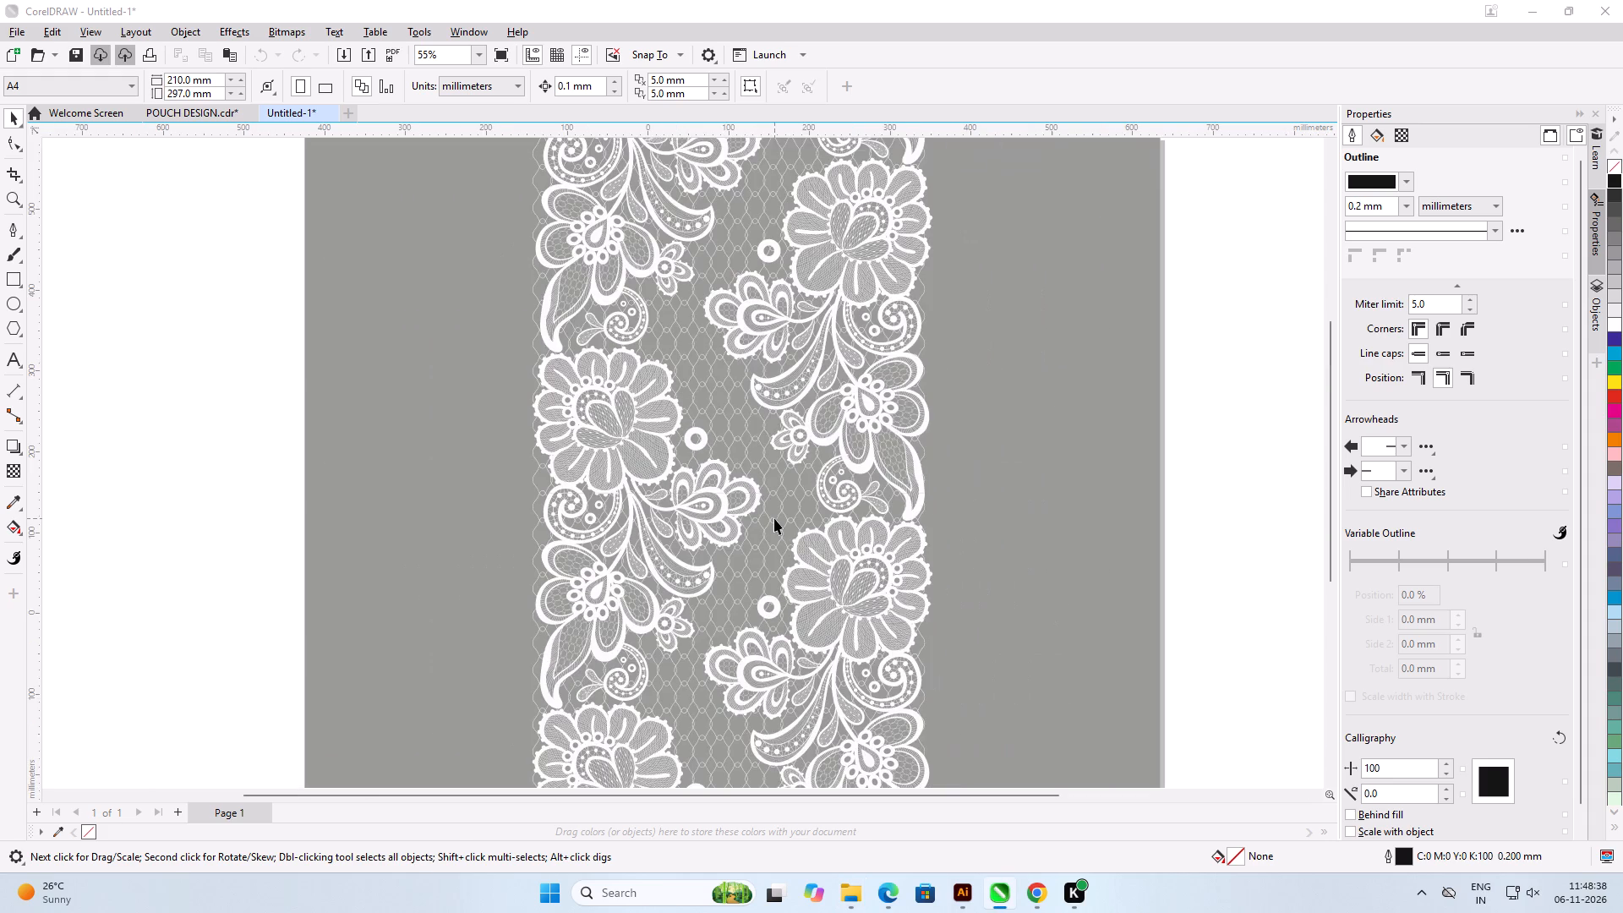
pyautogui.scroll(-5, 774, 518)
pyautogui.moveTo(623, 242); pyautogui.dragTo(871, 728)
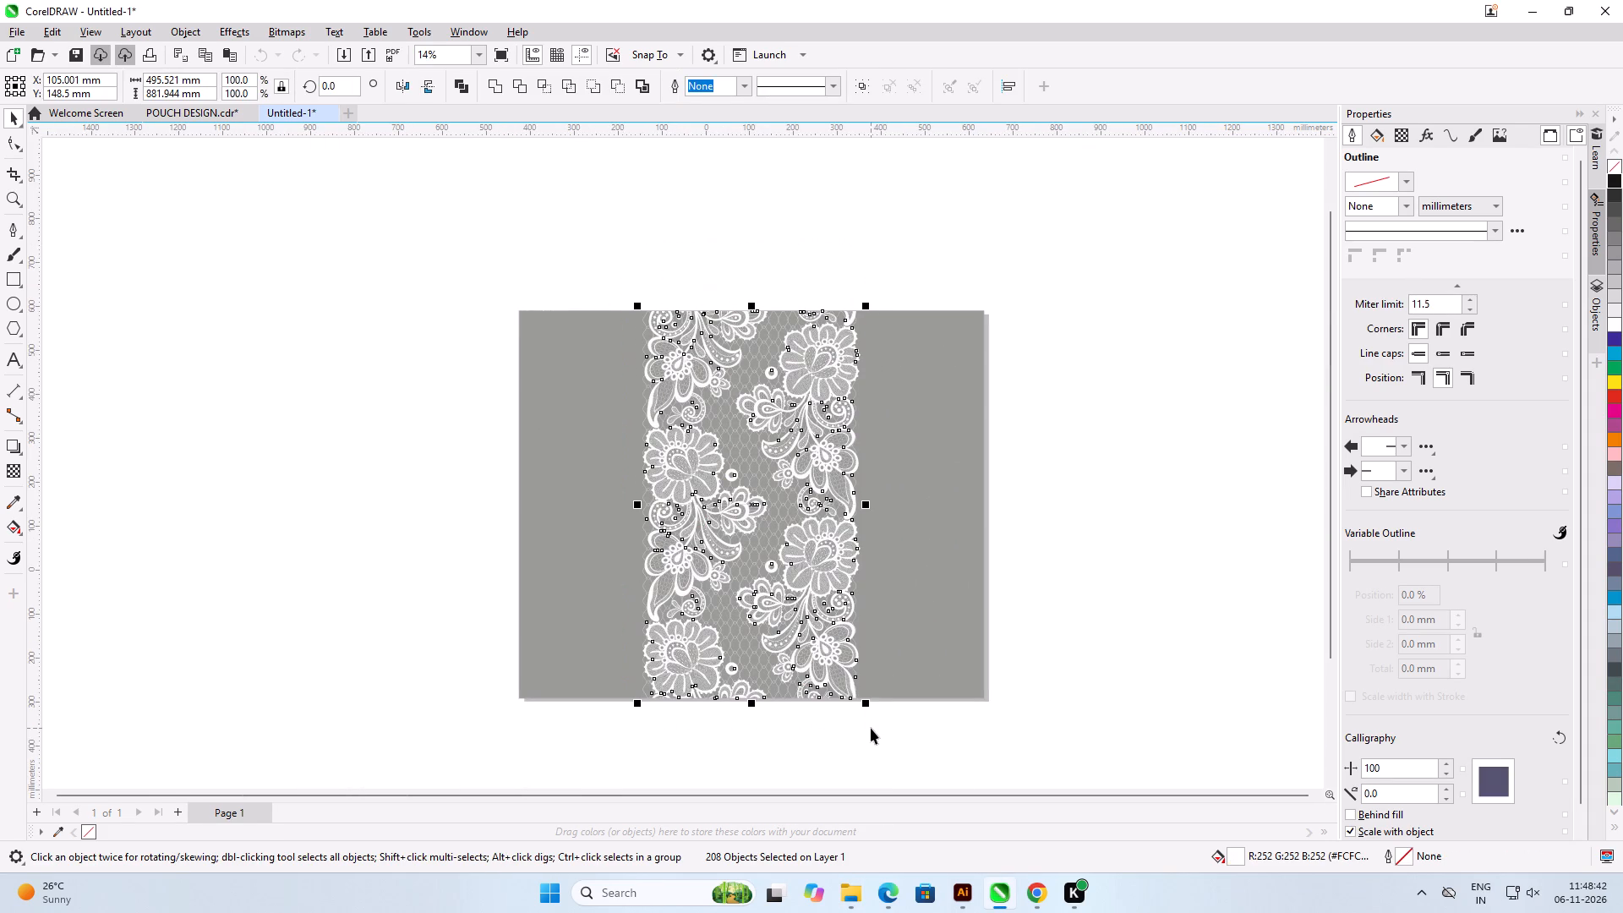
pyautogui.hotkey('ctrl', 'g')
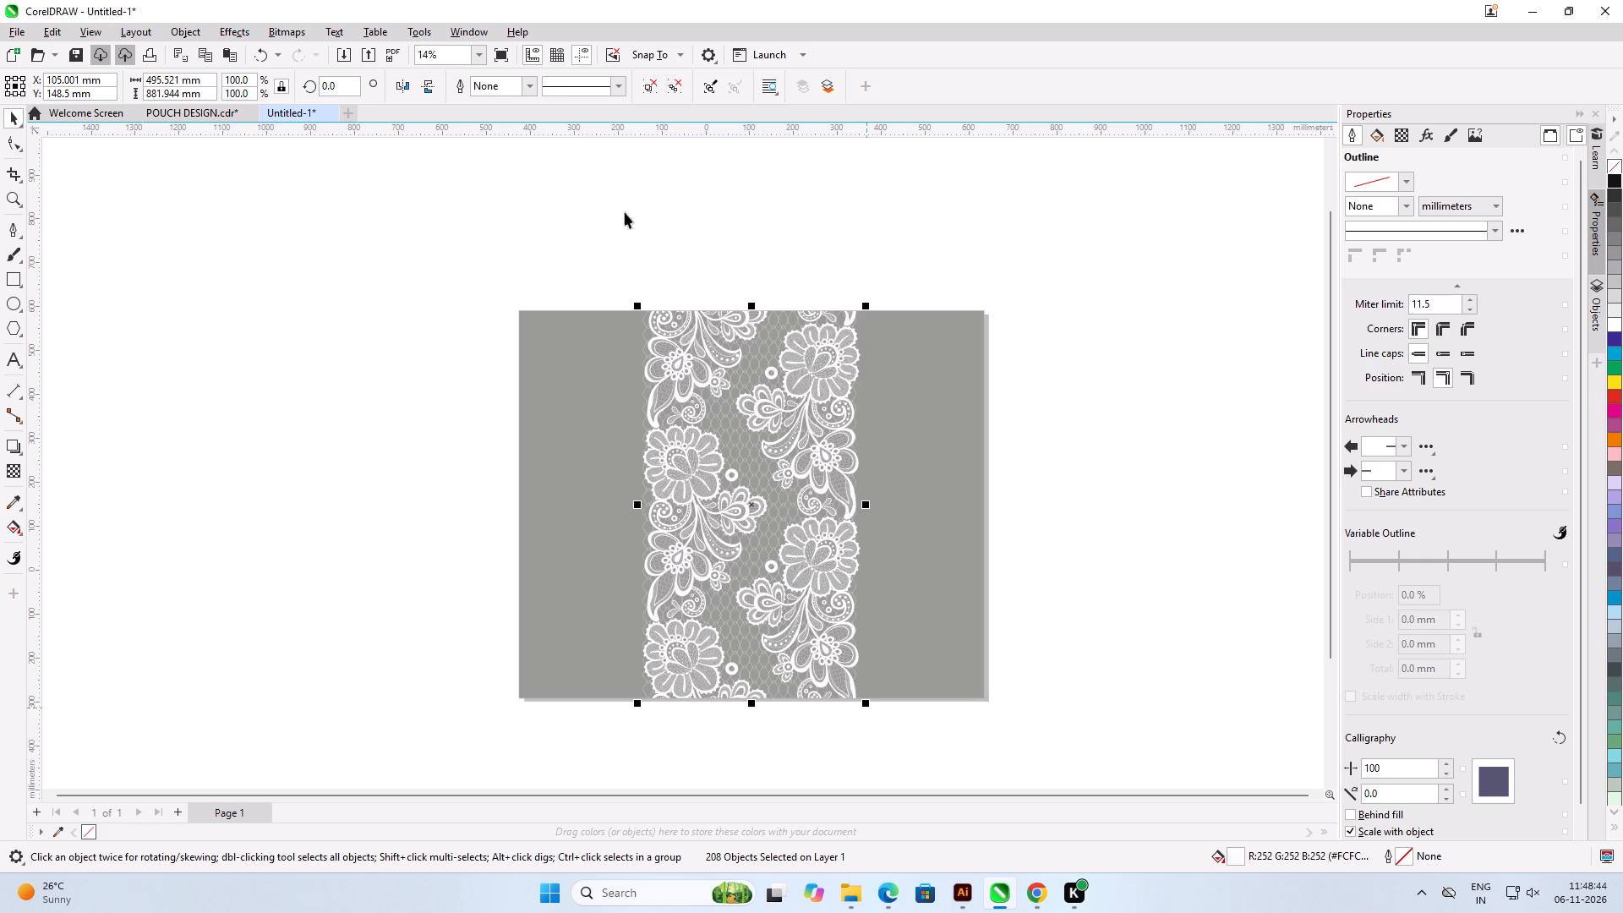
# Rotate the grouped white lace by 90 degrees.
pyautogui.moveTo(331, 88); pyautogui.dragTo(285, 86)
pyautogui.moveTo(347, 85); pyautogui.dragTo(342, 85)
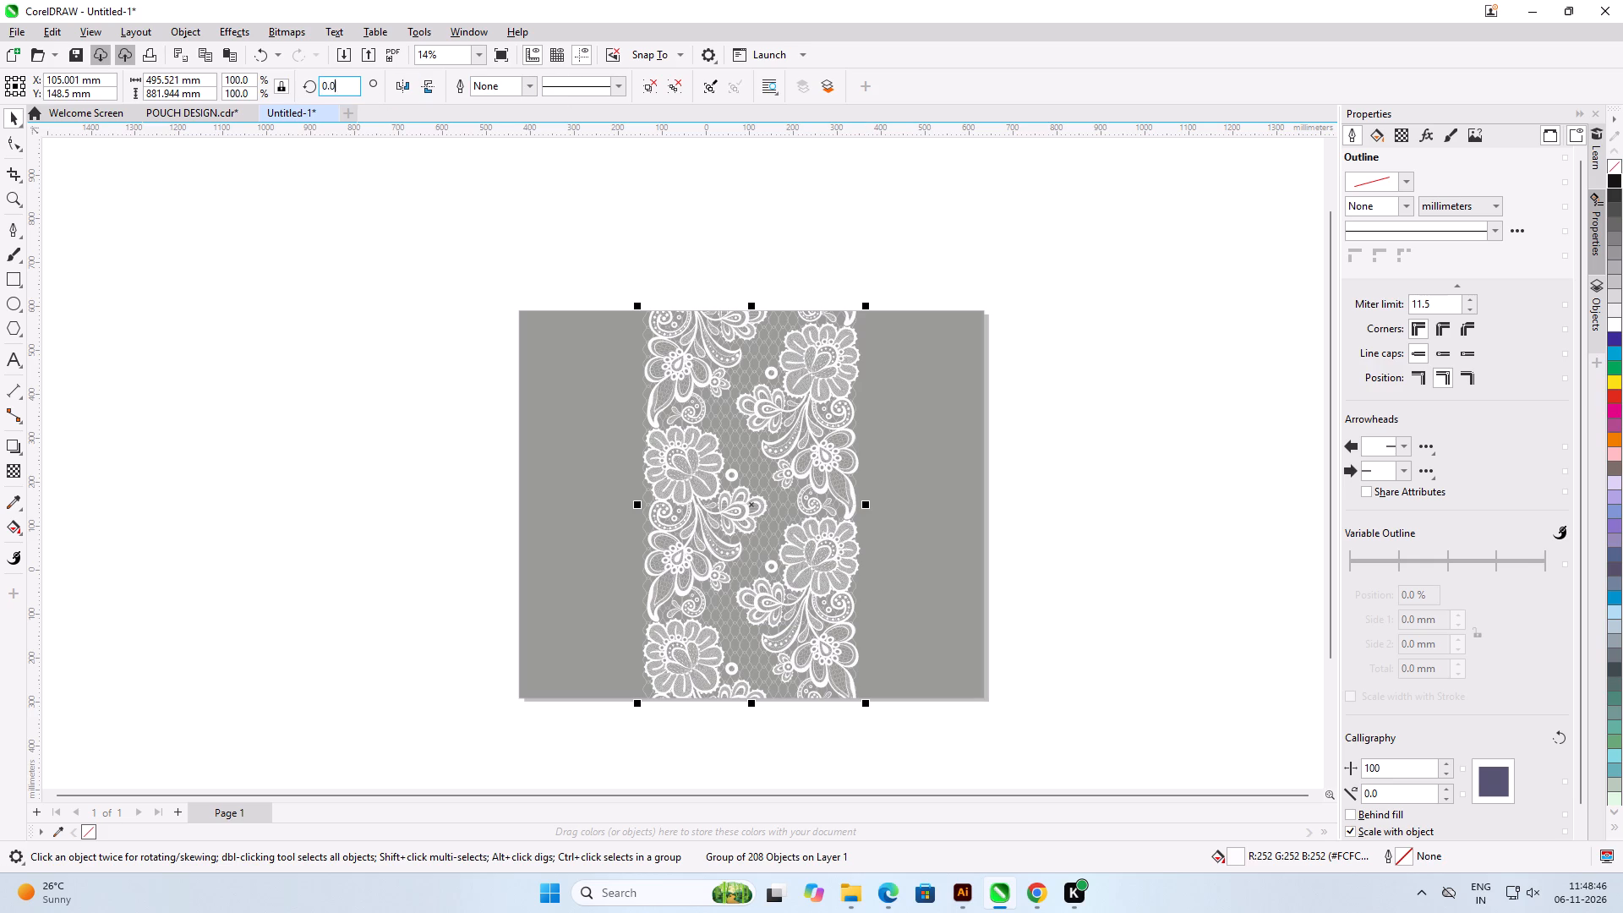
pyautogui.moveTo(342, 85); pyautogui.dragTo(287, 78)
pyautogui.write('90')
pyautogui.press('Return')
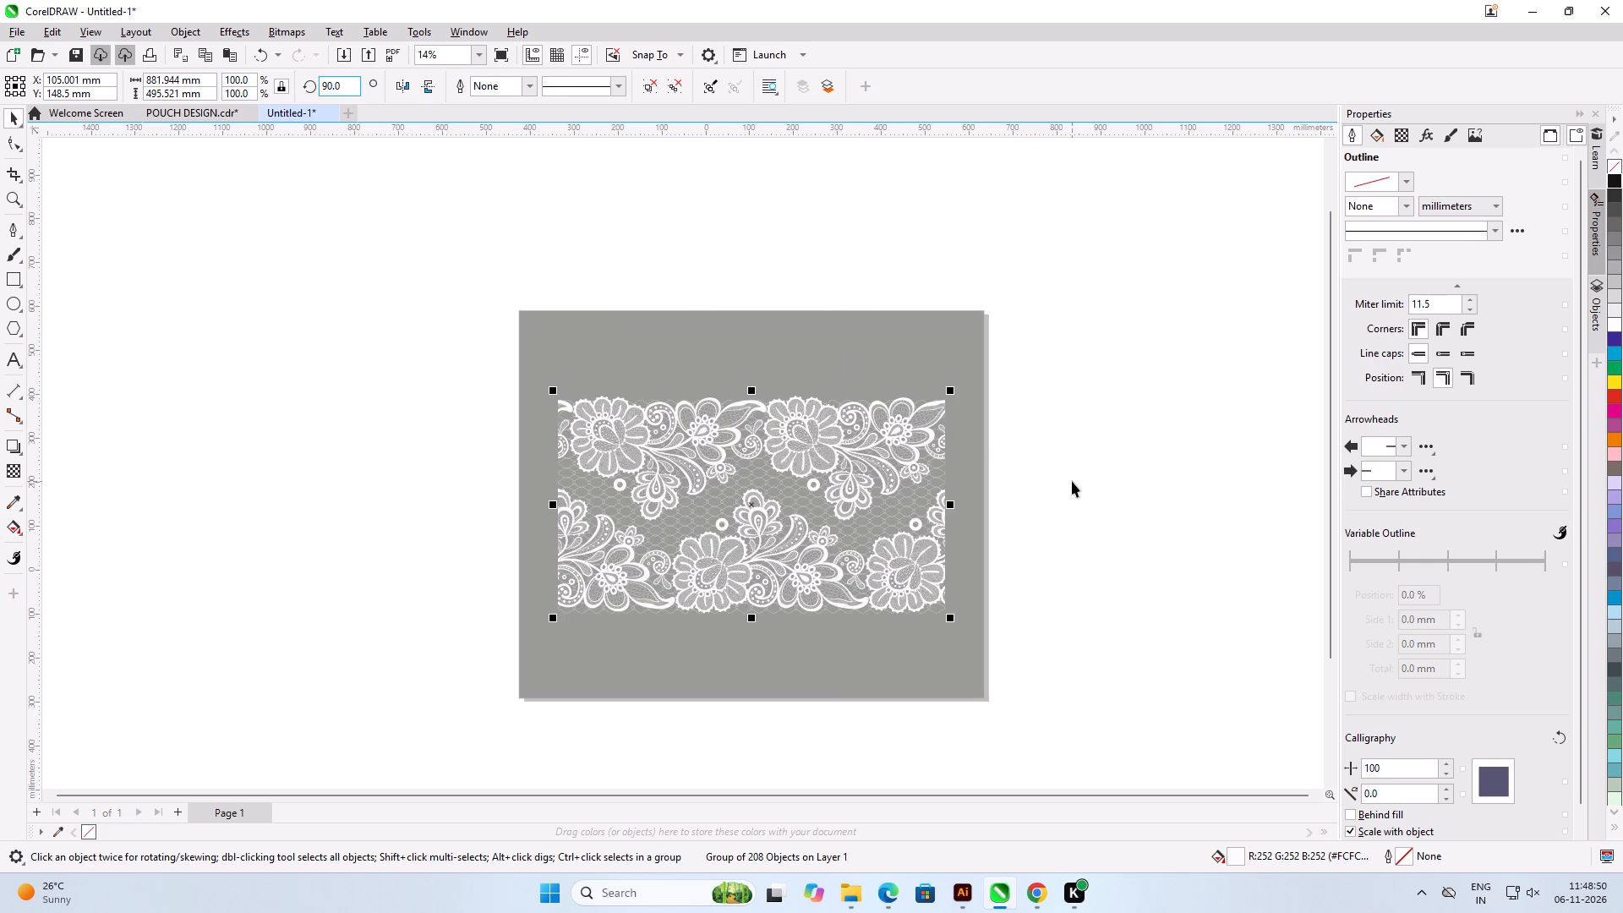
pyautogui.click(1072, 481)
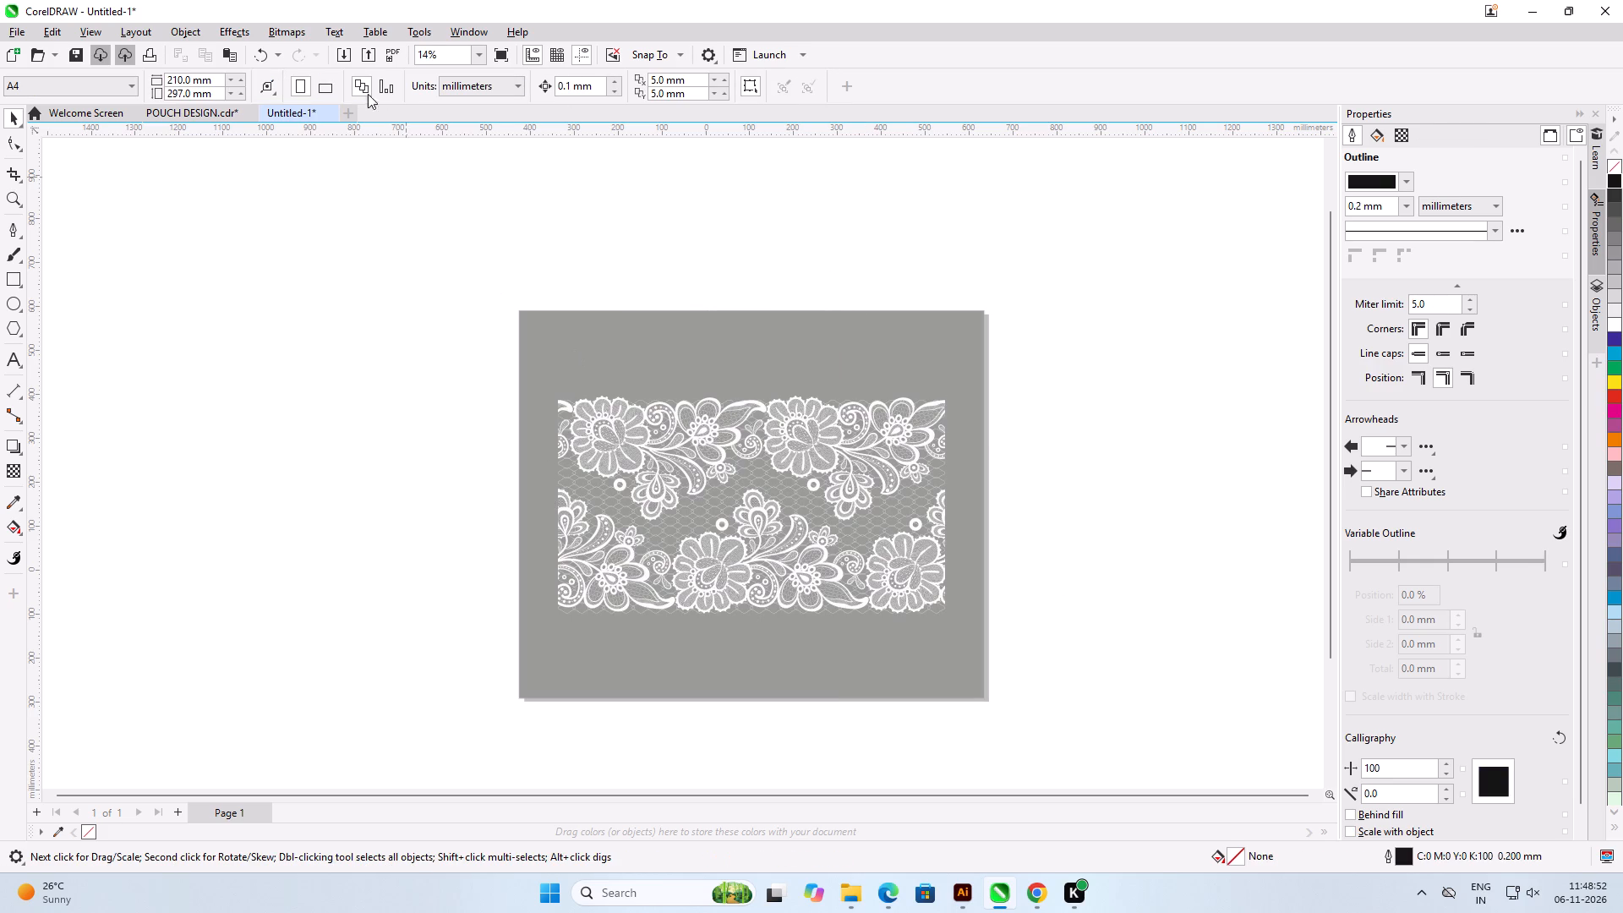
# Copy the rotated white lace group and paste it into POUCH DESIGN.cdr.
pyautogui.click(608, 404)
pyautogui.hotkey('ctrl', 'c')
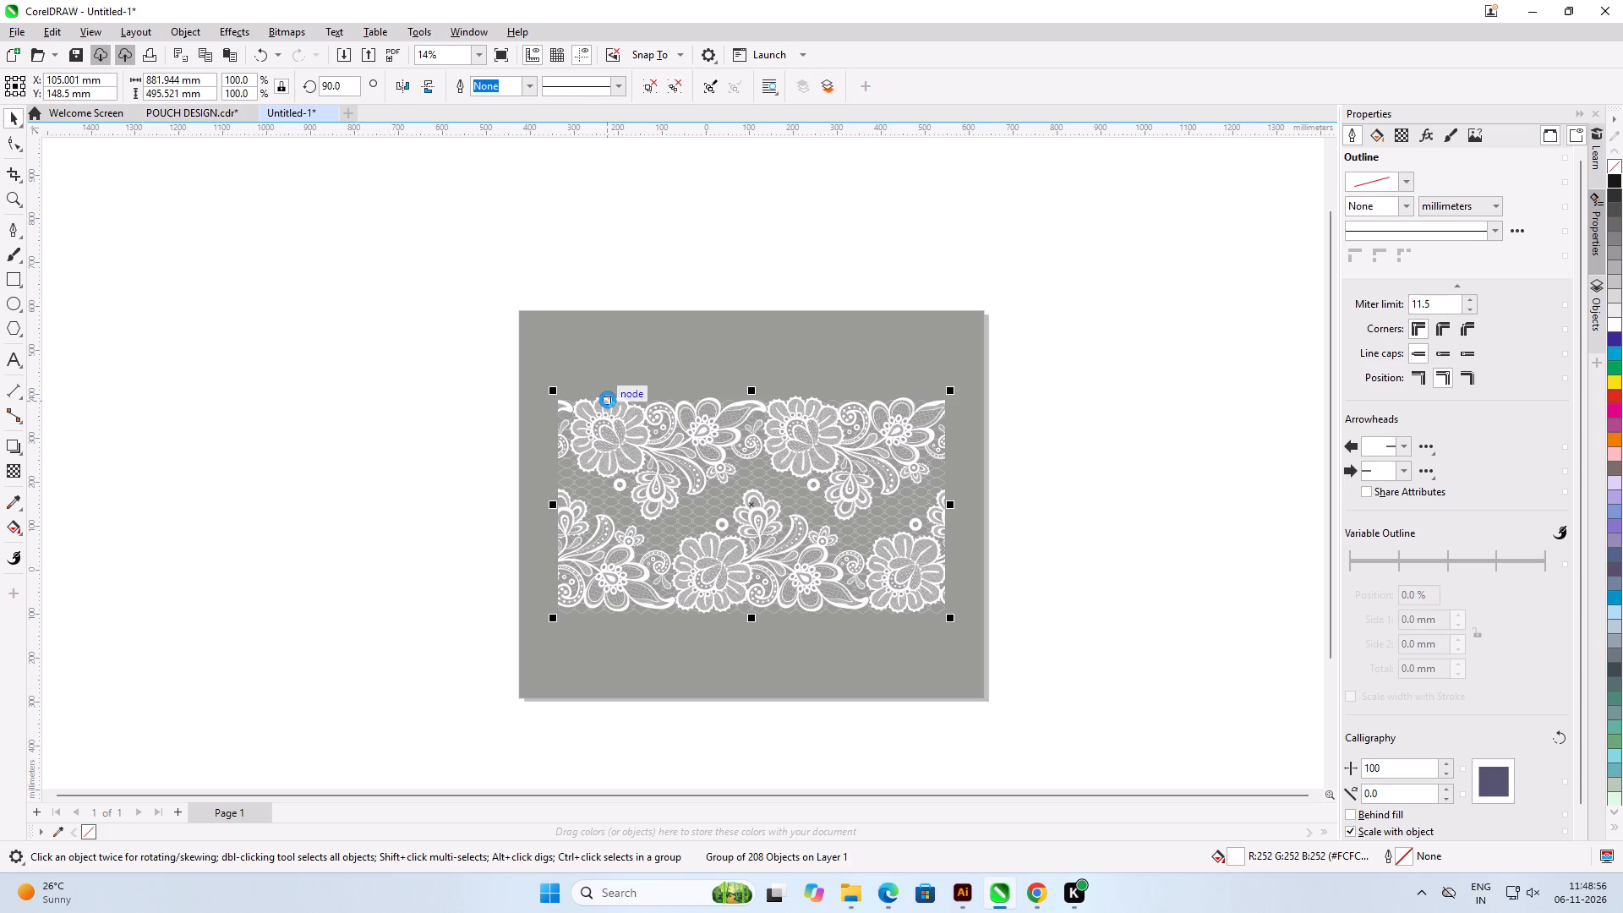
pyautogui.click(178, 112)
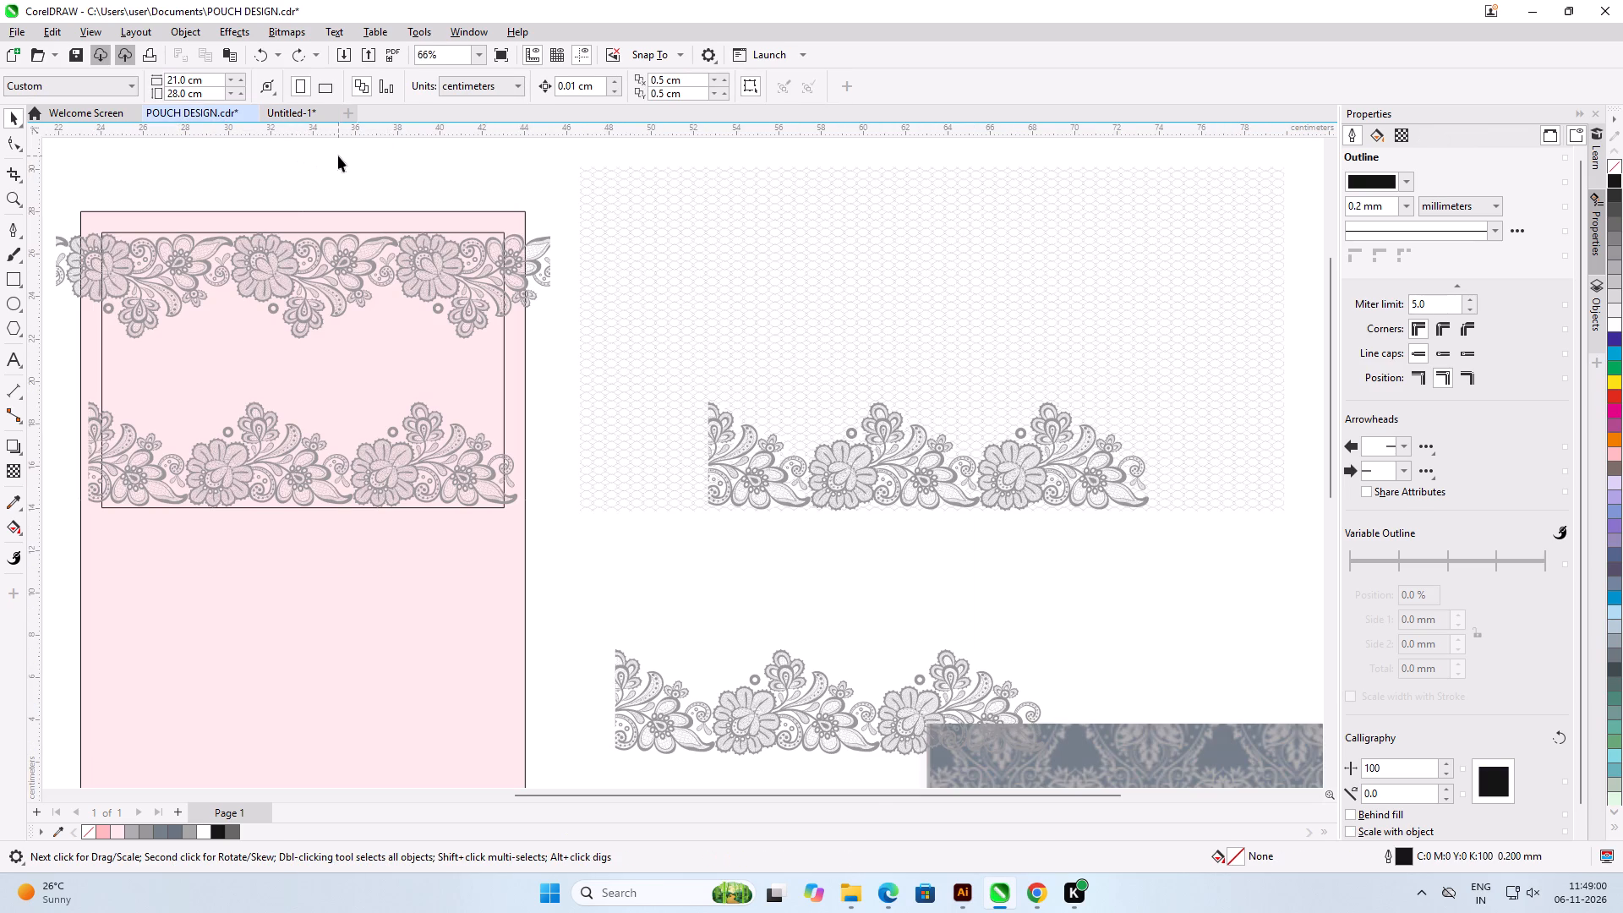
pyautogui.hotkey('ctrl', 'c')
pyautogui.hotkey('ctrl', 'v')
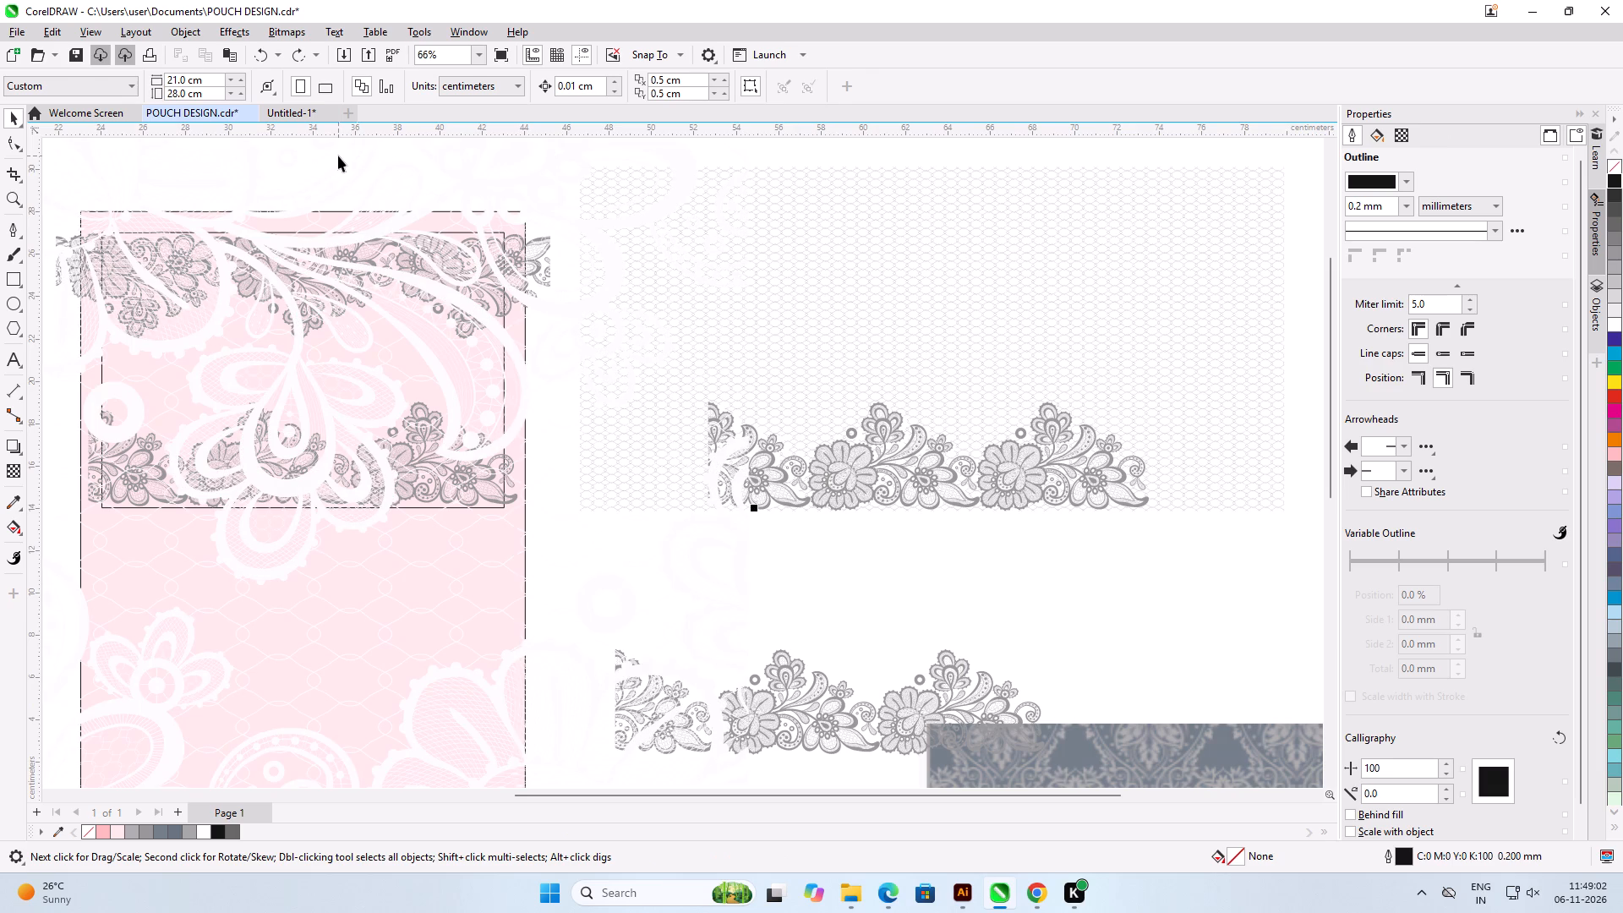
# Scale the pasted lace about its centre to 27.7%, about 24.4 by 13.7 cm.
pyautogui.scroll(-7, 526, 303)
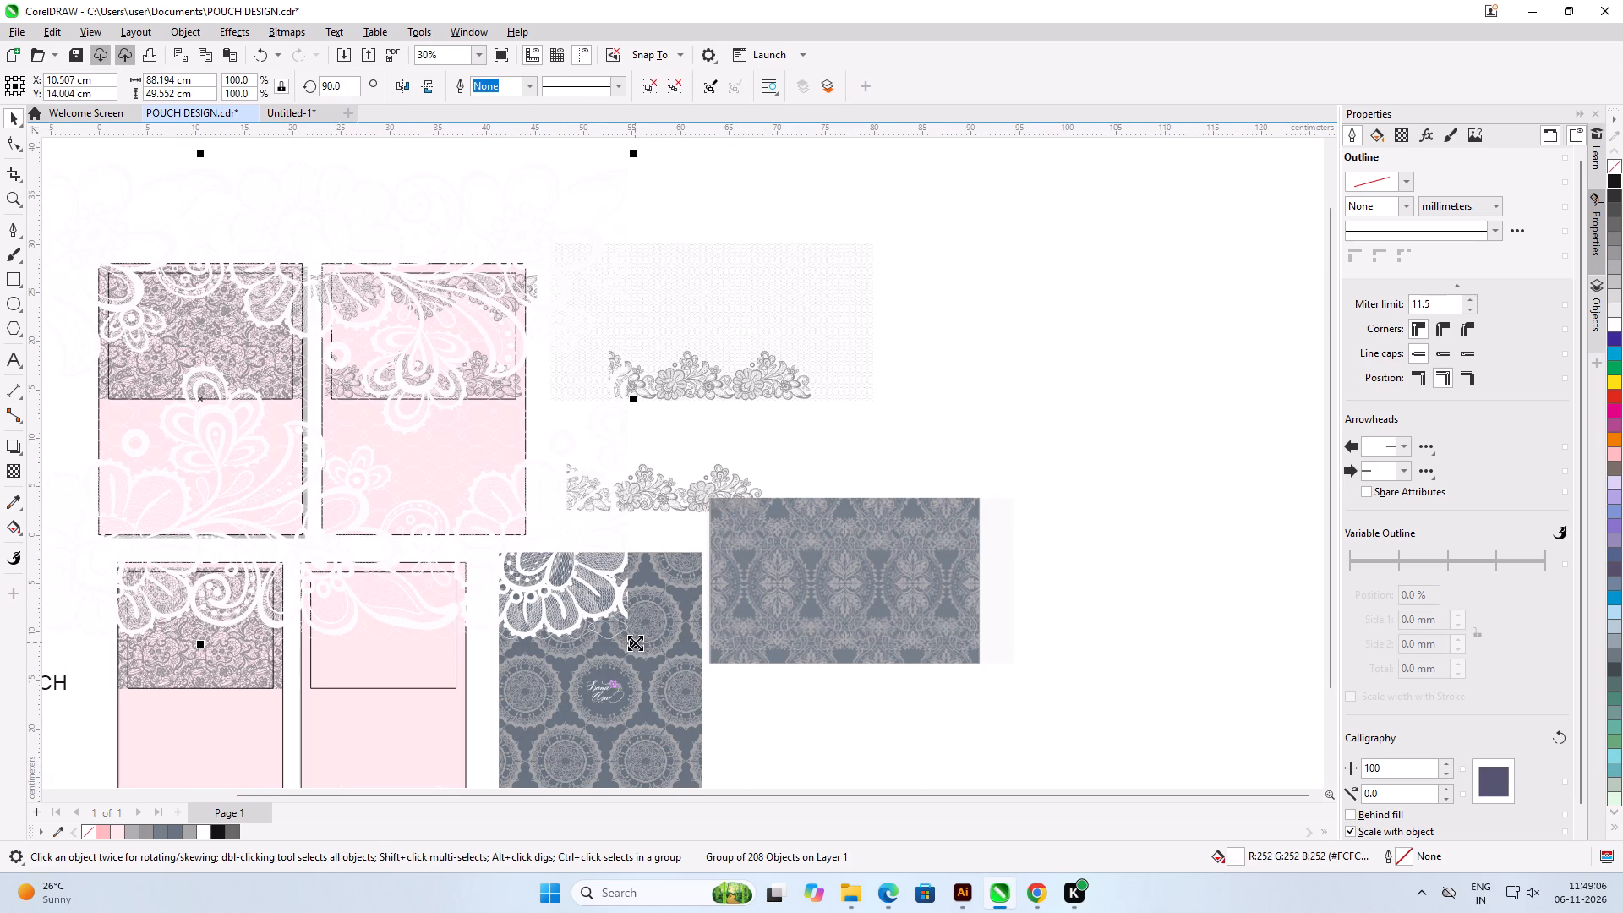
pyautogui.keyDown('shift'); pyautogui.moveTo(635, 642); pyautogui.dragTo(461, 470); pyautogui.keyUp('shift')
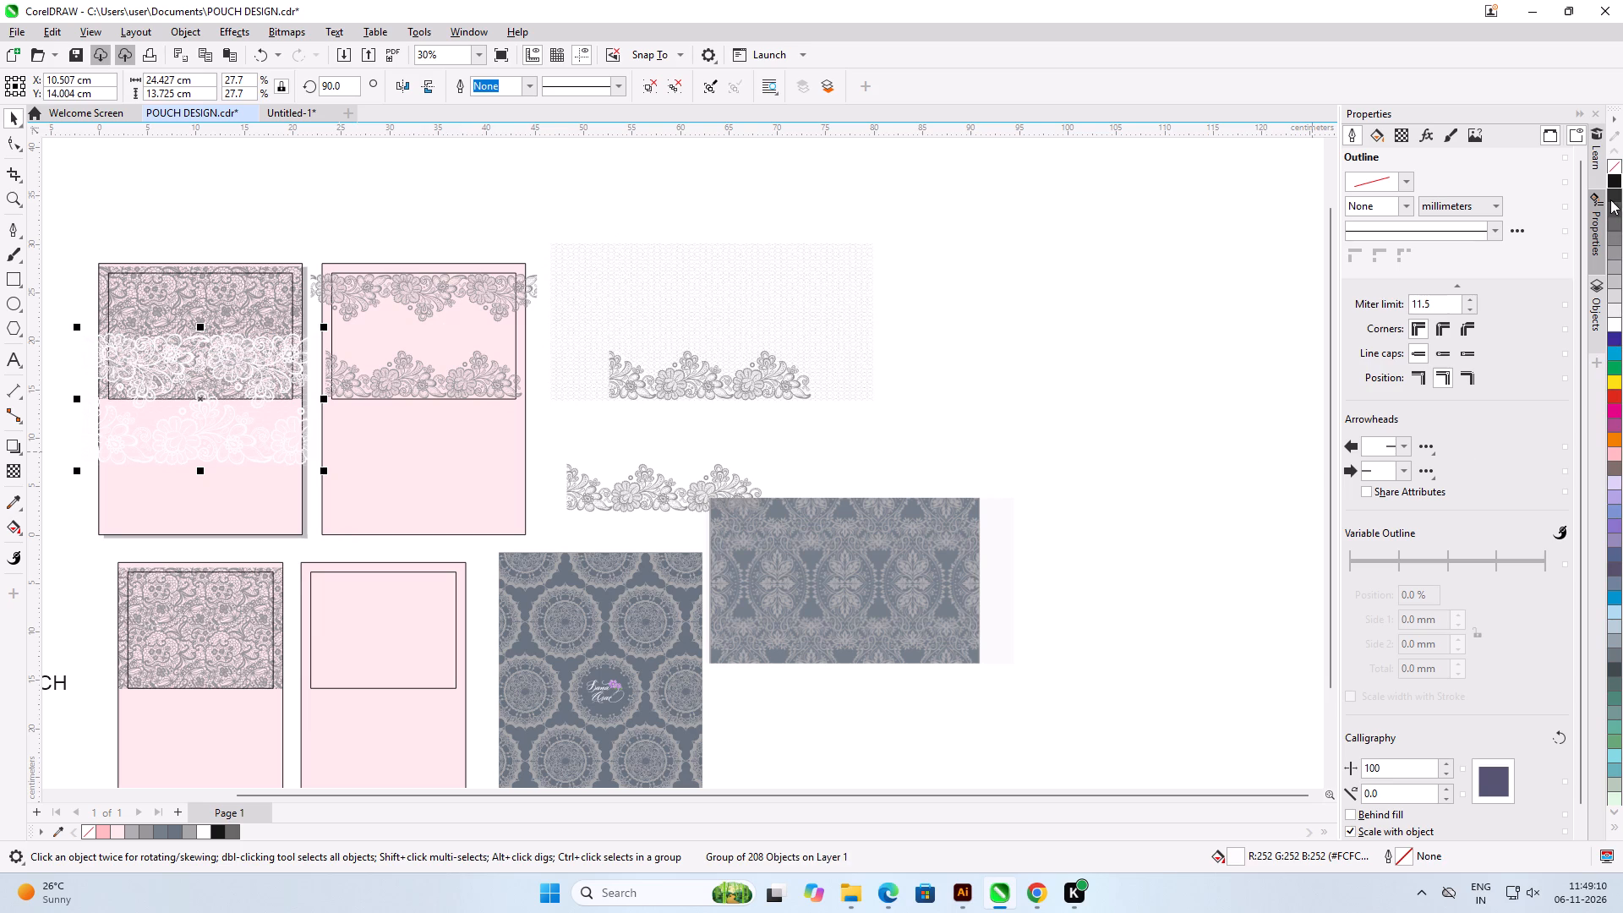
# Fill the pasted lace group with black.
pyautogui.click(1614, 178)
# Move the black lace onto the second pink pouch and align its bottom and left edges with the lower grey lace border.
pyautogui.scroll(6, 152, 284)
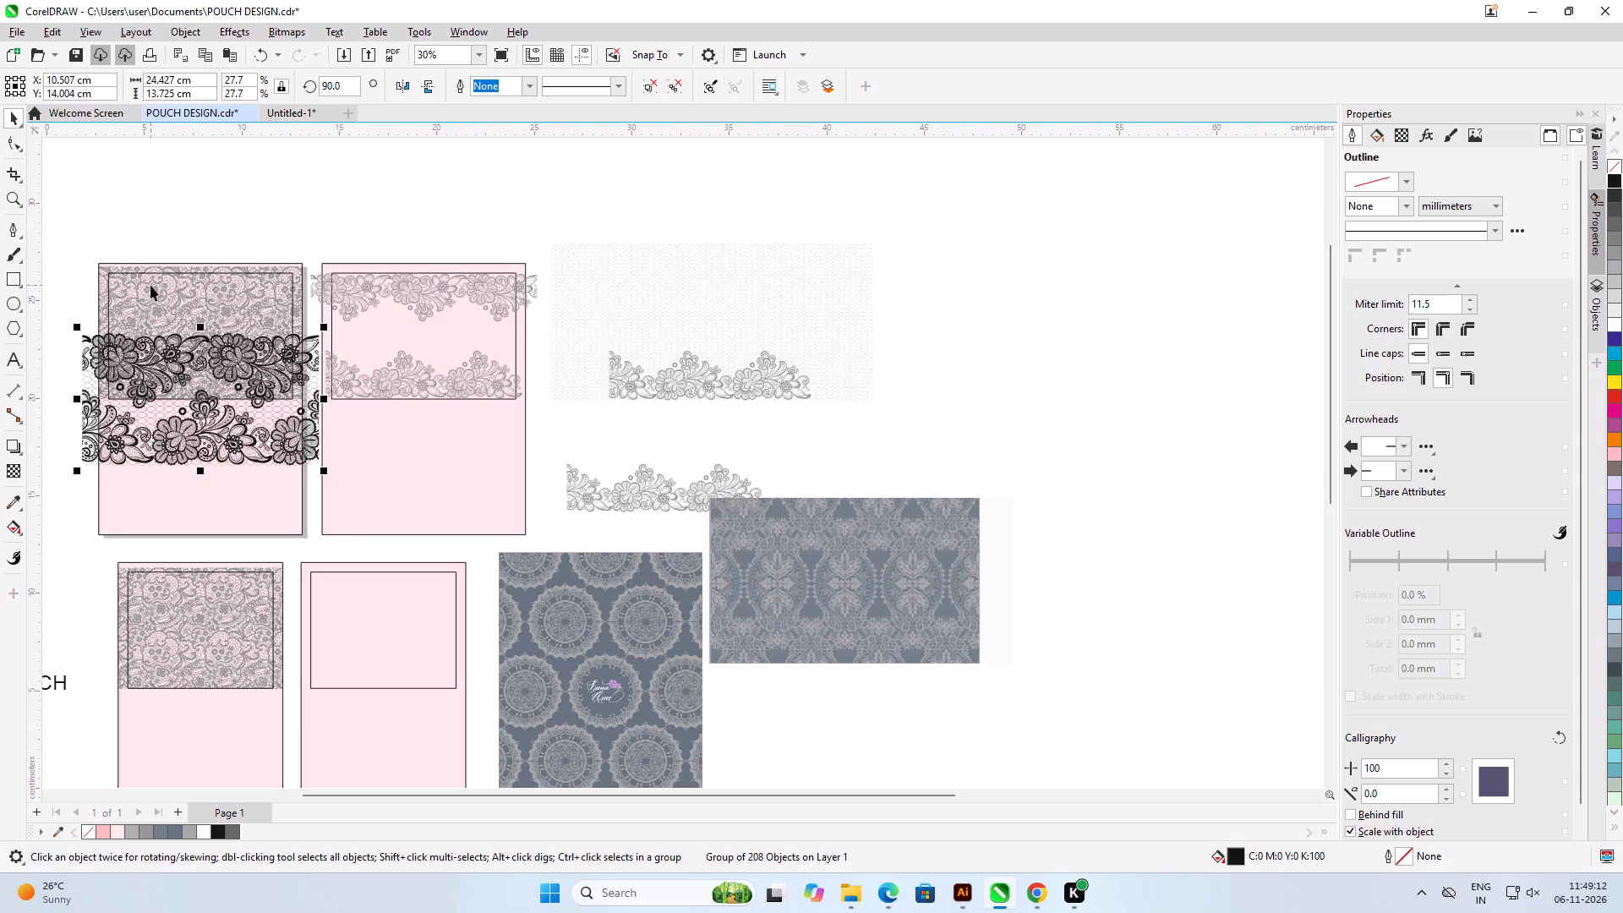
pyautogui.scroll(1, 237, 382)
pyautogui.moveTo(343, 431); pyautogui.dragTo(692, 397)
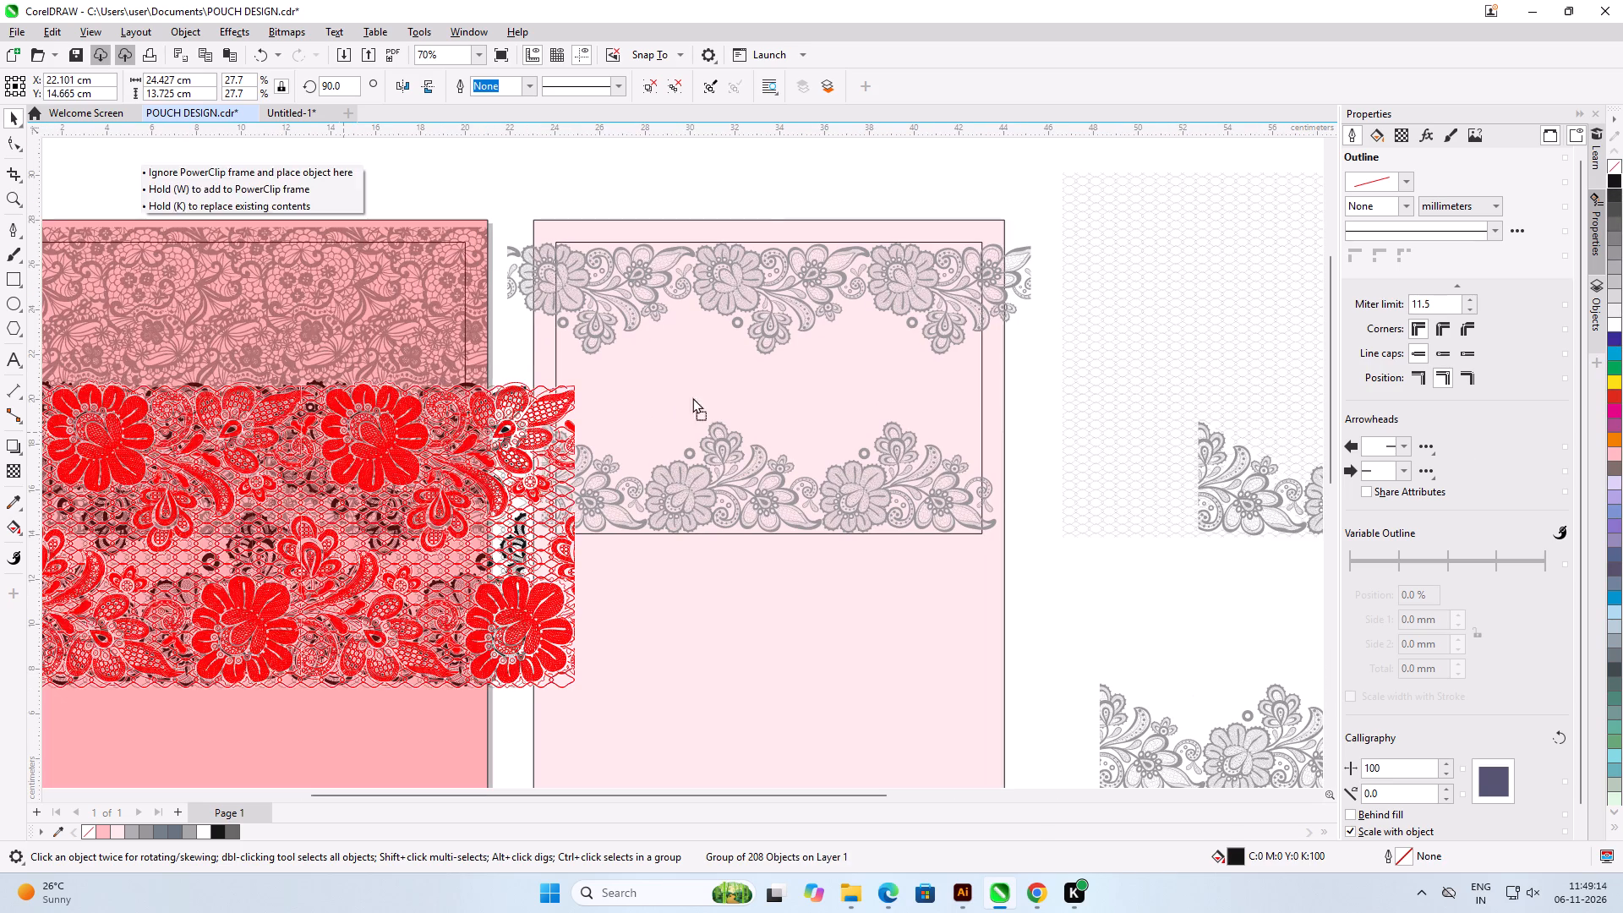
pyautogui.moveTo(692, 397); pyautogui.dragTo(863, 331)
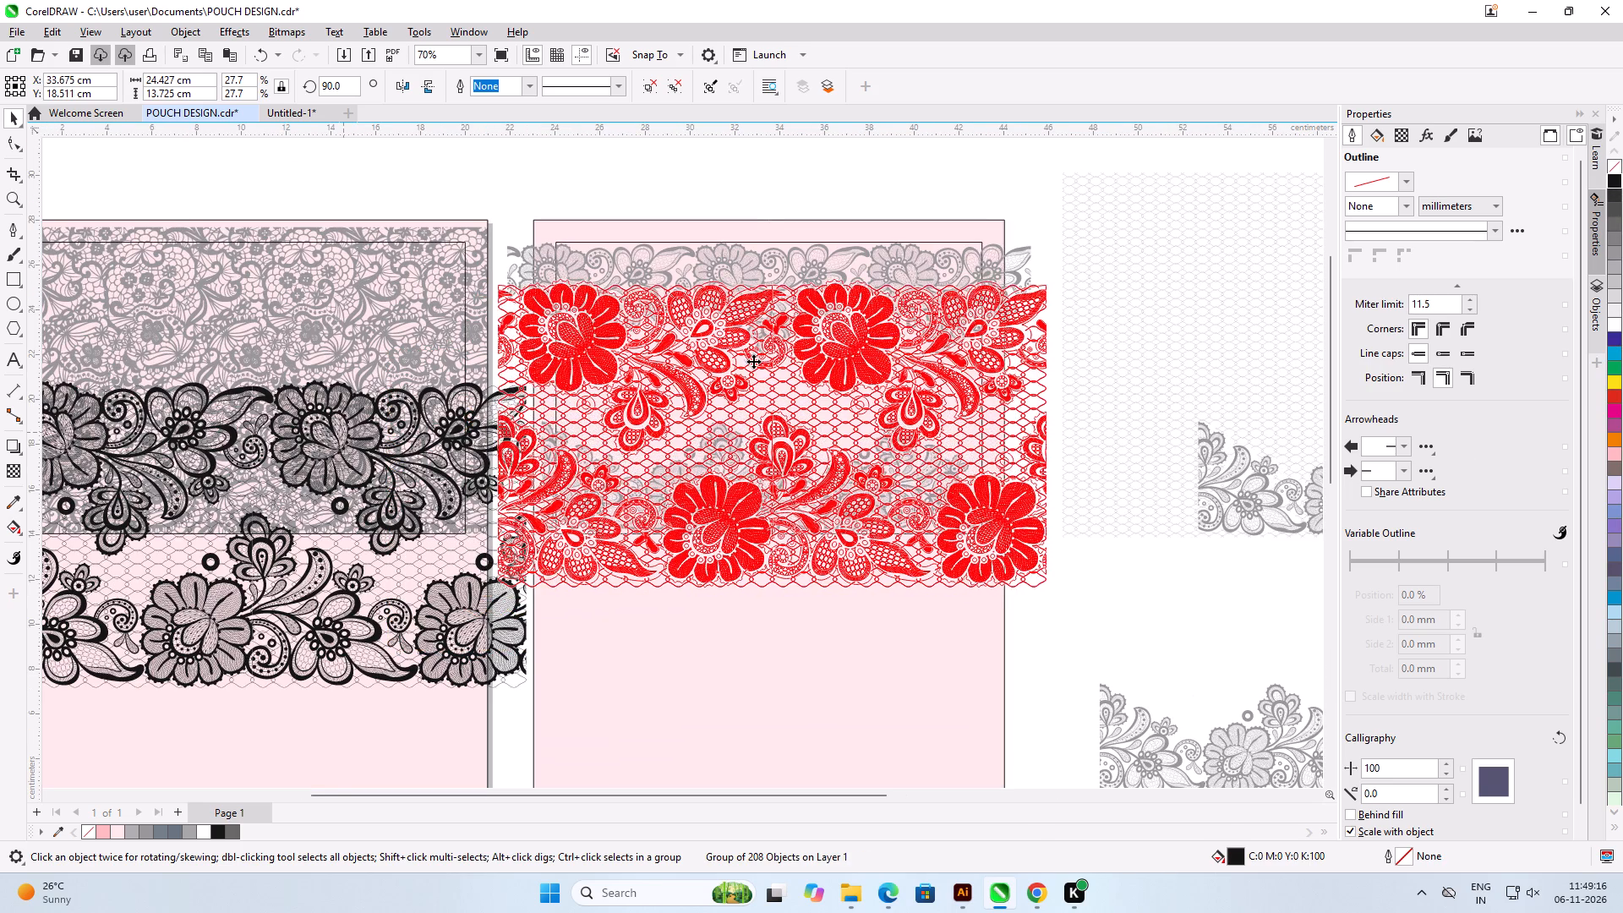
pyautogui.scroll(6, 626, 446)
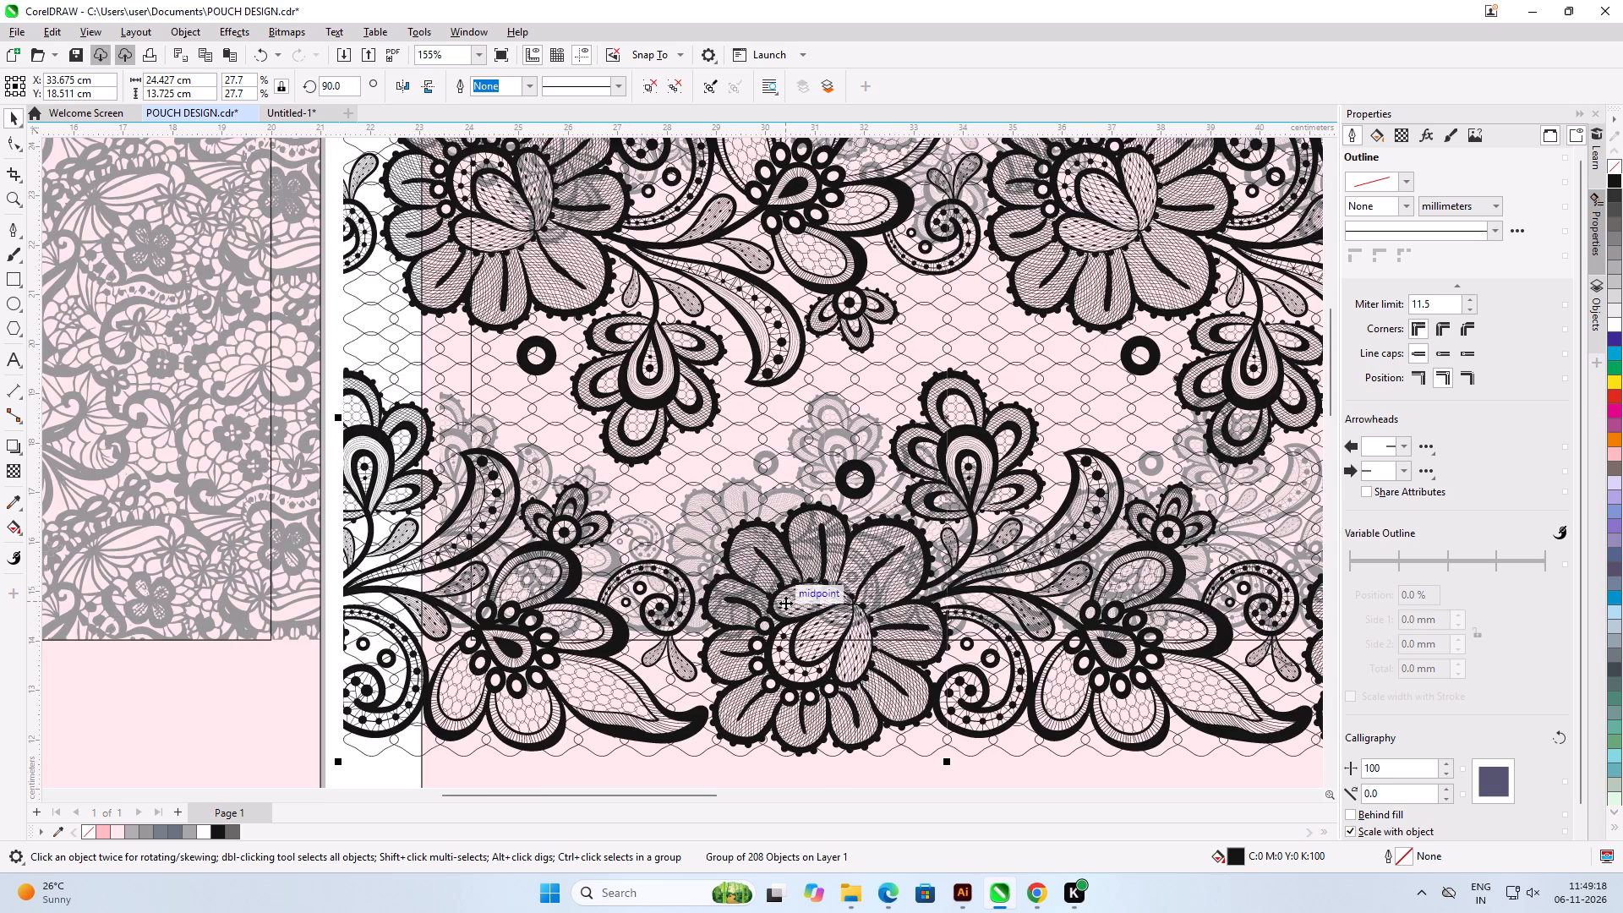
pyautogui.moveTo(785, 603); pyautogui.dragTo(957, 366)
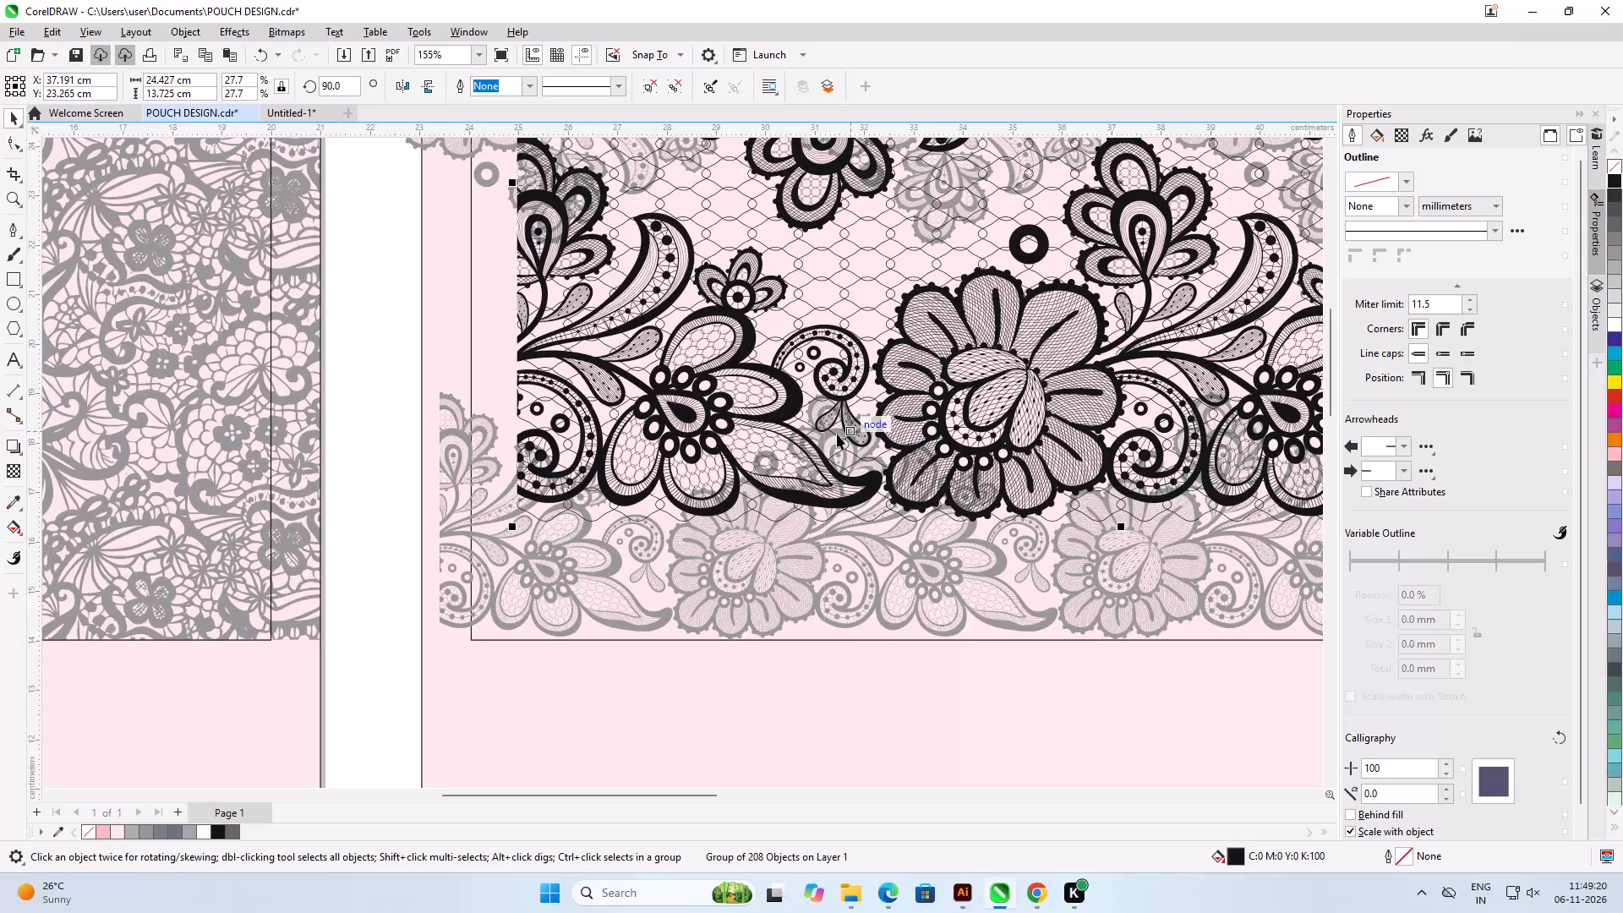
pyautogui.keyDown('shift'); pyautogui.click(611, 622); pyautogui.keyUp('shift')
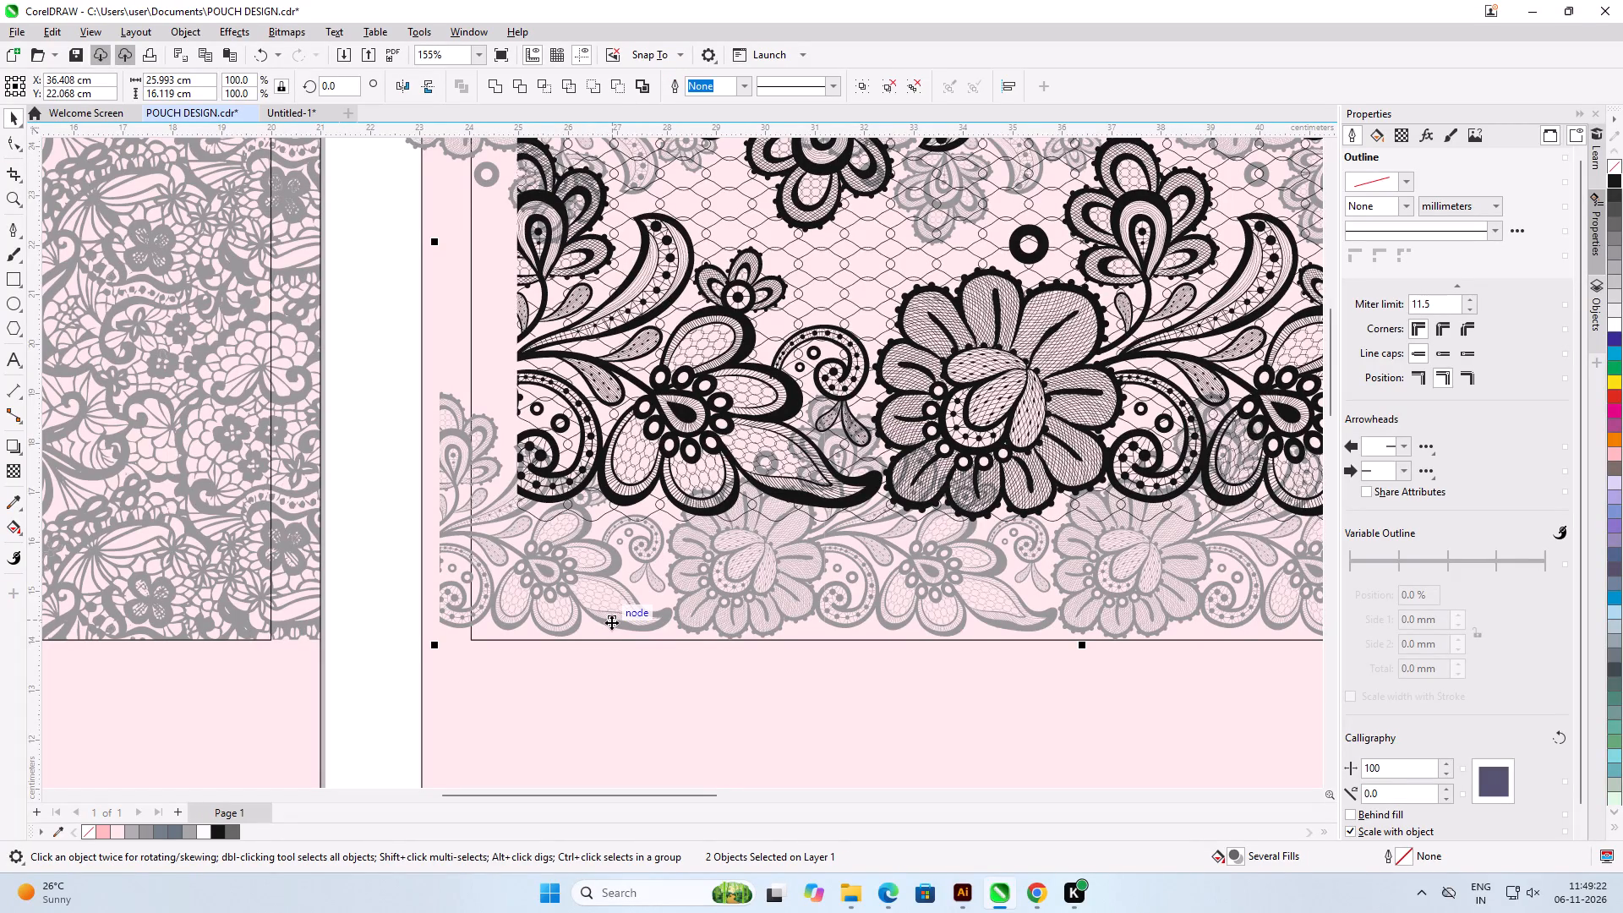
pyautogui.write('BL')
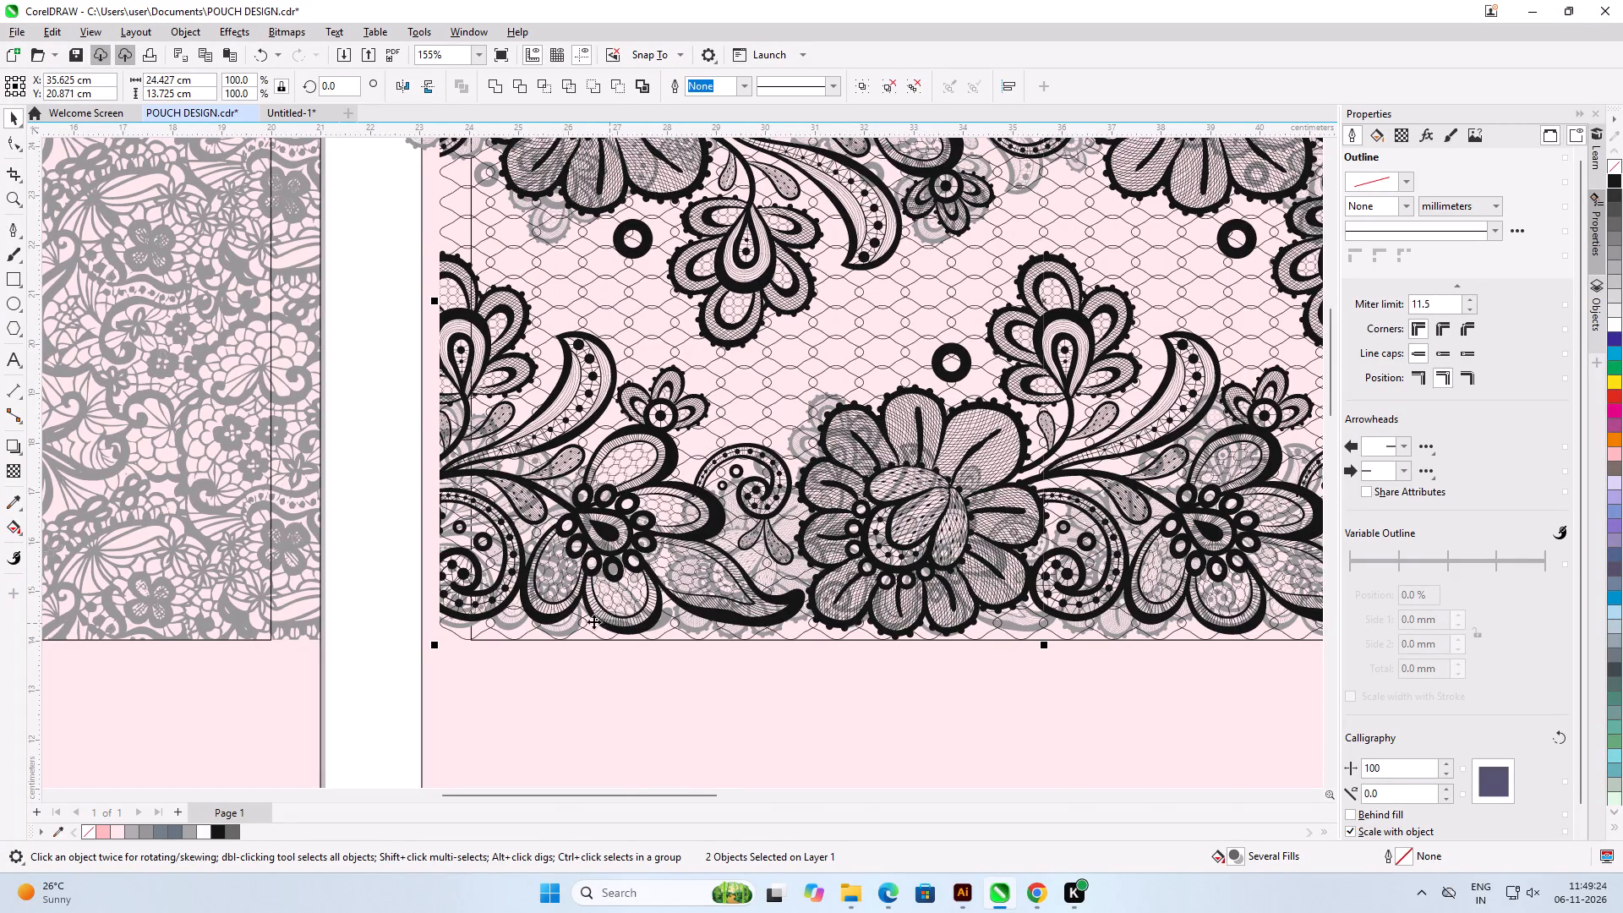
# Scale the black lace down proportionally from its lower-left corner to 16.9%, about 14.9 by 8.4 cm.
pyautogui.click(606, 693)
pyautogui.scroll(5, 563, 637)
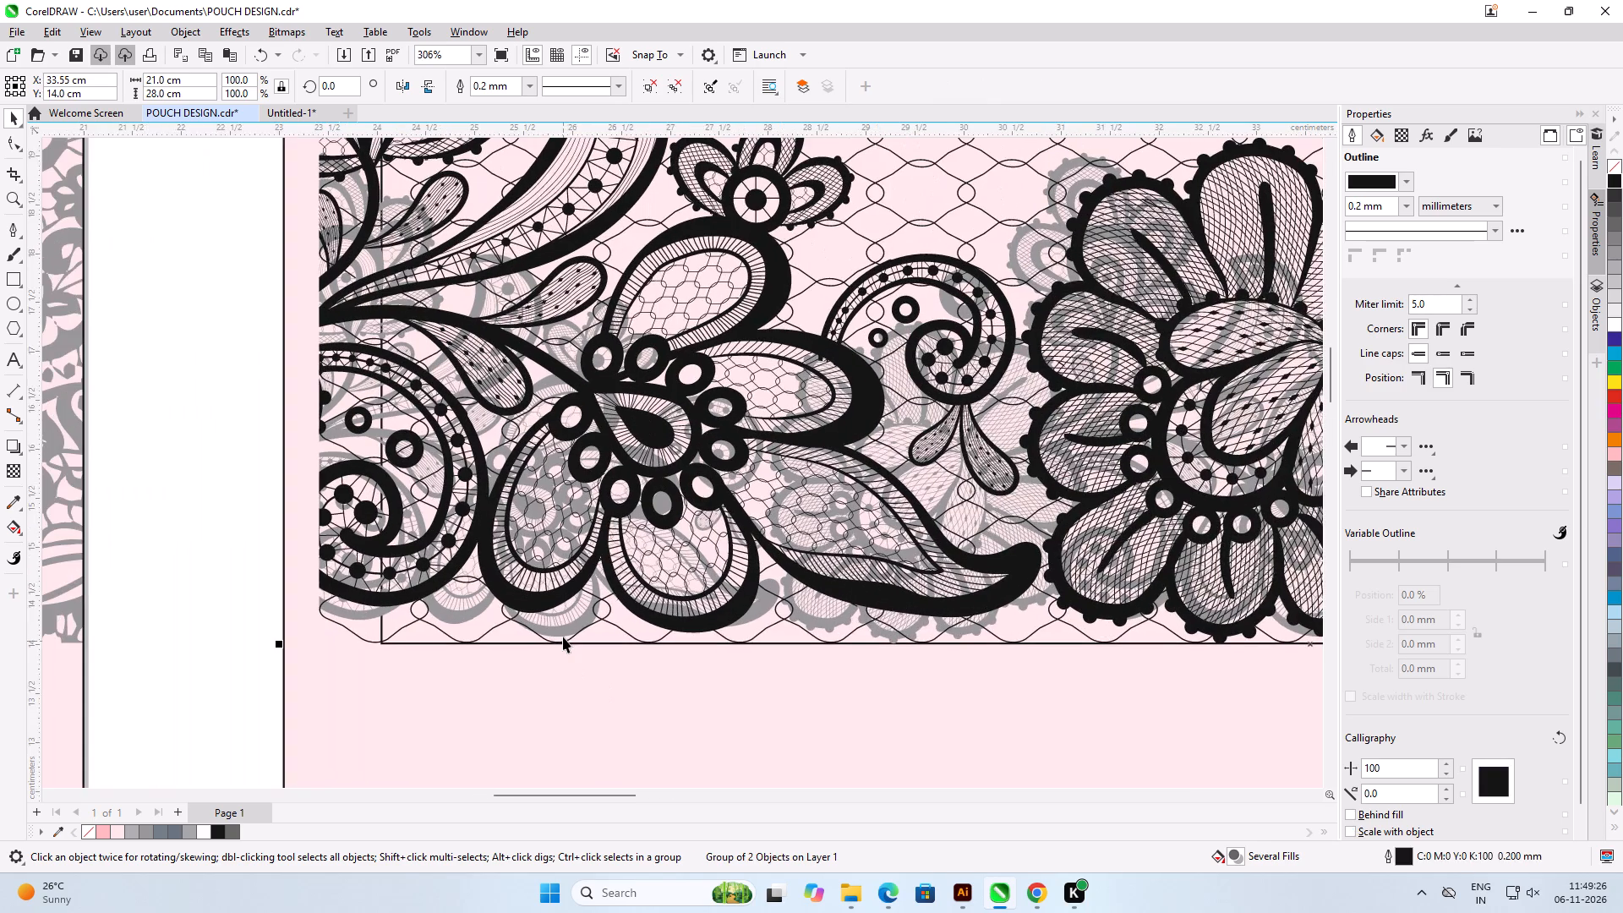
pyautogui.scroll(-4, 455, 719)
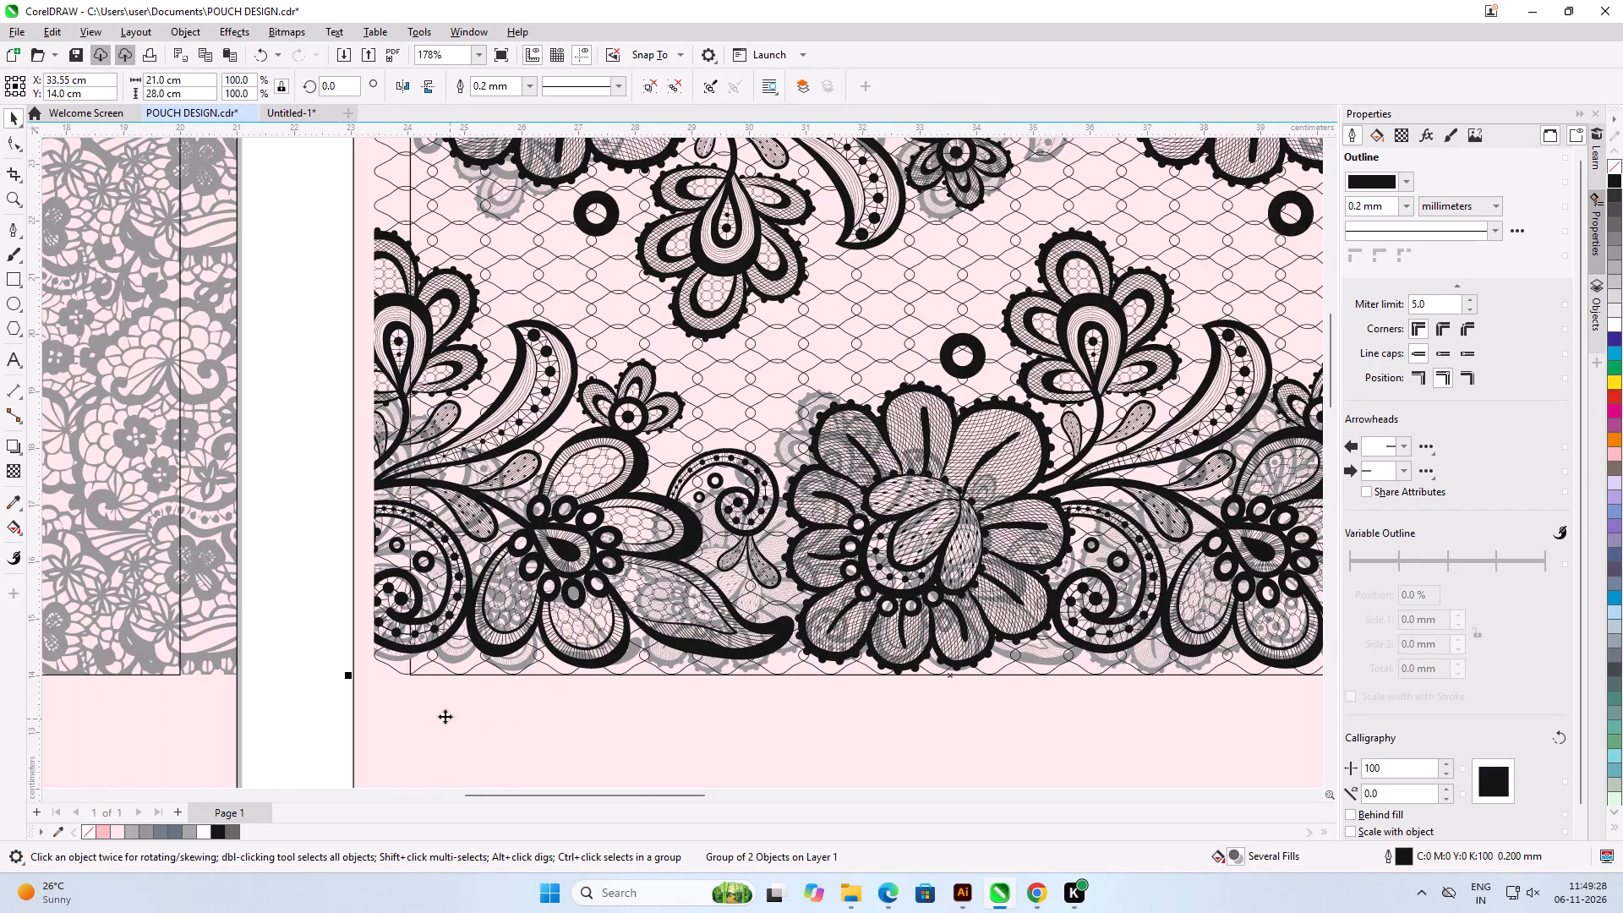
pyautogui.scroll(-4, 420, 708)
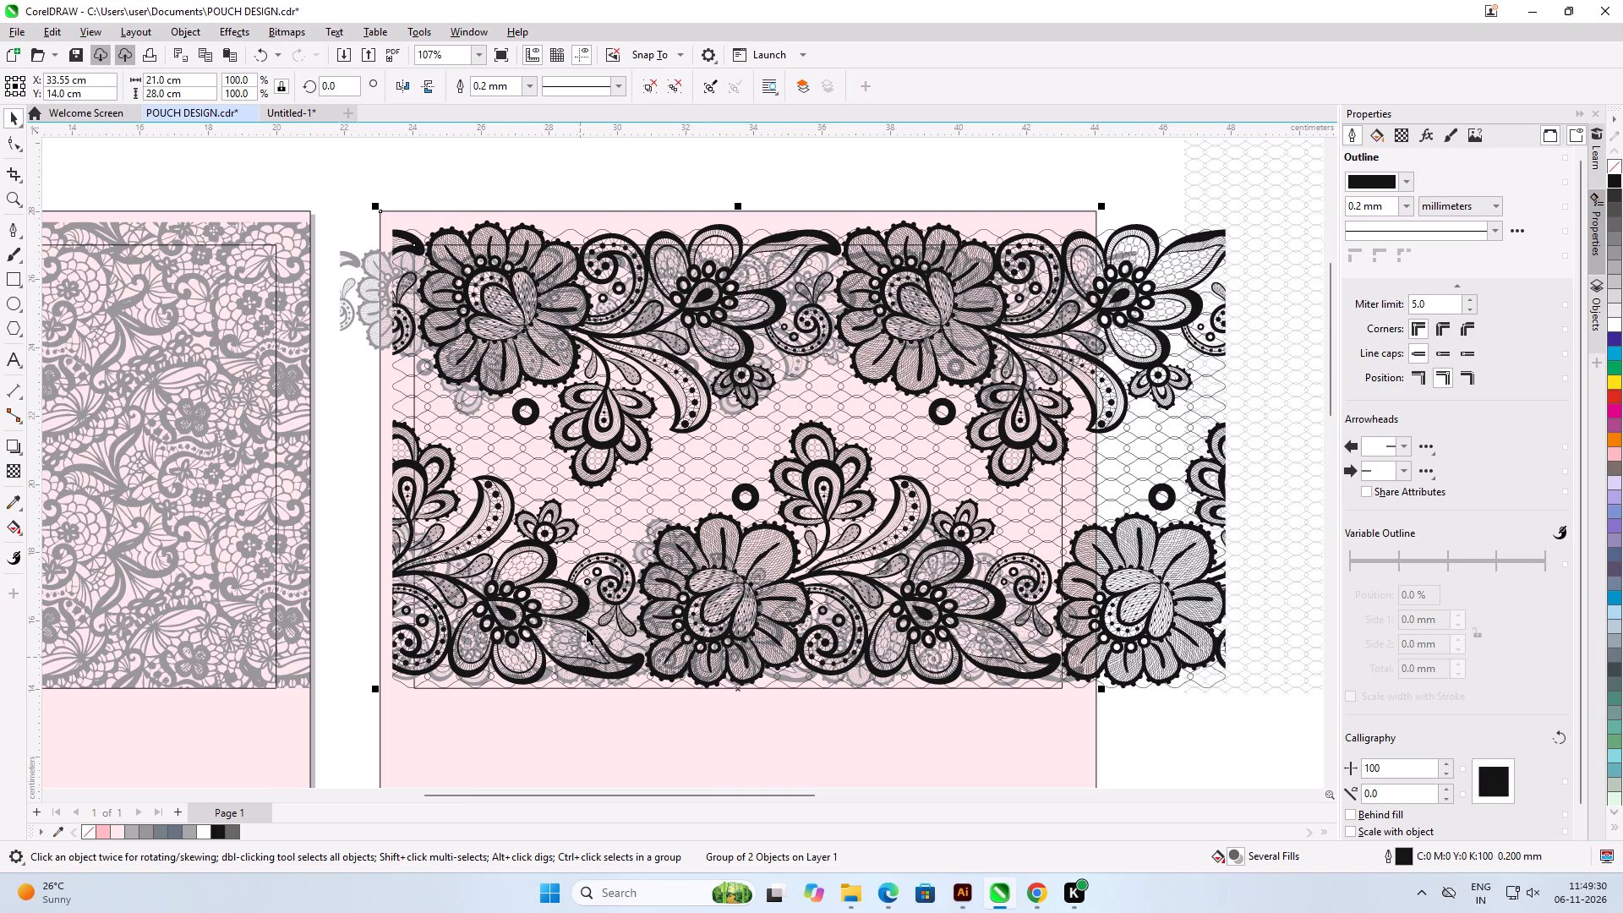
pyautogui.scroll(-1, 540, 615)
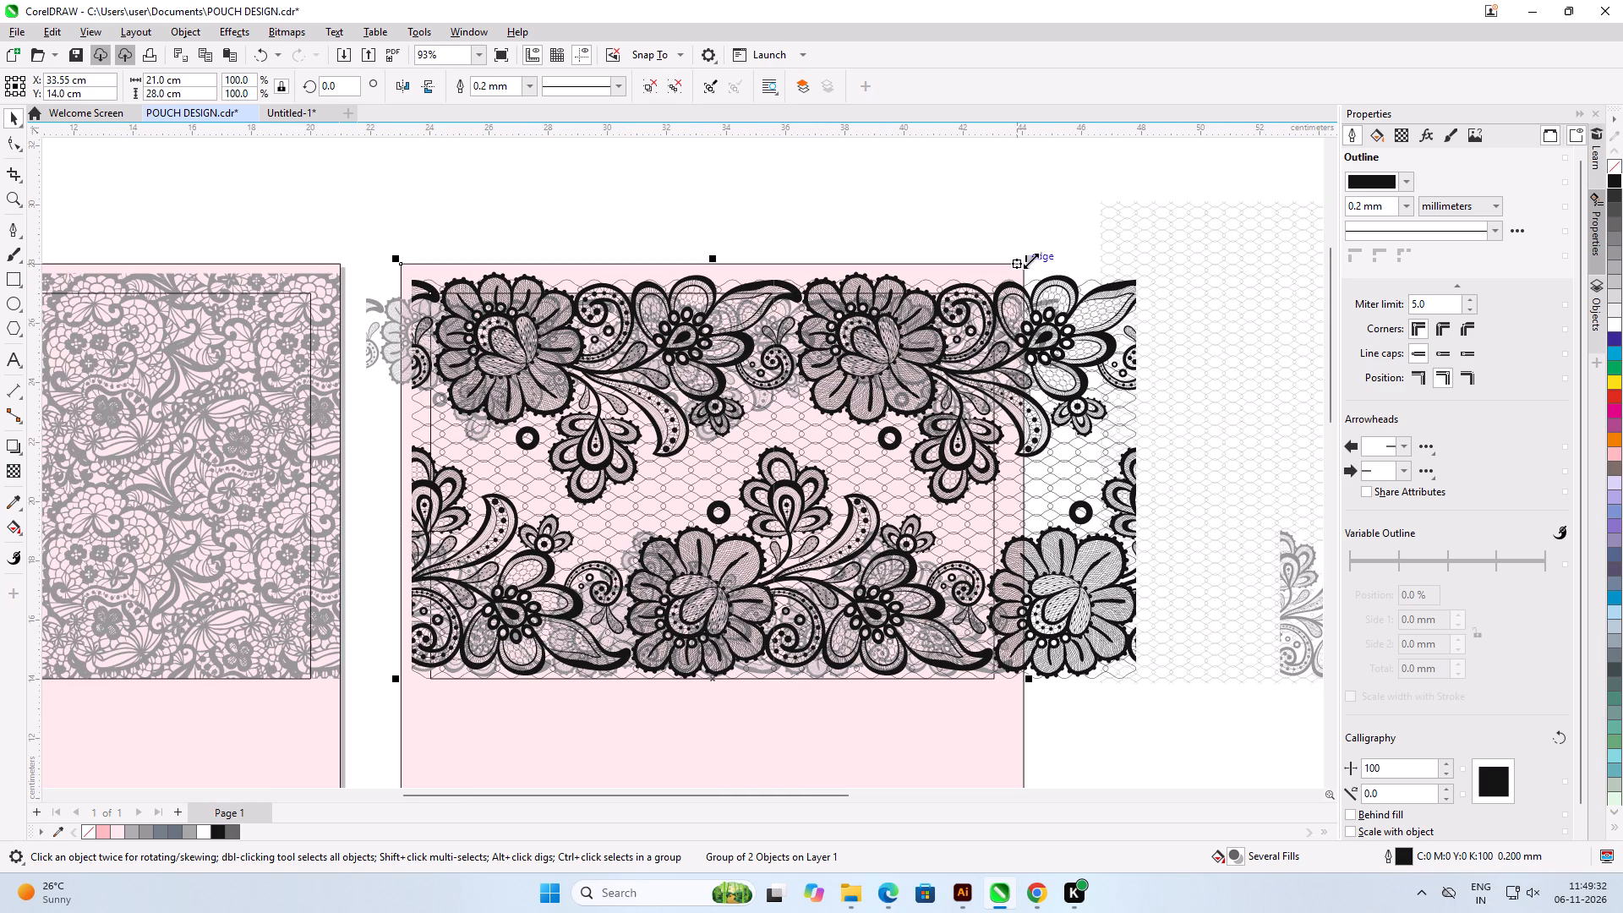
pyautogui.click(1125, 283)
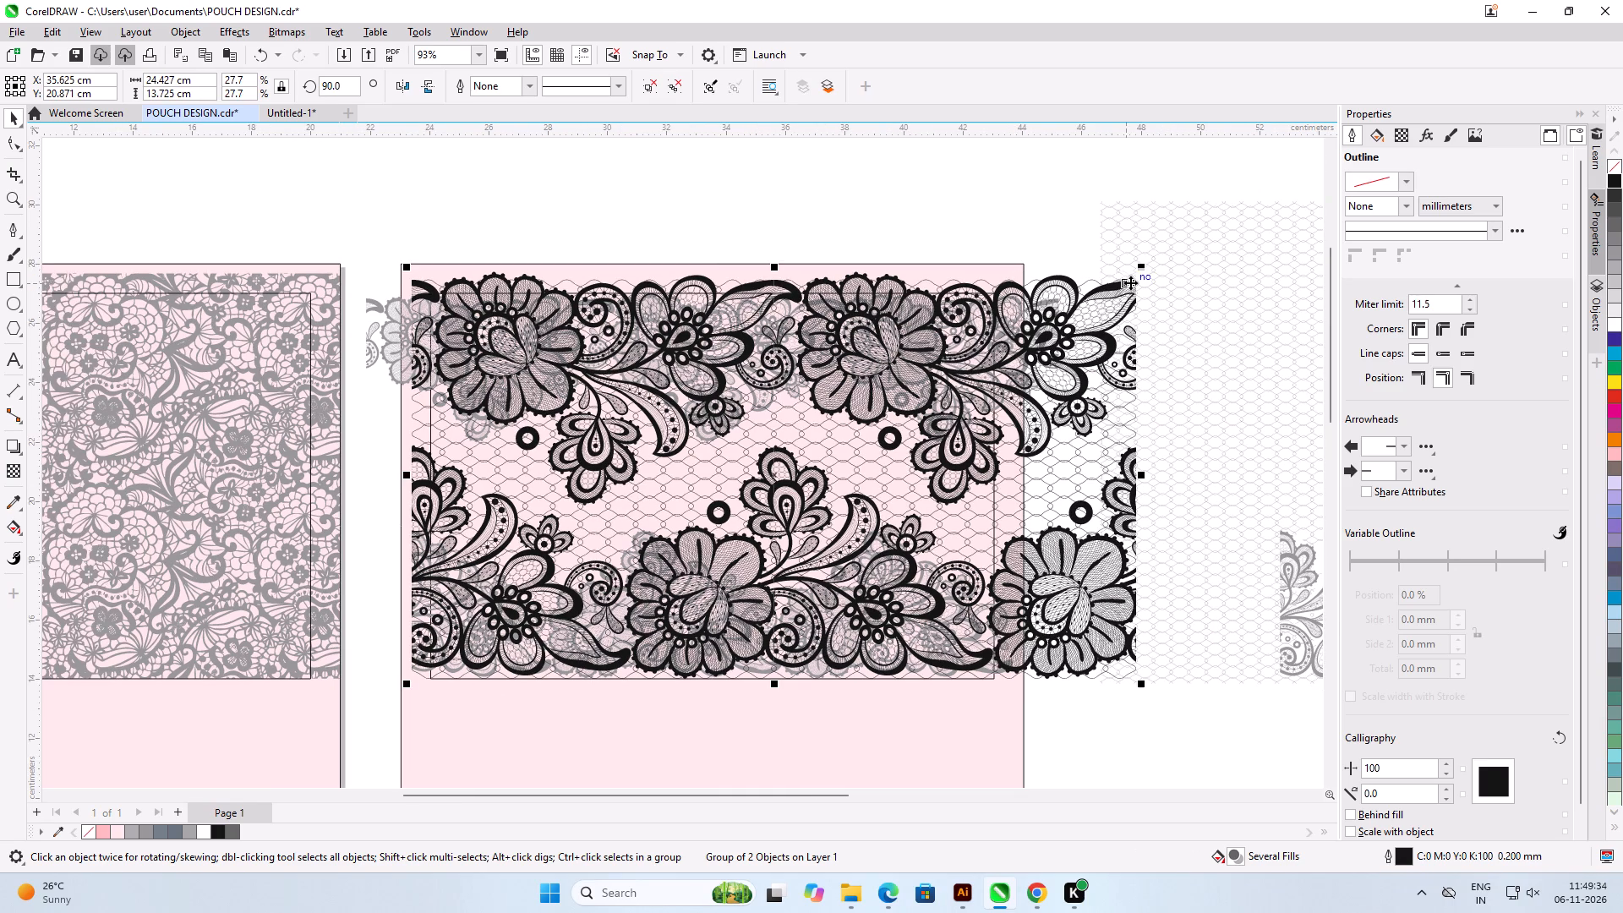
pyautogui.moveTo(1141, 267); pyautogui.dragTo(1115, 277)
pyautogui.moveTo(1115, 278); pyautogui.dragTo(1086, 292)
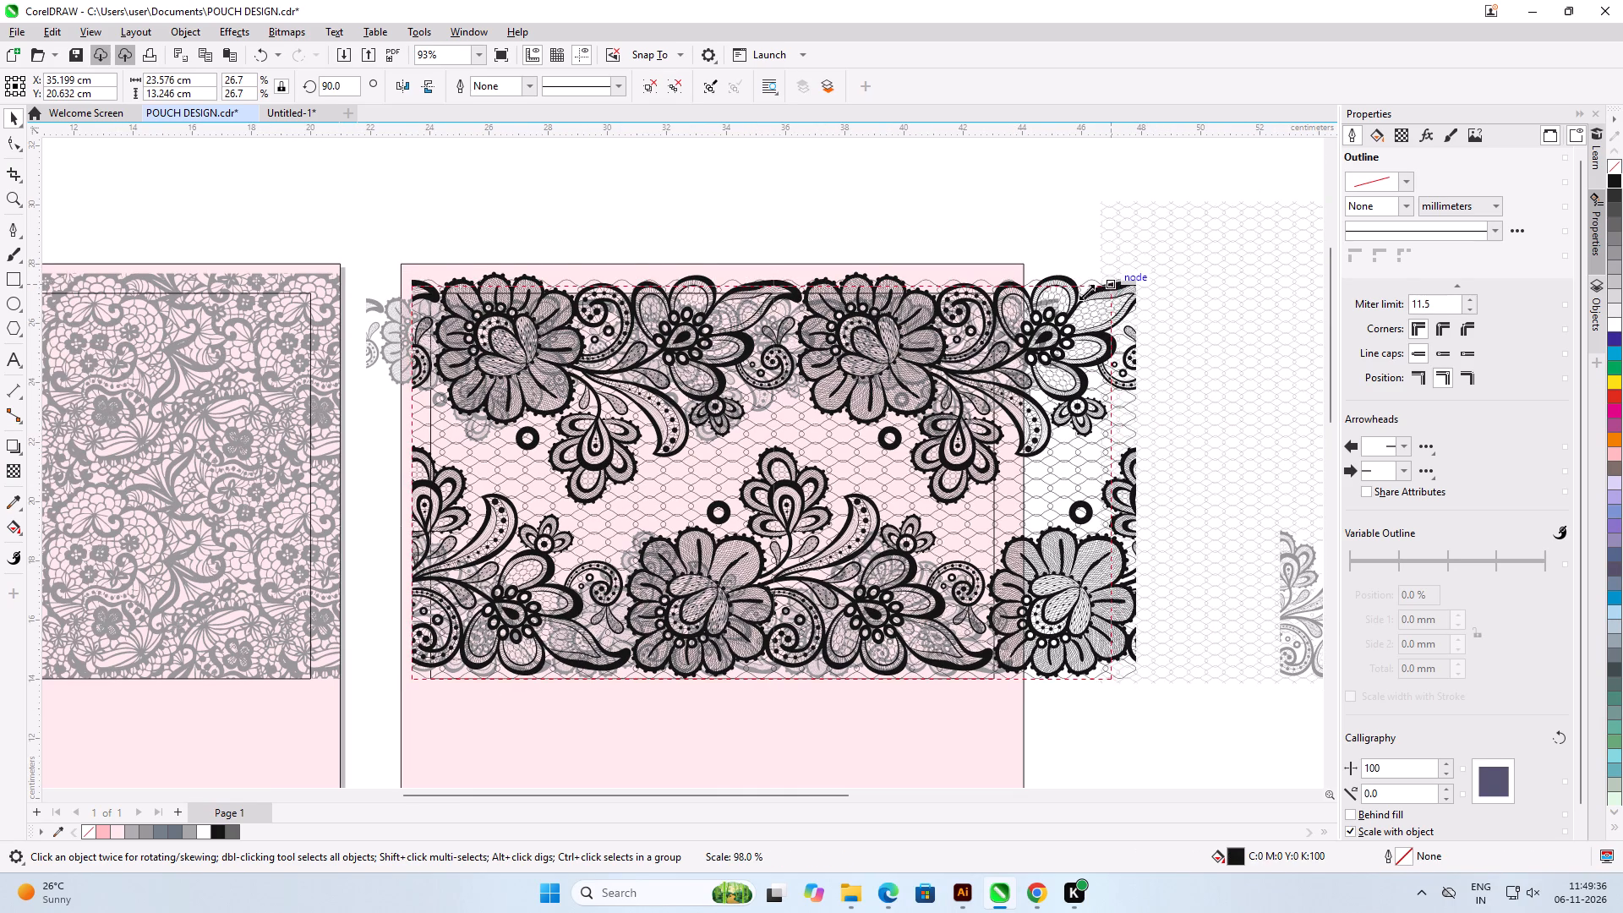
pyautogui.moveTo(1086, 292); pyautogui.dragTo(1059, 306)
pyautogui.moveTo(1058, 306); pyautogui.dragTo(1012, 313)
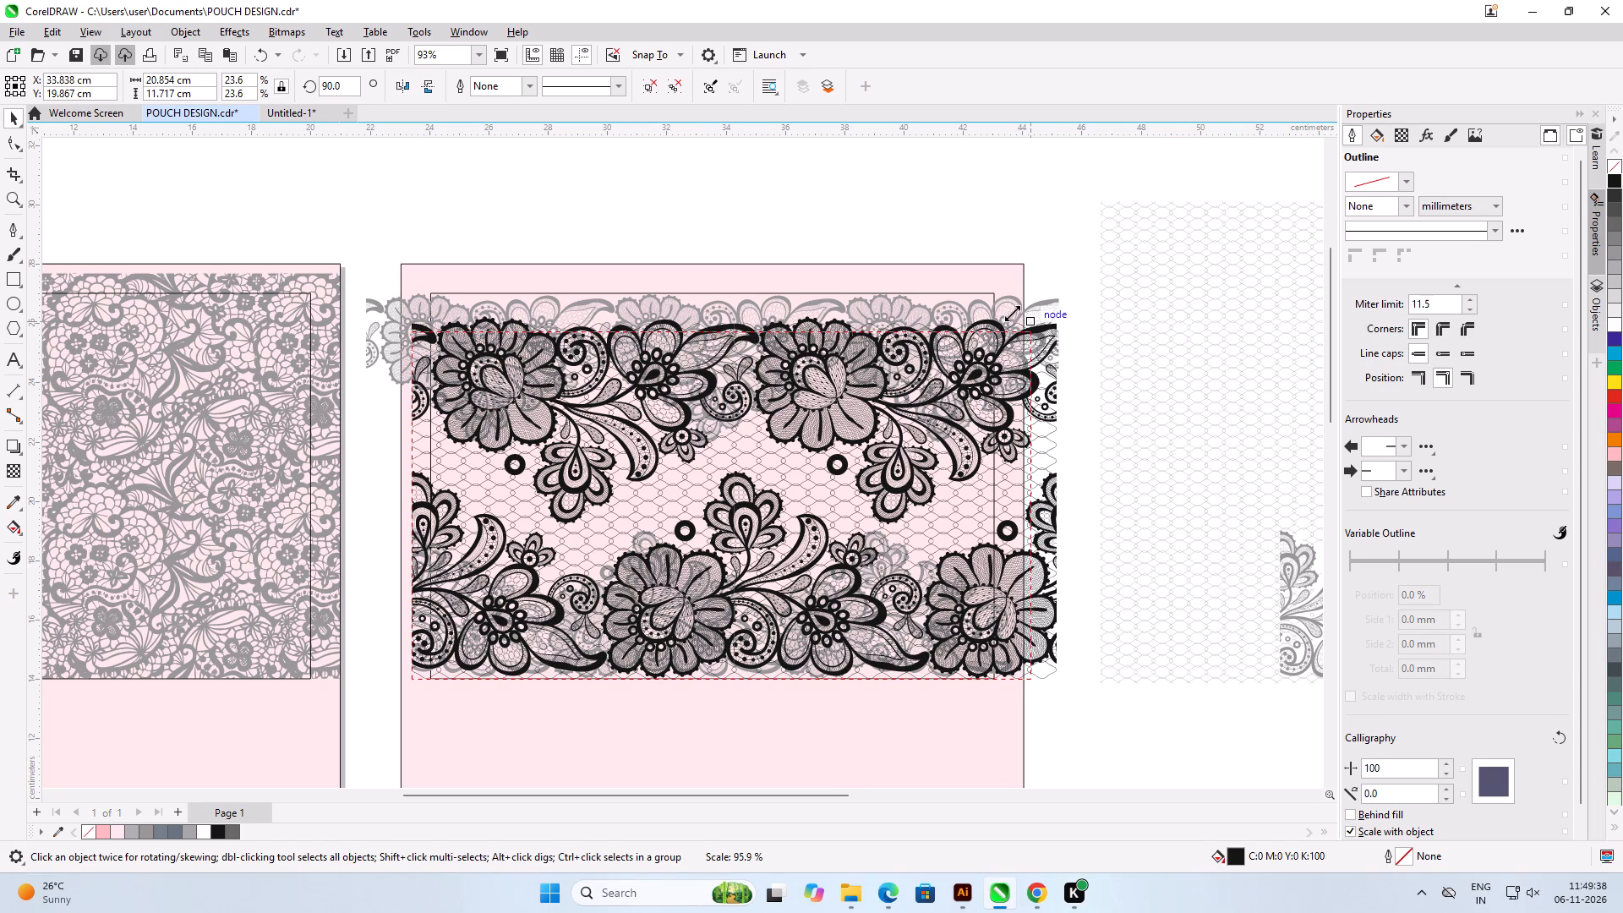
pyautogui.moveTo(1012, 313); pyautogui.dragTo(855, 348)
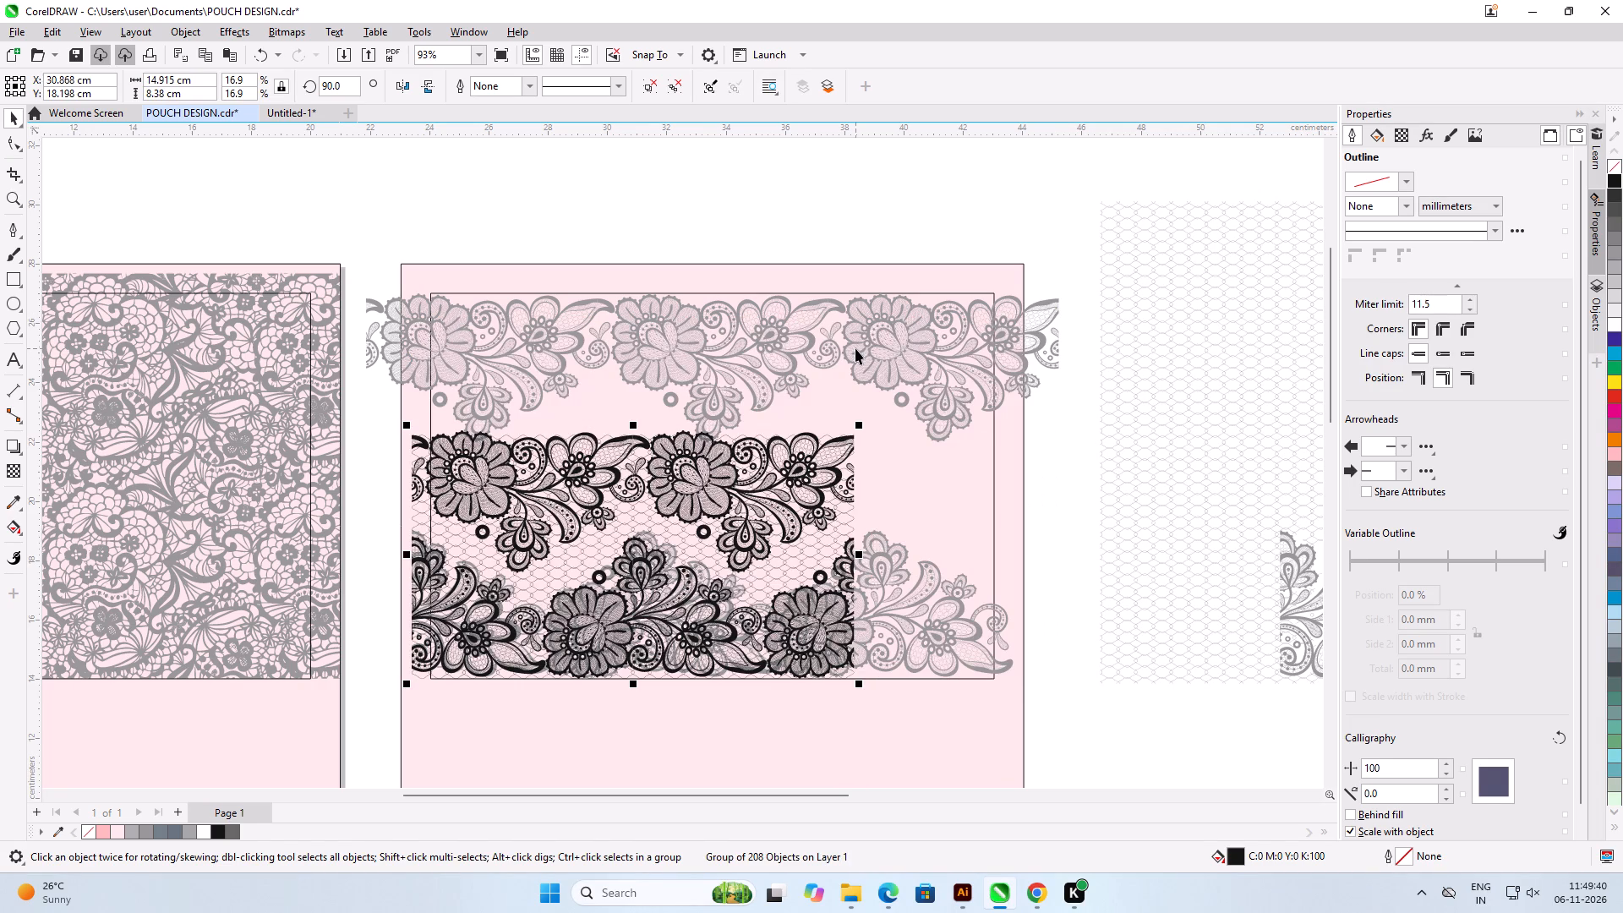
# Enlarge the black lace proportionally from its lower-left corner to 17.6%, about 15.5 by 8.7 cm, matching the grey border motifs.
pyautogui.scroll(4, 809, 664)
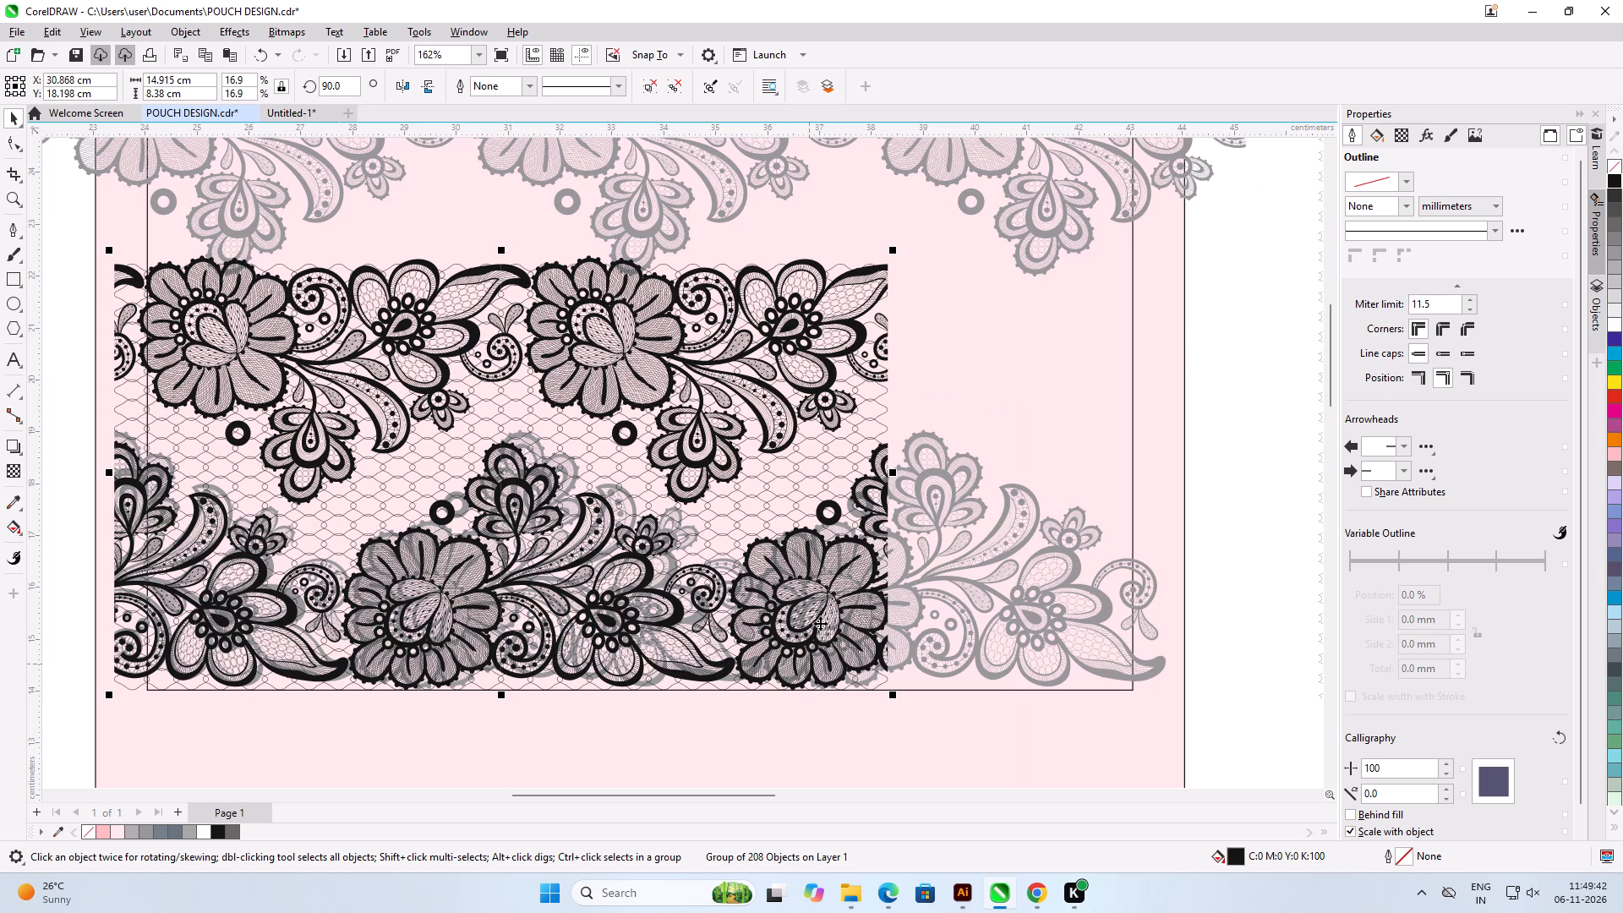
pyautogui.moveTo(893, 254); pyautogui.dragTo(904, 250)
pyautogui.click(905, 250)
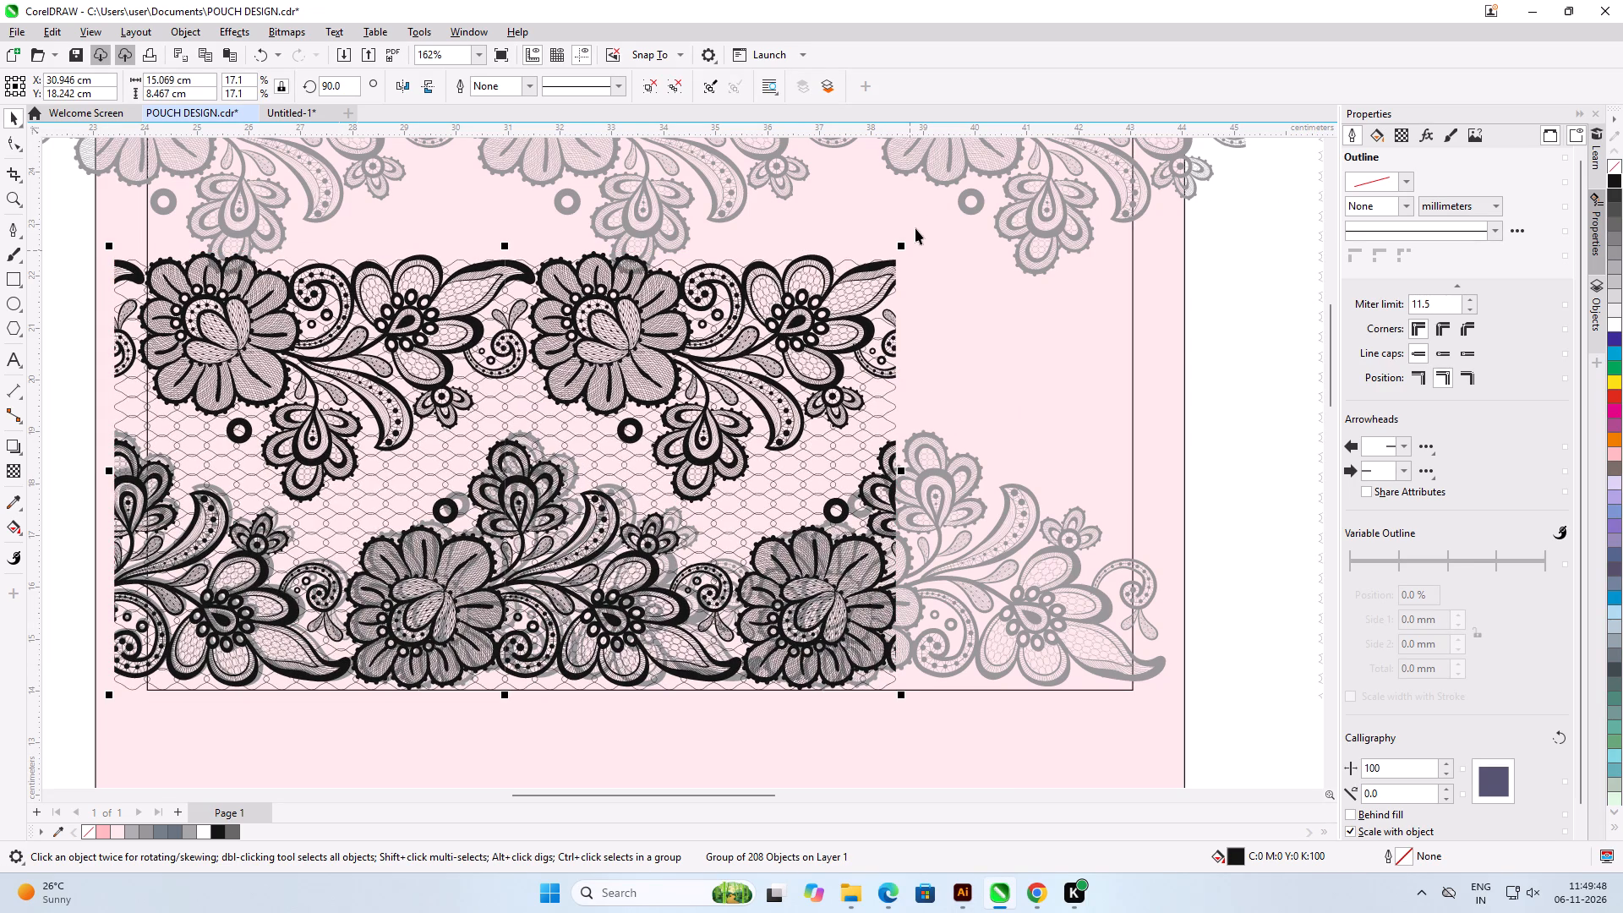
pyautogui.moveTo(907, 242); pyautogui.dragTo(915, 241)
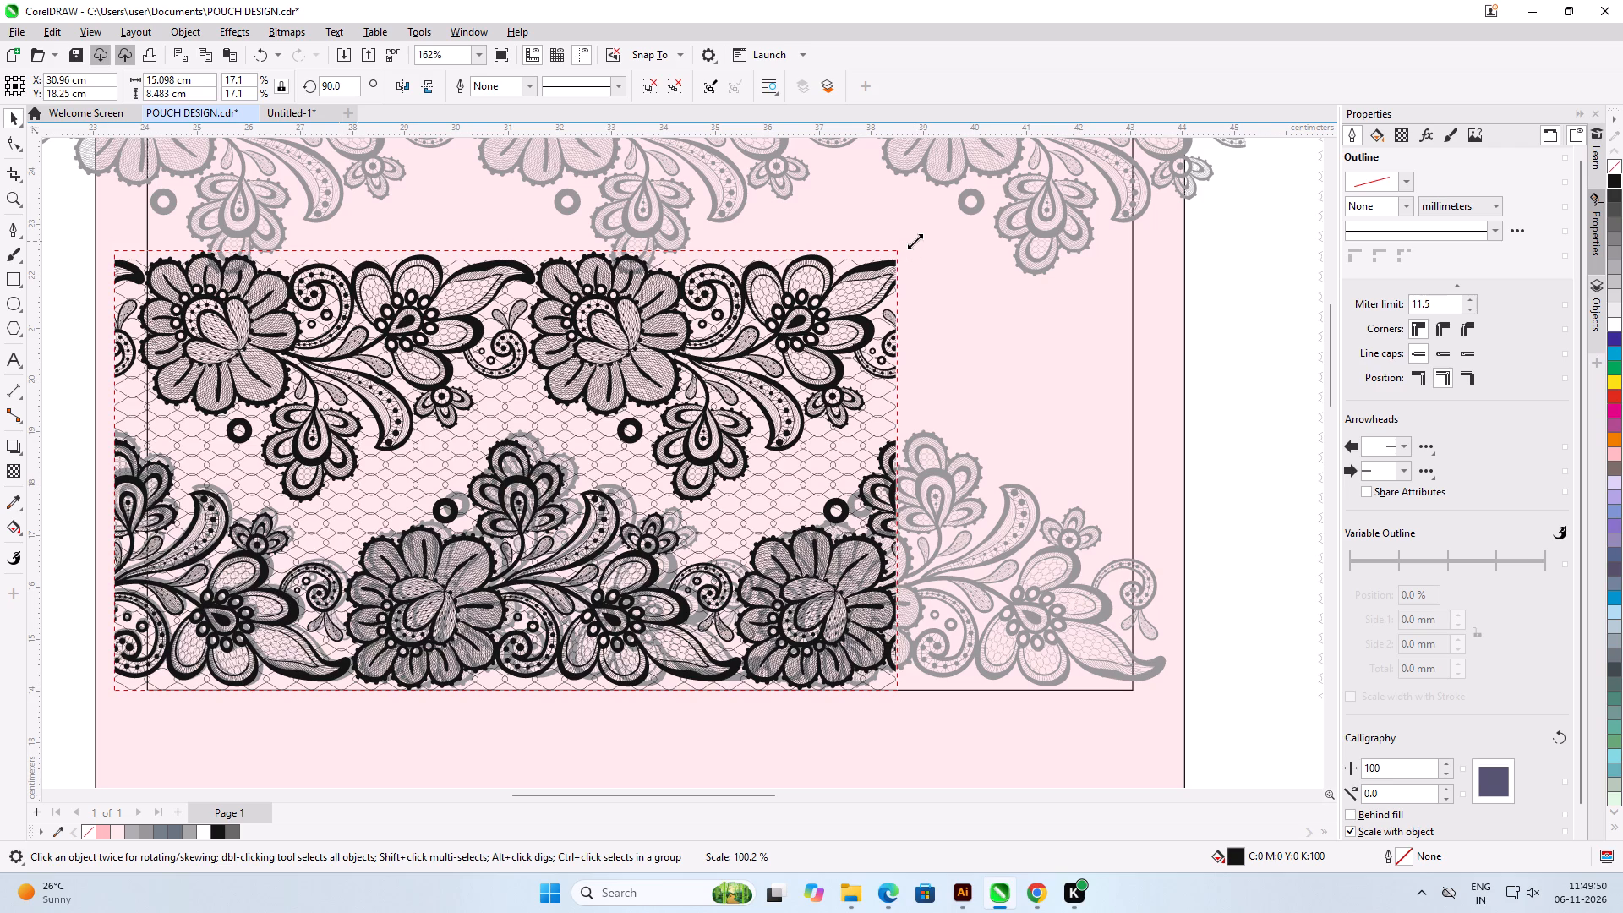
pyautogui.moveTo(915, 241); pyautogui.dragTo(986, 233)
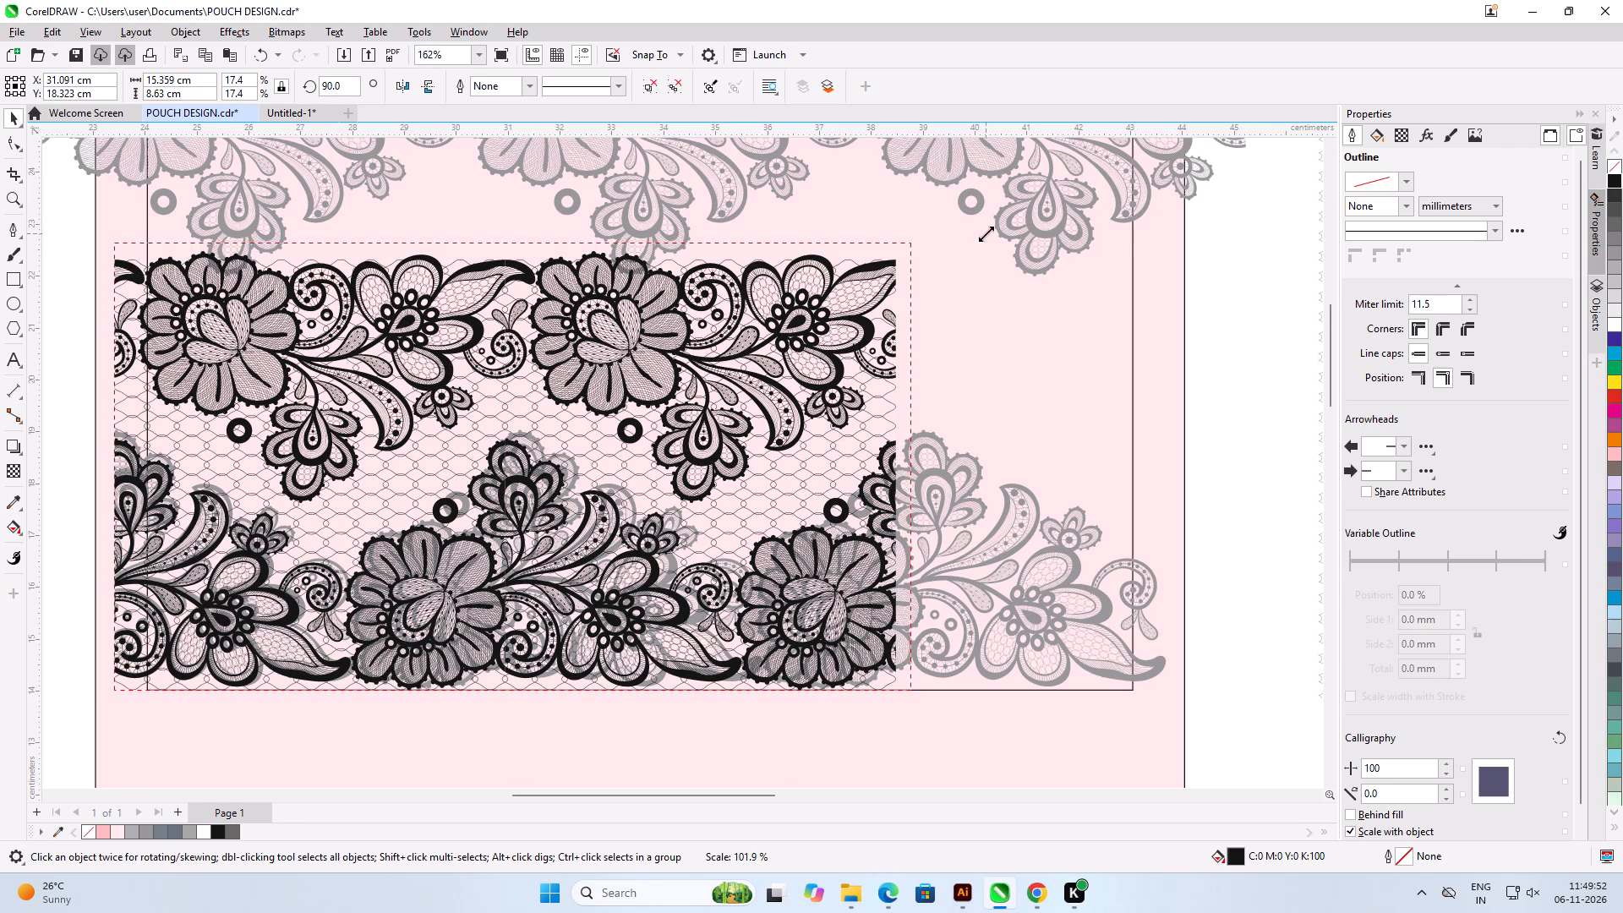
pyautogui.moveTo(986, 233); pyautogui.dragTo(1012, 232)
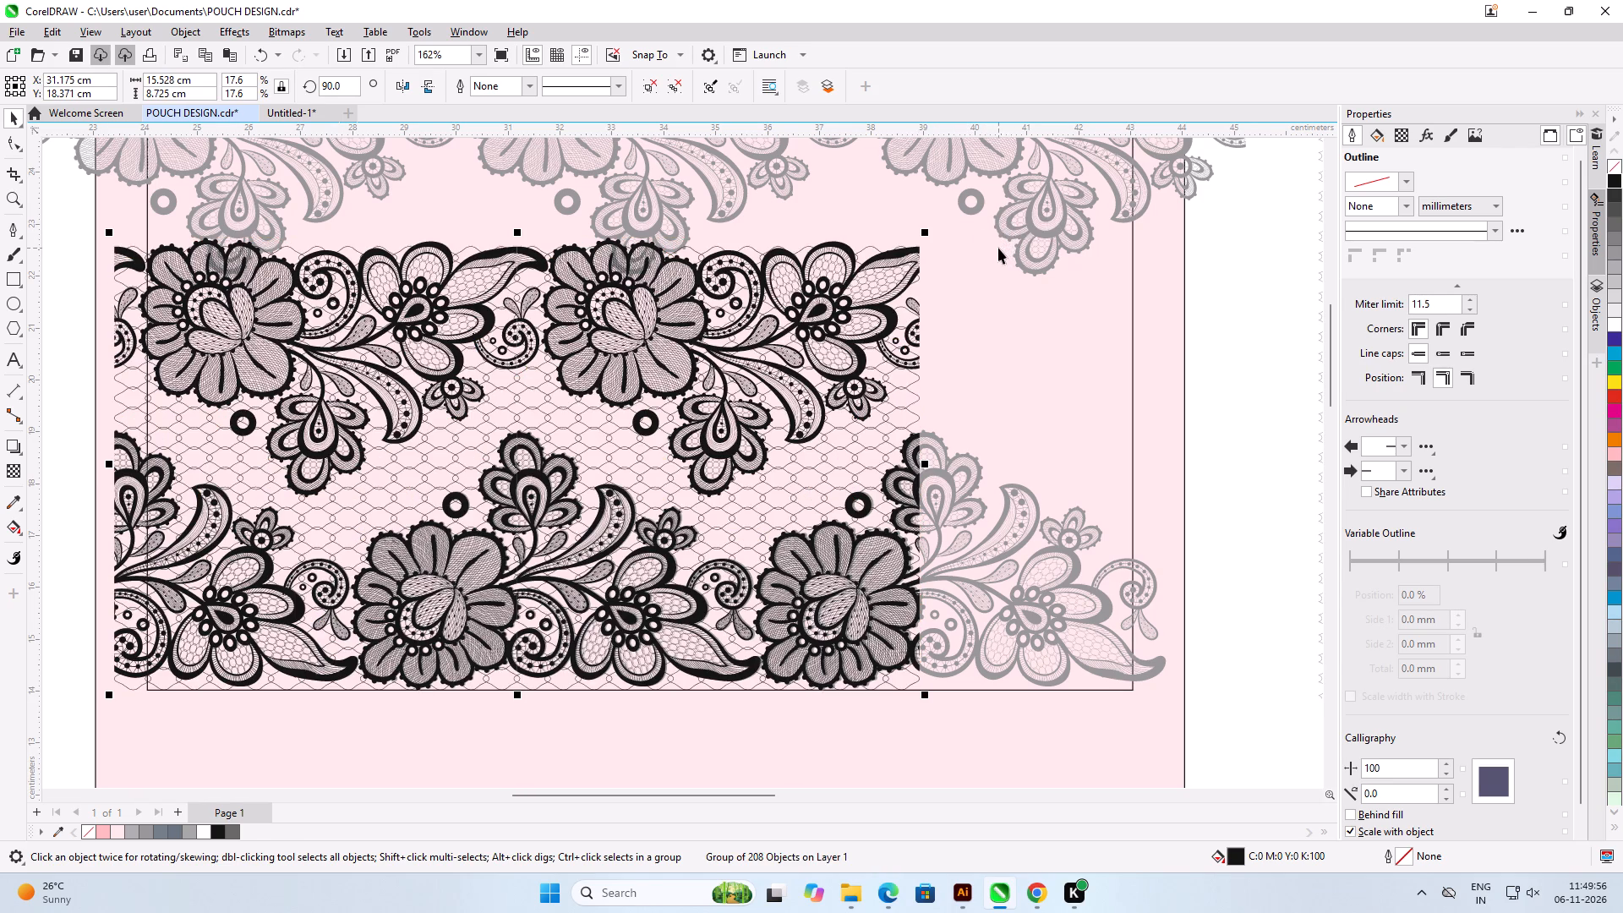
# Fine-tune the black lace's scale to 17.7%, about 15.6 by 8.8 cm, so its motifs coincide with the lower grey border.
pyautogui.scroll(4, 1014, 291)
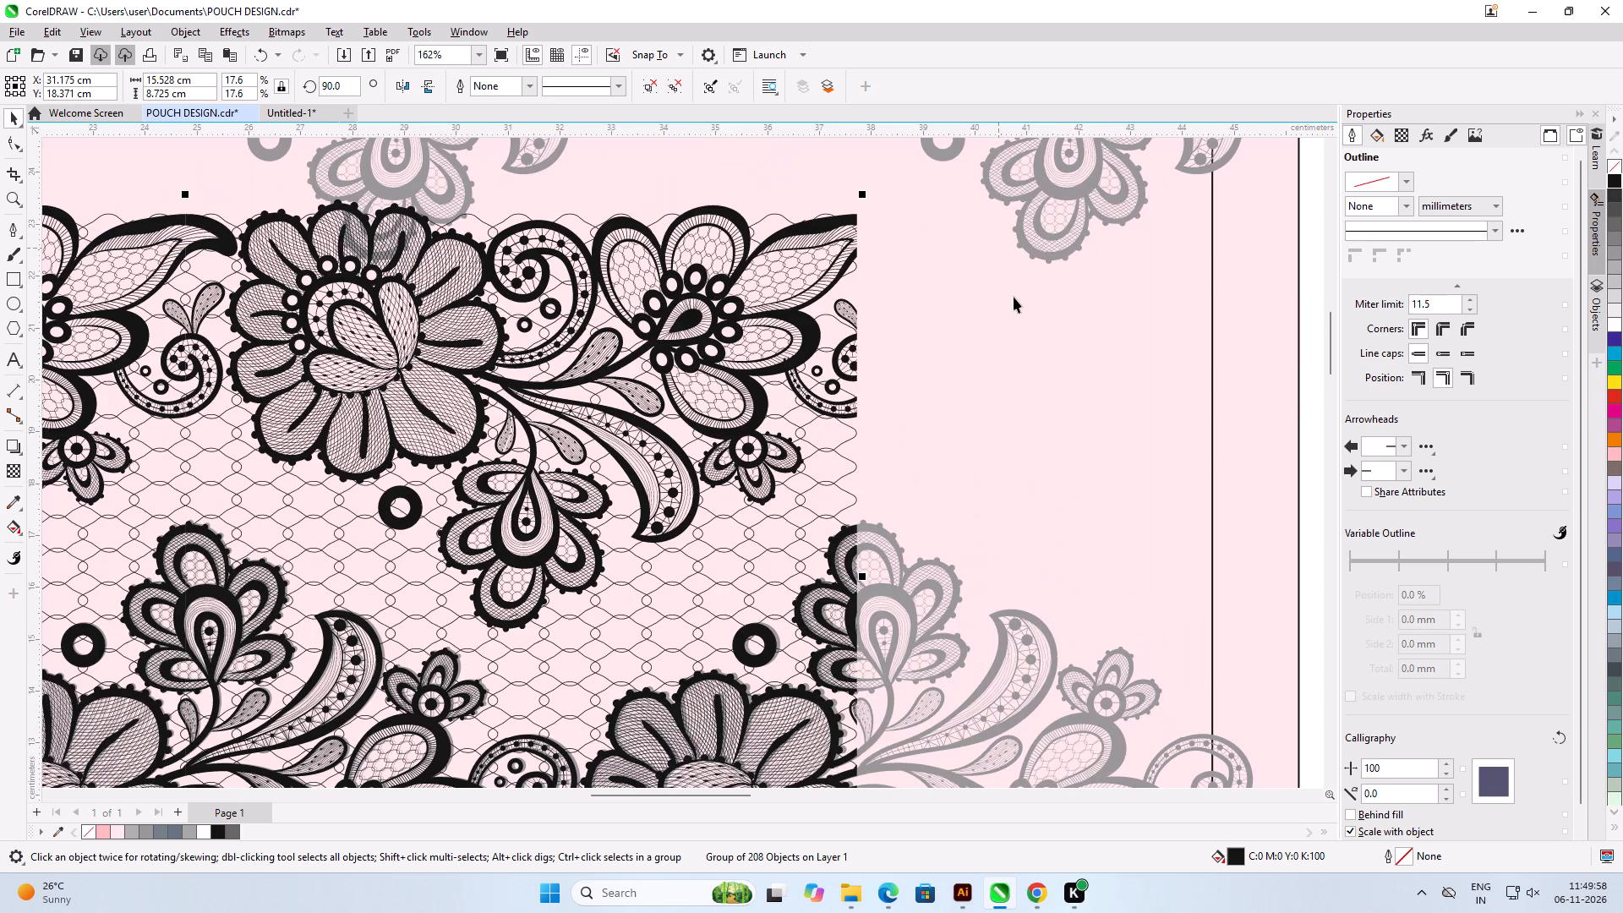
pyautogui.scroll(-1, 648, 290)
pyautogui.scroll(1, 972, 522)
pyautogui.scroll(-2, 336, 254)
pyautogui.scroll(2, 753, 535)
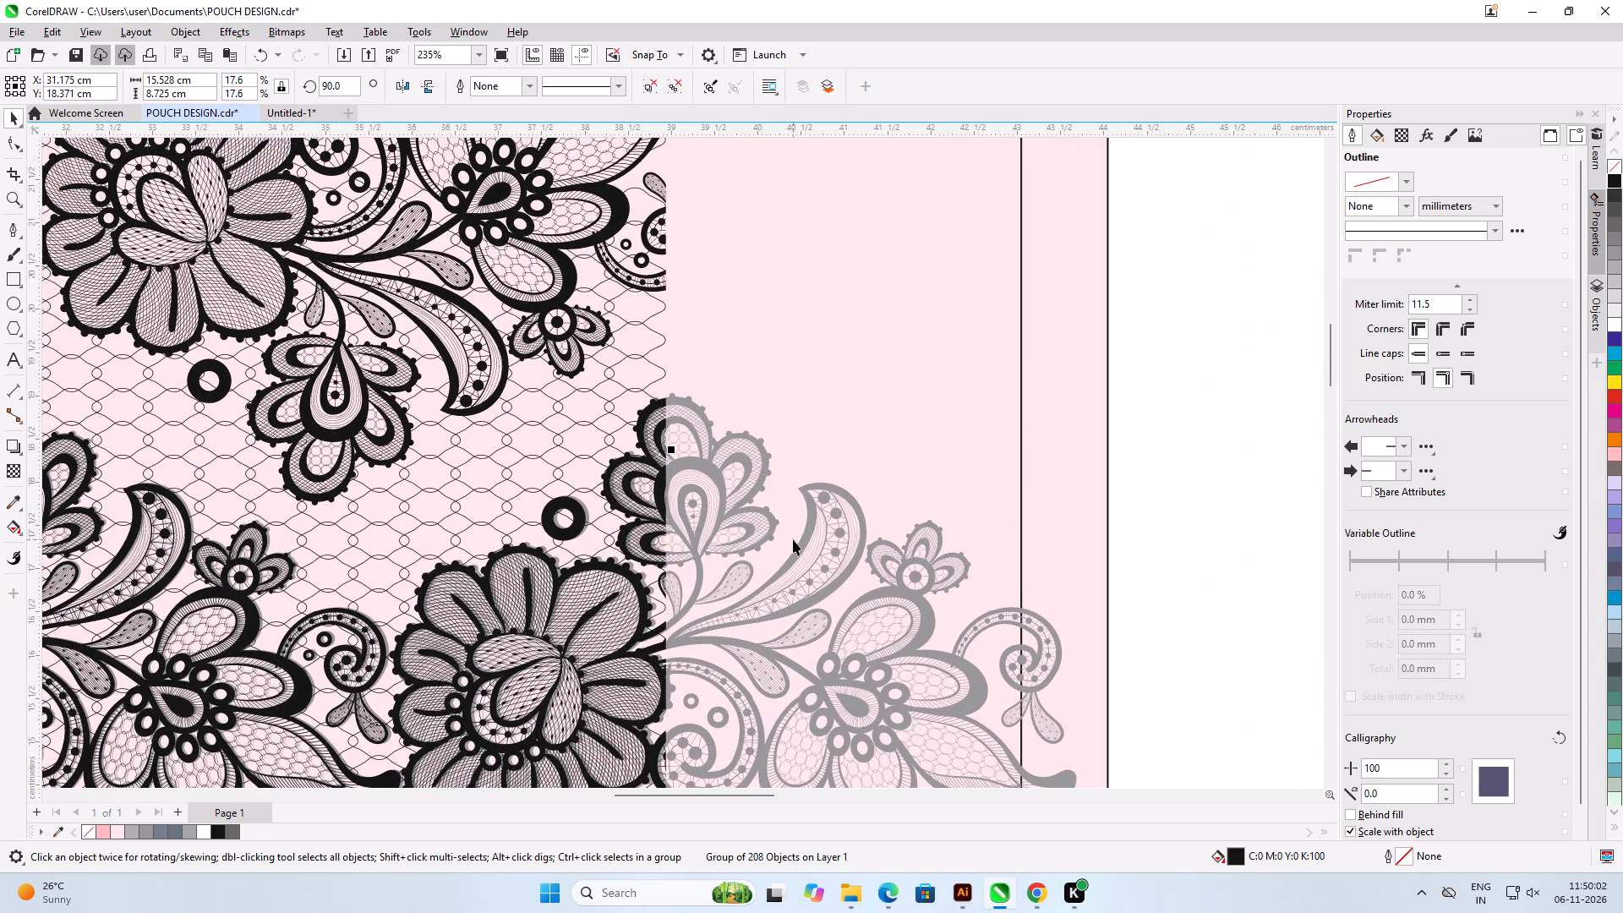
pyautogui.scroll(-1, 681, 492)
pyautogui.scroll(-2, 704, 310)
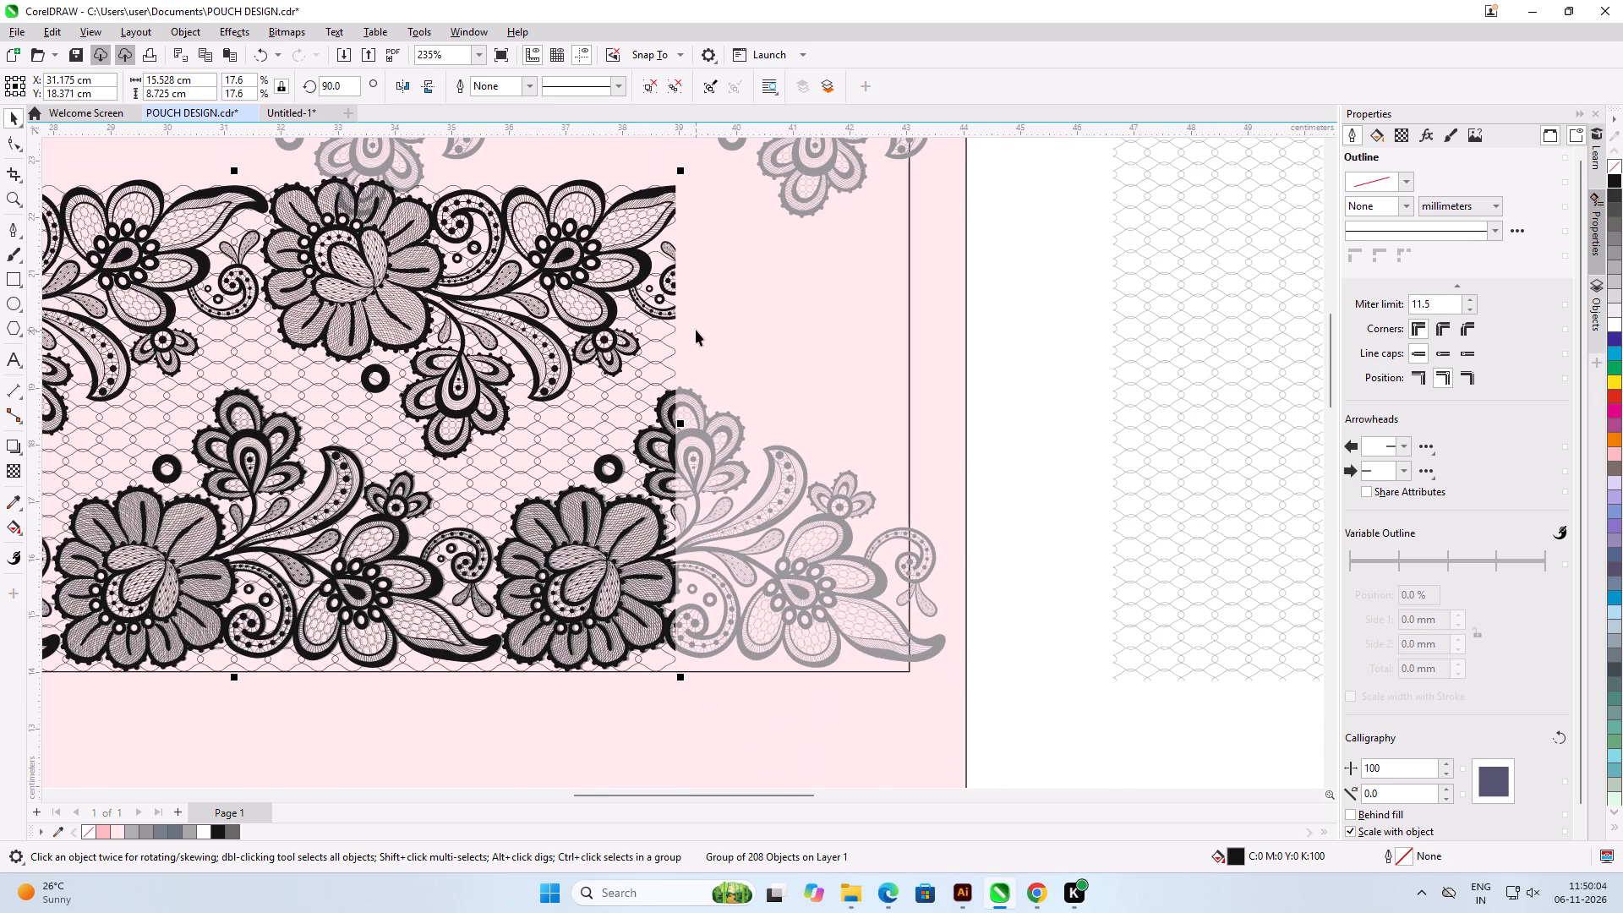
pyautogui.moveTo(685, 171); pyautogui.dragTo(692, 171)
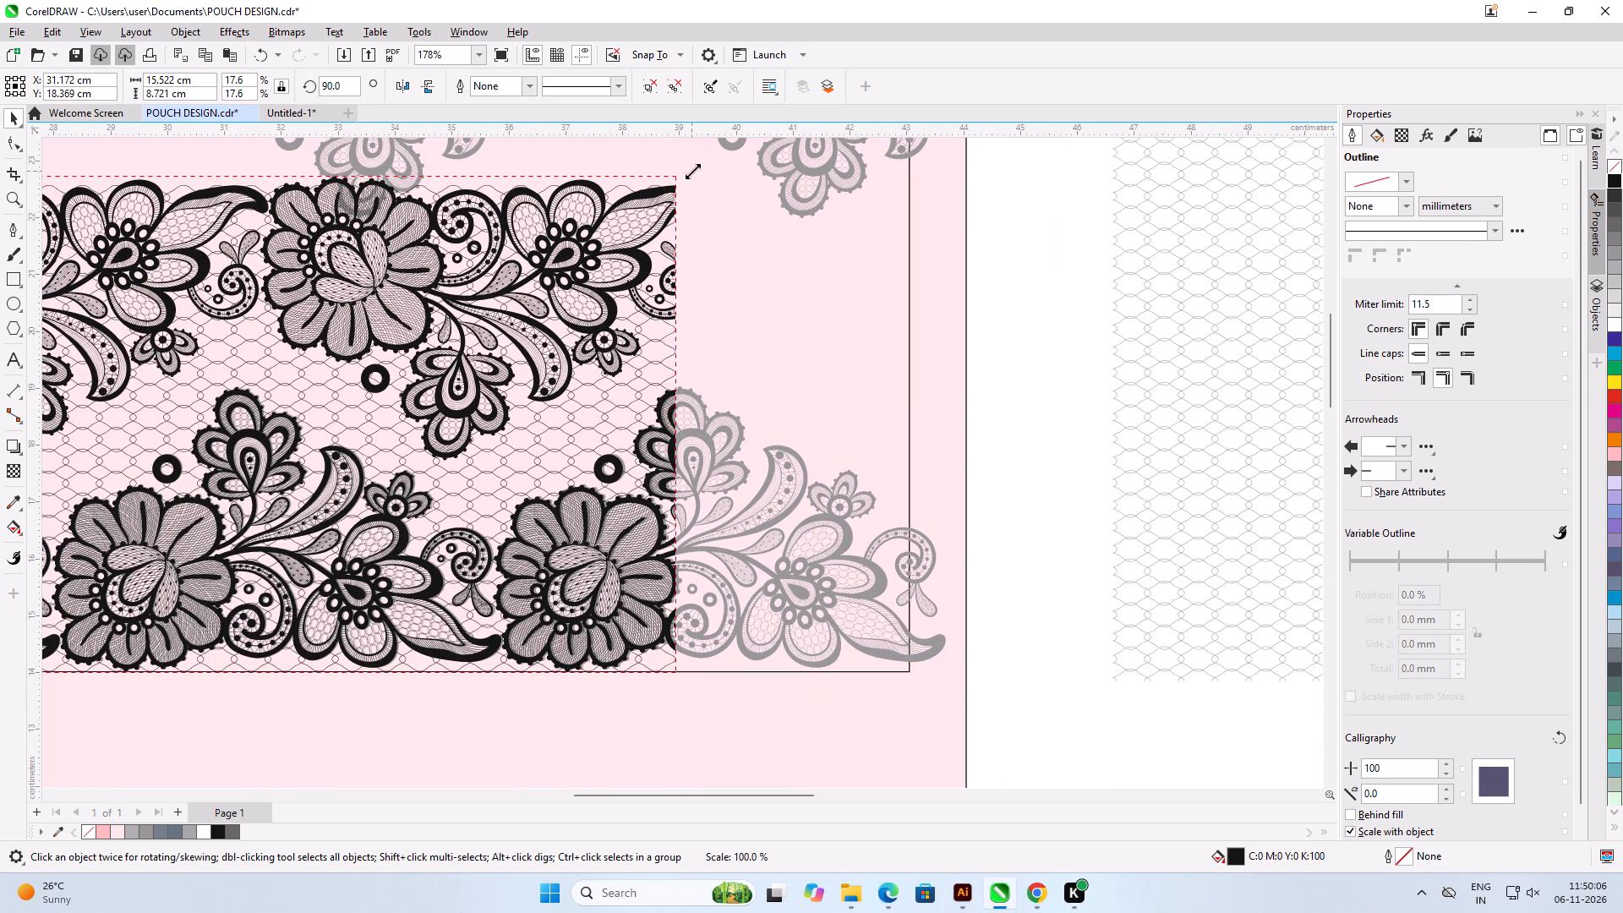
pyautogui.moveTo(692, 171); pyautogui.dragTo(697, 169)
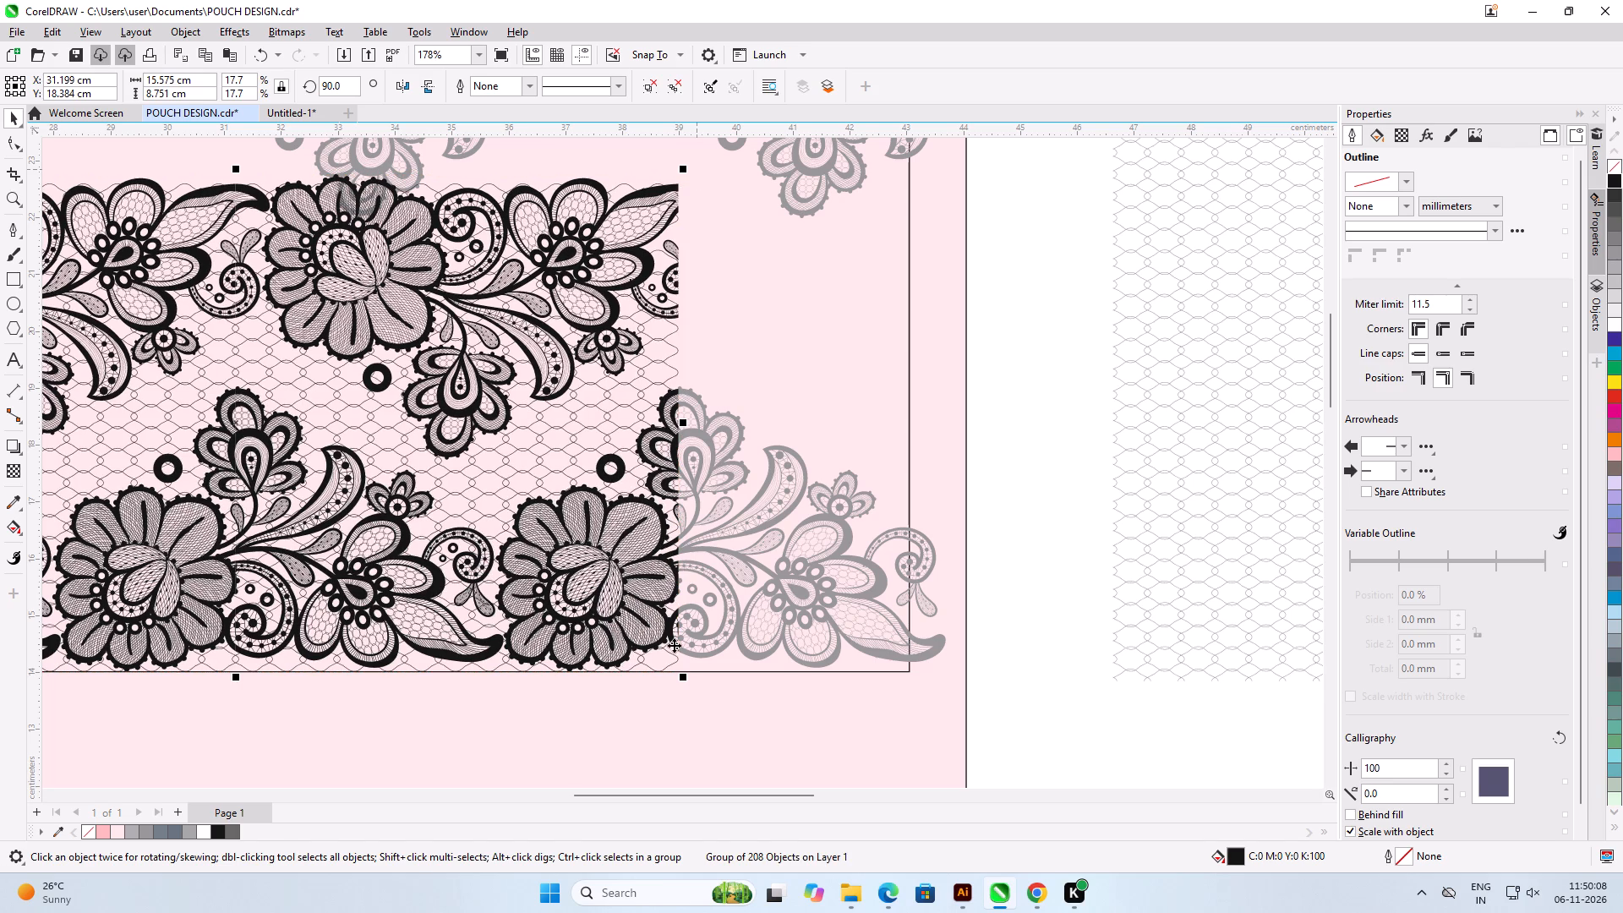
# Ungroup the scaled black lace into its individual objects.
pyautogui.scroll(5, 674, 645)
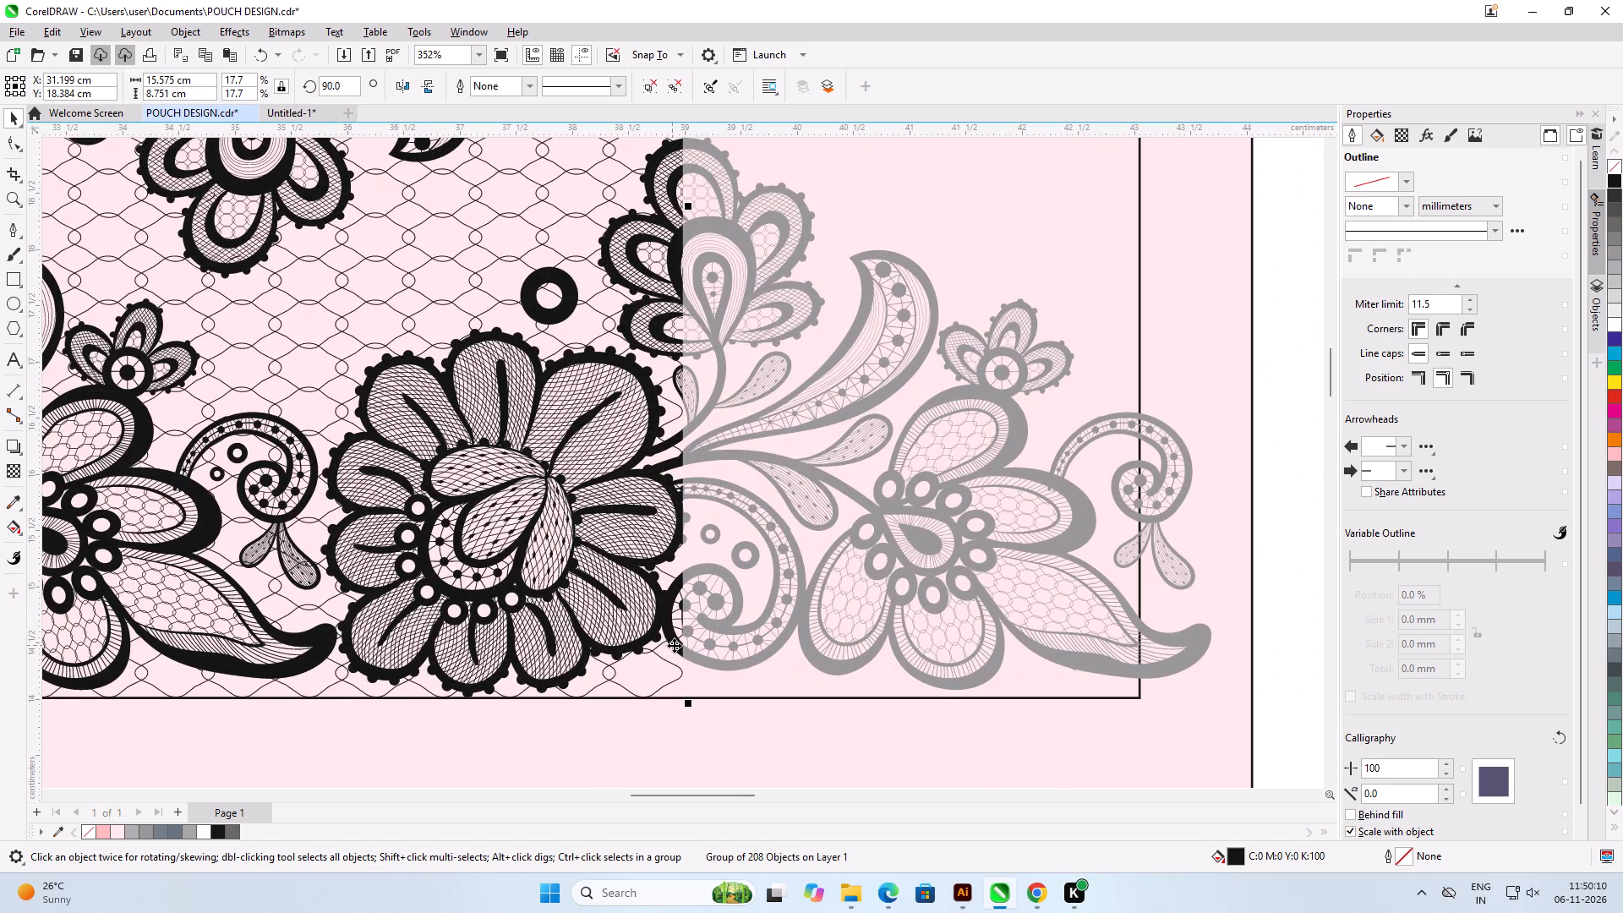
pyautogui.scroll(-4, 786, 312)
pyautogui.click(781, 602)
pyautogui.scroll(-3, 840, 576)
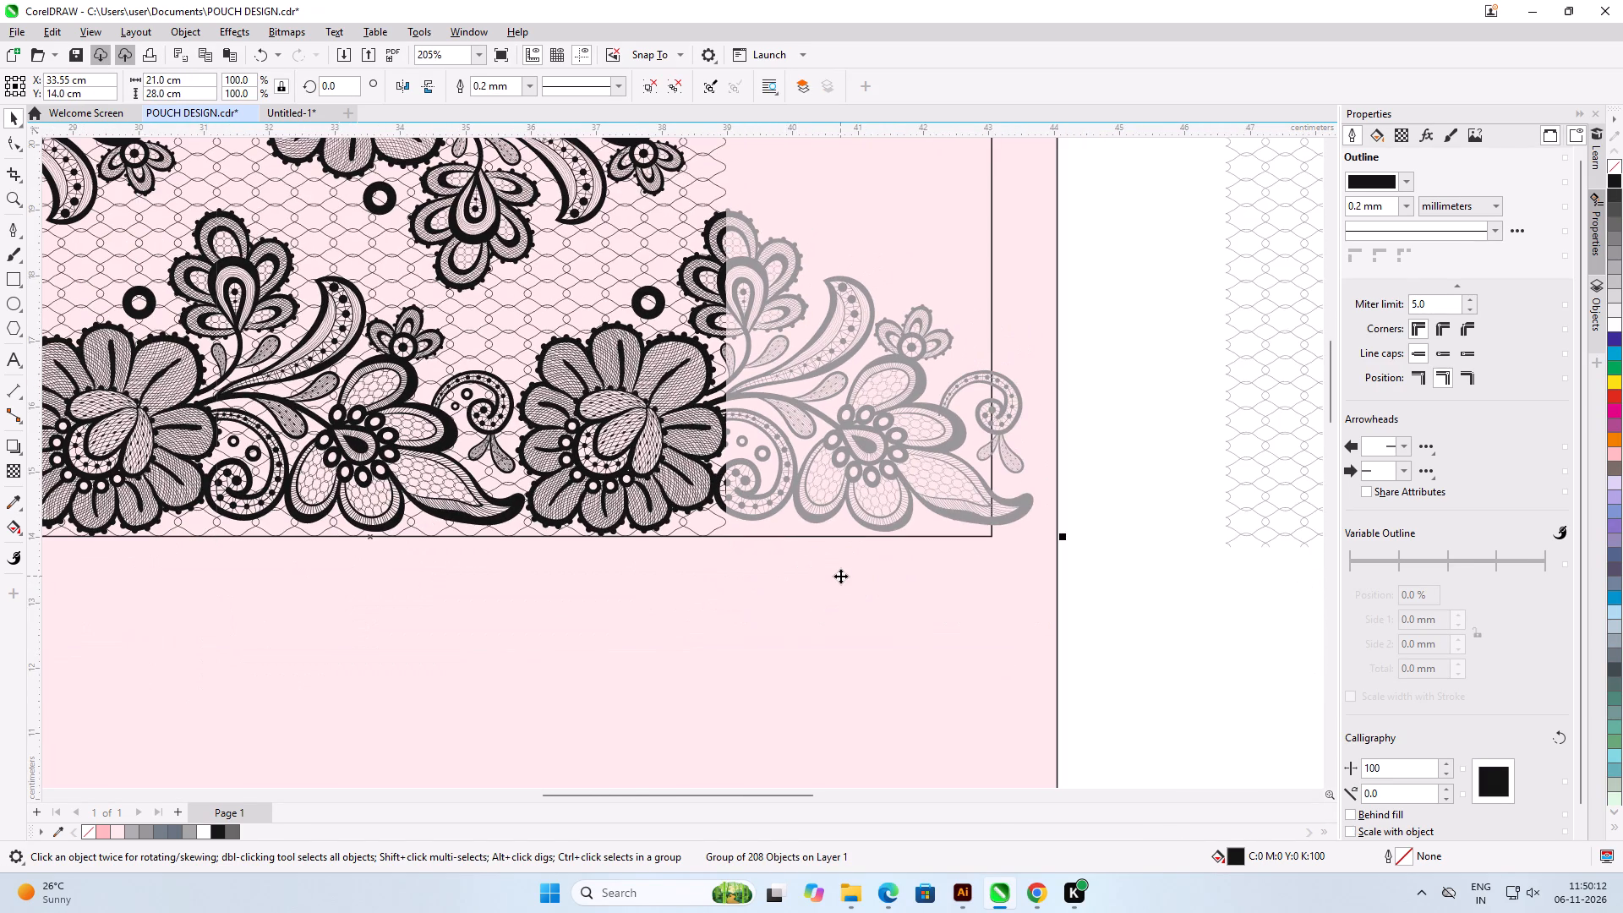
pyautogui.click(1107, 597)
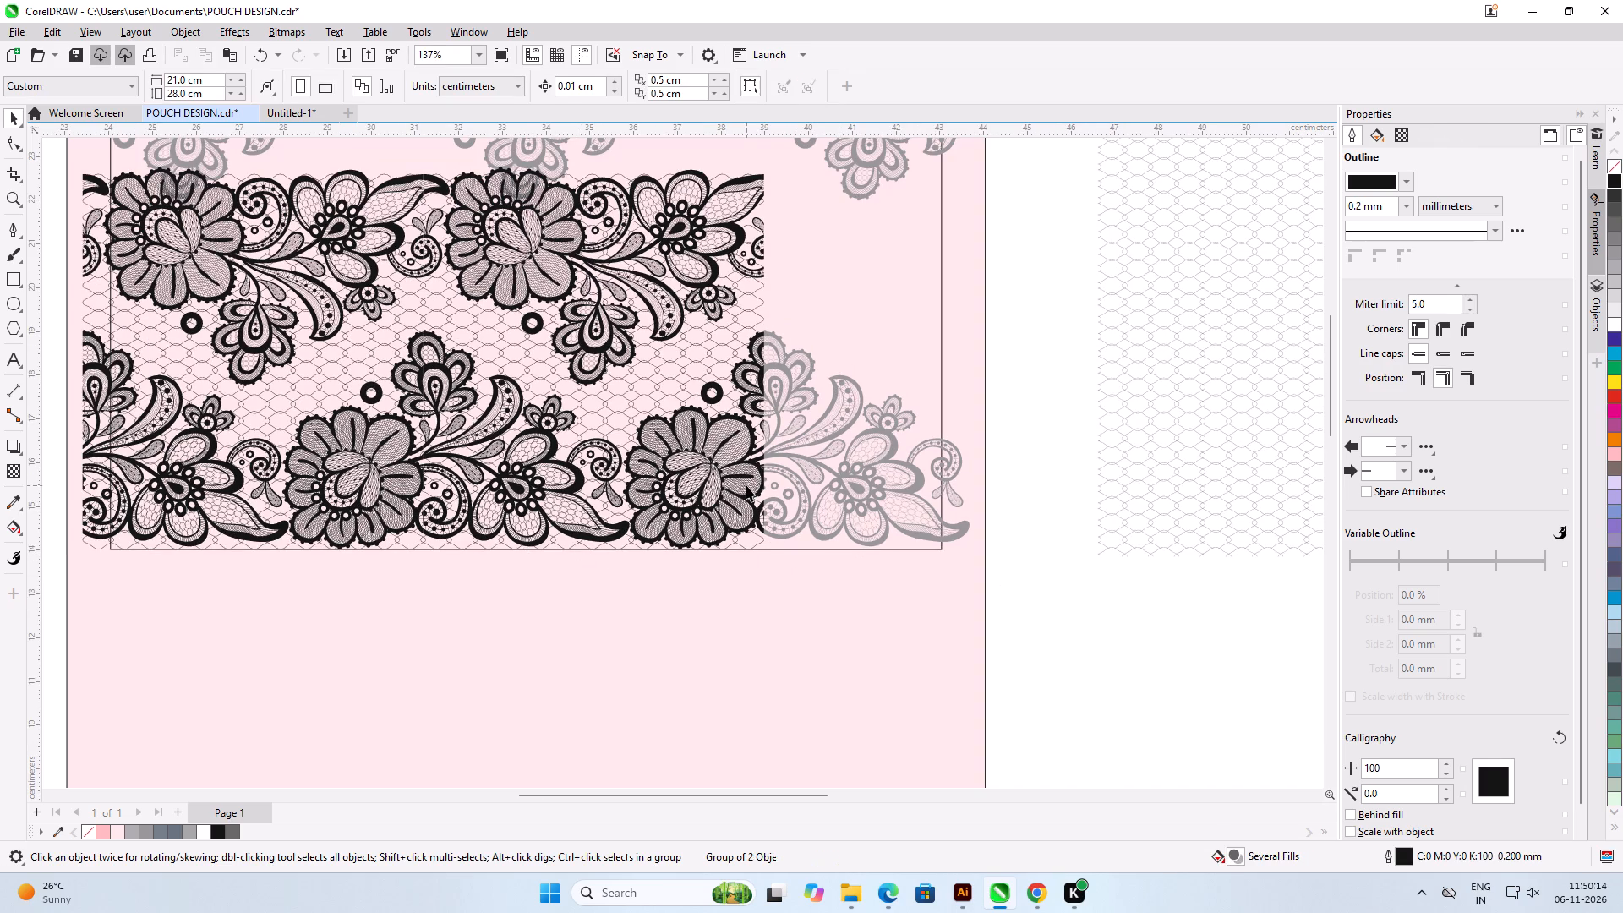
pyautogui.click(757, 464)
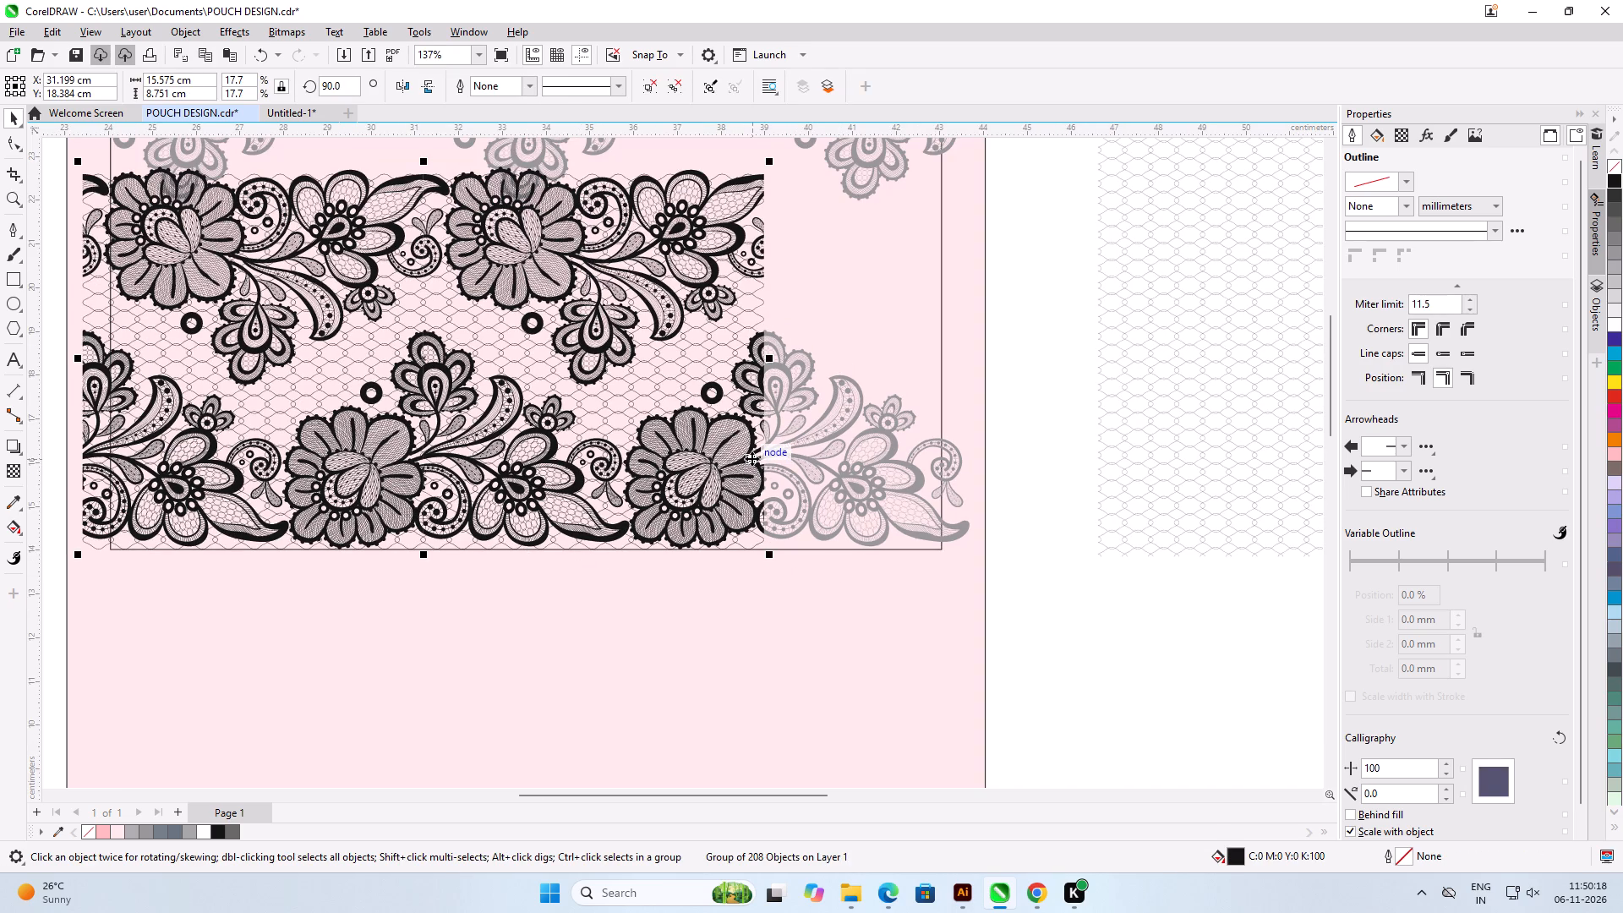
pyautogui.click(678, 89)
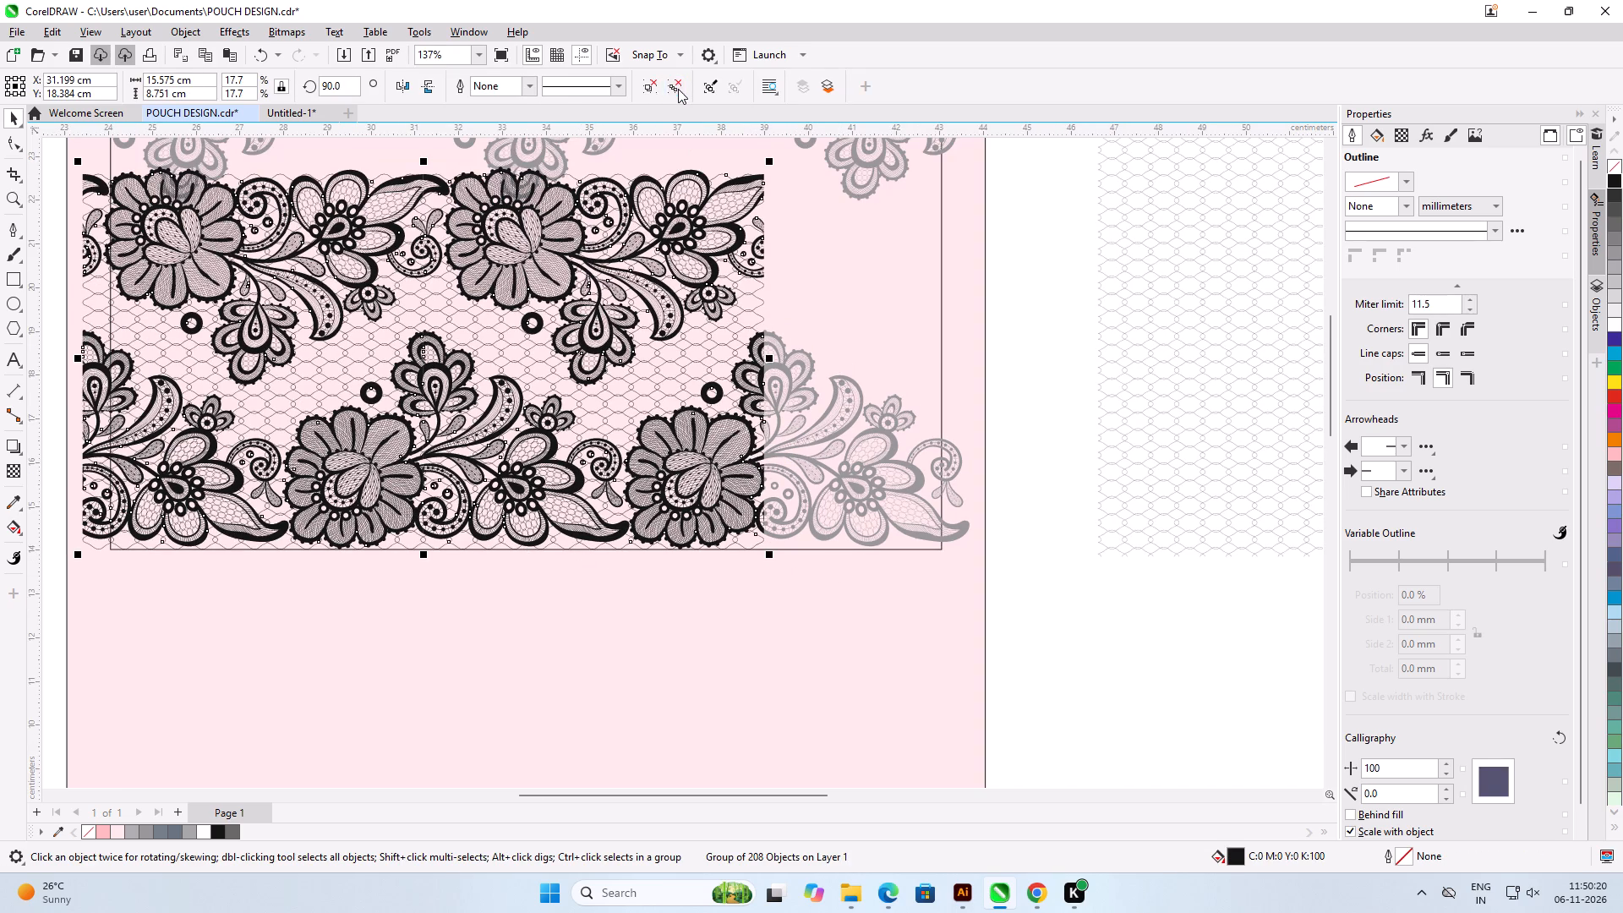
pyautogui.click(997, 338)
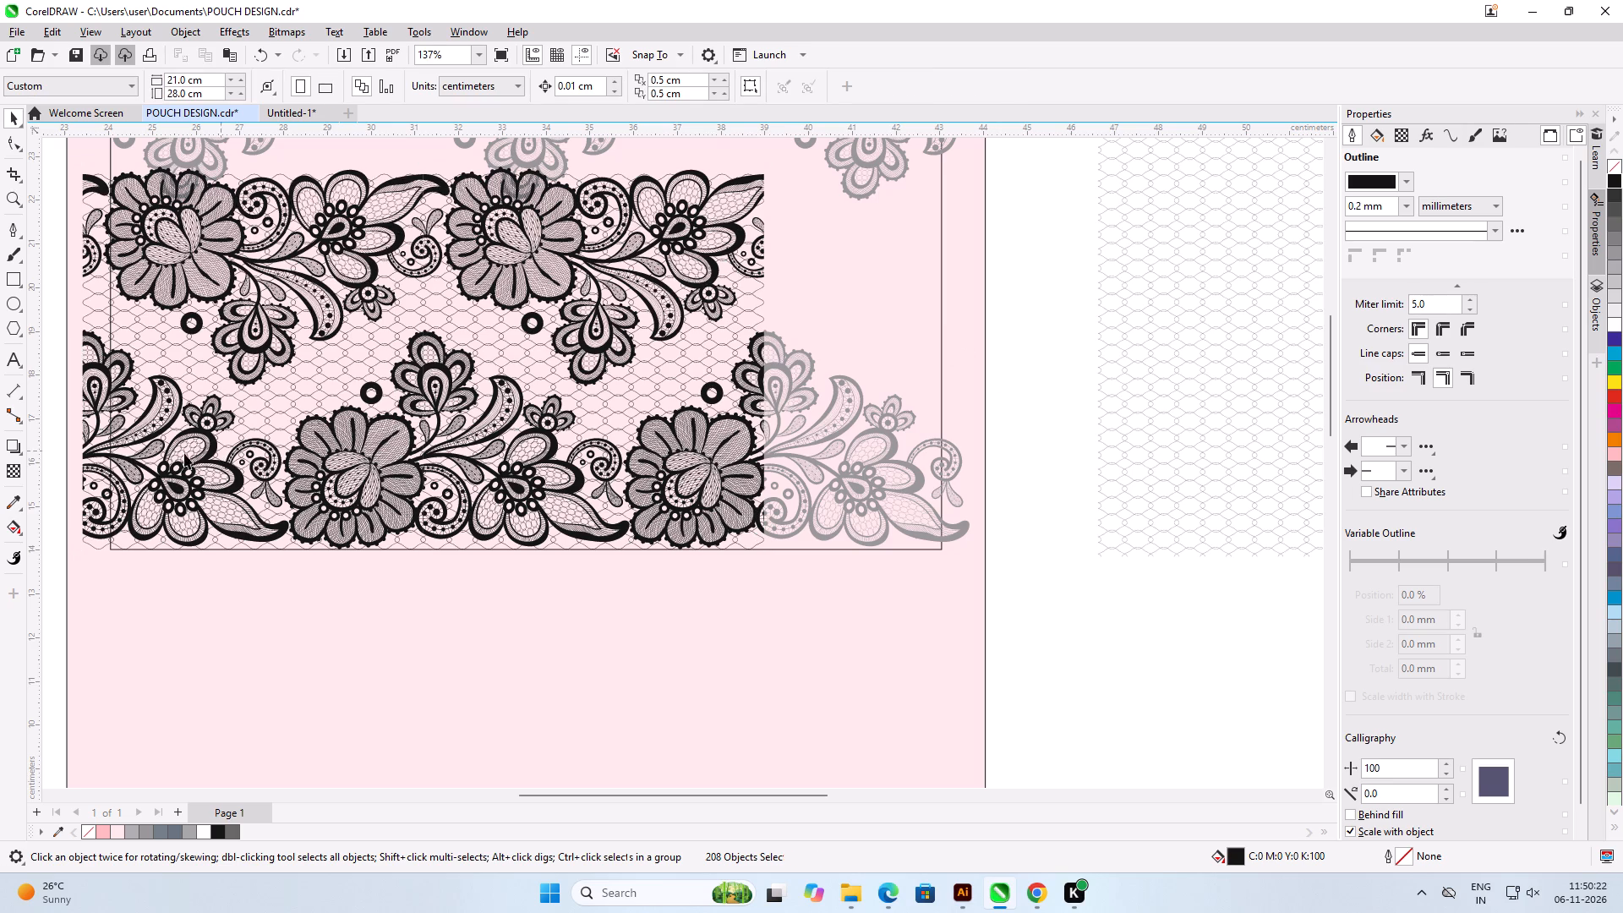
# Delete the black leafy flower motif and the cut-off petal motif at the lace's lower-left end, leaving the net.
pyautogui.scroll(4, 157, 453)
pyautogui.scroll(-2, 719, 451)
pyautogui.scroll(2, 322, 456)
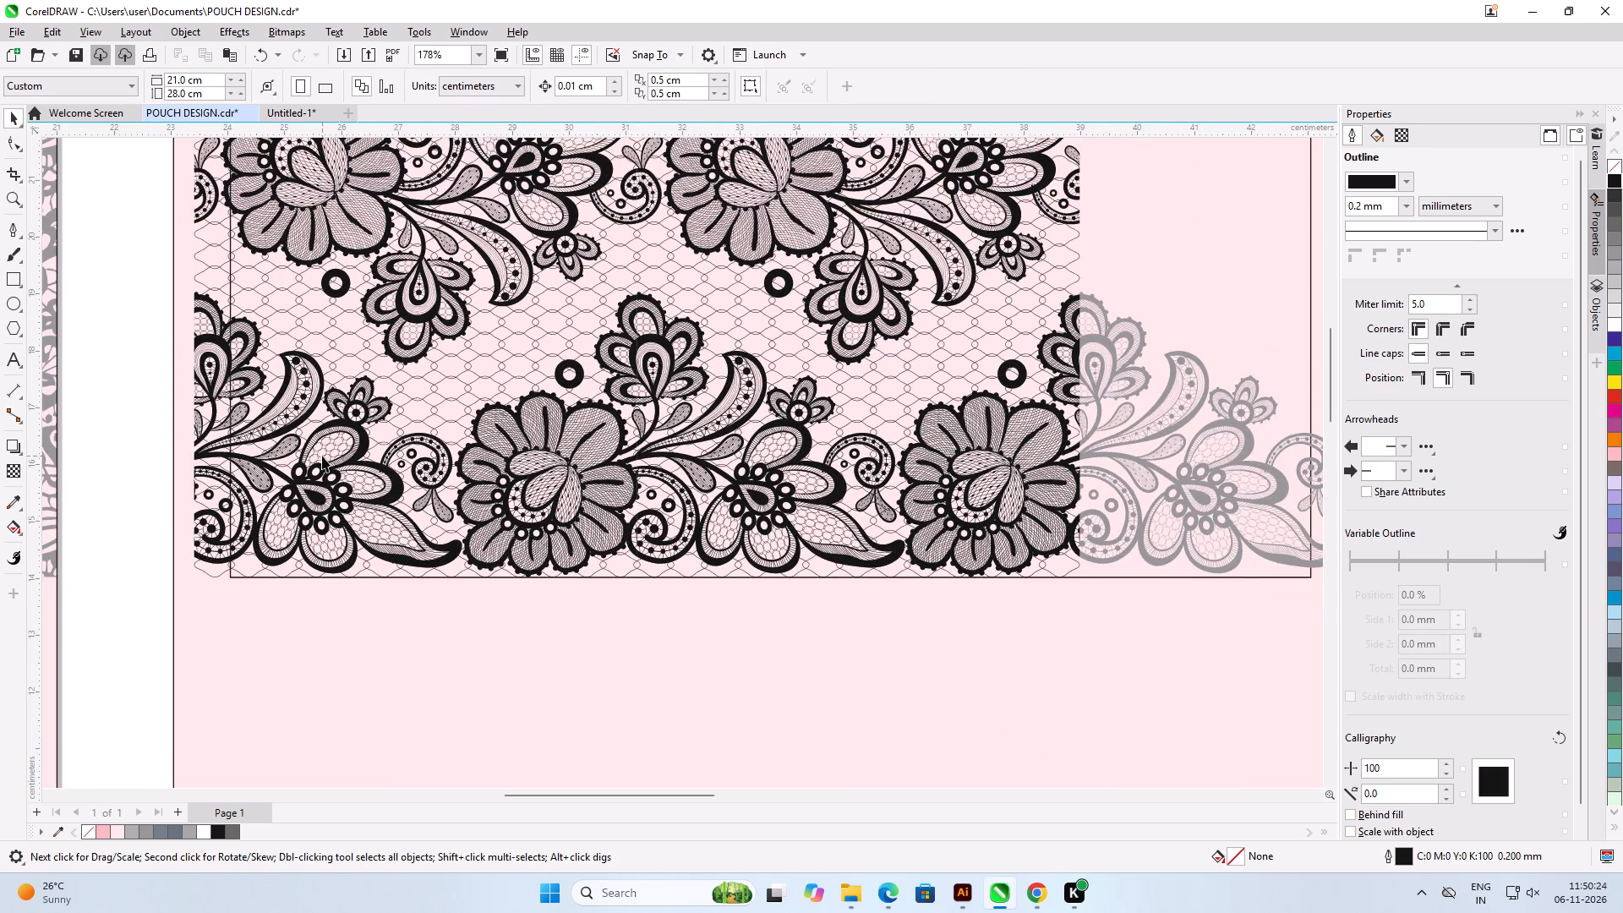
pyautogui.scroll(2, 322, 456)
pyautogui.click(381, 451)
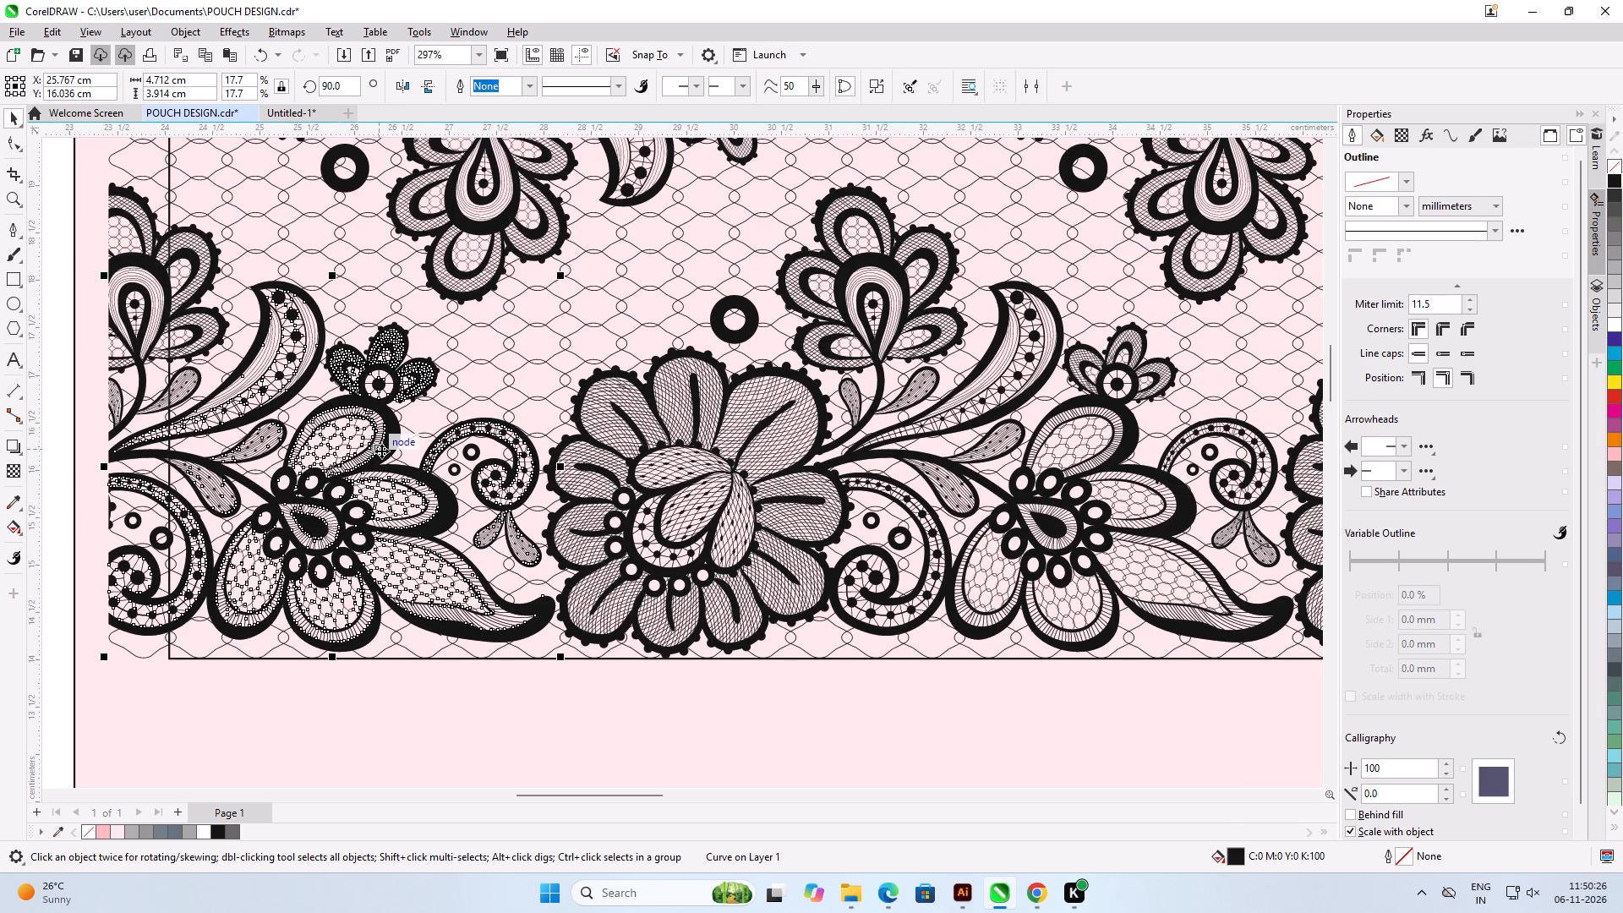
pyautogui.press('Delete')
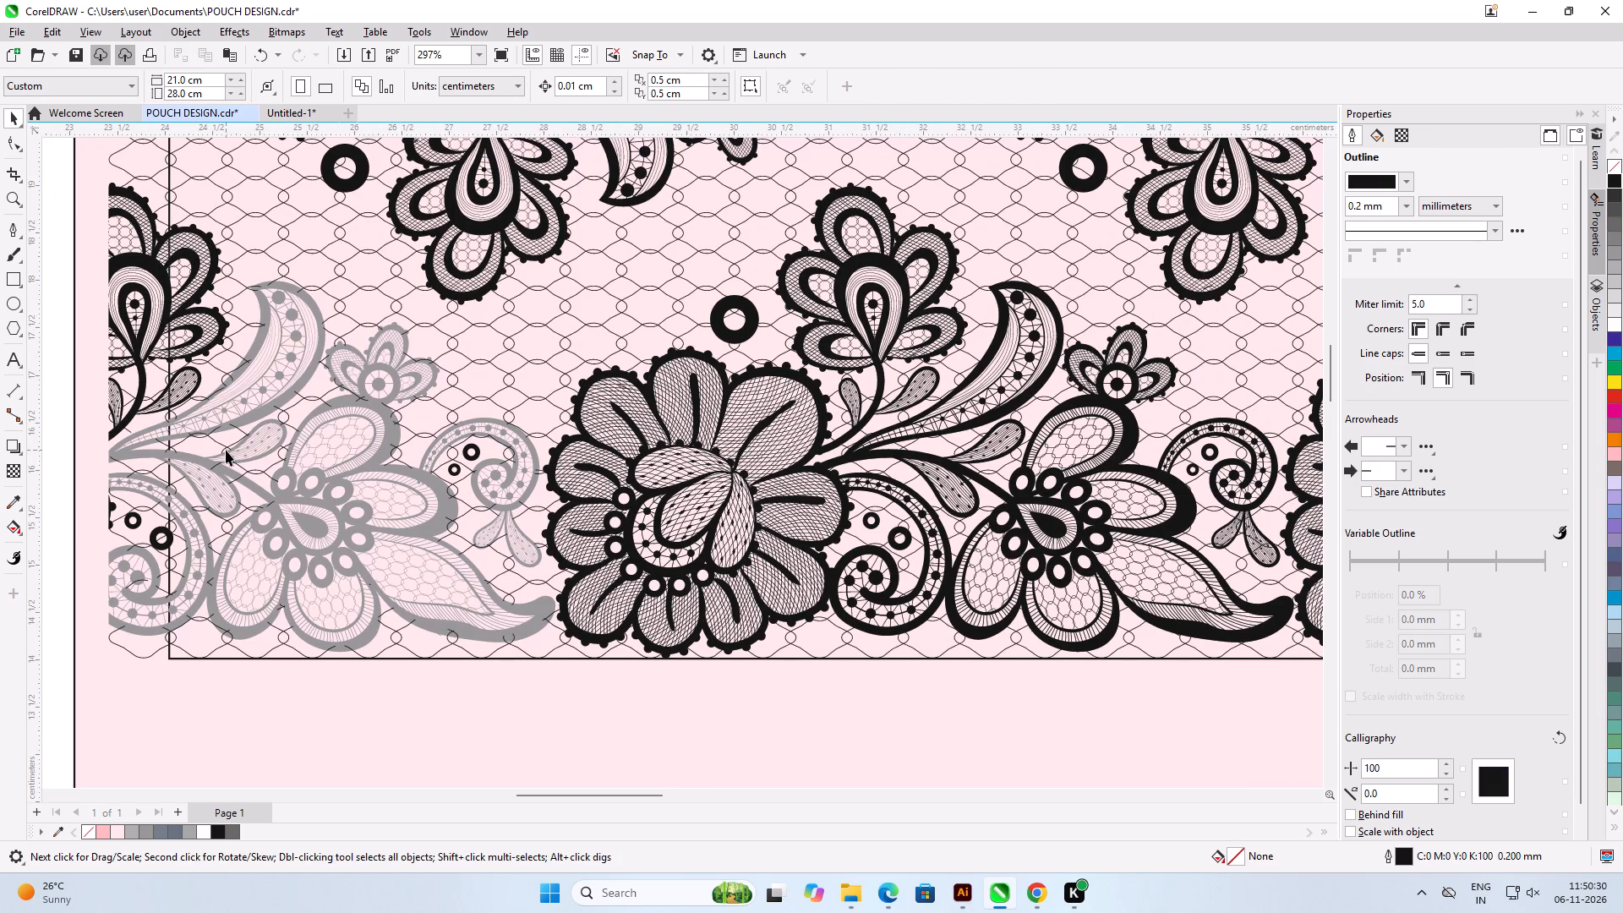
pyautogui.click(140, 369)
pyautogui.press('Delete')
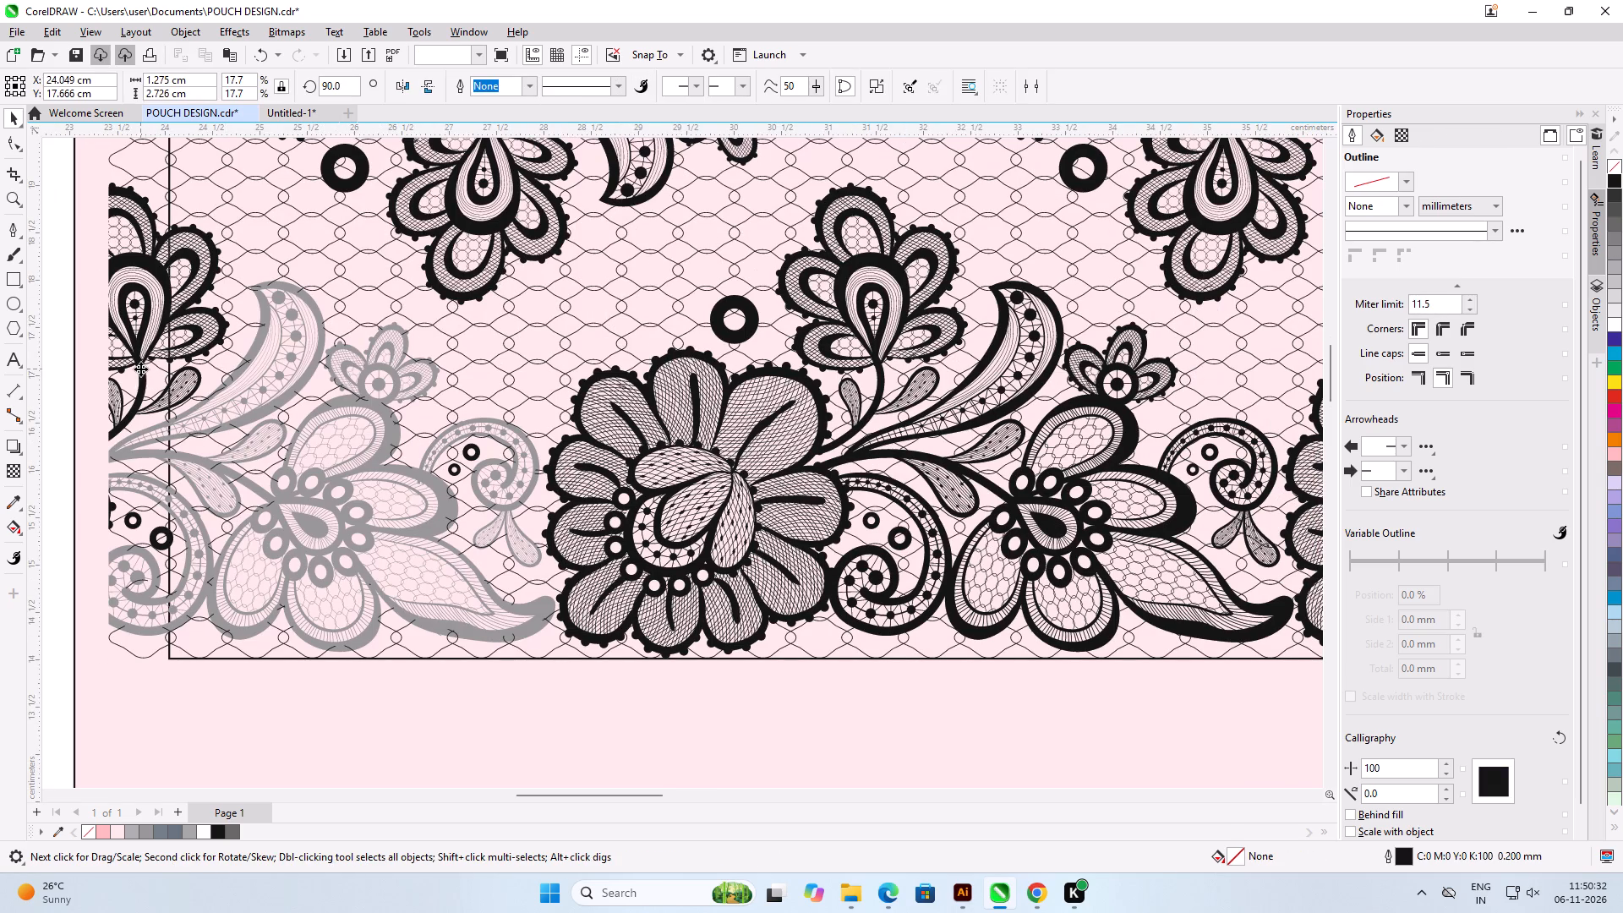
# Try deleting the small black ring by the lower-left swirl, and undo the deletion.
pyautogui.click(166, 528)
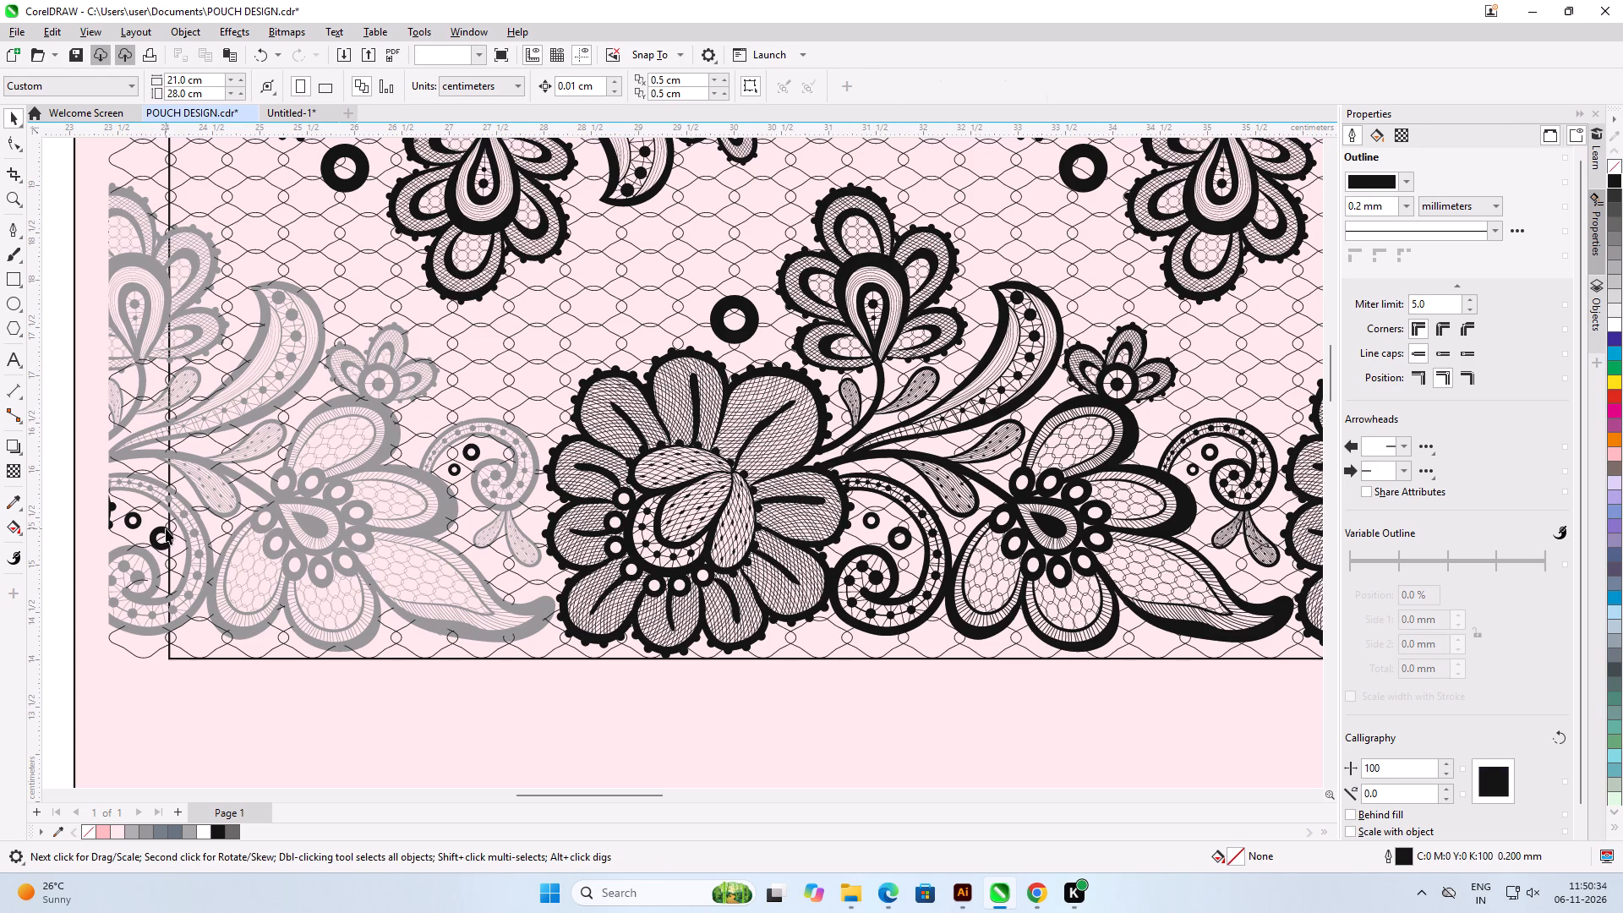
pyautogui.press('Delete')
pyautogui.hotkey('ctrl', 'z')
# Delete the black edge fragment and the two black rings inside the swirl at the lace's lower-left end.
pyautogui.click(260, 689)
pyautogui.scroll(9, 0, 489)
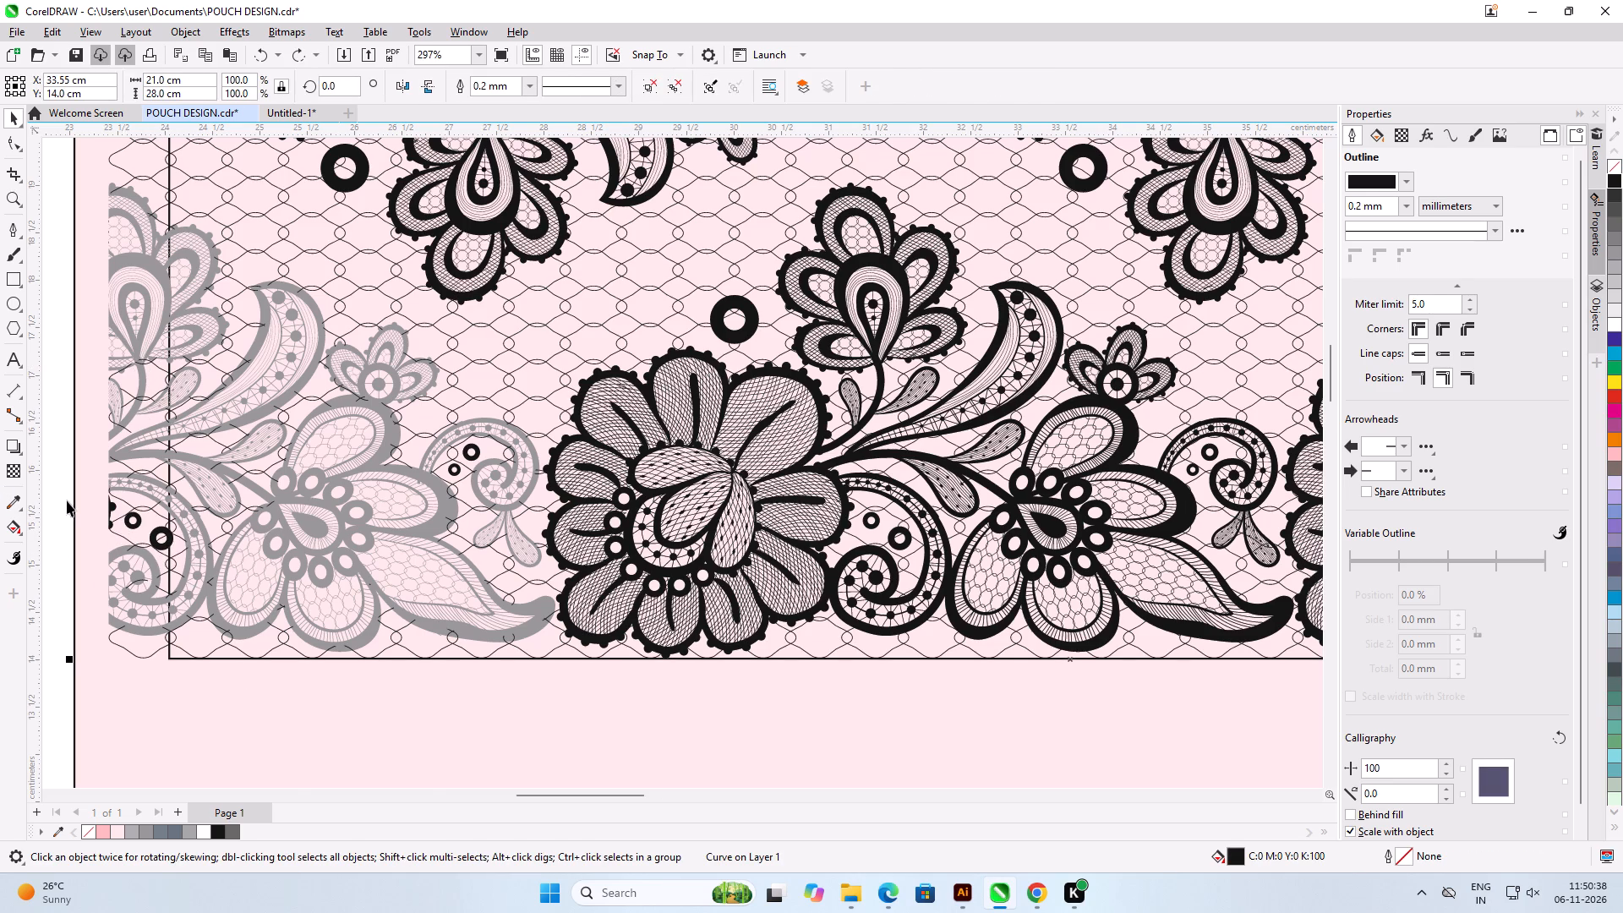
pyautogui.scroll(4, 67, 500)
pyautogui.click(164, 517)
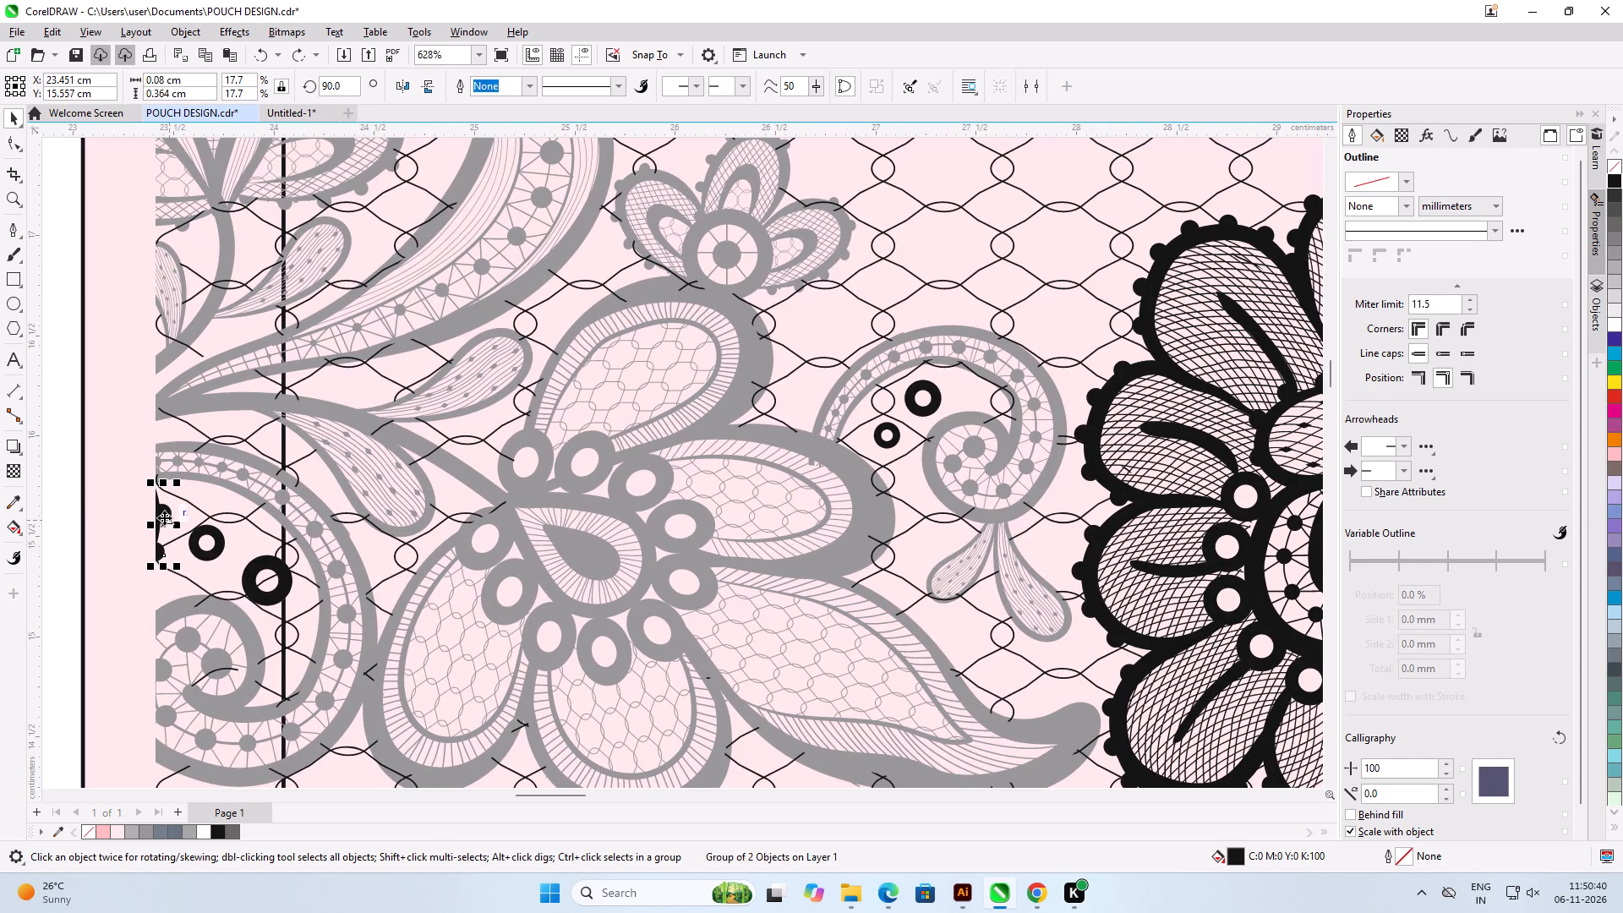
pyautogui.press('Delete')
pyautogui.click(211, 529)
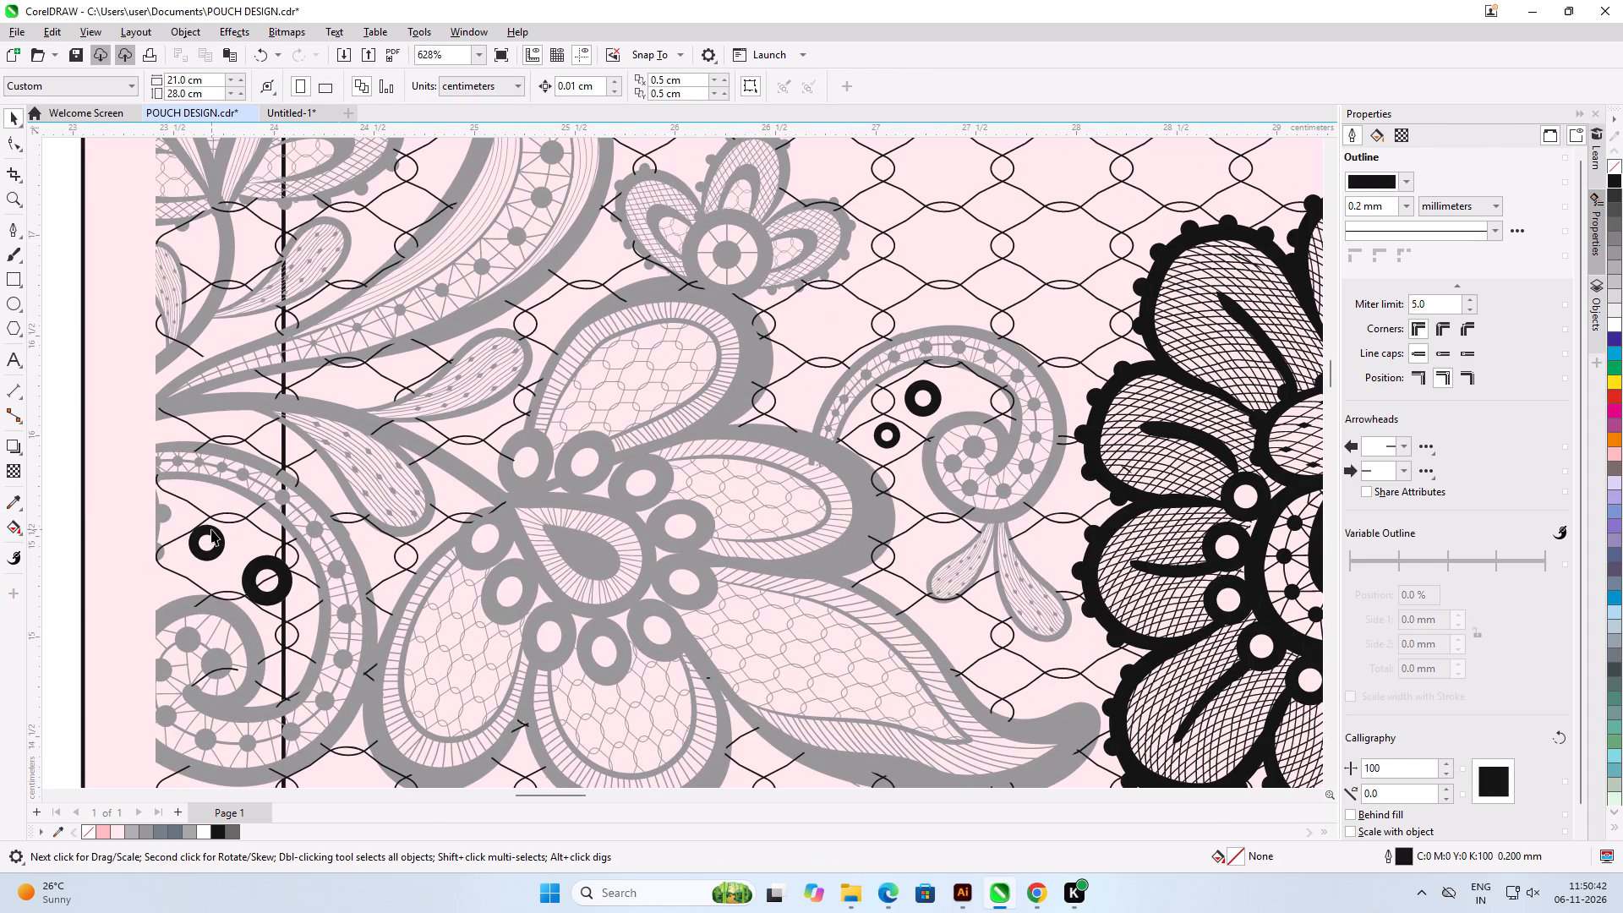
pyautogui.press('Delete')
pyautogui.click(269, 563)
pyautogui.press('Delete')
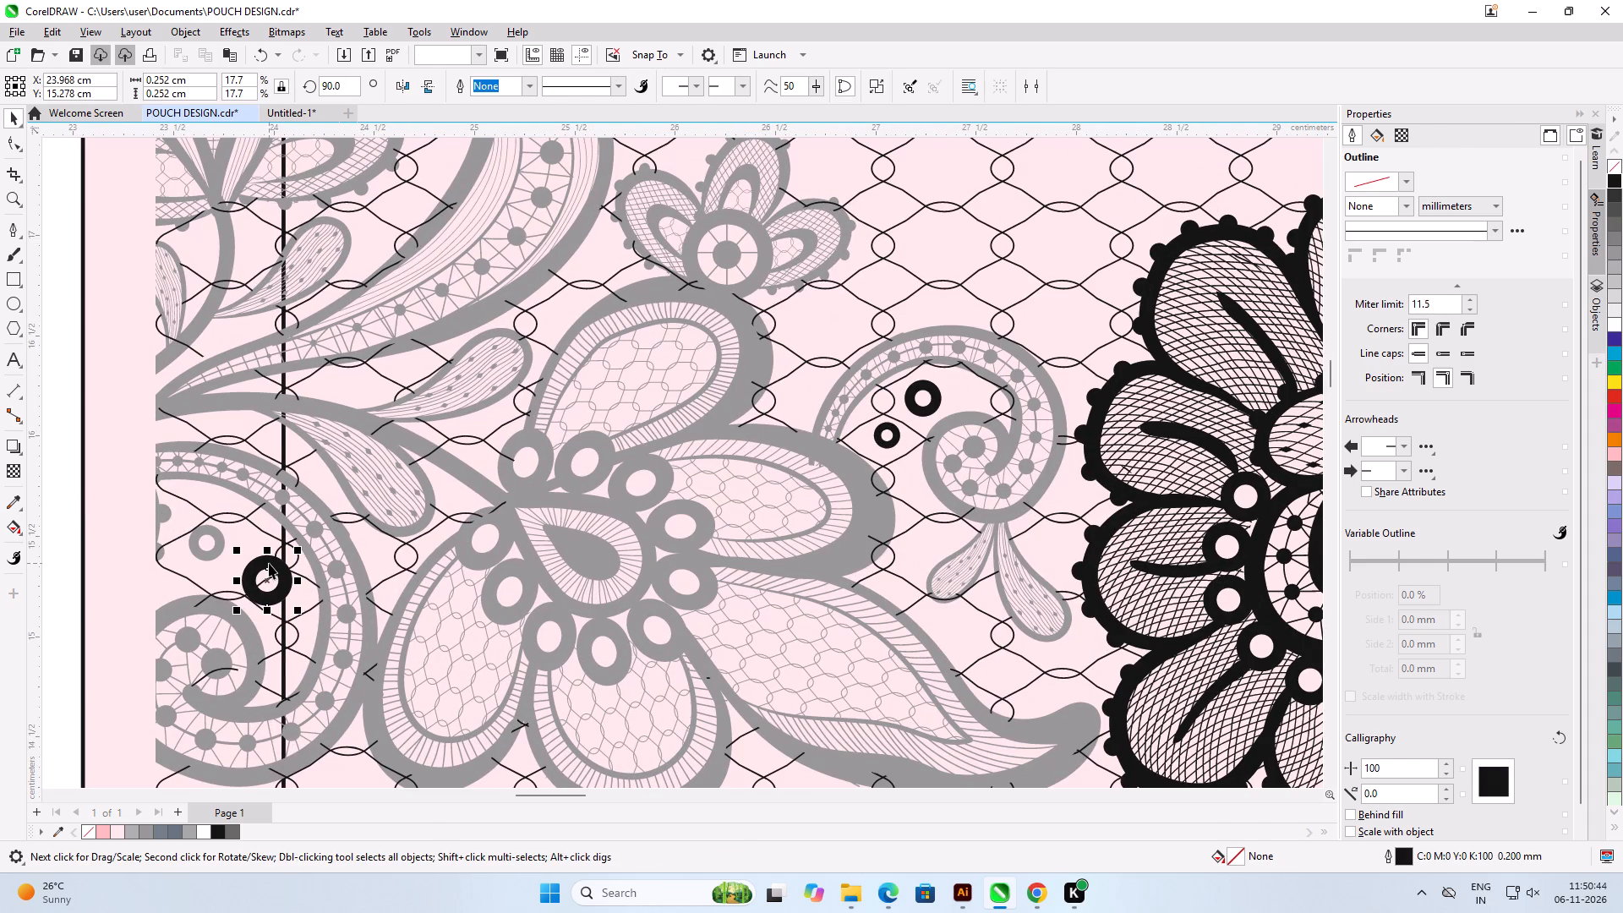
pyautogui.scroll(-1, 269, 563)
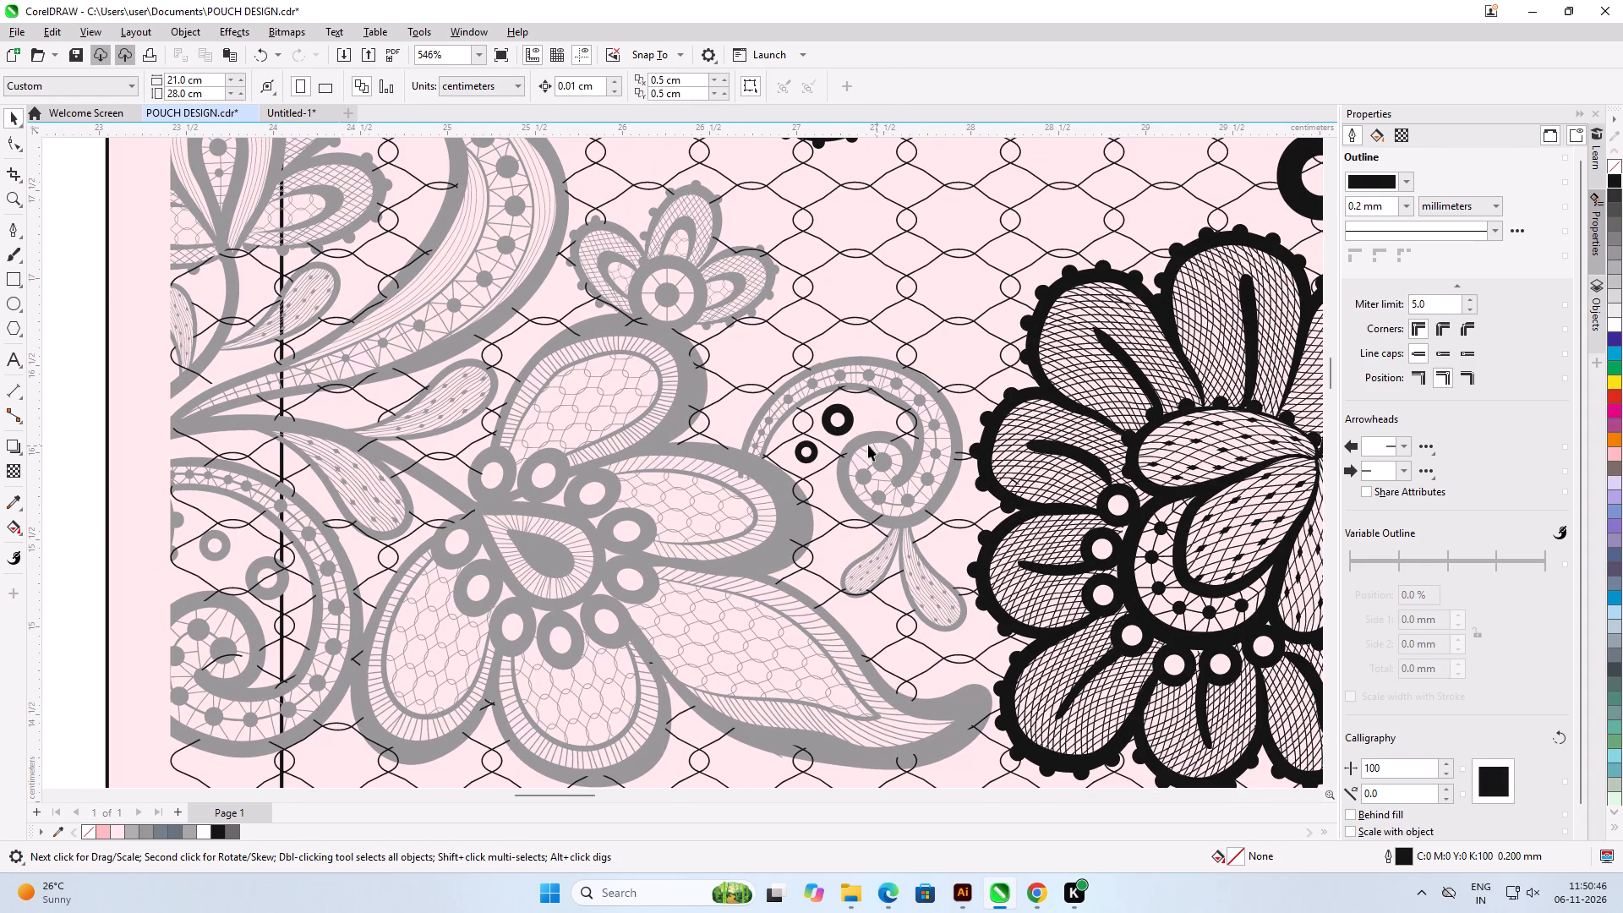
# Delete the two black rings inside the small swirl between the lower-left leafy flower and the first large black flower.
pyautogui.click(847, 429)
pyautogui.press('Delete')
pyautogui.click(814, 446)
pyautogui.press('Delete')
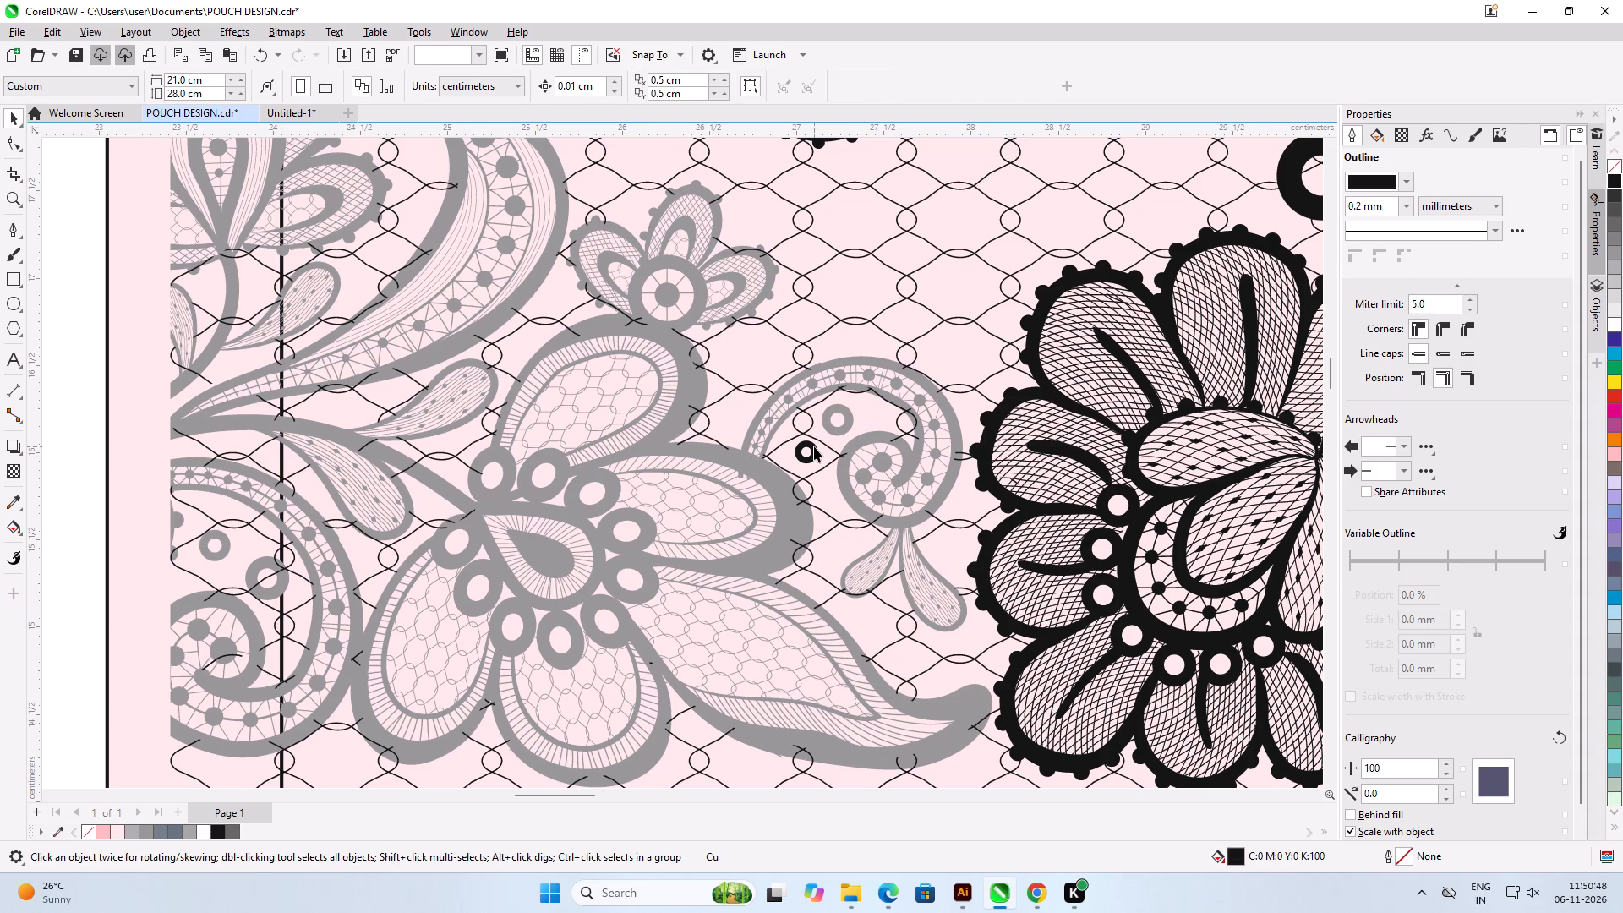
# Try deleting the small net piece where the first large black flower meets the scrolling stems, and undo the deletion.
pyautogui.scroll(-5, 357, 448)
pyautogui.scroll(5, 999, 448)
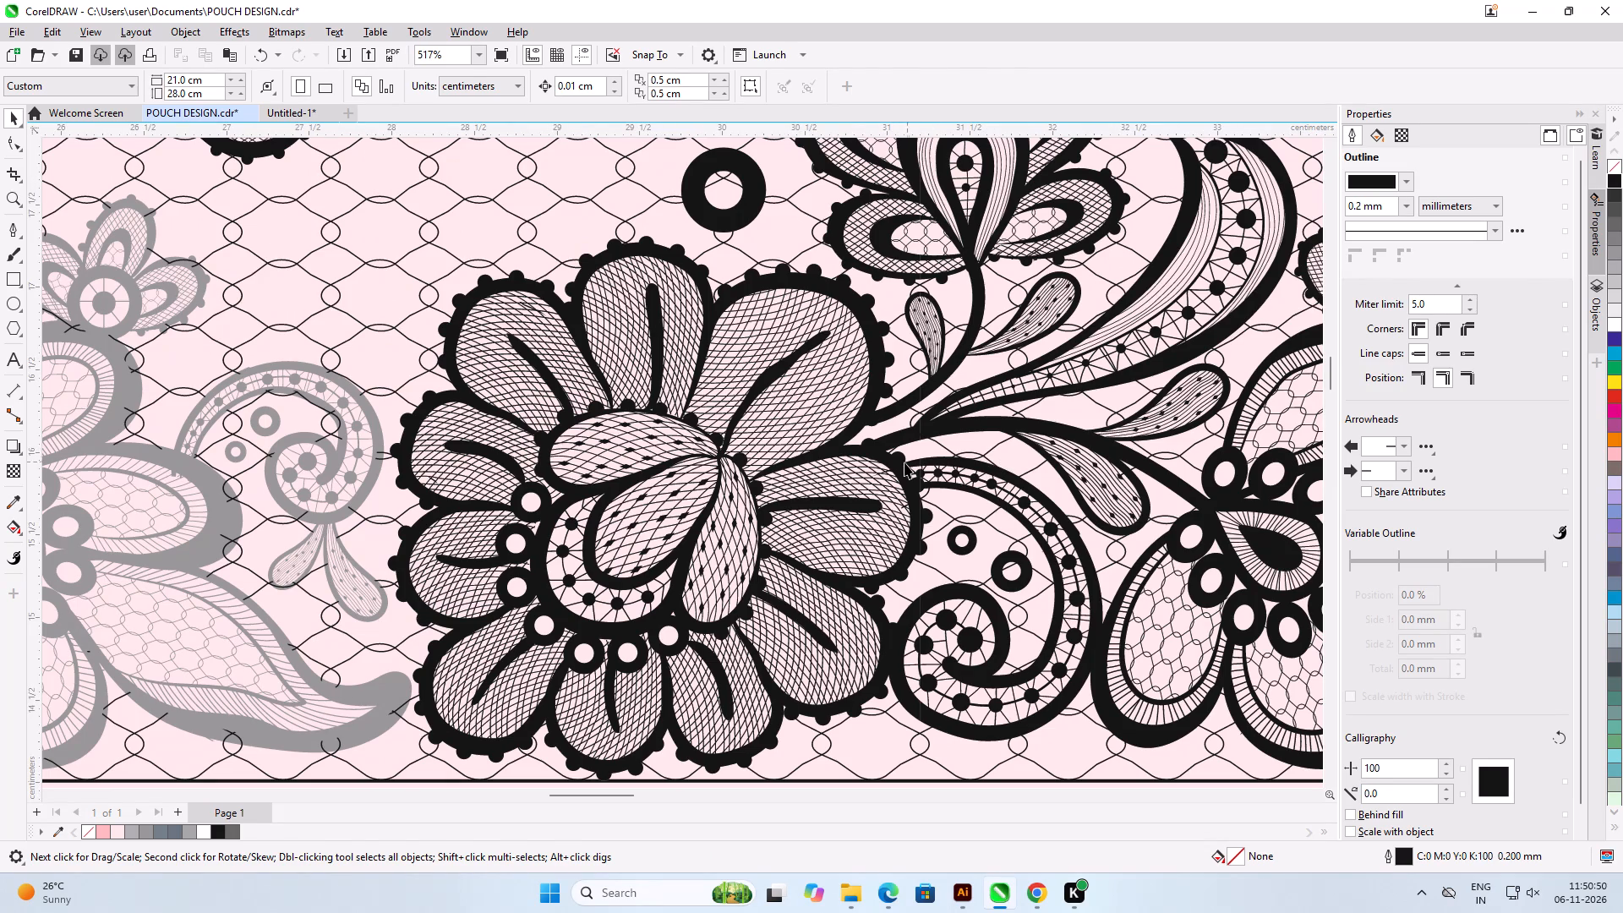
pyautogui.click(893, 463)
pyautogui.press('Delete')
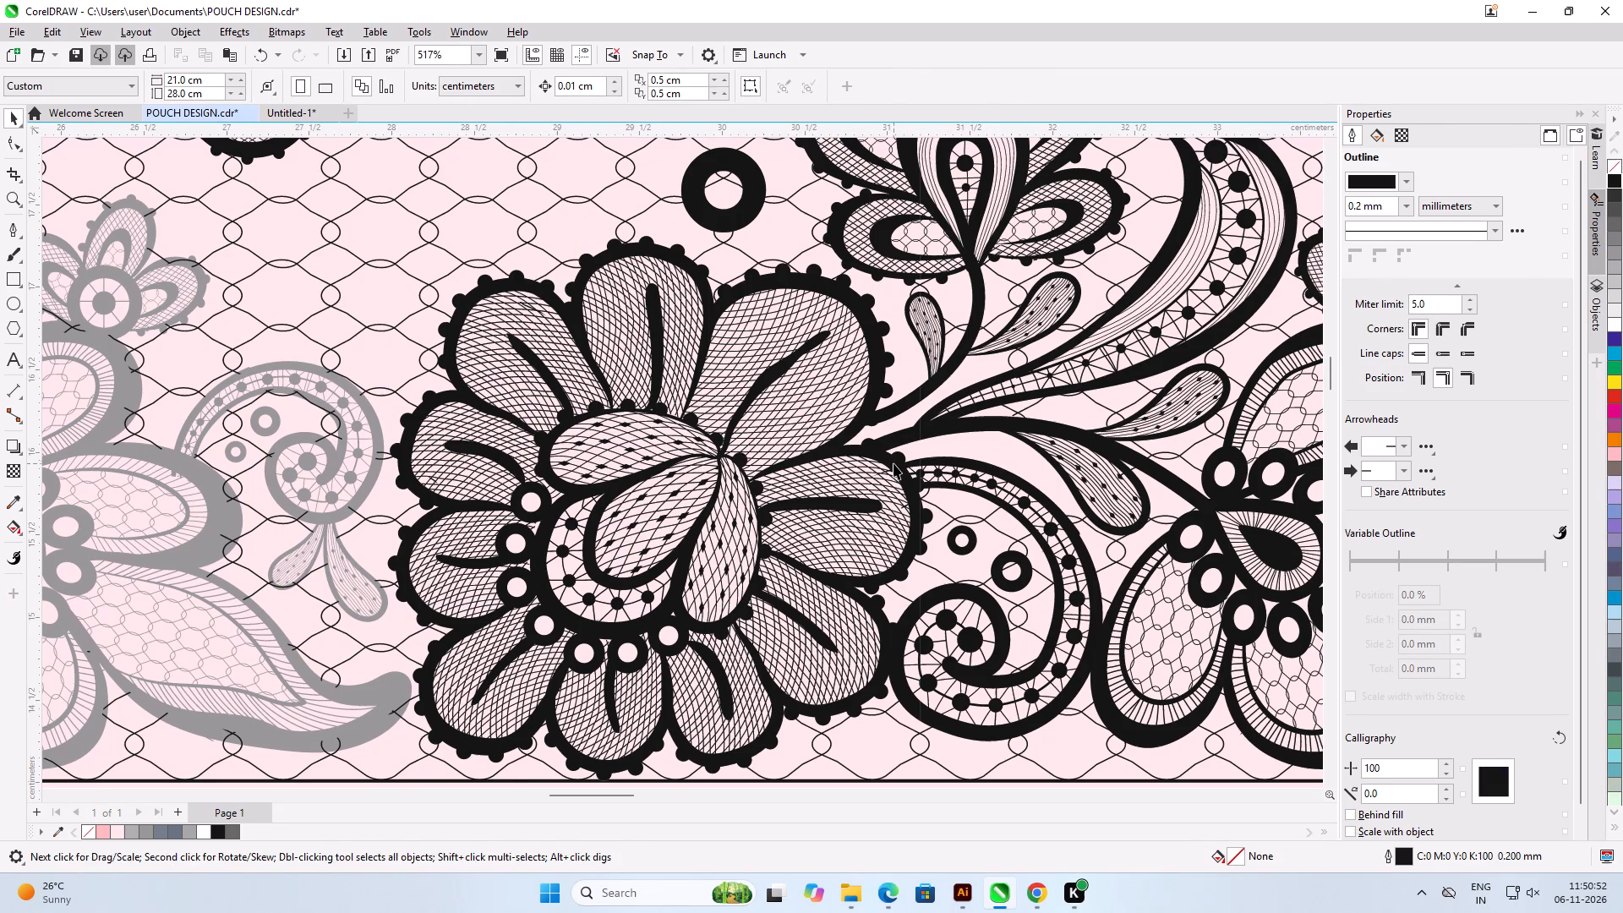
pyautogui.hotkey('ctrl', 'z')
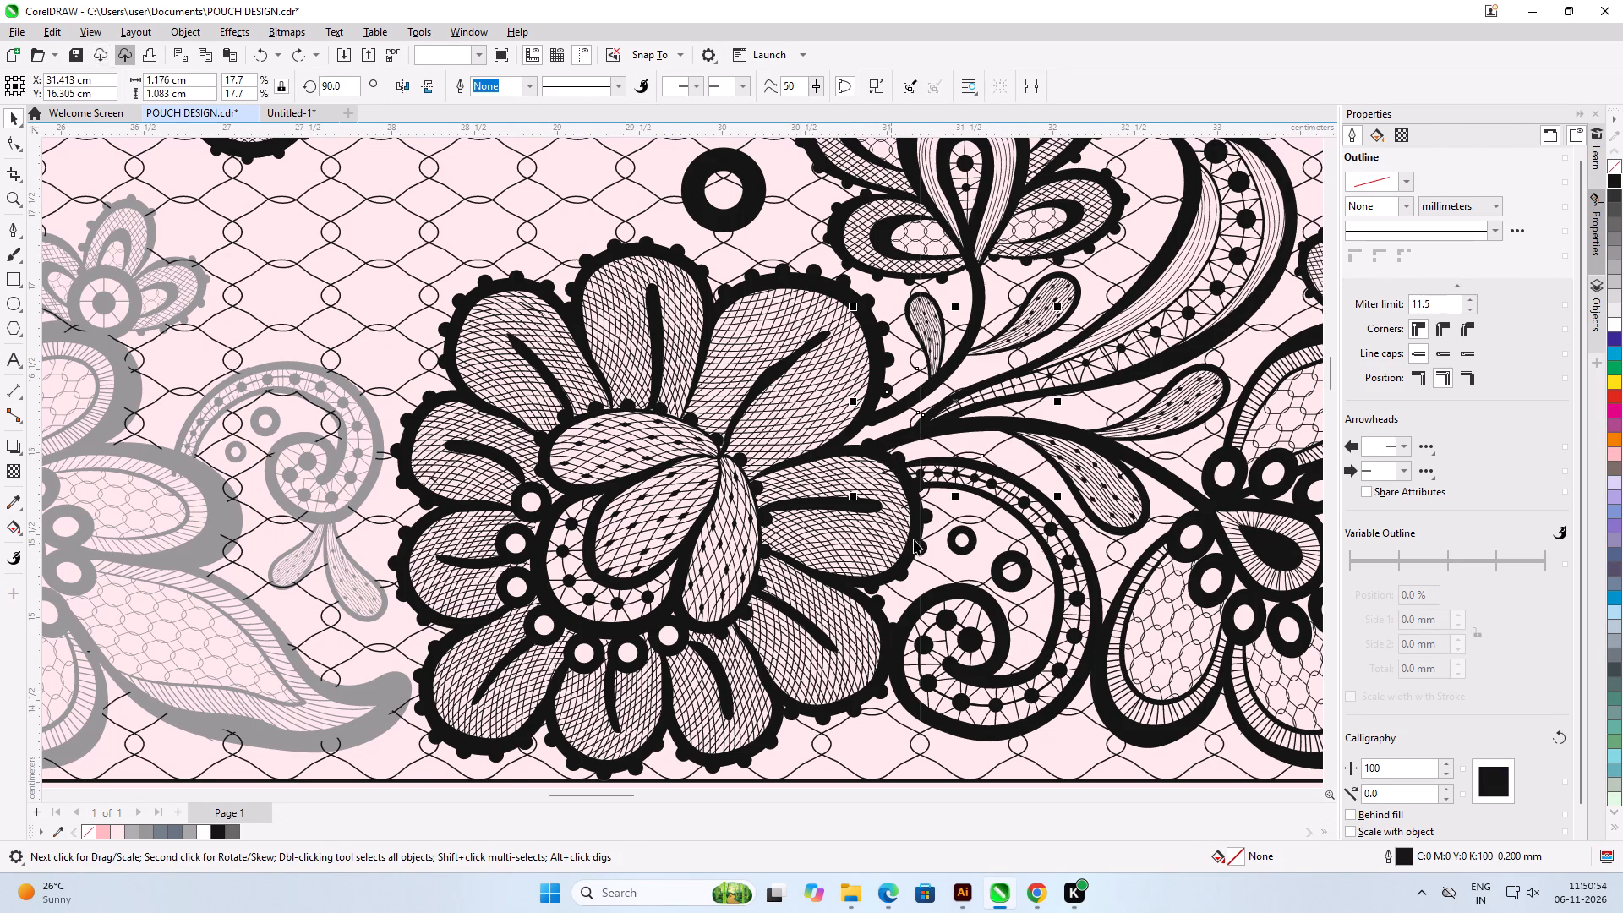
# Delete the first large black flower in the lower border and the black ring above it, leaving the net.
pyautogui.click(911, 558)
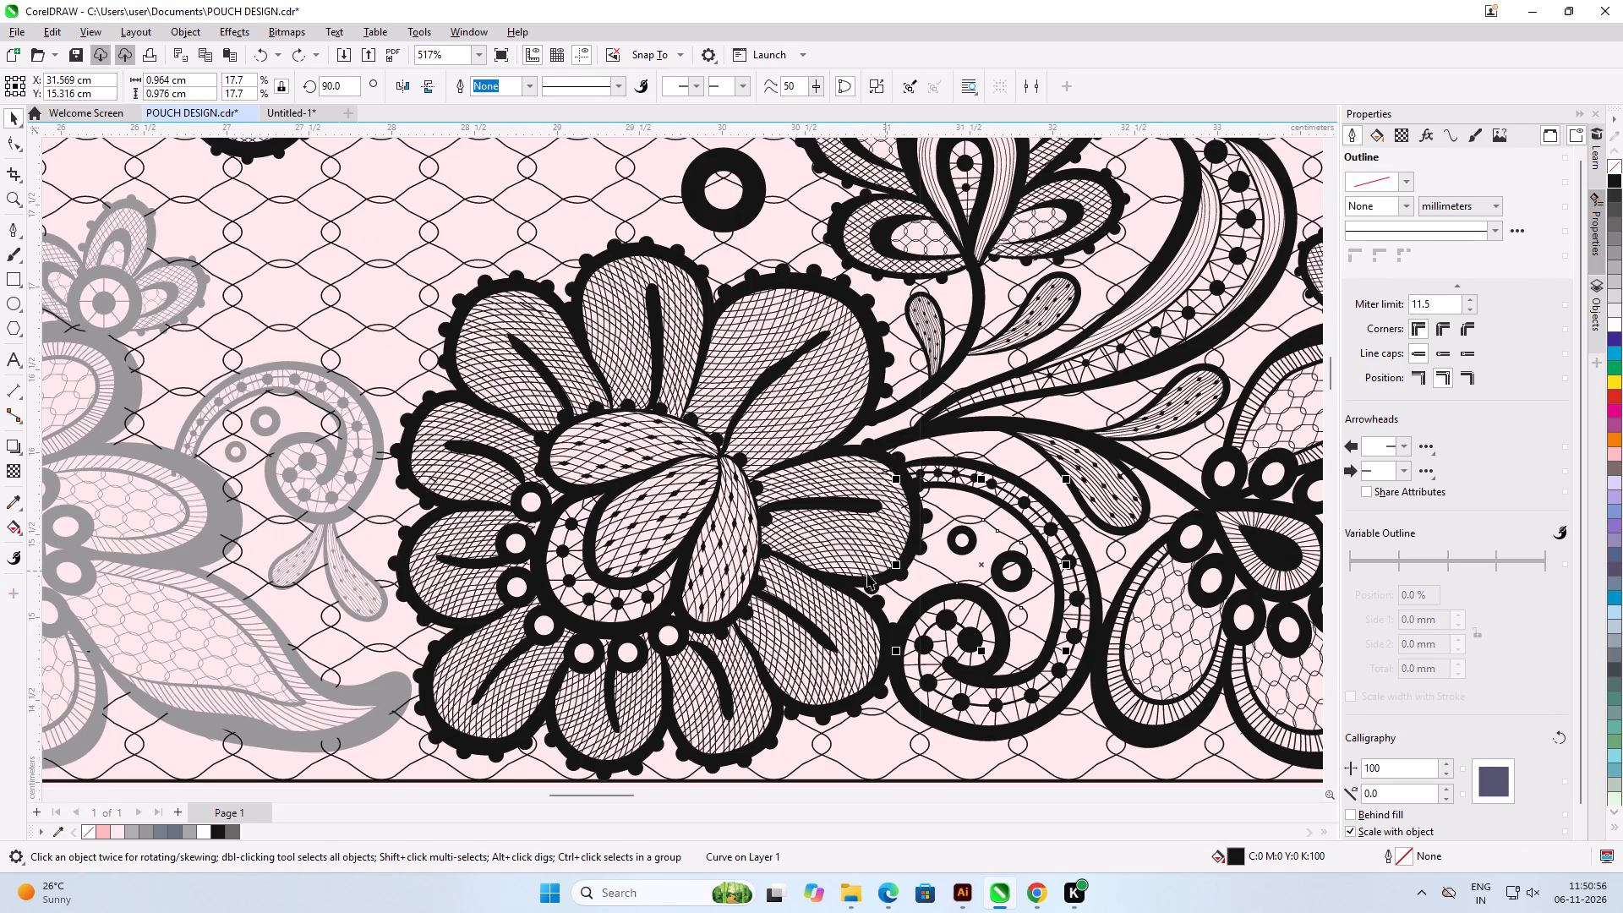
pyautogui.click(828, 574)
pyautogui.press('Delete')
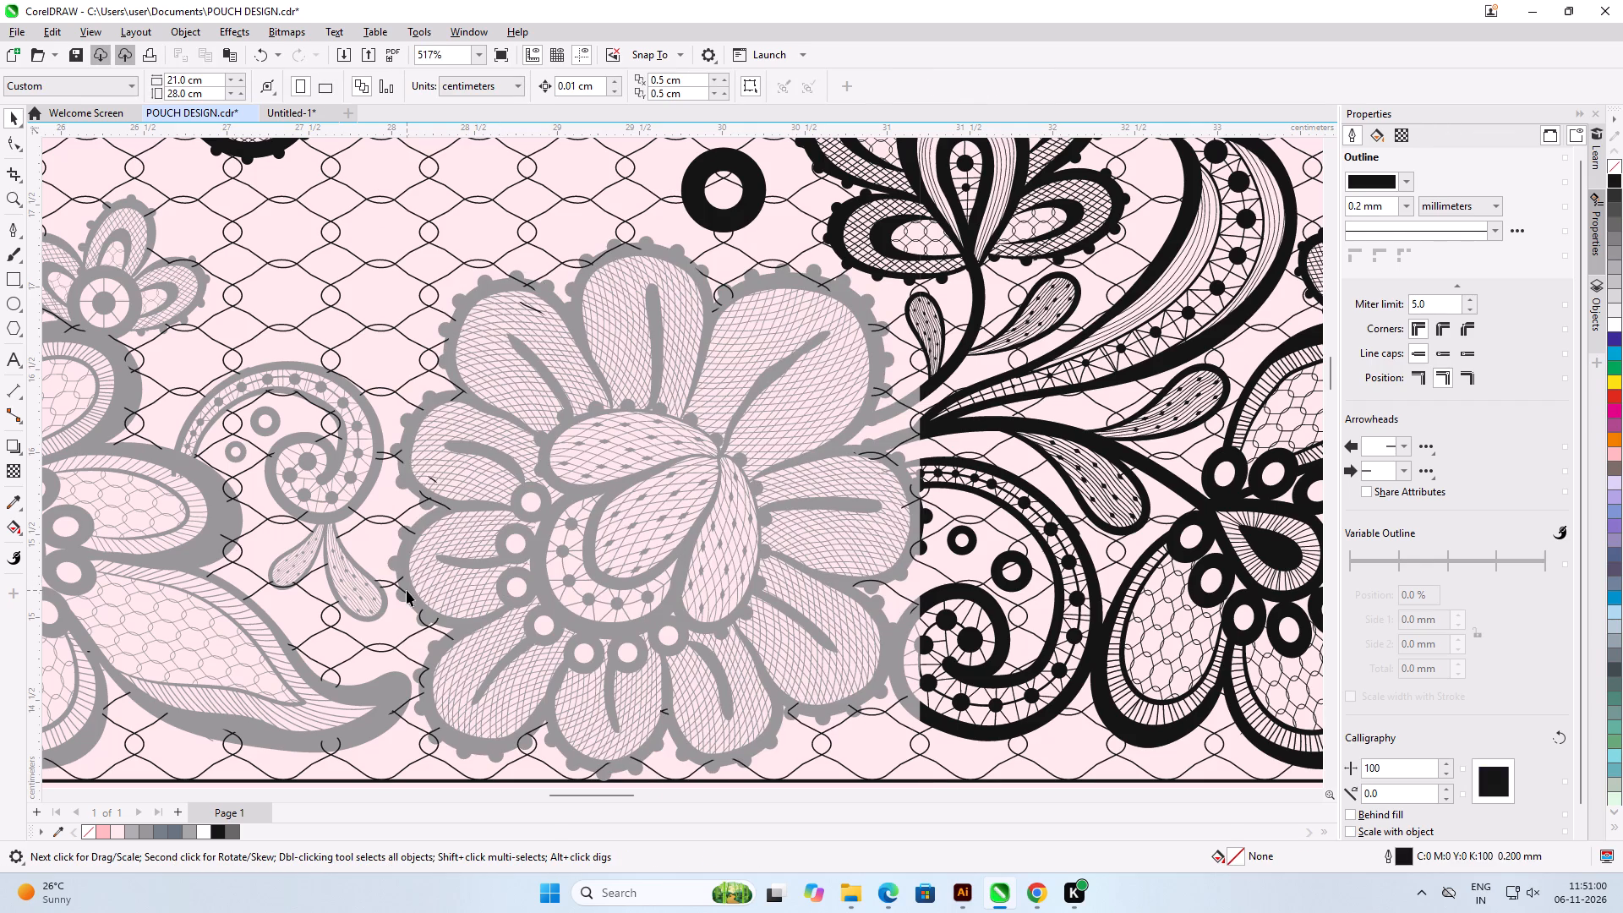
pyautogui.scroll(-1, 161, 489)
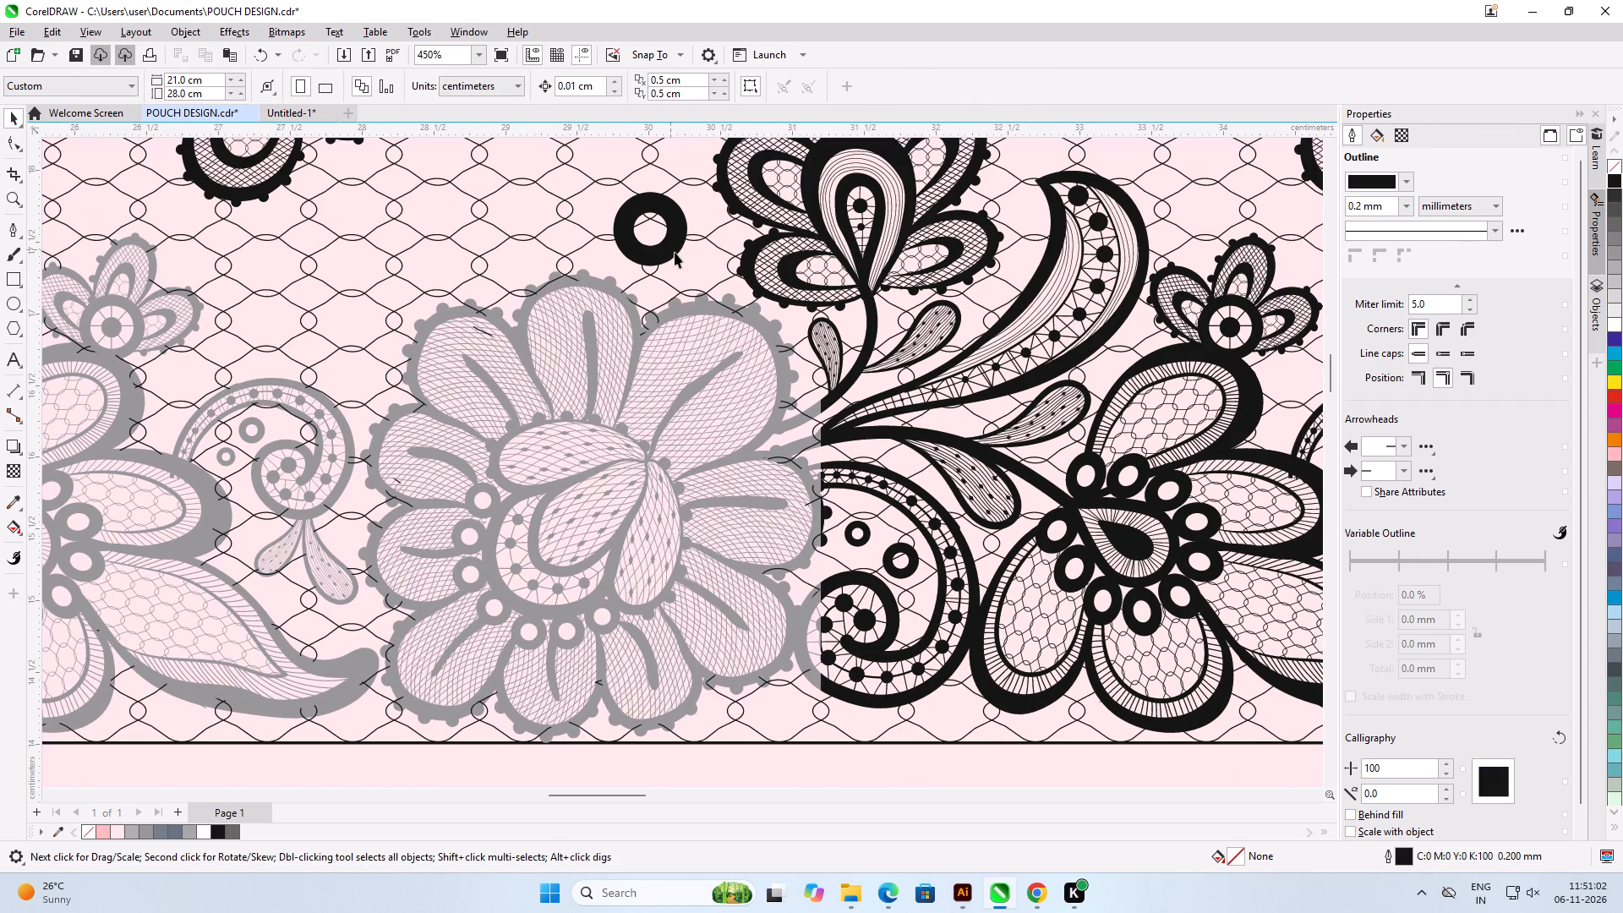
pyautogui.click(676, 254)
pyautogui.press('Delete')
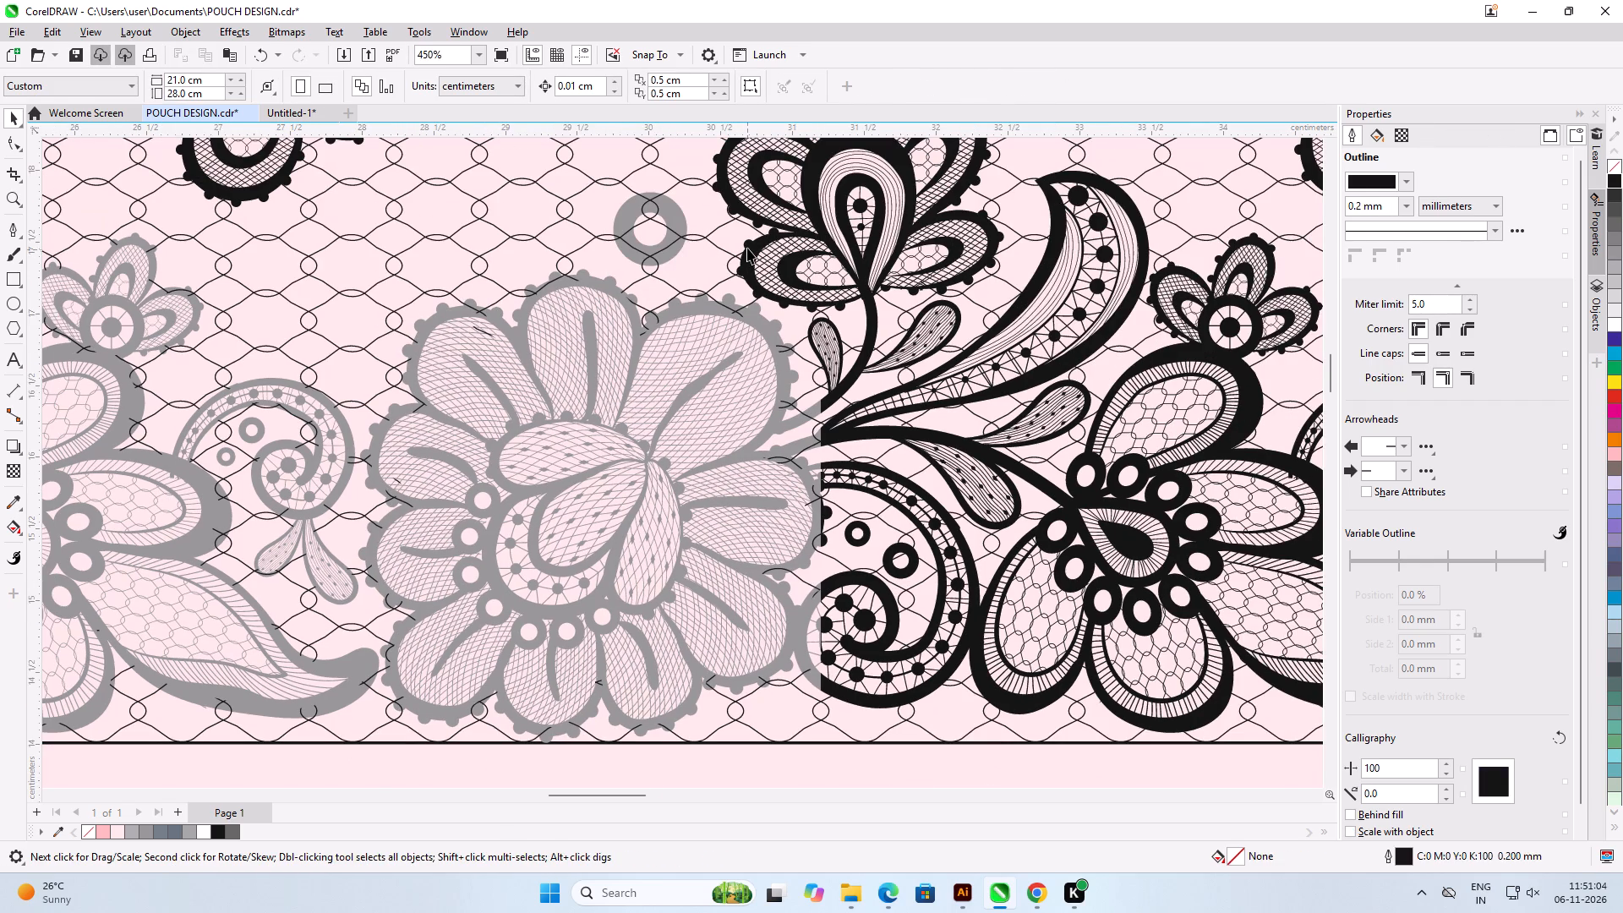
# Delete both black halves of the leafy flower above the scrolling stems, plus the small leaf fragment beside its stem.
pyautogui.click(747, 248)
pyautogui.click(750, 260)
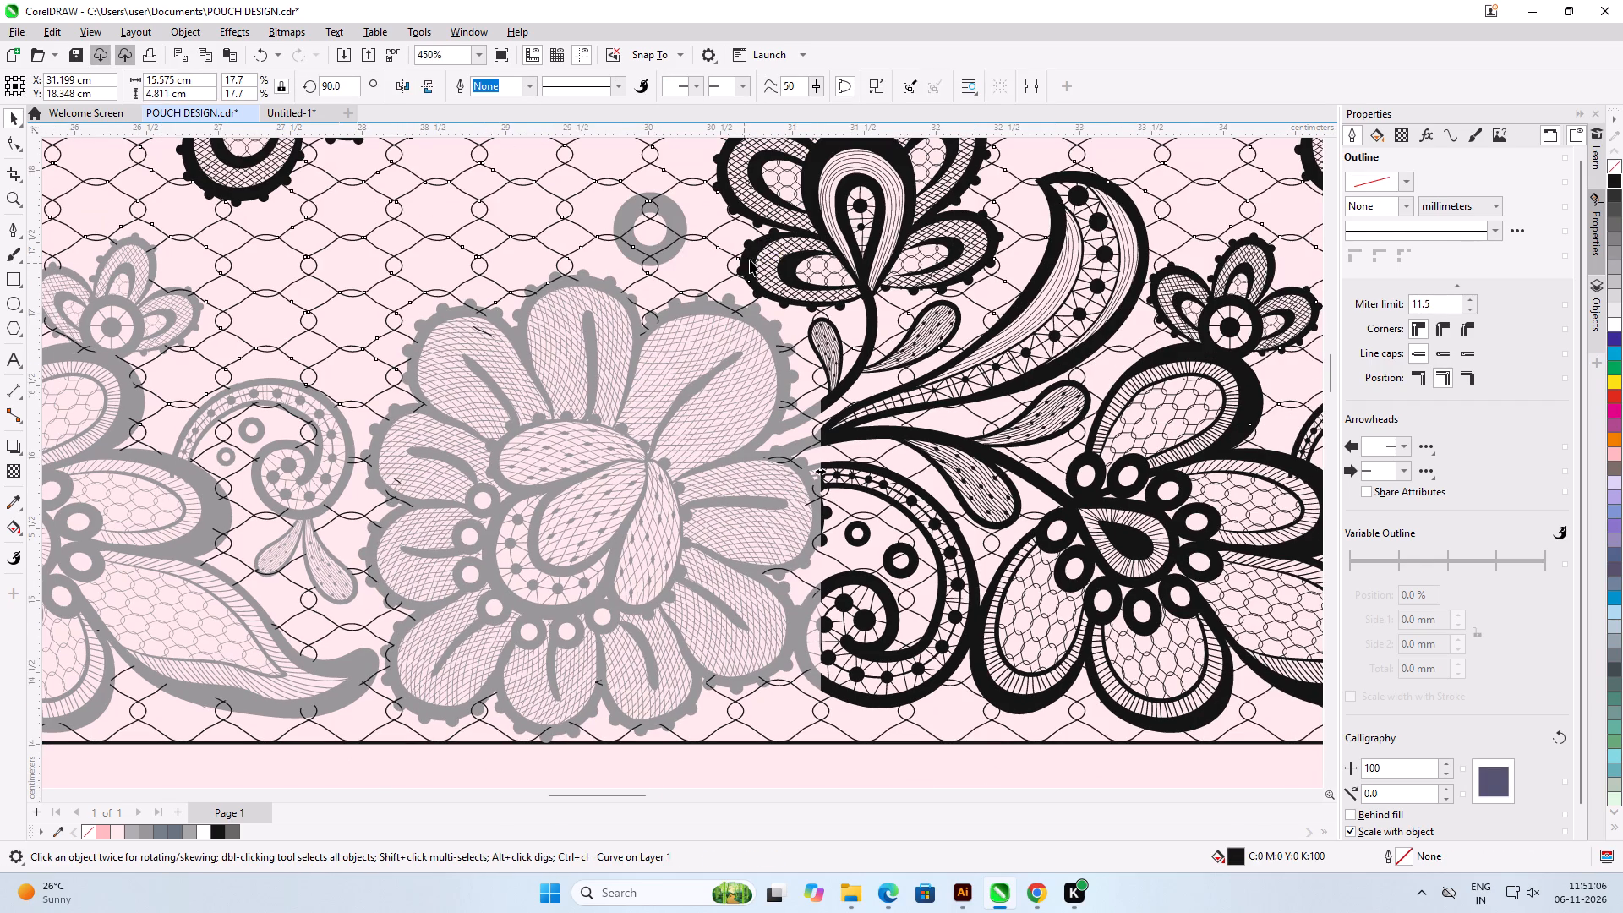
pyautogui.click(796, 263)
pyautogui.press('Delete')
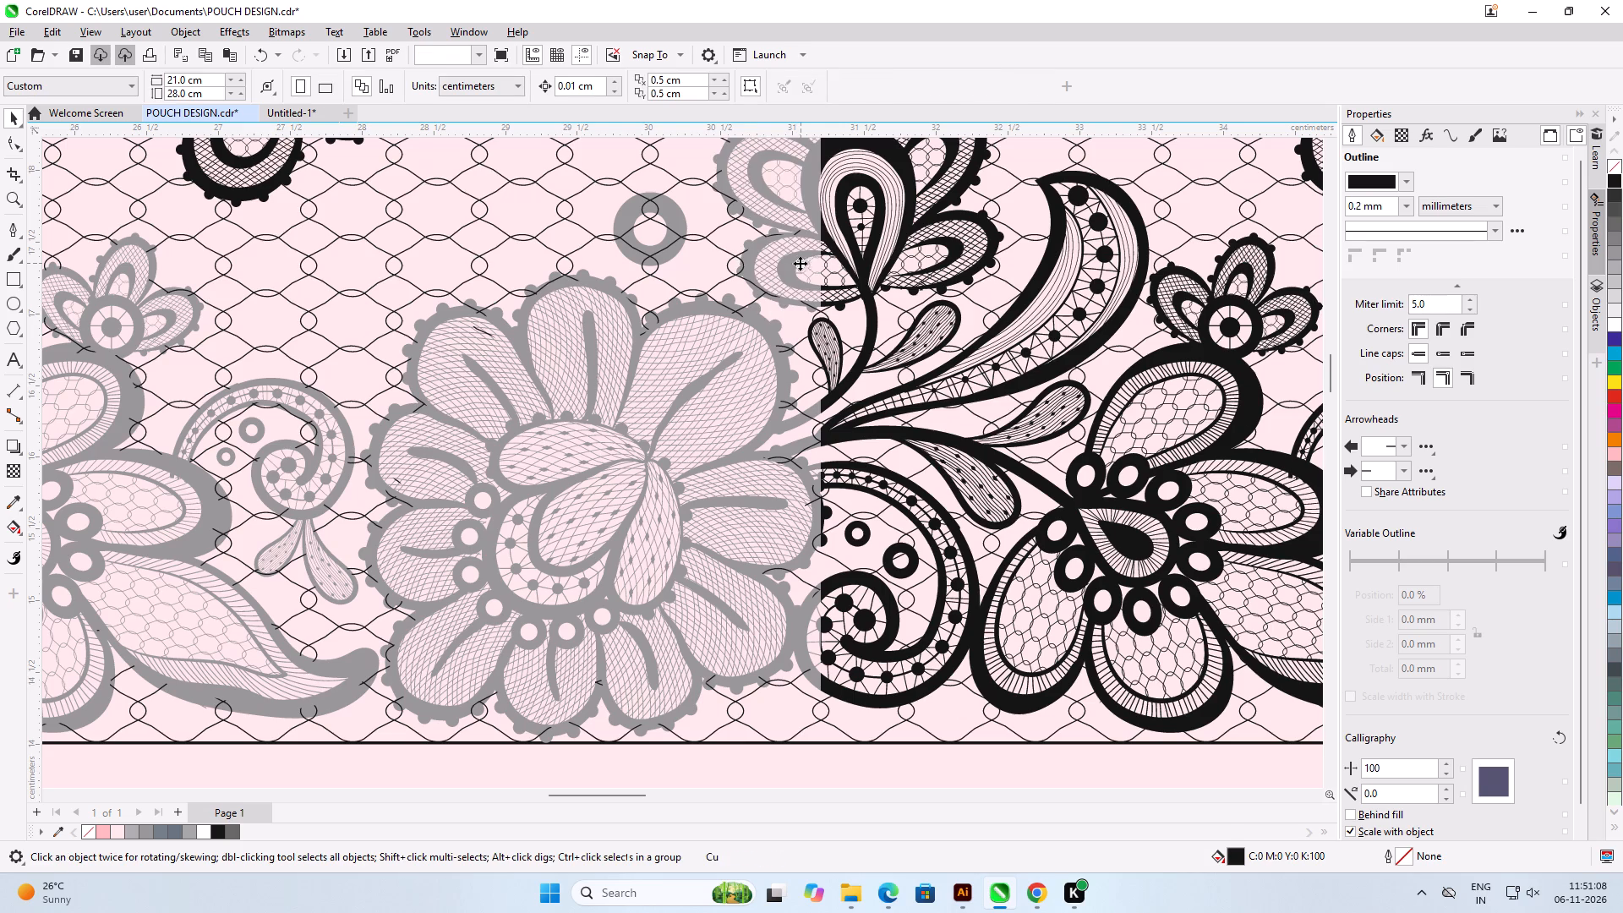
pyautogui.click(843, 260)
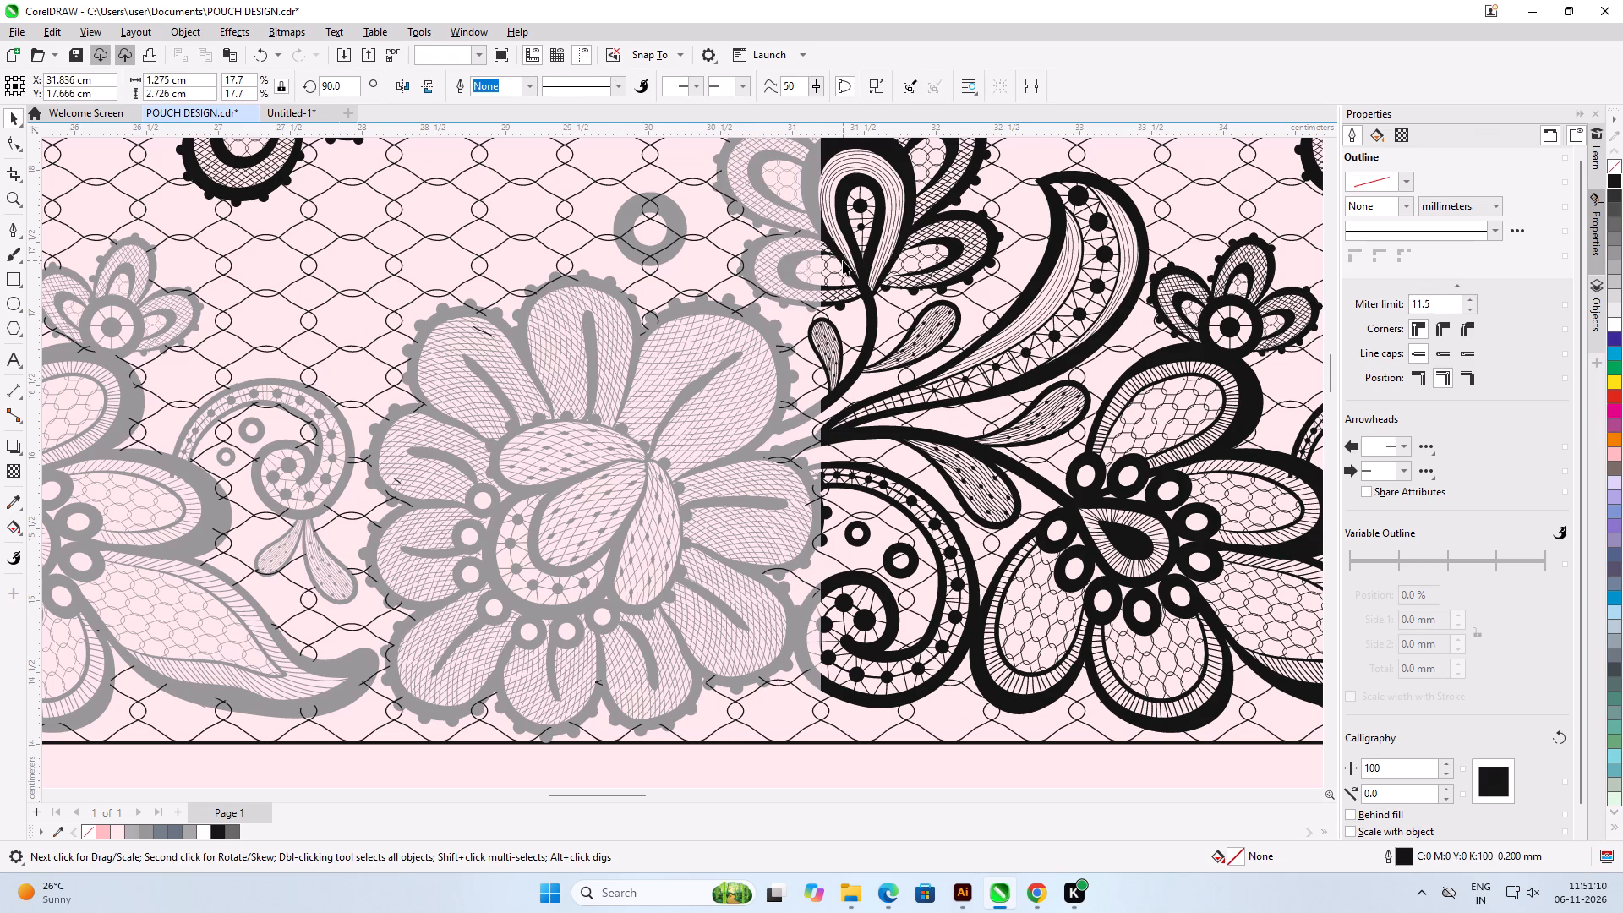
pyautogui.press('Delete')
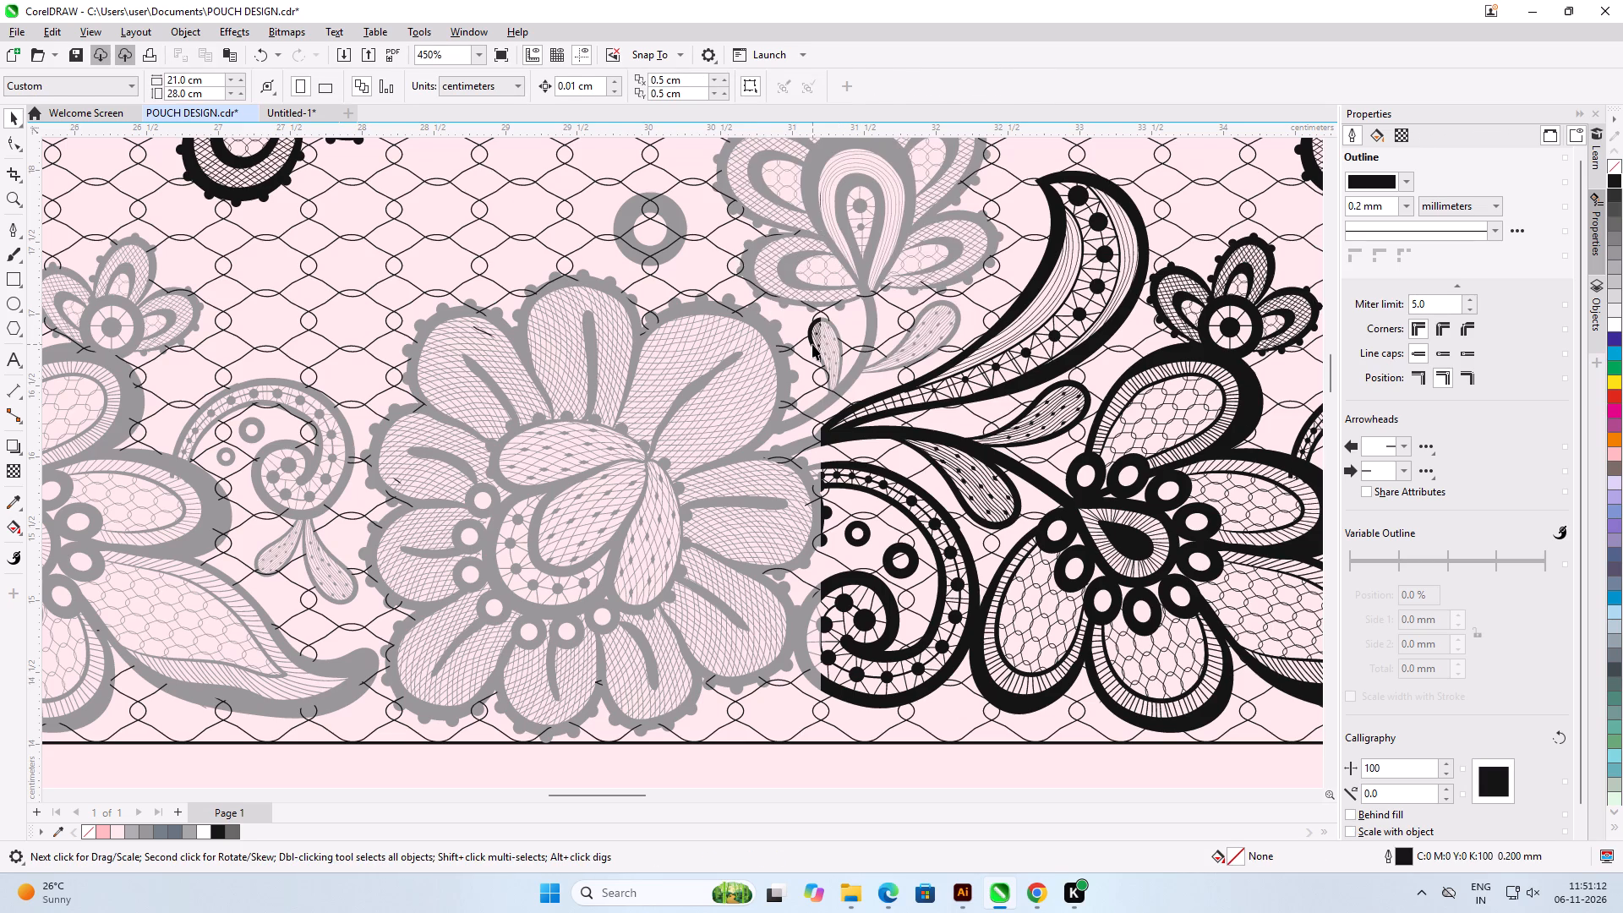
pyautogui.click(812, 344)
pyautogui.press('Delete')
# Delete the connected black motif of scrolling leaves, swirls and petalled flower beside the first large flower.
pyautogui.scroll(-1, 656, 347)
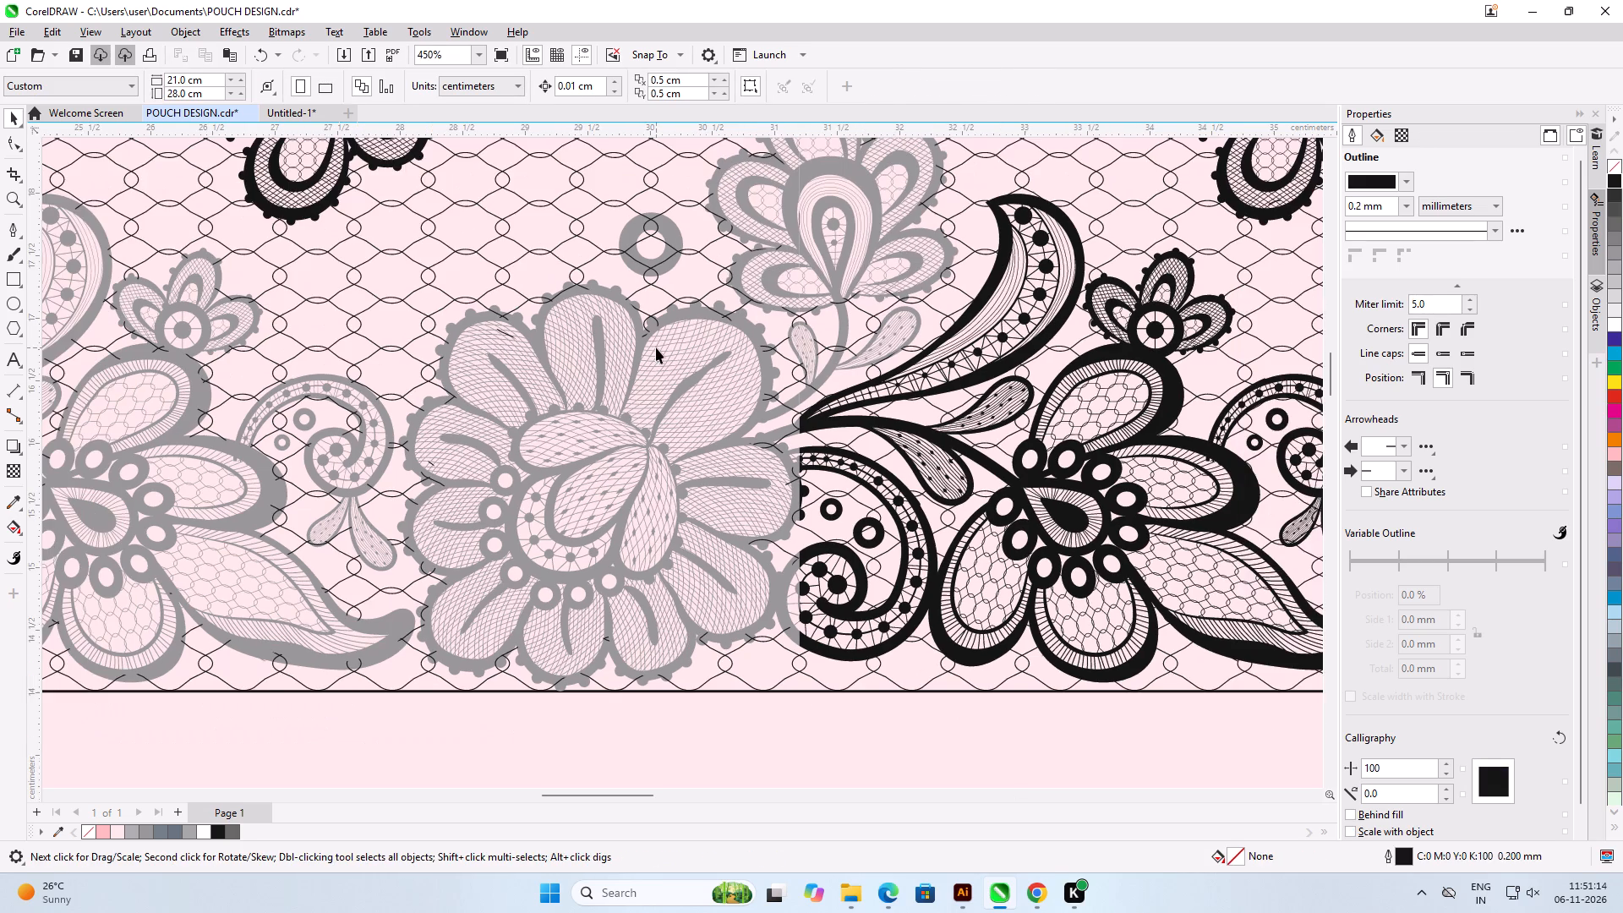
pyautogui.scroll(-2, 658, 347)
pyautogui.scroll(4, 1039, 238)
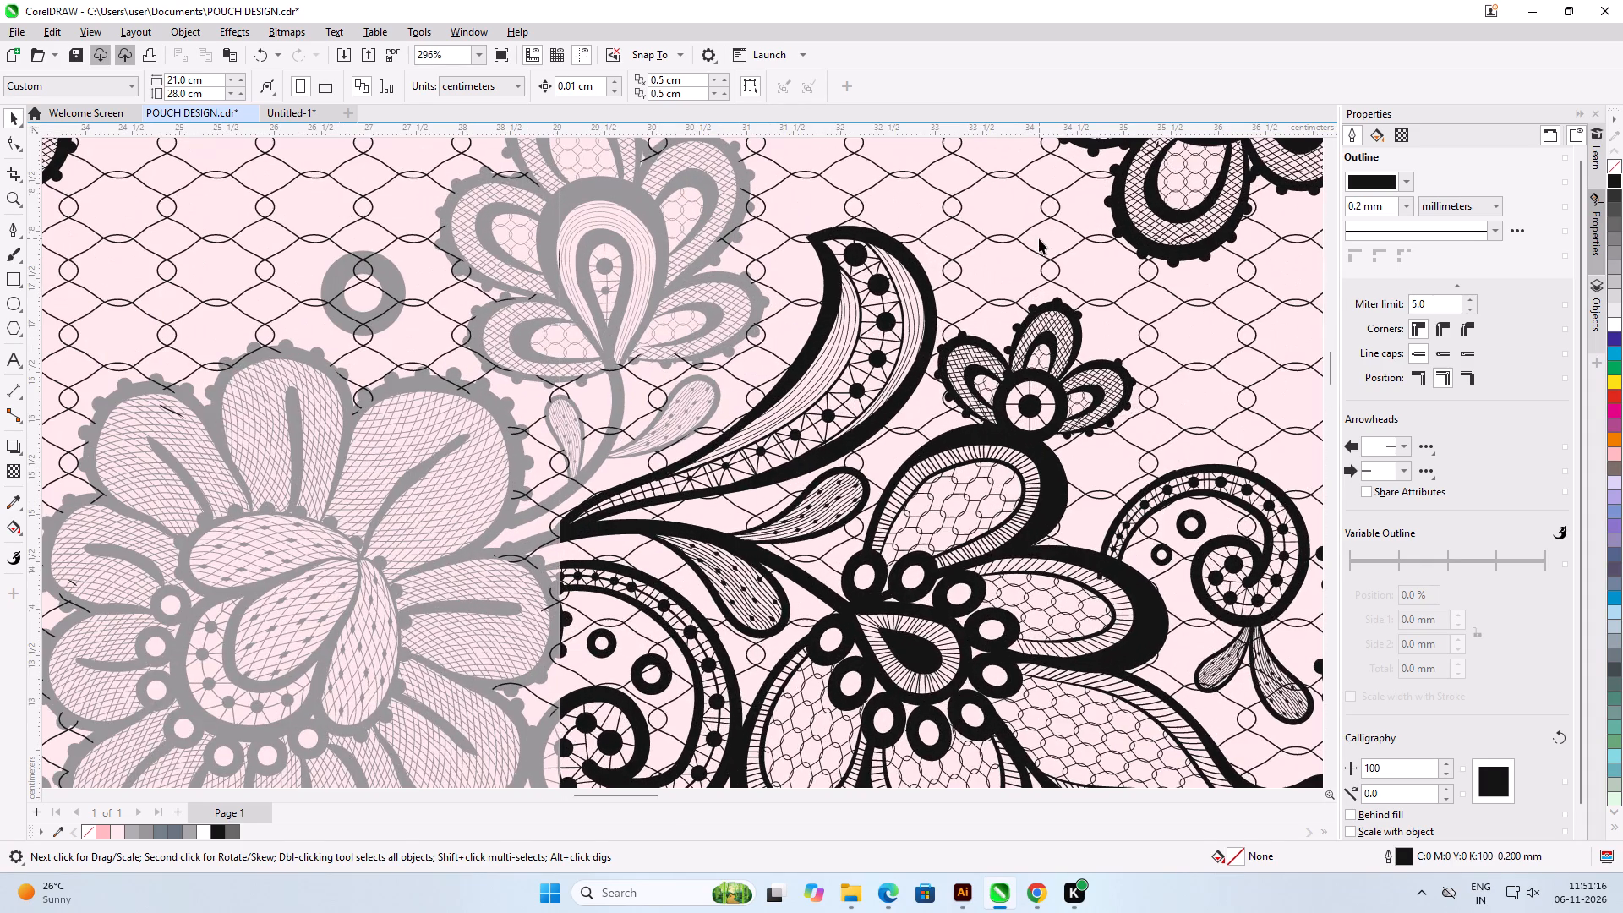
pyautogui.click(894, 249)
pyautogui.press('Delete')
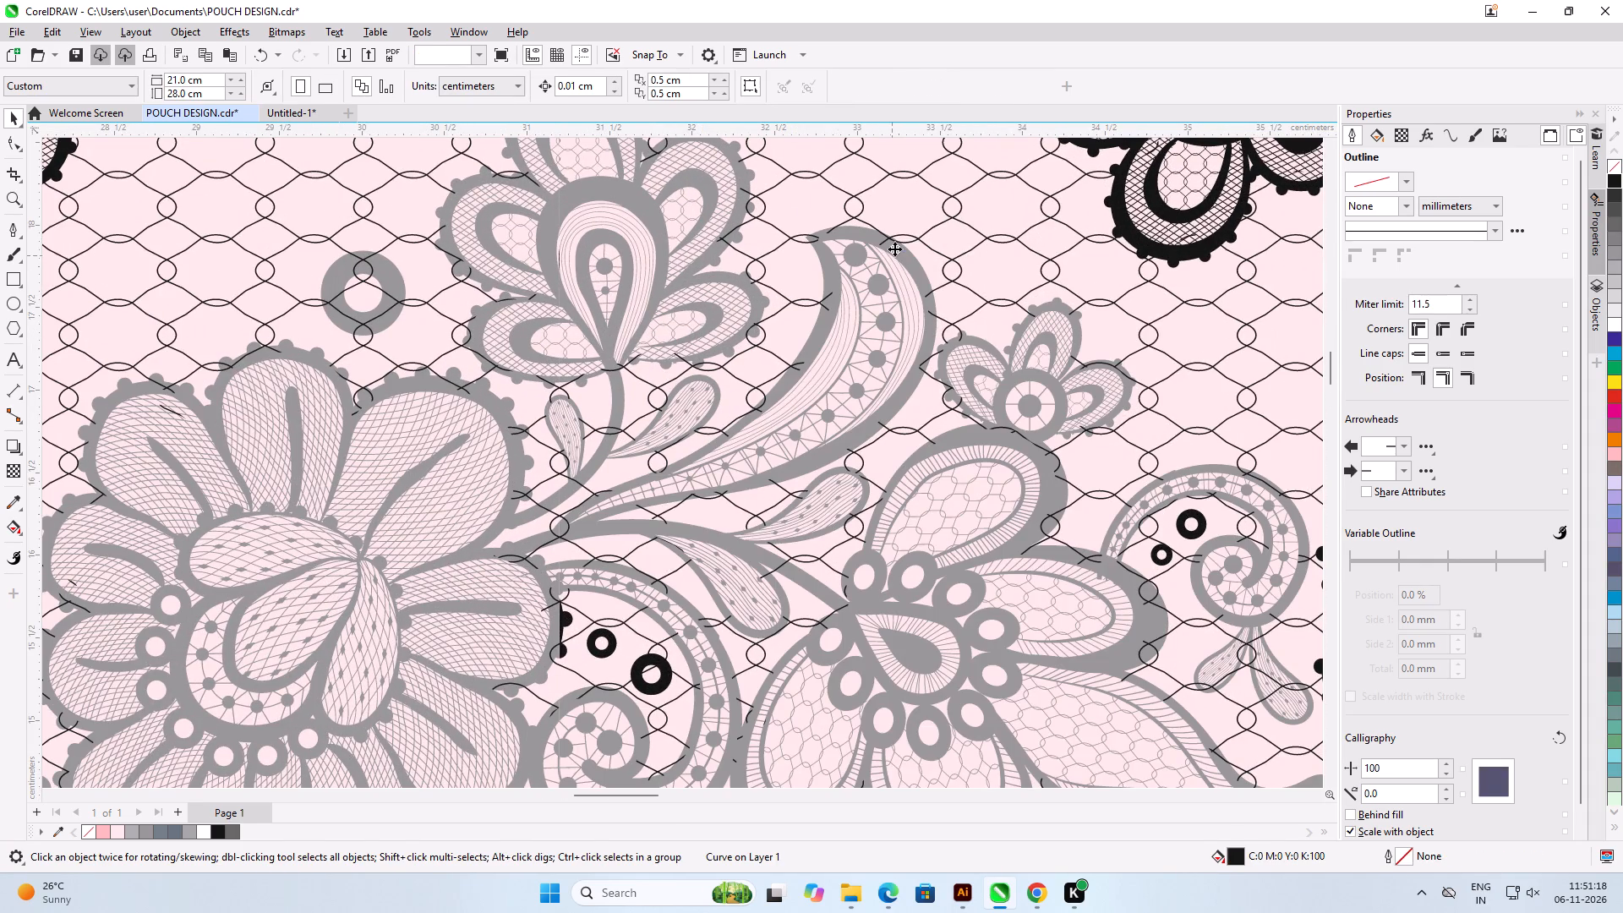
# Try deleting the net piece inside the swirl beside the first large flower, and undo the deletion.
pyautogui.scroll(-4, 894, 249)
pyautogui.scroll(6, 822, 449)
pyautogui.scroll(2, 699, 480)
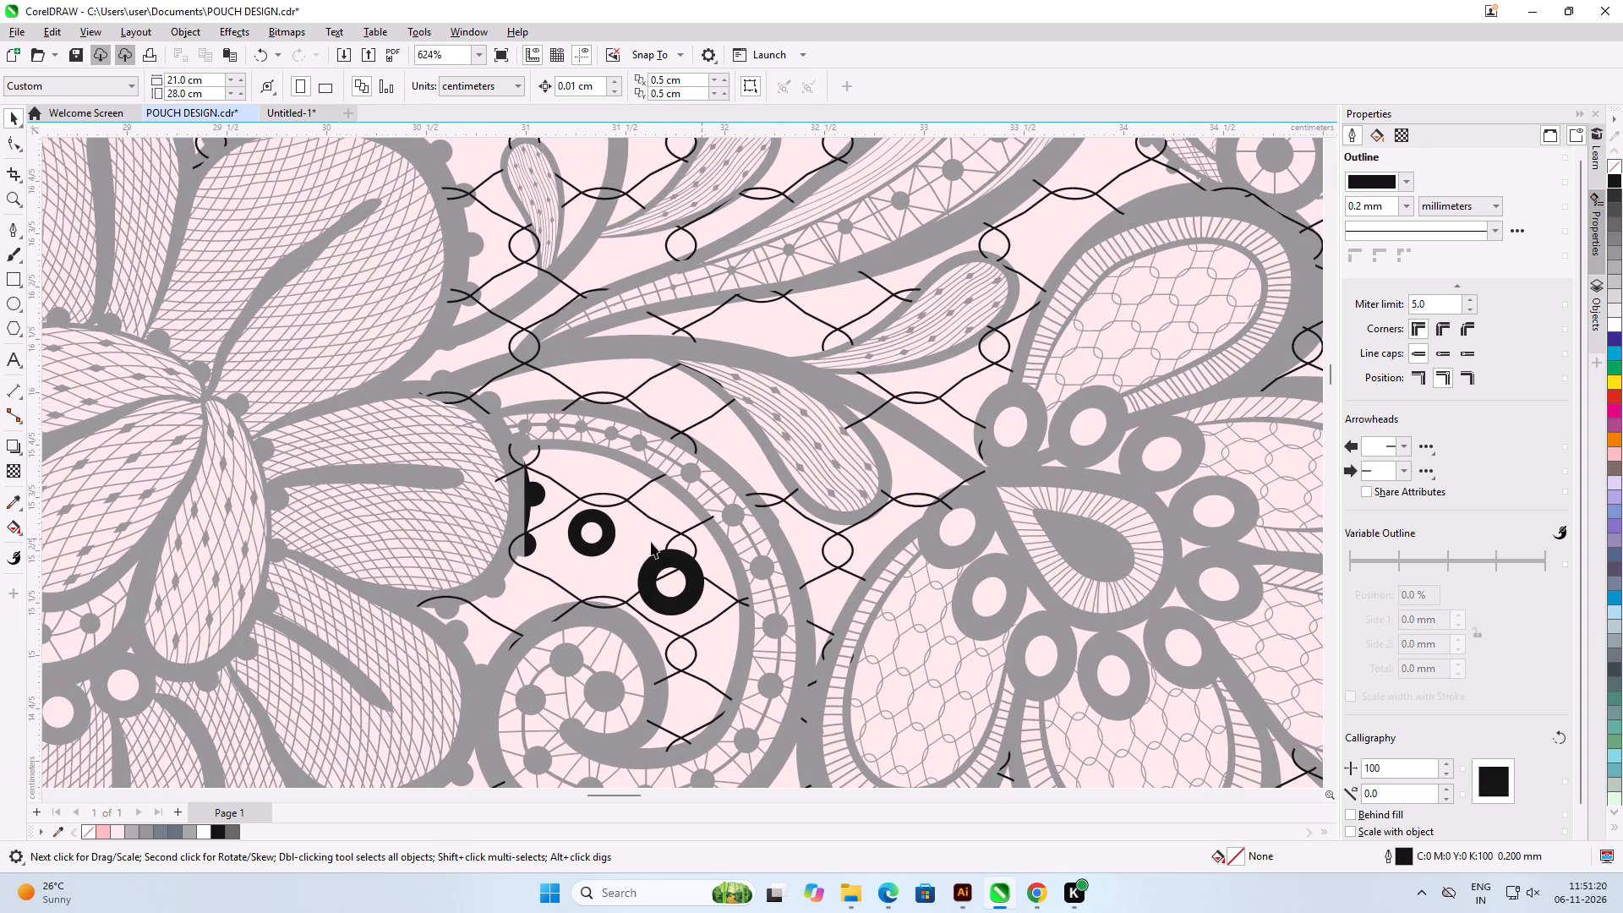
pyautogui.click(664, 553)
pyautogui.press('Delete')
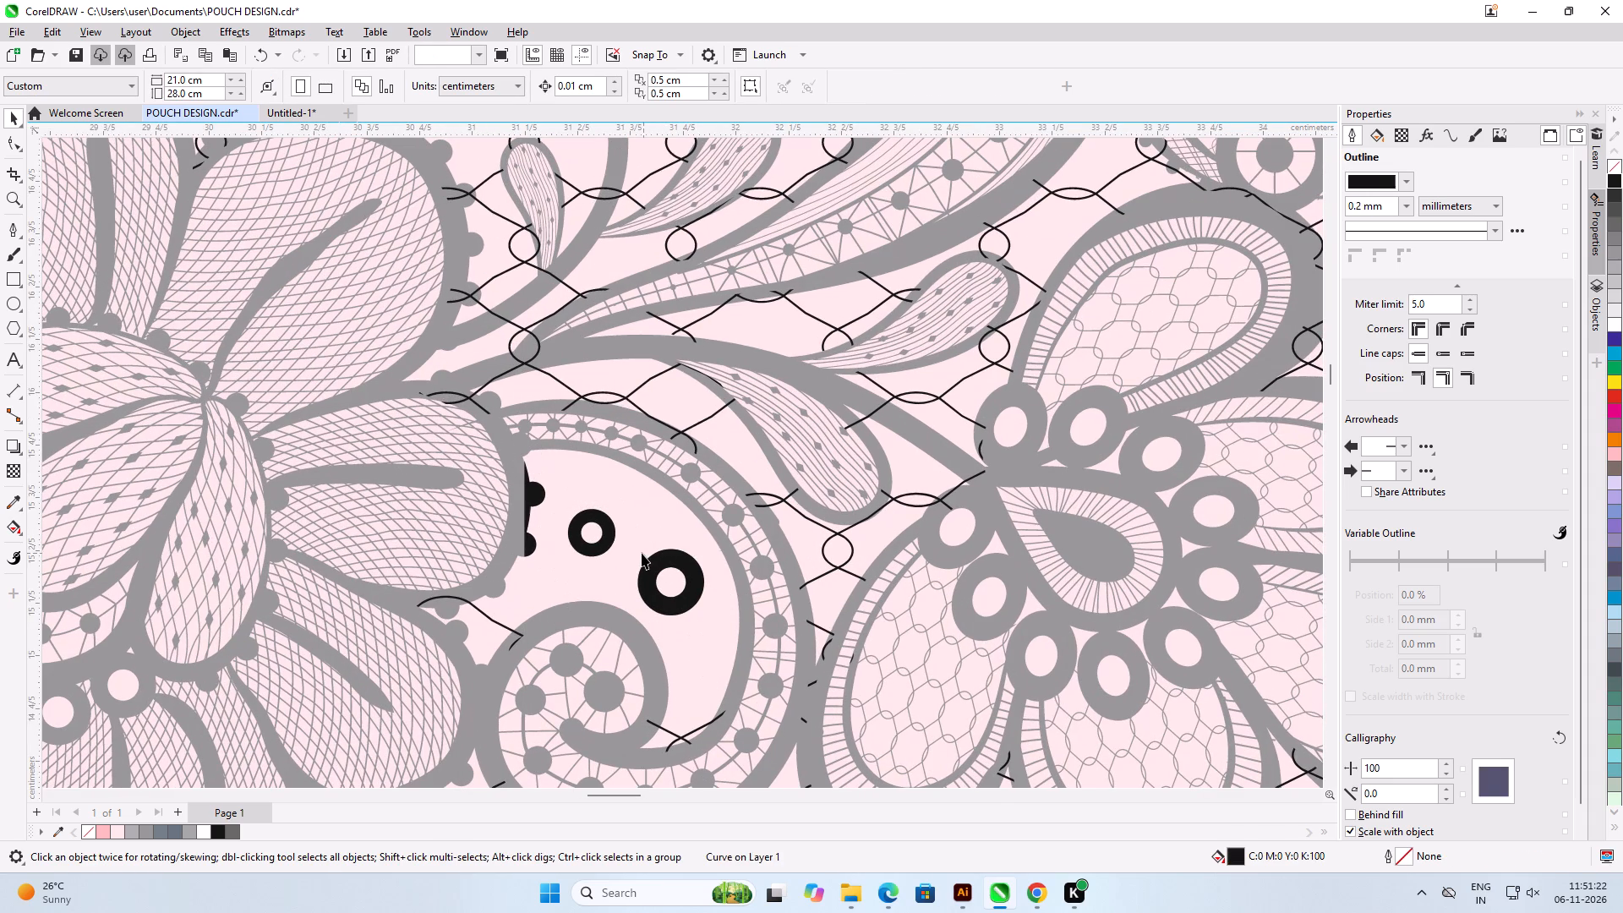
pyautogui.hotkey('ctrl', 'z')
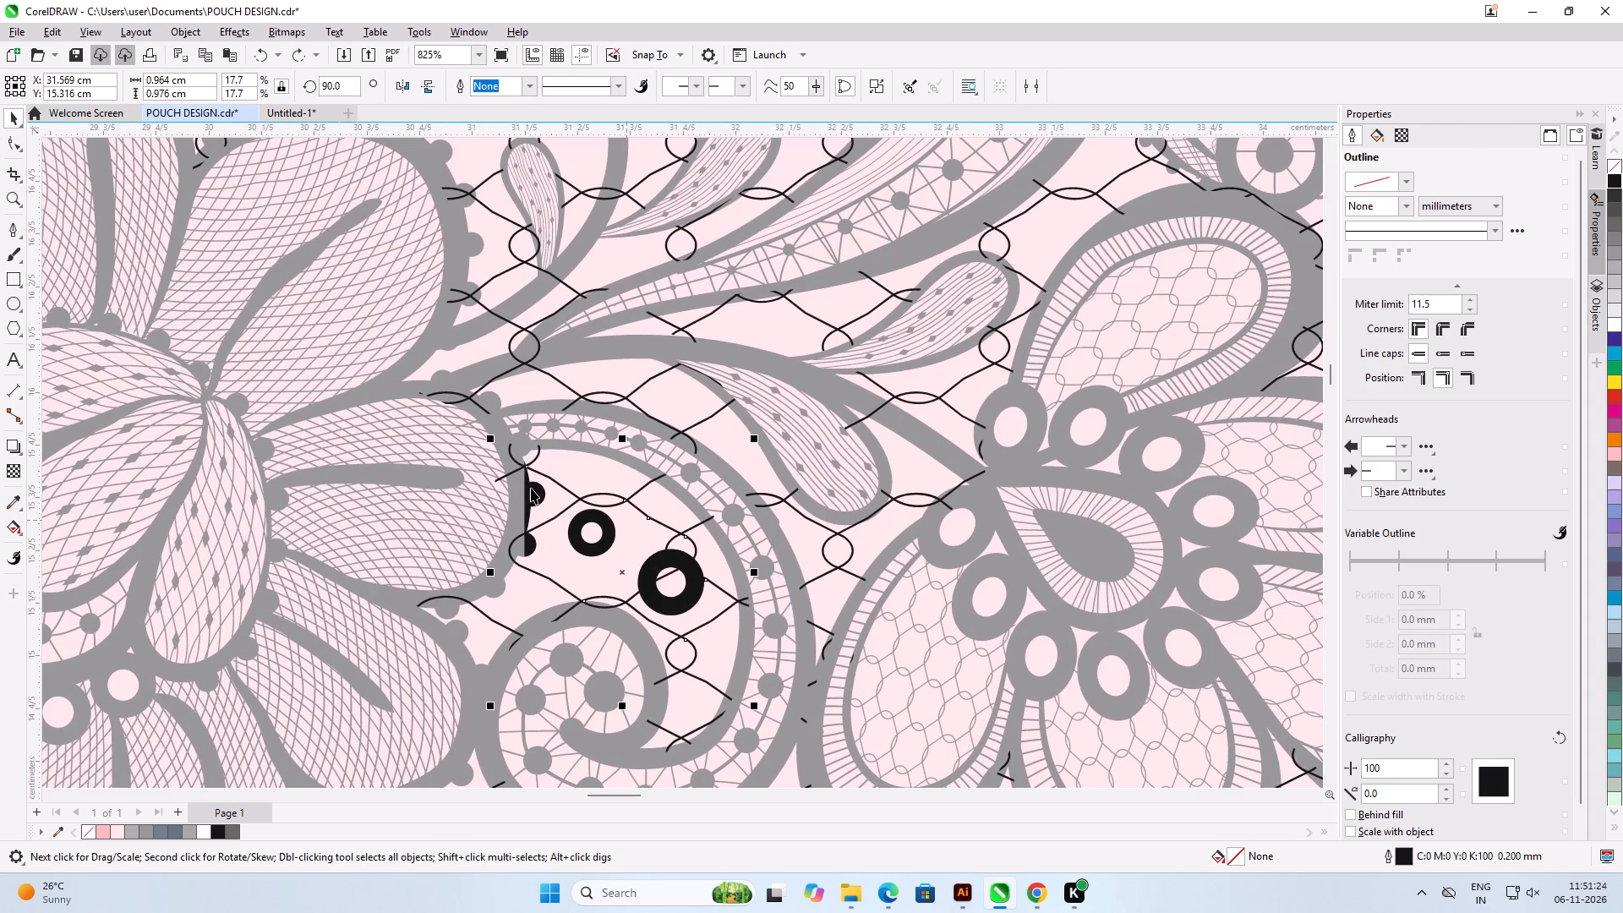
# Delete the black edge fragment and the two black rings inside the swirl beside the first large flower.
pyautogui.click(531, 488)
pyautogui.press('Delete')
pyautogui.click(609, 544)
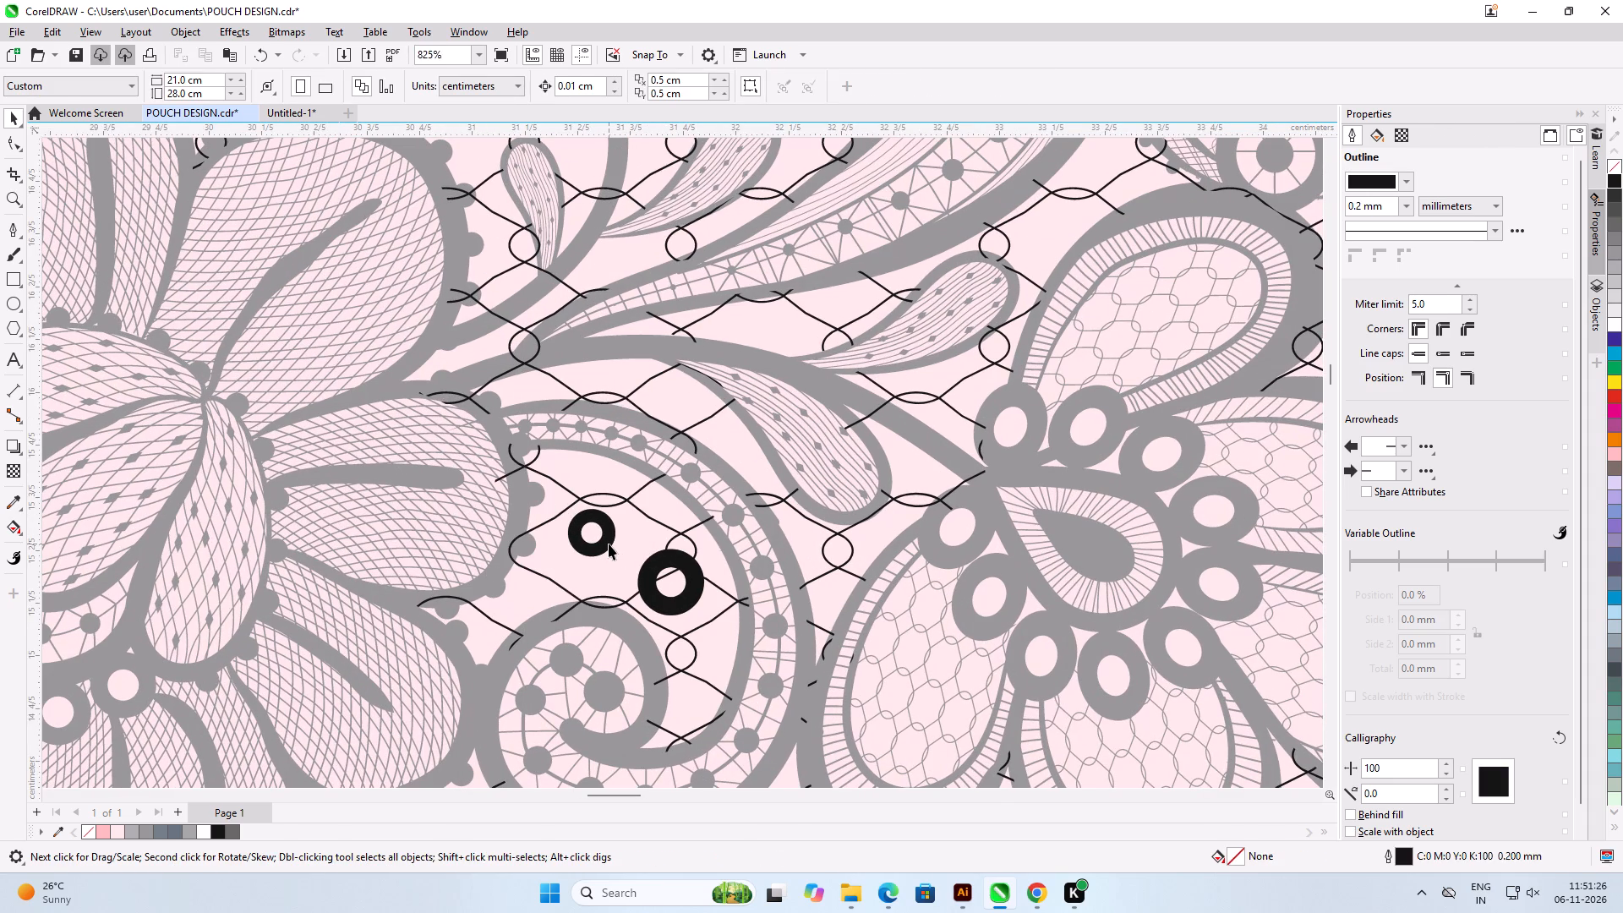
pyautogui.press('Delete')
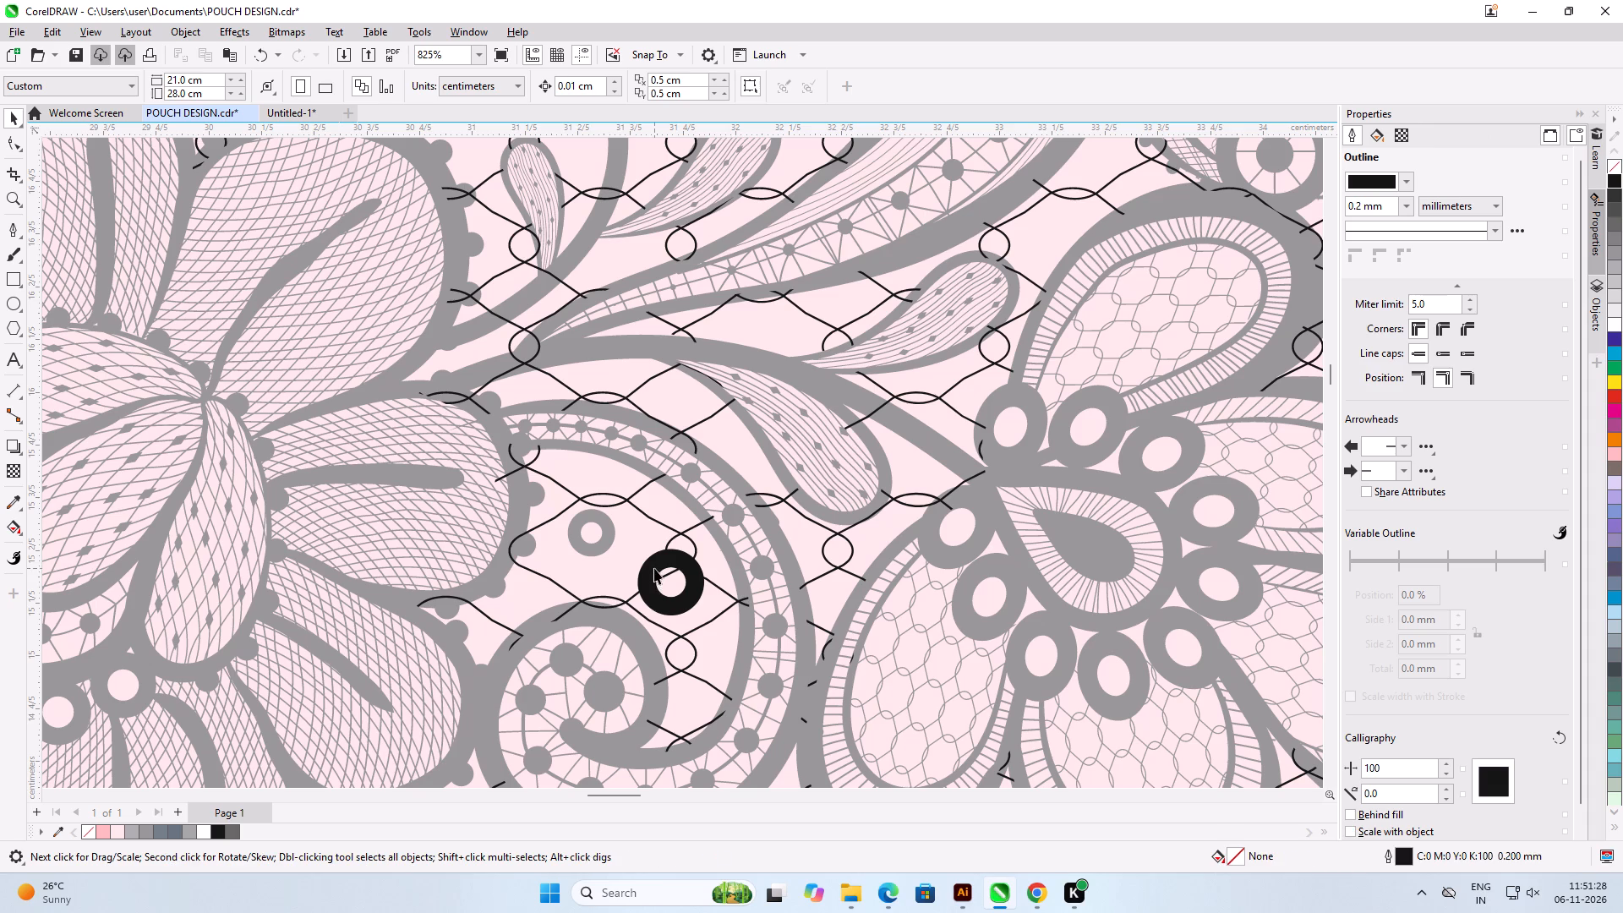
pyautogui.click(653, 564)
pyautogui.press('Delete')
# Delete the two black rings inside the small swirl just before the second large black flower.
pyautogui.scroll(-7, 520, 525)
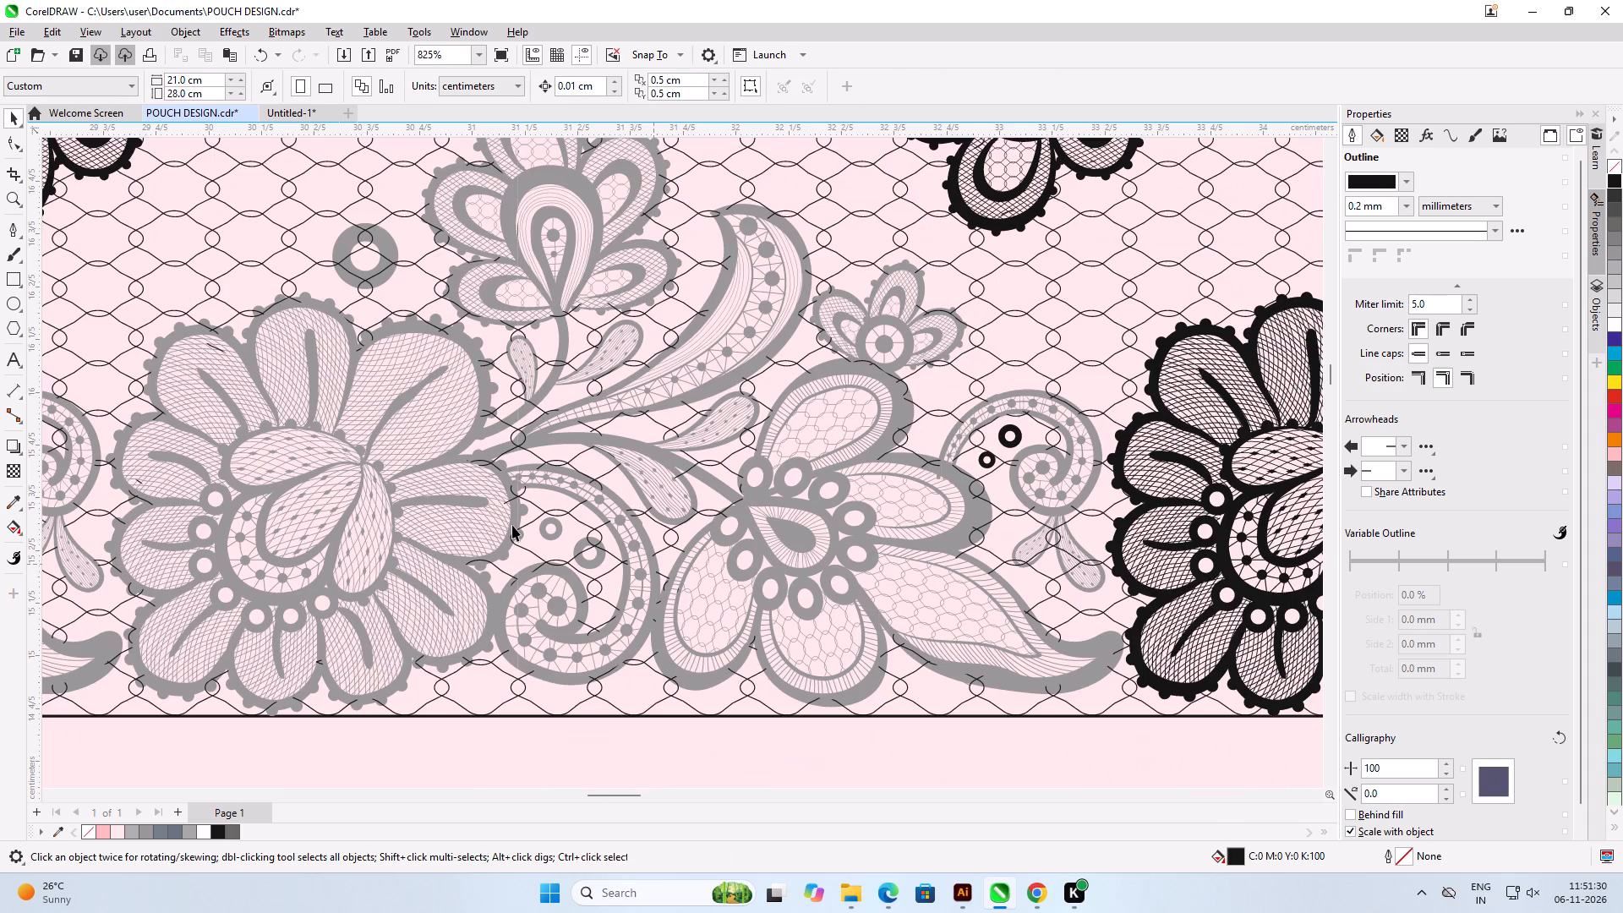
pyautogui.scroll(5, 1099, 391)
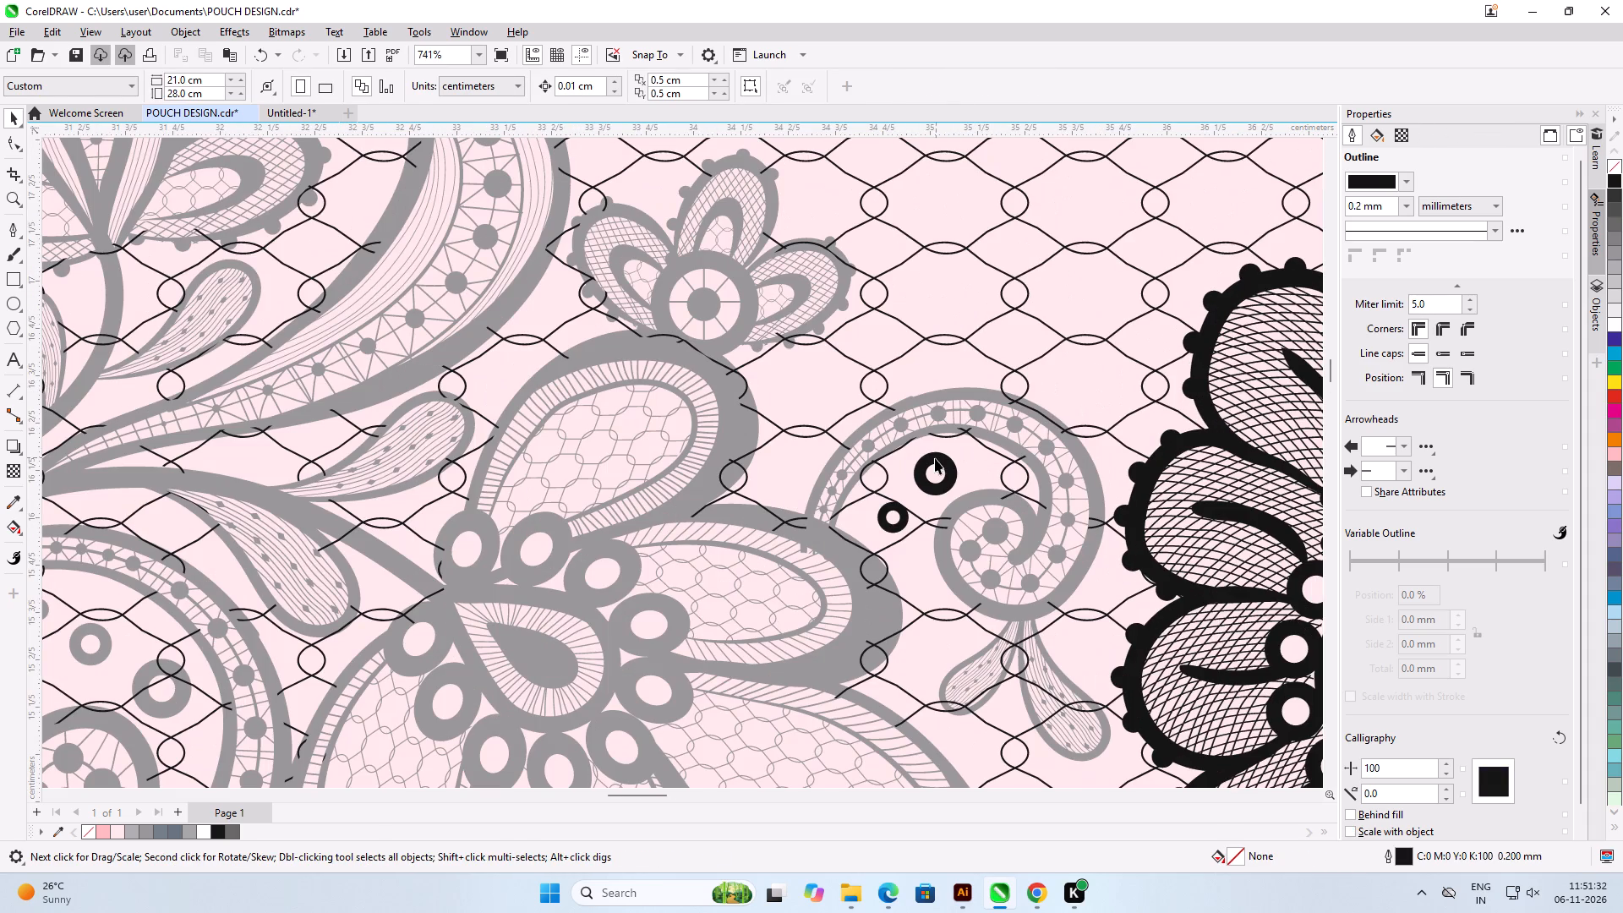
pyautogui.click(937, 458)
pyautogui.press('Delete')
pyautogui.click(885, 506)
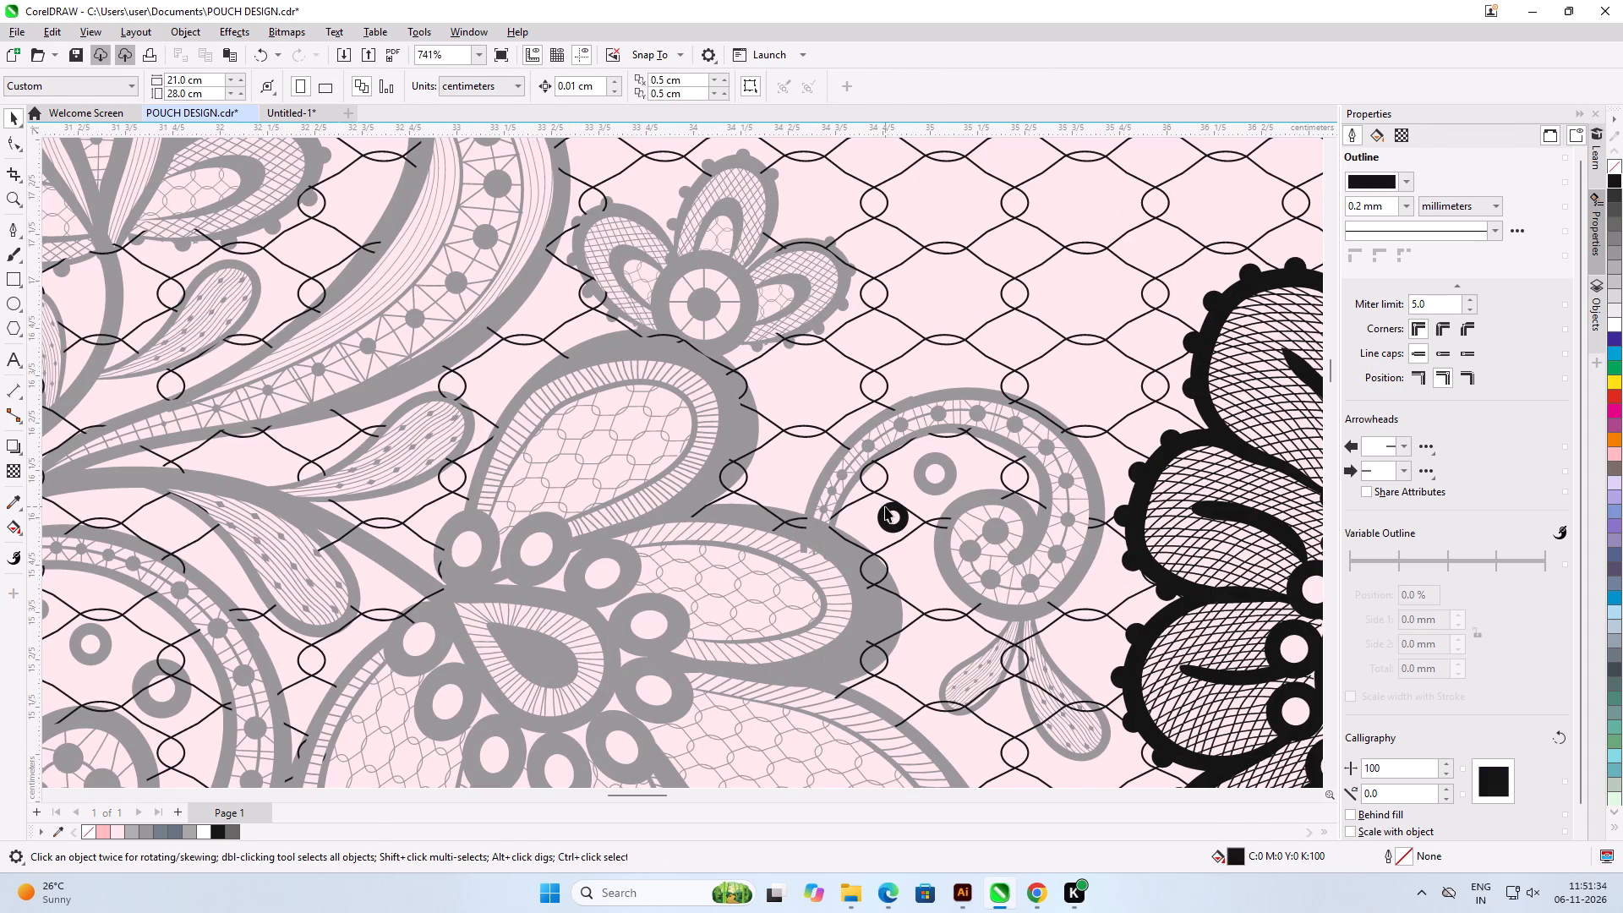
pyautogui.press('Delete')
# Delete the second large black flower at the lace's lower-right end and the black ring above it.
pyautogui.scroll(-6, 349, 494)
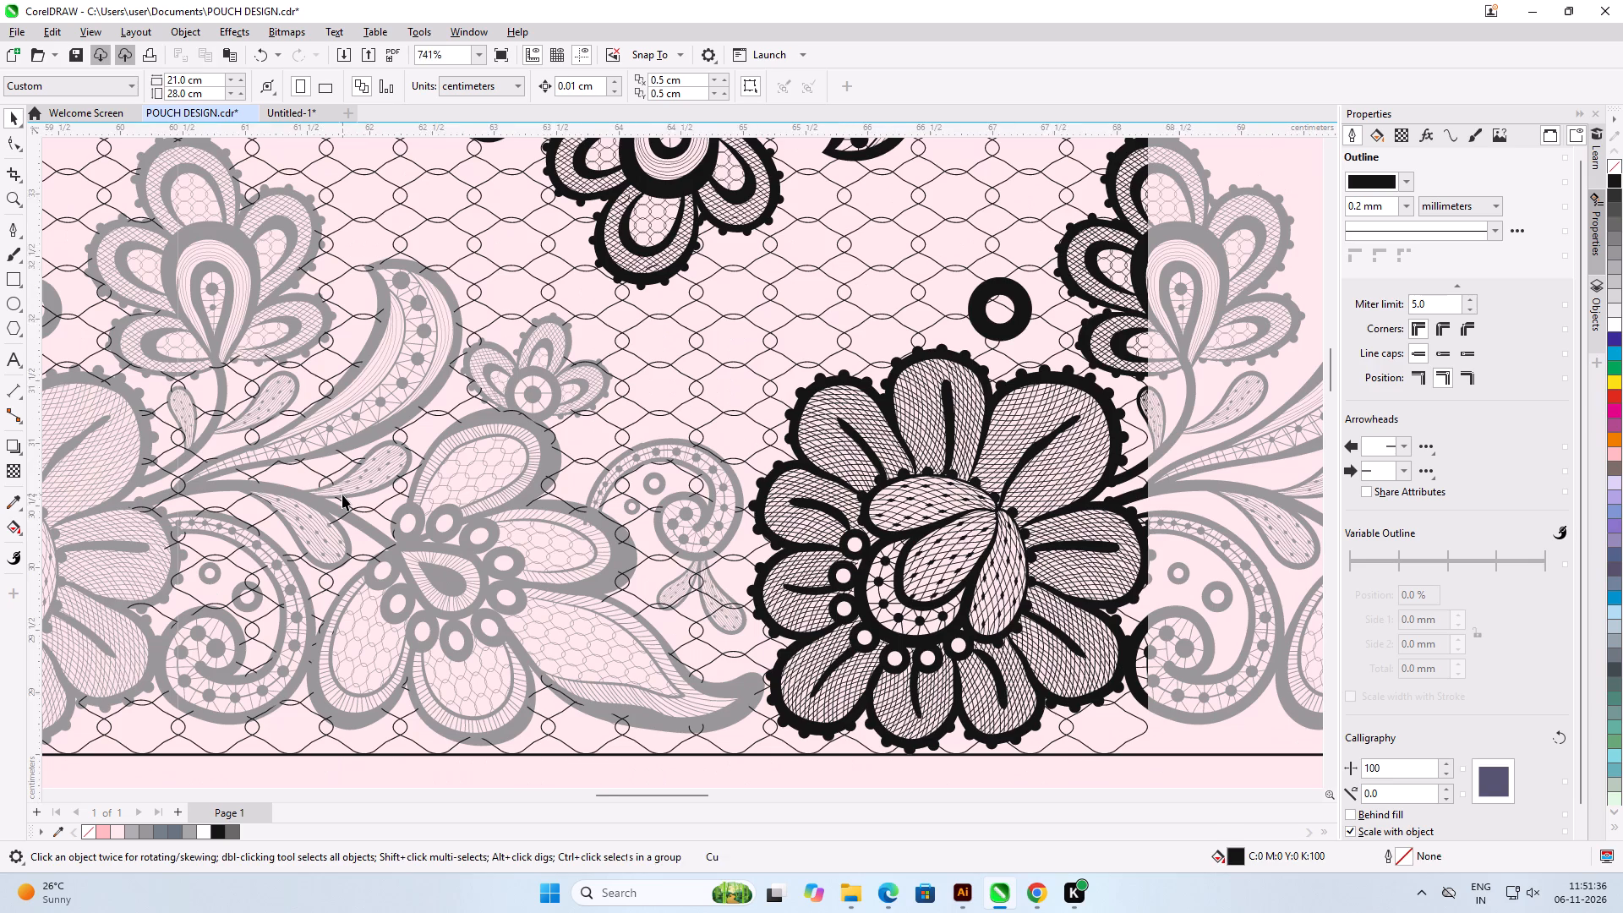
pyautogui.scroll(-2, 359, 351)
pyautogui.scroll(5, 859, 347)
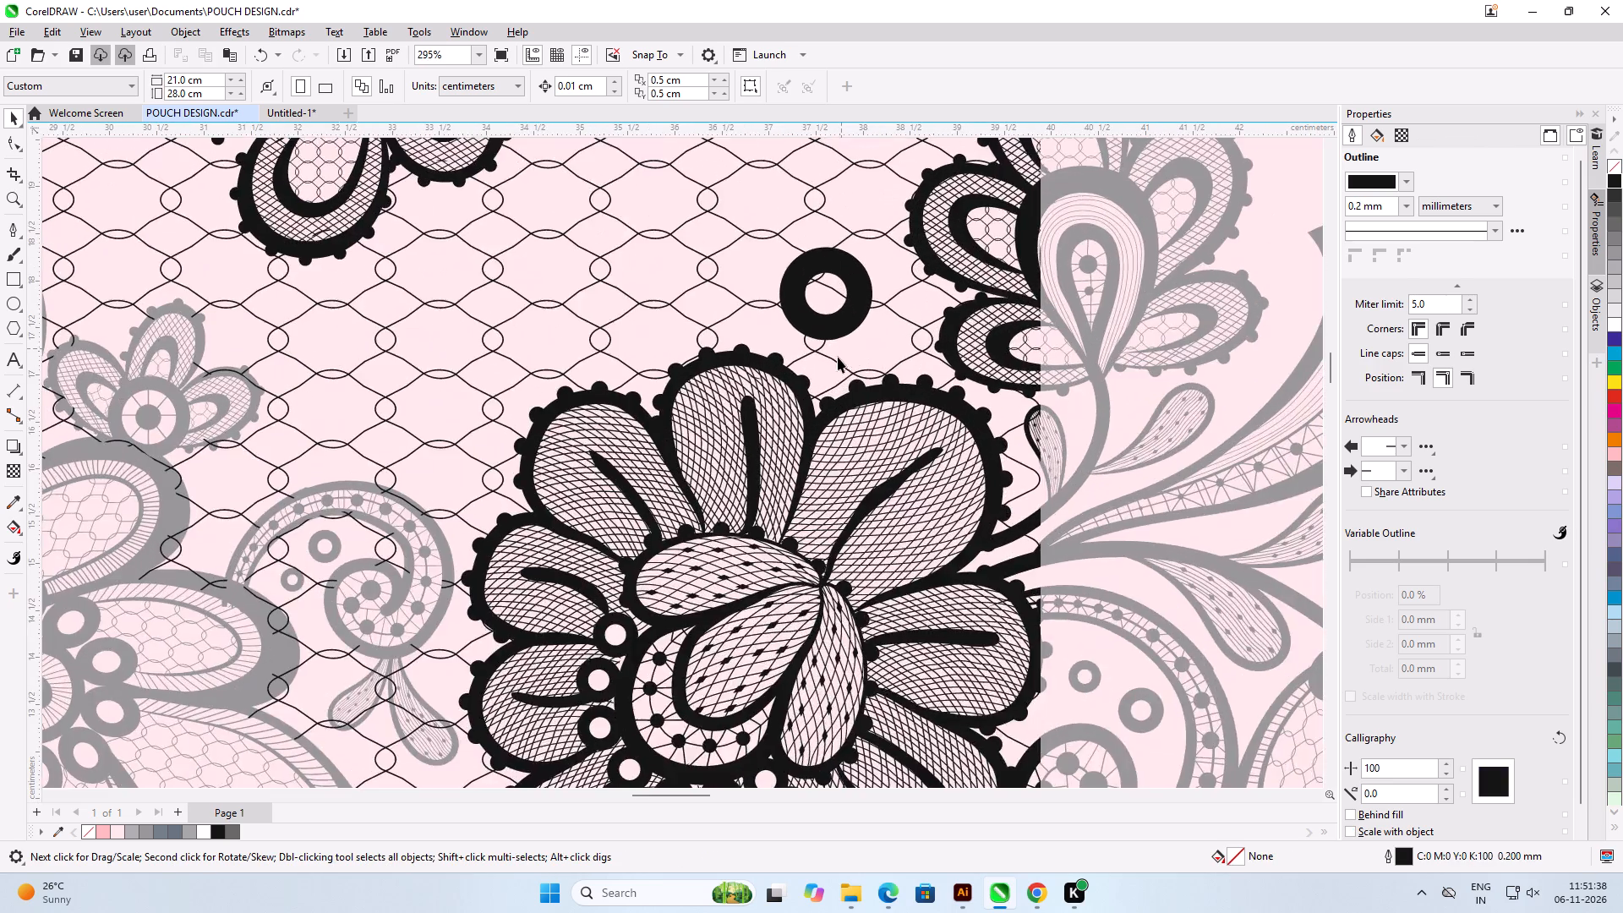
pyautogui.scroll(3, 825, 372)
pyautogui.click(703, 352)
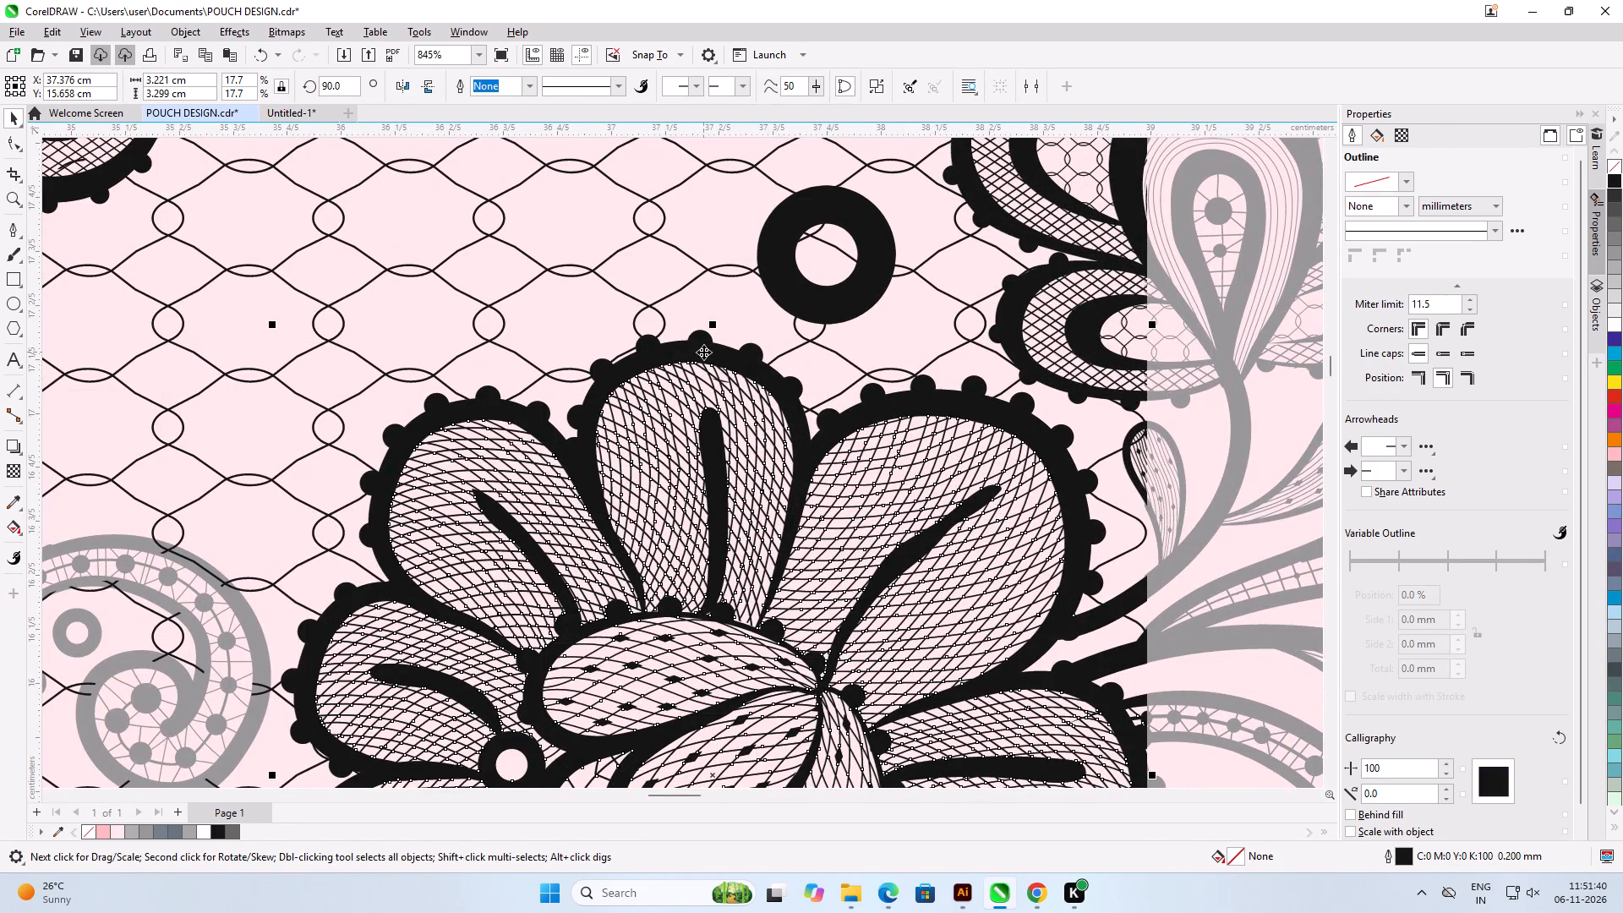
pyautogui.scroll(-6, 707, 344)
pyautogui.press('Delete')
pyautogui.scroll(11, 769, 314)
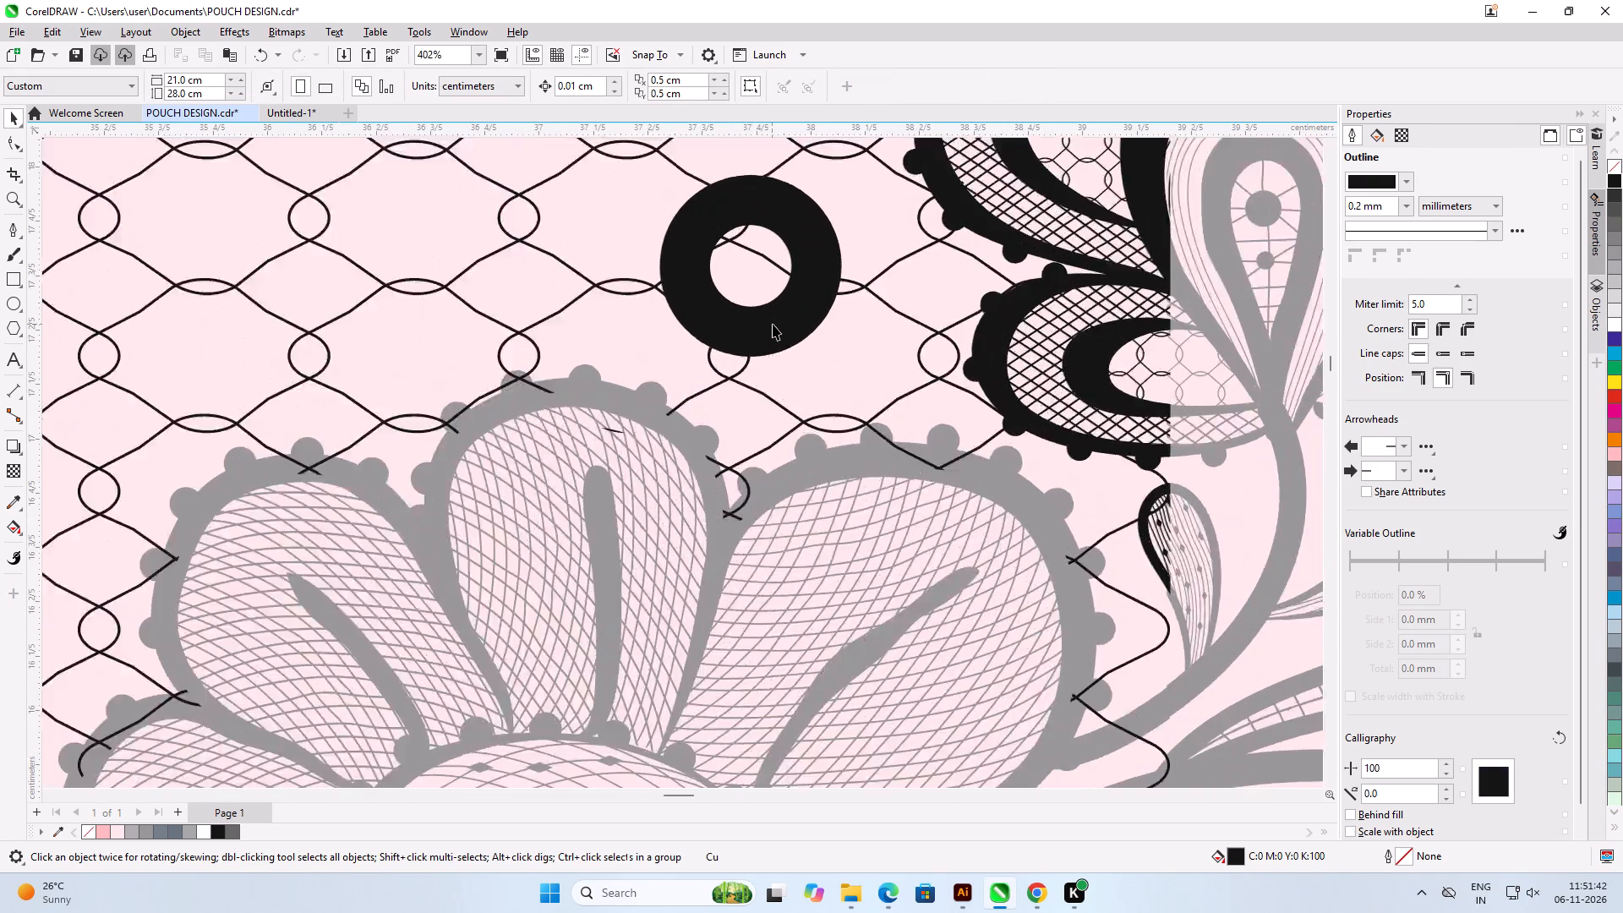
pyautogui.click(780, 322)
pyautogui.press('Delete')
# Delete the cut-off black leafy flower half at the lace's lower-right edge.
pyautogui.scroll(-4, 585, 438)
pyautogui.scroll(1, 577, 467)
pyautogui.scroll(-3, 577, 467)
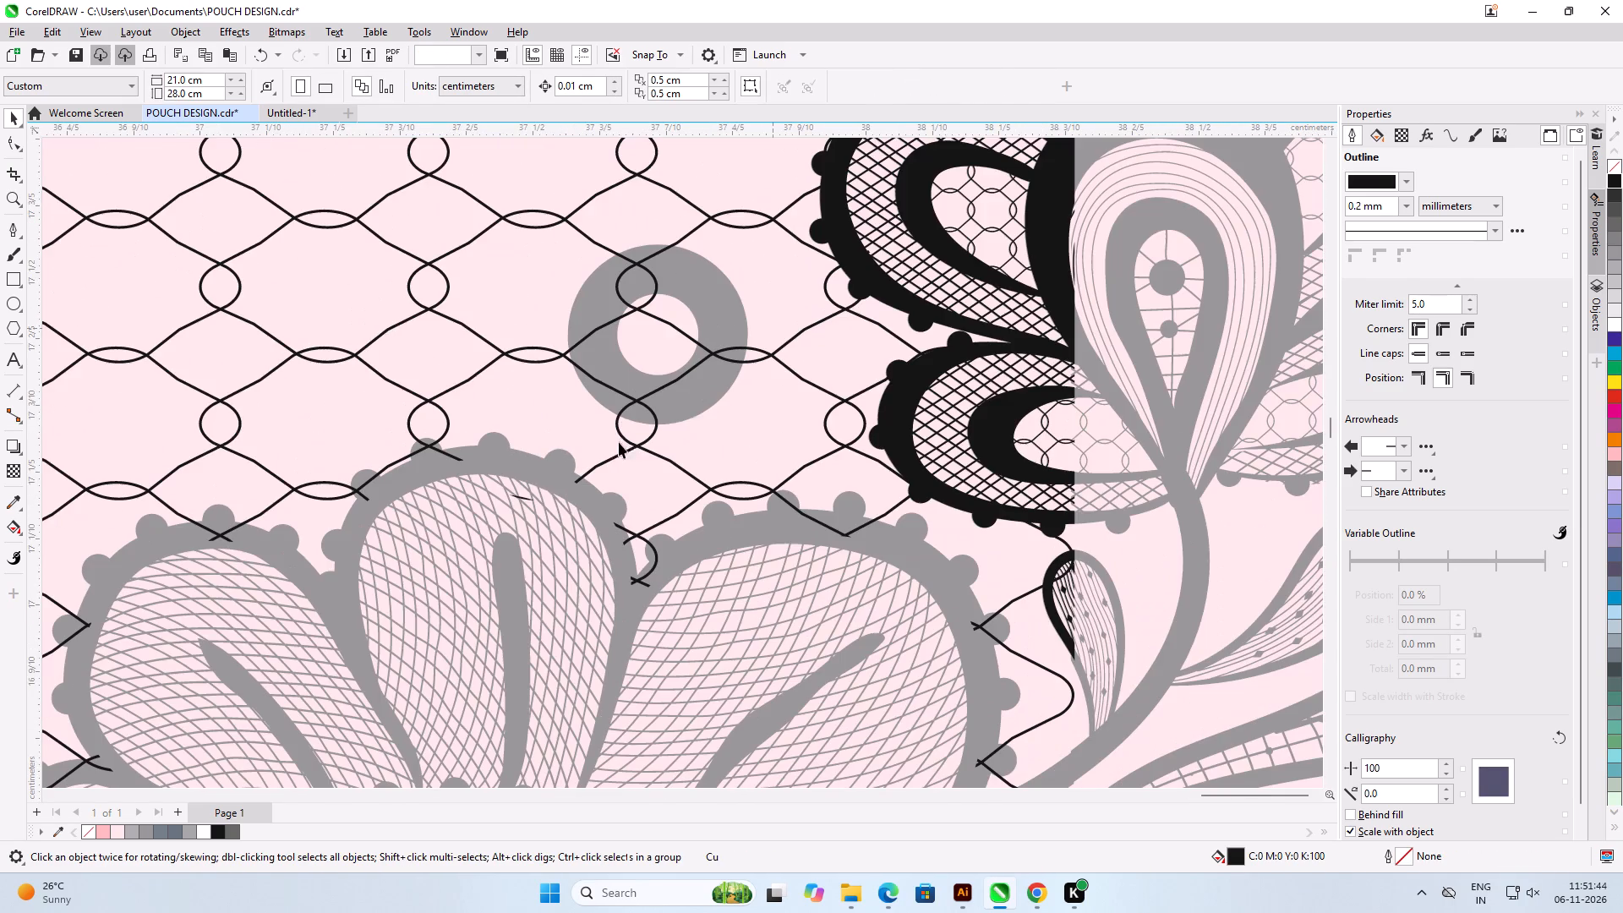
pyautogui.scroll(-6, 590, 390)
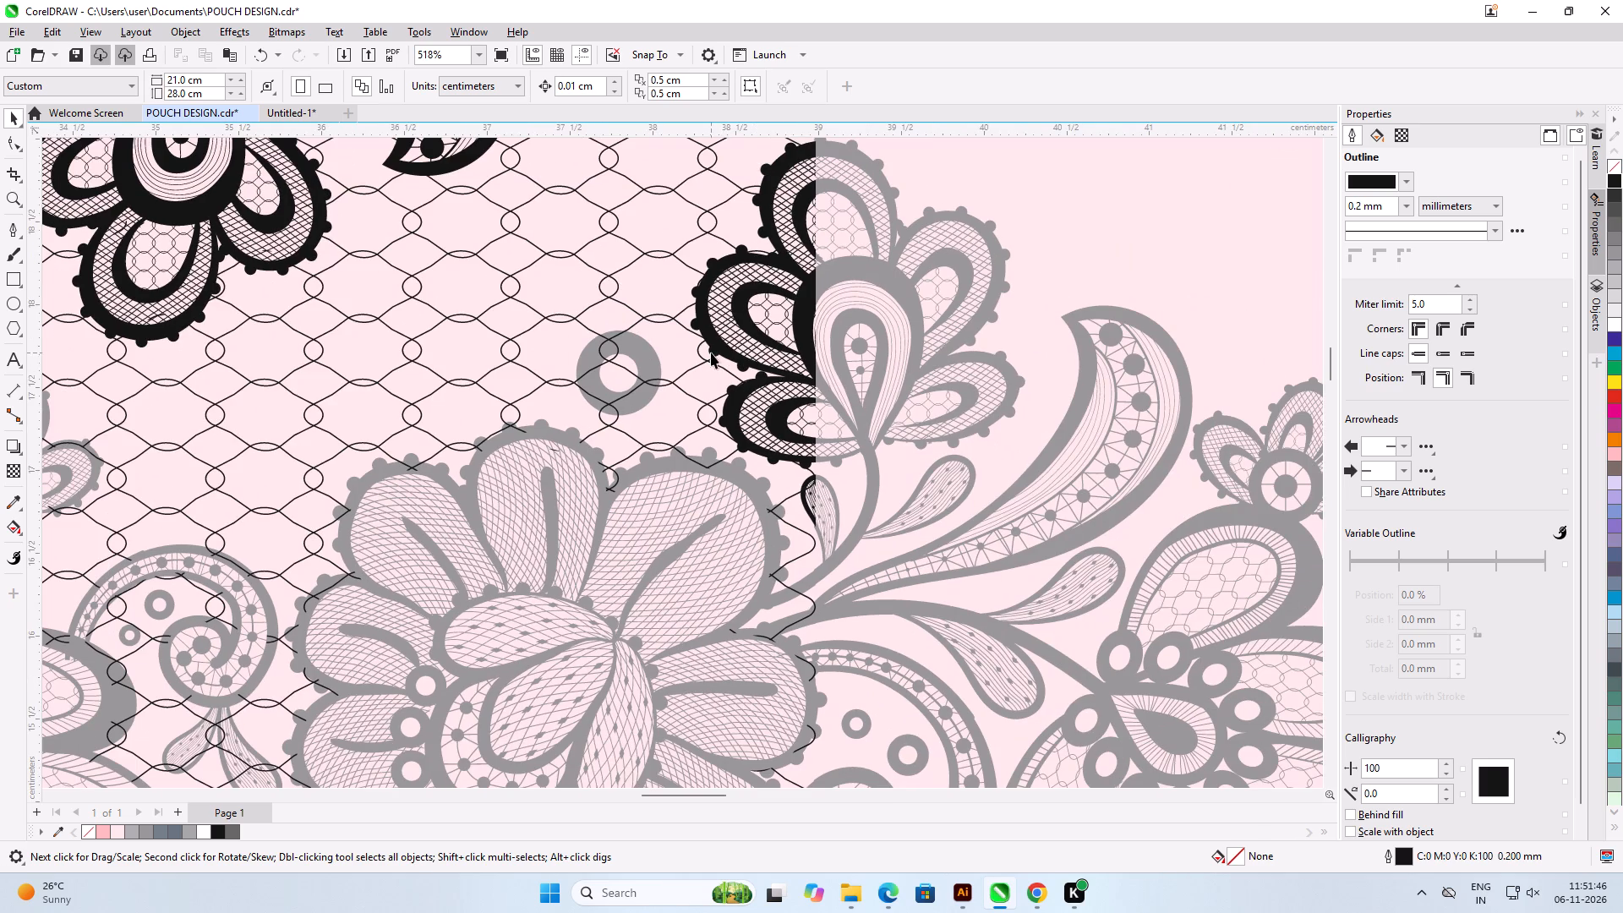
pyautogui.click(702, 320)
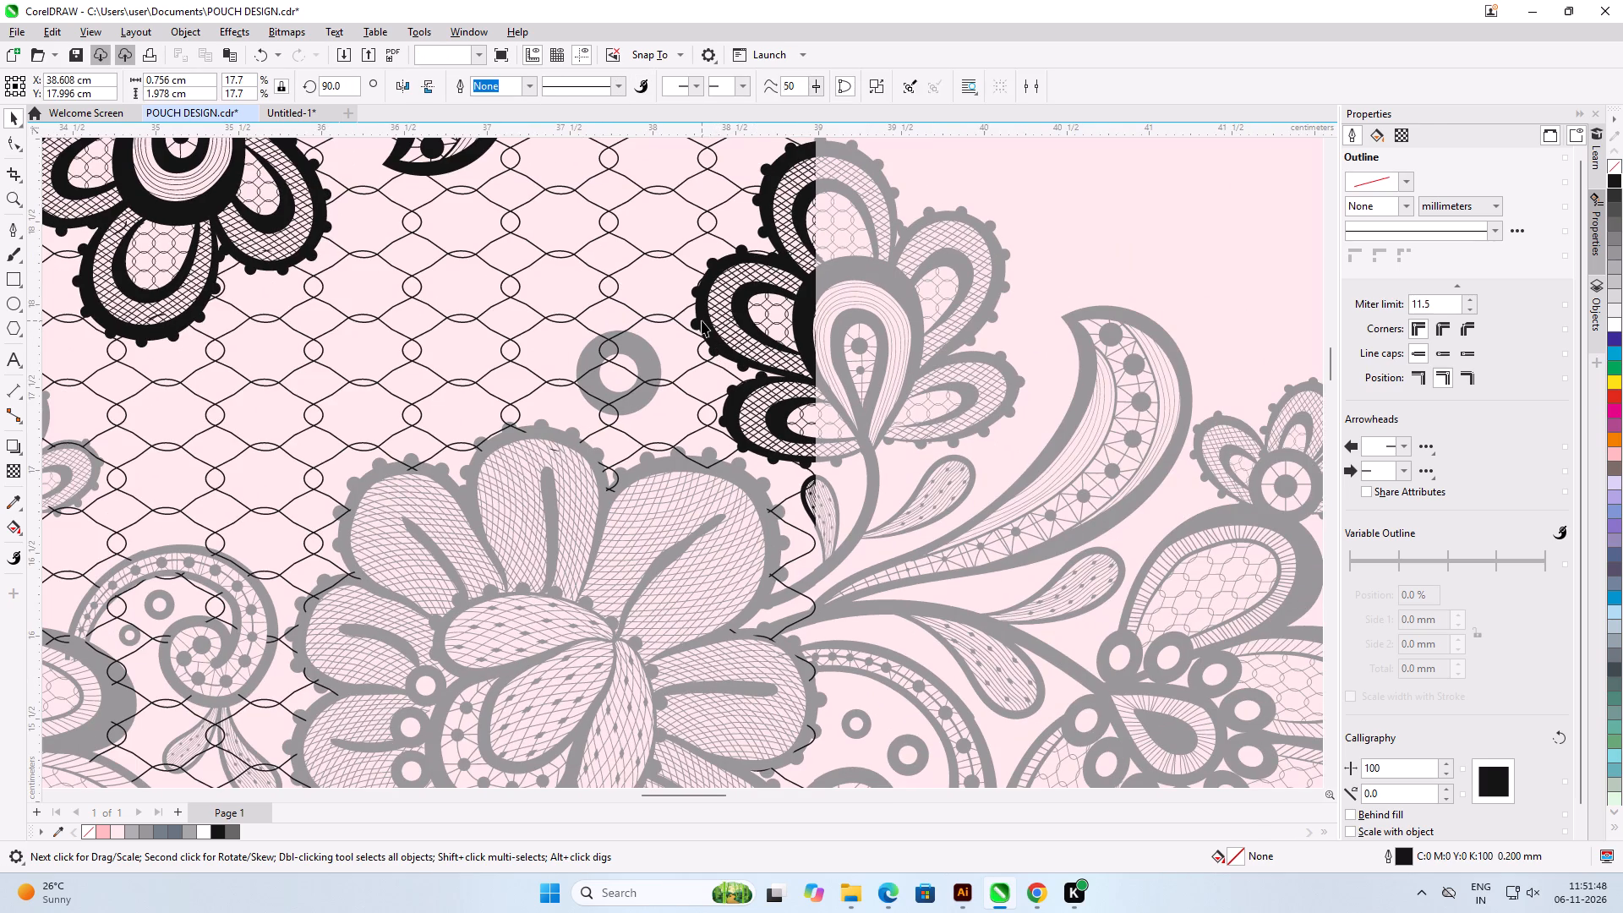
pyautogui.press('Delete')
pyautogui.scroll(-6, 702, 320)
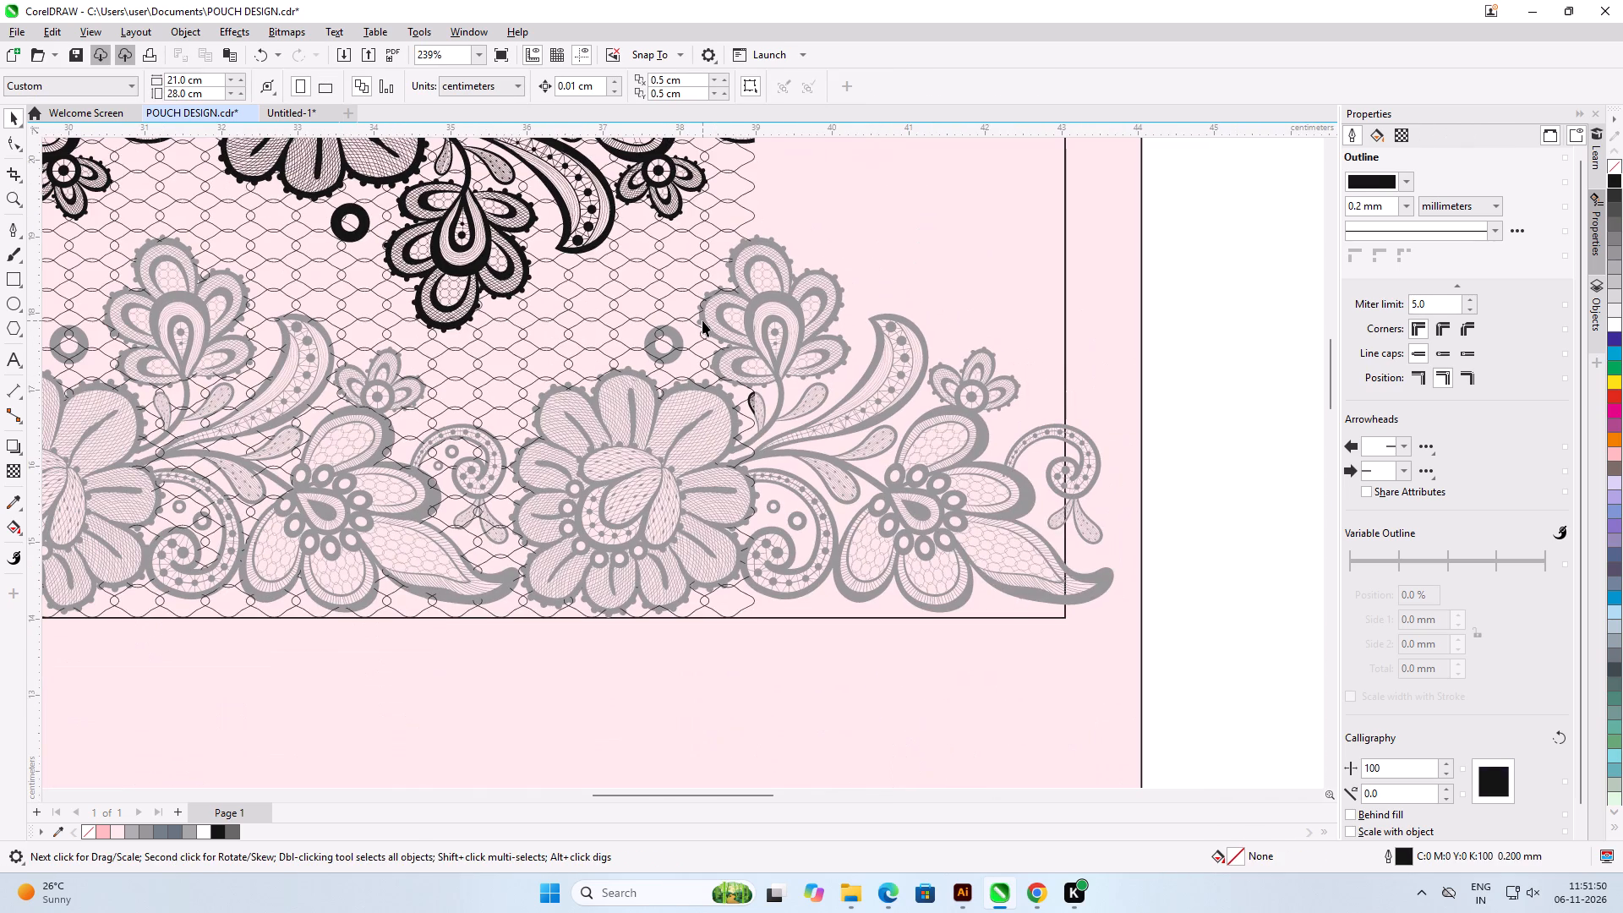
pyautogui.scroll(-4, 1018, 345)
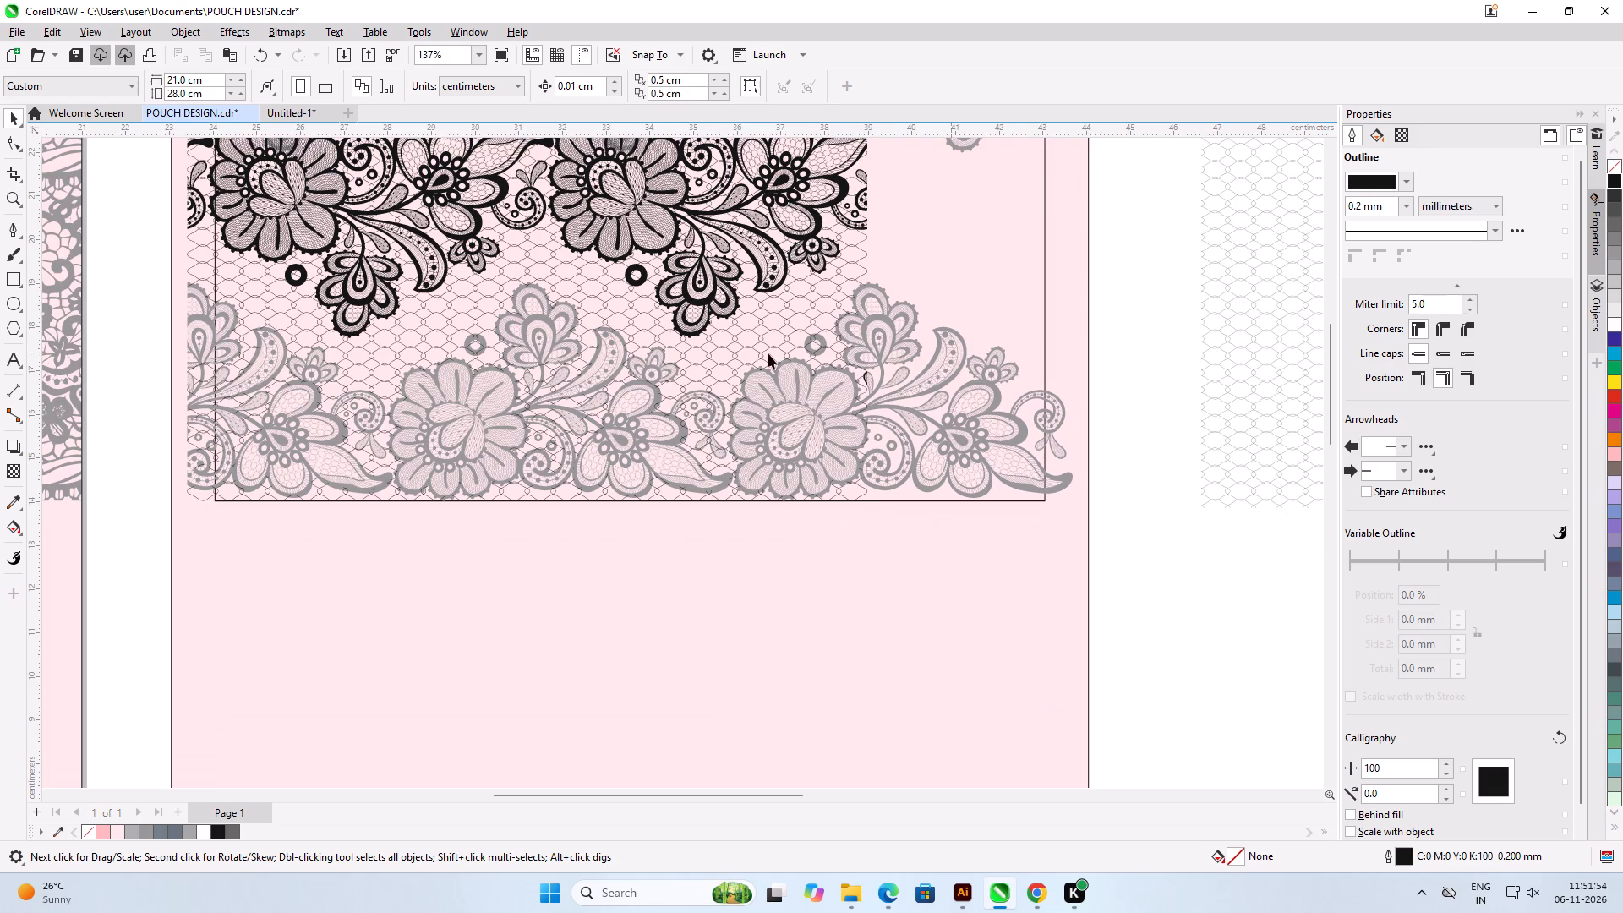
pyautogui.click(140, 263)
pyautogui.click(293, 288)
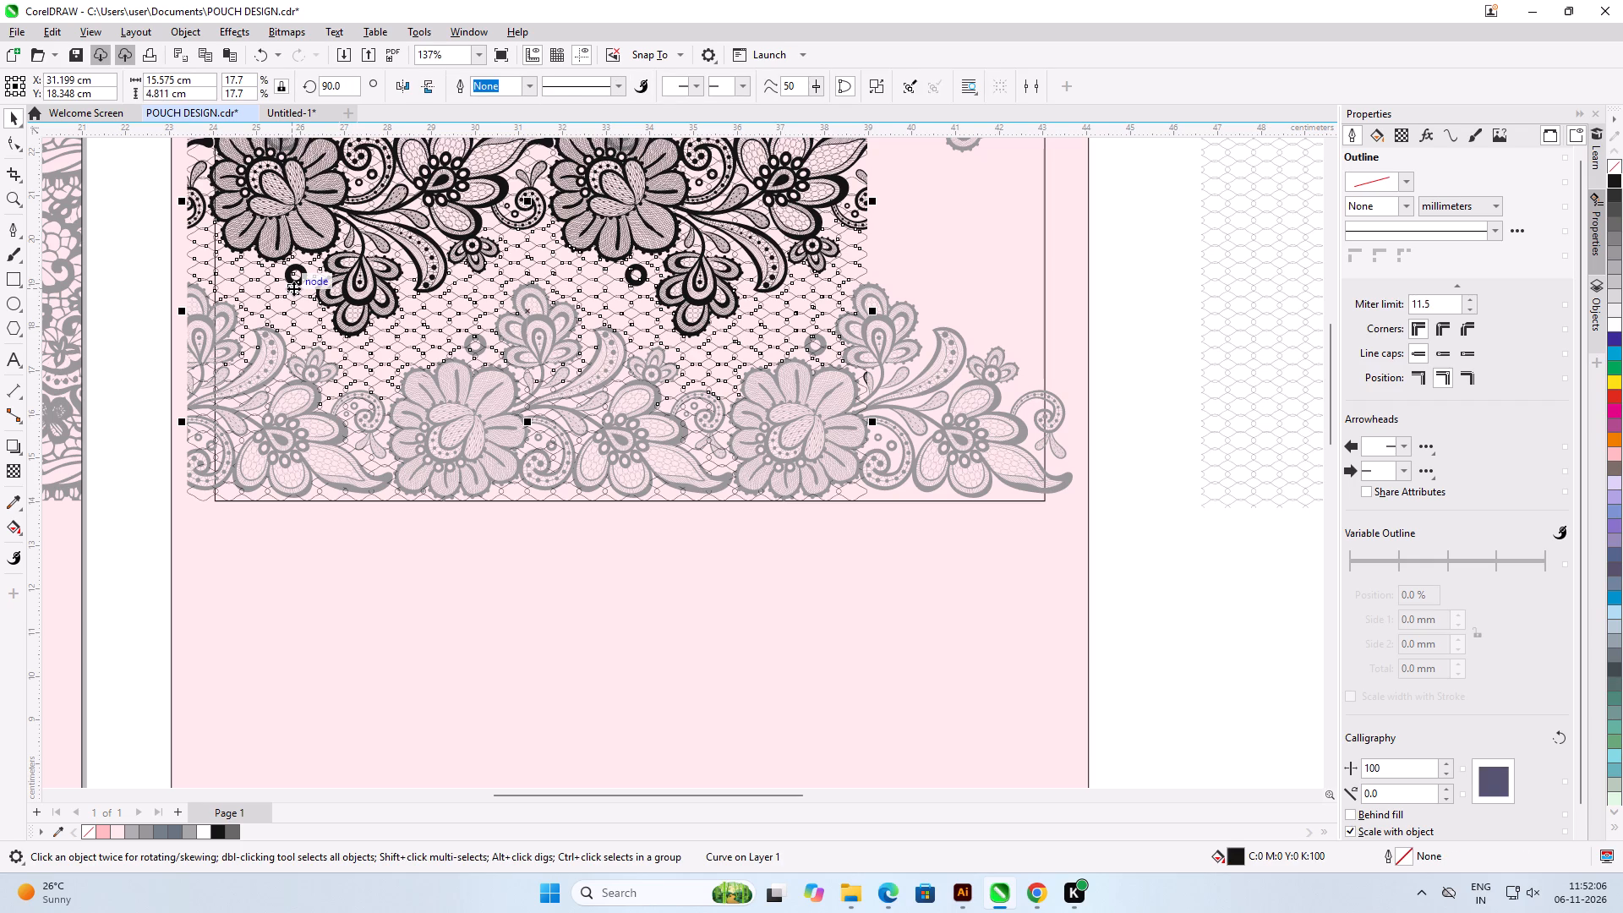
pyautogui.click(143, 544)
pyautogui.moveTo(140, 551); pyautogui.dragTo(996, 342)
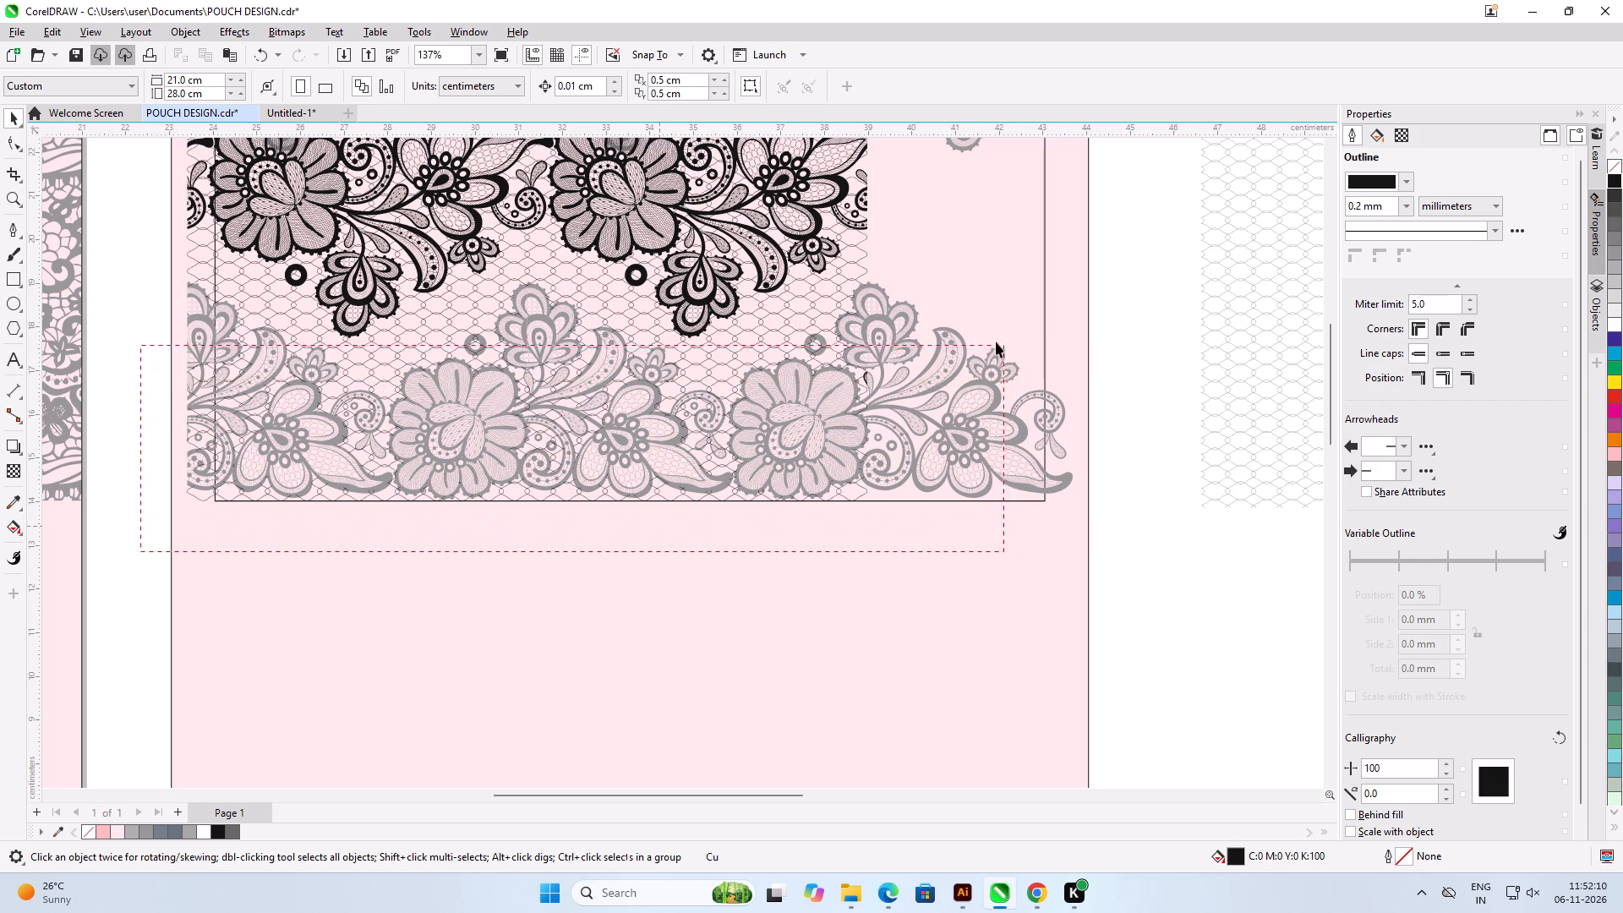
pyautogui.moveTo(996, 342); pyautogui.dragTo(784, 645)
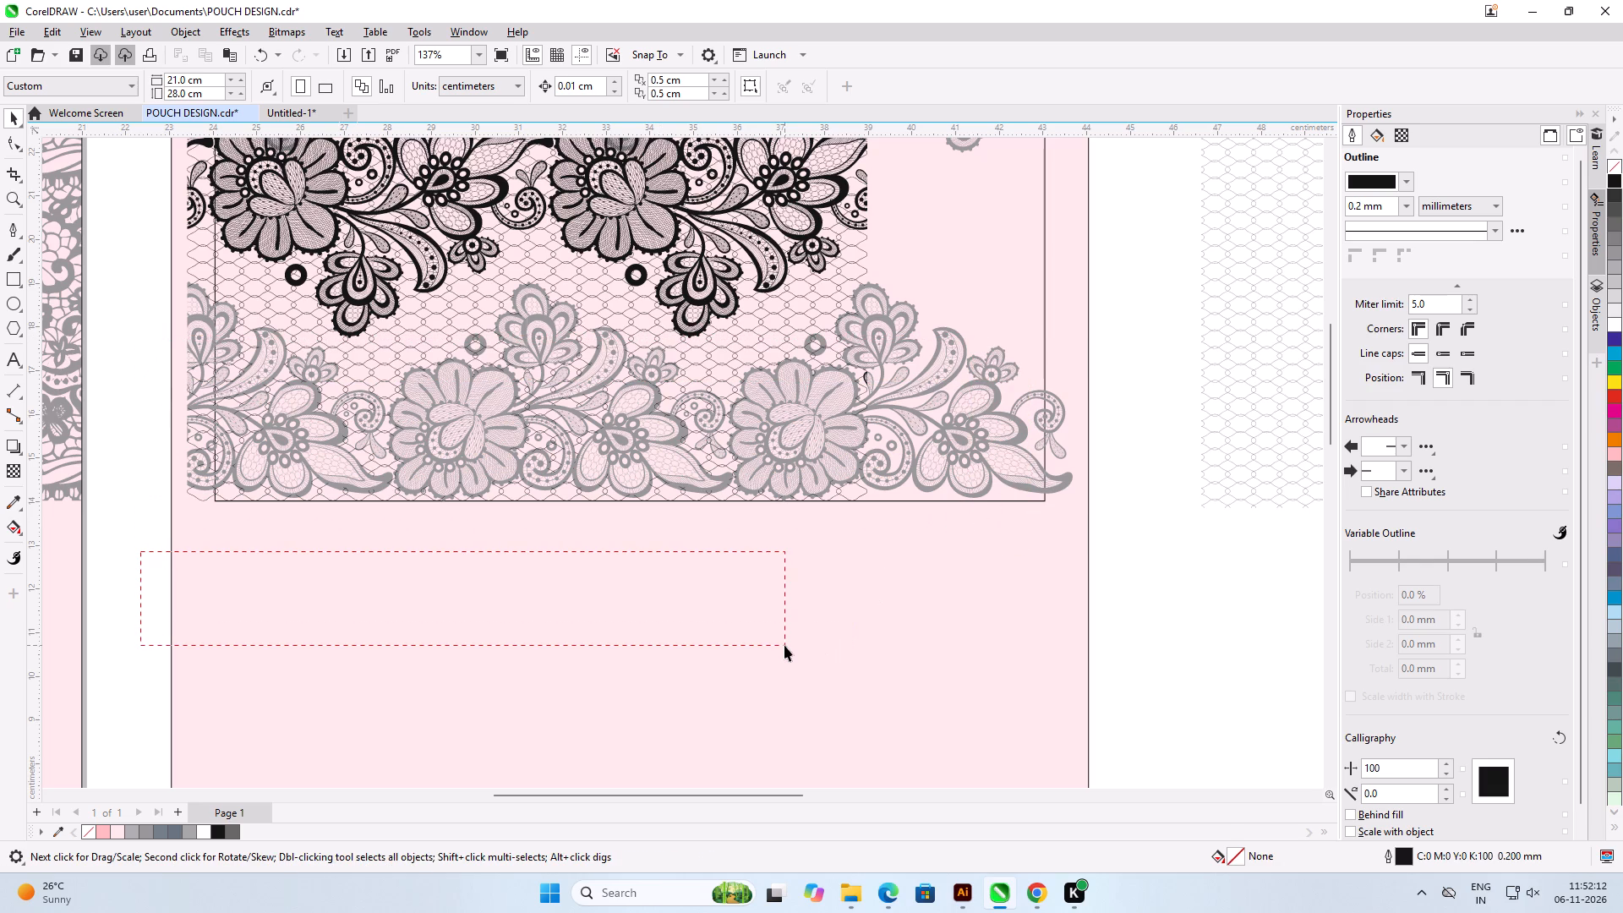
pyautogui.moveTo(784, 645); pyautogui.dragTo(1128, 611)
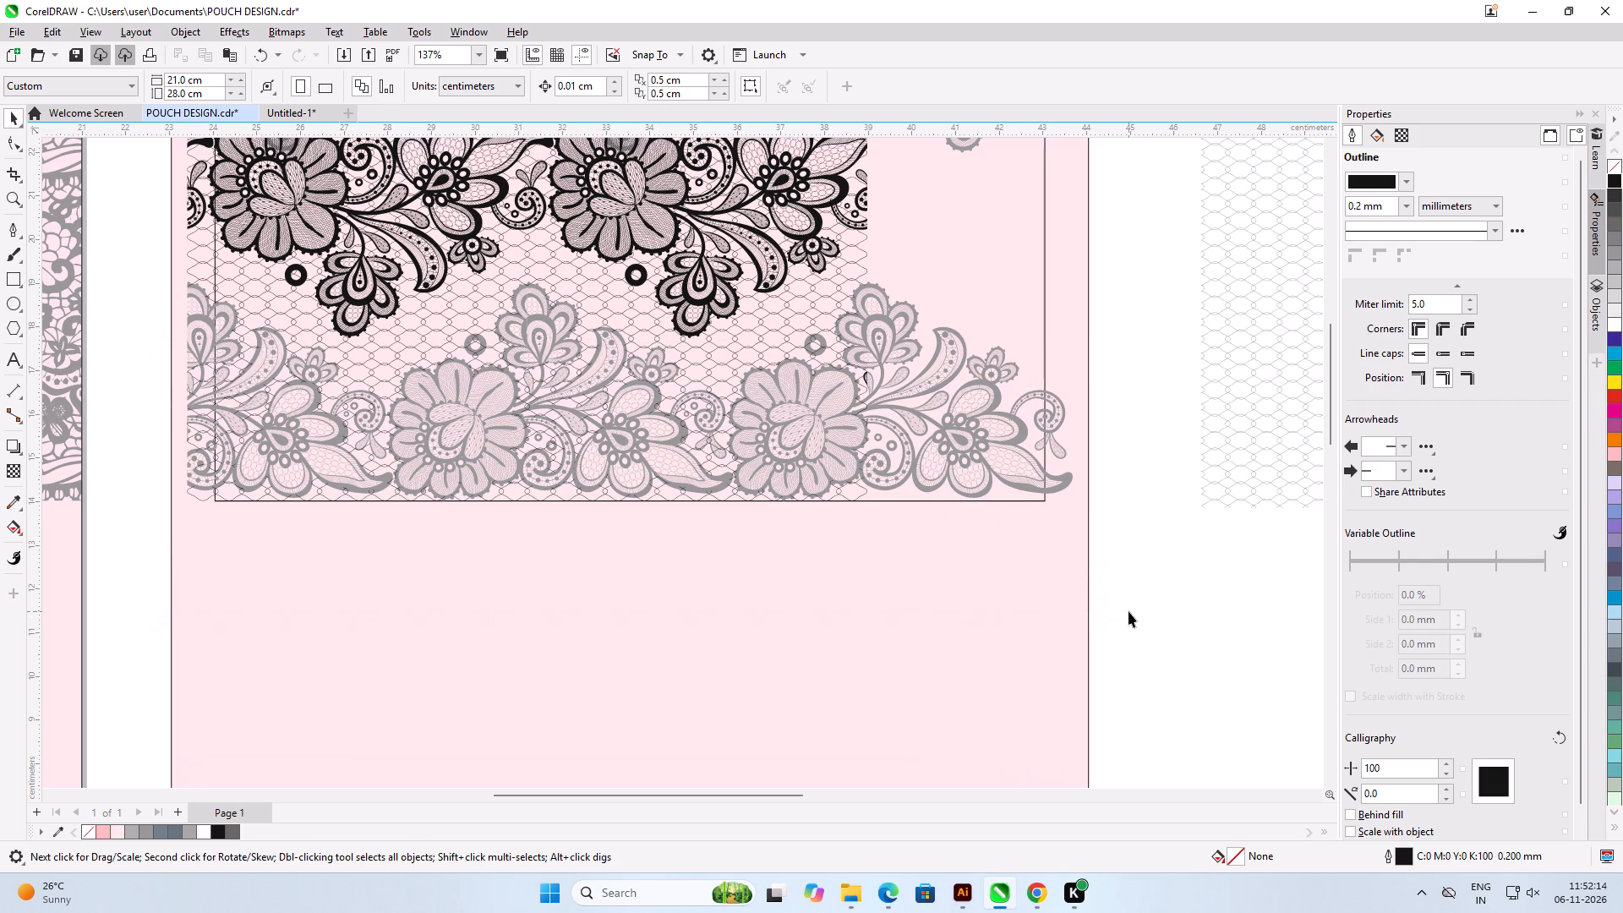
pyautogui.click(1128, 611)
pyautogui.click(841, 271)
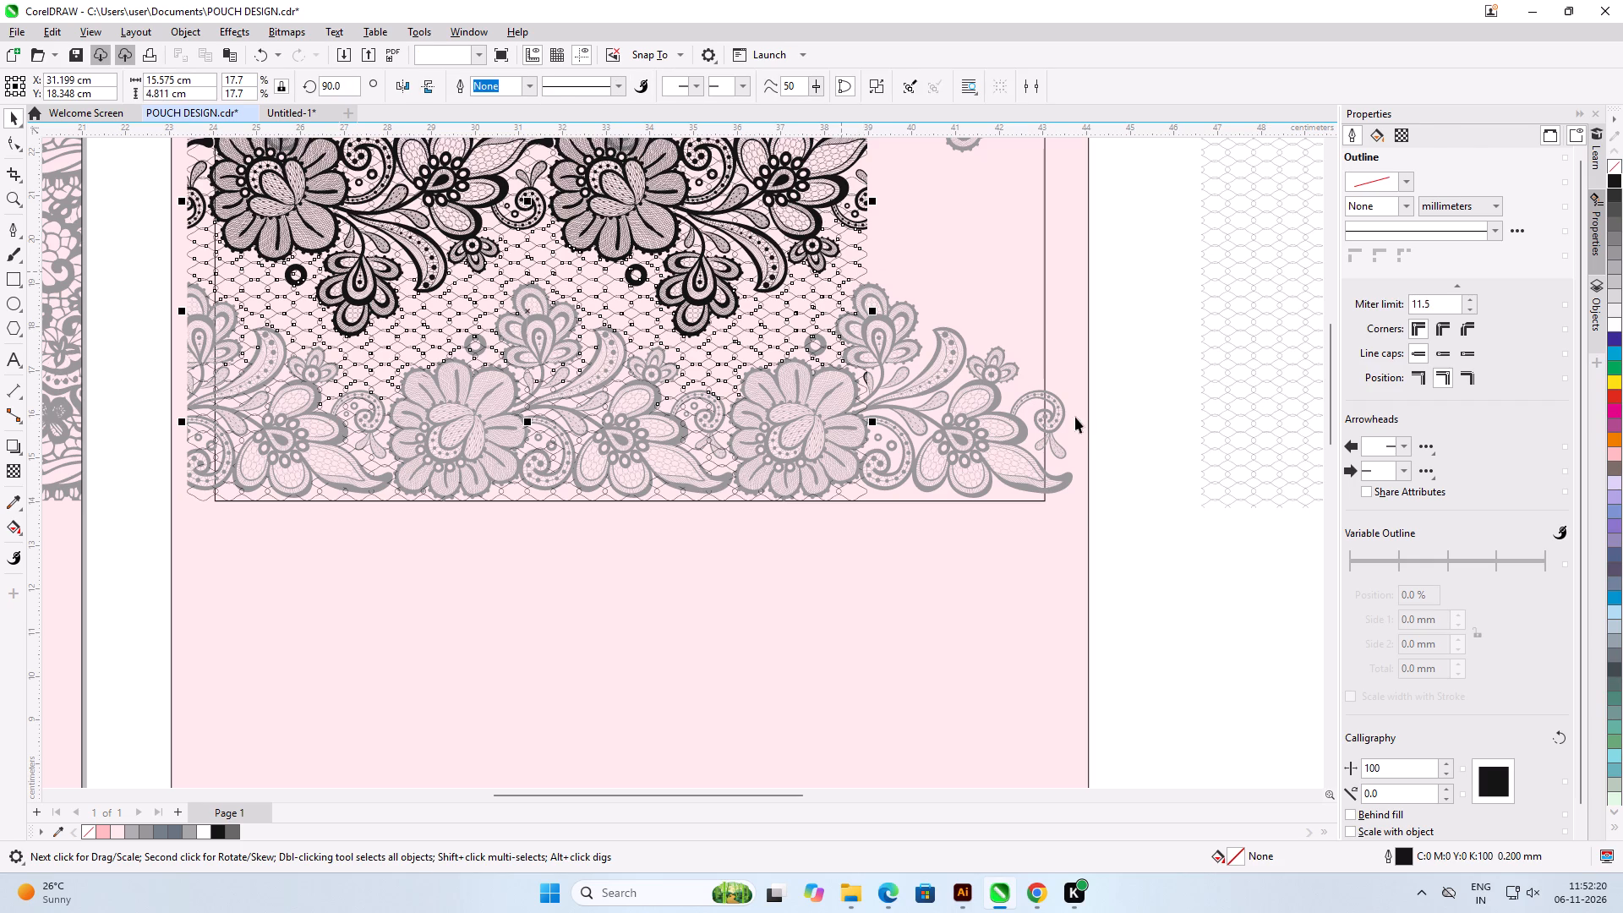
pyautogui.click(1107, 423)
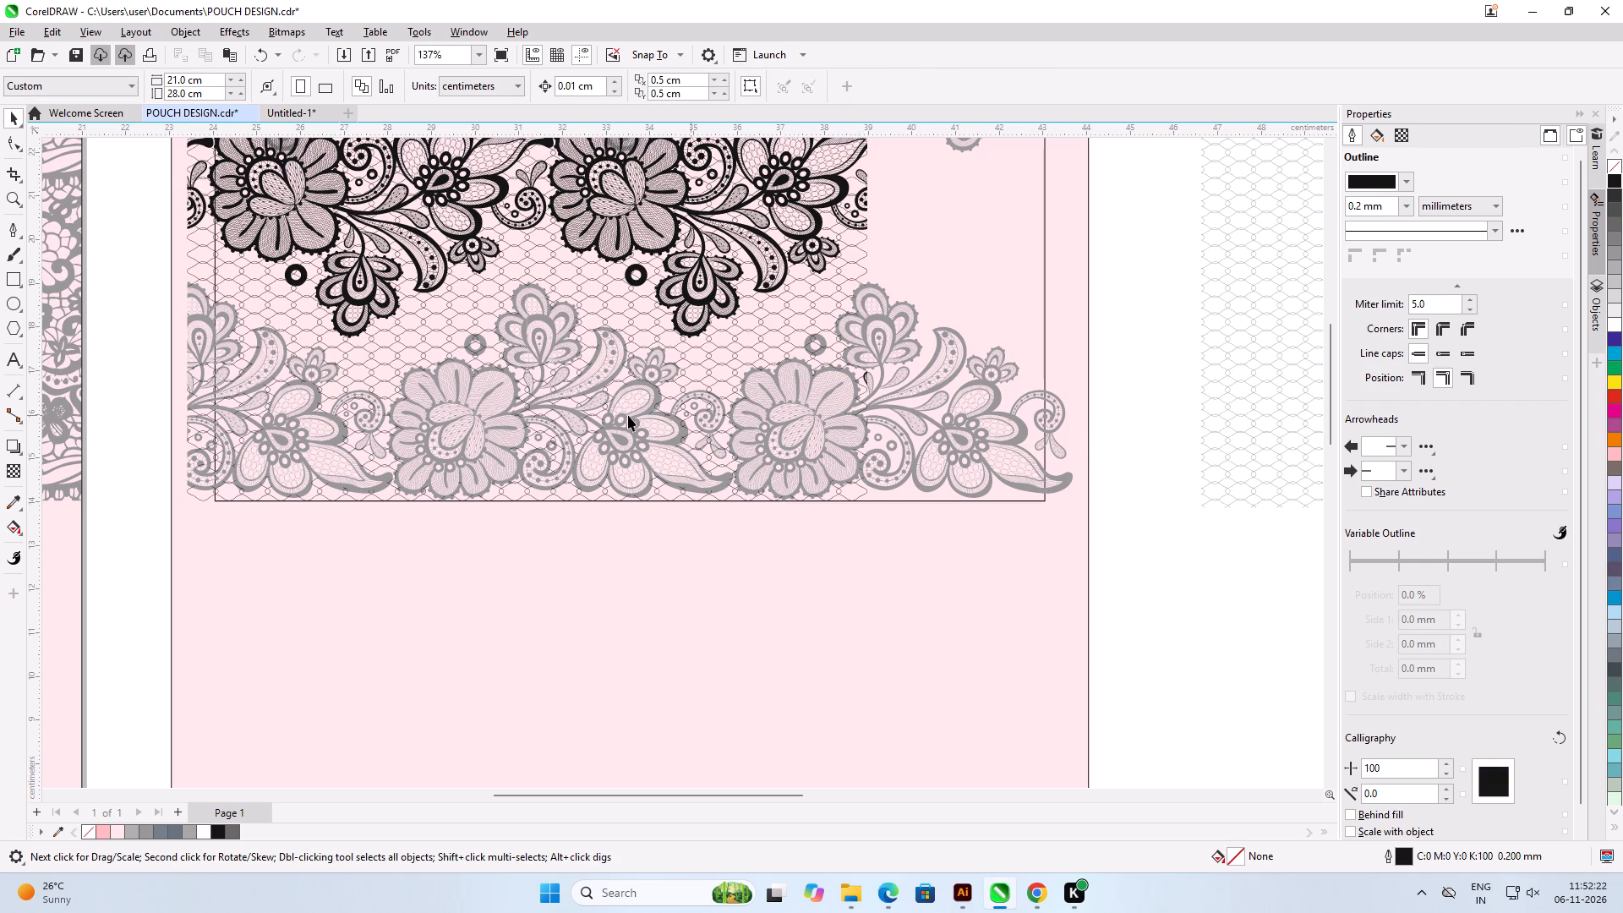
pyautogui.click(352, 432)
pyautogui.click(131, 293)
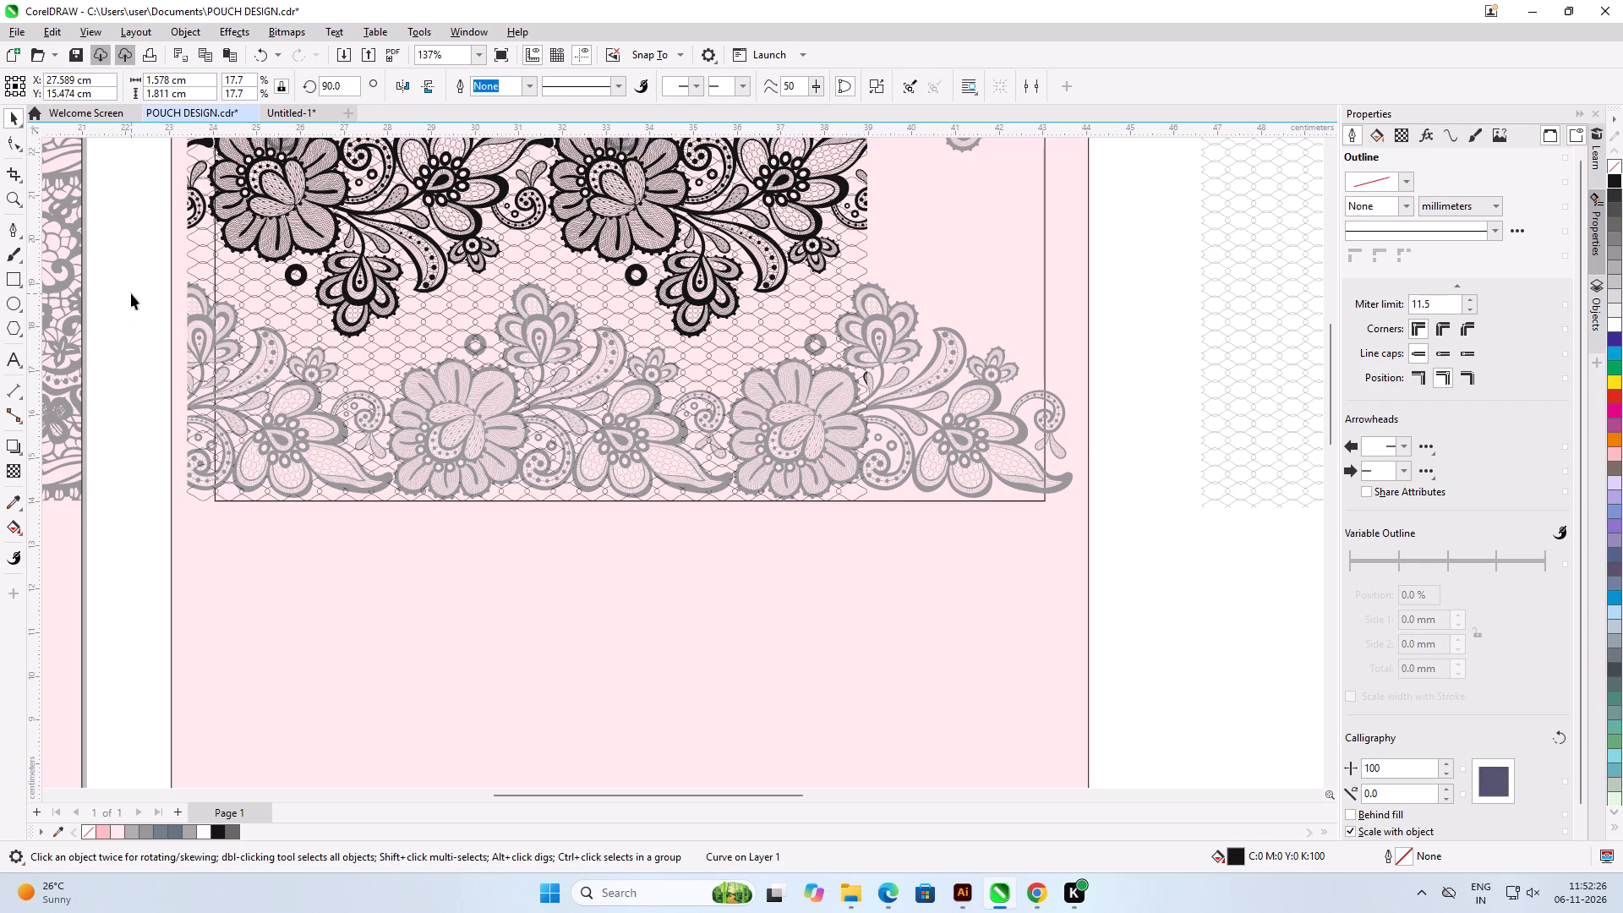
# Delete the first large black floral motif, the black ring beneath it, and the cut-off black swirl at the lace's left edge.
pyautogui.scroll(6, 131, 238)
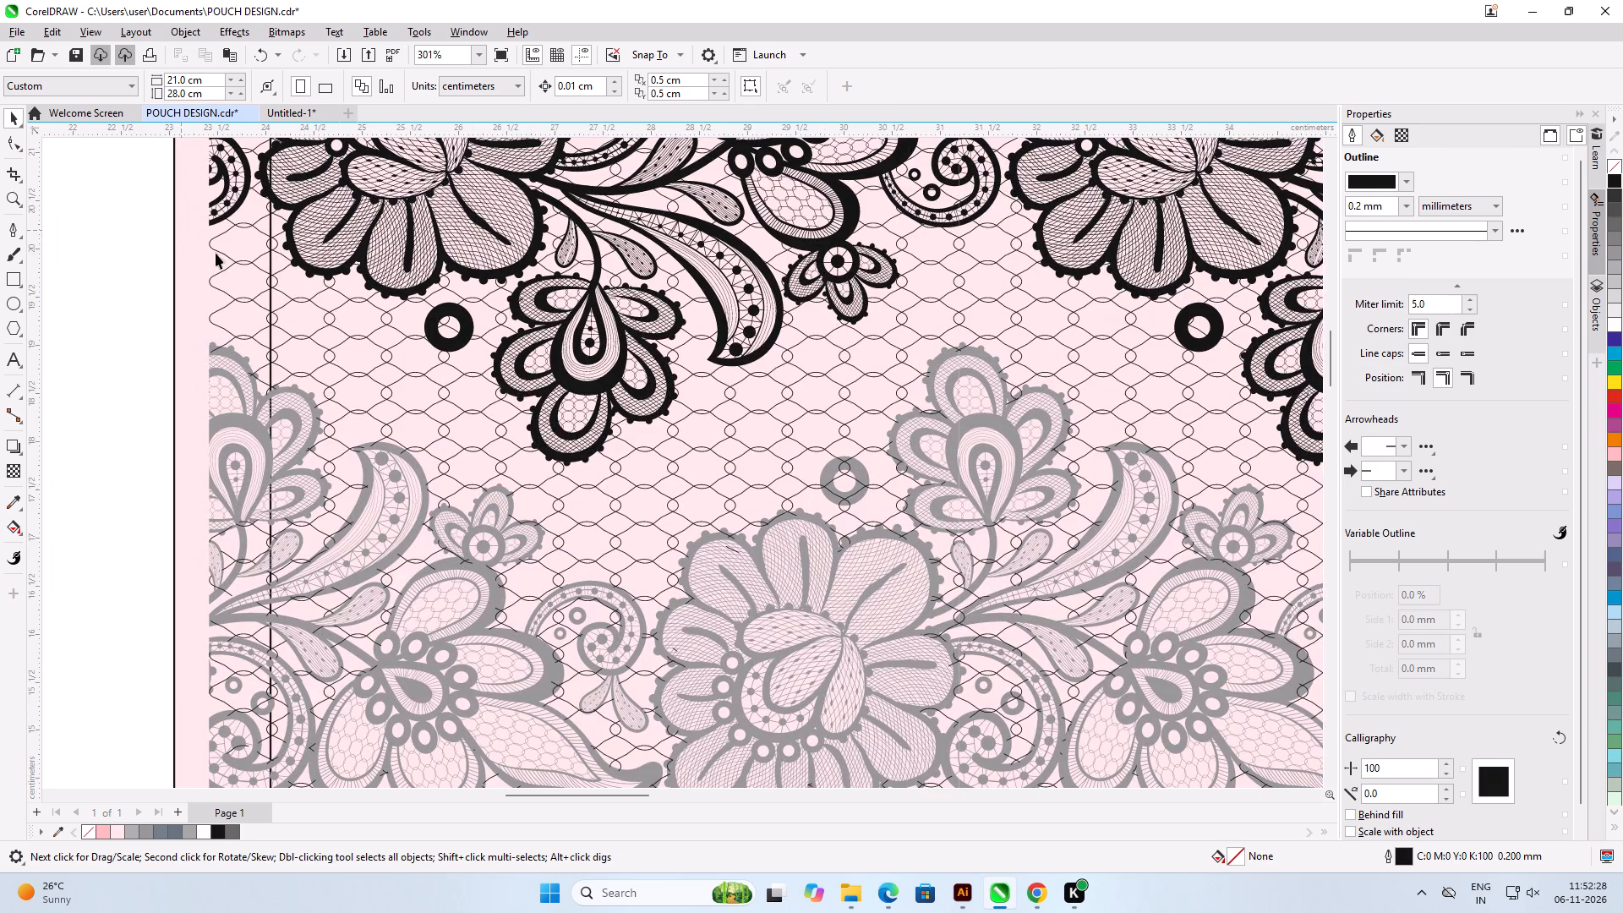
pyautogui.click(496, 372)
pyautogui.press('Delete')
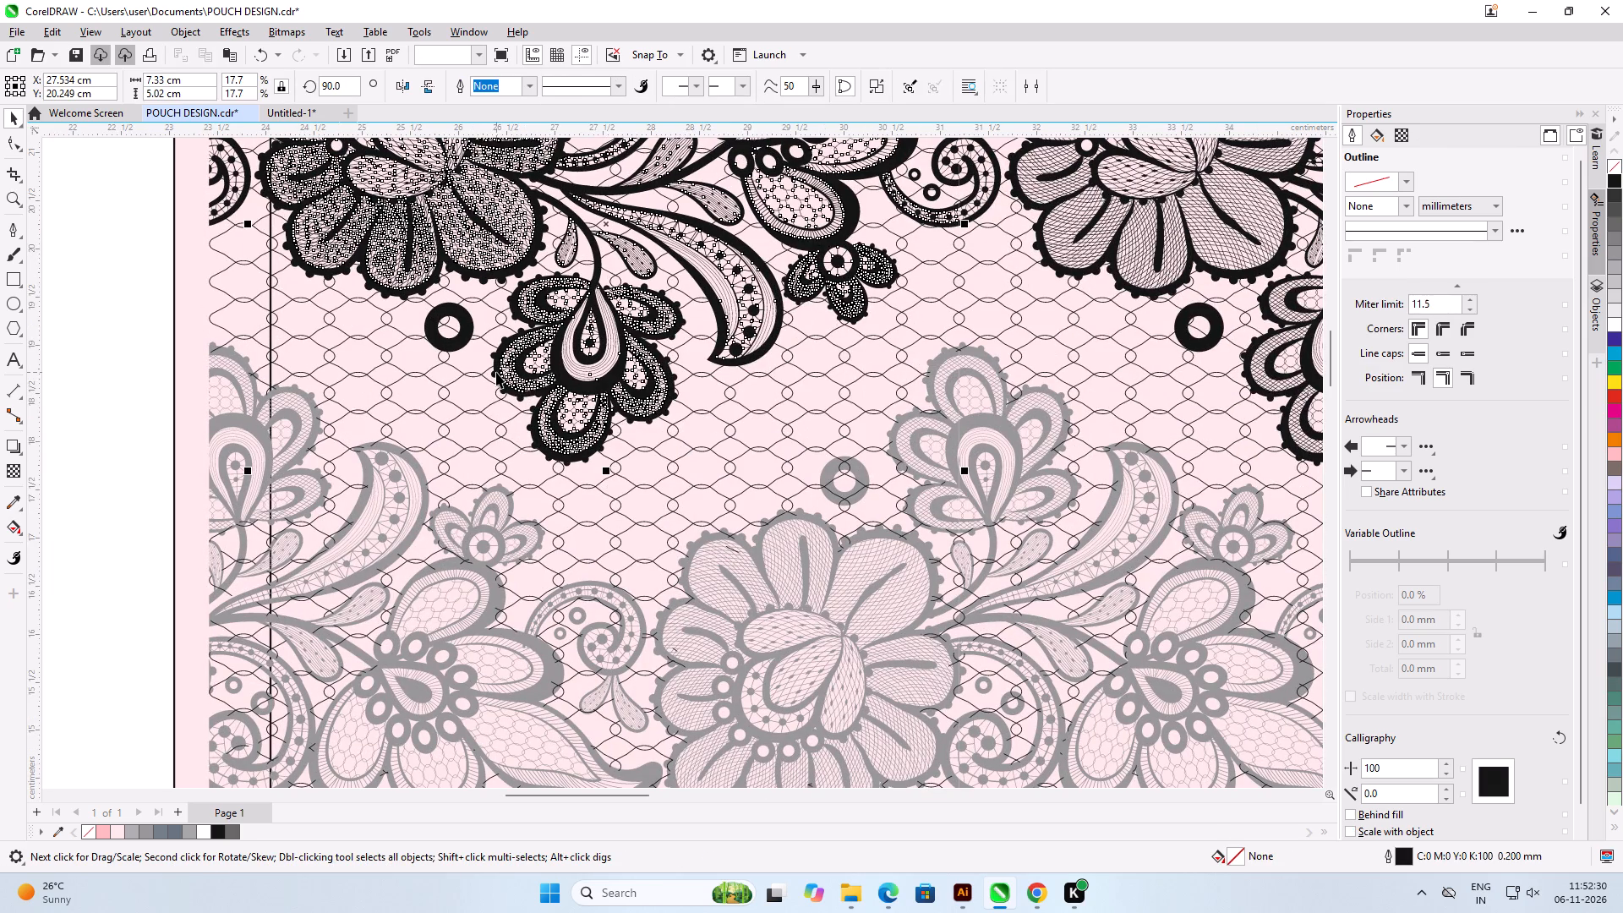
pyautogui.click(469, 331)
pyautogui.press('Delete')
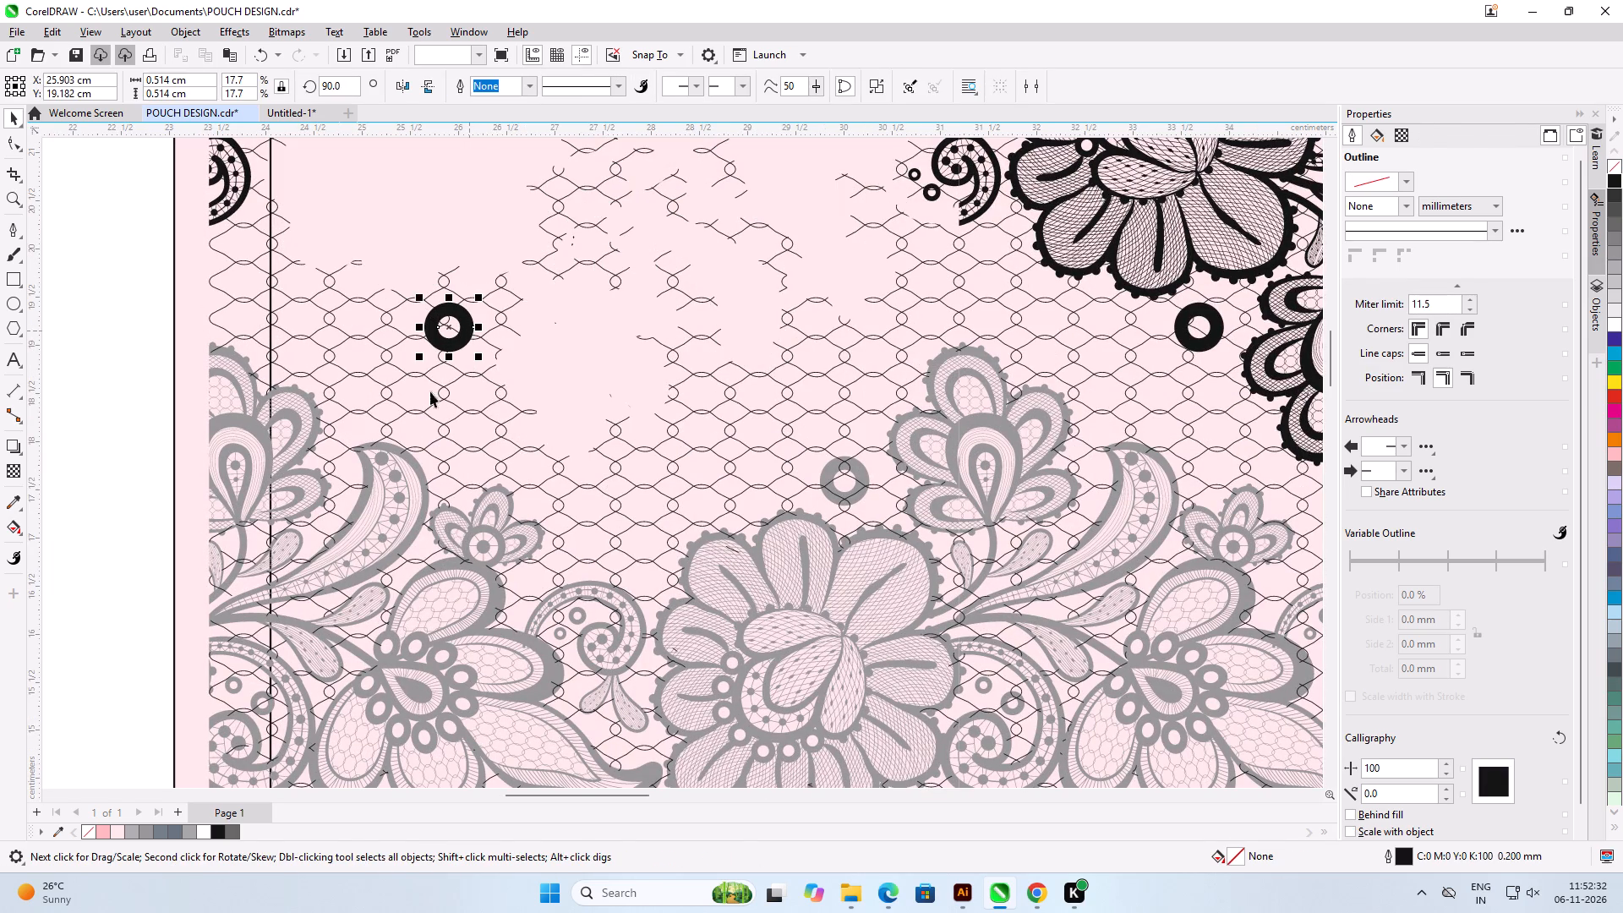
pyautogui.click(250, 173)
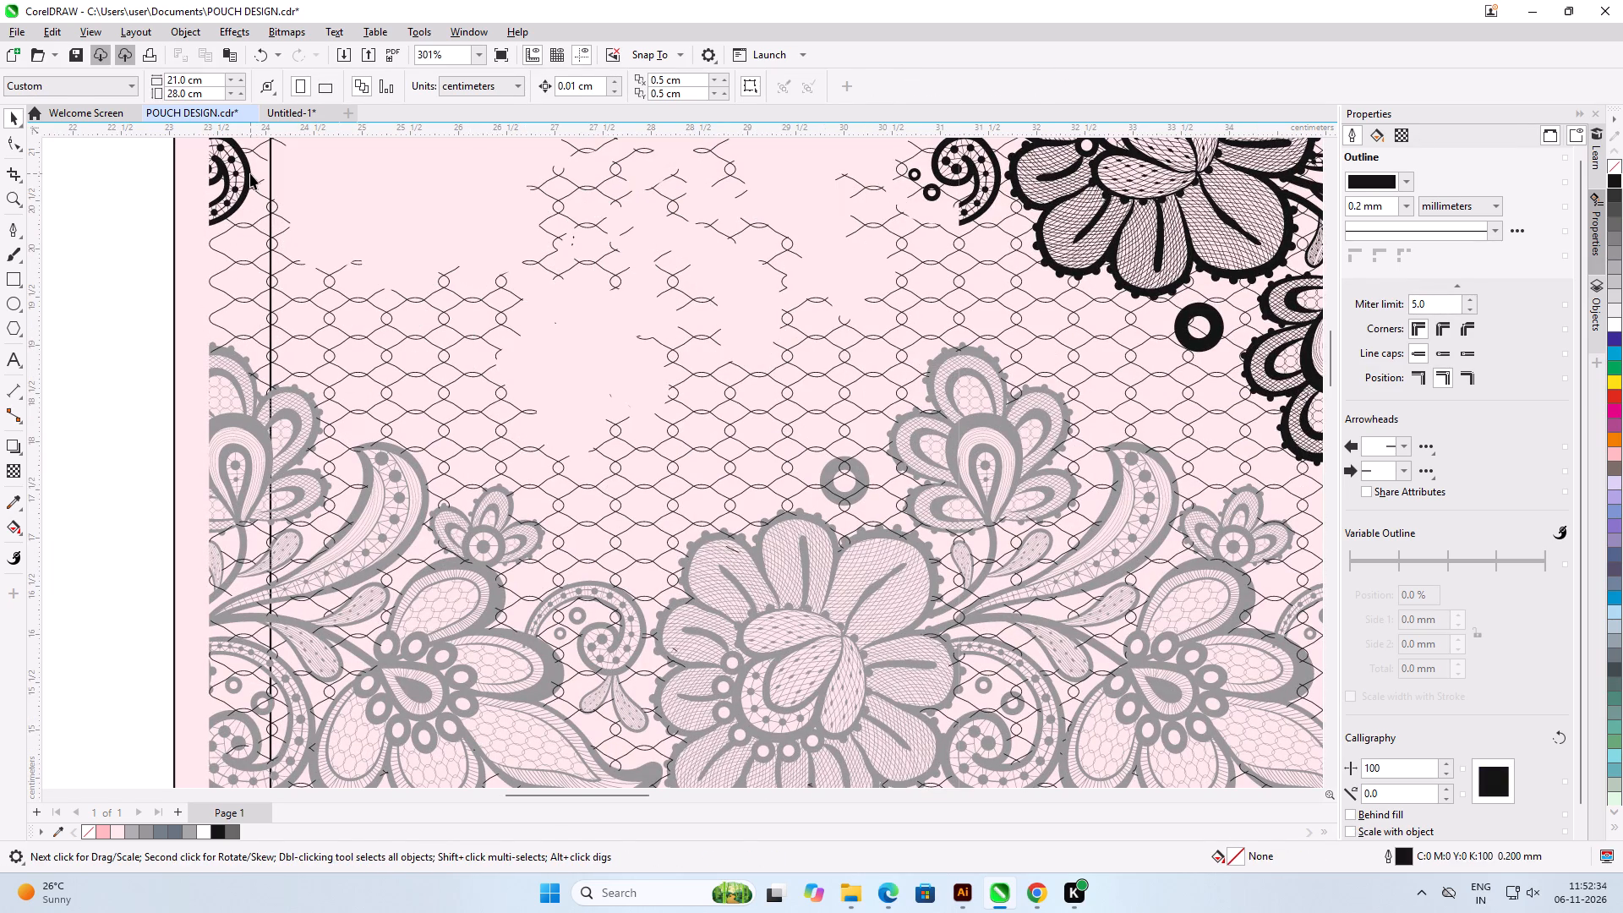
pyautogui.press('Delete')
# Delete the second large black floral motif and the black ring below its flower.
pyautogui.scroll(-7, 240, 304)
pyautogui.scroll(4, 778, 196)
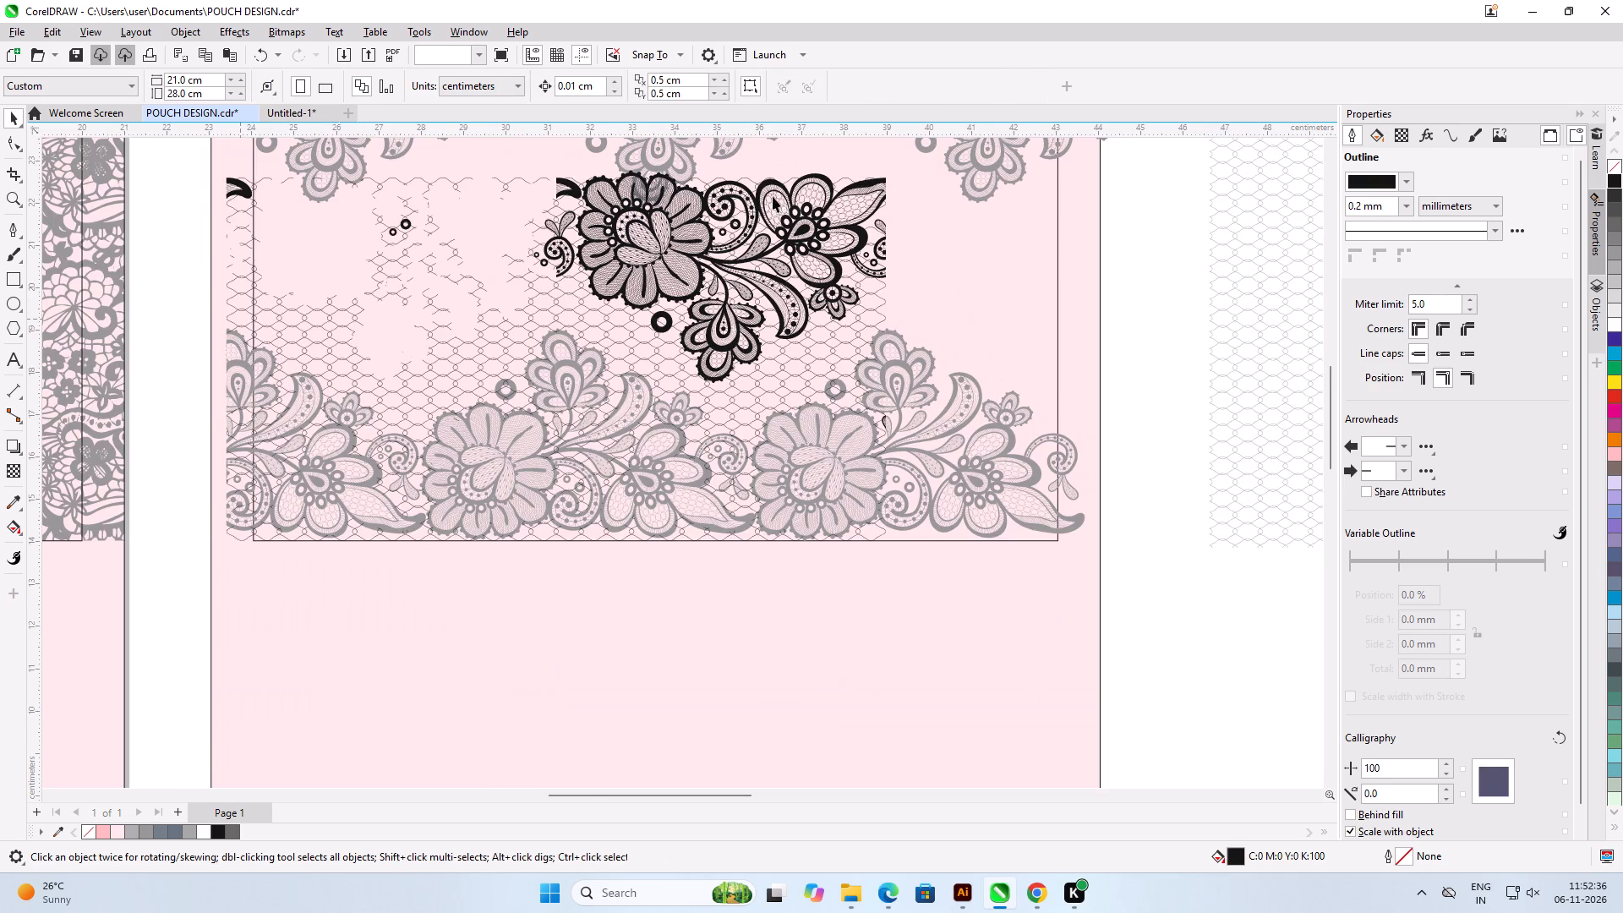
pyautogui.click(710, 431)
pyautogui.press('Delete')
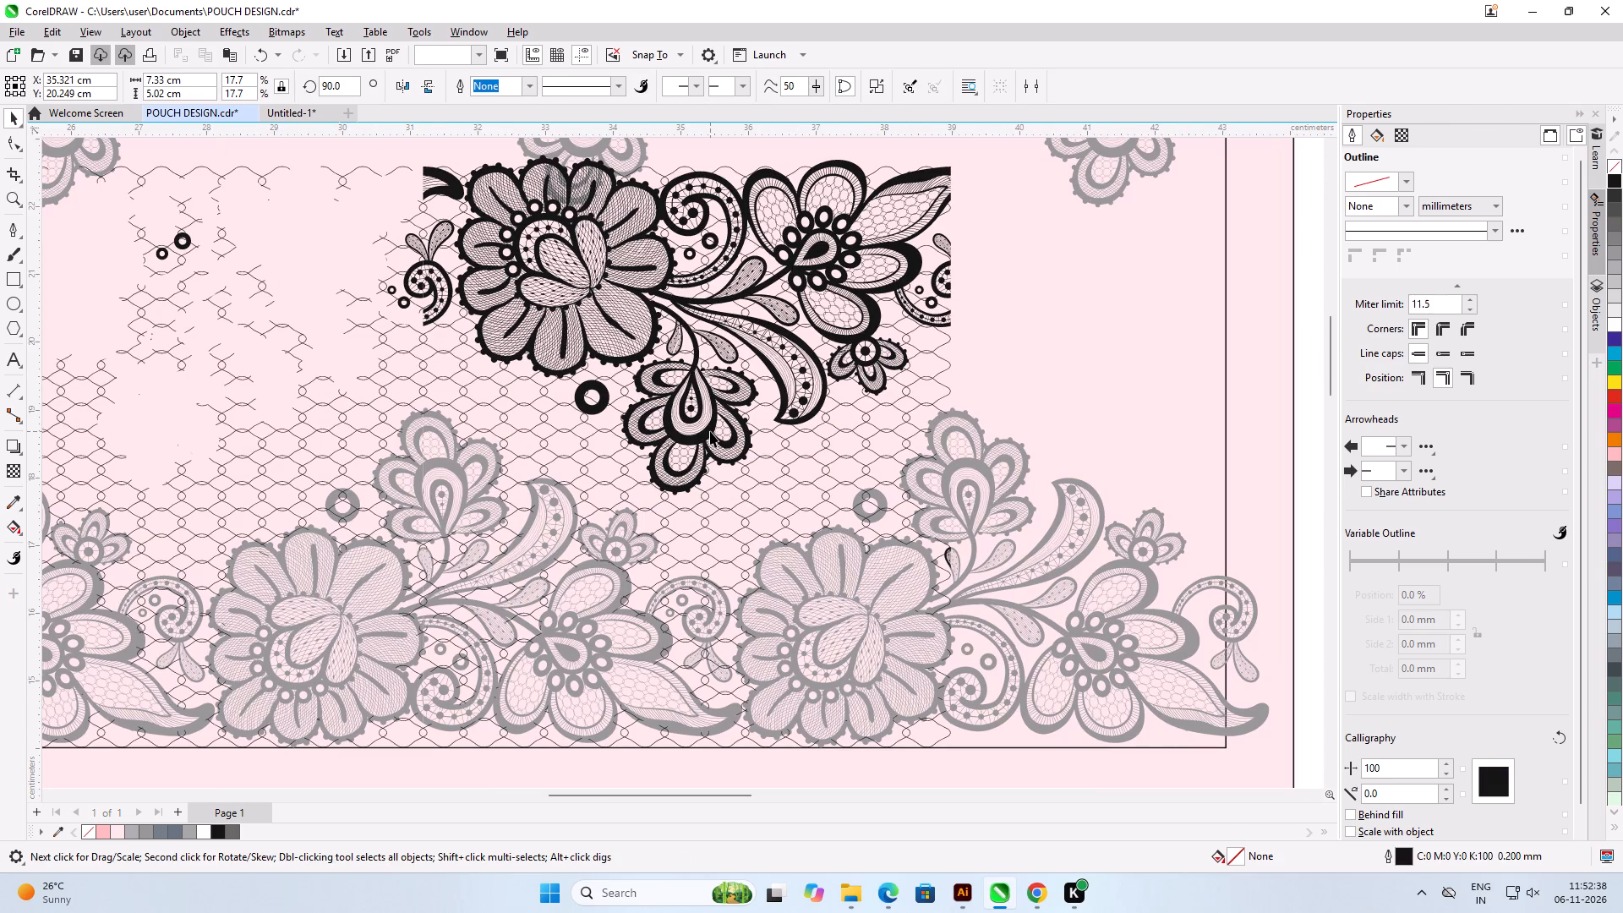
pyautogui.click(607, 396)
pyautogui.press('Delete')
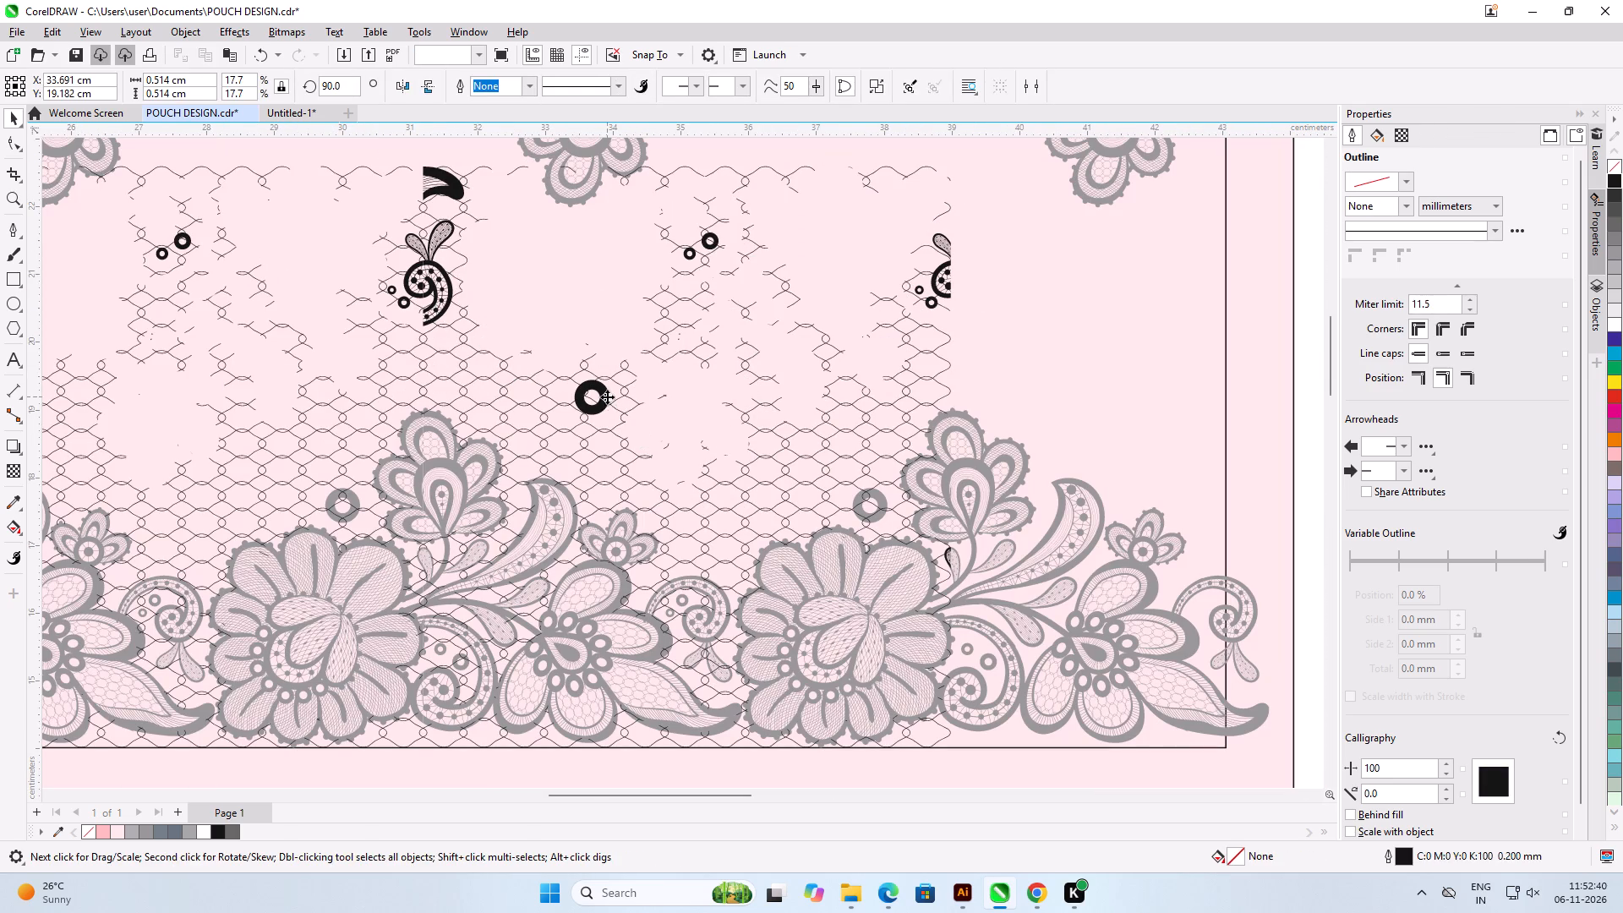
# Group the black net pieces enclosed around the lower grey floral border.
pyautogui.scroll(-2, 949, 322)
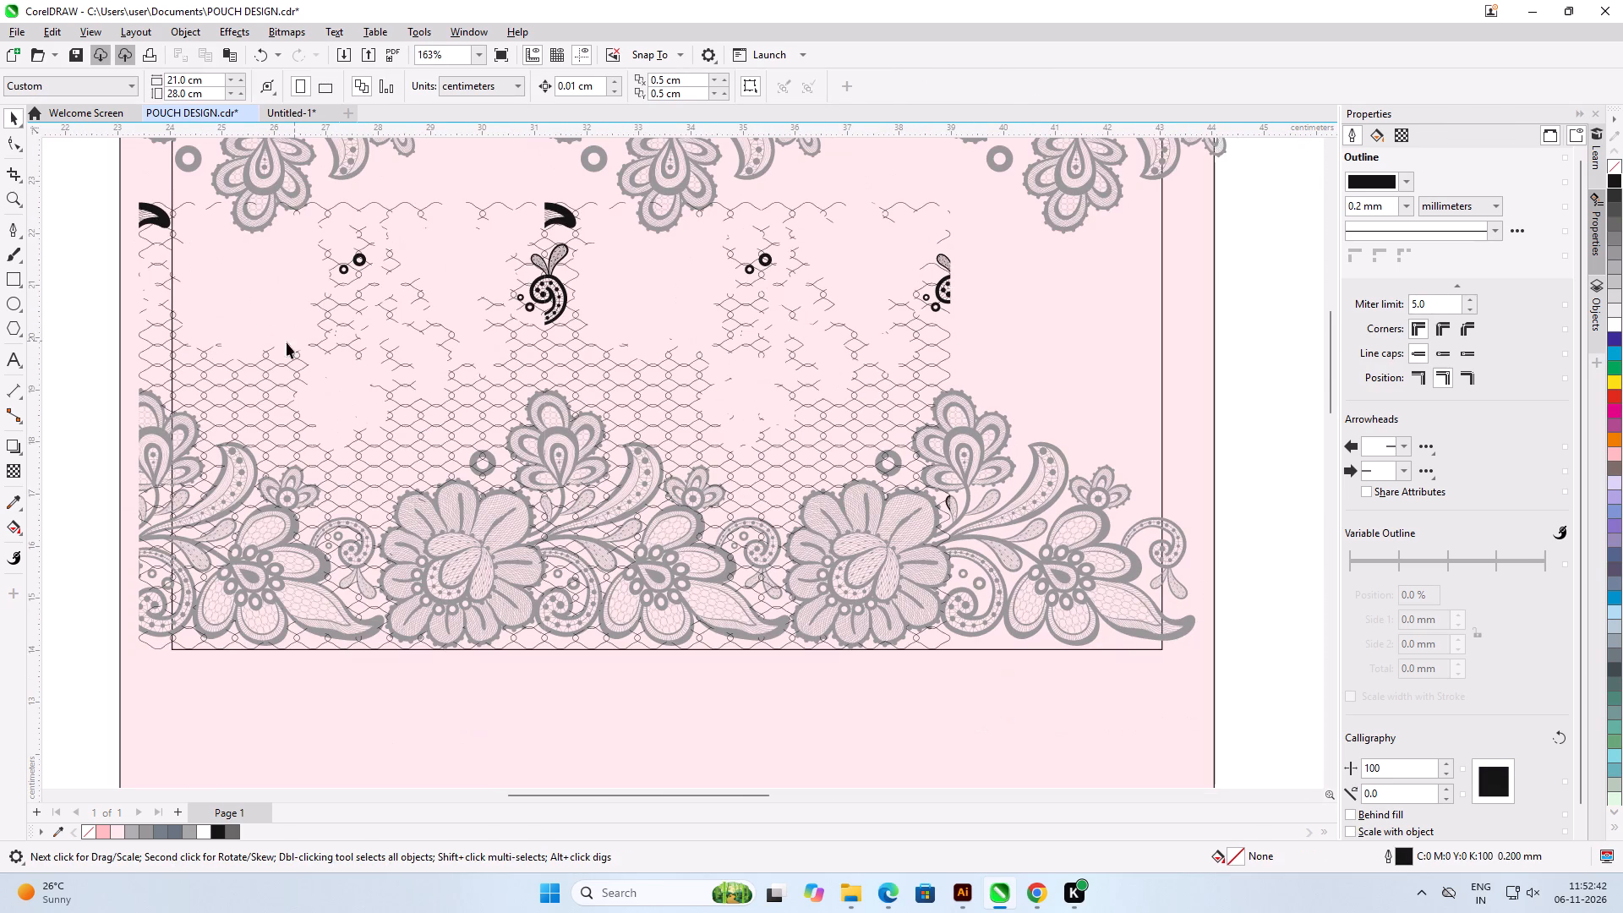
pyautogui.moveTo(100, 350); pyautogui.dragTo(1115, 514)
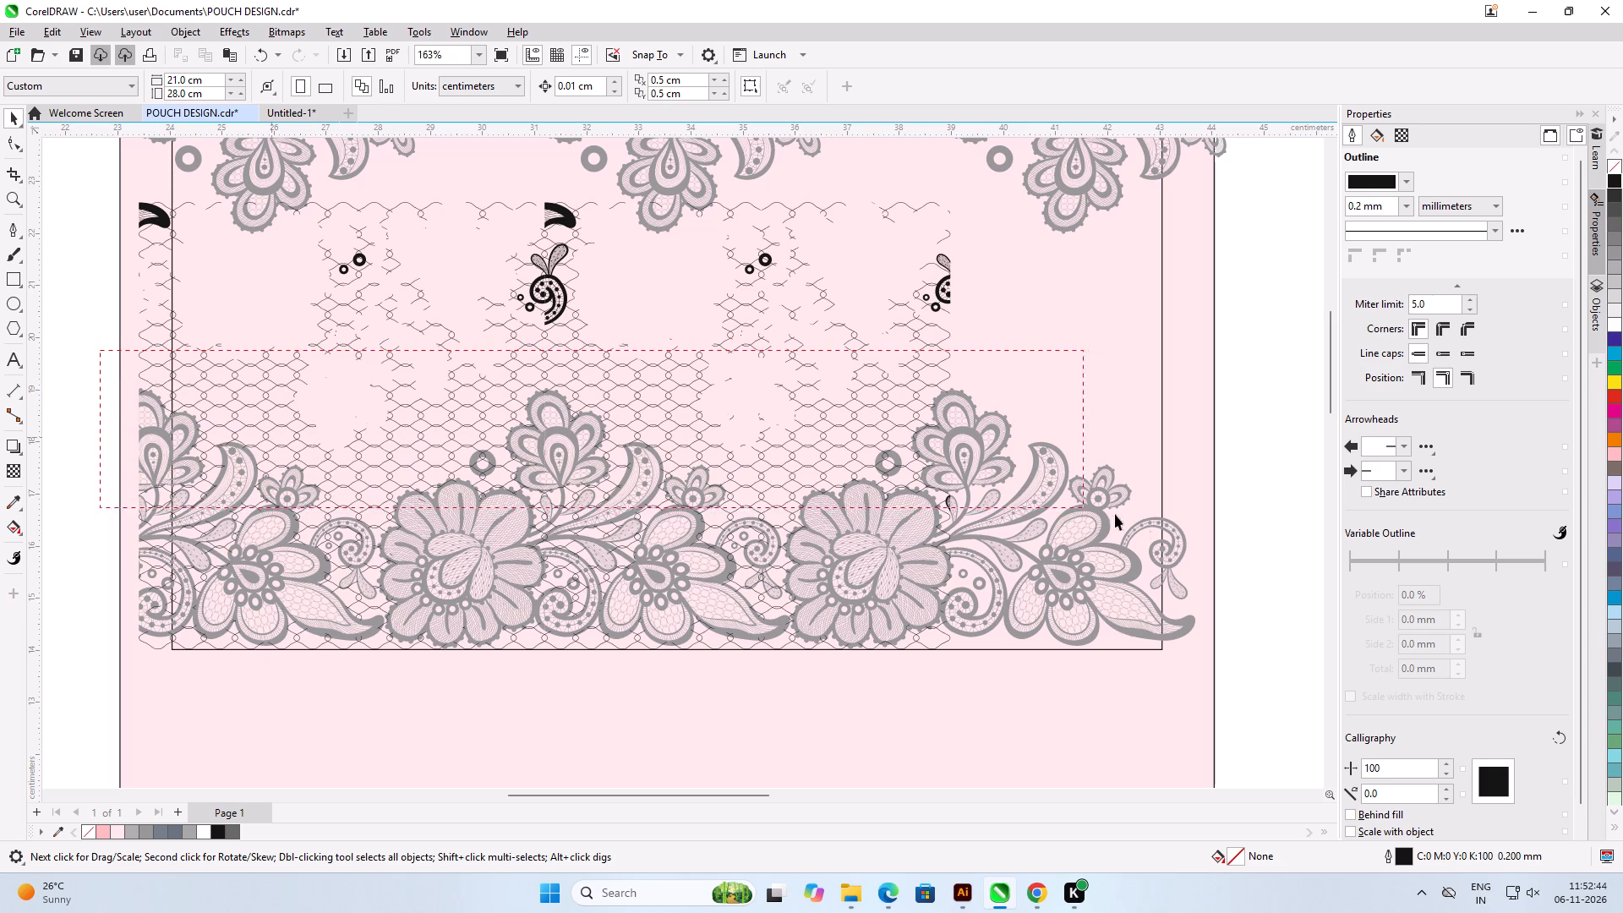
pyautogui.moveTo(1115, 514); pyautogui.dragTo(971, 654)
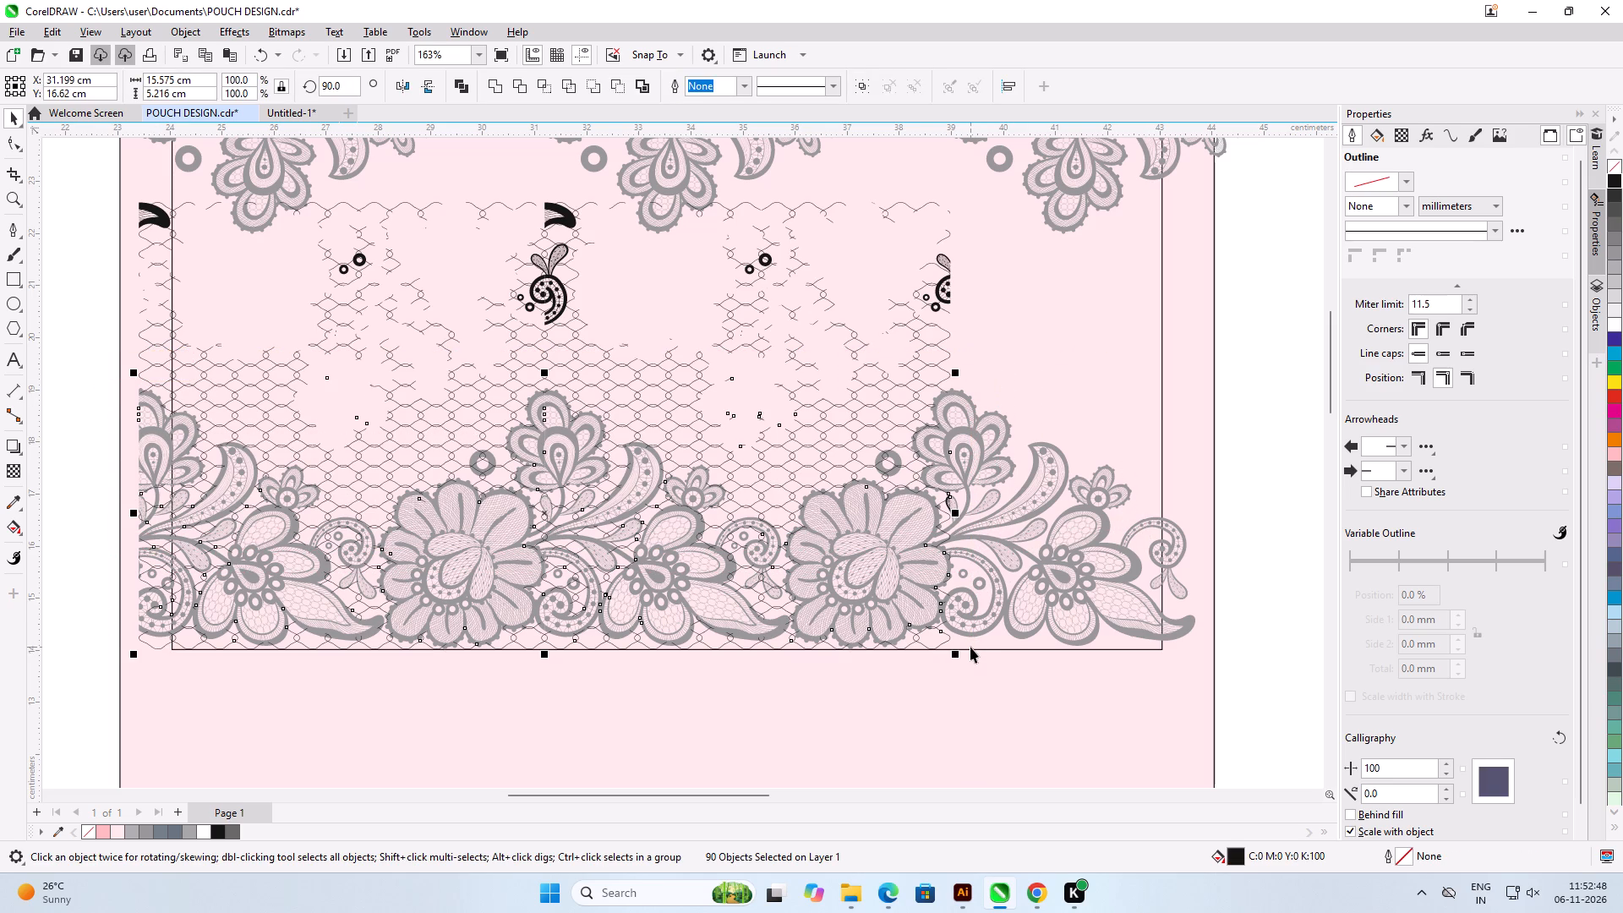
pyautogui.hotkey('ctrl', 'g')
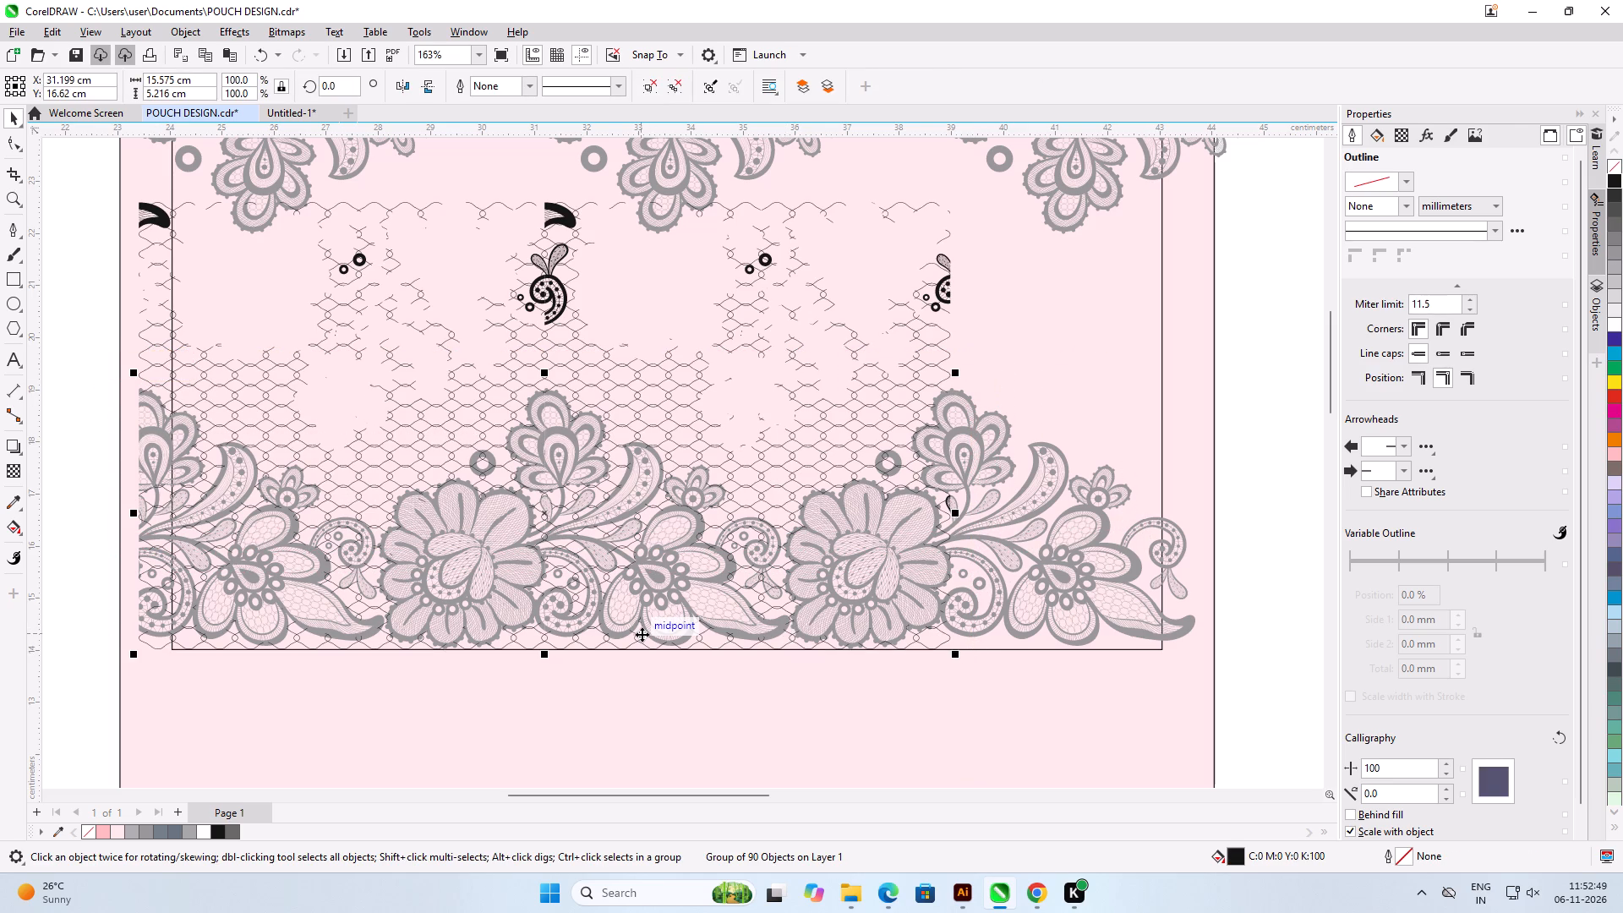
# Place a copy of the net-piece group about 12 cm to the right, level with the original.
pyautogui.moveTo(640, 634); pyautogui.dragTo(1348, 632)
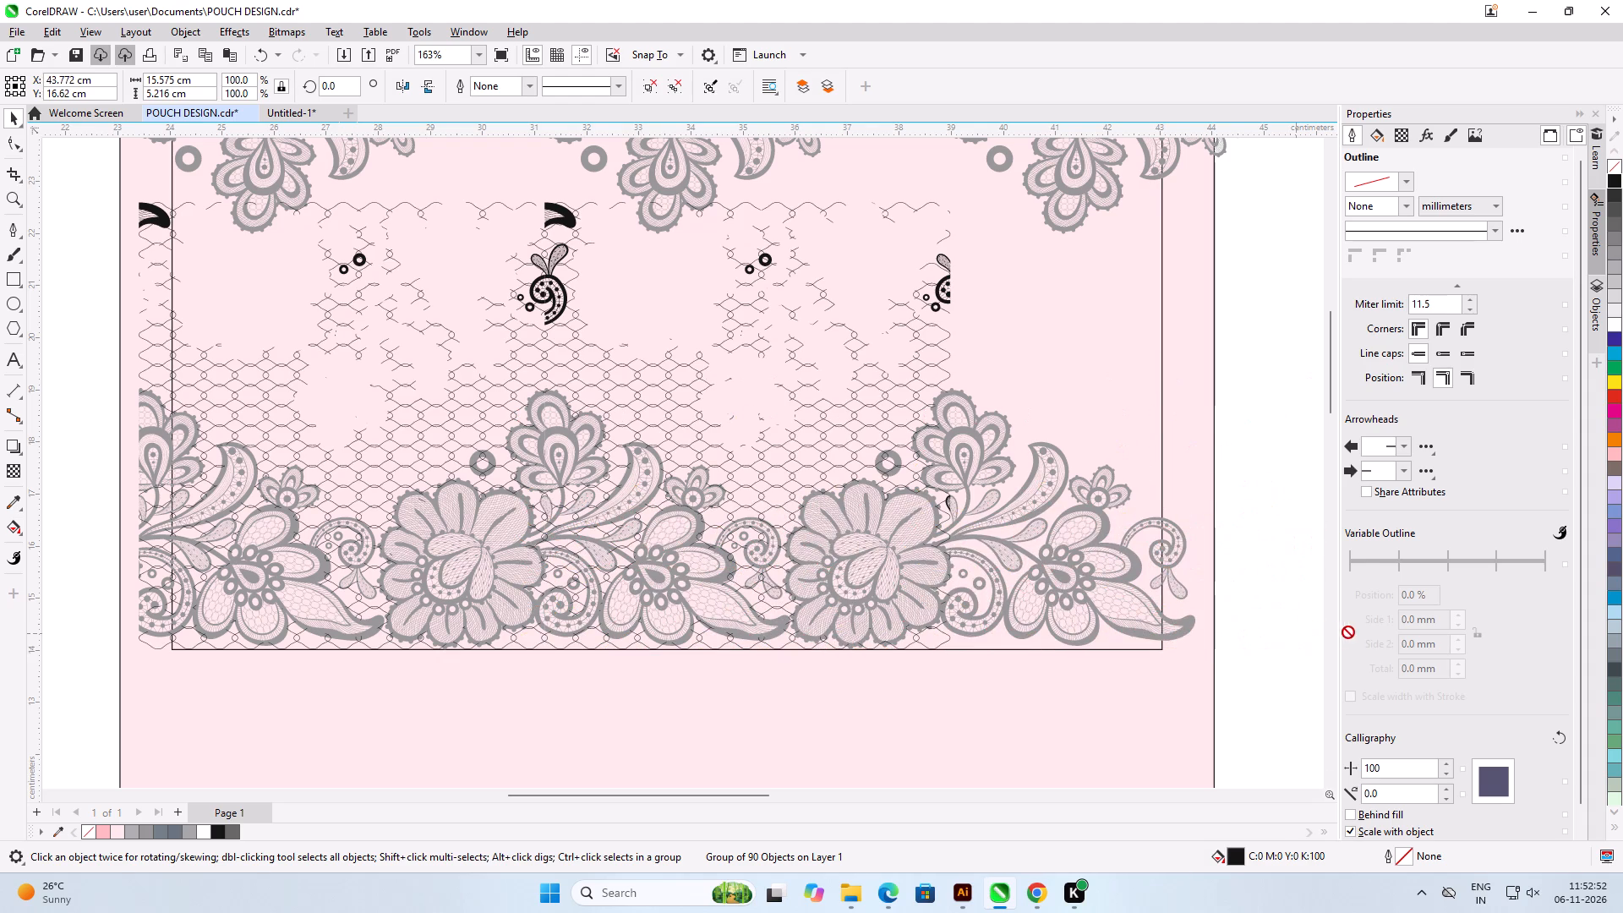
pyautogui.moveTo(1348, 632); pyautogui.dragTo(1276, 631)
pyautogui.keyDown('shift'); pyautogui.rightClick(1275, 631); pyautogui.keyUp('shift')
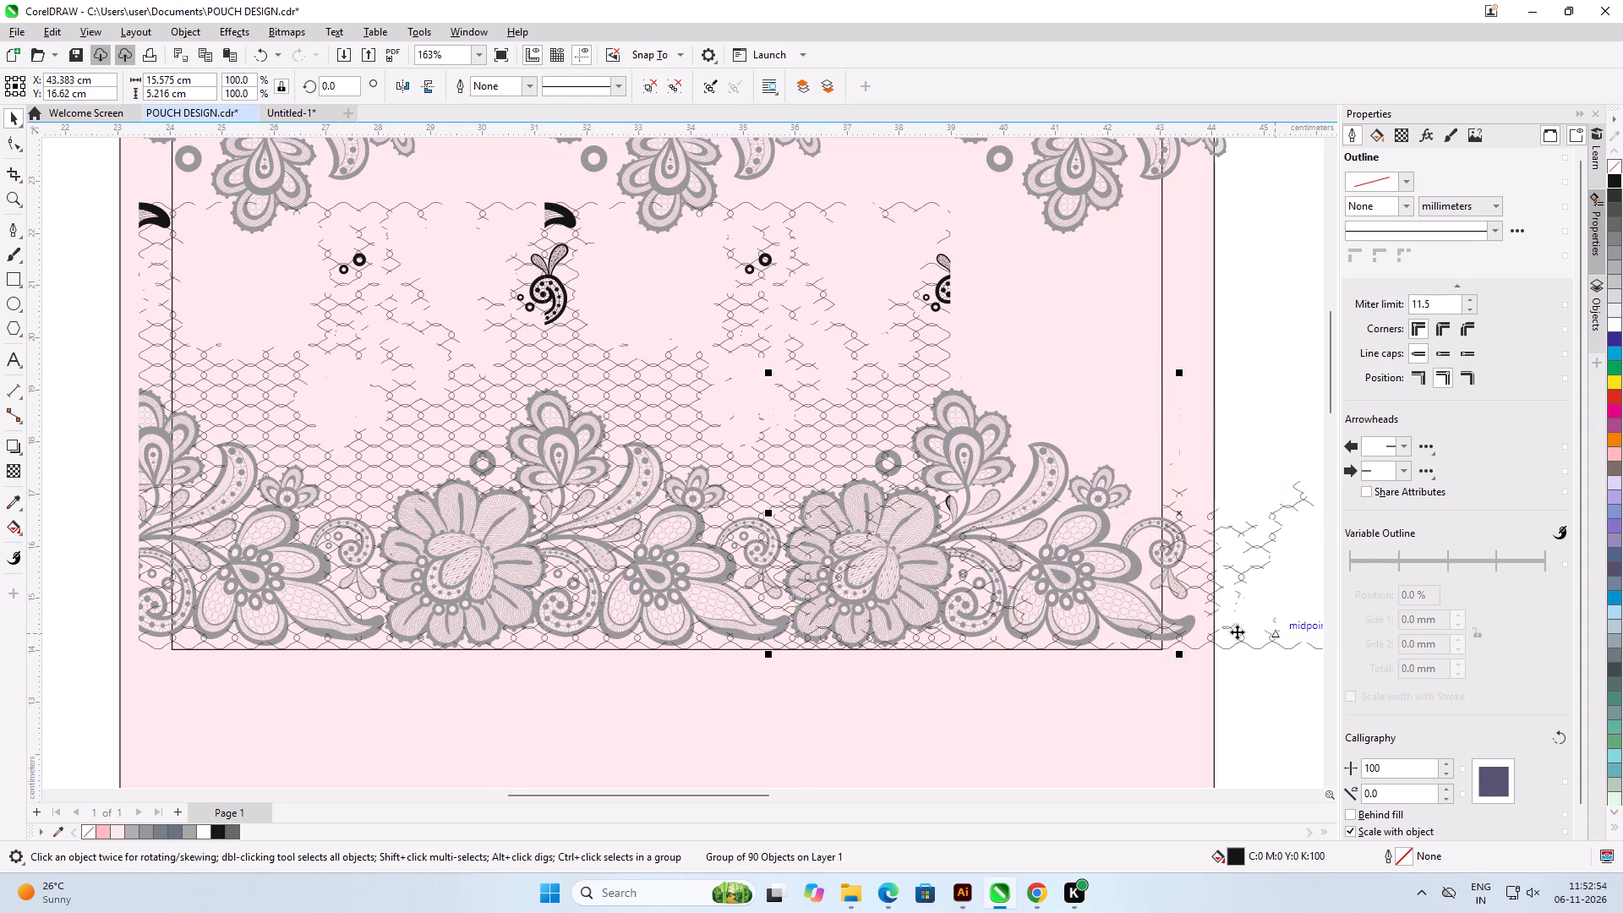
# Move the clipped grey net pattern beside the second pouch about 12 cm further right, clear of the copied net pieces.
pyautogui.scroll(-6, 378, 520)
pyautogui.scroll(6, 1119, 575)
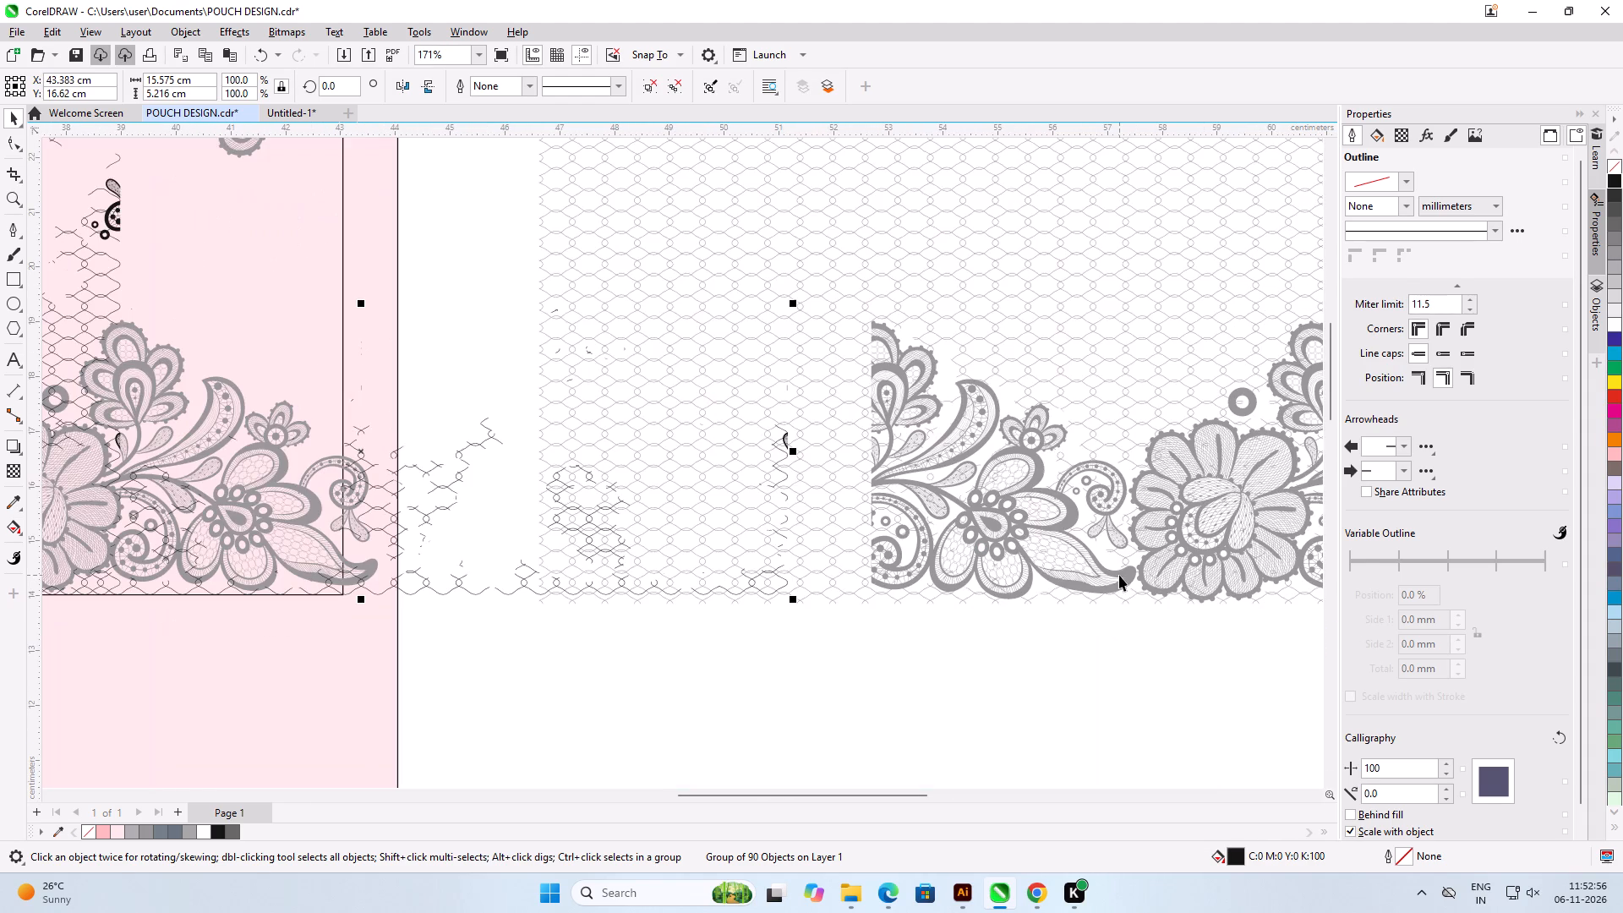
pyautogui.scroll(-3, 804, 563)
pyautogui.click(648, 356)
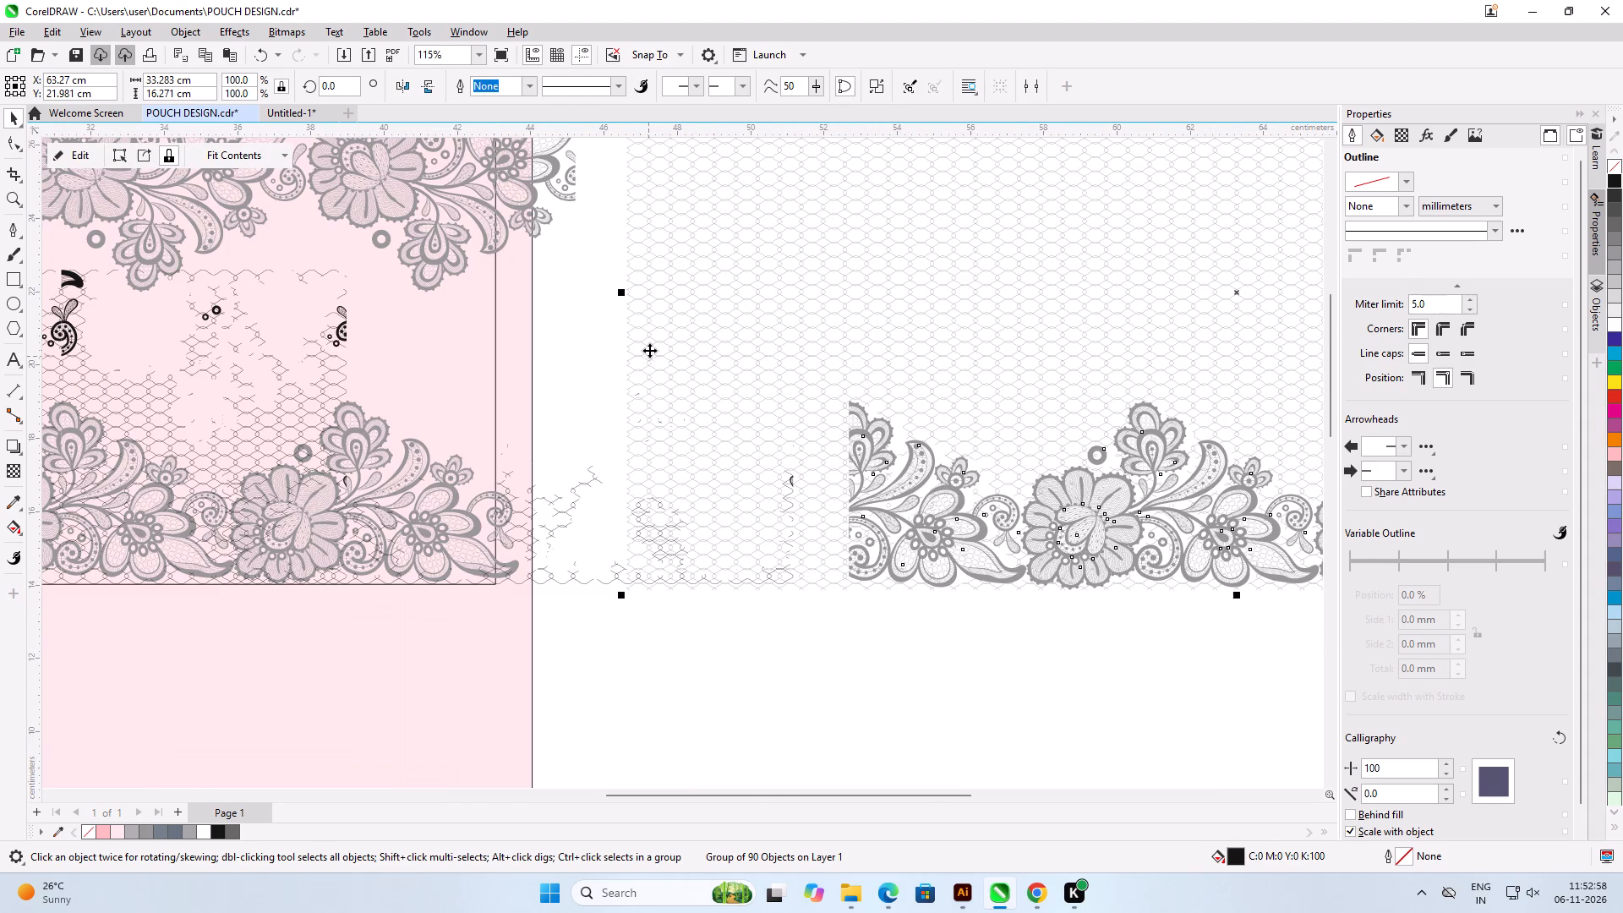
pyautogui.moveTo(649, 350); pyautogui.dragTo(1092, 376)
pyautogui.click(802, 711)
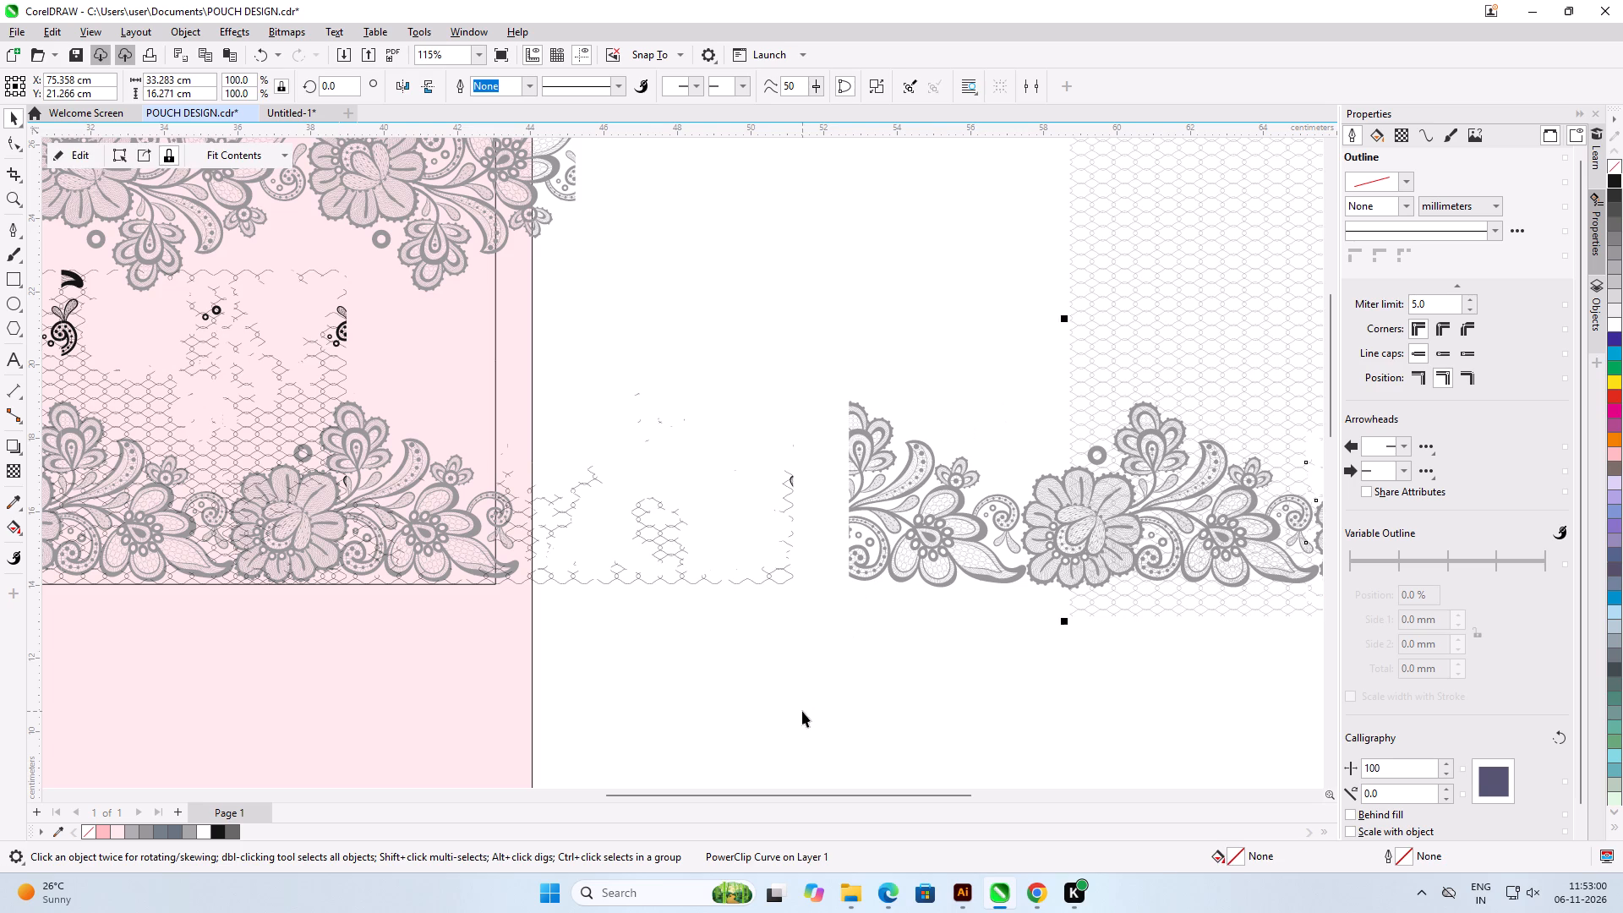
# Move the copied net-piece group about 5 cm further right at the same height, to X about 48.5 cm.
pyautogui.scroll(4, 191, 516)
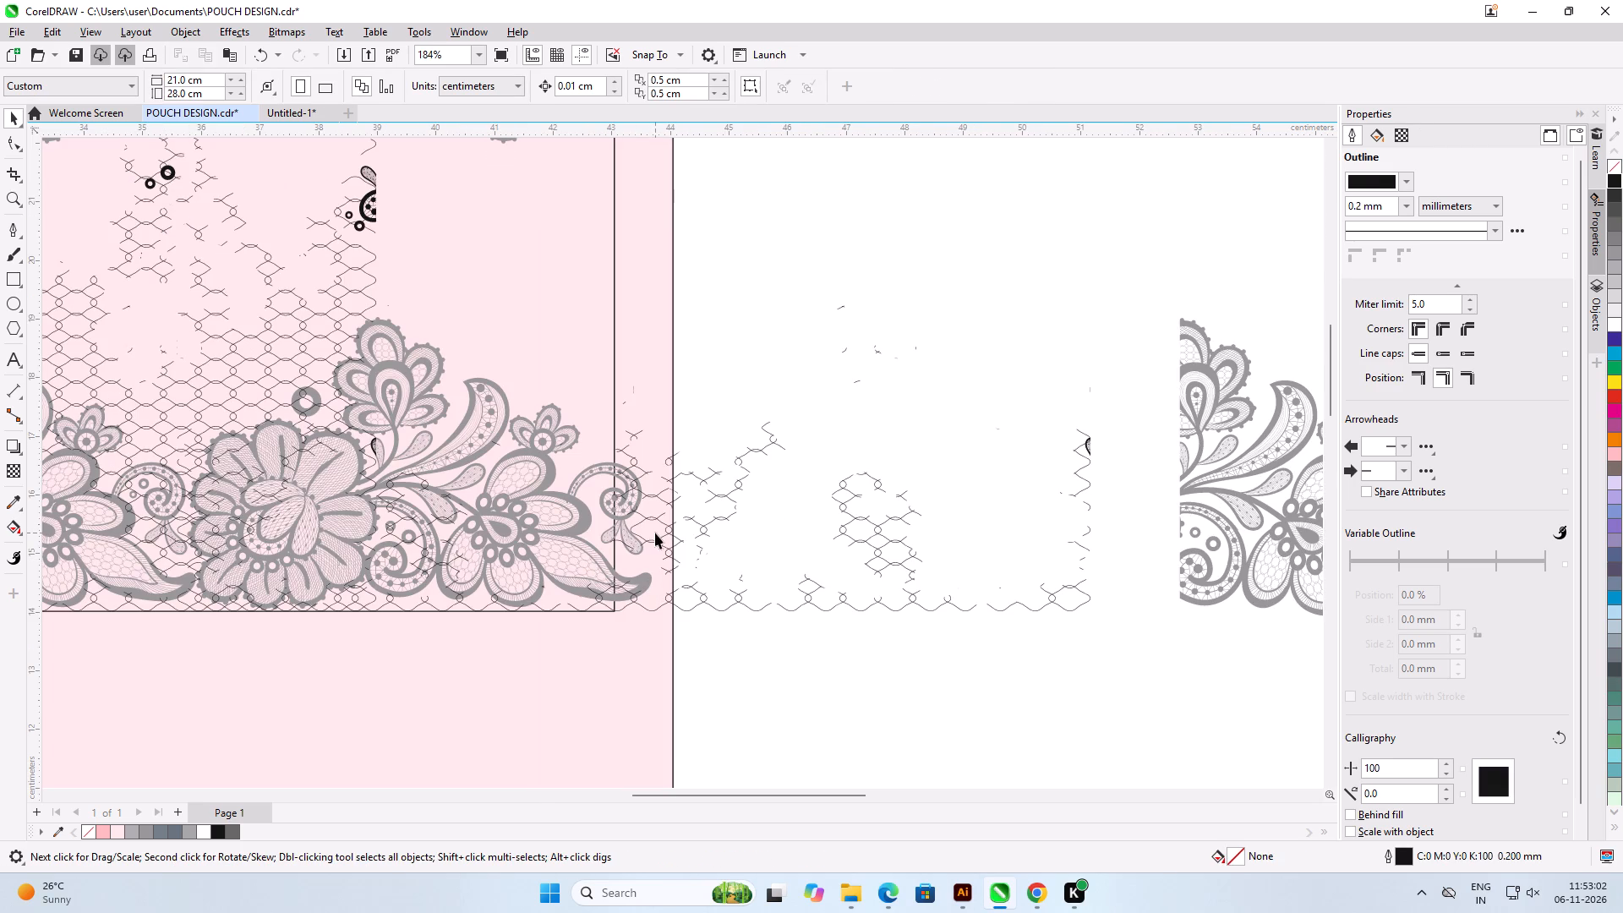
pyautogui.click(654, 540)
pyautogui.moveTo(642, 545); pyautogui.dragTo(730, 545)
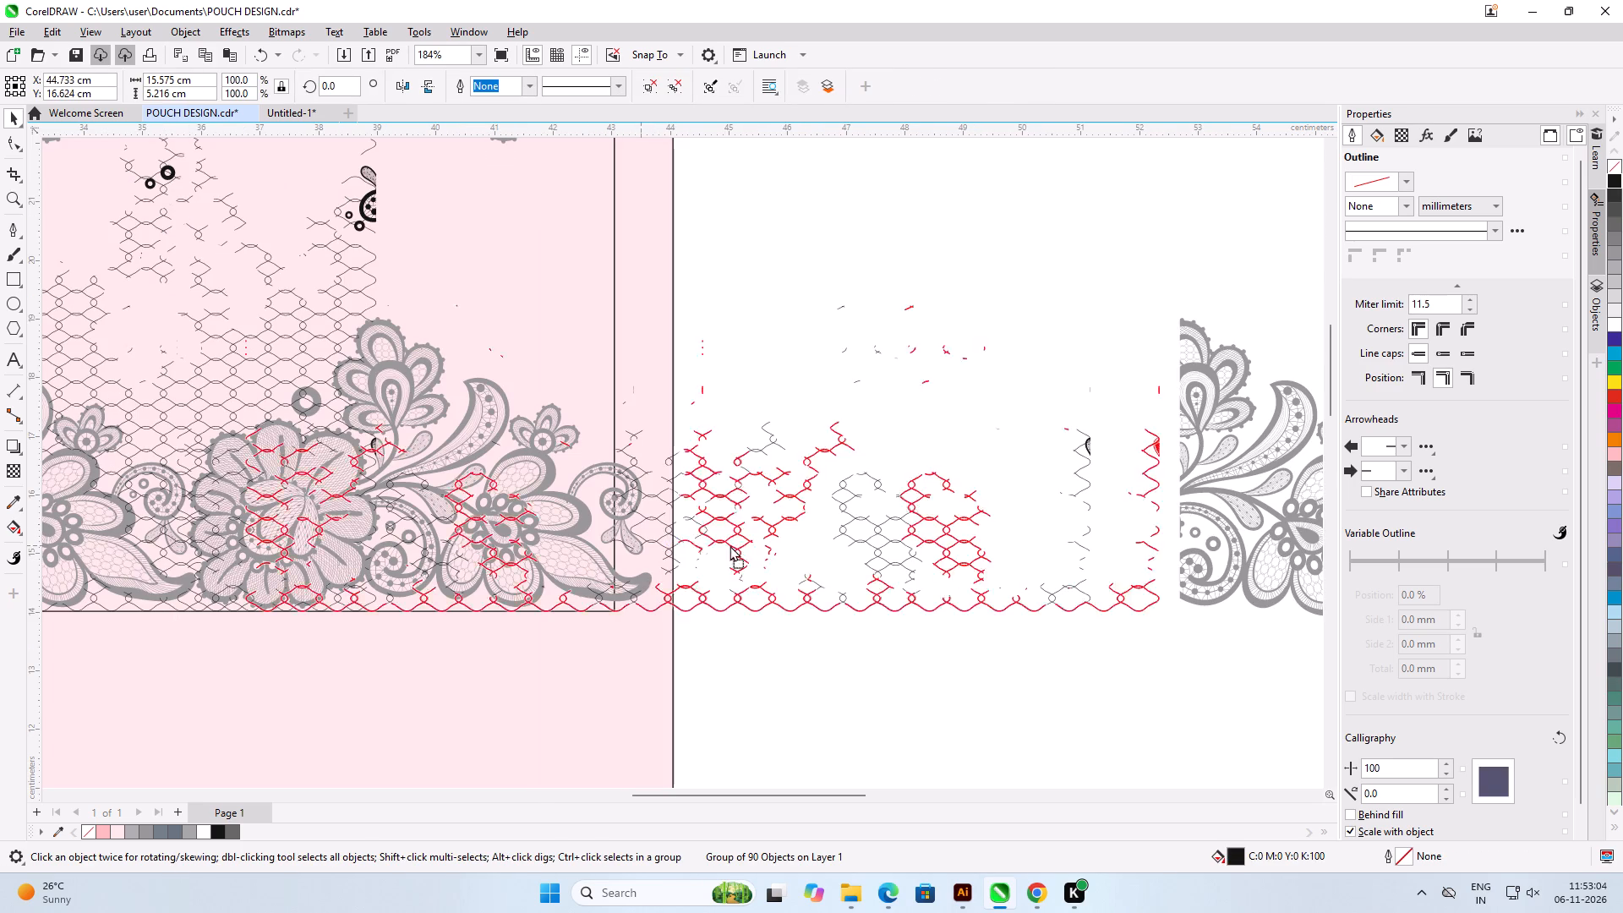
pyautogui.moveTo(730, 545); pyautogui.dragTo(943, 540)
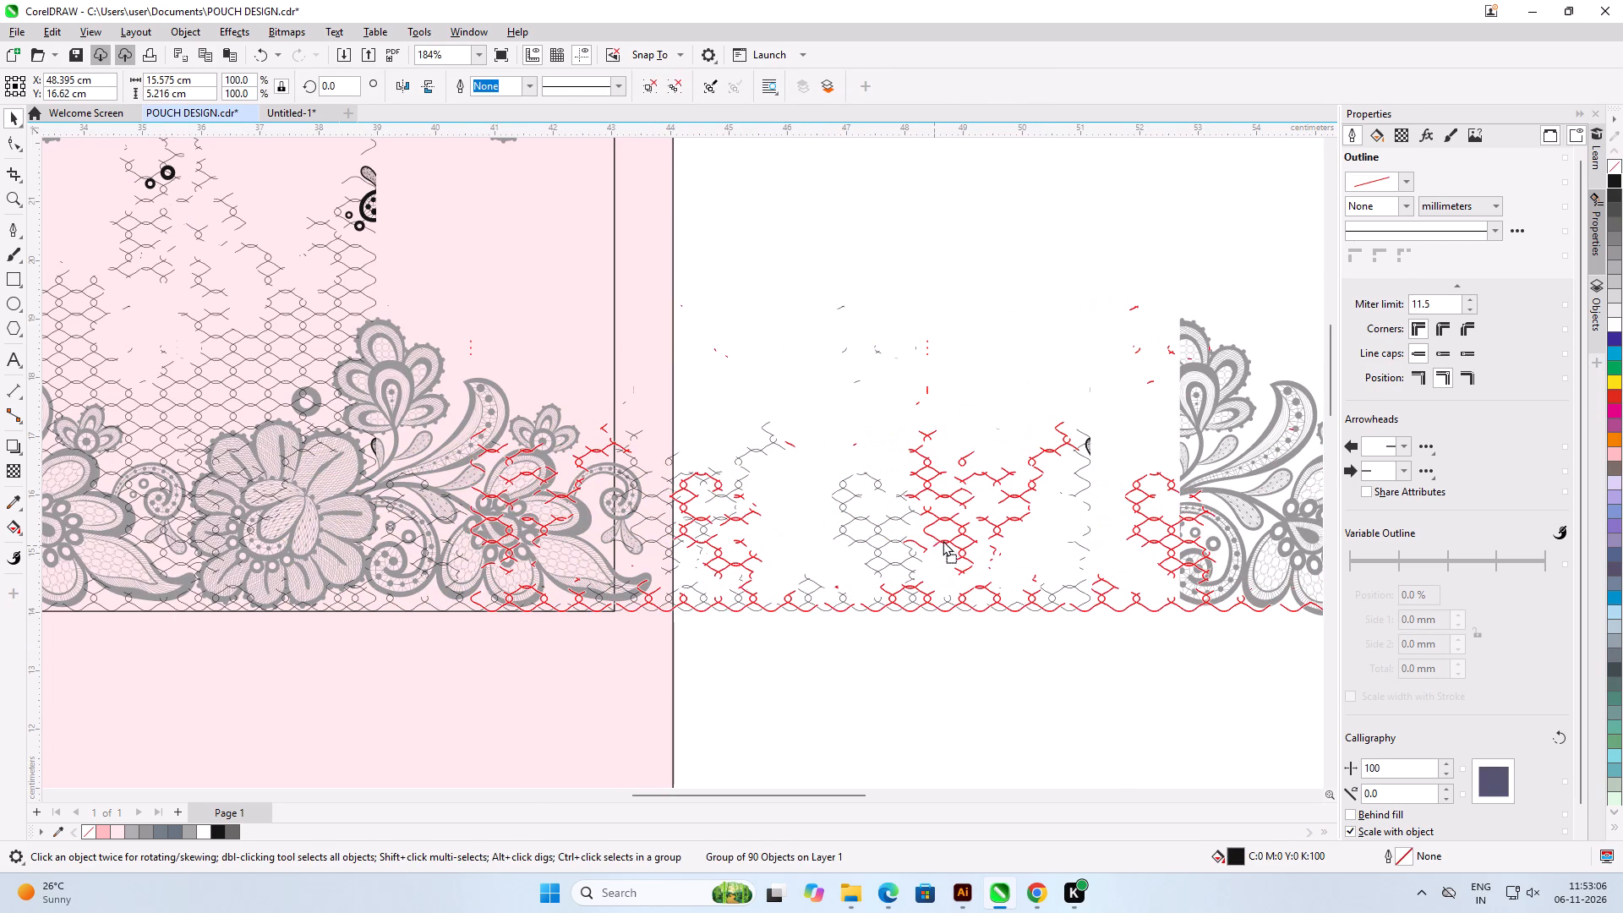
pyautogui.moveTo(943, 540); pyautogui.dragTo(929, 543)
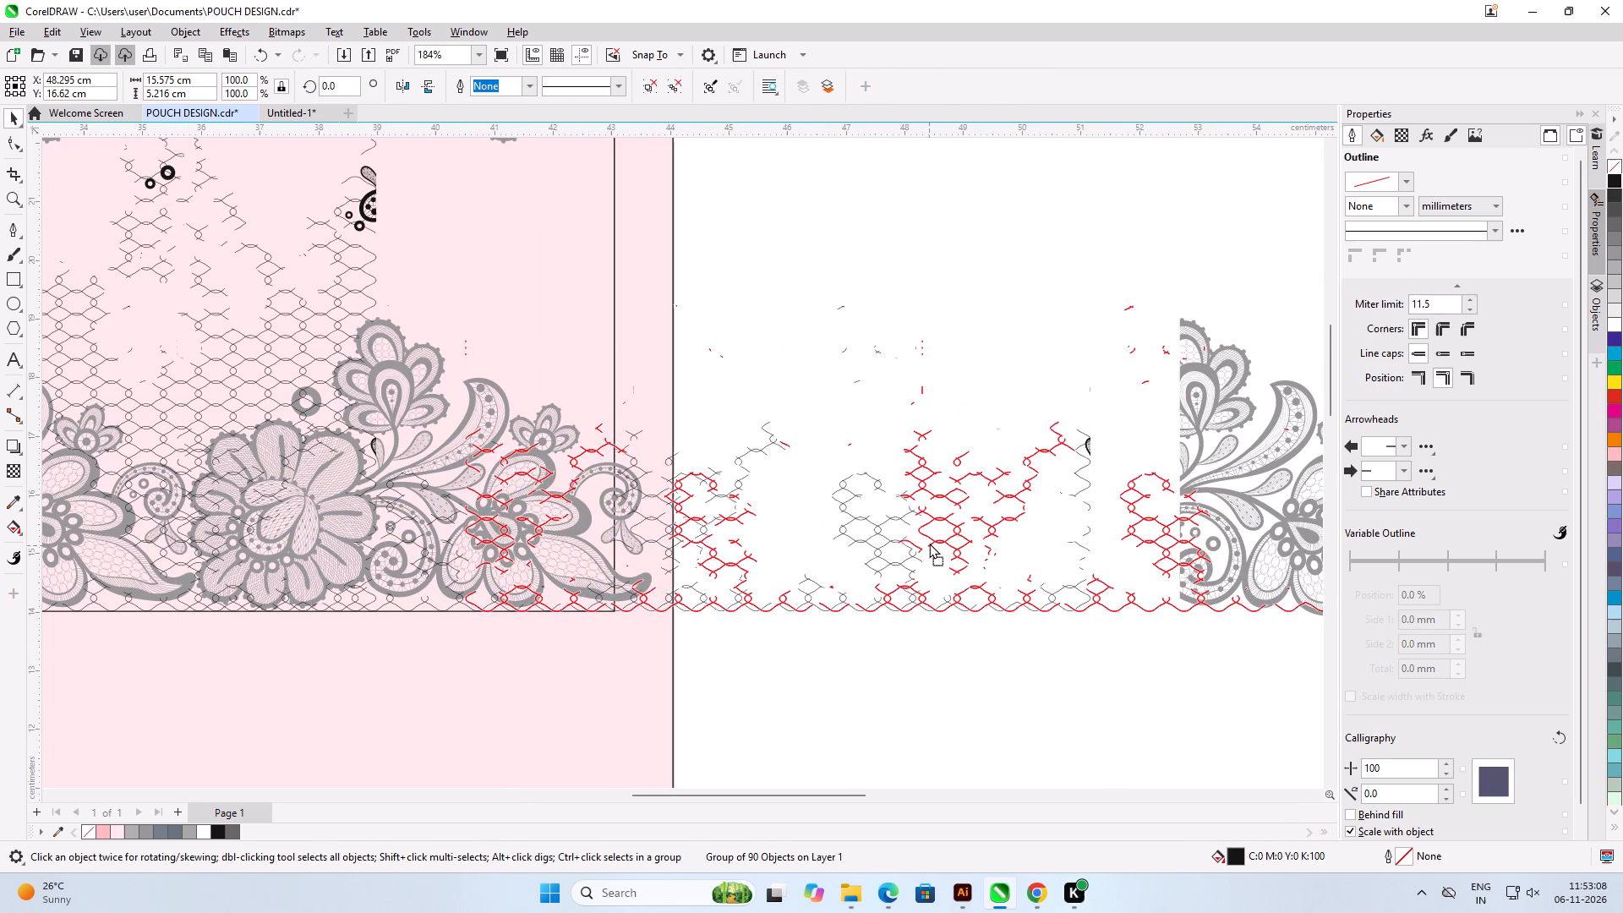
pyautogui.moveTo(929, 543); pyautogui.dragTo(943, 543)
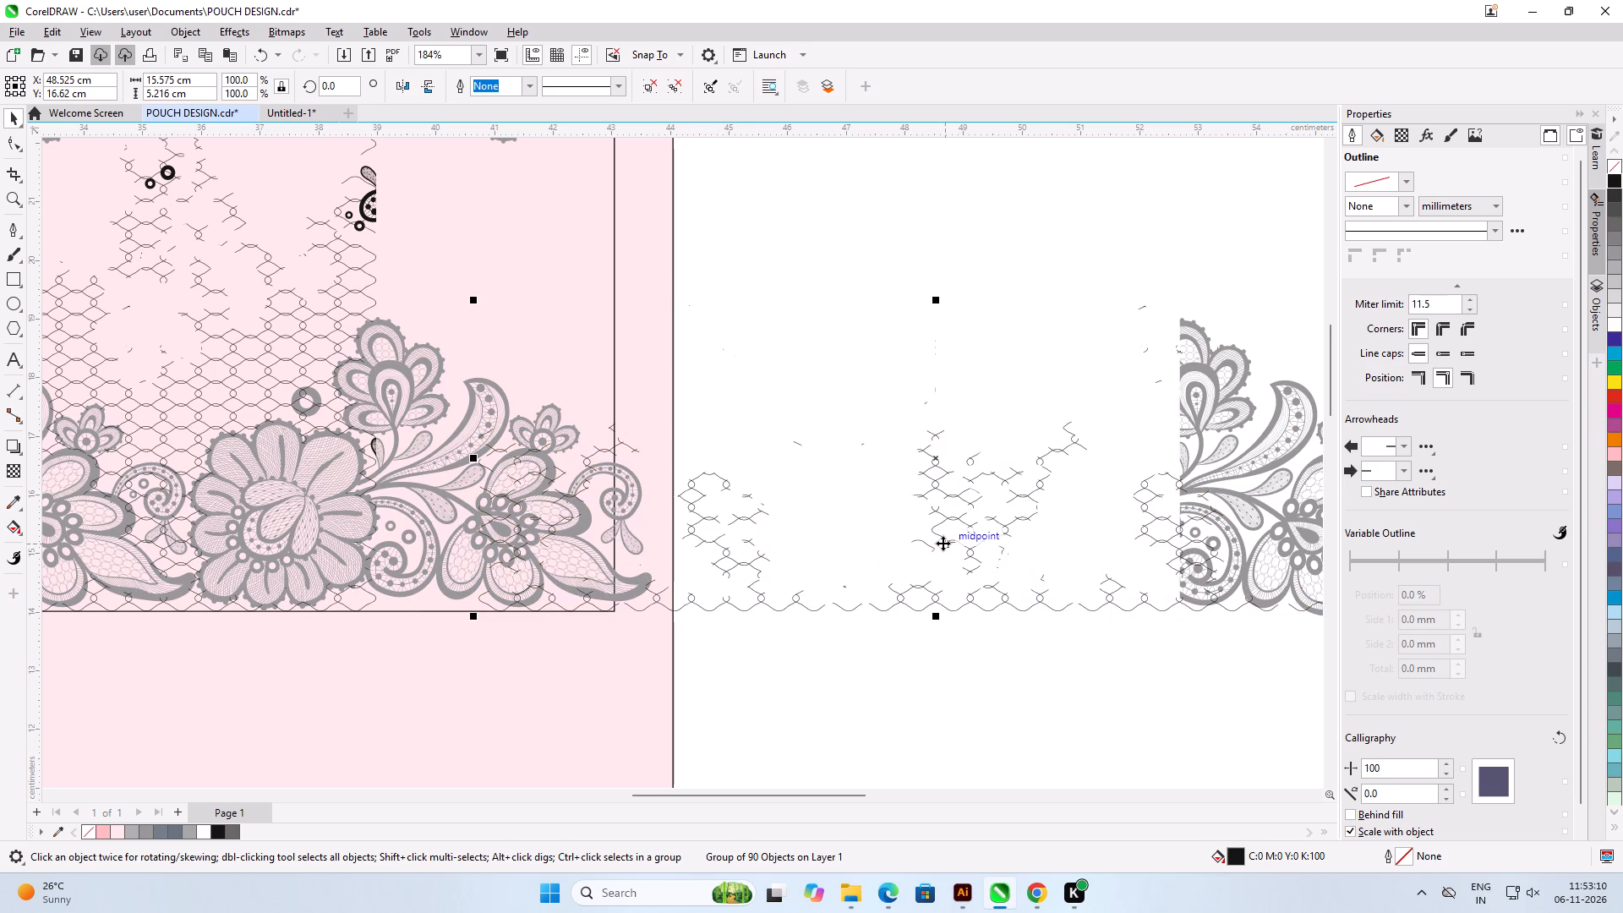
pyautogui.click(786, 667)
# Ungroup the grey floral border along the lower part of the second pouch so its motifs can be selected separately.
pyautogui.scroll(4, 308, 489)
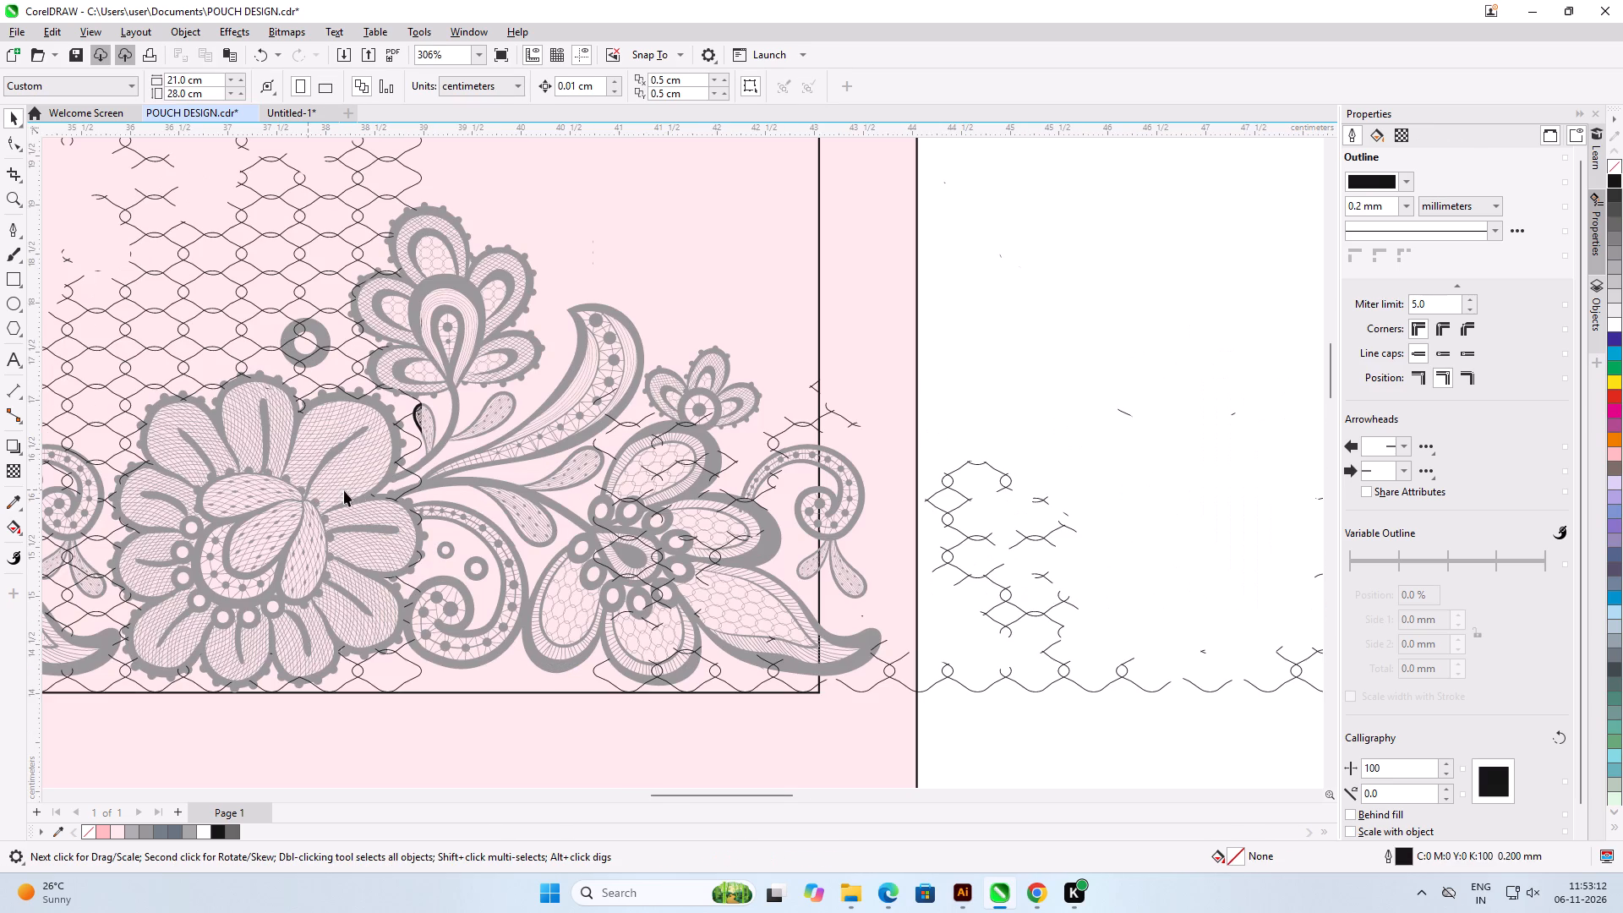
pyautogui.scroll(1, 366, 492)
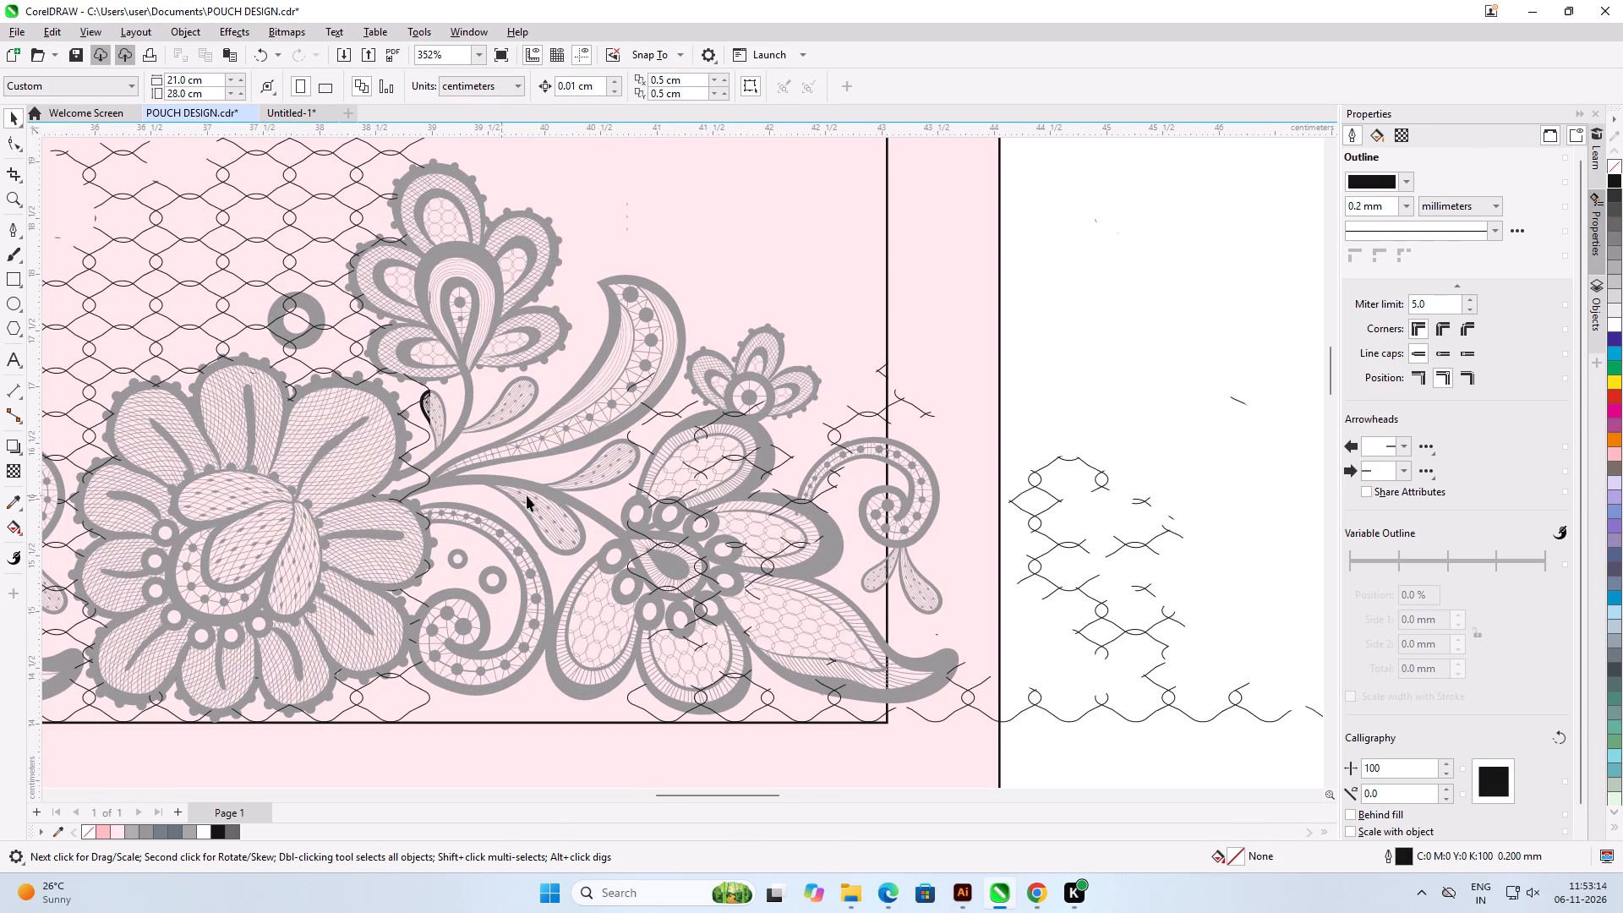
pyautogui.click(659, 501)
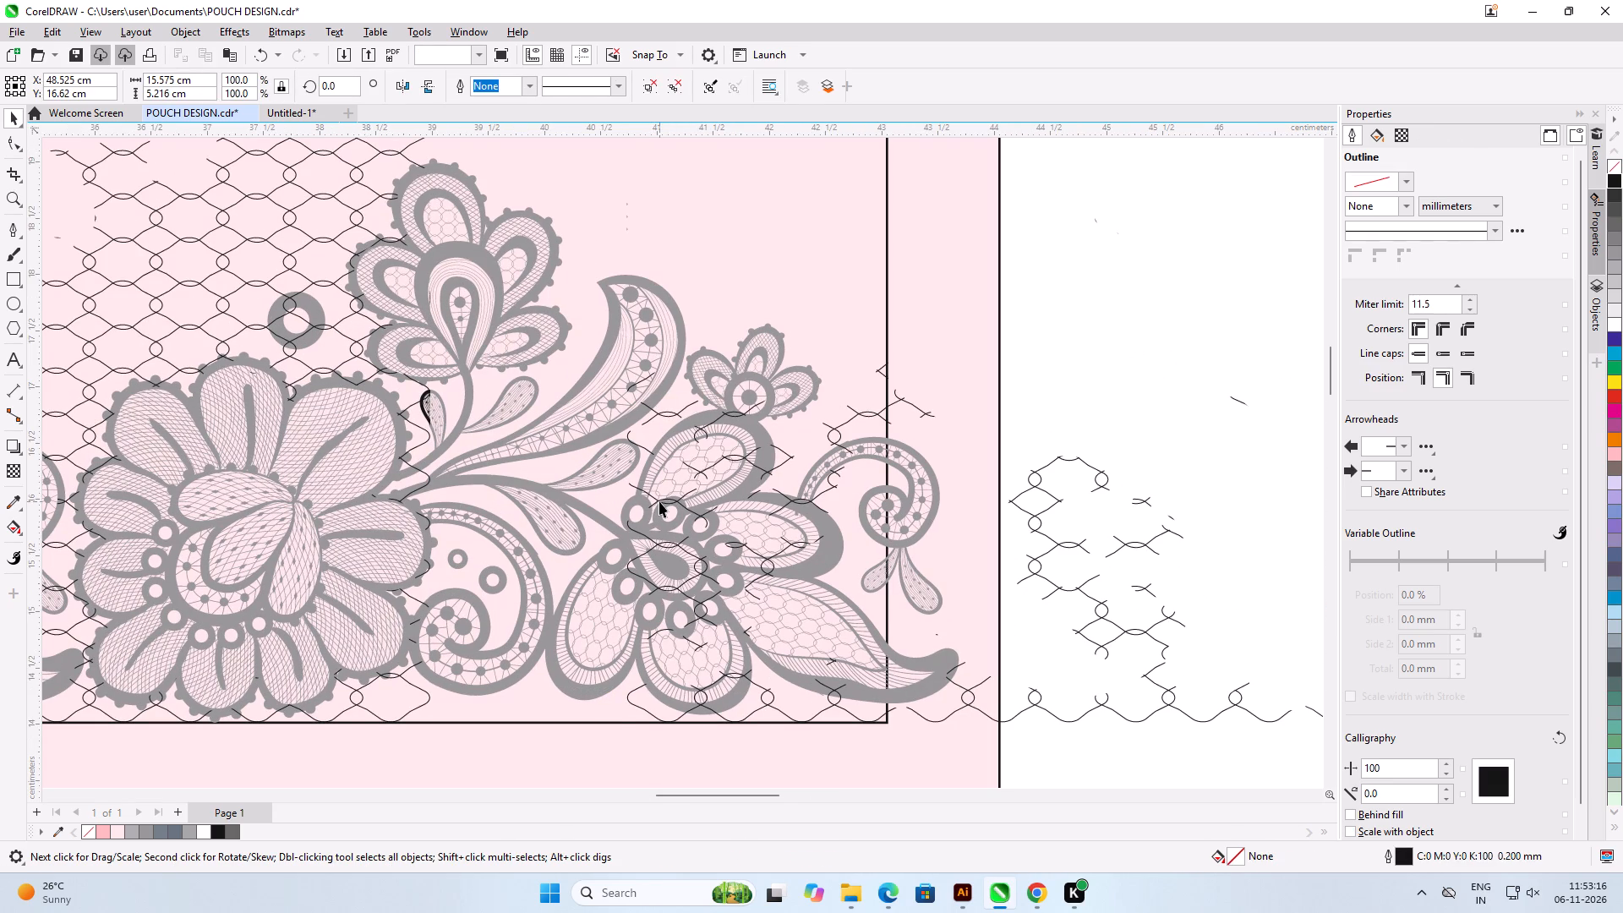
pyautogui.click(489, 458)
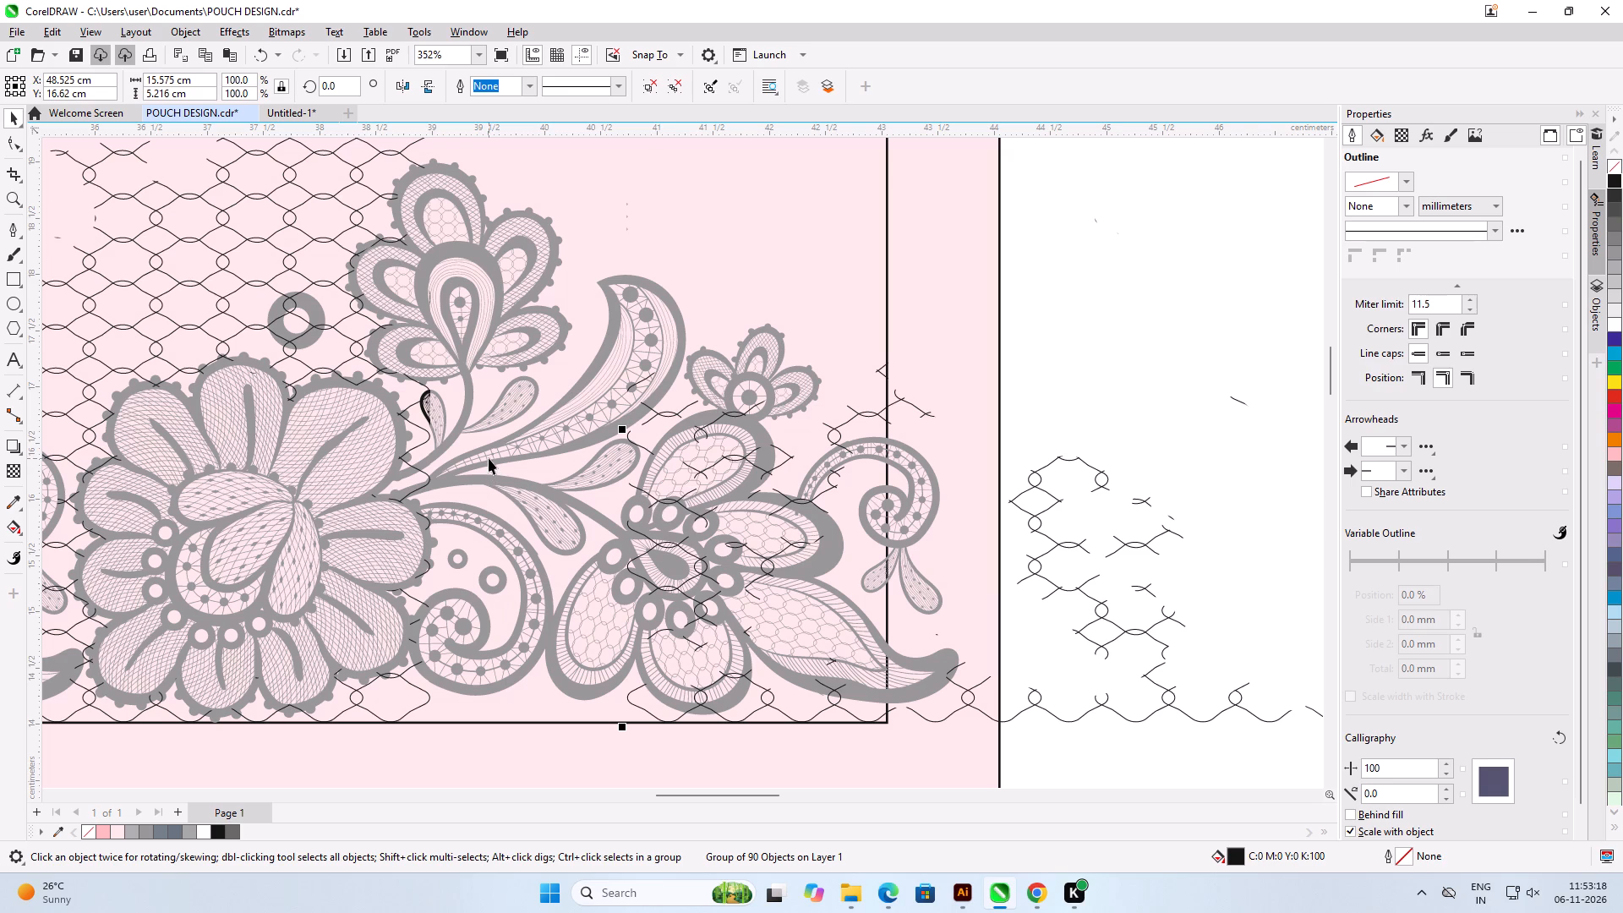
pyautogui.click(680, 84)
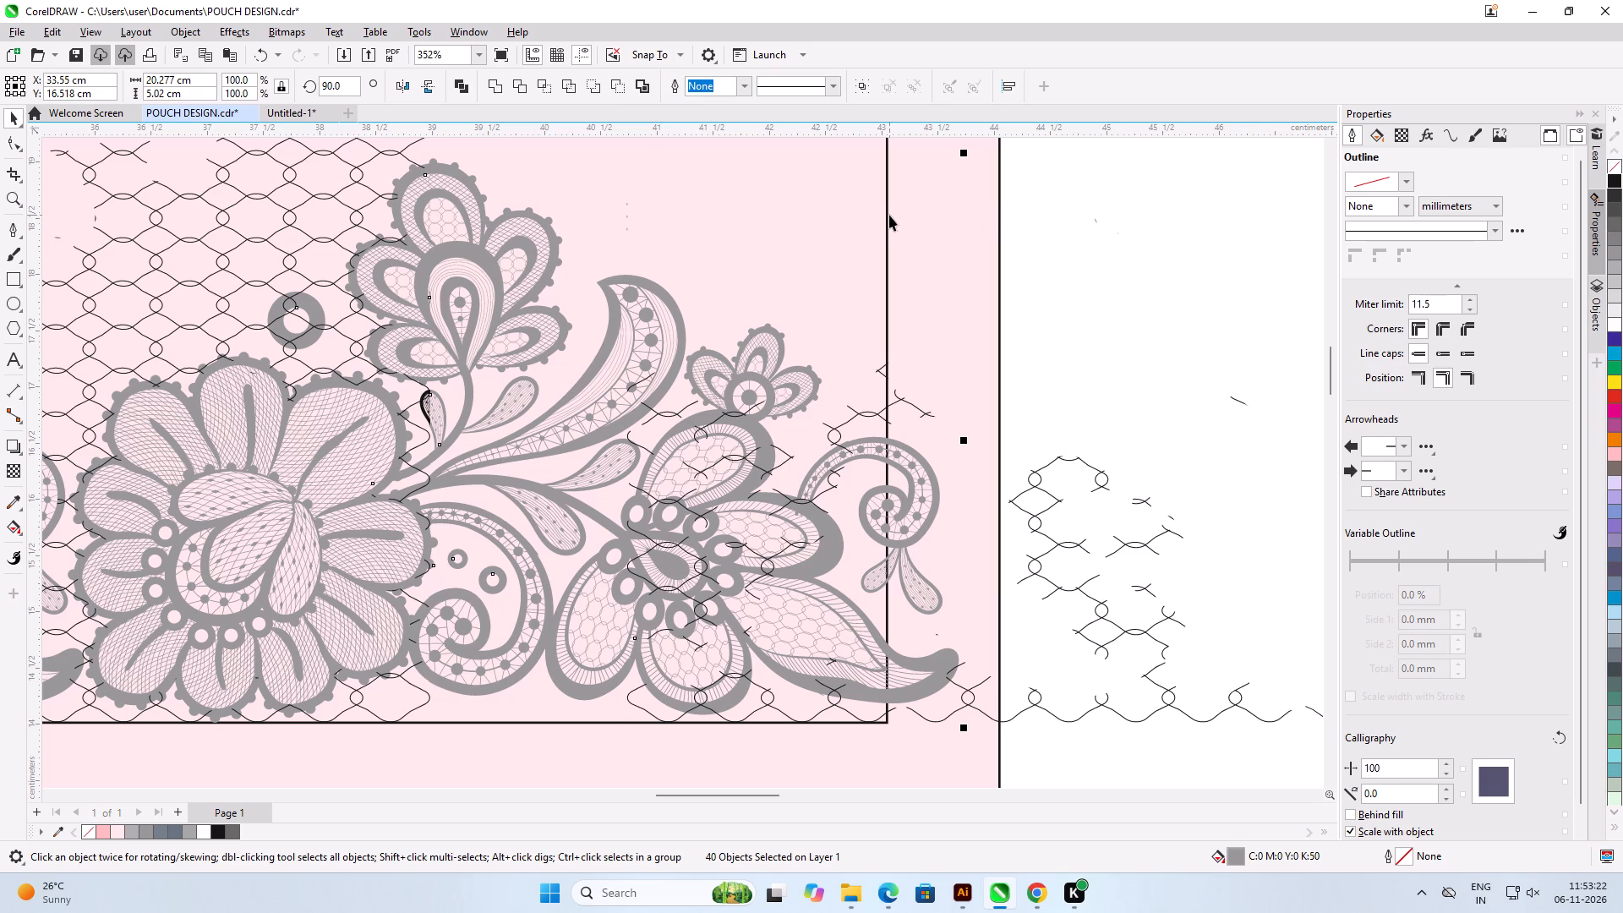
pyautogui.hotkey('ctrl', 'z')
pyautogui.click(640, 88)
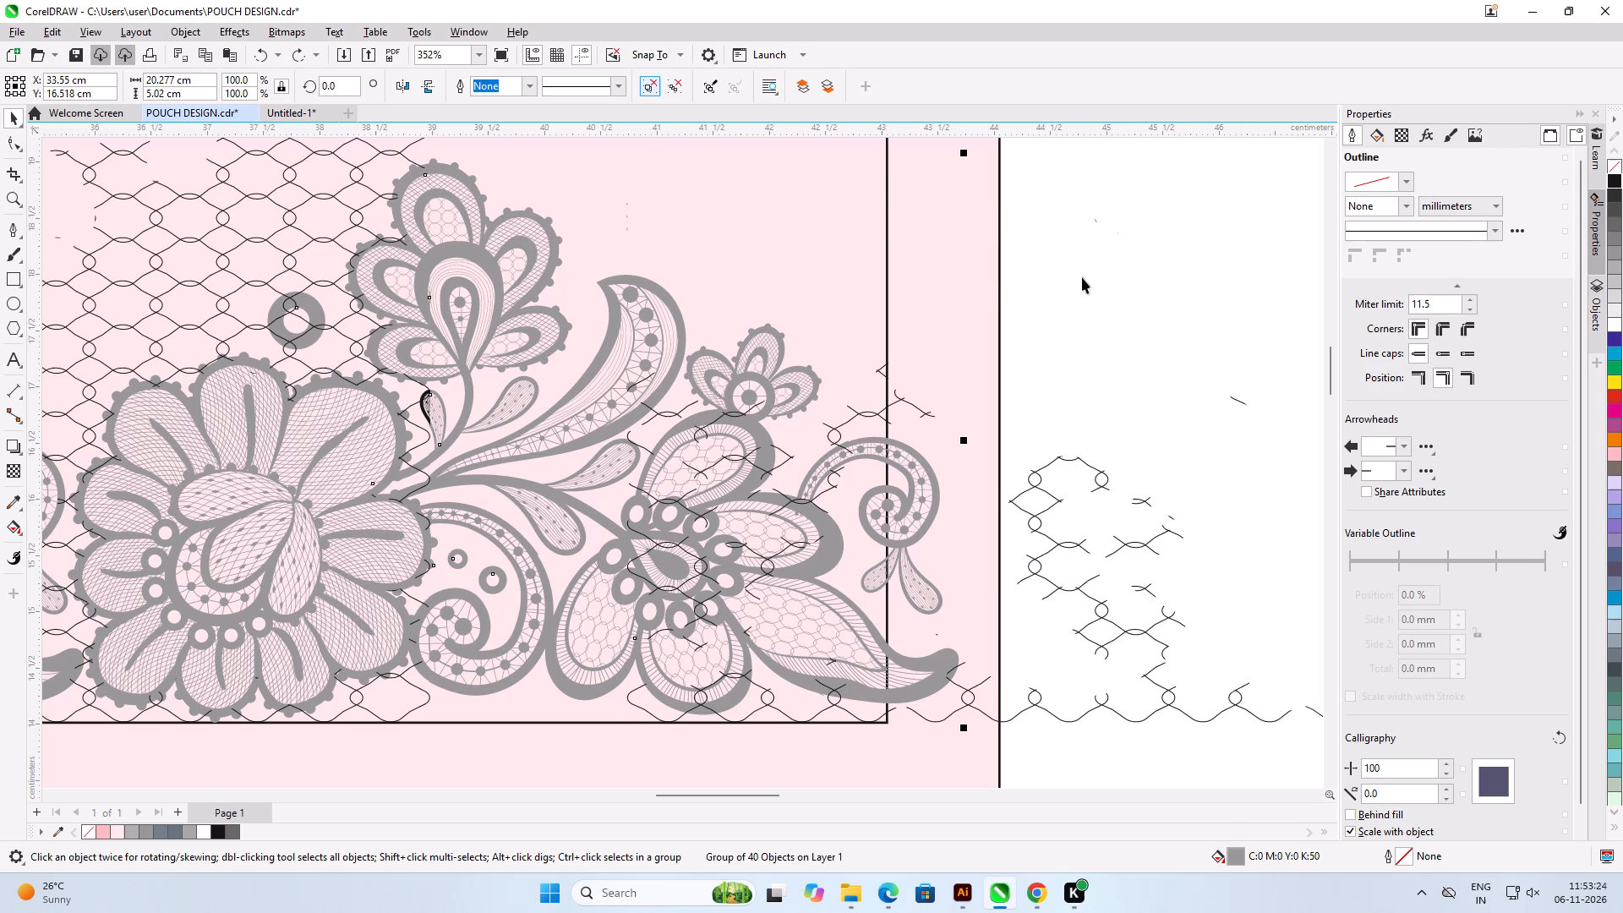
pyautogui.click(1082, 277)
pyautogui.click(485, 263)
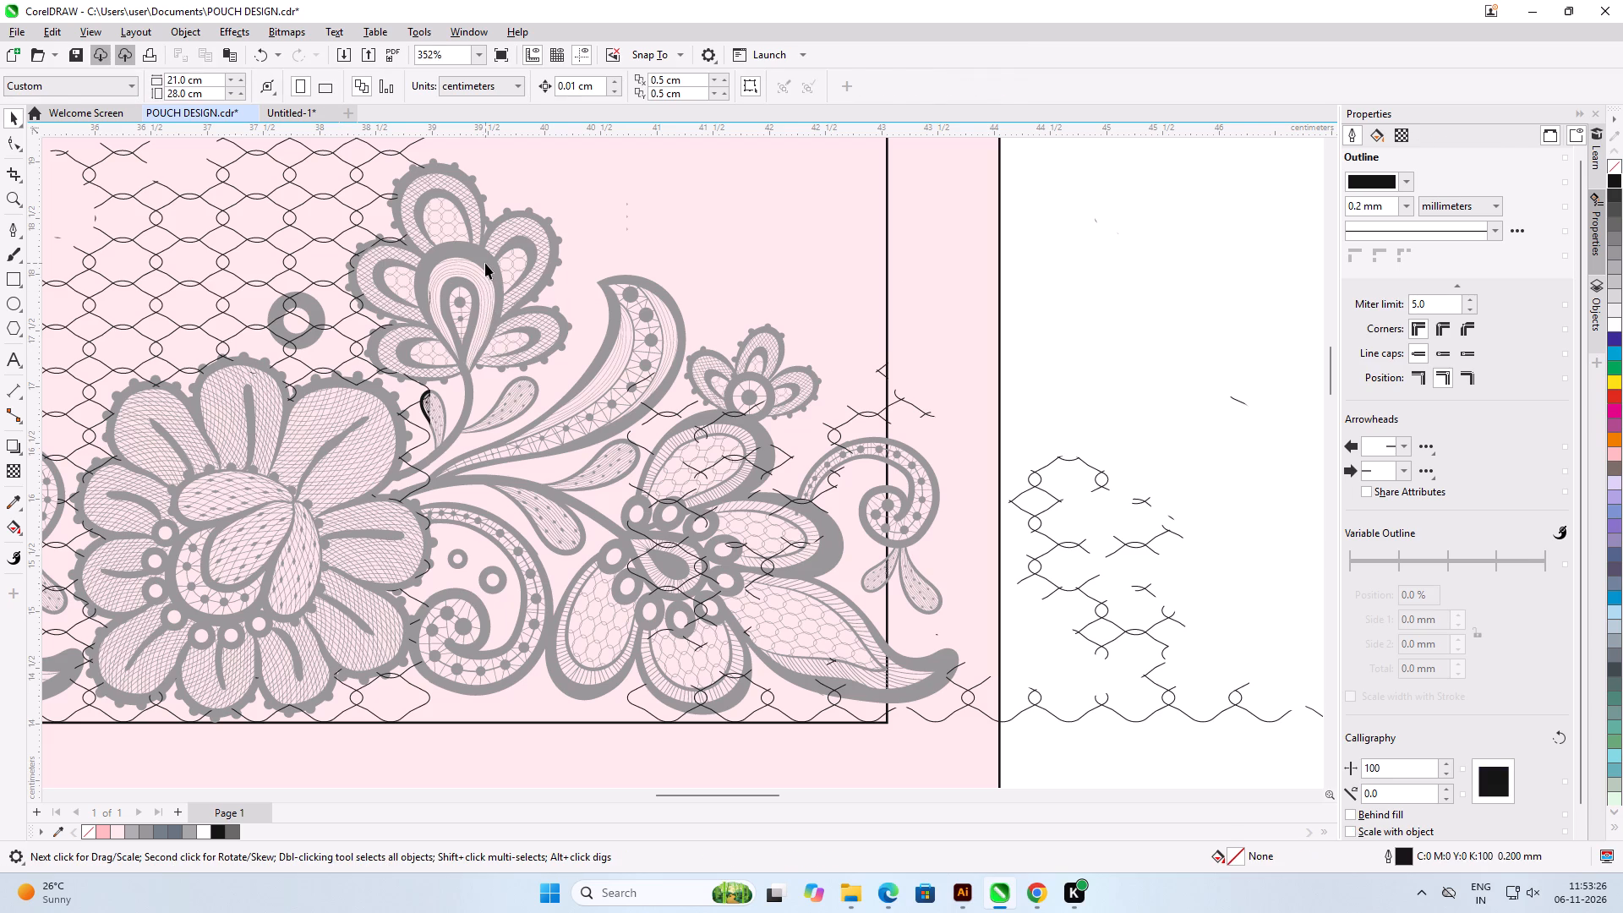
pyautogui.click(1016, 317)
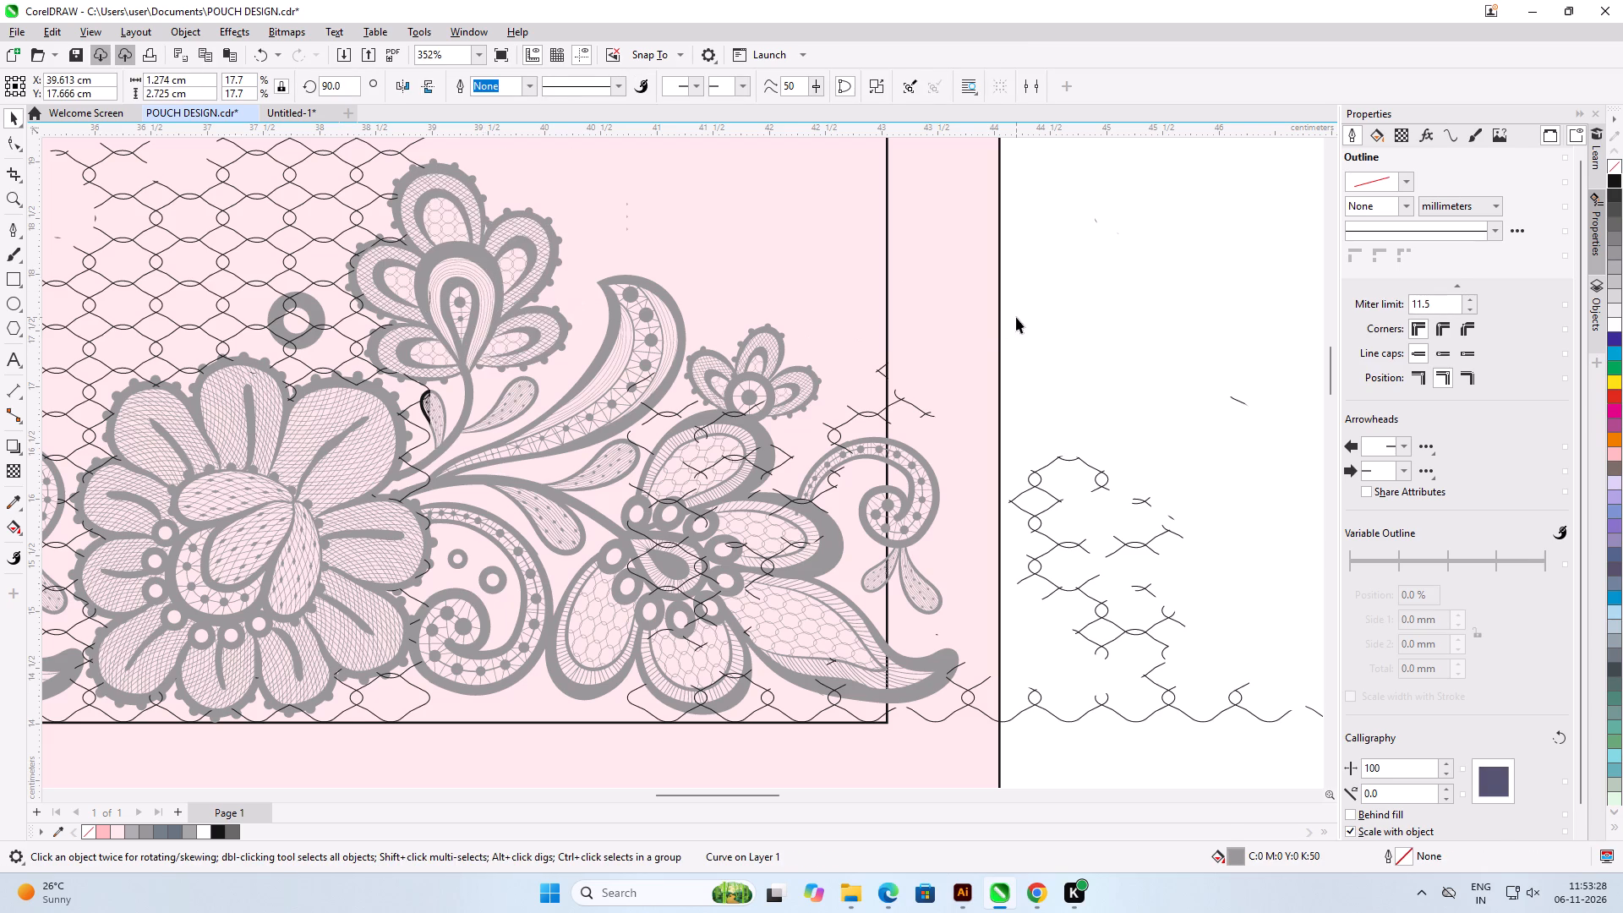
# Align the left edge of the copied black net-piece group with the left edge of the upper grey flower motif.
pyautogui.click(857, 412)
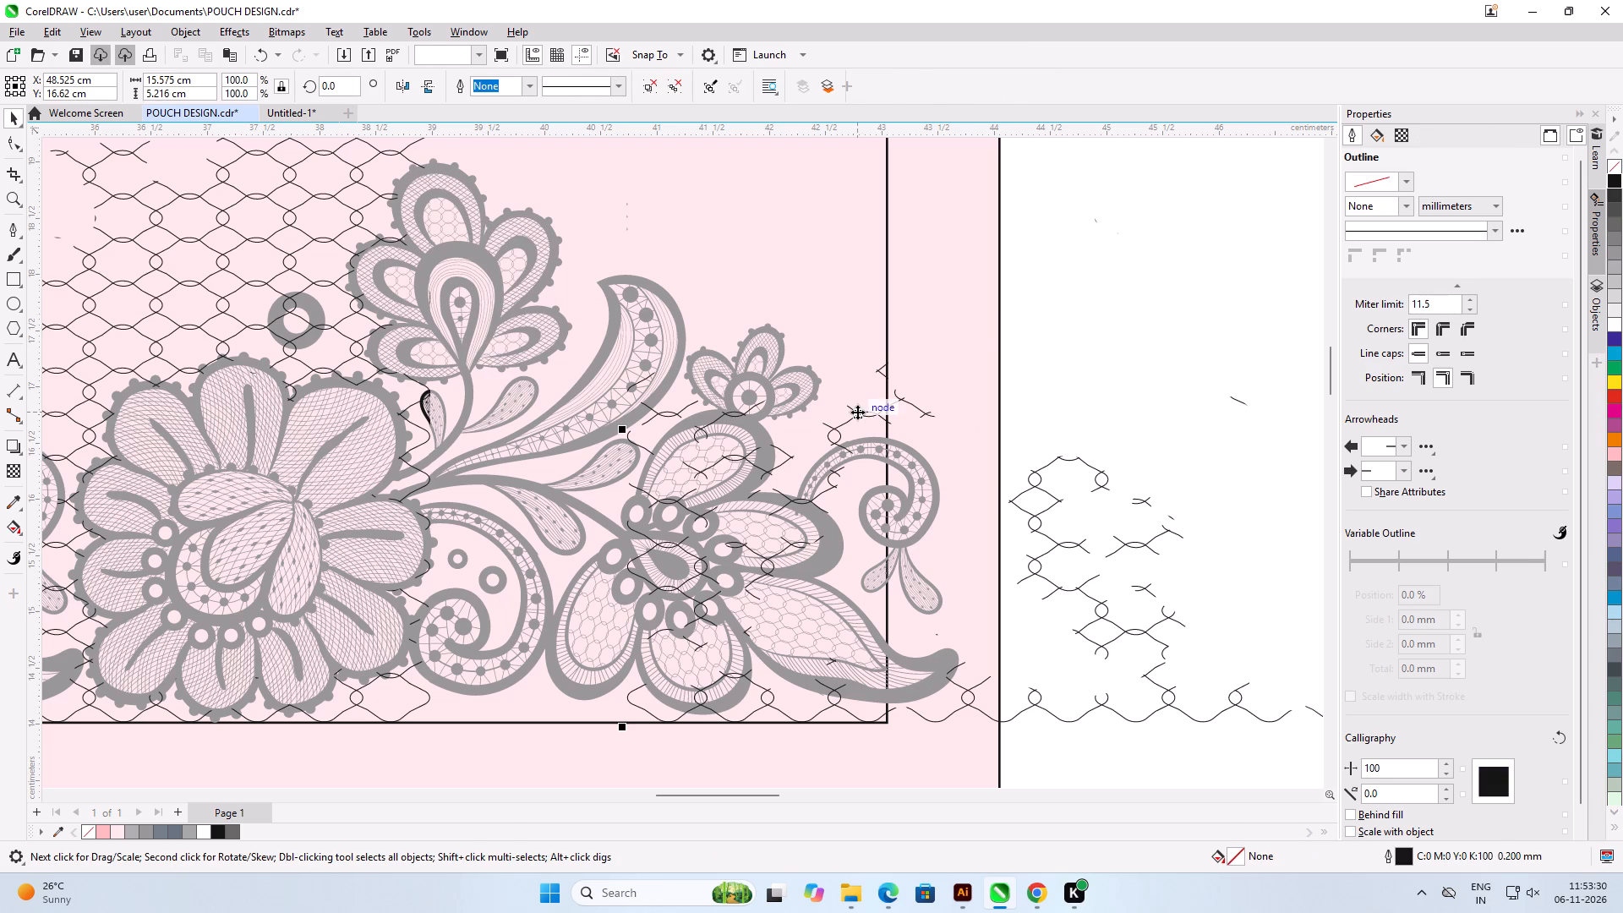
pyautogui.keyDown('shift'); pyautogui.click(425, 285); pyautogui.keyUp('shift')
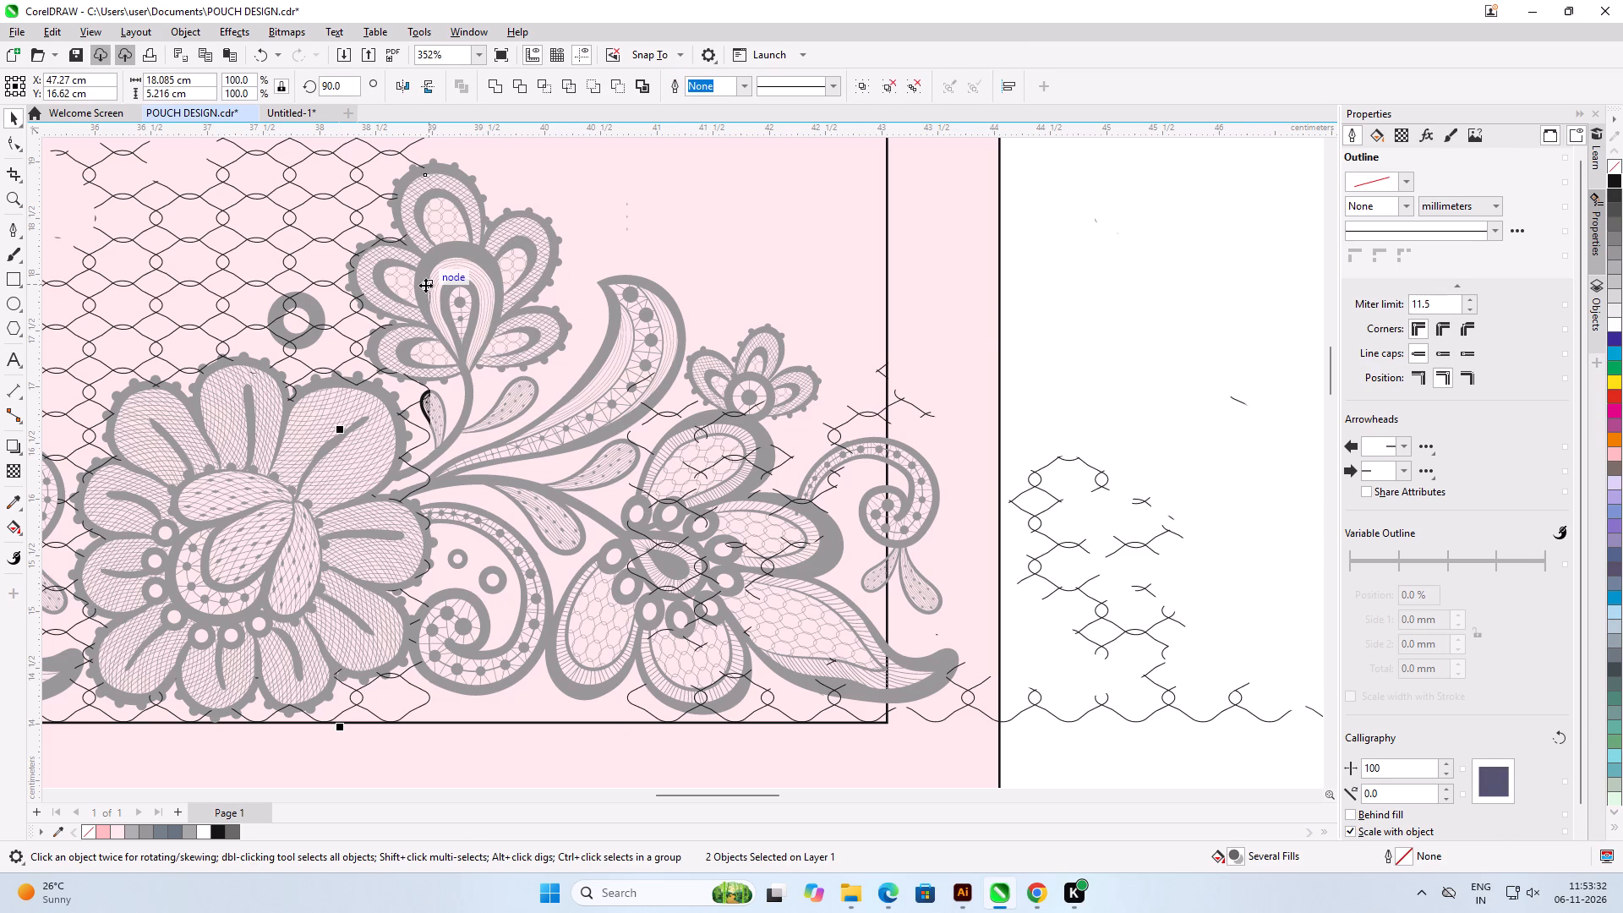
pyautogui.press('l')
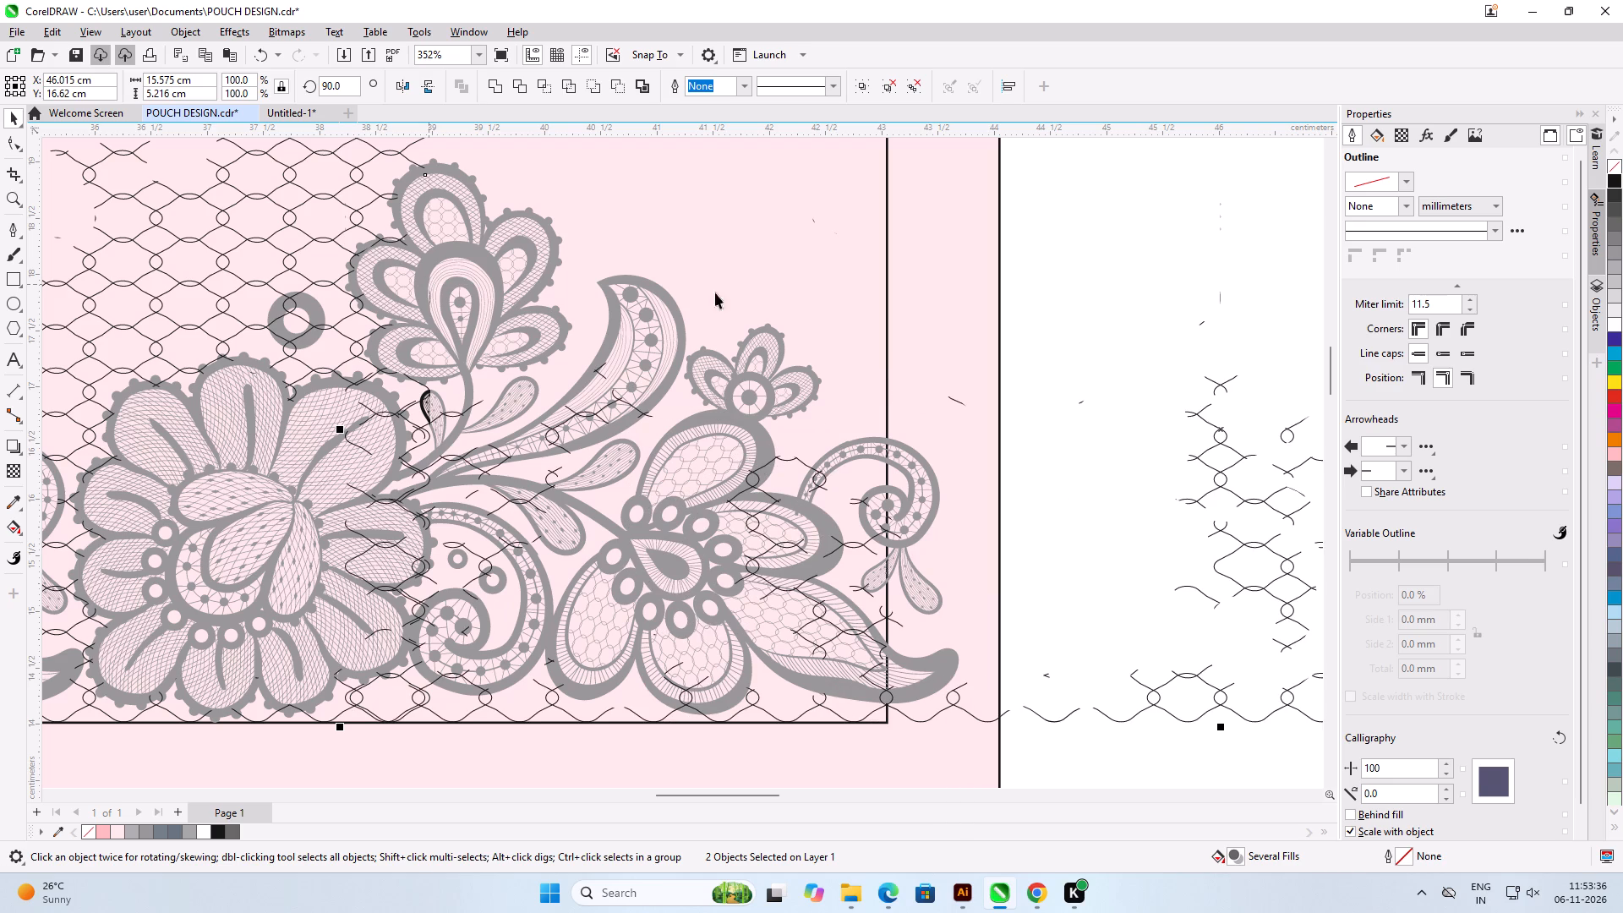
pyautogui.click(1089, 232)
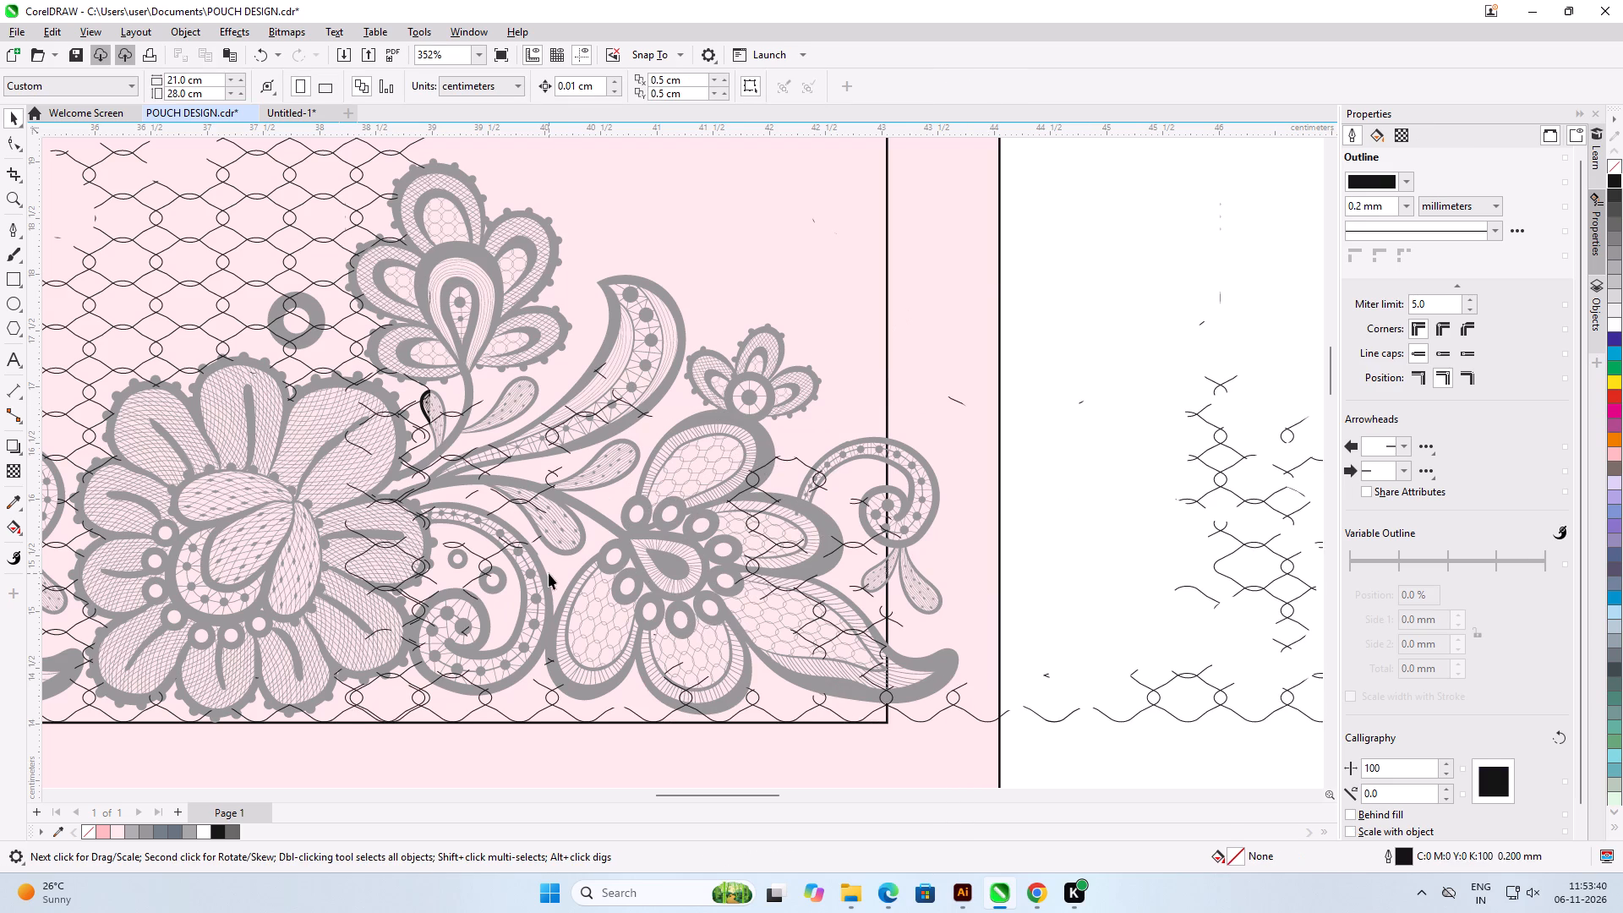
# Nudge the copied black net-piece group about 0.7 cm to the right along the grey floral border.
pyautogui.click(963, 404)
pyautogui.press('Right')
pyautogui.press('Right')
pyautogui.press('Right')
pyautogui.press('Right')
pyautogui.press('Right')
pyautogui.press('Right')
pyautogui.press('Right')
pyautogui.press('Right')
pyautogui.press('Right')
pyautogui.press('Right')
pyautogui.press('Right')
pyautogui.press('Right')
pyautogui.press('Right')
pyautogui.press('Right')
pyautogui.press('Right')
pyautogui.press('Right')
pyautogui.press('Right')
pyautogui.press('Right')
pyautogui.press('Right')
pyautogui.press('Right')
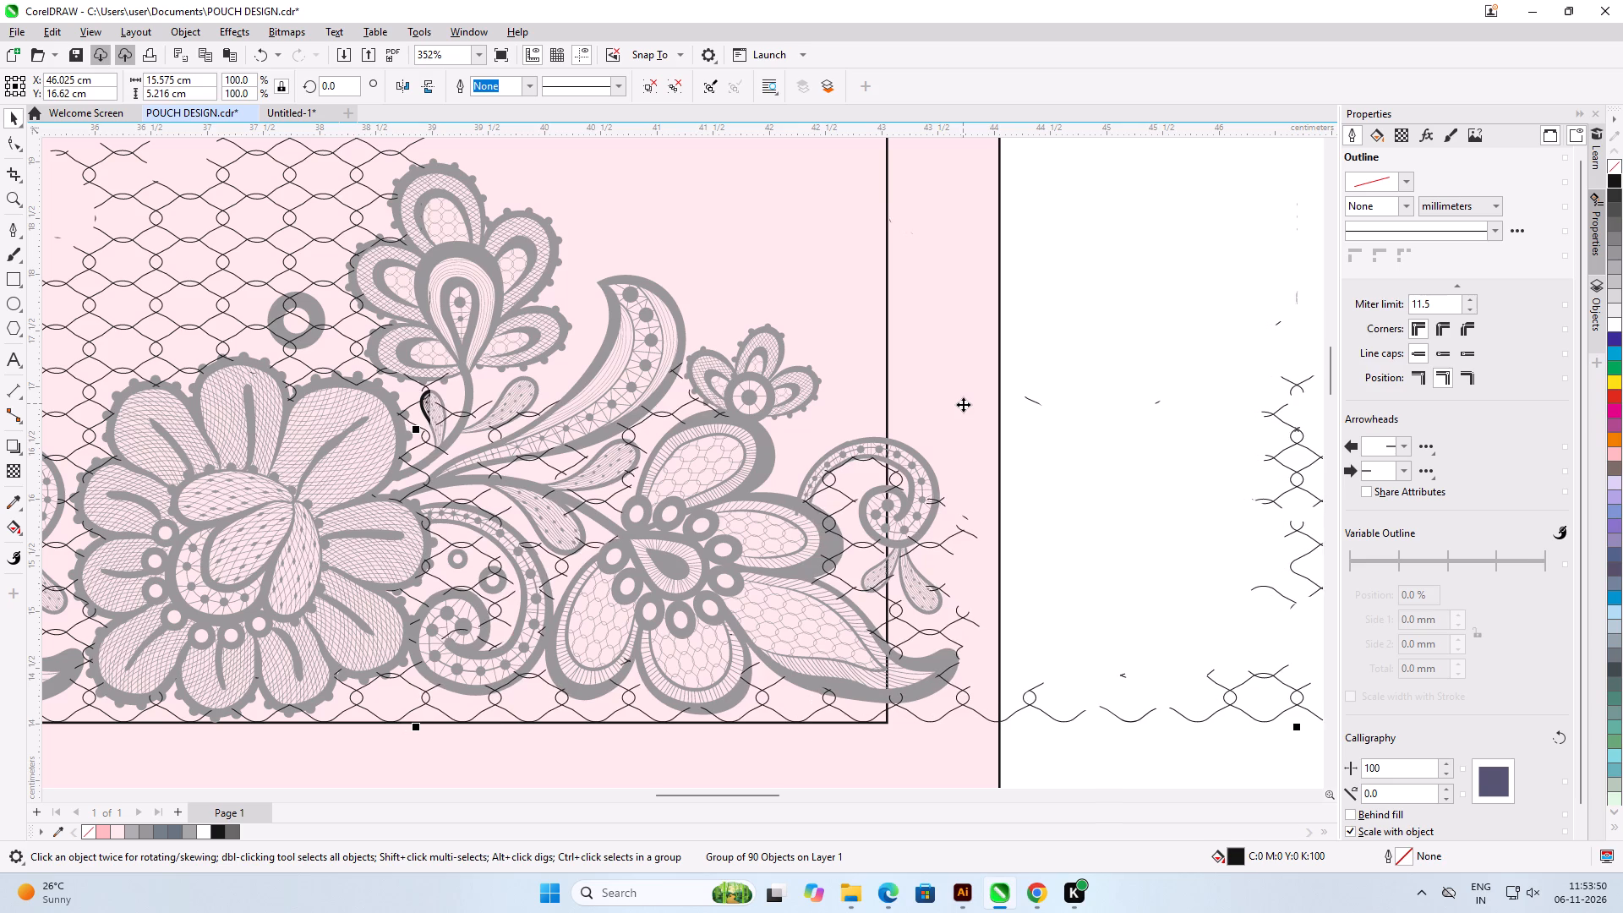
pyautogui.press('Right')
pyautogui.press('Right')
pyautogui.press('Right')
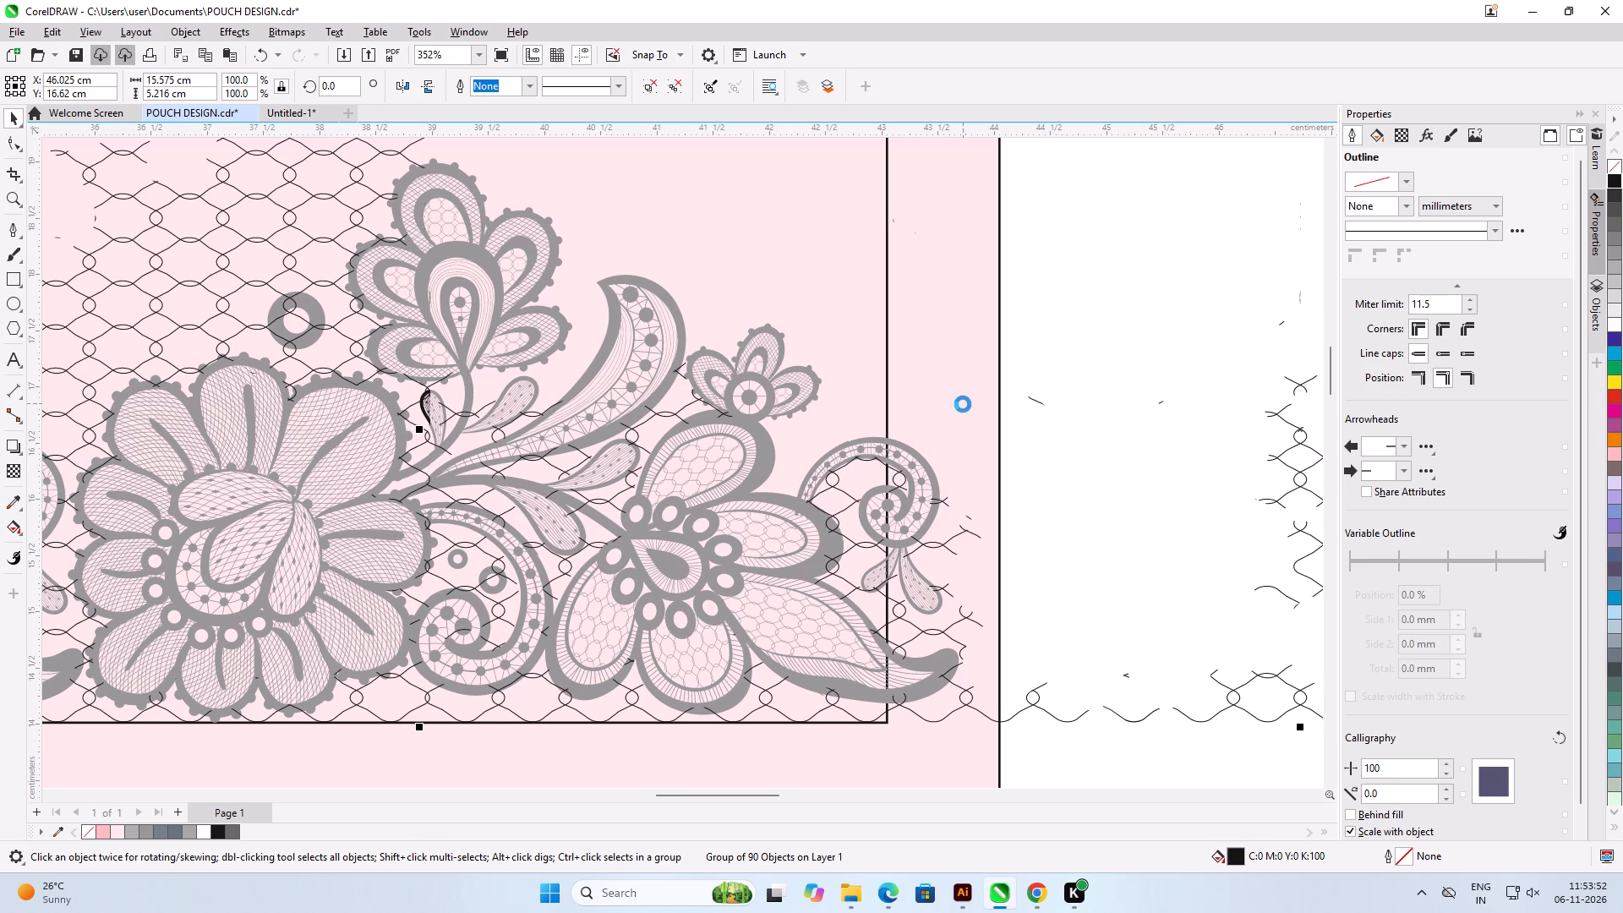
pyautogui.press('Right')
pyautogui.press('Right')
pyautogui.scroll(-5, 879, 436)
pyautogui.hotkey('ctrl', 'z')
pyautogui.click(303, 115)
# Switch to Google Chrome and close the Solid Vector Design chat page.
pyautogui.click(1037, 902)
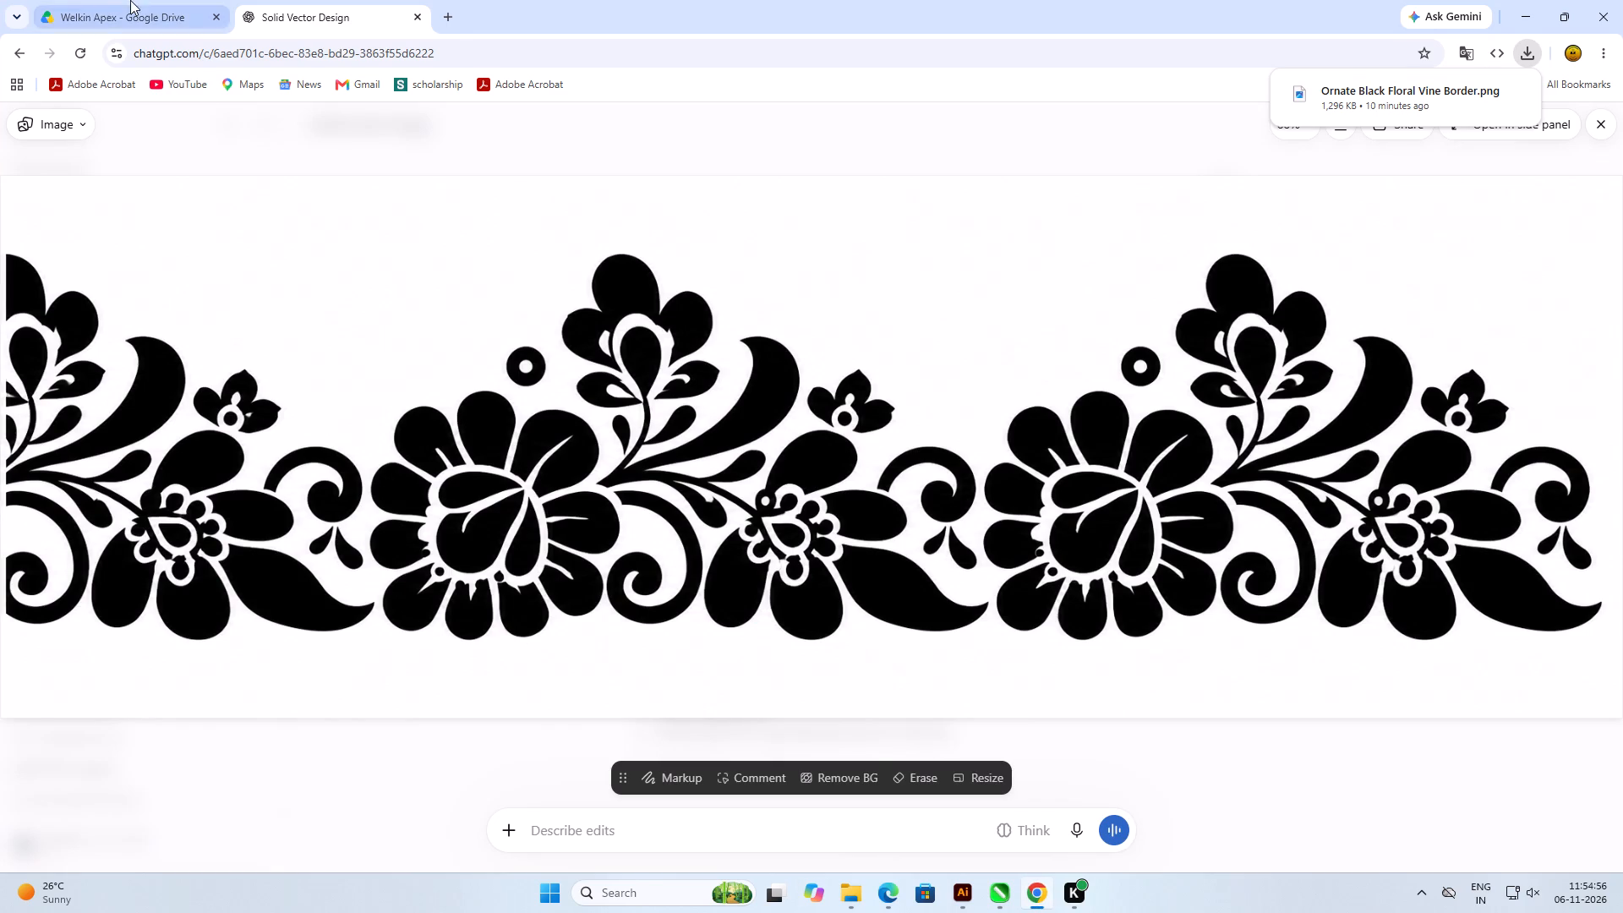
pyautogui.click(415, 17)
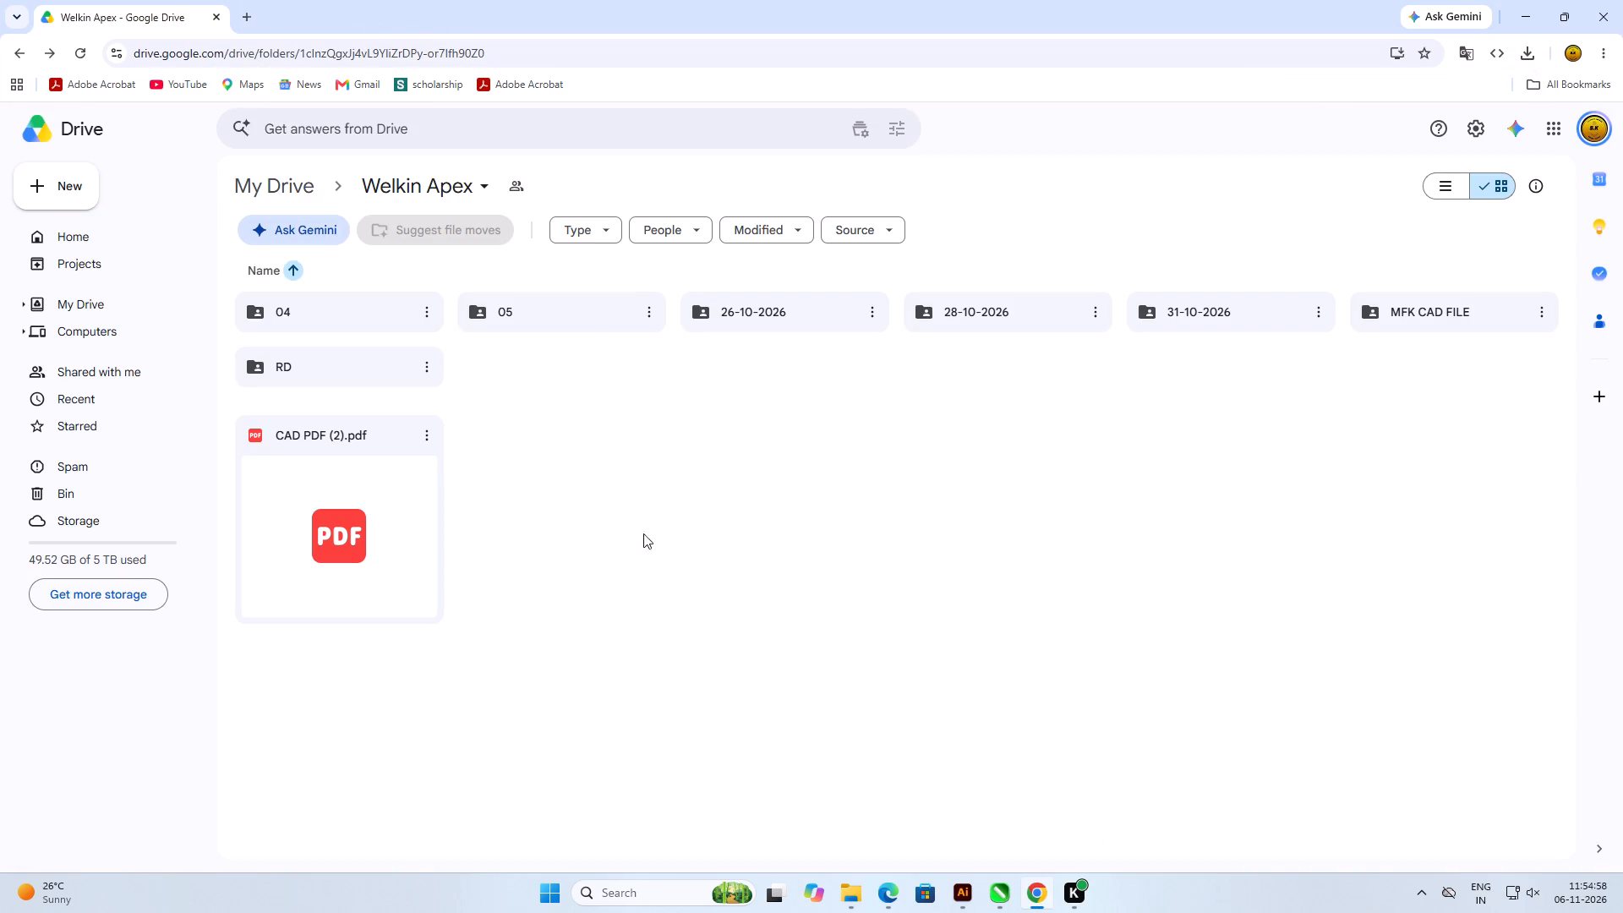
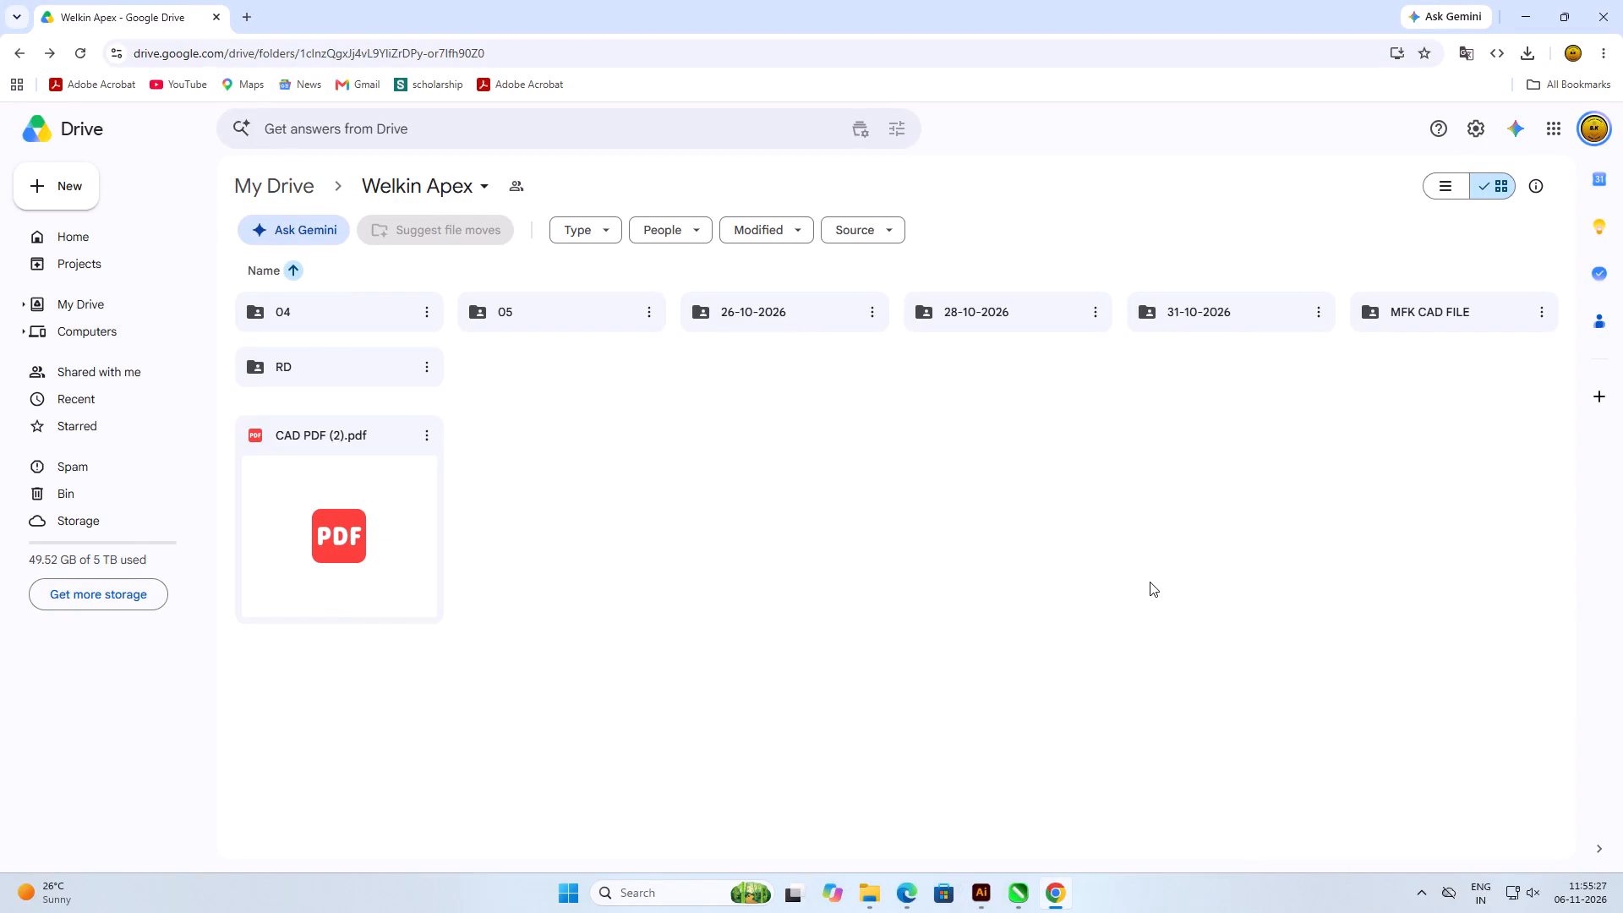
# Switch back to CorelDRAW and return to the POUCH DESIGN.cdr drawing with the second pouch's lace.
pyautogui.click(1039, 900)
pyautogui.click(1031, 900)
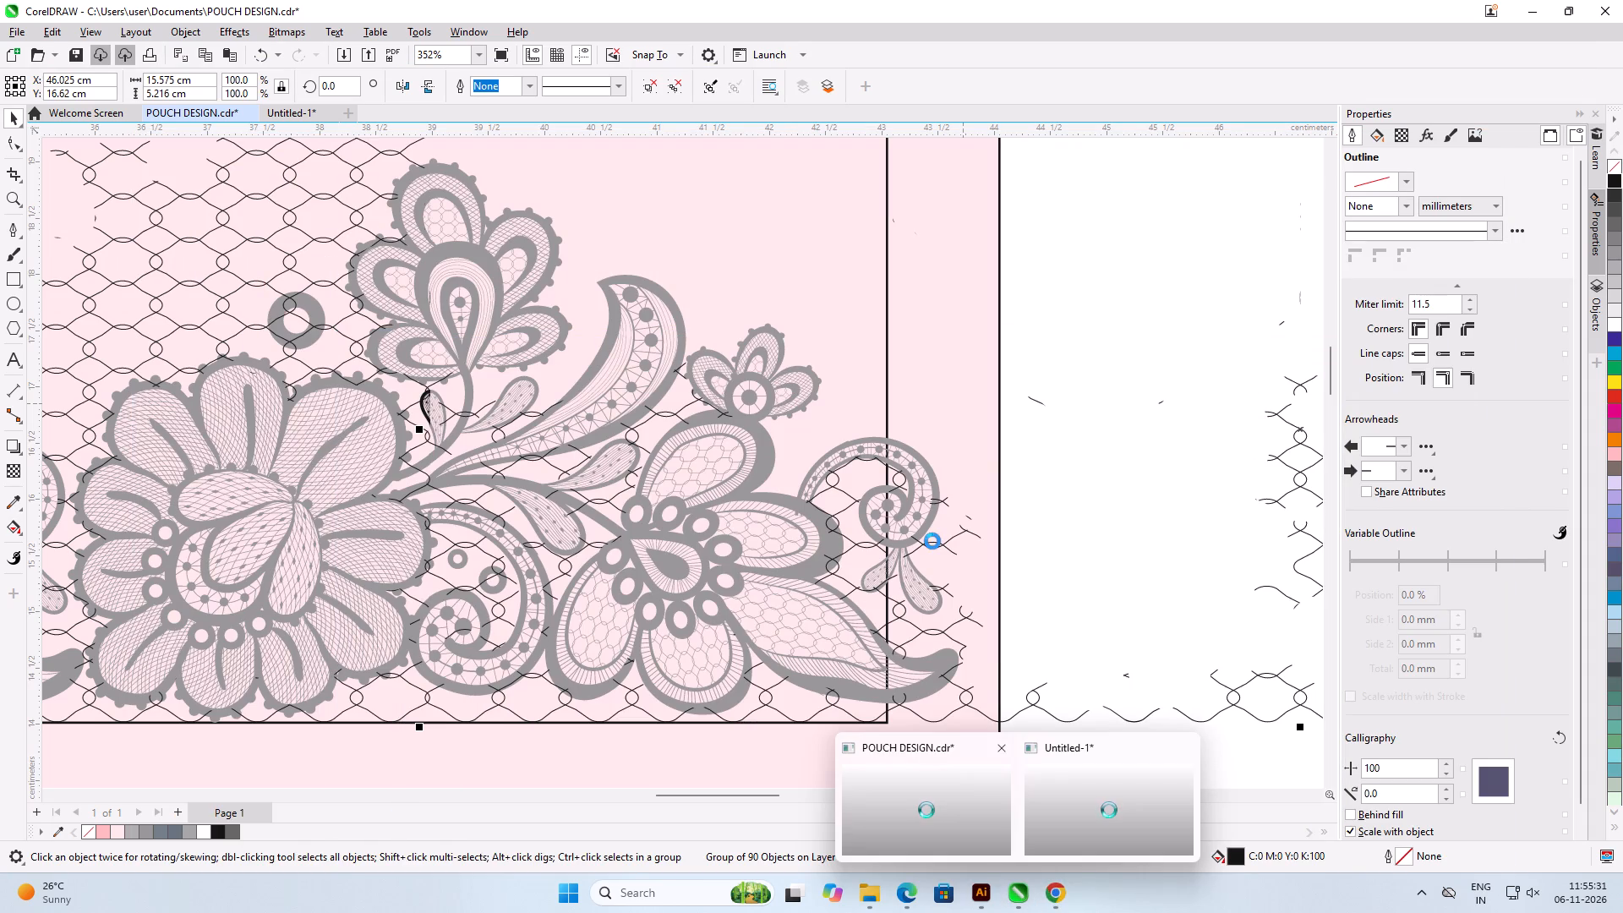
pyautogui.click(767, 337)
pyautogui.click(766, 281)
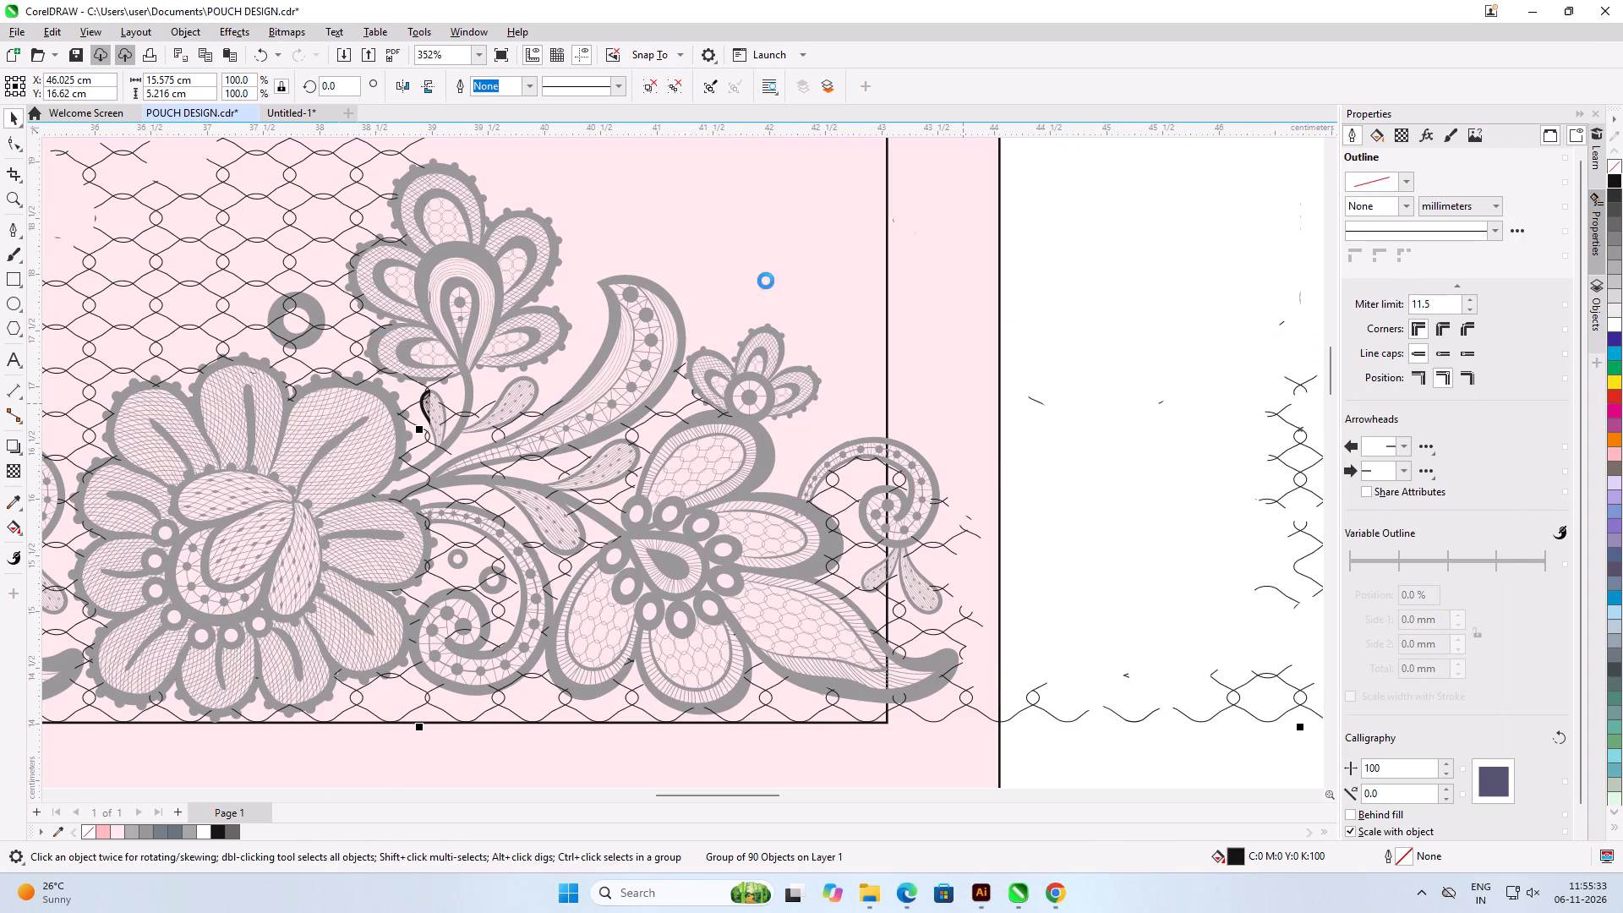
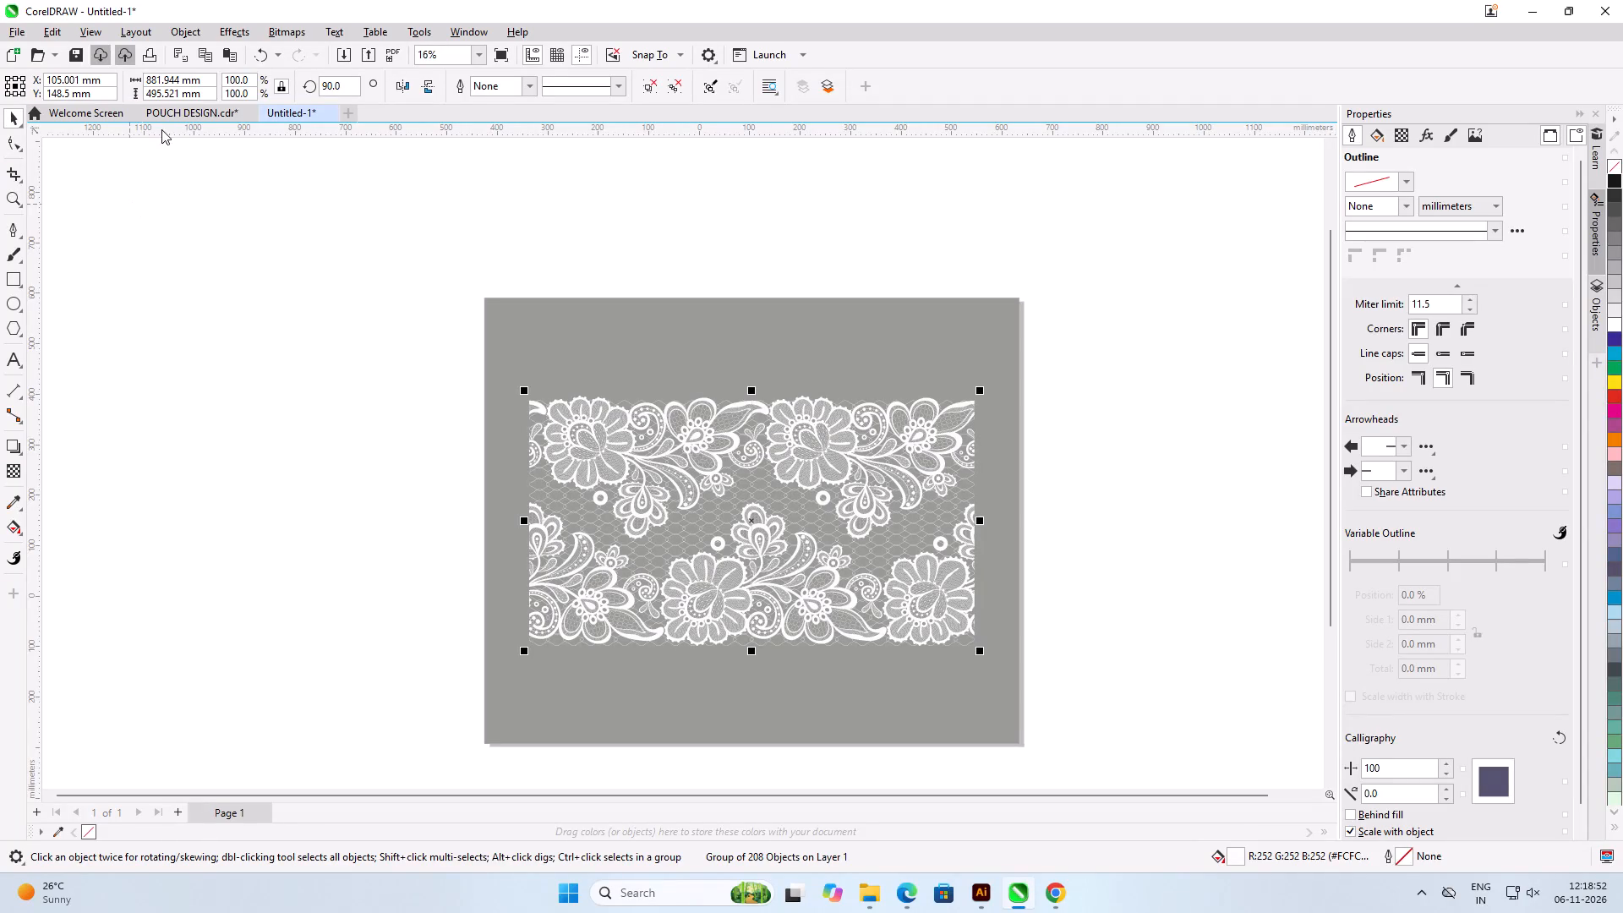
# Switch to the POUCH DESIGN.cdr drawing.
pyautogui.click(177, 119)
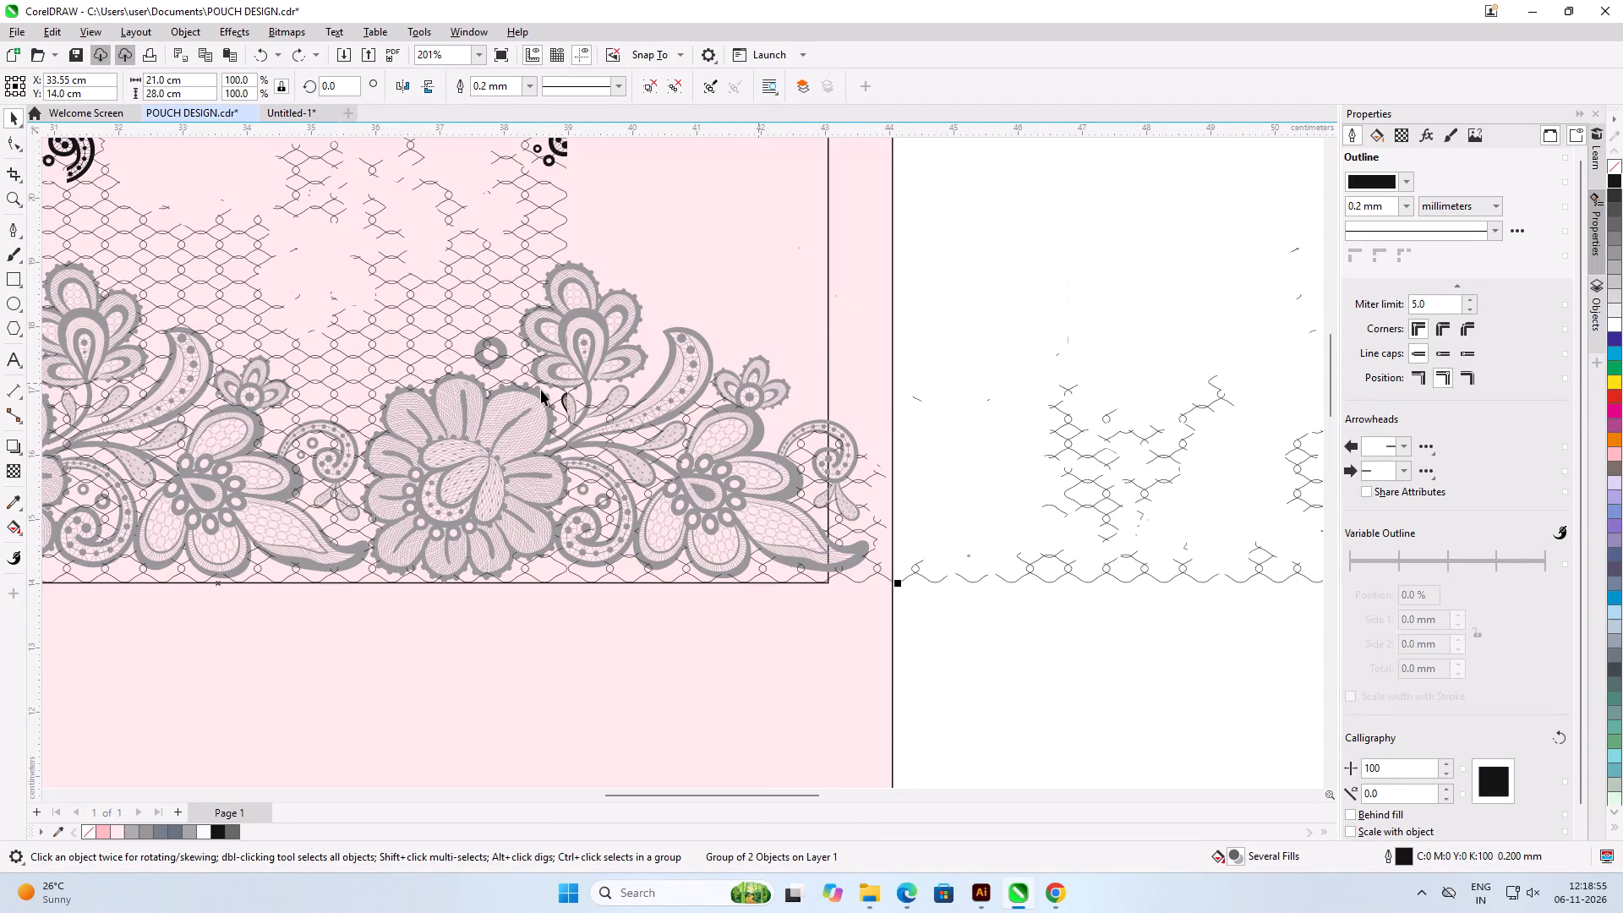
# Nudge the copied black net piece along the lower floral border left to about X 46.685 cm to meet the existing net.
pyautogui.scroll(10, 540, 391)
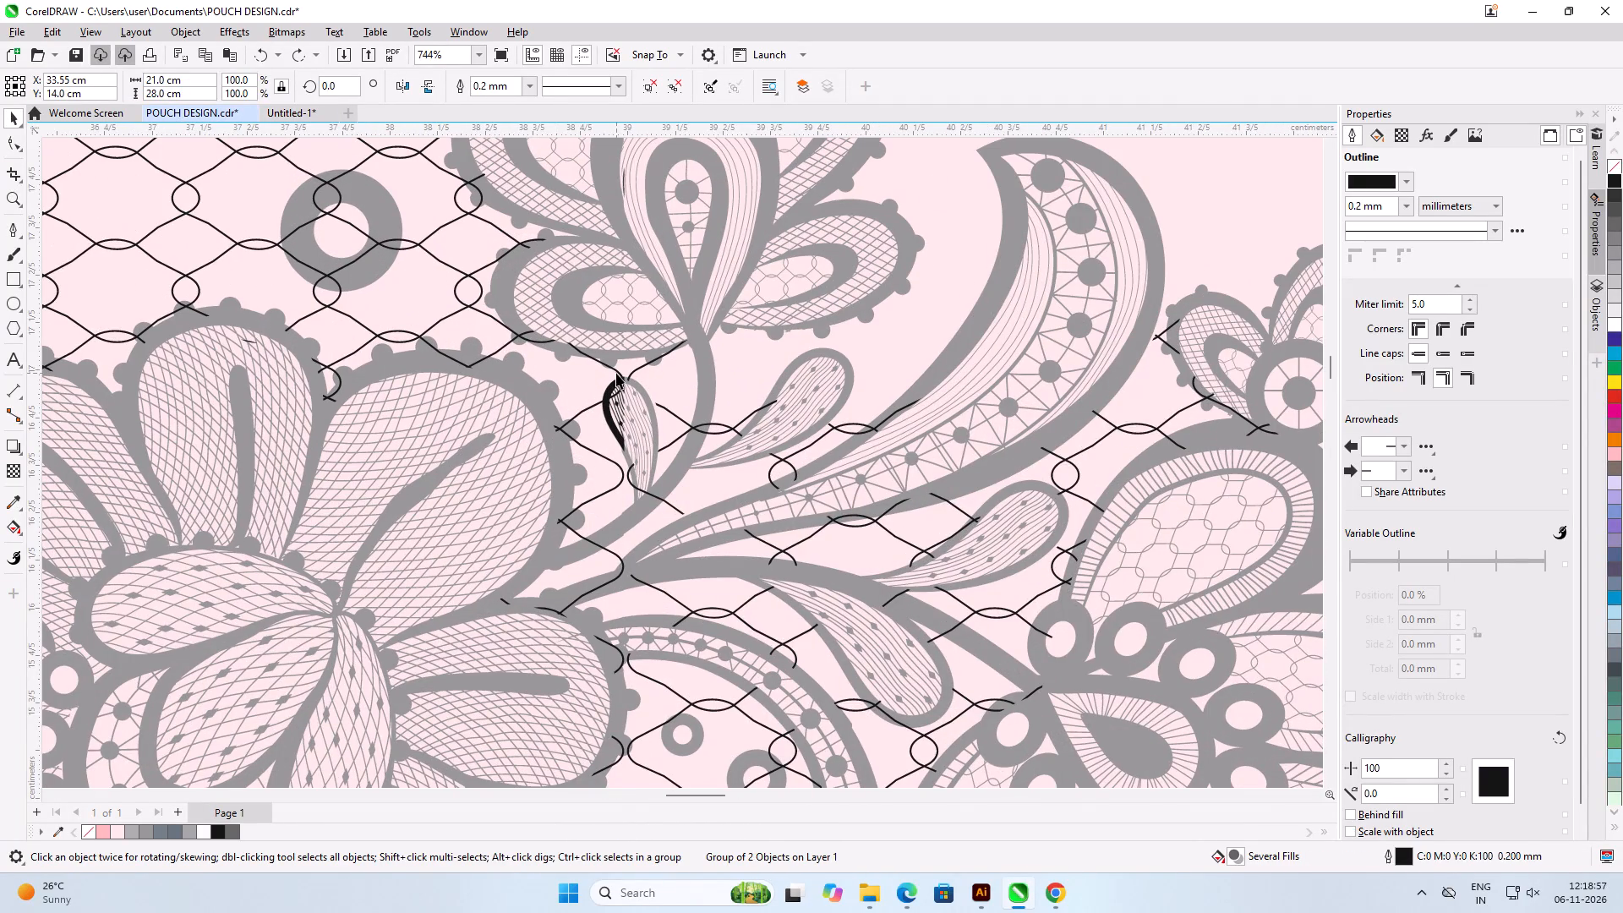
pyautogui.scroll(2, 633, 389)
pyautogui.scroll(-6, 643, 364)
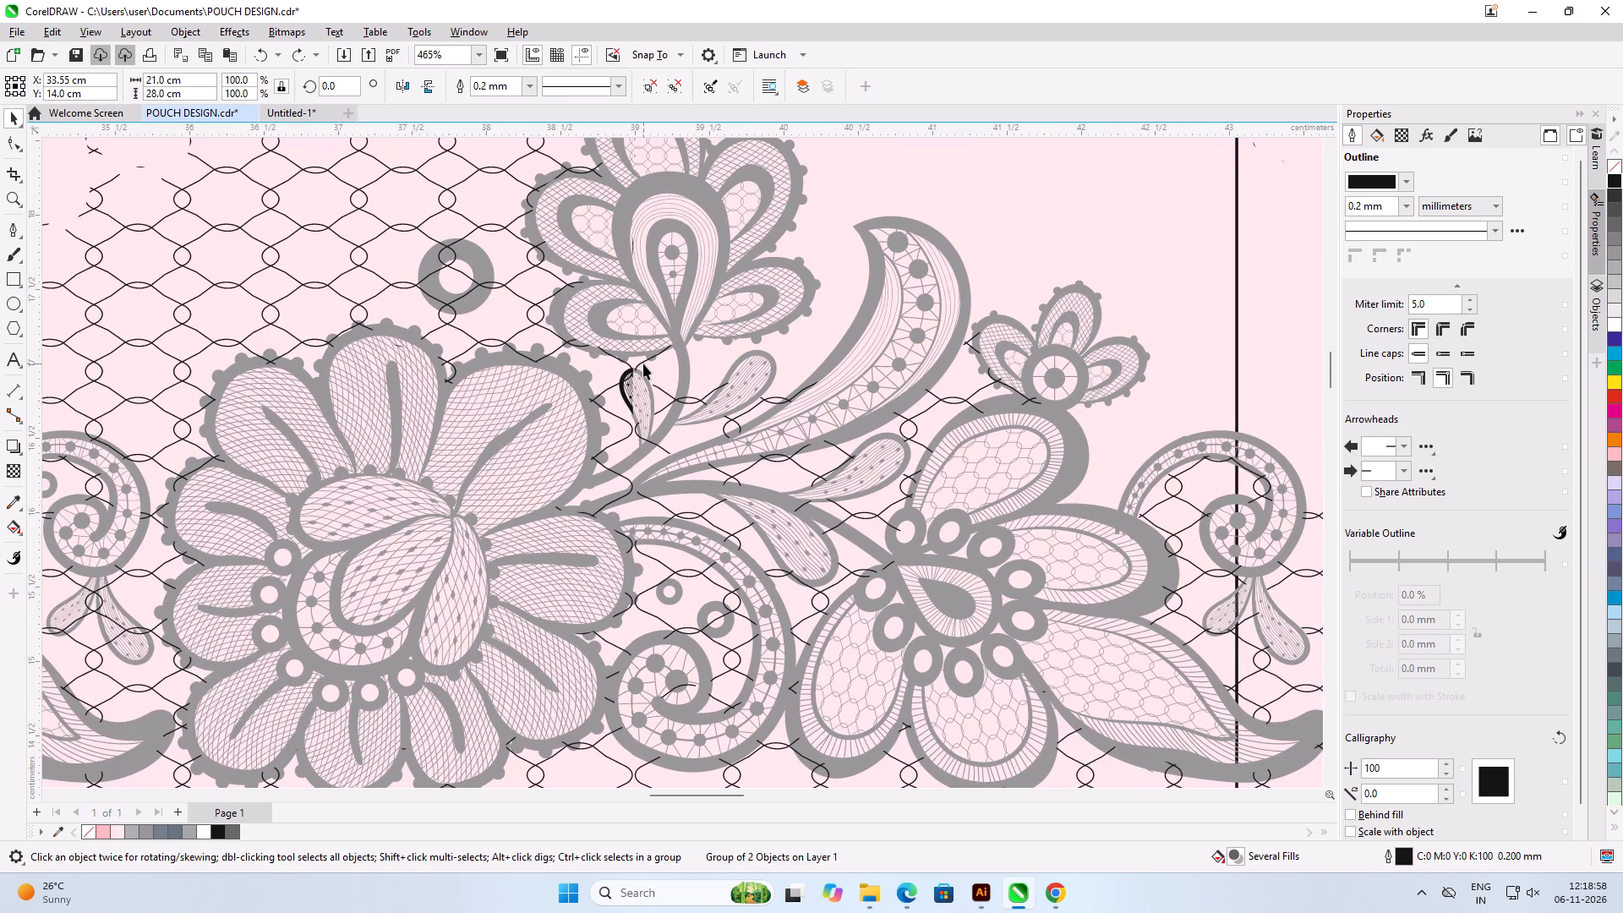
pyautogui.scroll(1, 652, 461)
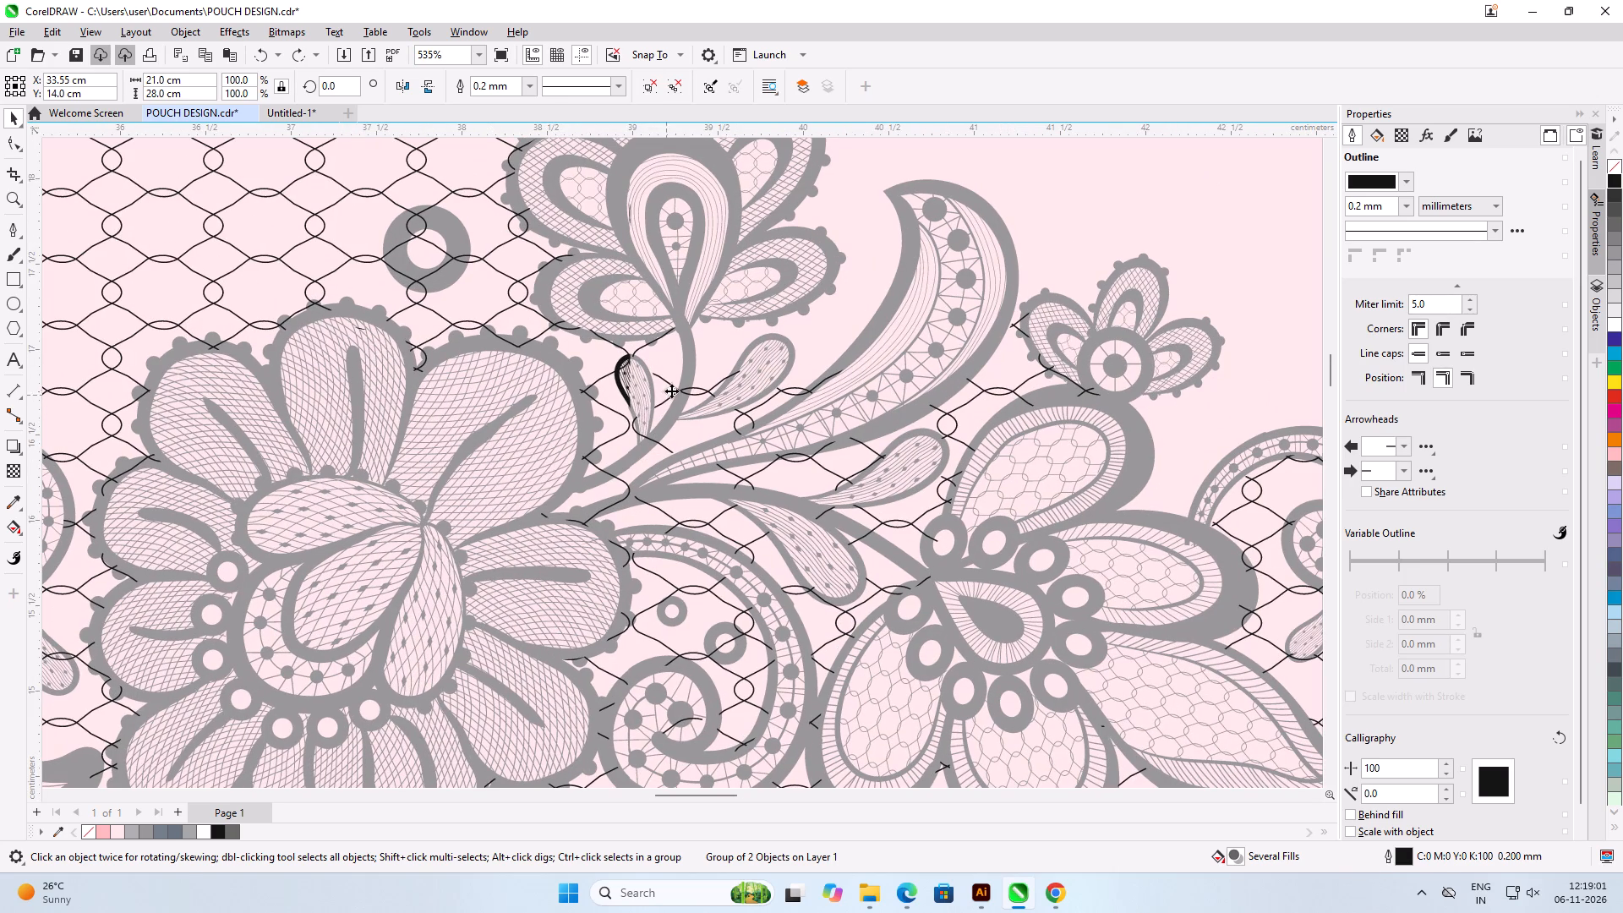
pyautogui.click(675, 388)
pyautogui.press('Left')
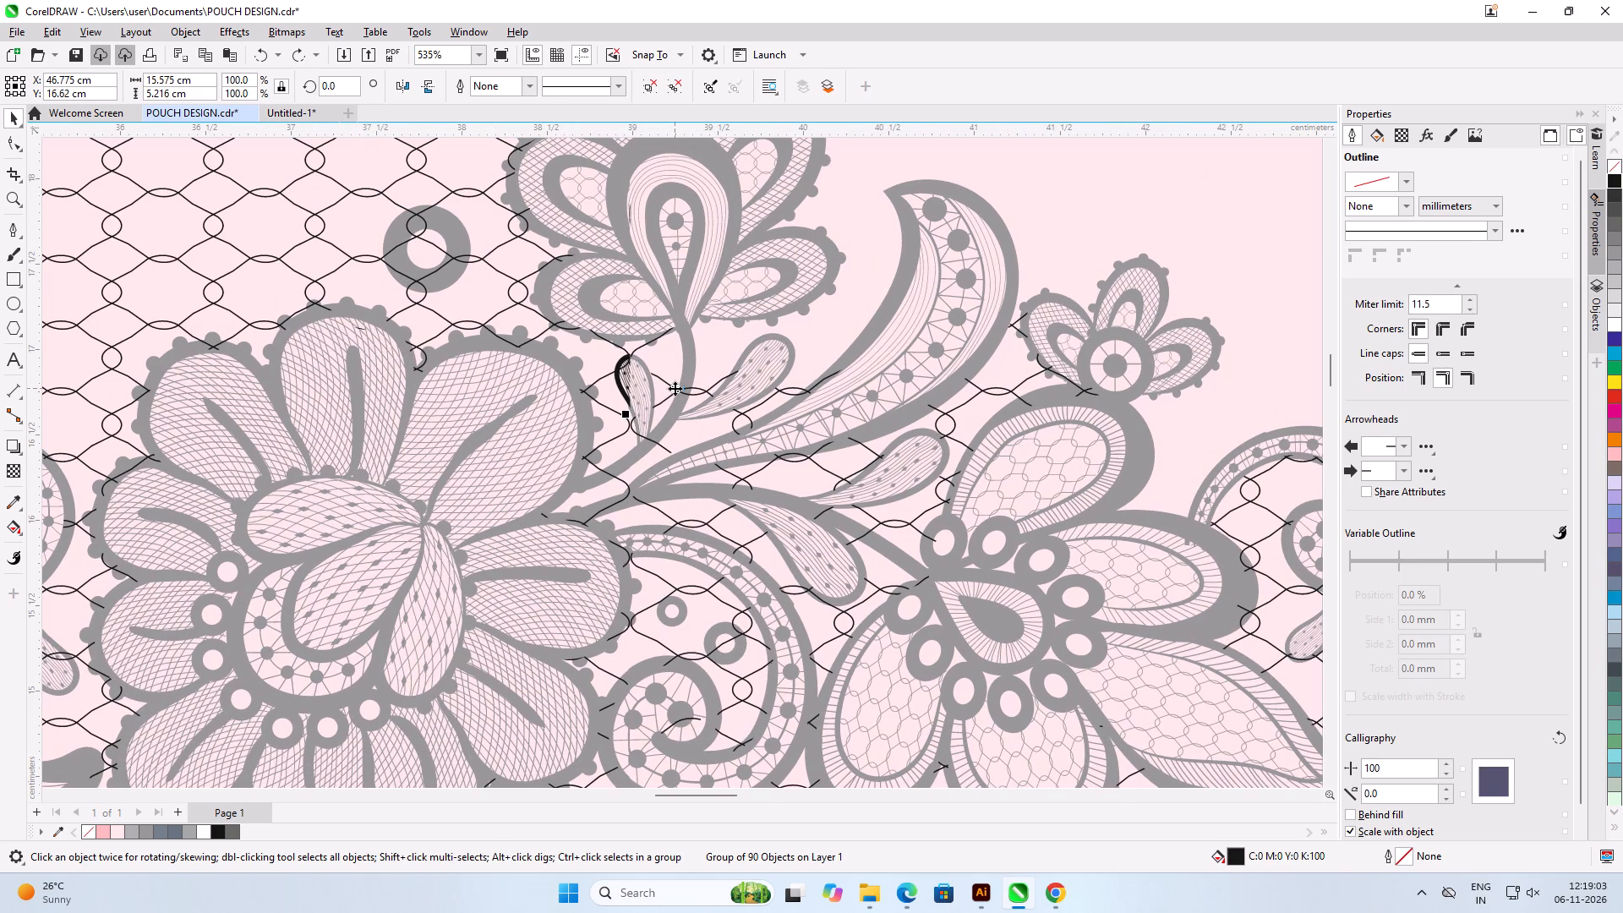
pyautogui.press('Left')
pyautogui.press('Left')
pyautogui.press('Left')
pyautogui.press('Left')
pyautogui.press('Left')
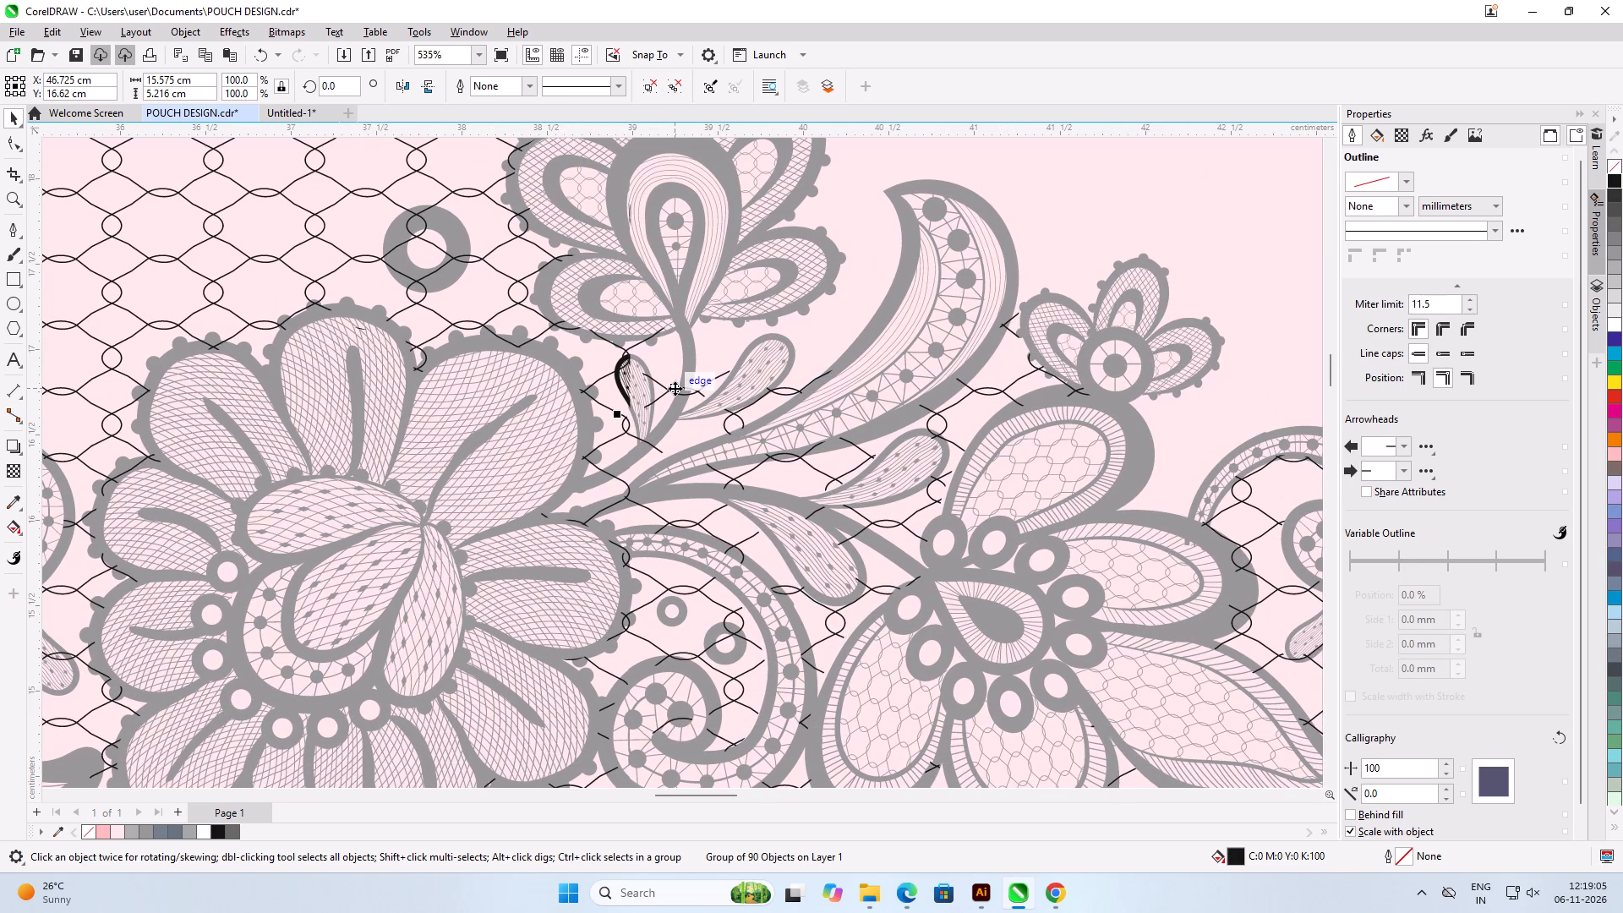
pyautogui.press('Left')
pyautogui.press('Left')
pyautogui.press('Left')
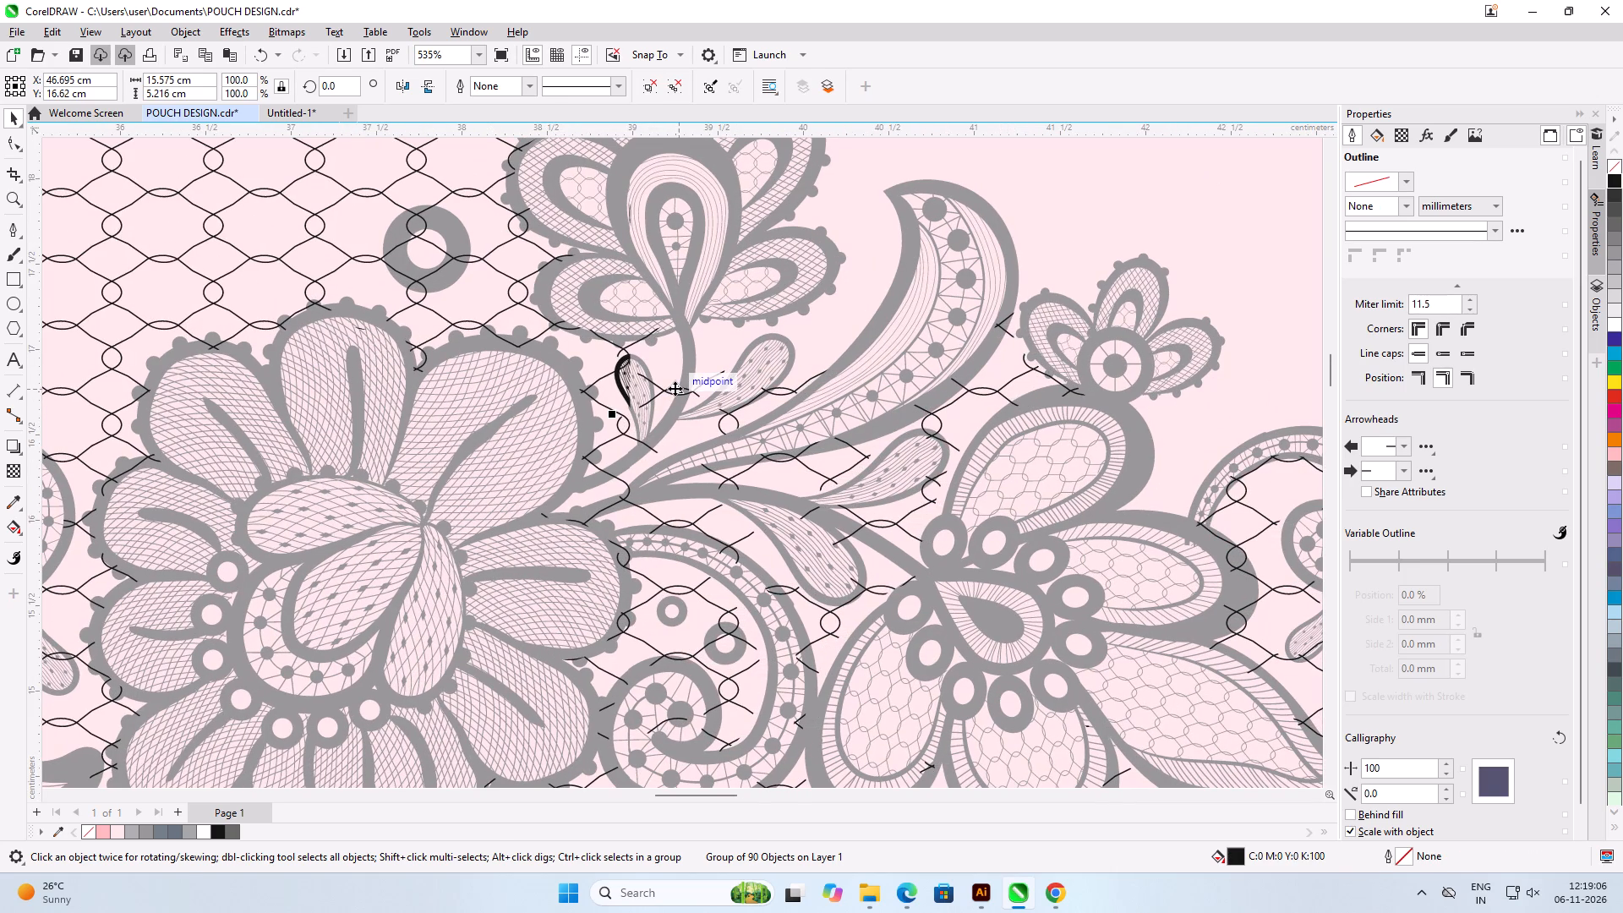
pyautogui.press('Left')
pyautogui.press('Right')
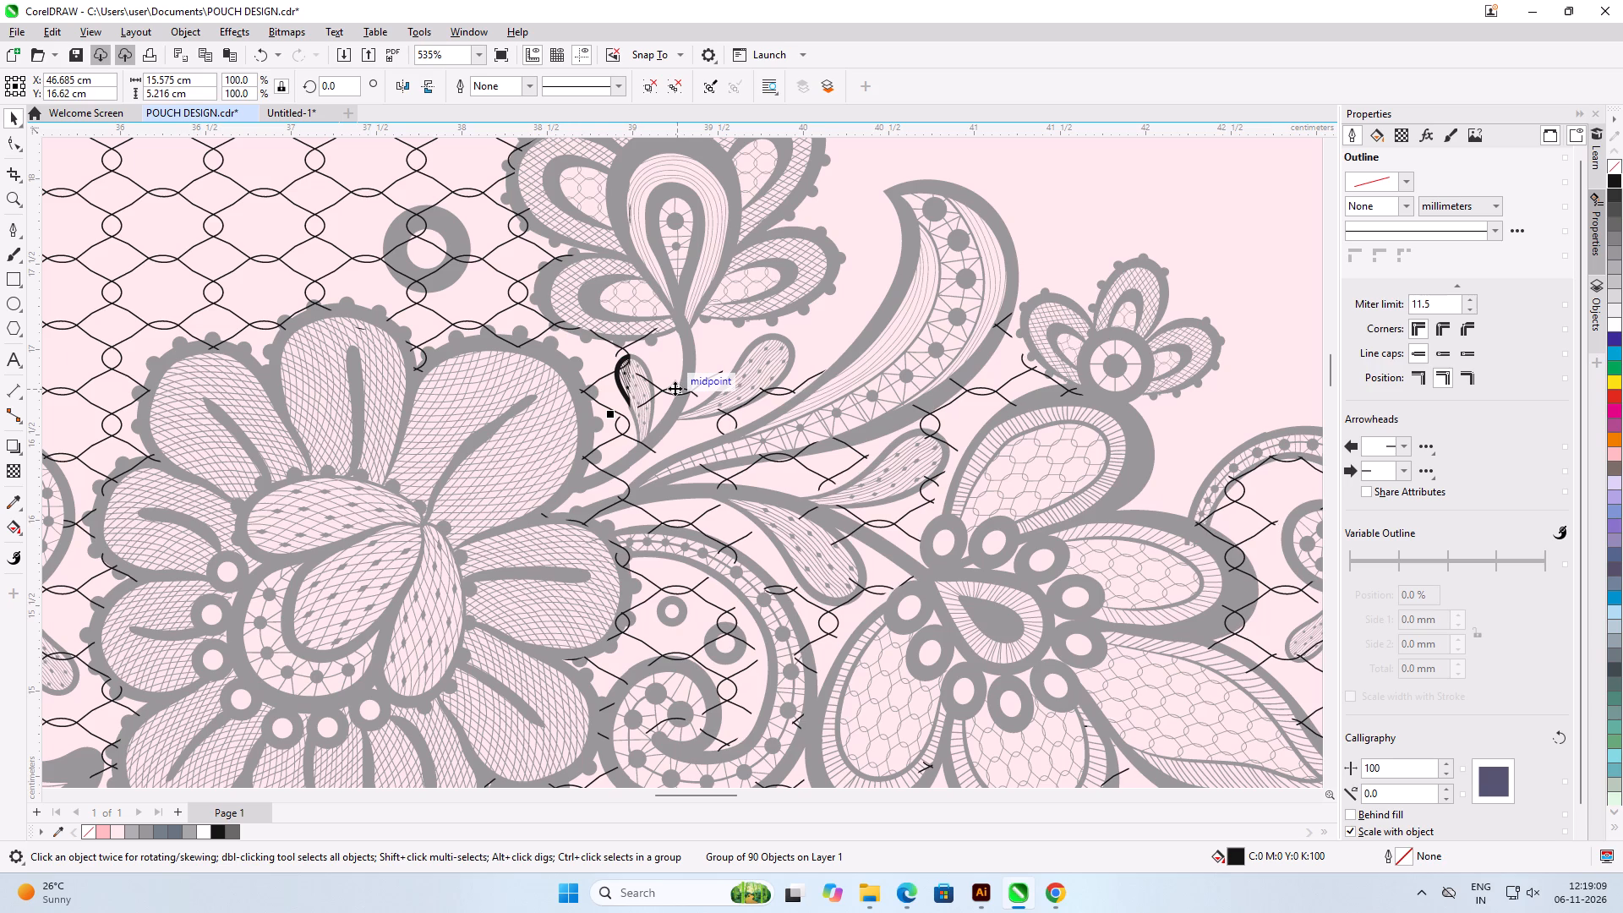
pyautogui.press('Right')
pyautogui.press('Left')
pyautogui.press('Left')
# Examine how the copied net joins the existing net along the lower floral border, and check which objects make up the lace.
pyautogui.scroll(-4, 872, 169)
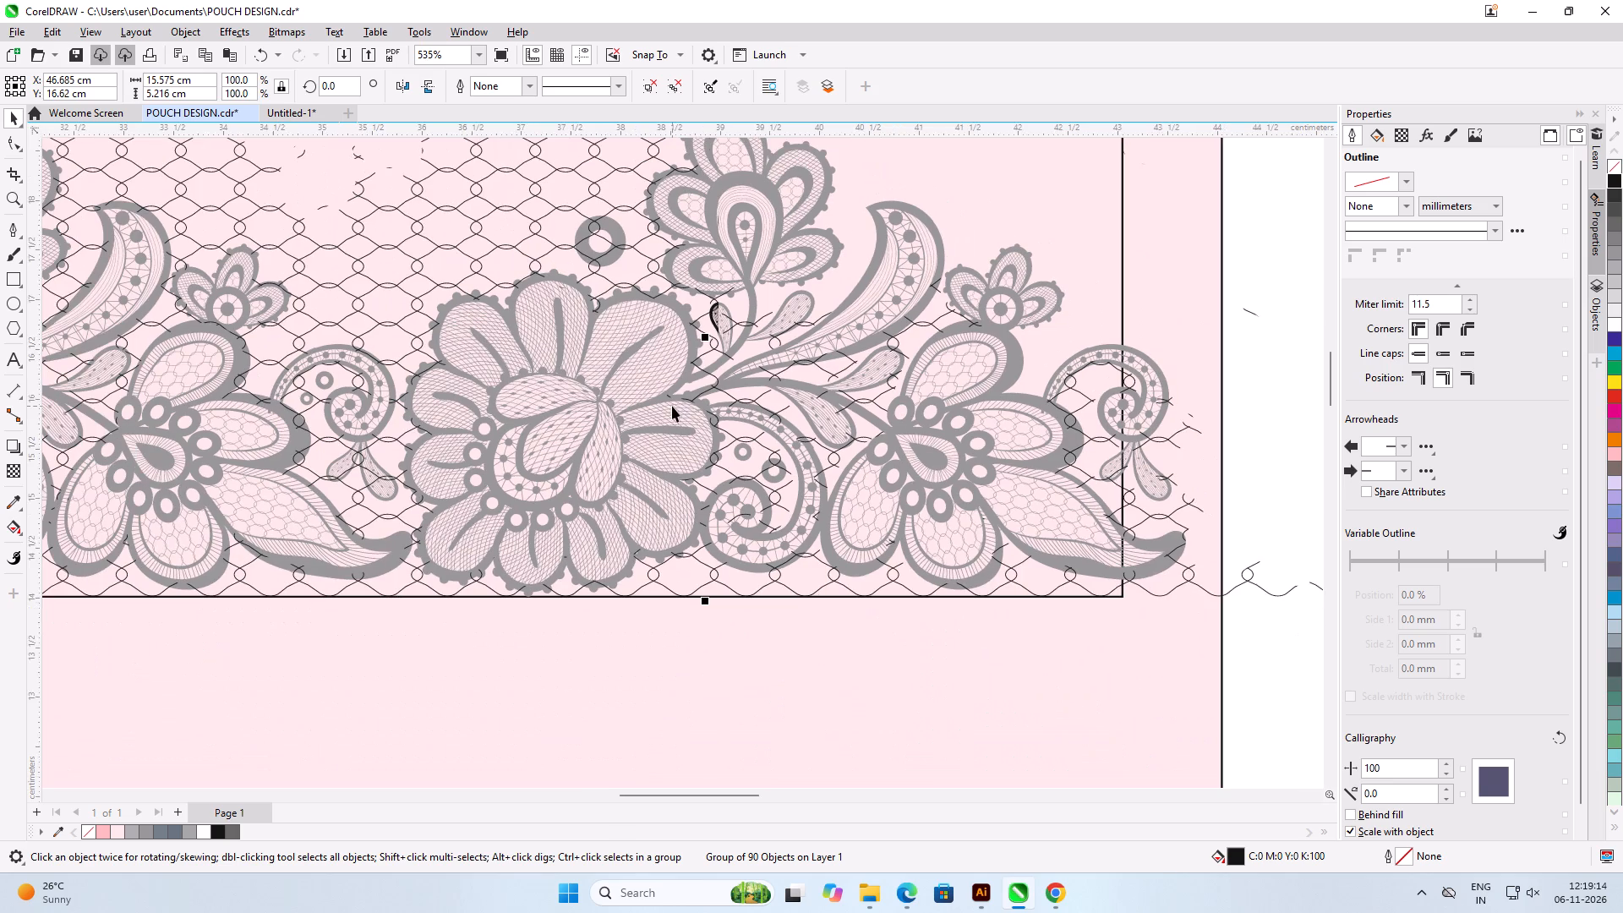
pyautogui.scroll(2, 703, 620)
pyautogui.scroll(3, 809, 584)
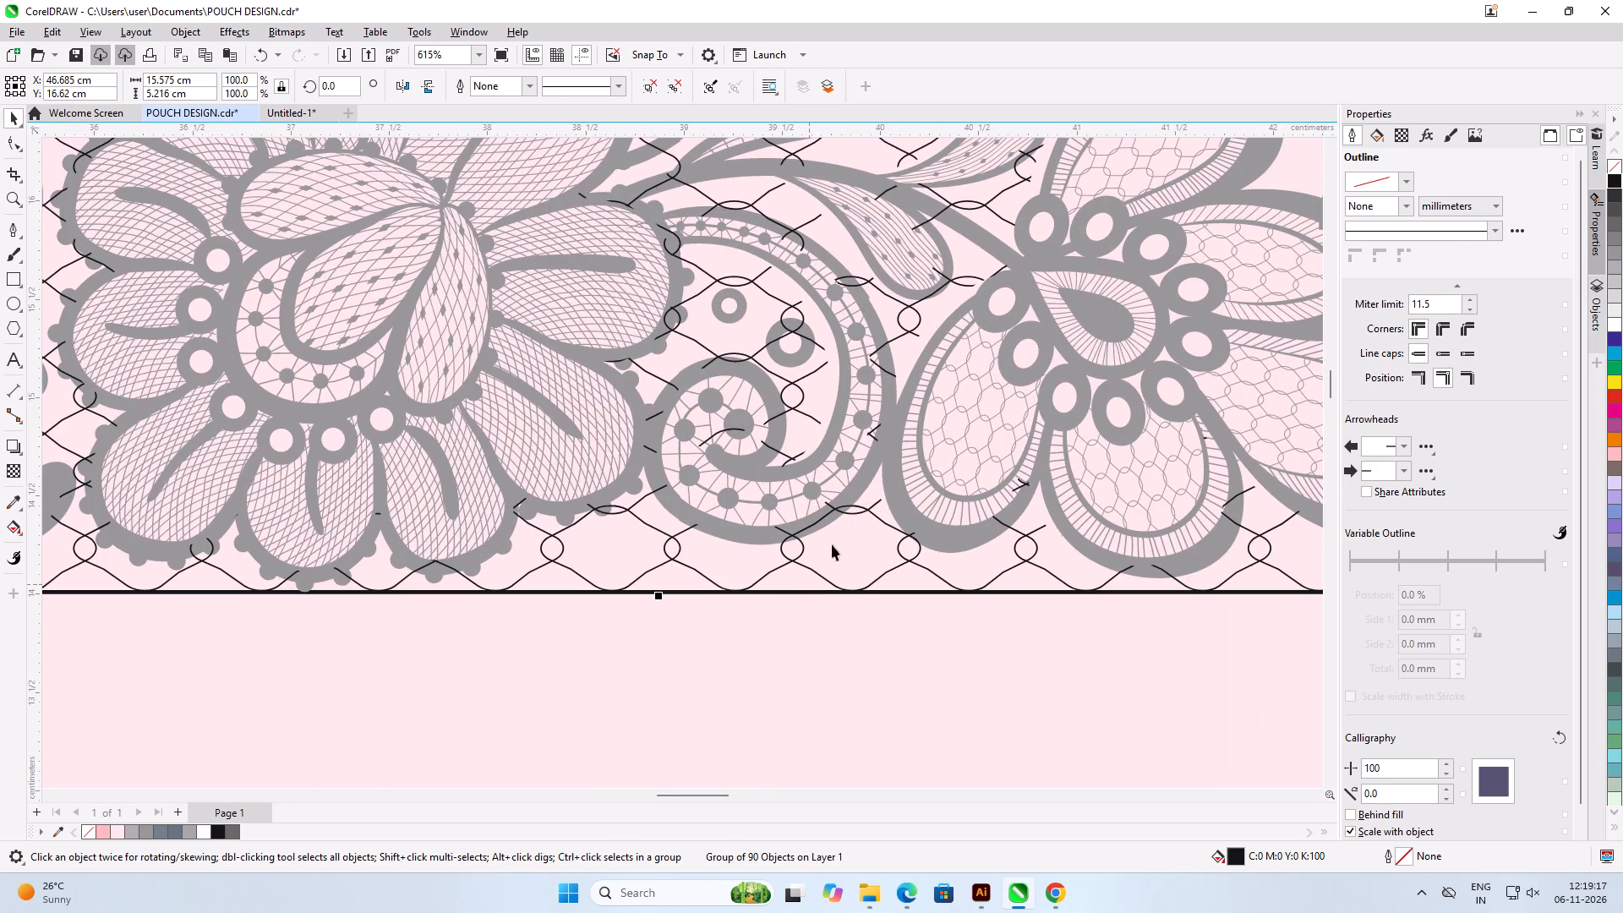
pyautogui.scroll(3, 859, 501)
pyautogui.scroll(-6, 636, 522)
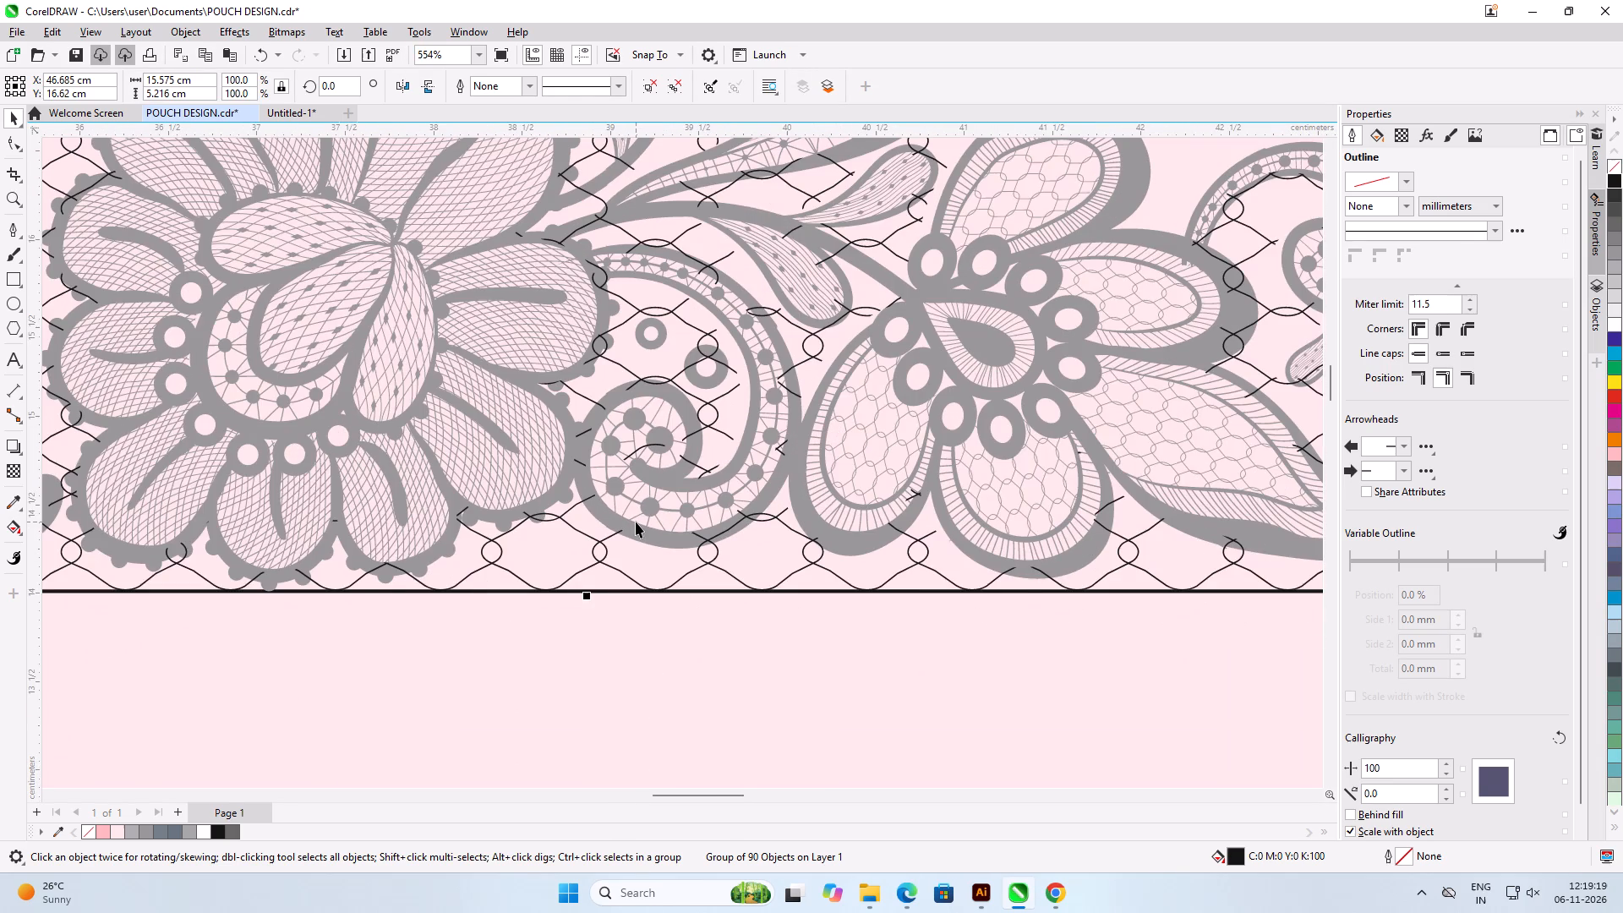
pyautogui.scroll(-3, 636, 522)
pyautogui.click(408, 431)
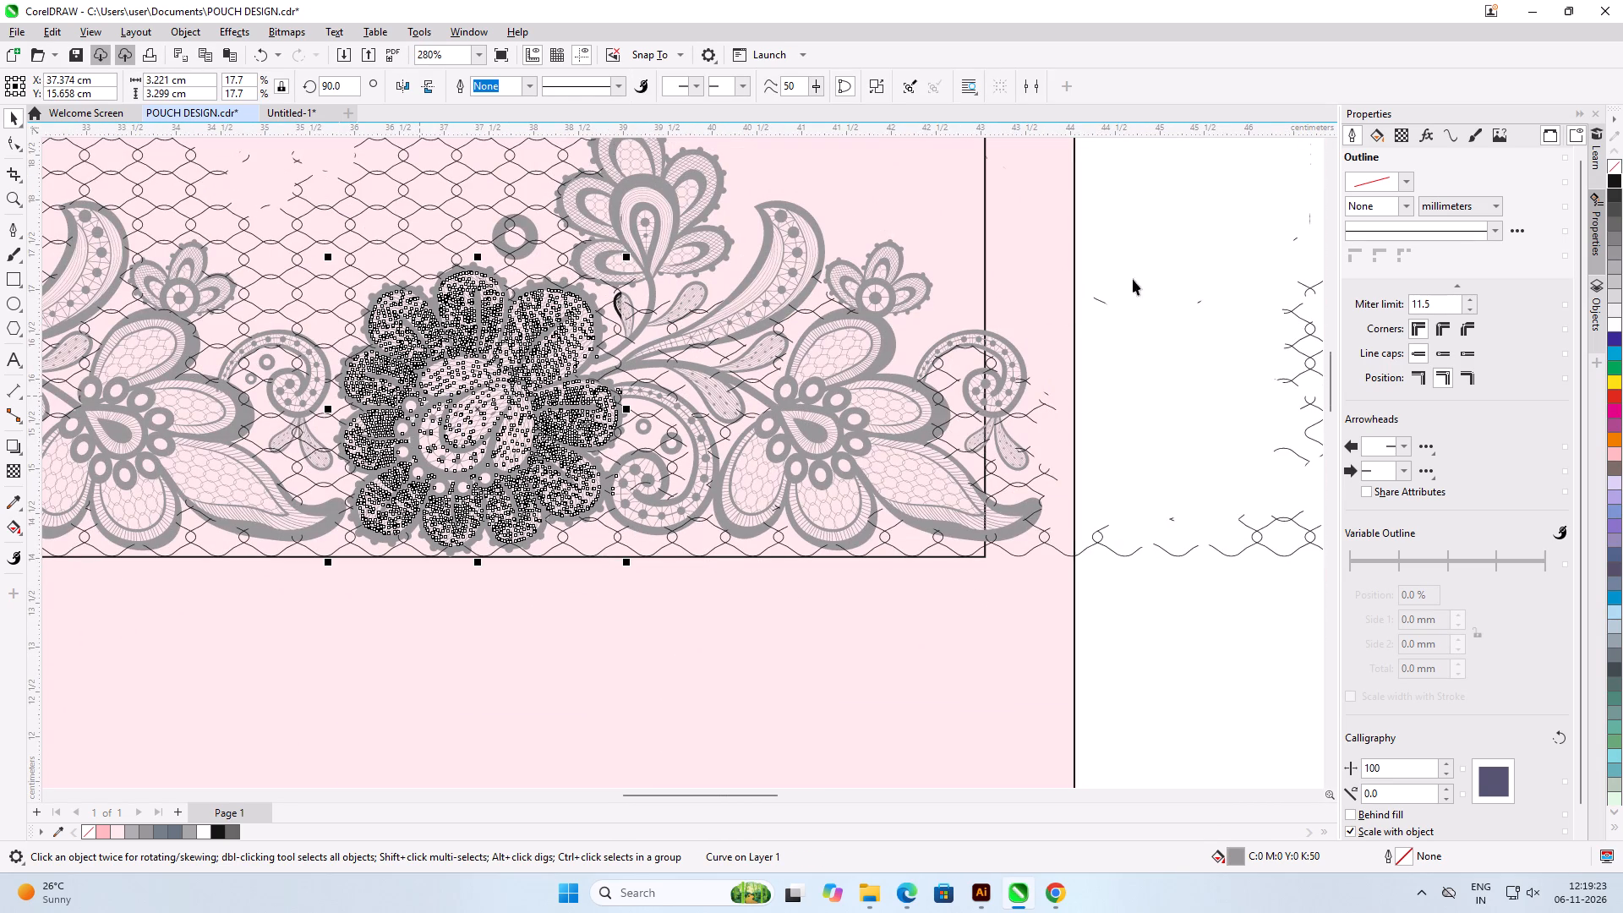
pyautogui.click(1155, 257)
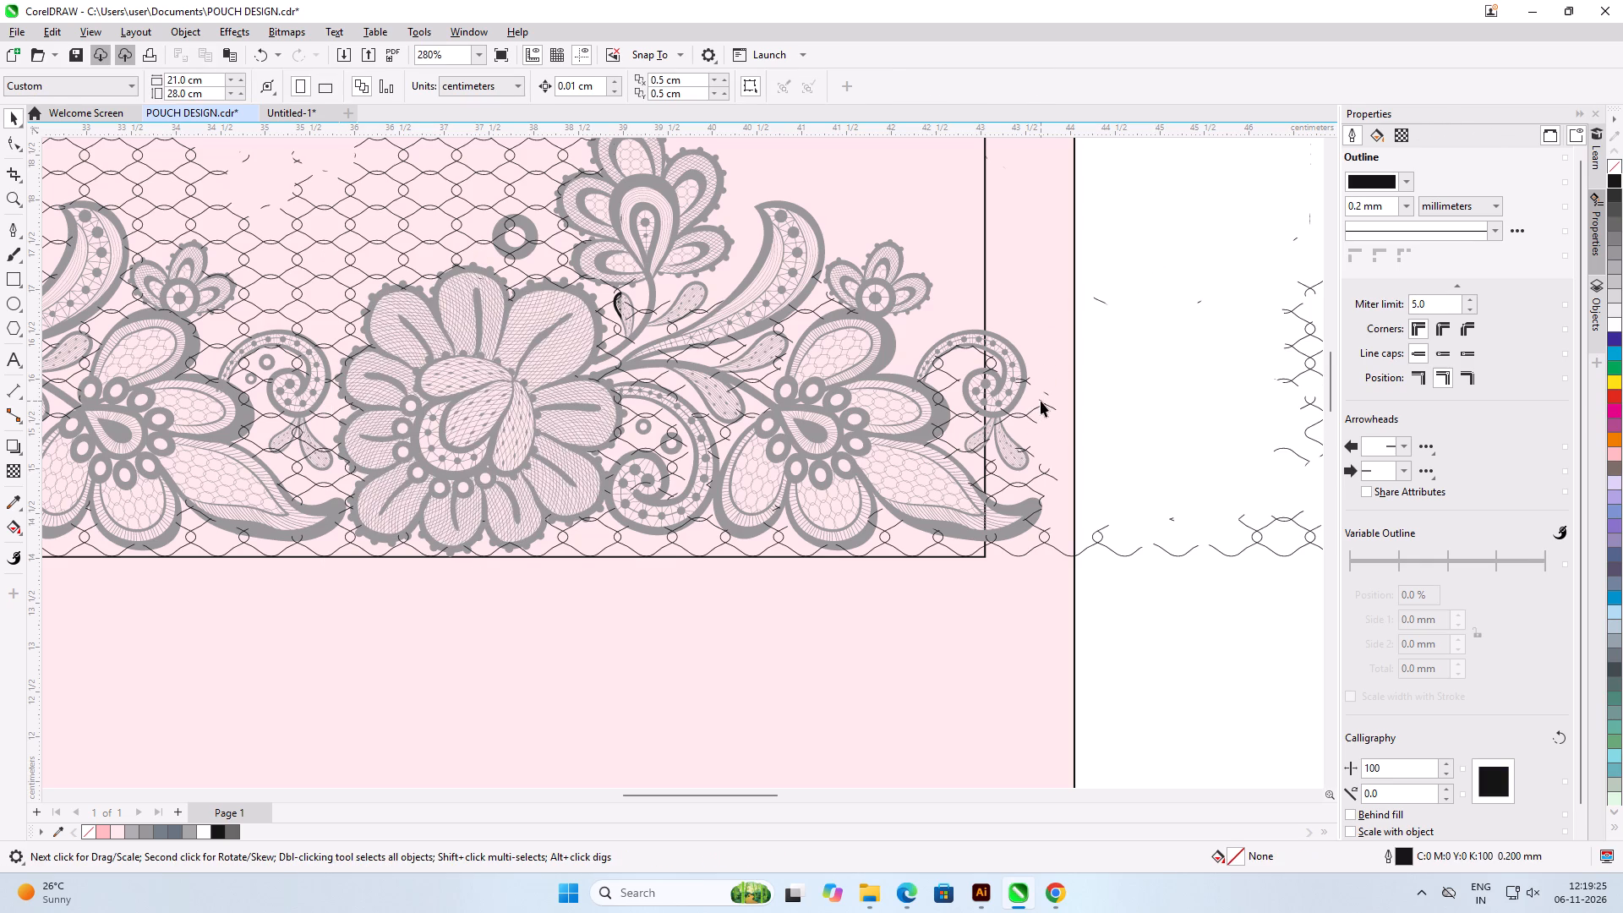
pyautogui.click(1041, 401)
pyautogui.scroll(-4, 1041, 403)
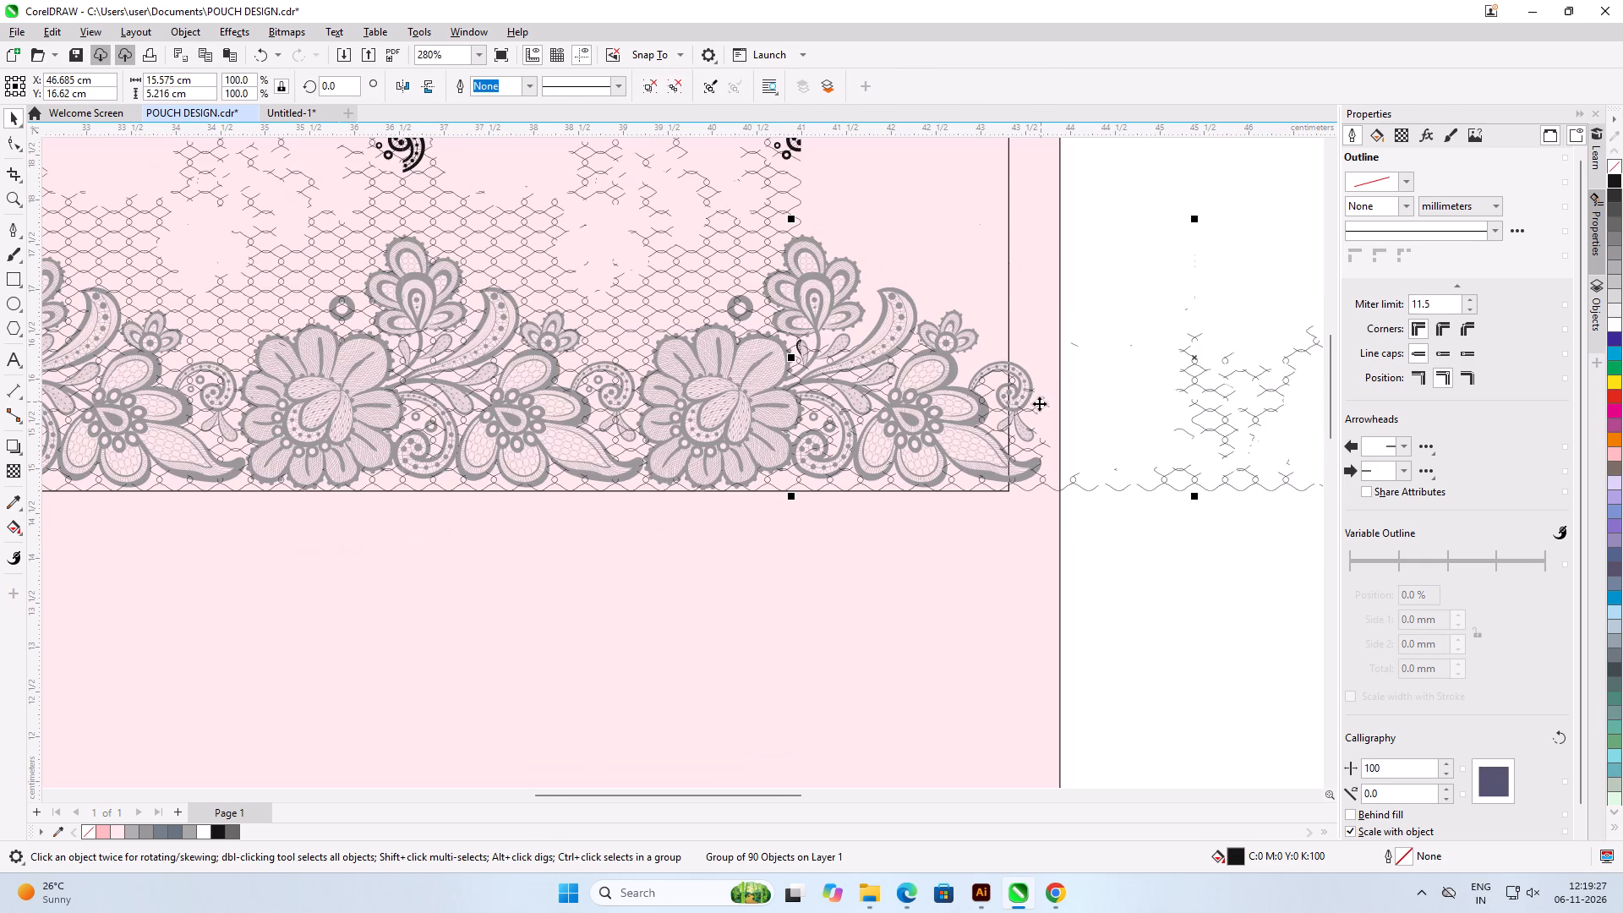
pyautogui.scroll(-2, 781, 381)
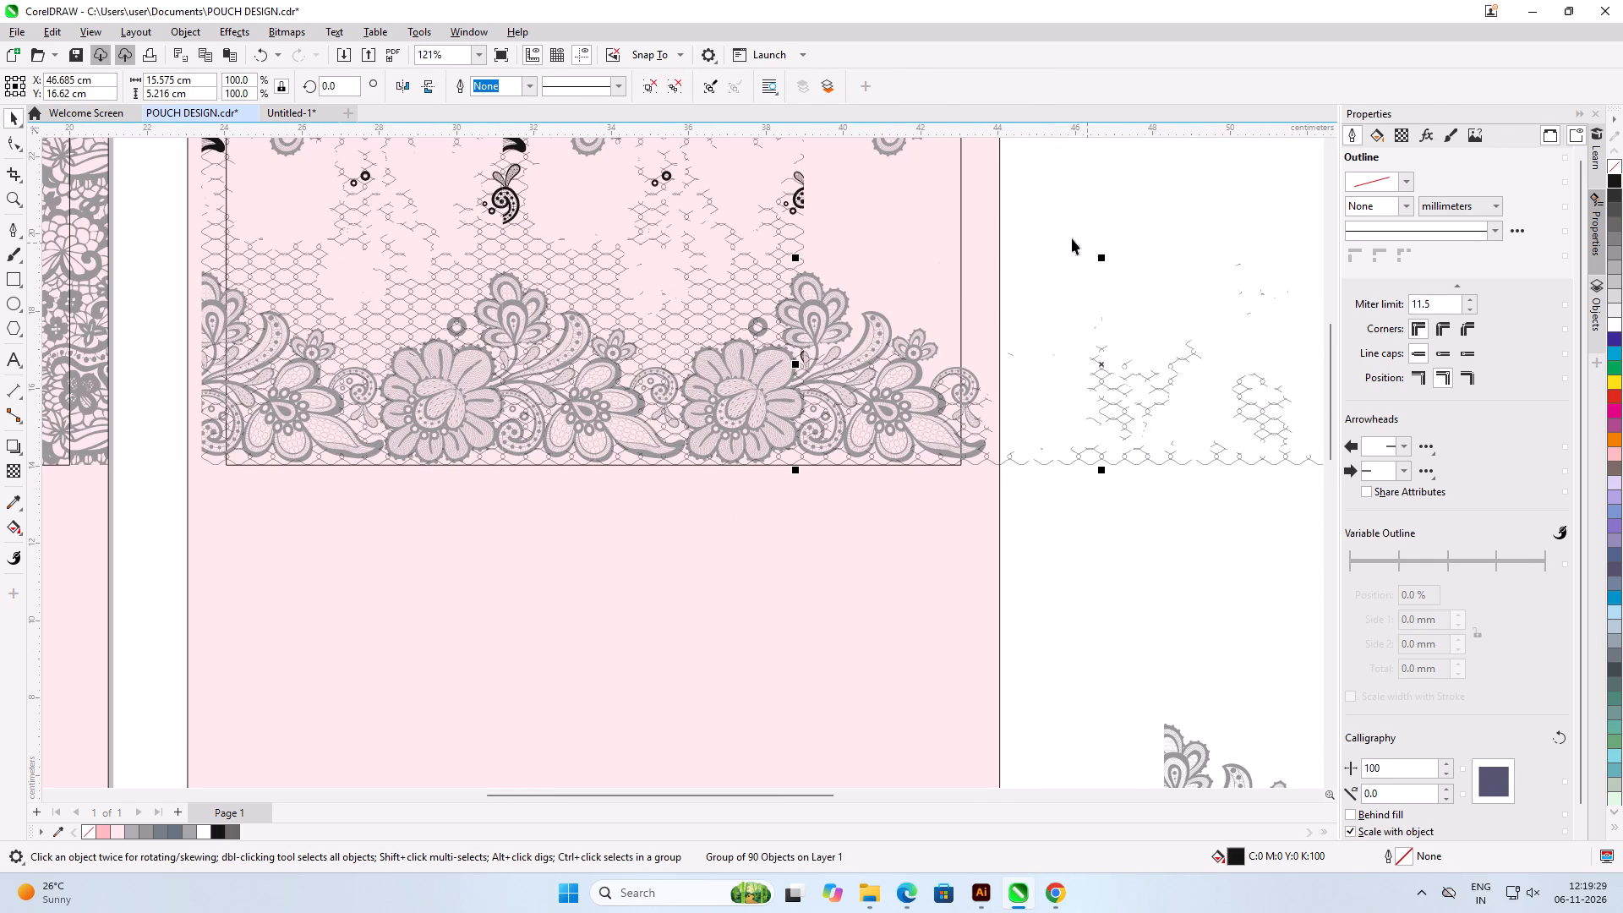
pyautogui.click(1038, 232)
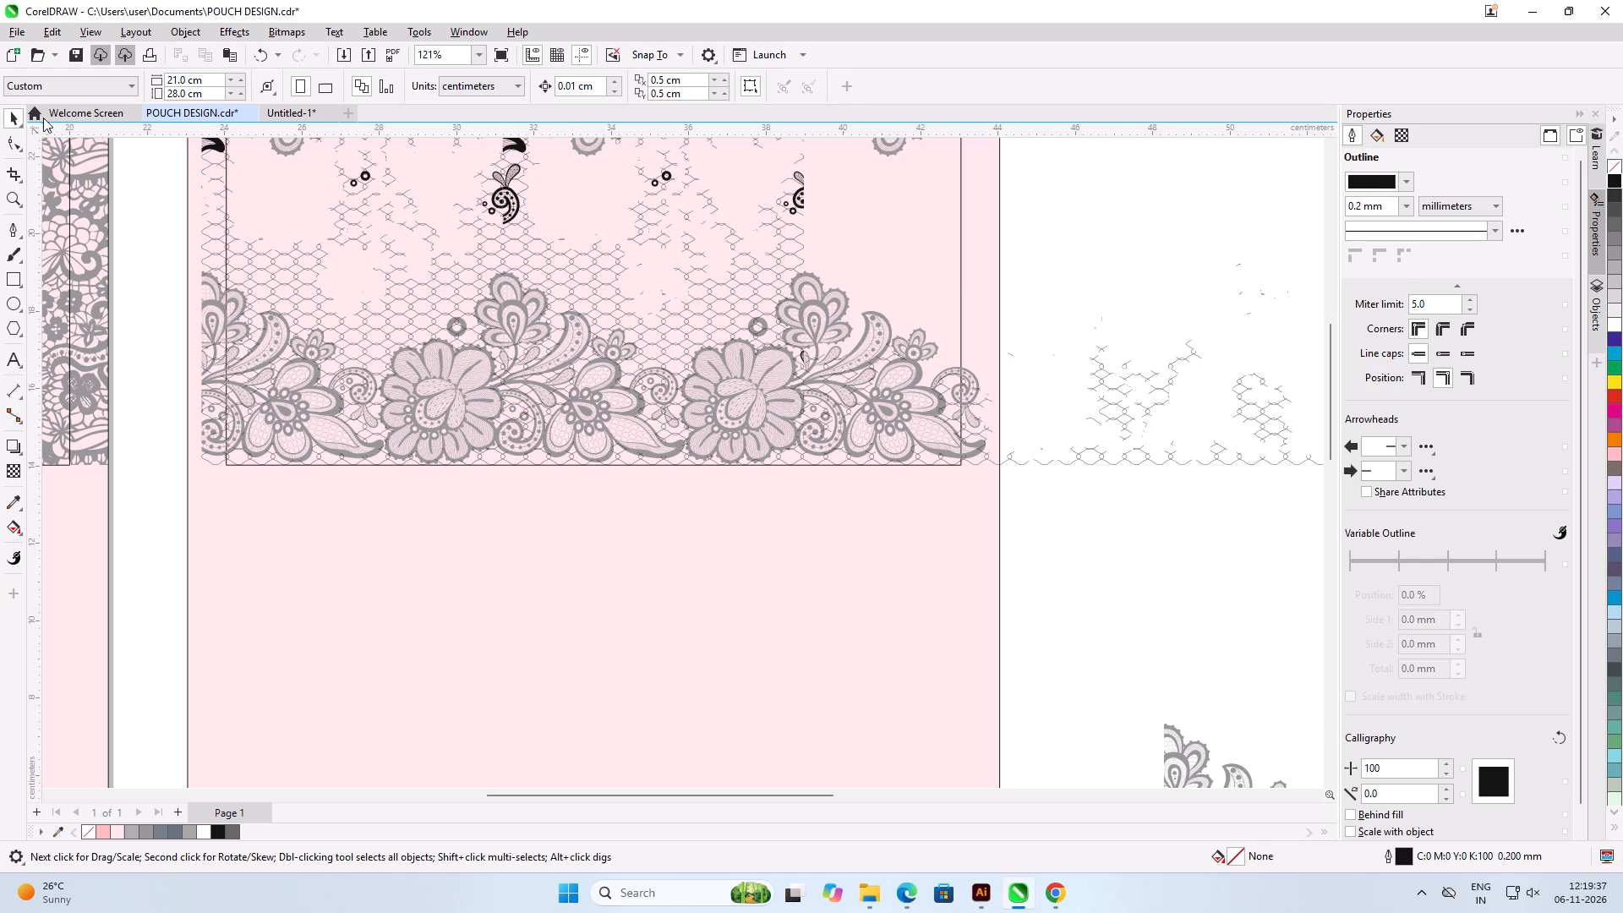
pyautogui.scroll(7, 289, 396)
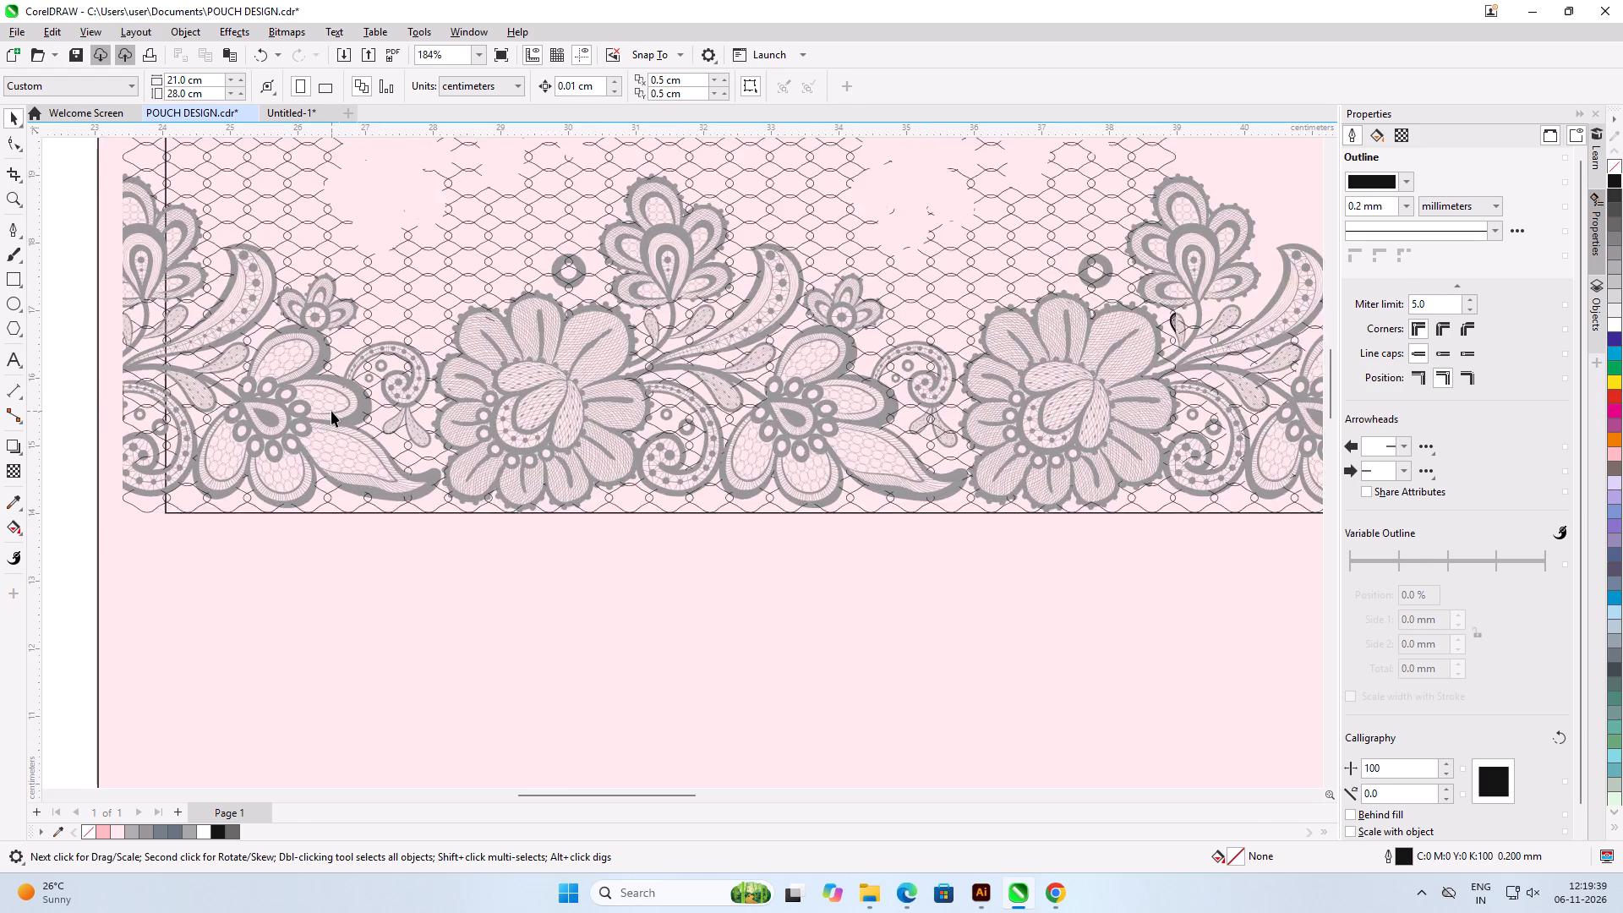
pyautogui.scroll(1, 331, 411)
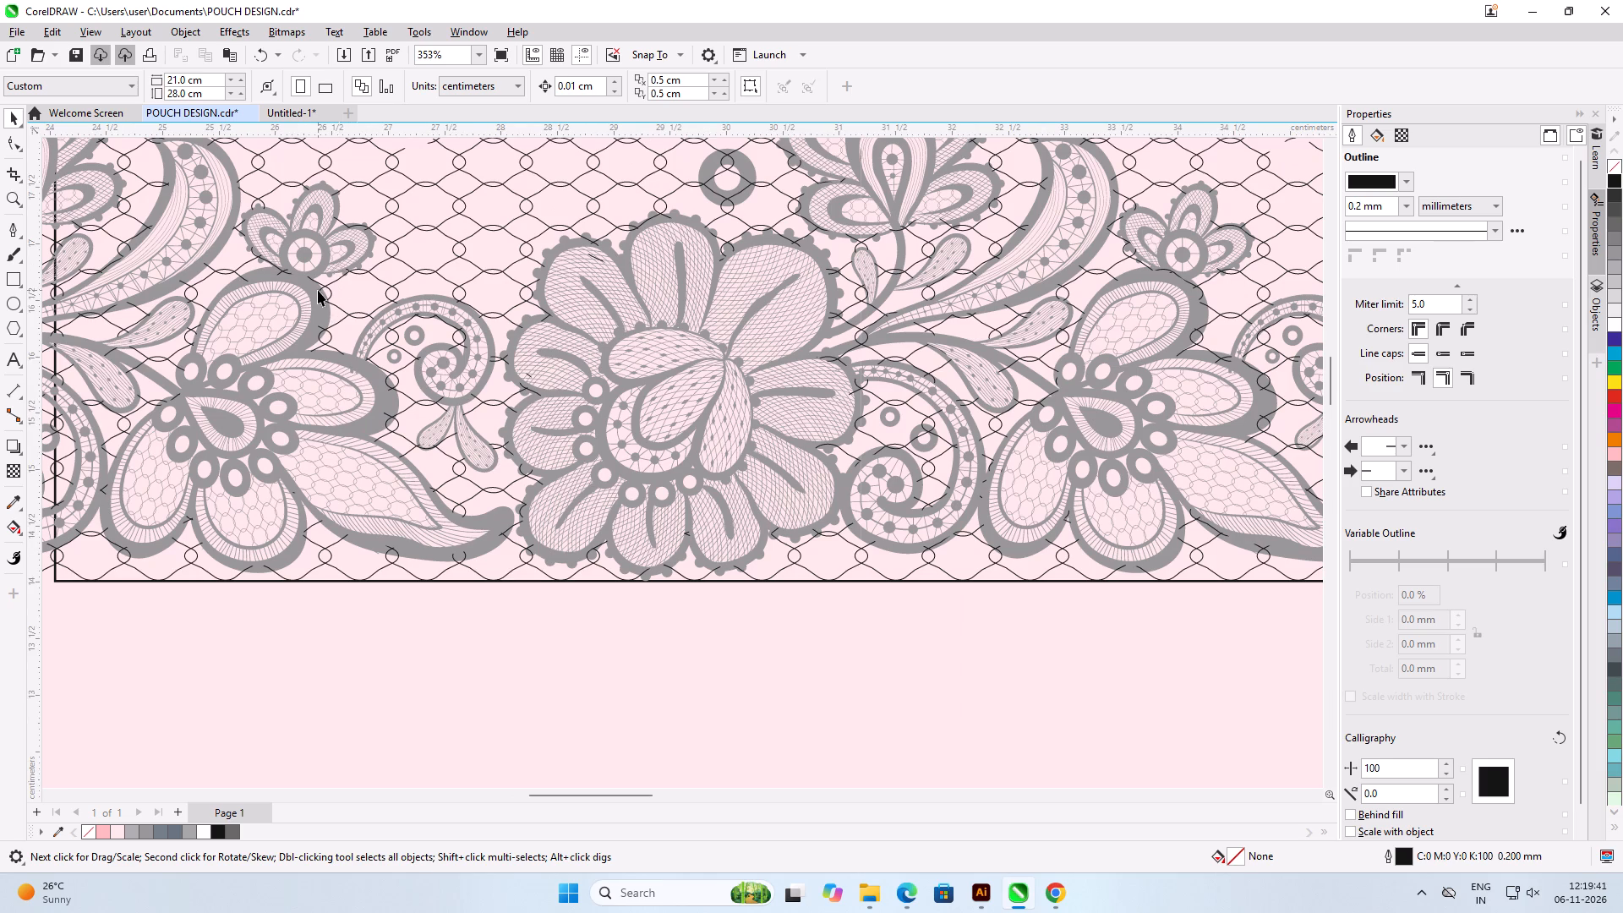
pyautogui.click(314, 291)
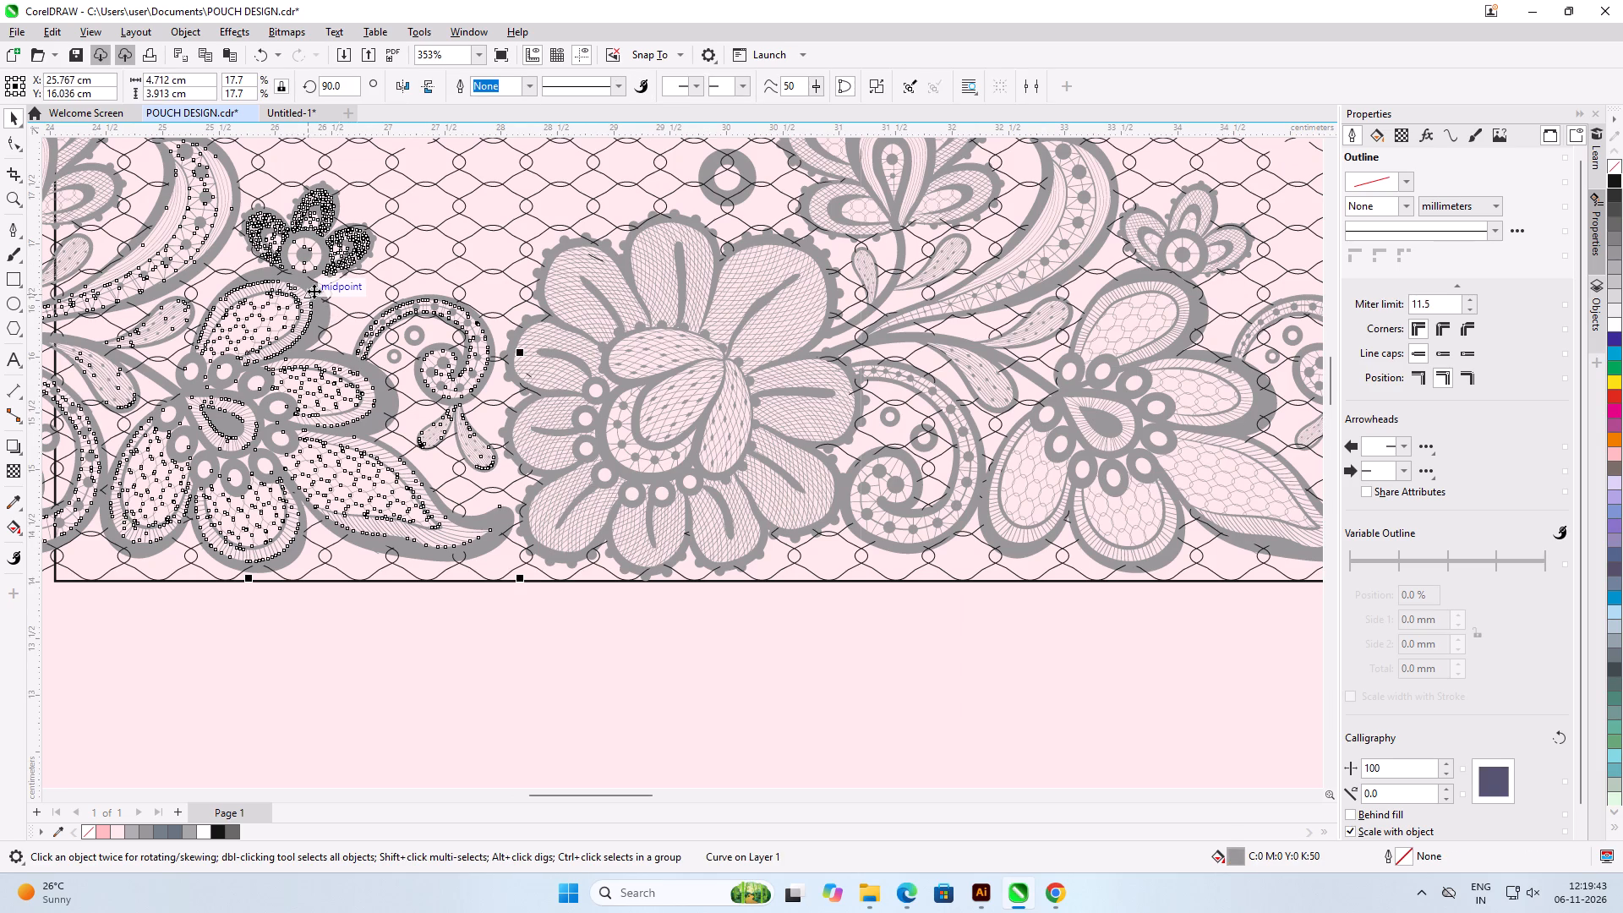
pyautogui.scroll(-5, 314, 293)
pyautogui.click(745, 215)
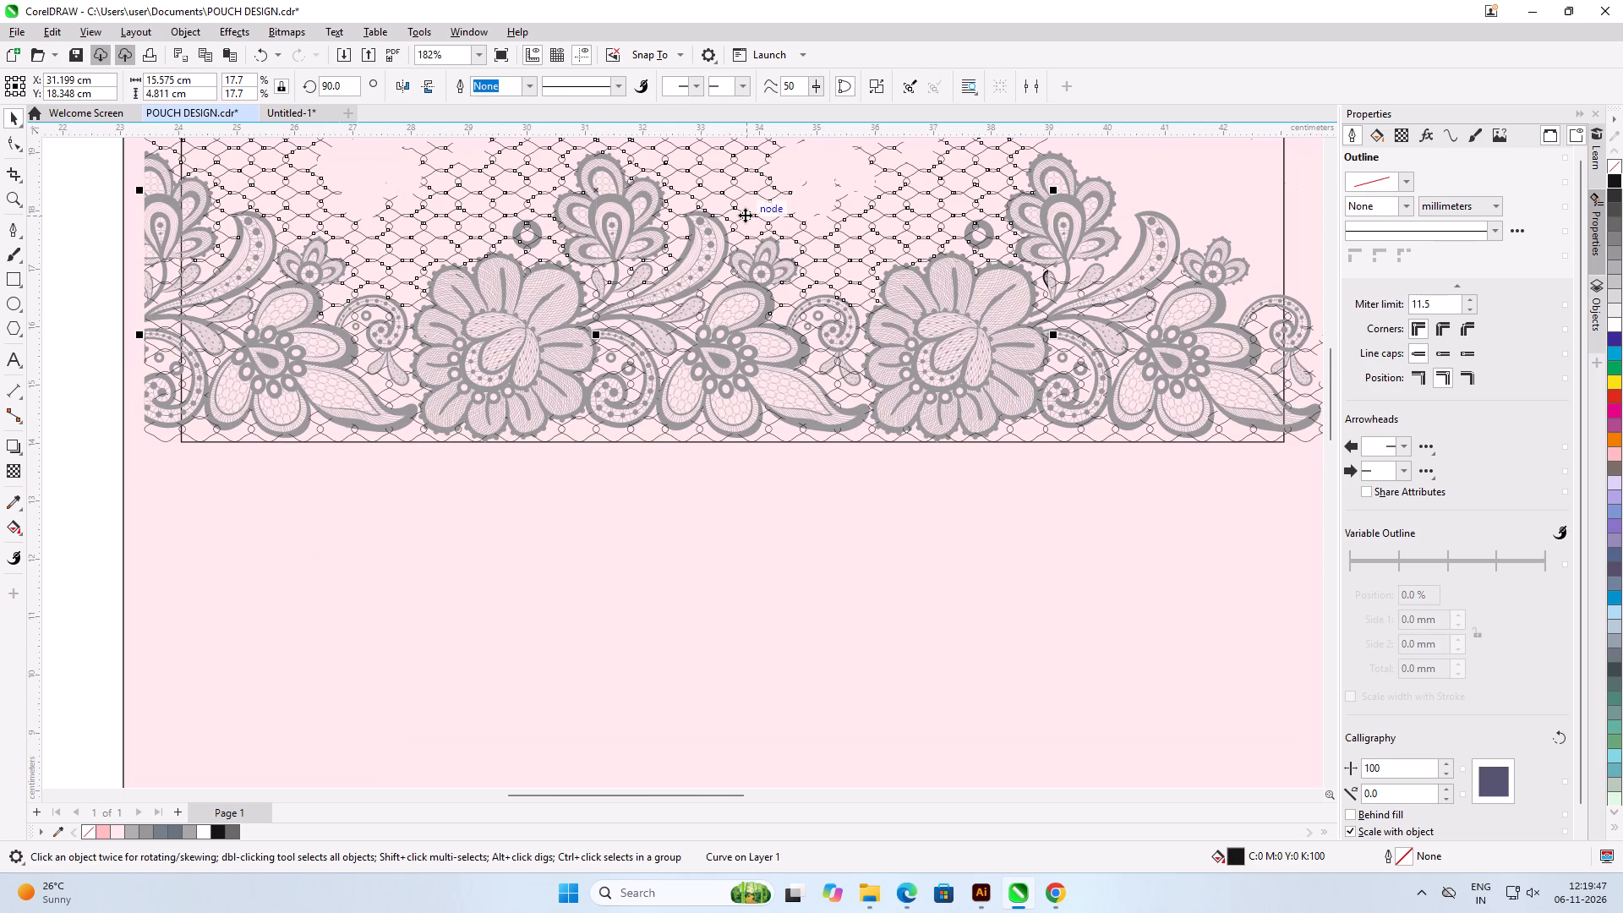
pyautogui.click(696, 428)
pyautogui.click(402, 442)
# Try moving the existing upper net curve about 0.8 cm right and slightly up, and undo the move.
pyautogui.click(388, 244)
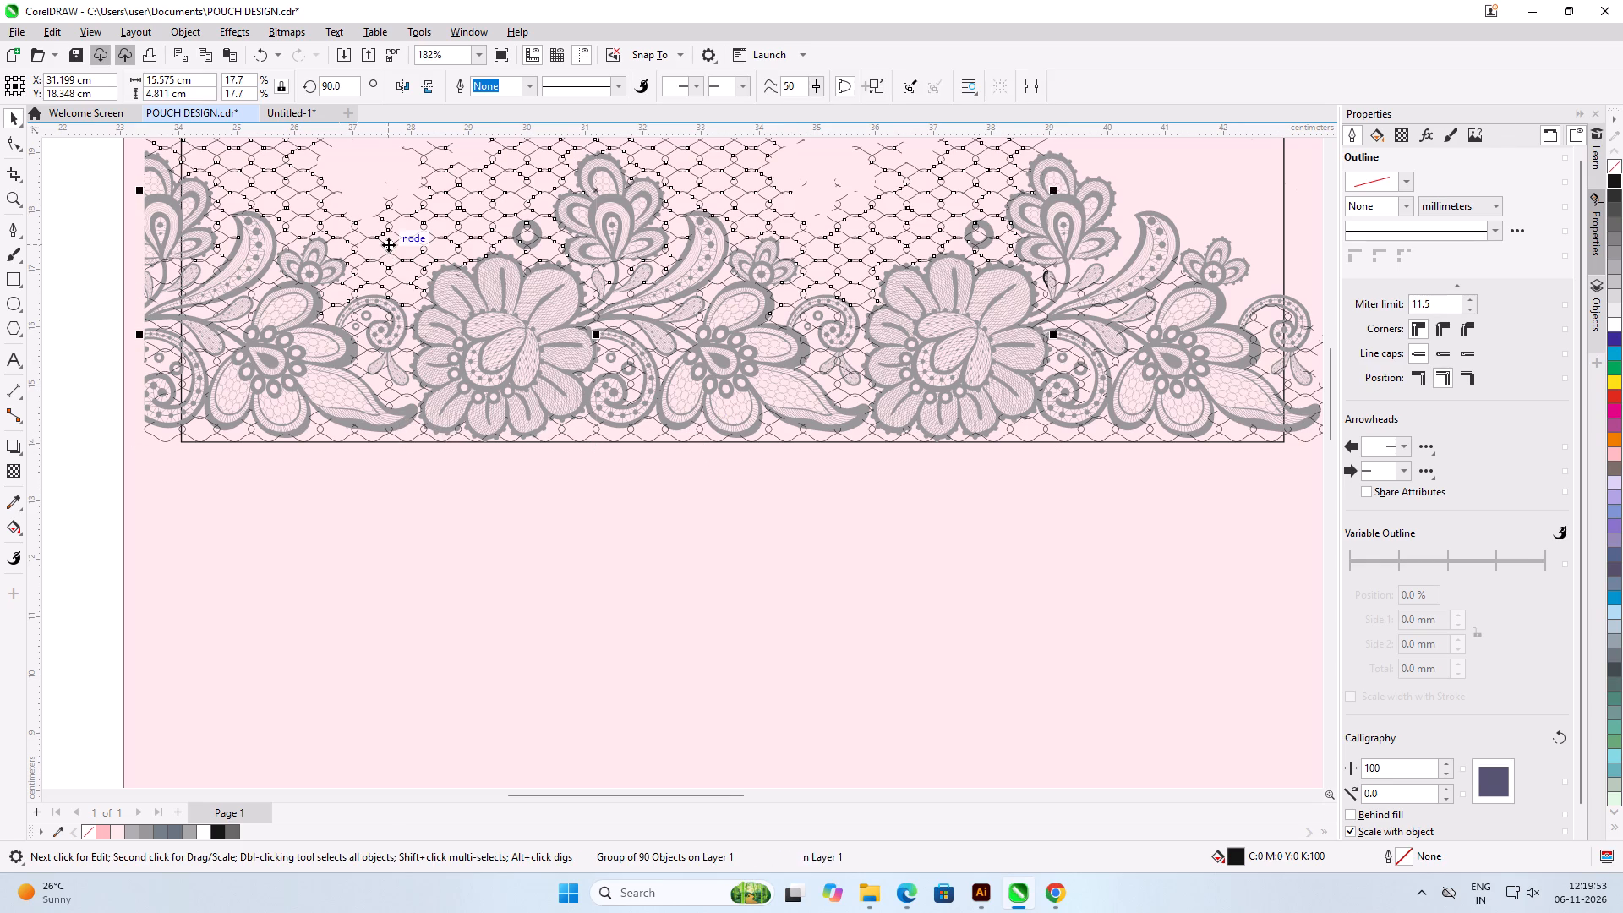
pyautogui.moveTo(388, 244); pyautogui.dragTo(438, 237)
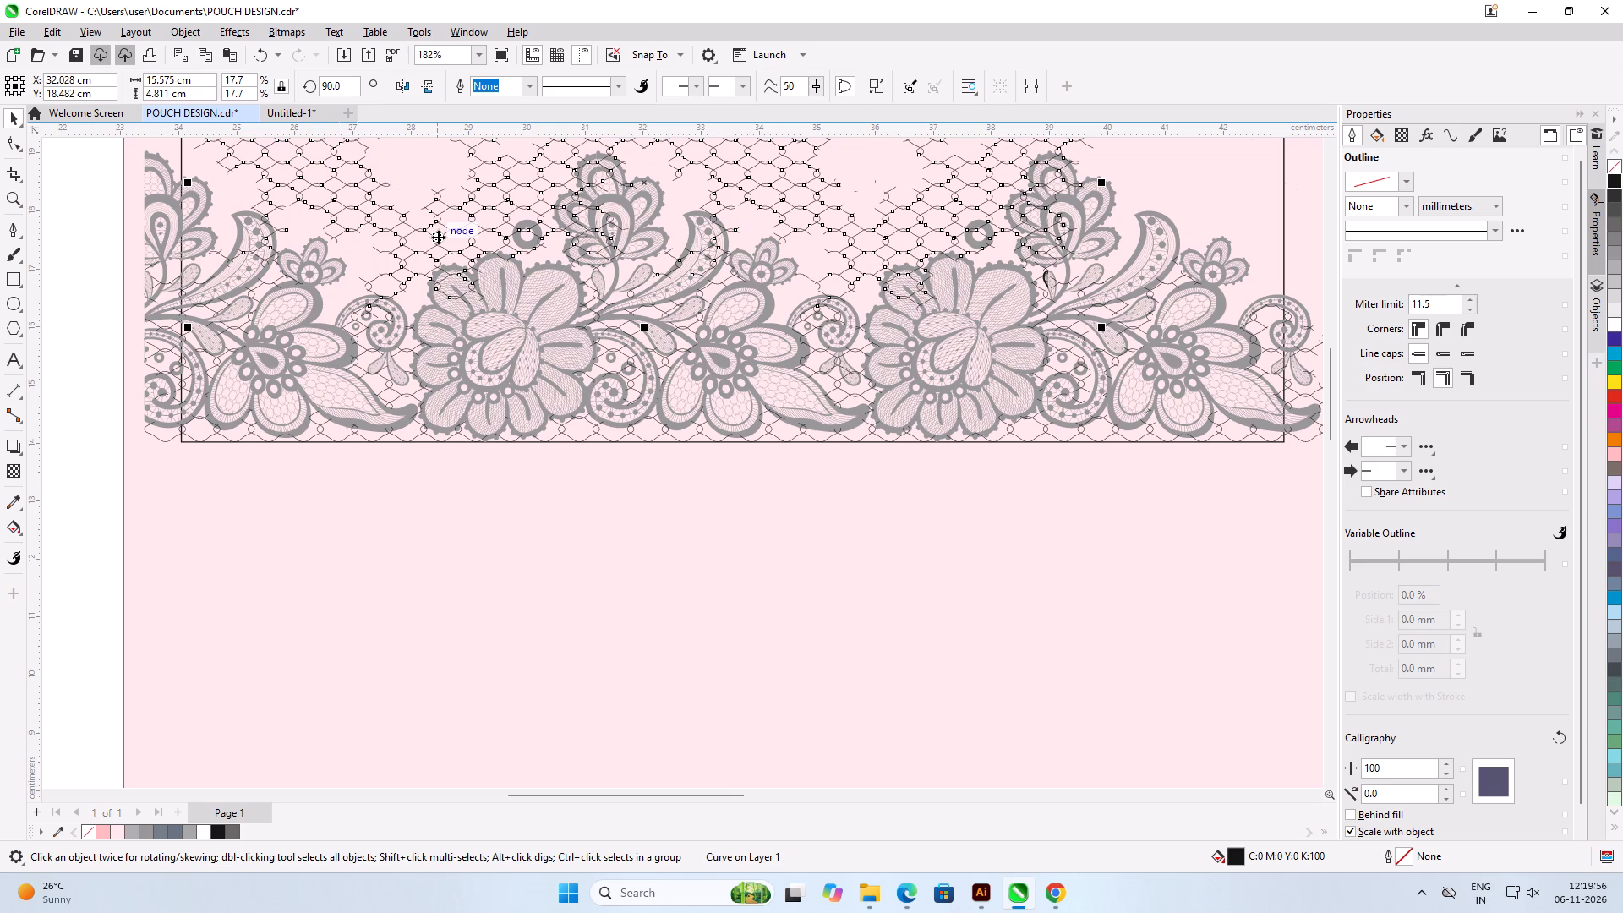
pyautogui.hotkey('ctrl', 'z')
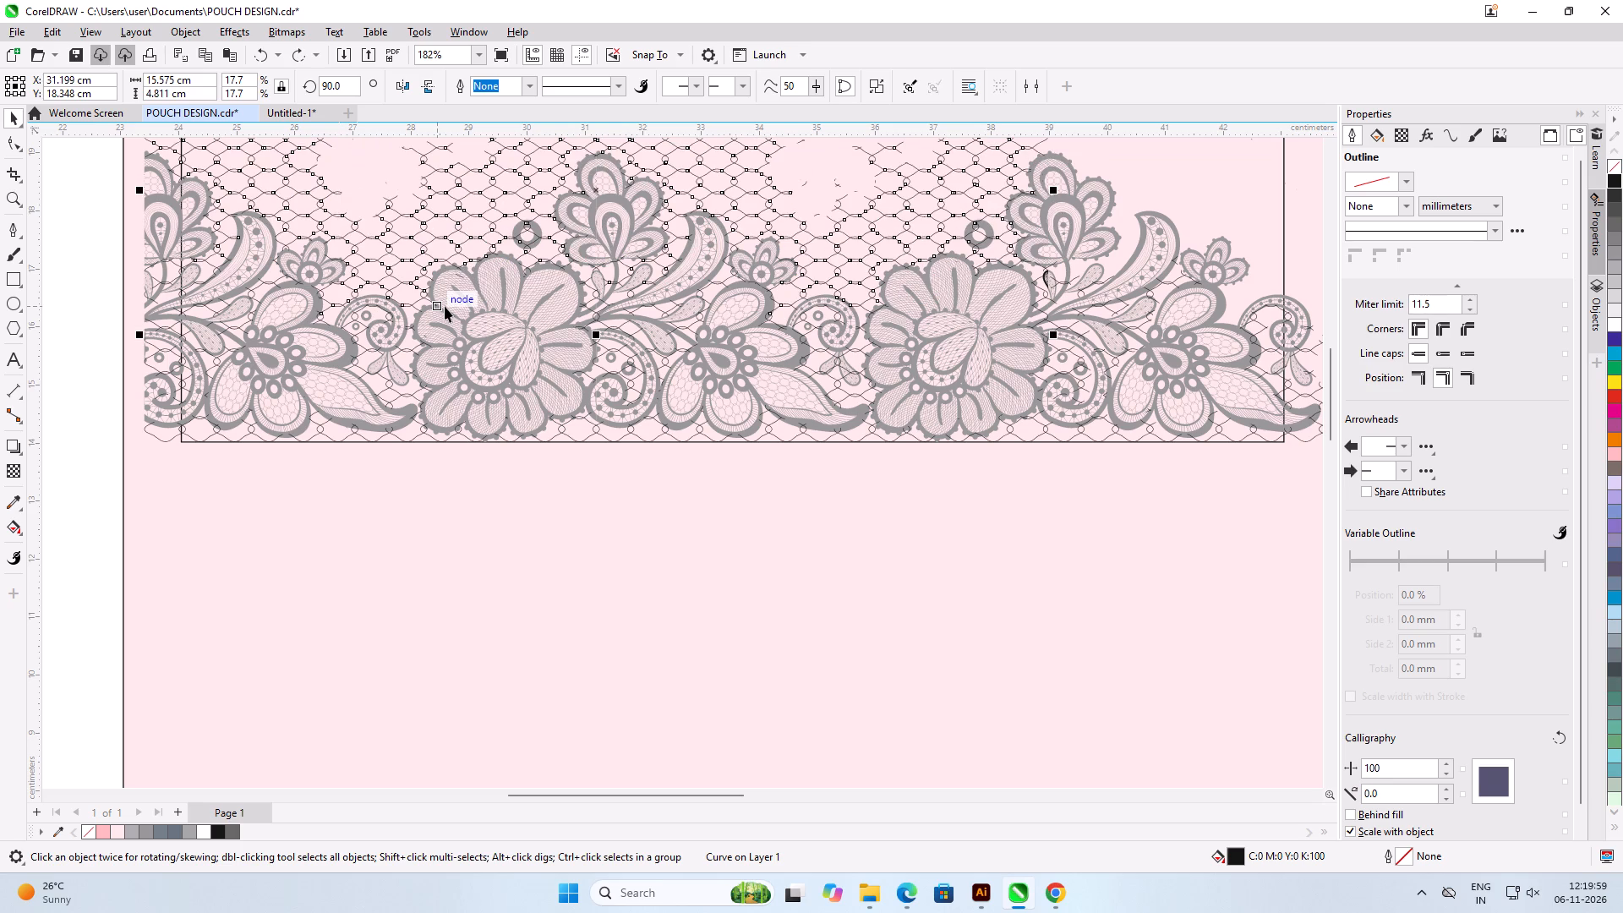
# Inspect the net joint on the lower floral border and delete the copied net piece that extends past the pouch's right edge.
pyautogui.click(508, 570)
pyautogui.scroll(5, 752, 287)
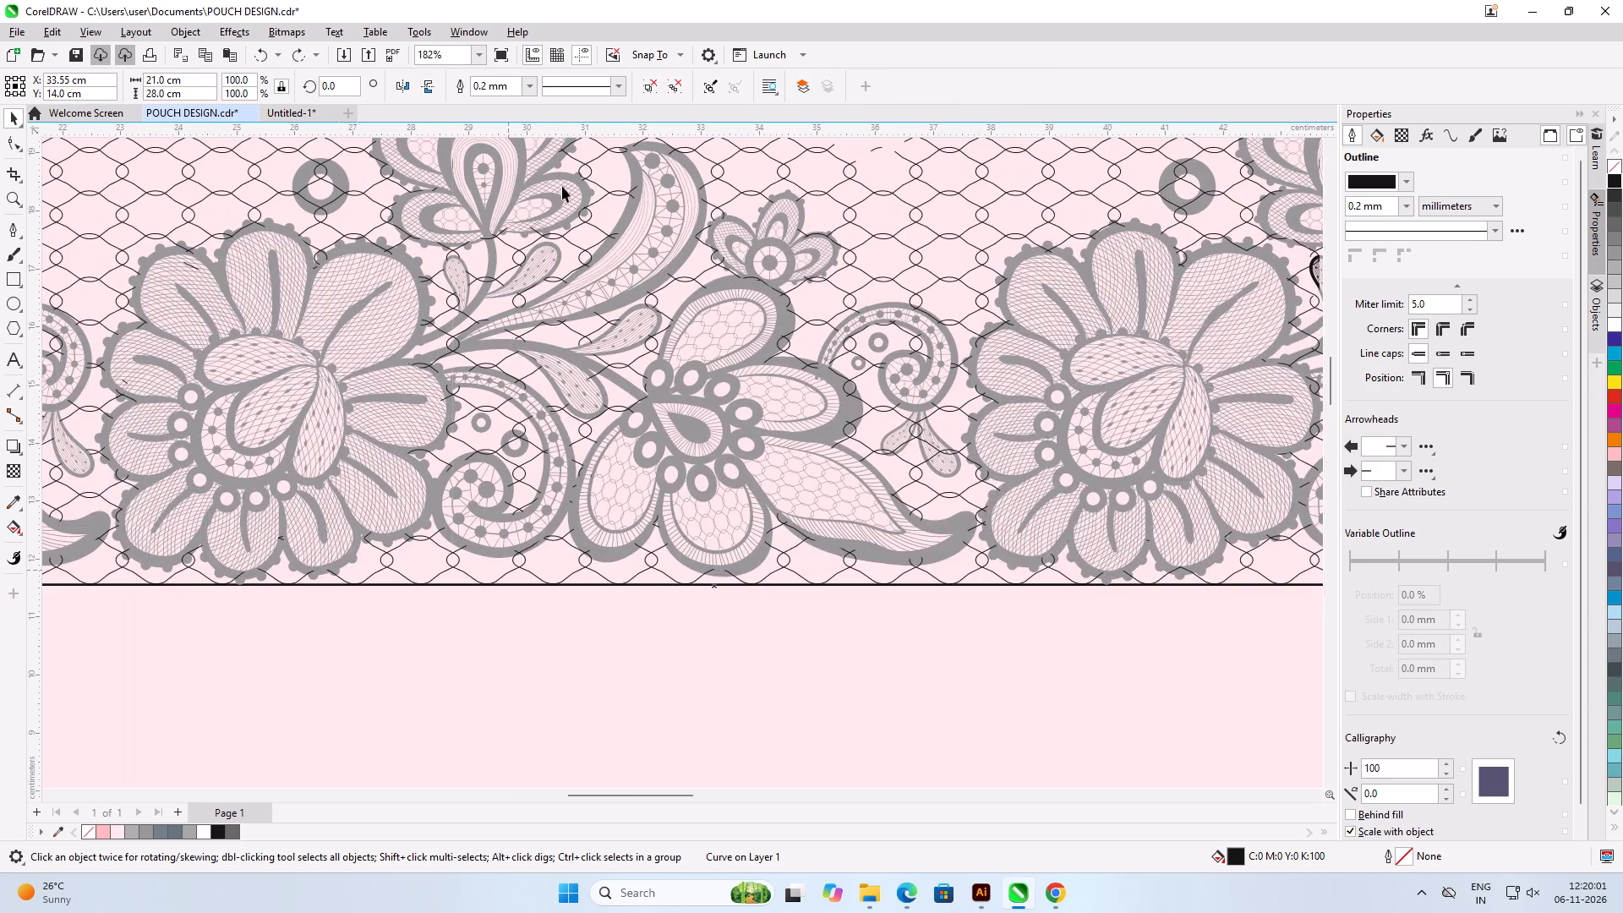
pyautogui.scroll(2, 549, 184)
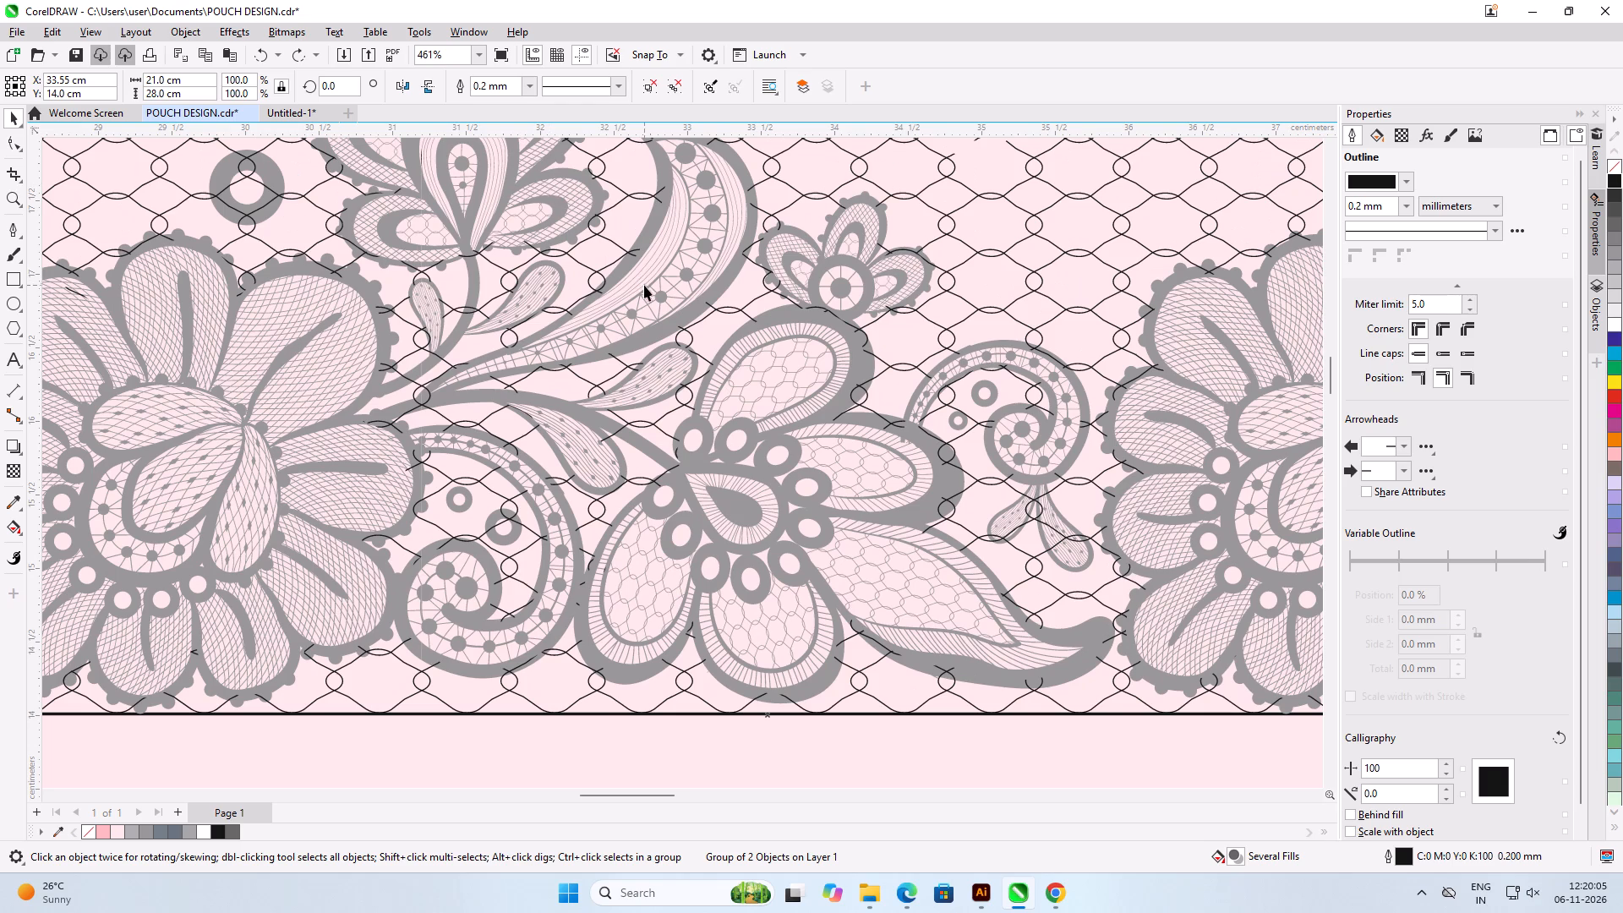
pyautogui.scroll(-5, 644, 285)
pyautogui.scroll(4, 1163, 282)
pyautogui.scroll(-2, 383, 356)
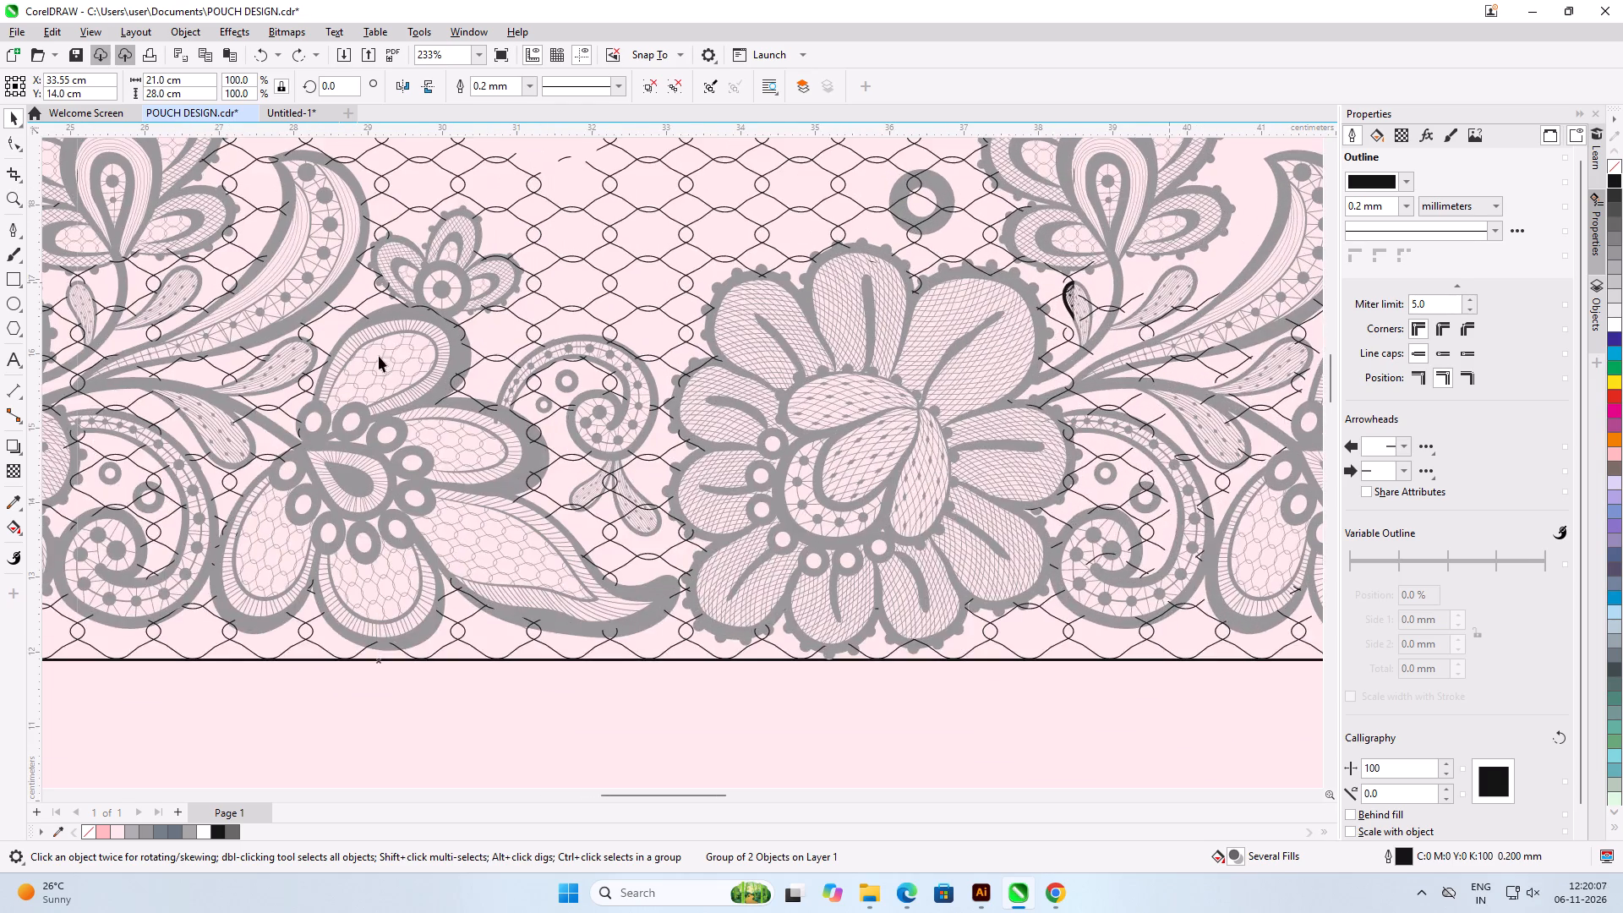
pyautogui.scroll(-2, 379, 356)
pyautogui.scroll(4, 1133, 298)
pyautogui.scroll(4, 381, 650)
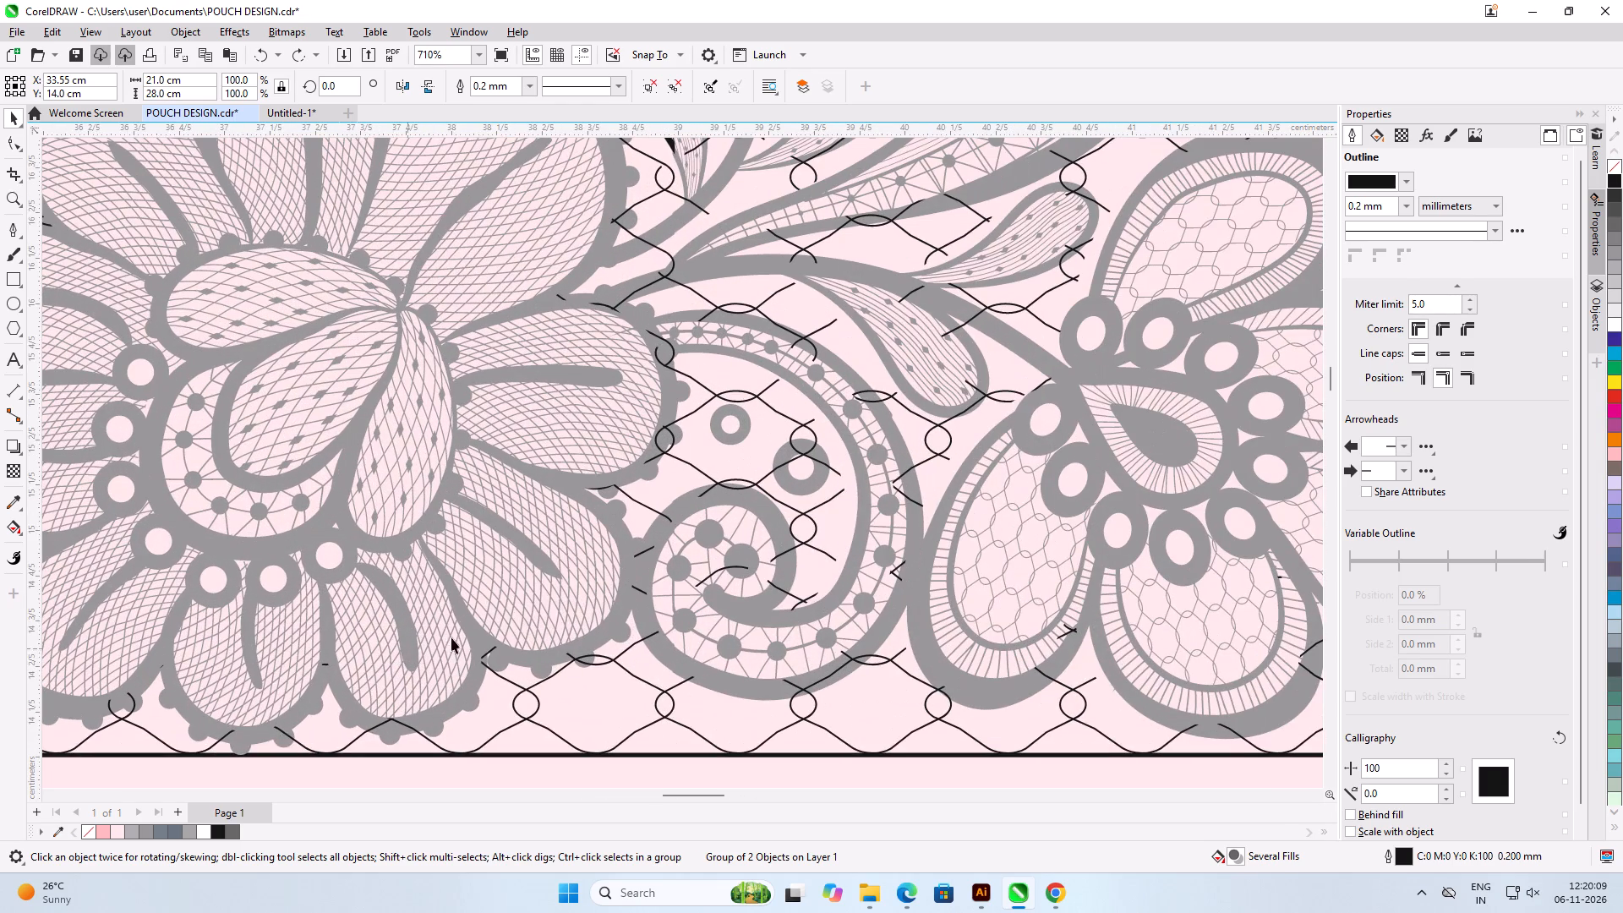
pyautogui.scroll(-3, 622, 496)
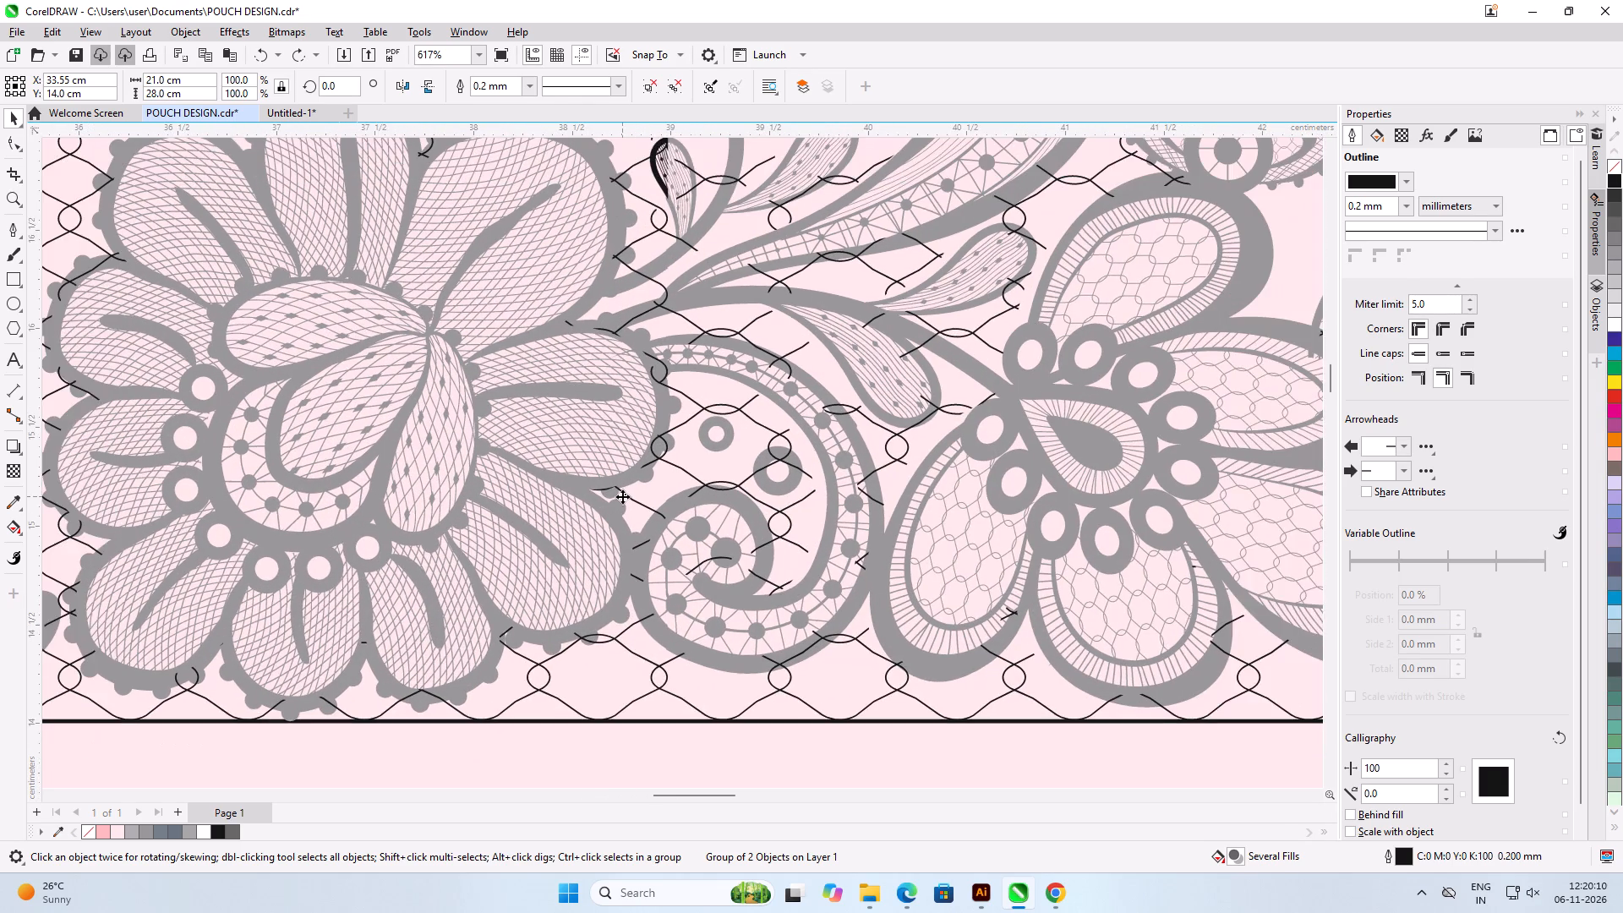
pyautogui.scroll(-1, 622, 496)
pyautogui.click(808, 623)
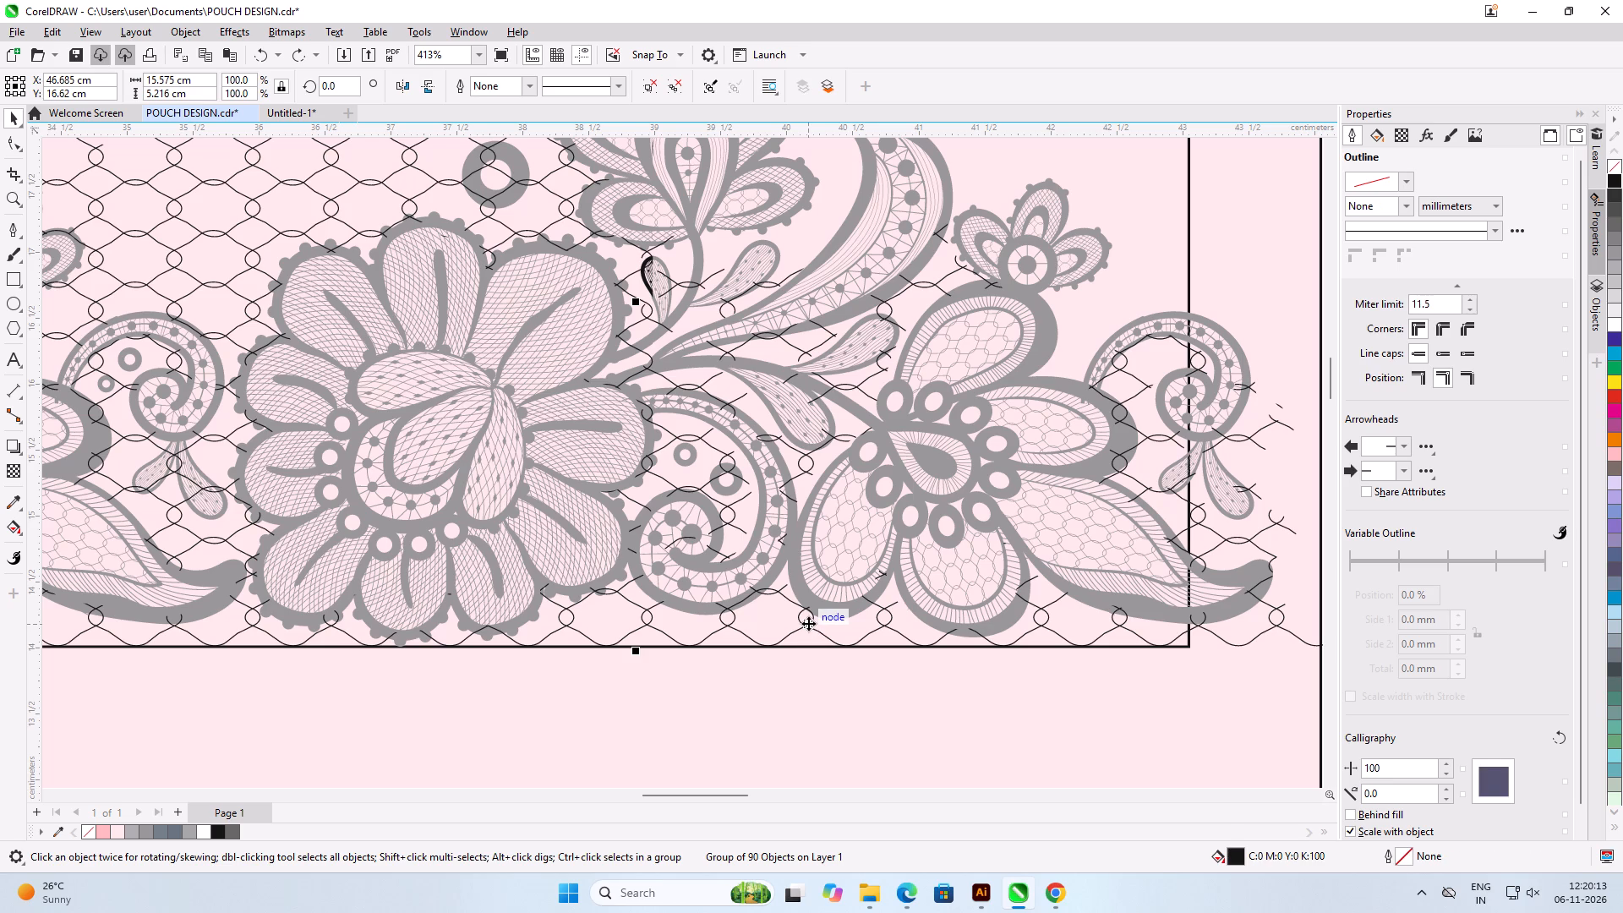
pyautogui.press('Delete')
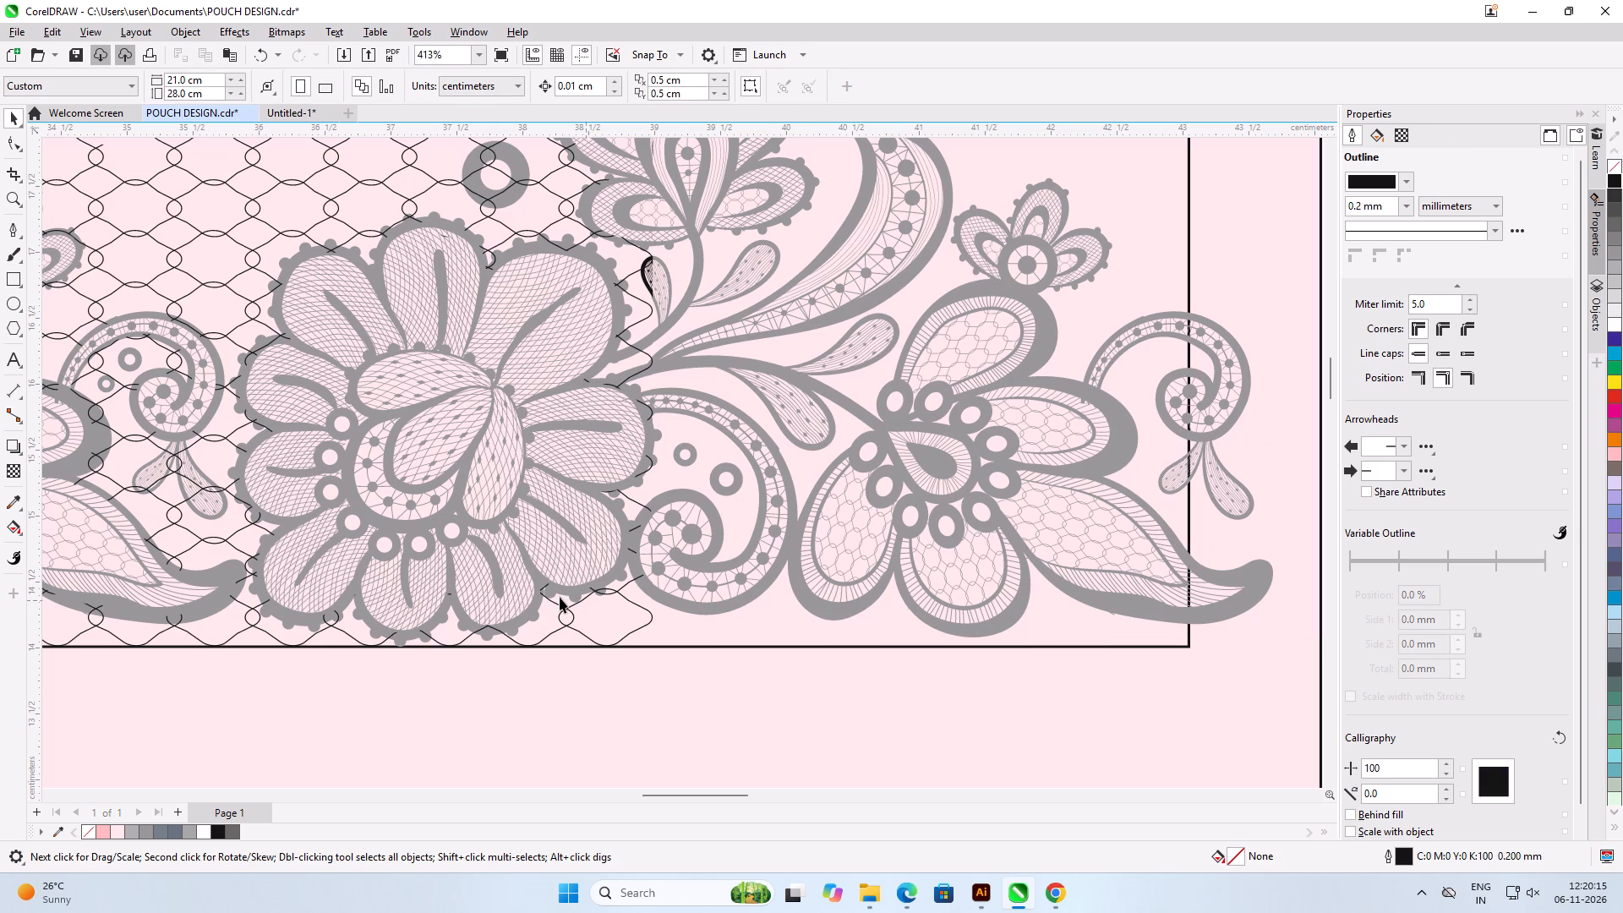
# Delete the band of stray black net and motif fragments just below the upper floral border of the second pouch.
pyautogui.scroll(-2, 560, 597)
pyautogui.scroll(-3, 626, 503)
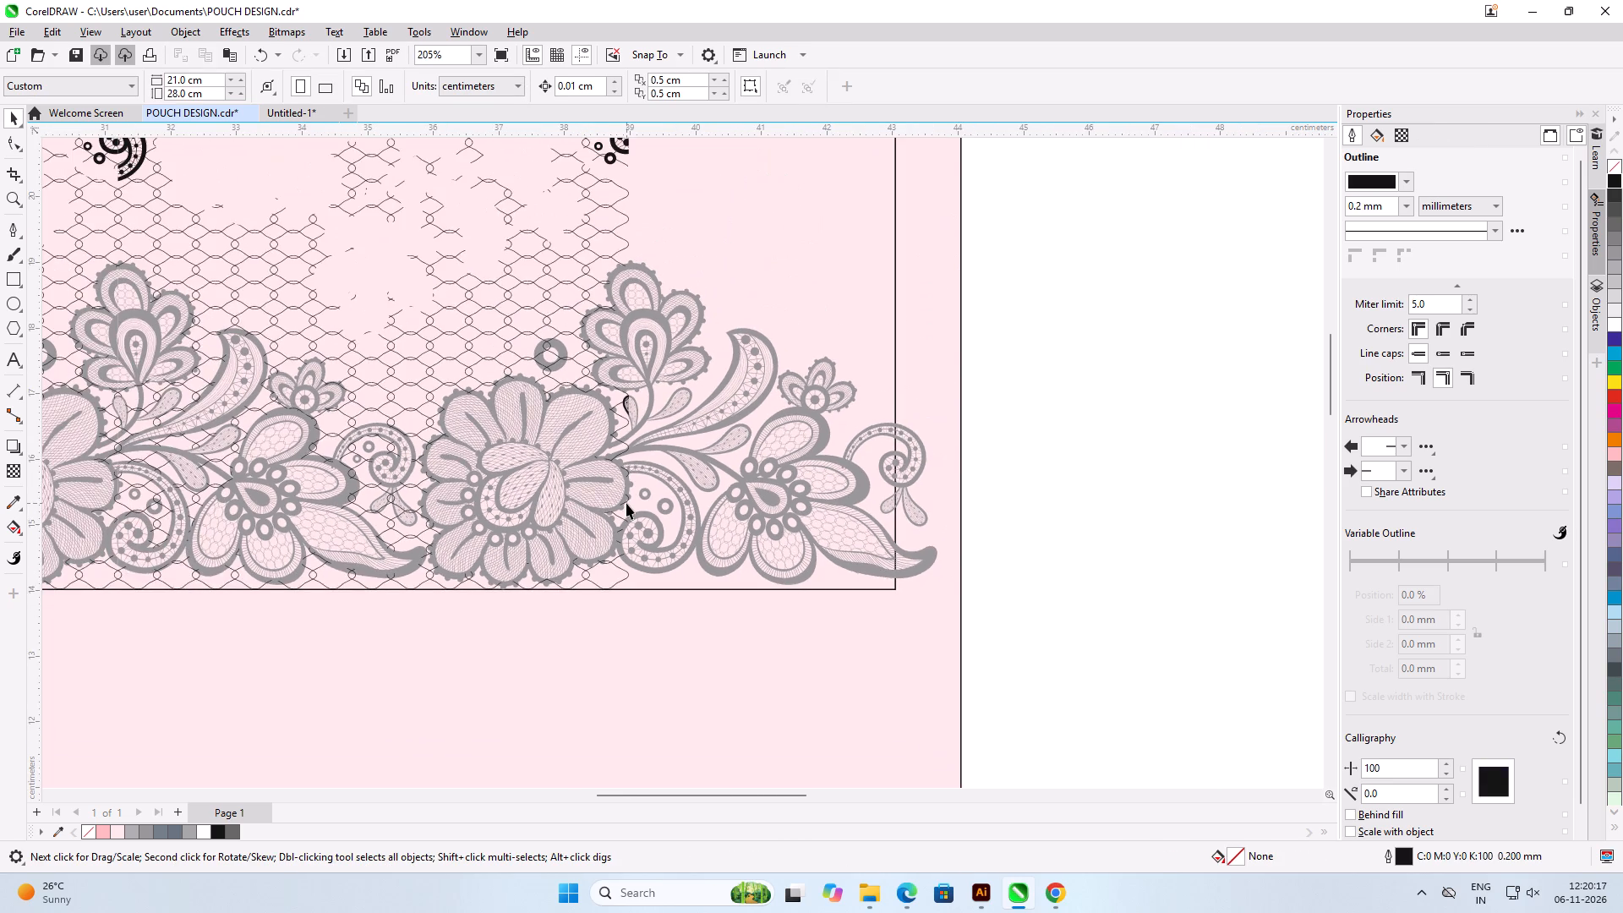
pyautogui.scroll(-5, 626, 503)
pyautogui.scroll(-2, 511, 427)
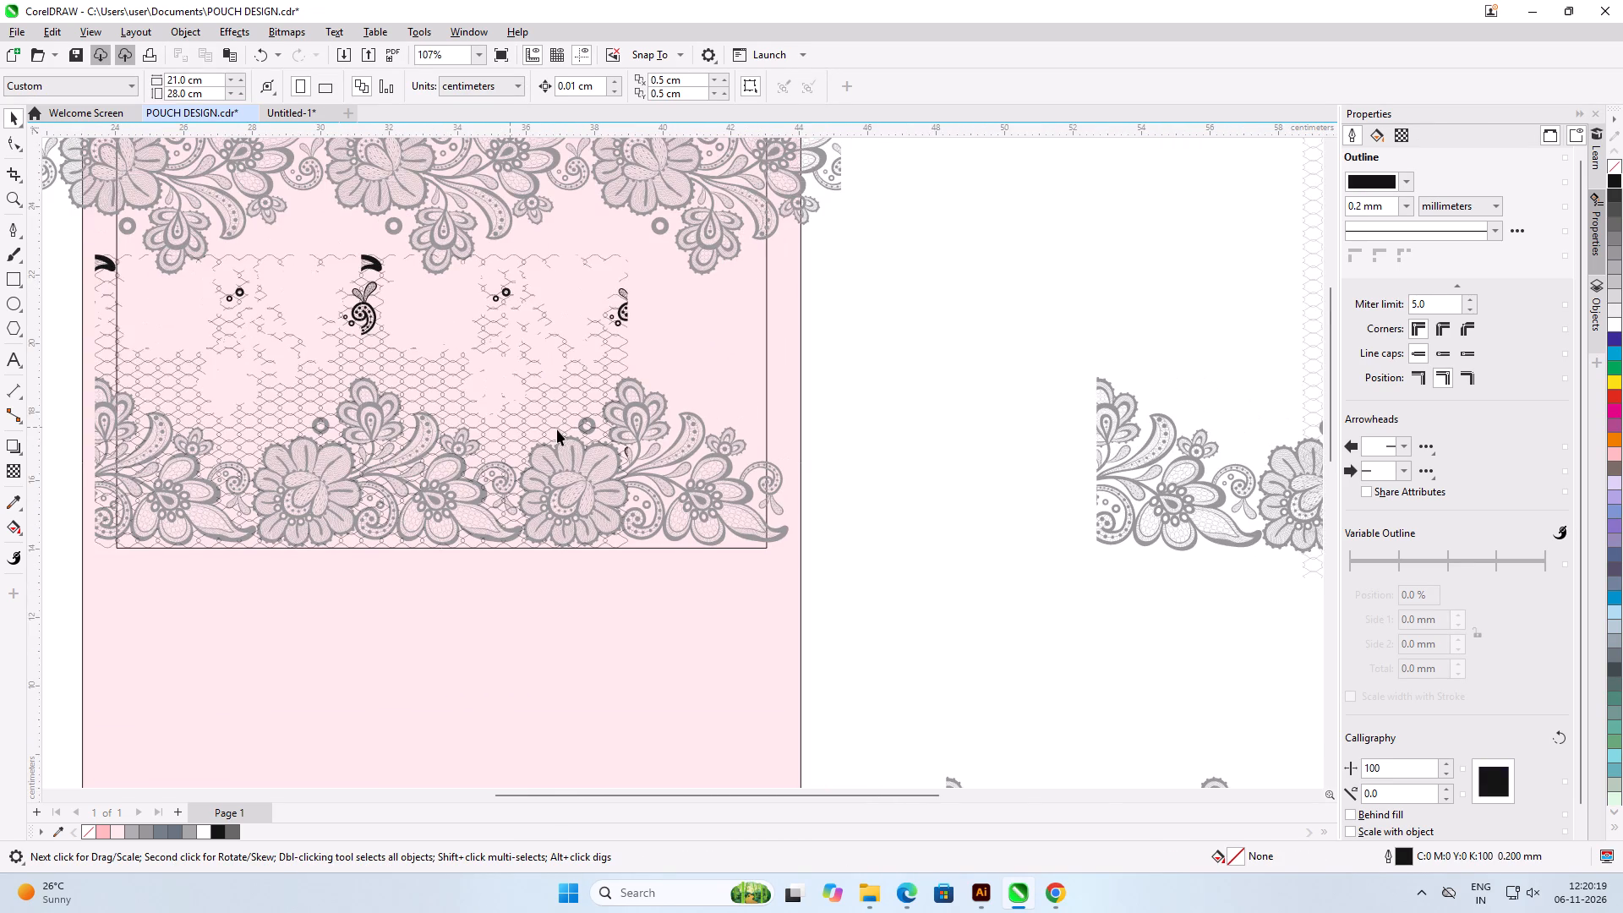
pyautogui.scroll(3, 183, 295)
pyautogui.moveTo(176, 284); pyautogui.dragTo(628, 324)
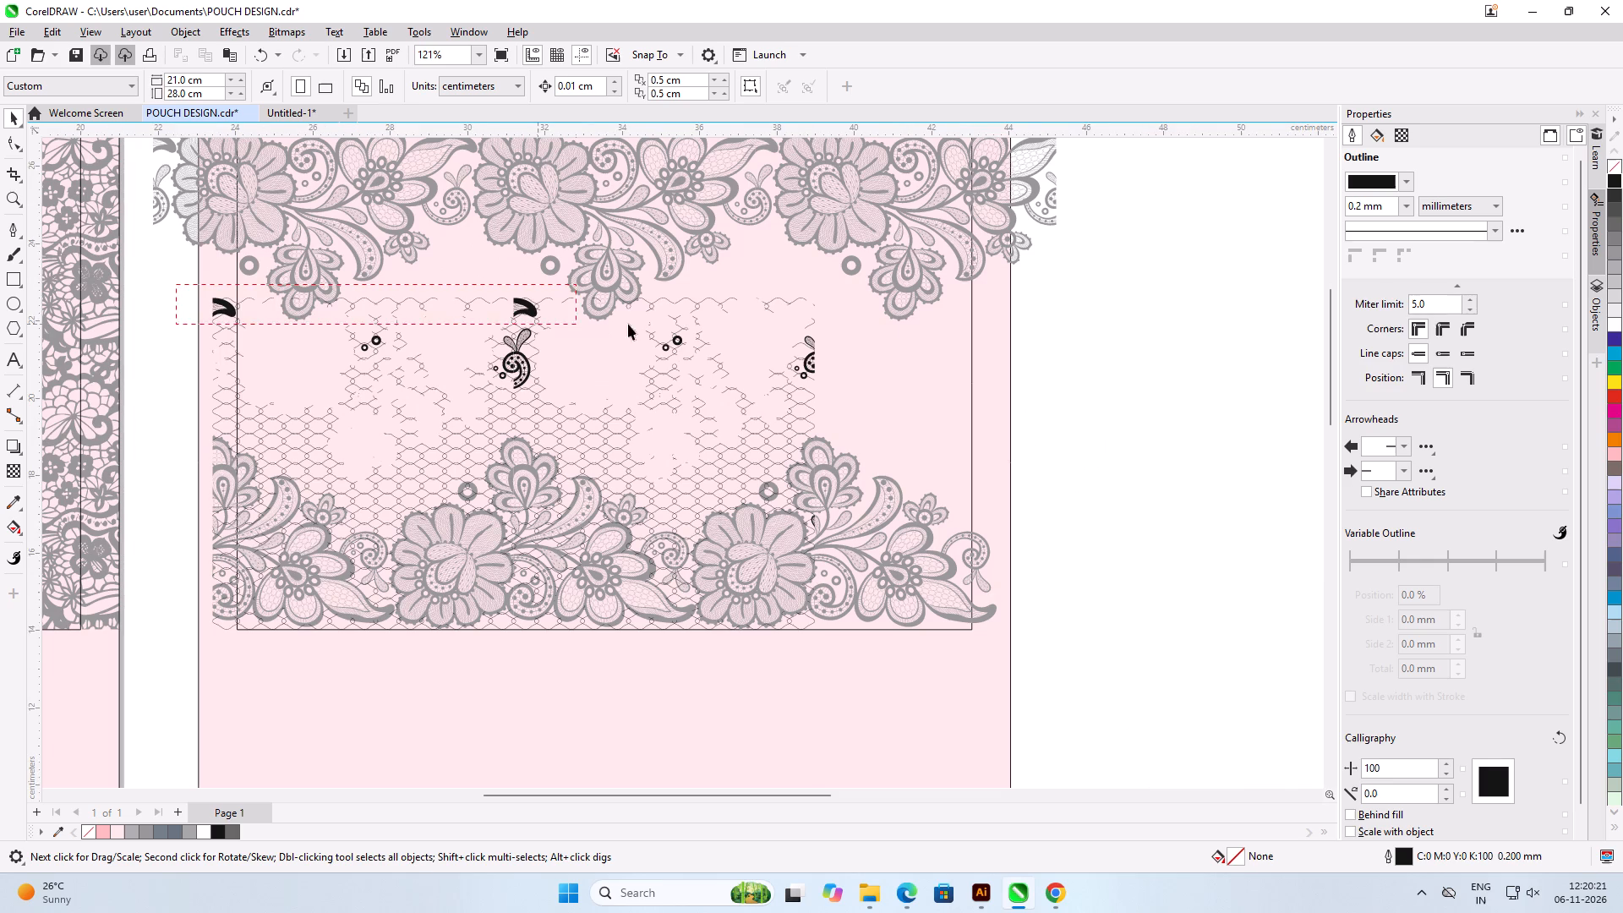
pyautogui.moveTo(628, 324); pyautogui.dragTo(871, 395)
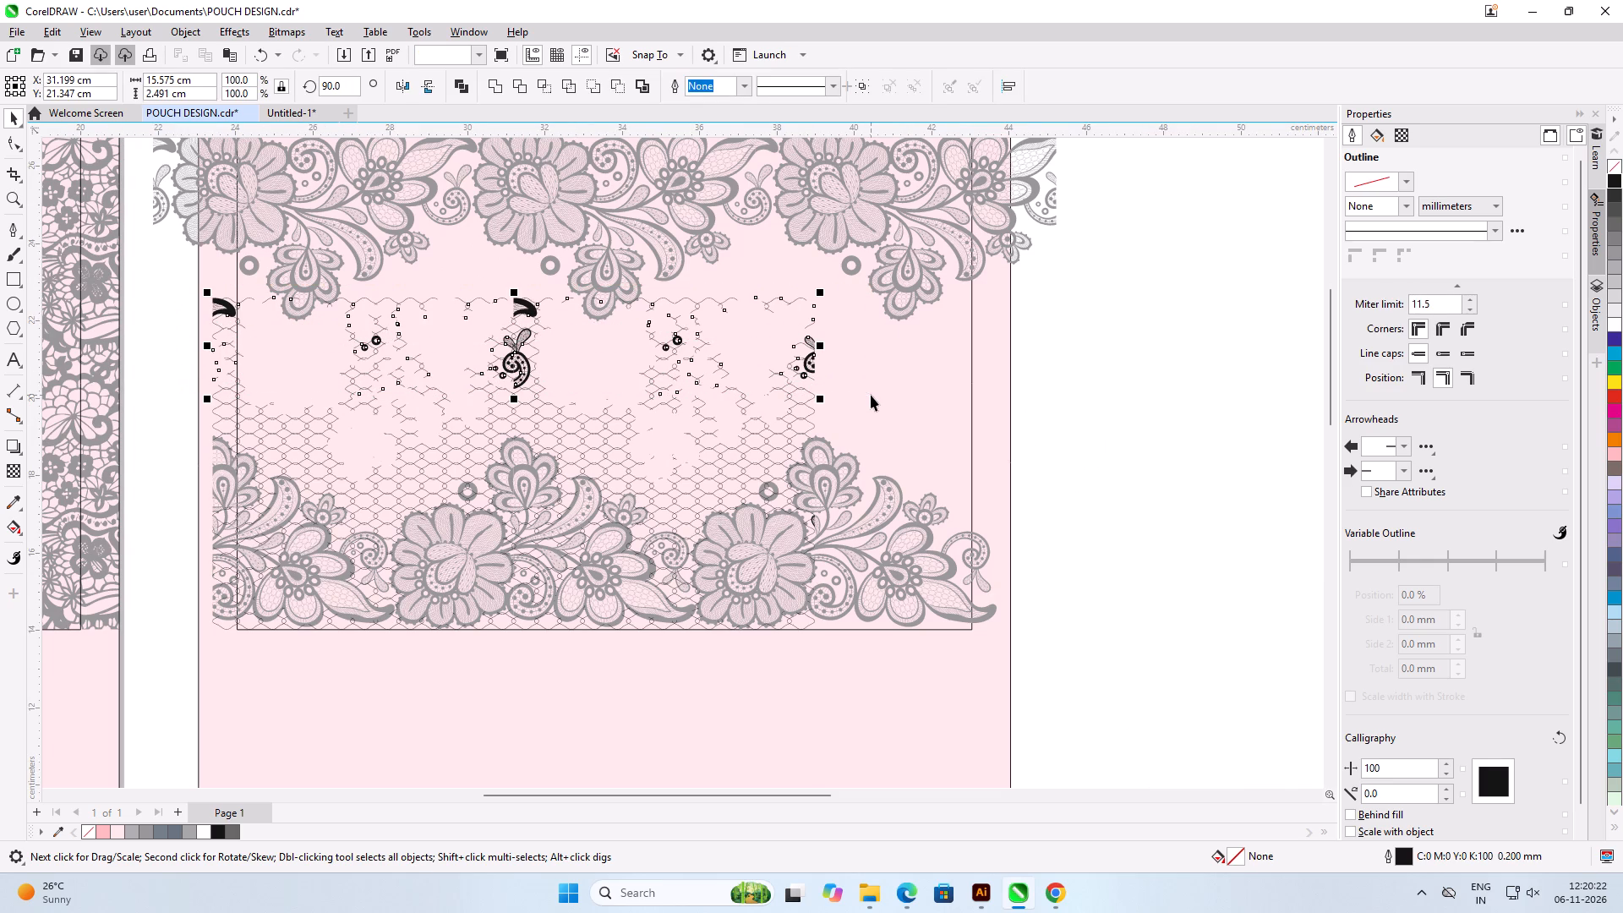
pyautogui.press('Delete')
# Delete the detached net pieces above the left and middle parts of the lower net, keeping the main net curve.
pyautogui.click(370, 372)
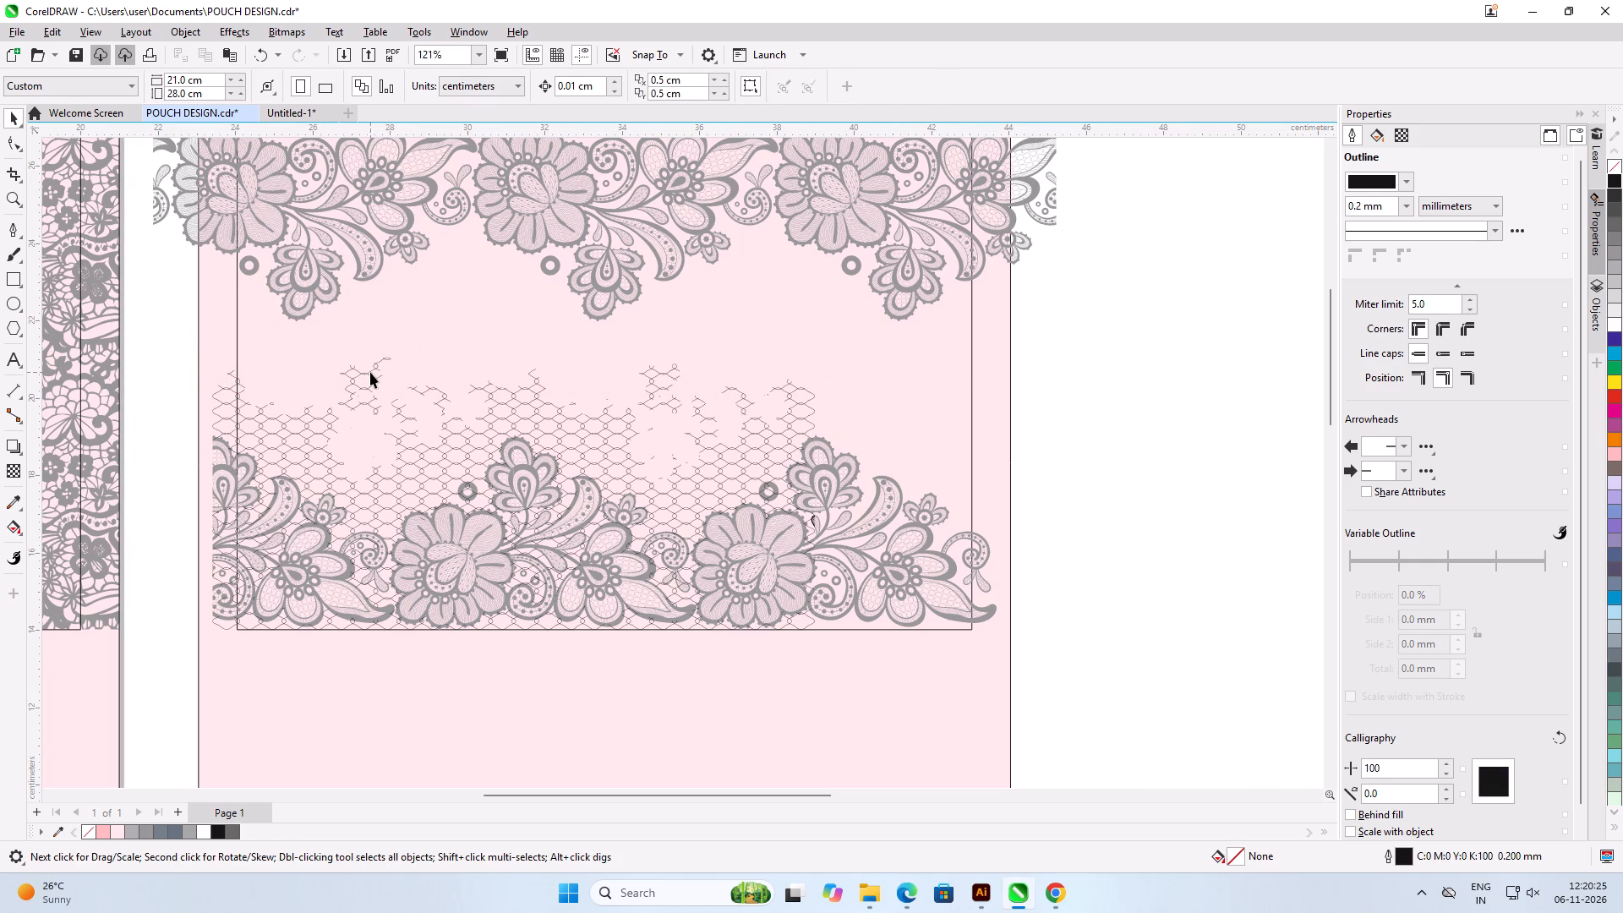
pyautogui.press('Delete')
pyautogui.click(221, 382)
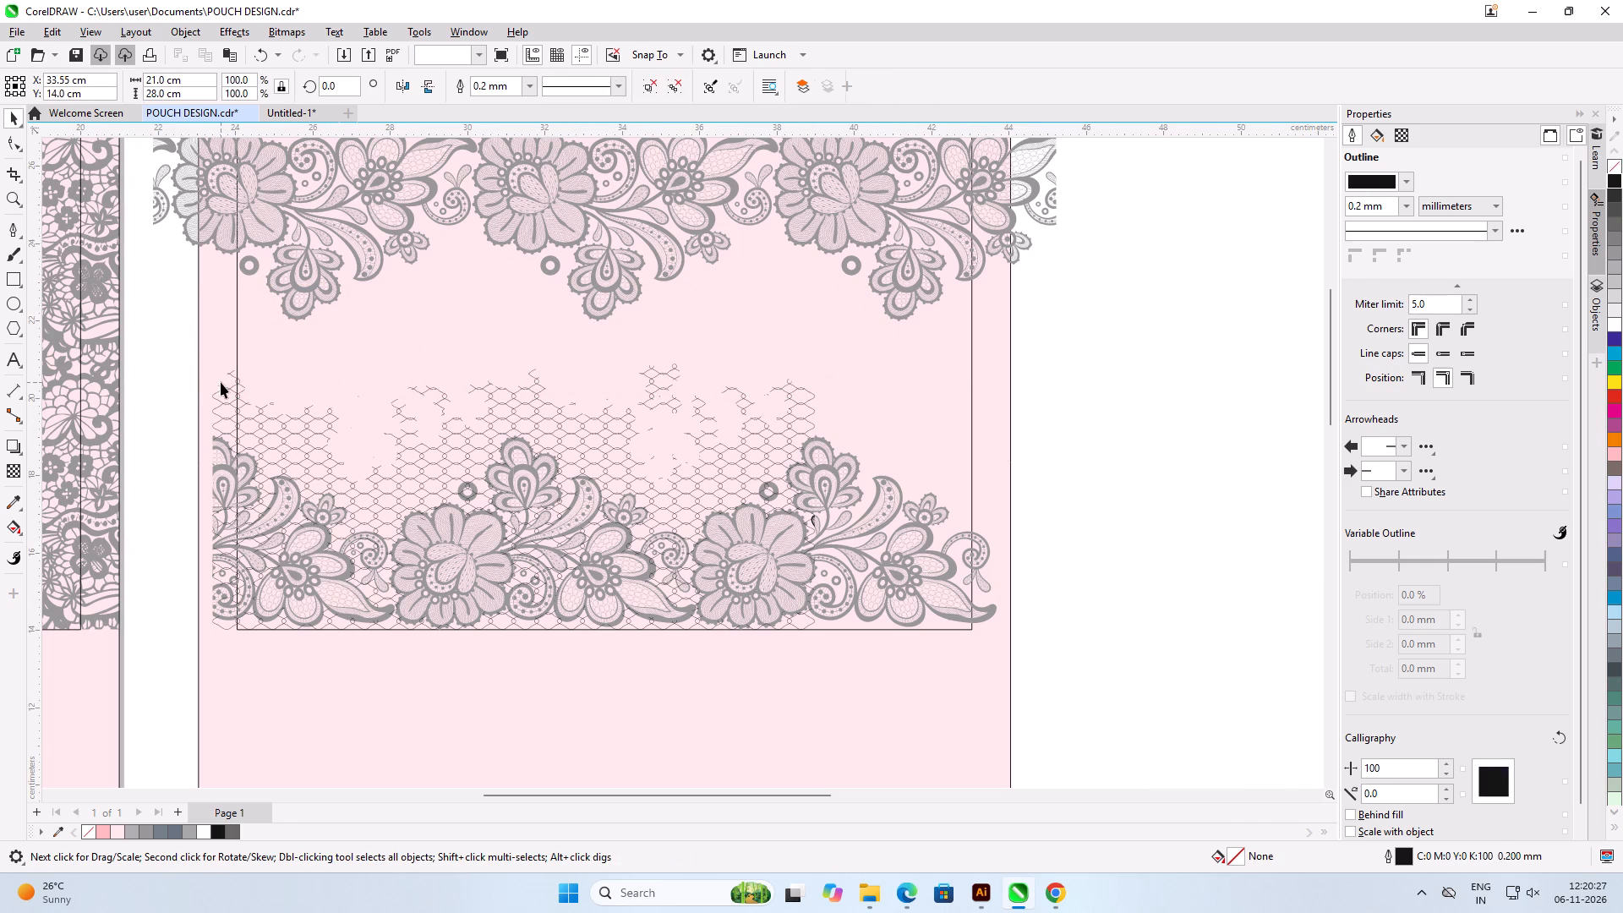
pyautogui.click(232, 381)
pyautogui.click(210, 371)
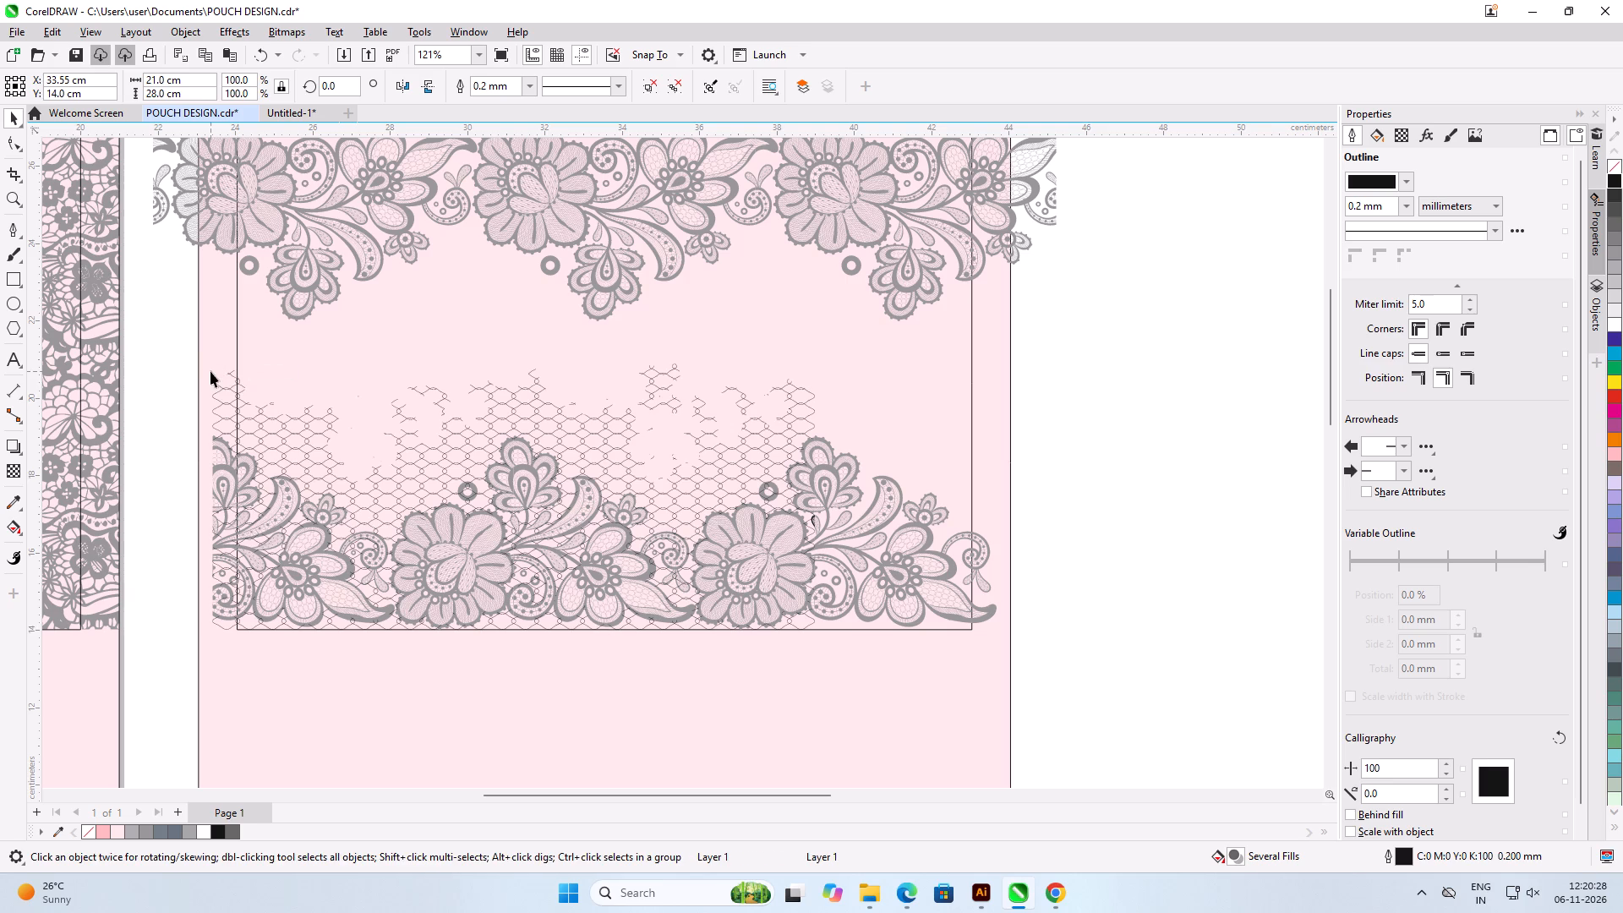
pyautogui.click(161, 371)
pyautogui.scroll(6, 214, 369)
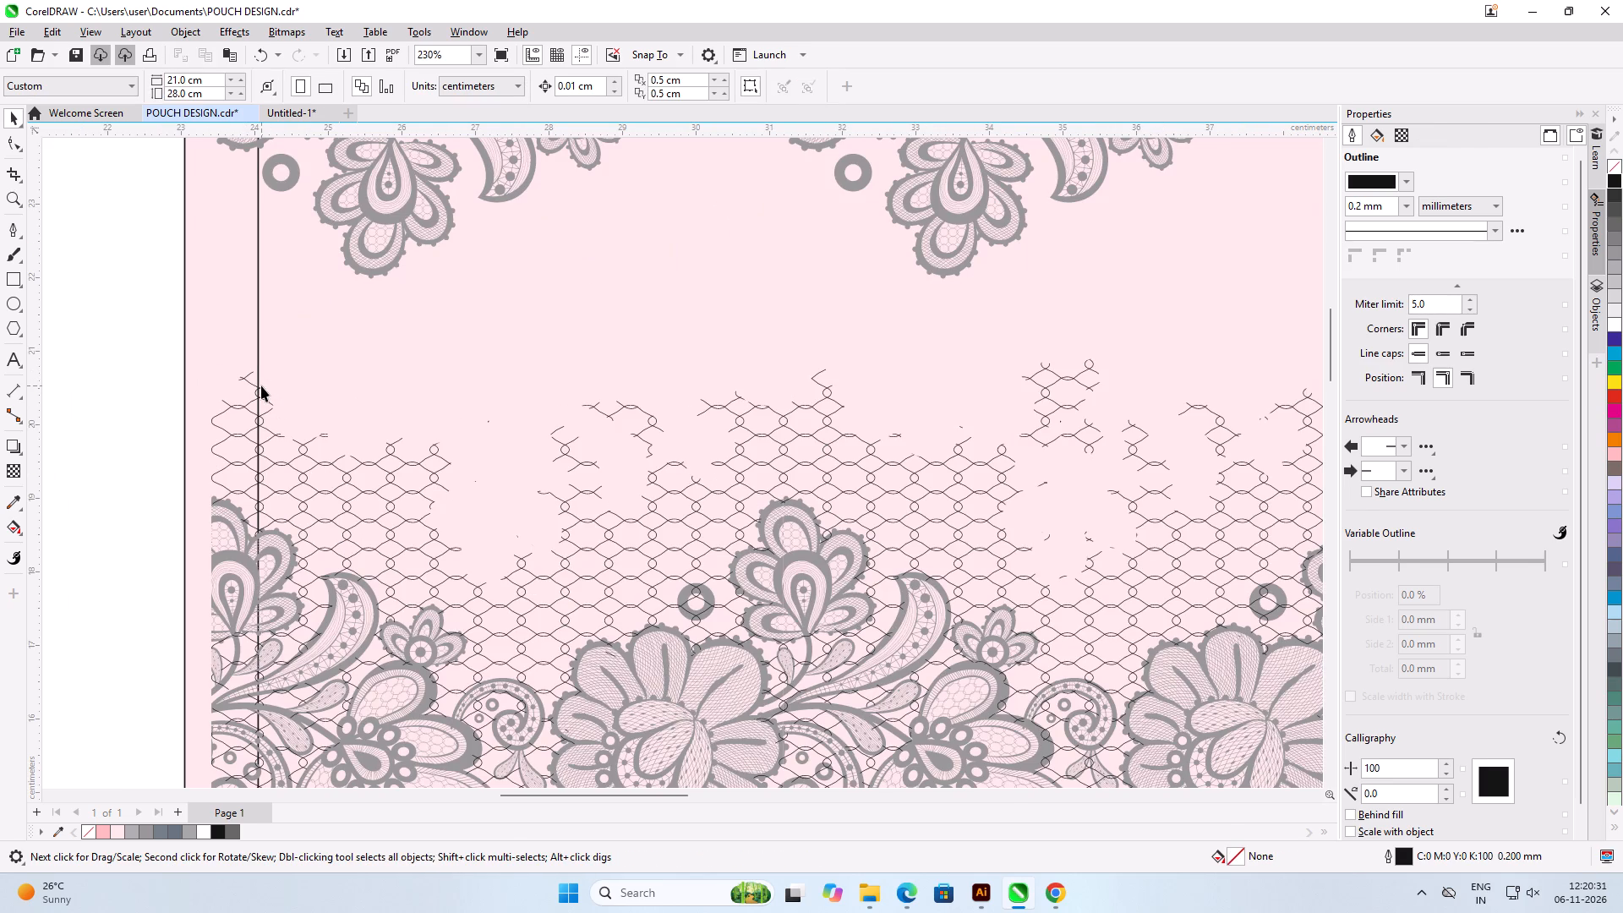
pyautogui.click(260, 386)
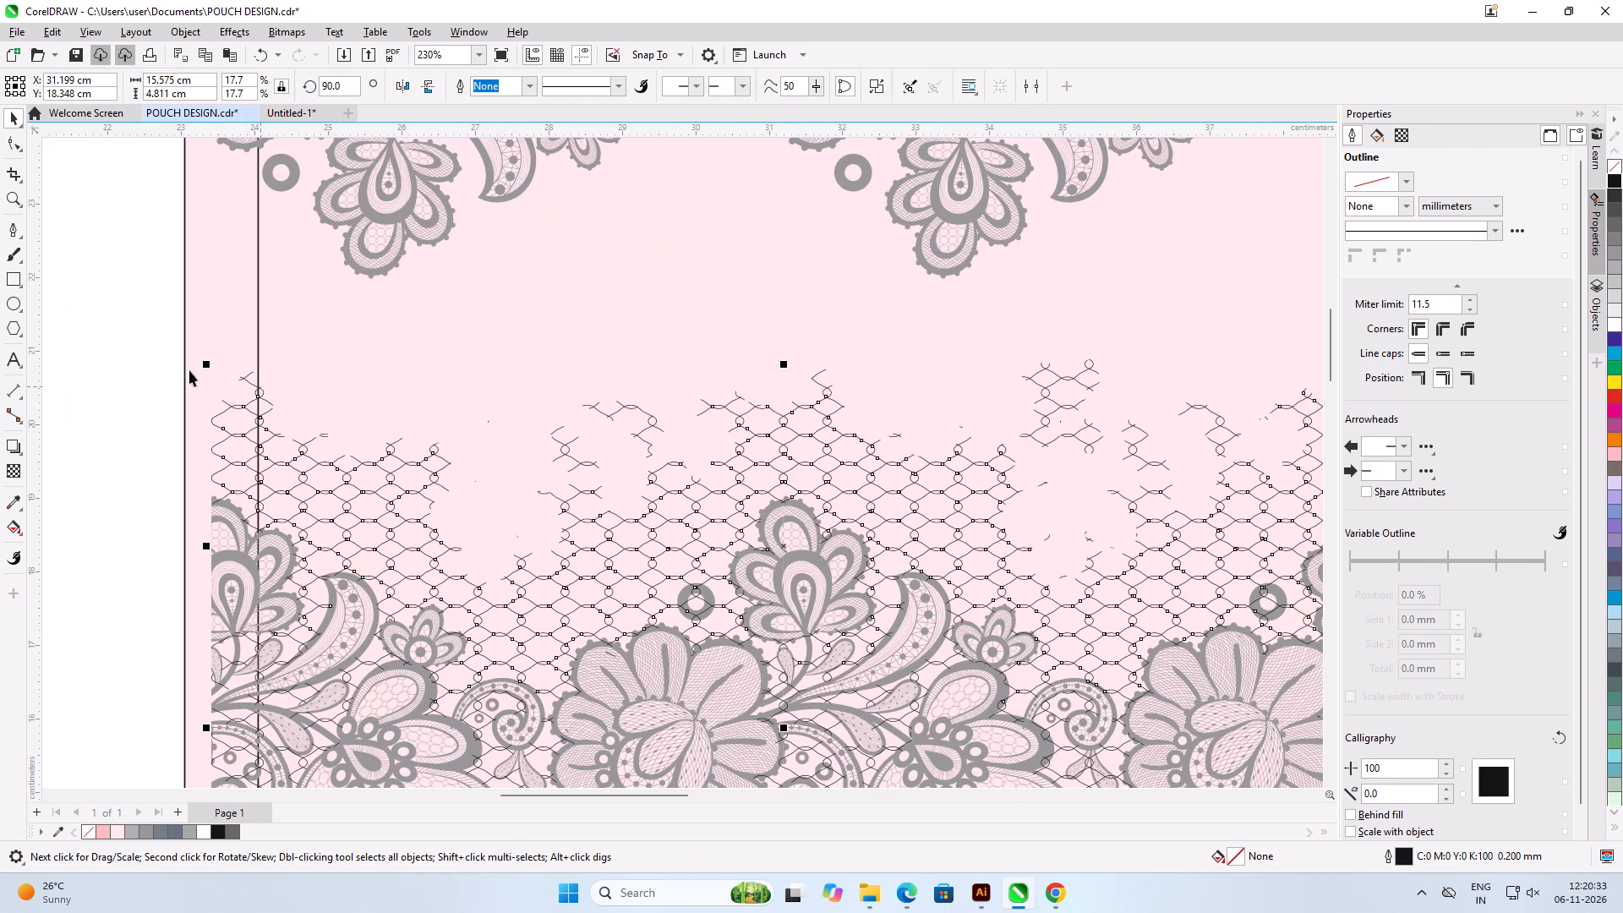
pyautogui.click(154, 369)
pyautogui.moveTo(154, 330); pyautogui.dragTo(669, 473)
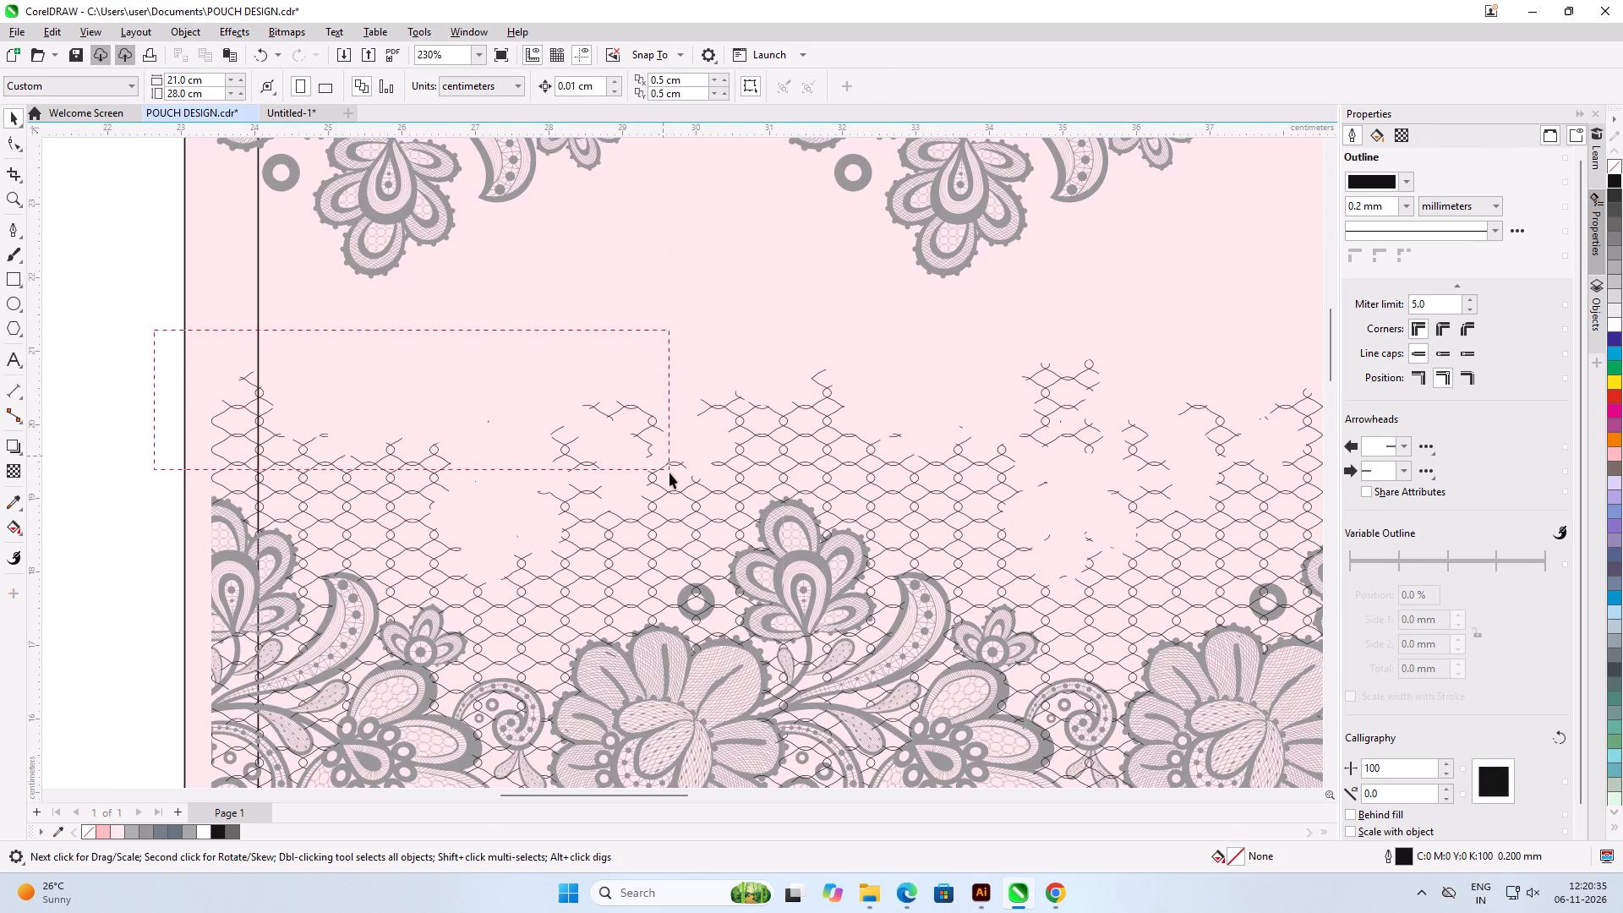
pyautogui.moveTo(669, 473); pyautogui.dragTo(675, 480)
pyautogui.press('Delete')
# Delete the remaining loose net fragments above the main net, from the pouch's left edge to its right-hand flower.
pyautogui.moveTo(150, 352); pyautogui.dragTo(416, 413)
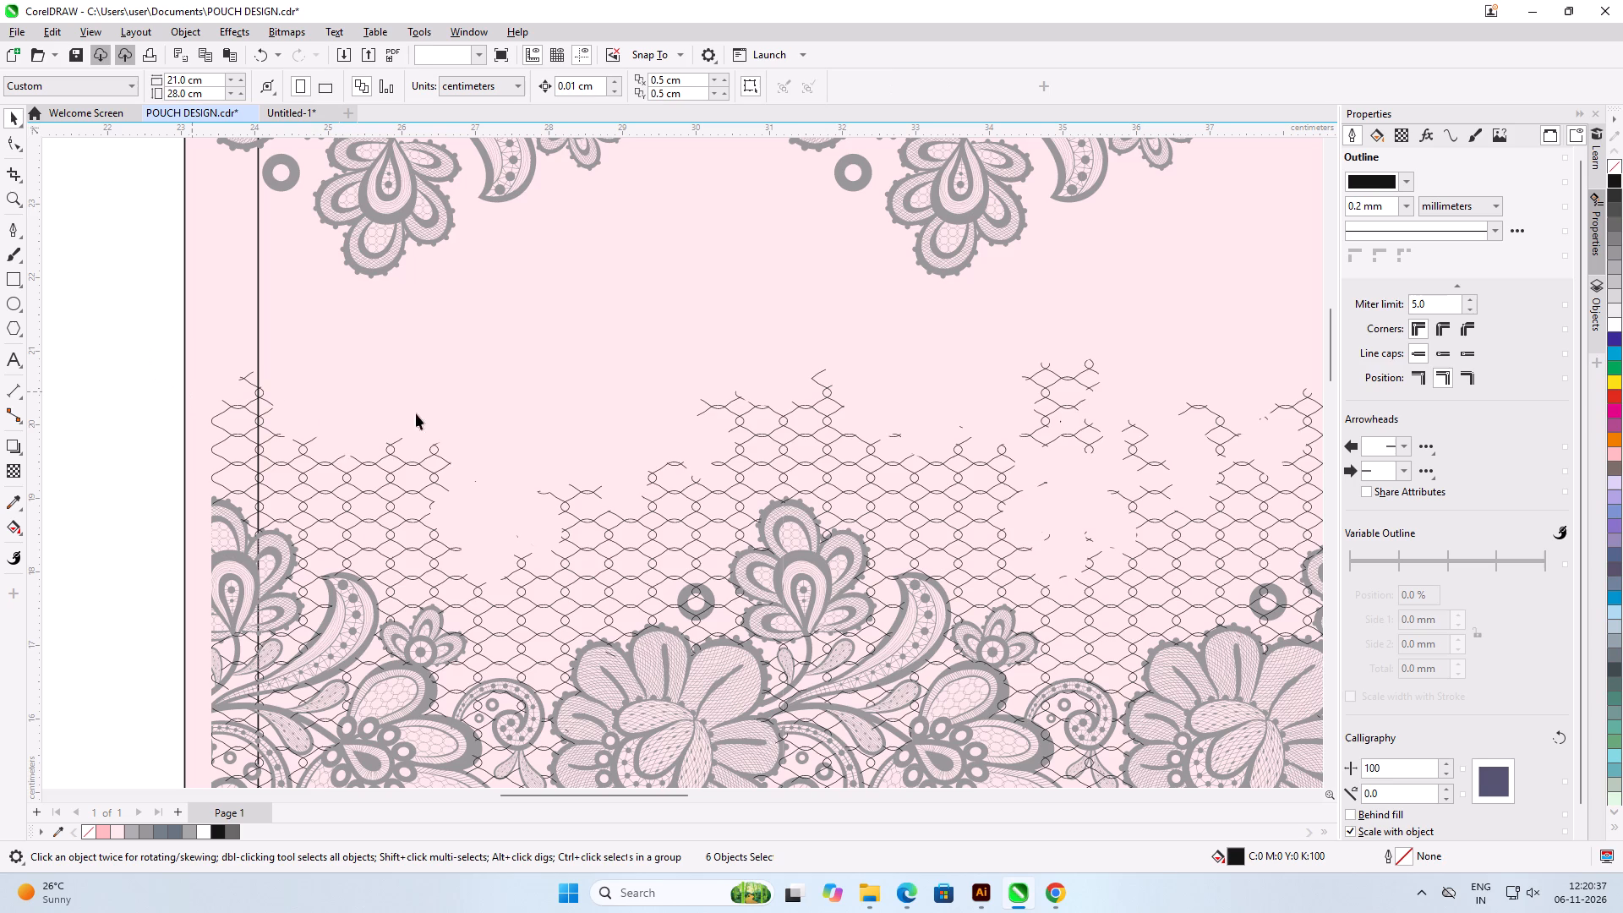
pyautogui.moveTo(416, 413); pyautogui.dragTo(1210, 572)
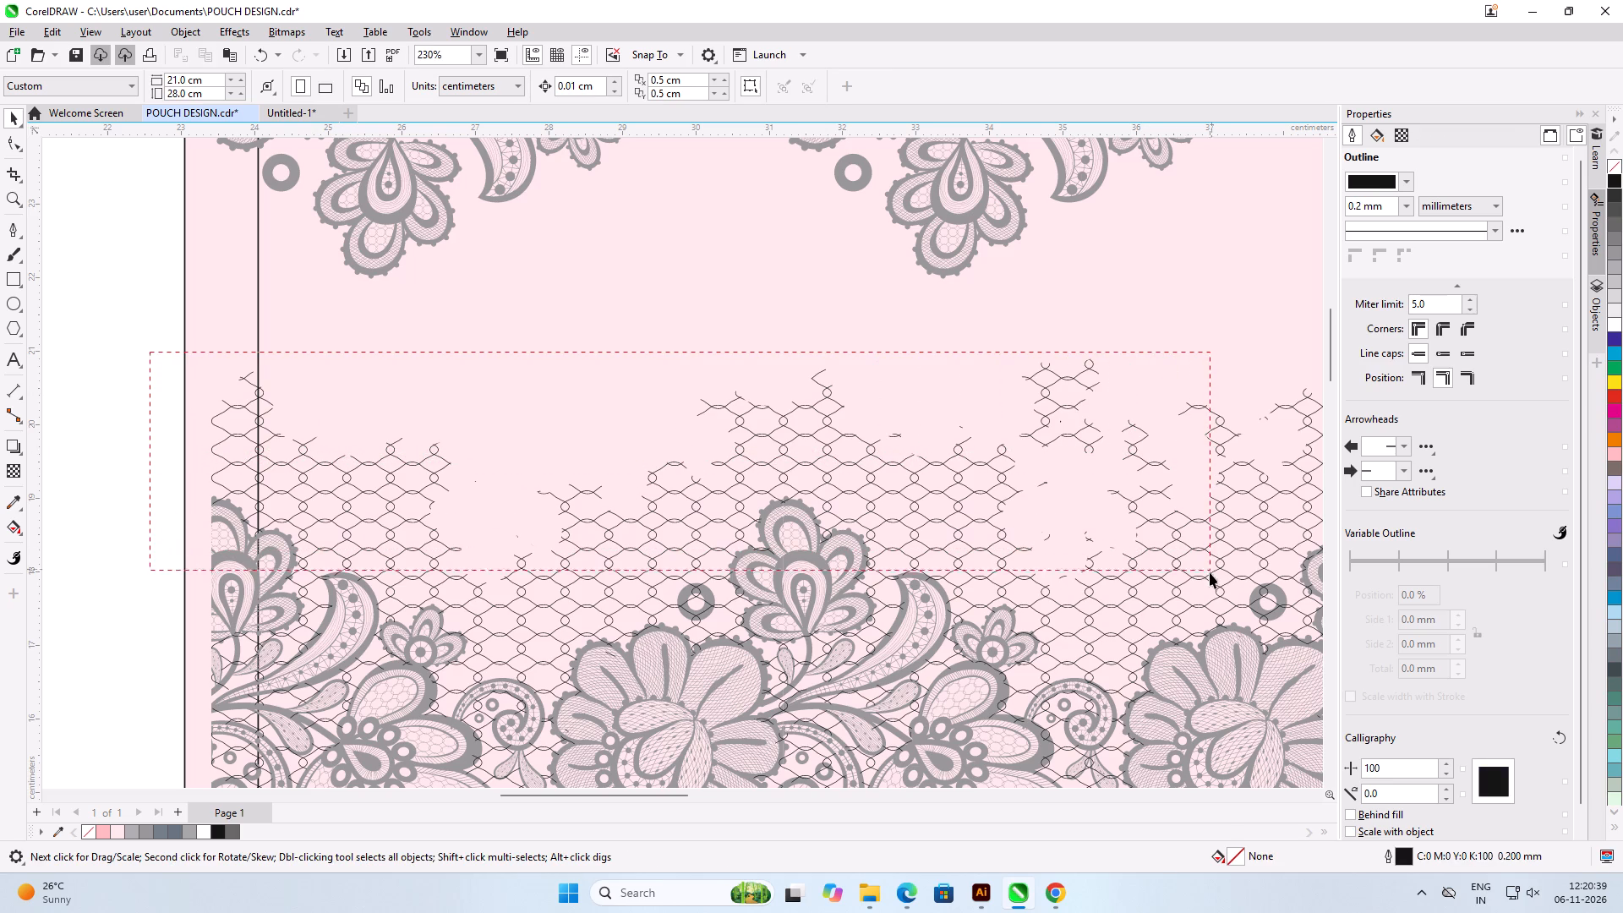
pyautogui.moveTo(1210, 572); pyautogui.dragTo(1210, 576)
pyautogui.press('Delete')
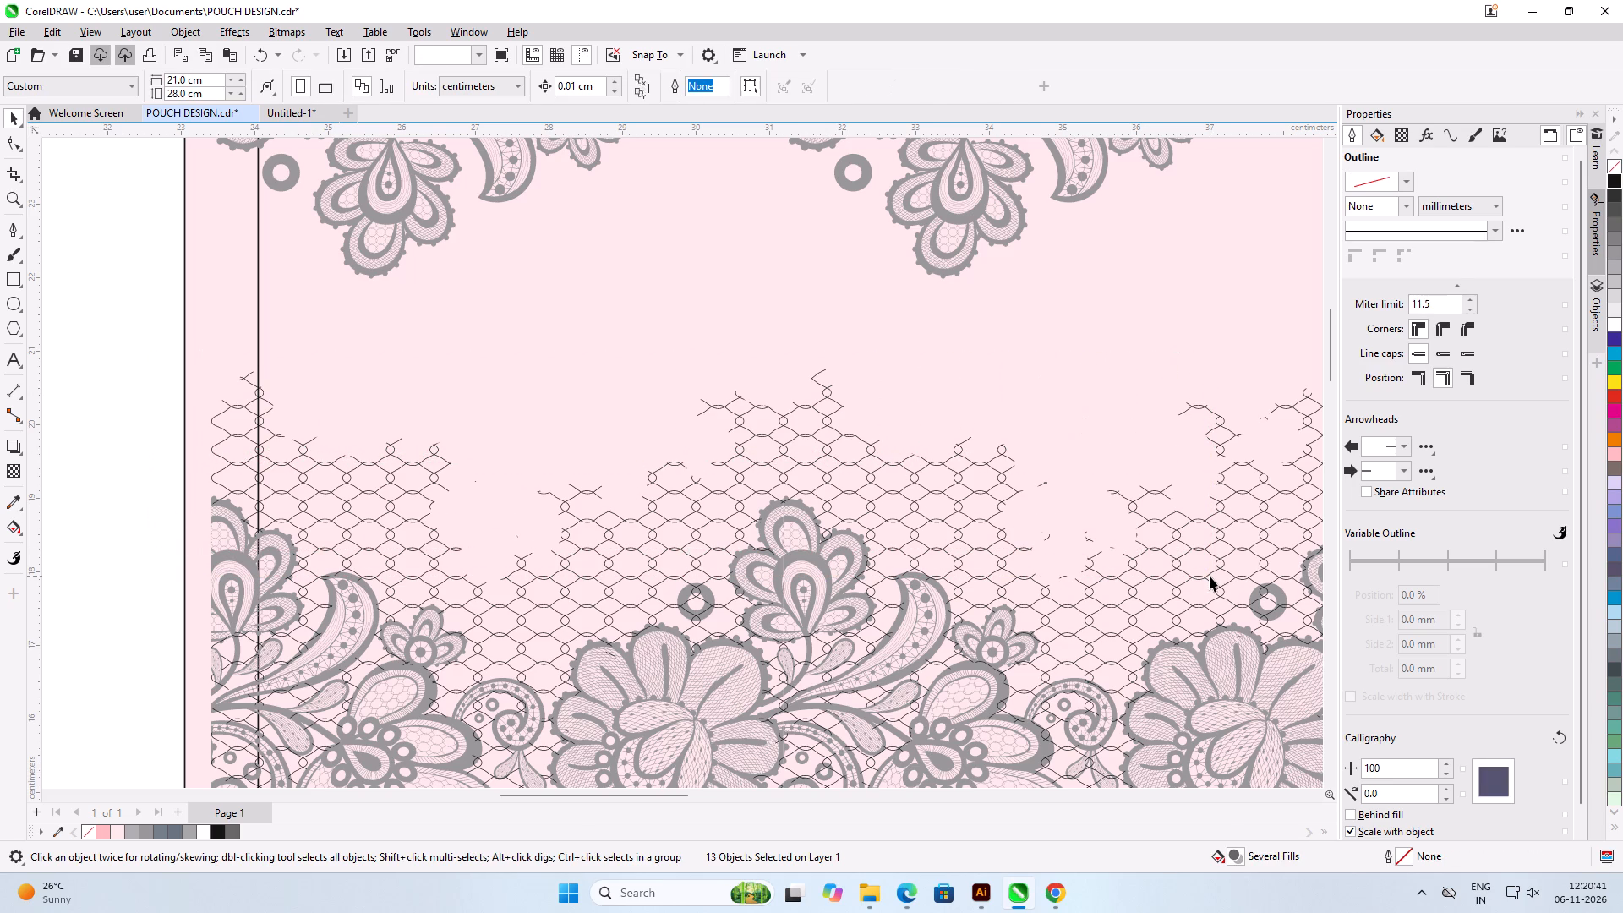
# Examine the net's ragged upper edge and its right end around the last large flower of the lower floral border.
pyautogui.scroll(-7, 215, 440)
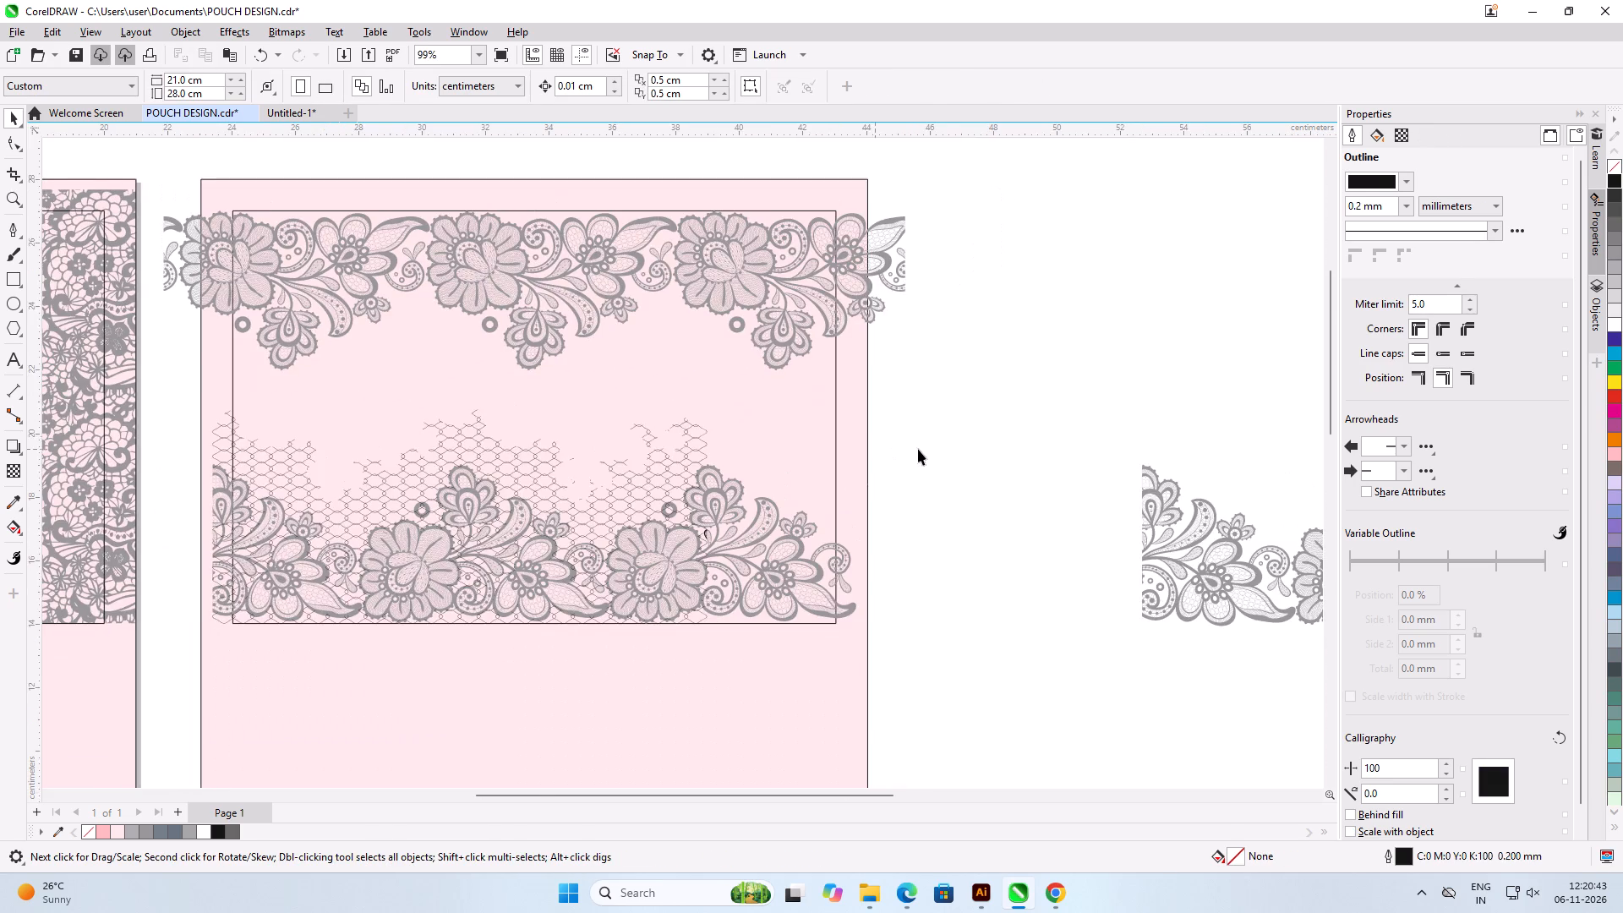
pyautogui.scroll(5, 921, 449)
pyautogui.scroll(-3, 1007, 456)
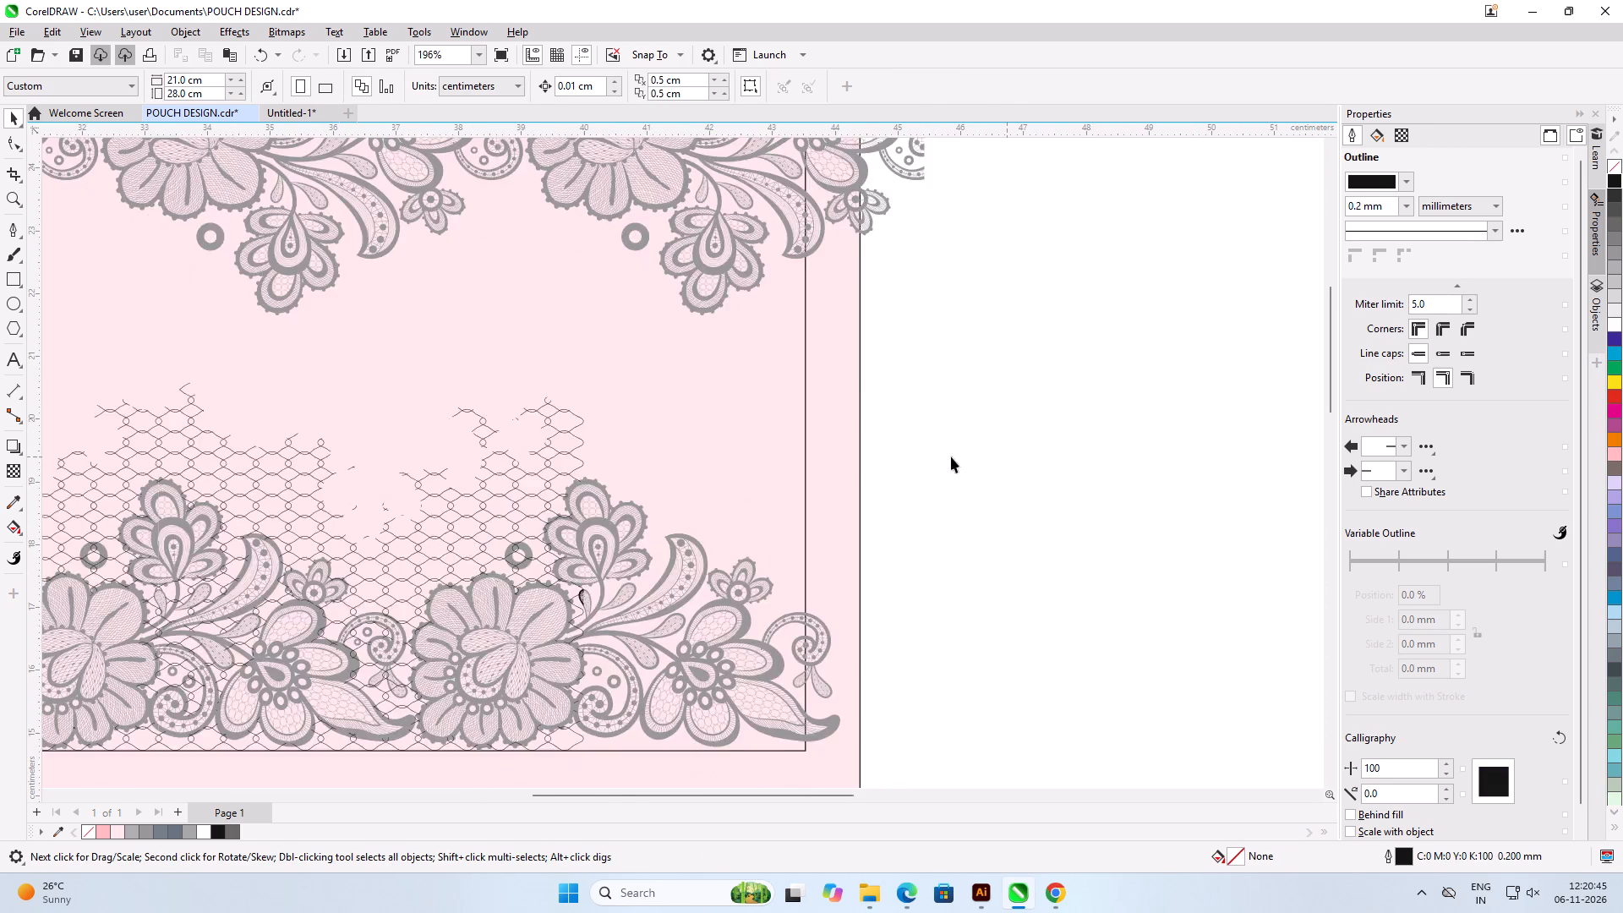
pyautogui.scroll(4, 567, 467)
pyautogui.scroll(4, 669, 482)
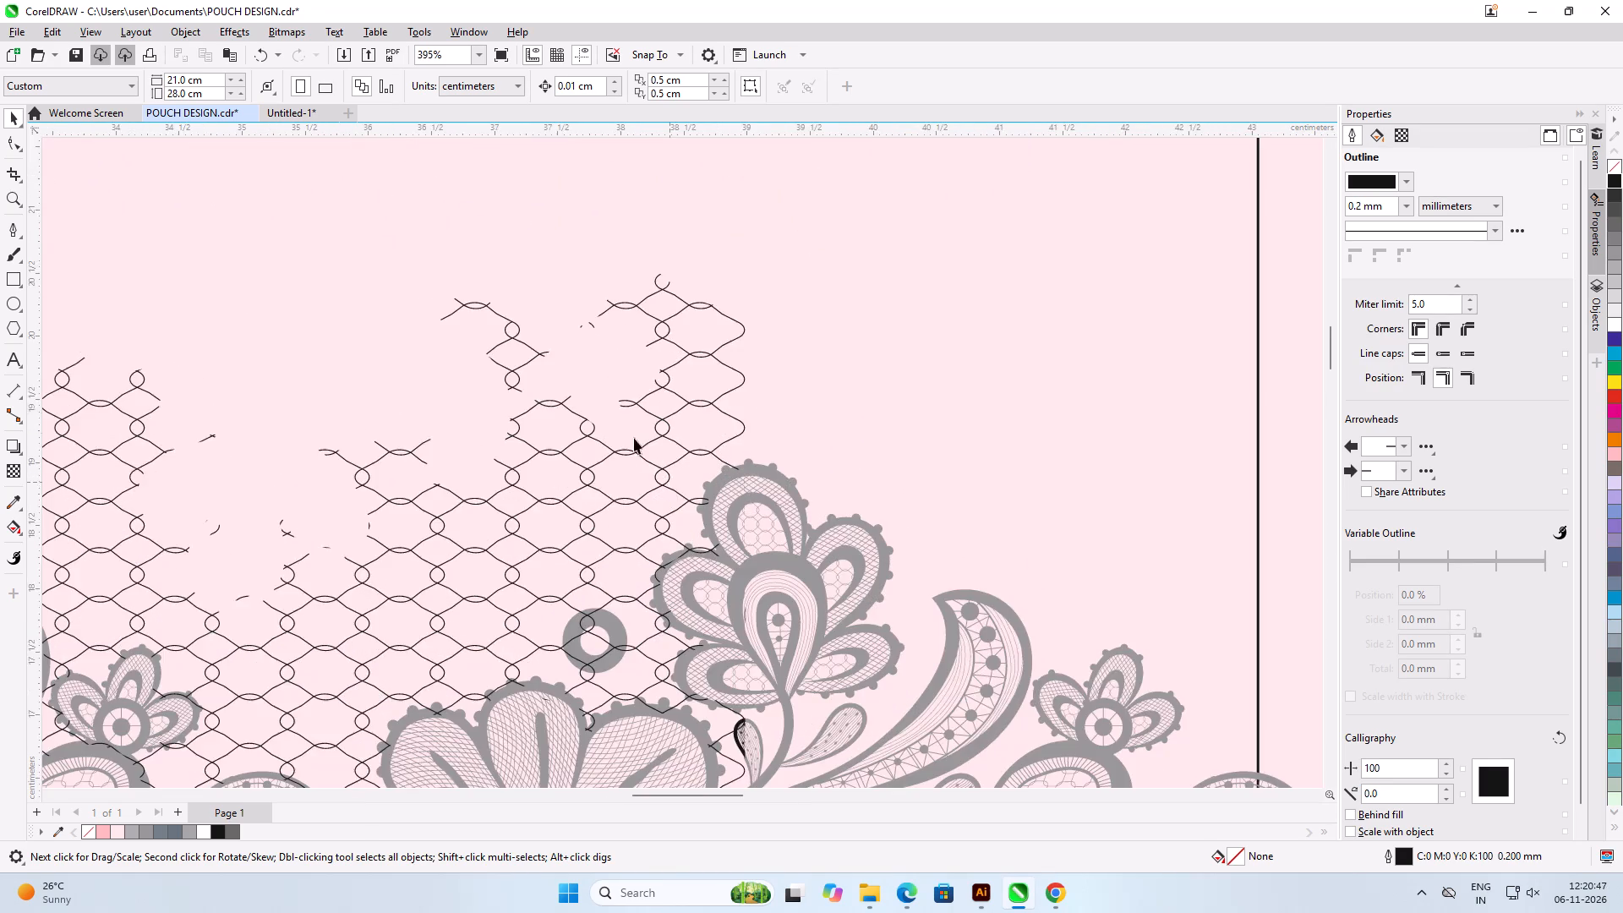
pyautogui.scroll(-4, 605, 395)
pyautogui.scroll(5, 667, 498)
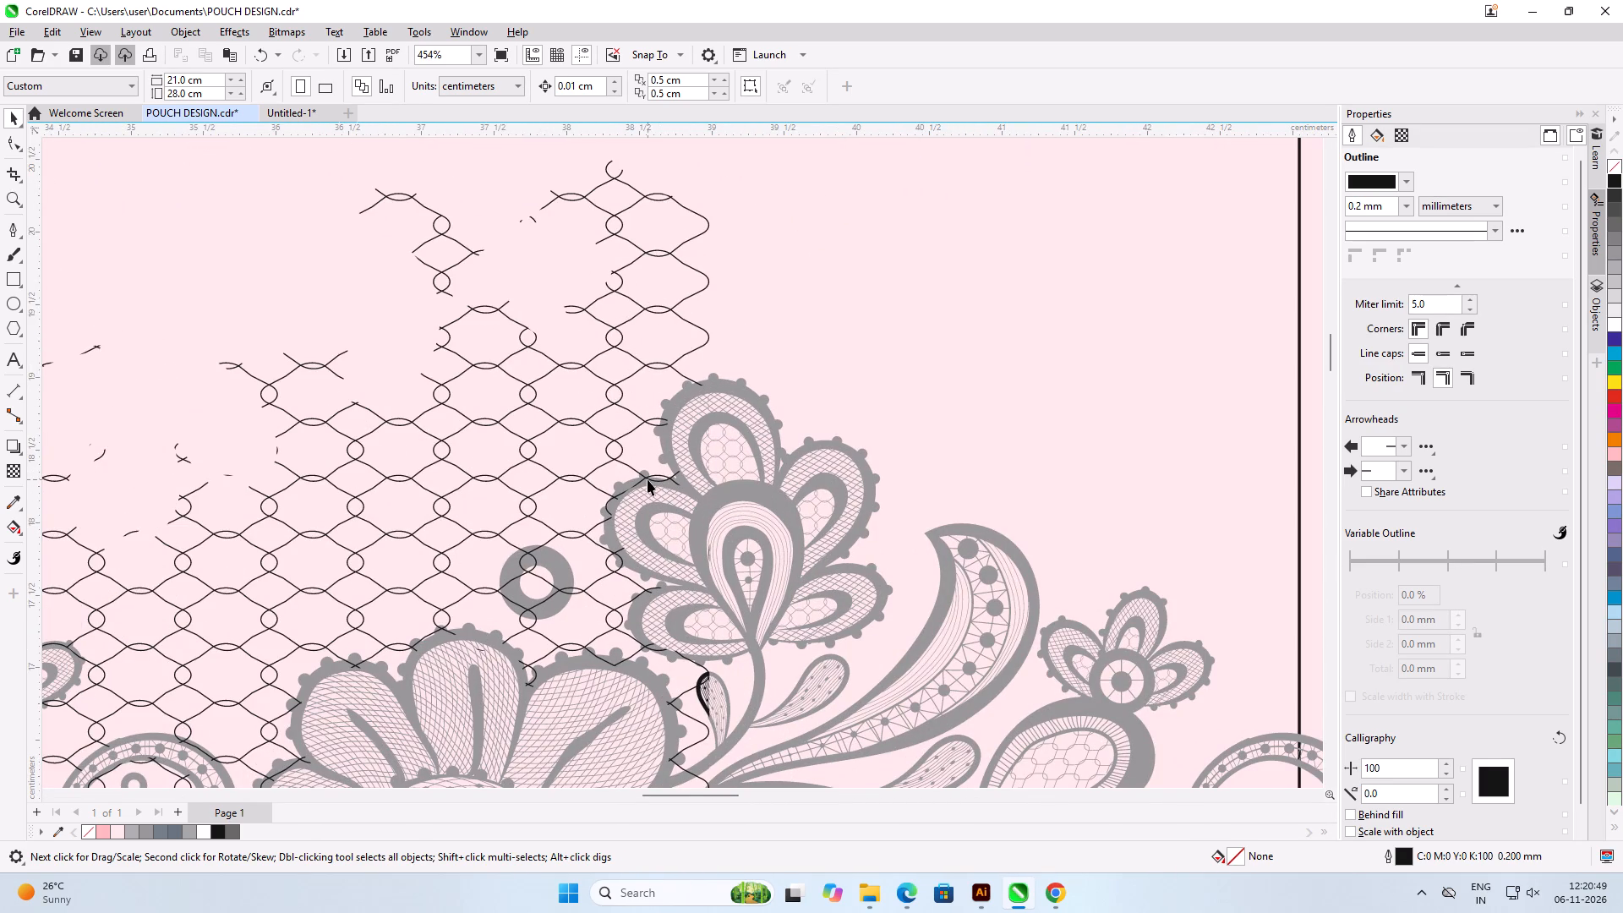
pyautogui.click(646, 478)
pyautogui.scroll(-2, 653, 442)
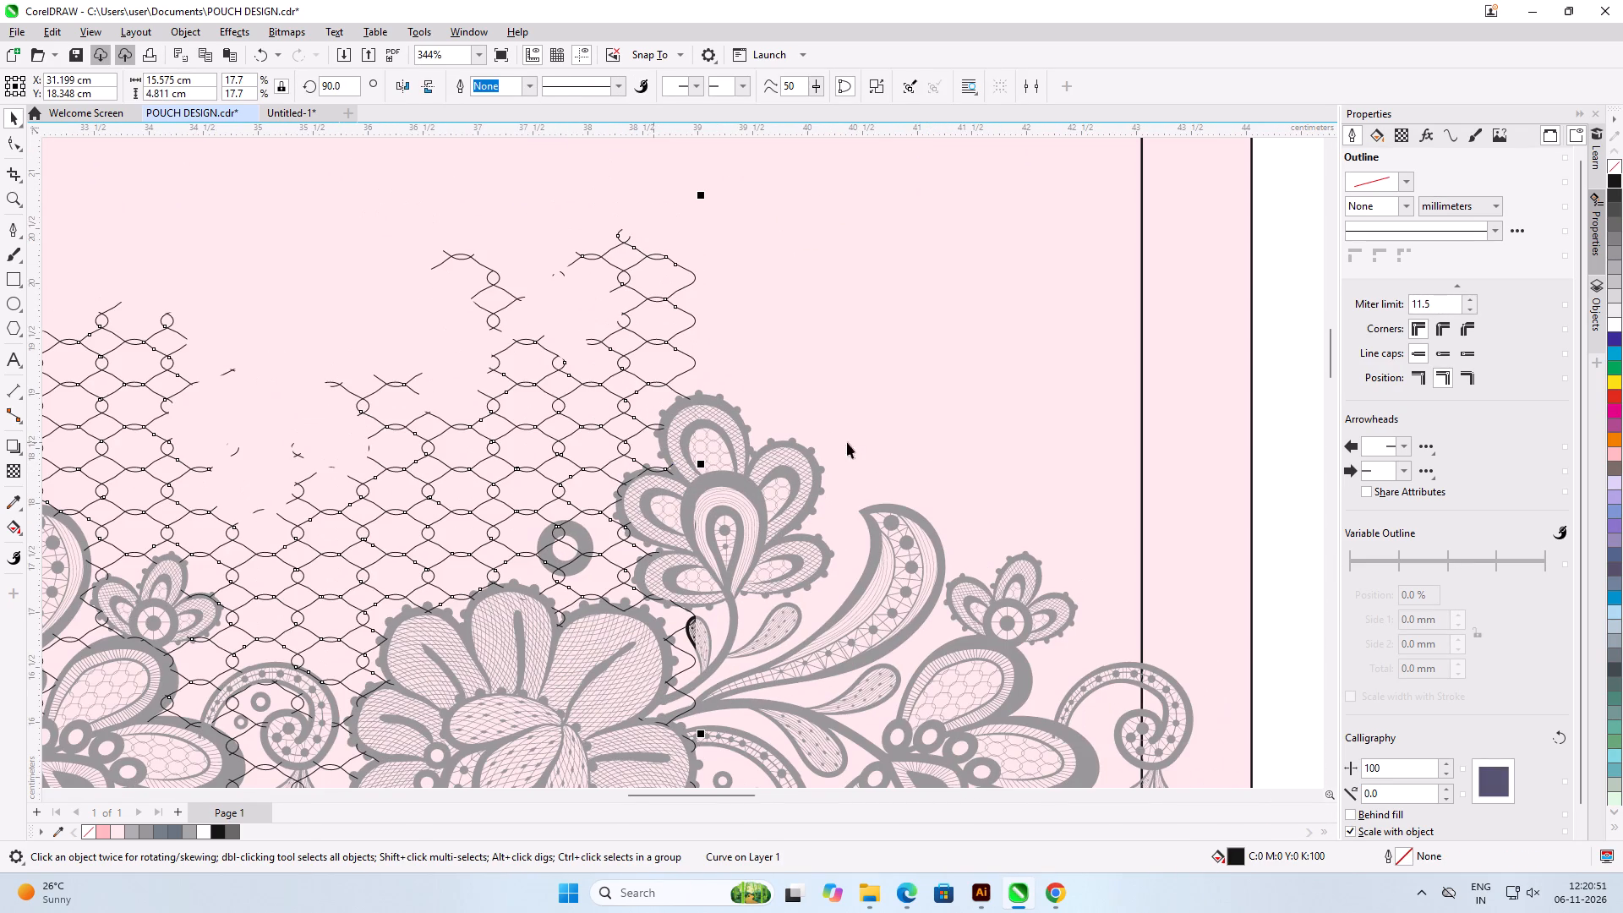
pyautogui.scroll(-3, 661, 368)
pyautogui.click(1110, 369)
pyautogui.scroll(1, 637, 364)
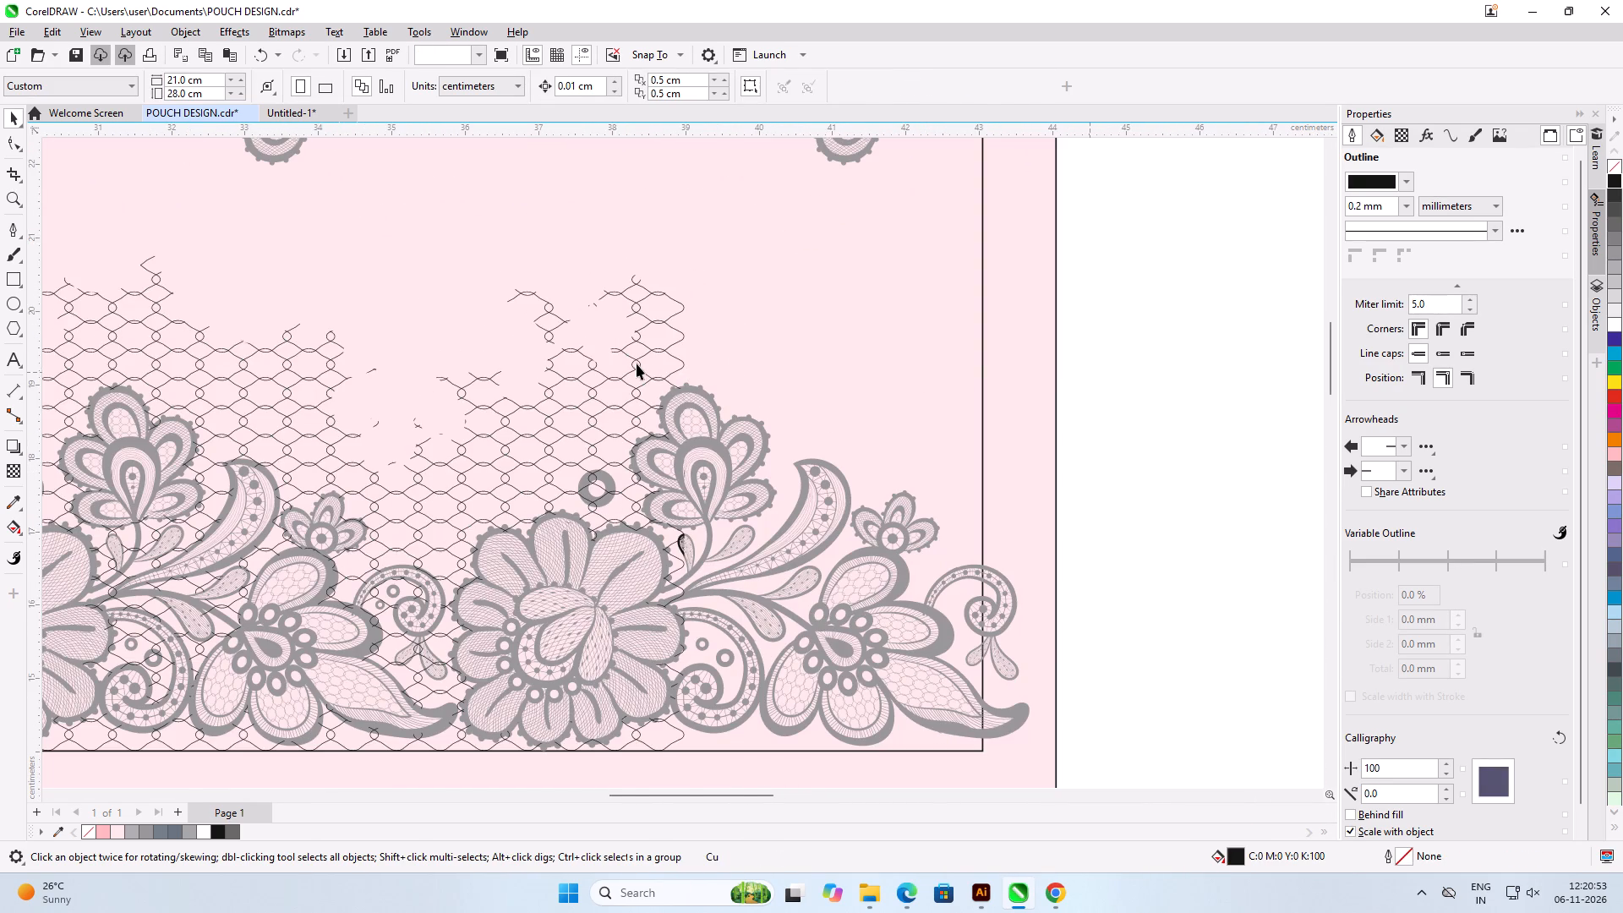
pyautogui.scroll(-3, 629, 351)
pyautogui.scroll(5, 664, 552)
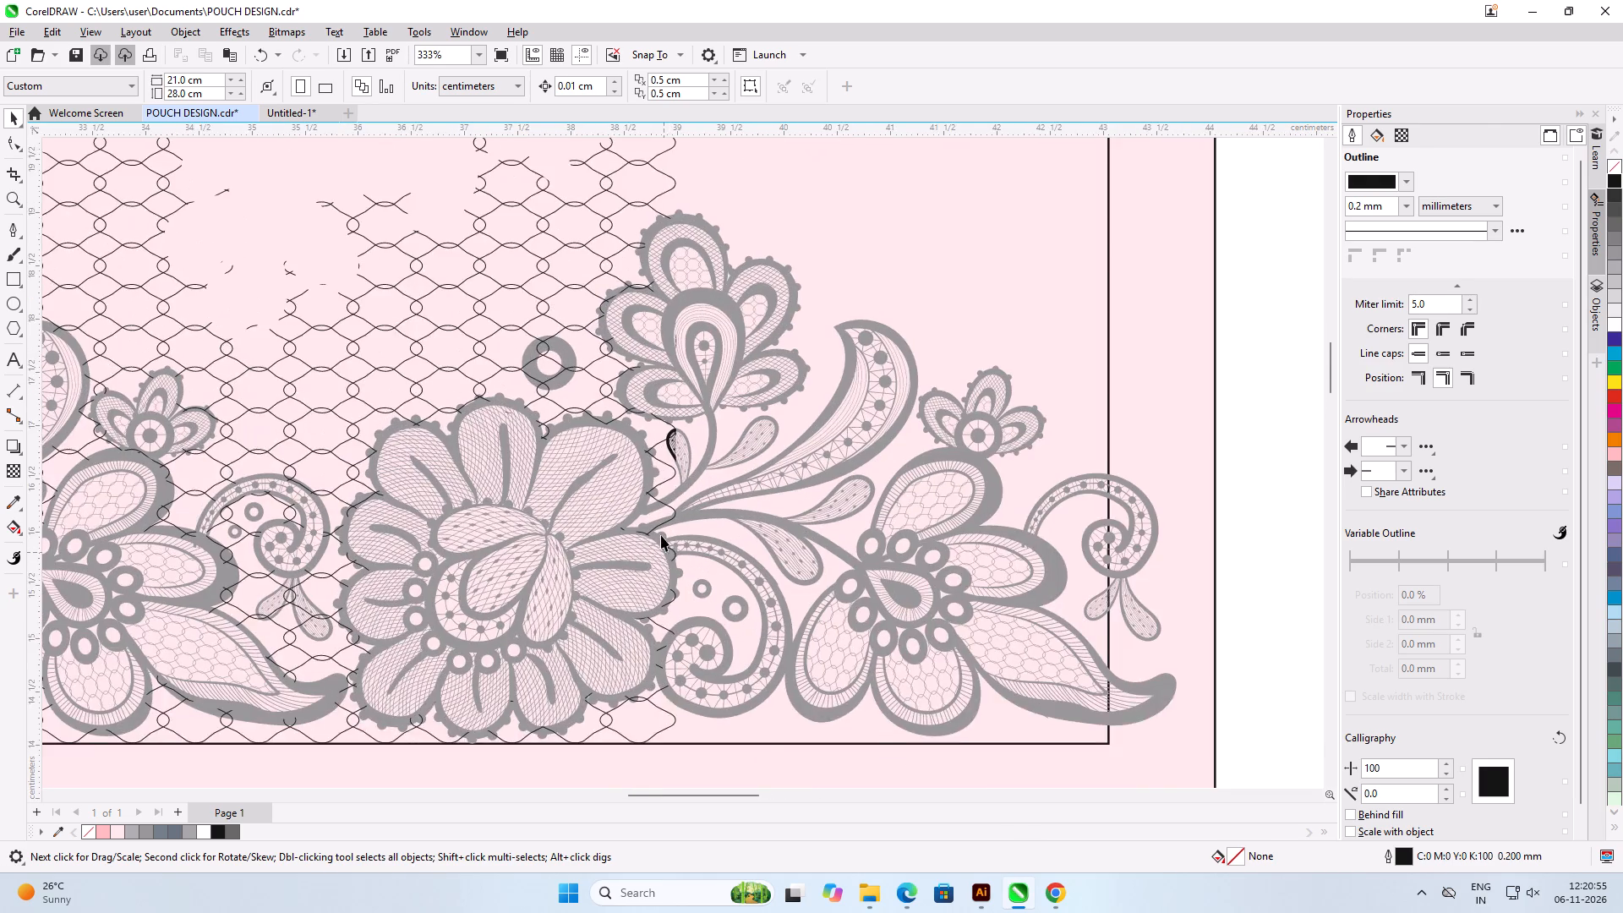
pyautogui.scroll(7, 661, 460)
pyautogui.scroll(-4, 649, 301)
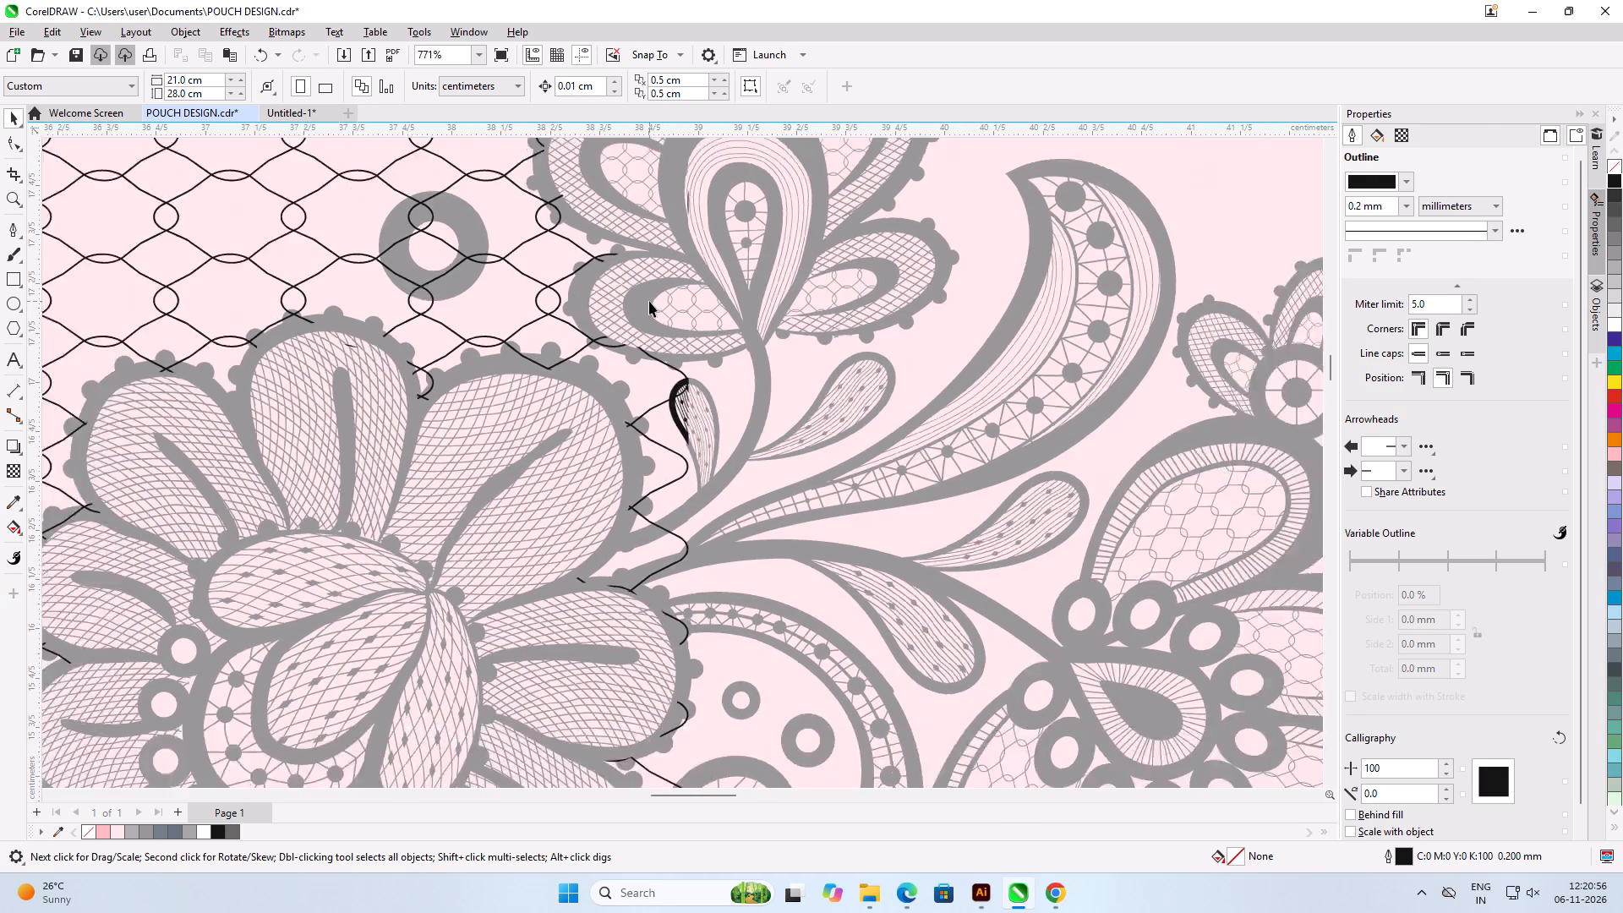
pyautogui.scroll(-2, 649, 301)
pyautogui.scroll(6, 652, 463)
pyautogui.scroll(-7, 697, 413)
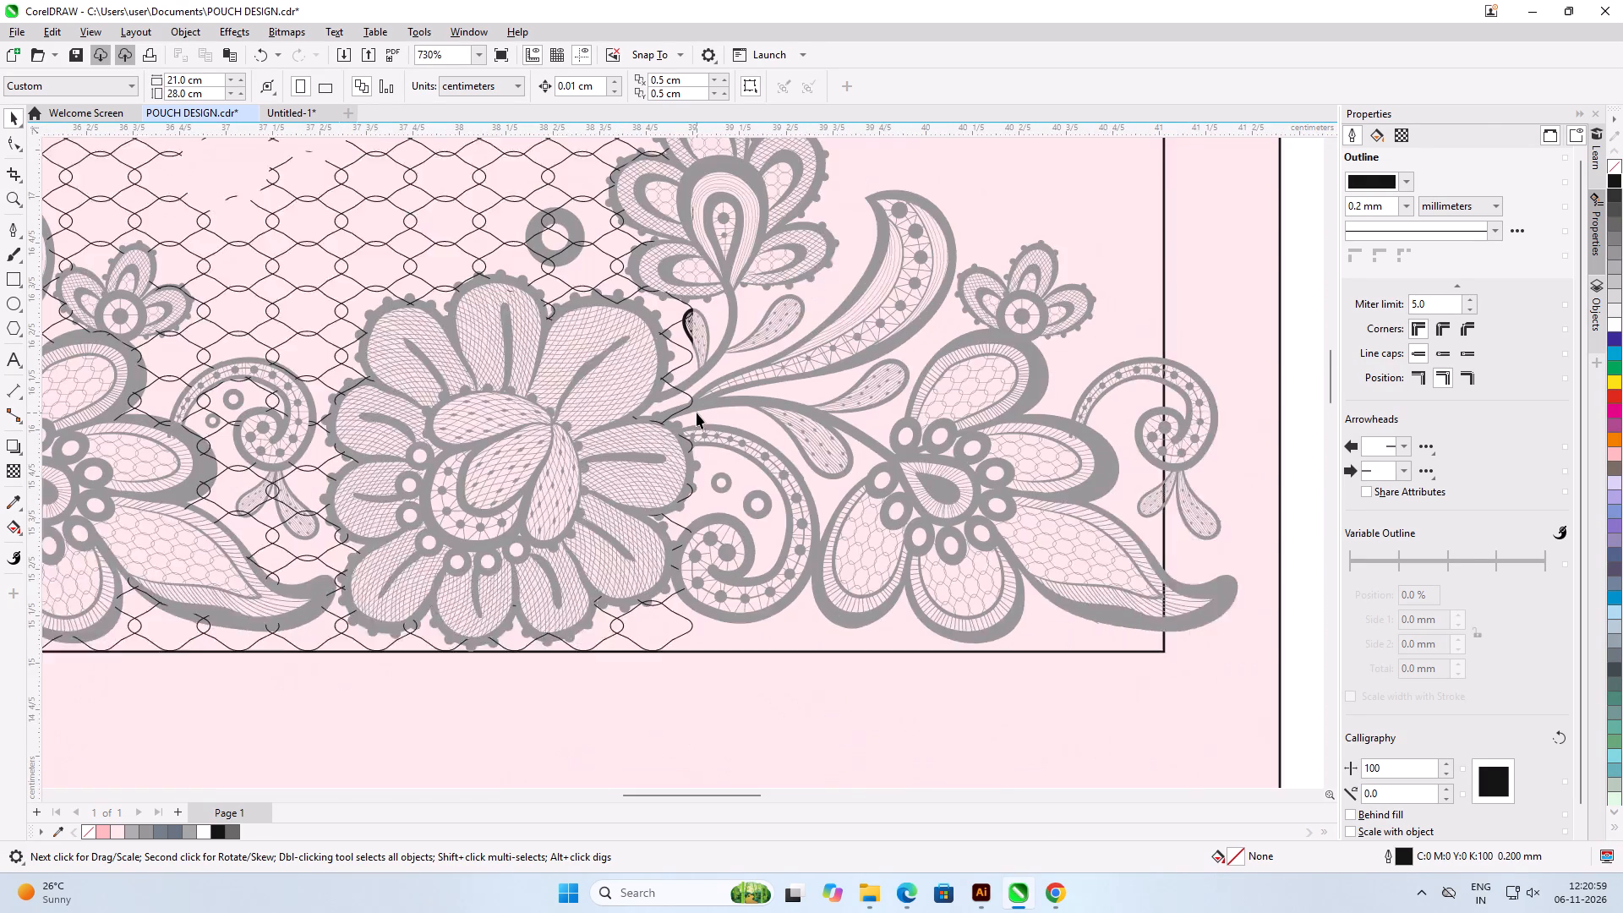
pyautogui.scroll(-5, 697, 413)
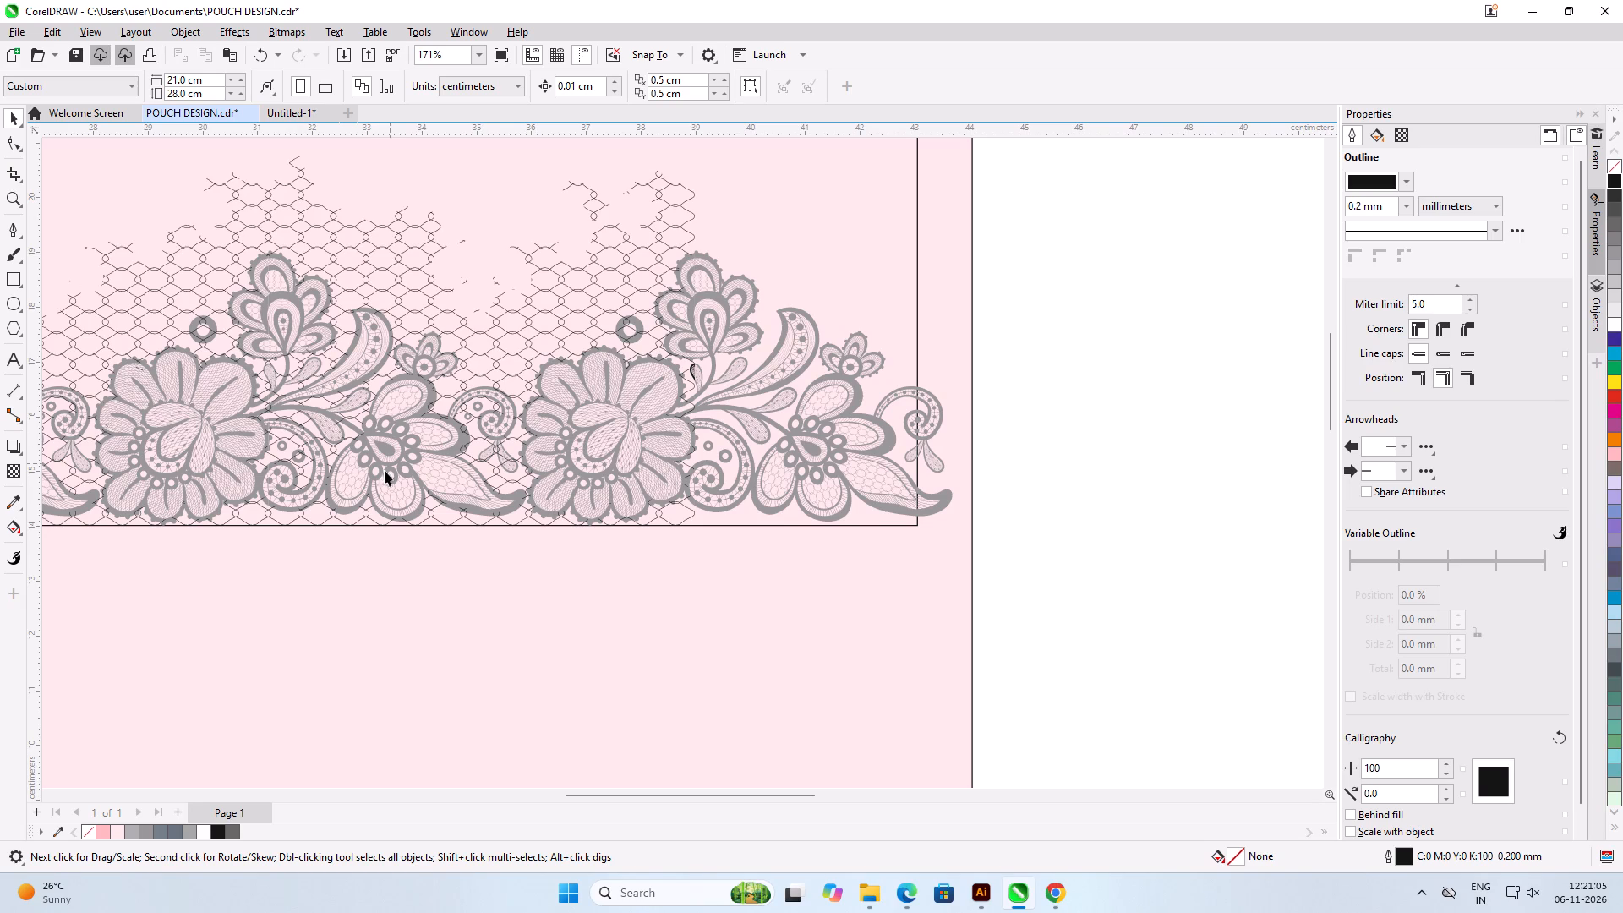
# Check which separate objects make up the lower lace by selecting its group, a grey floral motif and the net.
pyautogui.click(335, 453)
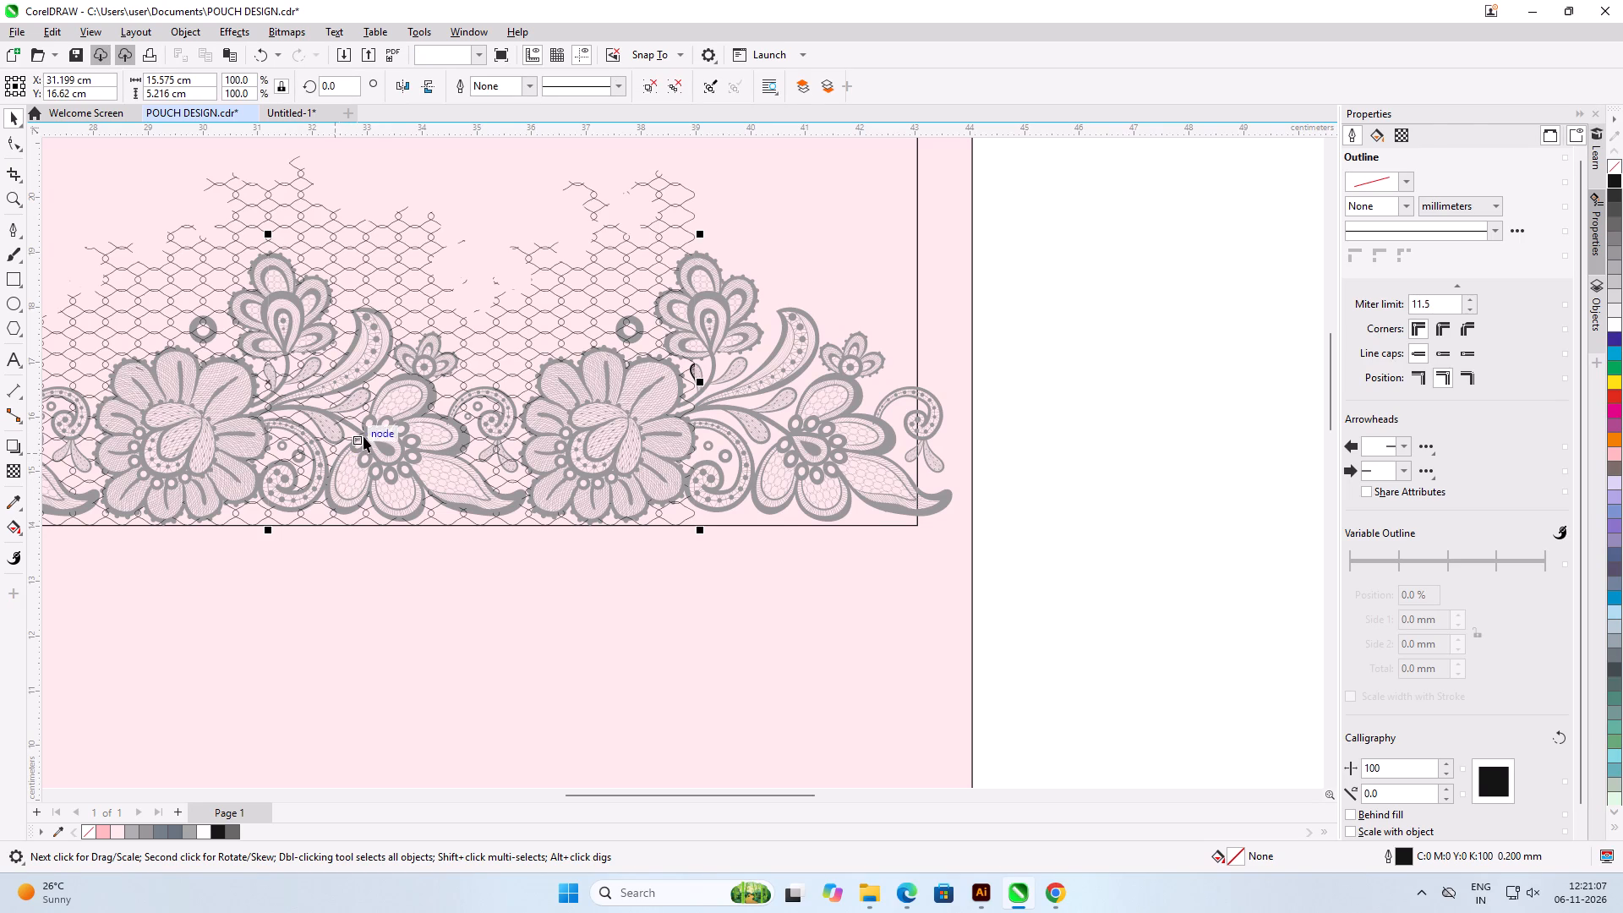
pyautogui.click(378, 435)
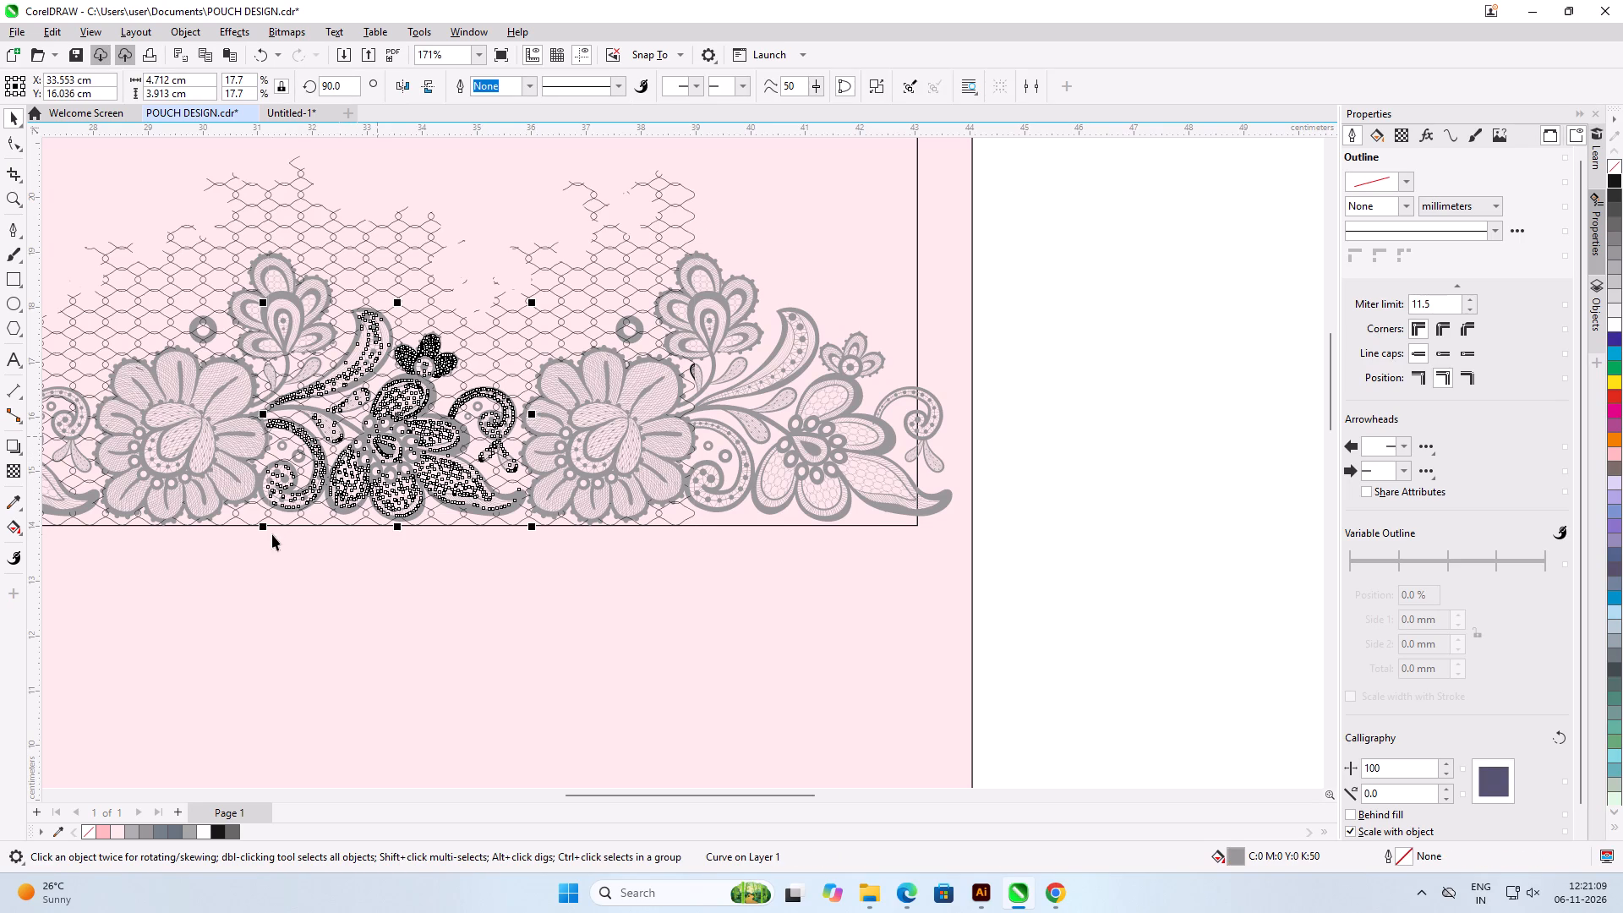
pyautogui.click(303, 518)
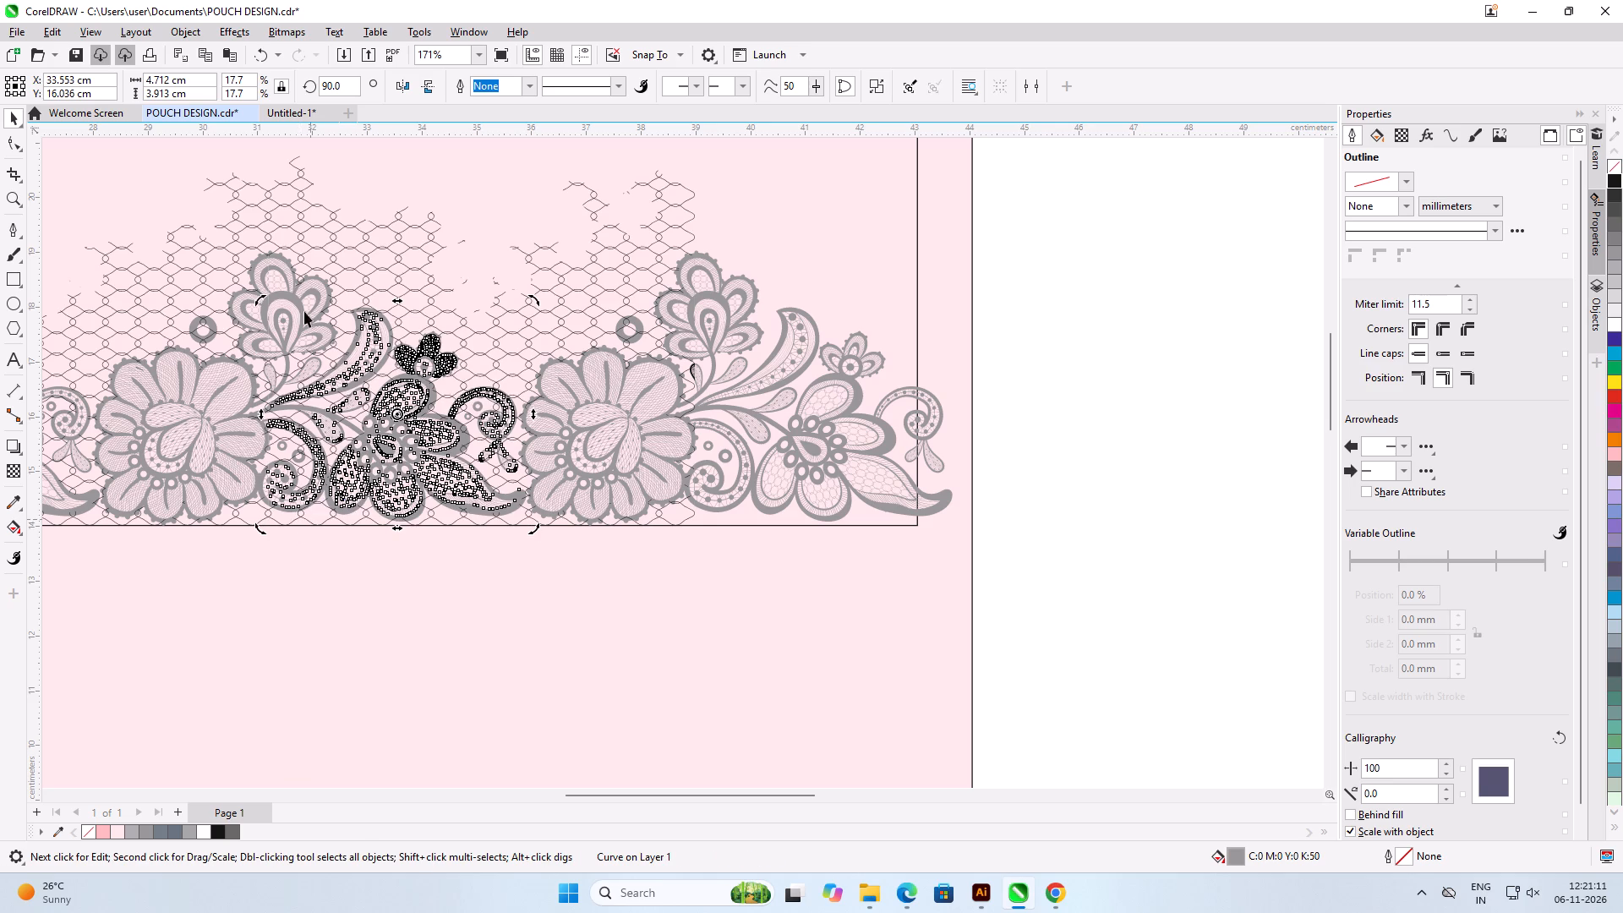
pyautogui.click(319, 249)
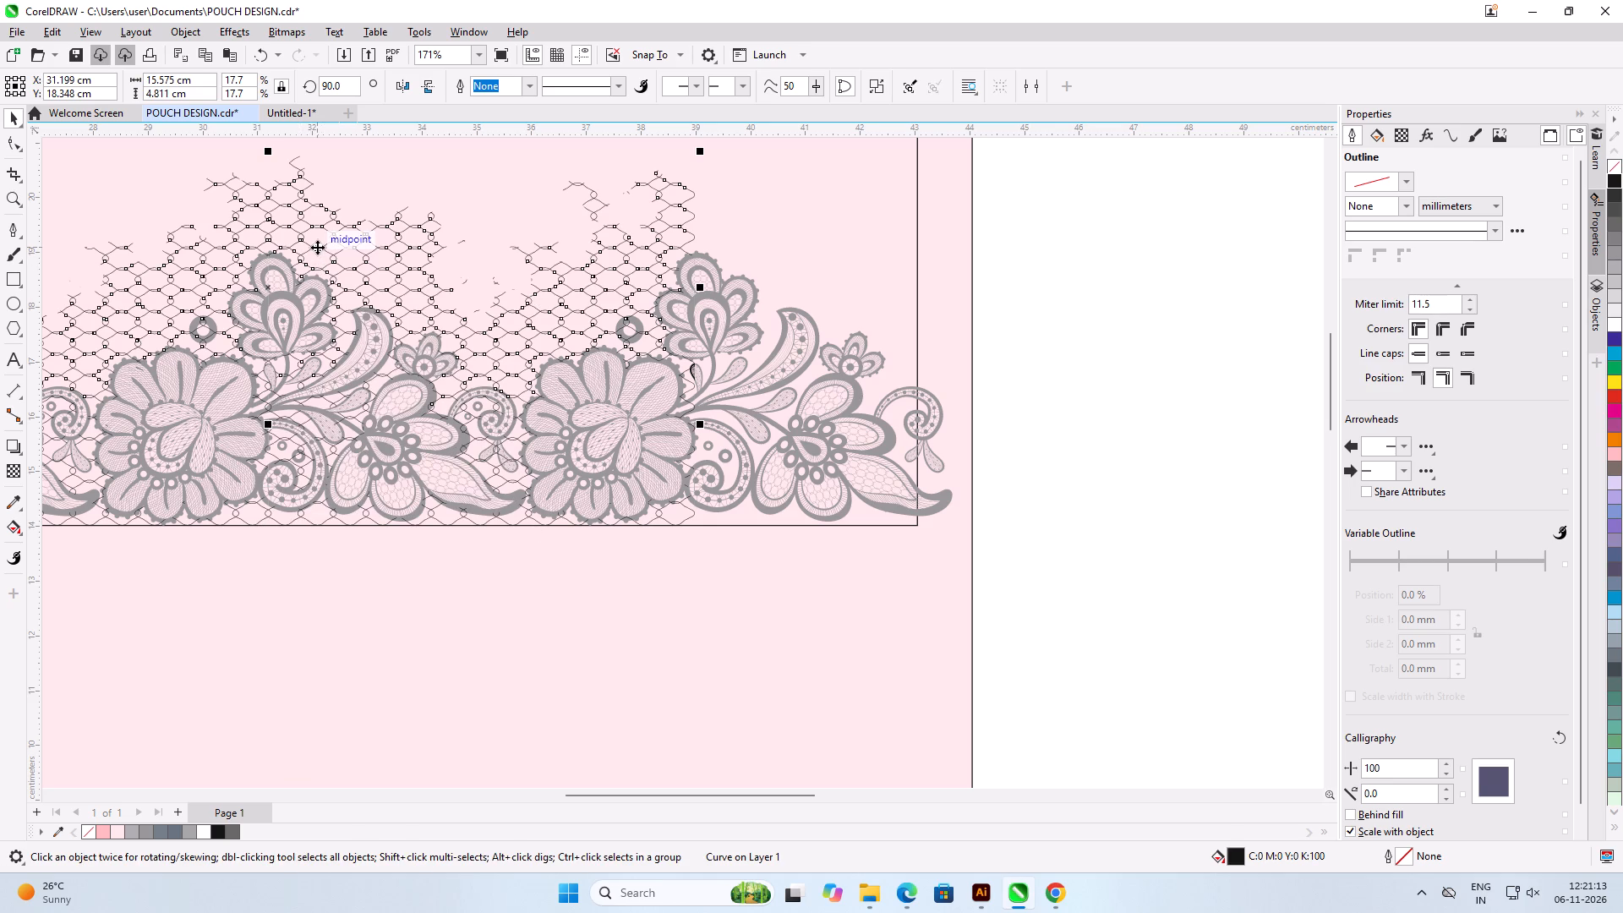
pyautogui.scroll(6, 253, 461)
pyautogui.scroll(-3, 734, 381)
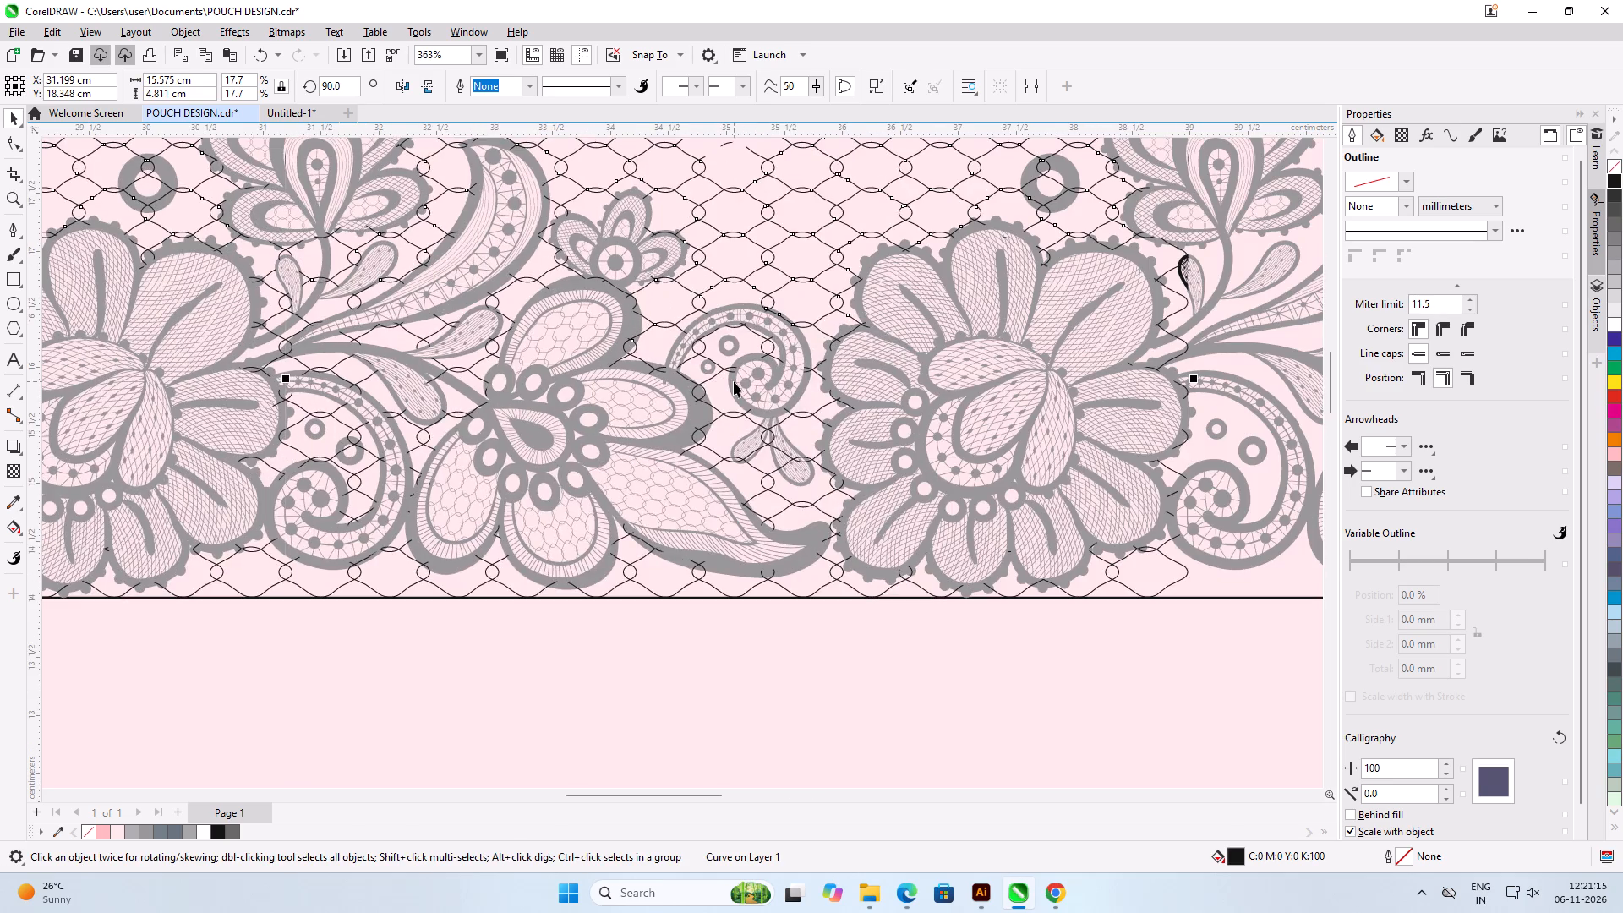
pyautogui.scroll(-5, 734, 381)
pyautogui.click(1148, 318)
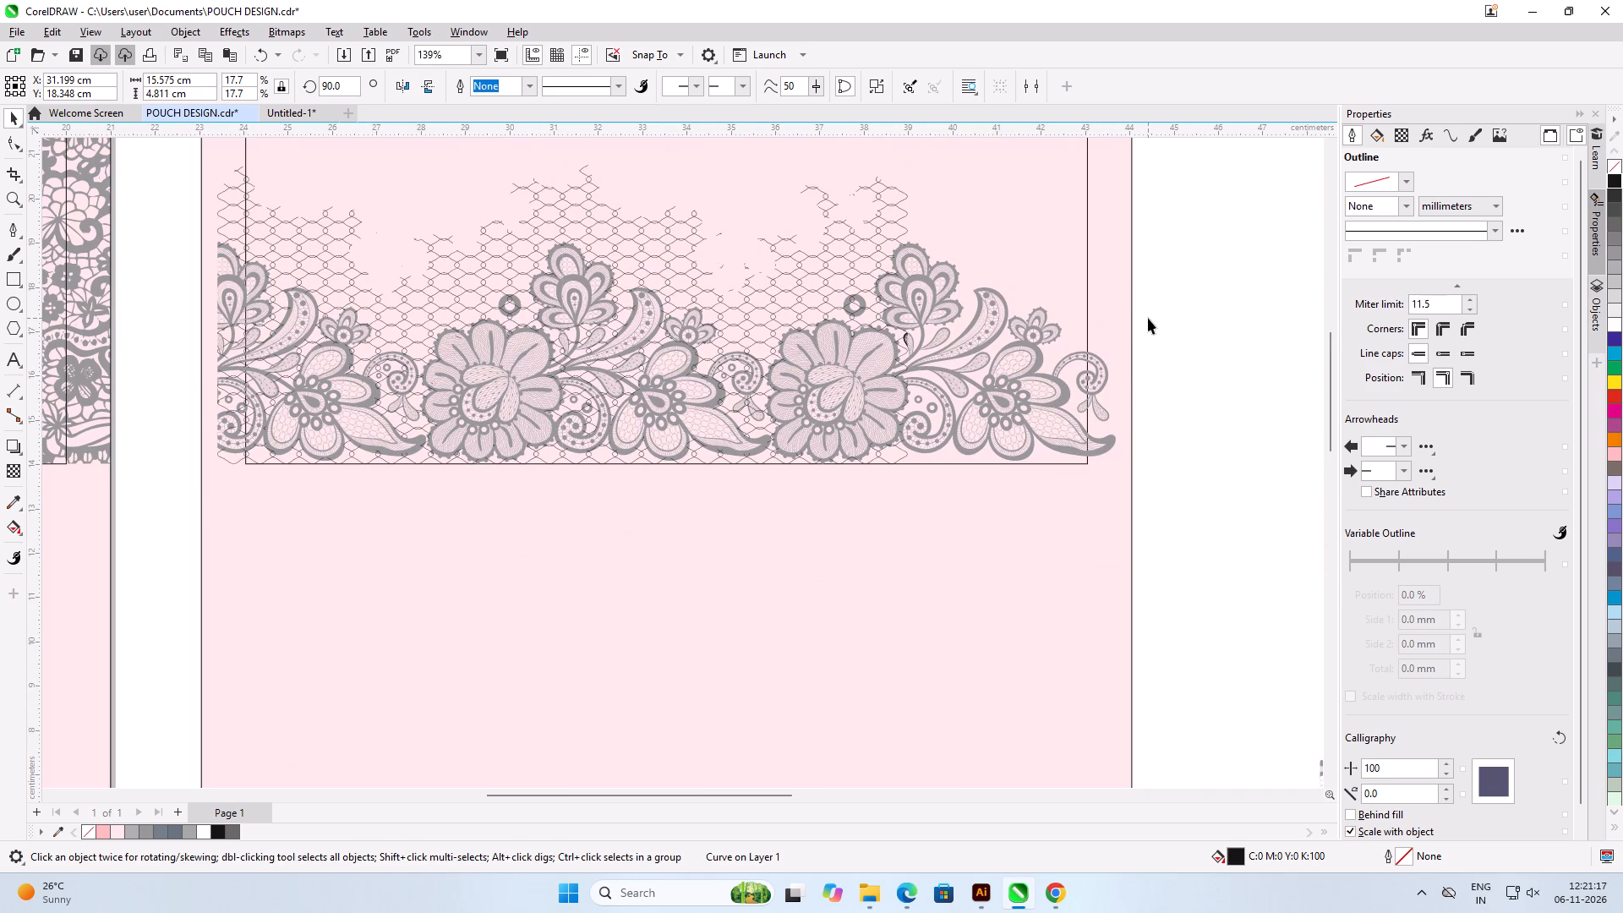
# Select the lower lace's net and floral pieces, leaving out the two large flowers and the small-flower sprig between them.
pyautogui.scroll(-3, 1047, 364)
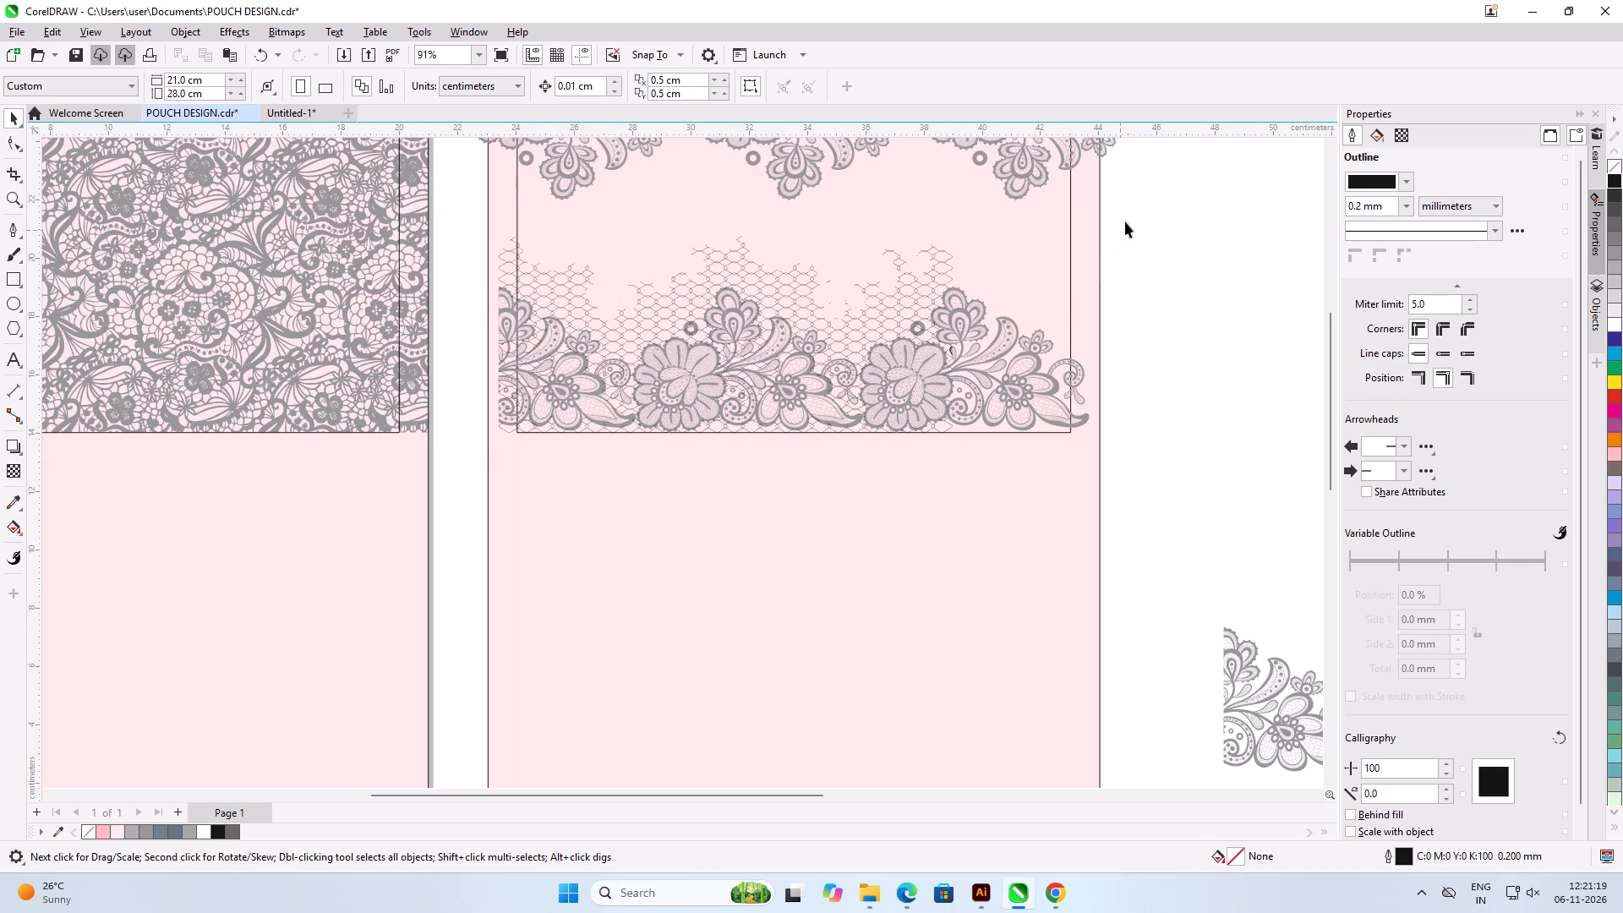
pyautogui.moveTo(1126, 216); pyautogui.dragTo(466, 478)
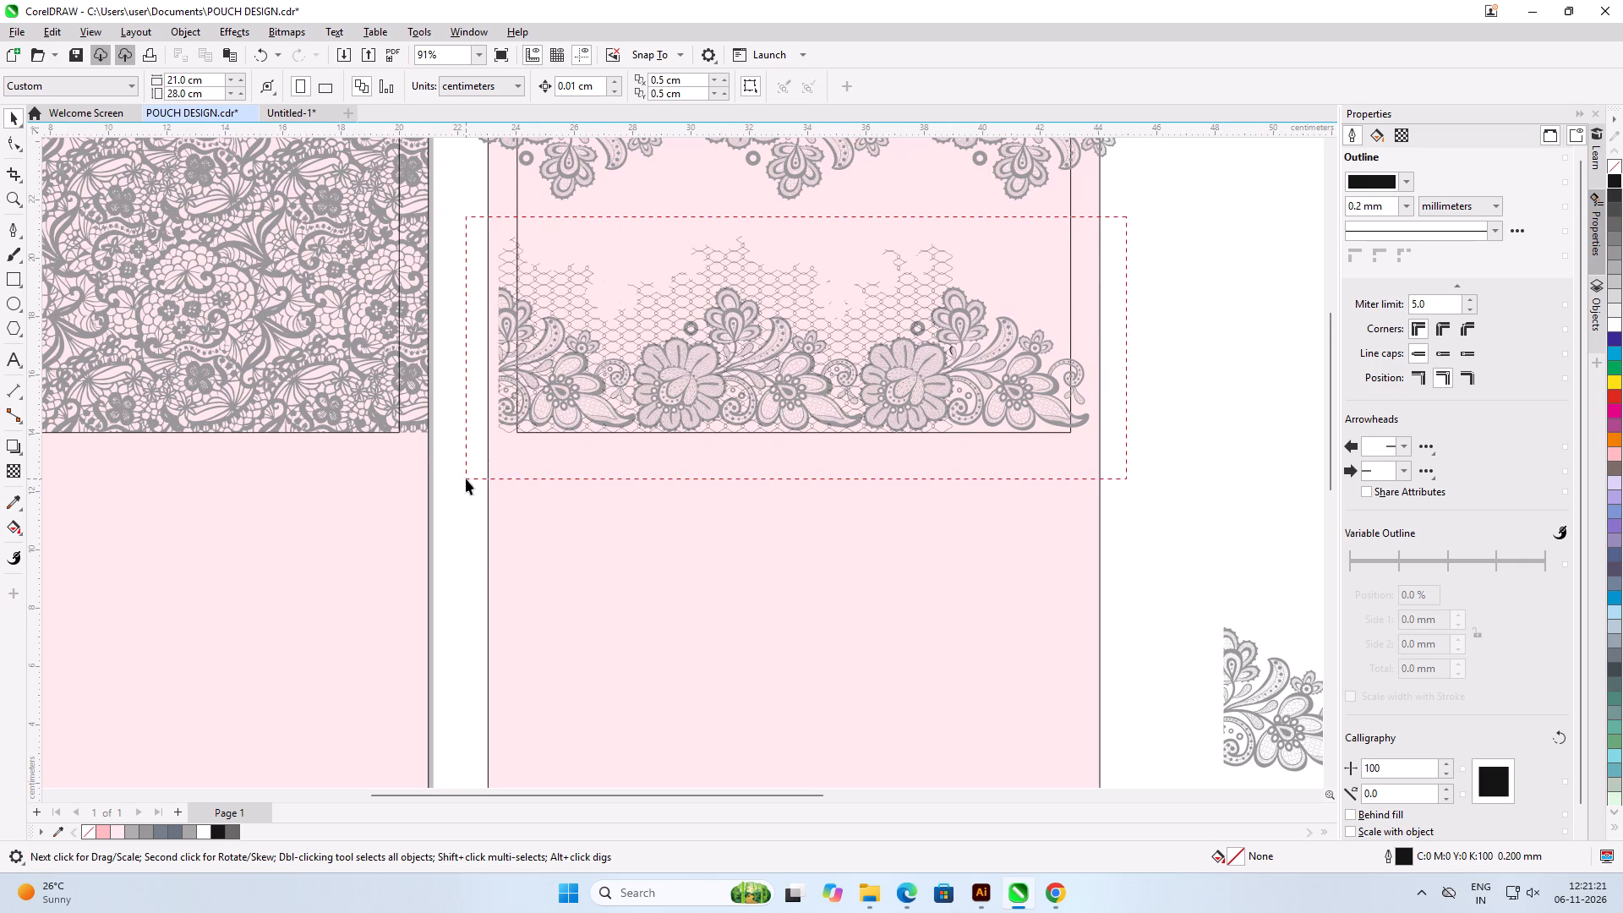
pyautogui.scroll(12, 864, 401)
pyautogui.keyDown('shift'); pyautogui.click(906, 392); pyautogui.keyUp('shift')
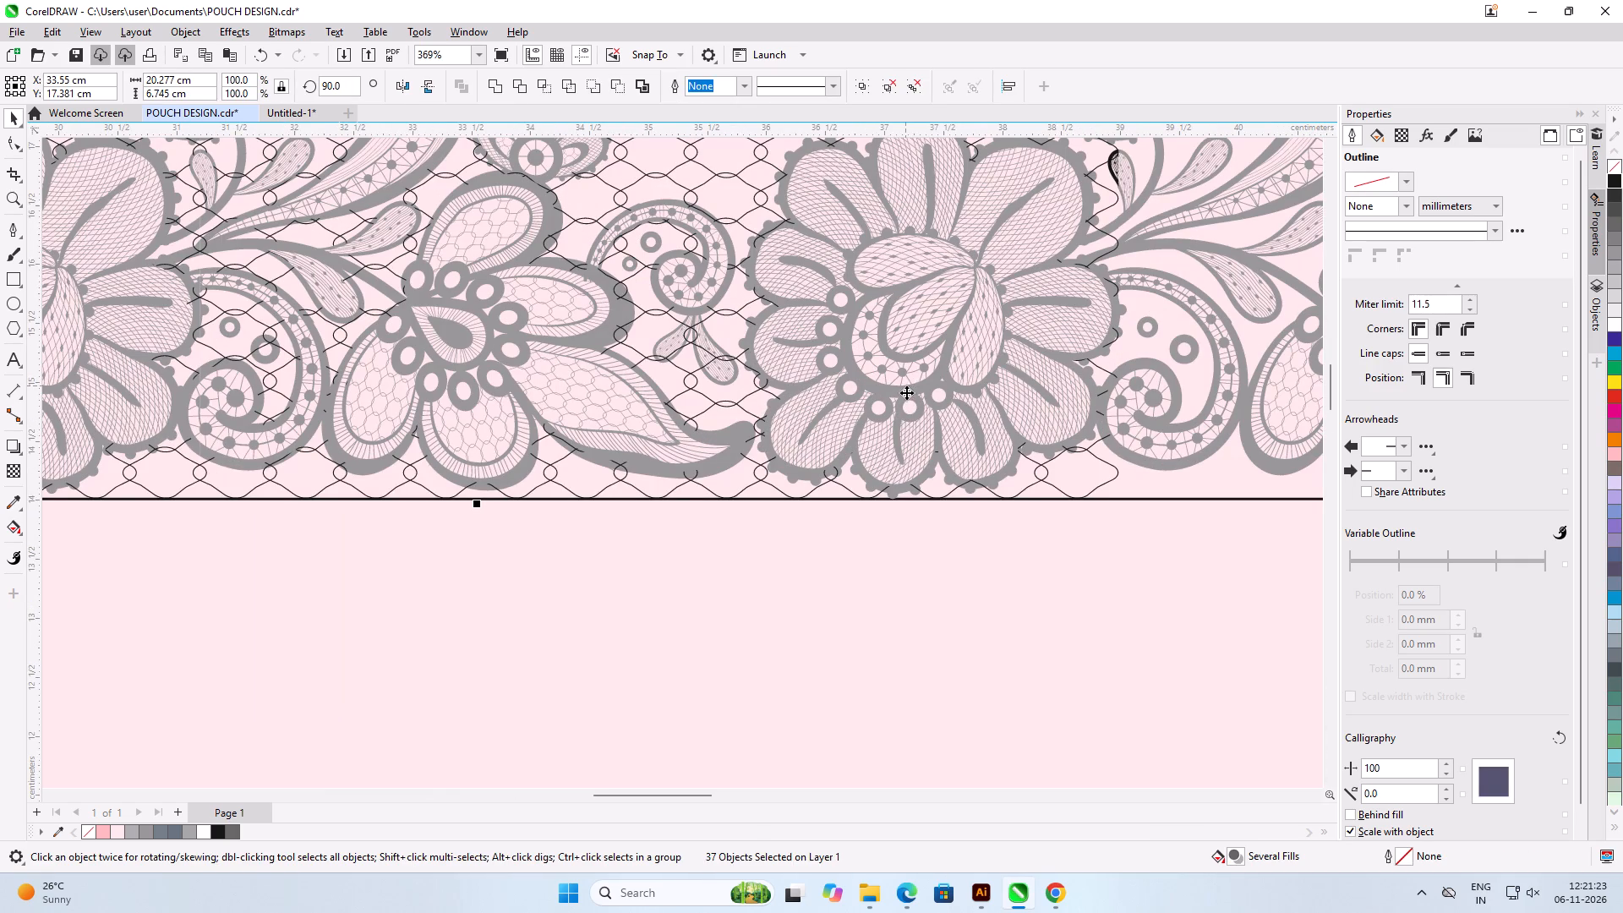
pyautogui.keyDown('shift'); pyautogui.click(576, 344); pyautogui.keyUp('shift')
pyautogui.keyDown('shift'); pyautogui.scroll(-2, 826, 348); pyautogui.keyUp('shift')
pyautogui.keyDown('shift'); pyautogui.scroll(3, 356, 348); pyautogui.keyUp('shift')
pyautogui.keyDown('shift'); pyautogui.scroll(5, 183, 347); pyautogui.keyUp('shift')
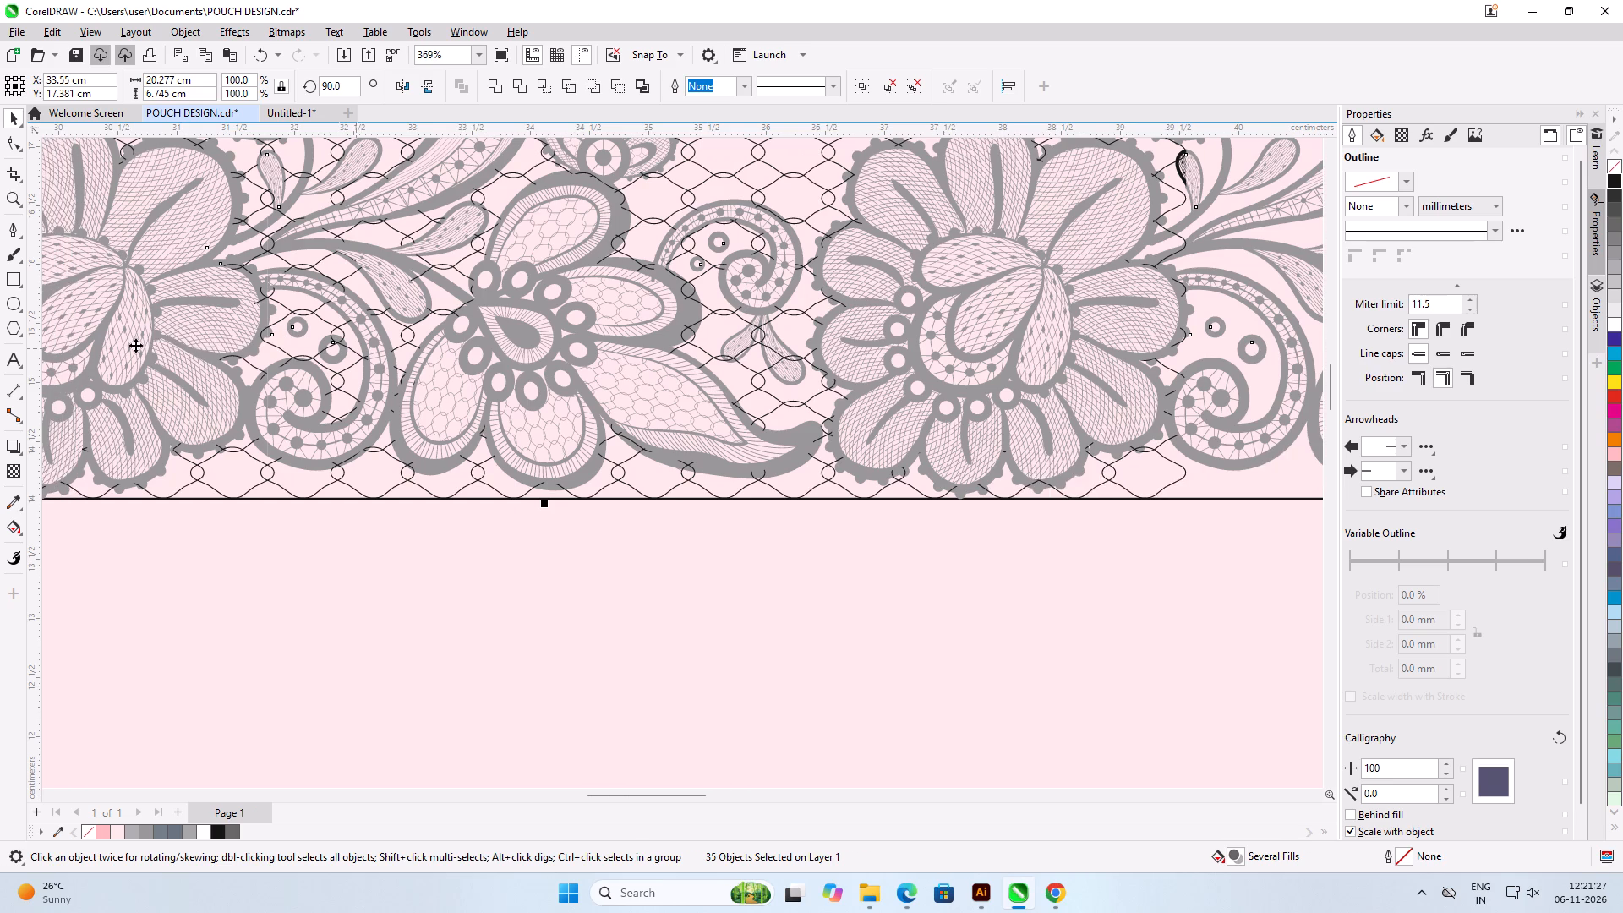
pyautogui.keyDown('shift'); pyautogui.click(150, 336); pyautogui.keyUp('shift')
pyautogui.scroll(-8, 334, 374)
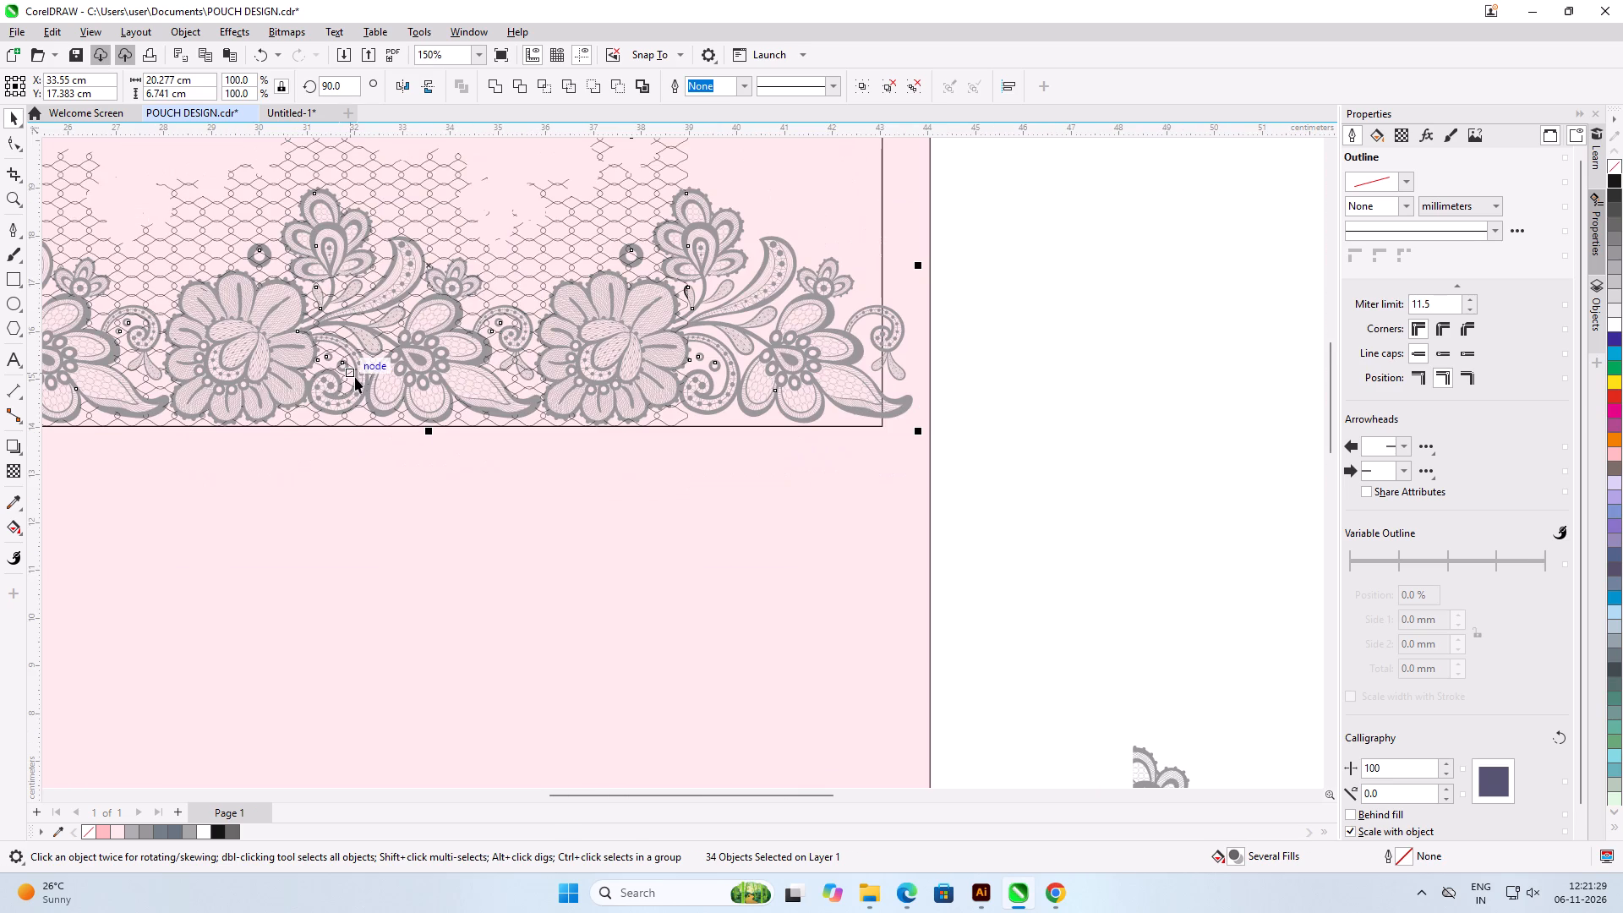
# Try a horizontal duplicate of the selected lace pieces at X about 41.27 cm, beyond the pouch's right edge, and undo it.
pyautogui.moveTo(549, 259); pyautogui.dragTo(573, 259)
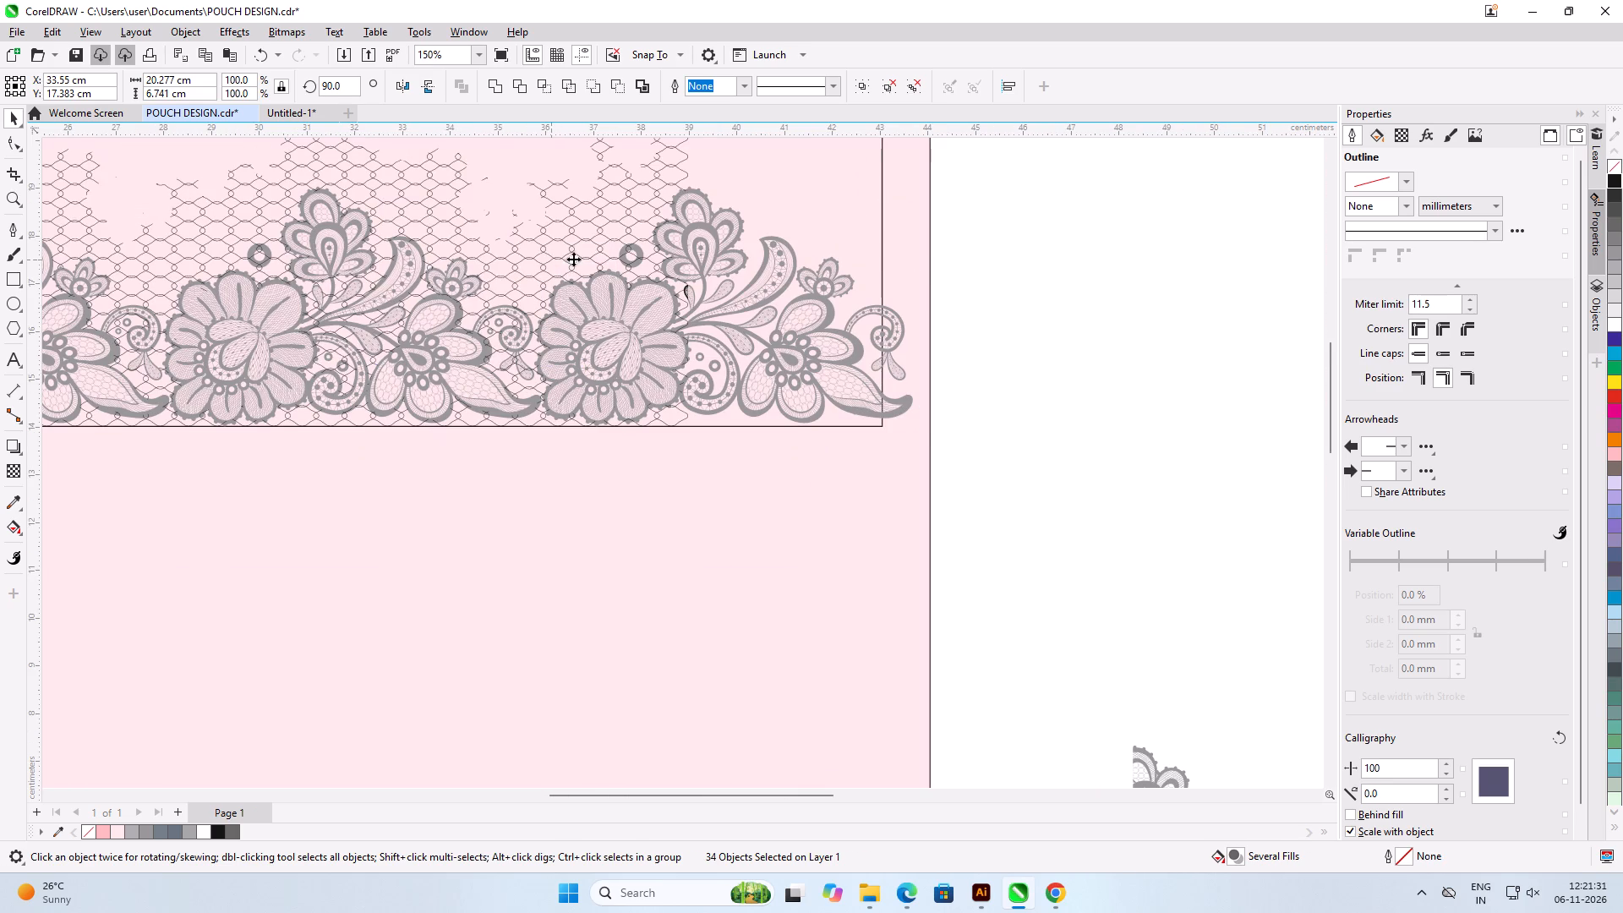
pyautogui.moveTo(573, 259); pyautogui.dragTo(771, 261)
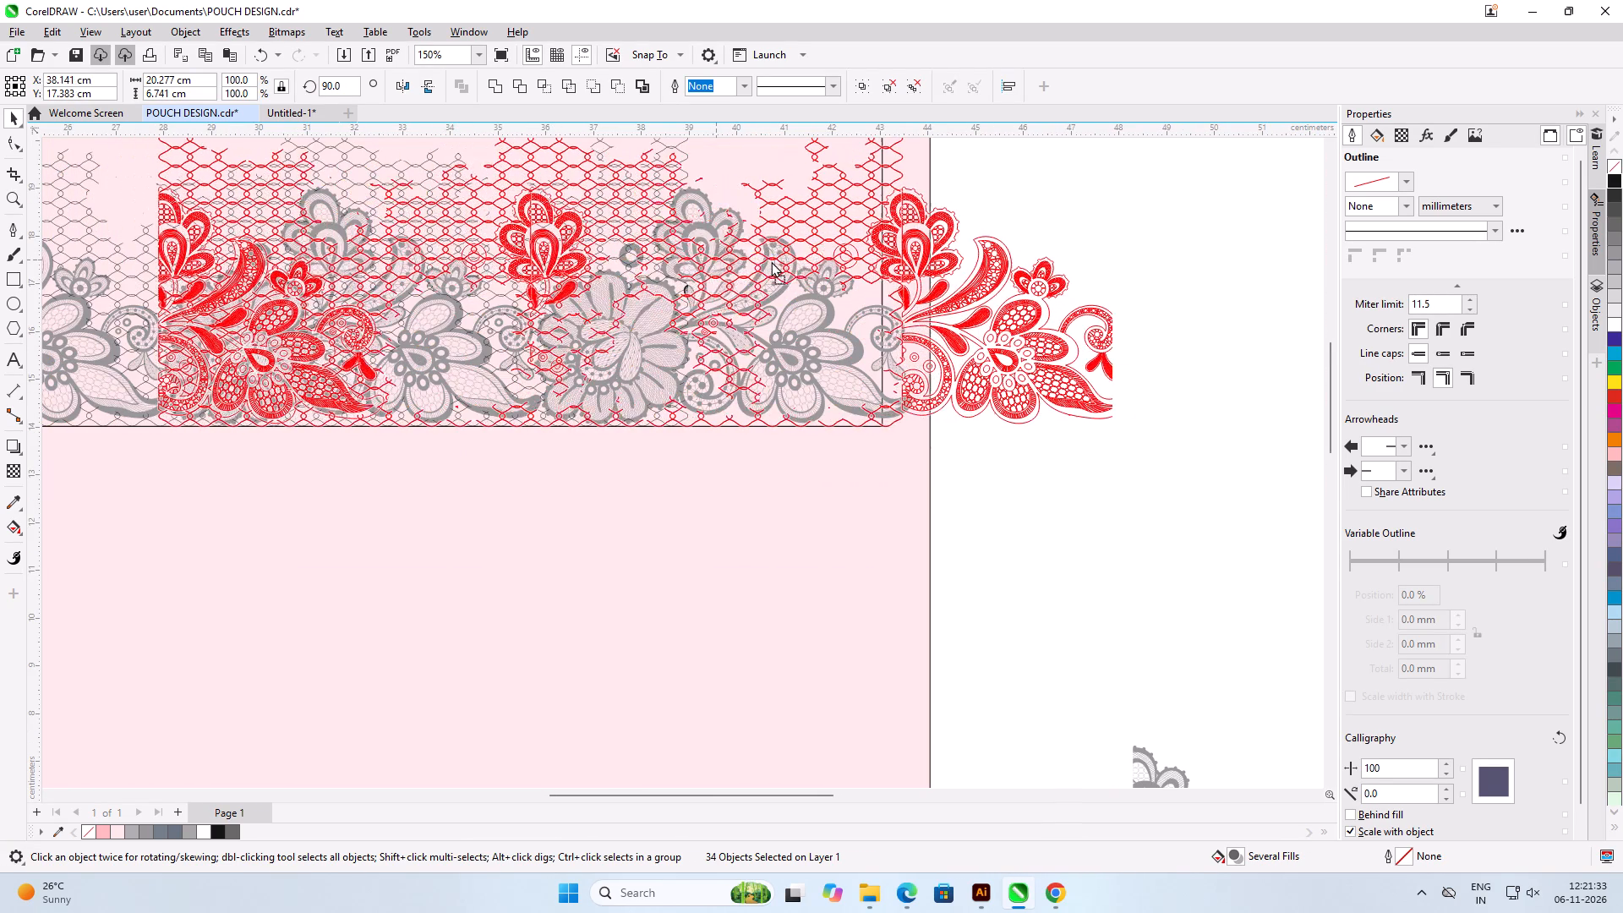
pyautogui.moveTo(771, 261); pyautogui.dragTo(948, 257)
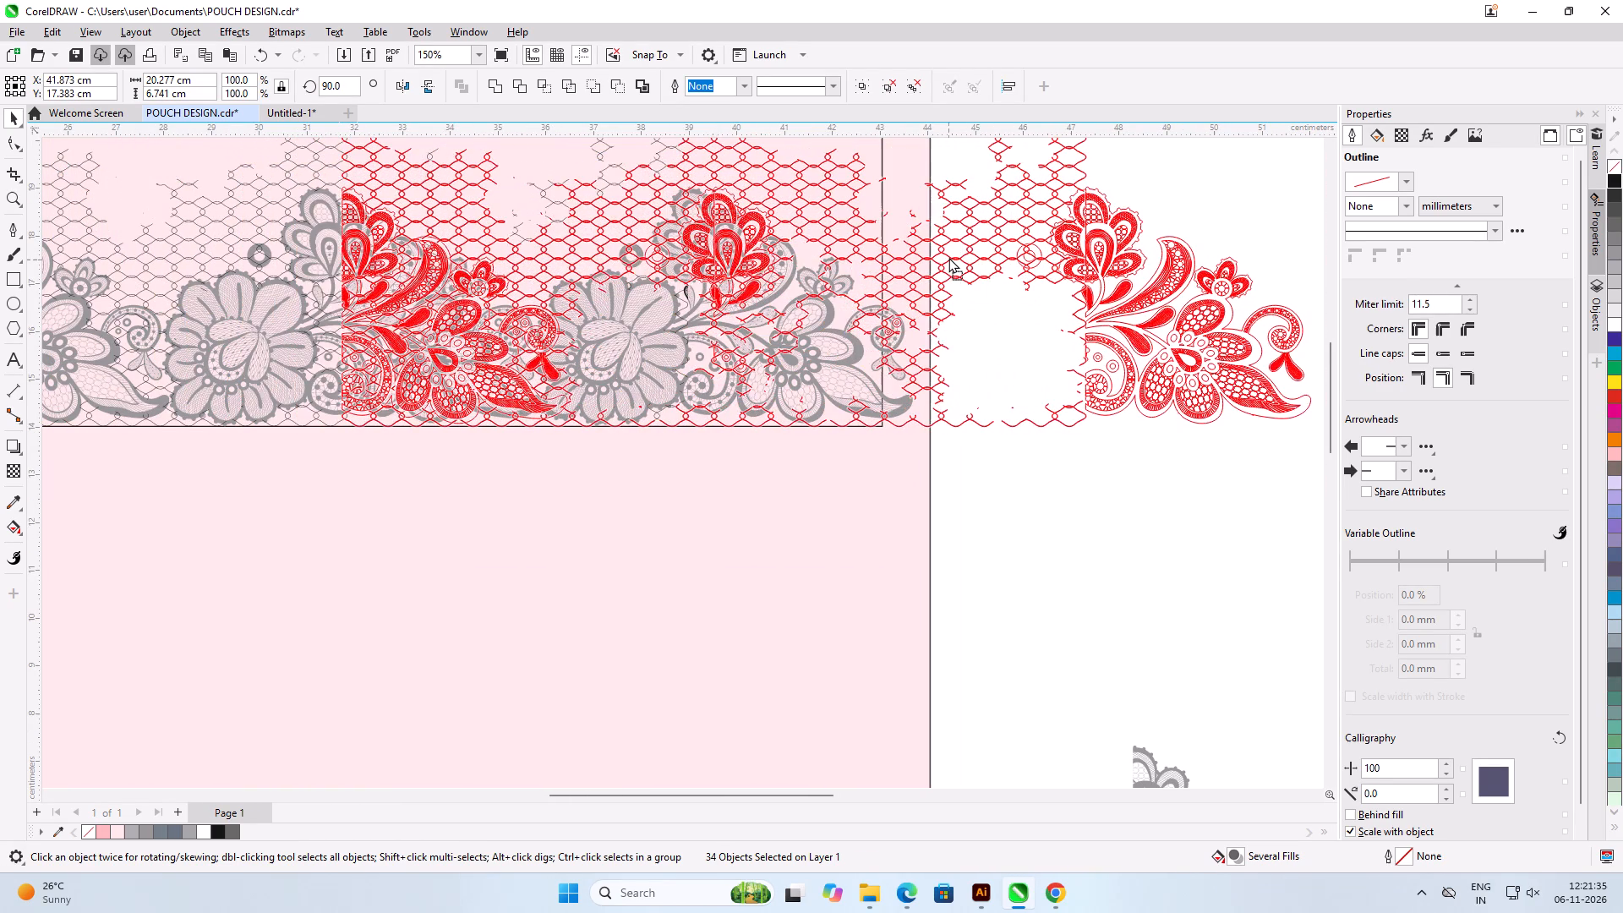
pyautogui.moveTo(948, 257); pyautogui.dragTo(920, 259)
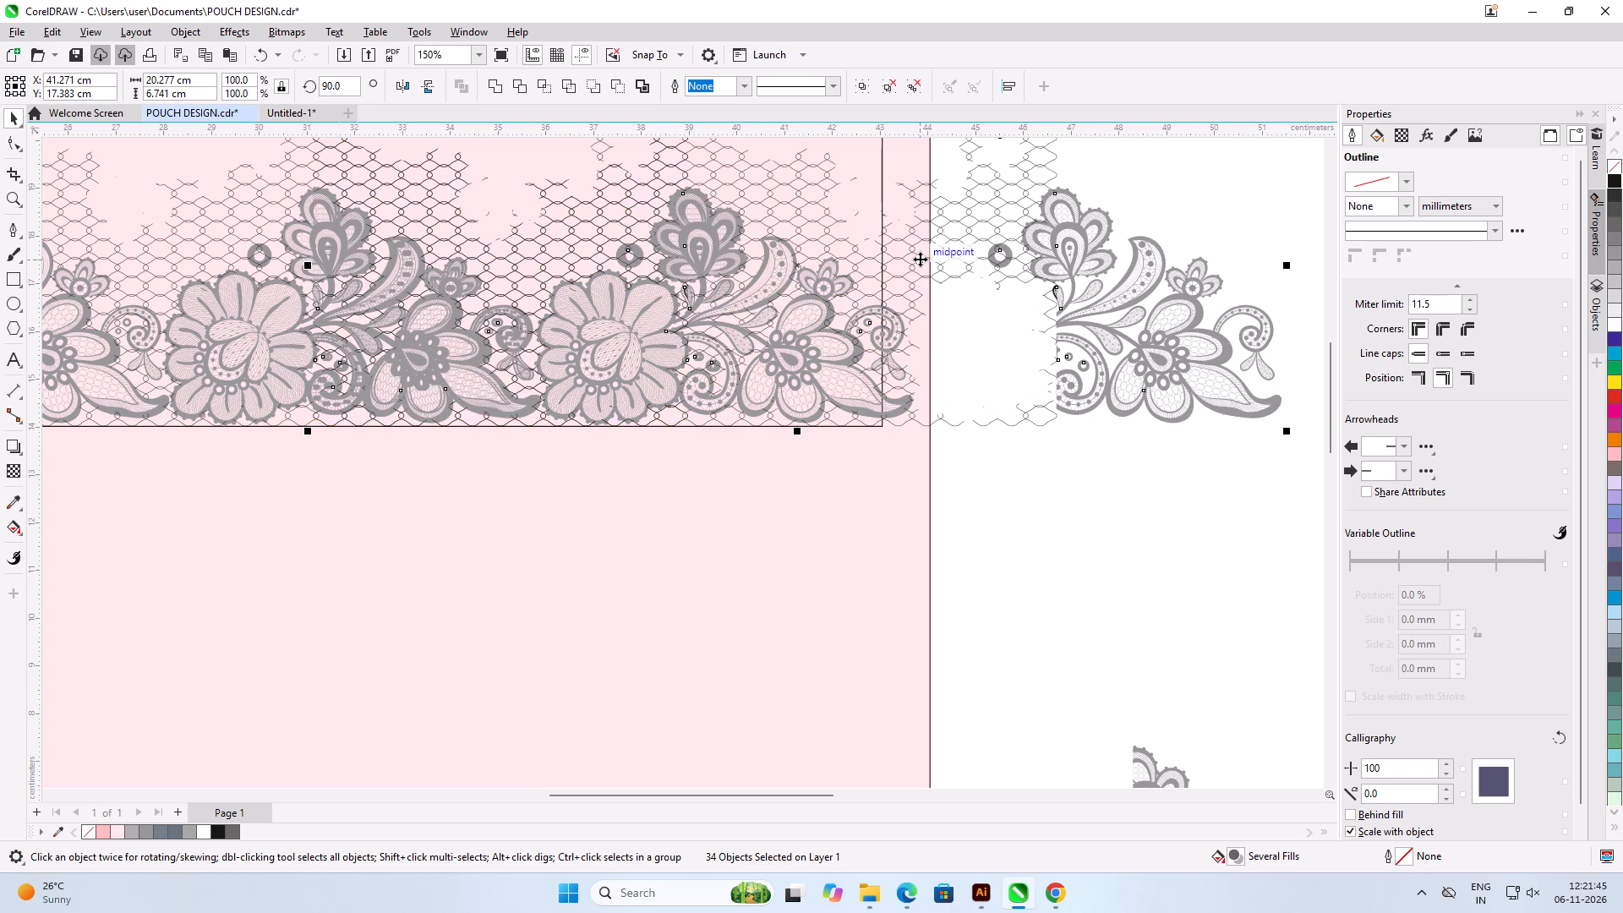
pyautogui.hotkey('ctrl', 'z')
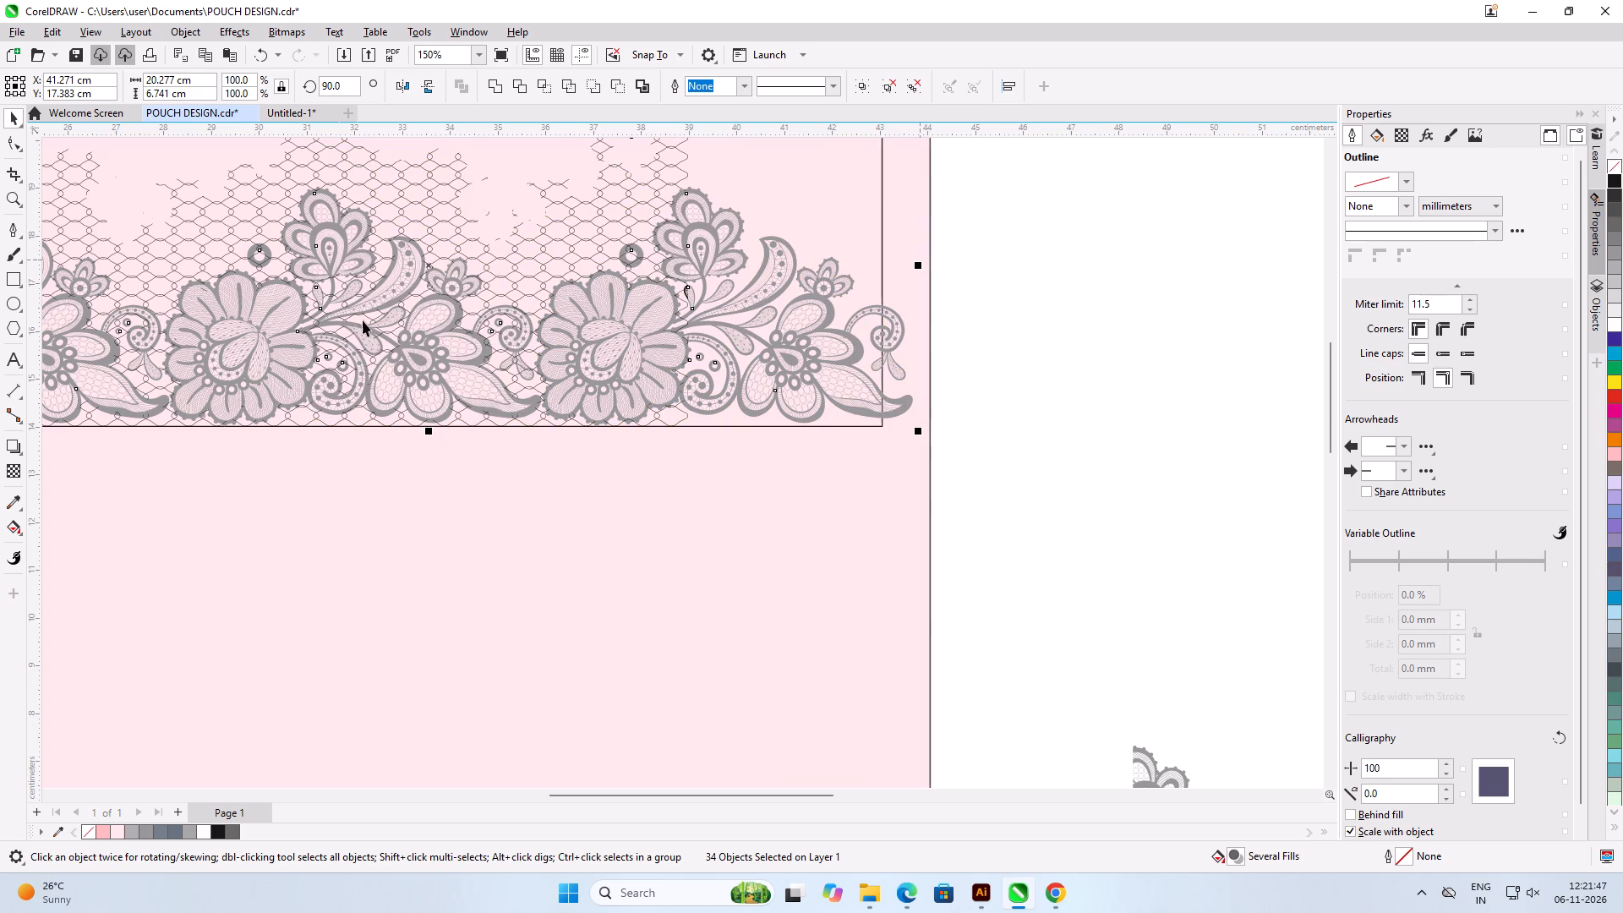
# Duplicate the selected lace pieces horizontally towards the right at X about 41.24 cm, matching the net's repeat.
pyautogui.moveTo(234, 236); pyautogui.dragTo(668, 241)
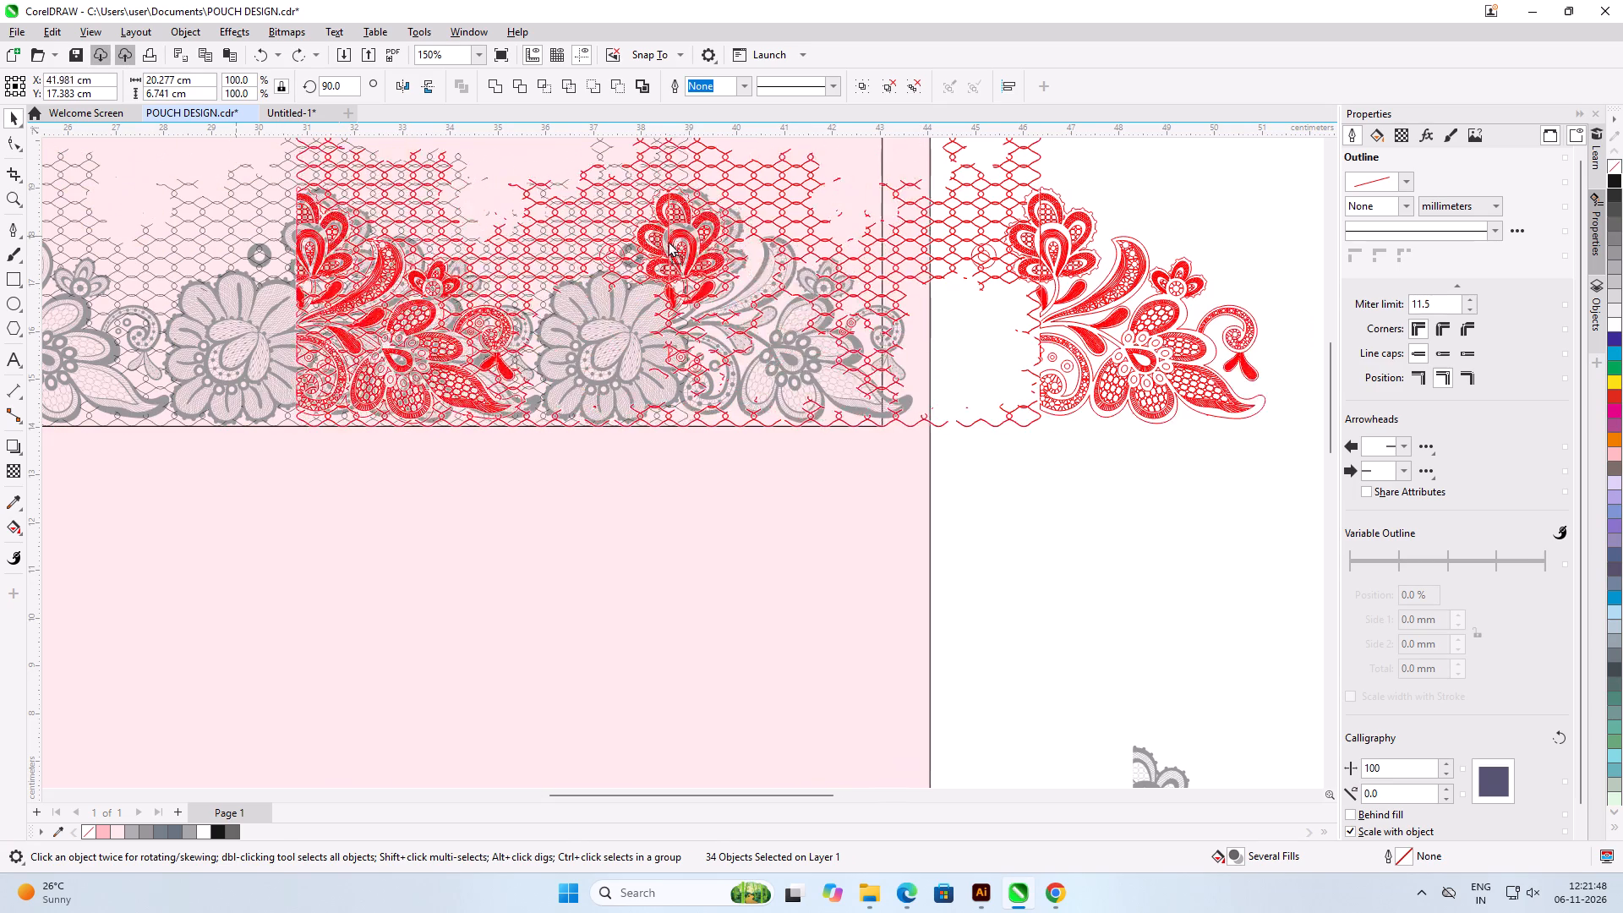
pyautogui.moveTo(668, 241); pyautogui.dragTo(563, 260)
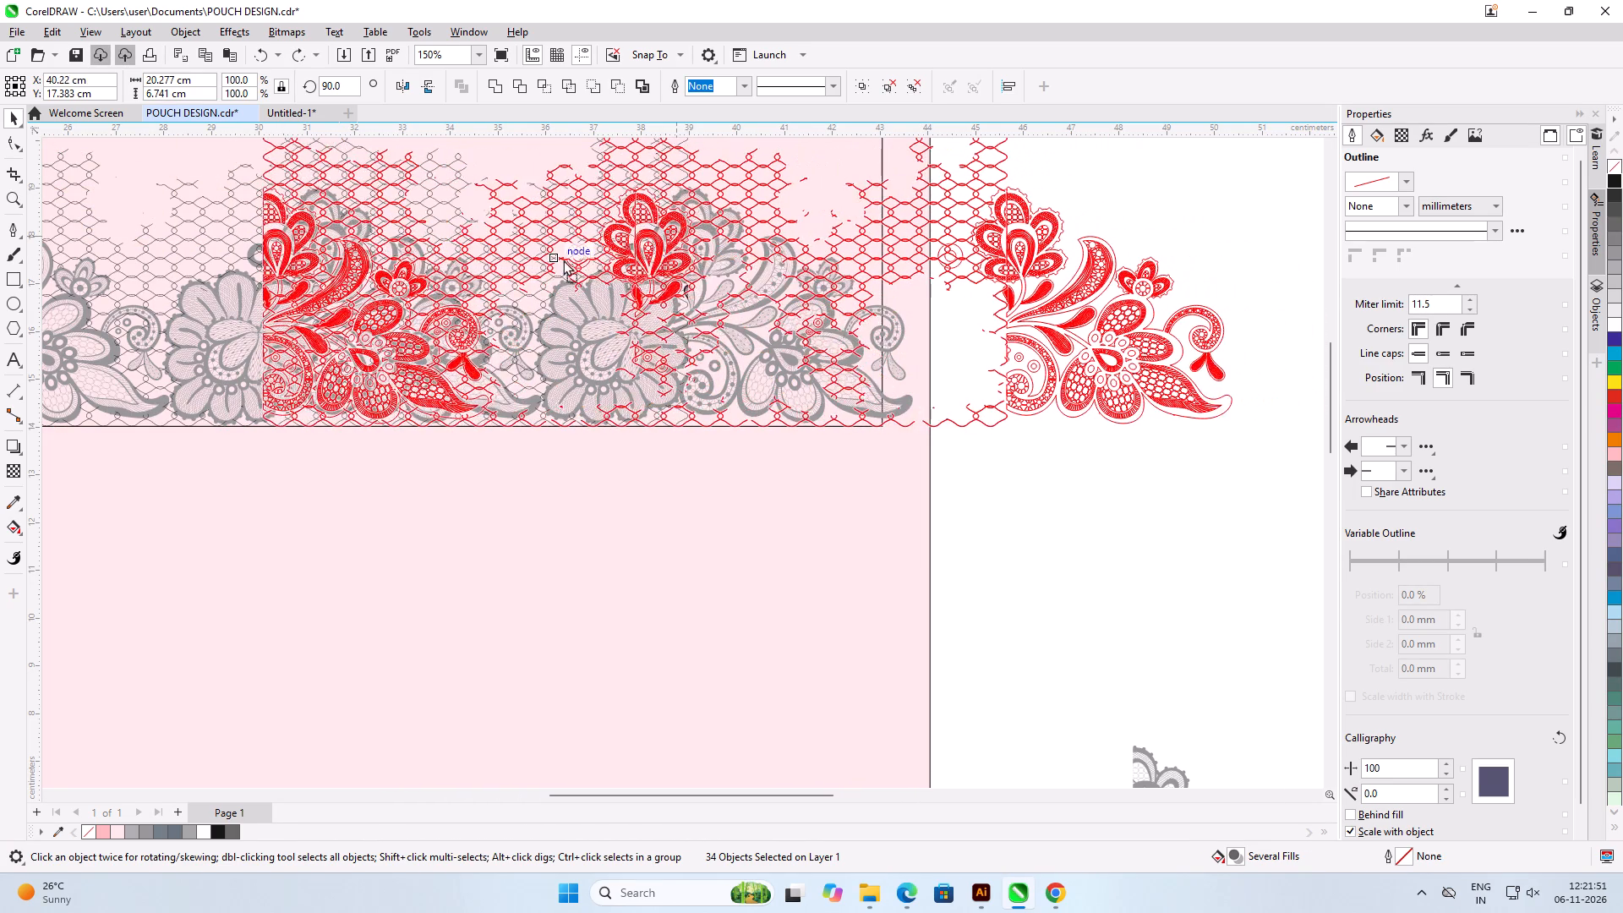
pyautogui.moveTo(563, 260); pyautogui.dragTo(605, 260)
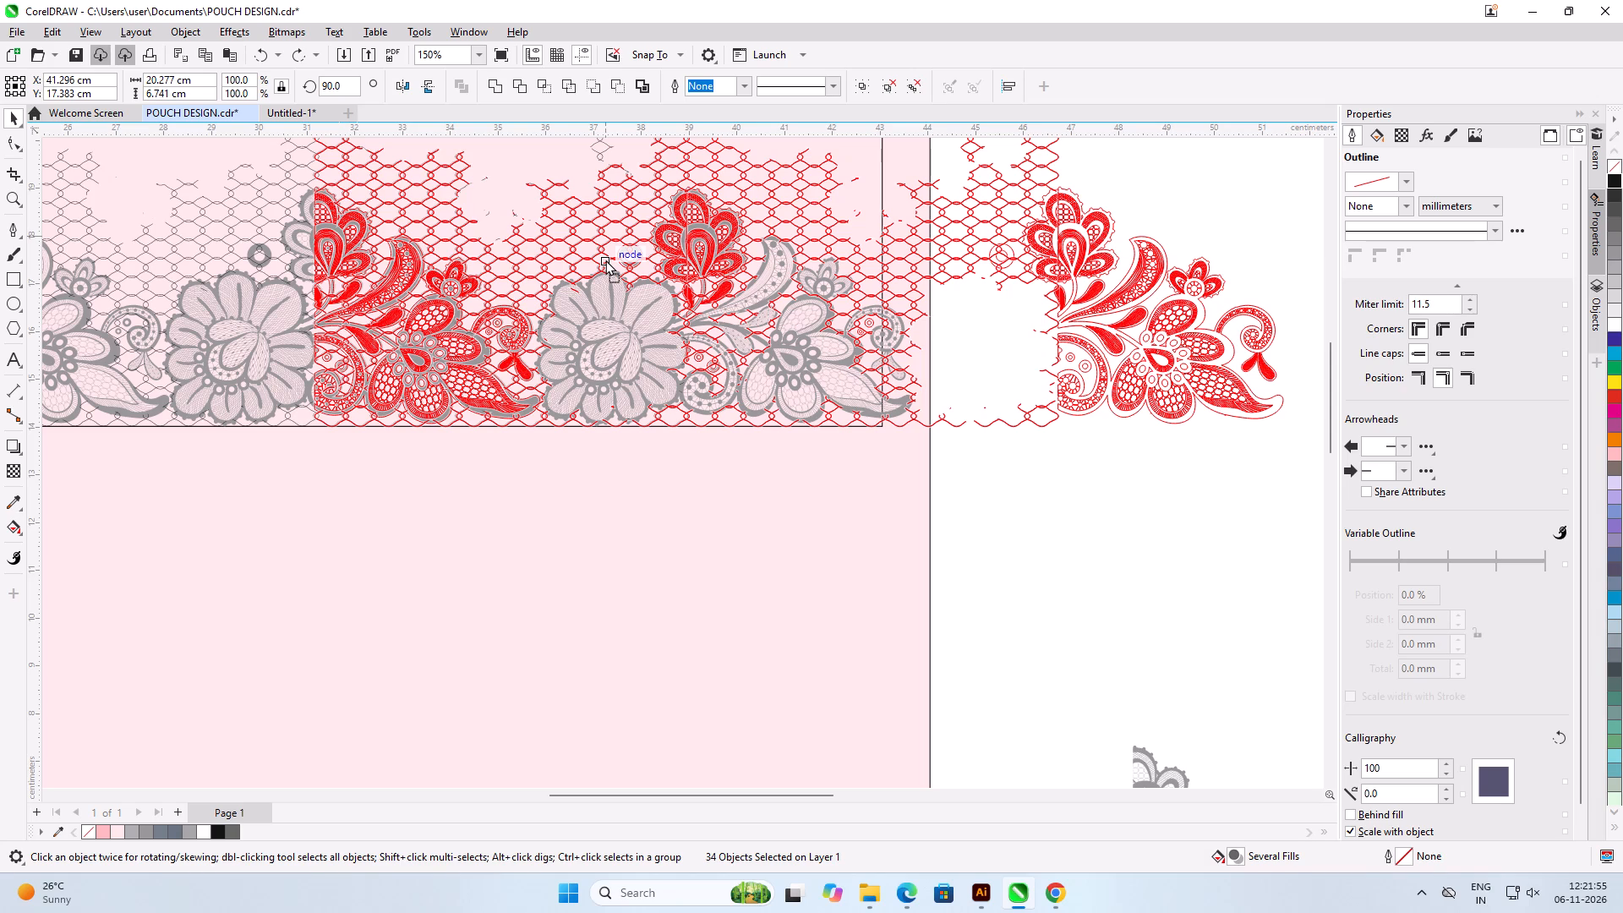
pyautogui.moveTo(605, 260); pyautogui.dragTo(608, 260)
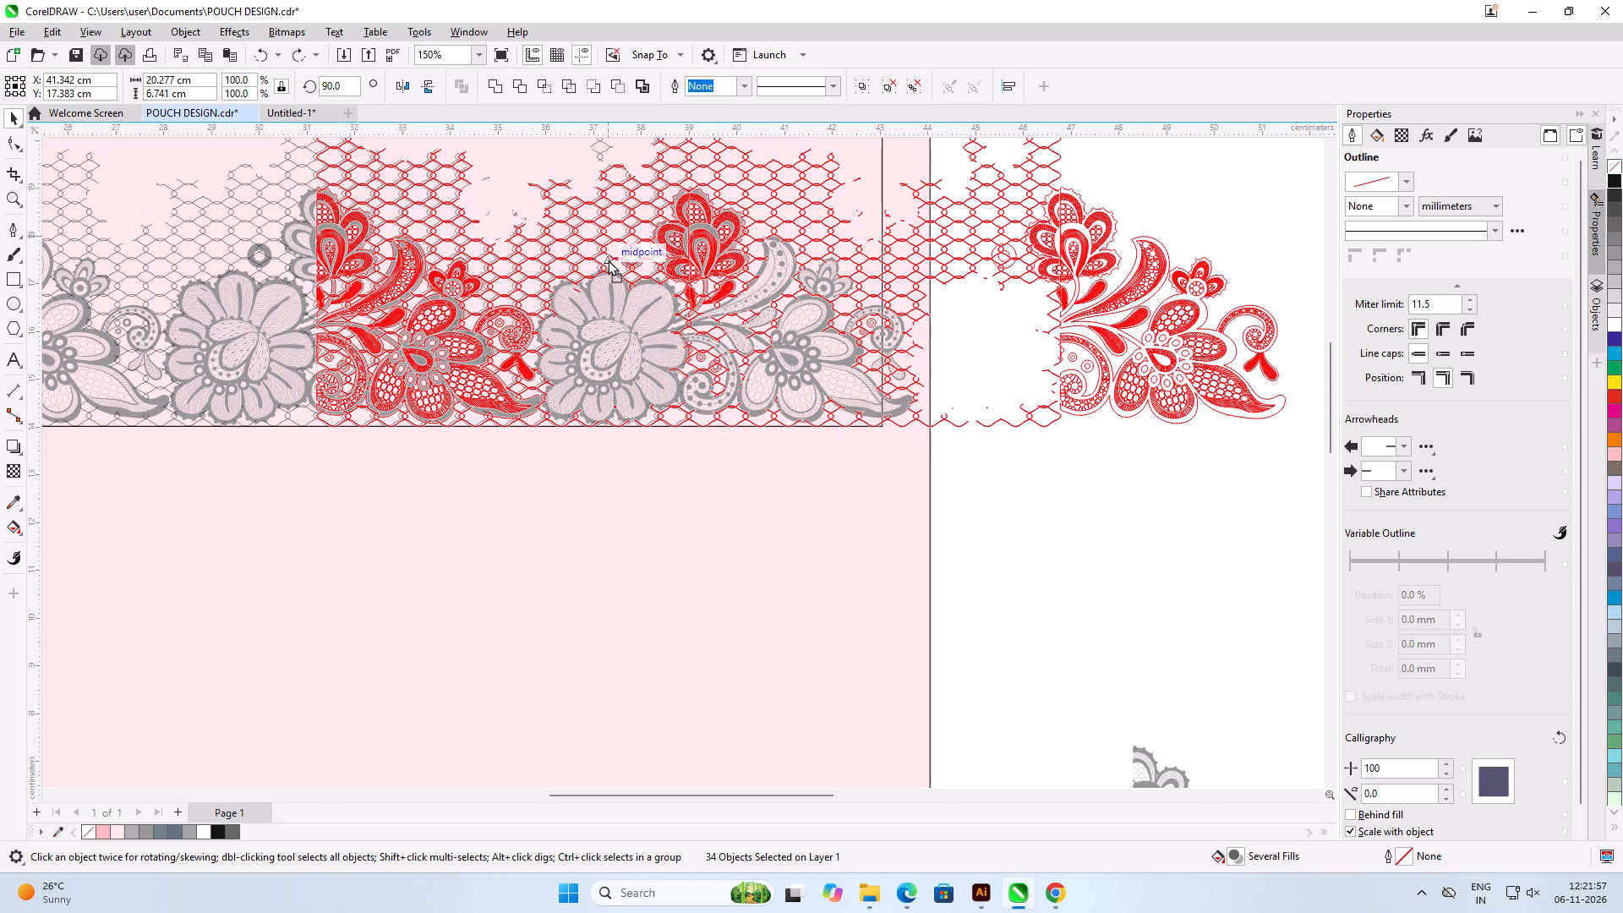
pyautogui.moveTo(608, 260); pyautogui.dragTo(586, 266)
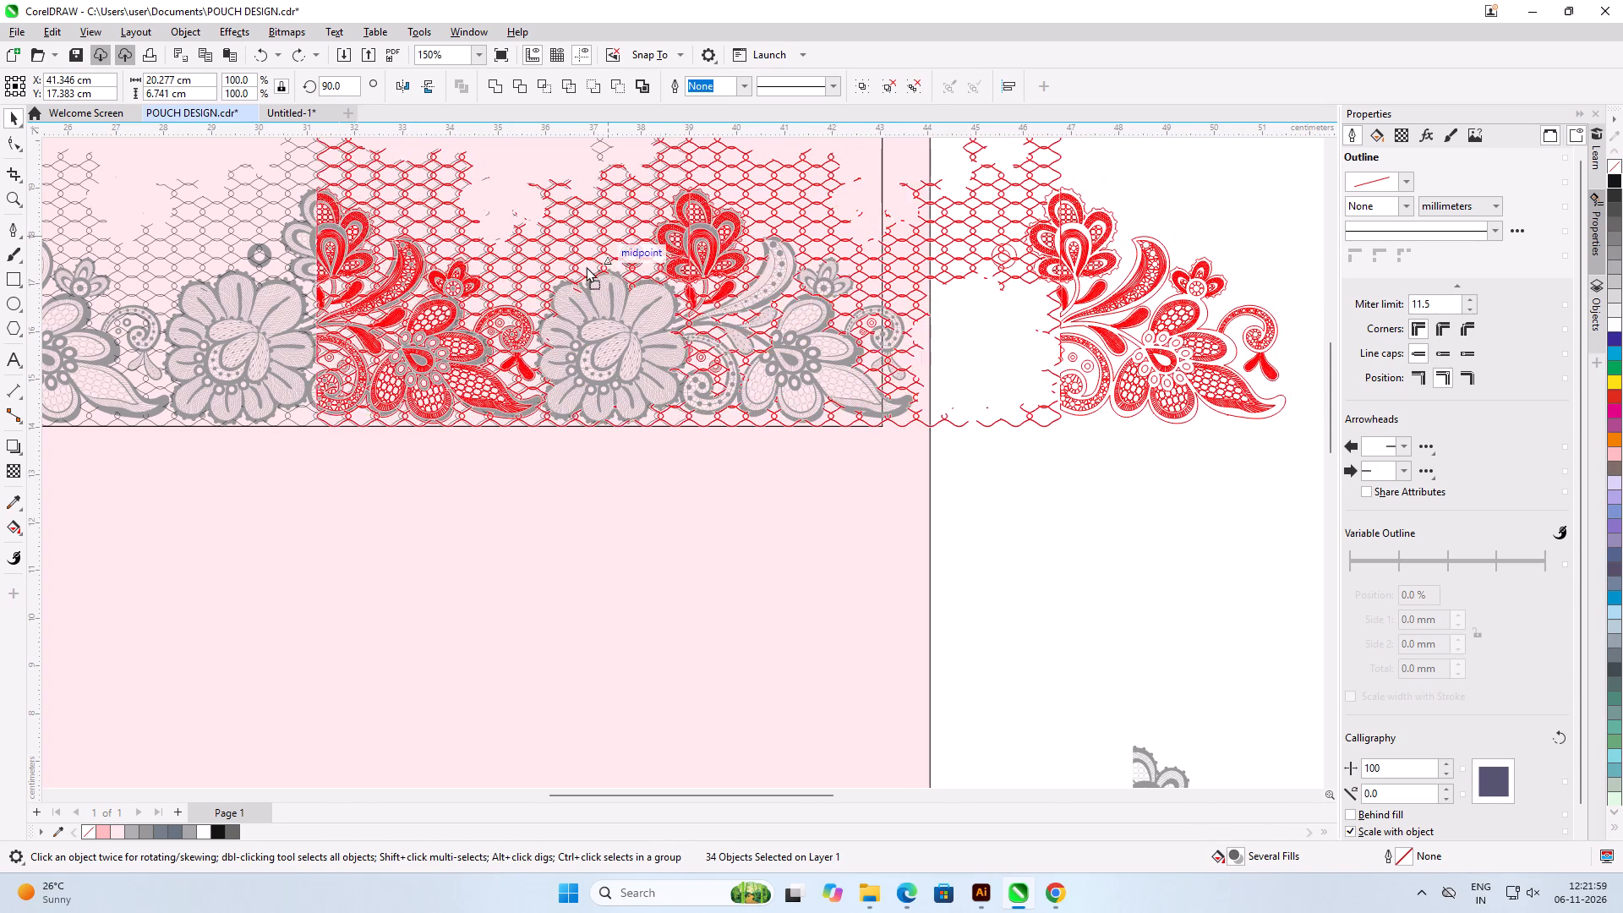
pyautogui.moveTo(586, 266); pyautogui.dragTo(597, 267)
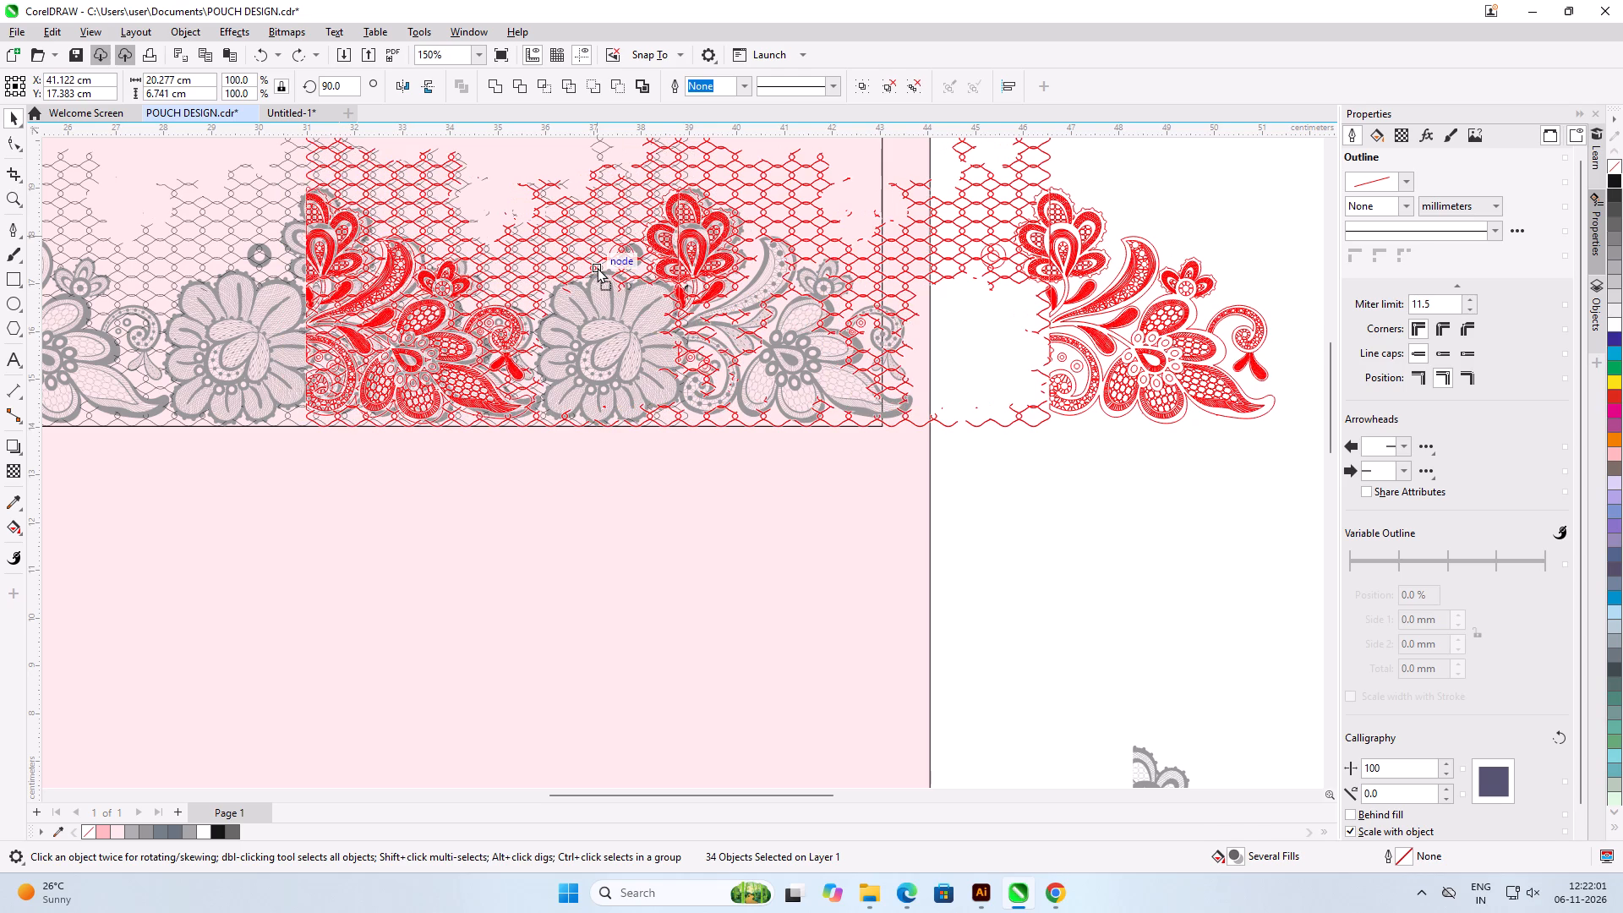
pyautogui.moveTo(597, 267); pyautogui.dragTo(607, 267)
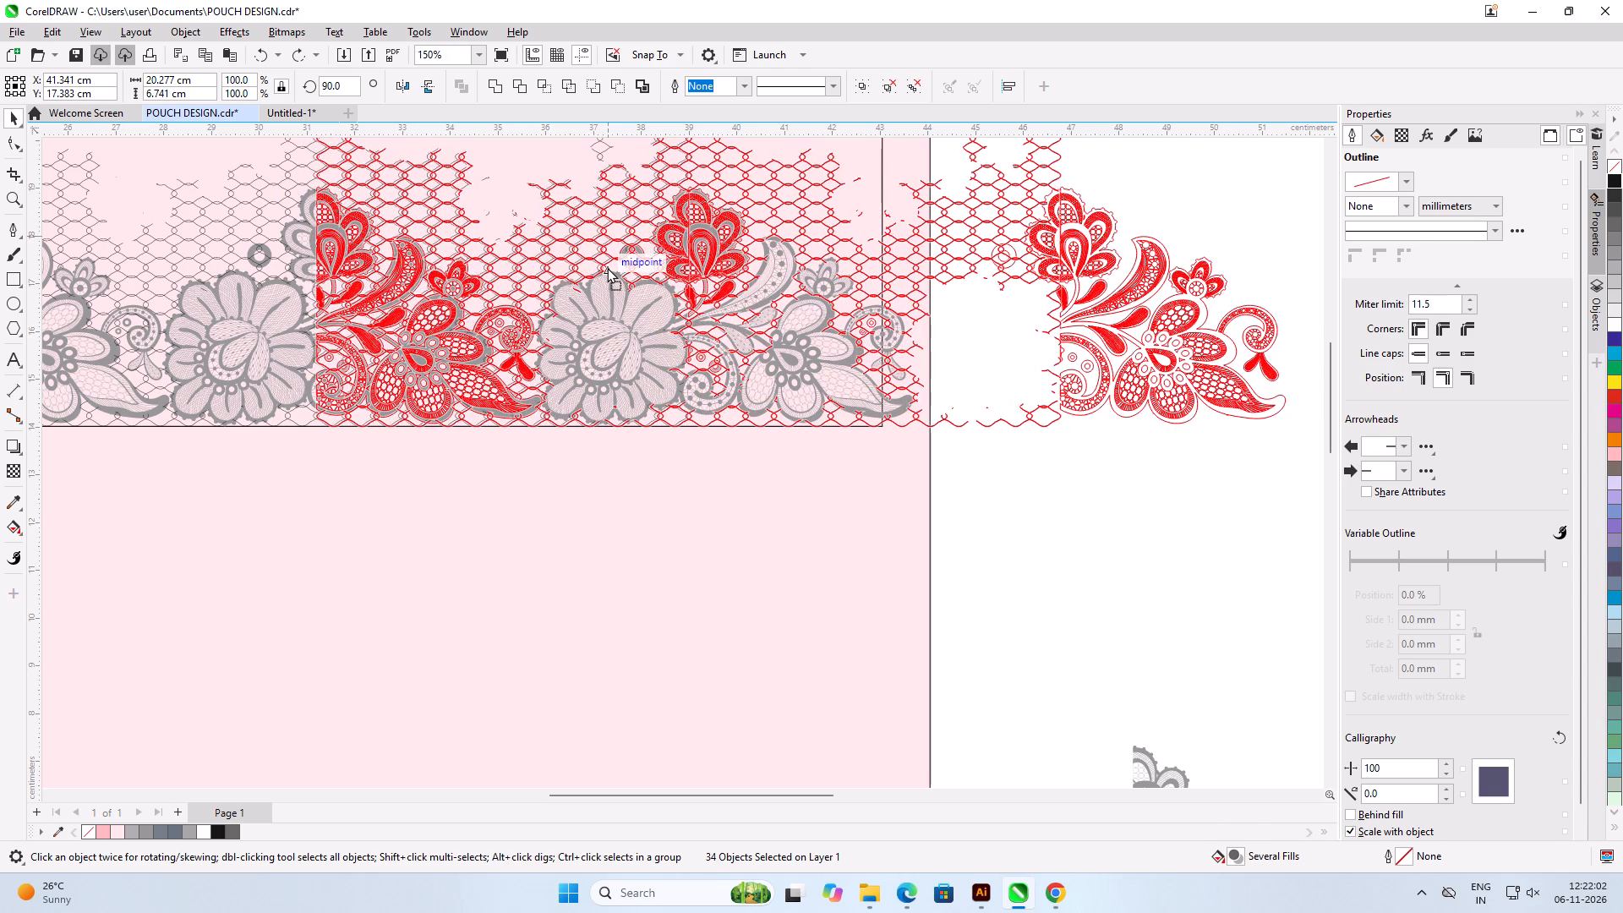
pyautogui.moveTo(607, 267); pyautogui.dragTo(608, 267)
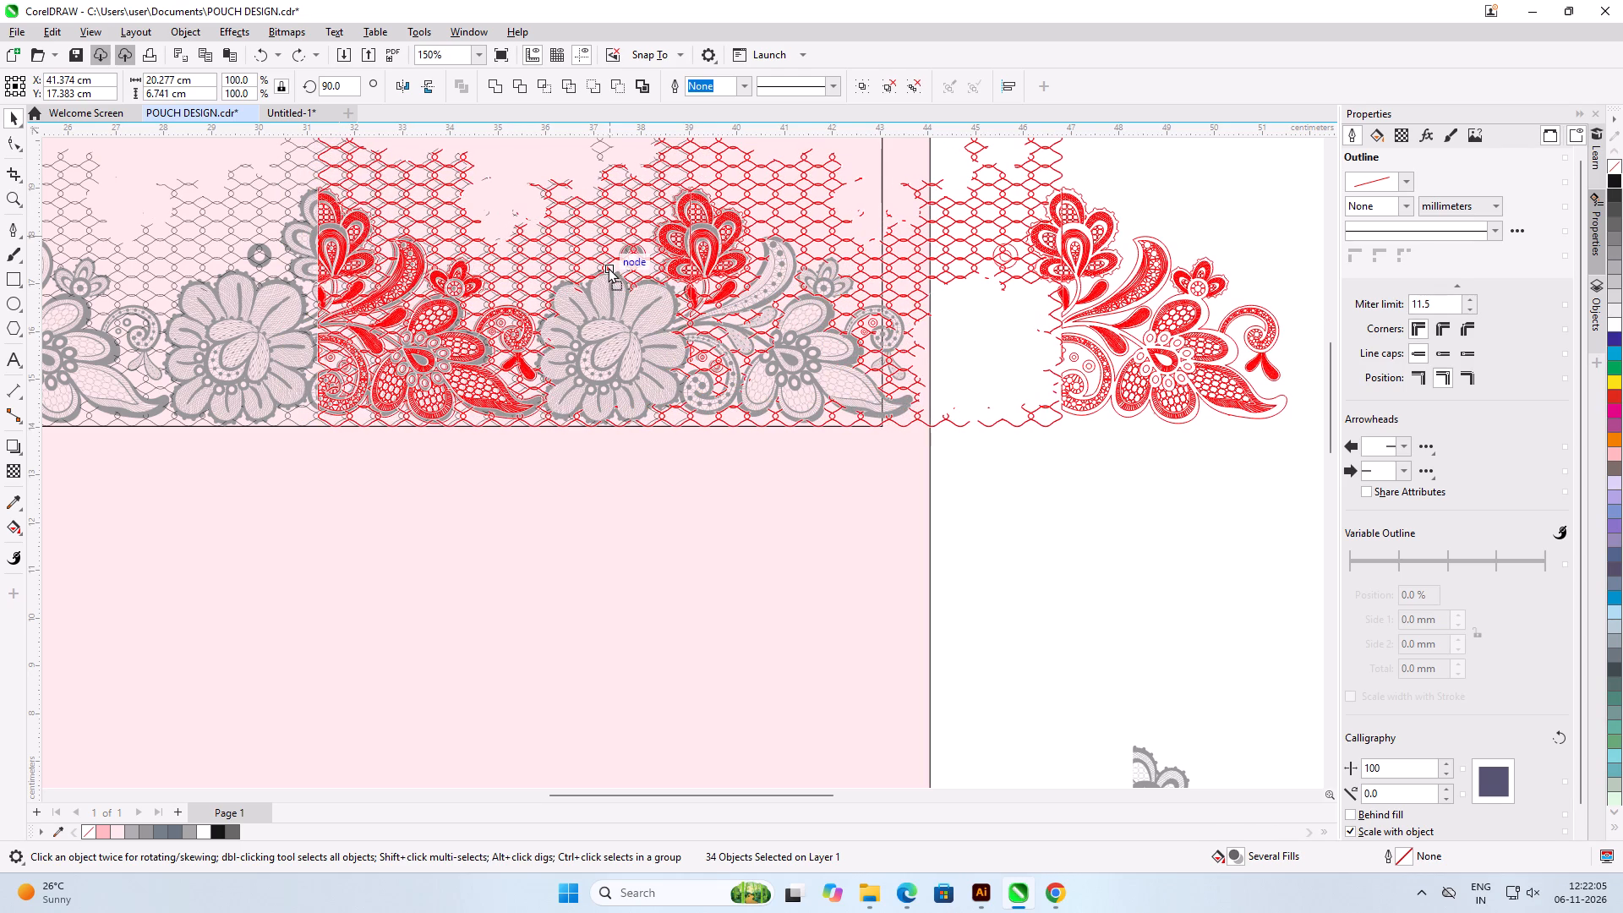
pyautogui.moveTo(608, 267); pyautogui.dragTo(607, 267)
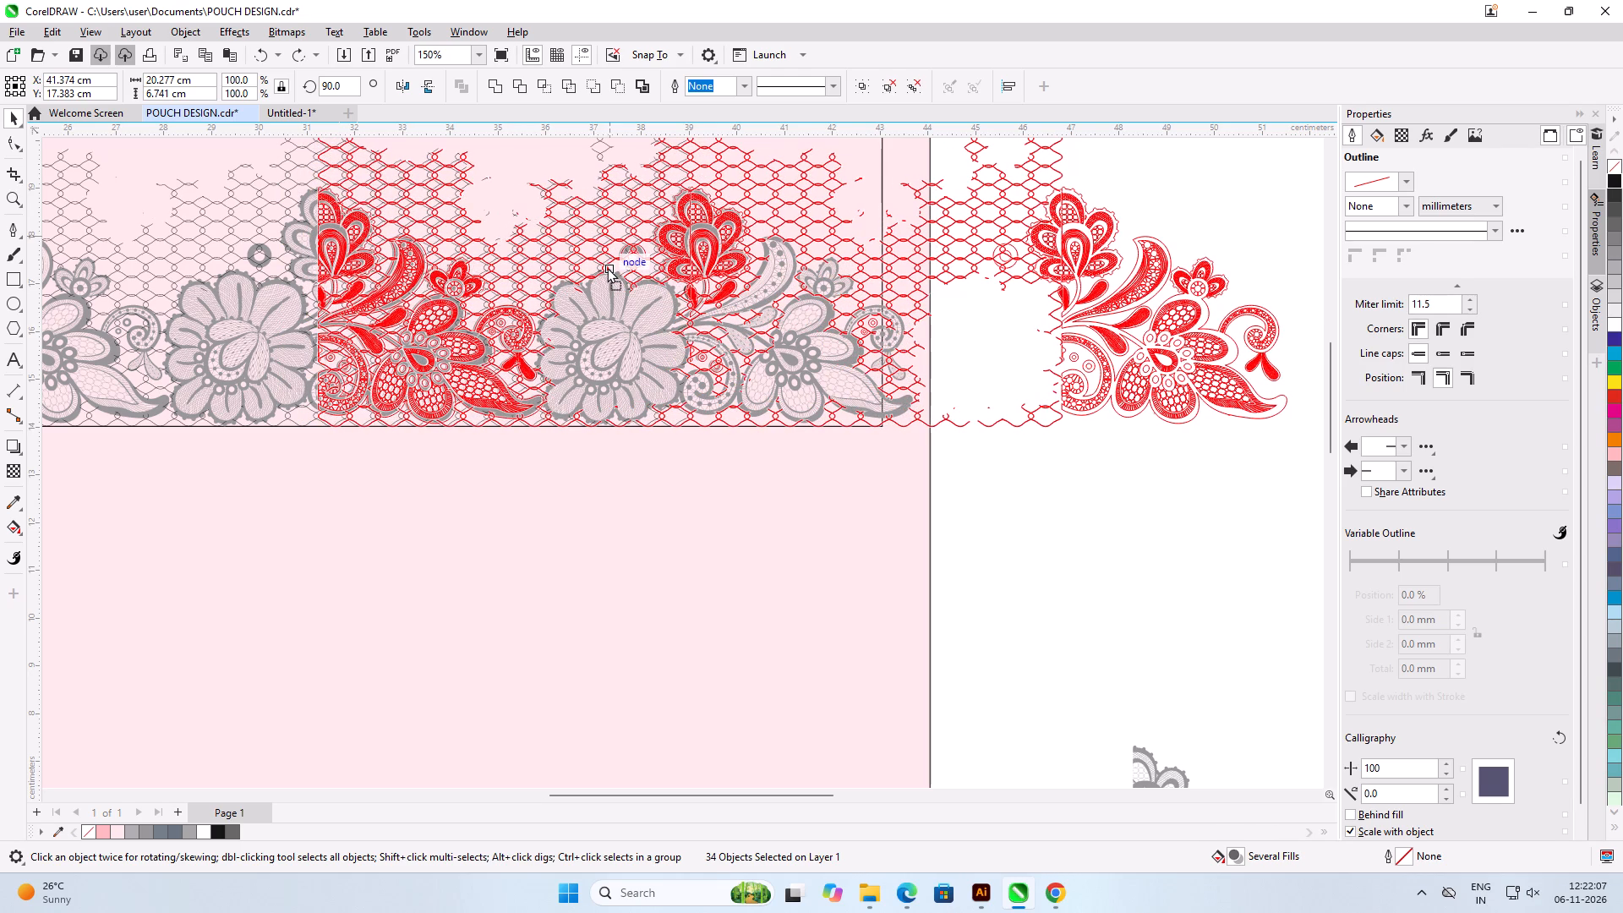
pyautogui.moveTo(607, 267); pyautogui.dragTo(605, 267)
pyautogui.keyDown('shift'); pyautogui.rightClick(605, 267); pyautogui.keyUp('shift')
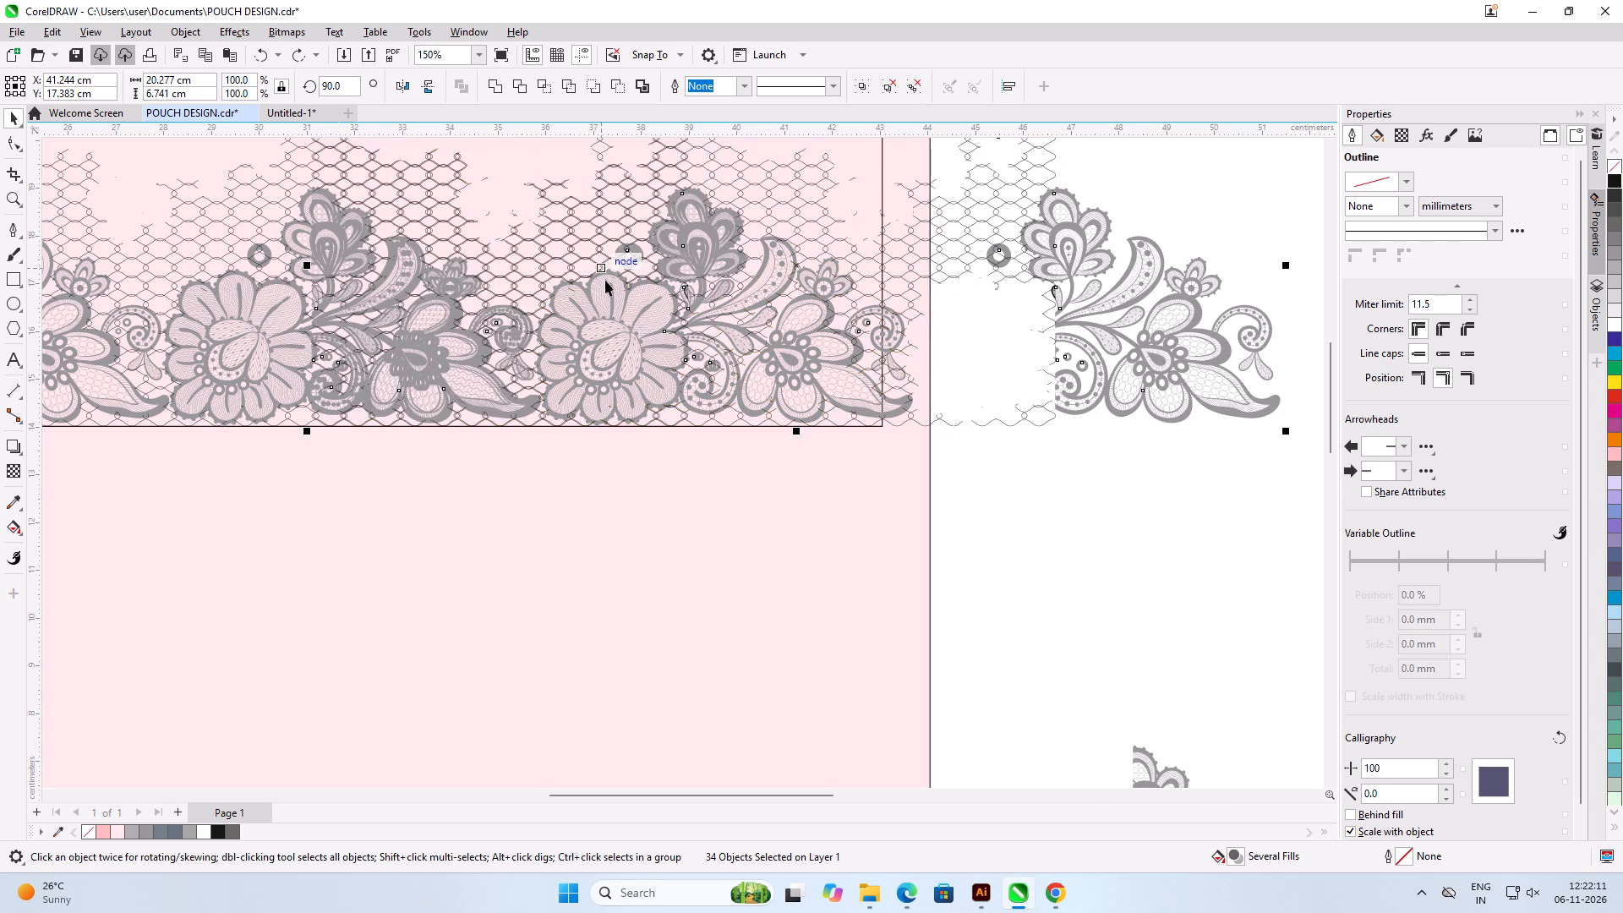
# Nudge the duplicated lace pieces to X 41.274 cm so their net lines up with the original net.
pyautogui.scroll(6, 575, 352)
pyautogui.scroll(4, 533, 407)
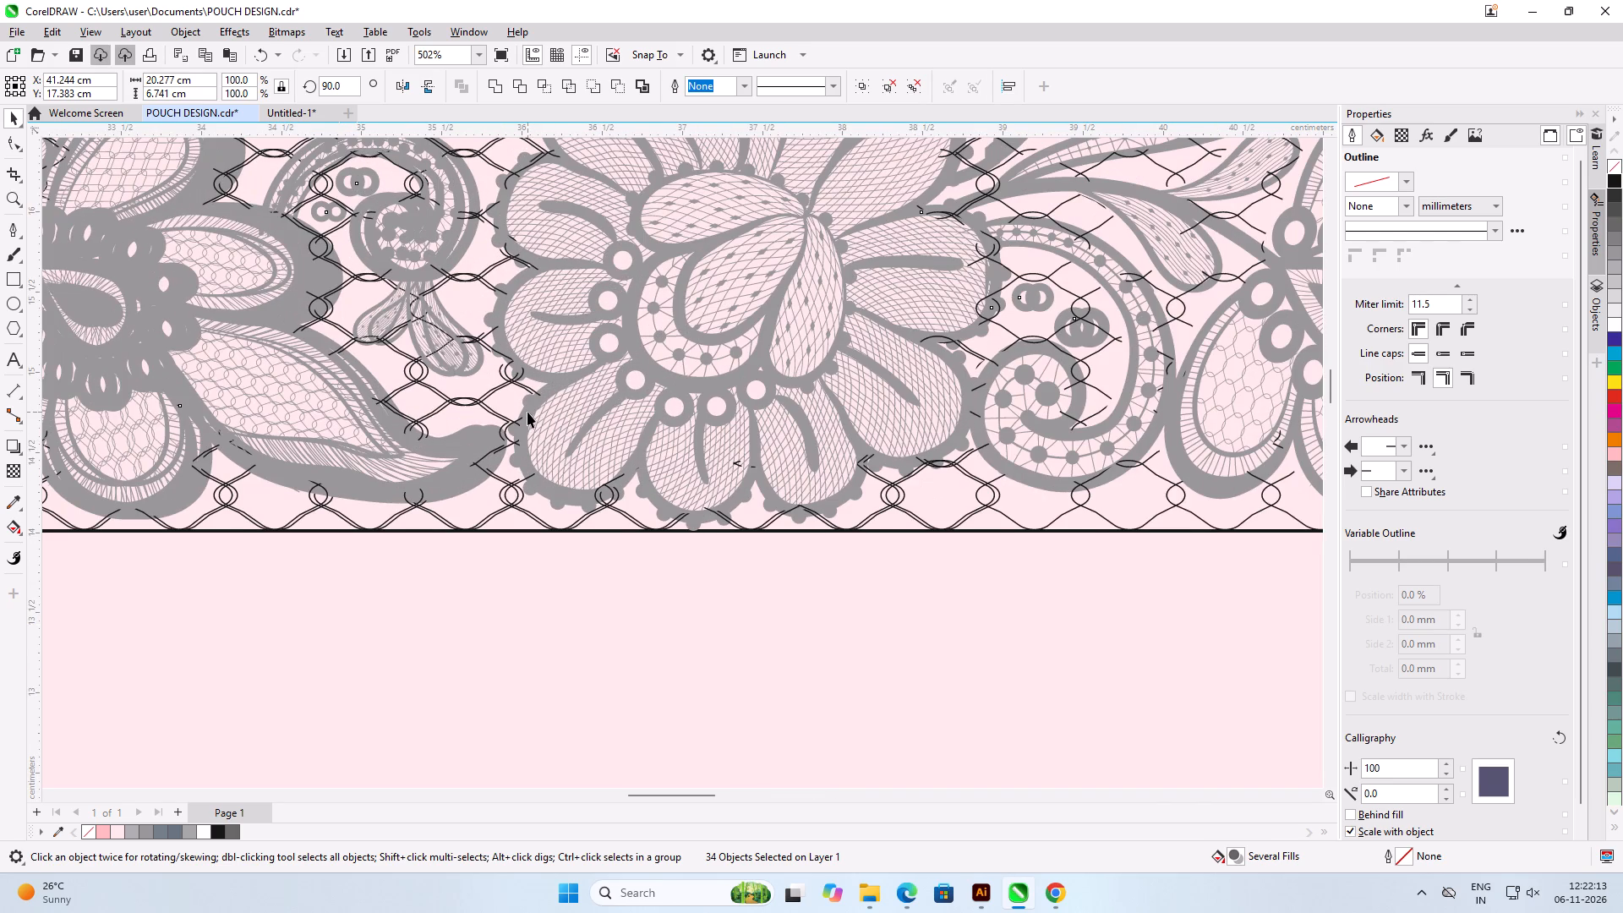
pyautogui.press('Right')
pyautogui.press('Right')
pyautogui.press('Right')
pyautogui.press('Right')
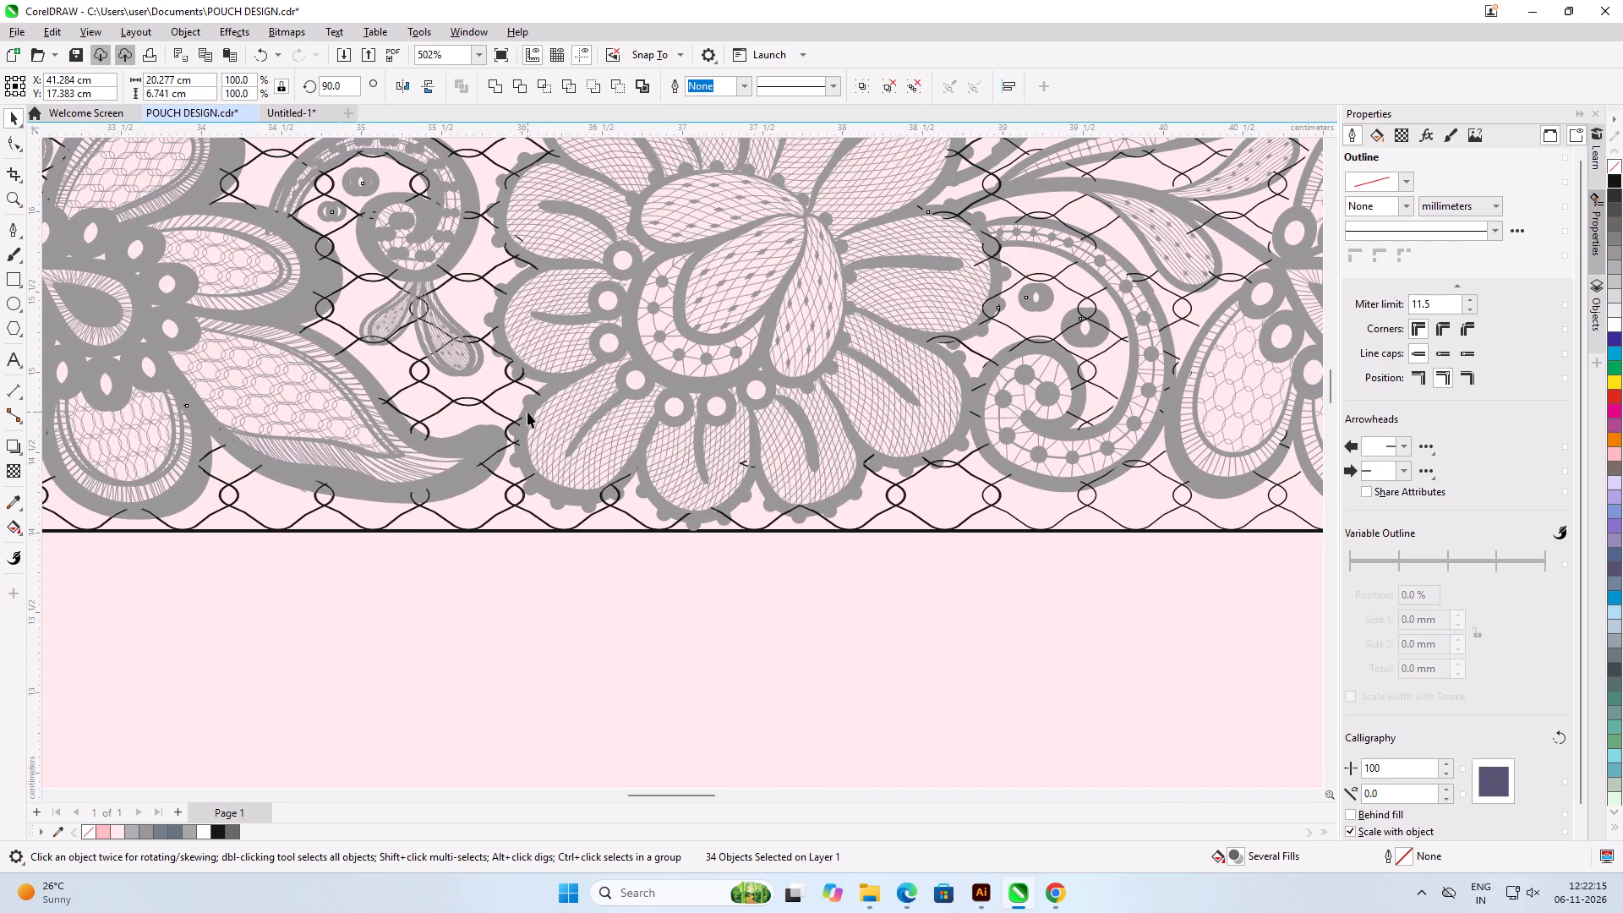
pyautogui.press('Right')
pyautogui.press('Left')
pyautogui.press('Left')
pyautogui.scroll(-10, 527, 412)
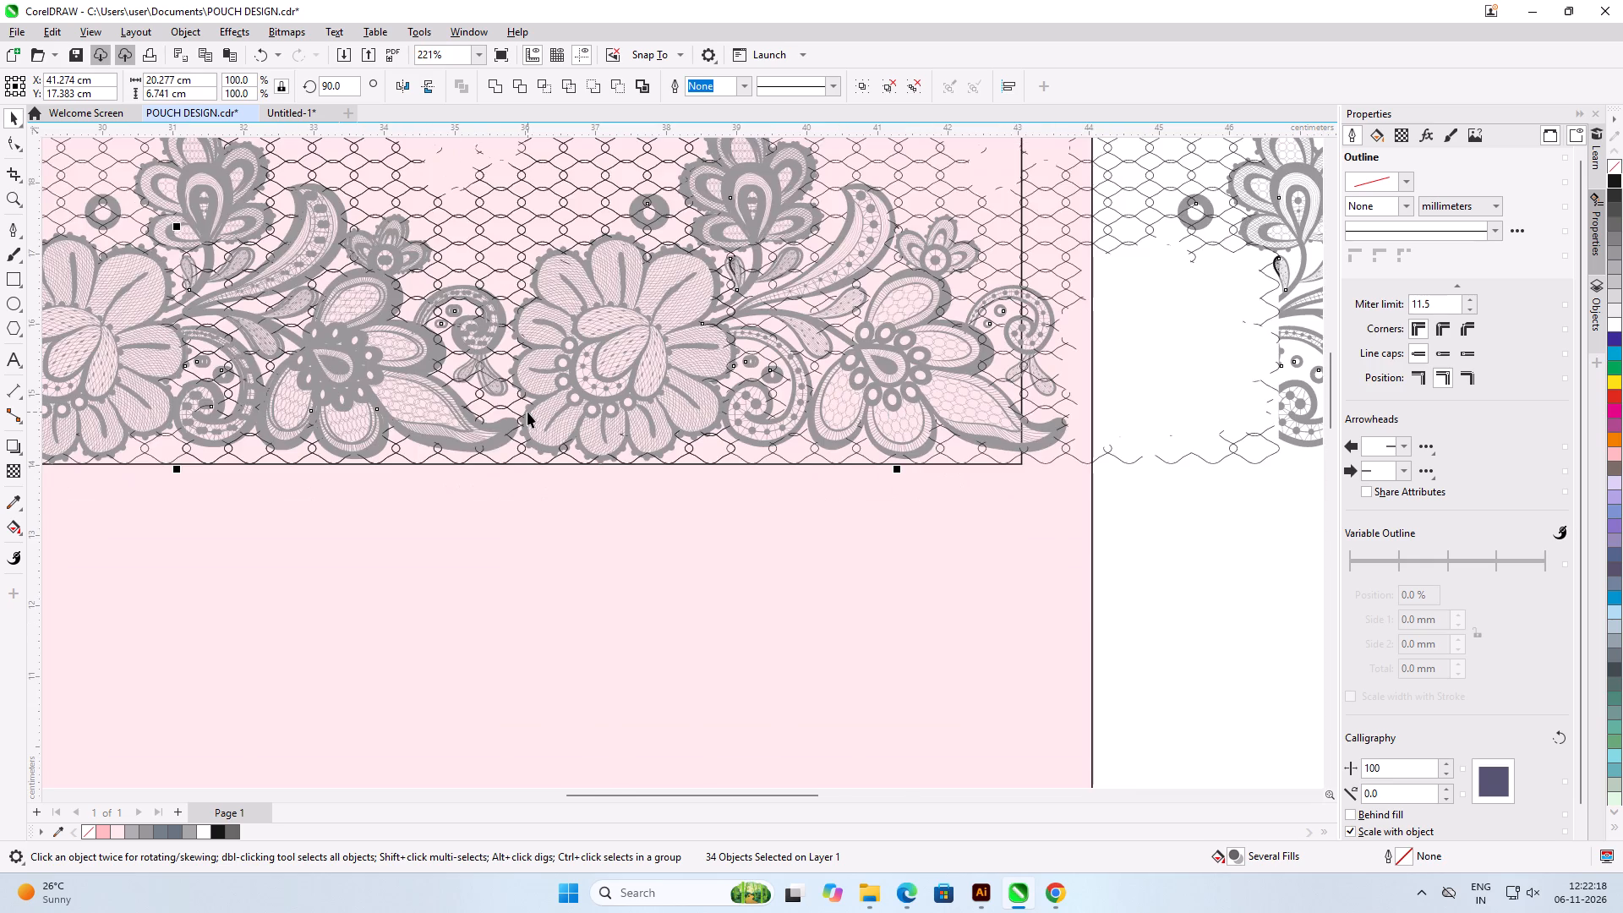
pyautogui.scroll(7, 887, 394)
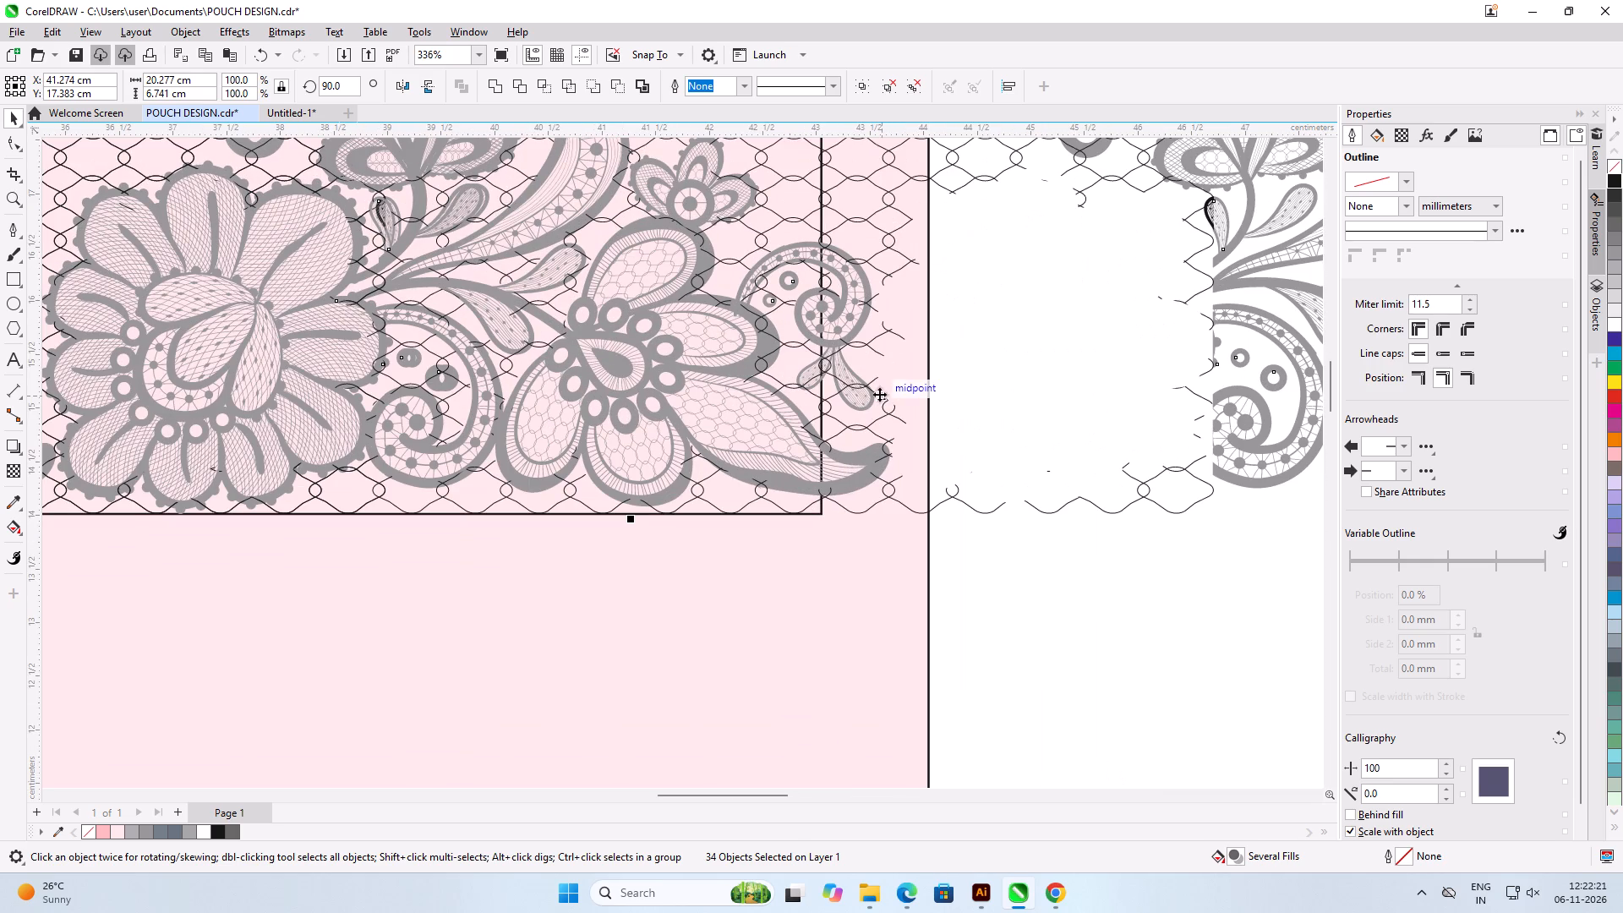
pyautogui.scroll(-4, 782, 342)
pyautogui.scroll(5, 642, 314)
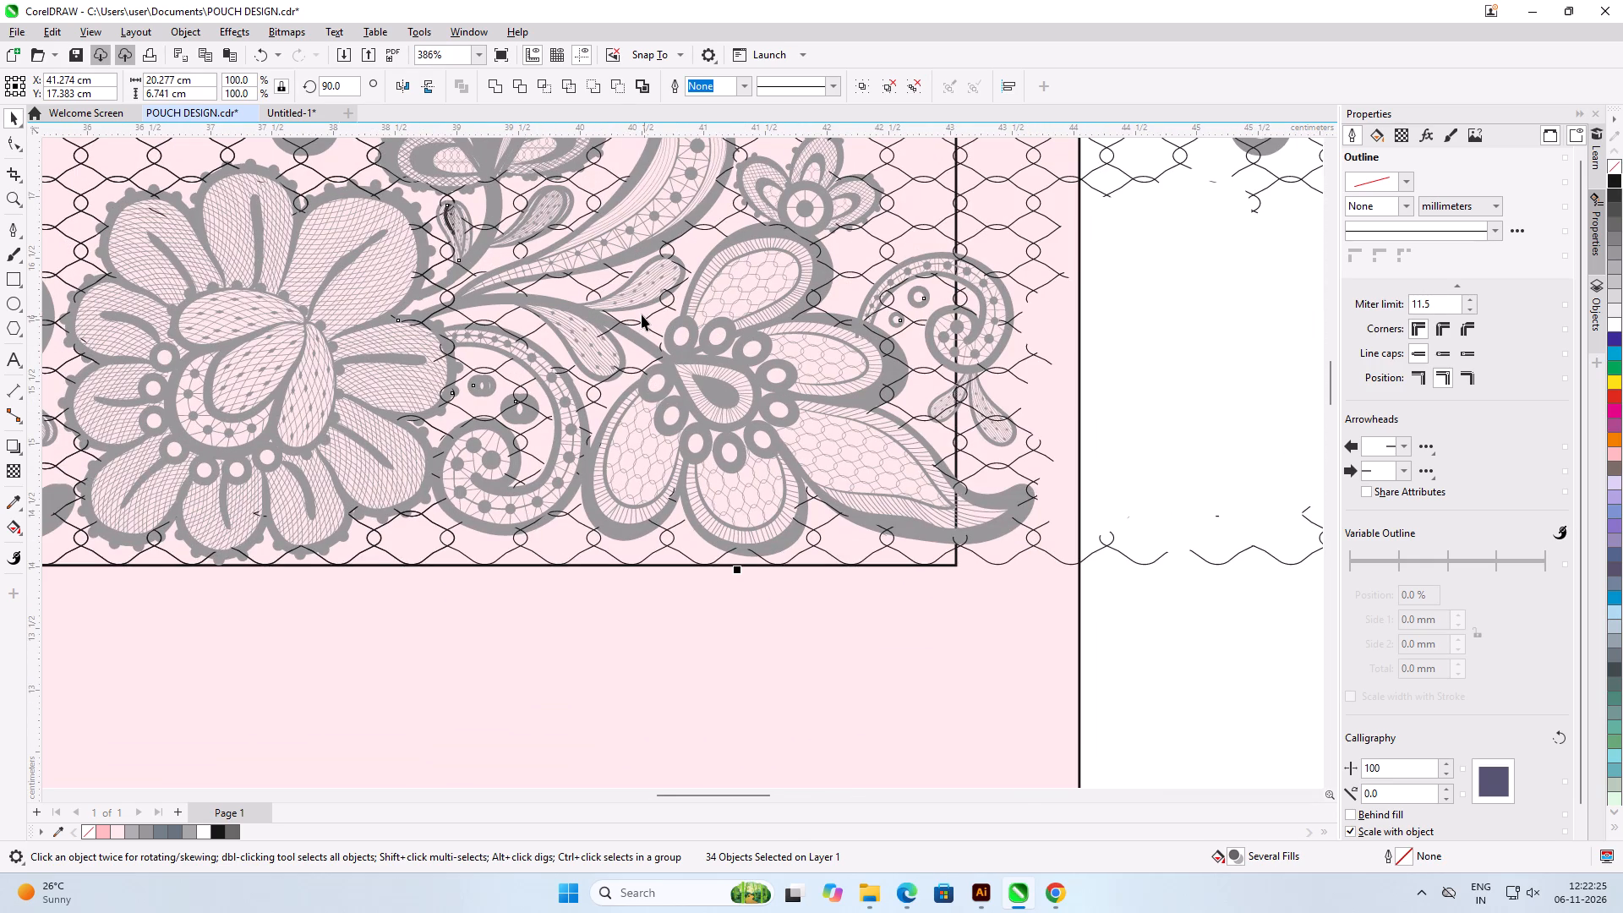
pyautogui.scroll(-6, 642, 314)
# Delete the duplicated grey small-flower sprig and clipped upper flower that overlap the original motifs between the two large flowers.
pyautogui.click(978, 514)
pyautogui.scroll(-3, 975, 478)
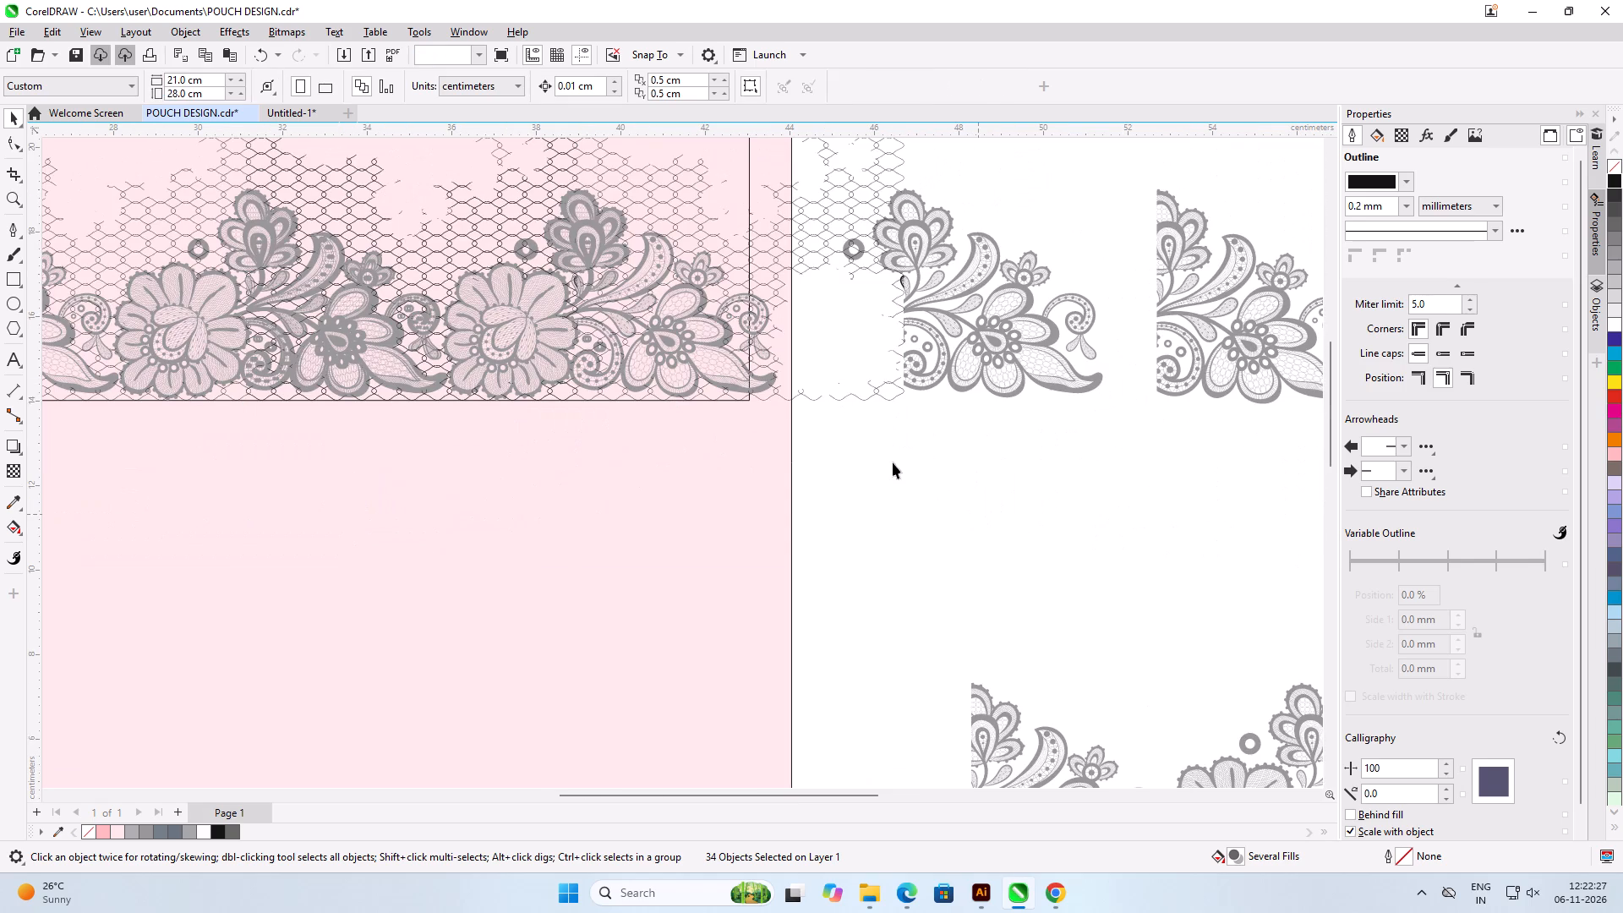
pyautogui.scroll(4, 311, 316)
pyautogui.scroll(4, 509, 373)
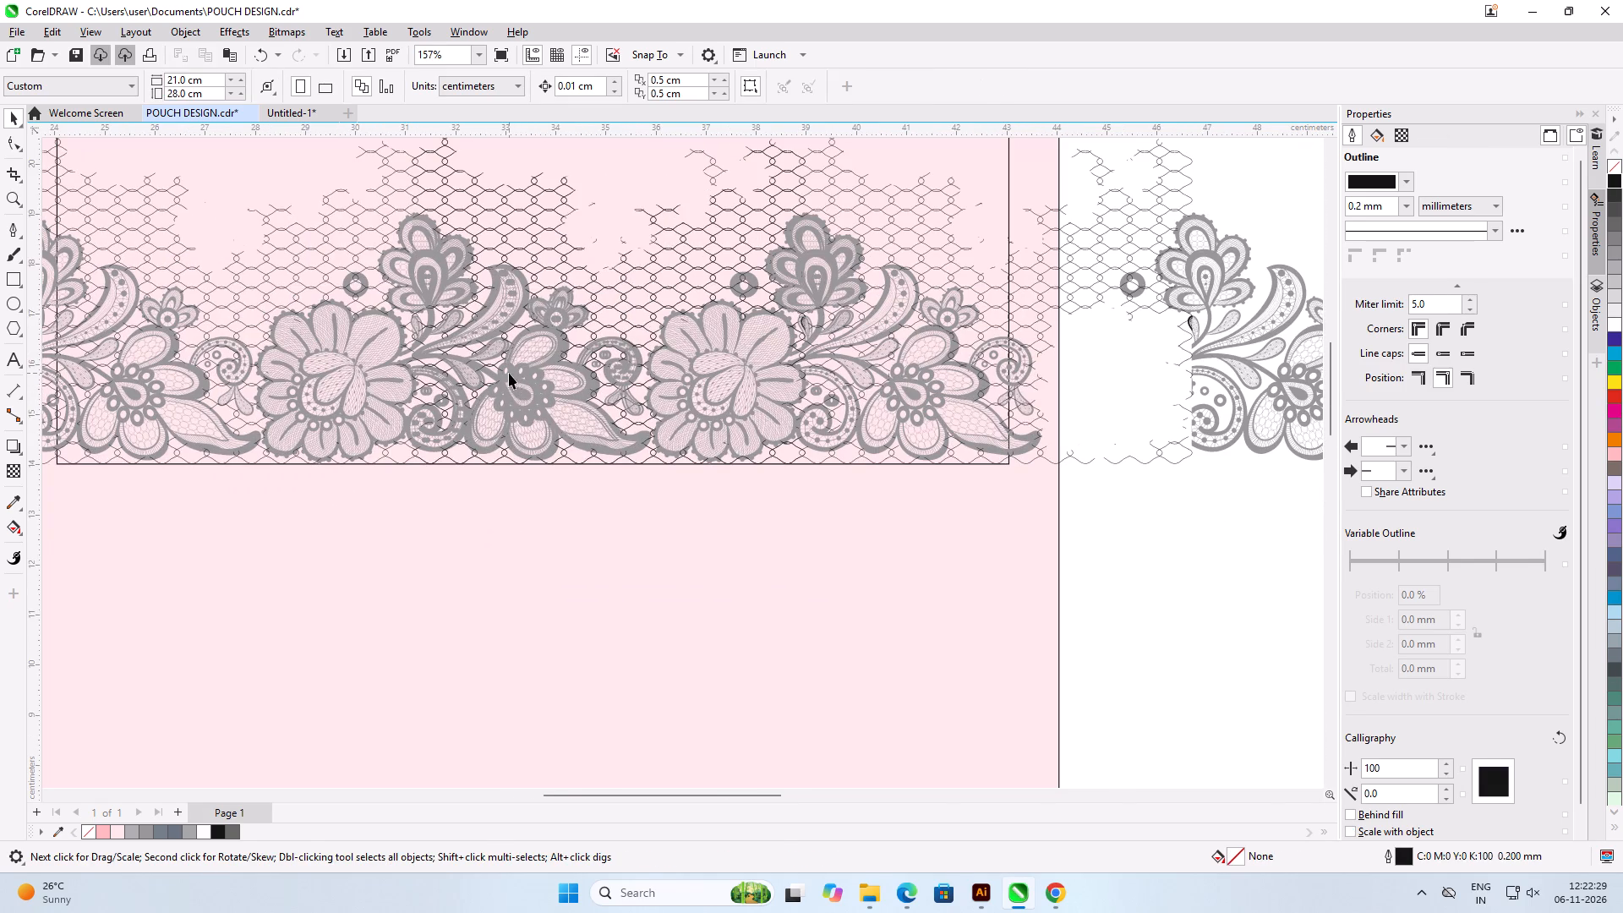
pyautogui.scroll(1, 509, 373)
pyautogui.click(511, 376)
pyautogui.press('Up')
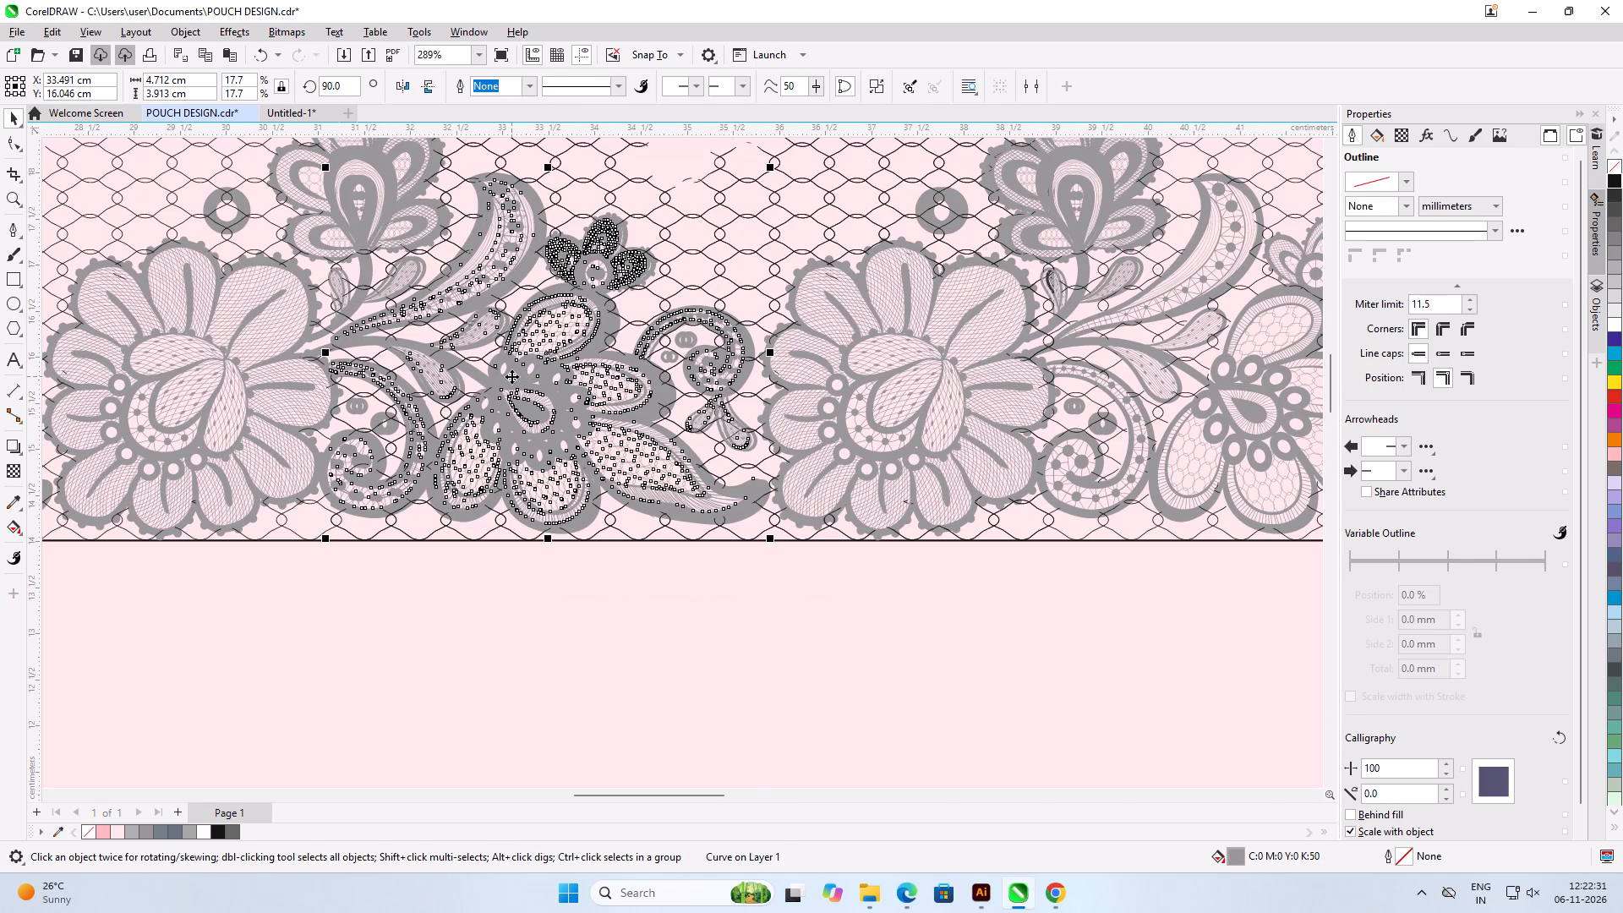
pyautogui.press('Delete')
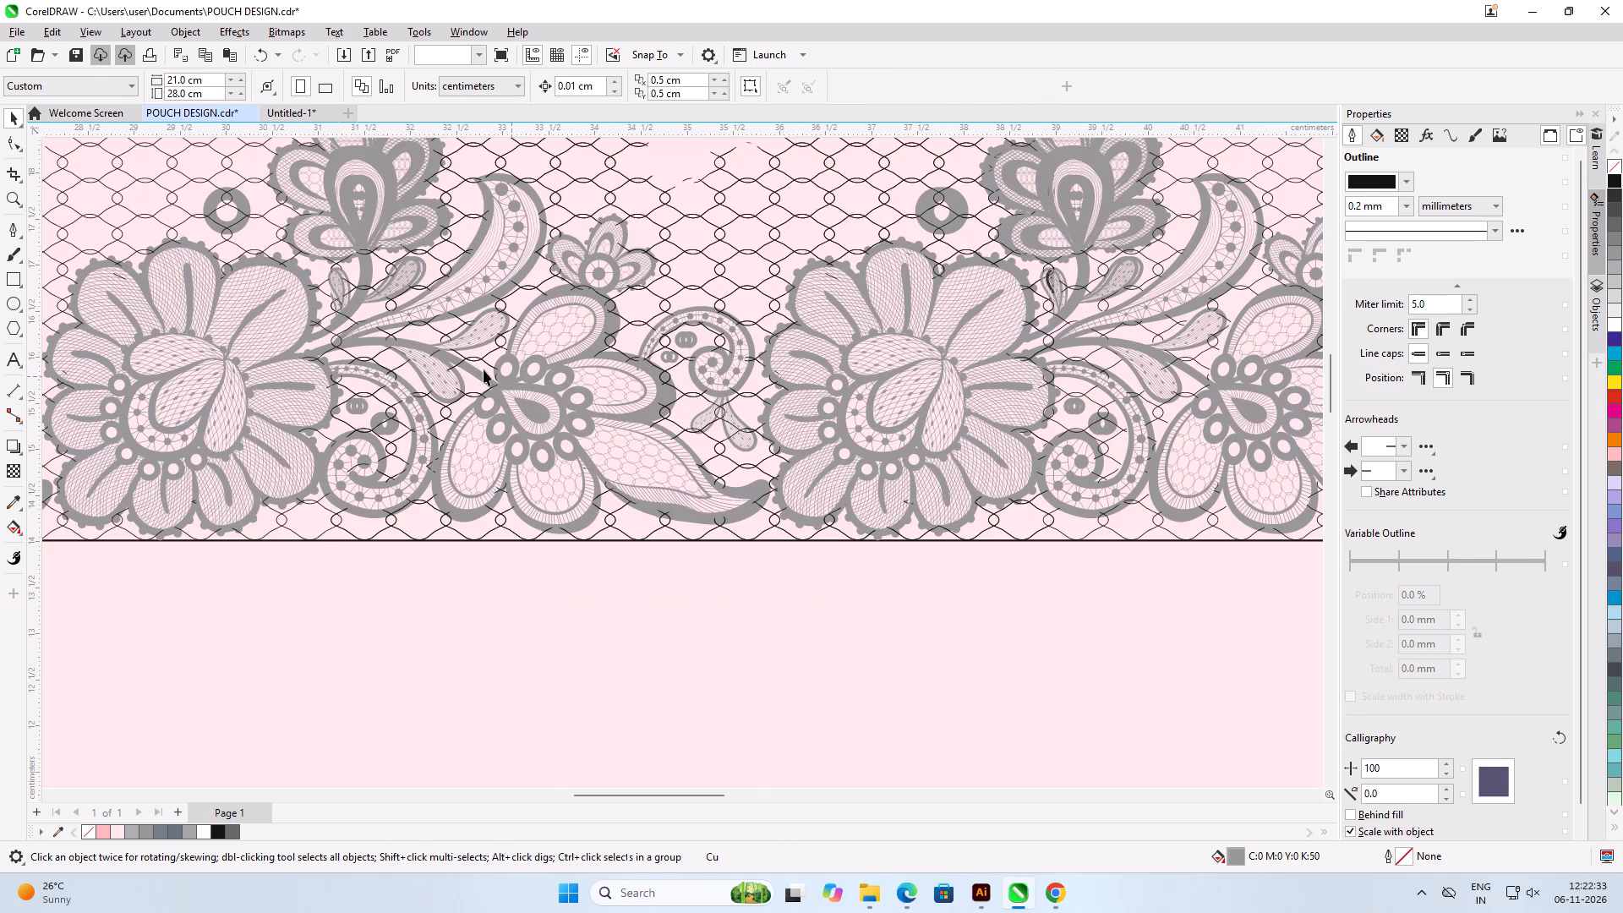
pyautogui.scroll(5, 411, 298)
pyautogui.click(337, 172)
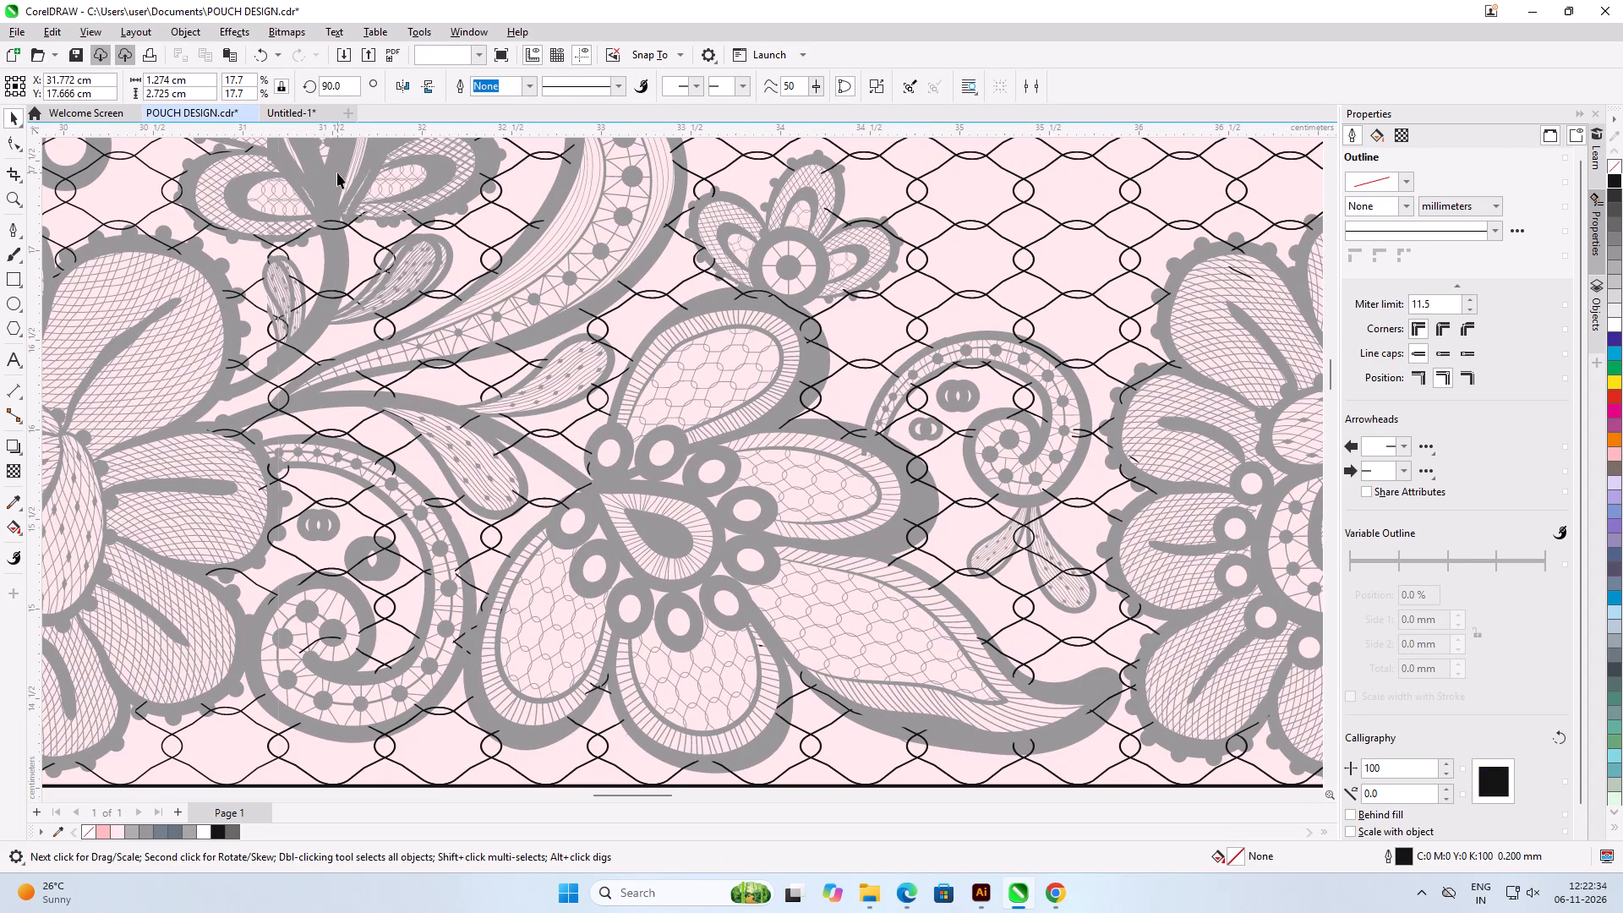
pyautogui.scroll(-4, 515, 302)
pyautogui.press('Delete')
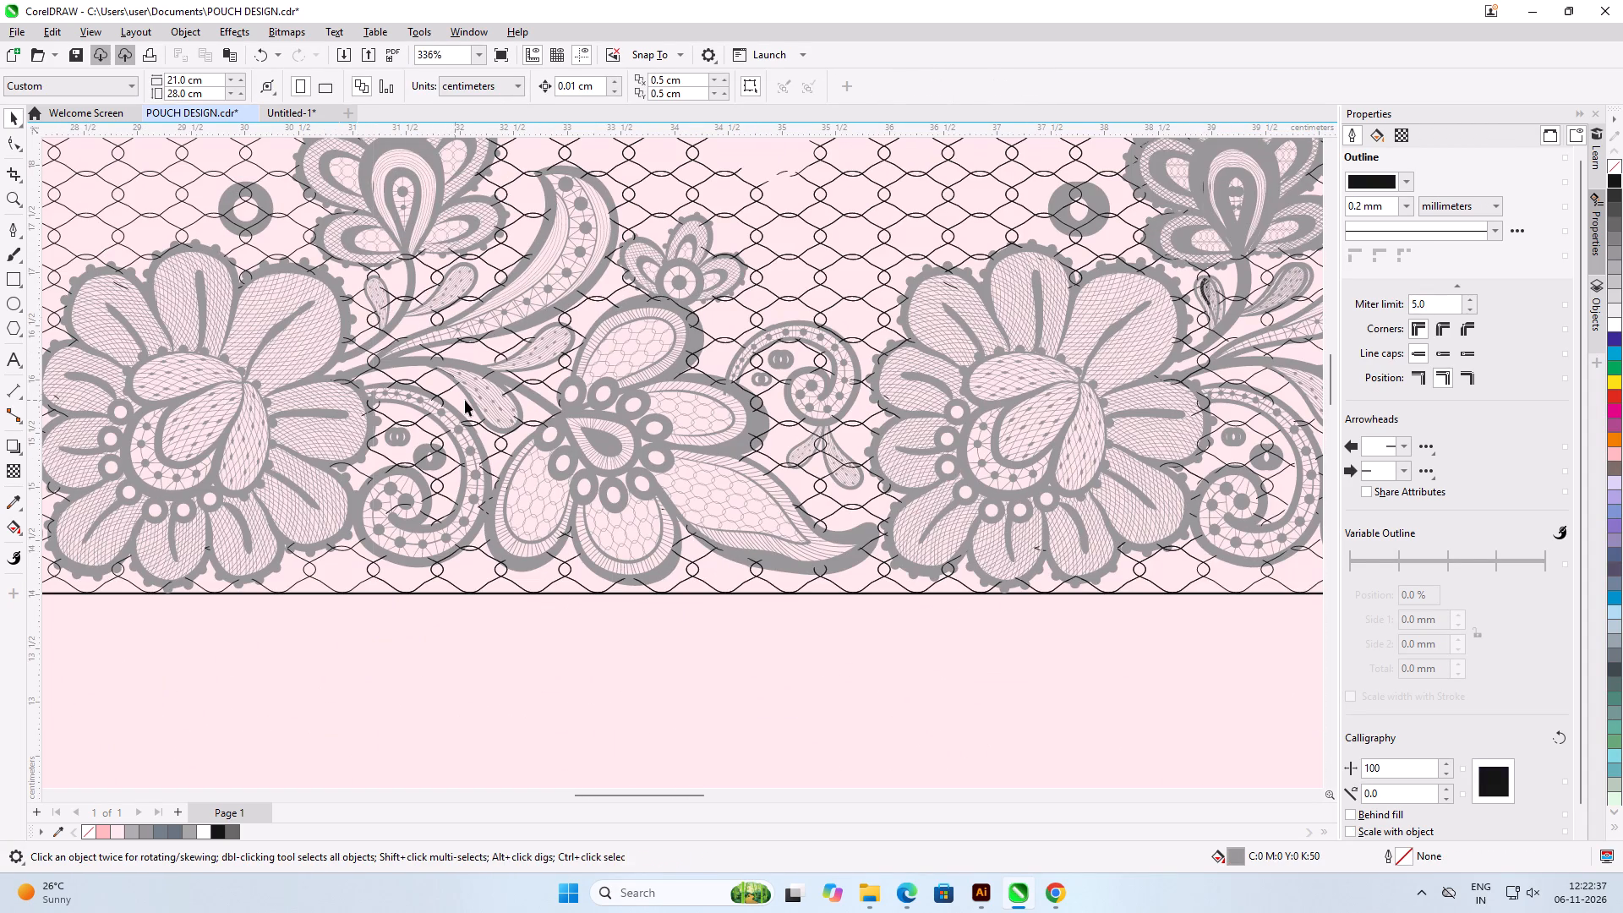
pyautogui.scroll(1, 465, 400)
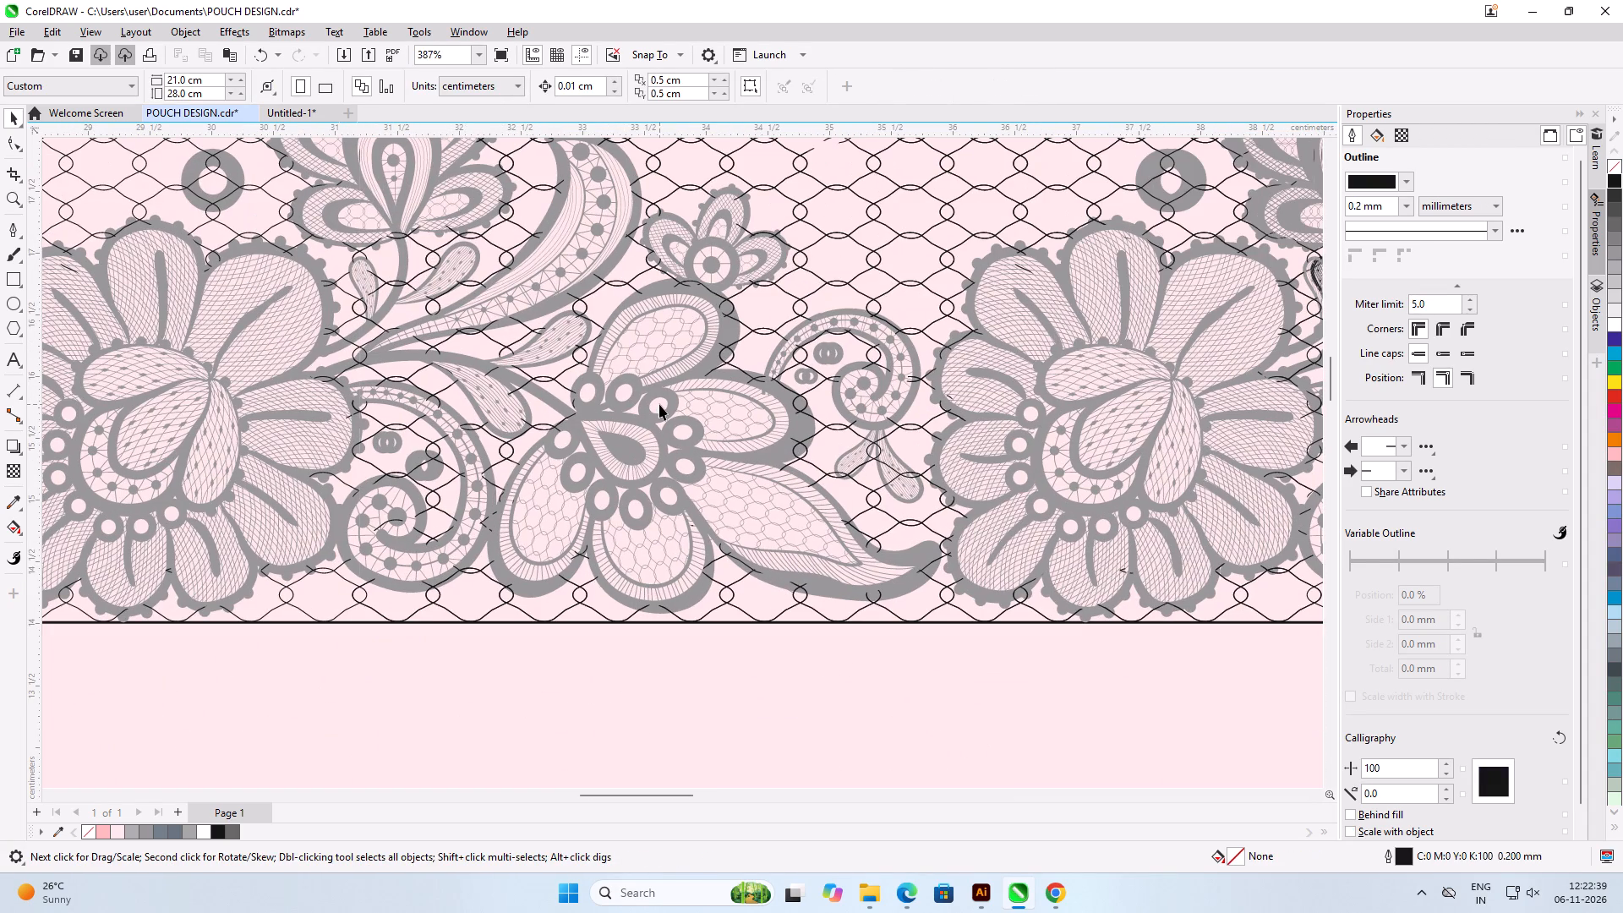
pyautogui.scroll(2, 623, 535)
# Examine the black net over the middle flower's petals and the spread of the lace across and beyond the pouch.
pyautogui.scroll(3, 609, 555)
pyautogui.scroll(6, 533, 564)
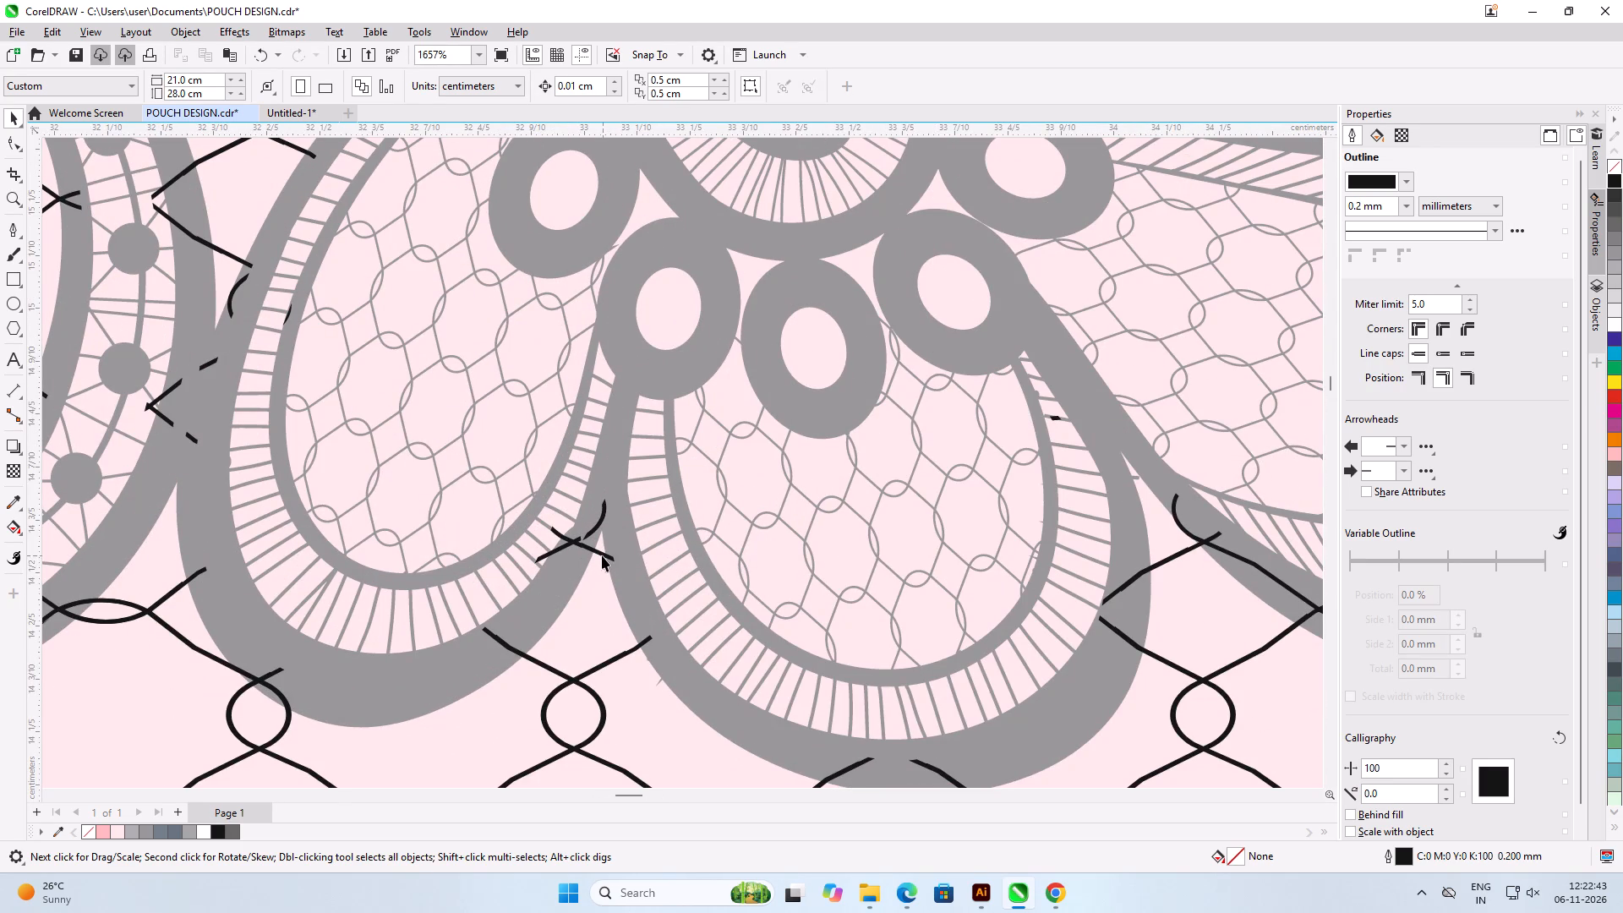
pyautogui.click(602, 555)
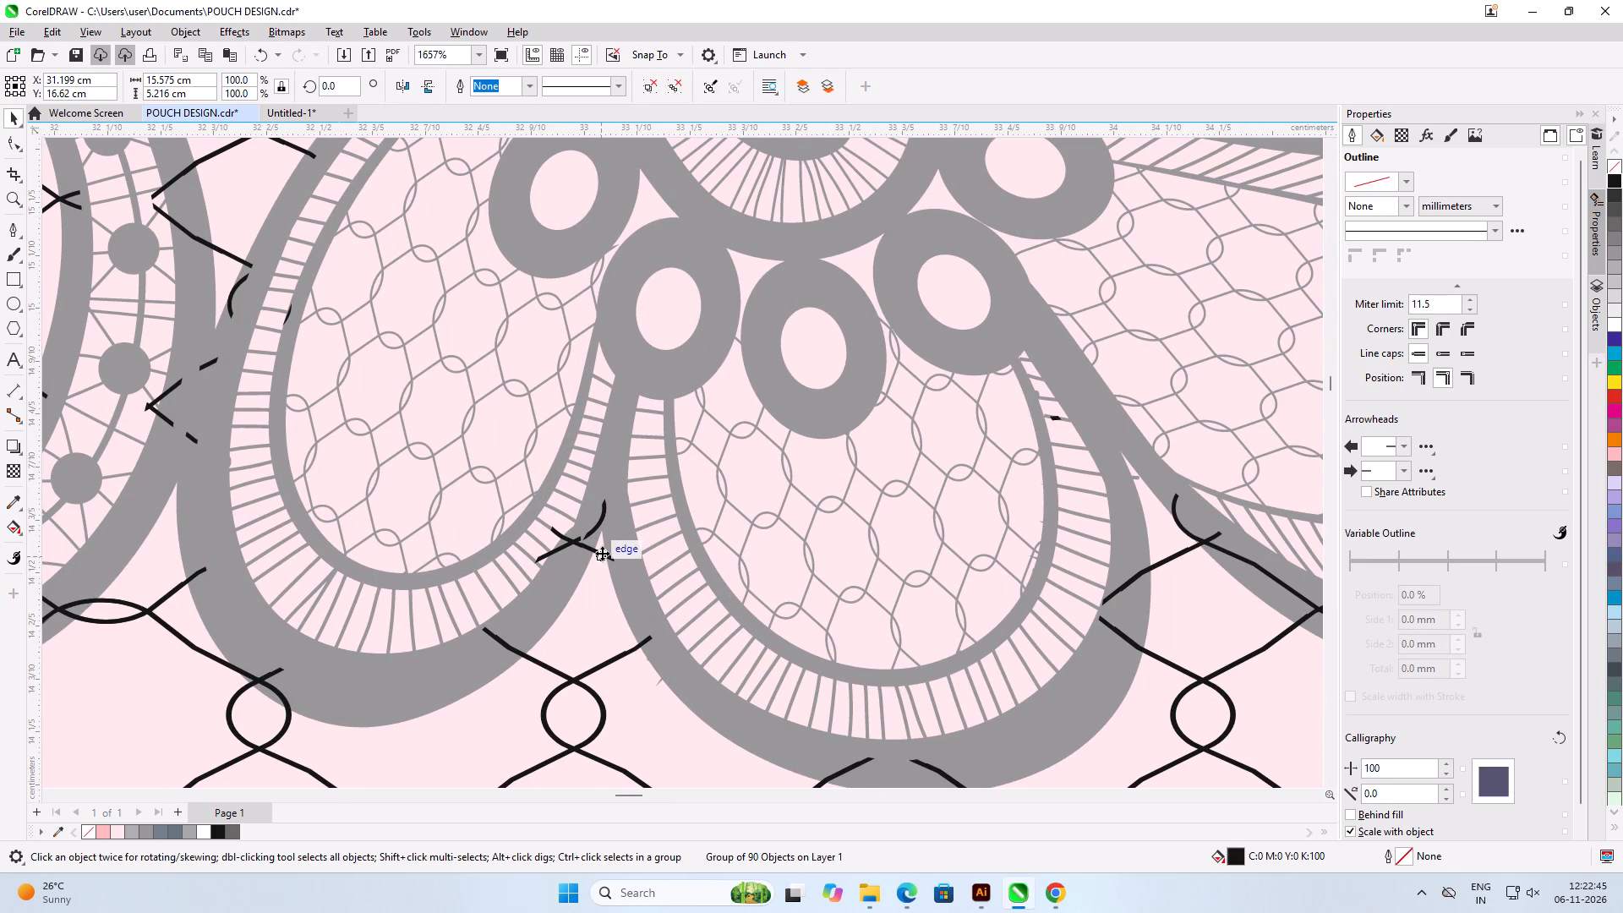
pyautogui.scroll(-10, 602, 553)
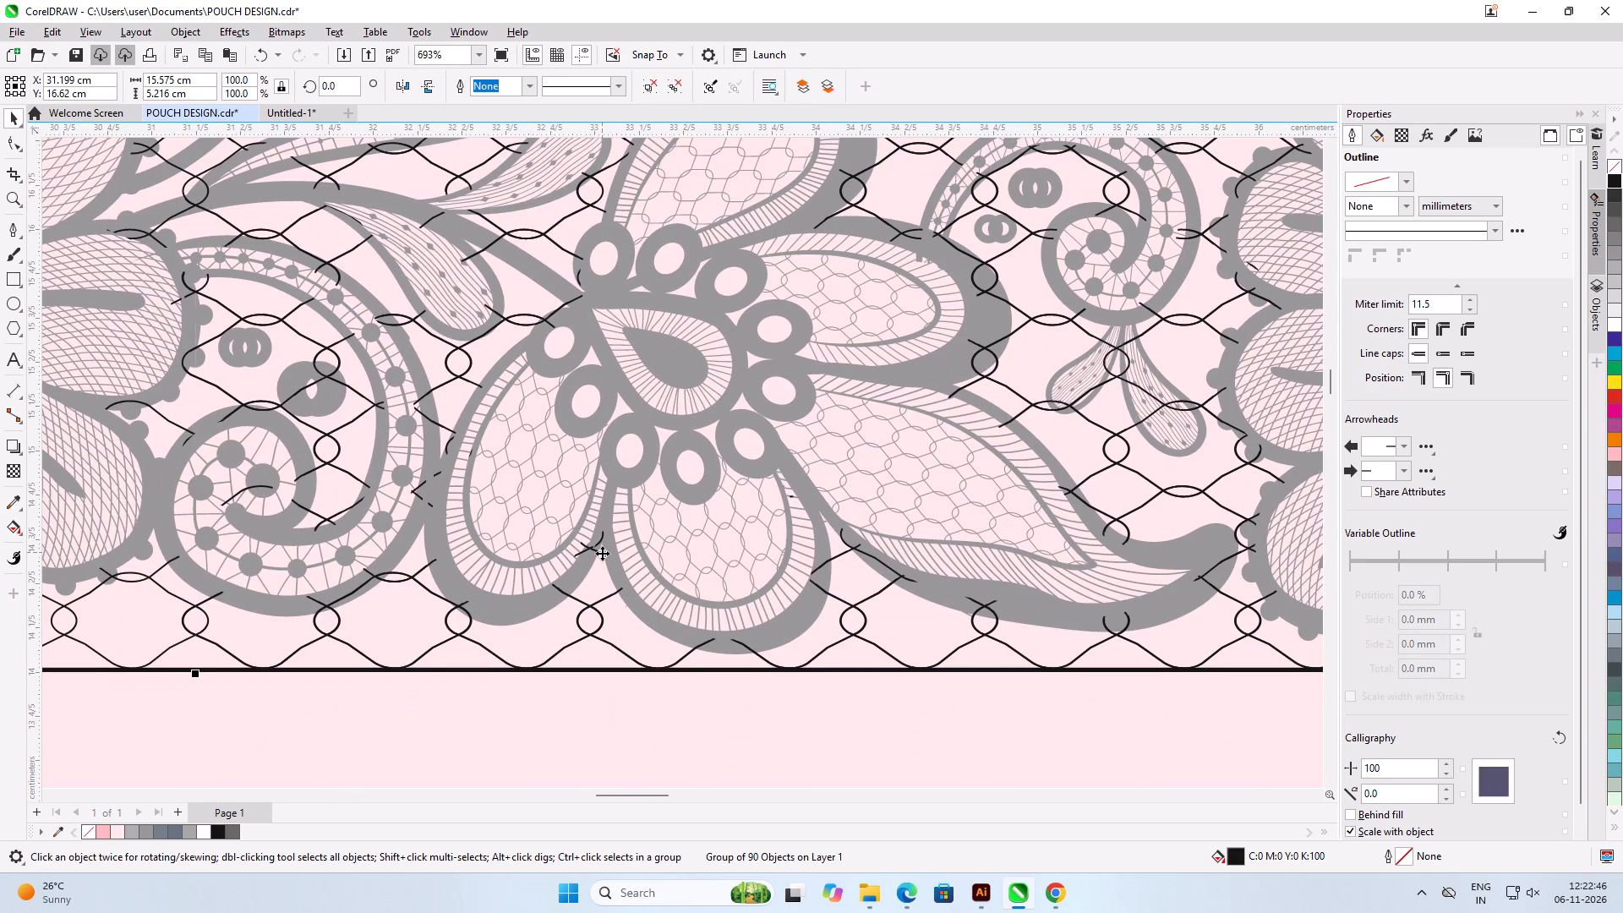
pyautogui.scroll(-9, 602, 553)
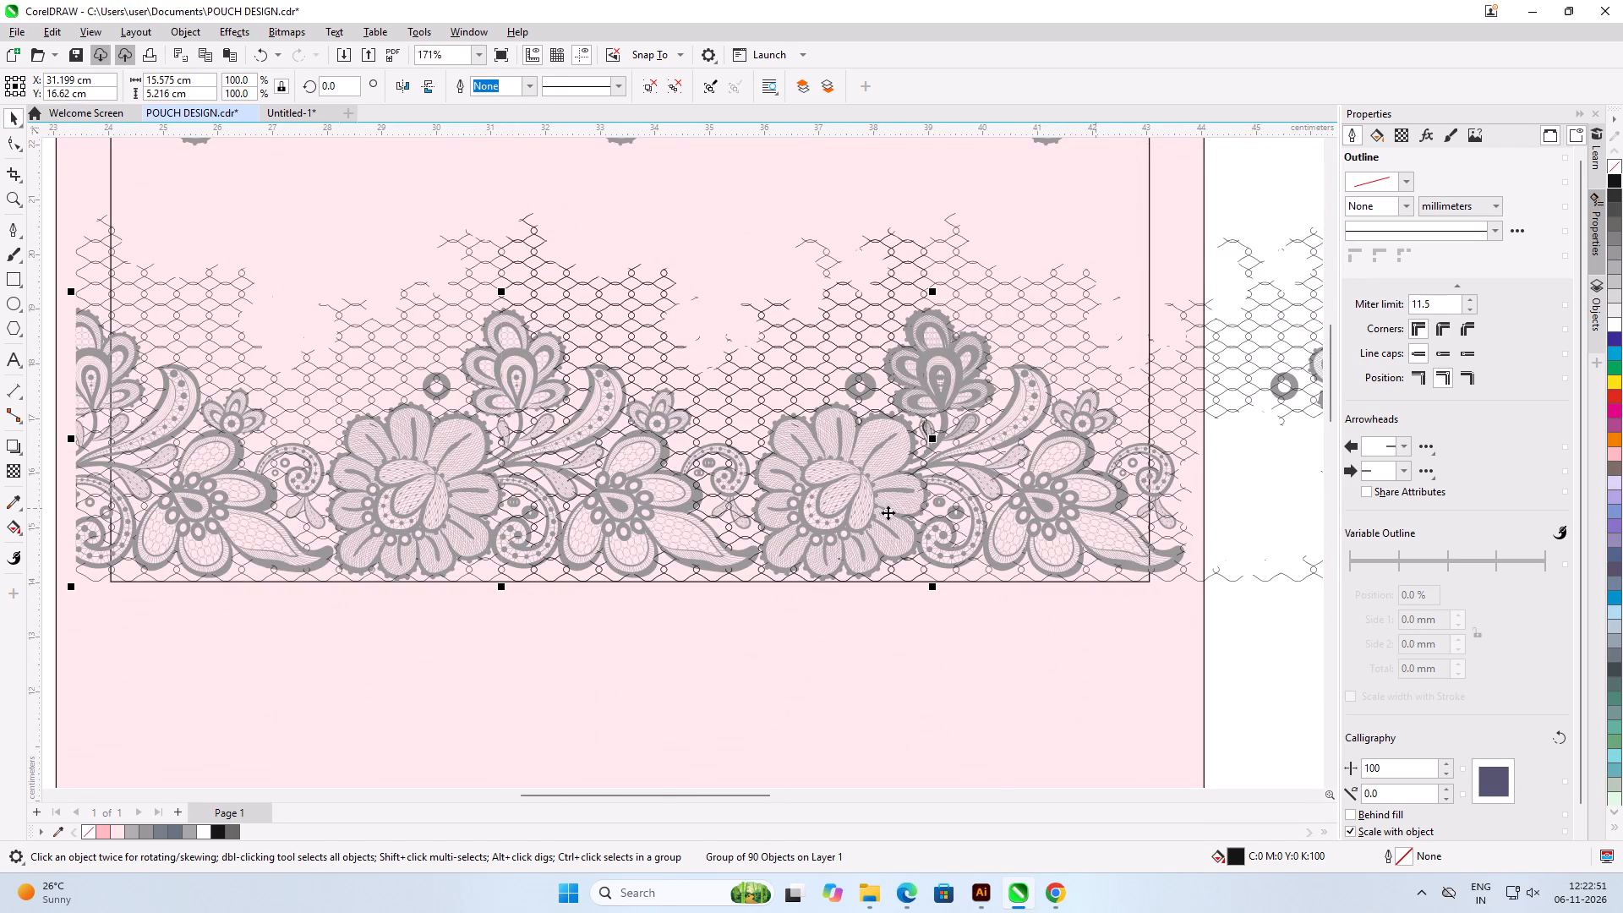
pyautogui.scroll(-6, 797, 512)
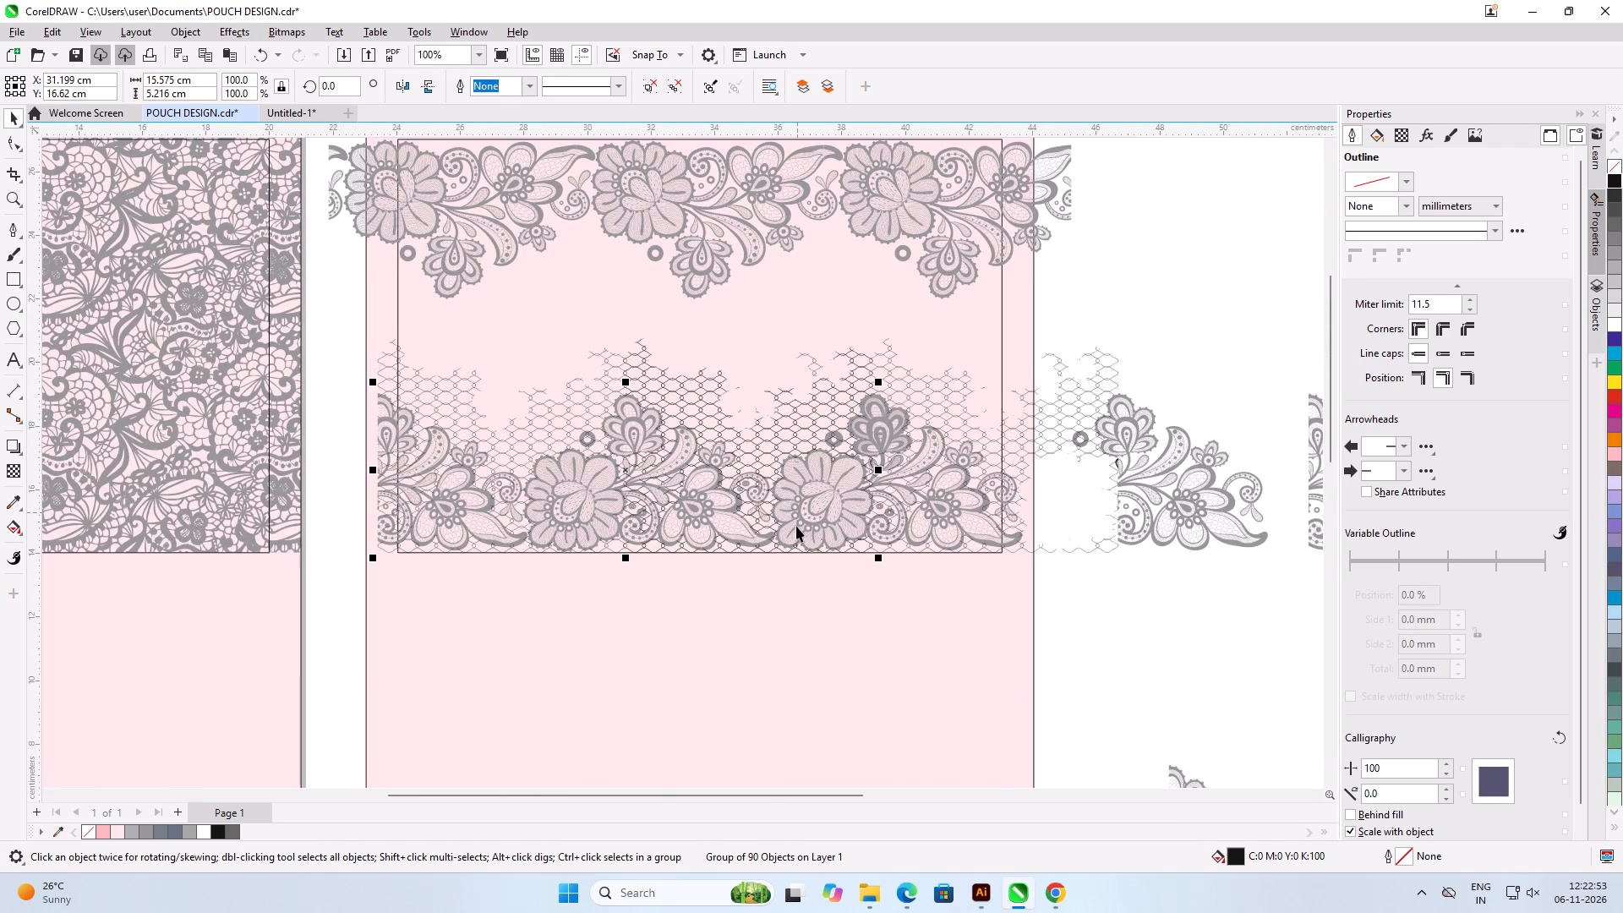
pyautogui.scroll(4, 1186, 544)
pyautogui.scroll(-4, 629, 549)
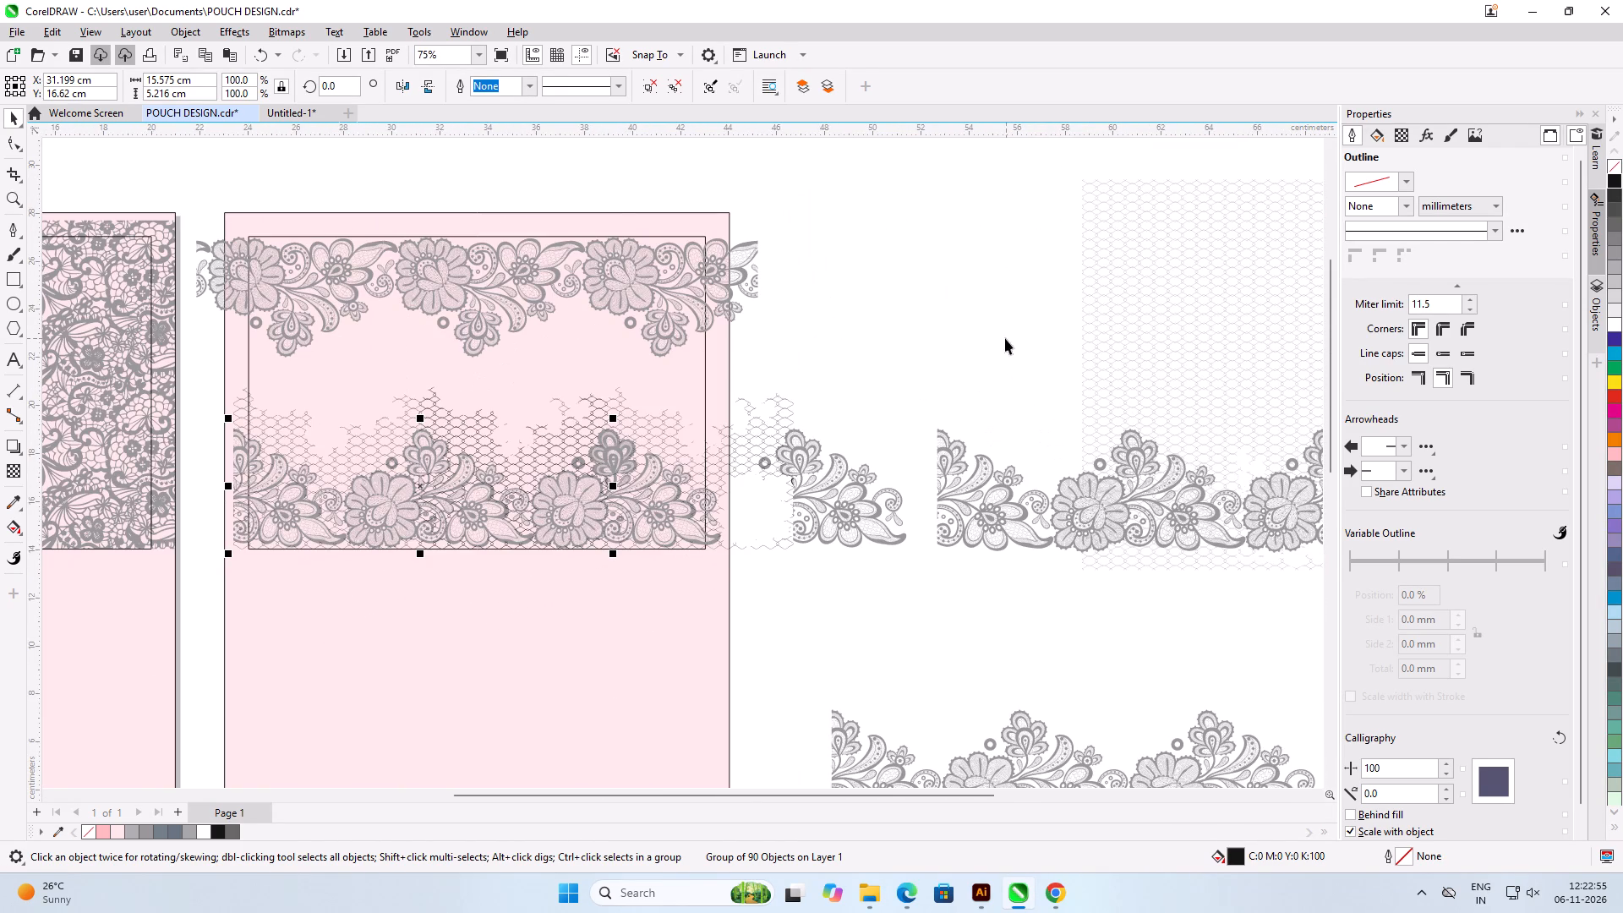
# Delete the duplicated grey floral spray lying outside the pouch beyond its right edge.
pyautogui.click(916, 357)
pyautogui.moveTo(933, 371); pyautogui.dragTo(725, 588)
pyautogui.press('Delete')
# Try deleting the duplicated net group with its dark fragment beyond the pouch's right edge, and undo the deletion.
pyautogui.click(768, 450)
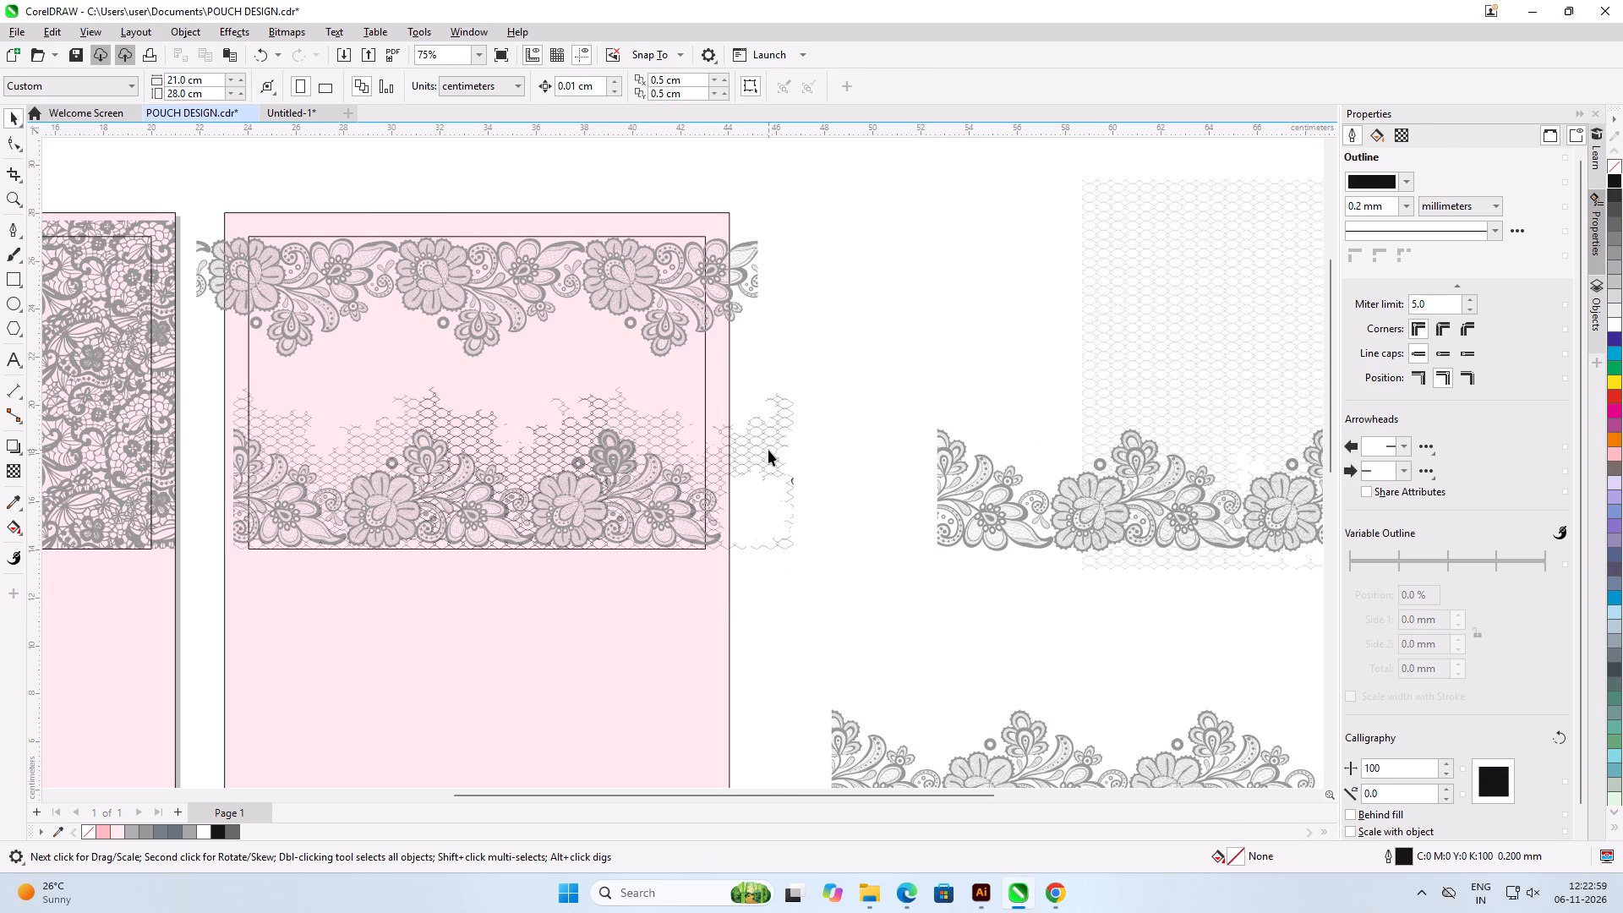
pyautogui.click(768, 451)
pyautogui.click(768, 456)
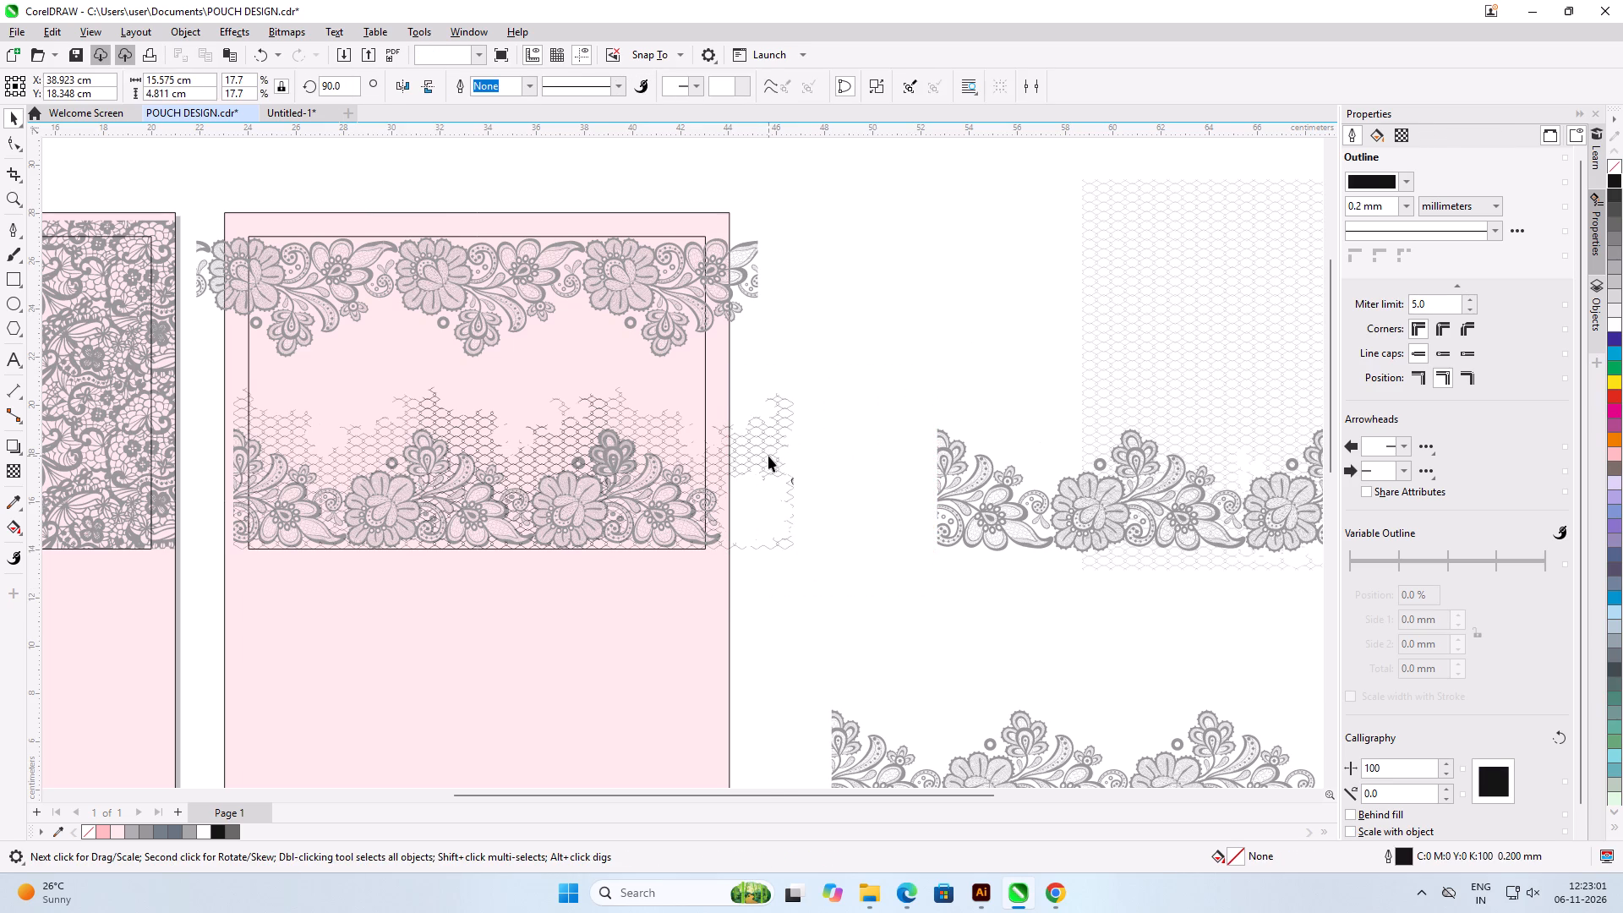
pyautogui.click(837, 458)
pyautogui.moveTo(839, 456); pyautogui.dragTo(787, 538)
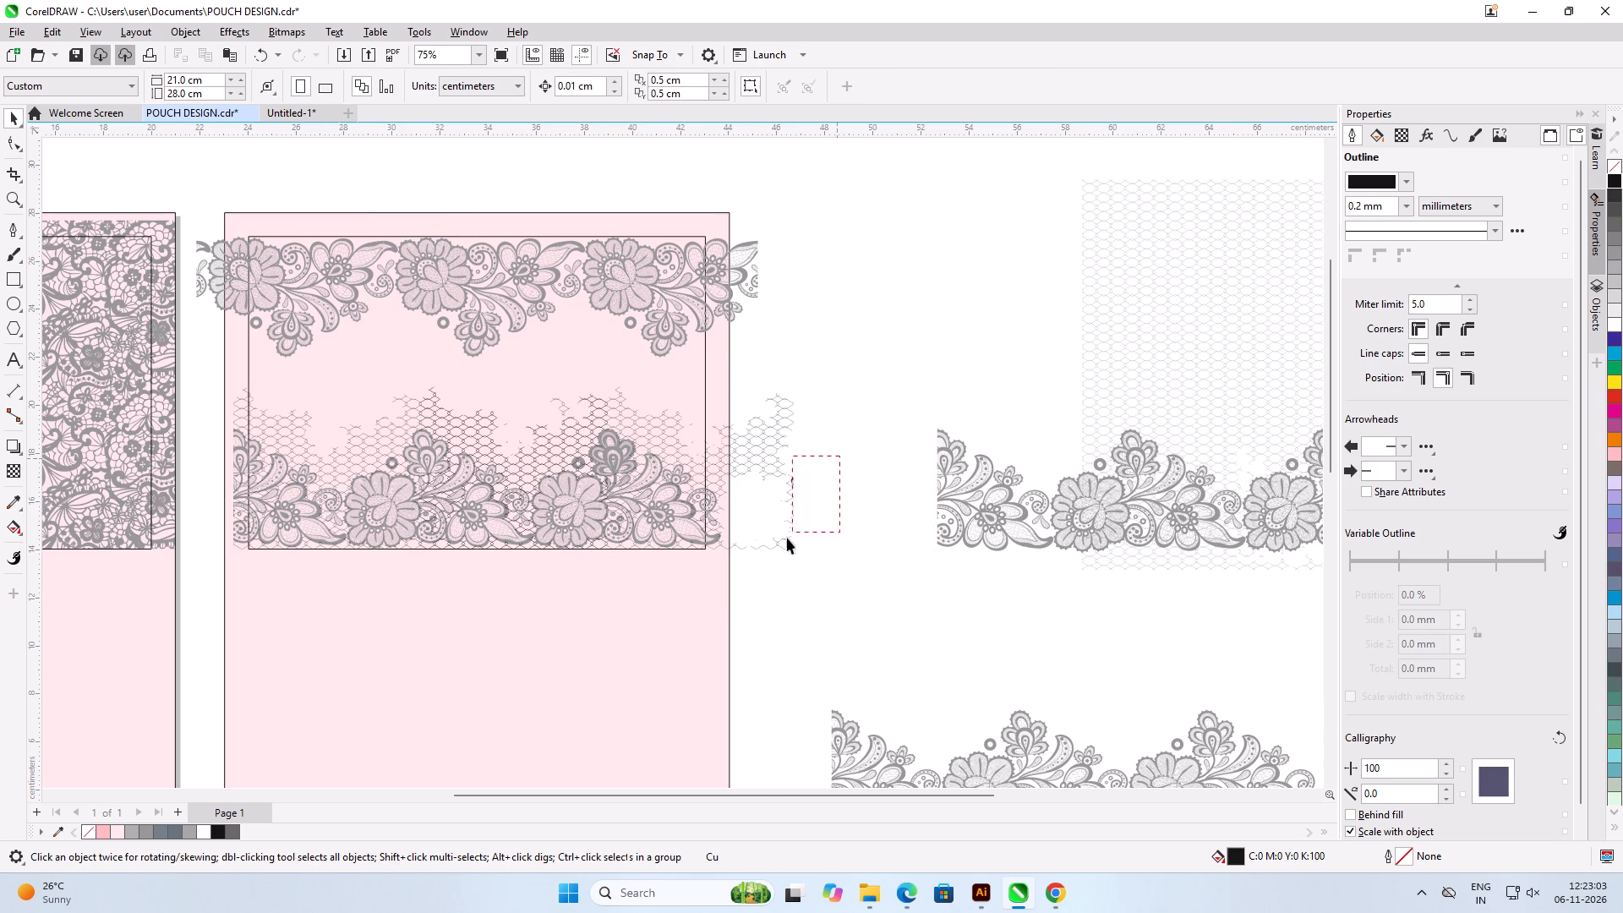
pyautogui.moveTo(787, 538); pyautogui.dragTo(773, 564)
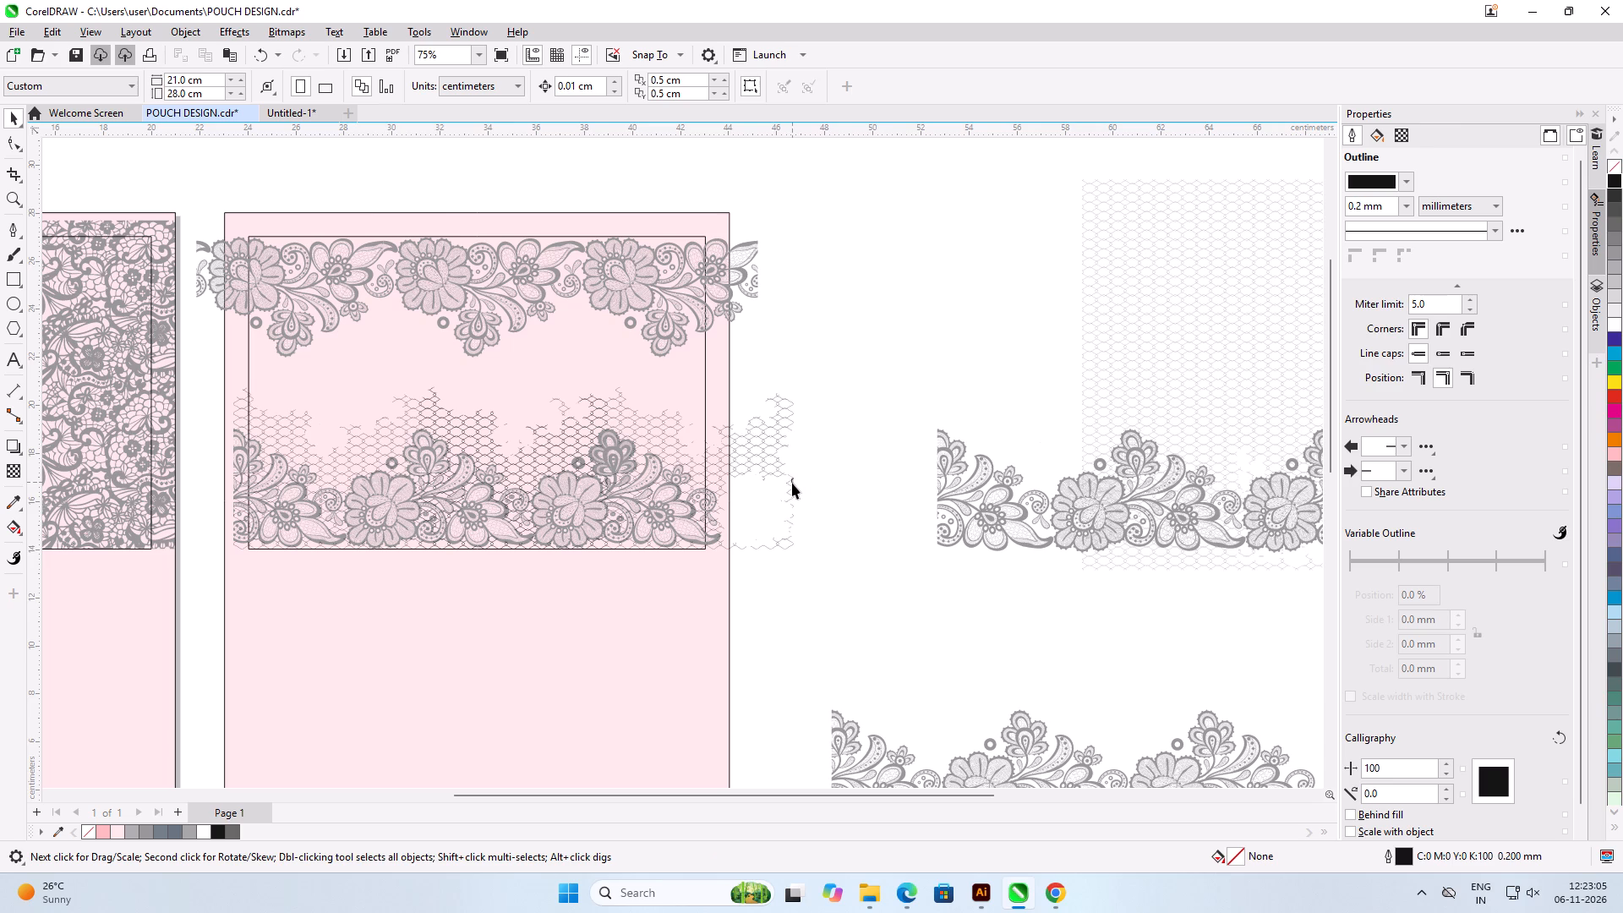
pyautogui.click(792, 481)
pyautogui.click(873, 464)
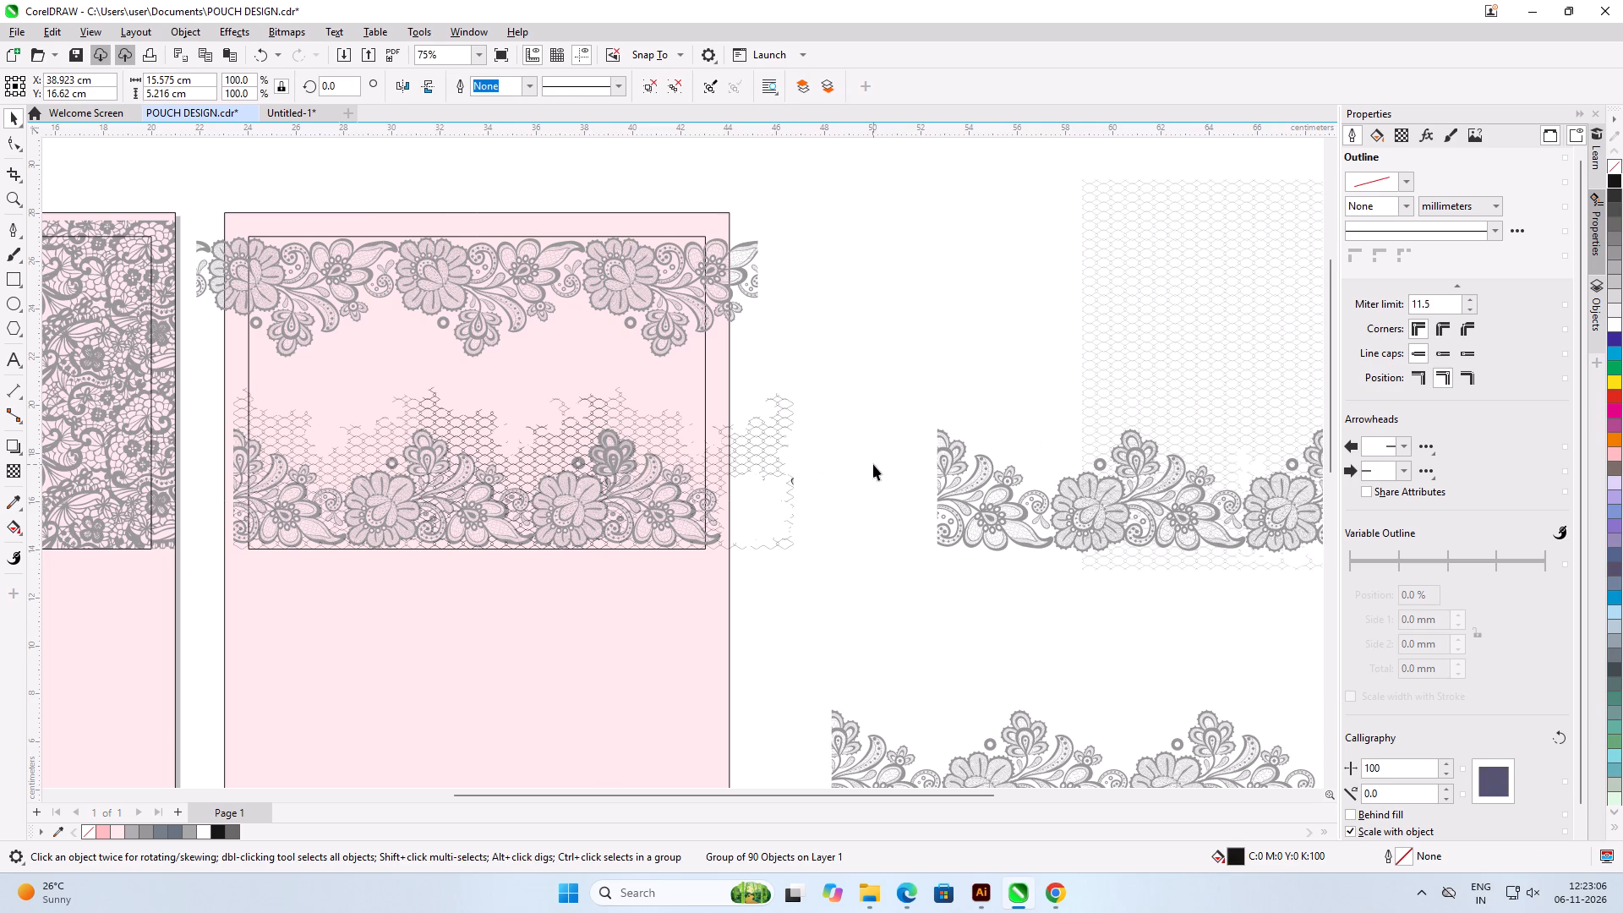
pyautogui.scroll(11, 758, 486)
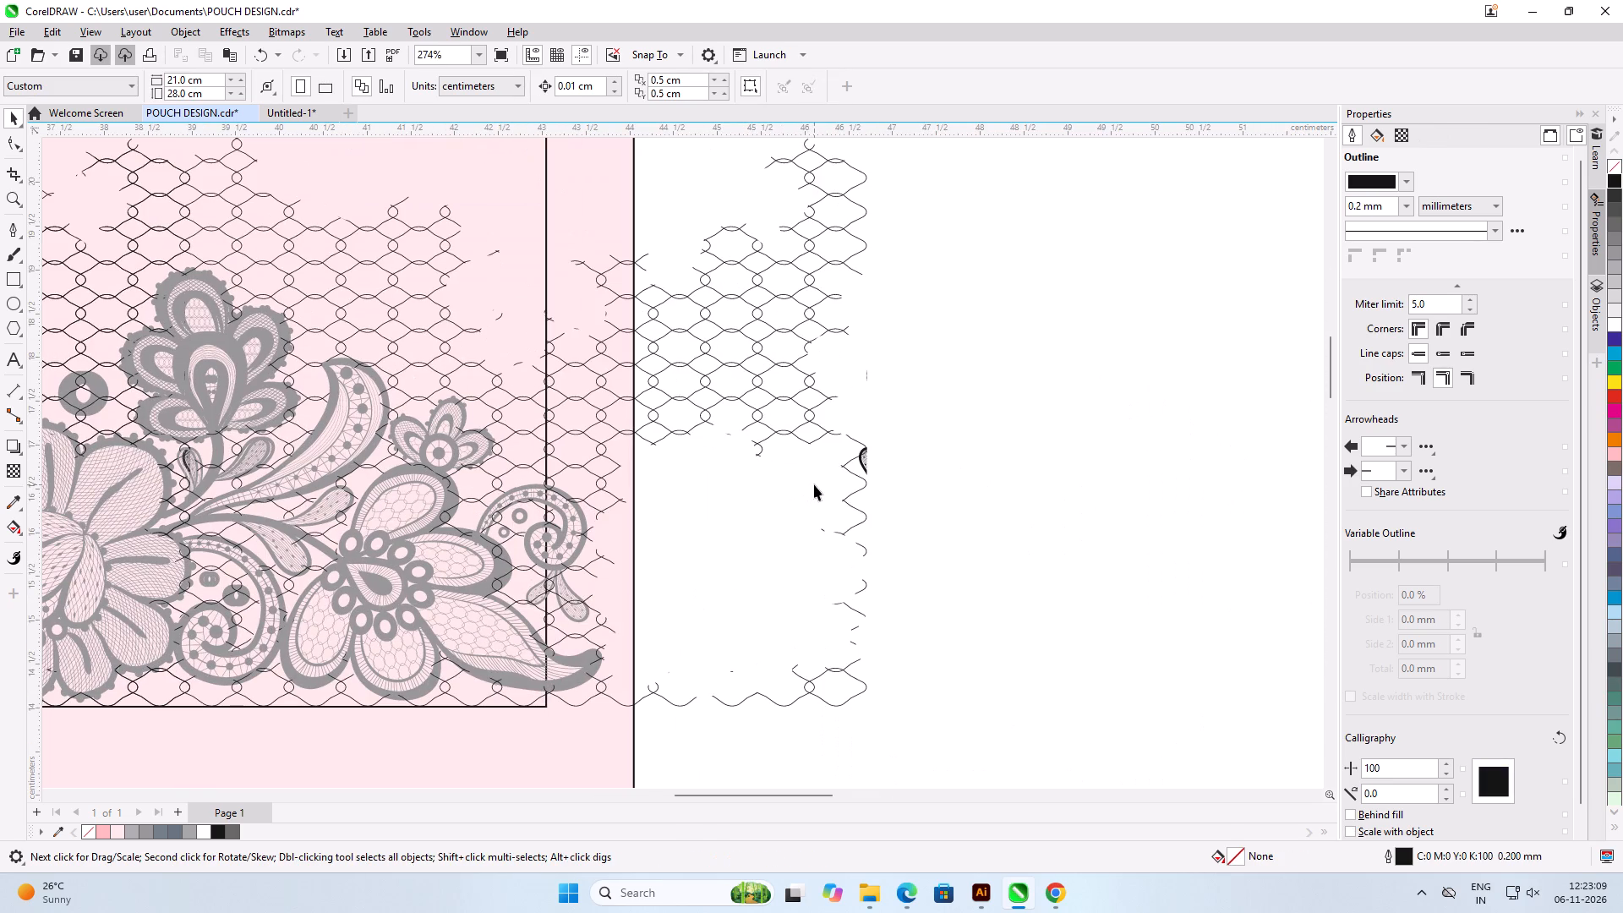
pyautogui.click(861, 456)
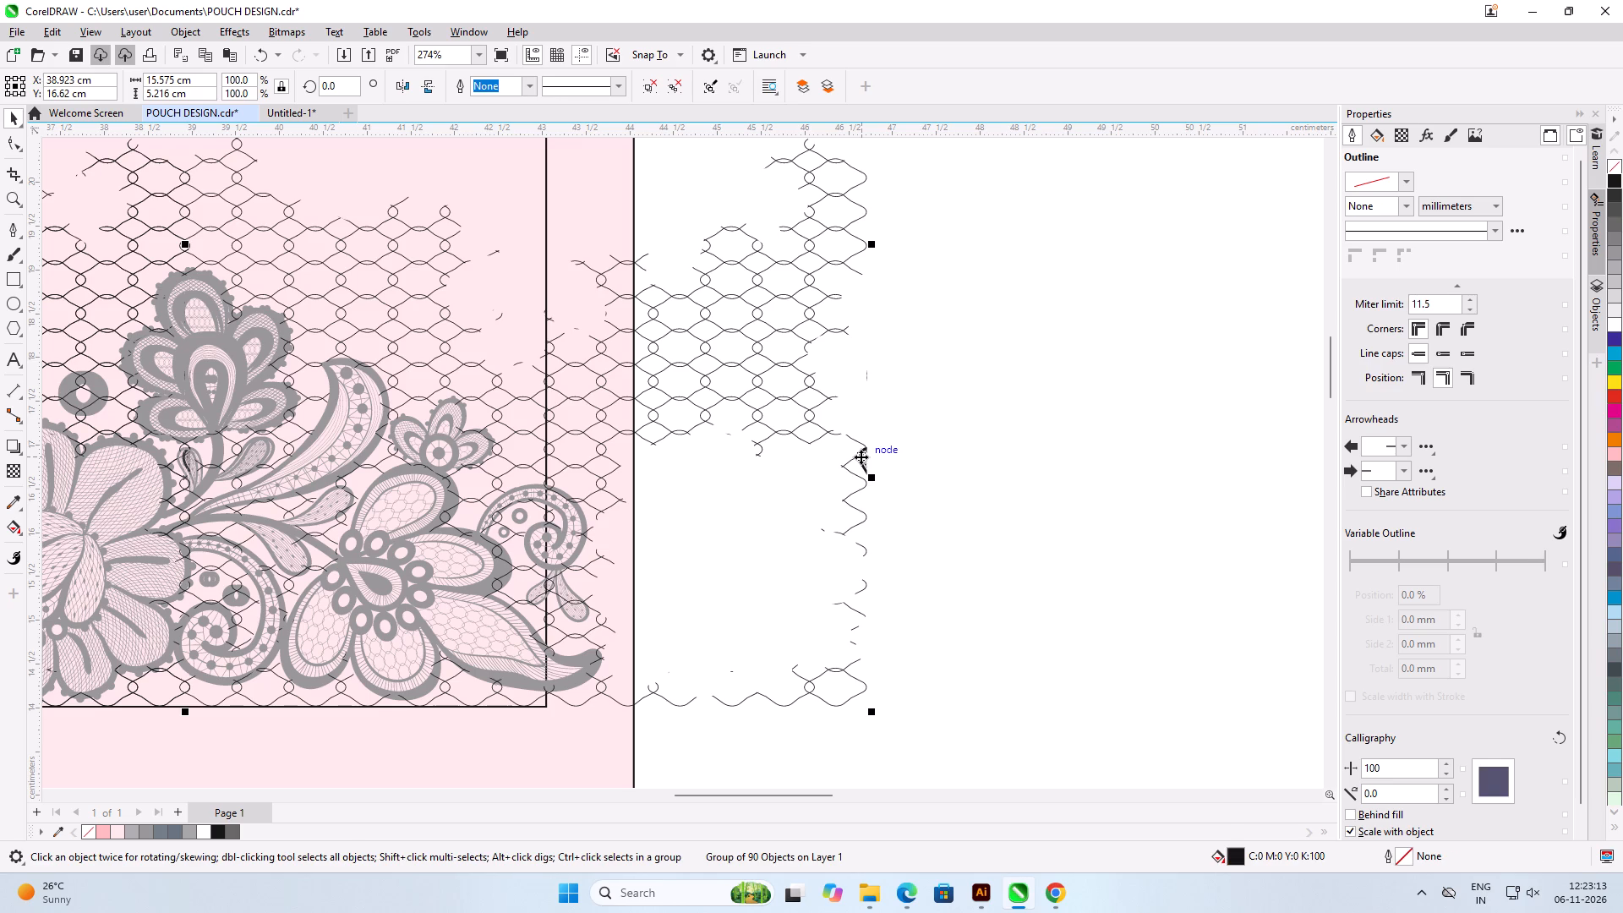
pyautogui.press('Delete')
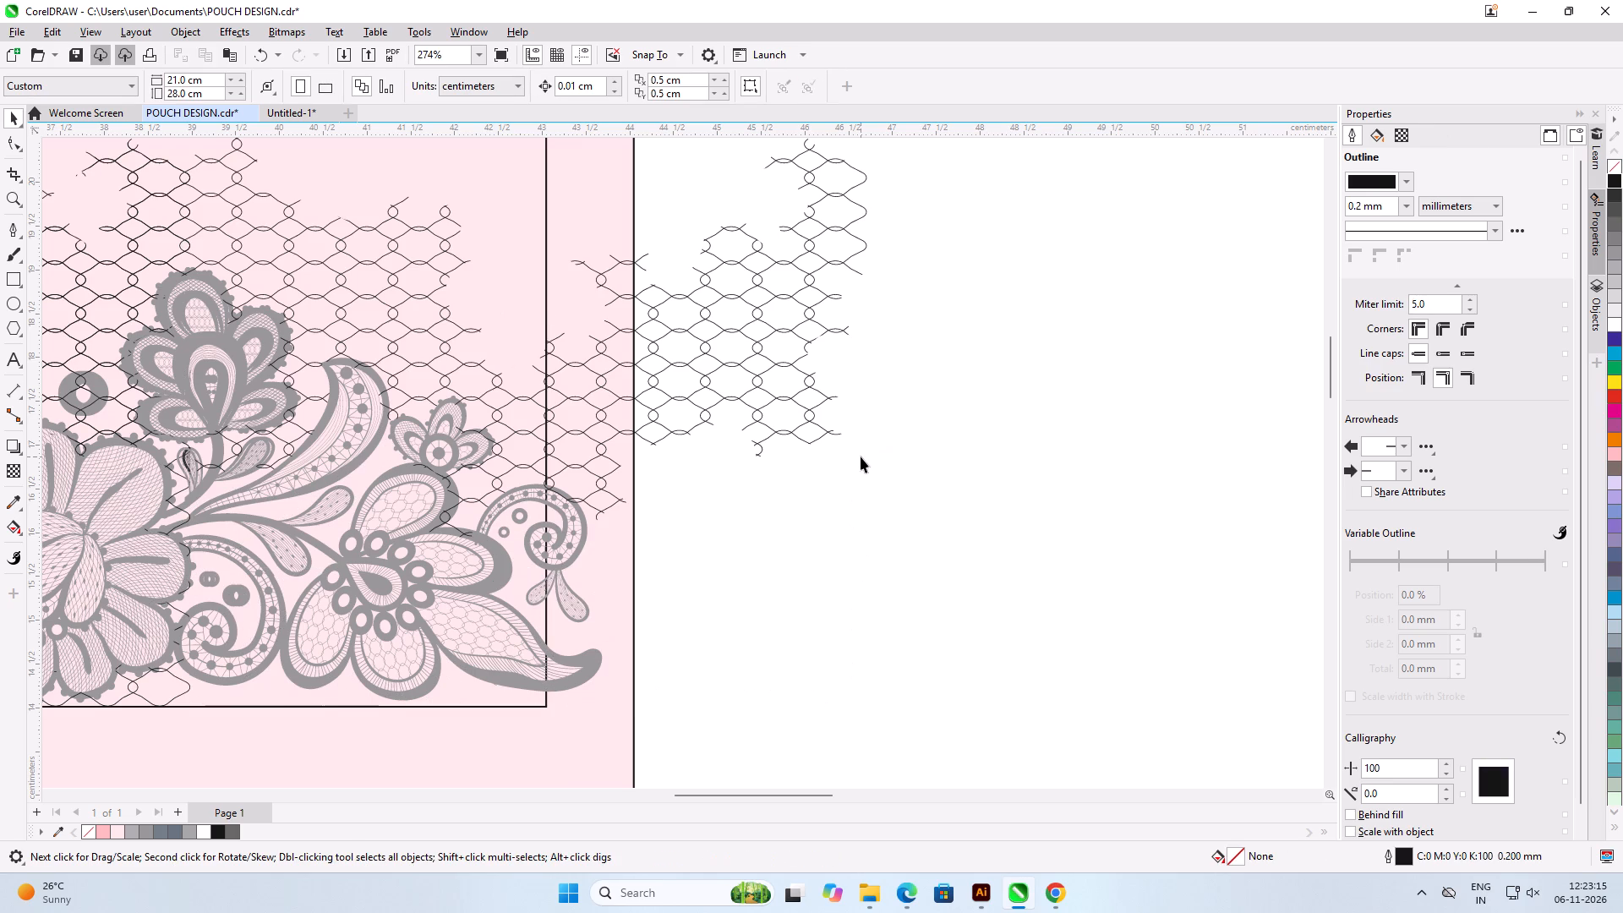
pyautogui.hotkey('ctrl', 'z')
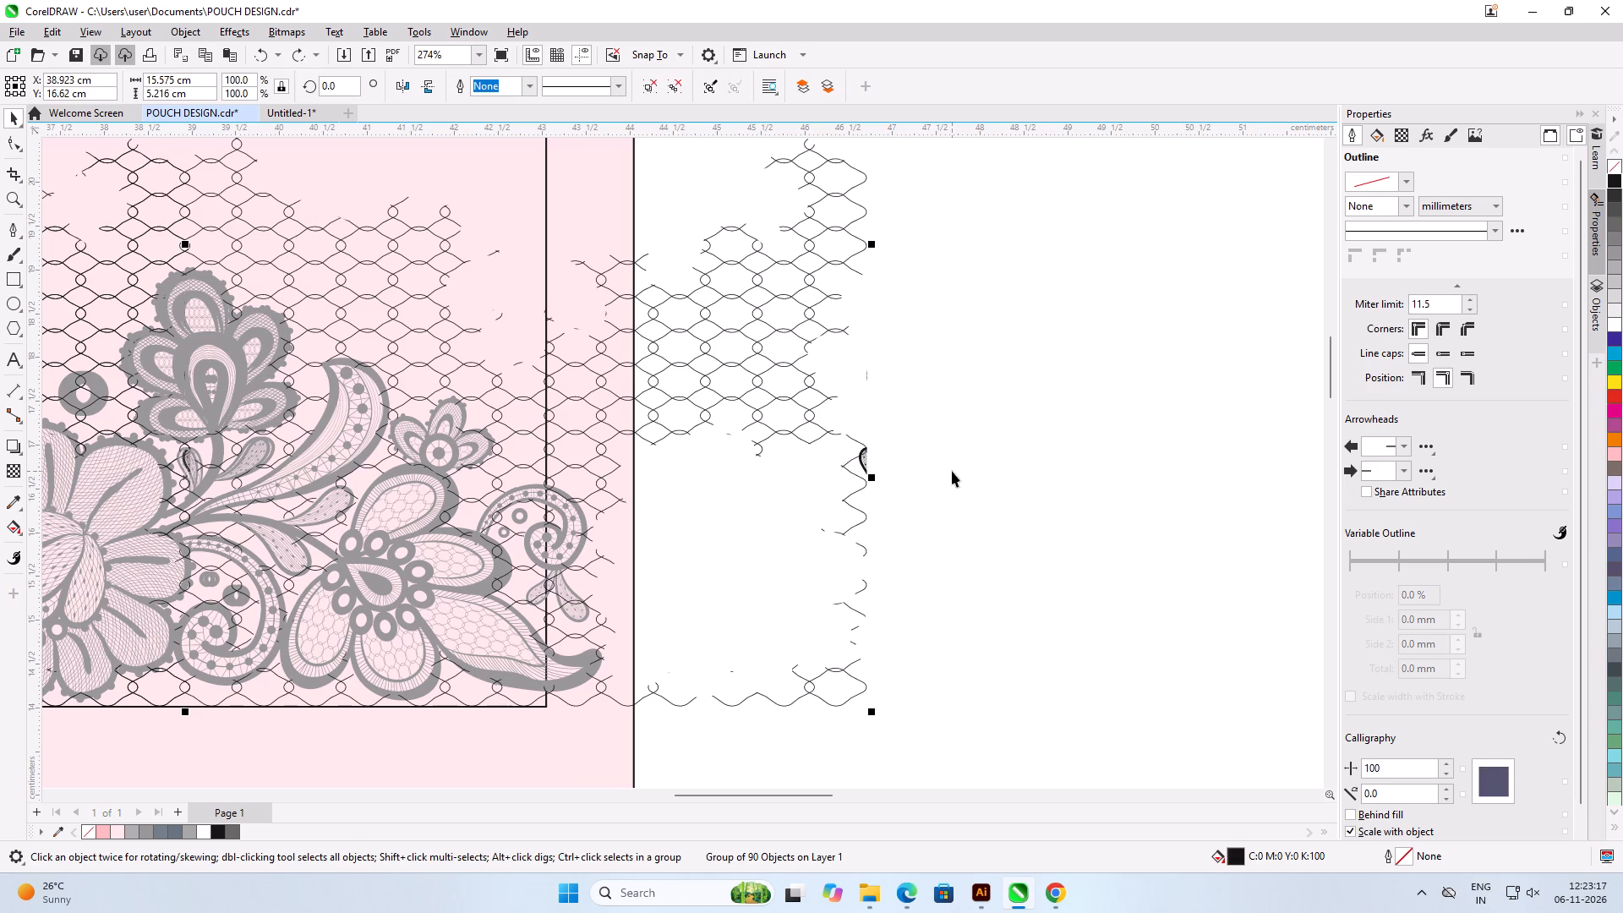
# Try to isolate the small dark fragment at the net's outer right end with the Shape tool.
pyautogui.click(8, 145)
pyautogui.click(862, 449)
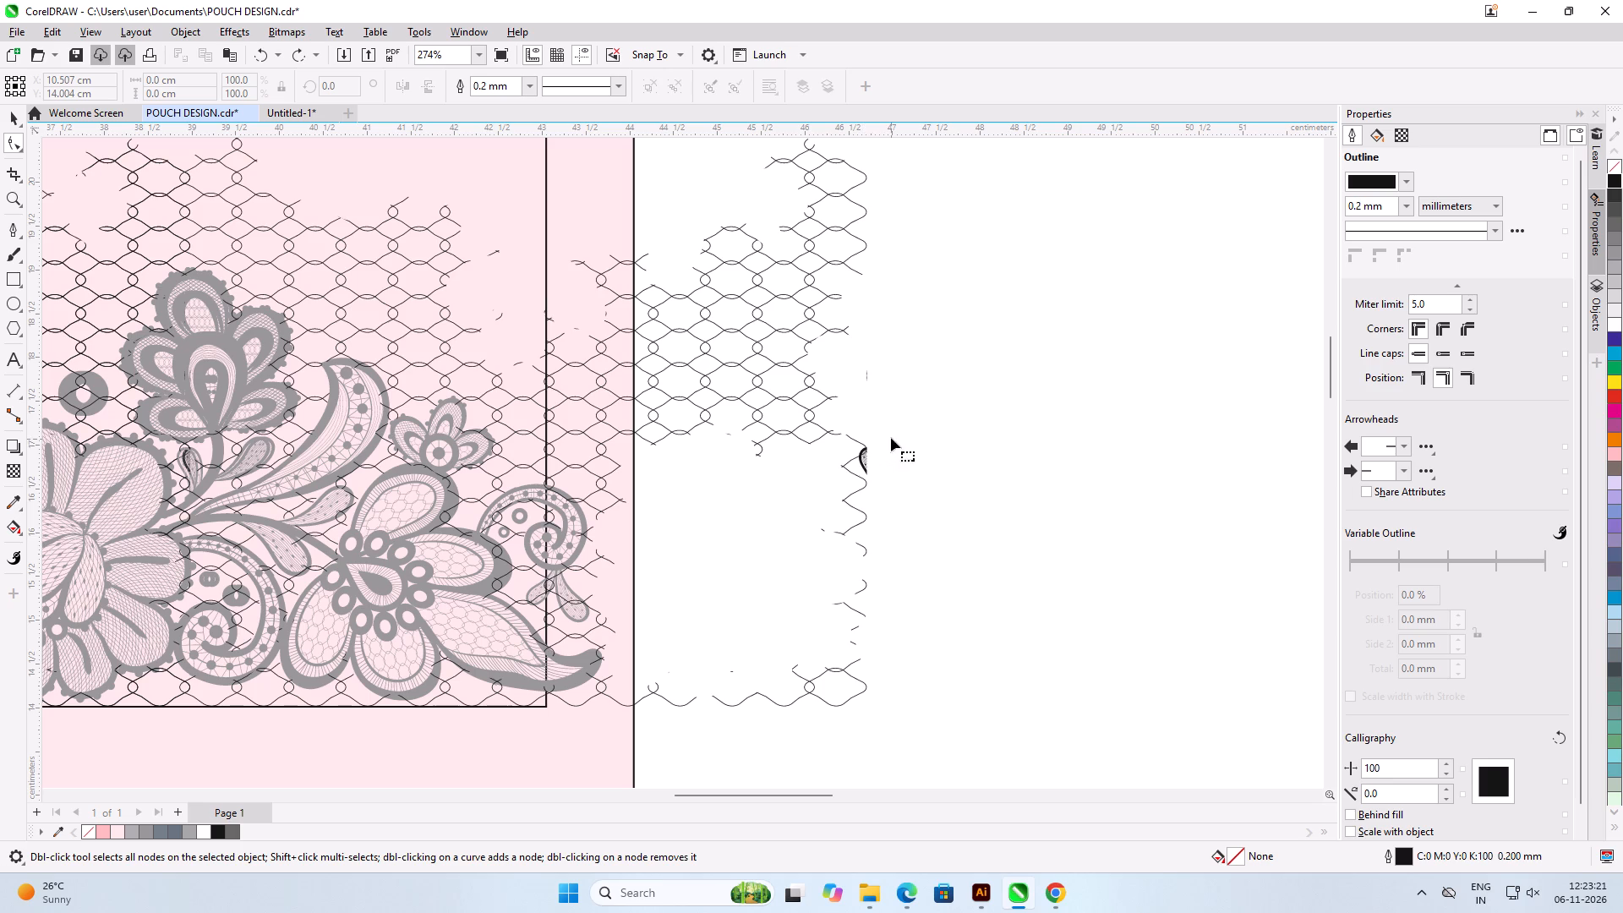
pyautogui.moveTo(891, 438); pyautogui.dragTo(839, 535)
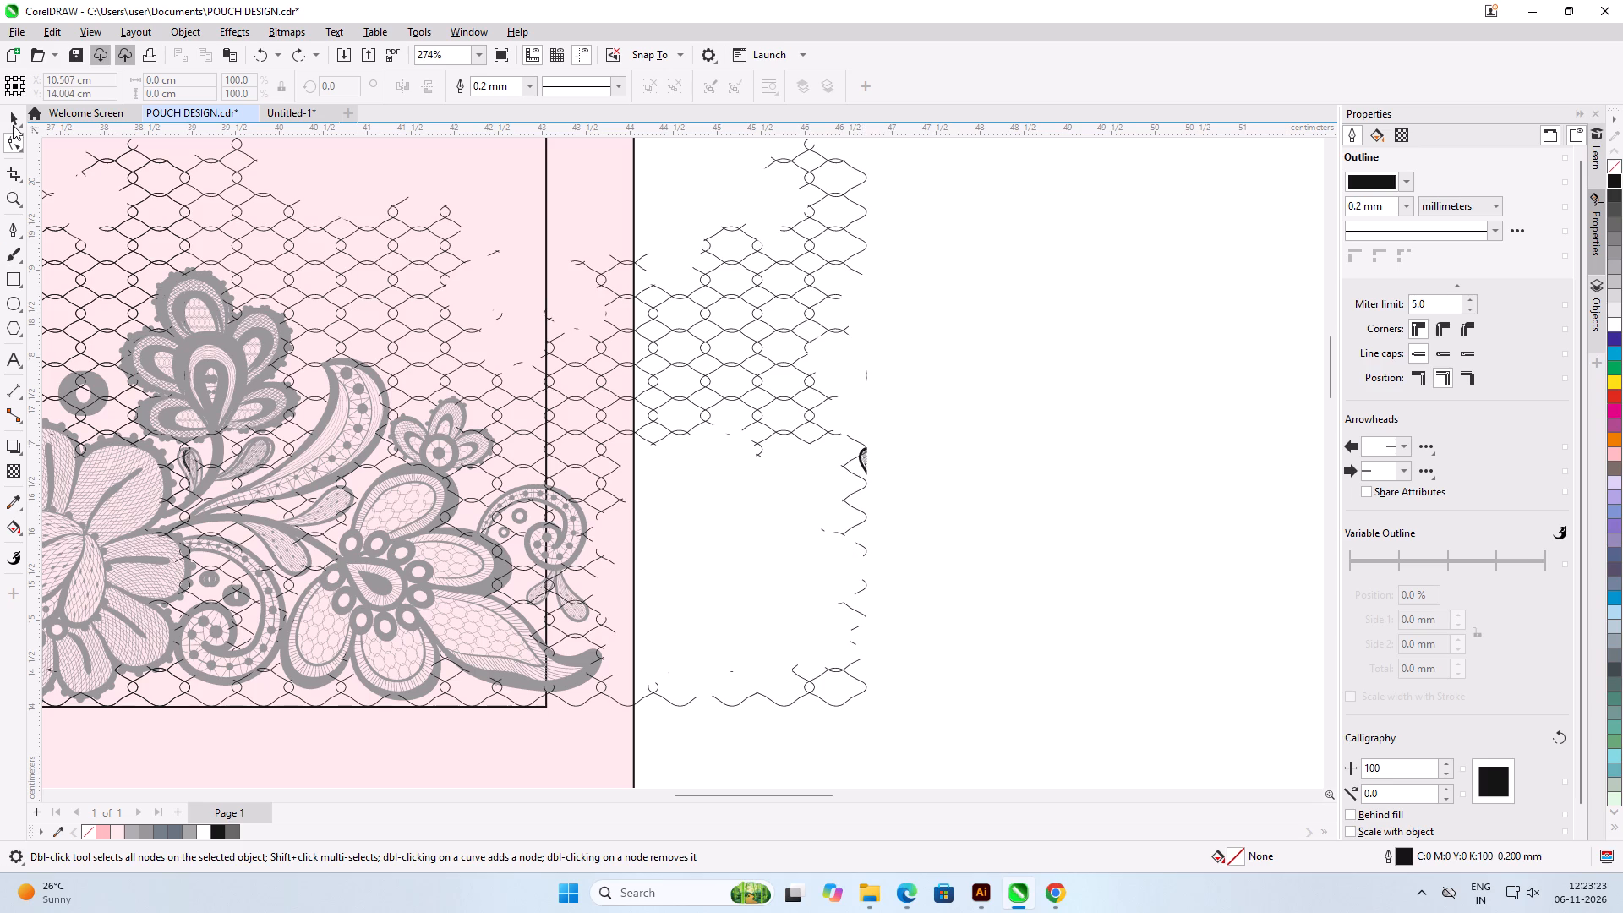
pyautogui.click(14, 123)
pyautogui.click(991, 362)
# Delete the clipped grey upper flower and the floral spray below it at the pouch's left edge.
pyautogui.scroll(-3, 991, 362)
pyautogui.scroll(1, 991, 362)
pyautogui.scroll(-6, 991, 362)
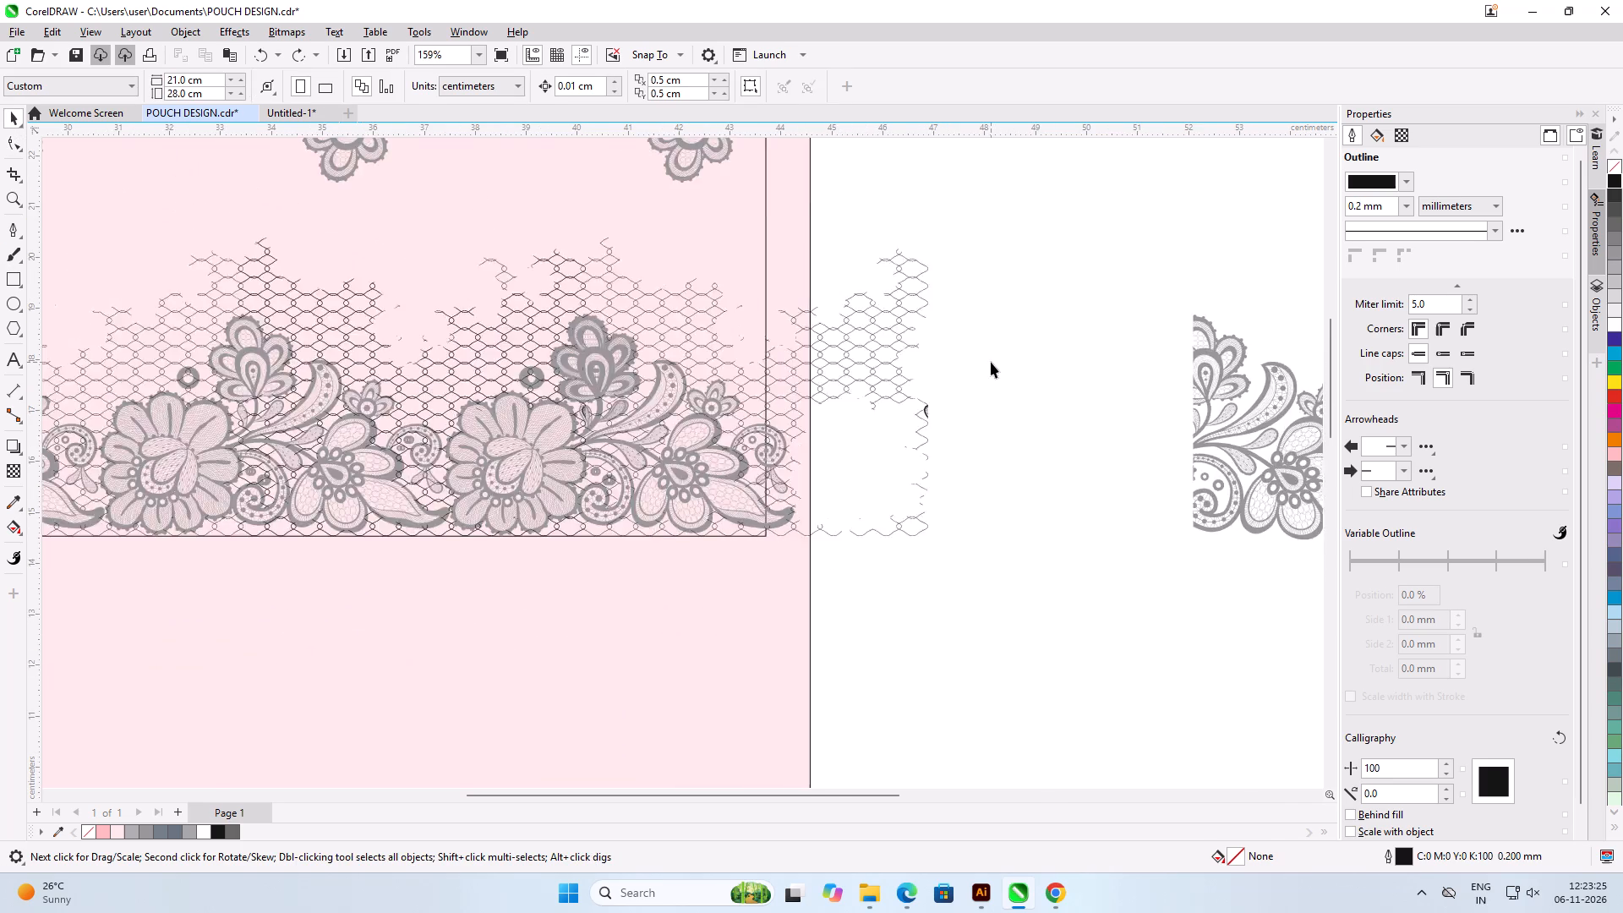
pyautogui.scroll(4, 170, 380)
pyautogui.scroll(4, 322, 389)
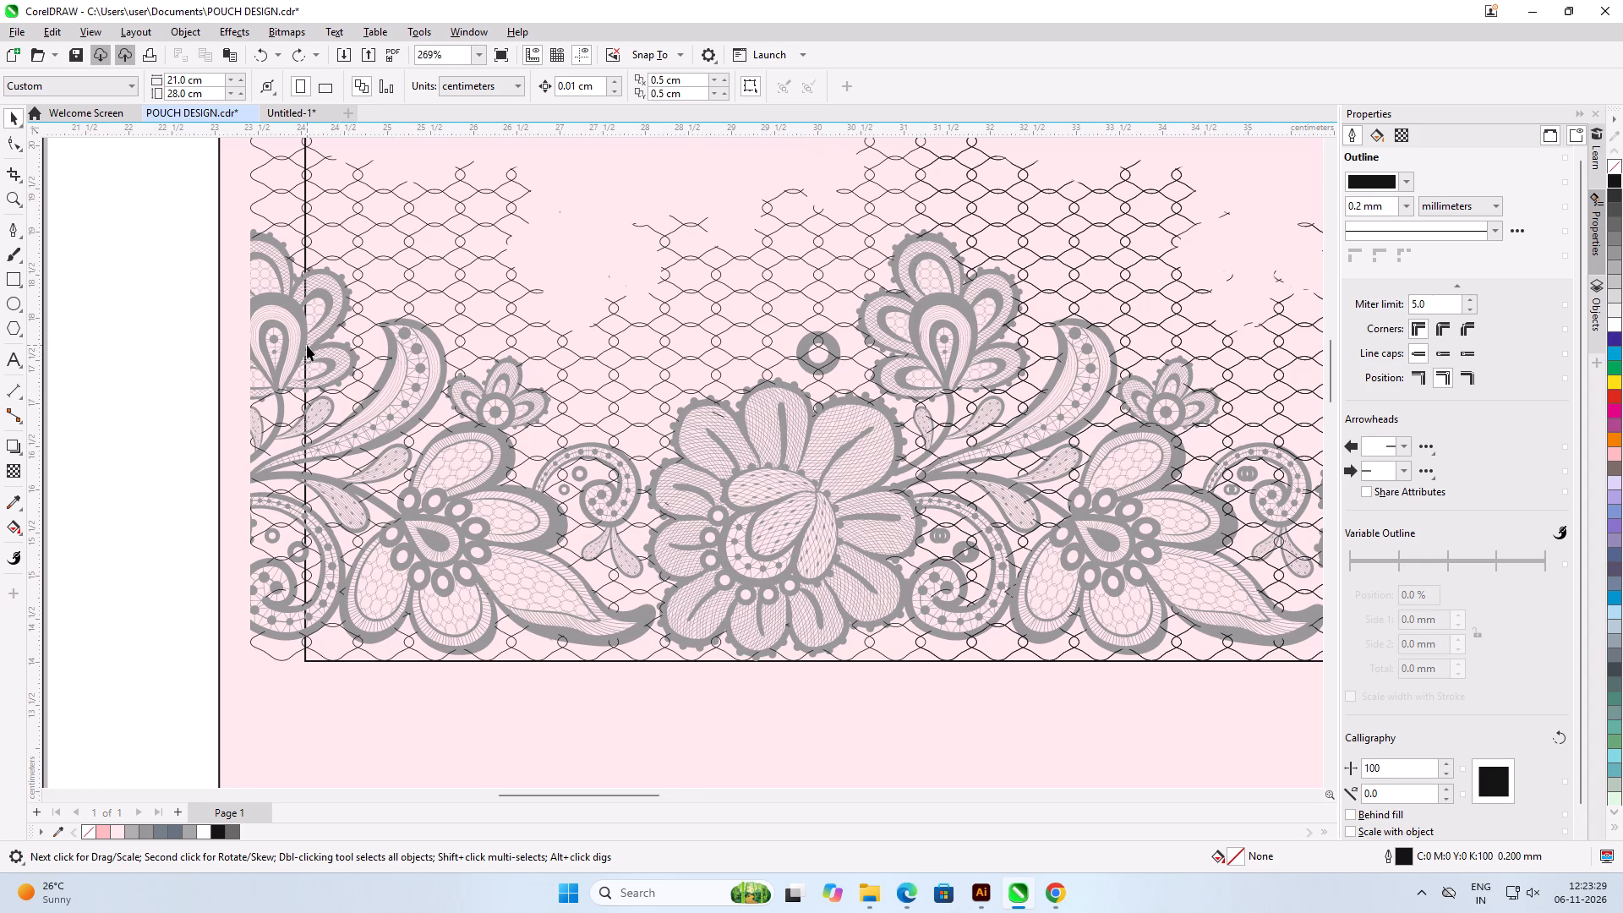
pyautogui.click(303, 343)
pyautogui.press('Delete')
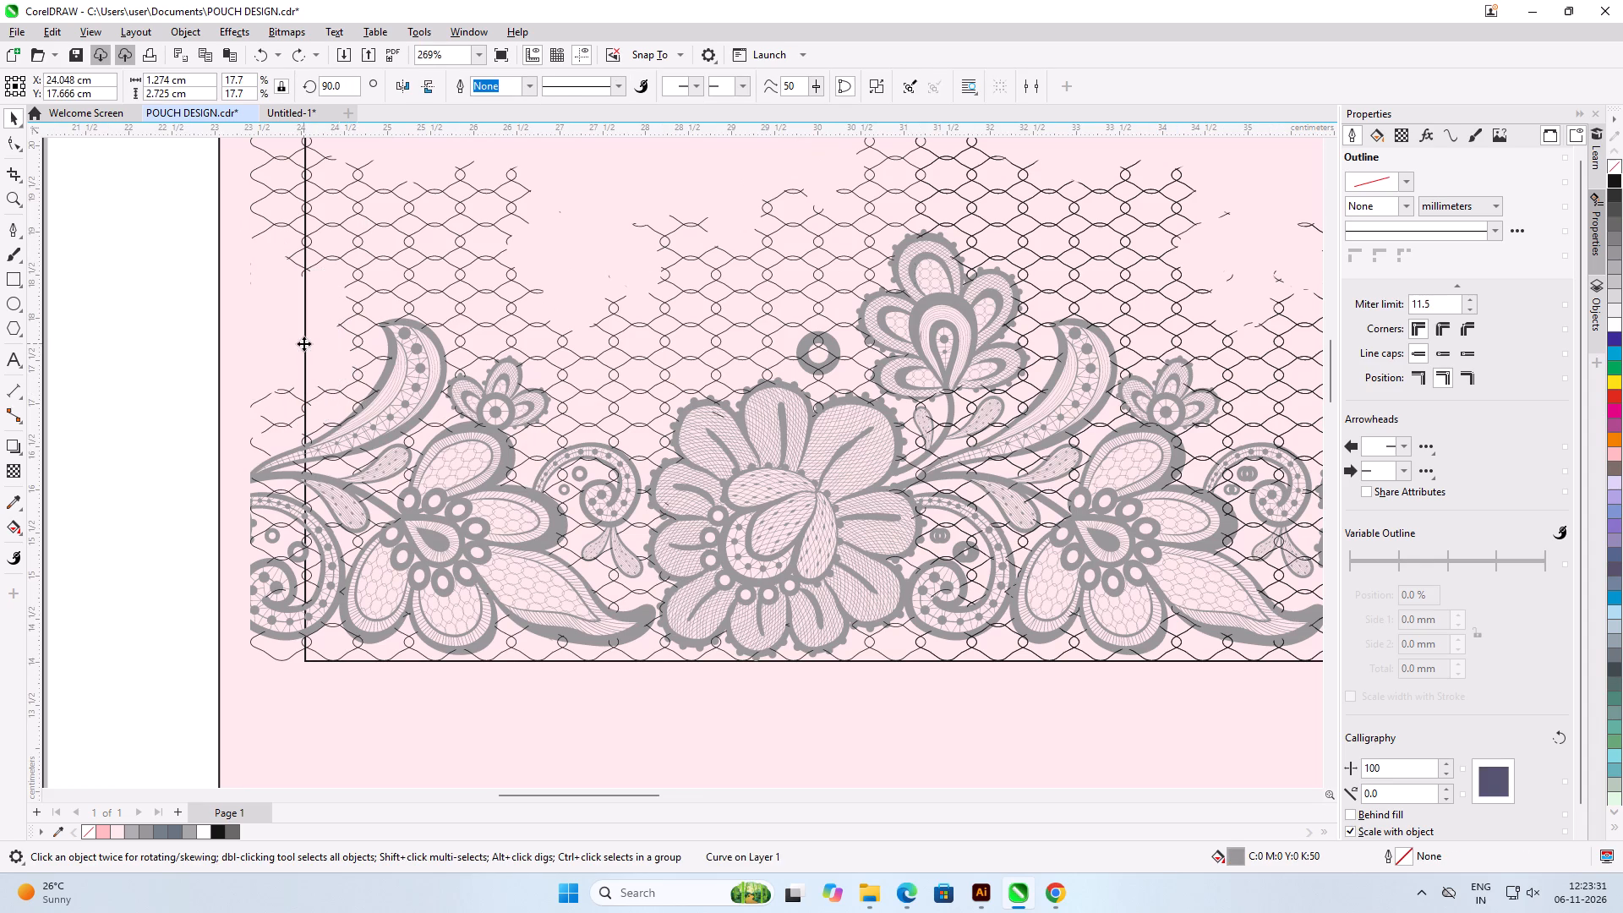
pyautogui.click(389, 372)
pyautogui.press('Delete')
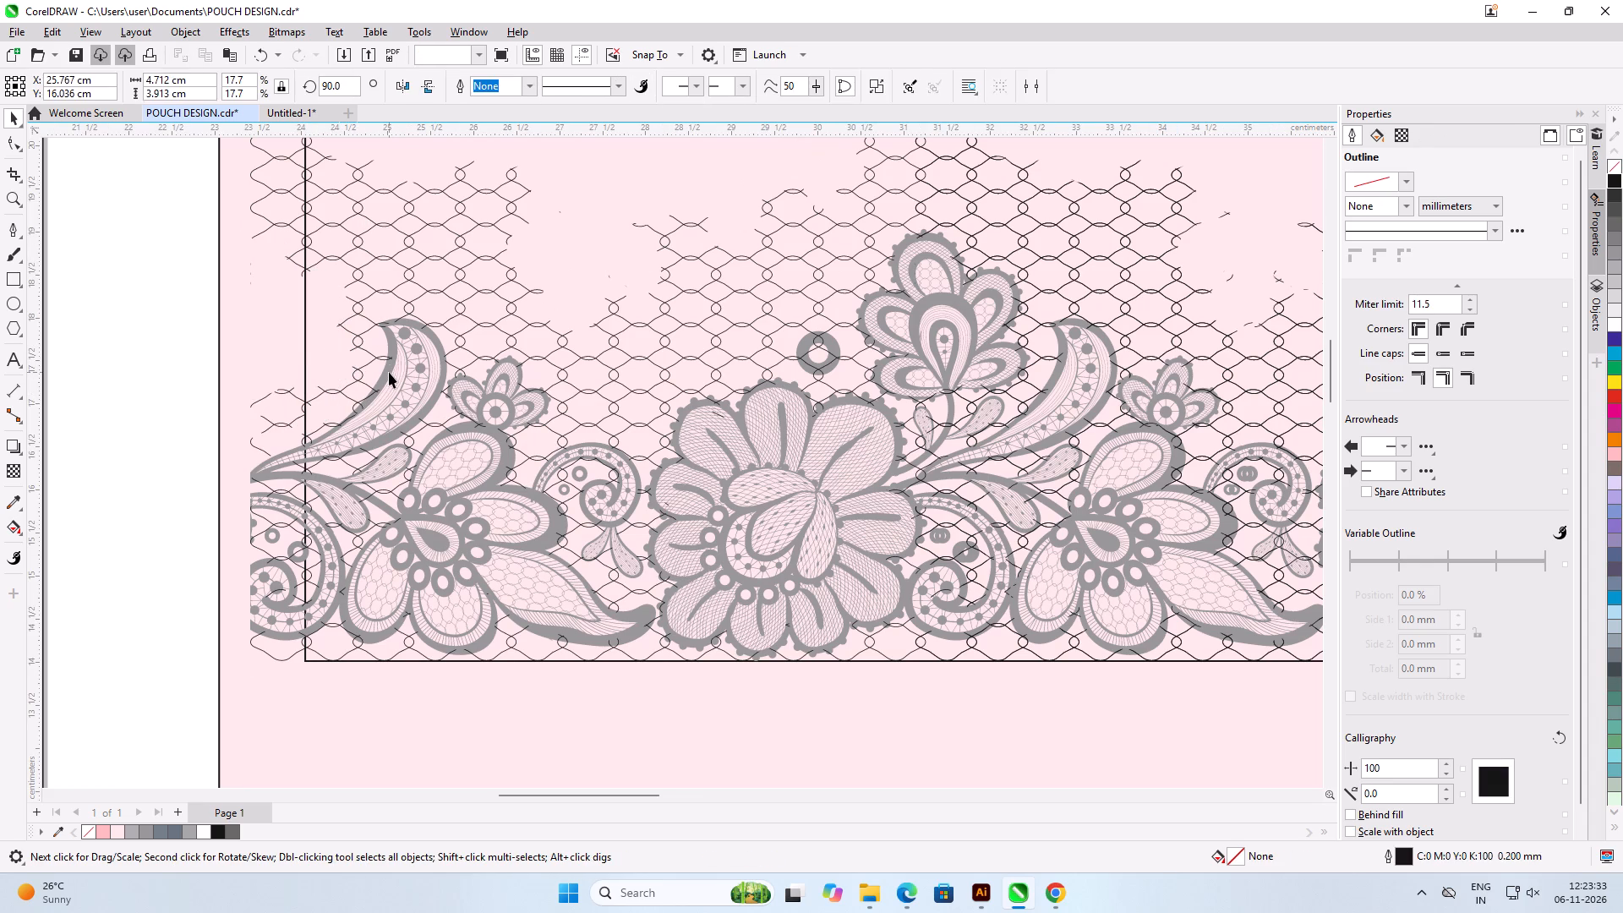
# Delete the small grey dots and rings left in the net where the left floral spray was.
pyautogui.click(292, 545)
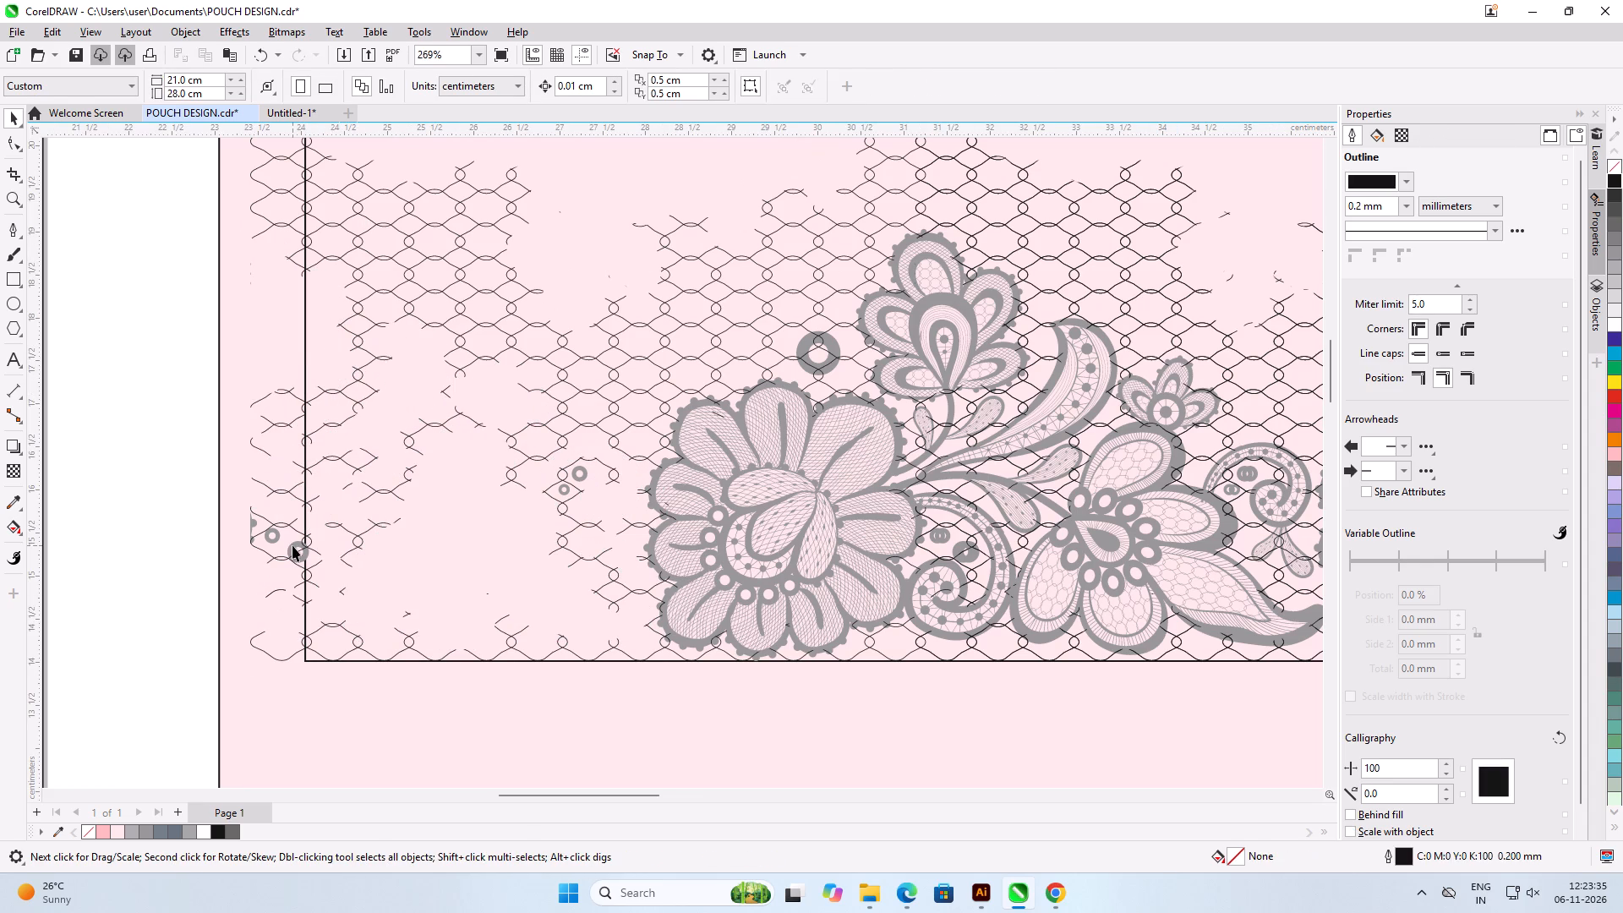
pyautogui.press('Delete')
pyautogui.click(275, 540)
pyautogui.press('Delete')
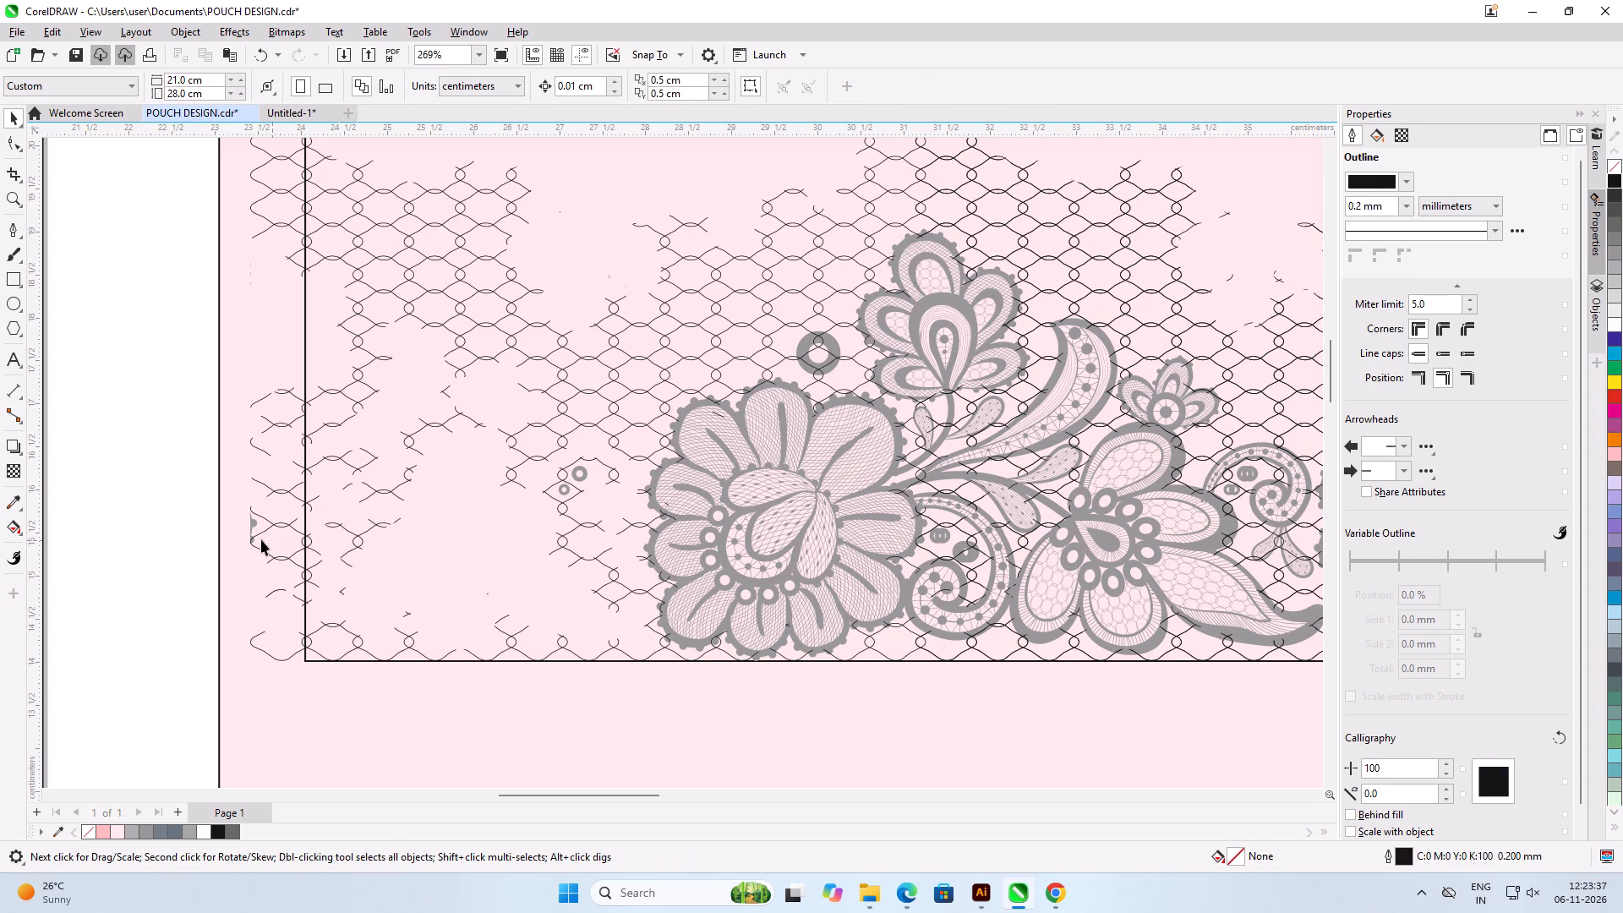
pyautogui.click(255, 522)
pyautogui.press('Delete')
pyautogui.click(585, 473)
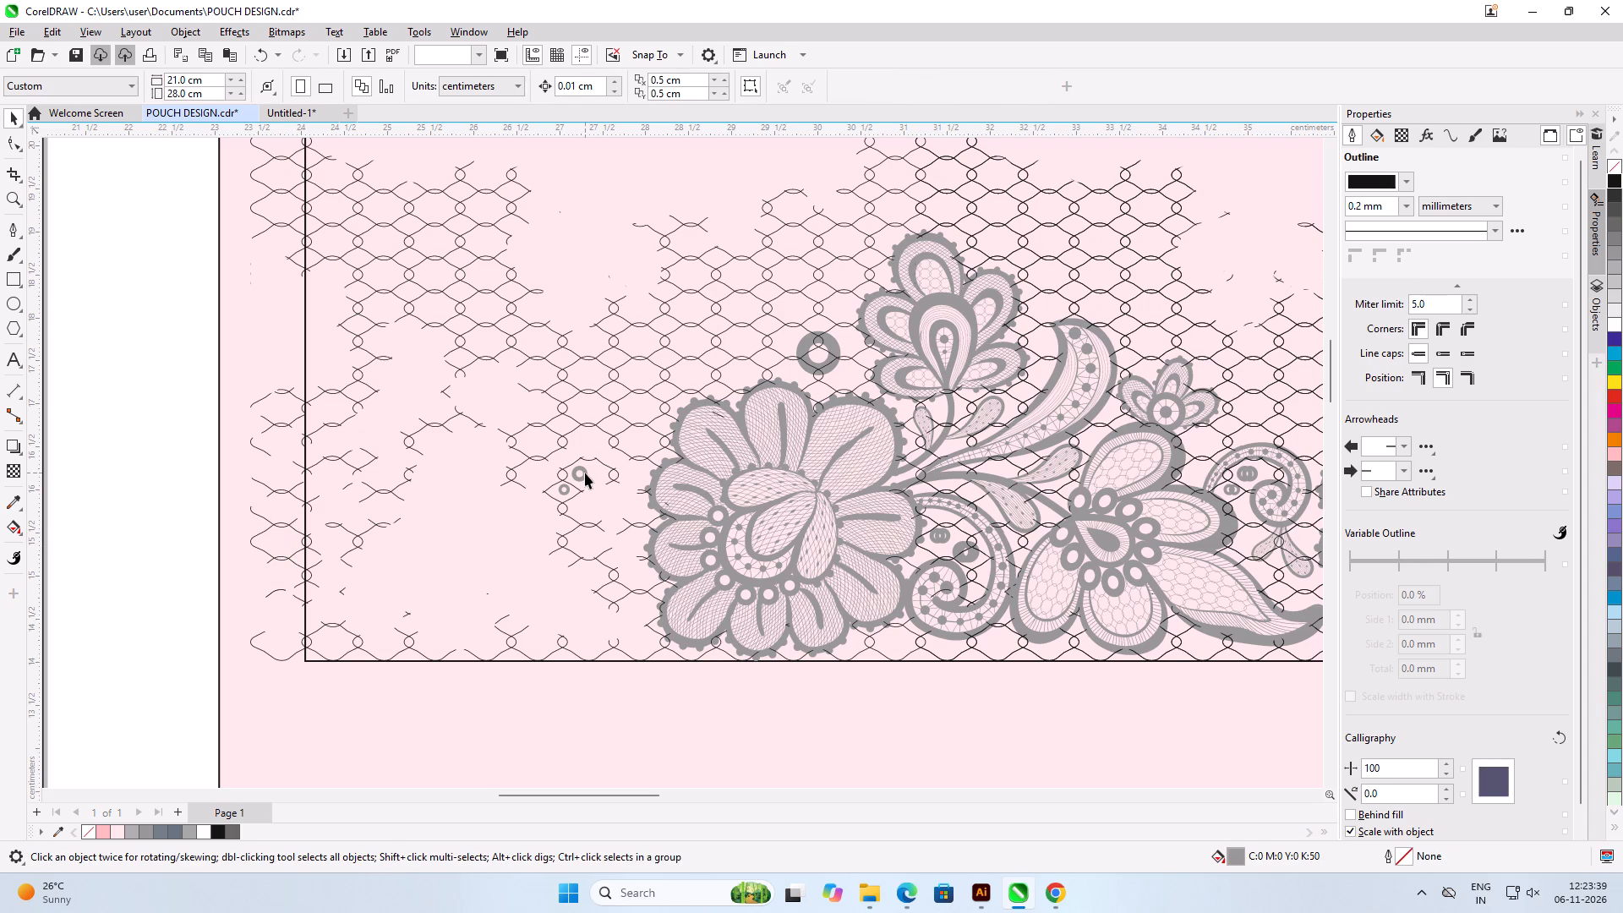
pyautogui.press('Delete')
pyautogui.click(567, 491)
pyautogui.press('Delete')
# Delete the left large round flower, the ring above it and both halves of the adjoining upper flower.
pyautogui.click(652, 481)
pyautogui.press('Delete')
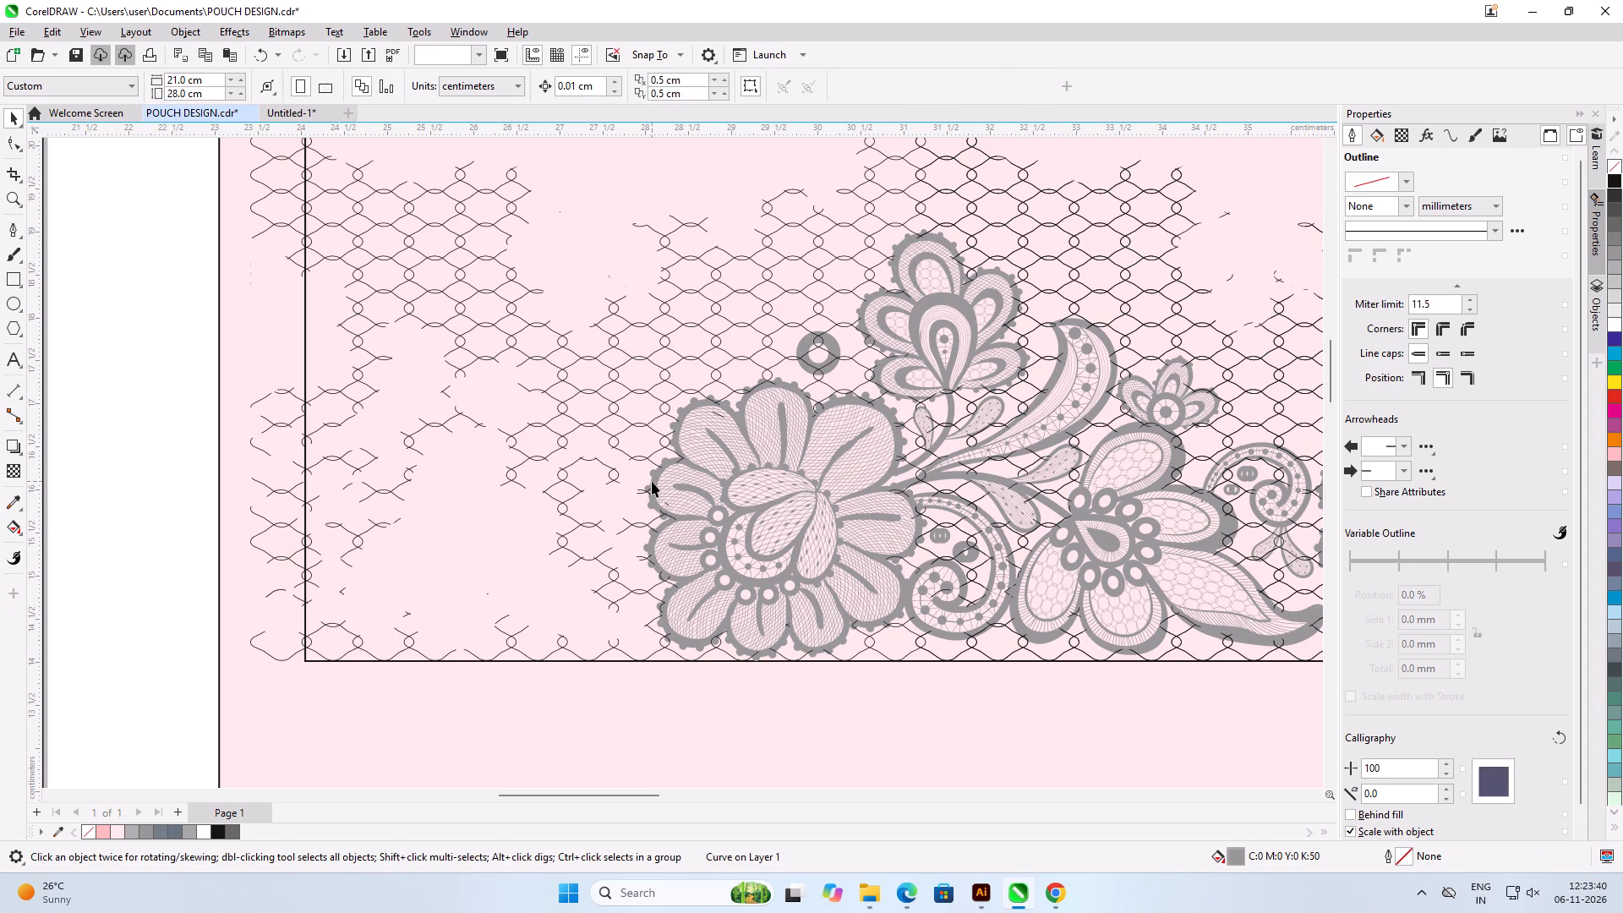
pyautogui.click(832, 367)
pyautogui.press('Delete')
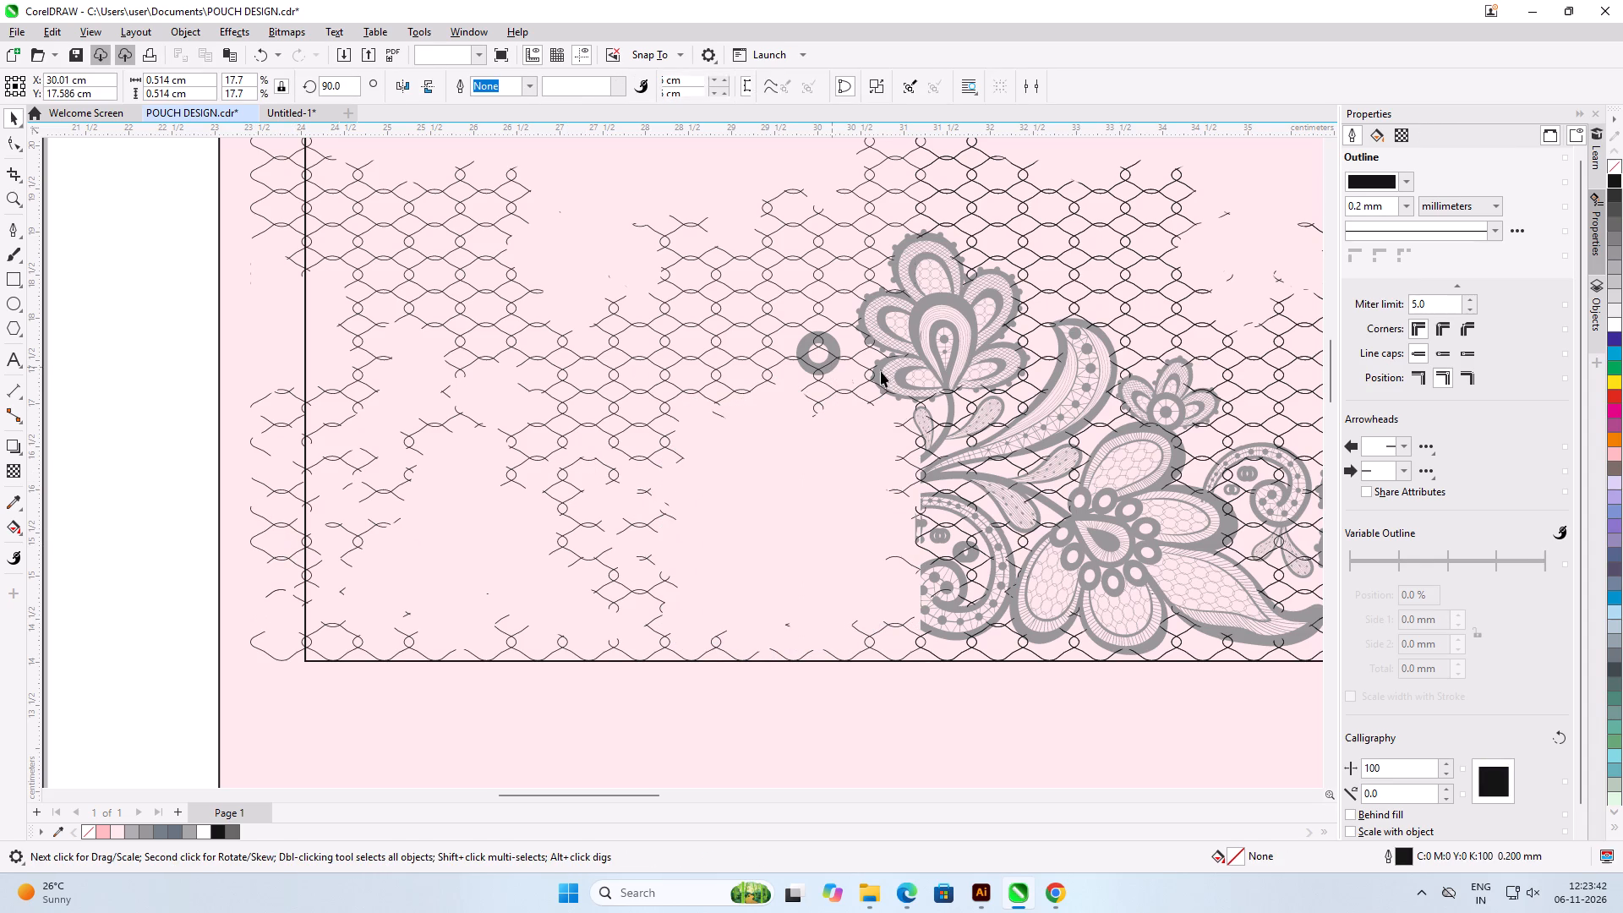
pyautogui.click(915, 318)
pyautogui.press('Delete')
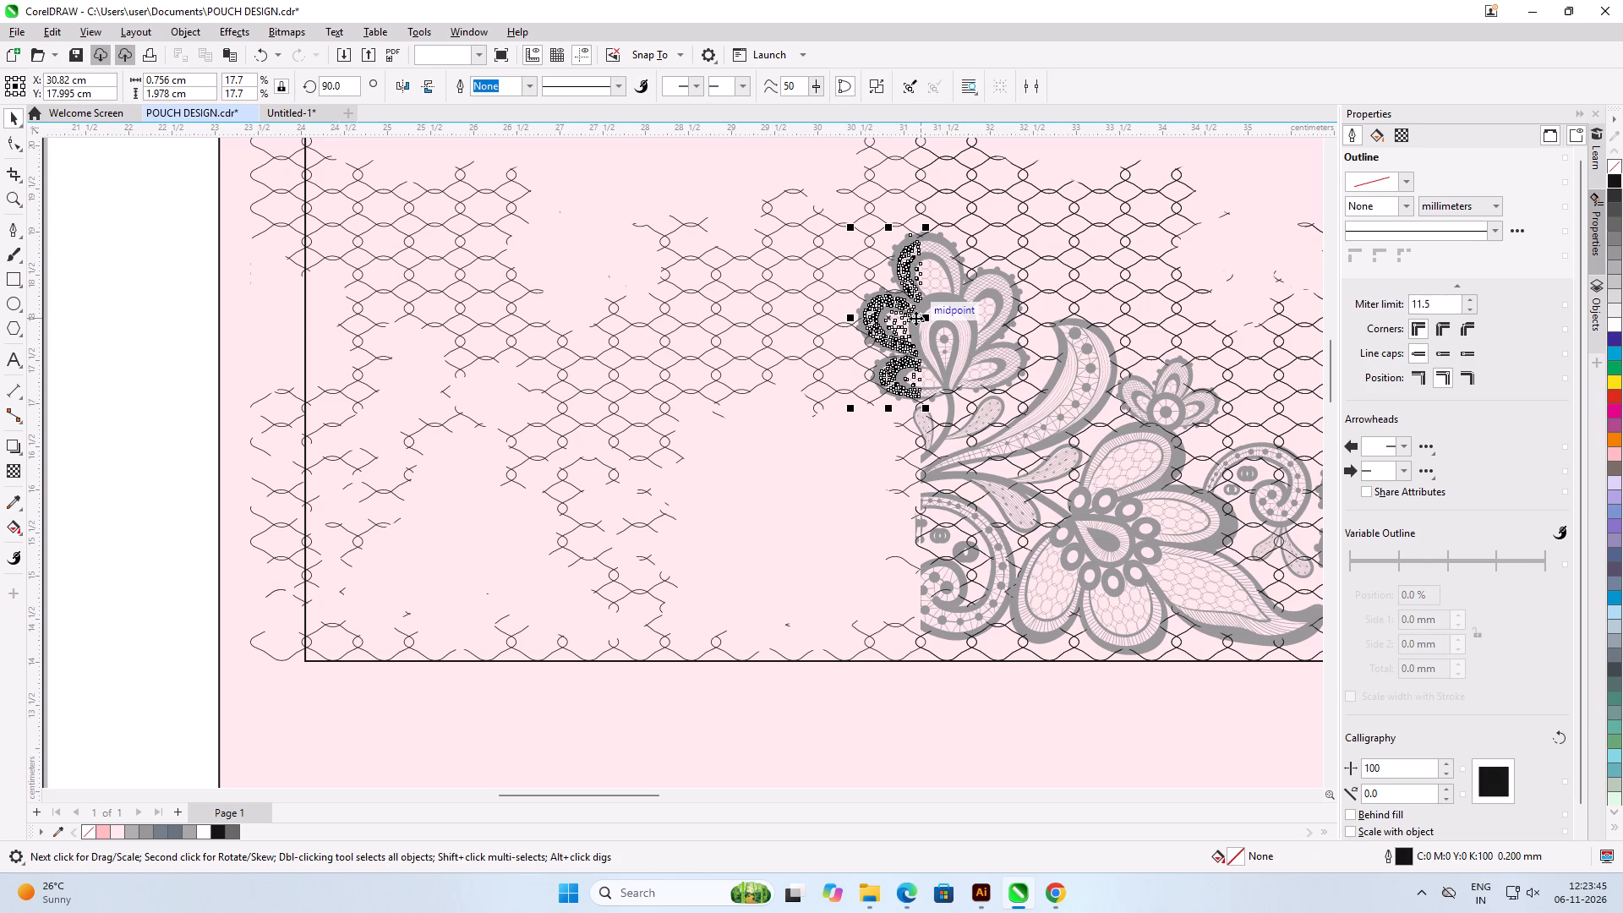
pyautogui.press('Delete')
pyautogui.click(963, 298)
pyautogui.press('Delete')
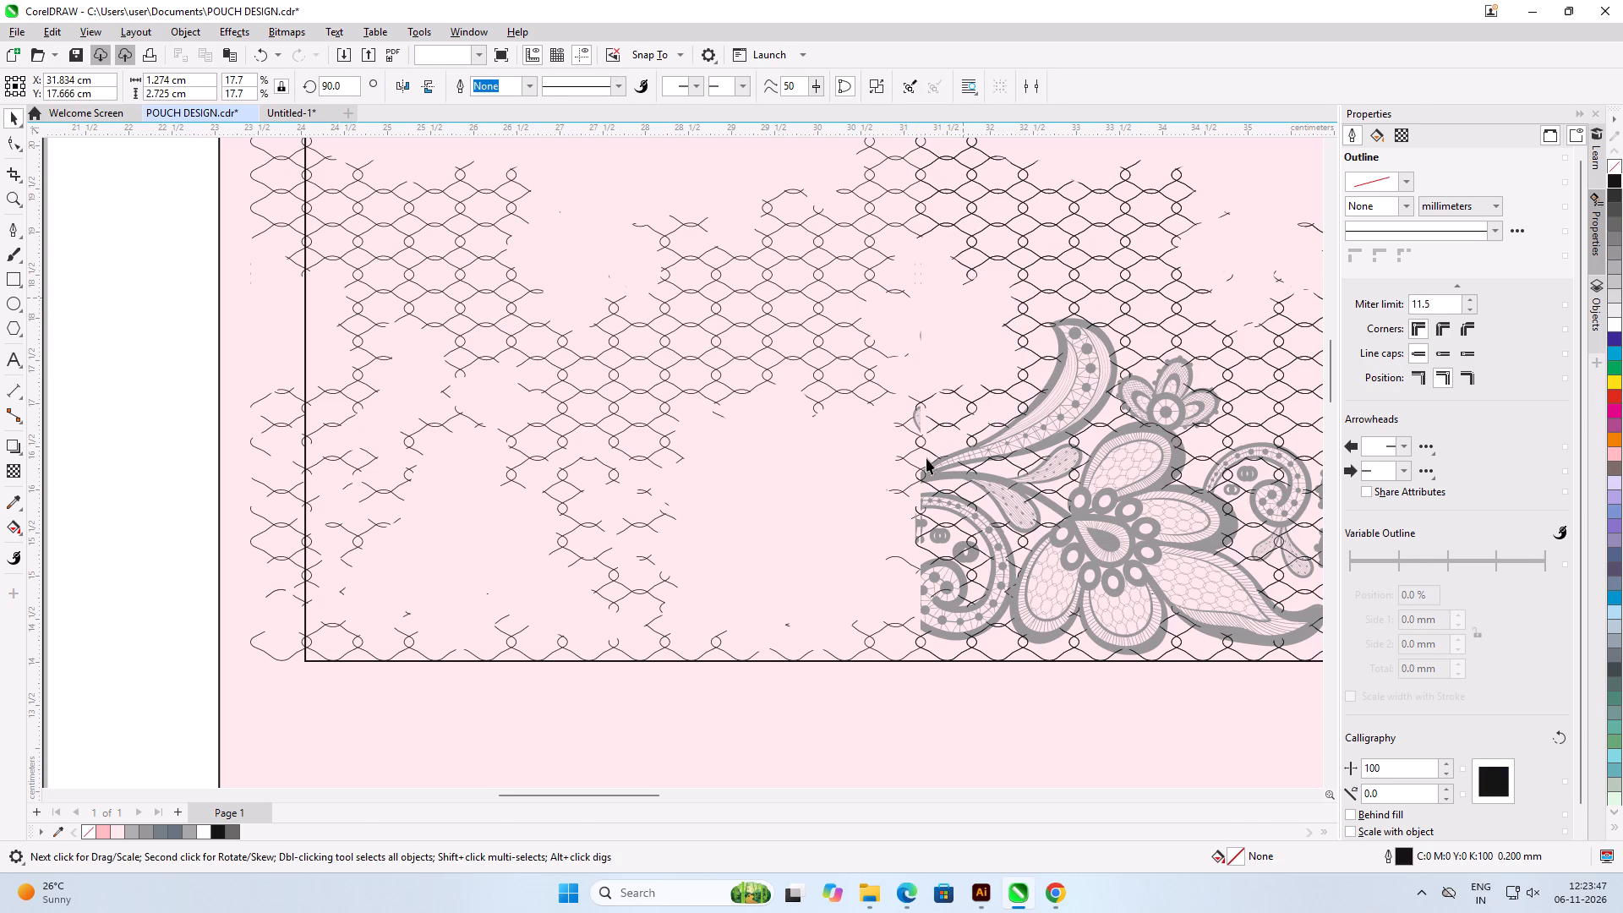
# Delete the small clipped grey leaf fragment left in the net below the removed upper flower.
pyautogui.scroll(7, 925, 348)
pyautogui.scroll(-2, 901, 326)
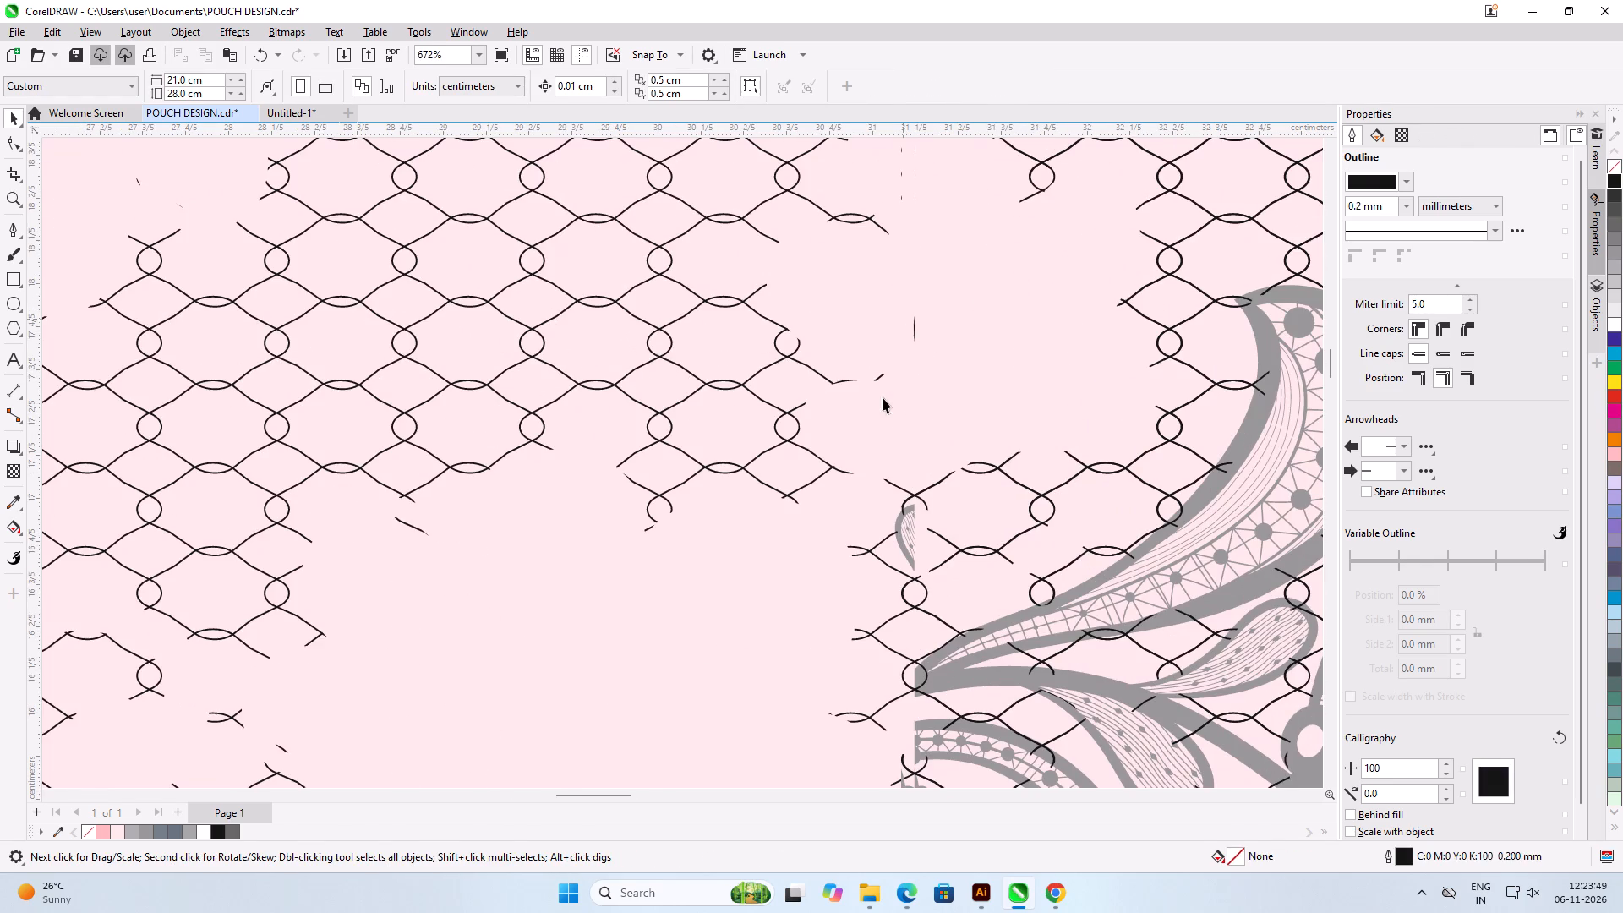
pyautogui.scroll(-2, 883, 397)
pyautogui.scroll(15, 896, 279)
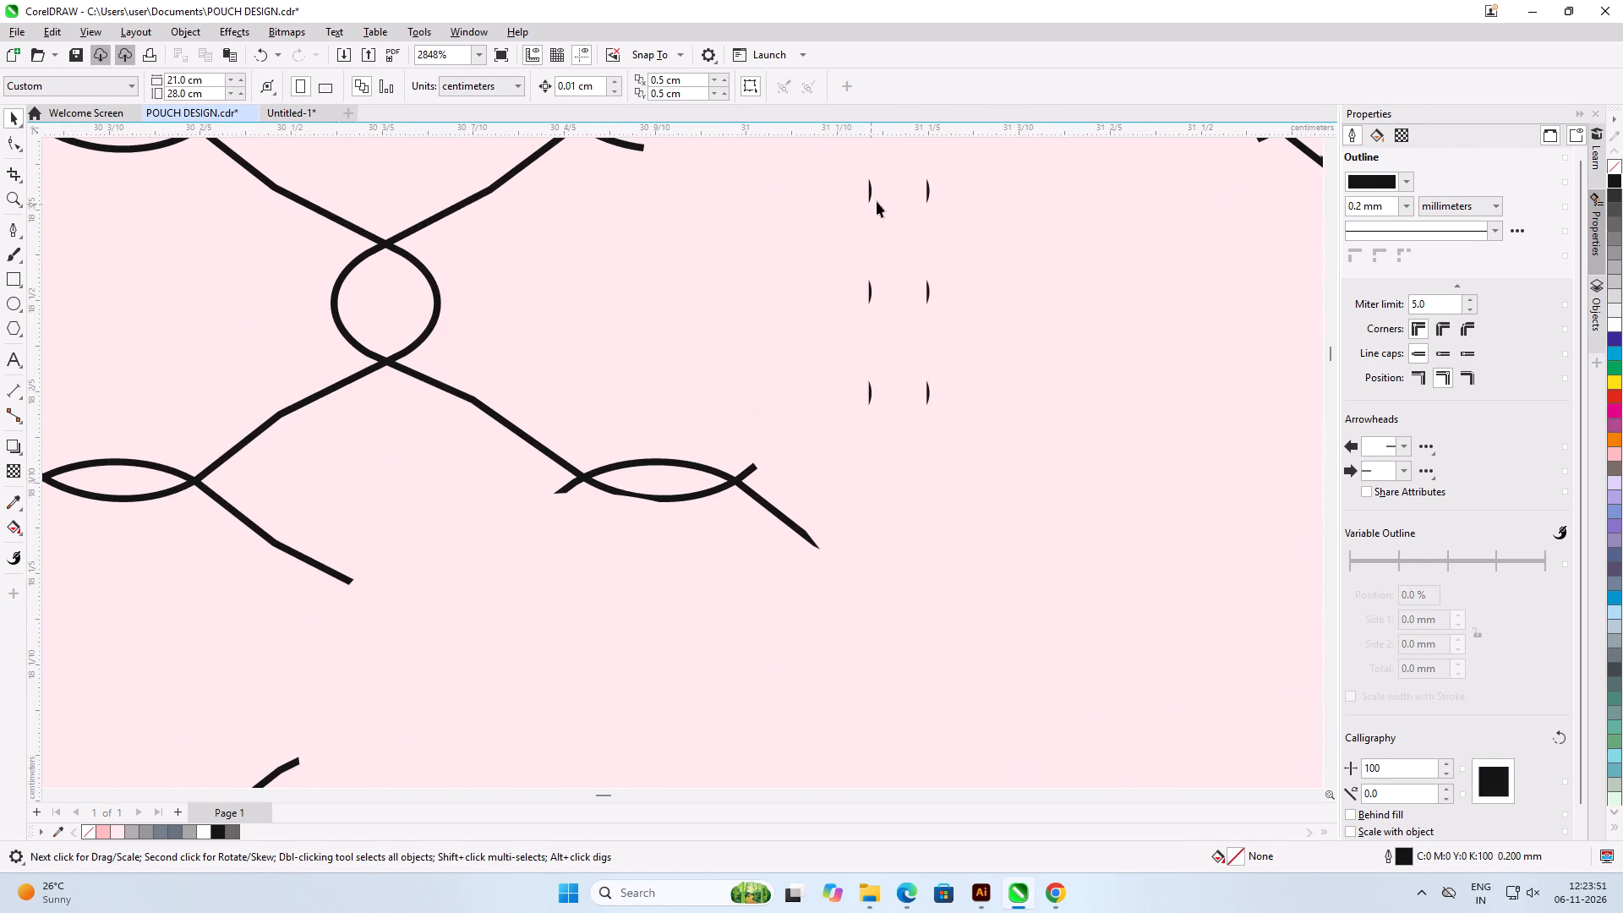
pyautogui.click(871, 192)
pyautogui.scroll(-12, 882, 236)
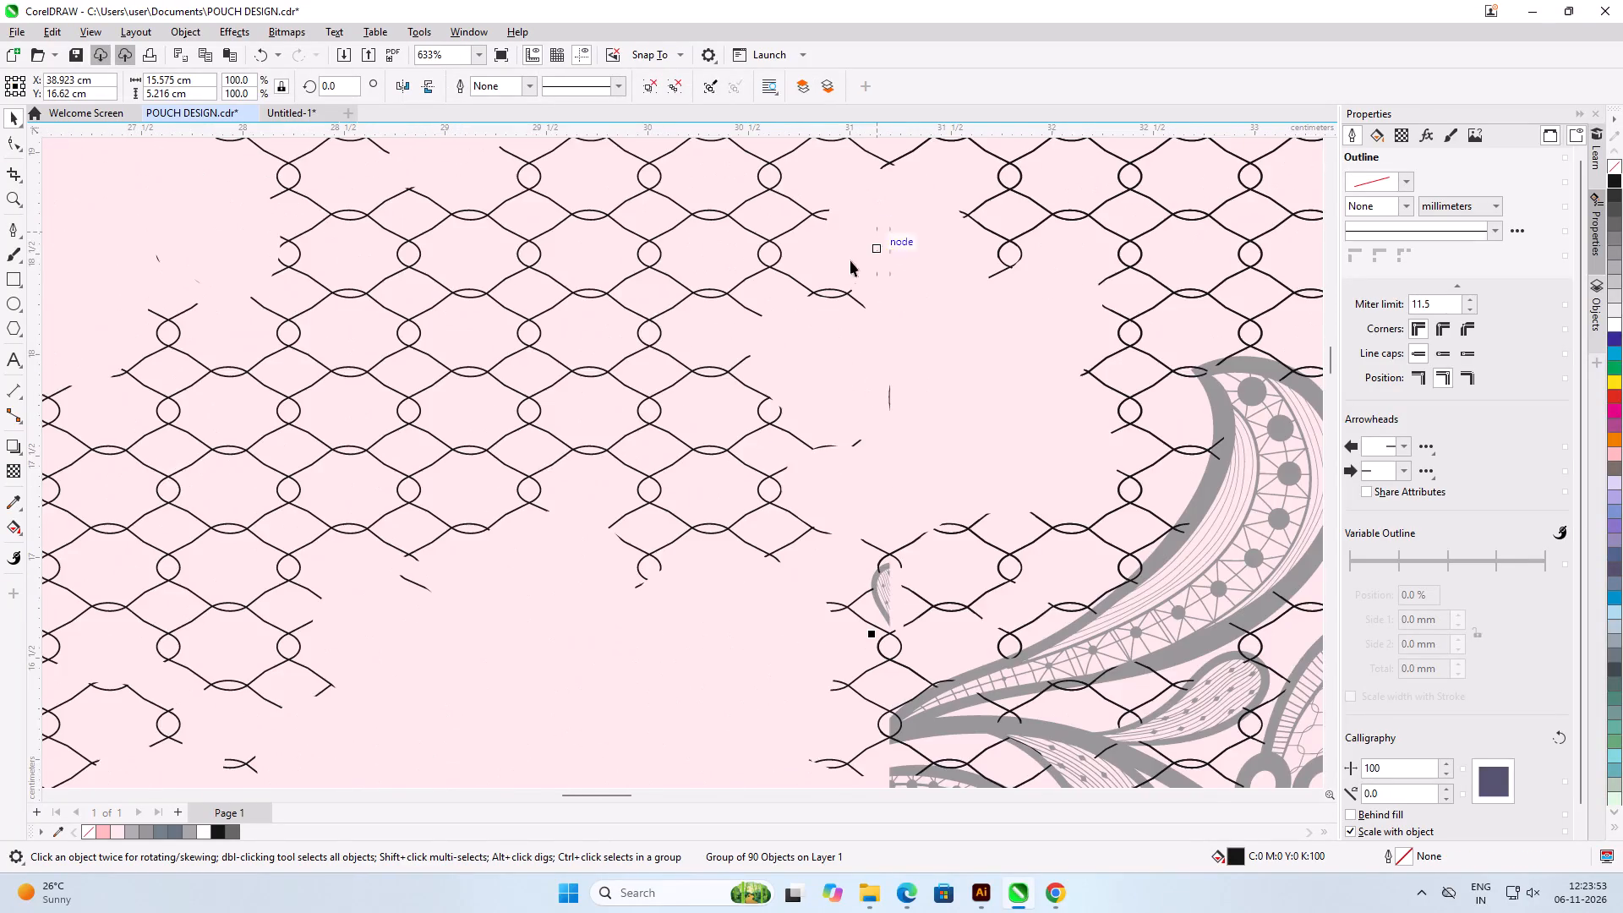
pyautogui.scroll(-6, 855, 255)
pyautogui.scroll(5, 872, 282)
pyautogui.scroll(11, 855, 367)
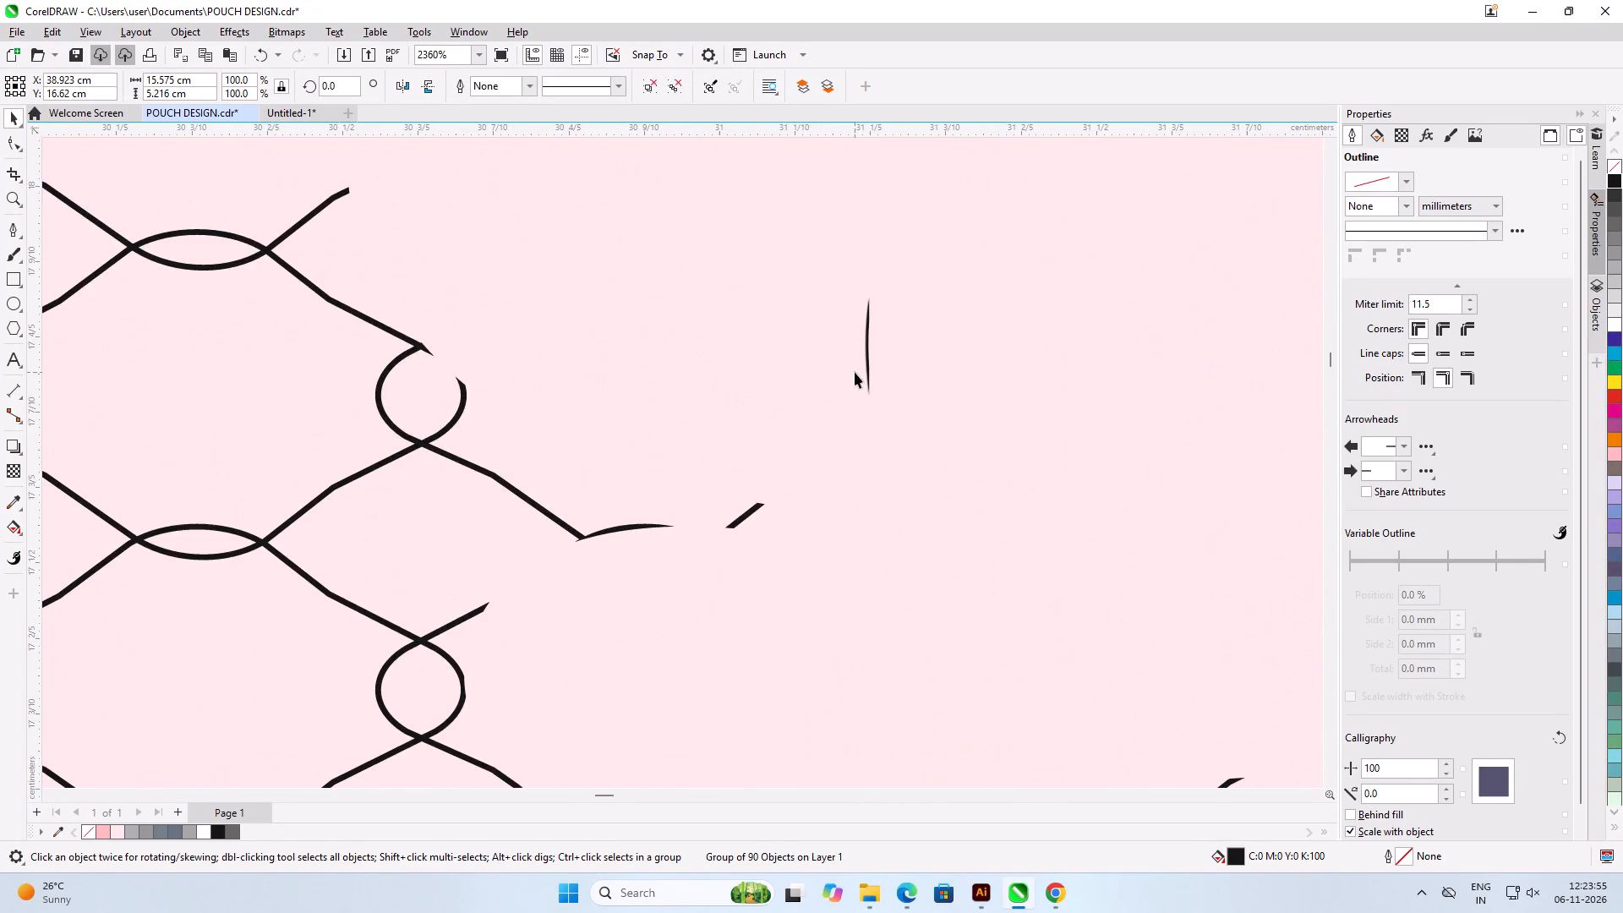
pyautogui.scroll(-13, 865, 366)
pyautogui.scroll(14, 796, 469)
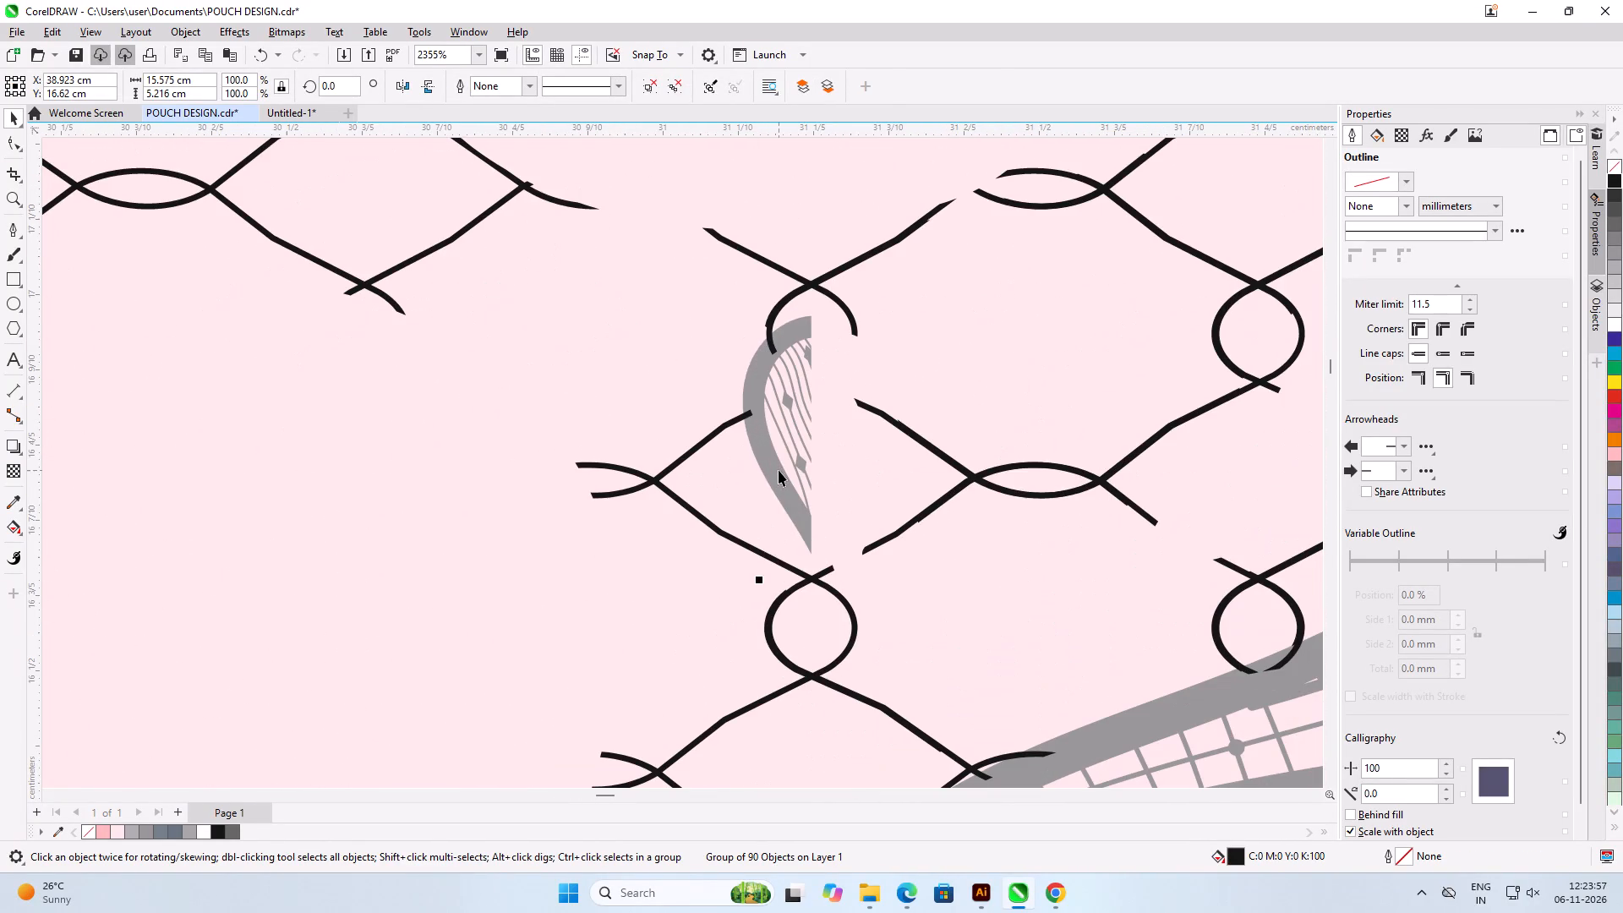
pyautogui.click(779, 470)
pyautogui.press('Delete')
pyautogui.scroll(-4, 784, 336)
pyautogui.scroll(1, 784, 336)
pyautogui.scroll(-1, 784, 336)
pyautogui.scroll(4, 965, 561)
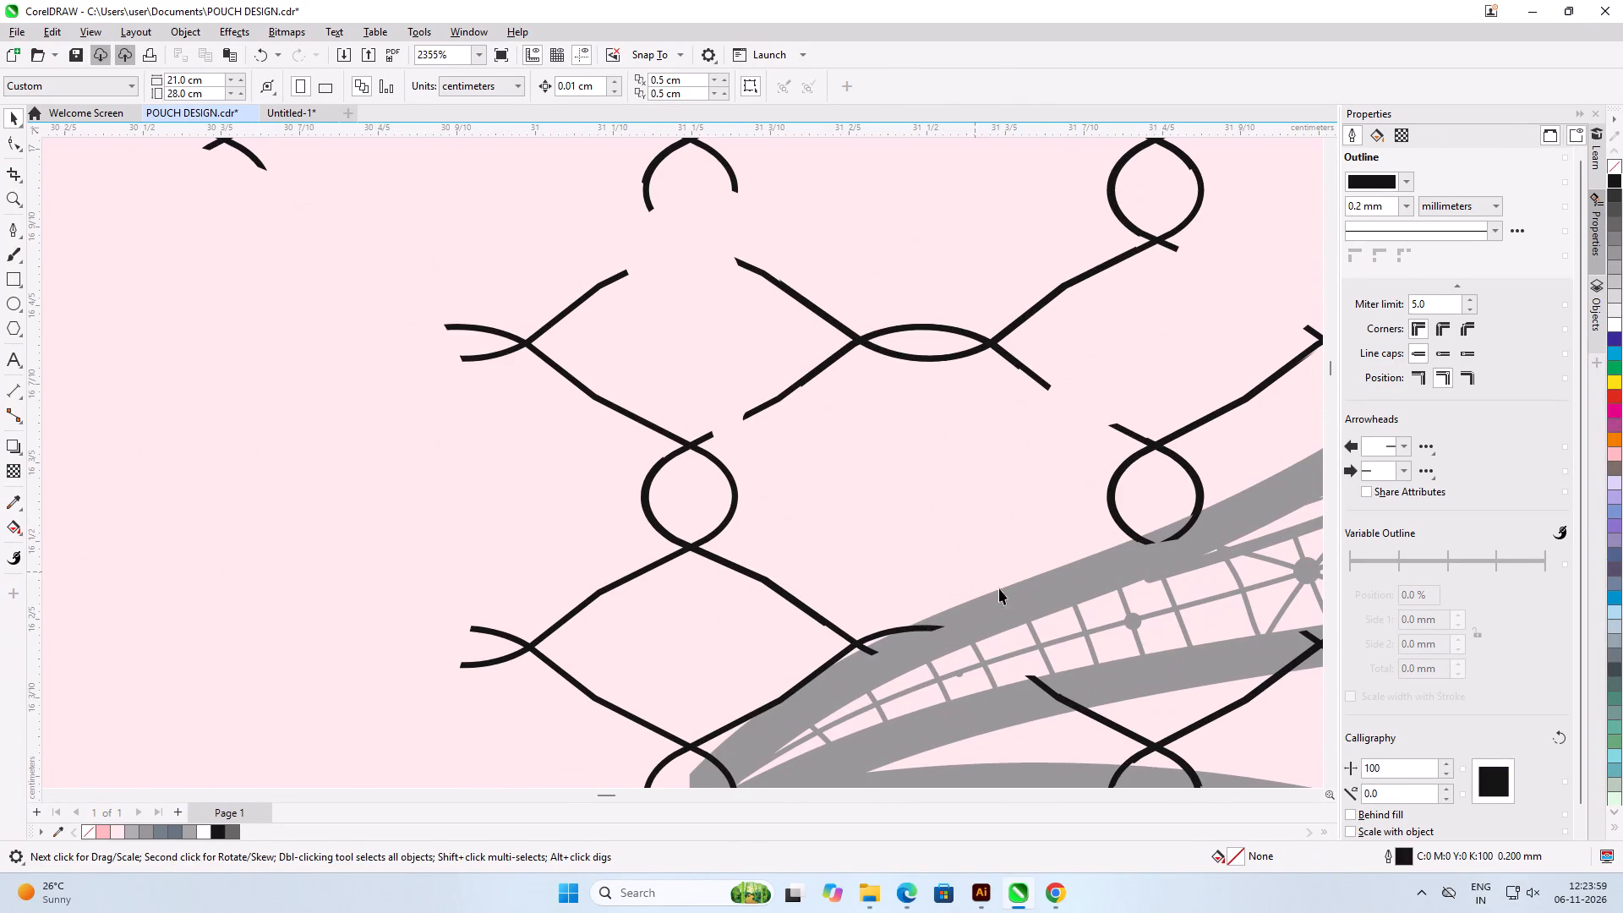
# Delete the remaining grey scalloped flower overlapping the black net in the pouch's lower middle.
pyautogui.click(1017, 600)
pyautogui.press('Delete')
# Delete the clipped grey slivers and both overlapping ring pairs left in the net near the pouch's lower middle.
pyautogui.scroll(-7, 868, 336)
pyautogui.scroll(-6, 795, 262)
pyautogui.scroll(4, 845, 391)
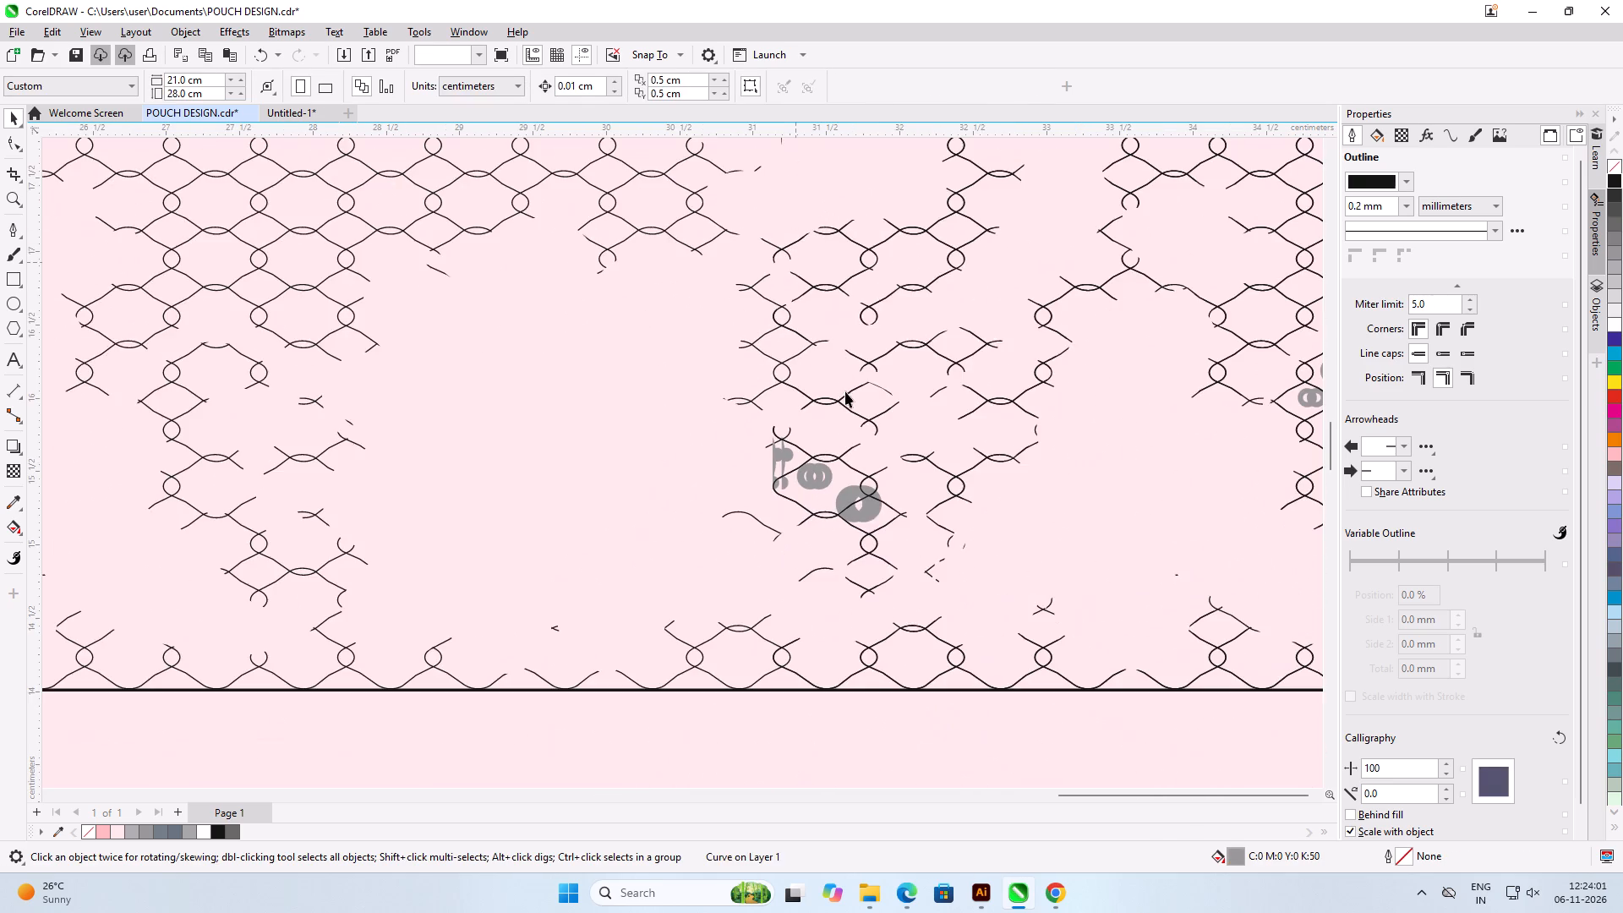
pyautogui.scroll(6, 808, 530)
pyautogui.scroll(3, 655, 379)
pyautogui.click(660, 326)
pyautogui.press('Delete')
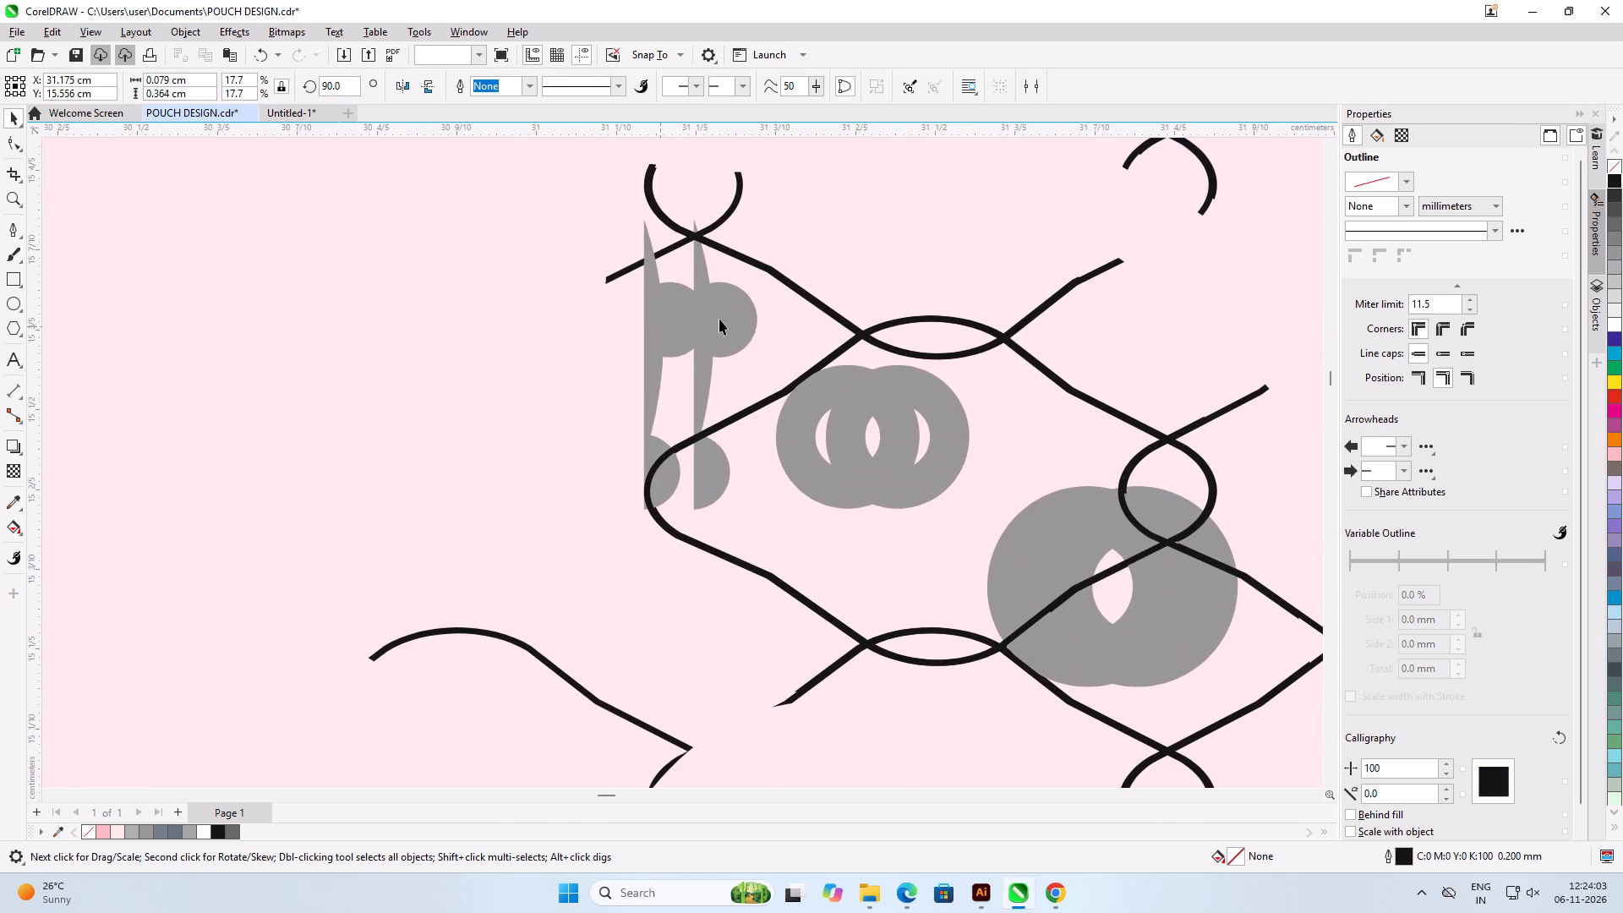
pyautogui.click(719, 319)
pyautogui.press('Delete')
pyautogui.click(891, 417)
pyautogui.press('Delete')
pyautogui.click(926, 411)
pyautogui.press('Delete')
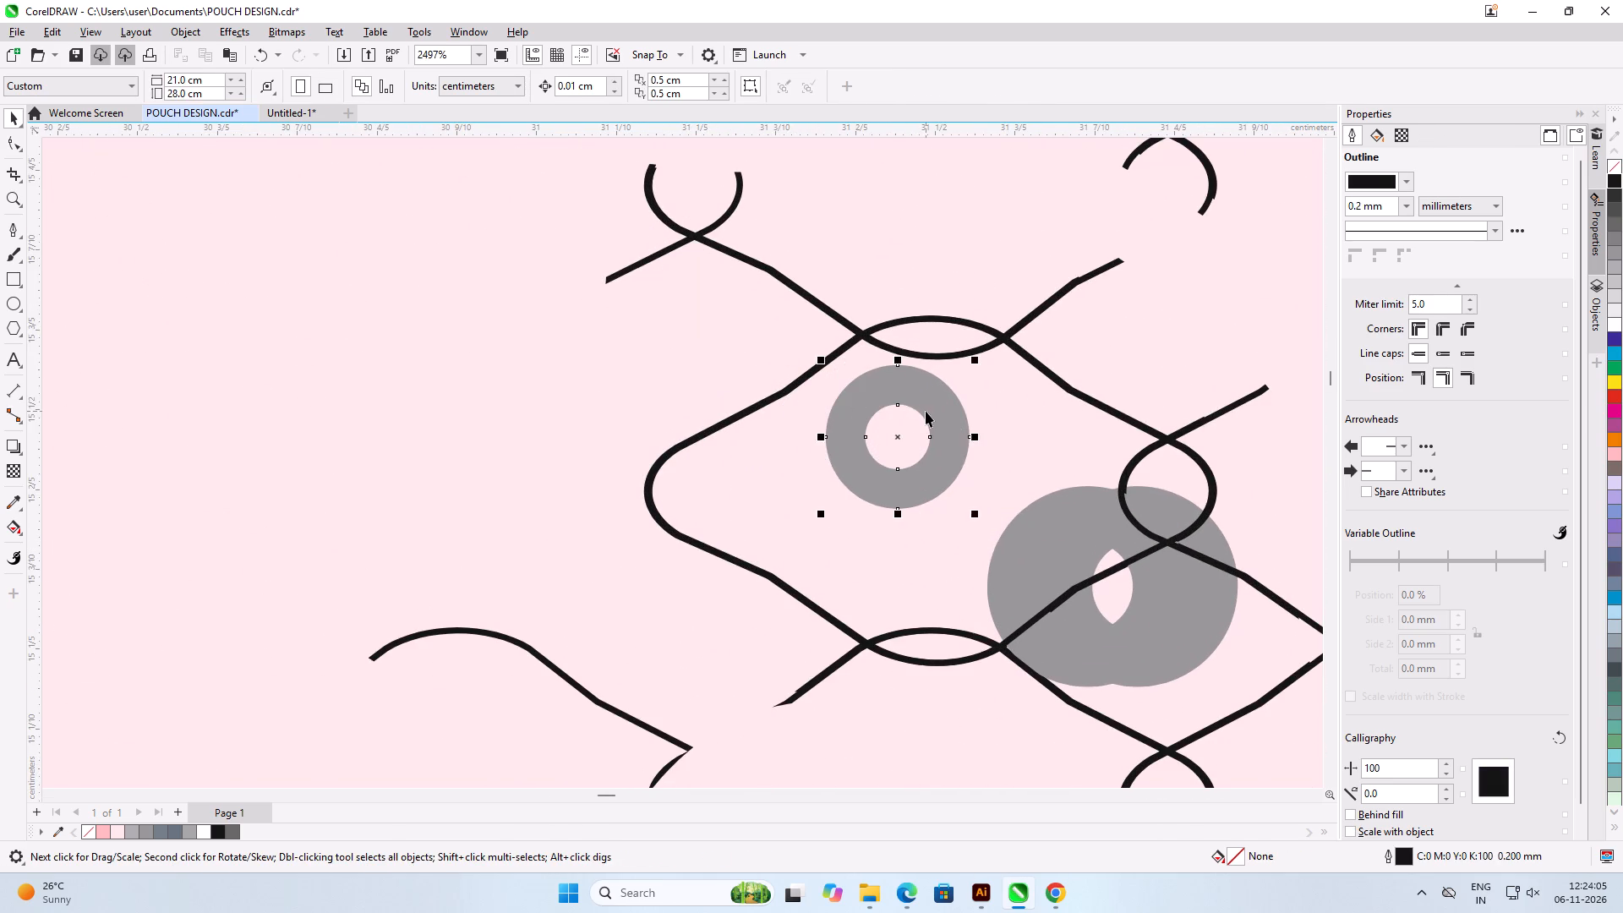
pyautogui.click(1063, 565)
pyautogui.press('Delete')
pyautogui.click(1041, 560)
pyautogui.press('Delete')
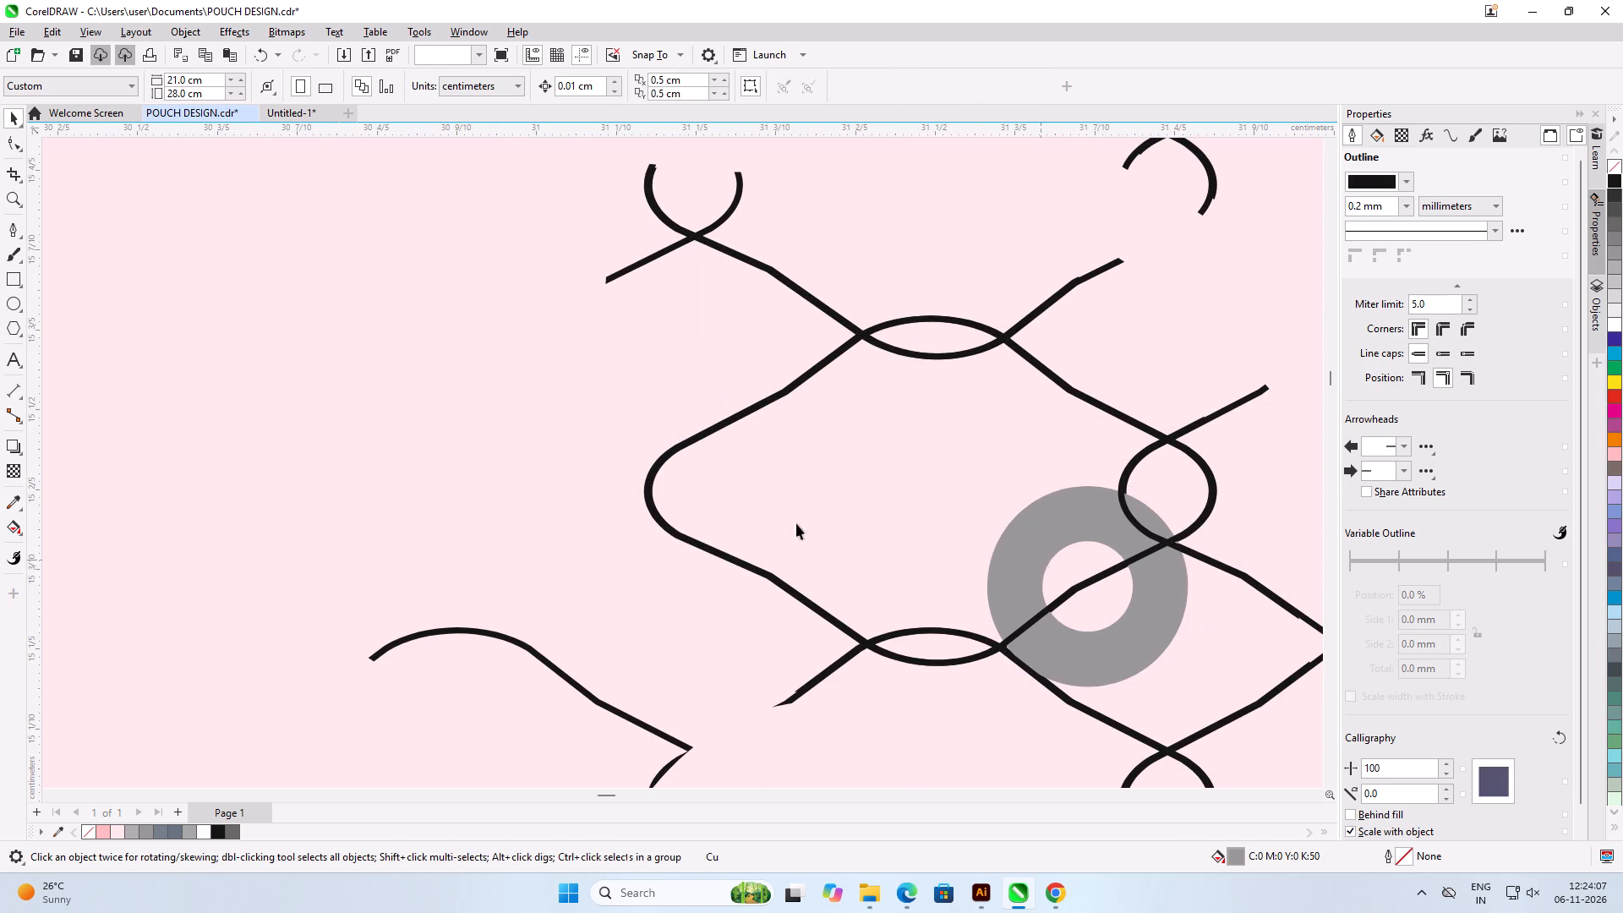
# Delete both pairs of overlapping small grey rings in the net beside the remaining large round flower.
pyautogui.scroll(-17, 555, 459)
pyautogui.scroll(5, 963, 357)
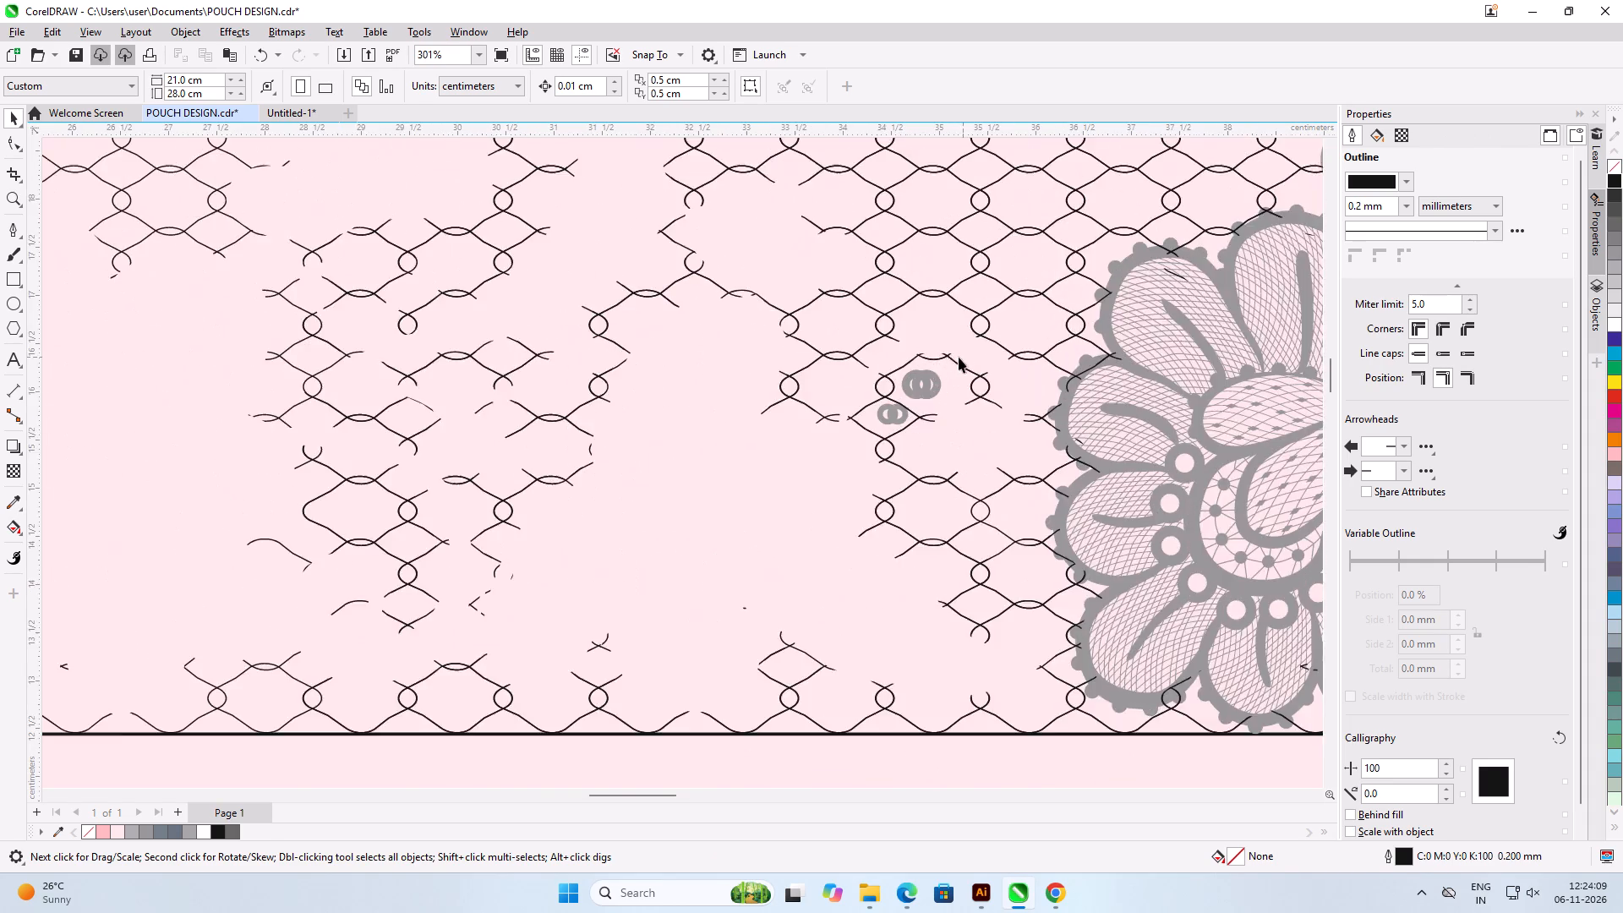
pyautogui.scroll(5, 959, 357)
pyautogui.click(896, 413)
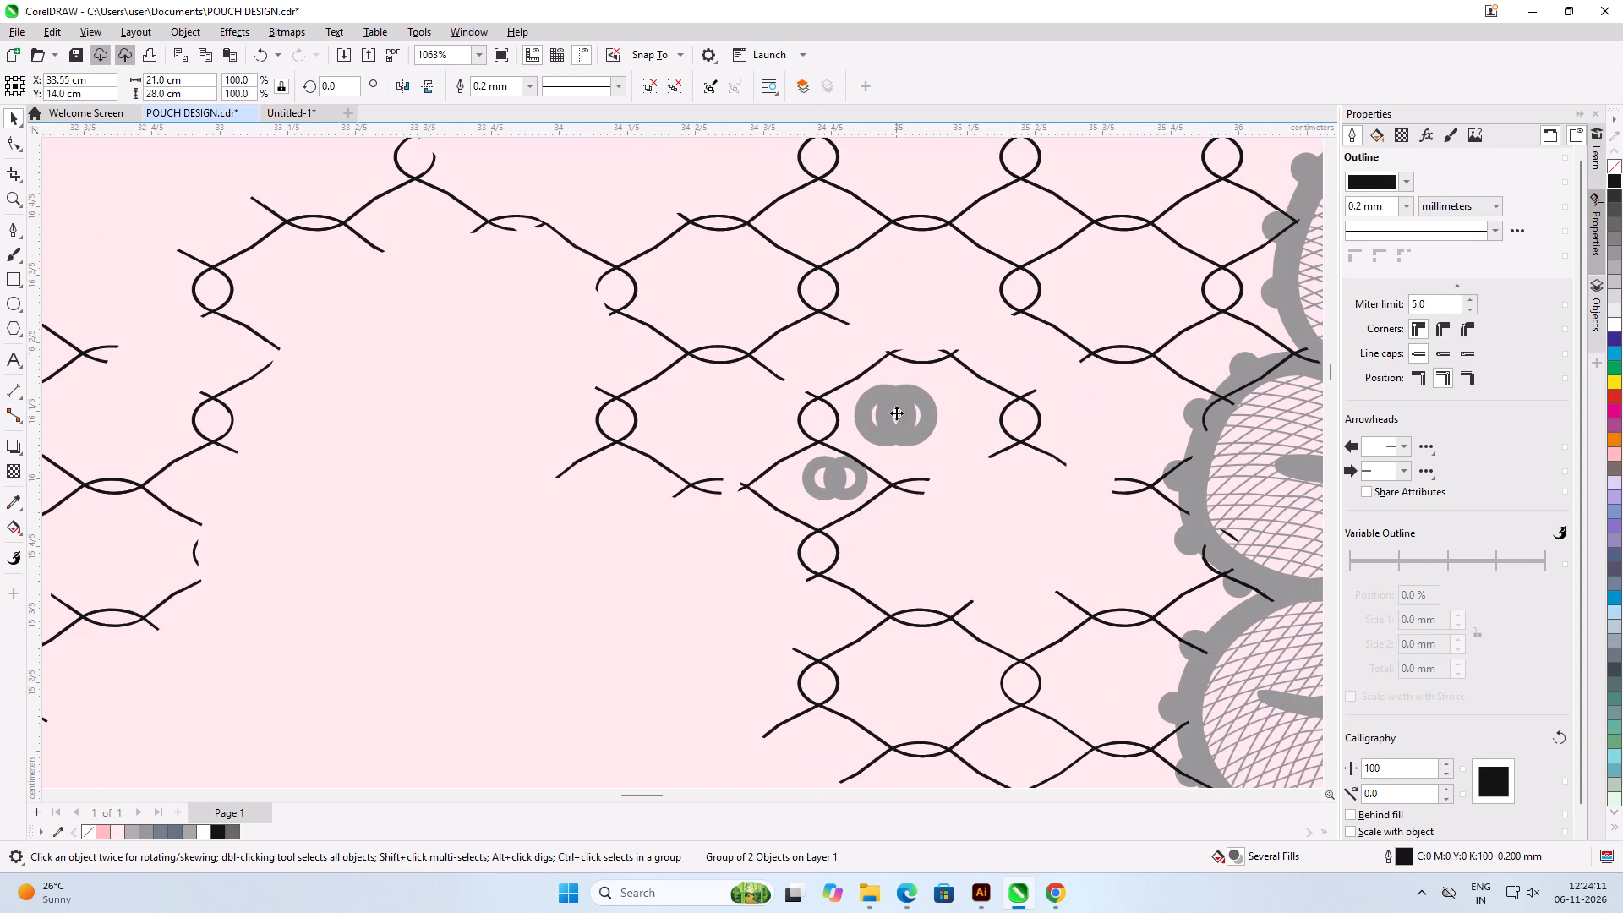
pyautogui.click(886, 418)
pyautogui.press('Delete')
pyautogui.click(876, 437)
pyautogui.press('Delete')
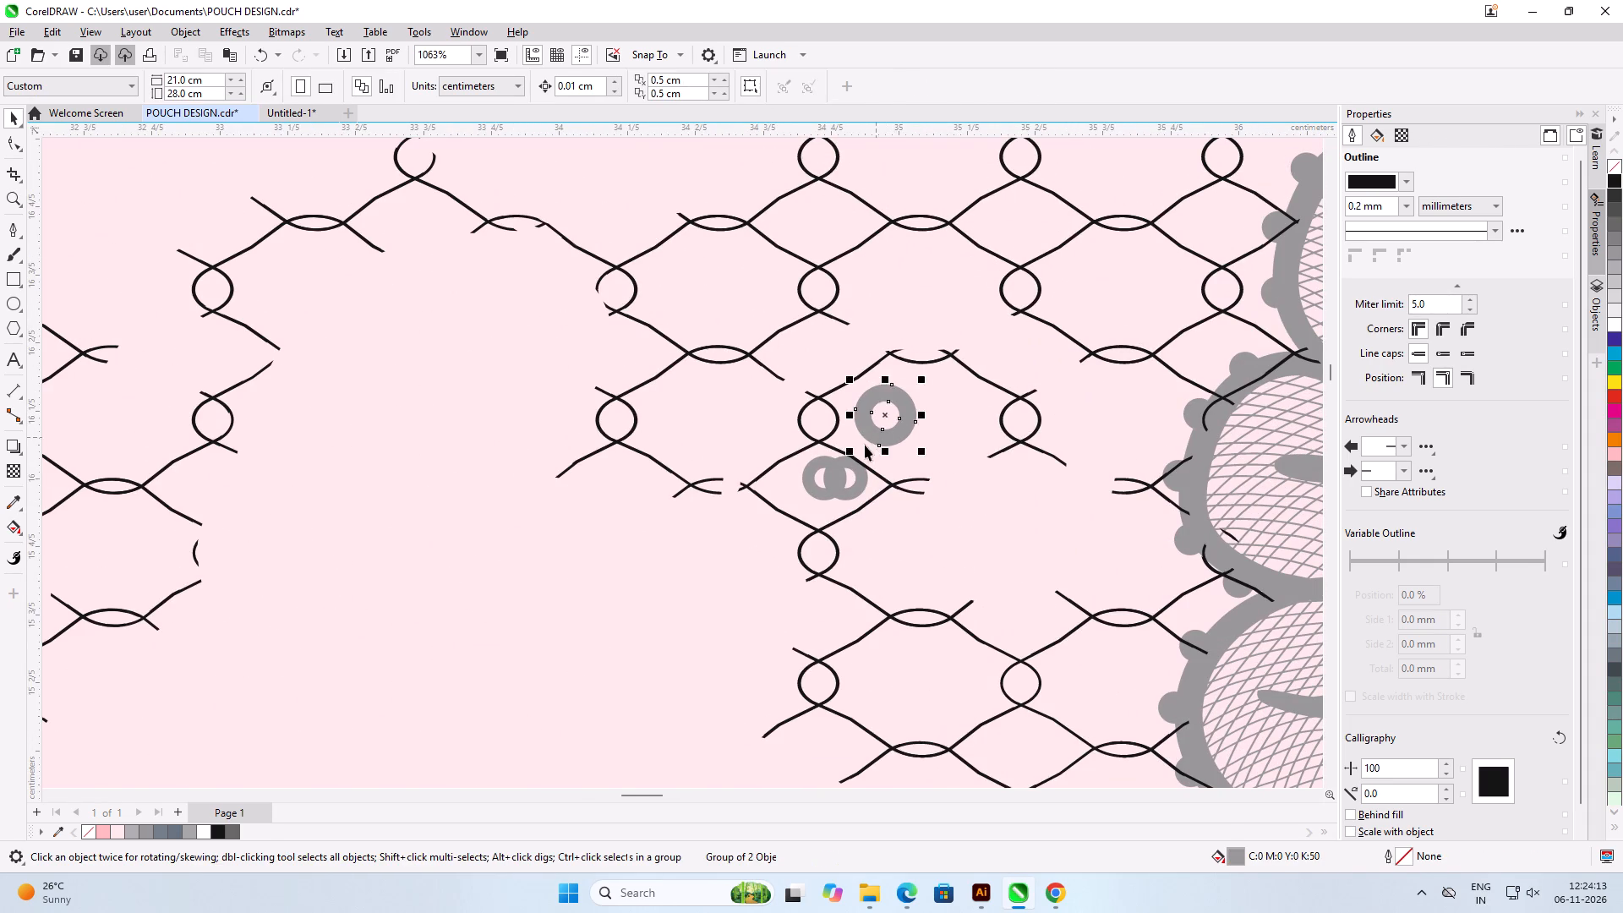
pyautogui.click(852, 464)
pyautogui.press('Delete')
pyautogui.click(824, 464)
pyautogui.press('Delete')
# Delete the right-hand grey floral spray and the large round flower beside it.
pyautogui.scroll(-13, 583, 456)
pyautogui.scroll(1, 948, 418)
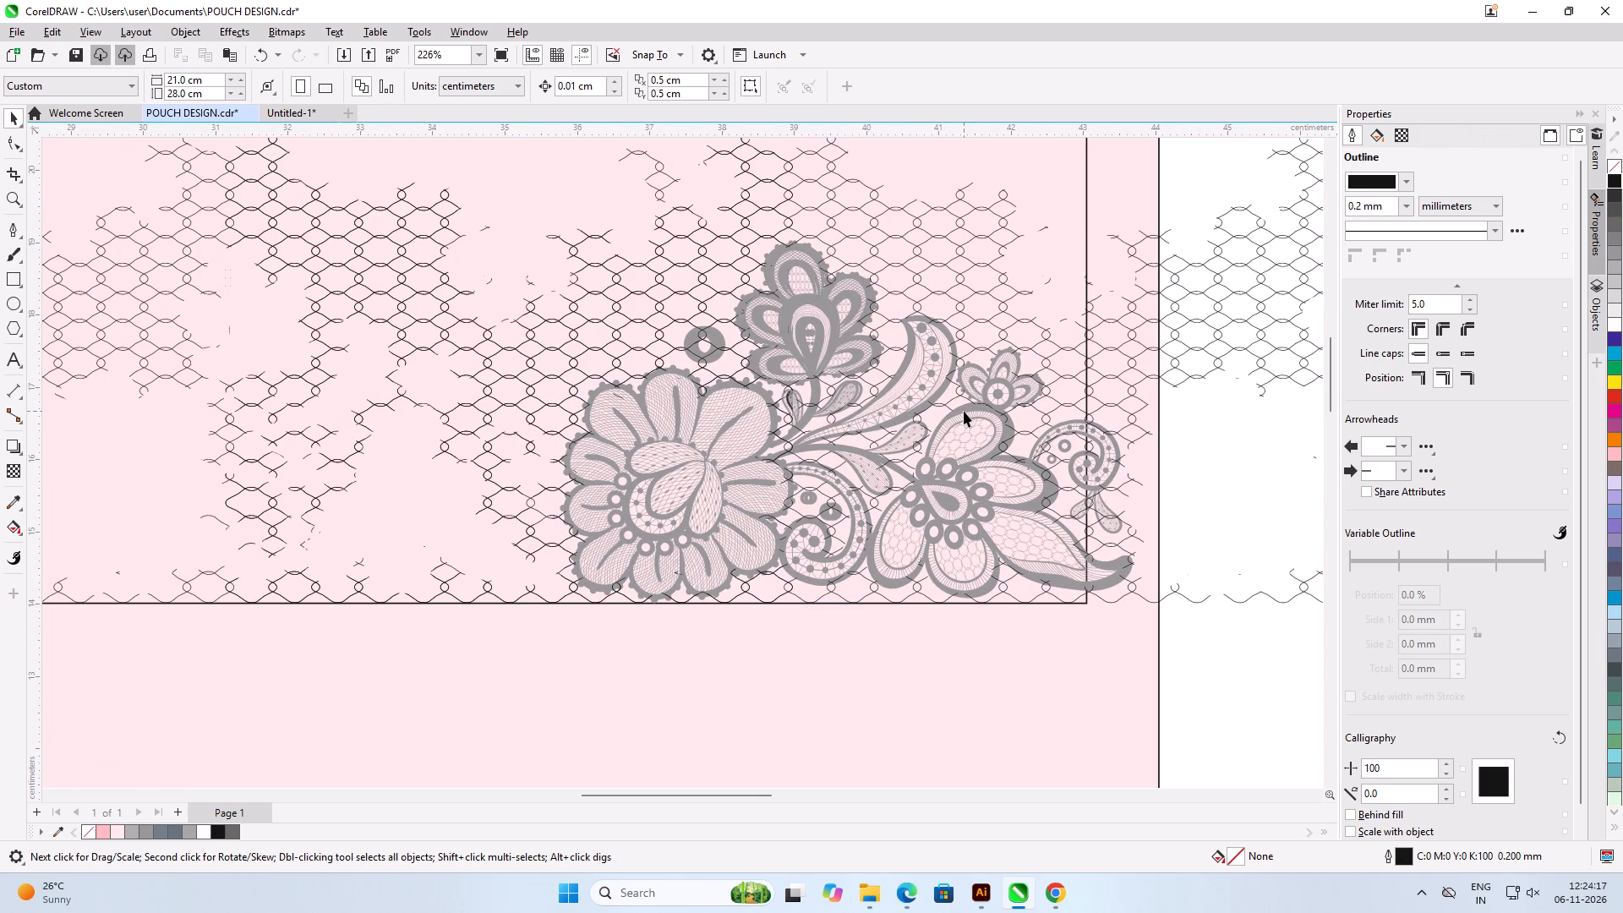
pyautogui.click(964, 411)
pyautogui.press('Delete')
pyautogui.click(718, 389)
pyautogui.press('Delete')
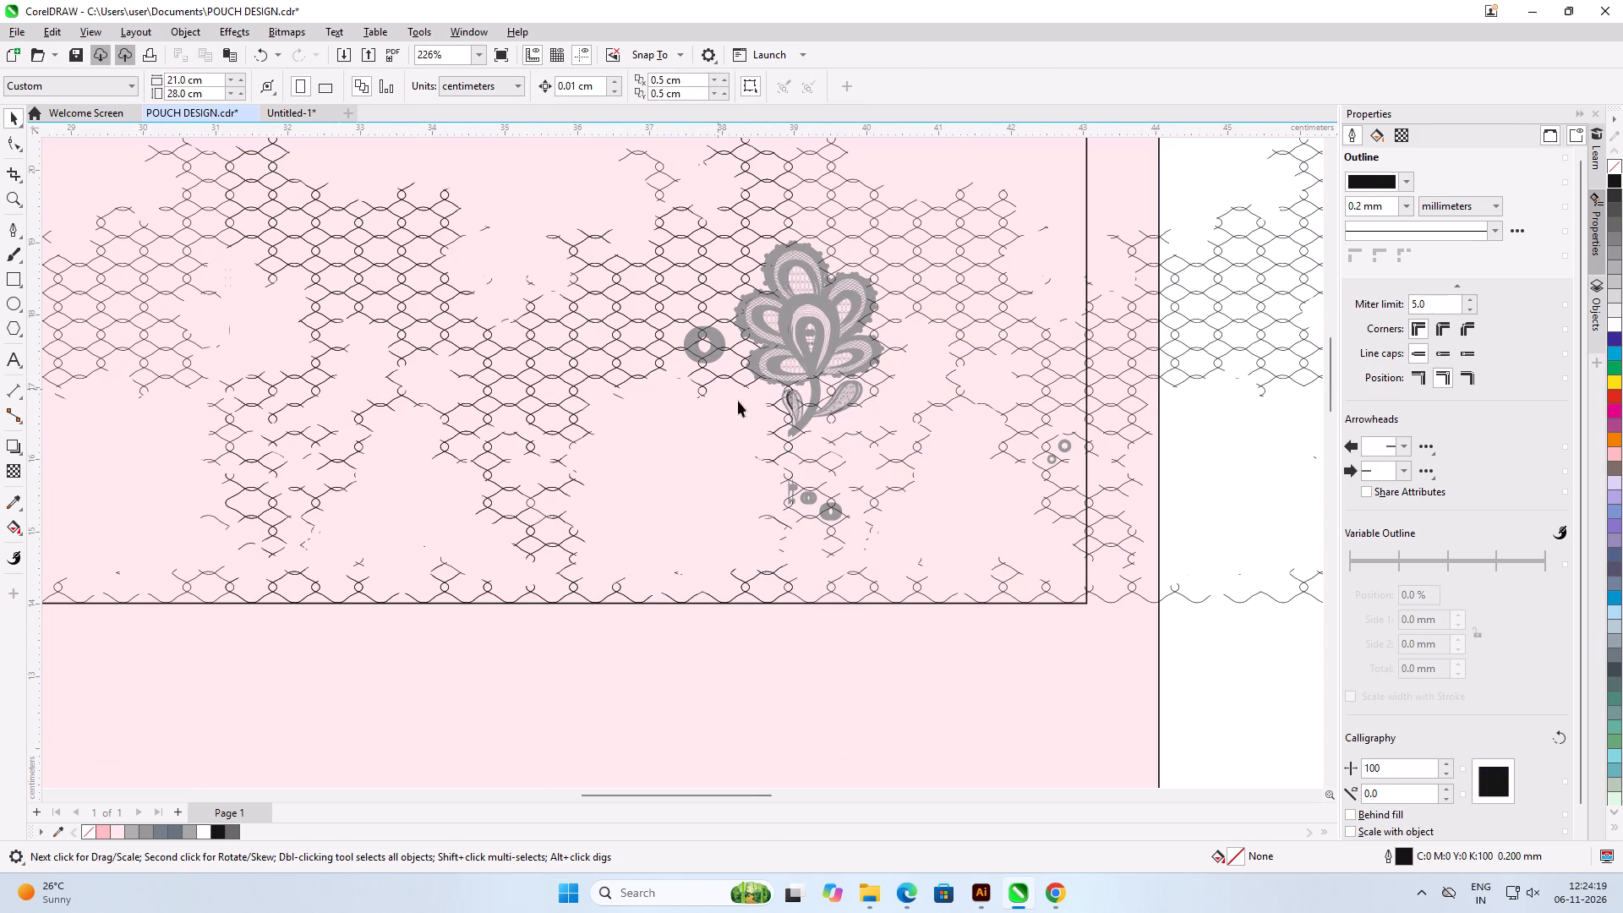
# Delete the overlapping grey rings and clipped slivers left in the net below the remaining upper flower's stem.
pyautogui.scroll(9, 795, 530)
pyautogui.click(863, 495)
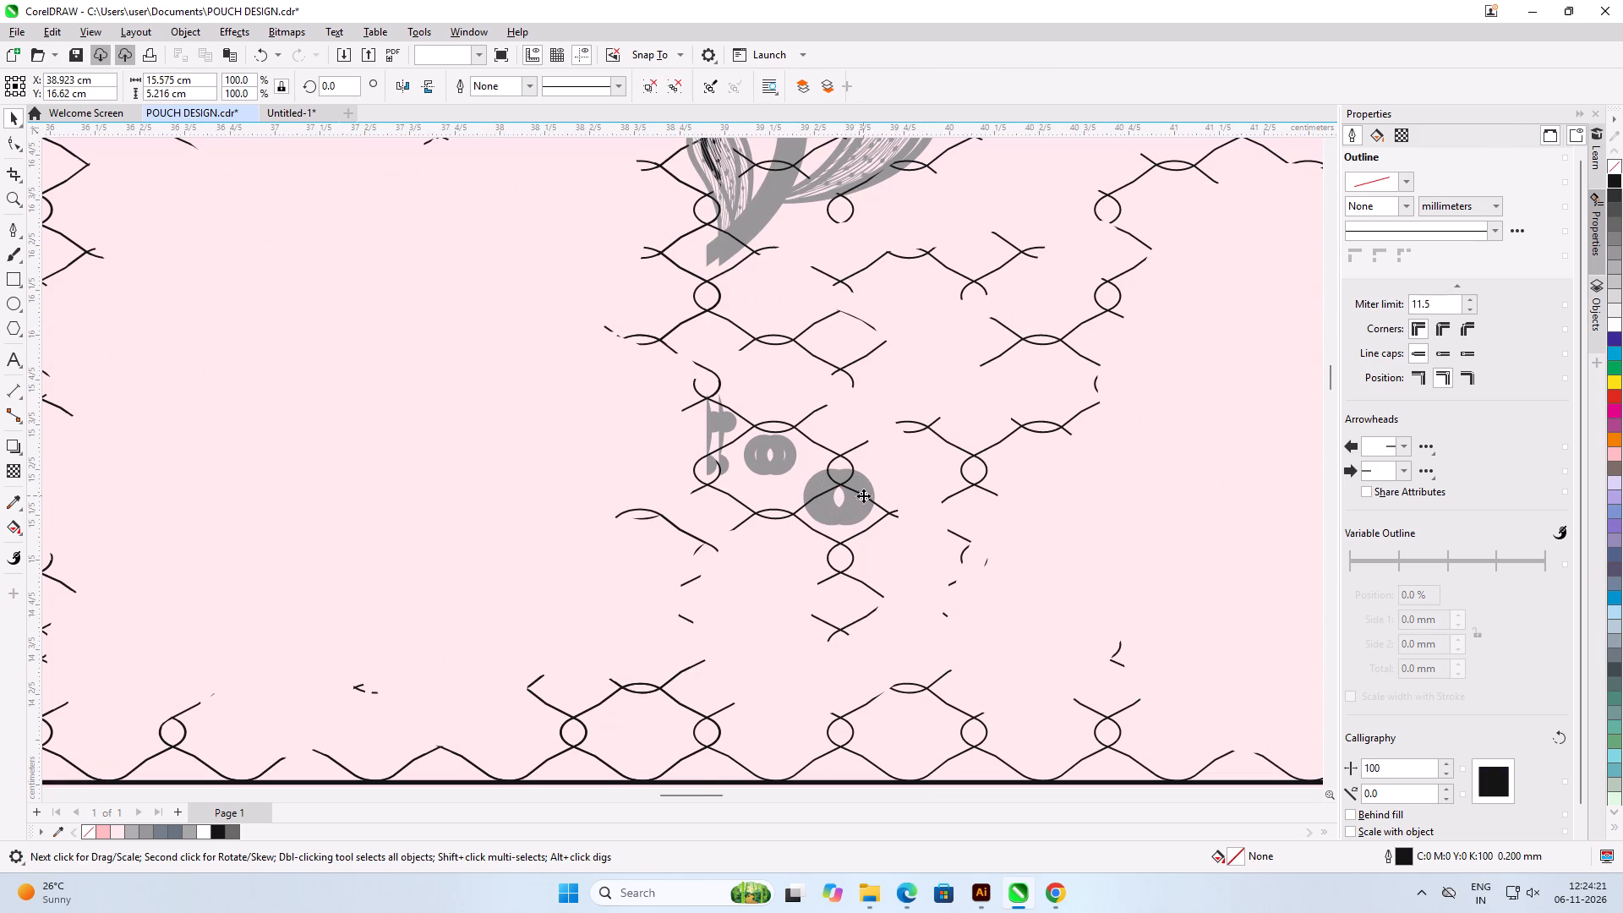
pyautogui.click(859, 507)
pyautogui.press('Delete')
pyautogui.click(831, 509)
pyautogui.press('Delete')
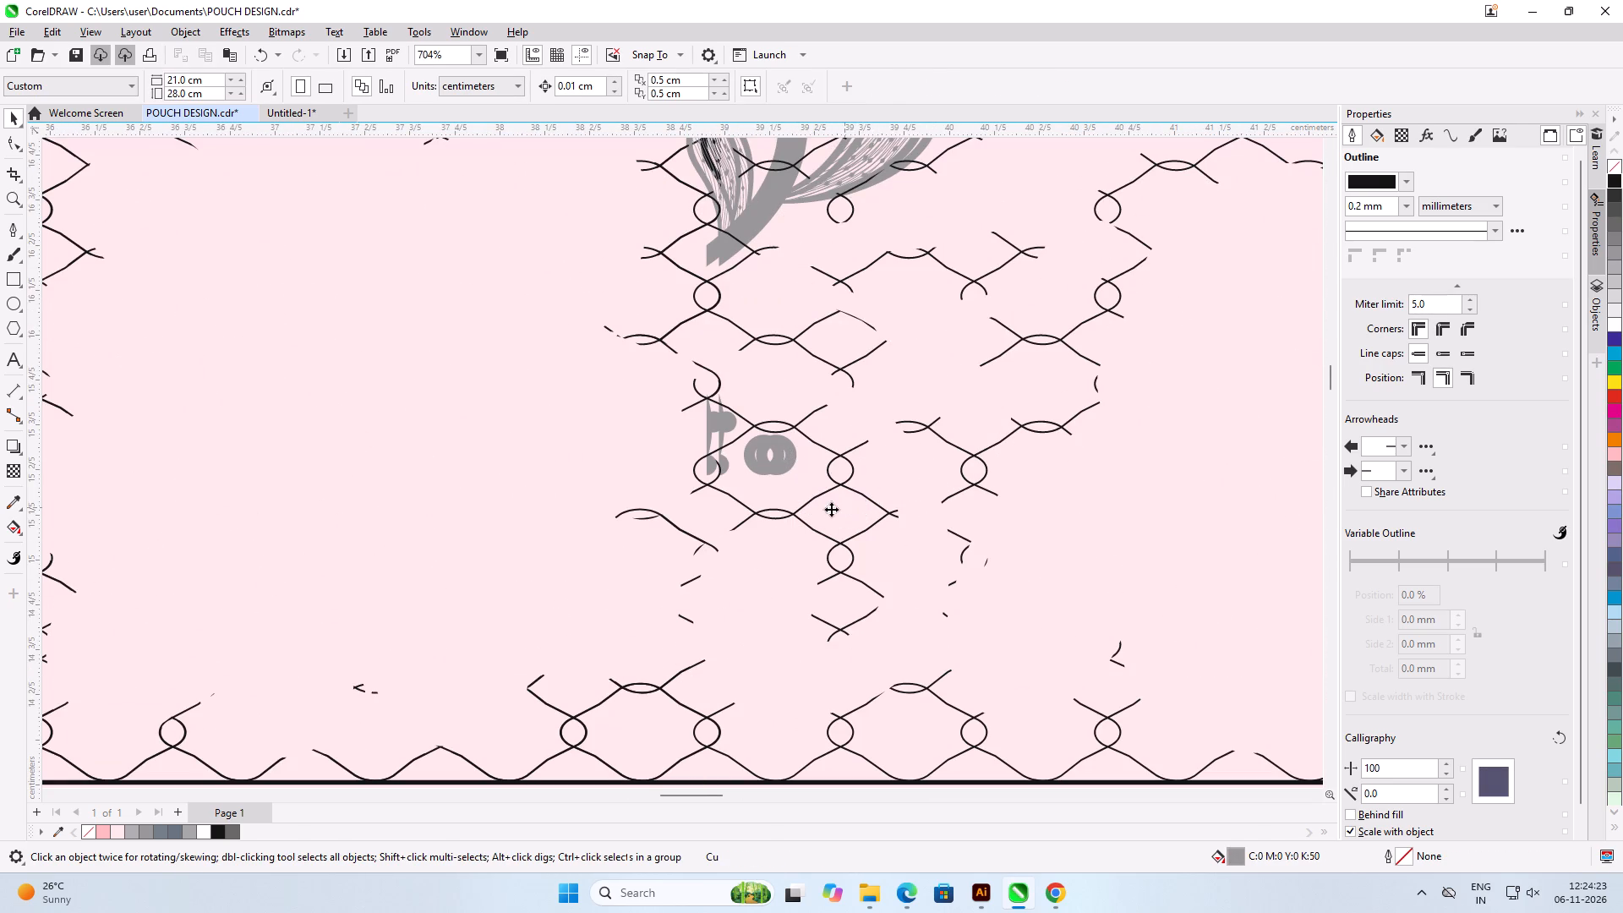
pyautogui.click(777, 467)
pyautogui.press('Delete')
pyautogui.click(774, 467)
pyautogui.press('Delete')
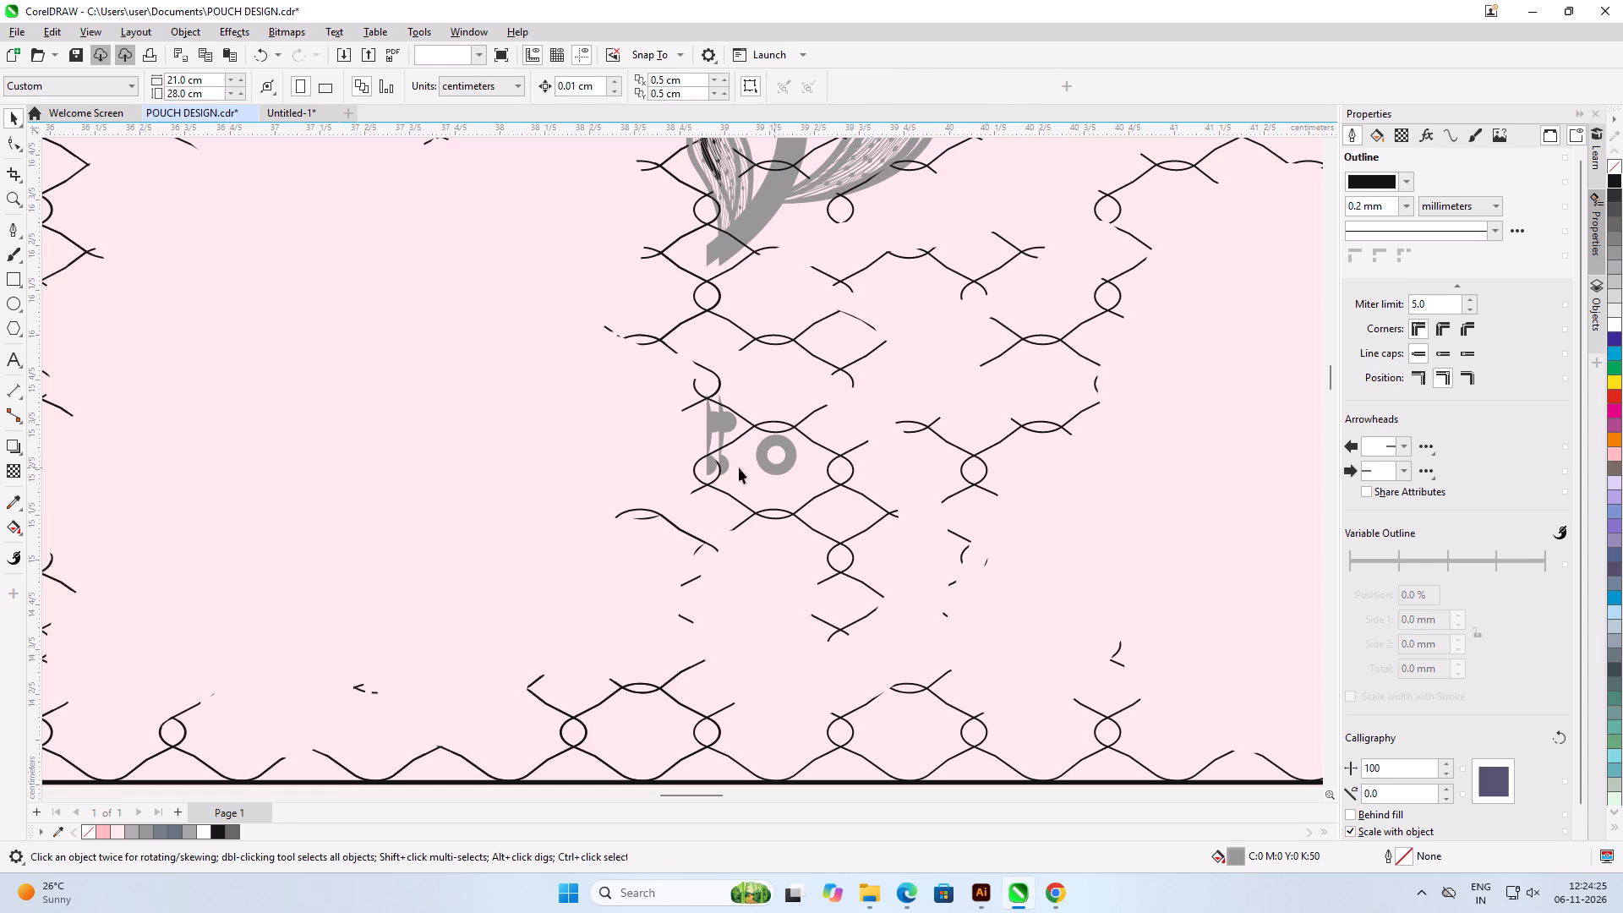
pyautogui.click(724, 422)
pyautogui.press('Delete')
pyautogui.click(729, 421)
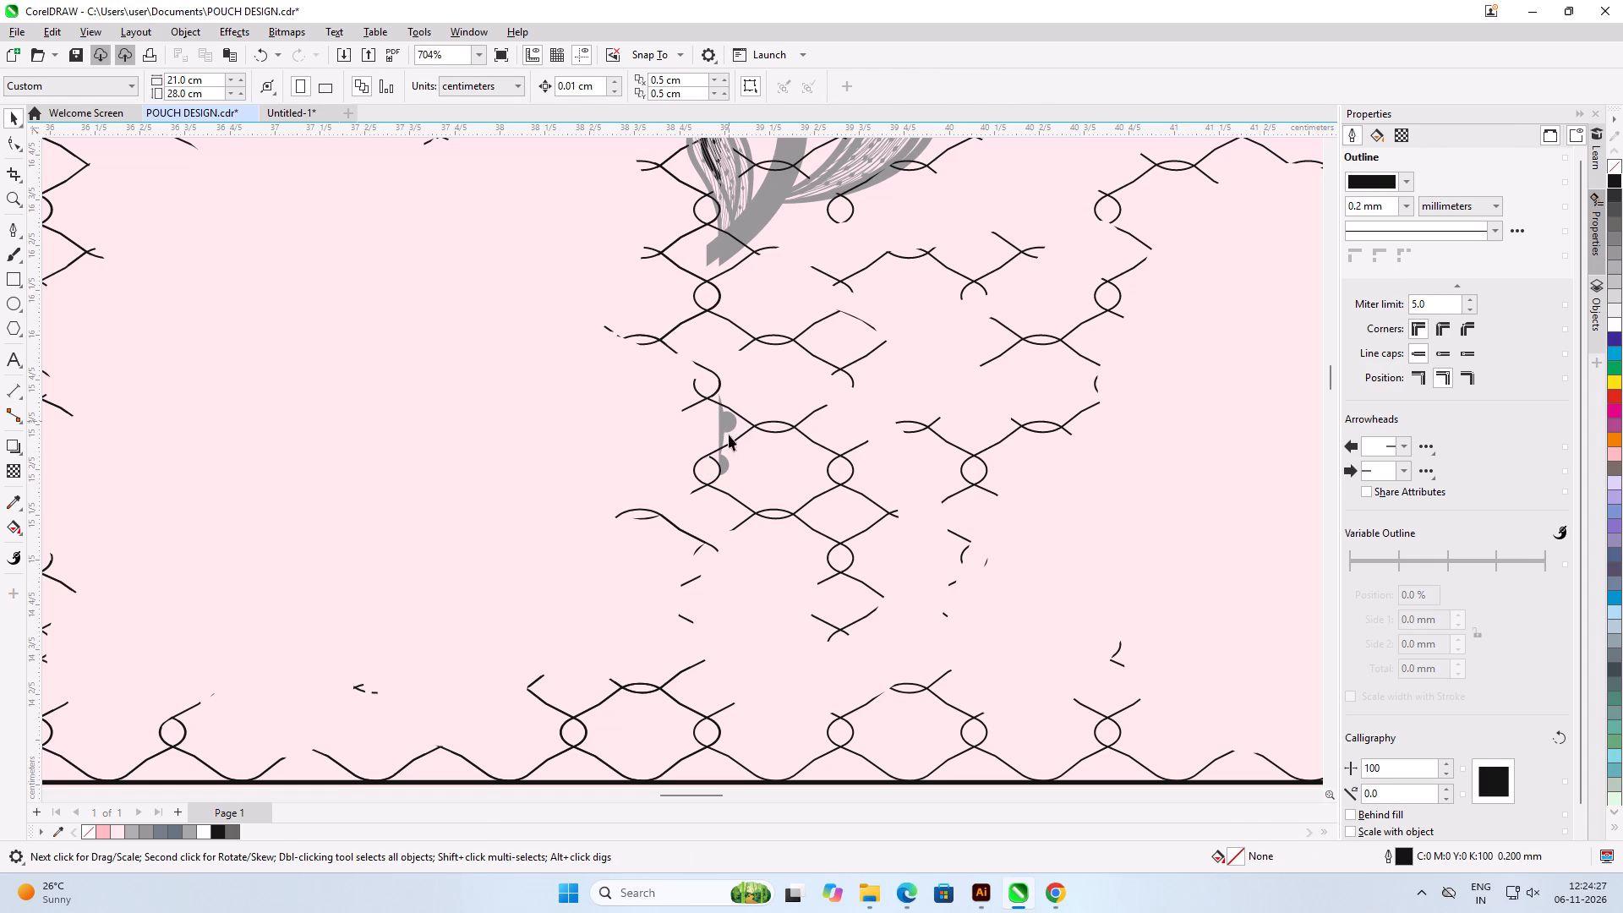
pyautogui.press('Delete')
# Delete both overlapping copies of the upper flower's right half, including its stem and leaf.
pyautogui.scroll(-4, 717, 529)
pyautogui.scroll(5, 735, 261)
pyautogui.click(770, 347)
pyautogui.press('Delete')
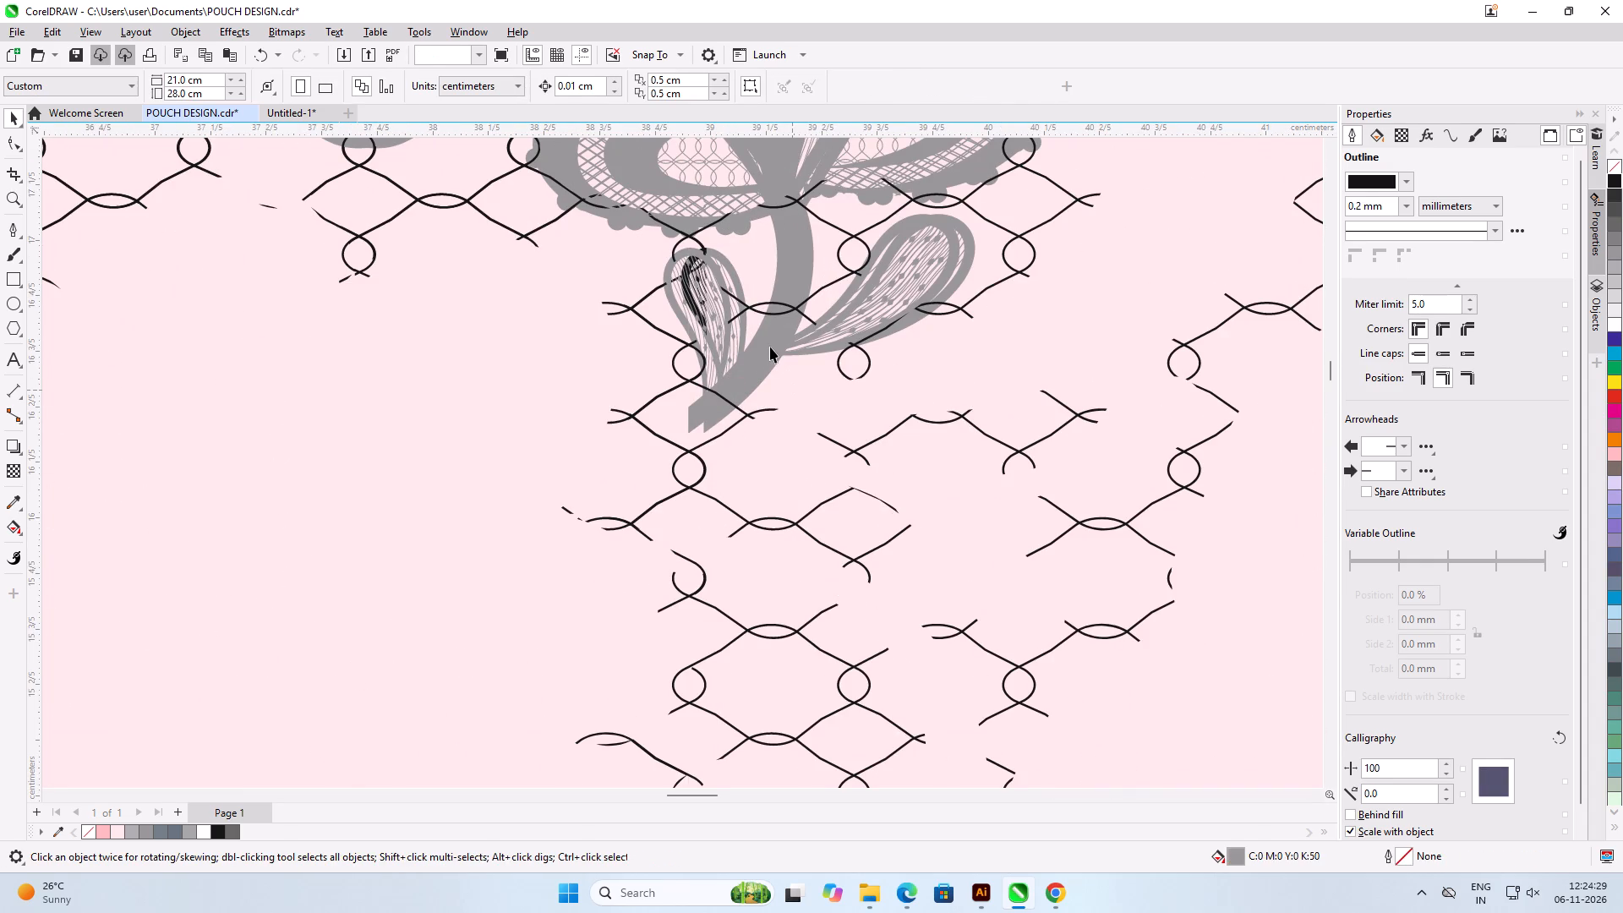
pyautogui.click(770, 347)
pyautogui.press('Delete')
# Delete the small clipped leaf below the upper flower's left half, including its black hatching and overlapping grey copies.
pyautogui.scroll(-1, 776, 466)
pyautogui.scroll(1, 774, 479)
pyautogui.scroll(-3, 773, 484)
pyautogui.scroll(5, 703, 276)
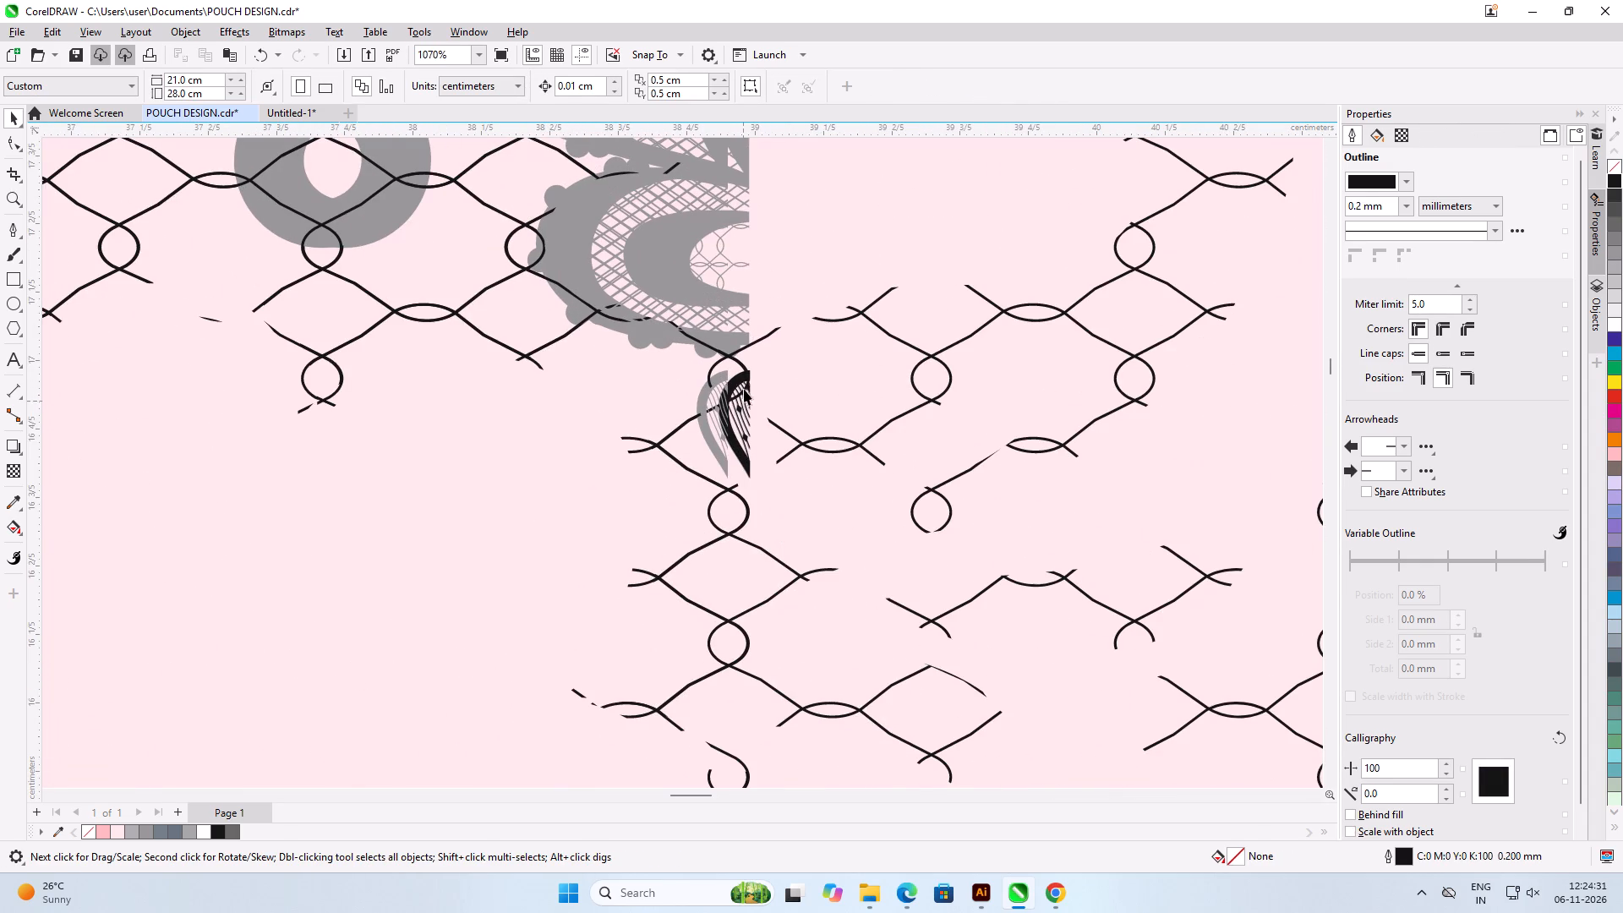
pyautogui.click(735, 380)
pyautogui.press('Delete')
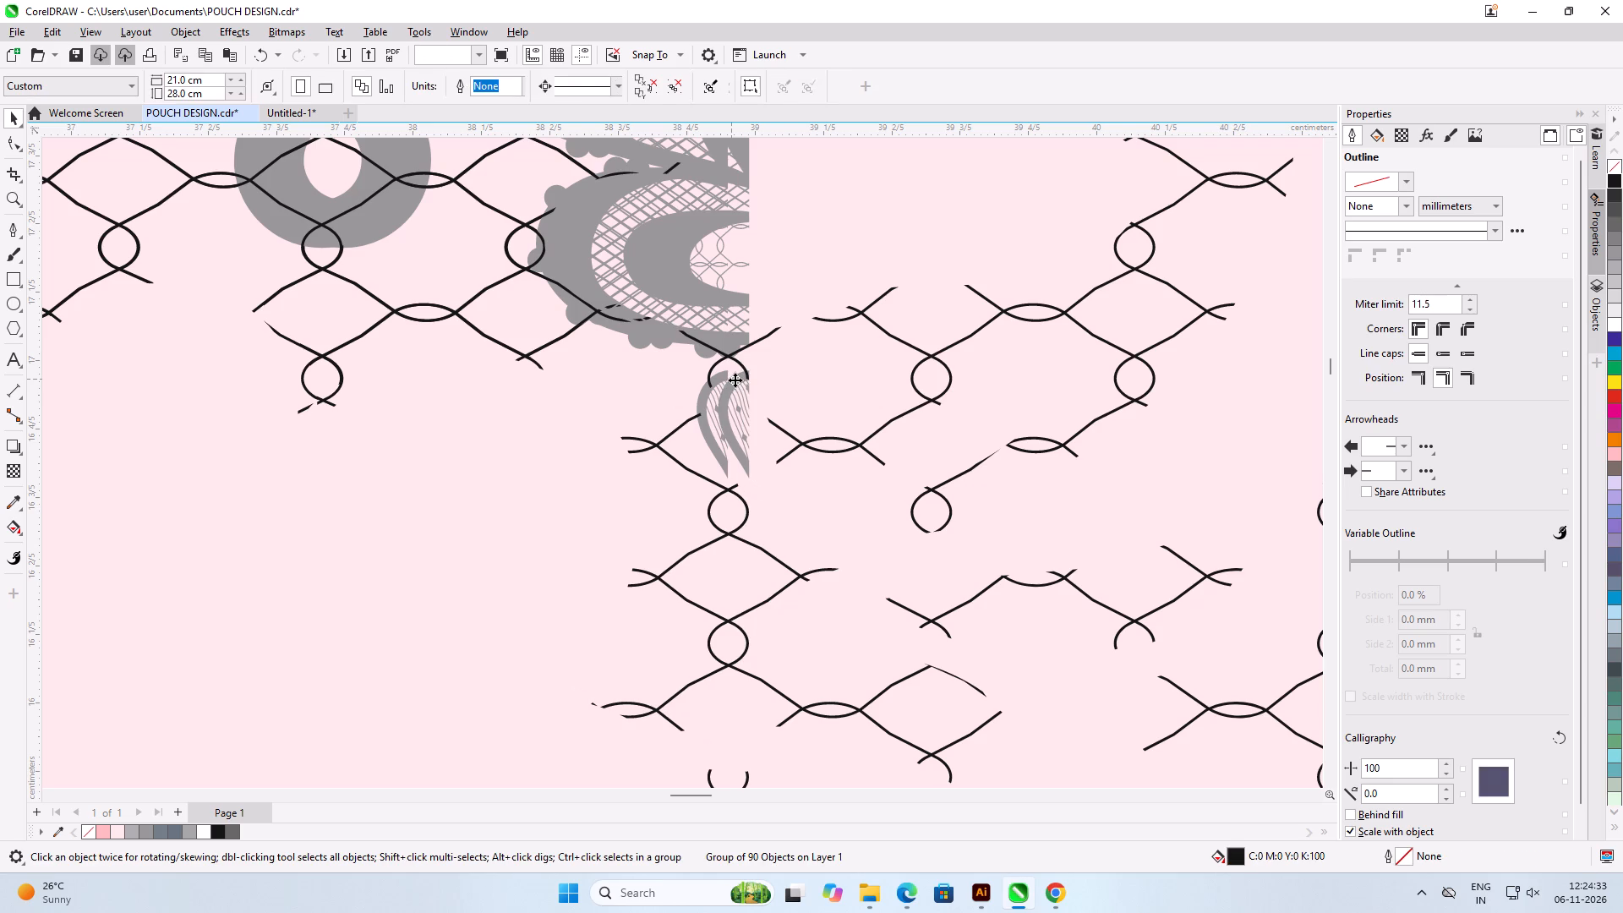
pyautogui.click(702, 394)
pyautogui.press('Delete')
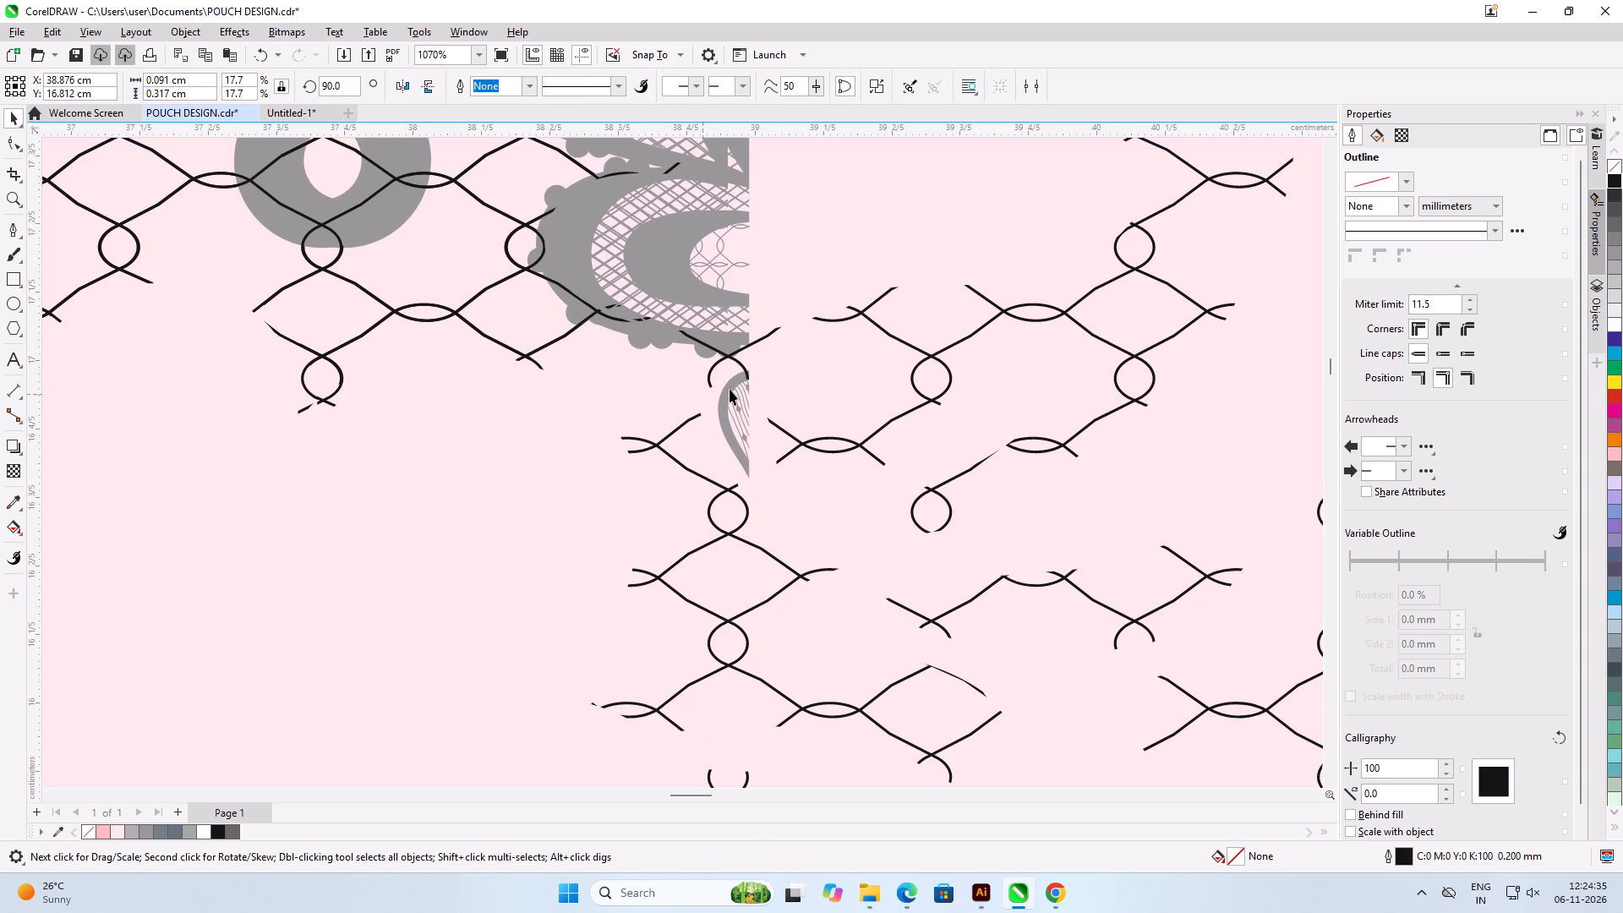
pyautogui.press('Delete')
pyautogui.click(730, 389)
pyautogui.press('Delete')
pyautogui.press('Delete')
# Delete both overlapping copies of the upper flower's remaining left half.
pyautogui.click(681, 287)
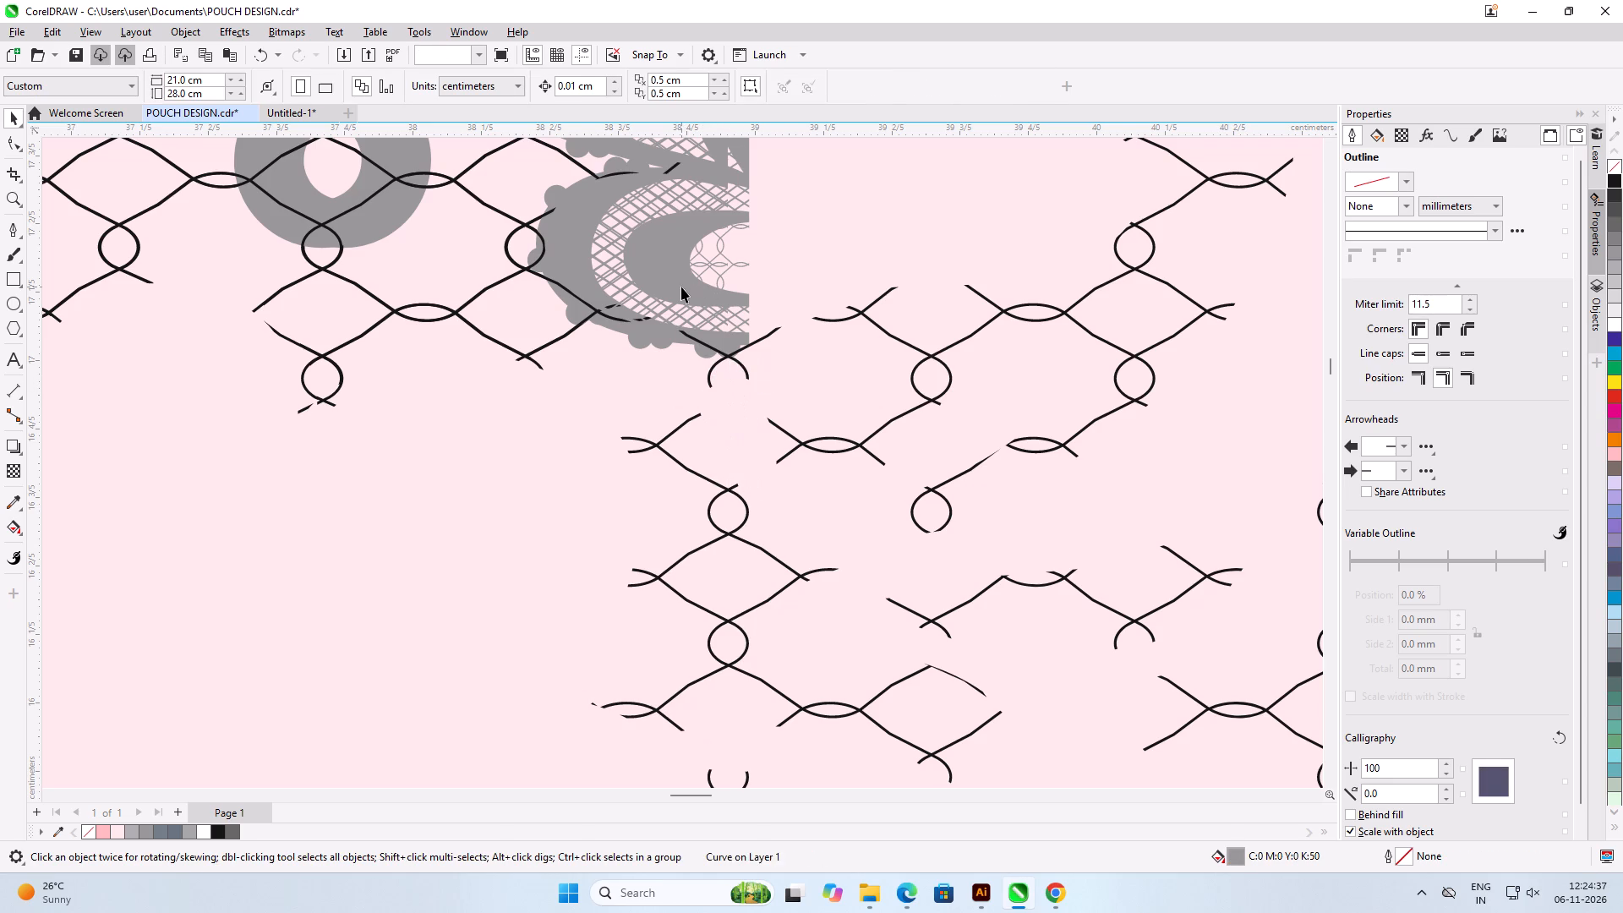
pyautogui.press('Delete')
pyautogui.scroll(-3, 833, 457)
pyautogui.scroll(3, 698, 239)
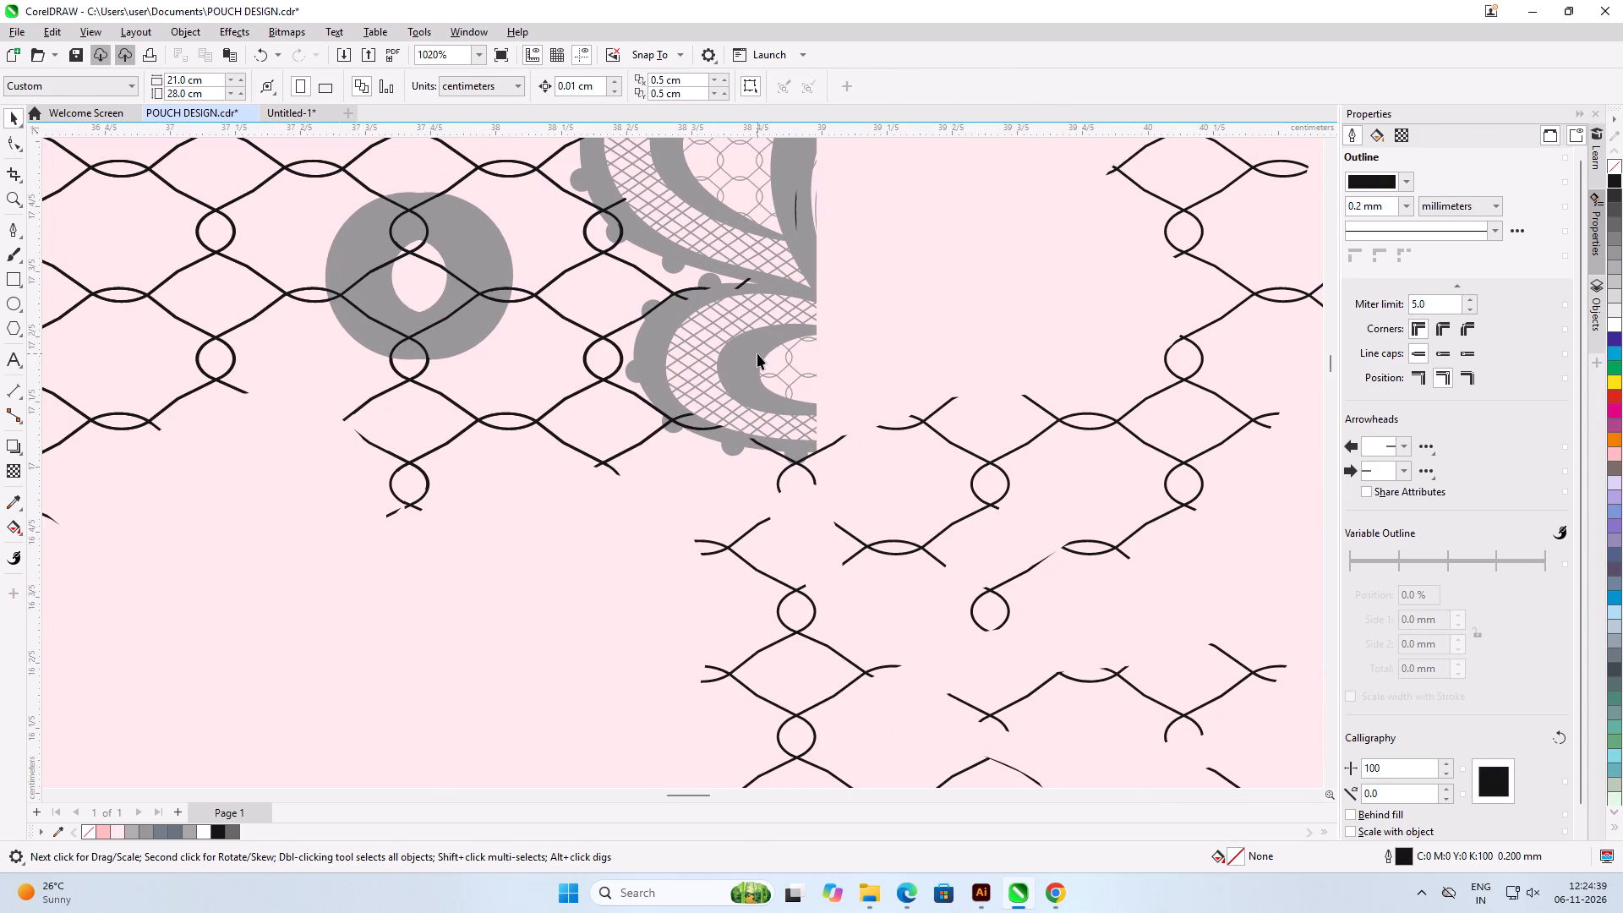
pyautogui.click(757, 353)
pyautogui.press('Delete')
pyautogui.press('Delete')
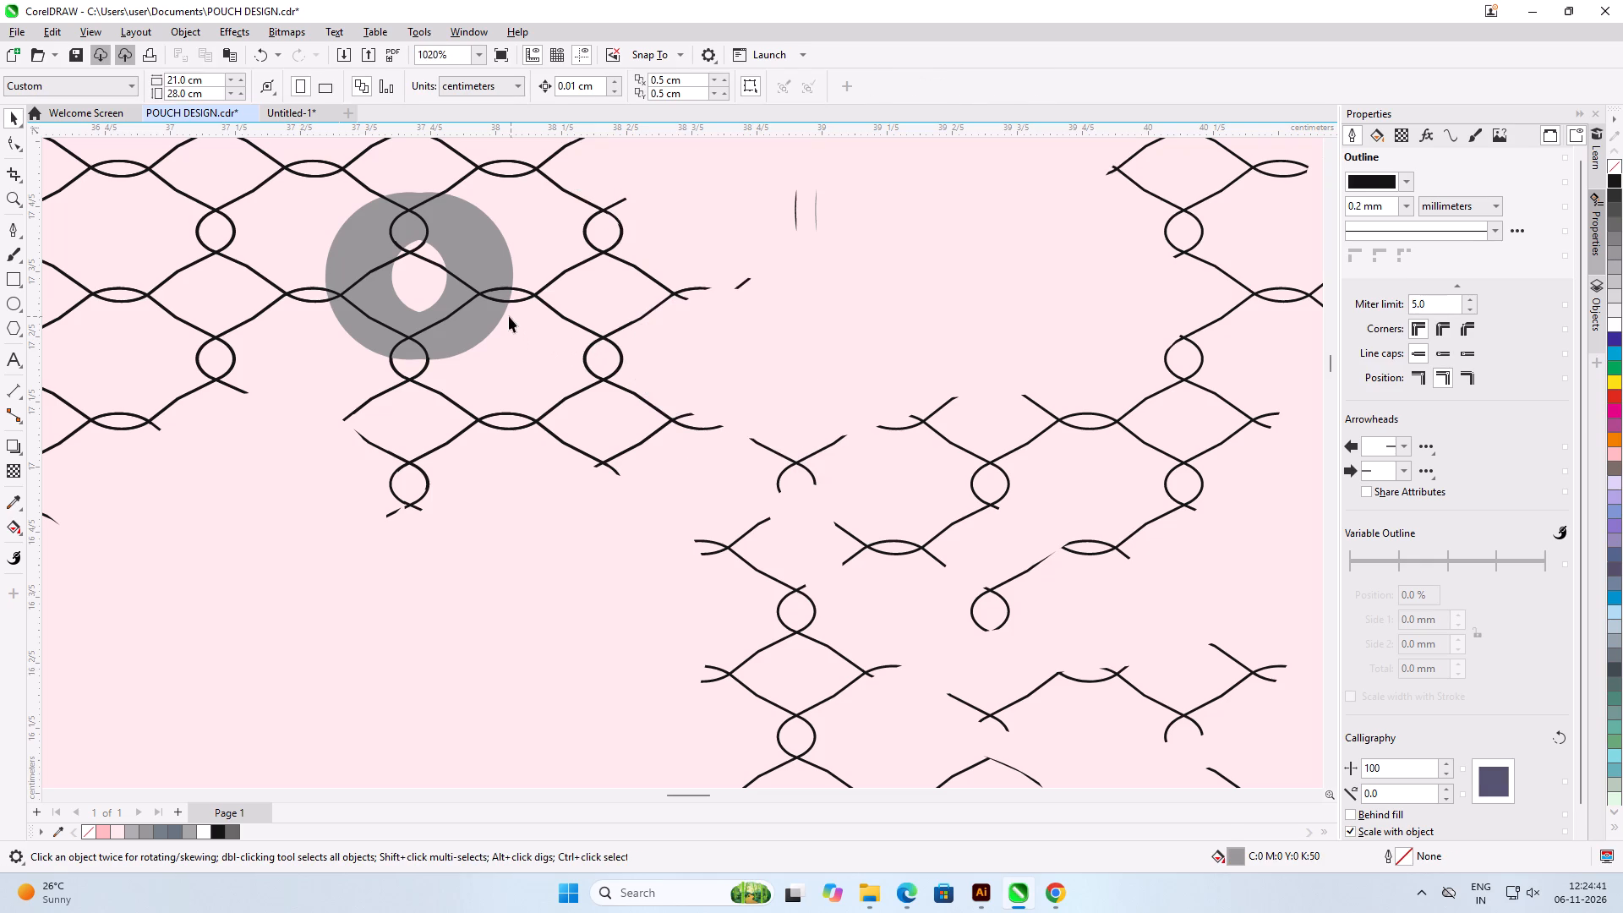
# Delete both overlapping copies of the large grey ring left of the removed upper flower.
pyautogui.click(499, 315)
pyautogui.press('Delete')
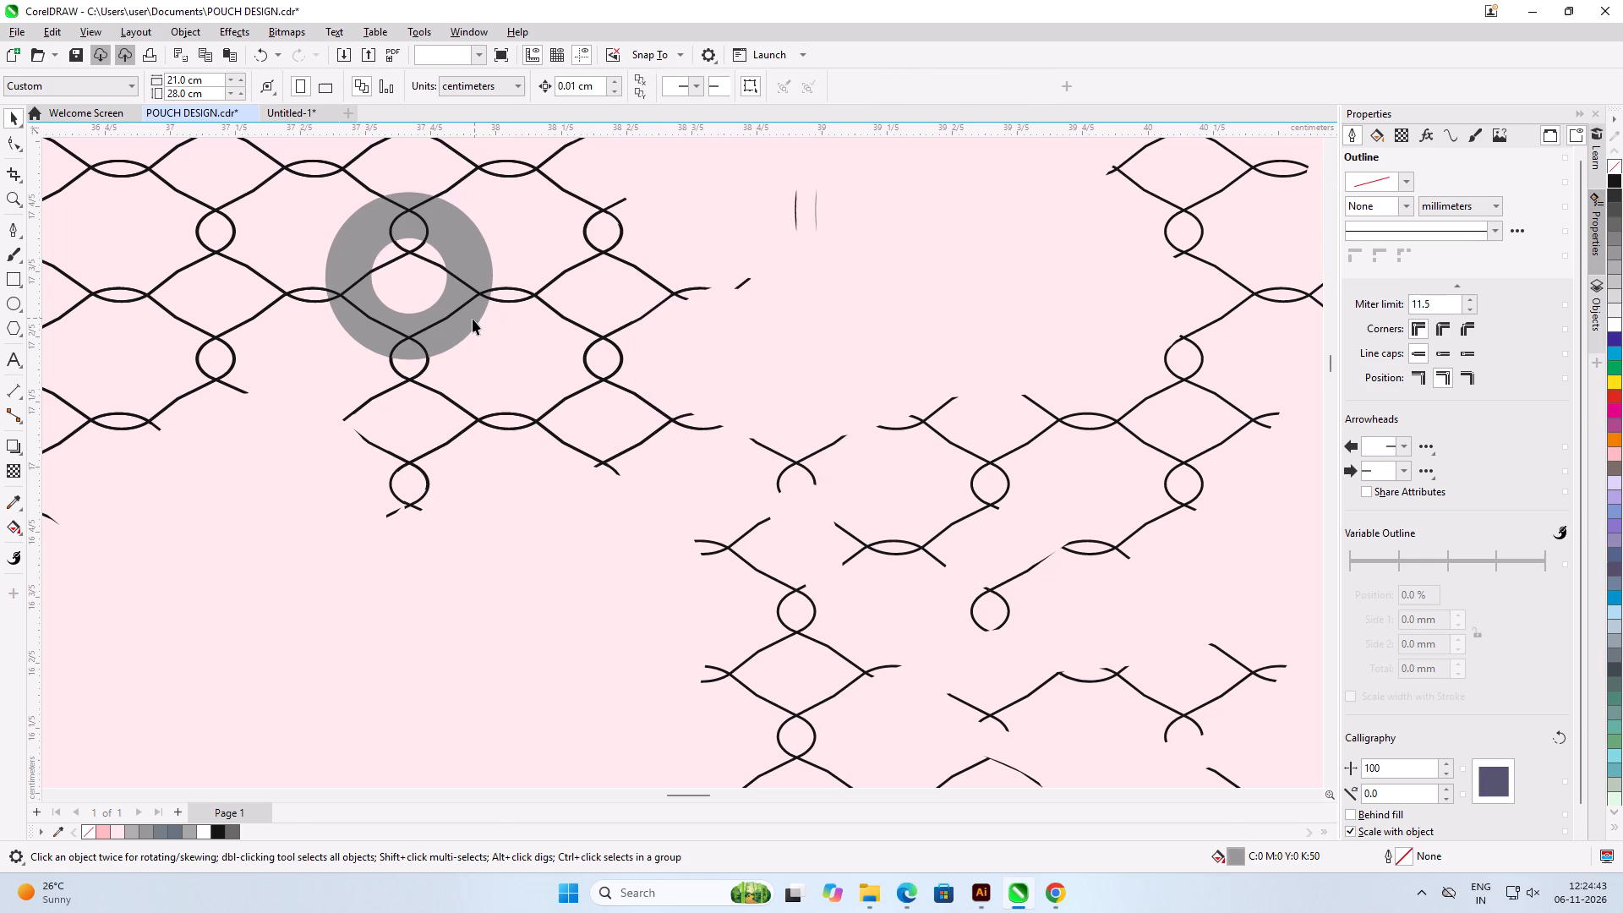
pyautogui.click(473, 319)
pyautogui.press('Delete')
# Delete the two small grey rings left in the net near the pouch's right edge.
pyautogui.scroll(-7, 376, 320)
pyautogui.scroll(-4, 866, 325)
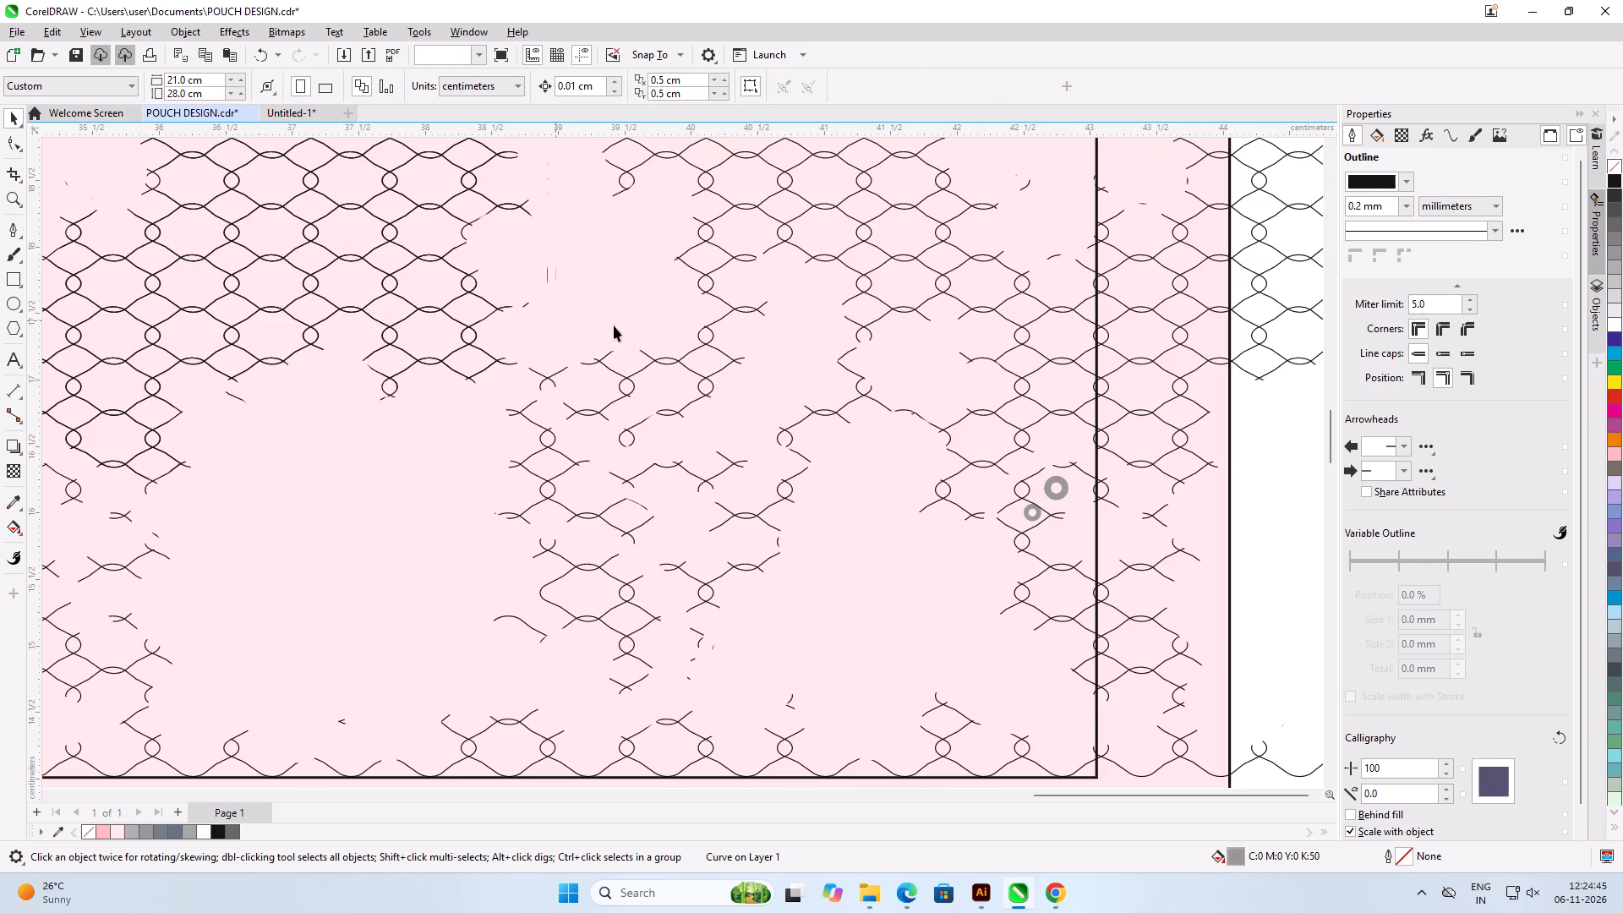
pyautogui.scroll(-1, 614, 325)
pyautogui.scroll(6, 1036, 383)
pyautogui.scroll(4, 826, 426)
pyautogui.click(731, 495)
pyautogui.press('Delete')
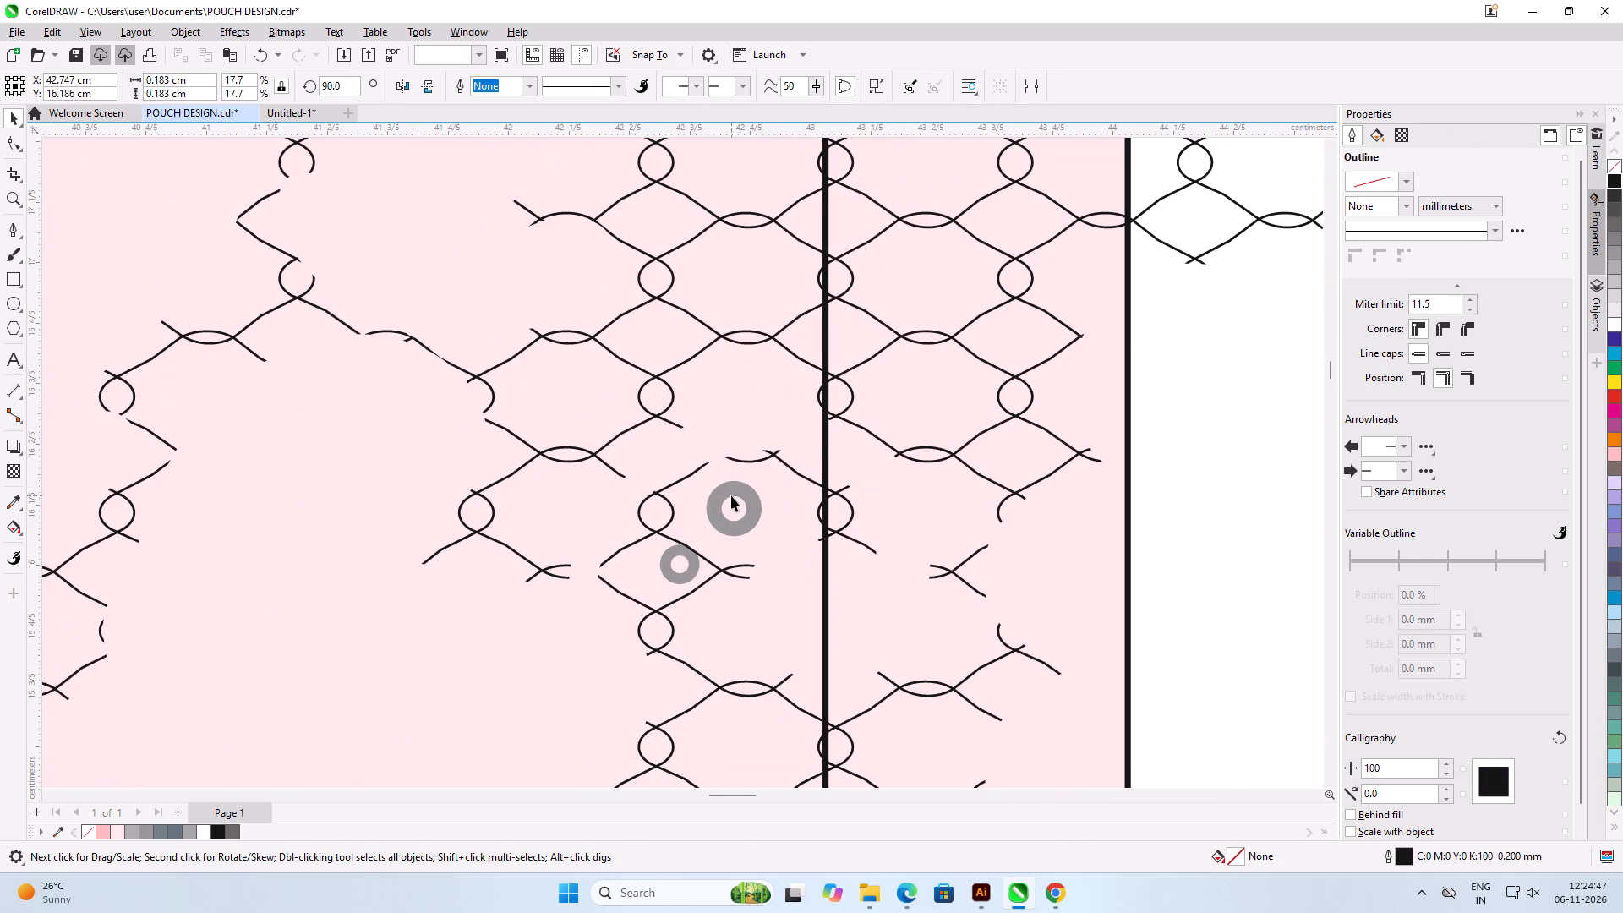
pyautogui.click(695, 555)
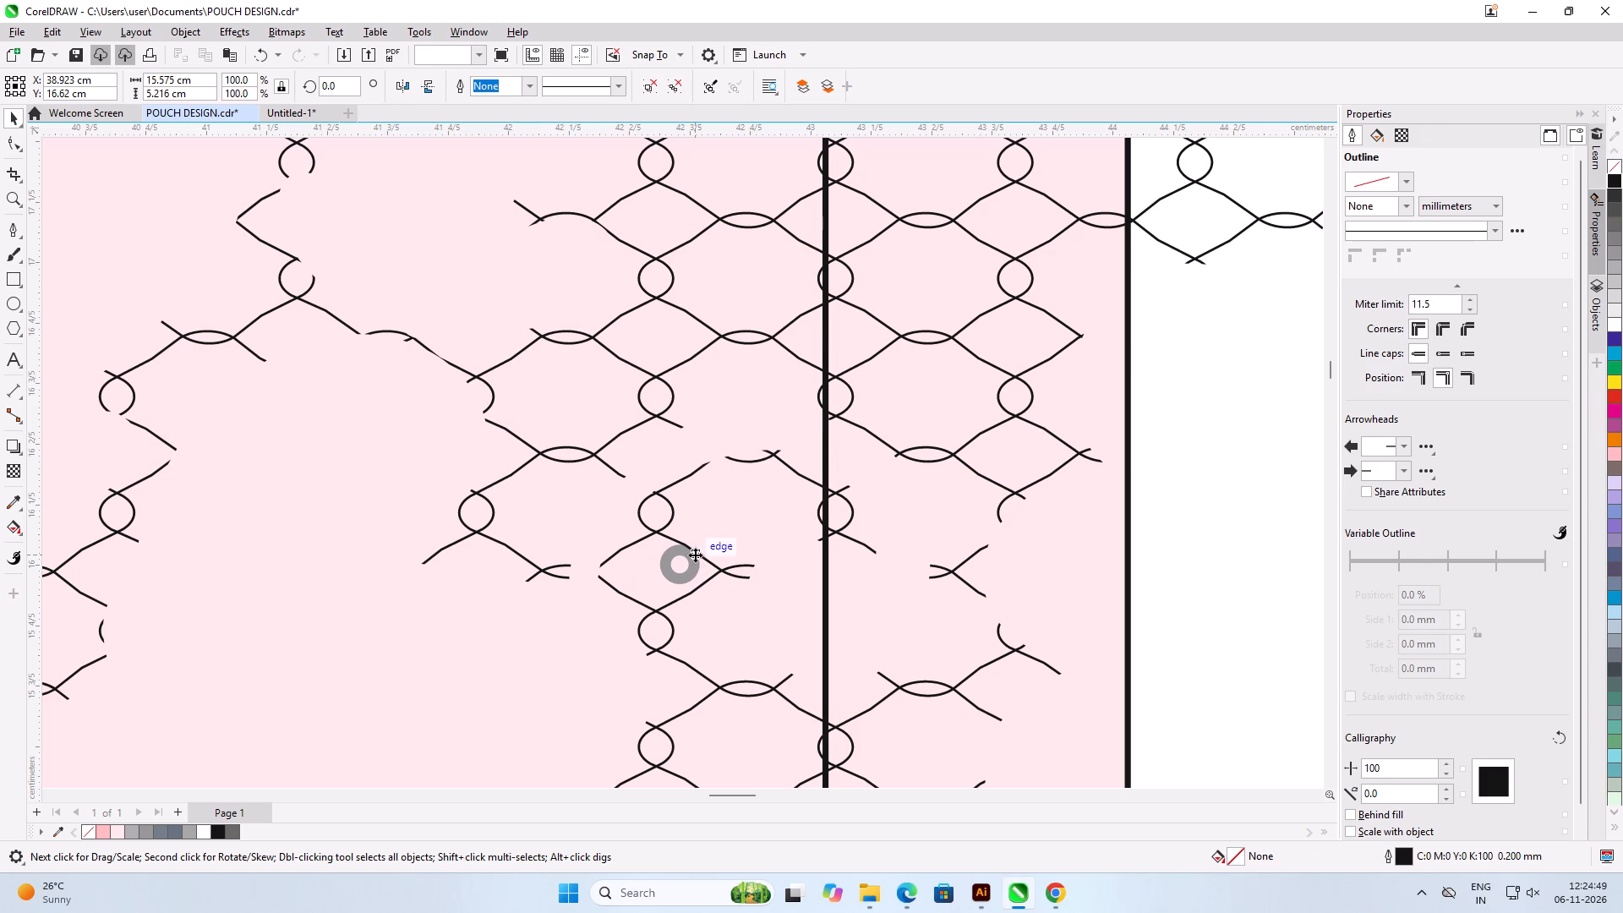
pyautogui.click(694, 565)
pyautogui.press('Delete')
# Group all the black net pieces extending across the second pink pouch.
pyautogui.scroll(-10, 905, 406)
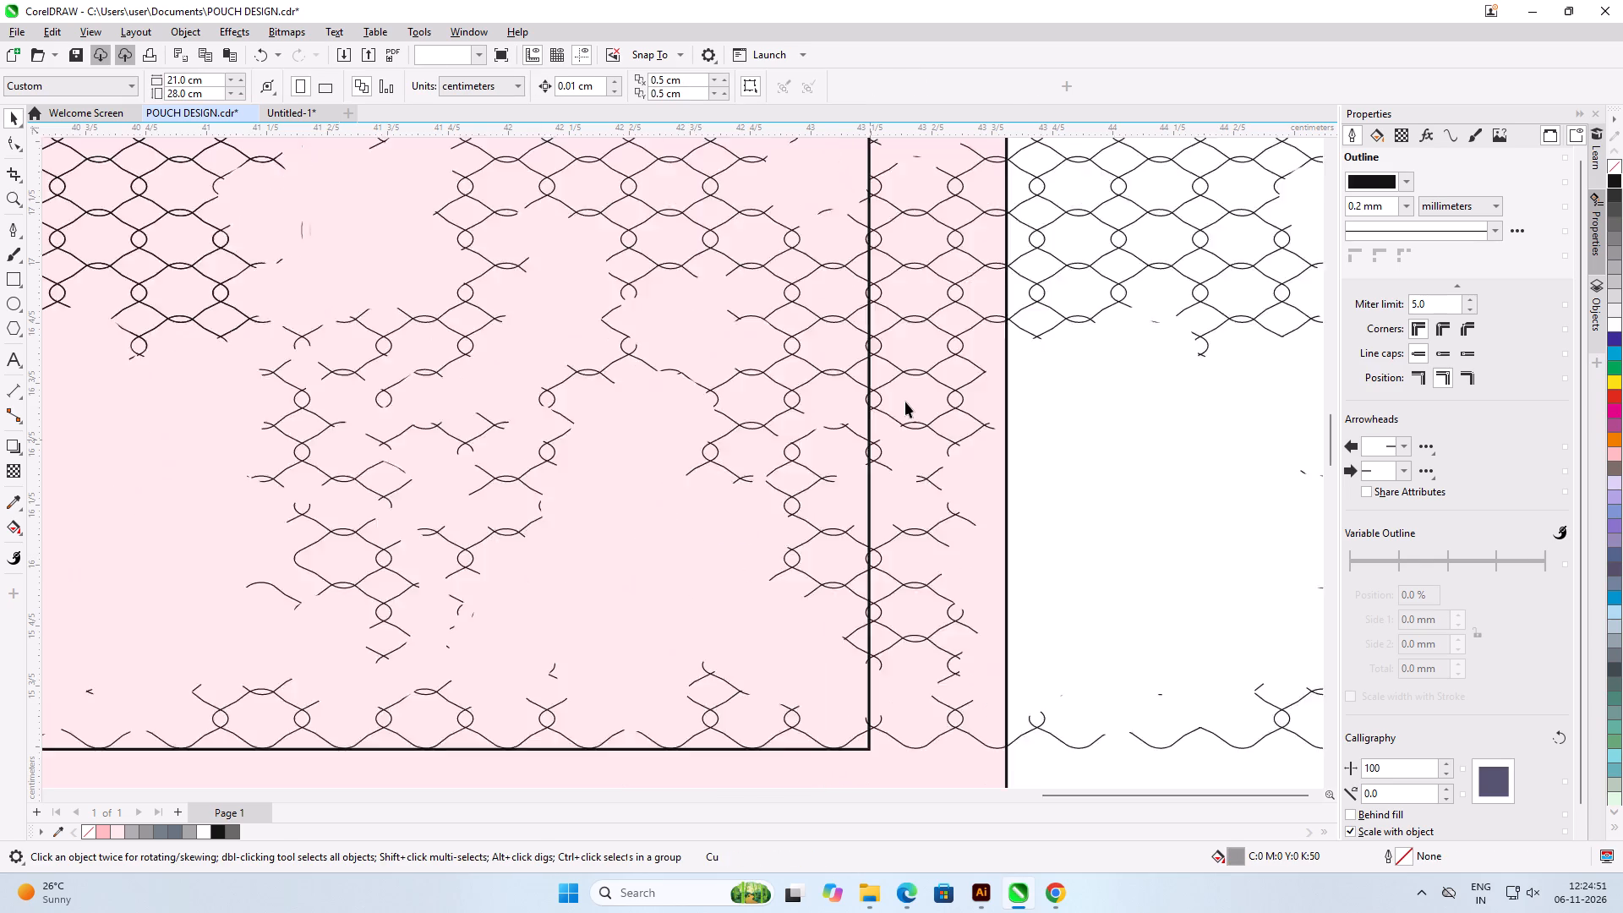
pyautogui.scroll(-8, 905, 402)
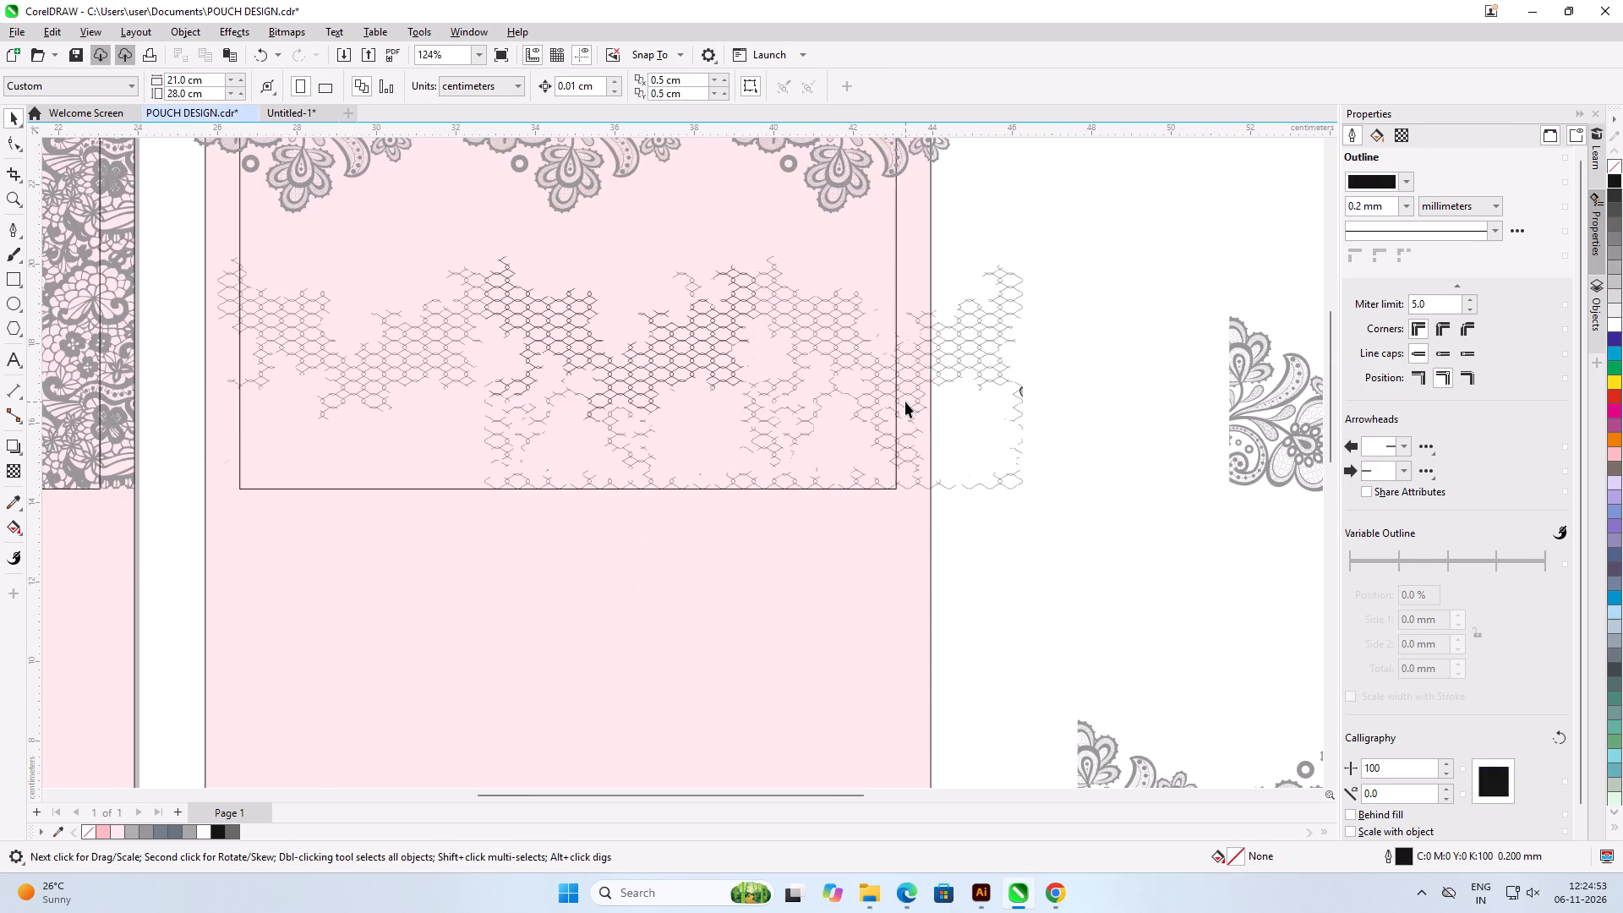
pyautogui.moveTo(1095, 243); pyautogui.dragTo(206, 462)
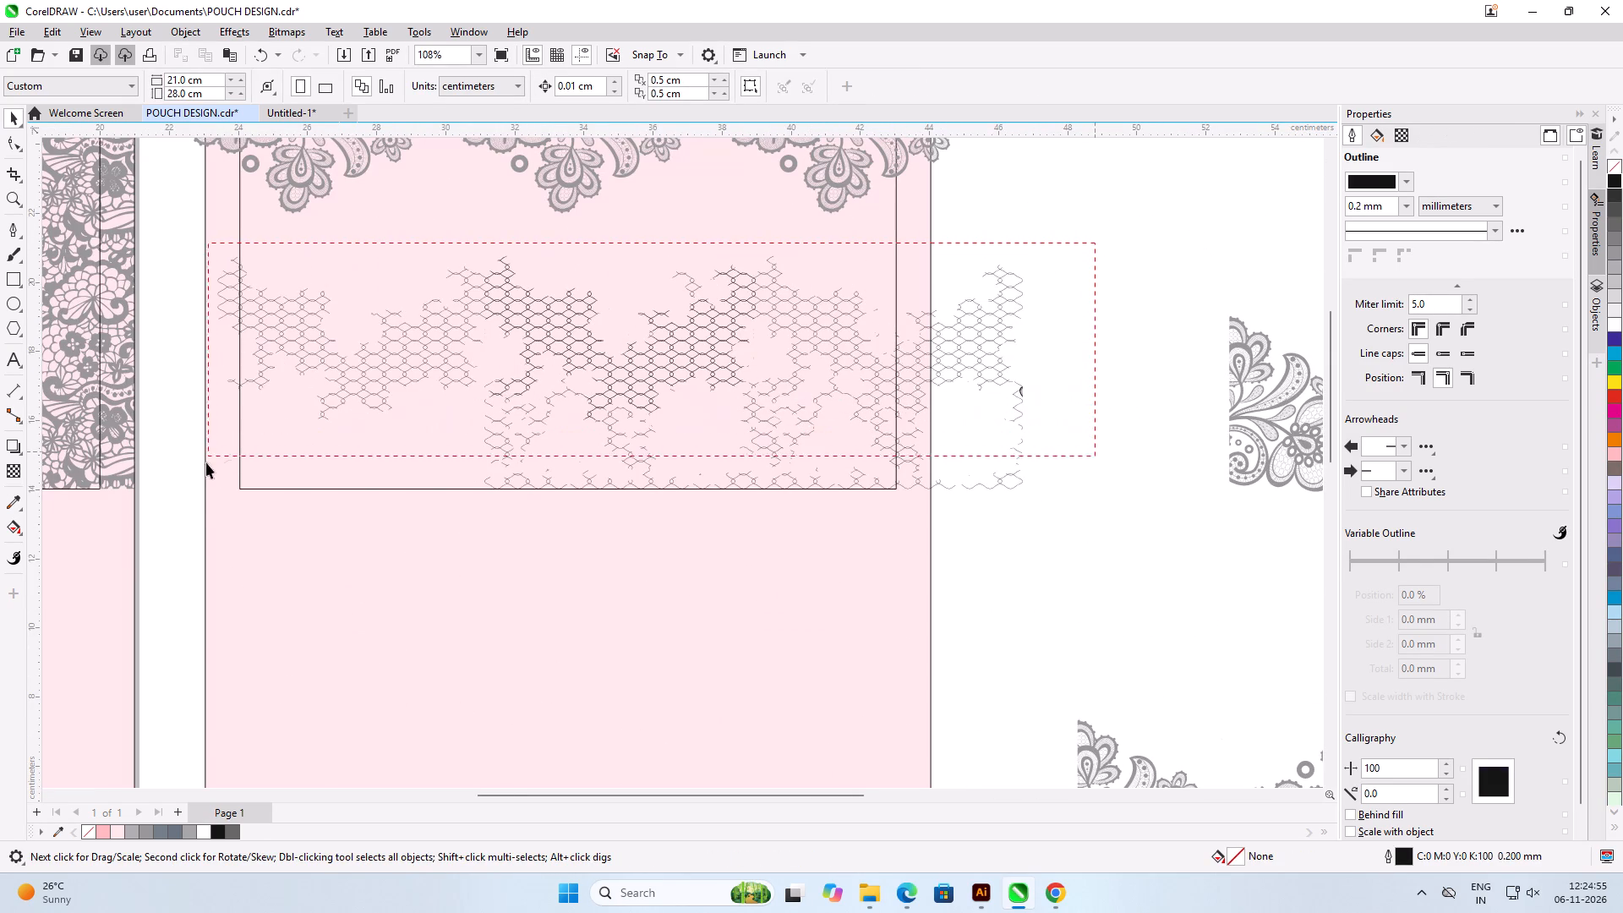
pyautogui.moveTo(206, 462); pyautogui.dragTo(204, 496)
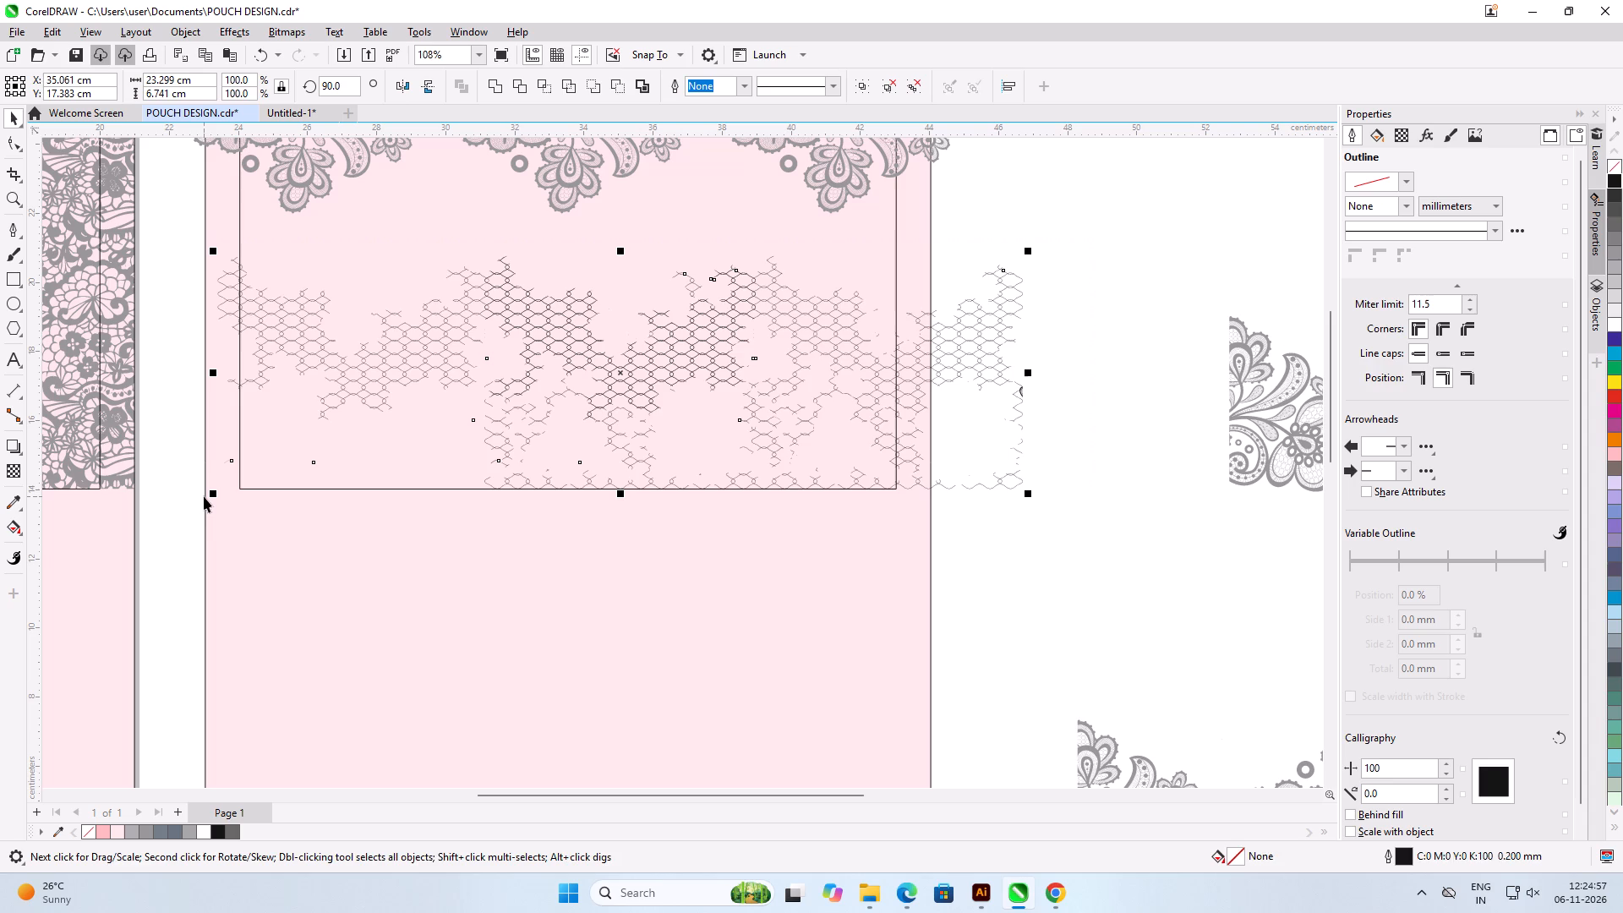
pyautogui.hotkey('ctrl', 'g')
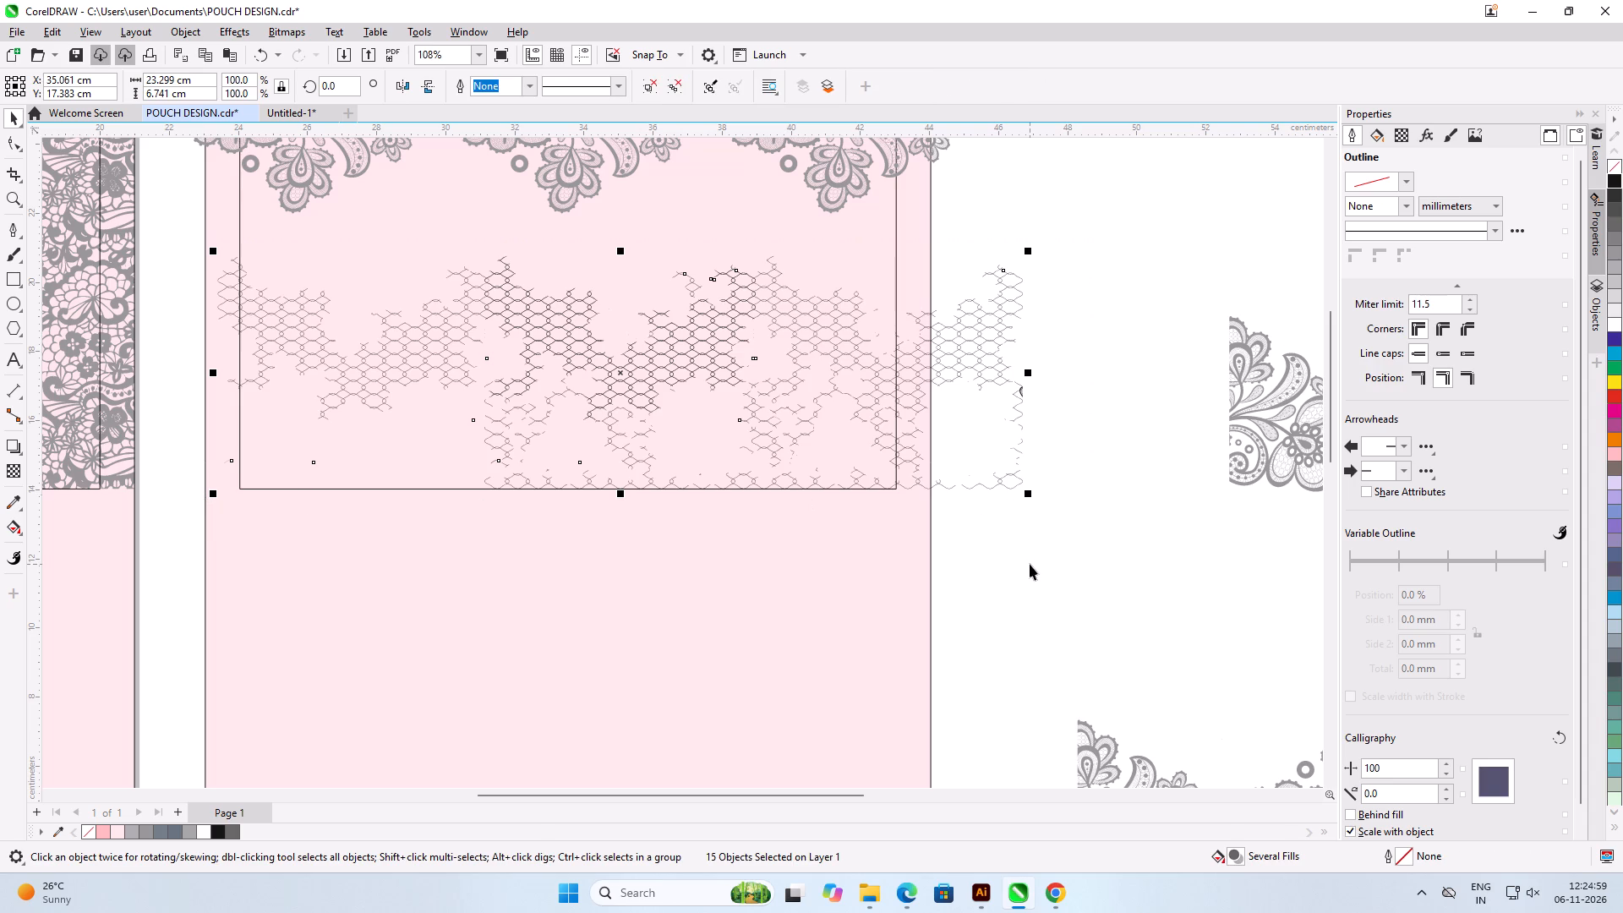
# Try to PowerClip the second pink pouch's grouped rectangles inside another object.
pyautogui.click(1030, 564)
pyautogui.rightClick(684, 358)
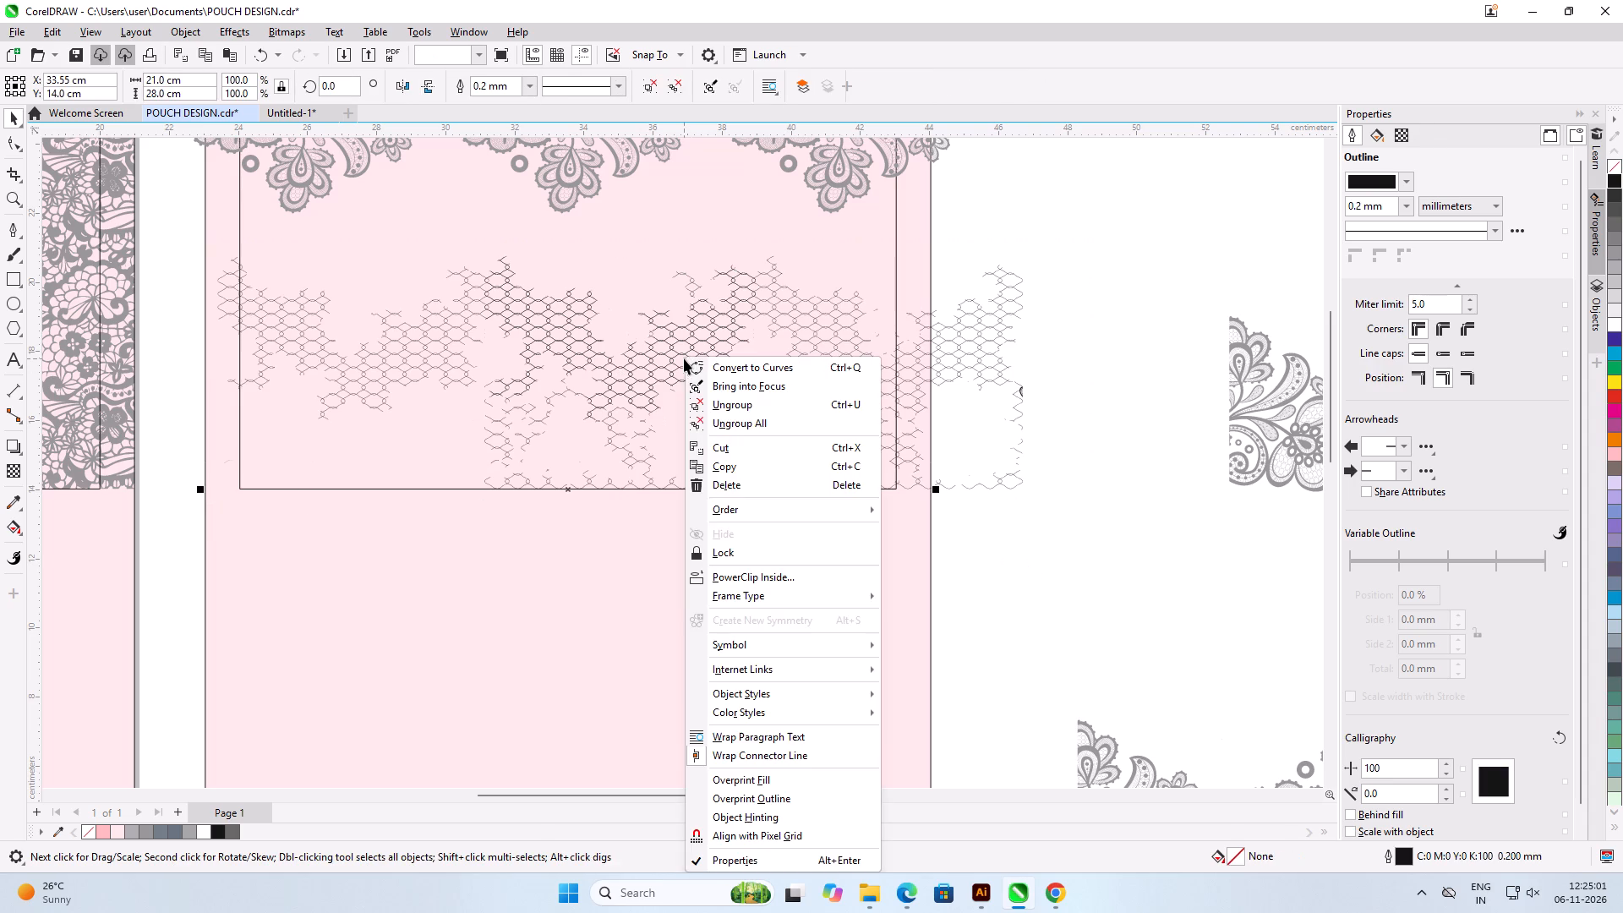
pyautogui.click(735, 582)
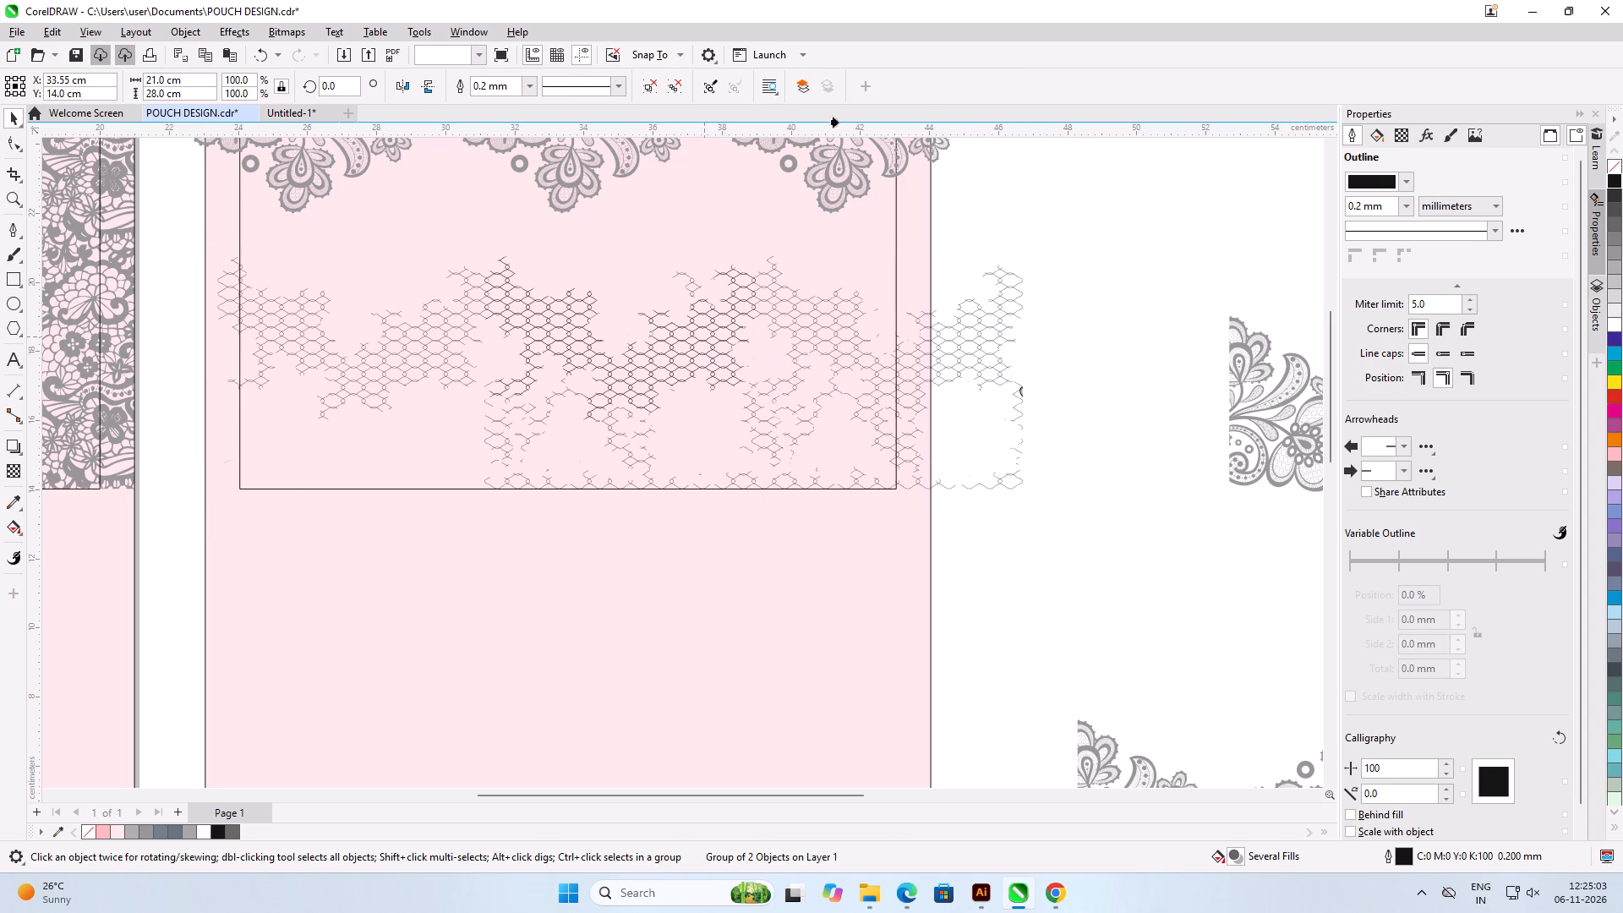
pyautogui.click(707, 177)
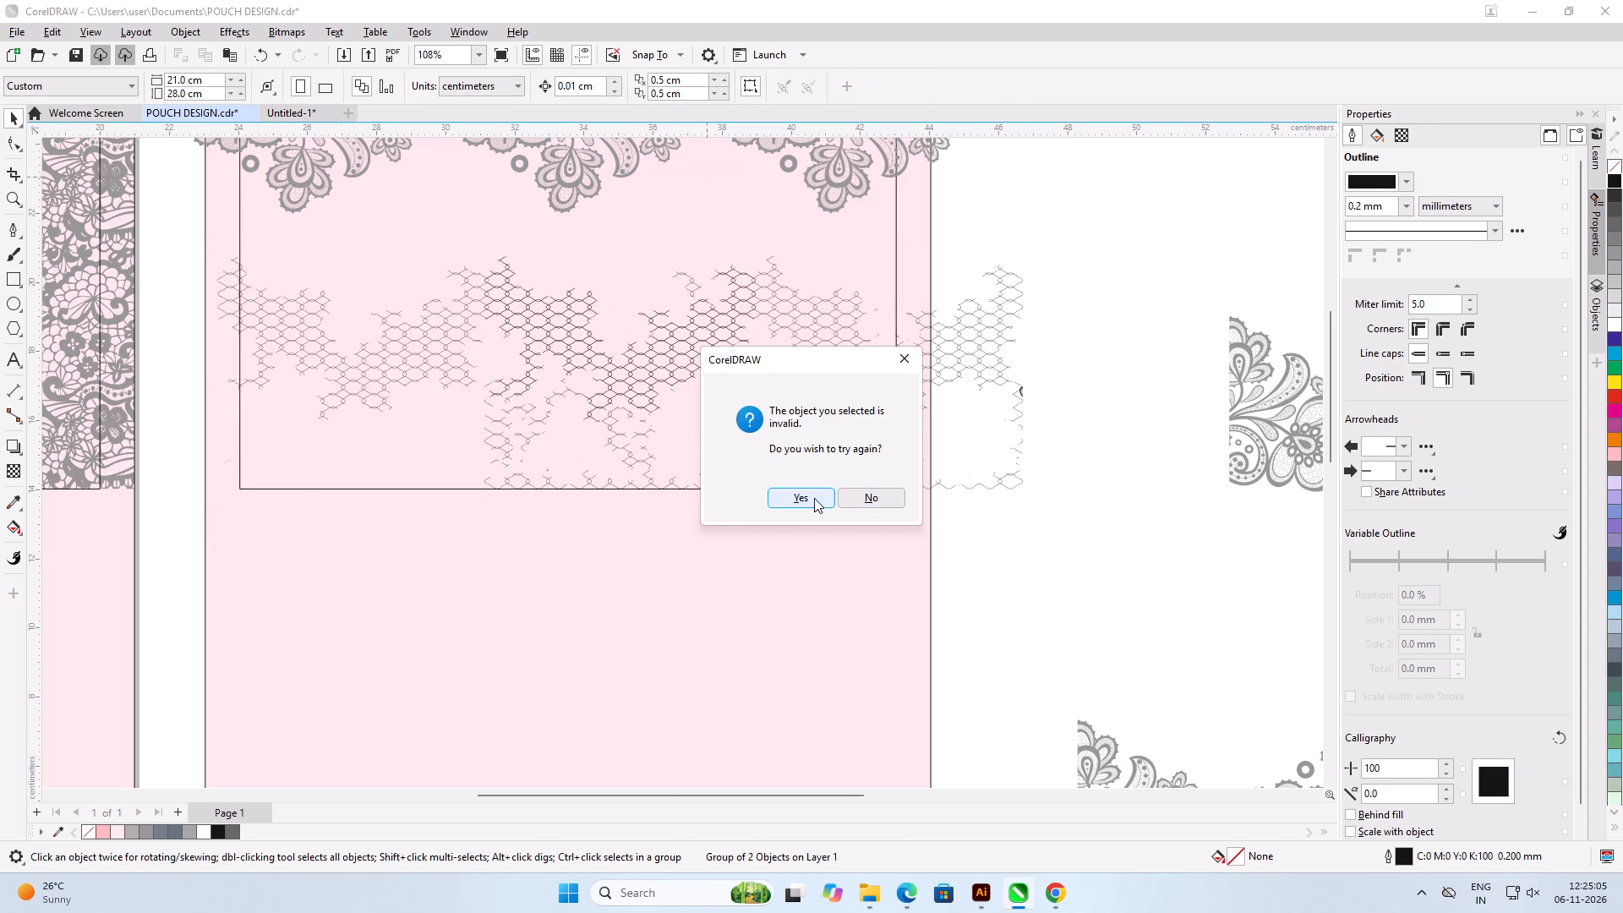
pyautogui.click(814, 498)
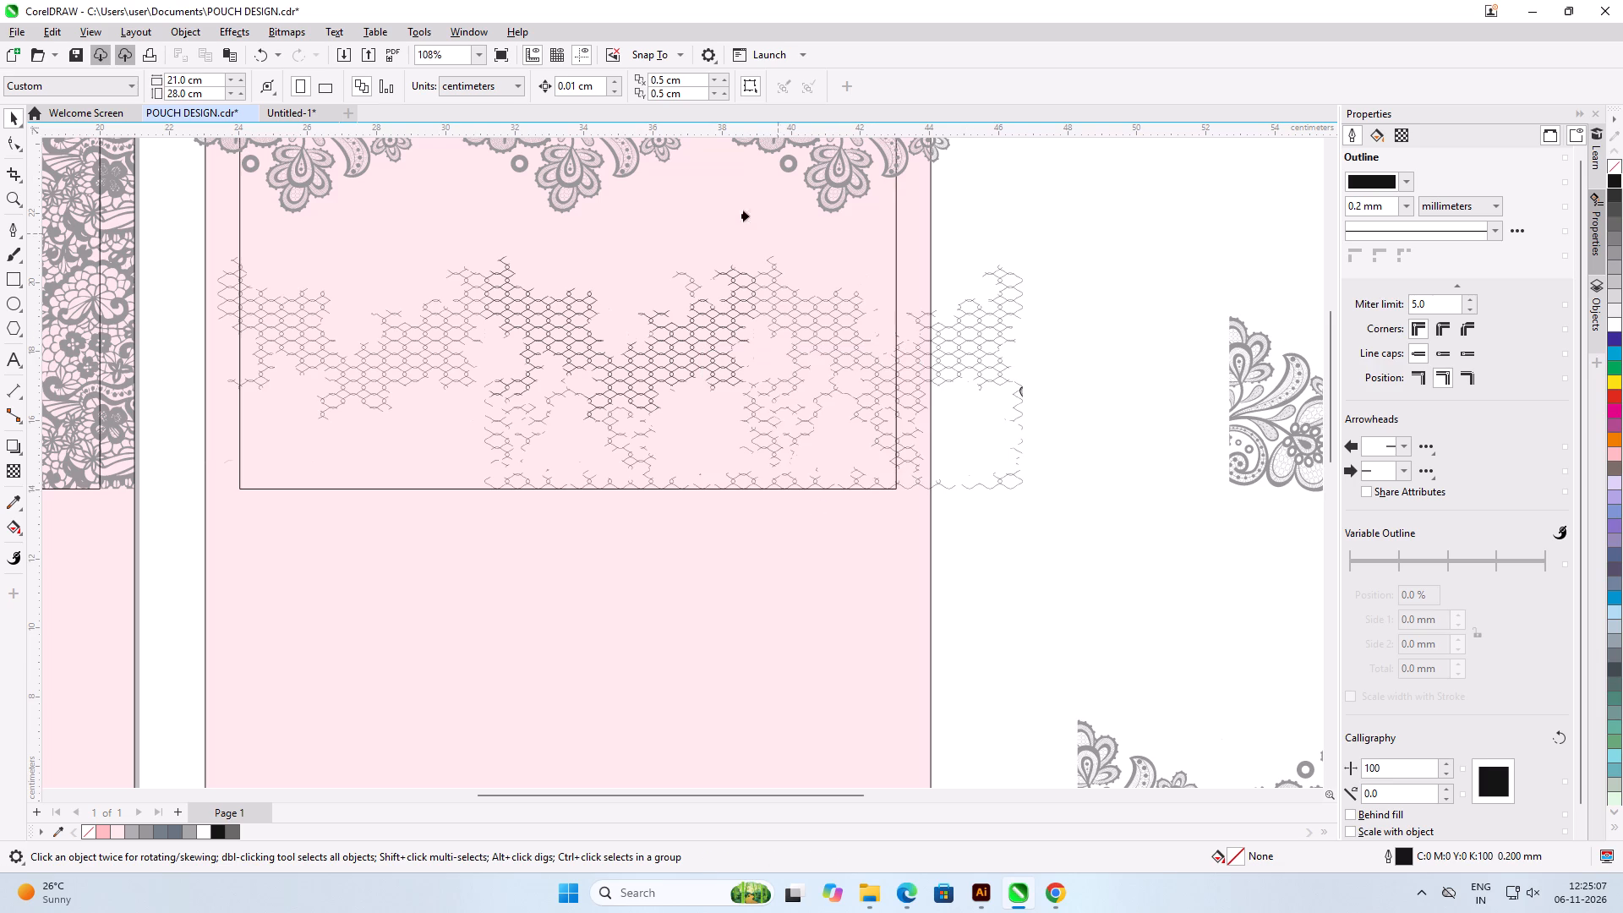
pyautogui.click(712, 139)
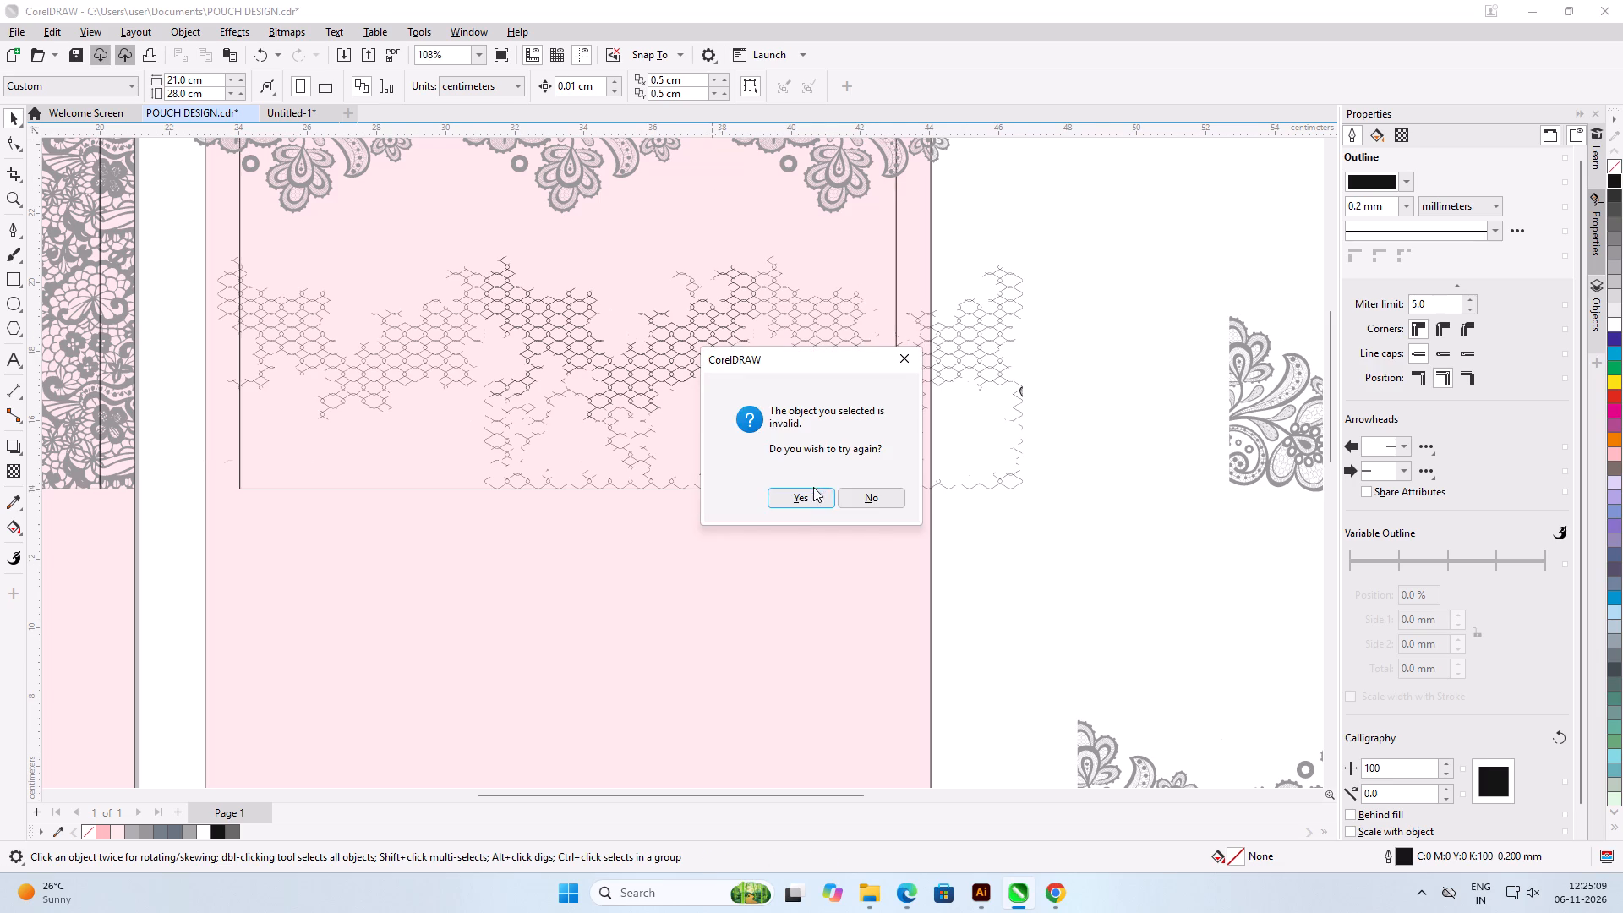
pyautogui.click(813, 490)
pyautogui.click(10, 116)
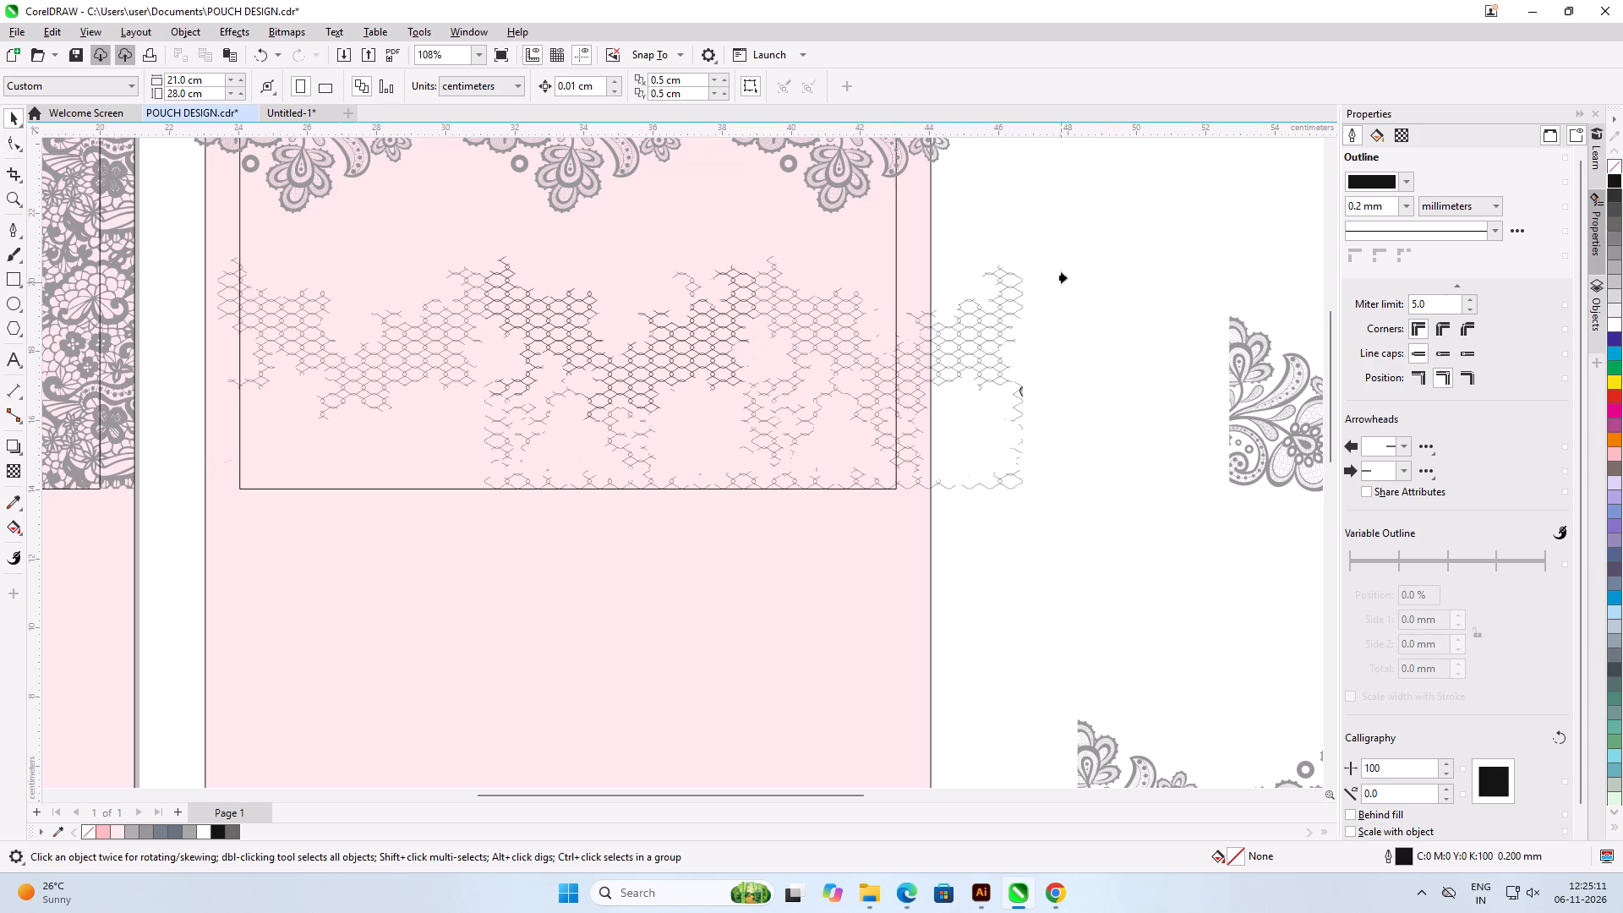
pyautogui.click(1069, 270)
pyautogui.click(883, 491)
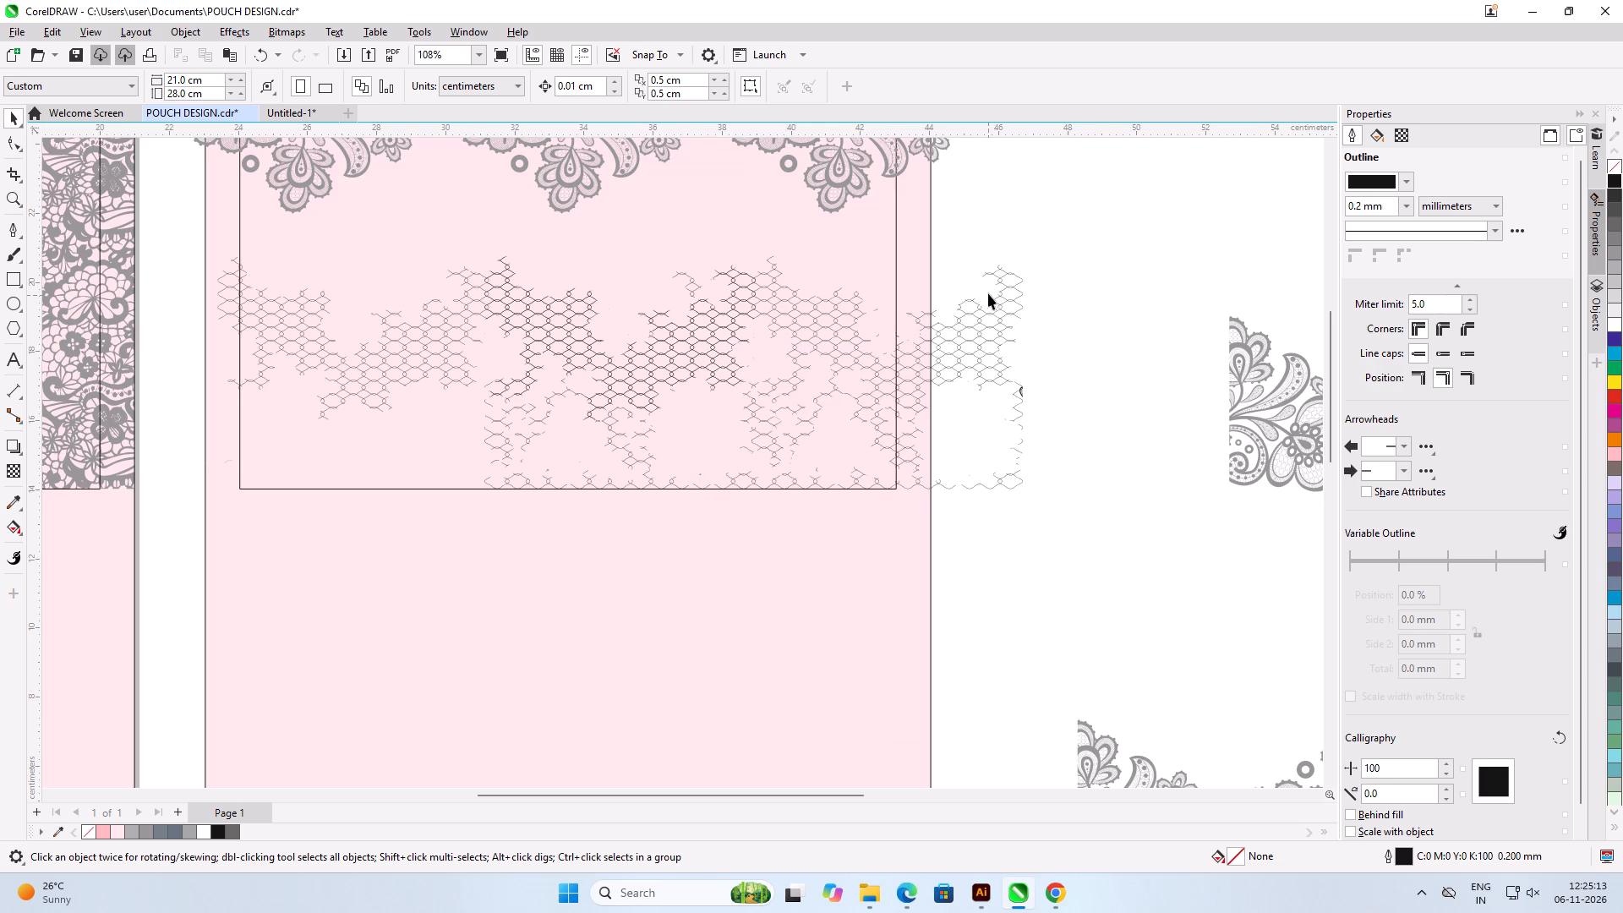
# Ungroup the black net pieces extending across the second pink pouch.
pyautogui.click(997, 303)
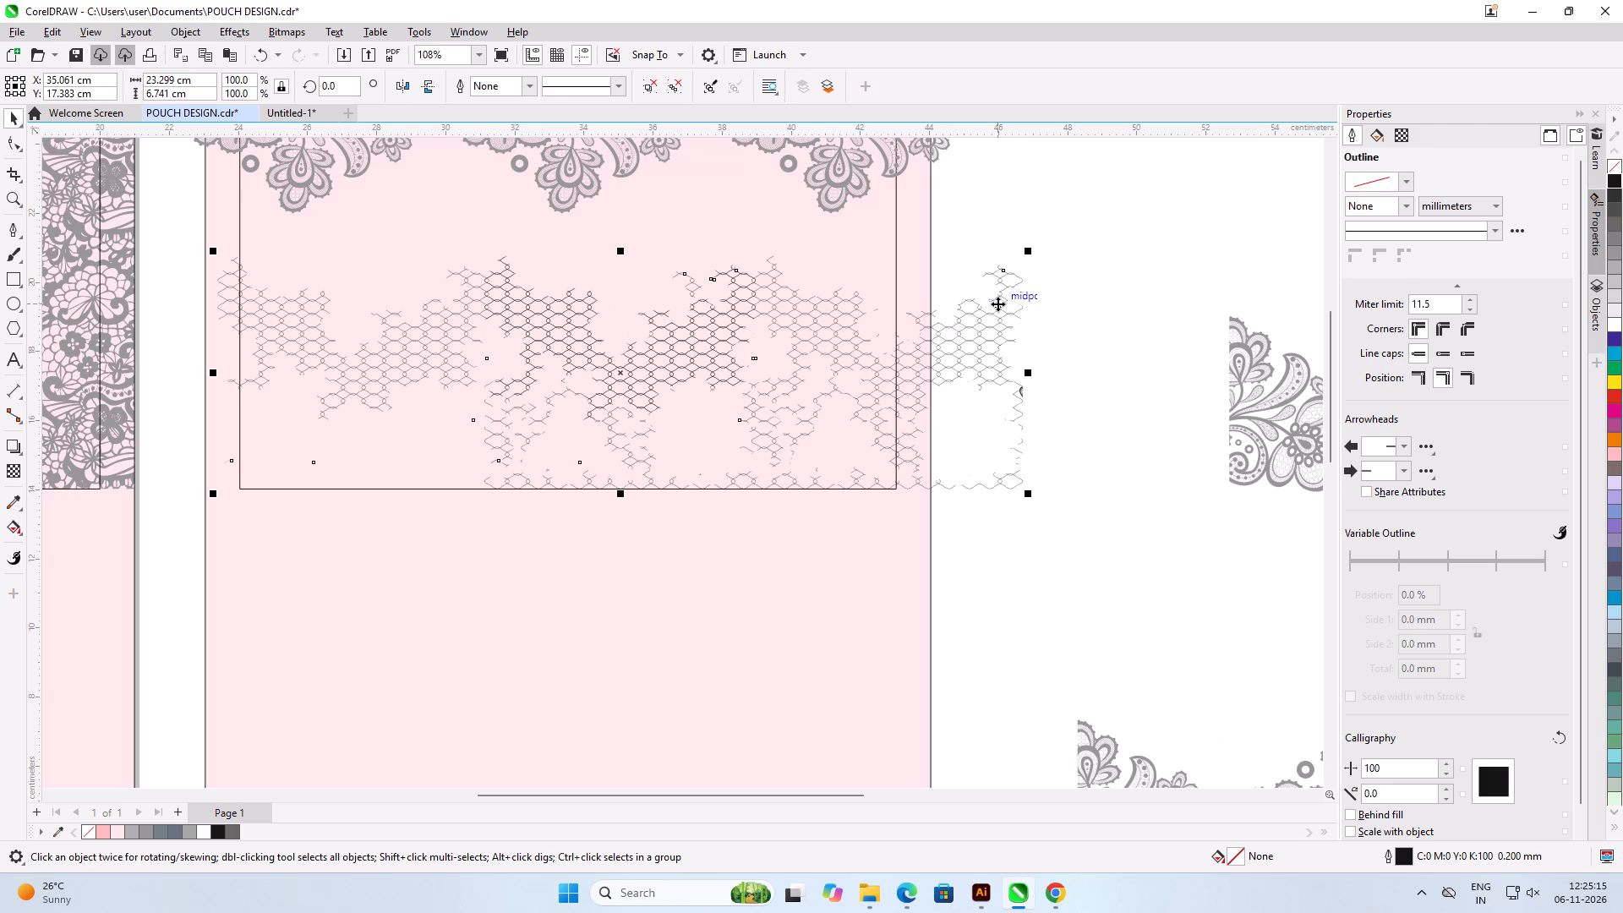
pyautogui.click(652, 83)
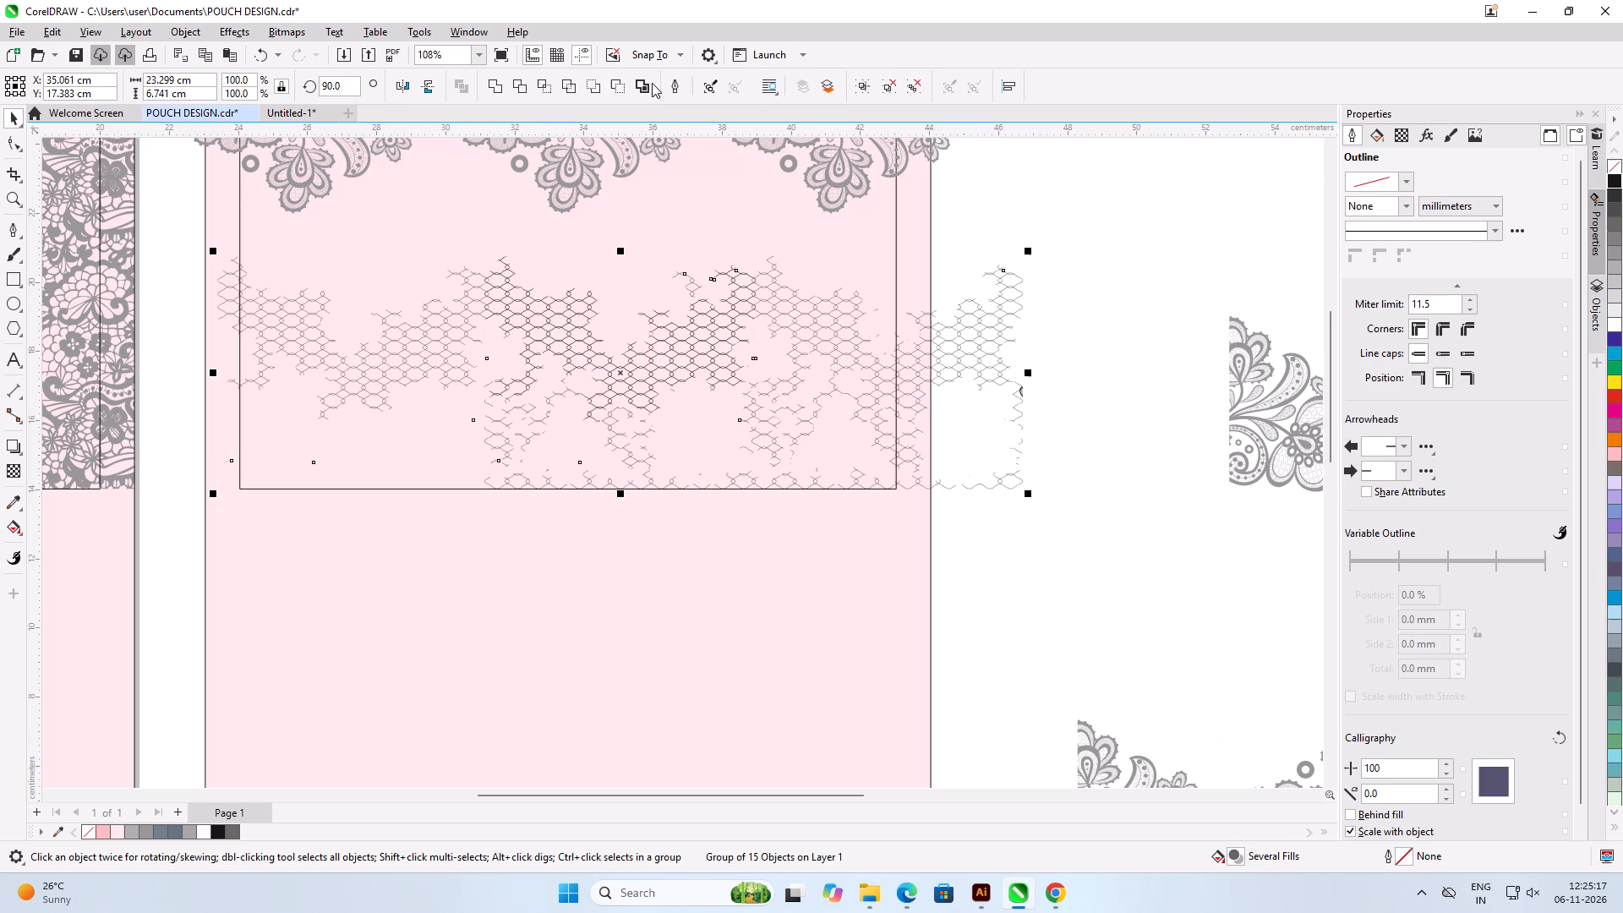
pyautogui.click(1115, 238)
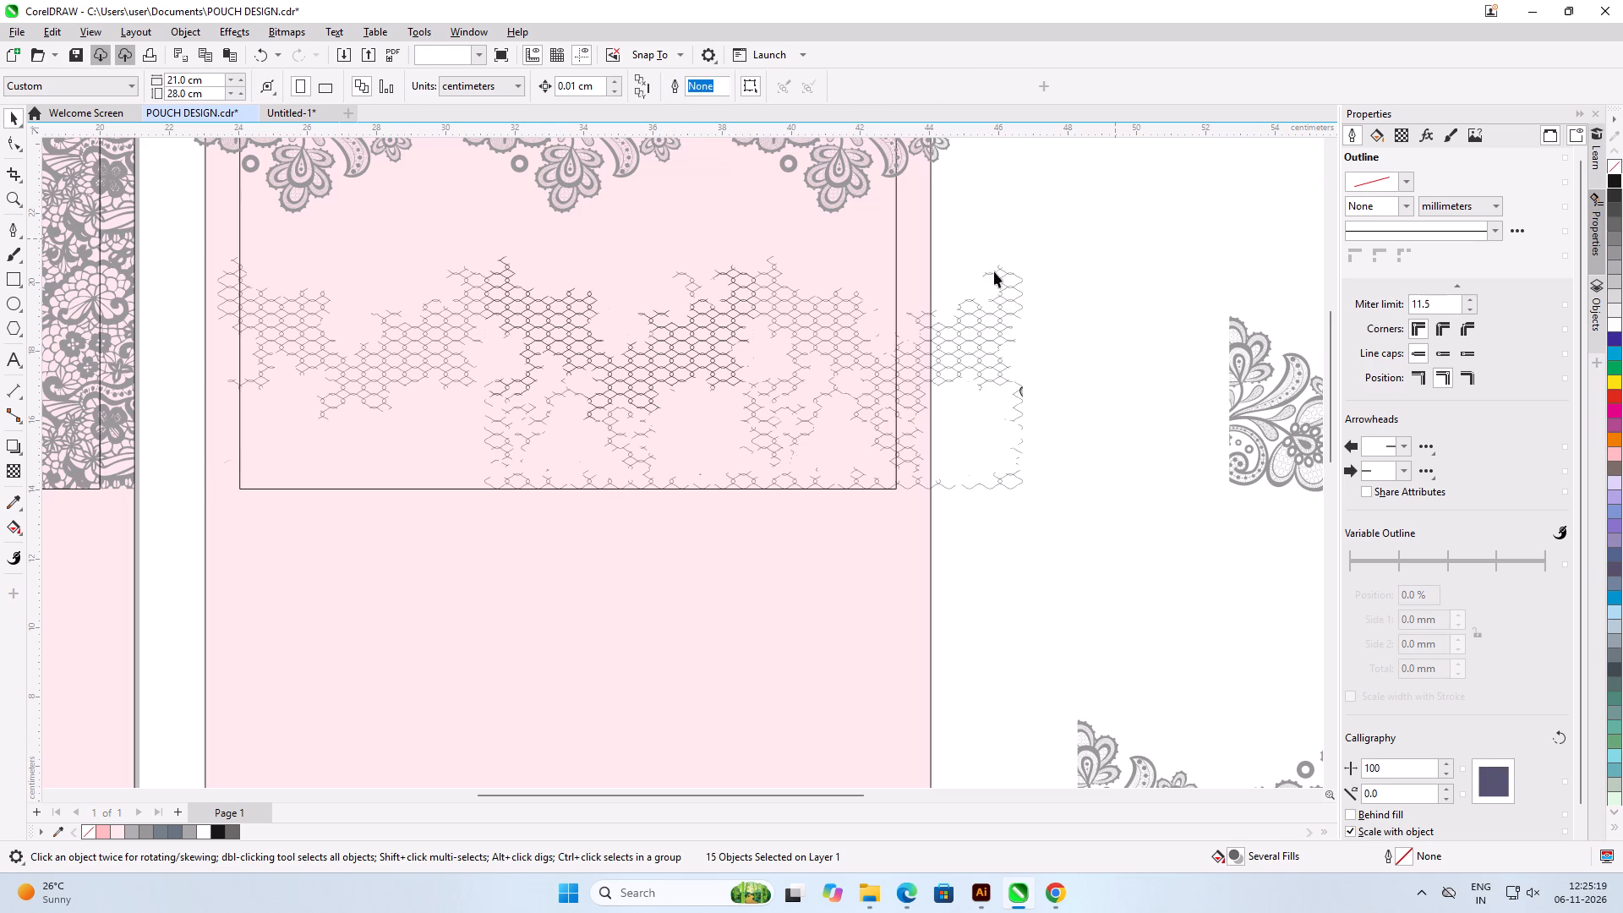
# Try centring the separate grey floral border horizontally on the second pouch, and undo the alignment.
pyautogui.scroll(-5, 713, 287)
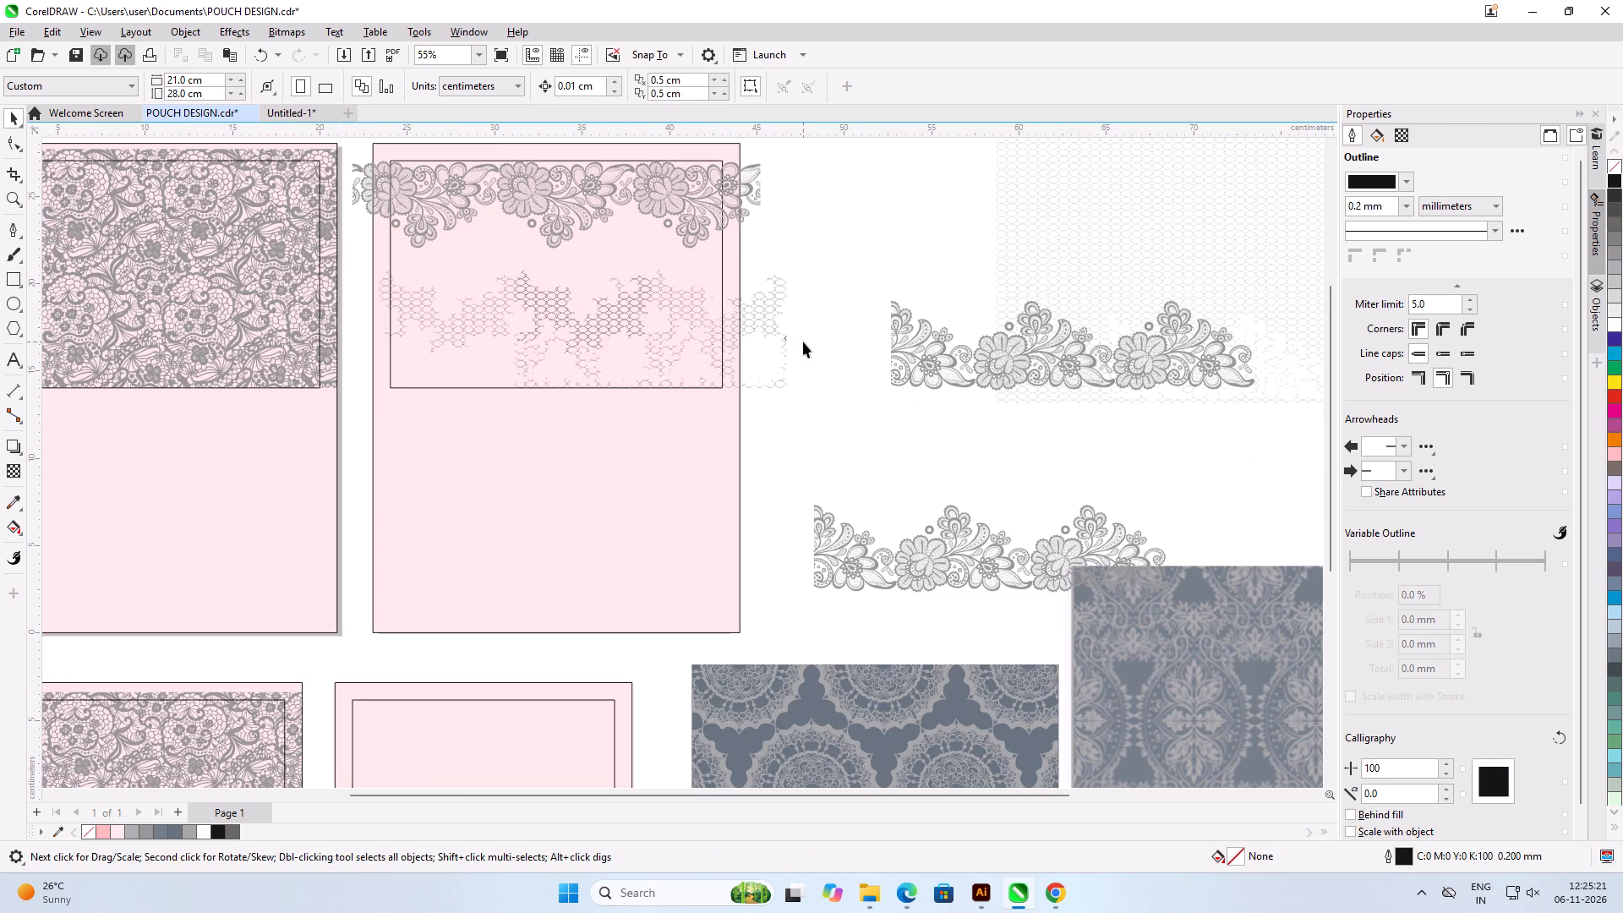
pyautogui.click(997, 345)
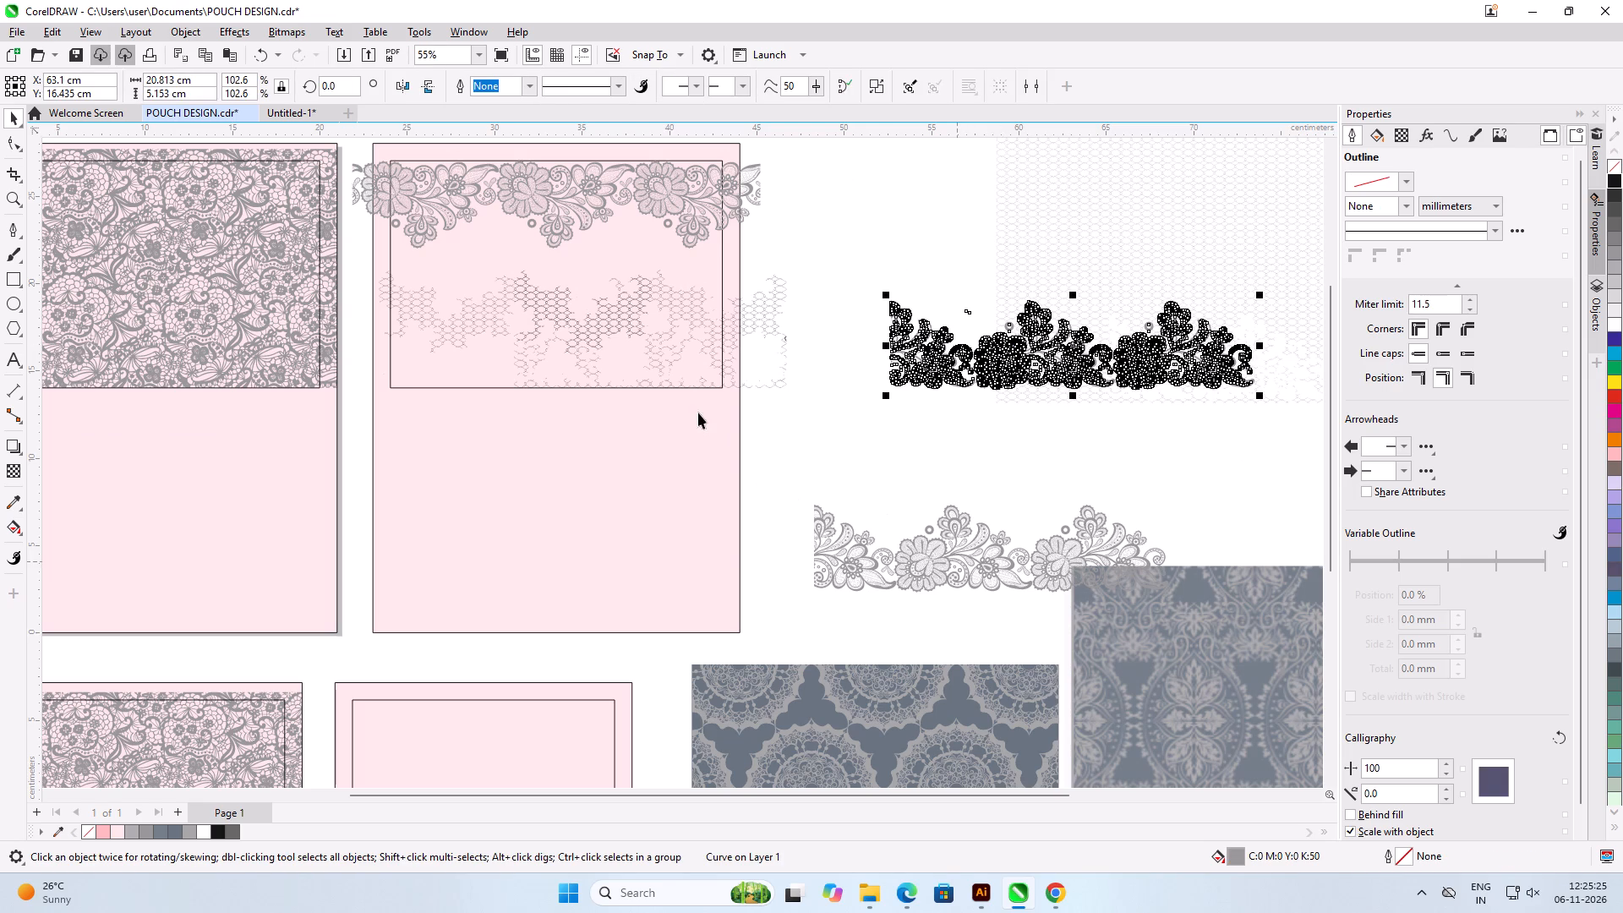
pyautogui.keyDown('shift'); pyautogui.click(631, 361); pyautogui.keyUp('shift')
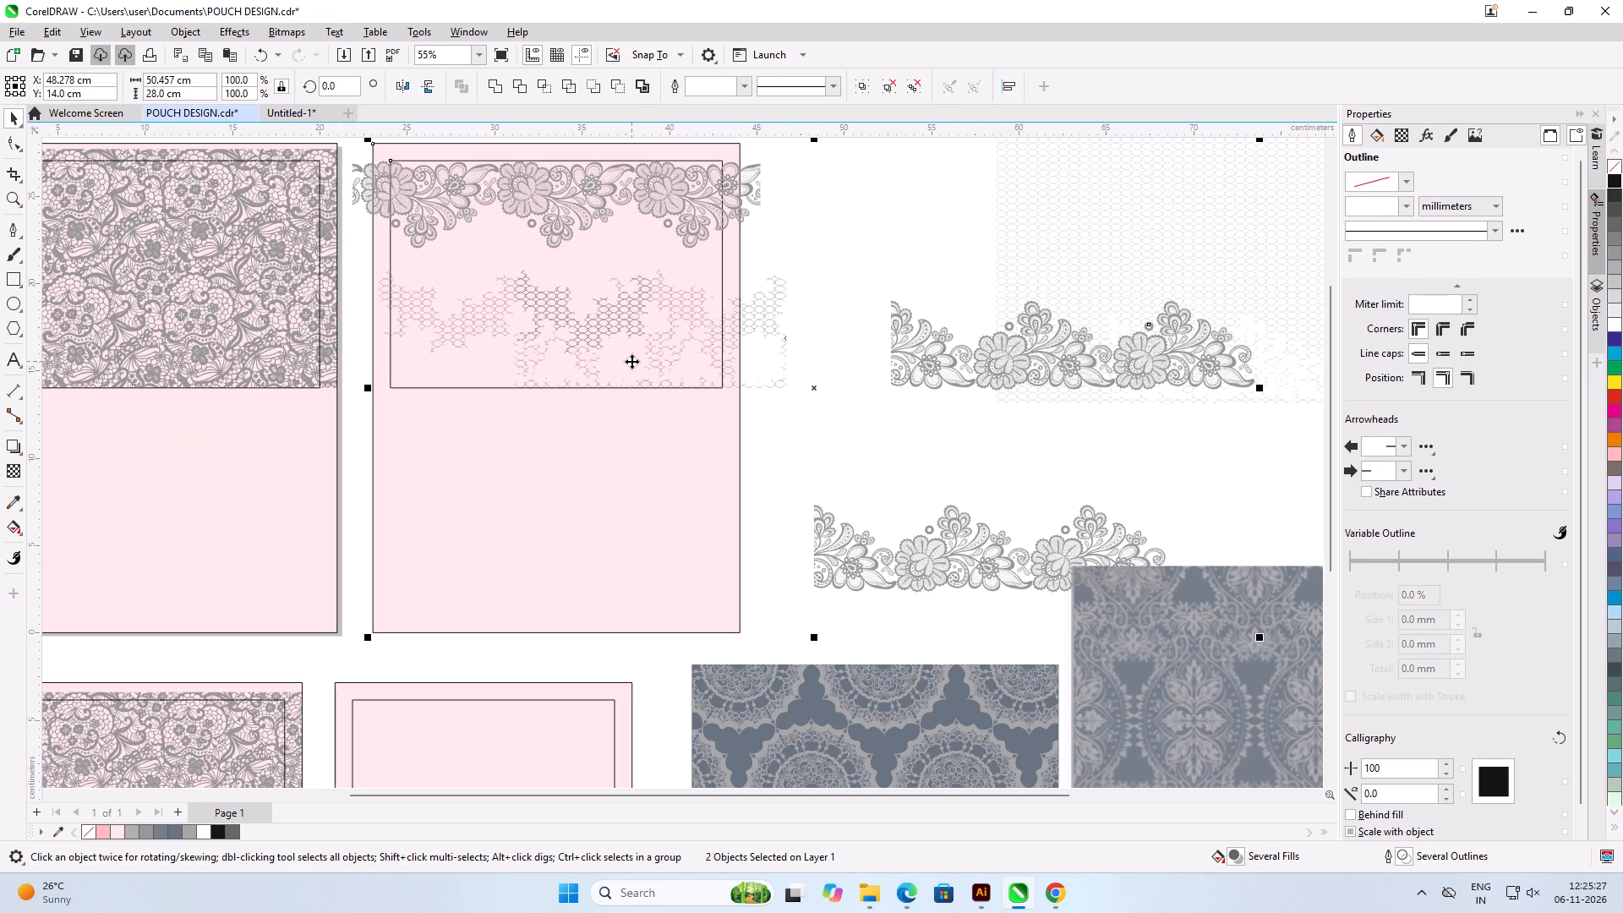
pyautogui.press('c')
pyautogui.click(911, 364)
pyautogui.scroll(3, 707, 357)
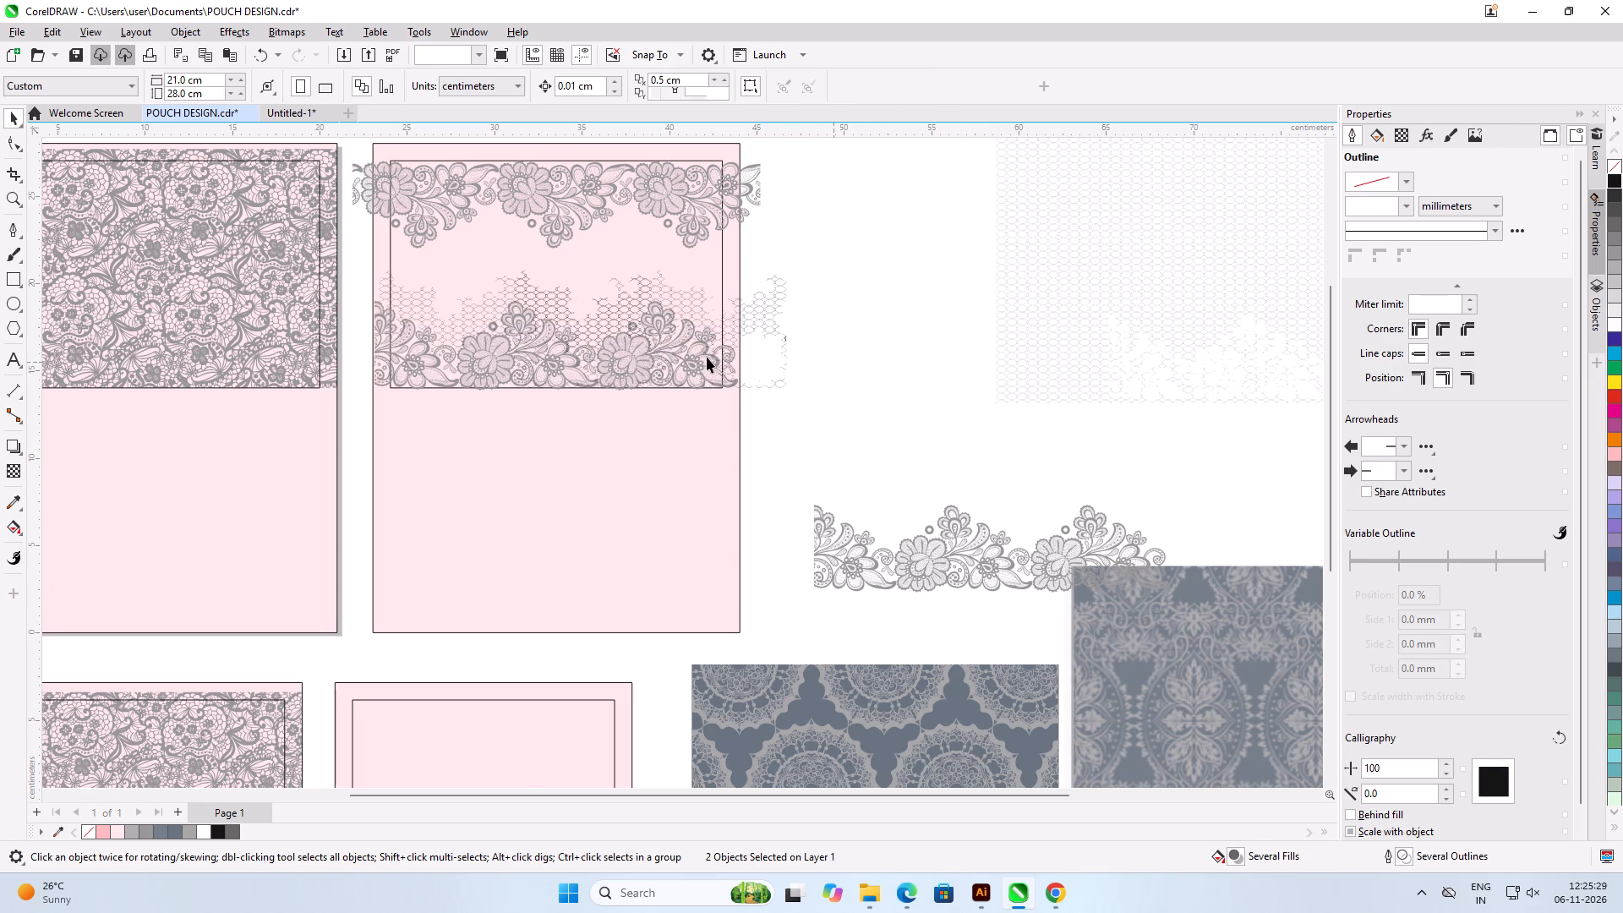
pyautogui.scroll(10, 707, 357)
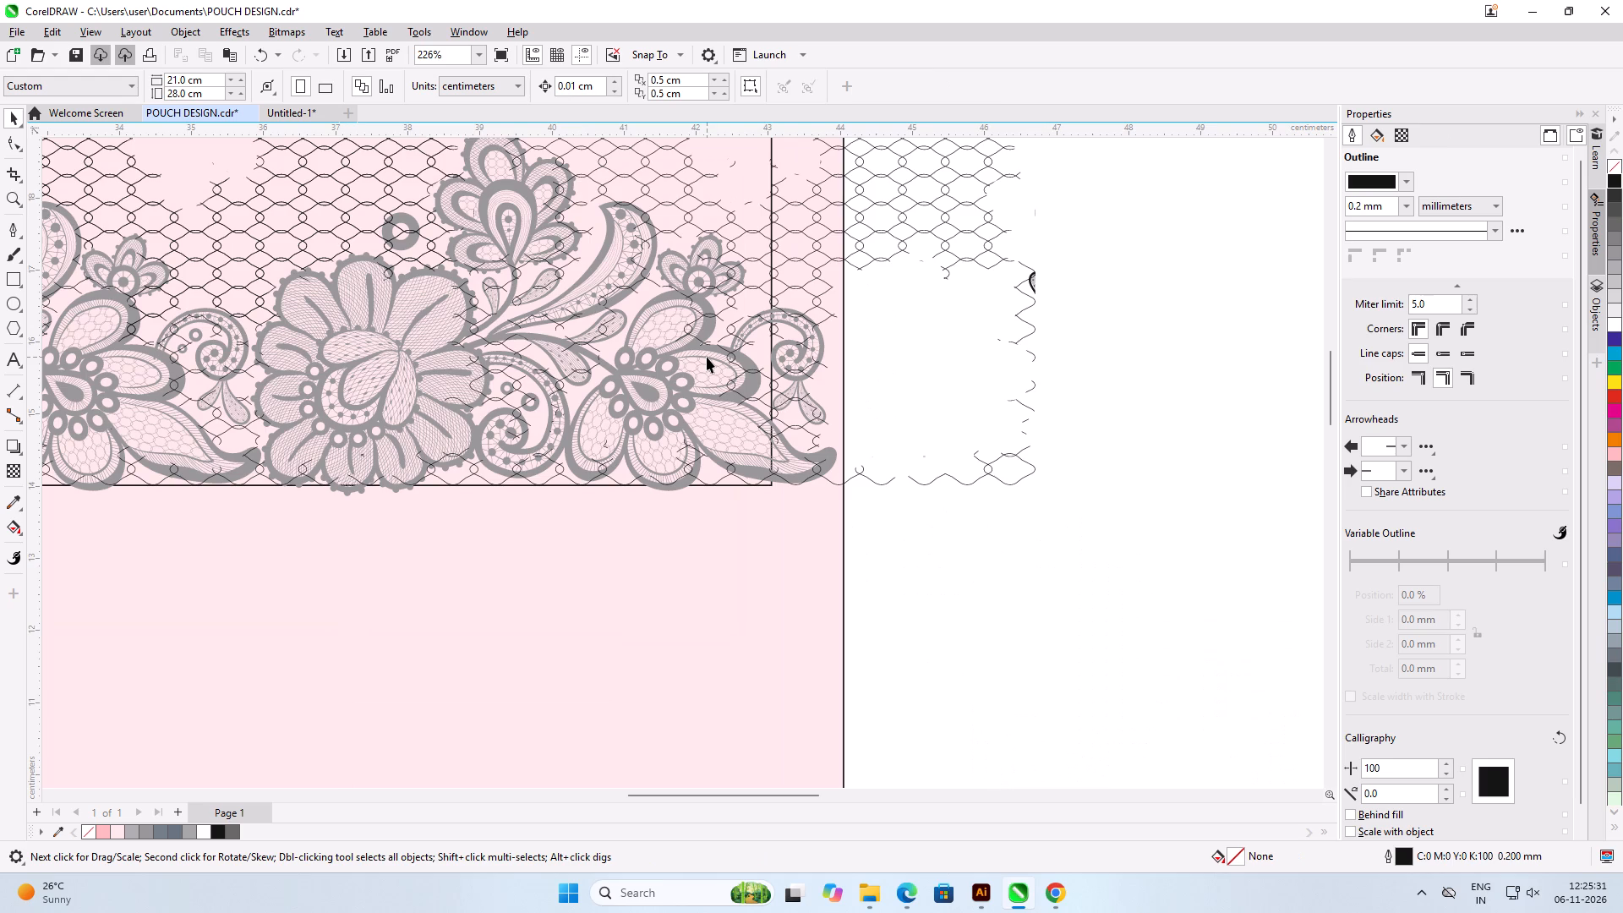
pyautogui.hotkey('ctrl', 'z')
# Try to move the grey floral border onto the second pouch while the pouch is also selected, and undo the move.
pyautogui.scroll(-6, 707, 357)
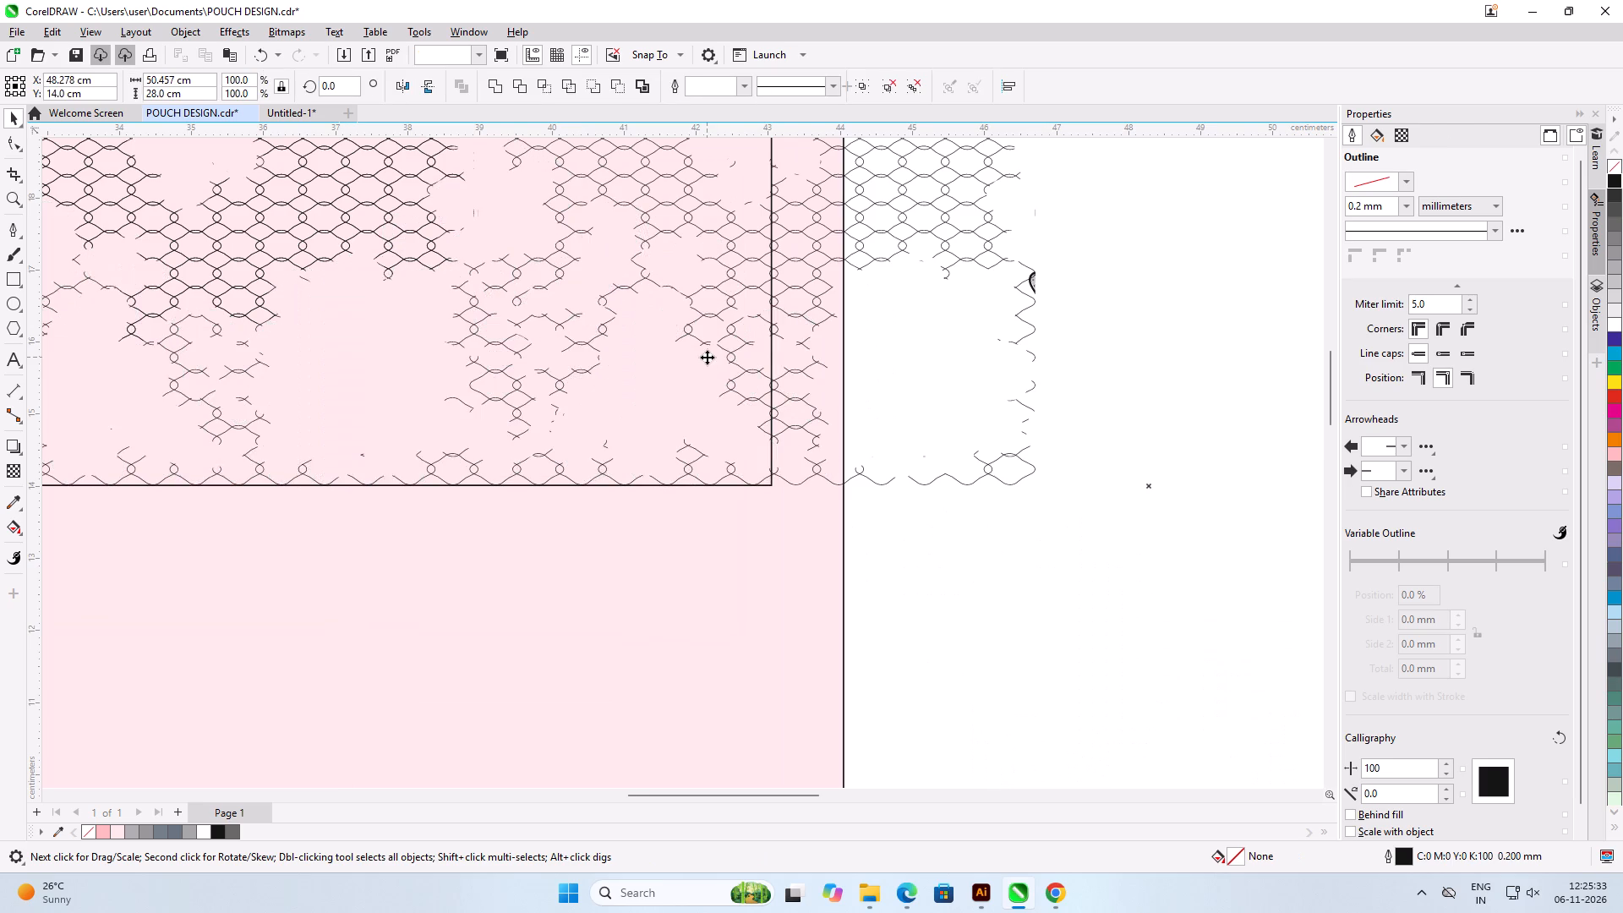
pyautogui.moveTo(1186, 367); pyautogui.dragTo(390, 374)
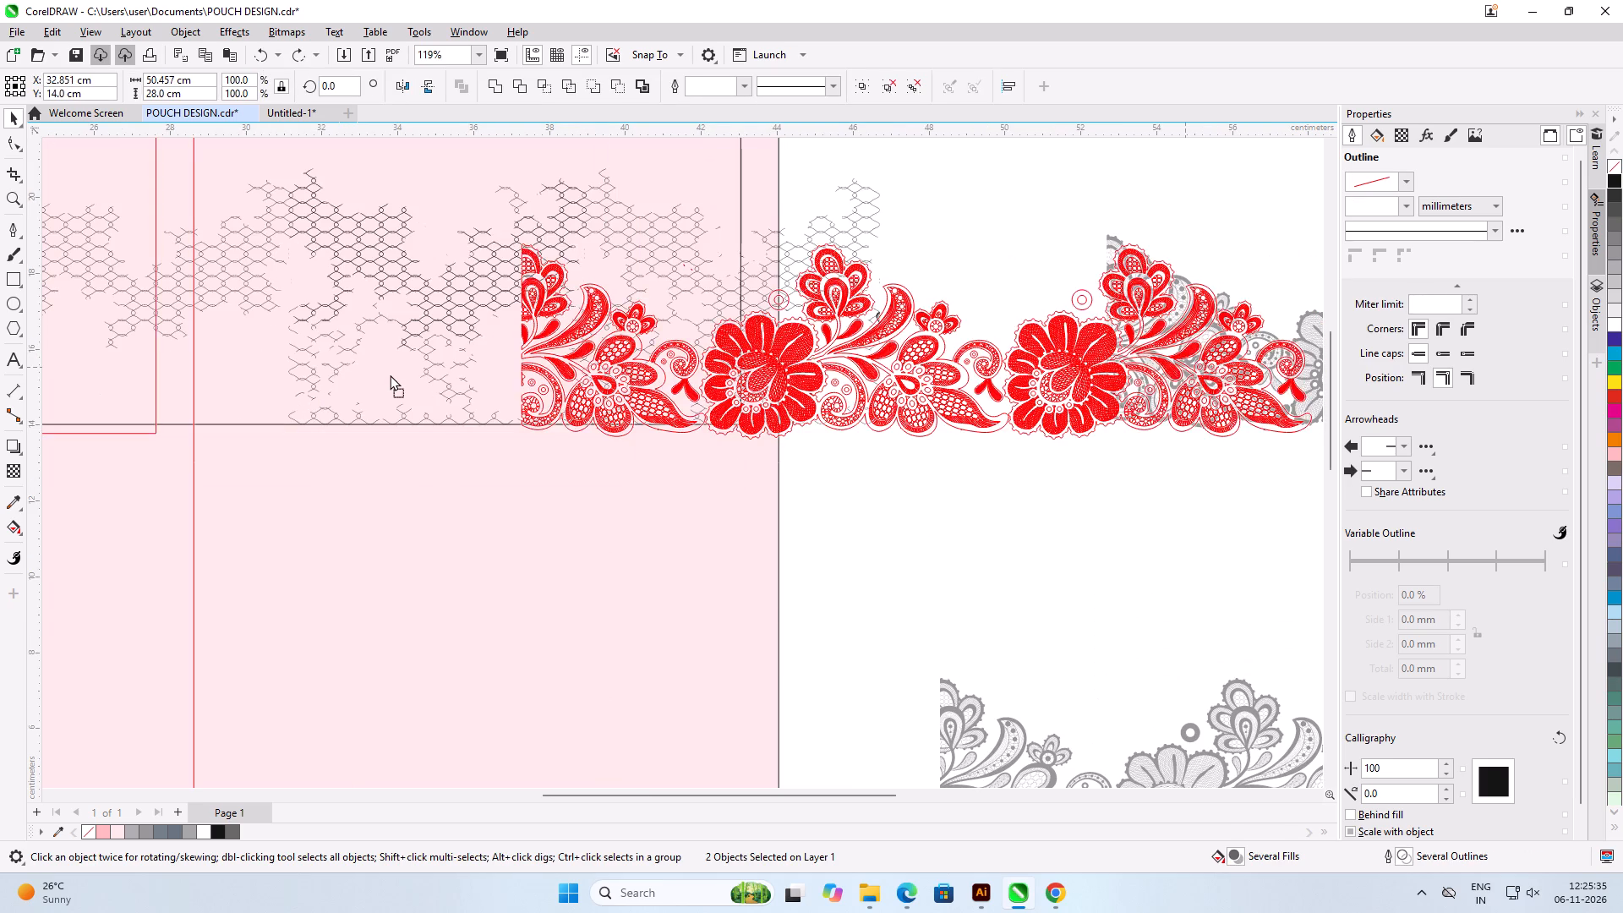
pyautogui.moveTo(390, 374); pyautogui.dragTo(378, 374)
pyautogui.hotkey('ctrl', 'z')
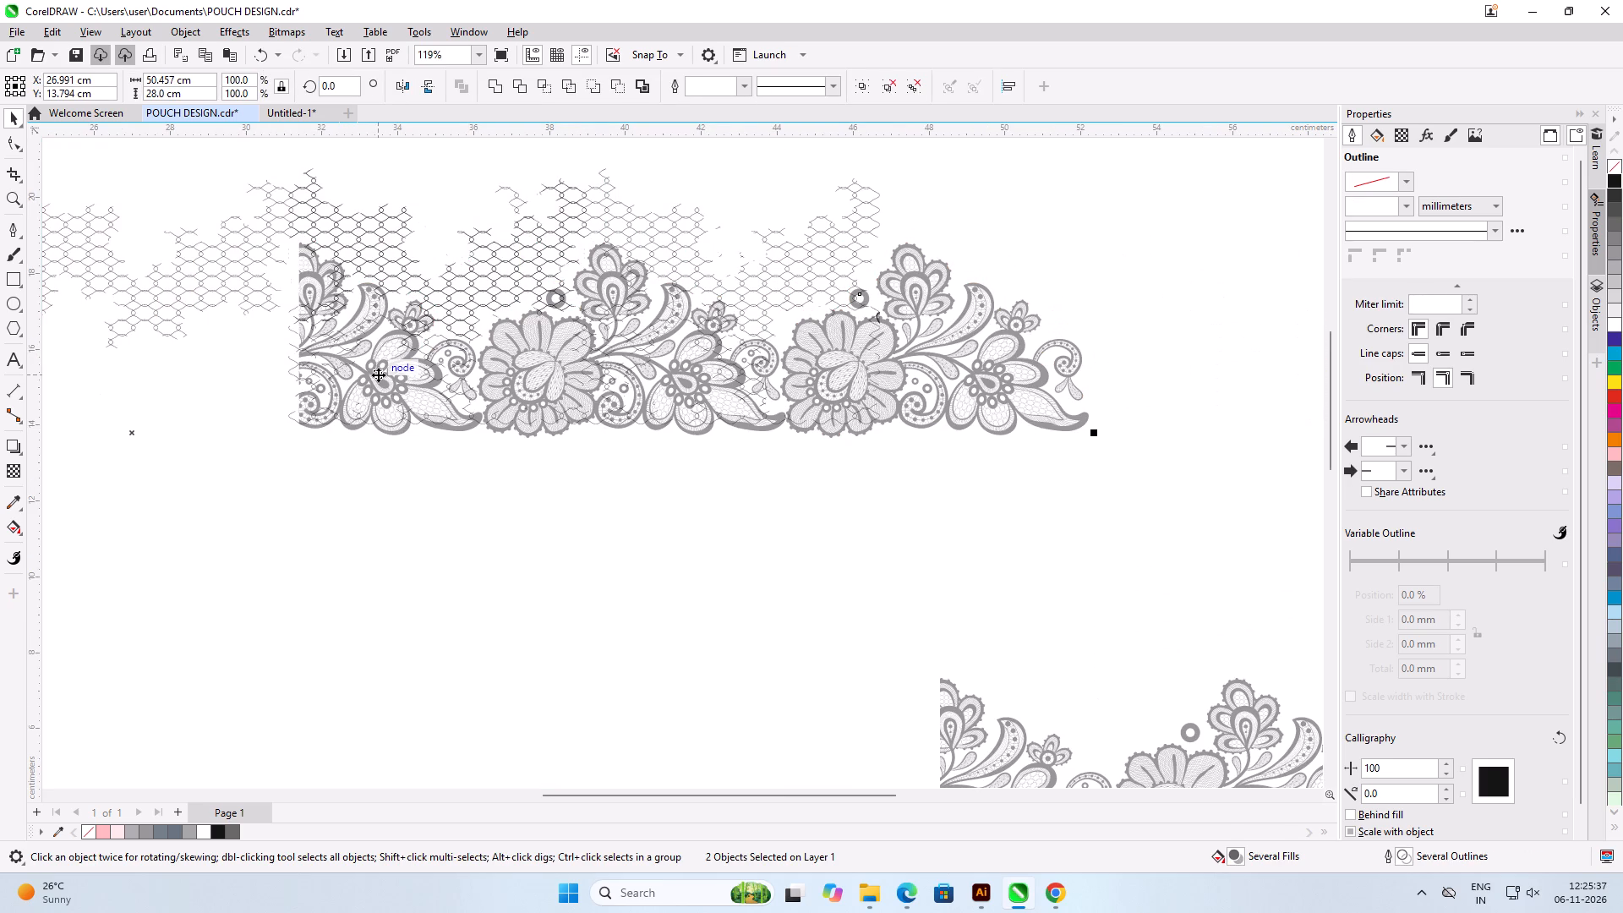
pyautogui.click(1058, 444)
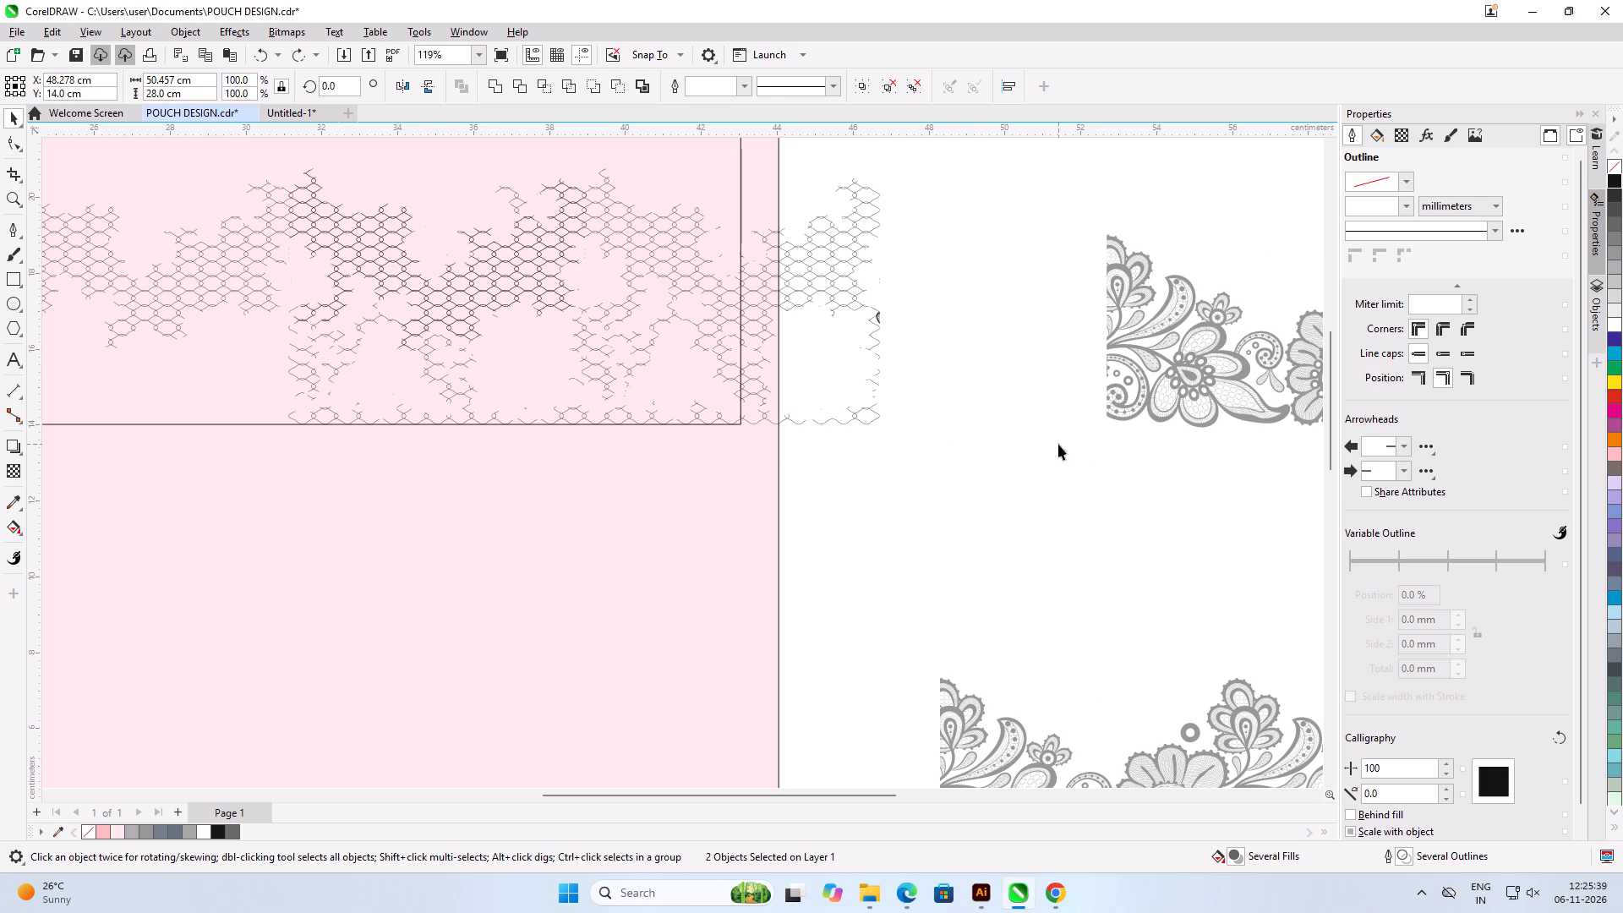
# Place a copy of the grey floral border over the lower part of the black net on the second pouch.
pyautogui.click(1172, 369)
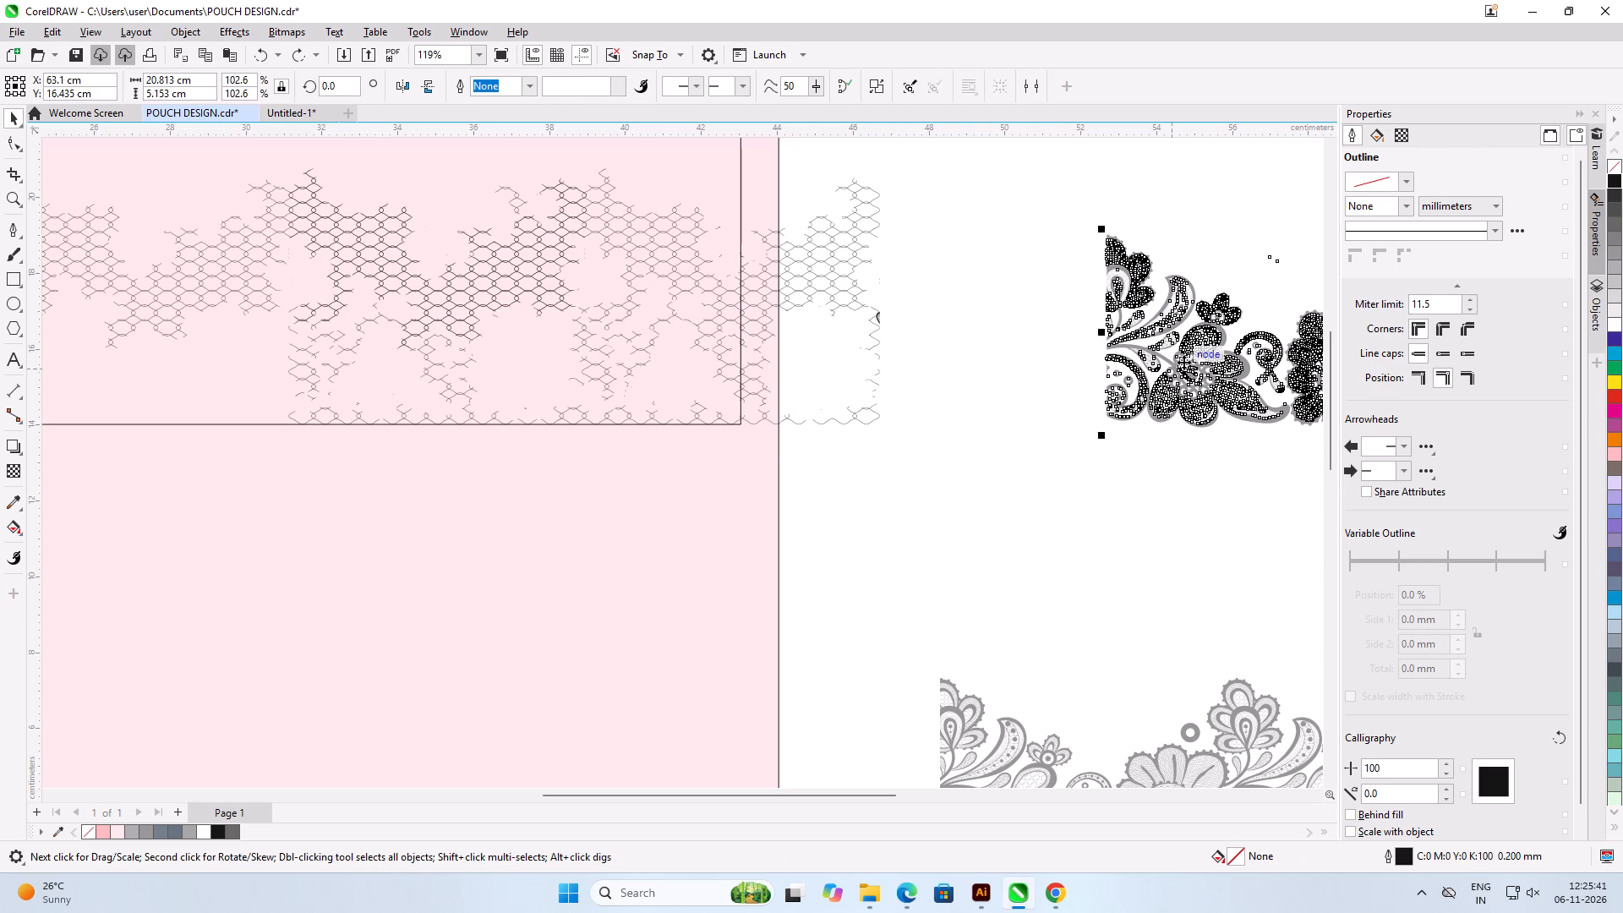
pyautogui.moveTo(1184, 364); pyautogui.dragTo(197, 377)
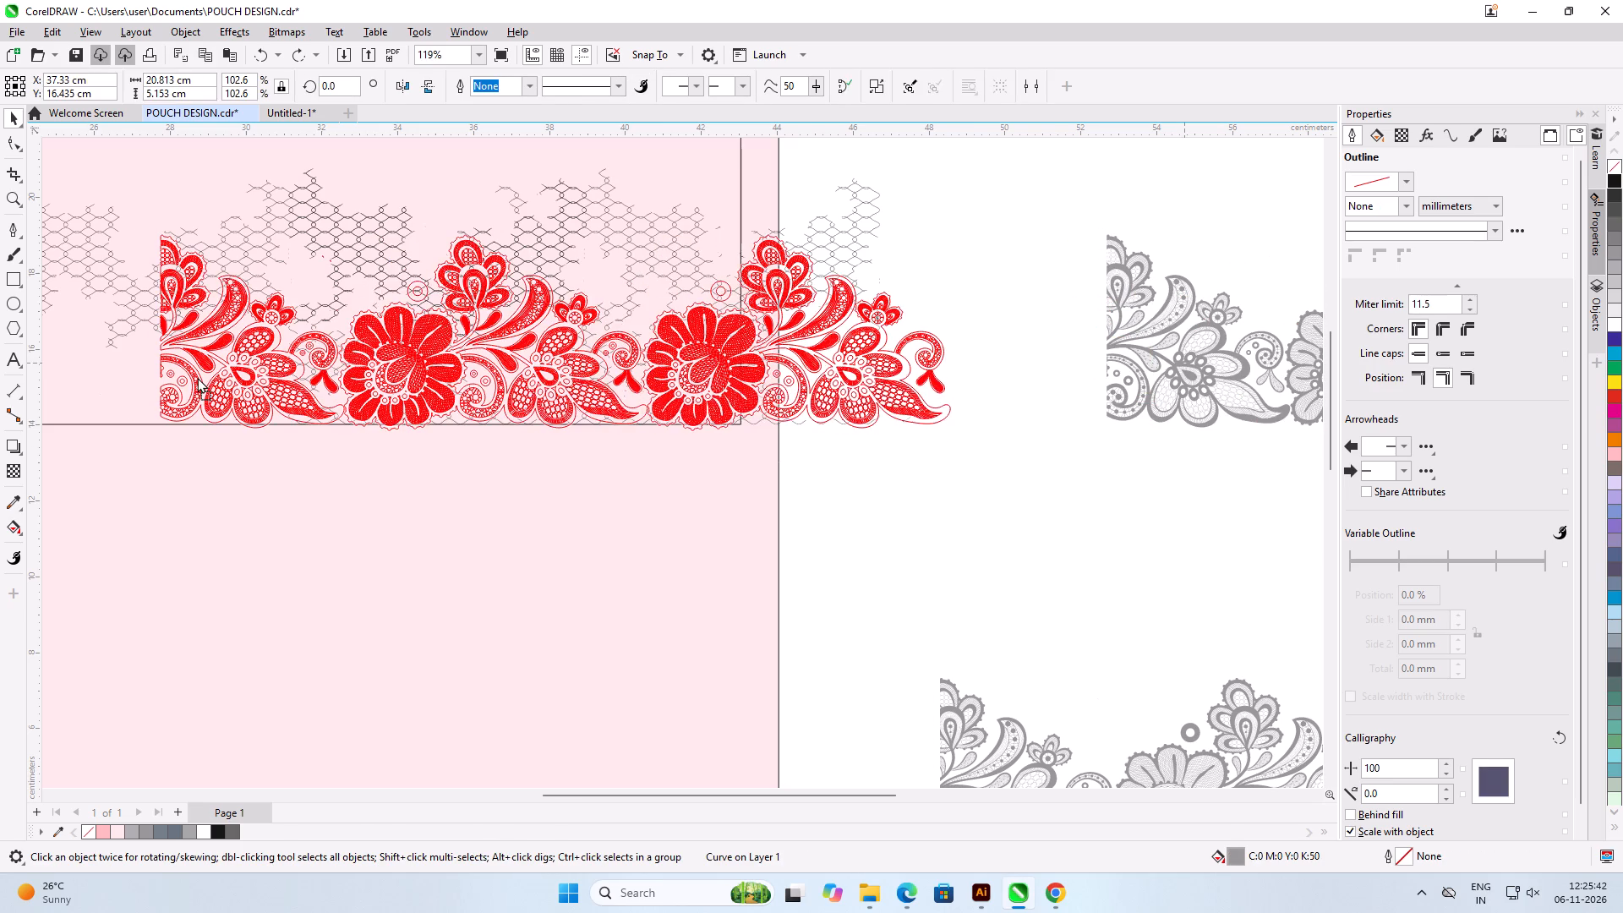
pyautogui.moveTo(197, 377); pyautogui.dragTo(196, 377)
pyautogui.keyDown('shift'); pyautogui.rightClick(196, 377); pyautogui.keyUp('shift')
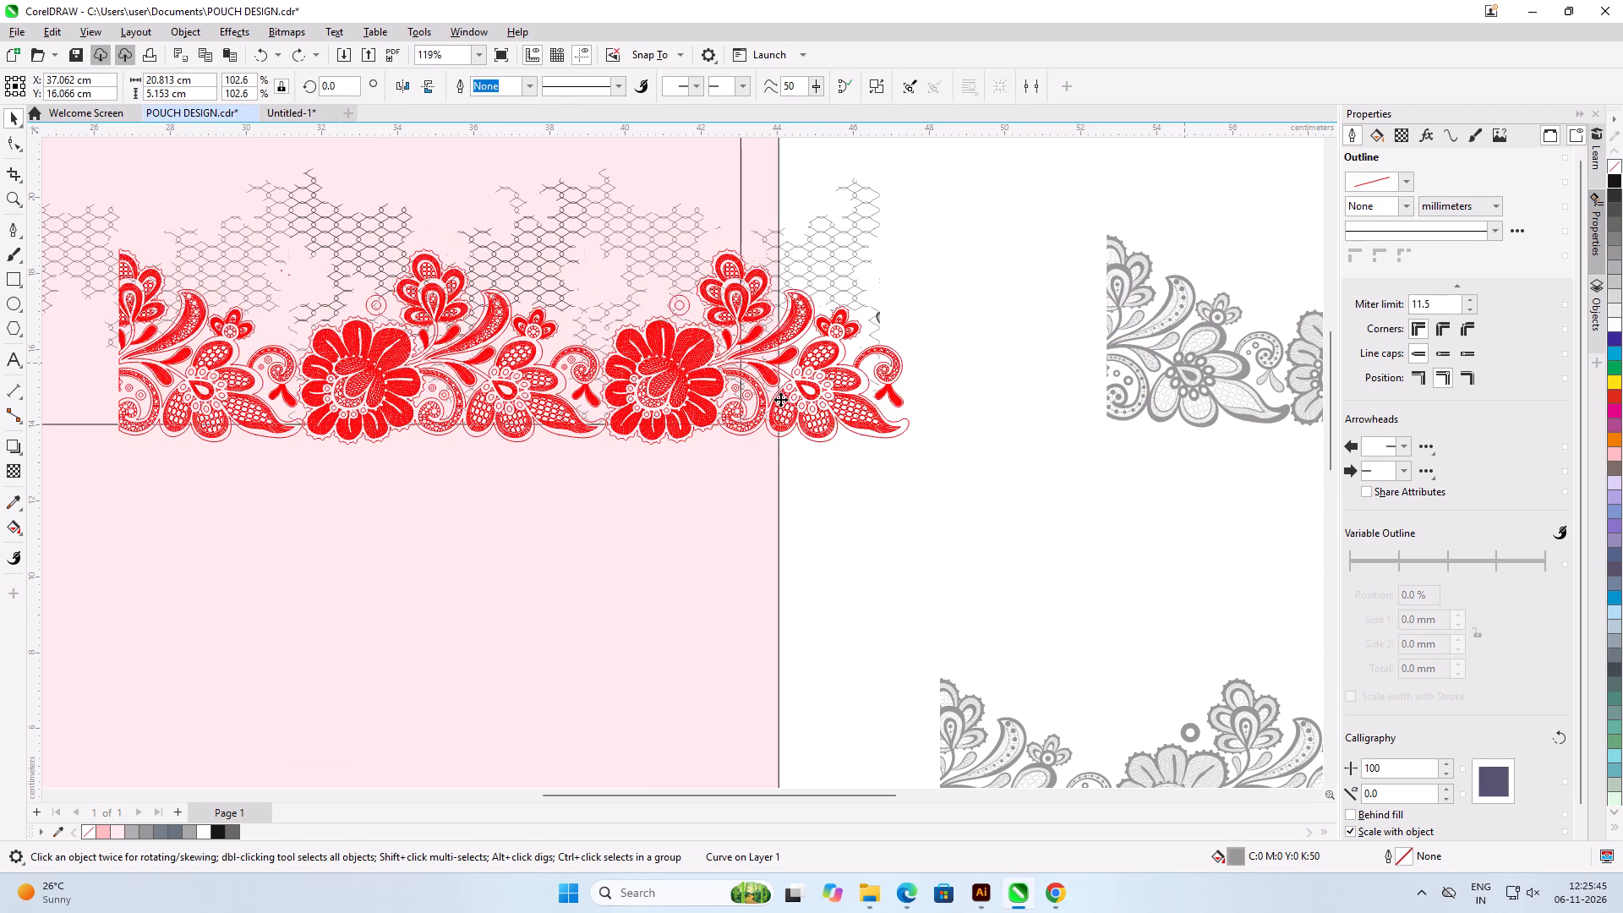
# Centre the floral border copy horizontally on the second pink pouch.
pyautogui.scroll(-4, 780, 399)
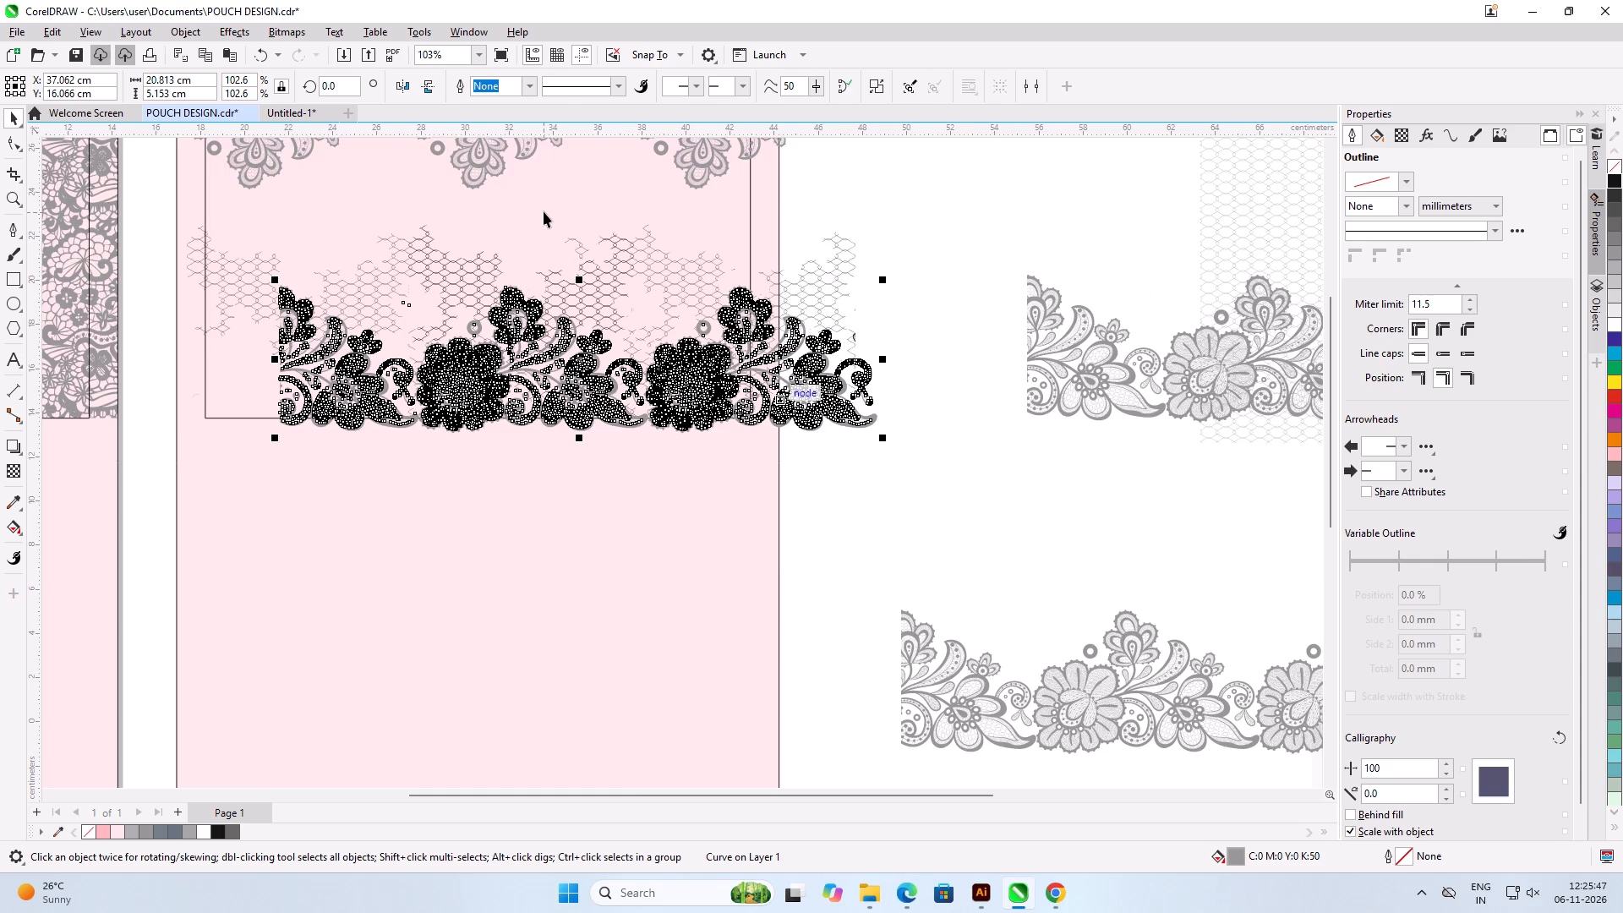
pyautogui.keyDown('shift'); pyautogui.click(544, 211); pyautogui.keyUp('shift')
pyautogui.press('c')
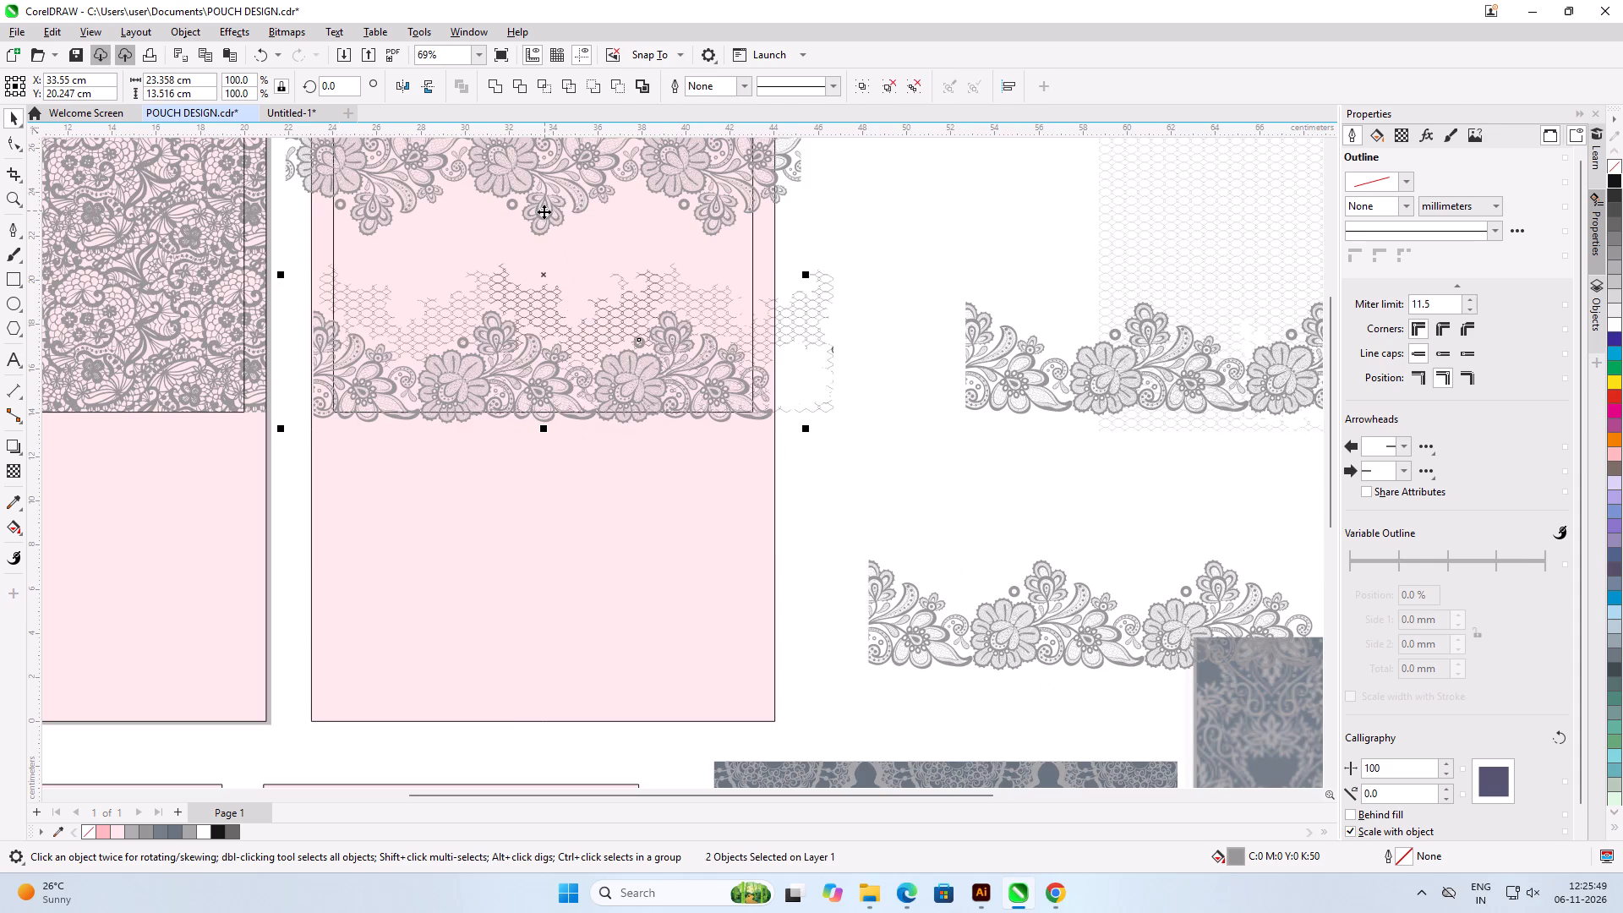
pyautogui.click(859, 410)
pyautogui.scroll(7, 379, 342)
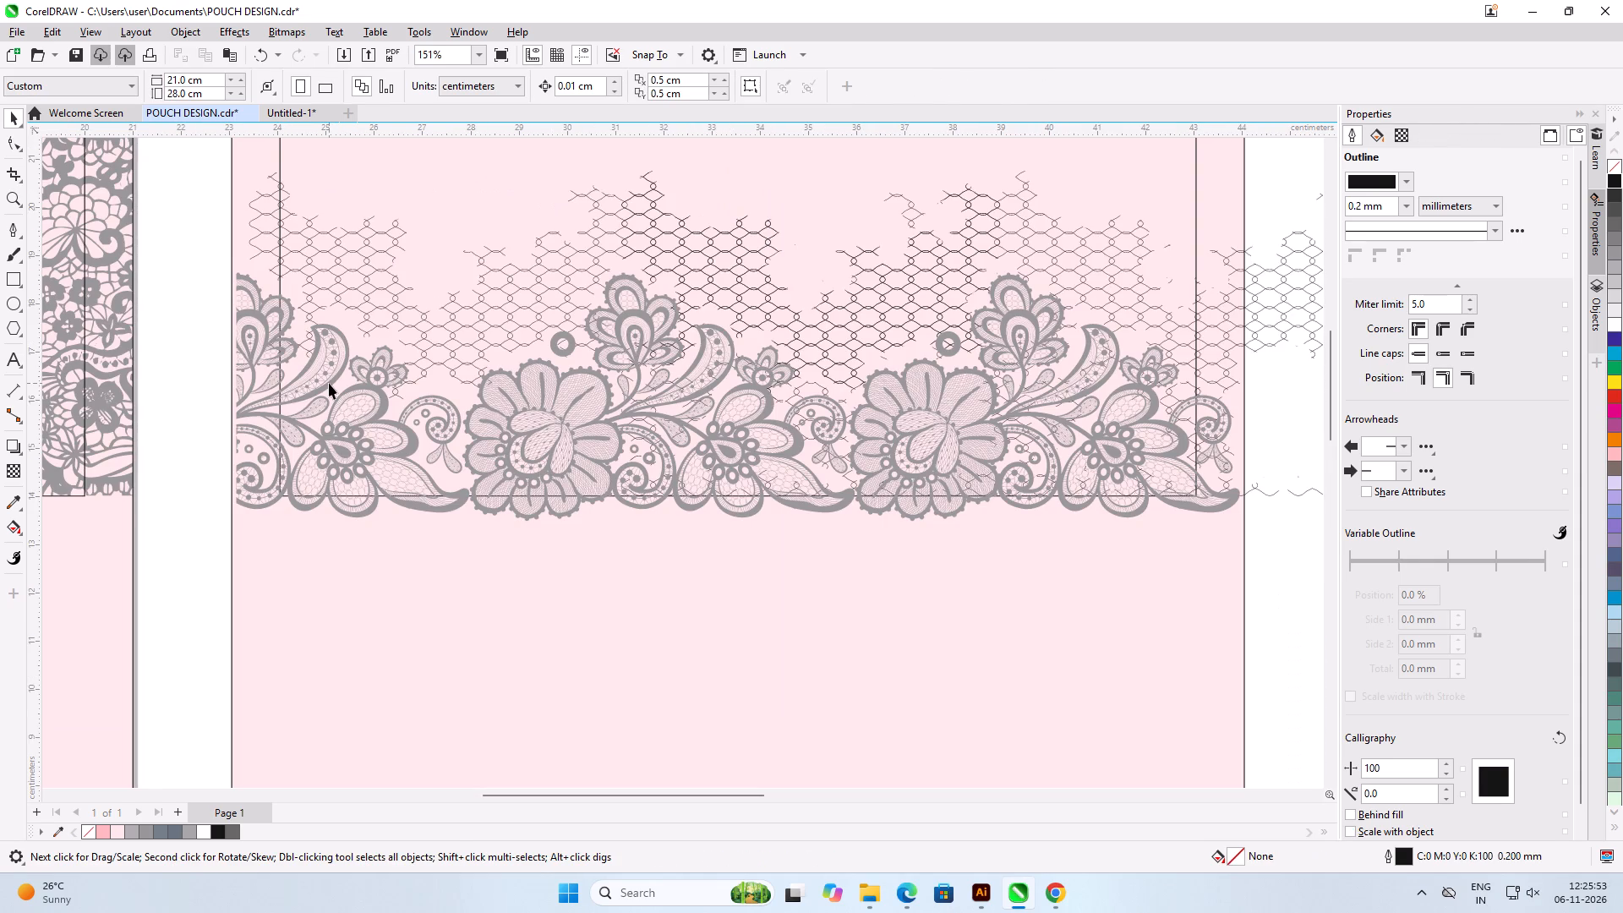
# Align the floral border copy to the bottom edge of the second pink pouch's grouped rectangles.
pyautogui.click(542, 361)
pyautogui.keyDown('shift'); pyautogui.click(493, 179); pyautogui.keyUp('shift')
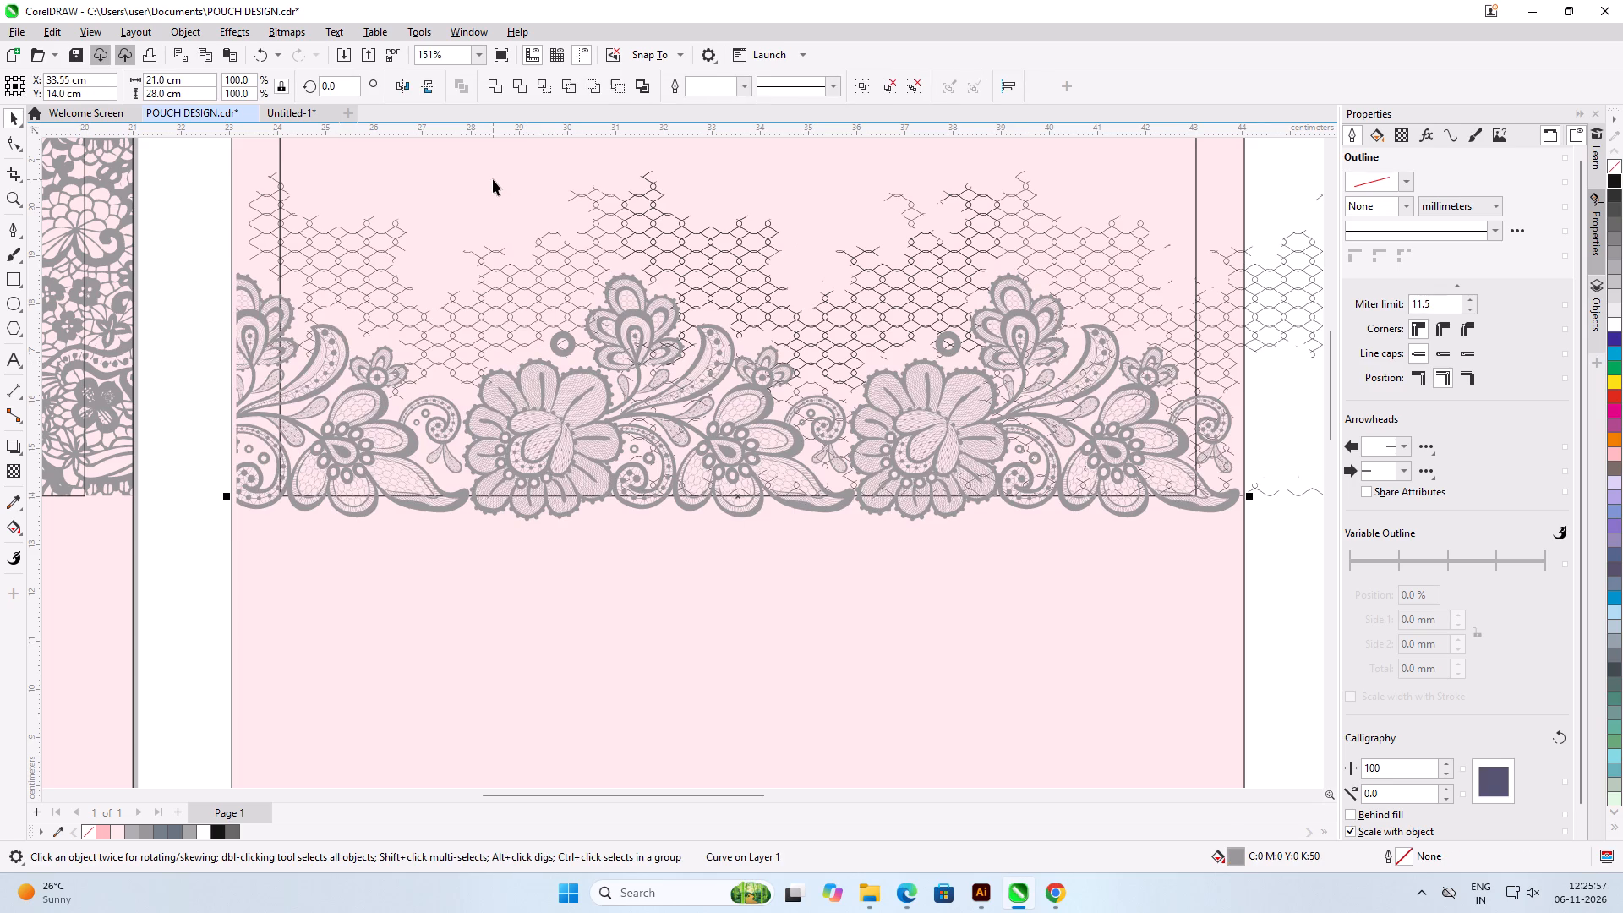
pyautogui.press('b')
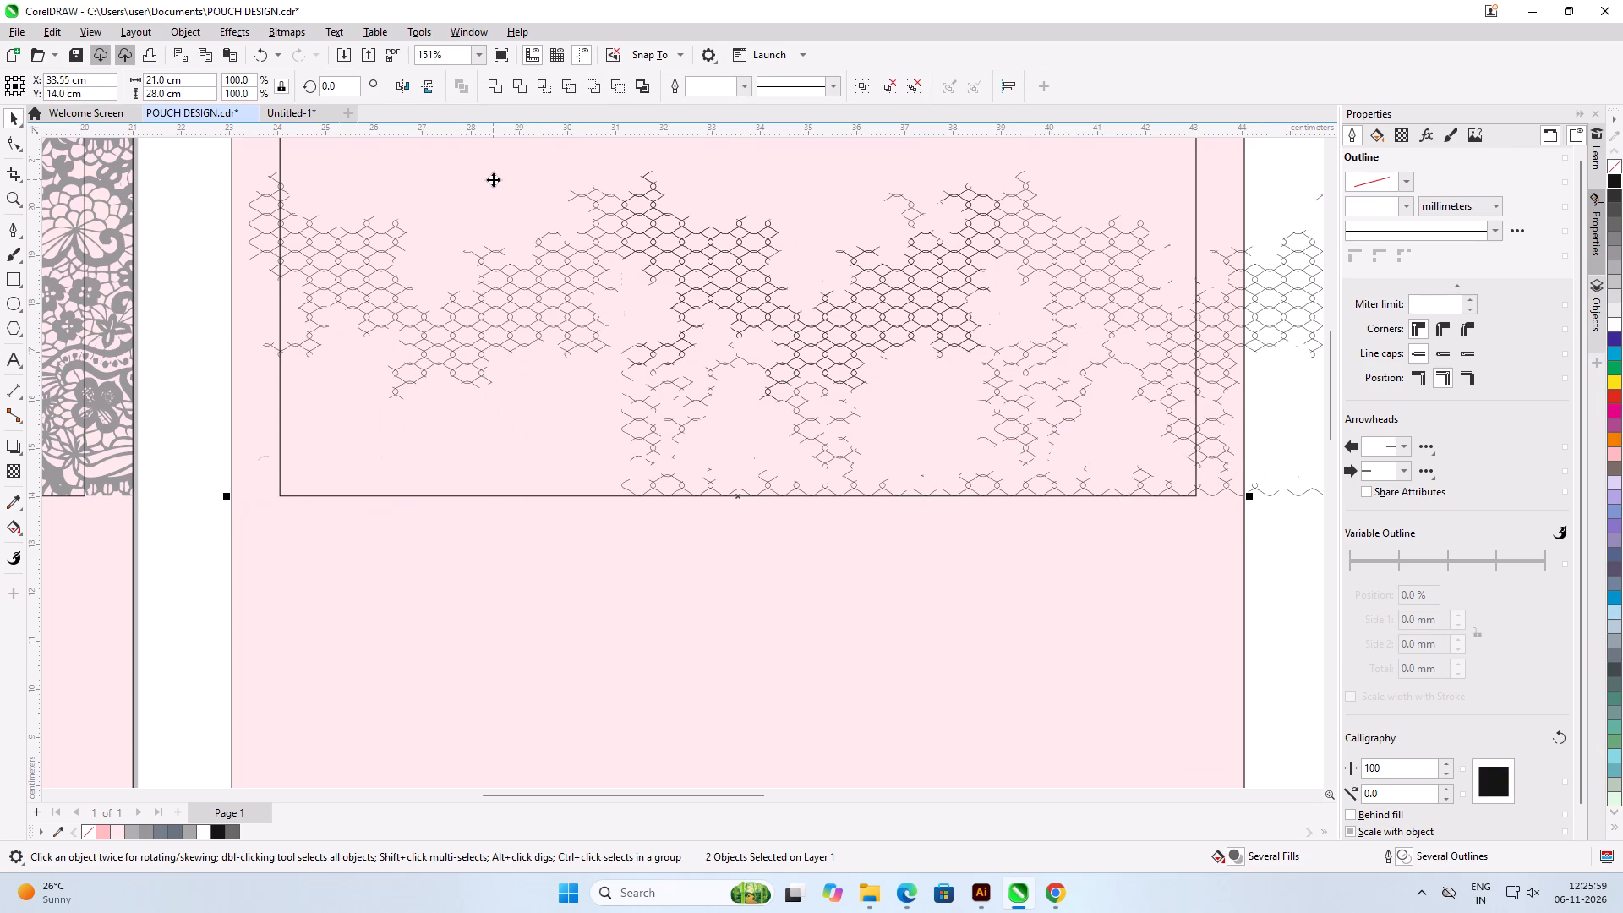
pyautogui.scroll(-5, 374, 432)
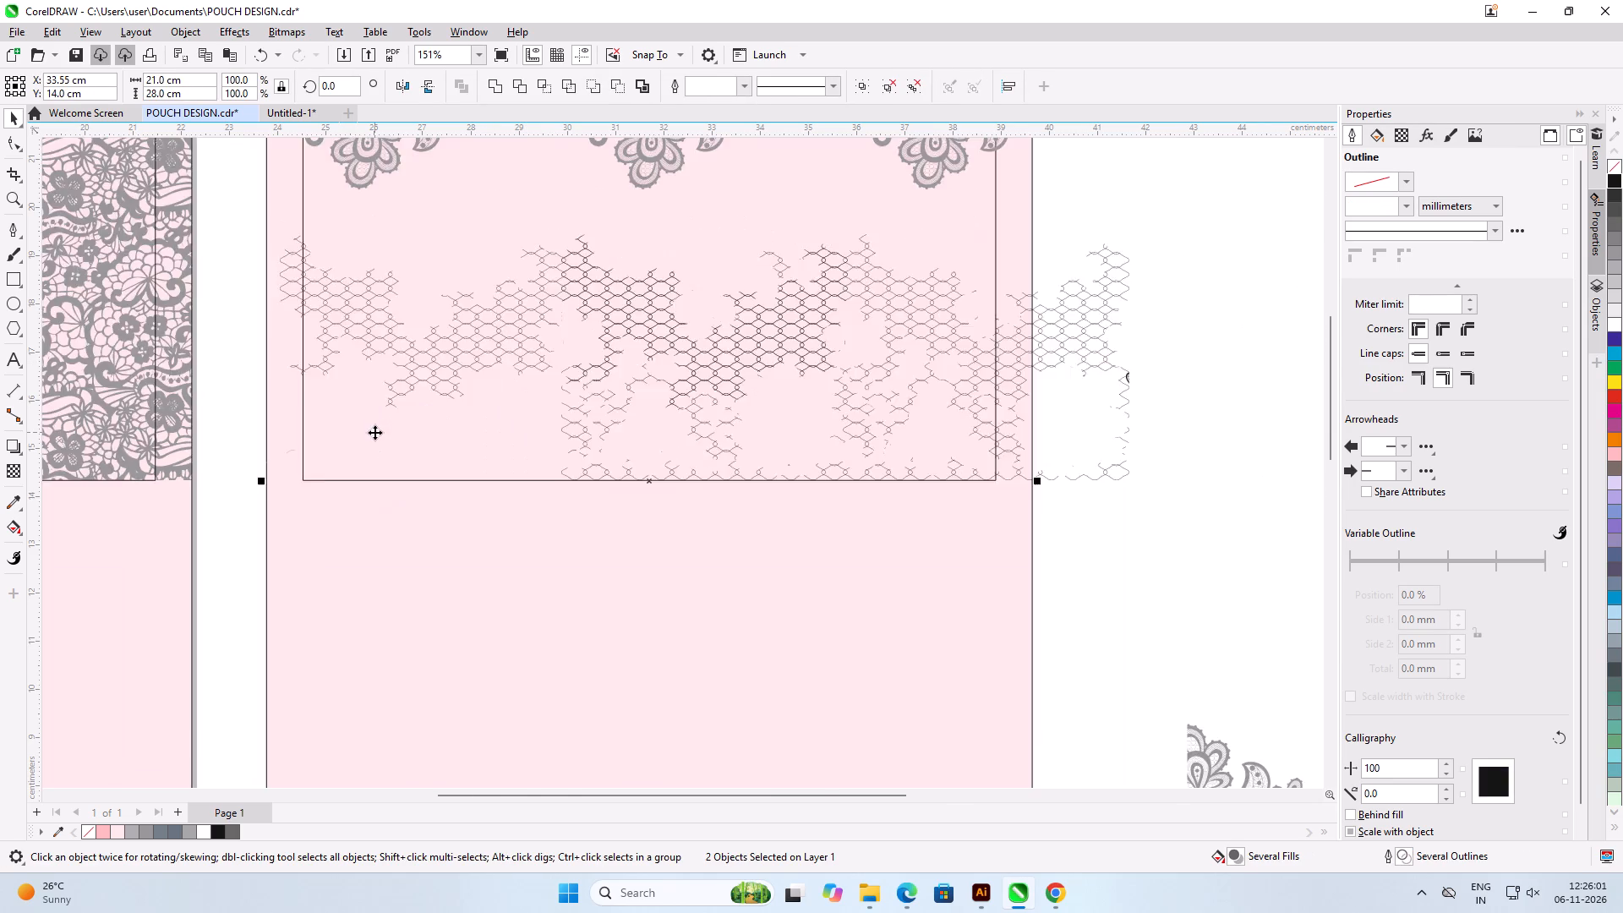
pyautogui.scroll(-6, 501, 429)
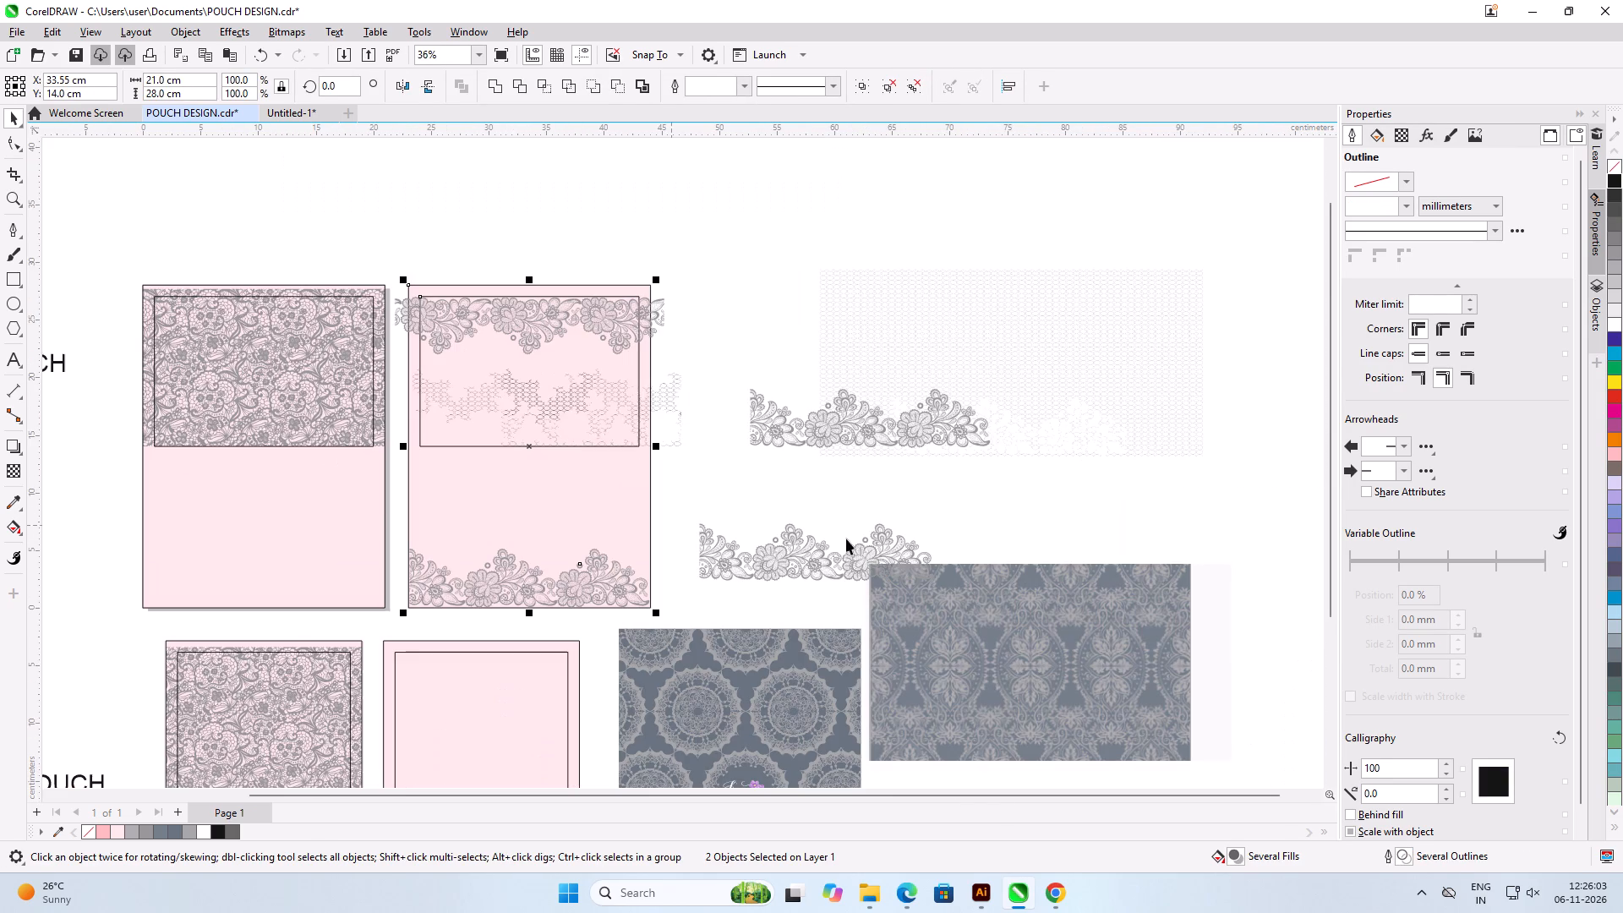
pyautogui.click(675, 550)
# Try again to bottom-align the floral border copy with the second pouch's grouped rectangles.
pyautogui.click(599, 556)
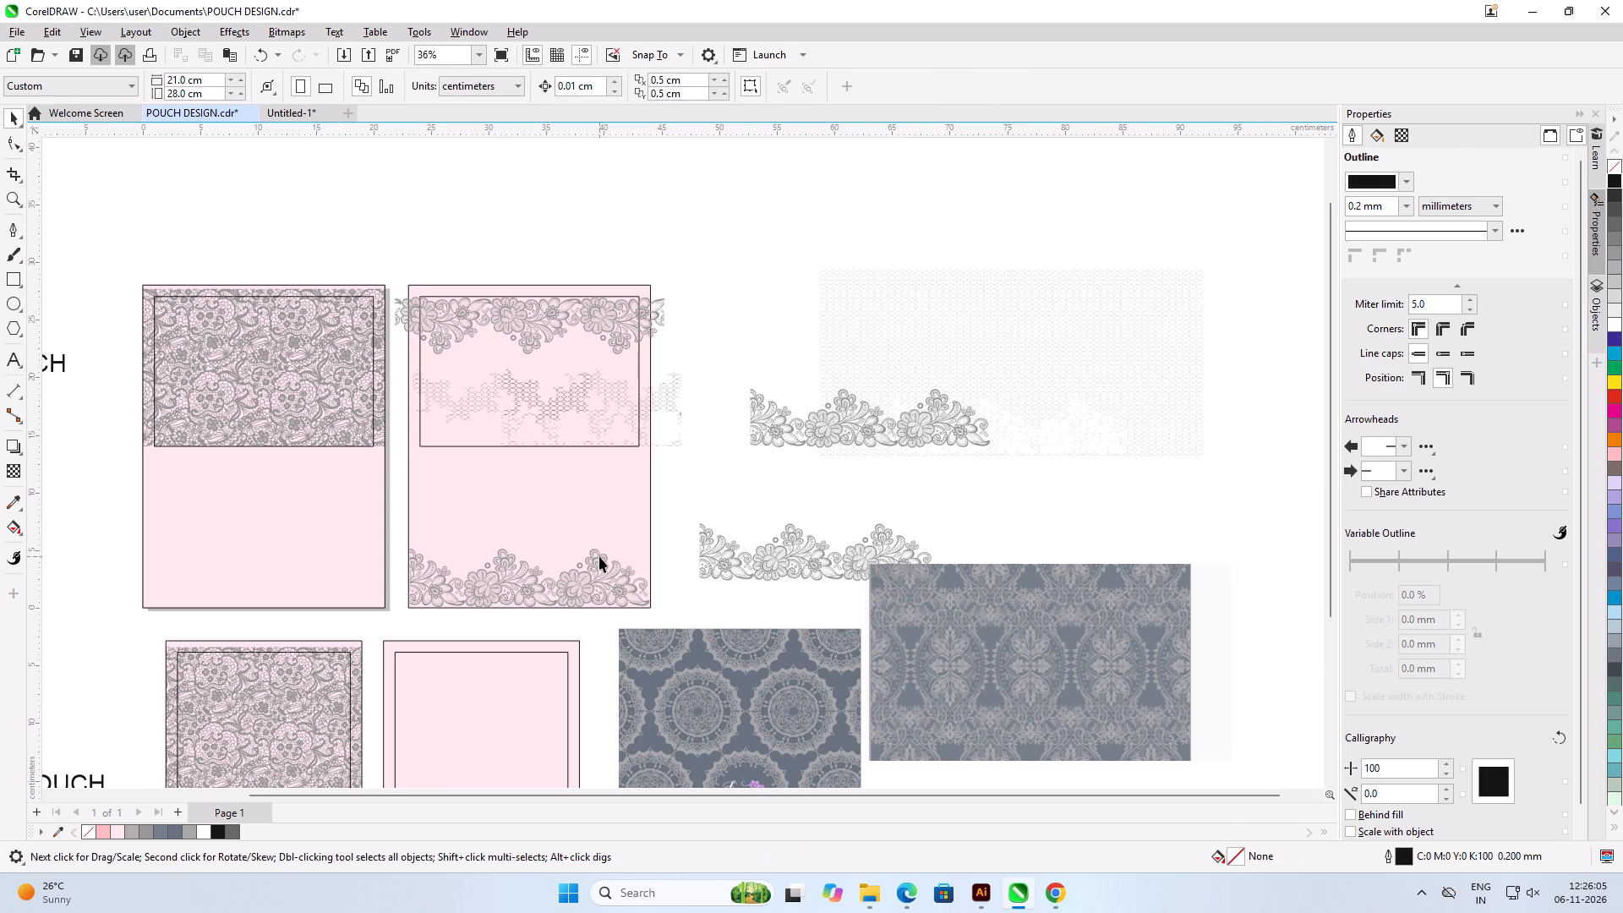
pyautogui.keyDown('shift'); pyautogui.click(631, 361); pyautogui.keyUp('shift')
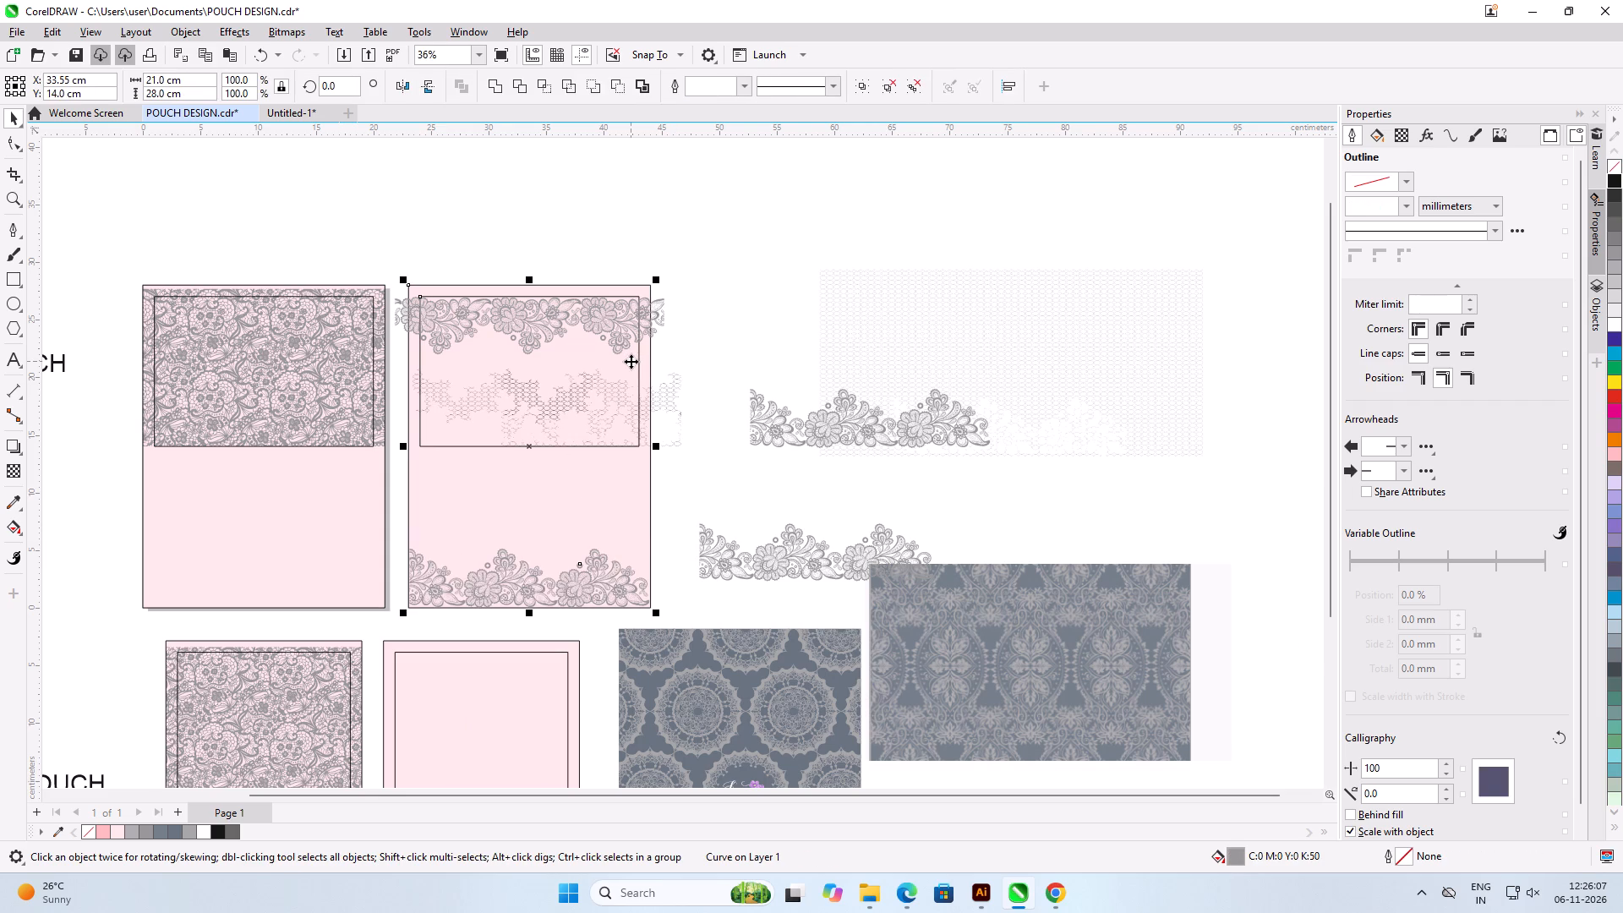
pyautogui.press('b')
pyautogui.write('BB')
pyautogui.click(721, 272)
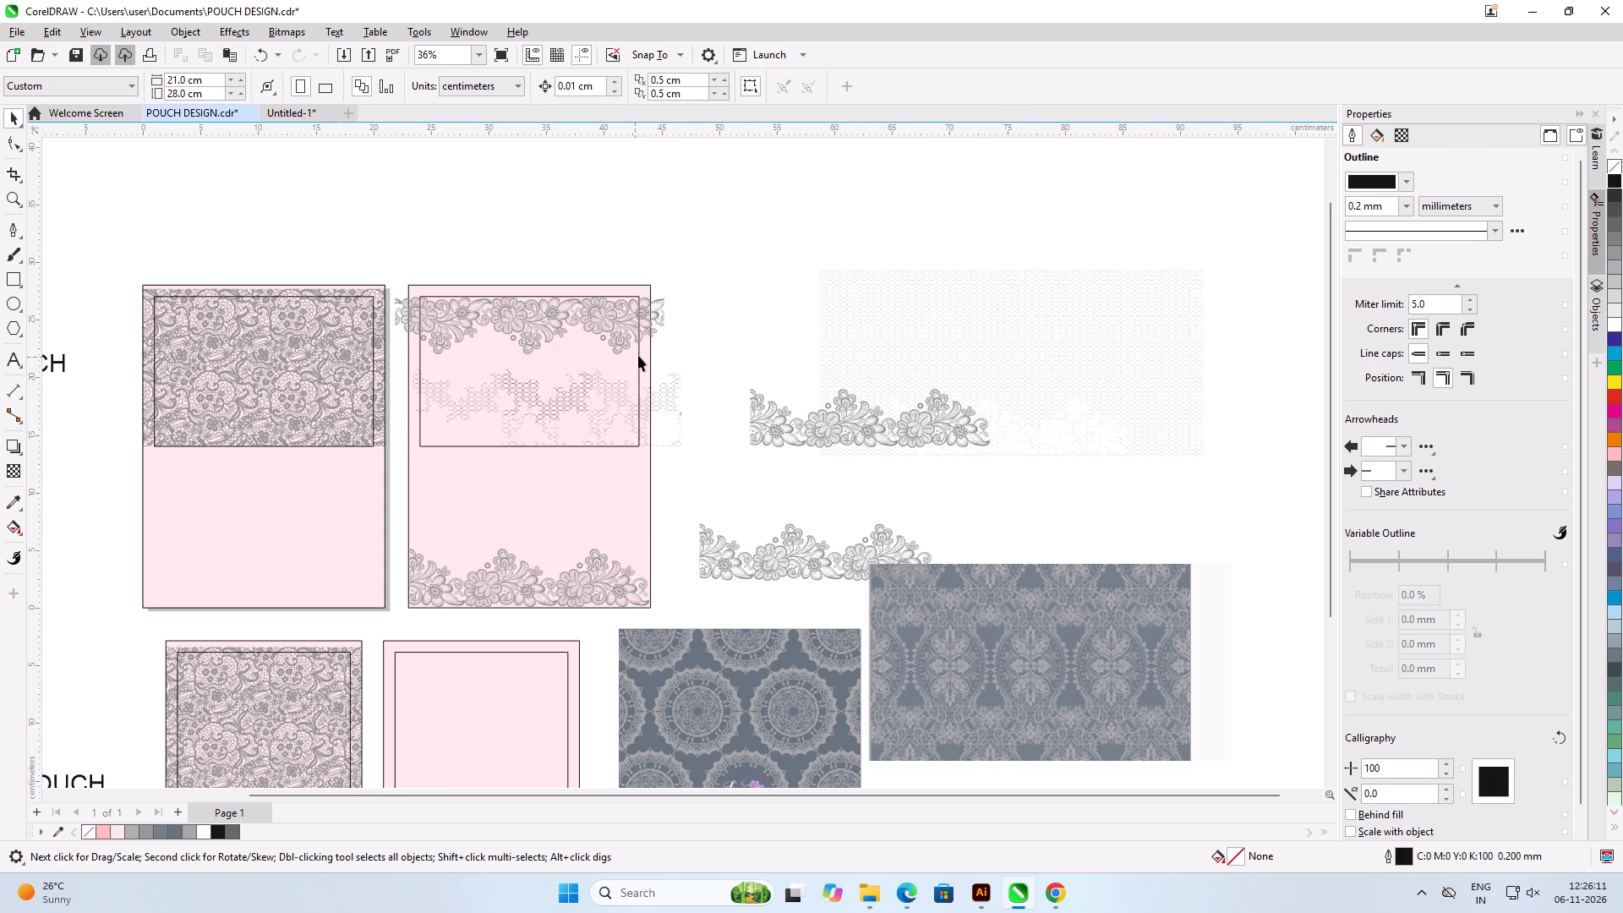
# Ungroup the second pouch's outer and inner rectangles so the inner rectangle can be selected separately.
pyautogui.click(639, 354)
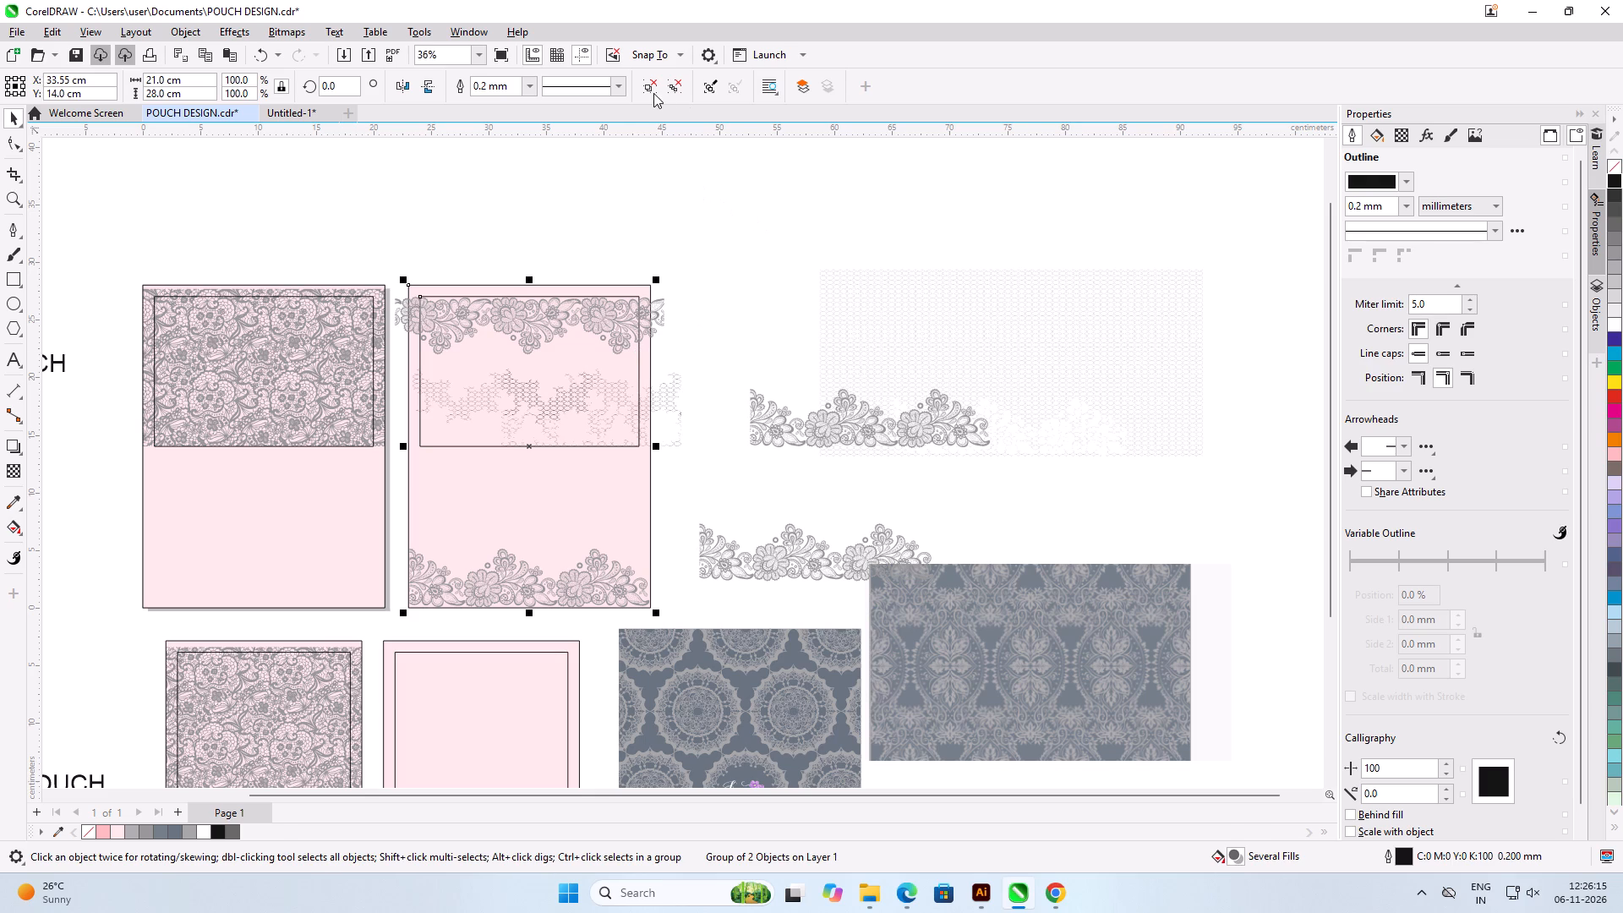
pyautogui.click(653, 93)
pyautogui.click(700, 210)
pyautogui.click(638, 356)
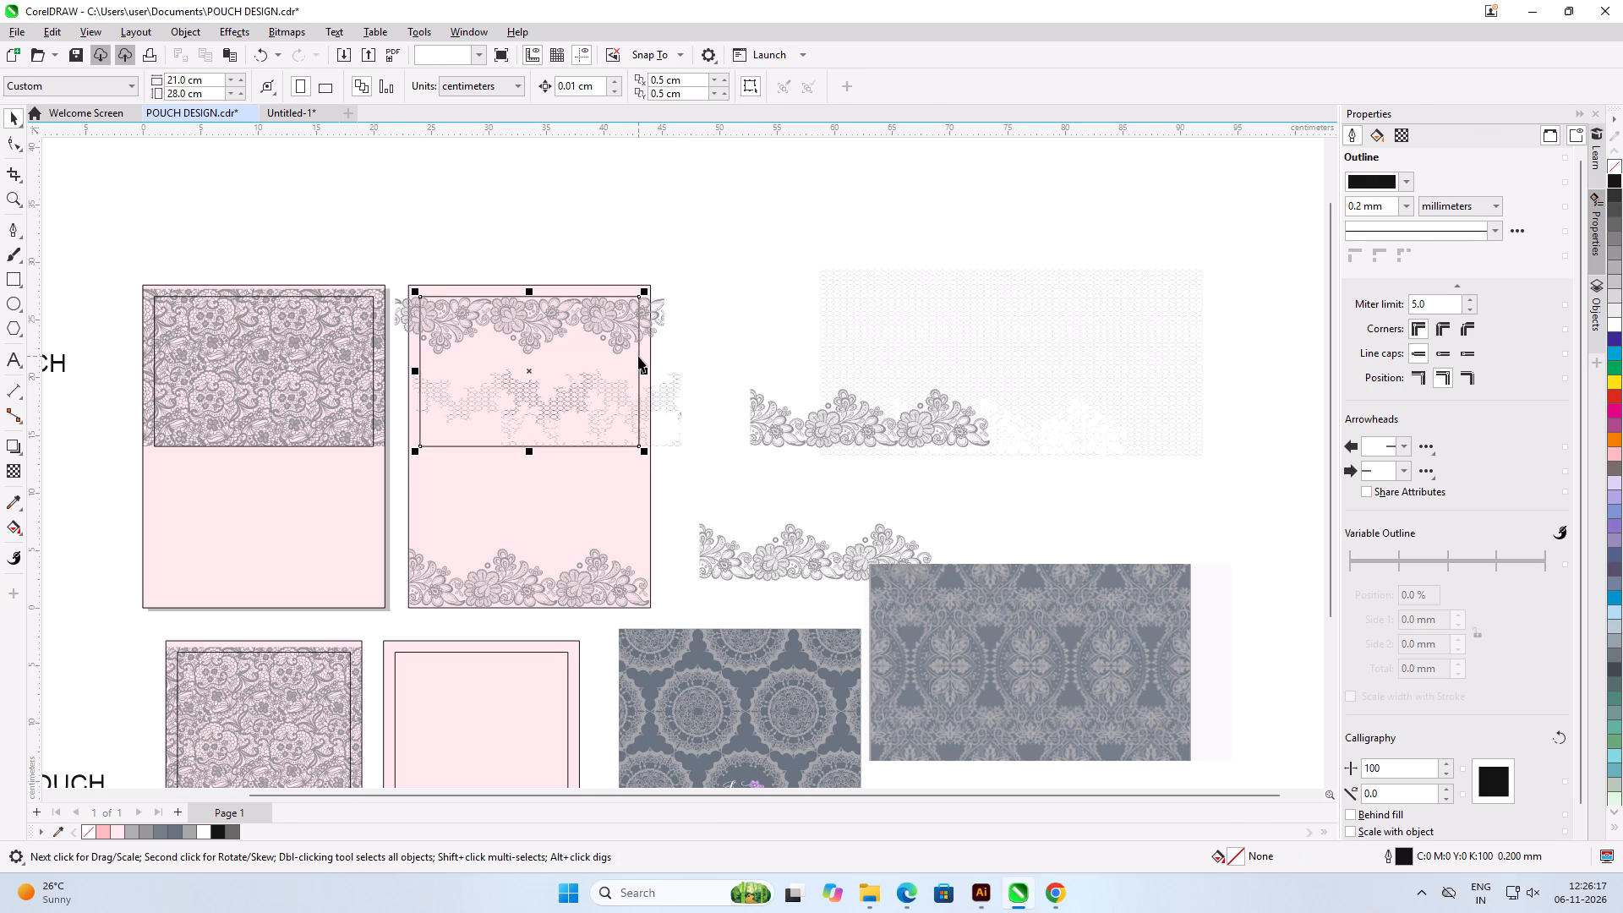
pyautogui.click(728, 236)
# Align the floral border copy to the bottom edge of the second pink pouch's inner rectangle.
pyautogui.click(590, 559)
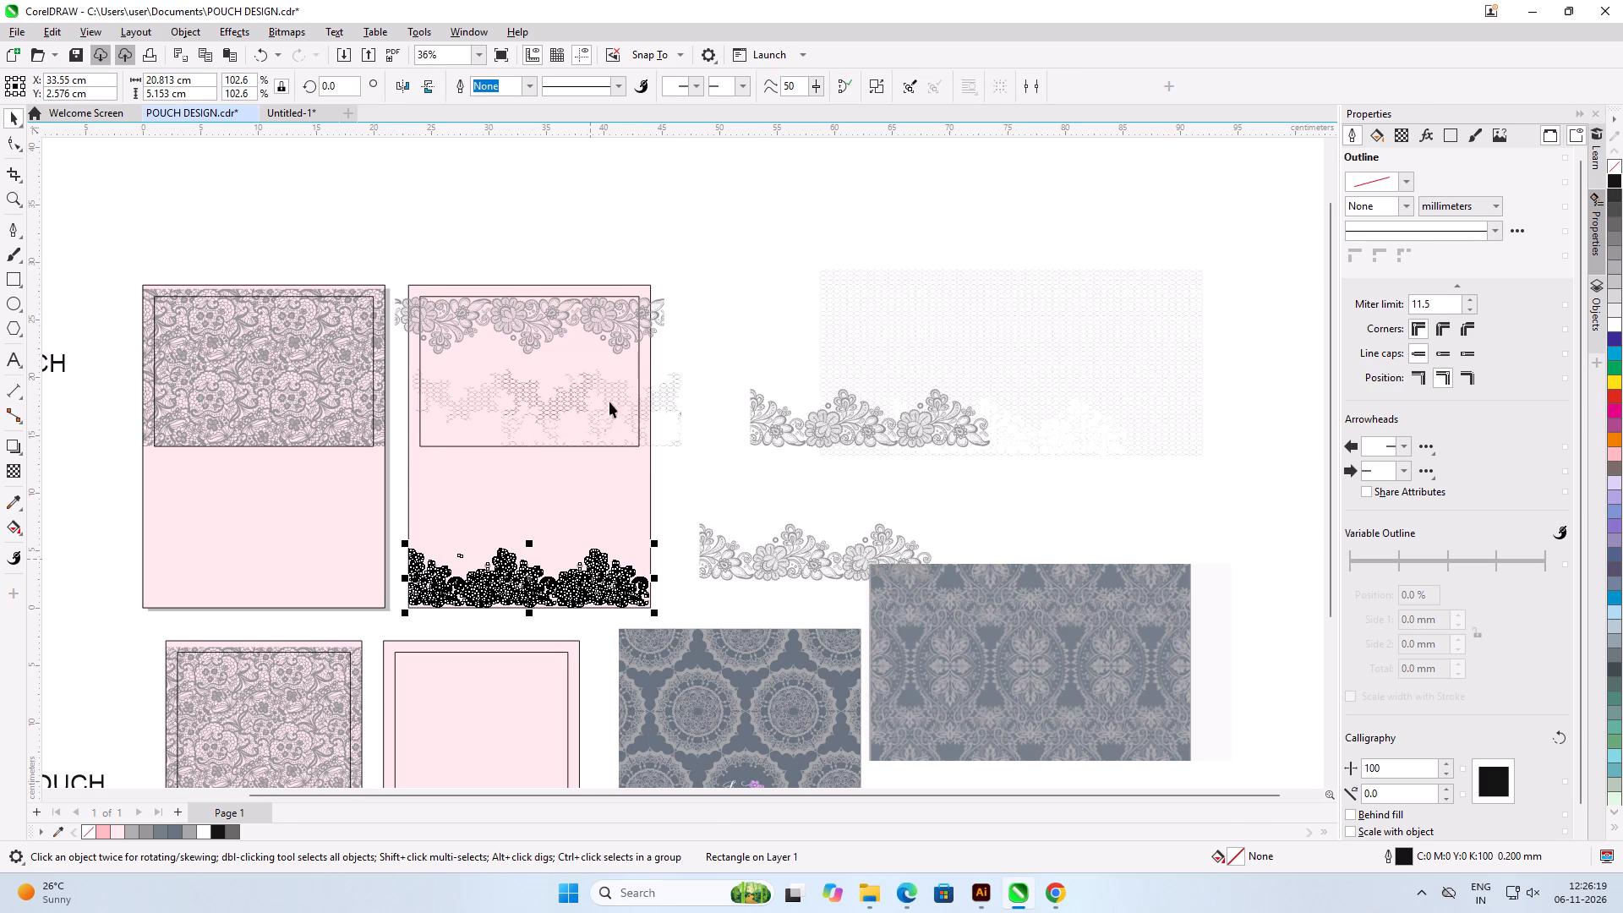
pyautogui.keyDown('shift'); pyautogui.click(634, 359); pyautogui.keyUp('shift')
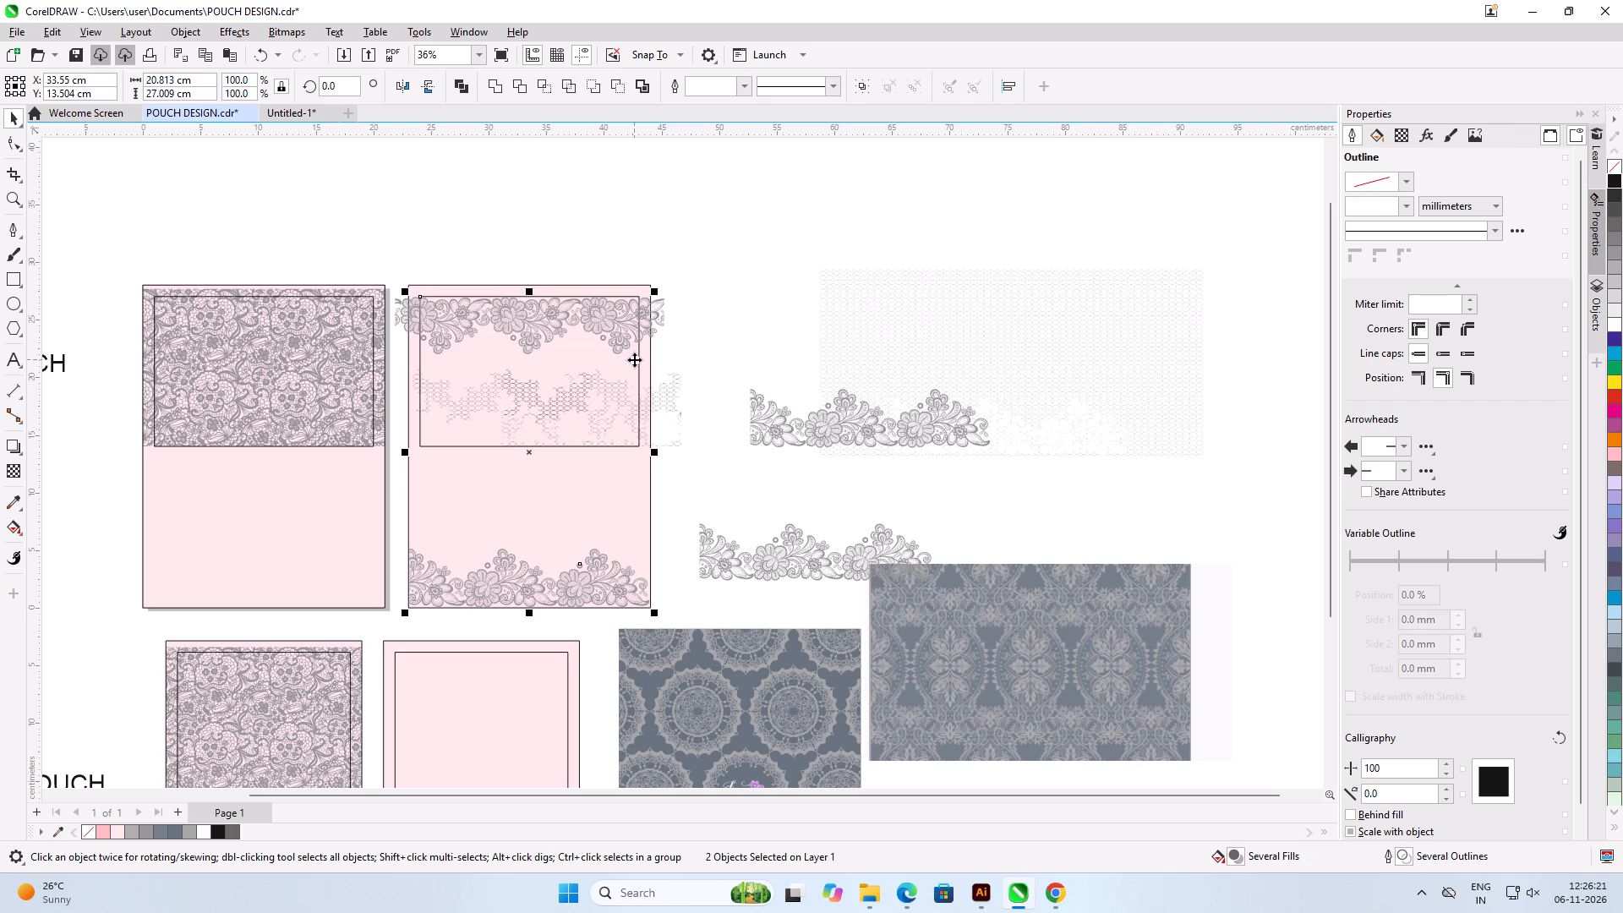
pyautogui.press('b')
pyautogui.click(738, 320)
# Examine how the floral border copy fits over the black net along the inner rectangle's bottom edge.
pyautogui.scroll(5, 504, 385)
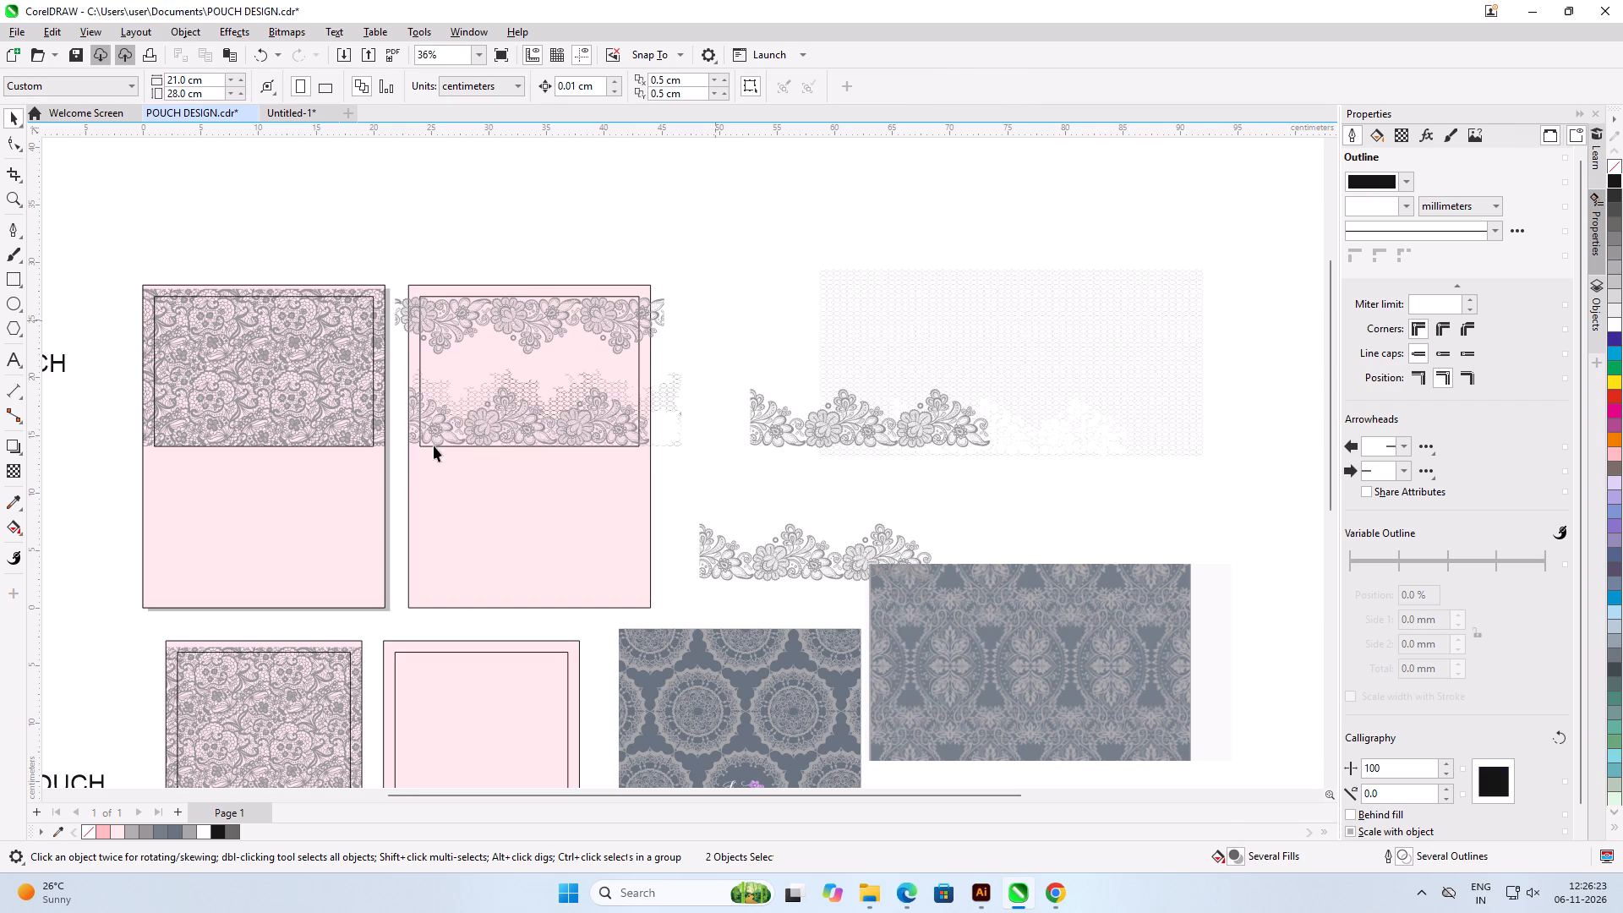
pyautogui.scroll(7, 430, 443)
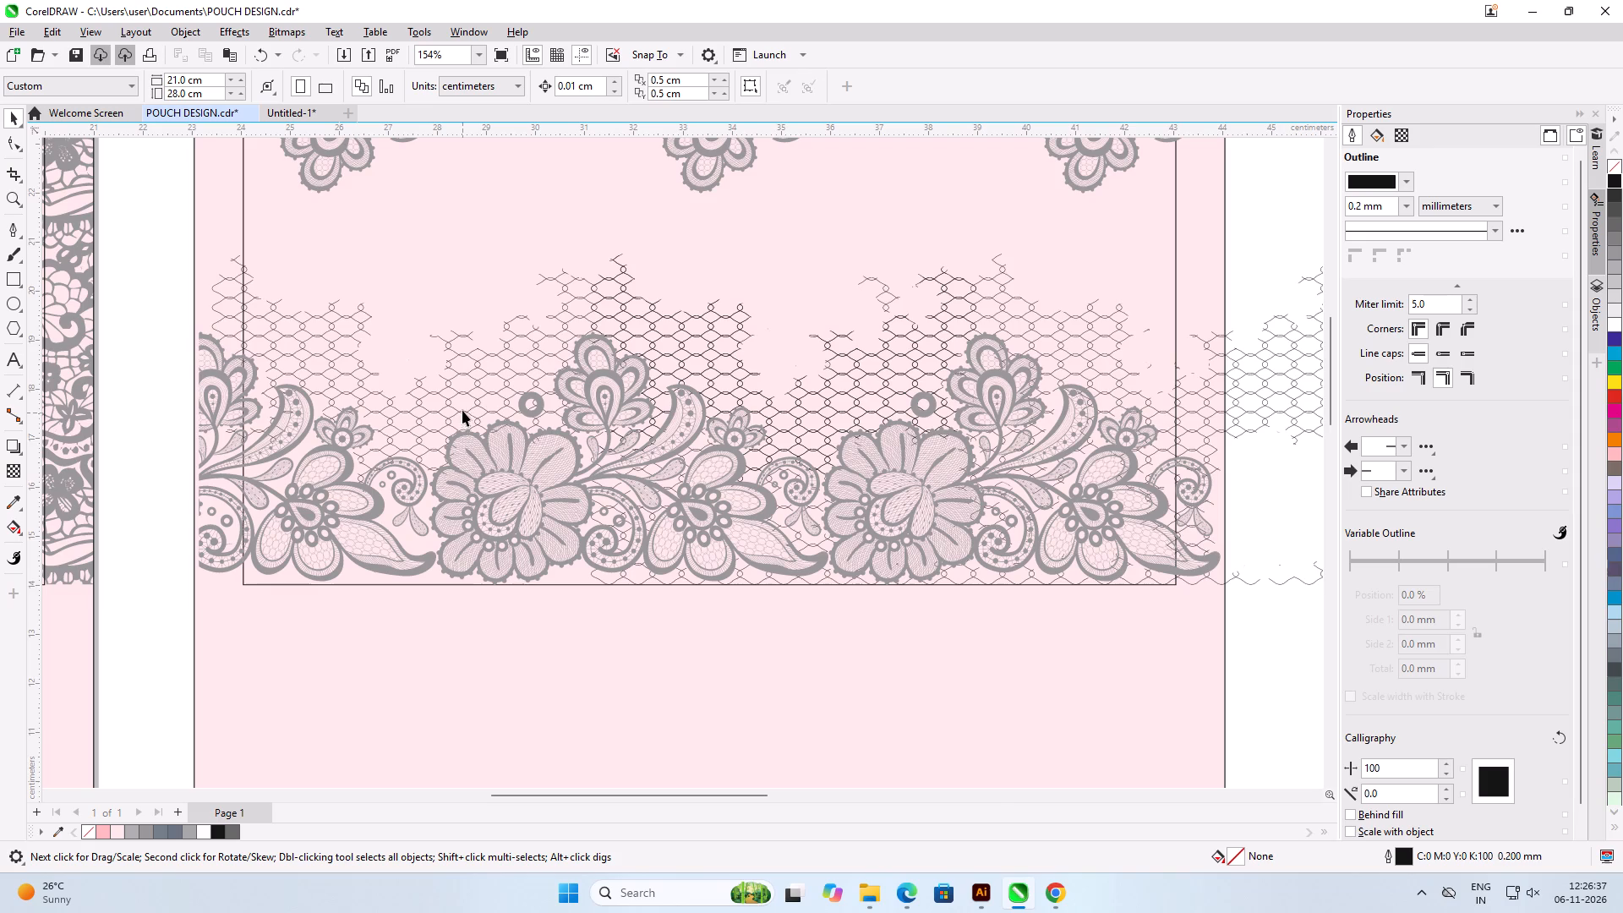
pyautogui.scroll(-1, 399, 396)
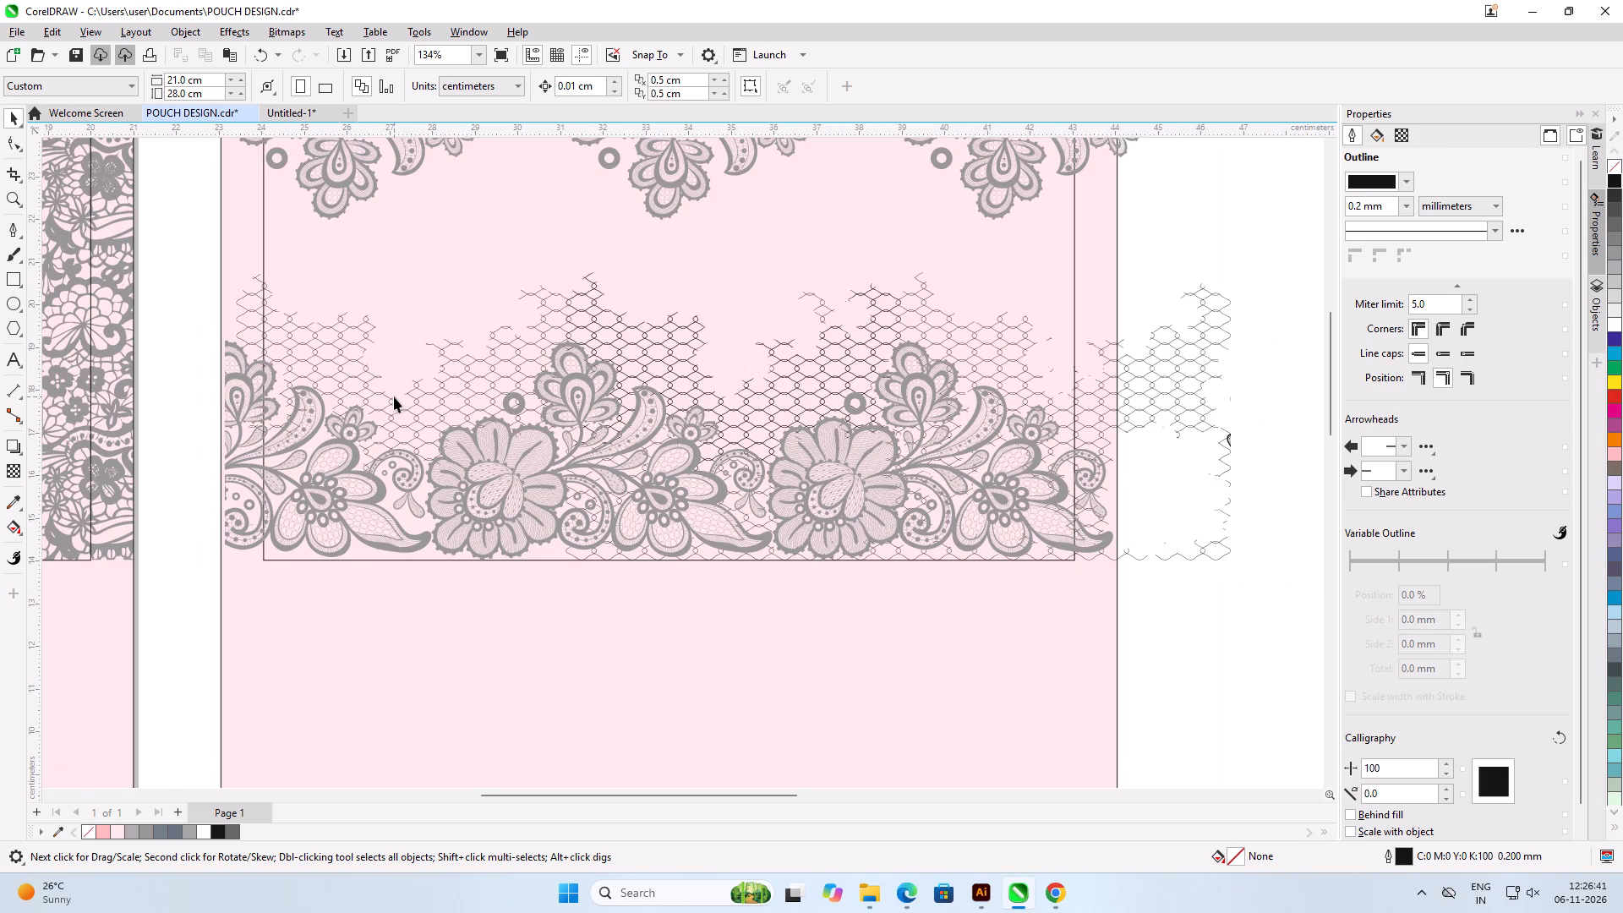
pyautogui.scroll(4, 670, 376)
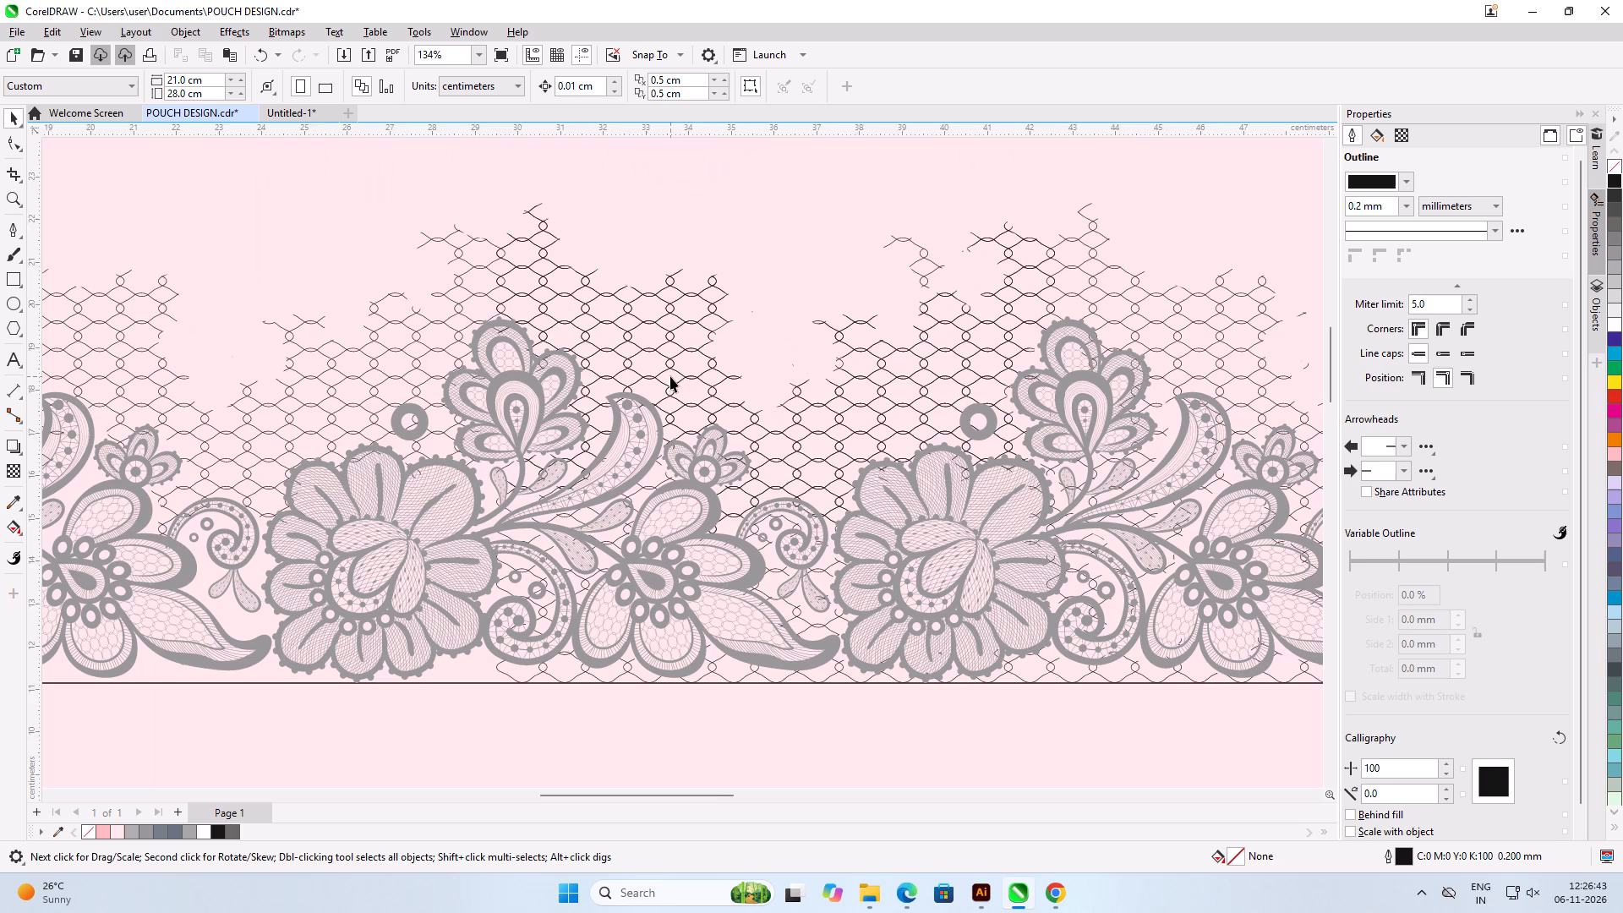
pyautogui.click(684, 377)
pyautogui.scroll(-6, 773, 339)
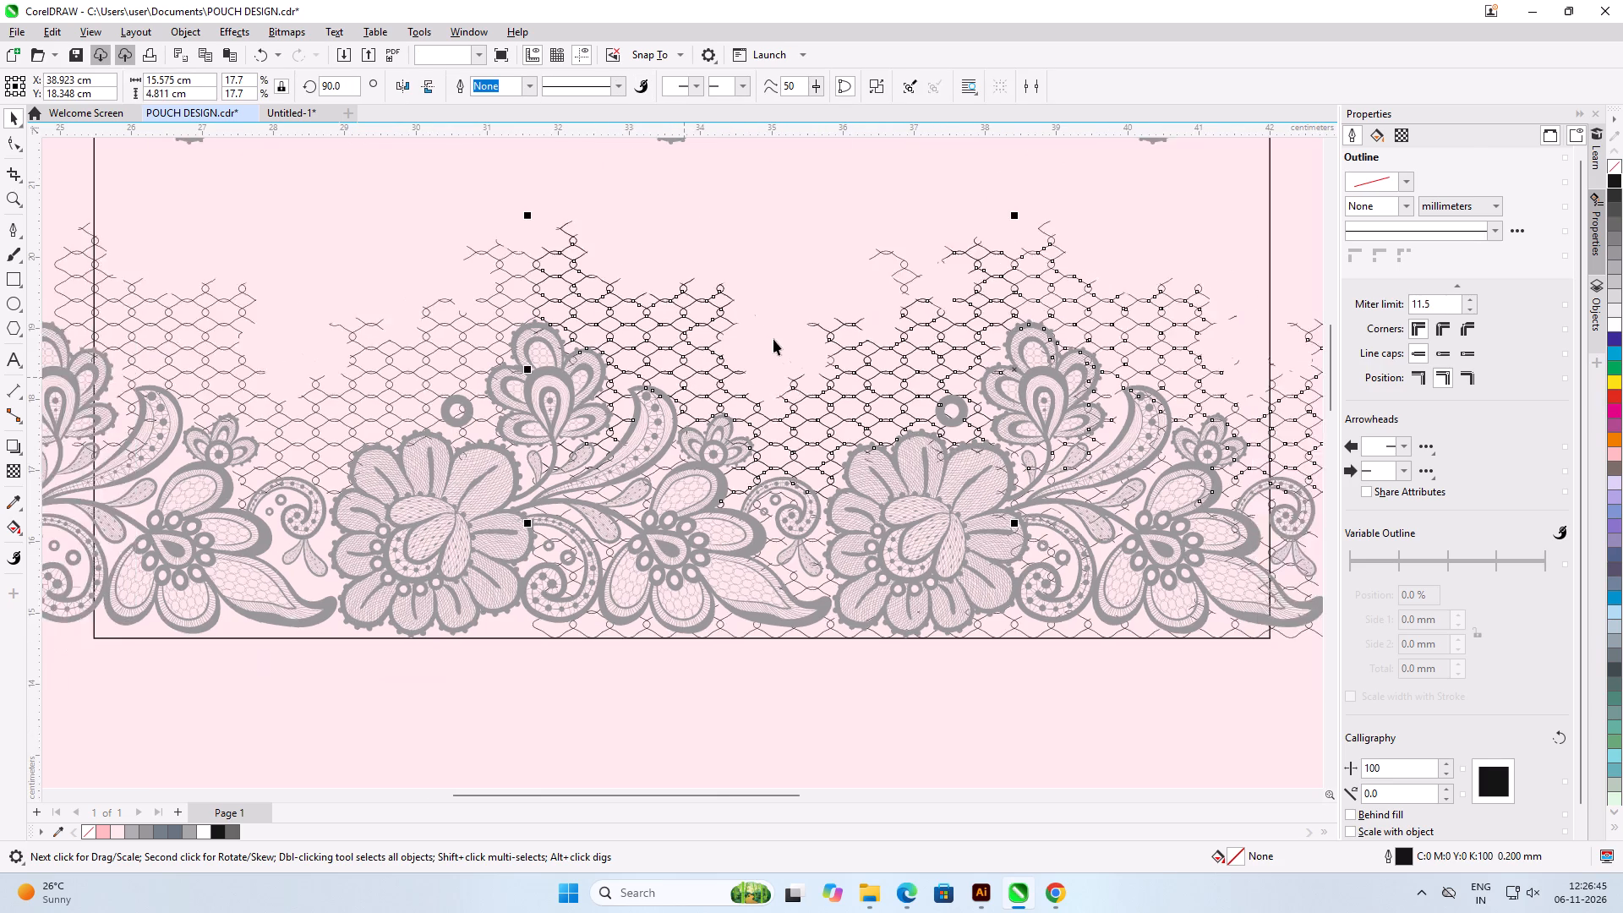
pyautogui.scroll(1, 598, 424)
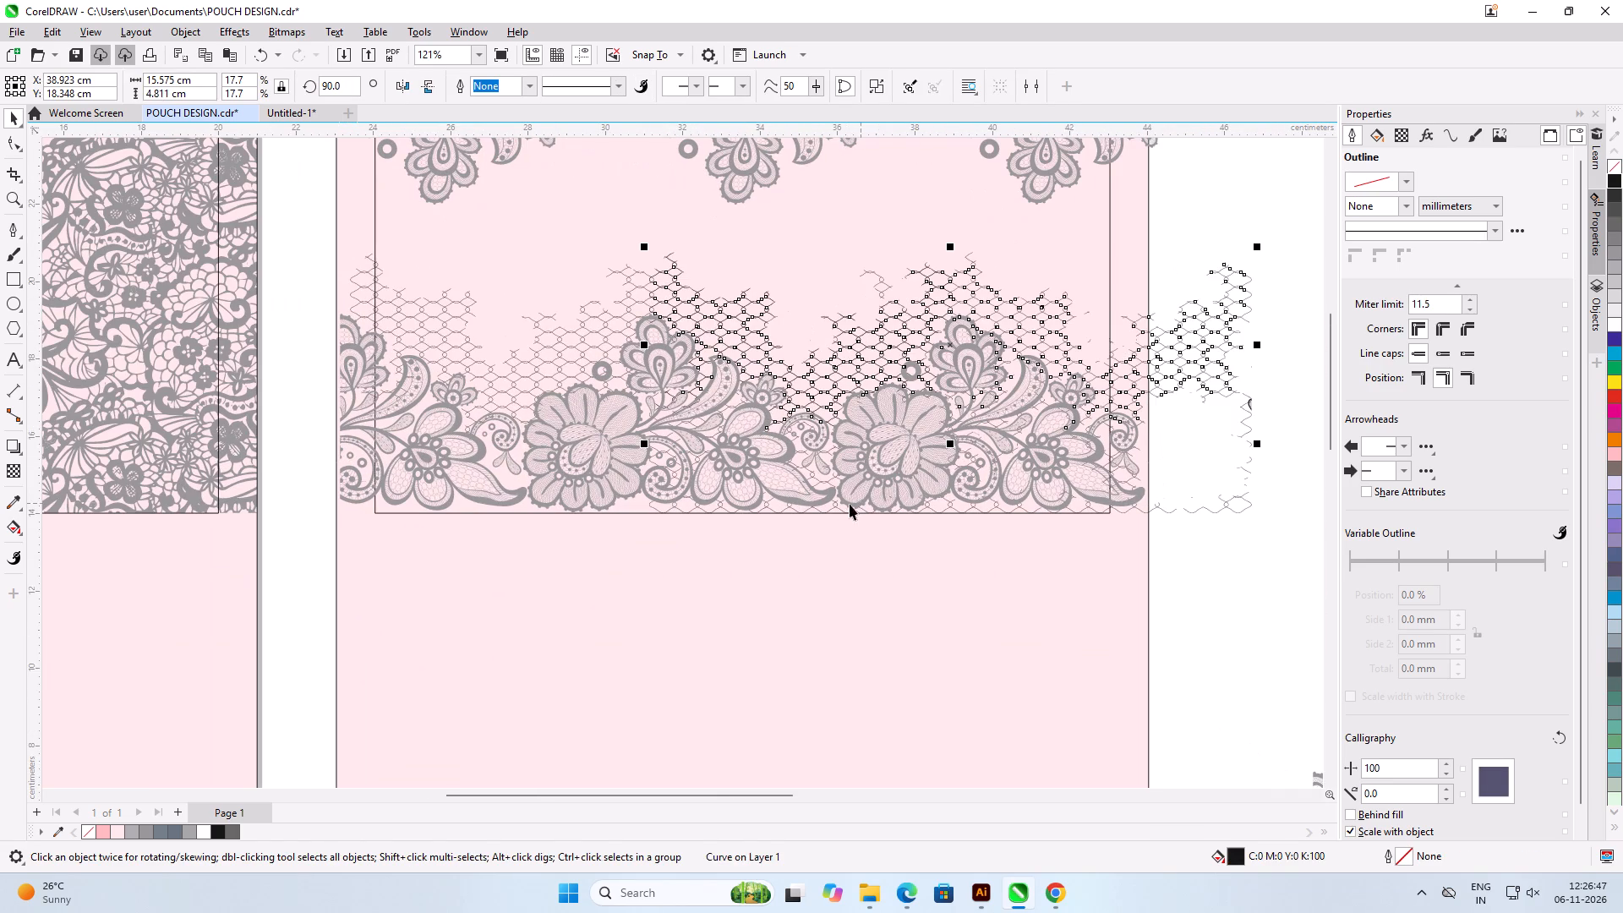
pyautogui.click(834, 506)
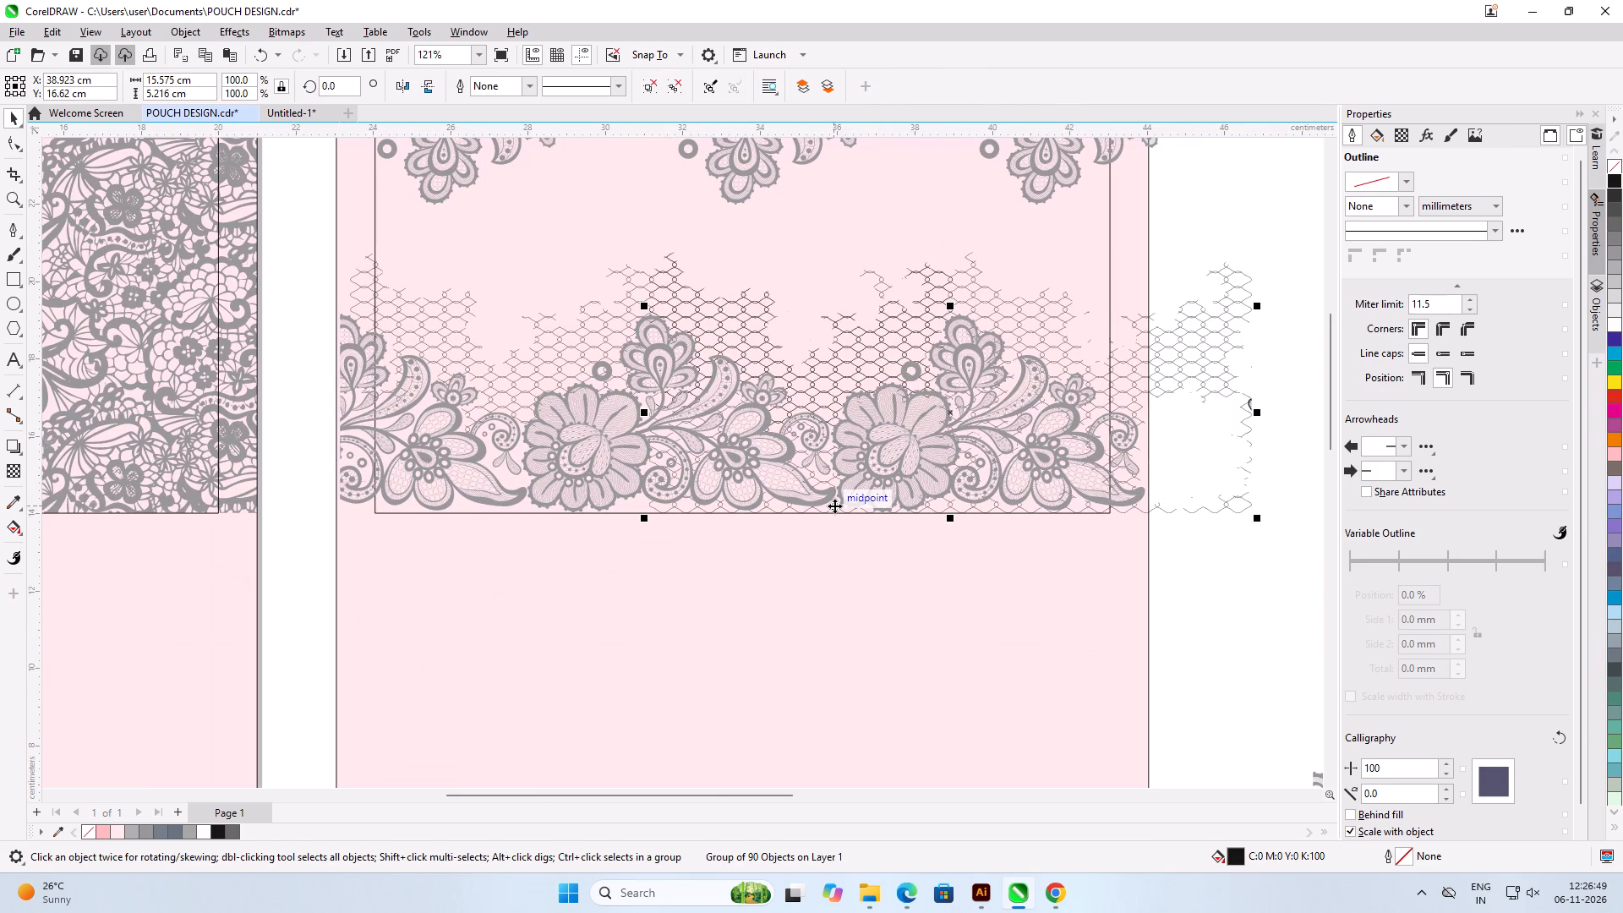
# Undo the recent border alignments, the rectangle ungrouping and the placement of the floral border copy on the second pouch.
pyautogui.hotkey('ctrl', 'z')
pyautogui.hotkey('ctrl', 'z')
pyautogui.hotkey('ctrl', 'z')
pyautogui.hotkey('ctrl', 'z')
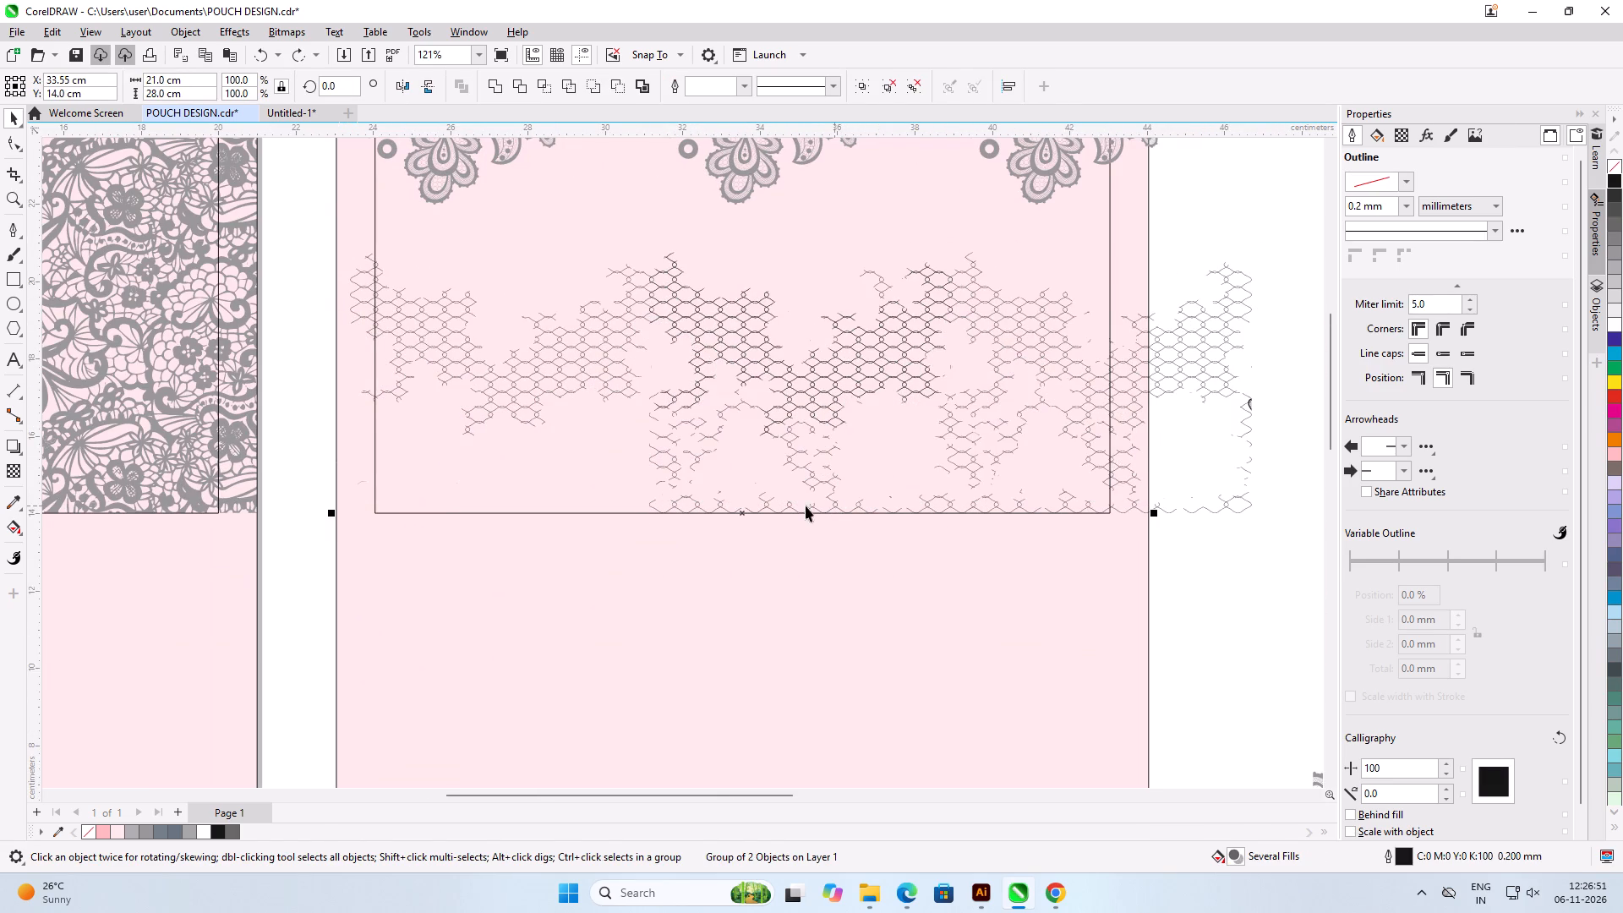
pyautogui.scroll(-6, 341, 453)
pyautogui.scroll(-4, 482, 451)
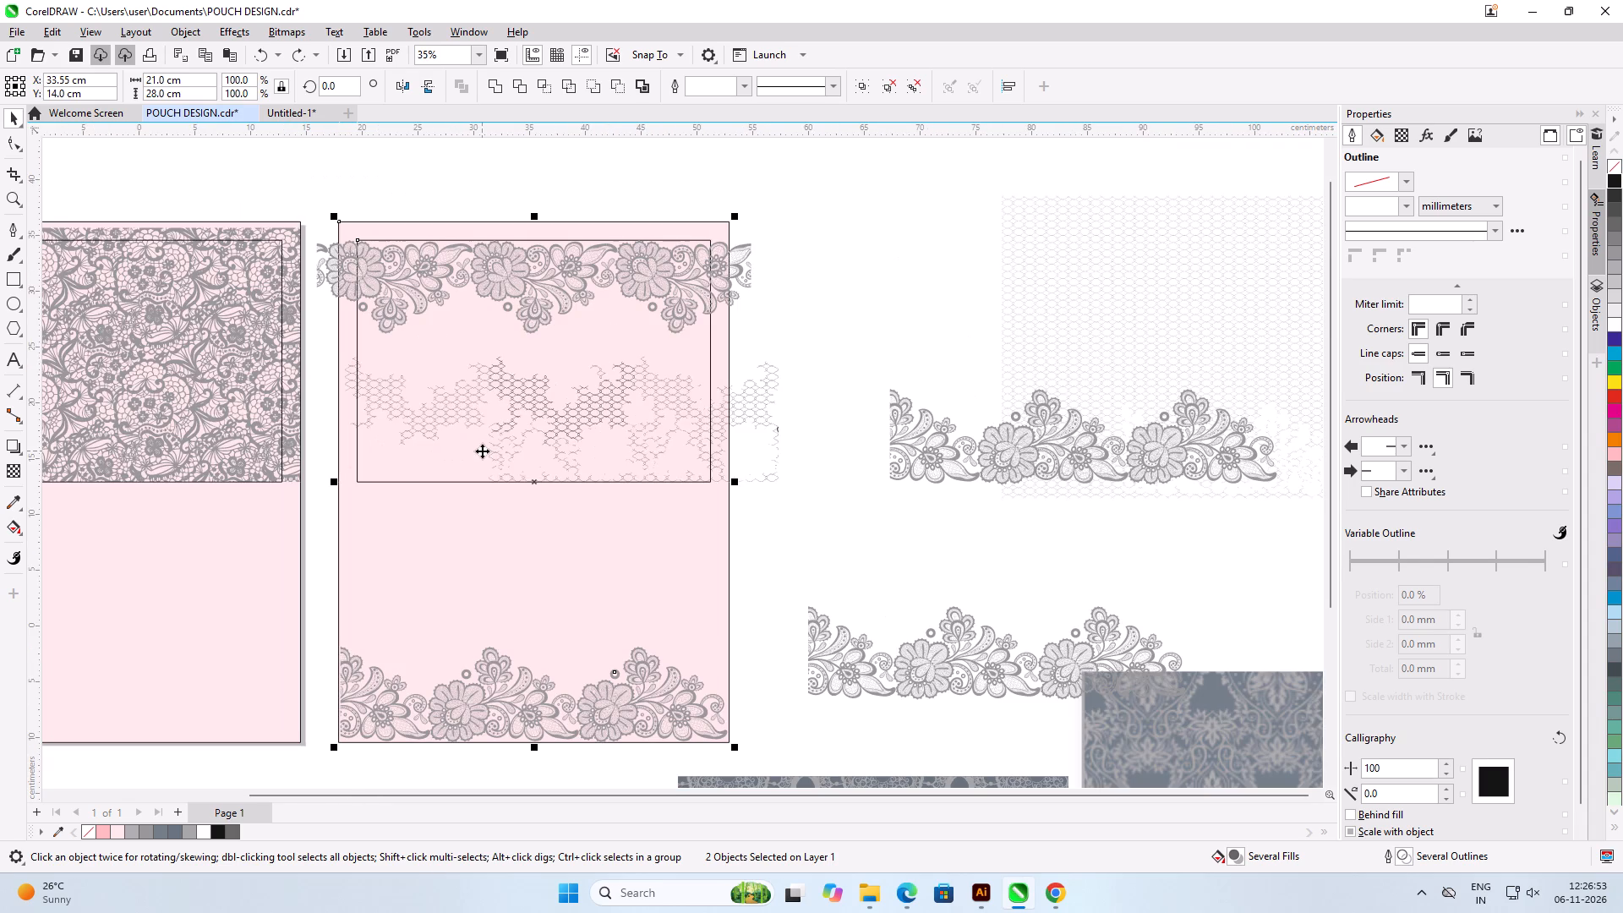
pyautogui.scroll(5, 482, 451)
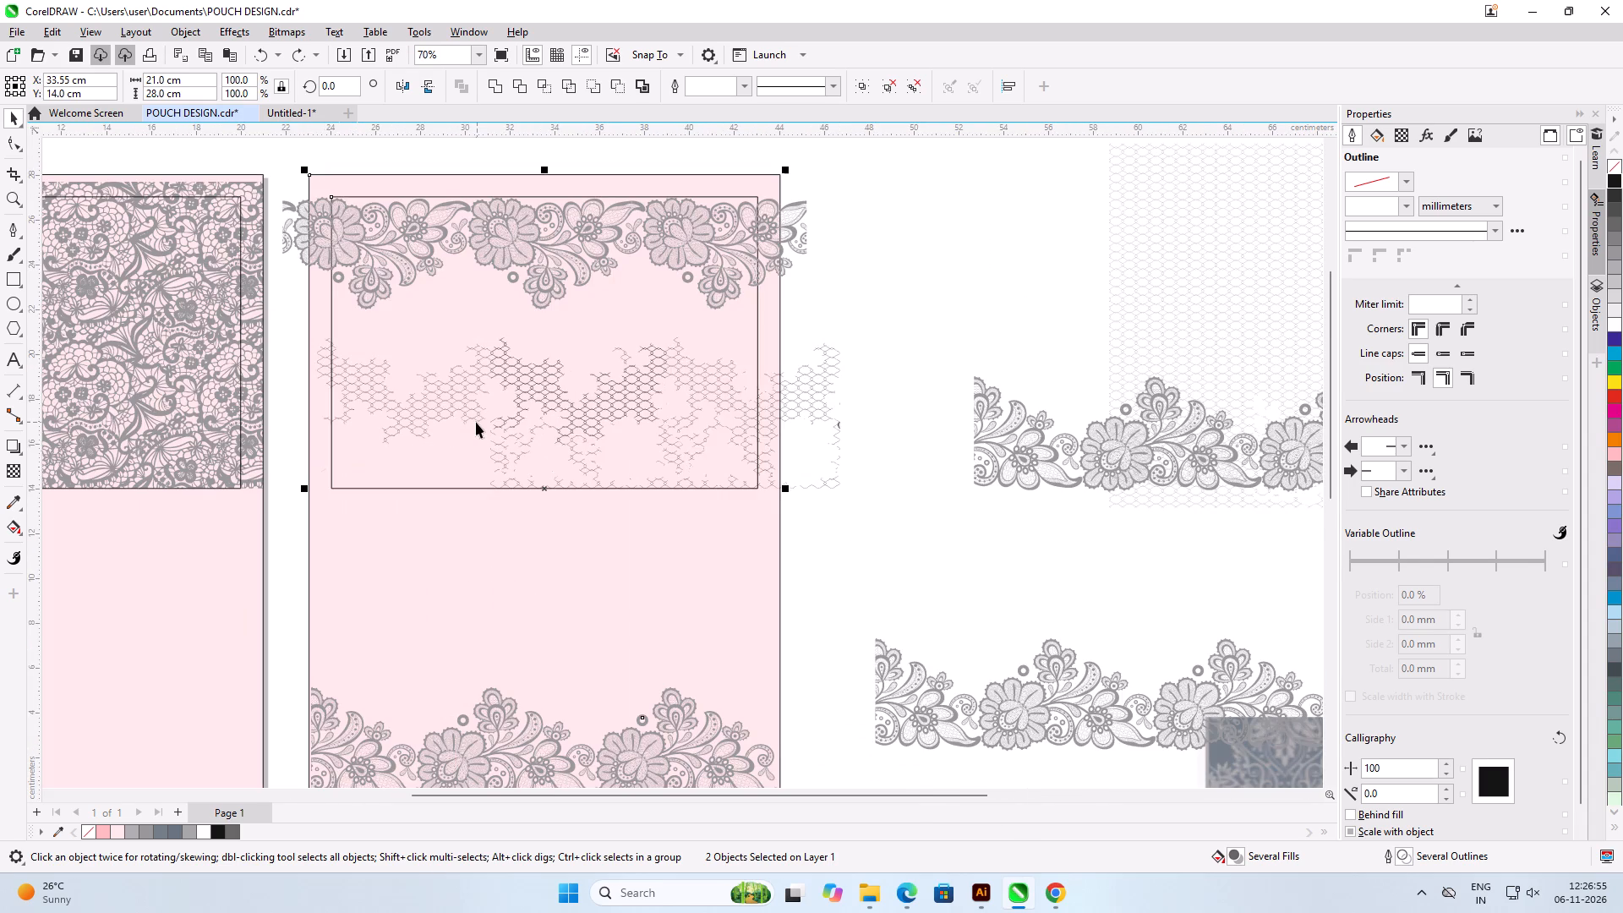
pyautogui.hotkey('ctrl', 'z')
pyautogui.hotkey('ctrl', 'z')
pyautogui.hotkey('ctrl', 'z')
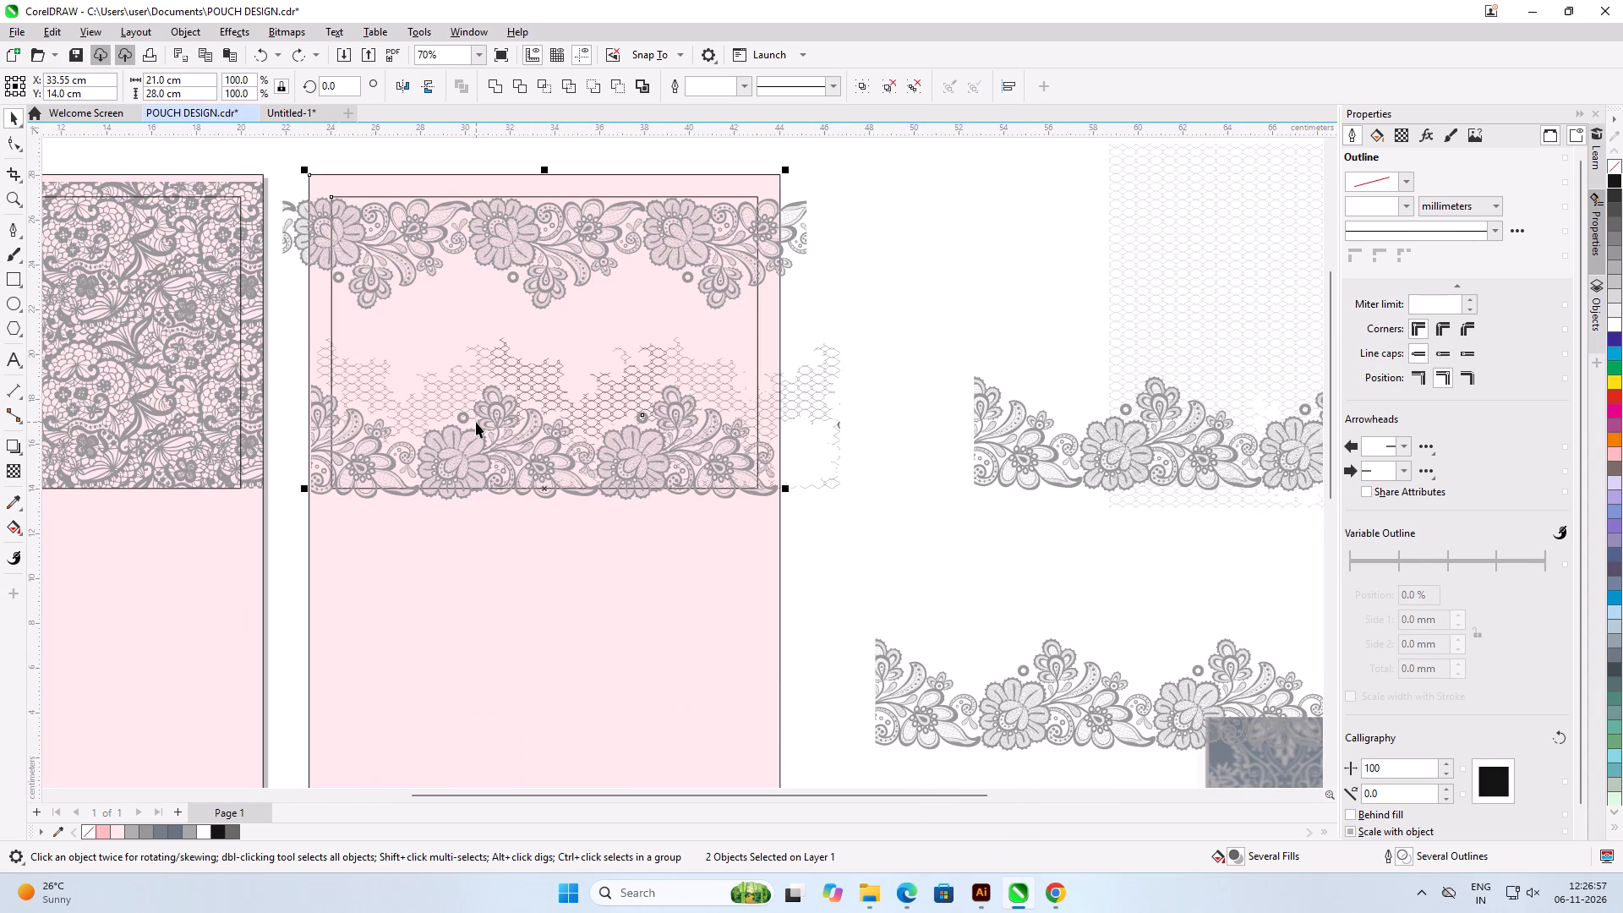
pyautogui.hotkey('ctrl', 'z')
pyautogui.hotkey('ctrl', 'z')
pyautogui.hotkey('ctrl', 'z')
pyautogui.hotkey('ctrl', 'z')
pyautogui.hotkey('ctrl', 'z')
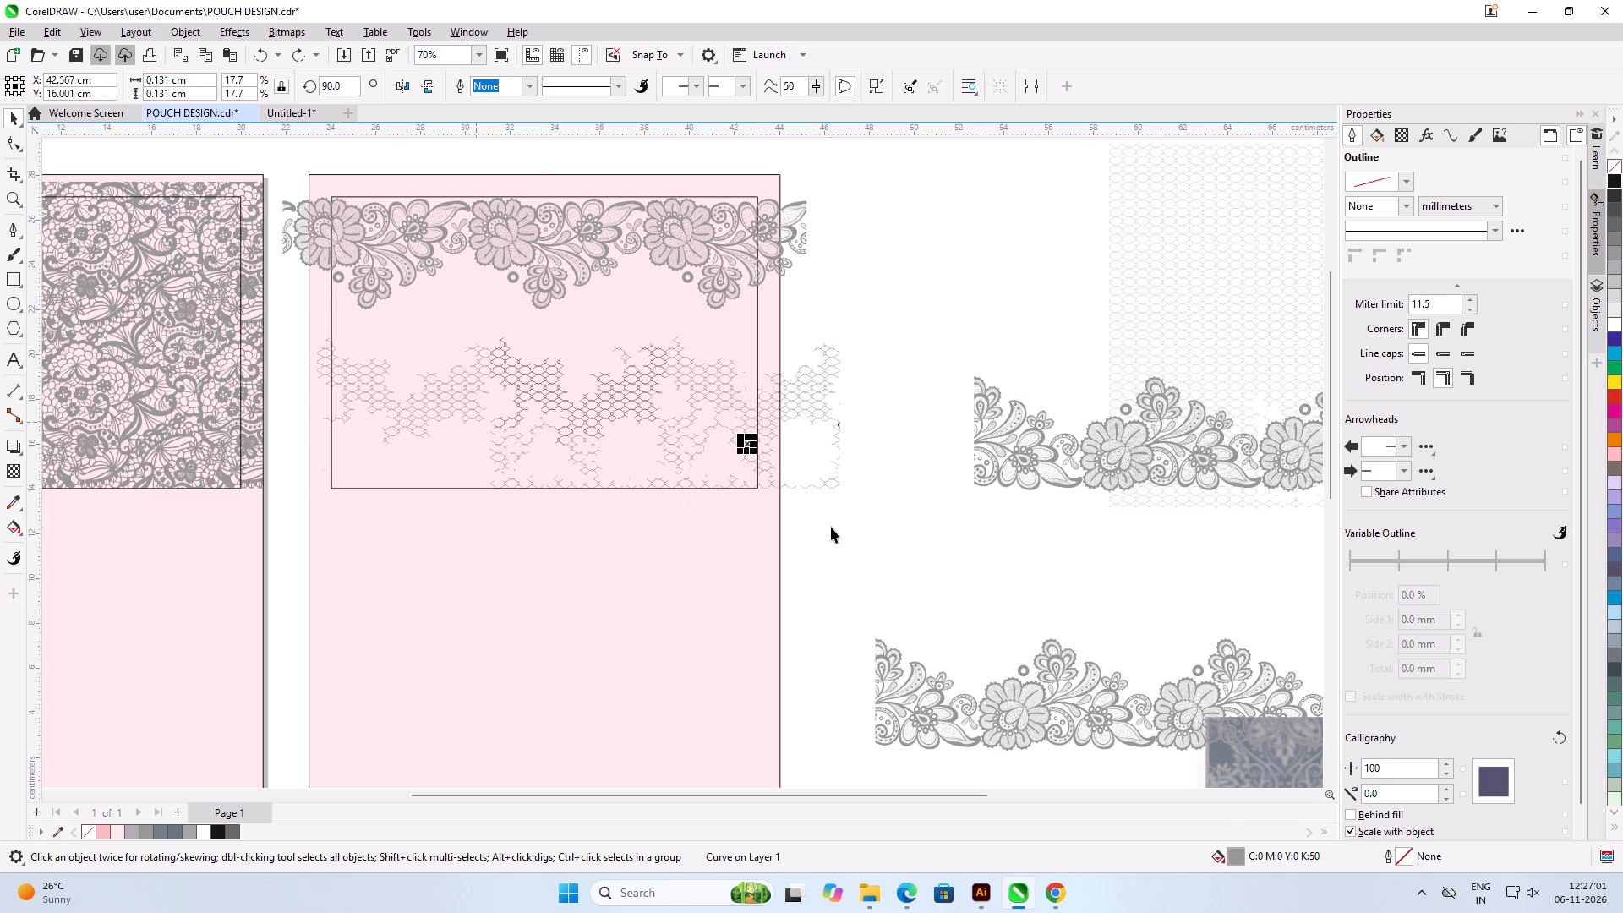
# Ungroup the second pink pouch's outer and inner rectangles.
pyautogui.hotkey('shift', 'z')
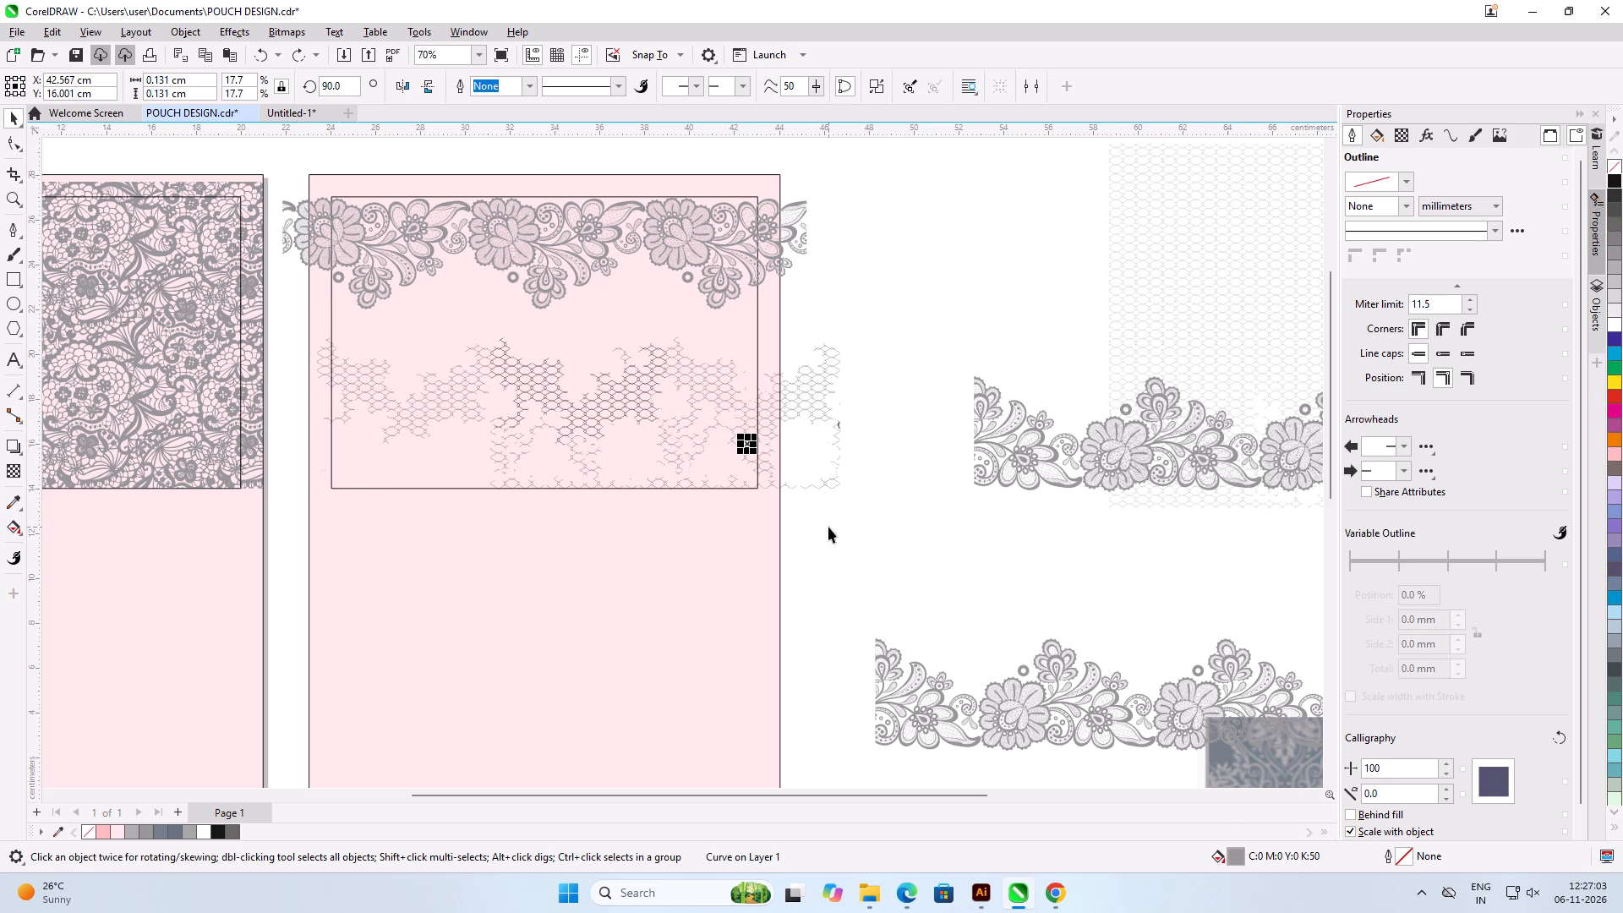
pyautogui.click(828, 527)
pyautogui.scroll(5, 754, 451)
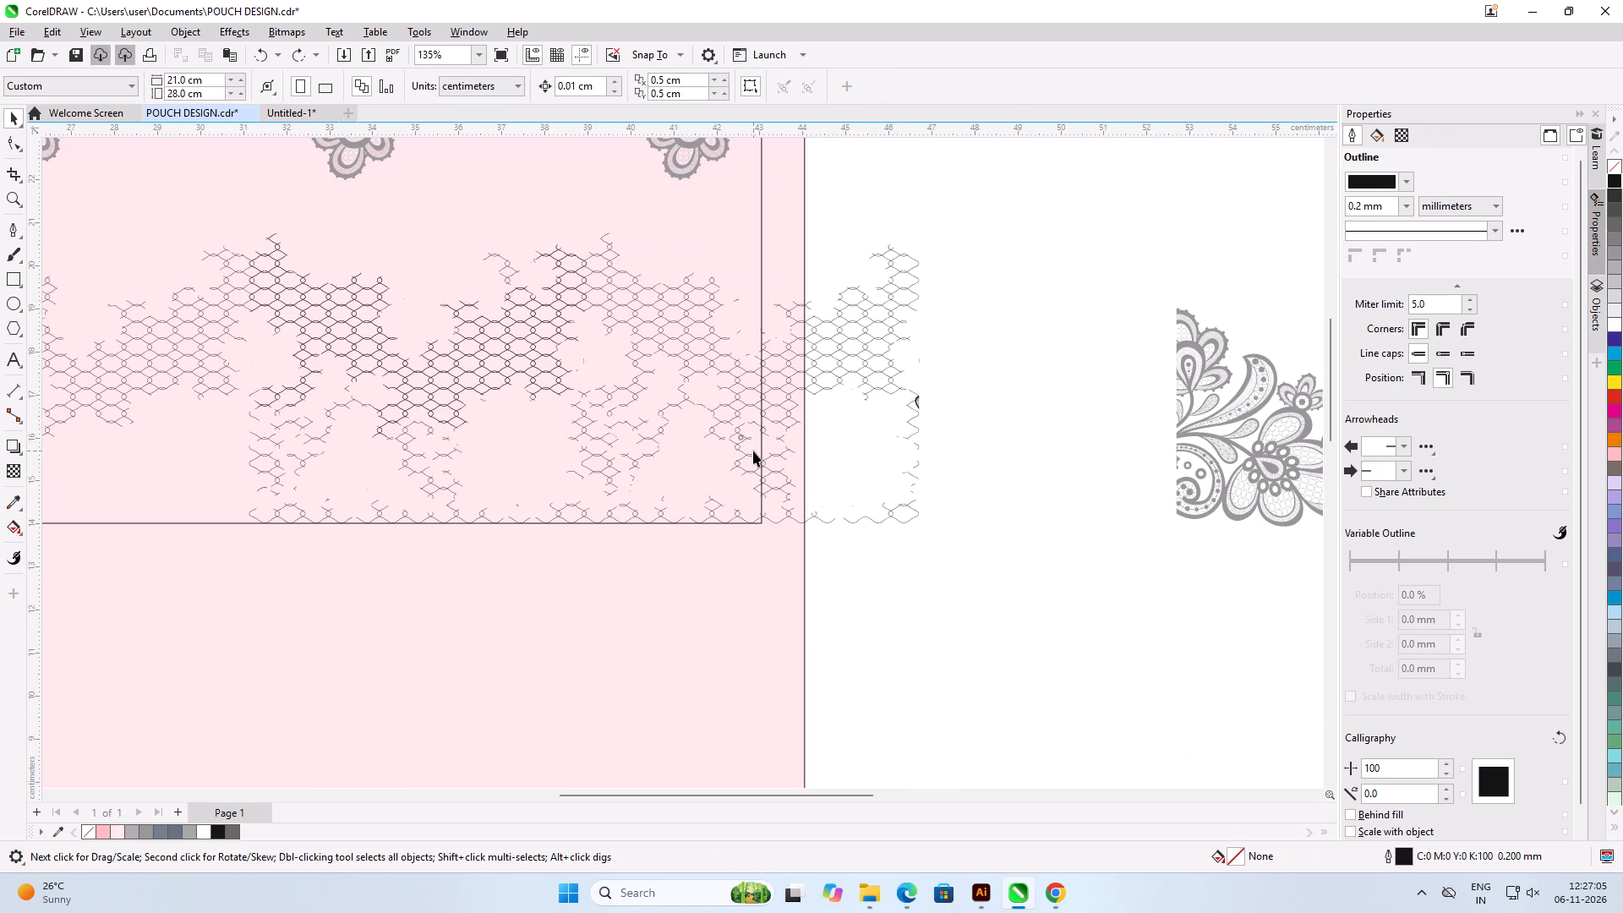
pyautogui.scroll(-4, 753, 451)
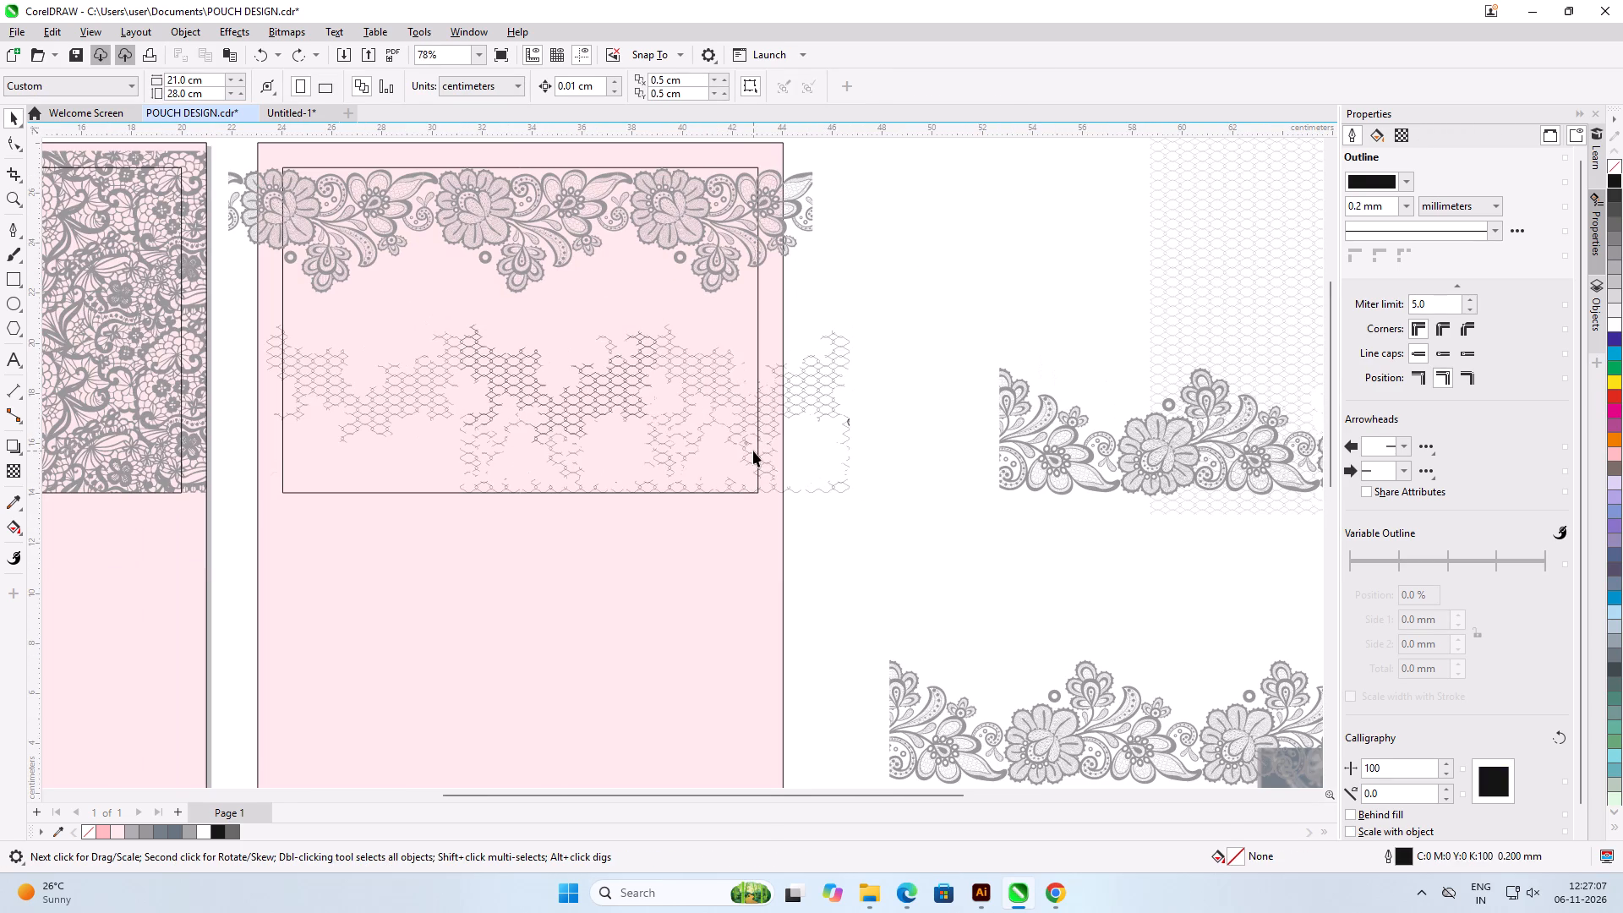
pyautogui.click(908, 517)
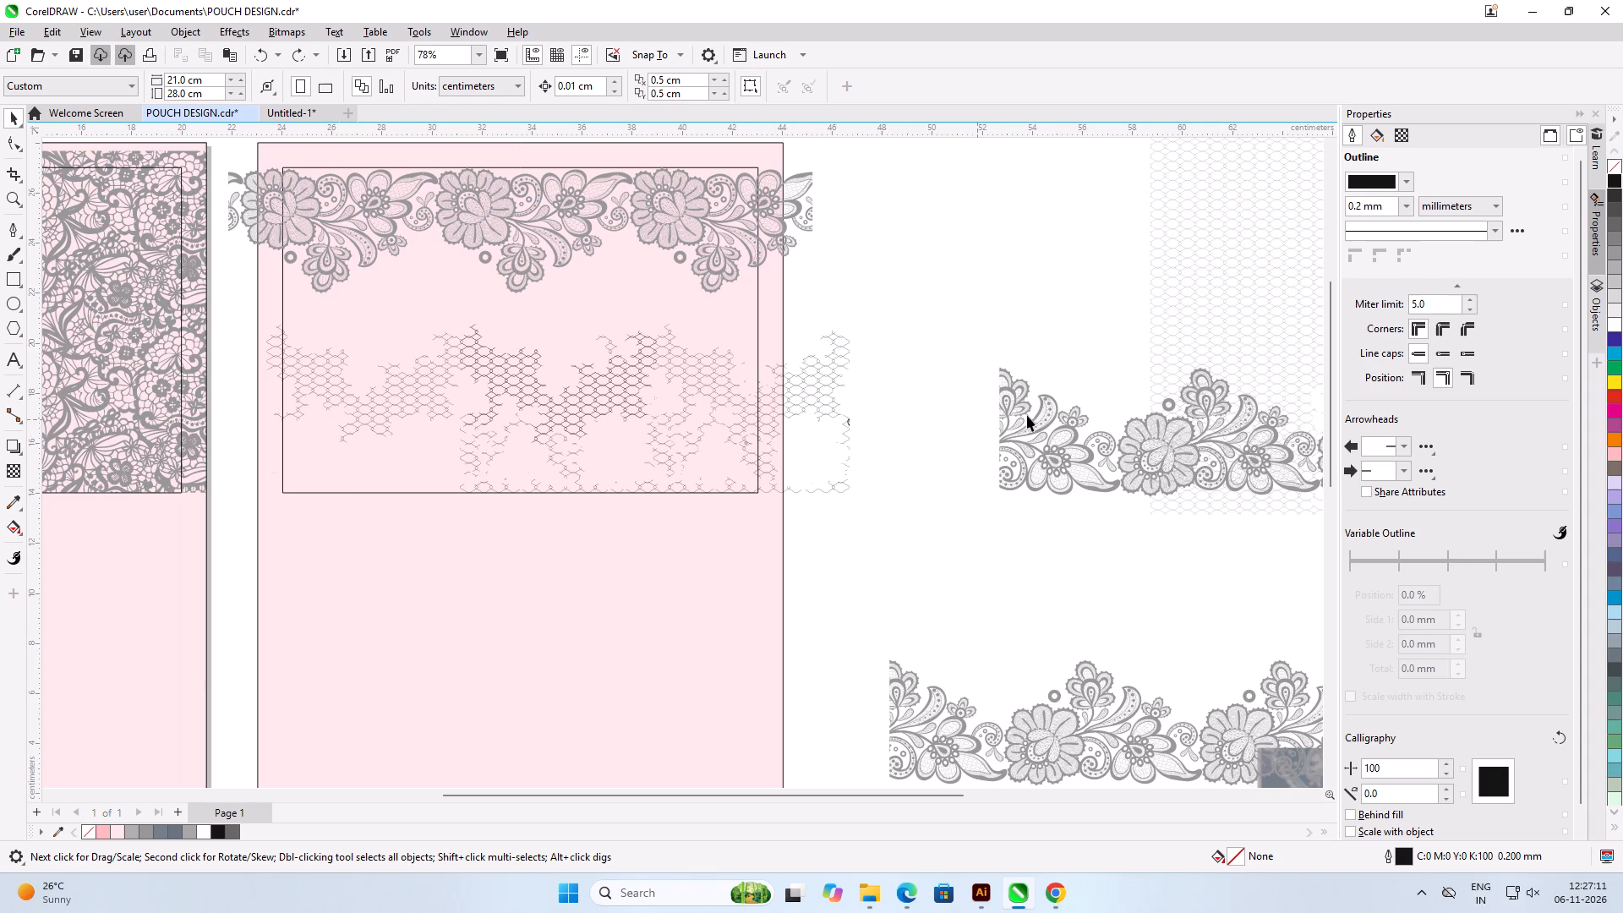
pyautogui.click(1015, 402)
pyautogui.click(738, 289)
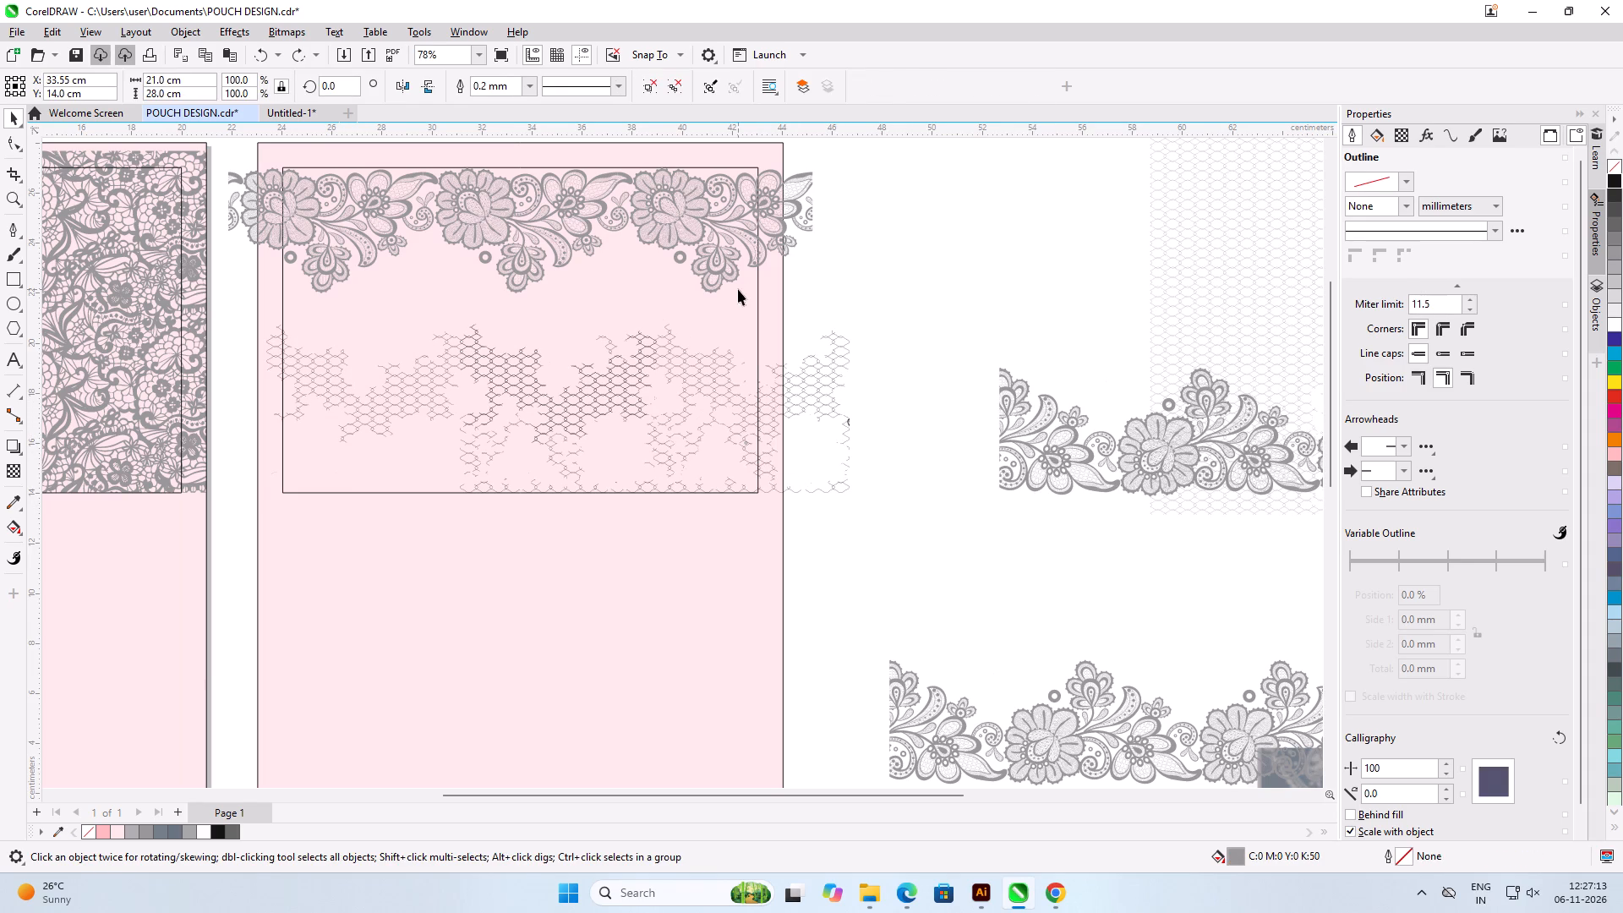
pyautogui.click(654, 90)
pyautogui.click(1037, 281)
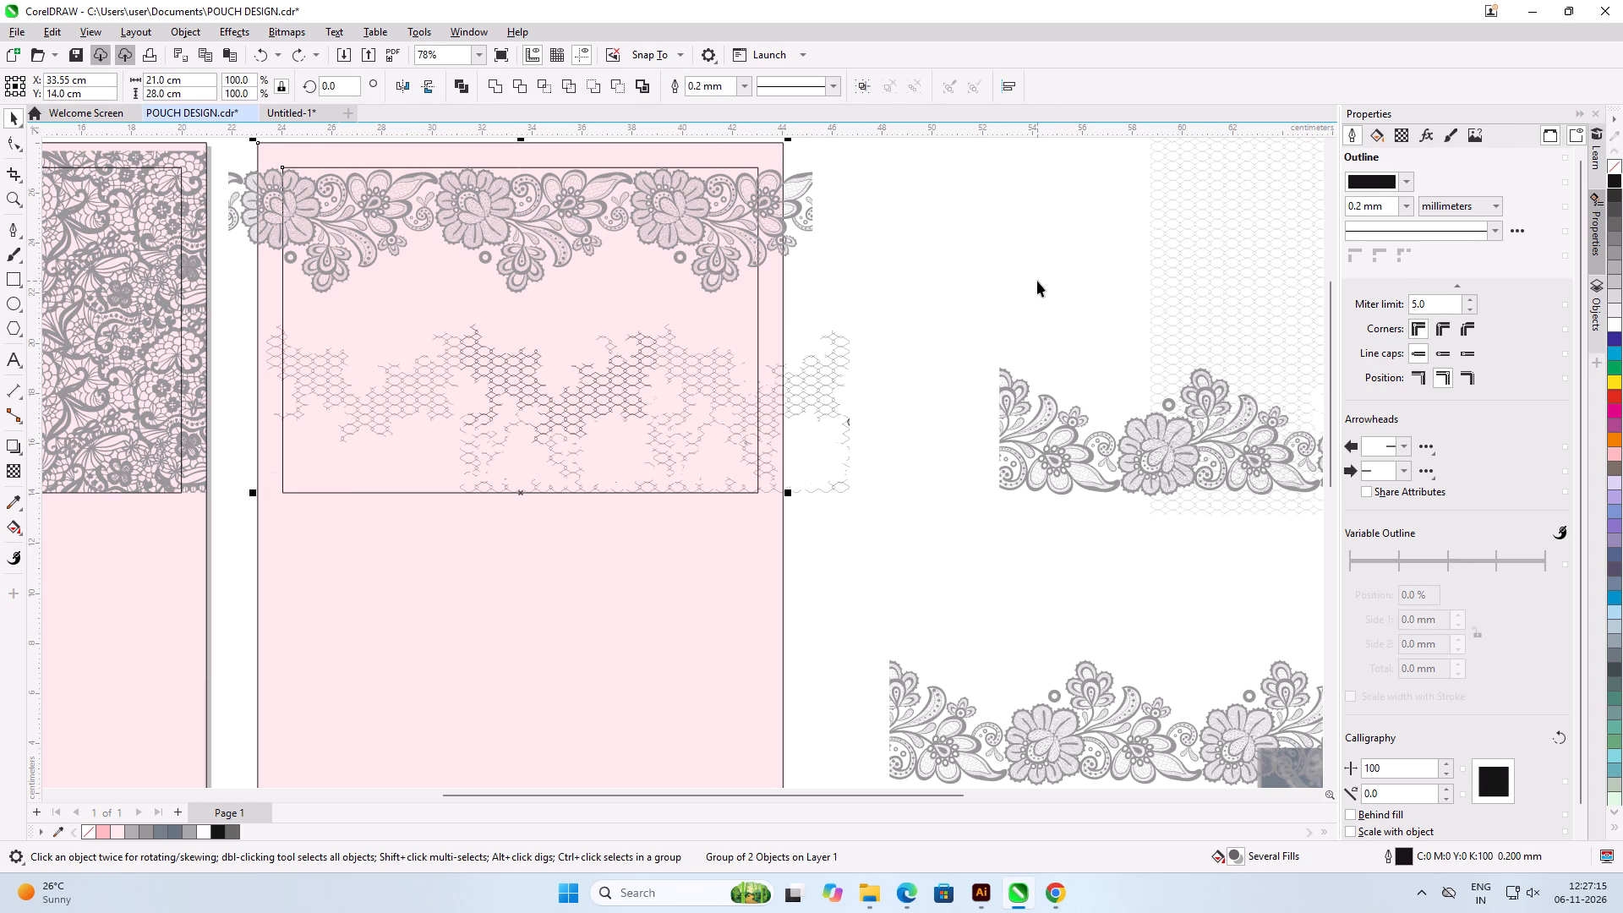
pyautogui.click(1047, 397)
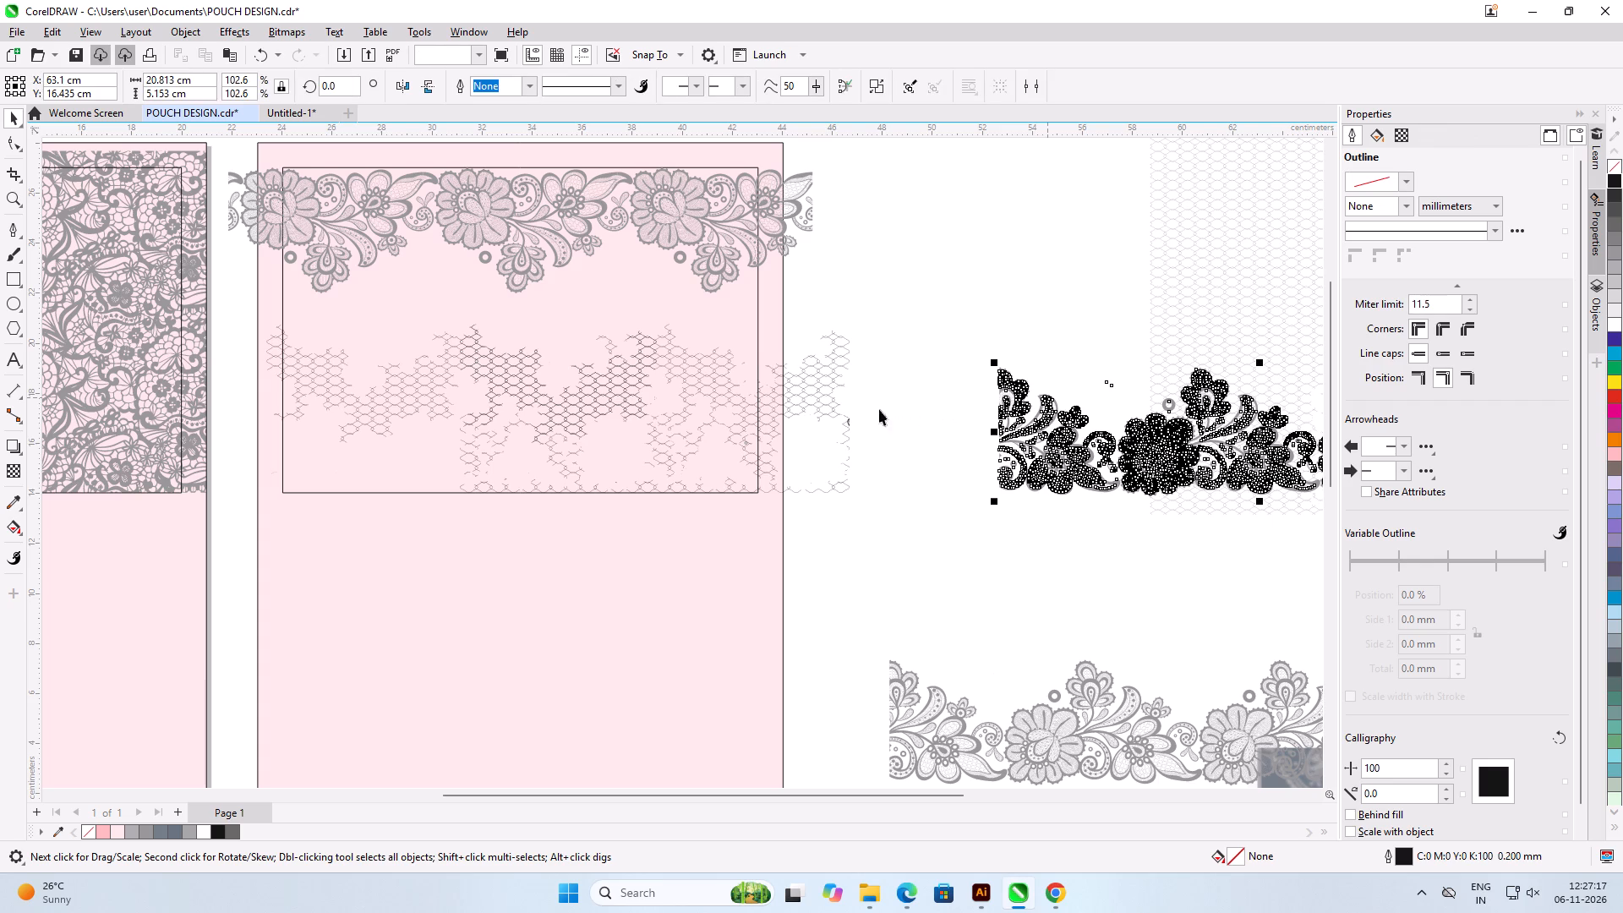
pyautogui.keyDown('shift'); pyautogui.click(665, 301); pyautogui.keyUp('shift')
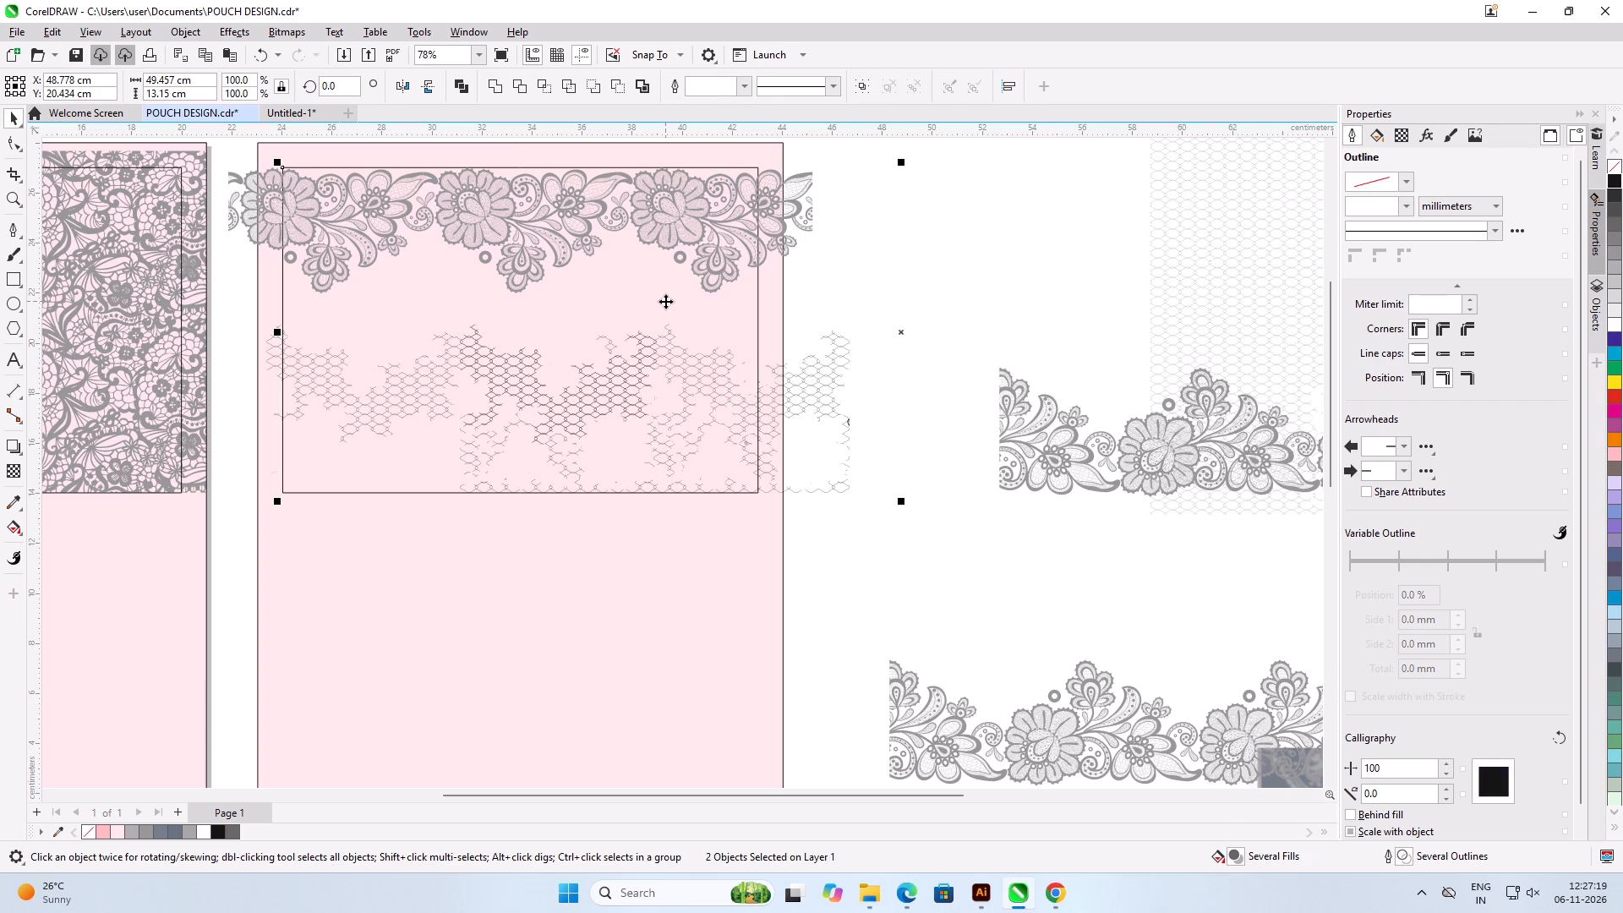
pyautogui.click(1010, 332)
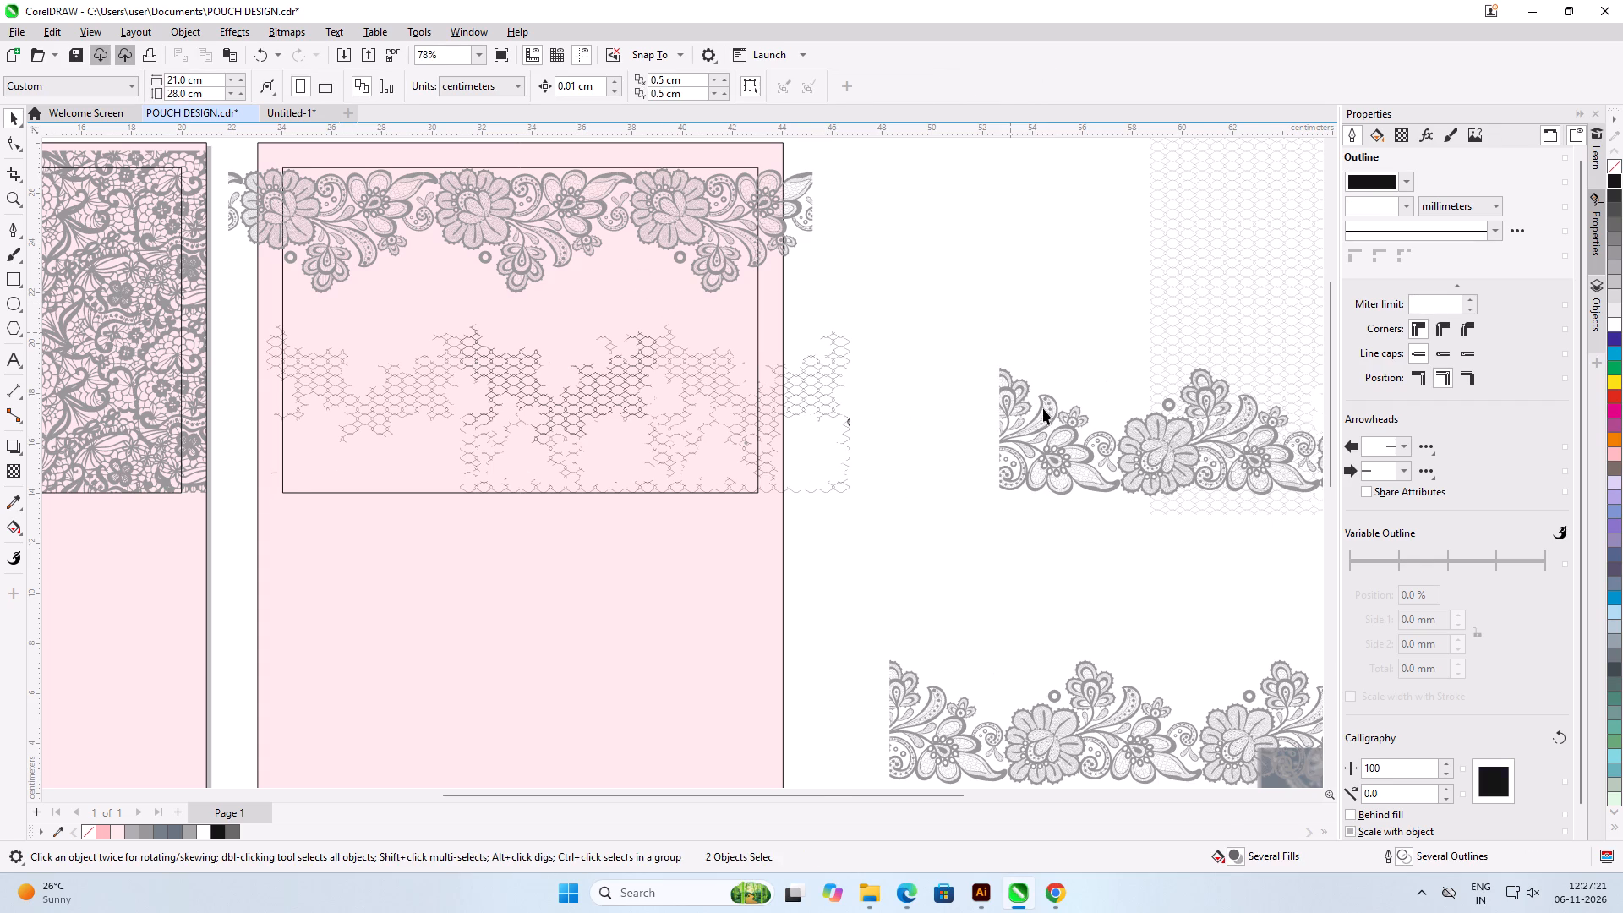
# Copy the grey floral border straight across onto the second pouch's net and centre it horizontally on the inner rectangle.
pyautogui.moveTo(1043, 406); pyautogui.dragTo(475, 415)
pyautogui.keyDown('shift'); pyautogui.rightClick(475, 415); pyautogui.keyUp('shift')
pyautogui.keyDown('shift'); pyautogui.click(652, 287); pyautogui.keyUp('shift')
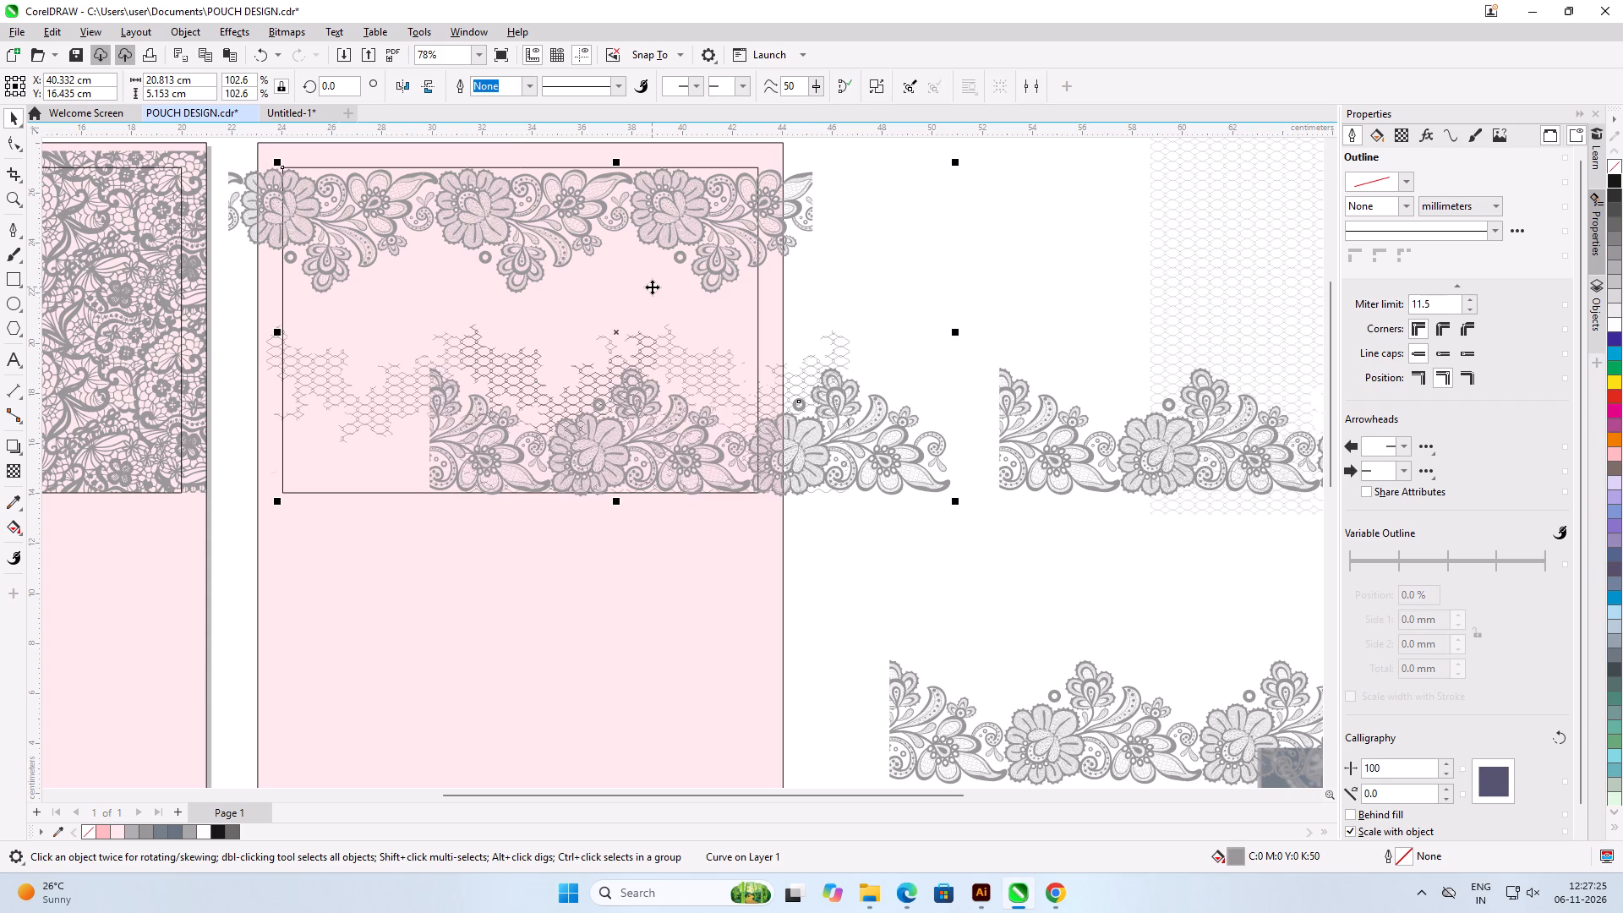
pyautogui.press('c')
pyautogui.click(975, 312)
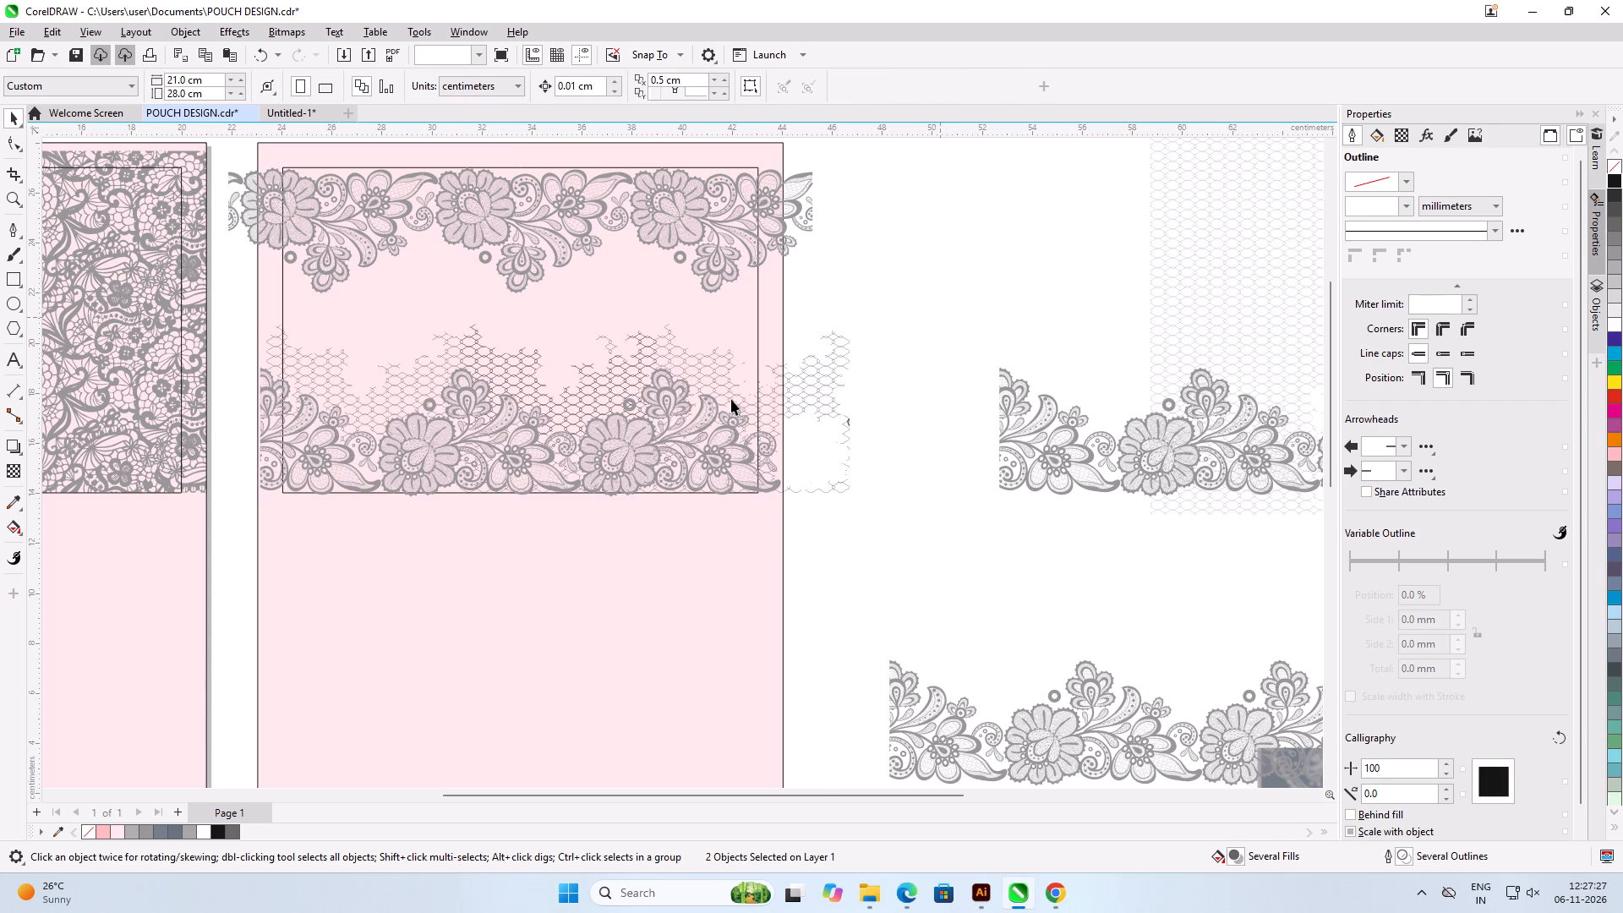
# Nudge the floral border copy left over the net until its X position is 33.15 cm.
pyautogui.scroll(6, 723, 406)
pyautogui.scroll(6, 648, 439)
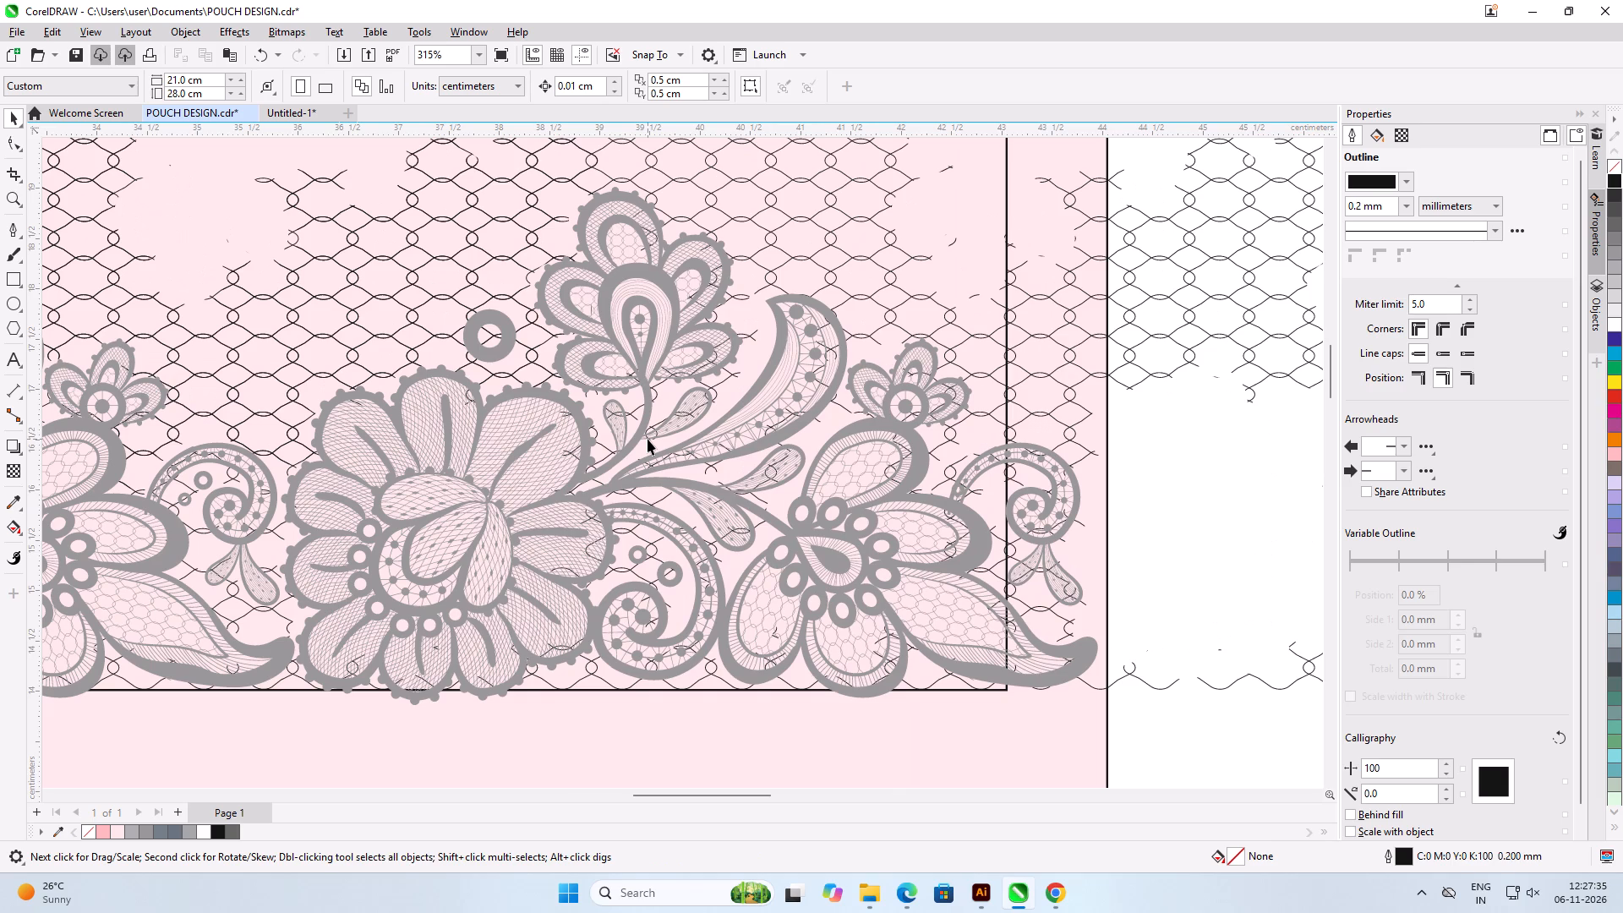
pyautogui.press('Left')
pyautogui.press('Left')
pyautogui.click(785, 434)
pyautogui.press('Left')
pyautogui.press('Left')
pyautogui.press('Left')
pyautogui.press('Left')
pyautogui.press('Left')
pyautogui.press('Left')
pyautogui.press('Left')
pyautogui.press('Left')
pyautogui.press('Left')
pyautogui.press('Left')
pyautogui.press('Left')
pyautogui.press('Left')
pyautogui.press('Left')
pyautogui.press('Left')
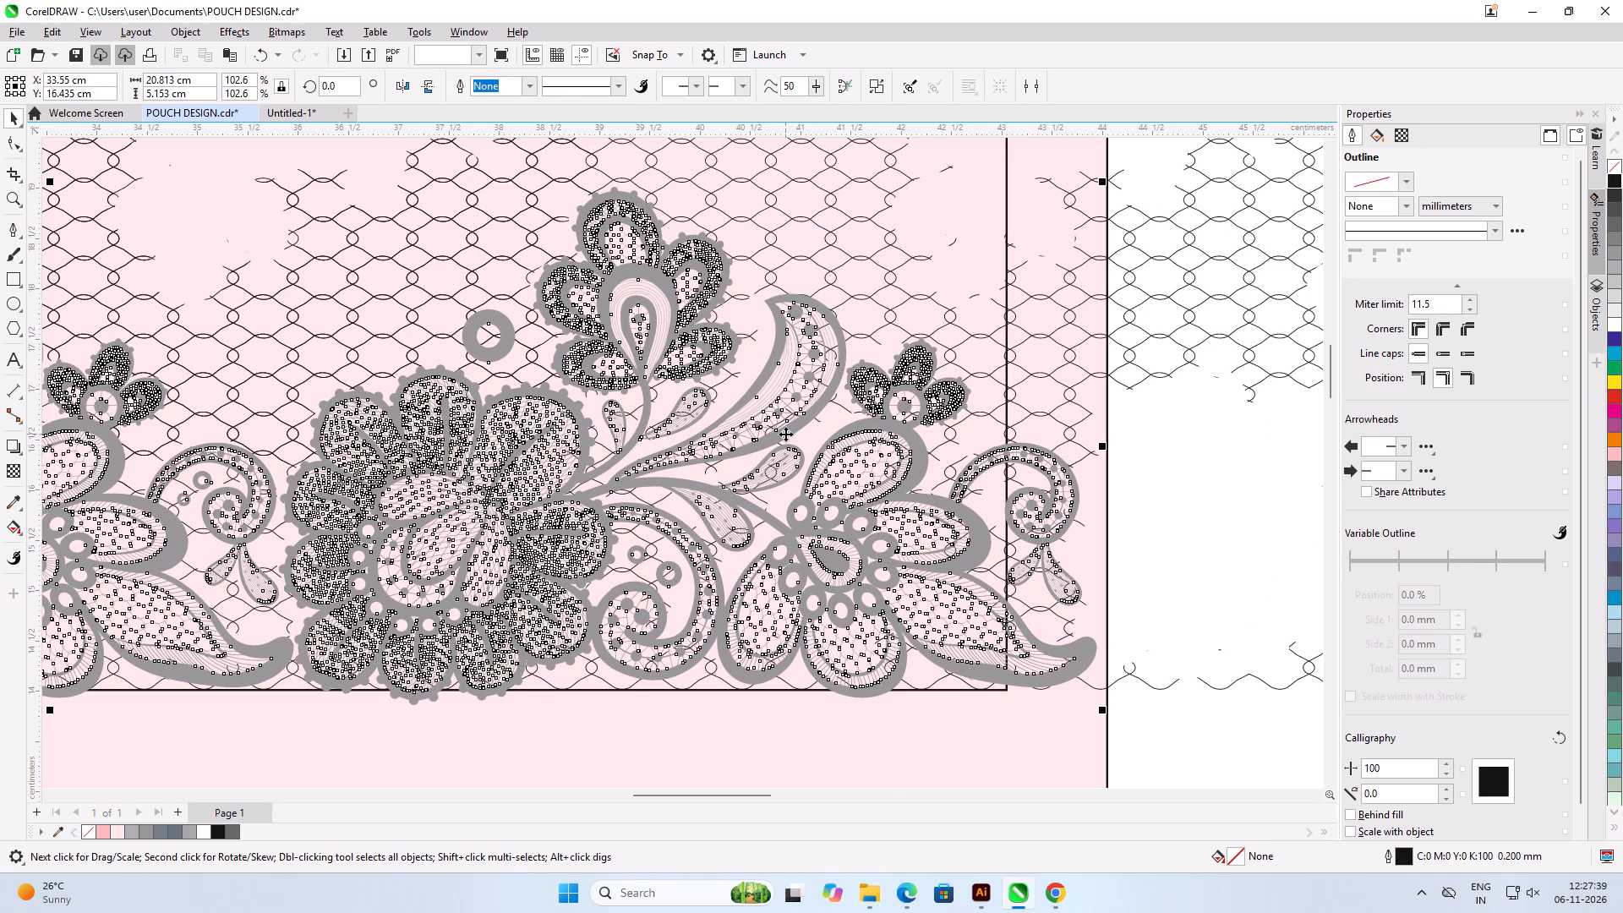
pyautogui.press('Left')
pyautogui.press('Left')
pyautogui.press('Left')
pyautogui.press('Left')
pyautogui.press('Left')
pyautogui.press('Left')
pyautogui.press('Left')
pyautogui.press('Left')
pyautogui.press('Left')
pyautogui.press('Left')
pyautogui.press('Left')
pyautogui.press('Left')
pyautogui.press('Left')
pyautogui.press('Left')
pyautogui.press('Left')
pyautogui.press('Left')
pyautogui.press('Left')
pyautogui.press('Left')
pyautogui.press('Left')
pyautogui.press('Left')
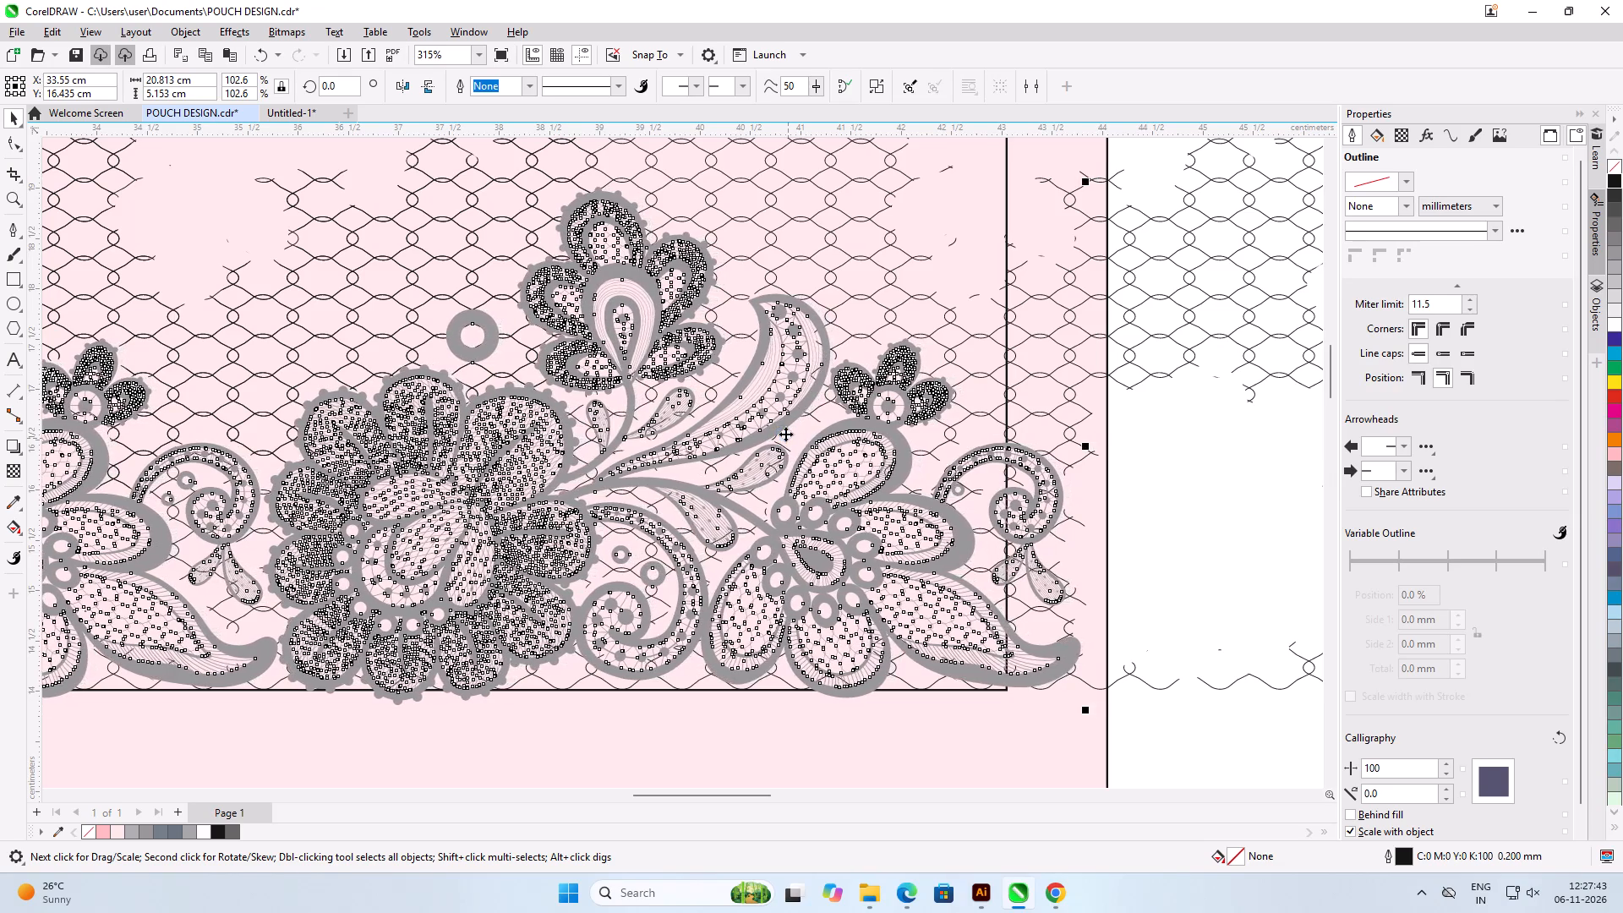
pyautogui.press('Left')
pyautogui.press('Left')
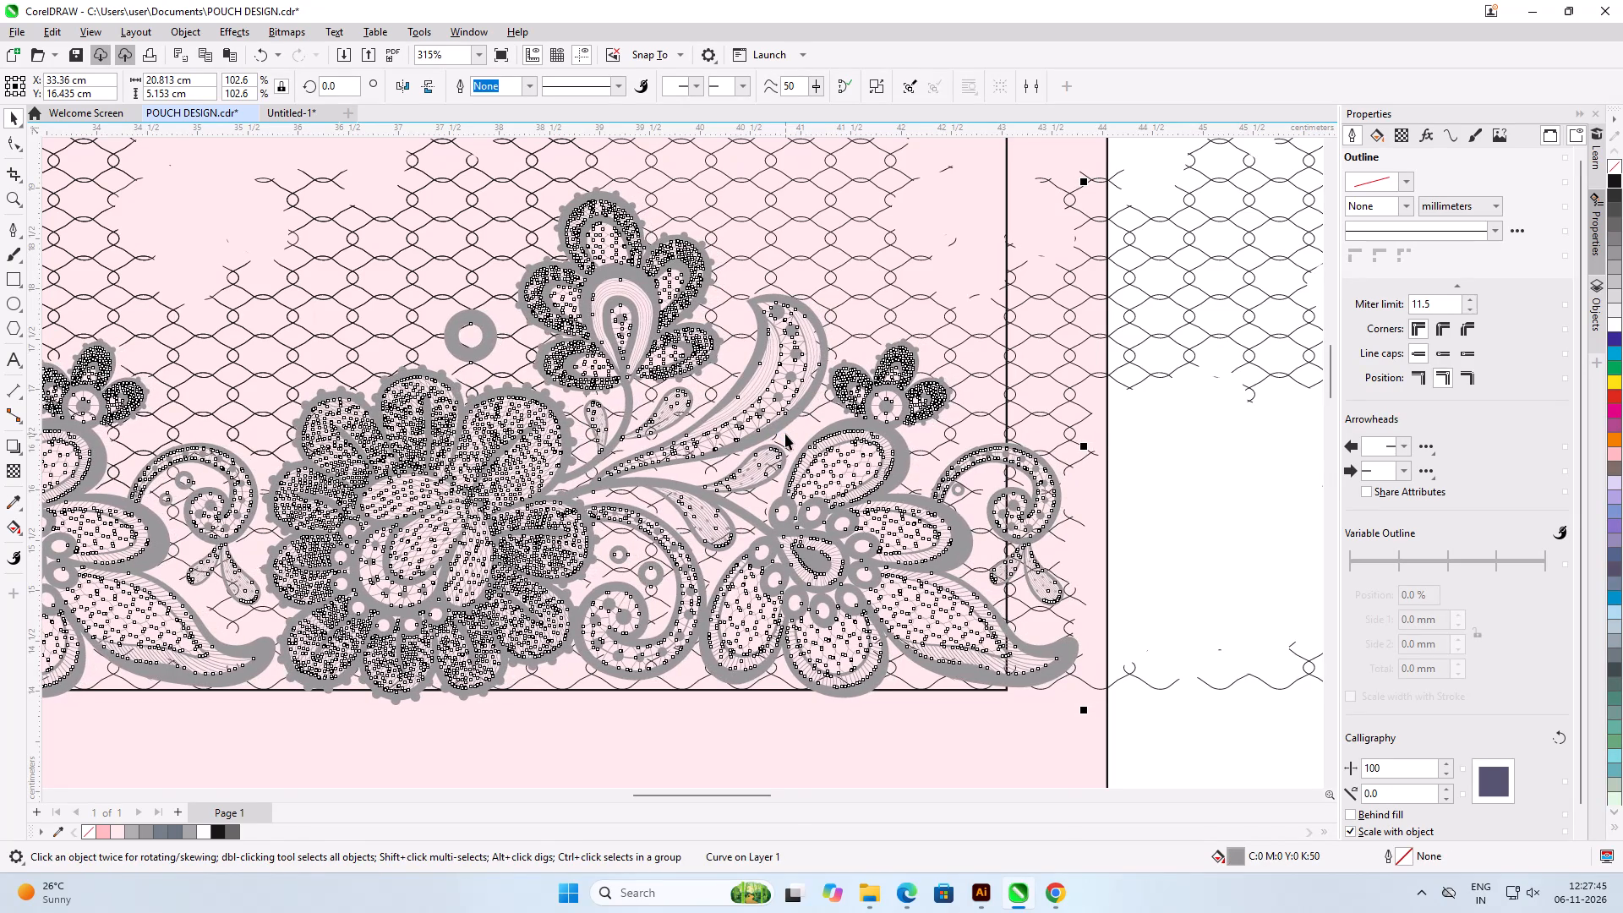
pyautogui.press('Left')
pyautogui.press('Left')
pyautogui.press('Left')
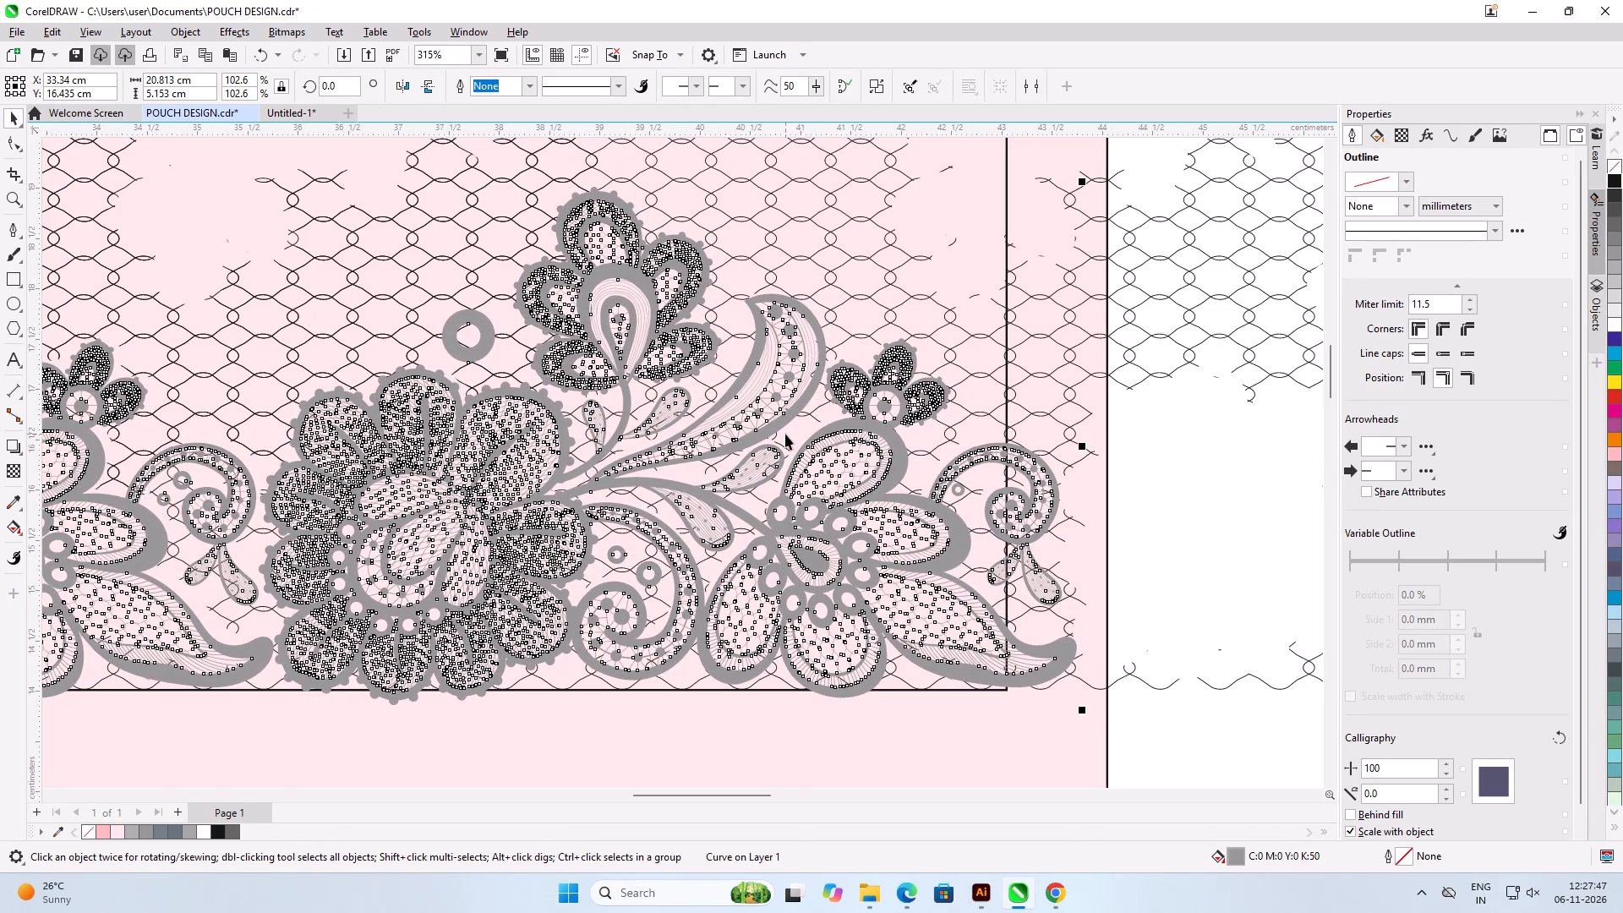
pyautogui.press('Left')
pyautogui.press('Left')
pyautogui.press('Left')
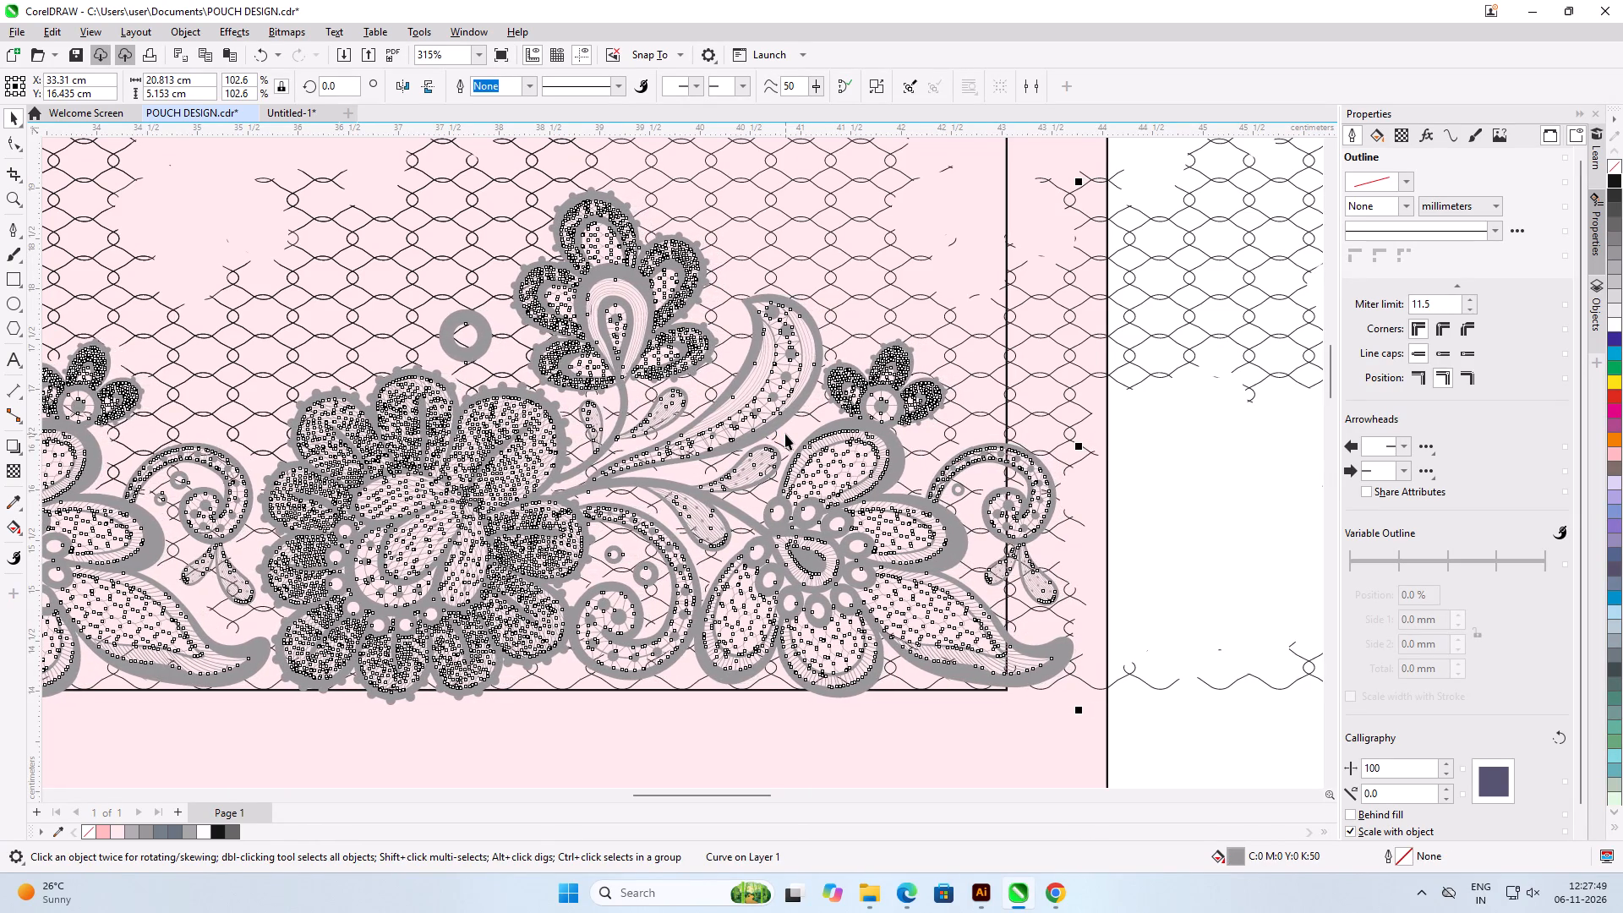
pyautogui.press('Left')
pyautogui.press('Left')
pyautogui.press('Left')
pyautogui.press('Left')
pyautogui.press('Left')
pyautogui.press('Left')
pyautogui.press('Left')
pyautogui.press('Left')
pyautogui.press('Left')
pyautogui.press('Left')
pyautogui.press('Left')
pyautogui.press('Left')
pyautogui.press('Left')
pyautogui.press('Left')
pyautogui.press('Left')
pyautogui.press('Left')
pyautogui.press('Left')
pyautogui.press('Left')
pyautogui.press('Left')
pyautogui.press('Left')
pyautogui.press('Left')
pyautogui.press('Left')
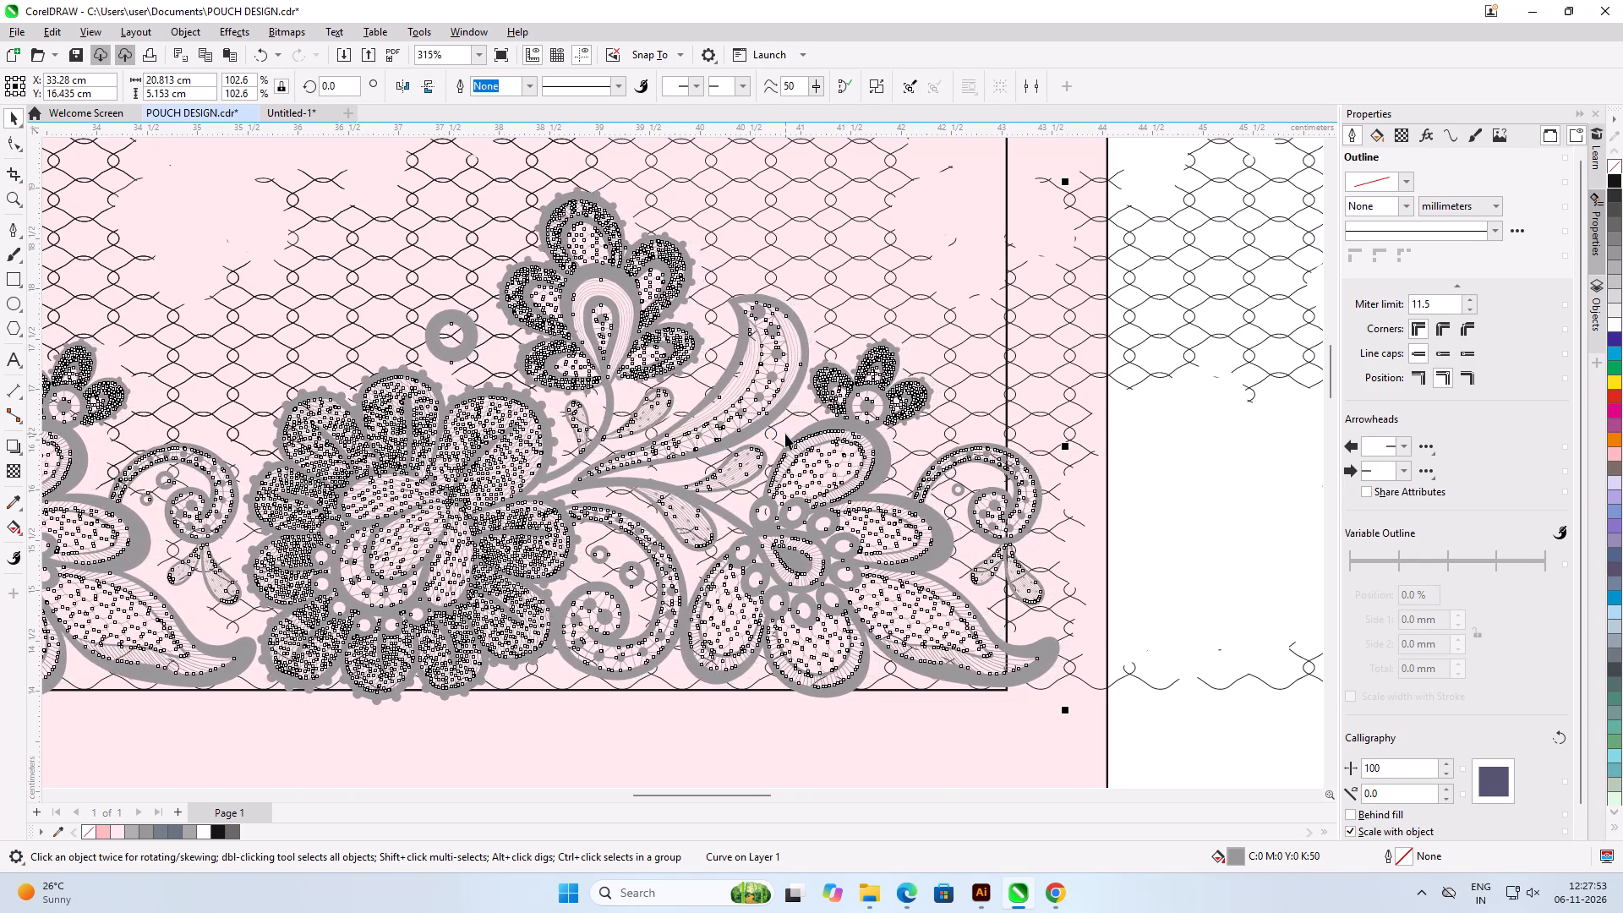
pyautogui.scroll(-9, 785, 434)
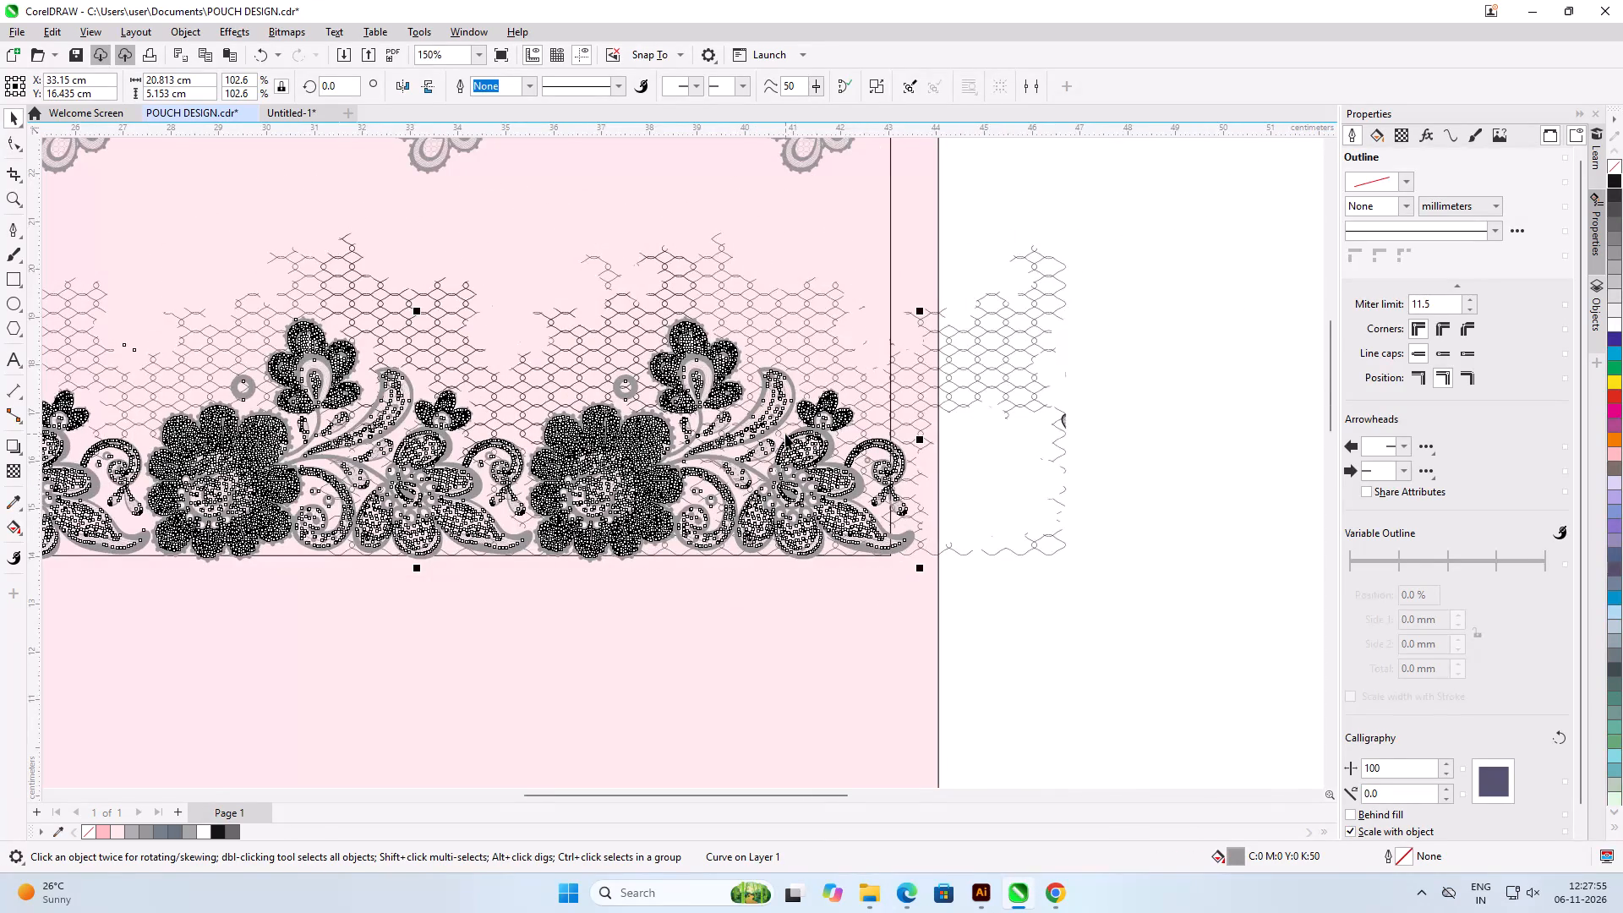
pyautogui.scroll(-2, 785, 434)
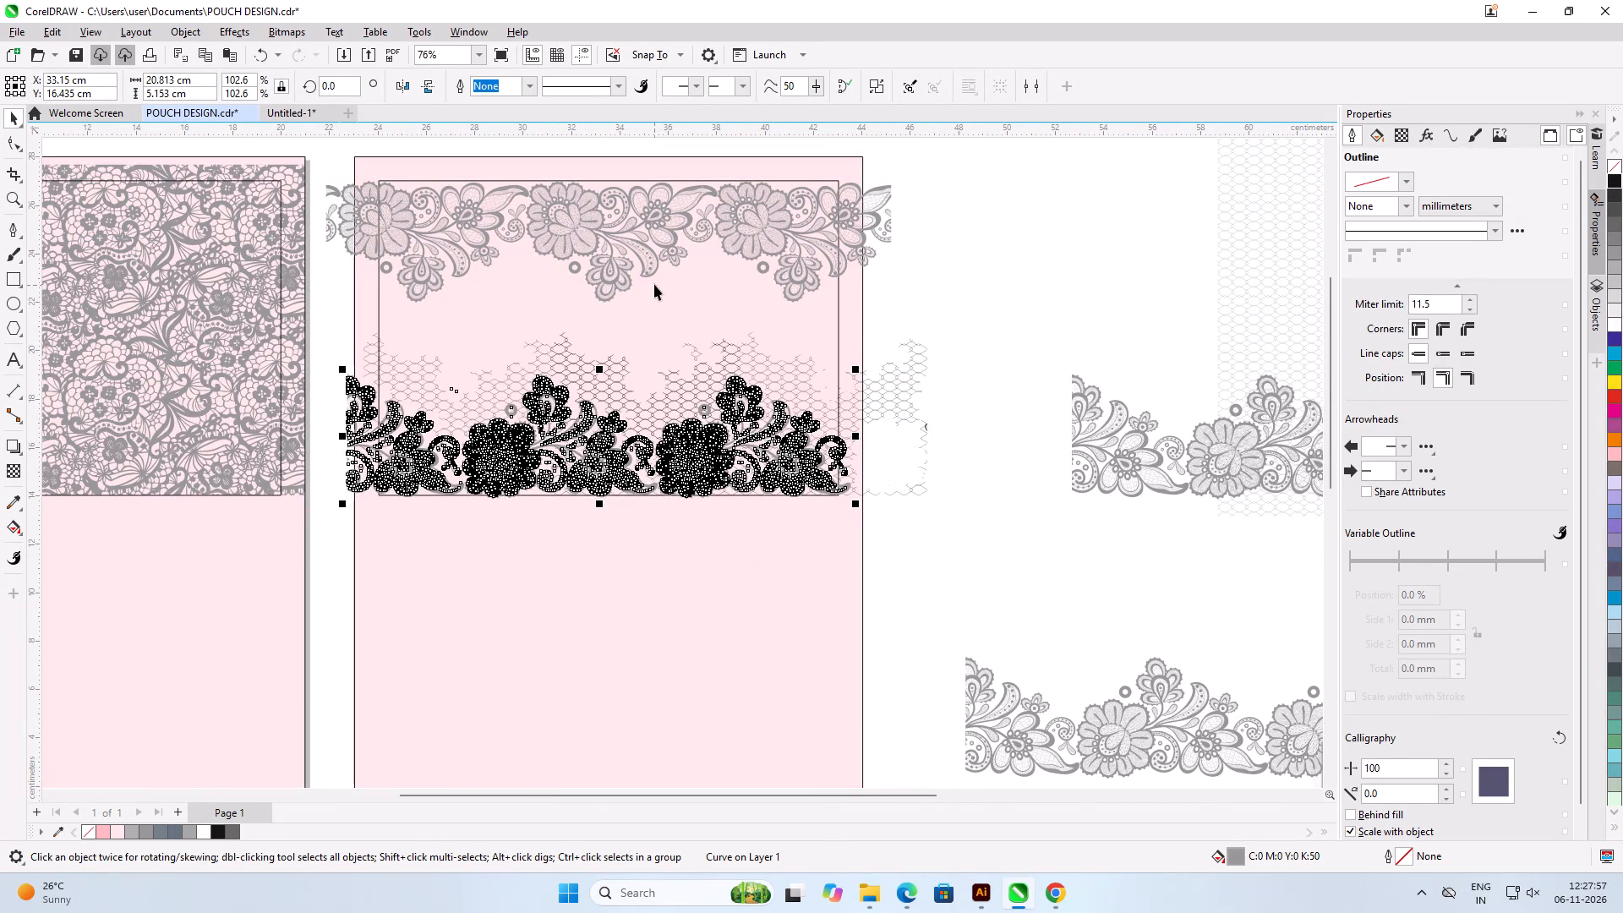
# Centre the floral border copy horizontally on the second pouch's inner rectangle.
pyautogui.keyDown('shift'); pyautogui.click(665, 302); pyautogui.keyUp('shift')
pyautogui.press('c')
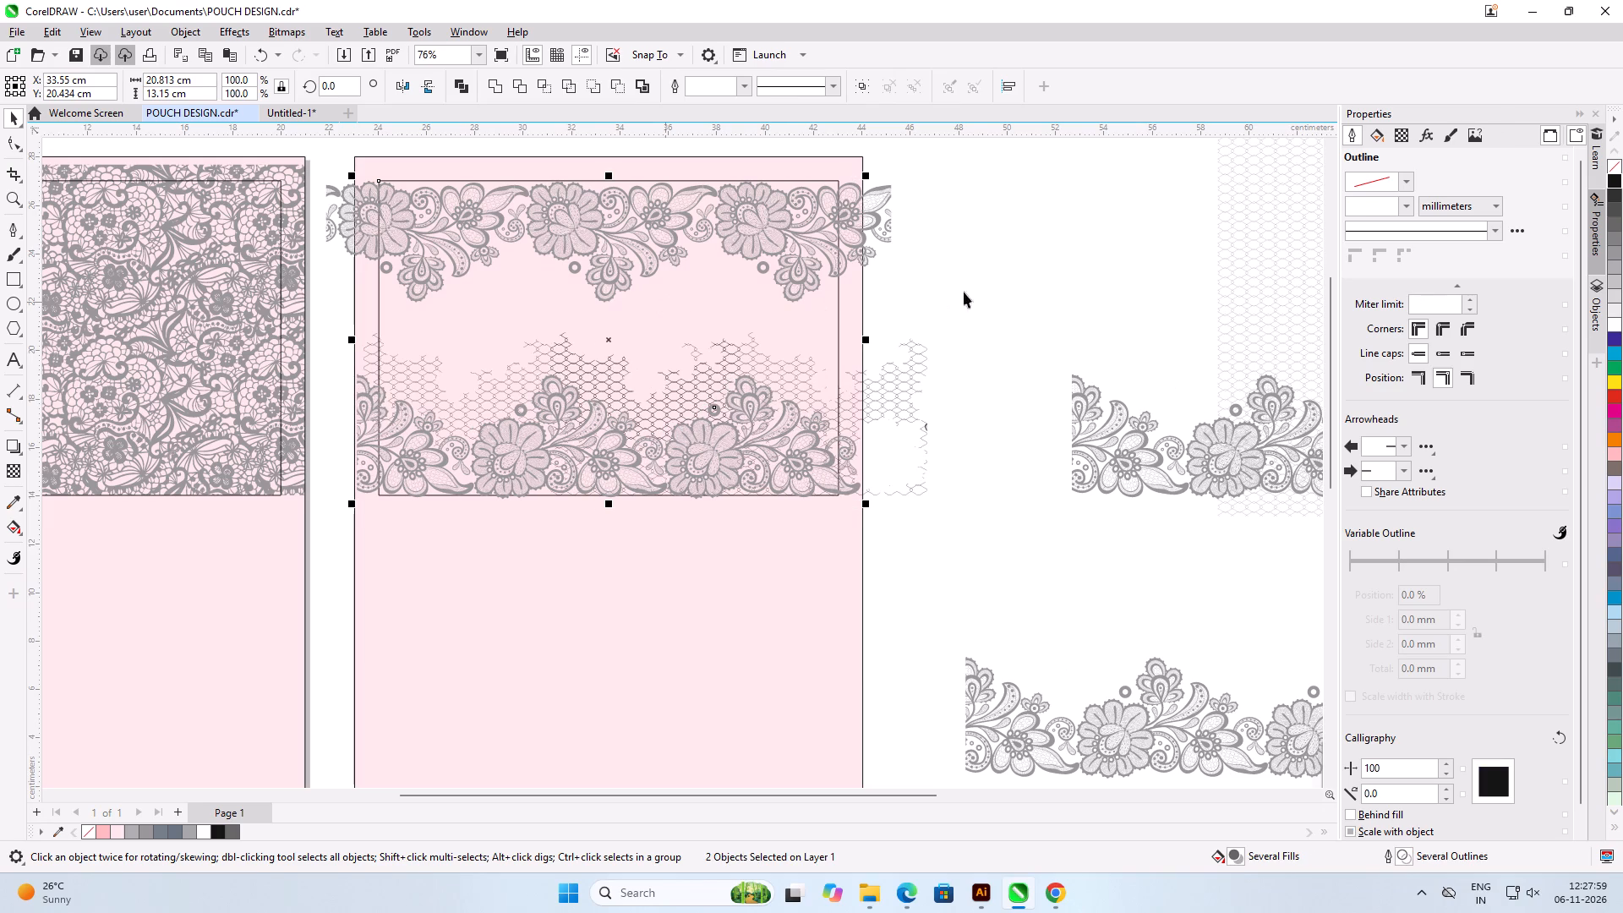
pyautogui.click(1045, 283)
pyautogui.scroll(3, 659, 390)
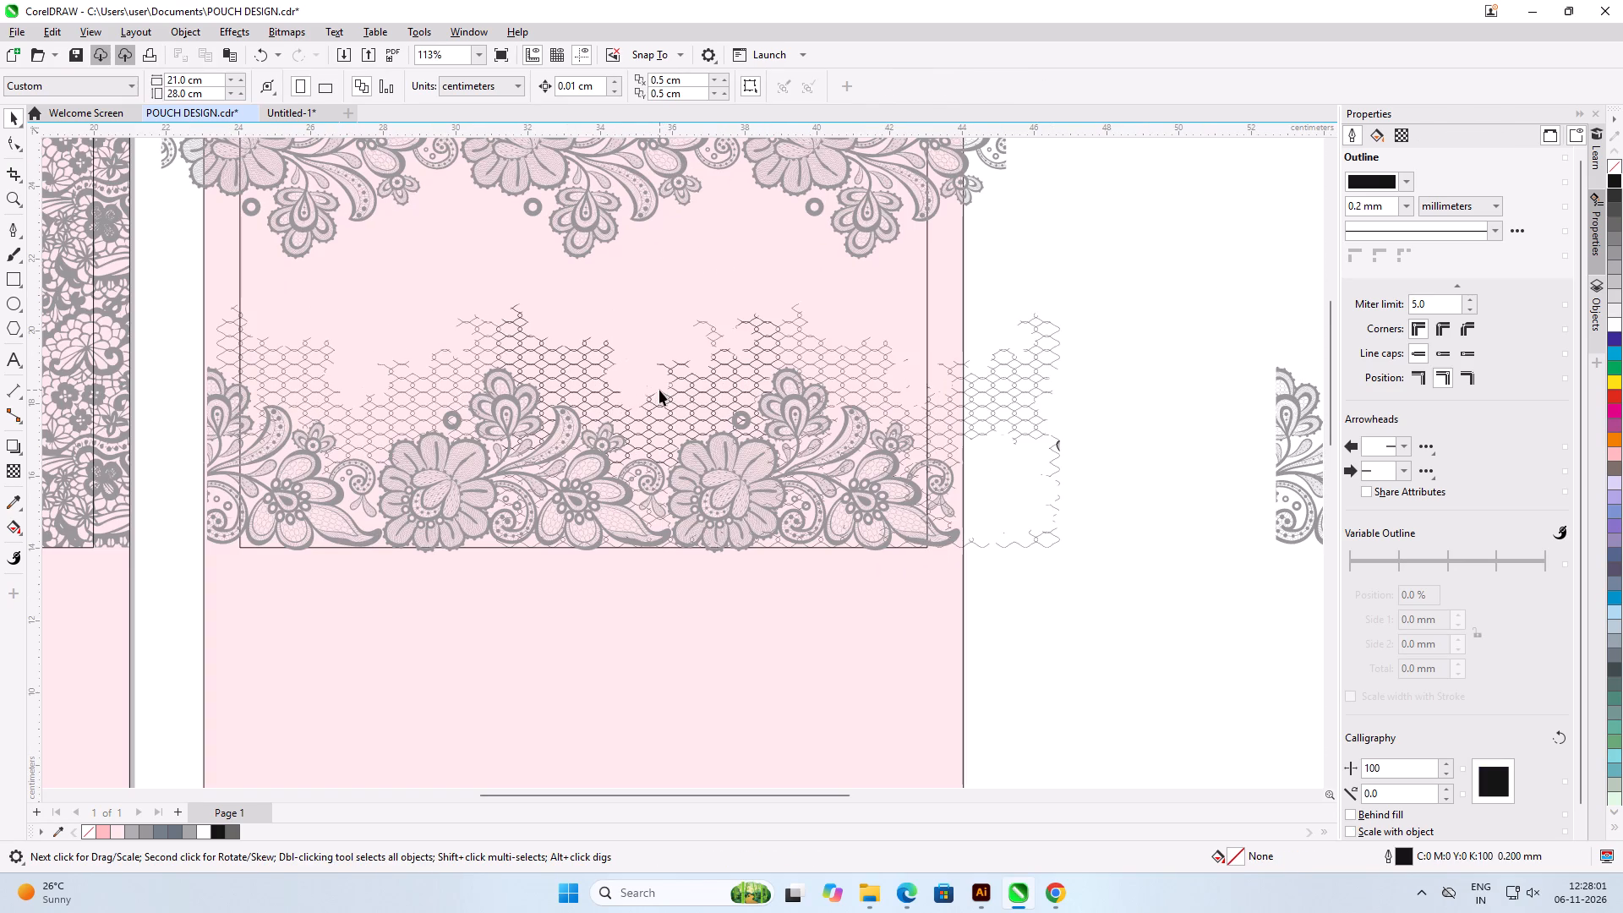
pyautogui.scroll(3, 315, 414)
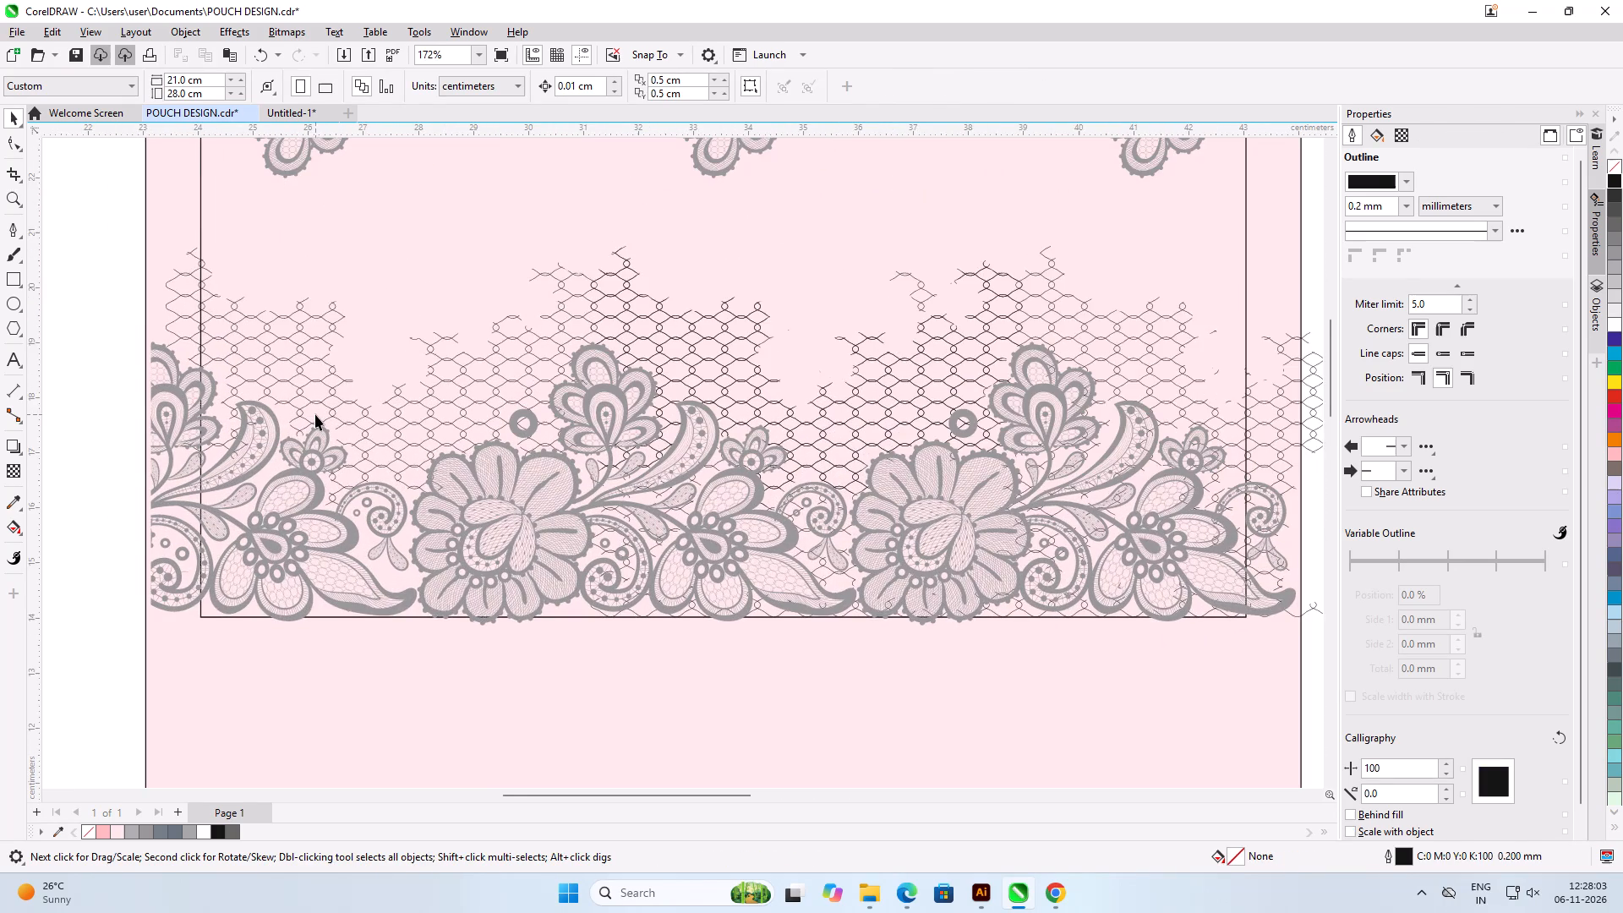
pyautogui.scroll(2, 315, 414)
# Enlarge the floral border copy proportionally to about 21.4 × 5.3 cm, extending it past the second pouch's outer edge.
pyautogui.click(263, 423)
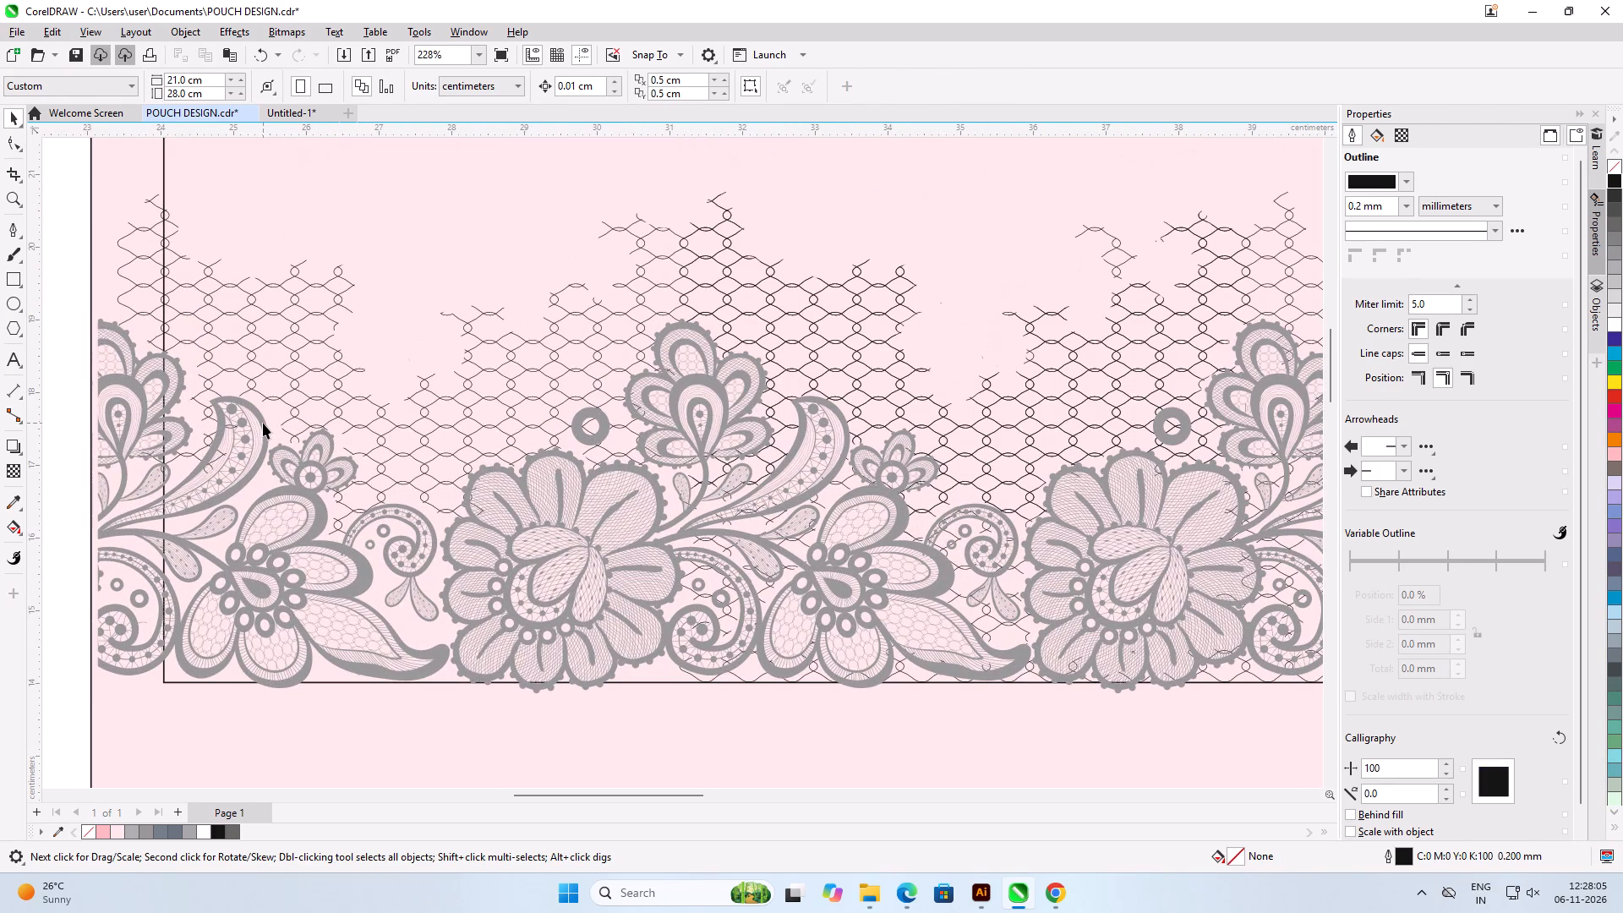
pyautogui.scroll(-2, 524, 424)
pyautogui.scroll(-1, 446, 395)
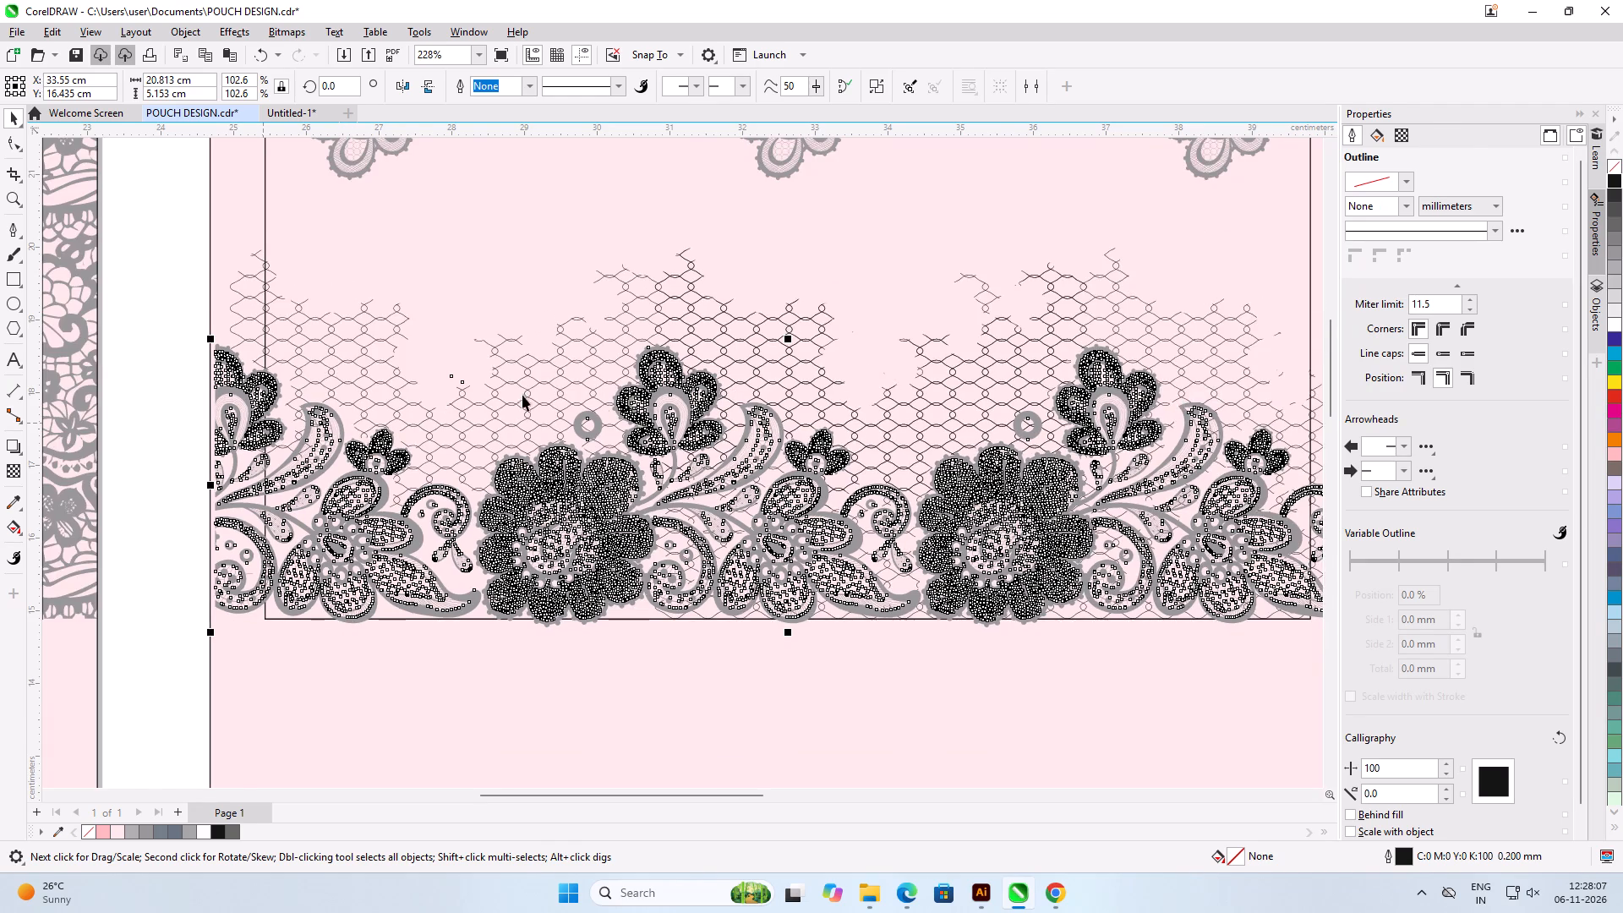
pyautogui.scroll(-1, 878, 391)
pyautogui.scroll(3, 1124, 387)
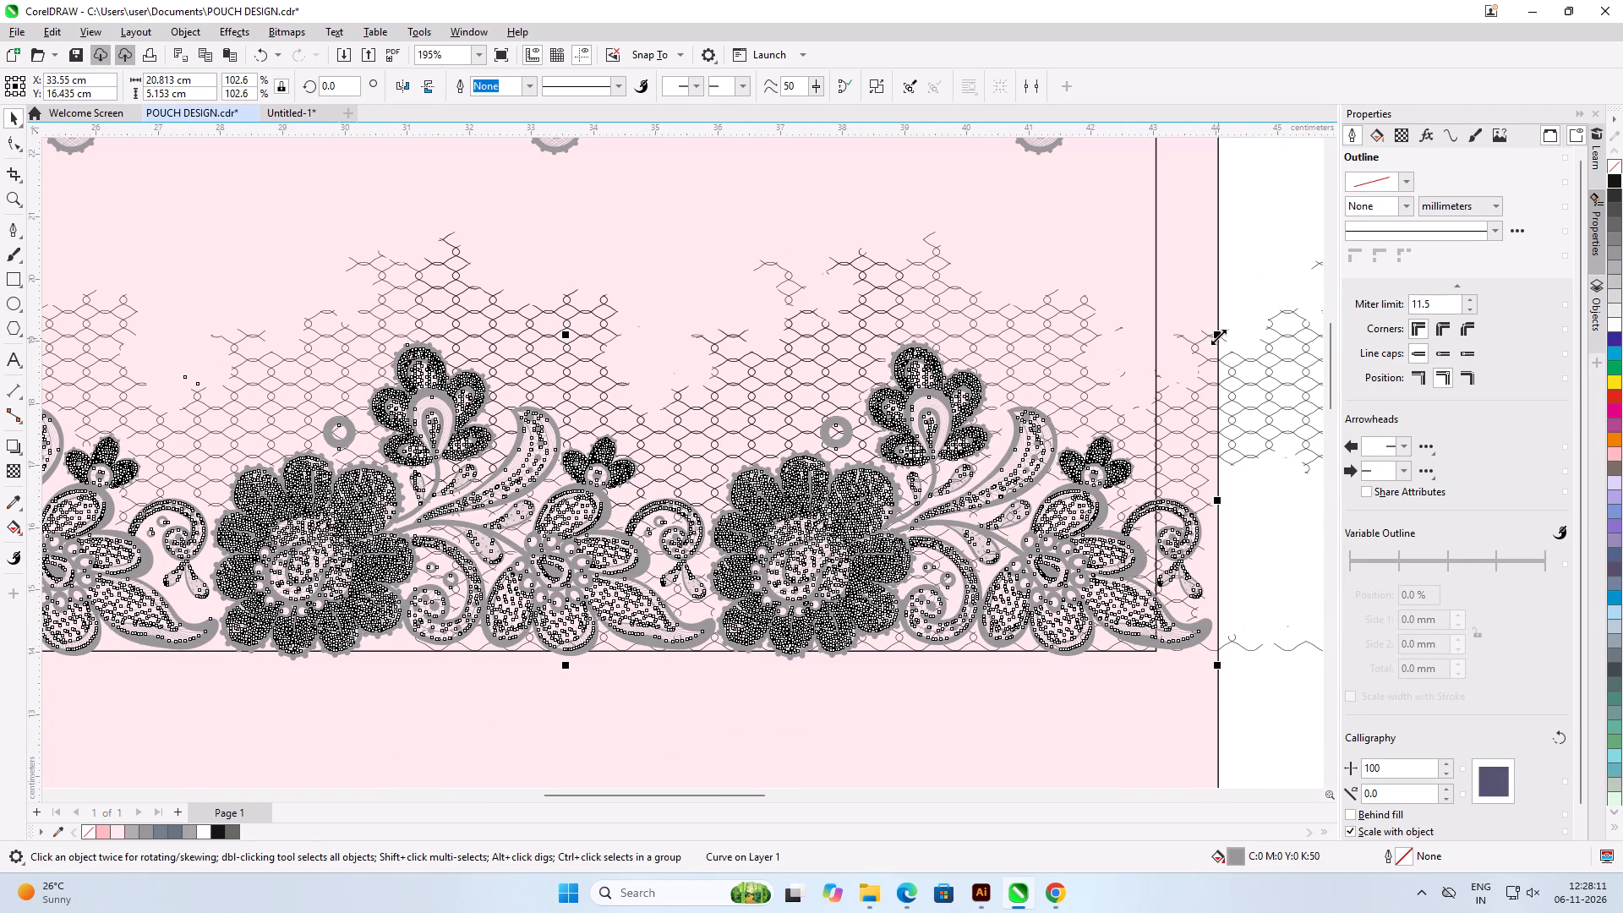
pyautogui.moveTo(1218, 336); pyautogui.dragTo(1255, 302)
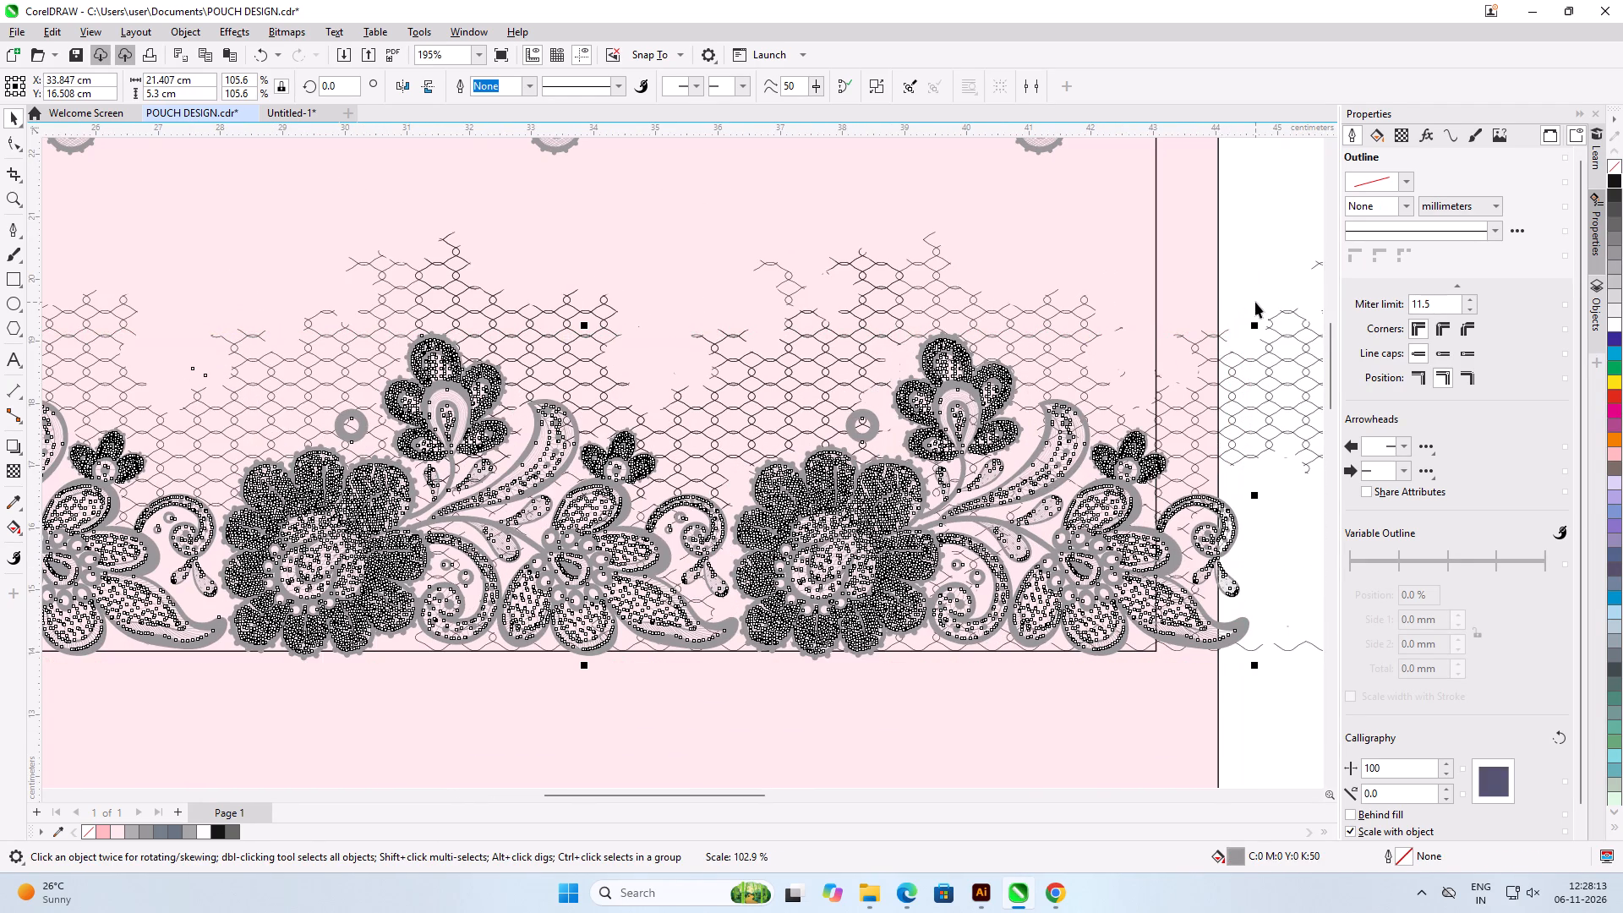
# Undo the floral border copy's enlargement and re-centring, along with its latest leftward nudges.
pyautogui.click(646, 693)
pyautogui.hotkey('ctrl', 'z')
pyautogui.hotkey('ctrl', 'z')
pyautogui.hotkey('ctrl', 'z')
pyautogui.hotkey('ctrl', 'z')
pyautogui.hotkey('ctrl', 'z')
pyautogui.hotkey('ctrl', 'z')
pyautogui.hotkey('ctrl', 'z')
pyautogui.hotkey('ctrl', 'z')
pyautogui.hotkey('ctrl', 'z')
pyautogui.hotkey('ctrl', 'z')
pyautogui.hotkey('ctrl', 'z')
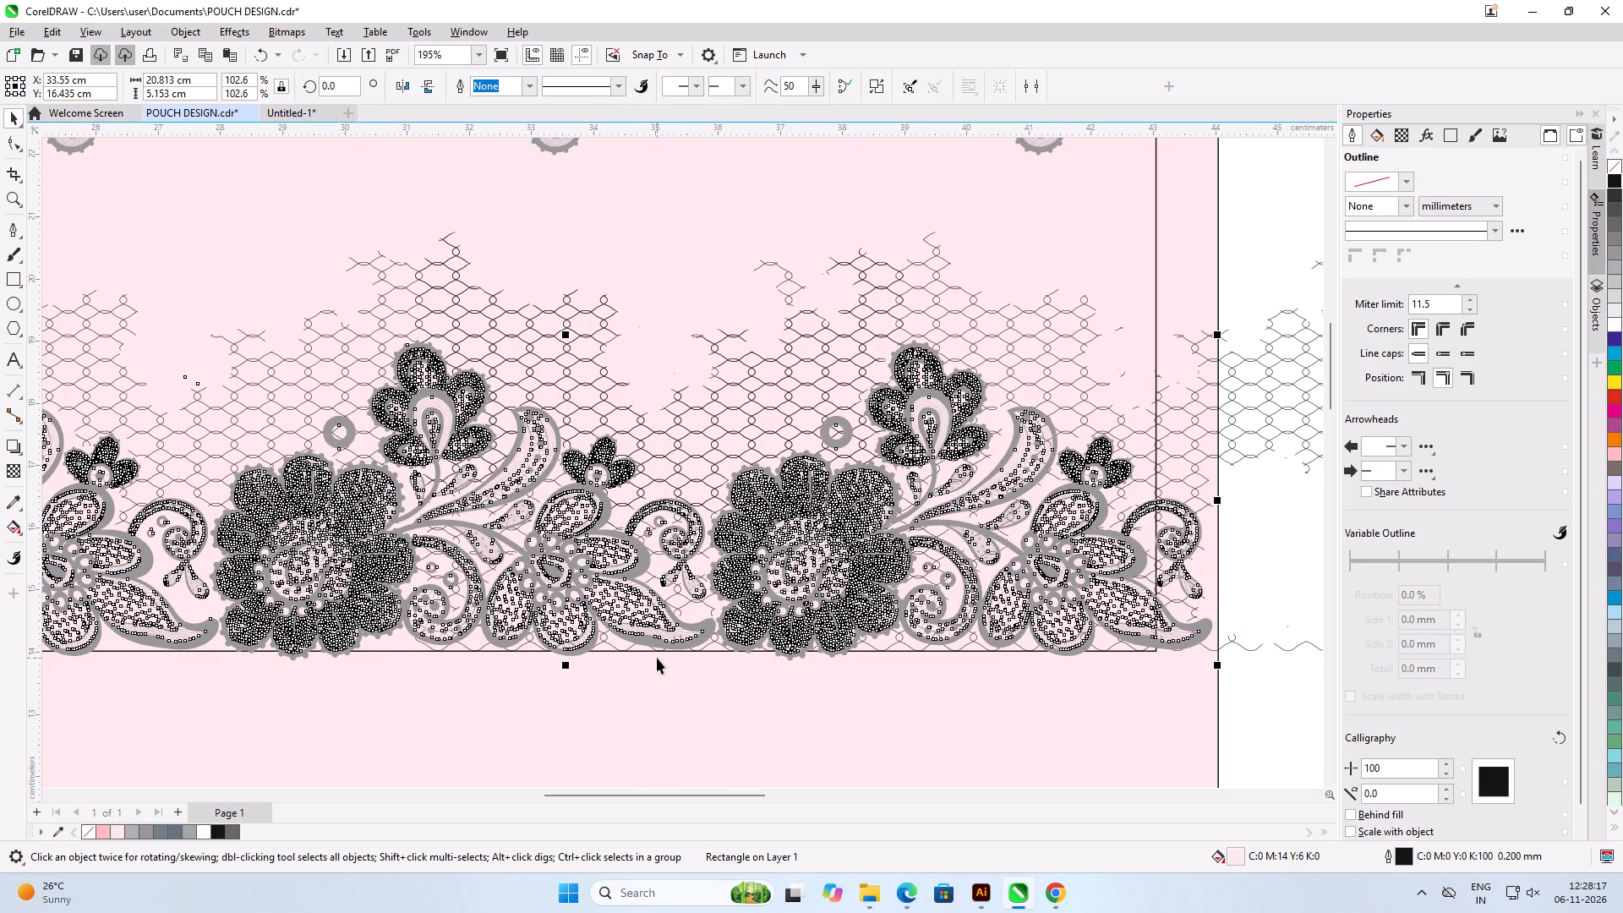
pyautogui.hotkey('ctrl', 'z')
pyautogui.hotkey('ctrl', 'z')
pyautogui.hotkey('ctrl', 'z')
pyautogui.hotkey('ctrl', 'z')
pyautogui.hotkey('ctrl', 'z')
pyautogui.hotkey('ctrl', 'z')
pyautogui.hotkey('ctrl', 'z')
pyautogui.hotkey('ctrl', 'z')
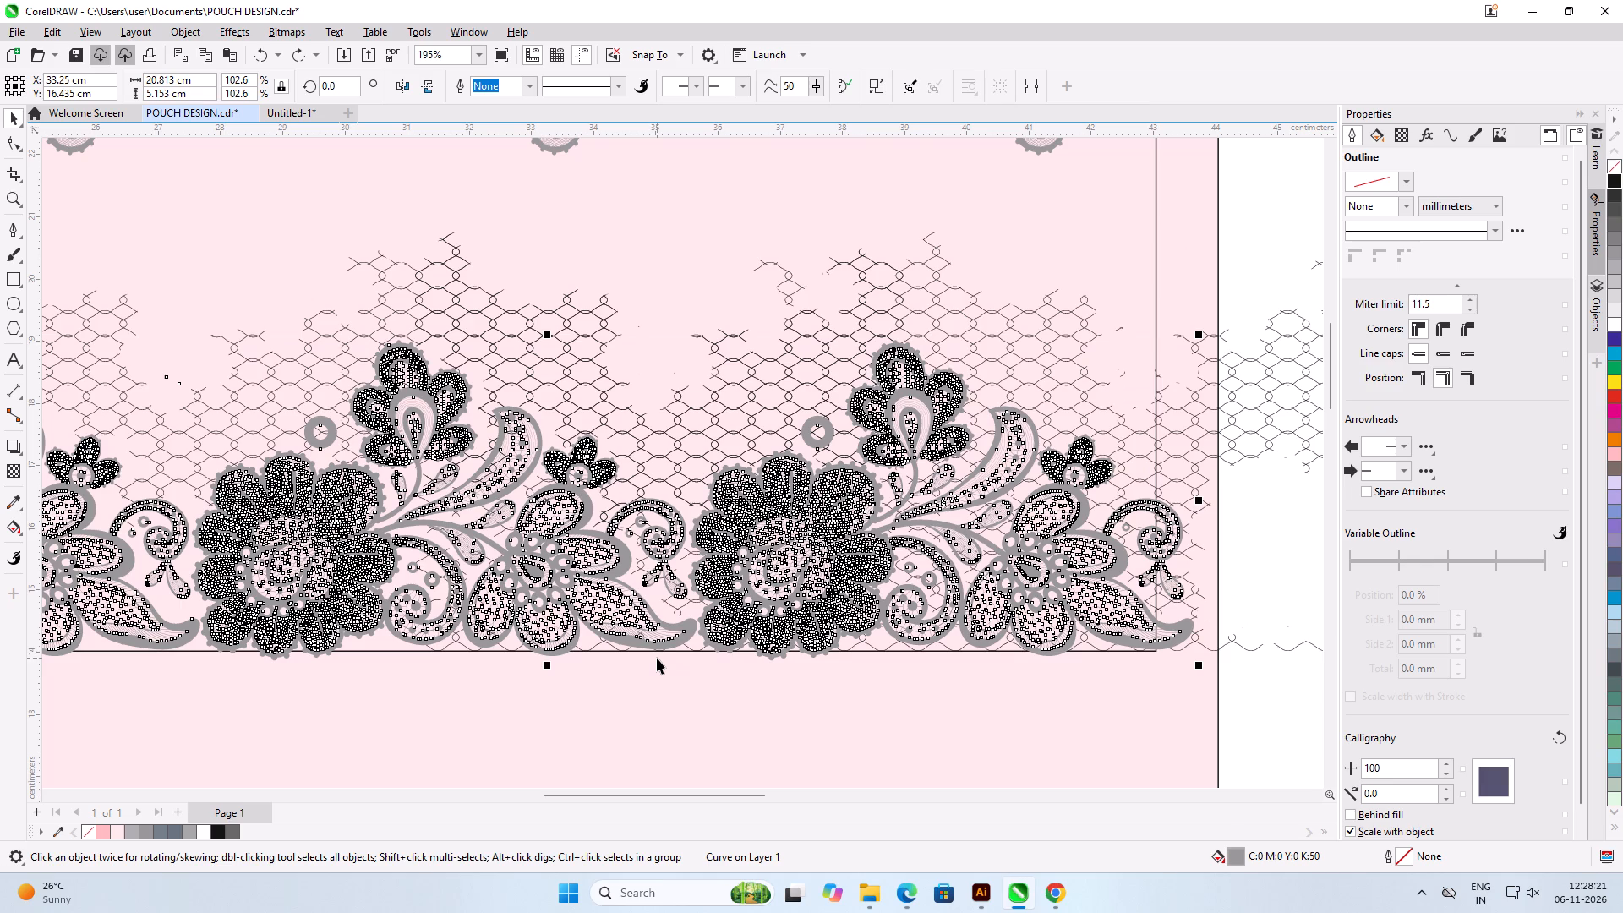
# Undo the remaining nudges and the placement of the floral border copy on the second pouch's net.
pyautogui.click(661, 252)
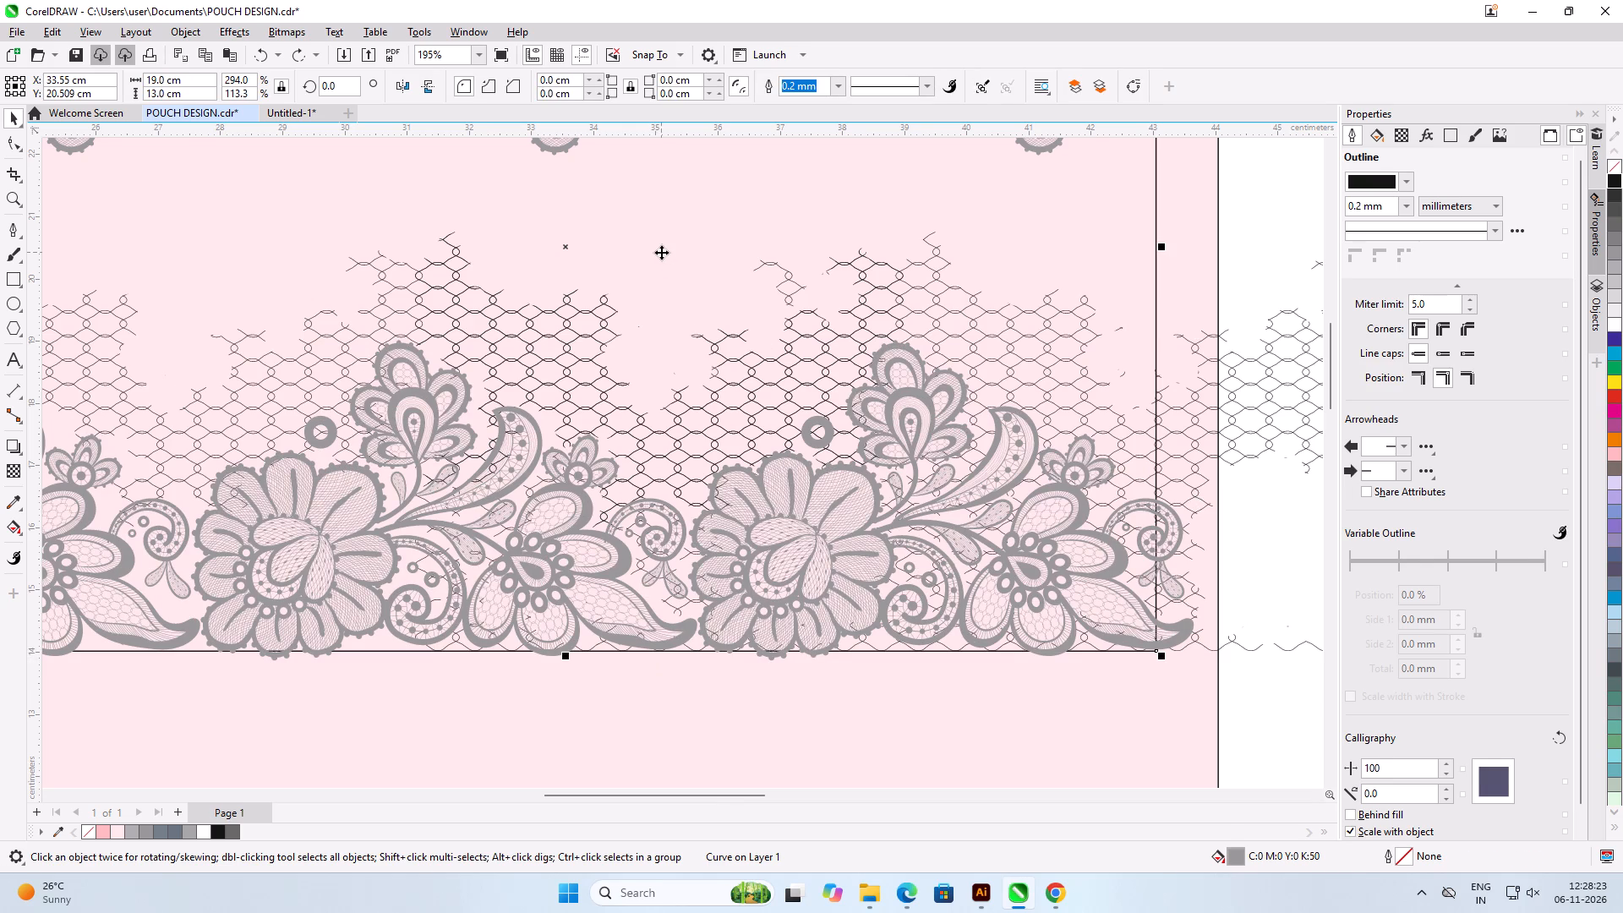
pyautogui.scroll(-1, 661, 252)
pyautogui.hotkey('ctrl', 'z')
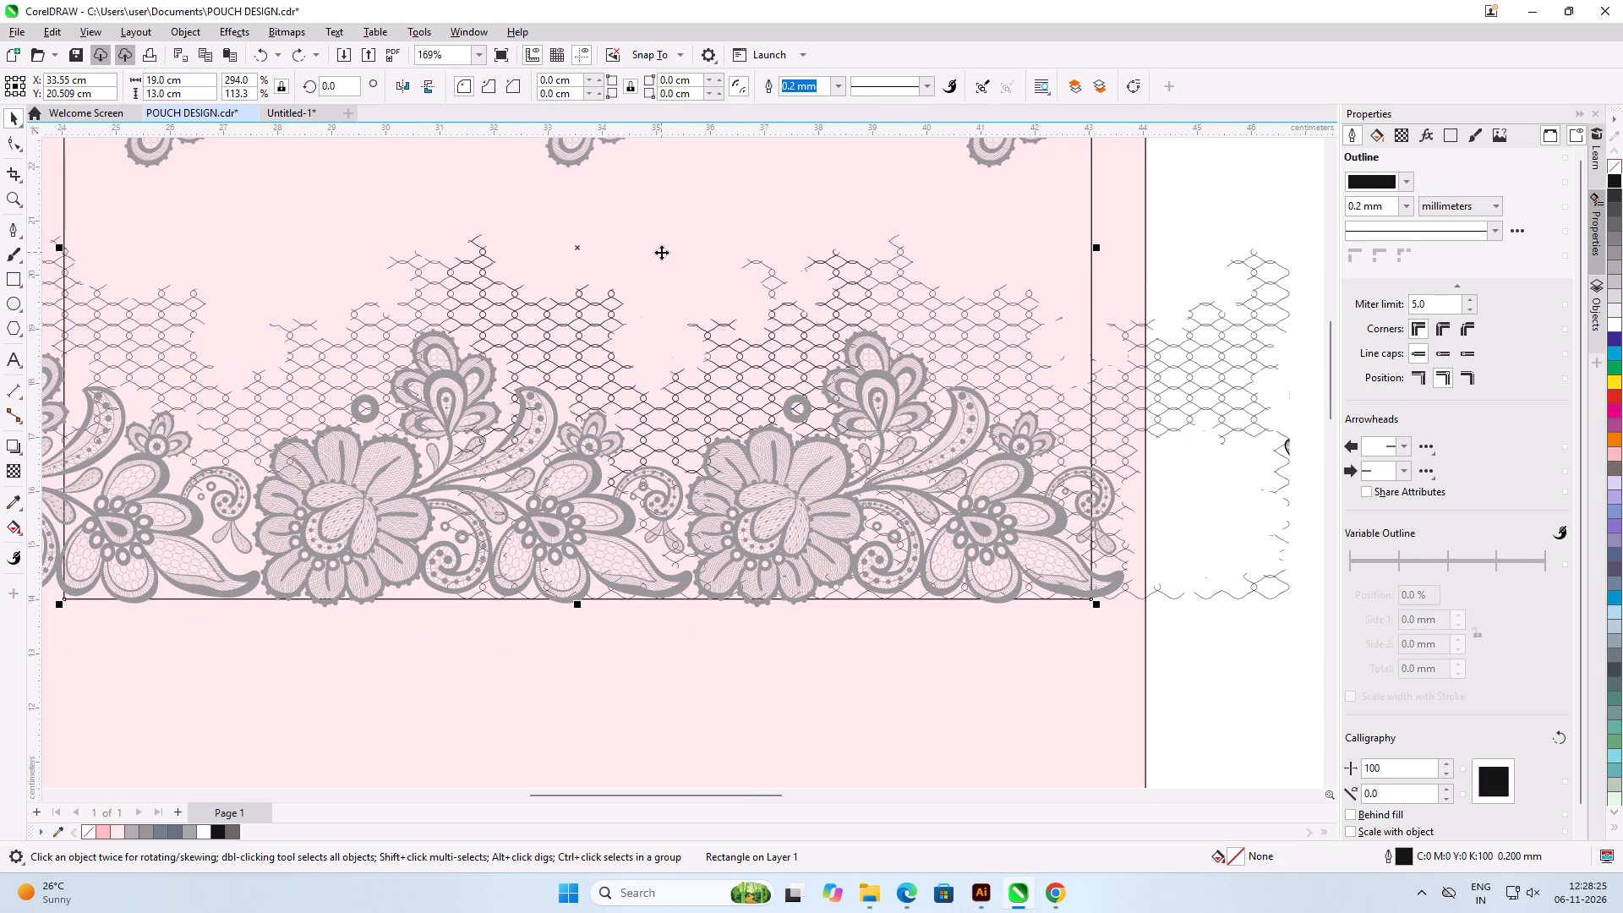
pyautogui.hotkey('ctrl', 'z')
pyautogui.hotkey('ctrl', 'z')
pyautogui.hotkey('ctrl', 'z')
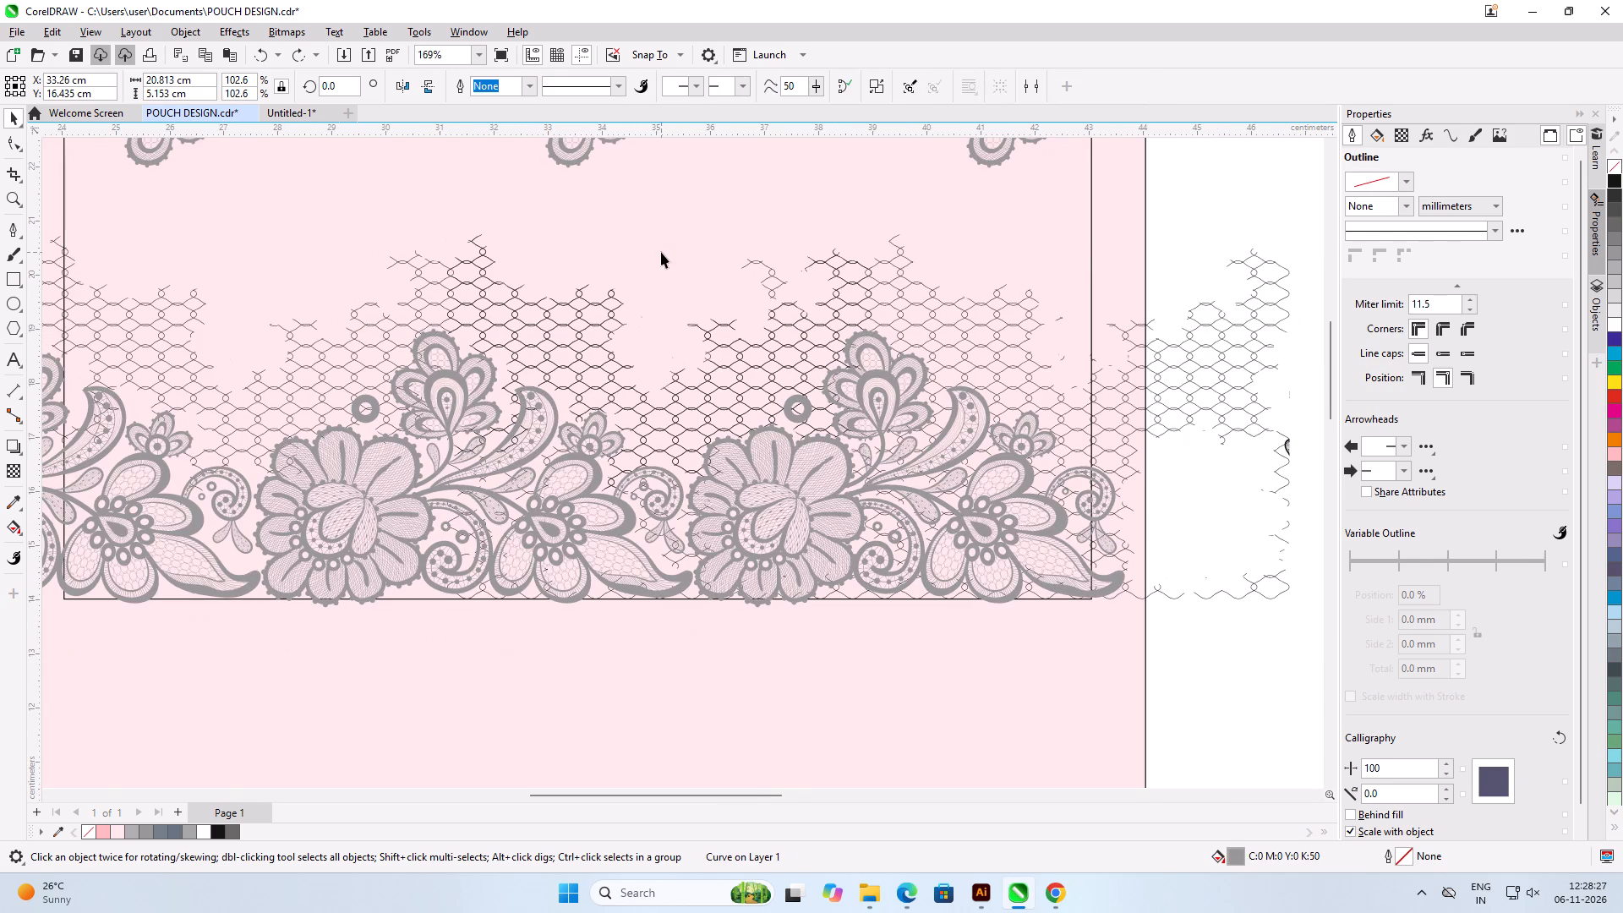
pyautogui.hotkey('ctrl', 'z')
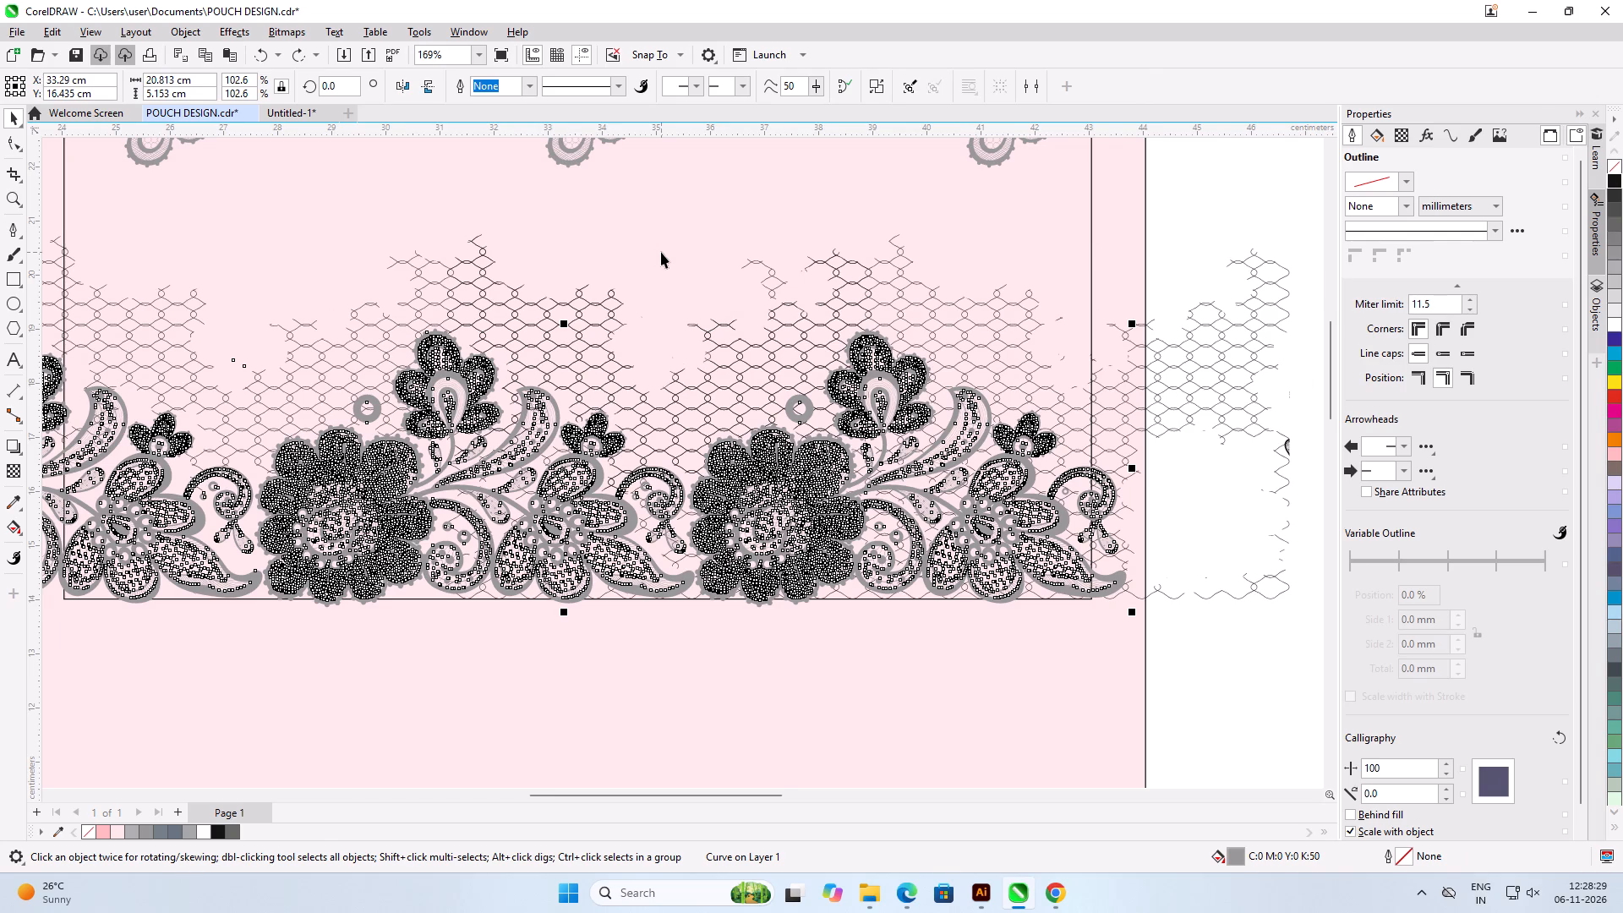
pyautogui.hotkey('ctrl', 'z')
pyautogui.hotkey('ctrl', 'z')
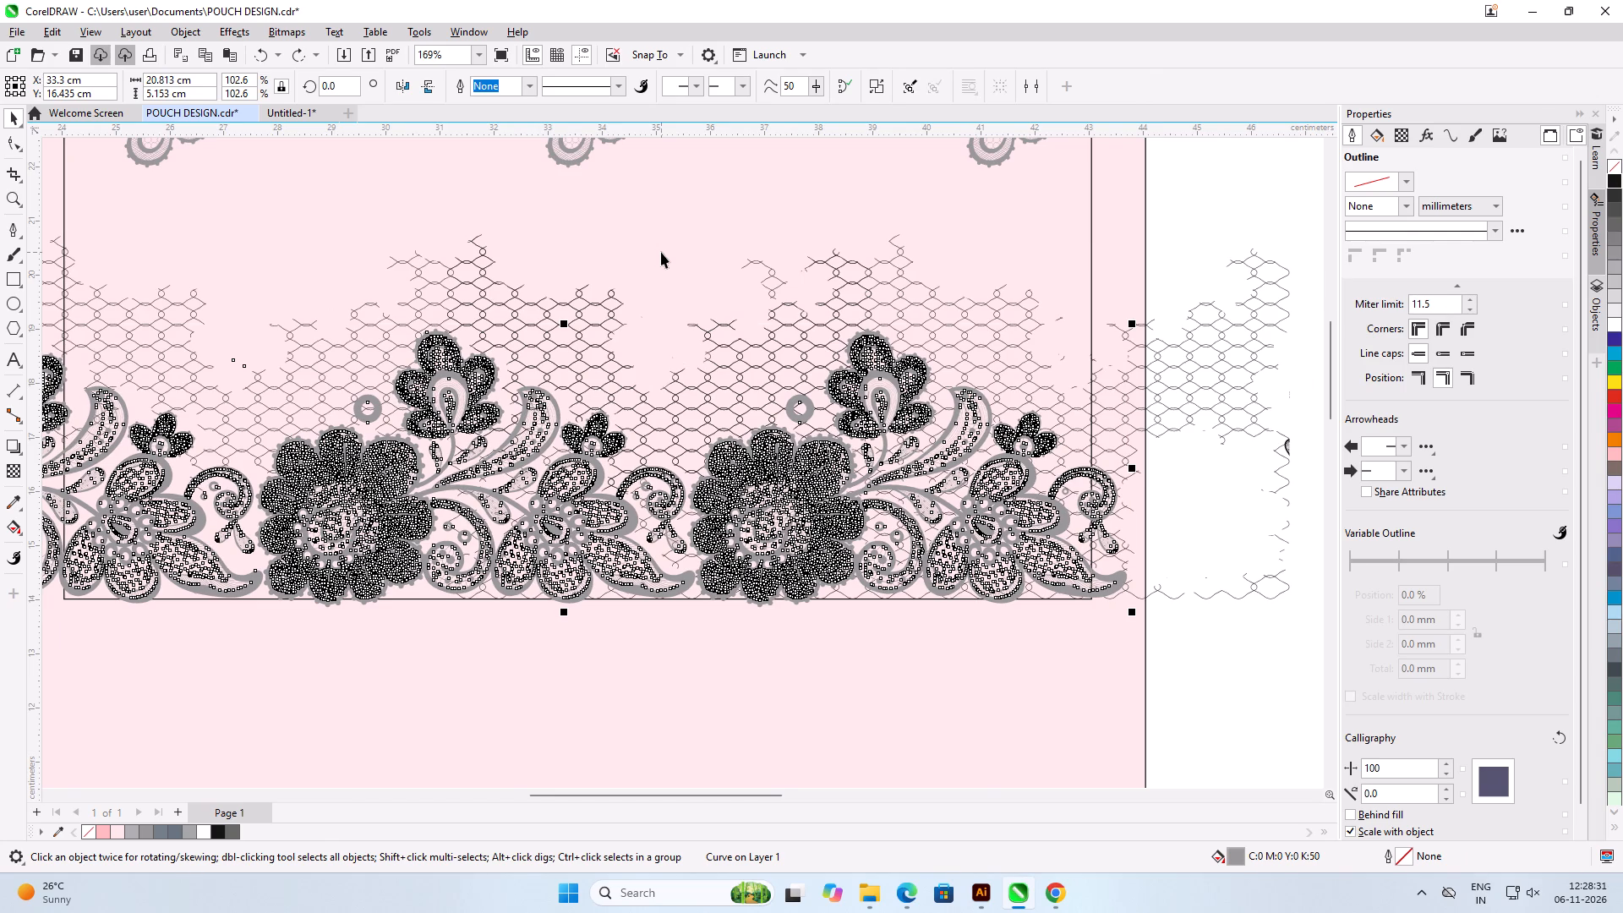
pyautogui.hotkey('ctrl', 'z')
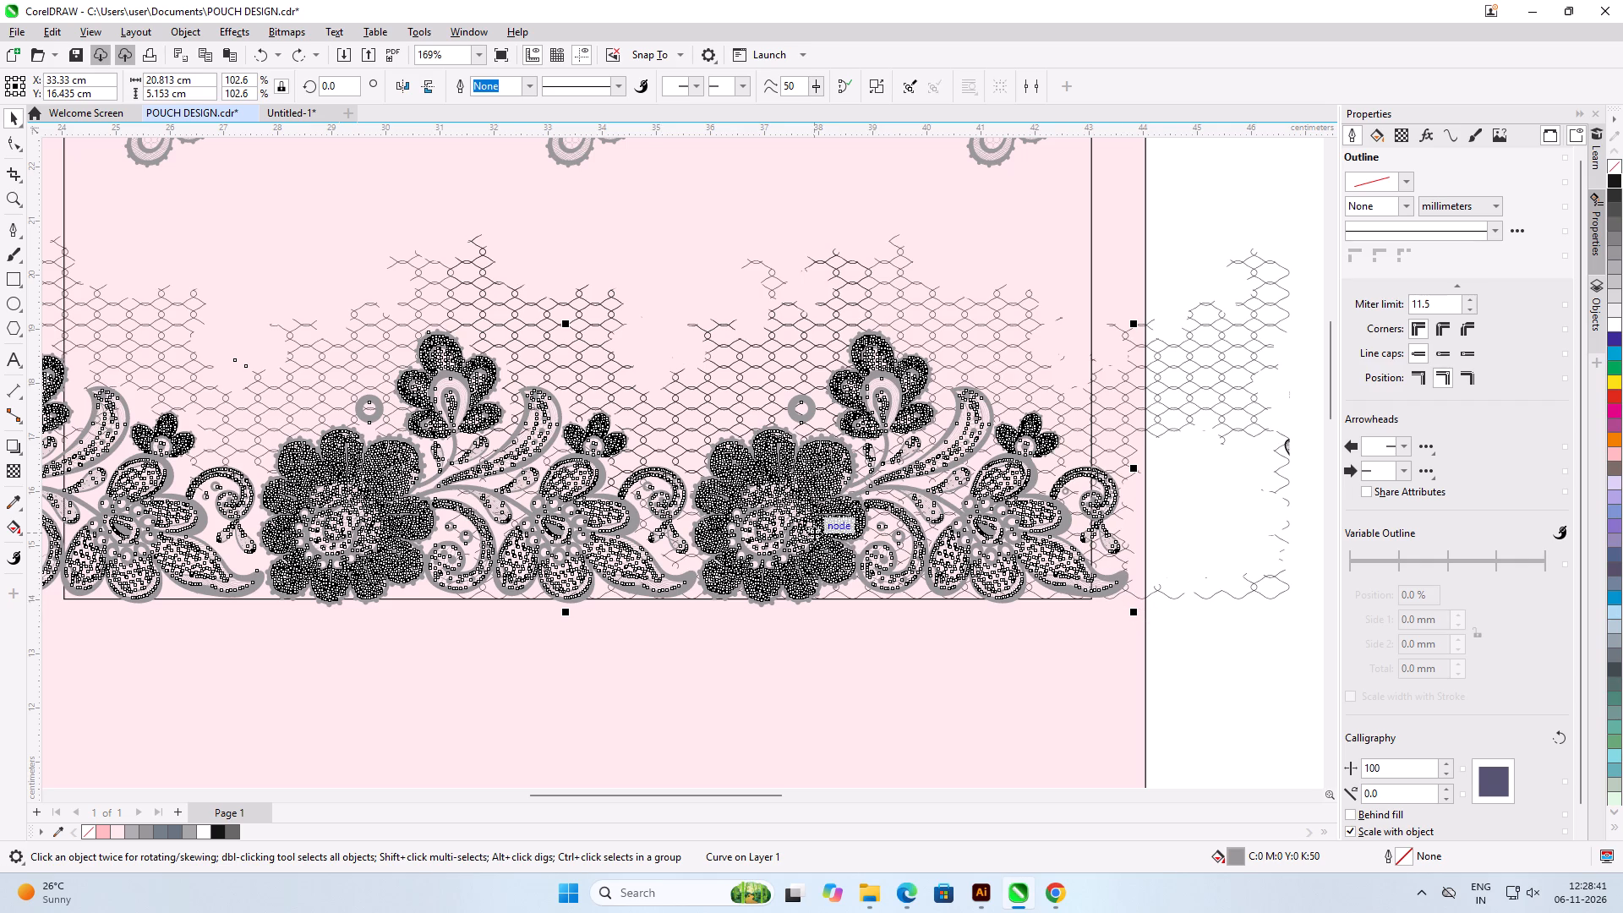
pyautogui.hotkey('ctrl', 'z')
pyautogui.hotkey('ctrl', 'z')
pyautogui.hotkey('ctrl', 'z')
pyautogui.hotkey('ctrl', 'z')
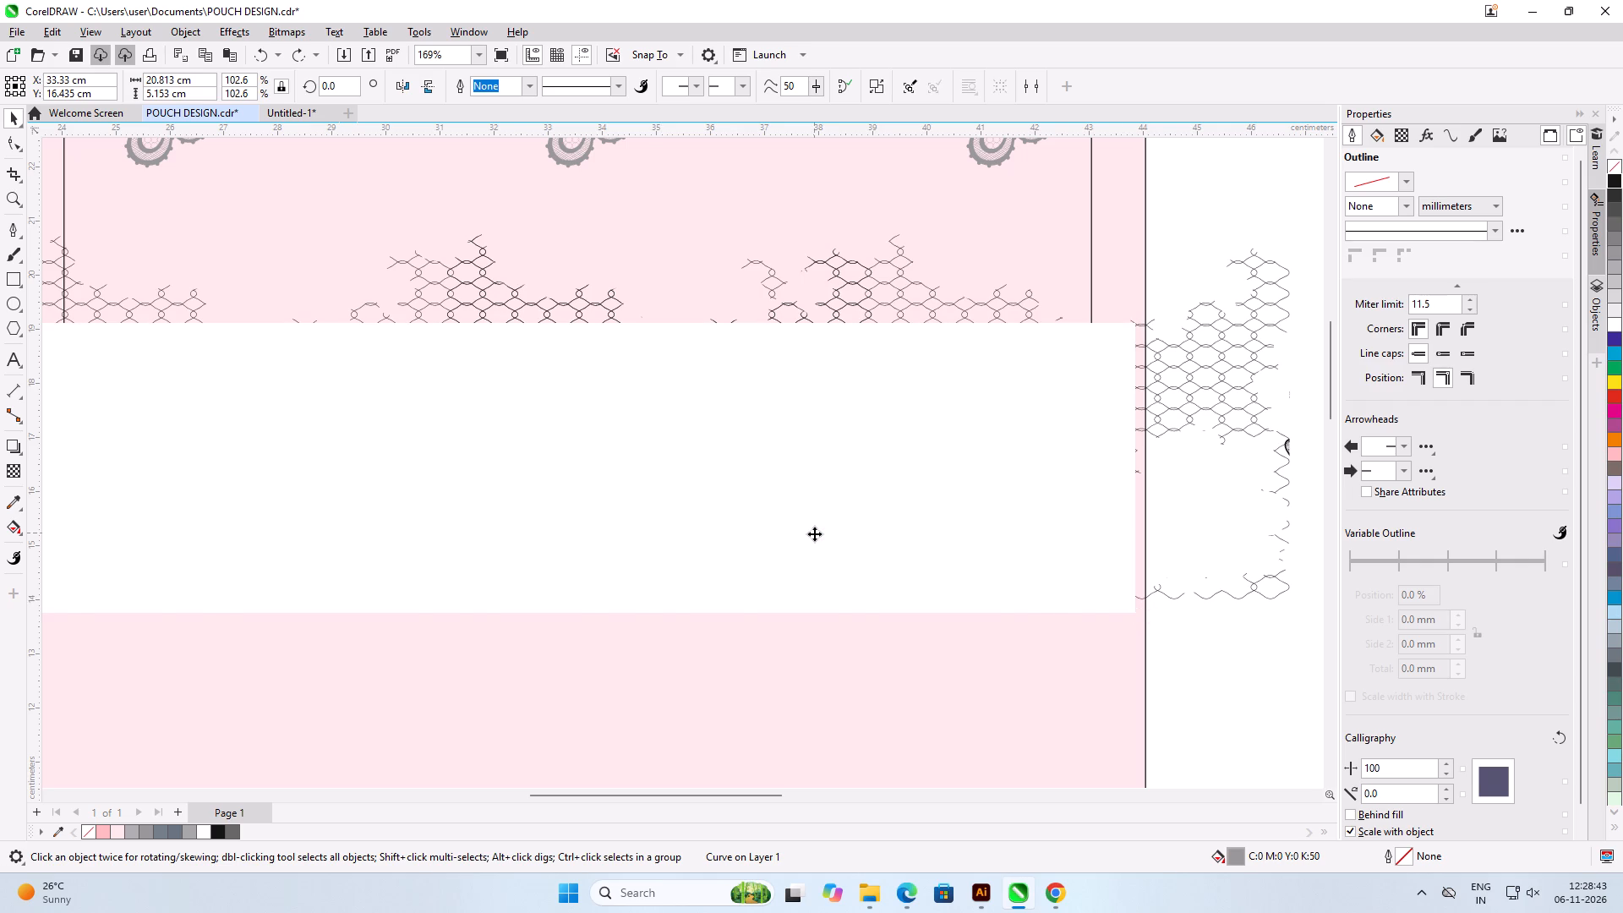
pyautogui.hotkey('ctrl', 'z')
pyautogui.hotkey('ctrl', 'z')
pyautogui.hotkey('ctrl', 'z')
pyautogui.hotkey('ctrl', 'z')
pyautogui.hotkey('ctrl', 'z')
pyautogui.hotkey('ctrl', 'z')
pyautogui.hotkey('ctrl', 'z')
pyautogui.hotkey('ctrl', 'z')
pyautogui.hotkey('ctrl', 'z')
pyautogui.hotkey('ctrl', 'z')
pyautogui.hotkey('ctrl', 'z')
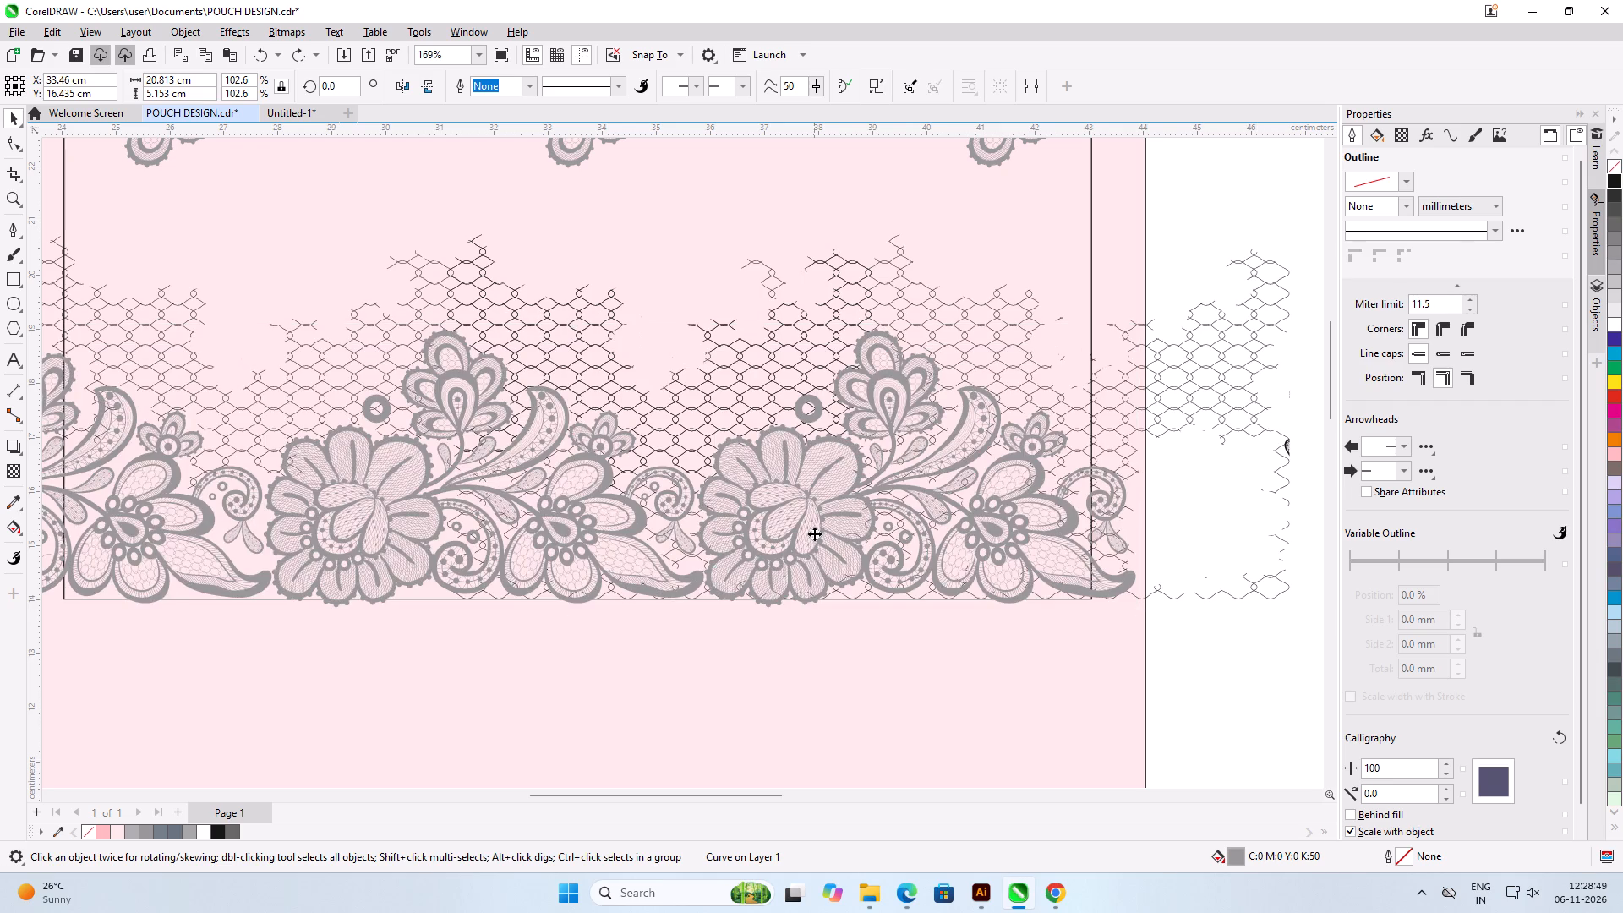
pyautogui.hotkey('ctrl', 'z')
pyautogui.hotkey('ctrl', 'z')
pyautogui.hotkey('ctrl', 'z')
pyautogui.hotkey('ctrl', 'z')
pyautogui.hotkey('ctrl', 'z')
pyautogui.hotkey('ctrl', 'z')
pyautogui.hotkey('ctrl', 'z')
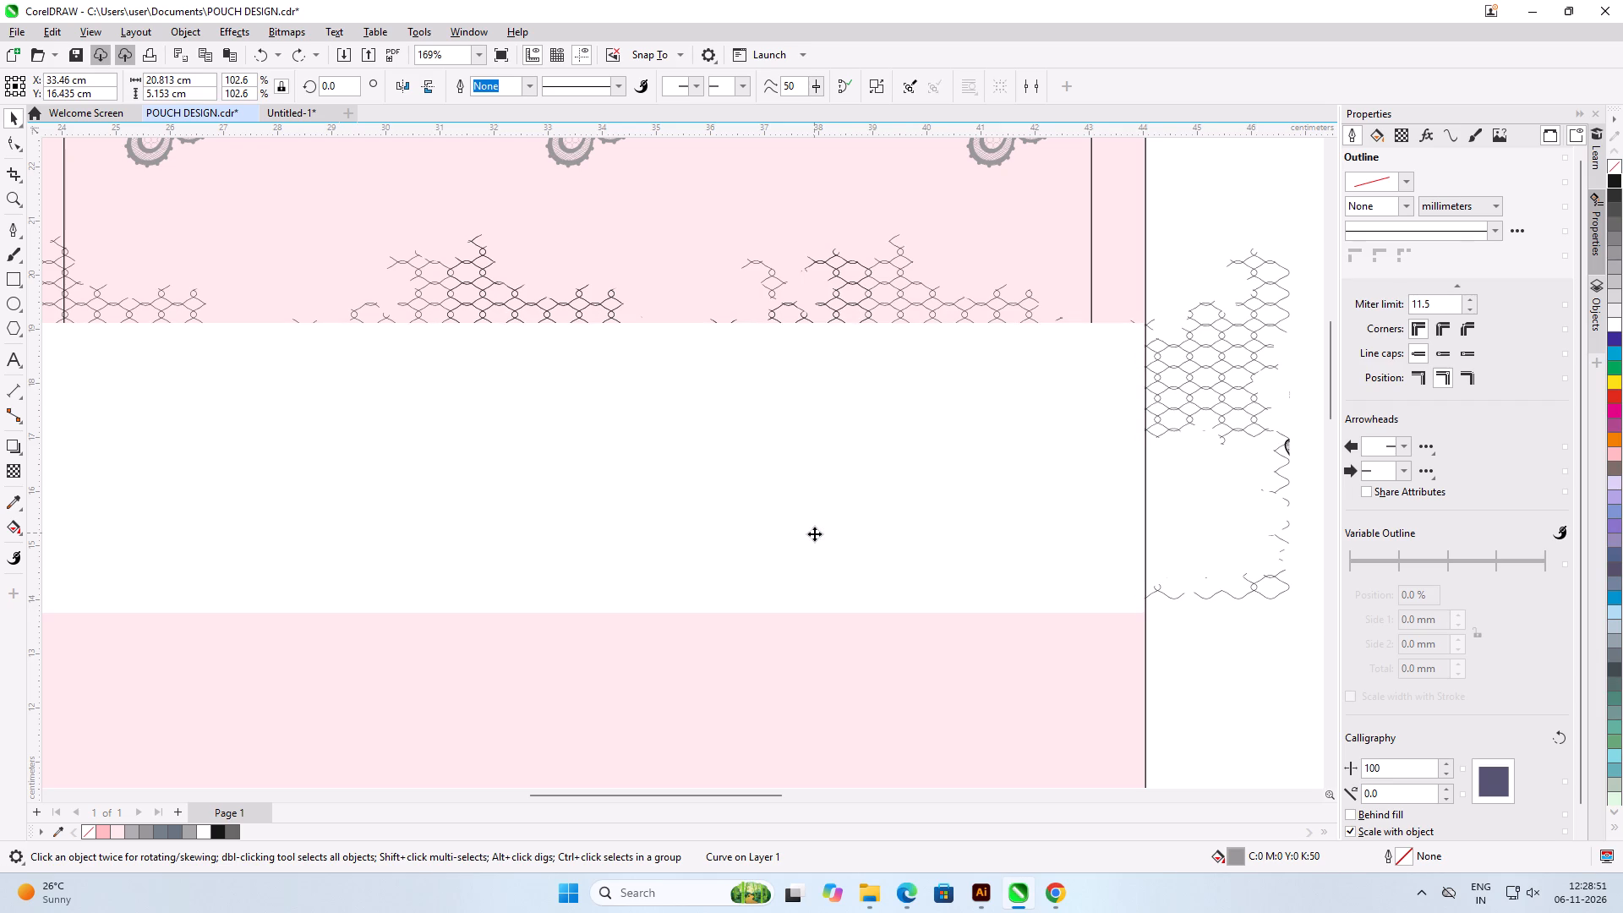
pyautogui.hotkey('ctrl', 'z')
pyautogui.hotkey('ctrl', 'z')
pyautogui.hotkey('ctrl', 'z')
pyautogui.hotkey('ctrl', 'z')
pyautogui.hotkey('ctrl', 'z')
pyautogui.hotkey('ctrl', 'z')
pyautogui.hotkey('ctrl', 'z')
pyautogui.hotkey('ctrl', 'z')
pyautogui.hotkey('ctrl', 'z')
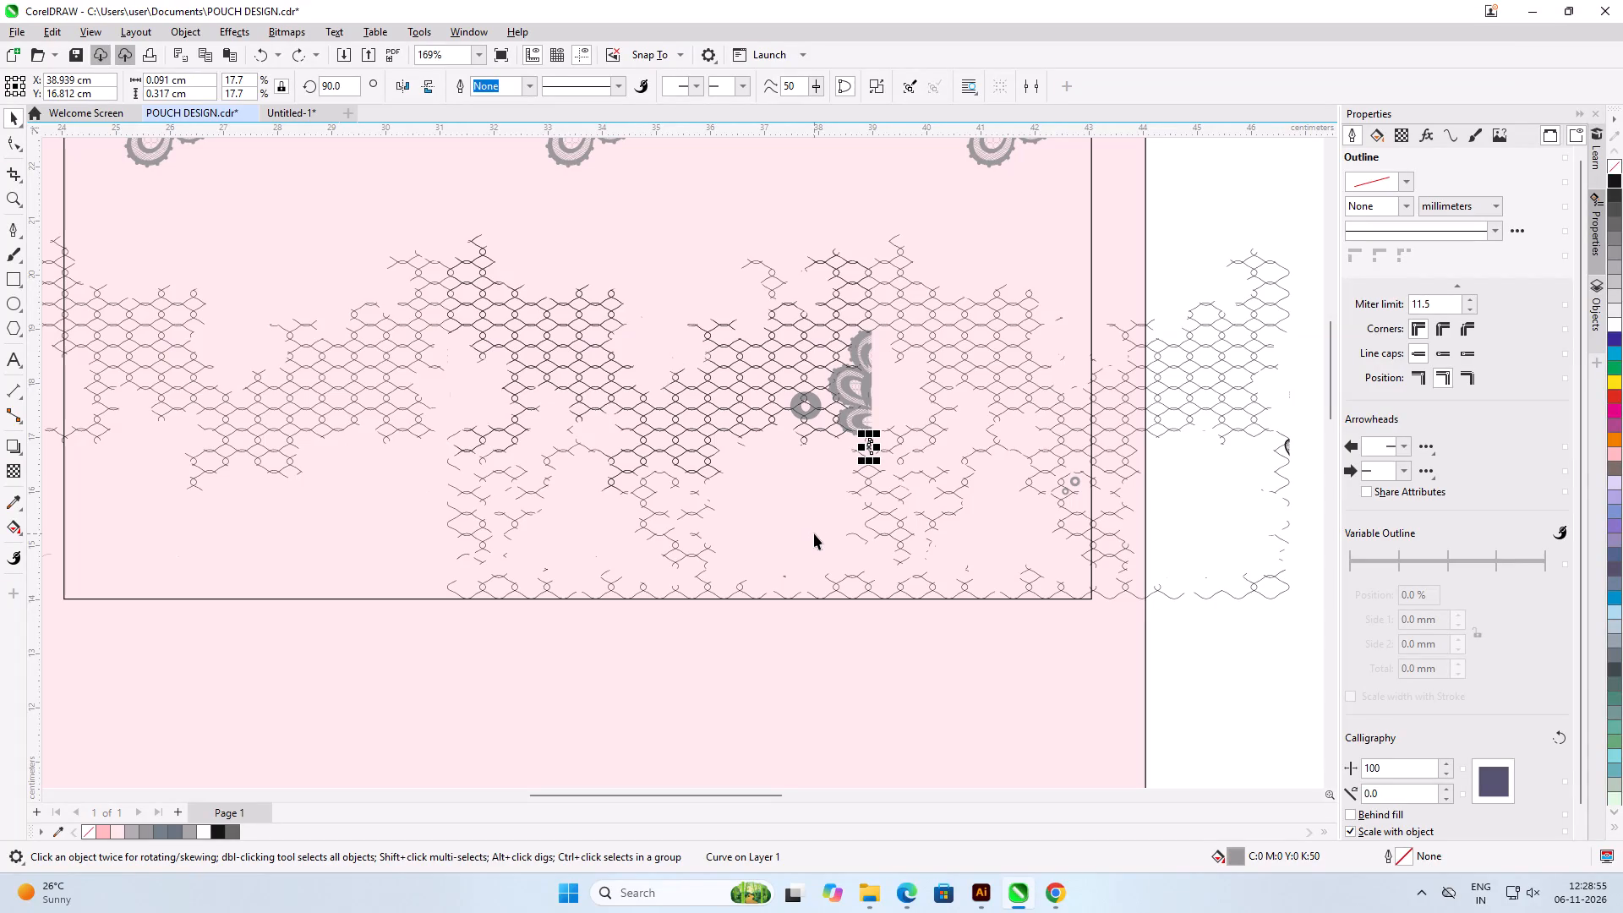
# Undo the deletions of the grey floral pieces from the second pouch's net, stepping back through the cleanup.
pyautogui.hotkey('ctrl', 'z')
pyautogui.hotkey('ctrl', 'z')
pyautogui.hotkey('ctrl', 'z')
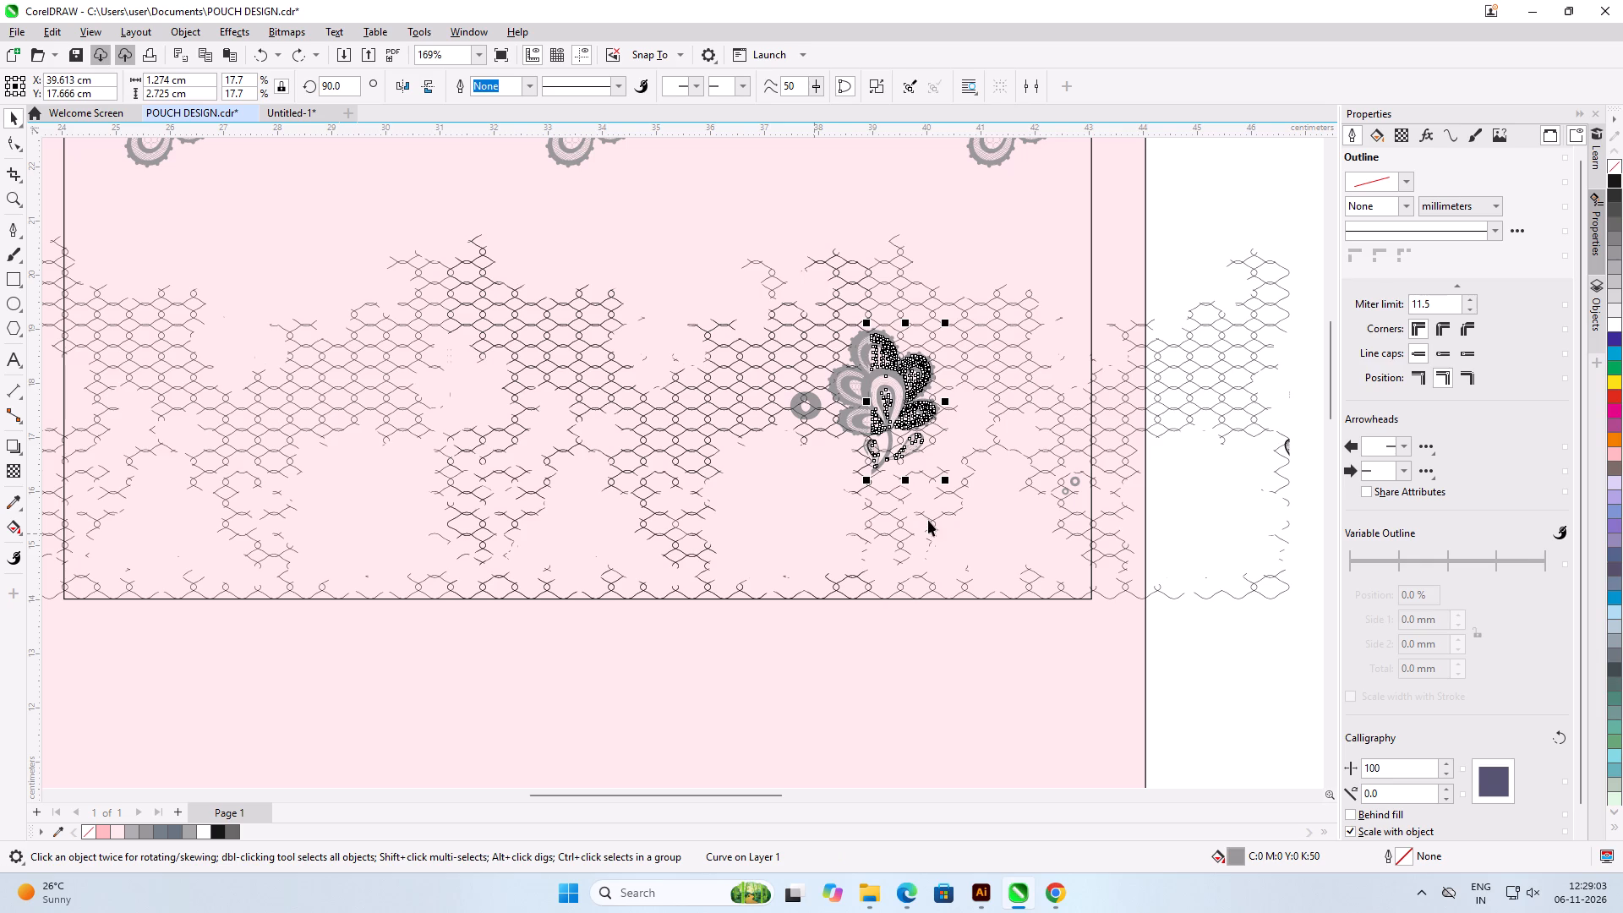
pyautogui.click(1221, 708)
pyautogui.scroll(4, 847, 378)
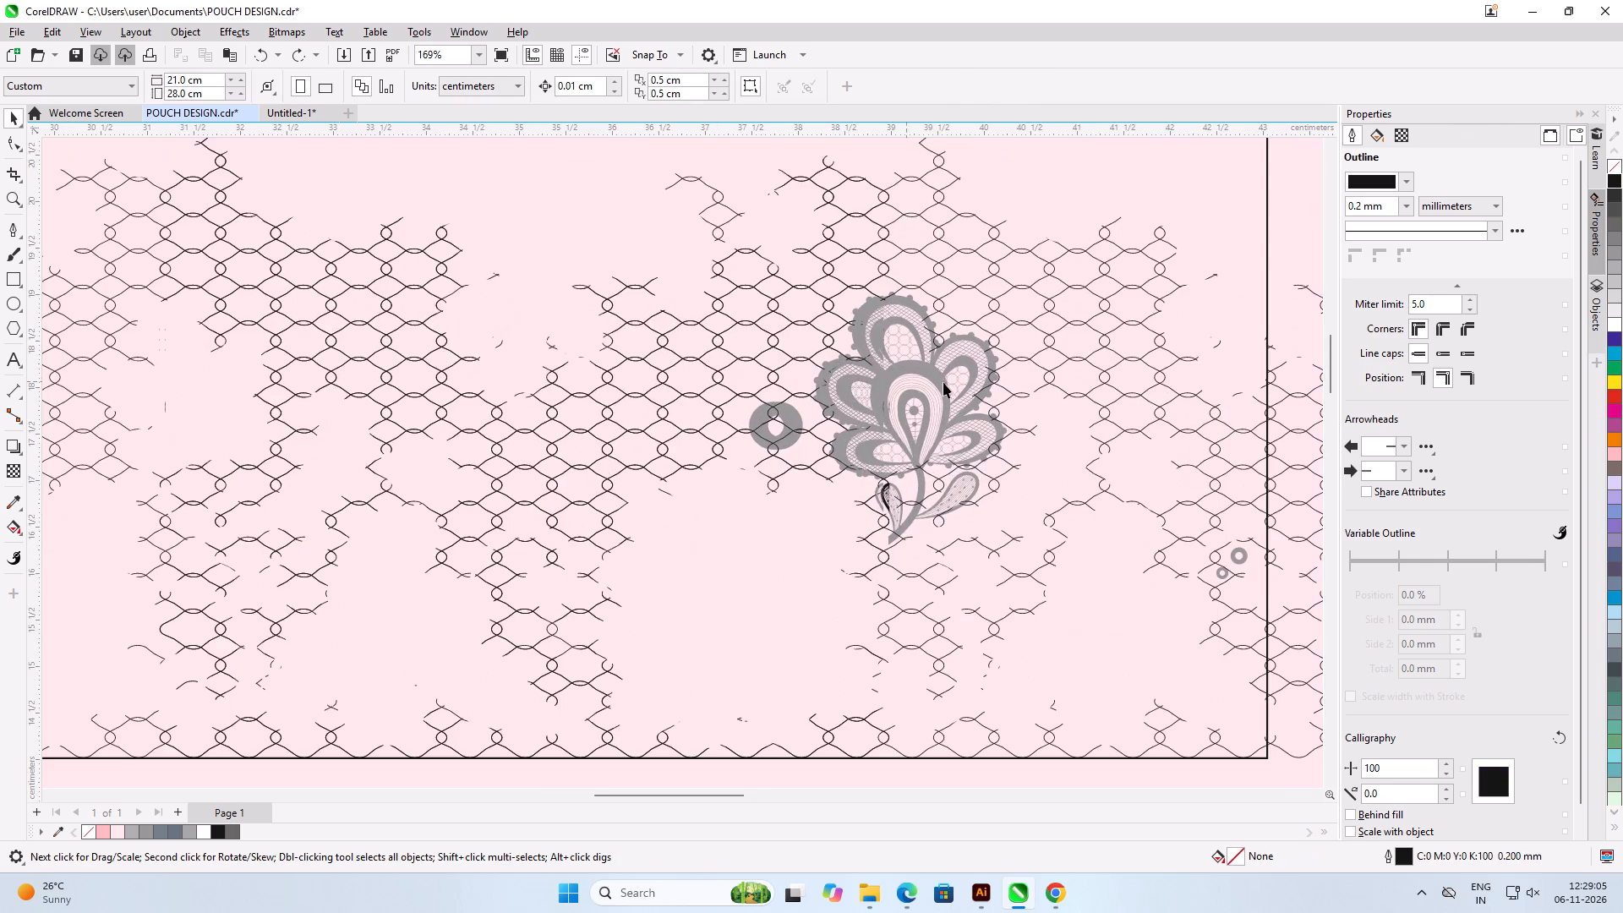
pyautogui.scroll(5, 946, 382)
pyautogui.click(914, 366)
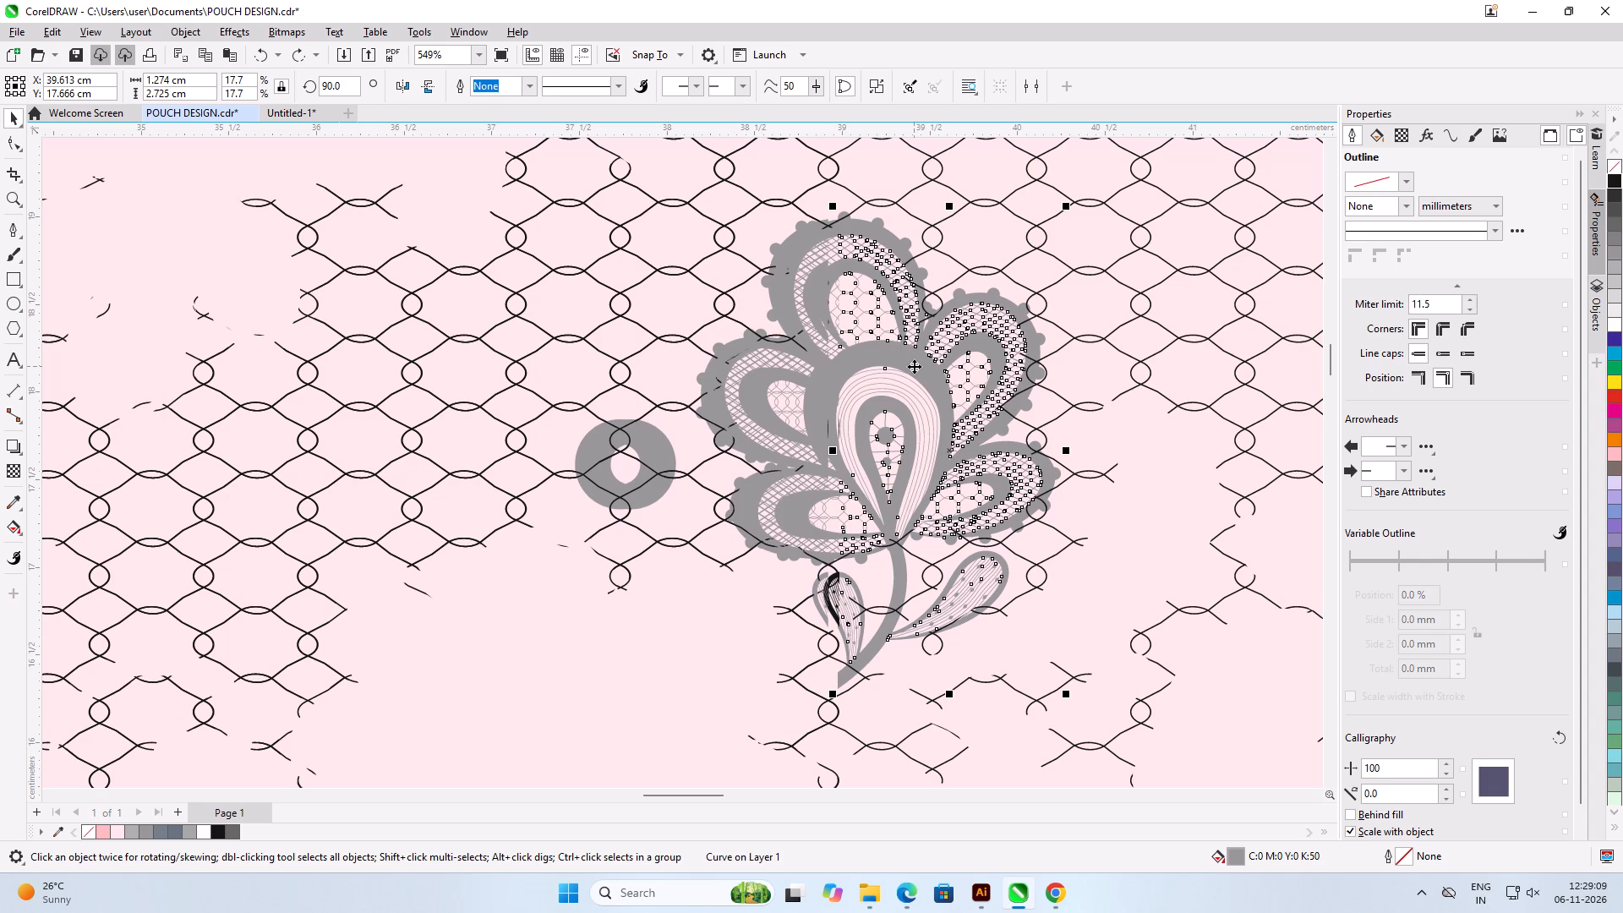
pyautogui.hotkey('ctrl', 'z')
pyautogui.hotkey('ctrl', 'z')
pyautogui.hotkey('ctrl', 'z')
pyautogui.hotkey('ctrl', 'z')
pyautogui.hotkey('ctrl', 'z')
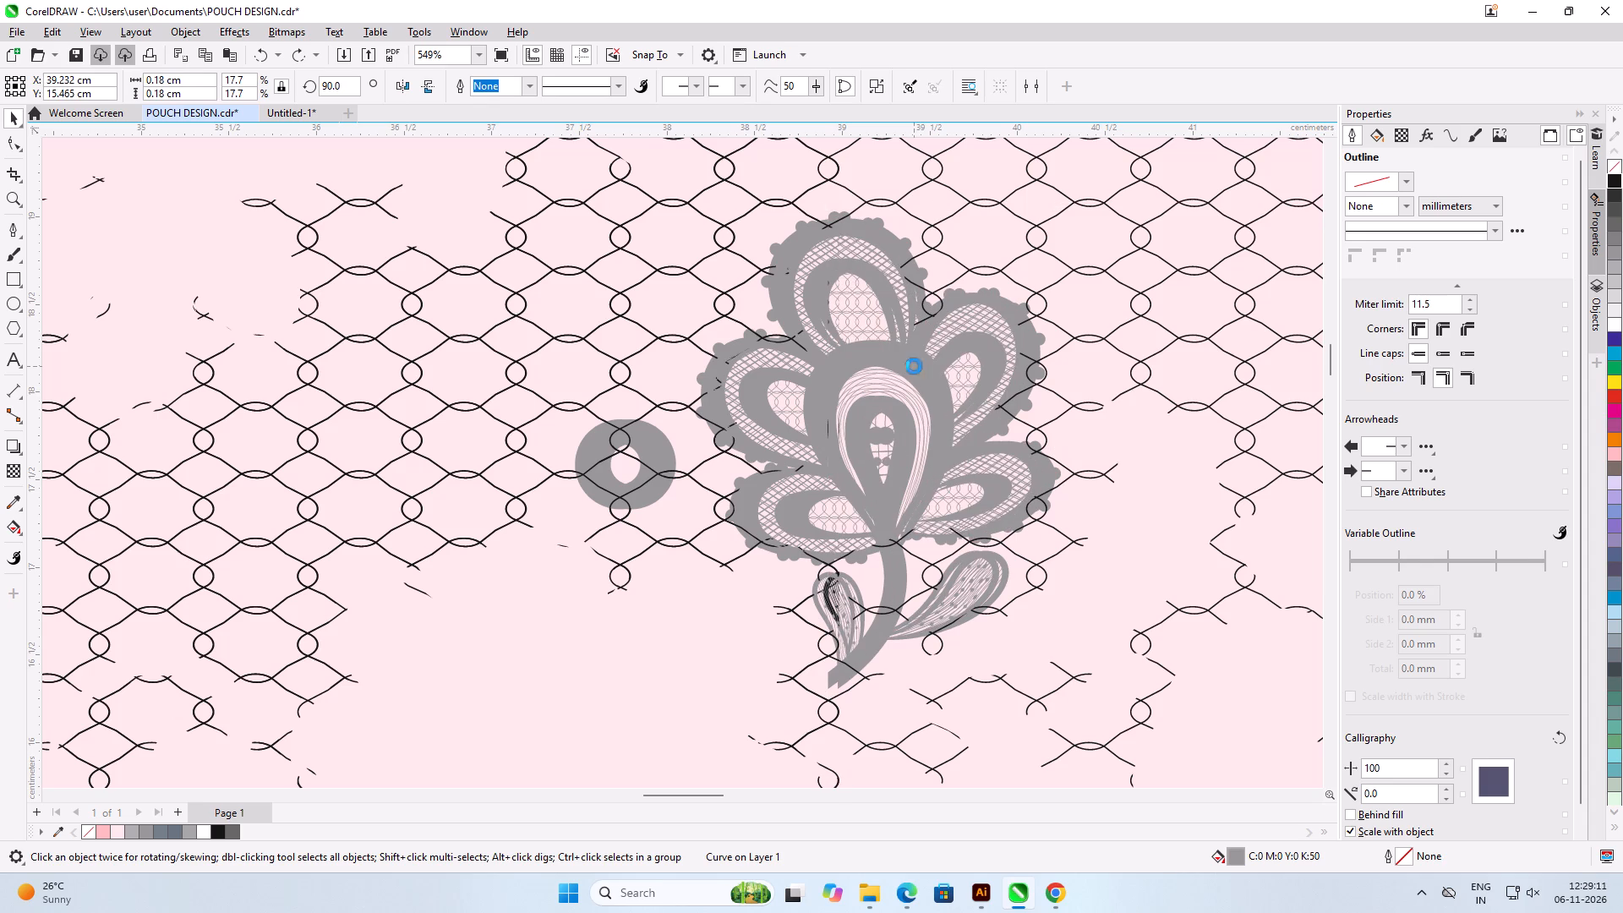
pyautogui.hotkey('ctrl', 'z')
pyautogui.hotkey('ctrl', 'z')
pyautogui.hotkey('ctrl', 'z')
pyautogui.hotkey('ctrl', 'z')
pyautogui.hotkey('ctrl', 'z')
pyautogui.hotkey('ctrl', 'z')
pyautogui.hotkey('ctrl', 'z')
pyautogui.hotkey('ctrl', 'z')
pyautogui.hotkey('ctrl', 'z')
pyautogui.hotkey('ctrl', 'z')
pyautogui.hotkey('ctrl', 'z')
pyautogui.hotkey('ctrl', 'z')
pyautogui.hotkey('ctrl', 'z')
pyautogui.hotkey('ctrl', 'z')
pyautogui.hotkey('ctrl', 'z')
pyautogui.hotkey('ctrl', 'z')
pyautogui.hotkey('ctrl', 'z')
pyautogui.hotkey('ctrl', 'z')
pyautogui.hotkey('ctrl', 'z')
pyautogui.hotkey('ctrl', 'z')
pyautogui.hotkey('ctrl', 'z')
pyautogui.hotkey('ctrl', 'z')
pyautogui.hotkey('ctrl', 'z')
pyautogui.hotkey('ctrl', 'z')
pyautogui.hotkey('ctrl', 'z')
pyautogui.hotkey('ctrl', 'z')
pyautogui.hotkey('ctrl', 'z')
pyautogui.hotkey('ctrl', 'z')
pyautogui.hotkey('ctrl', 'z')
pyautogui.hotkey('ctrl', 'z')
pyautogui.hotkey('ctrl', 'z')
pyautogui.hotkey('ctrl', 'z')
pyautogui.hotkey('ctrl', 'z')
pyautogui.hotkey('ctrl', 'z')
pyautogui.hotkey('ctrl', 'z')
pyautogui.hotkey('ctrl', 'z')
pyautogui.hotkey('ctrl', 'z')
pyautogui.hotkey('ctrl', 'z')
pyautogui.hotkey('ctrl', 'z')
pyautogui.hotkey('ctrl', 'z')
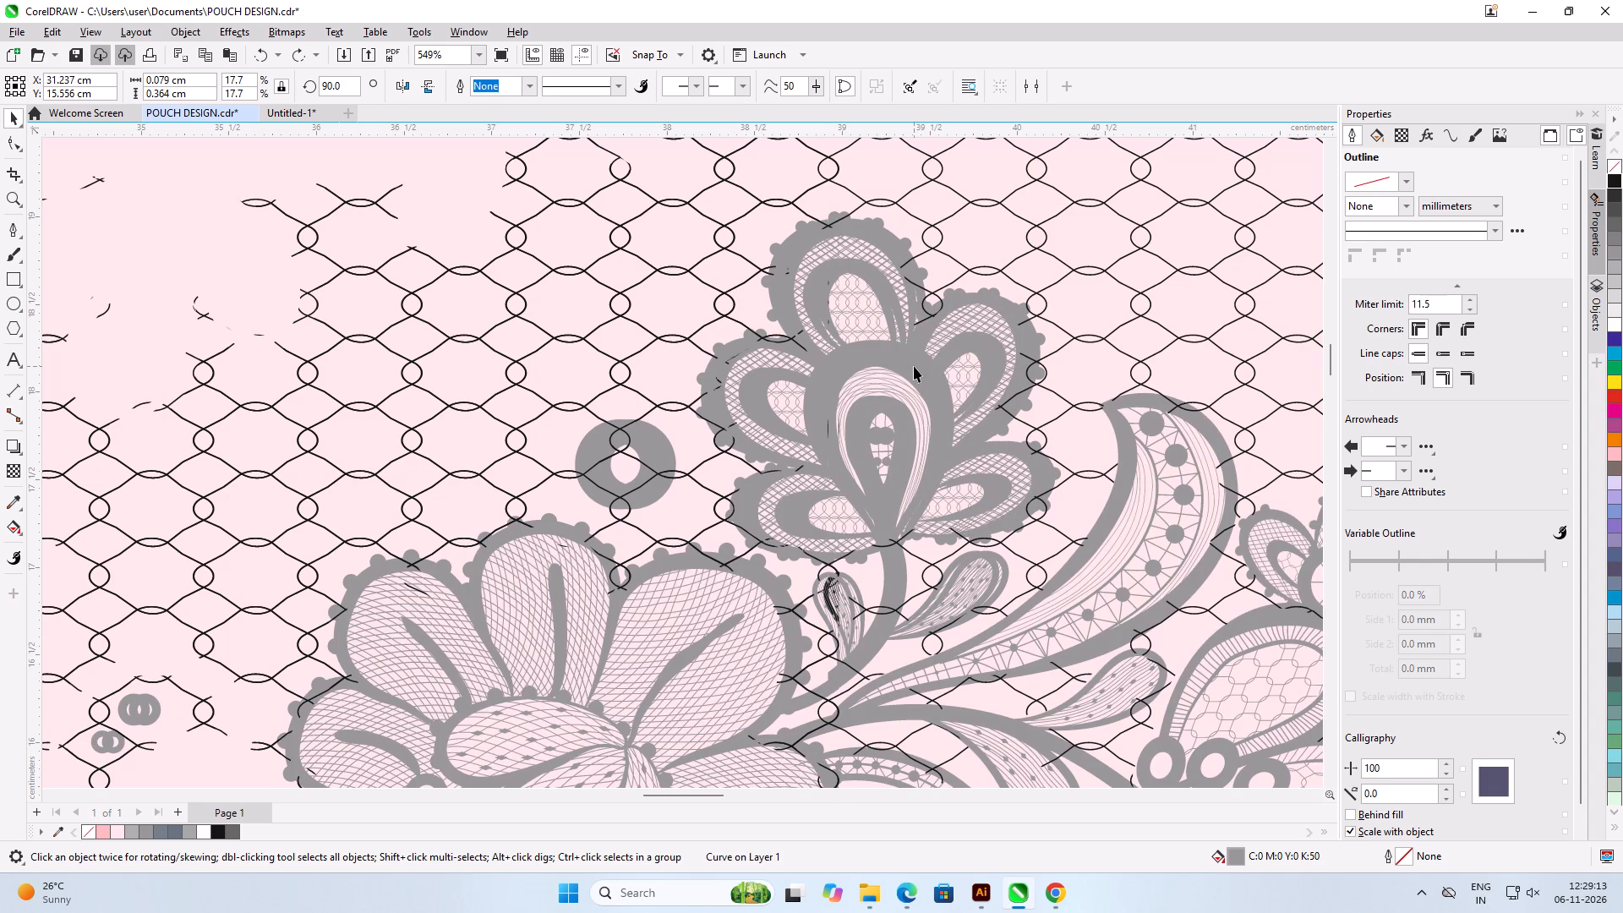
pyautogui.hotkey('ctrl', 'z')
pyautogui.hotkey('ctrl', 'z')
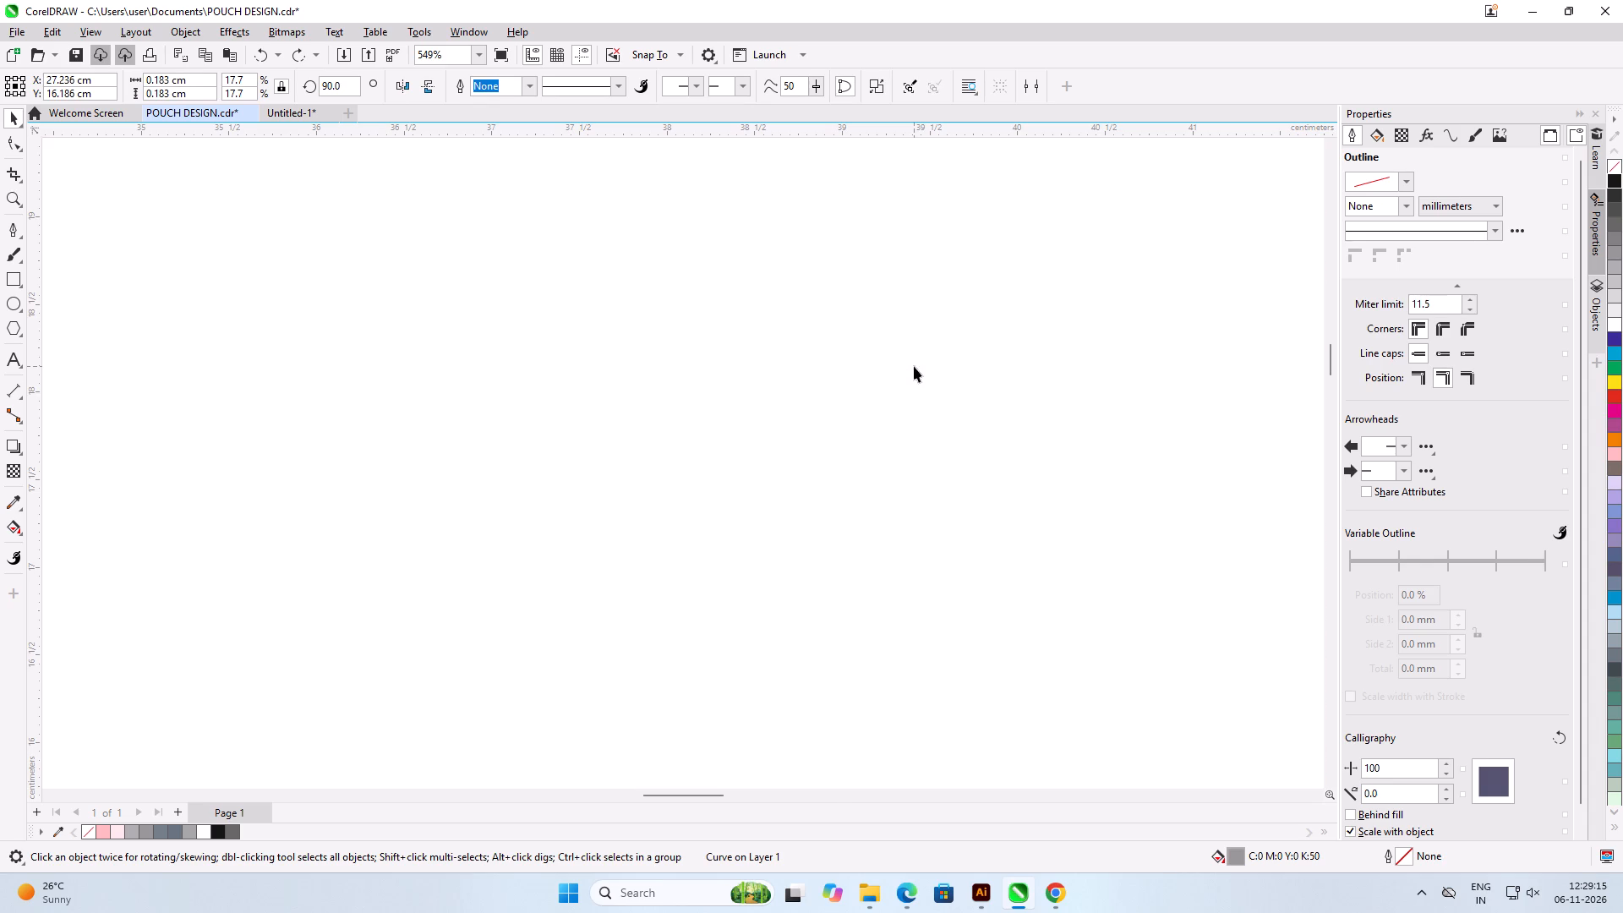
# Undo the positioning and duplication of the net-and-floral lace section that extends the second pouch's lace.
pyautogui.hotkey('ctrl', 'z')
pyautogui.hotkey('ctrl', 'z')
pyautogui.hotkey('ctrl', 'z')
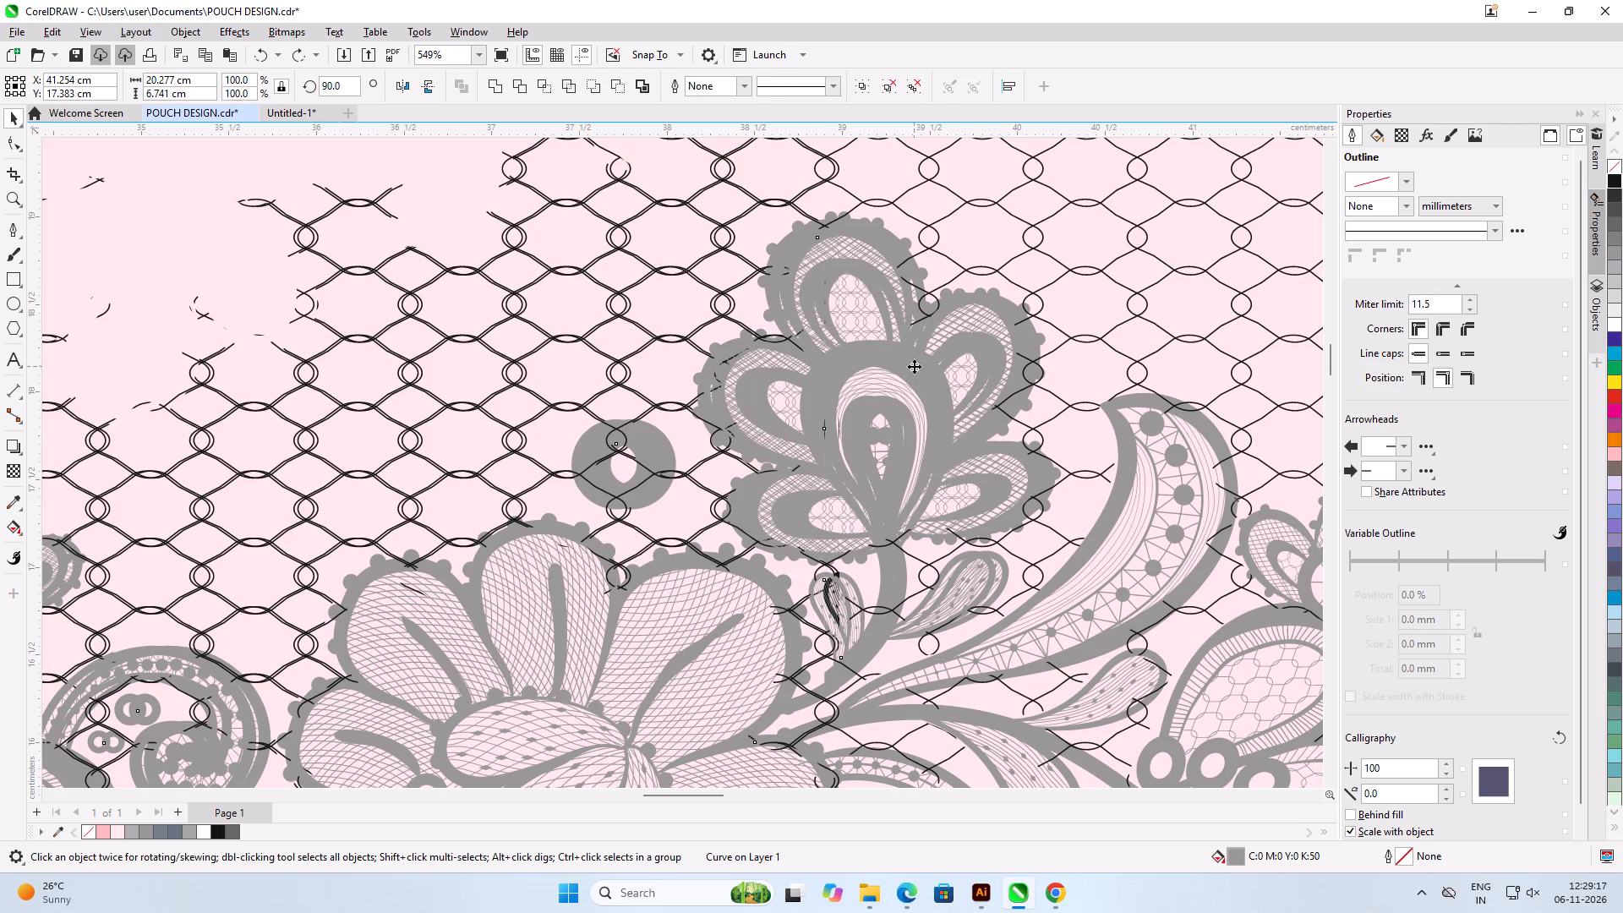
pyautogui.hotkey('ctrl', 'z')
pyautogui.hotkey('ctrl', 'z')
pyautogui.hotkey('ctrl', 'z')
pyautogui.hotkey('ctrl', 'z')
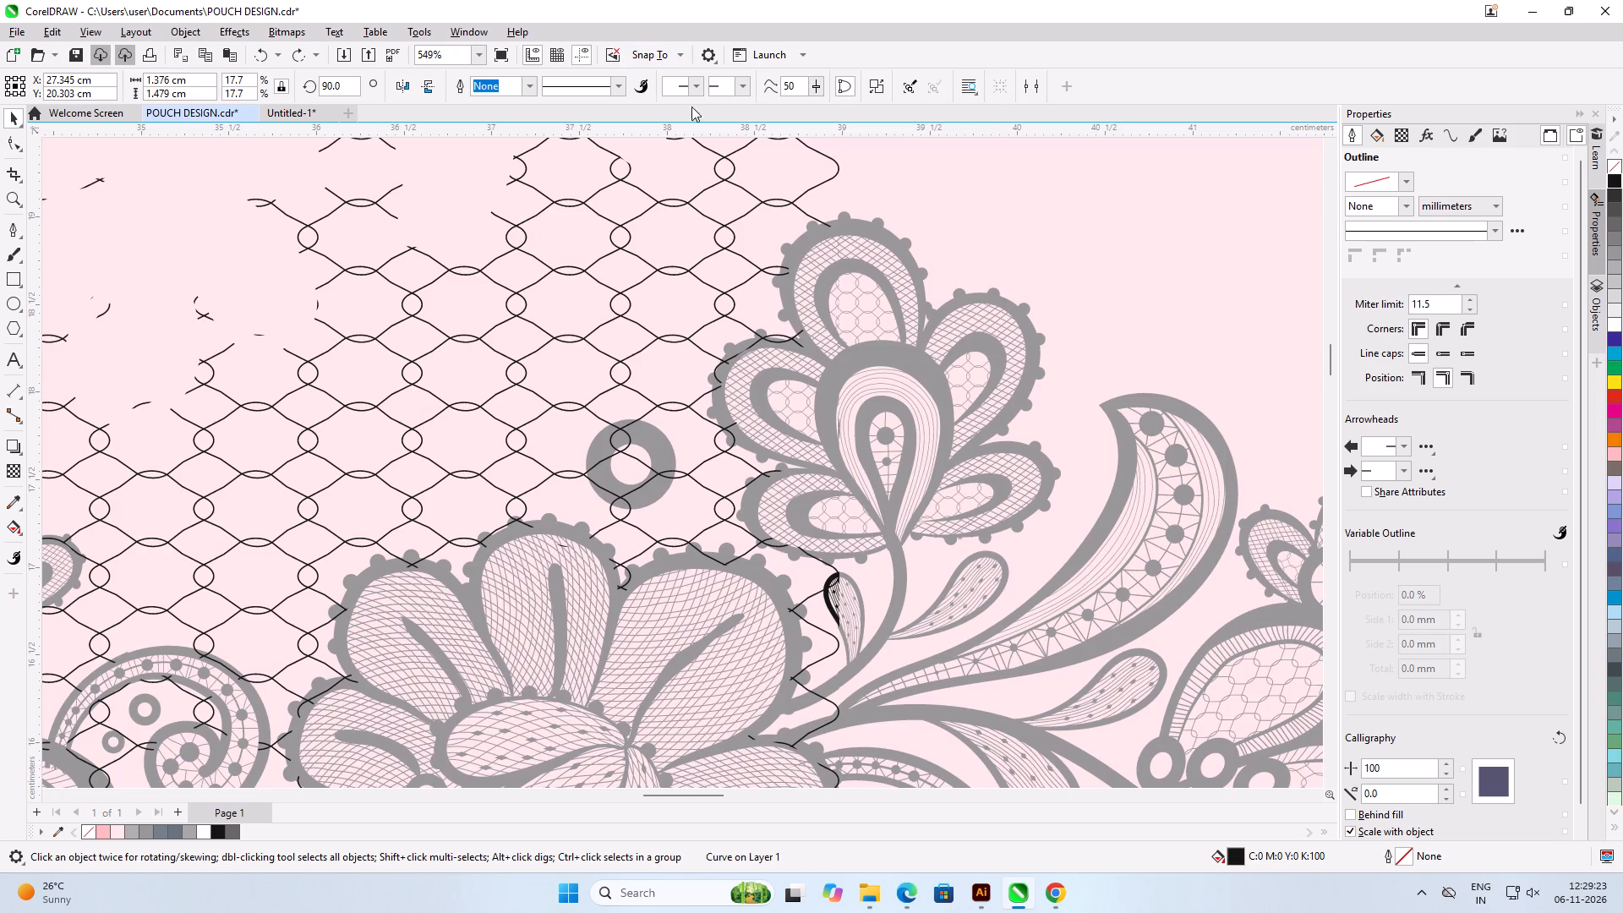
# Examine the net and grey floral border along the second pouch's inner rectangle, checking which pieces are grouped.
pyautogui.scroll(-3, 794, 118)
pyautogui.scroll(-4, 806, 243)
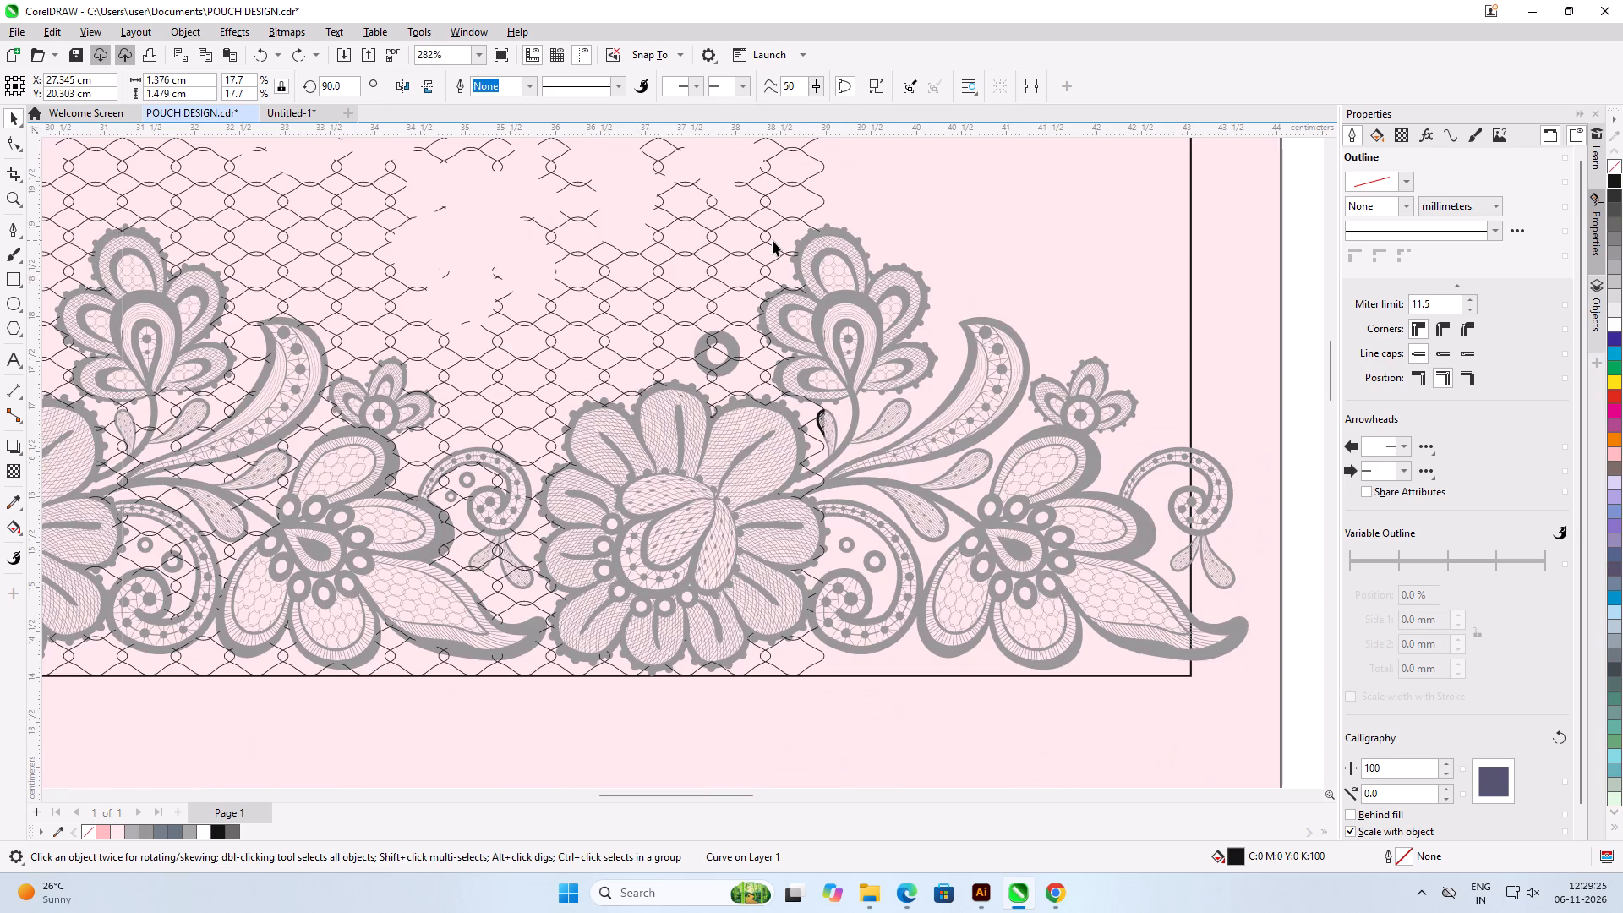
pyautogui.scroll(-6, 773, 240)
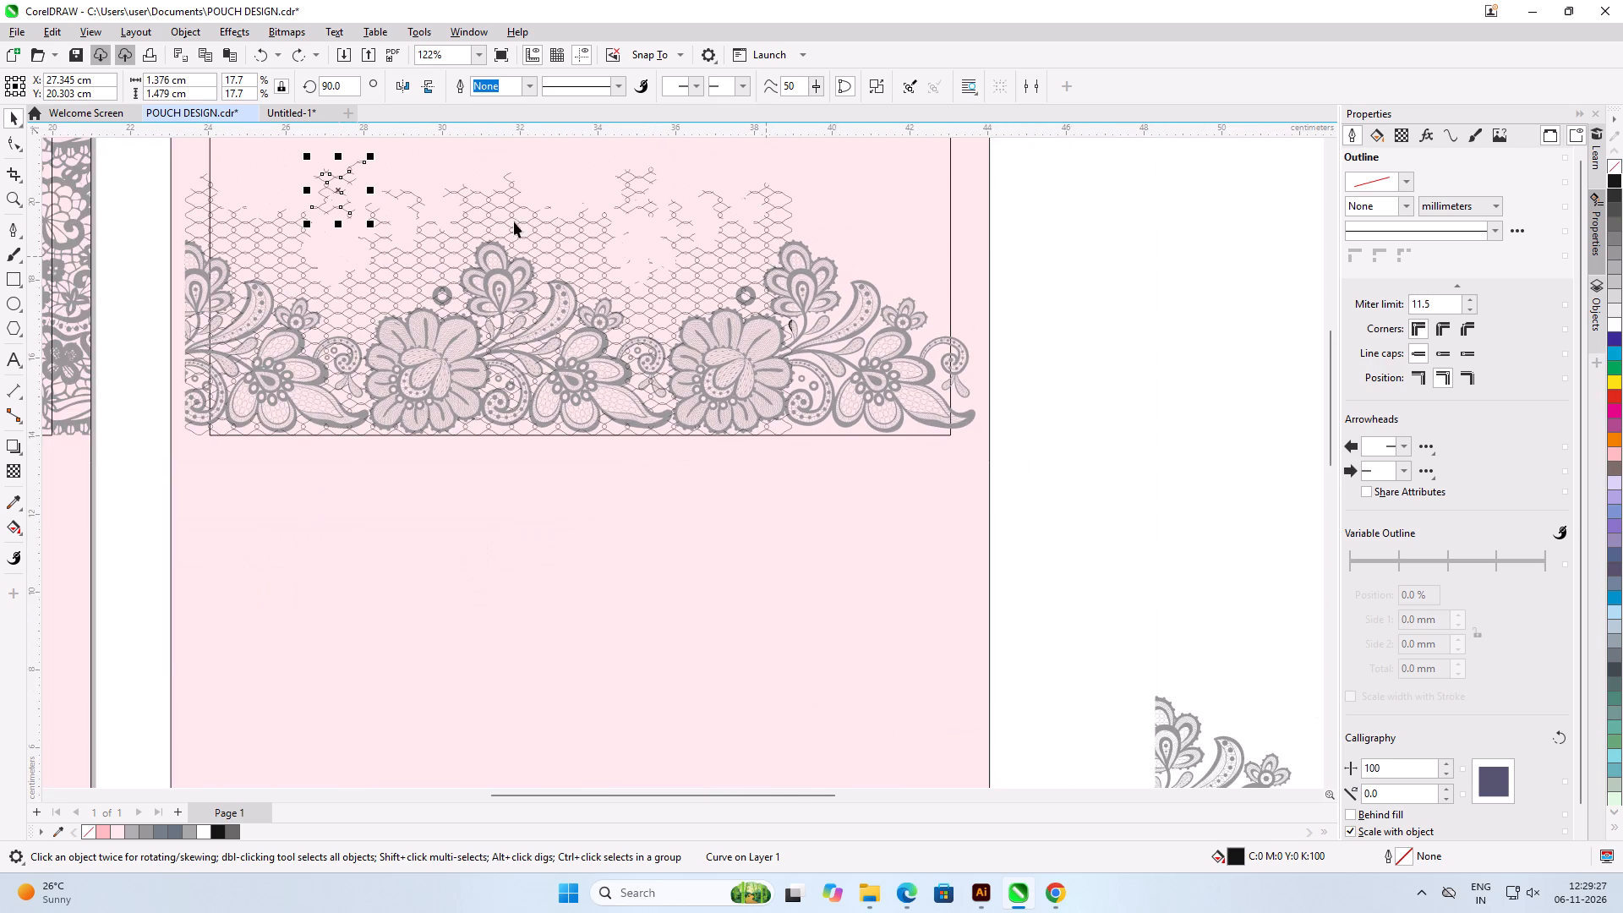
pyautogui.scroll(2, 369, 206)
pyautogui.click(1215, 287)
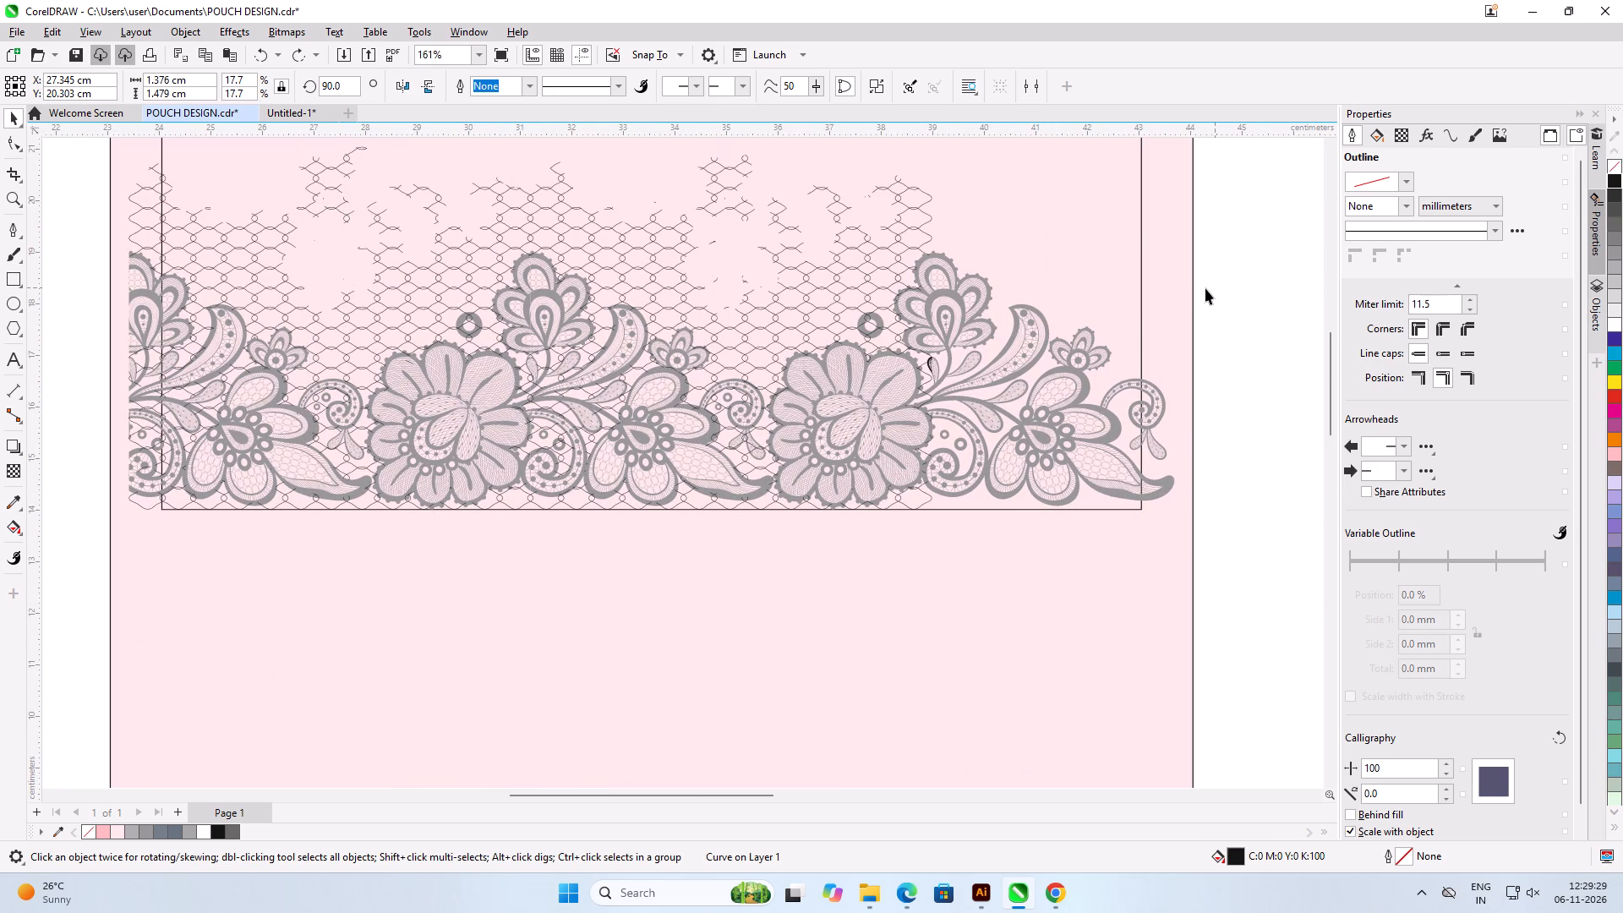
pyautogui.click(314, 502)
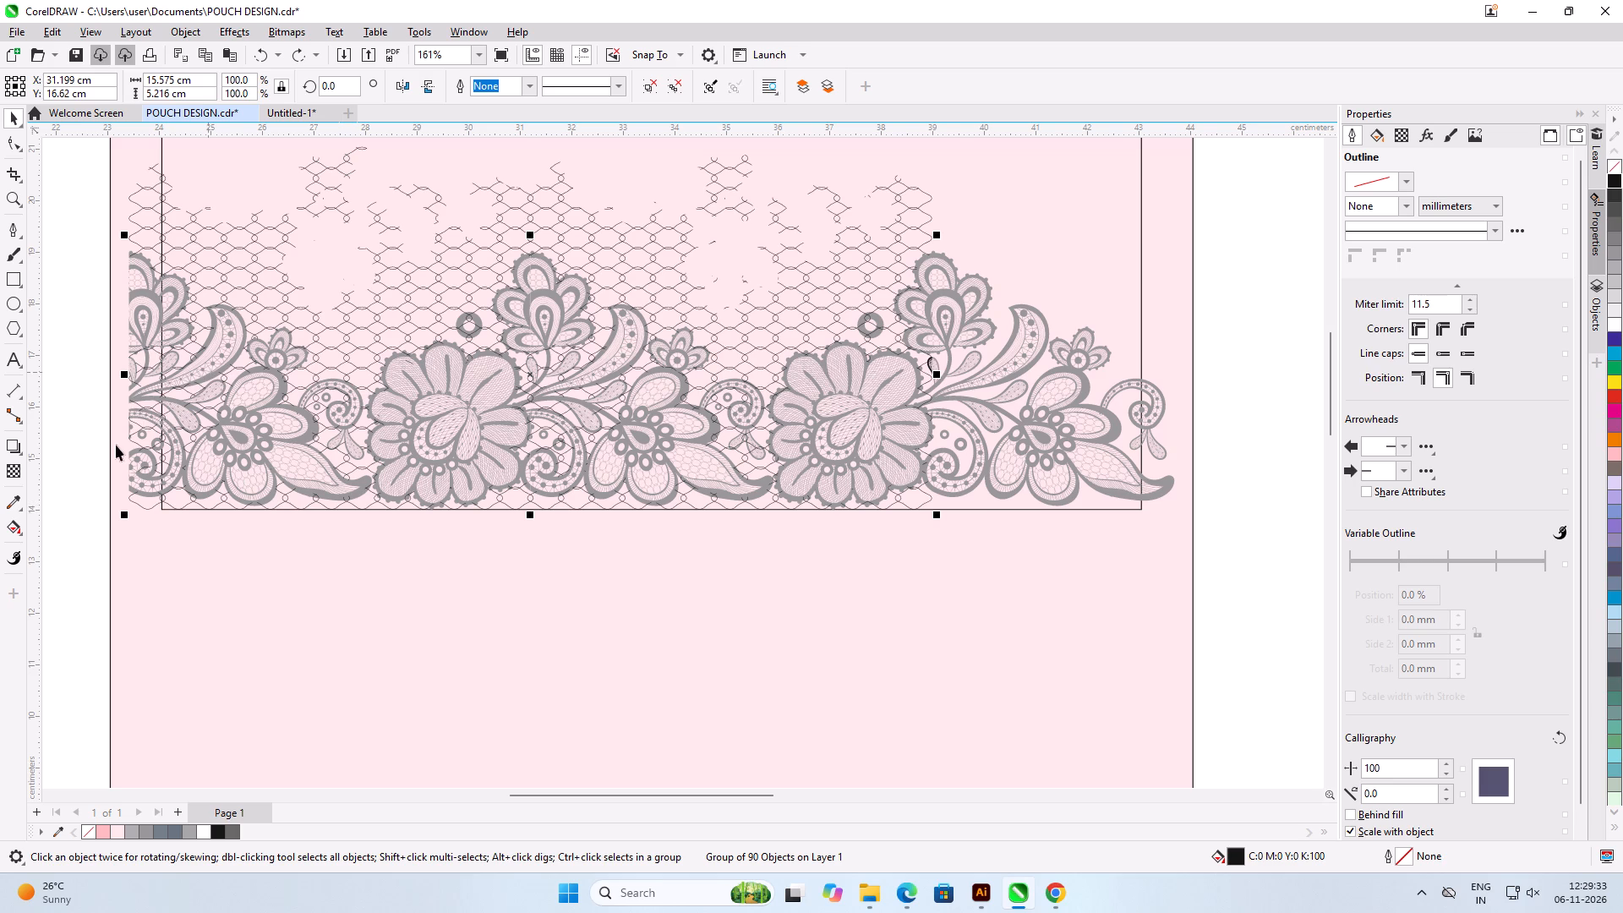
pyautogui.click(84, 452)
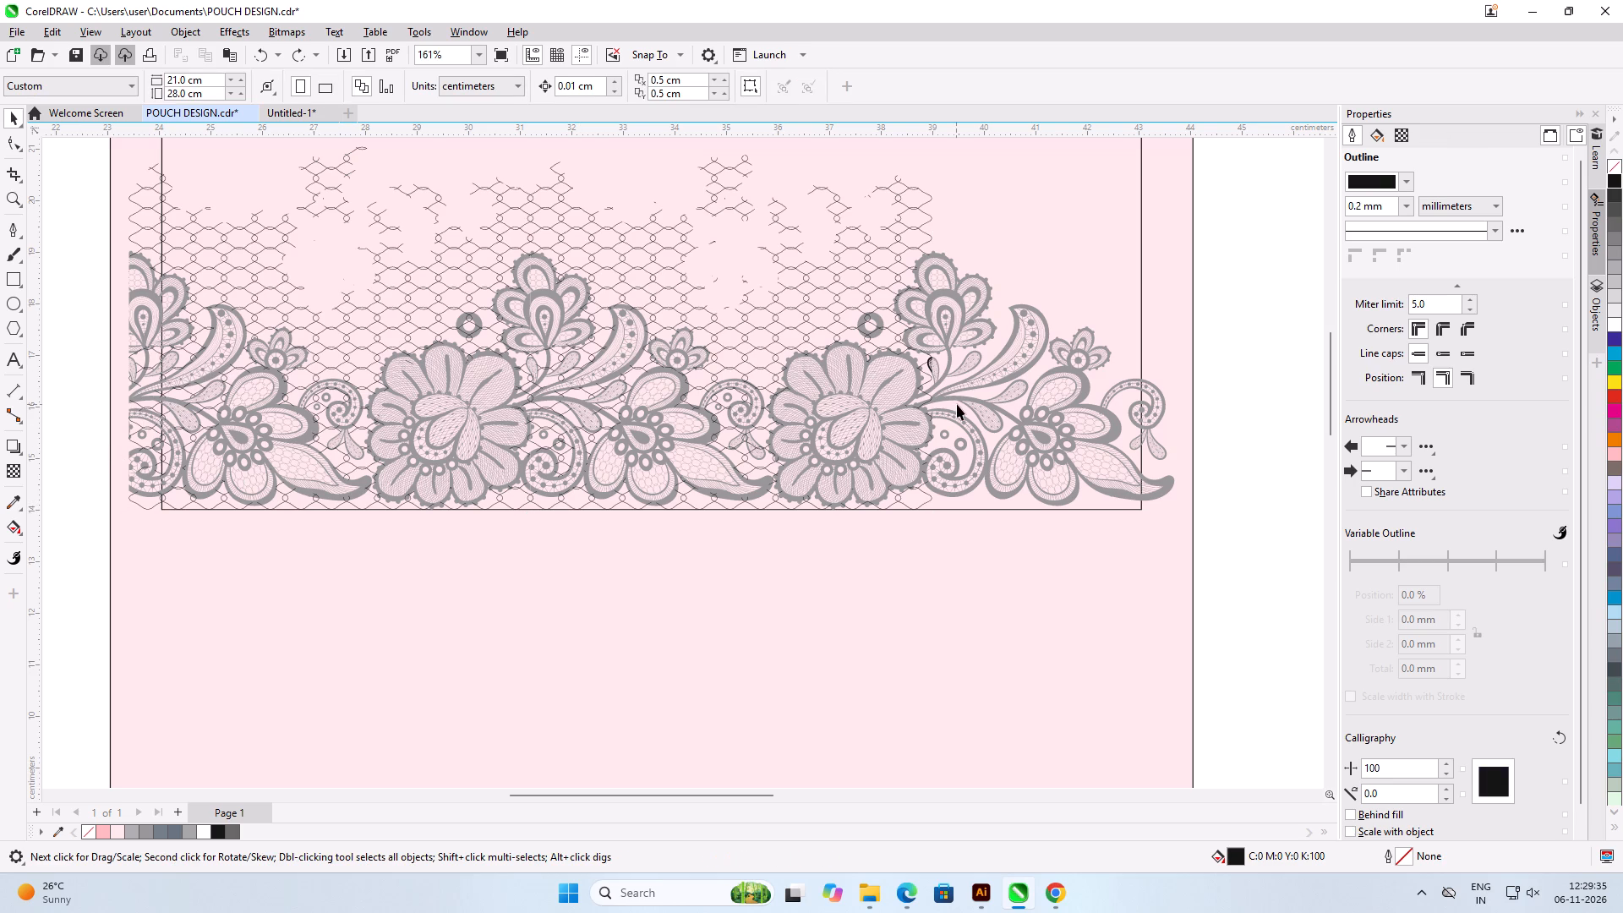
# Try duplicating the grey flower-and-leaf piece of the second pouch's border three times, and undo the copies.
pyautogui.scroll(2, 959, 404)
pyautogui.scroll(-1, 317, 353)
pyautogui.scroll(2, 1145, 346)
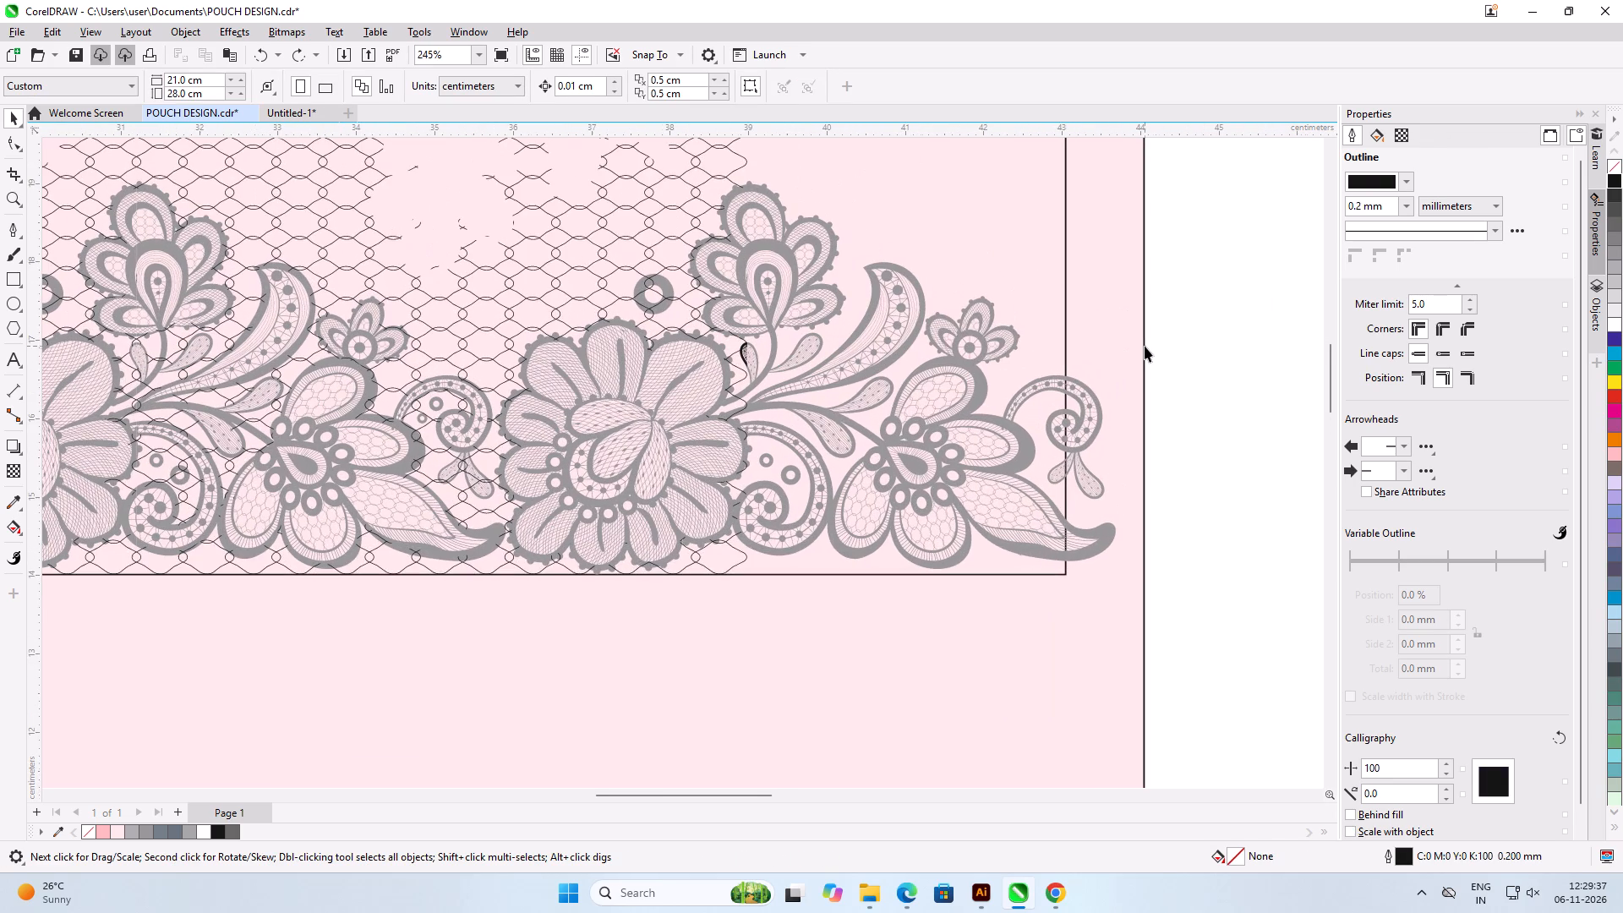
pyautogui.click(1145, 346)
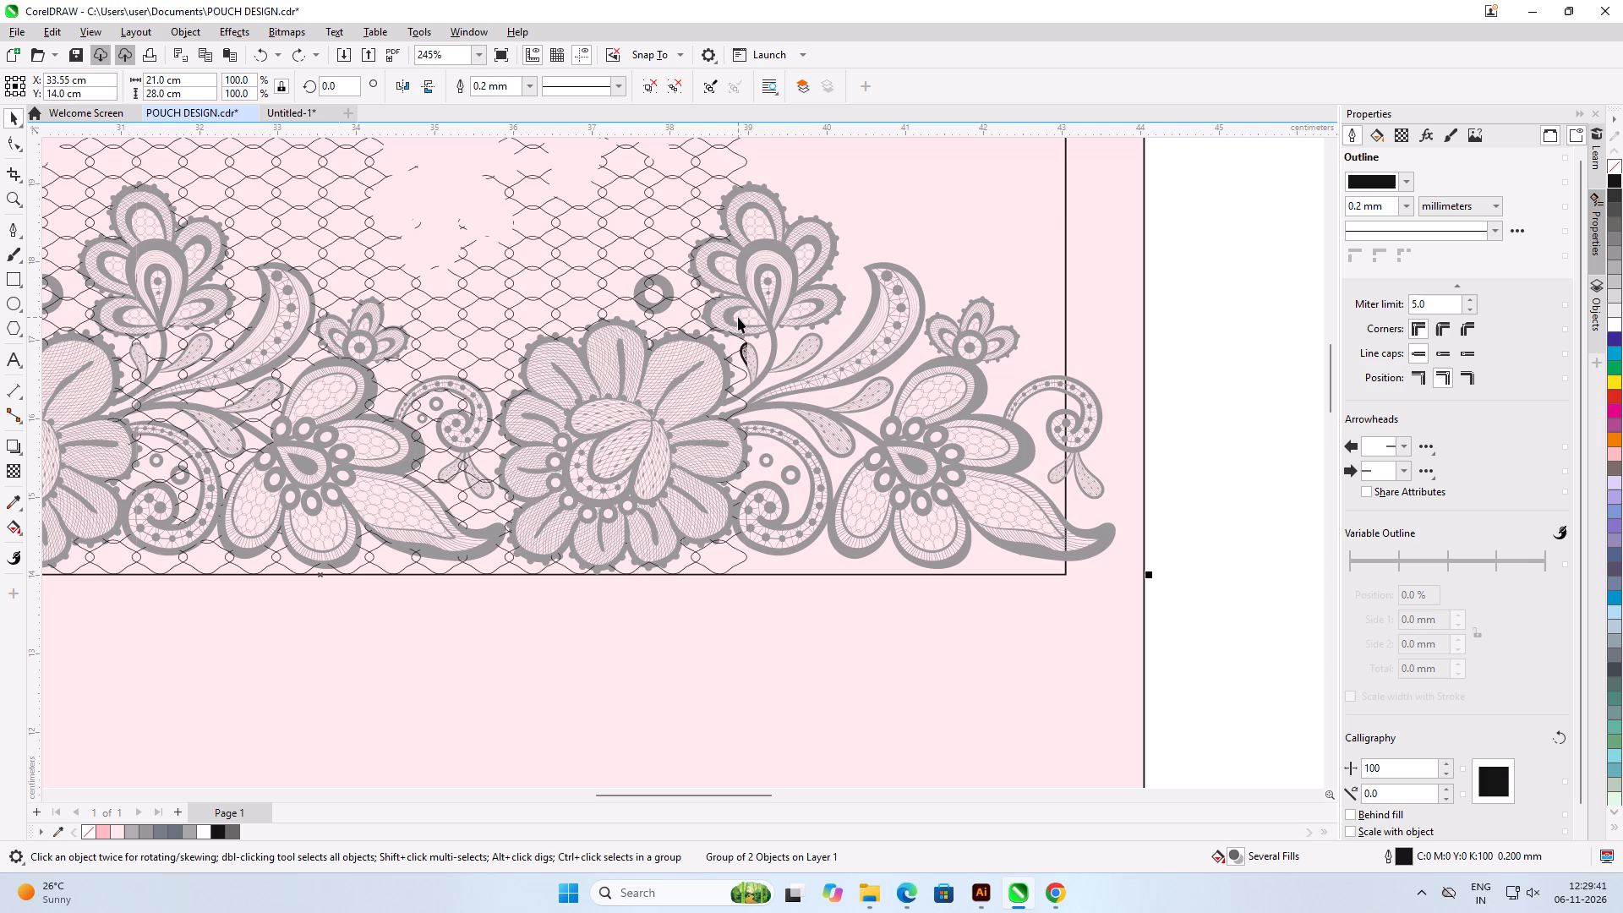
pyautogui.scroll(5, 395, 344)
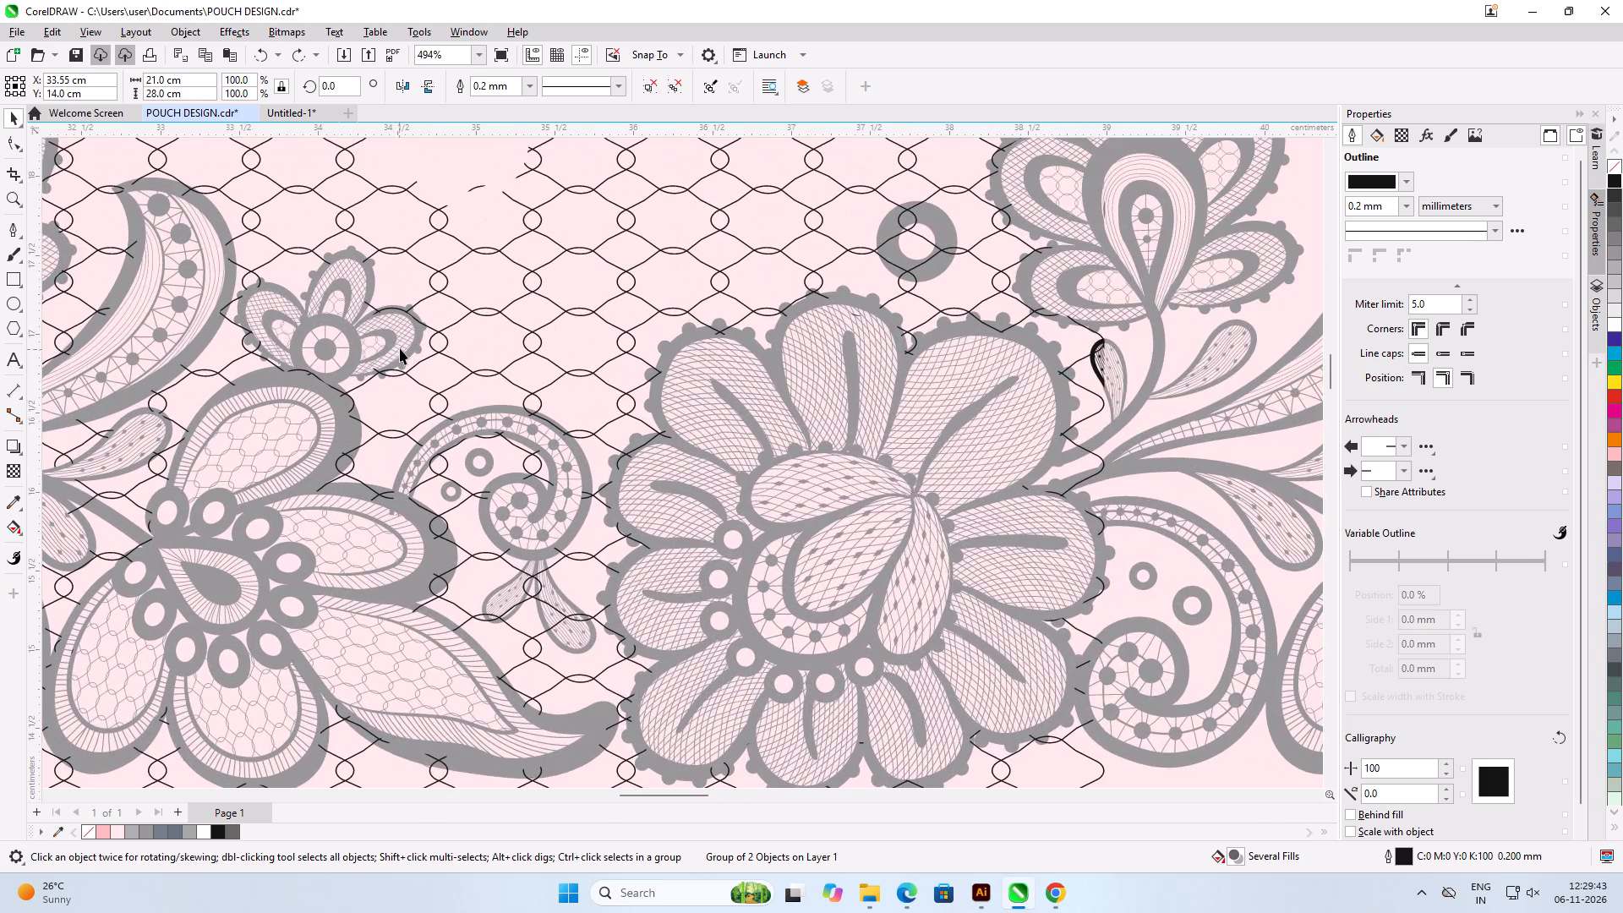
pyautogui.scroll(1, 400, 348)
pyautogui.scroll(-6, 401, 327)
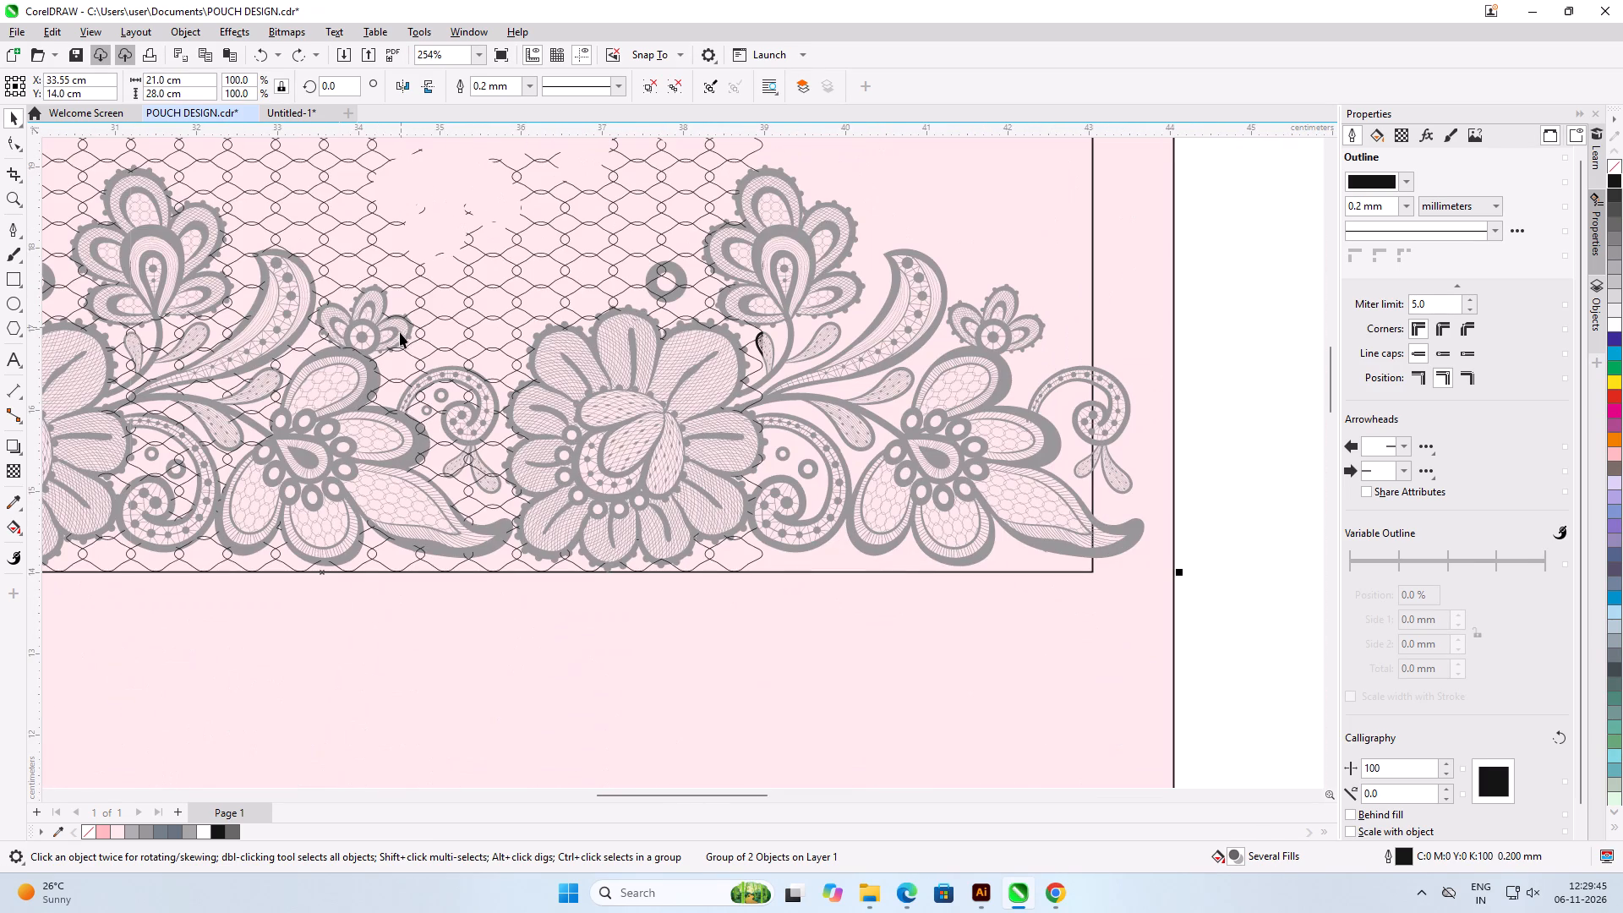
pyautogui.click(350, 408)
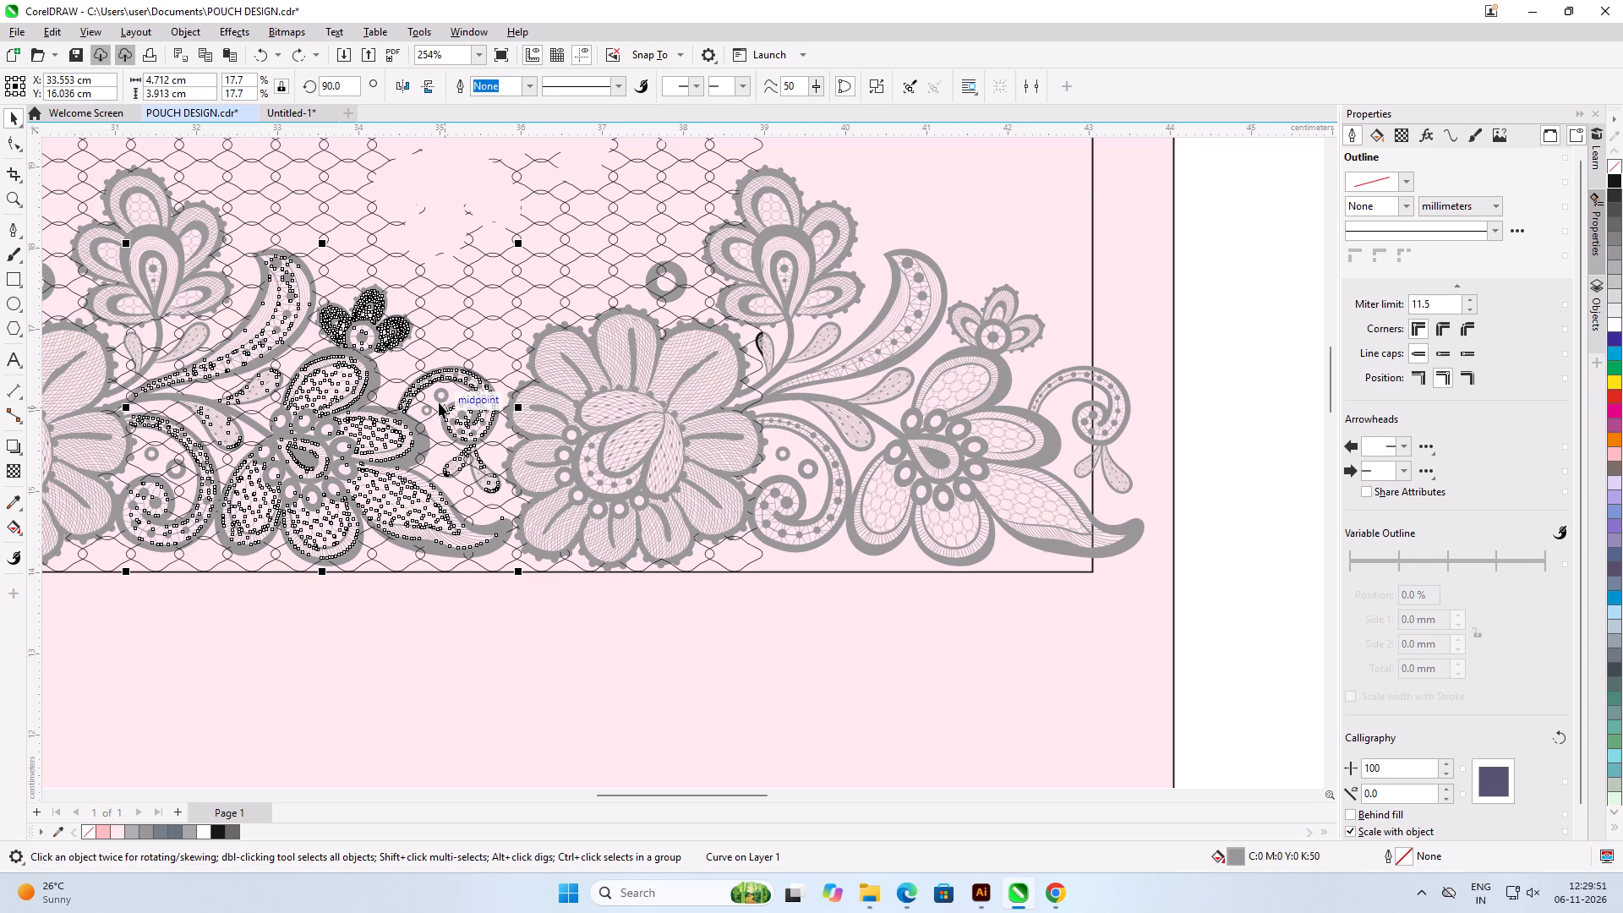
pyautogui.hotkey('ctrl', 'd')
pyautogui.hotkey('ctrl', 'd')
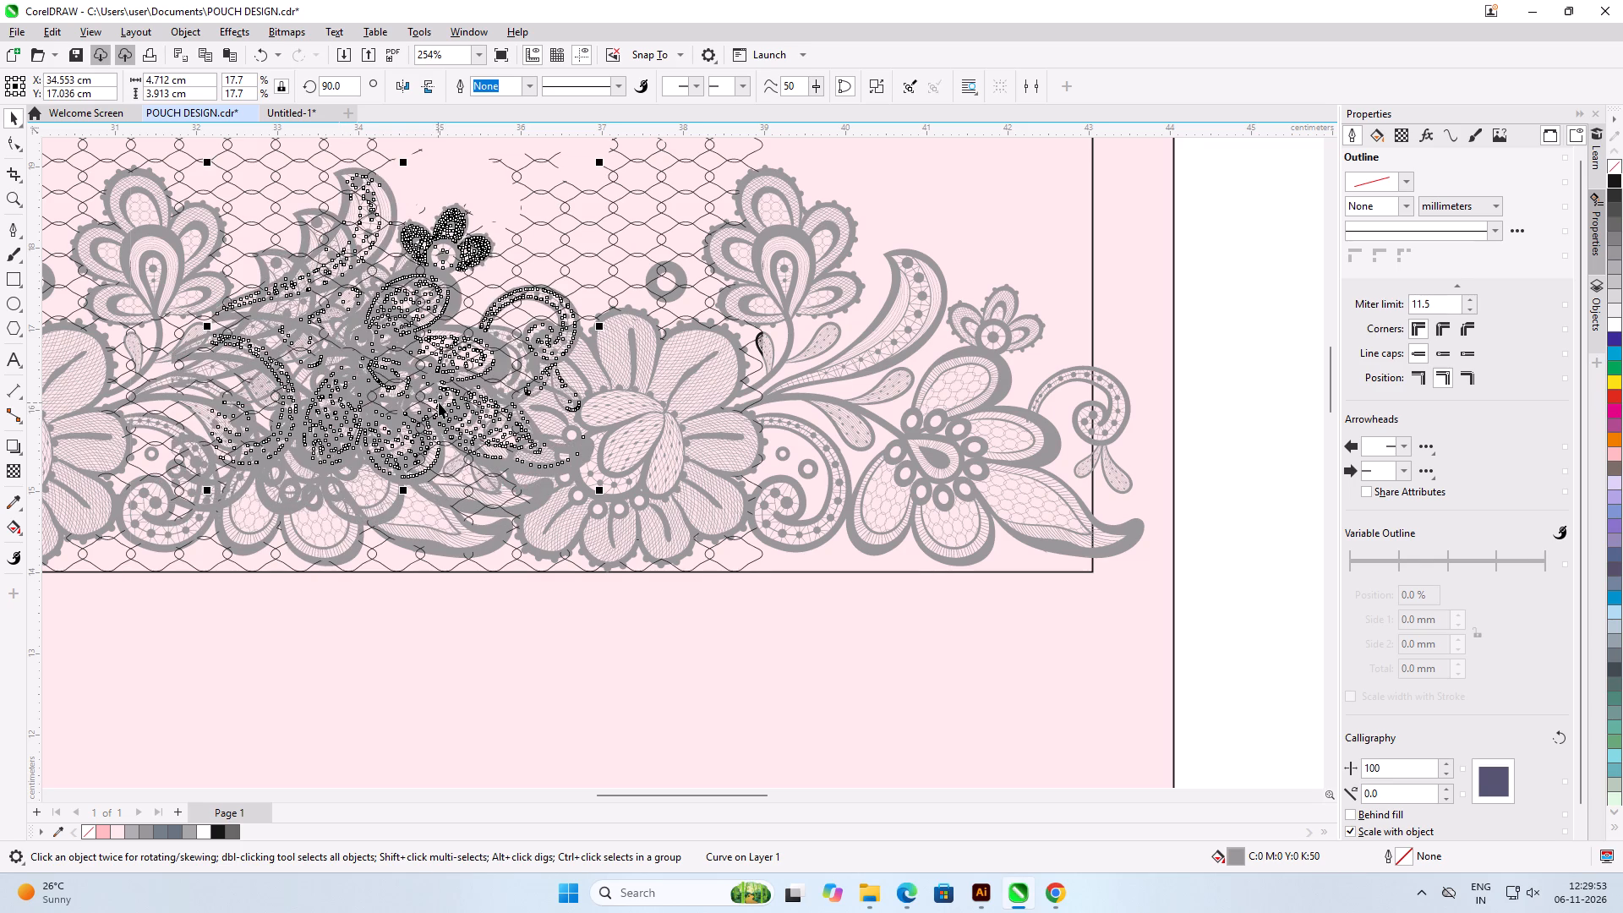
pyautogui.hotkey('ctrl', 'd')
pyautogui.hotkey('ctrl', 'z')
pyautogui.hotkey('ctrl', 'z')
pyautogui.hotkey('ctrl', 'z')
# Undo the removal of the black net copy that extends beyond the second pouch's inner rectangle.
pyautogui.hotkey('ctrl', 'z')
pyautogui.hotkey('ctrl', 'z')
pyautogui.hotkey('ctrl', 'z')
pyautogui.hotkey('ctrl', 'z')
pyautogui.hotkey('ctrl', 'z')
pyautogui.hotkey('ctrl', 'z')
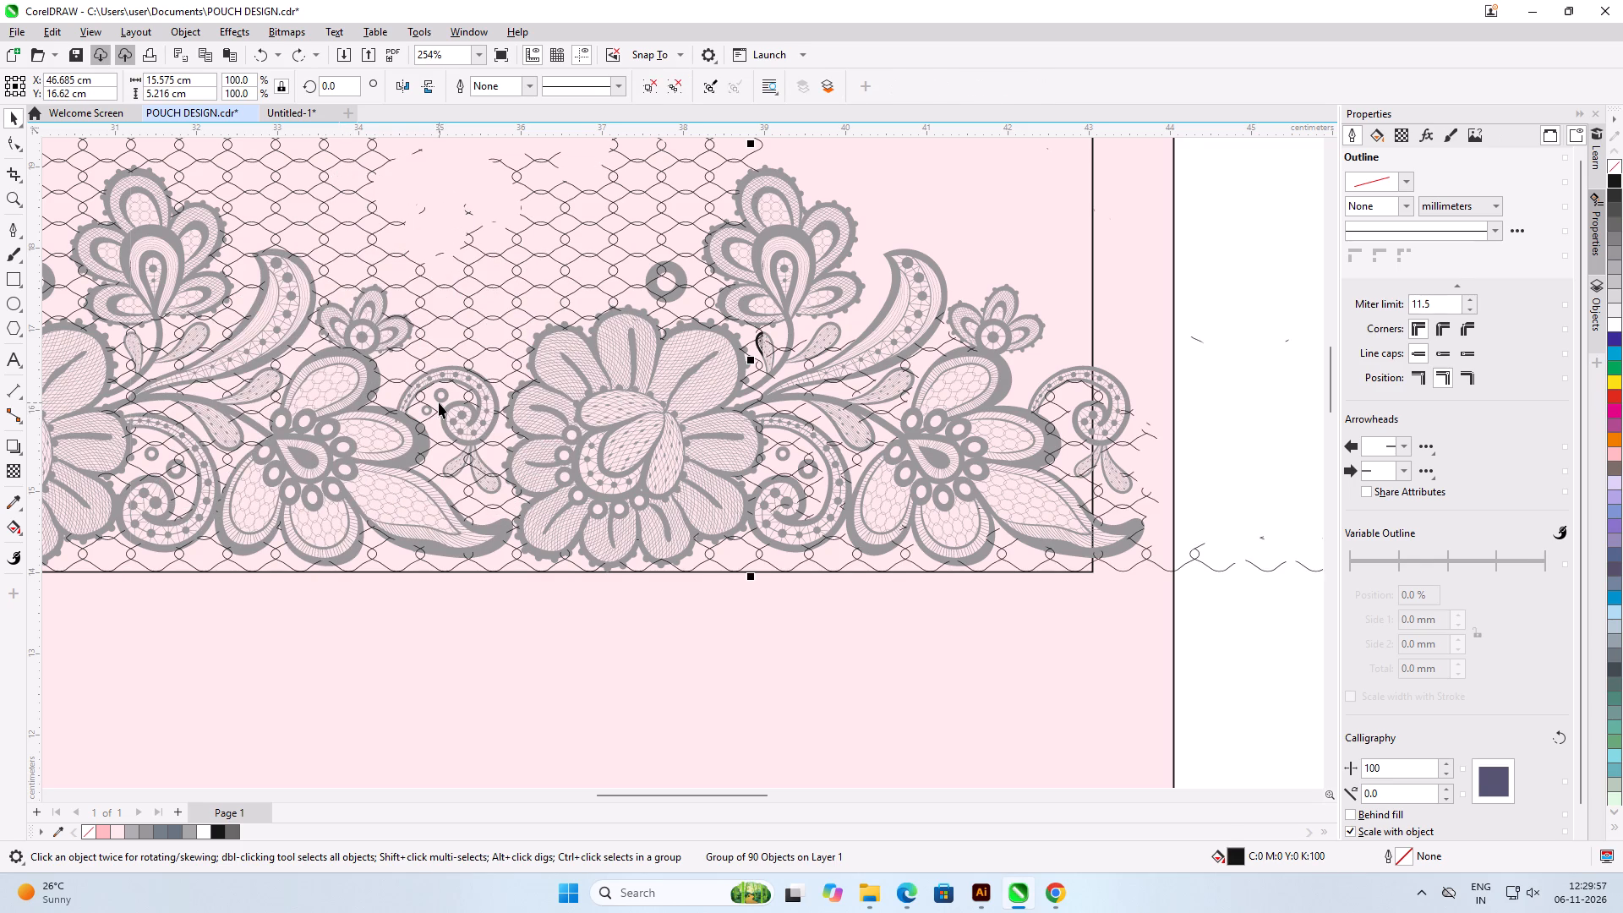
# Undo the series of small nudges of the net copy across the second pouch, back to the earliest available state.
pyautogui.hotkey('ctrl', 'z')
pyautogui.hotkey('ctrl', 'z')
pyautogui.hotkey('ctrl', 'z')
pyautogui.hotkey('ctrl', 'z')
pyautogui.hotkey('ctrl', 'z')
pyautogui.hotkey('ctrl', 'z')
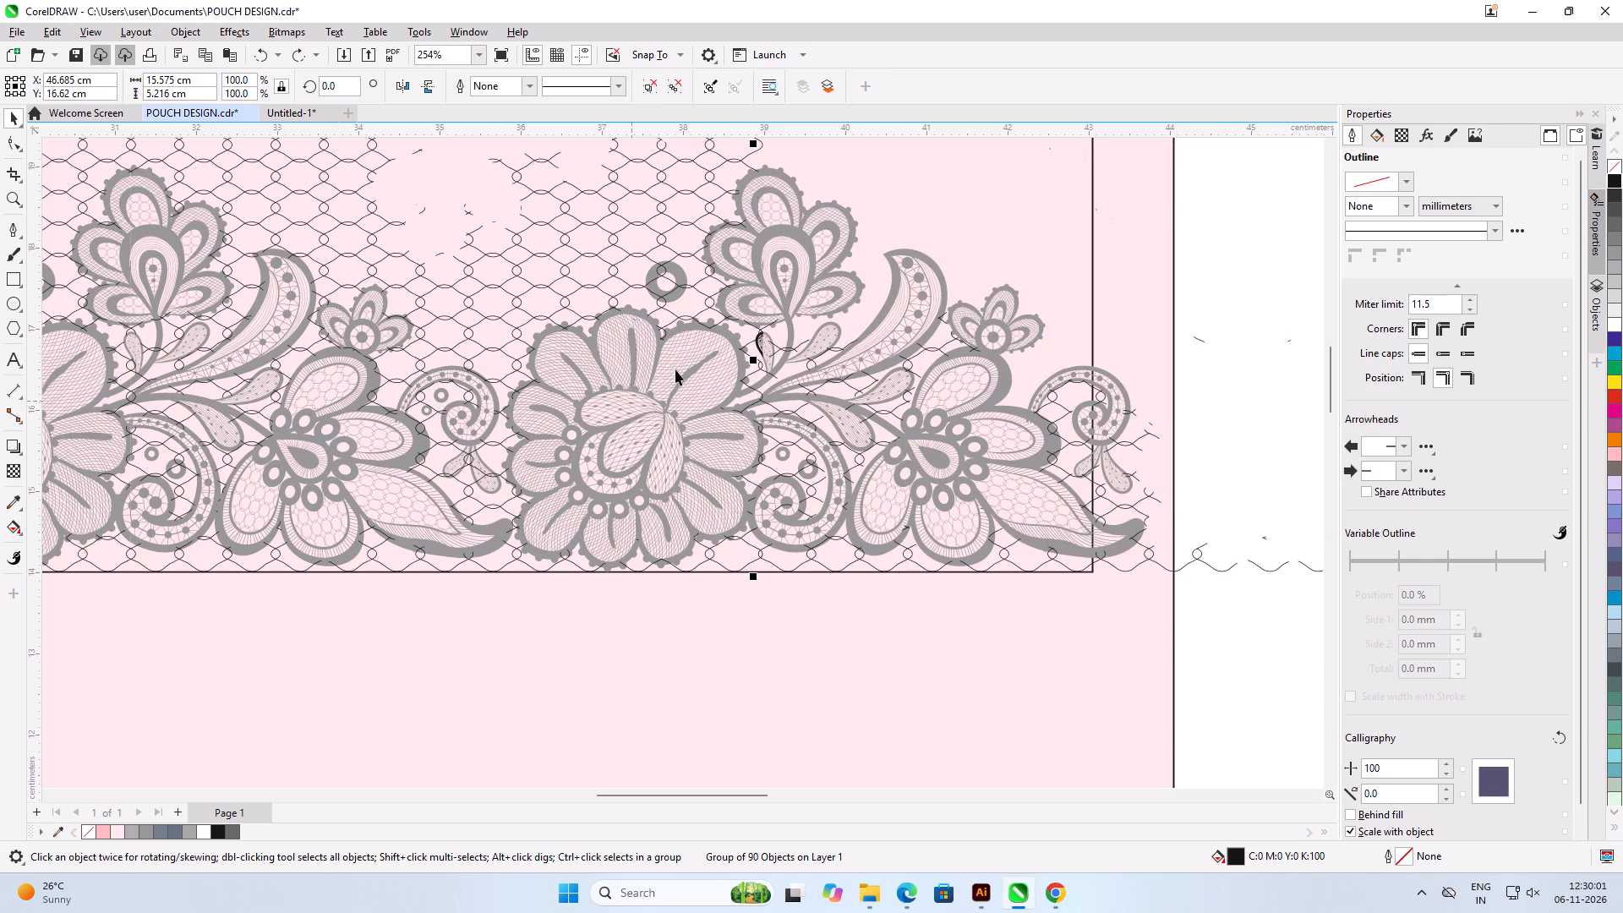
pyautogui.click(686, 376)
pyautogui.hotkey('ctrl', 'z')
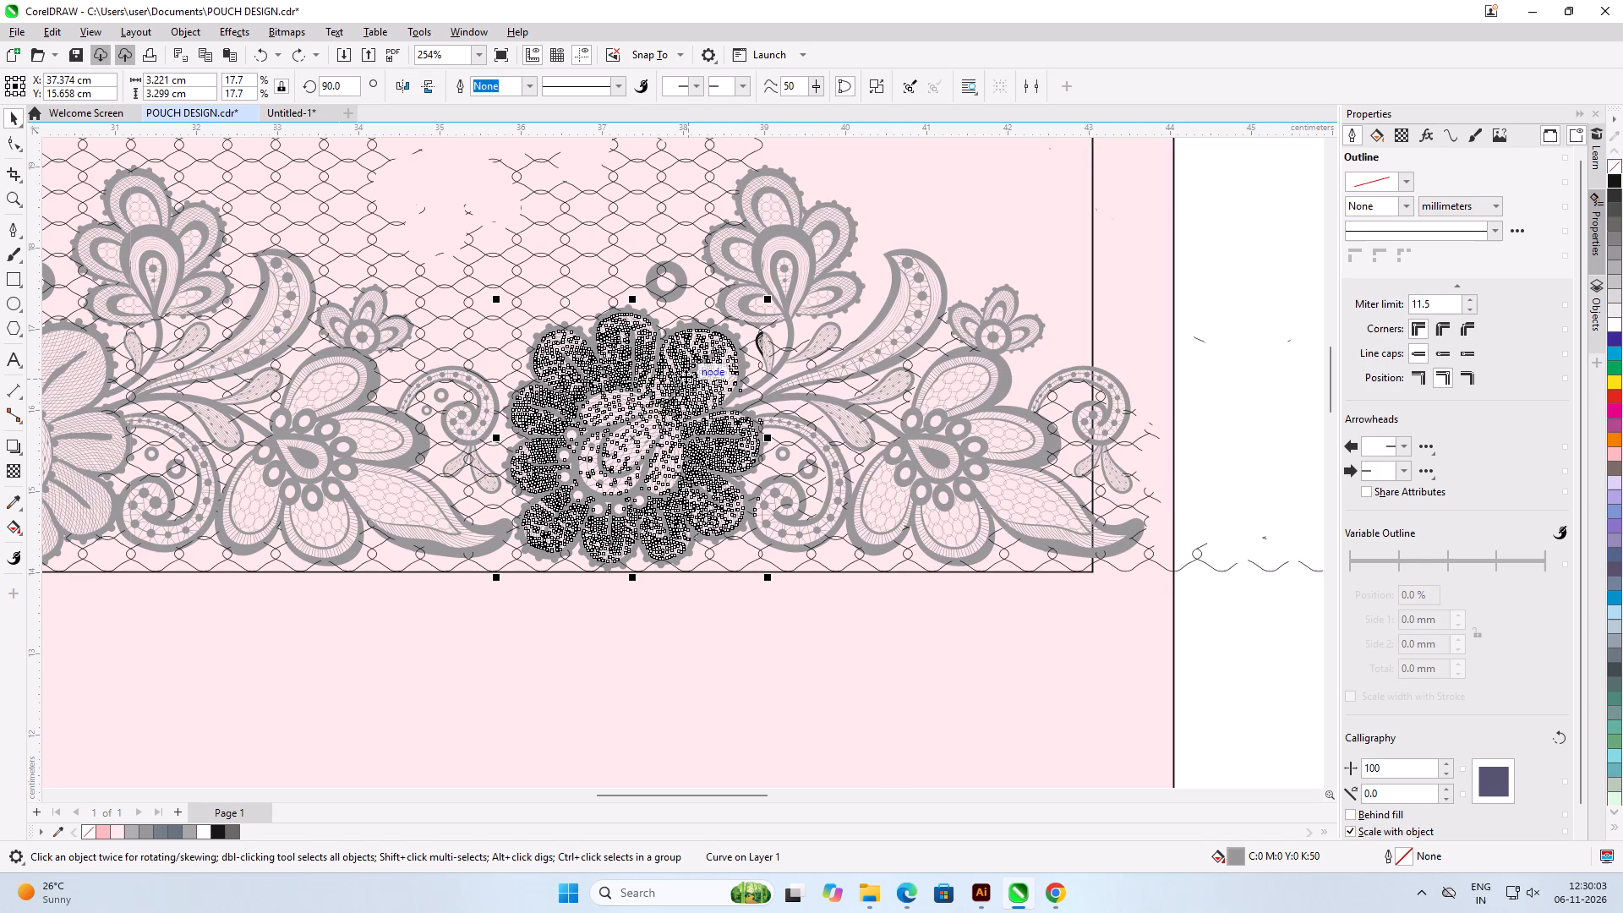
pyautogui.hotkey('ctrl', 'z')
pyautogui.hotkey('ctrl', 'z')
pyautogui.hotkey('ctrl', 'z')
pyautogui.hotkey('ctrl', 'z')
pyautogui.hotkey('ctrl', 'z')
pyautogui.hotkey('ctrl', 'z')
pyautogui.hotkey('ctrl', 'z')
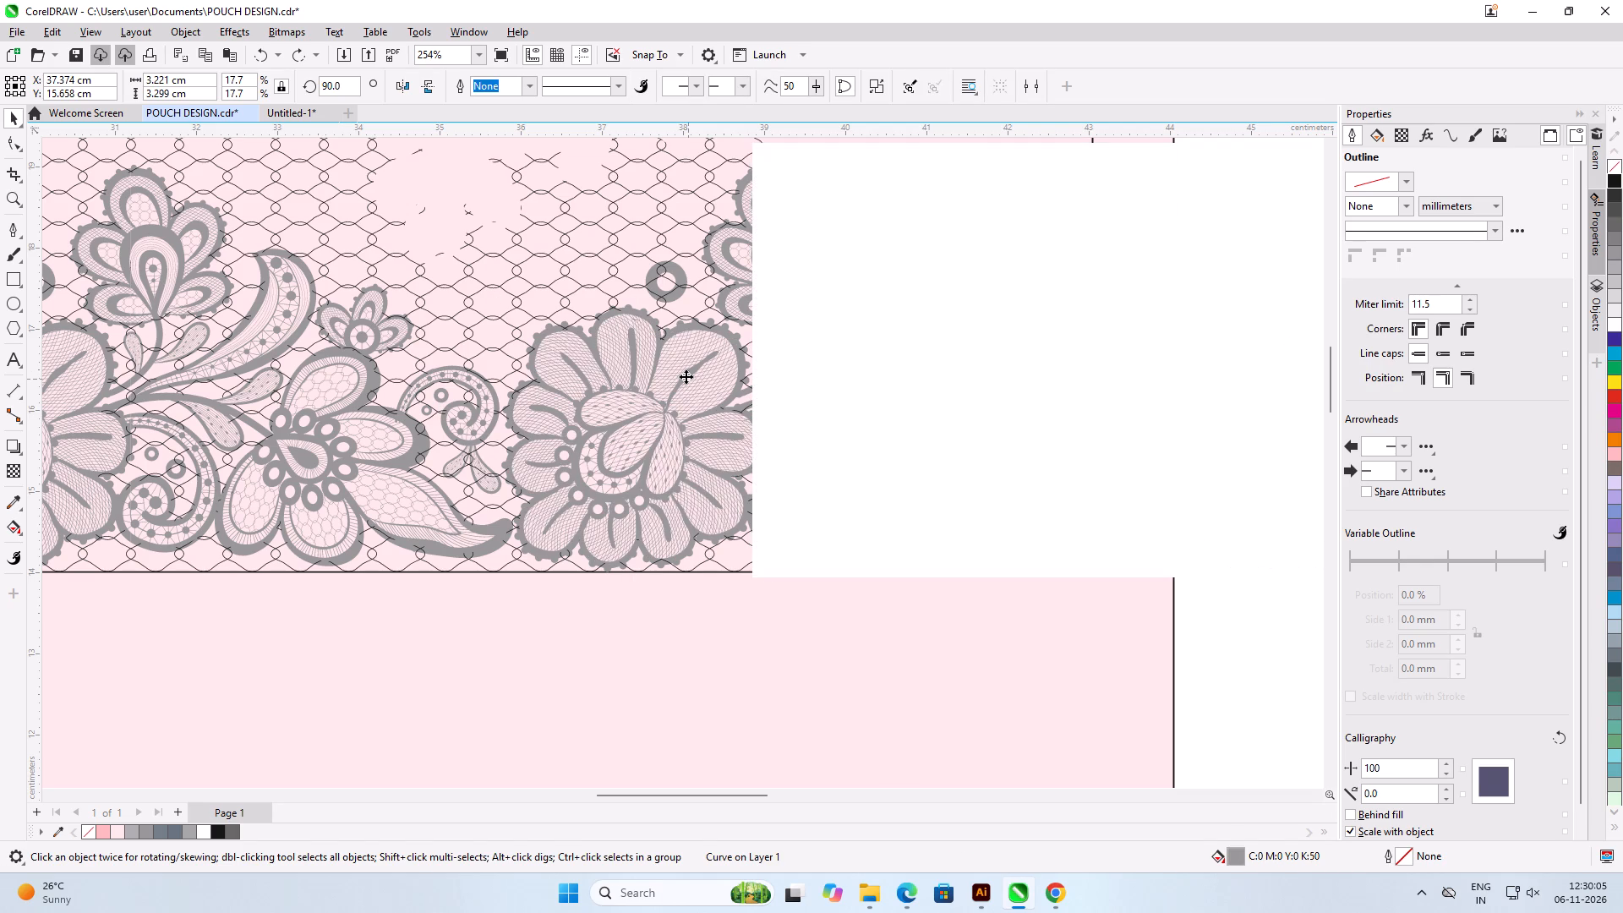
pyautogui.hotkey('ctrl', 'z')
pyautogui.hotkey('ctrl', 'z')
pyautogui.hotkey('ctrl', 'z')
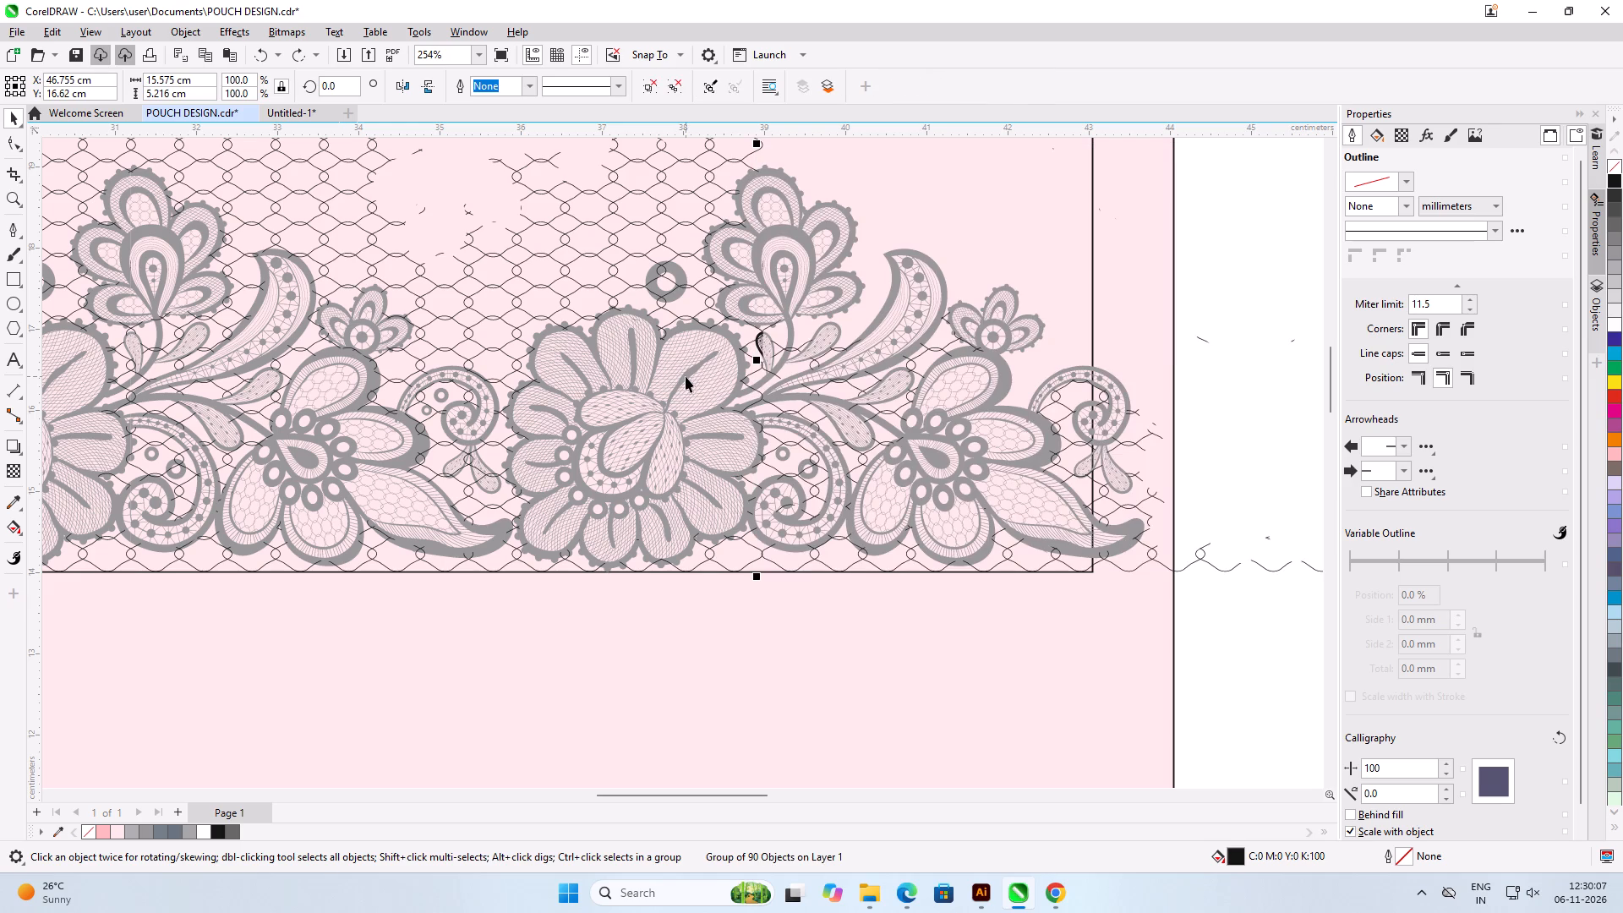
pyautogui.hotkey('ctrl', 'z')
pyautogui.hotkey('ctrl', 'z')
pyautogui.hotkey('ctrl', 'z')
pyautogui.hotkey('ctrl', 'z')
pyautogui.hotkey('ctrl', 'z')
pyautogui.hotkey('ctrl', 'z')
pyautogui.hotkey('ctrl', 'z')
pyautogui.hotkey('ctrl', 'z')
pyautogui.hotkey('ctrl', 'z')
pyautogui.hotkey('ctrl', 'z')
pyautogui.hotkey('ctrl', 'z')
pyautogui.hotkey('ctrl', 'z')
pyautogui.hotkey('ctrl', 'z')
pyautogui.hotkey('ctrl', 'z')
pyautogui.hotkey('ctrl', 'z')
pyautogui.hotkey('ctrl', 'z')
pyautogui.hotkey('ctrl', 'z')
pyautogui.hotkey('ctrl', 'z')
pyautogui.hotkey('ctrl', 'z')
pyautogui.hotkey('ctrl', 'z')
pyautogui.hotkey('ctrl', 'z')
pyautogui.hotkey('ctrl', 'z')
pyautogui.hotkey('ctrl', 'z')
pyautogui.hotkey('ctrl', 'z')
pyautogui.hotkey('ctrl', 'z')
pyautogui.hotkey('ctrl', 'z')
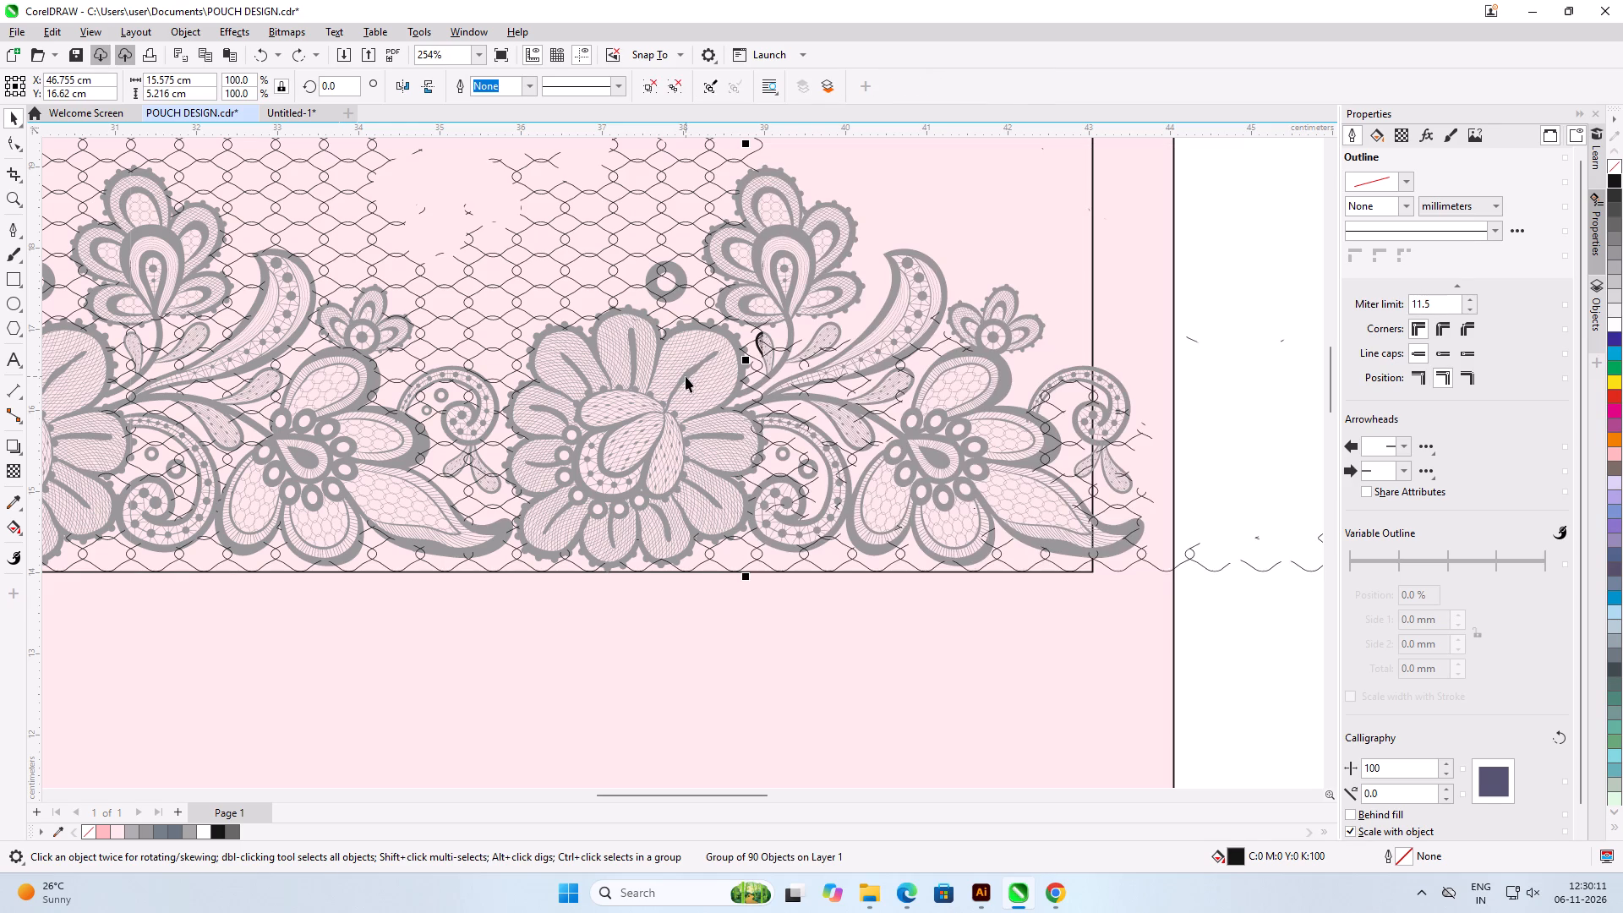
pyautogui.hotkey('ctrl', 'z')
pyautogui.hotkey('ctrl', 'z')
pyautogui.hotkey('ctrl', 'z')
pyautogui.hotkey('ctrl', 'z')
pyautogui.hotkey('ctrl', 'z')
pyautogui.hotkey('ctrl', 'z')
pyautogui.hotkey('ctrl', 'z')
pyautogui.hotkey('ctrl', 'z')
pyautogui.hotkey('ctrl', 'z')
pyautogui.hotkey('ctrl', 'z')
pyautogui.hotkey('ctrl', 'z')
pyautogui.hotkey('ctrl', 'z')
pyautogui.hotkey('ctrl', 'z')
pyautogui.hotkey('ctrl', 'z')
pyautogui.hotkey('ctrl', 'z')
pyautogui.hotkey('ctrl', 'z')
pyautogui.hotkey('ctrl', 'z')
pyautogui.hotkey('ctrl', 'z')
pyautogui.hotkey('ctrl', 'z')
pyautogui.hotkey('ctrl', 'z')
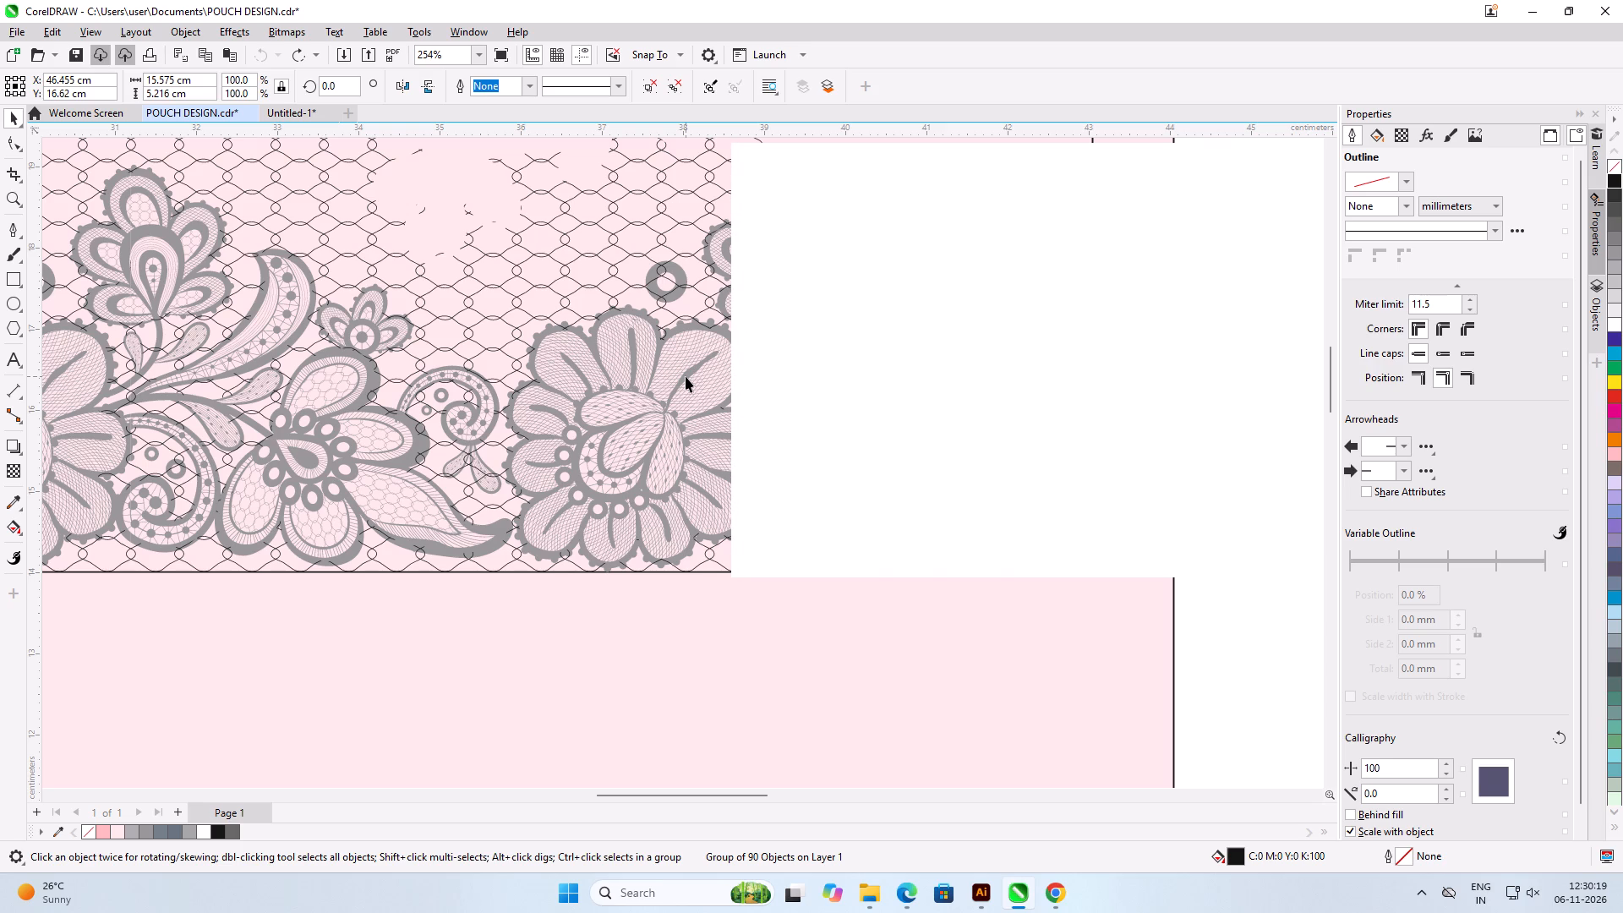
pyautogui.hotkey('ctrl', 'z')
pyautogui.hotkey('ctrl', 'z')
pyautogui.hotkey('ctrl', 'z')
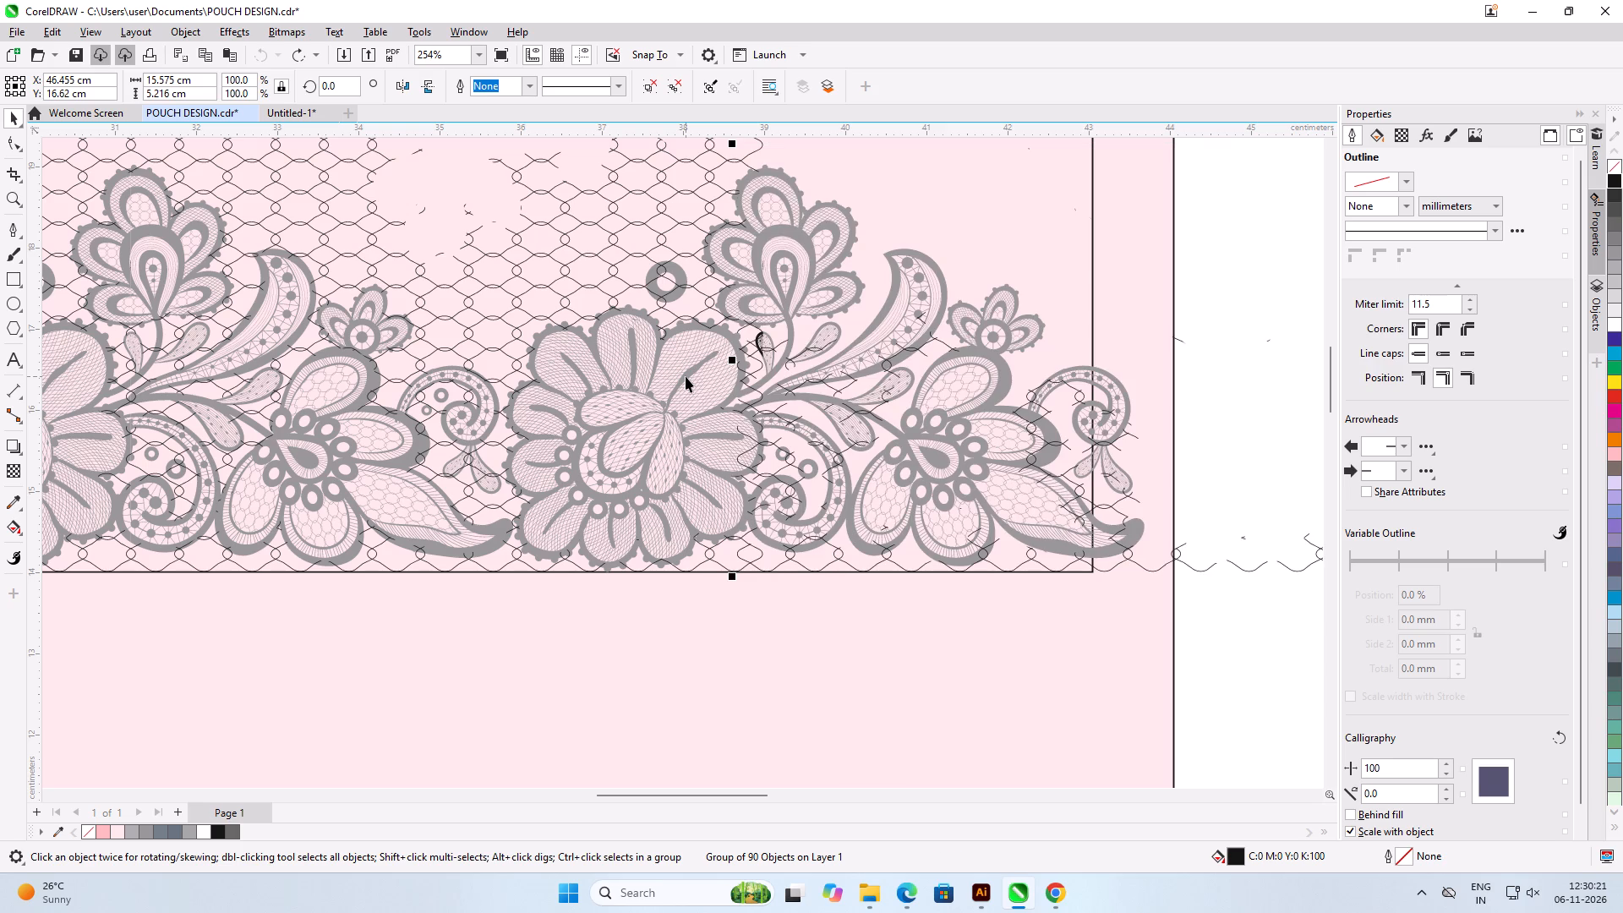
pyautogui.hotkey('ctrl', 'z')
pyautogui.hotkey('ctrl', 'z')
pyautogui.hotkey('ctrl', 'z')
pyautogui.hotkey('ctrl', 'z')
pyautogui.hotkey('ctrl', 'z')
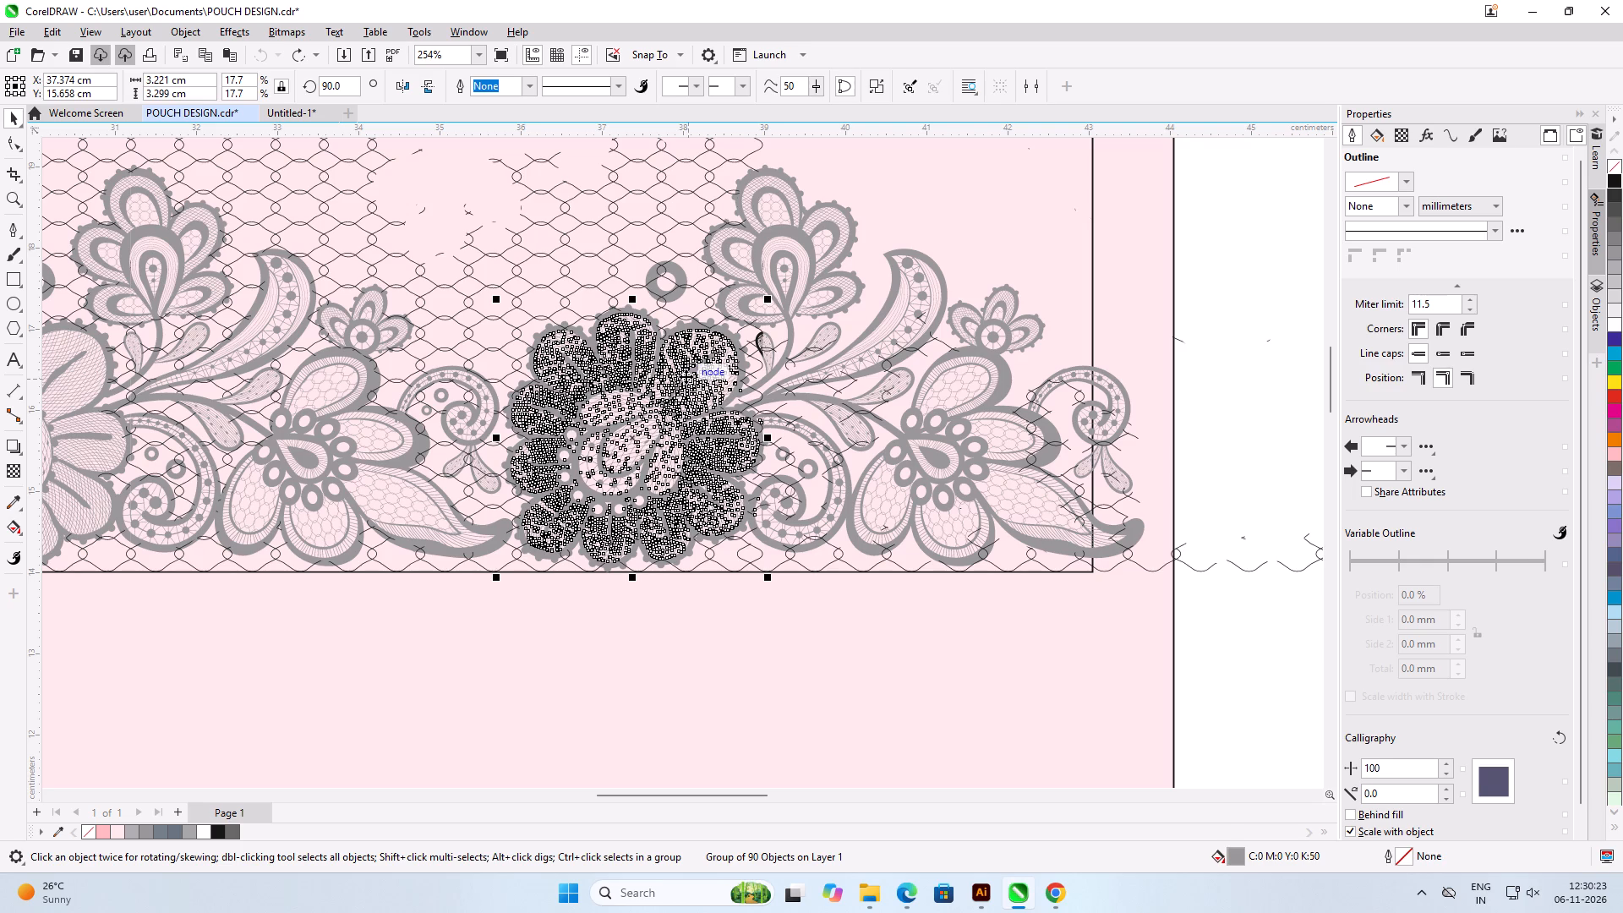
# Nudge the flower-and-leaf piece at the start of the second pouch's border slightly upward, about 0.03 cm.
pyautogui.scroll(-1, 686, 376)
pyautogui.scroll(1, 686, 376)
pyautogui.scroll(-7, 686, 376)
pyautogui.click(923, 539)
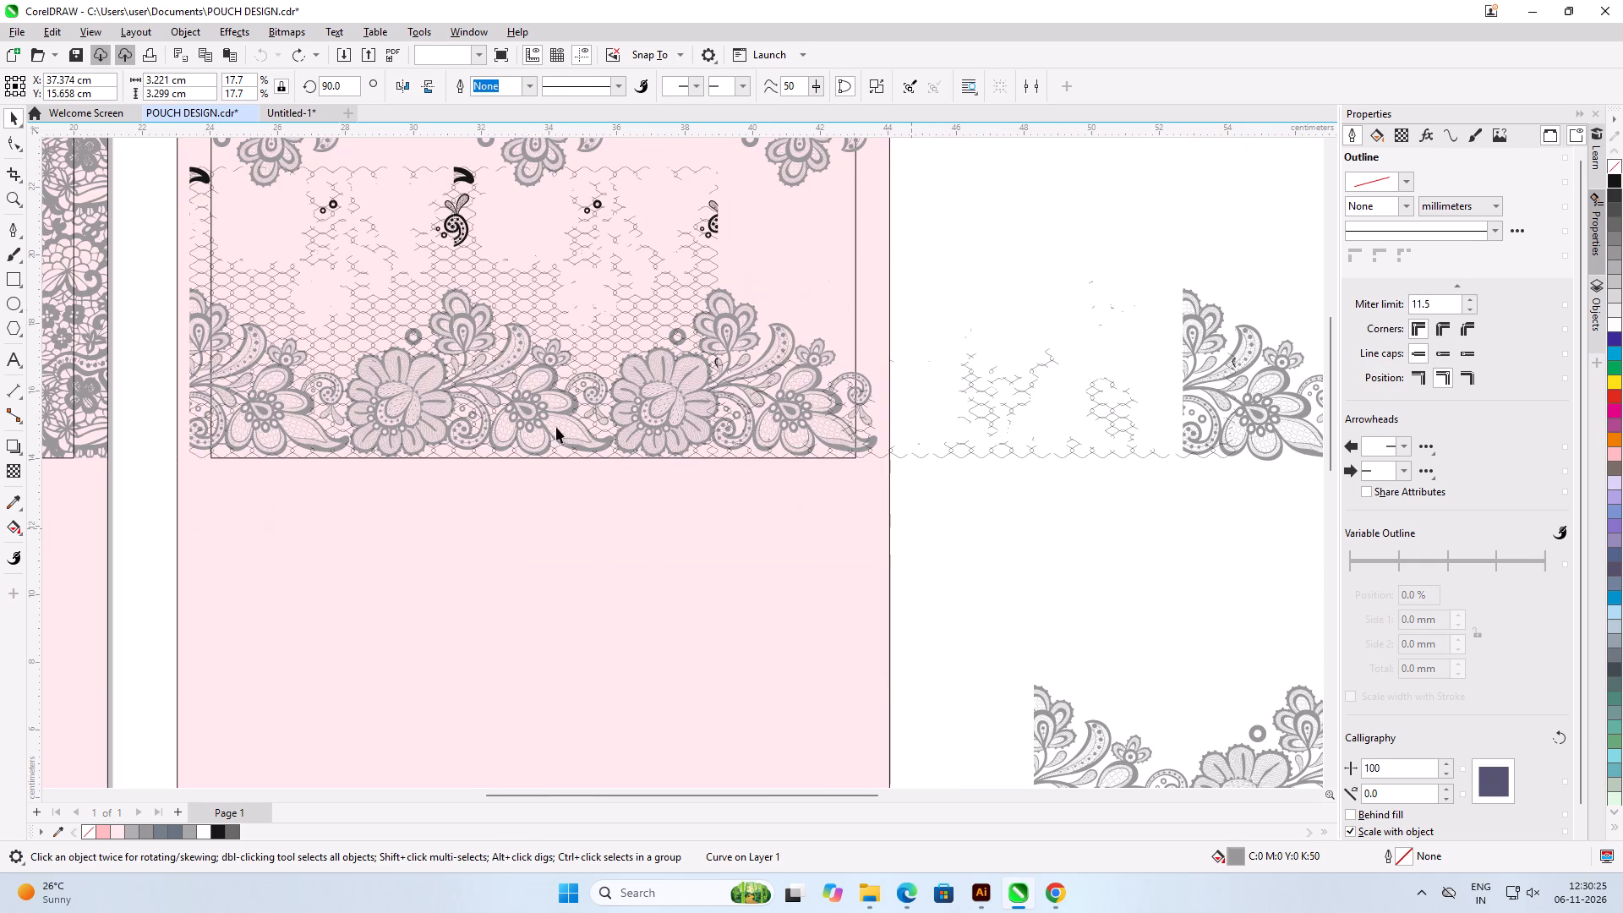
pyautogui.scroll(5, 0, 306)
pyautogui.scroll(5, 156, 363)
pyautogui.scroll(3, 229, 411)
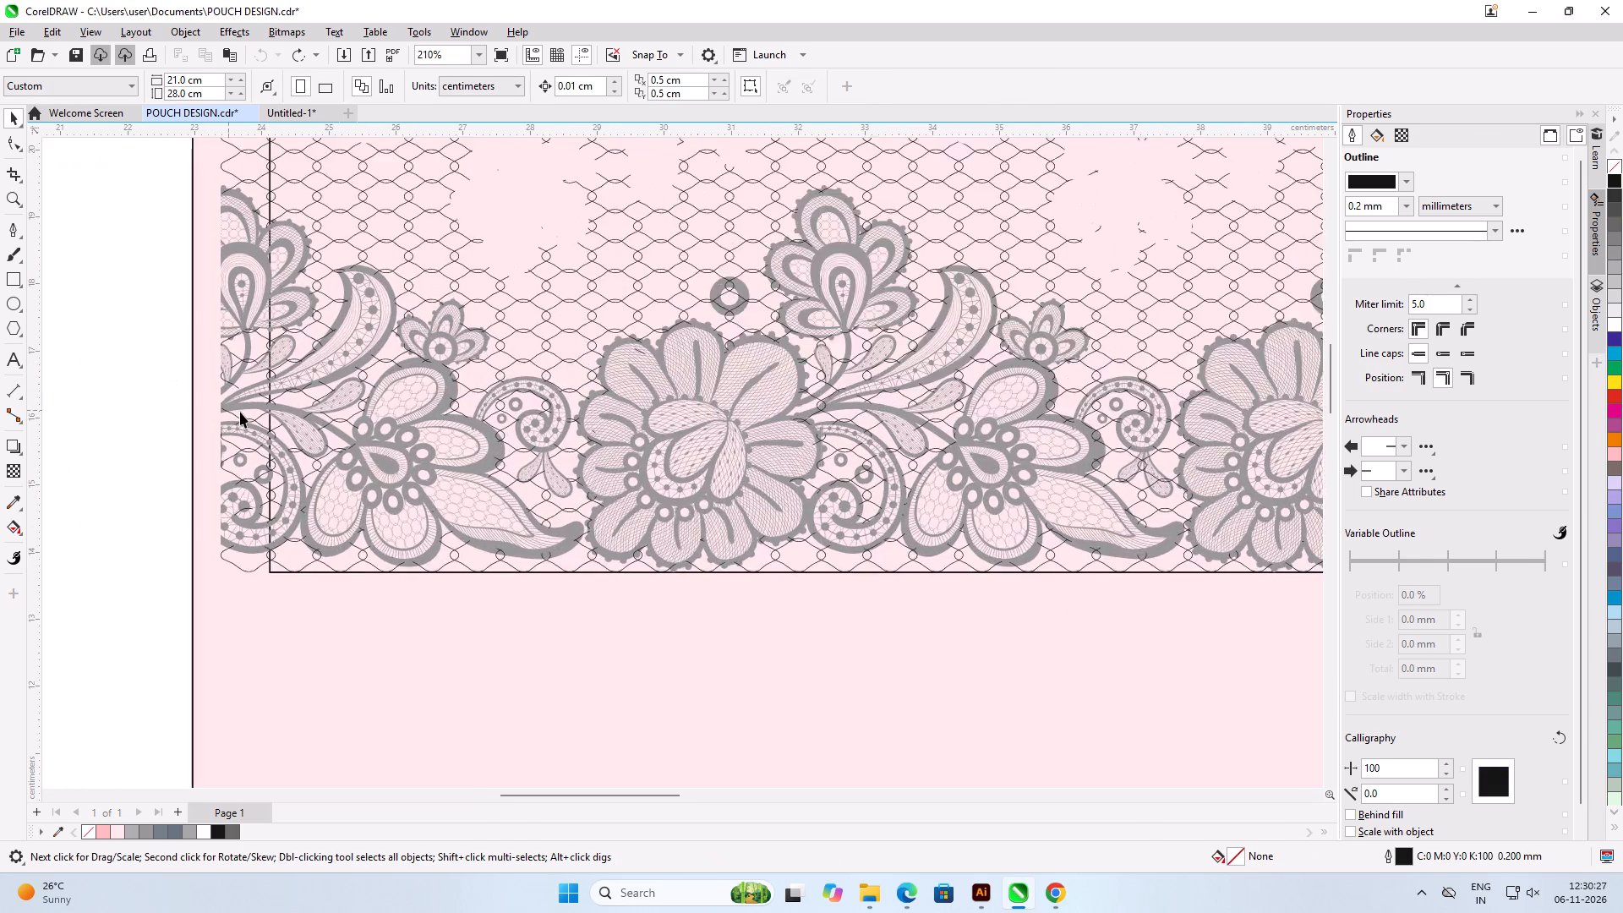
pyautogui.scroll(5, 240, 412)
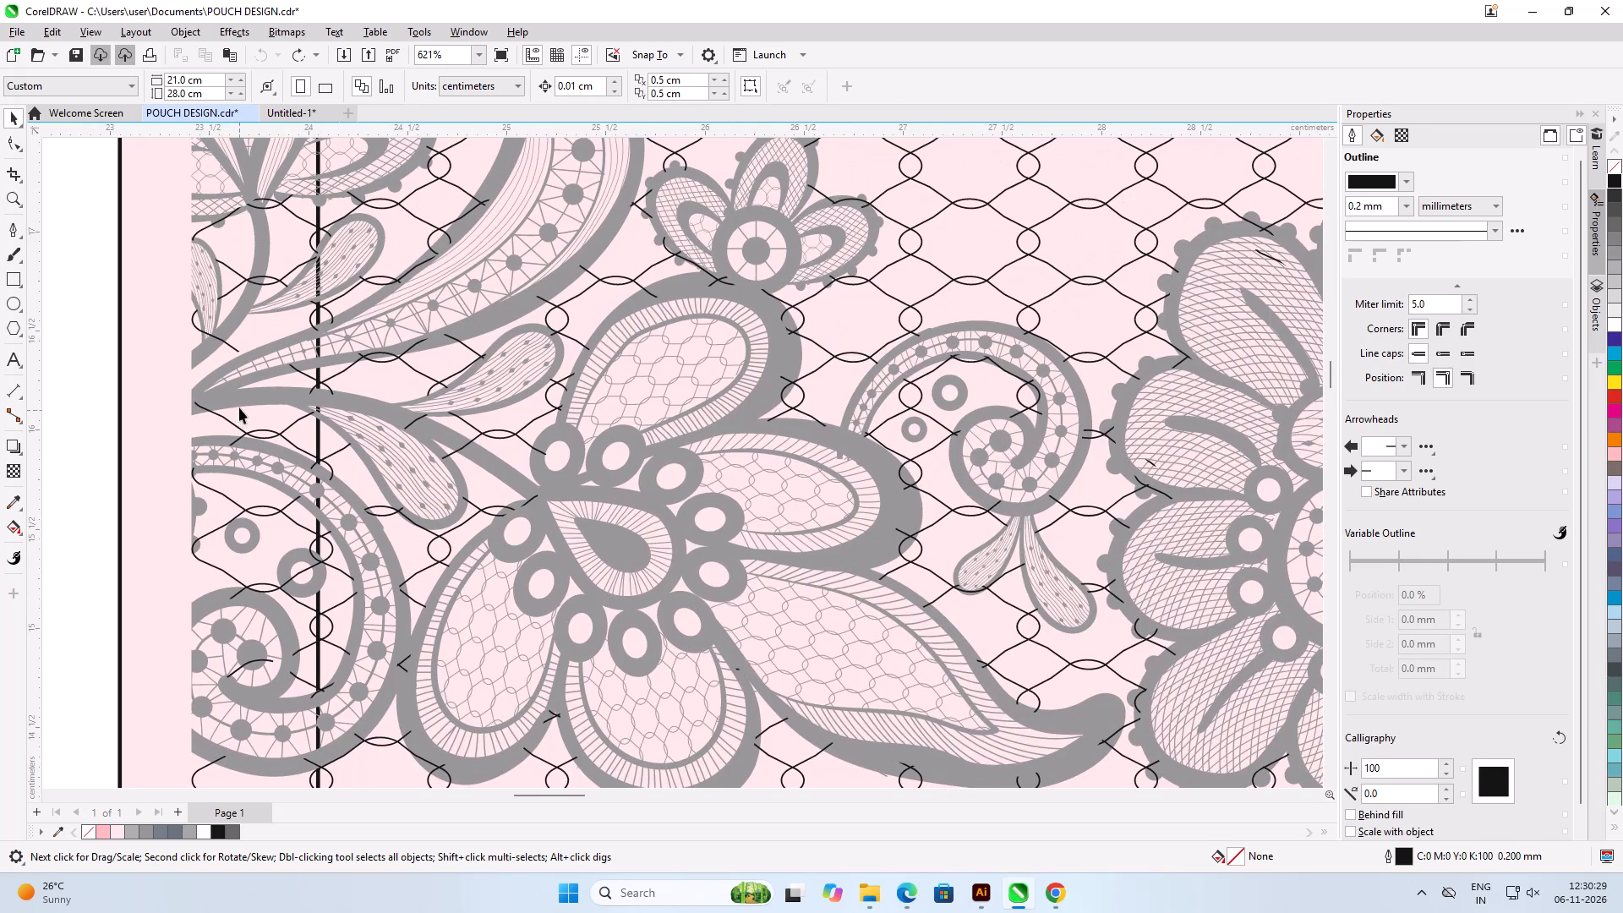
pyautogui.click(240, 405)
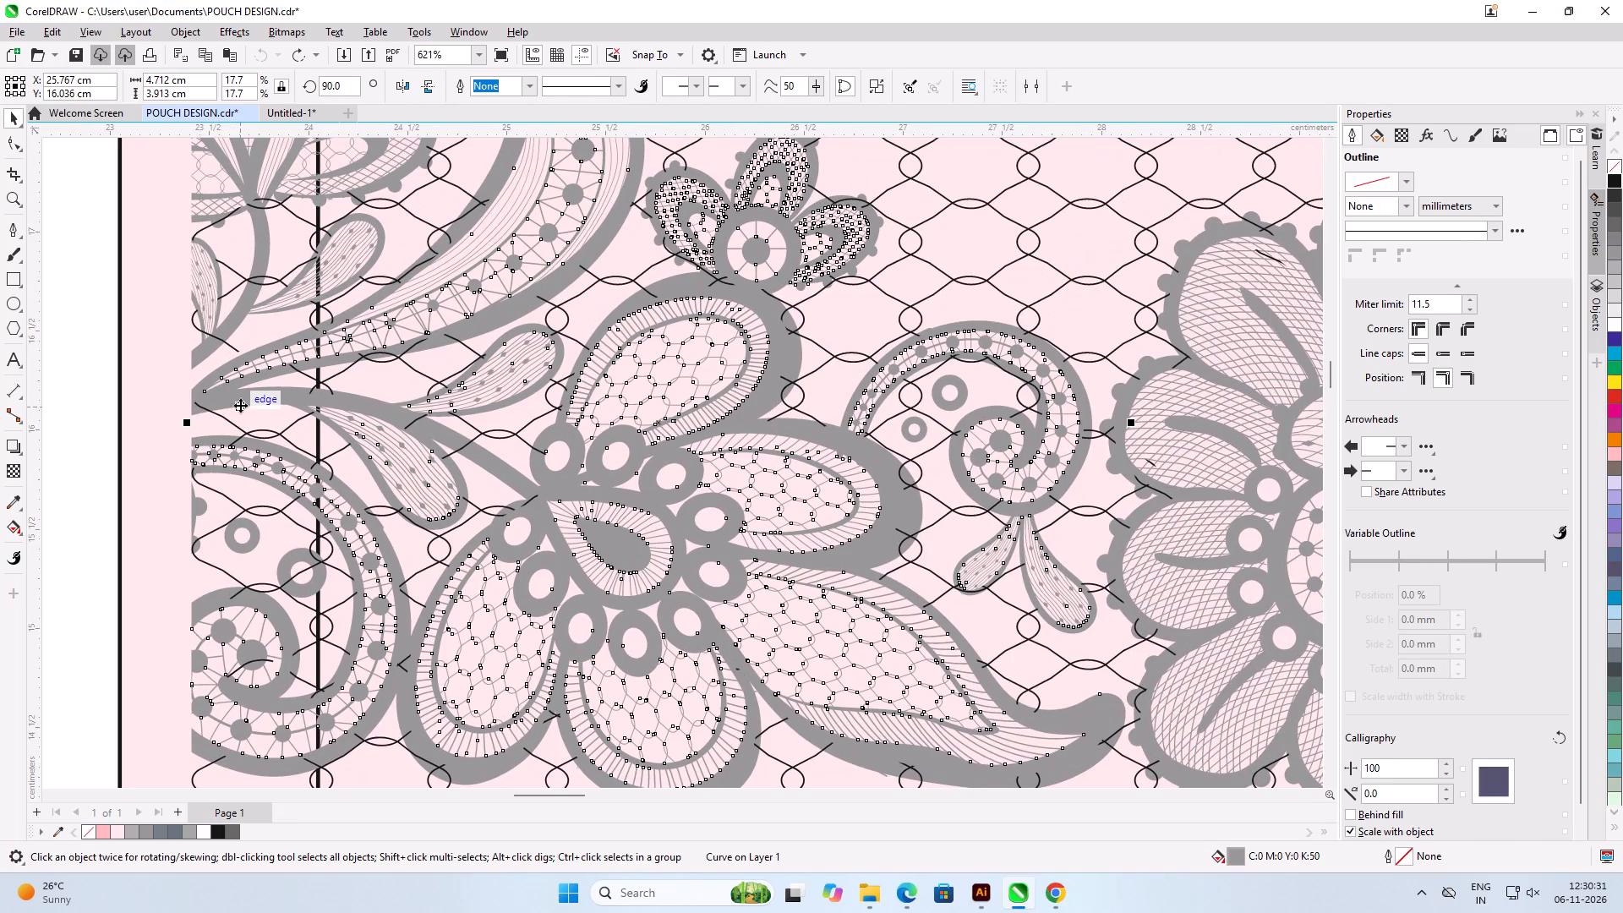
pyautogui.press('Up')
pyautogui.press('Up')
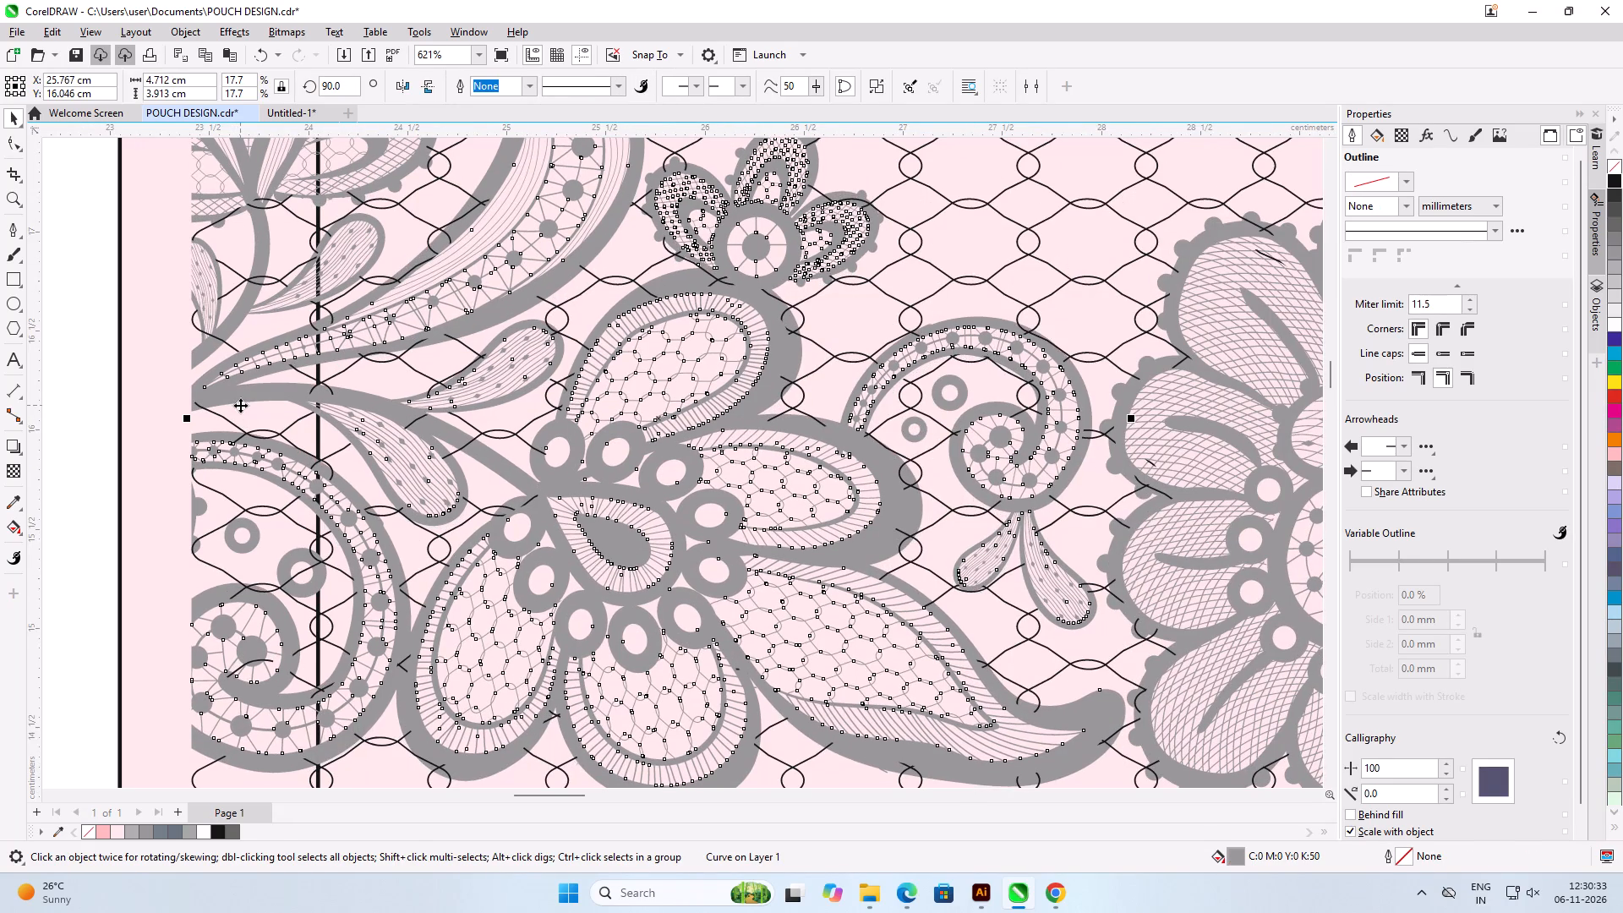
pyautogui.press('Up')
pyautogui.press('Up')
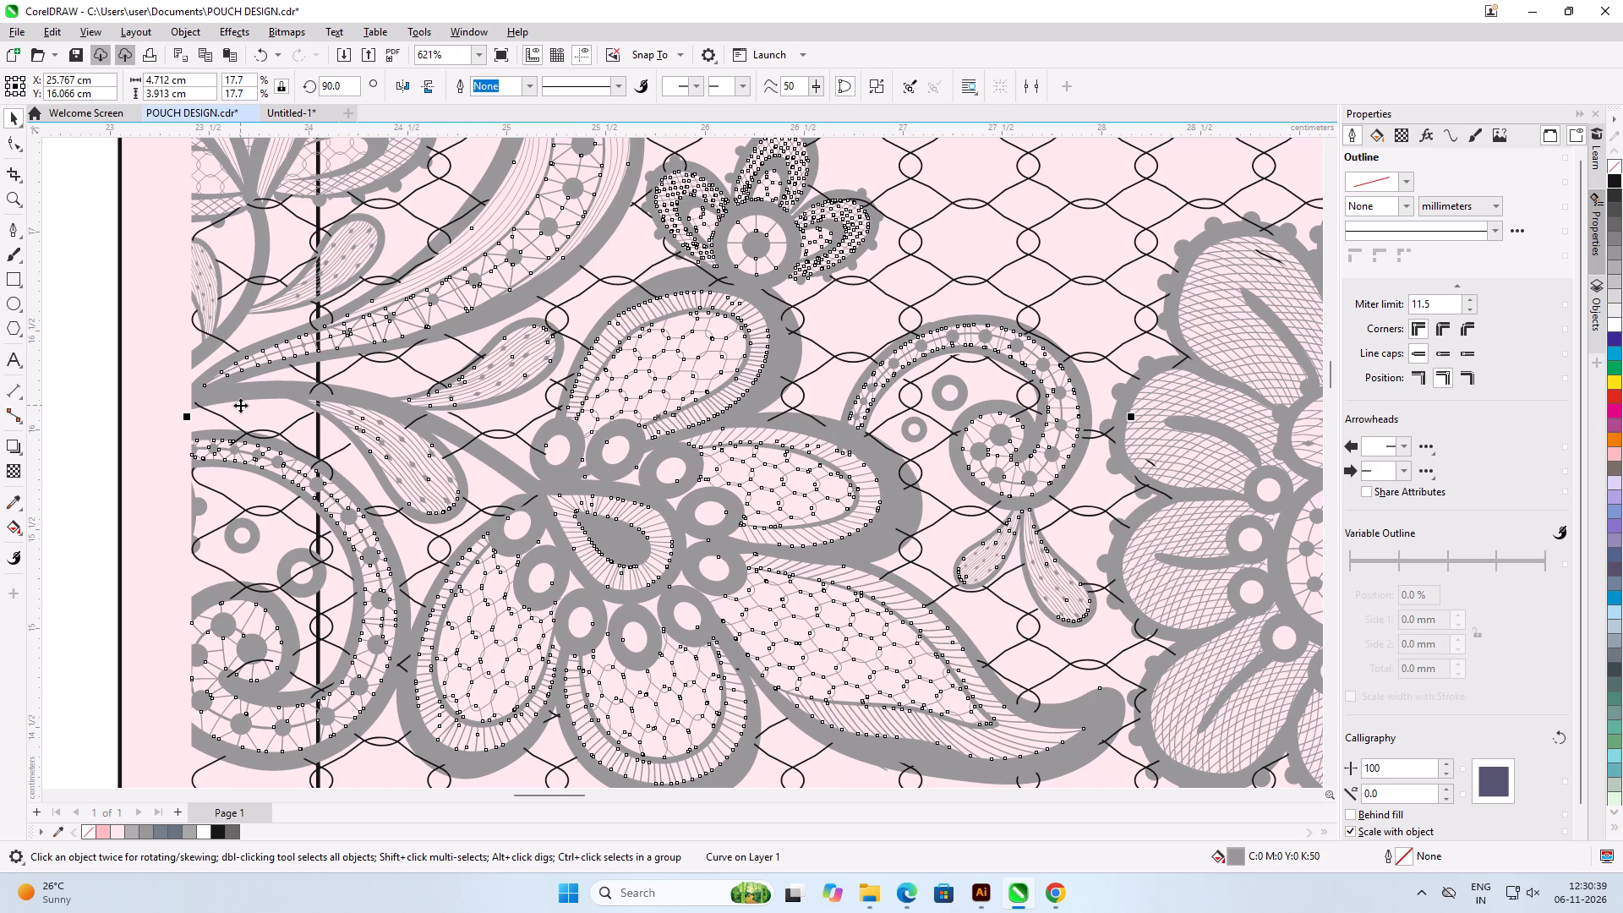
# Place a horizontal guideline at Y 14.109 cm along the bottom of the nudged flower-and-leaf piece.
pyautogui.scroll(-4, 107, 397)
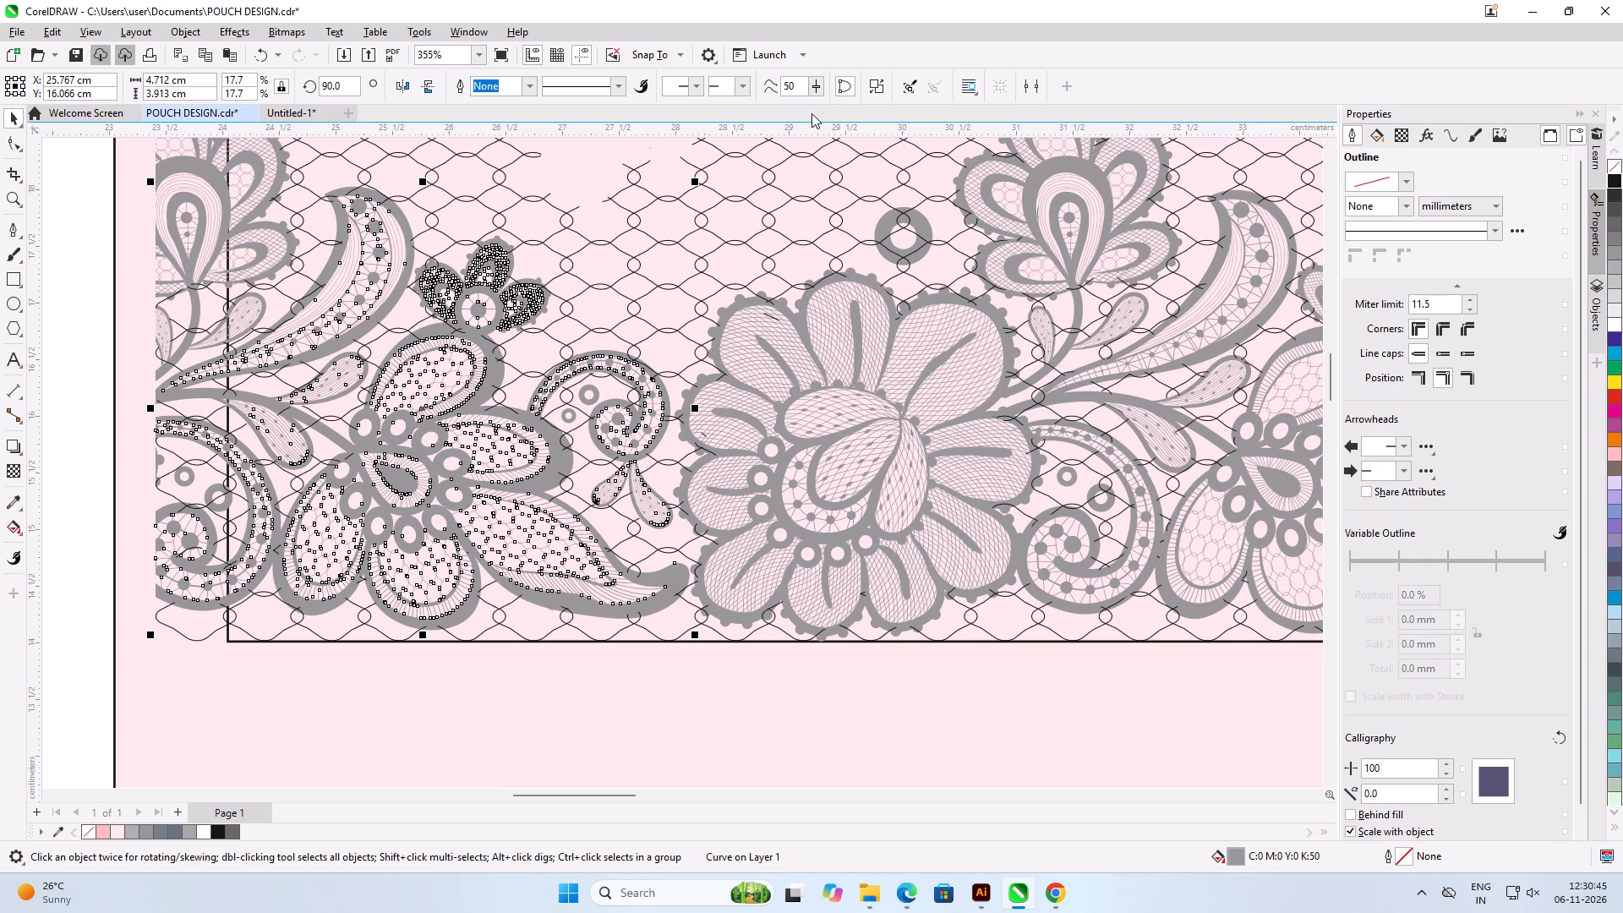
pyautogui.moveTo(814, 130); pyautogui.dragTo(746, 594)
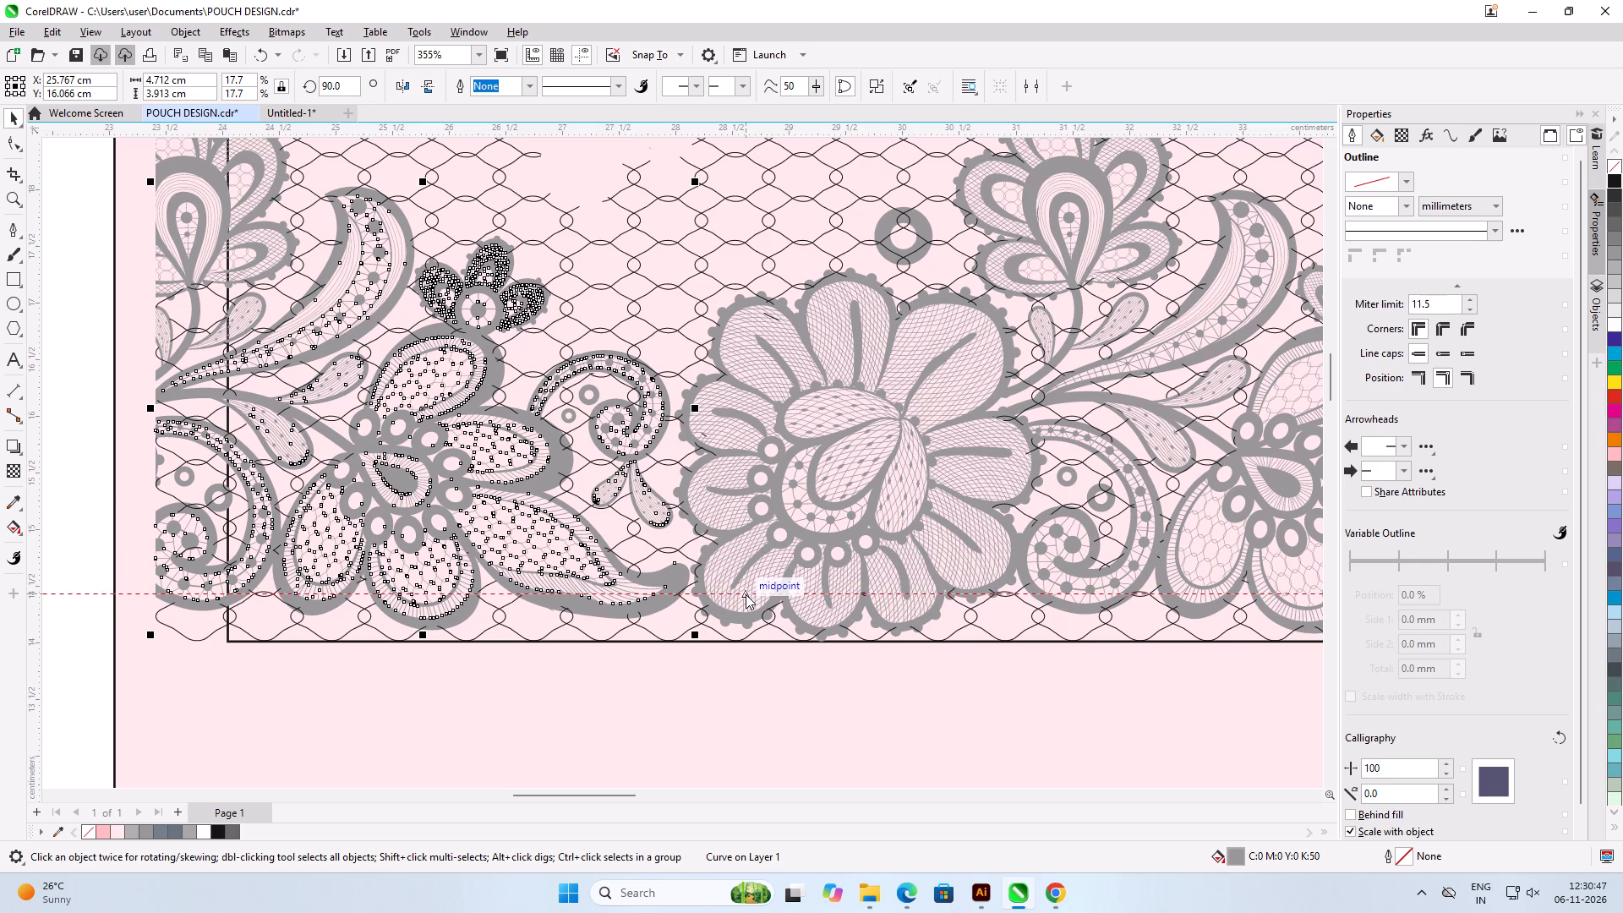
pyautogui.moveTo(746, 594); pyautogui.dragTo(437, 624)
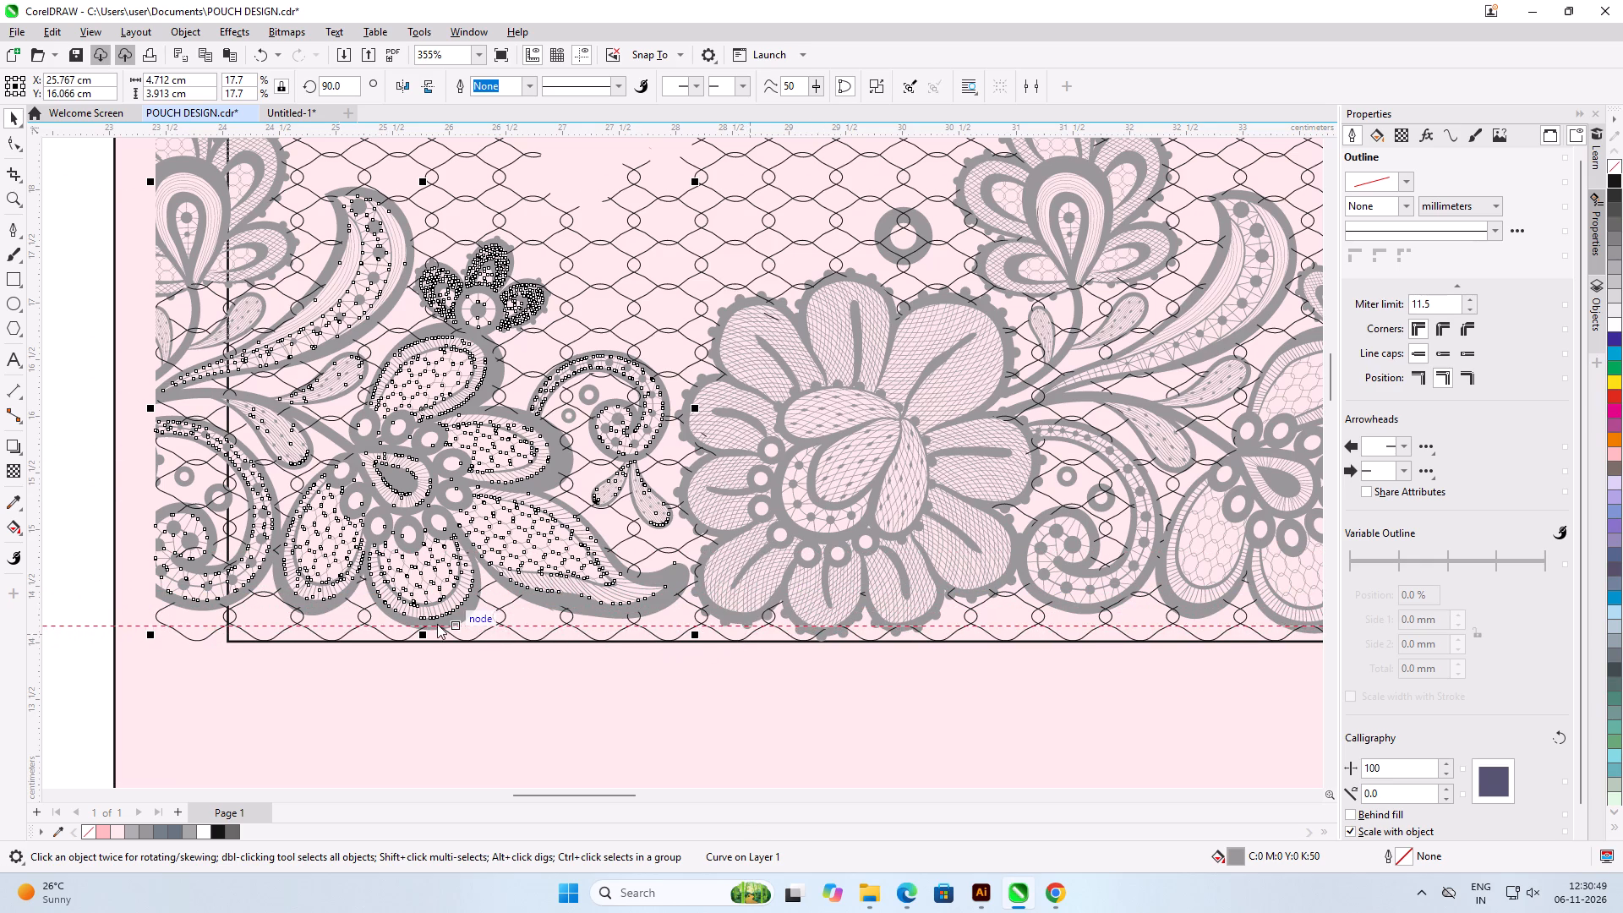
pyautogui.moveTo(437, 624); pyautogui.dragTo(429, 631)
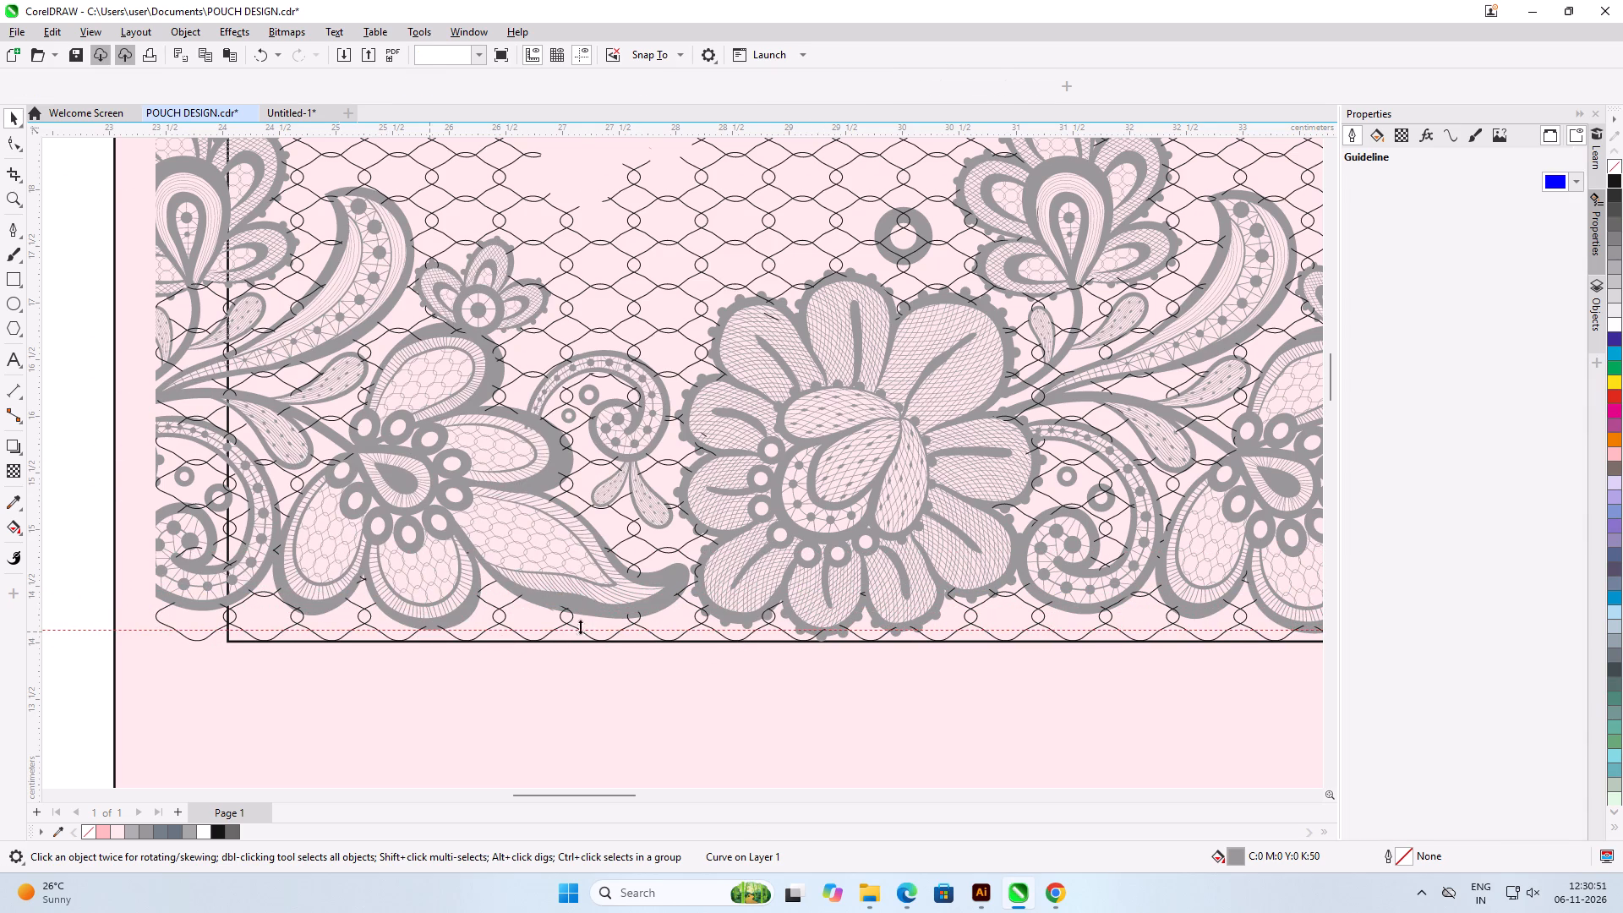
# Nudge the large round flower beside that piece upward to the guideline, with its centre at Y 15.698 cm.
pyautogui.scroll(3, 799, 626)
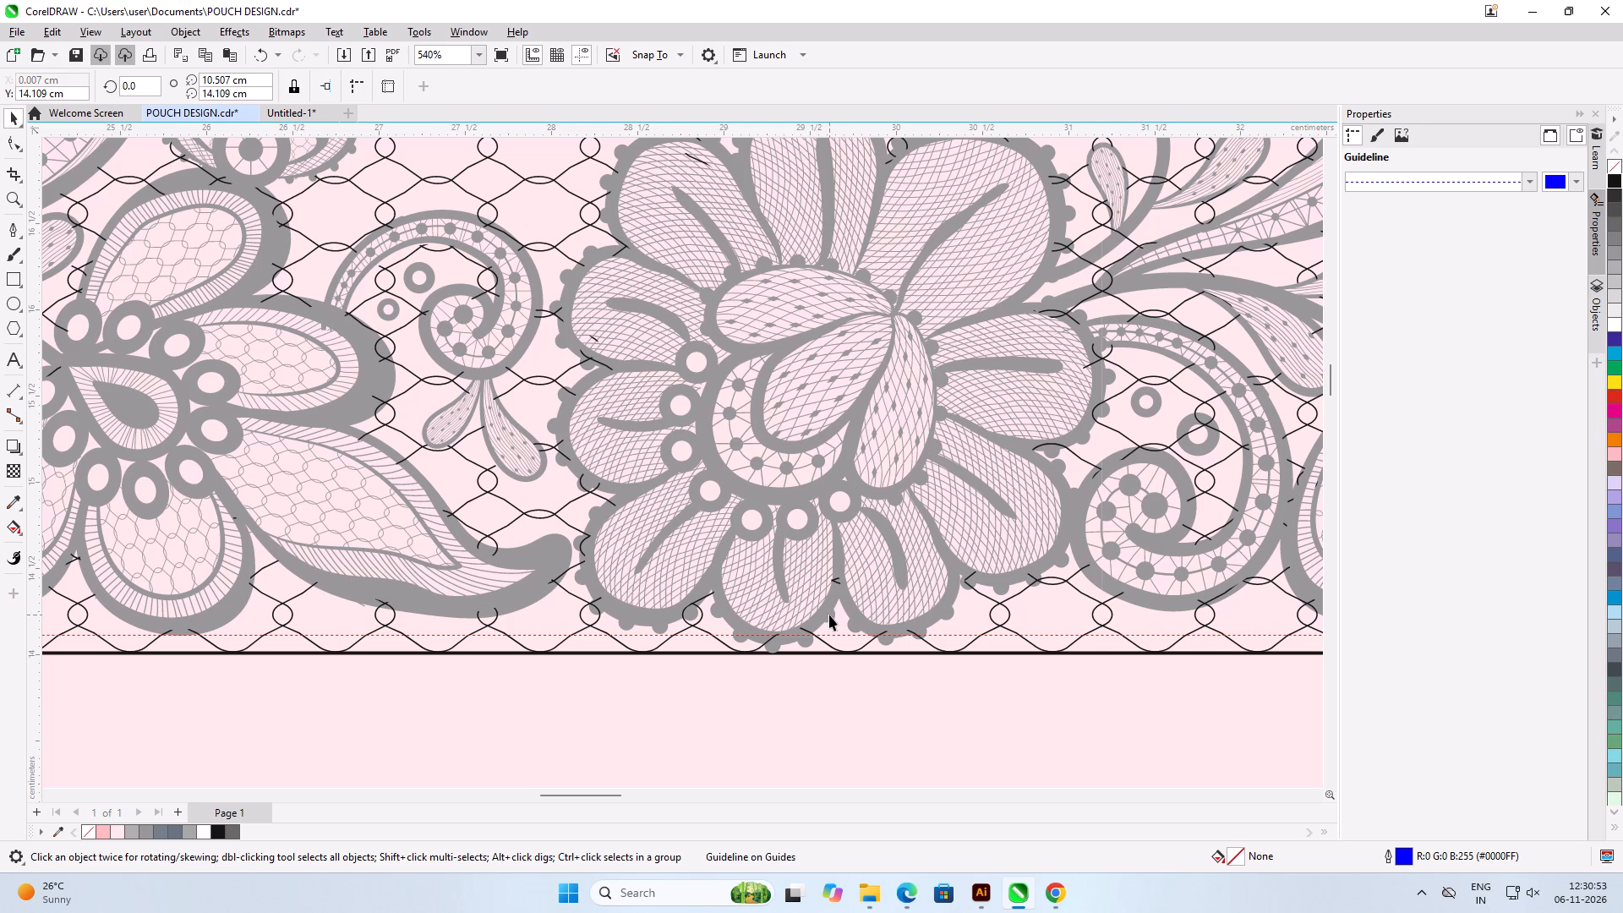
pyautogui.click(829, 615)
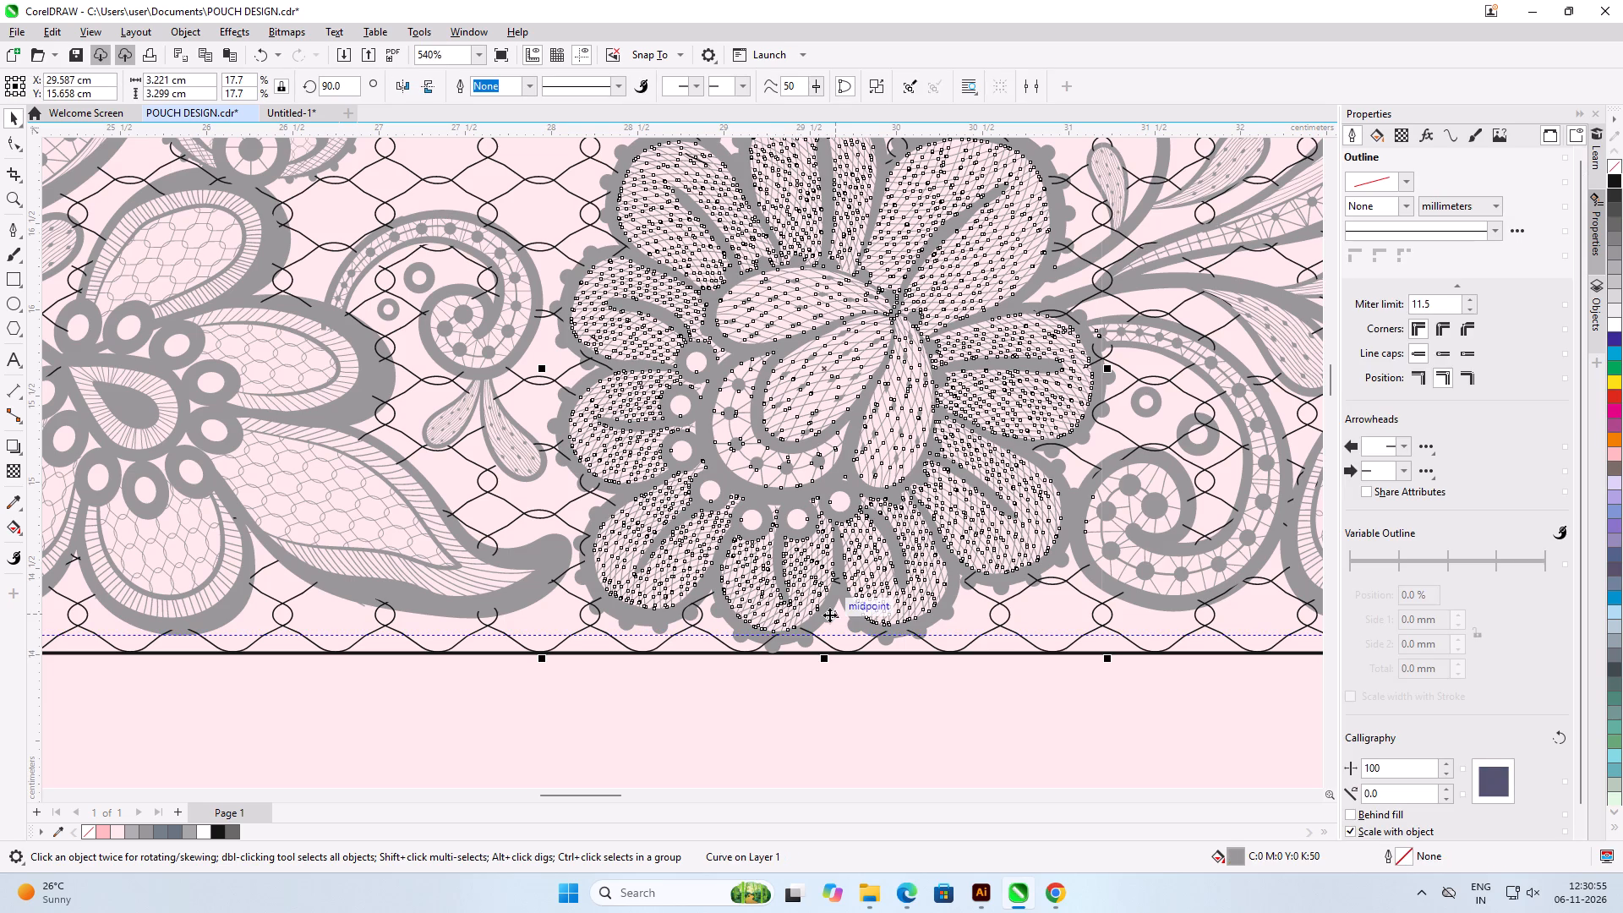
pyautogui.press('Up')
pyautogui.press('Up')
pyautogui.press('Up')
pyautogui.press('Up')
pyautogui.press('Up')
pyautogui.press('Up')
pyautogui.press('Up')
pyautogui.press('Up')
pyautogui.press('Up')
pyautogui.press('Up')
pyautogui.press('Up')
pyautogui.press('Up')
pyautogui.press('Up')
pyautogui.press('Up')
pyautogui.press('Up')
pyautogui.press('Up')
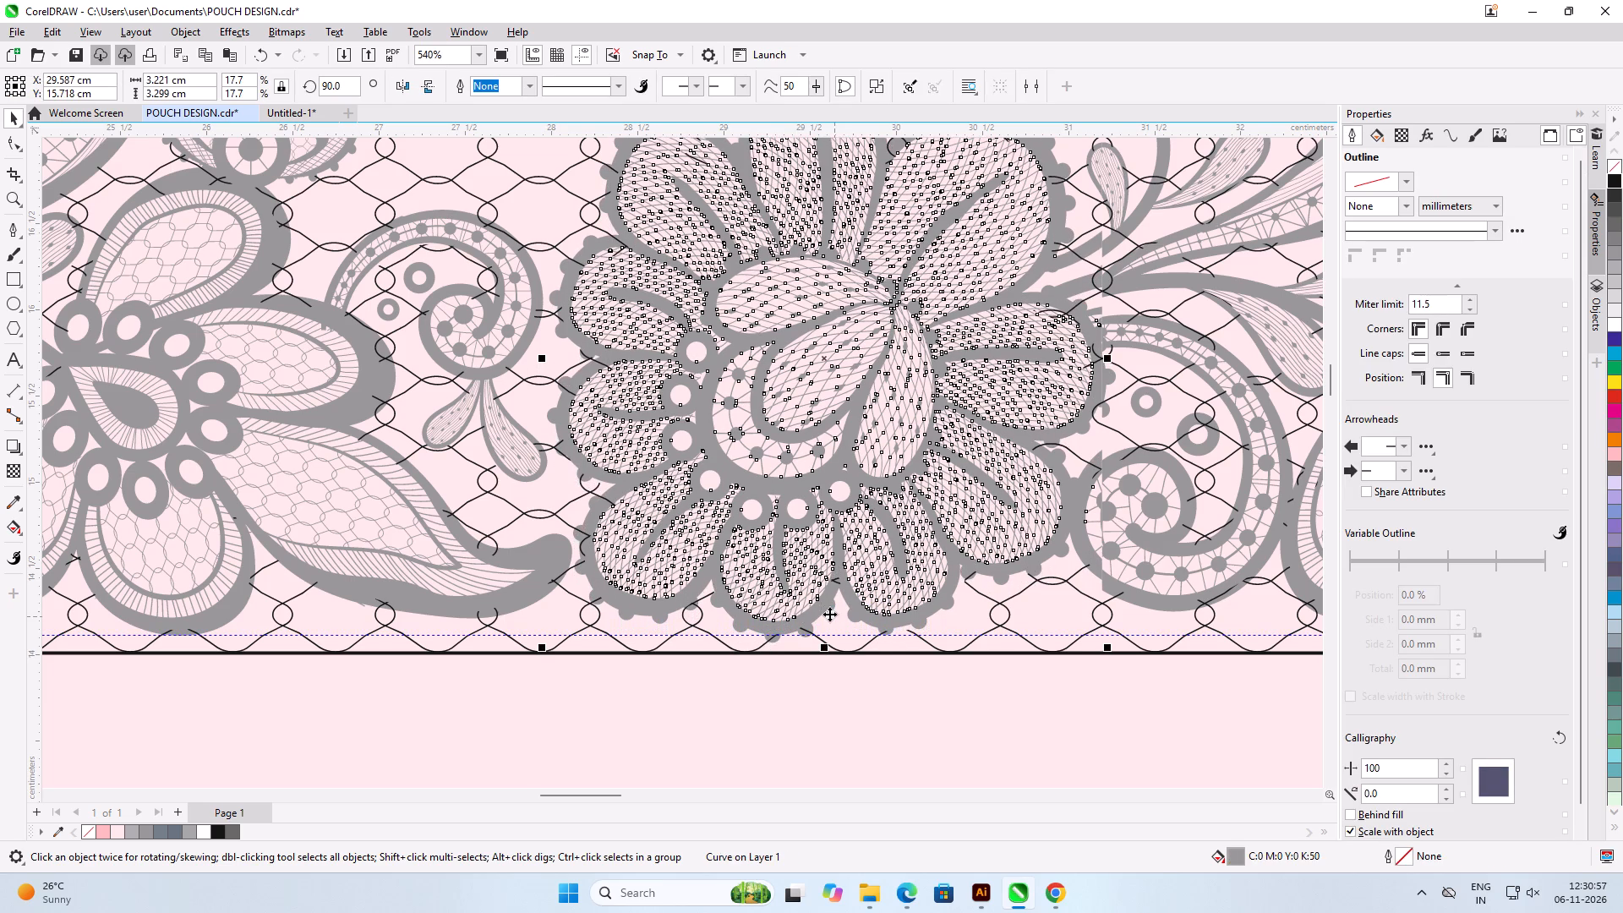
pyautogui.press('Up')
pyautogui.press('Up')
pyautogui.press('Up')
pyautogui.press('Up')
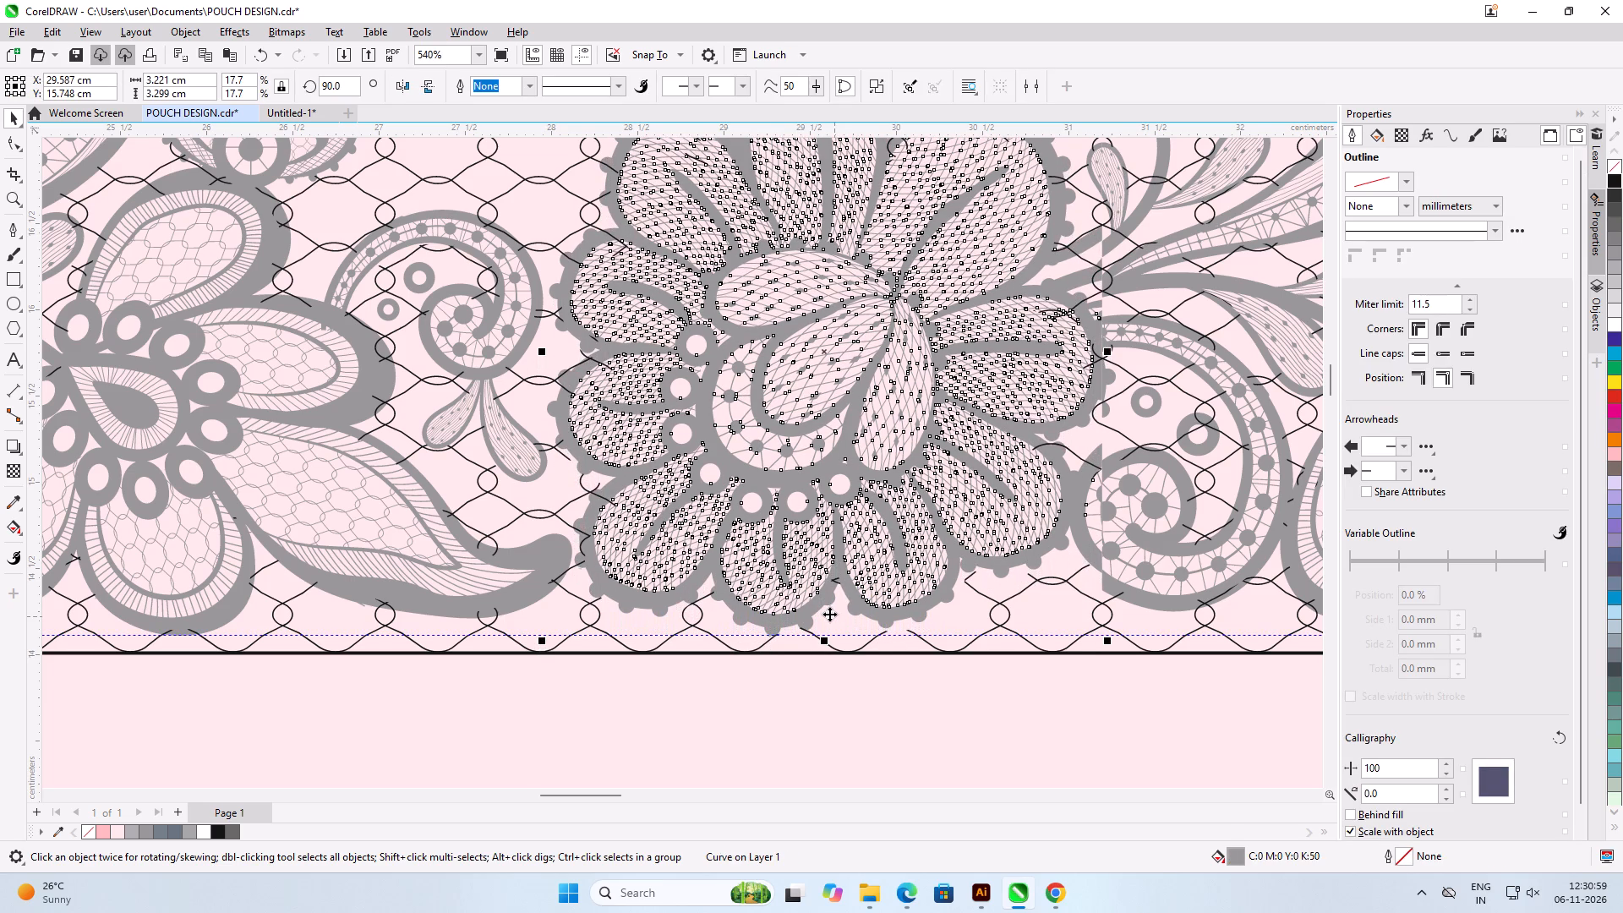
pyautogui.press('Right')
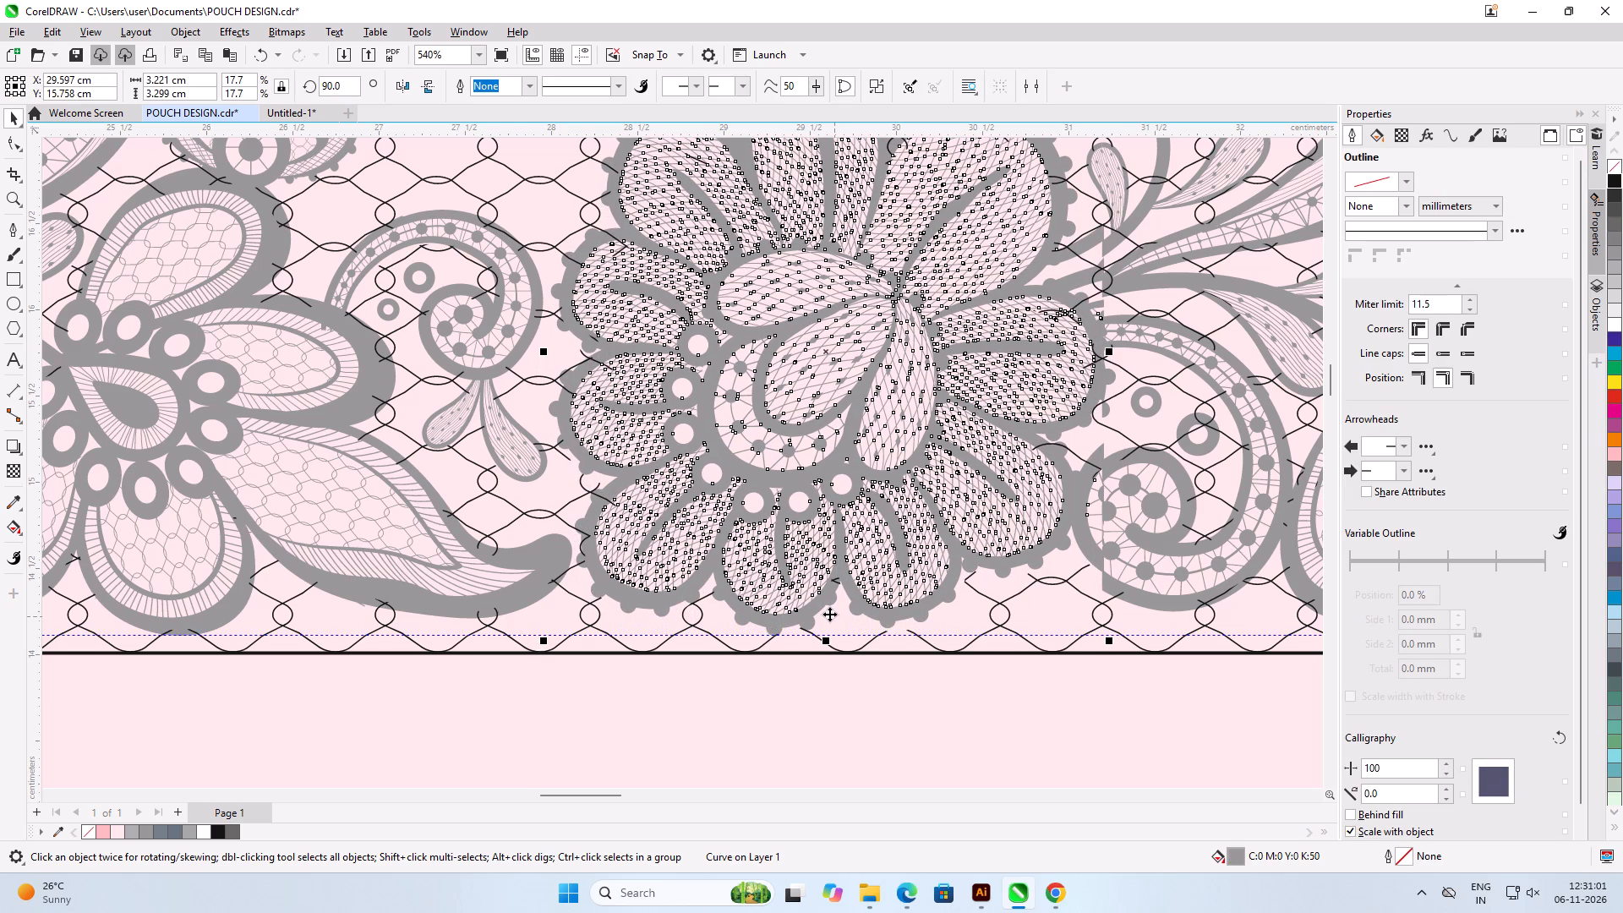
pyautogui.press('Left')
pyautogui.press('Down')
pyautogui.press('Down')
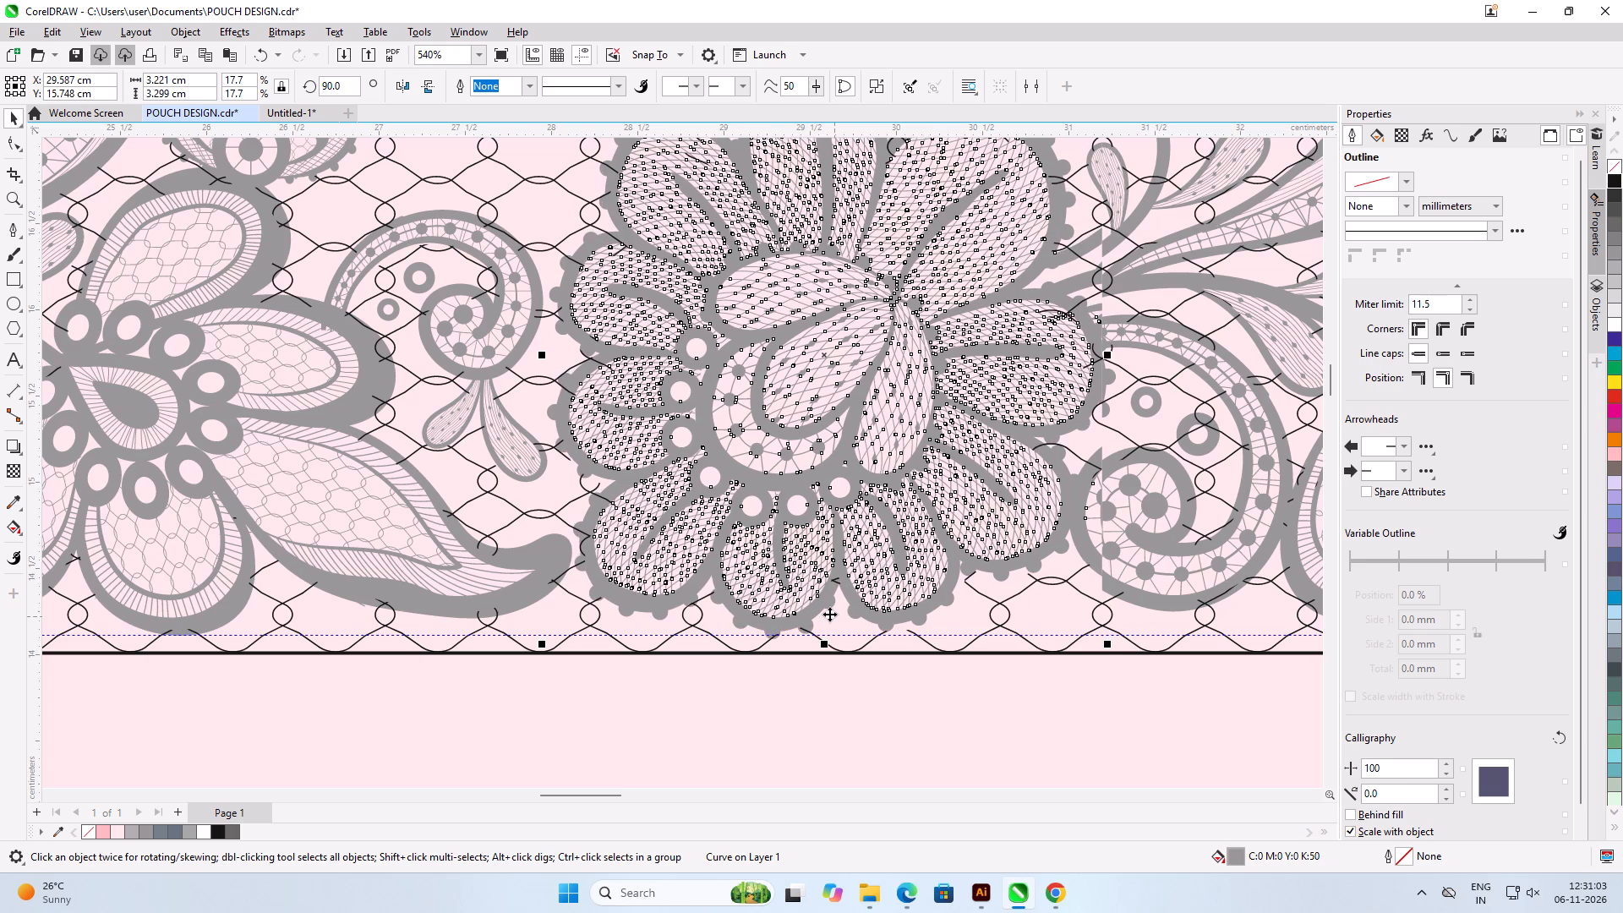
pyautogui.press('Down')
pyautogui.press('Down')
pyautogui.press('Down')
pyautogui.press('Down')
pyautogui.press('Down')
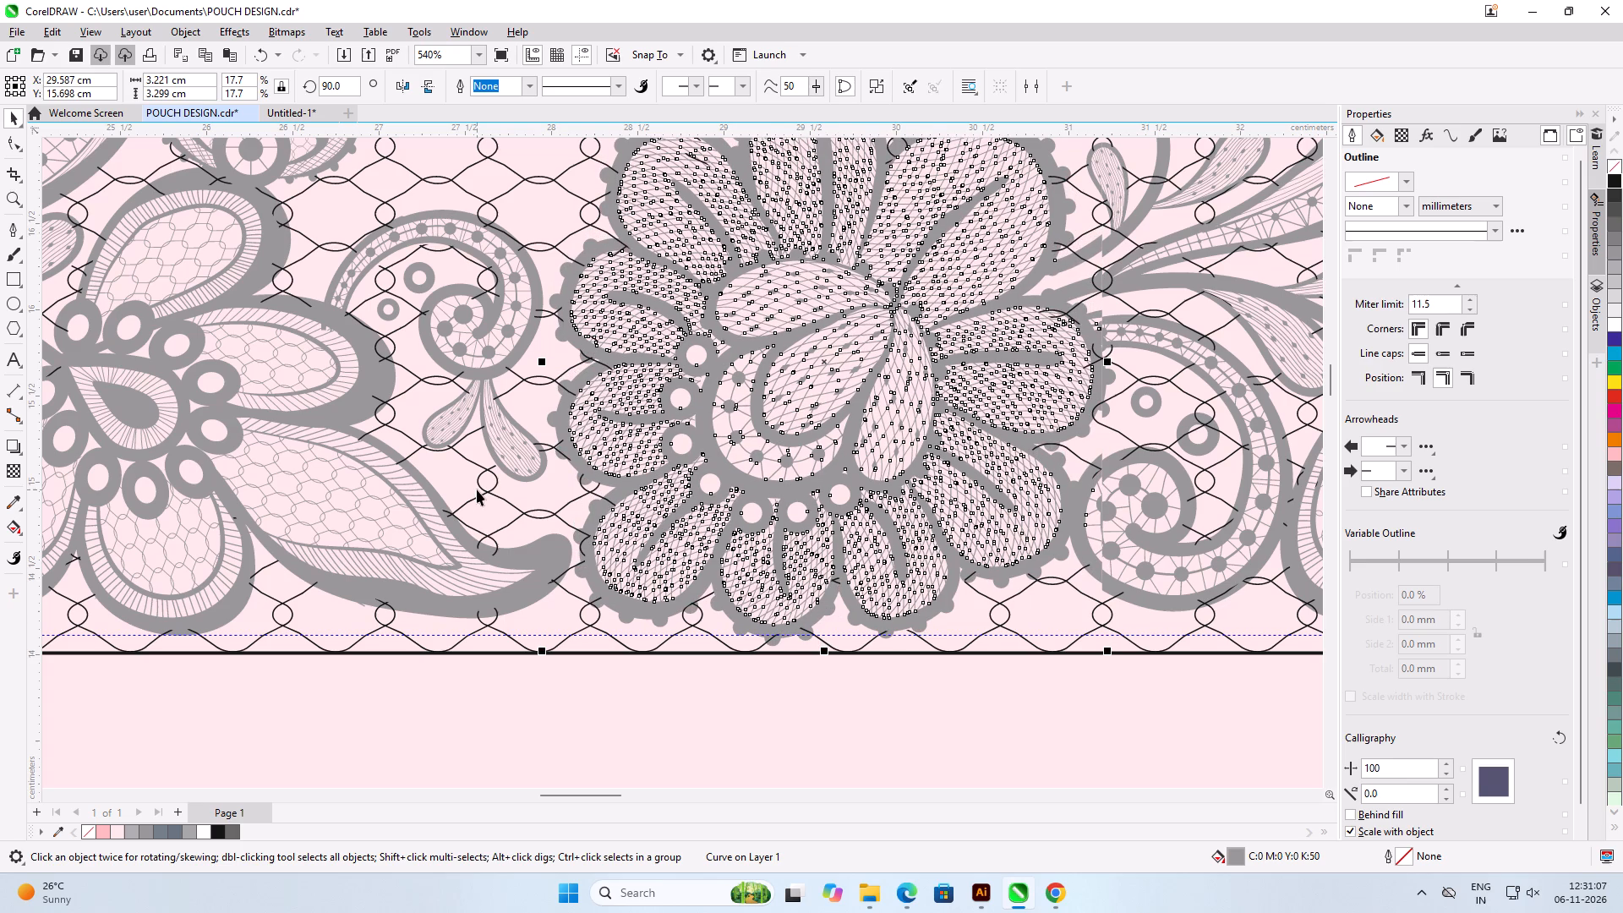
pyautogui.scroll(-2, 477, 489)
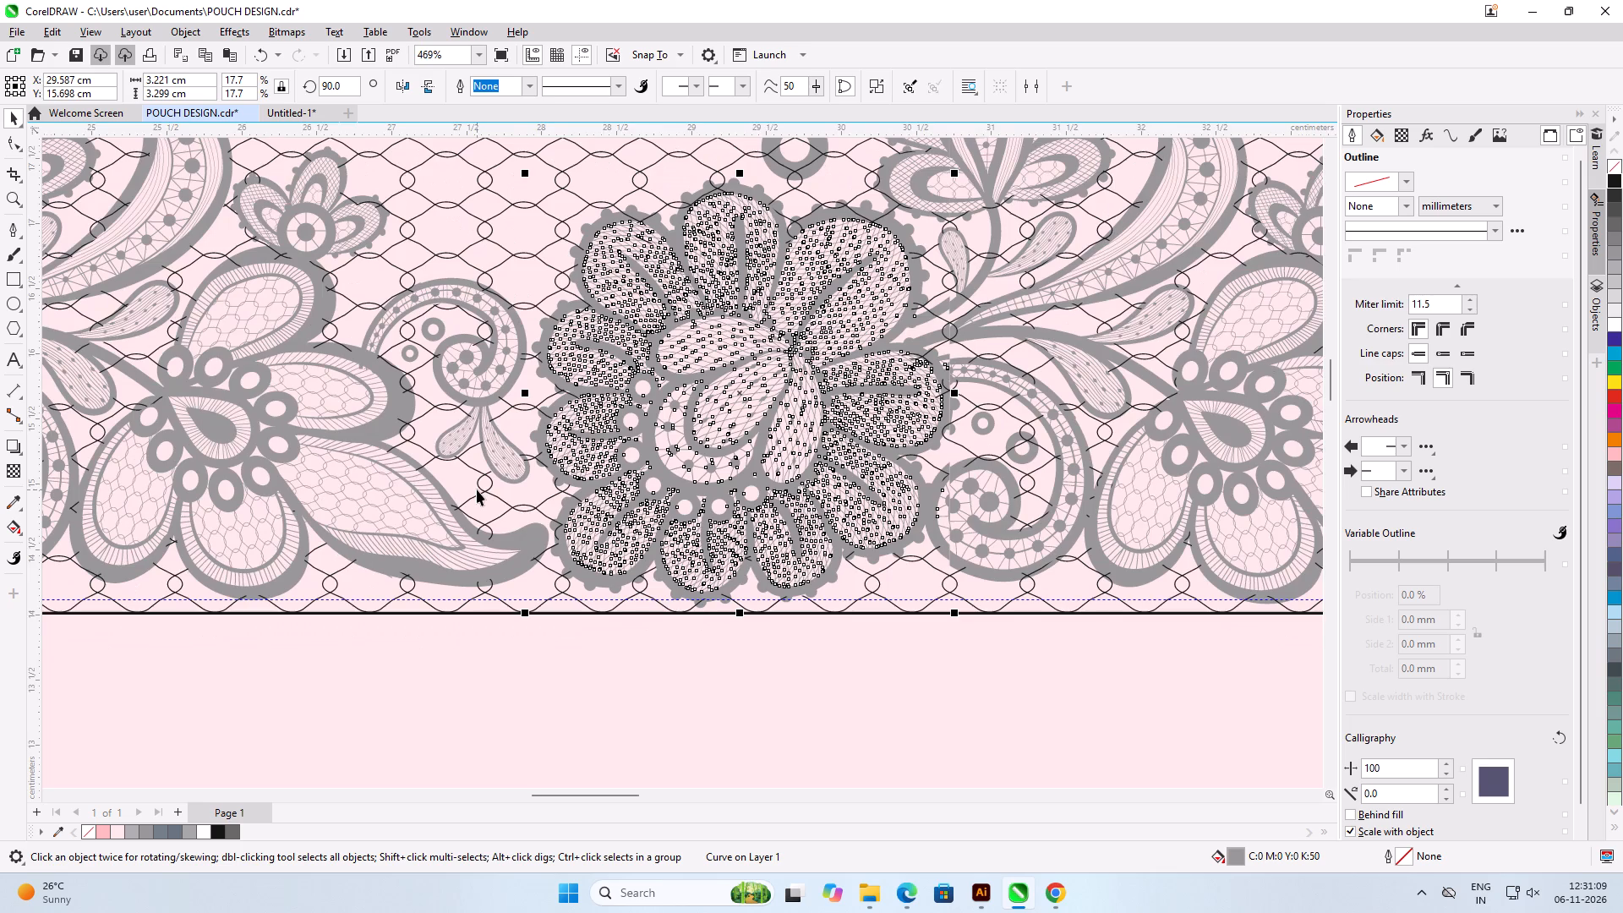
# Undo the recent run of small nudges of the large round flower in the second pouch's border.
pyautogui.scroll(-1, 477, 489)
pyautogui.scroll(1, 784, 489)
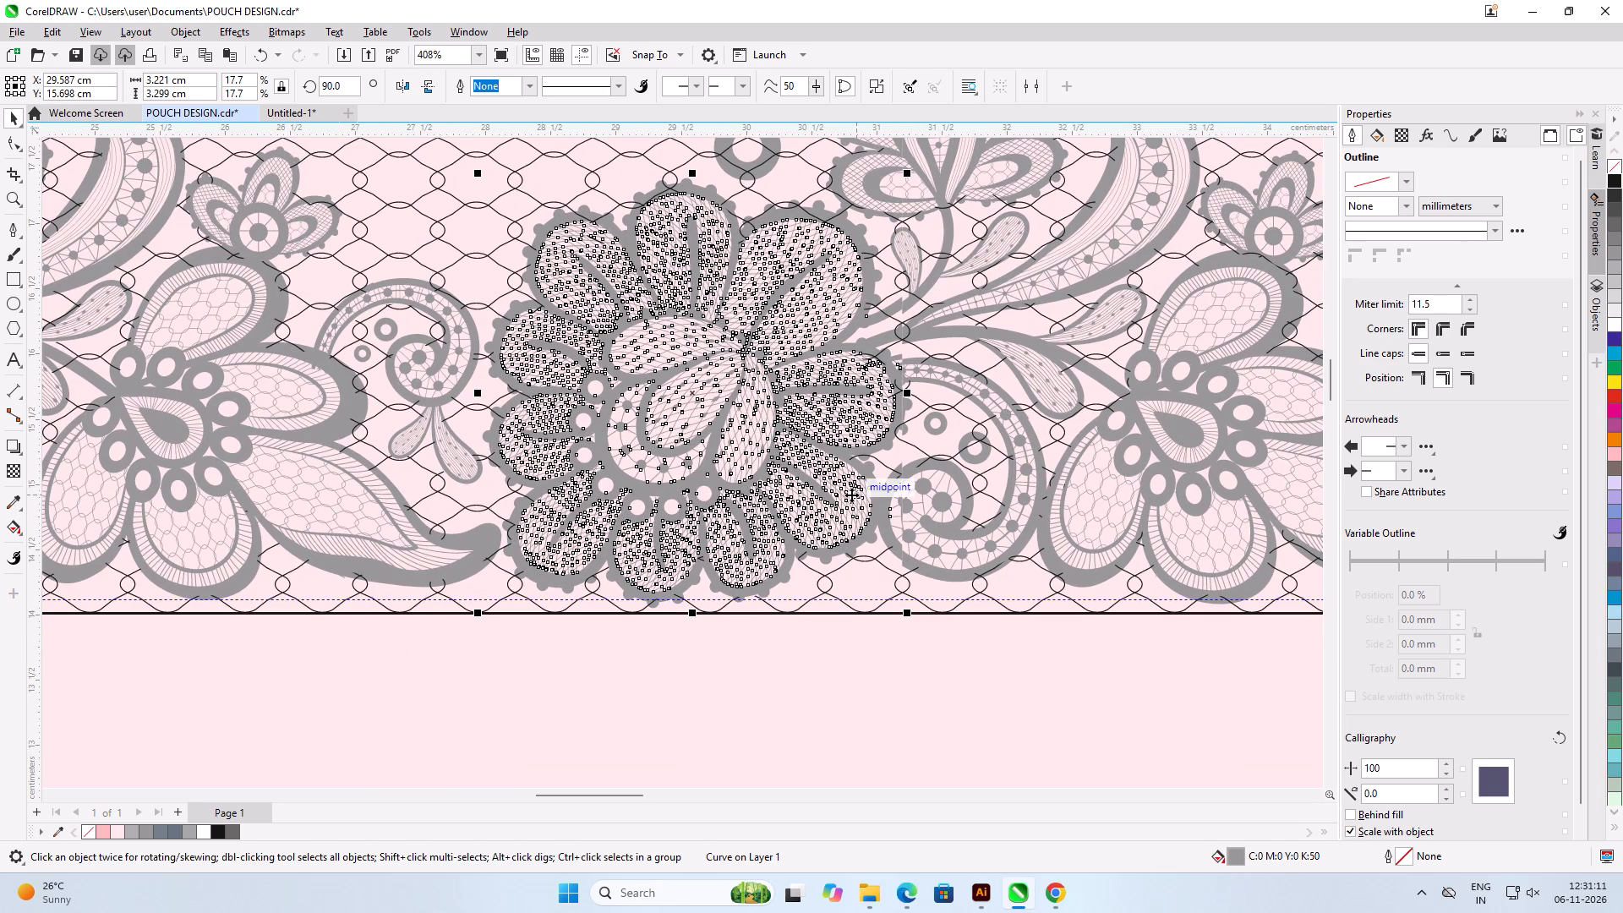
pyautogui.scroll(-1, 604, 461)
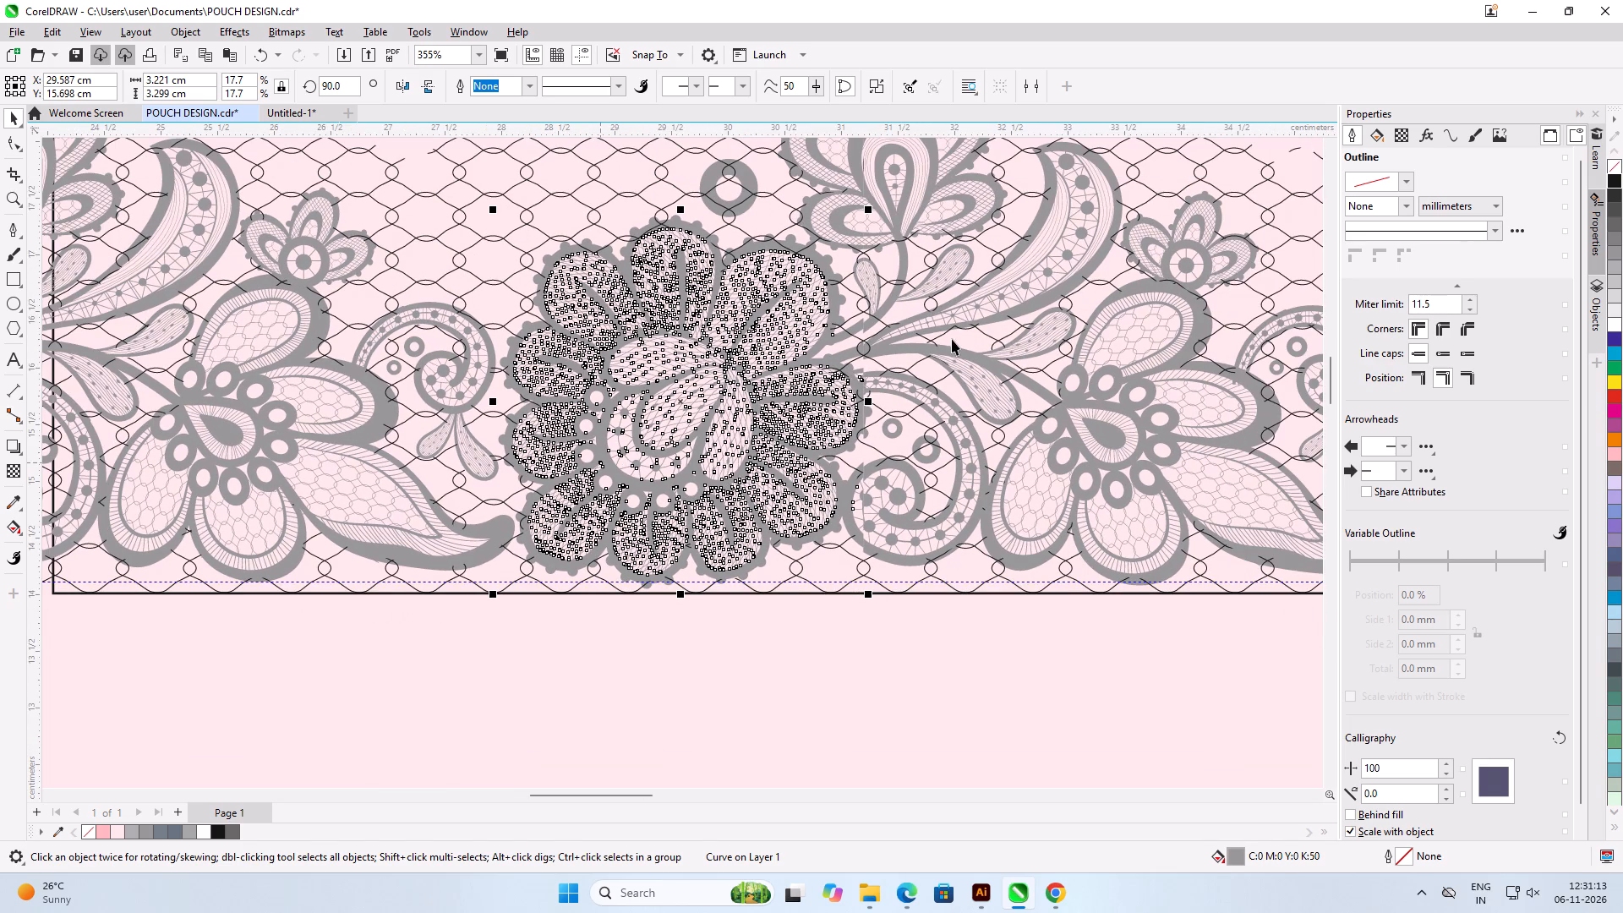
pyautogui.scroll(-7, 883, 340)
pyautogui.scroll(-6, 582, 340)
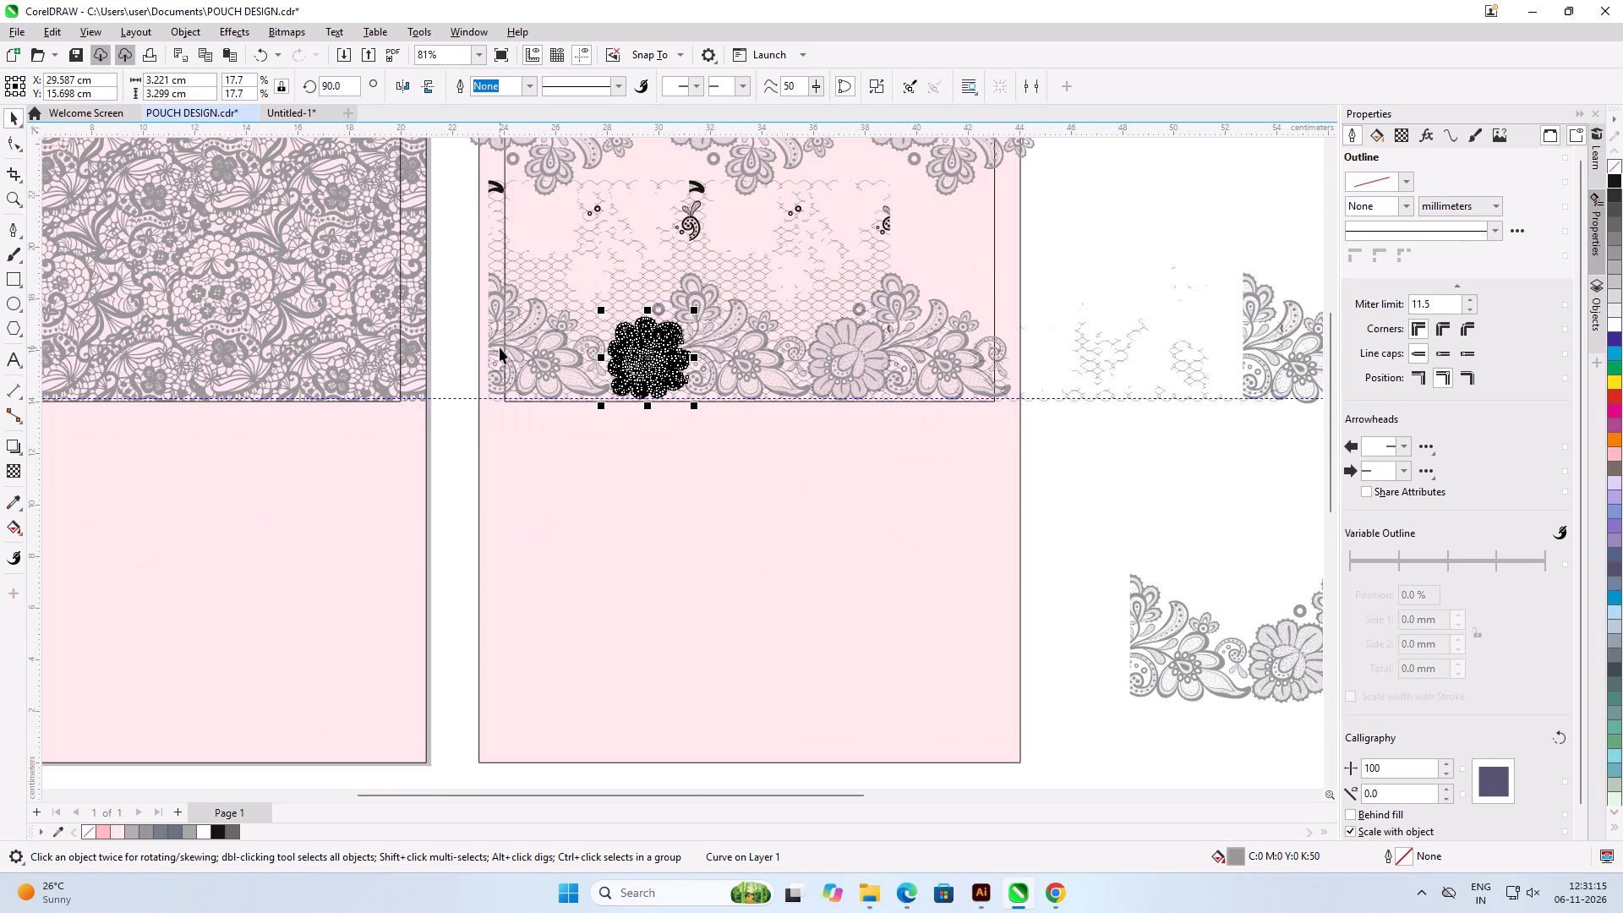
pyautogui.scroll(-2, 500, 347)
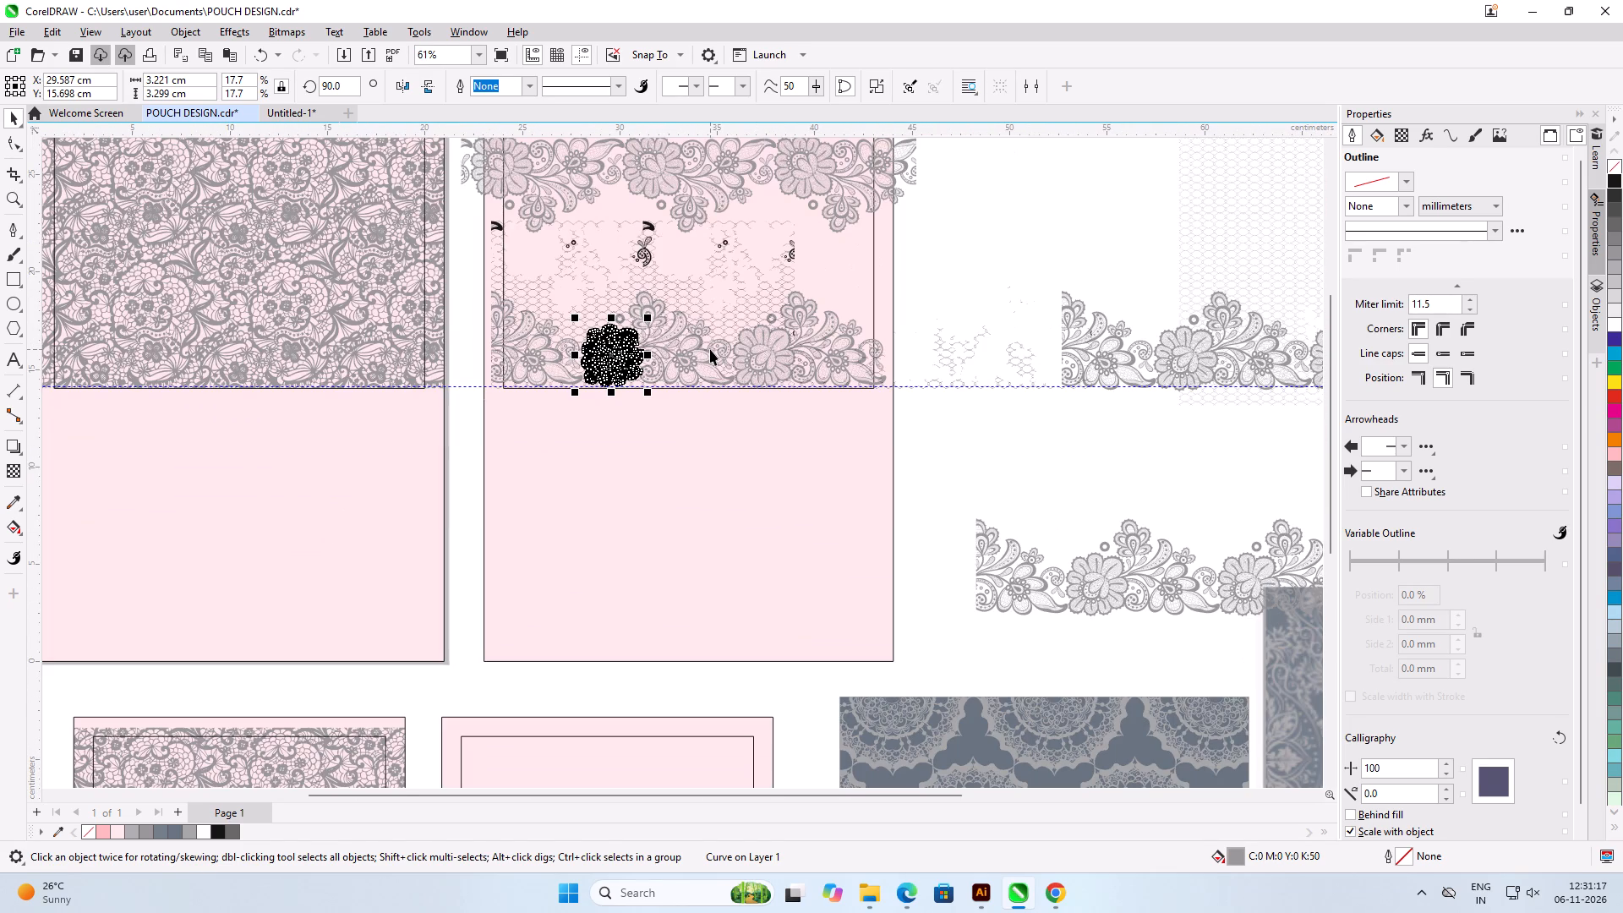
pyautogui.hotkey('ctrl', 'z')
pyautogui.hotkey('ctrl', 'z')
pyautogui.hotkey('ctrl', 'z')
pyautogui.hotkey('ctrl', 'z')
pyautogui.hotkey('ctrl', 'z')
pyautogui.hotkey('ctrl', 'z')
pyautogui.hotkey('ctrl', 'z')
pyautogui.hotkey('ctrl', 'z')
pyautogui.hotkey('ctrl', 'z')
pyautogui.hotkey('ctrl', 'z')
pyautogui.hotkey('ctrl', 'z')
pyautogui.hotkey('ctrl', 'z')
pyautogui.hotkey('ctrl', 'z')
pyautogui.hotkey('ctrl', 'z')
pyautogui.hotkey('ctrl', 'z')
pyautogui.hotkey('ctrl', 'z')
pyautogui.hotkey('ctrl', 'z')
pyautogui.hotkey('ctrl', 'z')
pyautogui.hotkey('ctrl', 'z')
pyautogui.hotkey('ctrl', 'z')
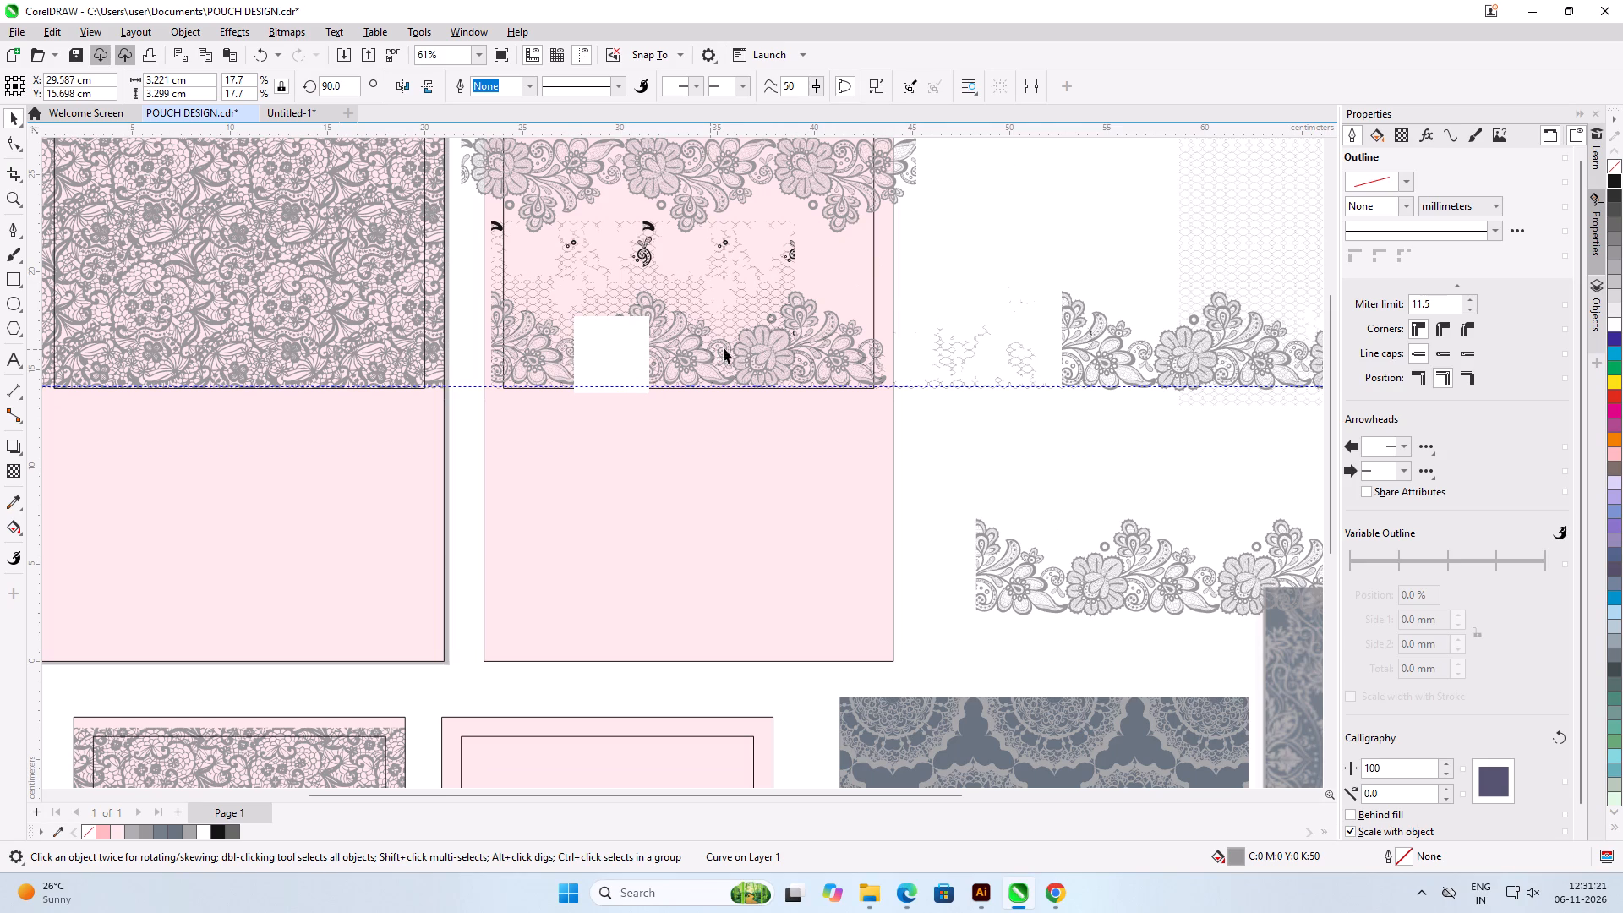
# Delete the lower floral border pieces and the leftover net fragments from the second big pouch, keeping the upper border.
pyautogui.click(896, 279)
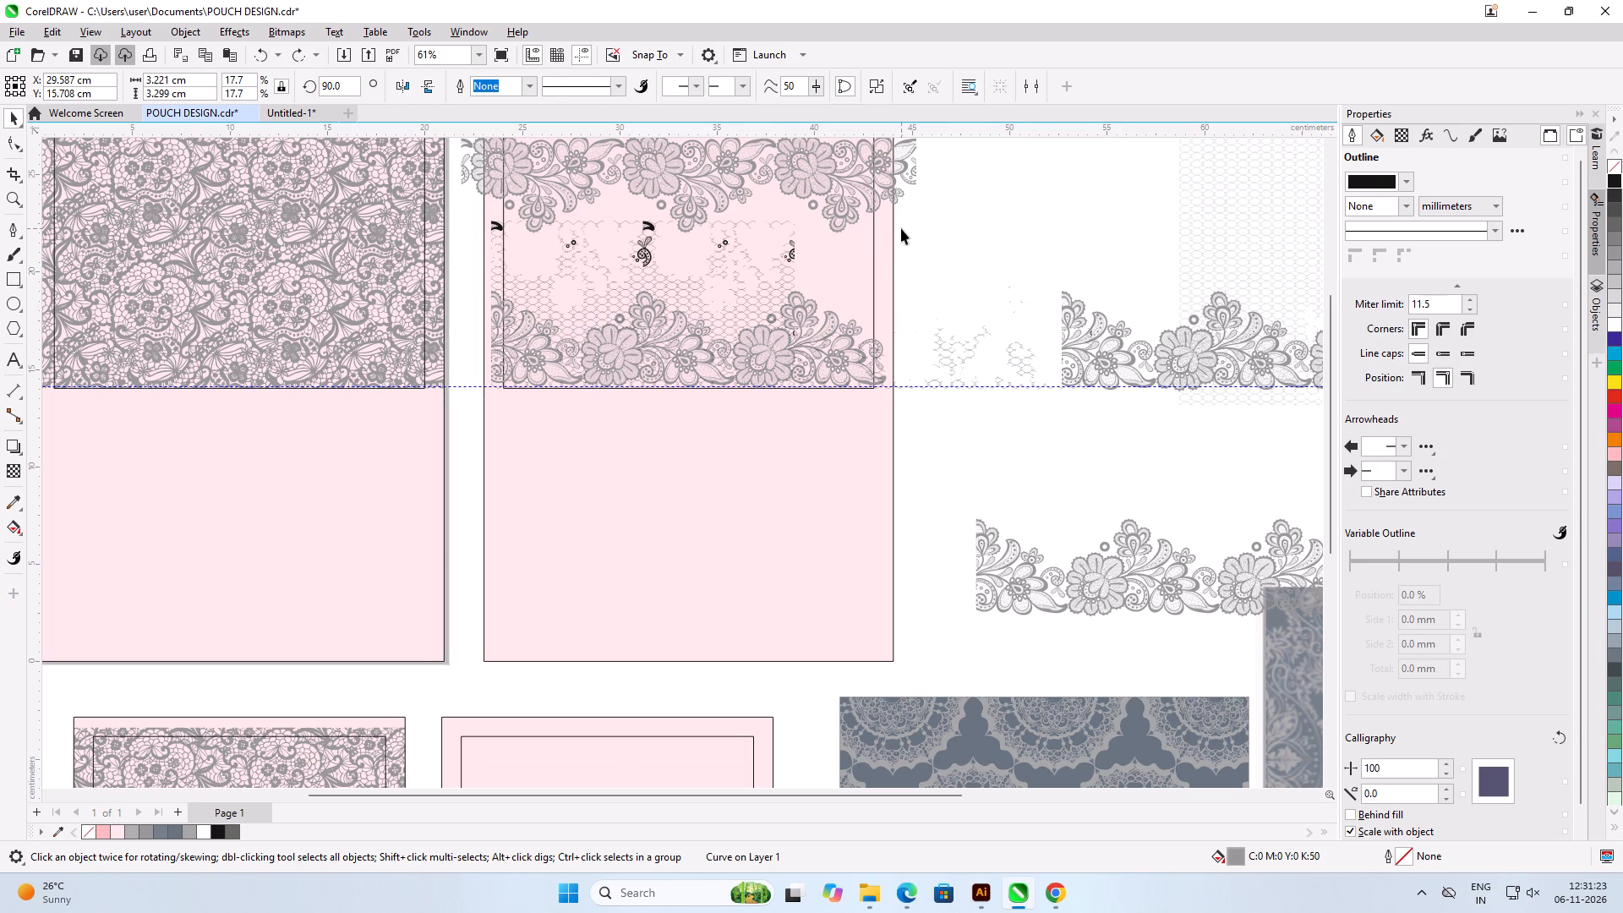
pyautogui.moveTo(901, 228); pyautogui.dragTo(888, 220)
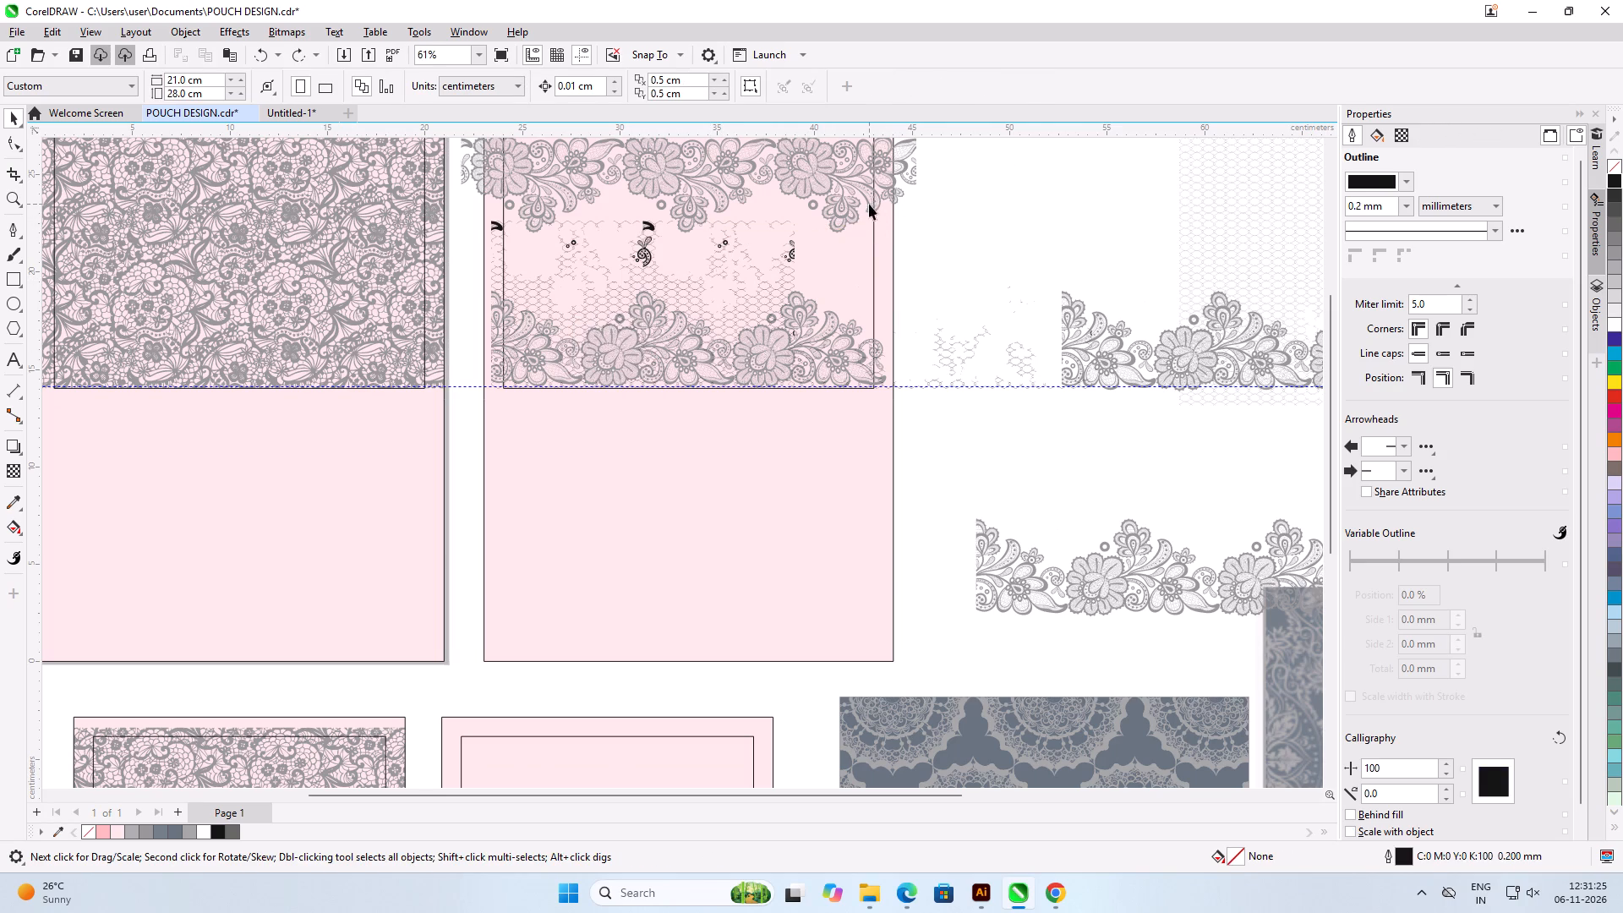
pyautogui.moveTo(935, 193); pyautogui.dragTo(479, 496)
pyautogui.press('Delete')
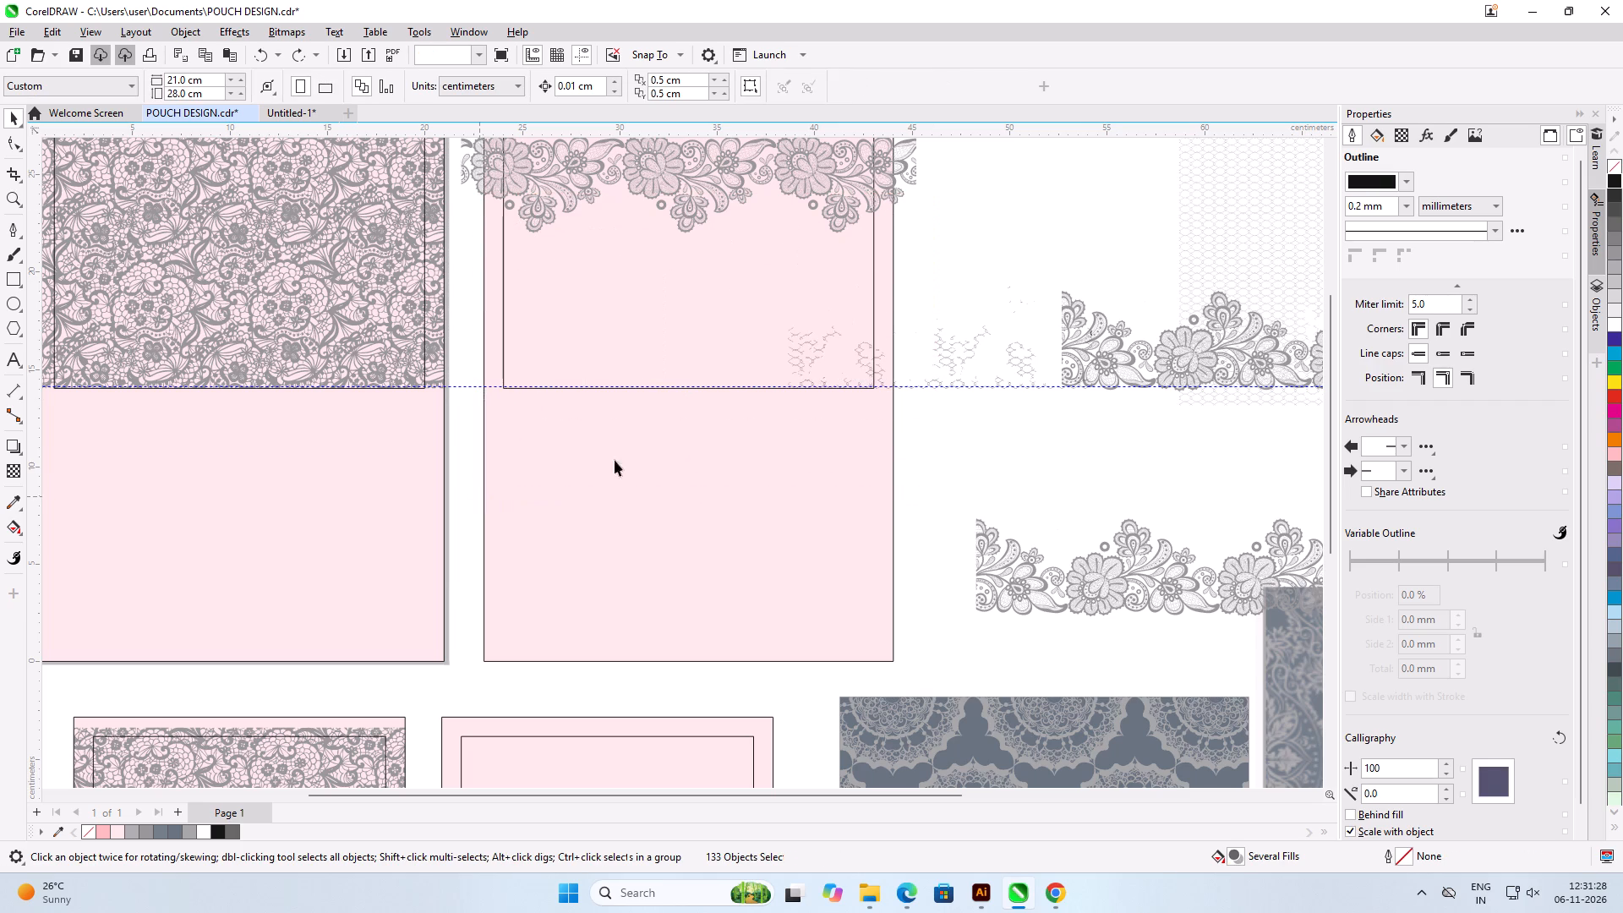
pyautogui.click(806, 341)
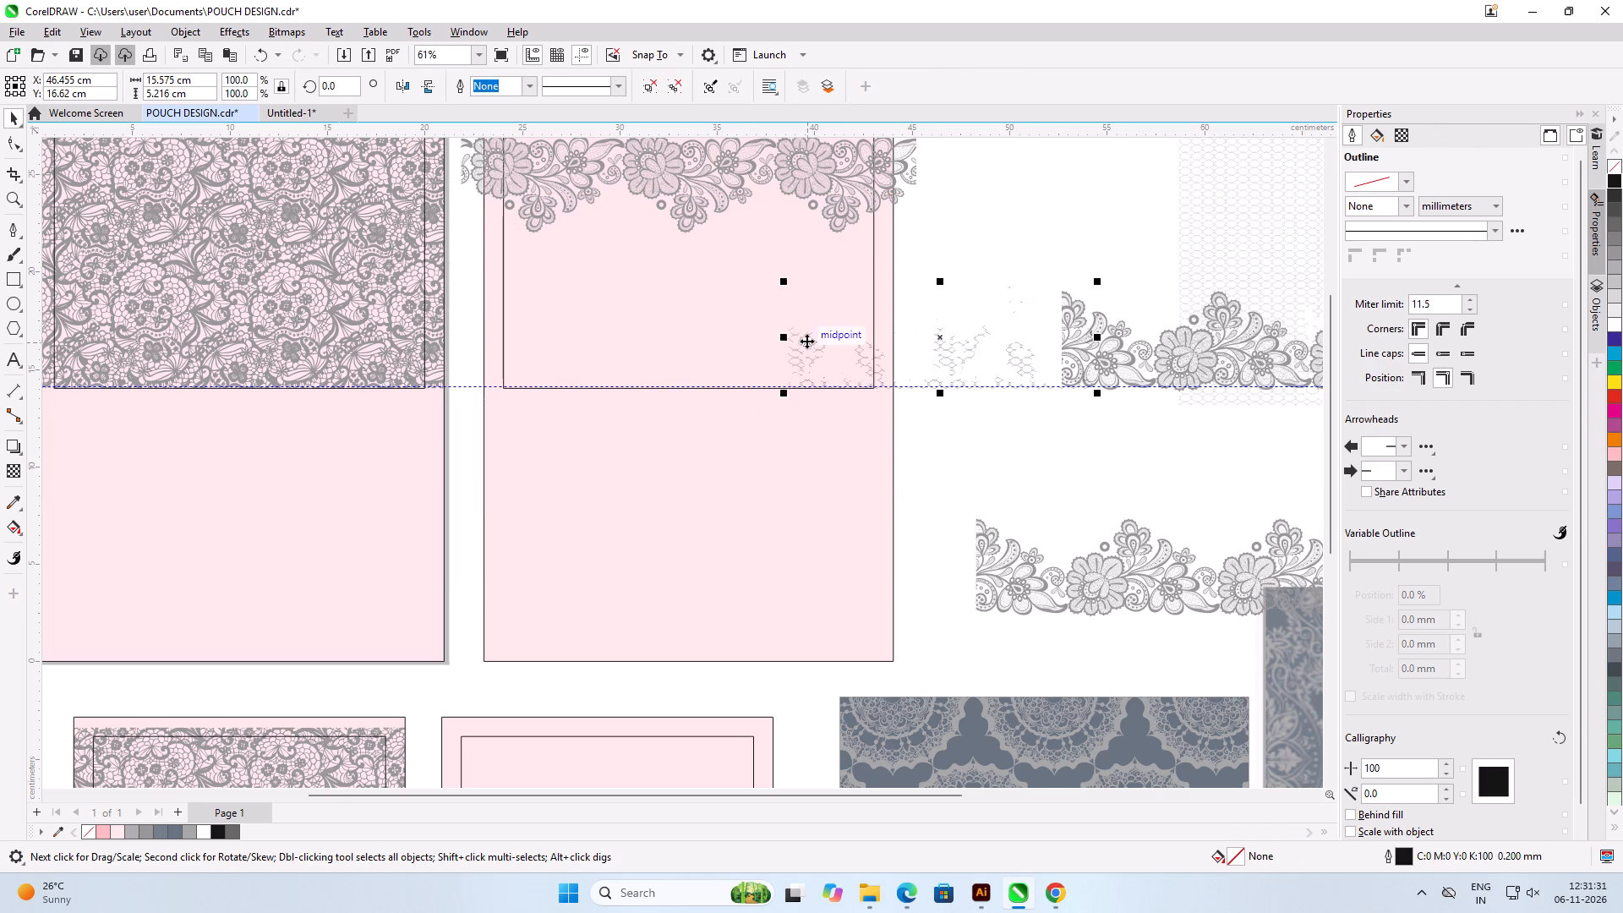
pyautogui.press('Delete')
pyautogui.click(937, 322)
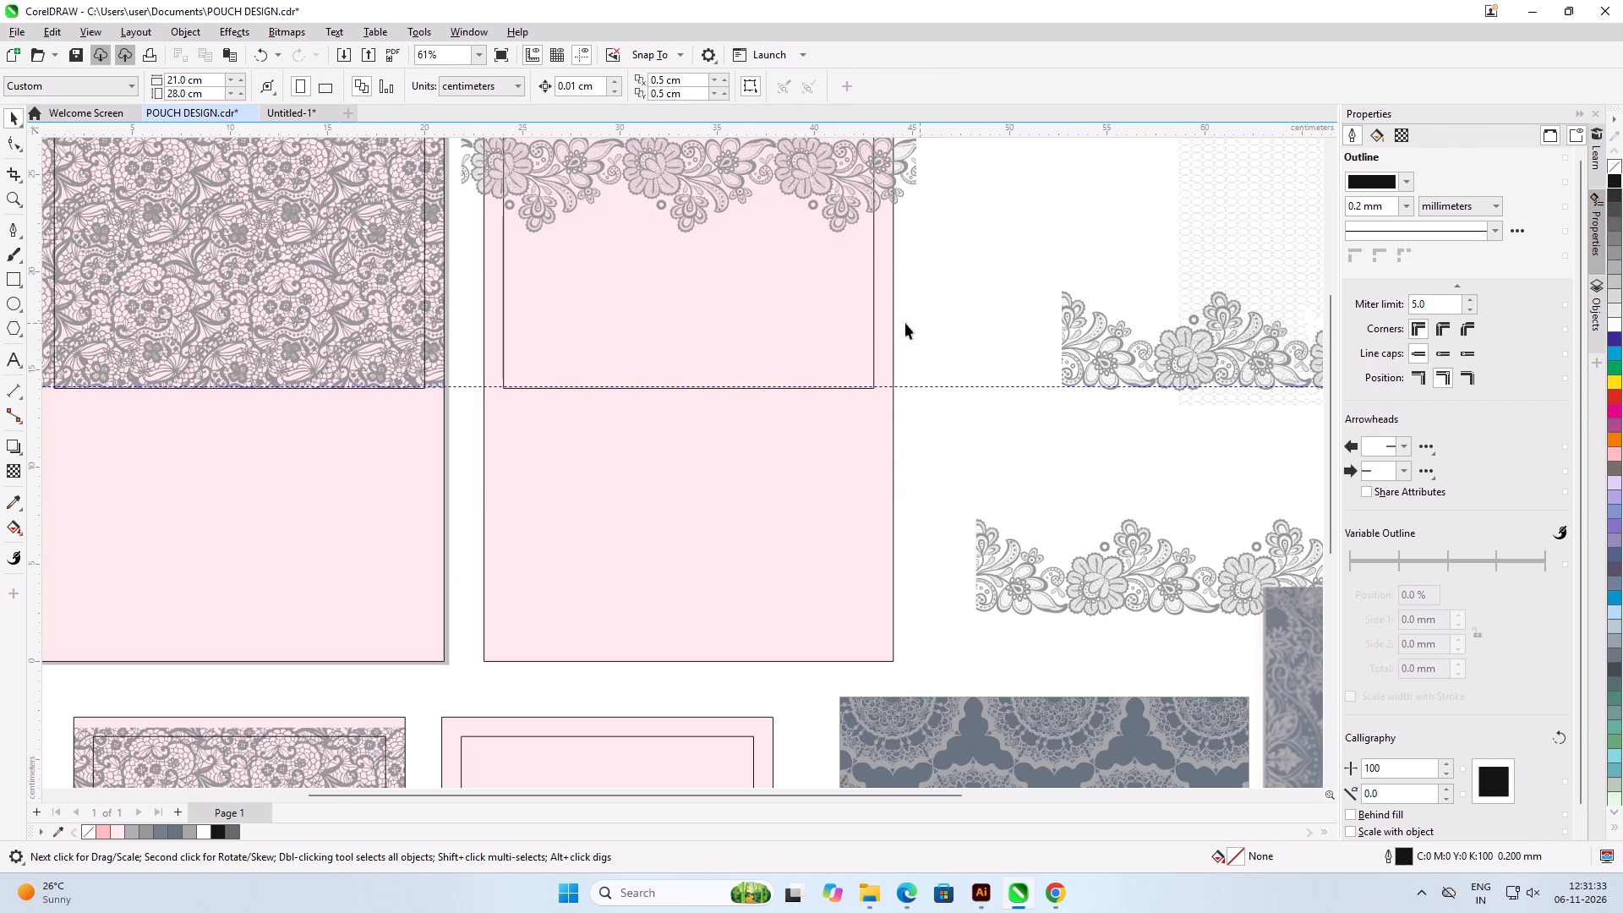
# Copy the white lace group from the Untitled-1 document and paste it into POUCH DESIGN.cdr.
pyautogui.click(275, 114)
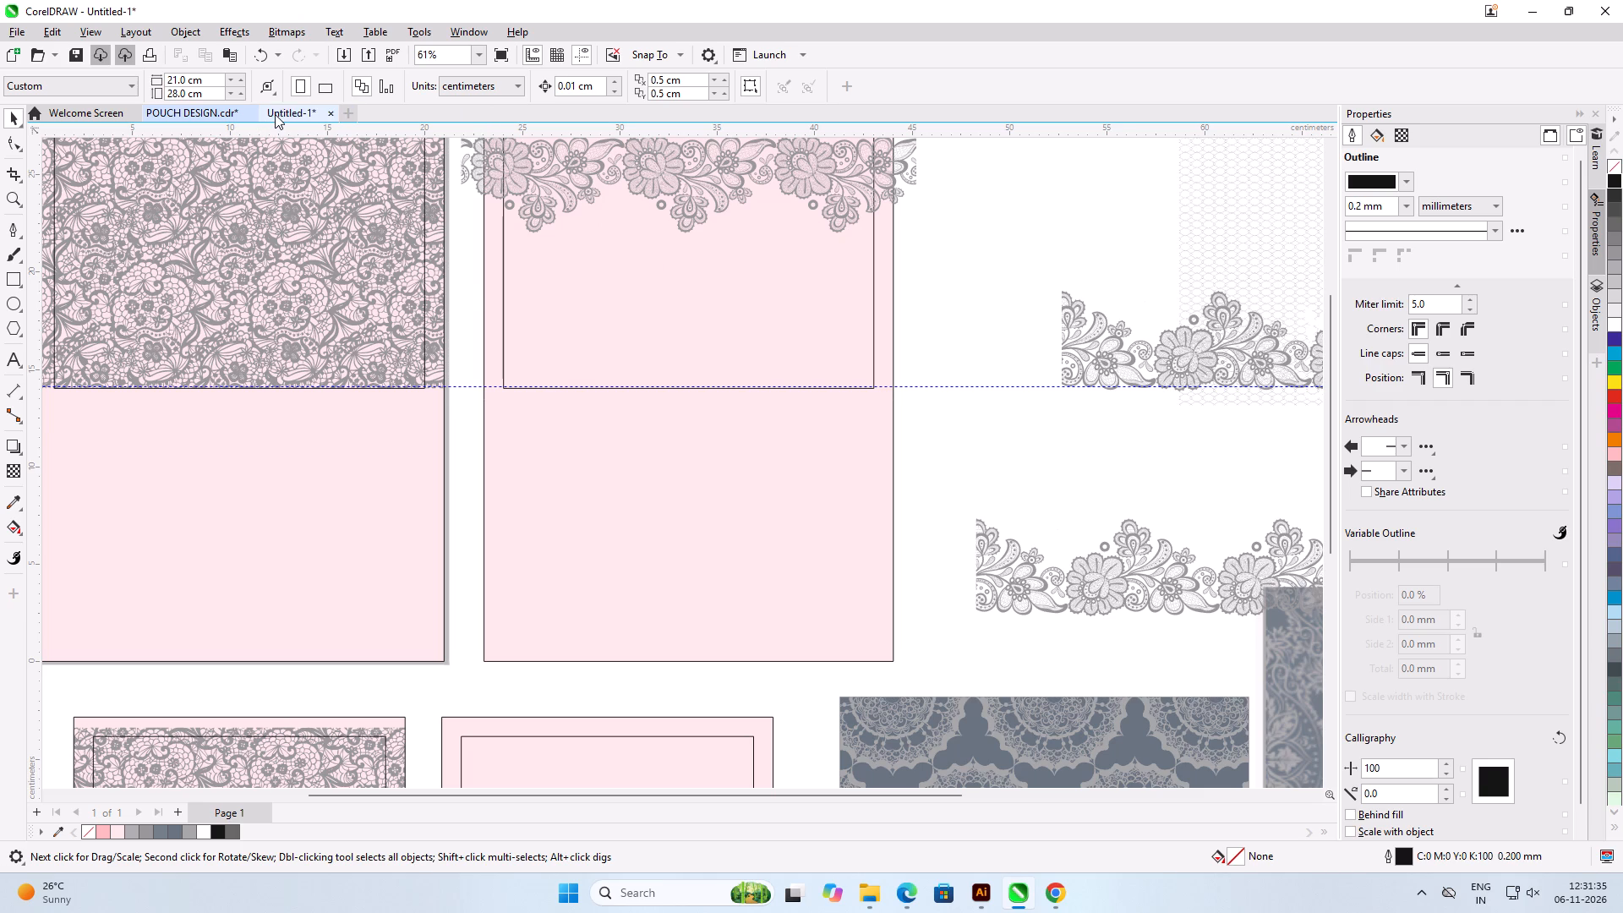
pyautogui.moveTo(669, 425); pyautogui.dragTo(387, 234)
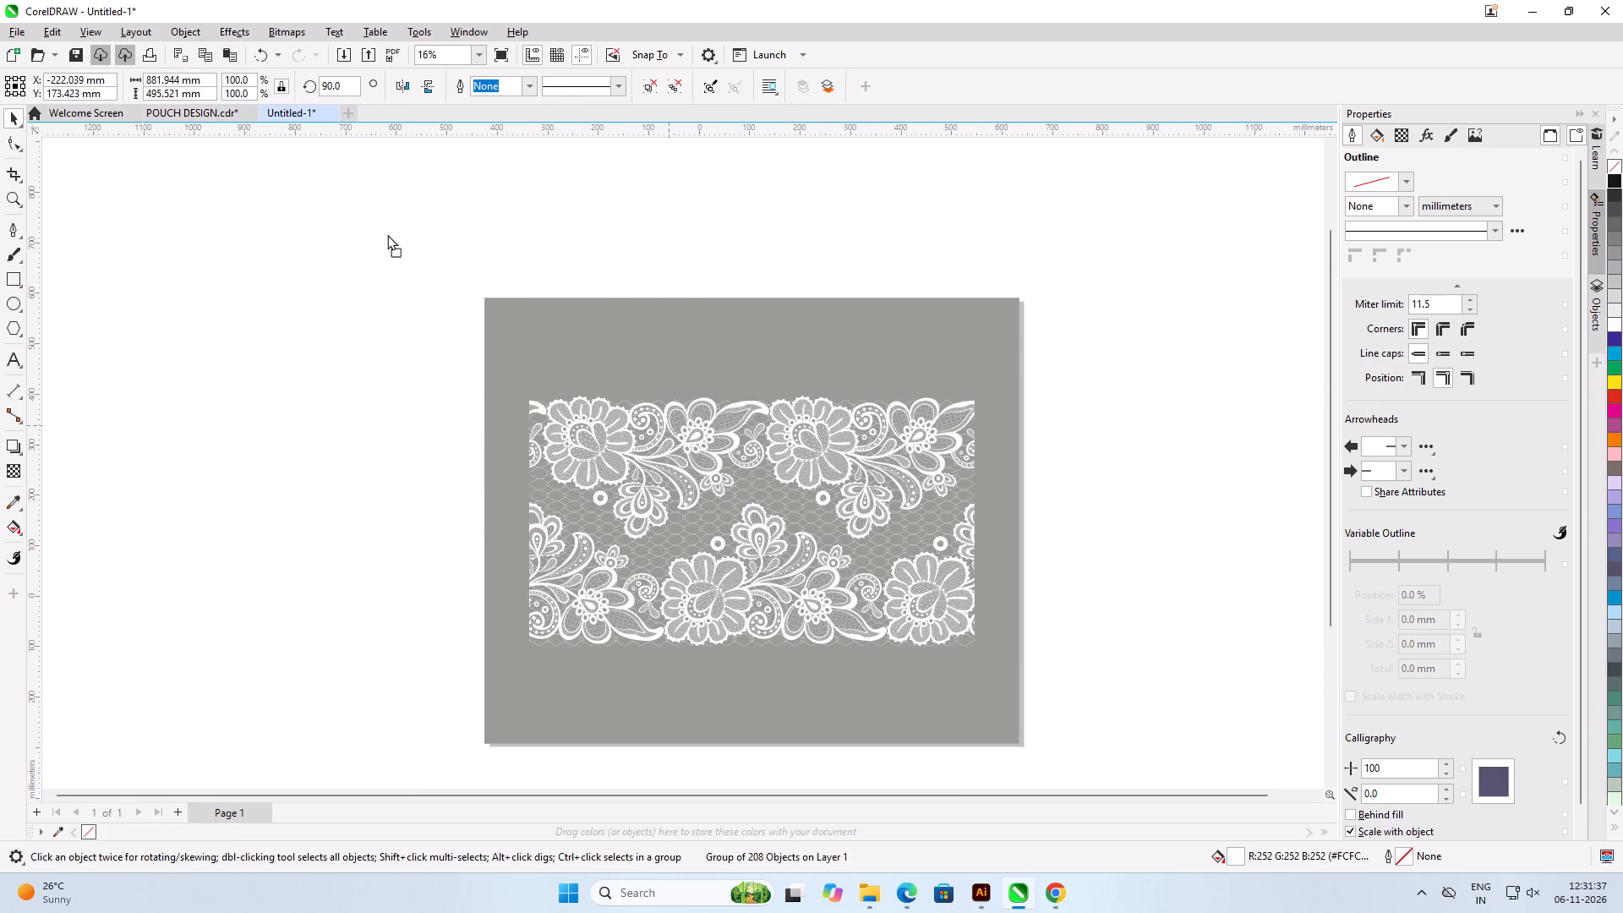
pyautogui.moveTo(387, 234); pyautogui.dragTo(602, 433)
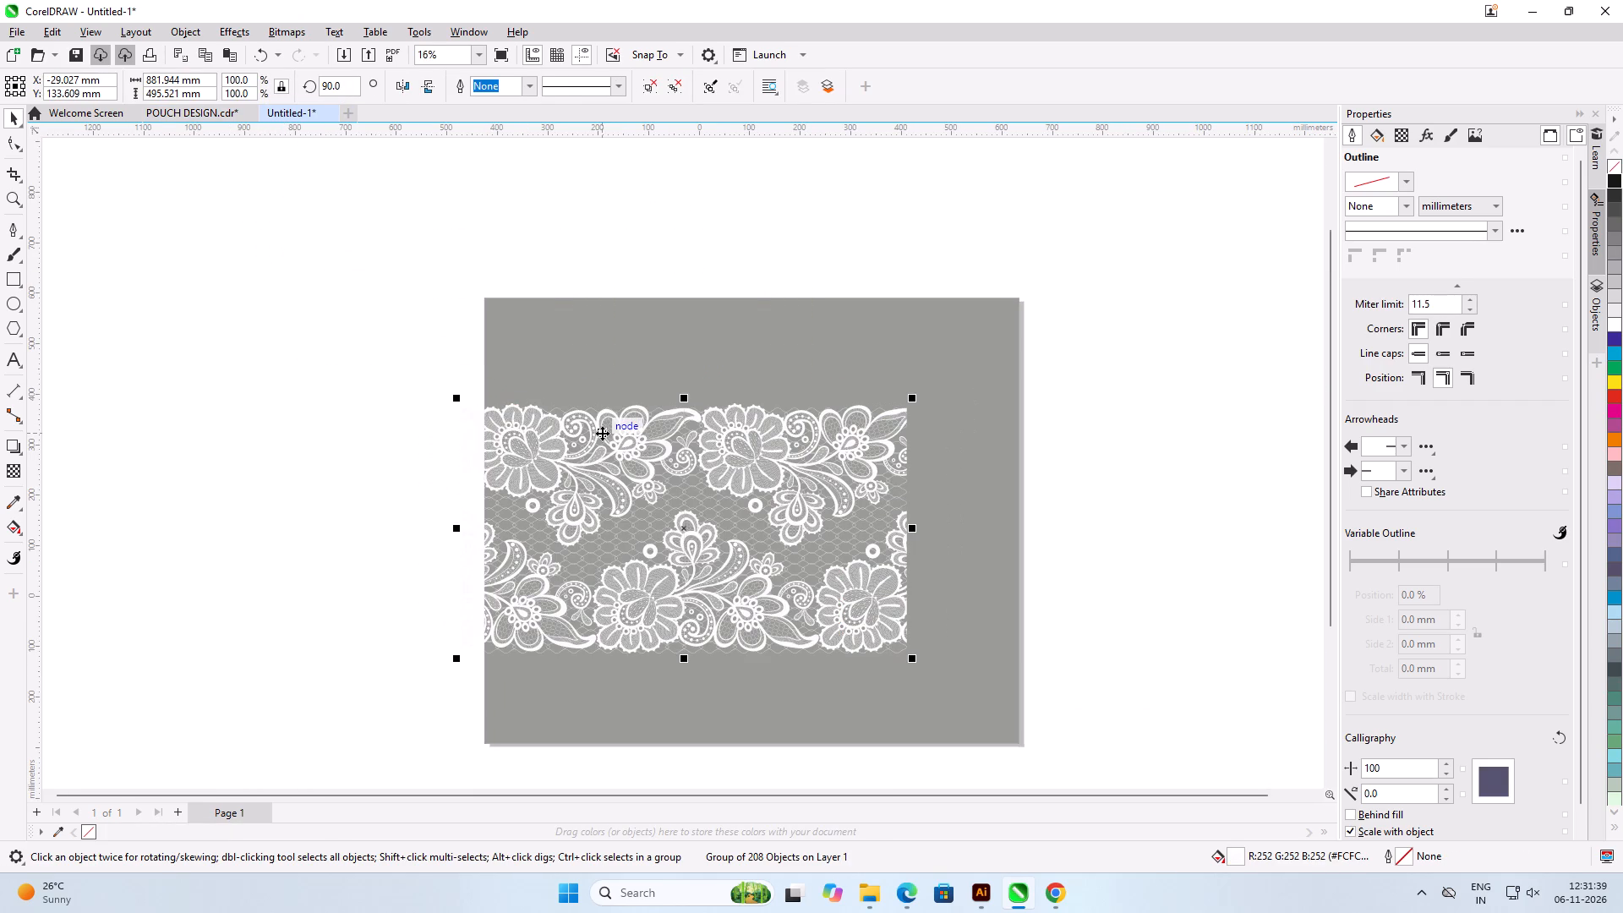
pyautogui.hotkey('ctrl', 'c')
pyautogui.click(192, 121)
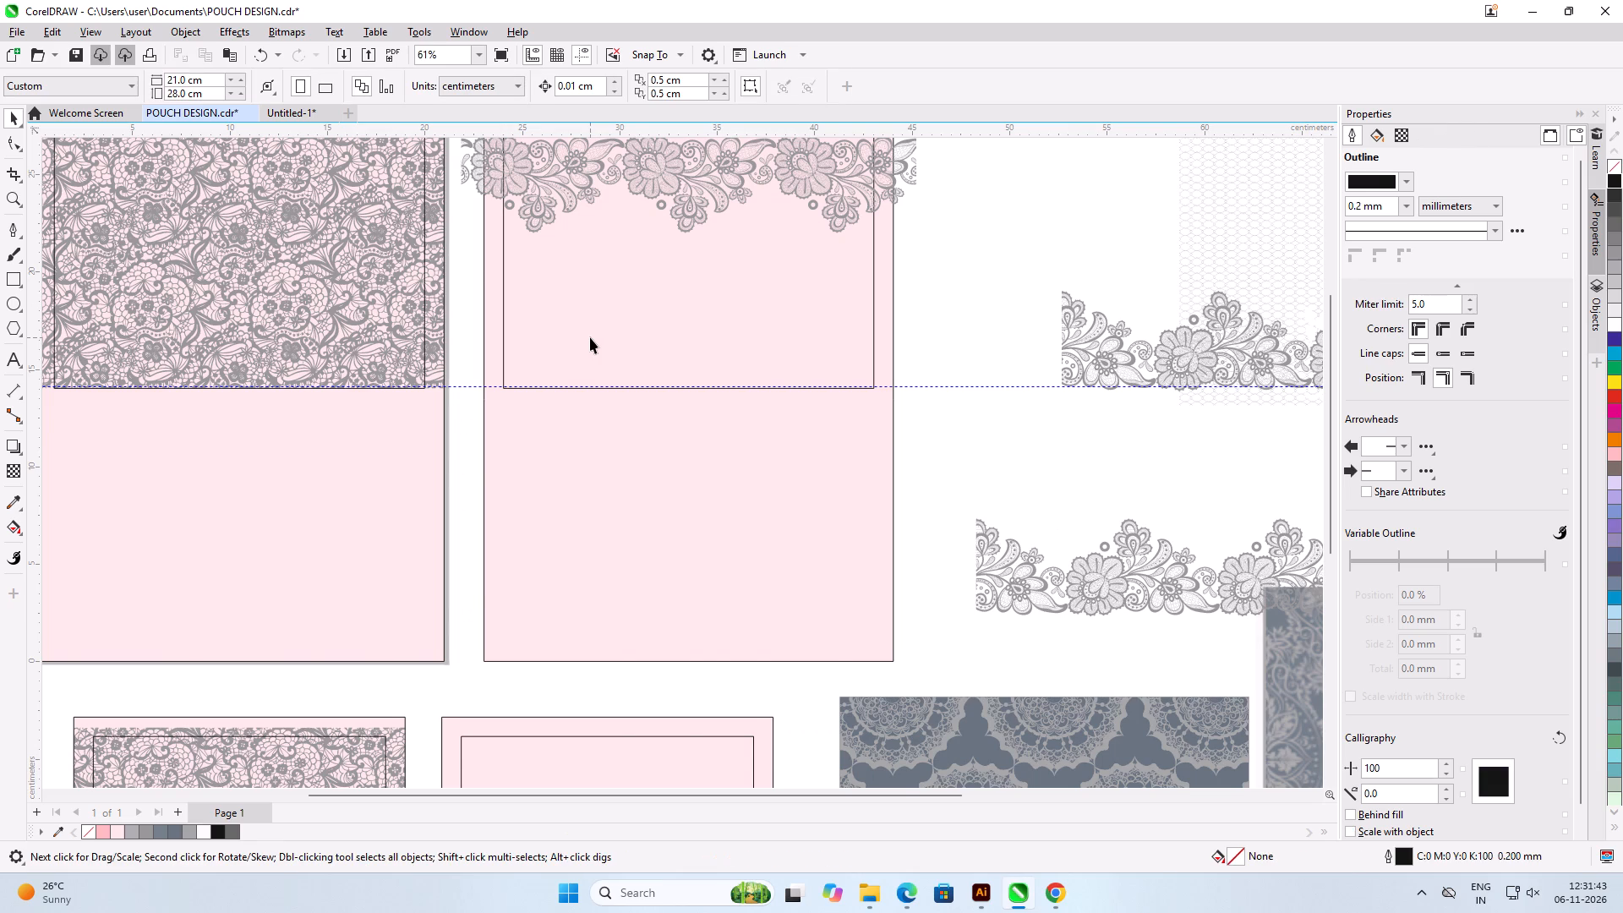
pyautogui.hotkey('ctrl', 'v')
# Scale the pasted lace group to 23.9%, about 21.055 × 11.83 cm, and fill it with 70% black.
pyautogui.scroll(-7, 654, 435)
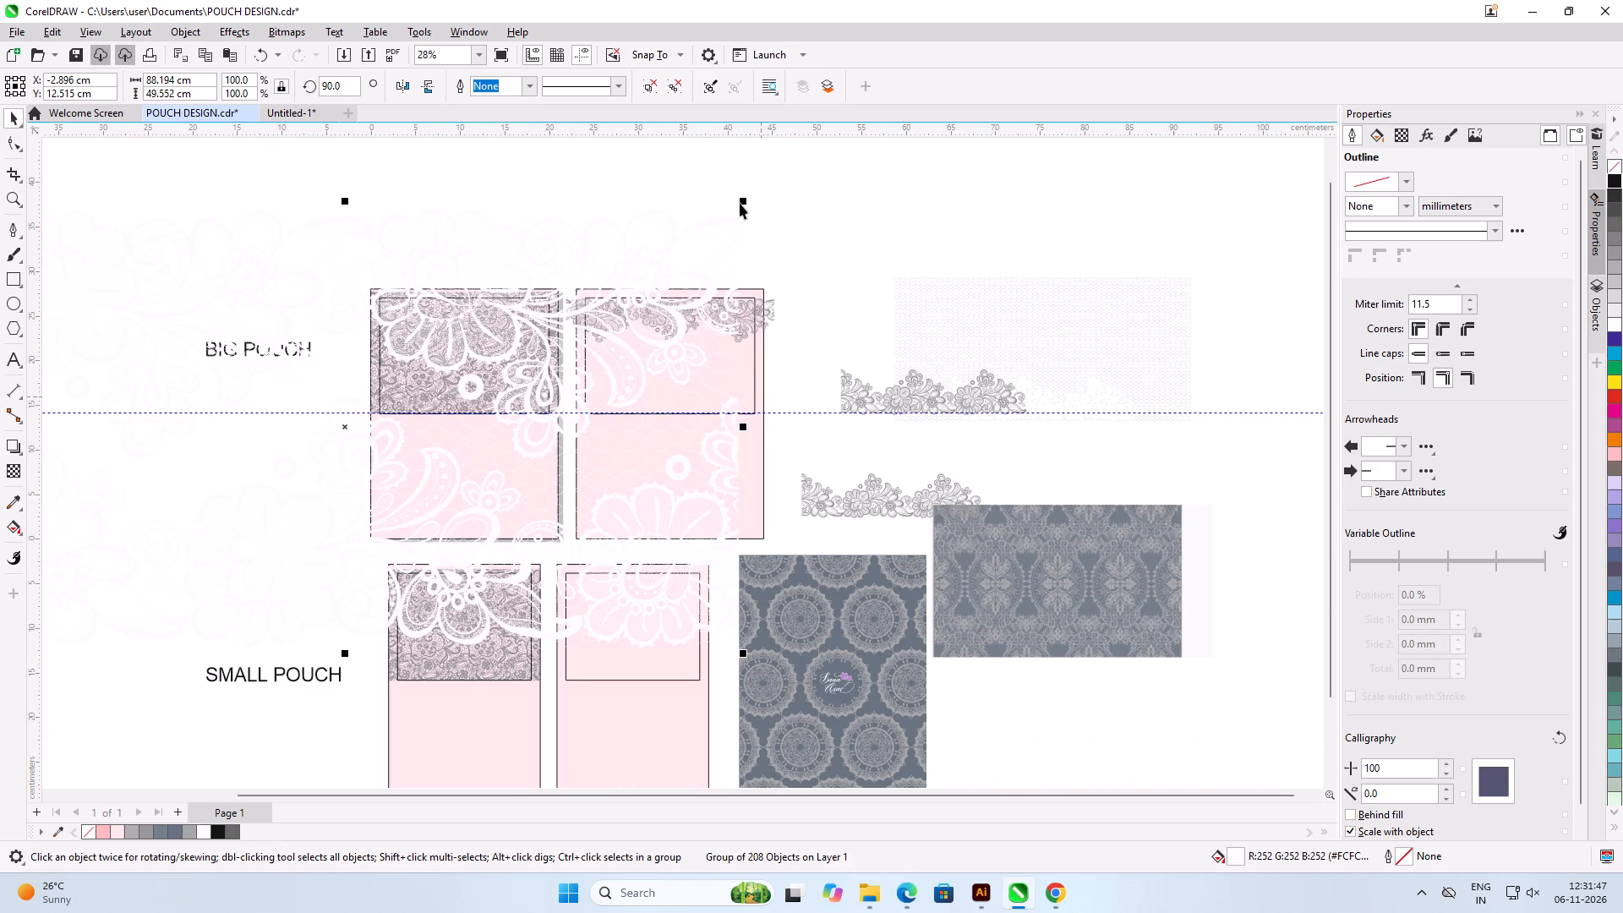
pyautogui.keyDown('shift'); pyautogui.moveTo(742, 201); pyautogui.dragTo(561, 369); pyautogui.keyUp('shift')
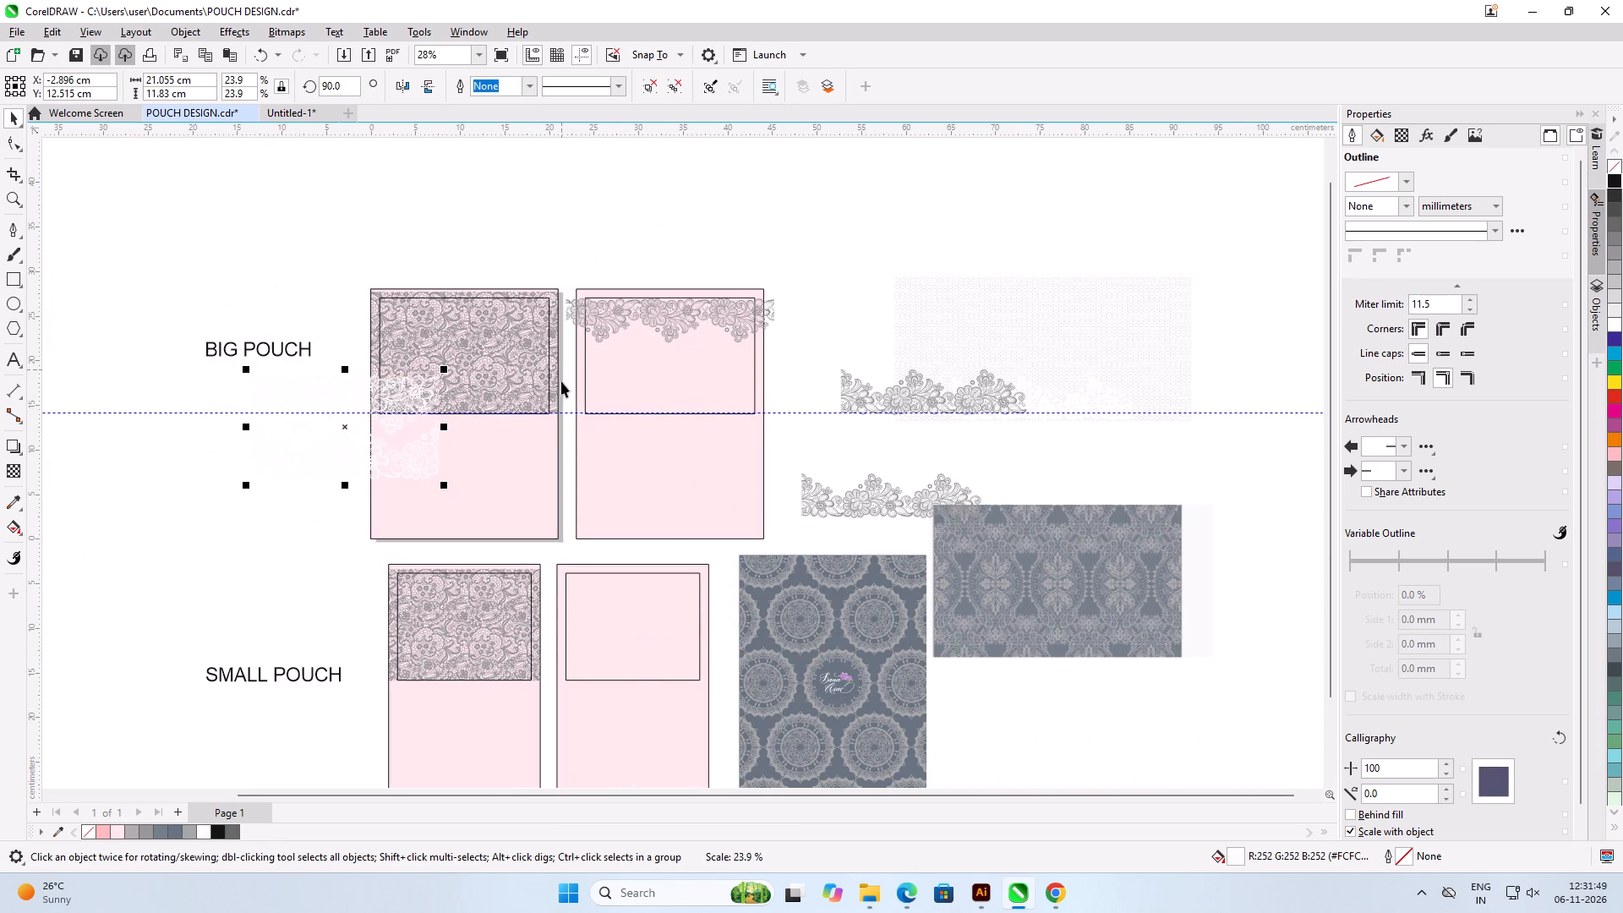
pyautogui.click(233, 834)
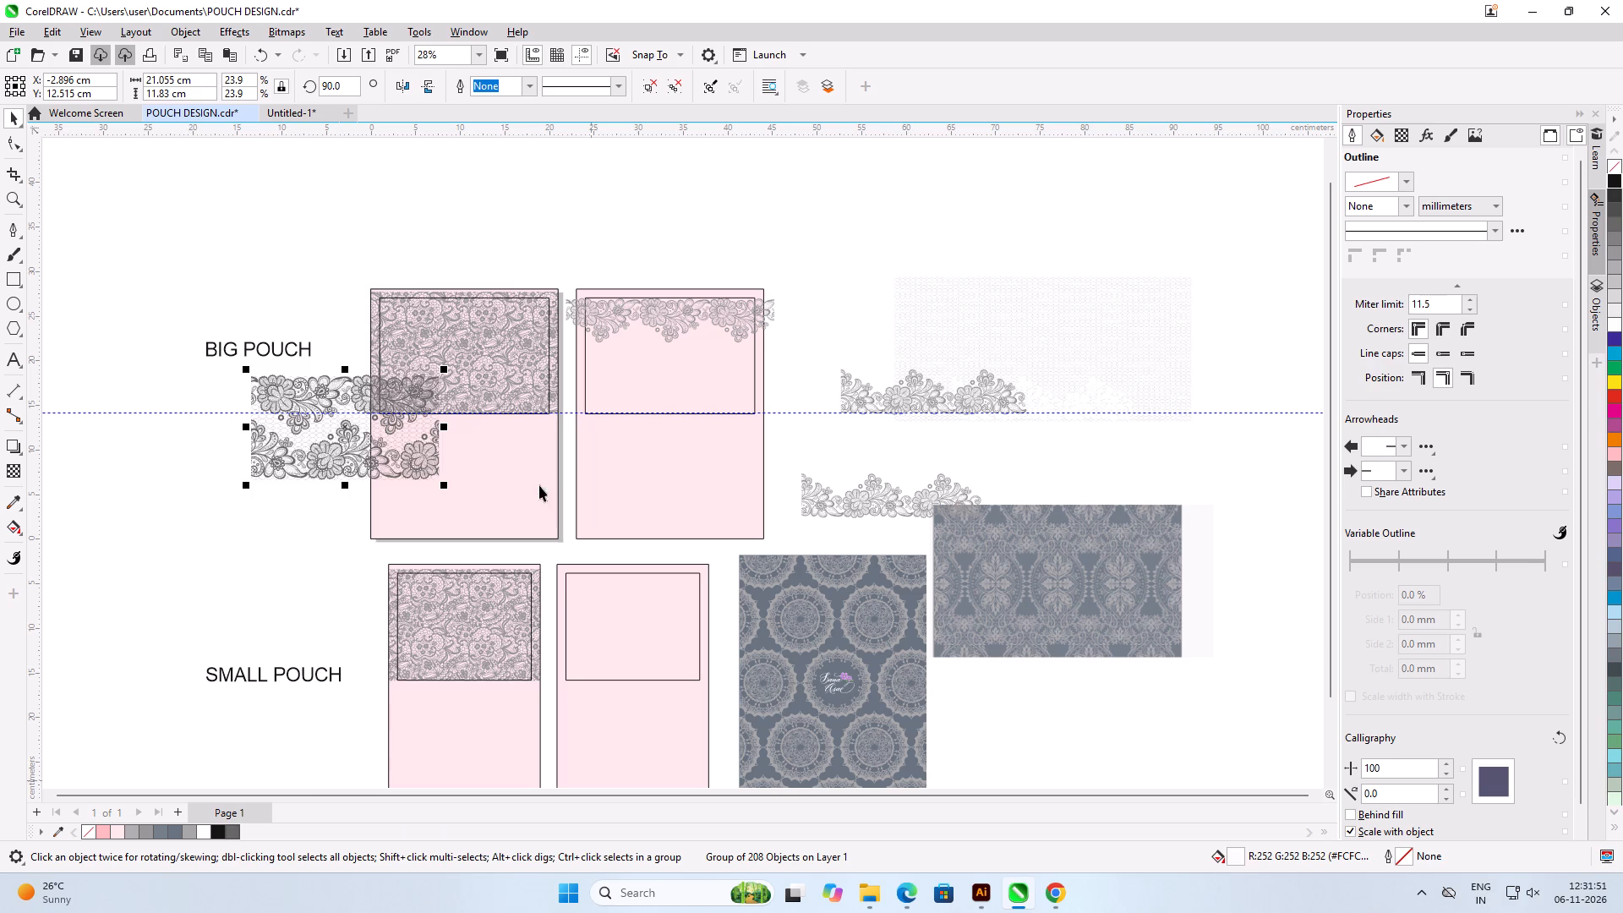
# Align the lace group to the second big pouch's bottom centre and move it up over the inner rectangle.
pyautogui.keyDown('shift'); pyautogui.click(642, 371); pyautogui.keyUp('shift')
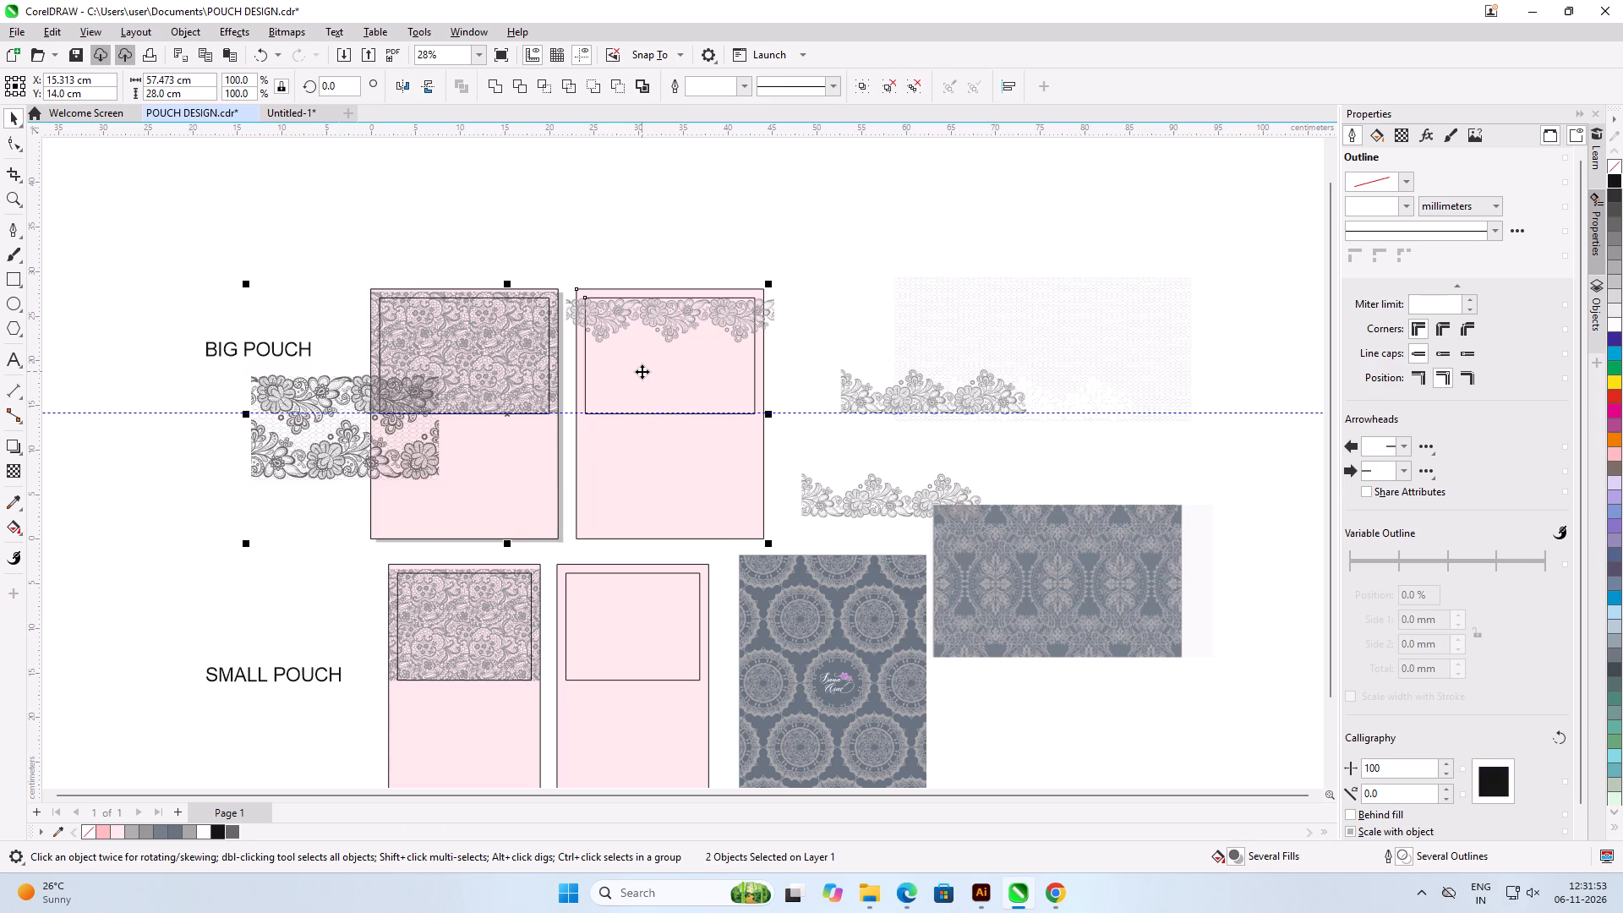
pyautogui.press('b')
pyautogui.press('c')
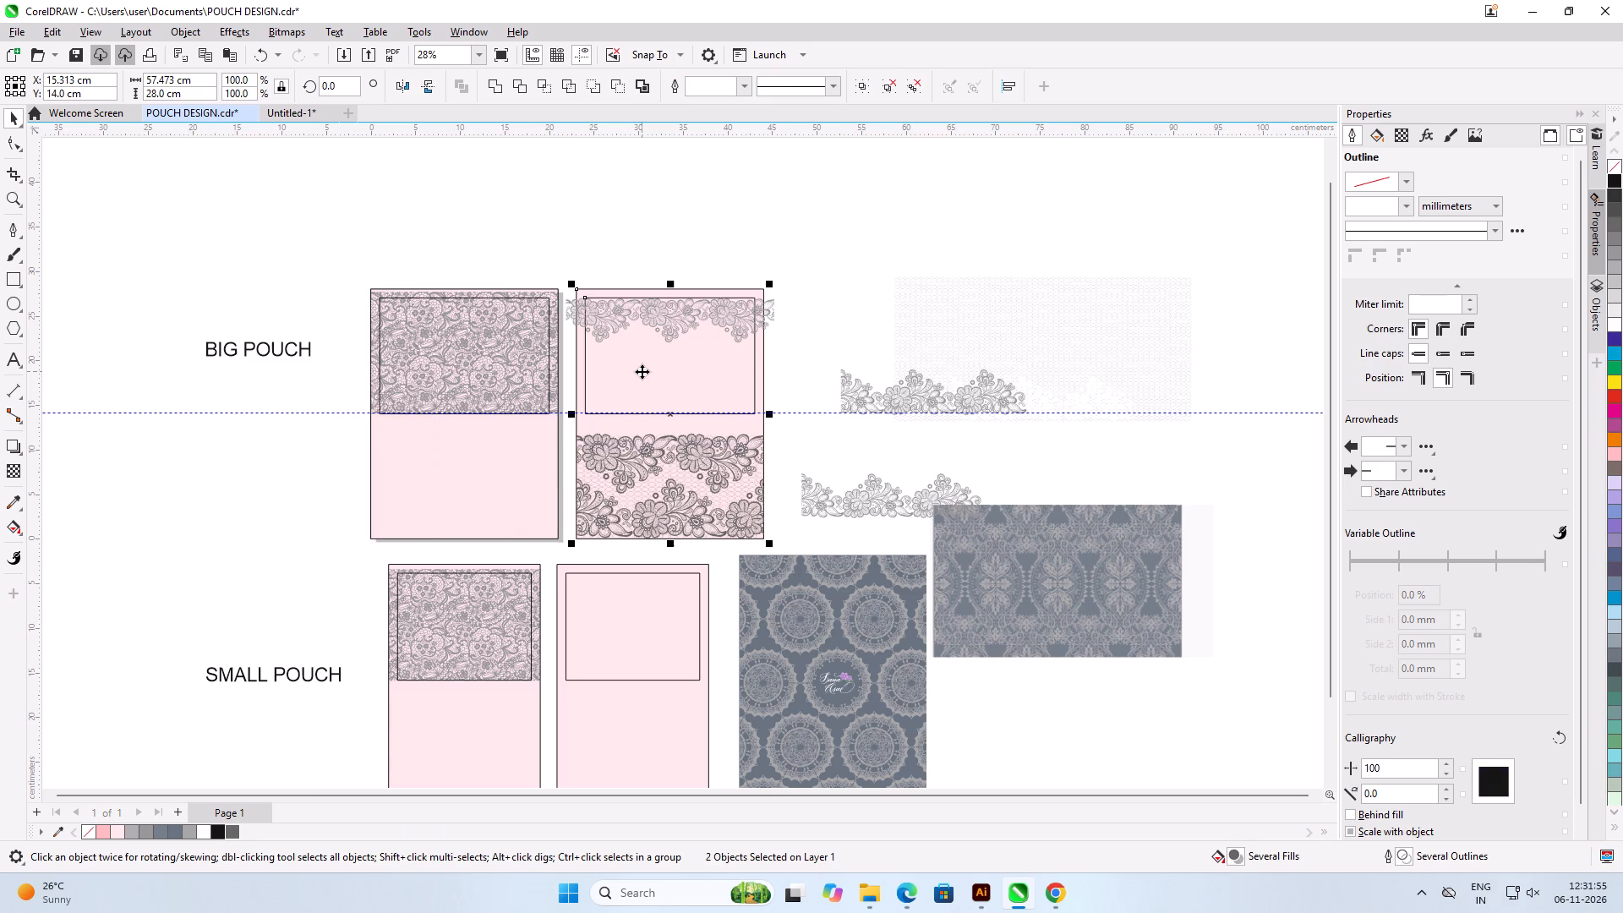
pyautogui.click(844, 239)
pyautogui.click(682, 448)
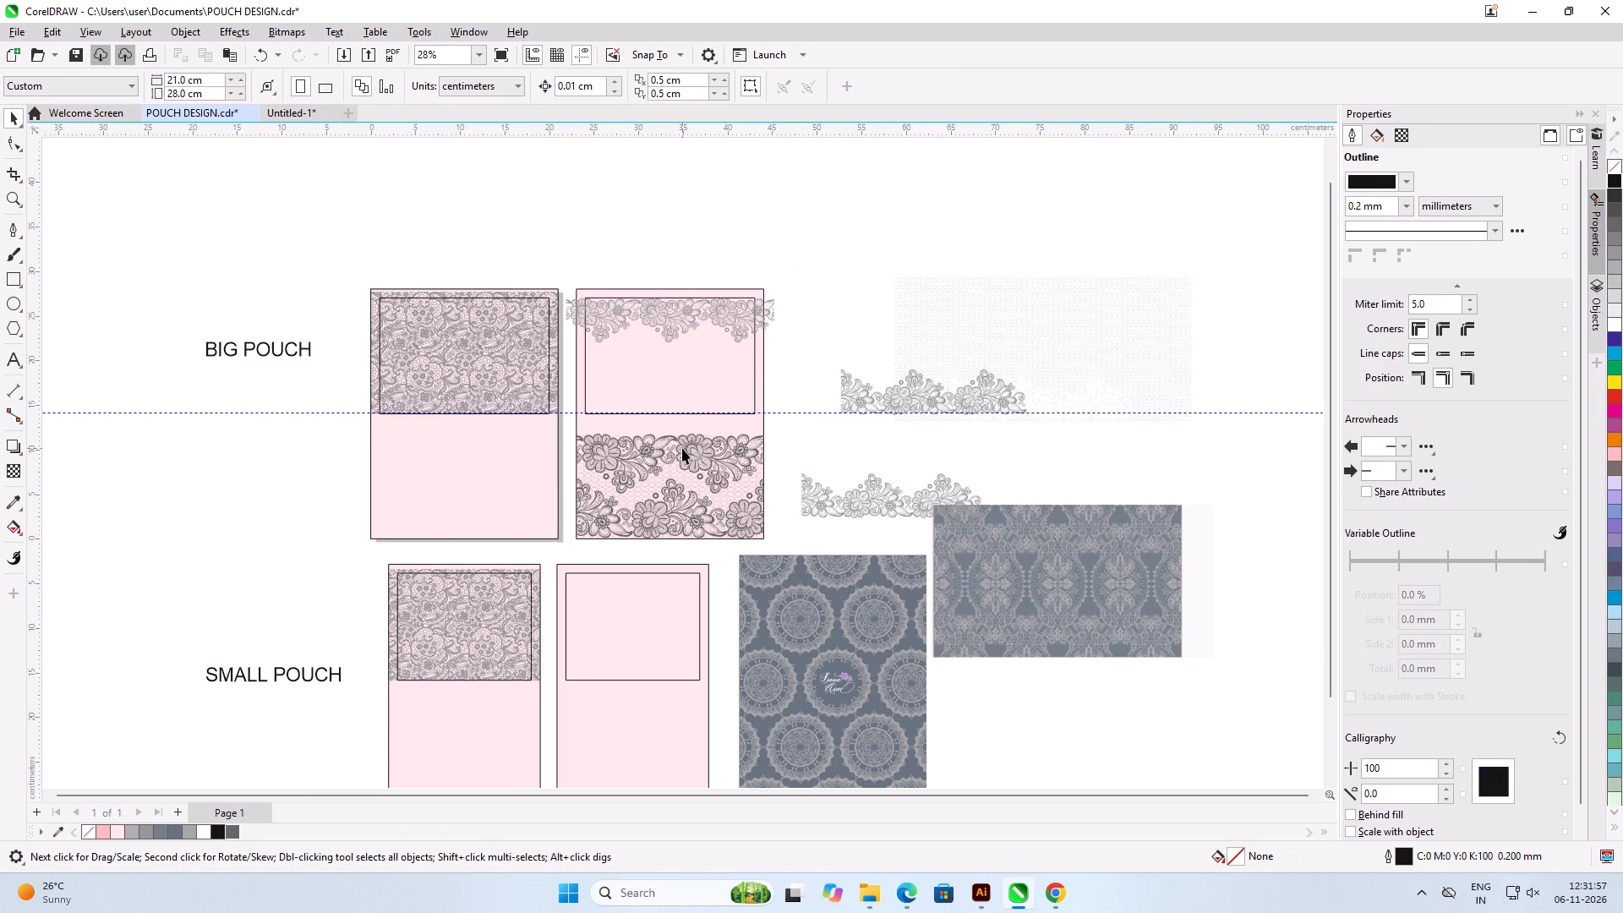
pyautogui.moveTo(683, 462); pyautogui.dragTo(689, 342)
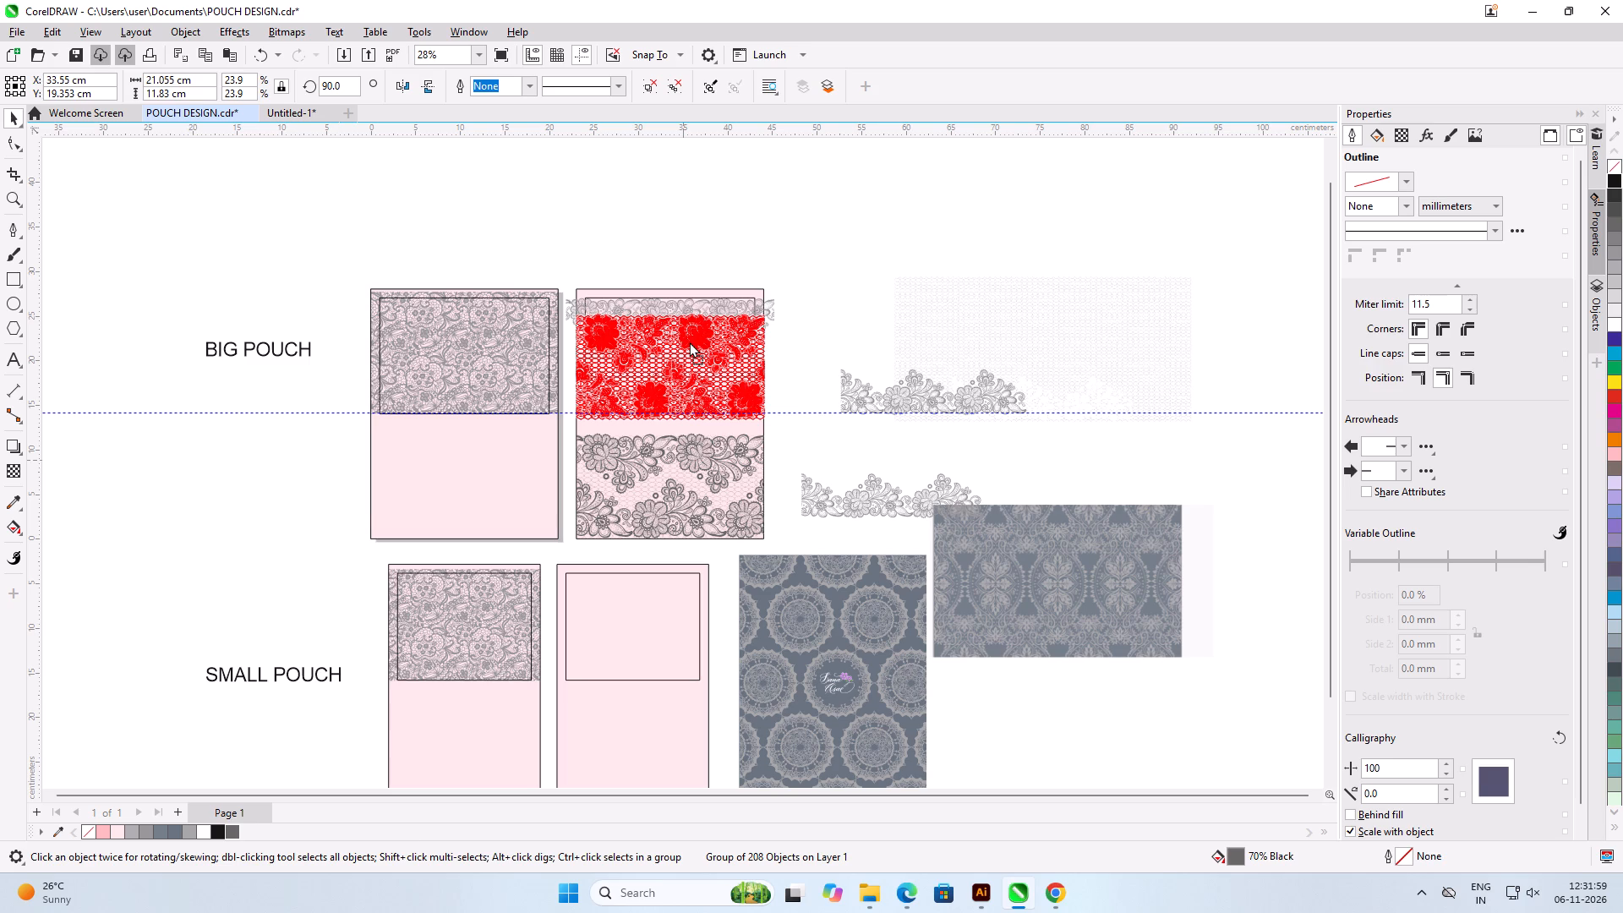
pyautogui.moveTo(689, 342); pyautogui.dragTo(689, 339)
# Ungroup the second big pouch's outer and inner rectangles.
pyautogui.scroll(12, 689, 337)
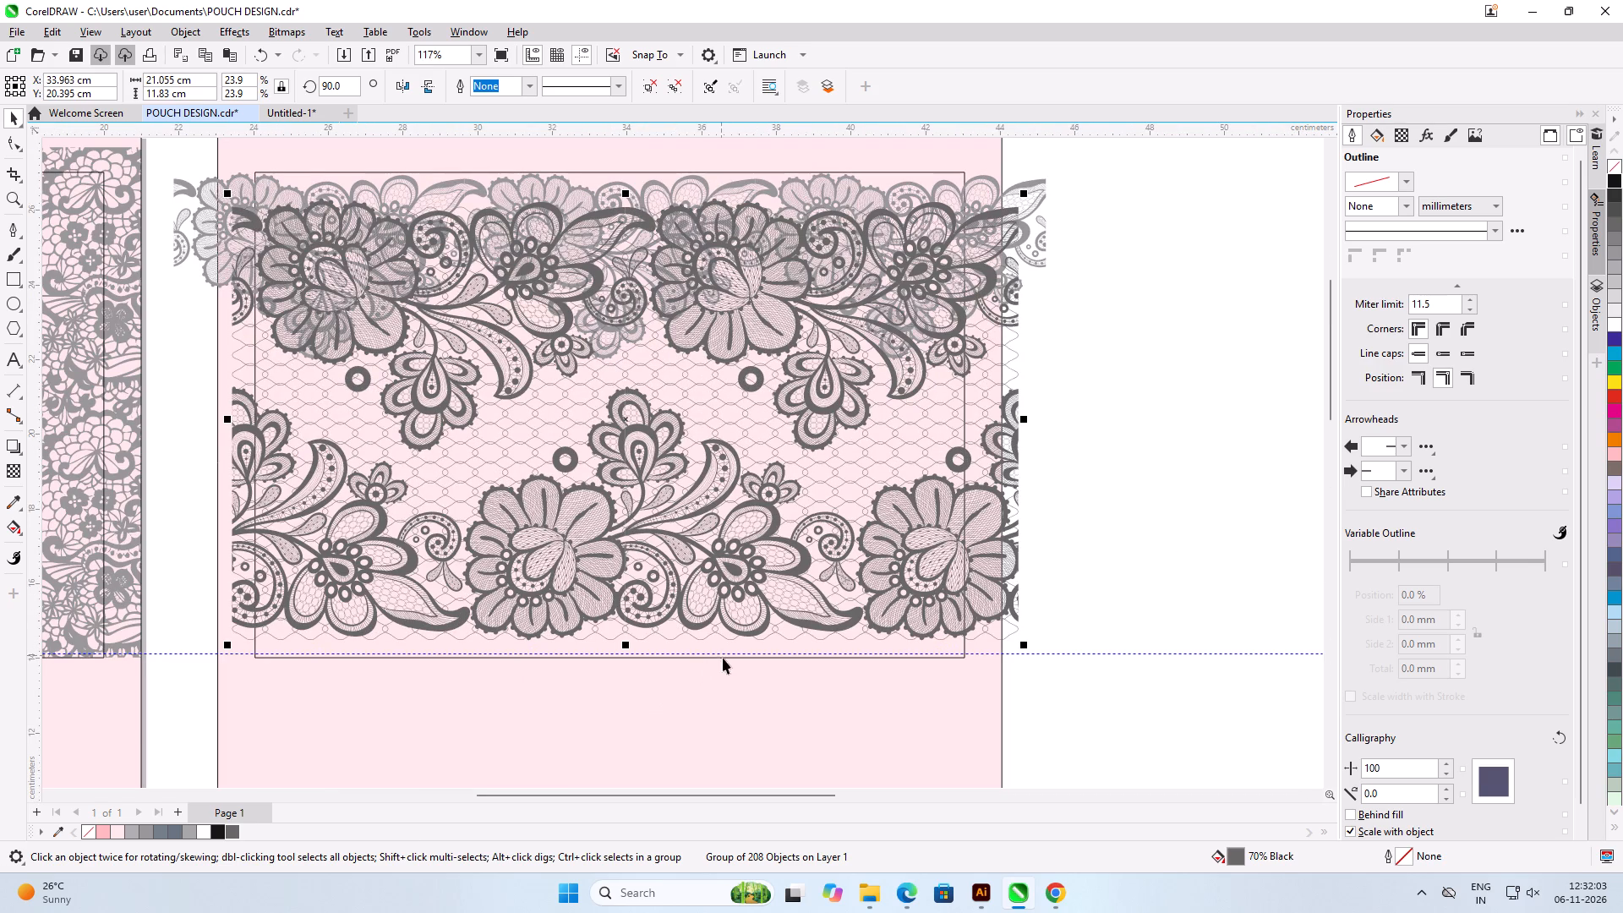
pyautogui.click(725, 664)
pyautogui.click(680, 89)
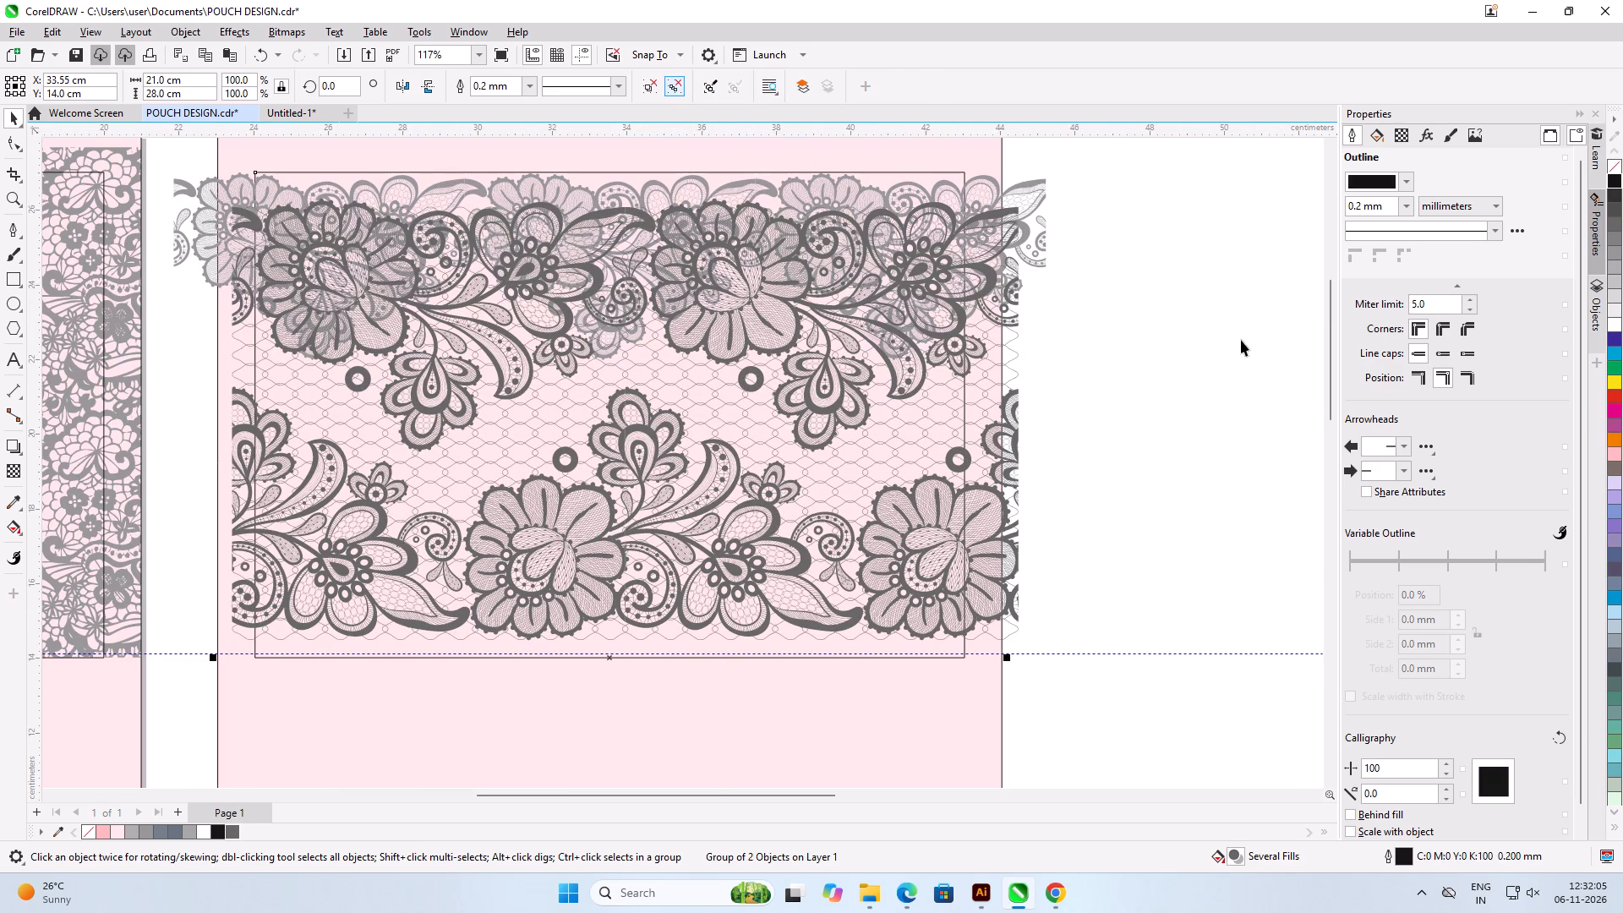
pyautogui.click(1249, 340)
# Align the lace group's bottom edge with the base of the second pouch's inner rectangle.
pyautogui.click(922, 600)
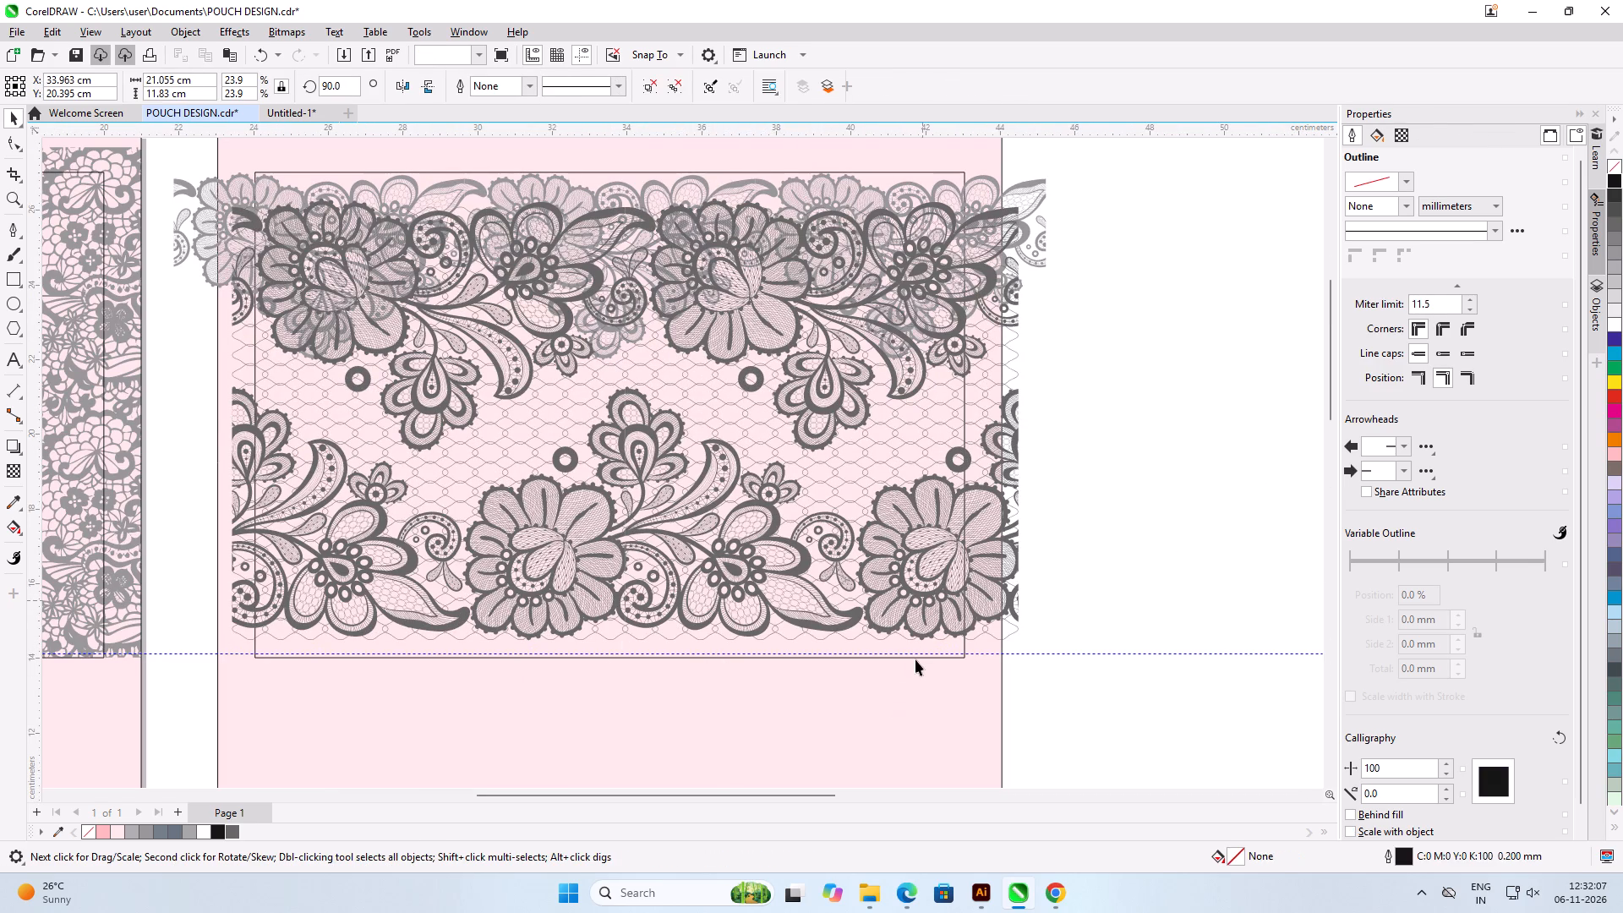
pyautogui.keyDown('shift'); pyautogui.click(921, 659); pyautogui.keyUp('shift')
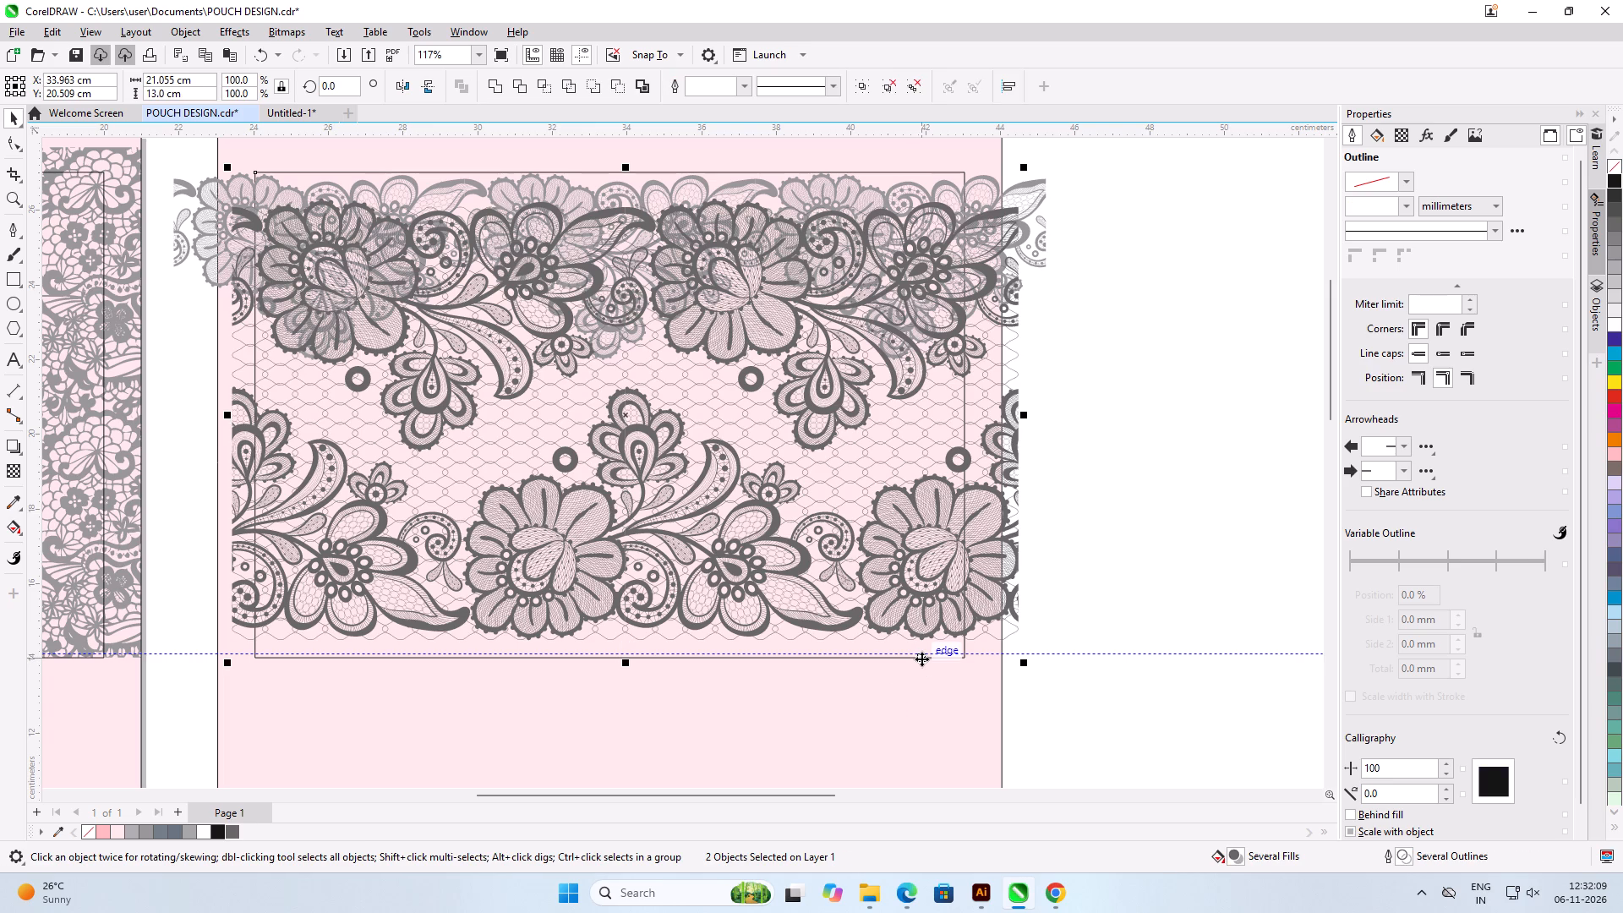
pyautogui.press('b')
pyautogui.click(1069, 451)
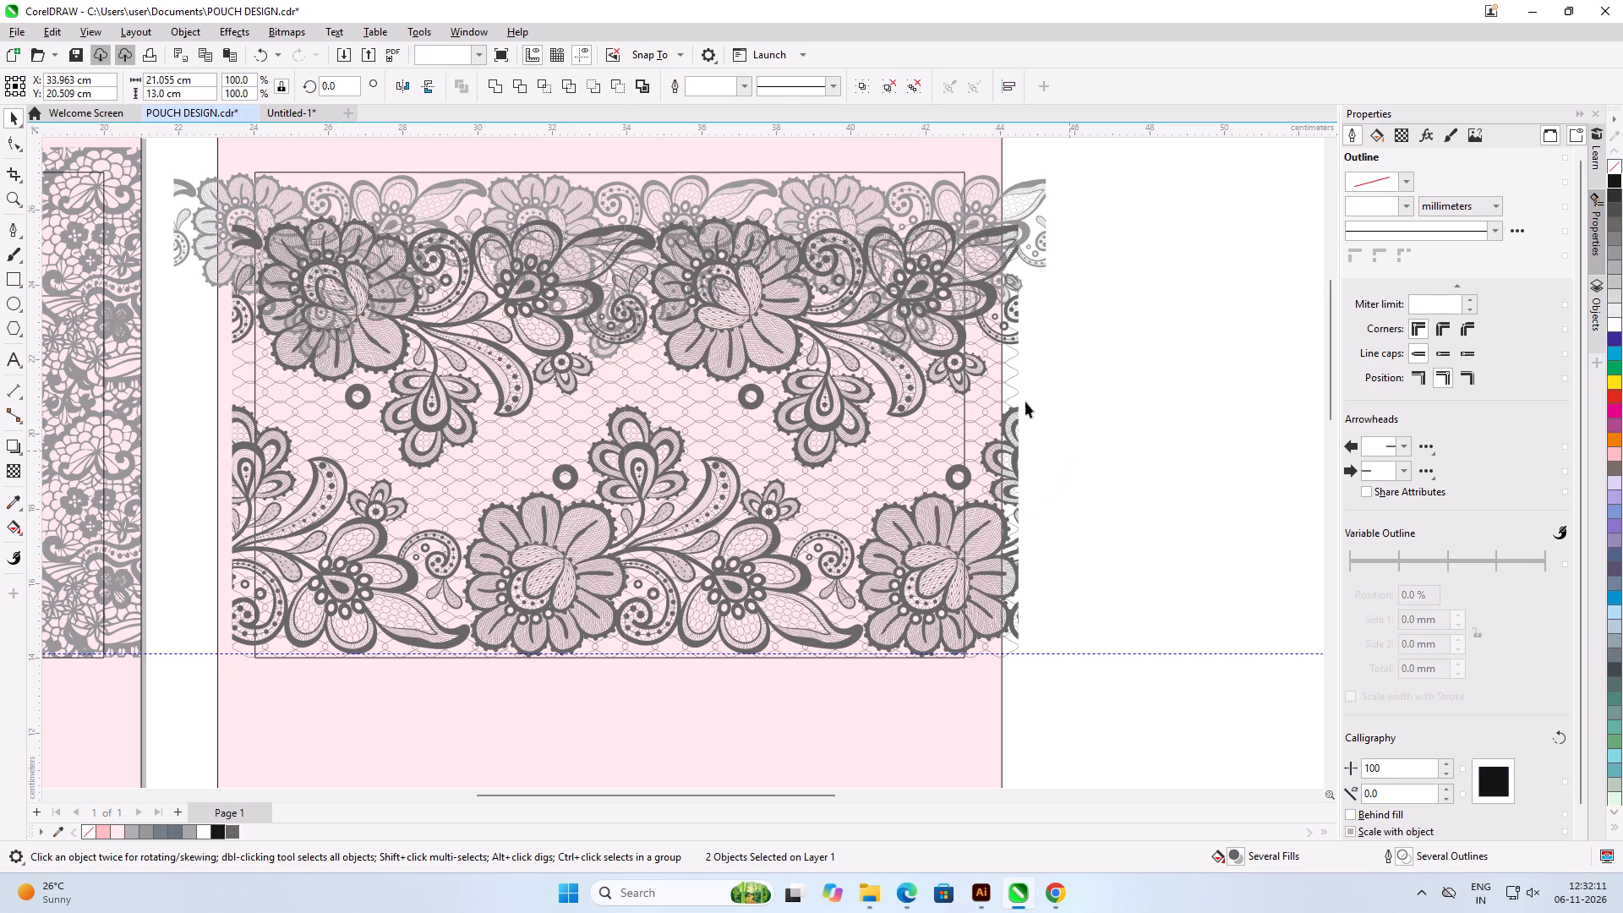
# Scale the lace group down to 16.4%, about 14.508 × 8.151 cm, keeping its lower-left corner fixed.
pyautogui.click(970, 224)
pyautogui.moveTo(1023, 211); pyautogui.dragTo(866, 320)
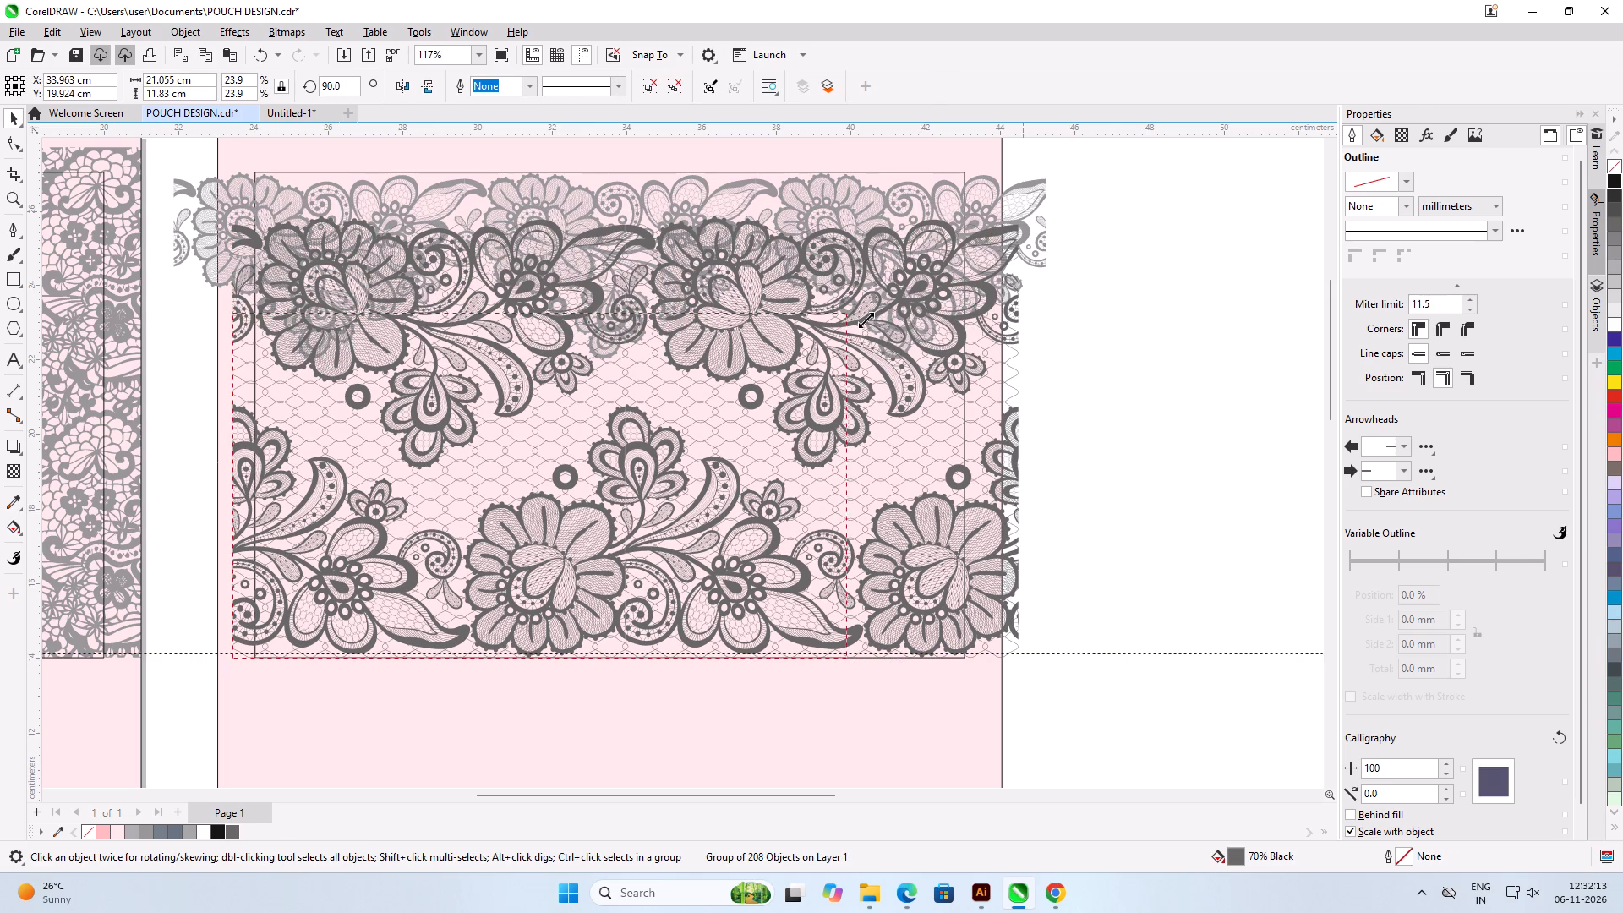
pyautogui.moveTo(866, 320); pyautogui.dragTo(795, 376)
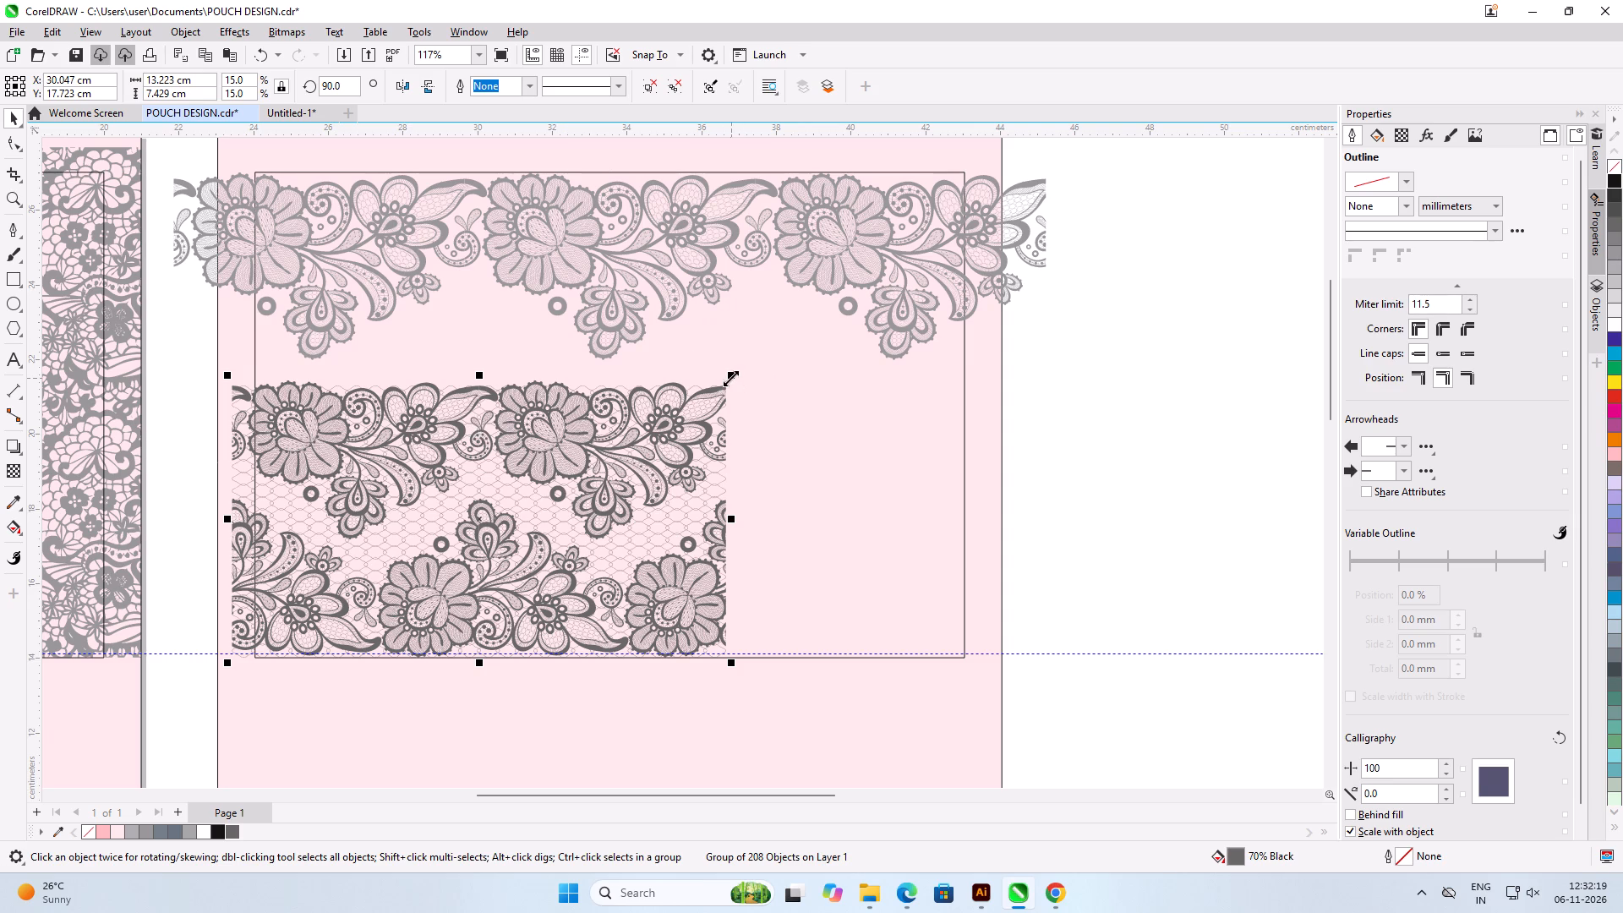
pyautogui.moveTo(730, 378); pyautogui.dragTo(785, 351)
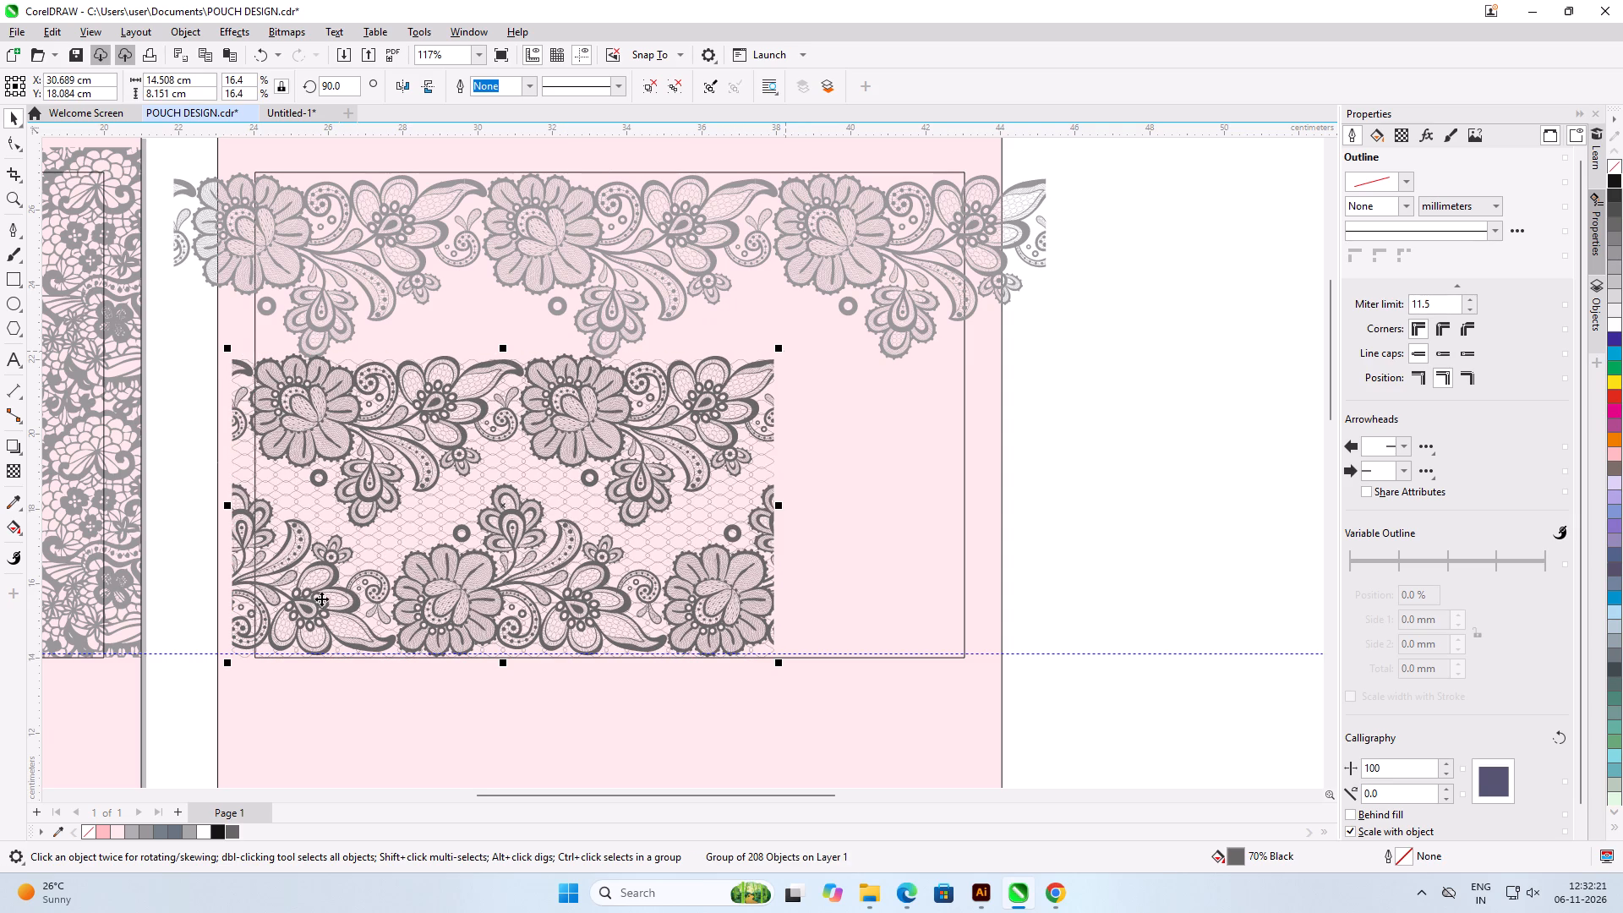
# Left-align the spare grey floral border lying level with the guideline beside the second pouch to the dark lace group.
pyautogui.scroll(3, 260, 610)
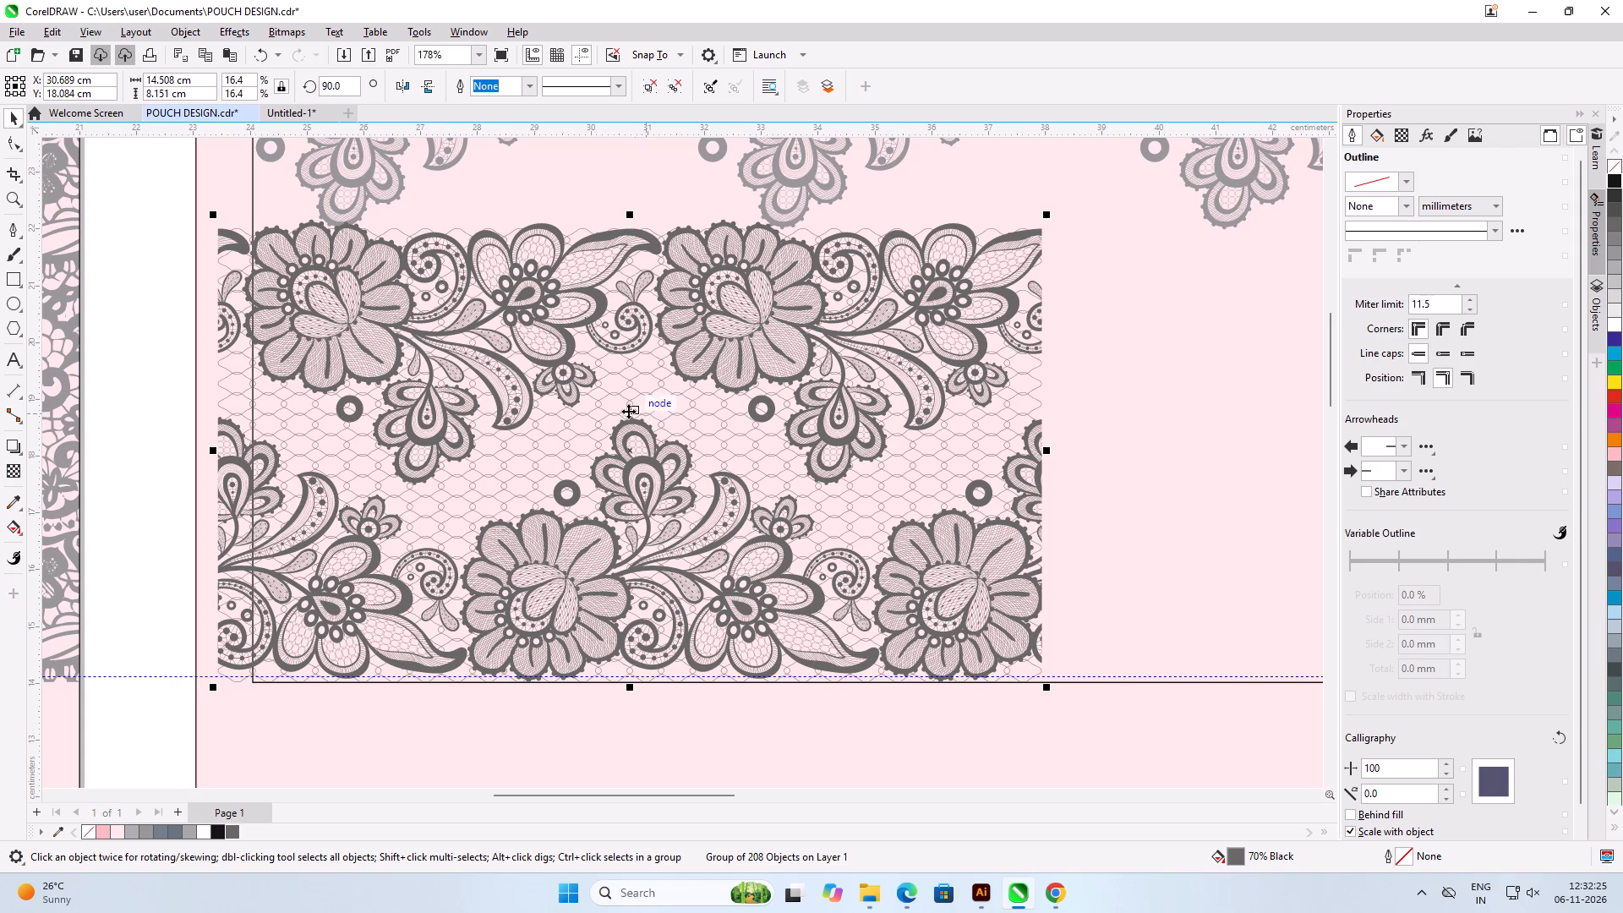
pyautogui.scroll(-6, 573, 429)
pyautogui.scroll(1, 1027, 442)
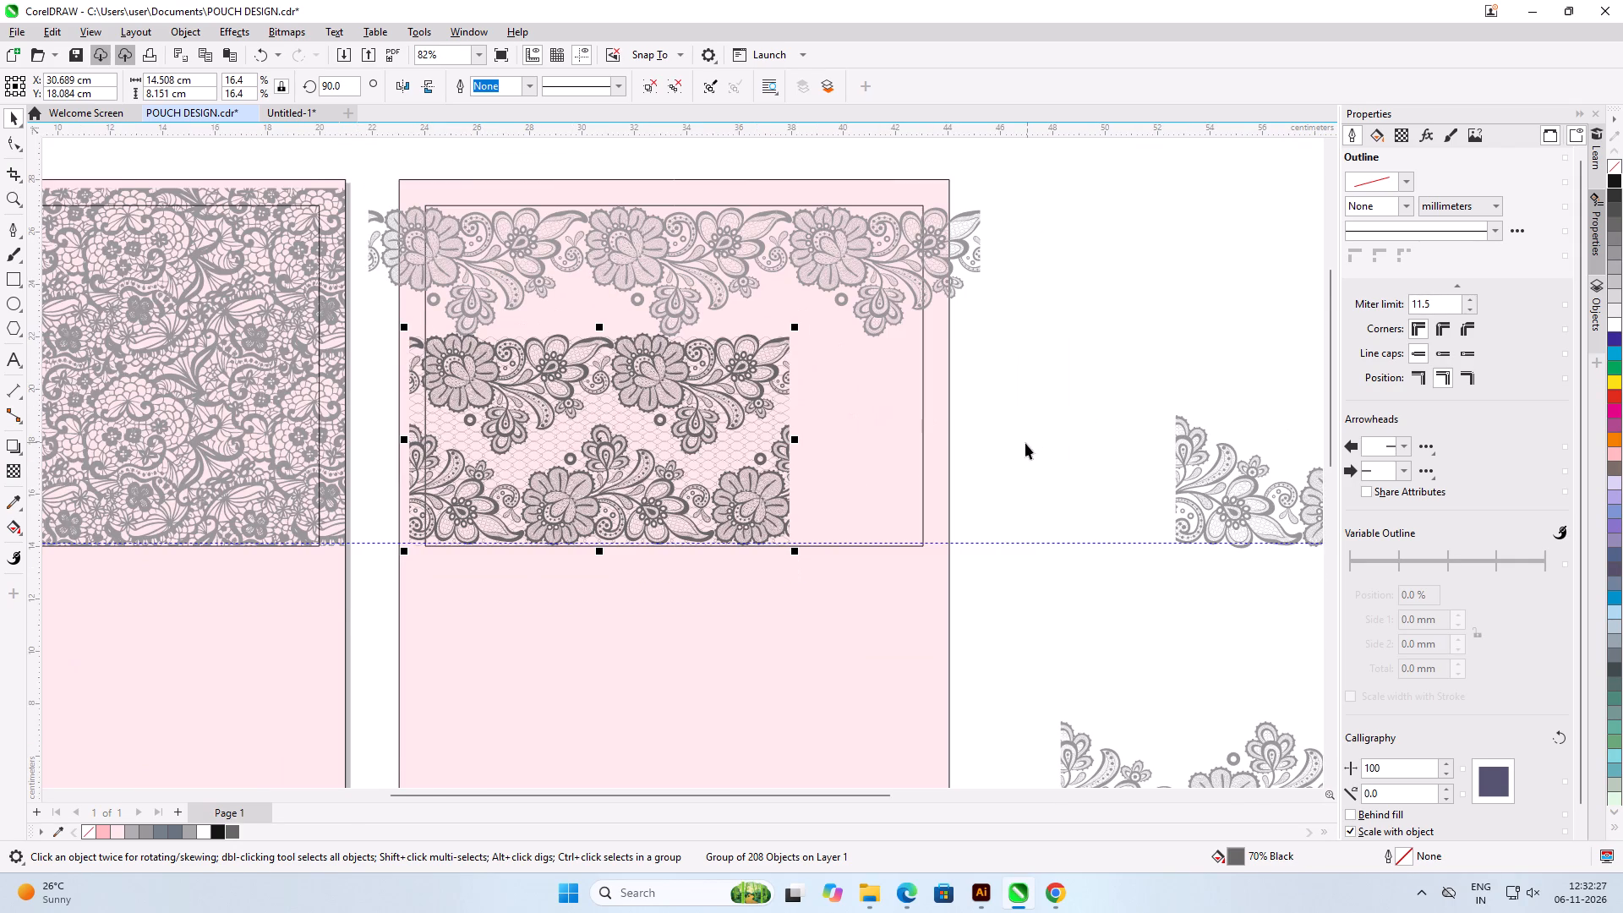
pyautogui.moveTo(1216, 448); pyautogui.dragTo(1187, 450)
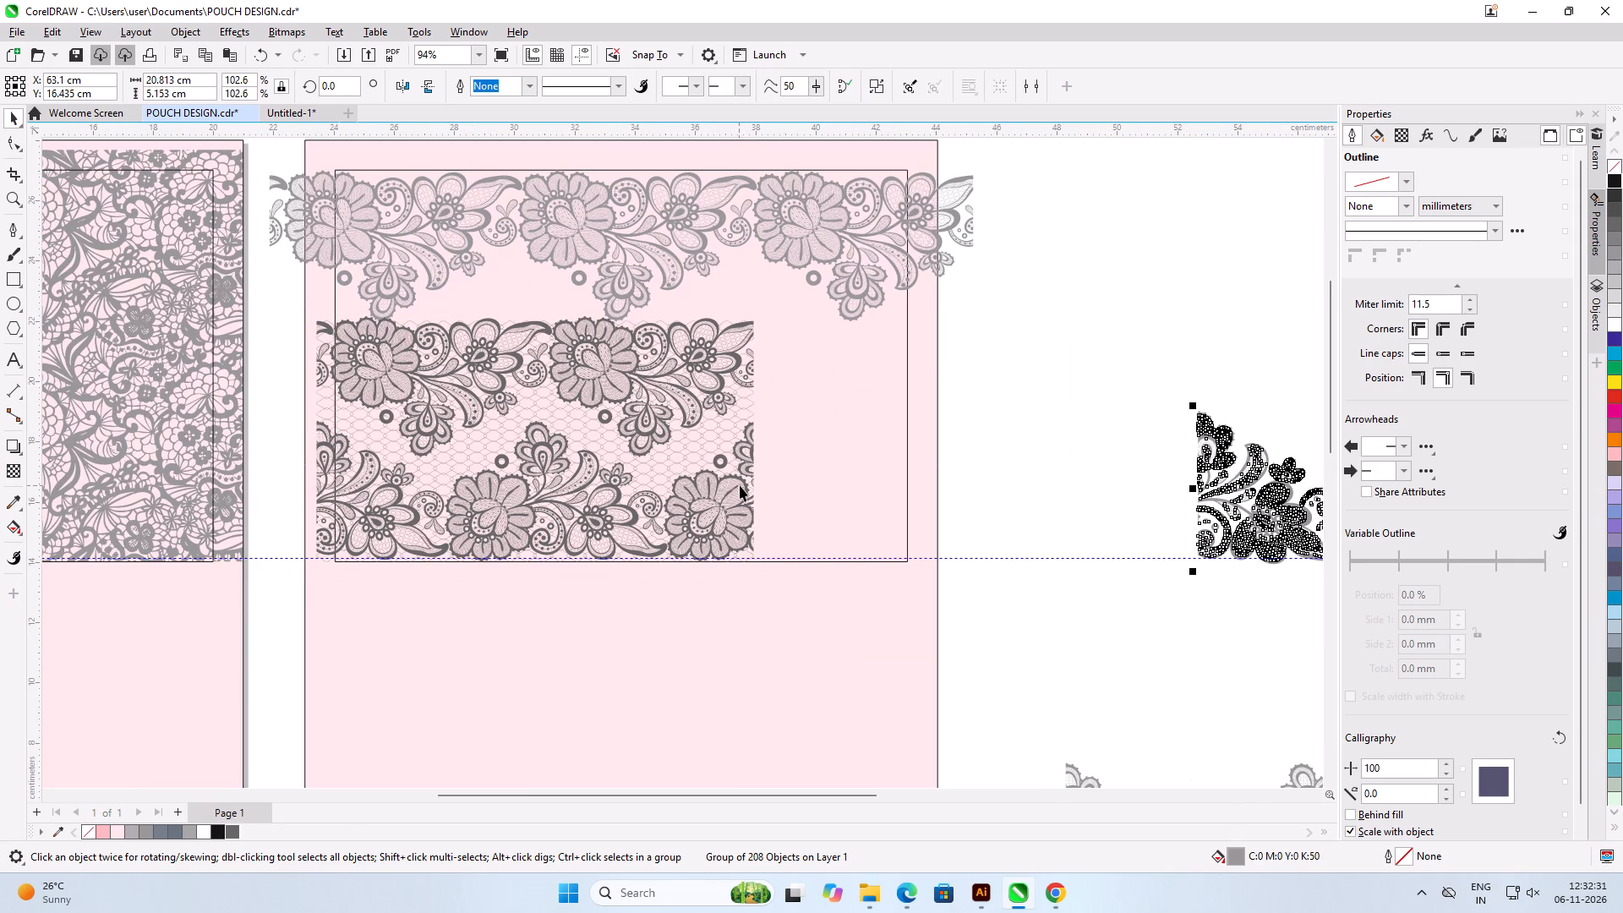
pyautogui.keyDown('shift'); pyautogui.click(742, 481); pyautogui.keyUp('shift')
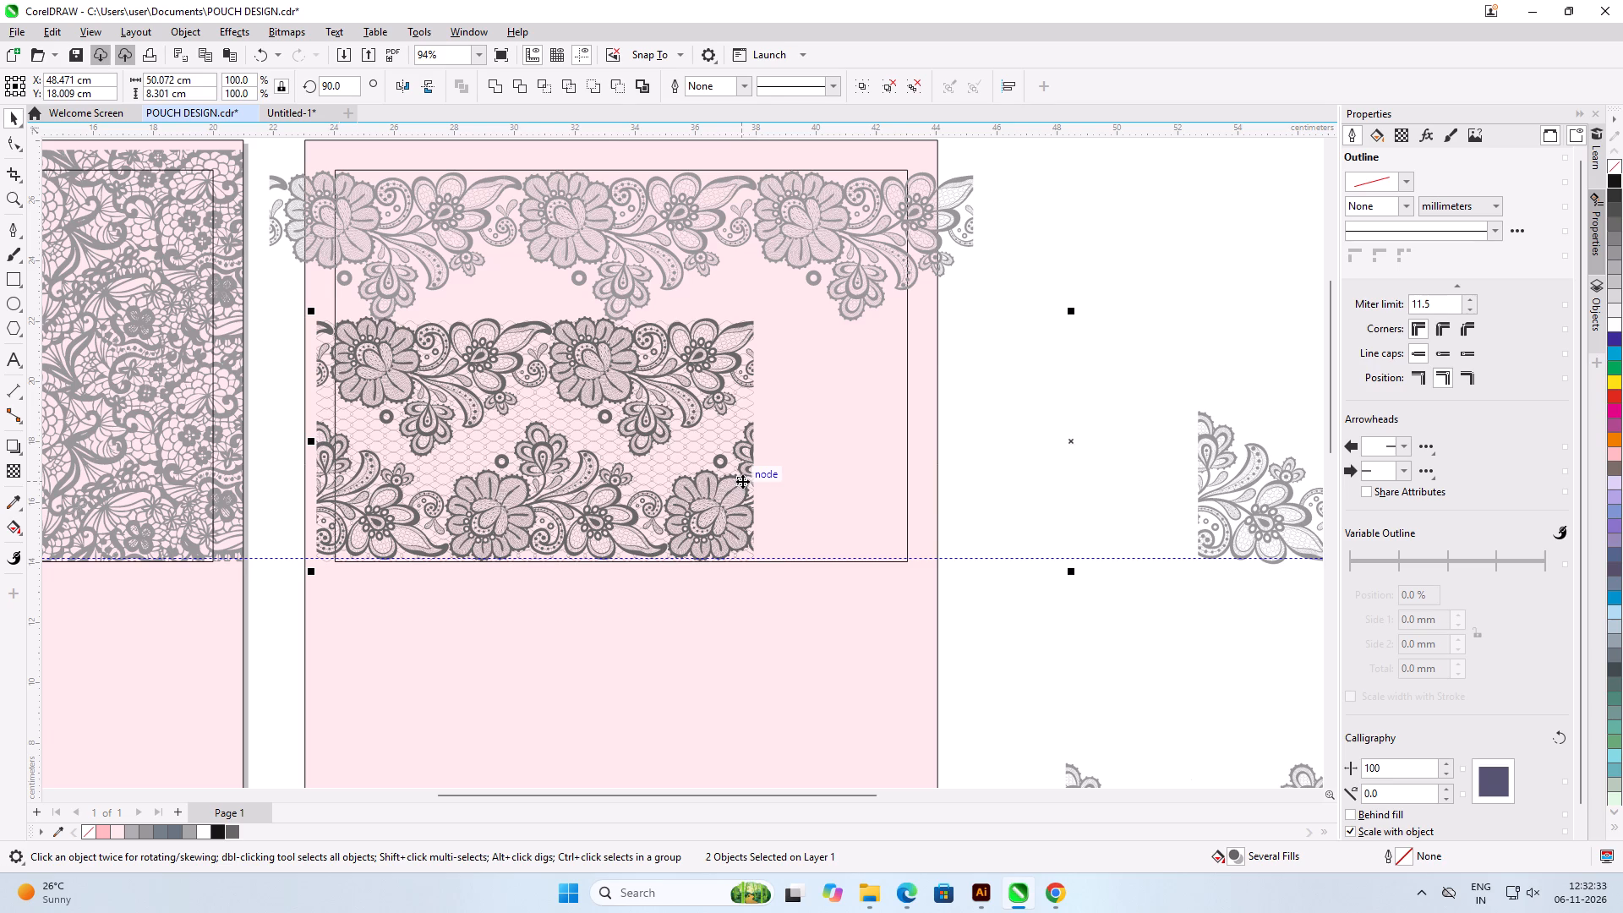
pyautogui.press('l')
pyautogui.click(1199, 458)
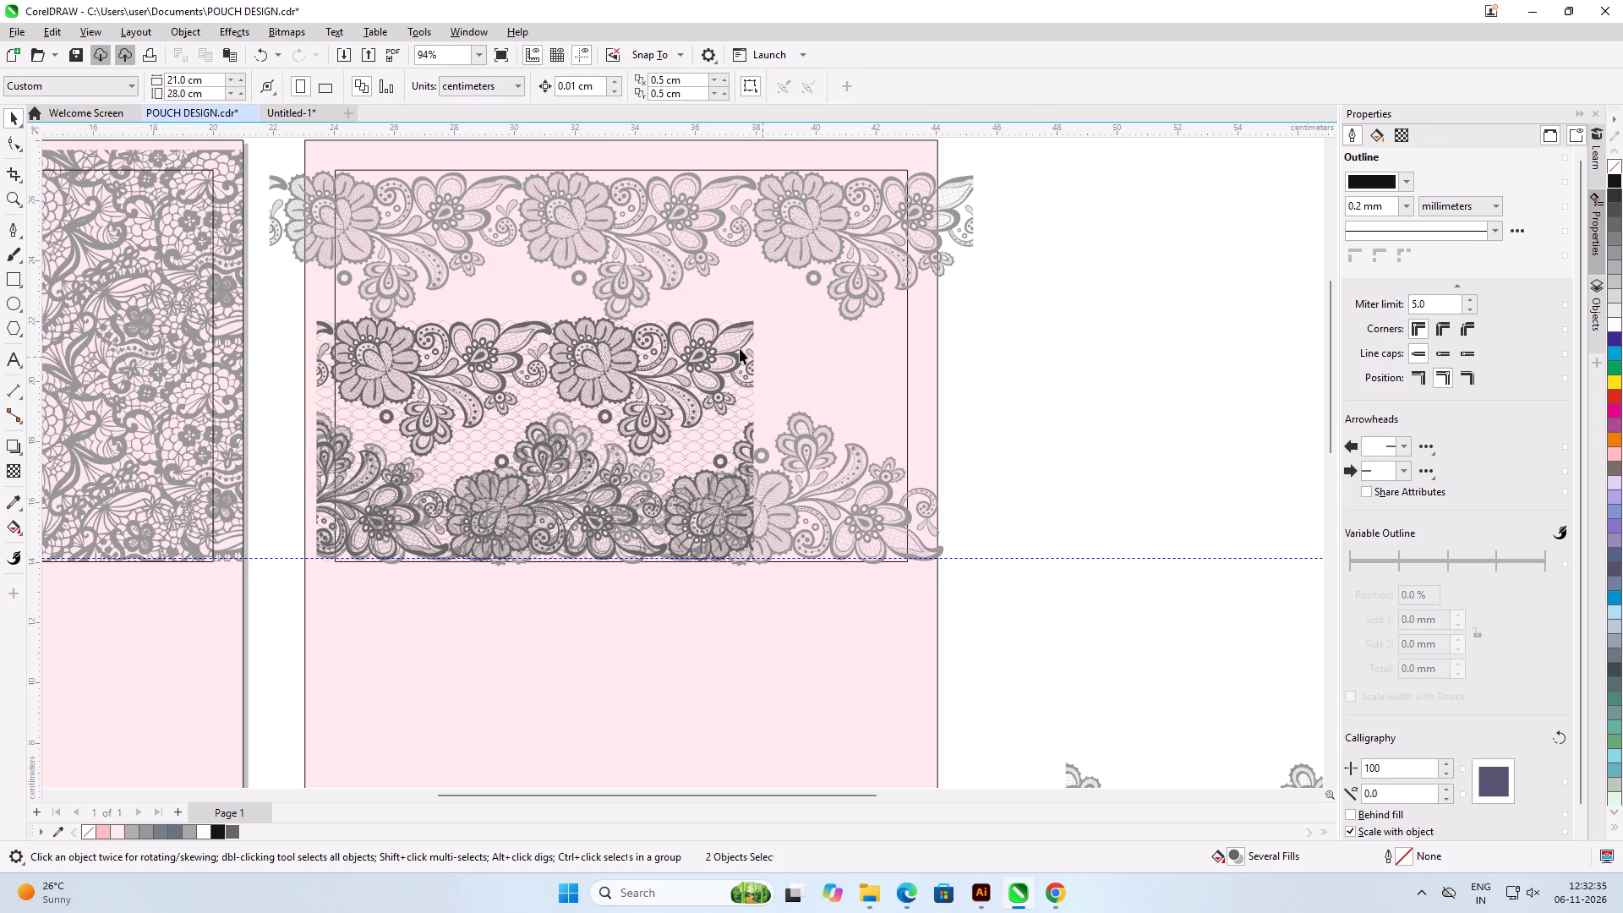
# Scale the dark lace group to 17.5%, about 15.405 × 8.655 cm, matching the grey border's motifs and keeping its lower-left corner fixed.
pyautogui.click(746, 323)
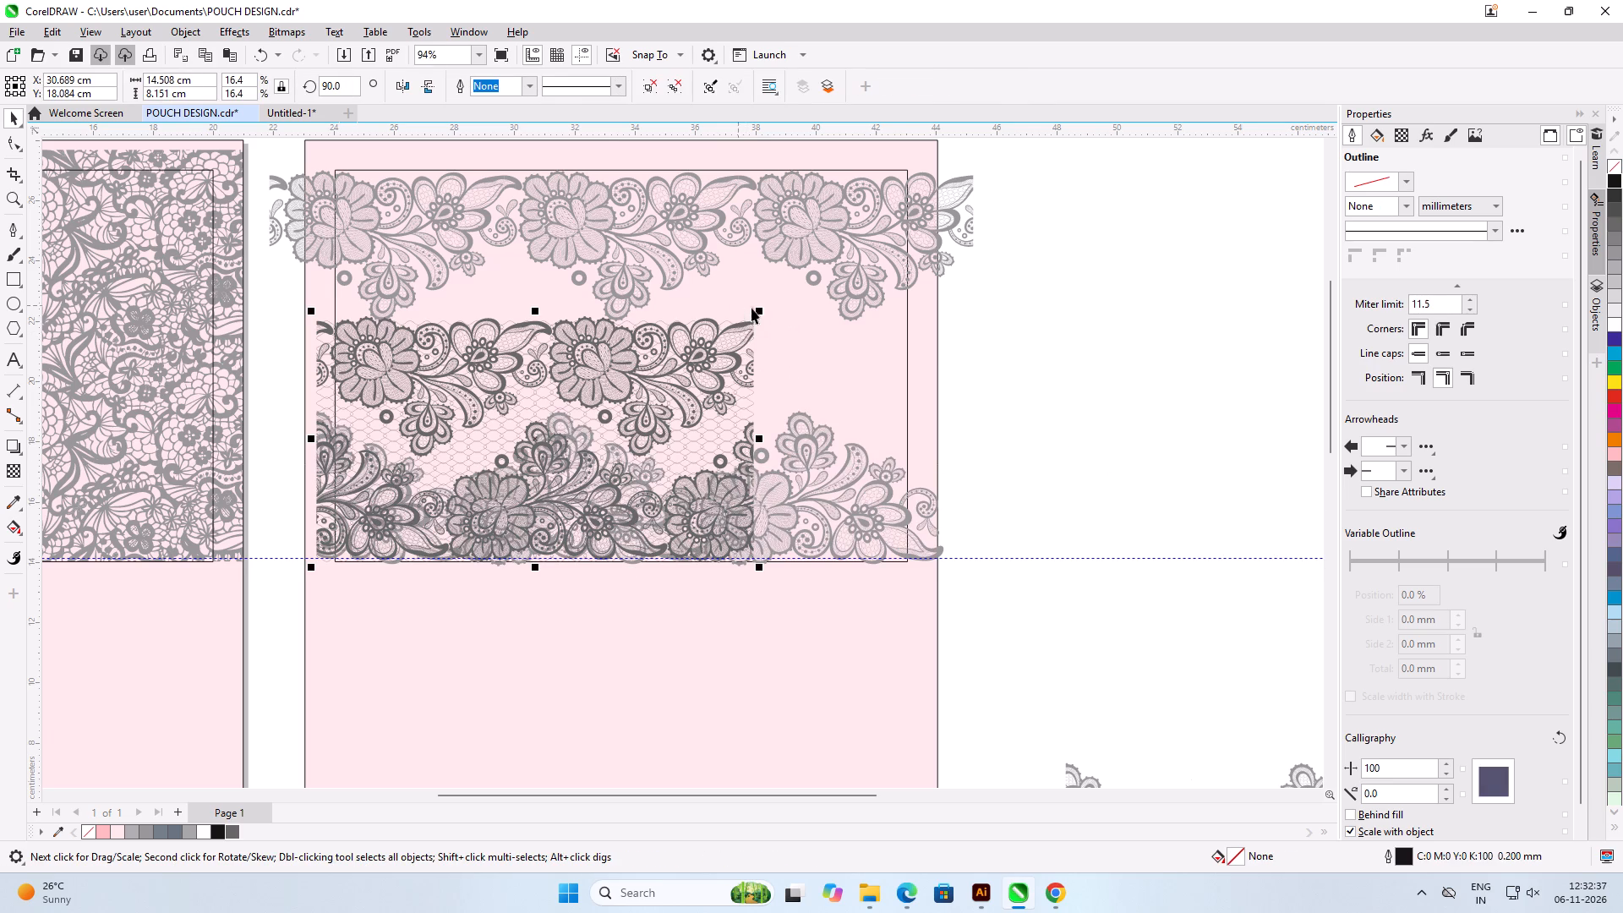
pyautogui.moveTo(759, 309); pyautogui.dragTo(822, 295)
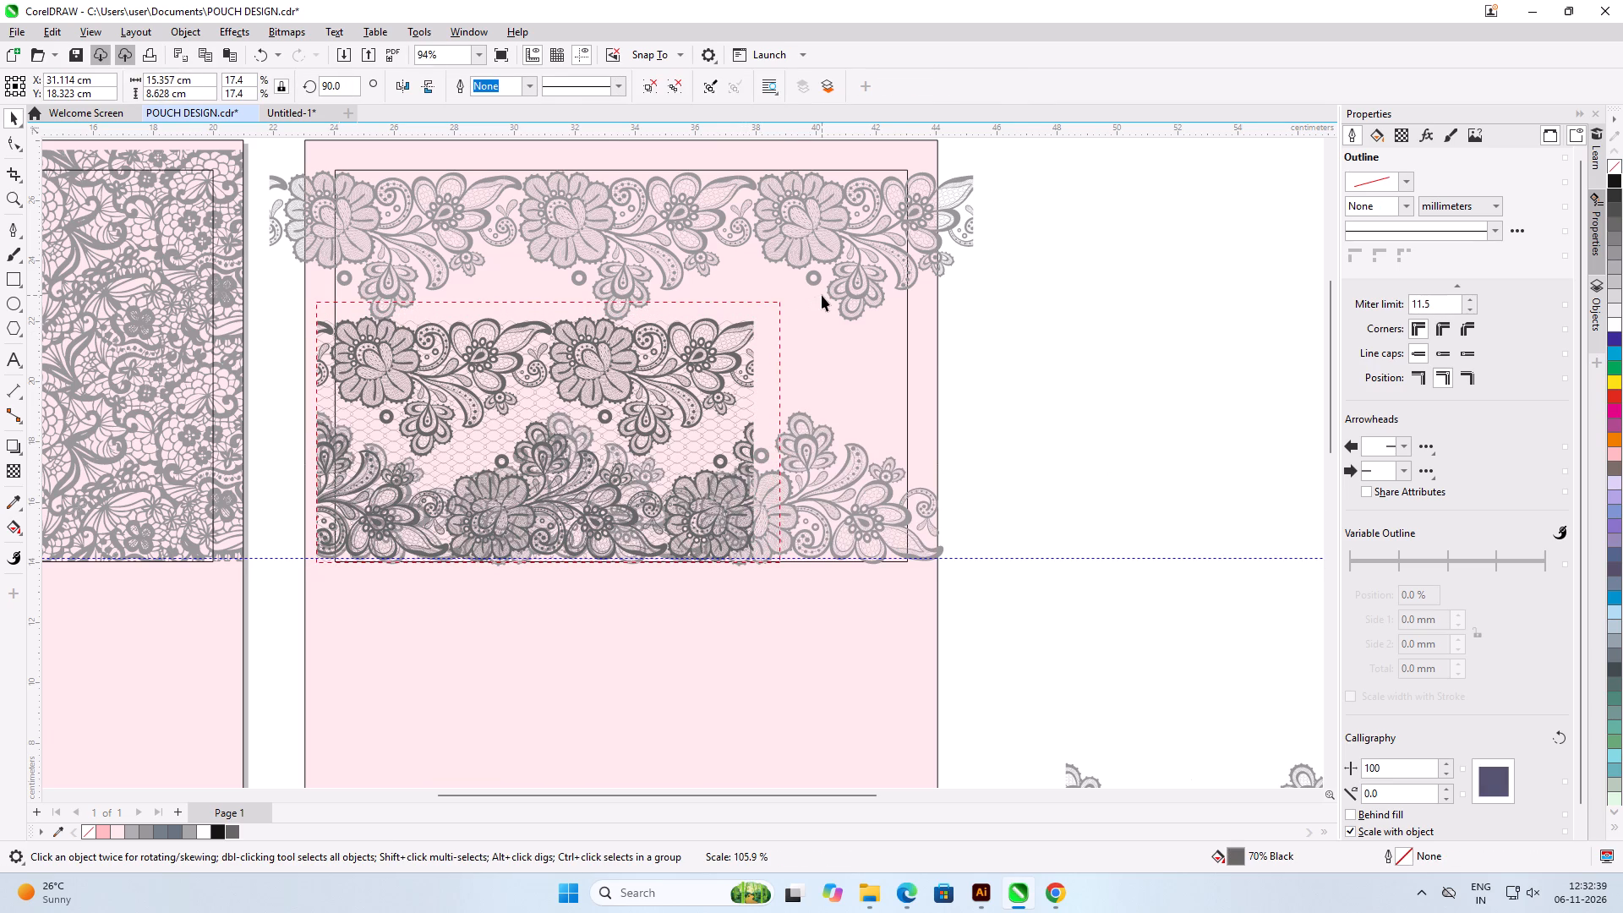
pyautogui.scroll(5, 363, 488)
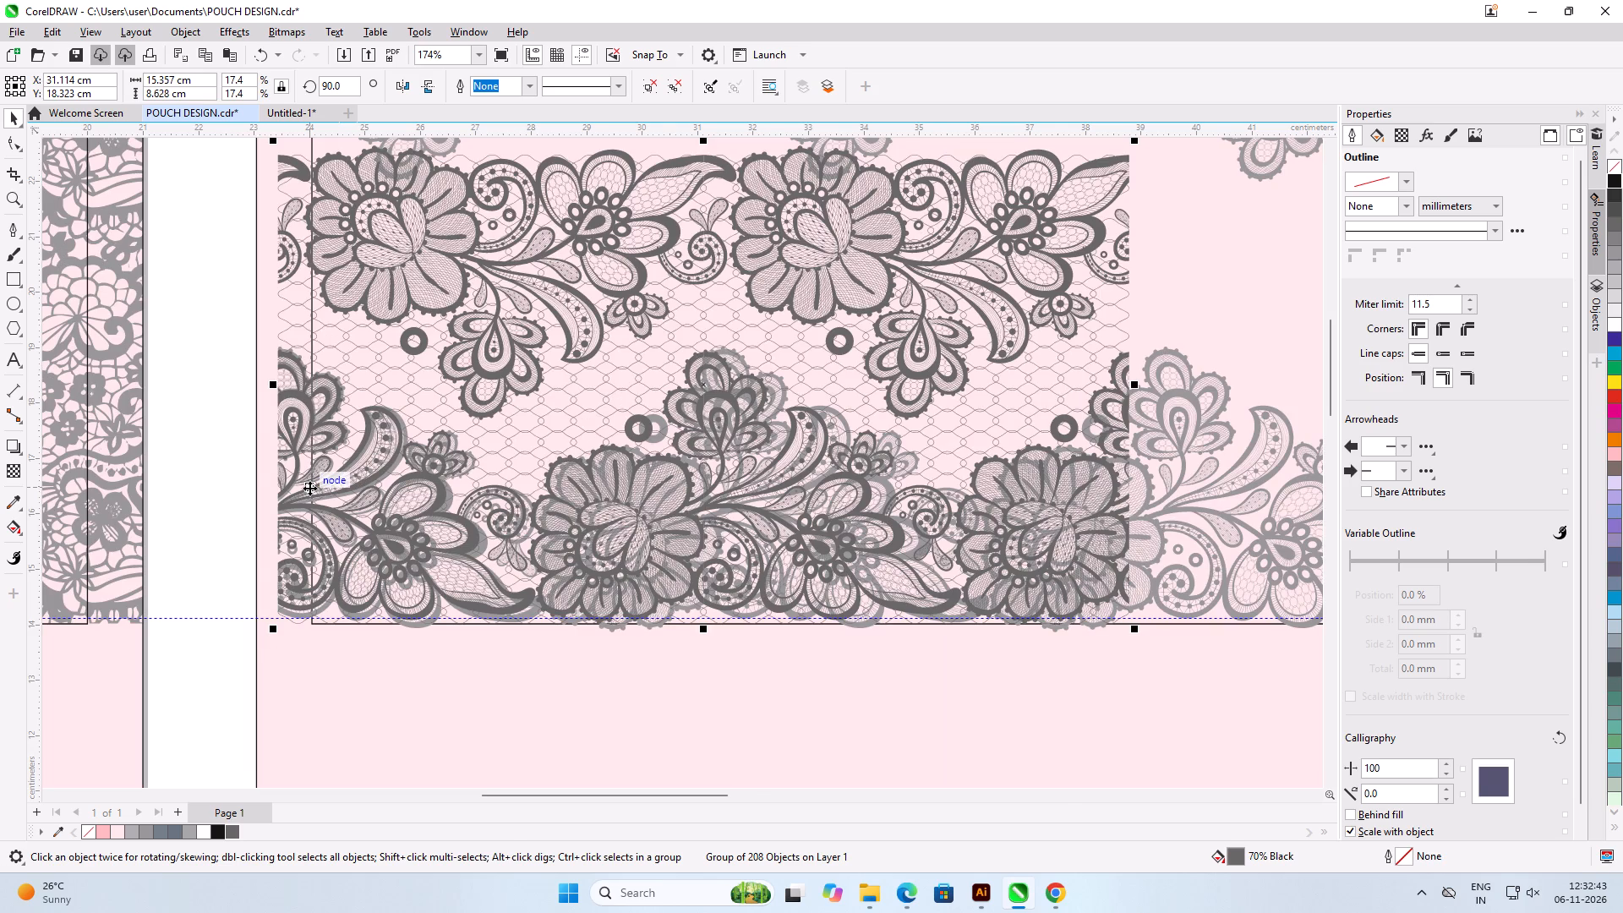
pyautogui.scroll(-1, 309, 488)
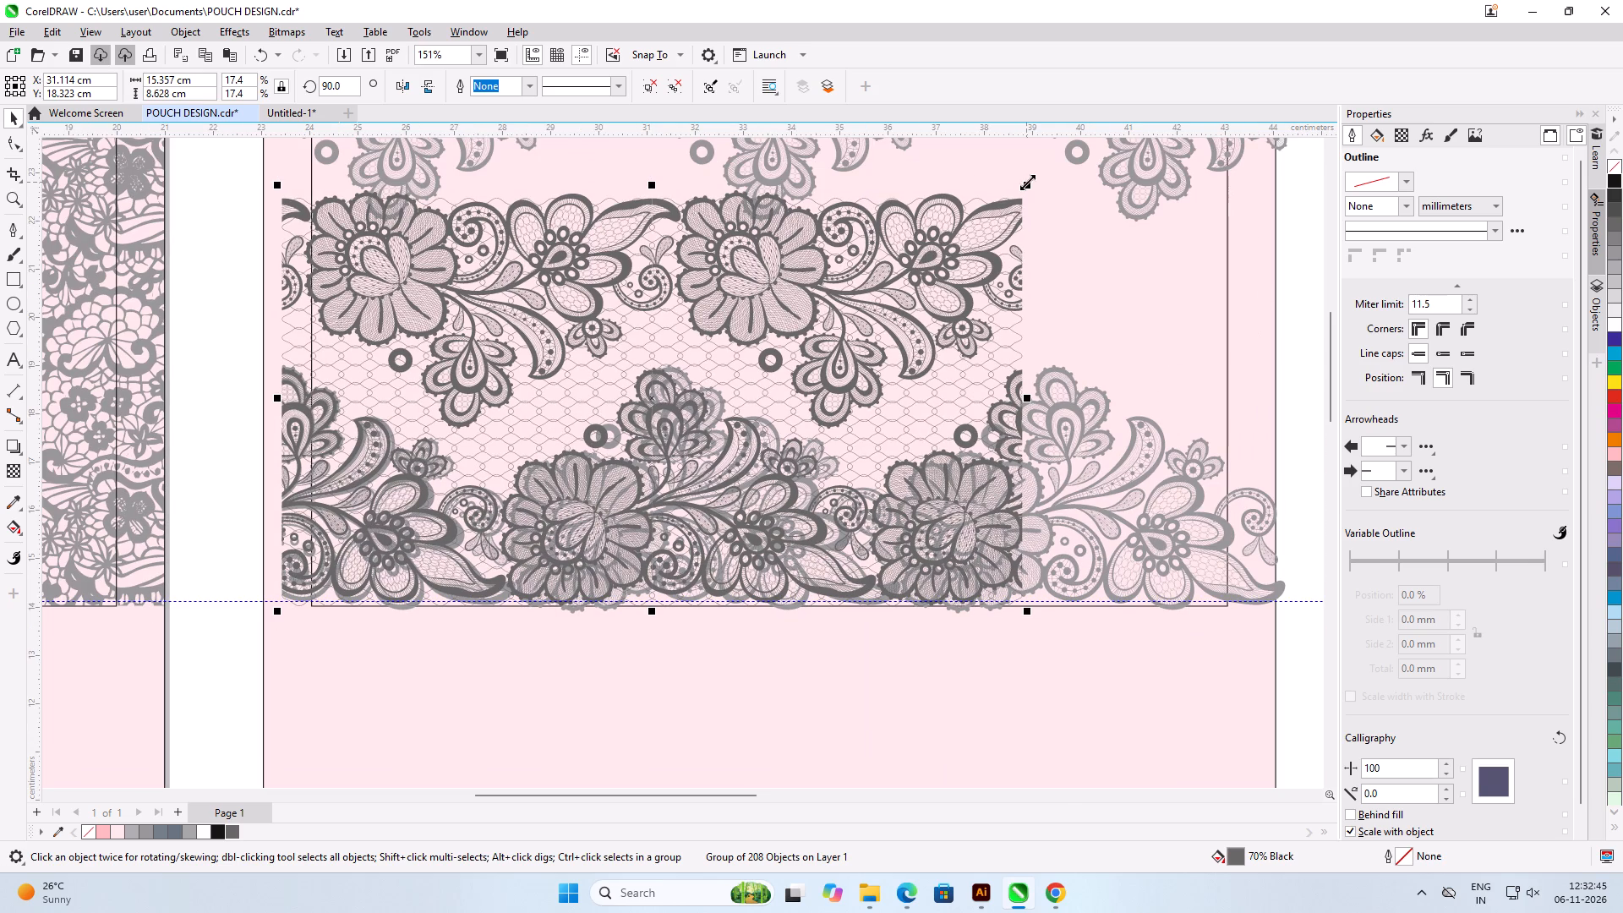
pyautogui.moveTo(1027, 182); pyautogui.dragTo(1090, 173)
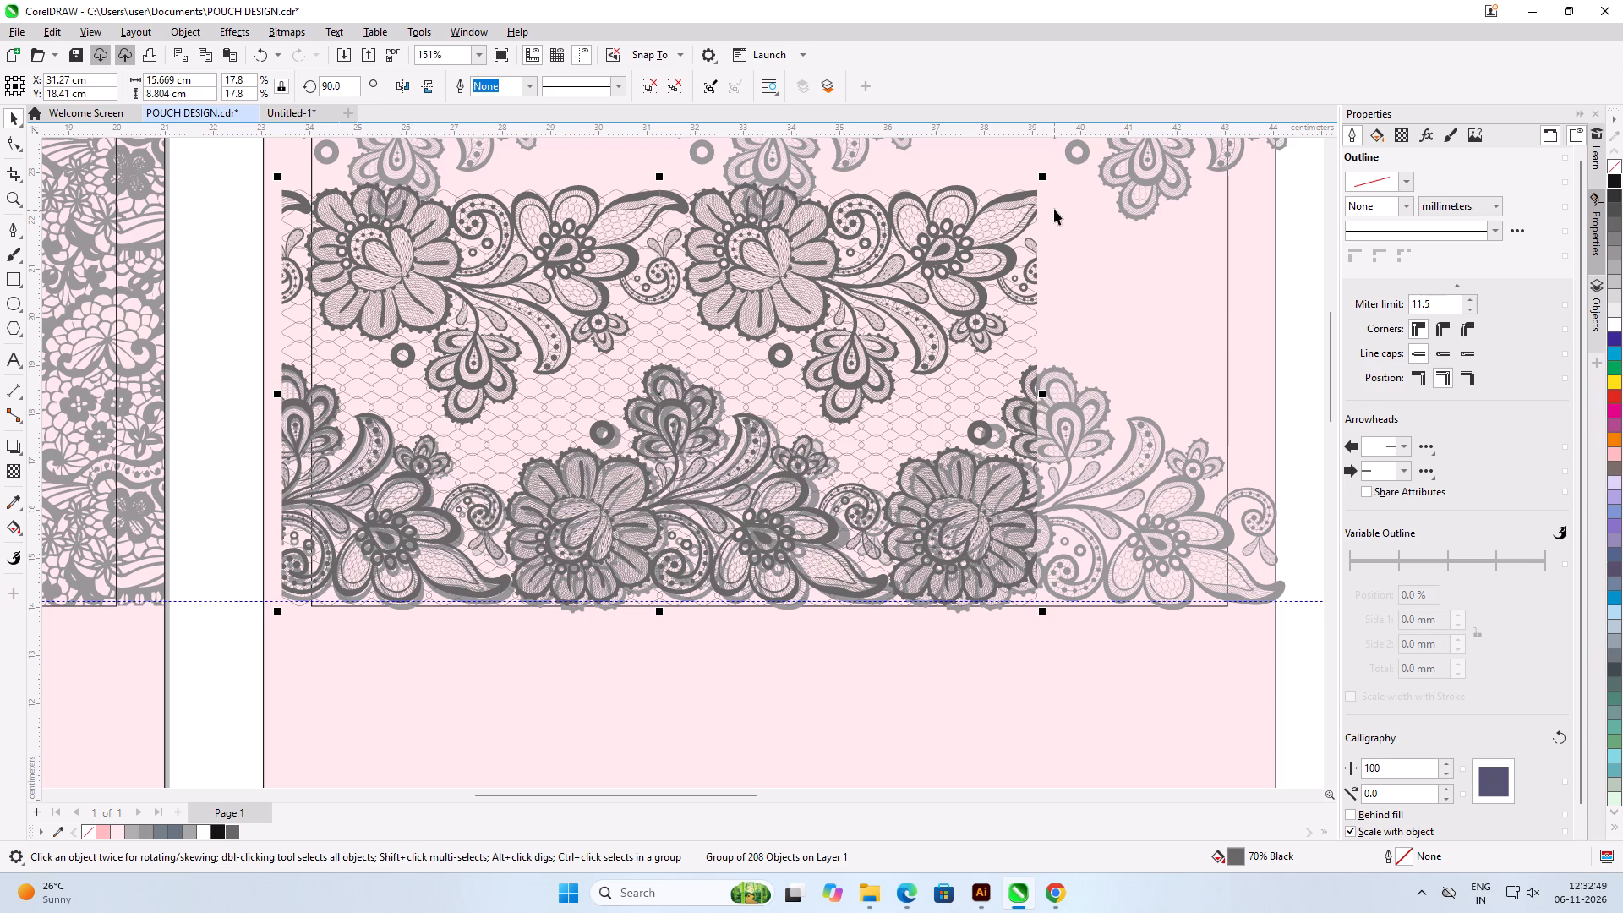
pyautogui.moveTo(1041, 175); pyautogui.dragTo(1029, 190)
pyautogui.moveTo(1014, 196); pyautogui.dragTo(1019, 192)
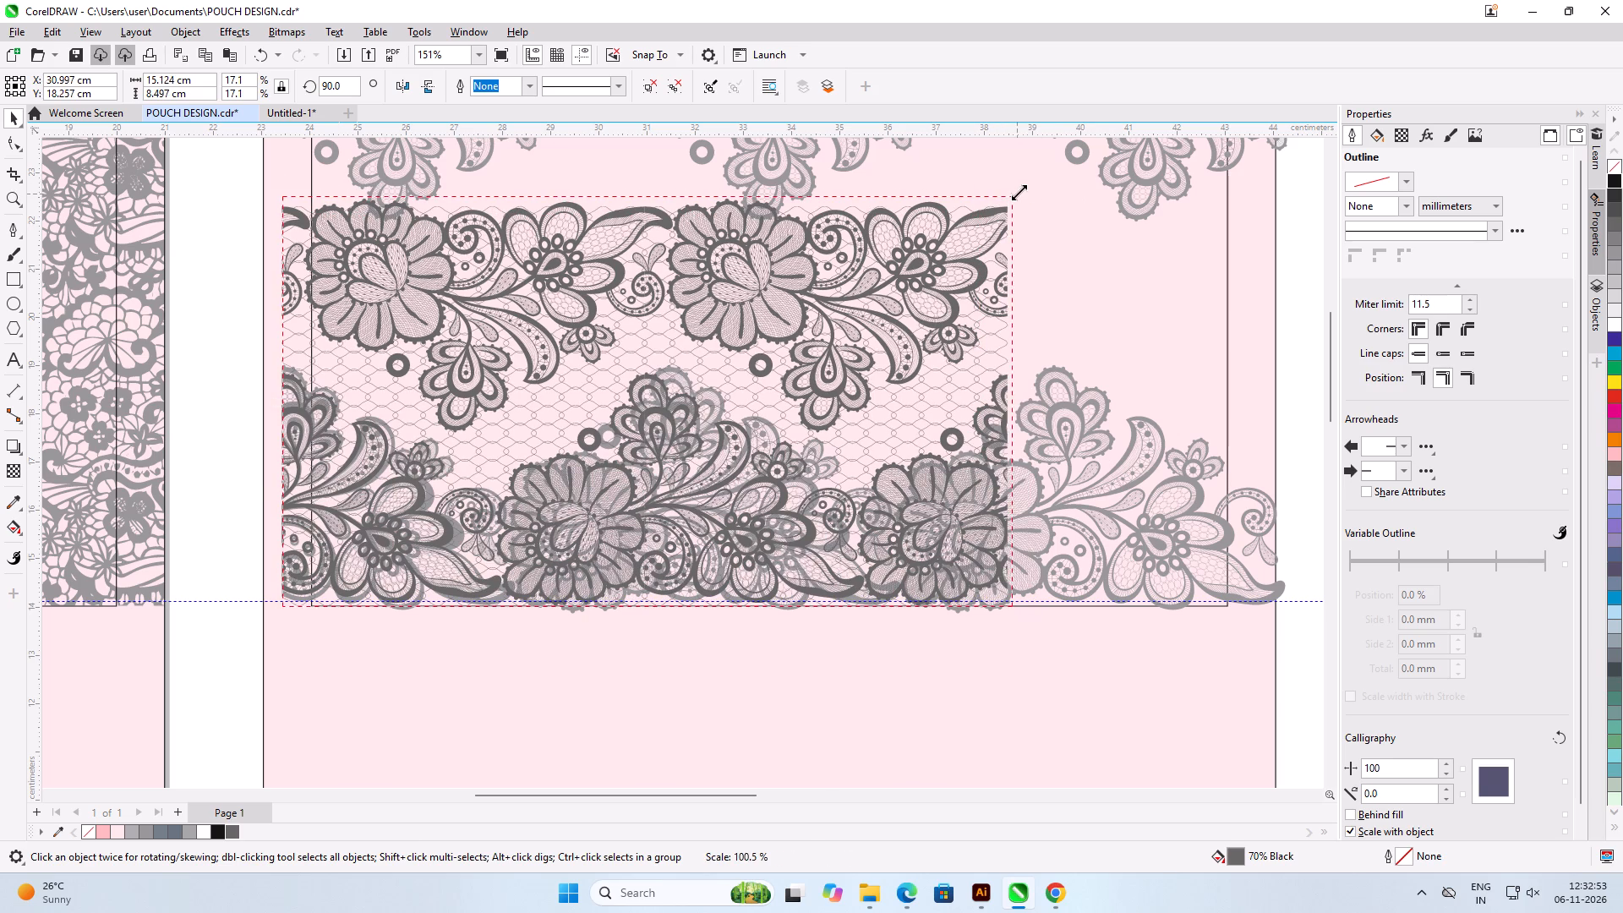
pyautogui.moveTo(1019, 192); pyautogui.dragTo(1026, 186)
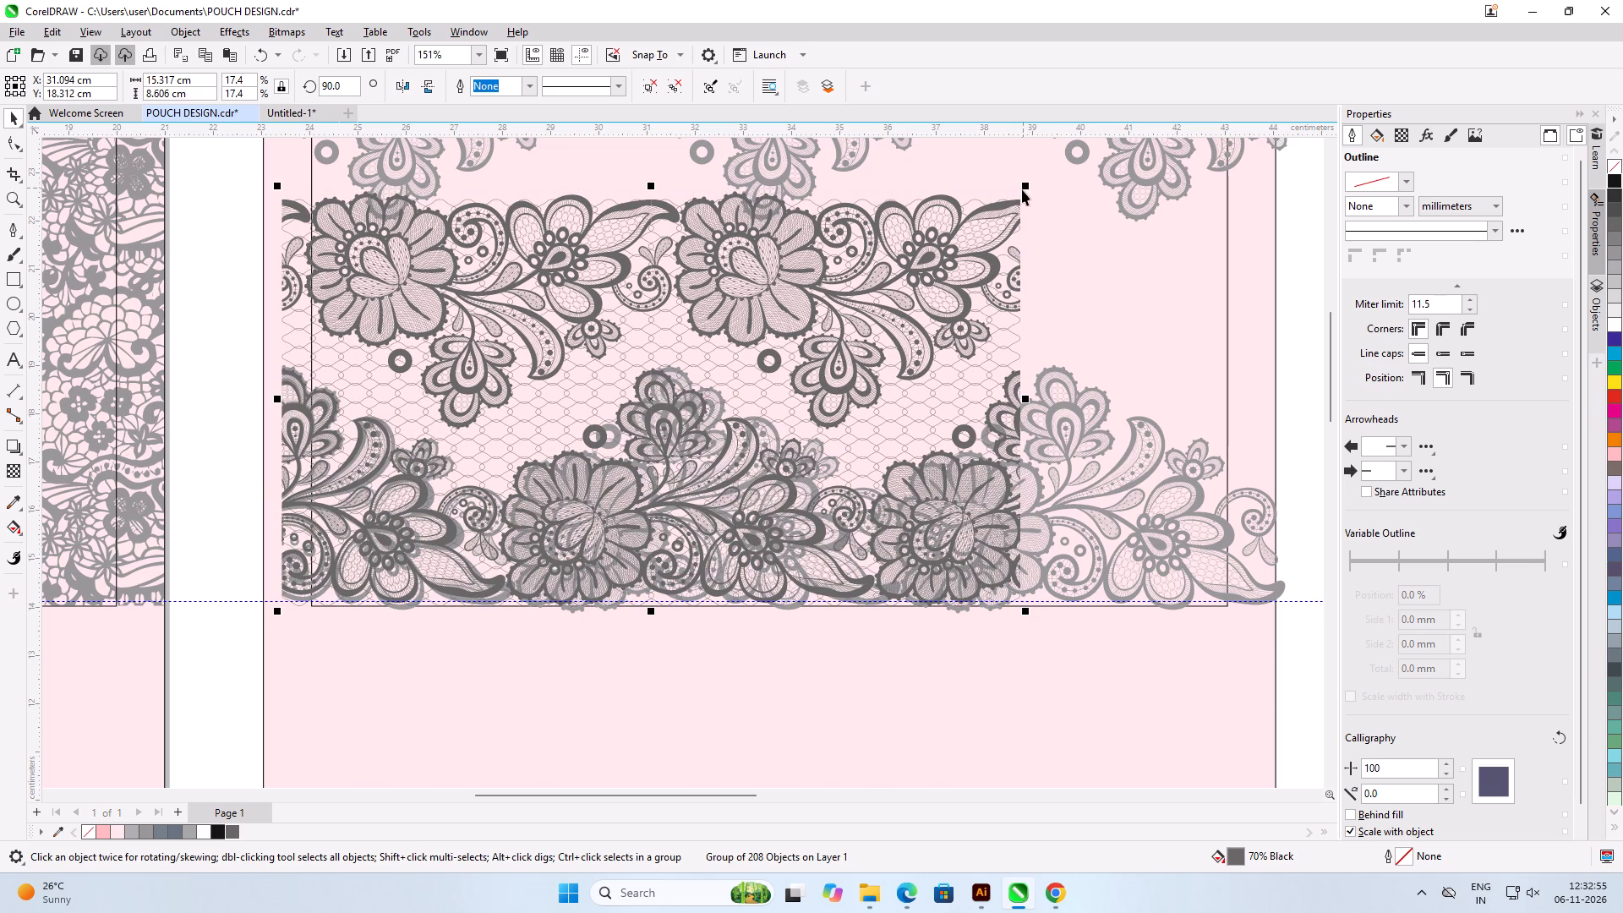
pyautogui.click(1026, 183)
pyautogui.click(1030, 181)
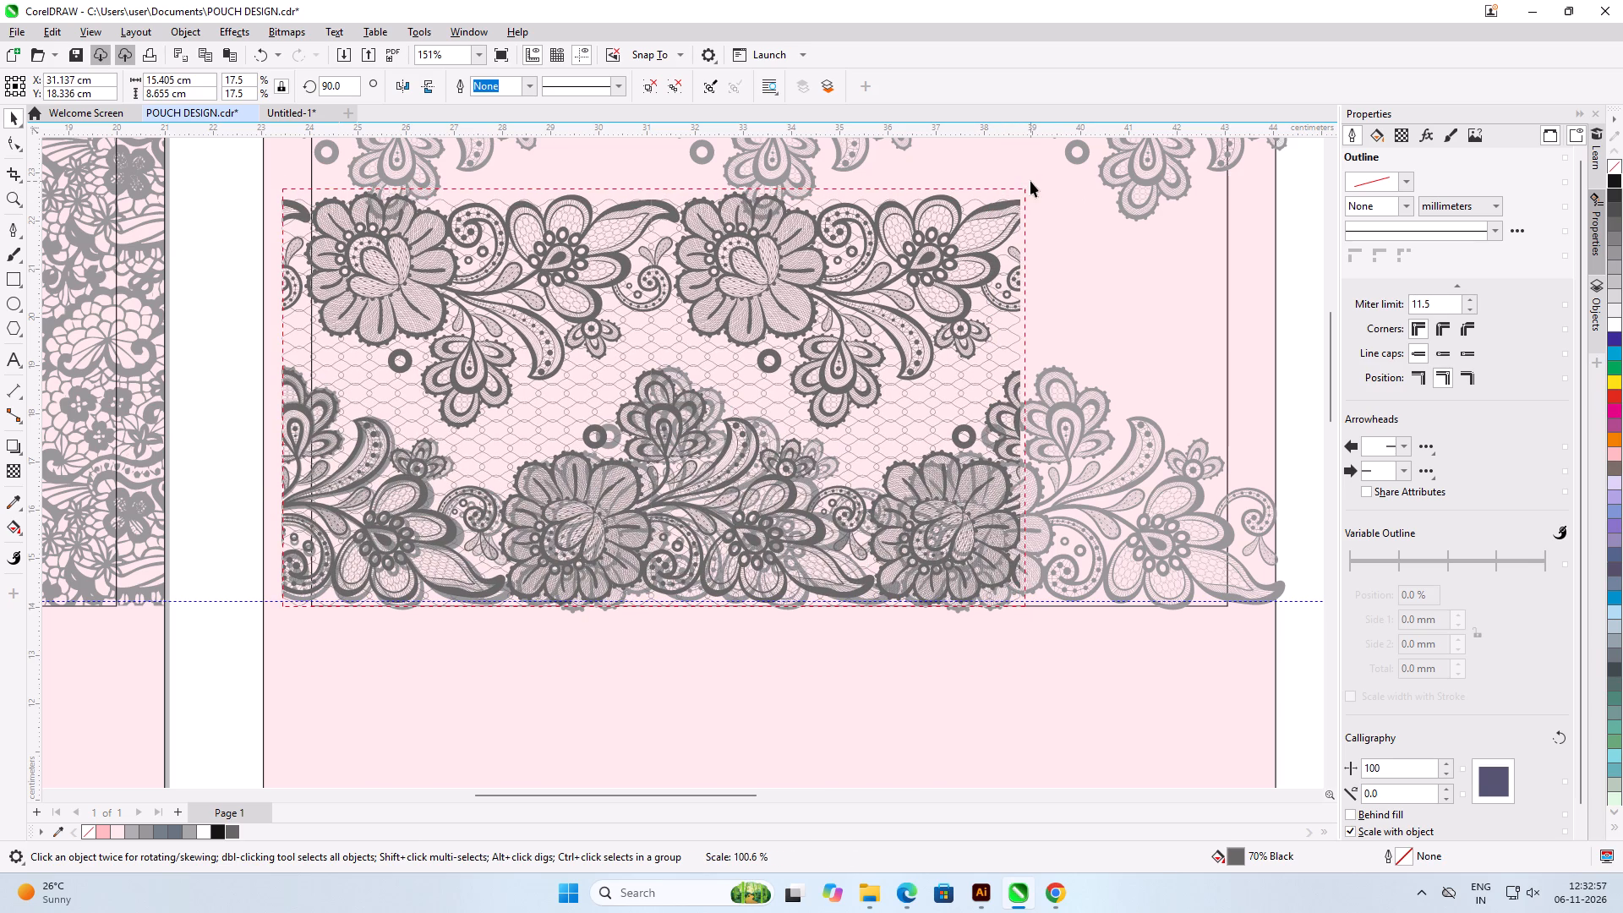
# Delete the grey floral border overlapping the lower part of the dark lace group.
pyautogui.scroll(-5, 448, 360)
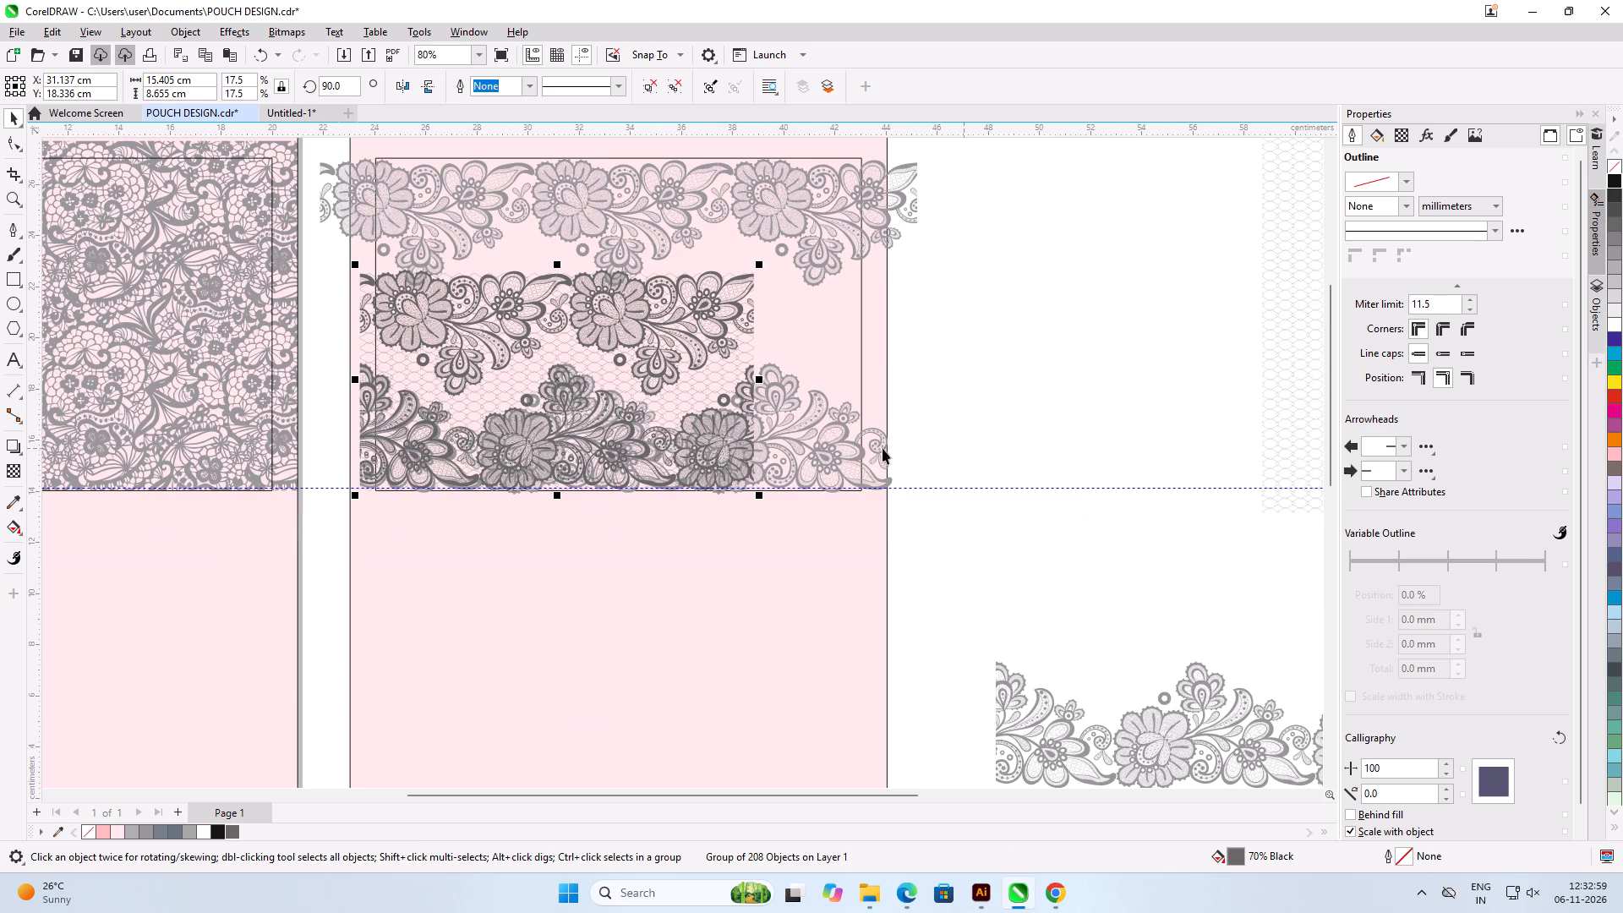
pyautogui.click(862, 448)
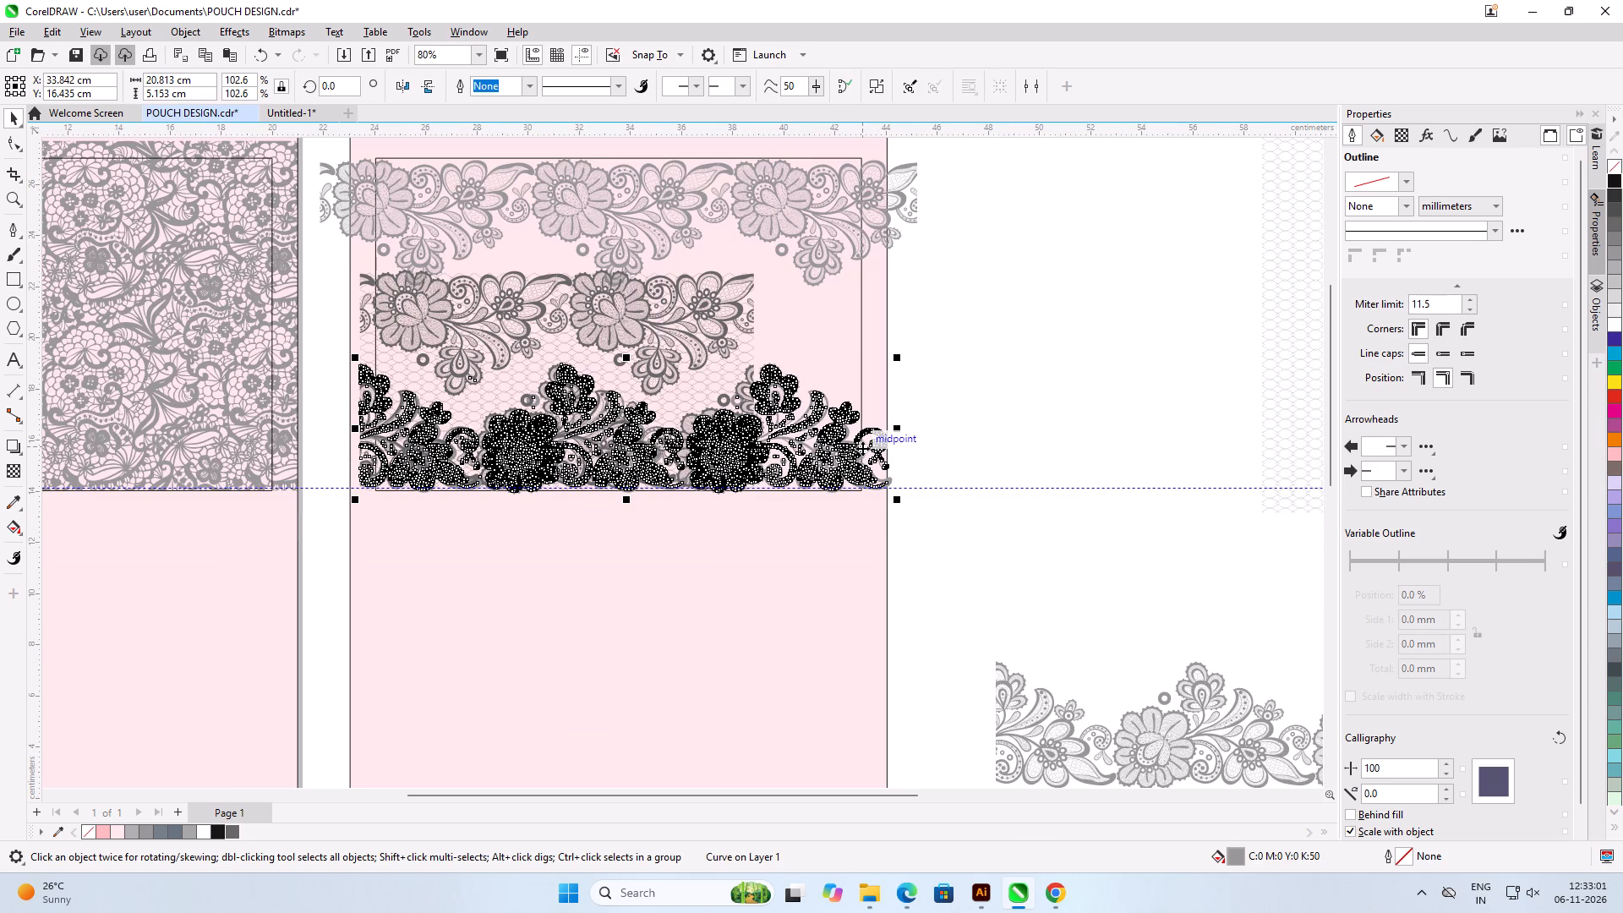
pyautogui.press('Delete')
# Duplicate the dark lace group horizontally, placing the copy level with the original against its right edge.
pyautogui.scroll(5, 745, 445)
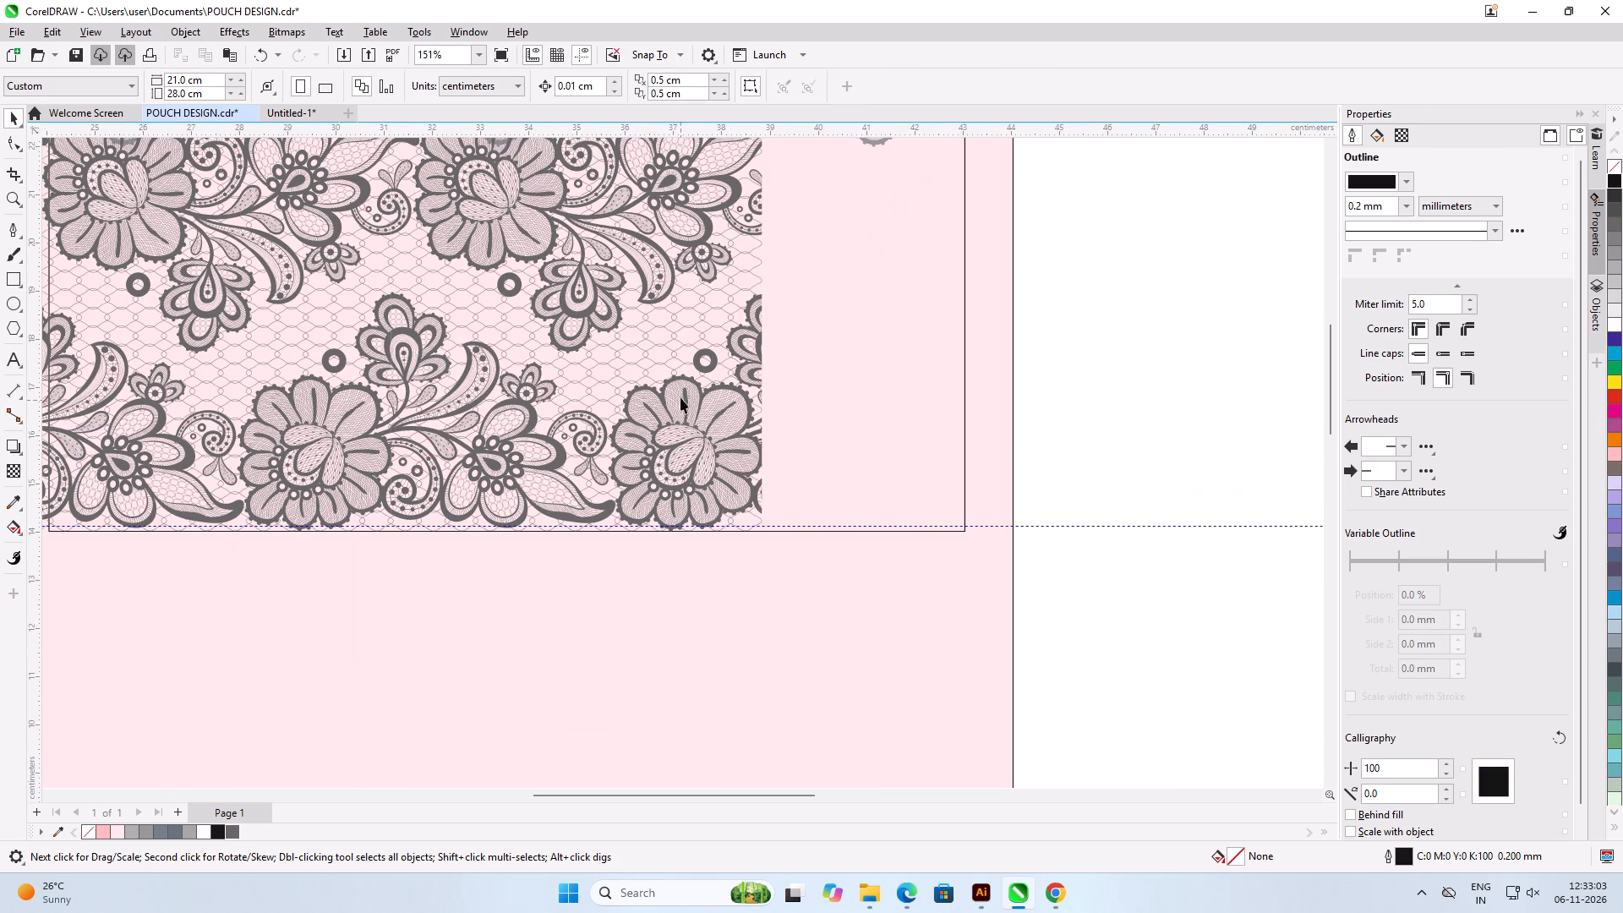
pyautogui.click(691, 378)
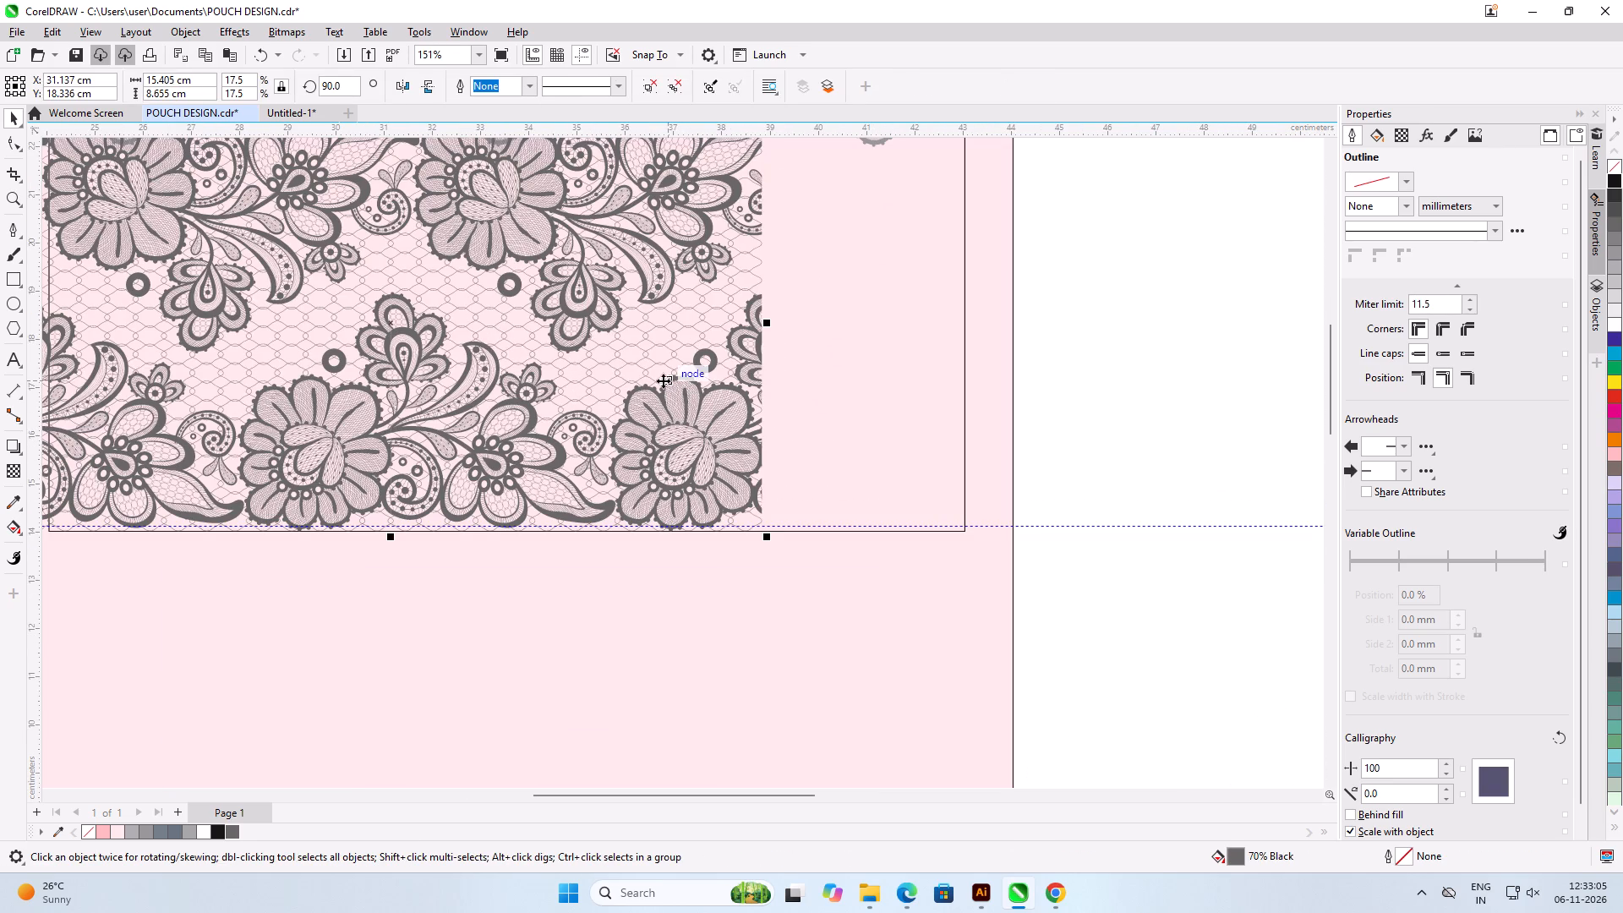
pyautogui.moveTo(494, 265); pyautogui.dragTo(1173, 341)
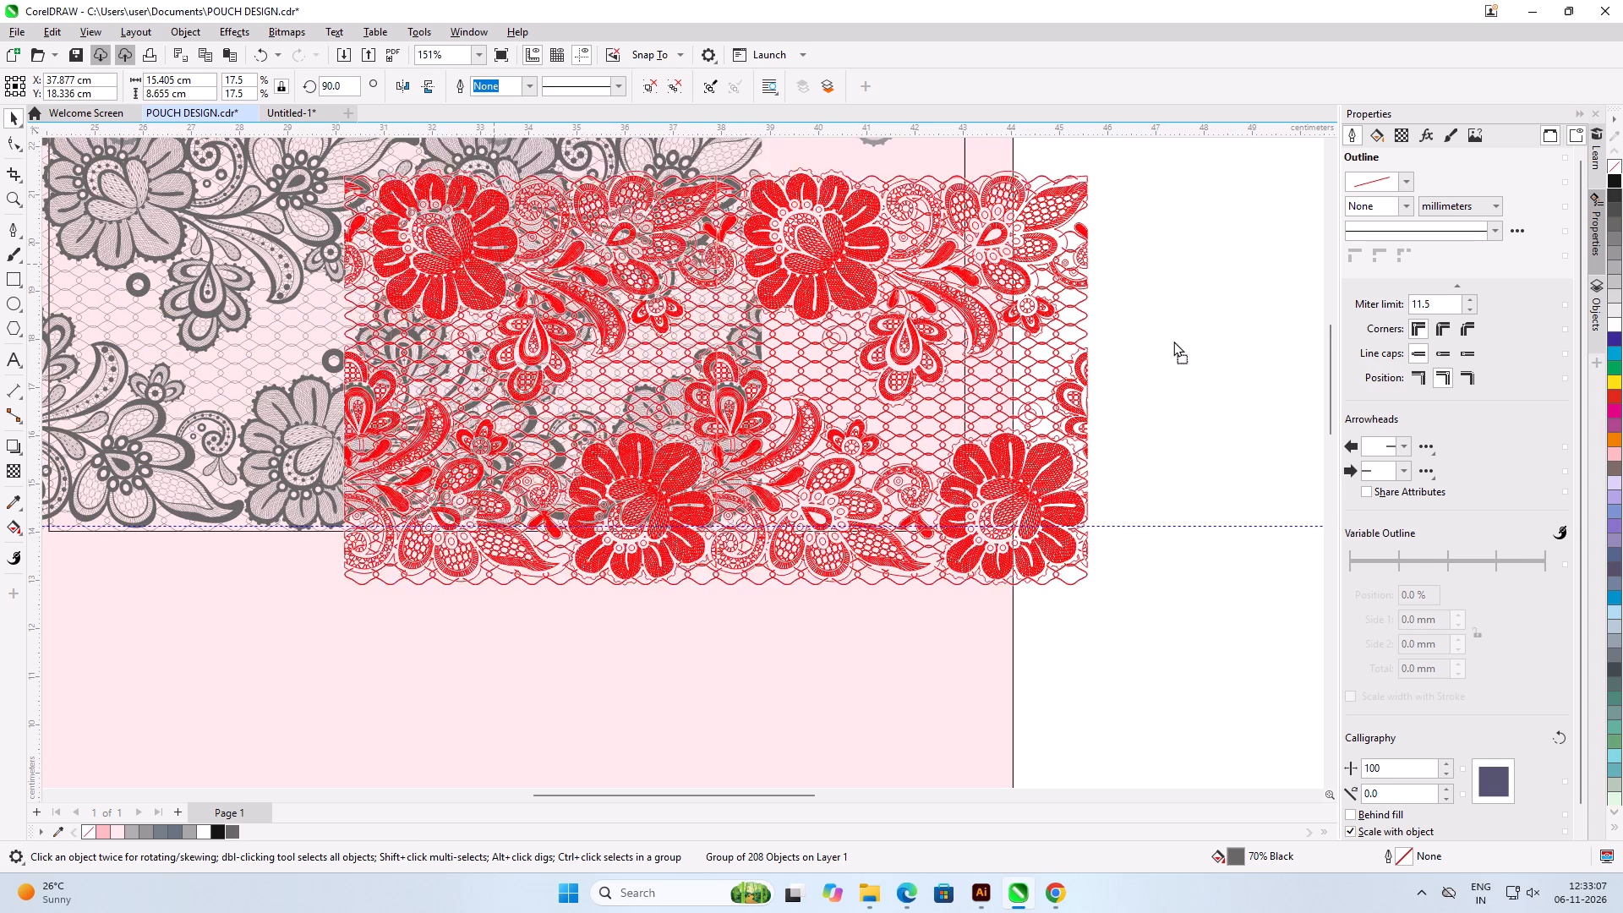
pyautogui.moveTo(1173, 341); pyautogui.dragTo(1239, 357)
pyautogui.keyDown('shift'); pyautogui.rightClick(1239, 357); pyautogui.keyUp('shift')
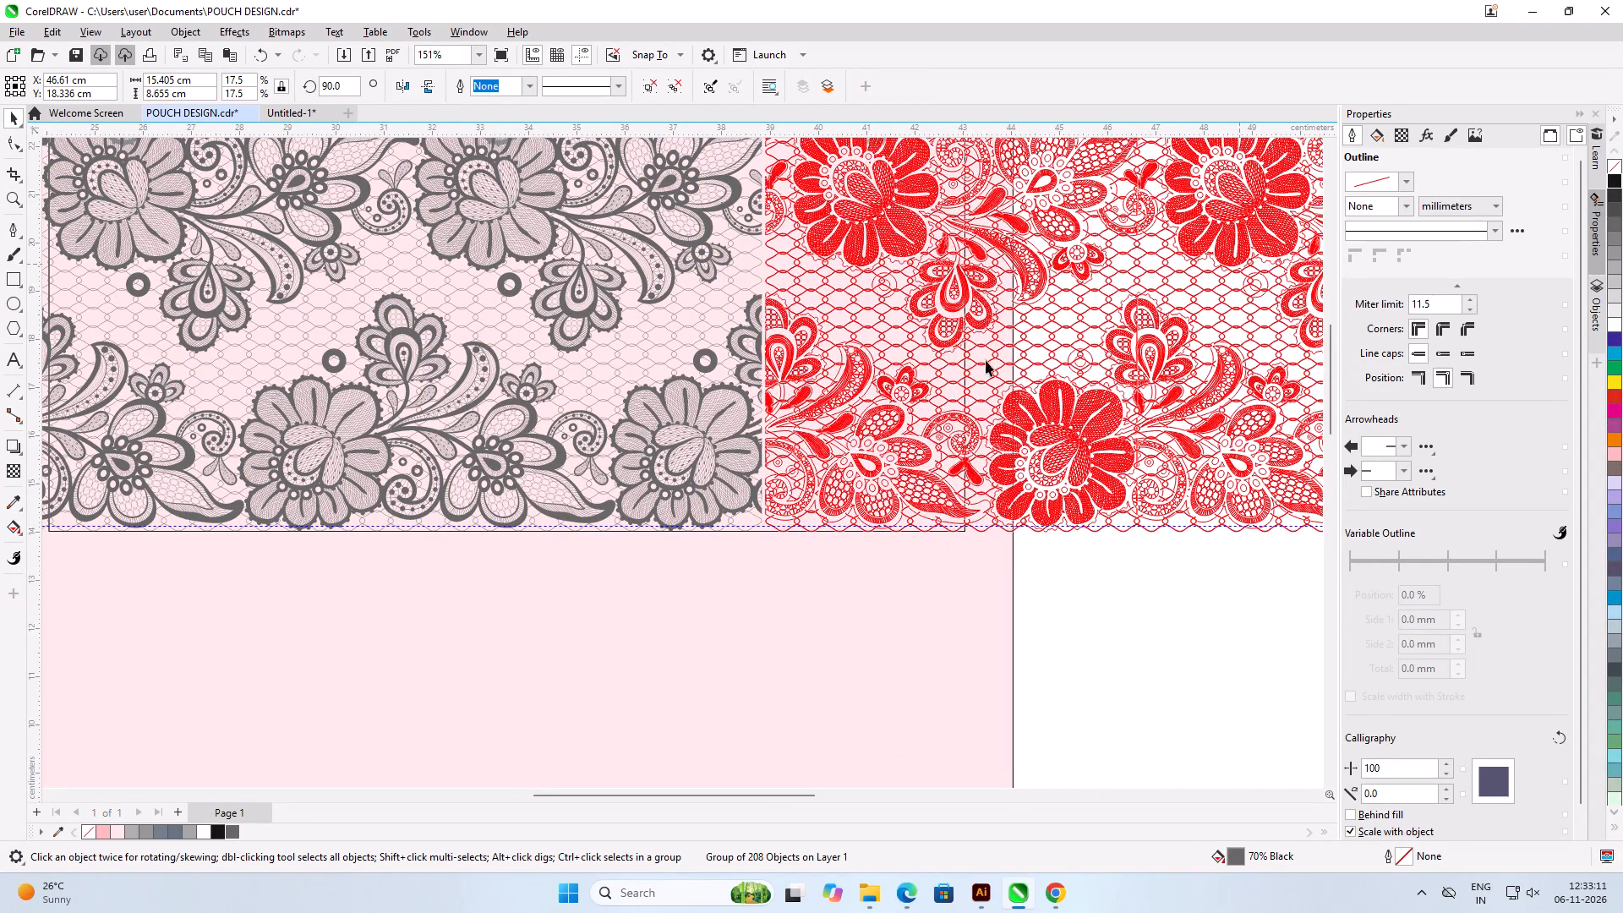
# Nudge the lace copy left to X 46.54 cm so its motifs join the original lace without a gap.
pyautogui.scroll(7, 782, 369)
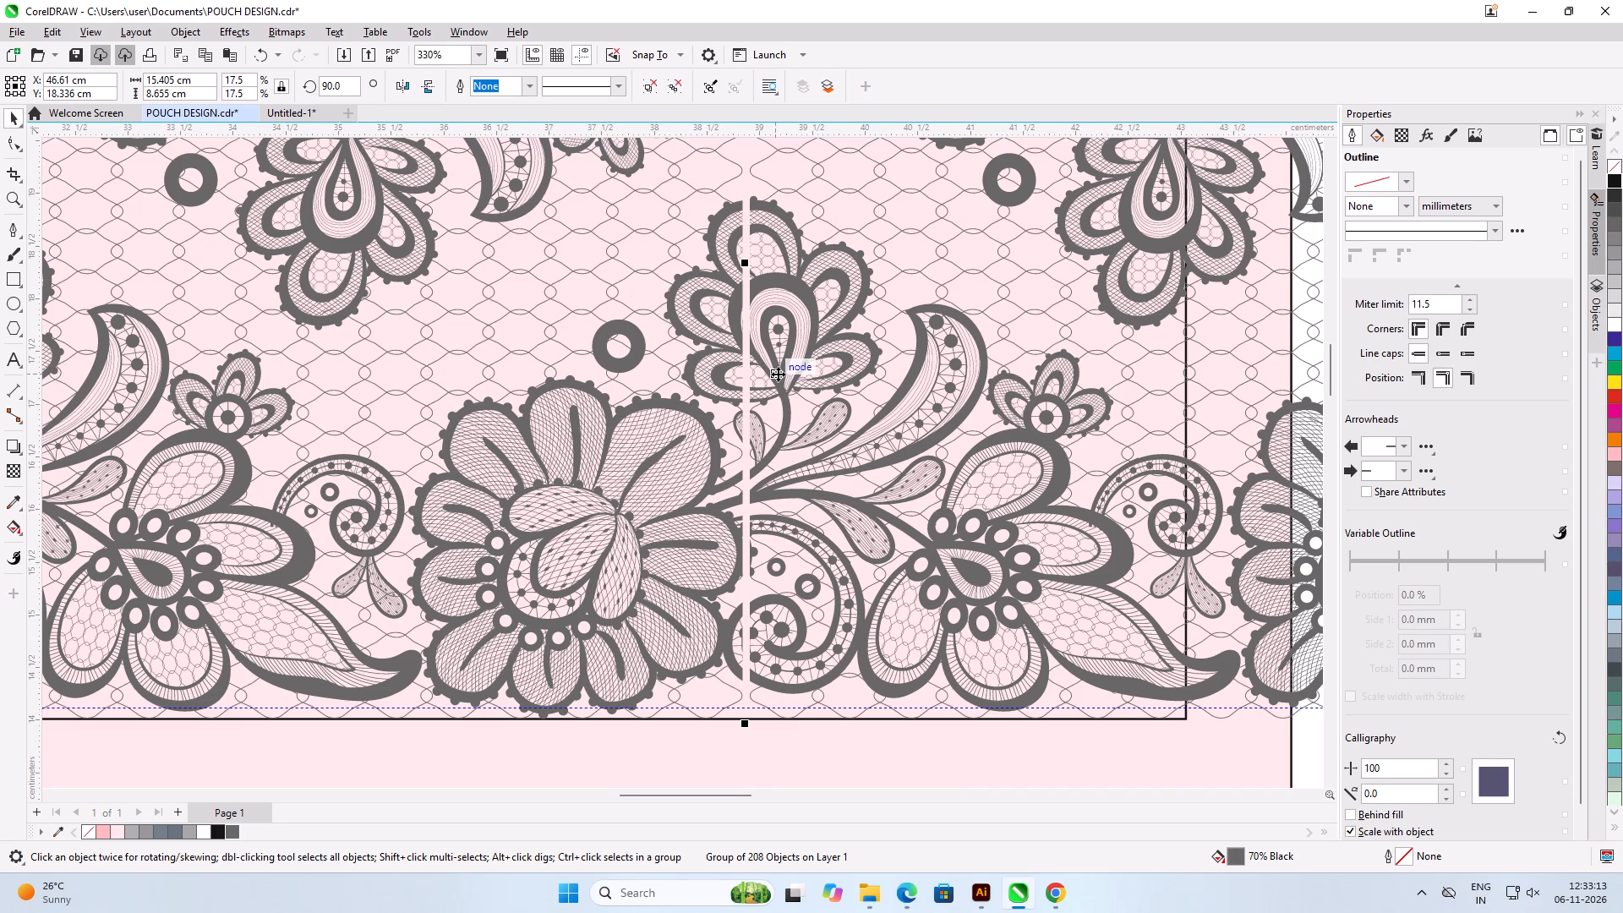
pyautogui.scroll(1, 778, 374)
pyautogui.press('Left')
pyautogui.press('Left')
pyautogui.press('Left')
pyautogui.press('Left')
pyautogui.press('Left')
pyautogui.press('Left')
pyautogui.press('Left')
pyautogui.press('Left')
pyautogui.press('Left')
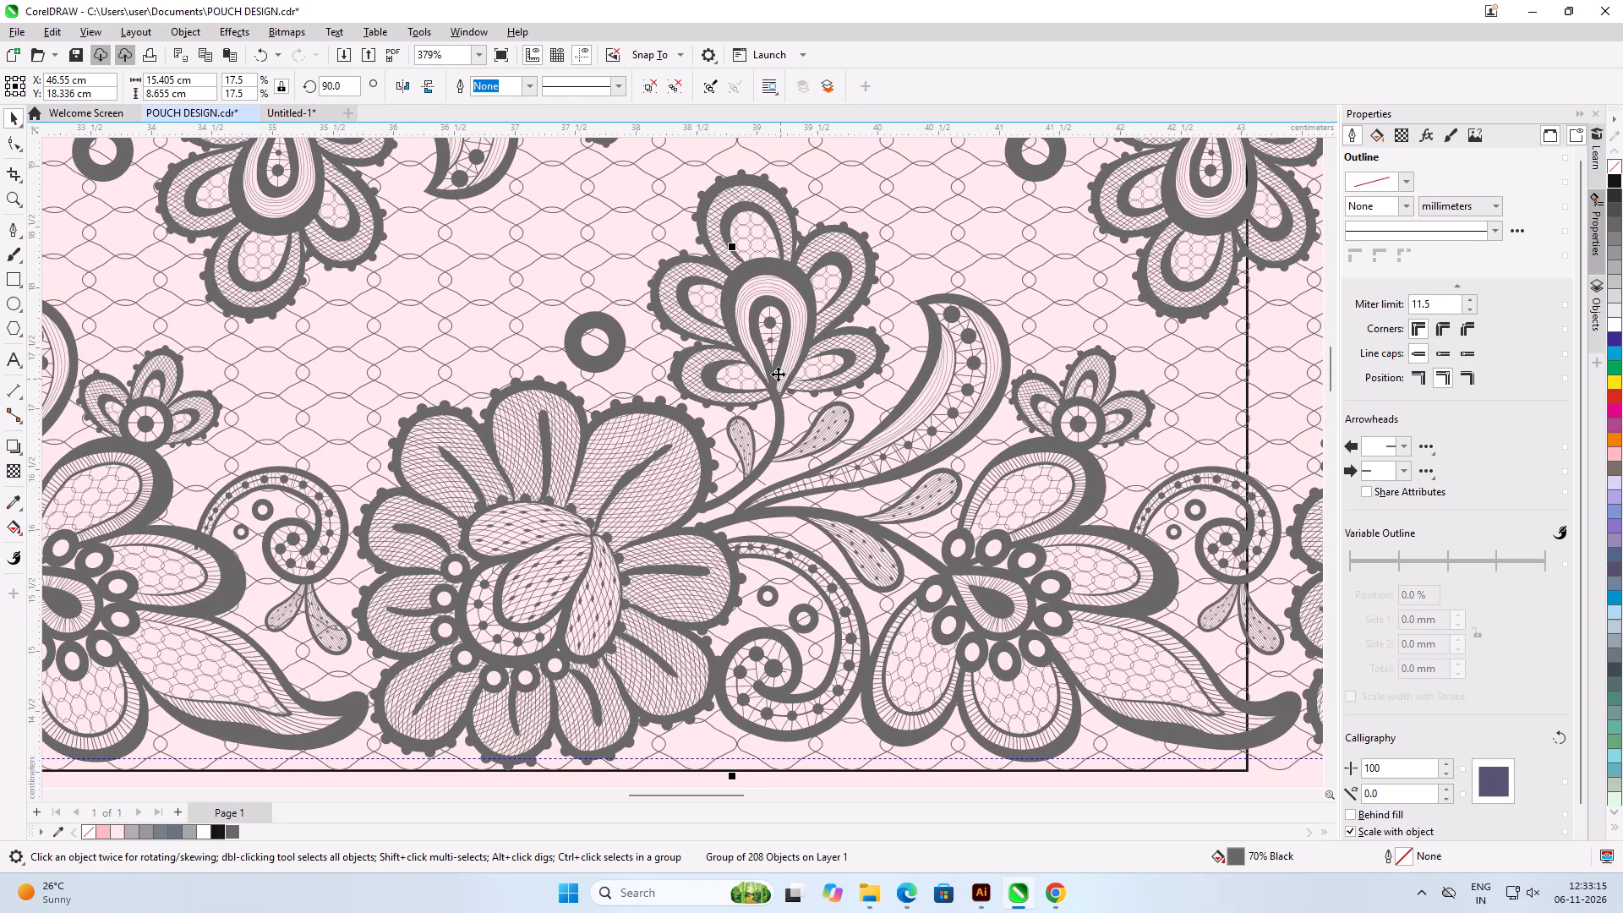
pyautogui.press('Left')
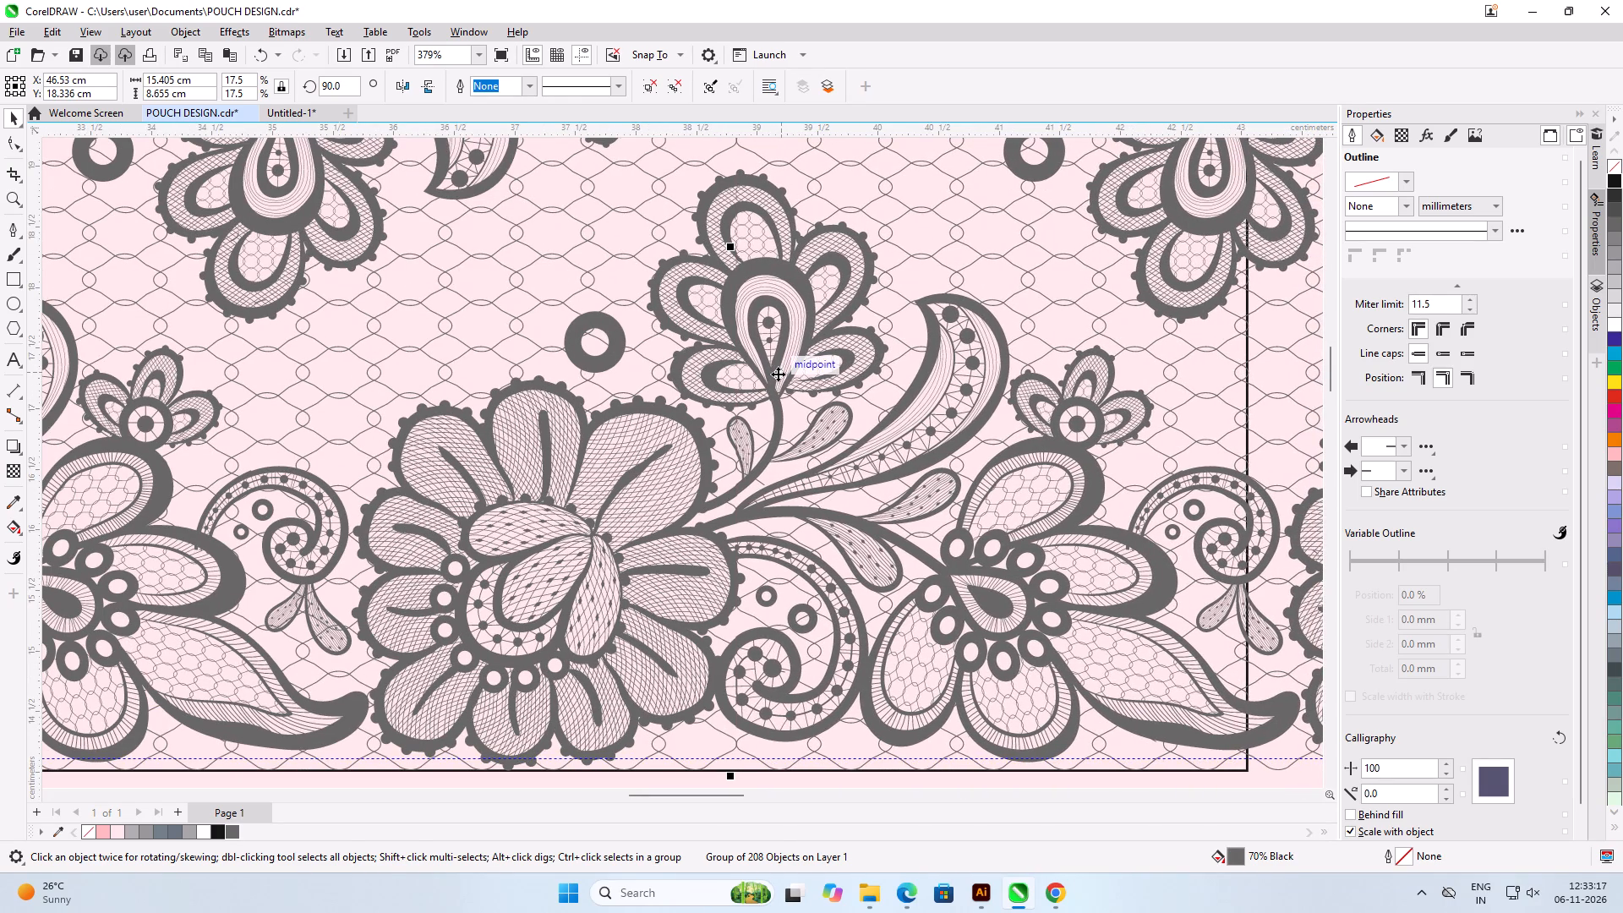
pyautogui.press('Left')
pyautogui.press('Left')
pyautogui.press('Left')
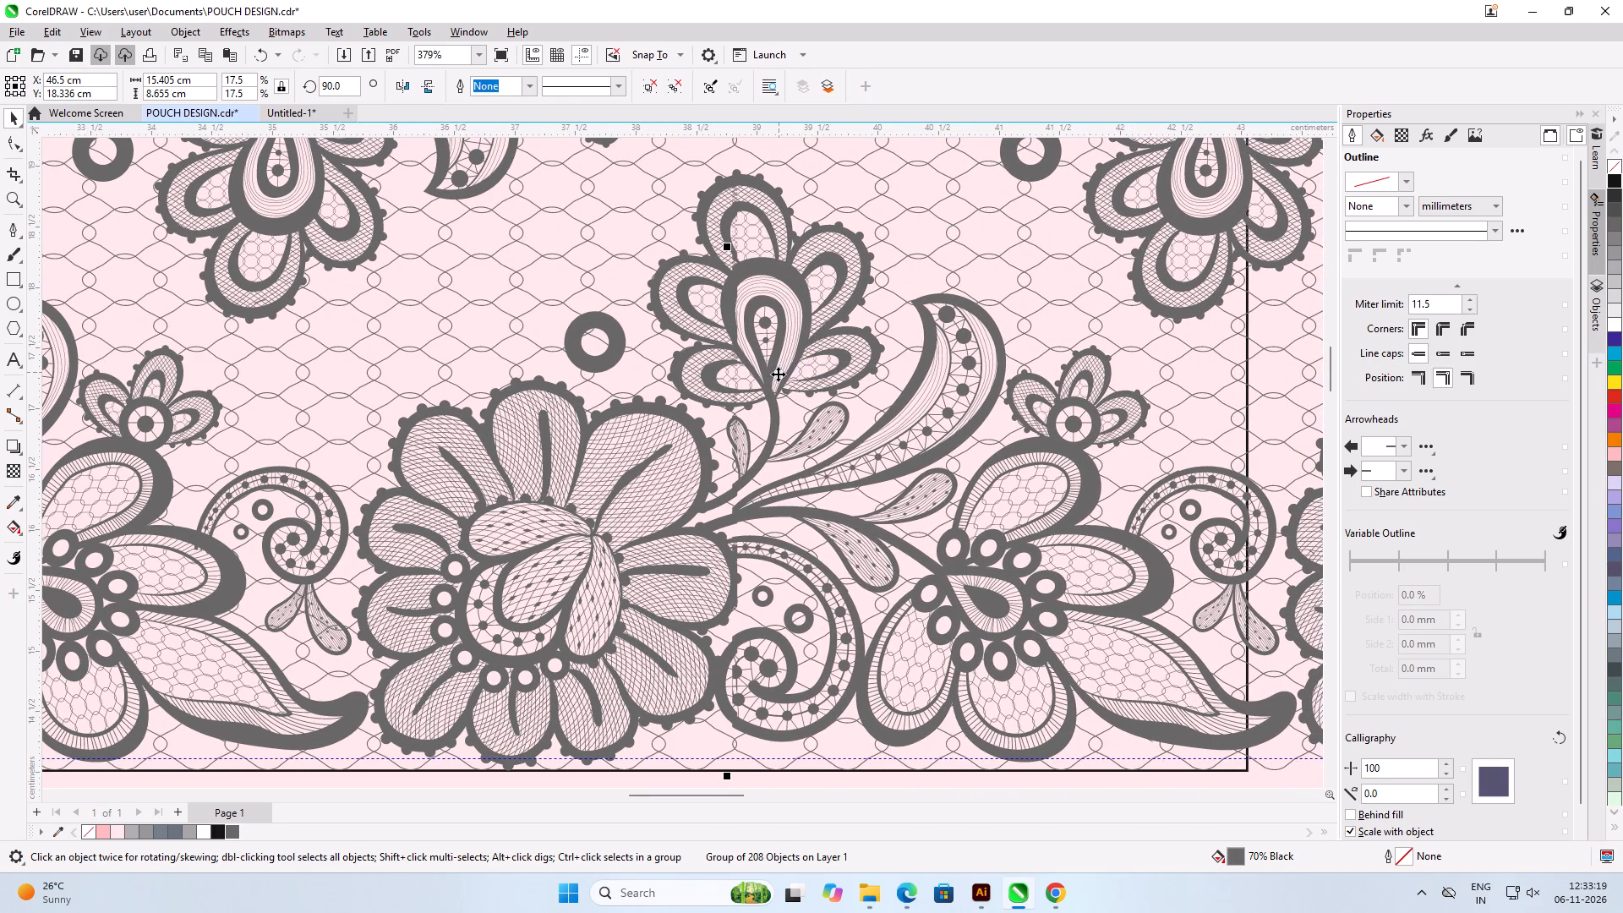
pyautogui.press('Right')
pyautogui.press('Right')
pyautogui.press('Right')
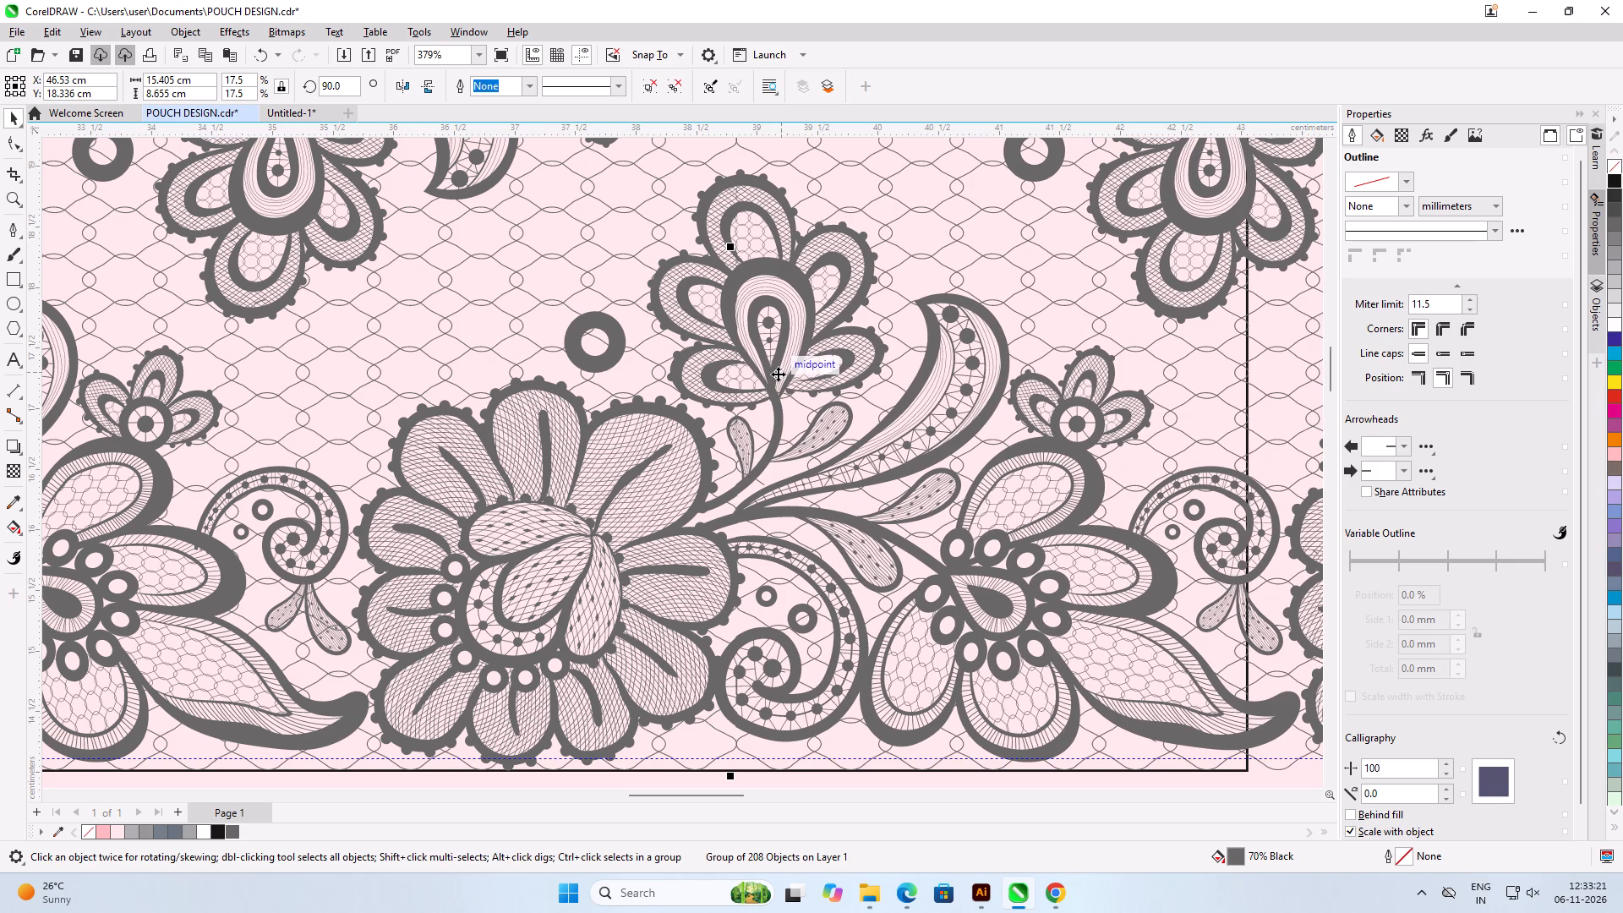
pyautogui.press('Right')
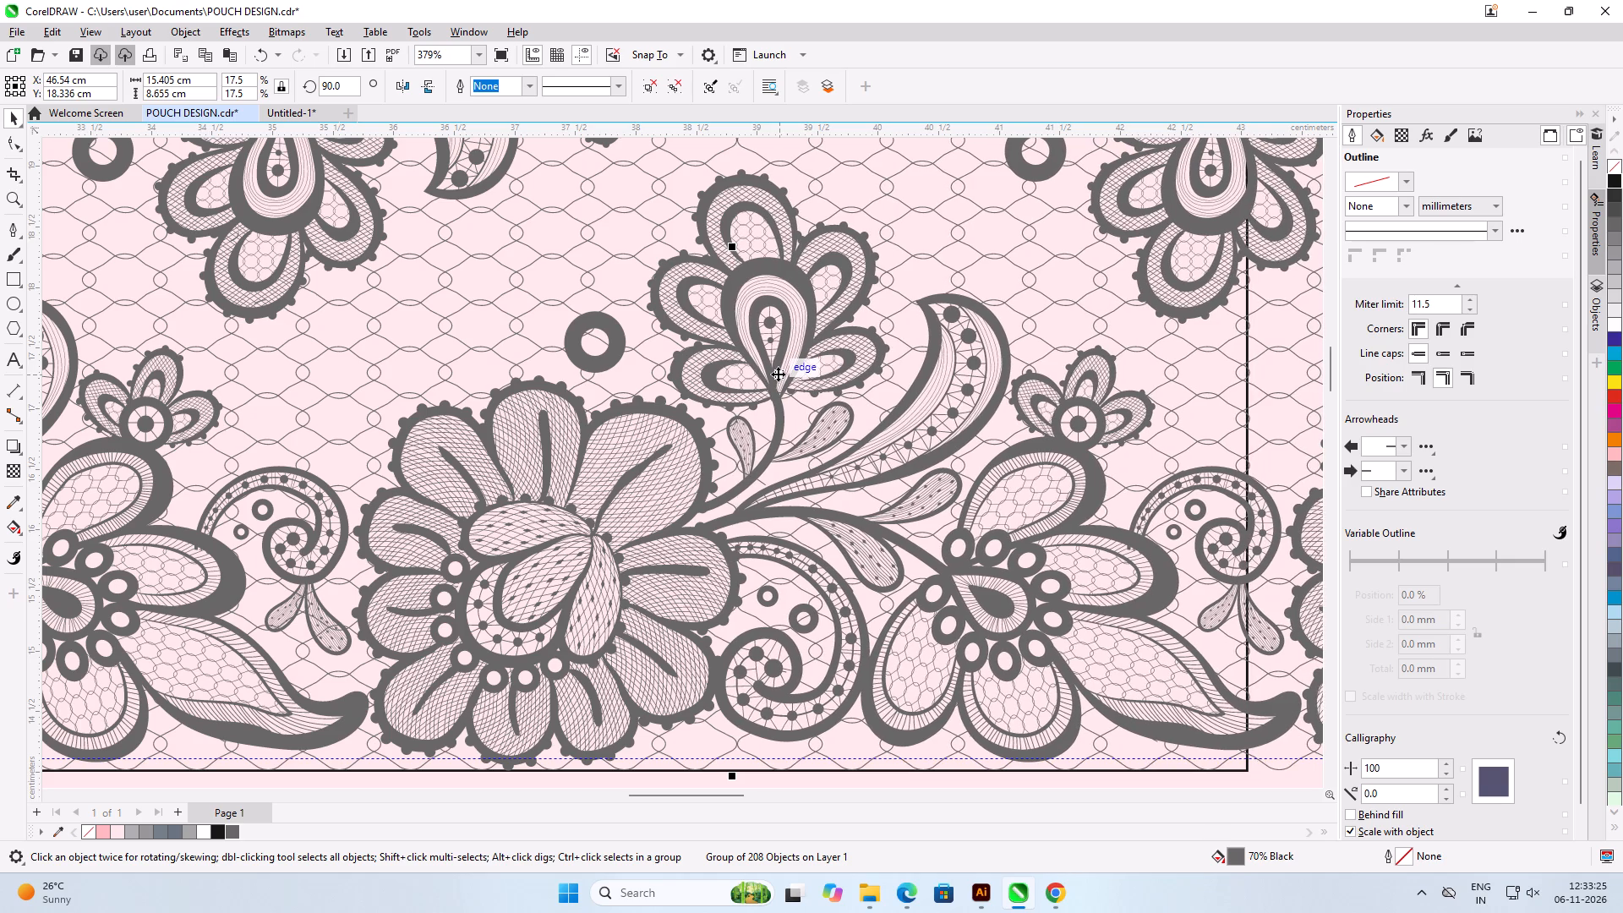
pyautogui.scroll(5, 778, 374)
pyautogui.scroll(-7, 778, 374)
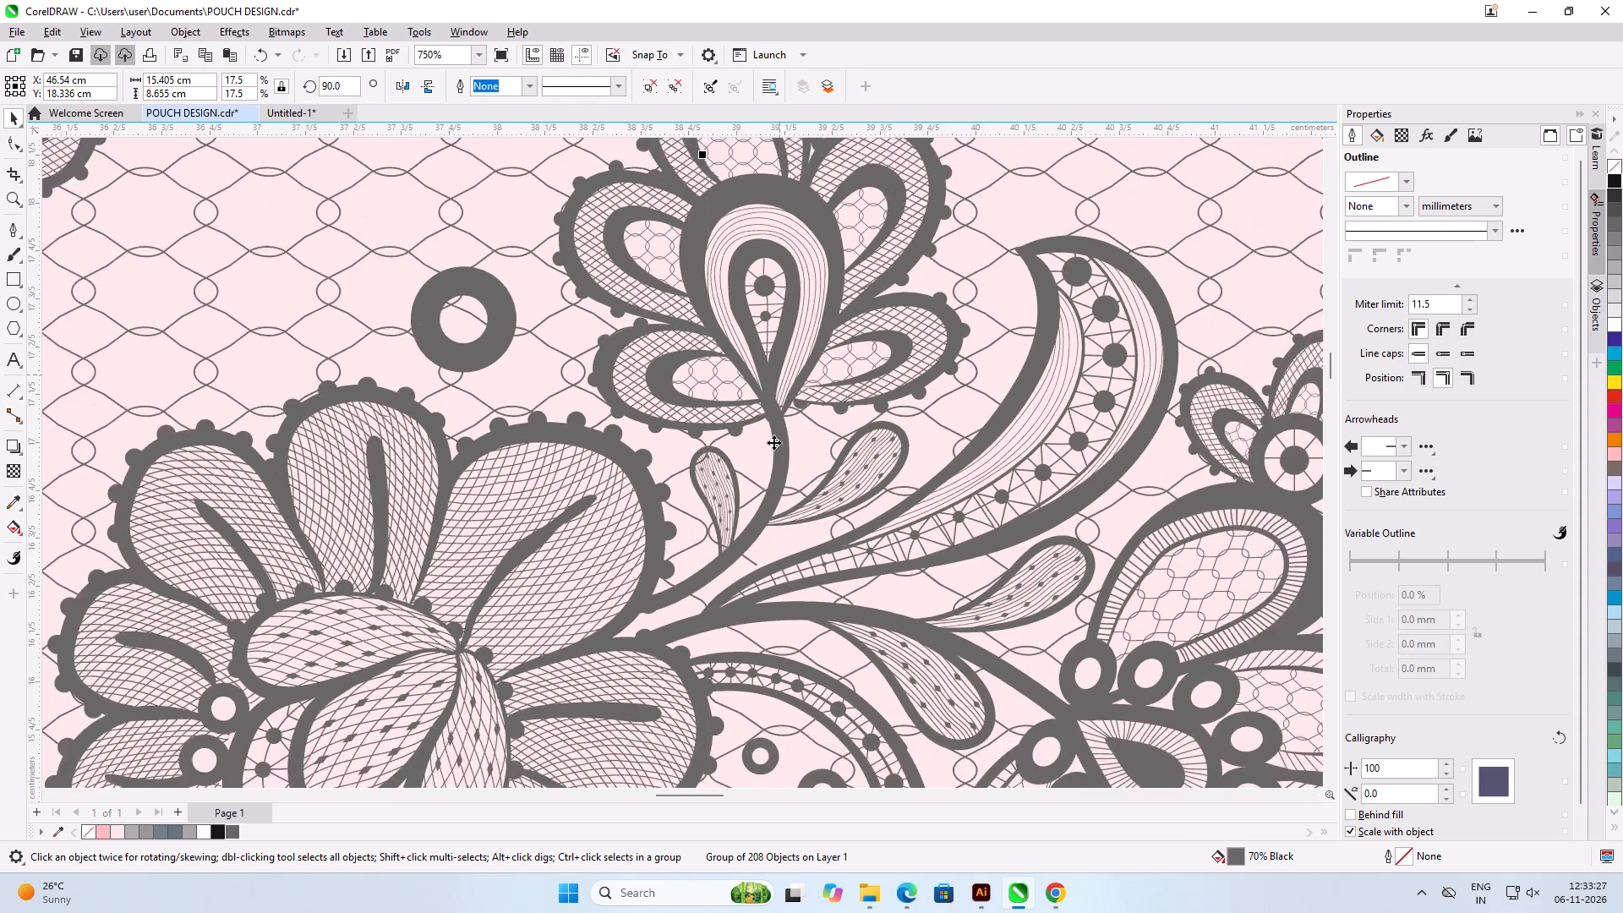
pyautogui.scroll(-1, 773, 442)
pyautogui.scroll(10, 748, 253)
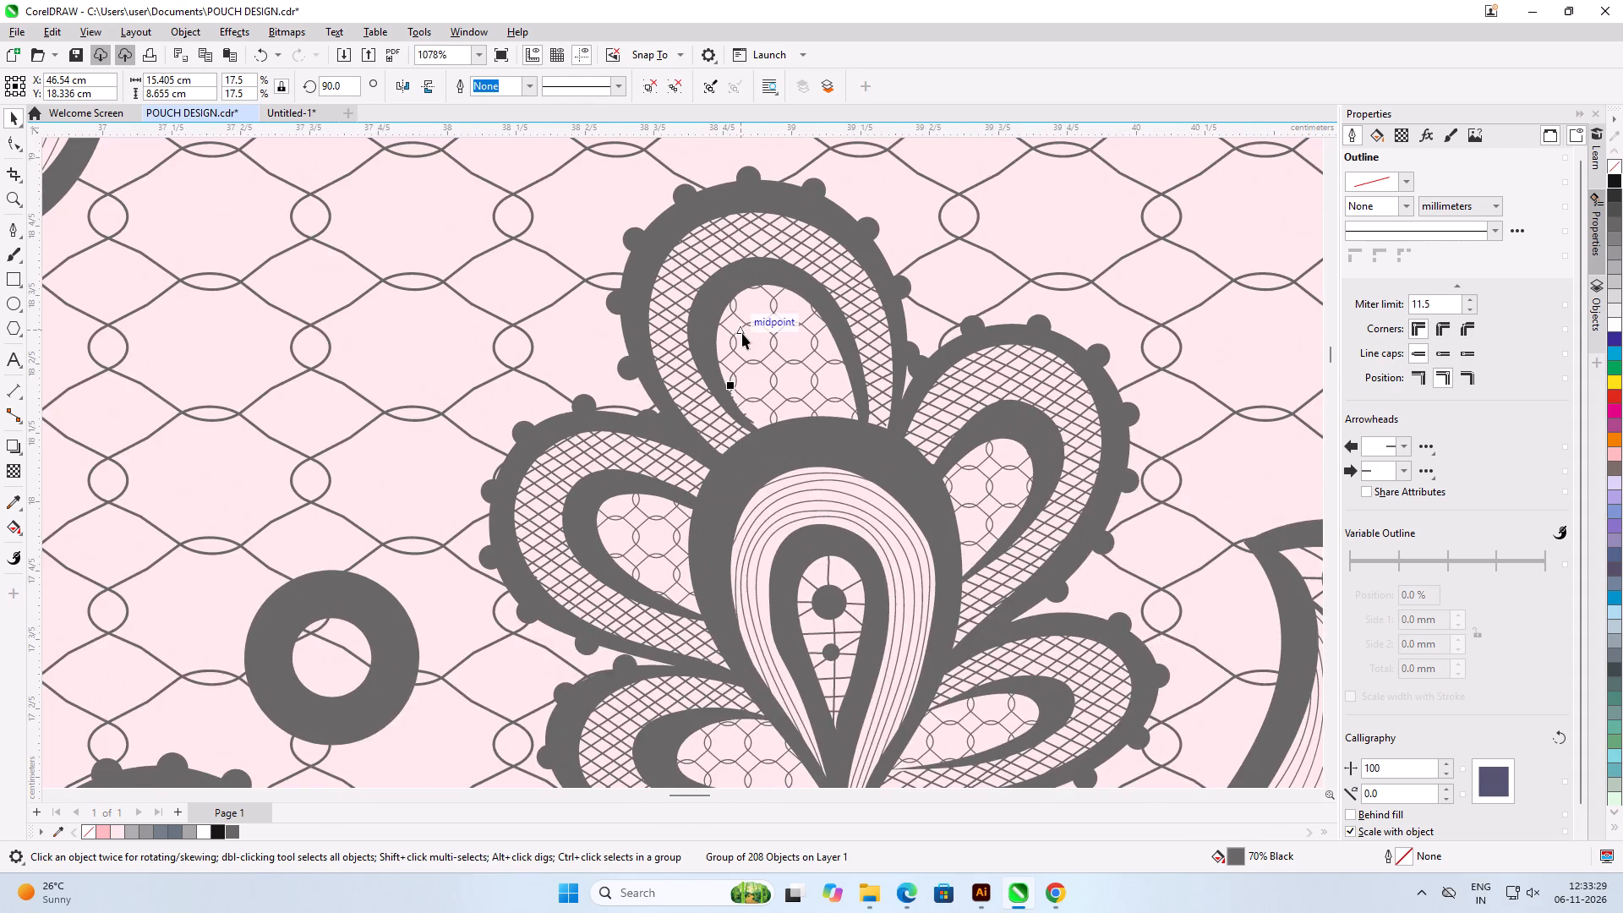
pyautogui.scroll(1, 742, 333)
pyautogui.press('Left')
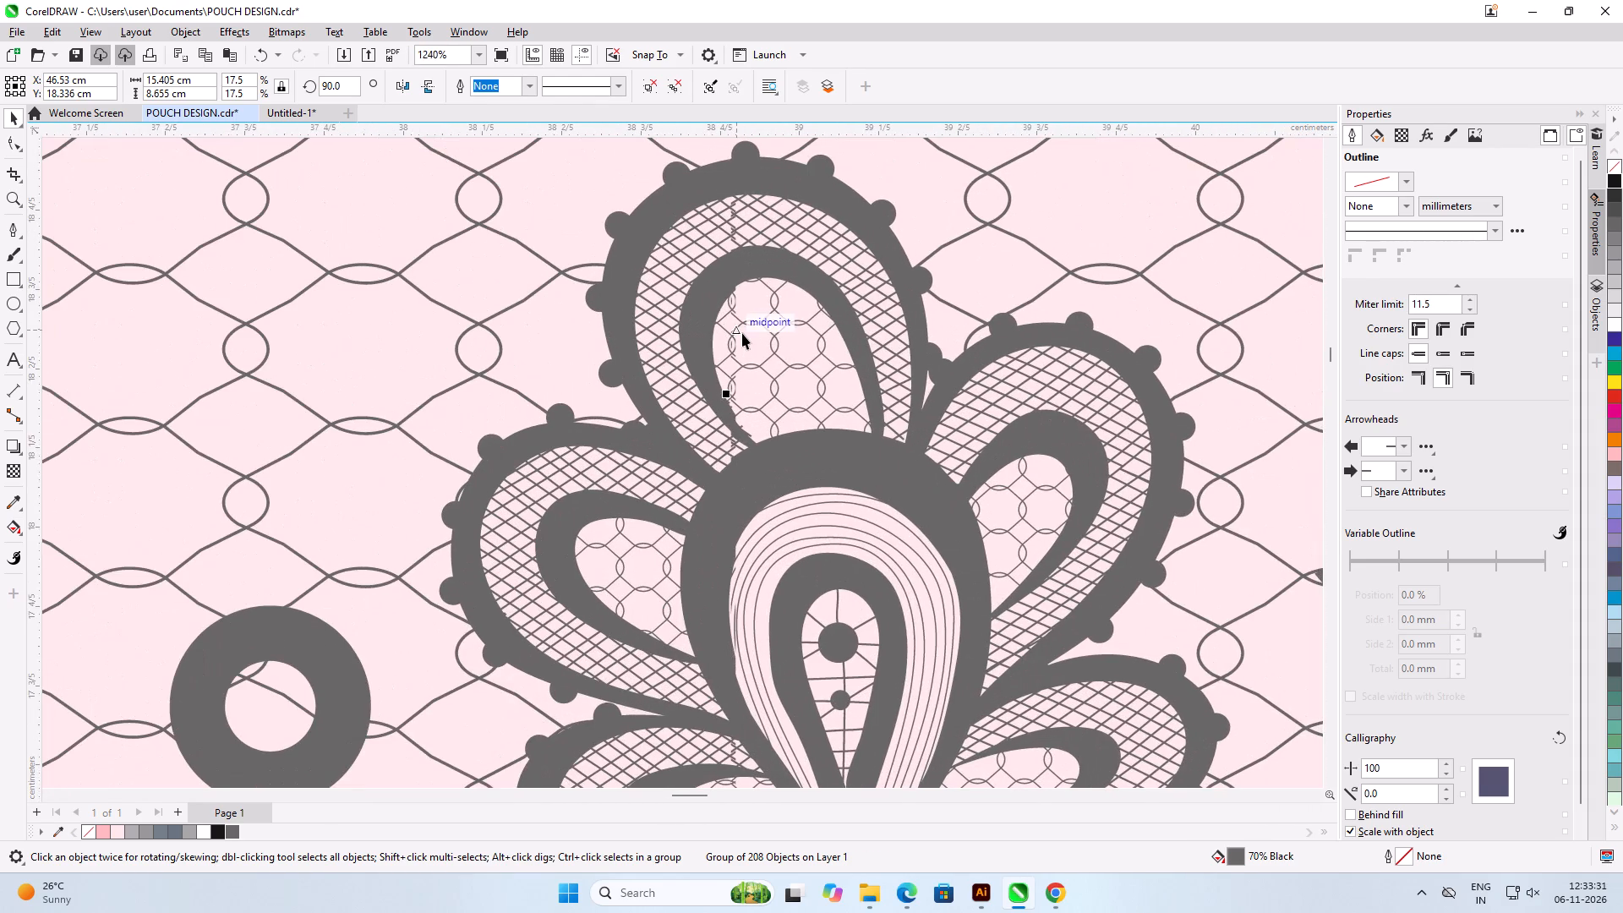
pyautogui.press('Right')
# Group the original lace and its adjoining copy together.
pyautogui.scroll(-7, 715, 487)
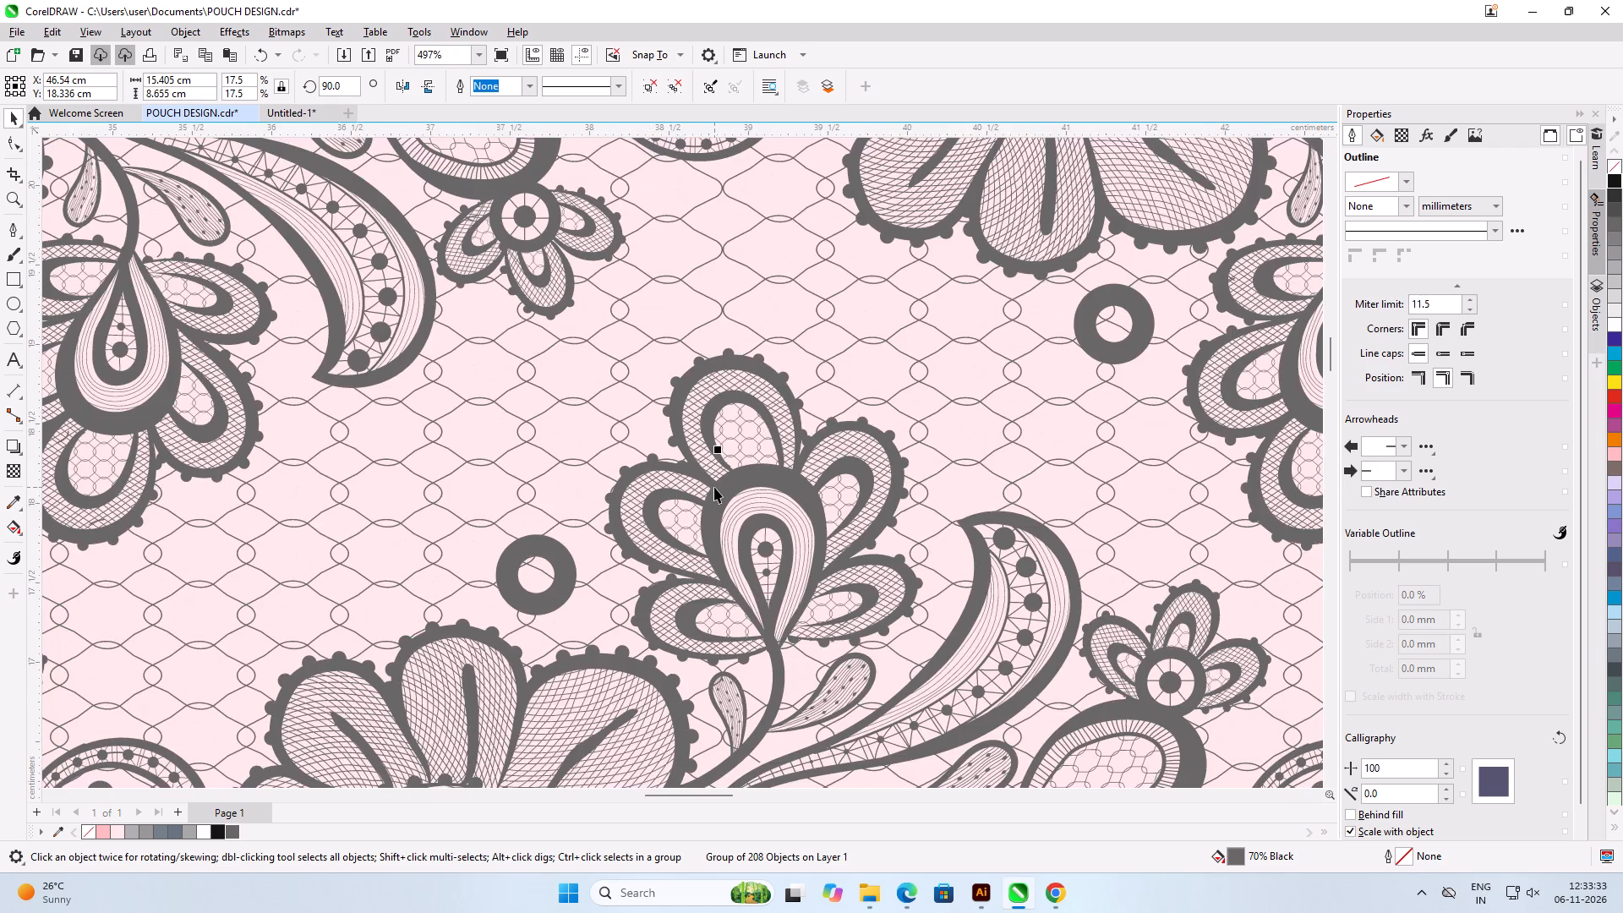
pyautogui.scroll(-5, 717, 439)
pyautogui.scroll(-4, 709, 361)
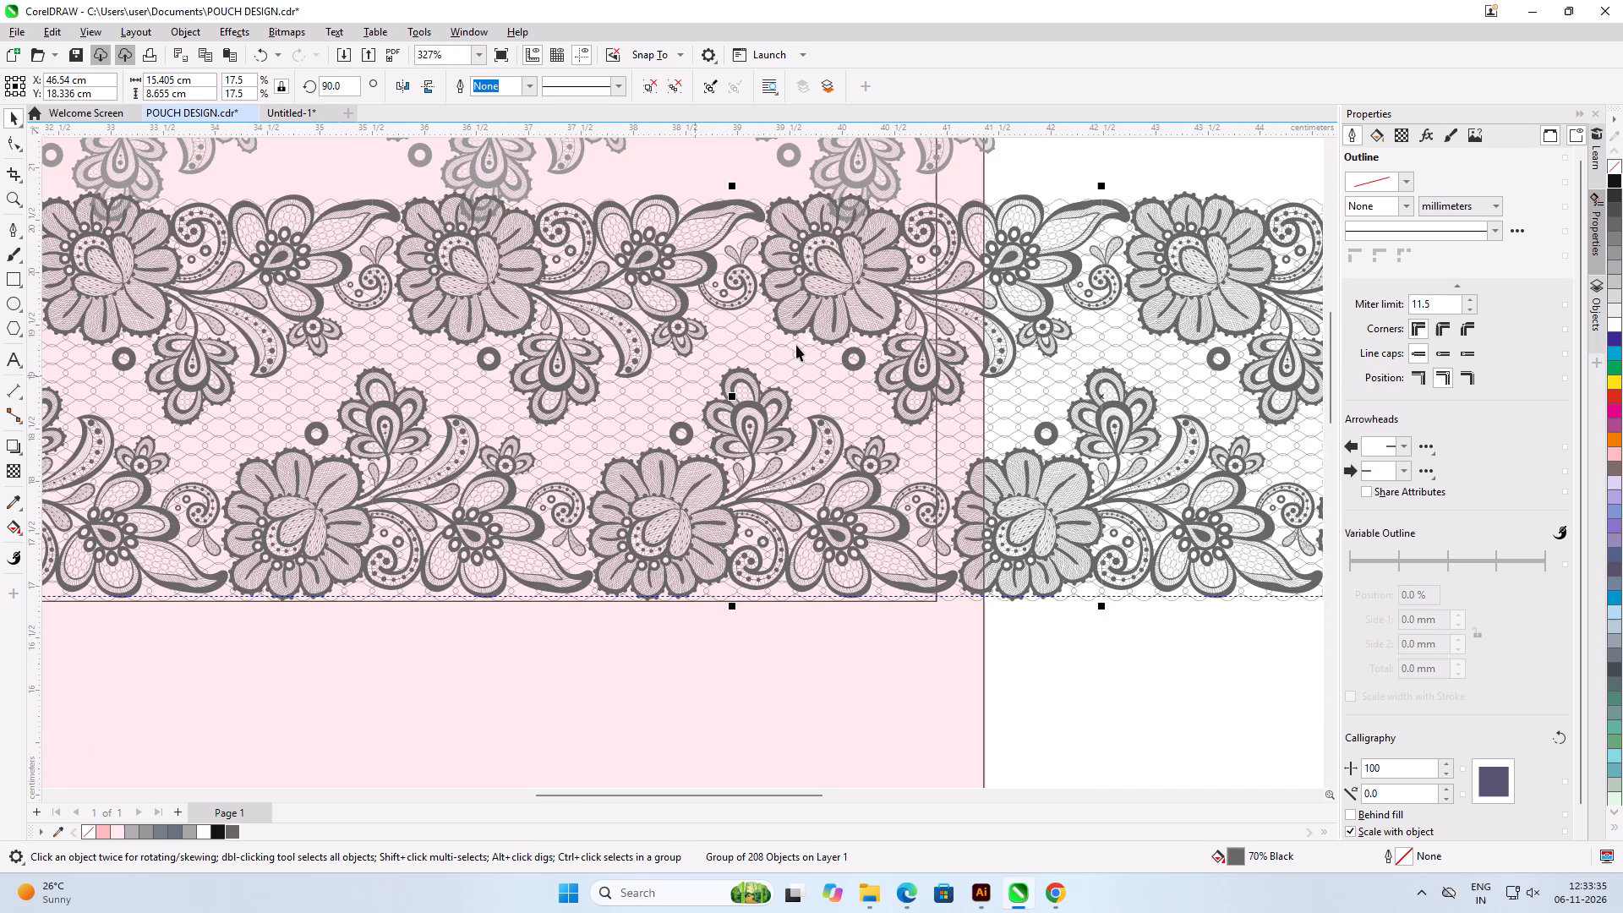
pyautogui.scroll(-4, 801, 366)
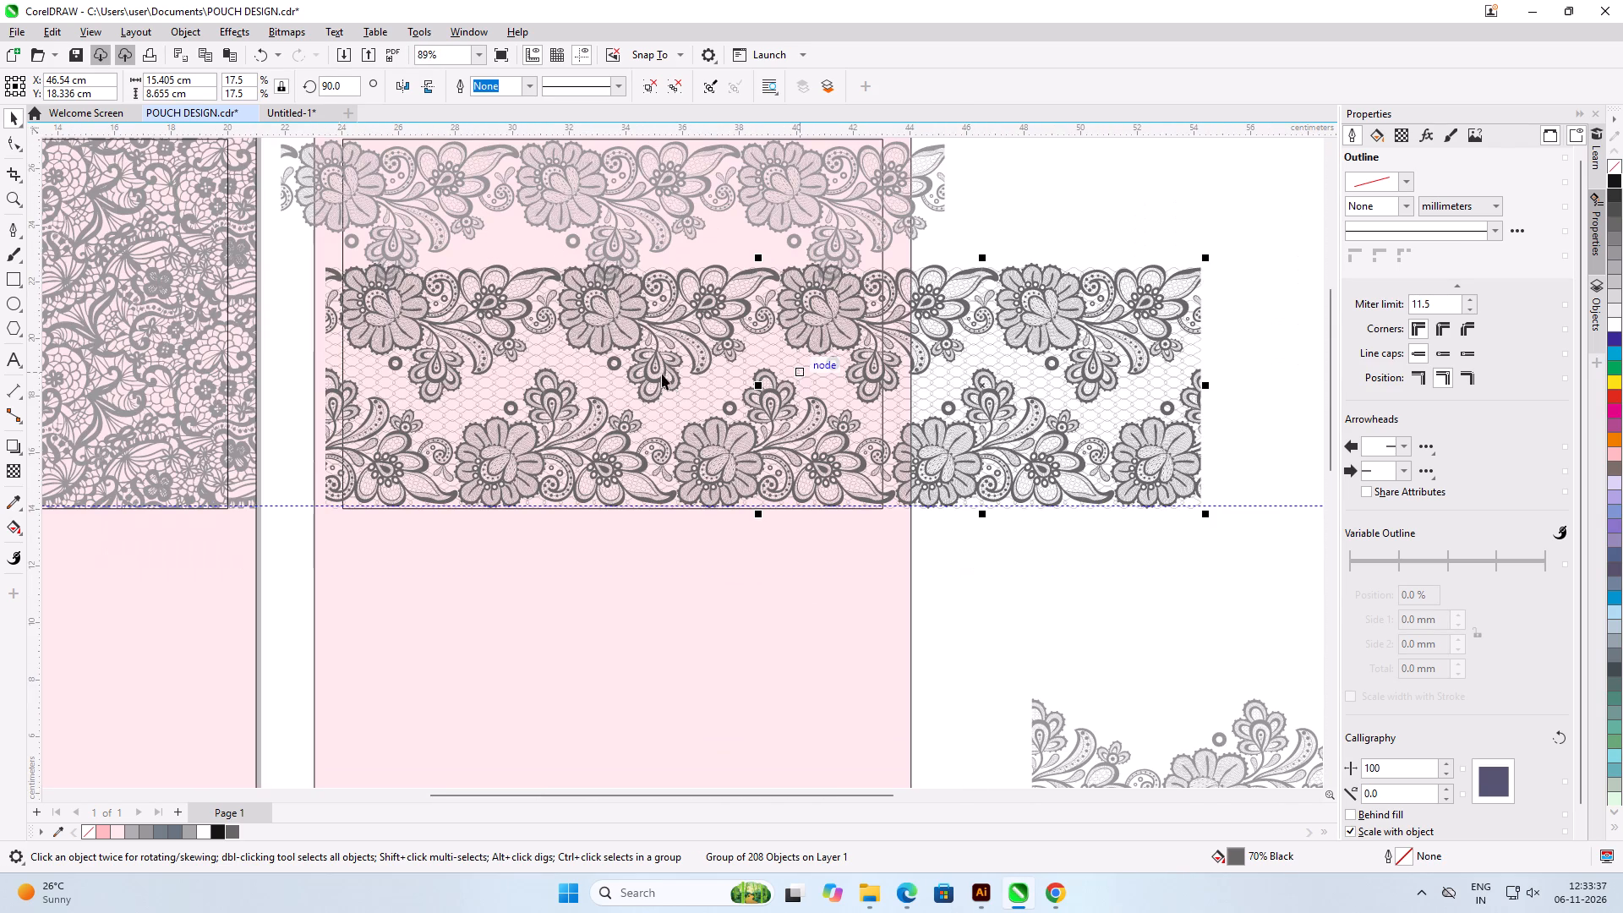
pyautogui.scroll(1, 303, 378)
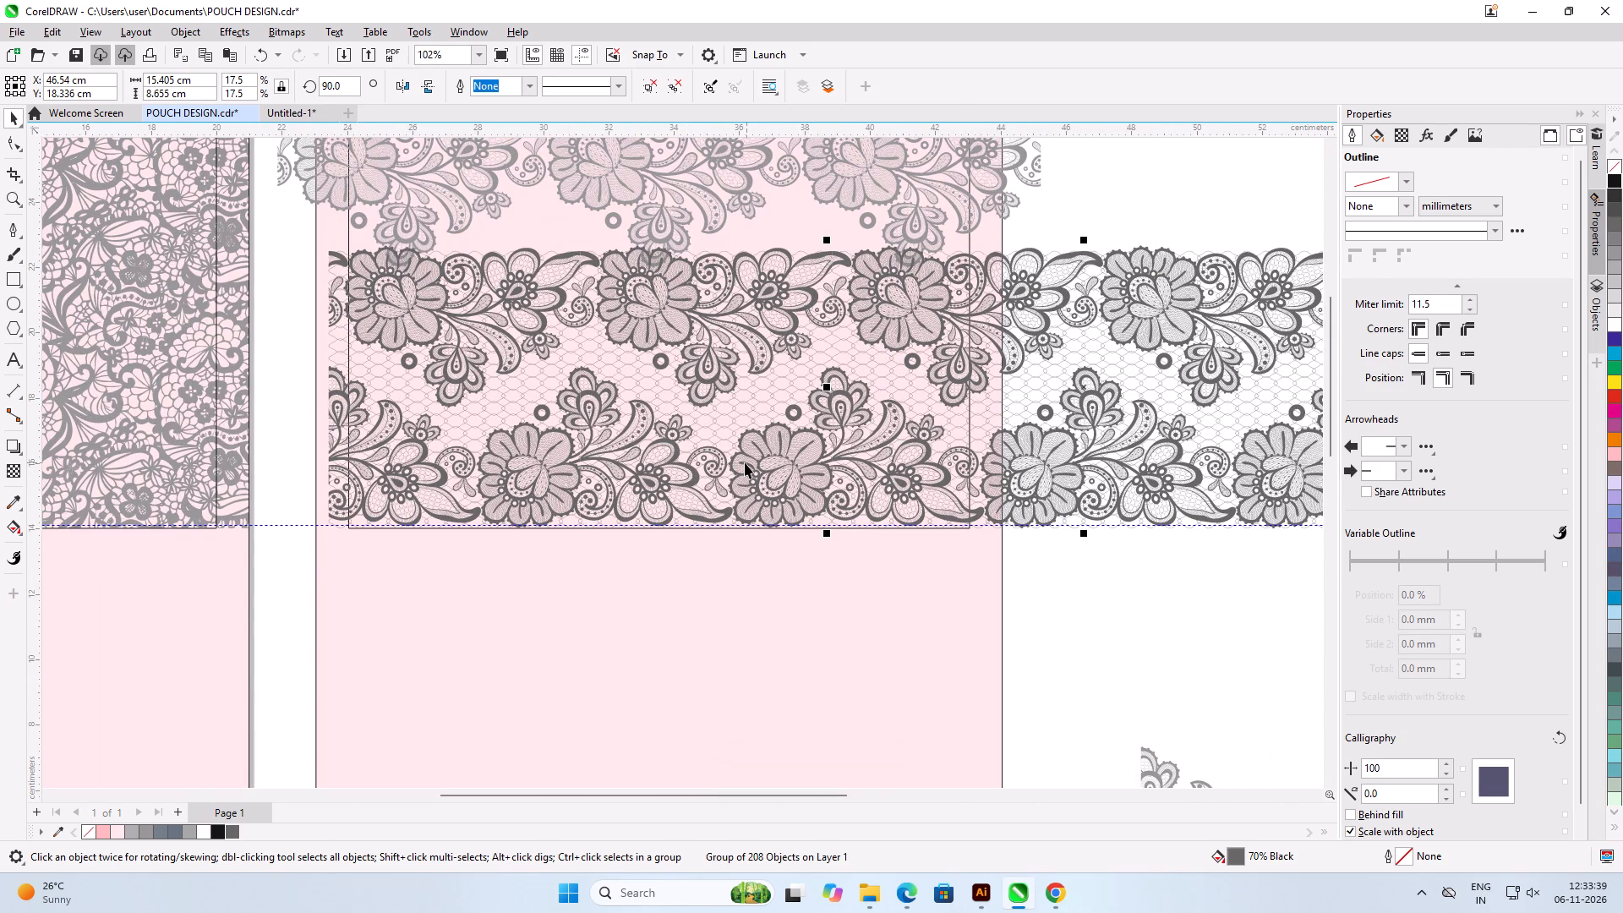
pyautogui.click(745, 462)
pyautogui.keyDown('shift'); pyautogui.click(1052, 467); pyautogui.keyUp('shift')
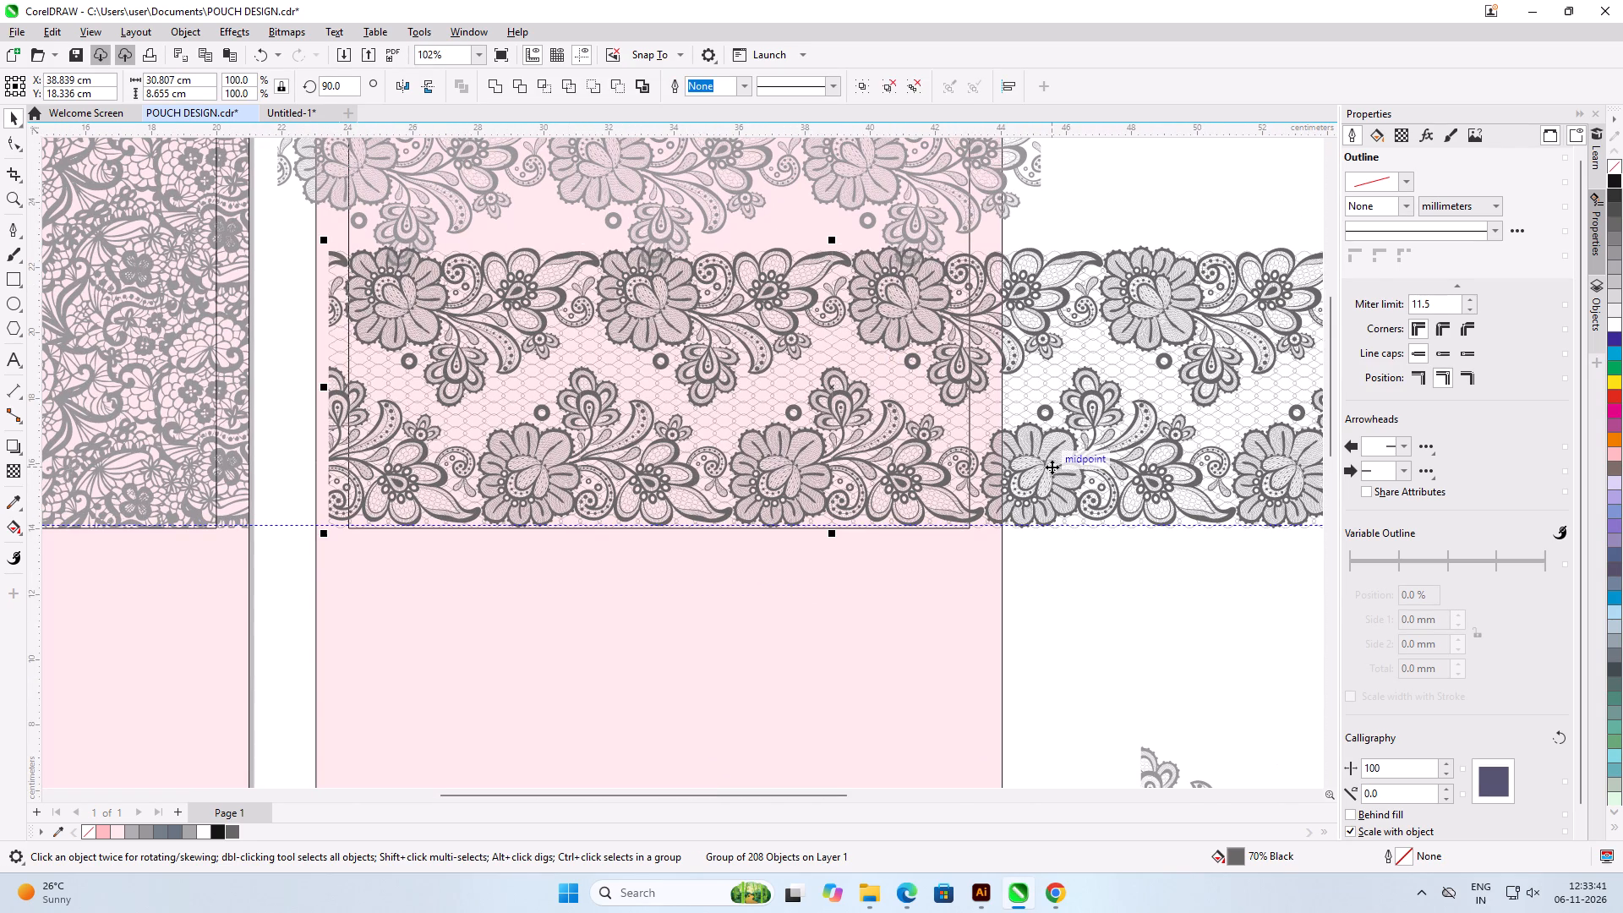
pyautogui.hotkey('ctrl', 'g')
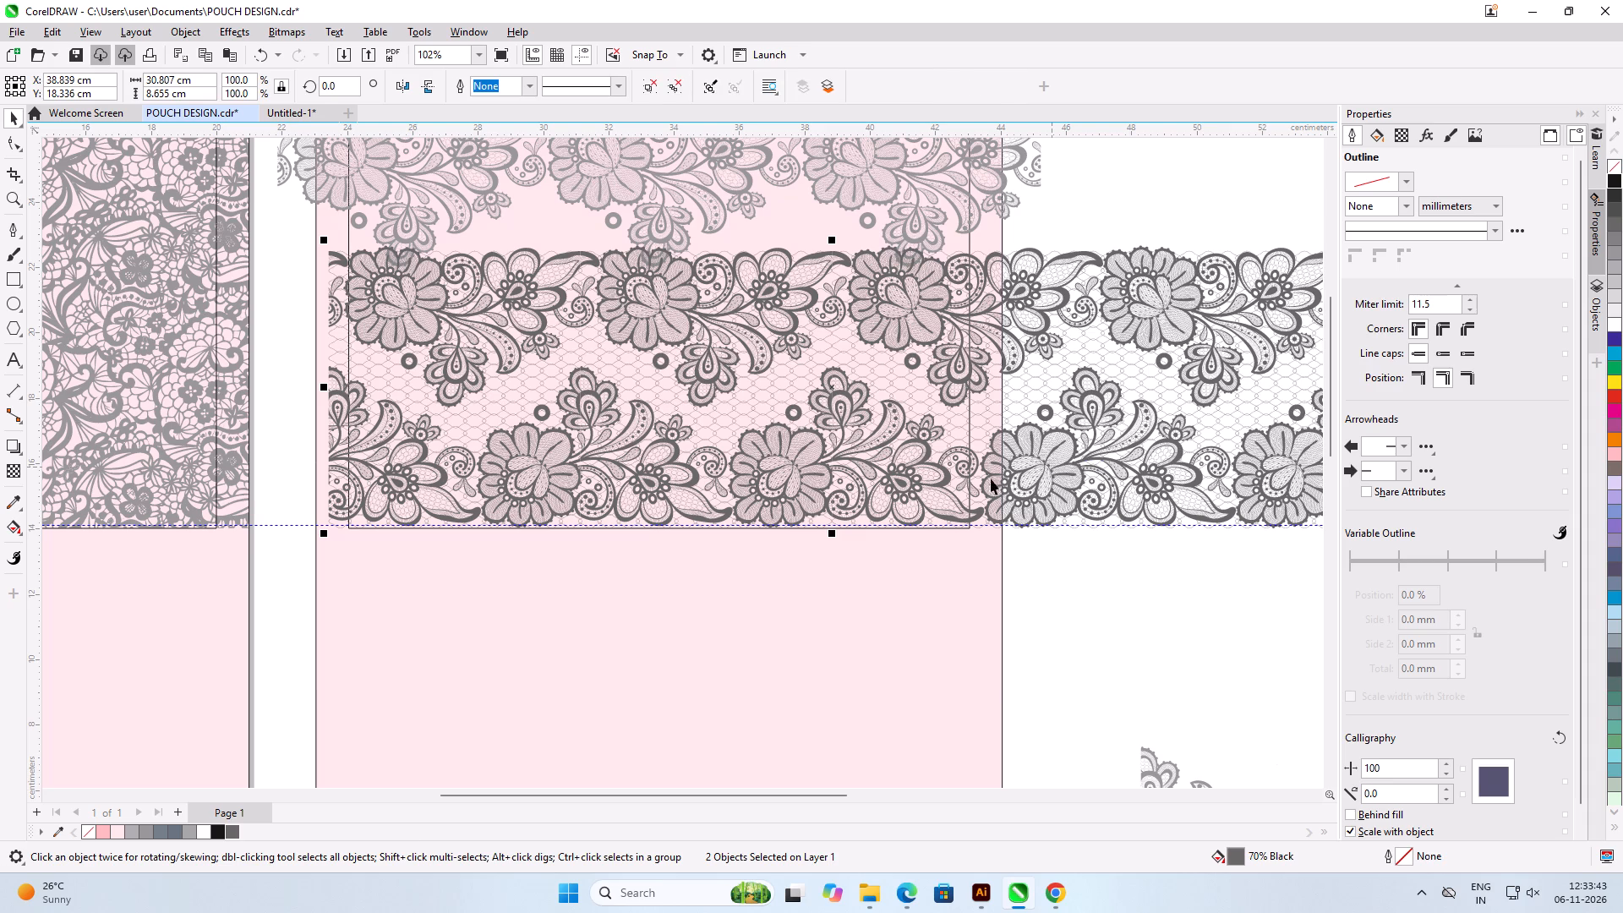
# Left-align the joined lace group with the second big pouch's outer rectangle.
pyautogui.keyDown('shift'); pyautogui.click(810, 587); pyautogui.keyUp('shift')
pyautogui.press('l')
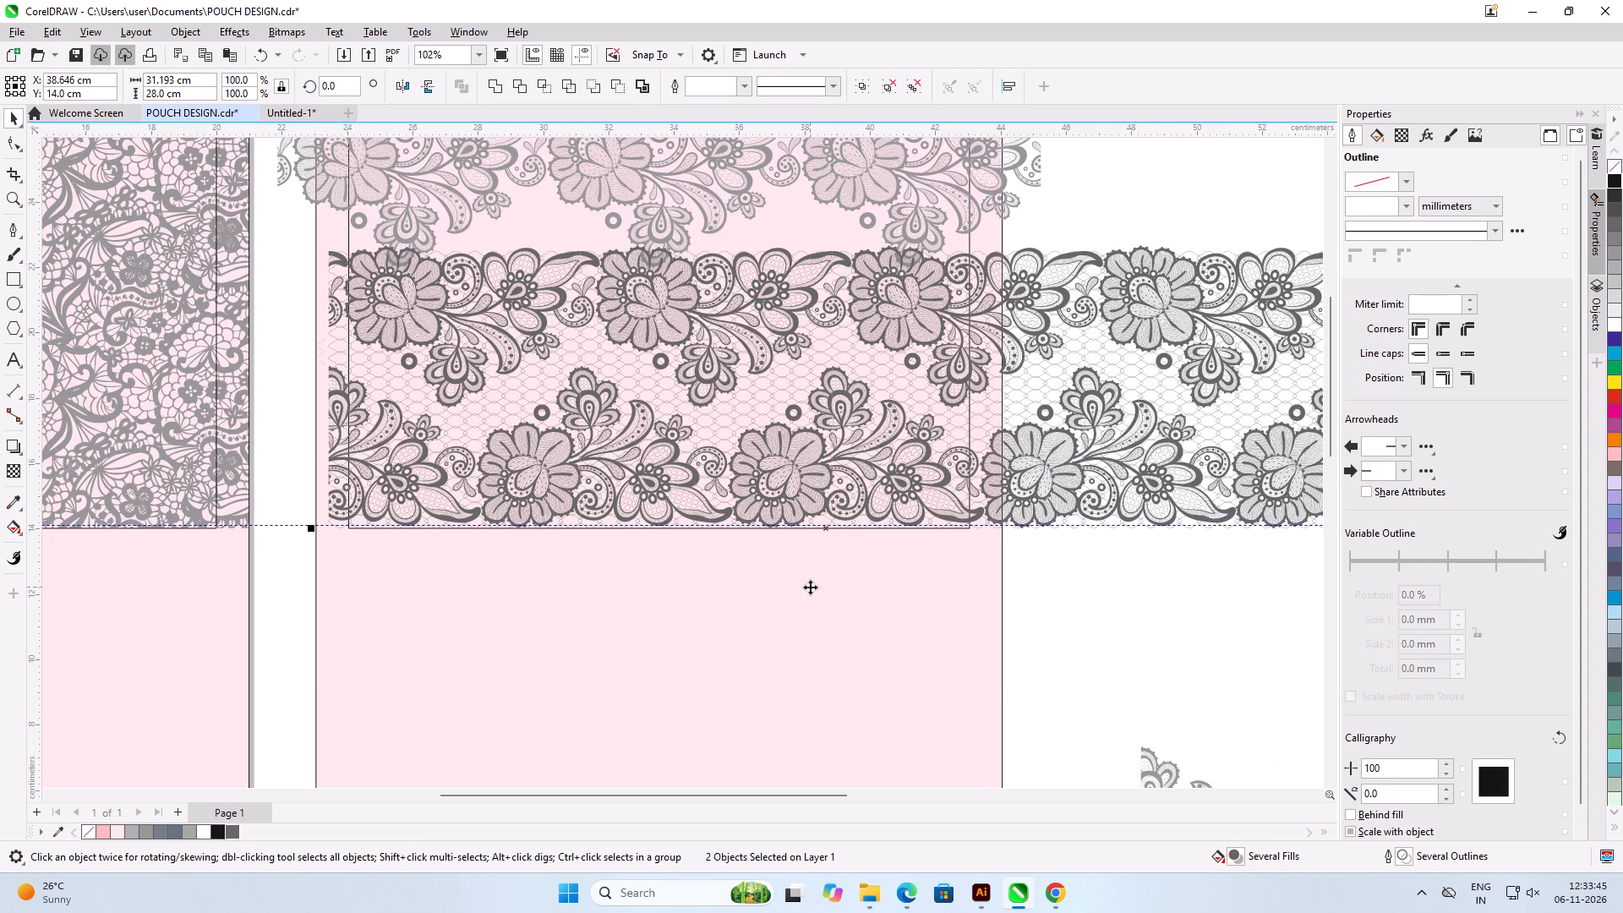
pyautogui.click(1135, 598)
# Ungroup the joined lace completely, including its nested groups.
pyautogui.click(1052, 488)
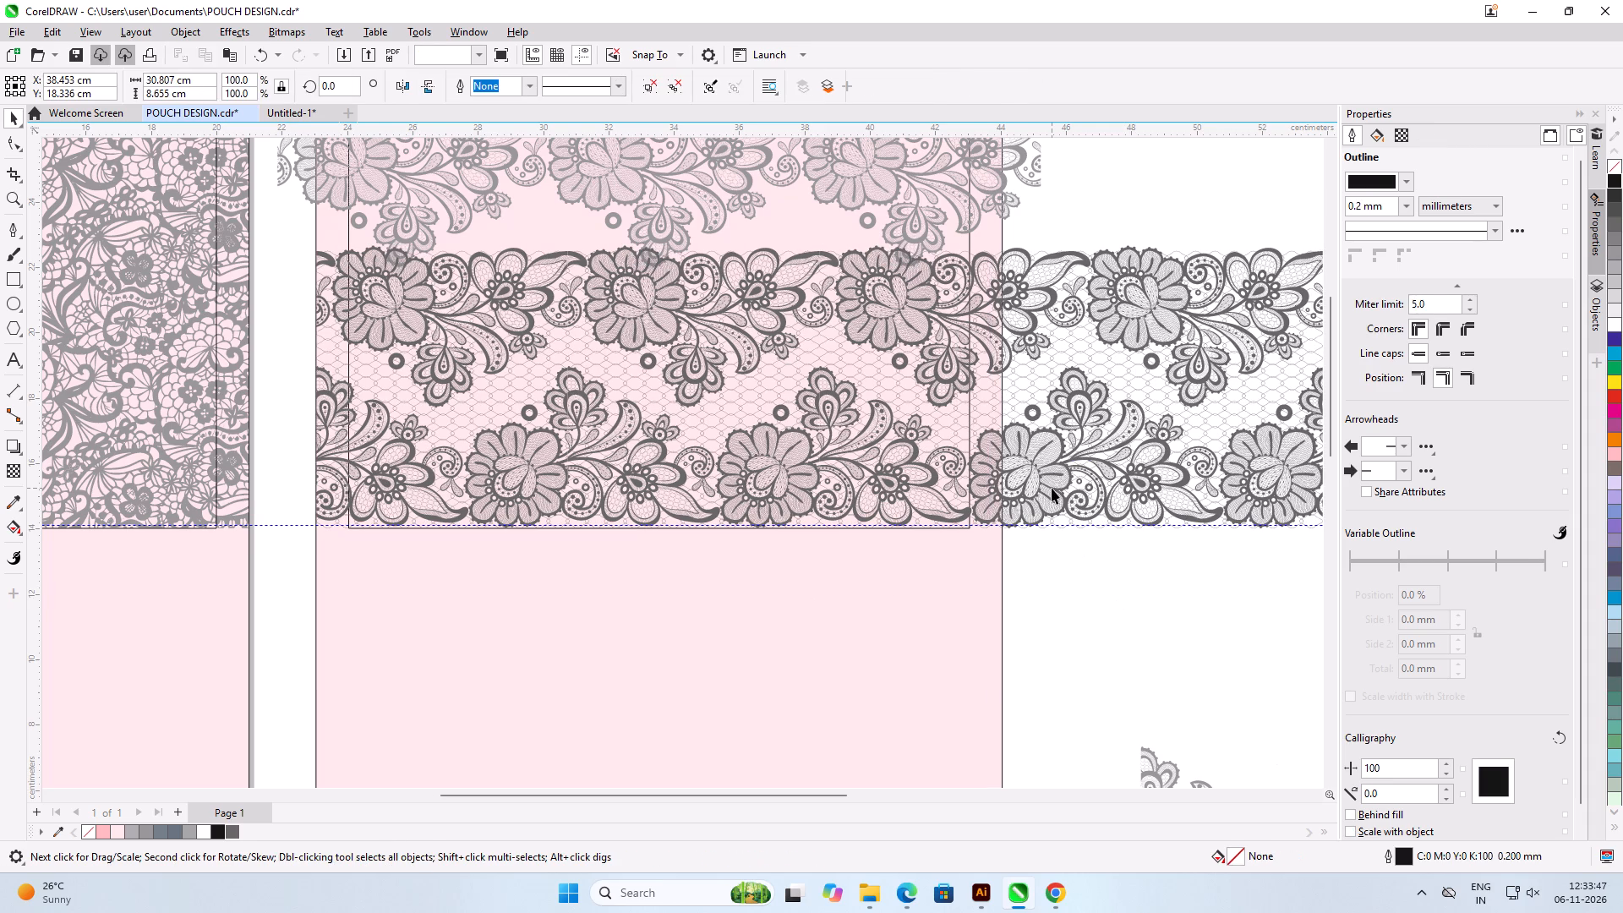
pyautogui.click(675, 92)
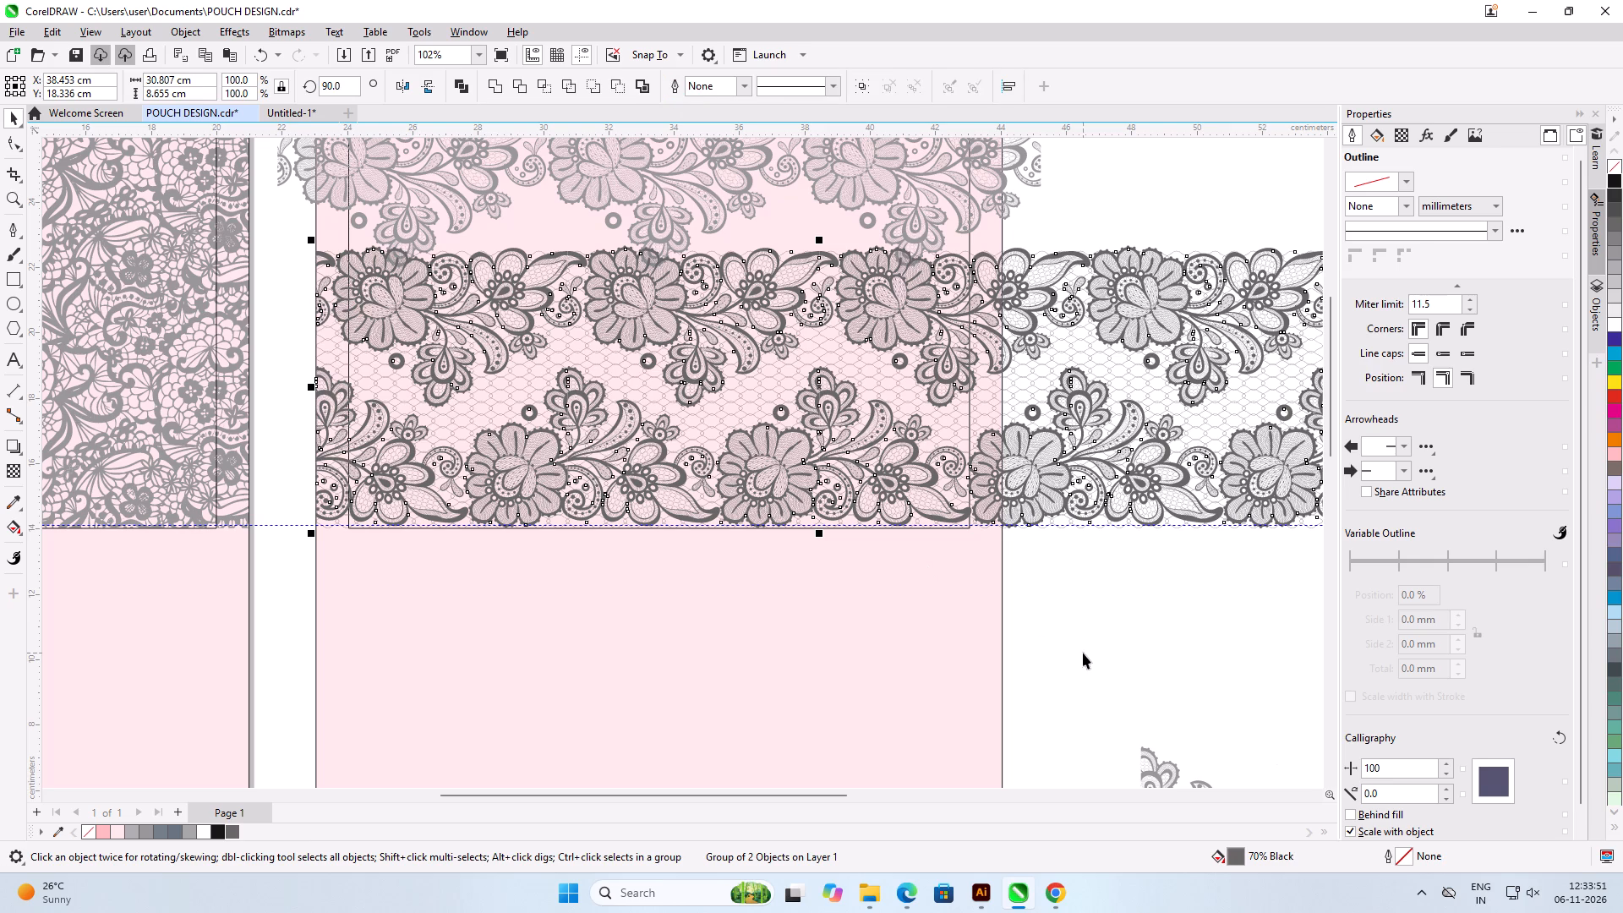
pyautogui.click(1083, 653)
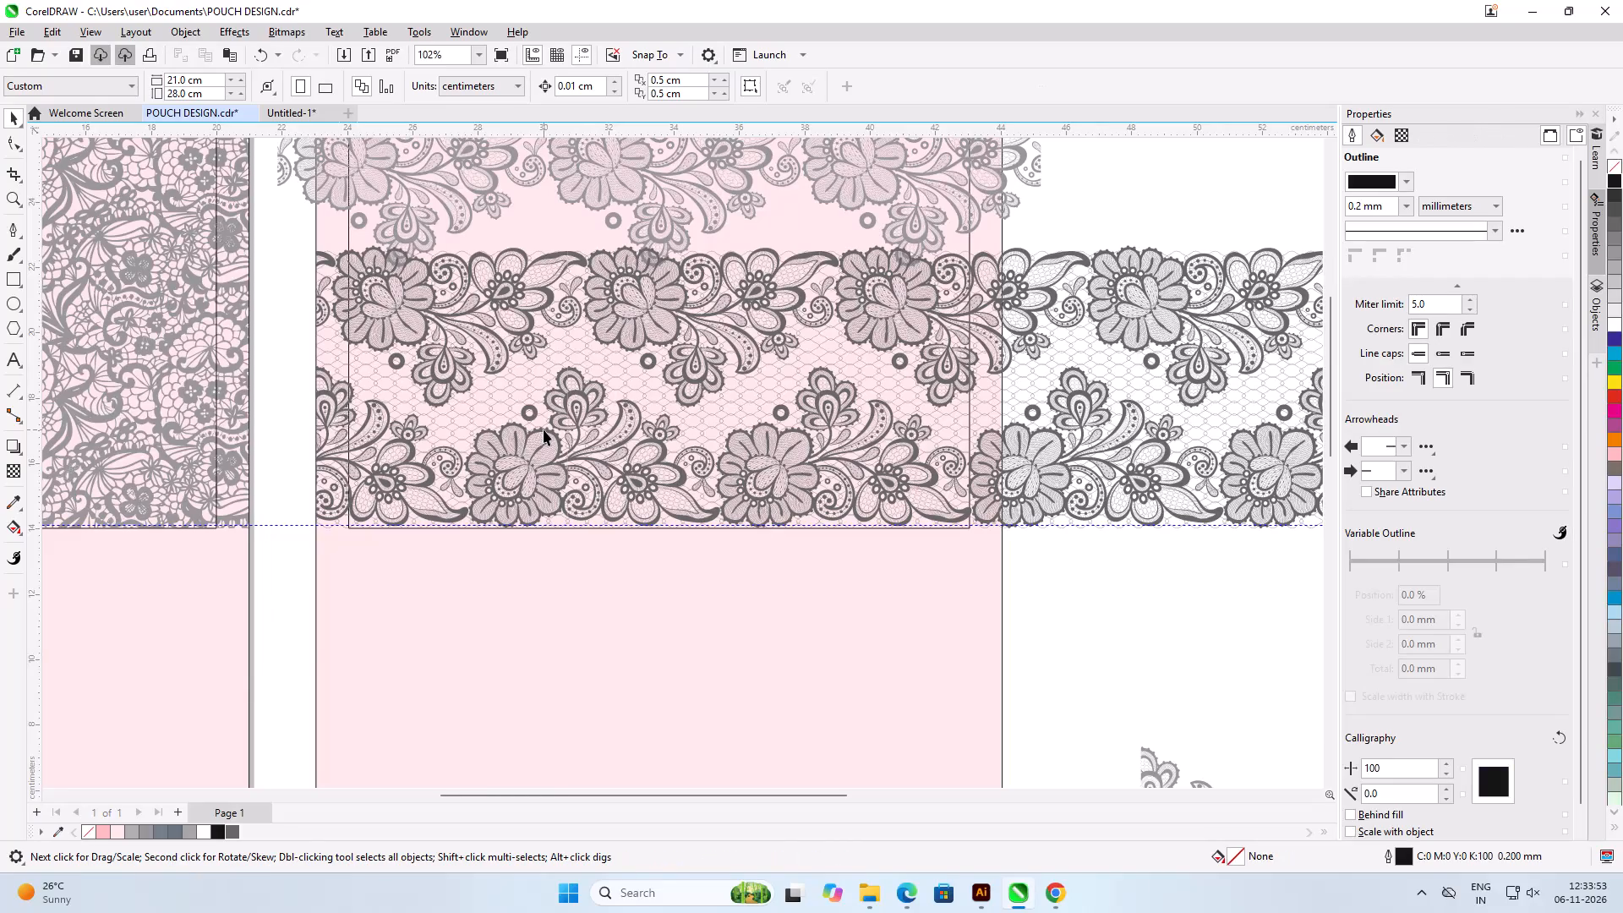
# Examine the joined lower lace up close for a visible seam through its petals and mesh.
pyautogui.scroll(6, 587, 424)
pyautogui.scroll(6, 536, 362)
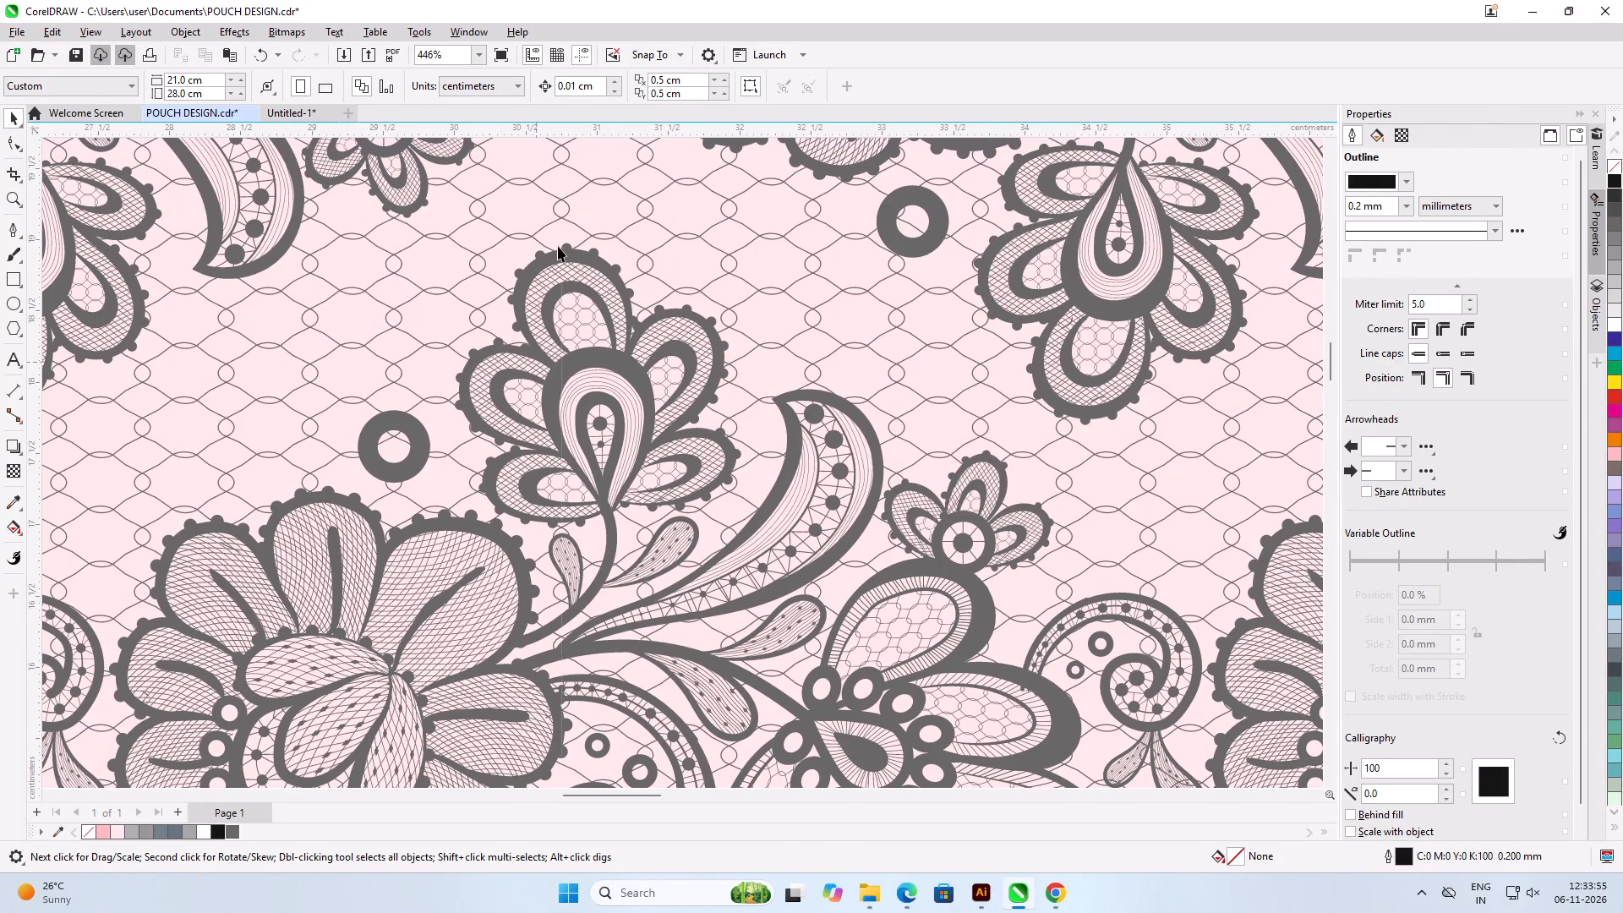
pyautogui.scroll(10, 575, 227)
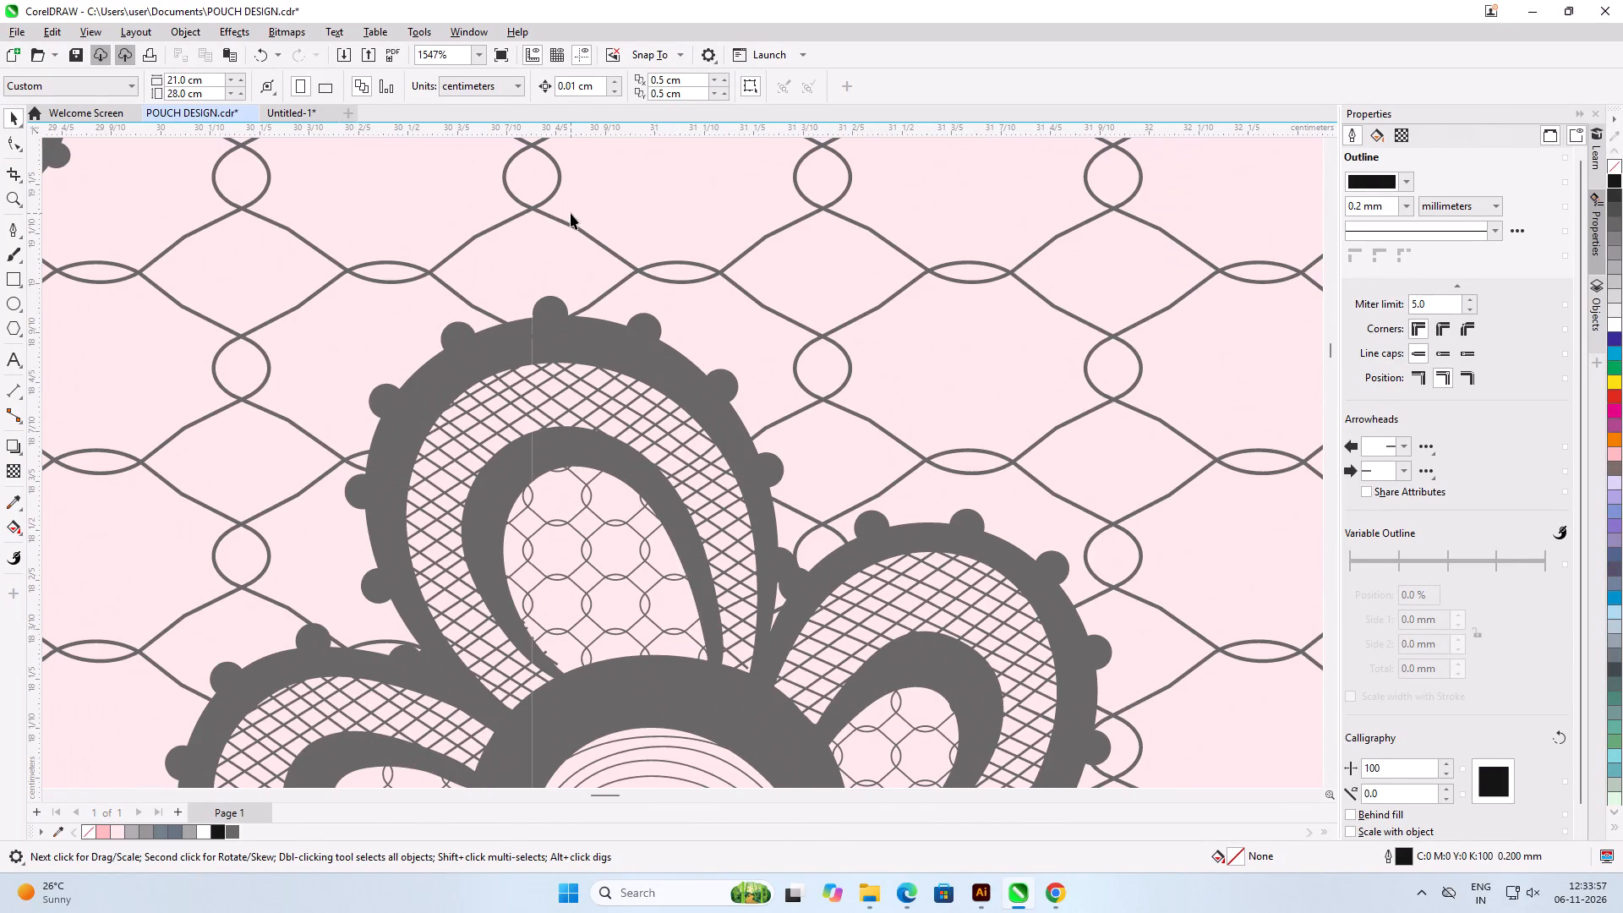
pyautogui.scroll(6, 574, 296)
pyautogui.scroll(-8, 576, 338)
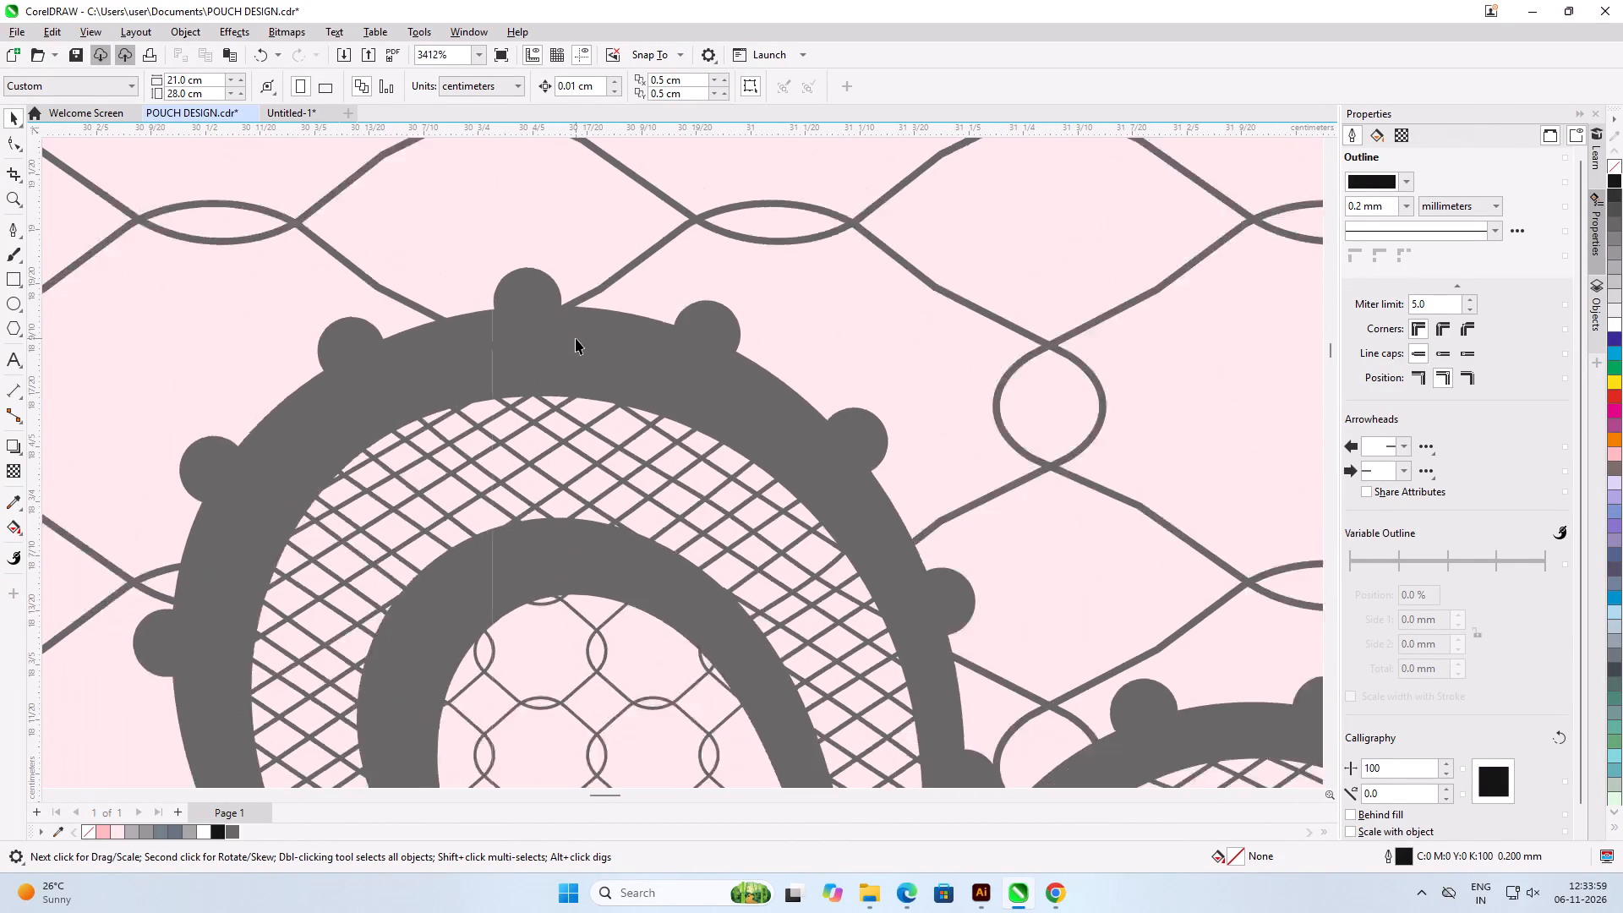
pyautogui.scroll(-17, 576, 338)
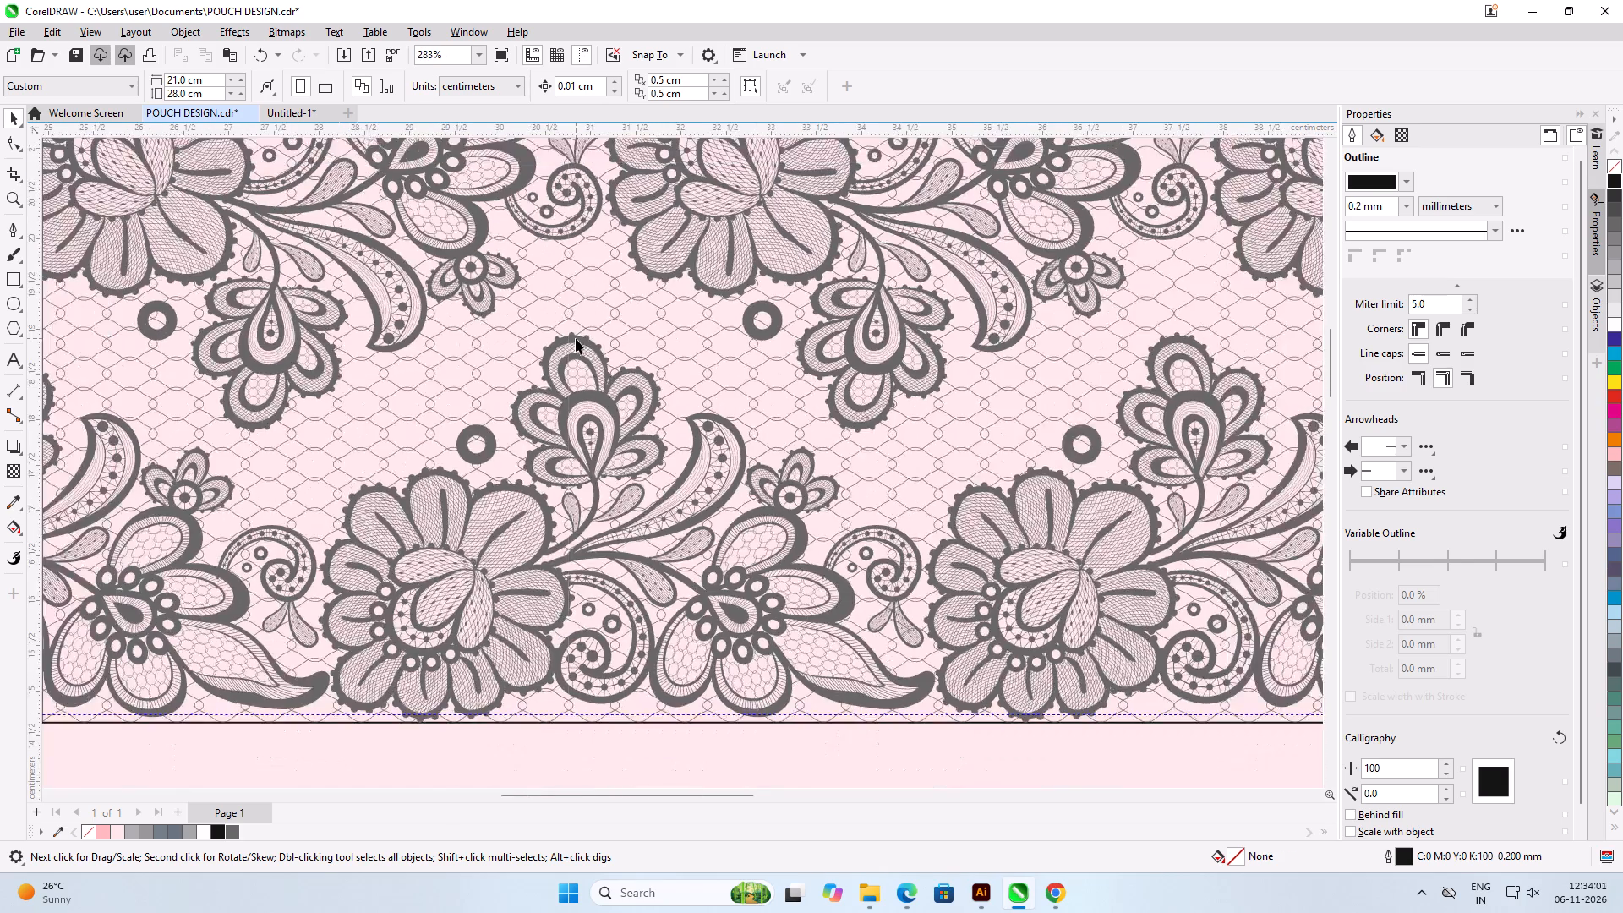
pyautogui.scroll(-4, 576, 338)
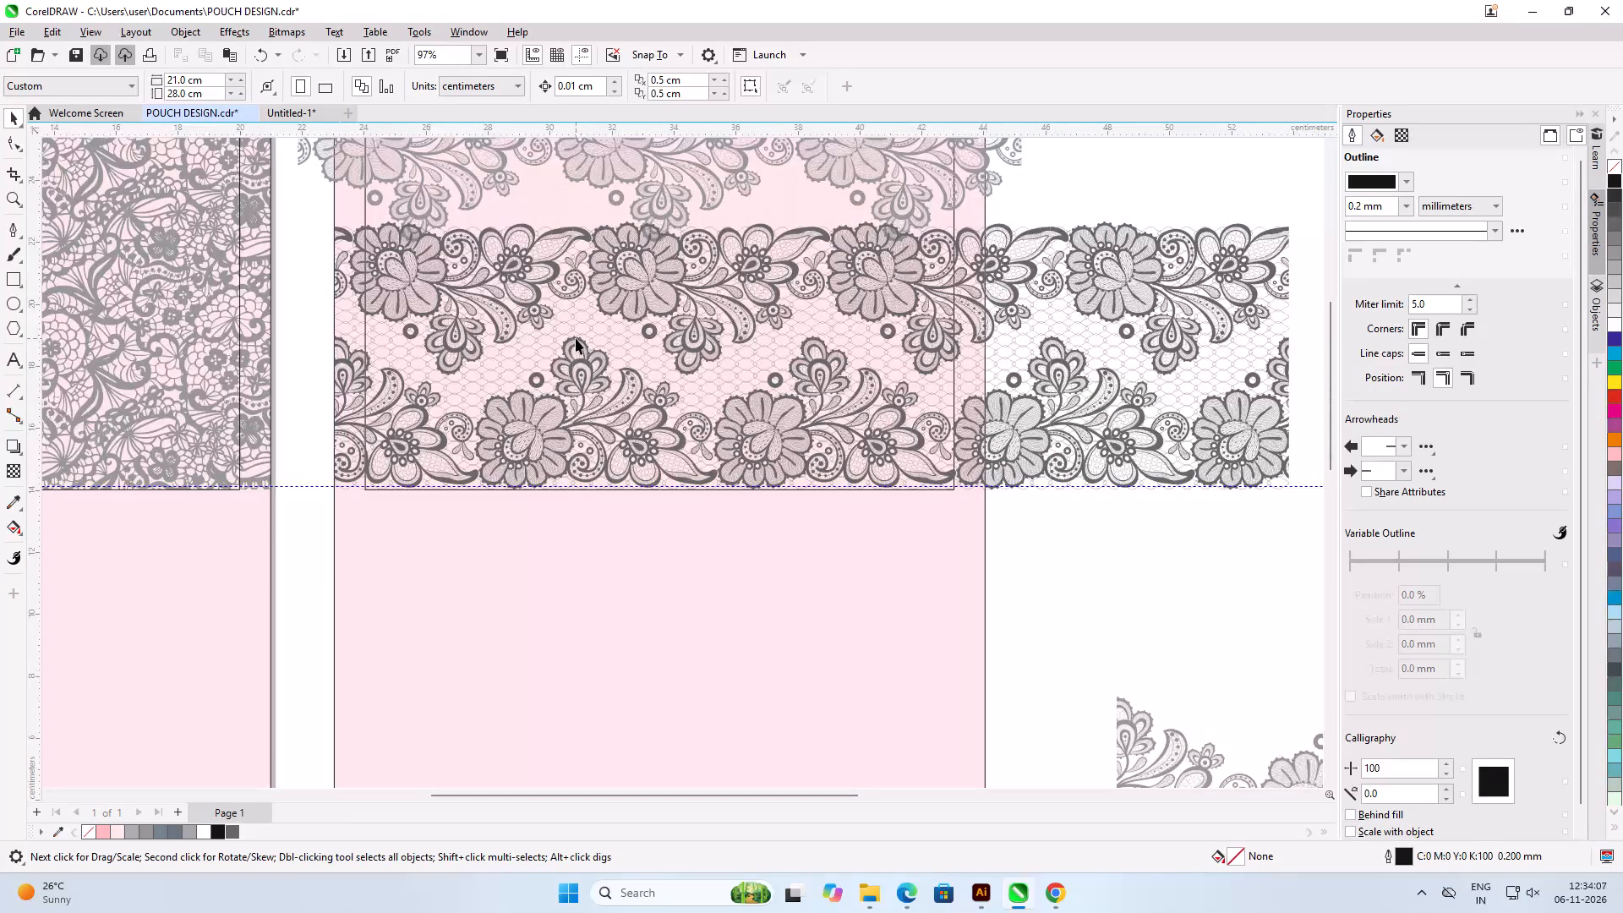
# Delete the two leftmost upper-row flower motifs of the joined lower lace, along with the scroll and leaf-tip fragments between them.
pyautogui.click(626, 275)
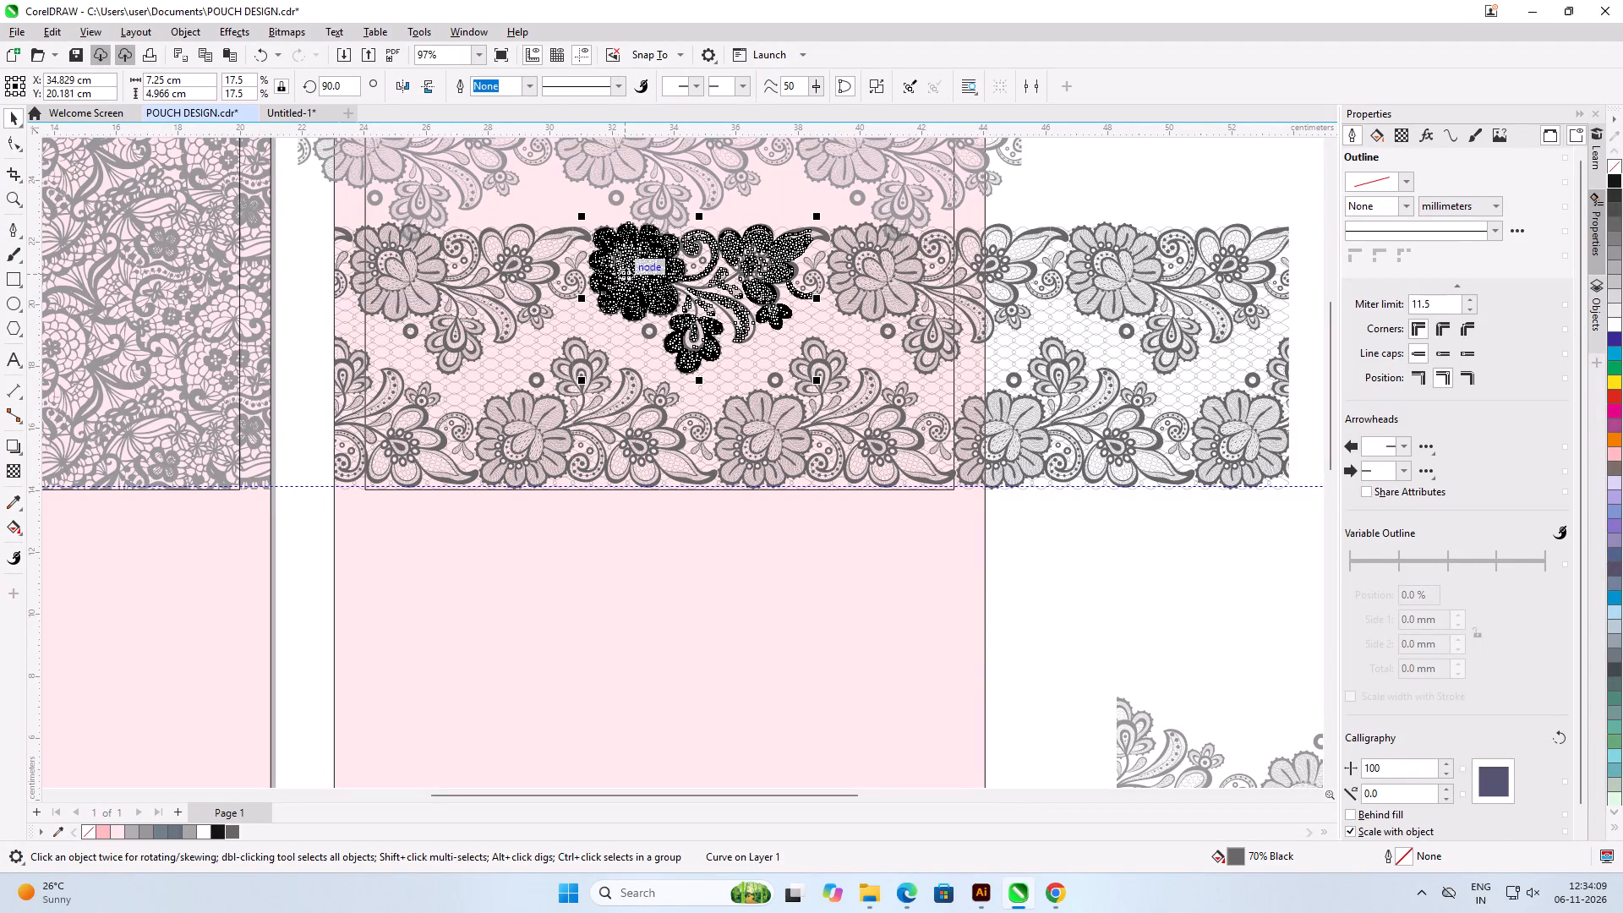
pyautogui.press('Delete')
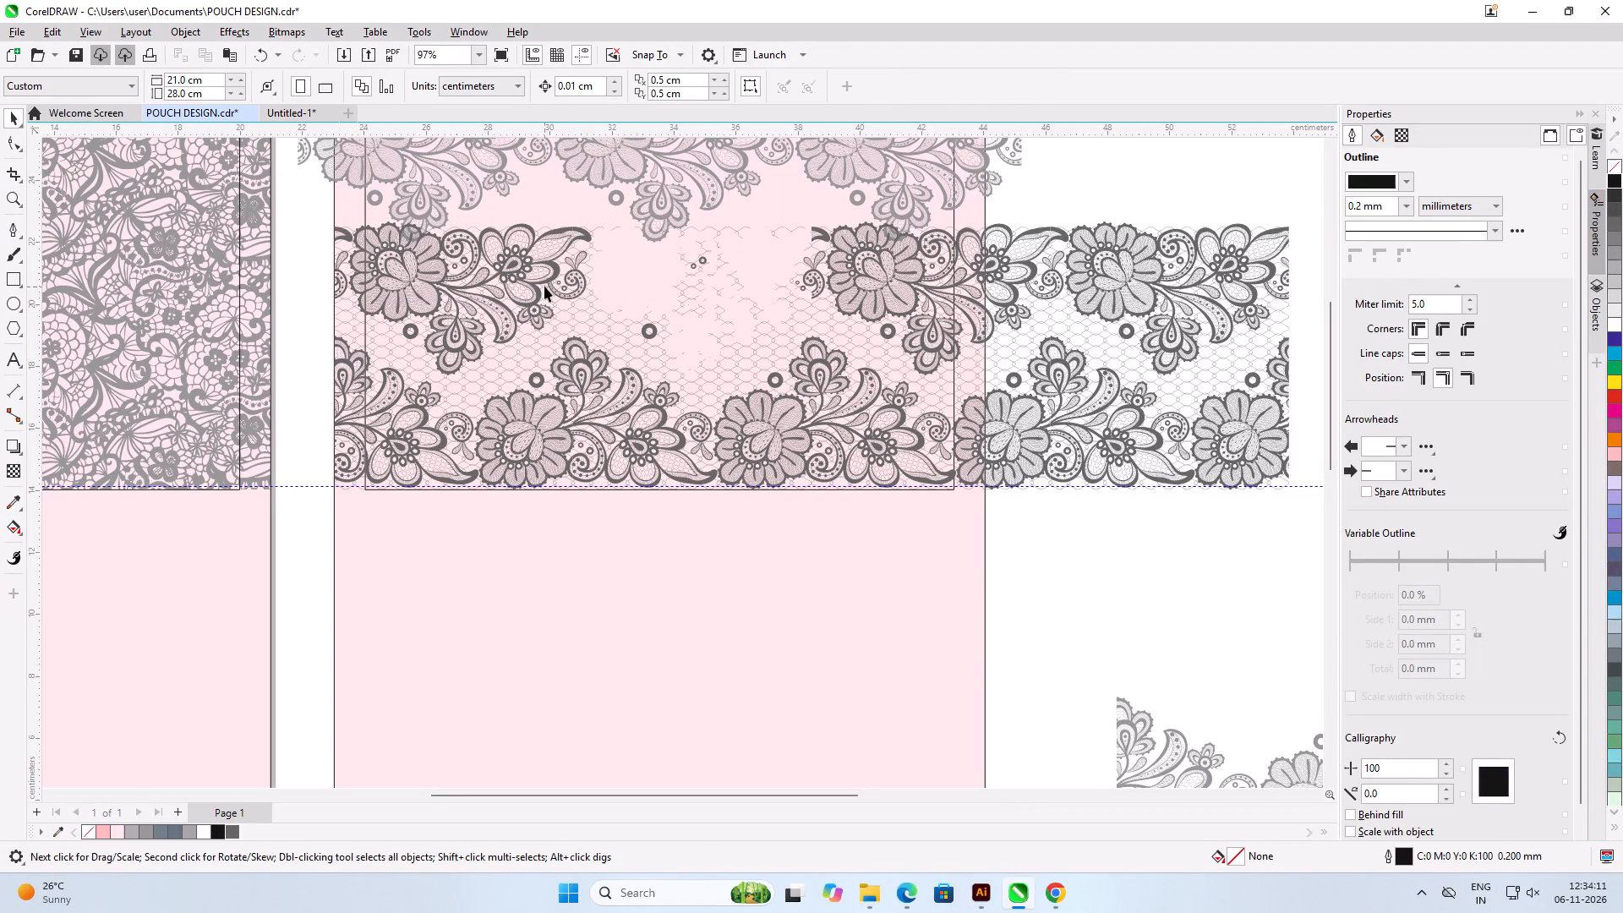
pyautogui.click(549, 280)
pyautogui.press('Delete')
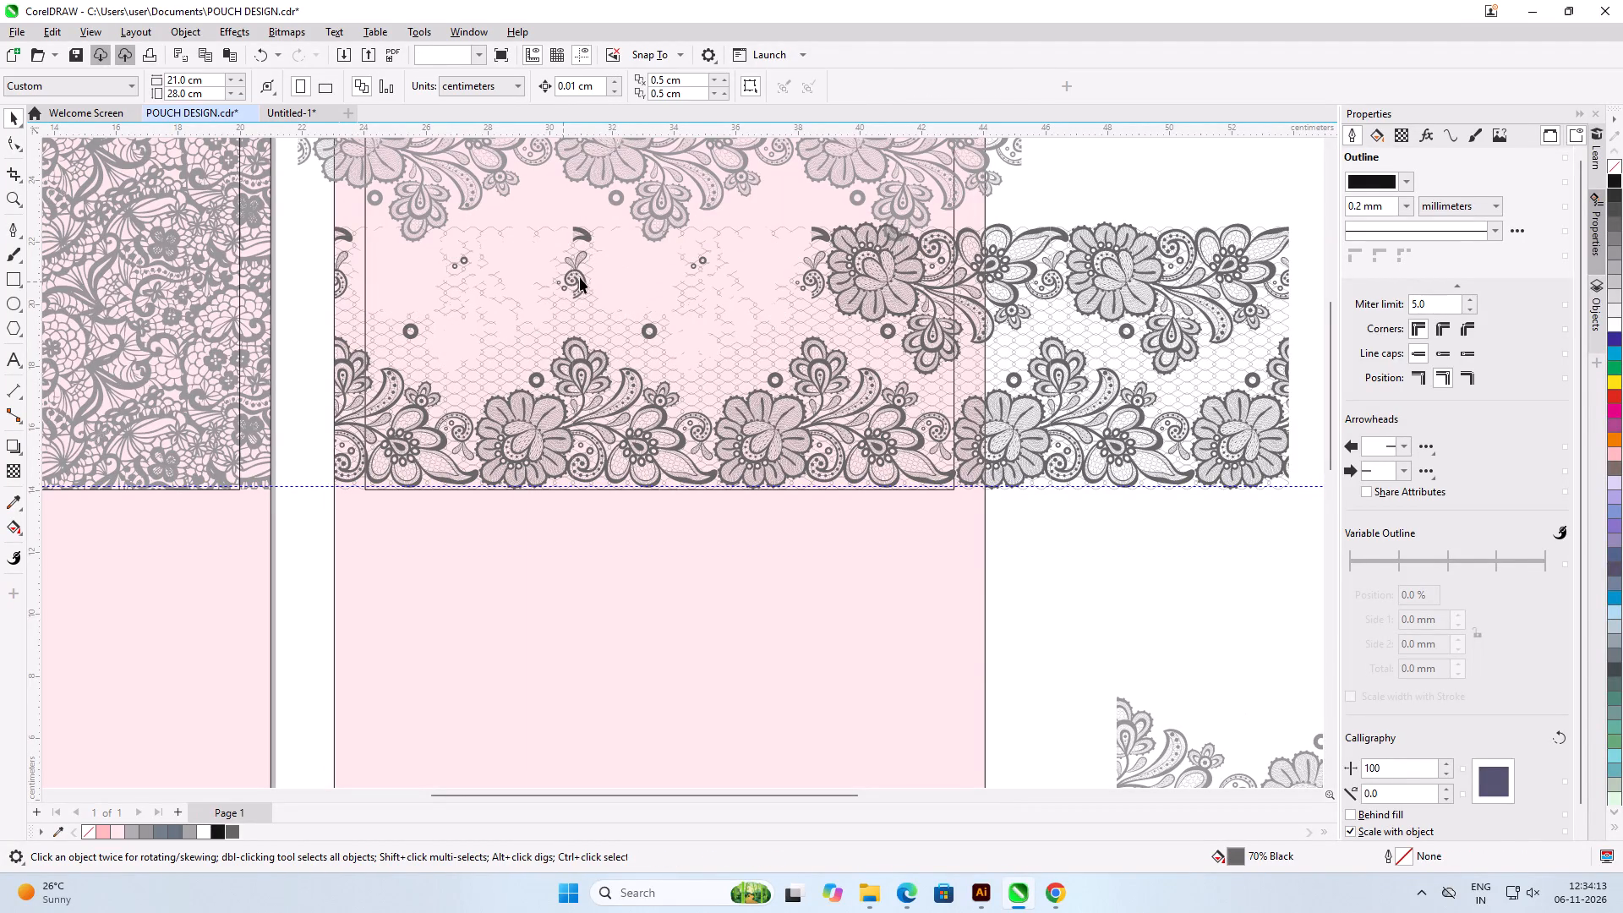
pyautogui.click(578, 276)
pyautogui.press('Delete')
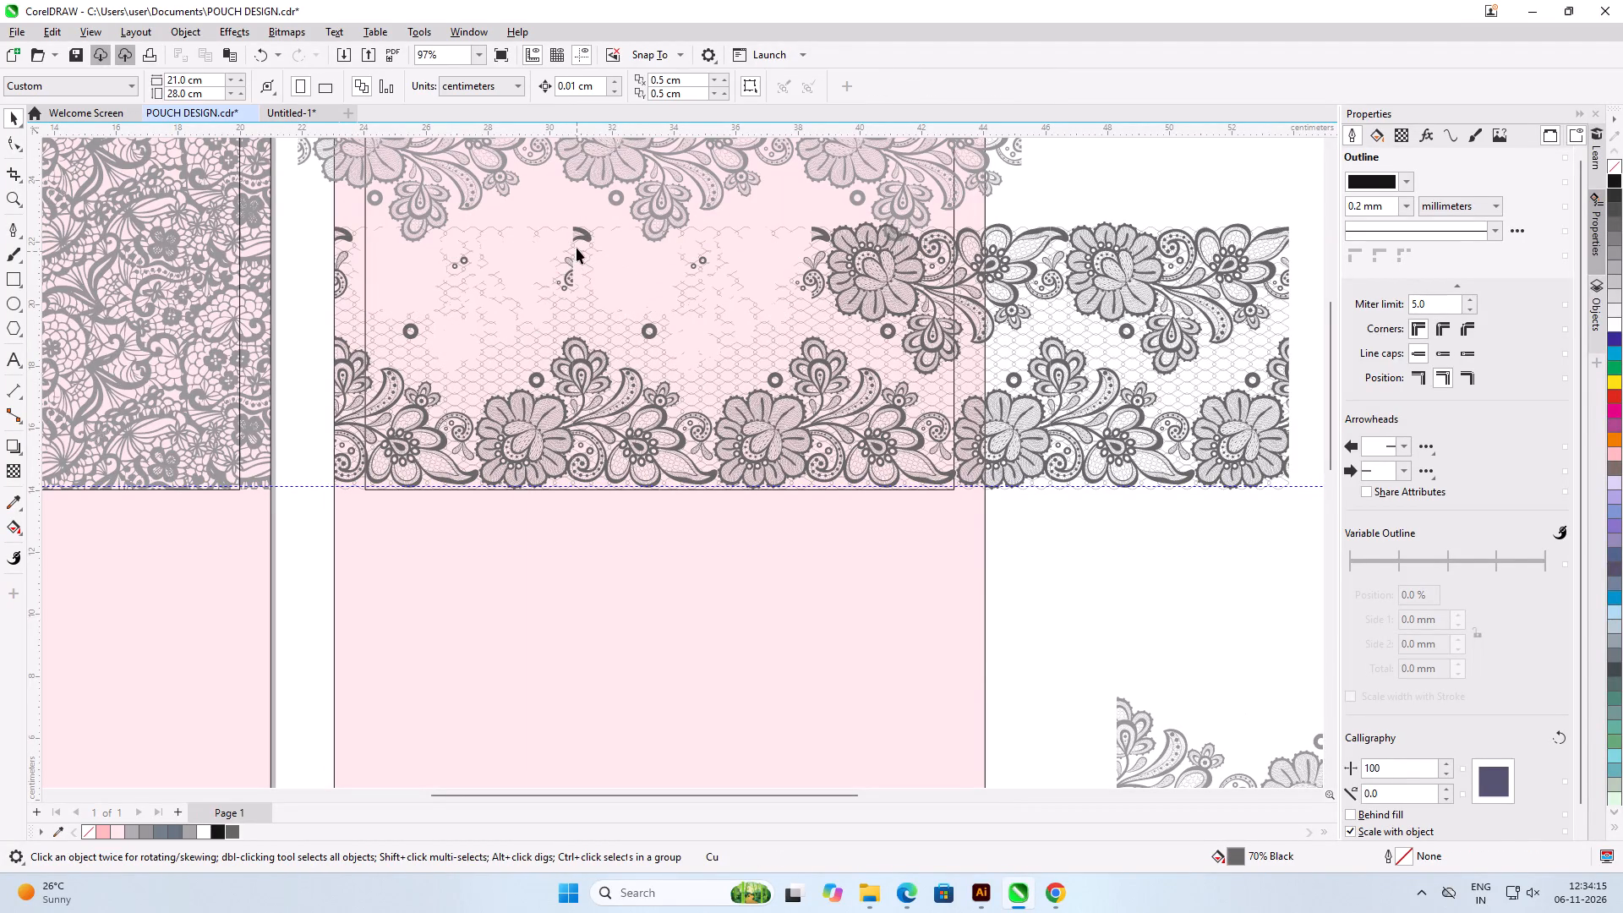
pyautogui.click(580, 235)
pyautogui.press('Delete')
# Delete the leftover fragments and loose mesh pieces in the cleared upper-row area at the lace's left part.
pyautogui.scroll(6, 572, 270)
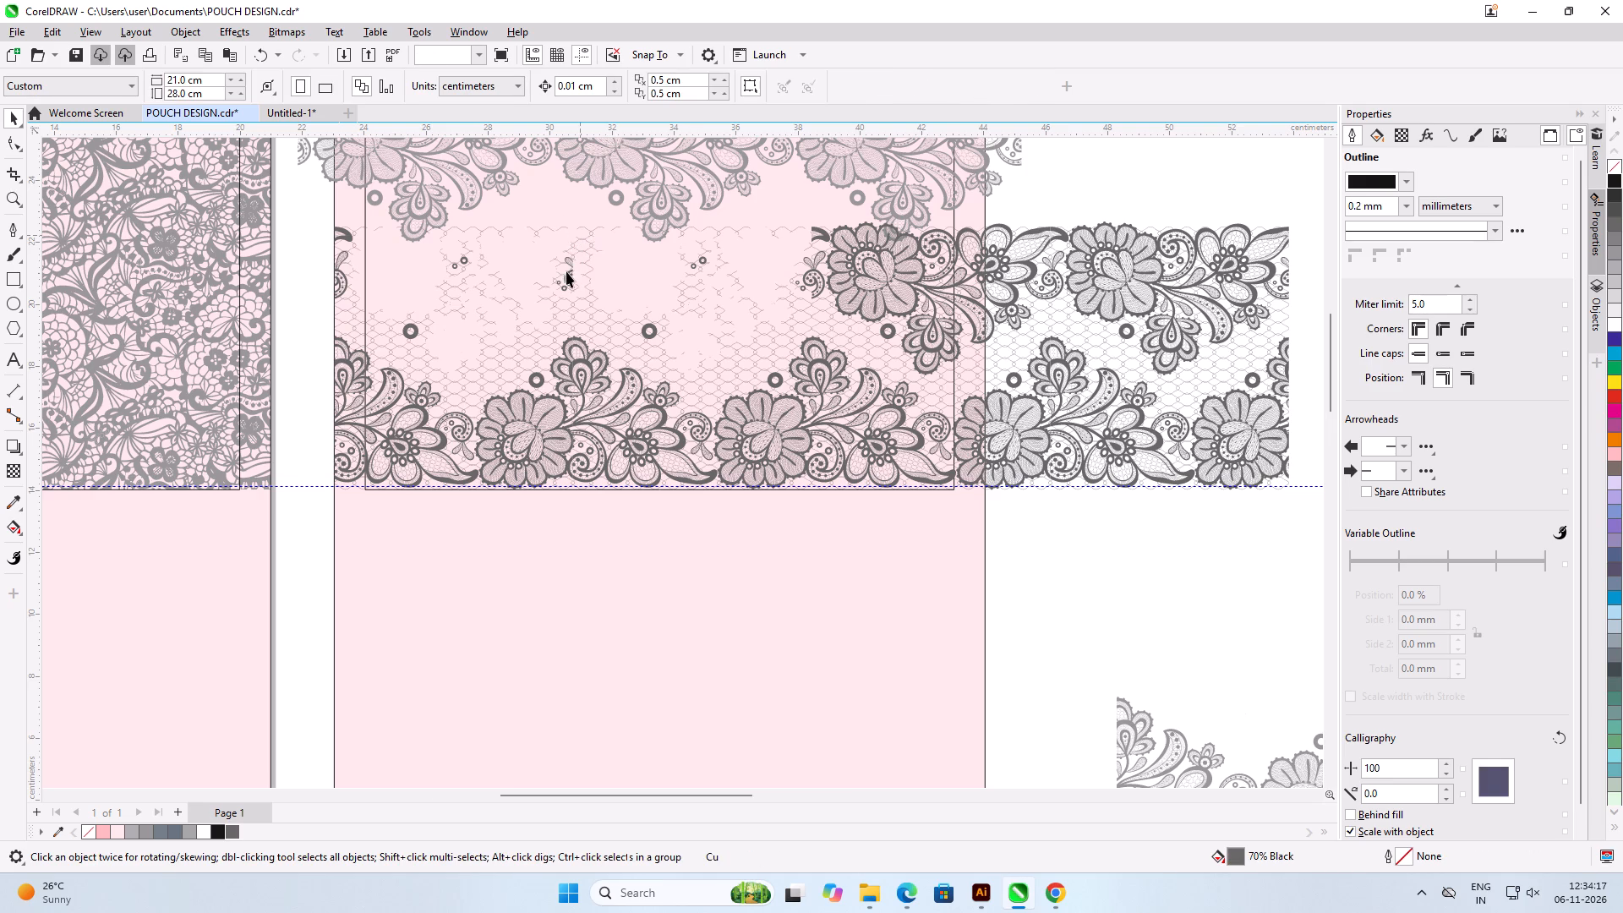
pyautogui.moveTo(71, 168); pyautogui.dragTo(761, 328)
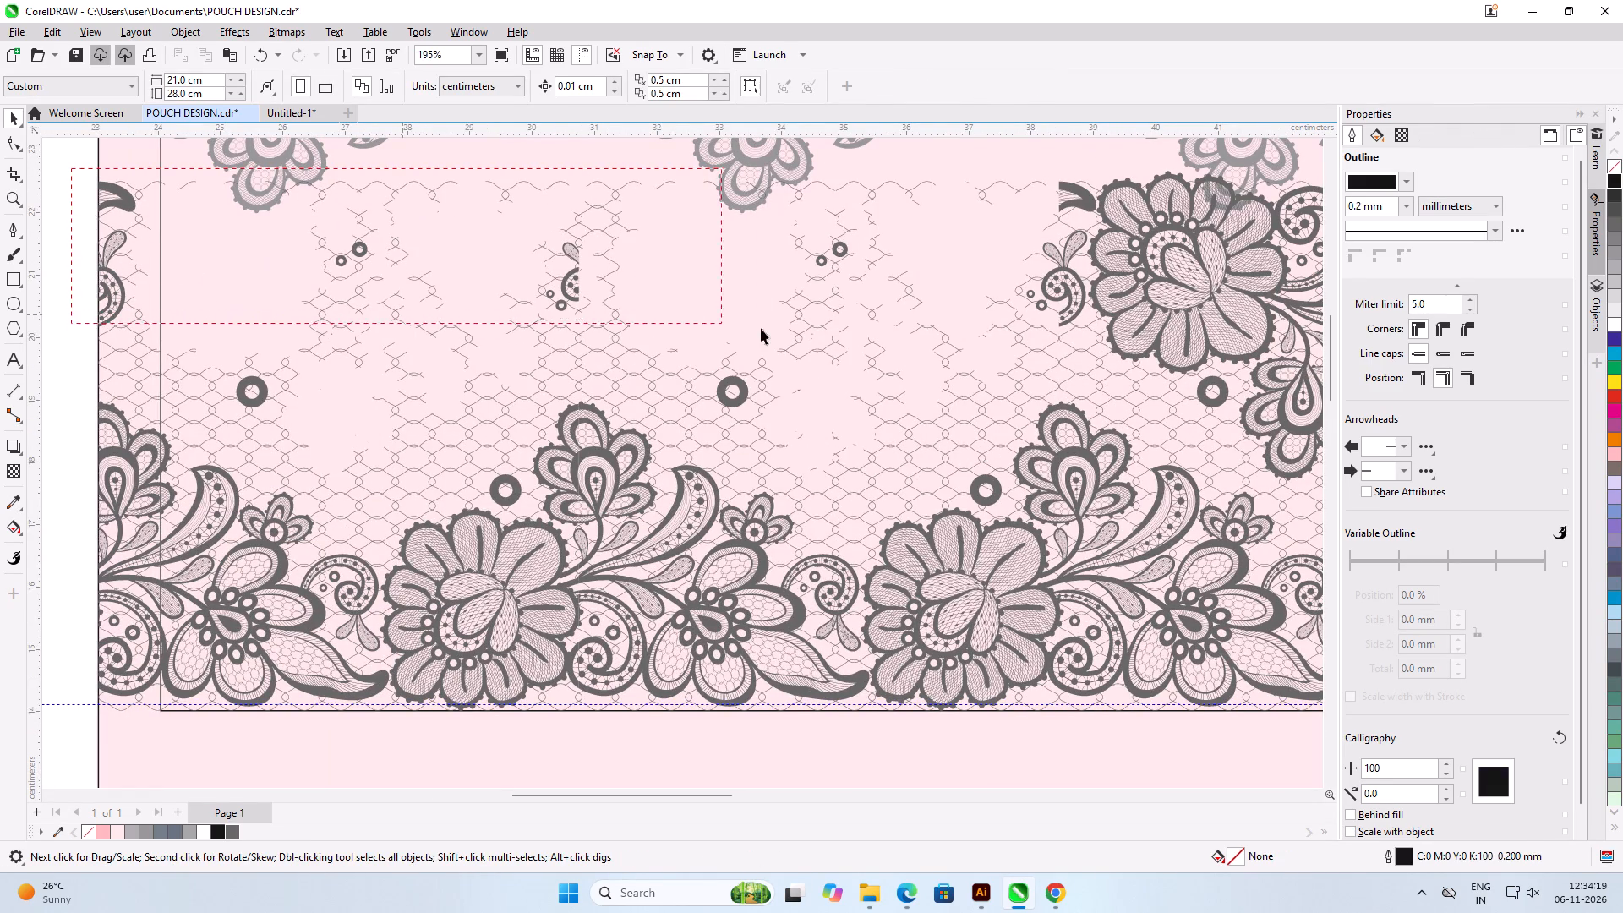
pyautogui.moveTo(761, 328); pyautogui.dragTo(906, 339)
pyautogui.press('Delete')
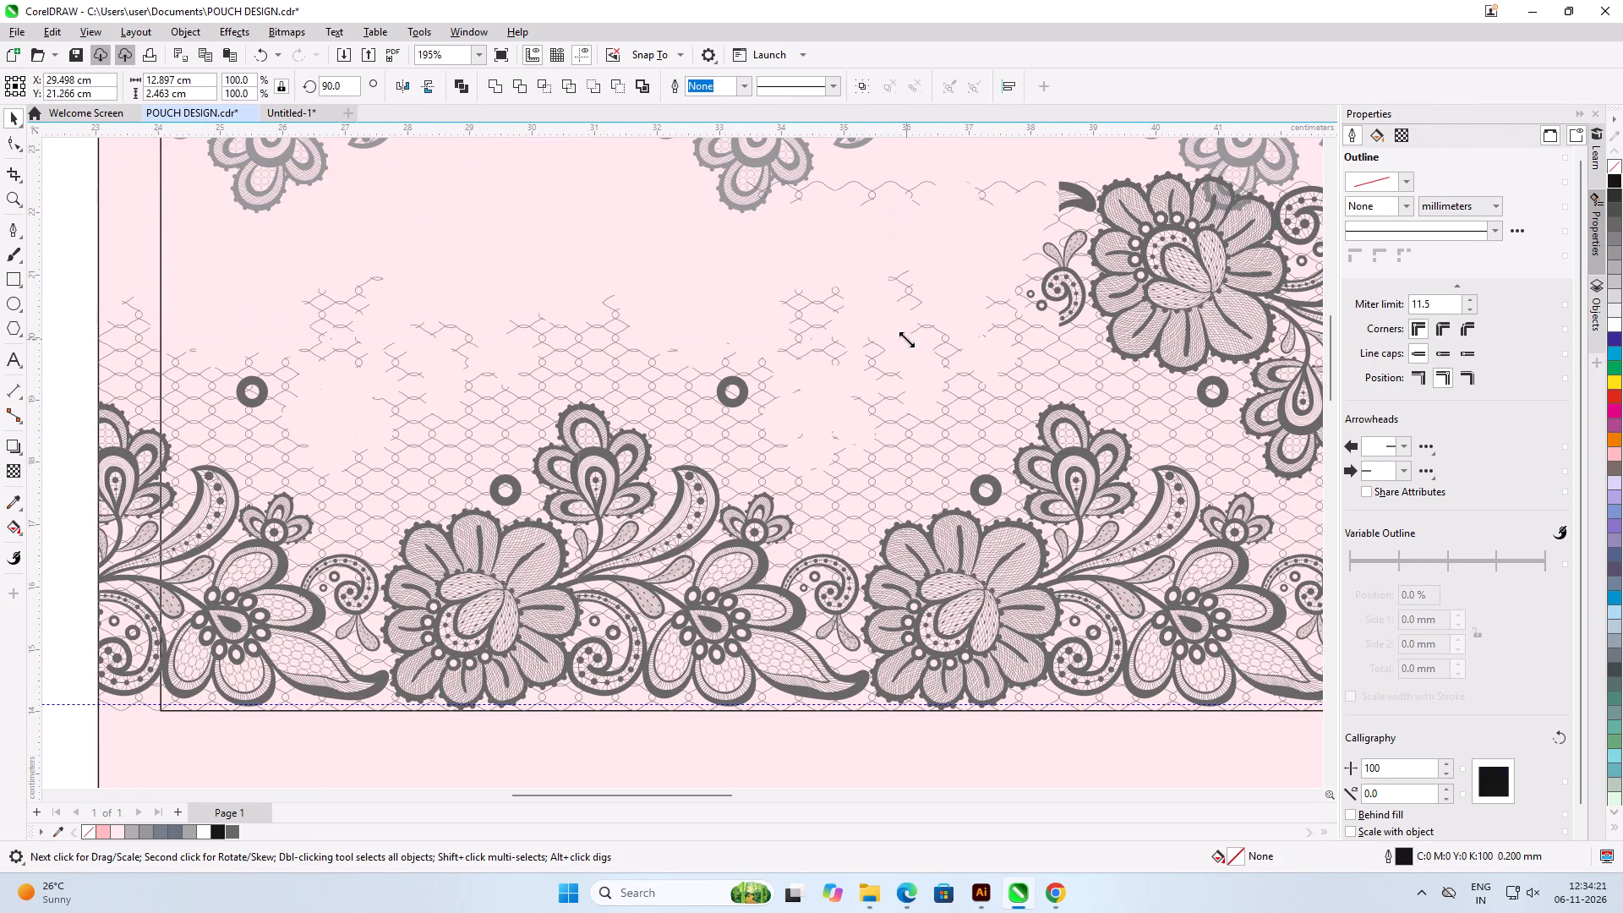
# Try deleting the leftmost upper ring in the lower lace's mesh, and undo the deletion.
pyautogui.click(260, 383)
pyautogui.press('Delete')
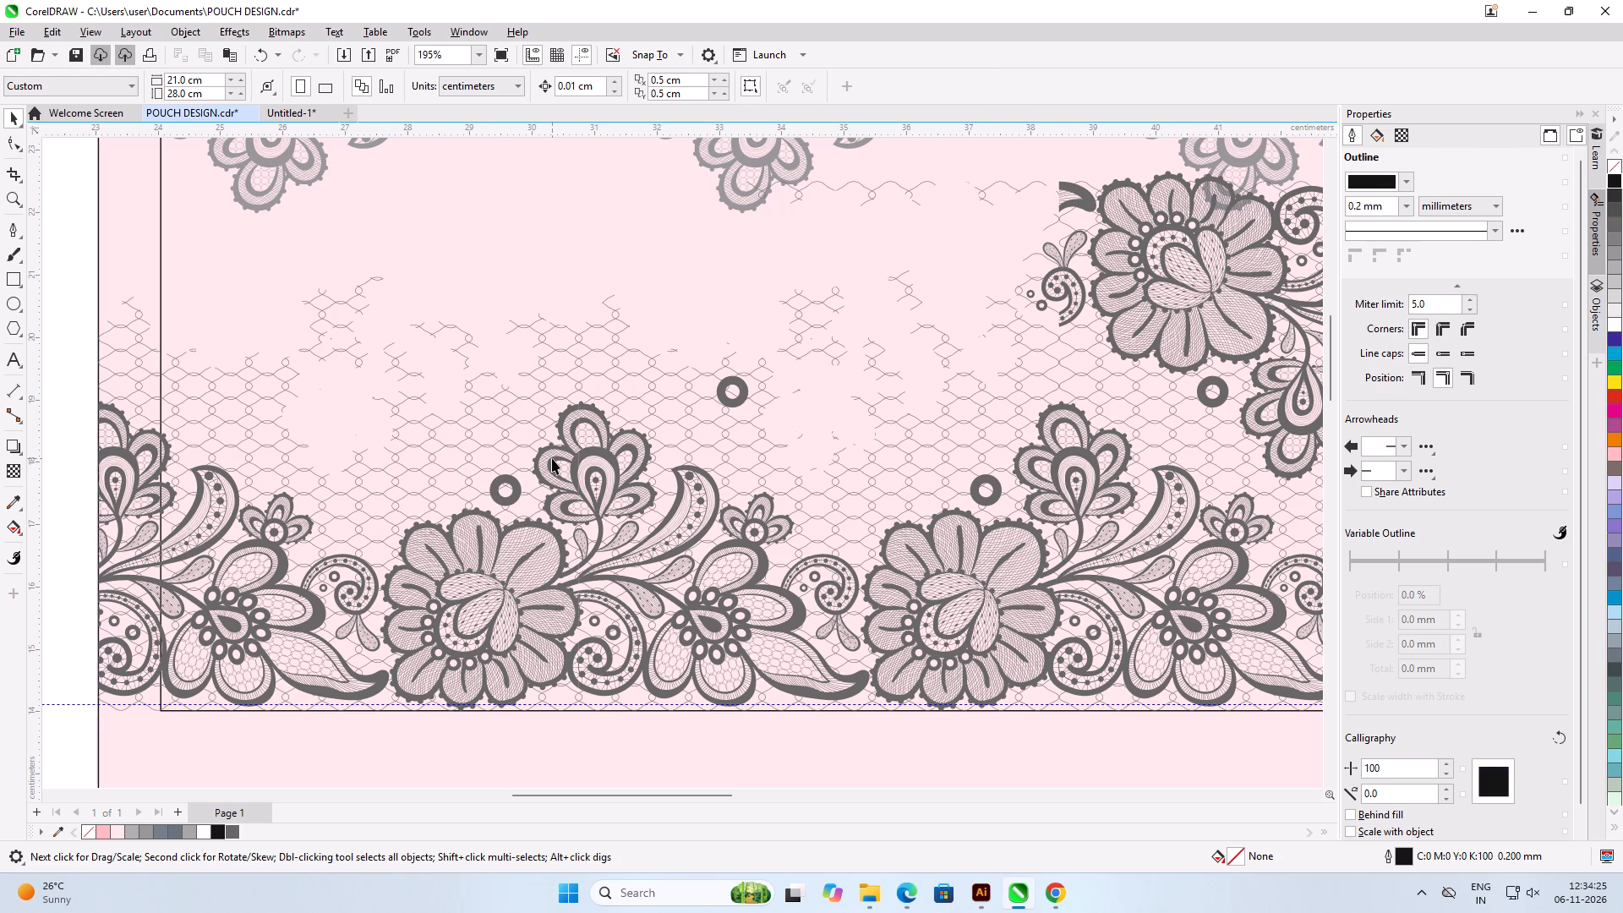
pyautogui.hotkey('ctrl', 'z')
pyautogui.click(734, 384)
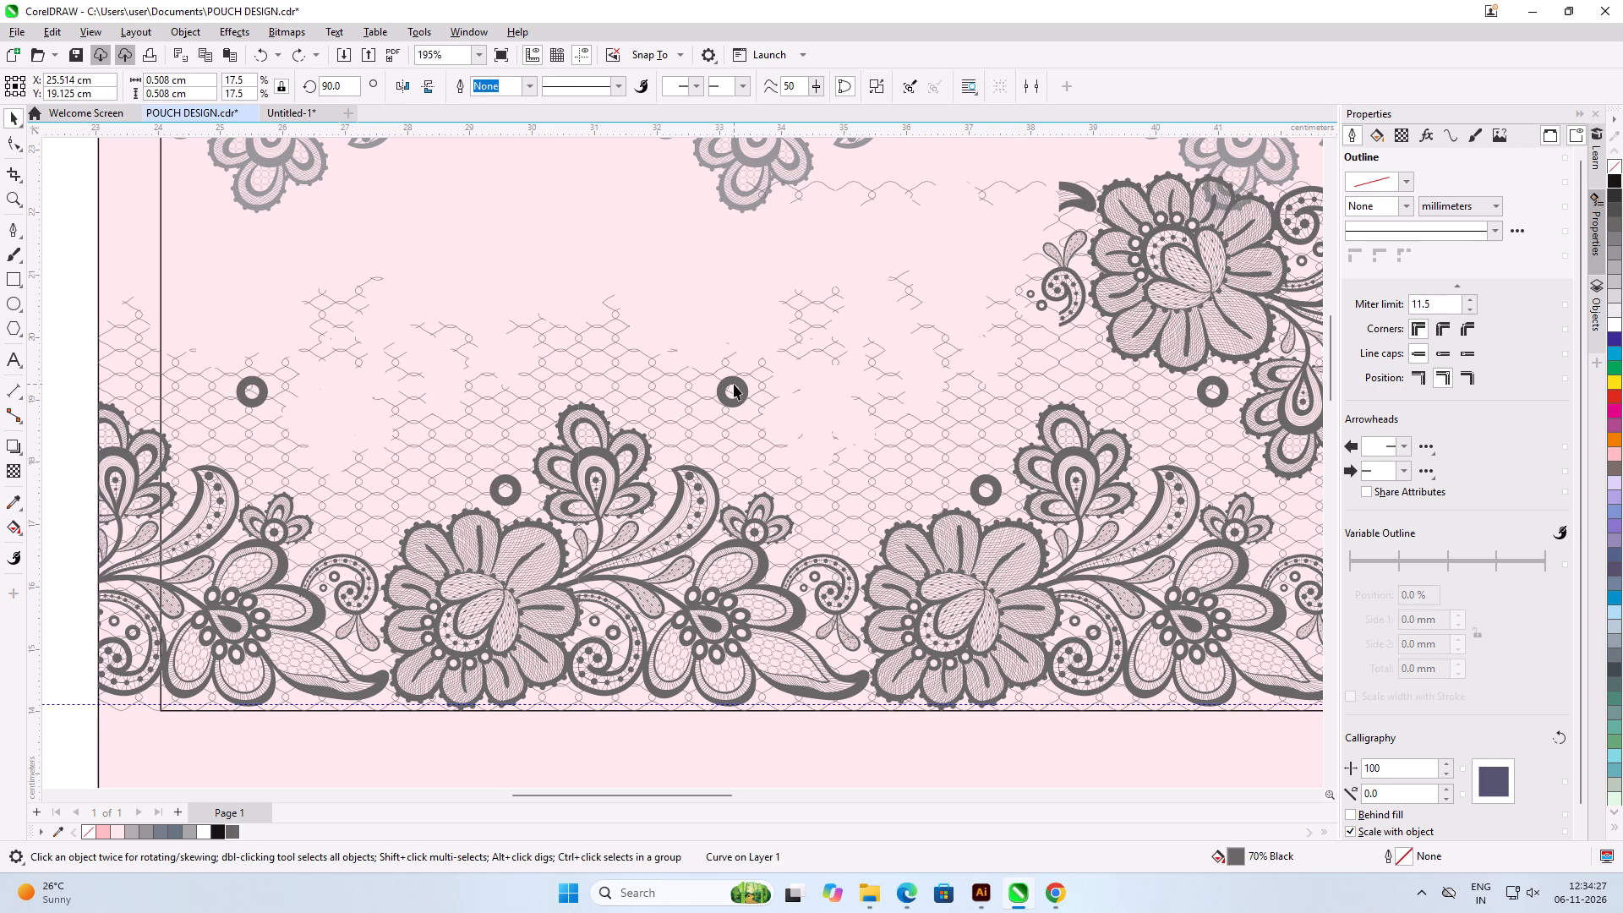
# Delete the rest of the lace's upper row: the small fragments along its right part and the two remaining large flower motifs.
pyautogui.scroll(-5, 555, 408)
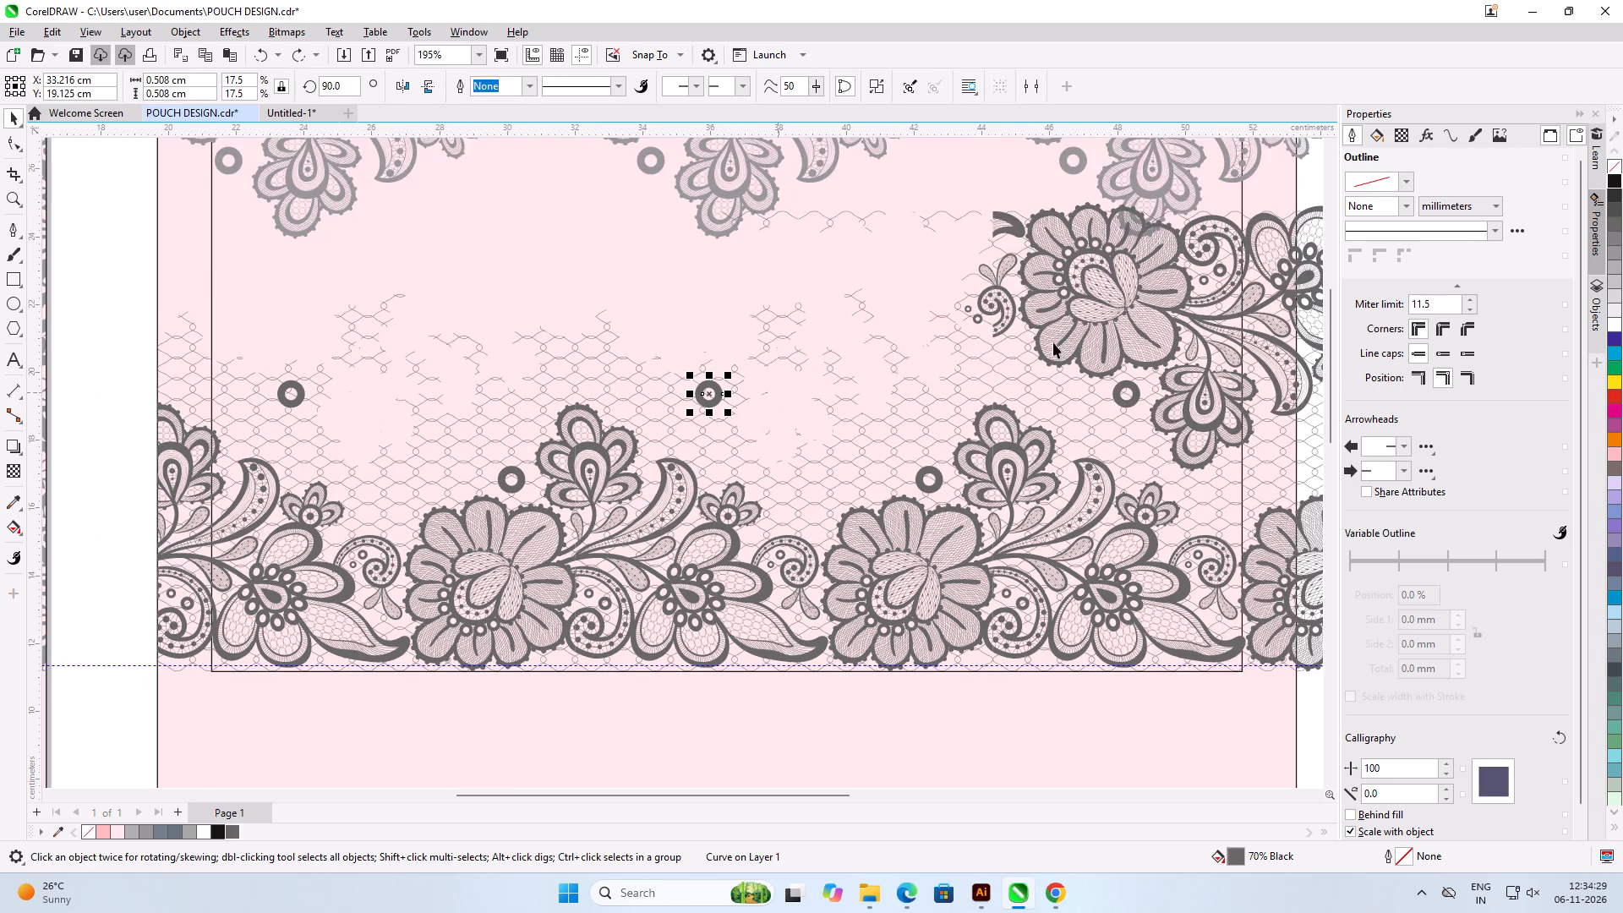
pyautogui.scroll(-3, 461, 370)
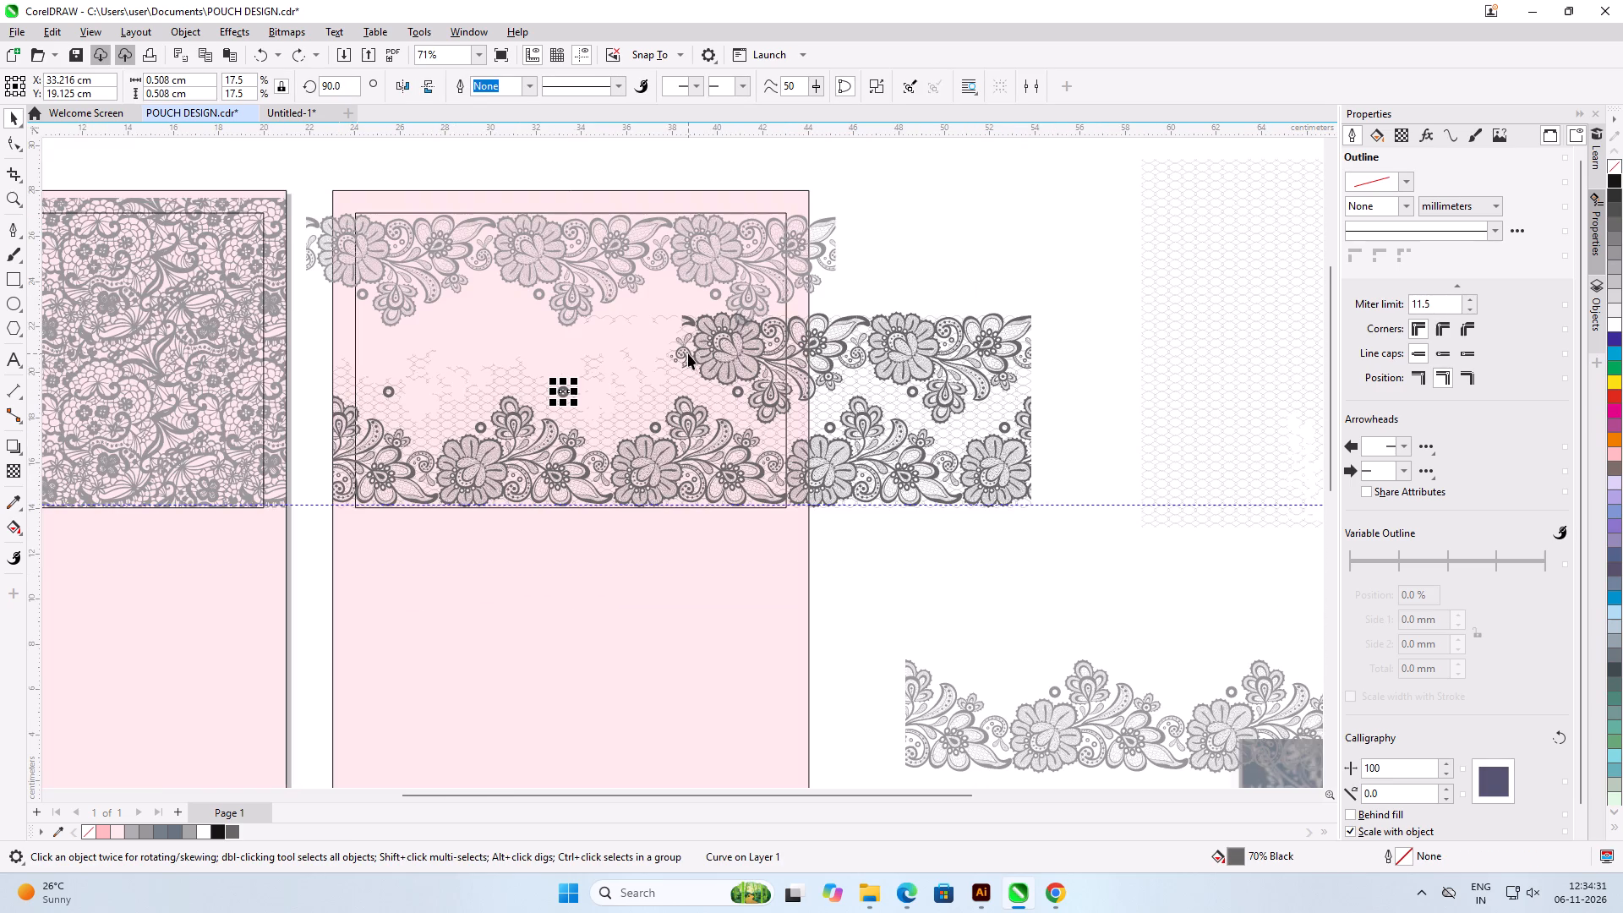
pyautogui.scroll(2, 905, 323)
pyautogui.moveTo(1112, 294); pyautogui.dragTo(971, 423)
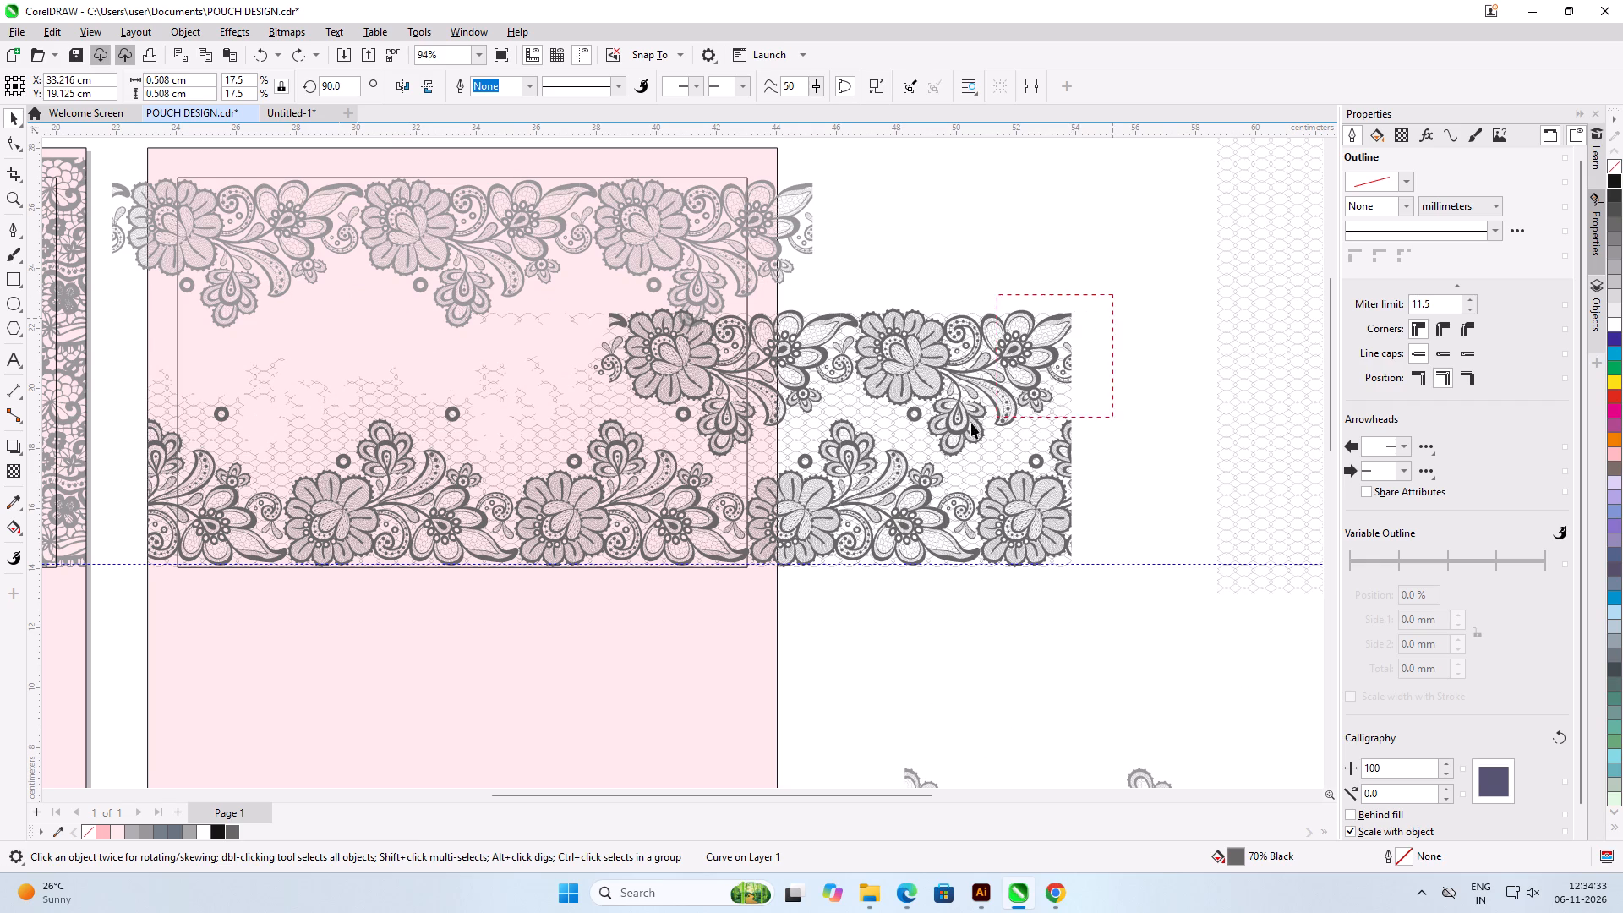
pyautogui.moveTo(971, 423); pyautogui.dragTo(496, 408)
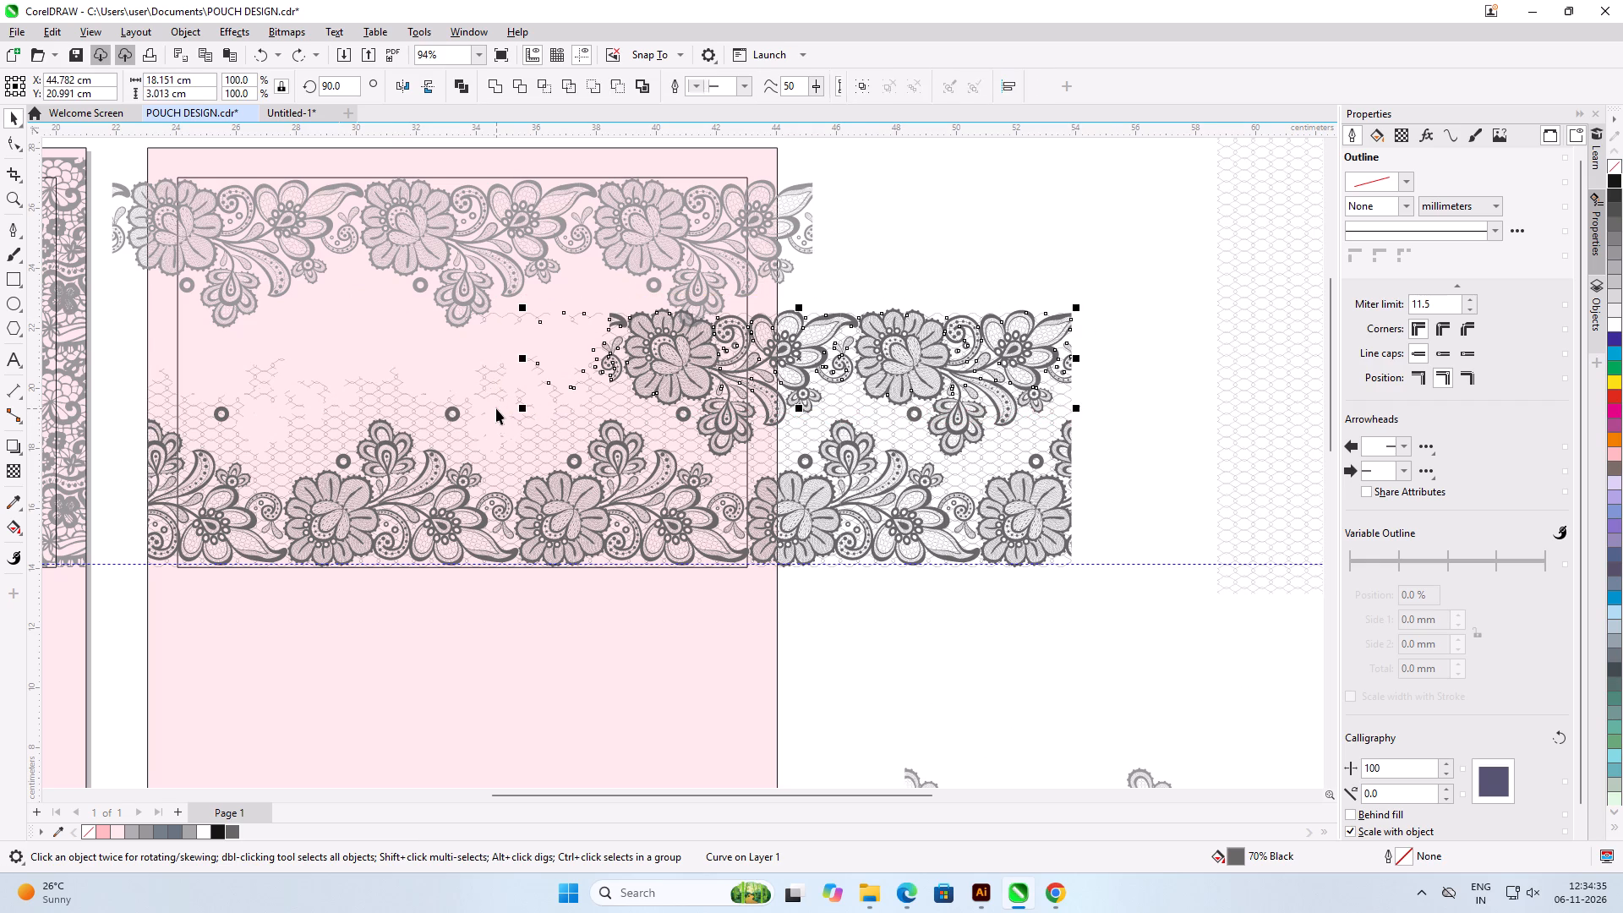
pyautogui.press('Delete')
pyautogui.click(691, 355)
pyautogui.press('Delete')
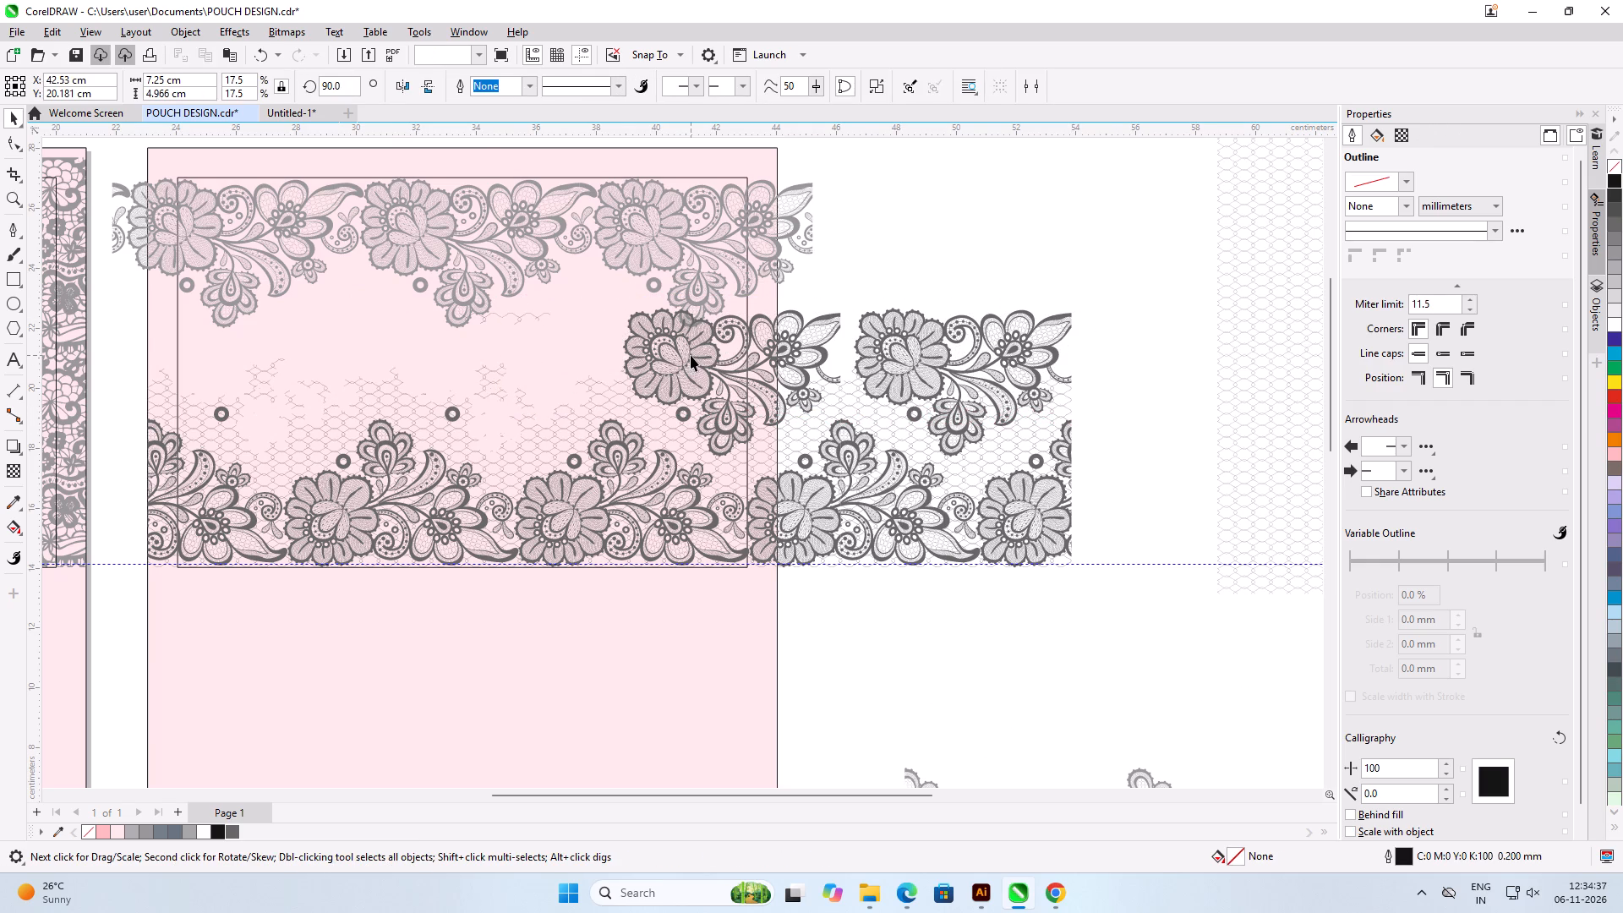
pyautogui.click(887, 347)
pyautogui.press('Delete')
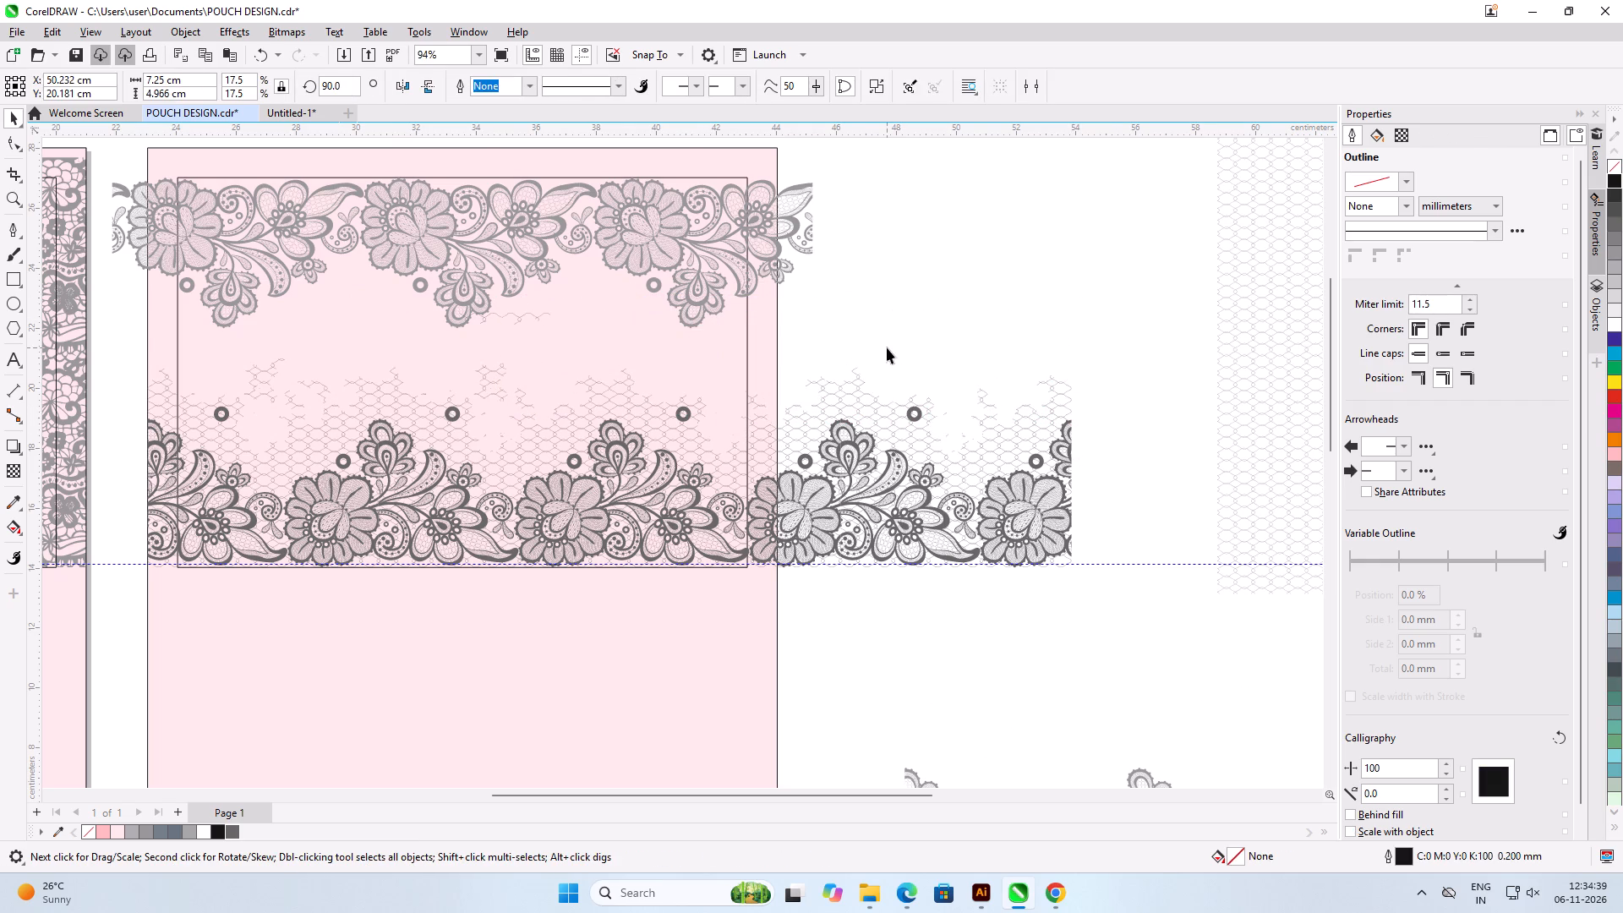
# Delete the lower-row flower crossing the second big pouch's outer right edge and both halves of the leafy motif beside it.
pyautogui.scroll(4, 788, 484)
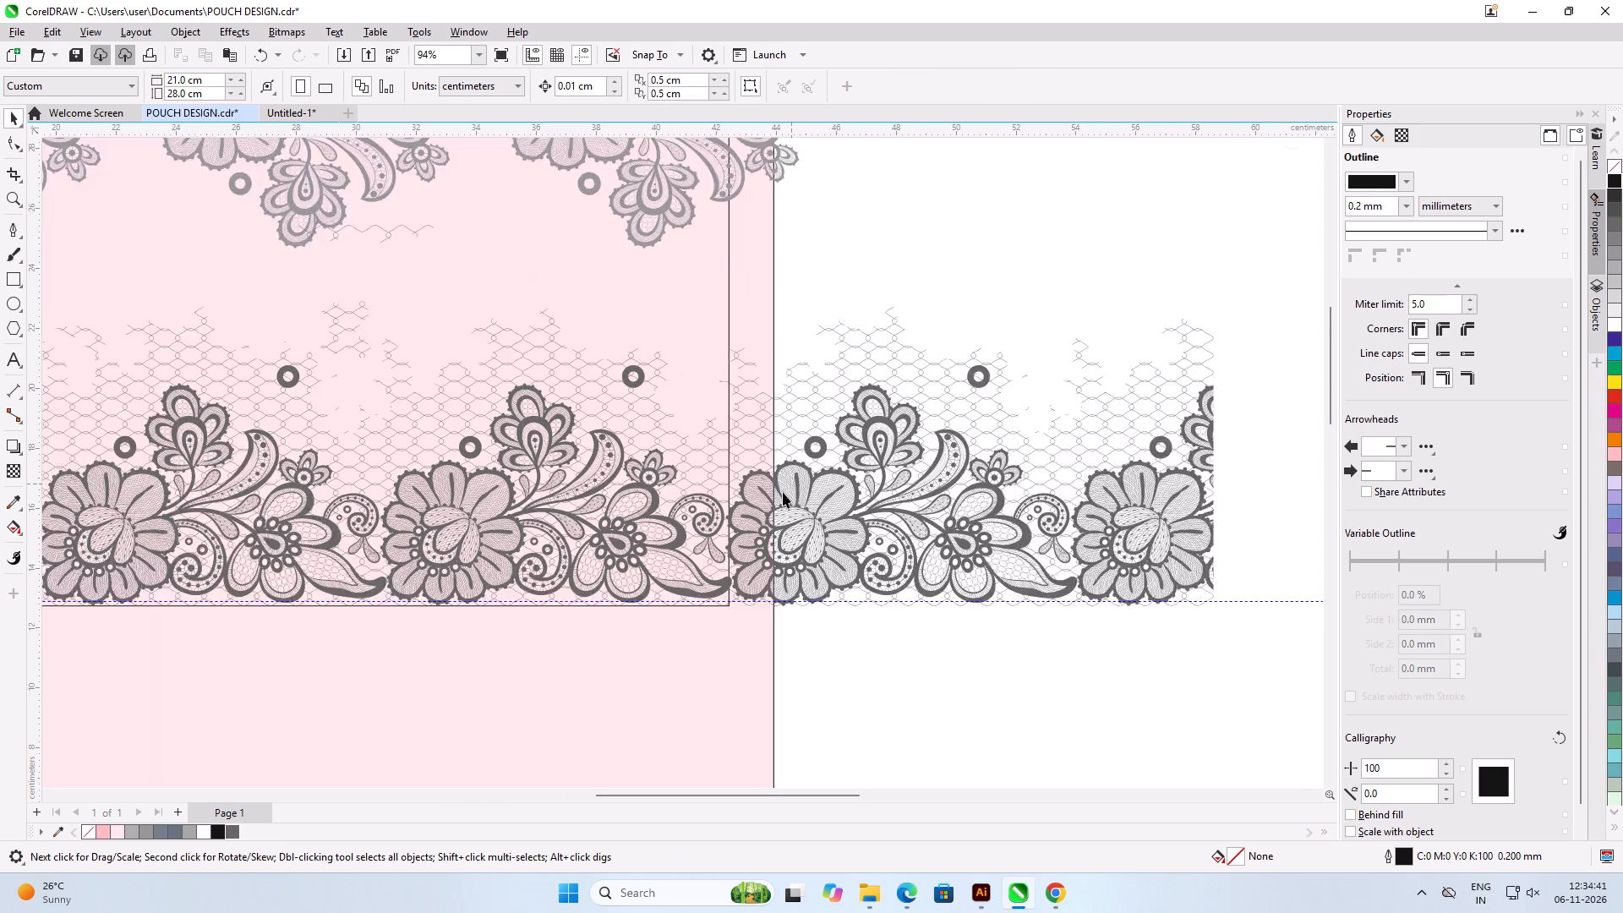
pyautogui.scroll(1, 783, 492)
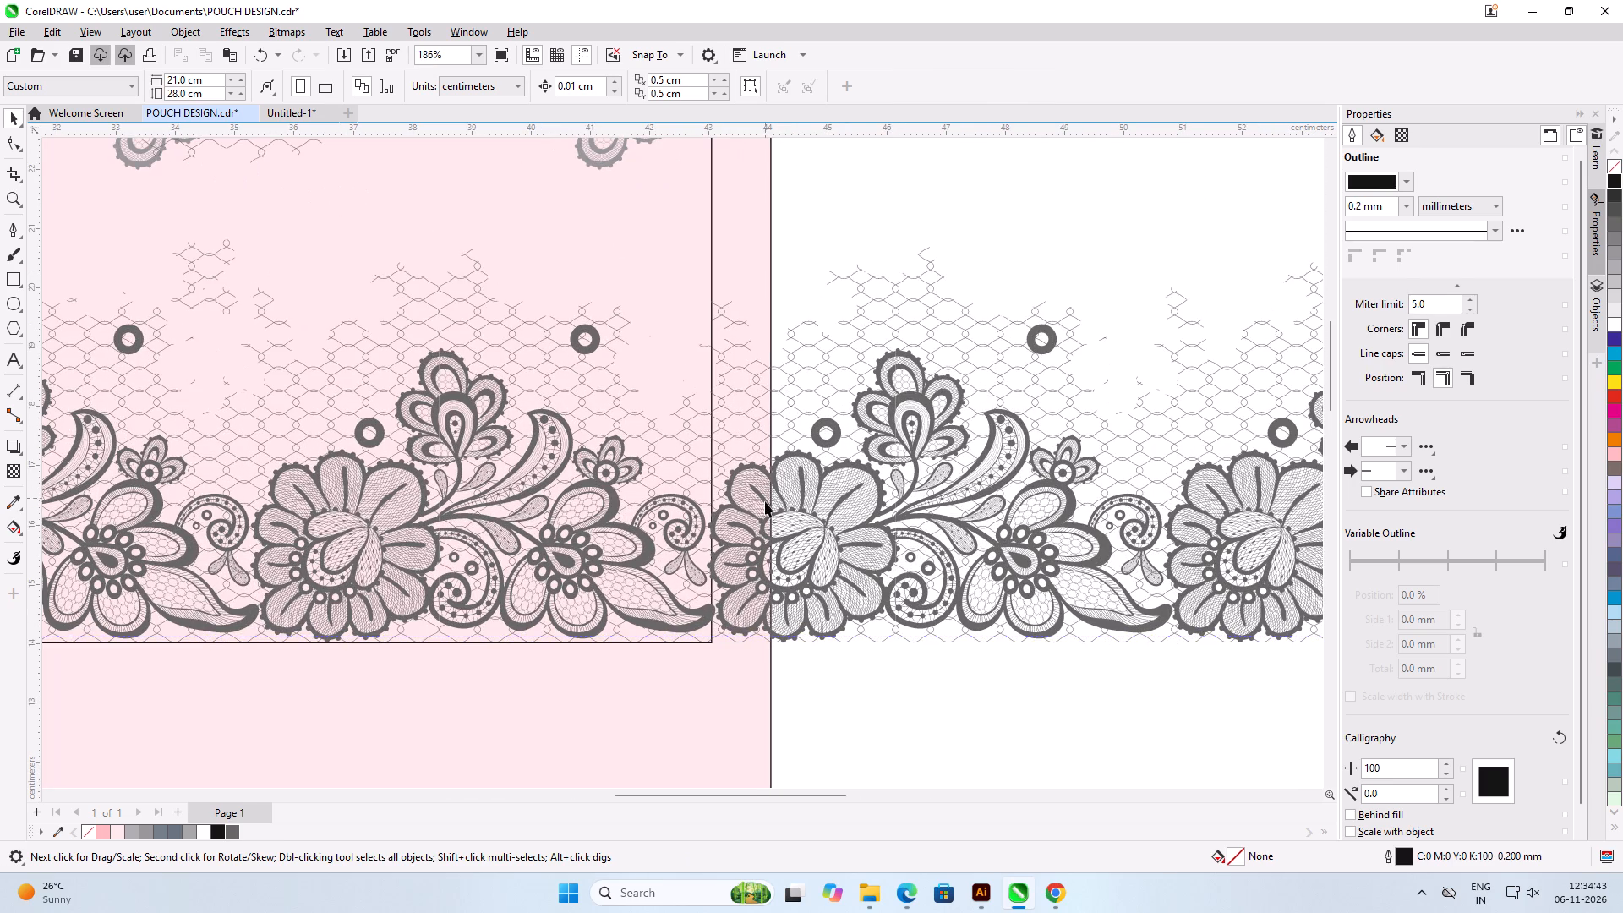
pyautogui.click(720, 560)
pyautogui.press('Delete')
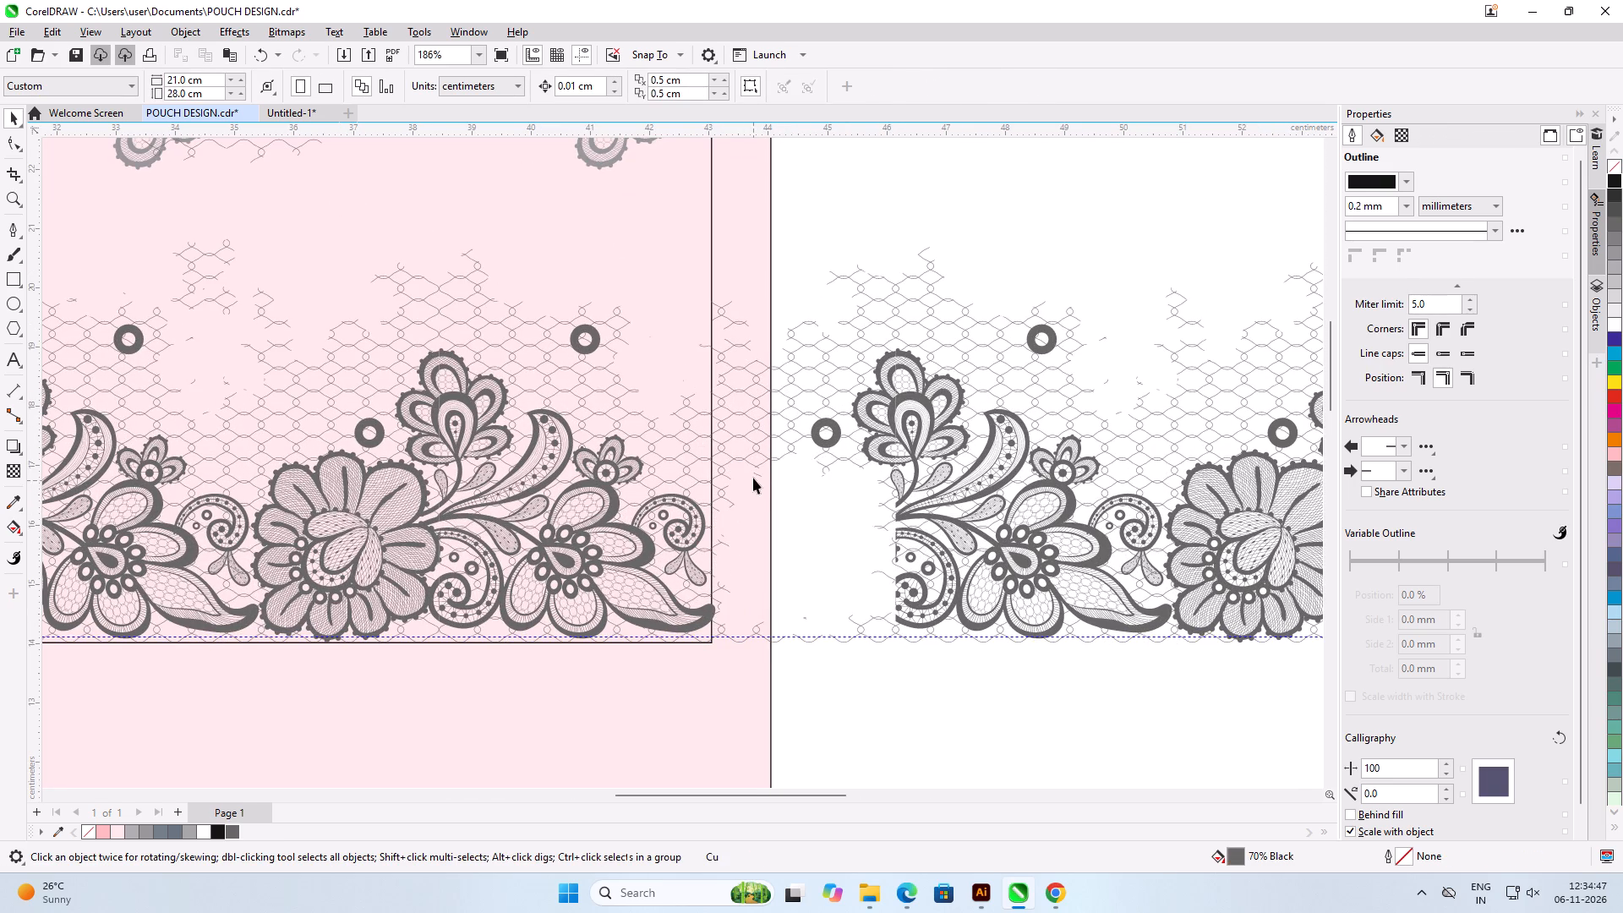
pyautogui.click(754, 450)
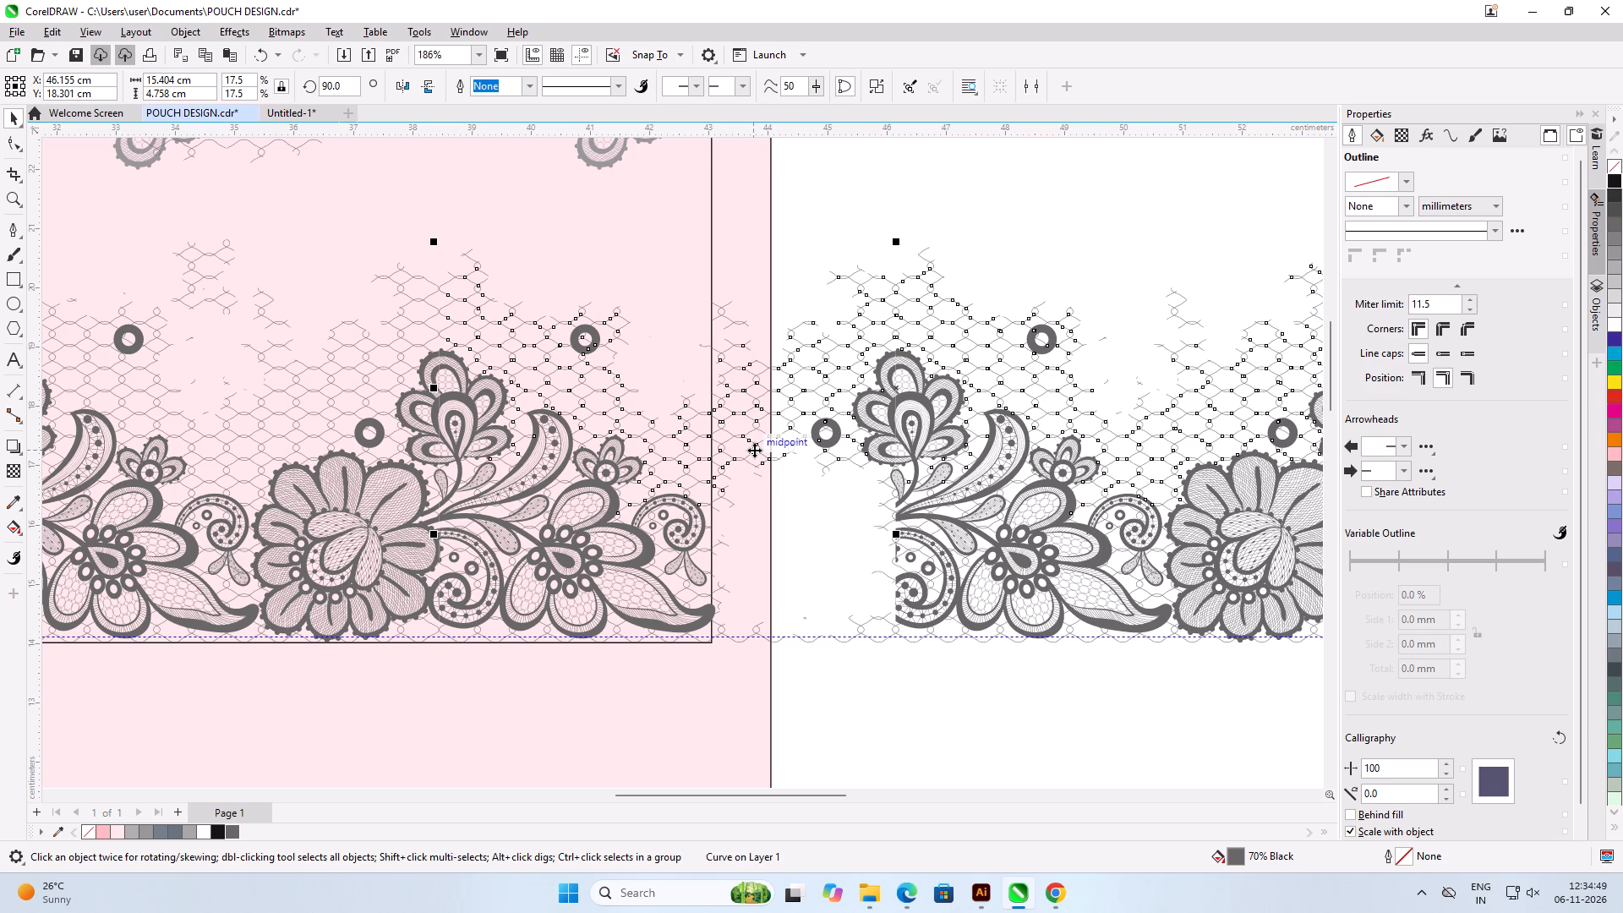
pyautogui.scroll(1, 803, 523)
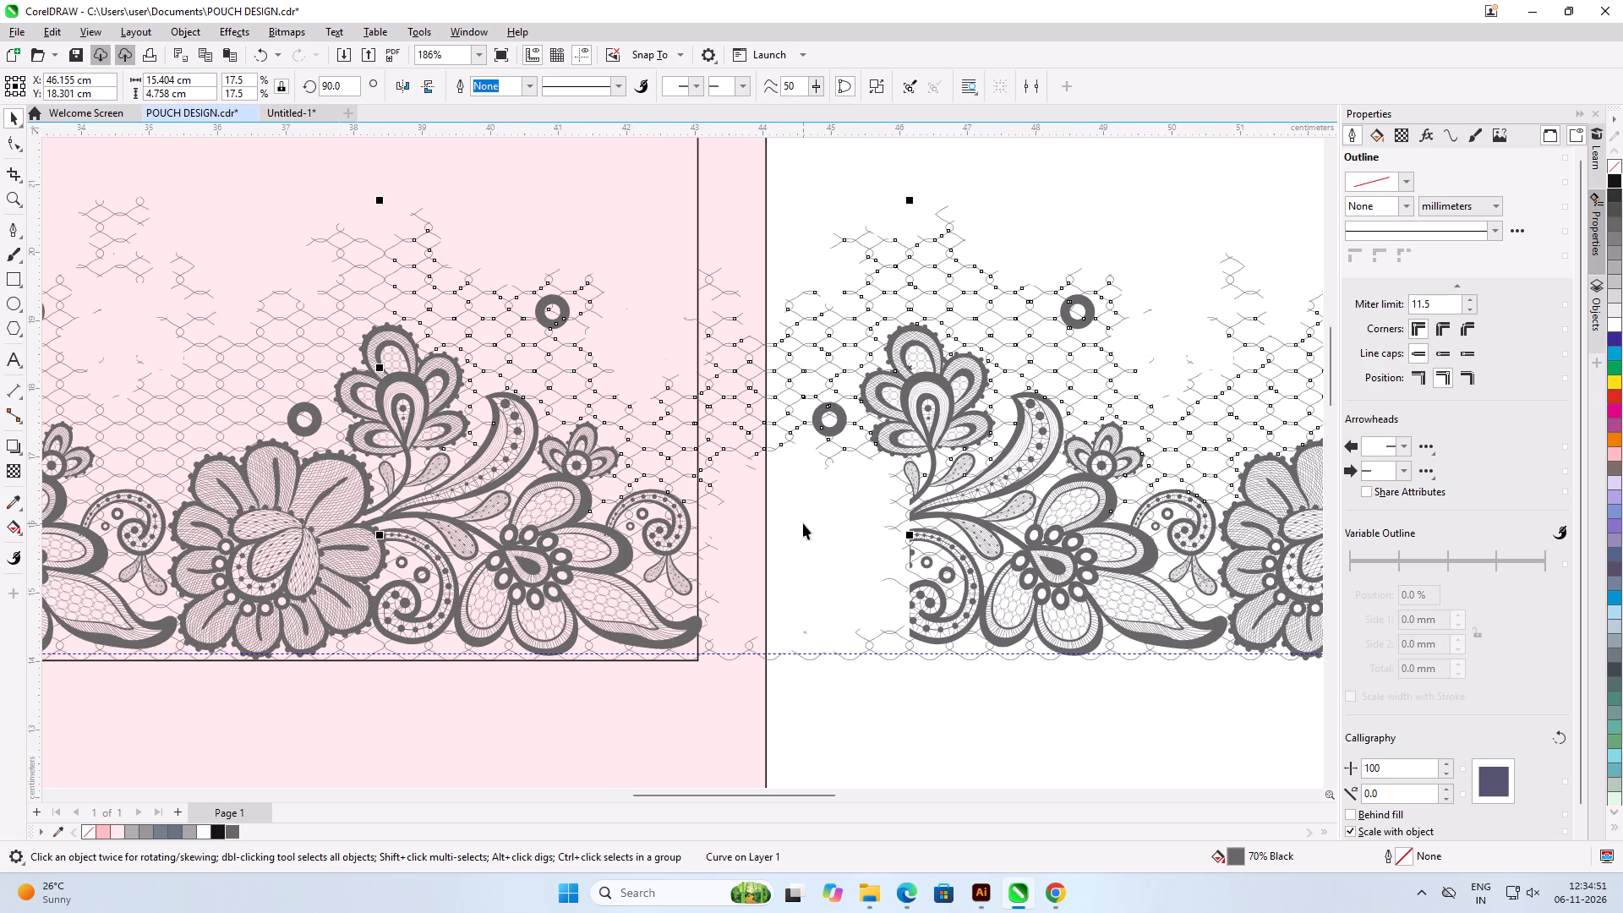
pyautogui.scroll(-1, 803, 523)
pyautogui.click(904, 444)
pyautogui.press('Delete')
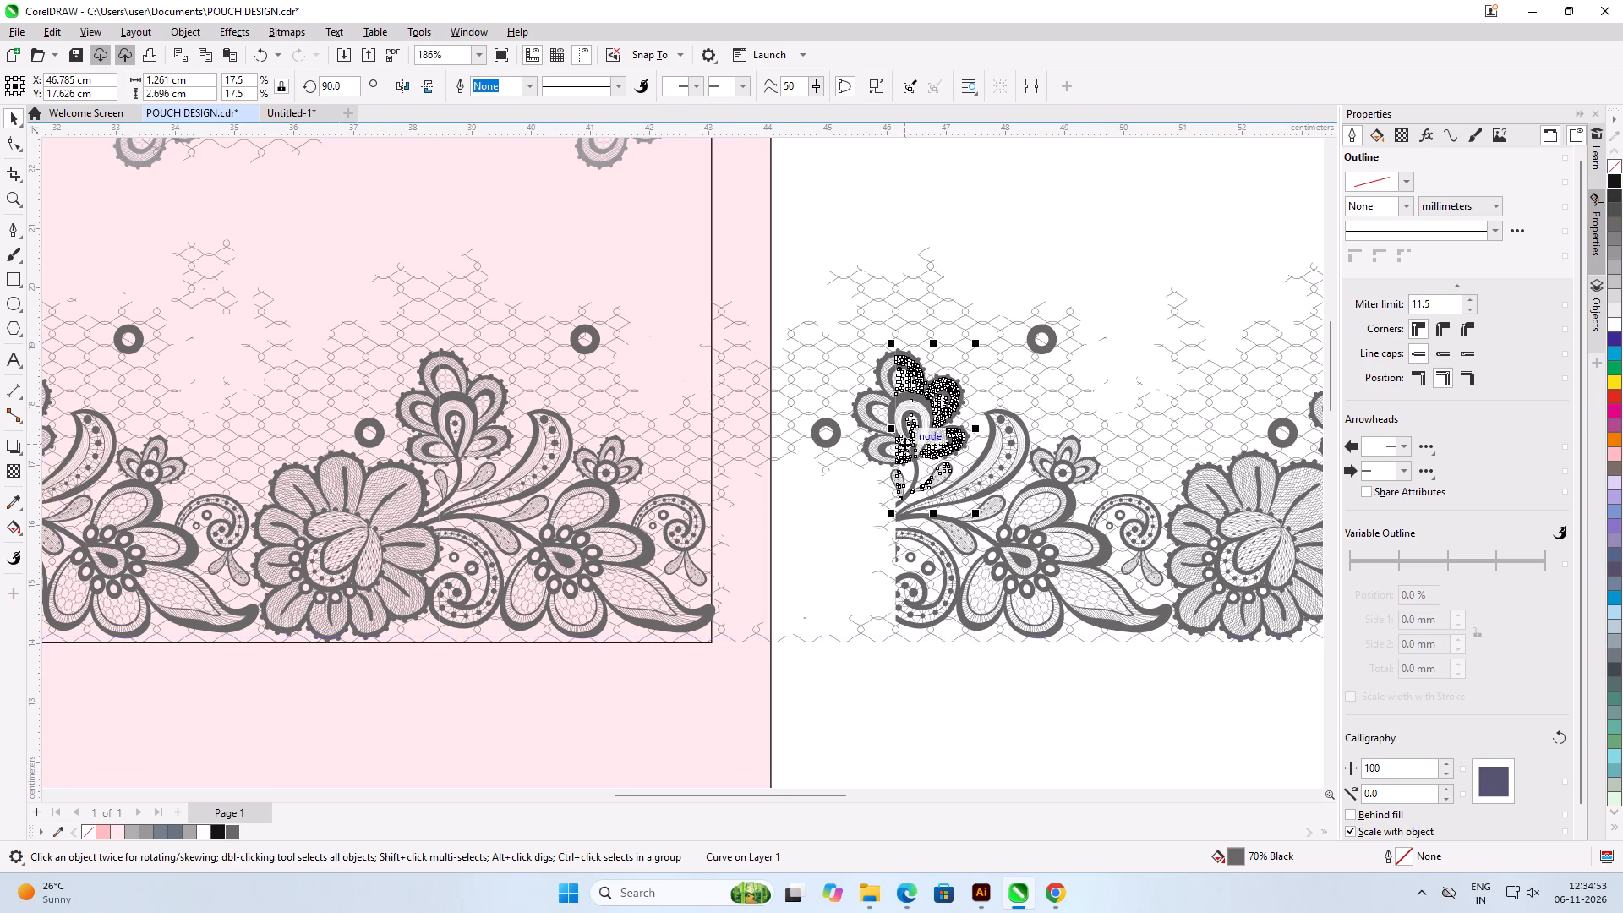
pyautogui.click(911, 351)
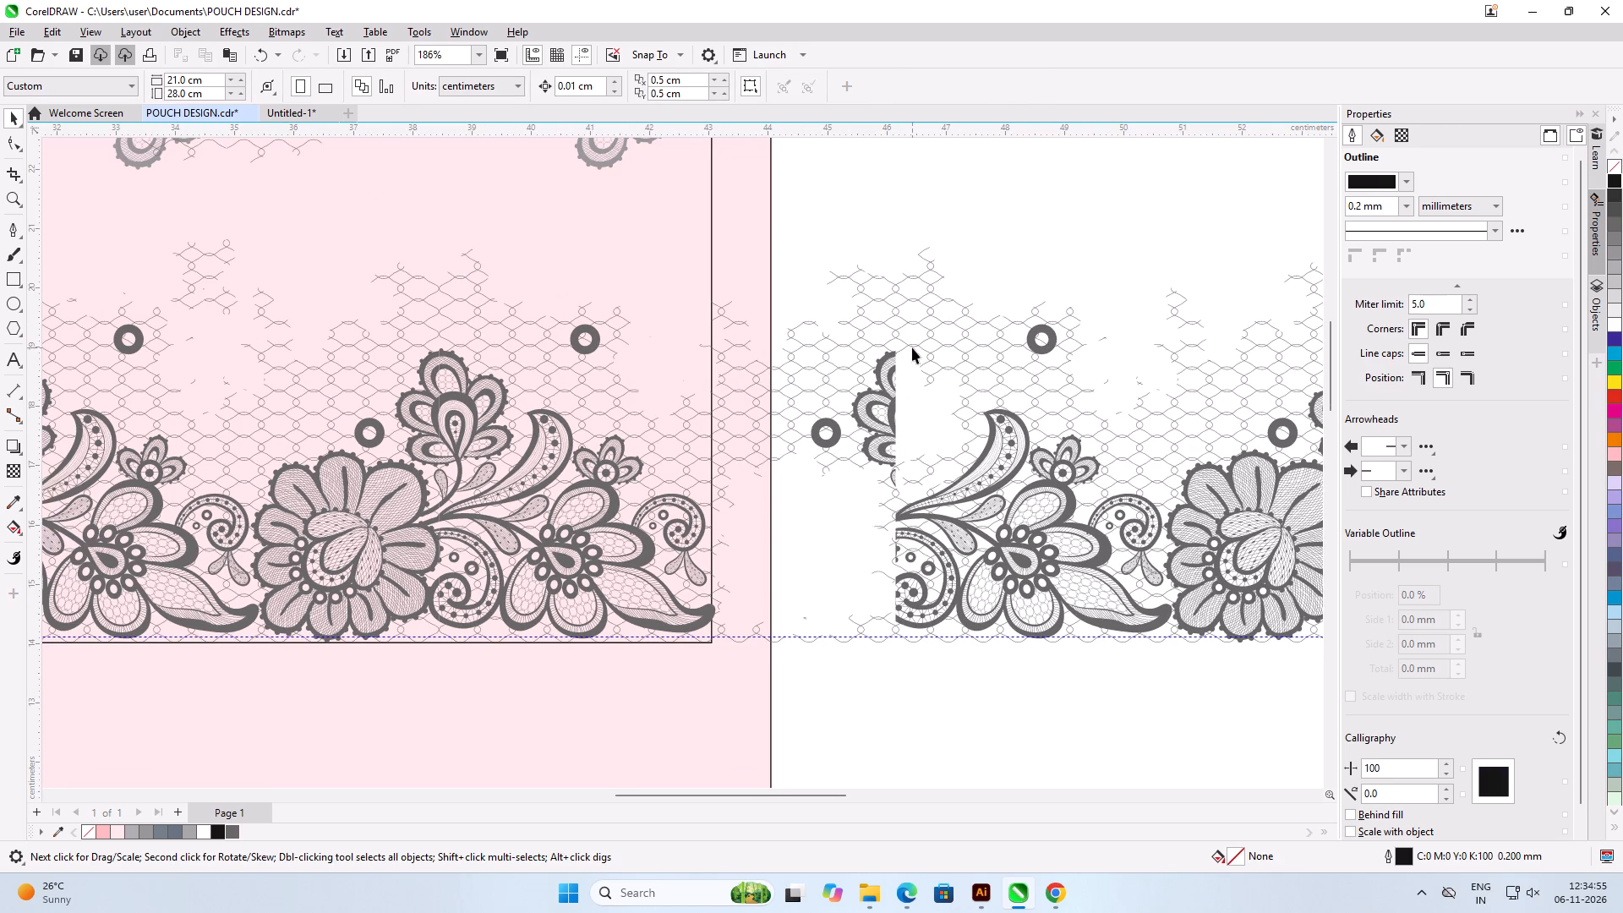
pyautogui.click(912, 345)
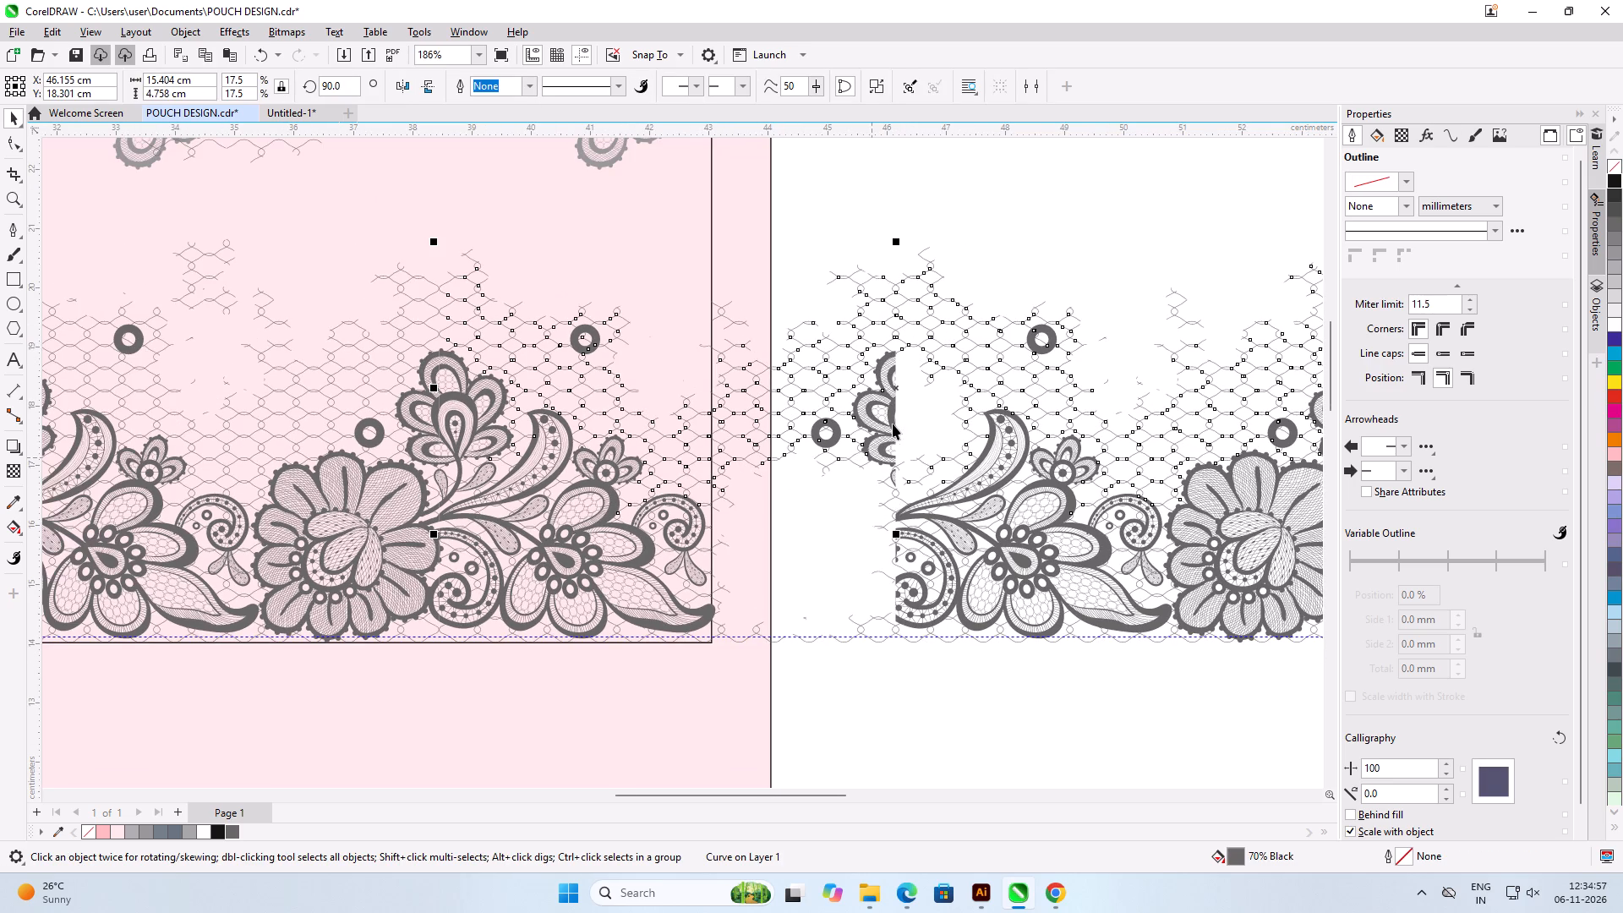
pyautogui.click(893, 418)
pyautogui.press('Delete')
# Delete the remaining lower-row flower and leaf motifs lying beyond the second big pouch's outer right edge.
pyautogui.scroll(-7, 708, 462)
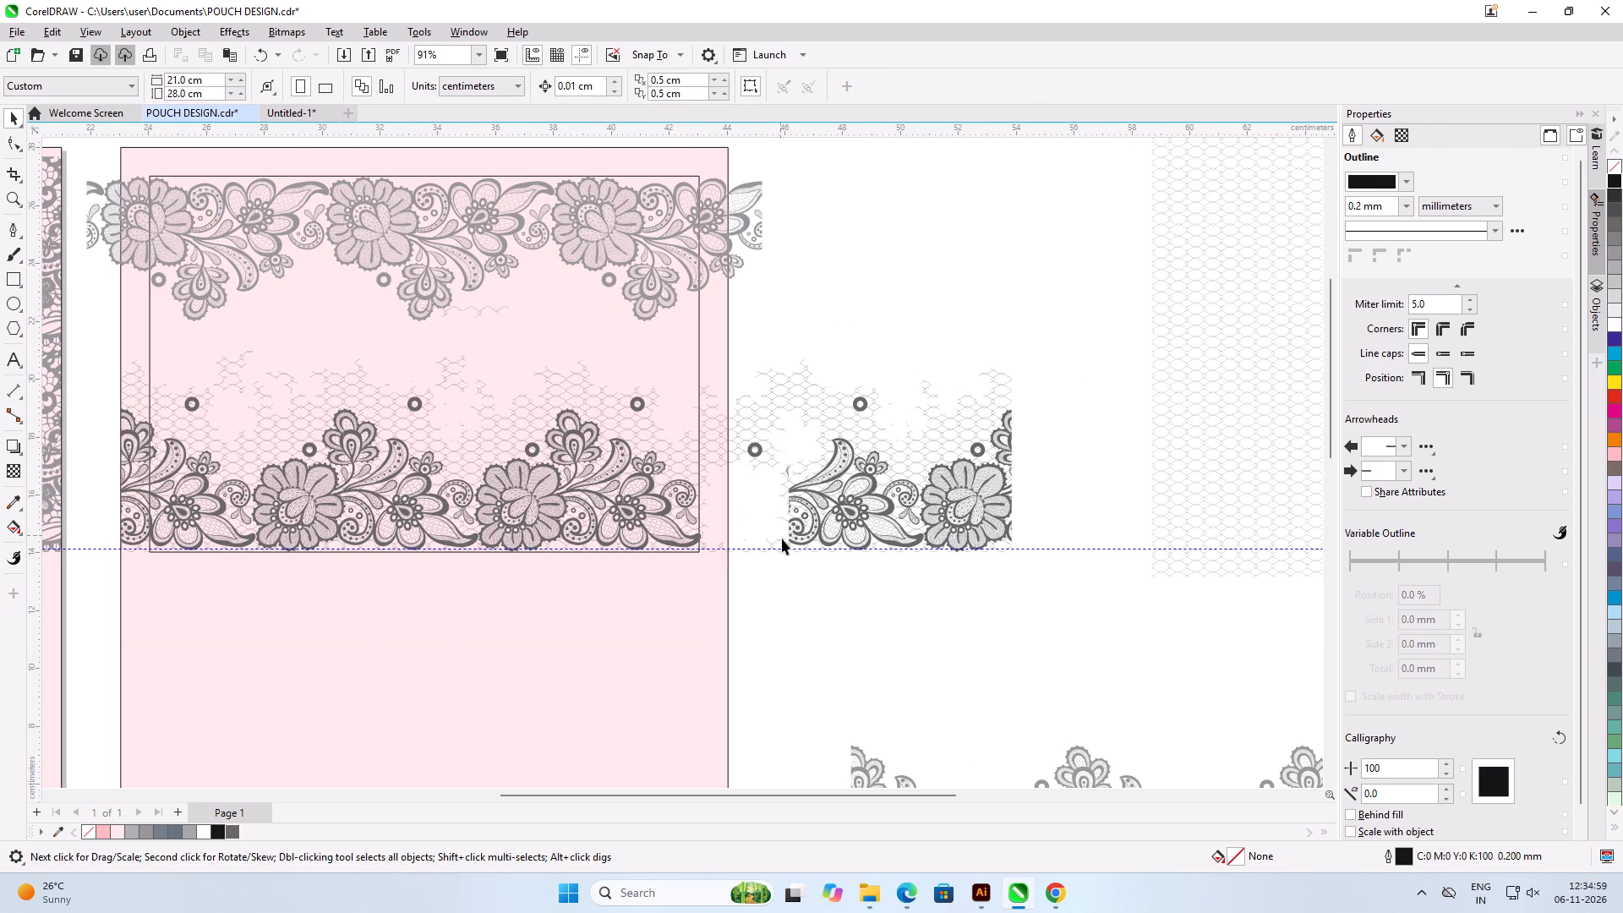
pyautogui.moveTo(763, 592); pyautogui.dragTo(997, 368)
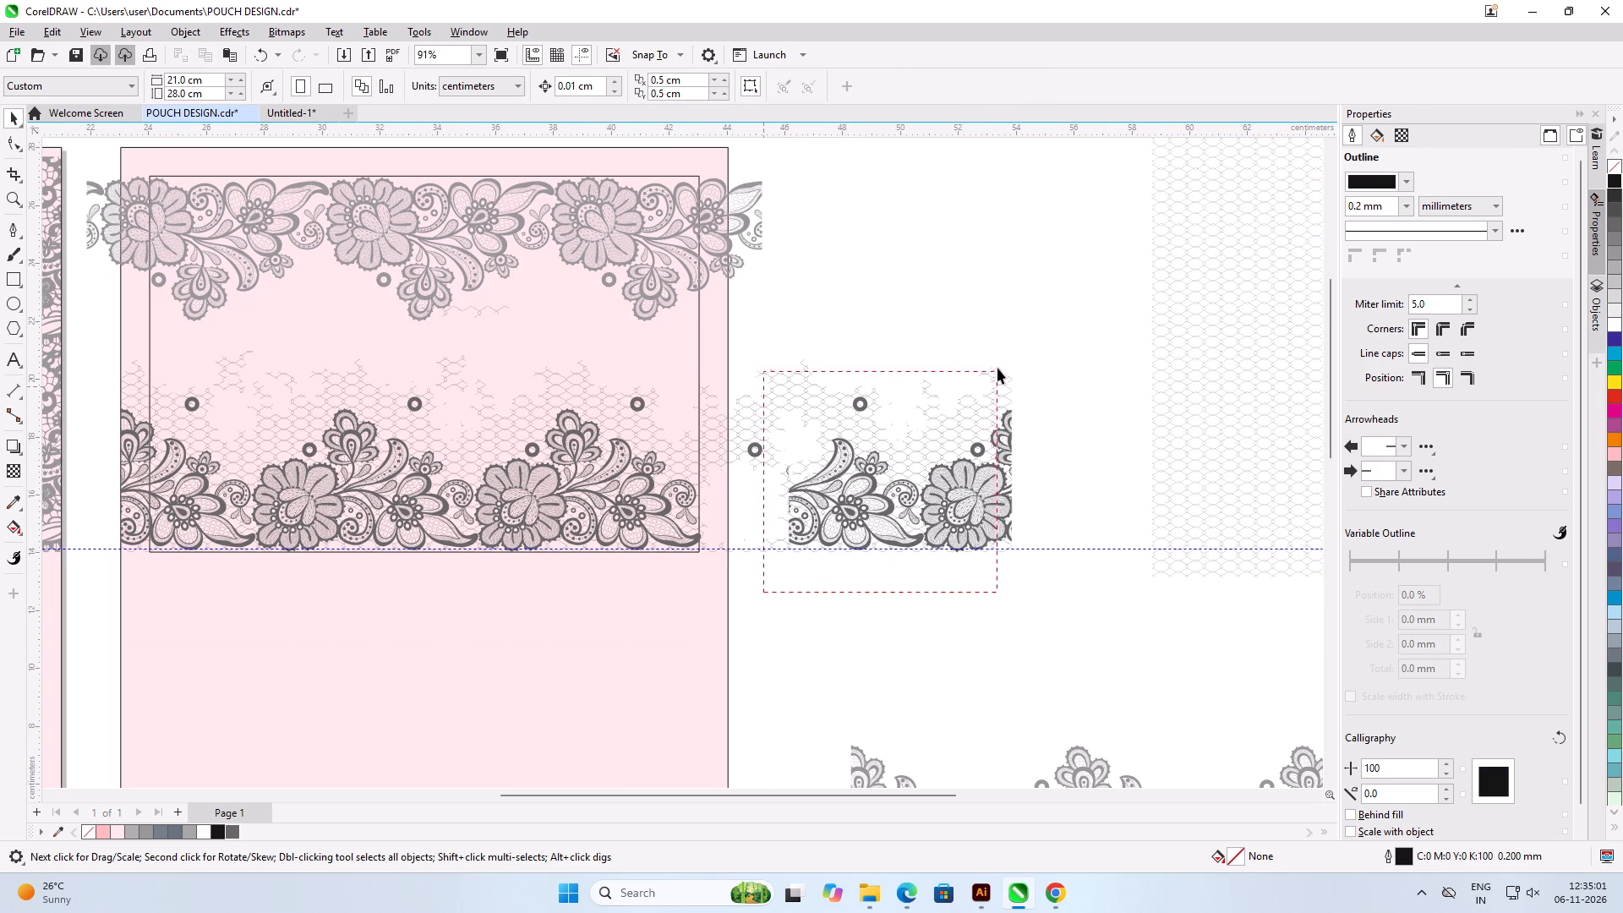
pyautogui.moveTo(997, 368); pyautogui.dragTo(1041, 344)
pyautogui.press('Delete')
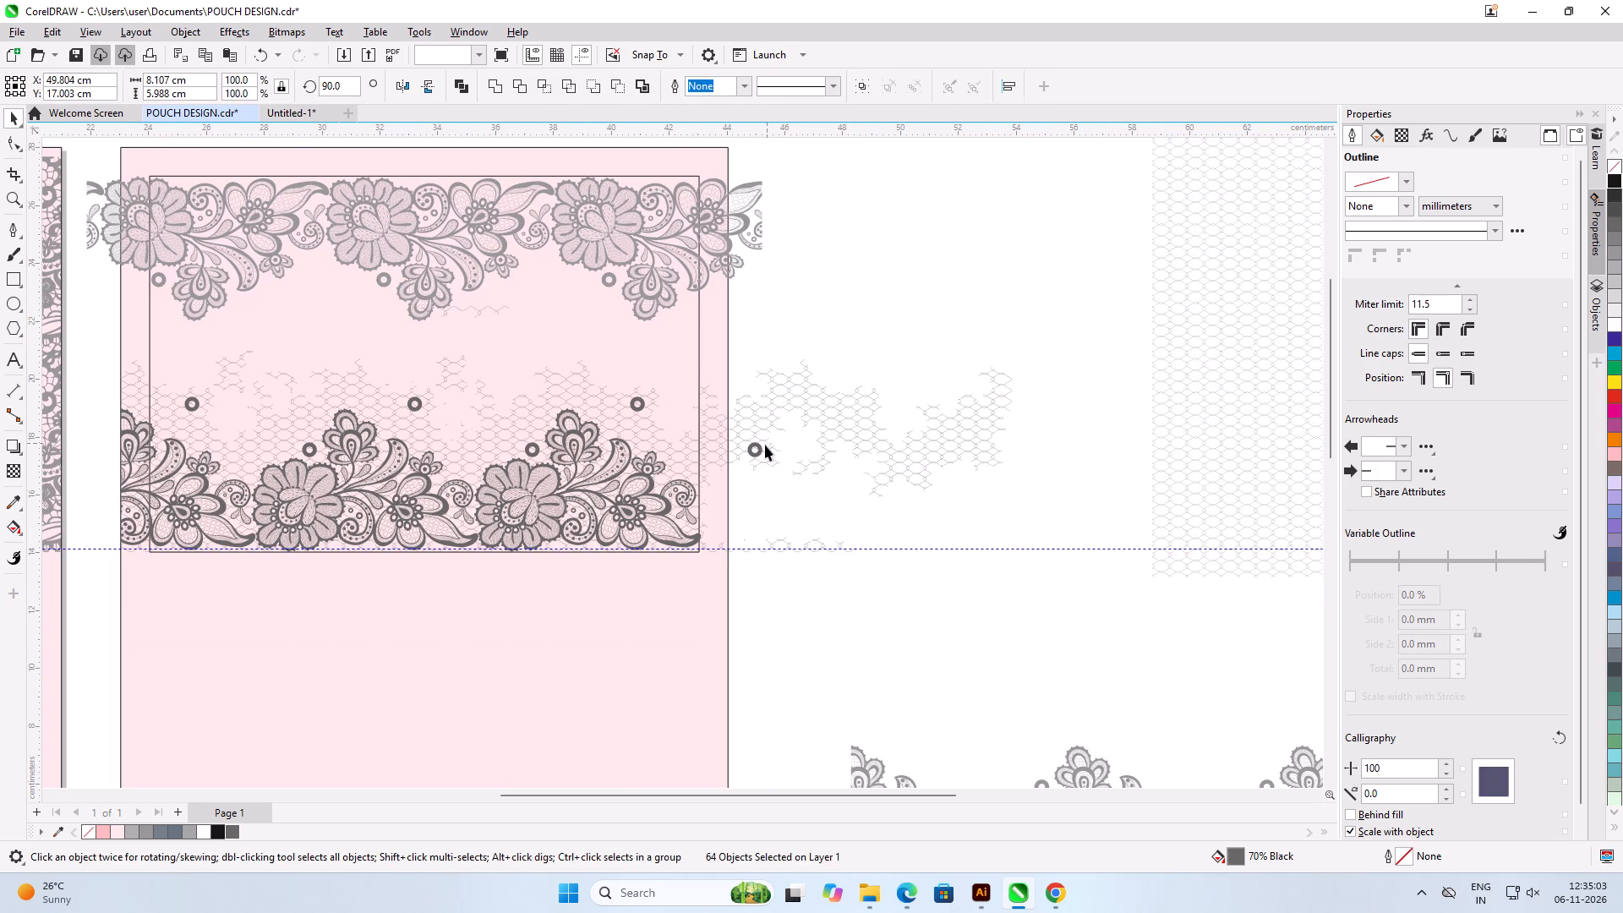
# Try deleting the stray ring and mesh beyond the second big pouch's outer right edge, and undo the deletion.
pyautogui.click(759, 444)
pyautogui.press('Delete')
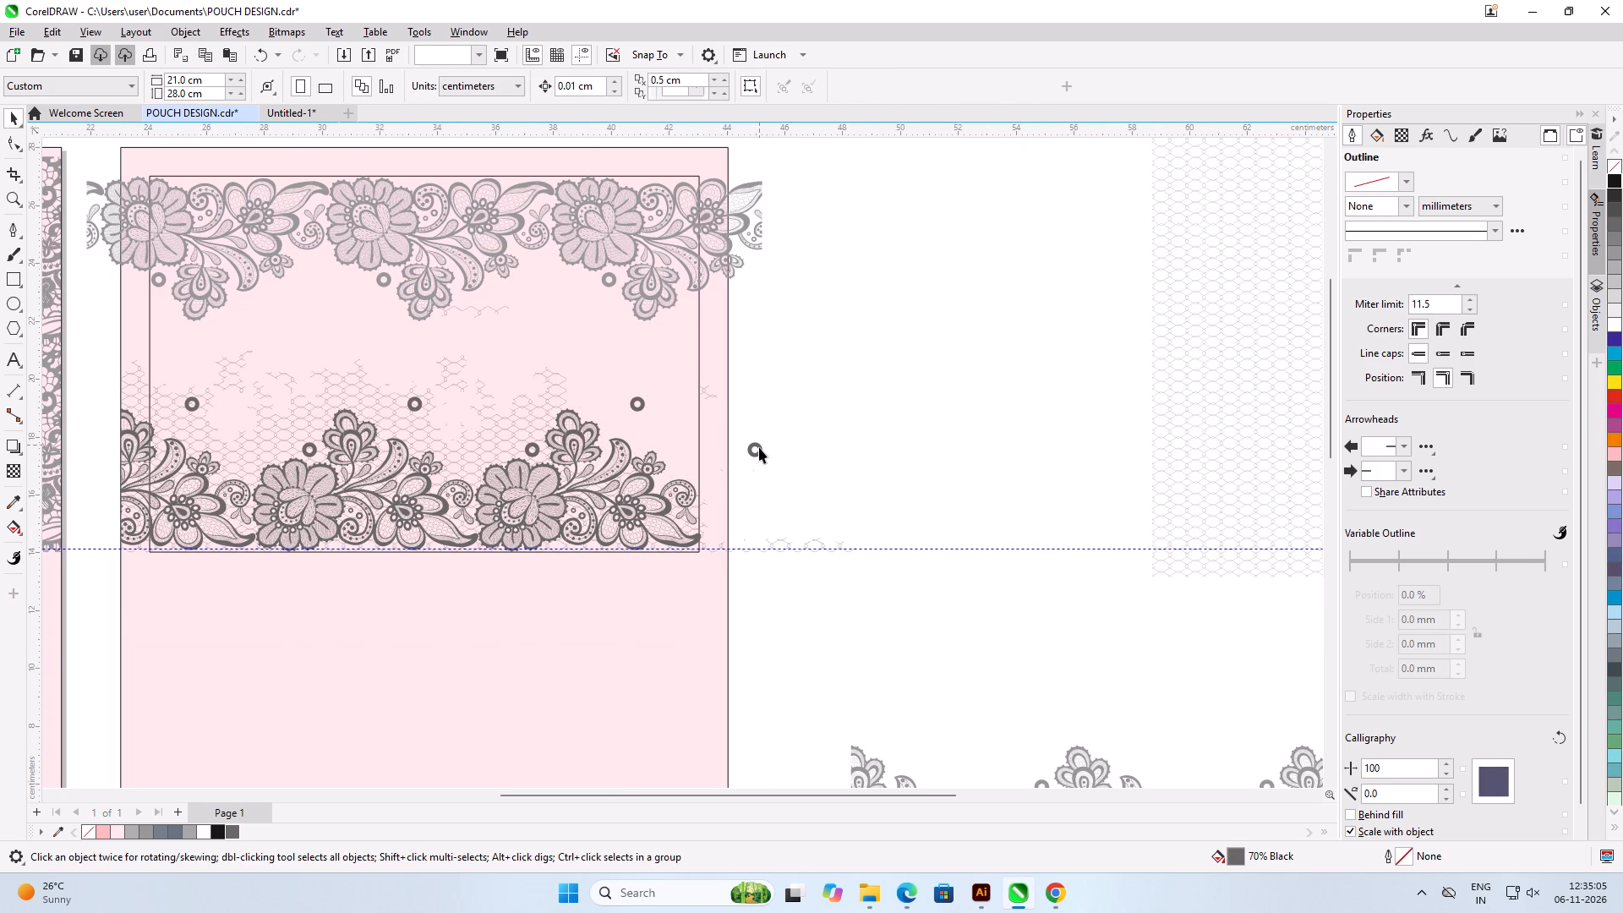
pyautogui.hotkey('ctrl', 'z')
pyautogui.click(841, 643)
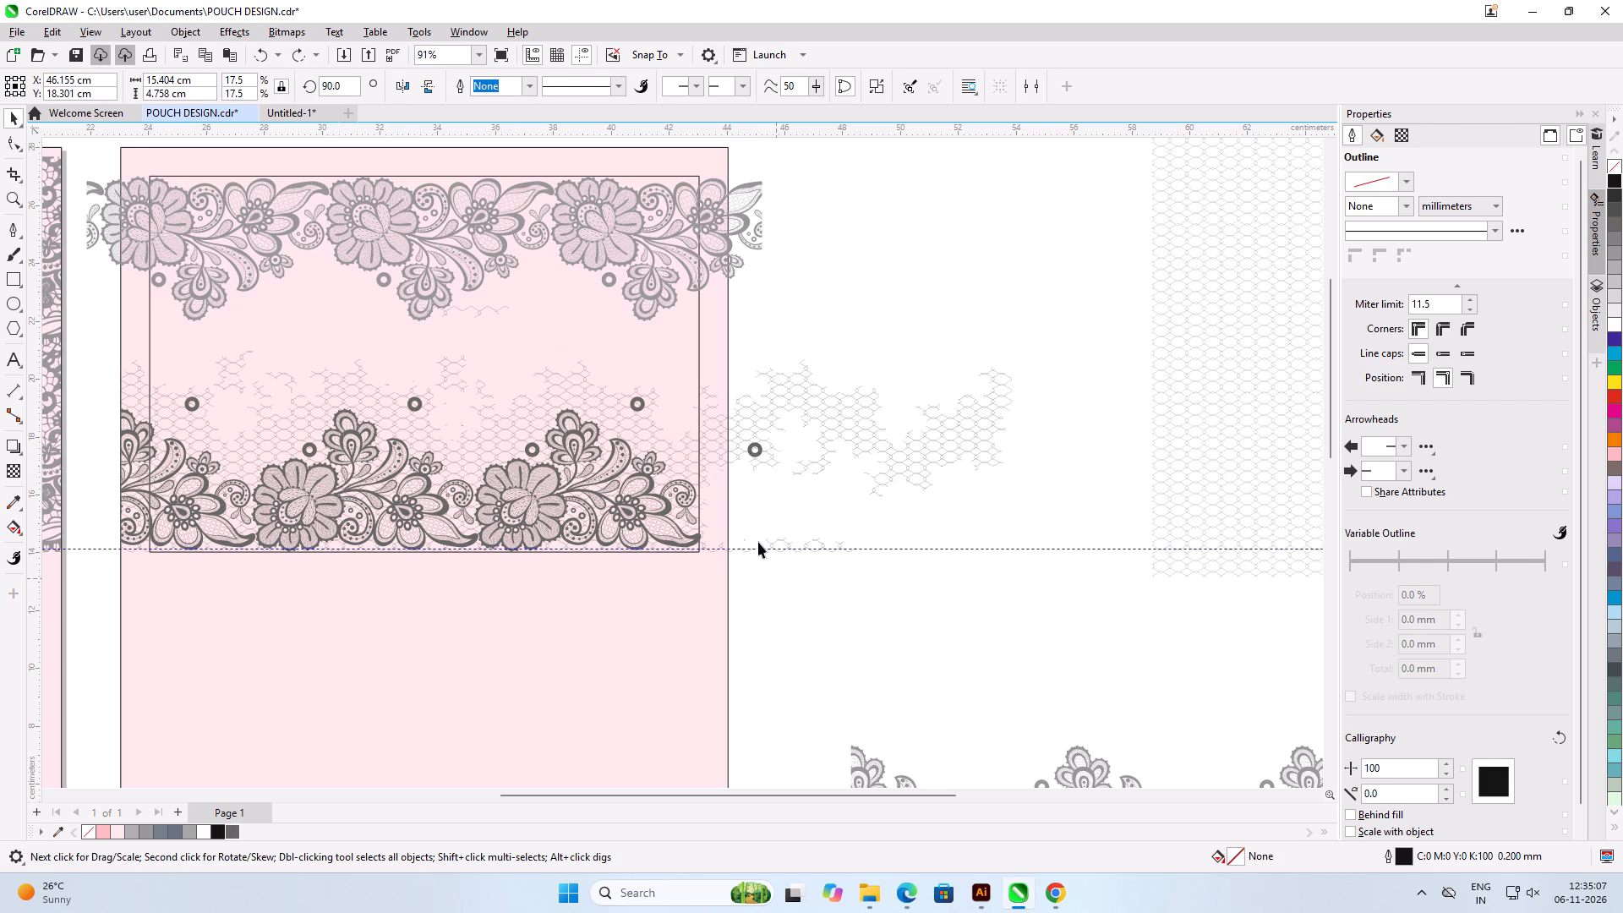
# Delete the stray ring in the mesh just beyond the second big pouch's outer right edge.
pyautogui.scroll(8, 719, 466)
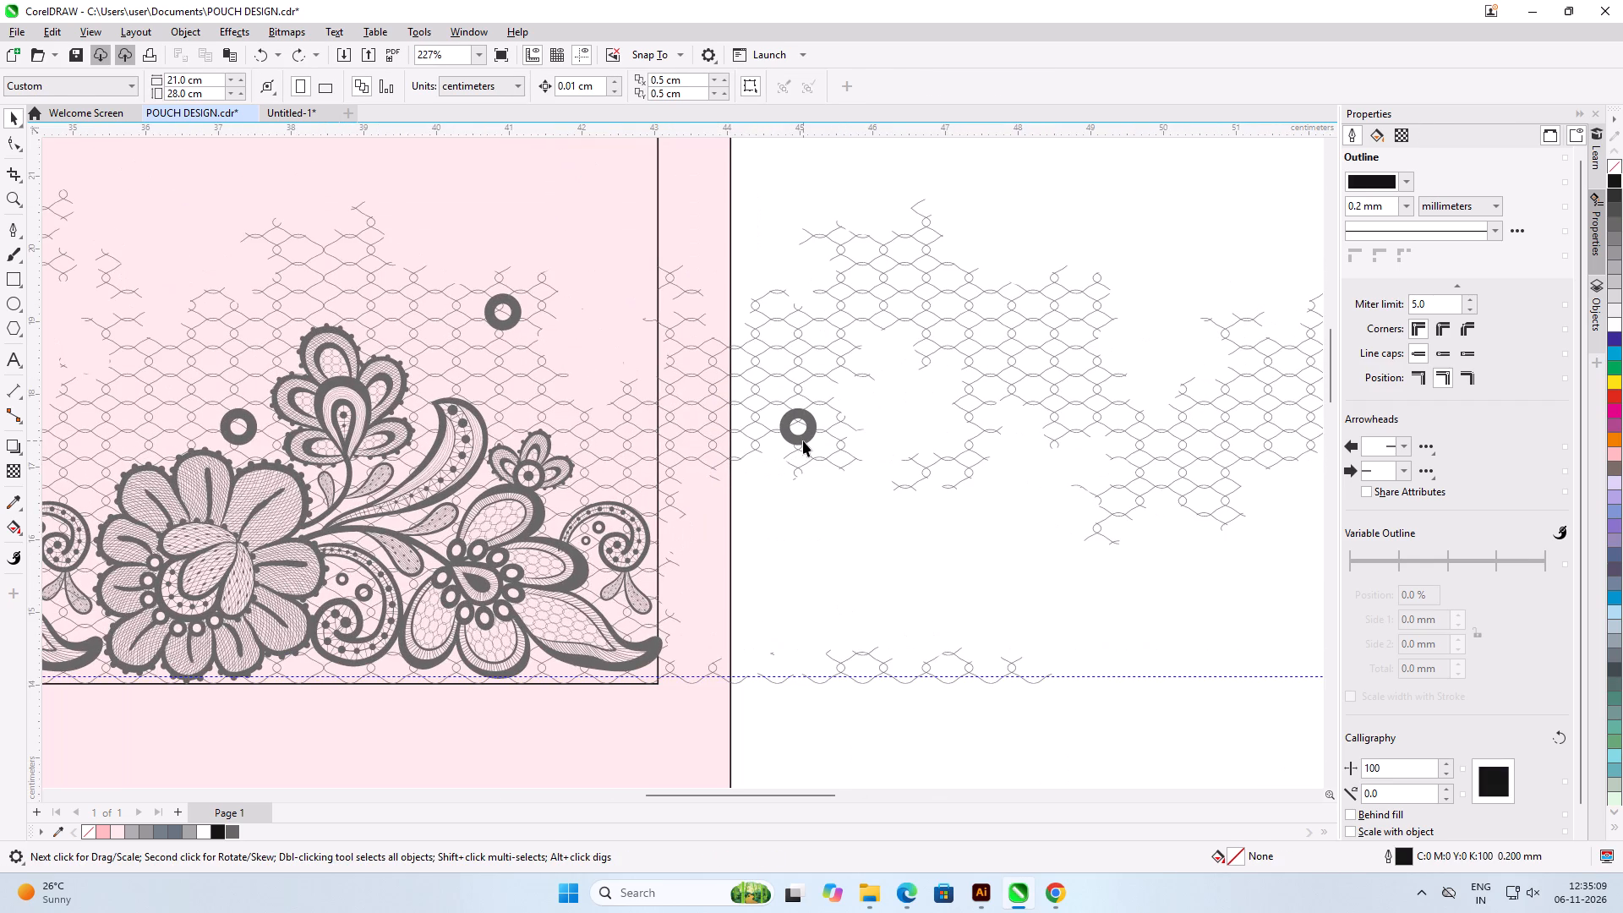
pyautogui.click(803, 440)
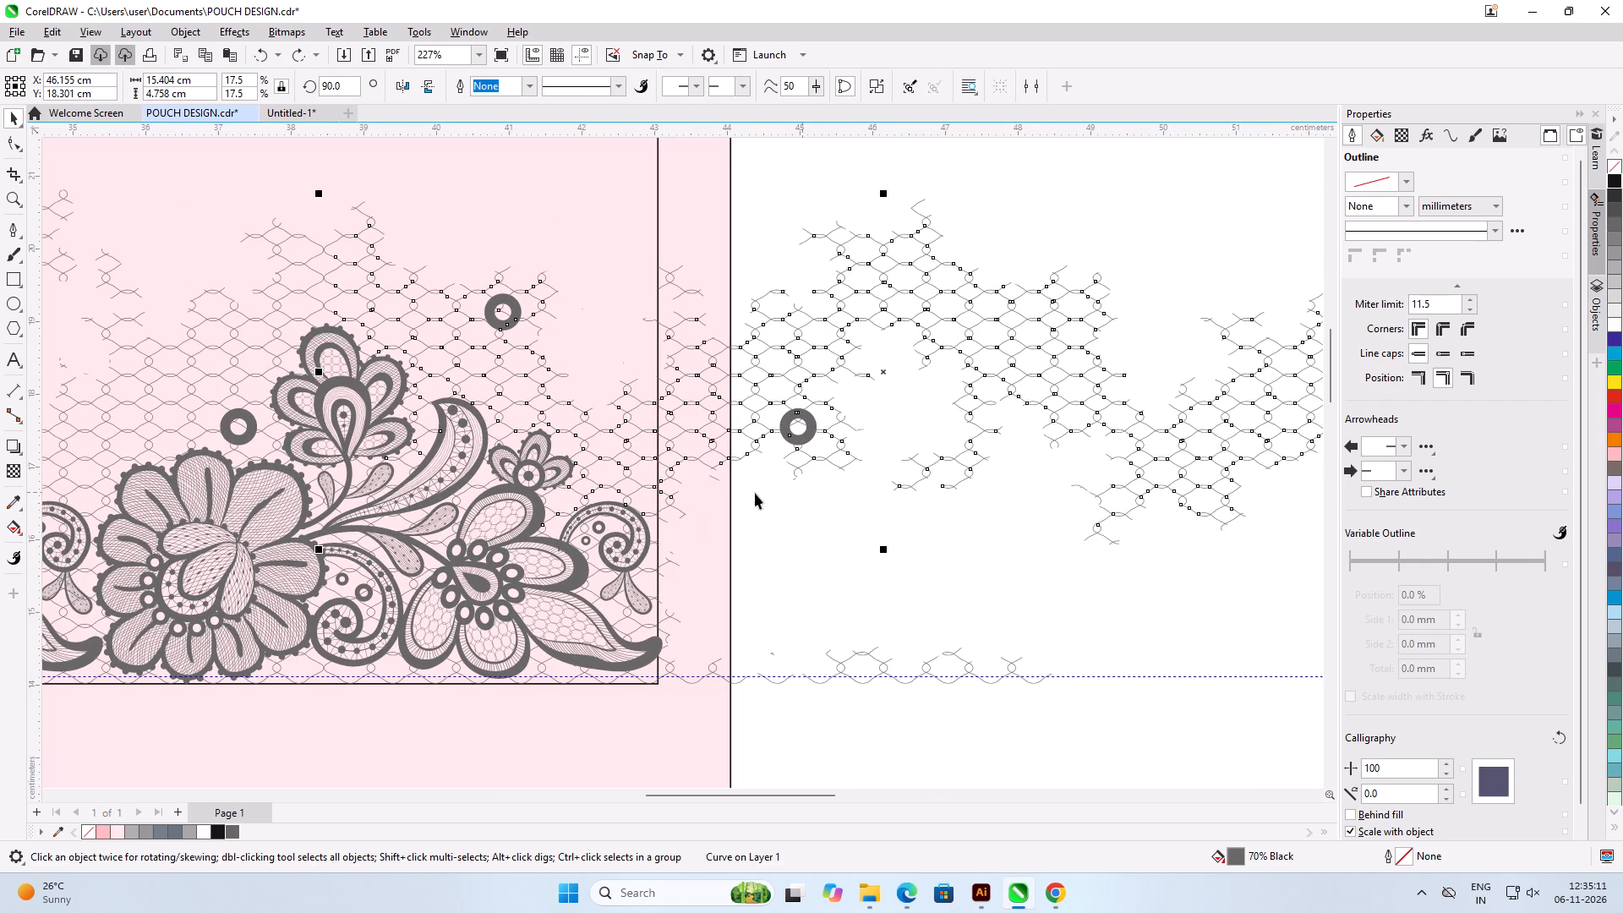
pyautogui.click(755, 493)
pyautogui.scroll(13, 767, 433)
pyautogui.click(846, 452)
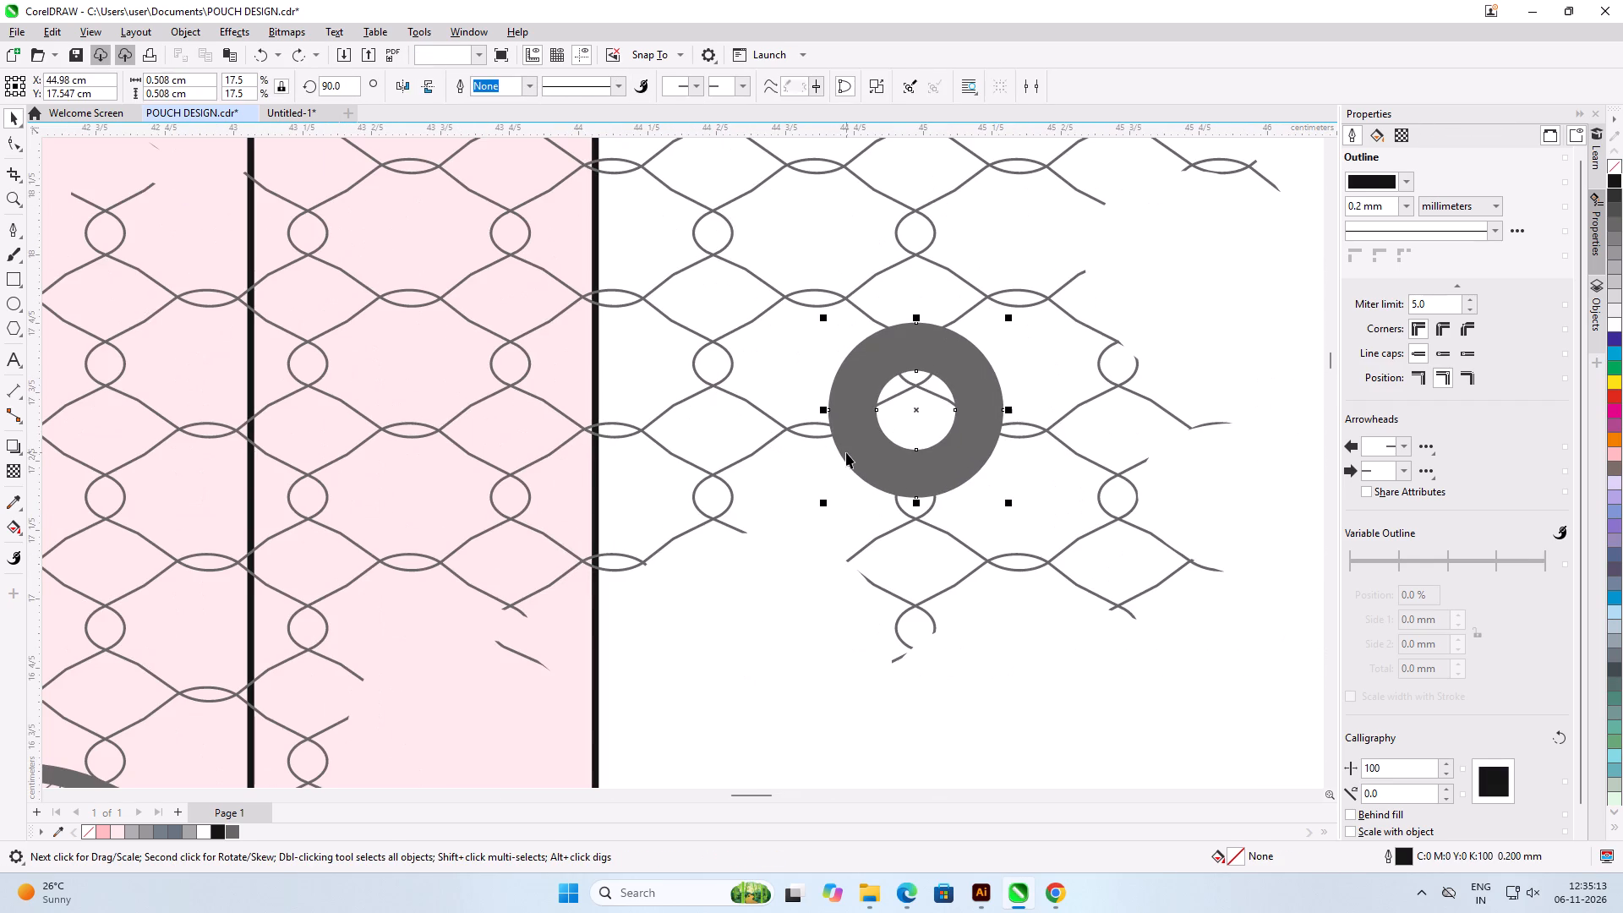
pyautogui.press('Delete')
# Examine the lower lace's rings and mesh across the second big pouch and past both of its side edges.
pyautogui.scroll(-10, 846, 452)
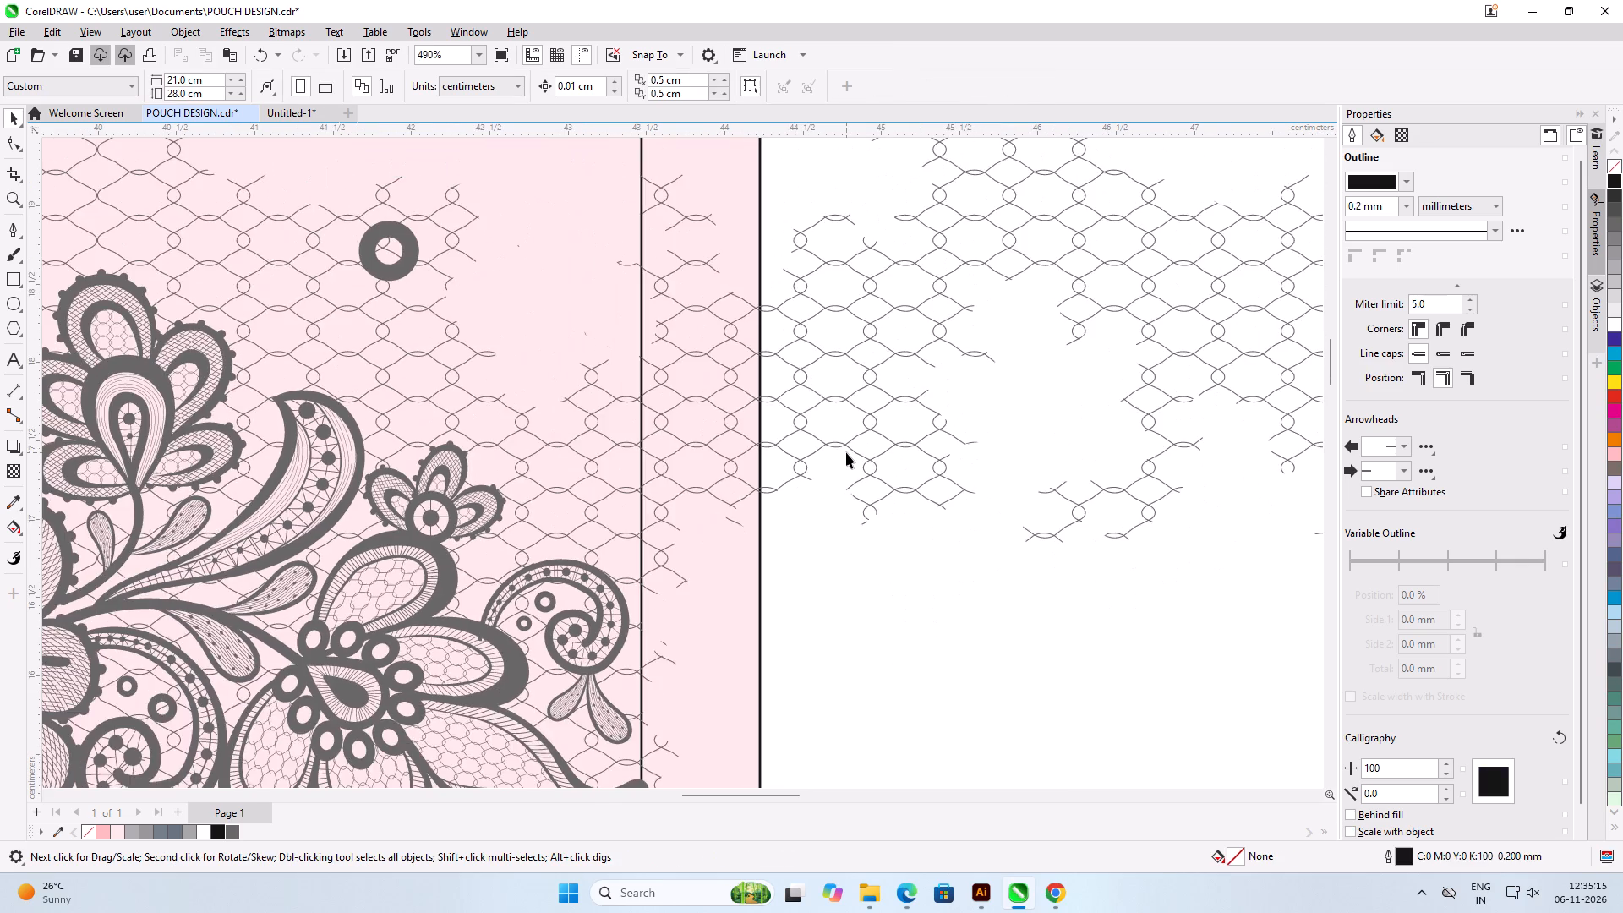
pyautogui.scroll(-4, 846, 452)
pyautogui.scroll(-3, 649, 545)
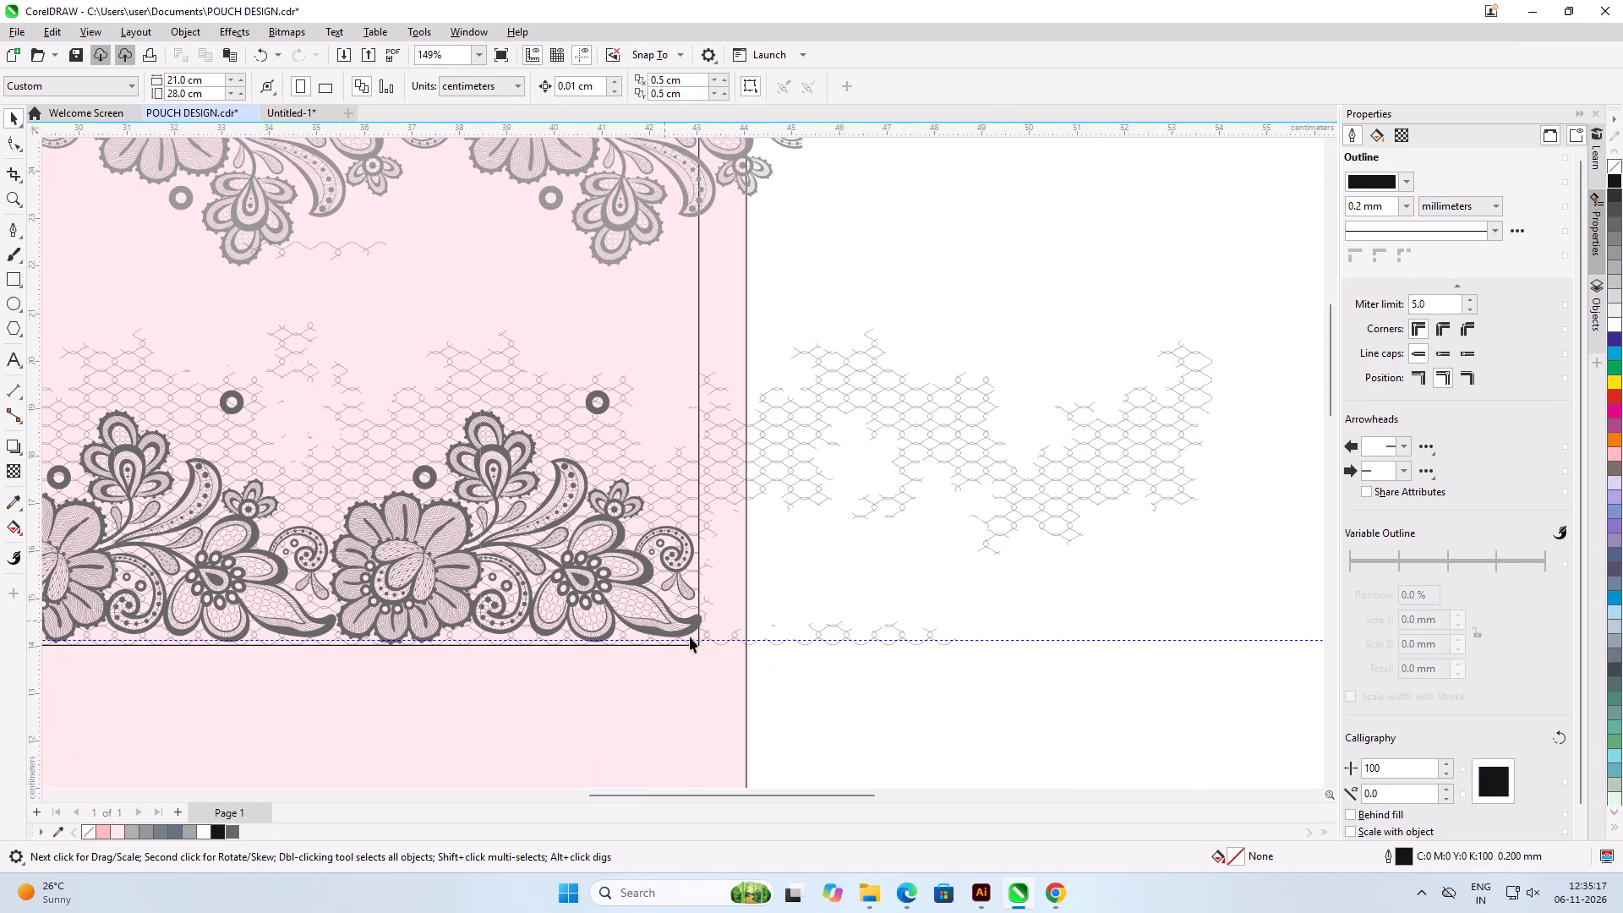
pyautogui.click(855, 681)
pyautogui.scroll(-3, 839, 515)
pyautogui.scroll(2, 156, 506)
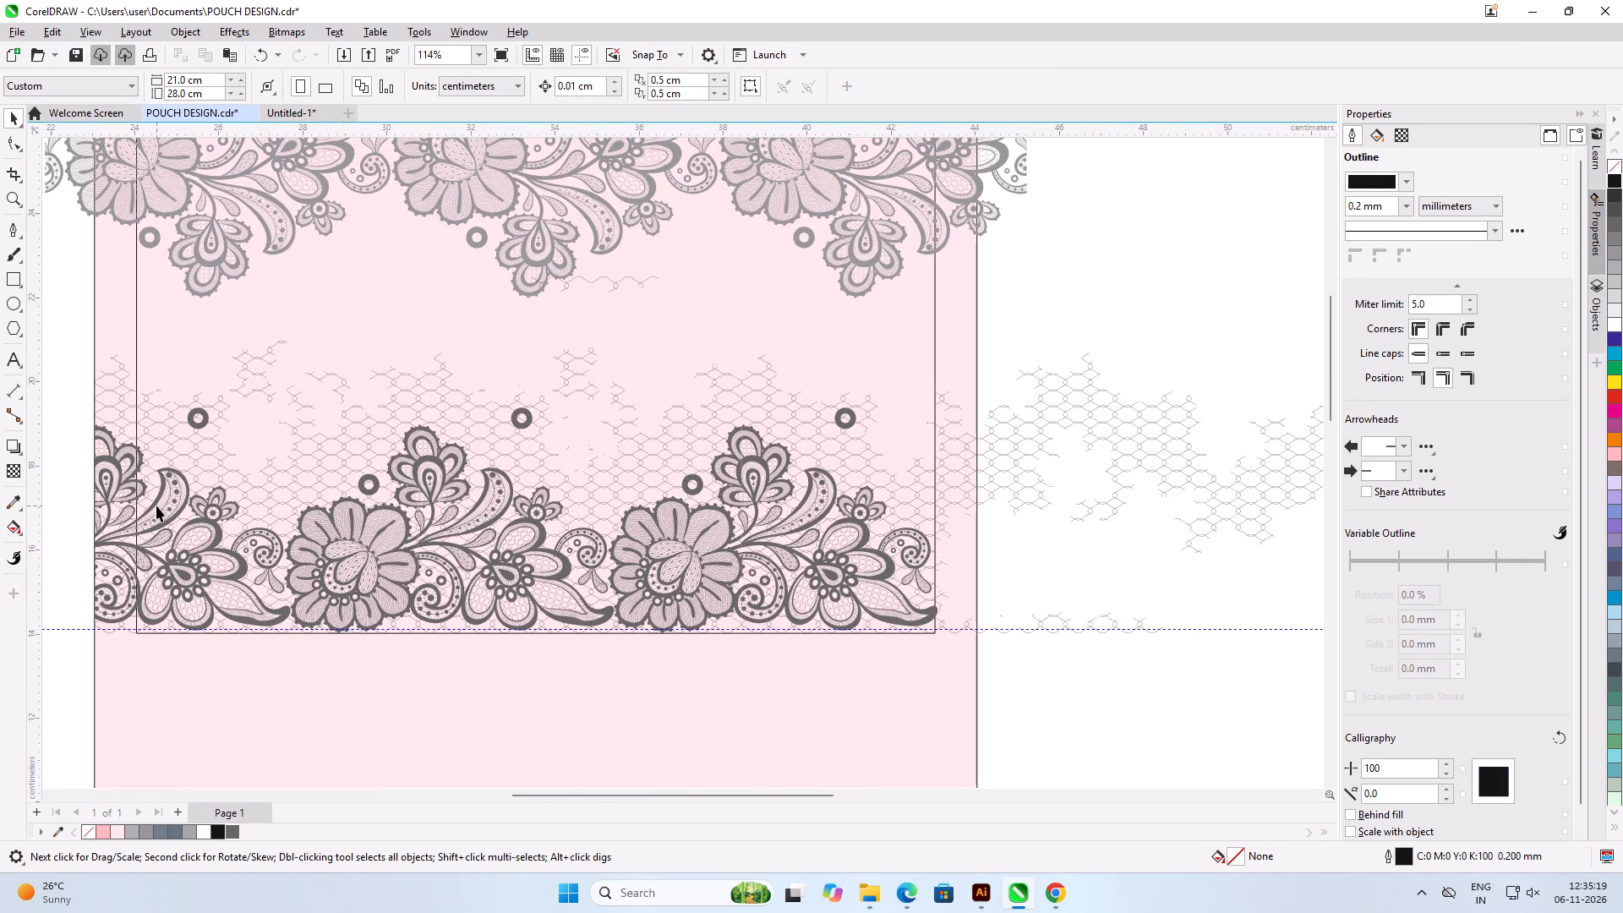
pyautogui.scroll(-1, 552, 489)
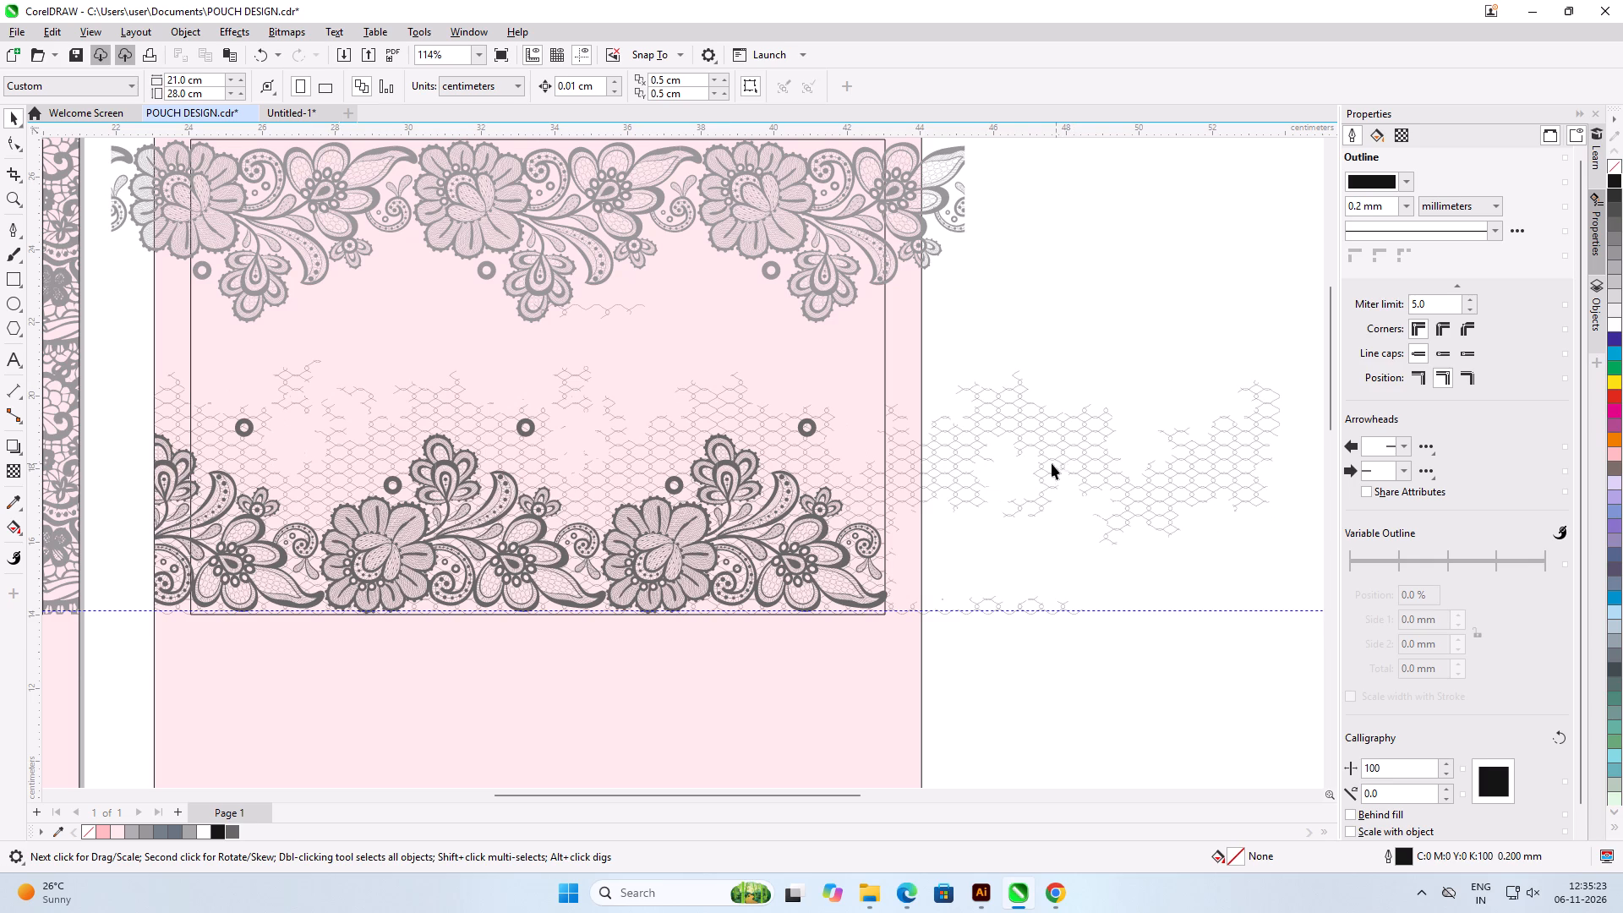
pyautogui.scroll(5, 185, 452)
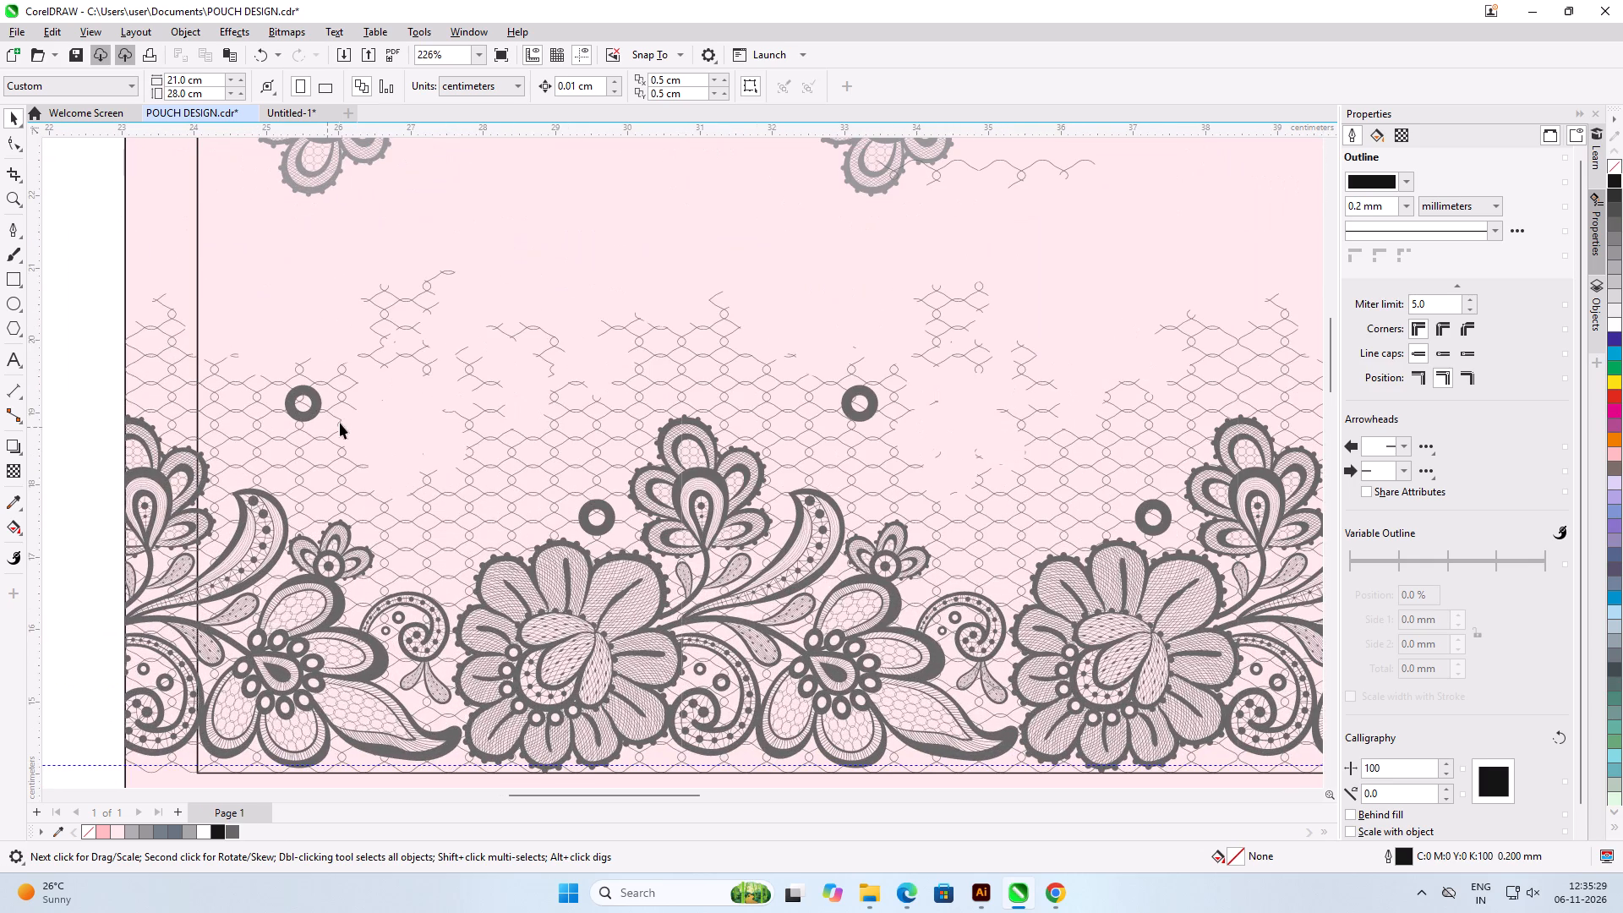
pyautogui.click(310, 418)
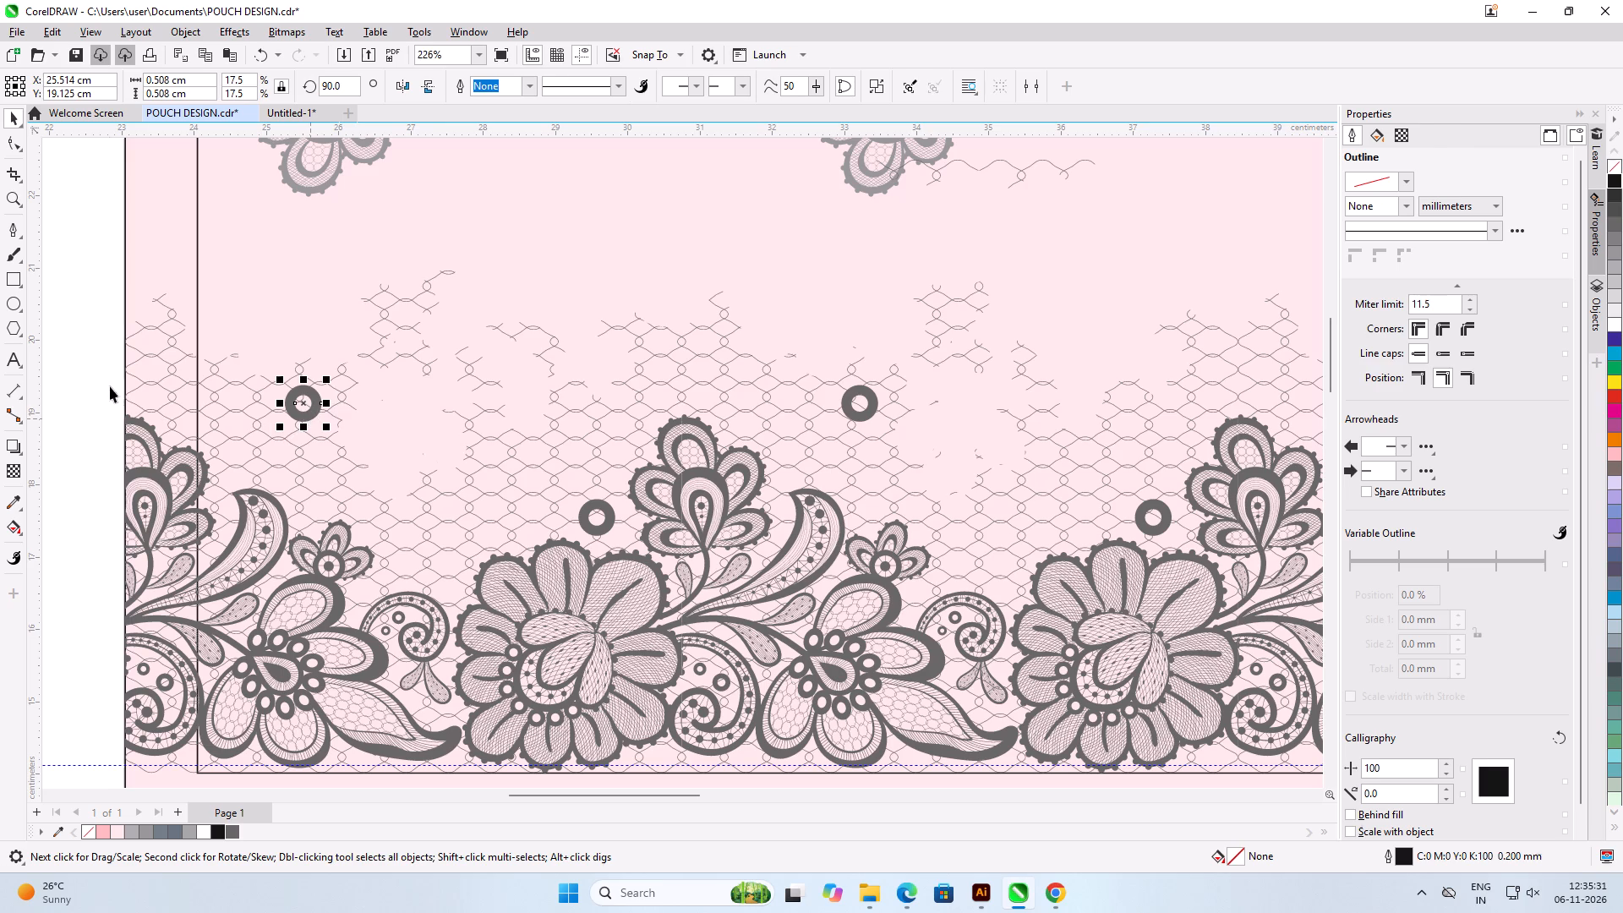
pyautogui.click(102, 382)
pyautogui.scroll(-5, 431, 462)
pyautogui.scroll(-2, 650, 419)
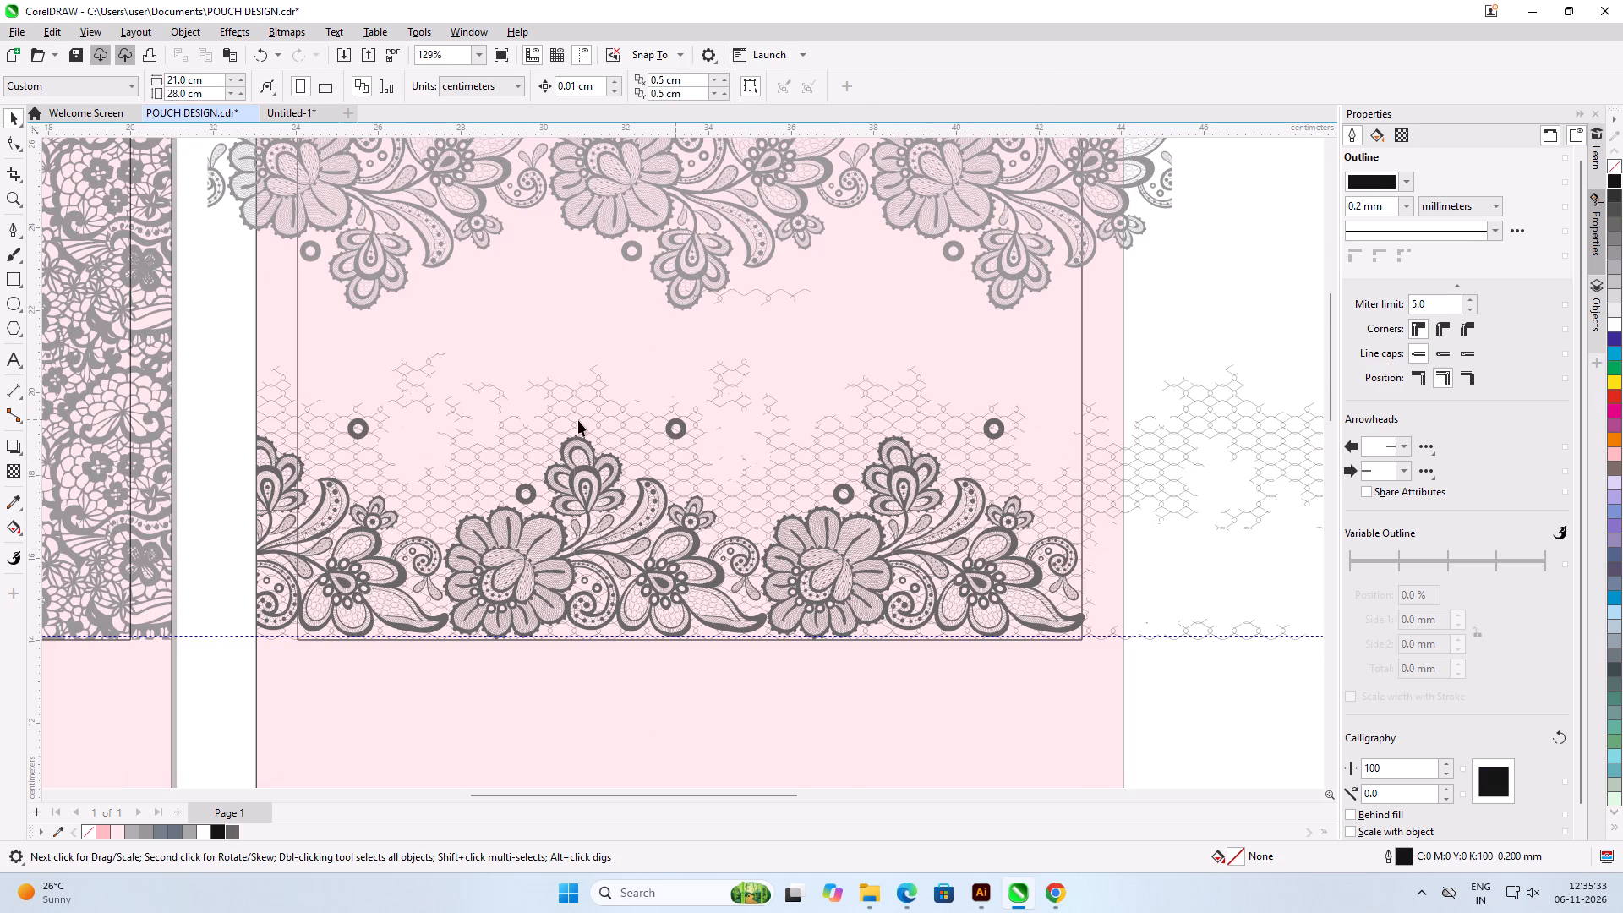
# Move the separate PowerClipped mesh panel over to overlap the far end of the lower lace's mesh, at about X 69.79, Y 21.59 cm.
pyautogui.scroll(-5, 524, 420)
pyautogui.scroll(7, 1008, 413)
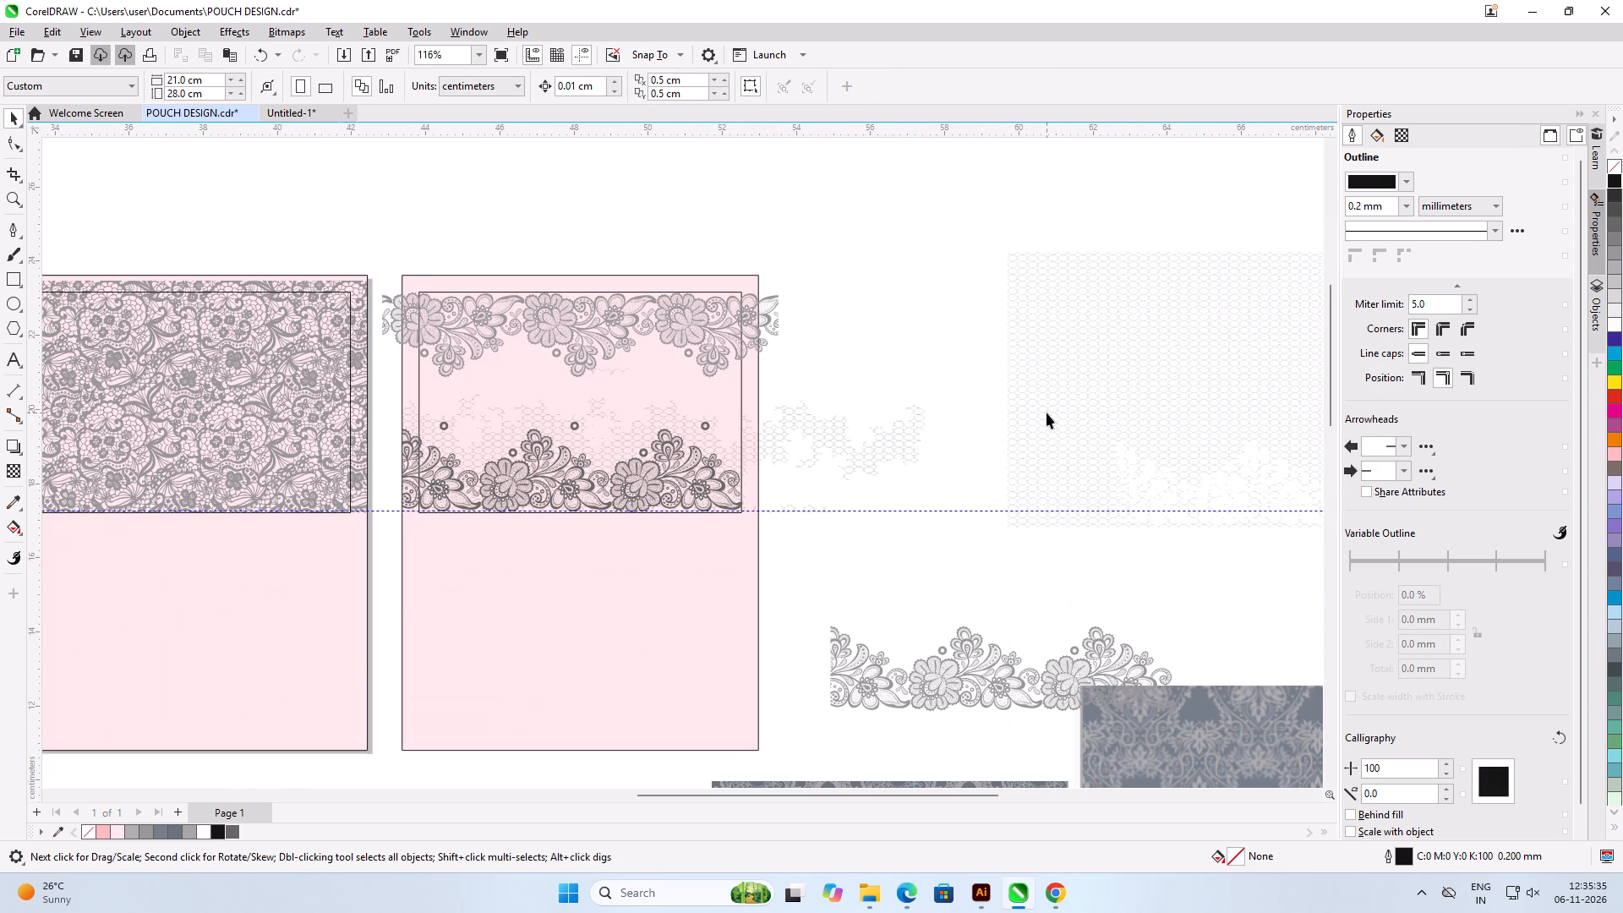
pyautogui.scroll(7, 915, 424)
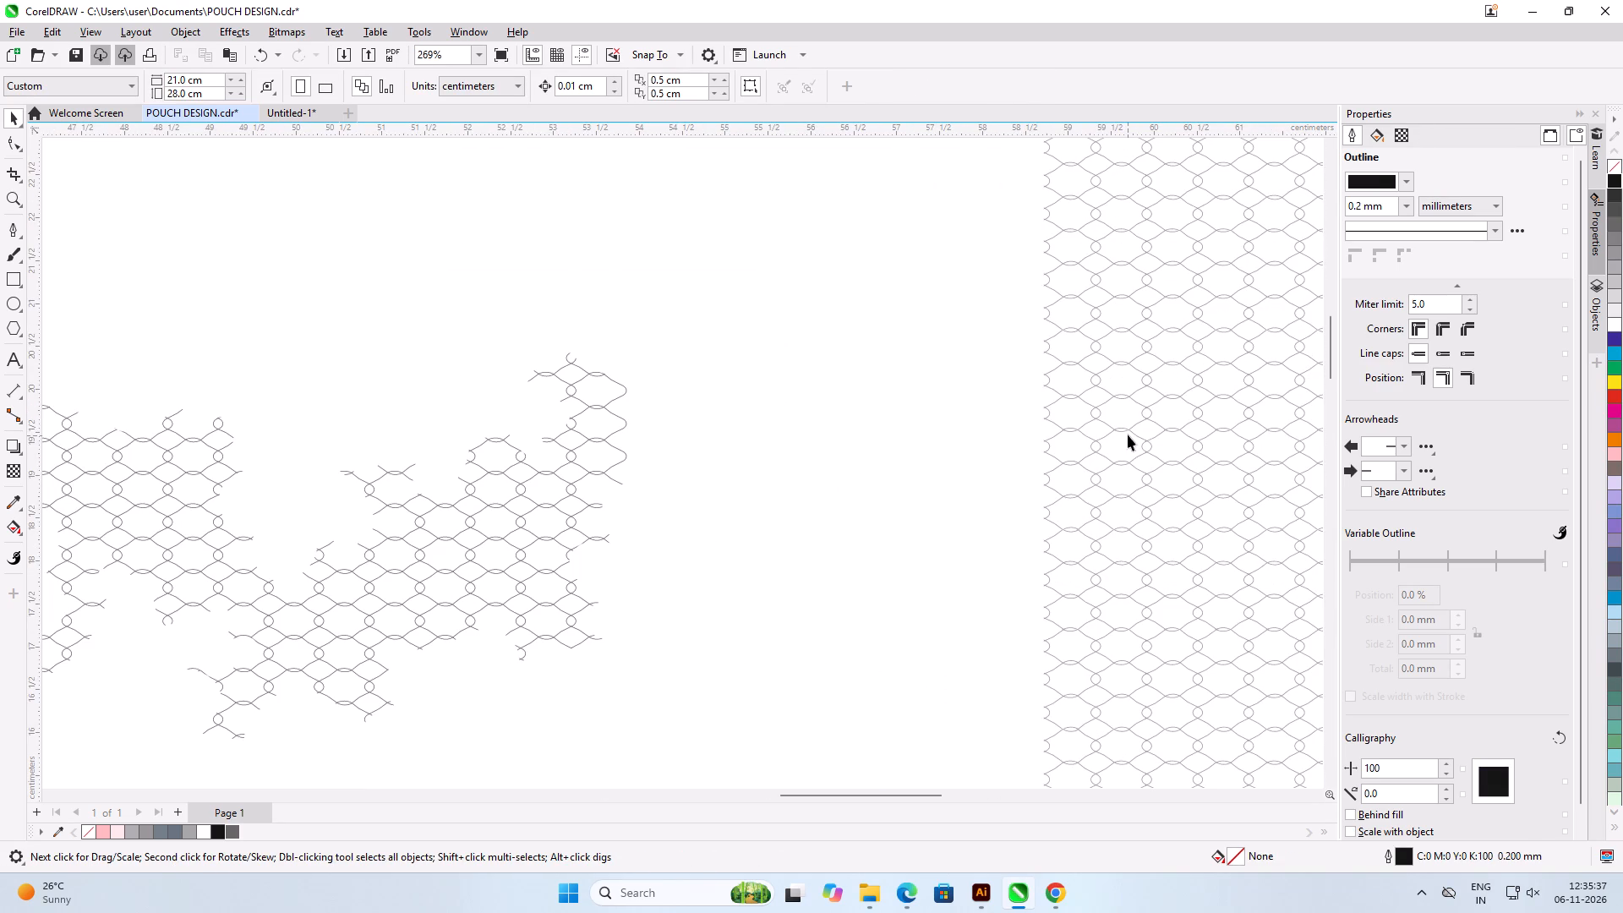
pyautogui.moveTo(1128, 432); pyautogui.dragTo(704, 396)
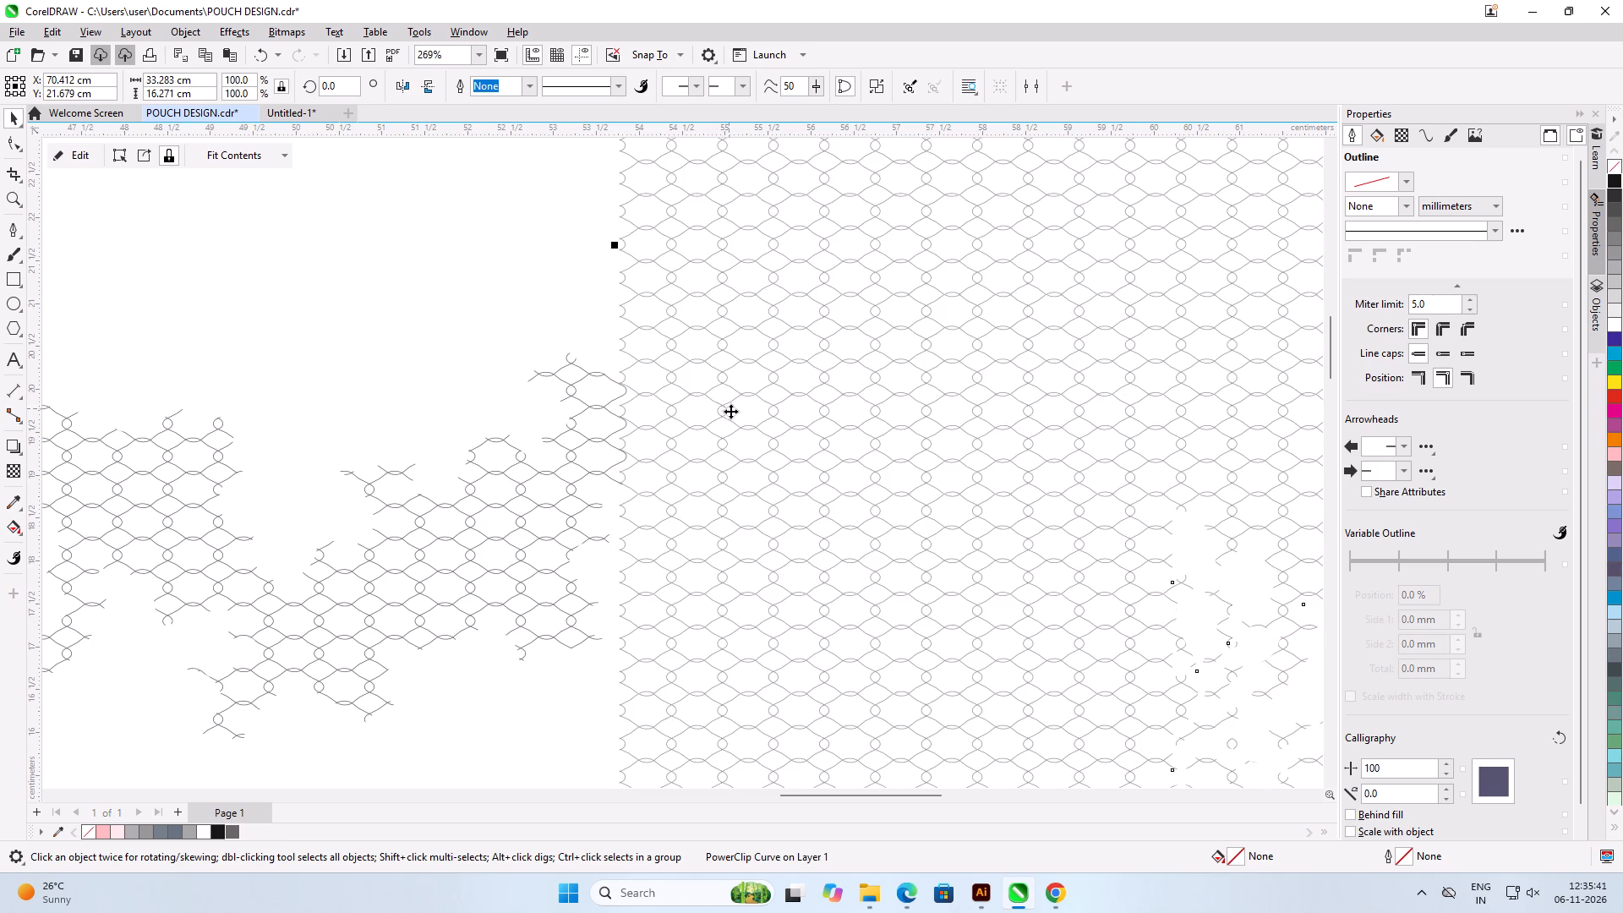
pyautogui.press('Left')
pyautogui.press('Left')
pyautogui.press('Left')
pyautogui.press('Left')
pyautogui.press('Left')
pyautogui.press('Left')
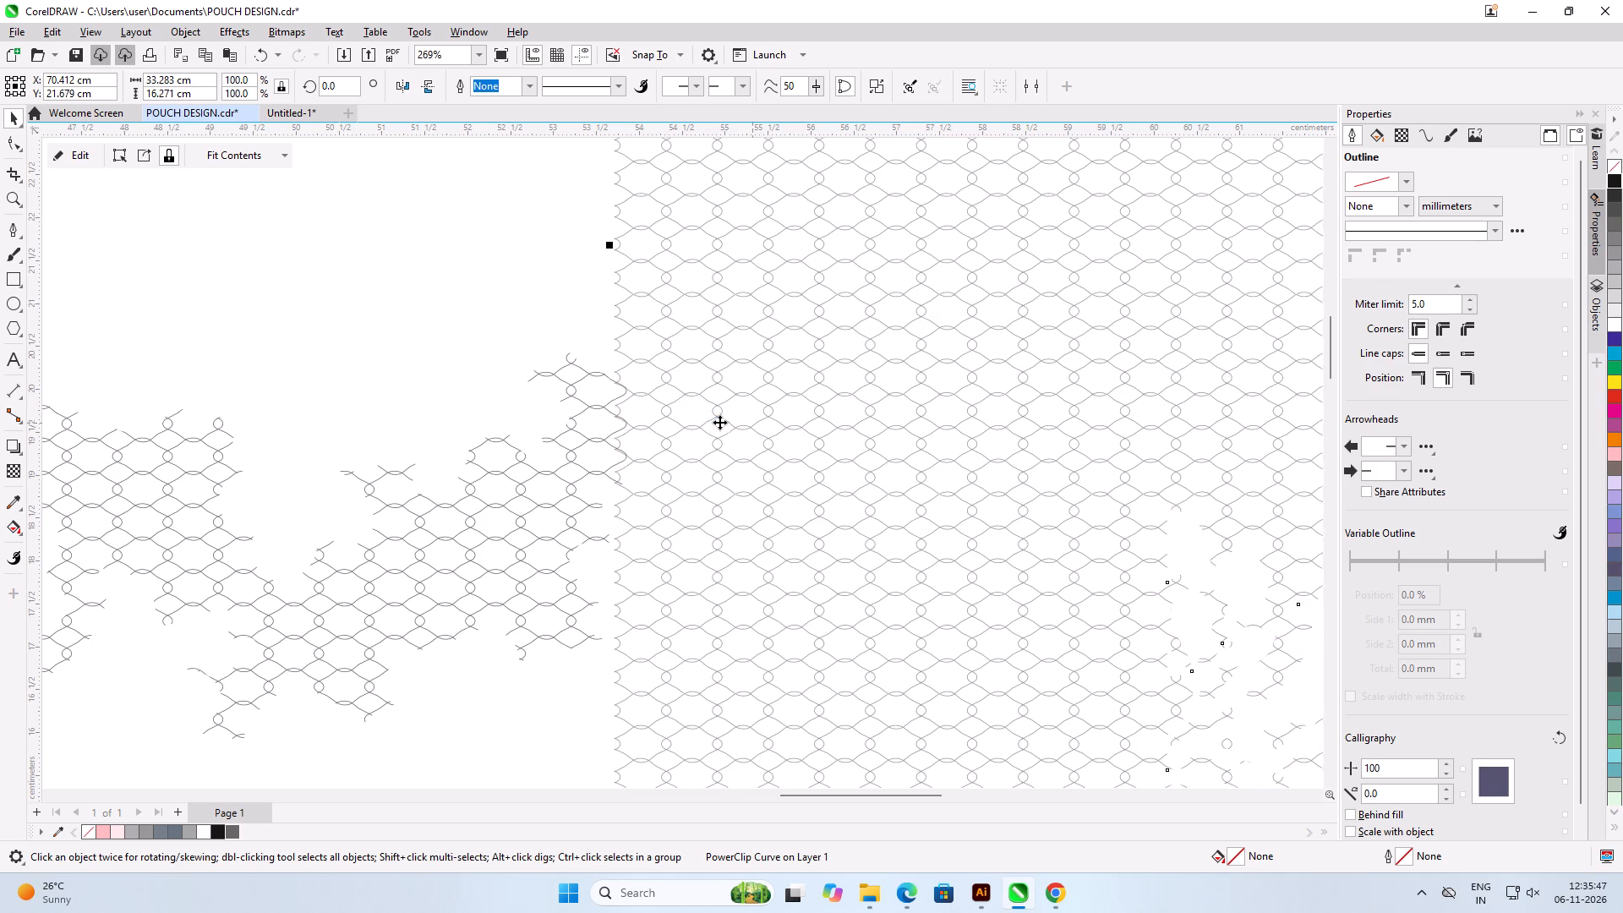
pyautogui.moveTo(719, 421); pyautogui.dragTo(675, 428)
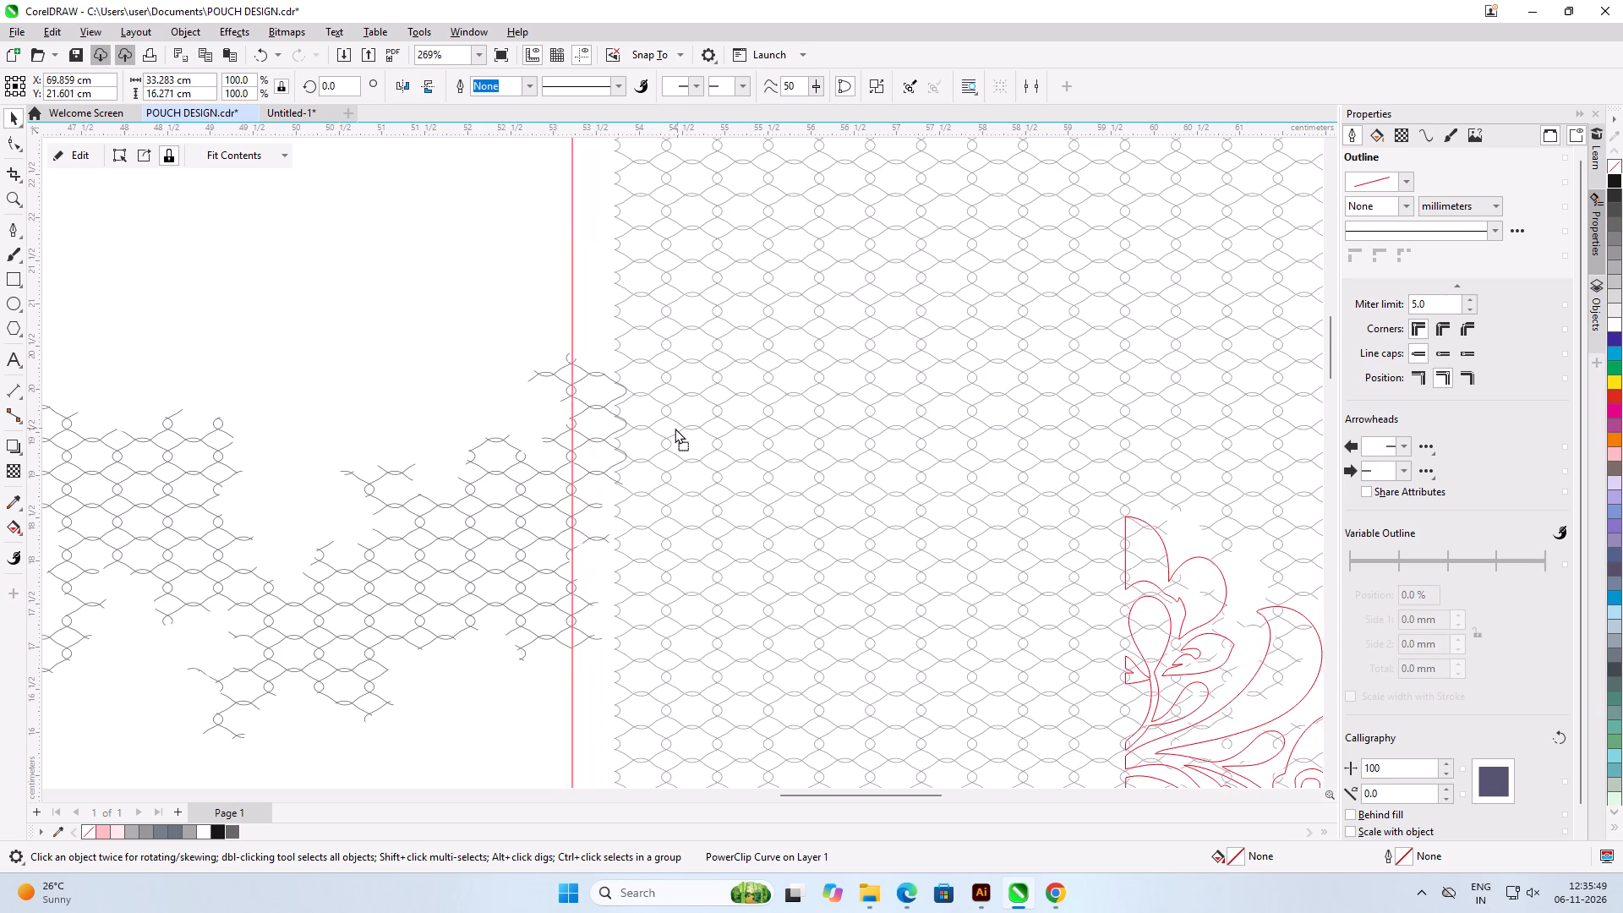
pyautogui.moveTo(675, 428); pyautogui.dragTo(671, 429)
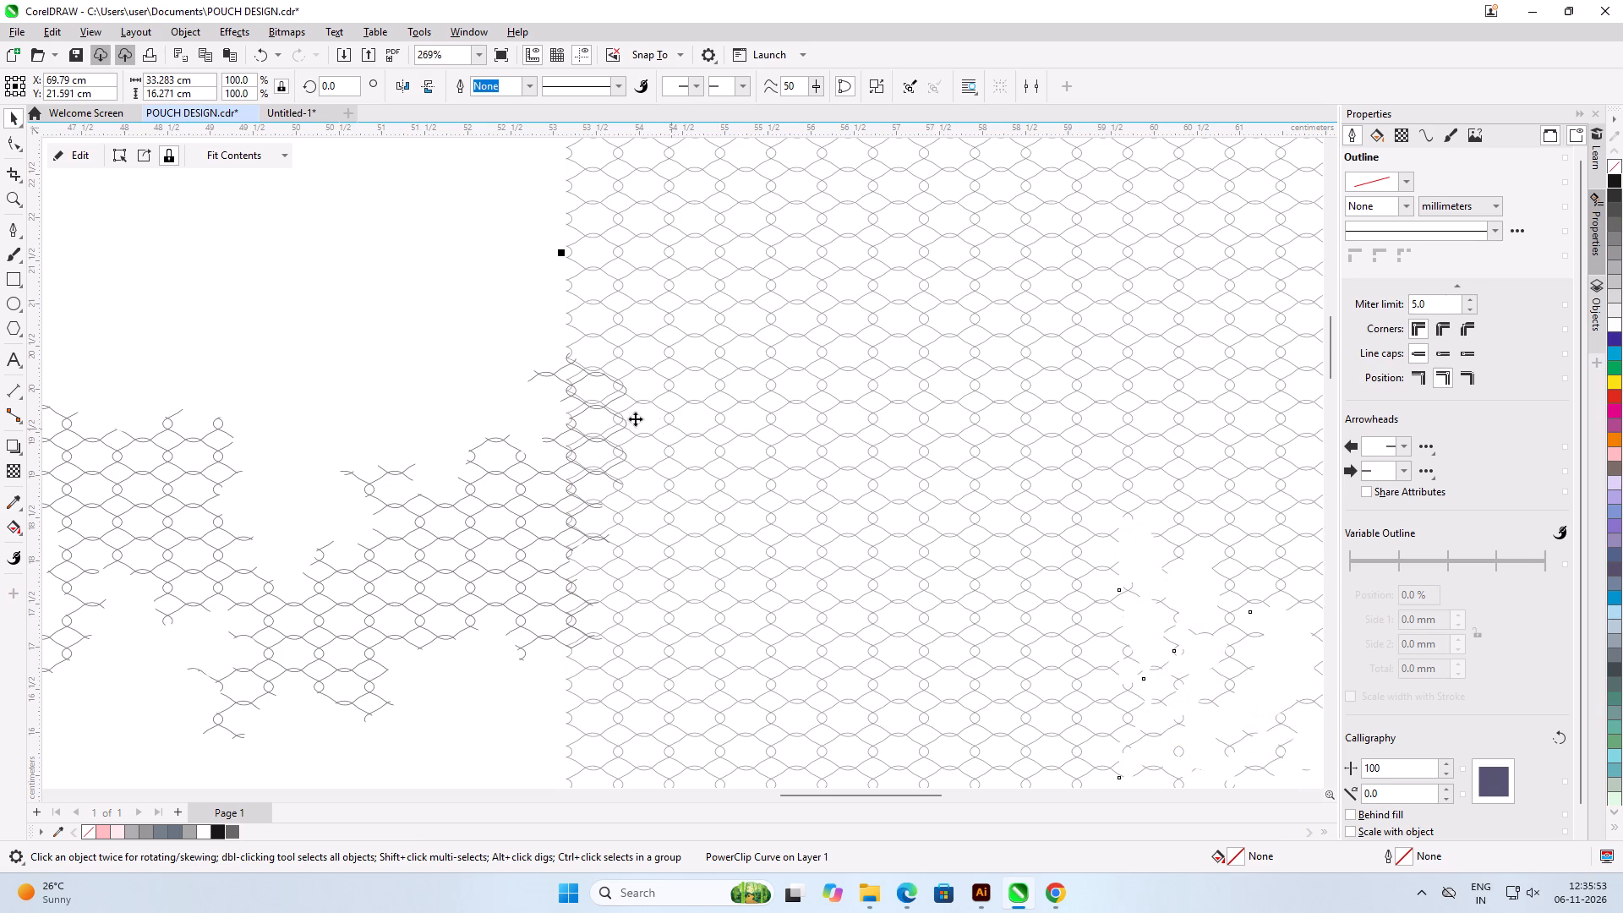
# Fine-position the mesh panel so its loops line up with the lace mesh's end loops, at about X 69.83, Y 21.53 cm.
pyautogui.scroll(6, 594, 409)
pyautogui.scroll(7, 610, 329)
pyautogui.press('Down')
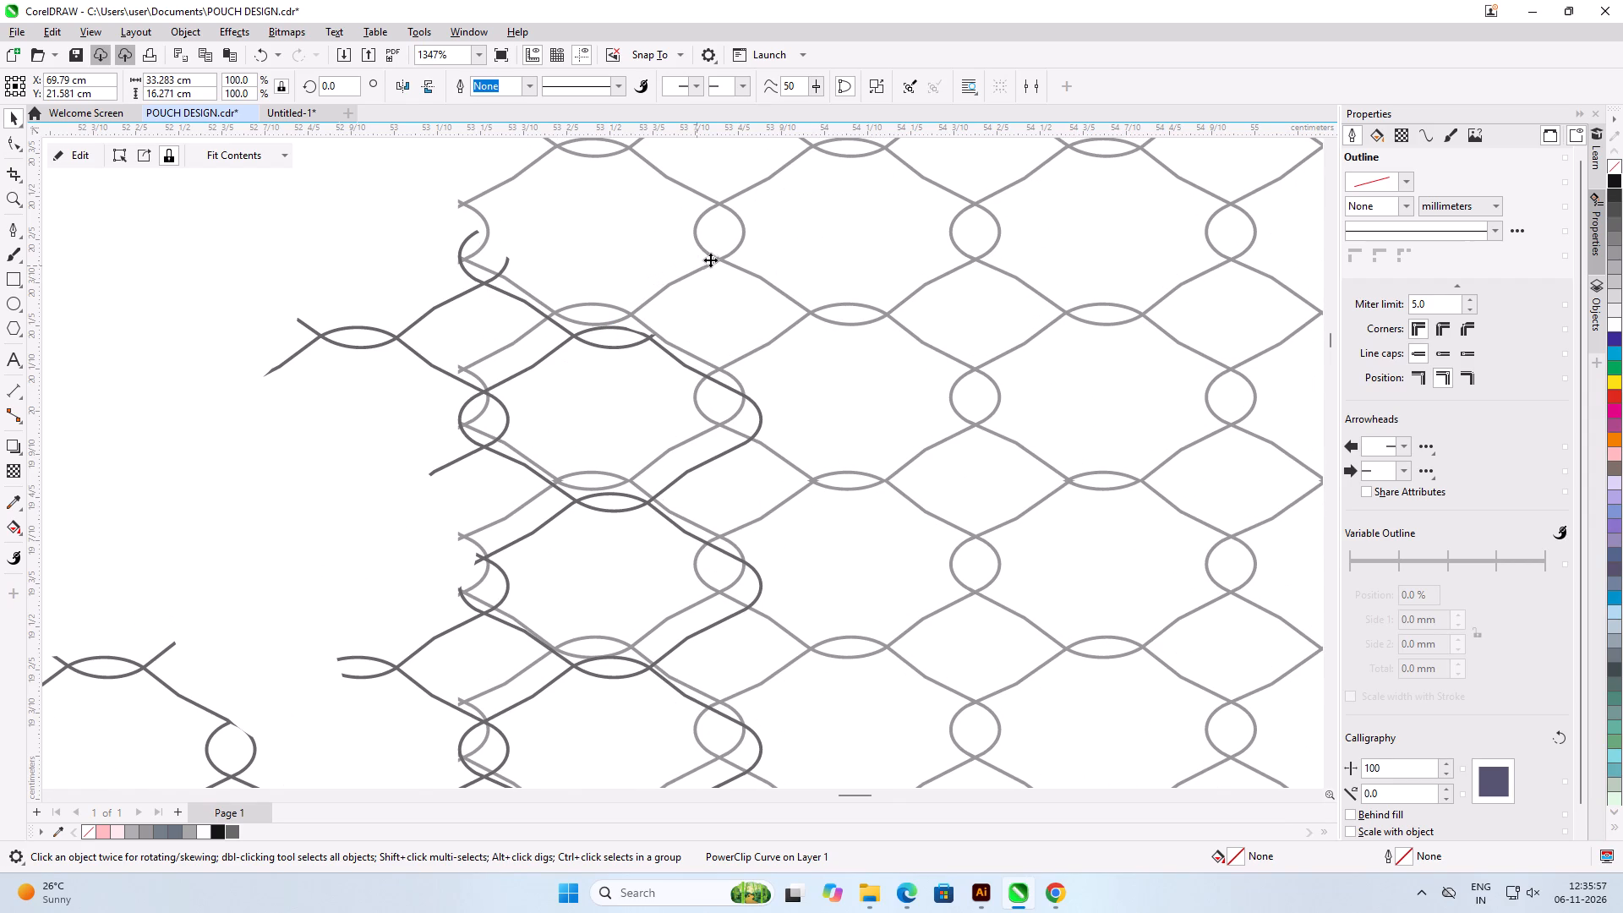
pyautogui.moveTo(718, 256); pyautogui.dragTo(719, 271)
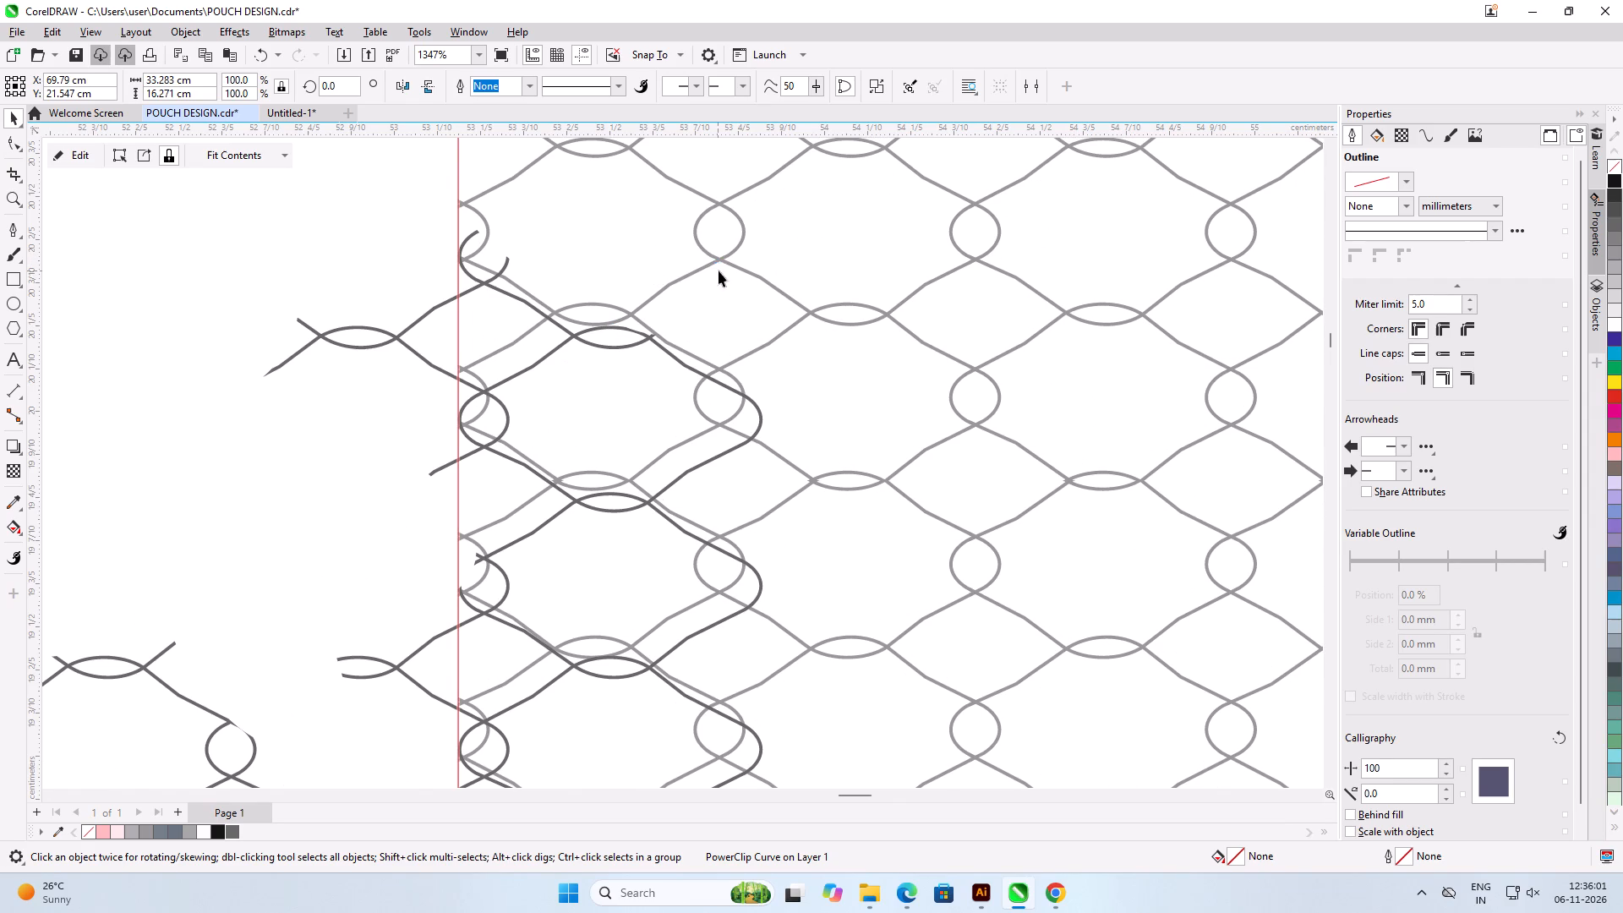
pyautogui.moveTo(732, 264); pyautogui.dragTo(732, 265)
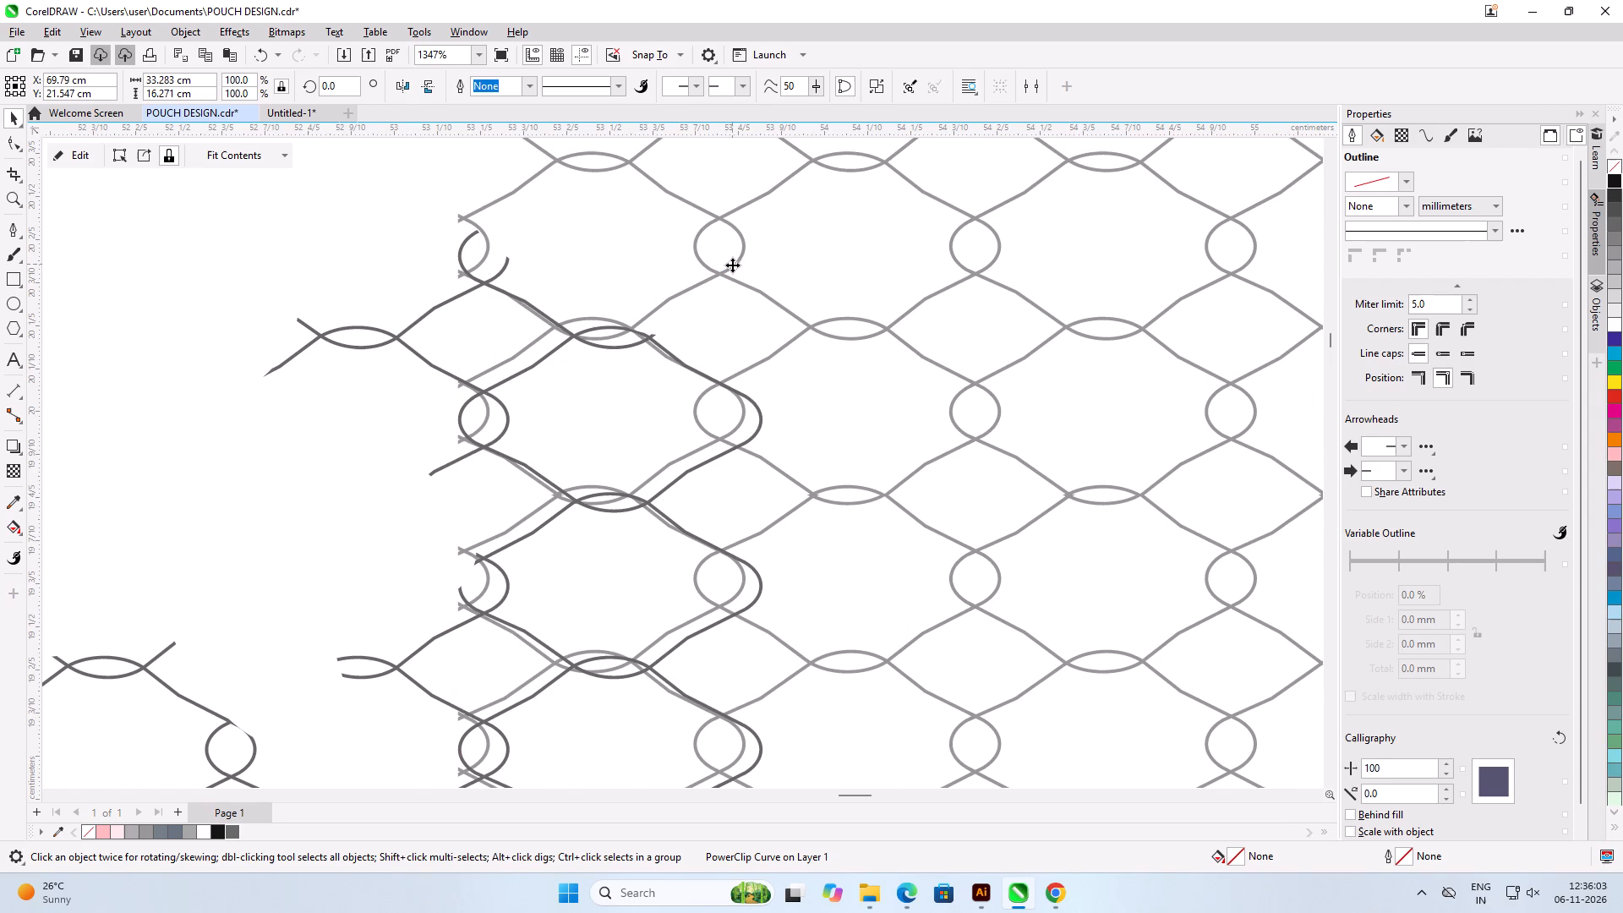
pyautogui.moveTo(732, 265); pyautogui.dragTo(732, 274)
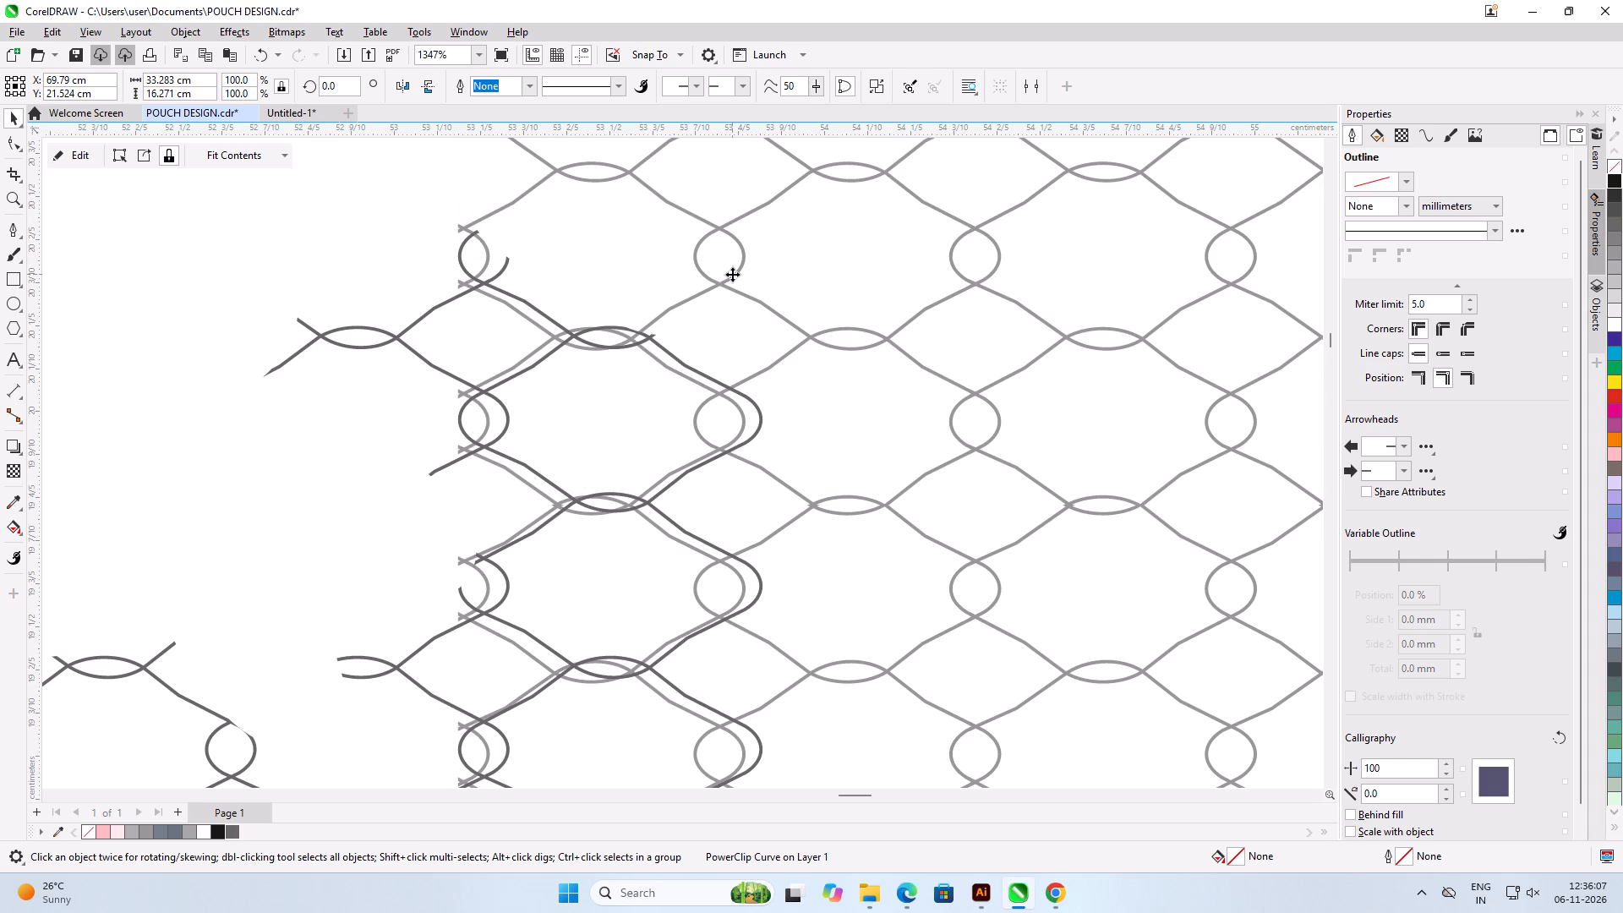
pyautogui.press('Right')
pyautogui.press('Right')
pyautogui.press('Right')
pyautogui.press('Right')
pyautogui.press('Right')
pyautogui.press('Right')
pyautogui.press('Right')
pyautogui.press('Right')
pyautogui.press('Right')
pyautogui.press('Right')
pyautogui.press('Right')
pyautogui.press('Right')
pyautogui.press('Right')
pyautogui.press('Right')
pyautogui.press('Right')
pyautogui.press('Right')
pyautogui.press('Right')
pyautogui.press('Right')
pyautogui.press('Right')
pyautogui.press('Right')
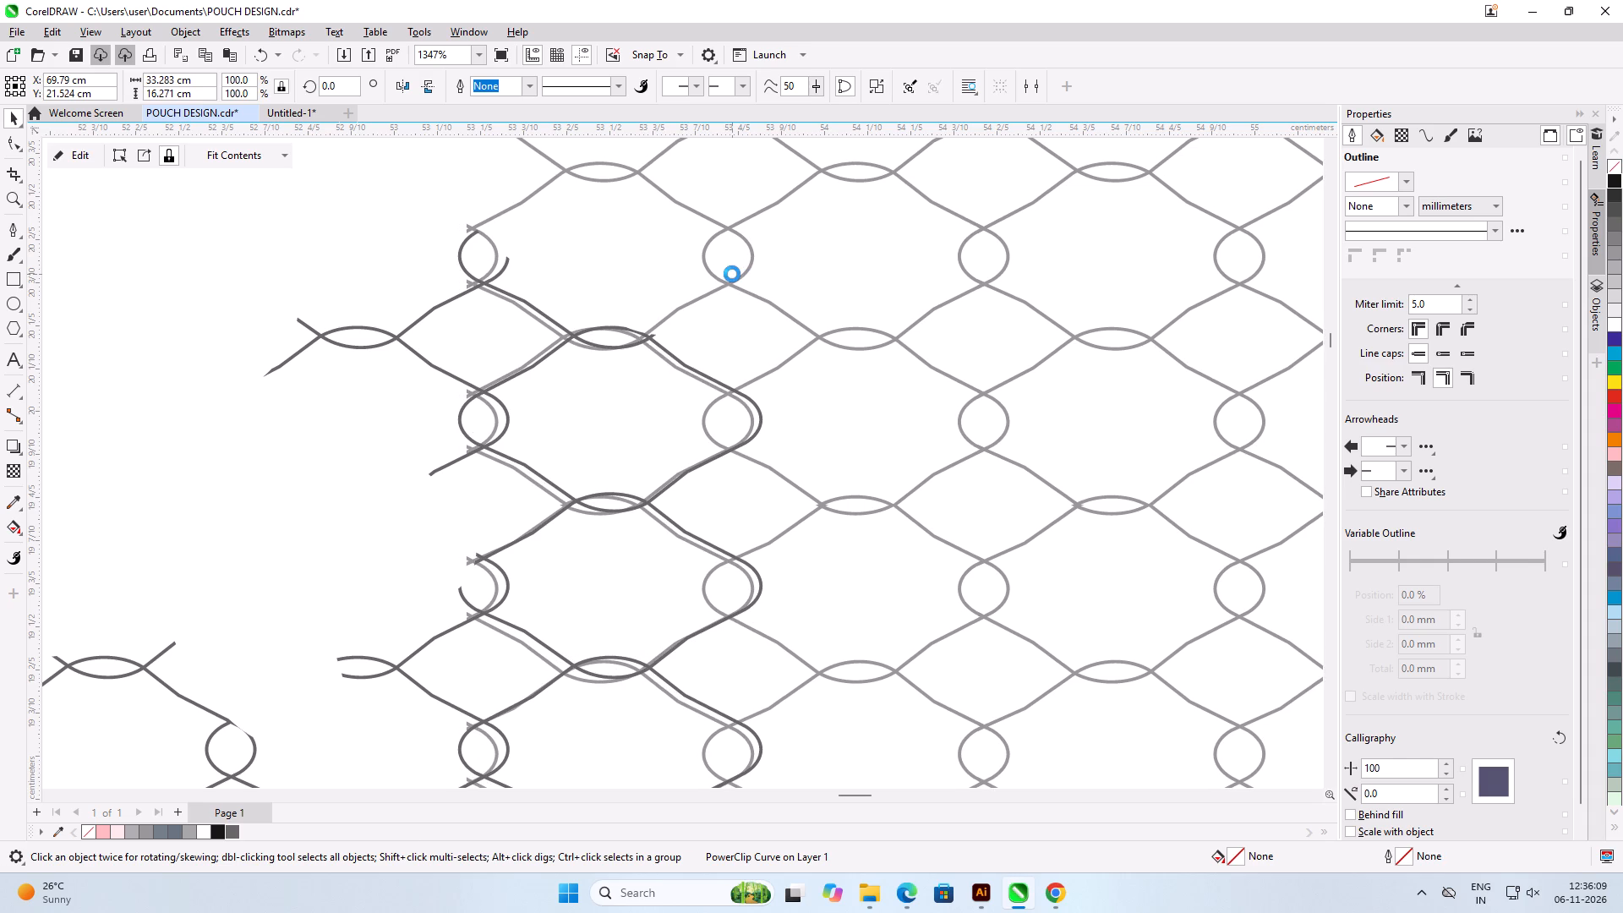
pyautogui.press('Right')
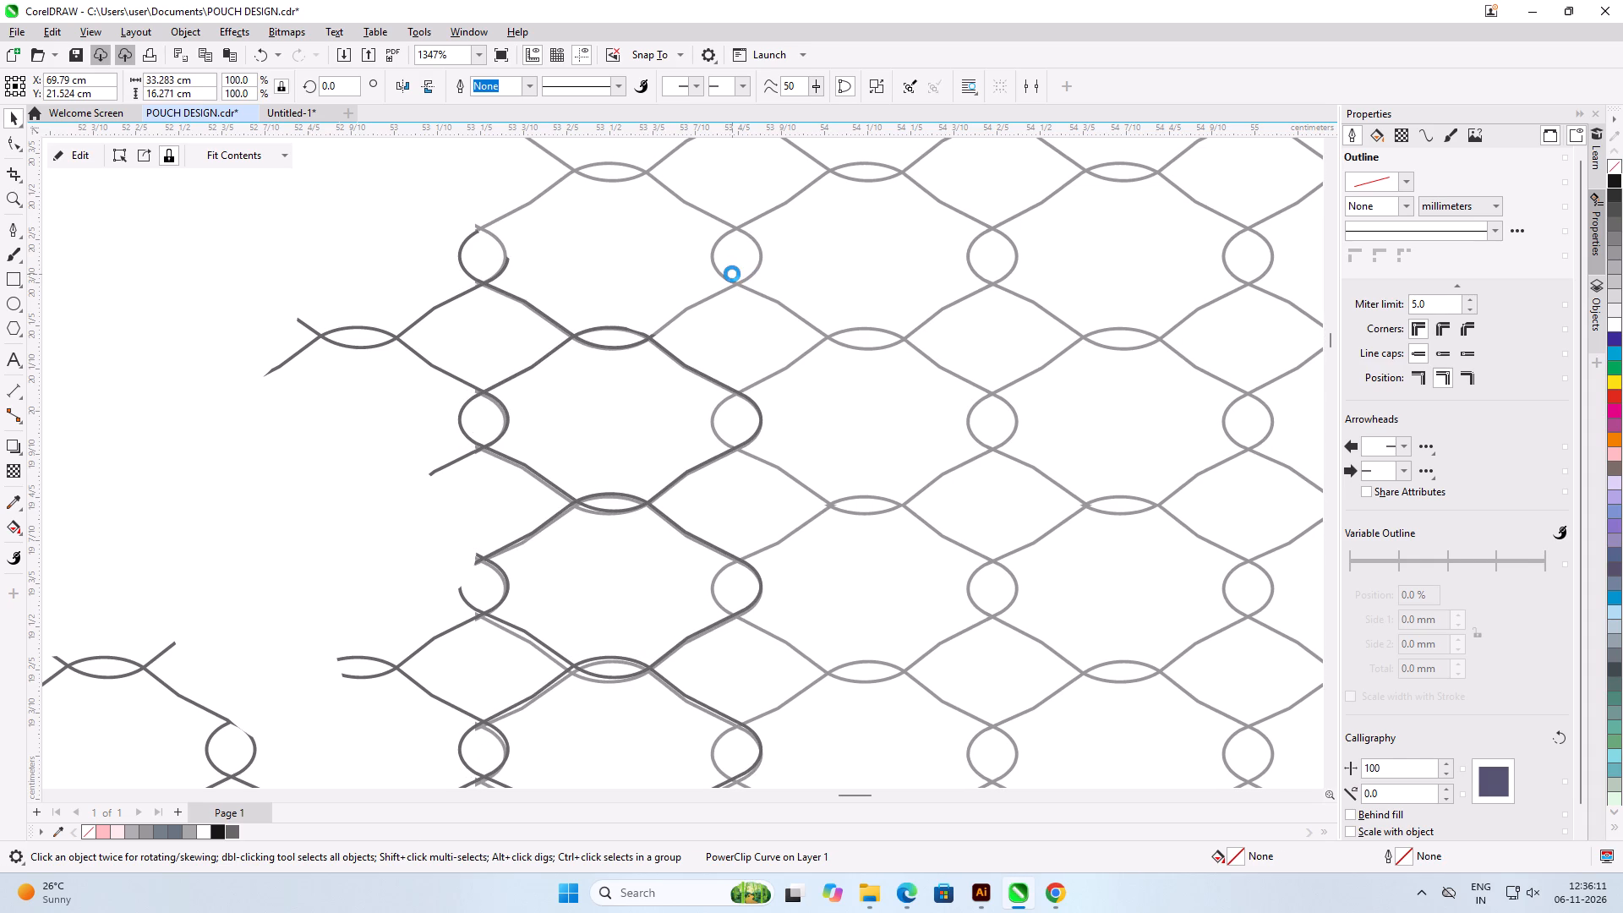
pyautogui.press('Left')
pyautogui.press('Up')
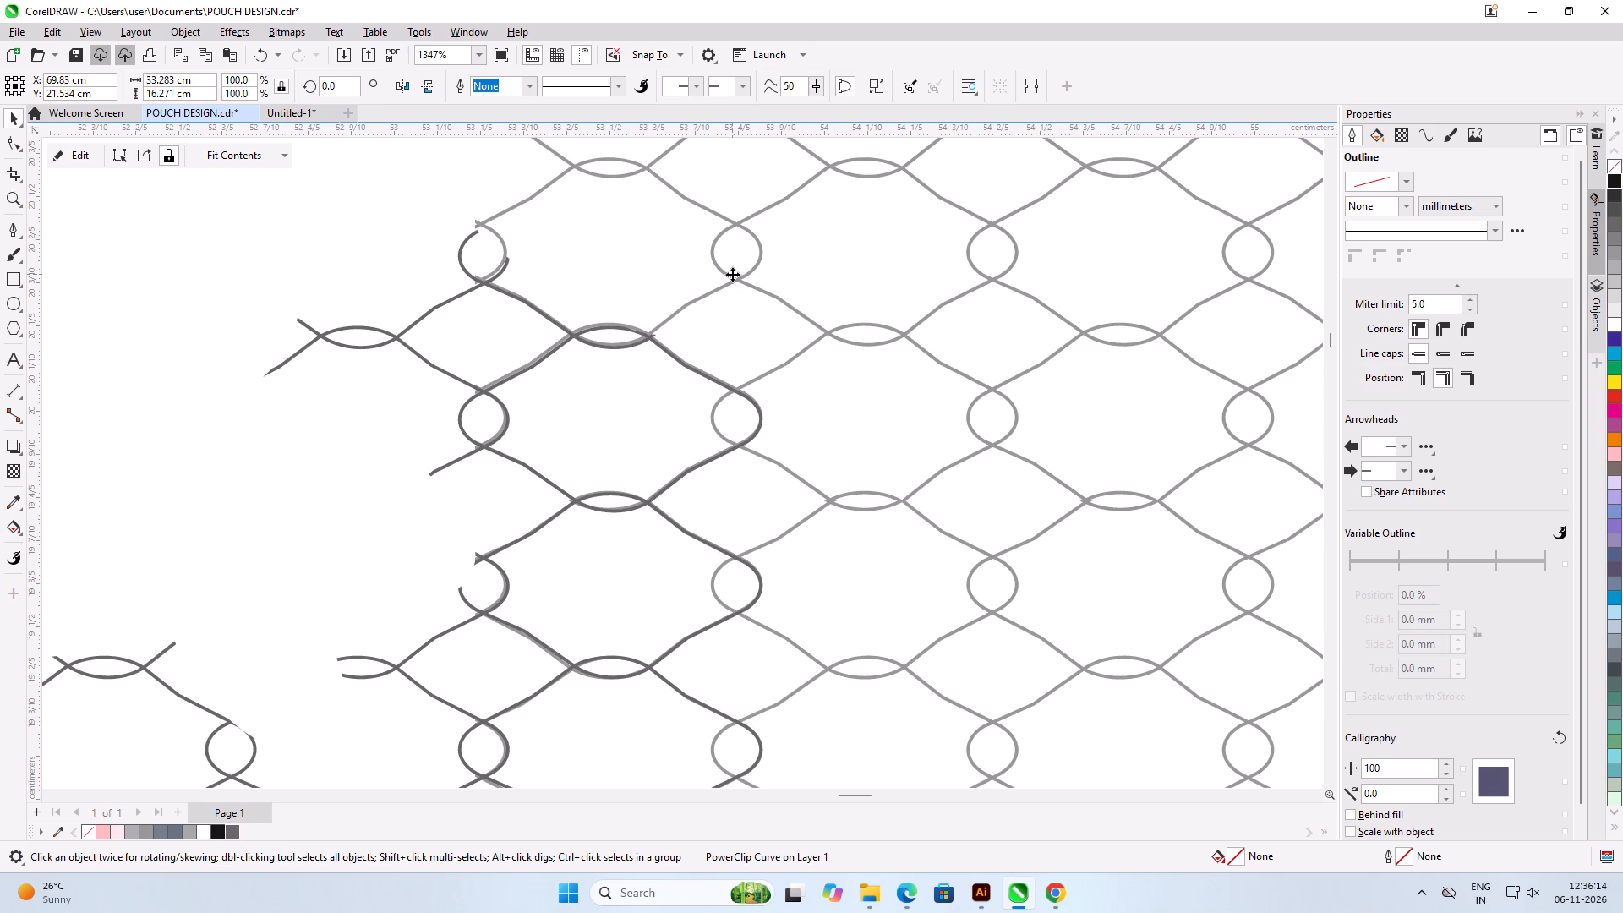
# Delete the stray mesh strand beneath the middle hanging flower of the second big pouch's upper lace.
pyautogui.scroll(-13, 732, 274)
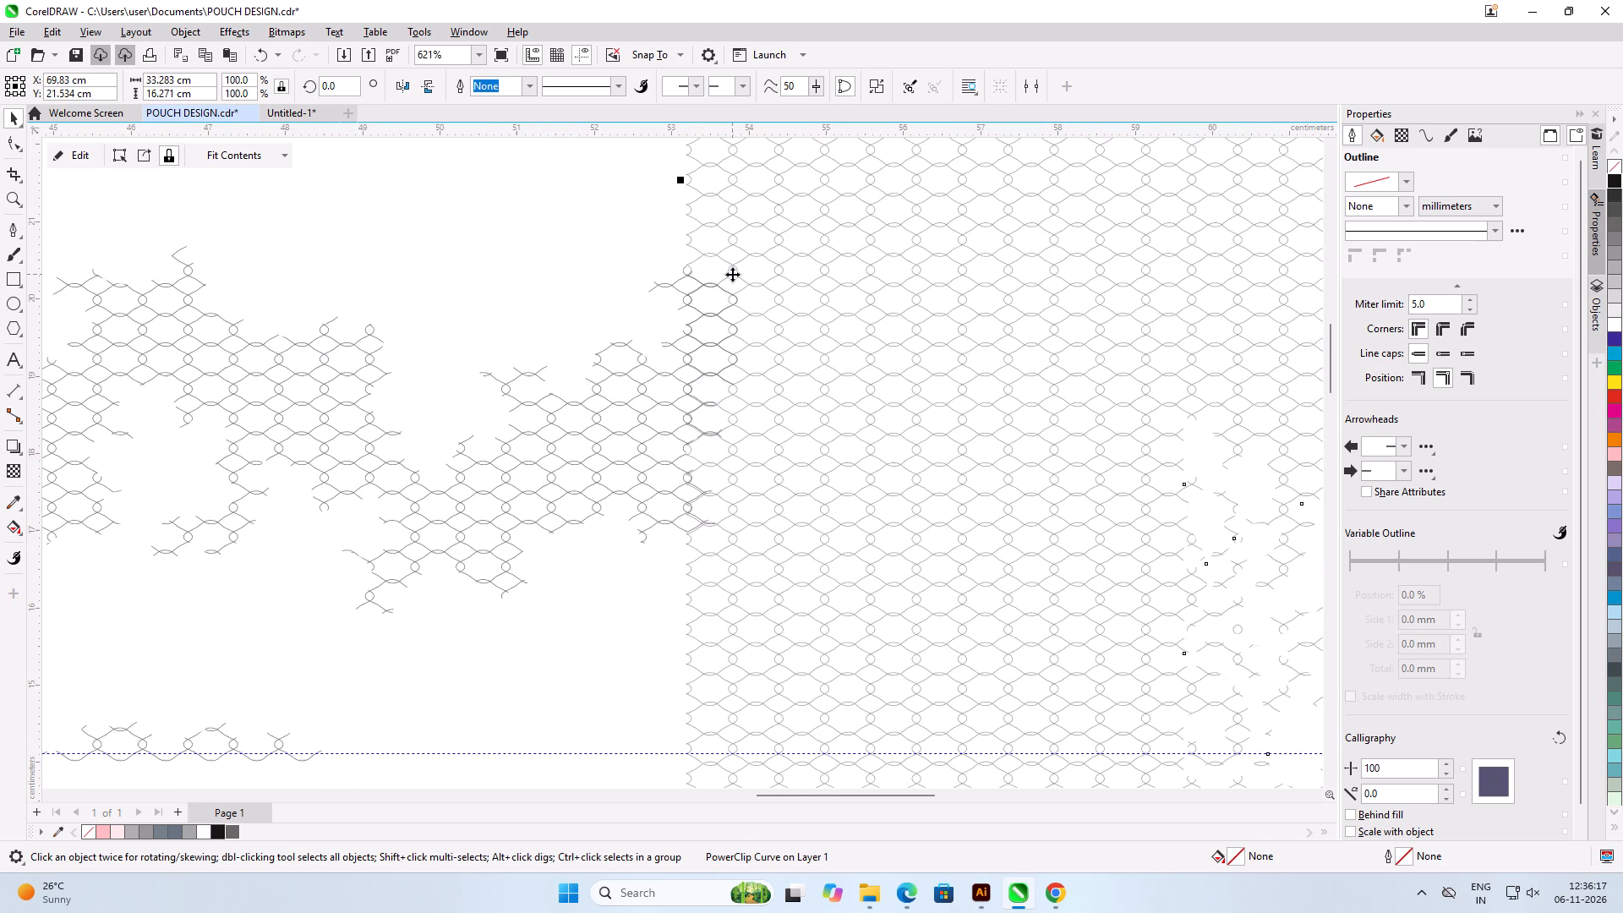
pyautogui.scroll(-7, 732, 274)
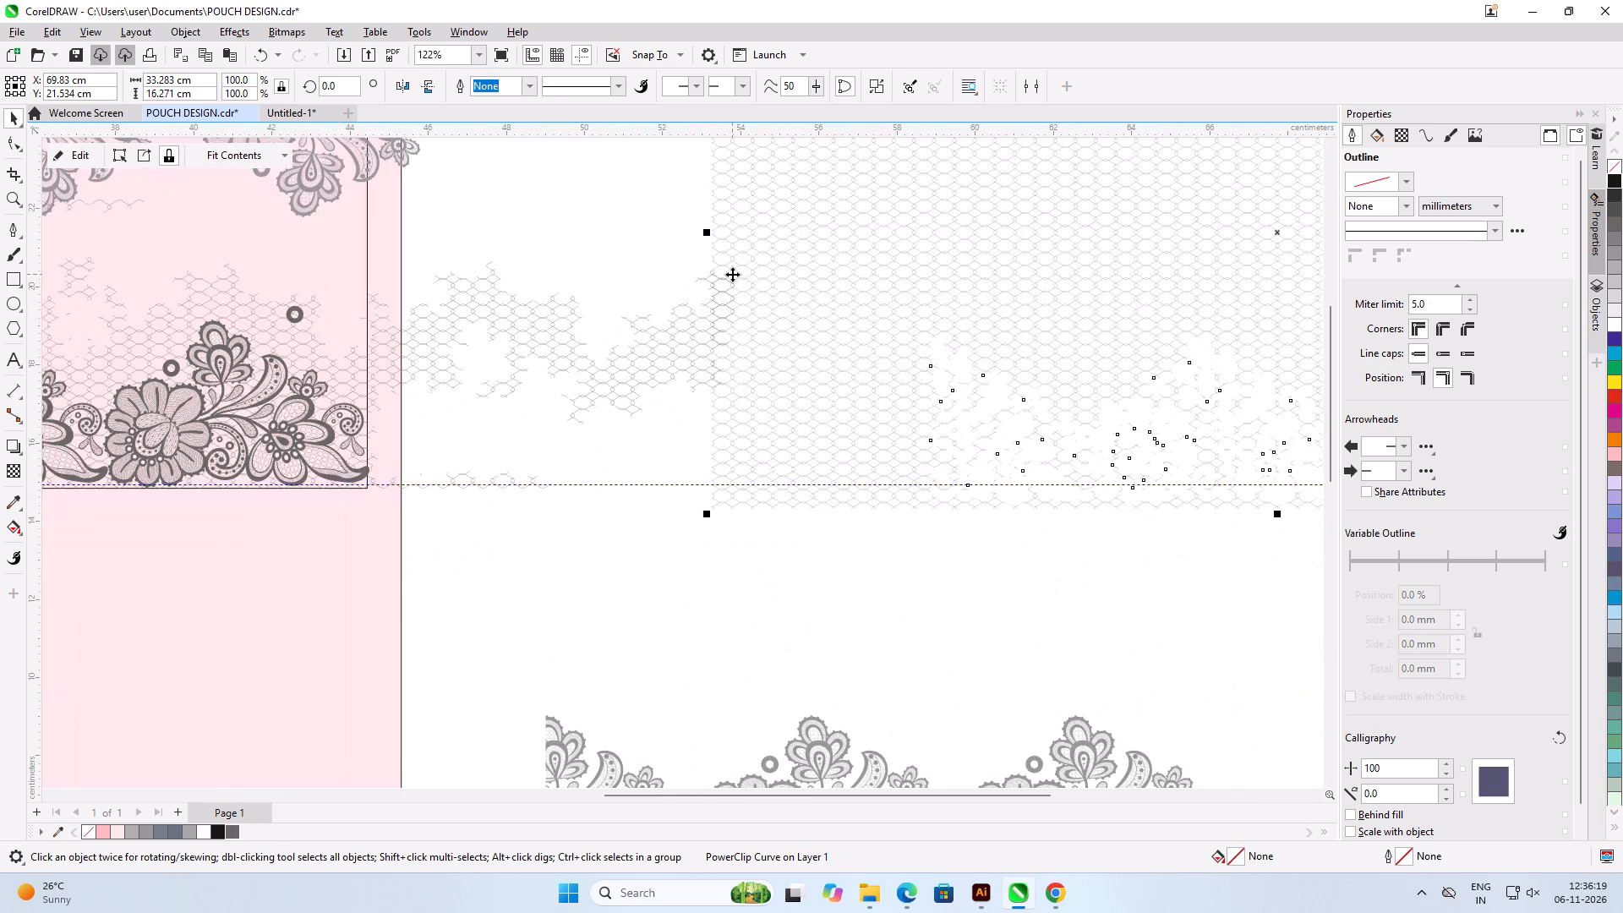
pyautogui.scroll(-3, 732, 274)
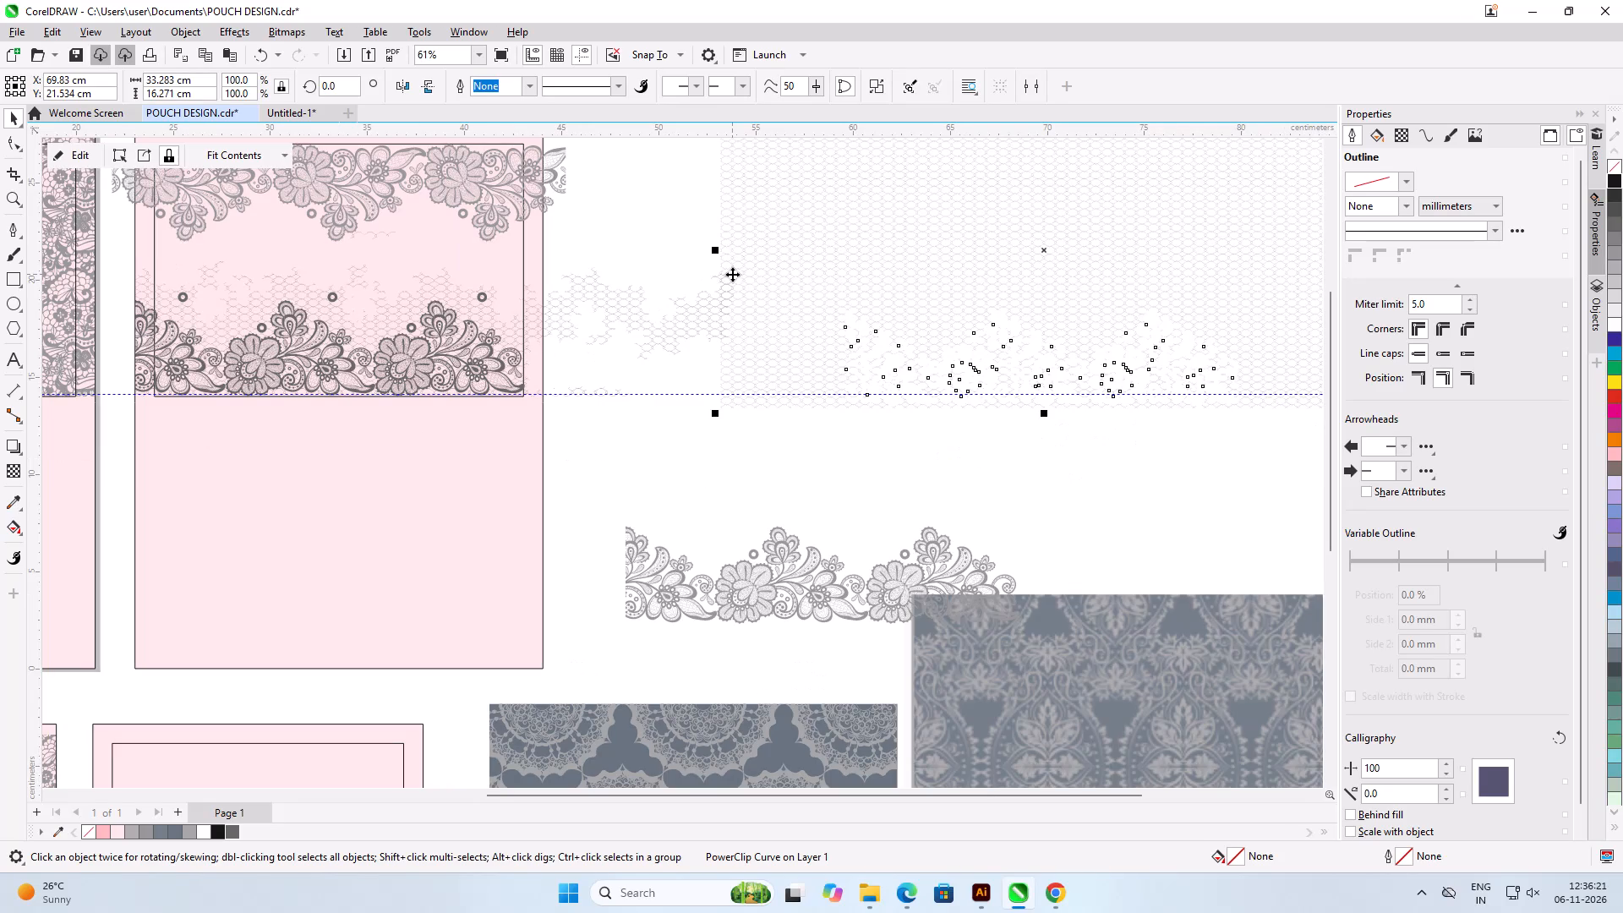
pyautogui.scroll(-1, 732, 274)
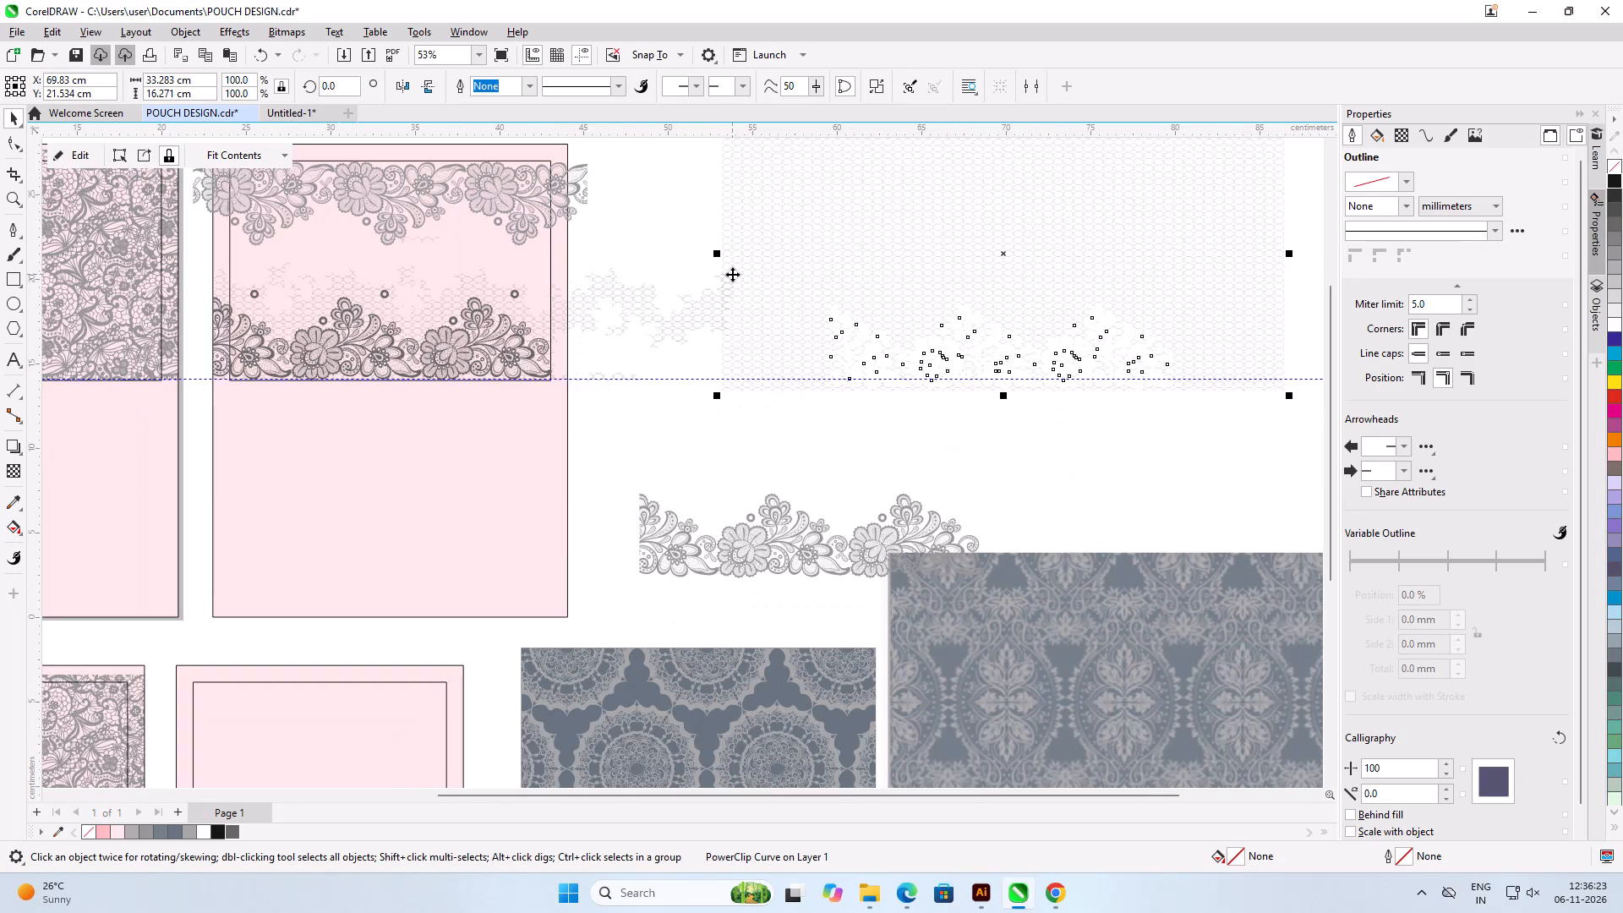
pyautogui.scroll(-1, 732, 274)
pyautogui.scroll(4, 254, 219)
pyautogui.scroll(2, 331, 218)
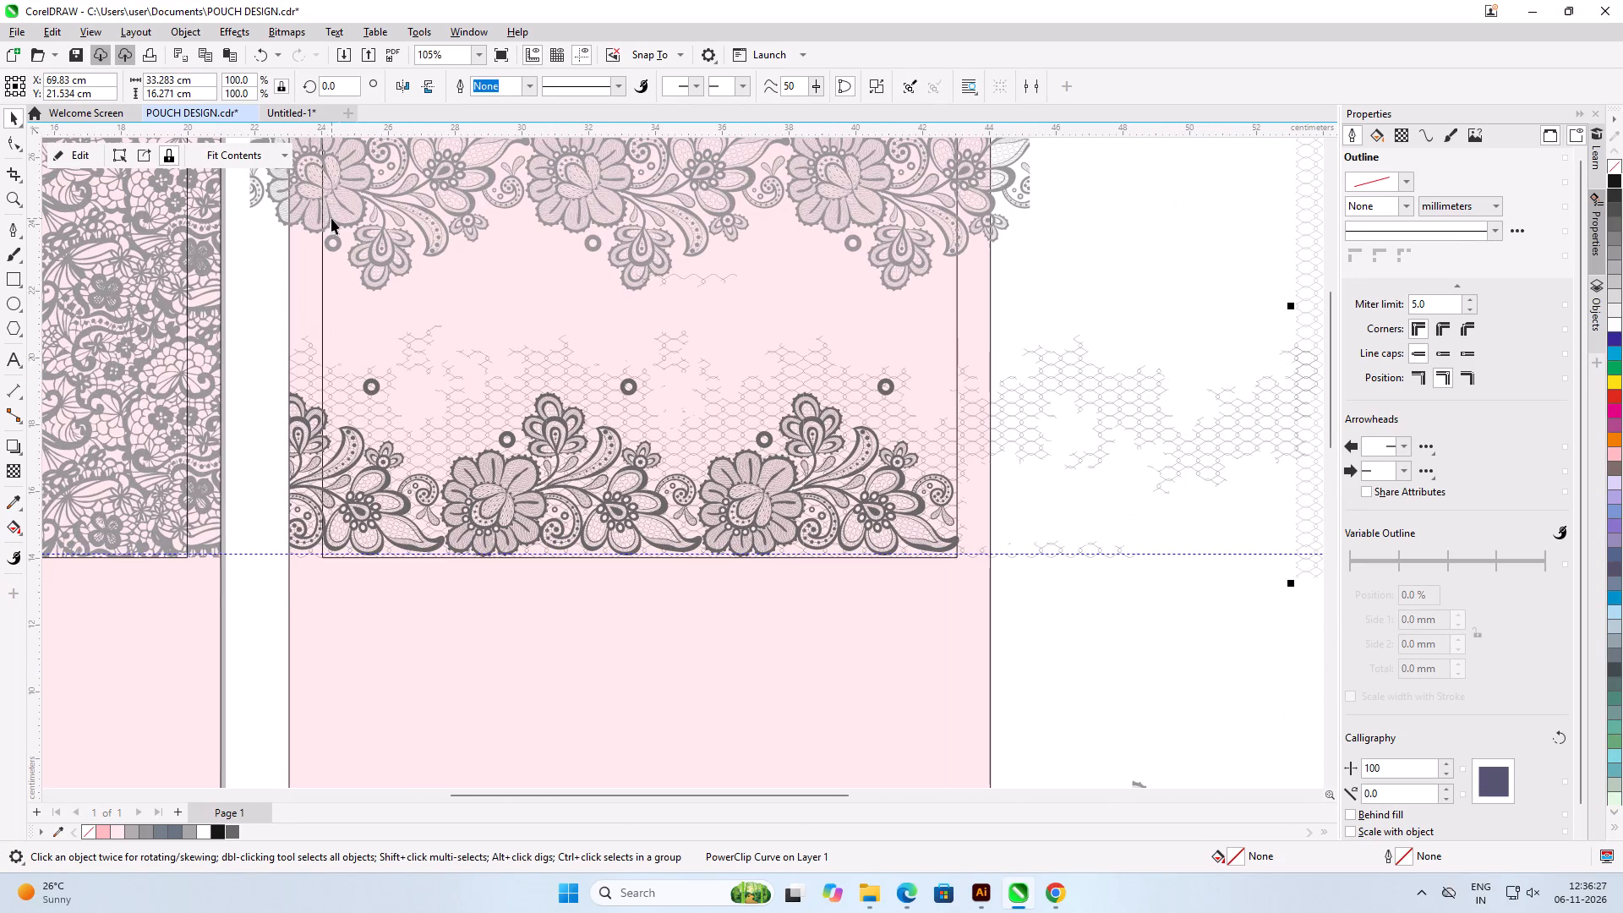
pyautogui.scroll(1, 331, 218)
pyautogui.click(540, 415)
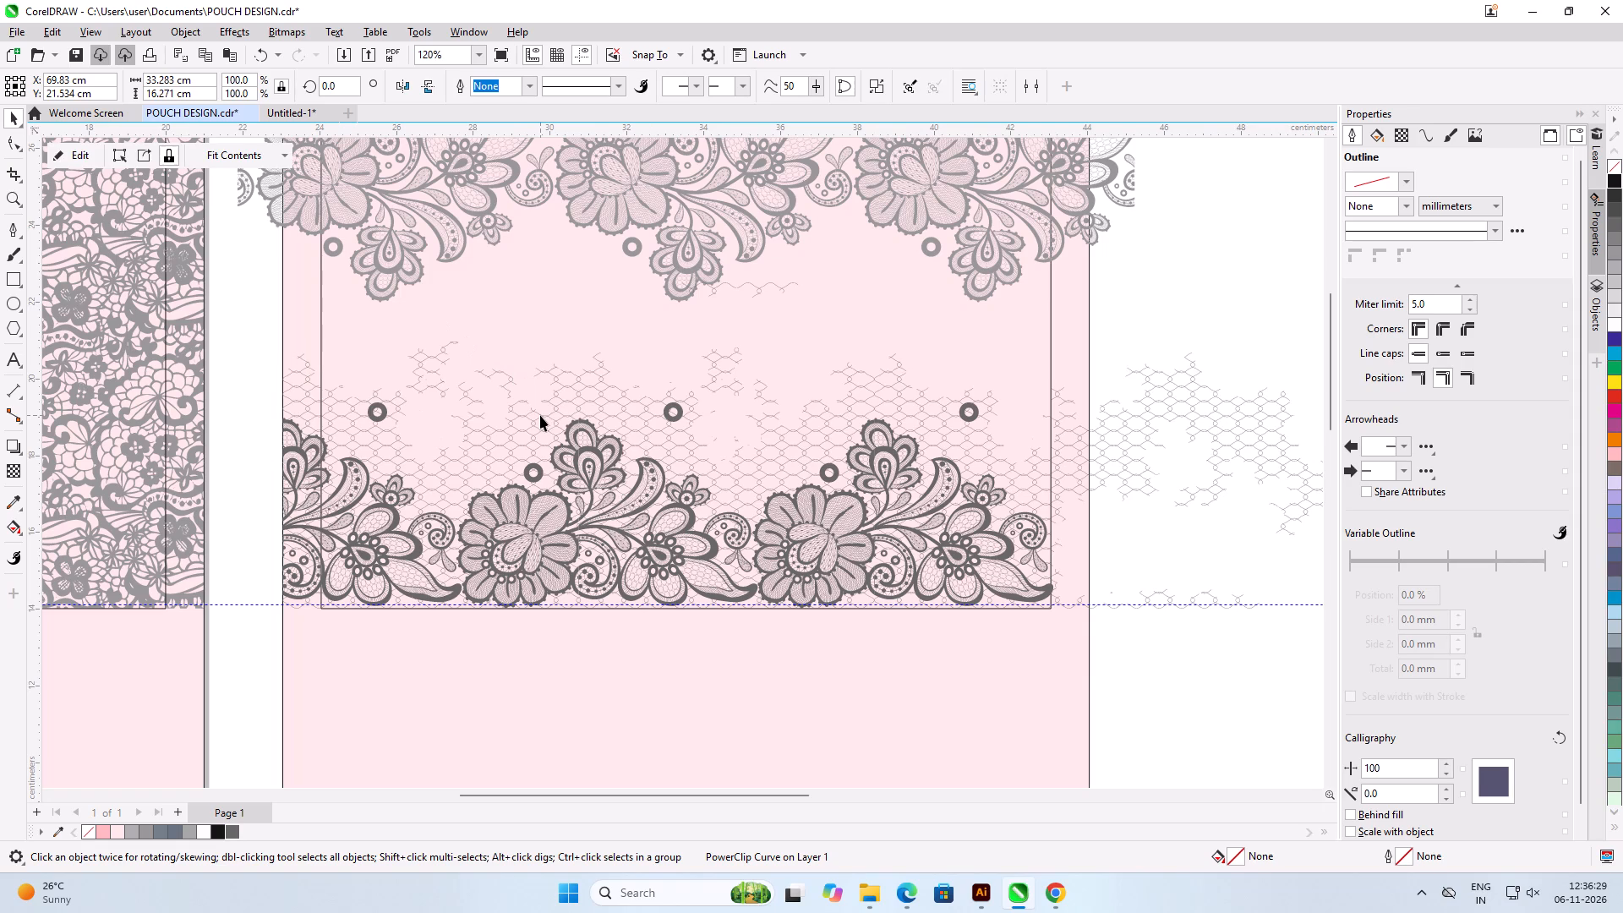
pyautogui.scroll(-1, 500, 412)
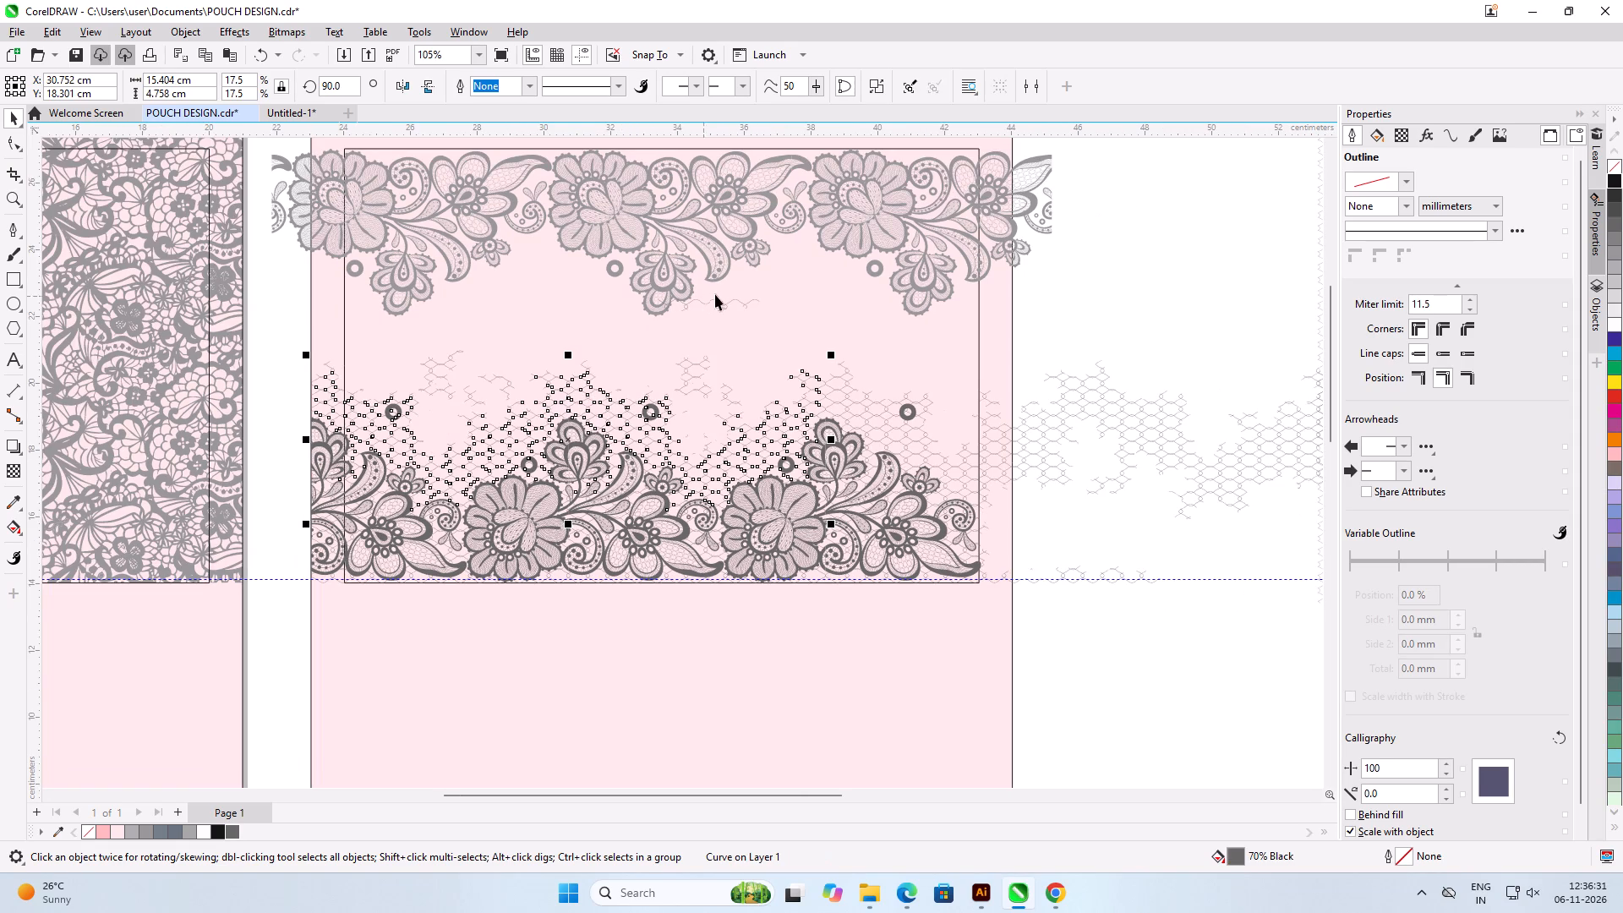
pyautogui.click(724, 308)
pyautogui.press('Up')
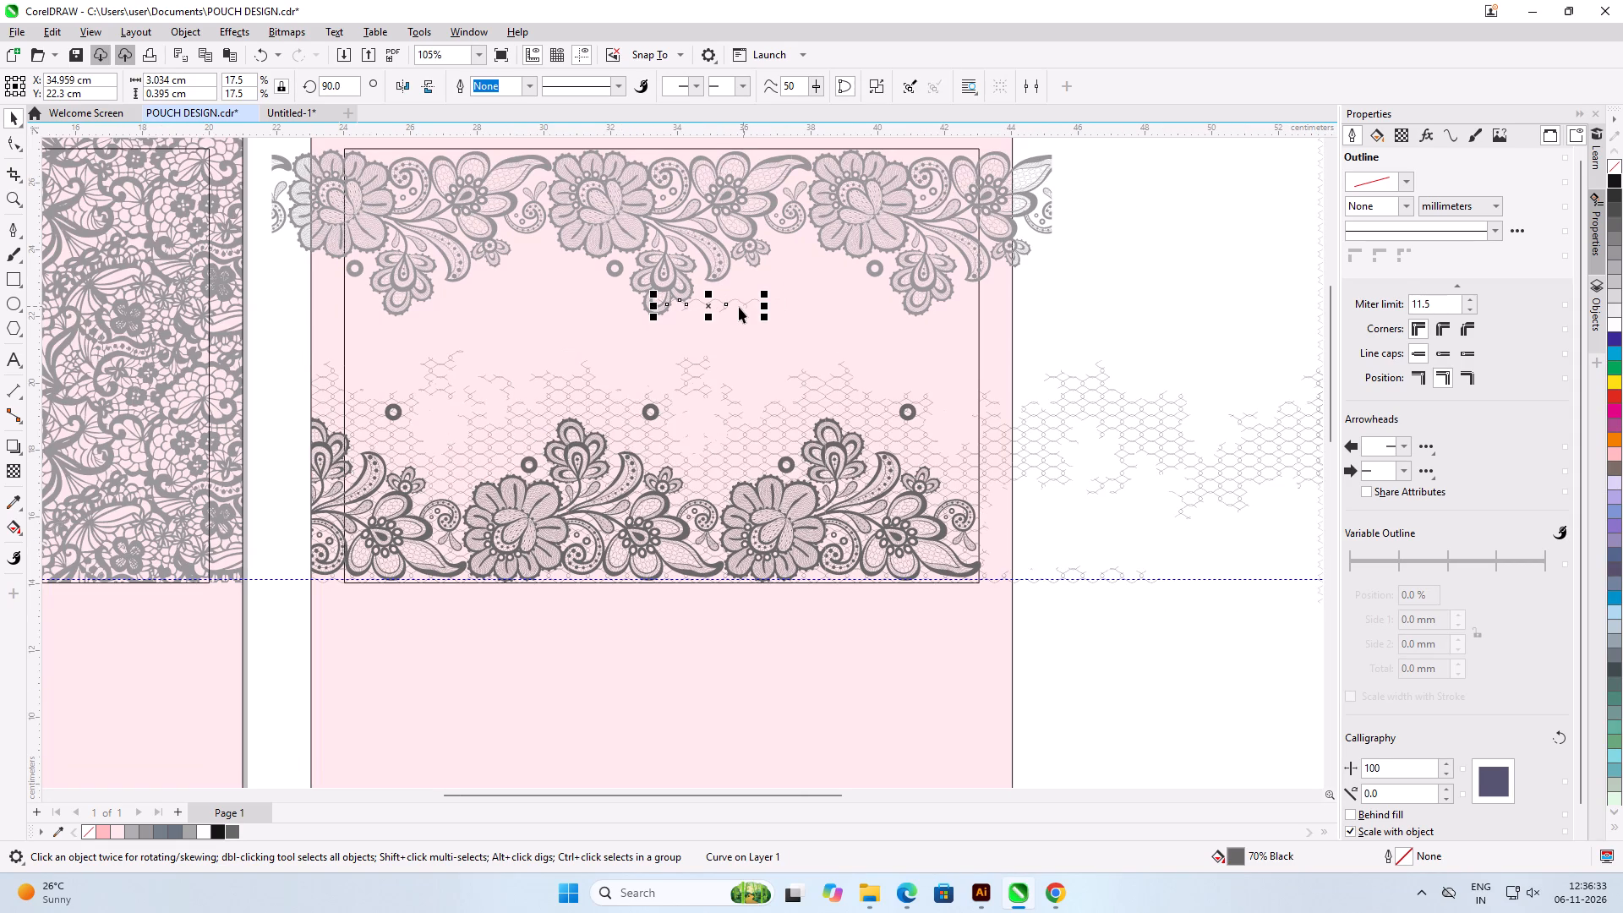
pyautogui.press('Delete')
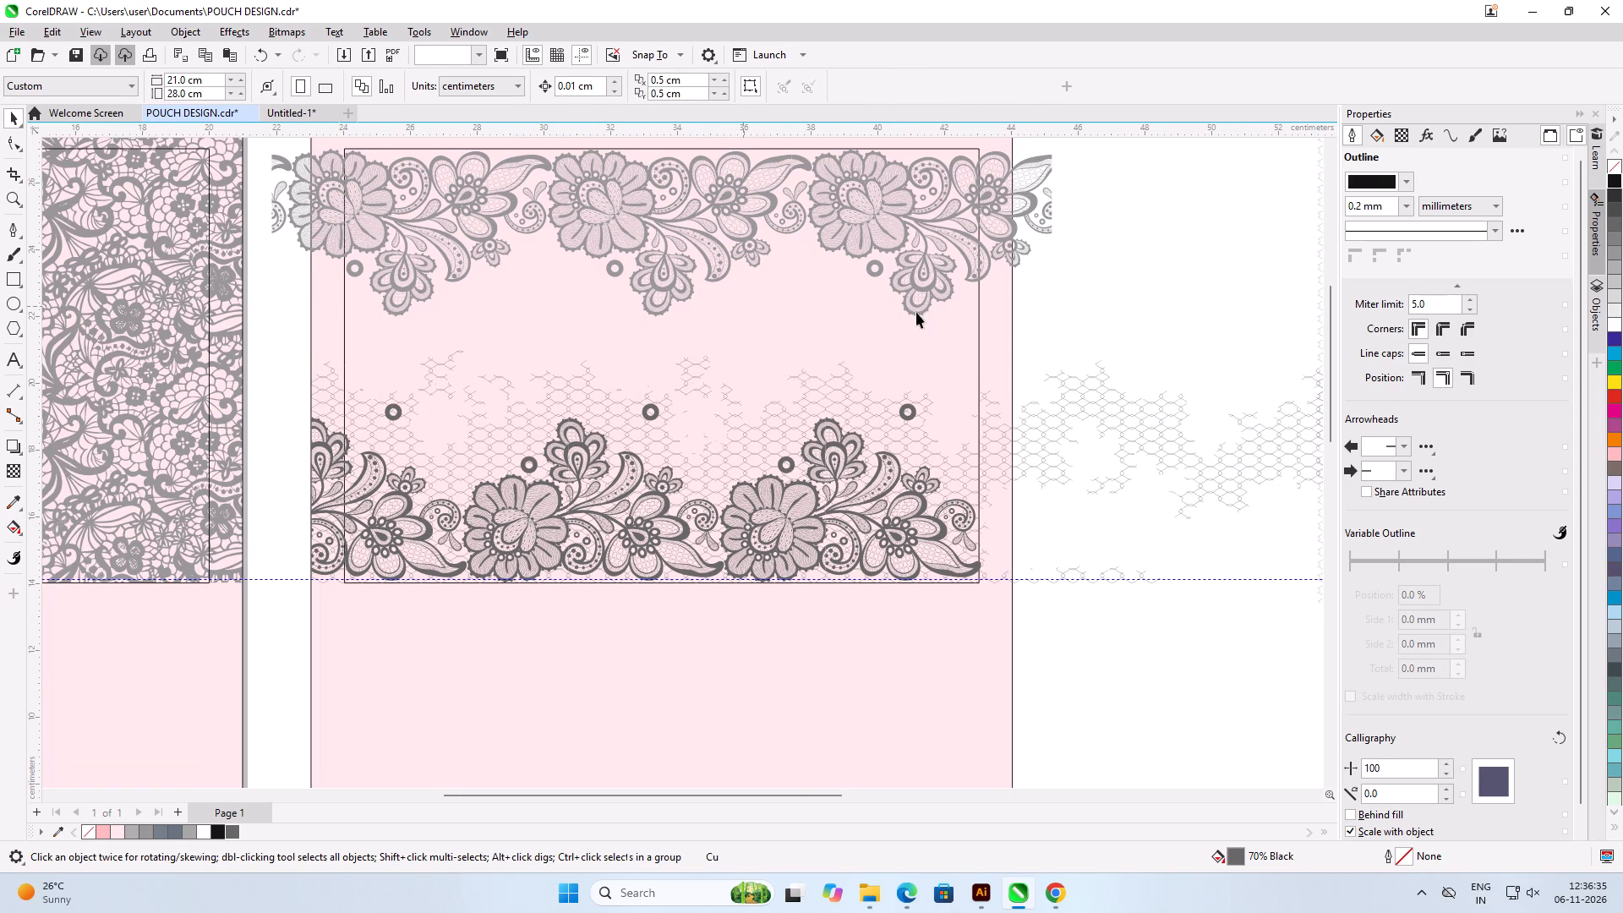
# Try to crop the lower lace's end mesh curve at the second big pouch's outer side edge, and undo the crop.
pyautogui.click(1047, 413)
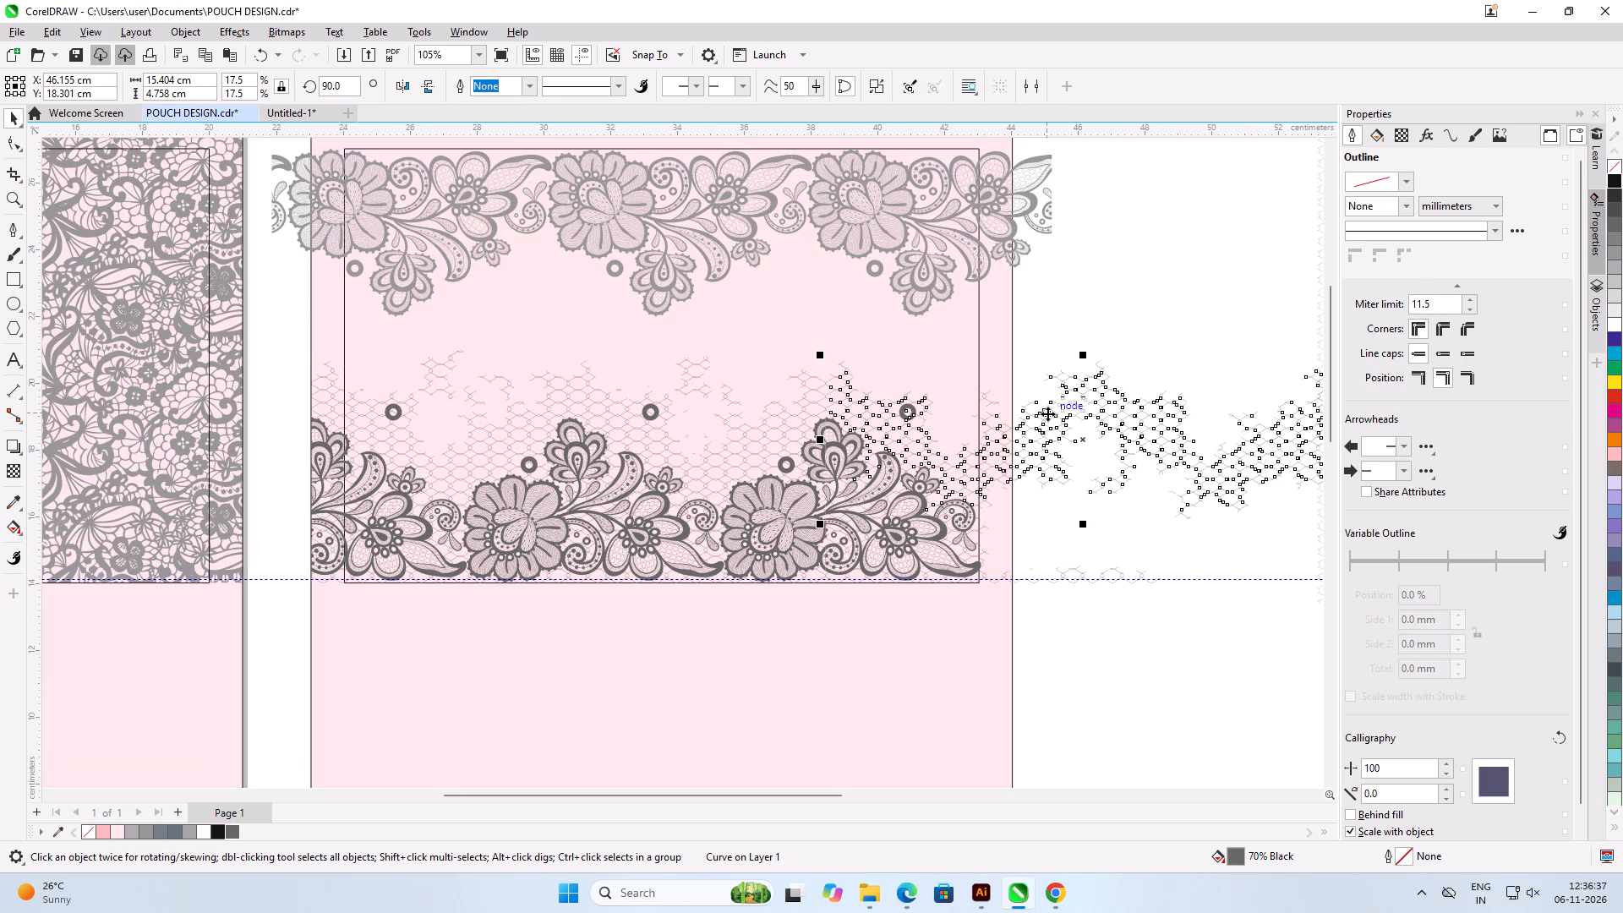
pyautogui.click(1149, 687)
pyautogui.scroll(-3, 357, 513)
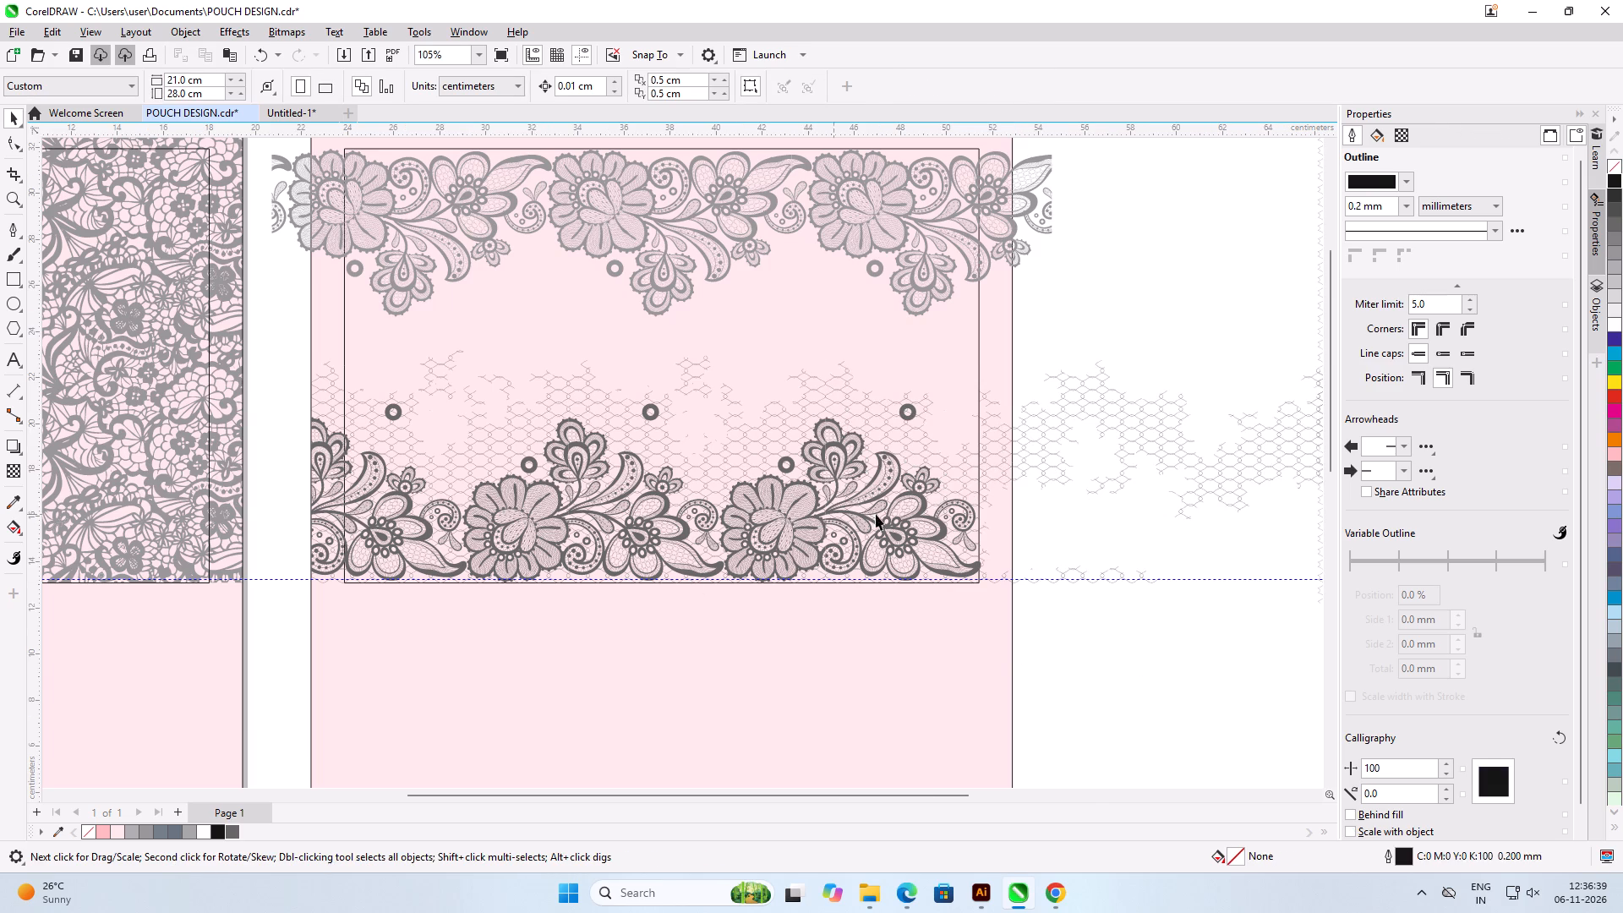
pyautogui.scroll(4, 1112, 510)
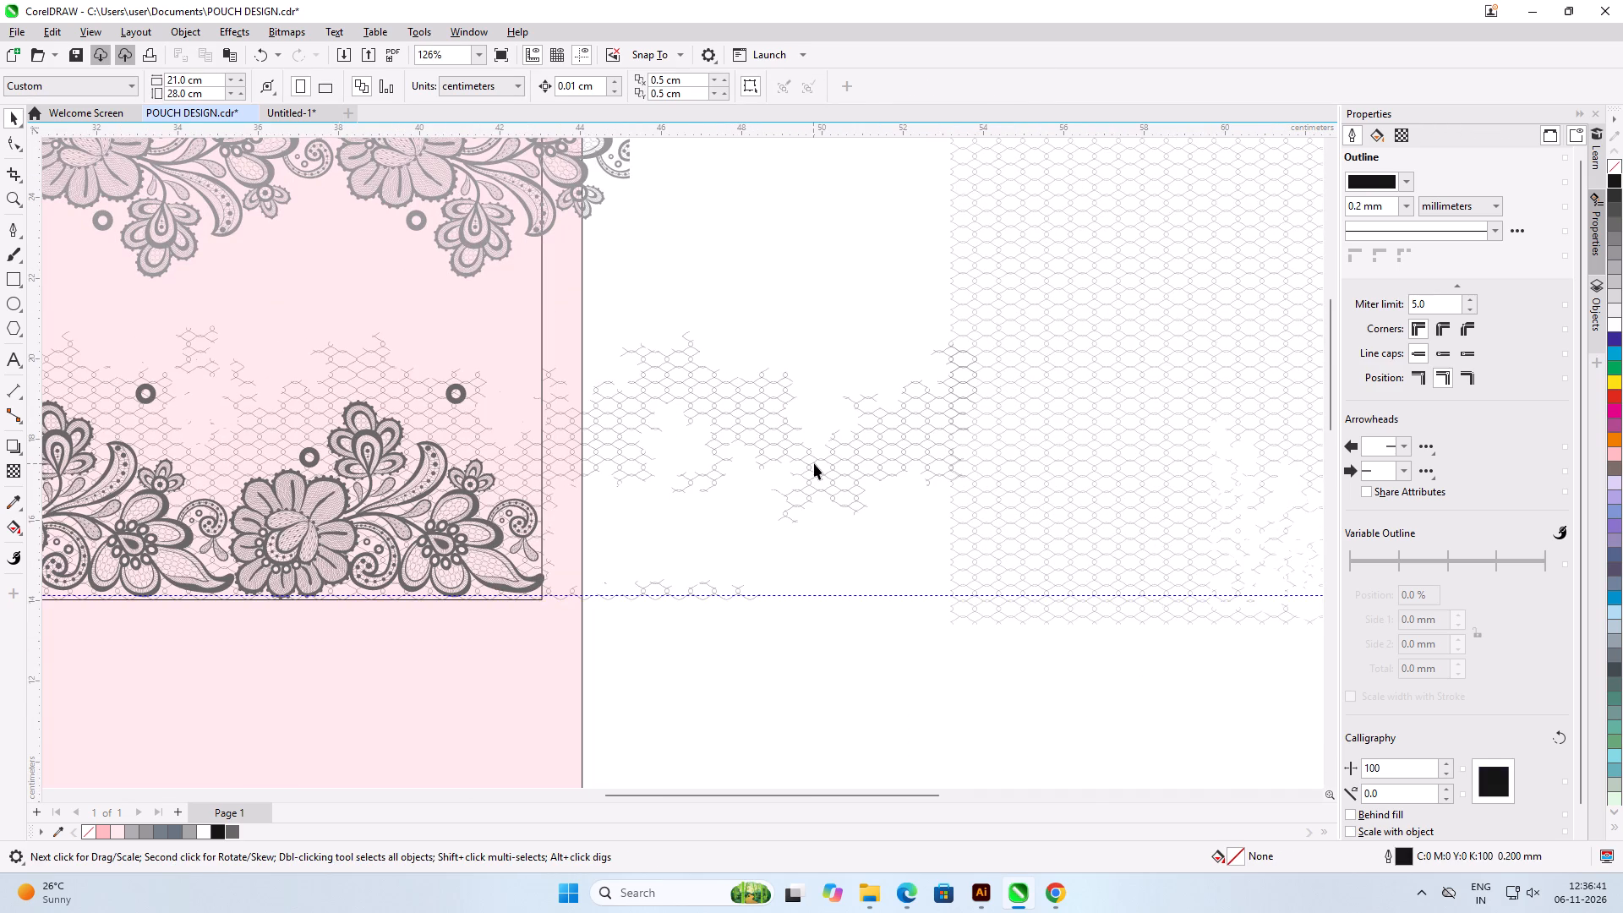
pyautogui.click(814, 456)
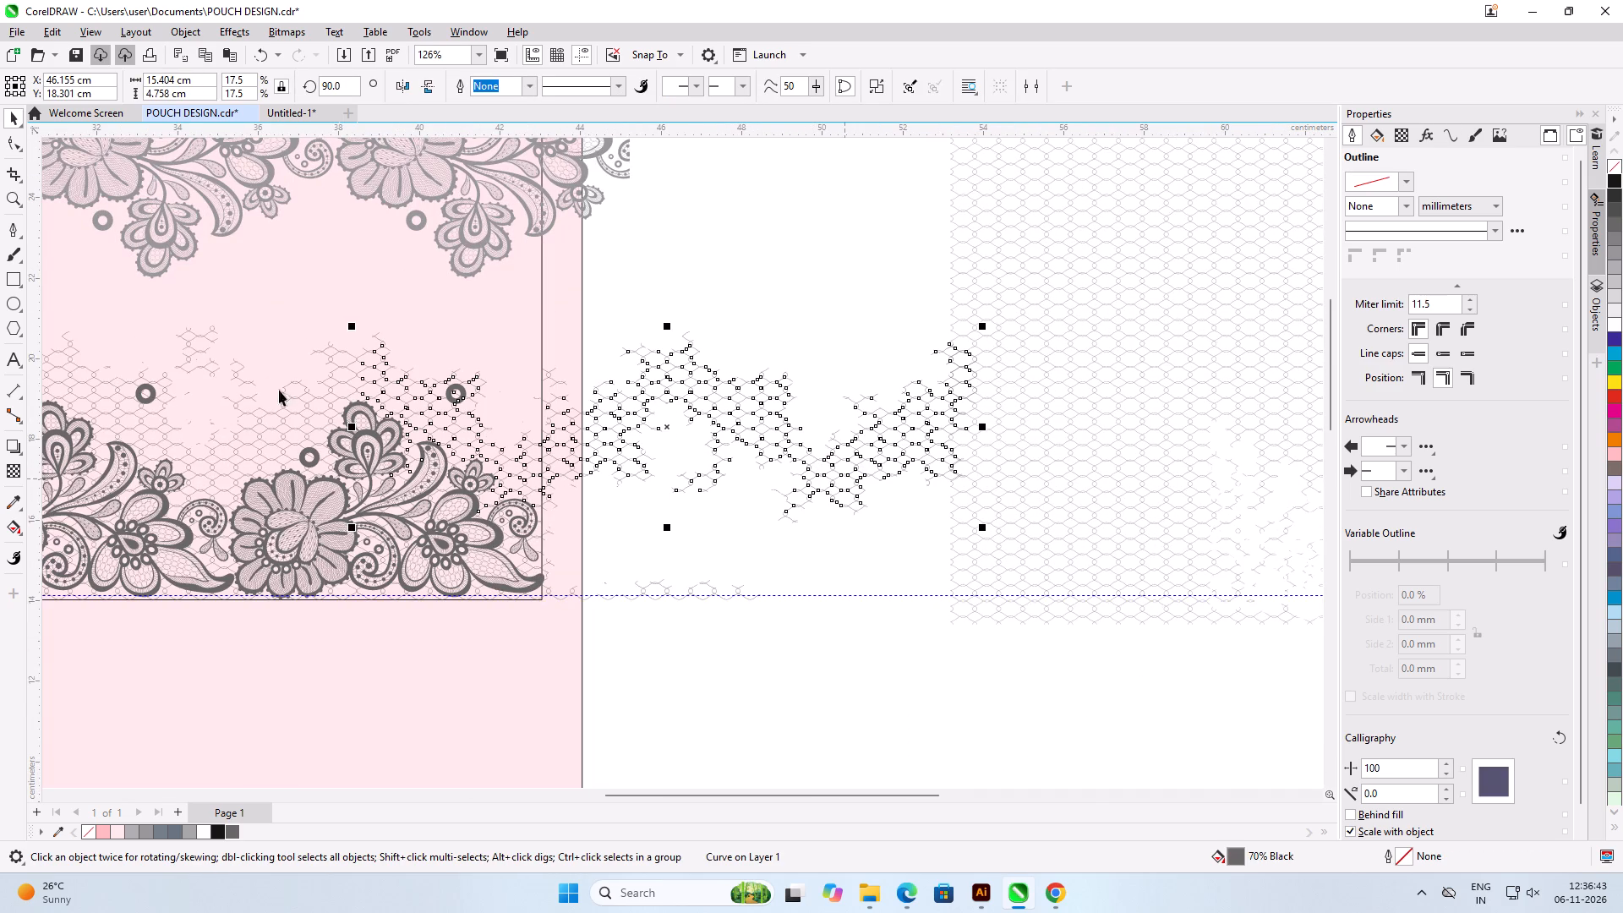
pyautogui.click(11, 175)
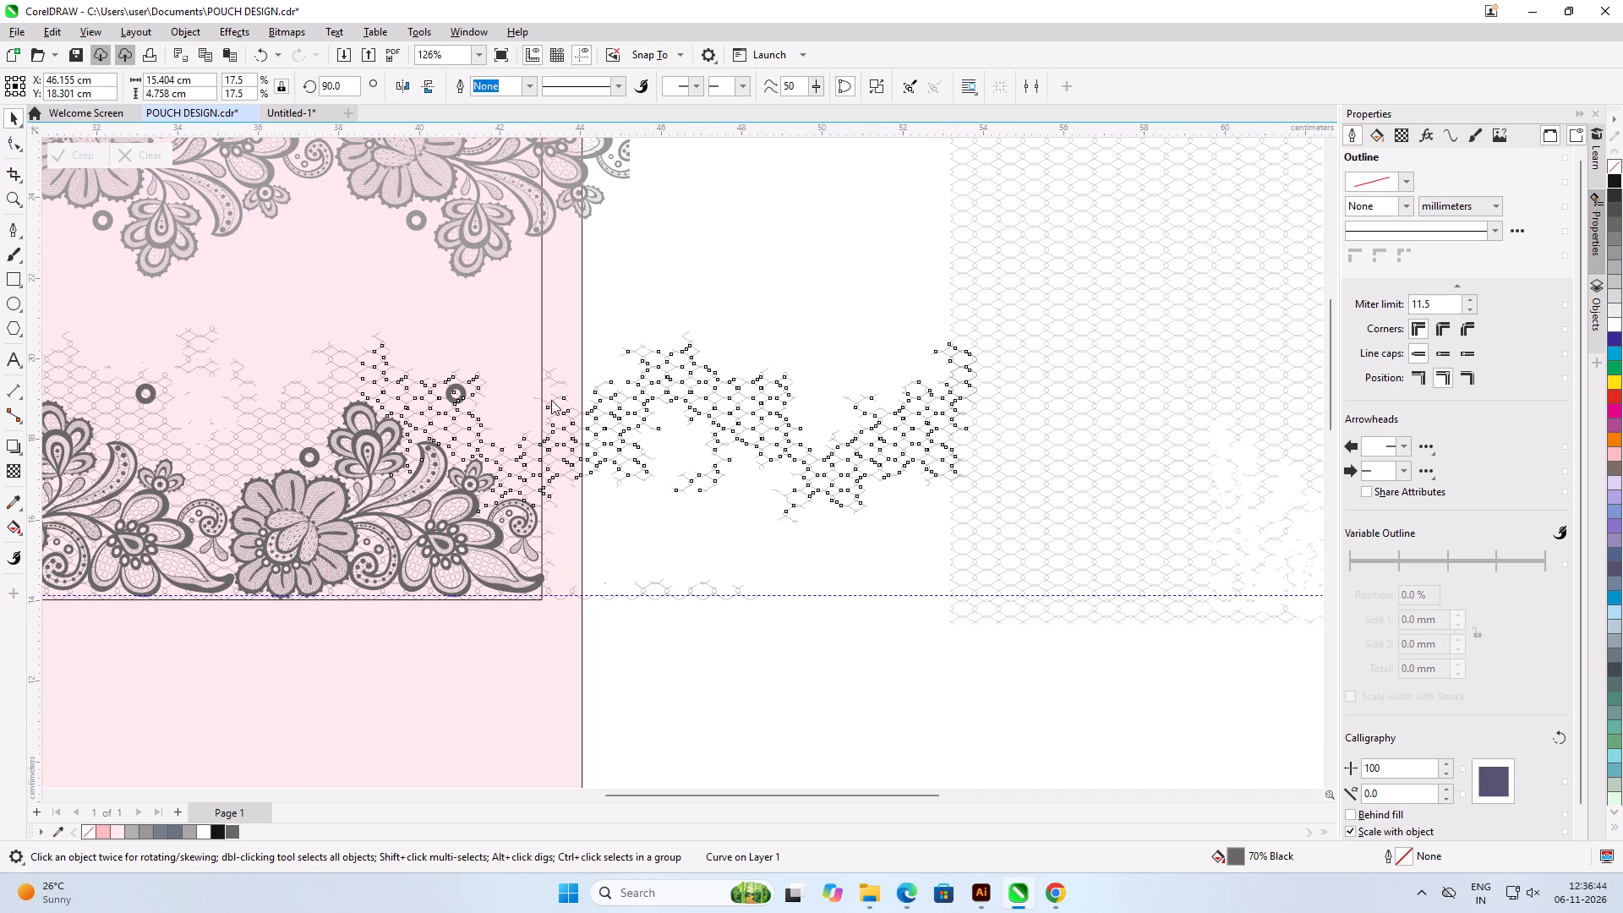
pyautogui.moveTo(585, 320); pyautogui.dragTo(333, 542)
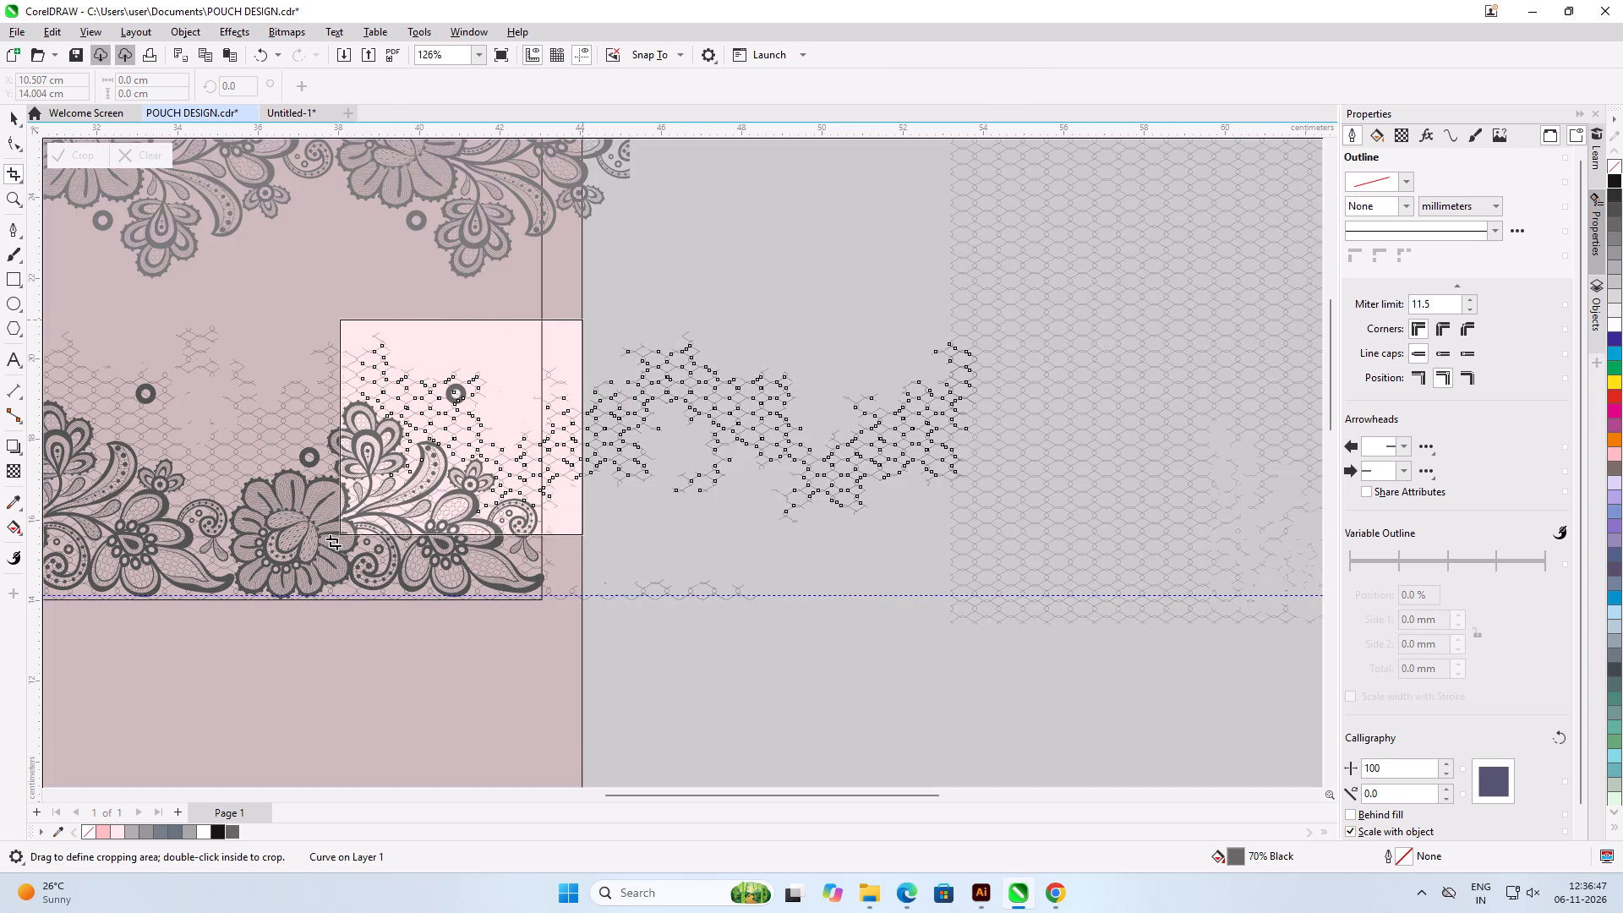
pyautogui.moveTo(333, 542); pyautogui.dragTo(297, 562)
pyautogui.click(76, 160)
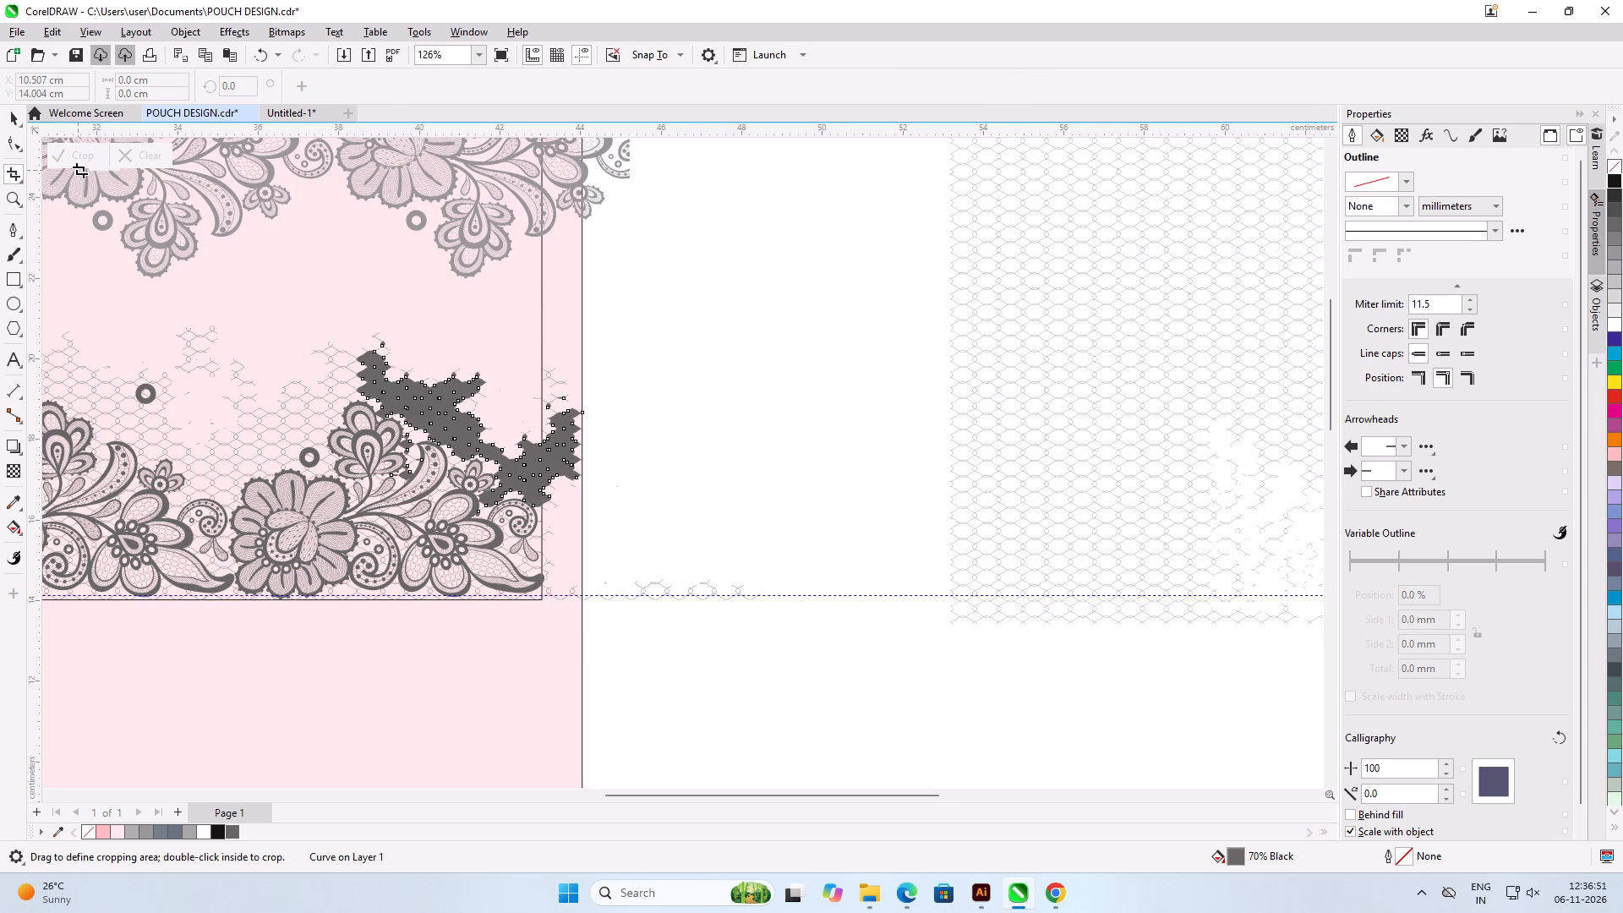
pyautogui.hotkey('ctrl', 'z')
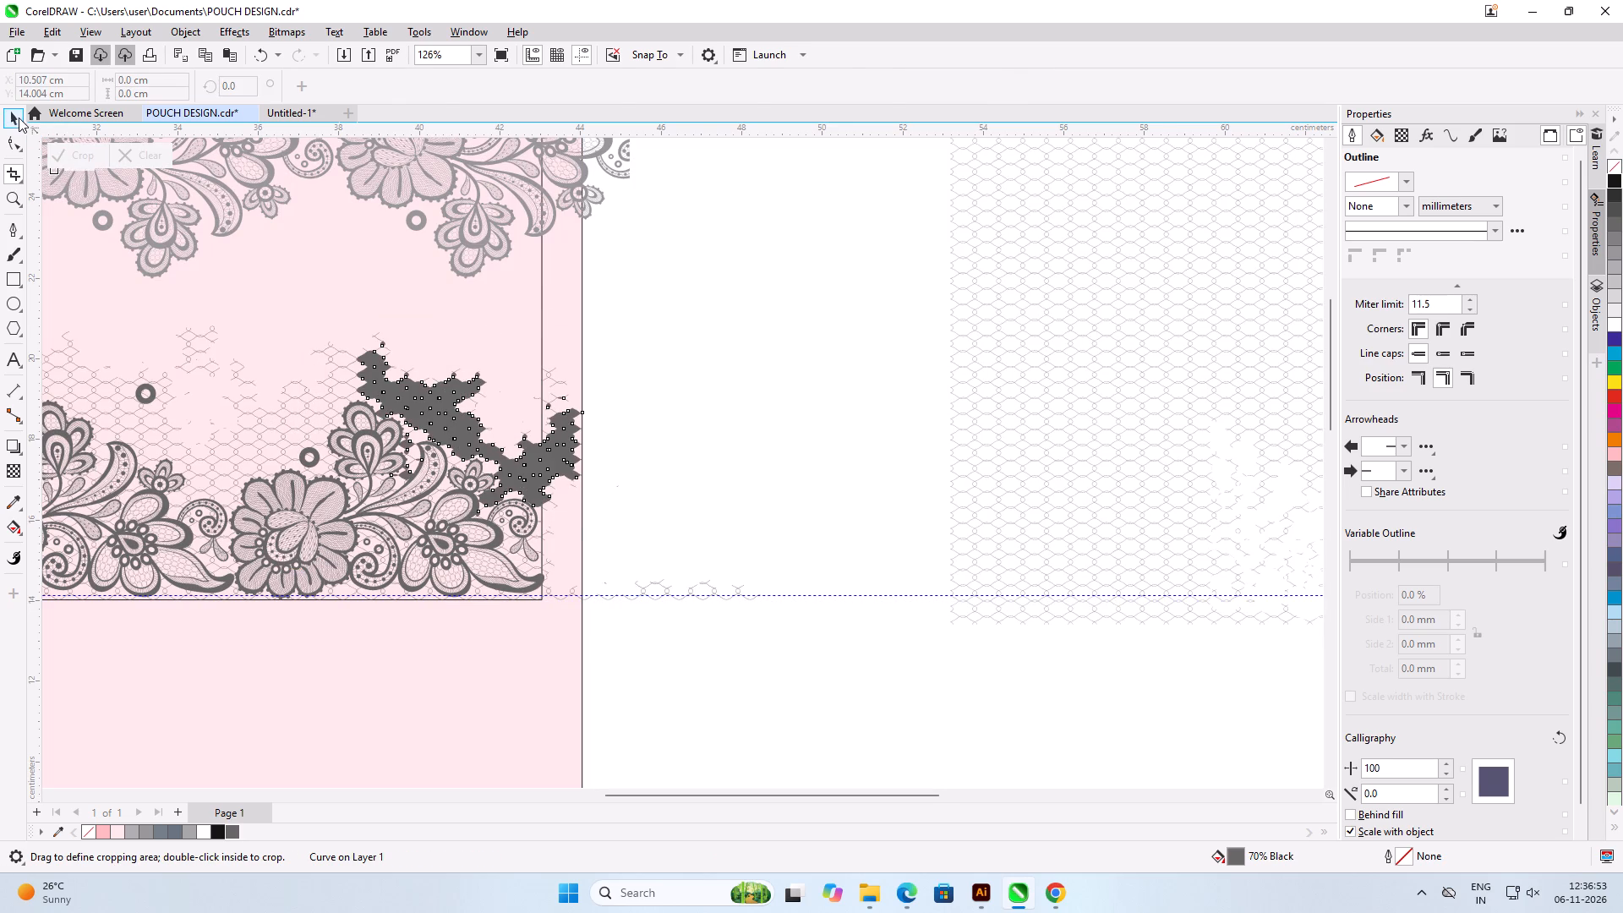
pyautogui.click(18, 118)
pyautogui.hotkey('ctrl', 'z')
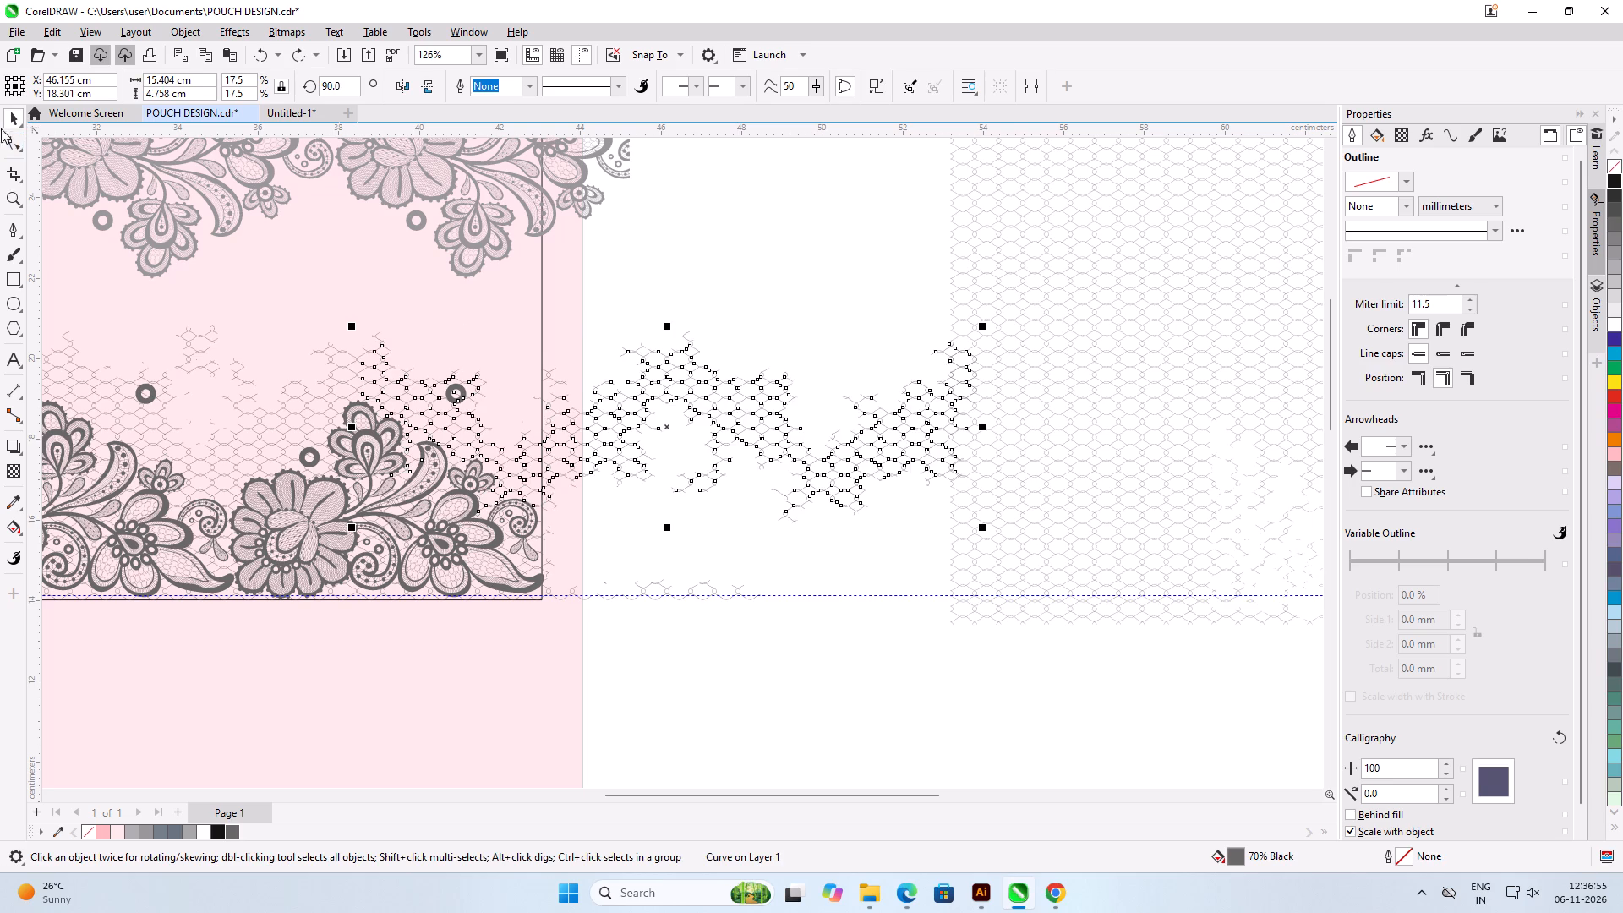
# Delete the mesh curve's nodes from just inside the second big pouch's outer side edge outward, using the Shape tool.
pyautogui.scroll(6, 963, 364)
pyautogui.scroll(6, 906, 437)
pyautogui.scroll(6, 740, 470)
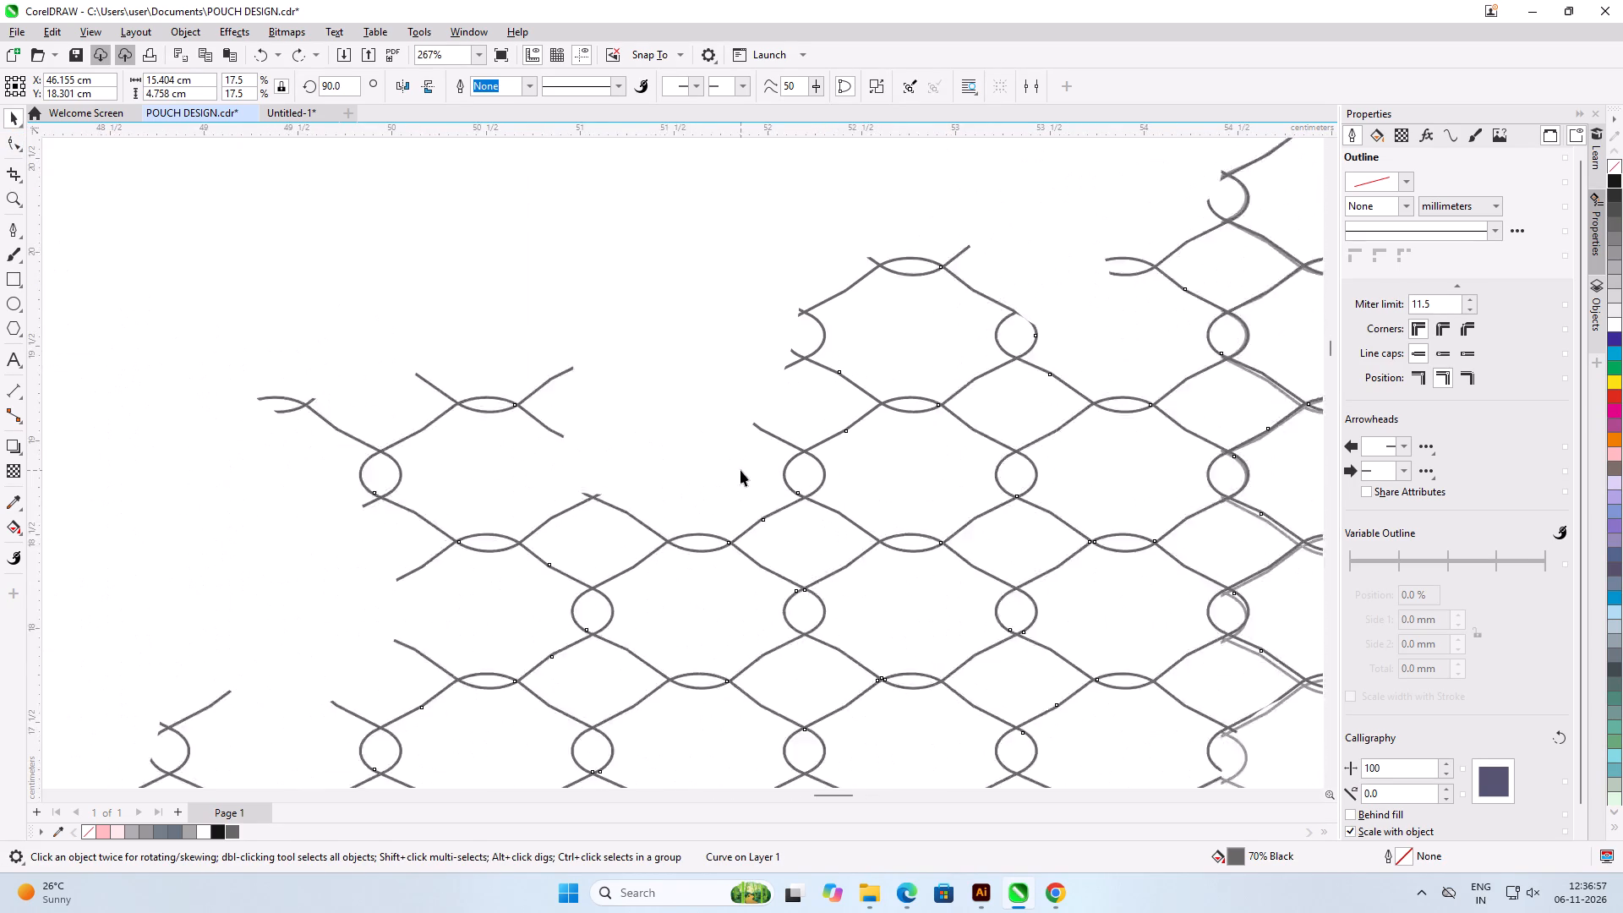
pyautogui.scroll(-7, 652, 454)
pyautogui.click(25, 144)
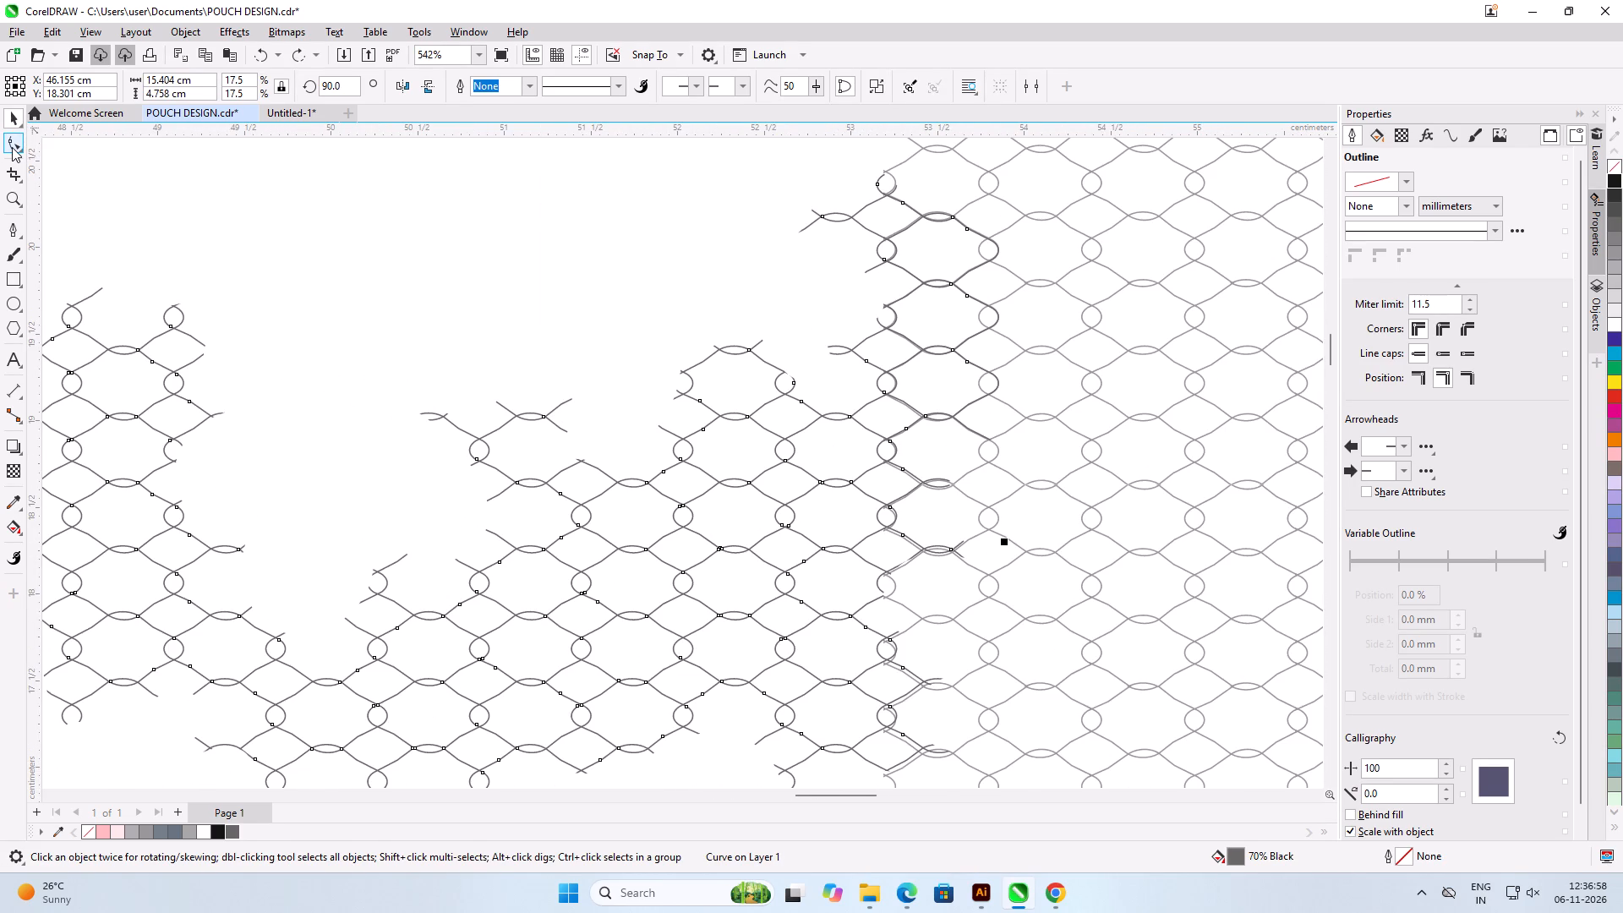
pyautogui.click(12, 147)
pyautogui.scroll(-8, 184, 249)
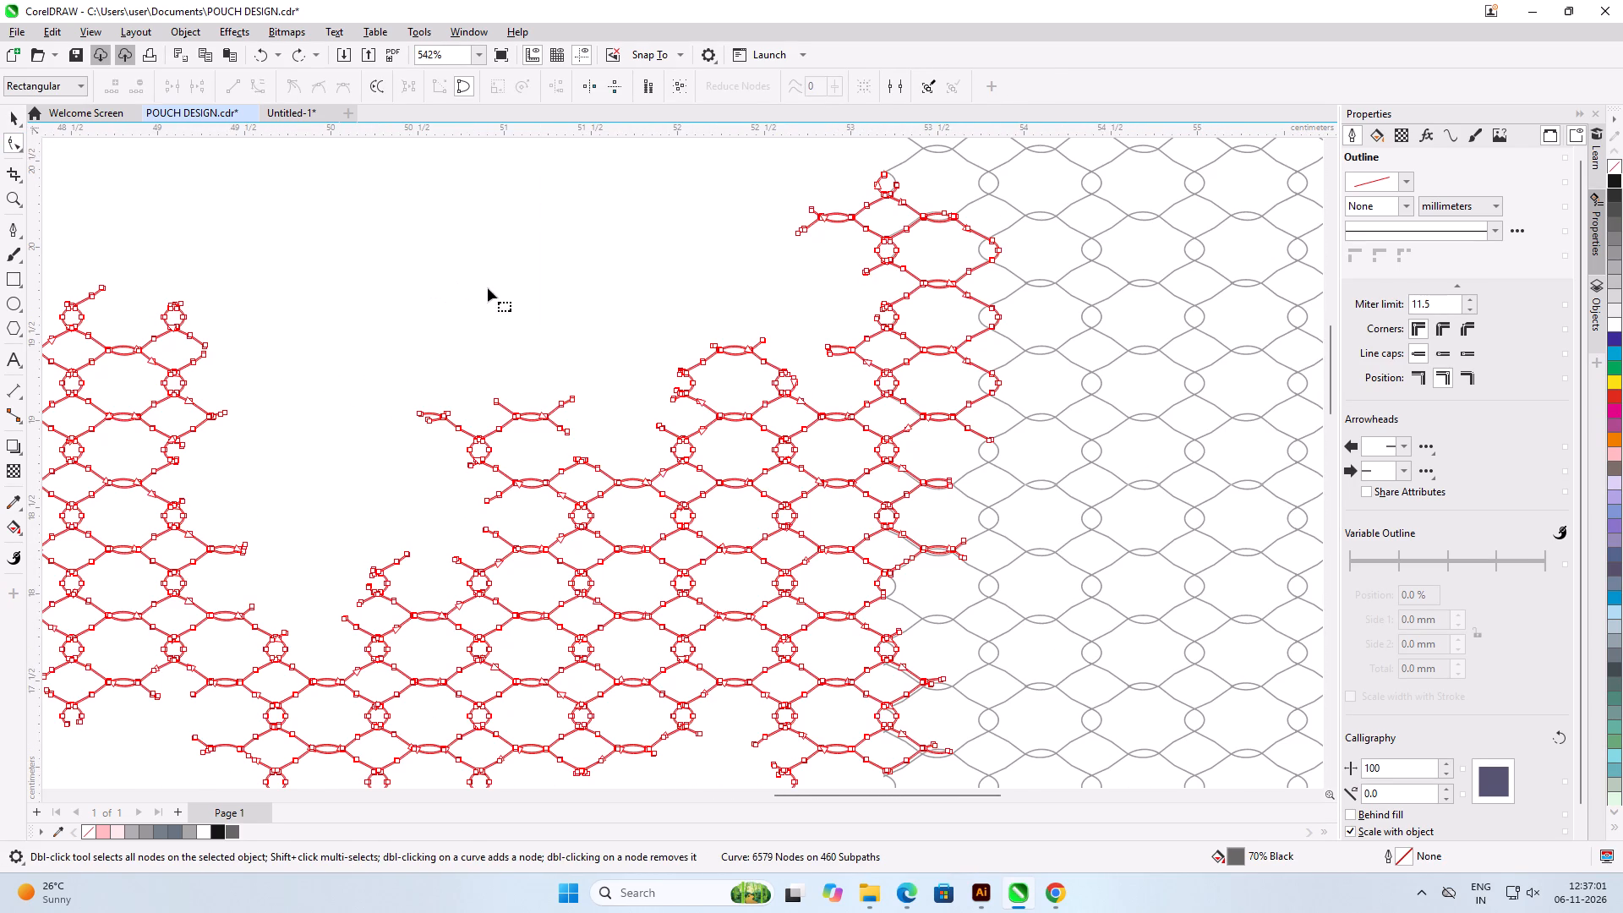
pyautogui.scroll(-4, 694, 321)
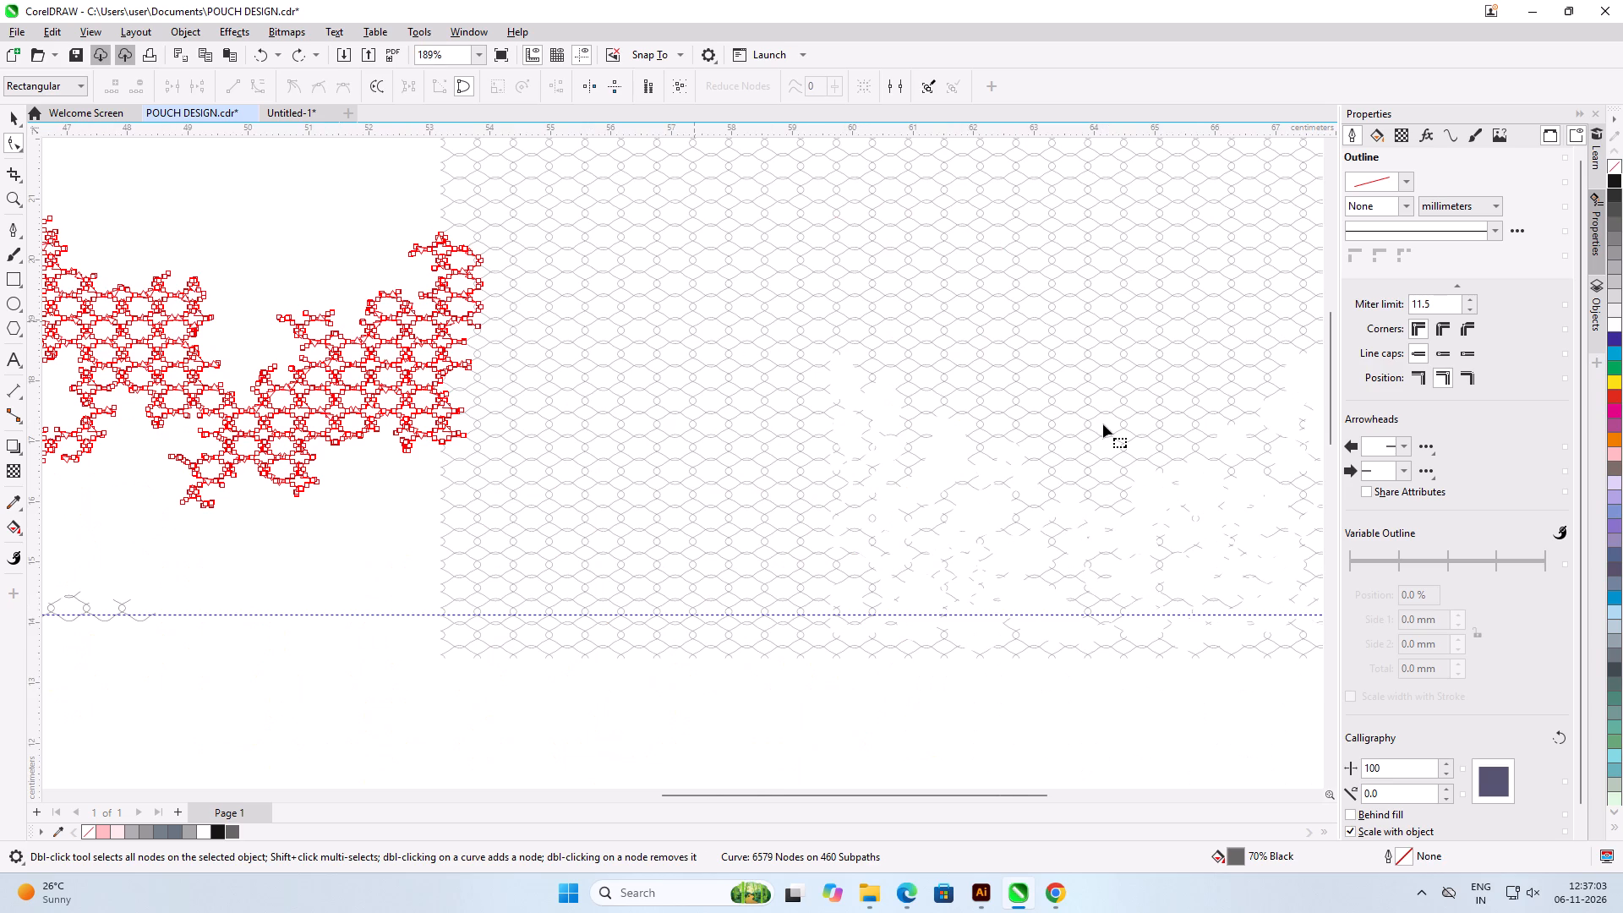
pyautogui.scroll(4, 329, 313)
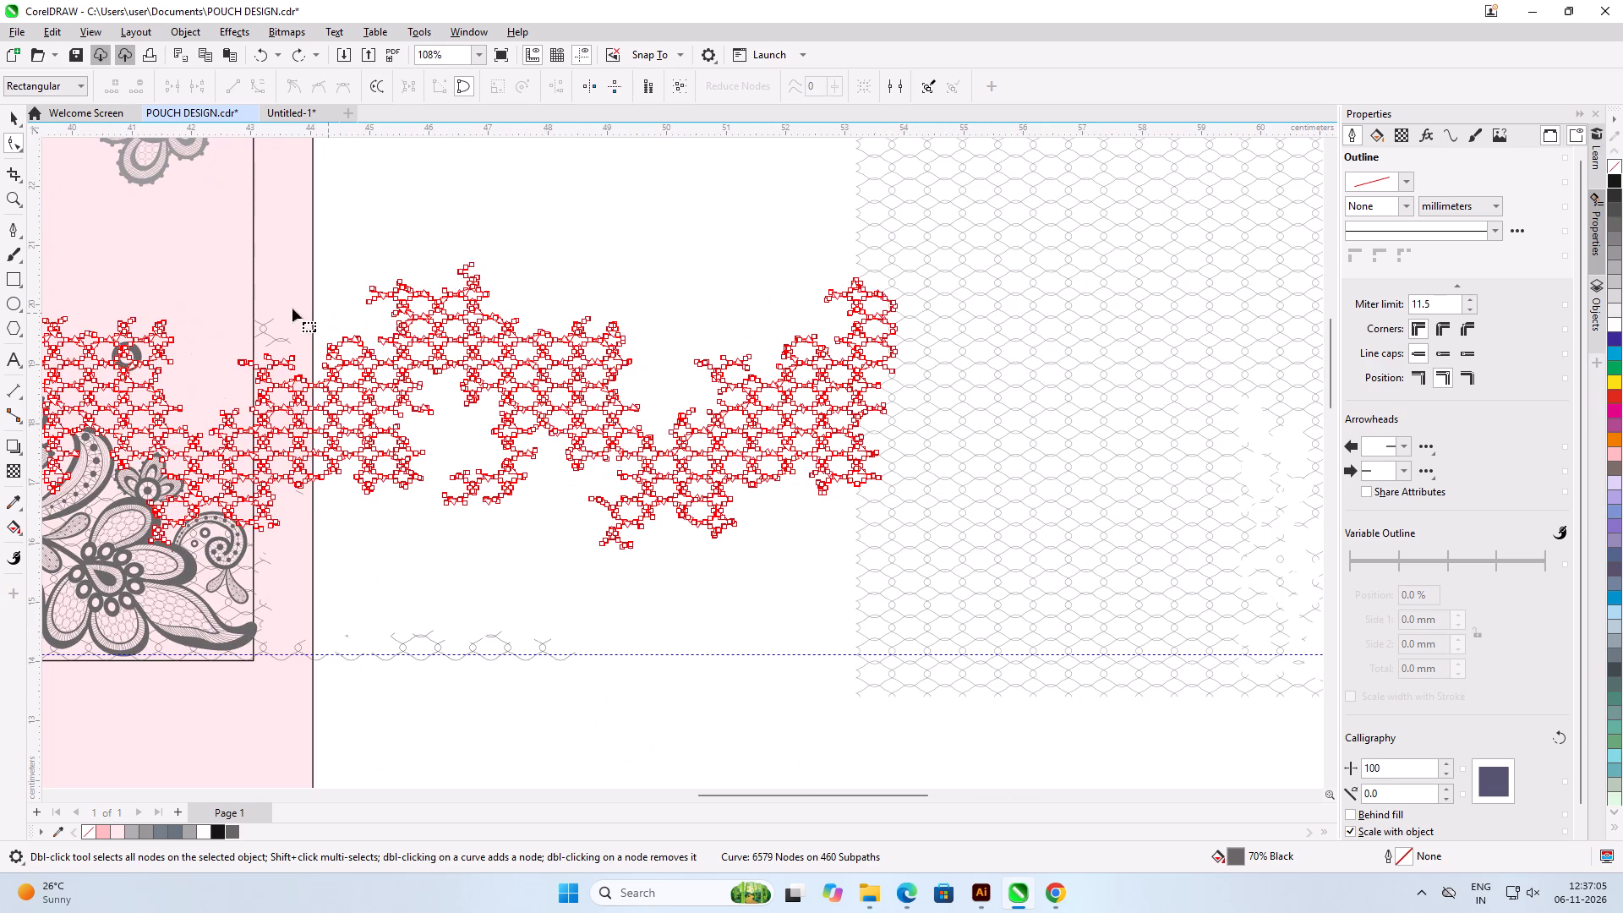
pyautogui.moveTo(280, 250); pyautogui.dragTo(333, 426)
pyautogui.moveTo(333, 426); pyautogui.dragTo(954, 564)
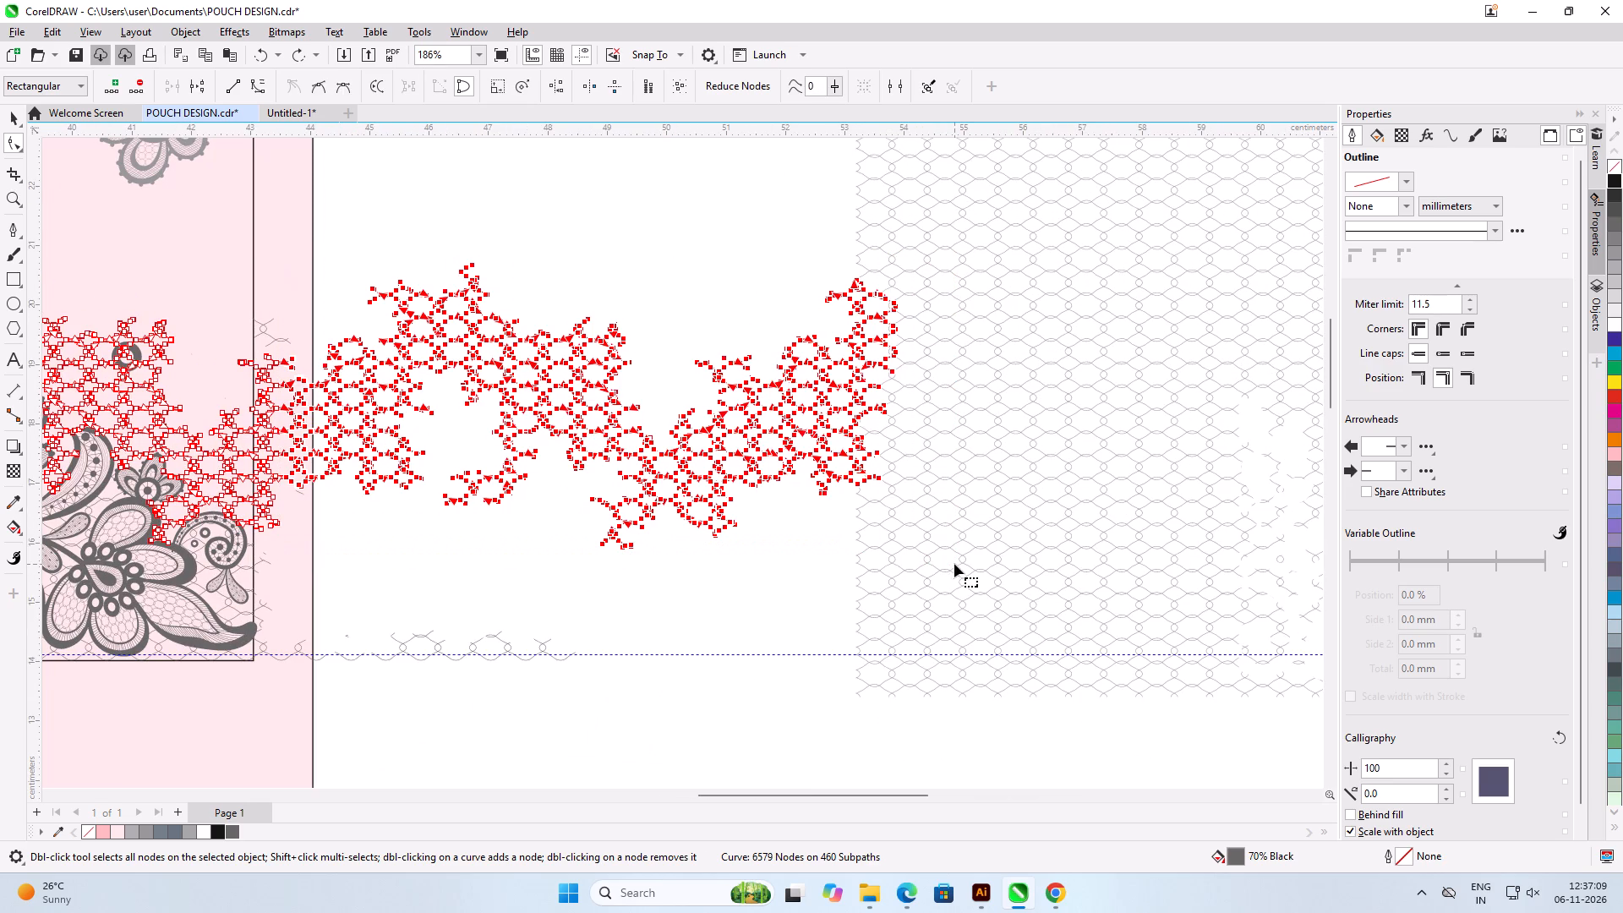
pyautogui.press('Delete')
# Shorten both curve handles of the large filled bulge at the mesh's cut end, drawing its outline back toward the pouch edge.
pyautogui.scroll(6, 244, 429)
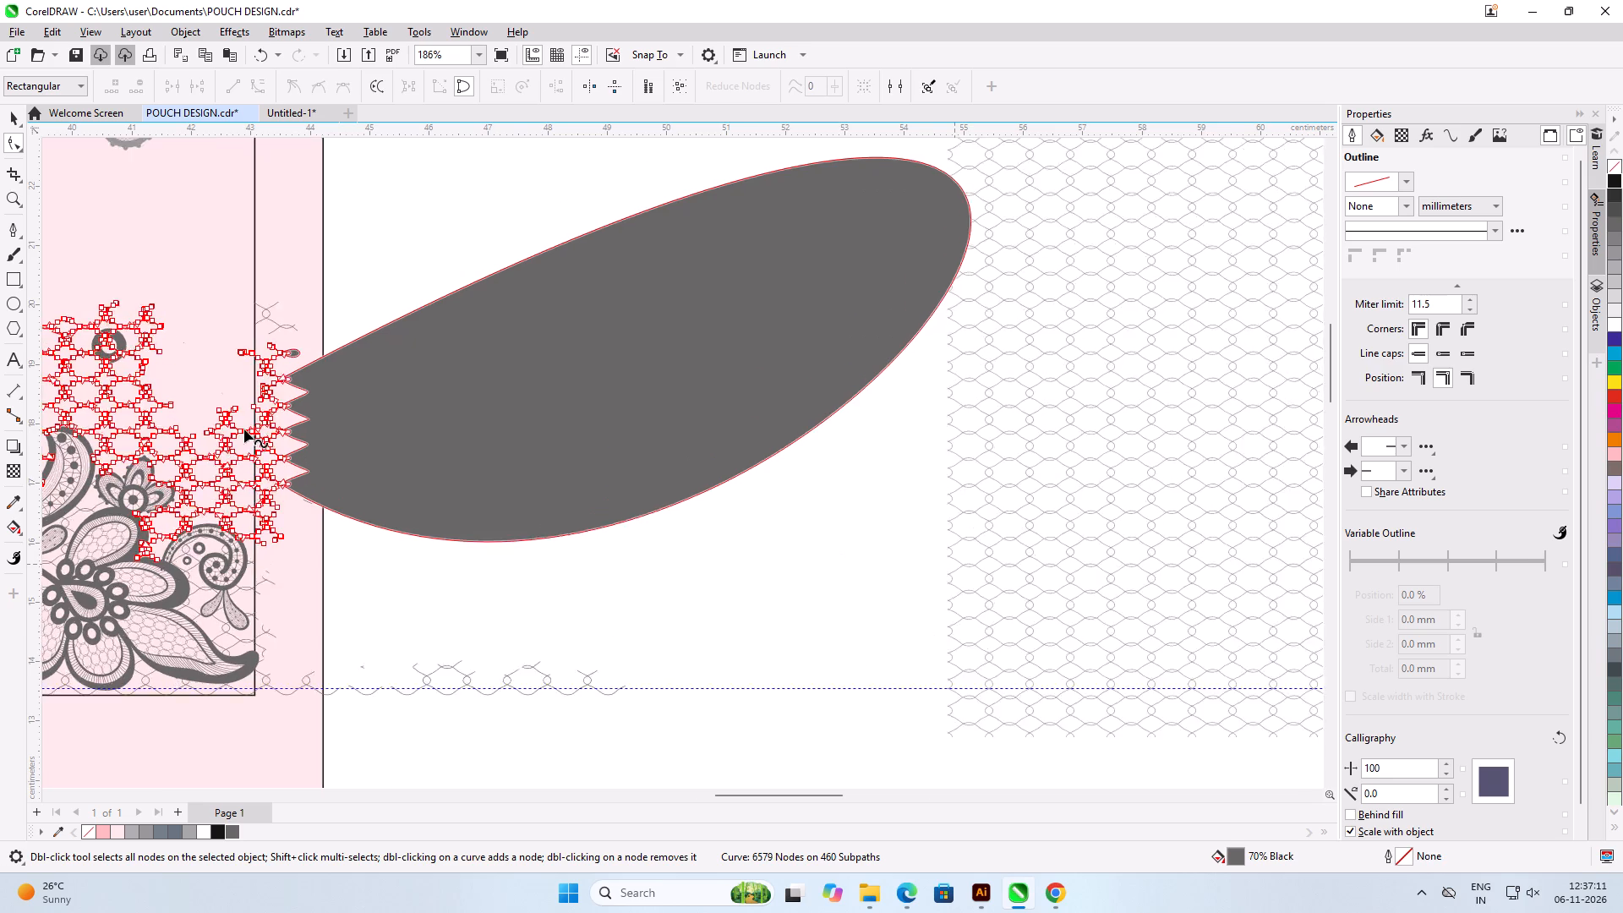
pyautogui.scroll(6, 244, 429)
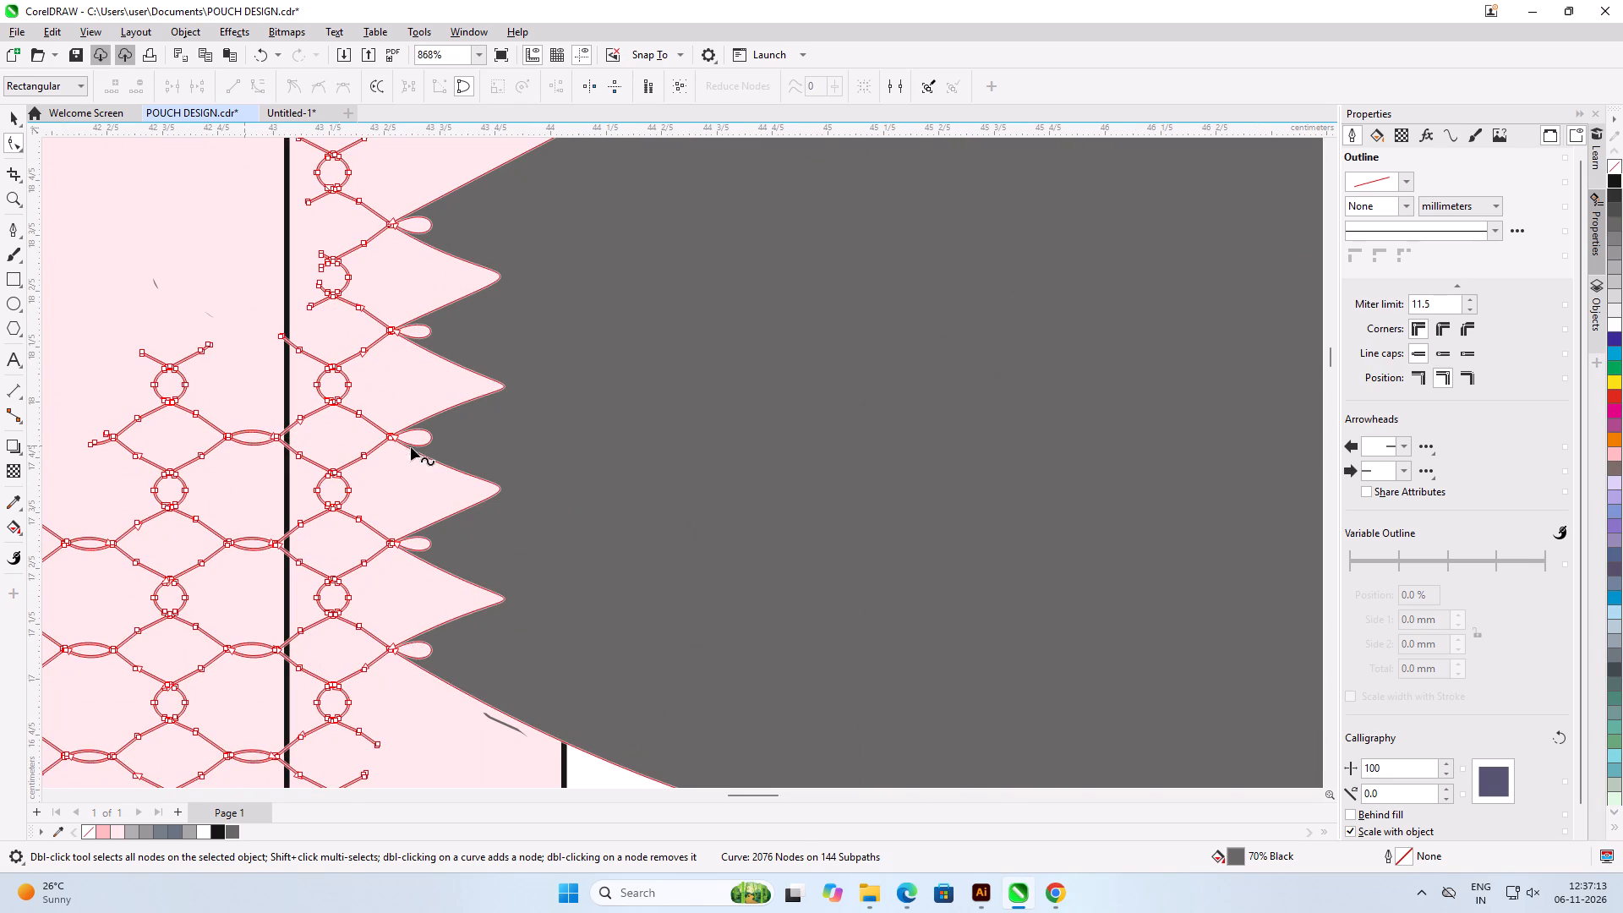
pyautogui.scroll(-7, 425, 449)
pyautogui.scroll(5, 403, 411)
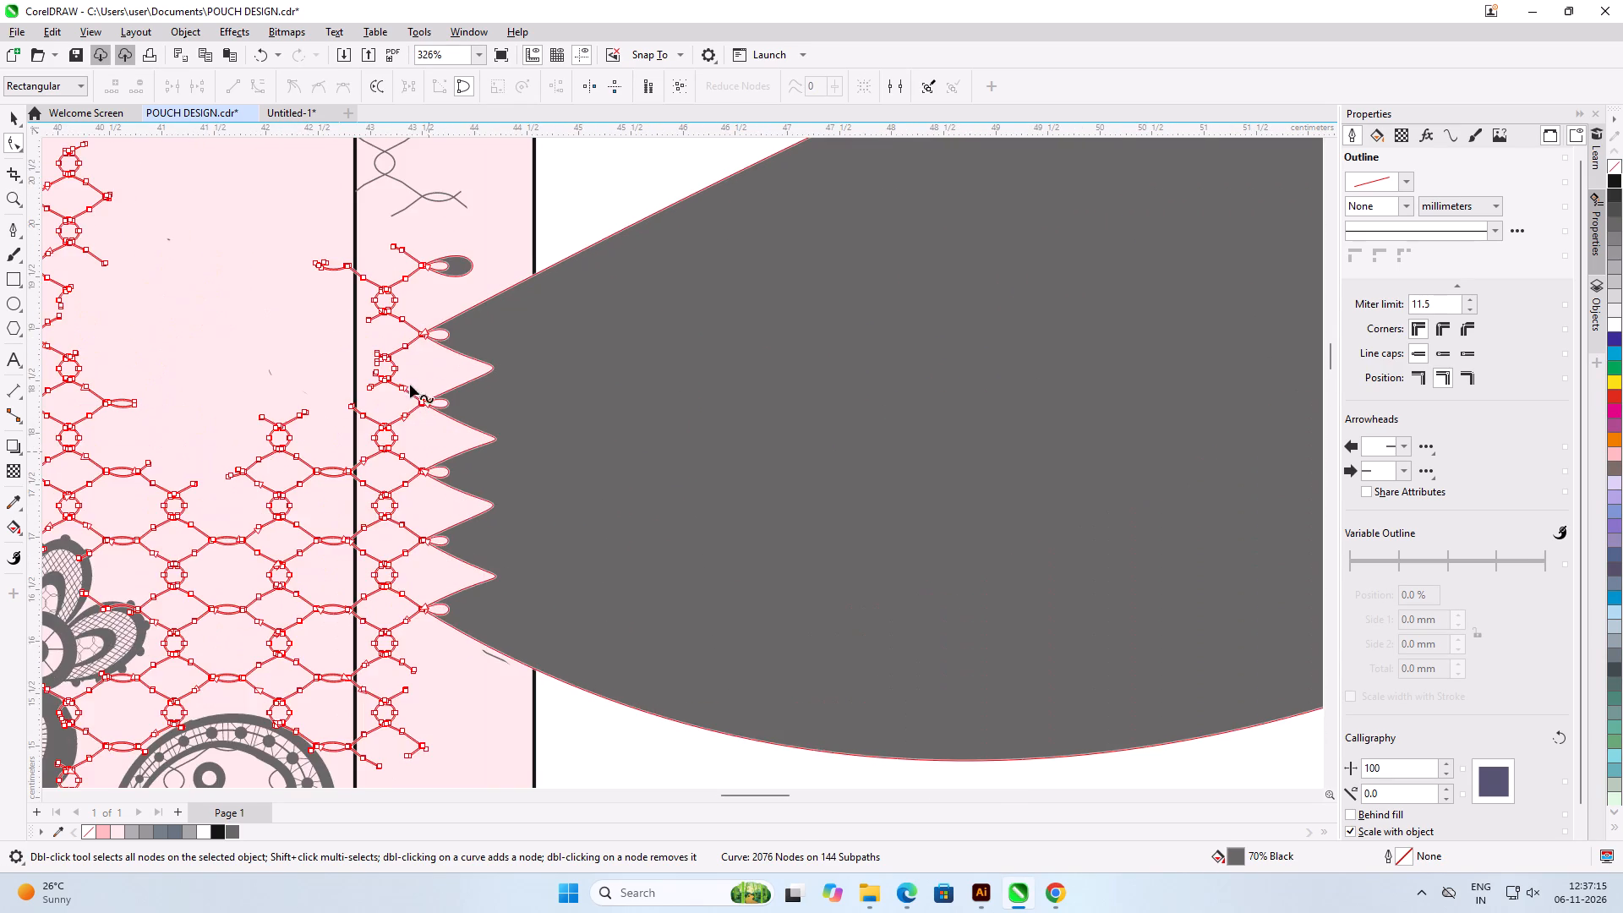
pyautogui.scroll(15, 429, 329)
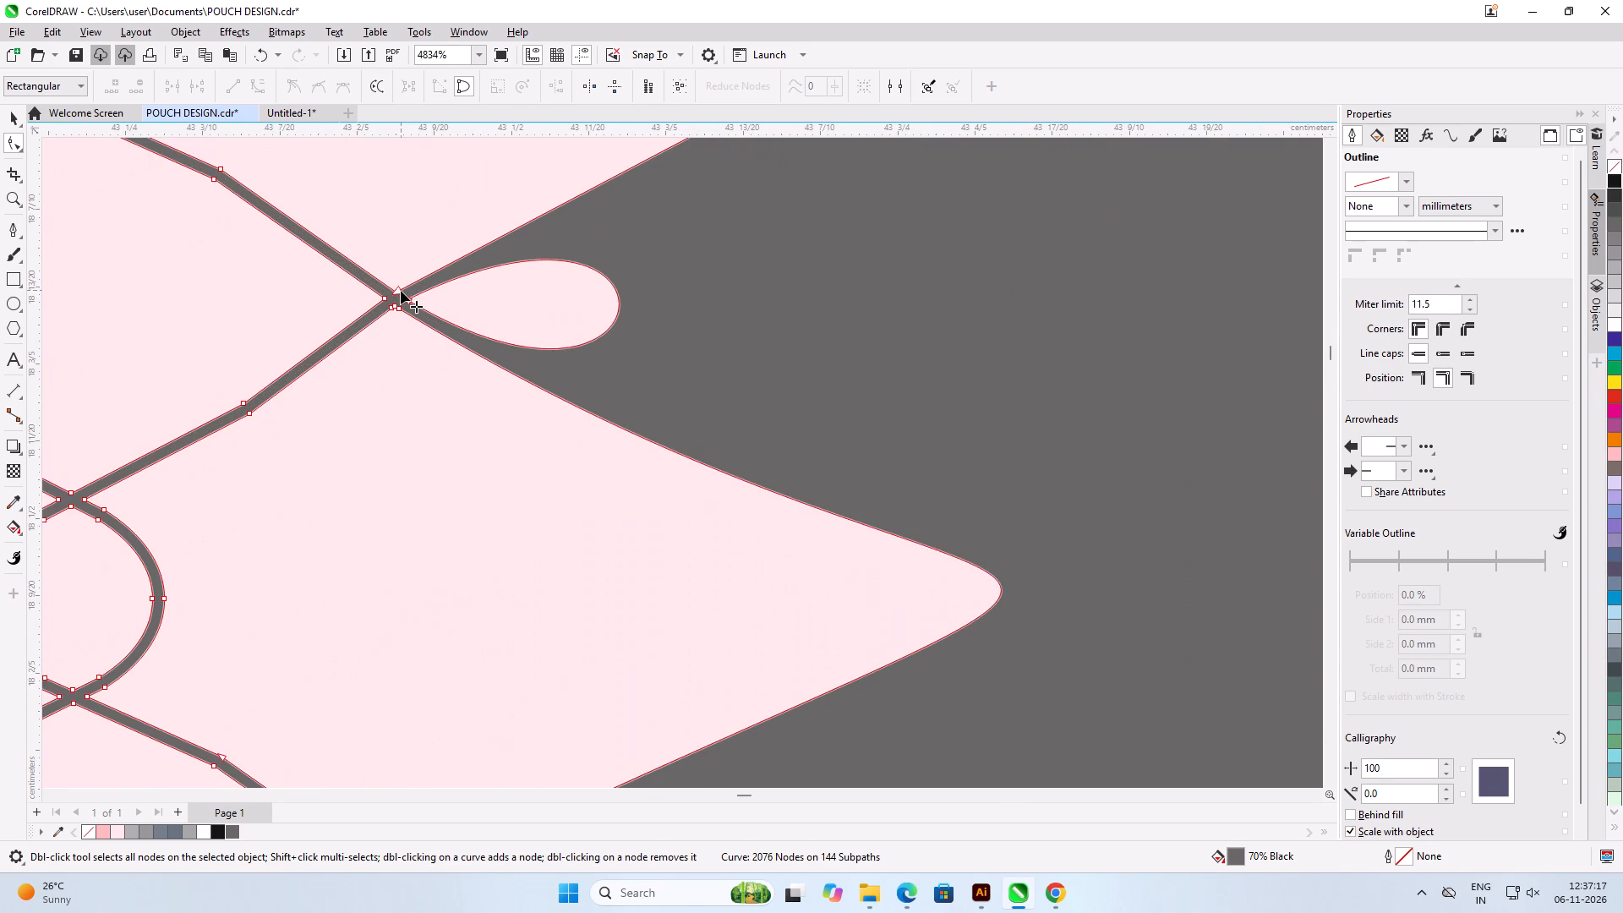
pyautogui.click(398, 291)
pyautogui.scroll(-20, 378, 397)
pyautogui.scroll(-4, 378, 397)
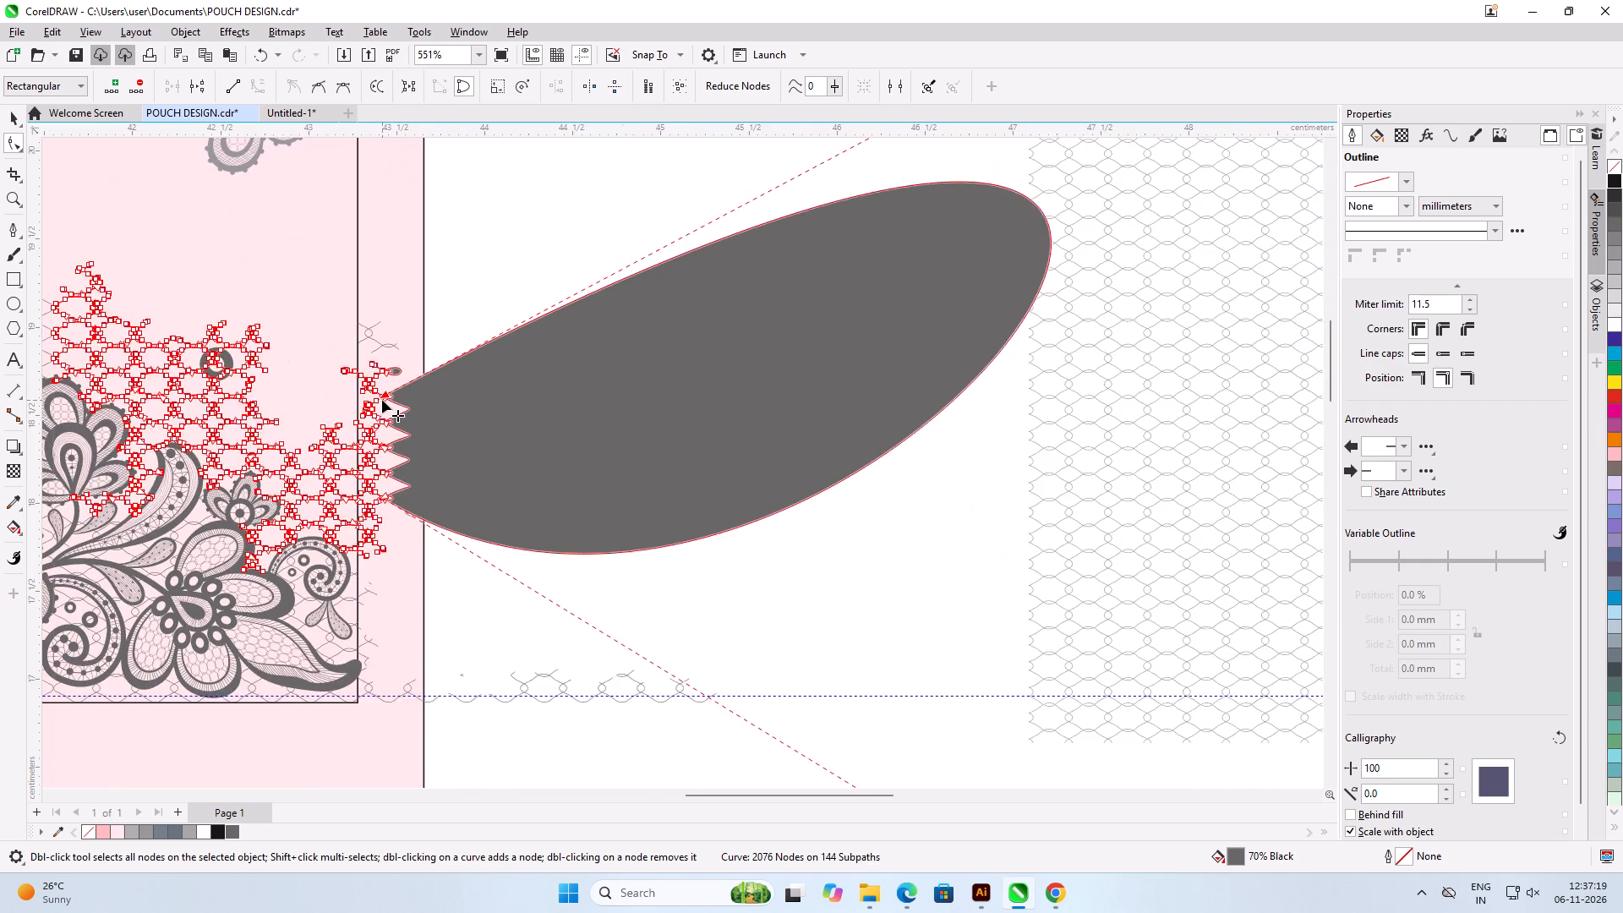
pyautogui.scroll(-1, 382, 400)
pyautogui.scroll(-5, 822, 290)
pyautogui.scroll(-2, 905, 257)
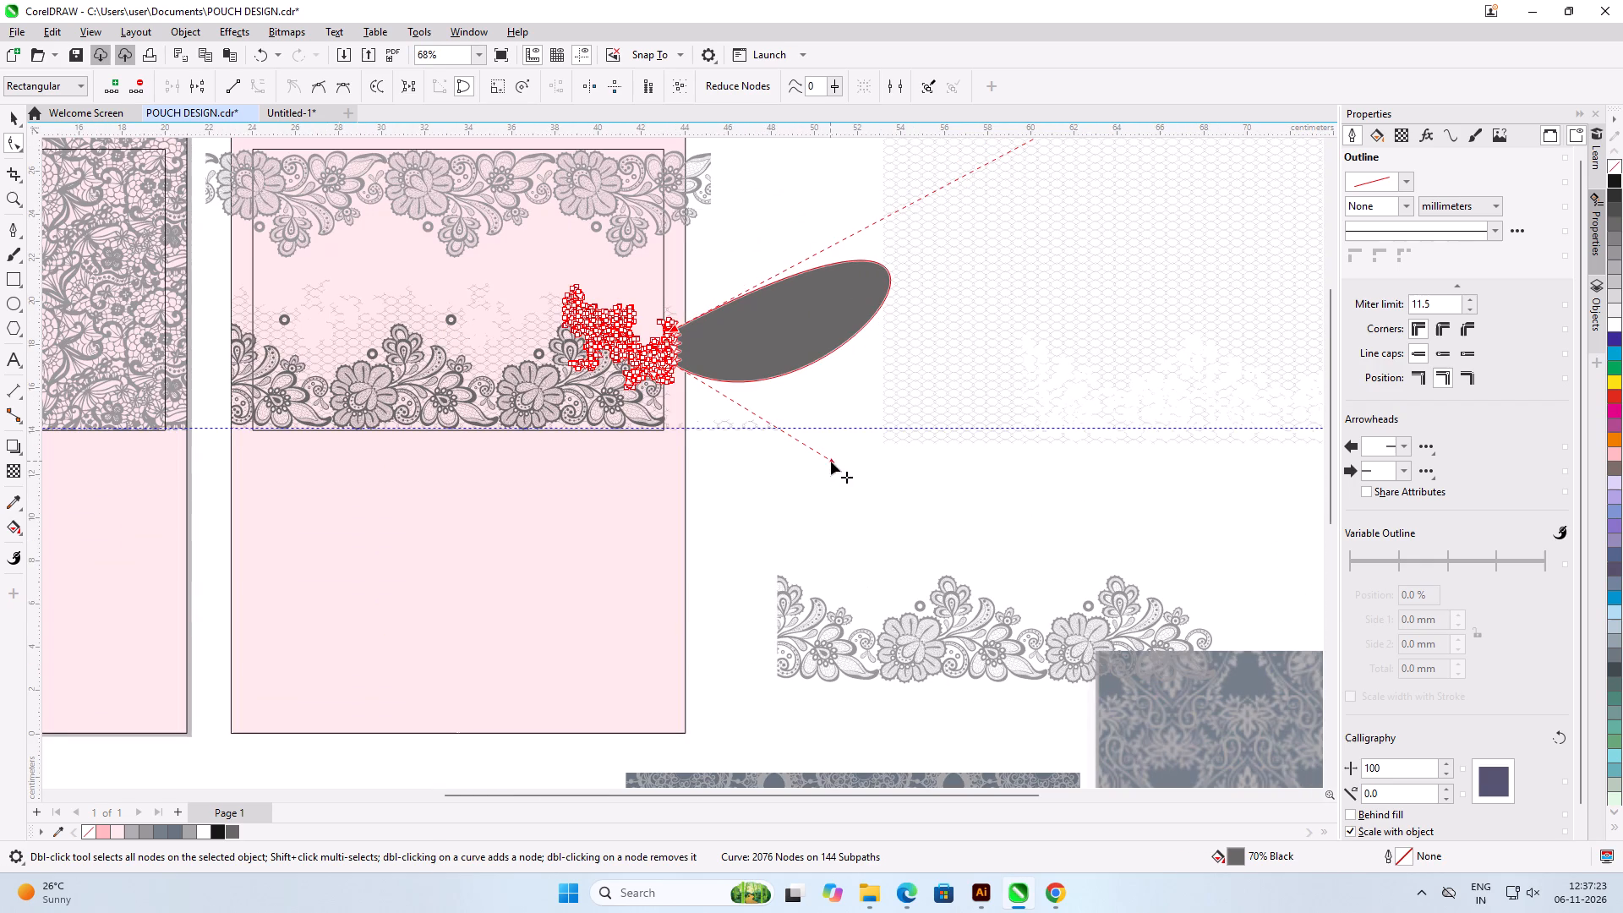
pyautogui.moveTo(831, 462); pyautogui.dragTo(698, 394)
pyautogui.scroll(-4, 715, 420)
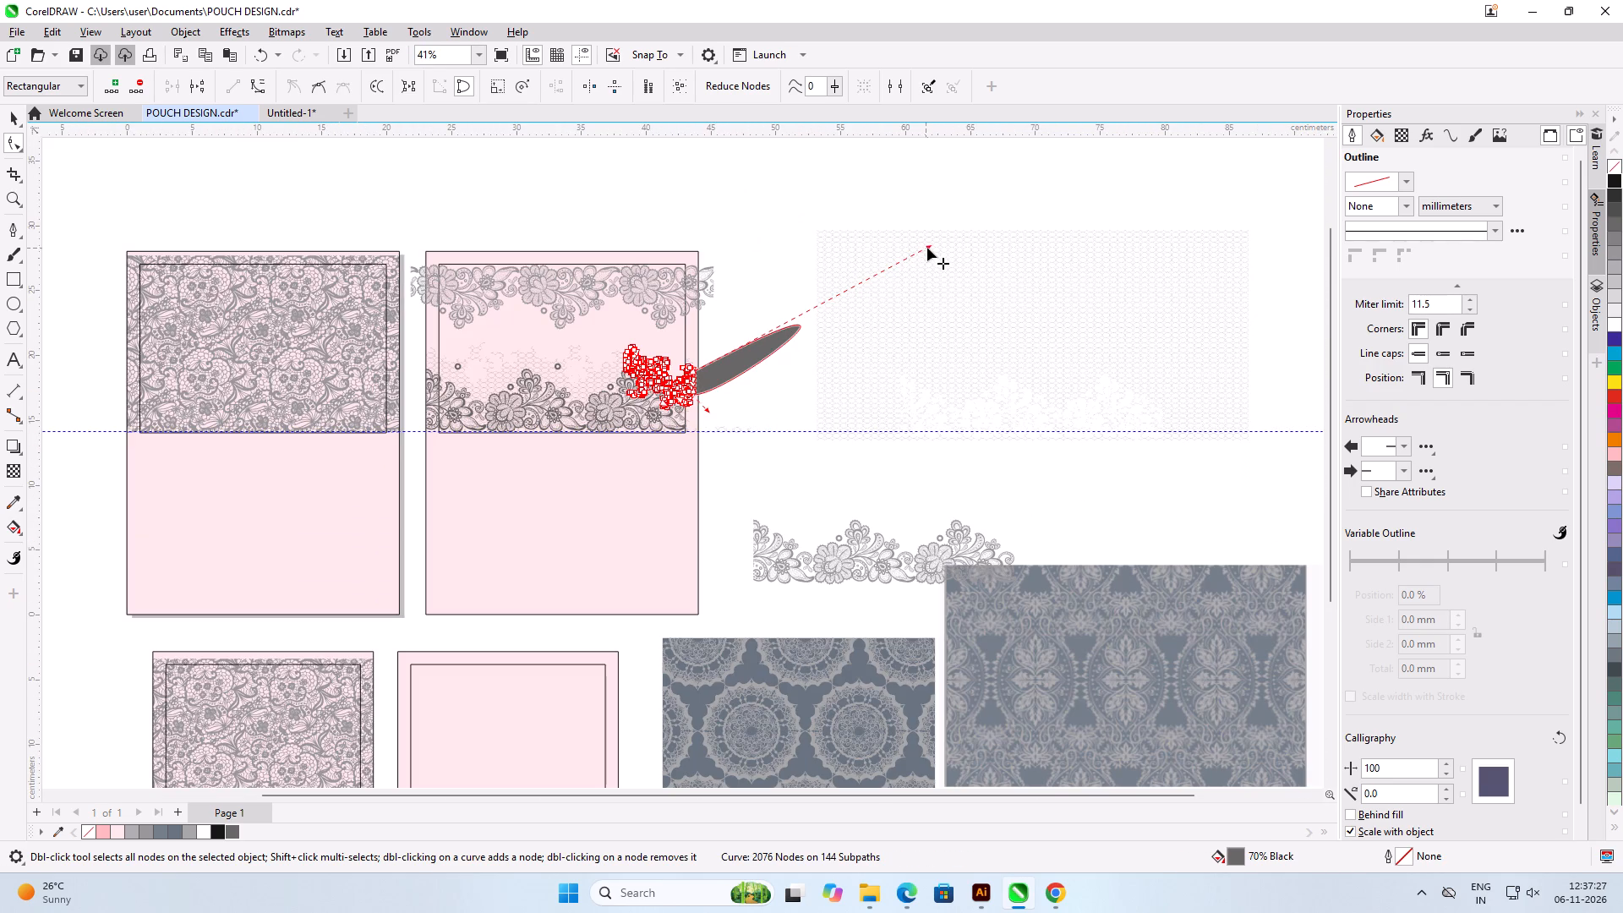
pyautogui.moveTo(930, 247); pyautogui.dragTo(724, 368)
pyautogui.scroll(13, 701, 368)
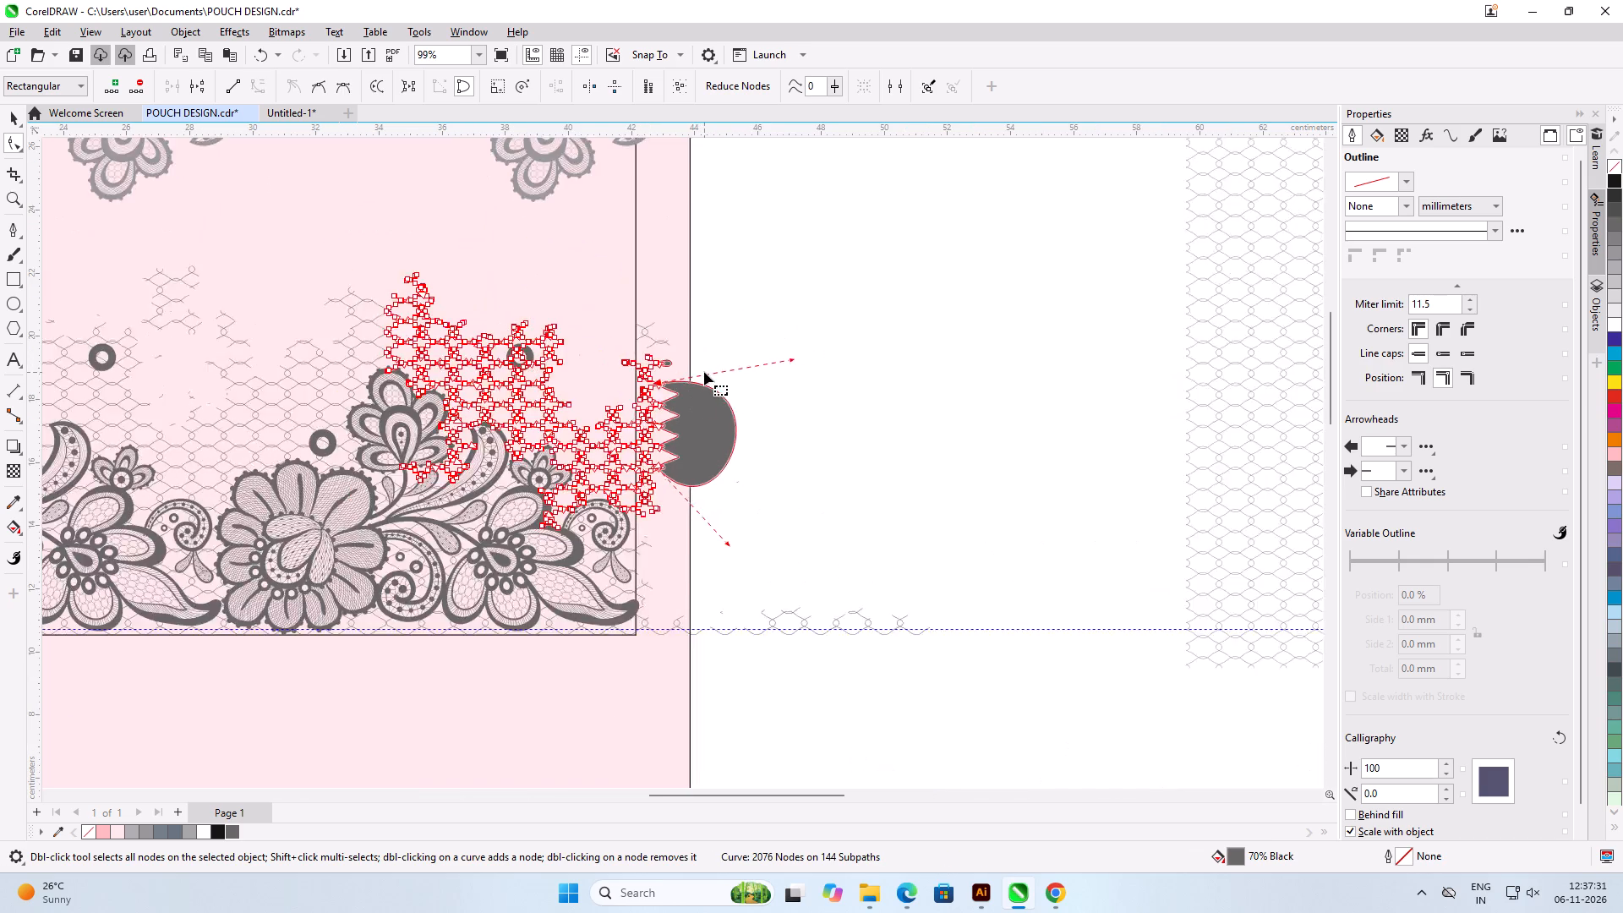
pyautogui.scroll(7, 704, 381)
pyautogui.scroll(-3, 705, 347)
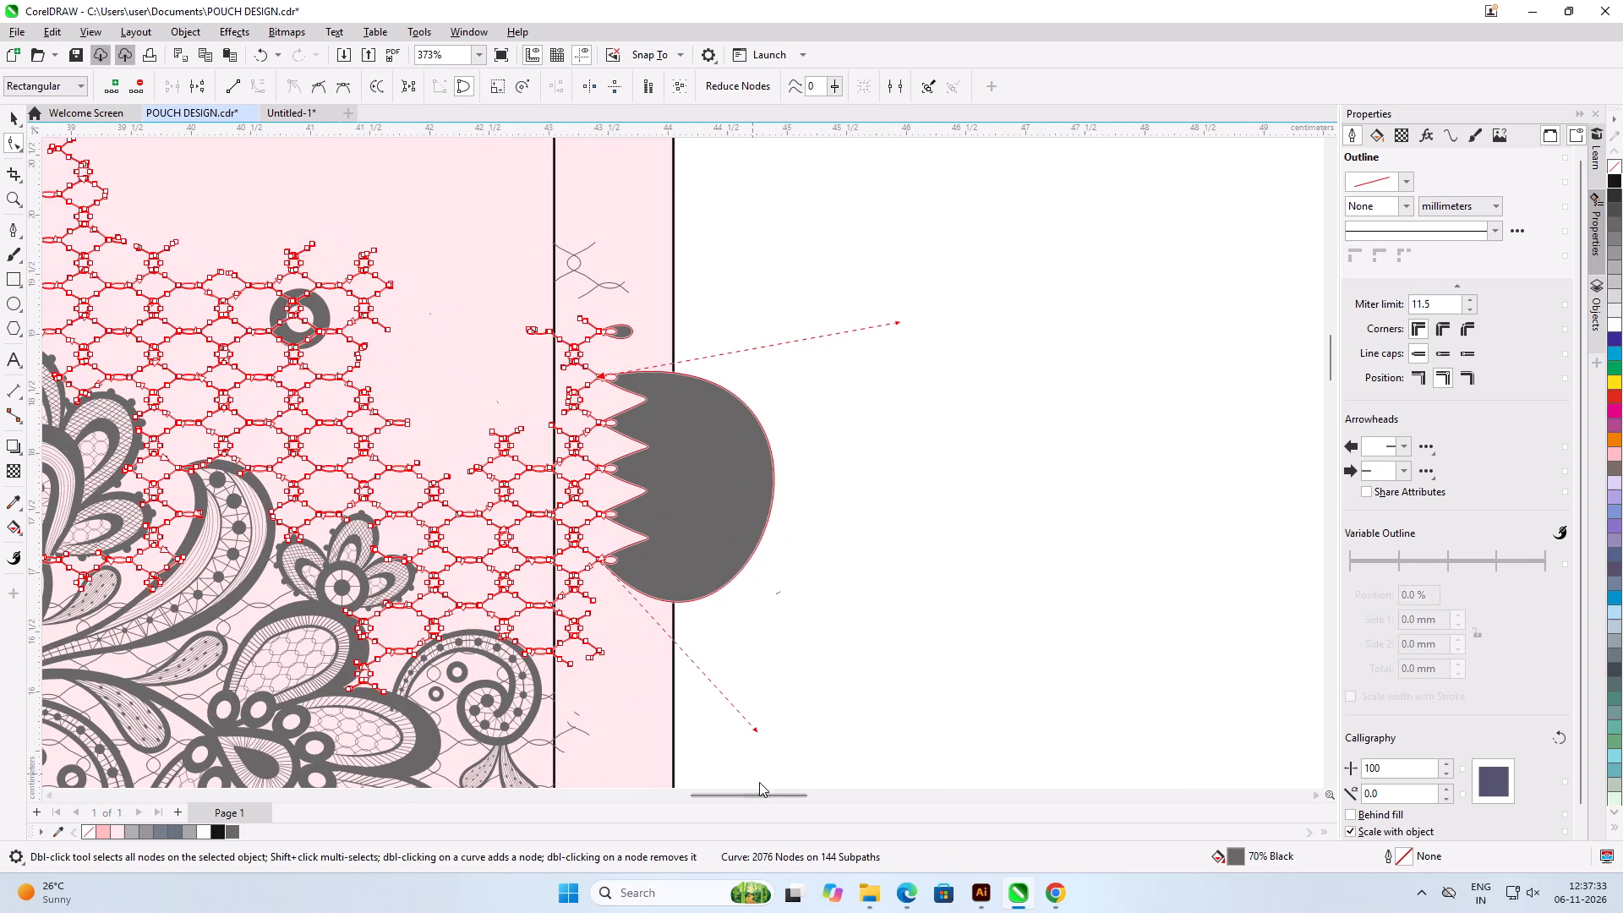
pyautogui.moveTo(757, 730); pyautogui.dragTo(645, 628)
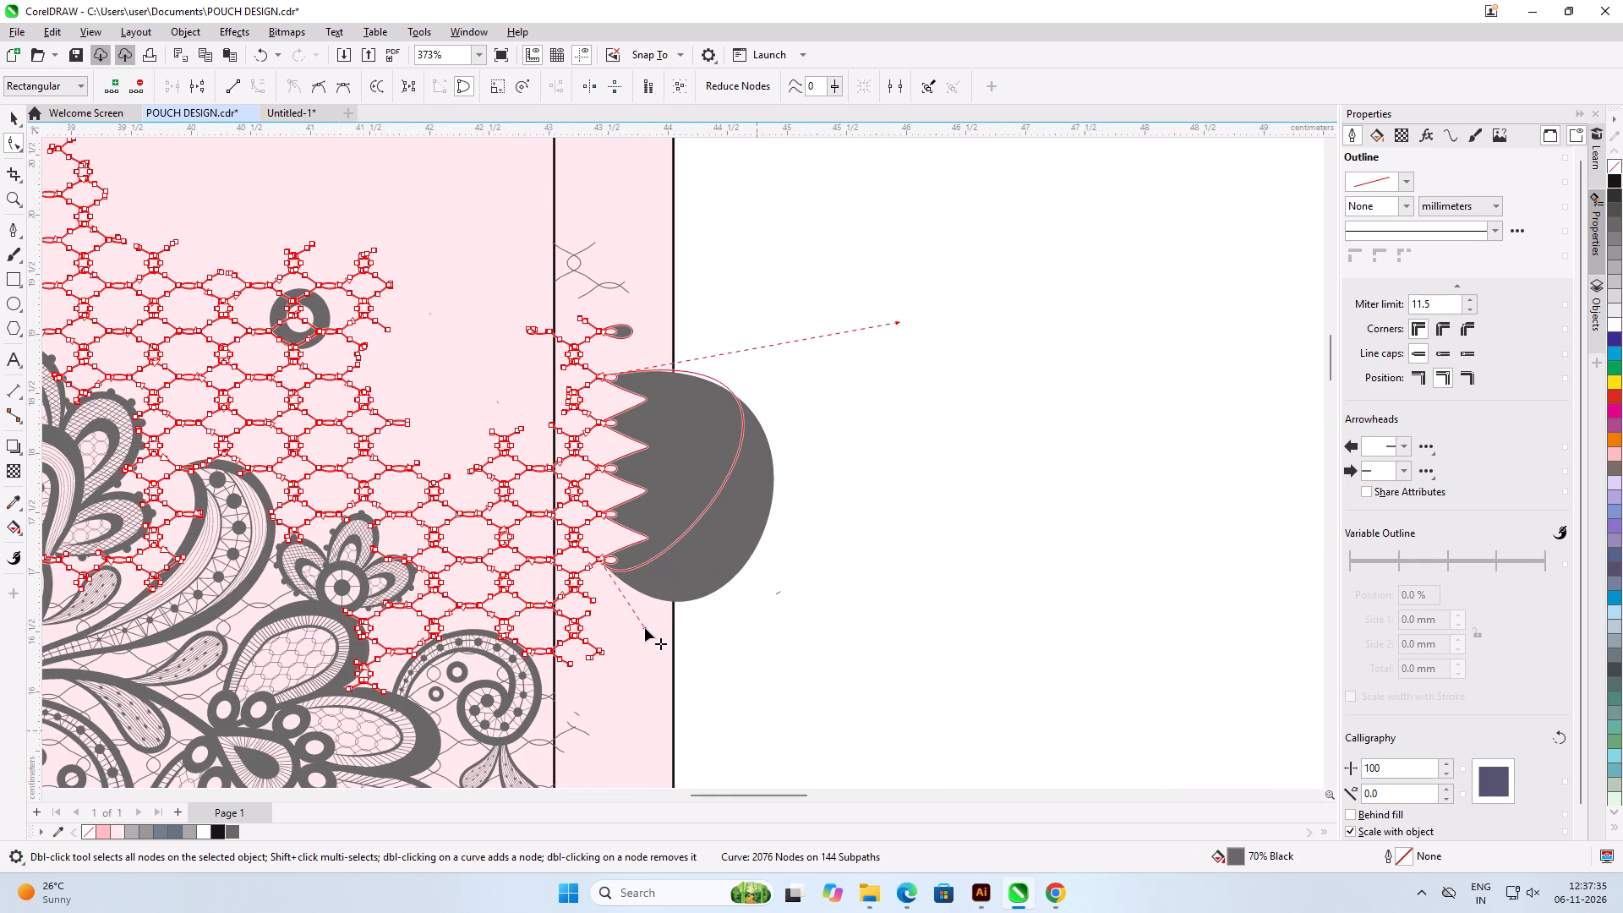
pyautogui.moveTo(645, 628); pyautogui.dragTo(635, 615)
# Shorten and lower the upper curve handle of the small loop at the bulge's lowest mesh junction.
pyautogui.scroll(7, 609, 549)
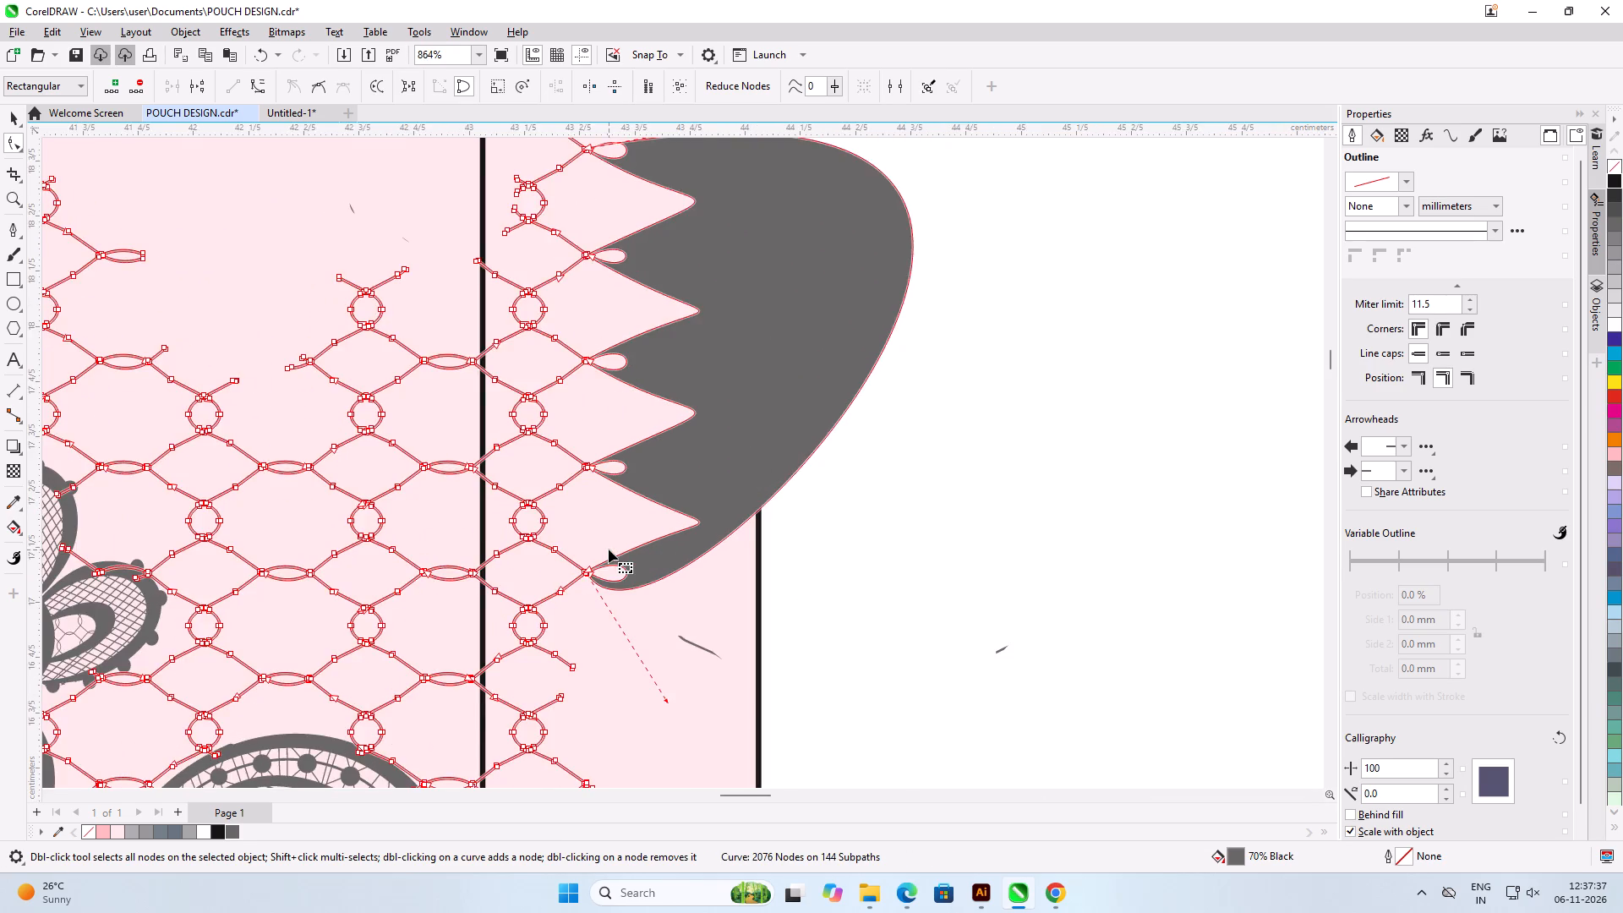
pyautogui.scroll(5, 609, 549)
pyautogui.click(567, 589)
pyautogui.scroll(6, 554, 586)
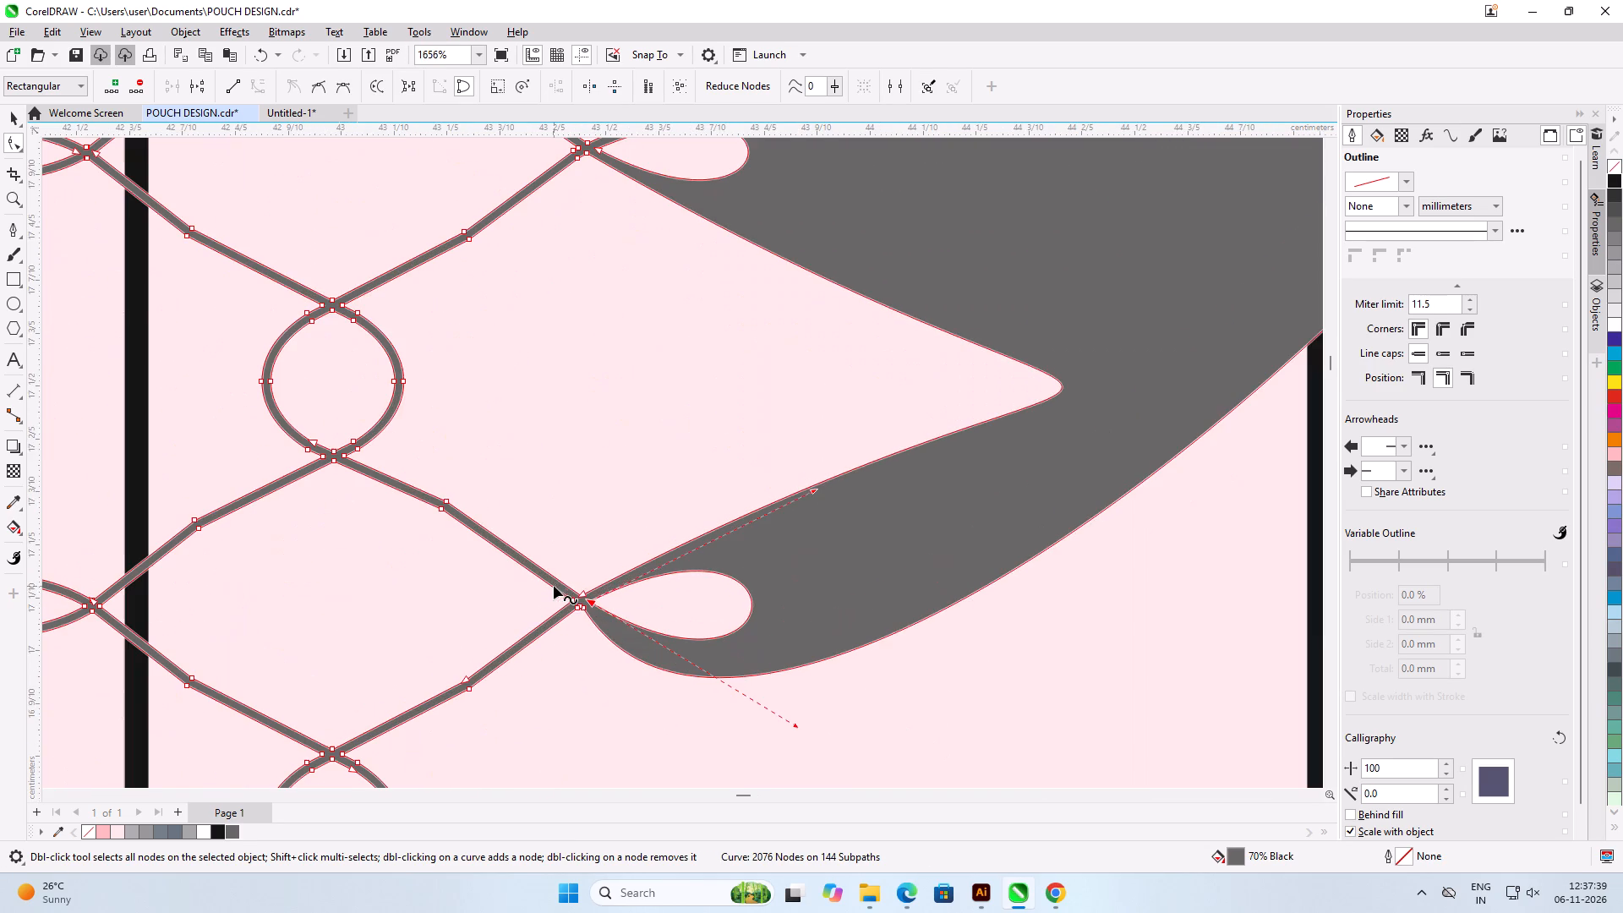
pyautogui.moveTo(815, 489); pyautogui.dragTo(742, 500)
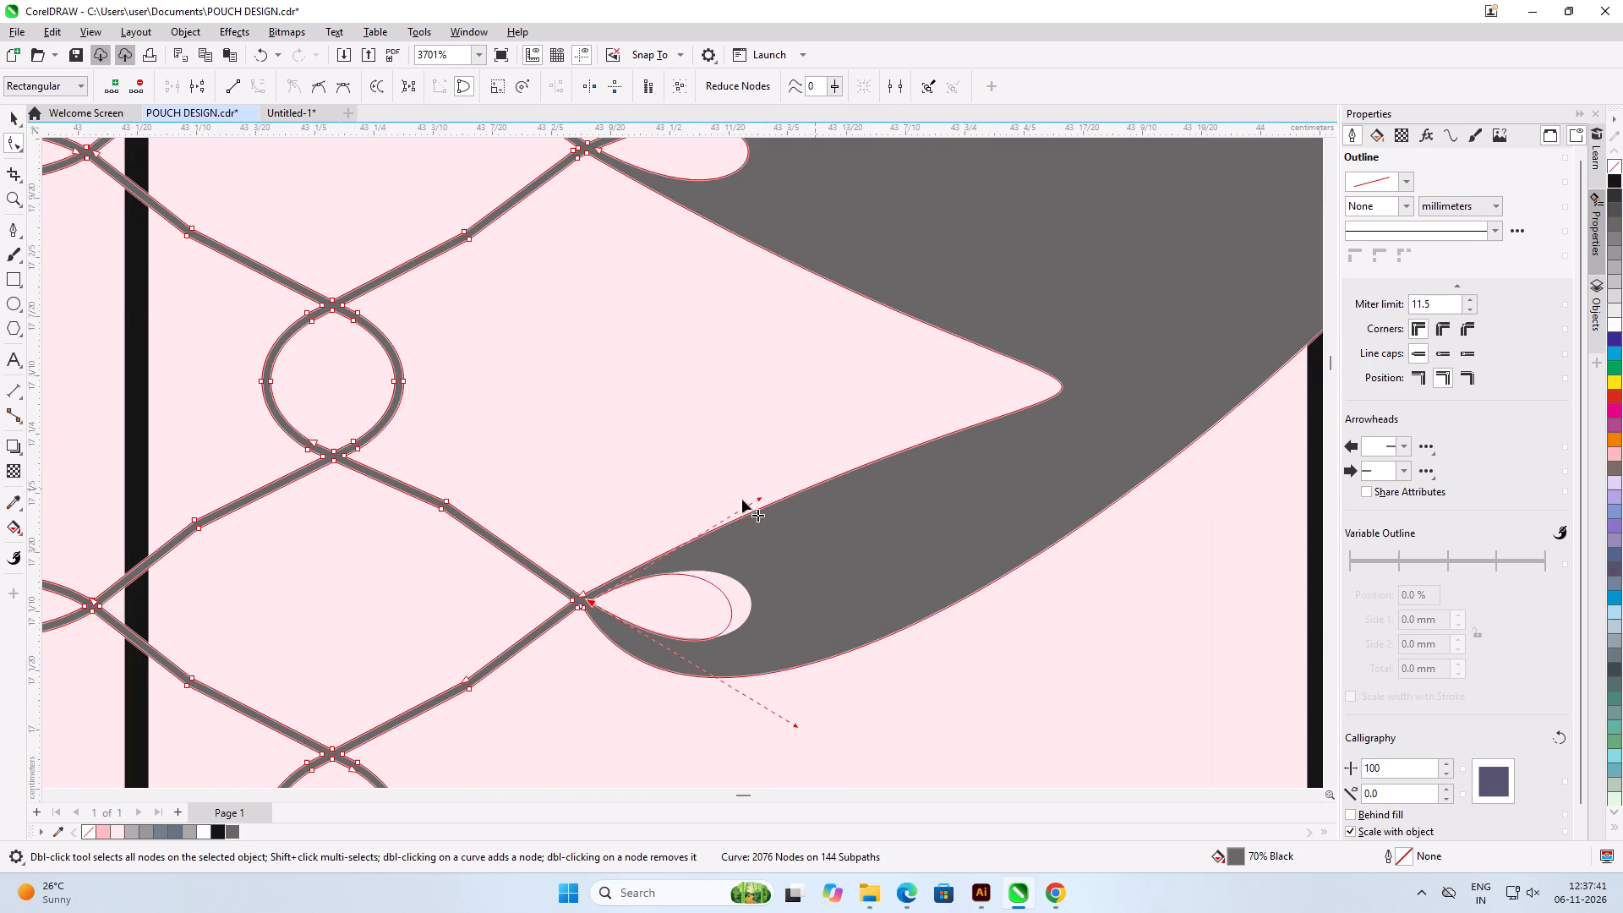
pyautogui.moveTo(742, 500); pyautogui.dragTo(756, 539)
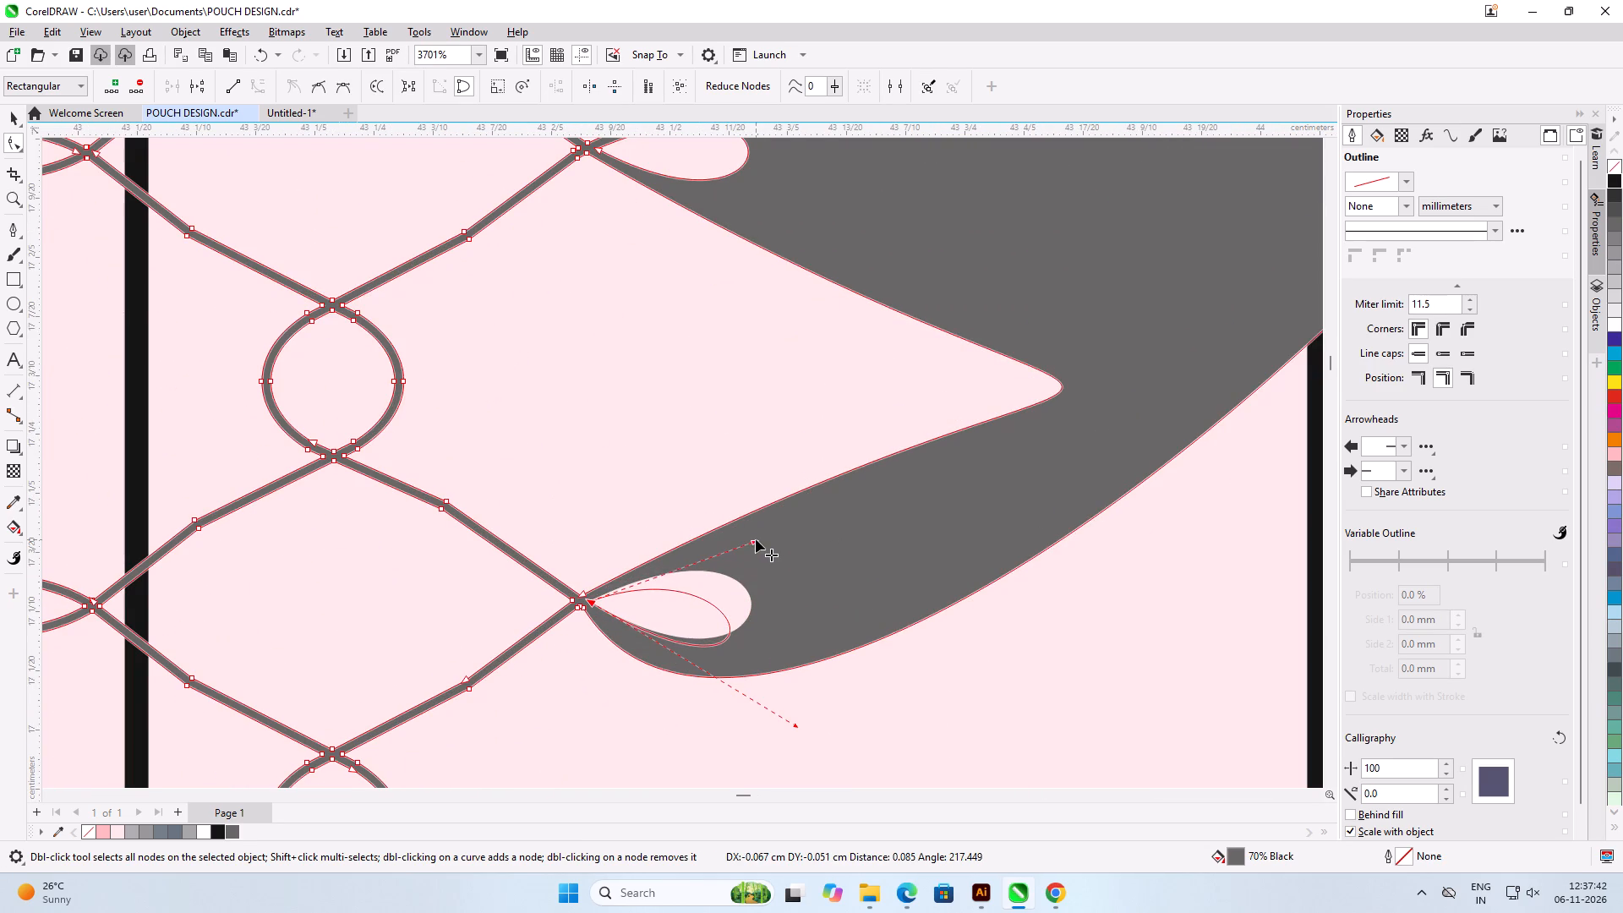
# Flatten the bulge's lowest notch into a nearly straight vertical edge between the two lowest mesh junctions by adjusting both curve handles.
pyautogui.click(581, 593)
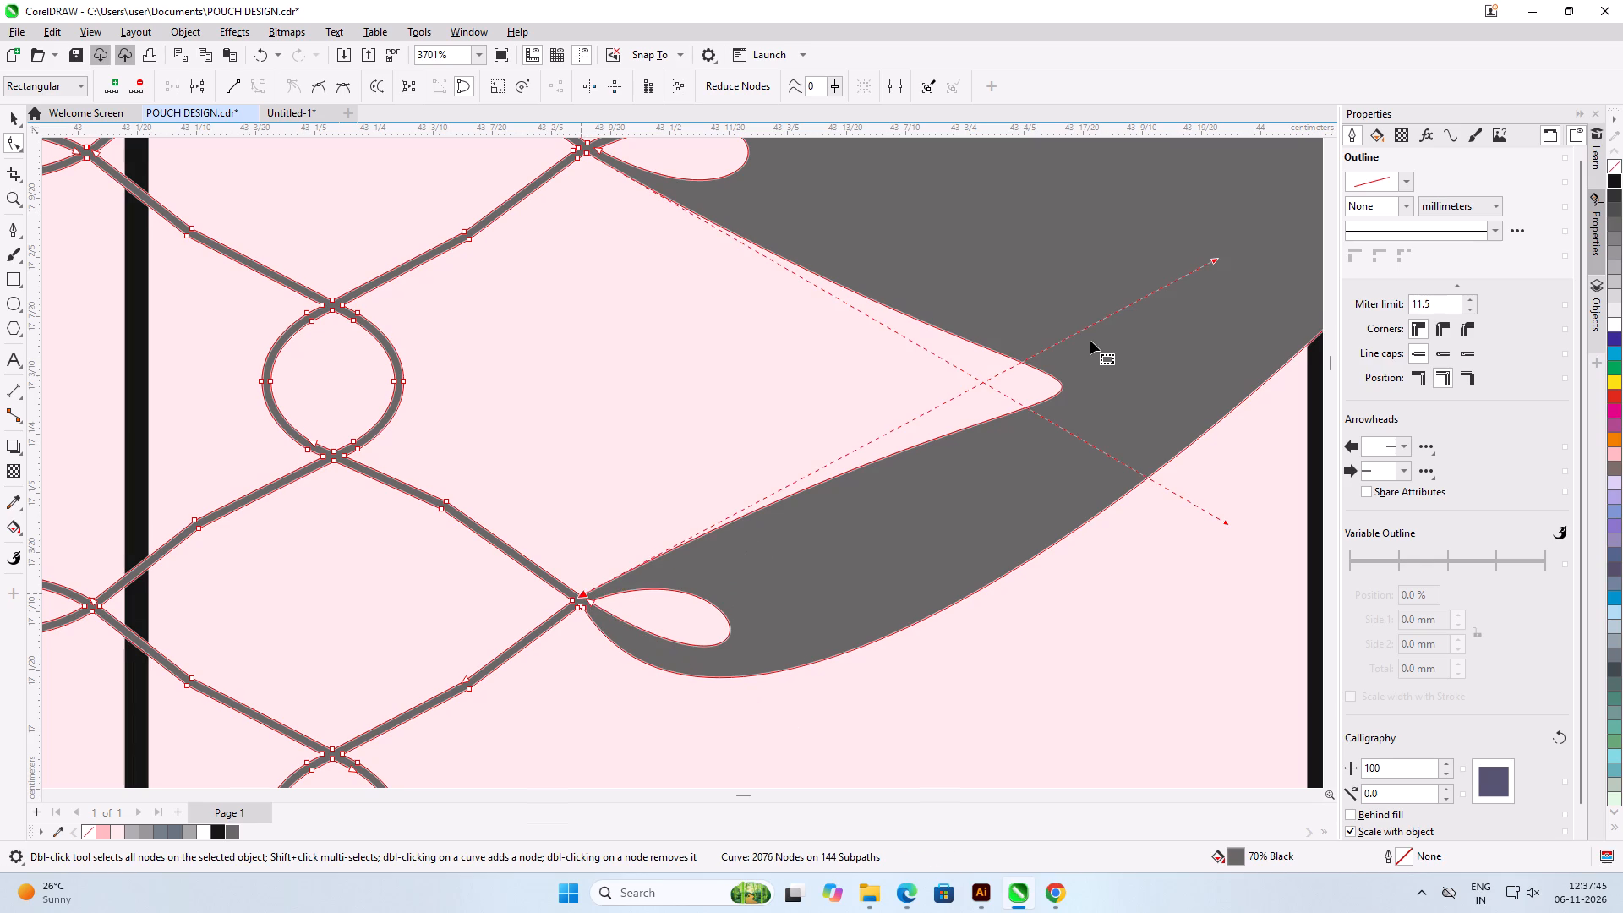
pyautogui.moveTo(1215, 260); pyautogui.dragTo(772, 385)
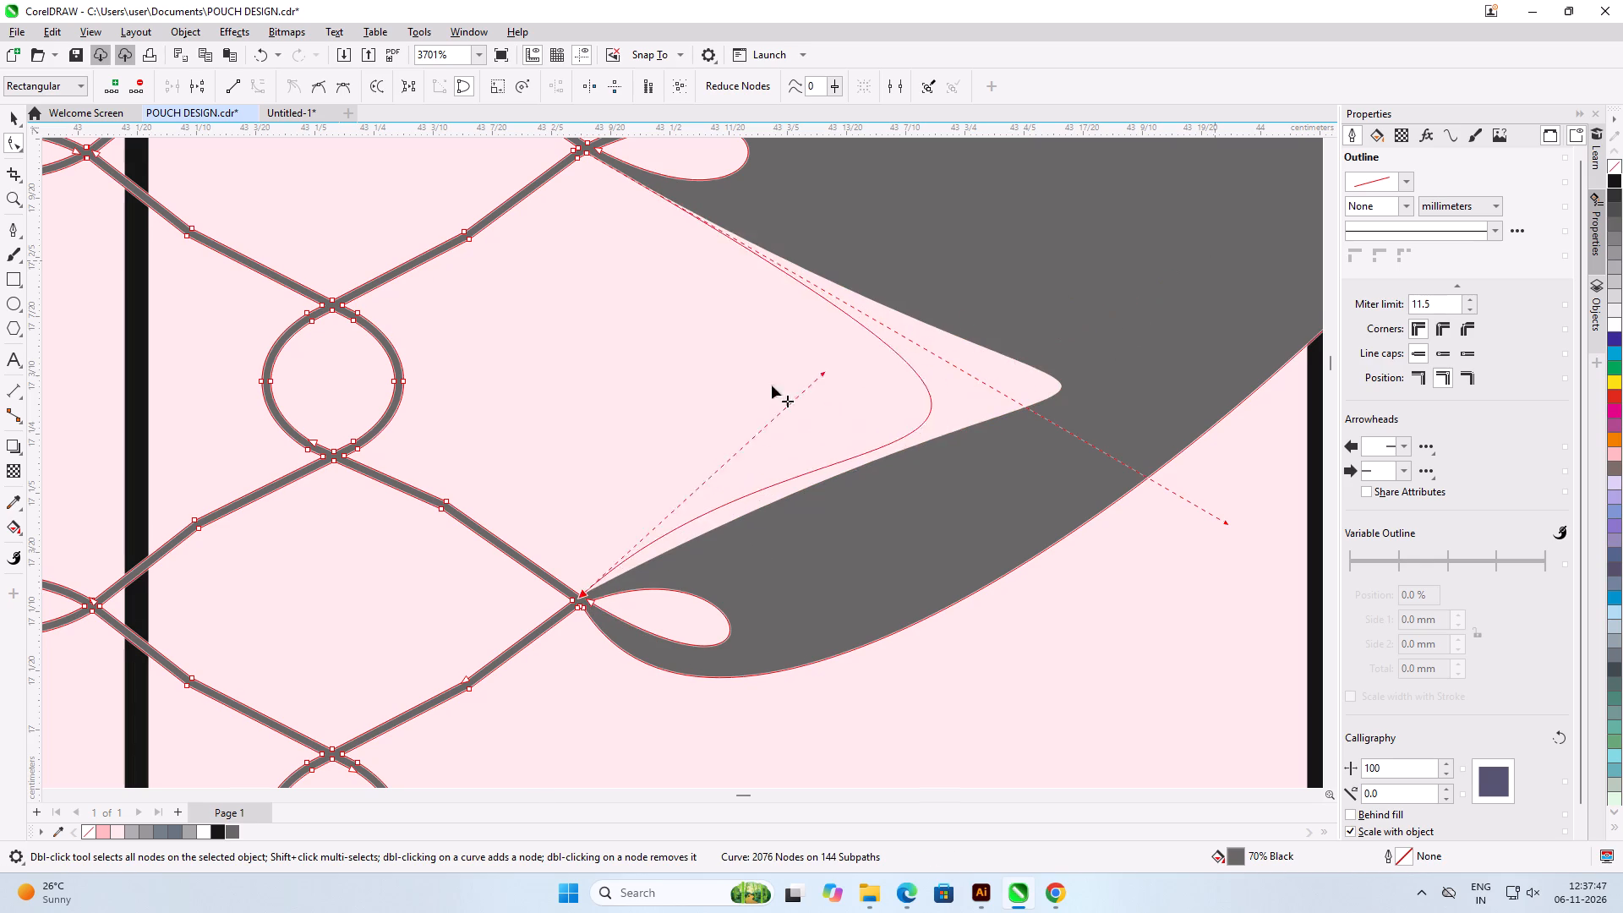
pyautogui.moveTo(772, 385); pyautogui.dragTo(578, 403)
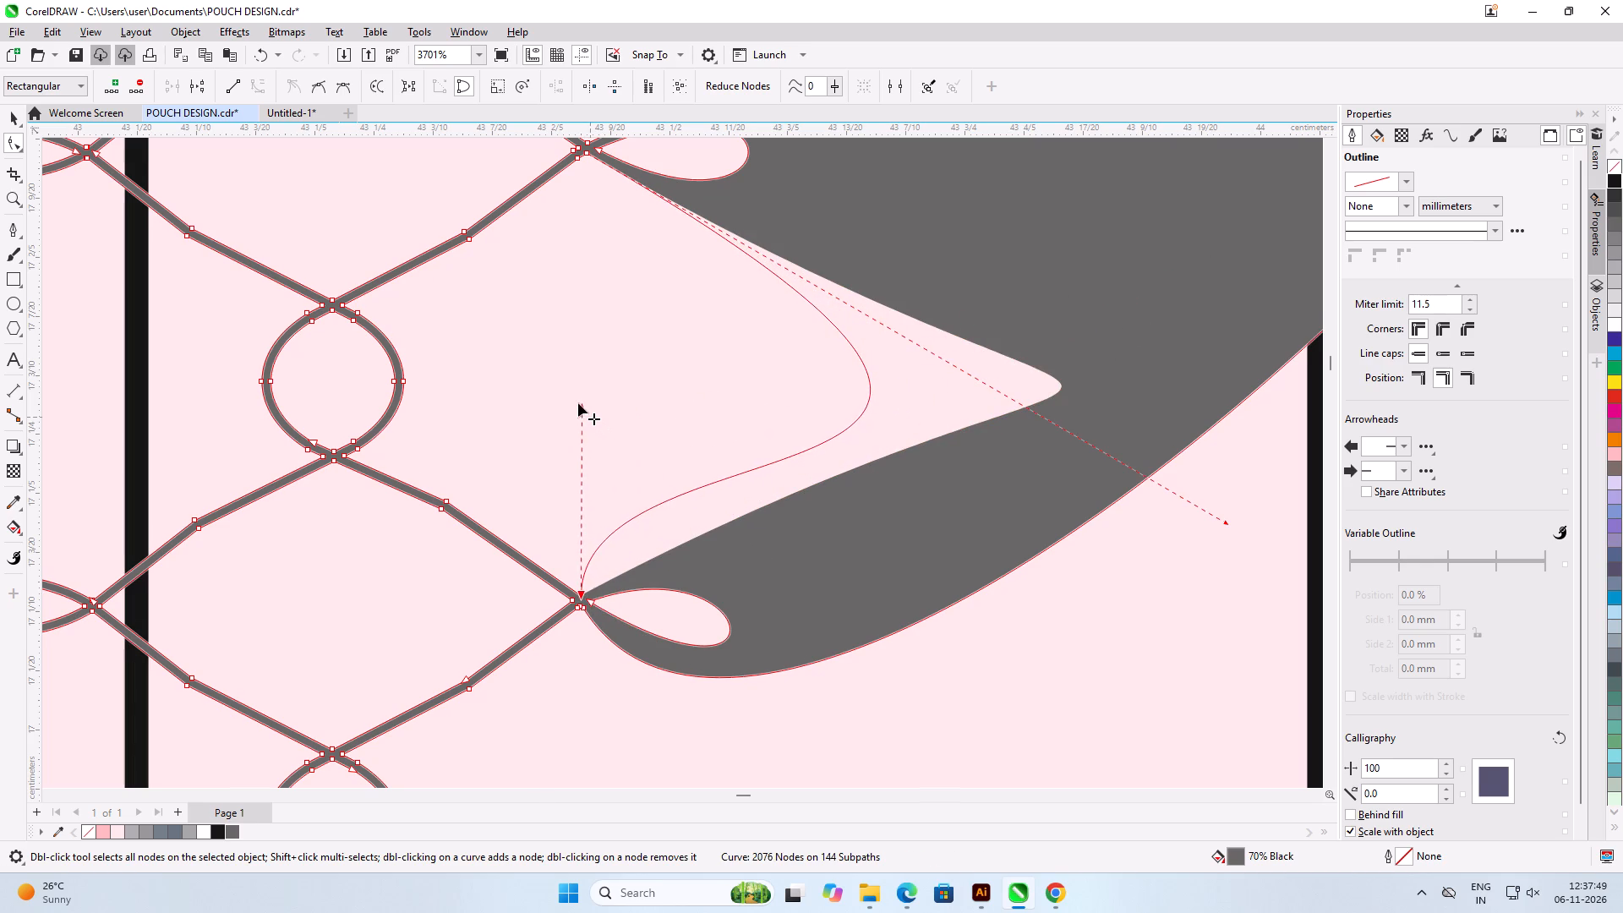
pyautogui.moveTo(578, 403); pyautogui.dragTo(577, 402)
pyautogui.moveTo(1227, 523); pyautogui.dragTo(1223, 522)
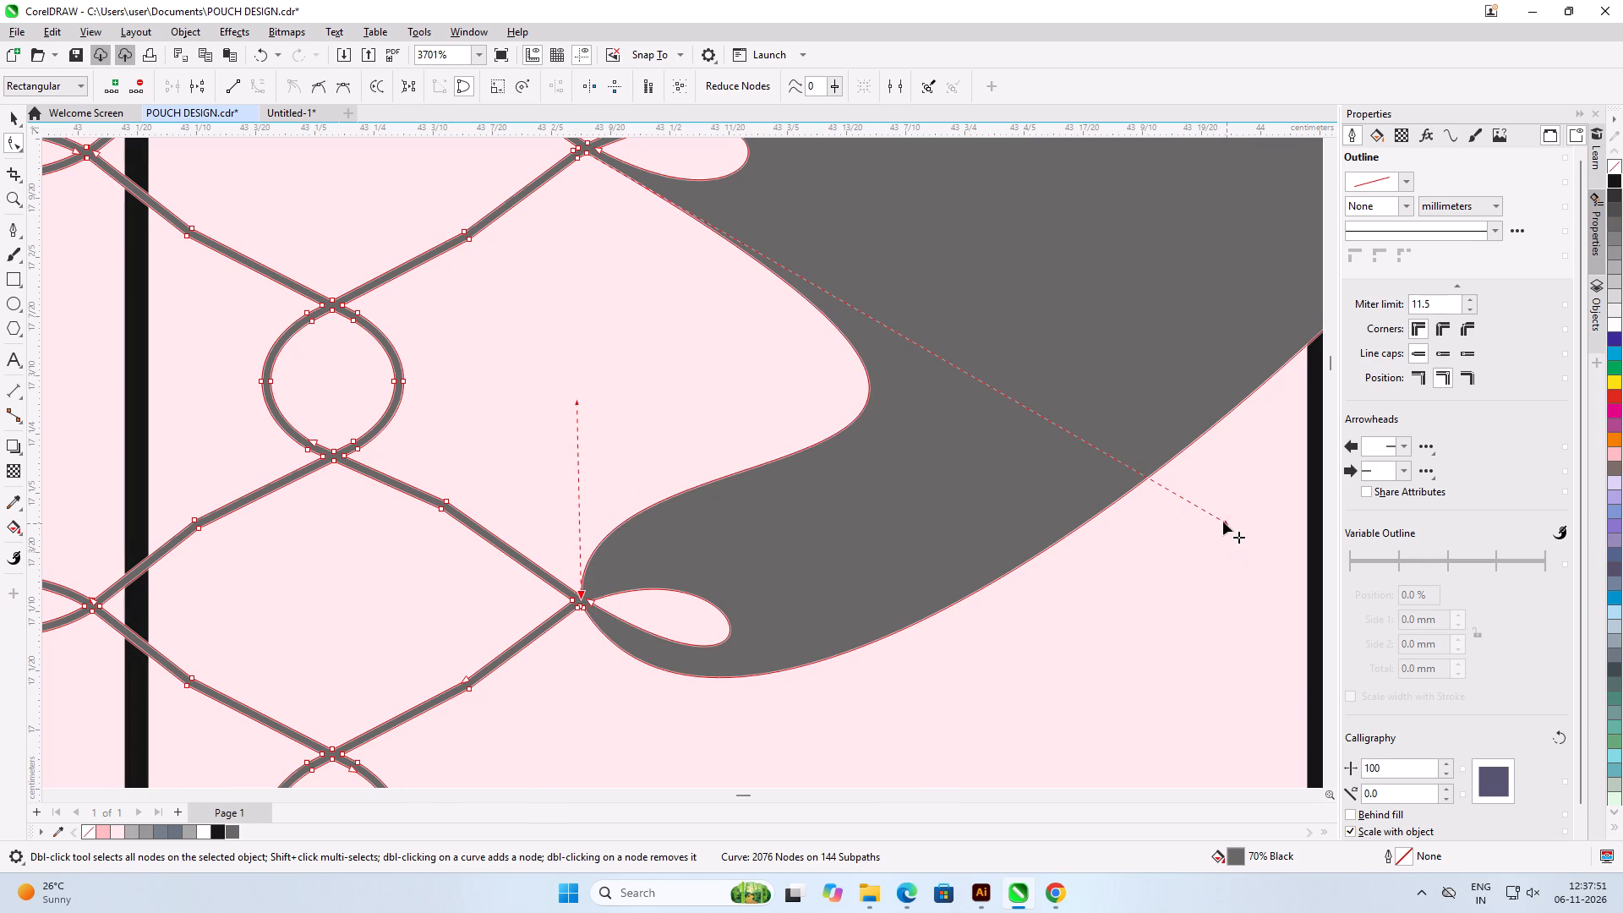
pyautogui.moveTo(1223, 522); pyautogui.dragTo(587, 191)
pyautogui.scroll(-6, 580, 656)
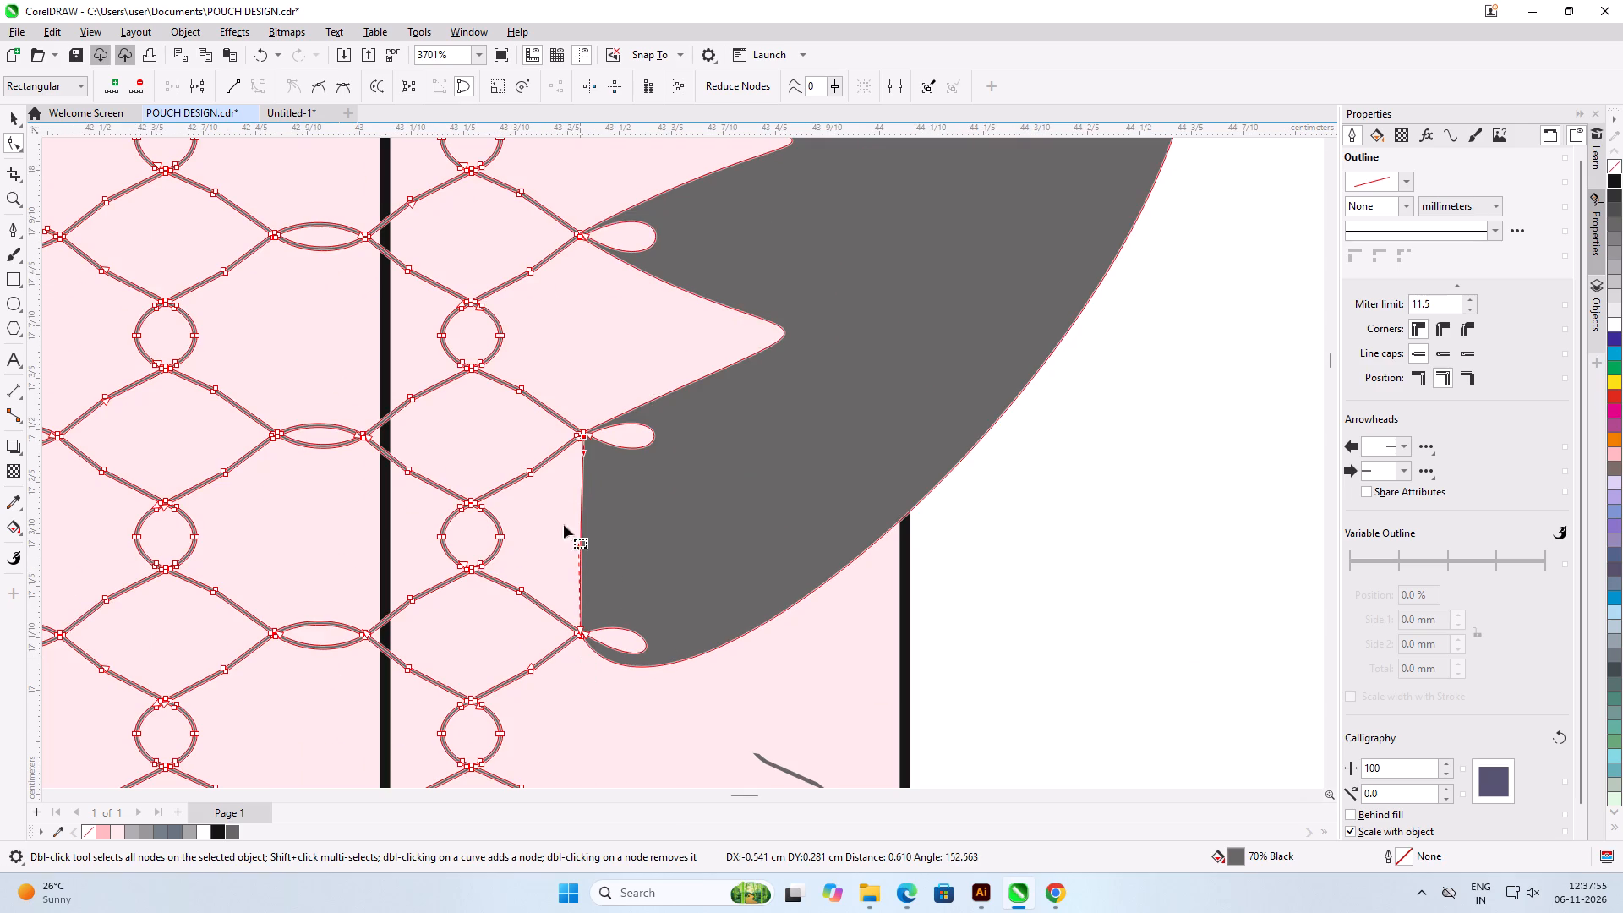
# Convert the curved edge of the filled bulge's second-lowest notch into a straight line between its two mesh junctions.
pyautogui.scroll(7, 564, 228)
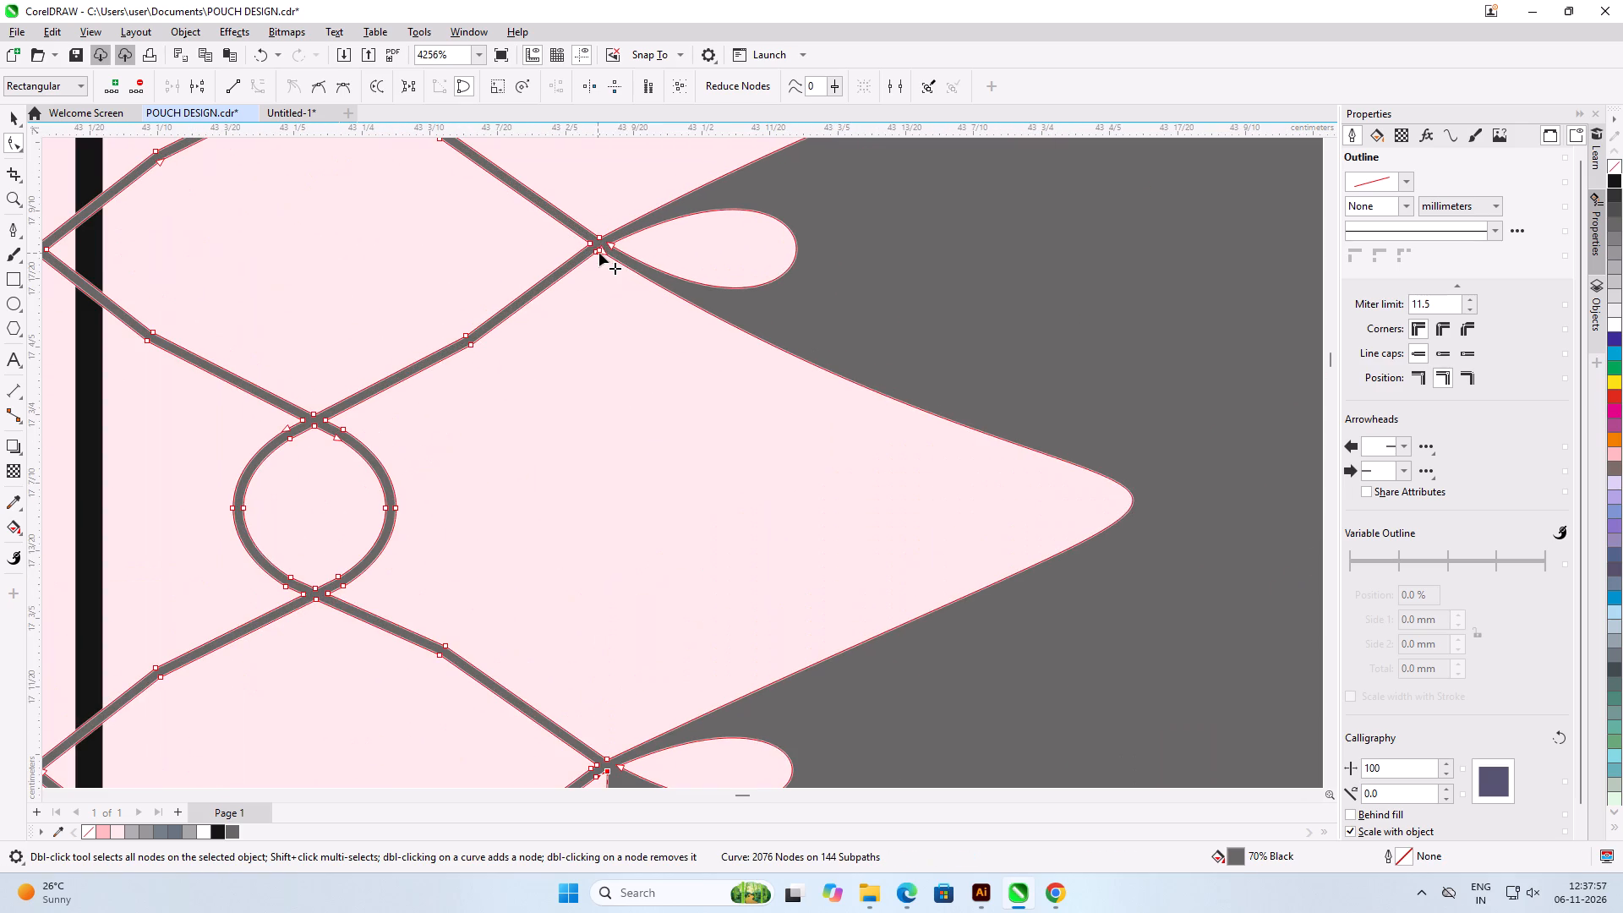
pyautogui.click(601, 252)
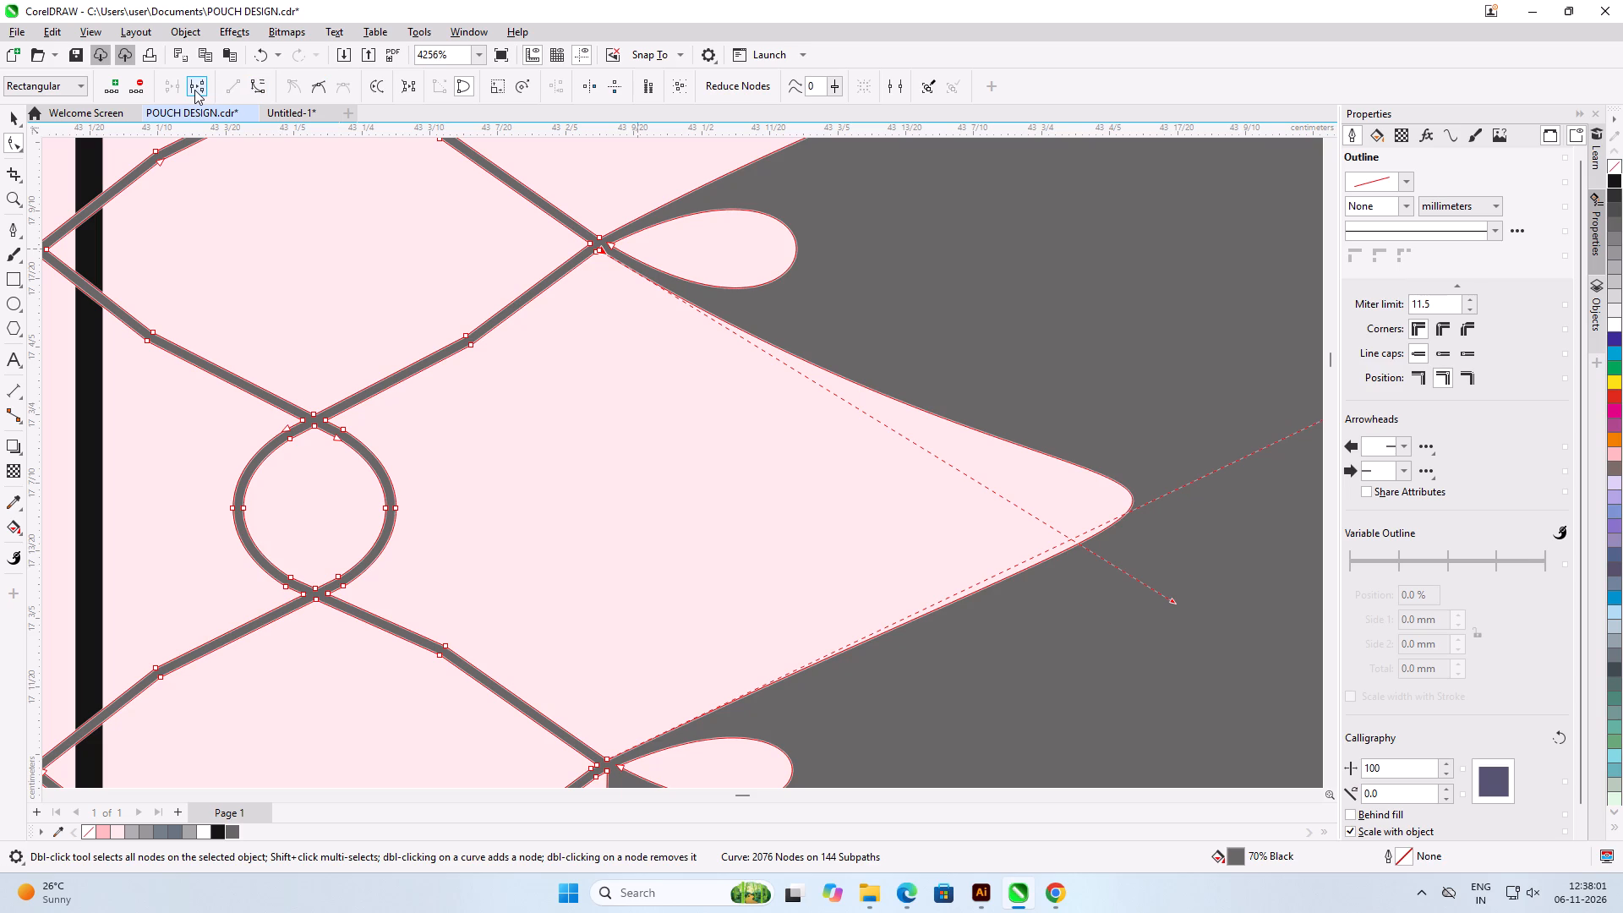
pyautogui.click(194, 90)
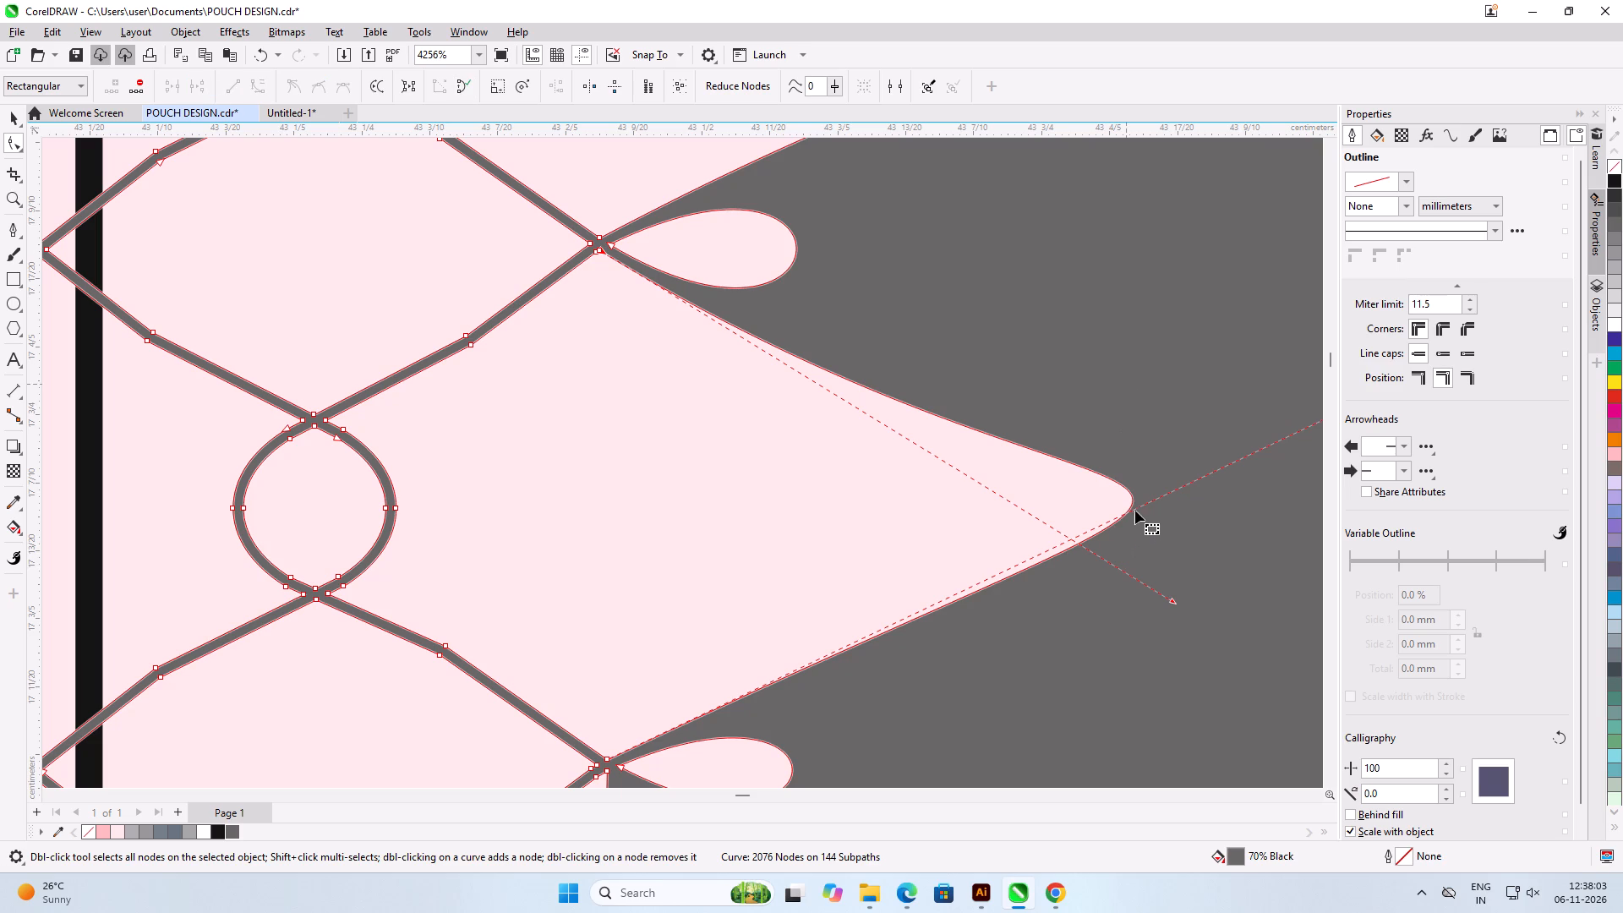
pyautogui.click(1133, 495)
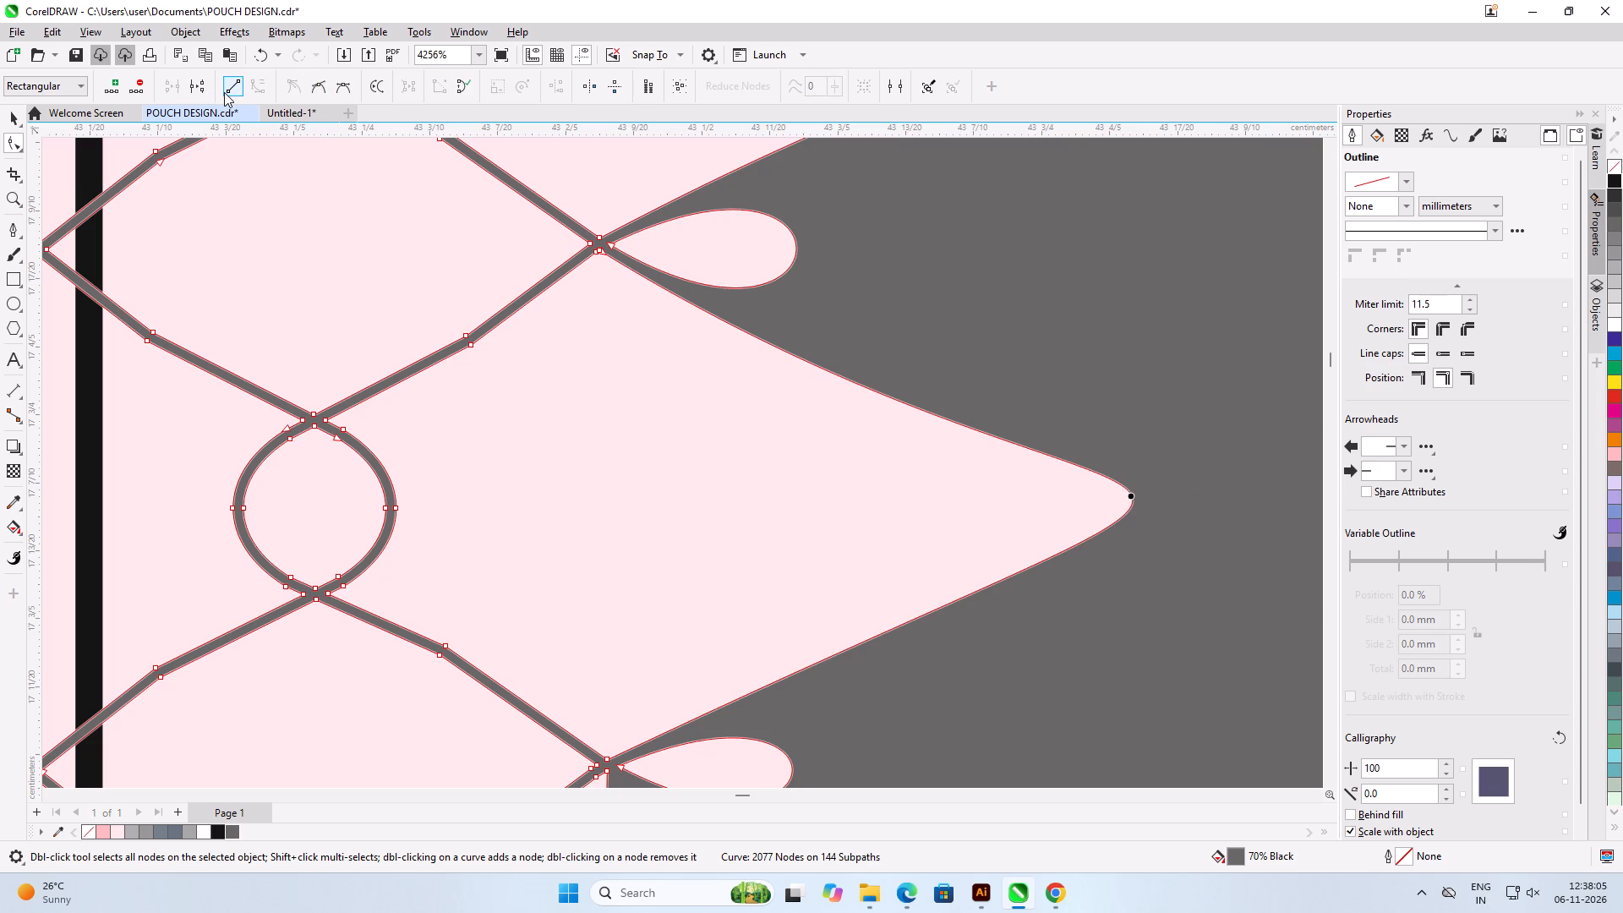
pyautogui.click(224, 92)
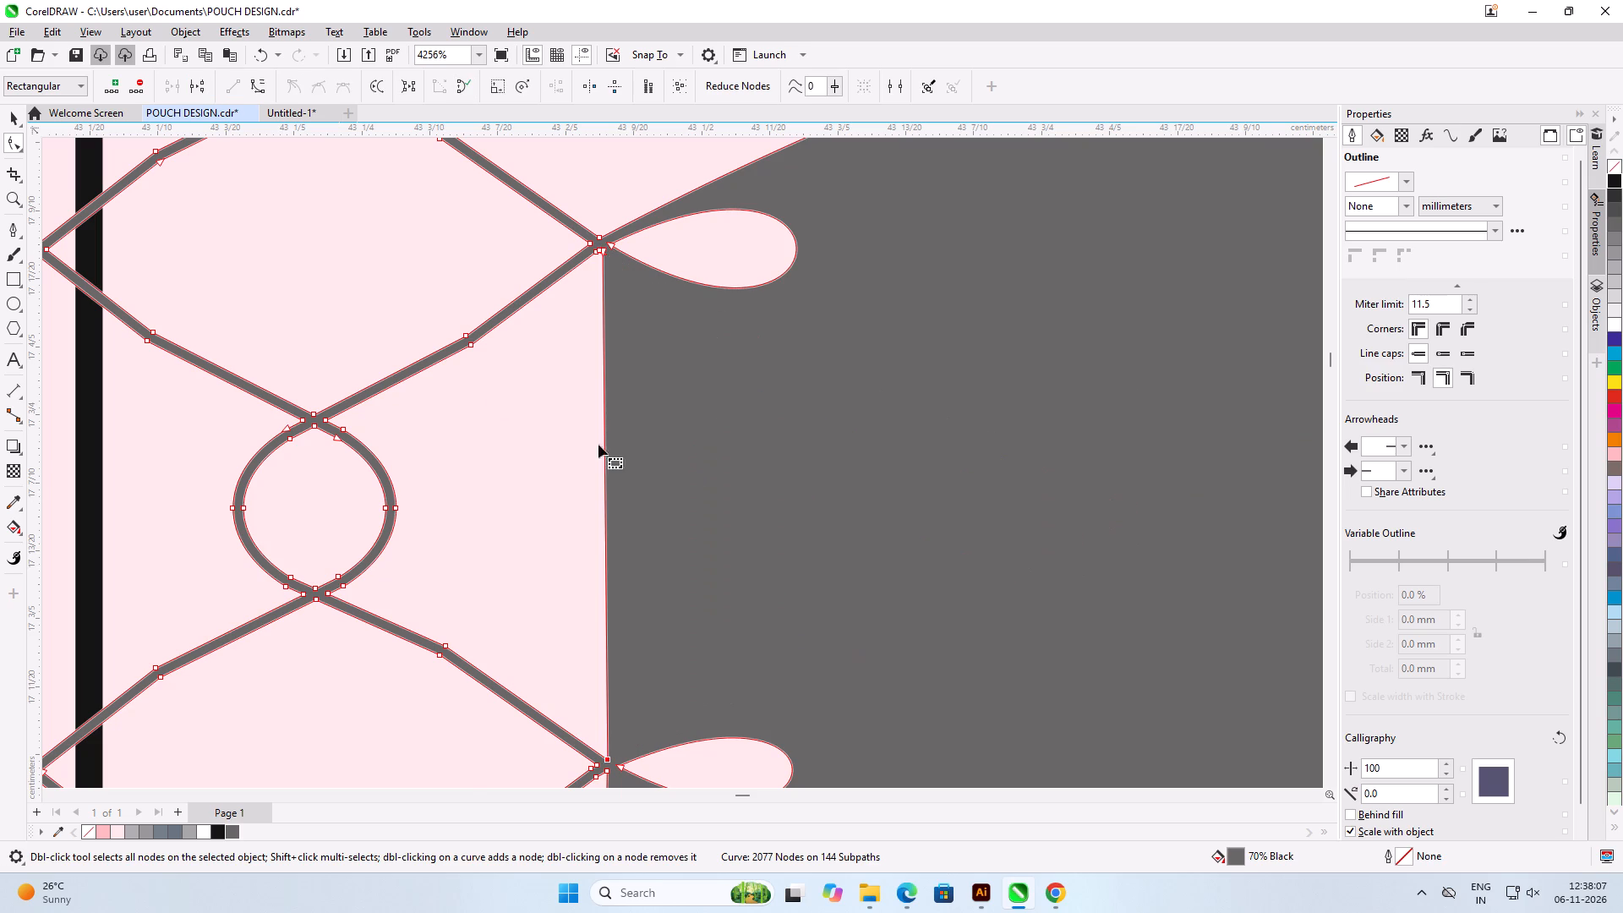
# Convert the bulge's two remaining upper notch curves into straight lines between their mesh junctions.
pyautogui.scroll(-12, 713, 457)
pyautogui.scroll(4, 702, 274)
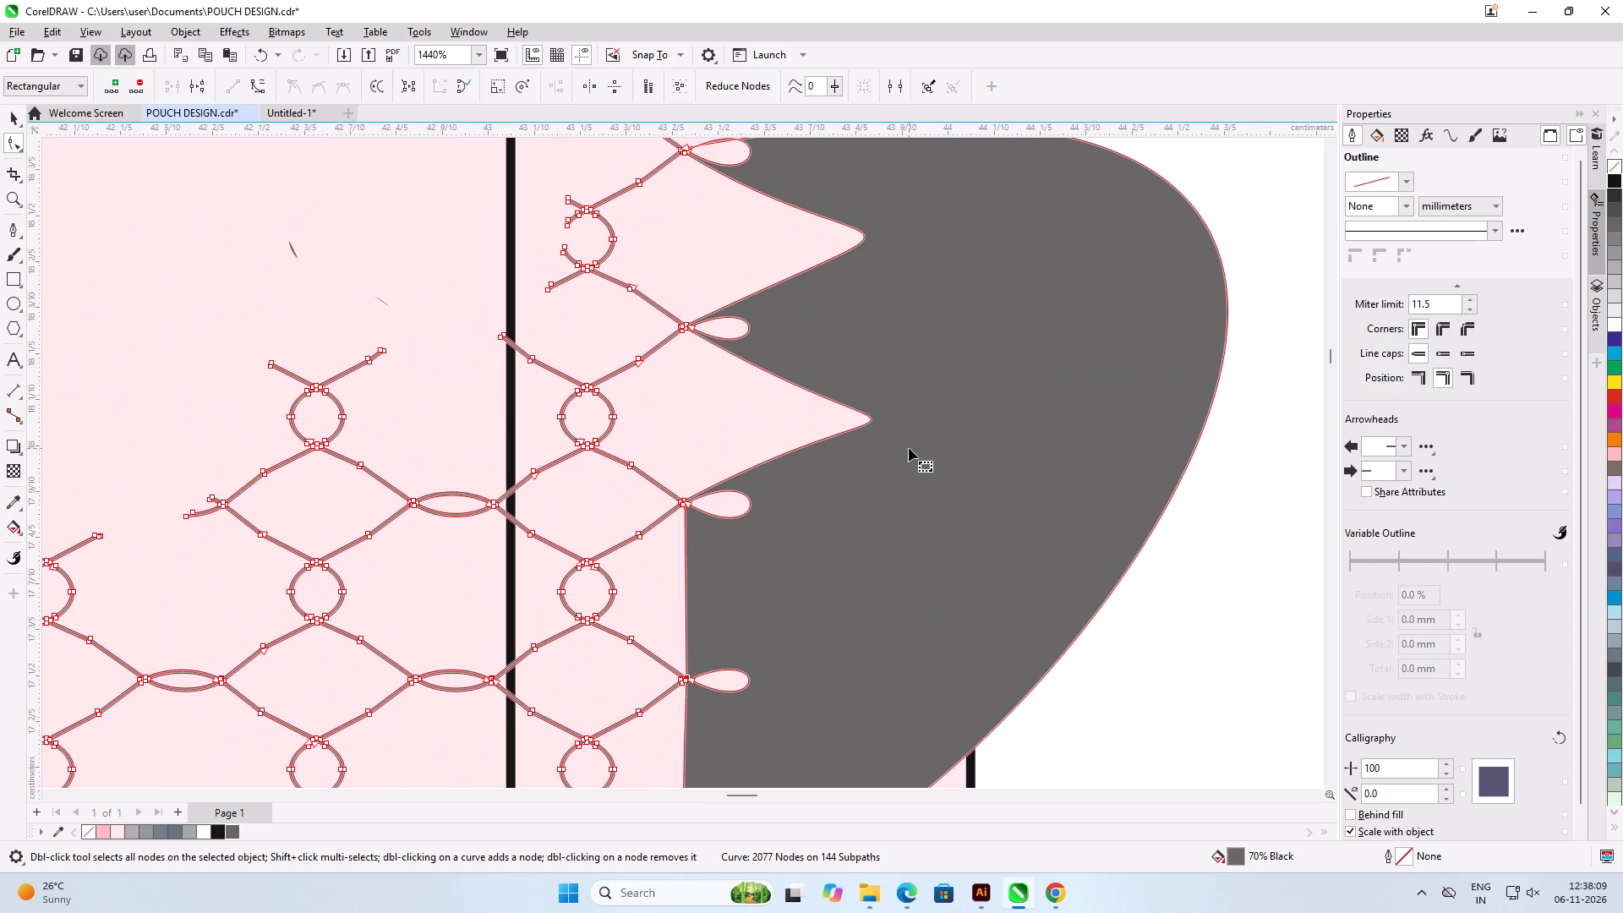
pyautogui.click(869, 418)
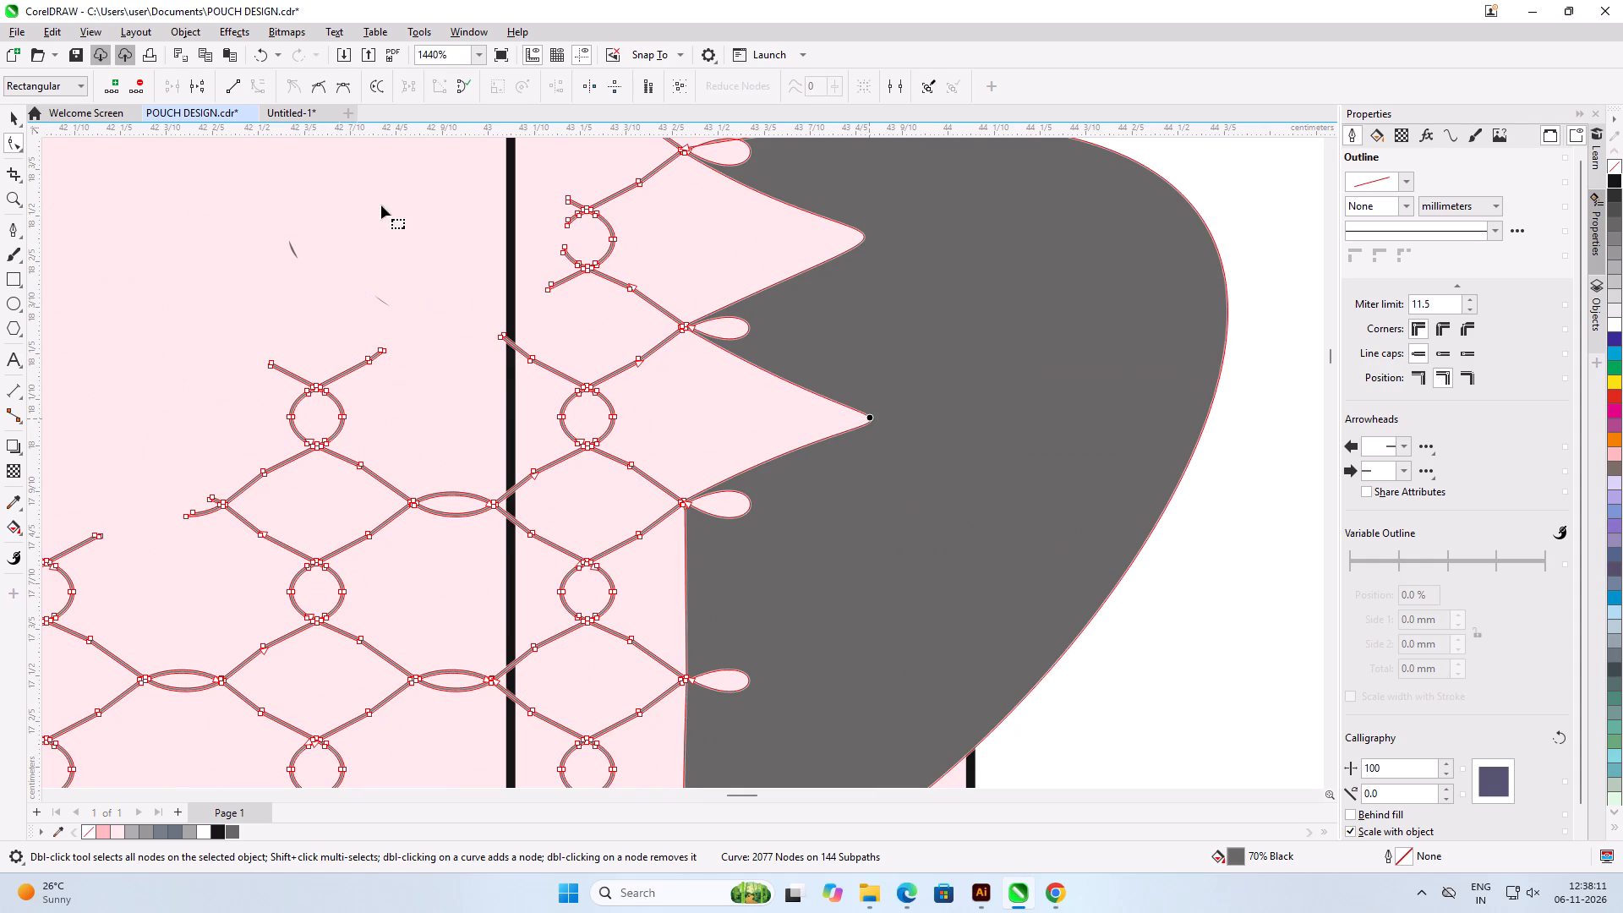
pyautogui.click(232, 88)
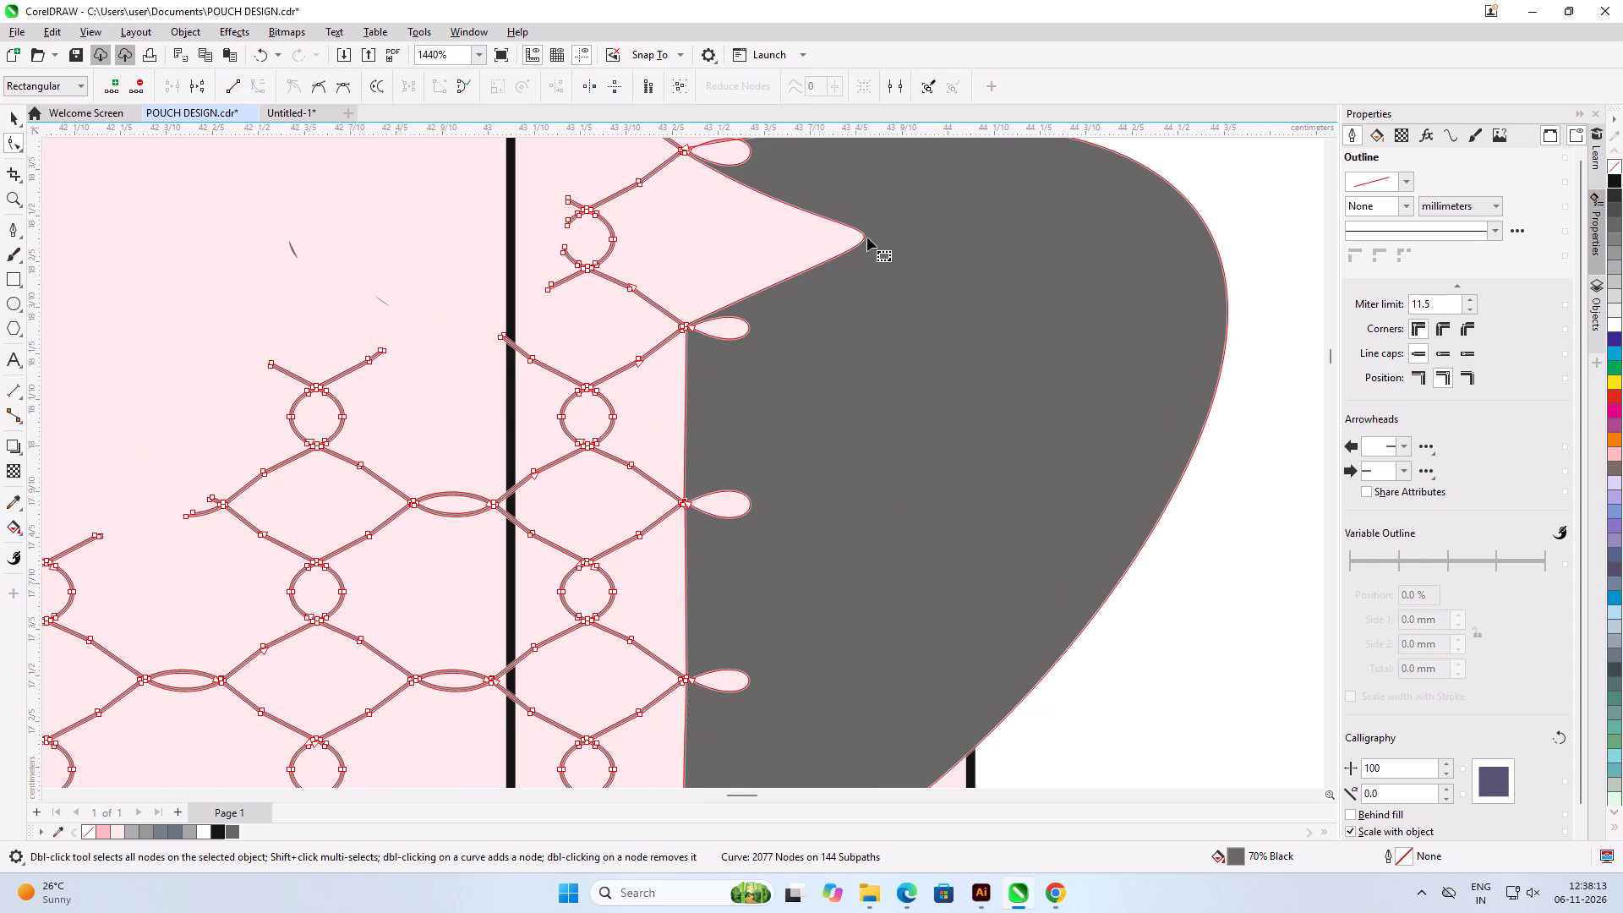
pyautogui.click(866, 237)
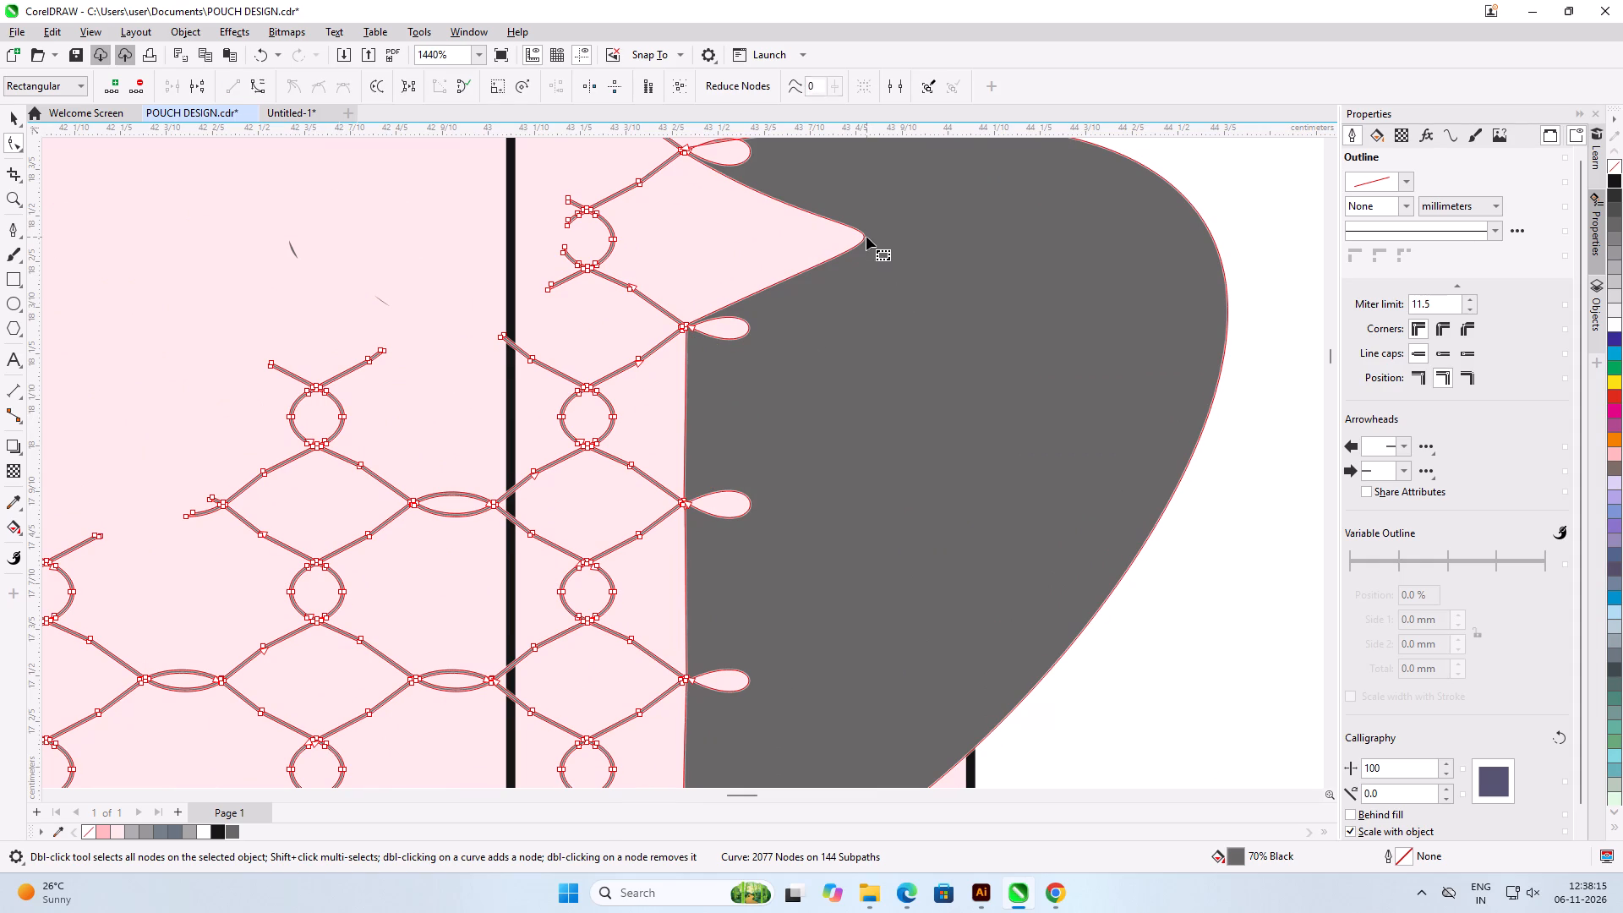
pyautogui.click(865, 236)
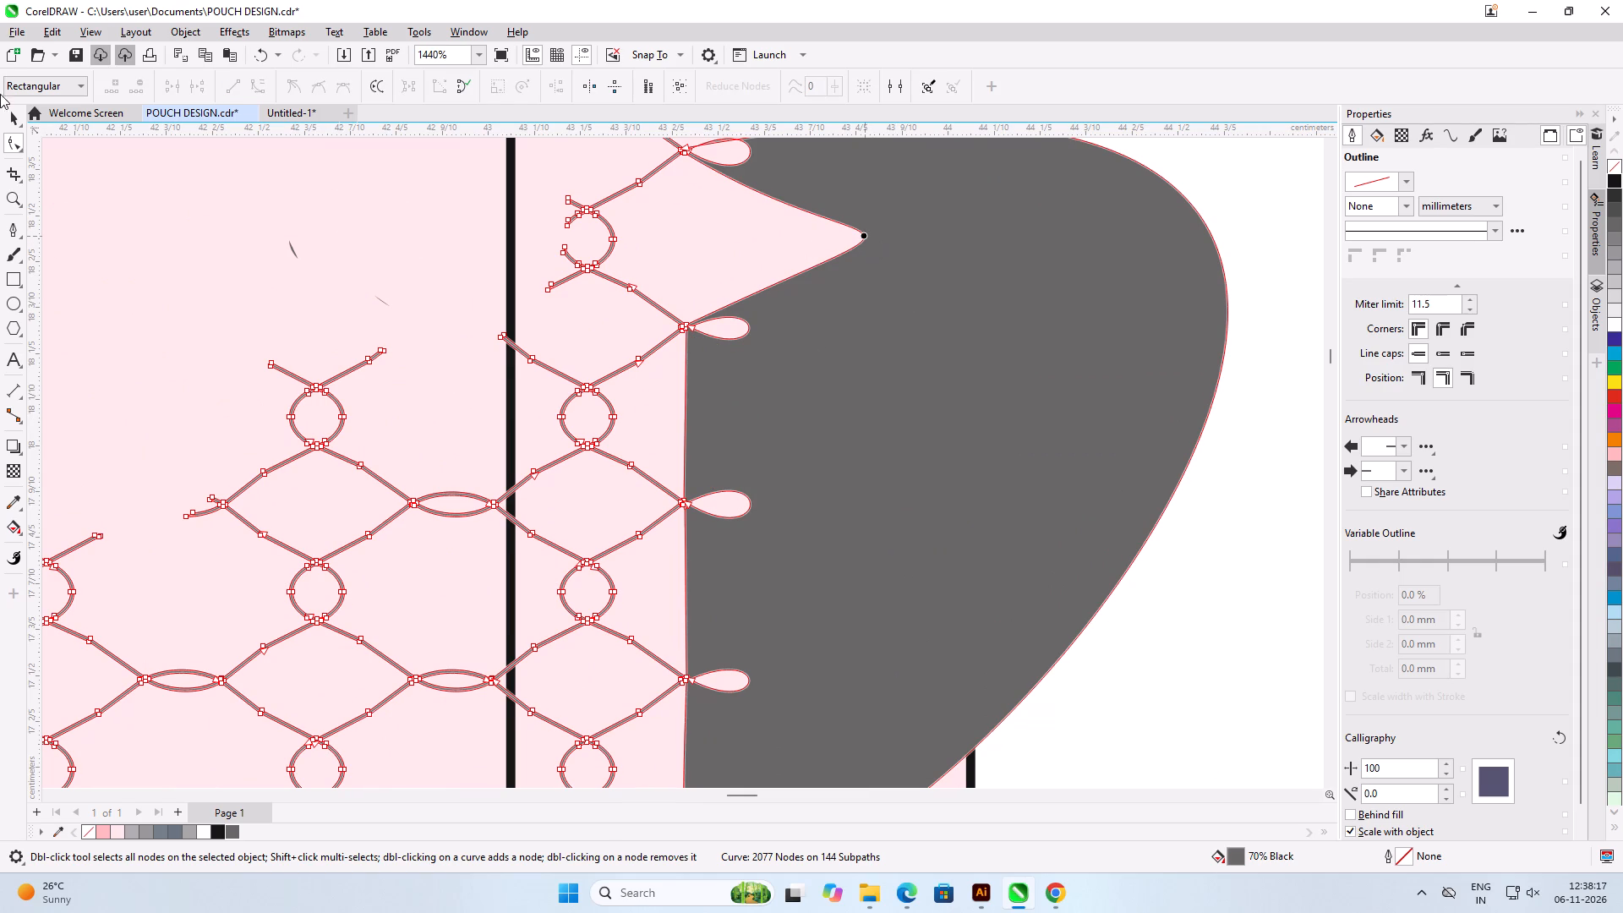
pyautogui.click(225, 90)
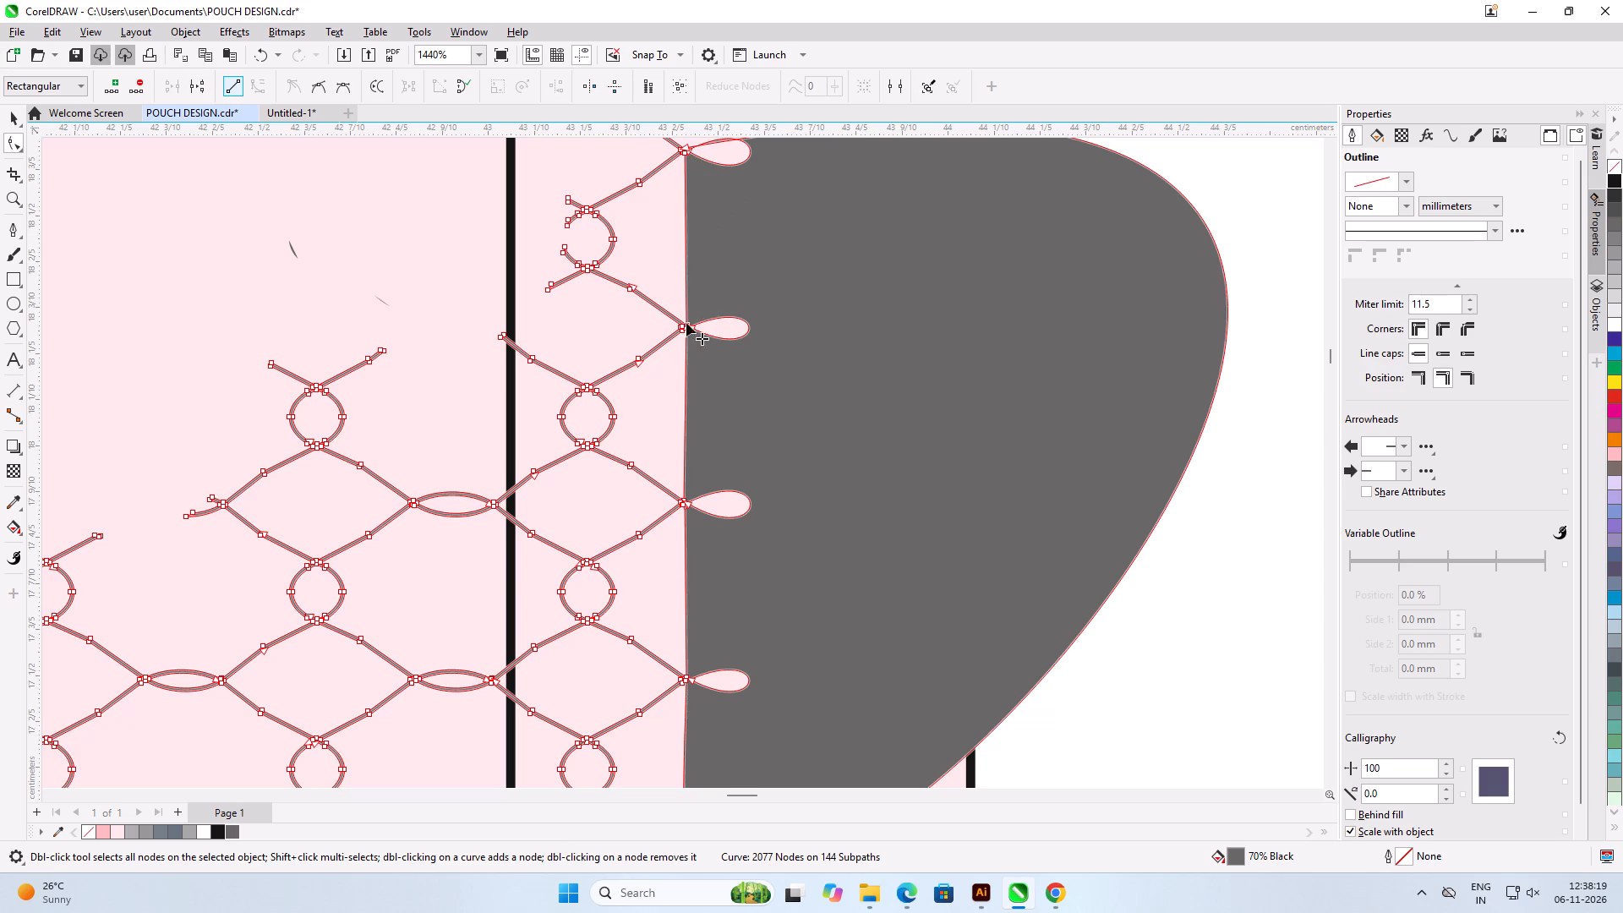
# Collapse the small loop at the bulge's topmost mesh junction by converting its curve to a line.
pyautogui.scroll(-3, 684, 353)
pyautogui.scroll(5, 697, 185)
pyautogui.click(757, 257)
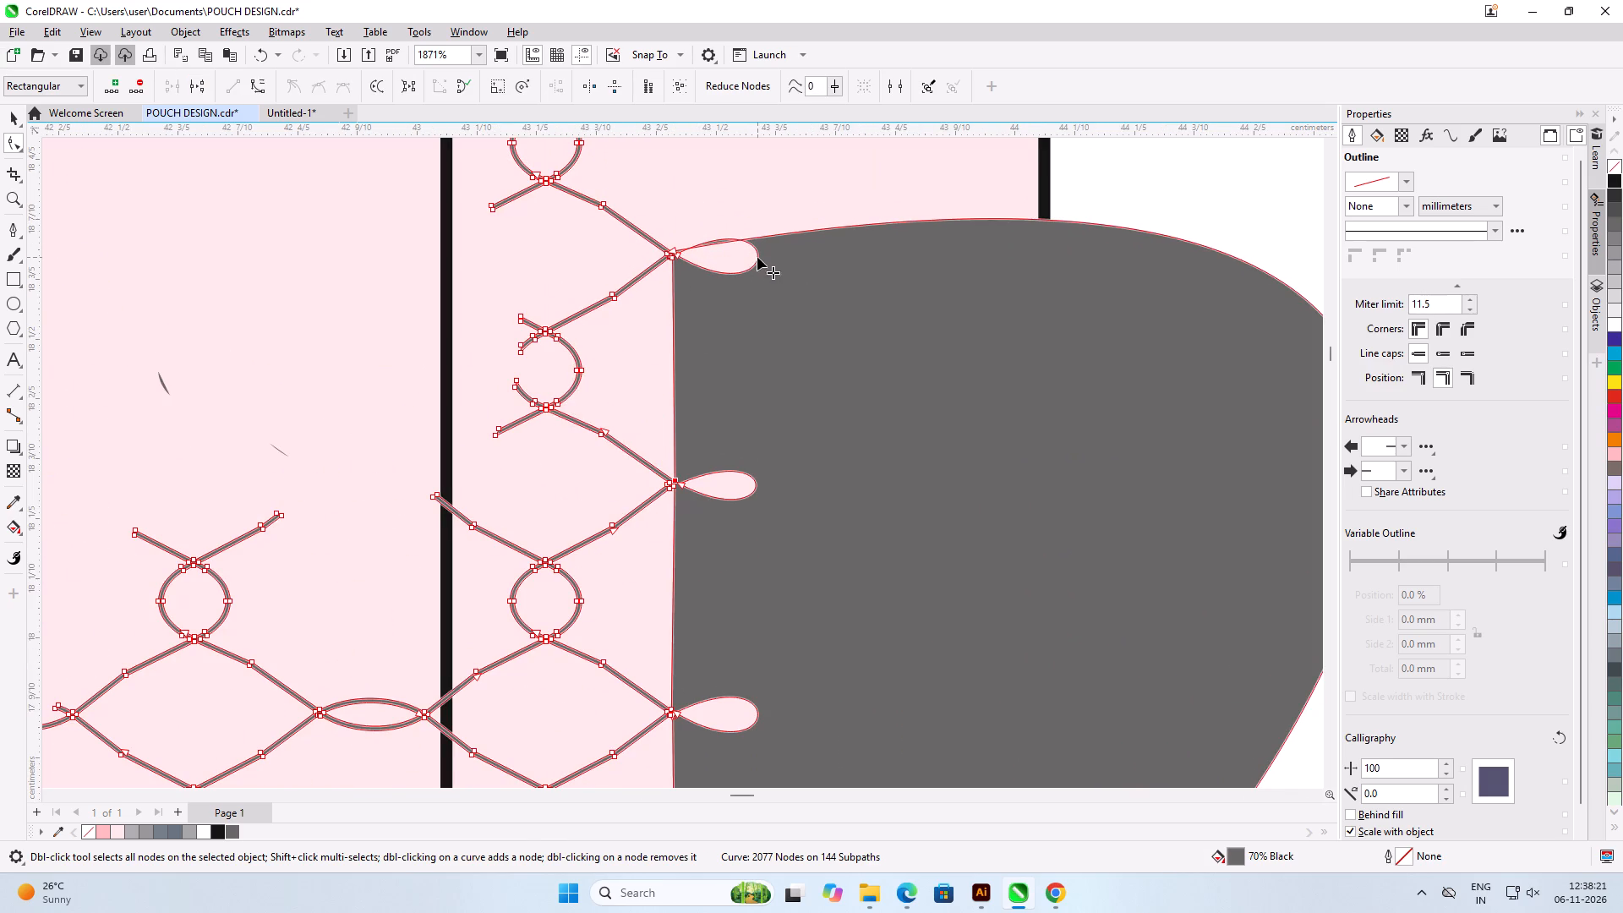
pyautogui.click(233, 90)
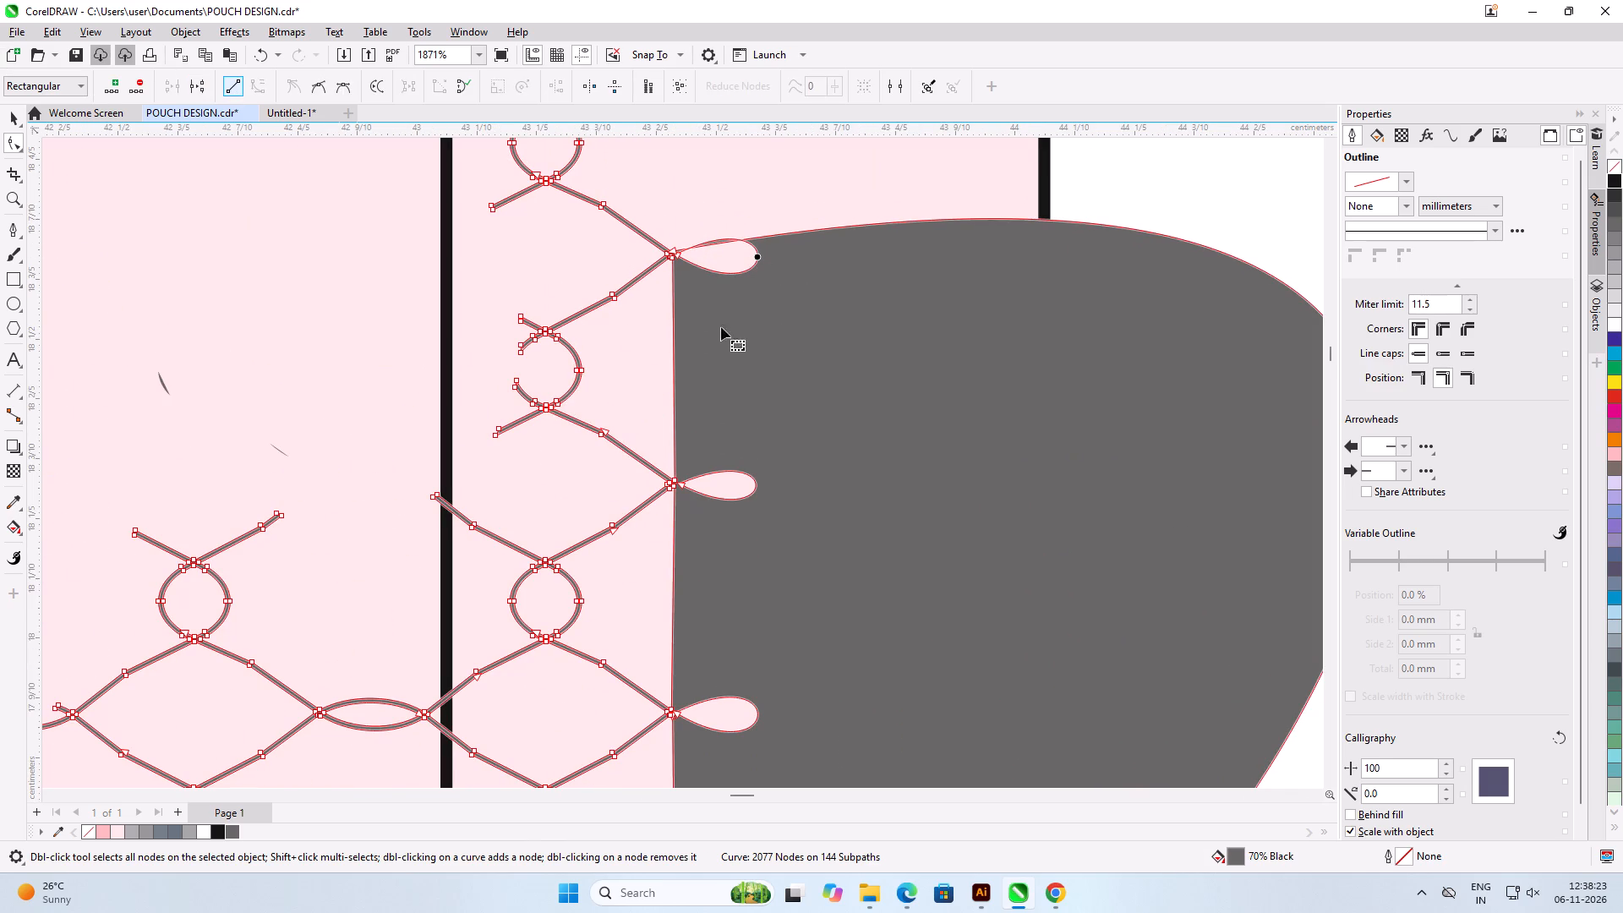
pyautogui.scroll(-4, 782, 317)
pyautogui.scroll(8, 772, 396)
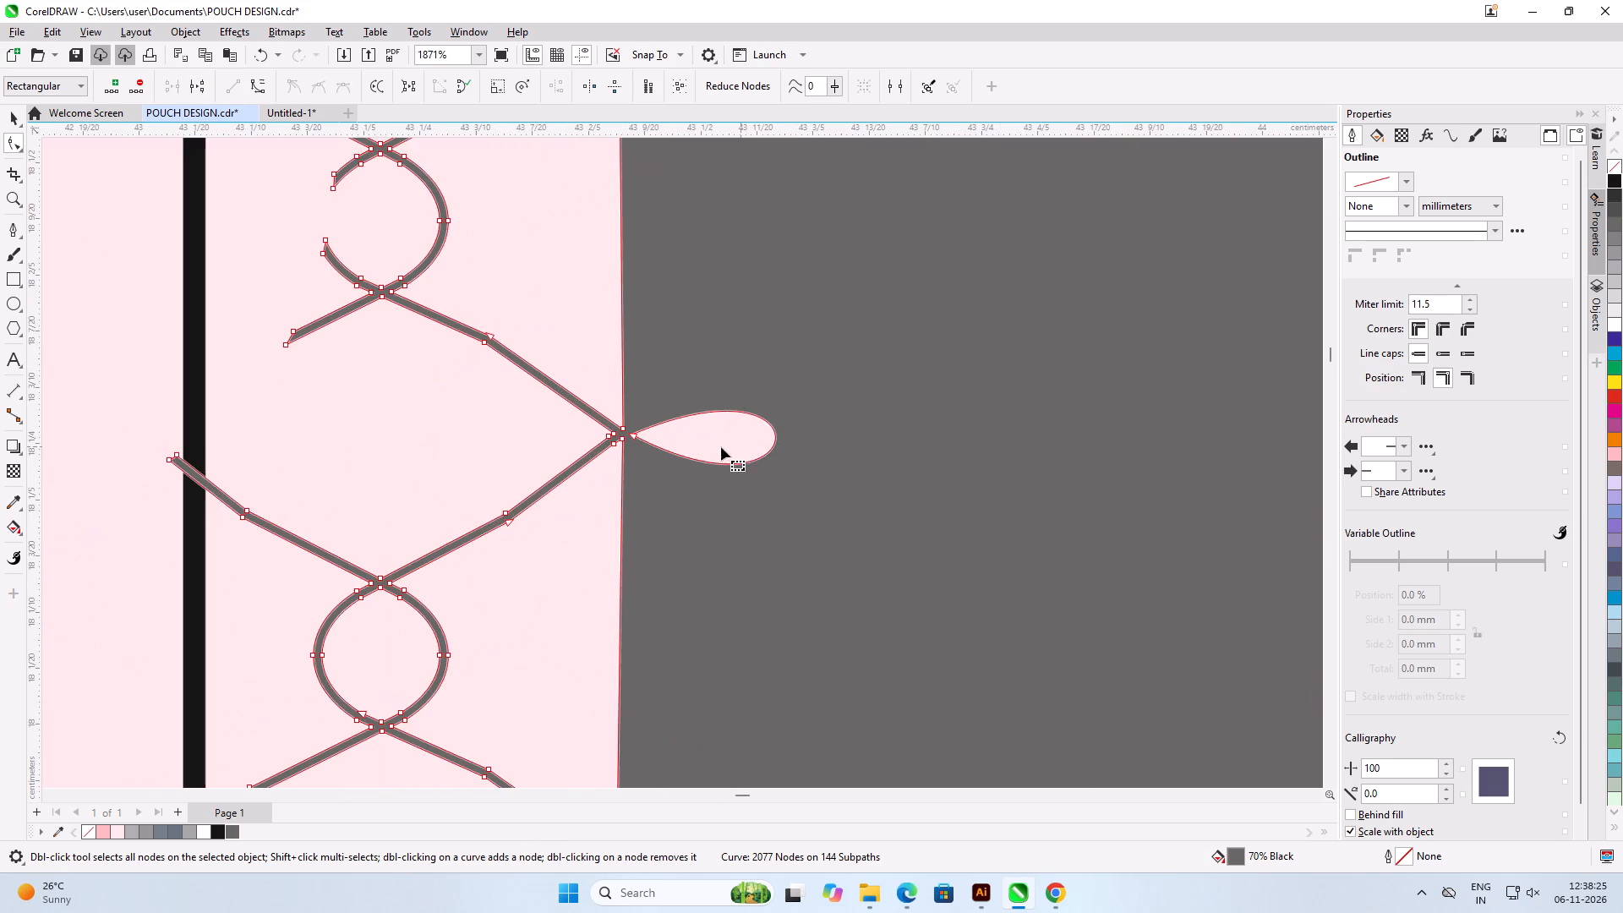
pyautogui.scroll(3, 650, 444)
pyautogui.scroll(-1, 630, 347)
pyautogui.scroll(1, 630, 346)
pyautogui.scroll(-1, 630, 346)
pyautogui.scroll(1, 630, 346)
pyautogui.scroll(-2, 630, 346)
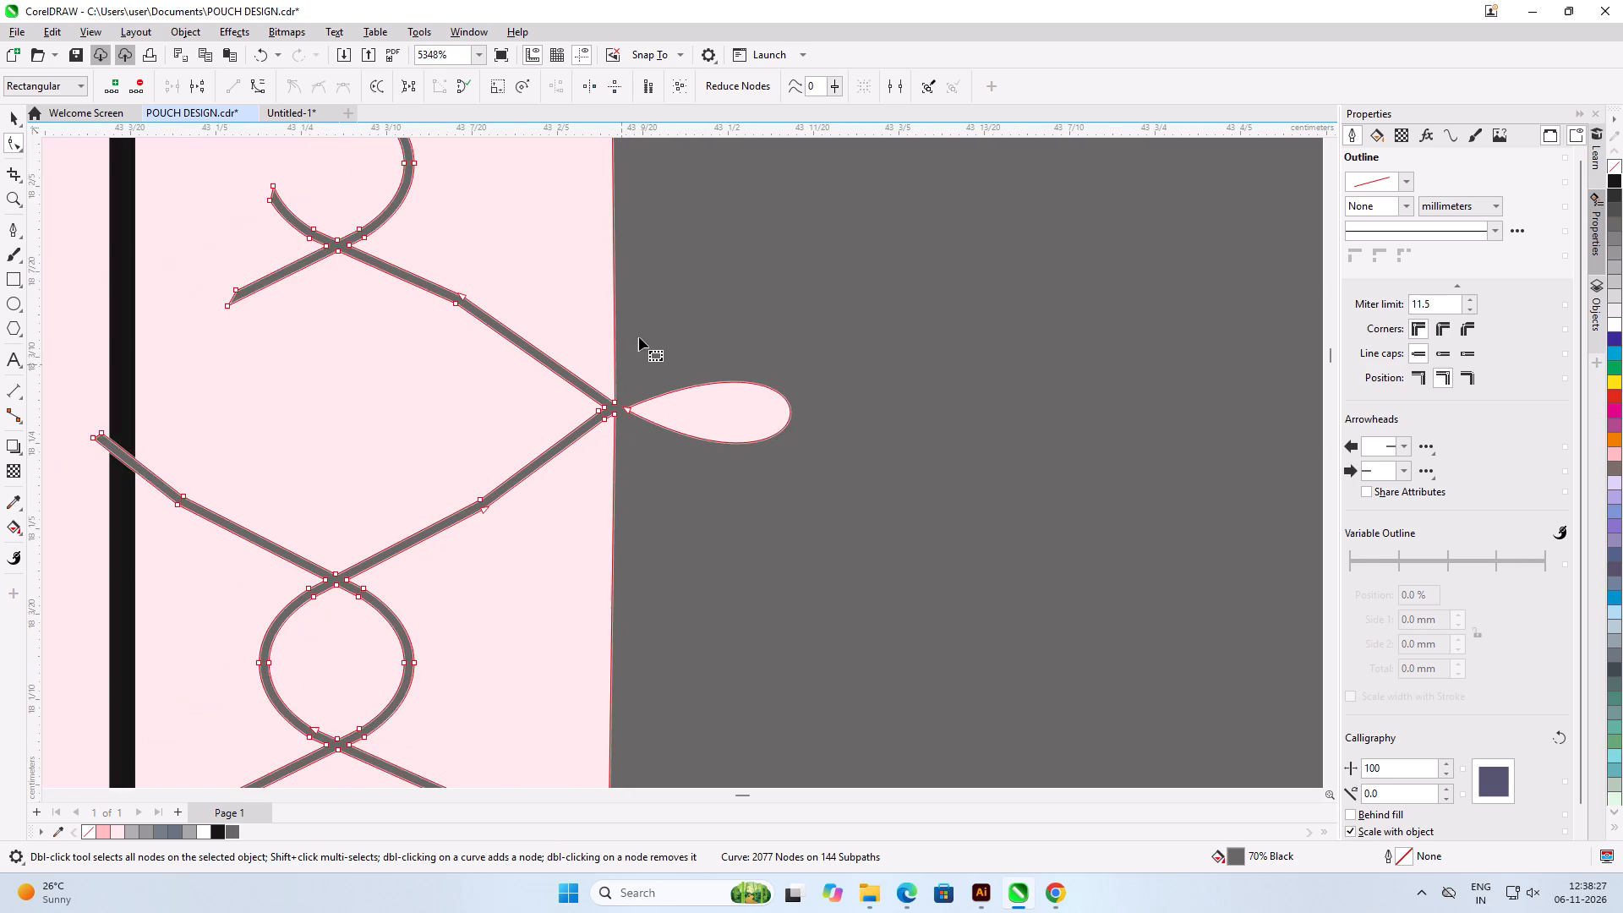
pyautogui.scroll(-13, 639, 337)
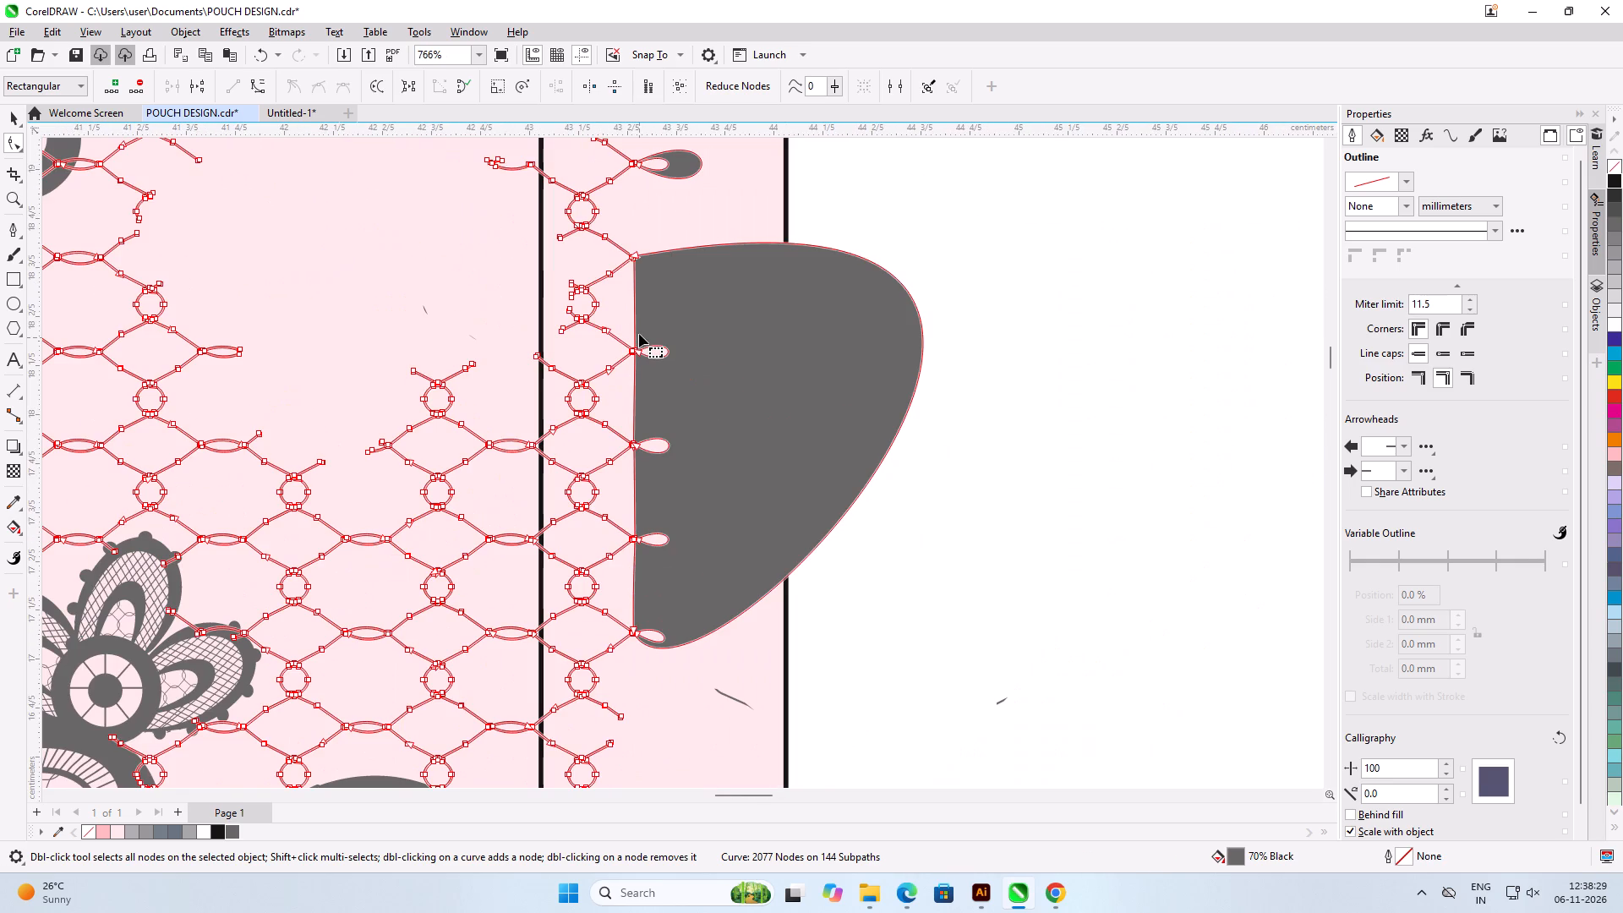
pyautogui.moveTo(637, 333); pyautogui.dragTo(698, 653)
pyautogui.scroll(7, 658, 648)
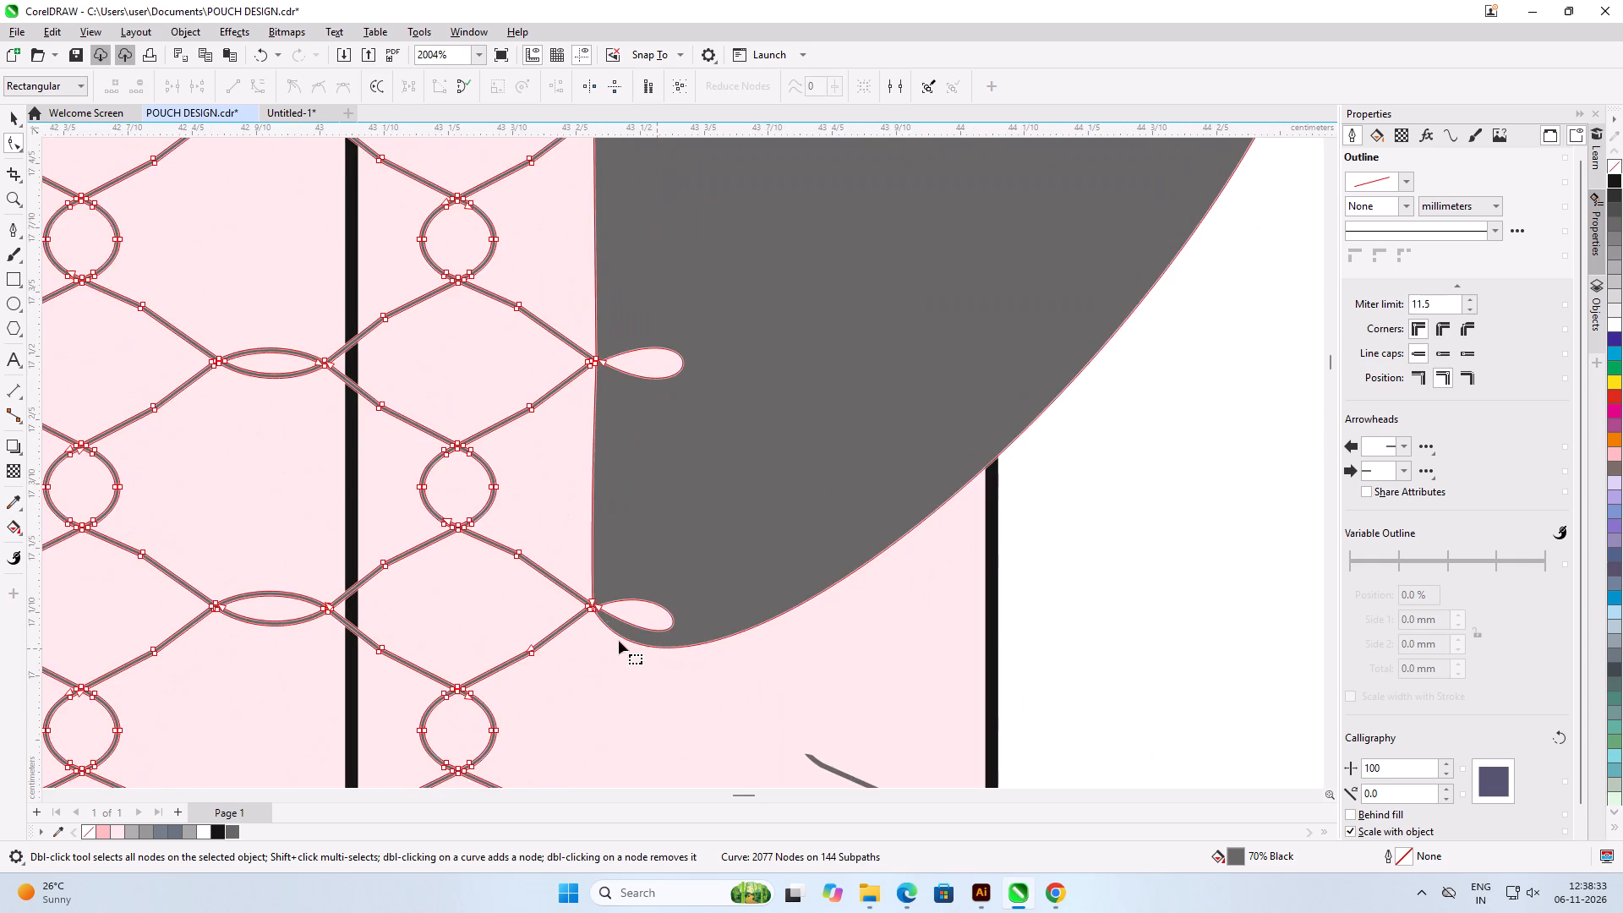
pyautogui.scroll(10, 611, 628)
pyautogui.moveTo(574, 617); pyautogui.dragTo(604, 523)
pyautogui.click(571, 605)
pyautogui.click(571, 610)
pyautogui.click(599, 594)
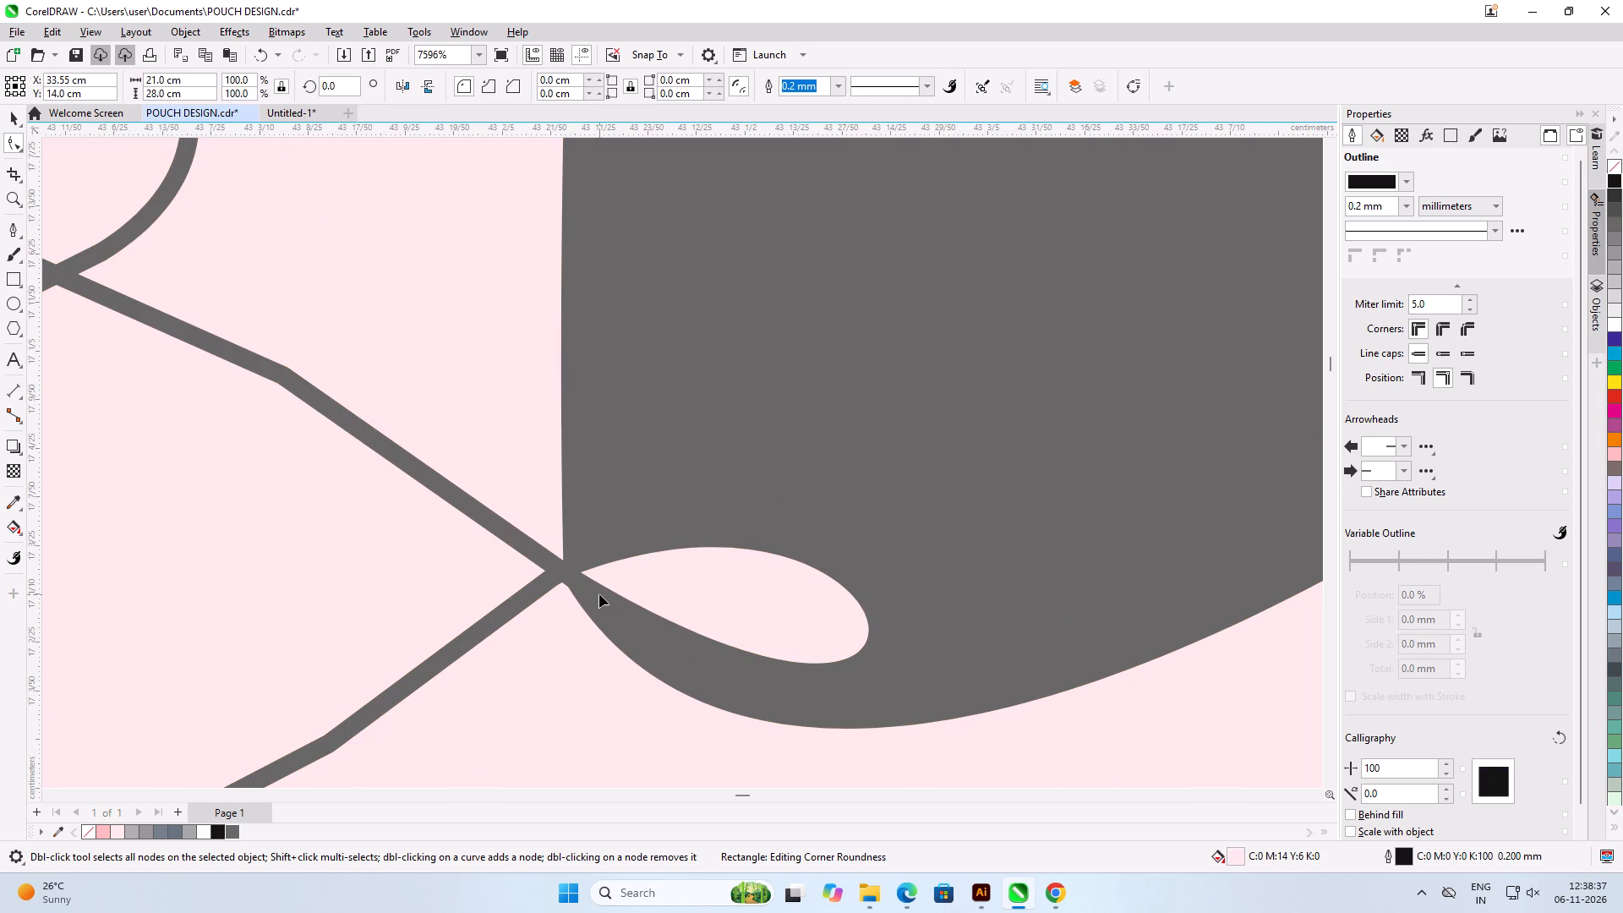
# Delete the small loops at the two lowest mesh junctions along the bulge's straightened edge.
pyautogui.moveTo(573, 624); pyautogui.dragTo(614, 47)
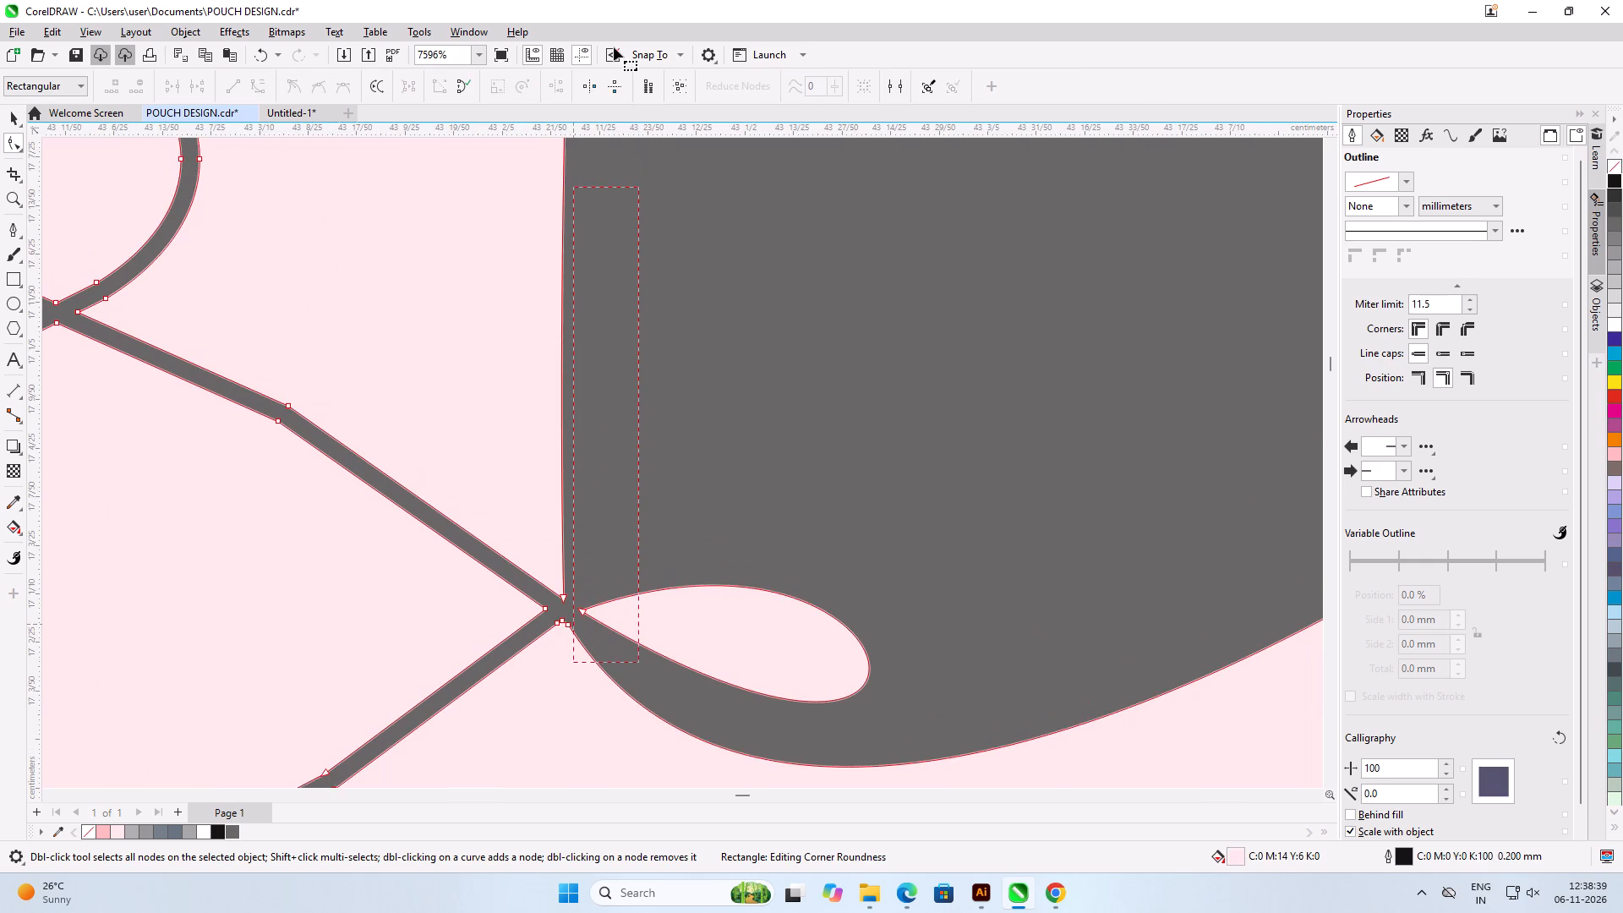
pyautogui.moveTo(614, 47); pyautogui.dragTo(629, 291)
pyautogui.scroll(-5, 627, 286)
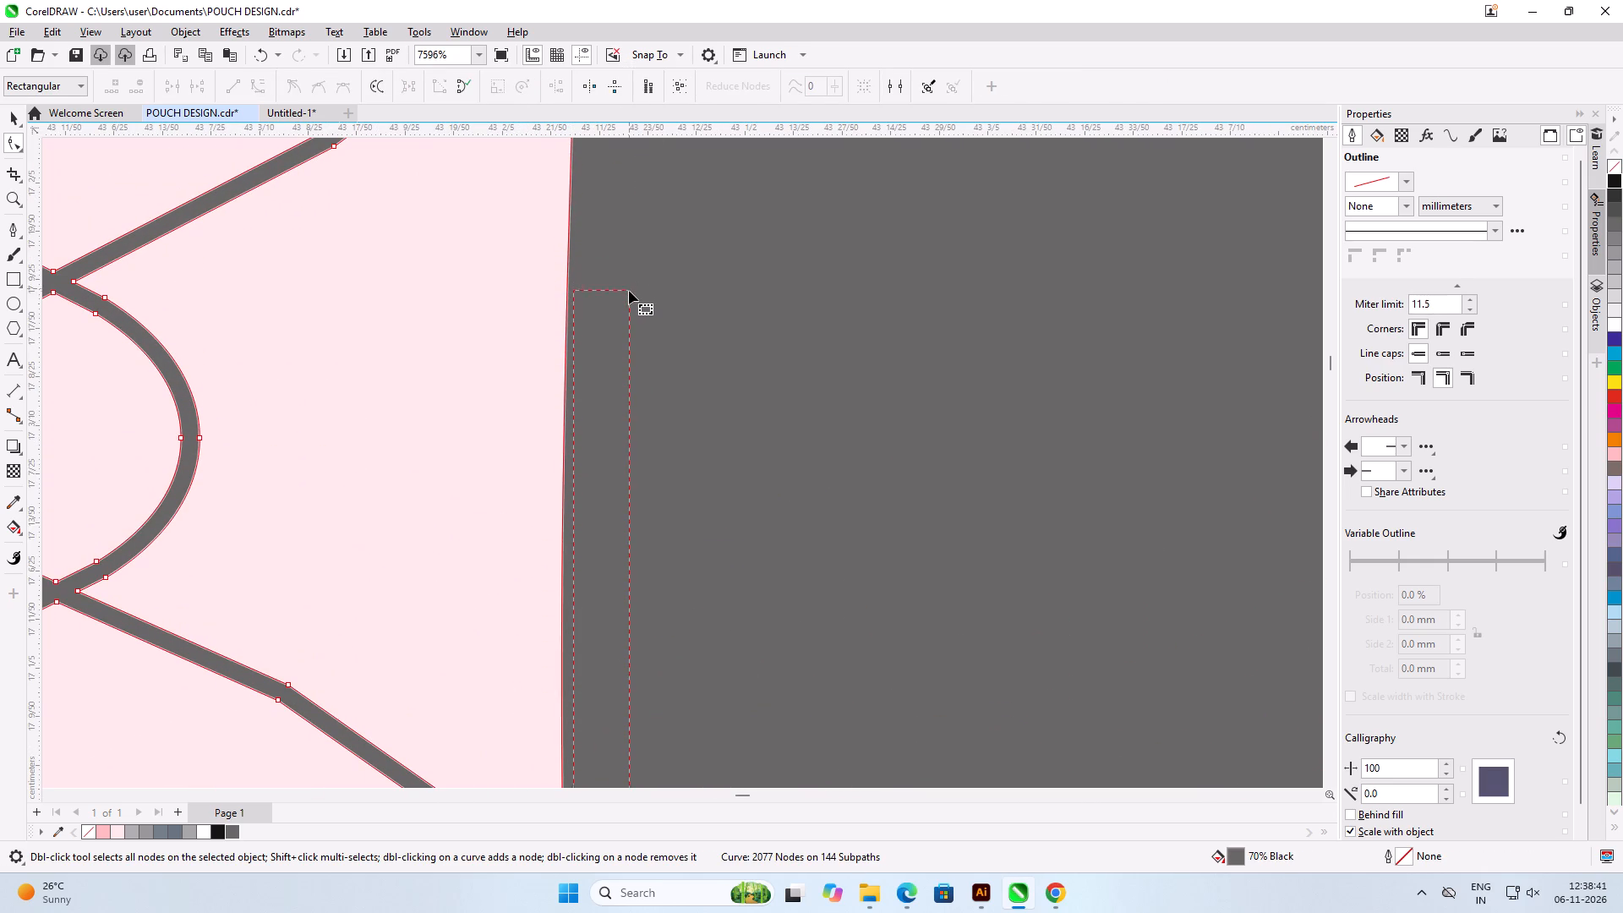
pyautogui.scroll(-1, 629, 291)
pyautogui.moveTo(629, 291); pyautogui.dragTo(671, 175)
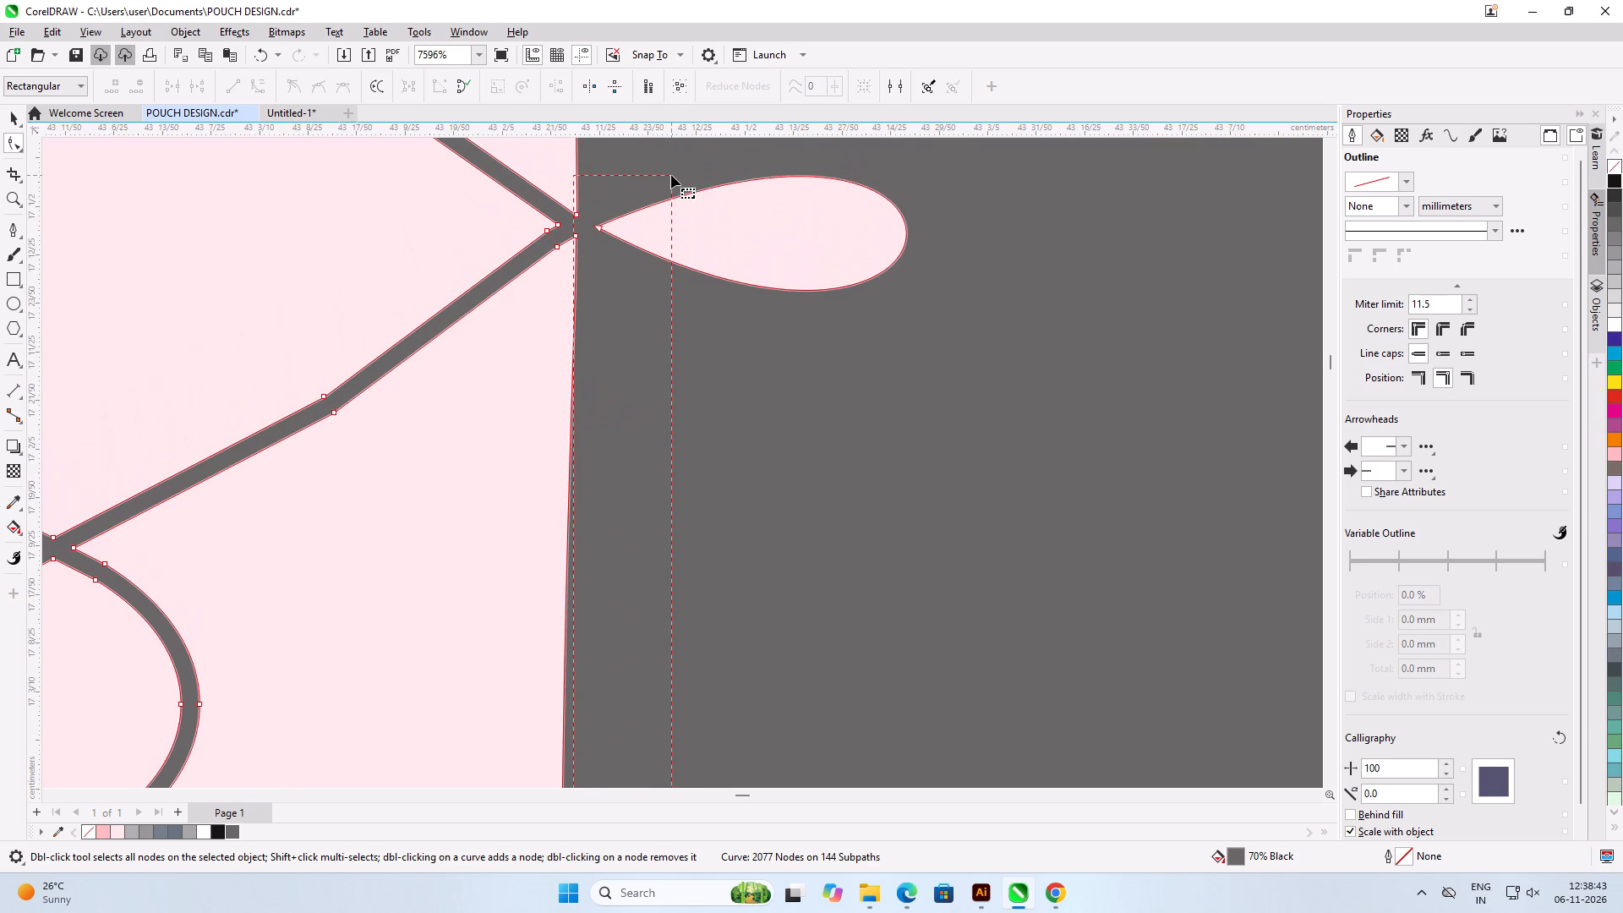
pyautogui.moveTo(671, 175); pyautogui.dragTo(671, 262)
pyautogui.press('Delete')
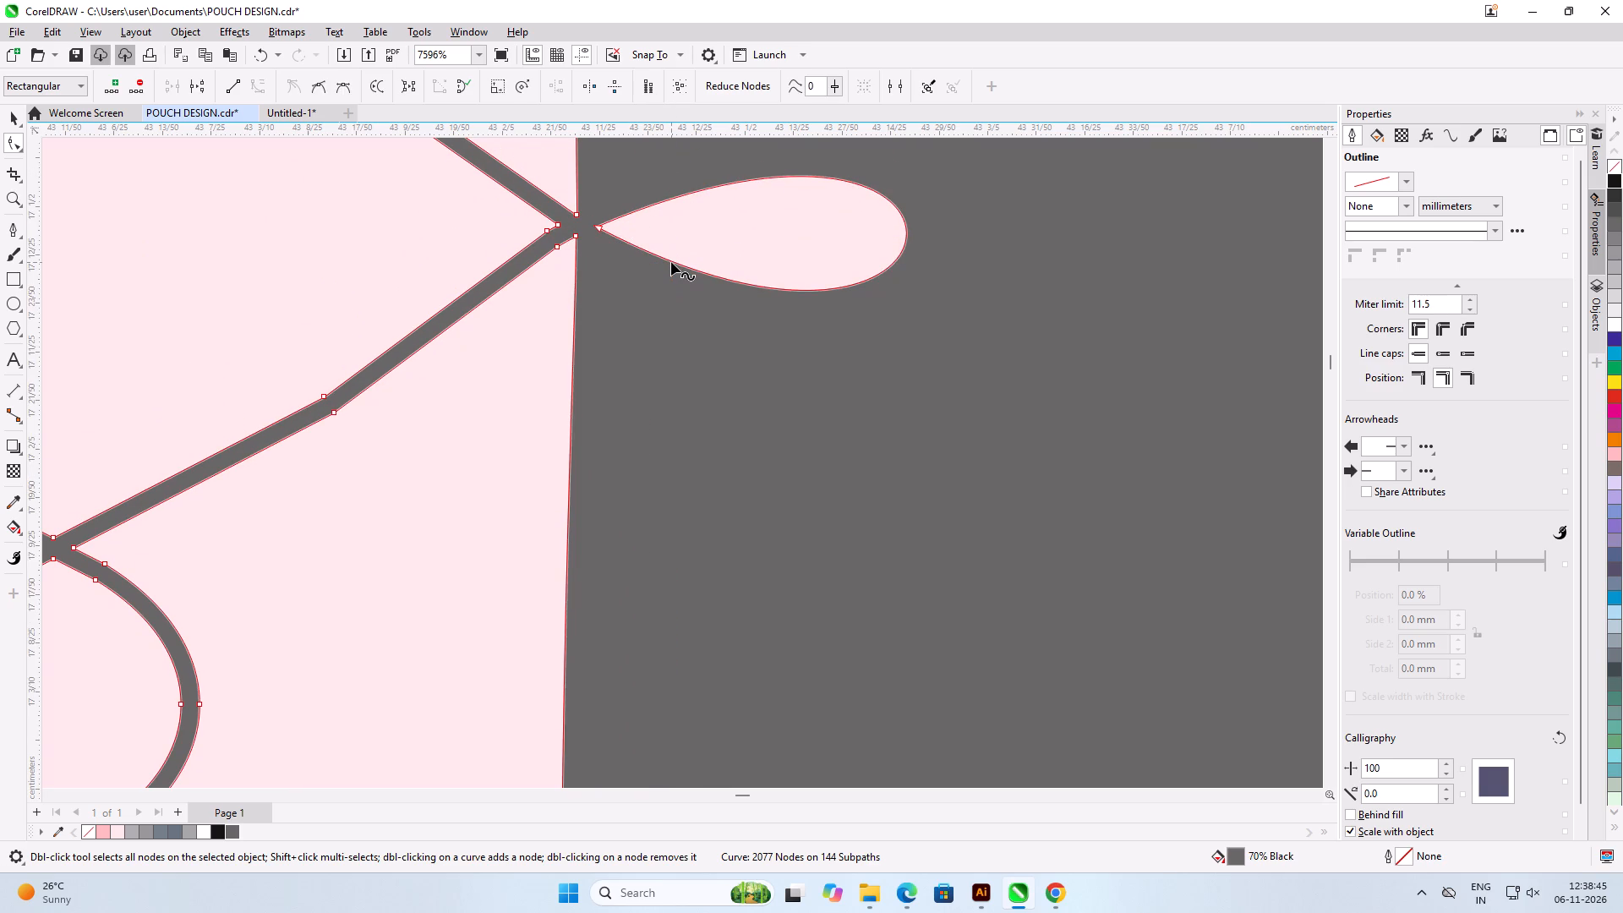
pyautogui.moveTo(591, 200); pyautogui.dragTo(642, 254)
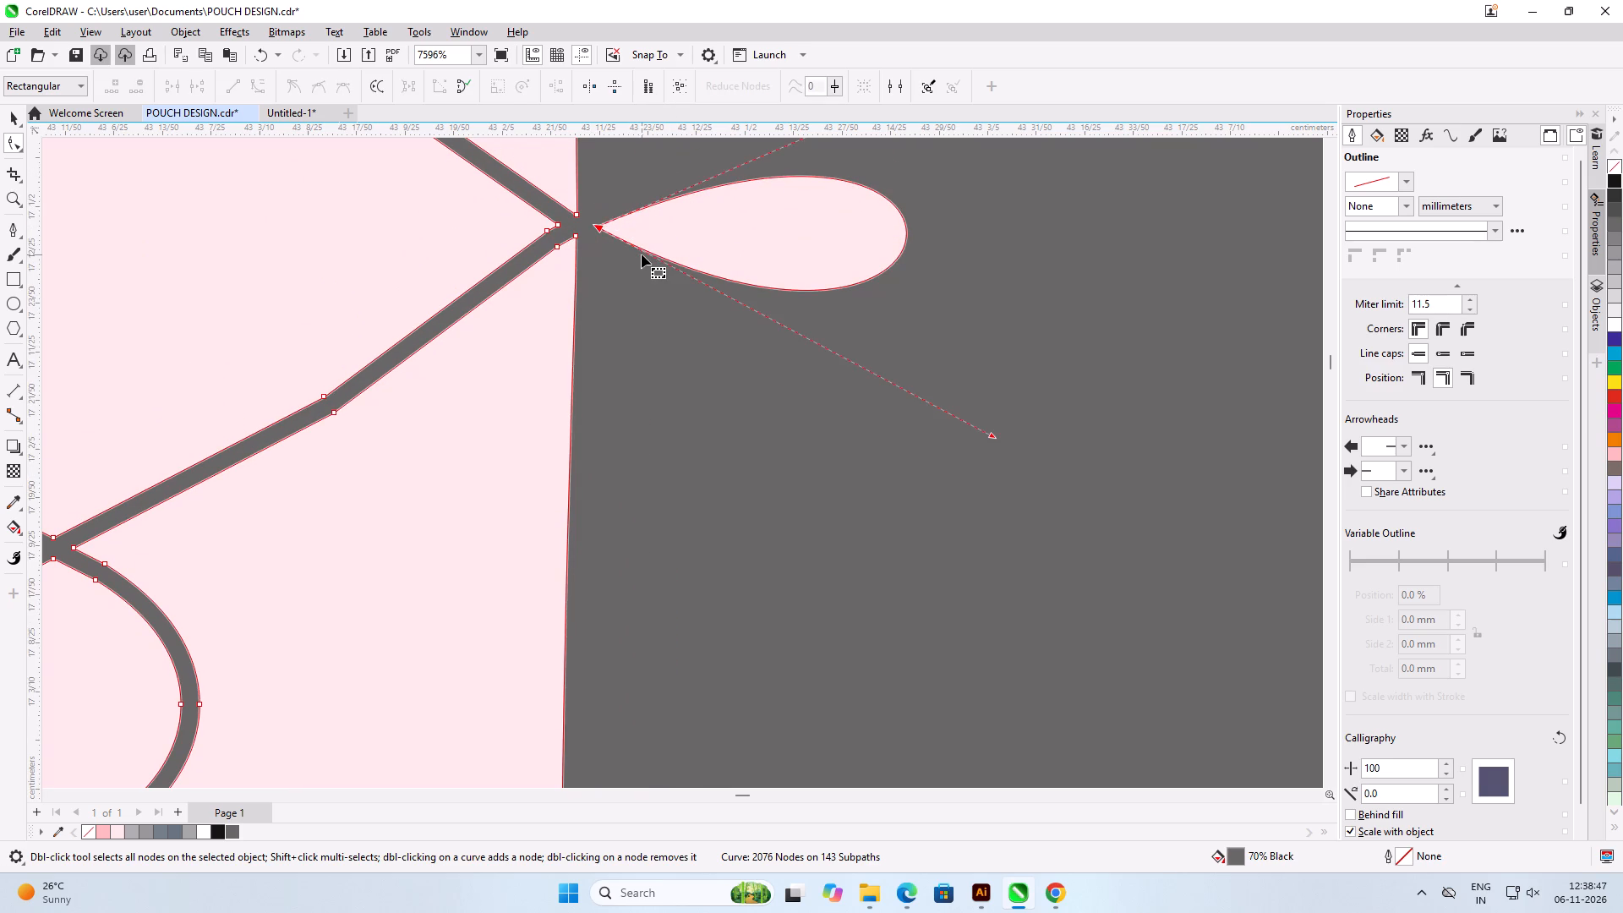
pyautogui.press('Delete')
# Delete the small loops at the third- and fourth-lowest mesh junctions along the bulge's straightened edge.
pyautogui.scroll(-19, 620, 313)
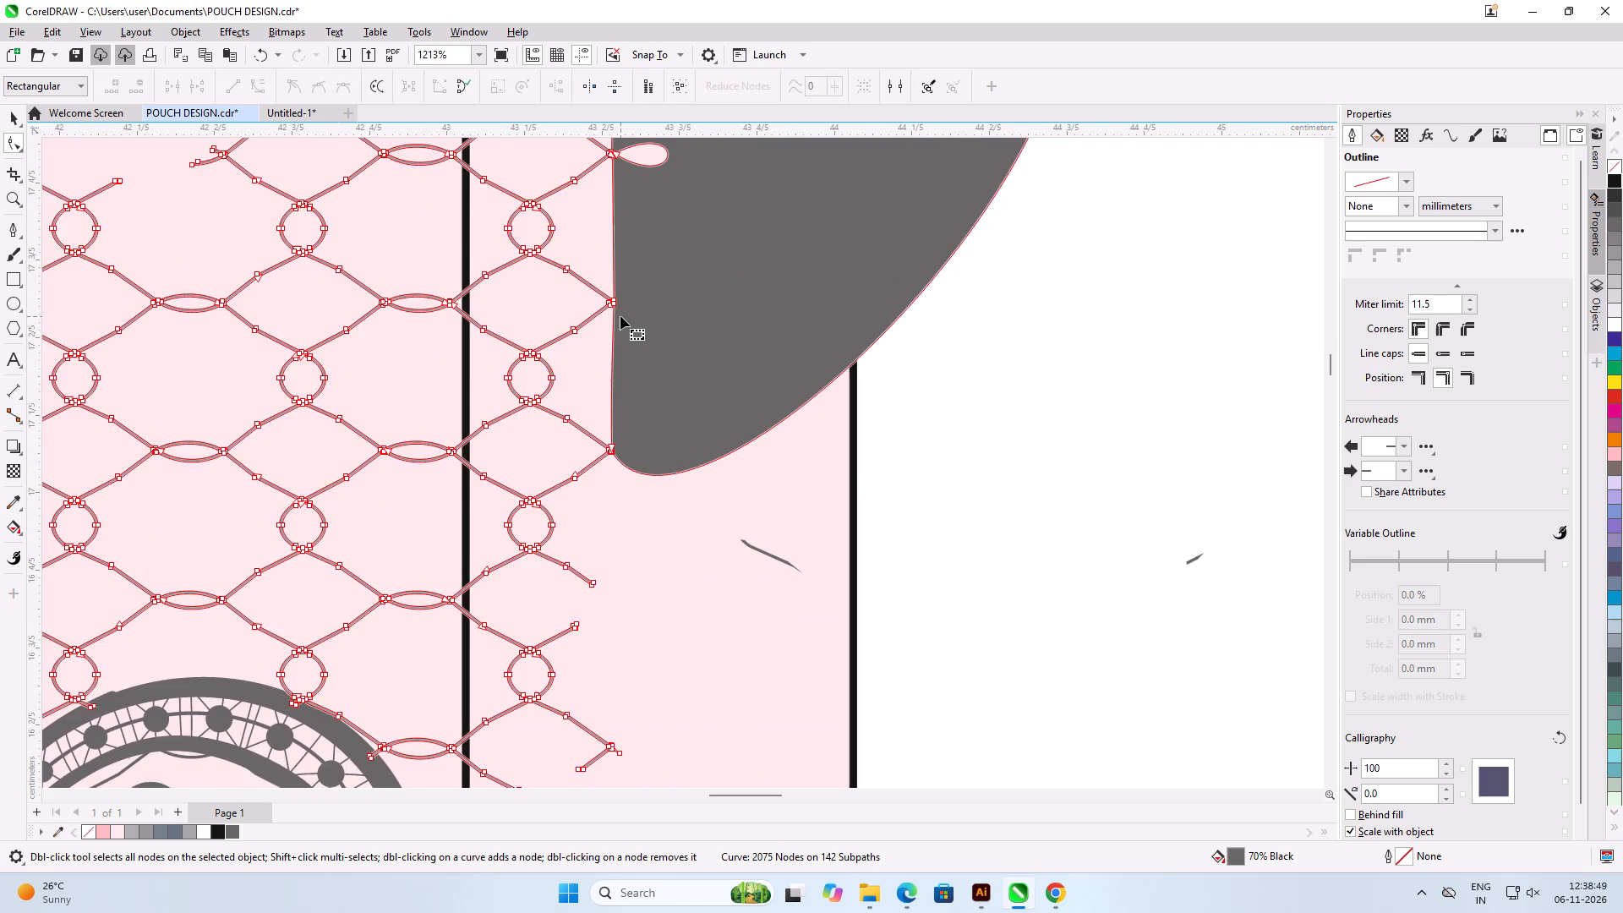
pyautogui.scroll(-3, 620, 316)
pyautogui.scroll(6, 636, 161)
pyautogui.scroll(-7, 626, 391)
pyautogui.scroll(5, 626, 217)
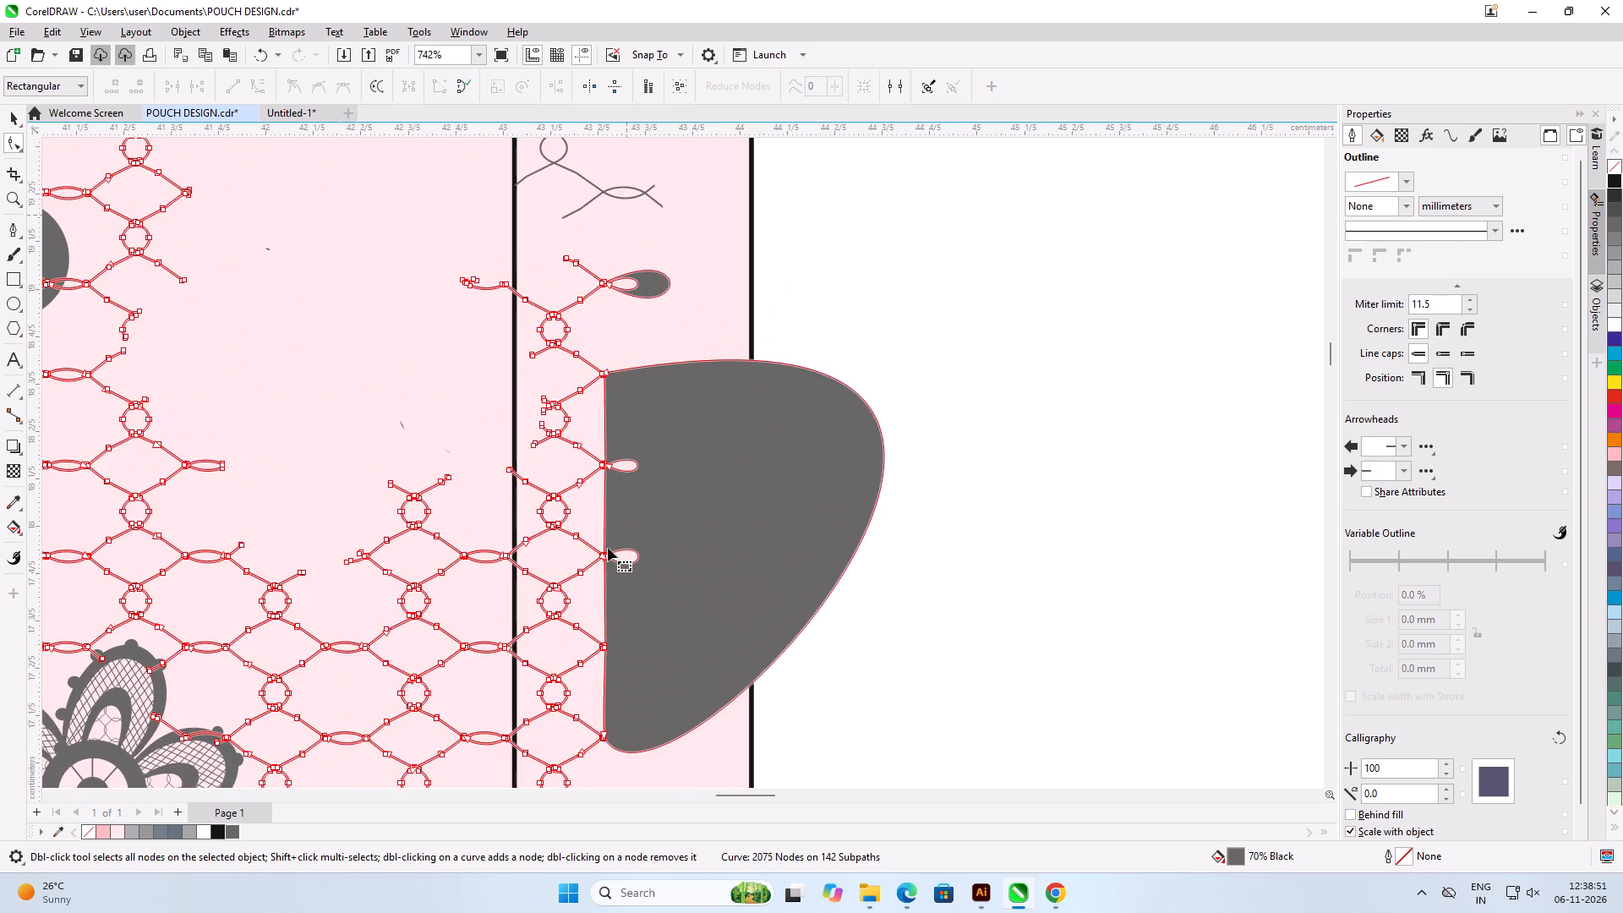
pyautogui.scroll(17, 608, 550)
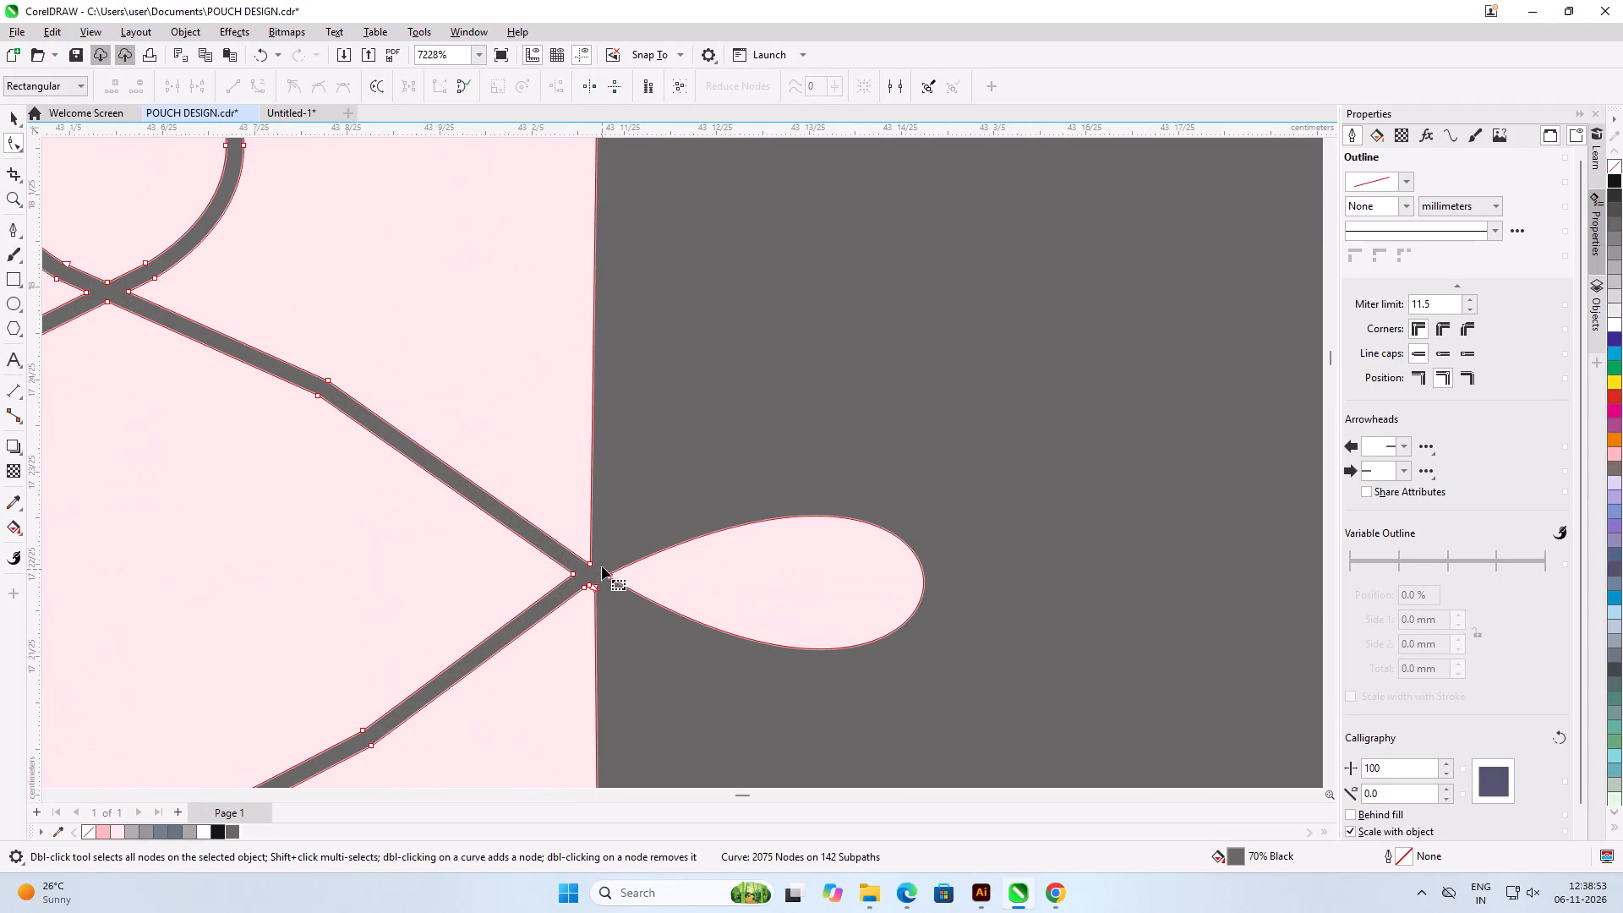
pyautogui.moveTo(602, 566); pyautogui.dragTo(619, 591)
pyautogui.press('Delete')
pyautogui.scroll(-7, 619, 592)
pyautogui.scroll(2, 617, 143)
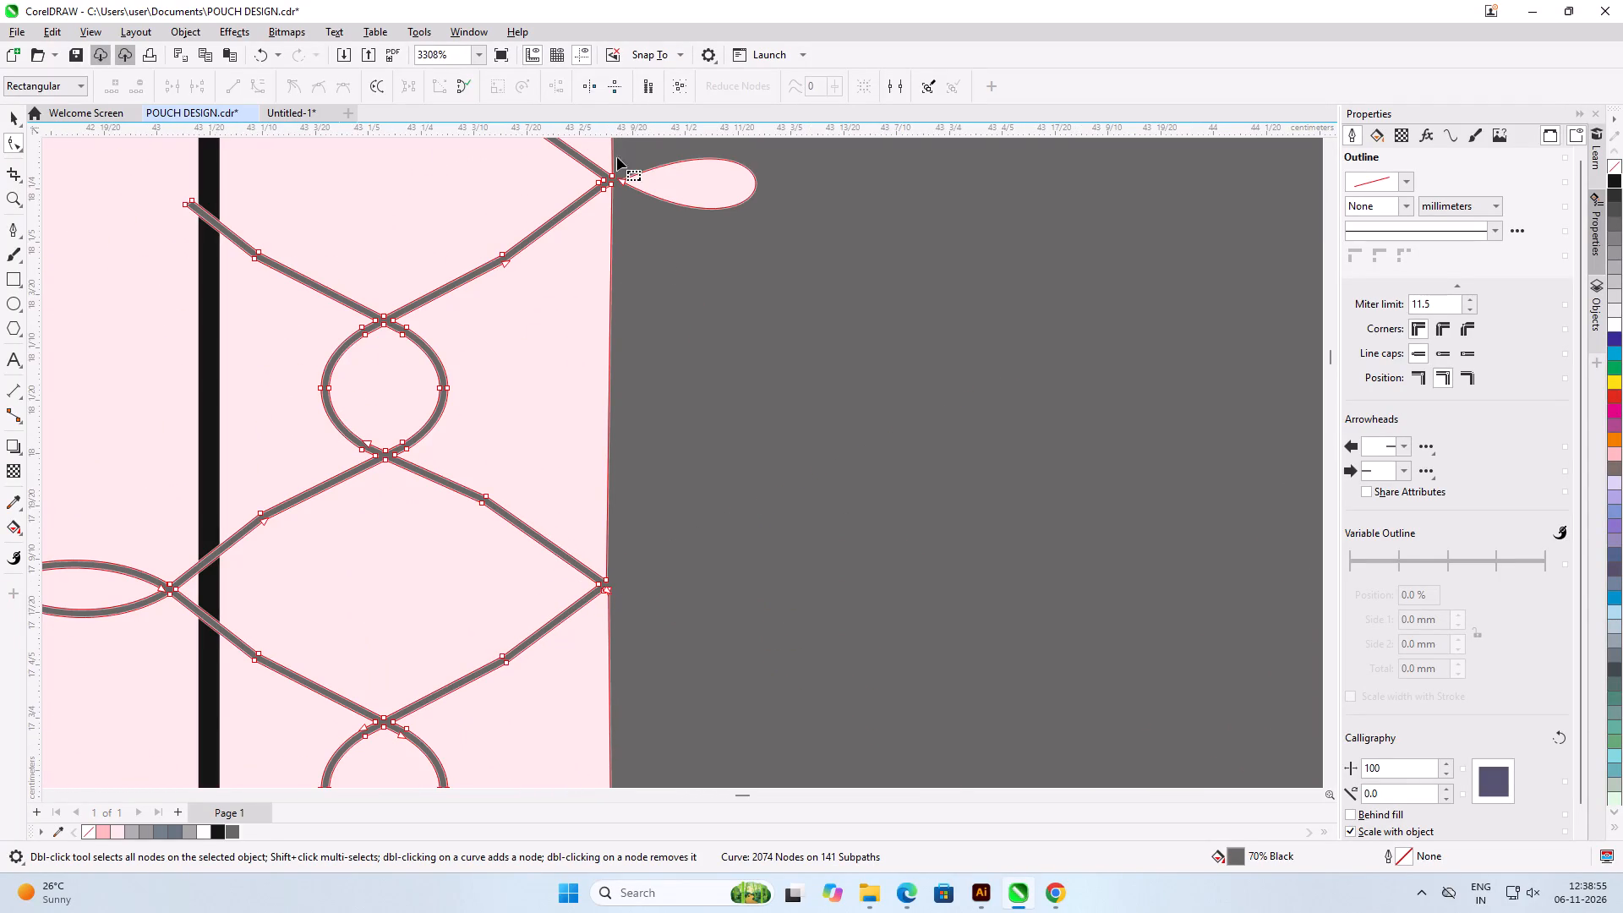
pyautogui.scroll(8, 617, 157)
pyautogui.moveTo(611, 211); pyautogui.dragTo(656, 263)
pyautogui.press('Delete')
# Delete the stray node left from the collapsed loop at the bulge's topmost mesh junction.
pyautogui.scroll(-6, 640, 314)
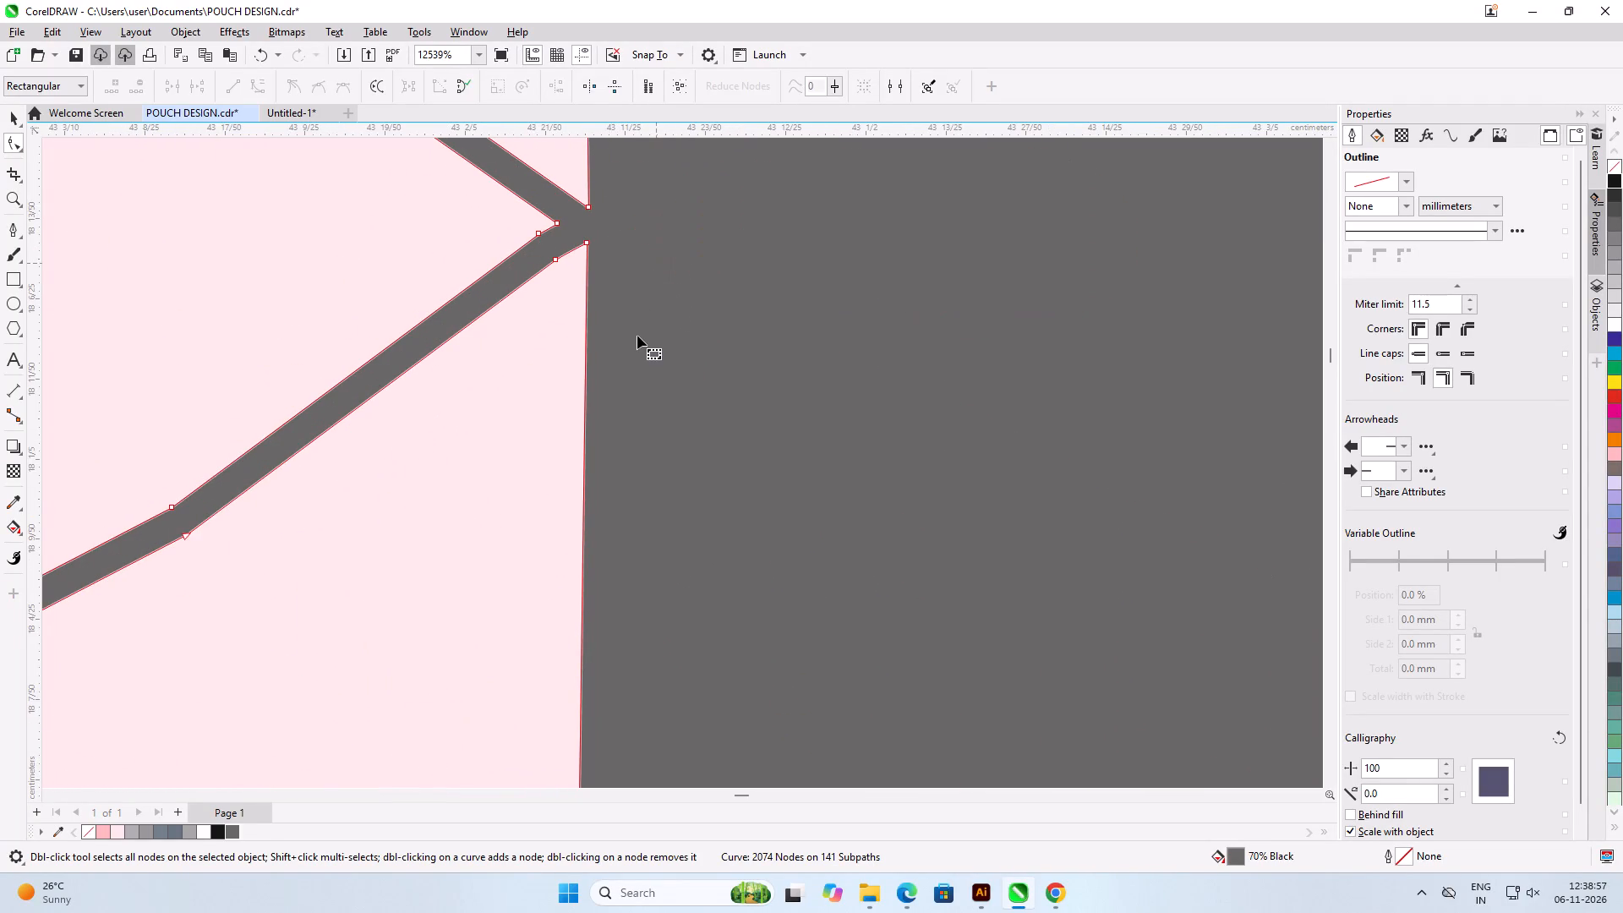
pyautogui.scroll(-13, 637, 336)
pyautogui.scroll(1, 637, 339)
pyautogui.scroll(-4, 637, 339)
pyautogui.scroll(12, 642, 205)
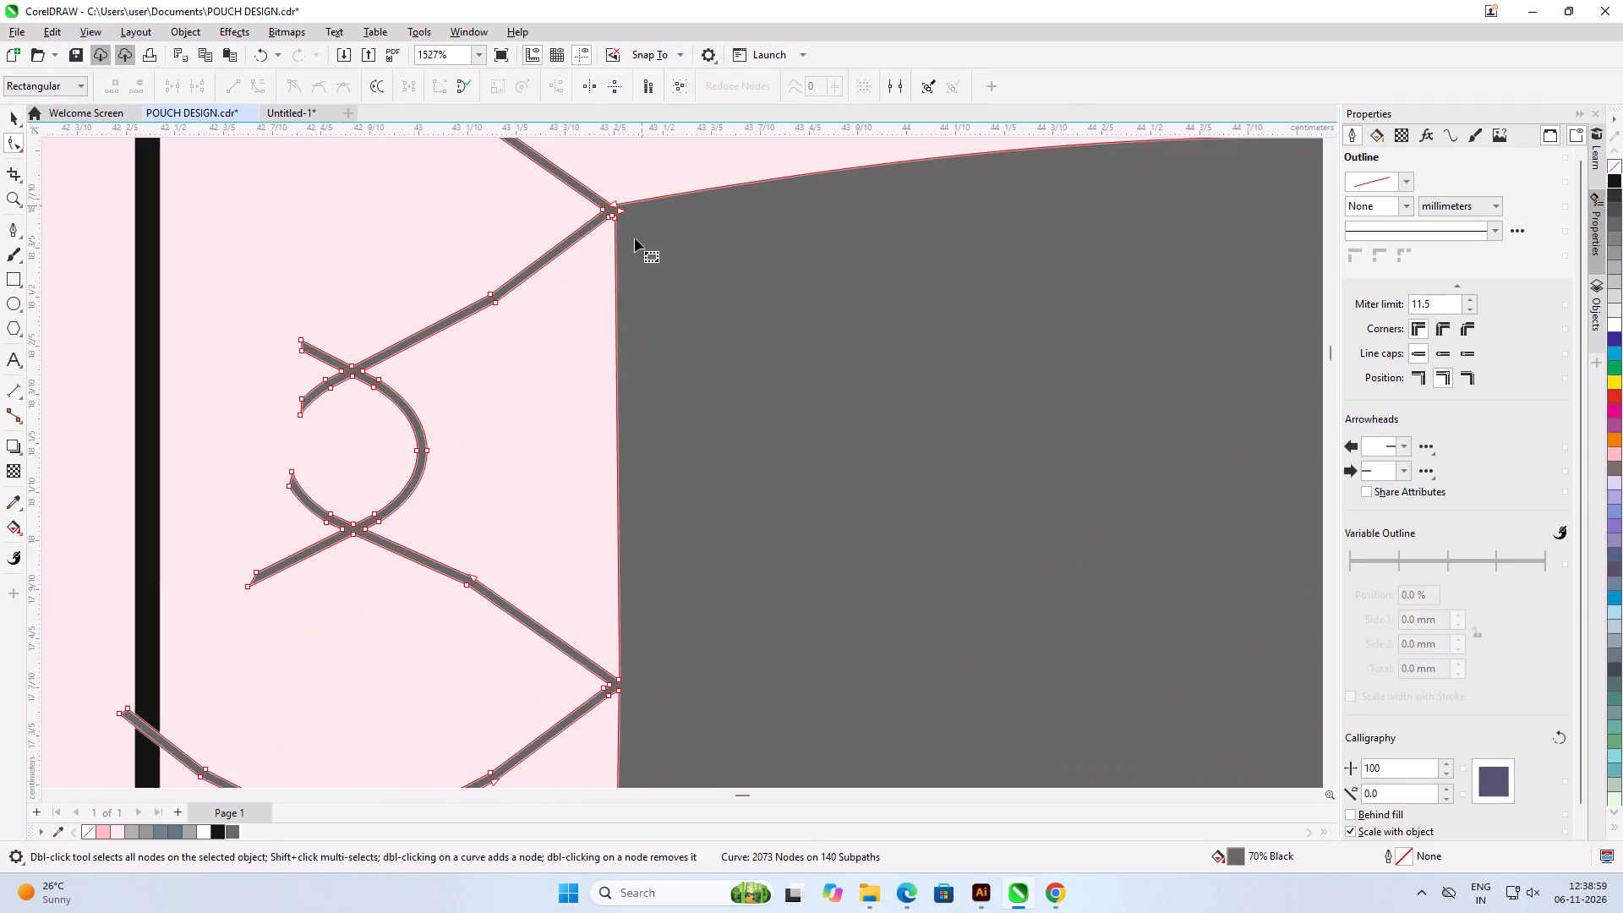
pyautogui.scroll(17, 635, 238)
pyautogui.moveTo(583, 272); pyautogui.dragTo(655, 344)
pyautogui.press('Delete')
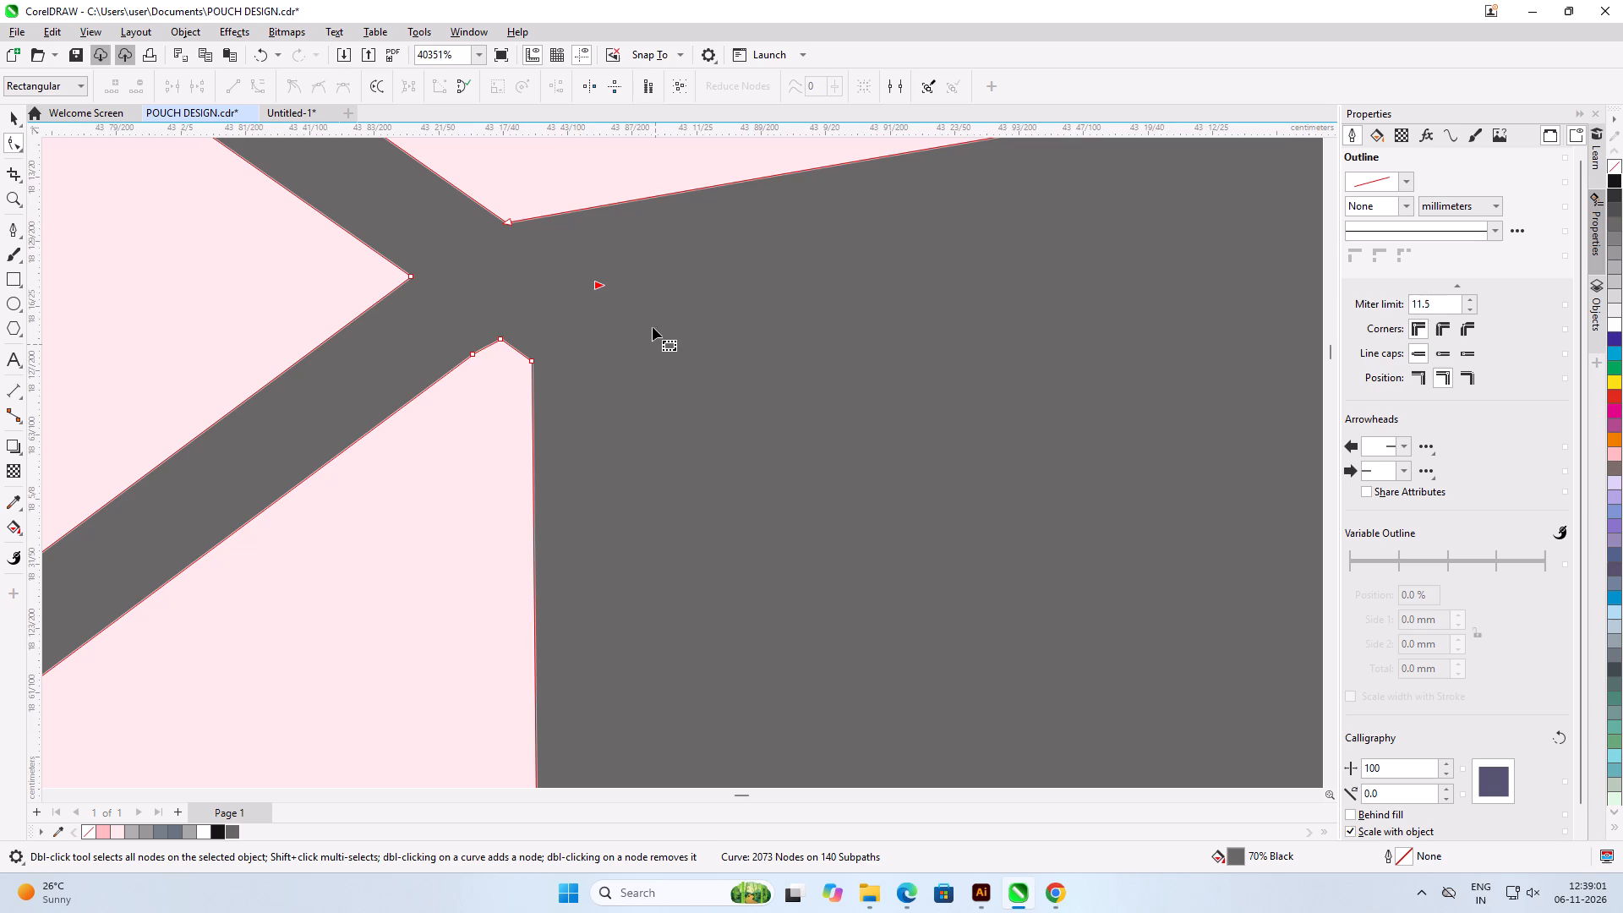
# Move the node at the bulge's topmost mesh junction about 0.006 cm down and inward, into the filled shape.
pyautogui.scroll(-18, 561, 254)
pyautogui.scroll(1, 571, 258)
pyautogui.scroll(-11, 571, 258)
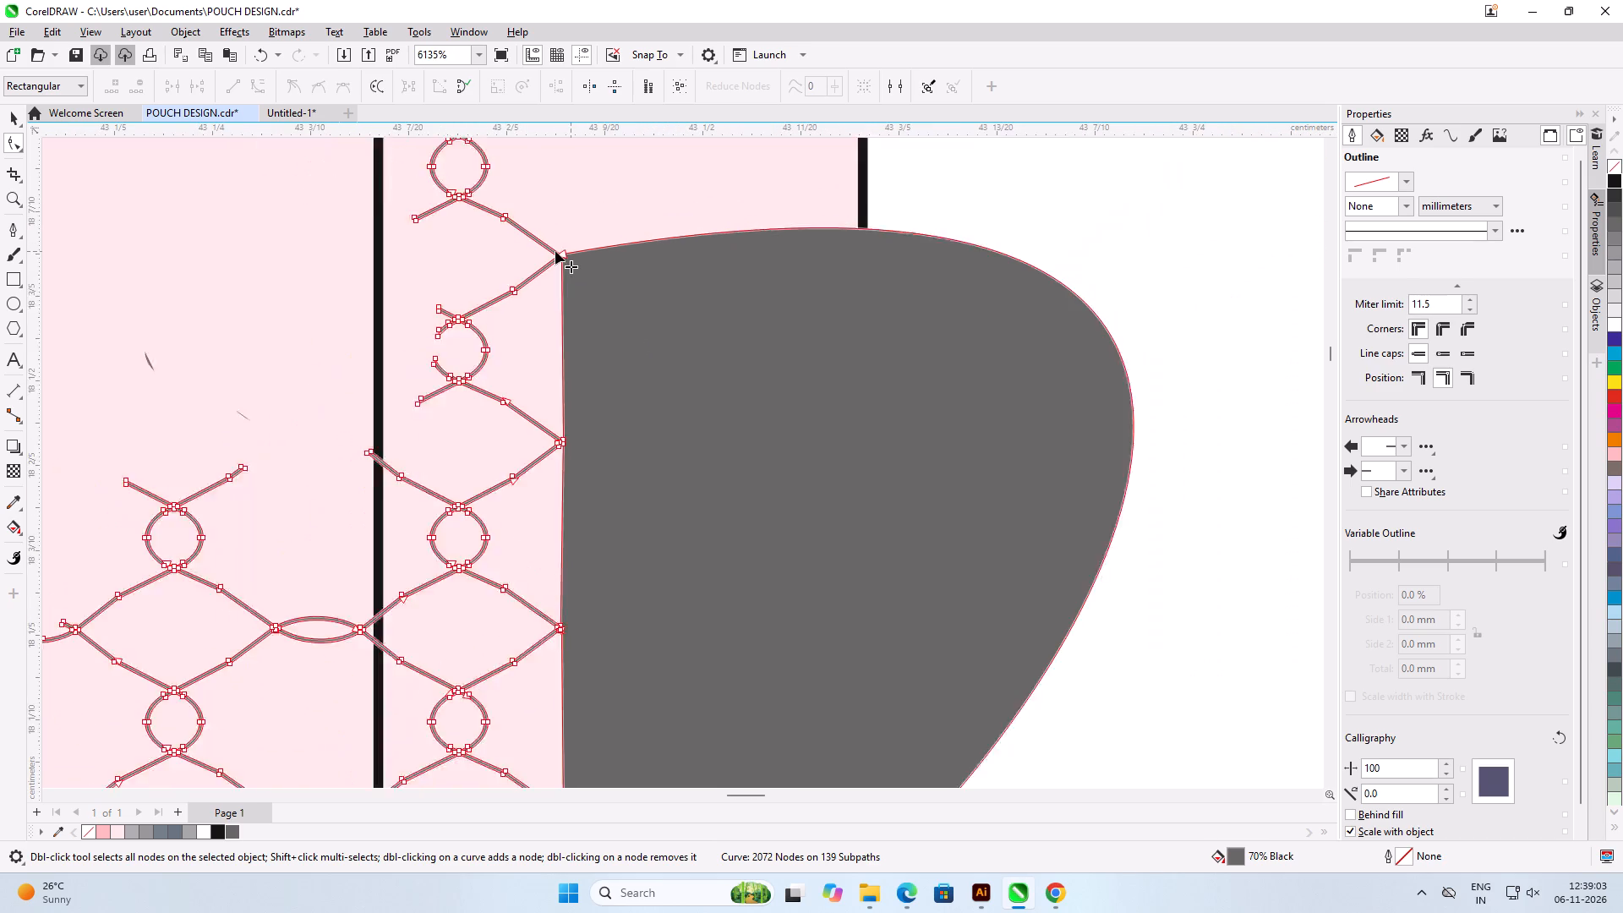
pyautogui.scroll(16, 560, 251)
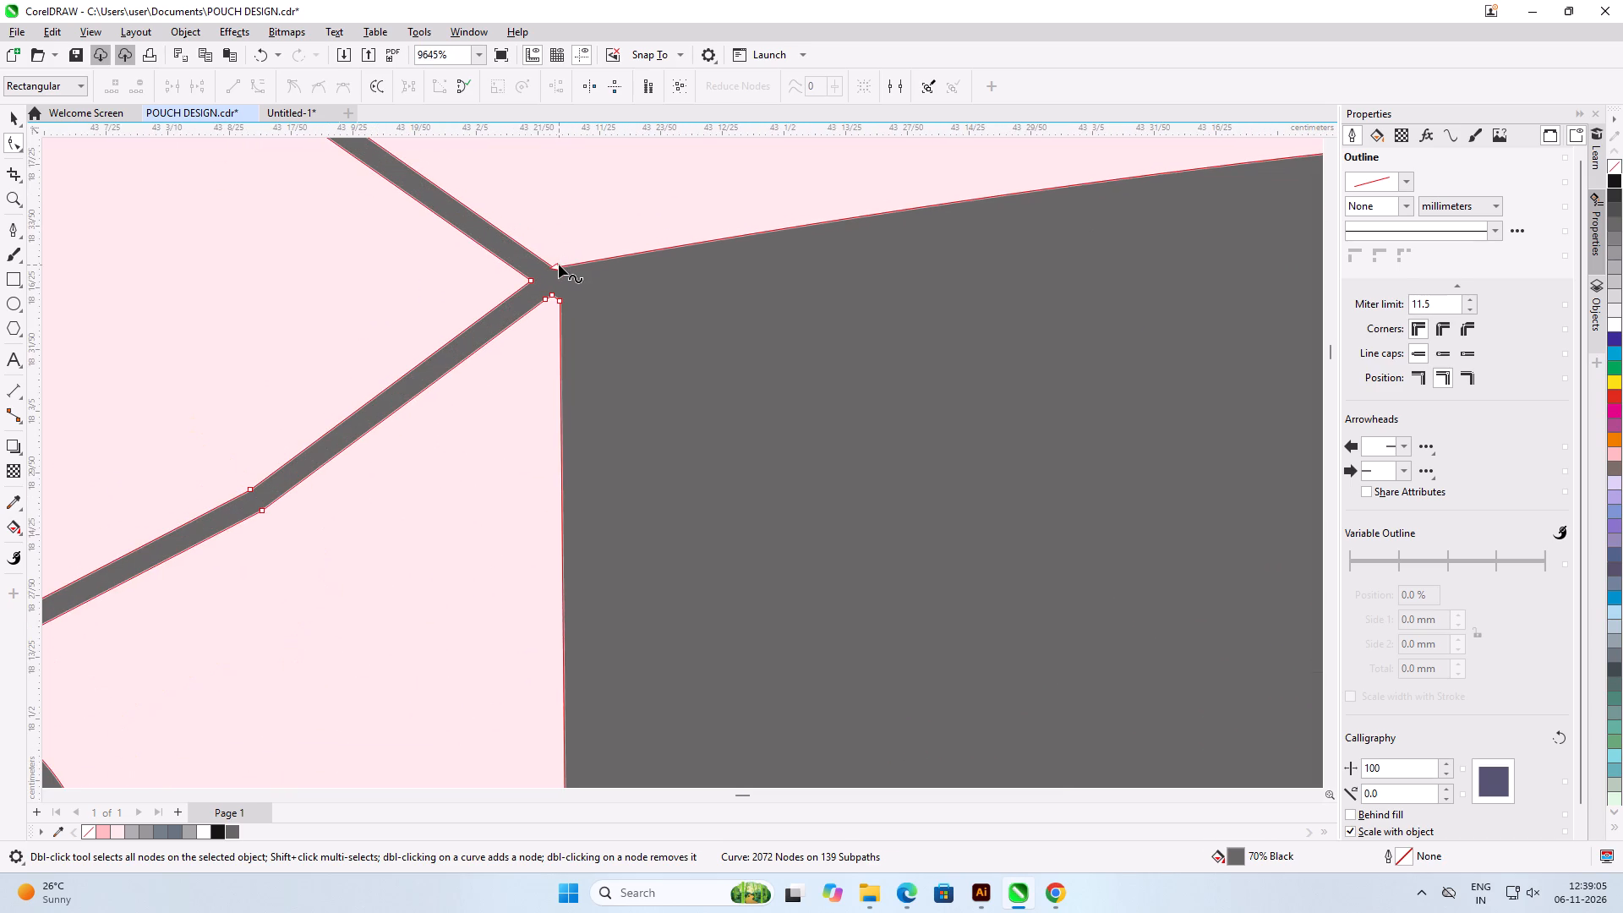
pyautogui.click(558, 266)
pyautogui.click(555, 266)
pyautogui.moveTo(555, 266); pyautogui.dragTo(571, 274)
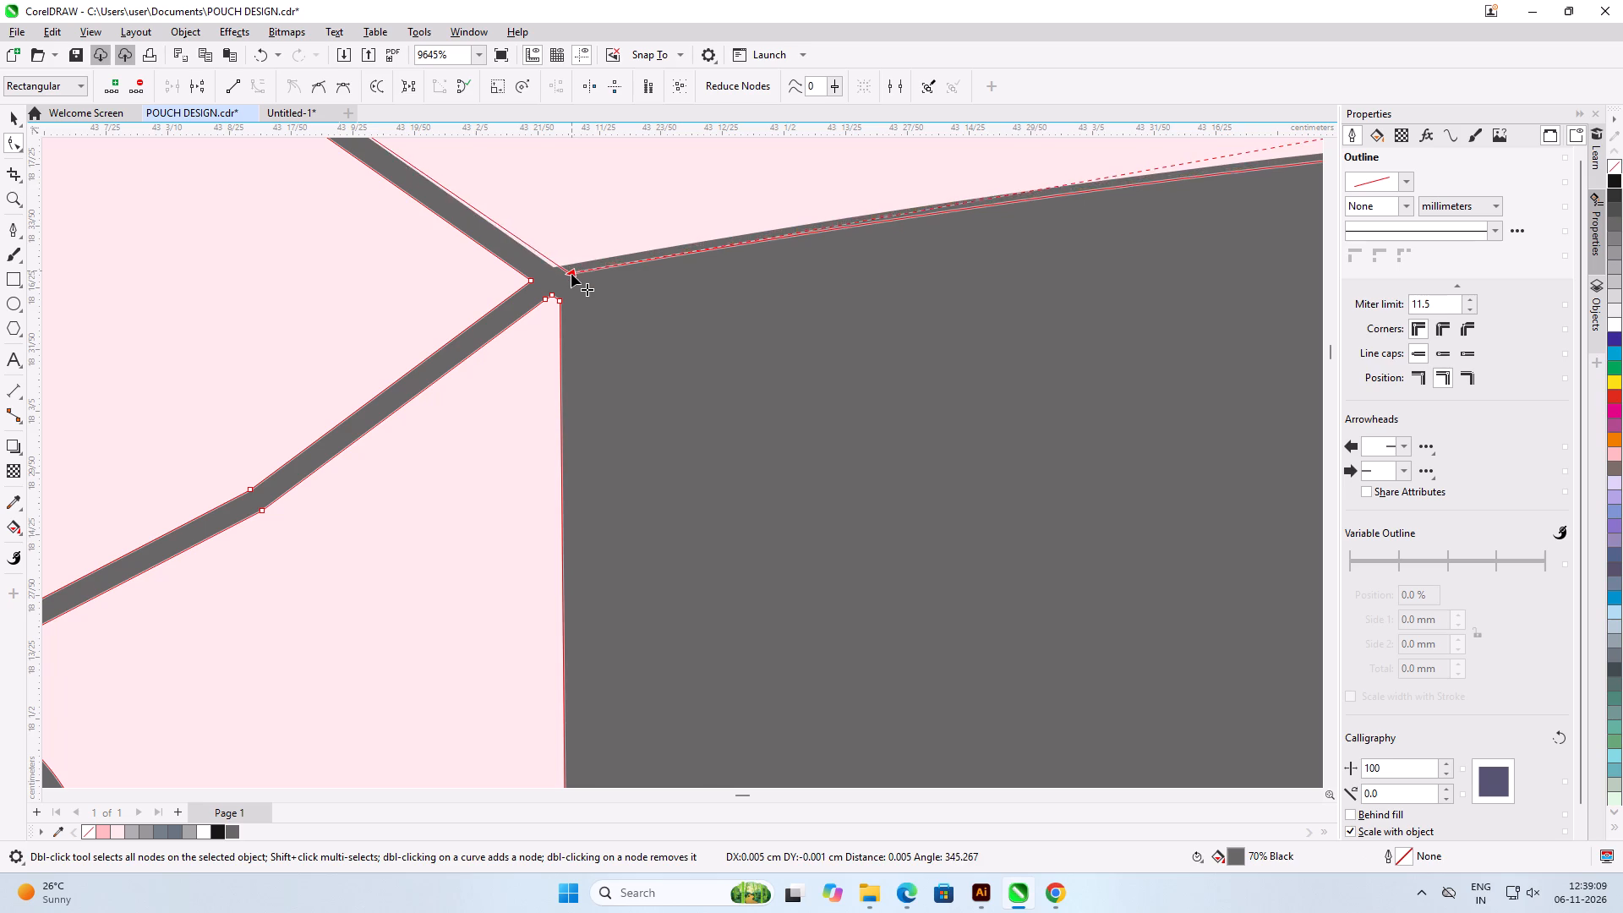
pyautogui.moveTo(571, 274); pyautogui.dragTo(571, 276)
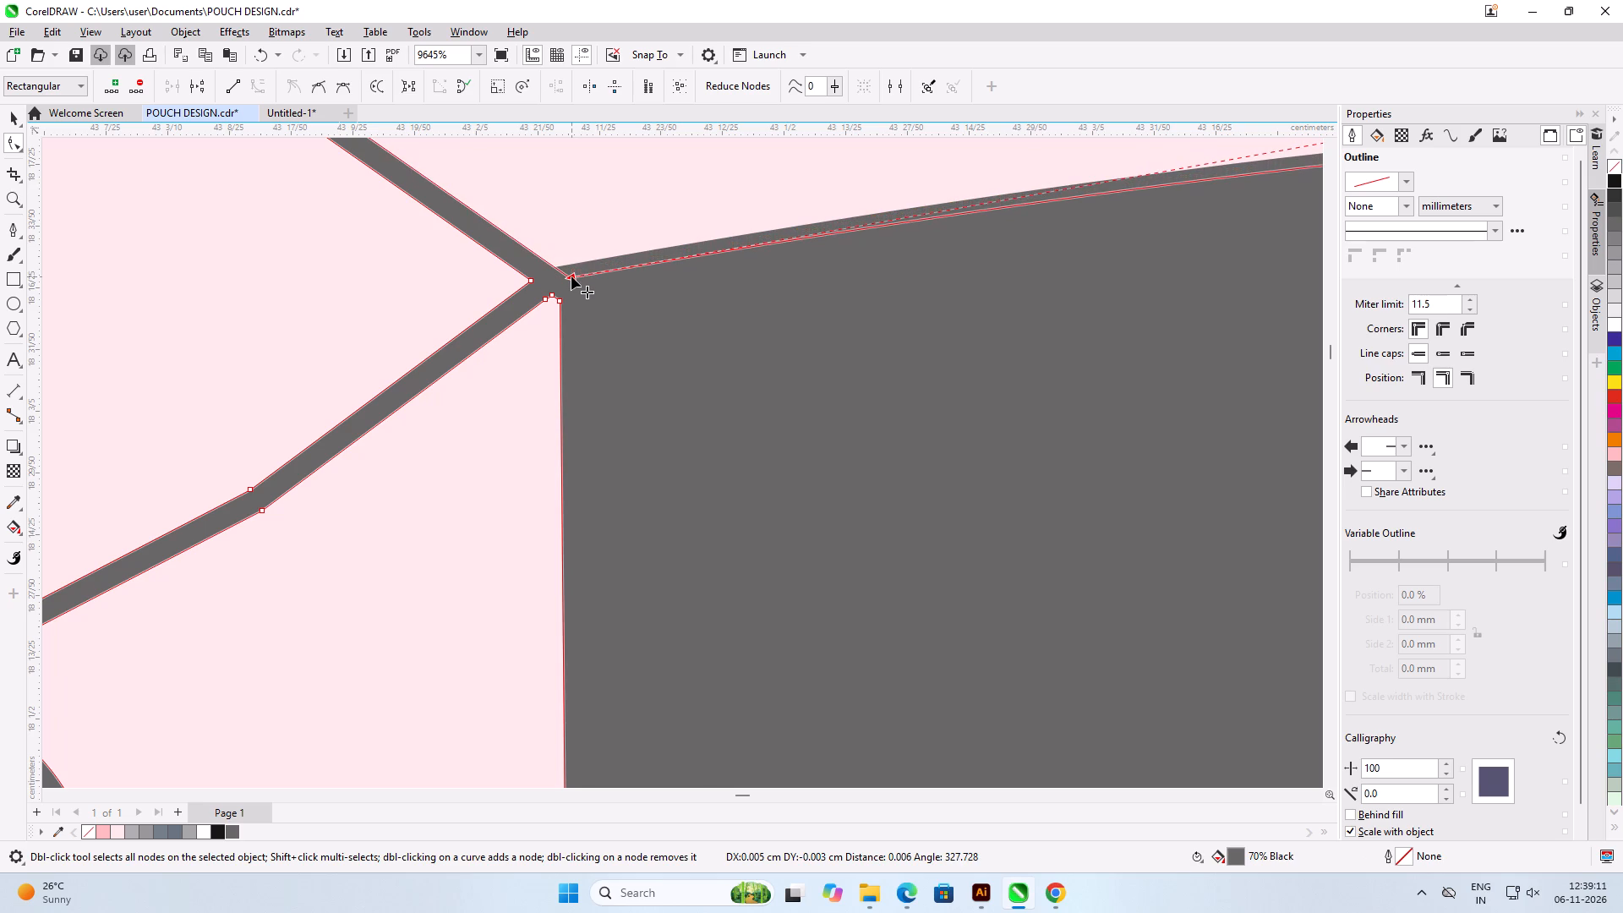
# Flatten the filled bulge at the lower lace's cut end by converting its outer curve to a straight line.
pyautogui.scroll(-9, 571, 276)
pyautogui.scroll(-16, 560, 264)
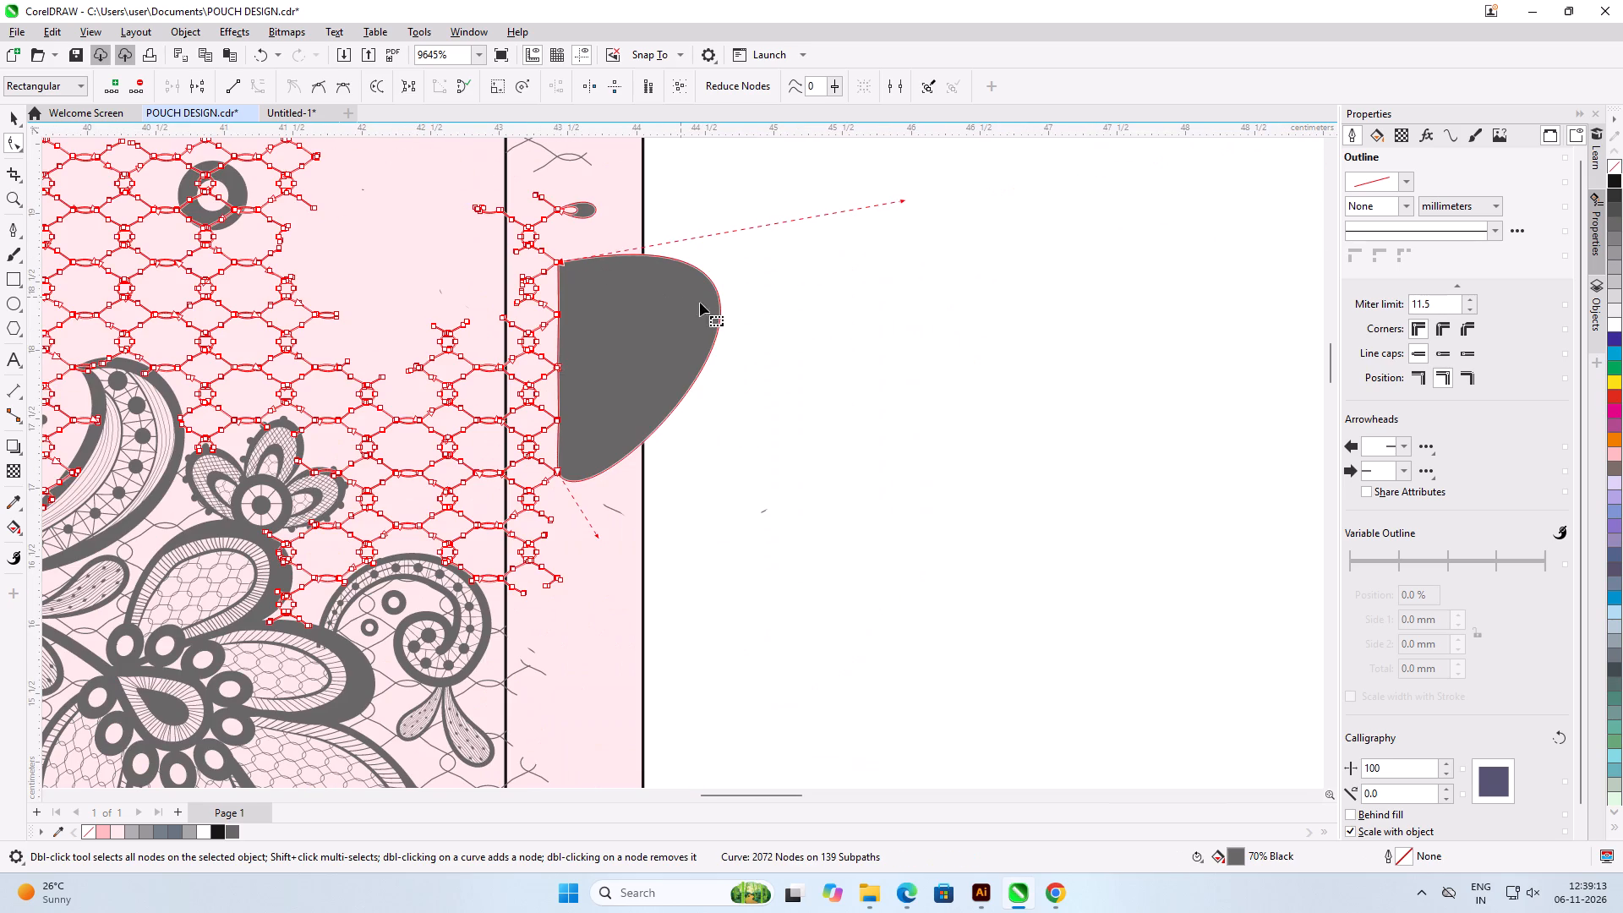
pyautogui.click(719, 325)
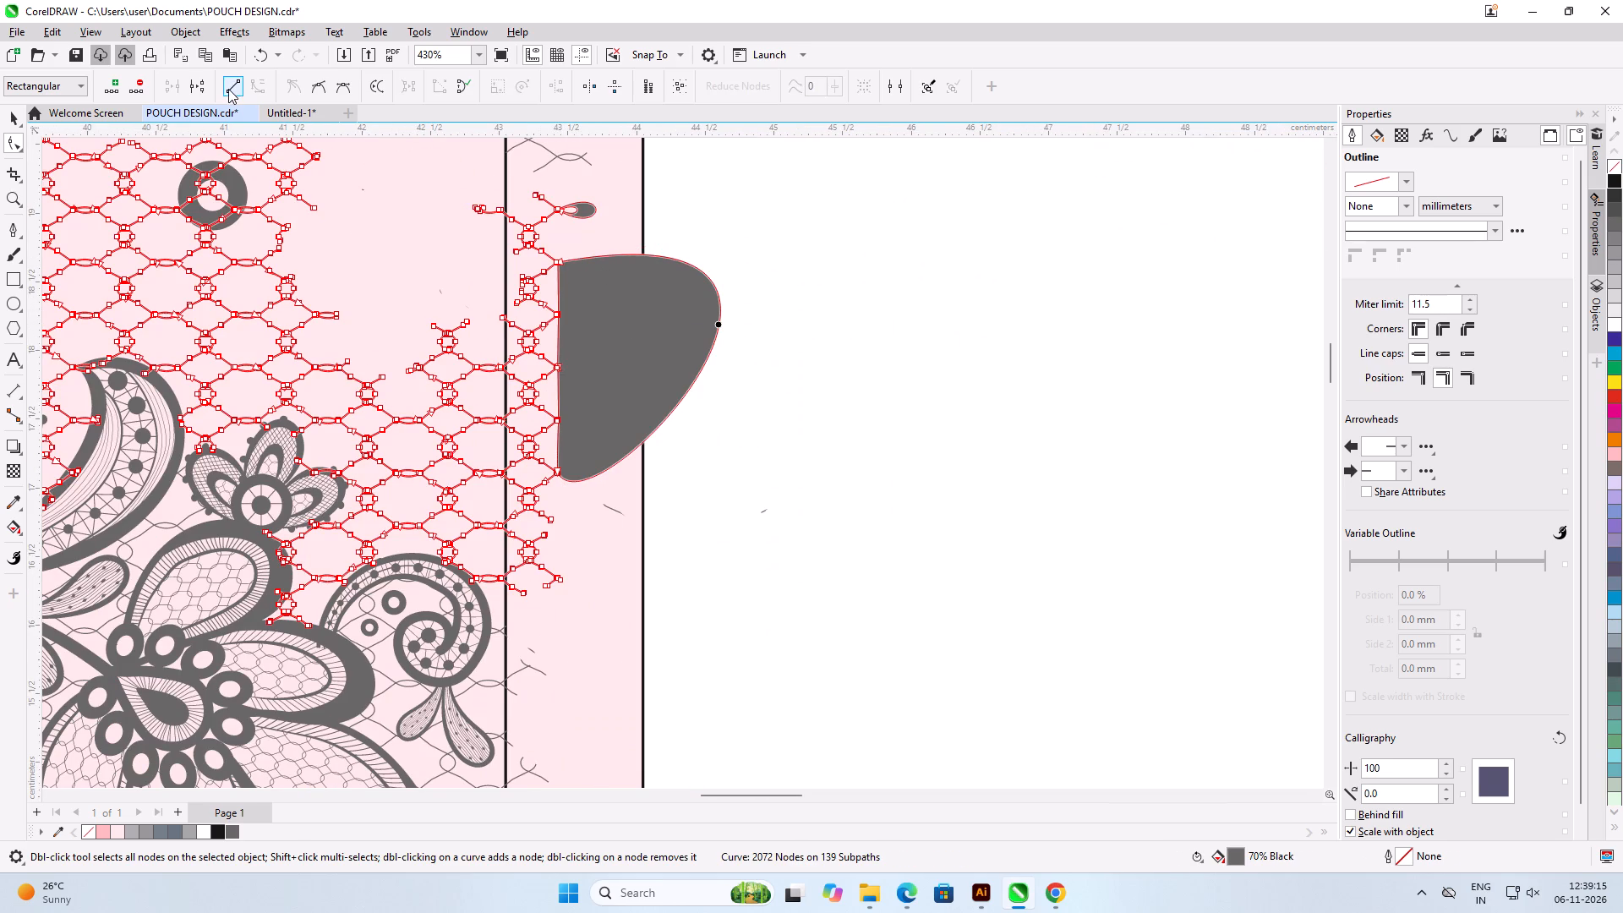
pyautogui.click(228, 89)
pyautogui.click(800, 303)
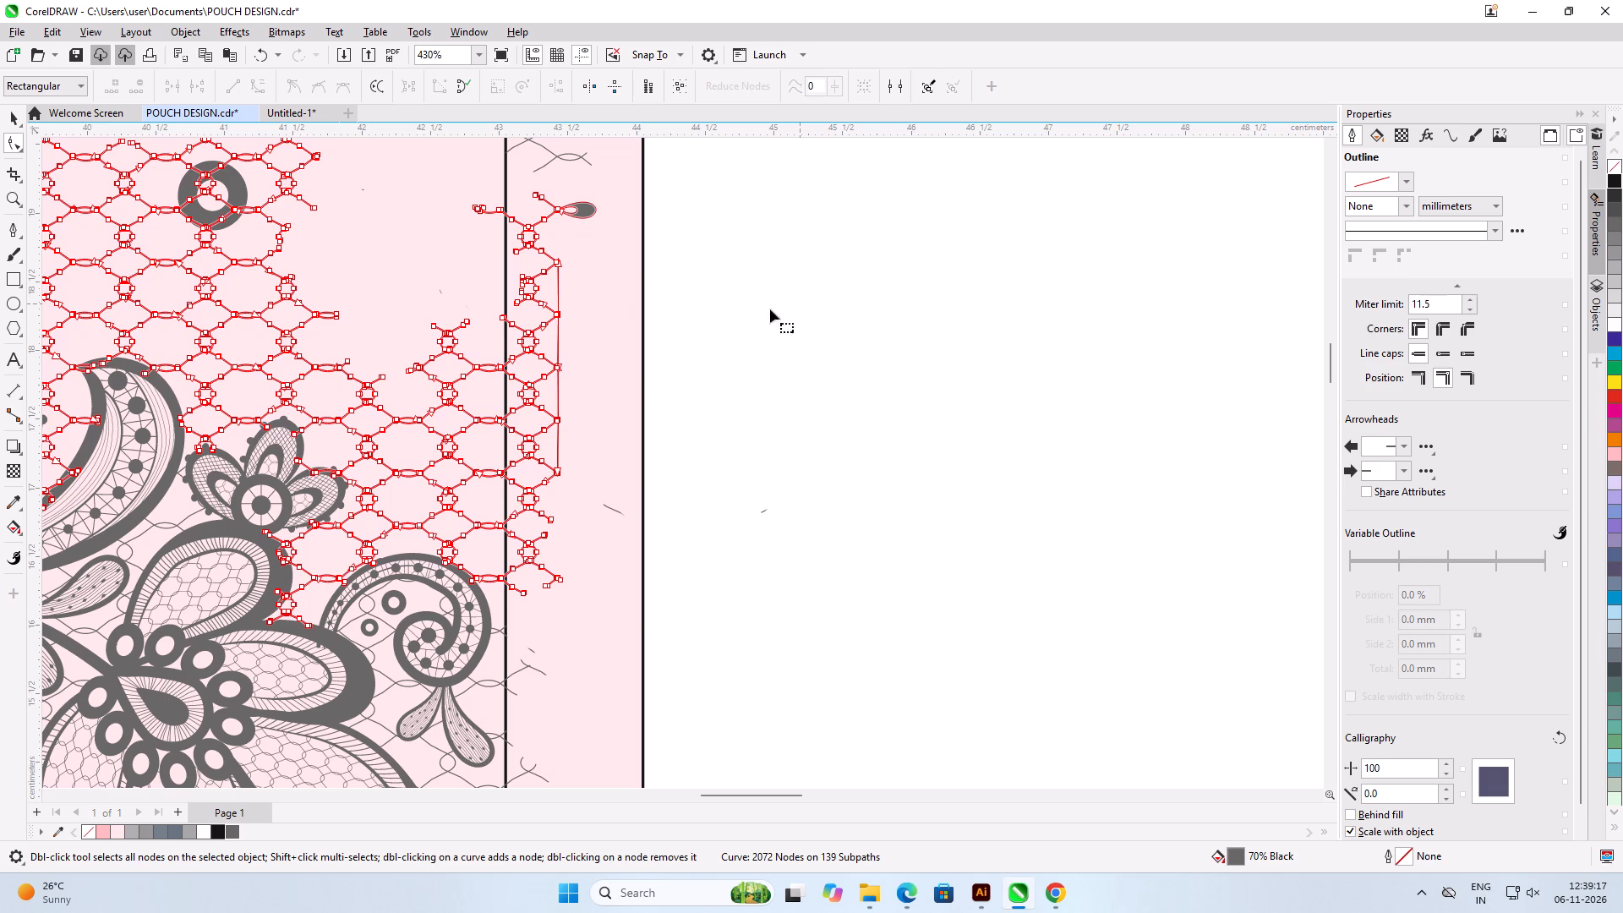
# Delete the separate mesh border strip lying outside the second big pouch, beyond the lower lace's bottom corner.
pyautogui.scroll(-6, 702, 294)
pyautogui.scroll(2, 729, 411)
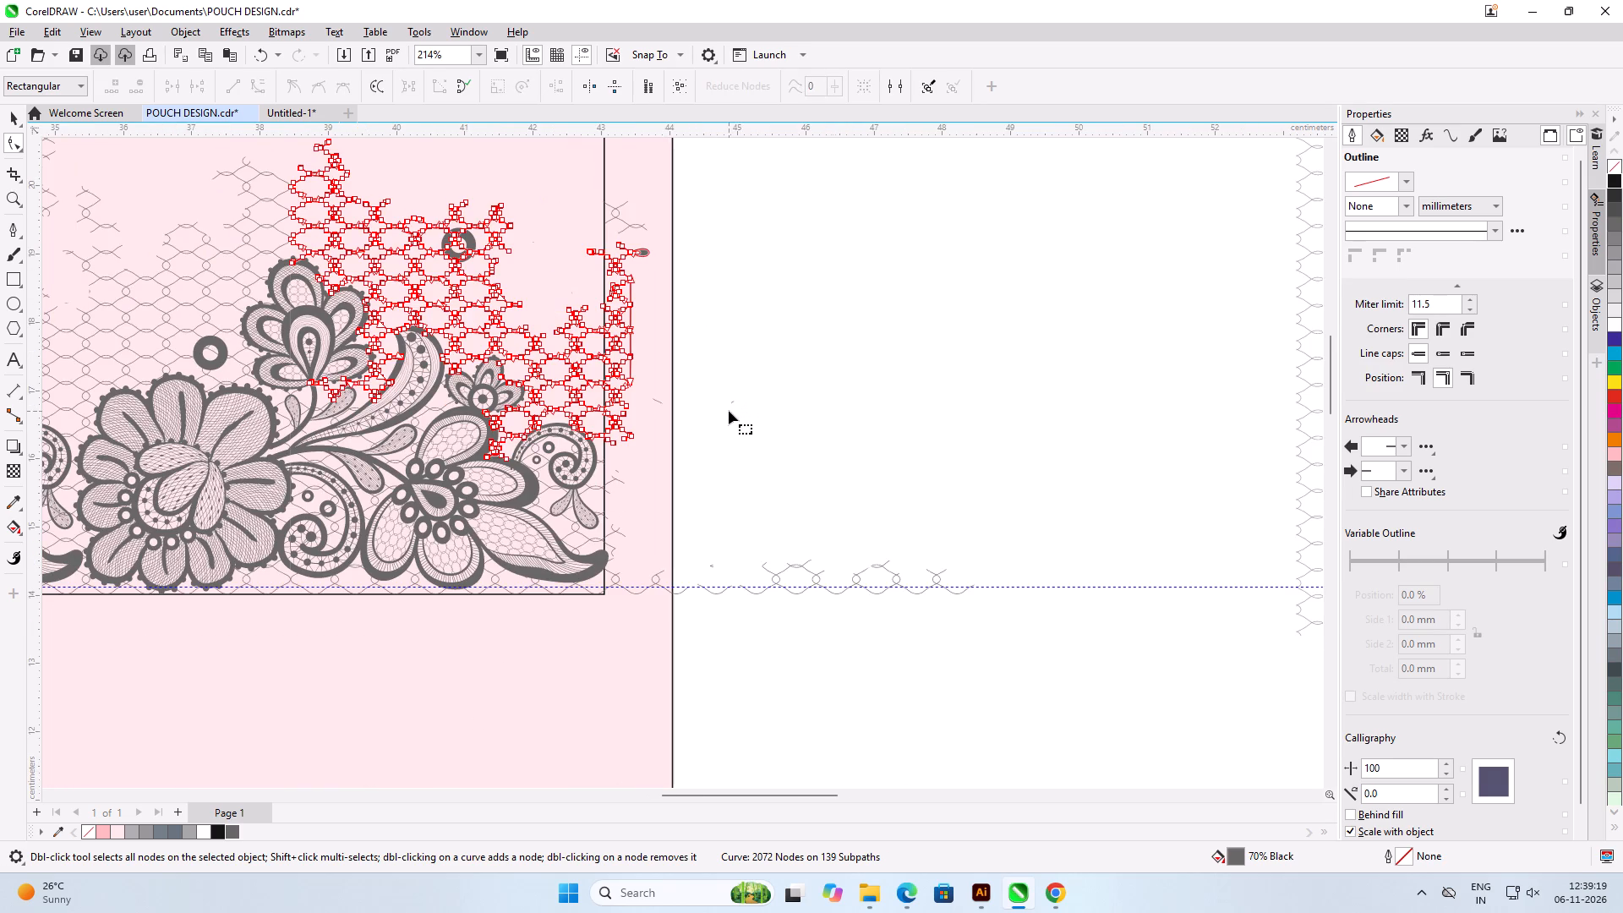
pyautogui.click(787, 625)
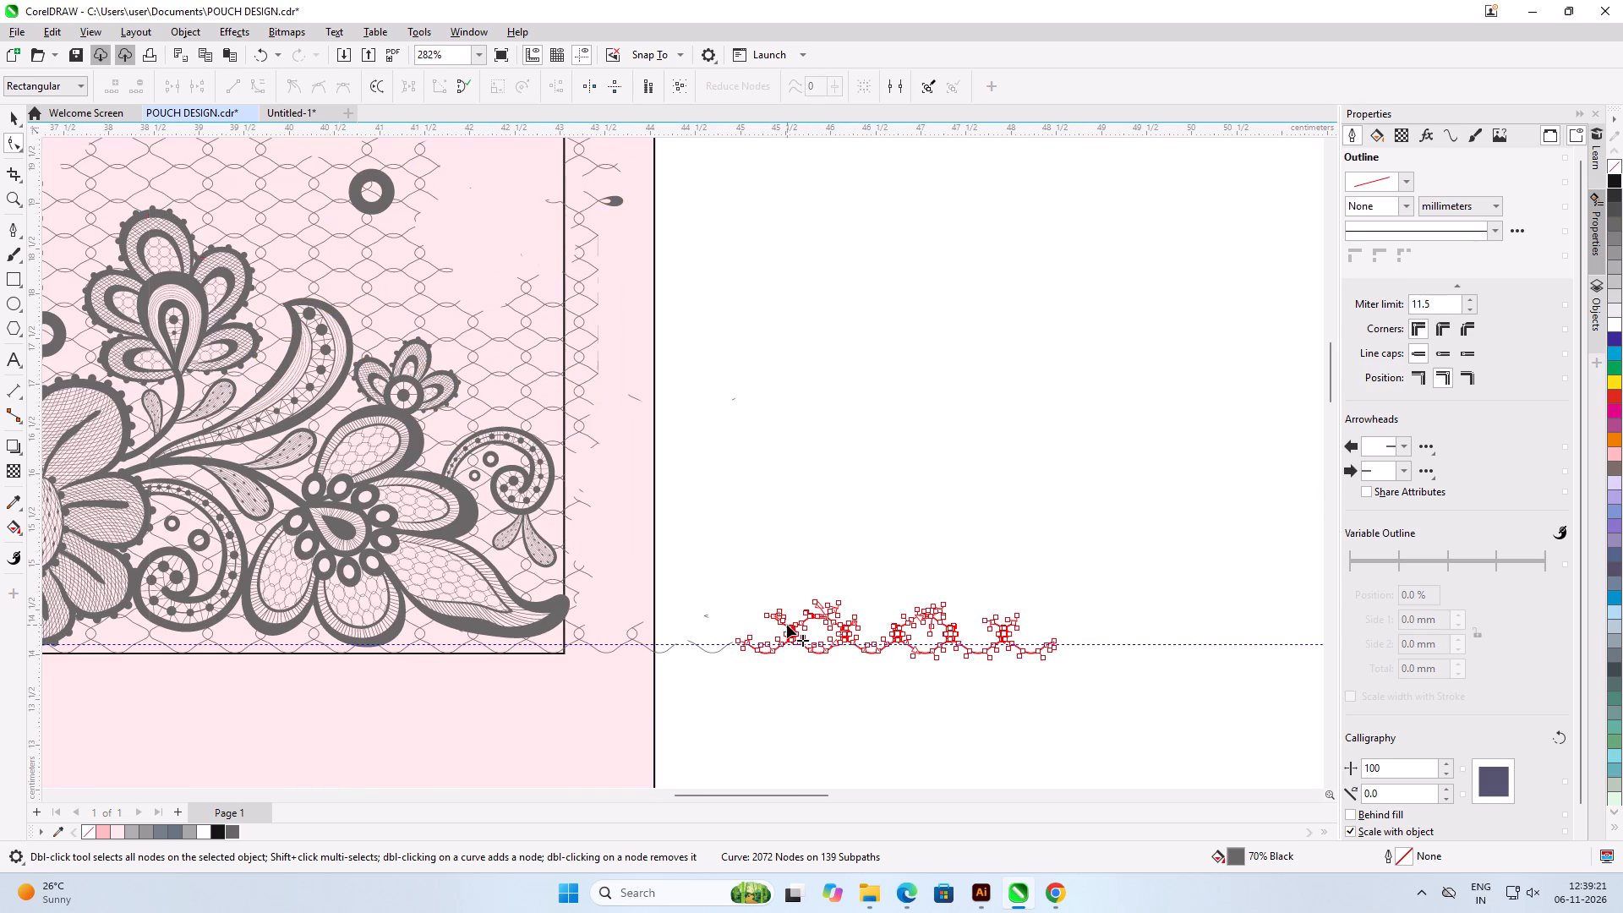
pyautogui.press('Delete')
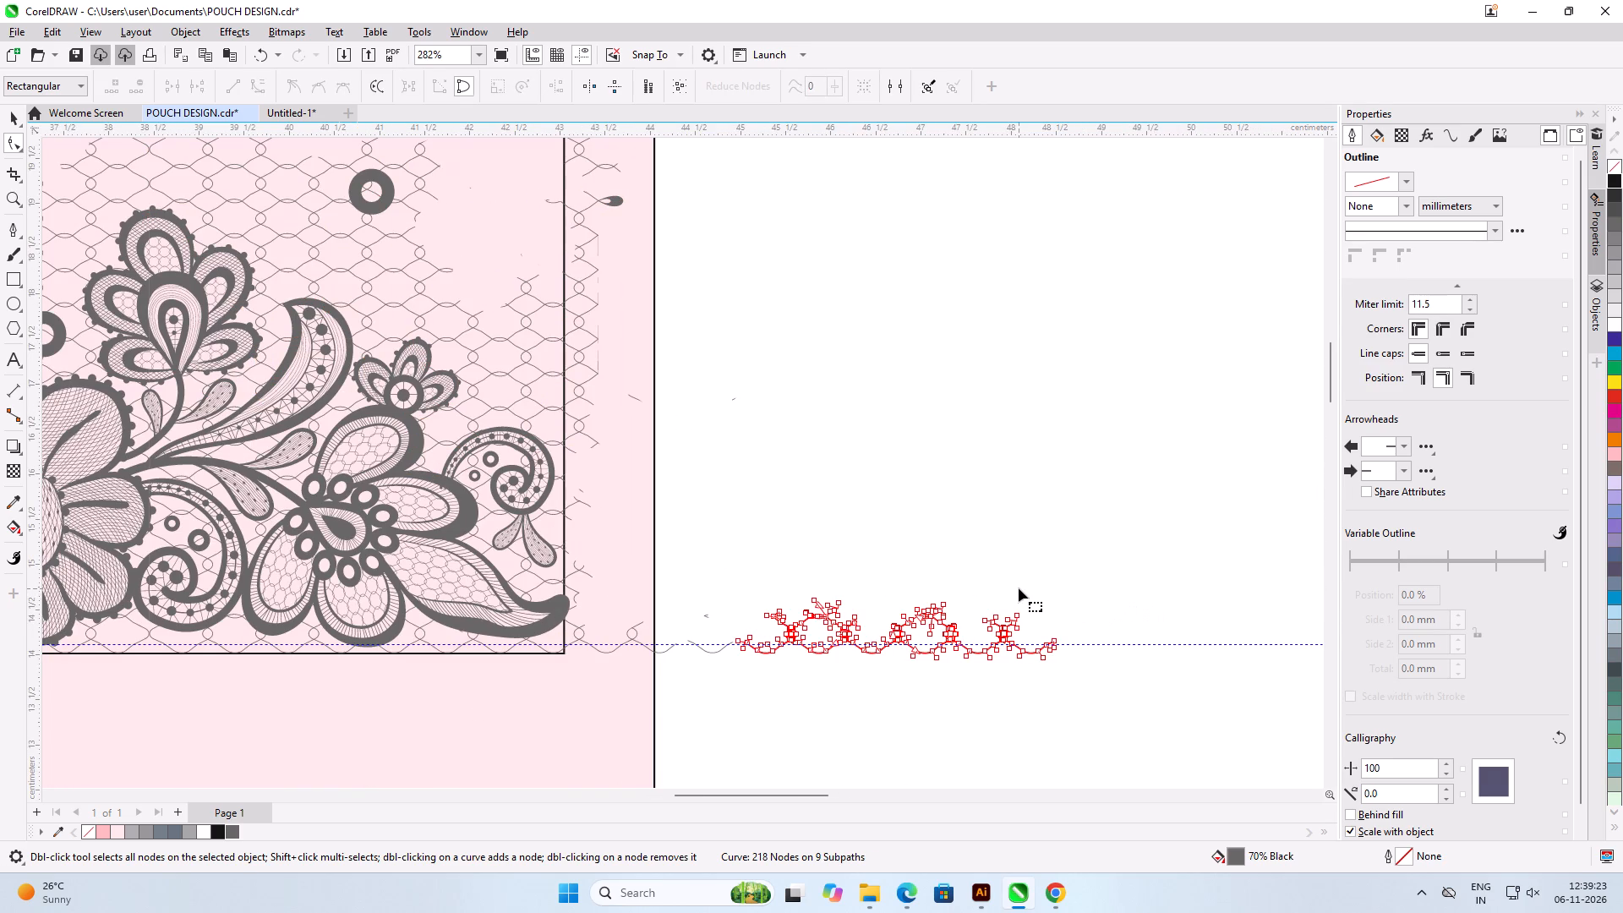
pyautogui.click(14, 123)
pyautogui.press('Delete')
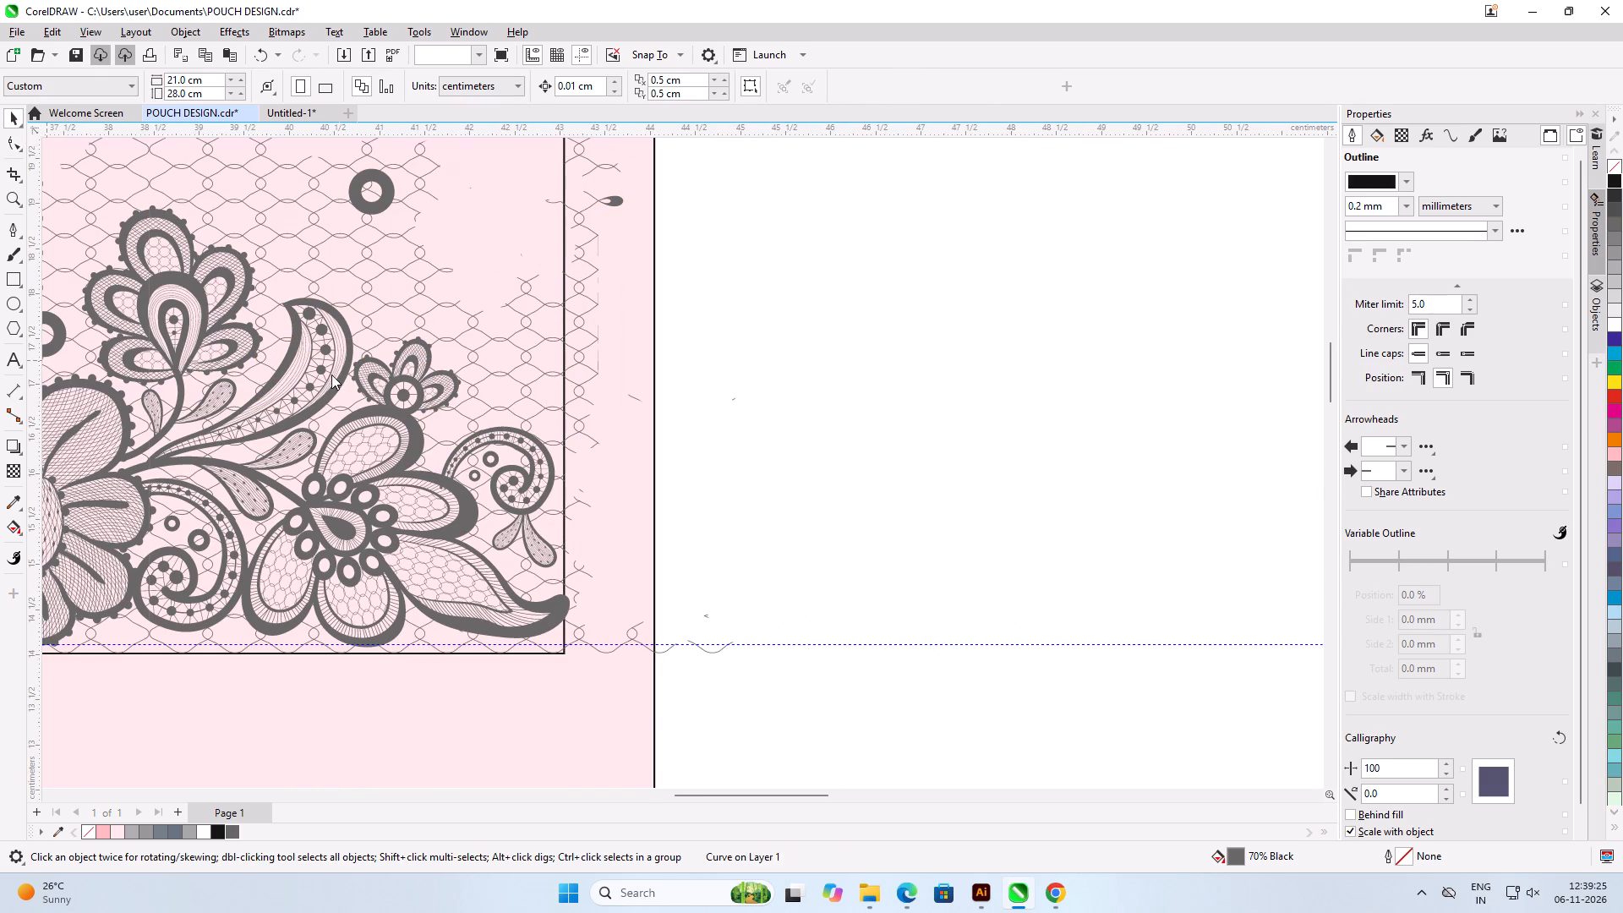
# Delete the stray mesh fragments and the loose wave piece near and beyond the pouch's outer side edge.
pyautogui.scroll(6, 727, 391)
pyautogui.moveTo(801, 363); pyautogui.dragTo(472, 423)
pyautogui.press('Delete')
pyautogui.scroll(-7, 699, 312)
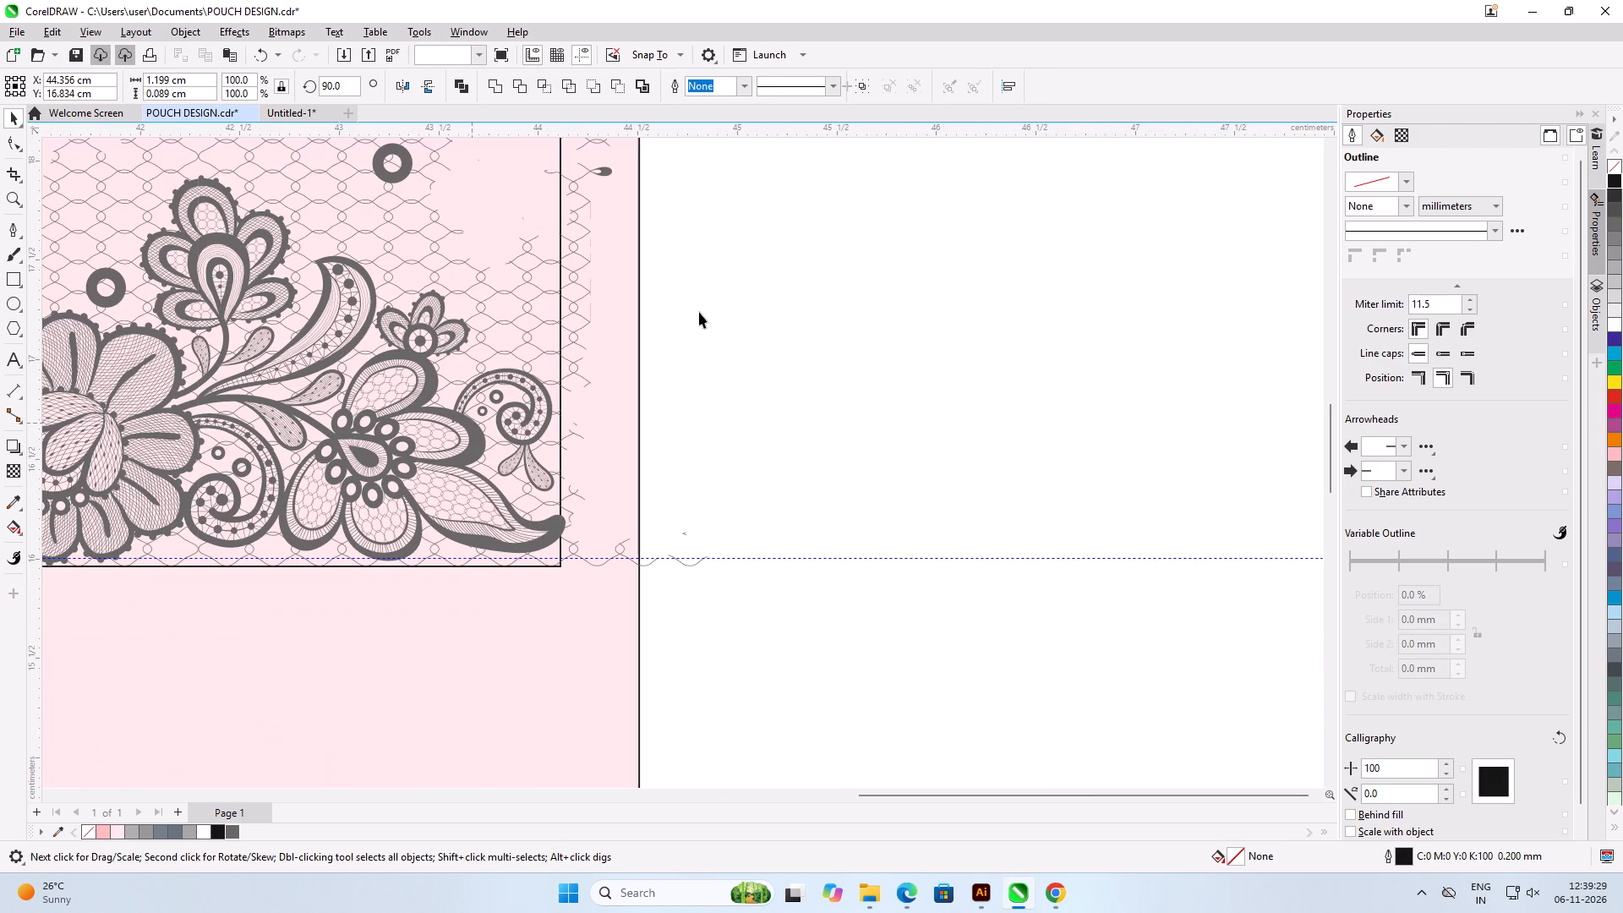
pyautogui.scroll(7, 663, 495)
pyautogui.moveTo(527, 539); pyautogui.dragTo(485, 600)
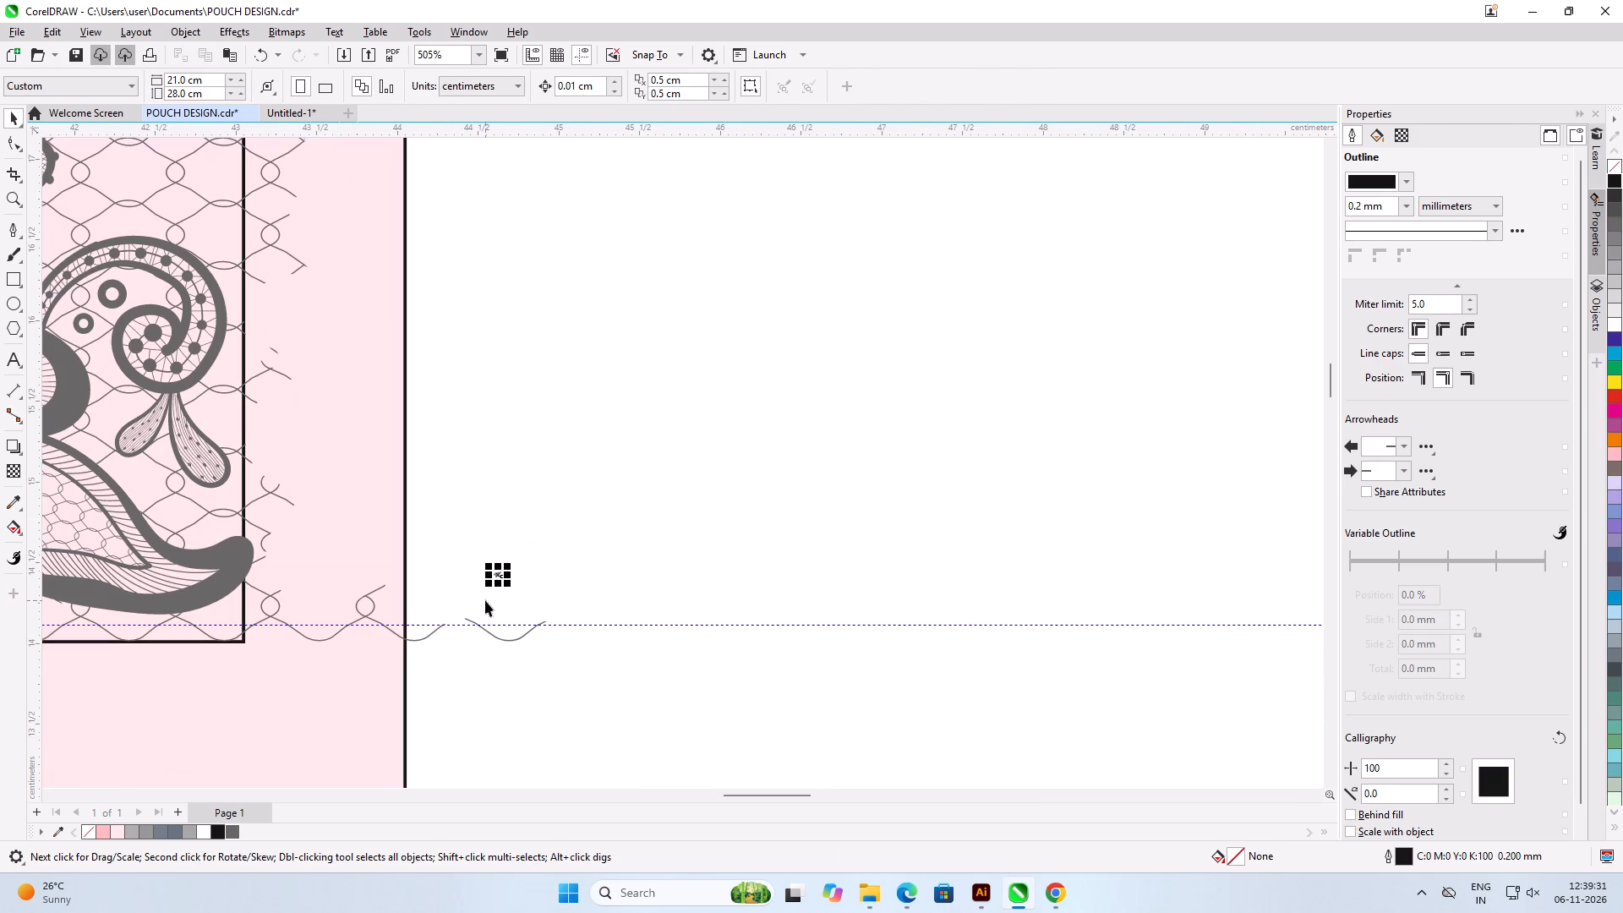
pyautogui.press('Delete')
pyautogui.scroll(-3, 729, 418)
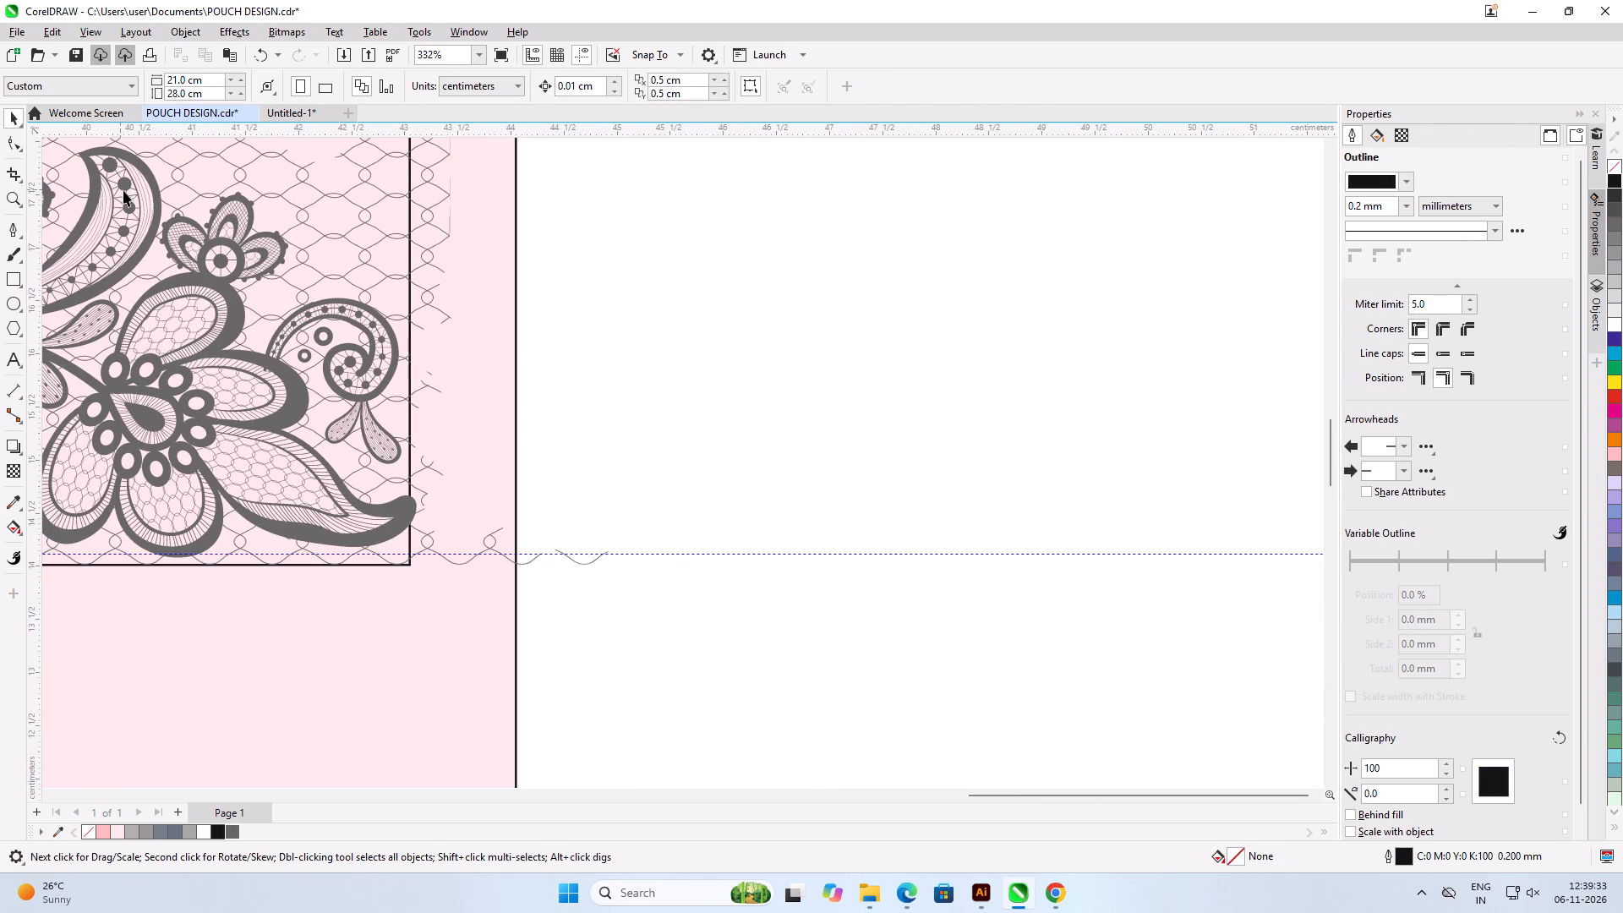
pyautogui.click(571, 560)
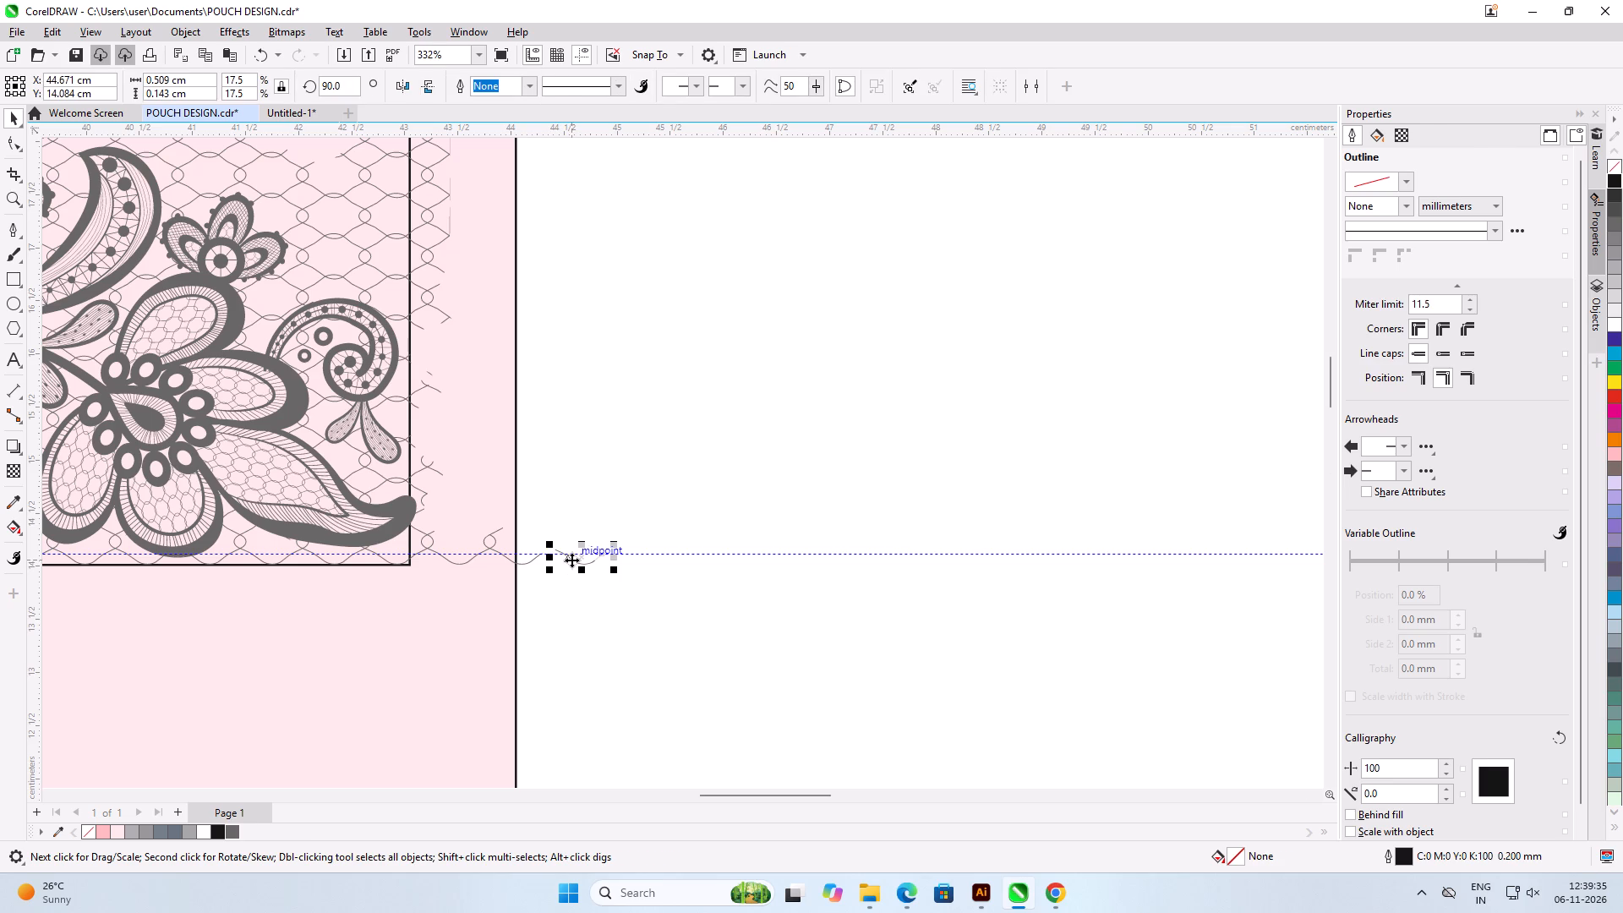
pyautogui.press('Delete')
# Delete the nodes of the bottom mesh border's last loop and wave overhanging the pouch's side edge.
pyautogui.click(523, 566)
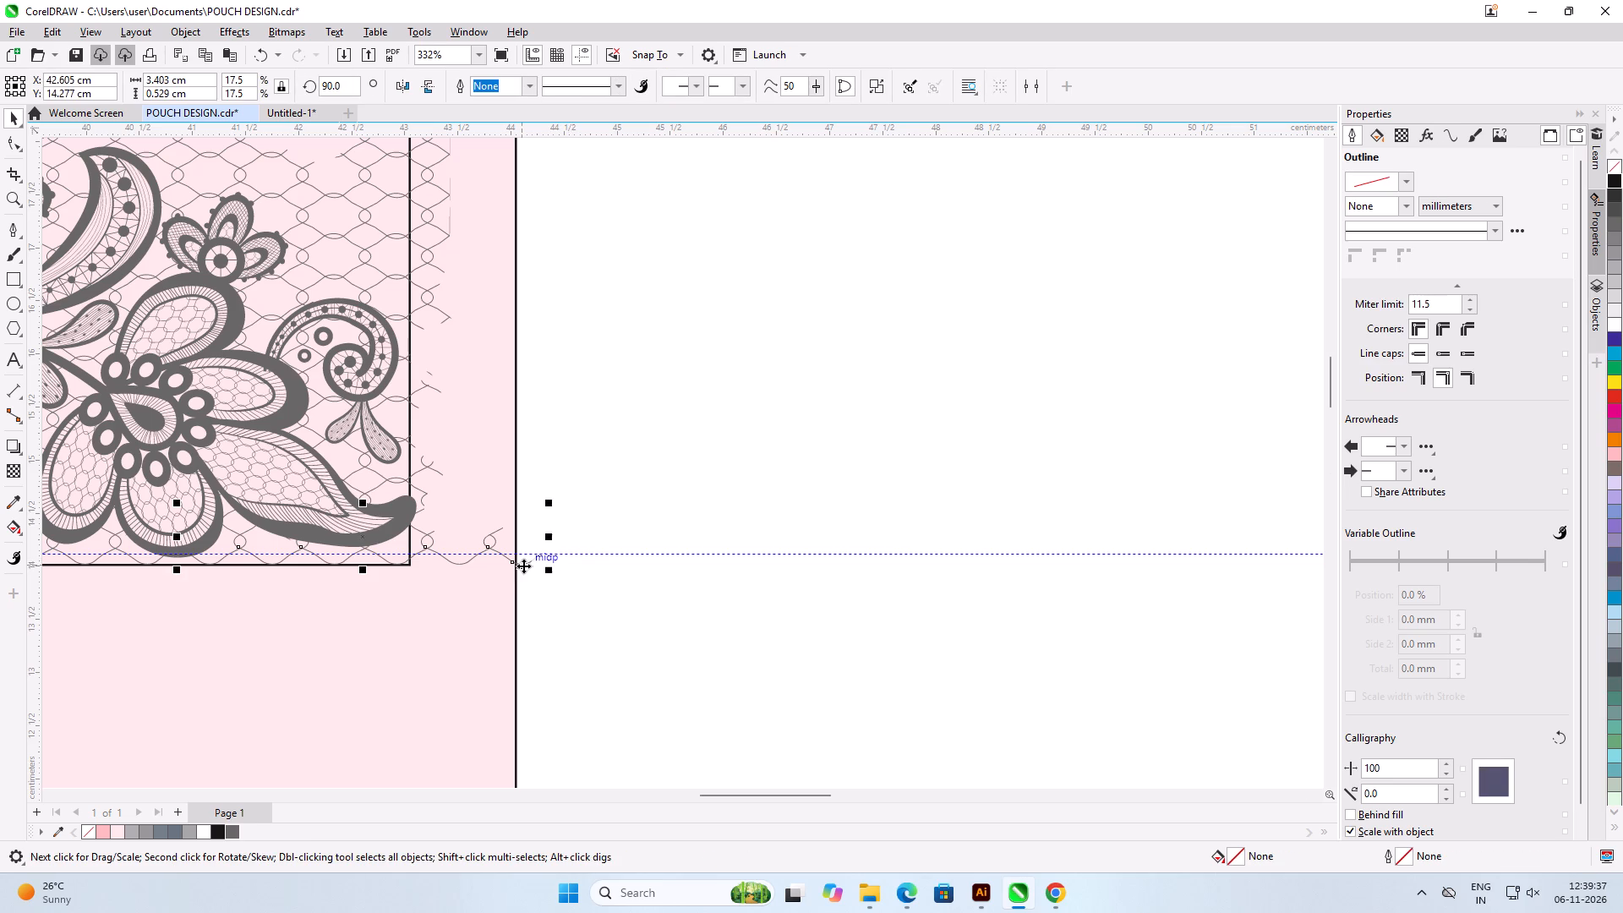
pyautogui.scroll(-4, 738, 509)
pyautogui.scroll(4, 554, 551)
pyautogui.scroll(-3, 532, 549)
pyautogui.scroll(1, 524, 415)
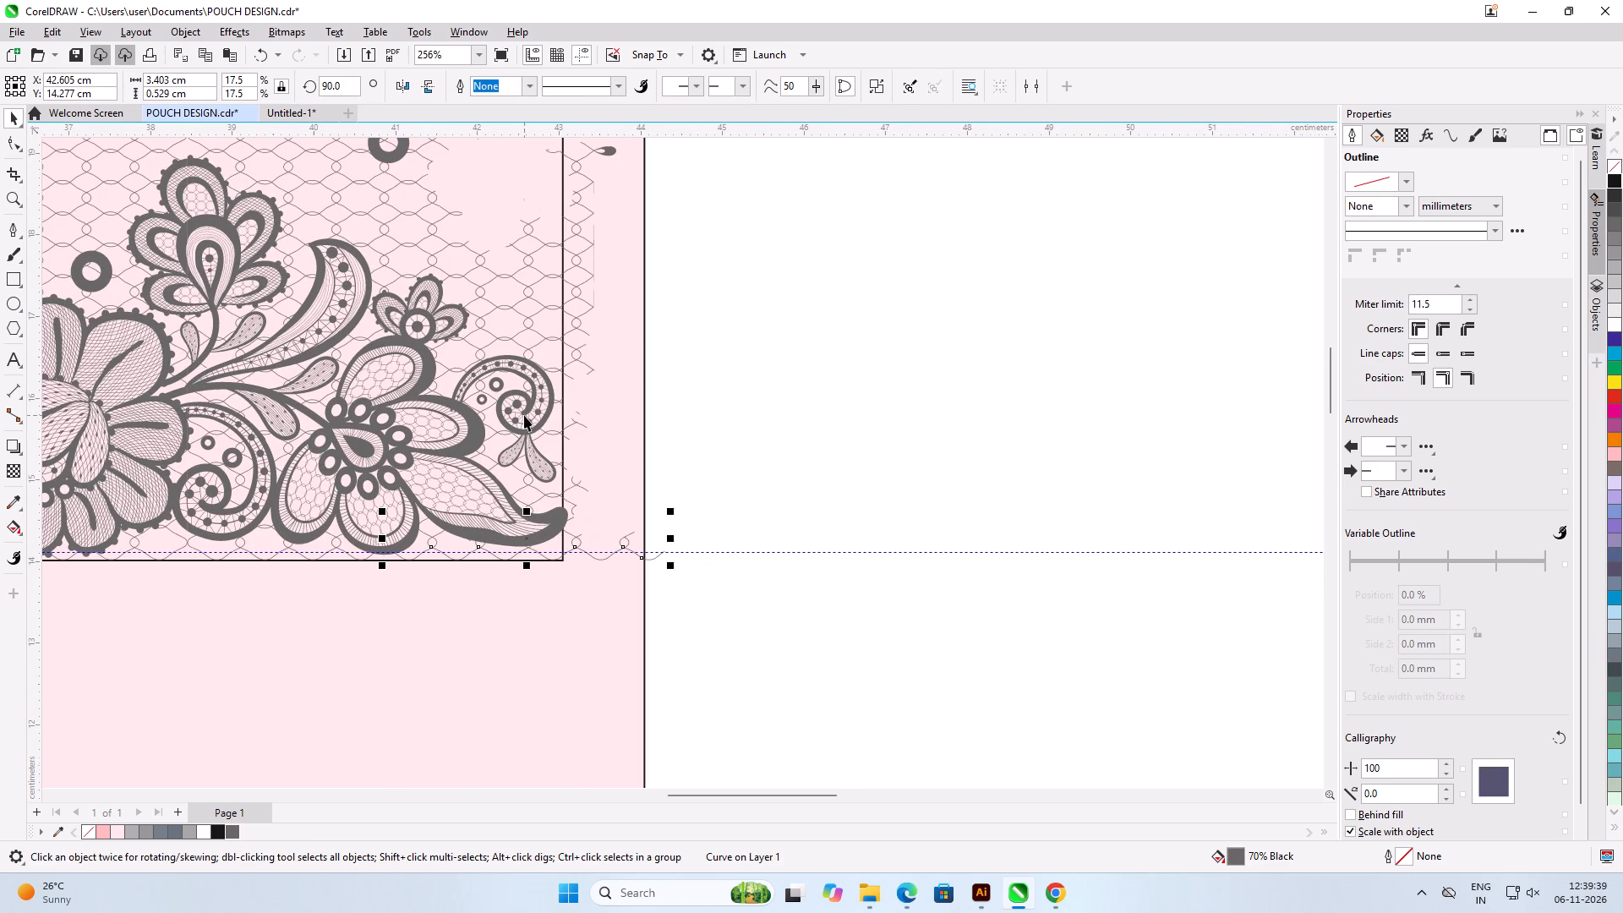
pyautogui.click(21, 142)
pyautogui.scroll(4, 631, 634)
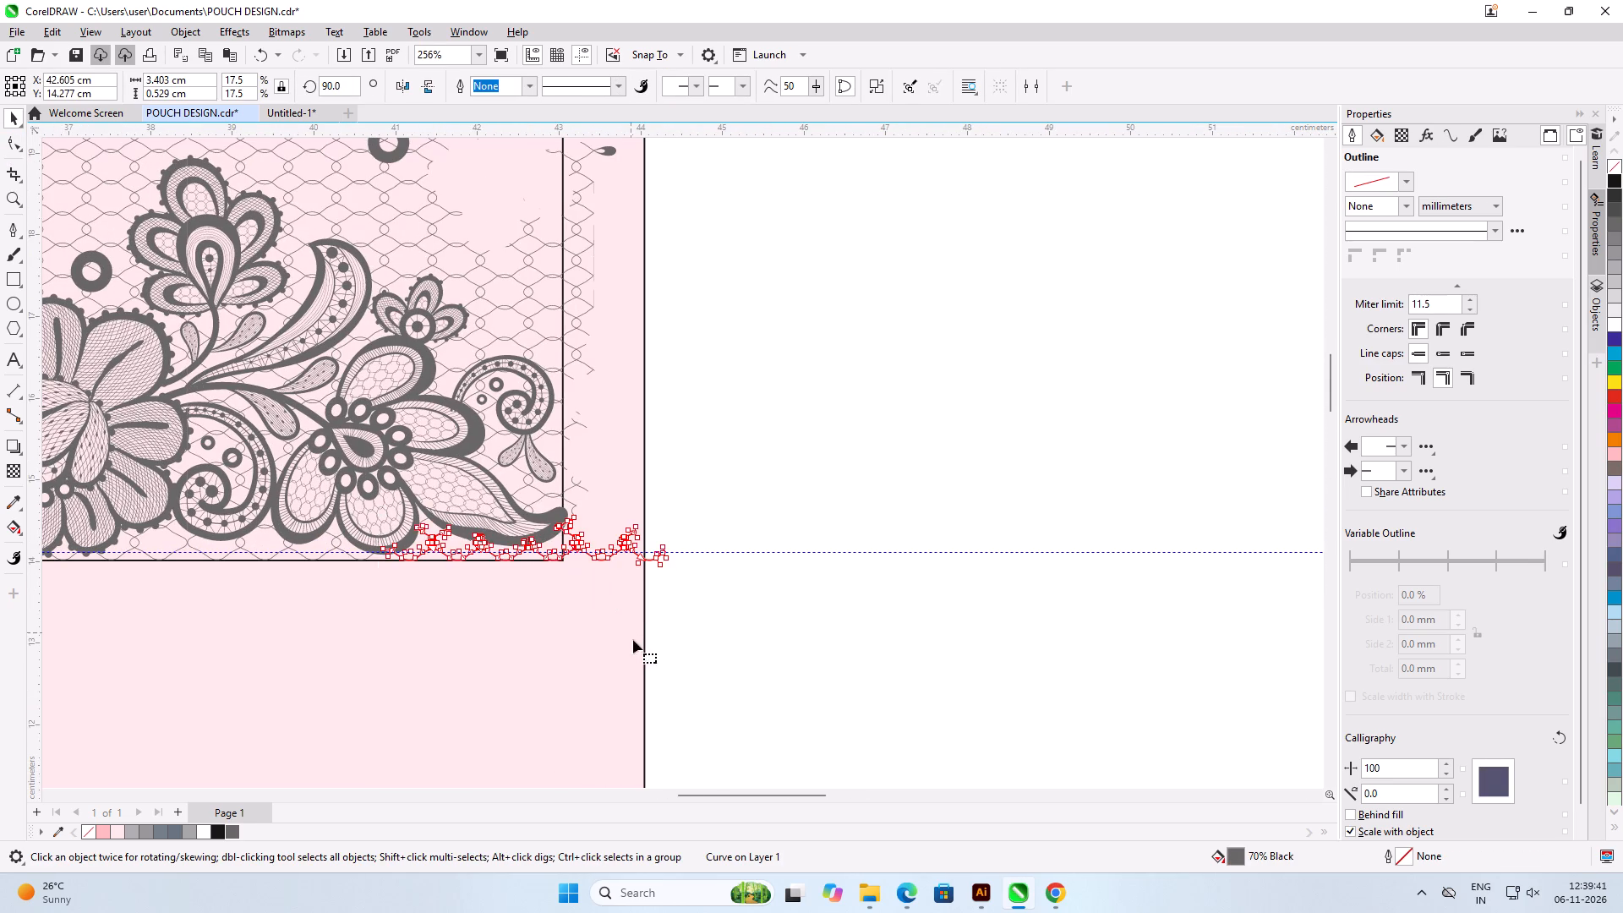
pyautogui.scroll(3, 633, 640)
pyautogui.scroll(2, 603, 449)
pyautogui.scroll(3, 503, 363)
pyautogui.moveTo(1034, 267); pyautogui.dragTo(652, 533)
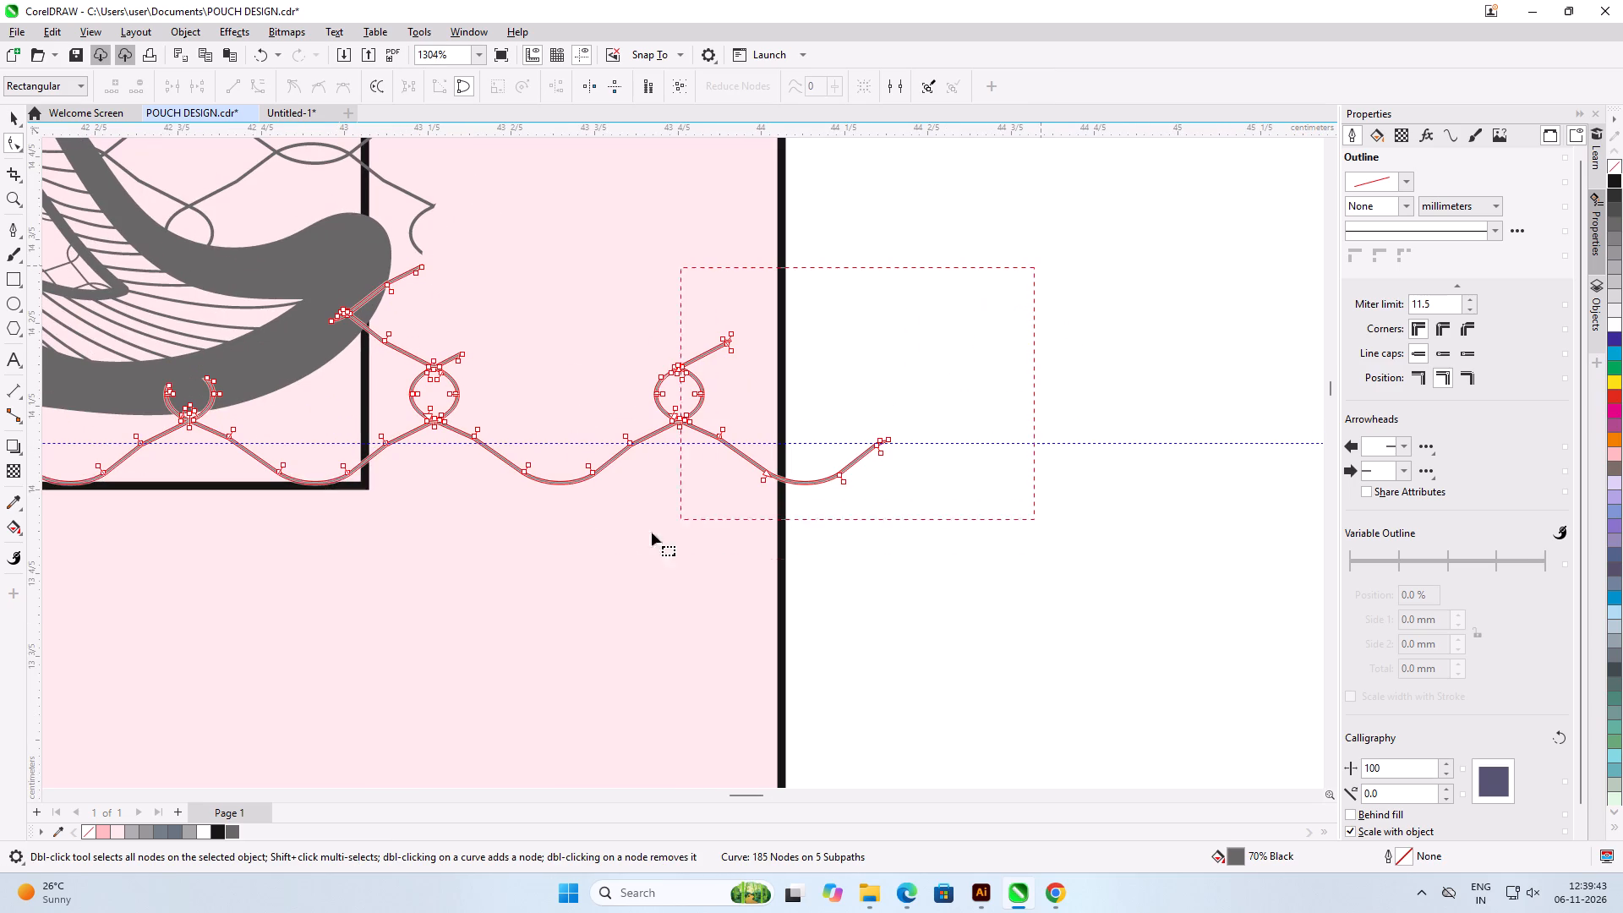
pyautogui.moveTo(652, 533); pyautogui.dragTo(544, 593)
pyautogui.press('Delete')
# Remove the long spike at the bottom mesh border's trimmed end by converting its curve to a line.
pyautogui.scroll(5, 915, 510)
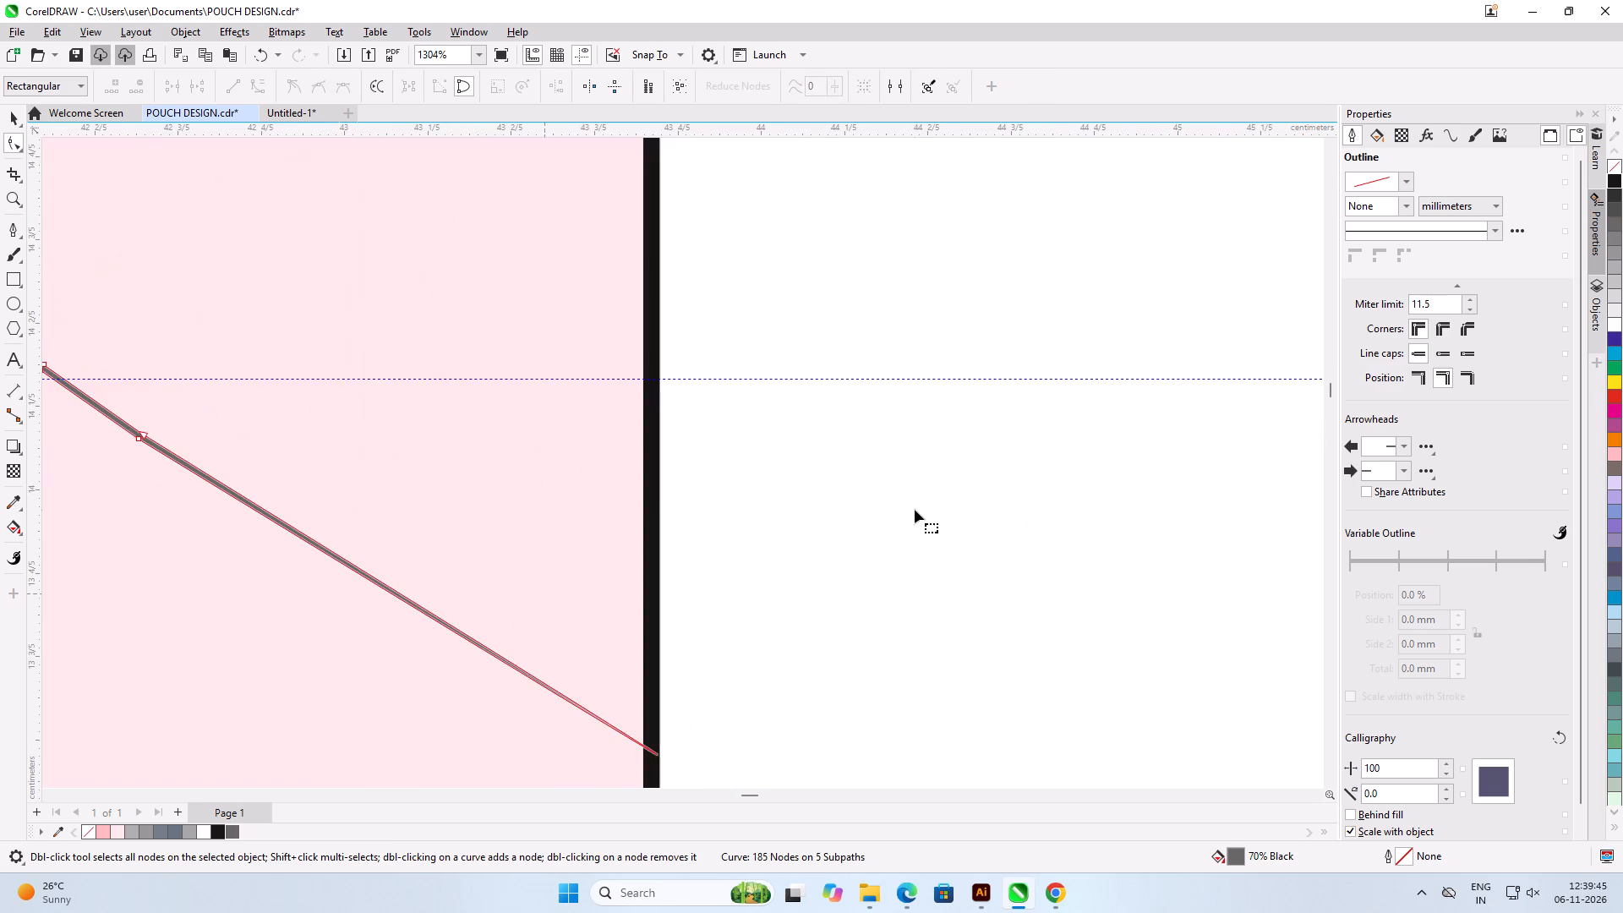
pyautogui.scroll(-5, 775, 504)
pyautogui.scroll(7, 653, 585)
pyautogui.scroll(10, 934, 667)
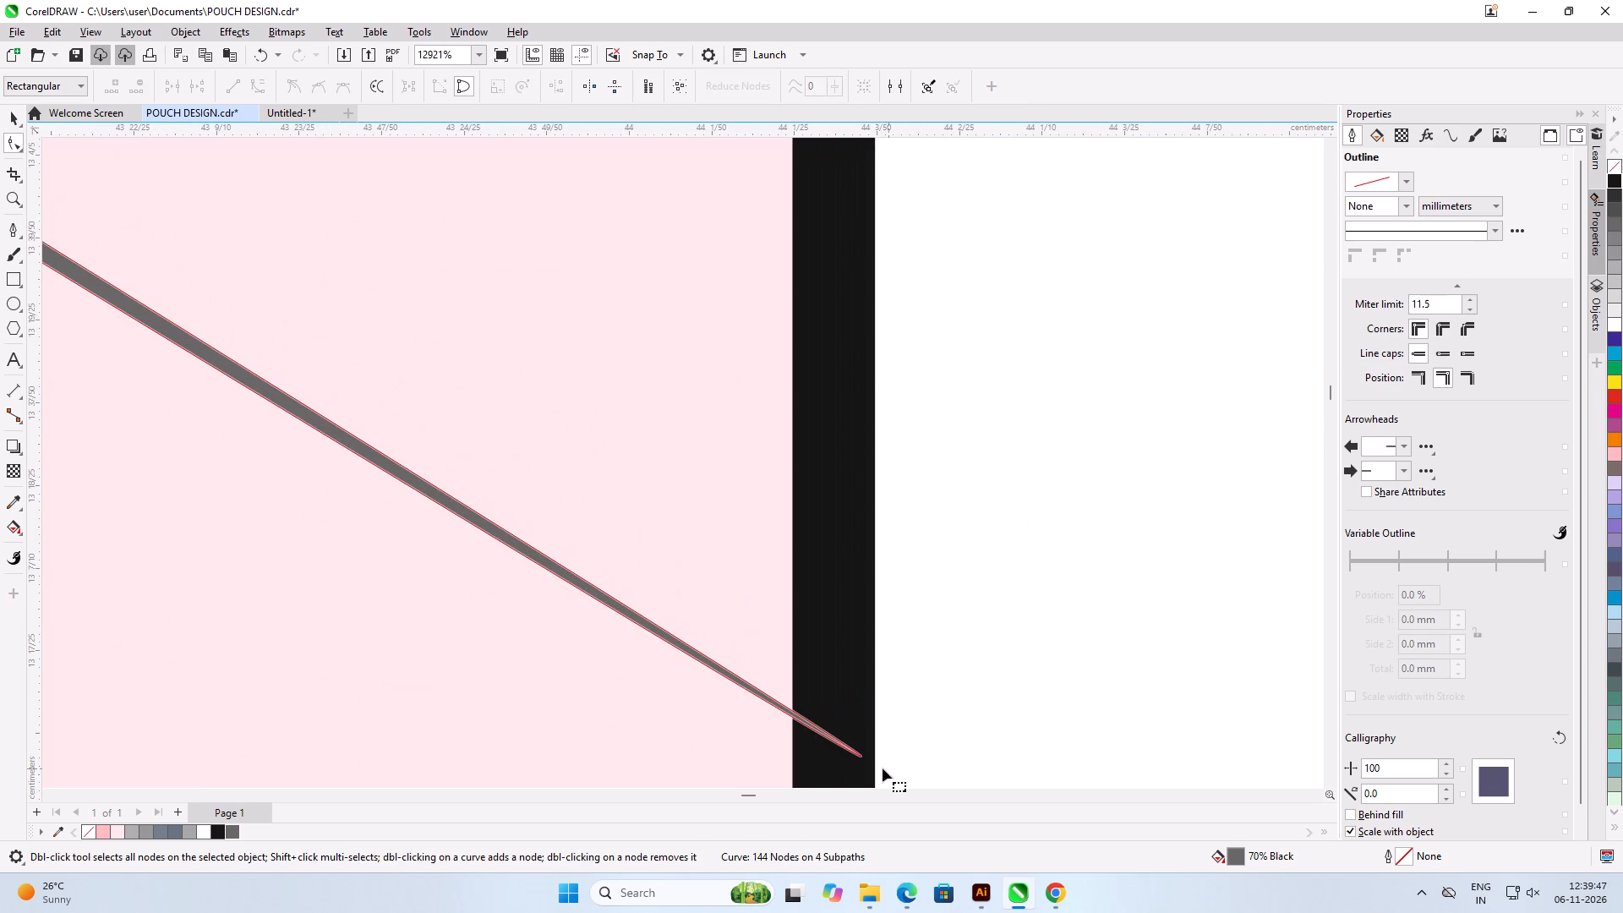
pyautogui.click(861, 757)
pyautogui.click(232, 84)
pyautogui.scroll(-19, 942, 310)
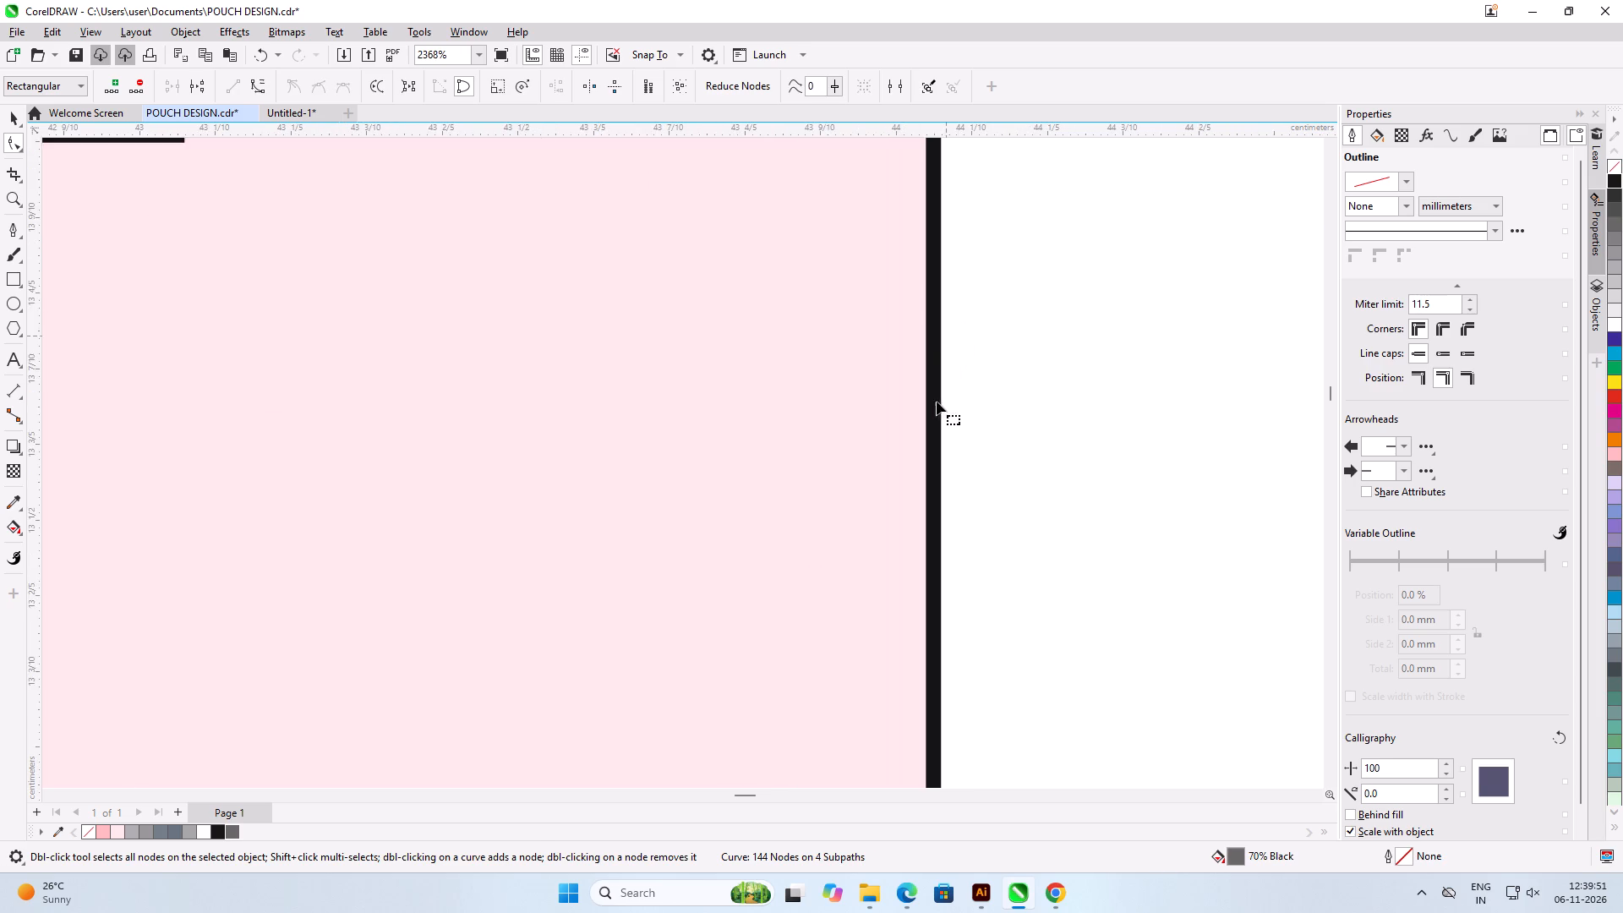
pyautogui.scroll(-2, 937, 402)
pyautogui.scroll(-6, 709, 382)
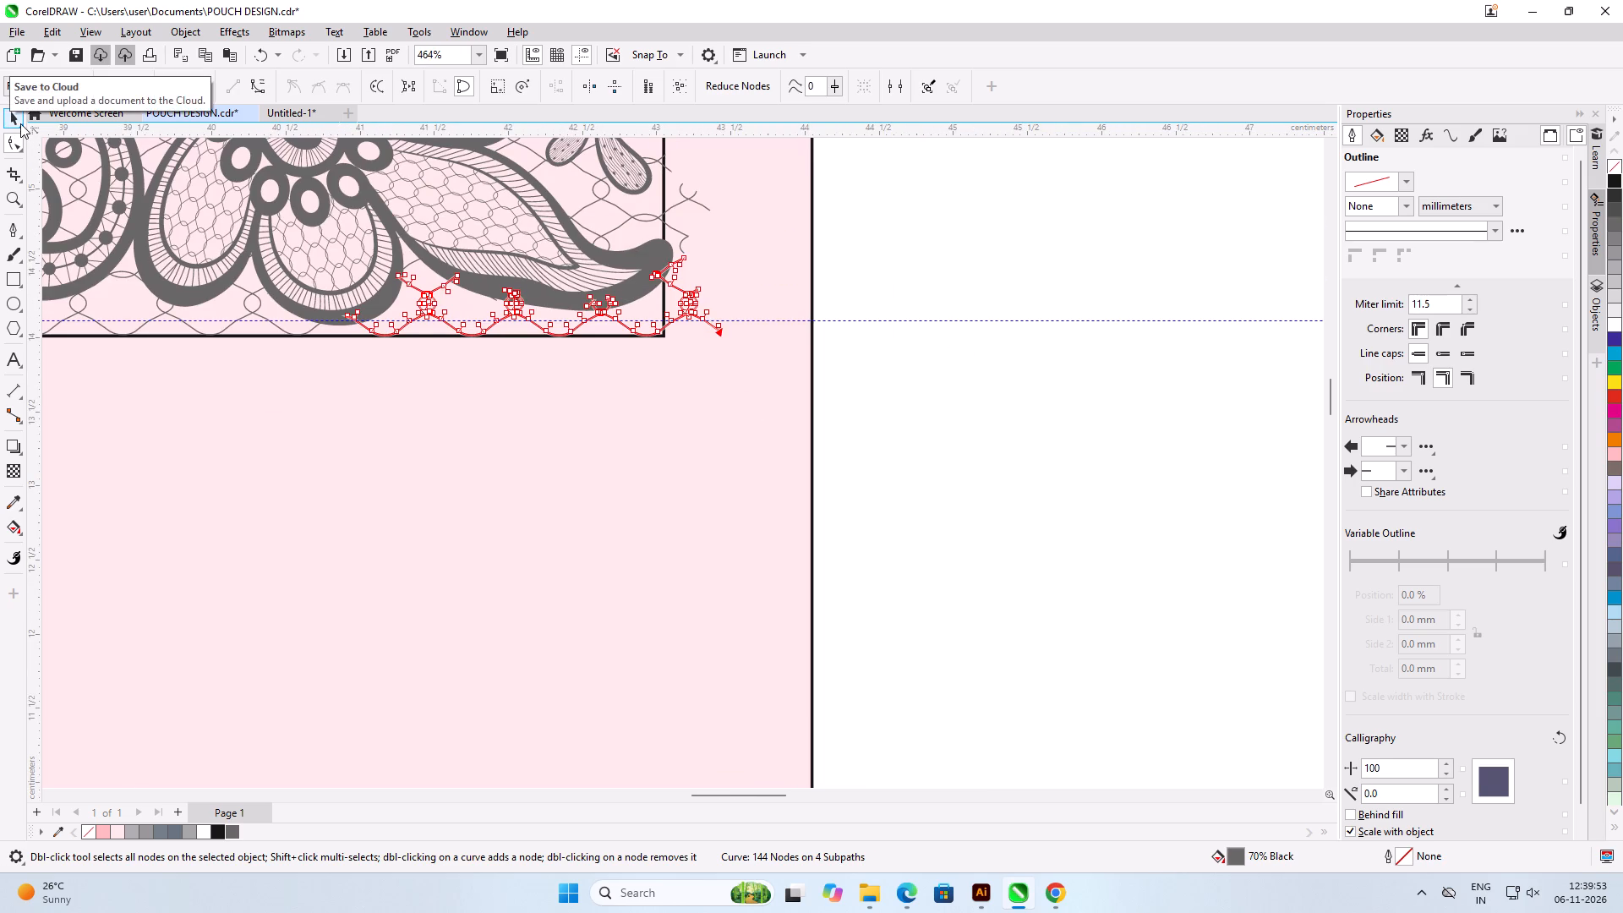
pyautogui.click(20, 117)
pyautogui.click(941, 283)
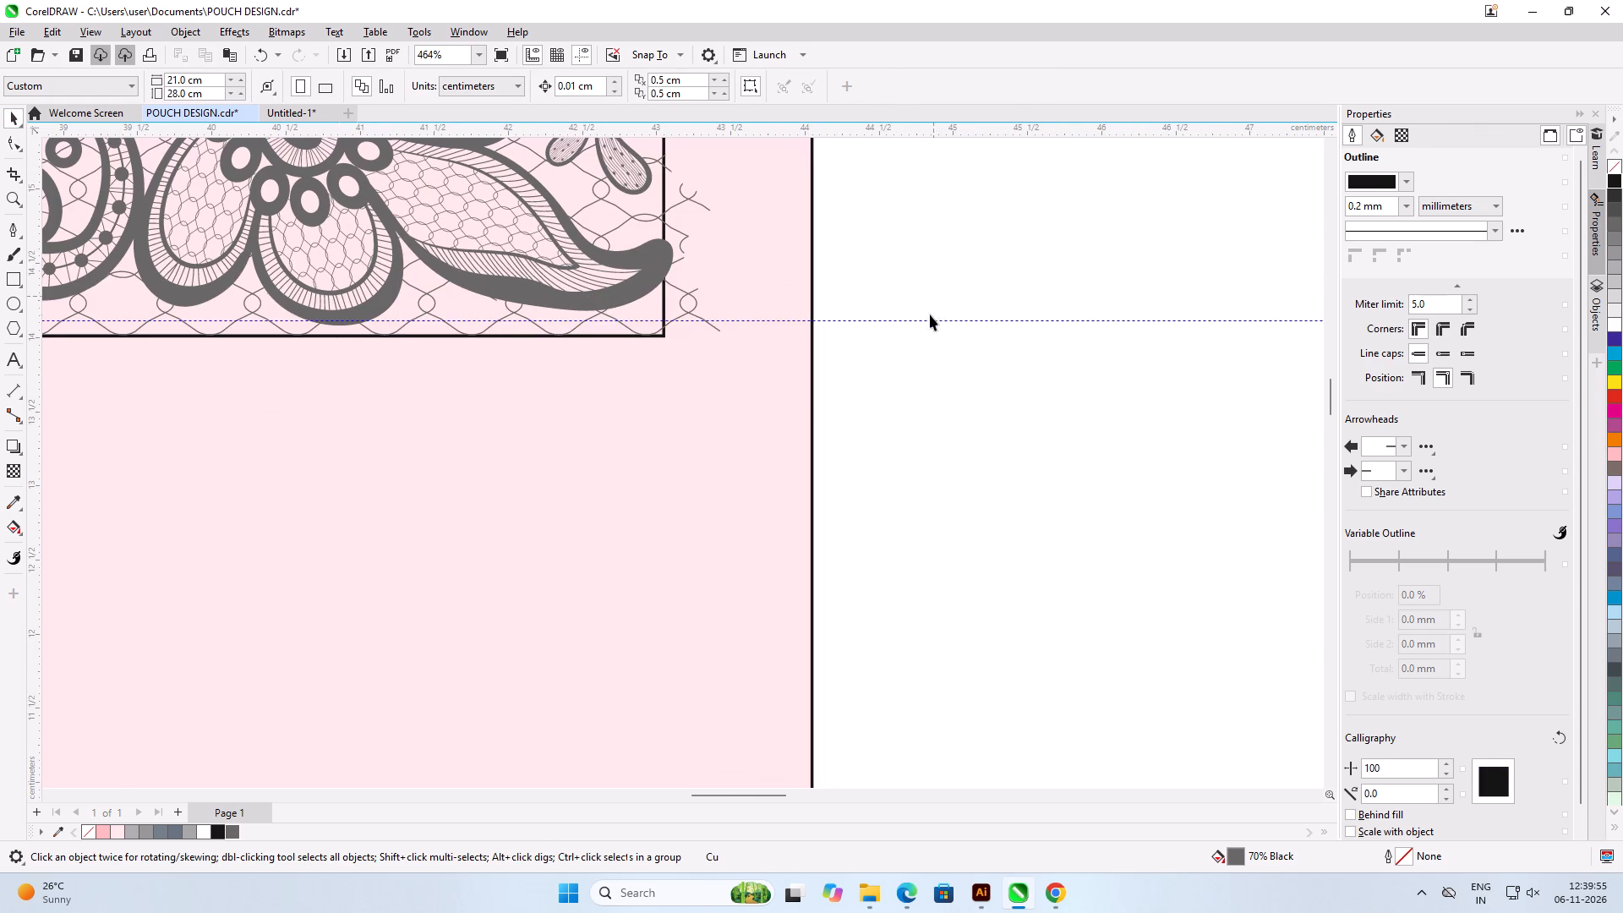
# Delete the two large grey ring motifs from the mesh around the lower lace's rightmost floral repeat.
pyautogui.scroll(-16, 944, 351)
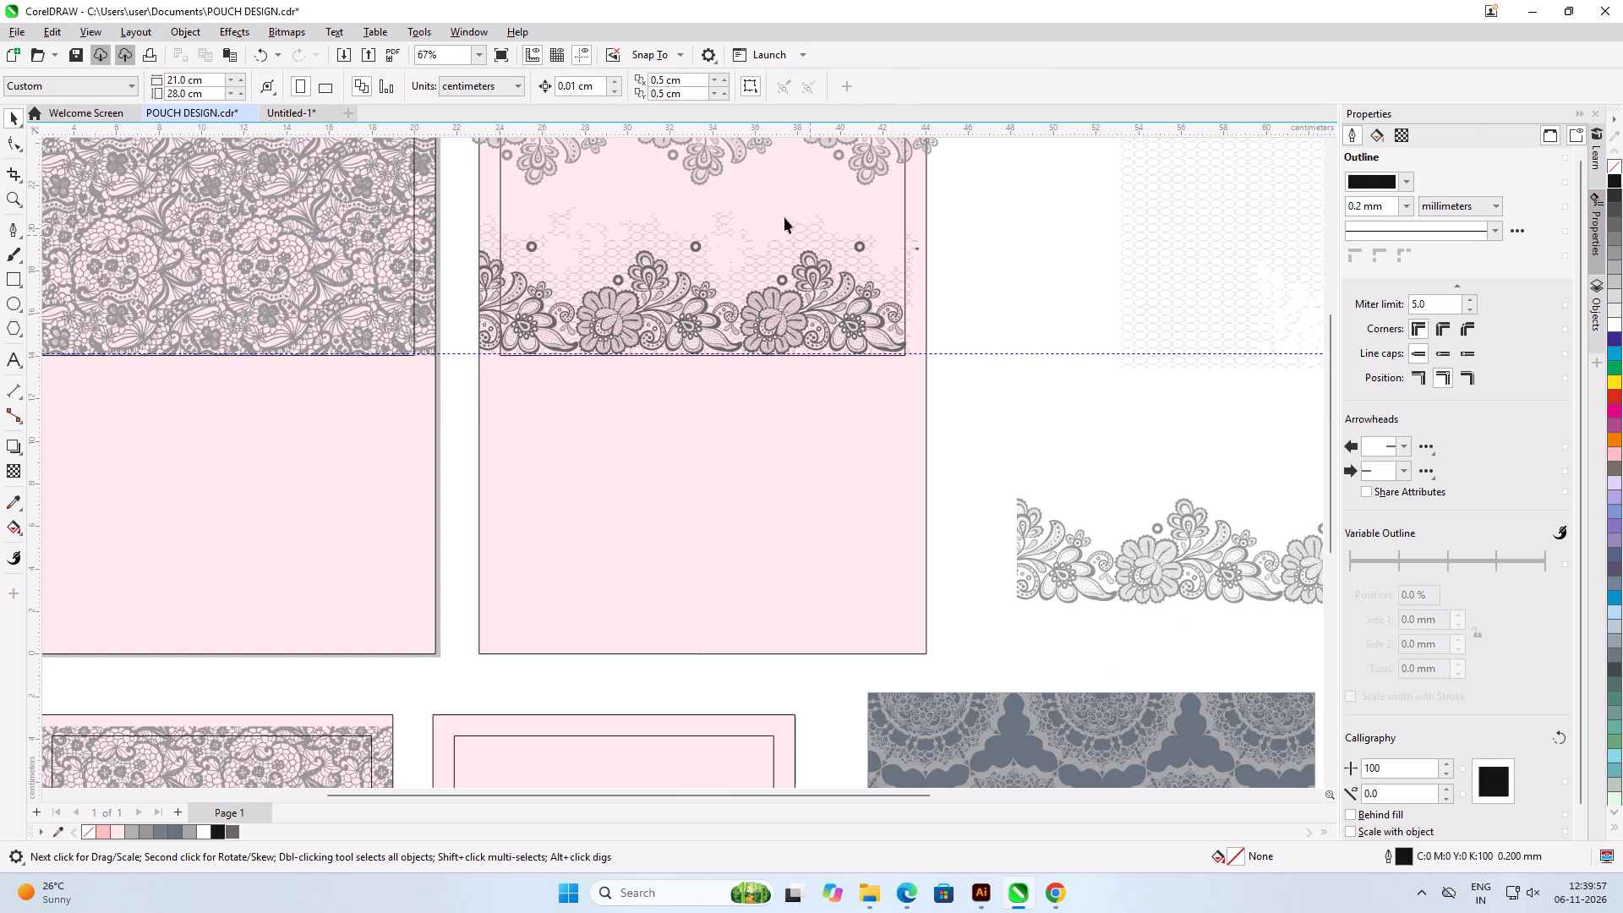
pyautogui.scroll(4, 773, 207)
pyautogui.scroll(5, 914, 251)
pyautogui.click(926, 303)
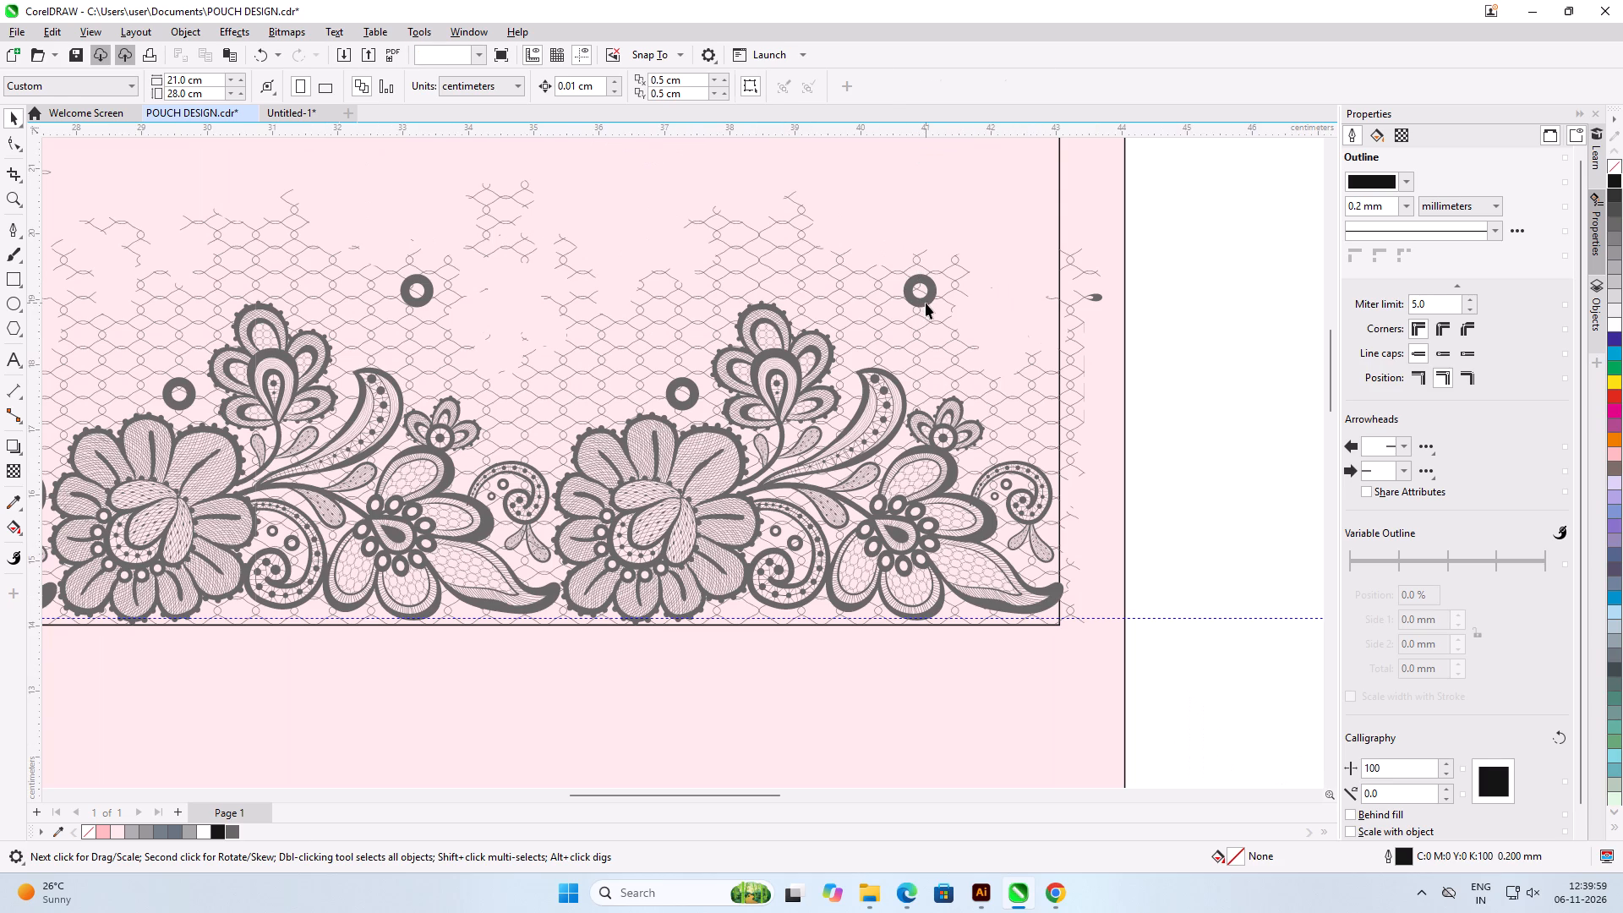
pyautogui.click(1003, 282)
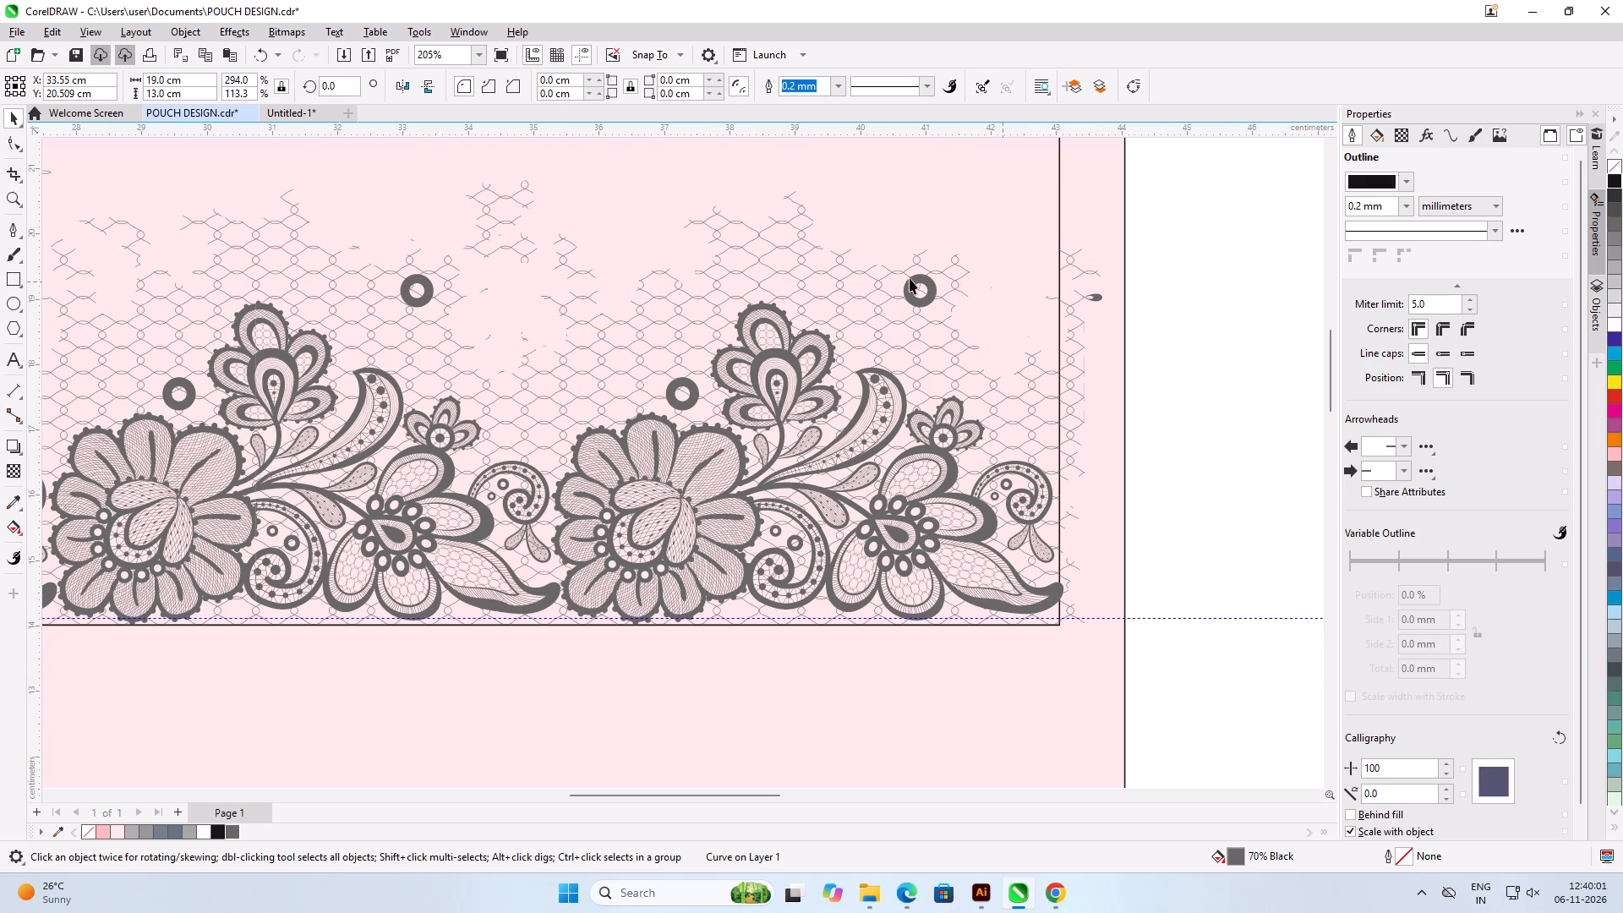
pyautogui.scroll(12, 910, 278)
pyautogui.click(941, 278)
pyautogui.press('Delete')
pyautogui.scroll(-5, 1006, 285)
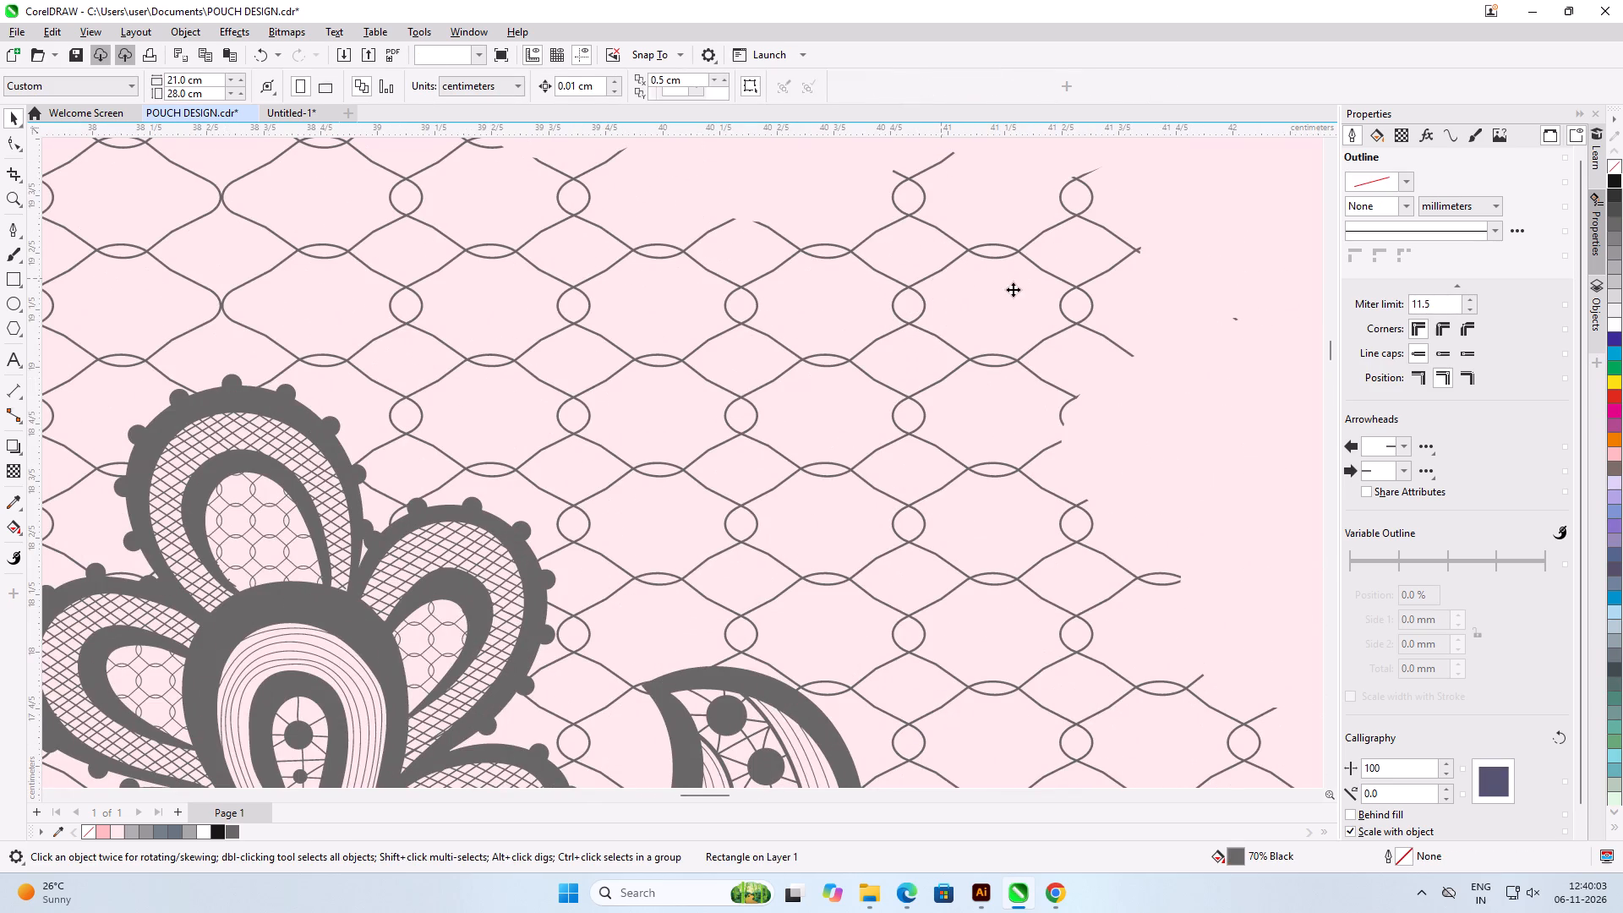
pyautogui.scroll(-3, 1013, 289)
pyautogui.scroll(7, 273, 325)
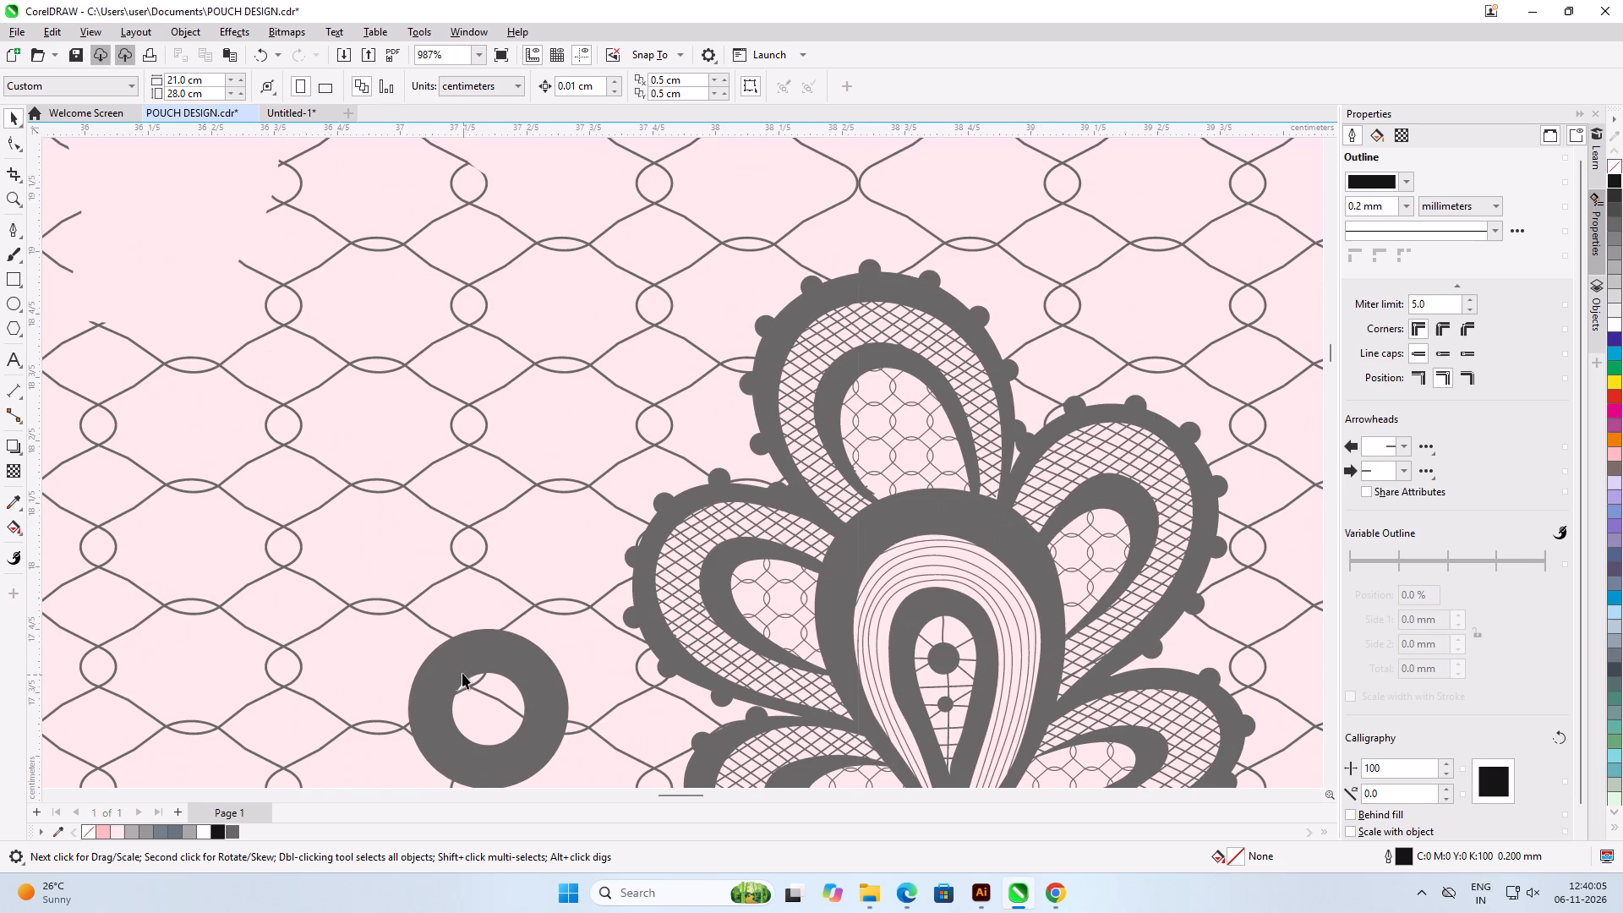
pyautogui.click(445, 673)
pyautogui.press('Delete')
# Delete the large grey upper ring motif from the mesh of the lower lace's middle floral repeat.
pyautogui.scroll(-7, 723, 385)
pyautogui.scroll(-6, 634, 406)
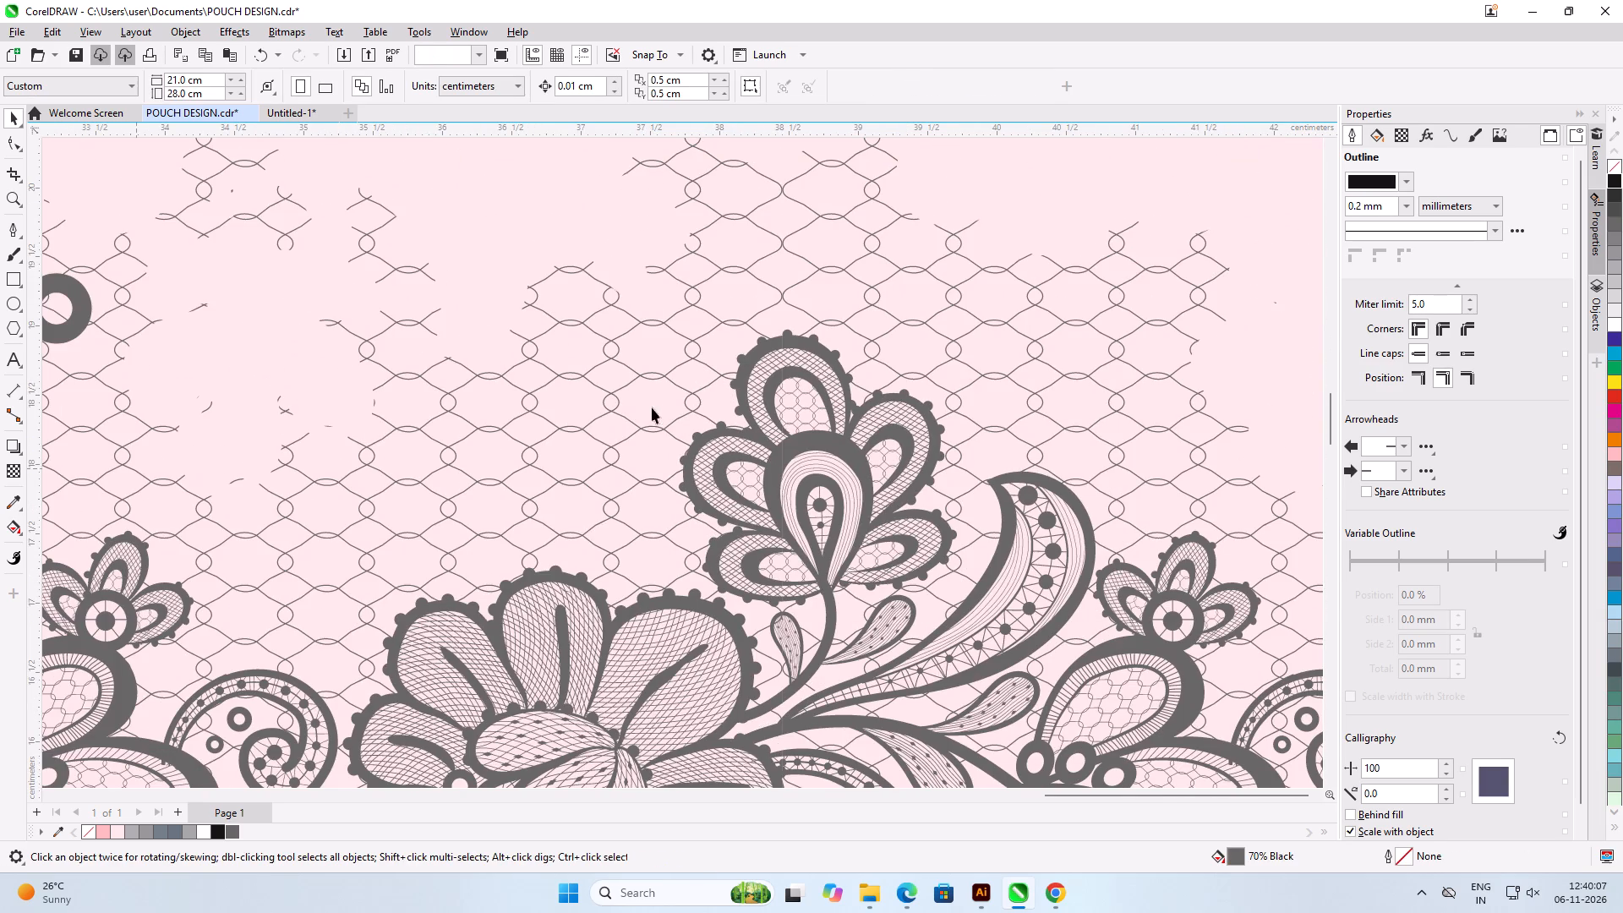
pyautogui.scroll(6, 156, 343)
pyautogui.scroll(7, 237, 354)
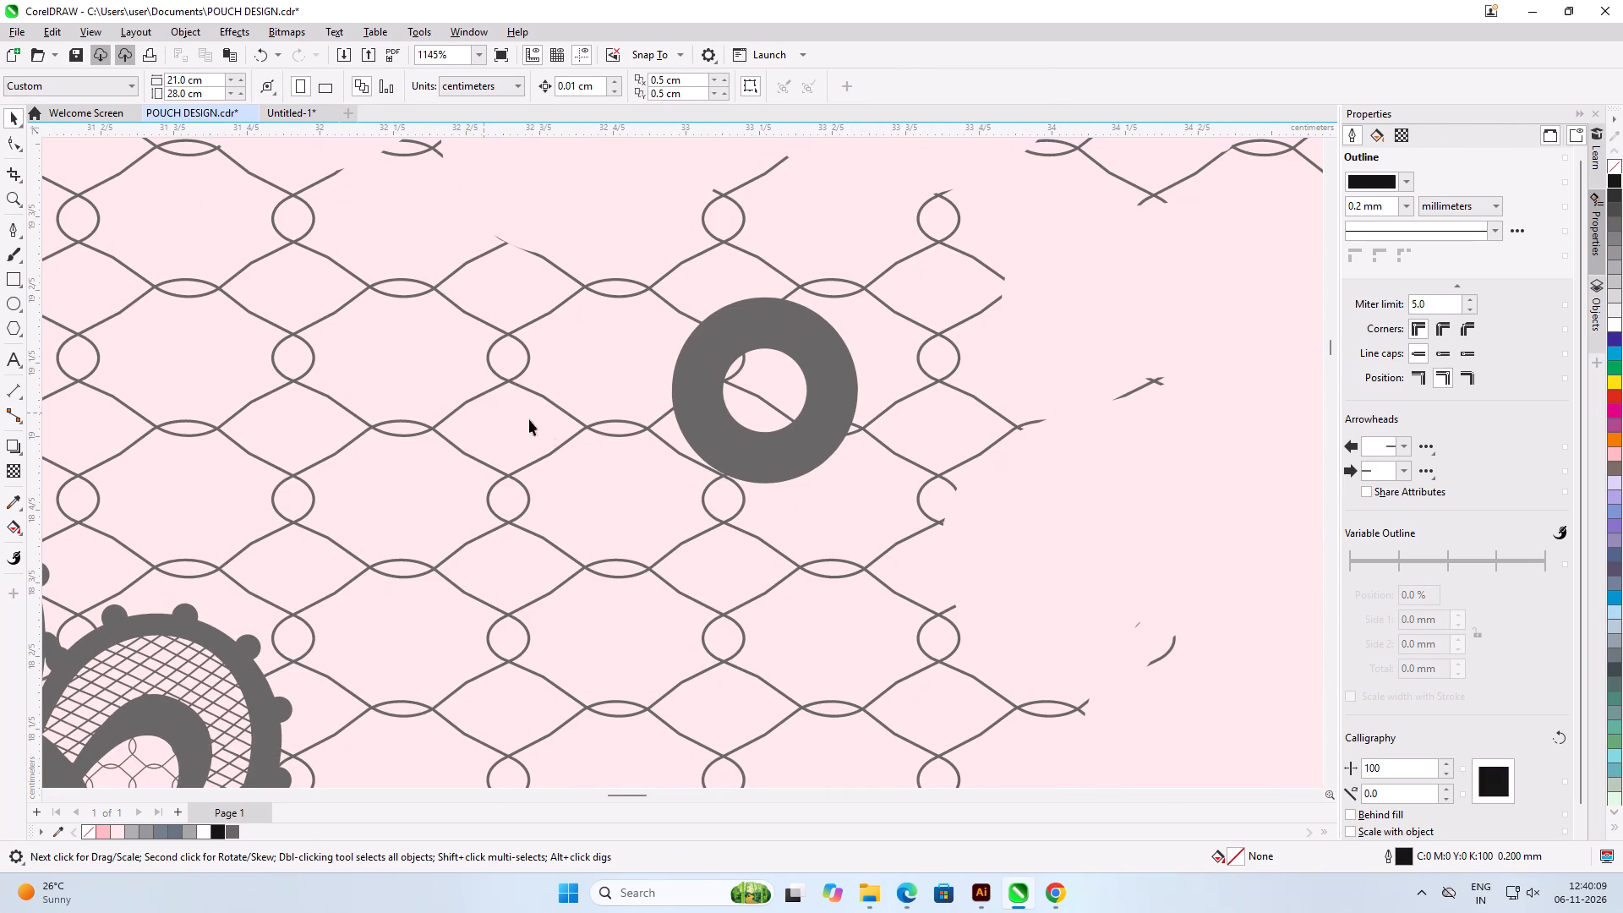
pyautogui.click(719, 418)
pyautogui.press('Delete')
pyautogui.scroll(-8, 1053, 384)
pyautogui.scroll(-5, 515, 364)
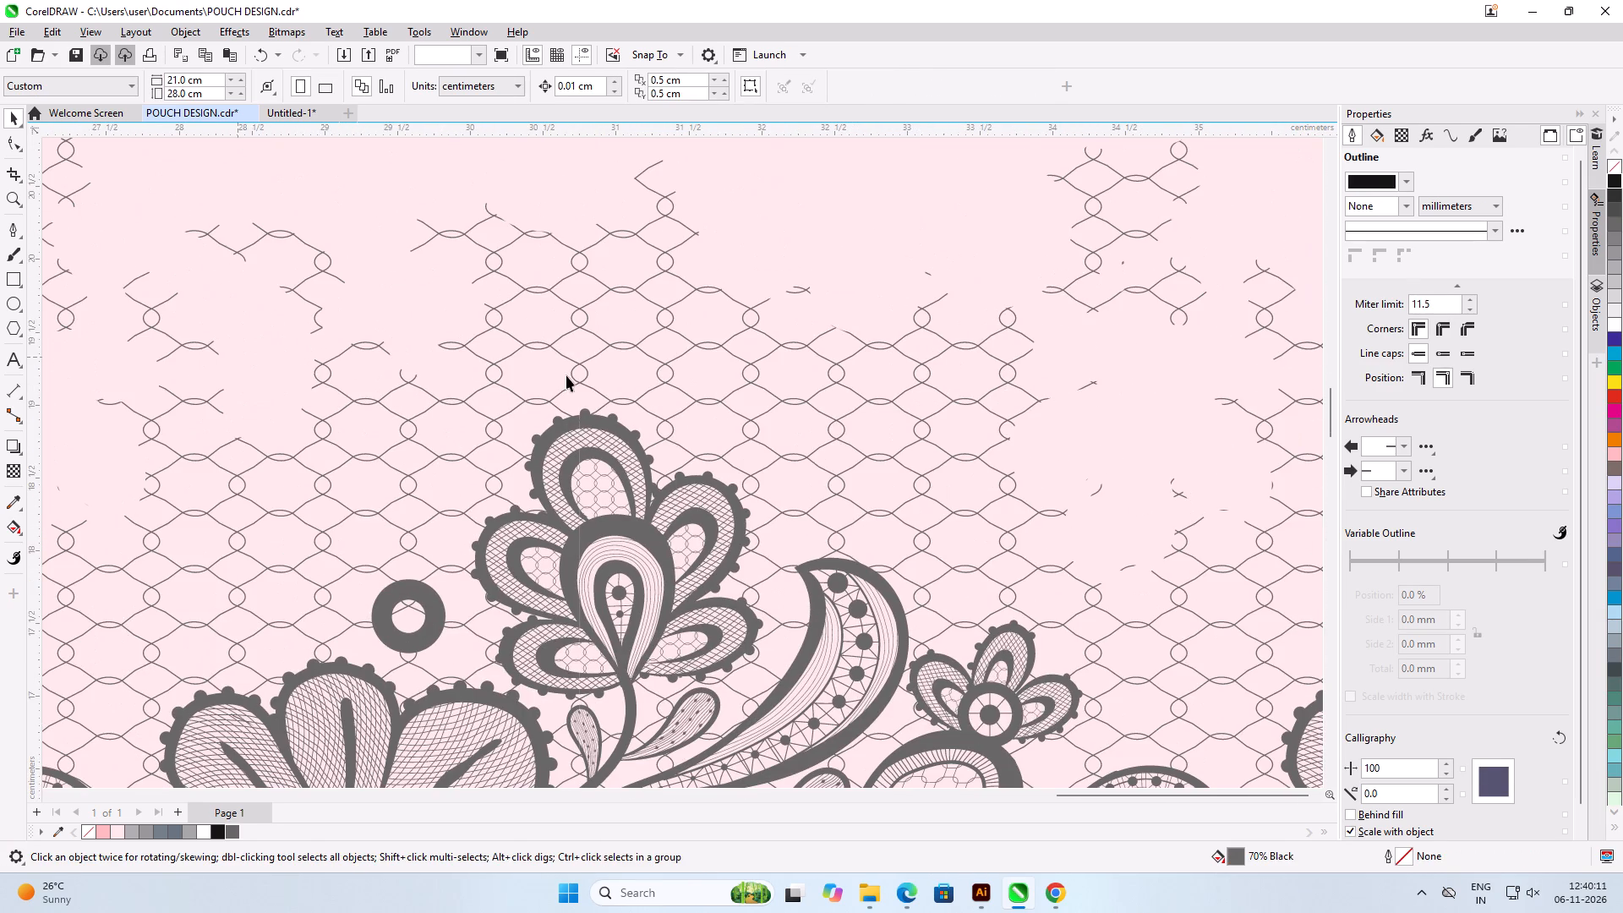
pyautogui.scroll(-1, 566, 375)
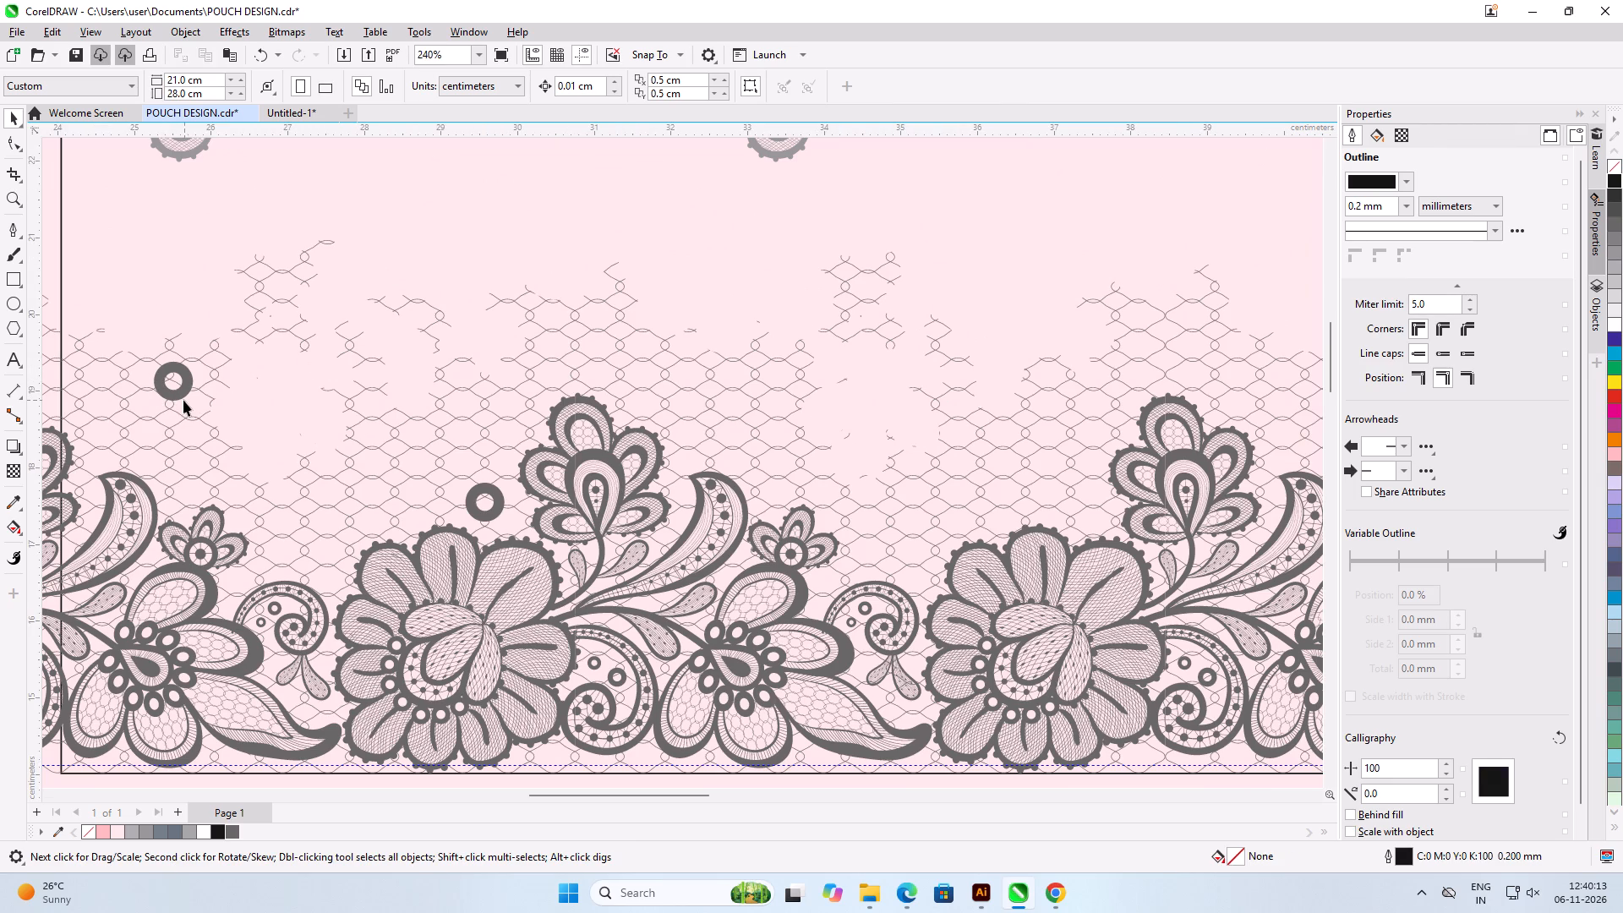
# Delete the large grey ring motif from the mesh above the lower lace's leftmost floral repeat.
pyautogui.click(180, 399)
pyautogui.press('Delete')
# Examine the lower lace's mesh across the second big pouch for gaps, ragged edges and leftover motifs.
pyautogui.scroll(-2, 340, 391)
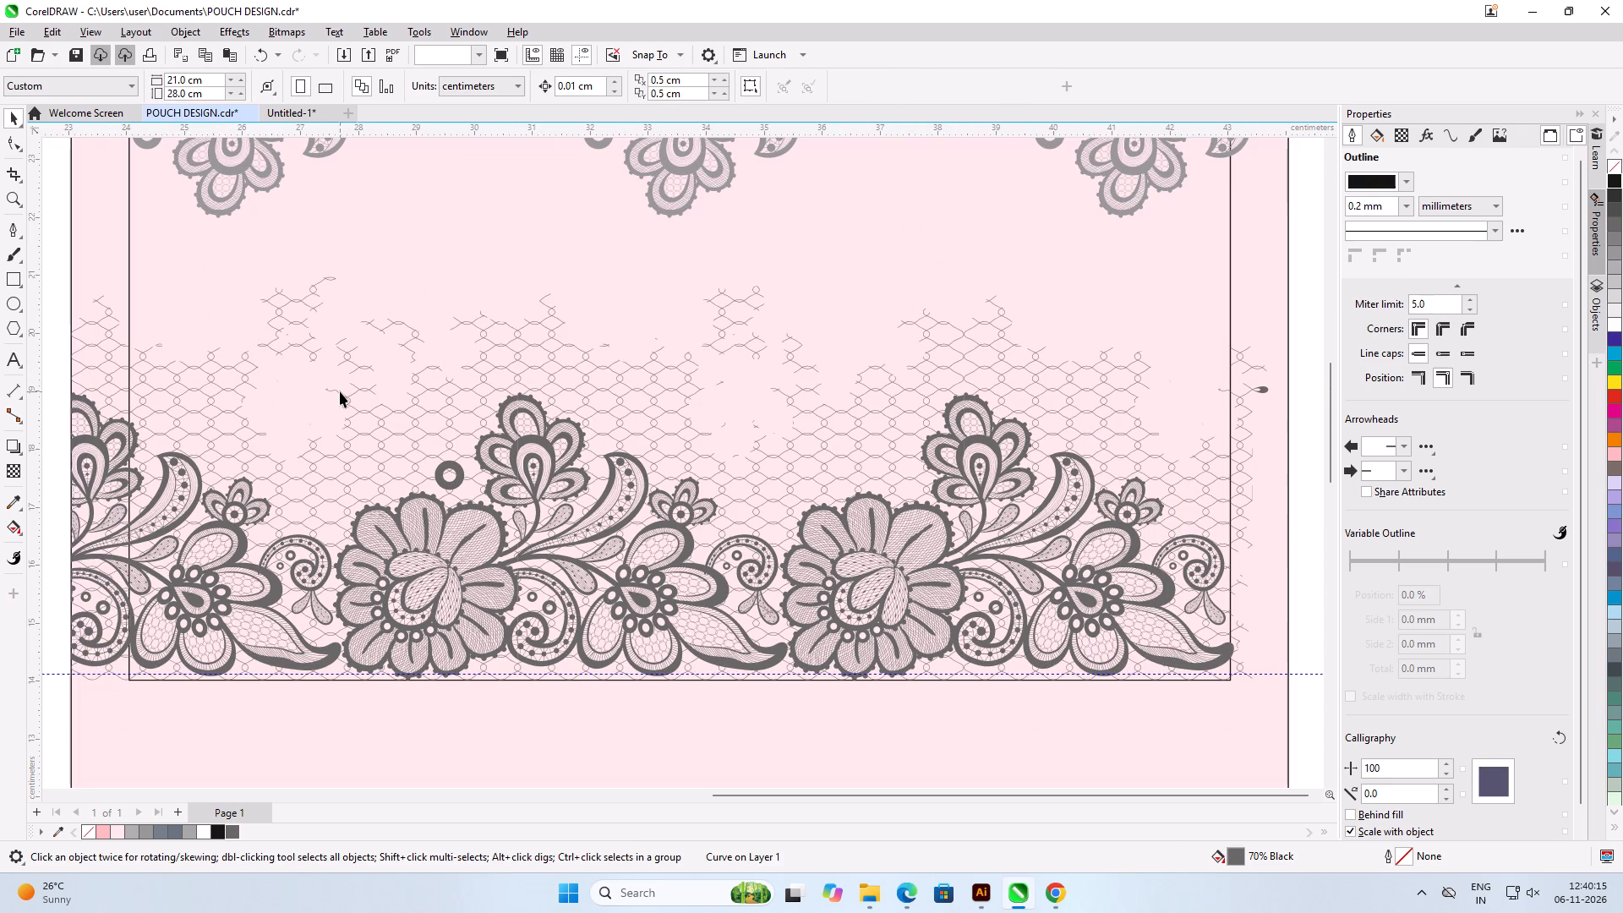
pyautogui.scroll(-1, 249, 364)
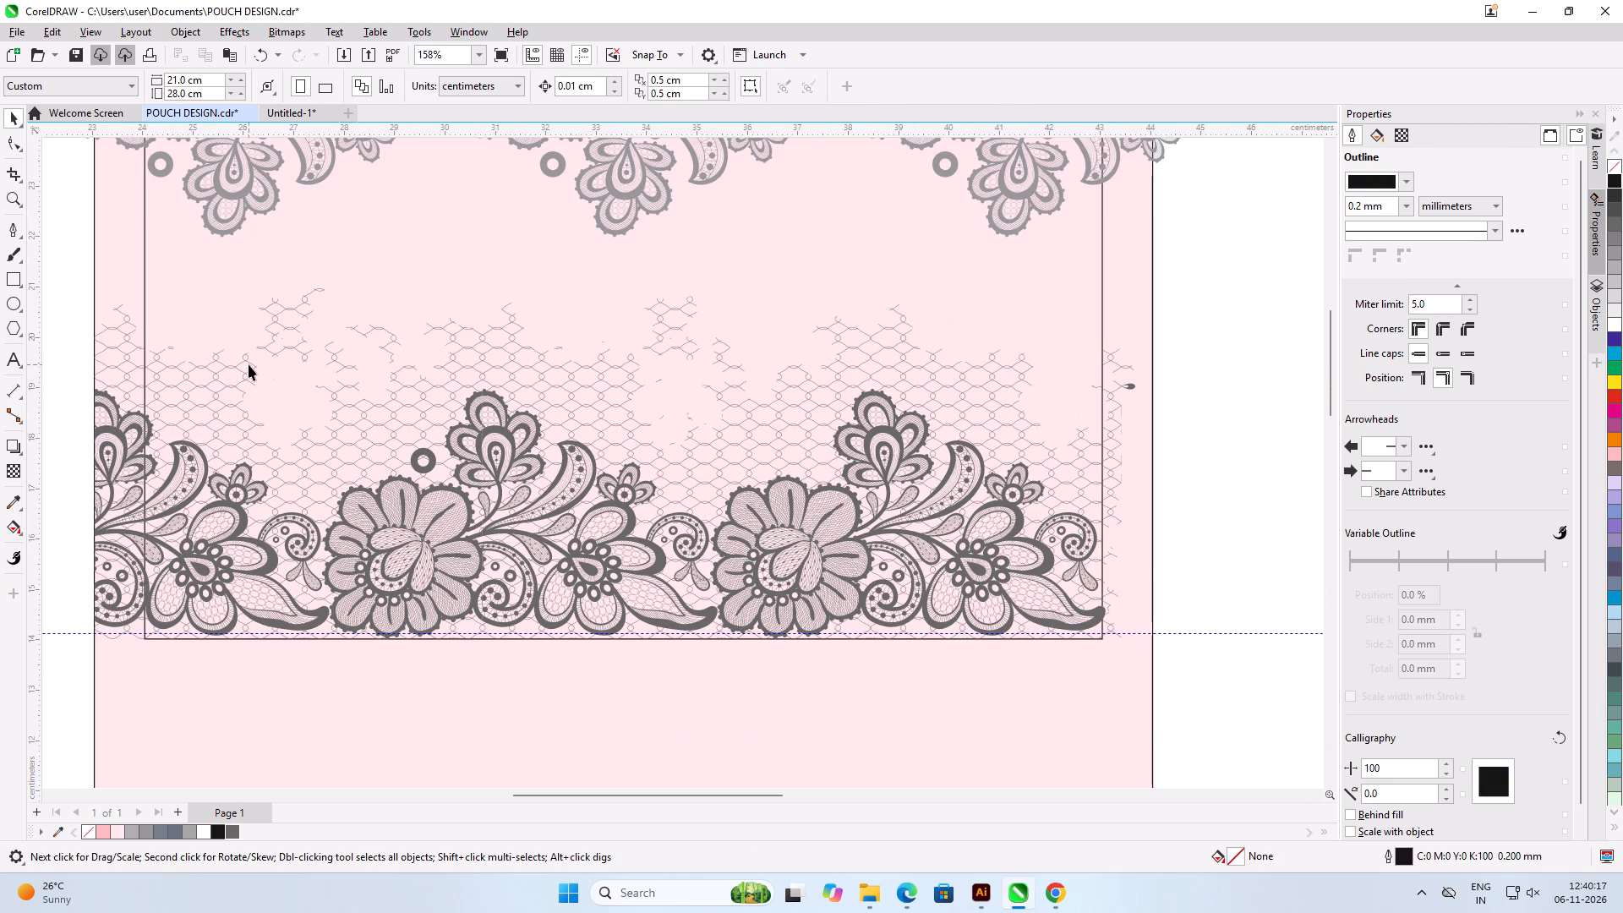
pyautogui.scroll(1, 118, 355)
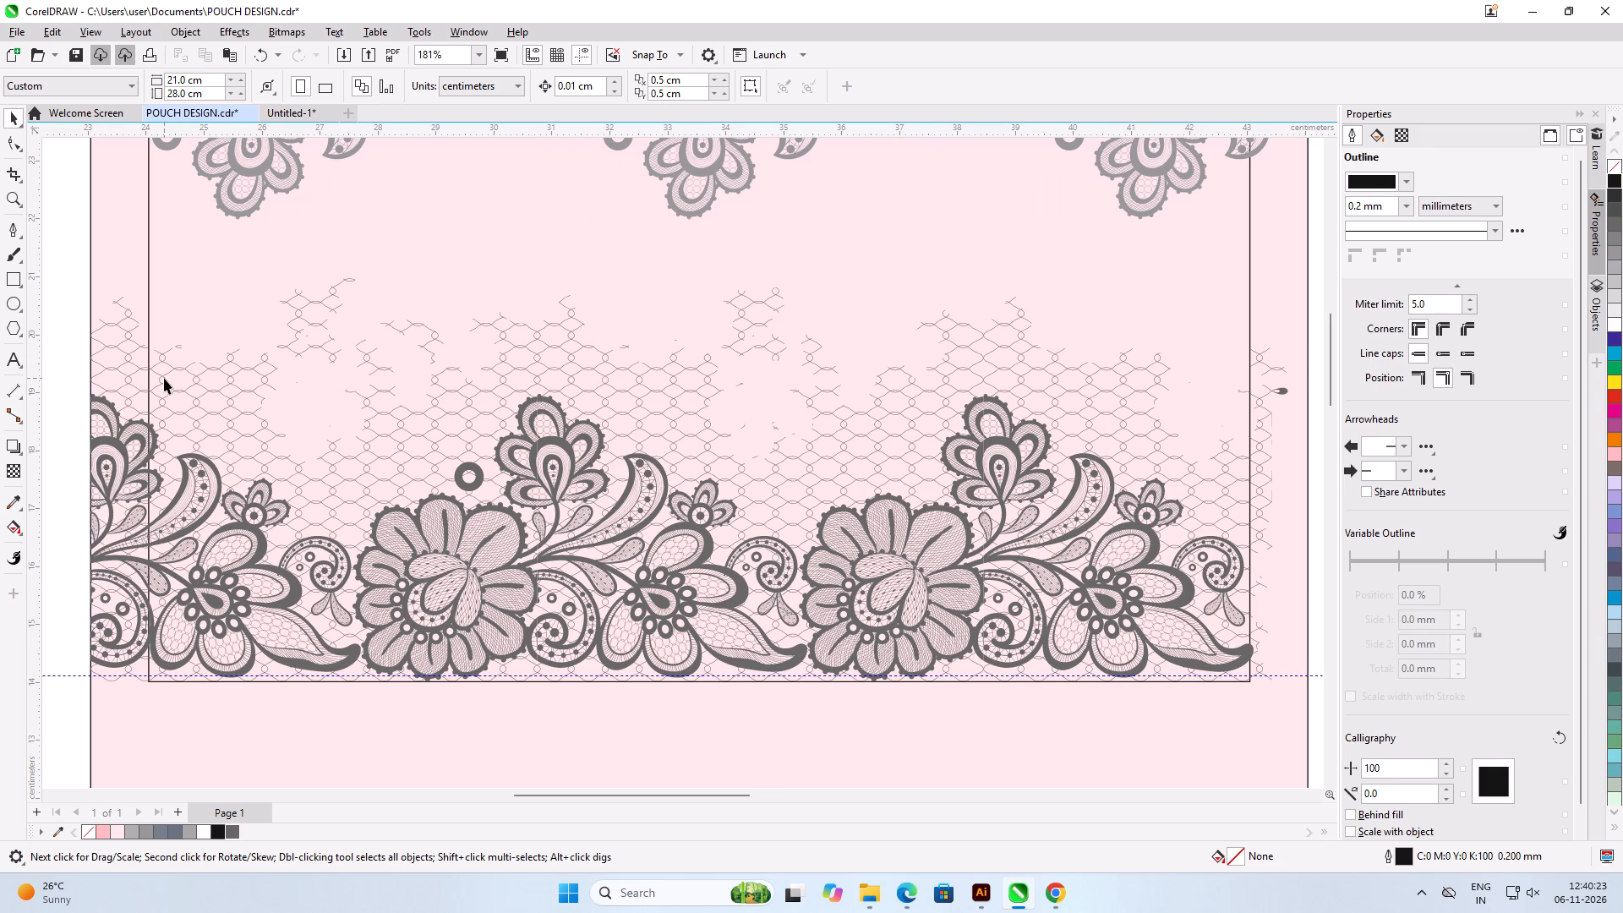
pyautogui.scroll(6, 224, 422)
pyautogui.scroll(-1, 227, 424)
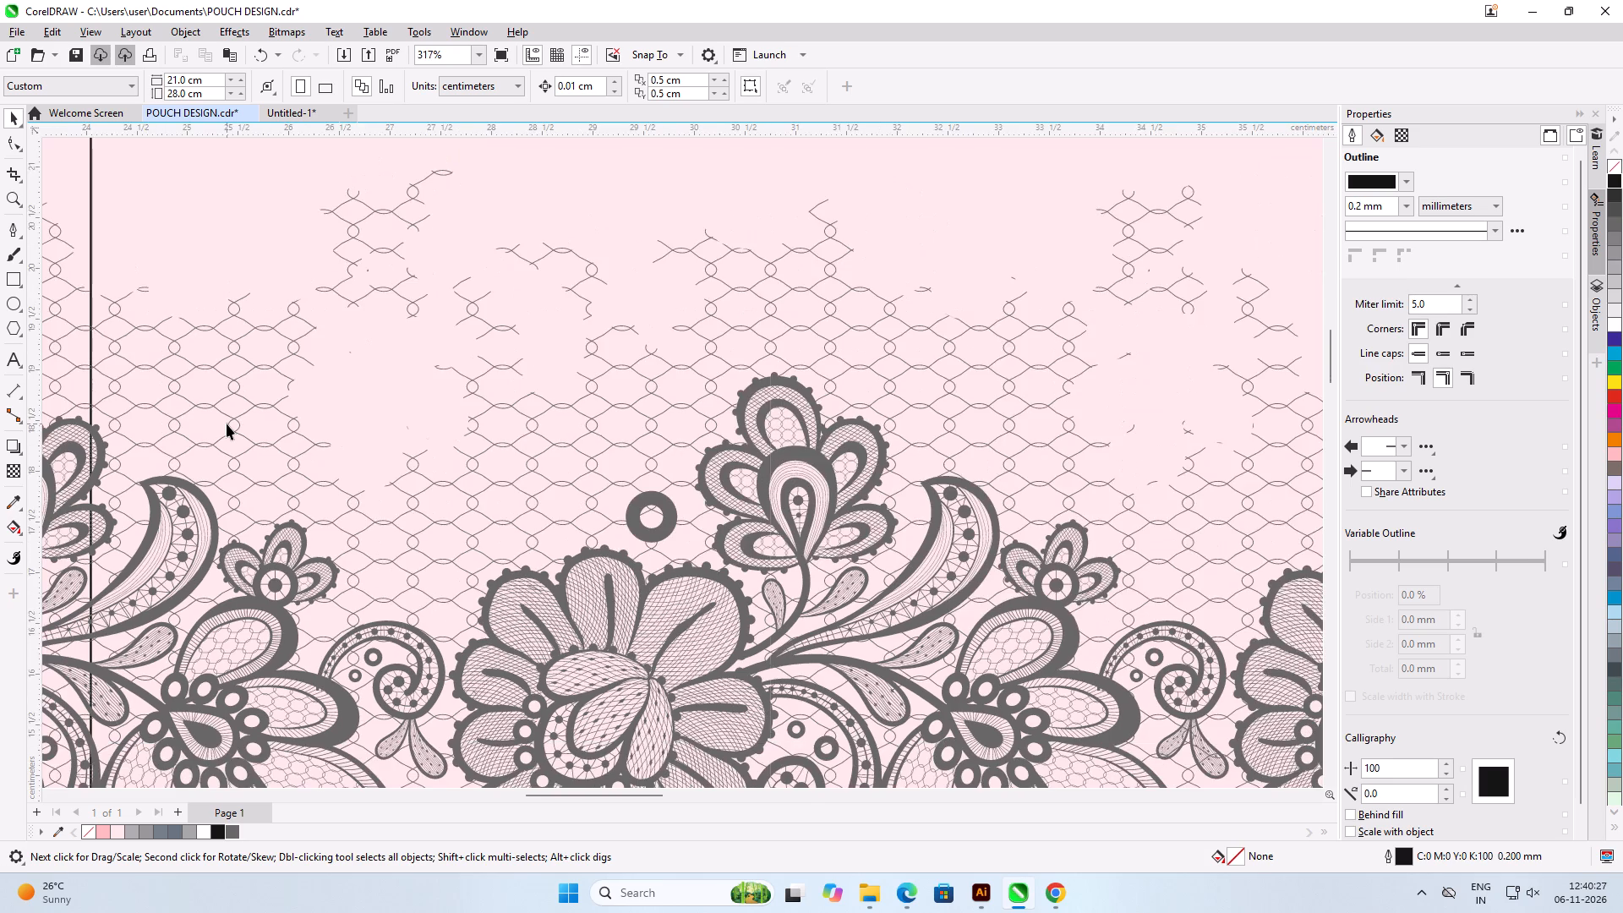
pyautogui.scroll(-7, 227, 424)
pyautogui.scroll(2, 784, 426)
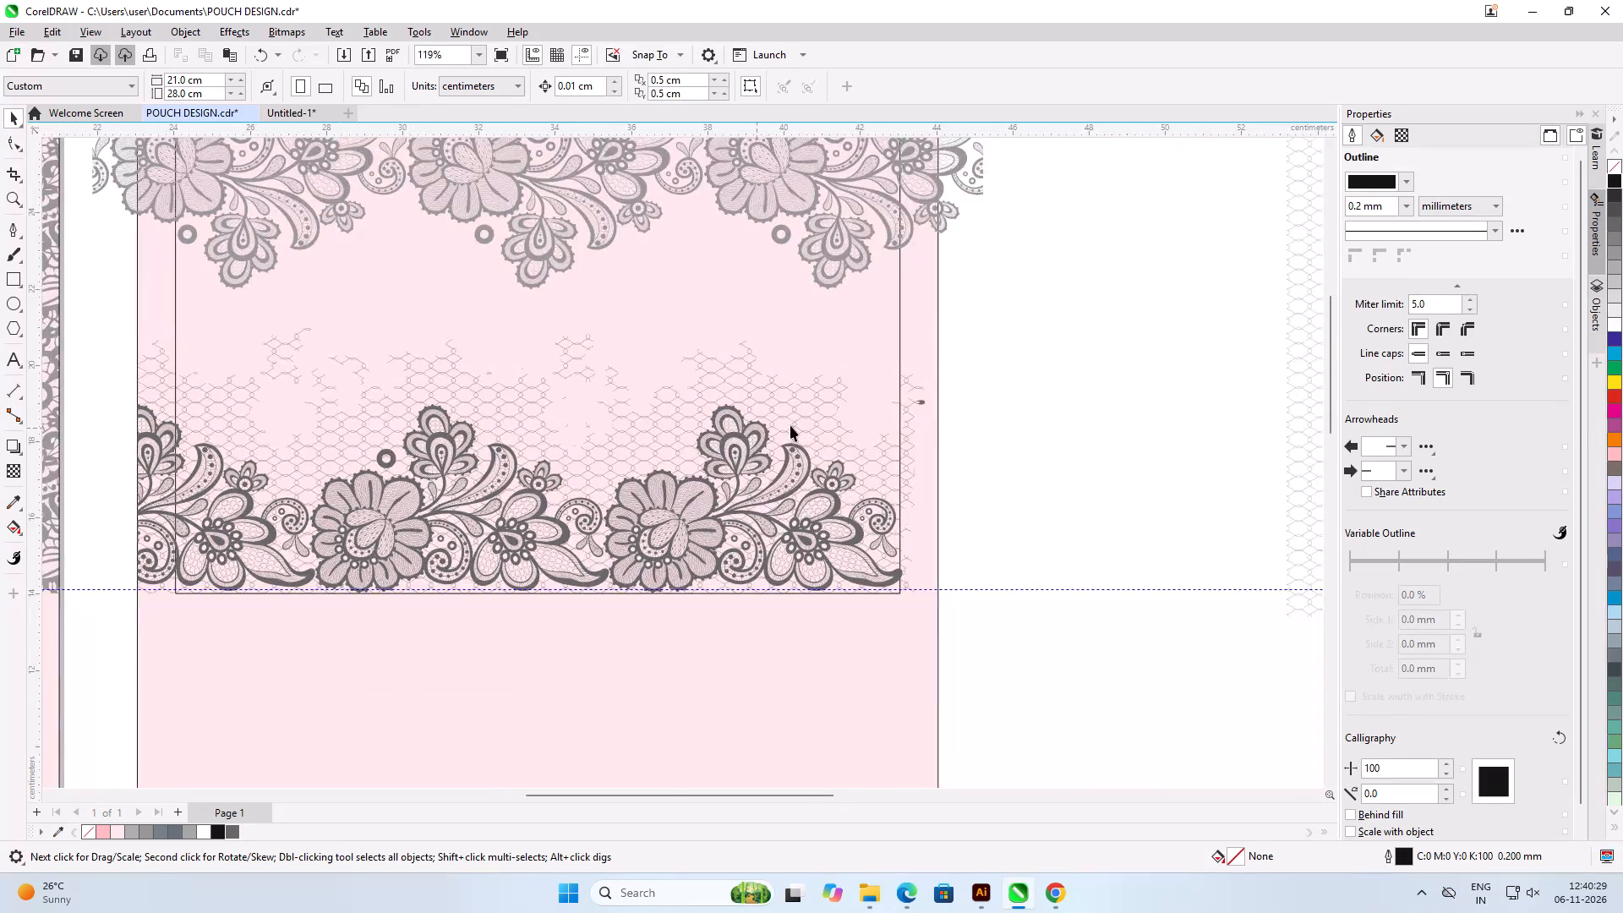
pyautogui.scroll(5, 790, 425)
pyautogui.scroll(5, 1064, 418)
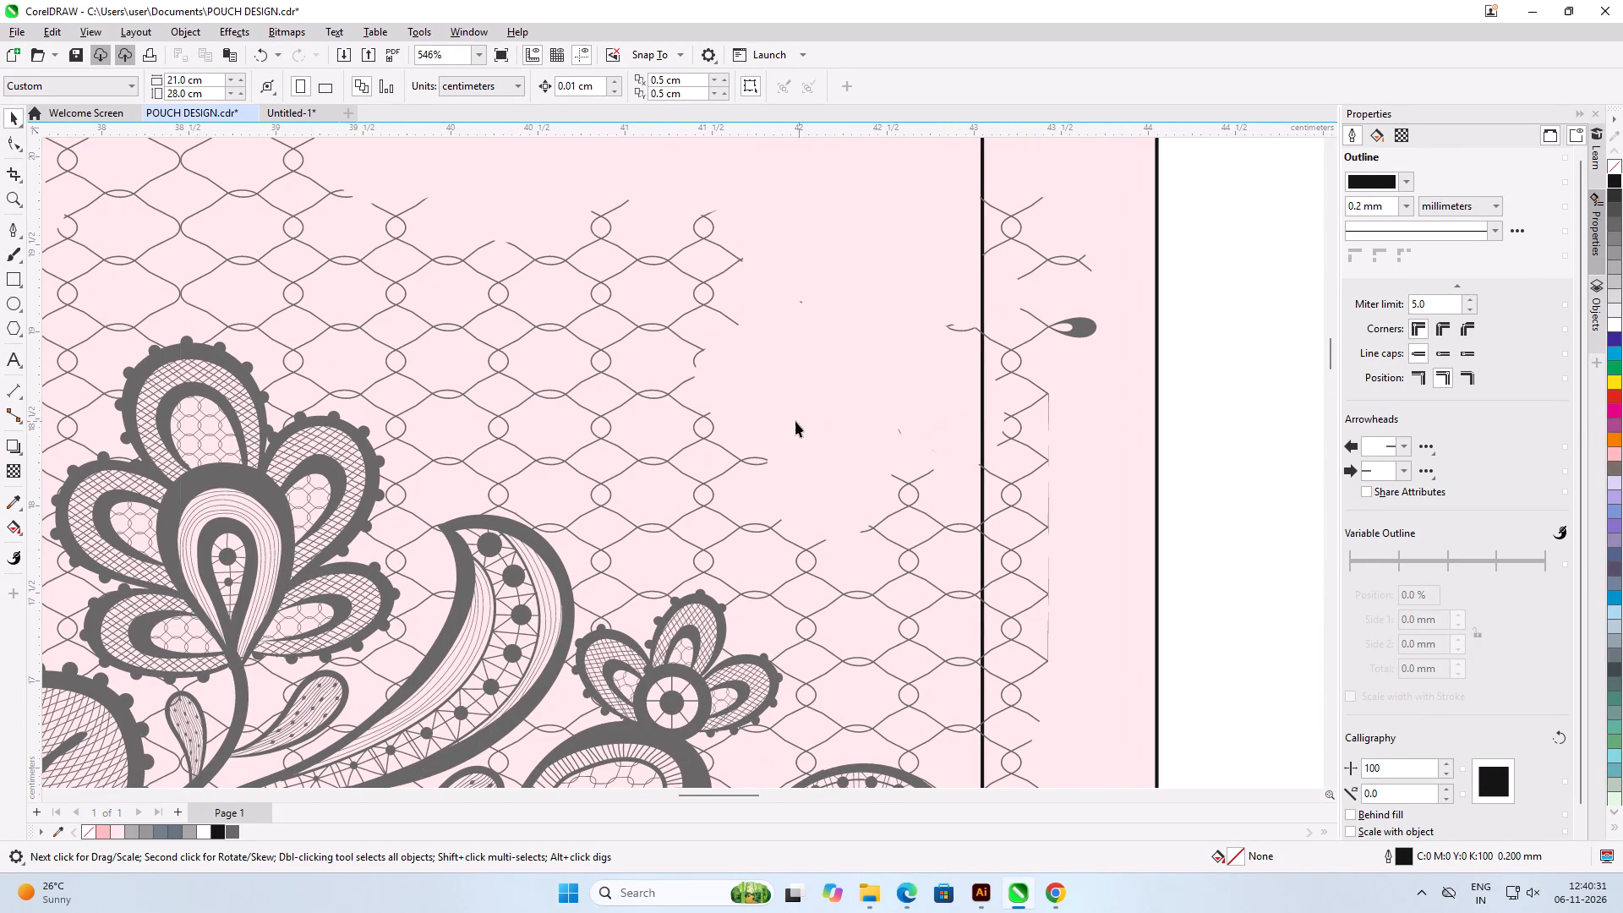
pyautogui.scroll(-5, 565, 389)
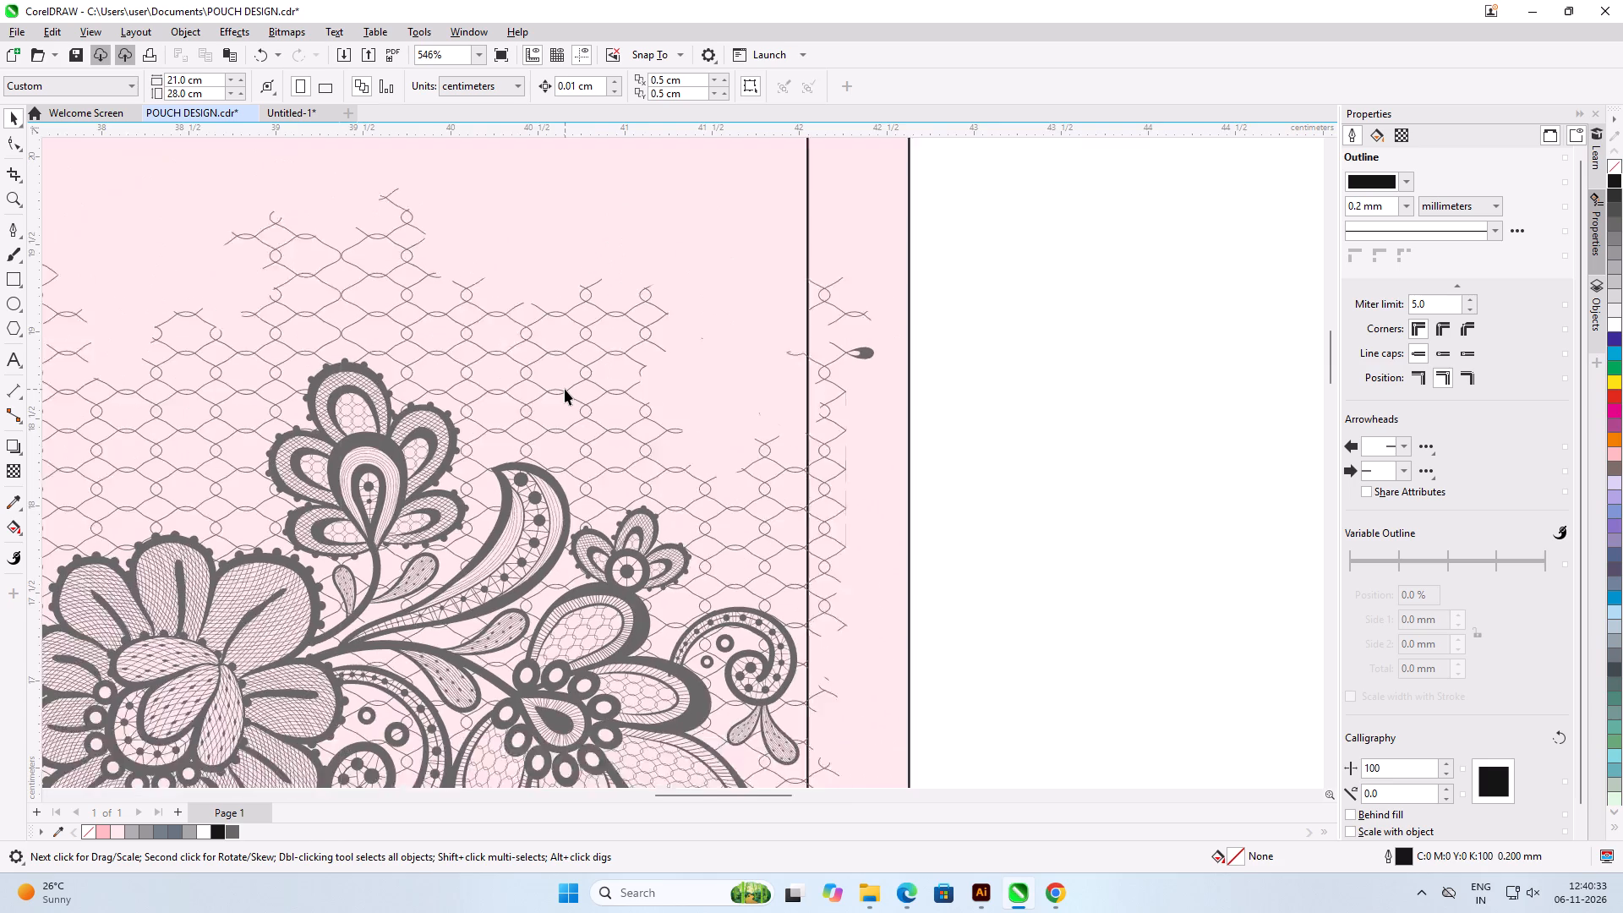
pyautogui.scroll(-7, 565, 389)
# Move the spare mesh panel closer to the second big pouch, centring it at about X 63.7 cm, Y 20.4 cm.
pyautogui.click(1078, 391)
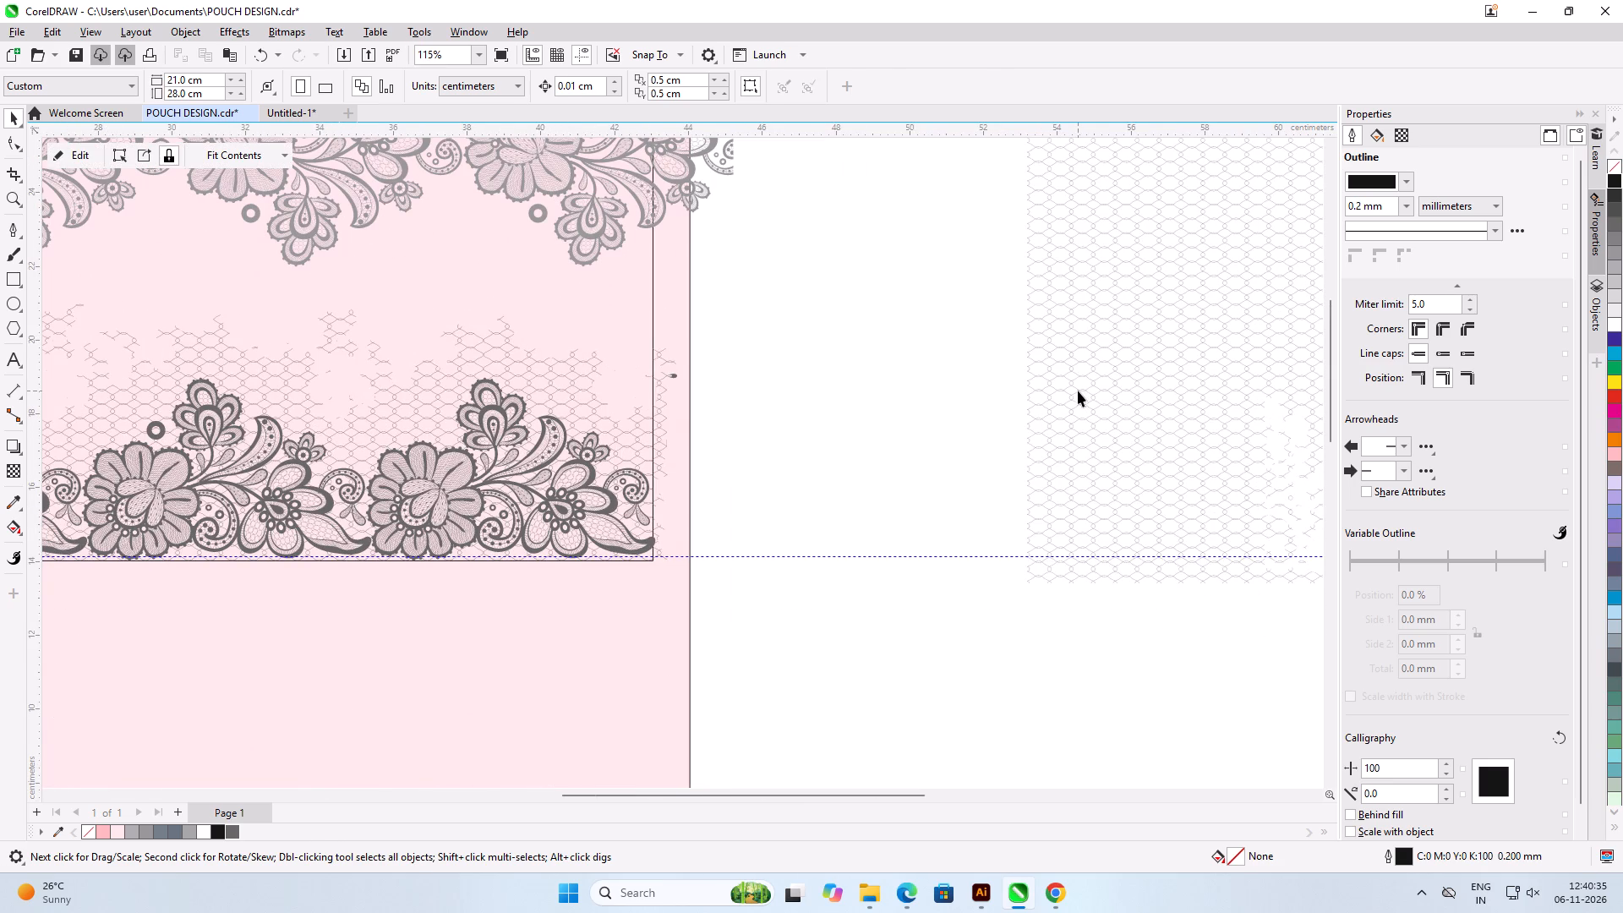
pyautogui.moveTo(1074, 396); pyautogui.dragTo(850, 453)
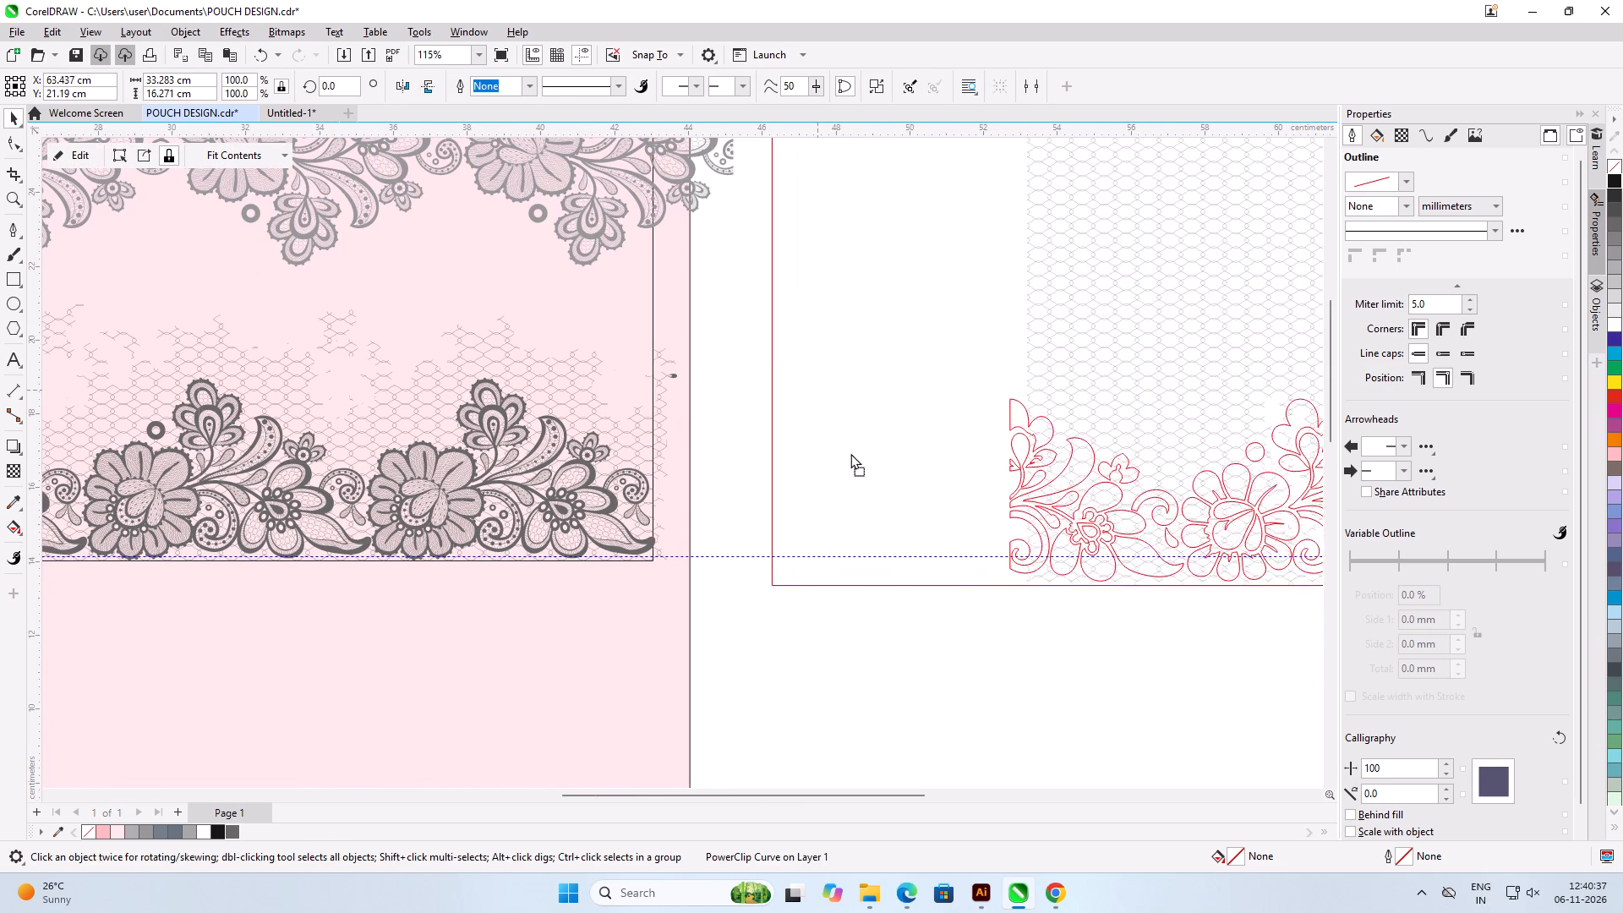
pyautogui.moveTo(850, 453); pyautogui.dragTo(847, 436)
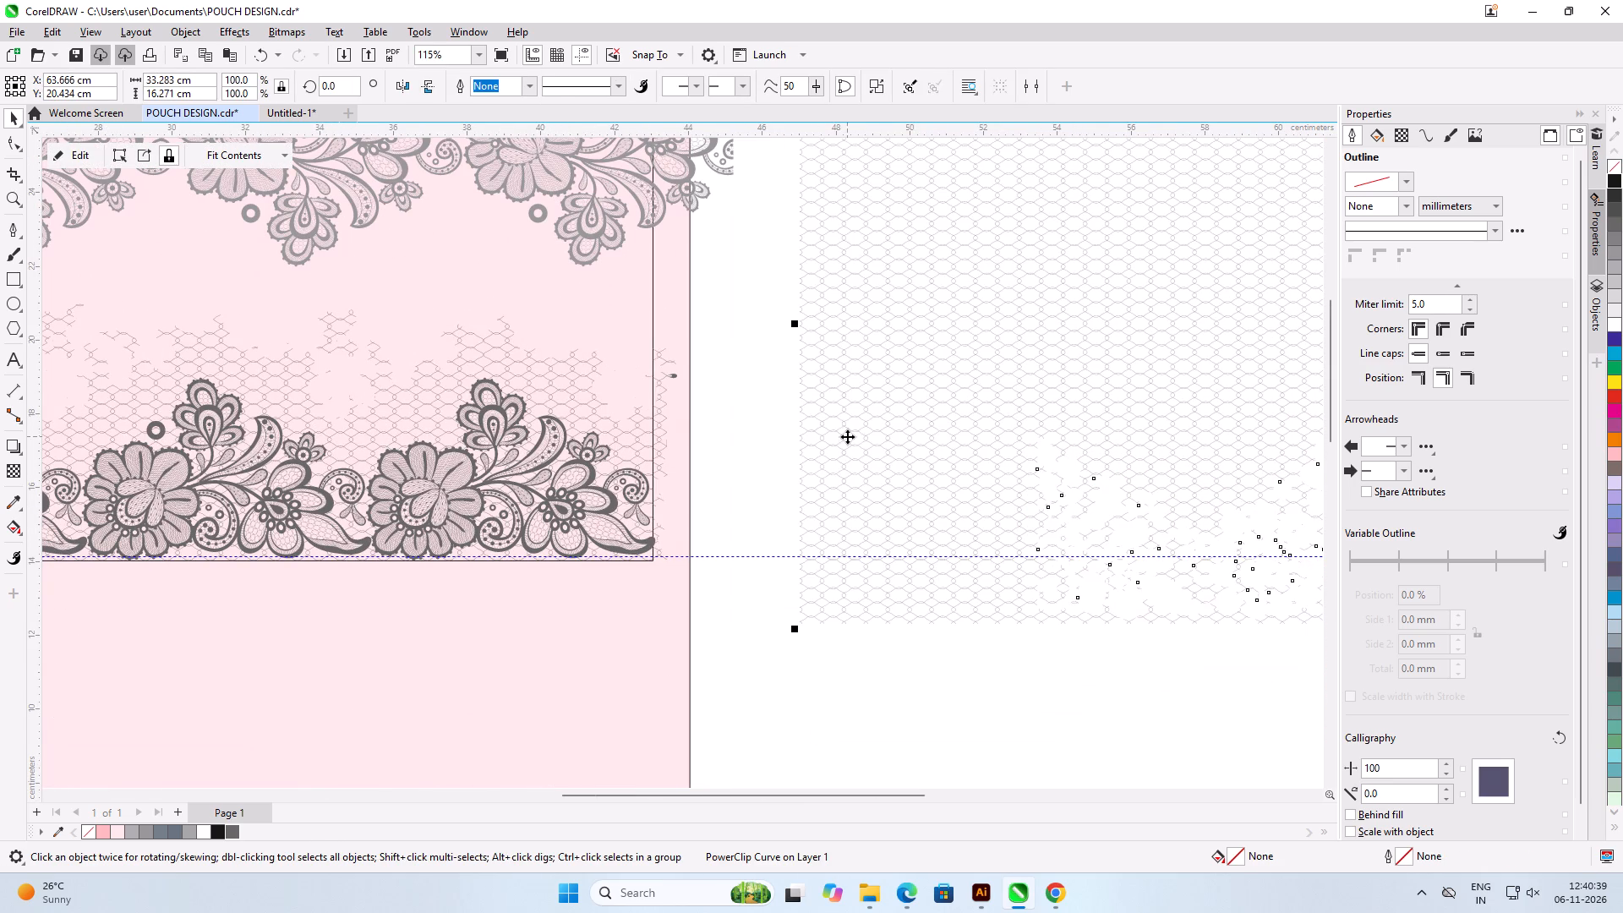
pyautogui.click(746, 415)
pyautogui.click(903, 409)
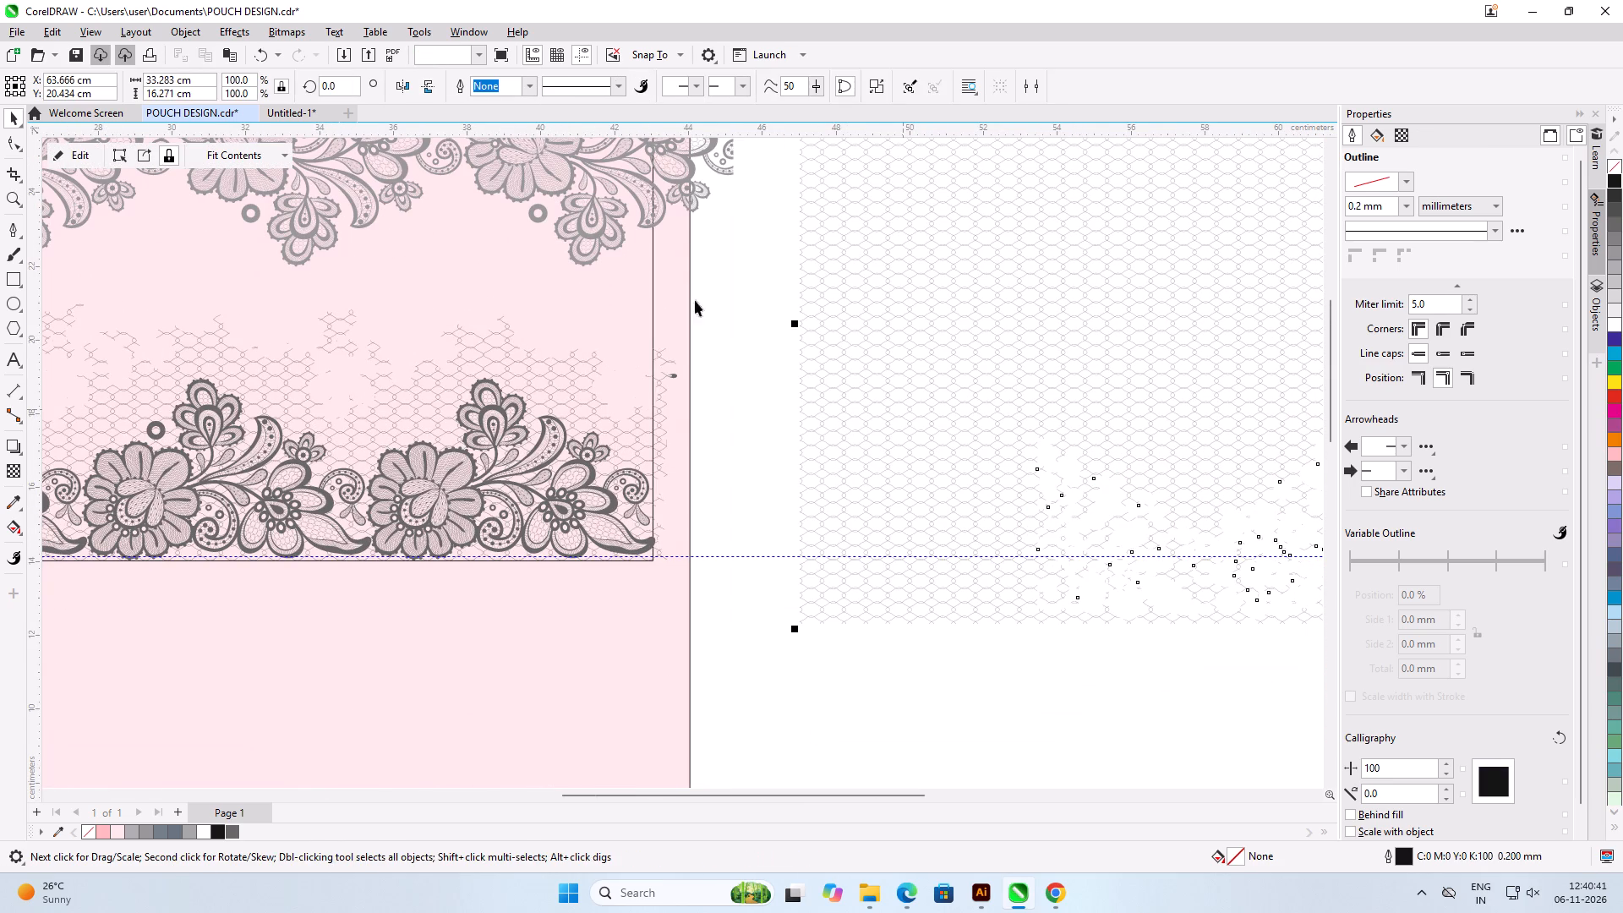
# Delete all floral cut-out nodes from the spare mesh panel's PowerClip frame, leaving only its four rectangular corner nodes.
pyautogui.scroll(-6, 736, 267)
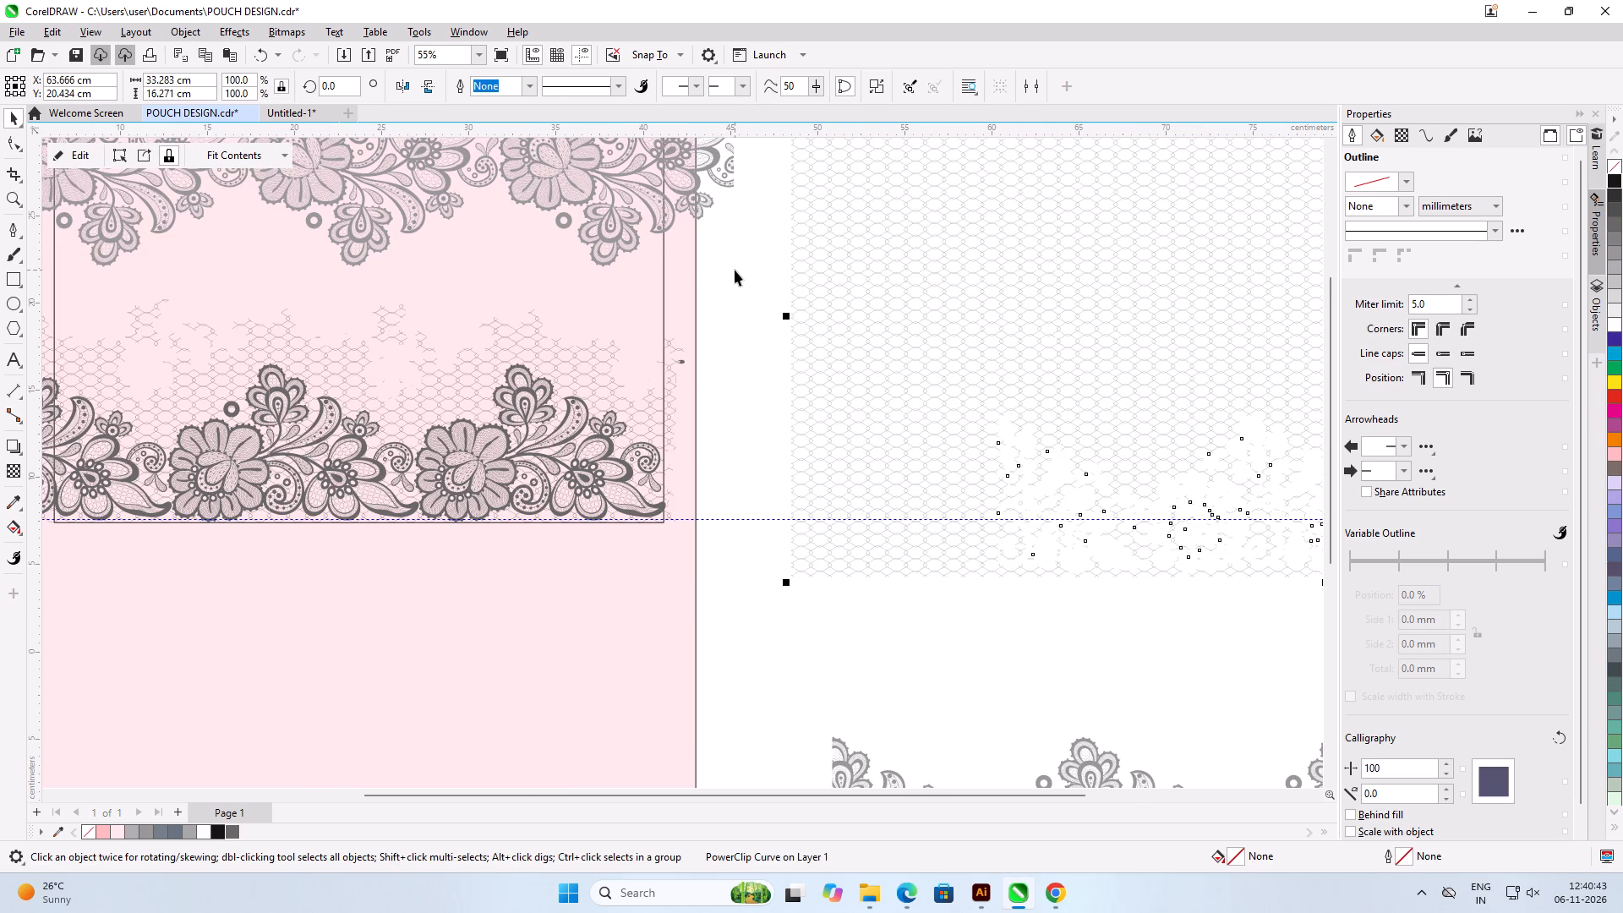
pyautogui.scroll(-3, 735, 270)
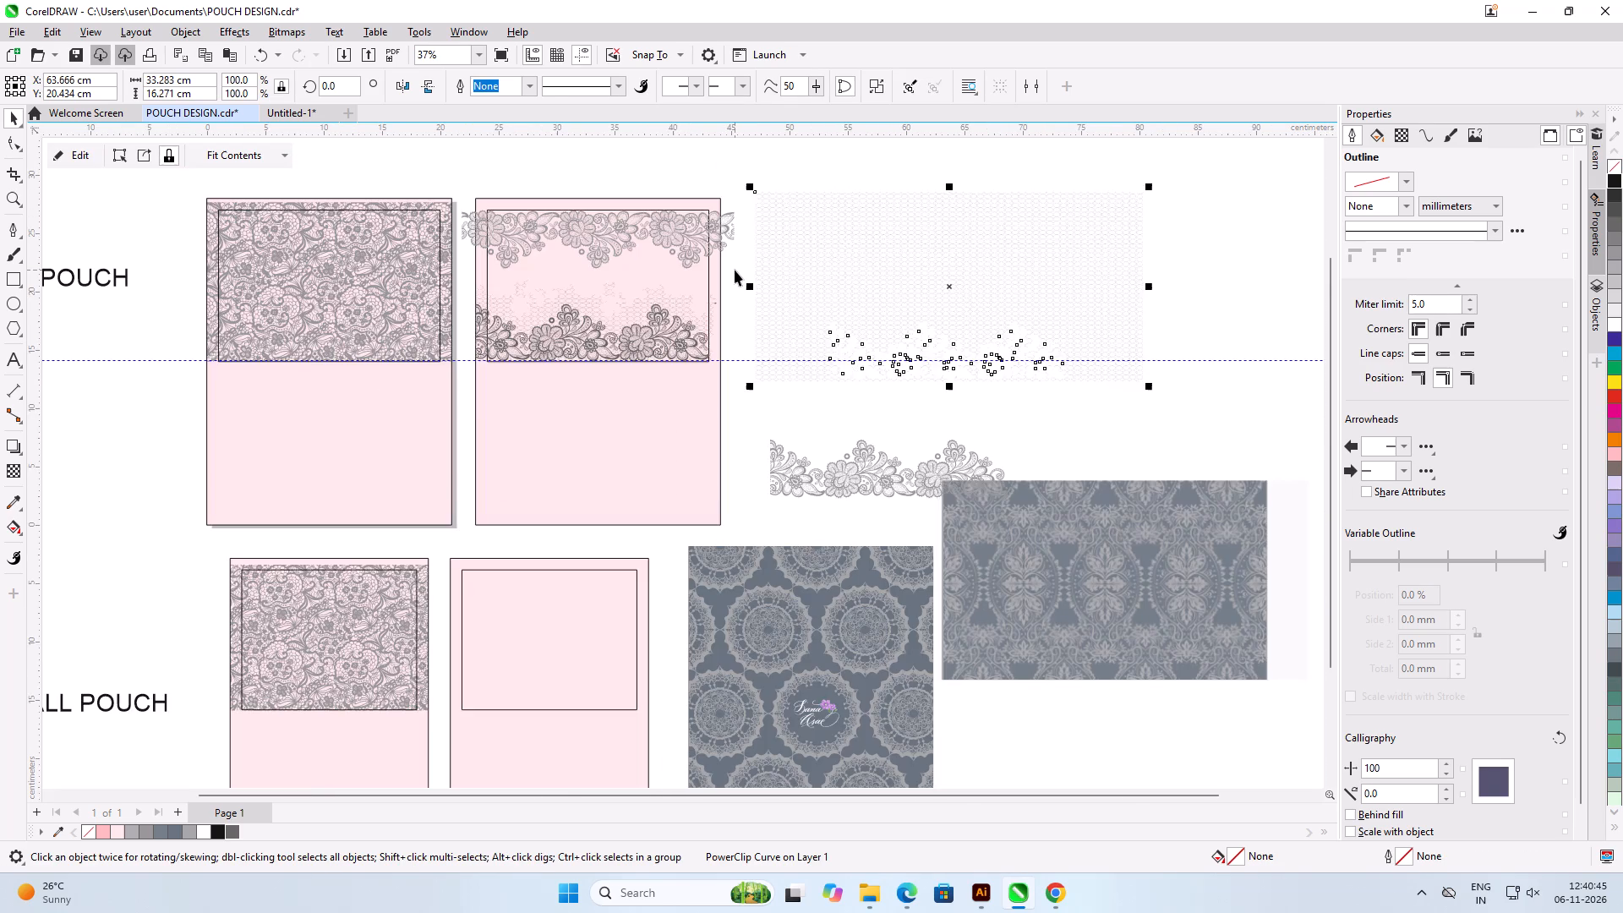
pyautogui.scroll(2, 1019, 234)
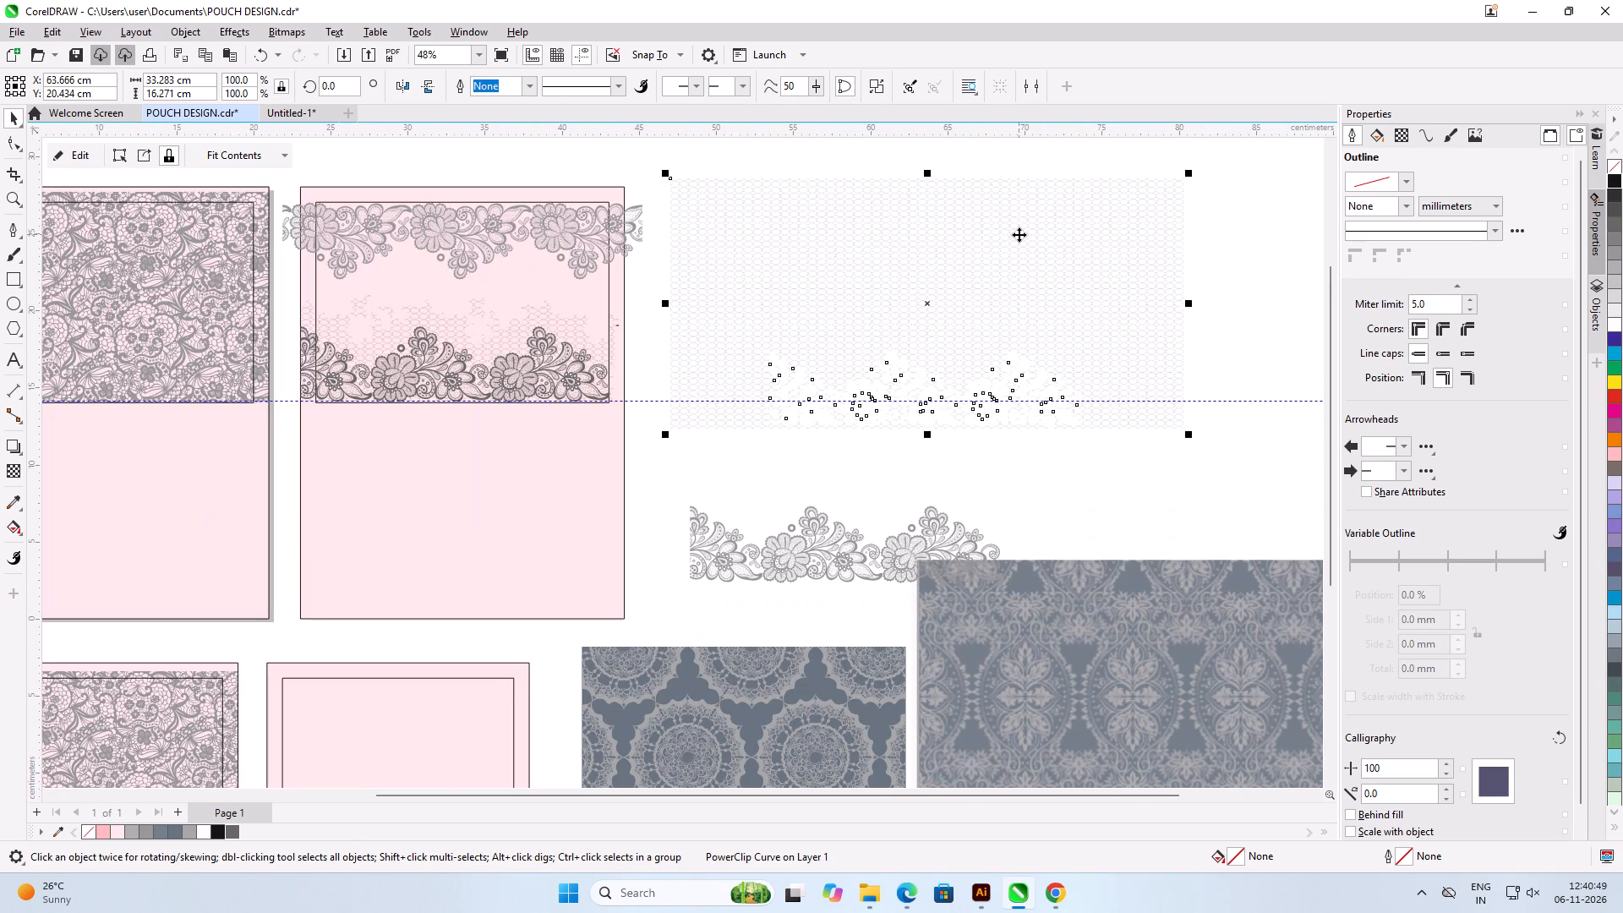
pyautogui.click(21, 144)
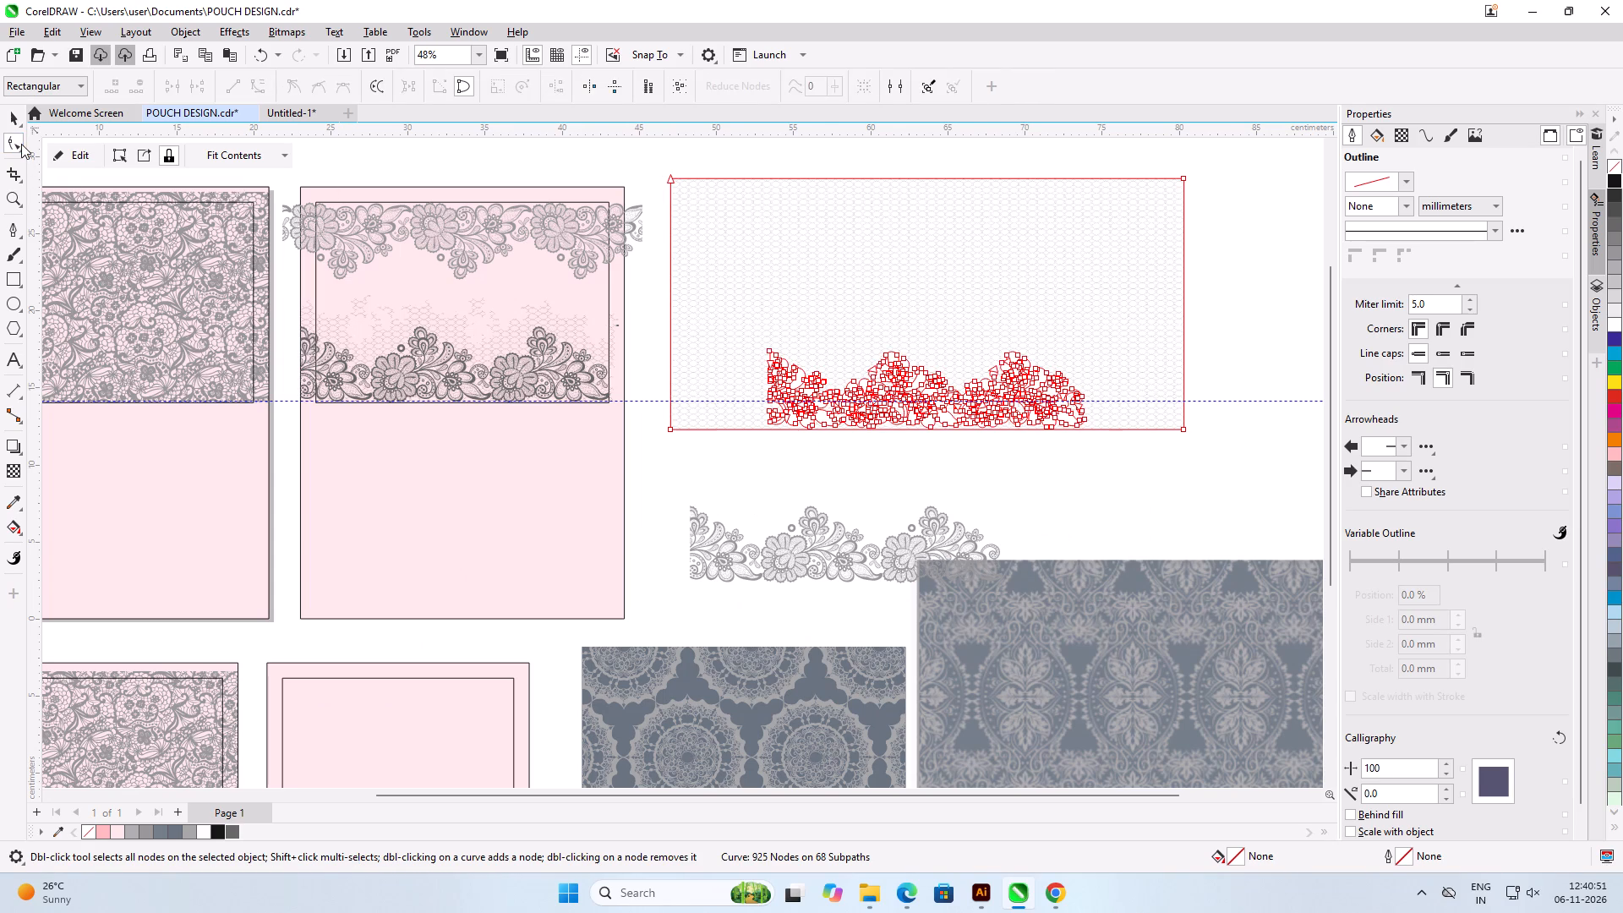
pyautogui.moveTo(752, 451); pyautogui.dragTo(1146, 329)
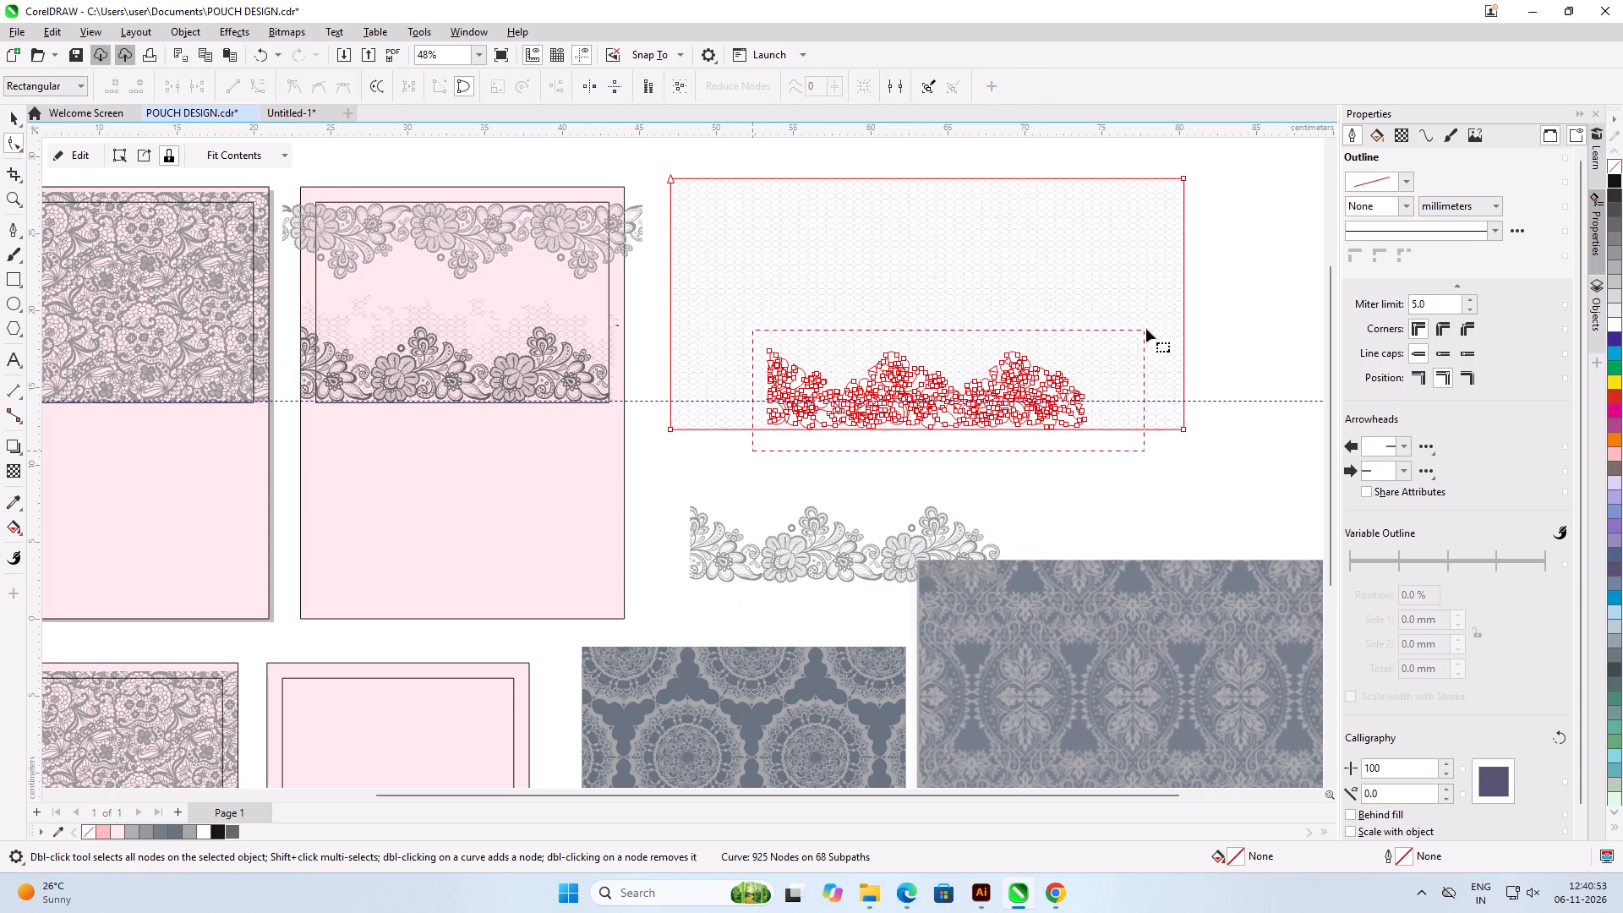
pyautogui.moveTo(1146, 329); pyautogui.dragTo(1150, 328)
pyautogui.press('Delete')
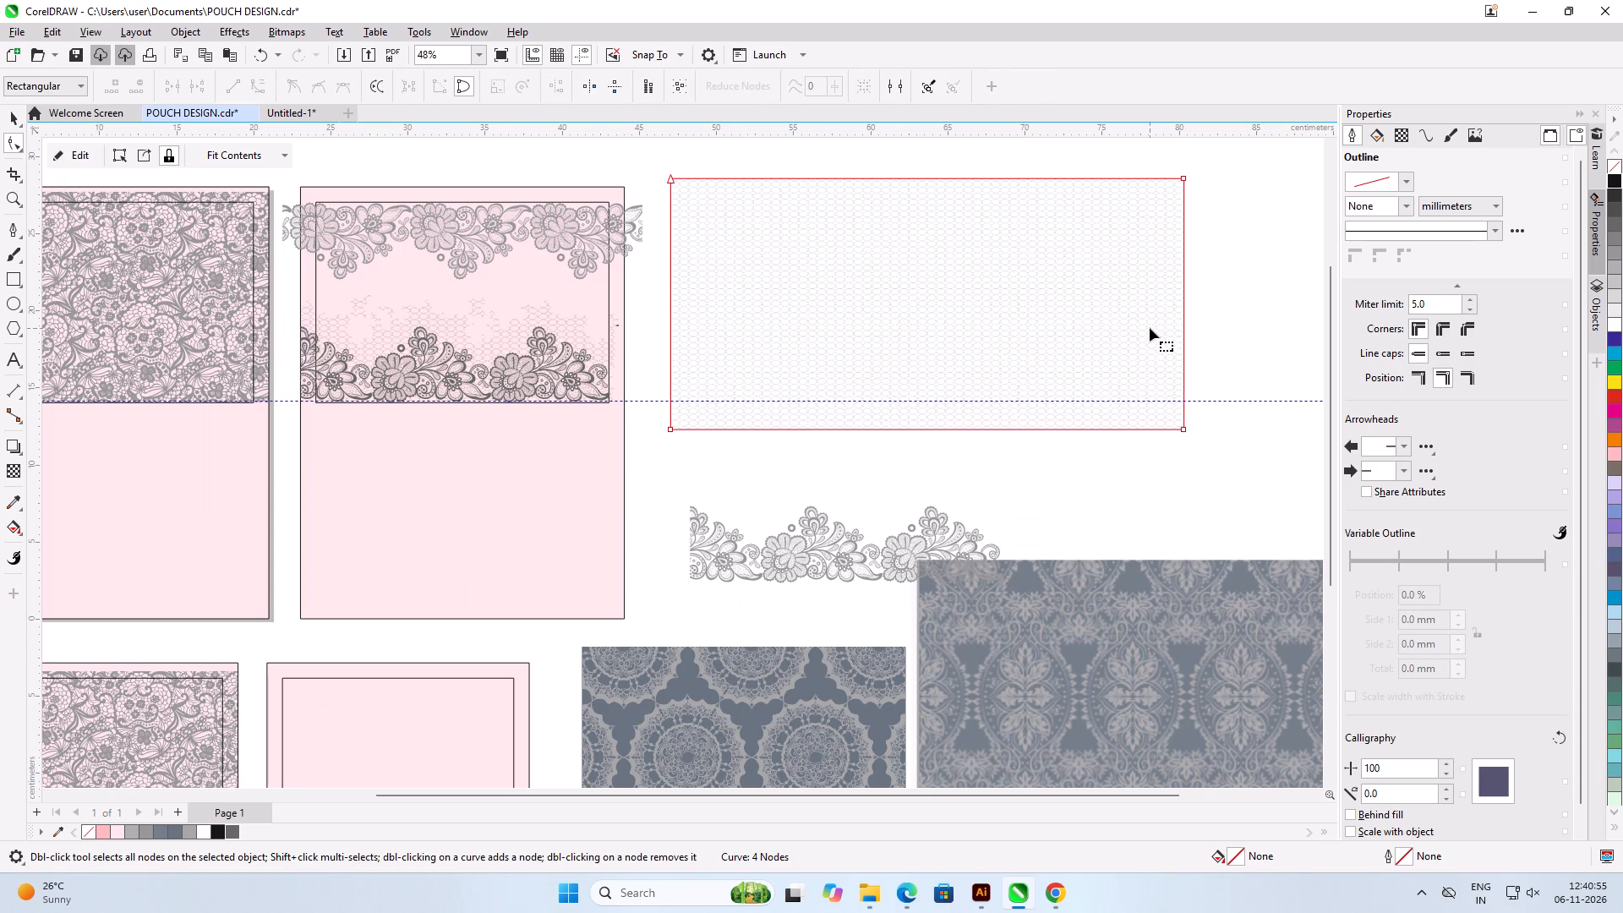
pyautogui.click(18, 119)
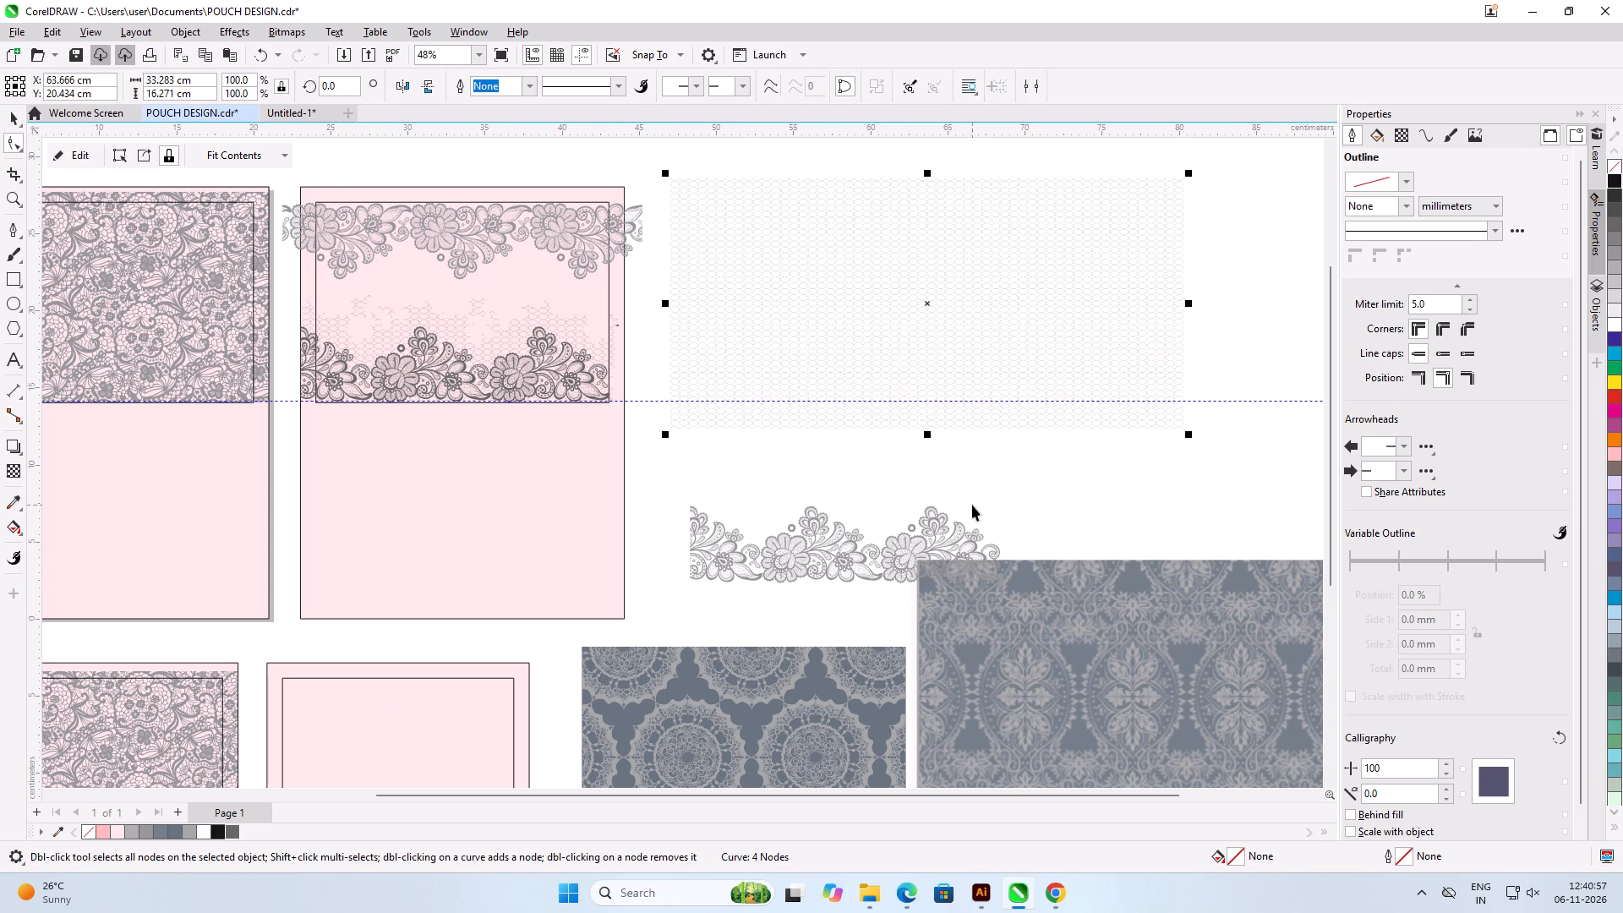
pyautogui.click(972, 505)
pyautogui.scroll(11, 869, 387)
pyautogui.scroll(-6, 872, 409)
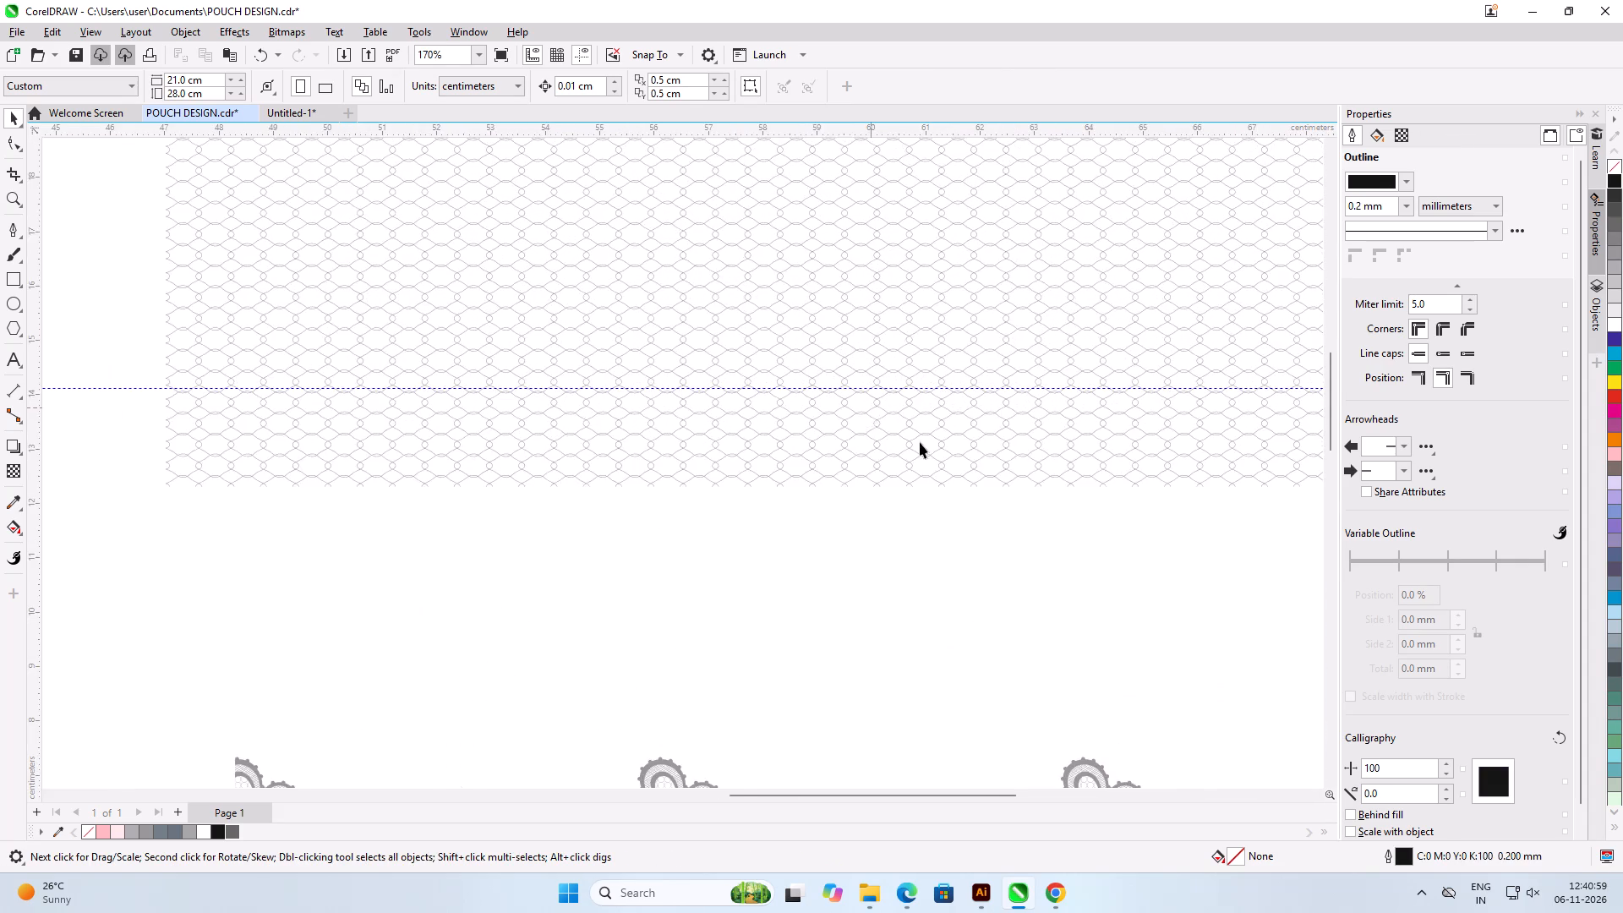
# Move the full mesh panel over the second big pouch, centring it at about X 38.4 cm, Y 23.8 cm.
pyautogui.scroll(-7, 920, 442)
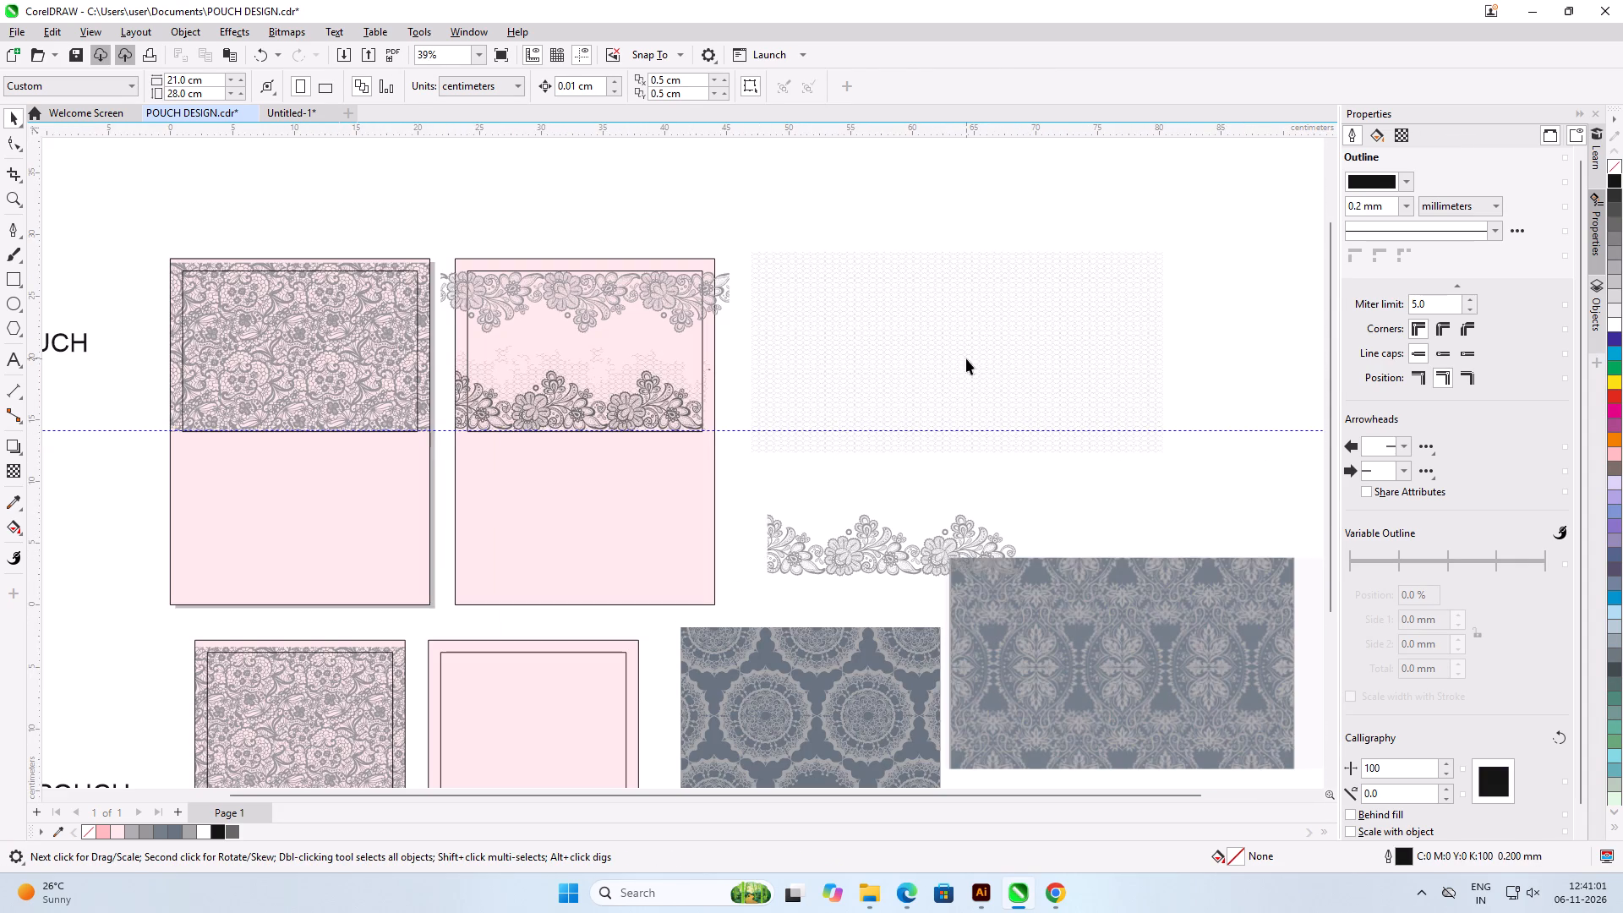
pyautogui.moveTo(966, 358); pyautogui.dragTo(651, 320)
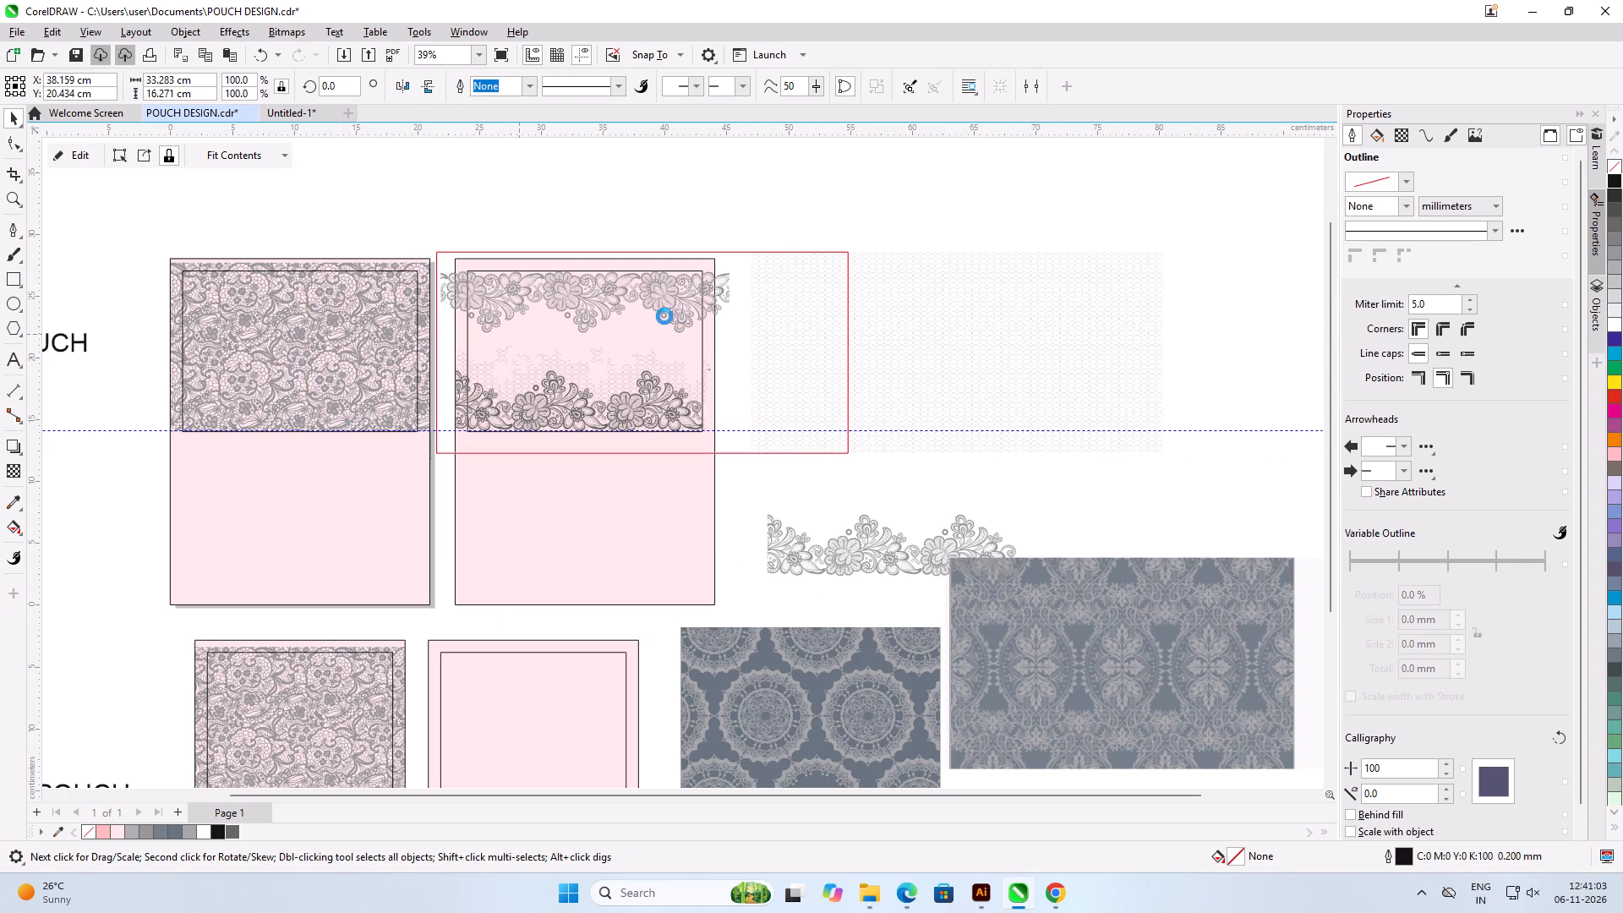
pyautogui.scroll(12, 588, 331)
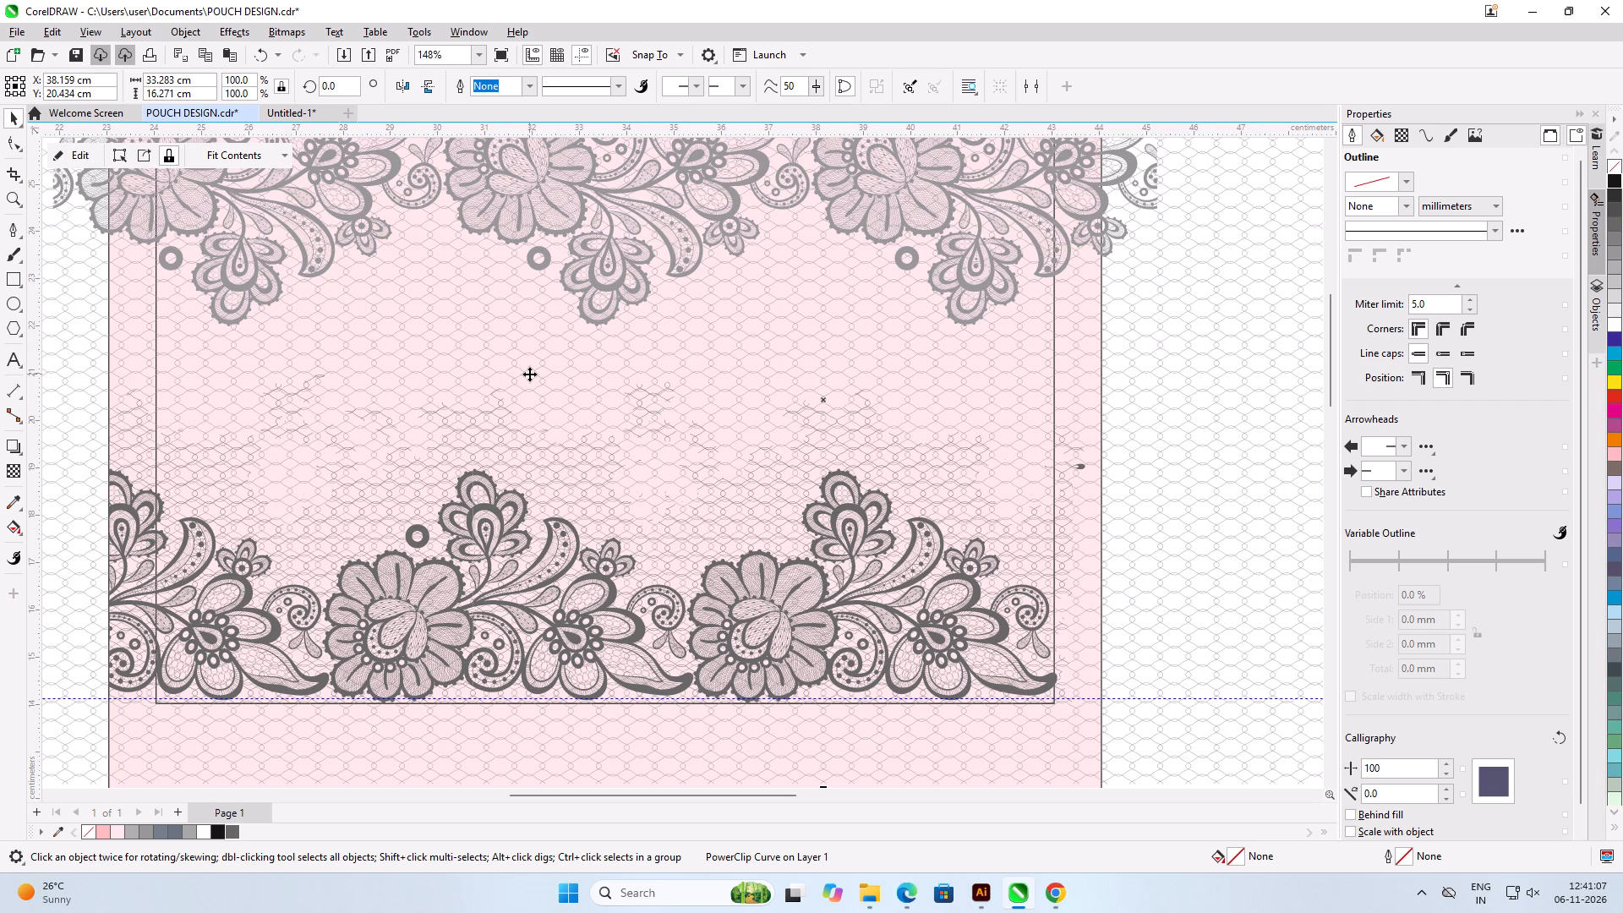
pyautogui.moveTo(529, 374); pyautogui.dragTo(539, 216)
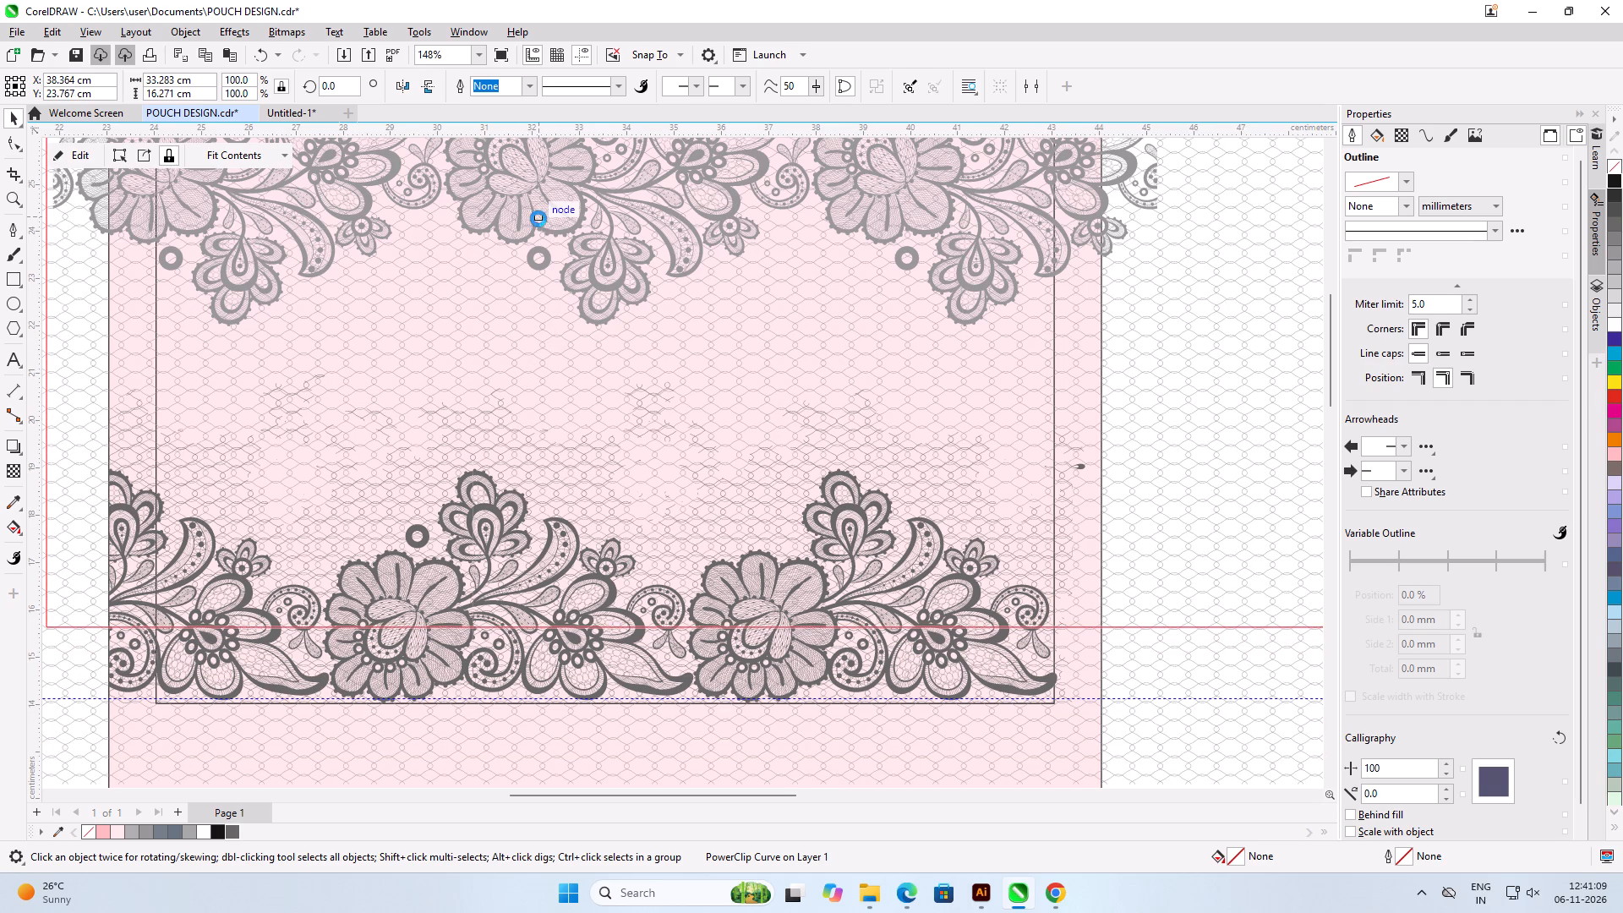
# Raise the mesh panel to about X 38.5 cm, Y 24.6 cm and nudge it upward in 0.01 cm steps towards the lower lace's mesh rows.
pyautogui.scroll(5, 363, 413)
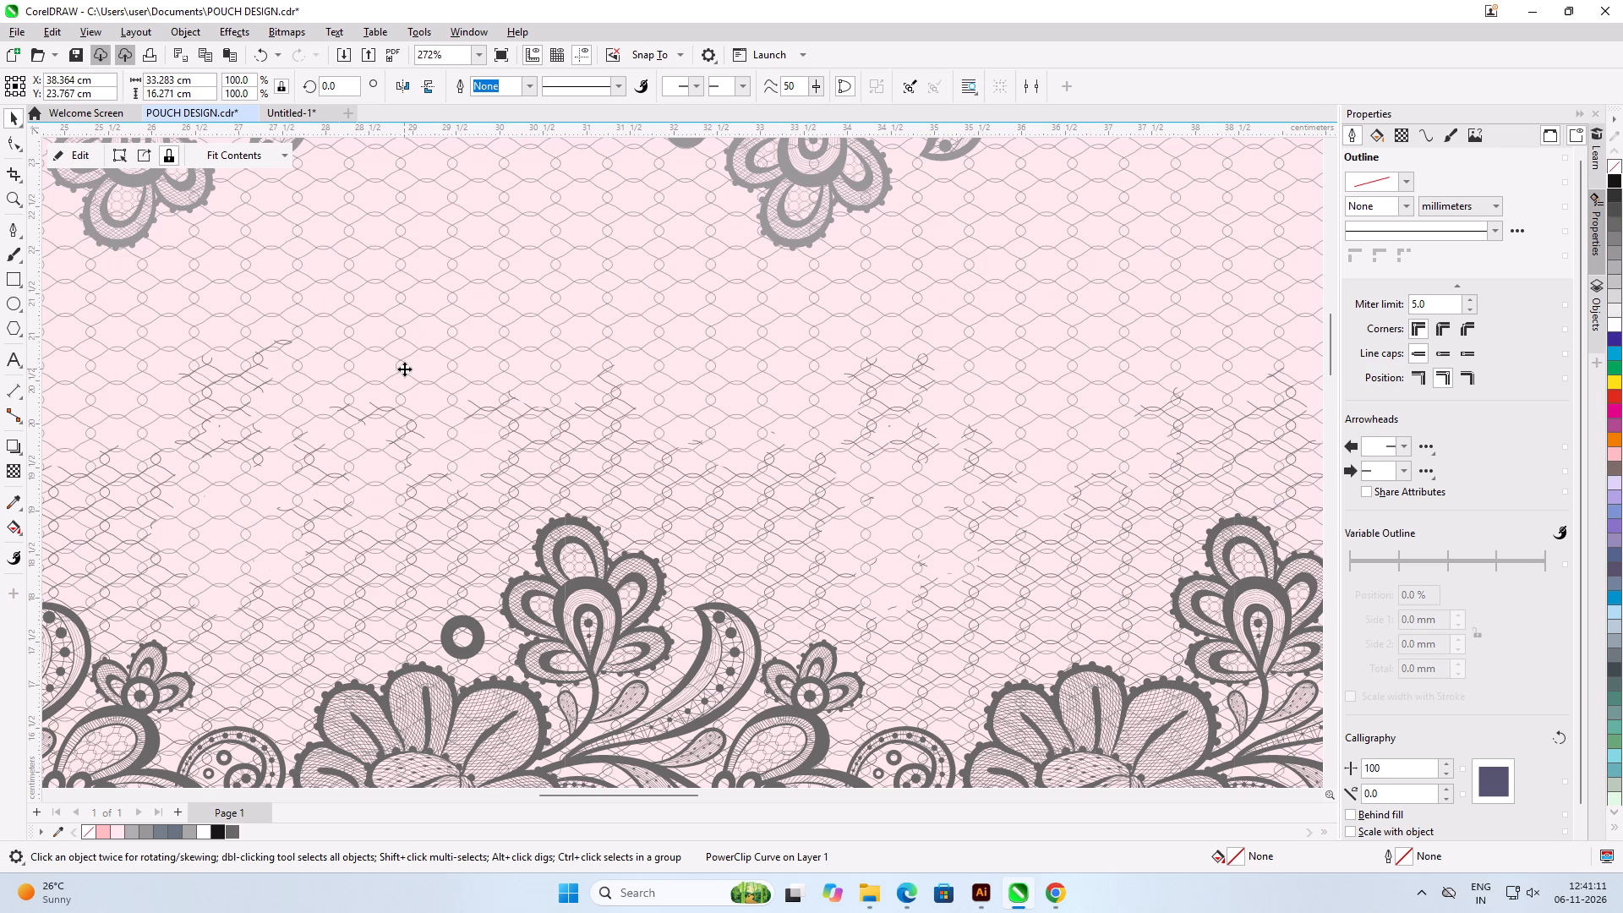
pyautogui.scroll(-4, 754, 357)
pyautogui.scroll(5, 202, 364)
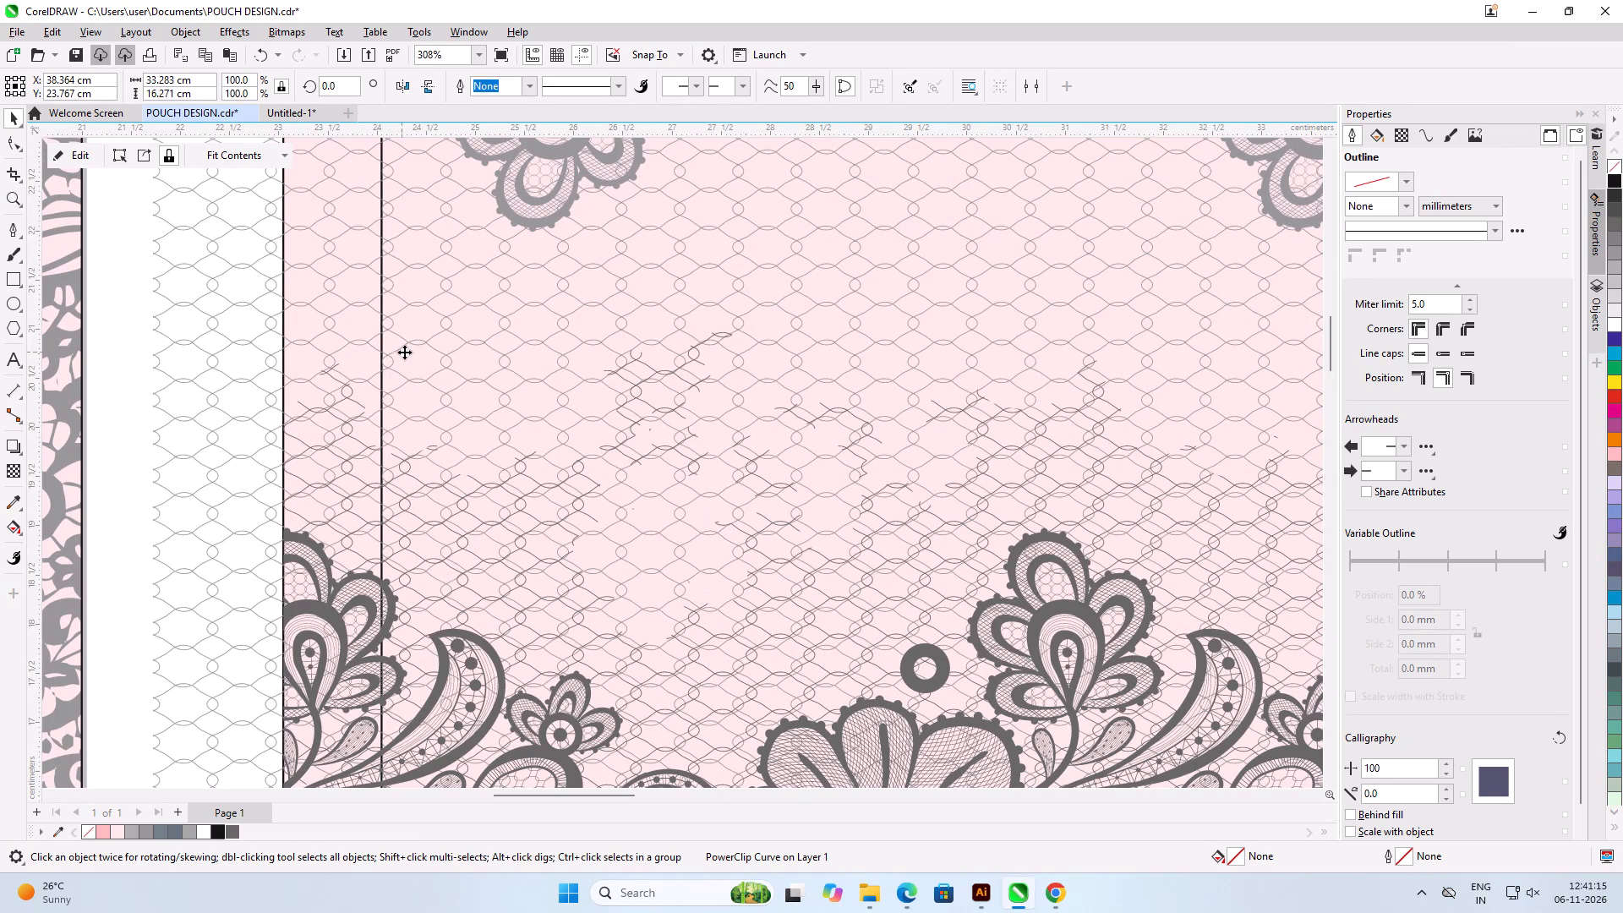
pyautogui.moveTo(448, 369); pyautogui.dragTo(464, 294)
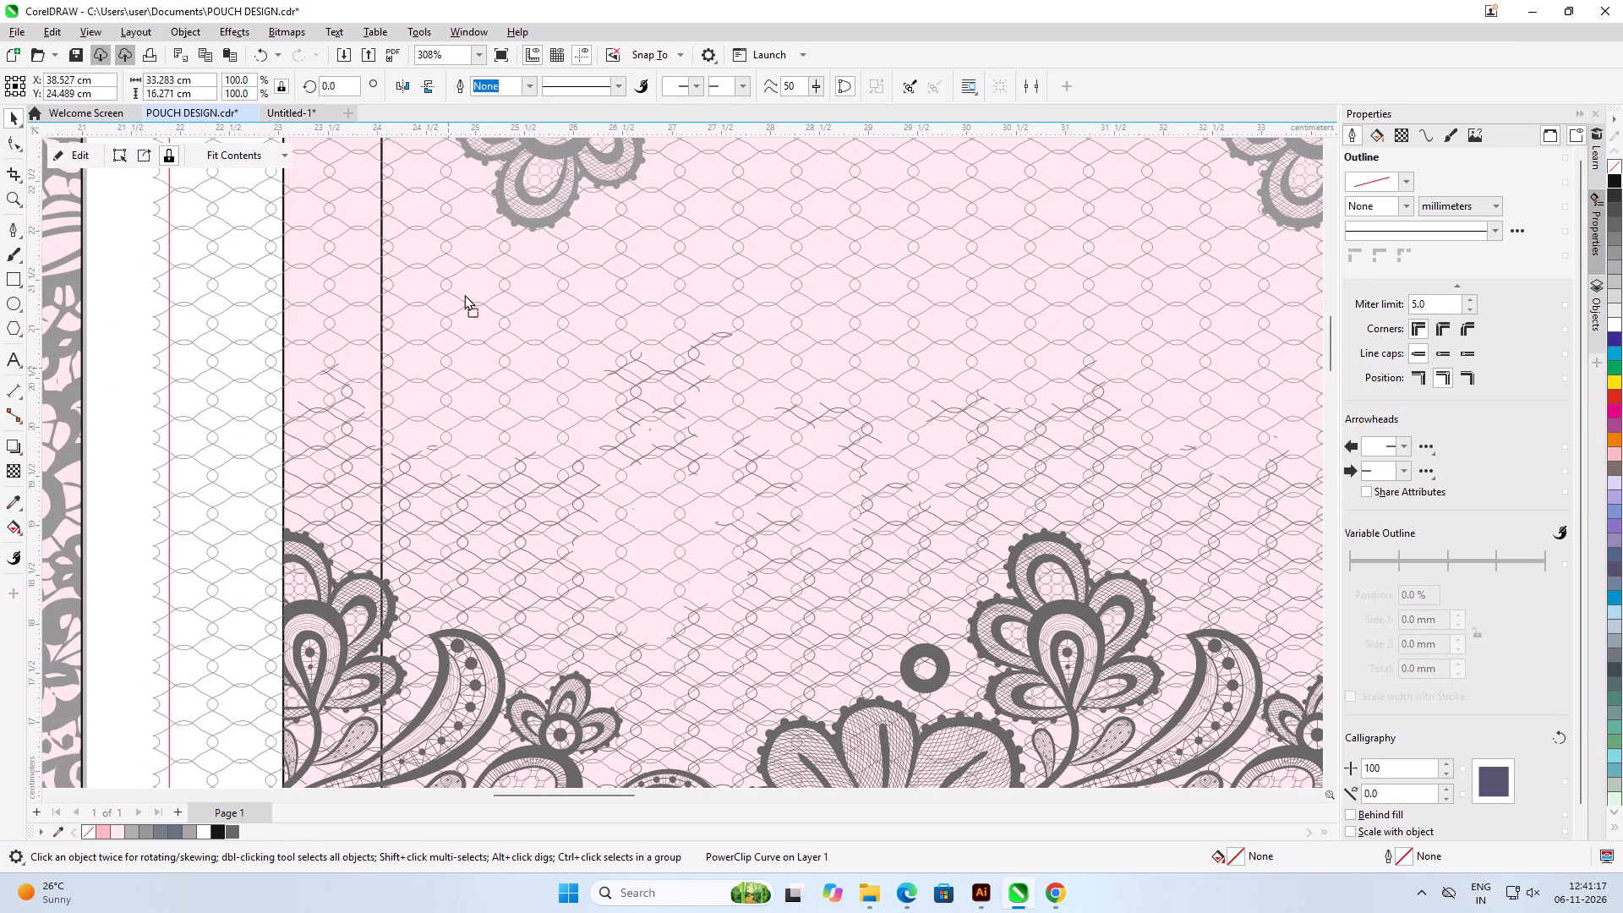
pyautogui.moveTo(464, 294); pyautogui.dragTo(464, 290)
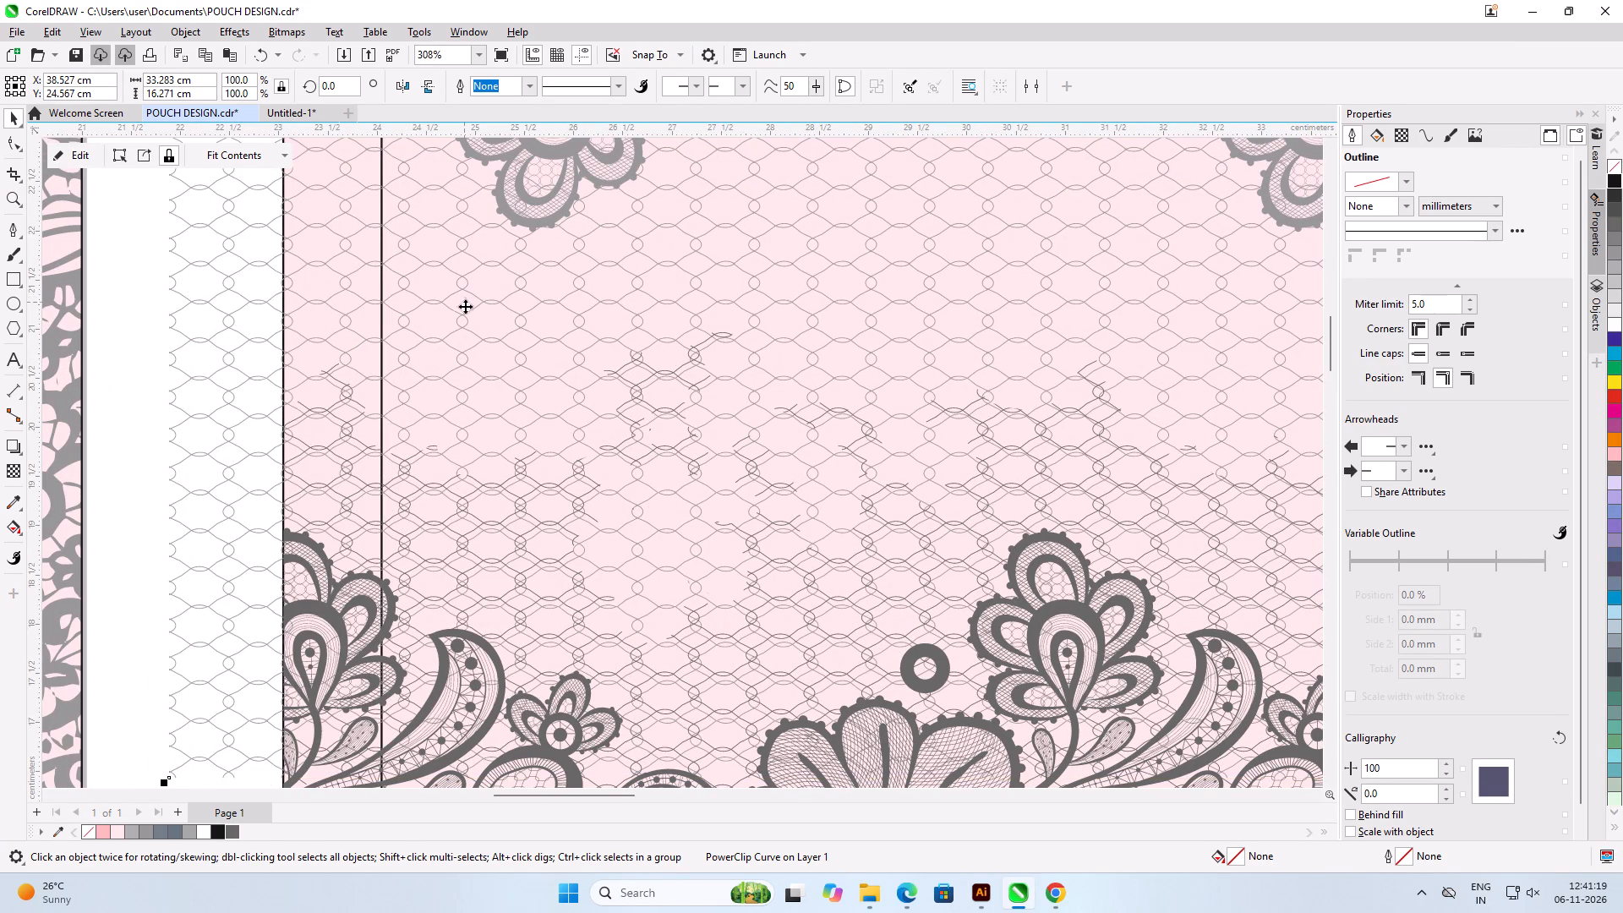
pyautogui.press('Up')
pyautogui.press('Up')
pyautogui.press('Up')
pyautogui.press('Up')
pyautogui.press('Up')
pyautogui.press('Up')
pyautogui.press('Up')
pyautogui.press('Up')
pyautogui.press('Up')
pyautogui.press('Up')
pyautogui.press('Up')
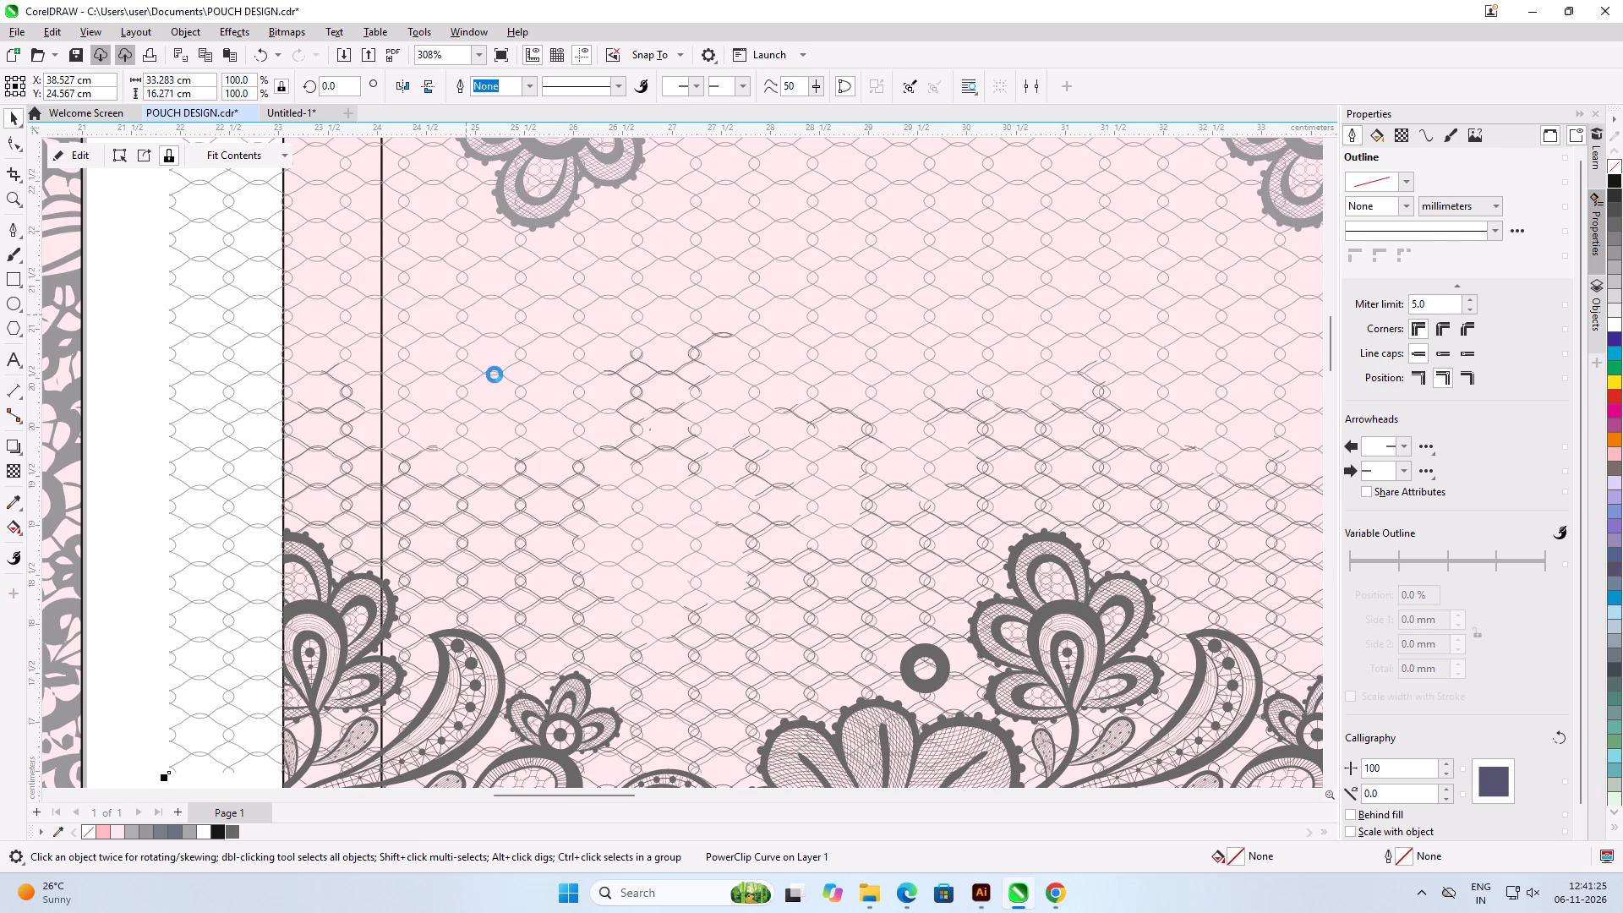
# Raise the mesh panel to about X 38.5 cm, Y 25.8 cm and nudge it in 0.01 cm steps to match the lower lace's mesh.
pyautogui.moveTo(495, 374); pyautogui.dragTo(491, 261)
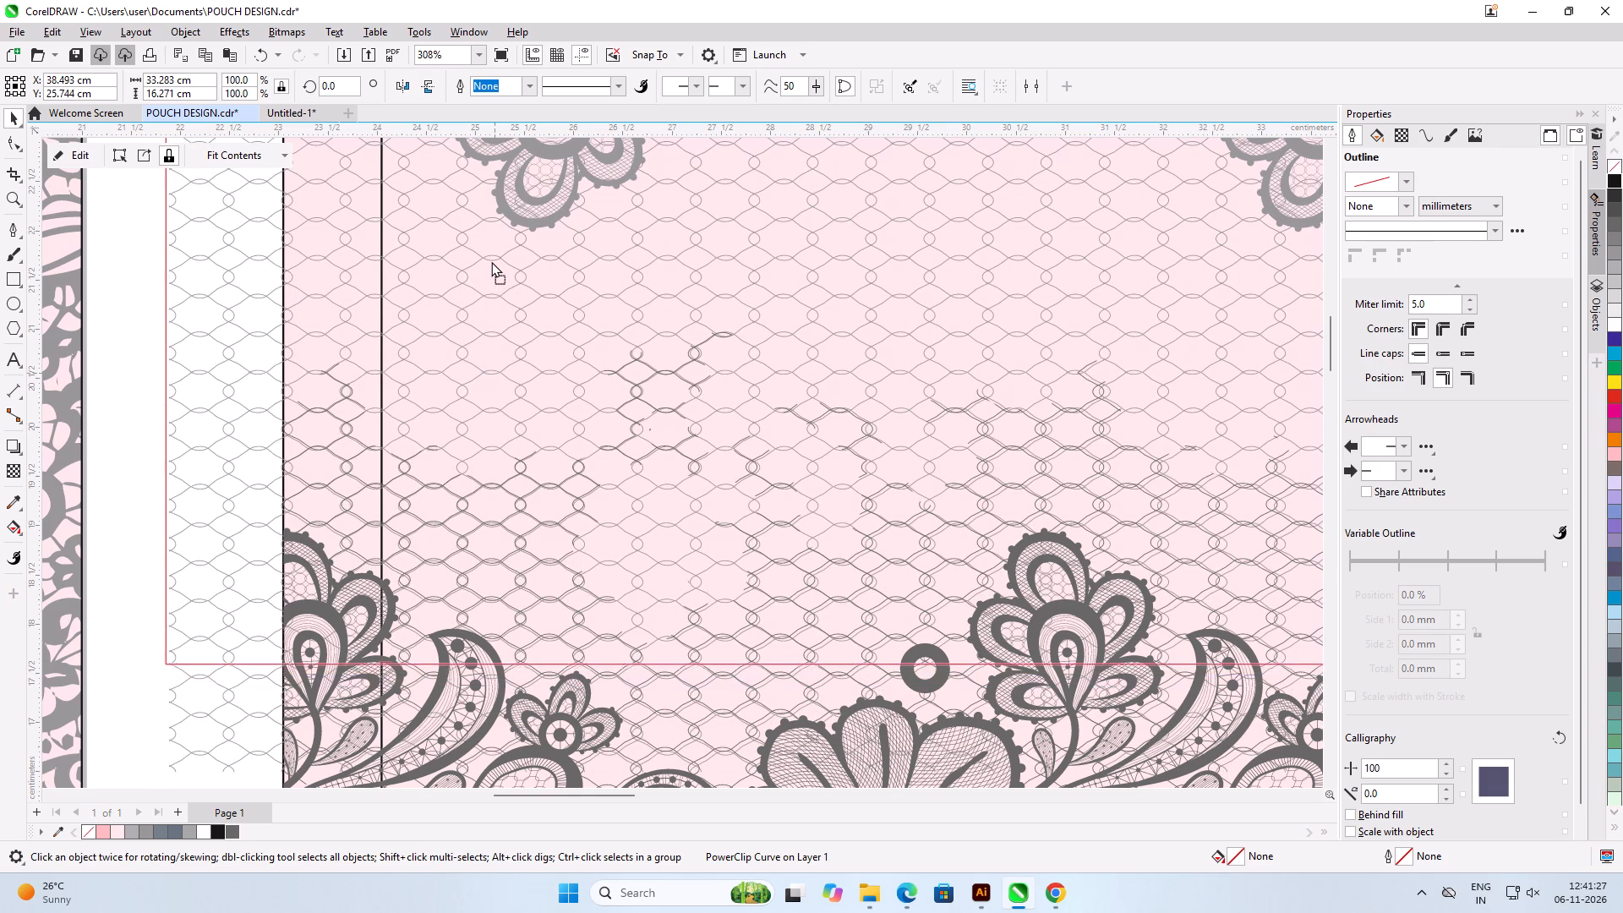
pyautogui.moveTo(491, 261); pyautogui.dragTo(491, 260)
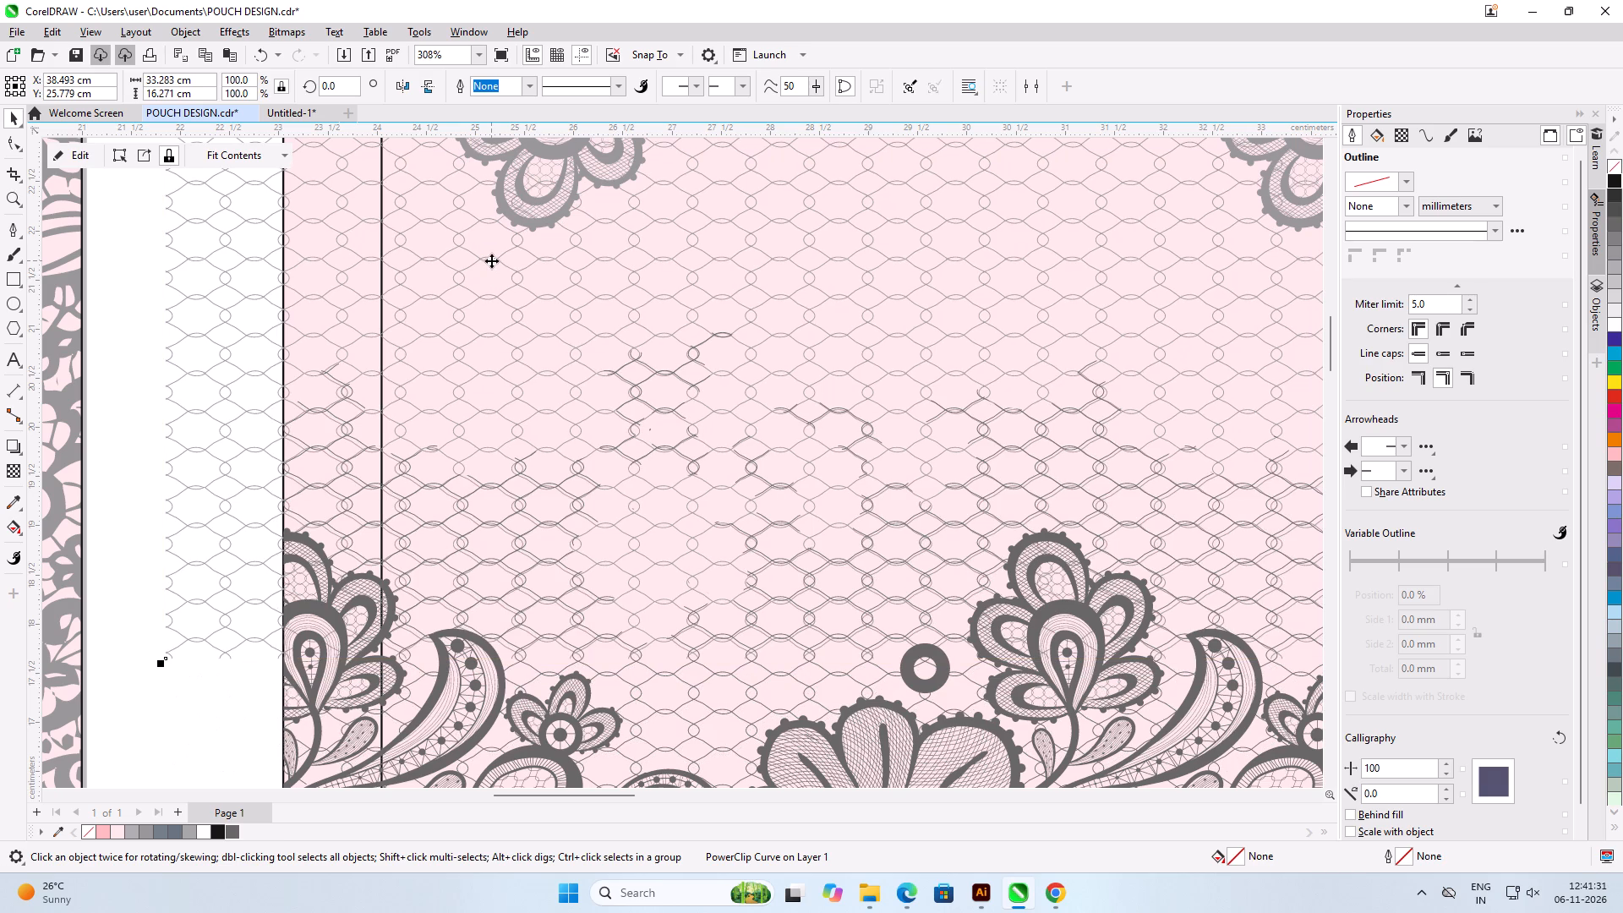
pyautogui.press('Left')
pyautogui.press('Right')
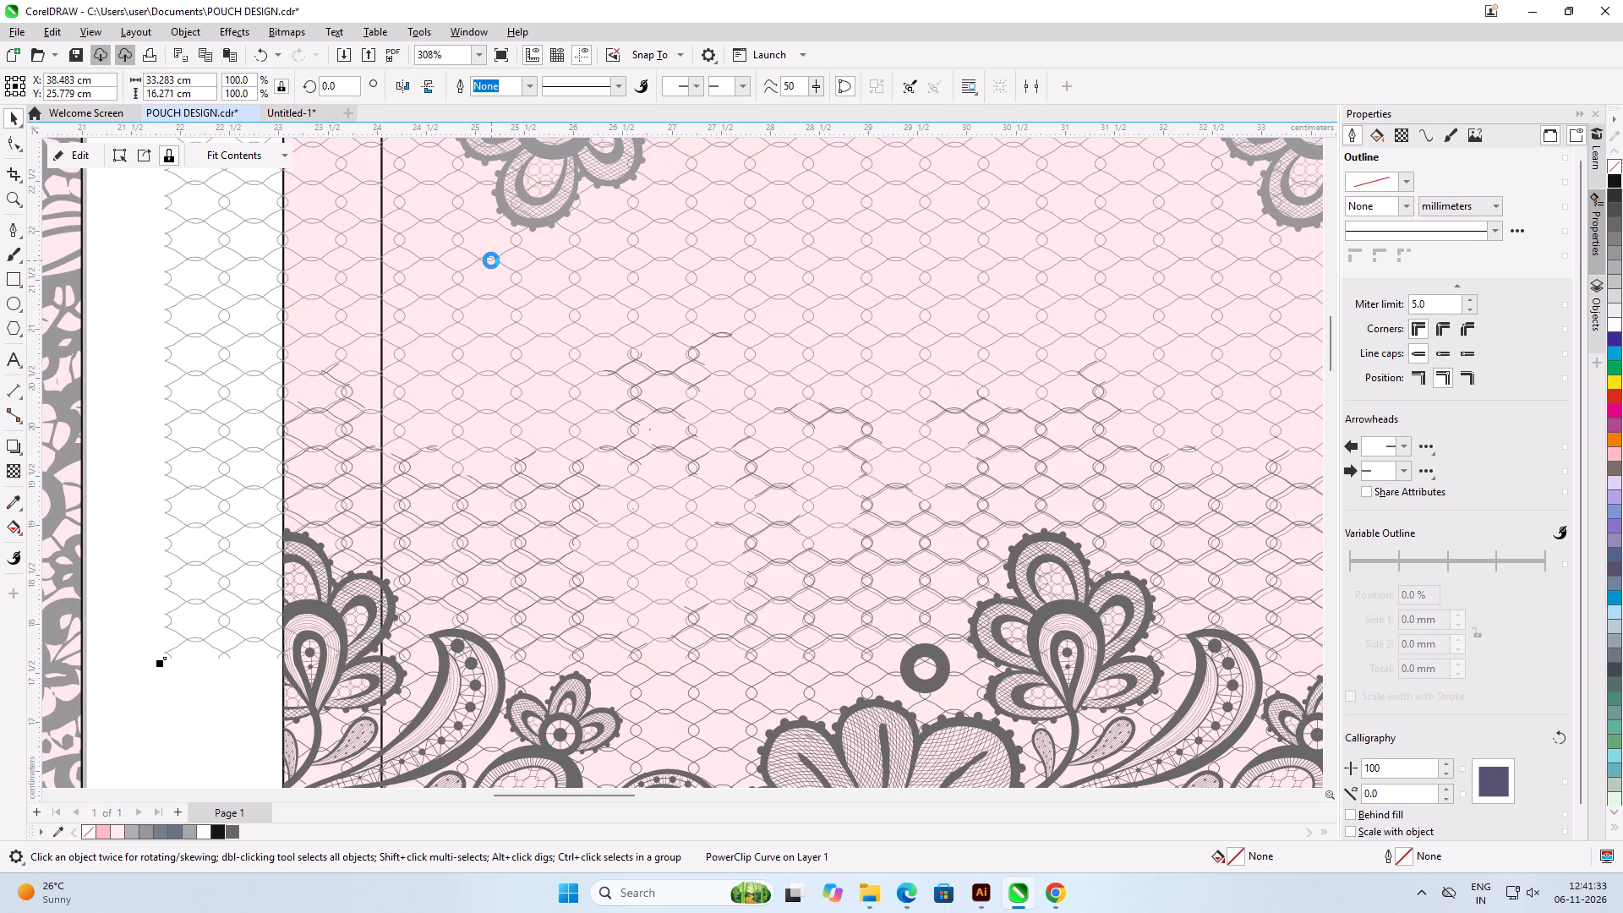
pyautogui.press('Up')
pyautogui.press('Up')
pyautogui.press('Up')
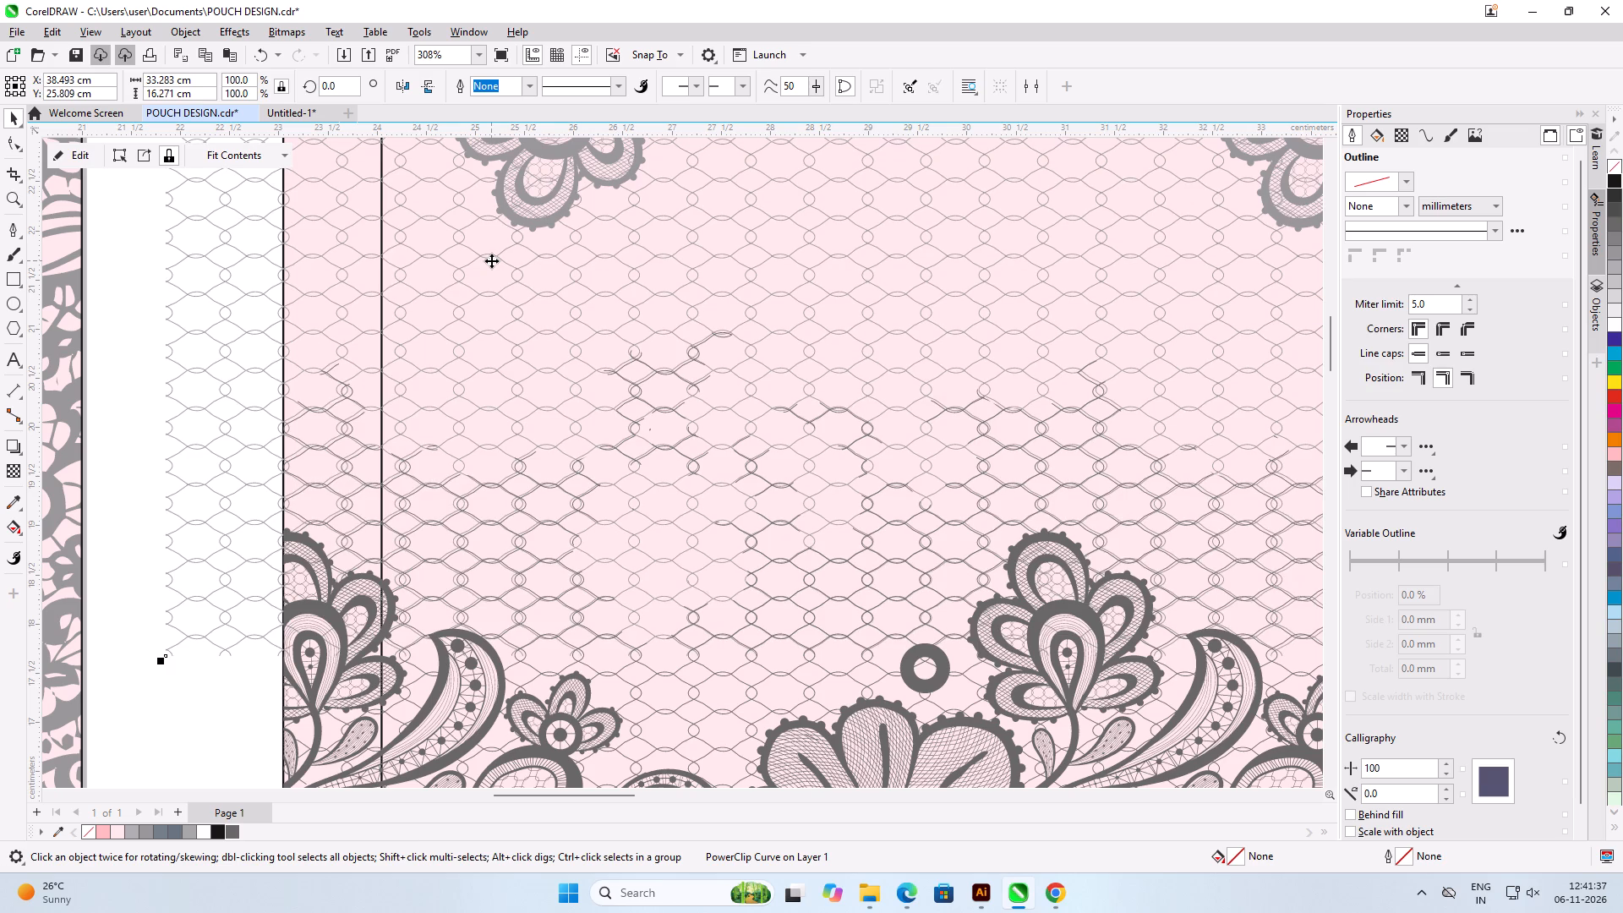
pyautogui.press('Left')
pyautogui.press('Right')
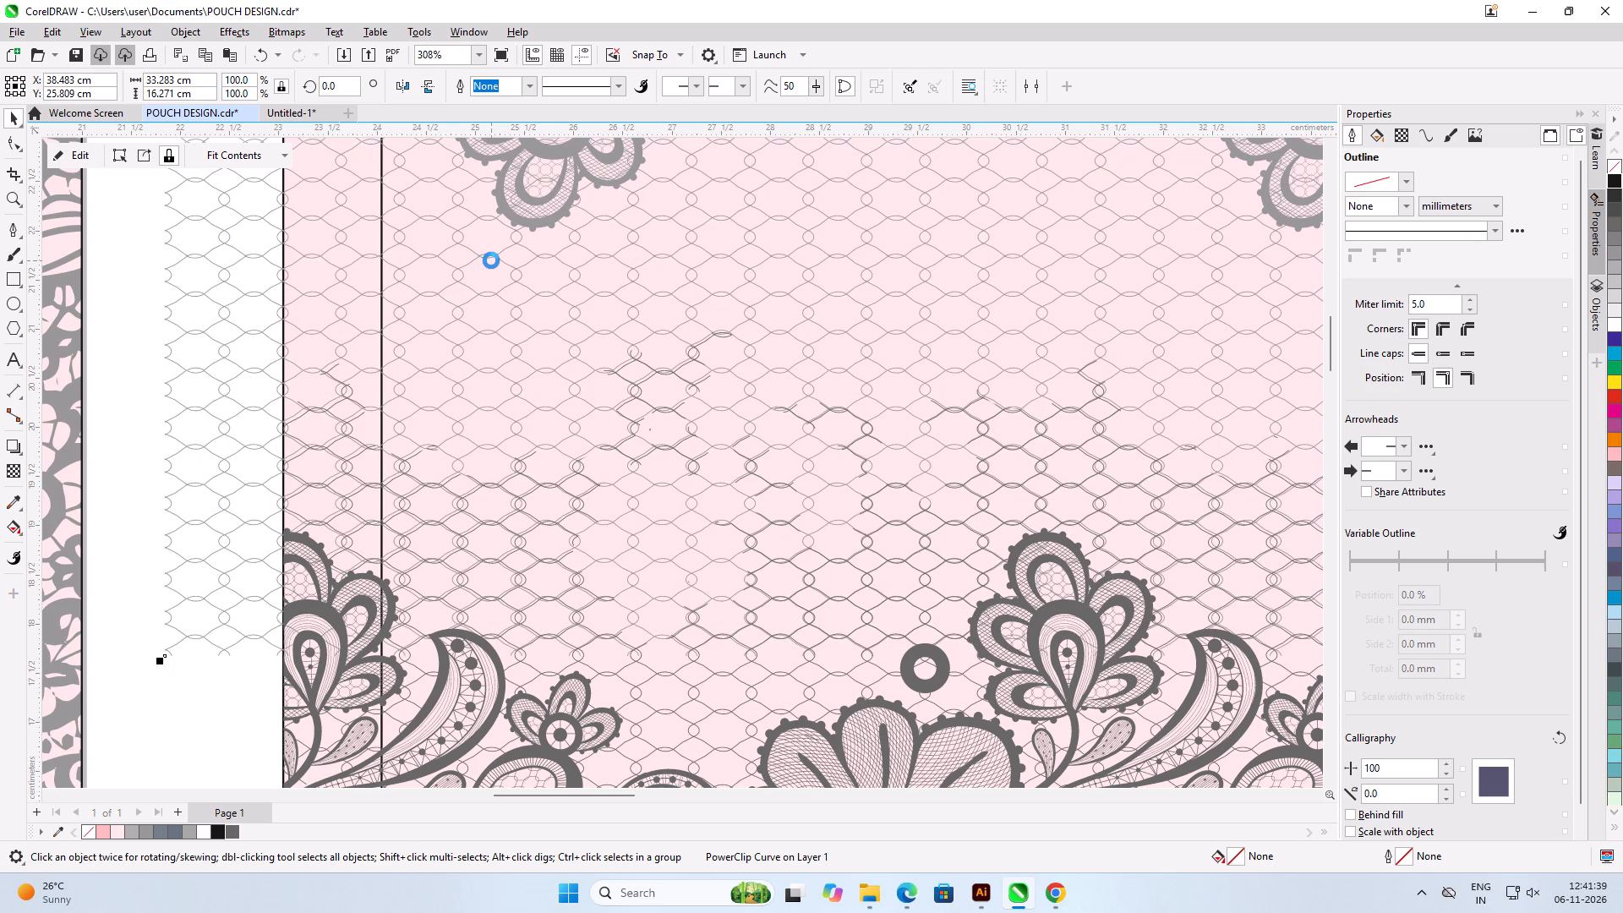
# Move the mesh panel off the second big pouch into the empty space beside it, centring it at about X 65 cm, Y 26 cm.
pyautogui.scroll(-5, 338, 526)
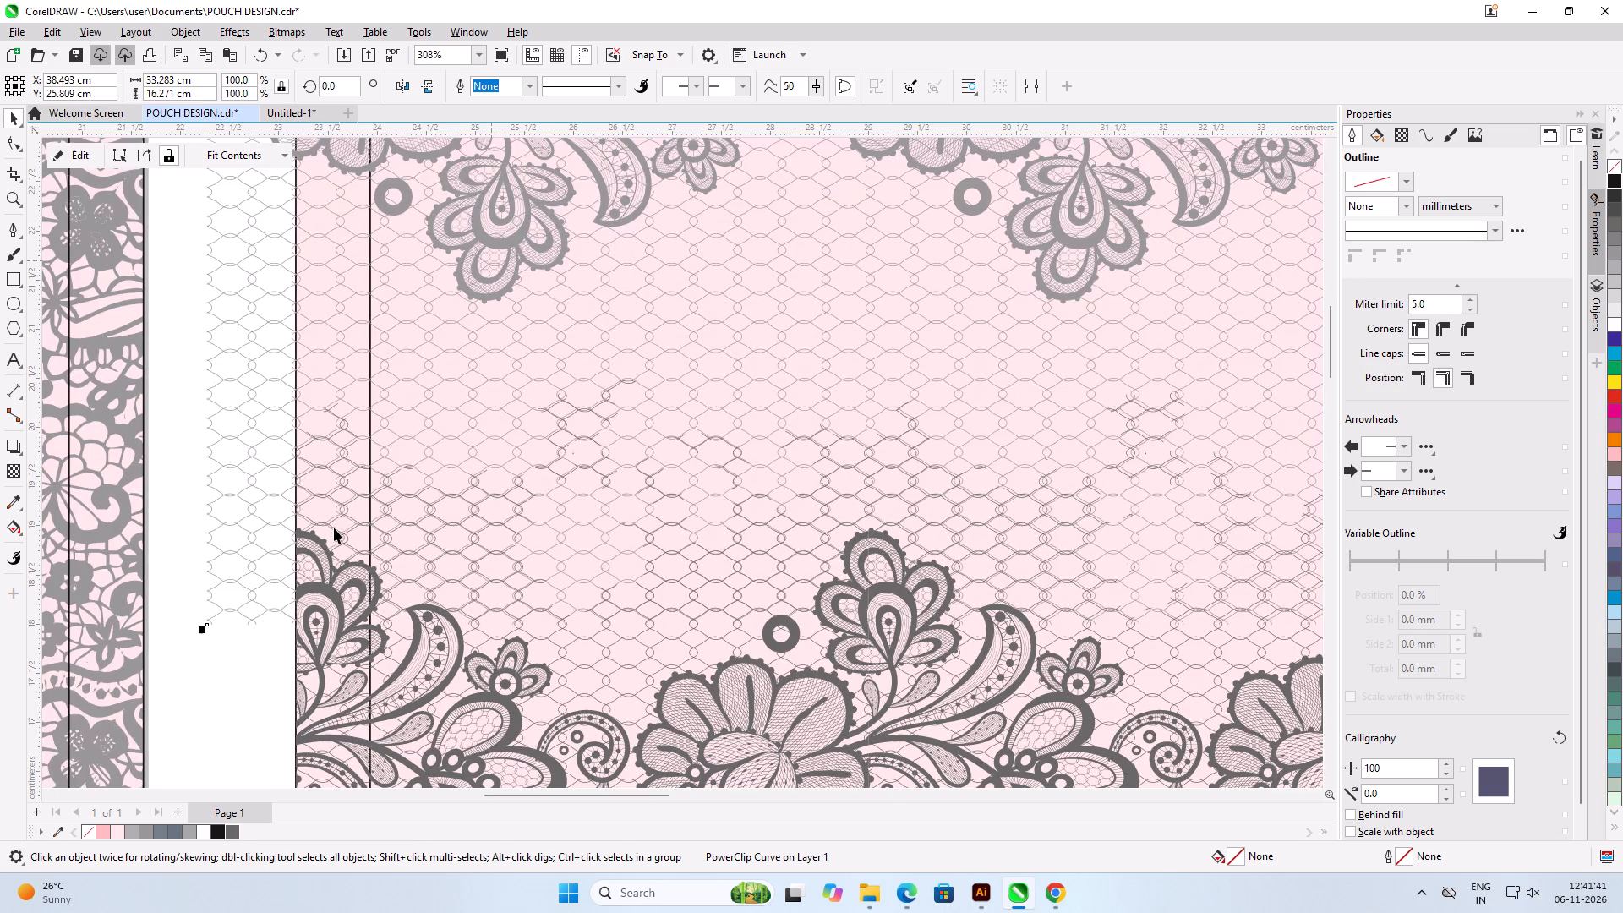
pyautogui.scroll(-1, 334, 528)
pyautogui.scroll(-4, 411, 481)
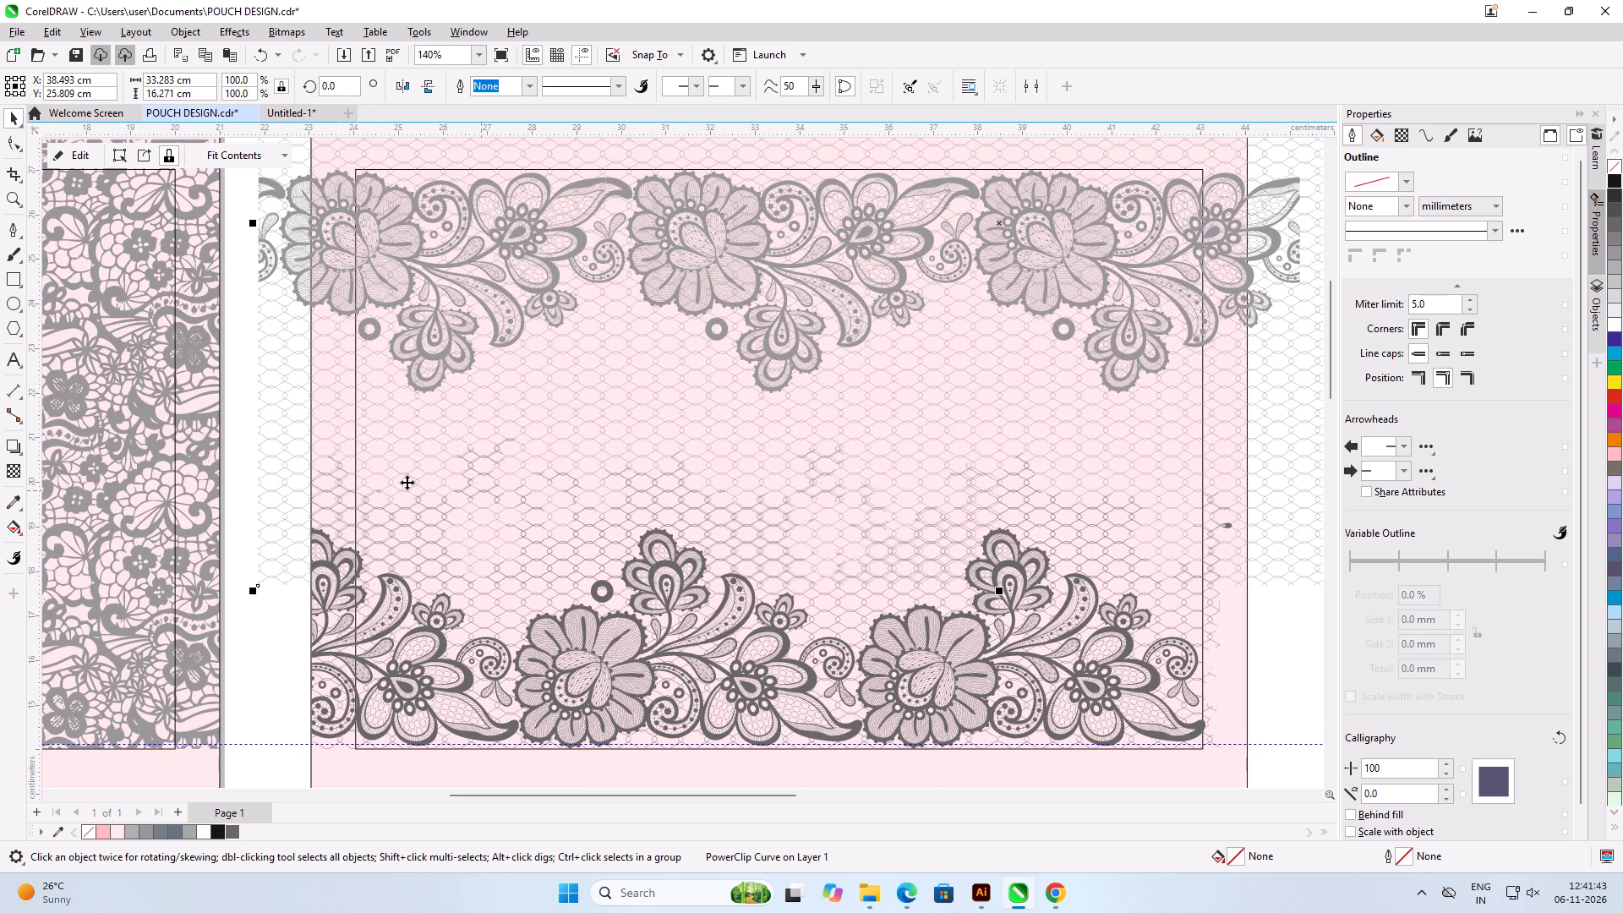
pyautogui.scroll(-1, 407, 482)
pyautogui.moveTo(978, 441); pyautogui.dragTo(1135, 441)
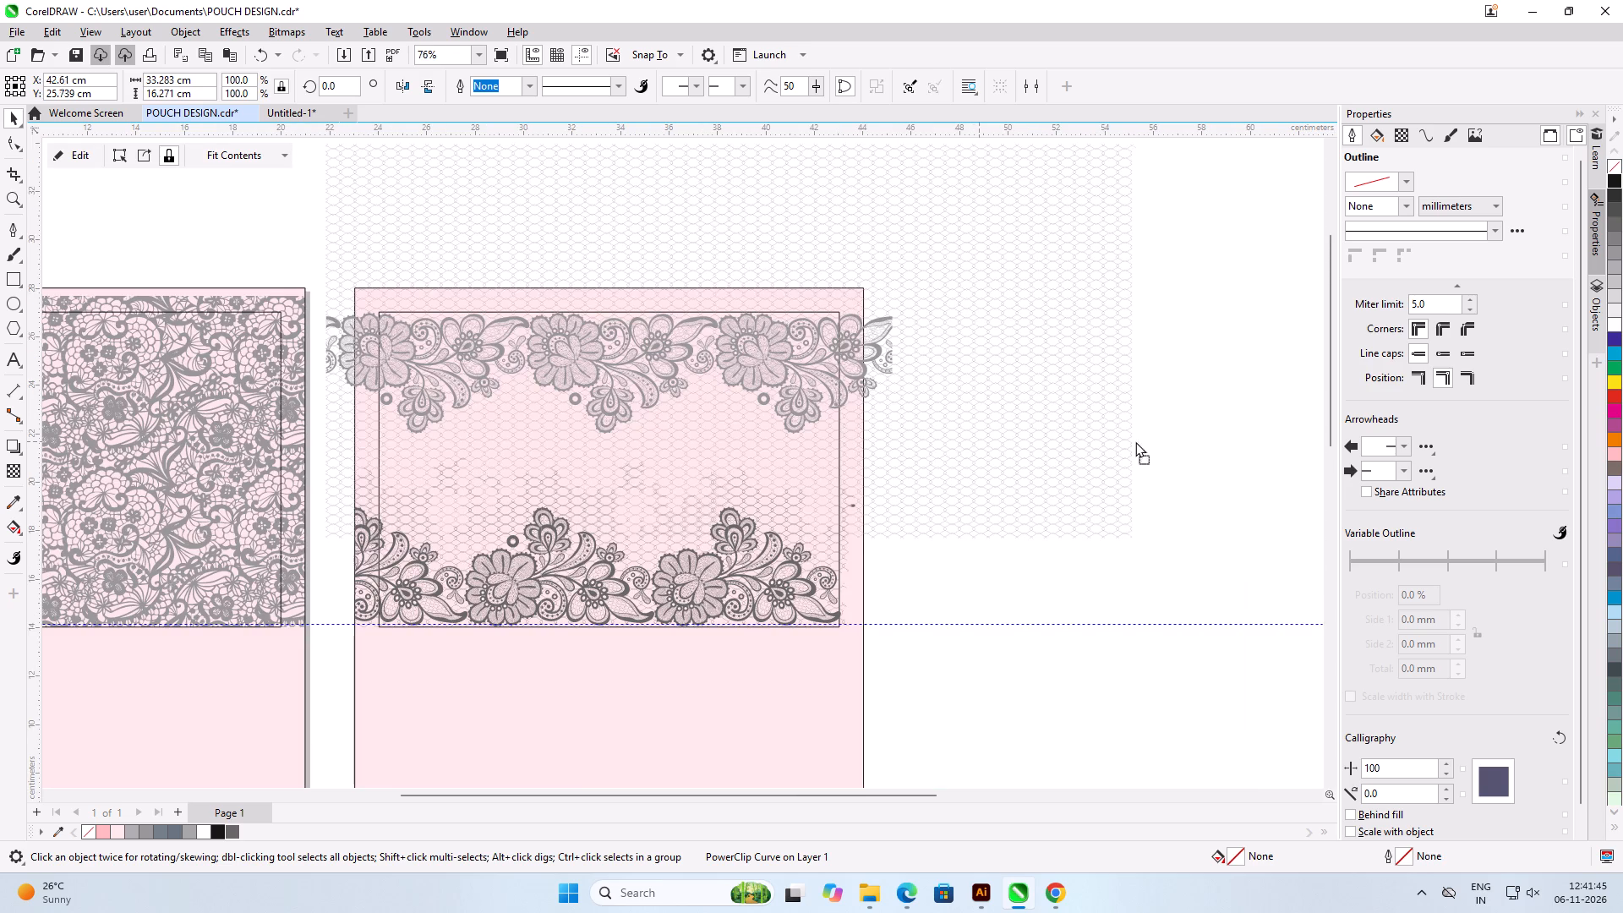
pyautogui.moveTo(1135, 441); pyautogui.dragTo(1252, 436)
pyautogui.moveTo(943, 436); pyautogui.dragTo(1053, 440)
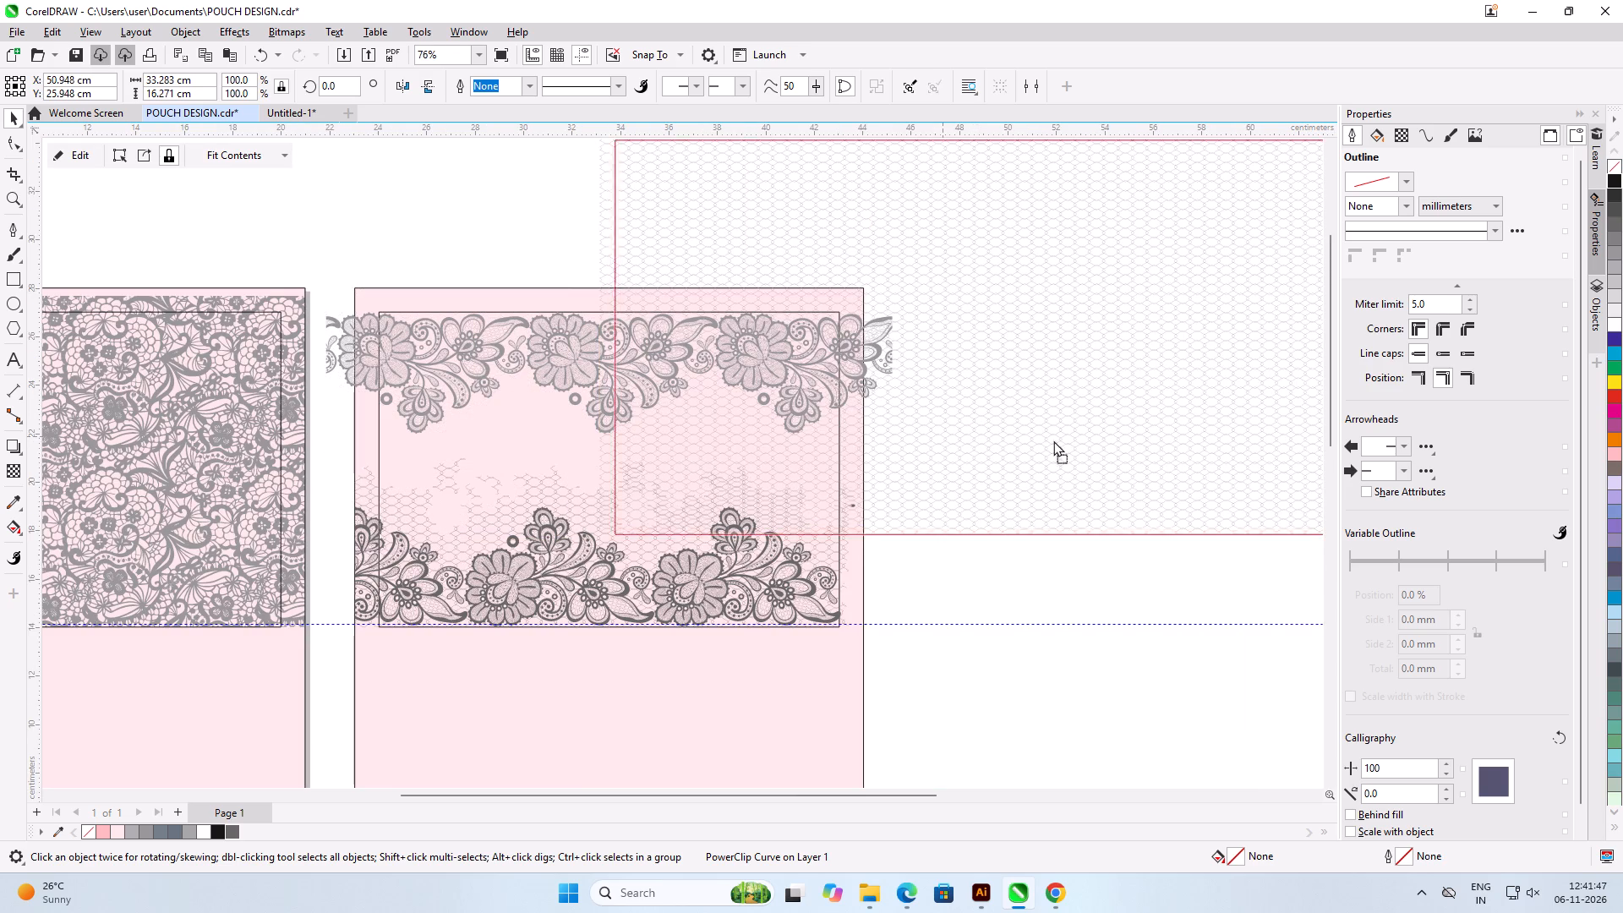
pyautogui.moveTo(1053, 440); pyautogui.dragTo(1209, 436)
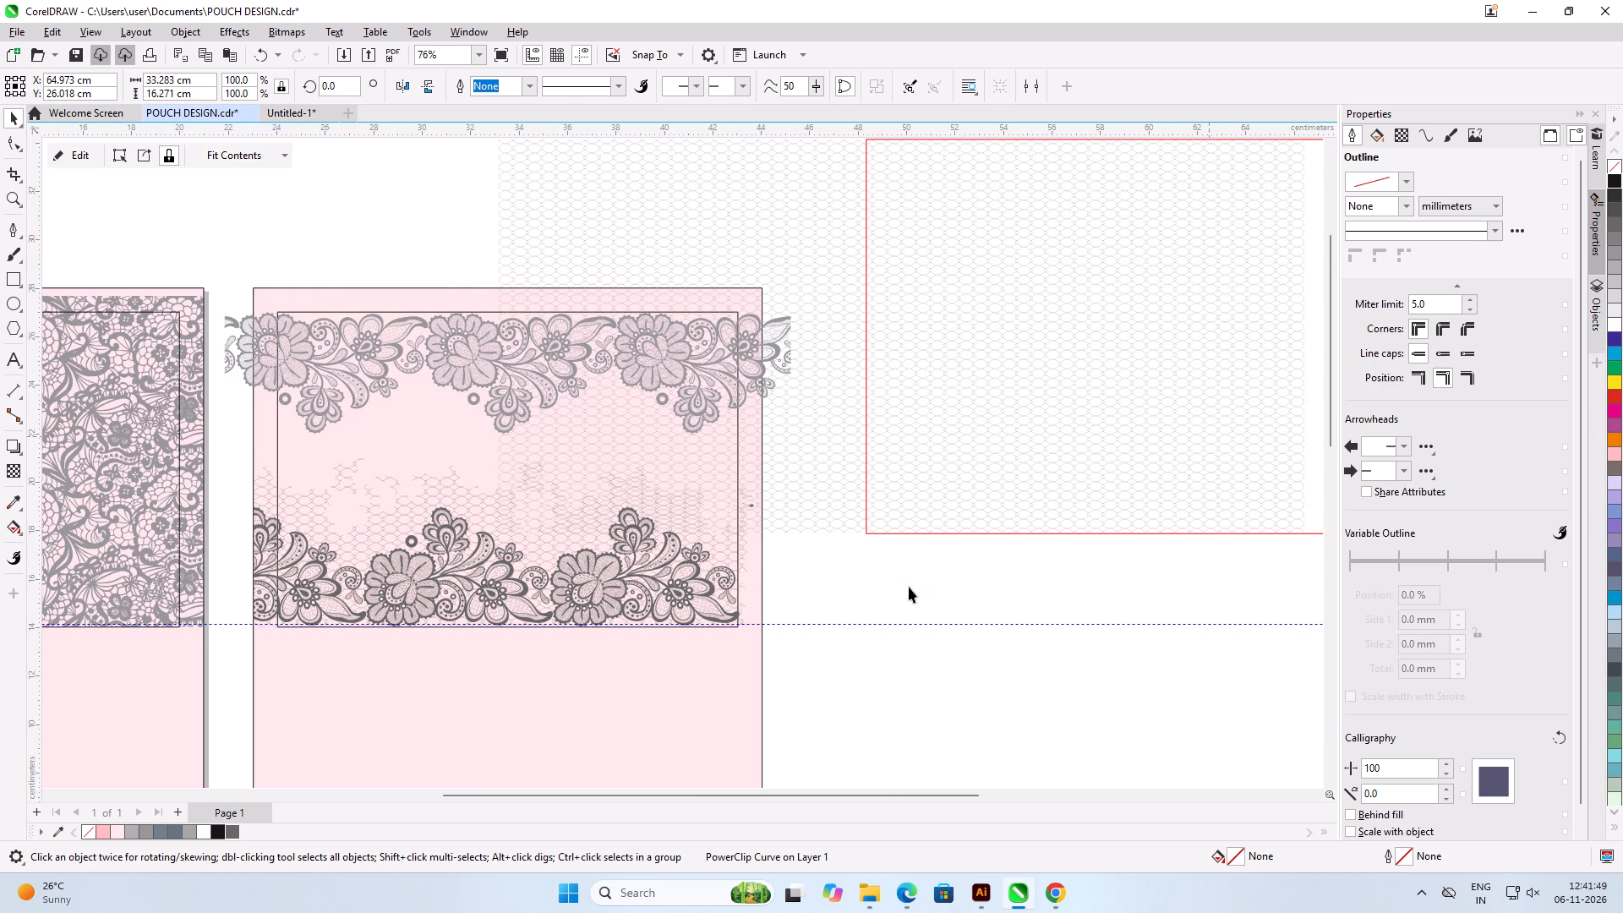
pyautogui.click(909, 587)
# Edit the mesh panel's PowerClip contents and cut out the small mesh tile at its upper-left corner, about 1.20 × 1.16 cm.
pyautogui.scroll(-3, 755, 533)
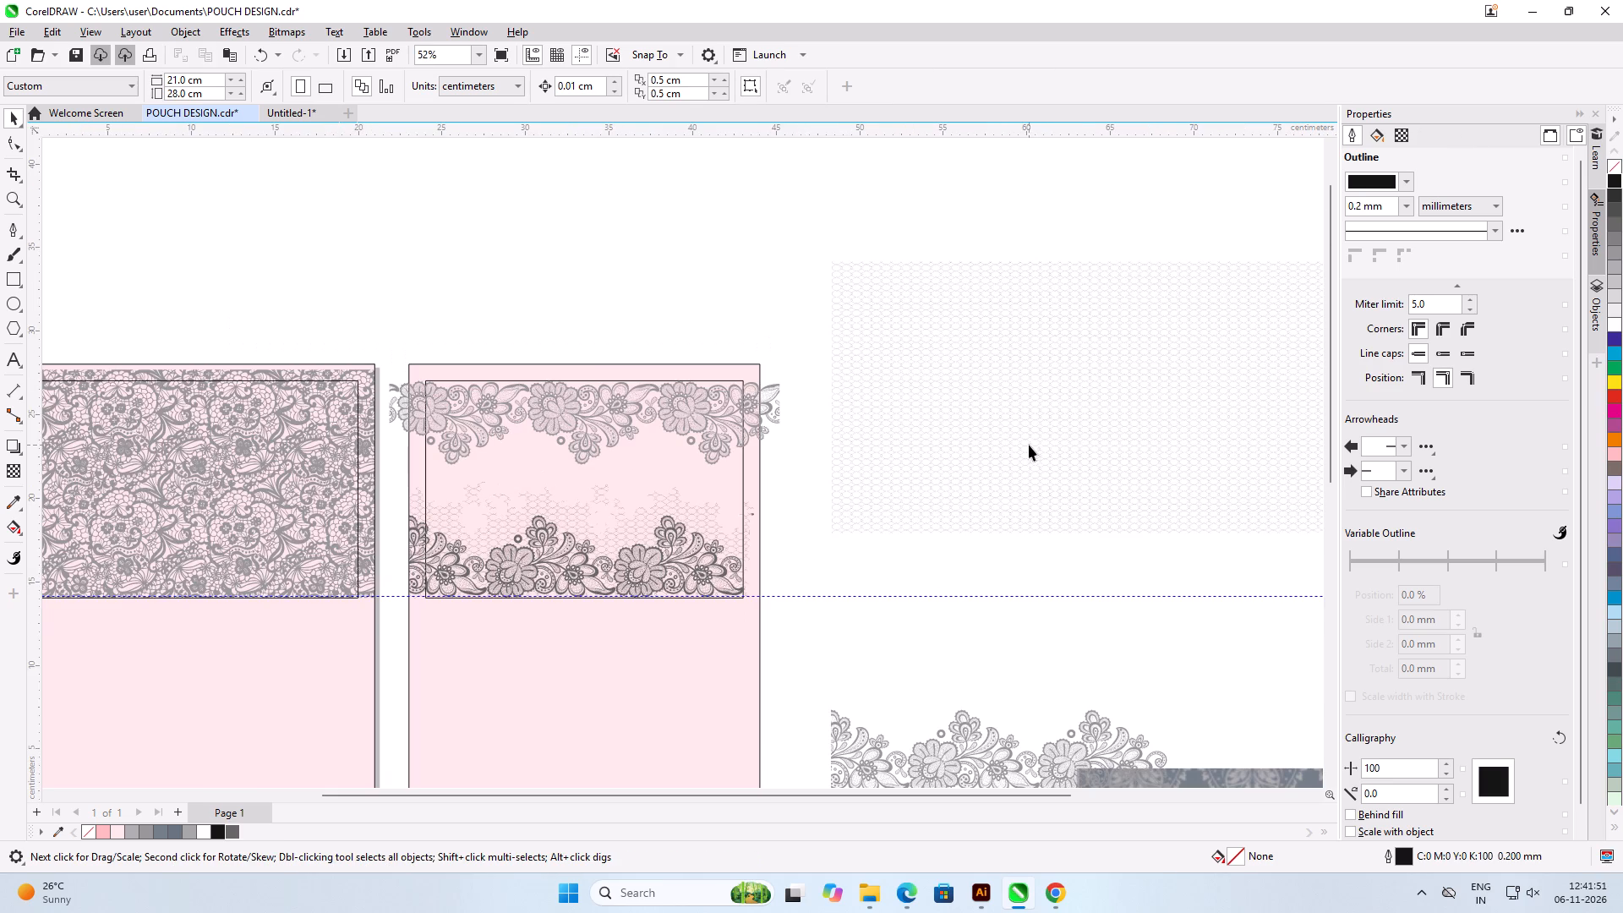
pyautogui.doubleClick(982, 435)
pyautogui.click(982, 435)
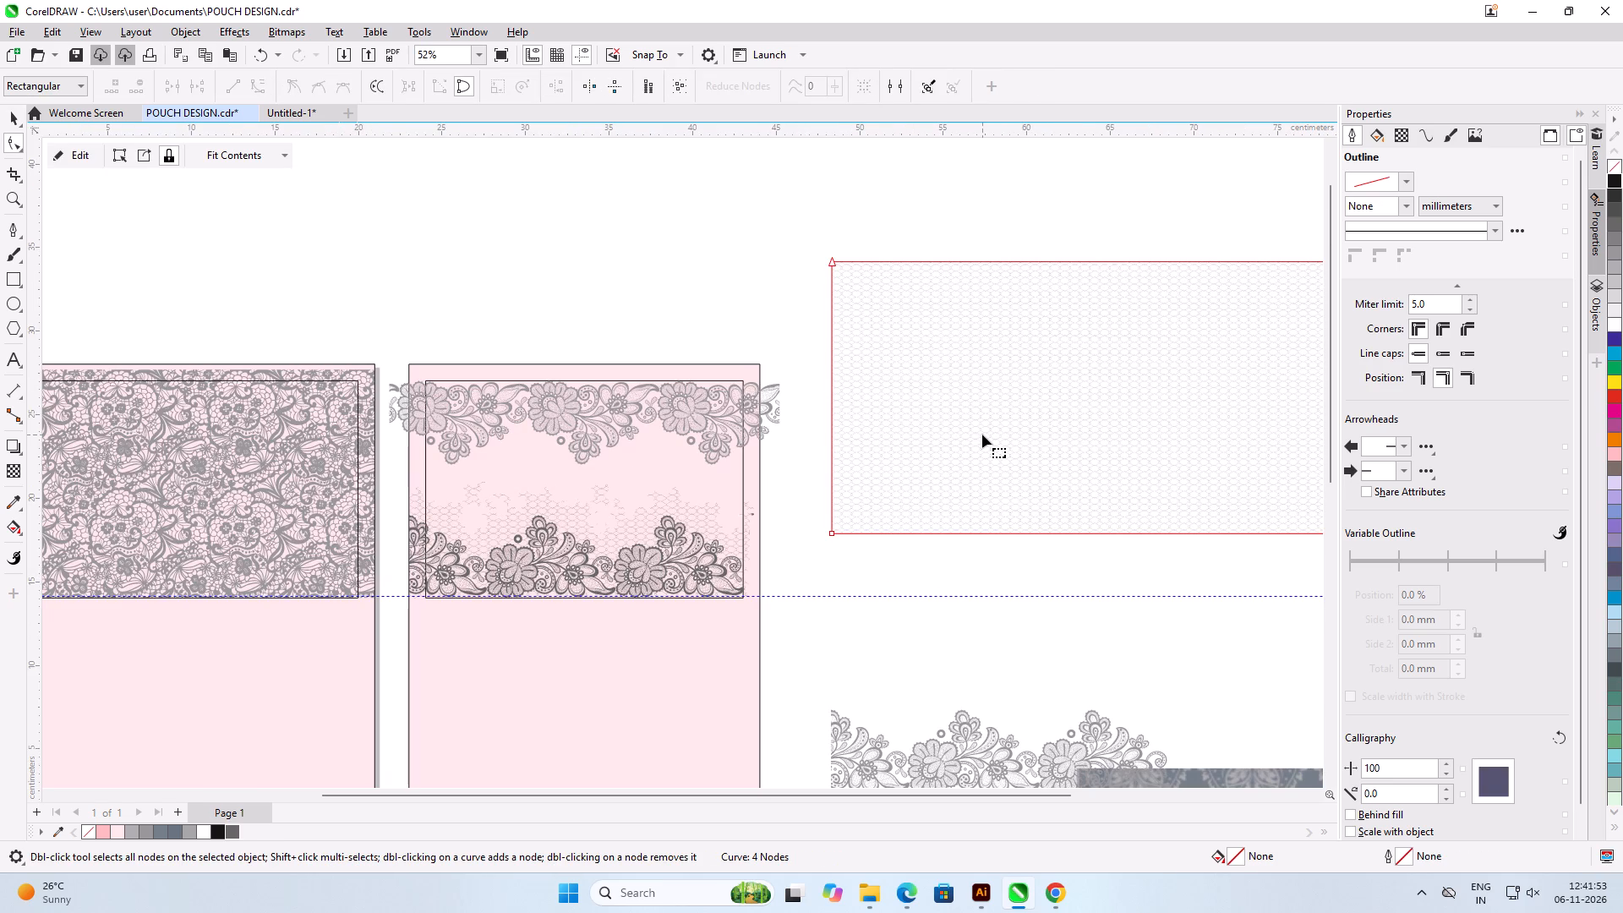
pyautogui.click(68, 162)
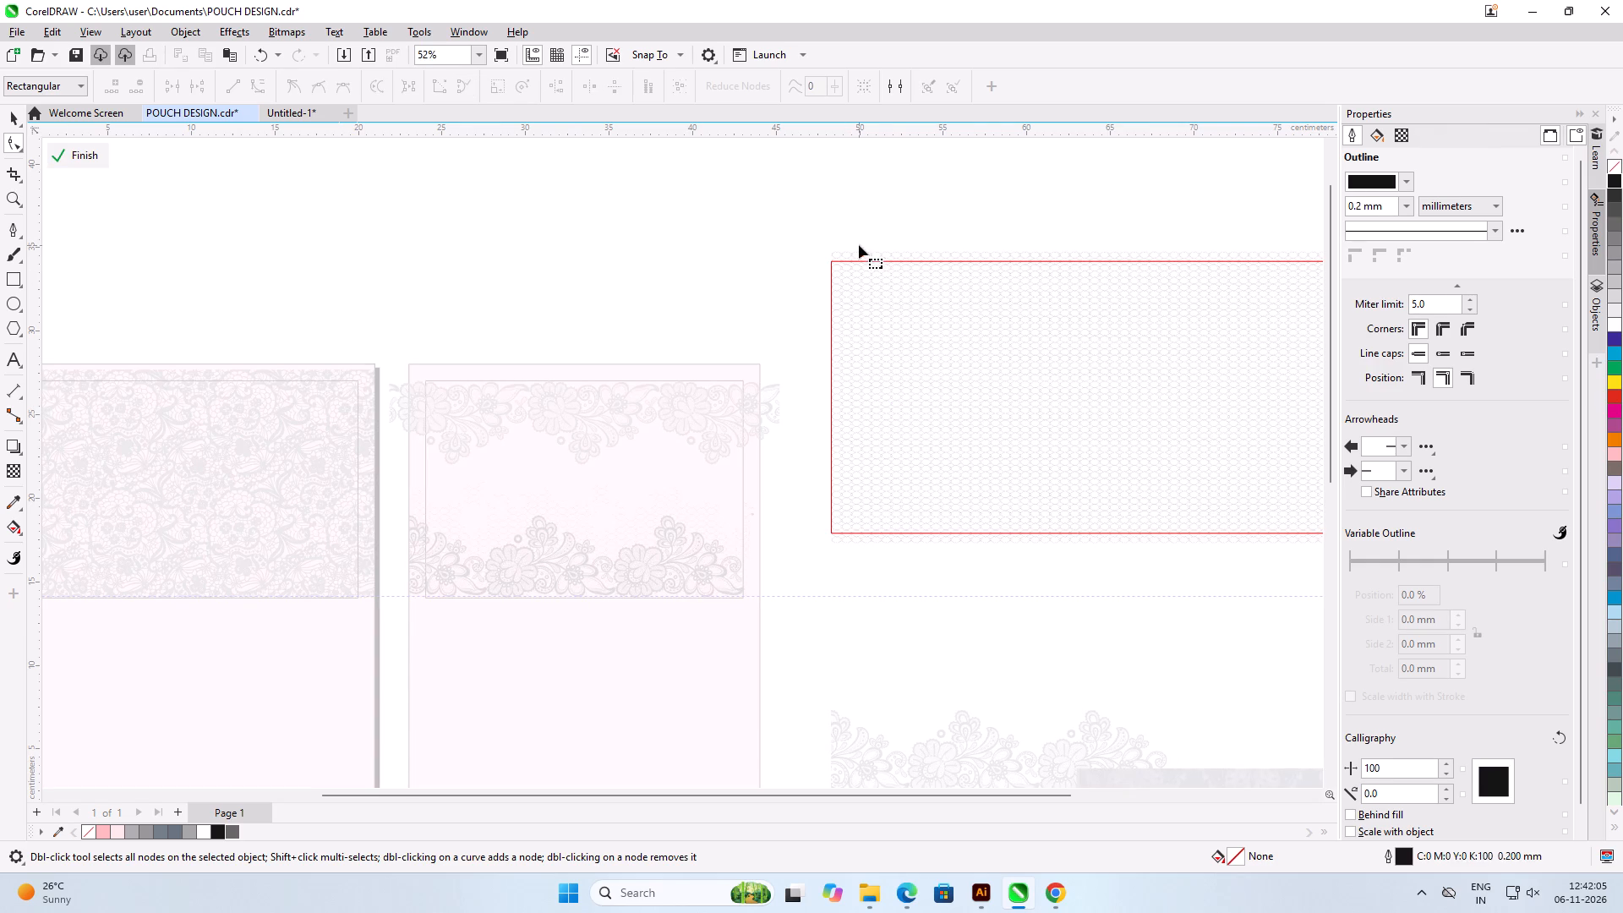
pyautogui.click(855, 258)
pyautogui.click(839, 256)
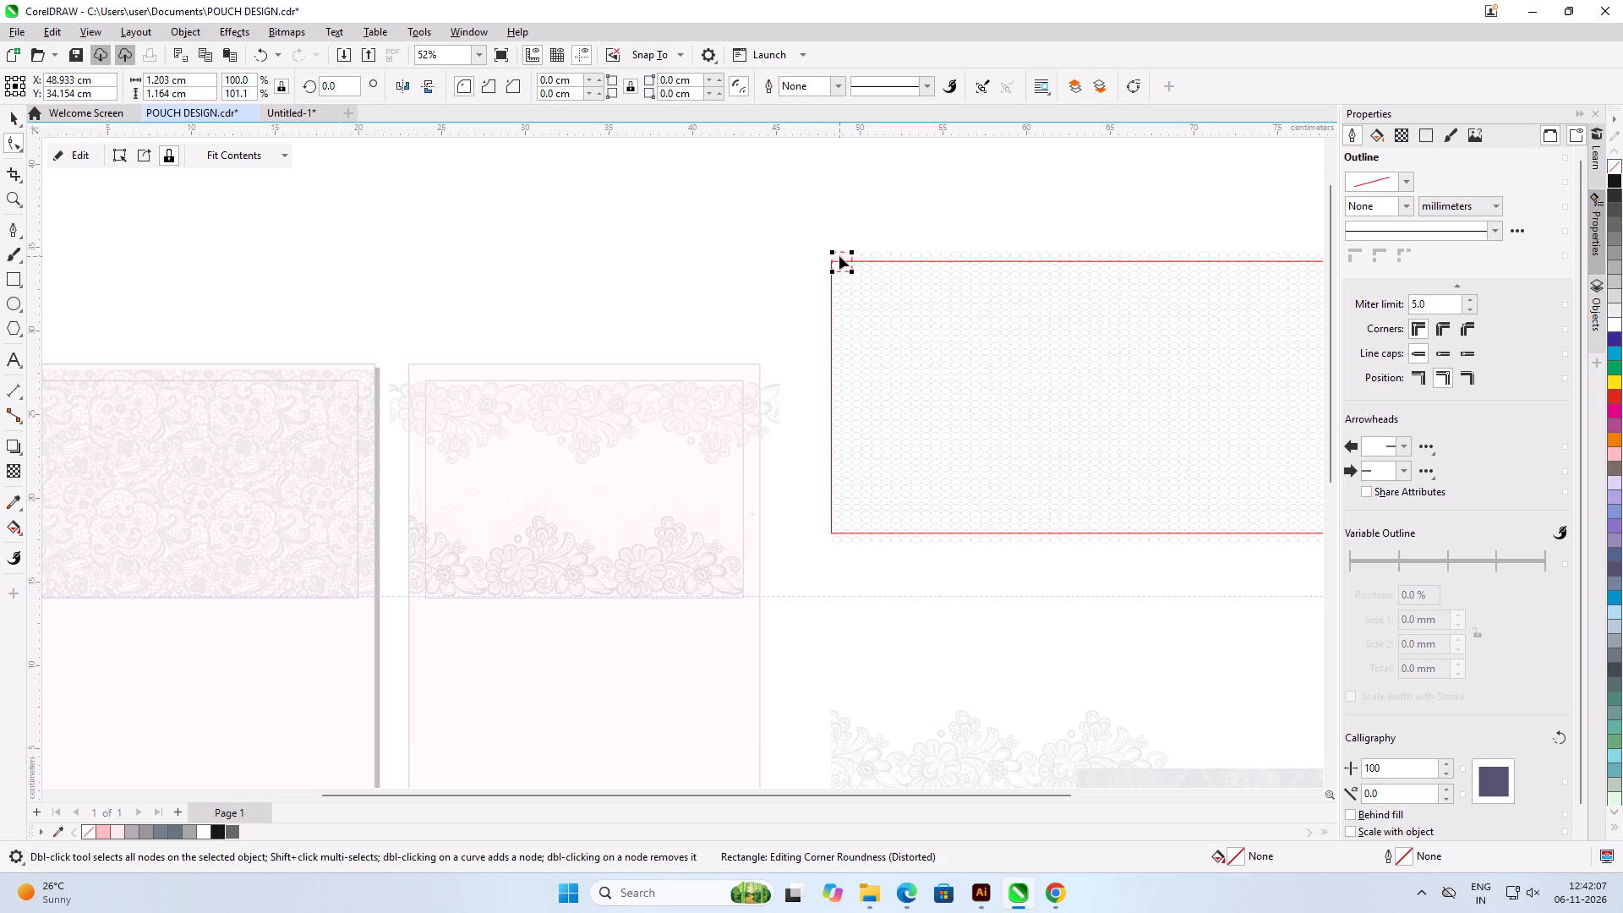
pyautogui.click(16, 118)
pyautogui.hotkey('ctrl', 'x')
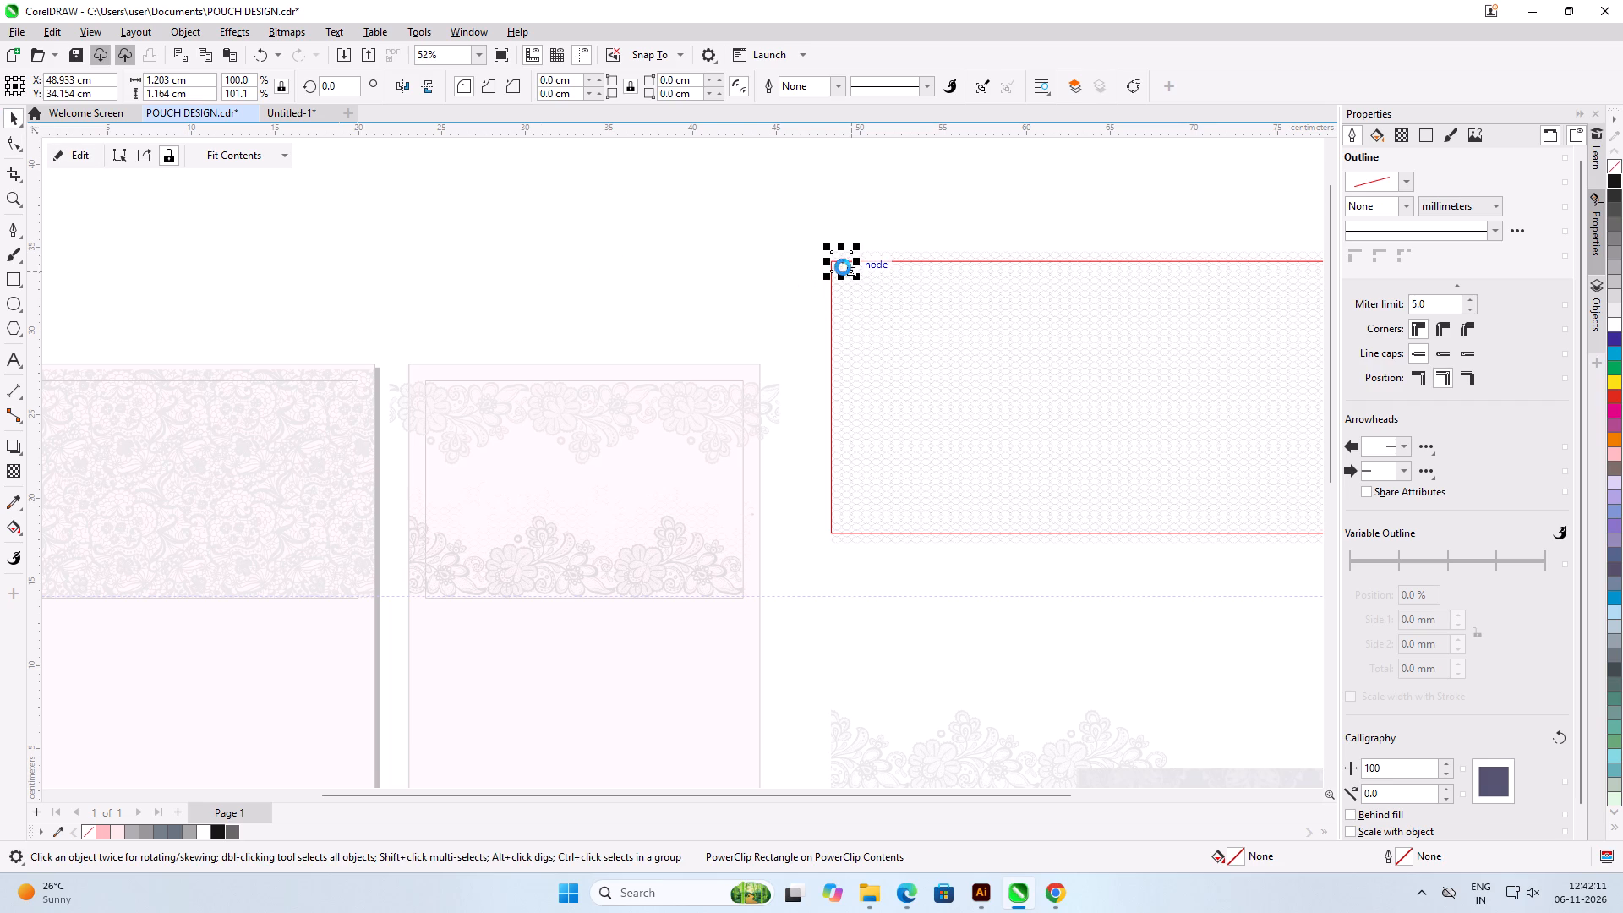
pyautogui.click(72, 164)
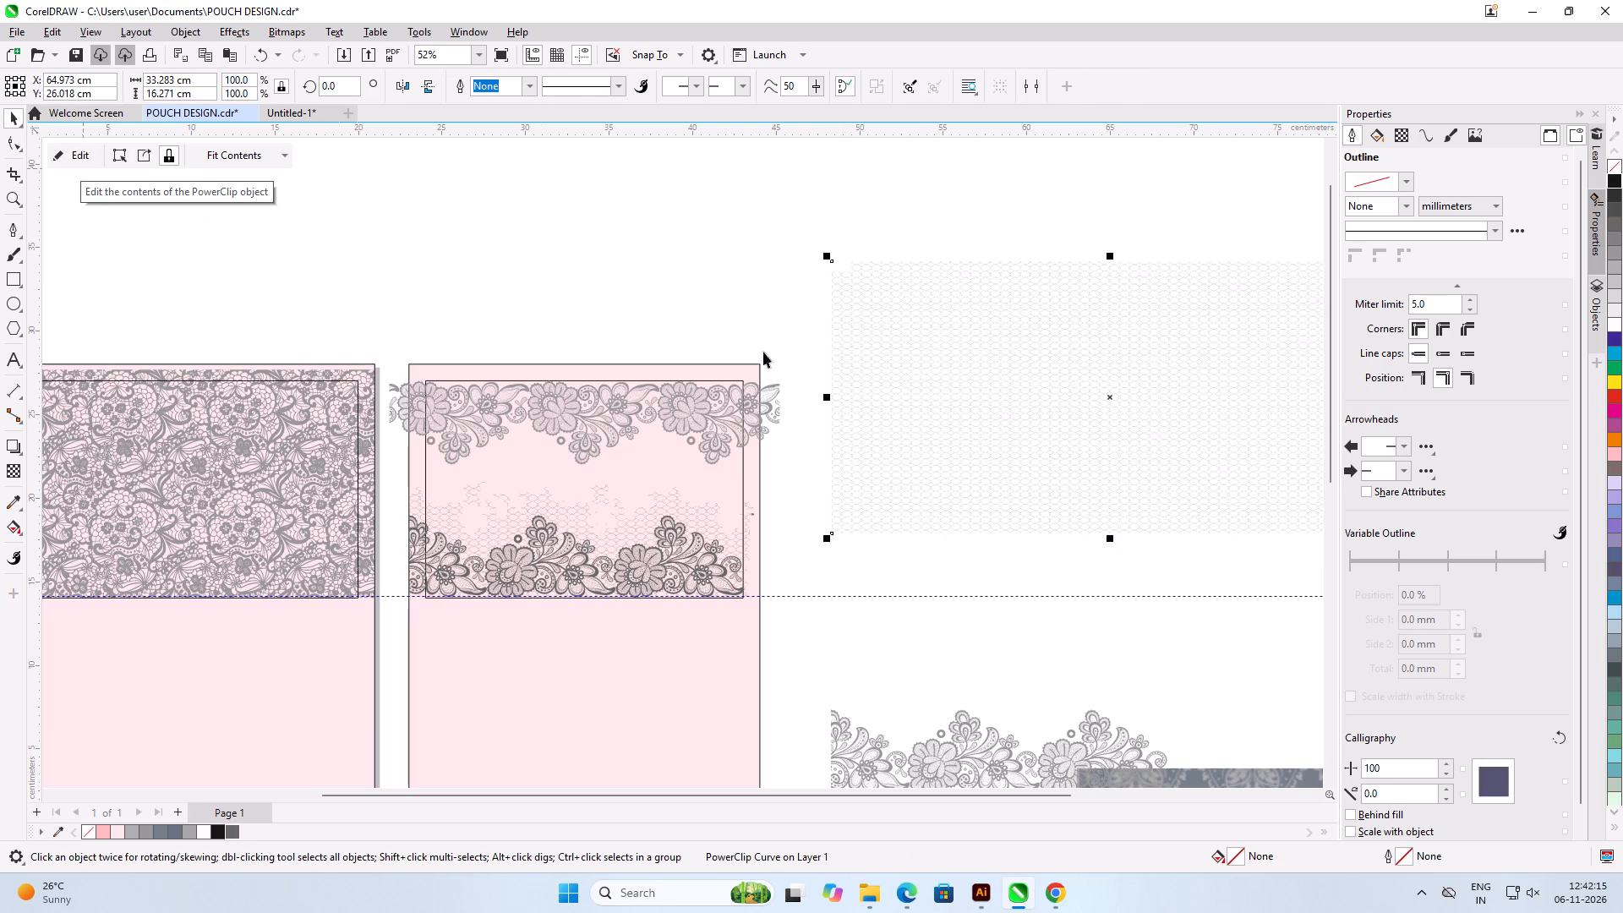
# Delete the full rectangular mesh panel beside the second big pouch.
pyautogui.click(995, 407)
pyautogui.press('Delete')
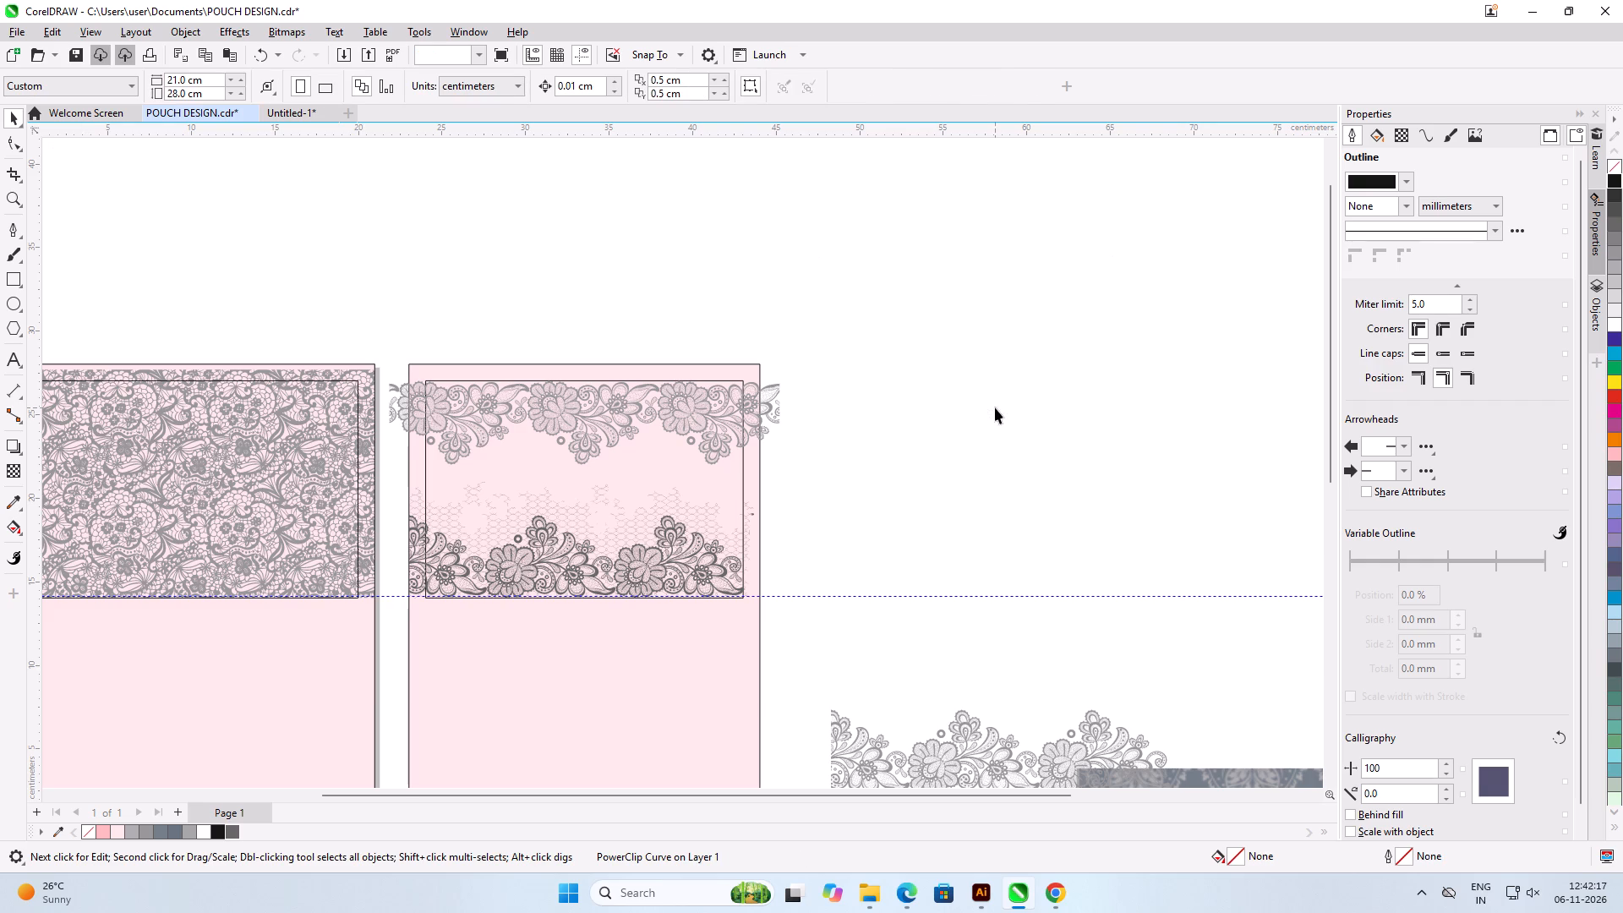
# Paste the cut mesh tile and place it over a gap in the lower lace's mesh, at about X 26.7 cm, Y 18.5 cm.
pyautogui.hotkey('ctrl', 'v')
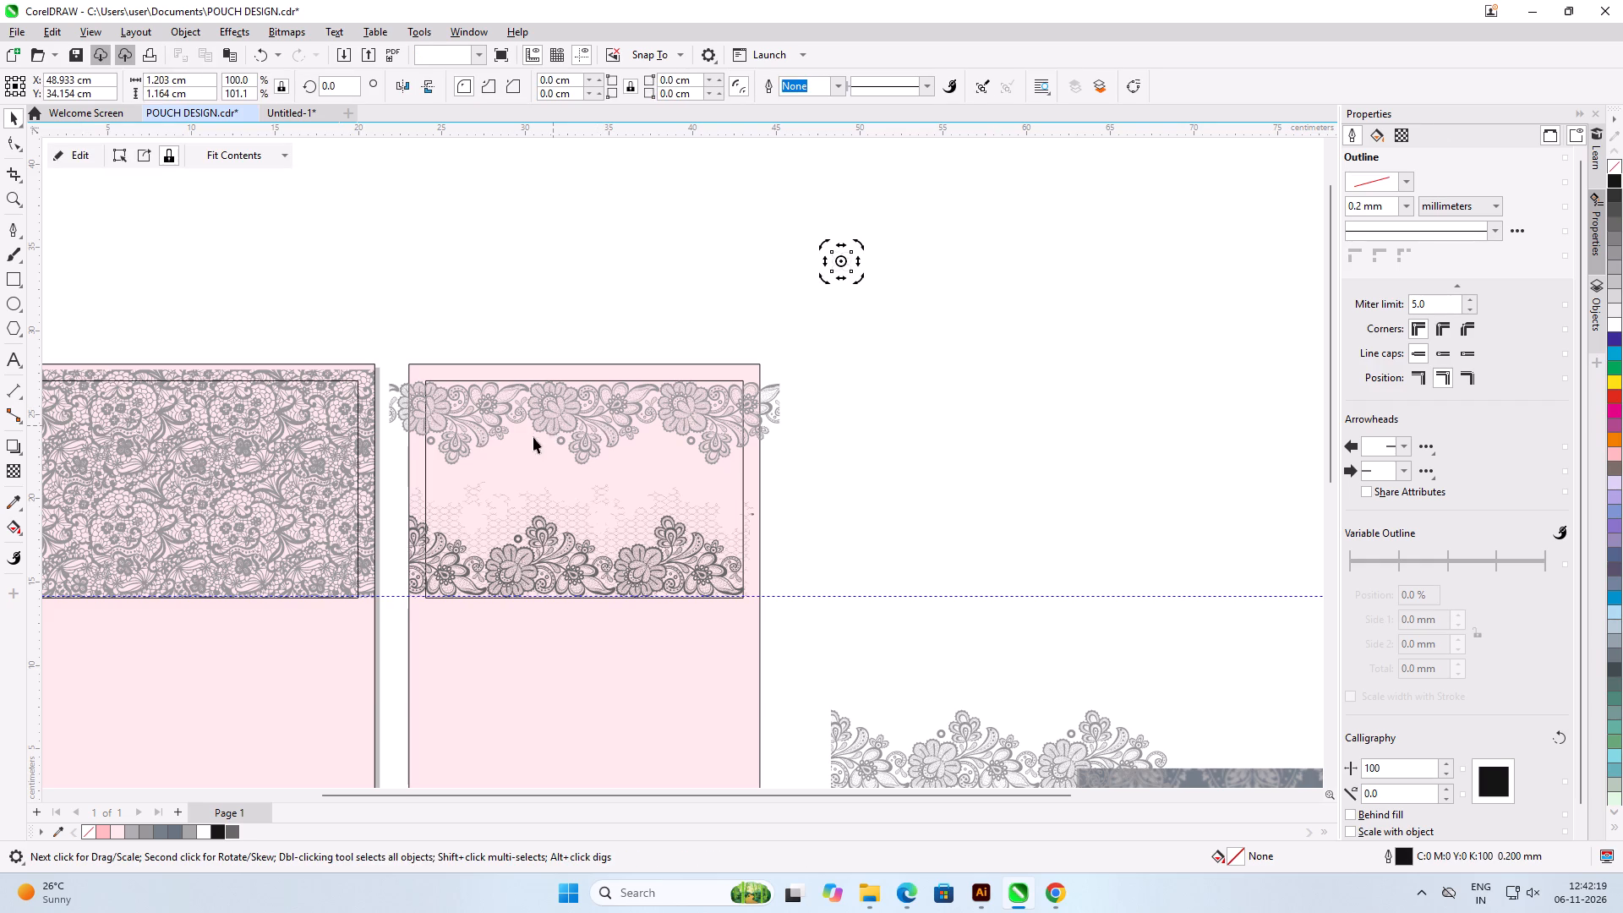
pyautogui.scroll(4, 613, 396)
pyautogui.click(1073, 277)
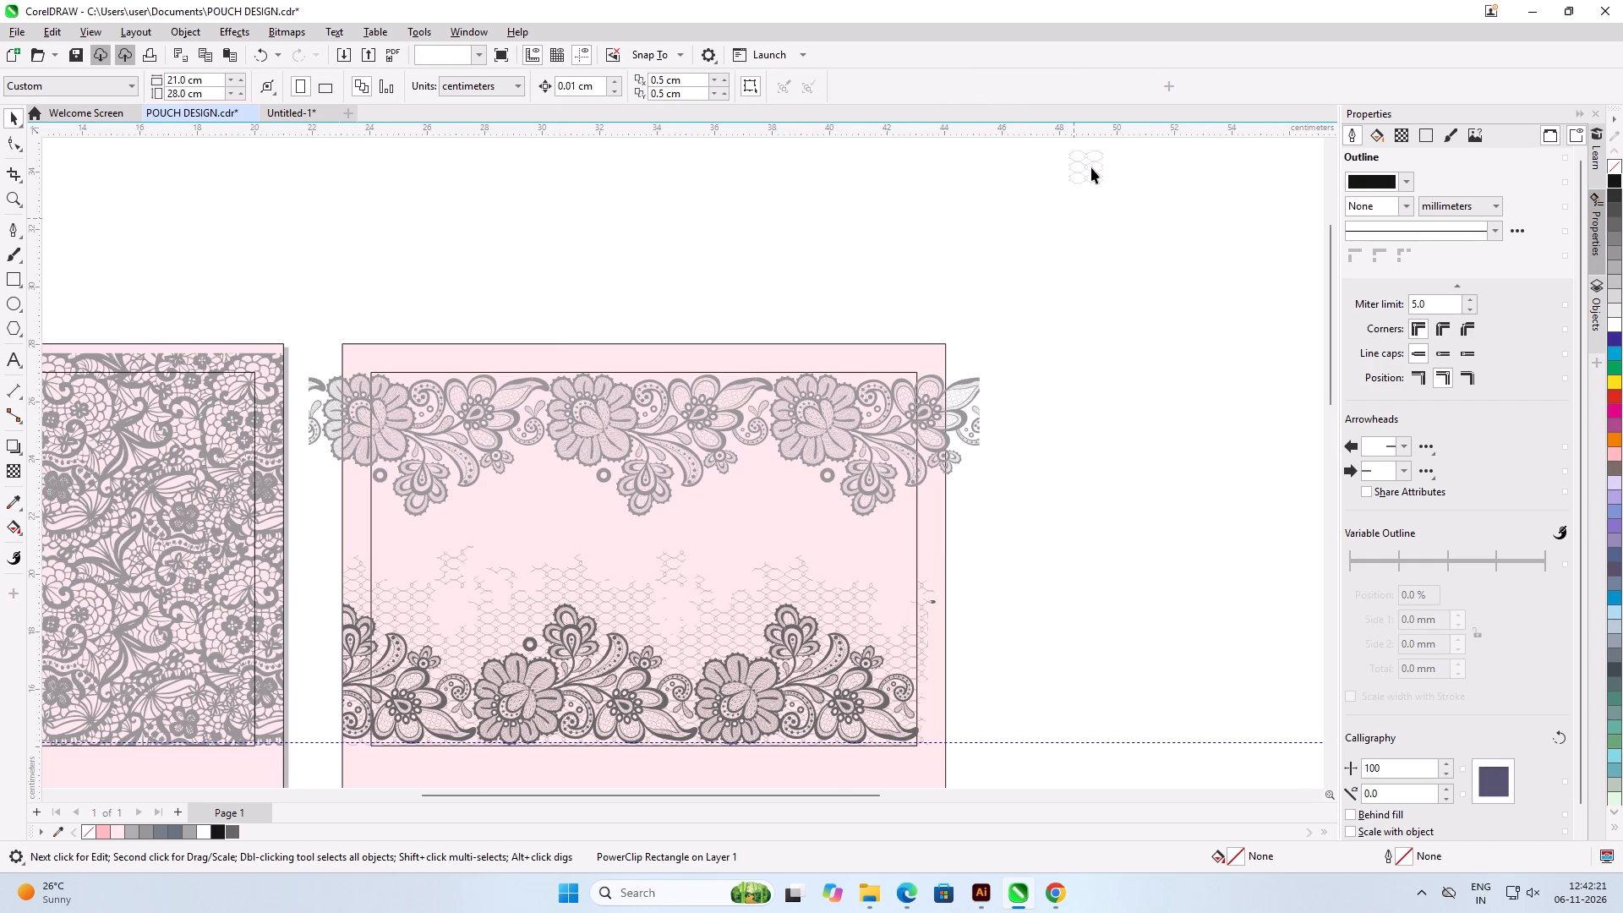
pyautogui.moveTo(1091, 167); pyautogui.dragTo(442, 532)
pyautogui.scroll(11, 421, 579)
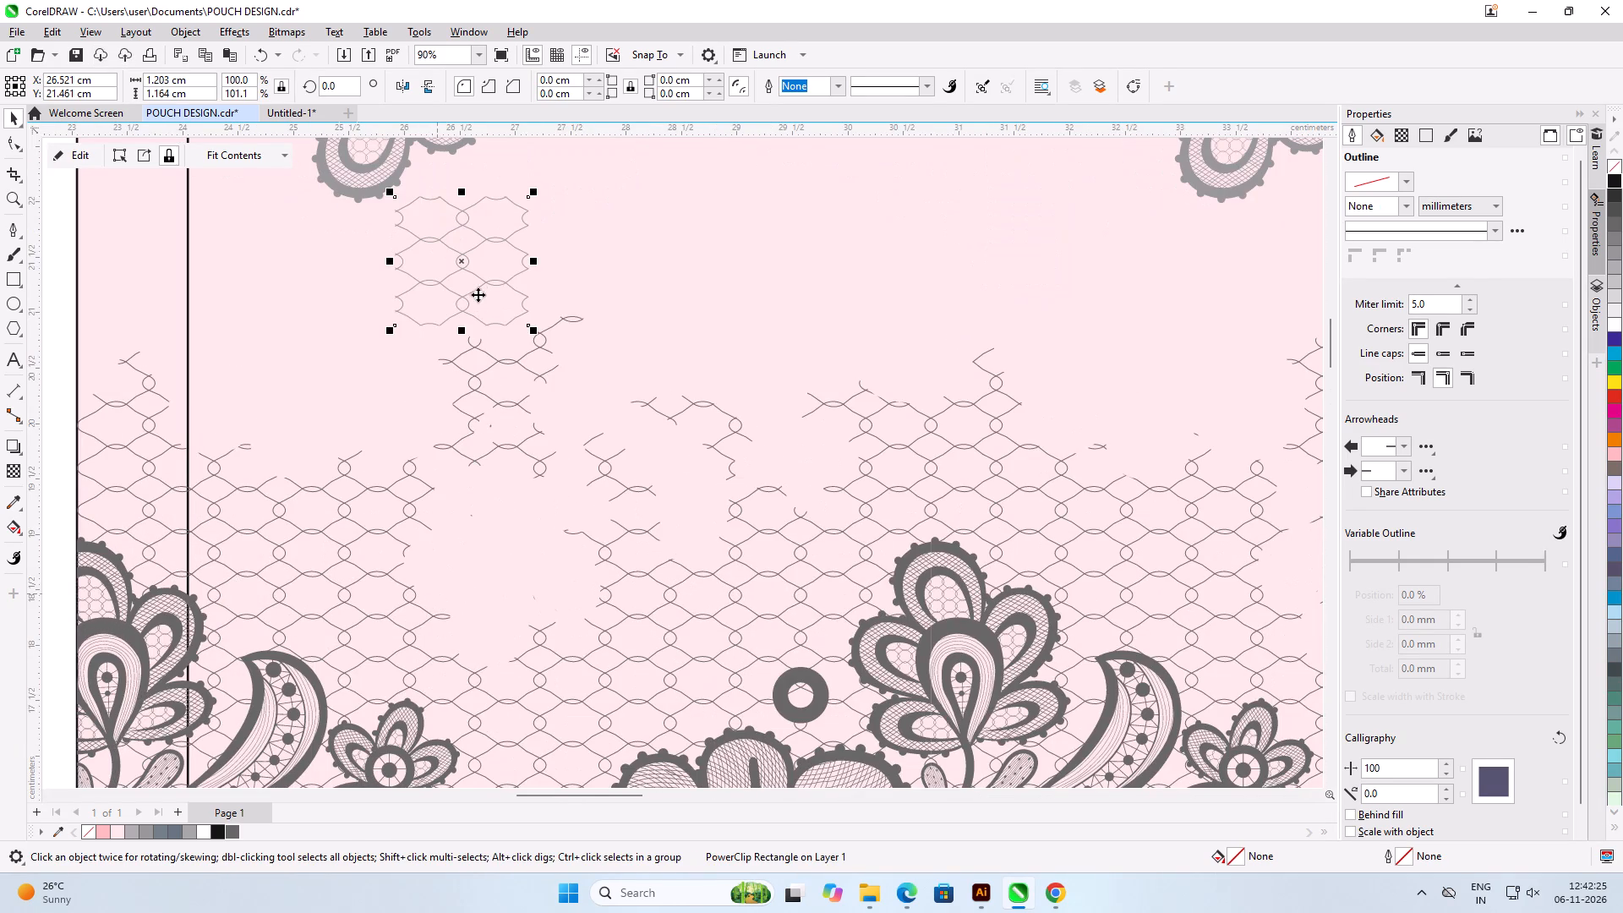
pyautogui.moveTo(478, 282); pyautogui.dragTo(500, 610)
pyautogui.scroll(6, 426, 720)
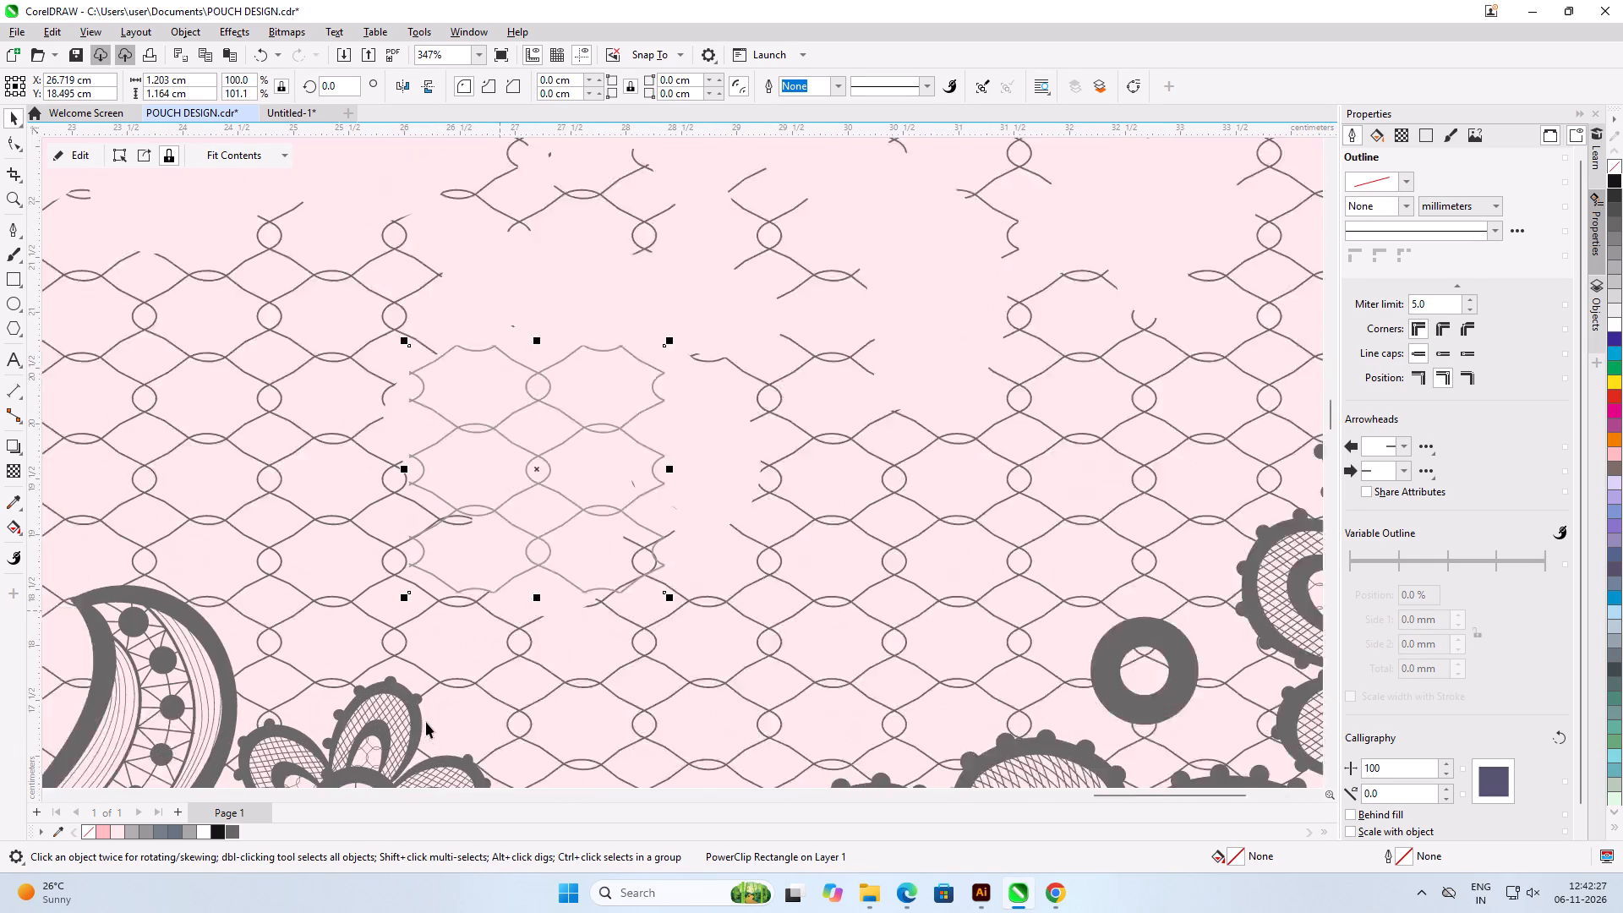
# Align the mesh tile with the surrounding mesh rows, centring it at about X 26.64 cm, Y 18.45 cm.
pyautogui.scroll(4, 429, 719)
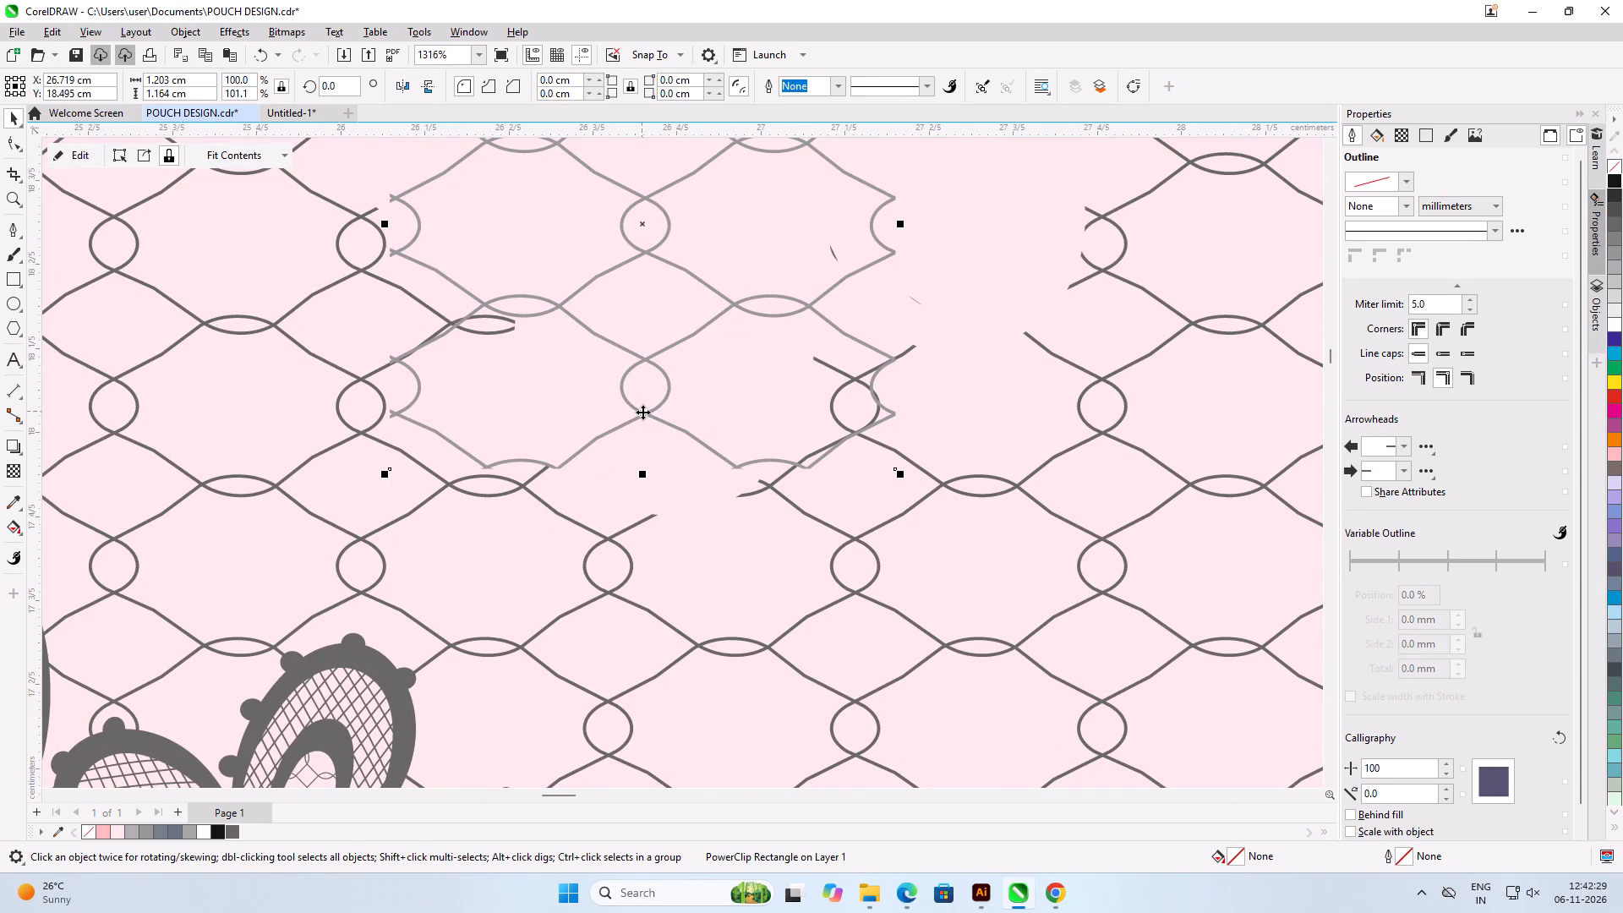
pyautogui.moveTo(642, 412); pyautogui.dragTo(601, 428)
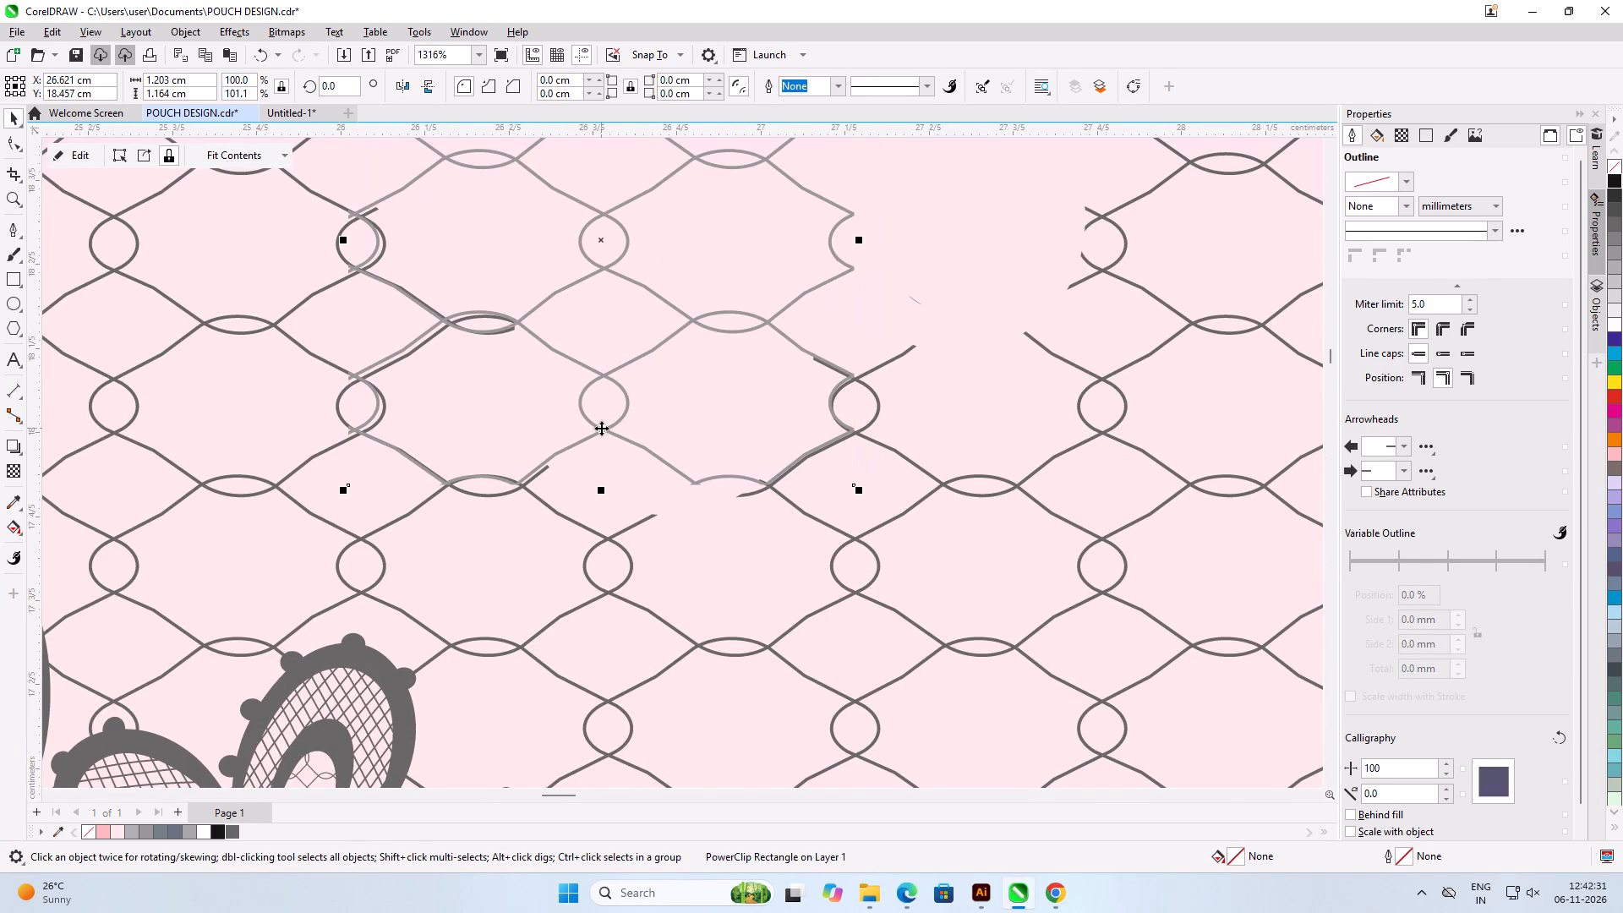
pyautogui.press('Right')
pyautogui.press('Right')
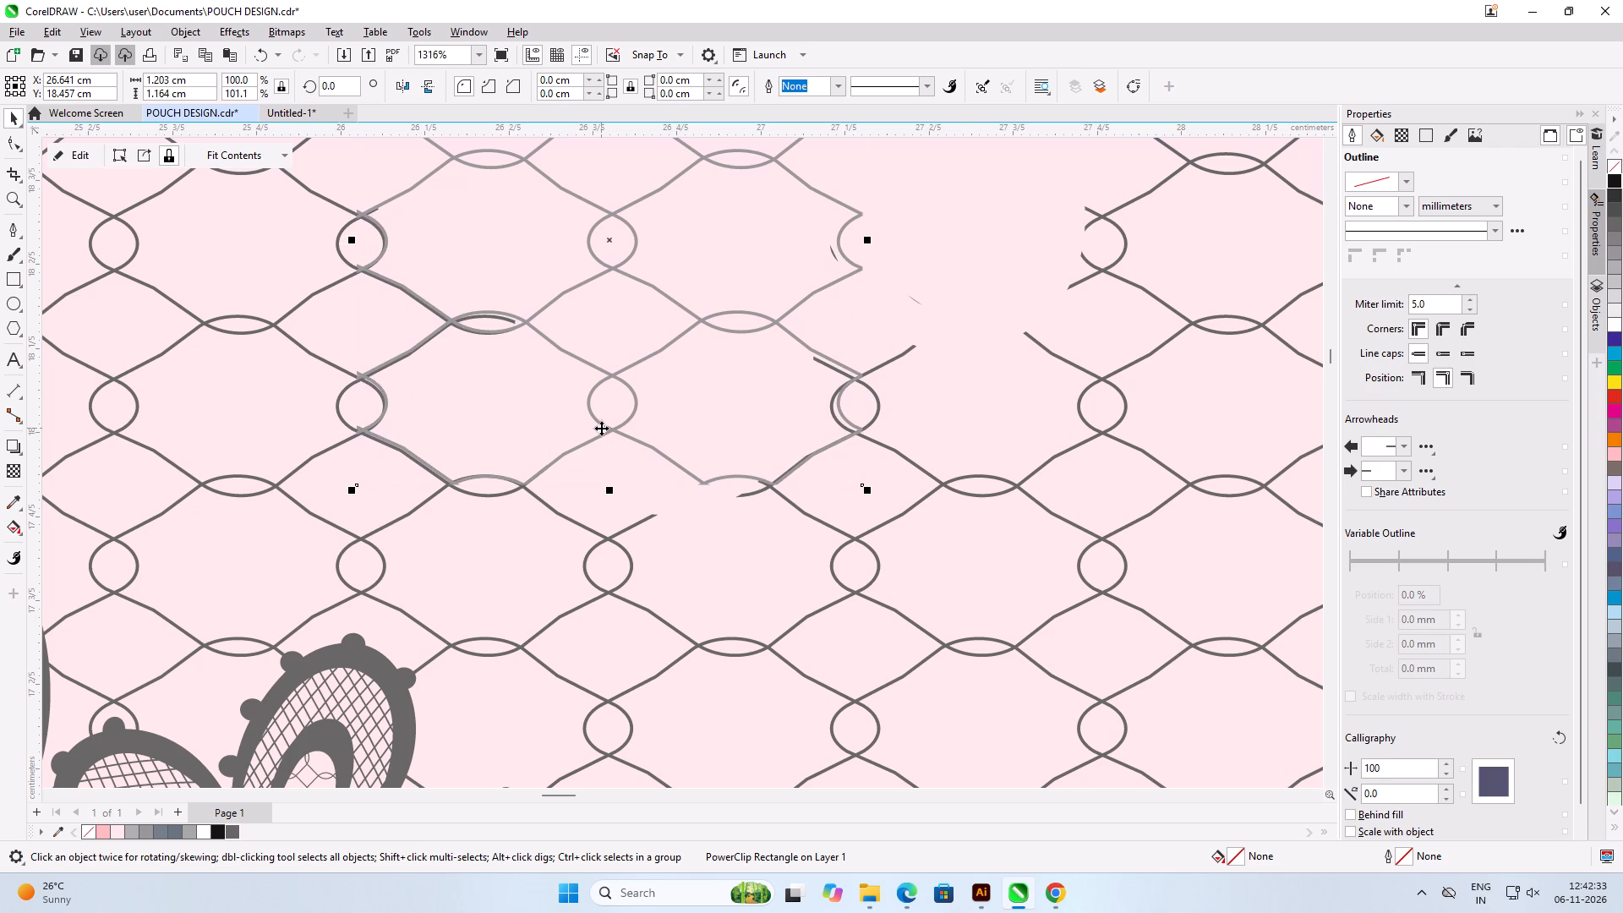
pyautogui.press('Down')
# Nudge the mesh tile sideways to overlap the existing mesh beside the gap, centring it at about X 26.05 cm.
pyautogui.scroll(4, 384, 440)
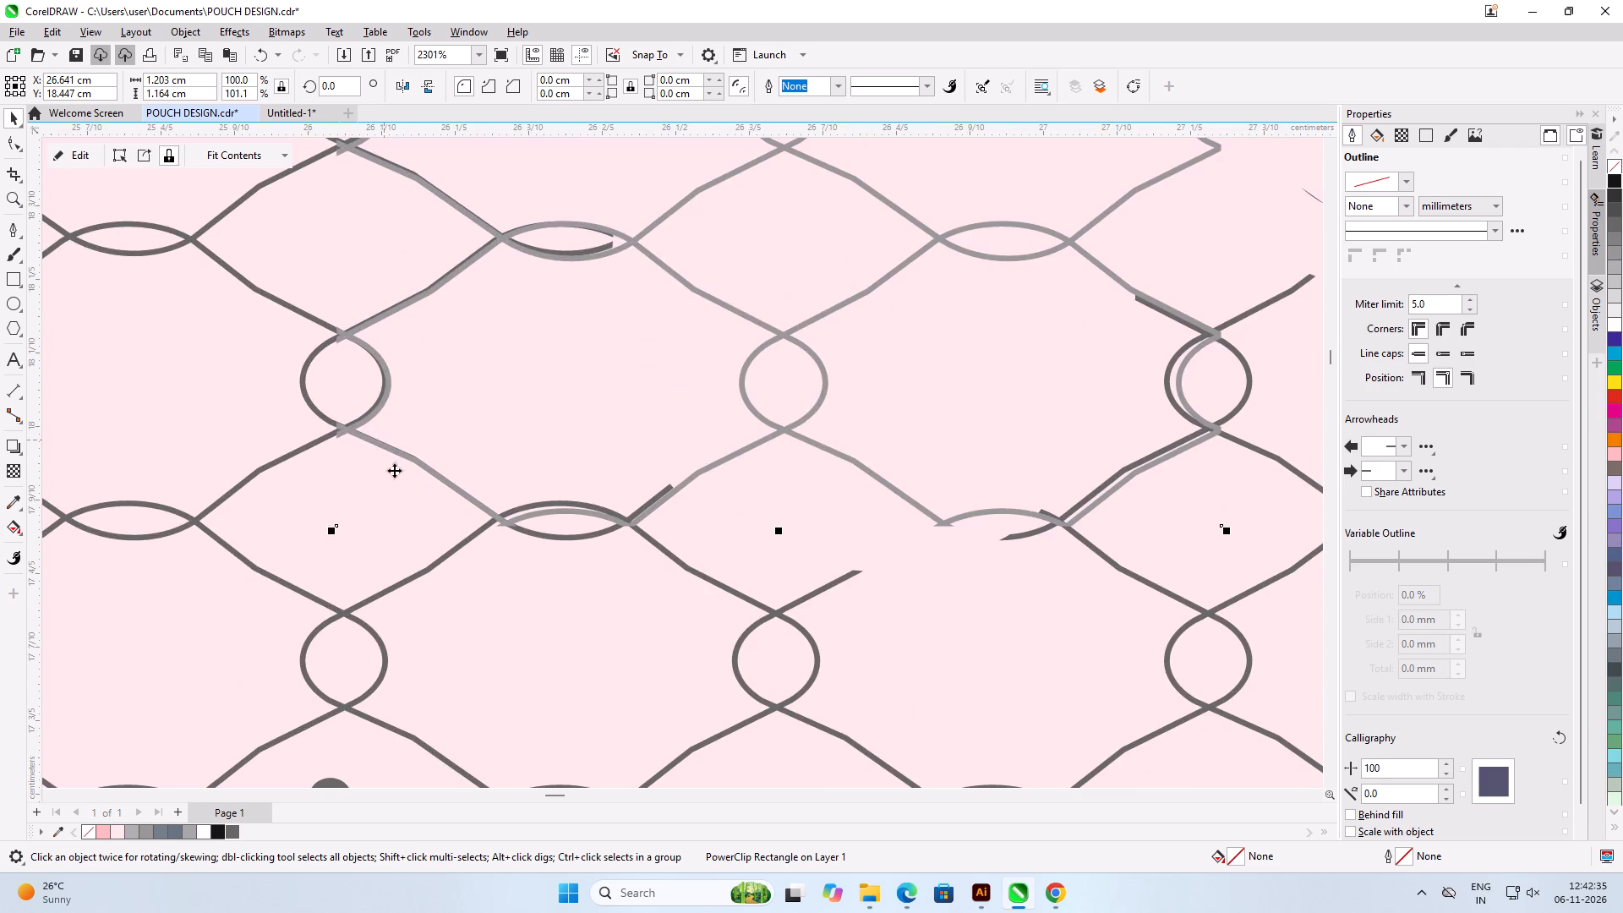
pyautogui.scroll(-3, 402, 498)
pyautogui.scroll(4, 417, 391)
pyautogui.scroll(-4, 559, 450)
pyautogui.scroll(-4, 651, 314)
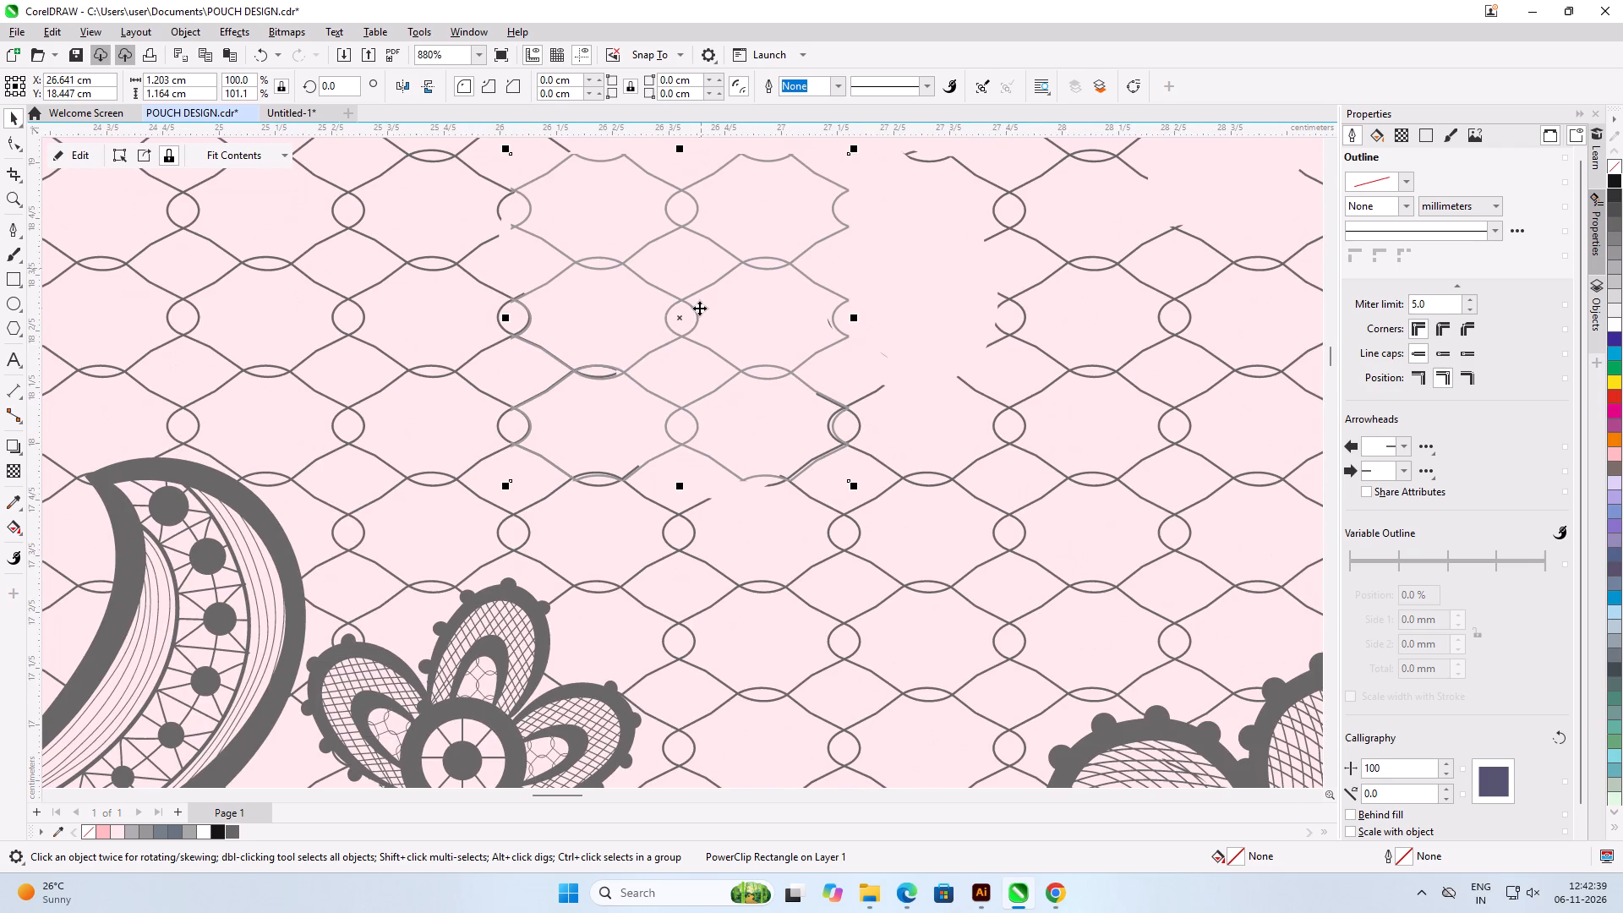
pyautogui.scroll(-1, 699, 308)
pyautogui.scroll(3, 506, 238)
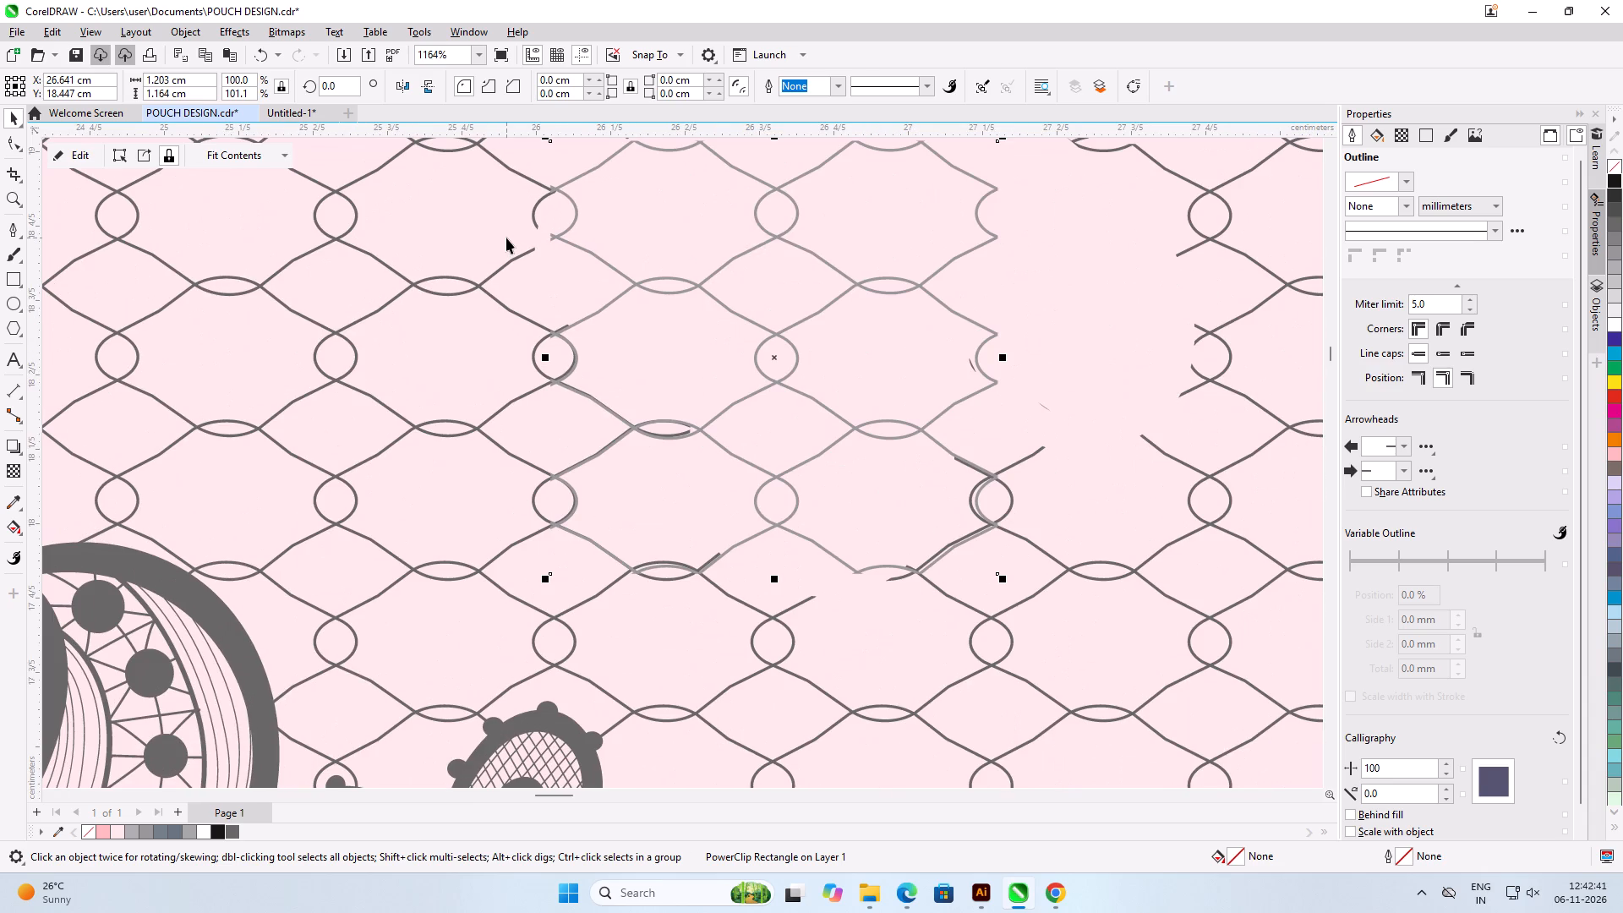
pyautogui.press('Left')
pyautogui.press('Left')
pyautogui.press('Left')
pyautogui.press('Left')
pyautogui.press('Left')
pyautogui.press('Left')
pyautogui.press('Left')
pyautogui.press('Left')
pyautogui.press('Left')
pyautogui.press('Left')
pyautogui.press('Left')
pyautogui.press('Left')
pyautogui.press('Left')
pyautogui.press('Left')
pyautogui.press('Left')
pyautogui.press('Left')
pyautogui.press('Left')
pyautogui.press('Left')
pyautogui.press('Left')
pyautogui.press('Left')
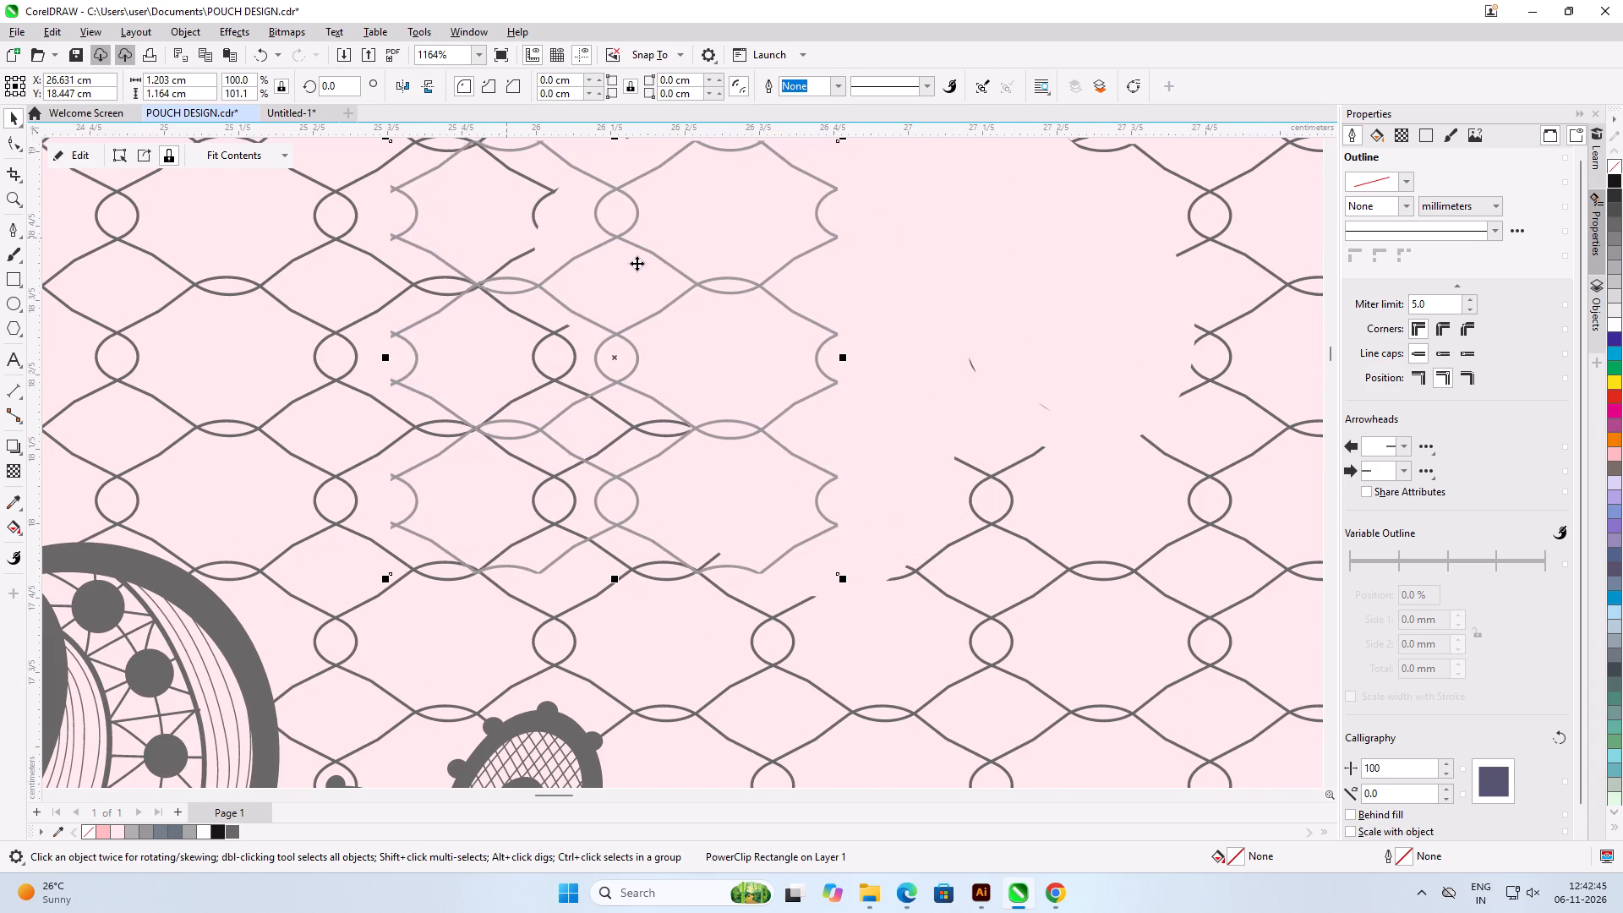
pyautogui.press('Left')
pyautogui.press('Right')
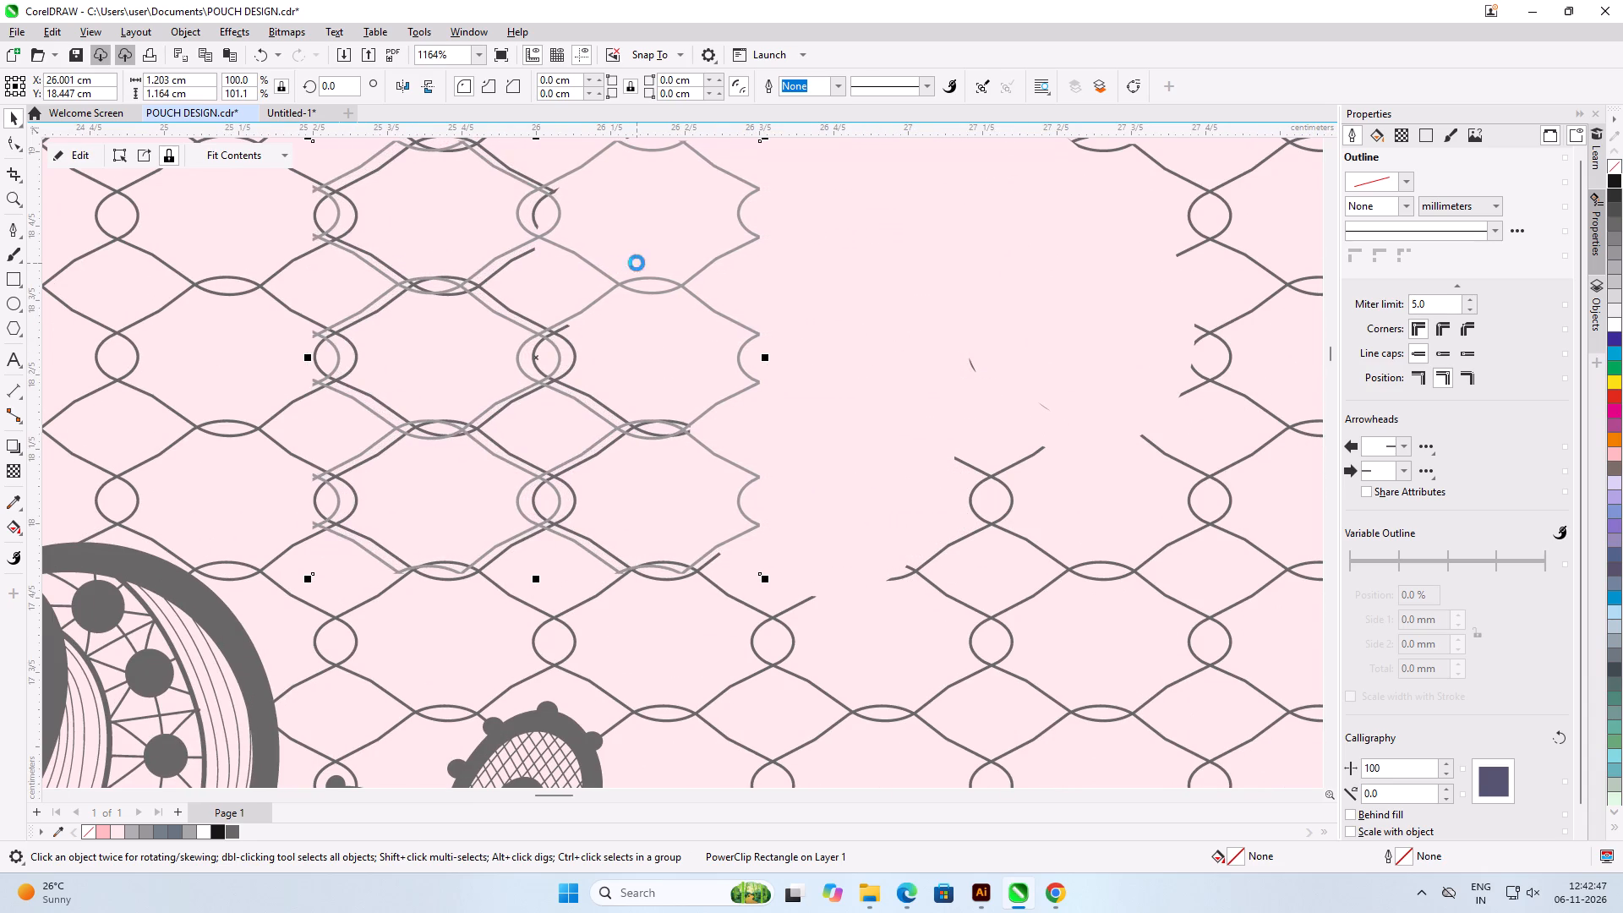
pyautogui.press('Right')
pyautogui.press('Right')
pyautogui.scroll(1, 637, 263)
pyautogui.press('Right')
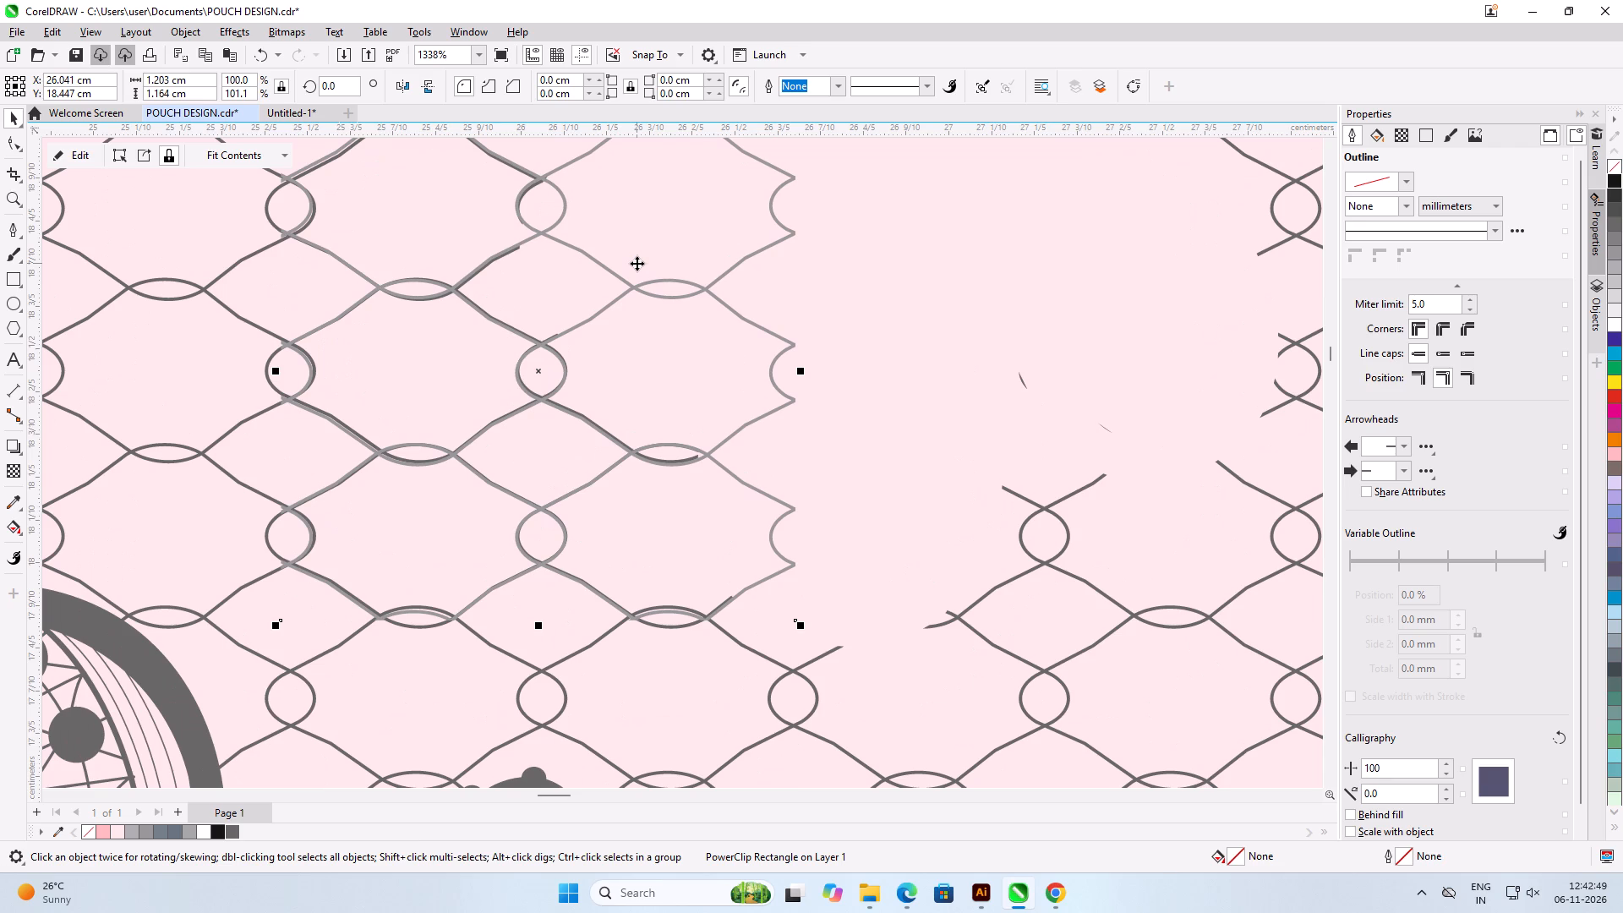
pyautogui.press('Right')
# Adjust the mesh tile's size from its upper-right corner to about 1.202 × 1.163 cm to match the existing mesh.
pyautogui.scroll(-2, 367, 689)
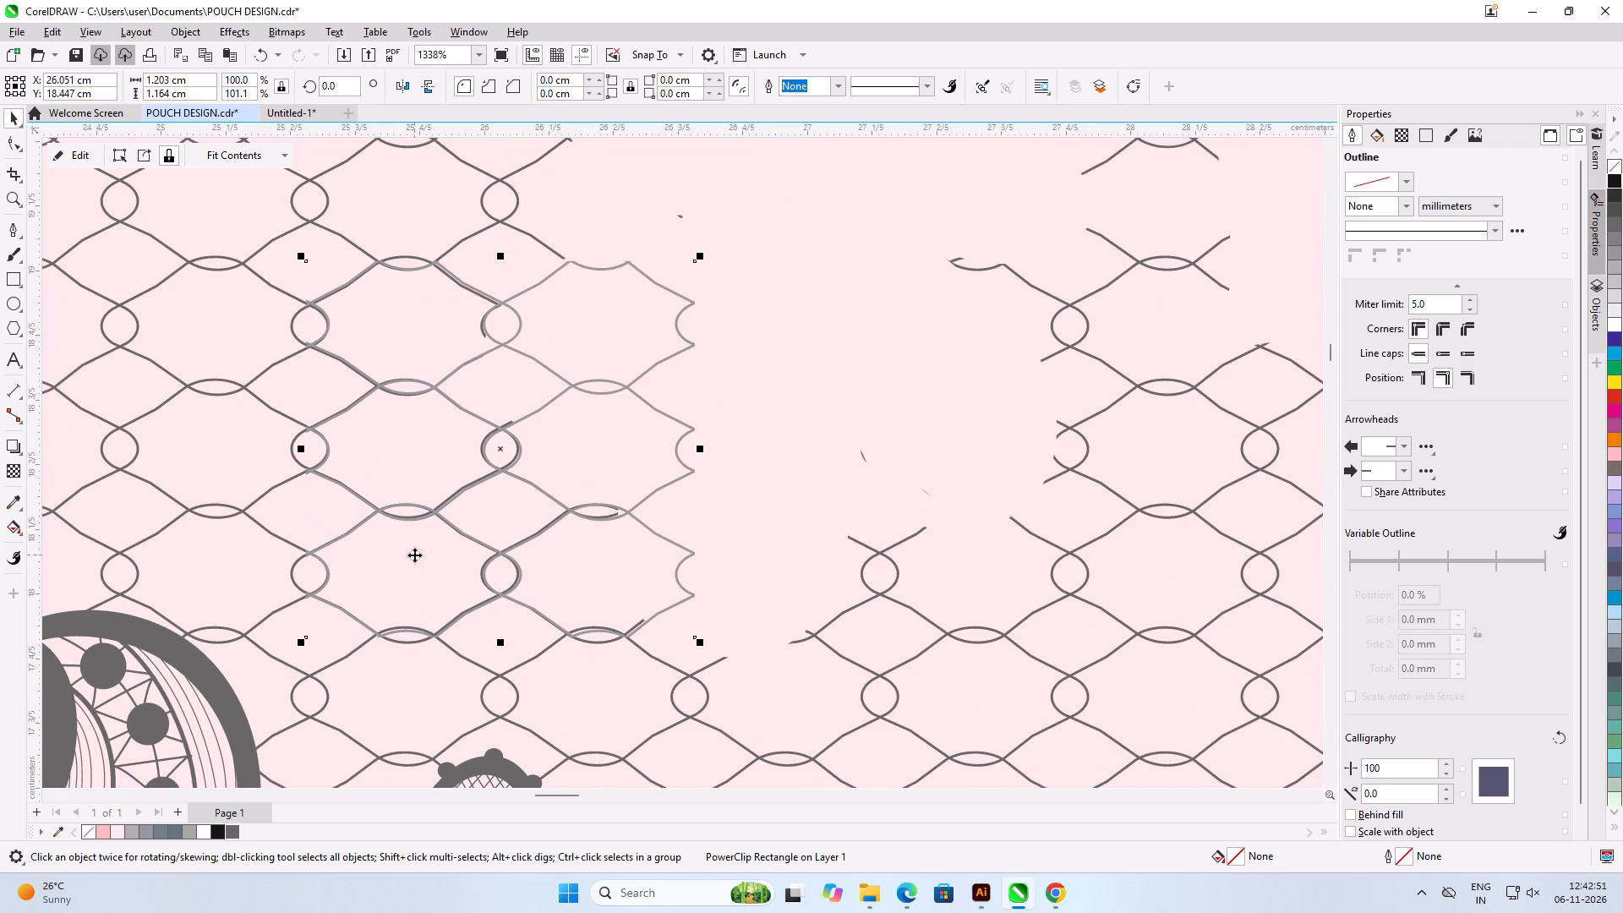
pyautogui.scroll(-2, 426, 477)
pyautogui.scroll(3, 441, 325)
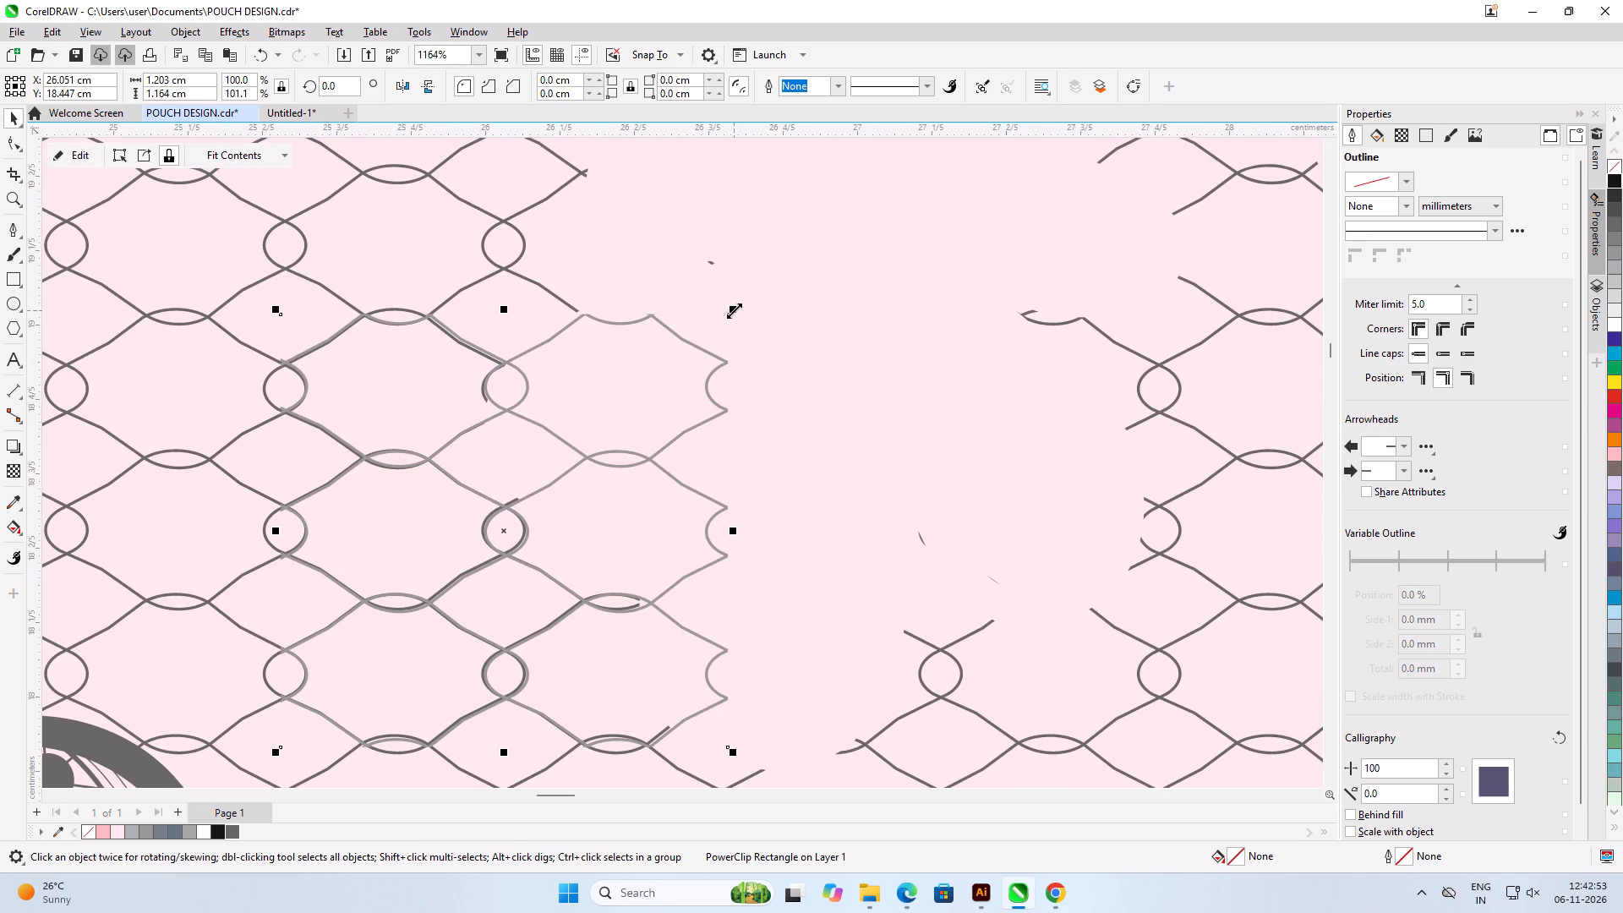
pyautogui.moveTo(734, 308); pyautogui.dragTo(743, 303)
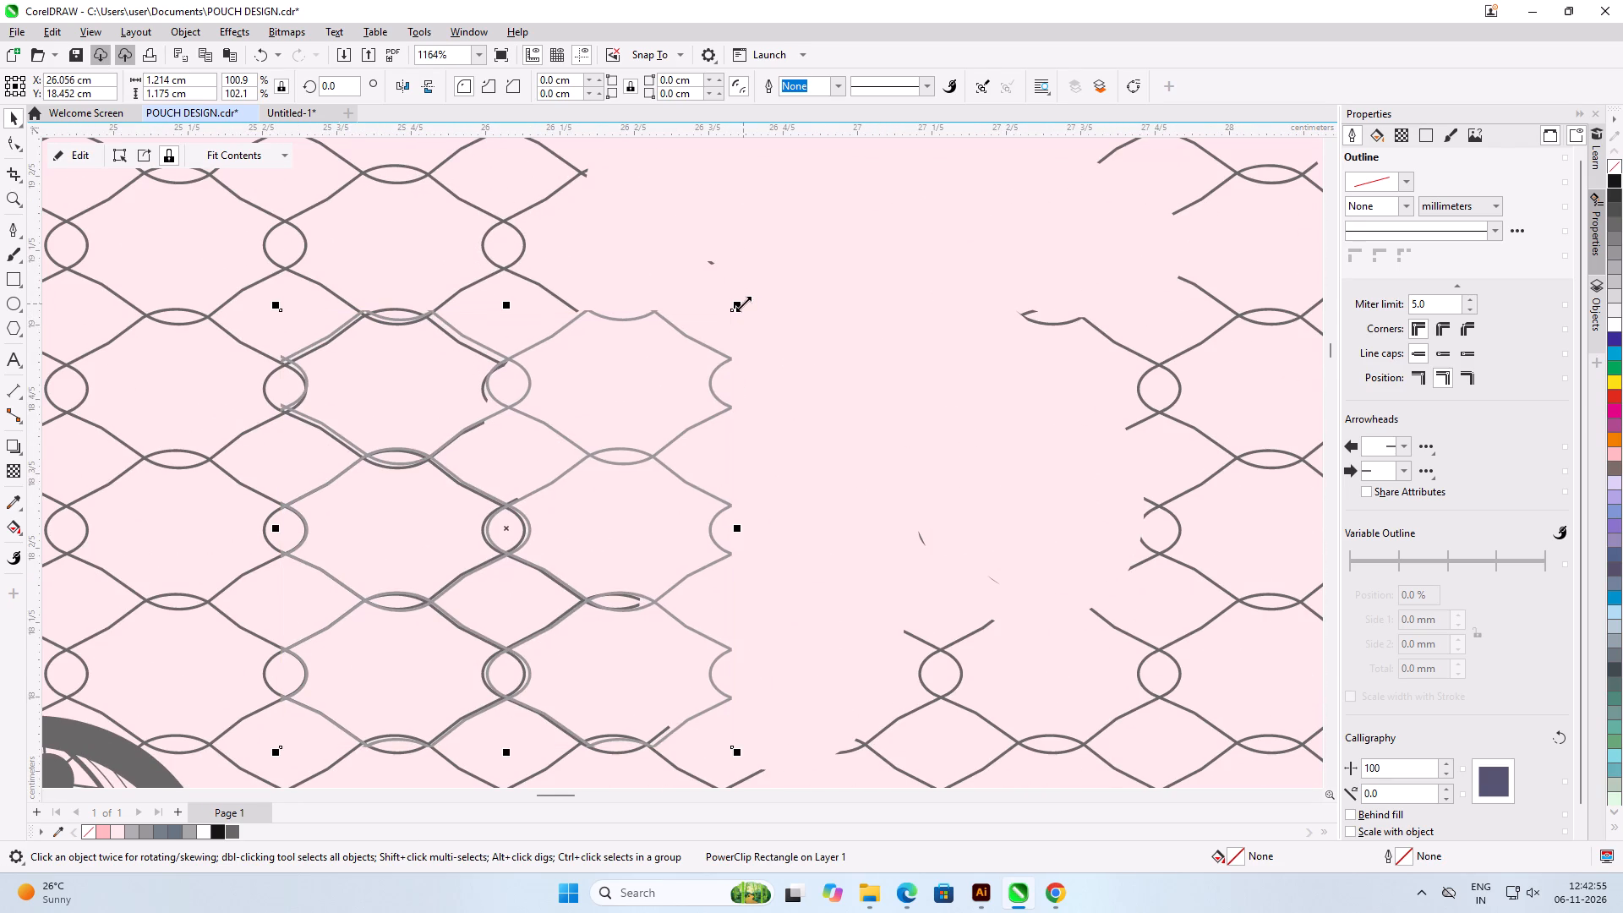
pyautogui.scroll(6, 424, 320)
pyautogui.moveTo(1120, 292); pyautogui.dragTo(1118, 302)
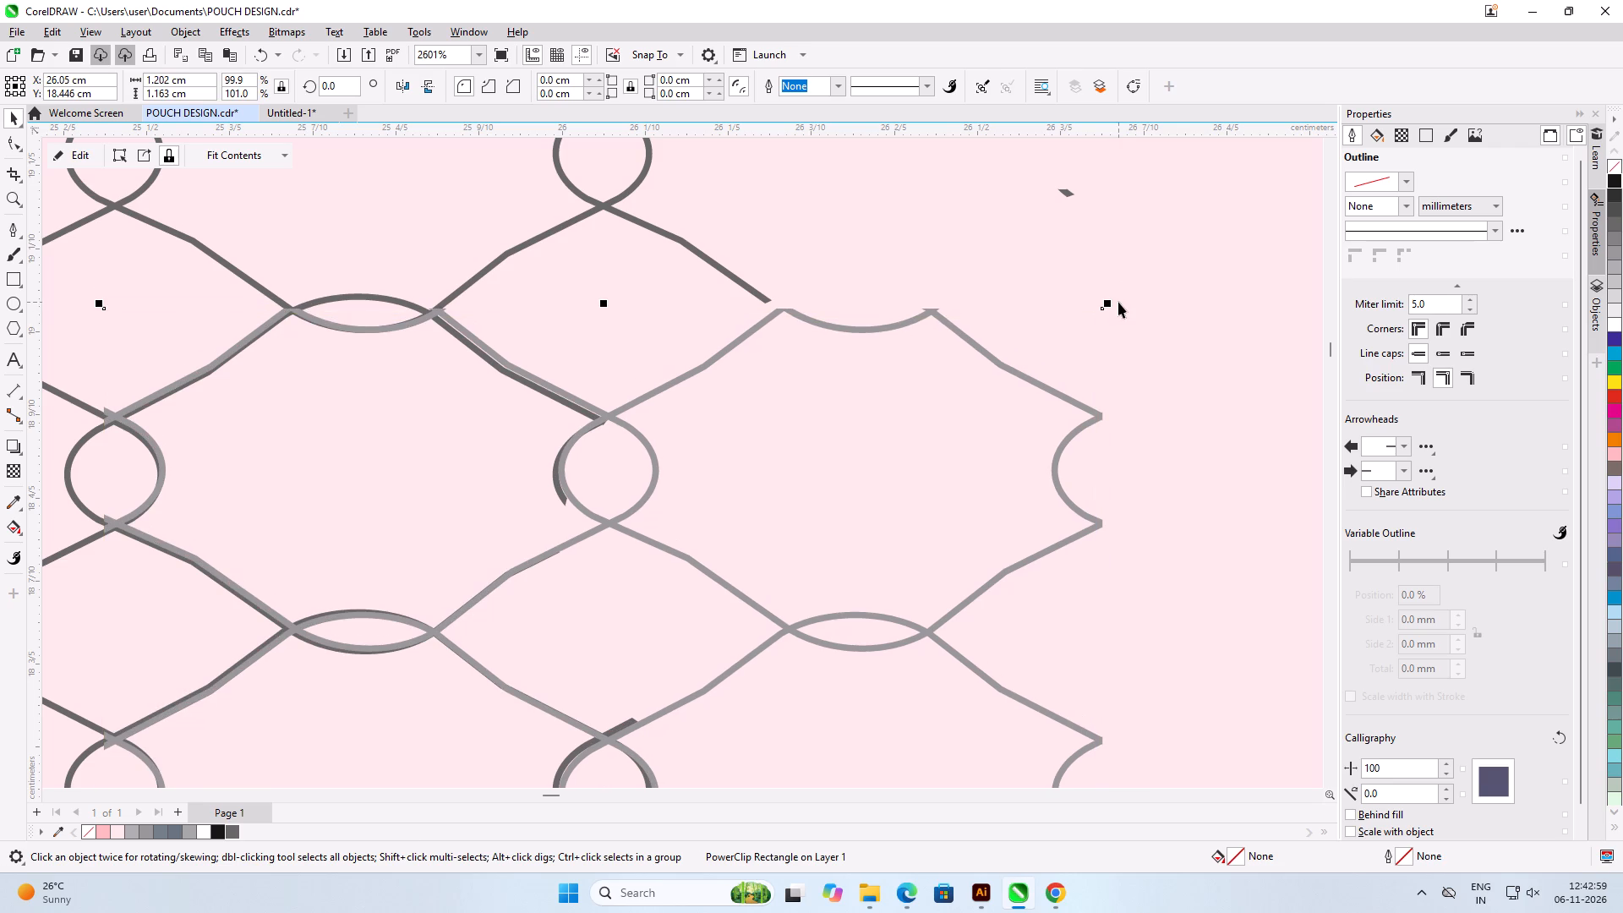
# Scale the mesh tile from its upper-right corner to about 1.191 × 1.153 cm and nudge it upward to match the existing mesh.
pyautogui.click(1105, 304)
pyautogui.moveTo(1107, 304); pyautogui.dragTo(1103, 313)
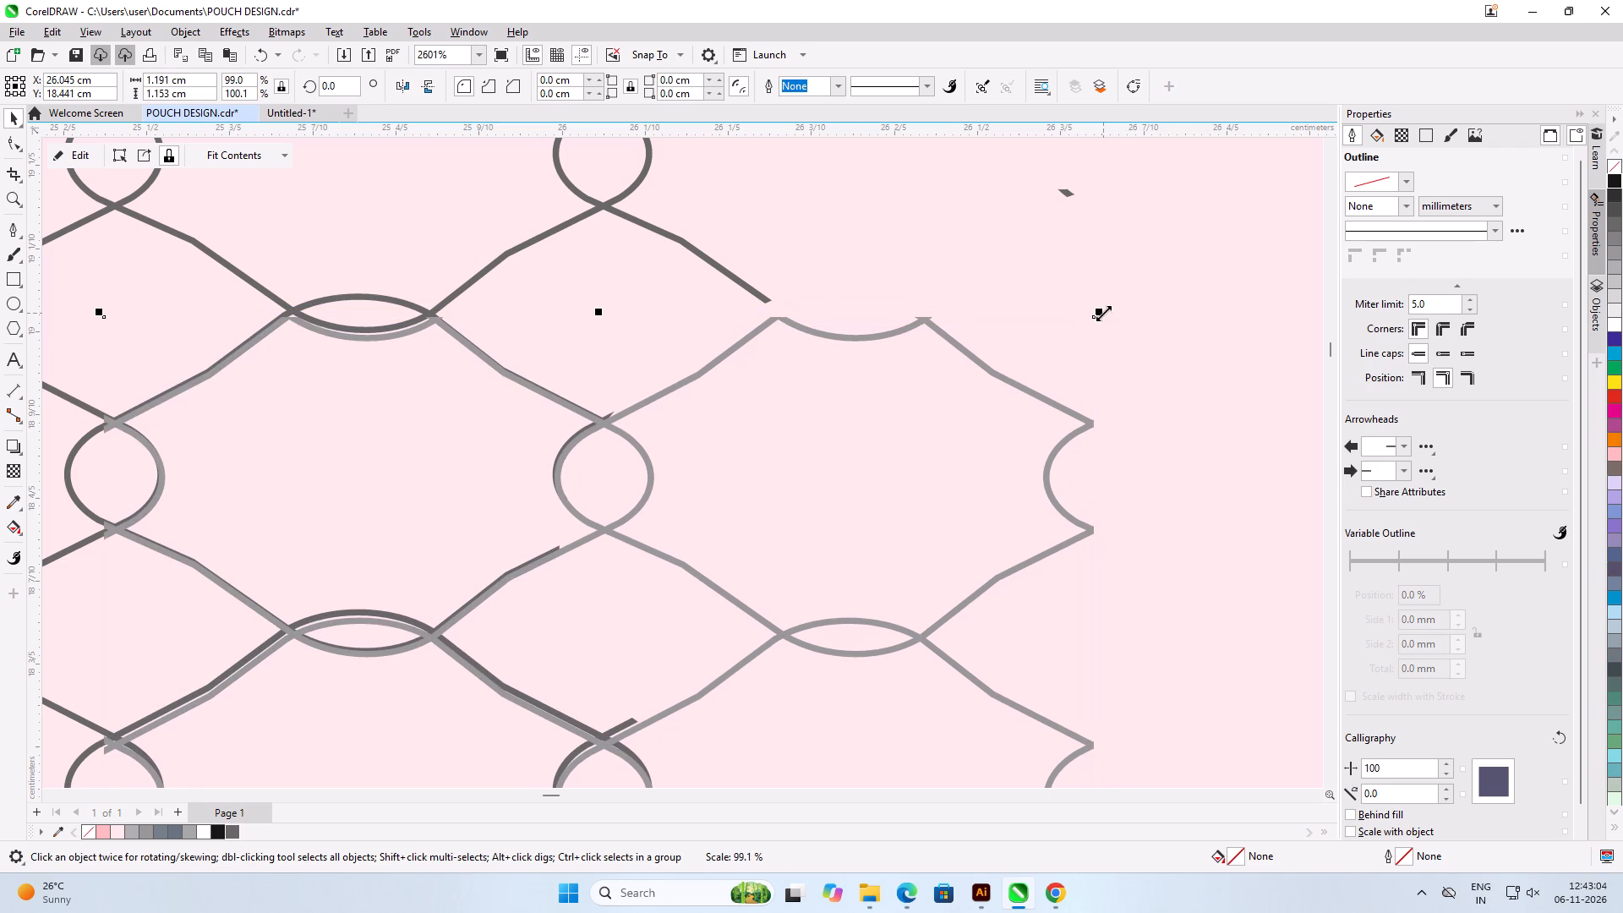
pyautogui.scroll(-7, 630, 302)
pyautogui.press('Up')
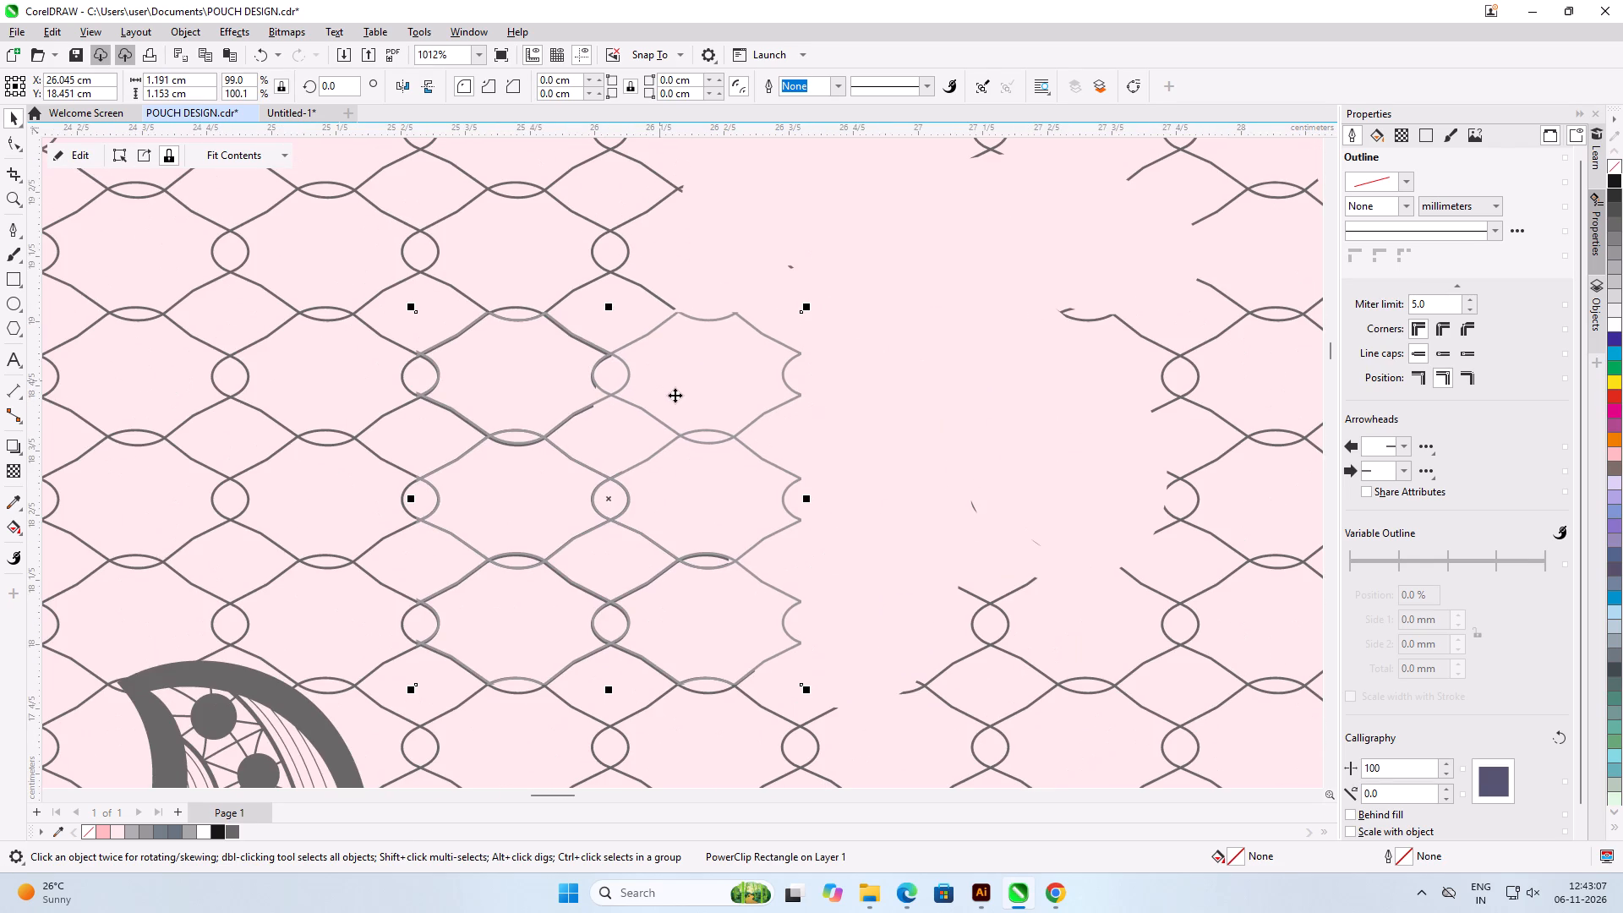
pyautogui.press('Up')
# Delete the small mesh tile from the gap in the lower lace's mesh.
pyautogui.press('Delete')
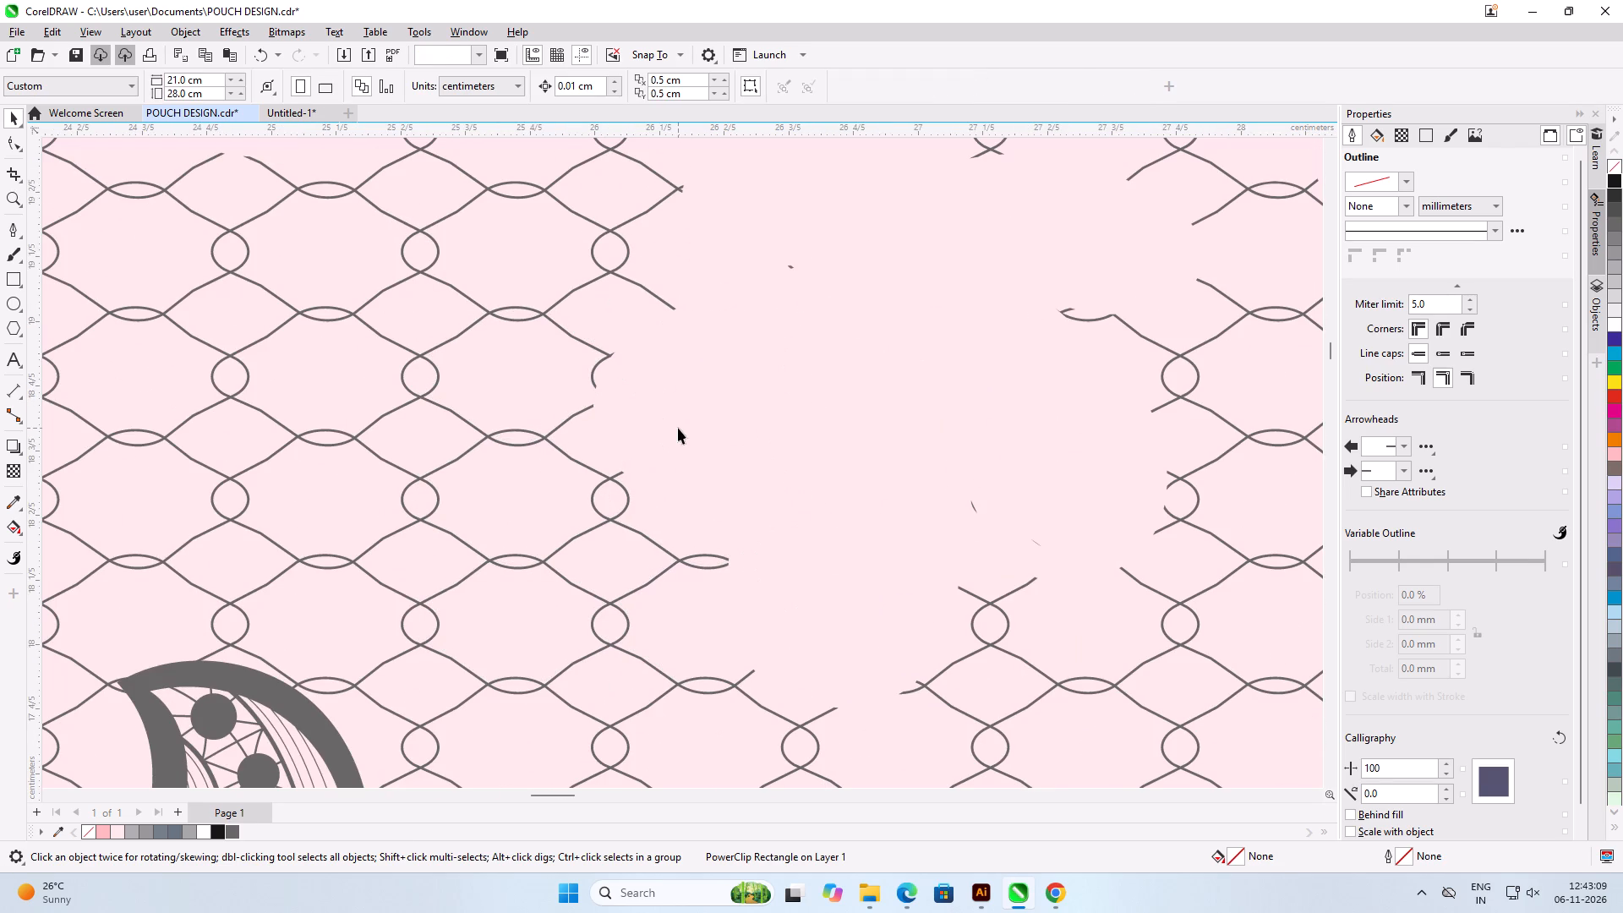
# Delete the four tiny stray mesh fragments scattered in and above the gap in the lower lace's mesh.
pyautogui.click(791, 266)
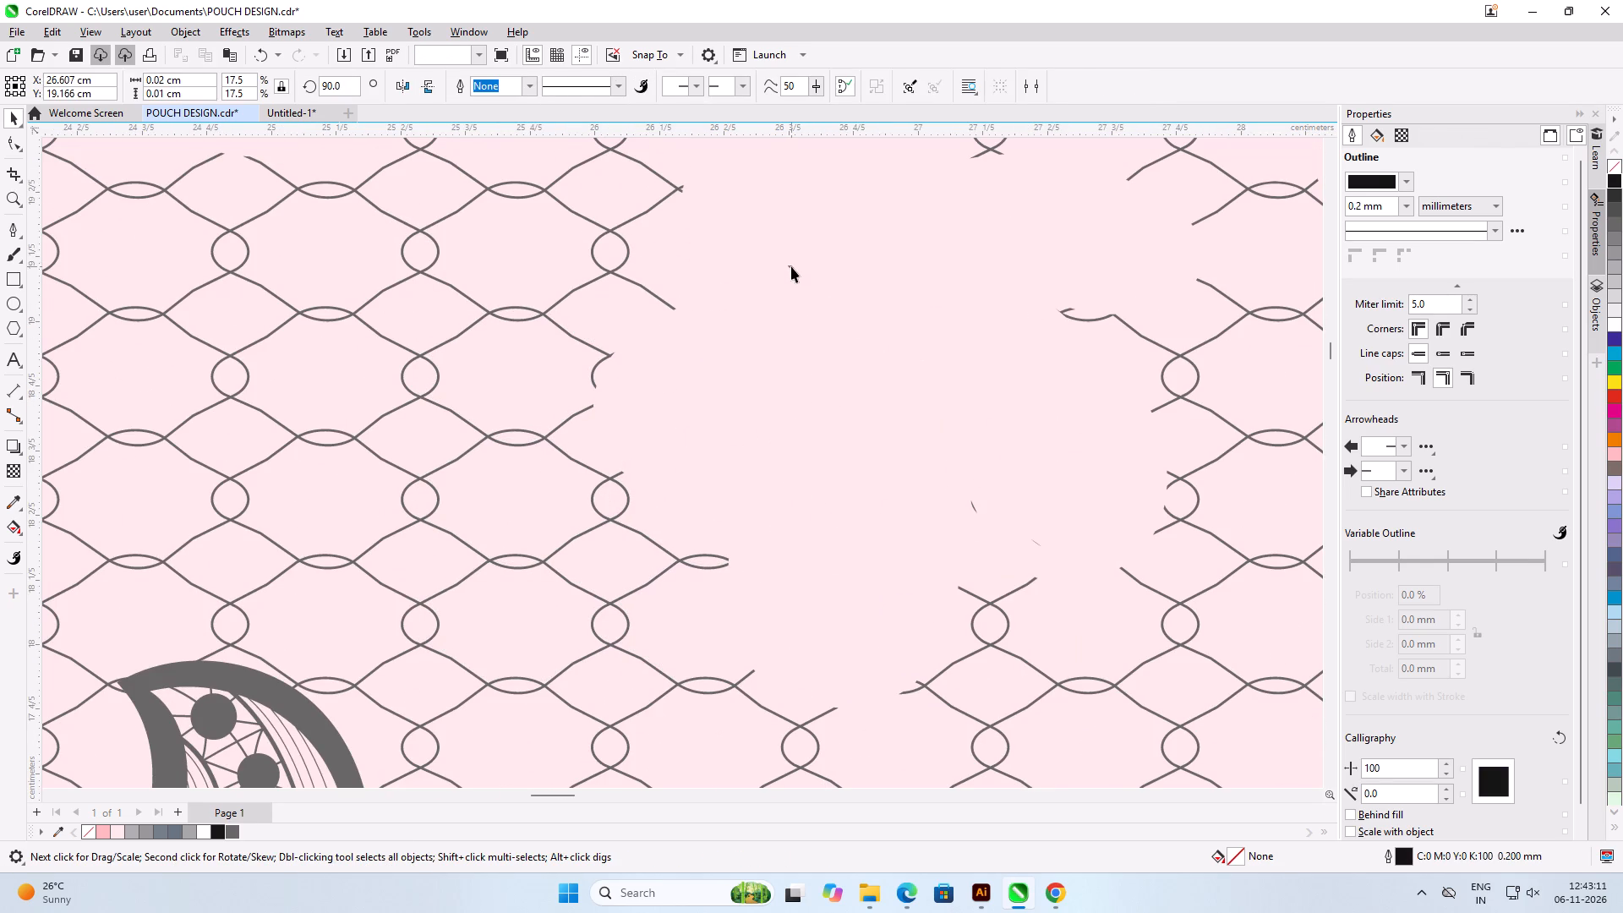
pyautogui.press('Delete')
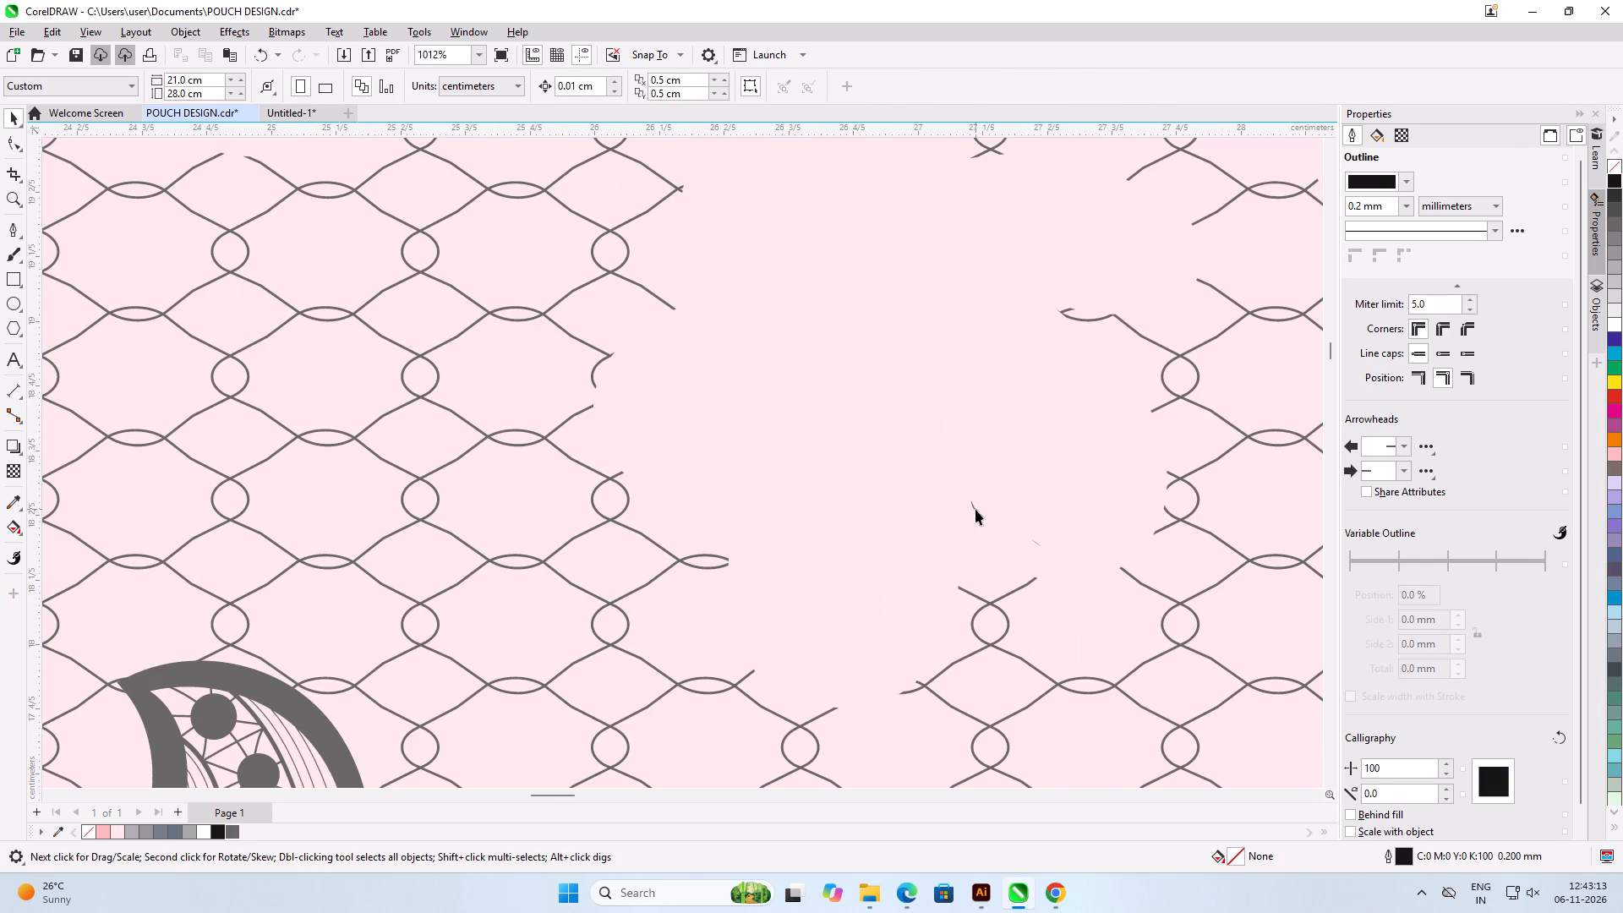
pyautogui.click(974, 509)
pyautogui.press('Delete')
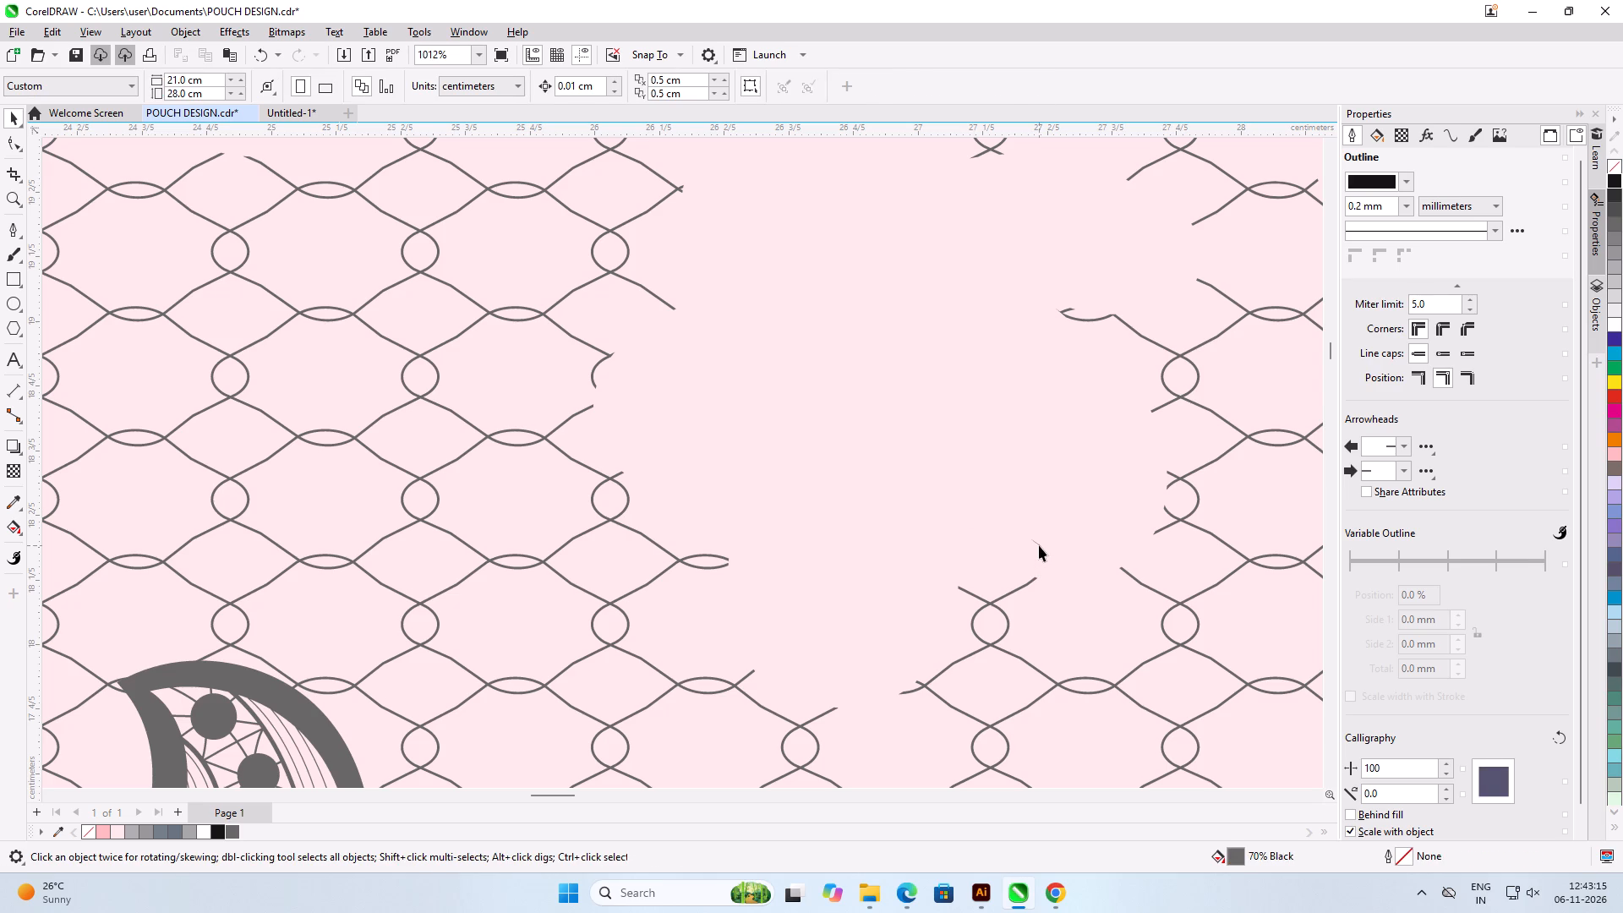
pyautogui.click(1039, 544)
pyautogui.press('Delete')
pyautogui.scroll(-7, 898, 442)
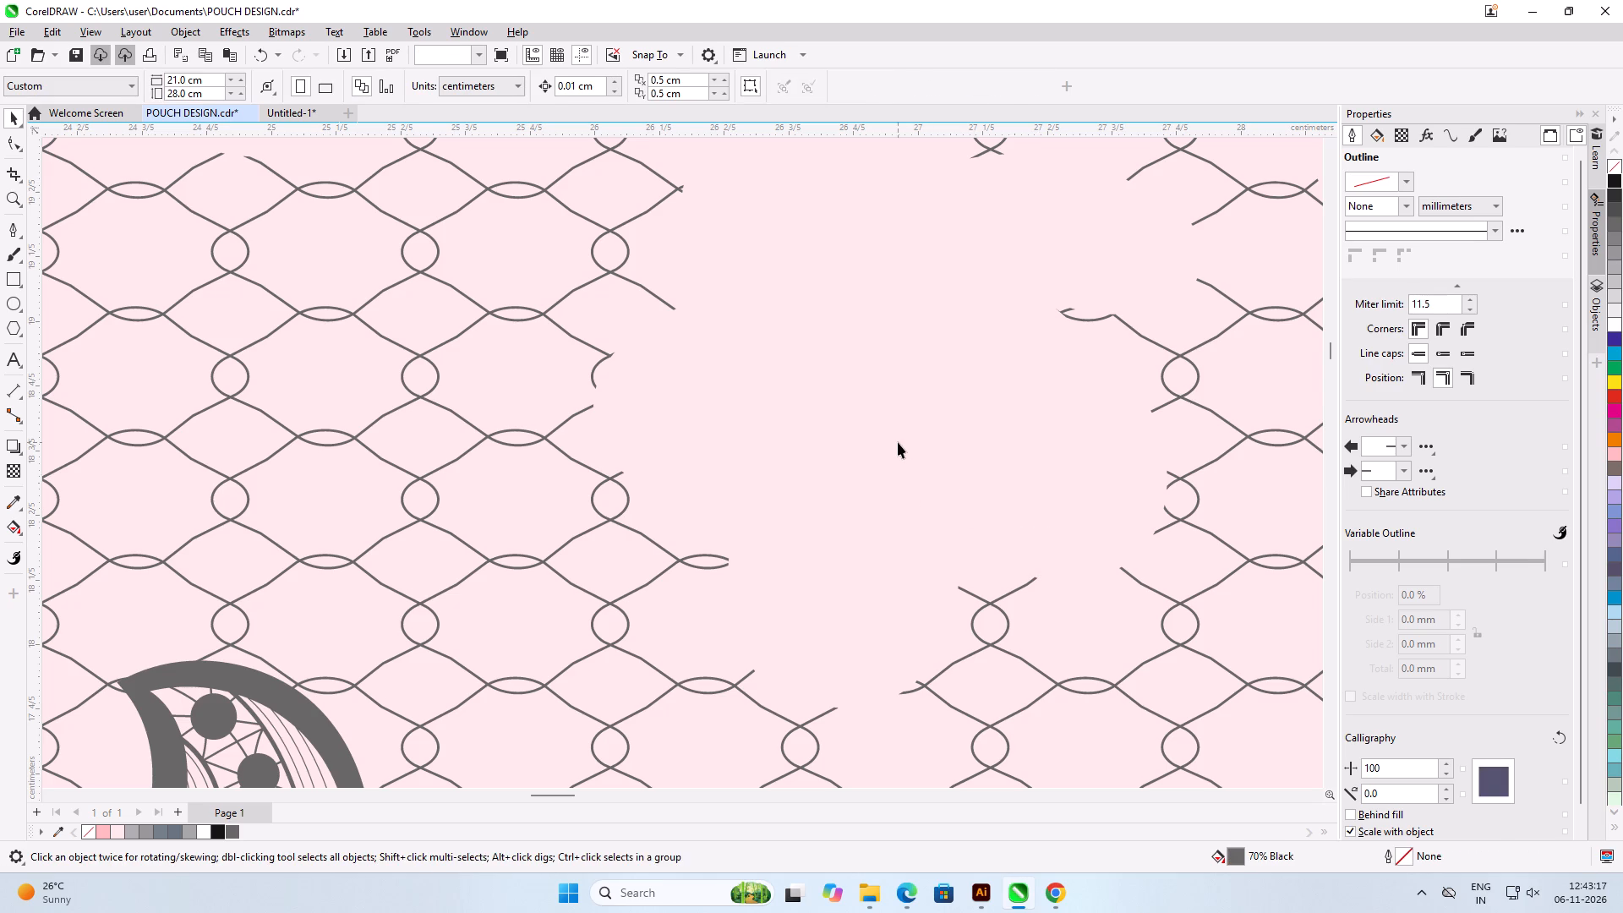
pyautogui.scroll(11, 850, 218)
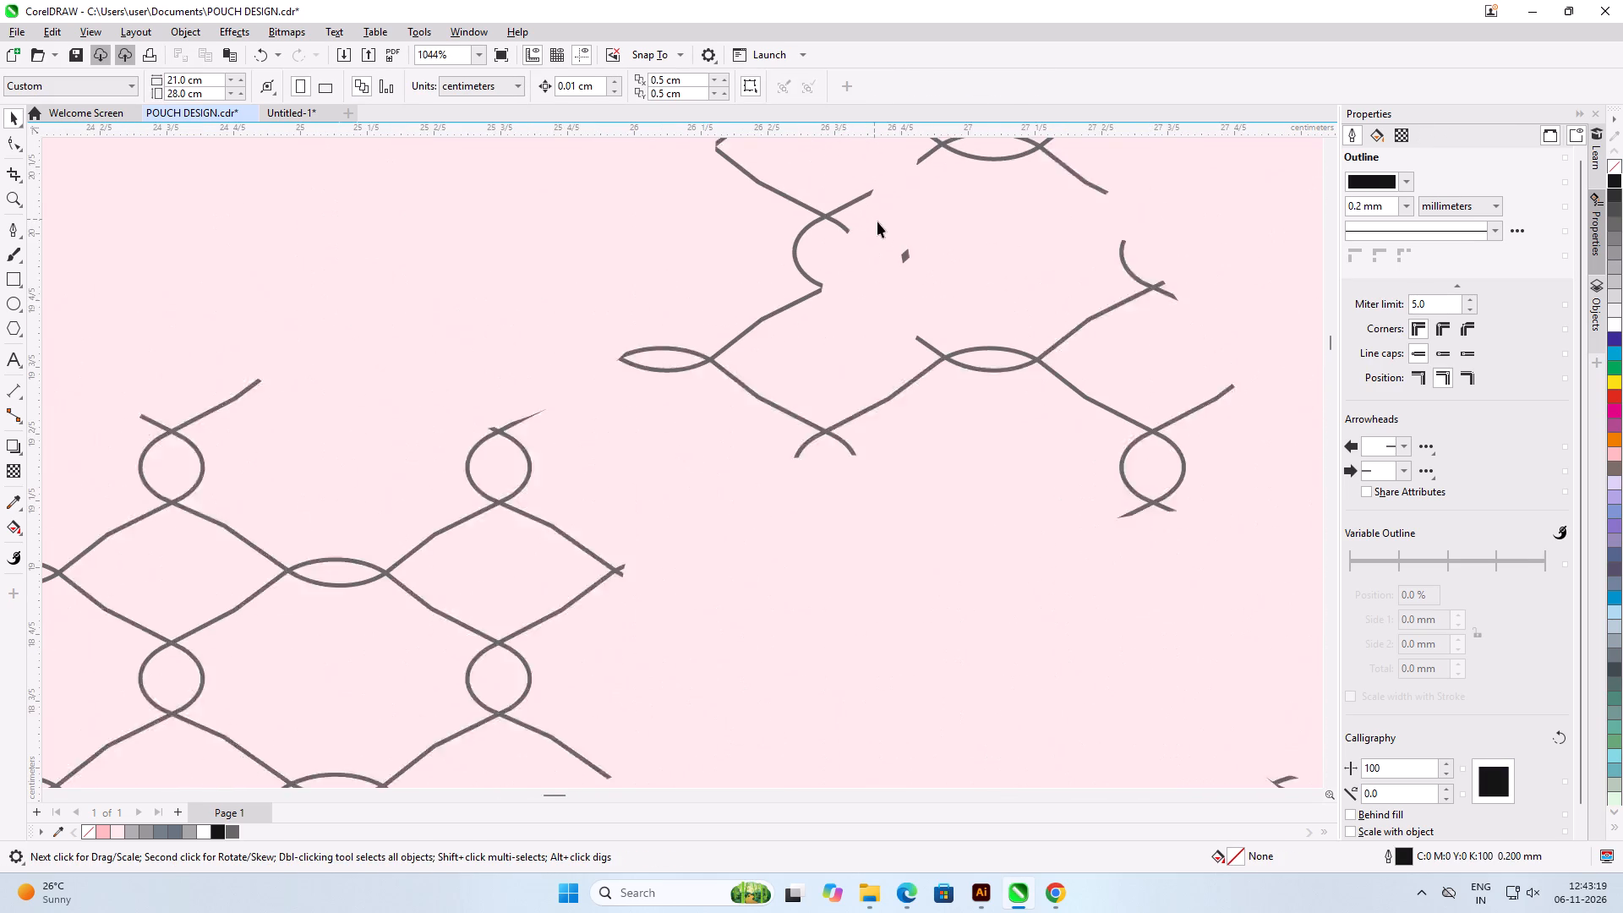
pyautogui.click(909, 261)
pyautogui.press('Delete')
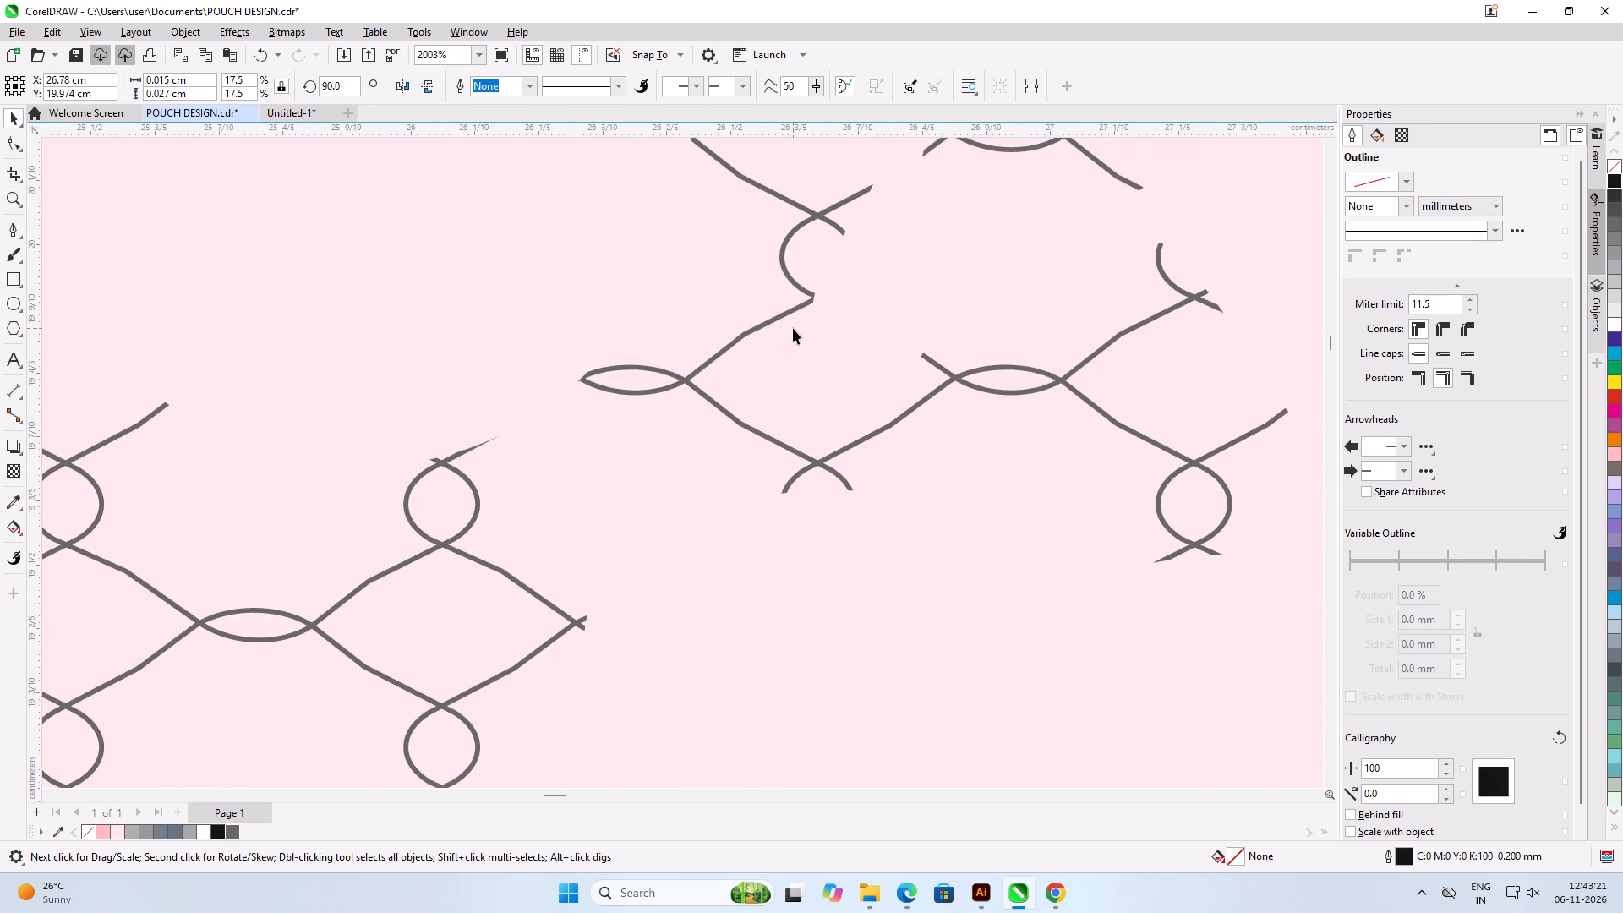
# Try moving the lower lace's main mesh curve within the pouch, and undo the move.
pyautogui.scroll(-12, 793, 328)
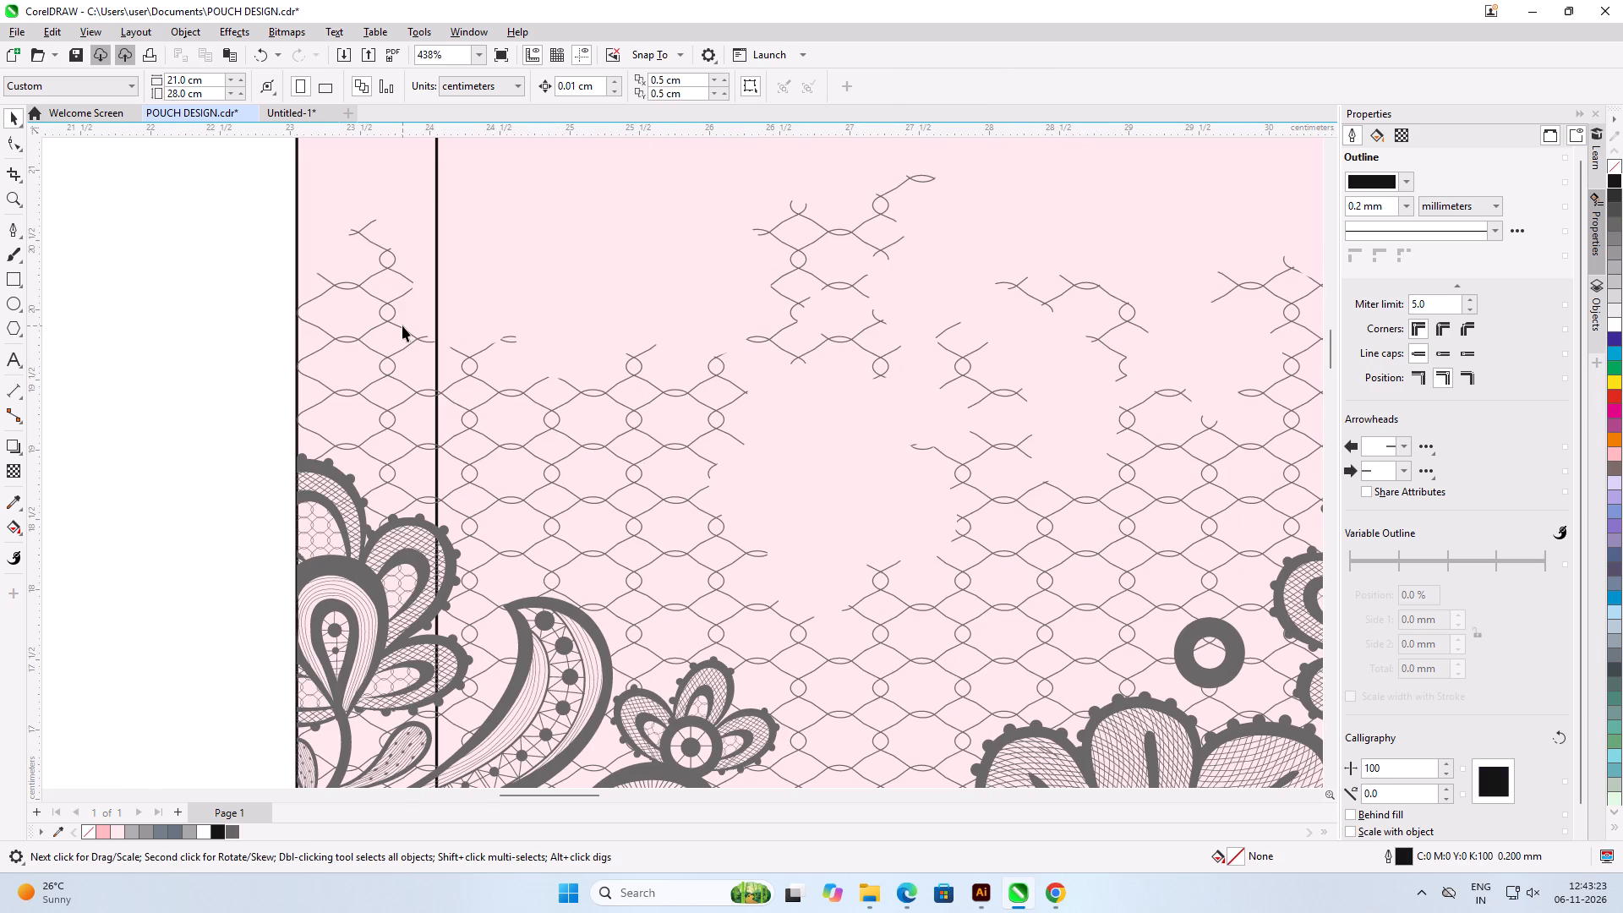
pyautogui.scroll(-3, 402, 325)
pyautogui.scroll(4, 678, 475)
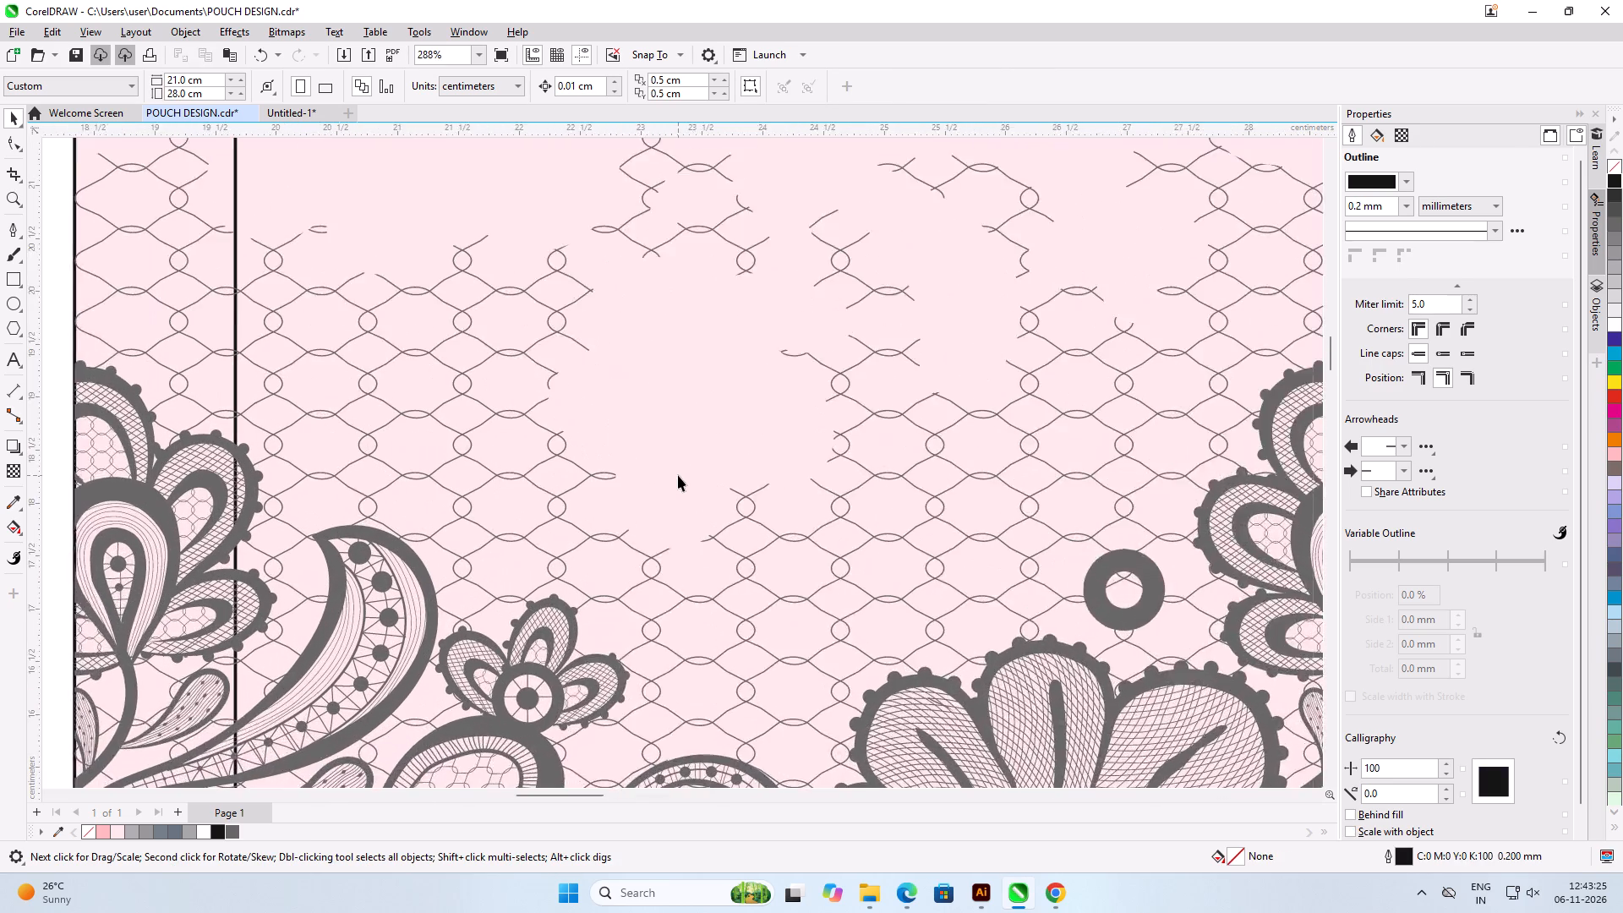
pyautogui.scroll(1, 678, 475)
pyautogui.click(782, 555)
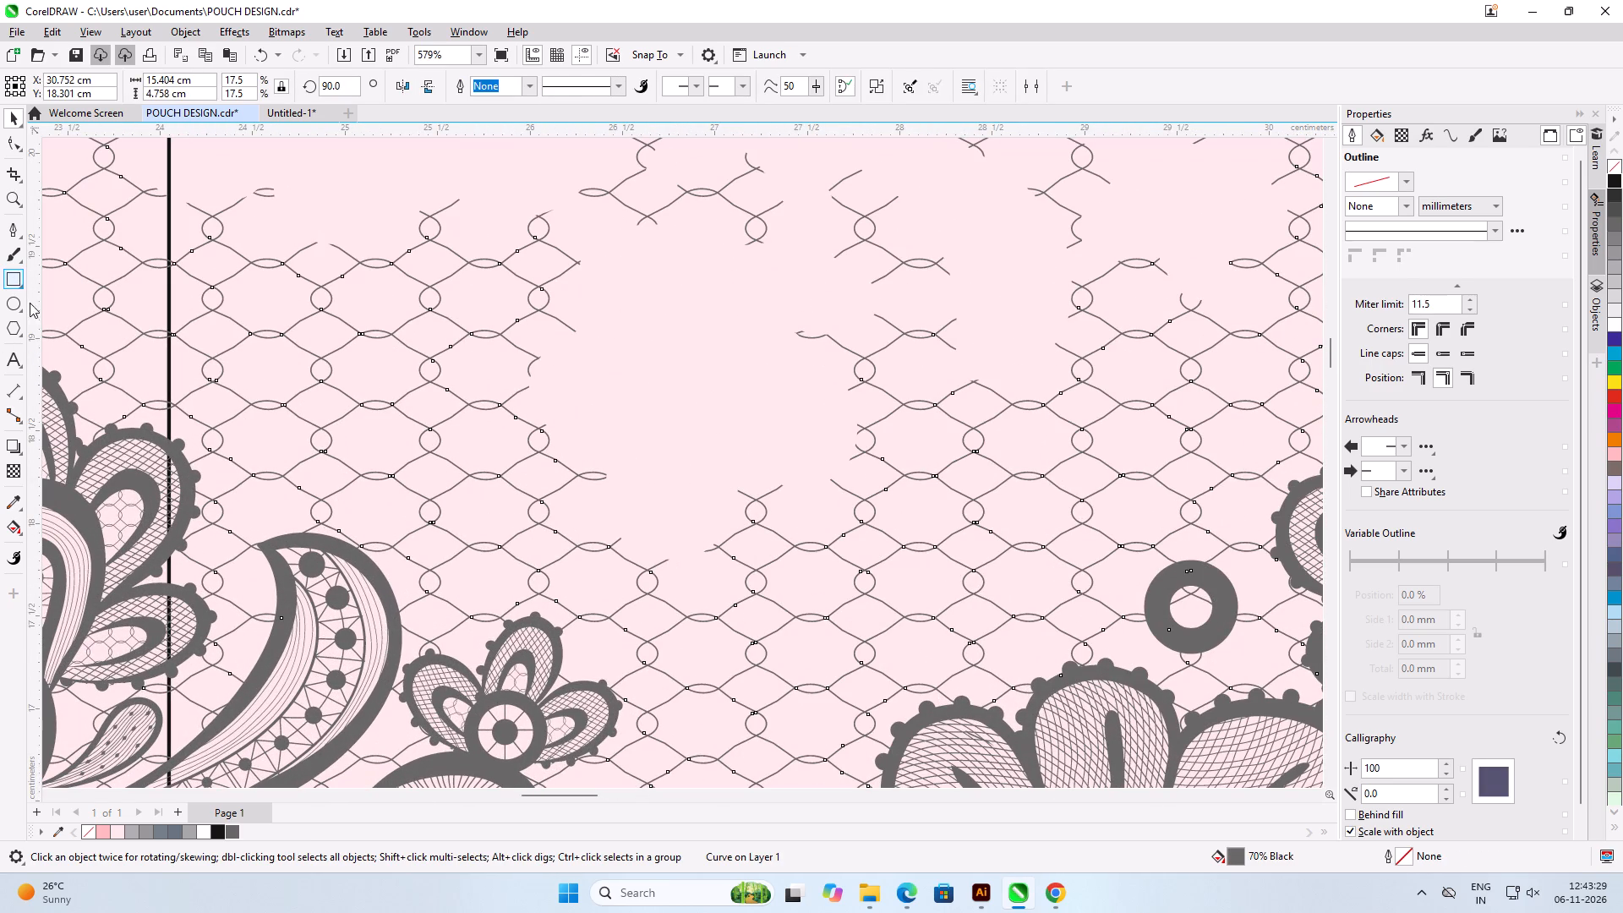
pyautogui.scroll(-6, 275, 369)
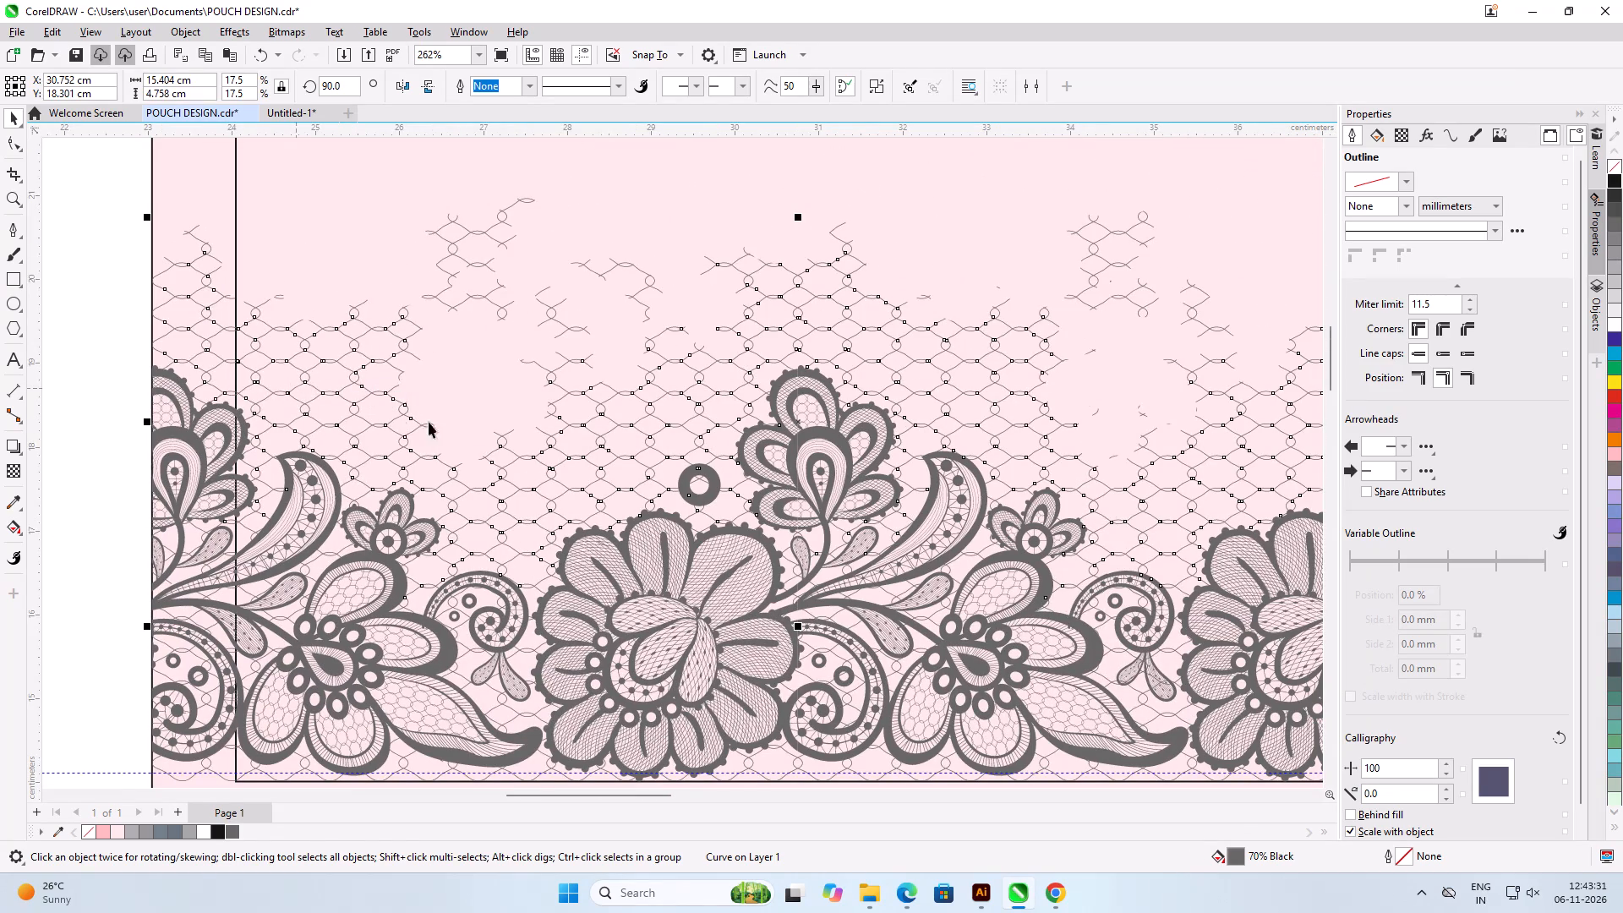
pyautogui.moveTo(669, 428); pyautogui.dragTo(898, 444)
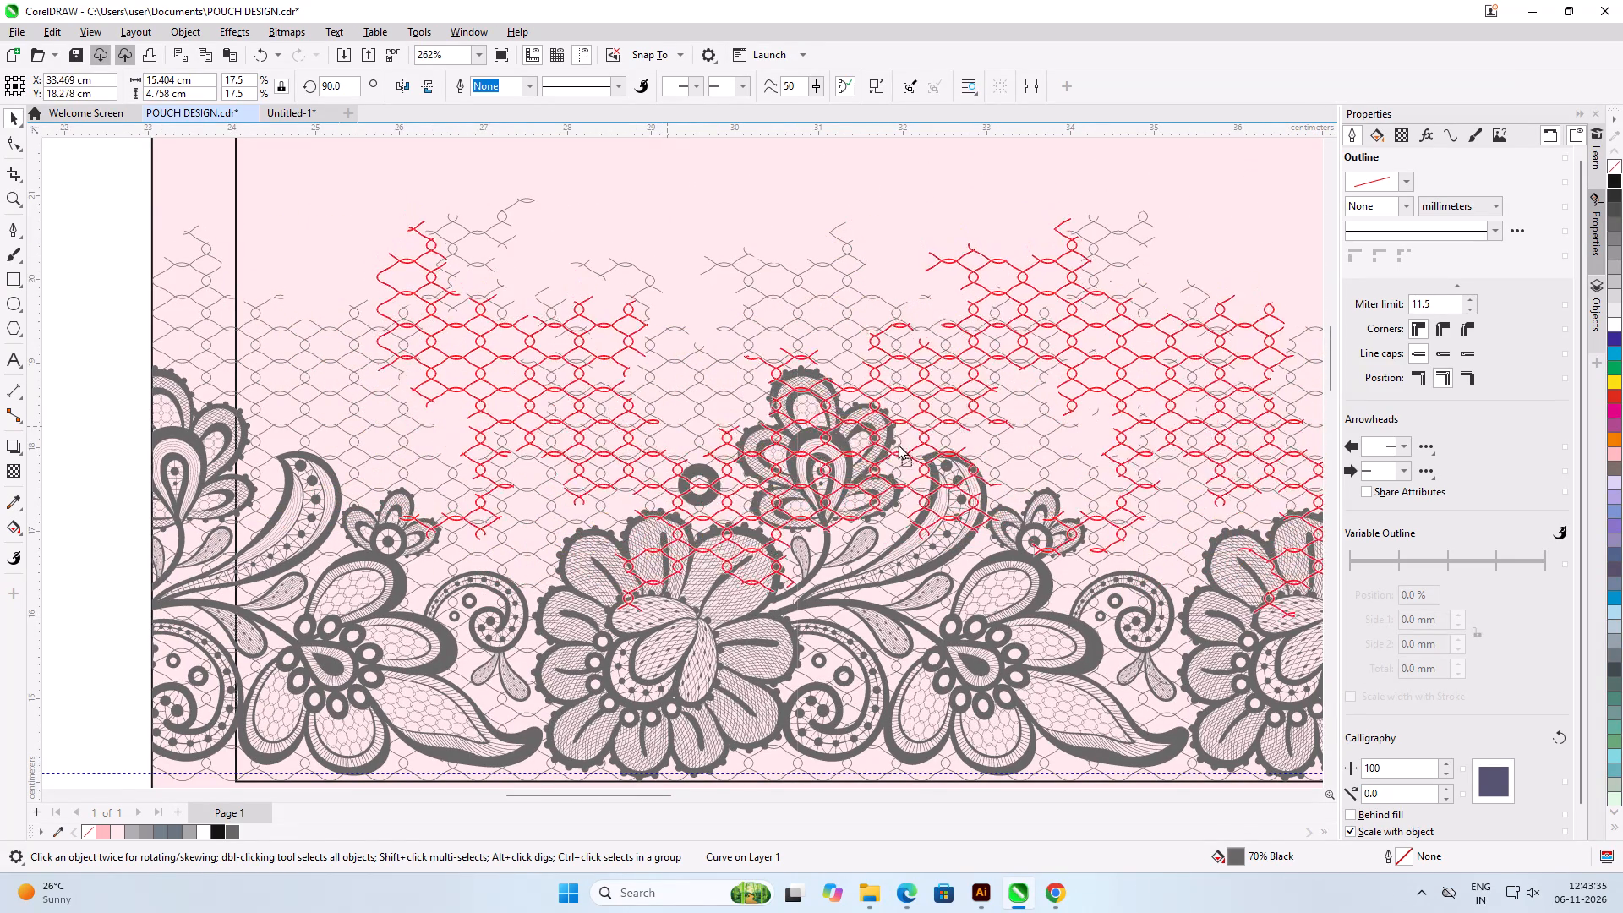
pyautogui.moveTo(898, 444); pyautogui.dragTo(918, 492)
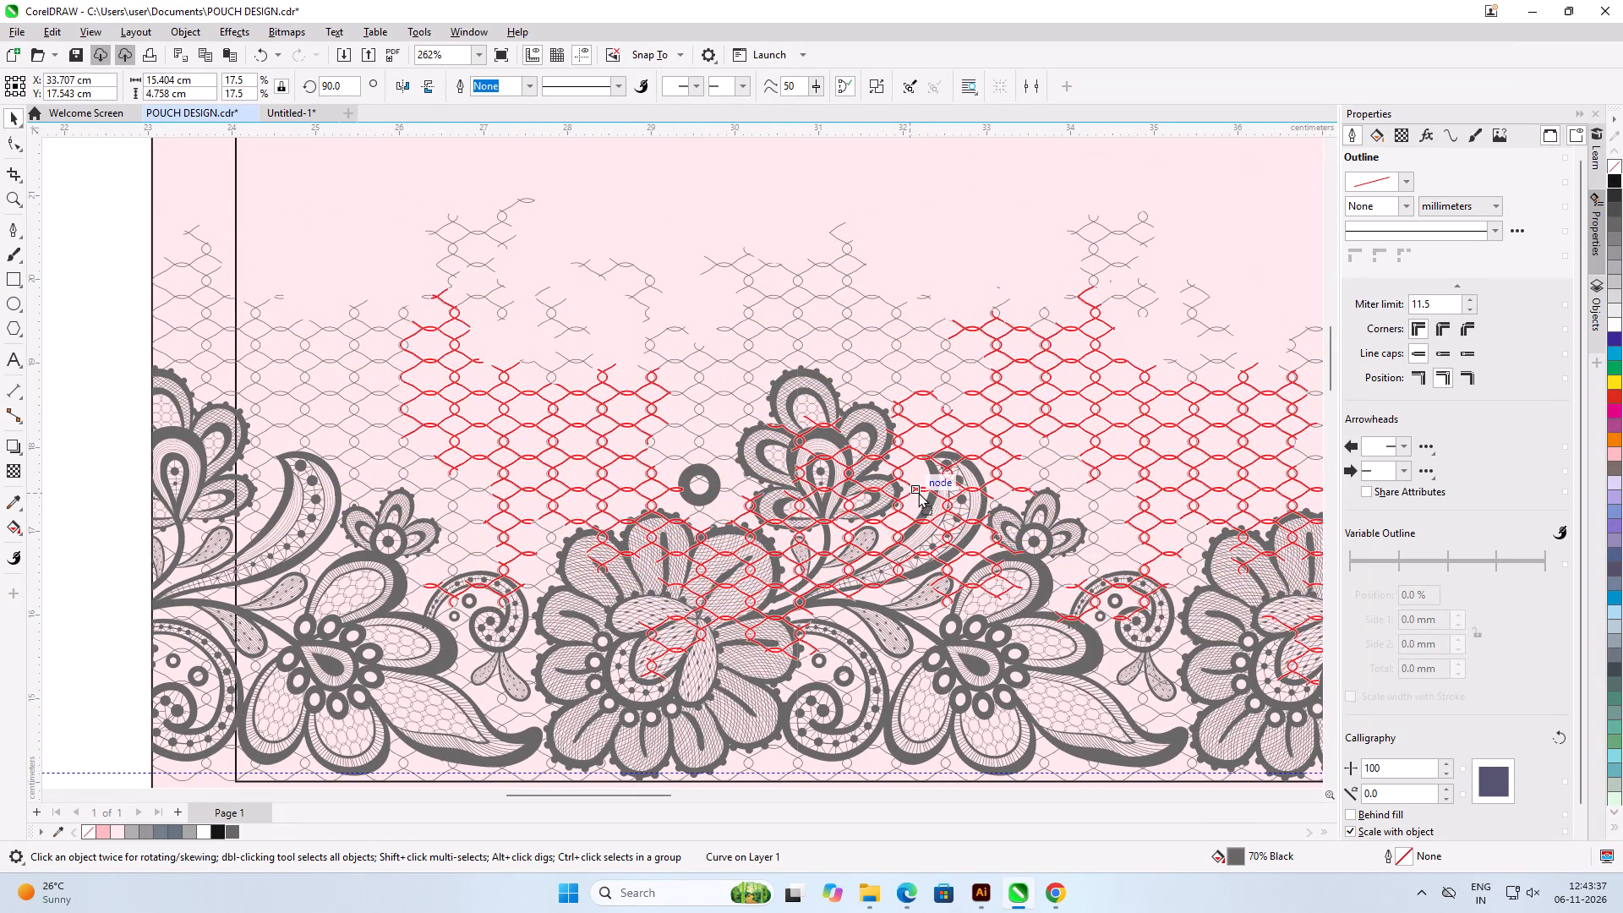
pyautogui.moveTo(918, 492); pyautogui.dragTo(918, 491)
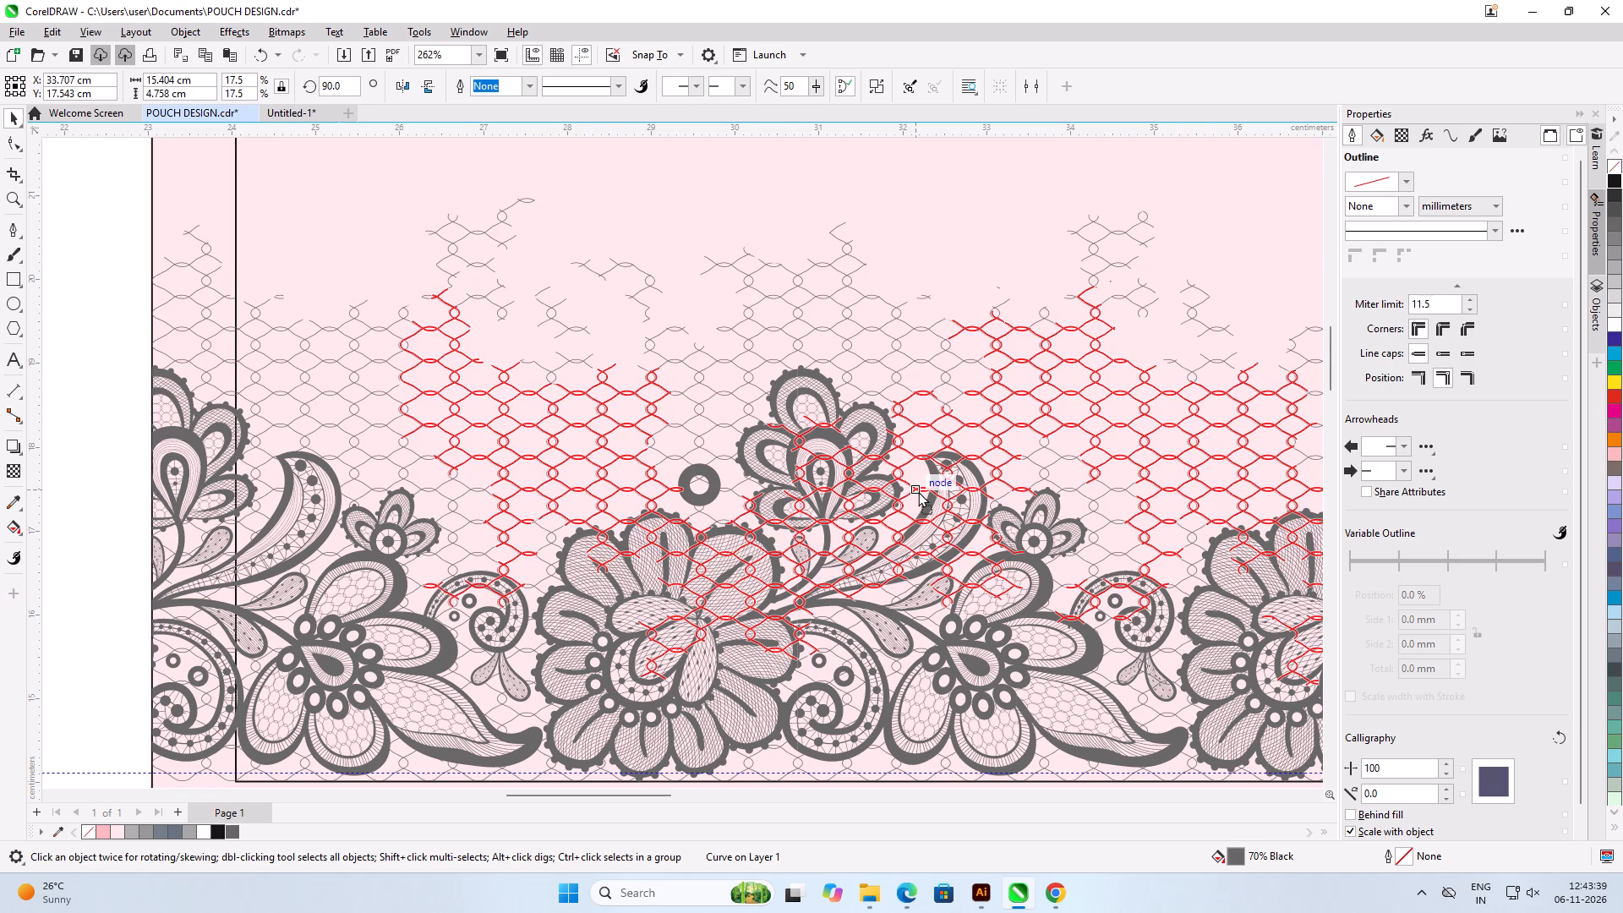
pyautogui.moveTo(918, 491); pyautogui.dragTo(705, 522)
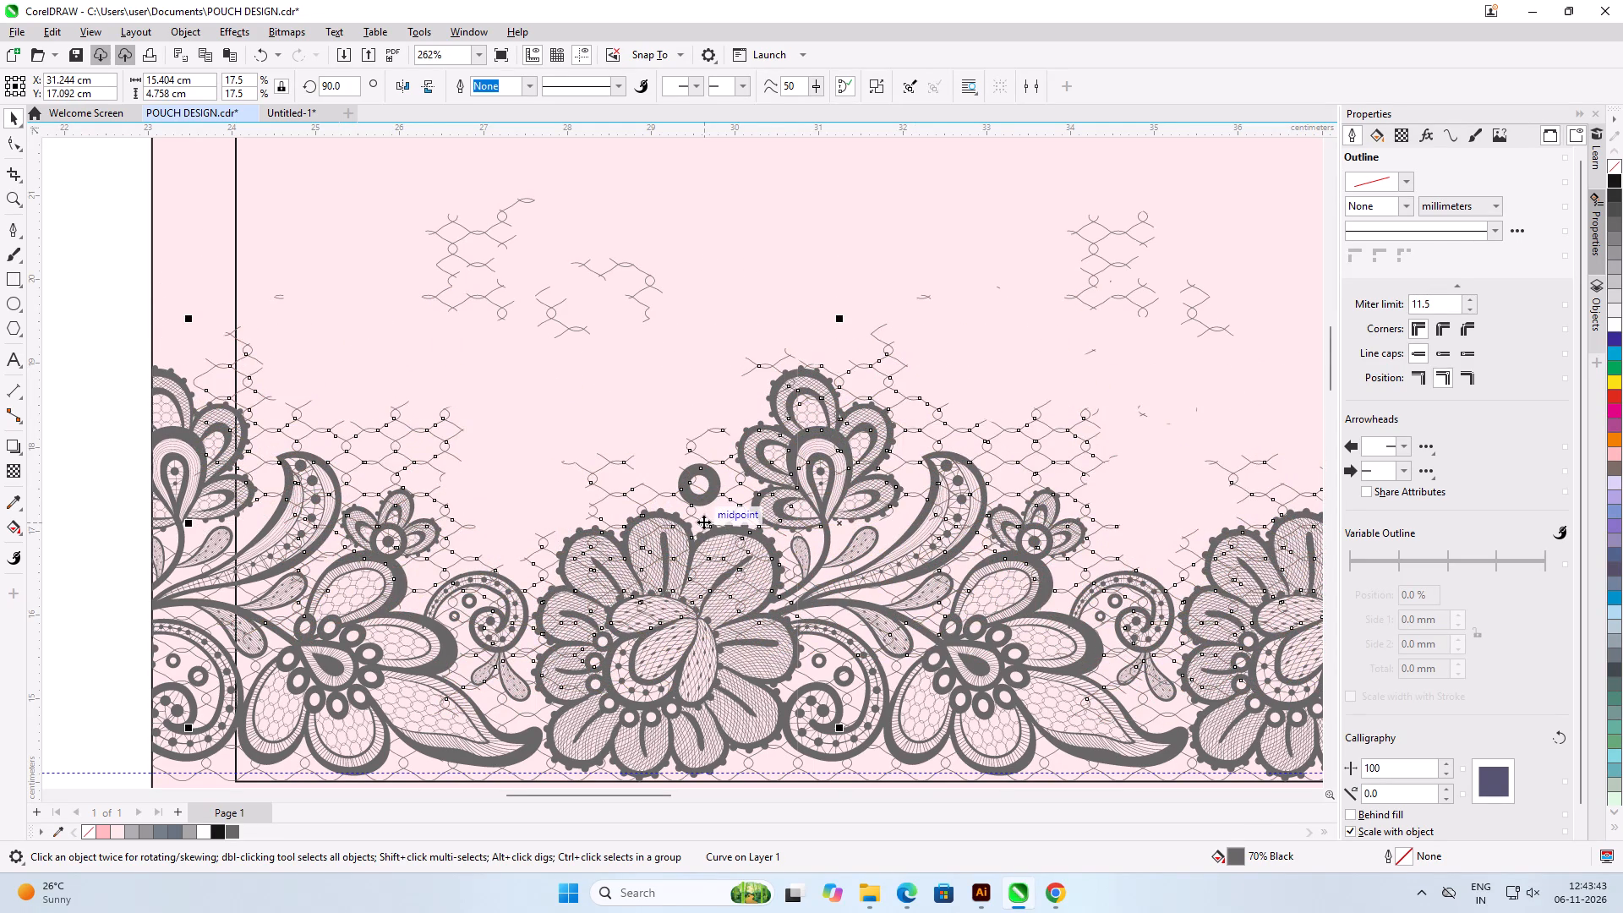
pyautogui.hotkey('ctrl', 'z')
# Place a copy of the lower lace's main mesh curve in the empty area beside the second big pouch.
pyautogui.scroll(-8, 703, 522)
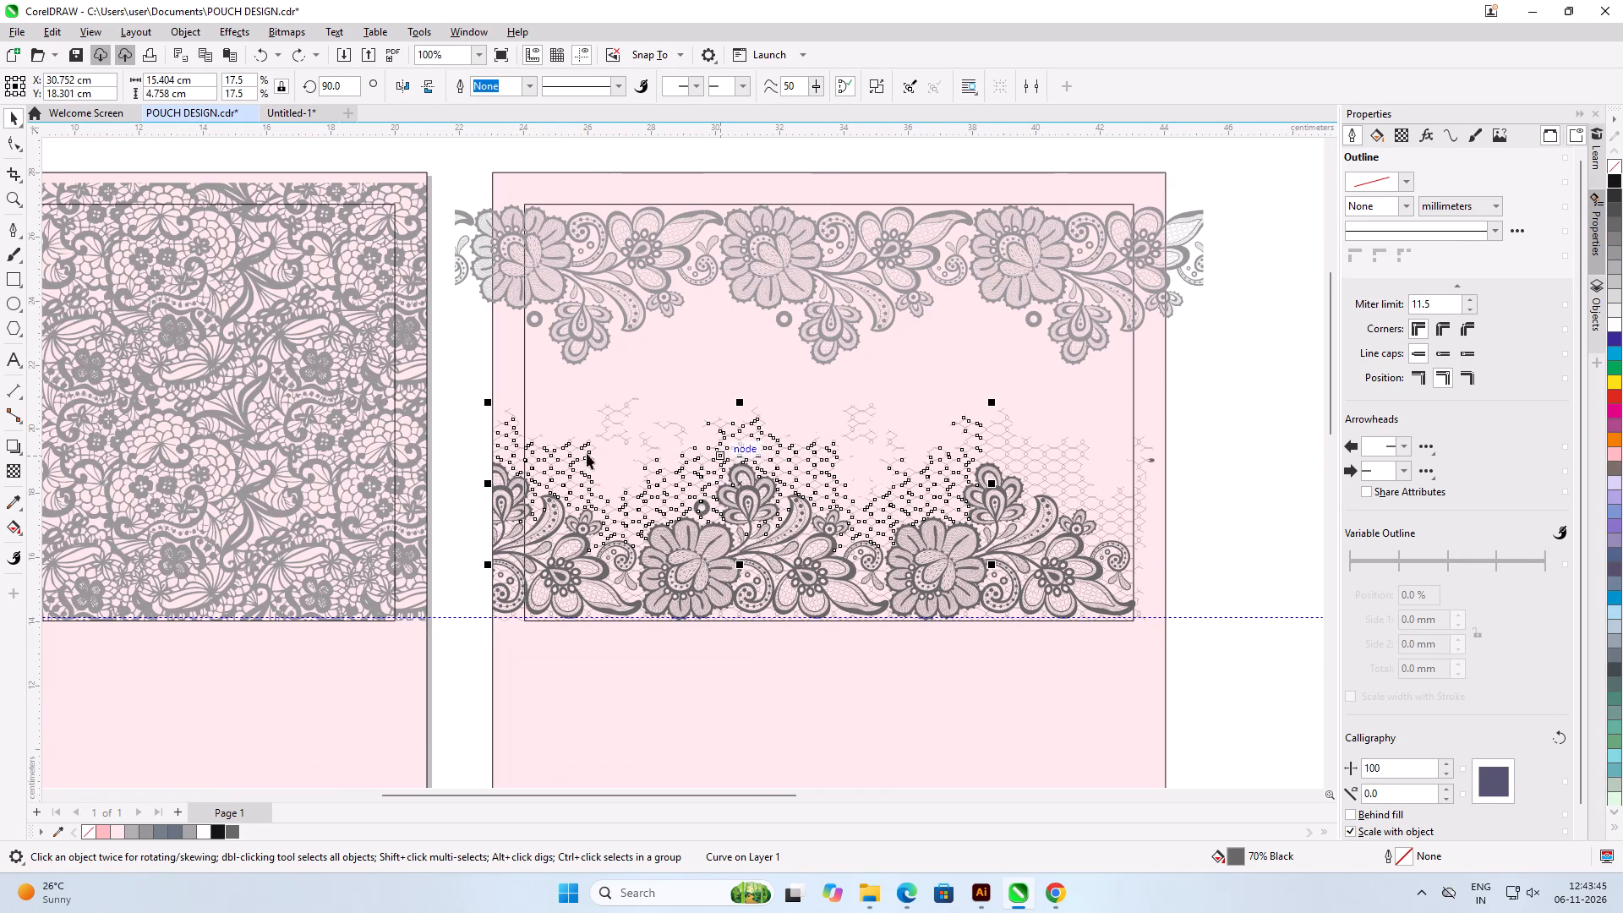
pyautogui.scroll(-2, 183, 459)
pyautogui.moveTo(629, 453); pyautogui.dragTo(1236, 392)
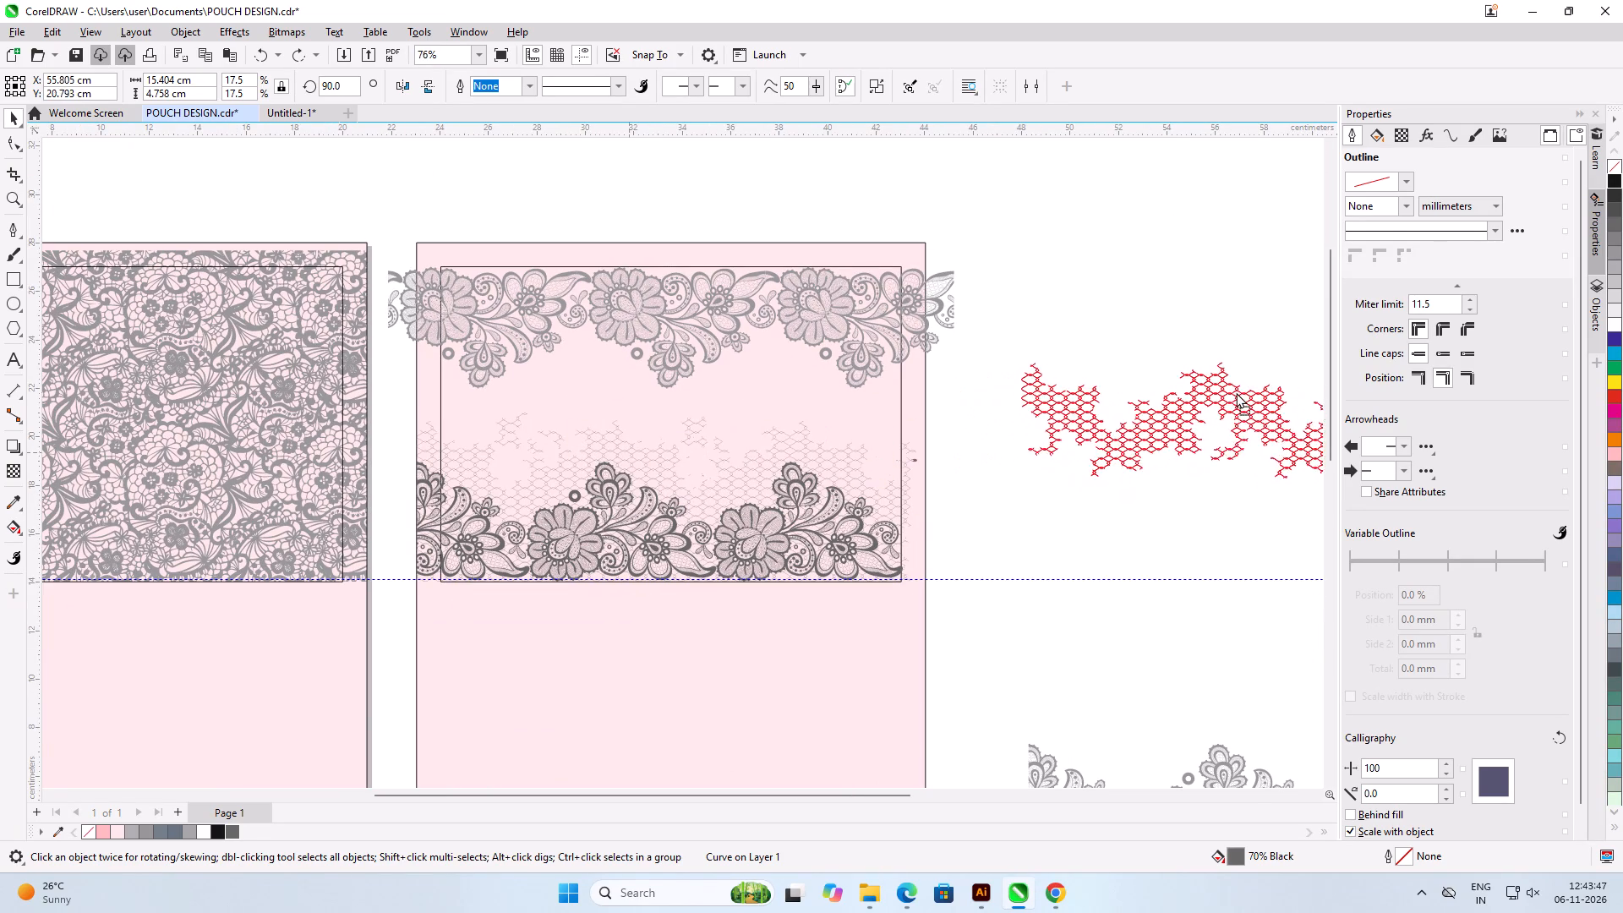
pyautogui.moveTo(1236, 392); pyautogui.dragTo(1209, 397)
pyautogui.rightClick(1209, 397)
pyautogui.click(1150, 517)
# With the Shape tool, delete all nodes in the left and middle parts of the mesh copy, up to about X 58 cm.
pyautogui.scroll(-6, 644, 435)
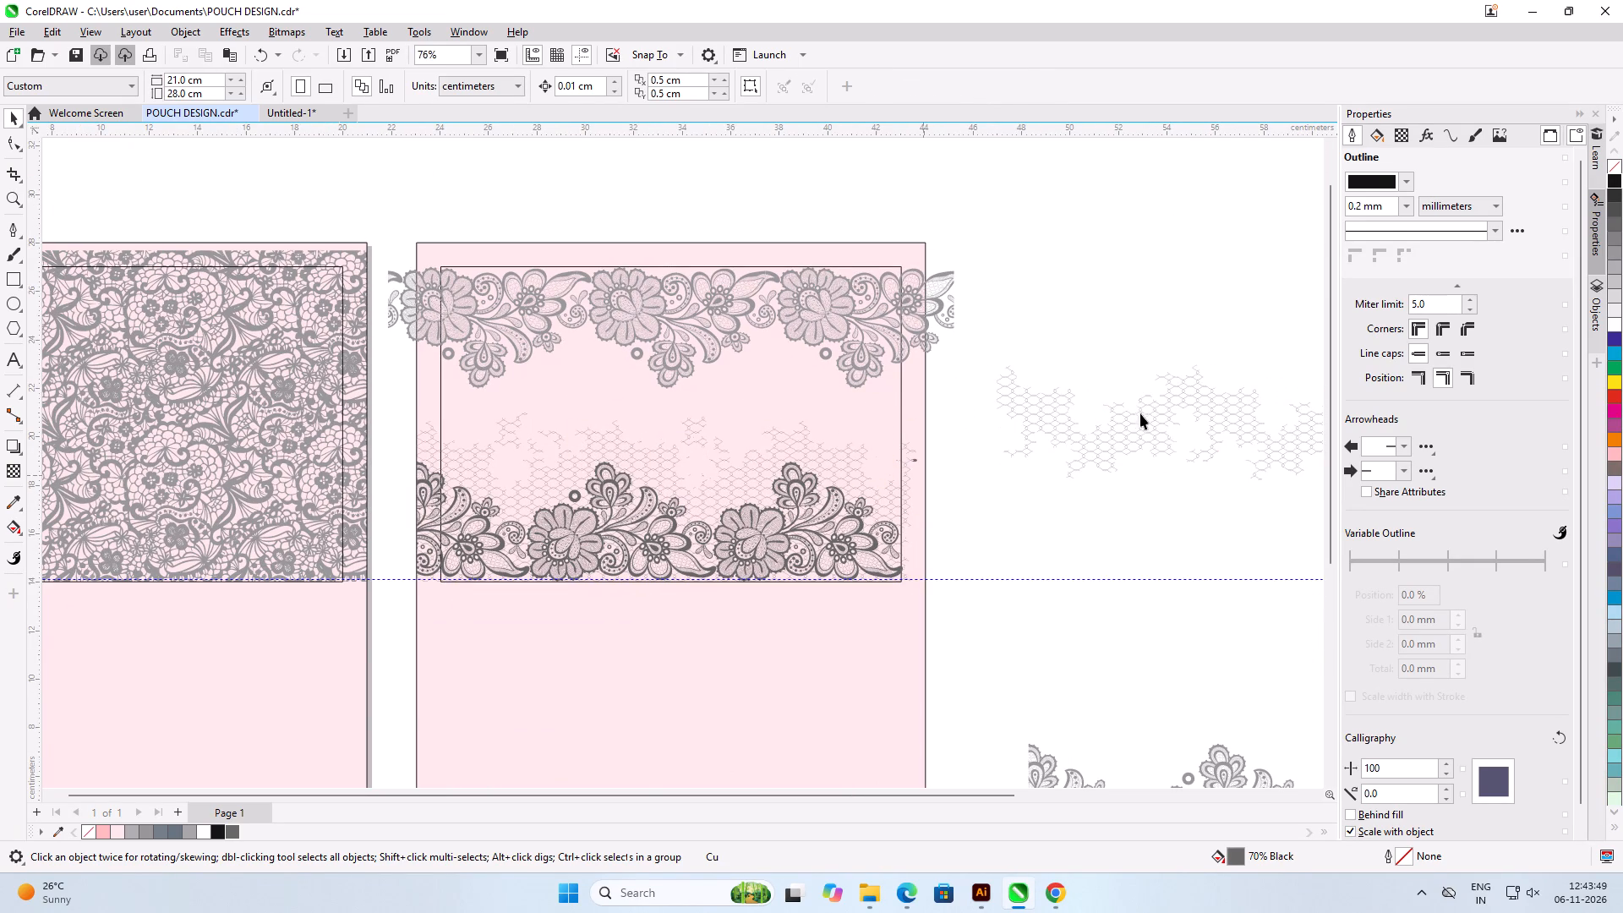
pyautogui.scroll(7, 1248, 421)
pyautogui.scroll(6, 1167, 410)
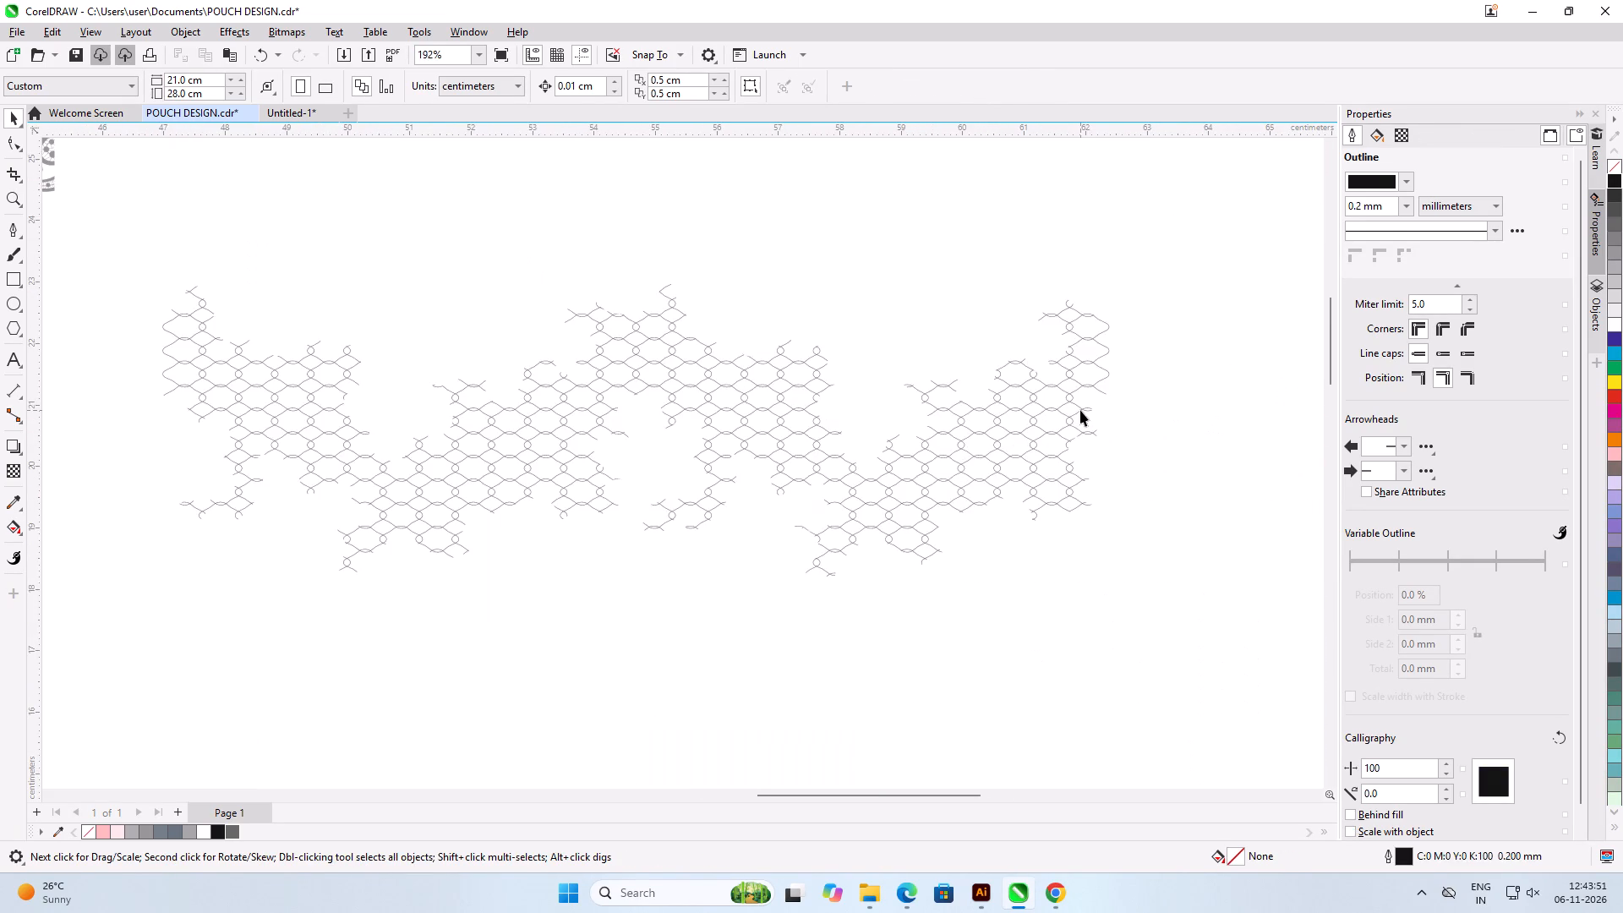
pyautogui.scroll(5, 1080, 410)
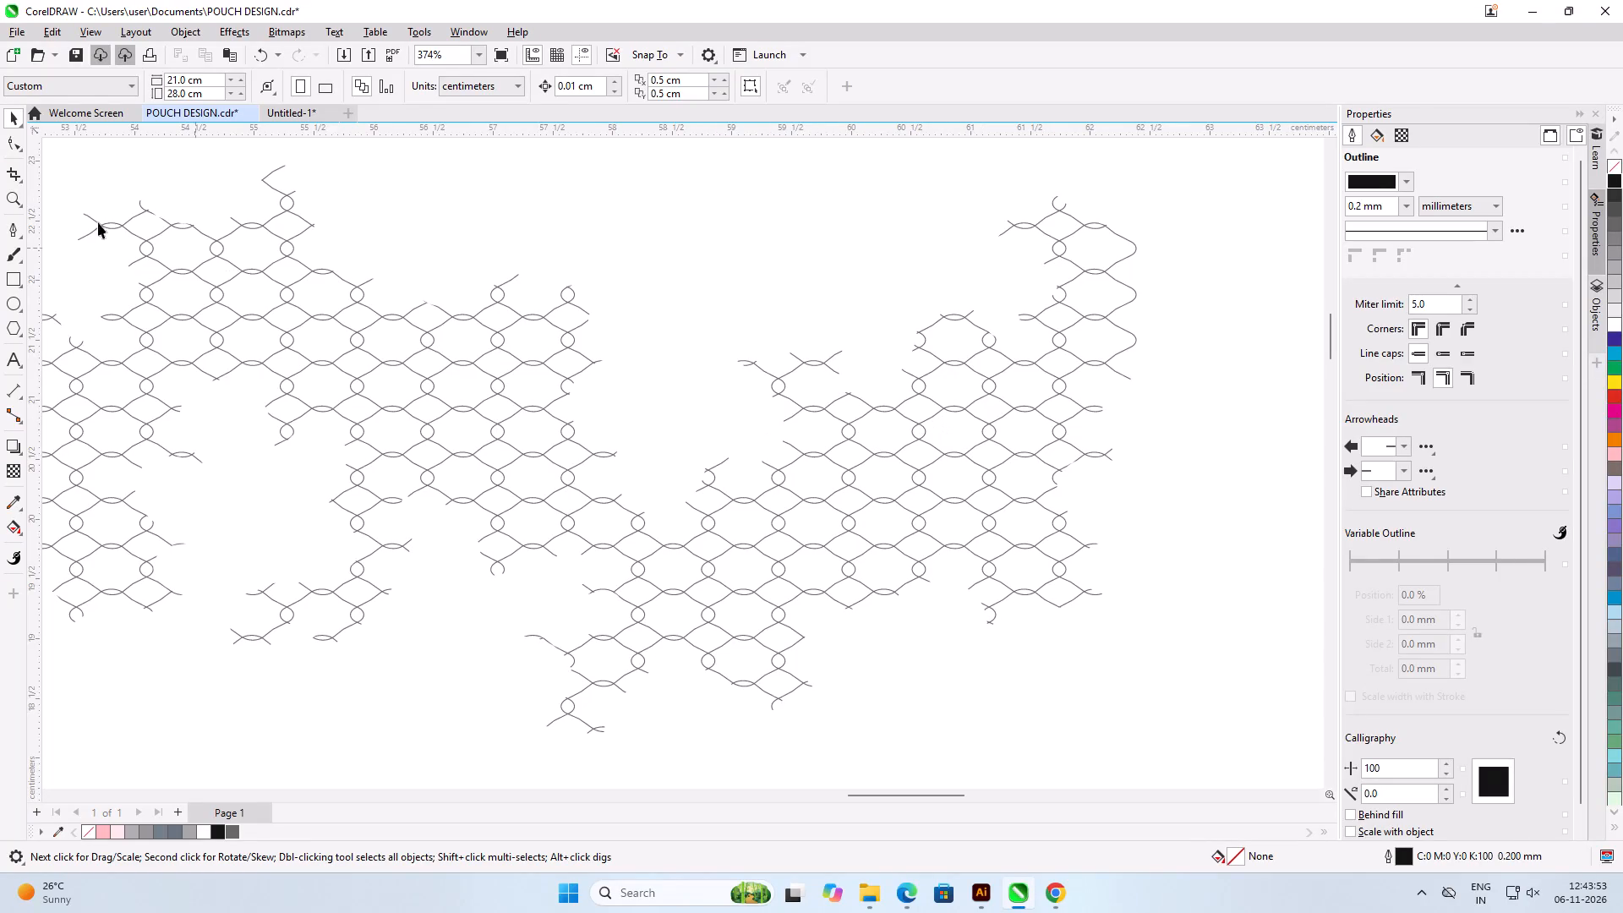
pyautogui.click(14, 148)
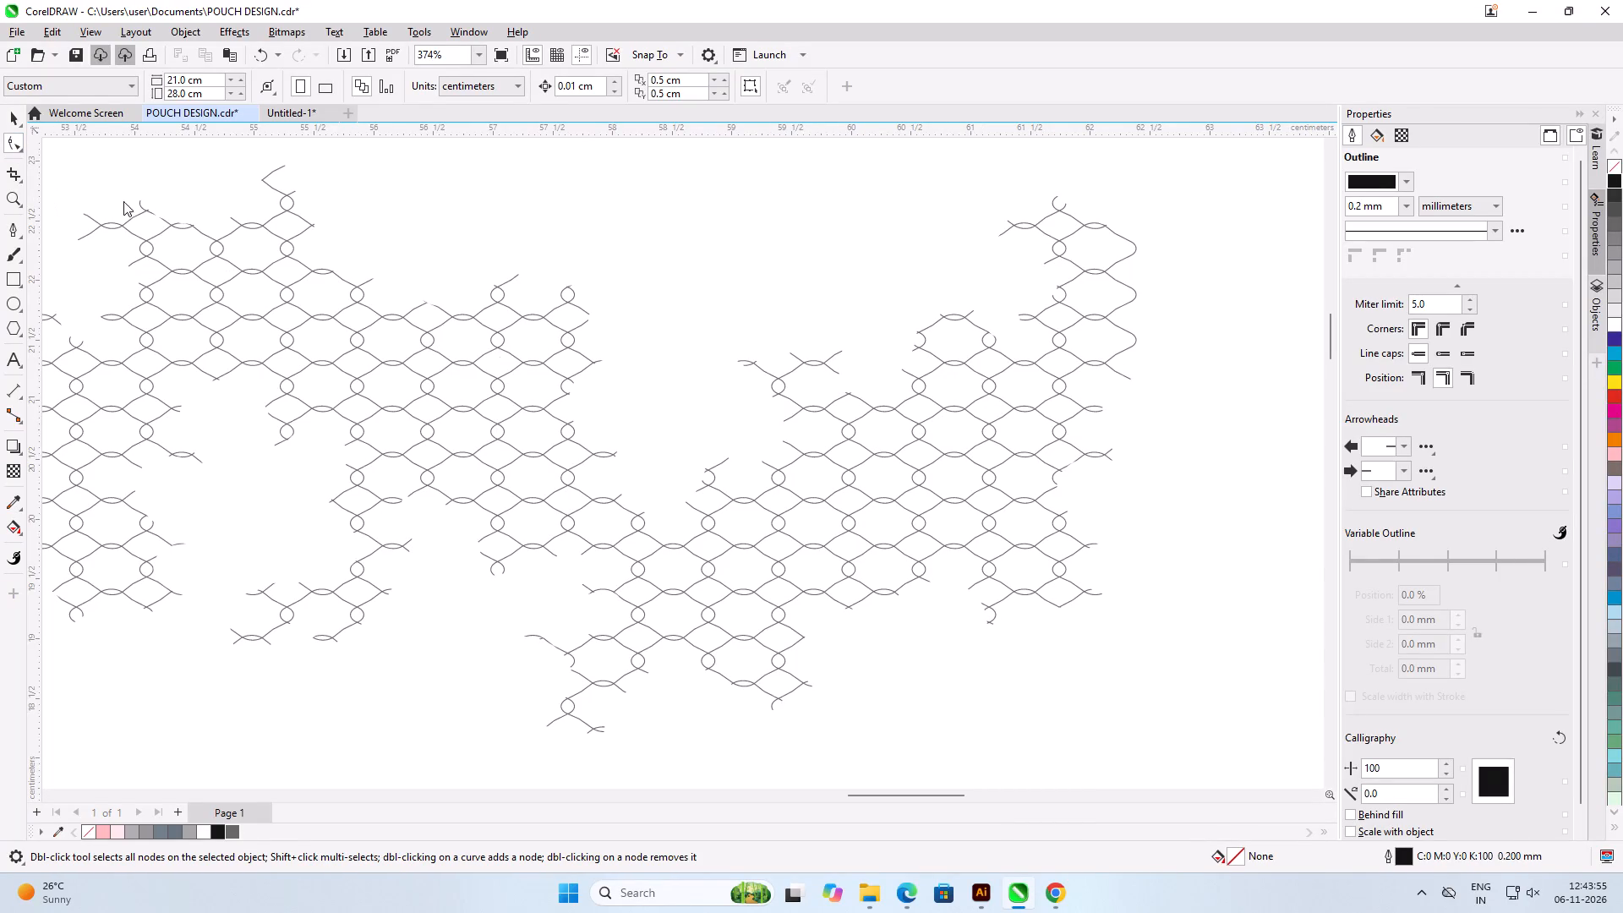
pyautogui.click(874, 410)
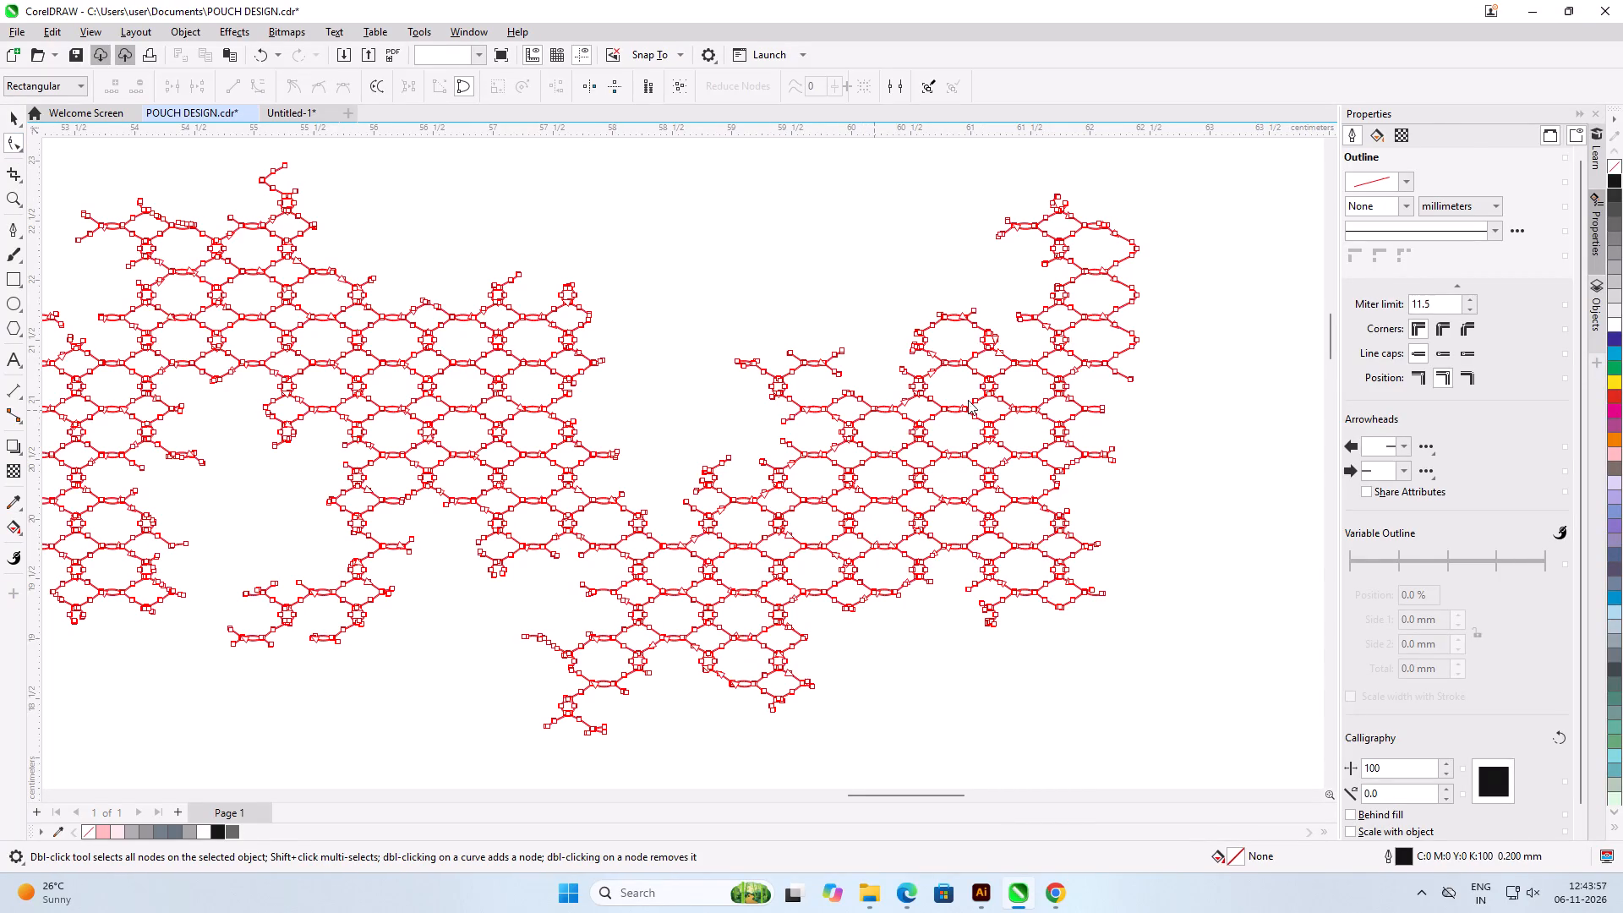
pyautogui.scroll(-5, 1046, 402)
pyautogui.moveTo(817, 205); pyautogui.dragTo(800, 416)
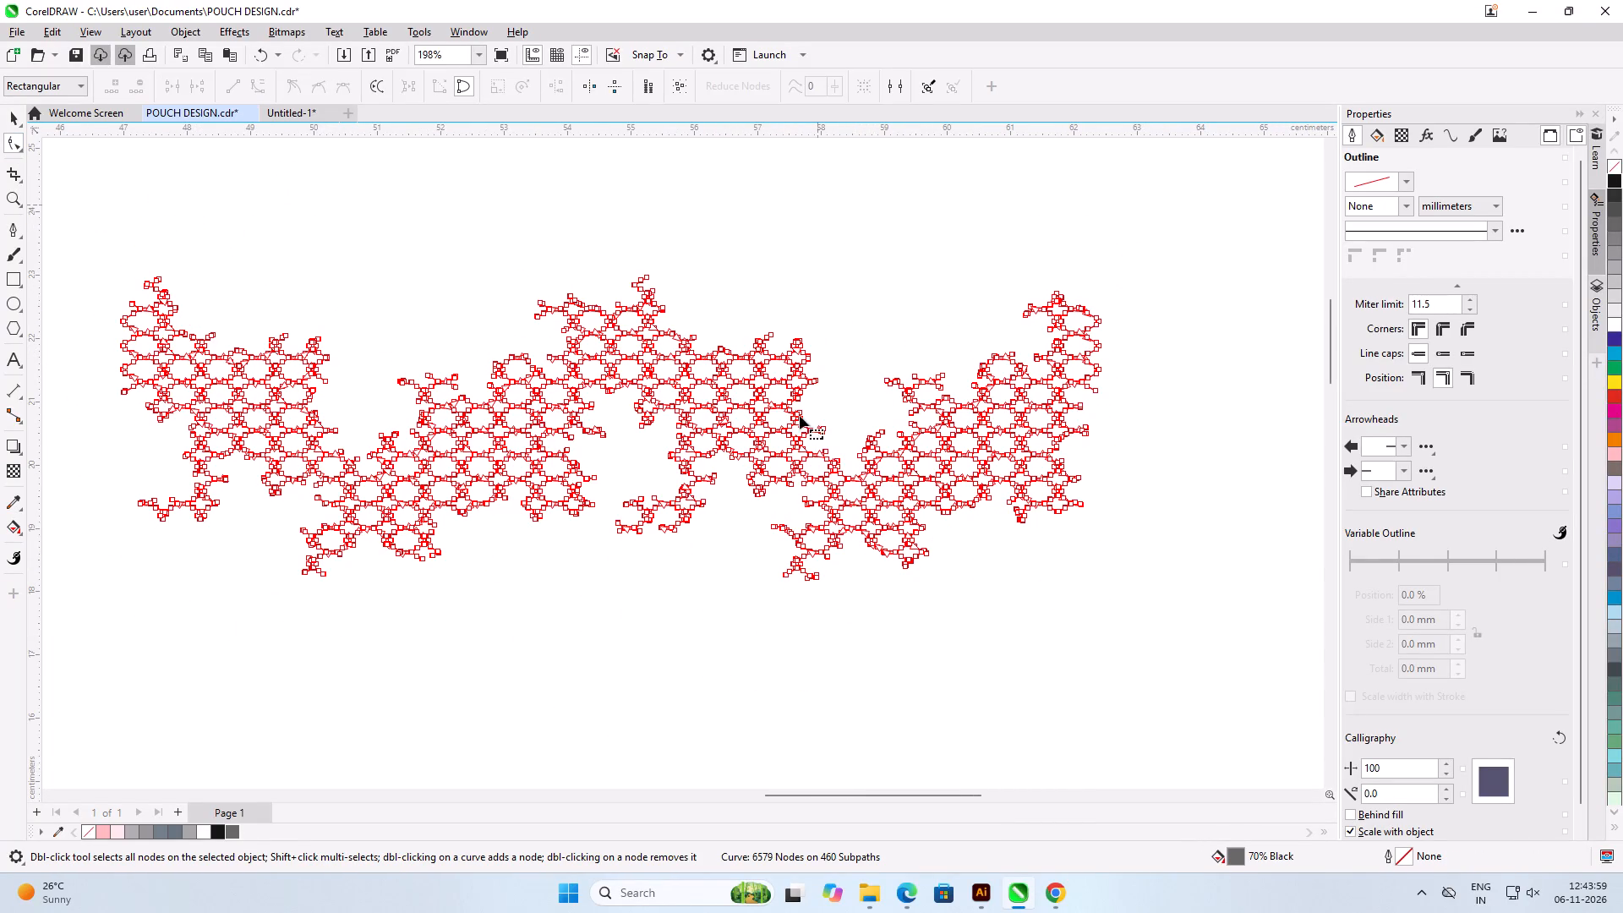
pyautogui.moveTo(800, 416); pyautogui.dragTo(68, 606)
pyautogui.press('Delete')
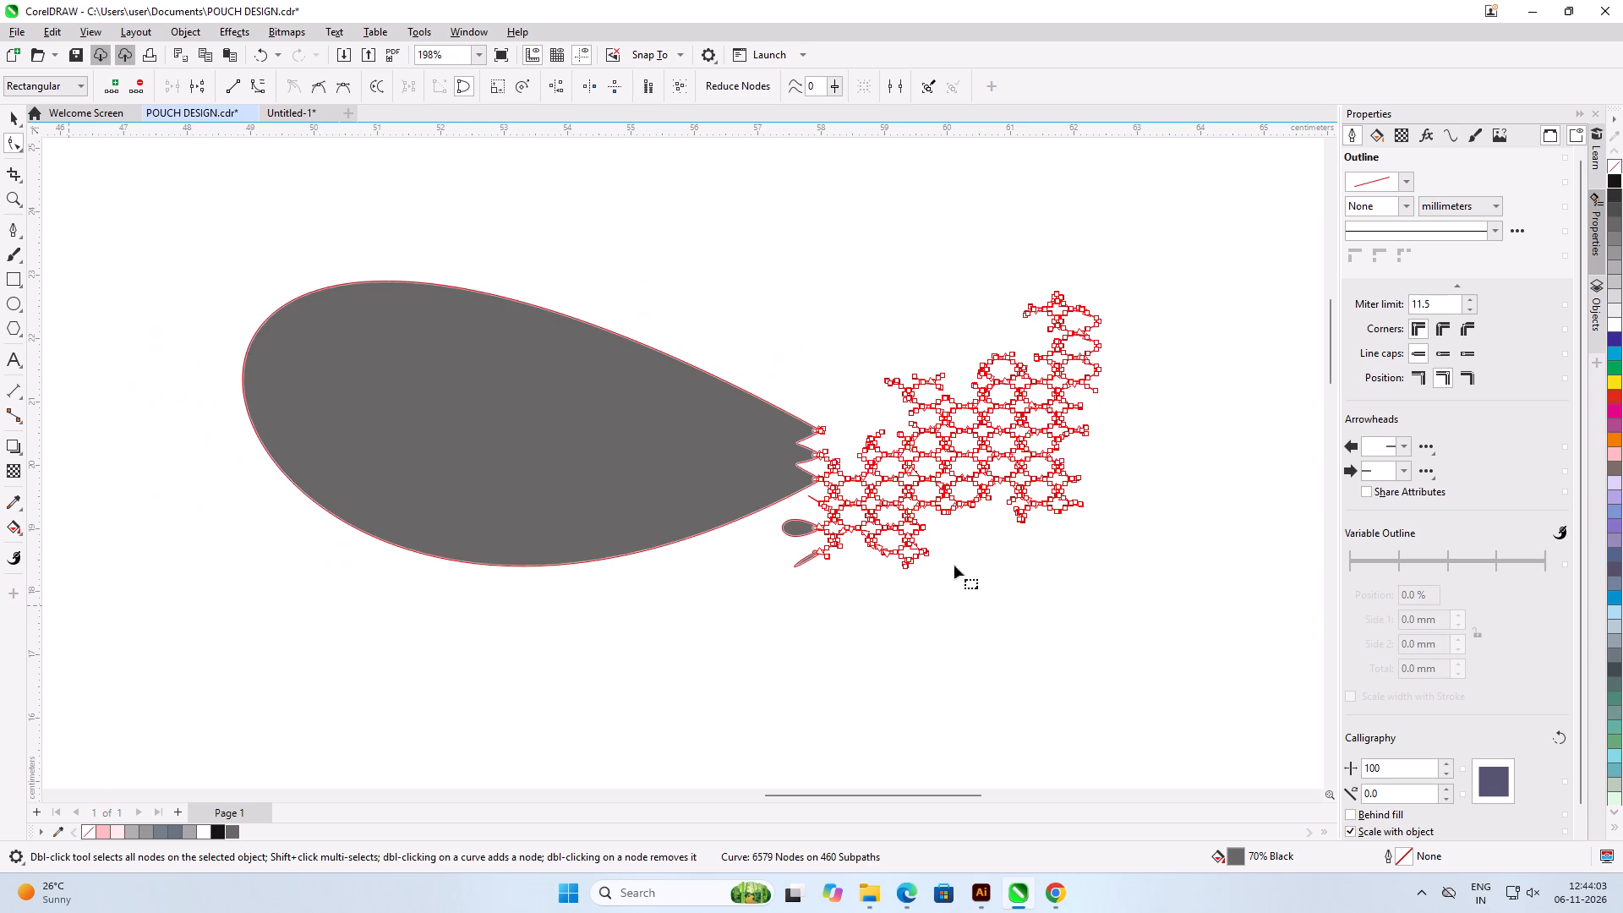
# Delete the next block of nodes at the mesh copy's left side, up to about X 60 cm.
pyautogui.scroll(5, 819, 495)
pyautogui.scroll(-7, 669, 260)
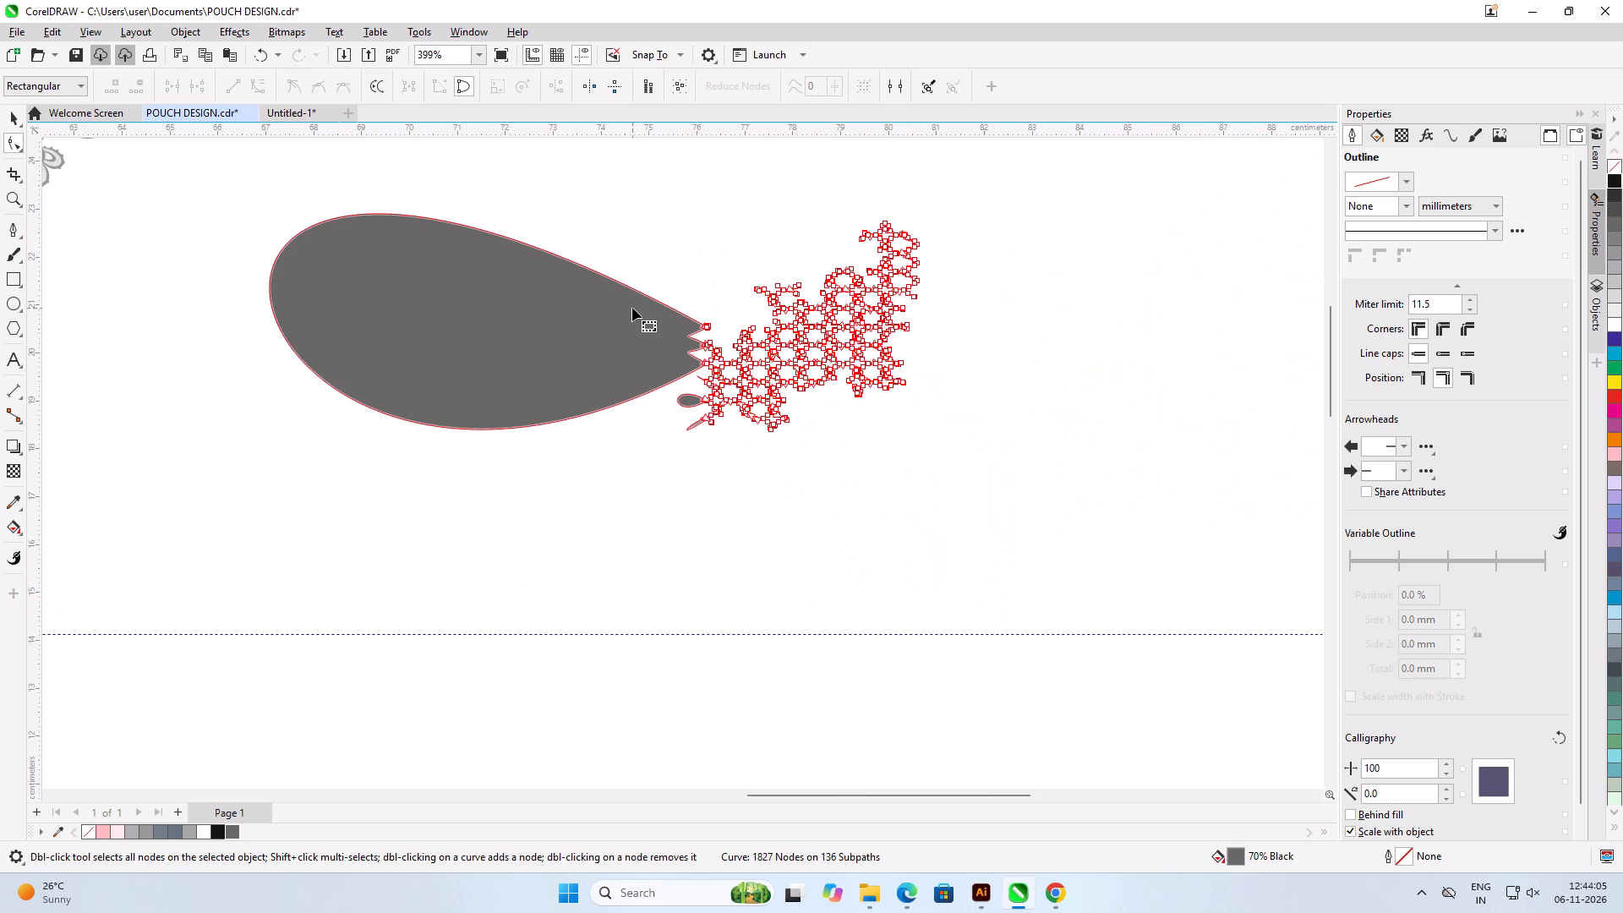
pyautogui.moveTo(642, 244); pyautogui.dragTo(809, 478)
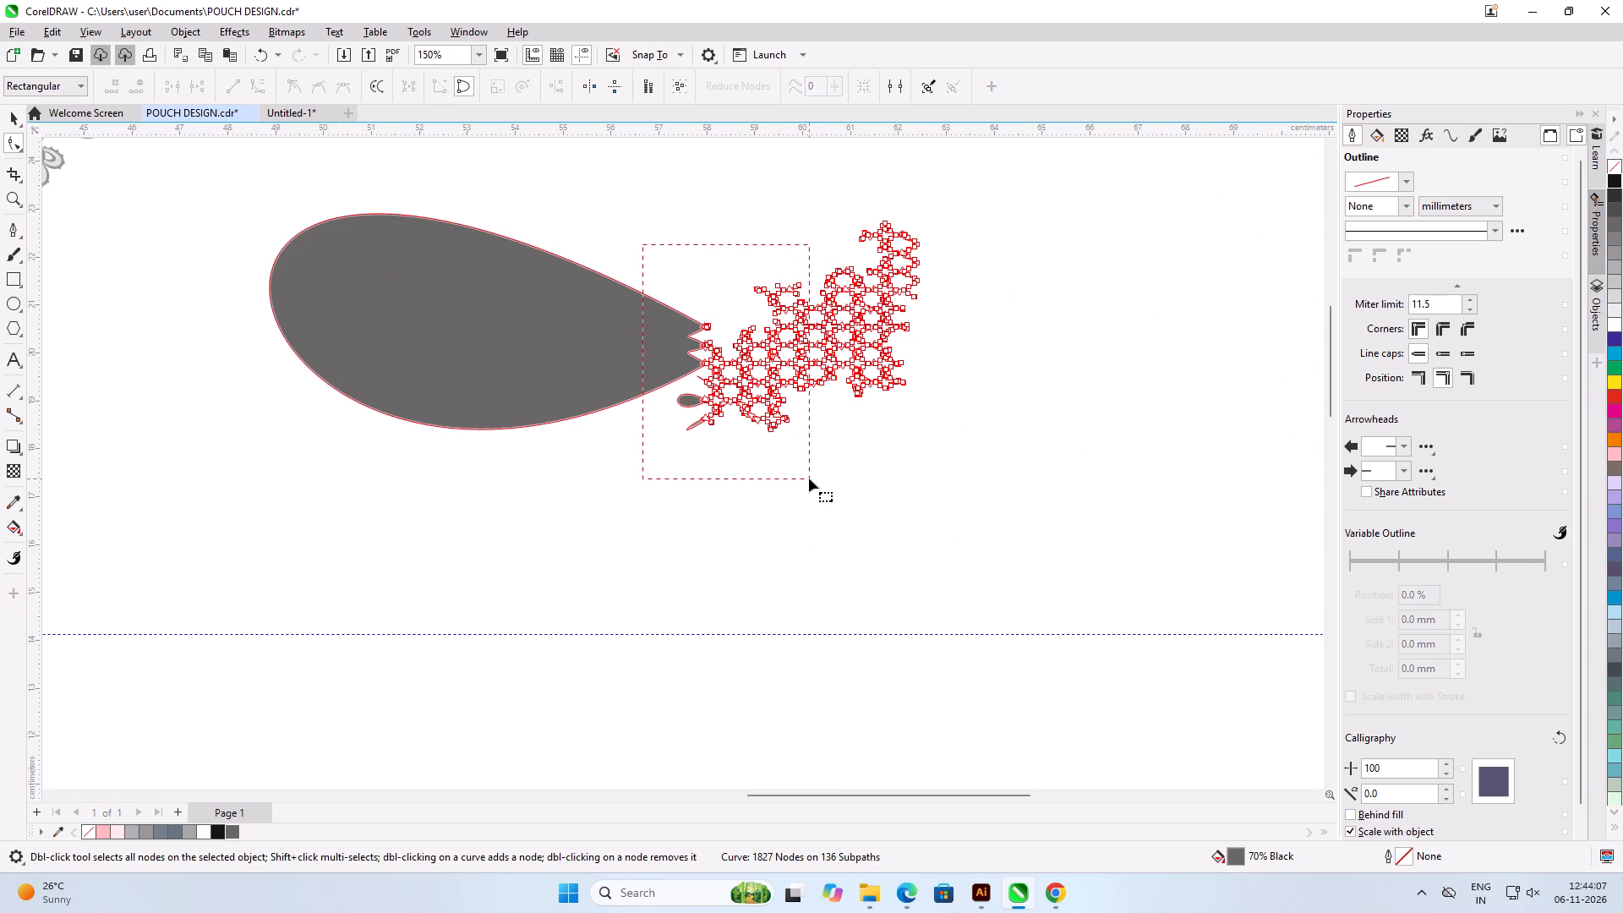
pyautogui.moveTo(809, 478); pyautogui.dragTo(814, 483)
pyautogui.press('Delete')
pyautogui.scroll(4, 810, 344)
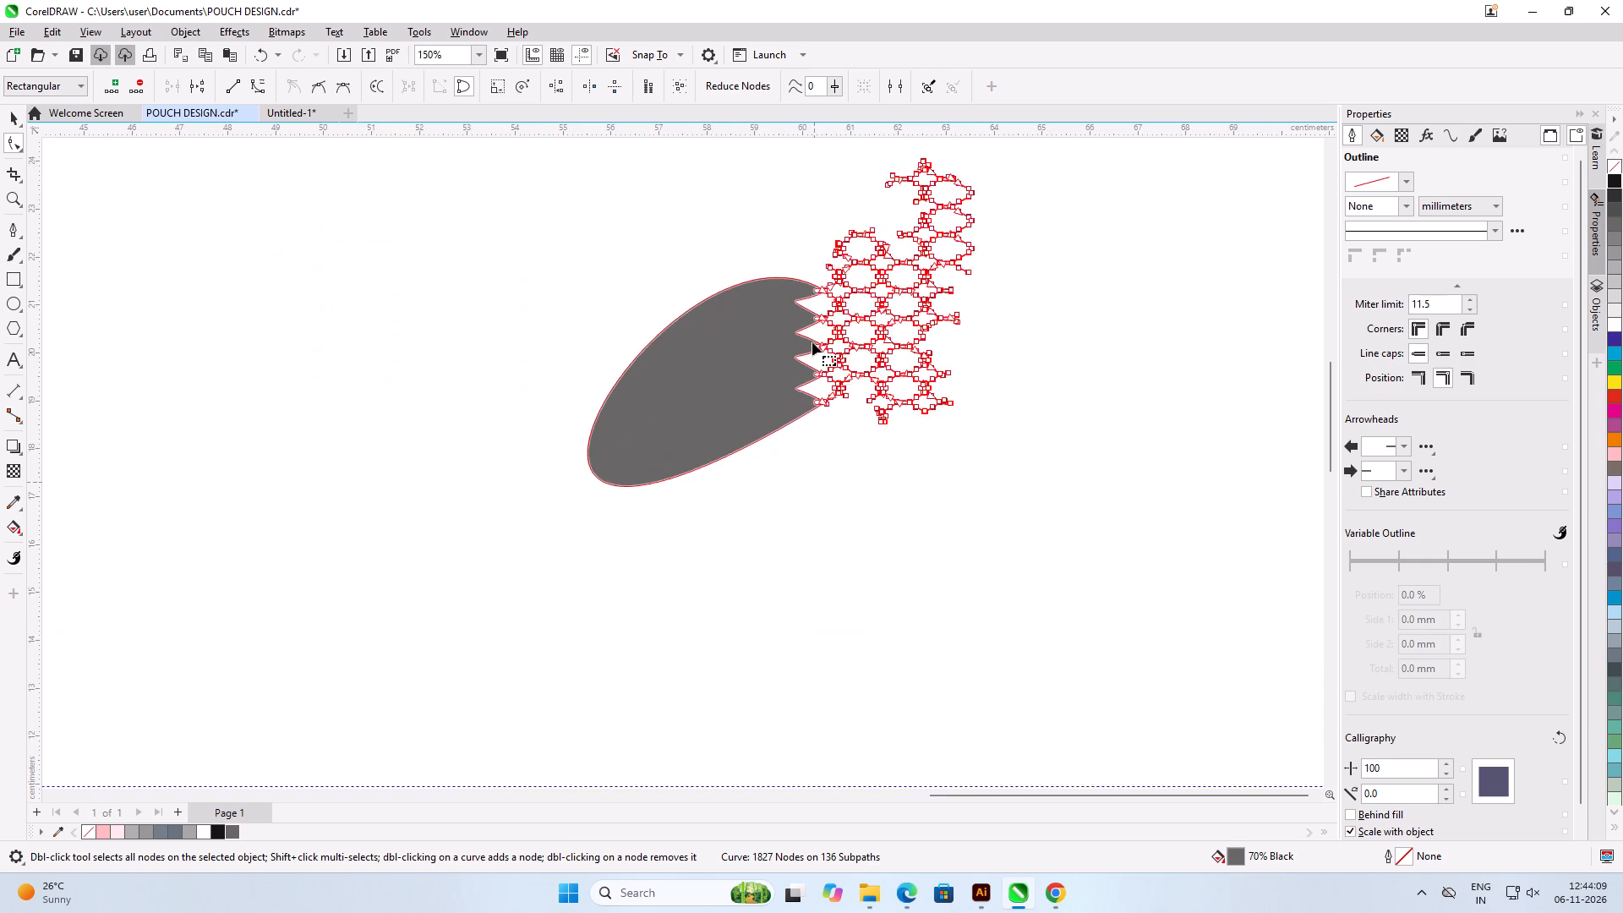
# Convert the large bulging outer segment on the mesh copy's left side to a straight line.
pyautogui.scroll(7, 812, 342)
pyautogui.scroll(-4, 736, 365)
pyautogui.scroll(5, 859, 262)
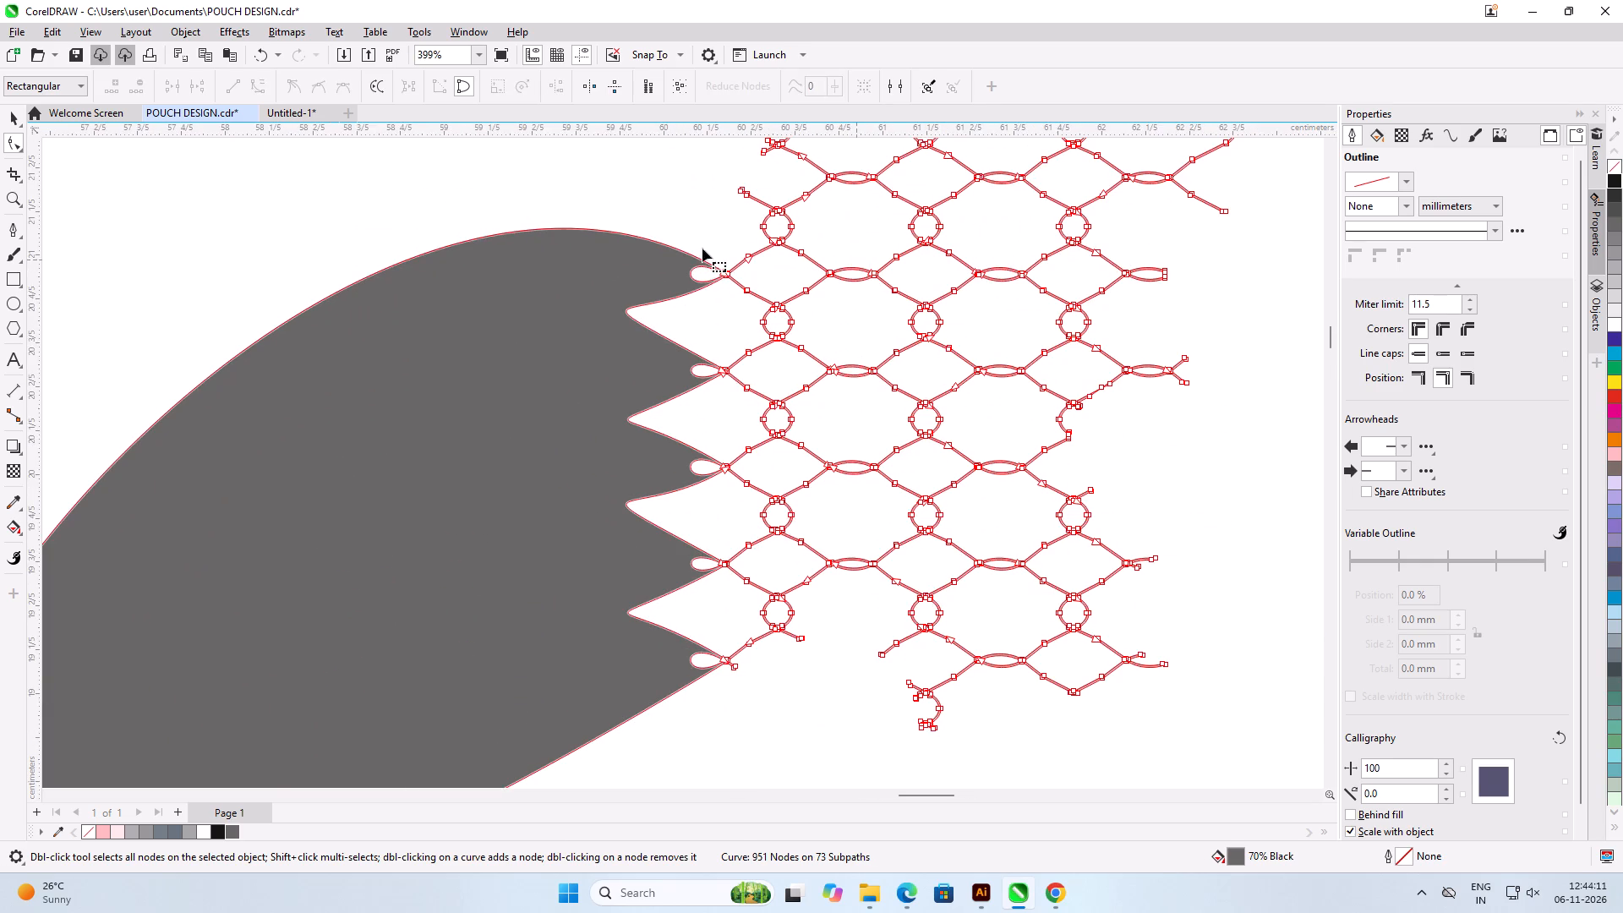
pyautogui.moveTo(695, 226); pyautogui.dragTo(553, 195)
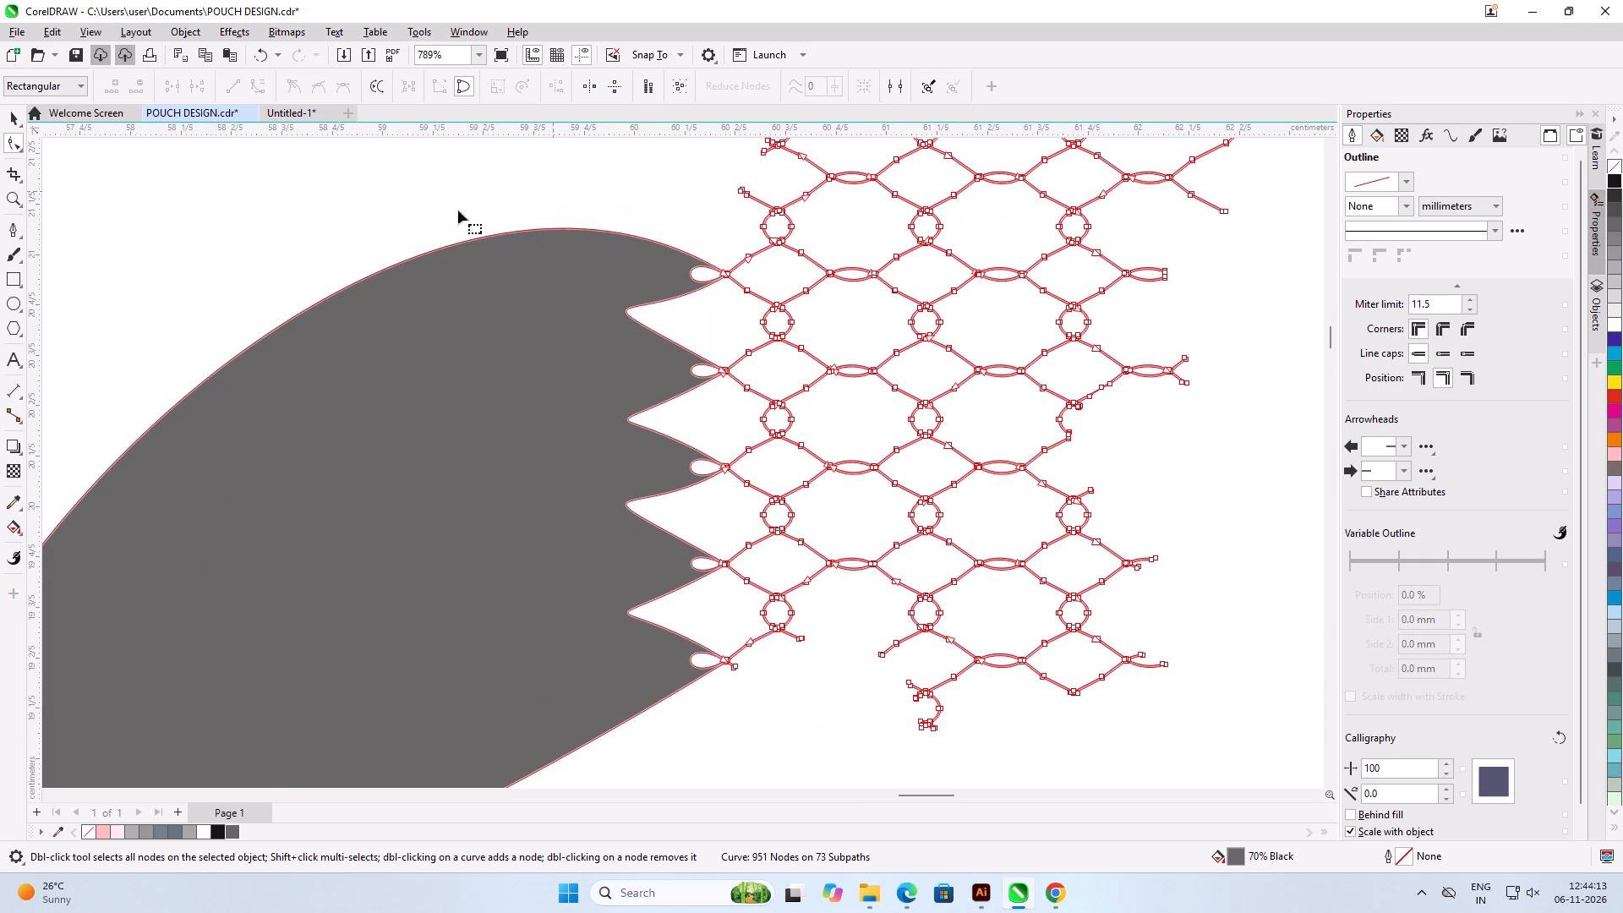
pyautogui.click(210, 378)
pyautogui.click(231, 87)
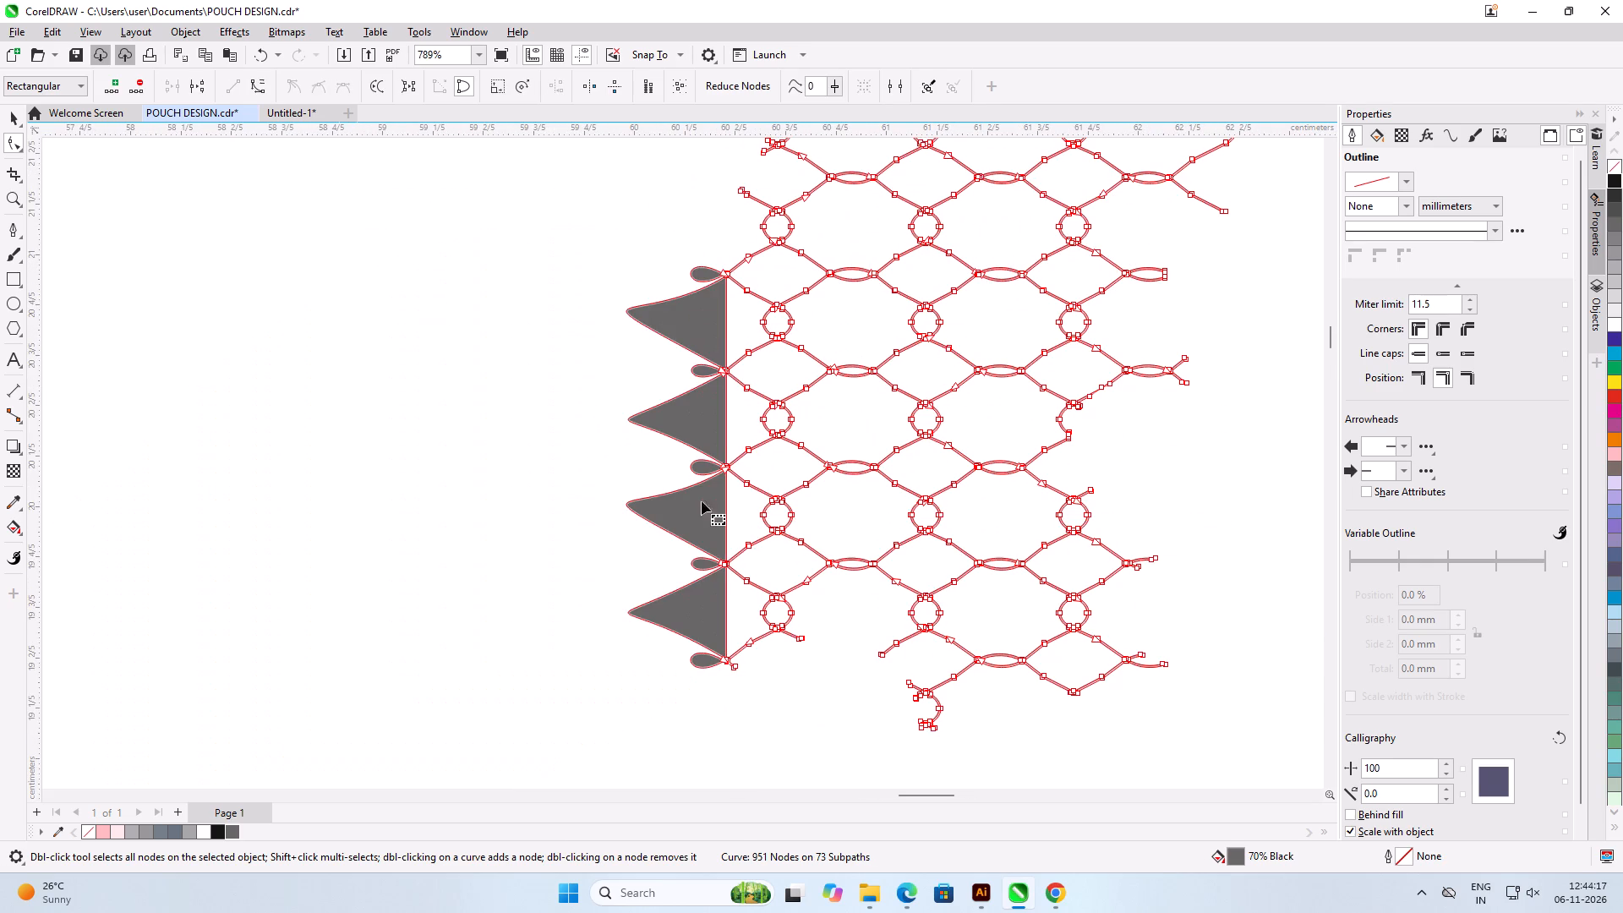
pyautogui.scroll(6, 790, 538)
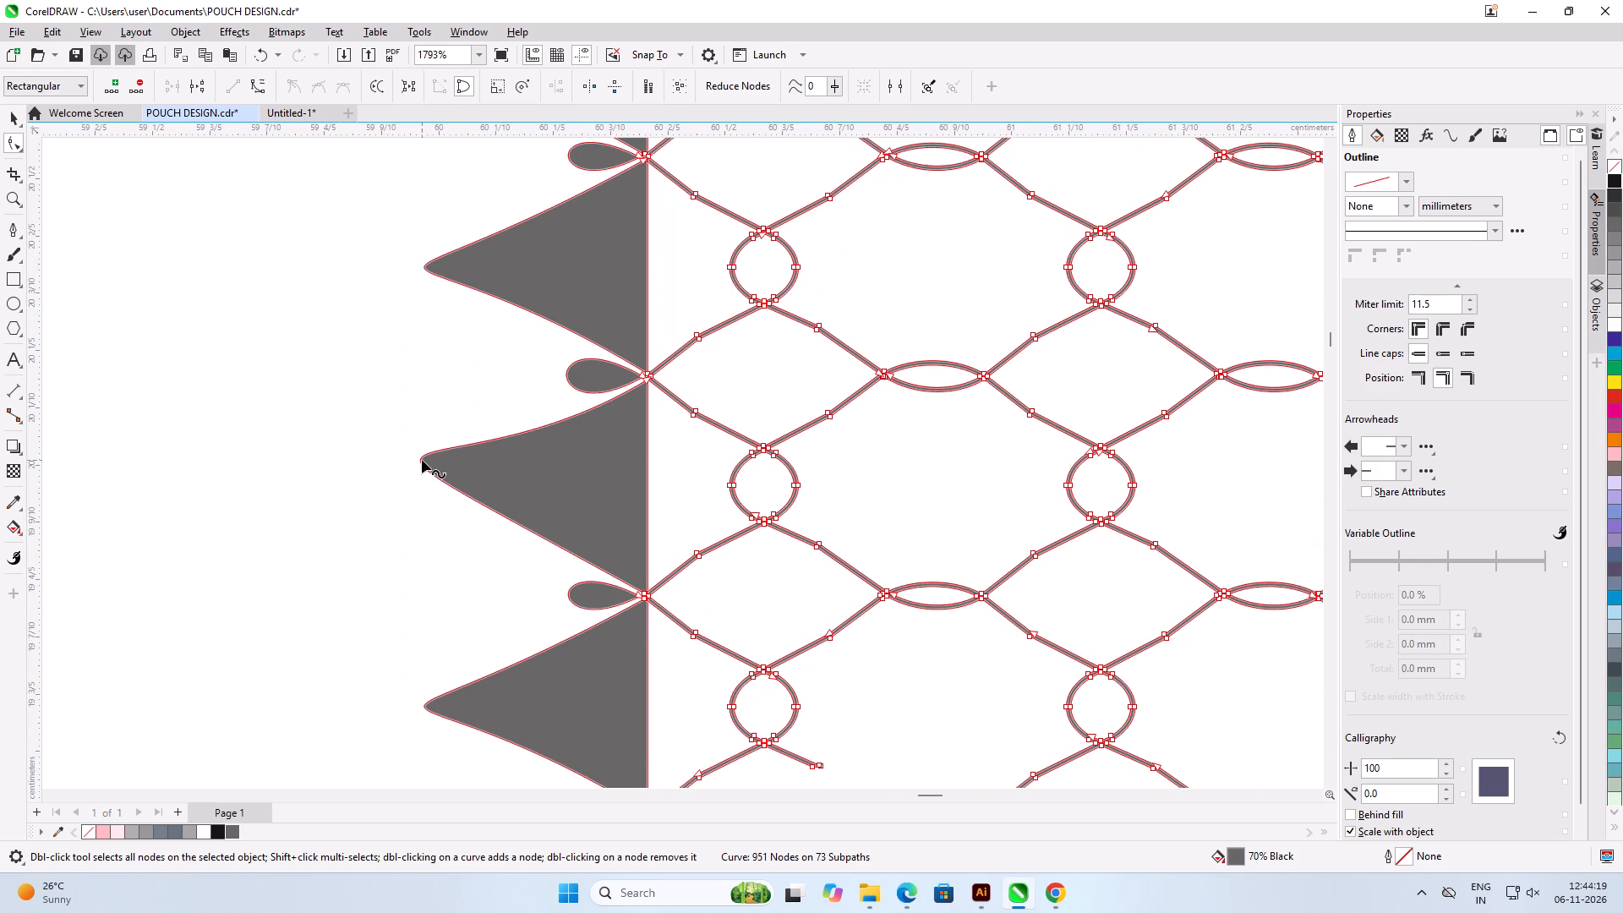
# Convert the four remaining large triangular bulging segments on the mesh copy's left side to straight lines.
pyautogui.click(422, 460)
pyautogui.click(232, 86)
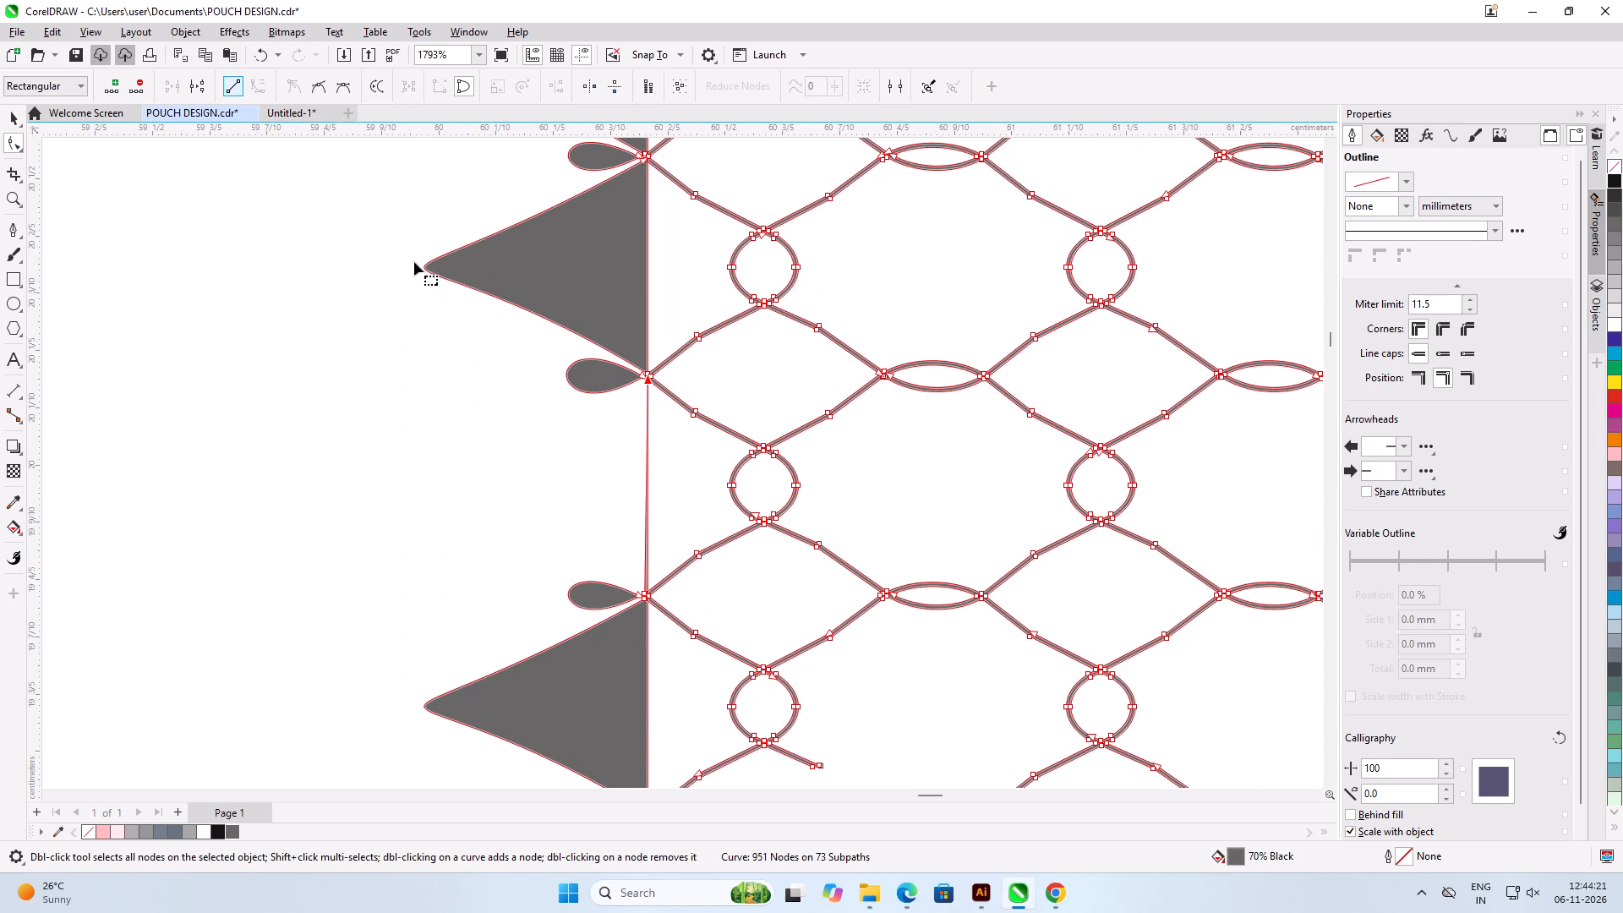
pyautogui.click(425, 269)
pyautogui.click(231, 91)
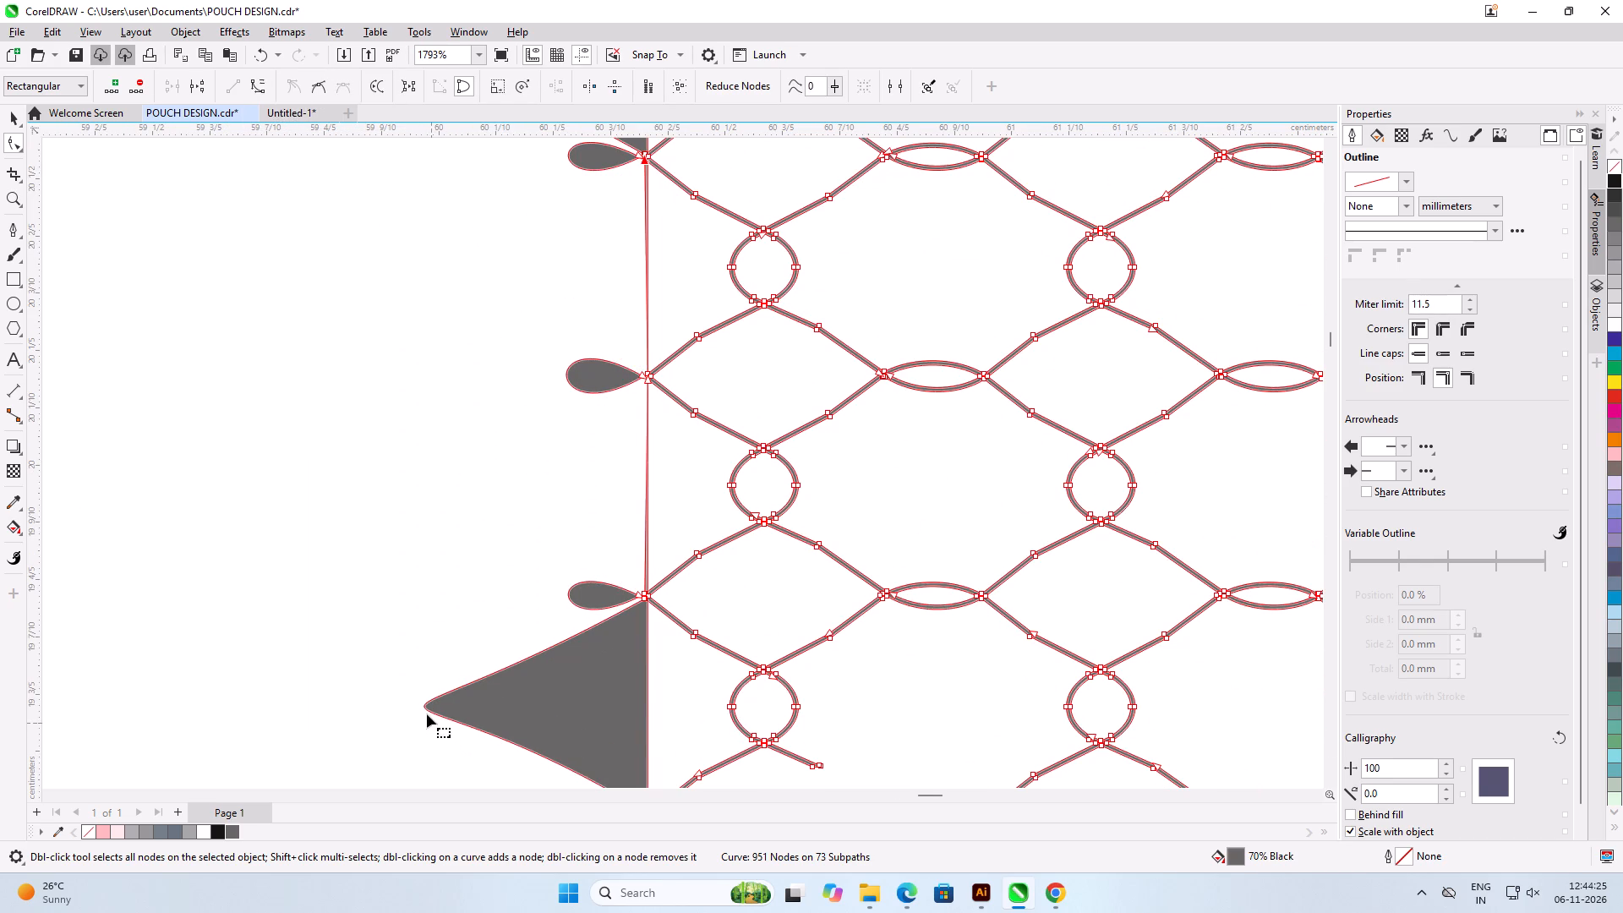
pyautogui.click(423, 708)
pyautogui.click(240, 90)
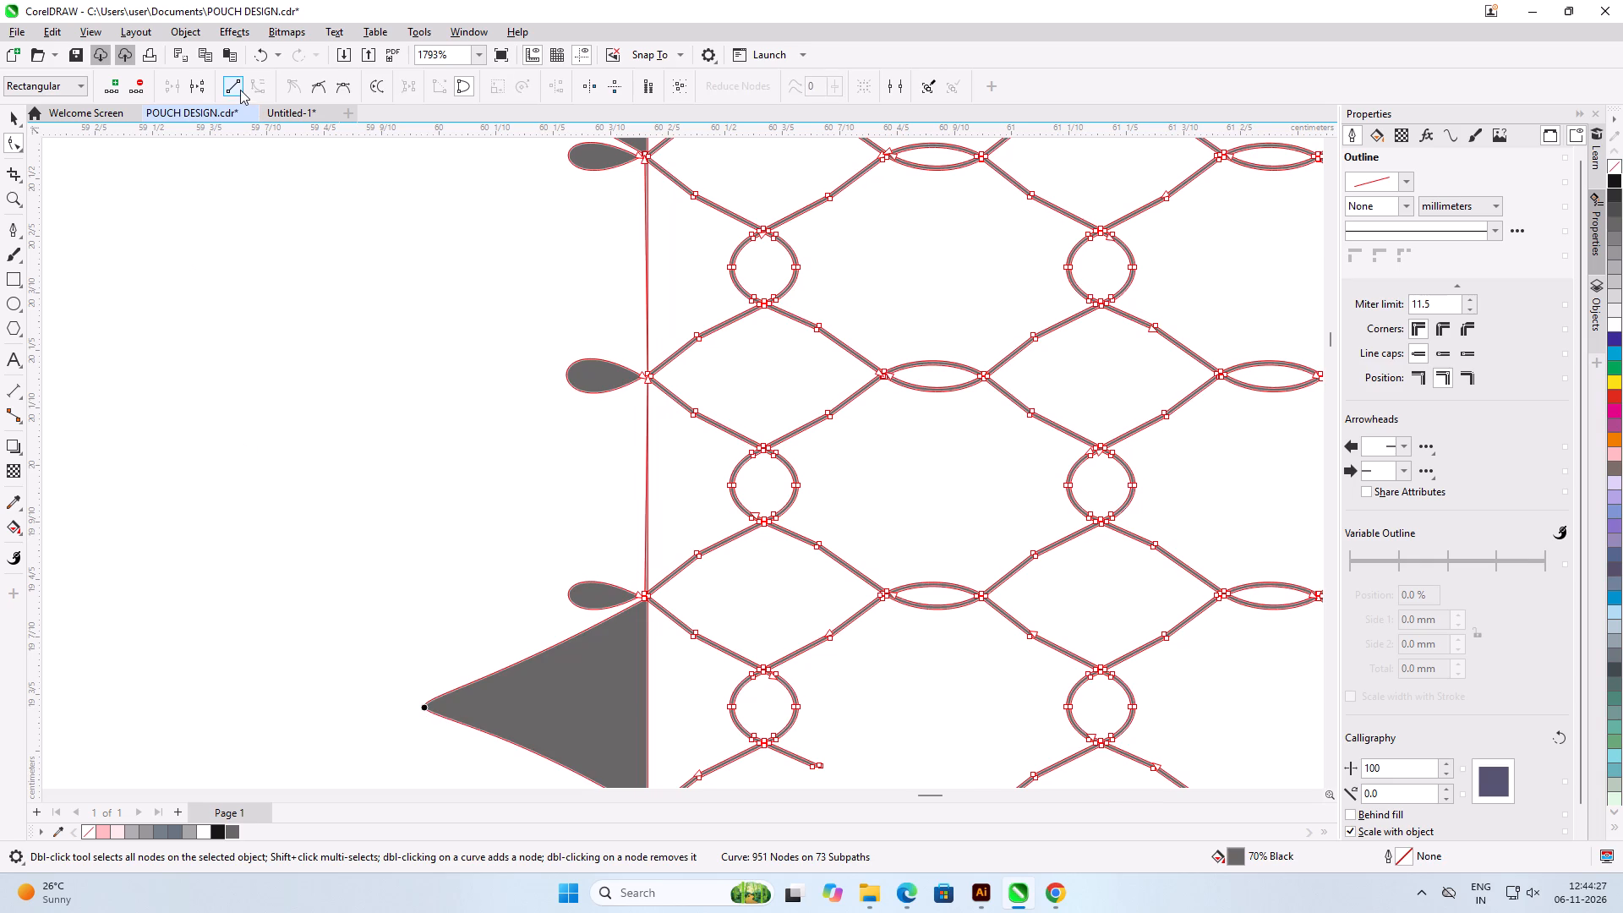
pyautogui.scroll(-5, 660, 581)
pyautogui.scroll(2, 525, 287)
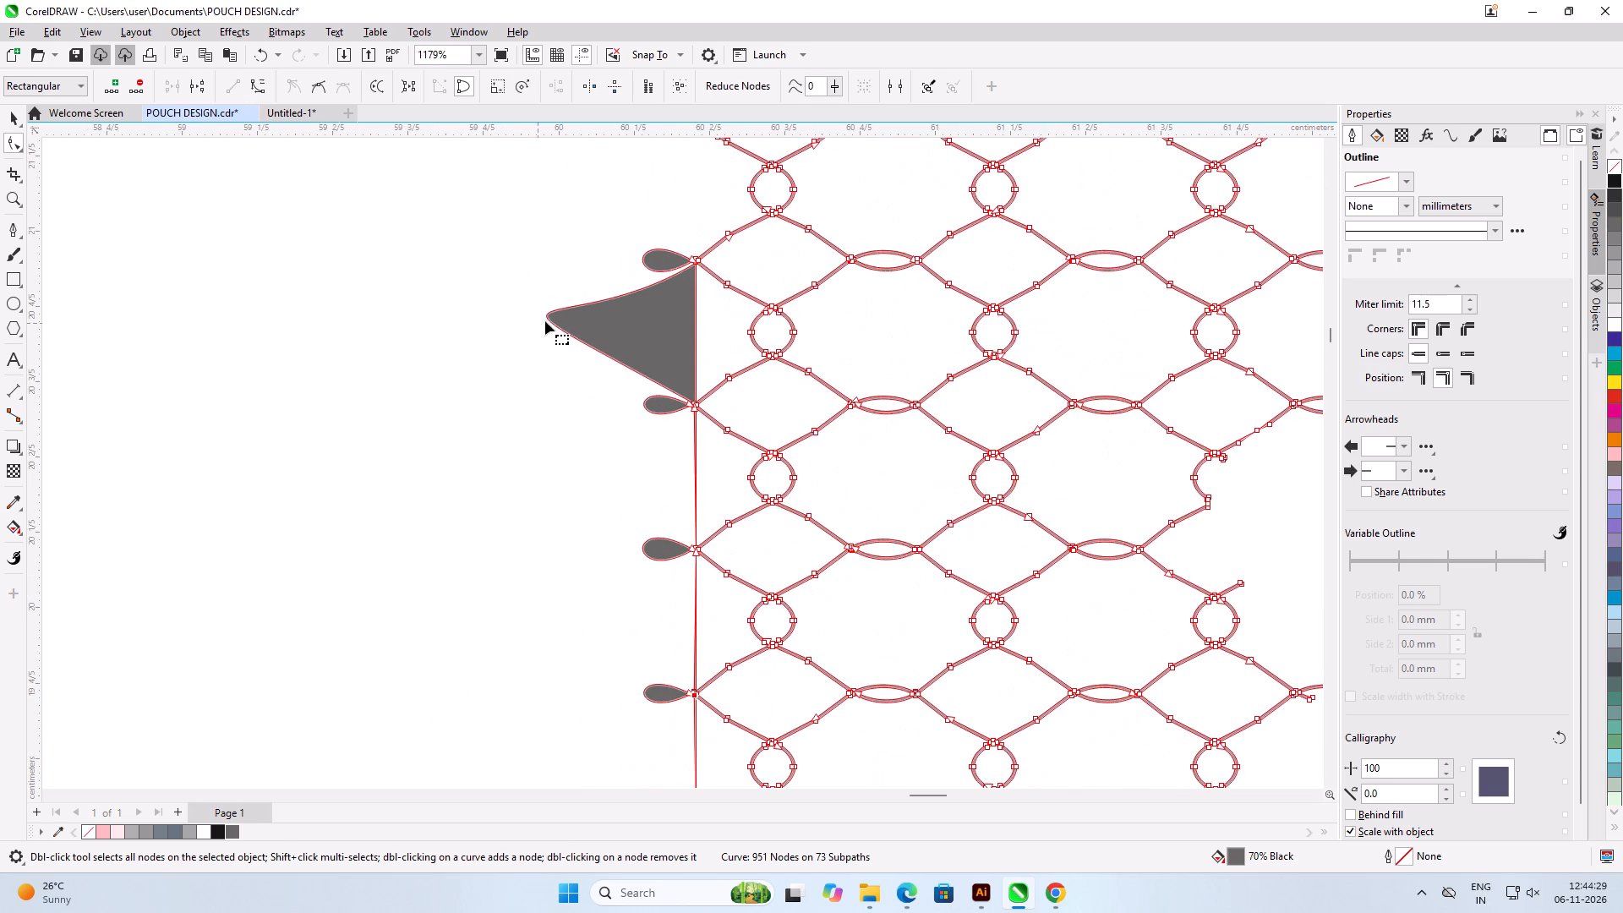
pyautogui.click(549, 318)
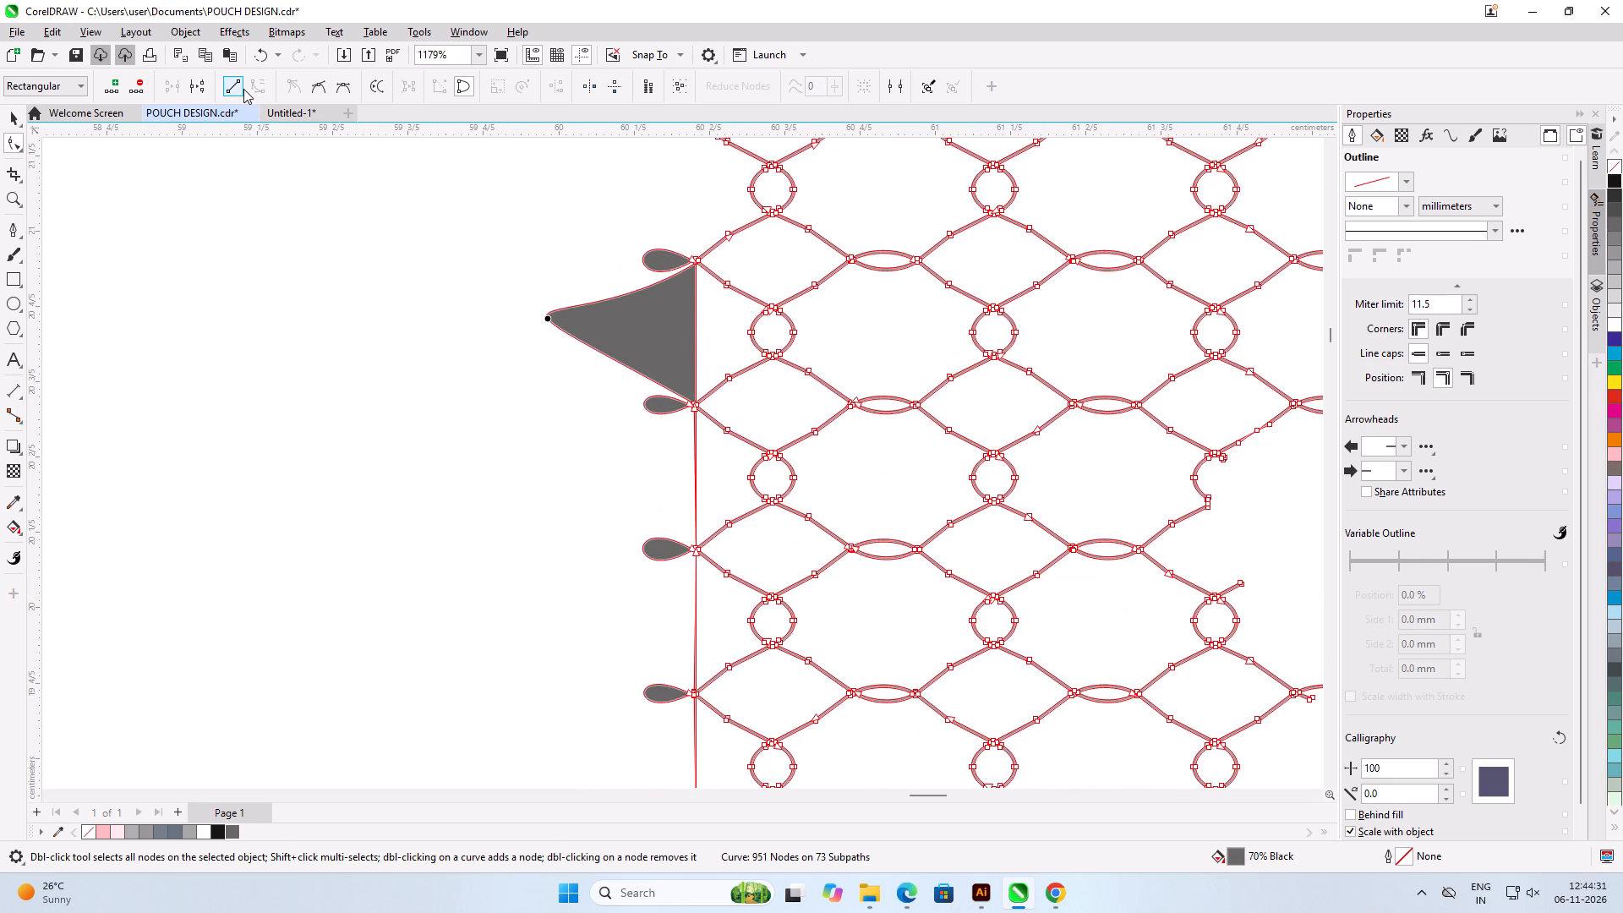
pyautogui.click(235, 90)
# Convert the five small teardrop-shaped outer segments at the mesh copy's left junctions to straight lines.
pyautogui.click(642, 258)
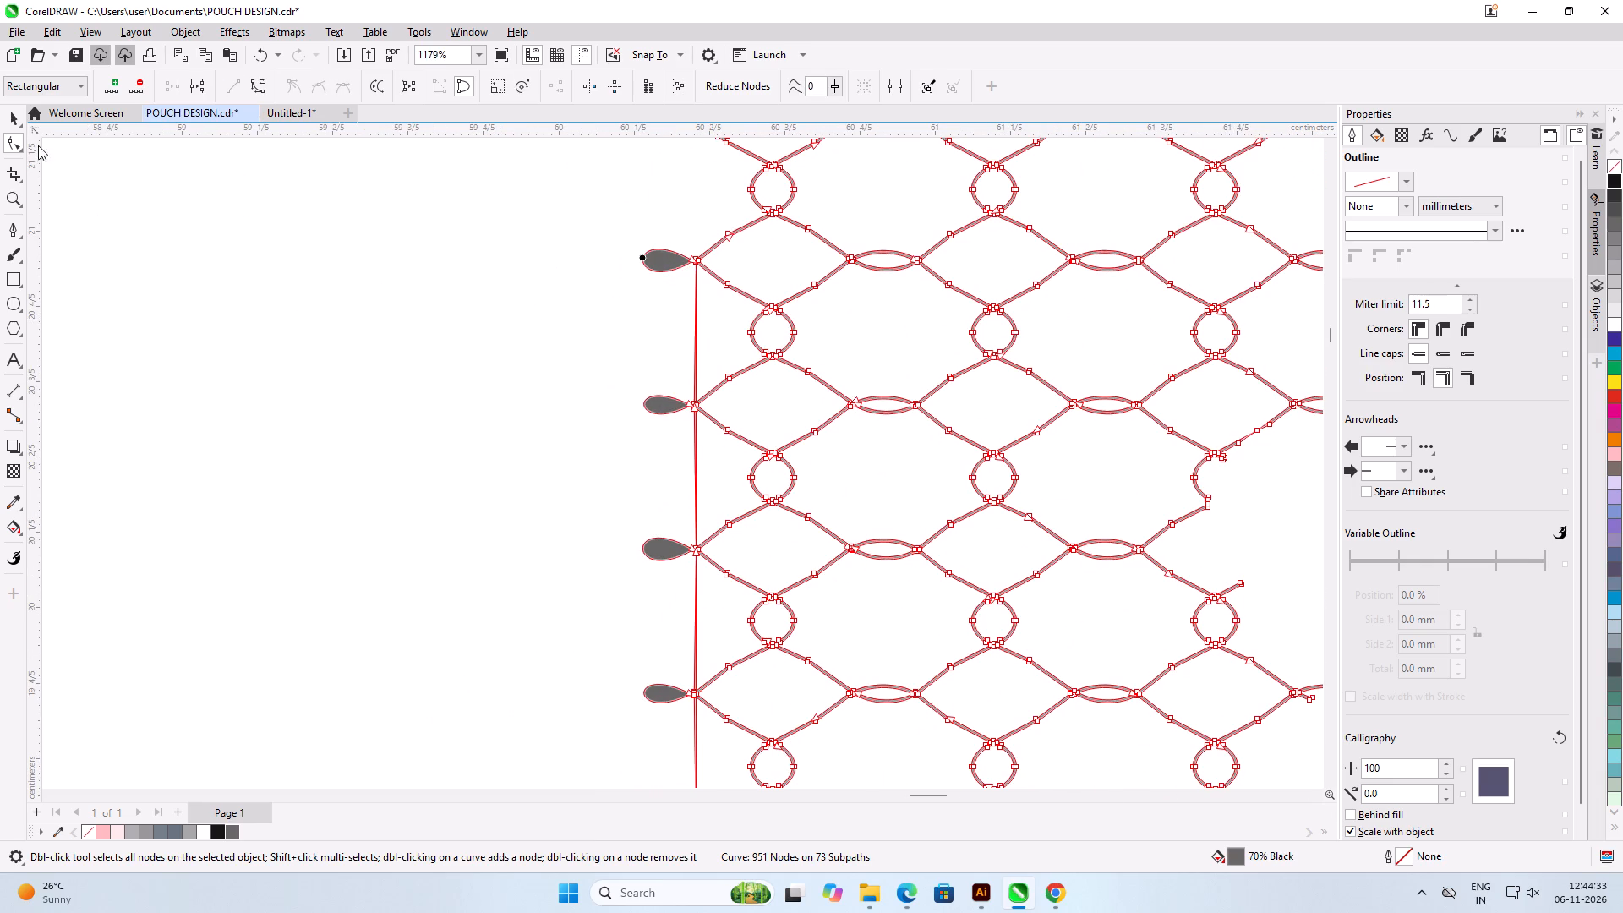
pyautogui.click(227, 86)
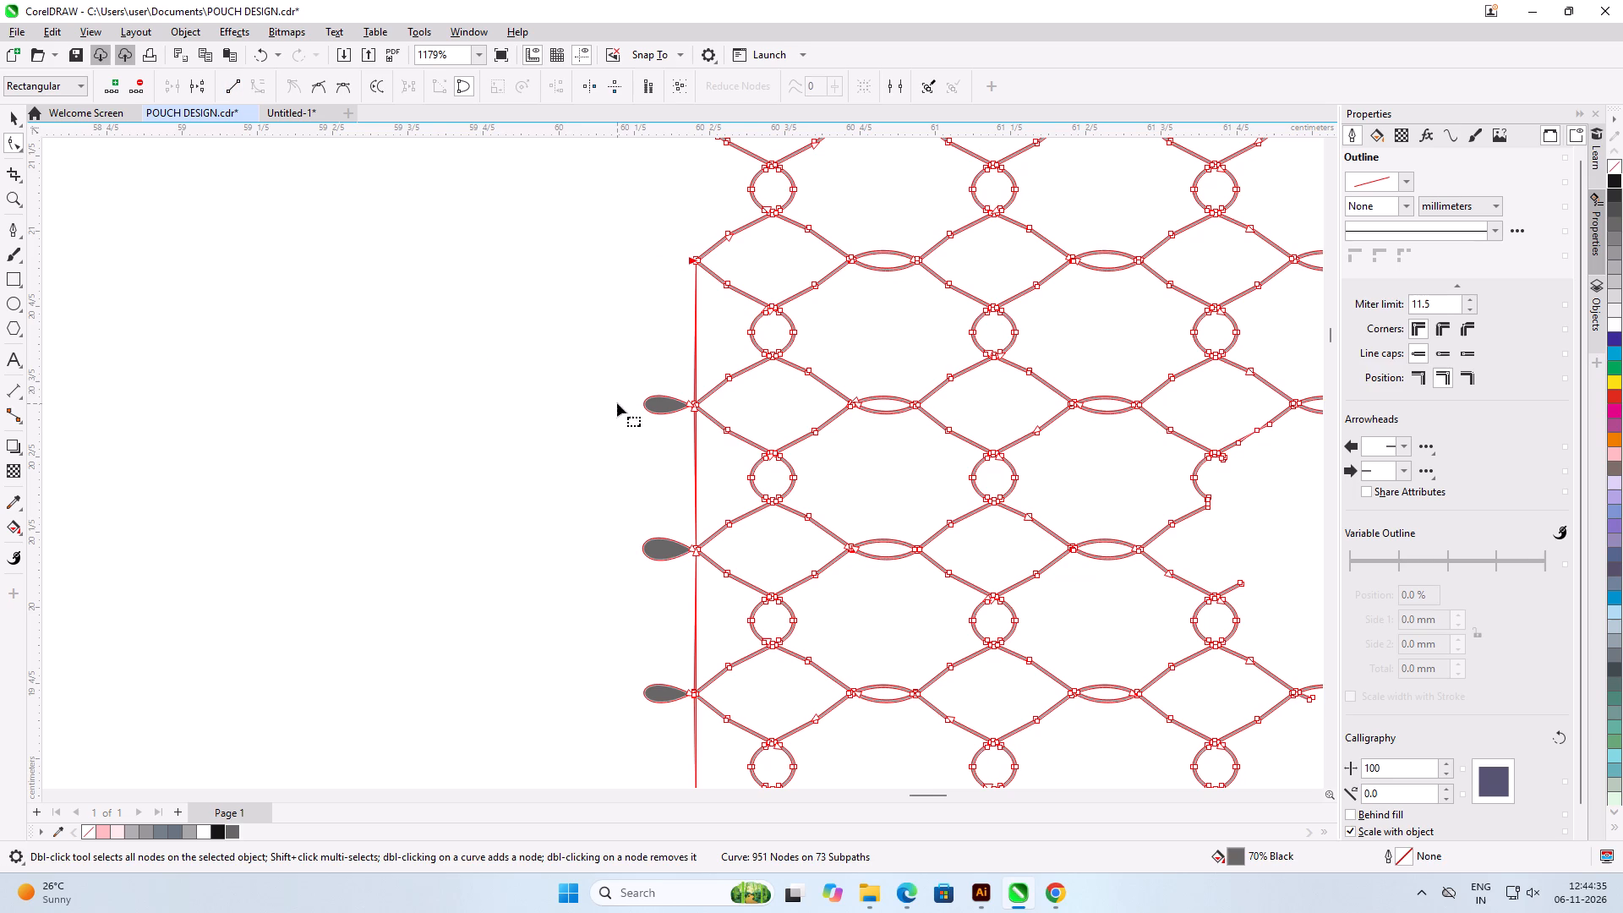
pyautogui.click(646, 405)
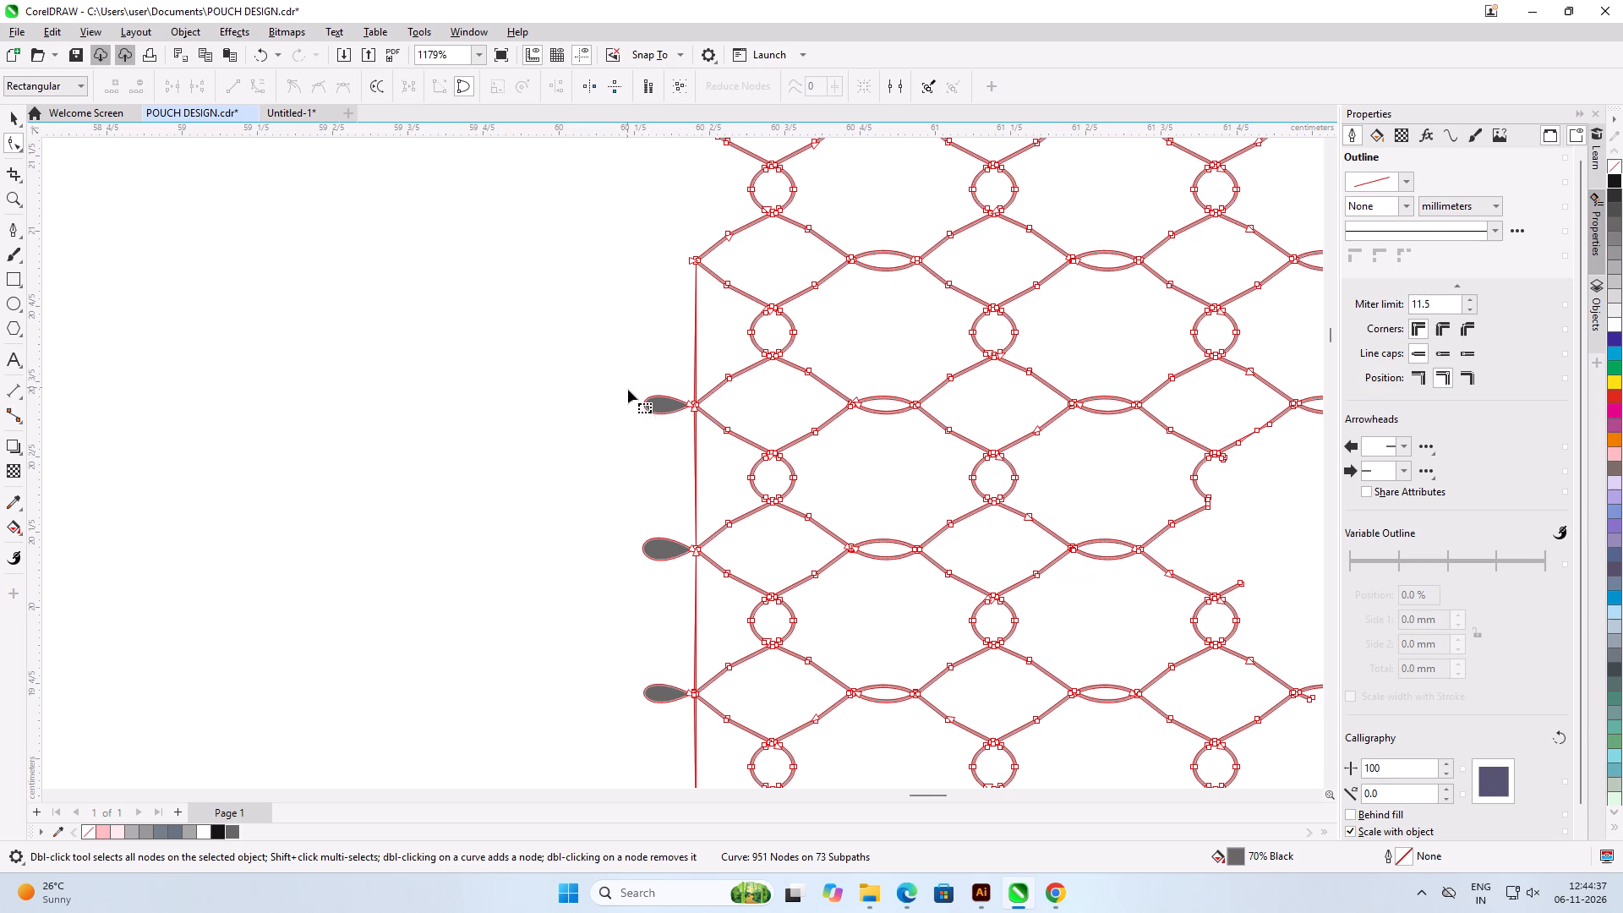
pyautogui.click(643, 403)
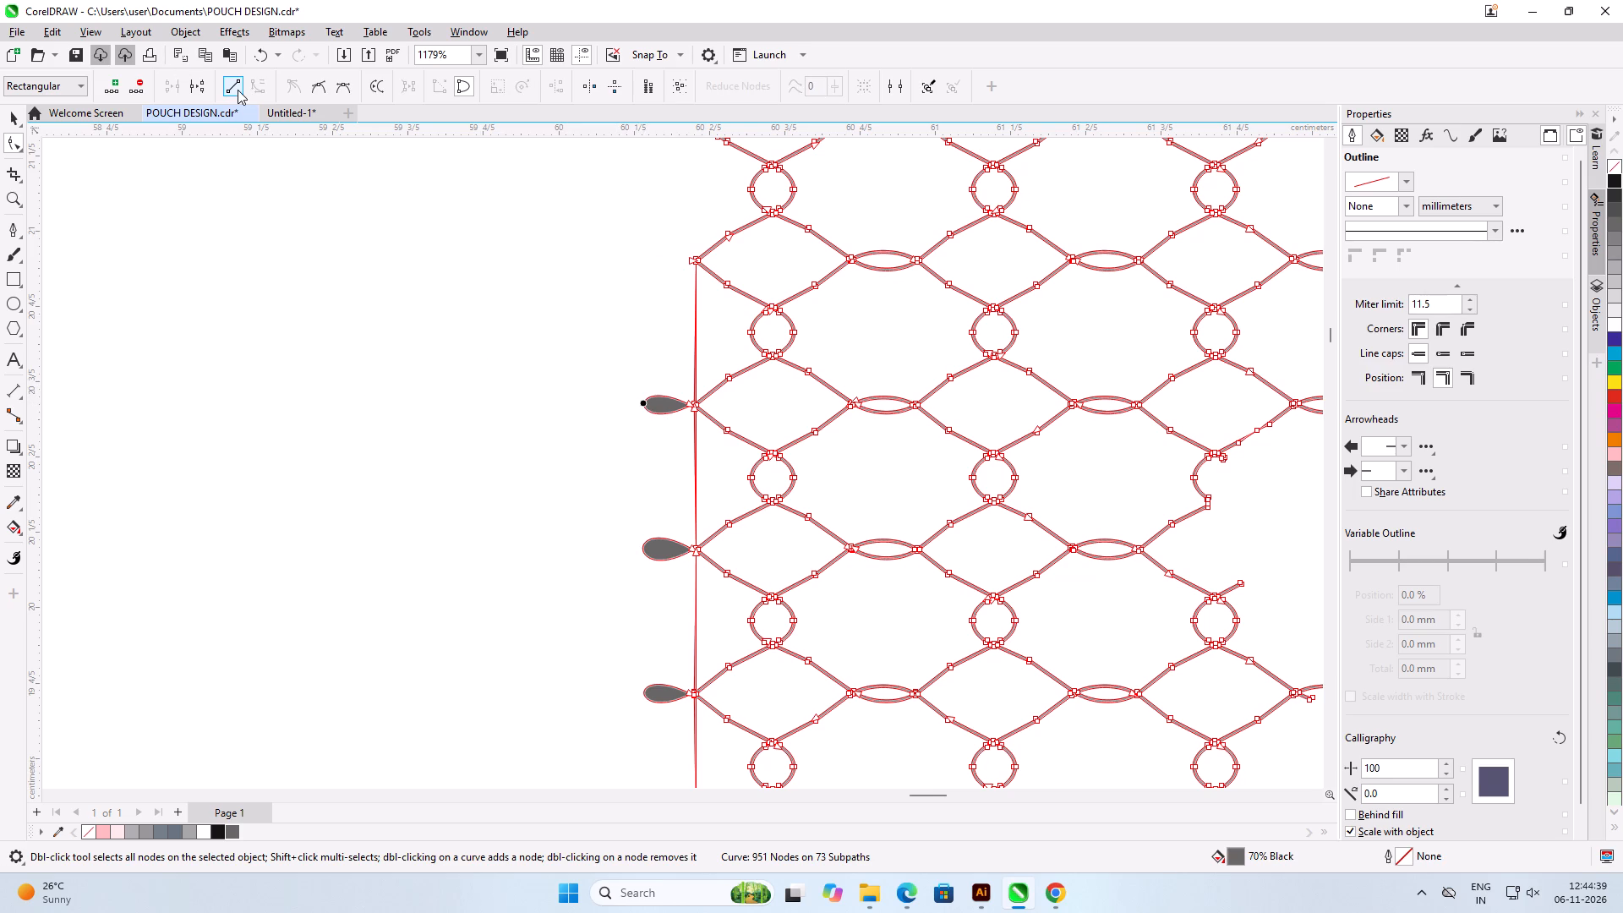
pyautogui.click(238, 90)
pyautogui.click(642, 549)
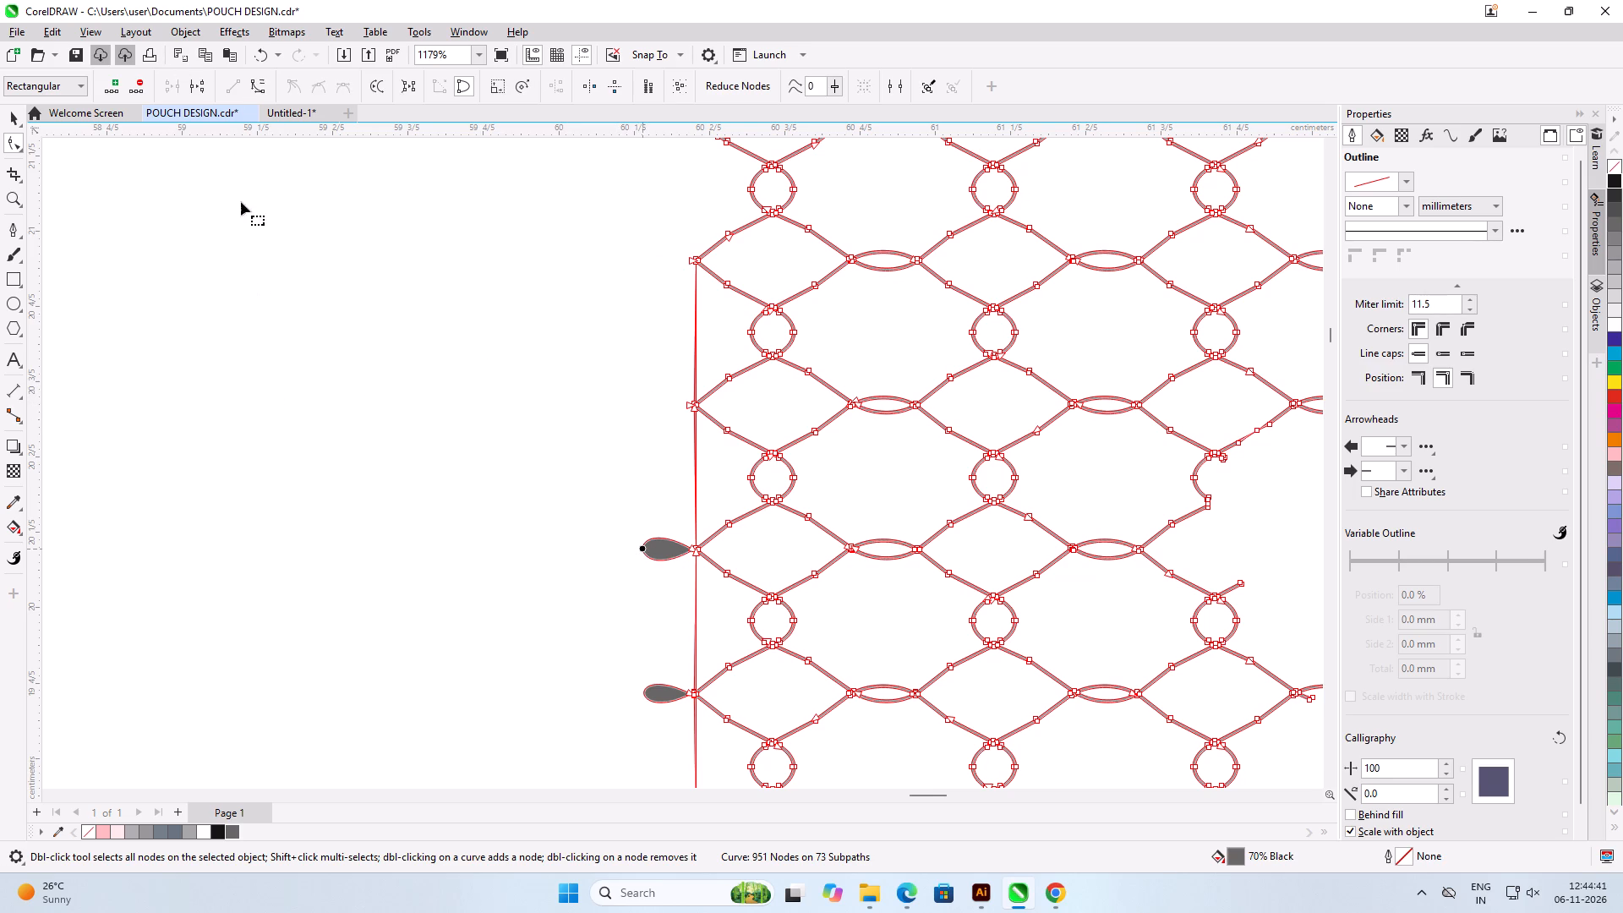
pyautogui.click(239, 85)
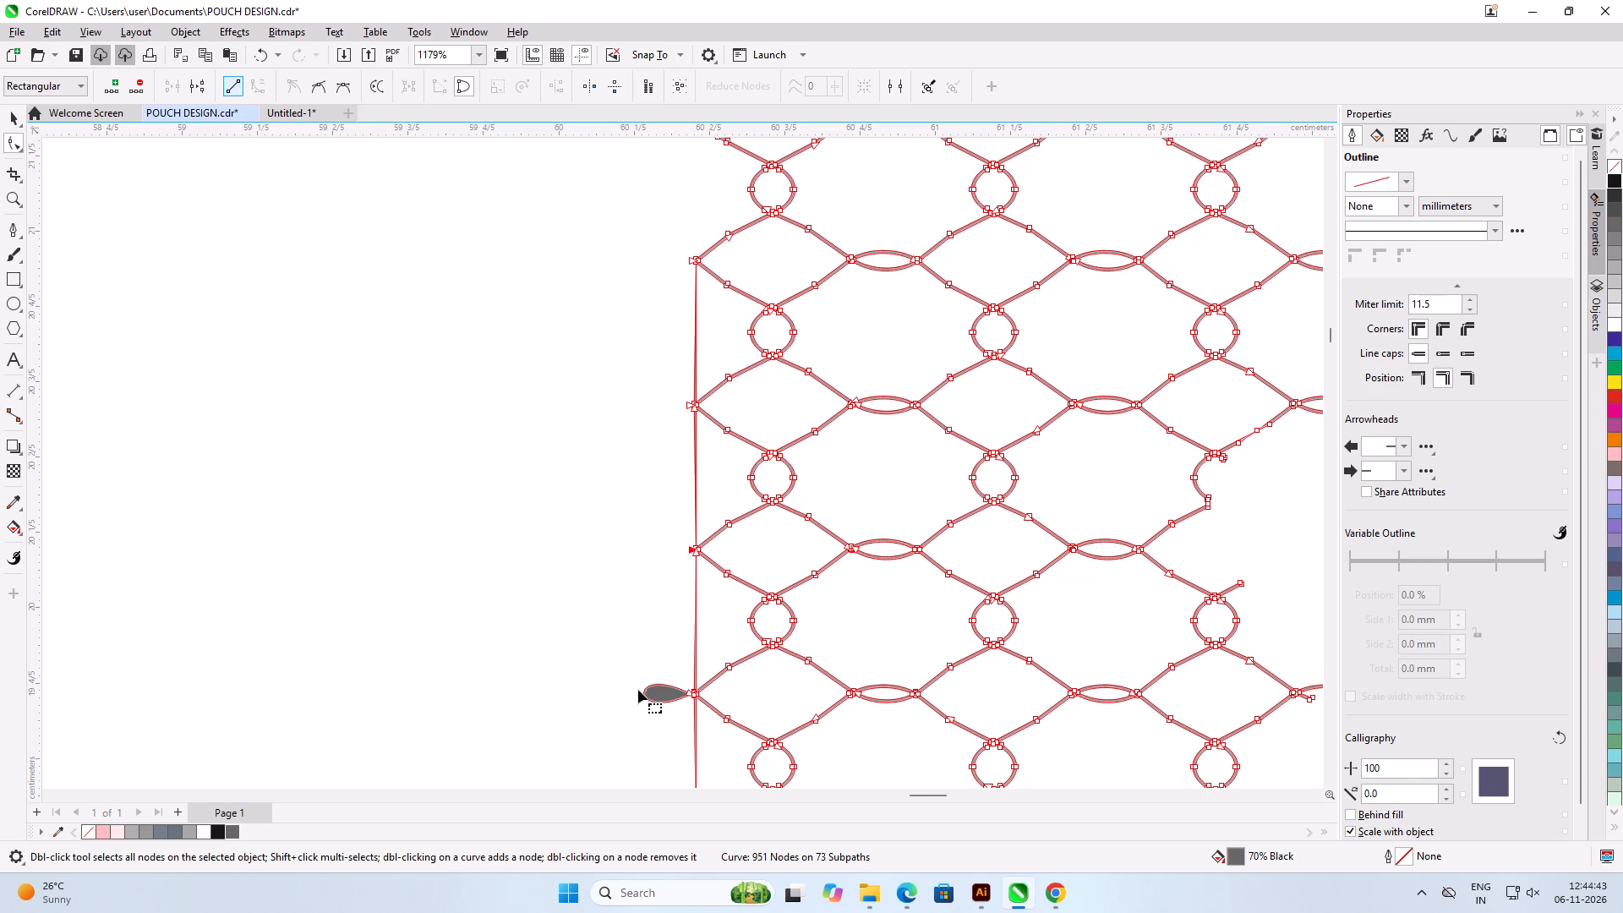
pyautogui.click(644, 692)
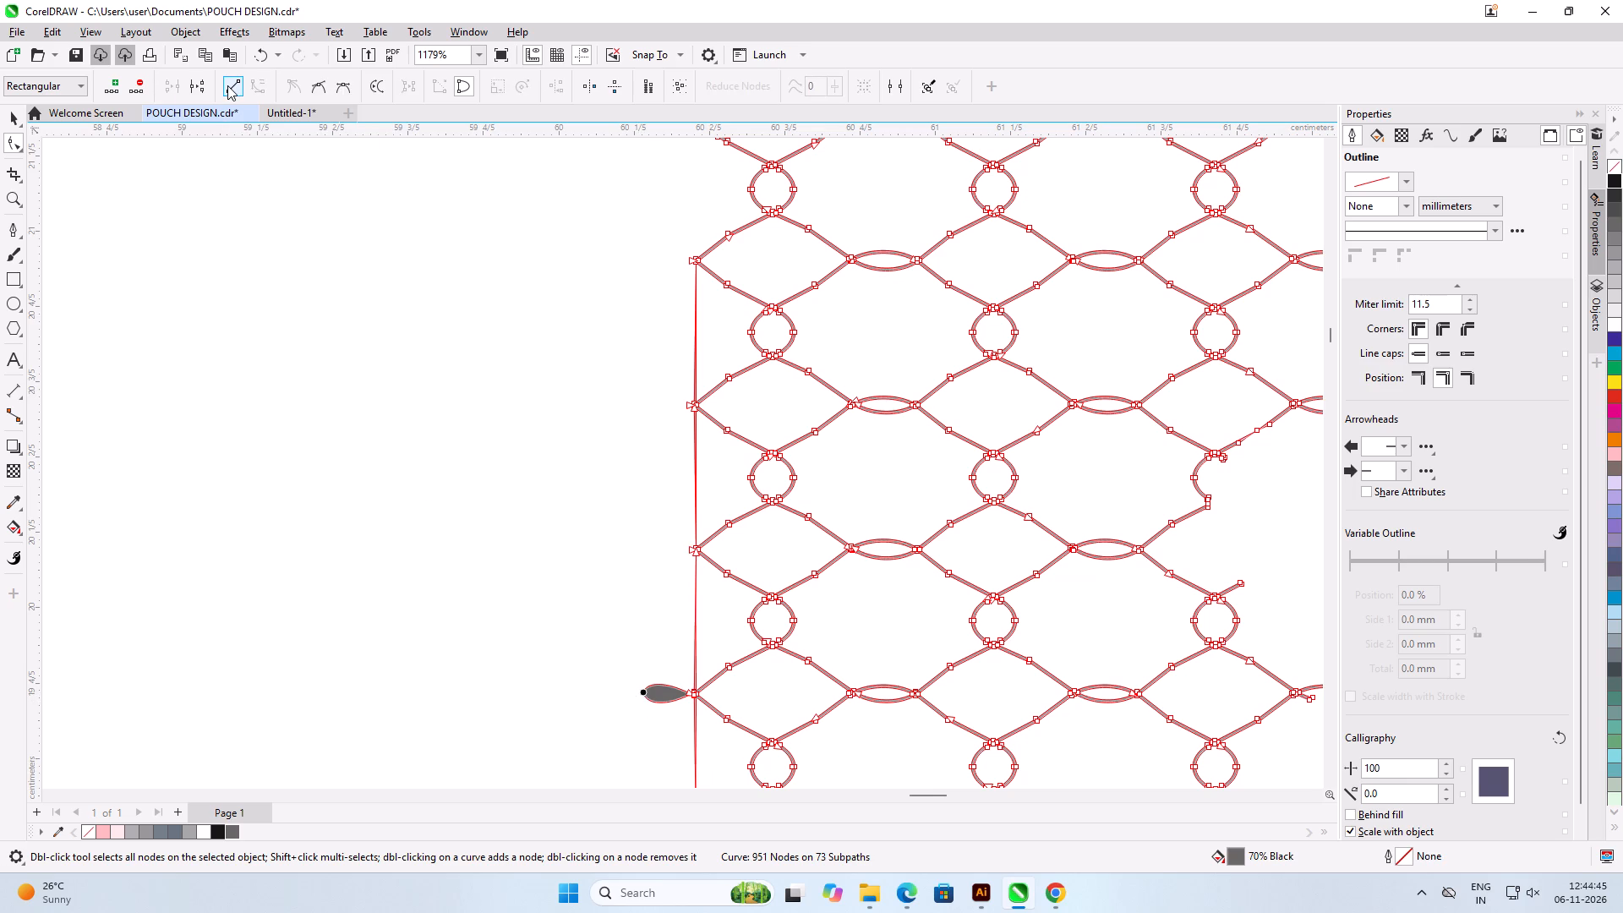
pyautogui.click(227, 85)
pyautogui.scroll(-5, 662, 360)
pyautogui.scroll(10, 648, 584)
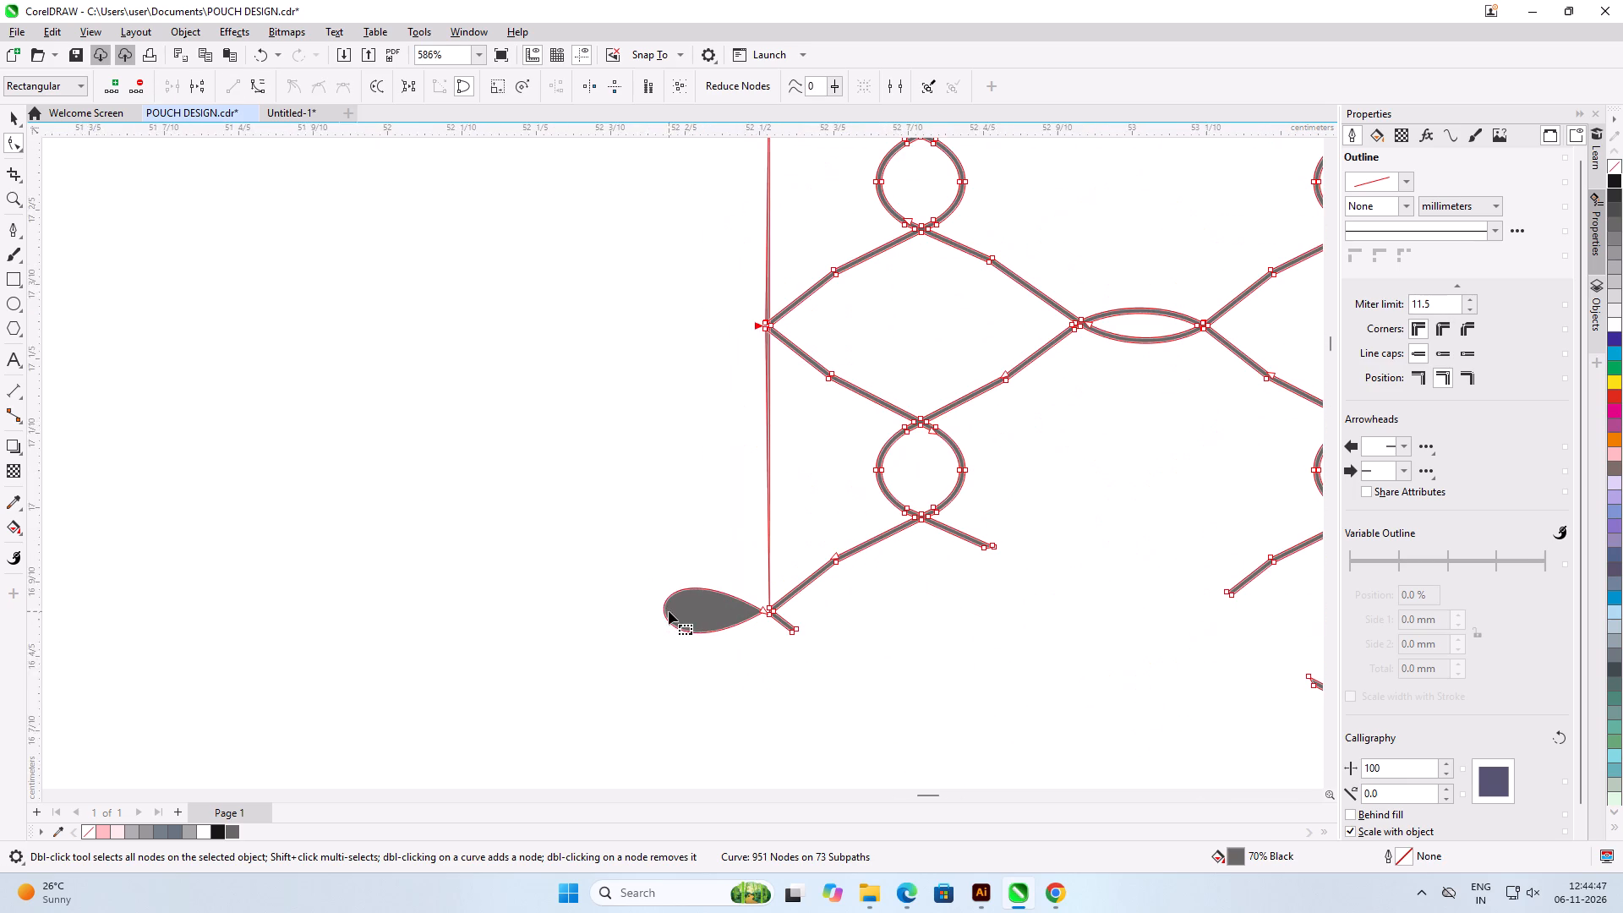
pyautogui.click(664, 609)
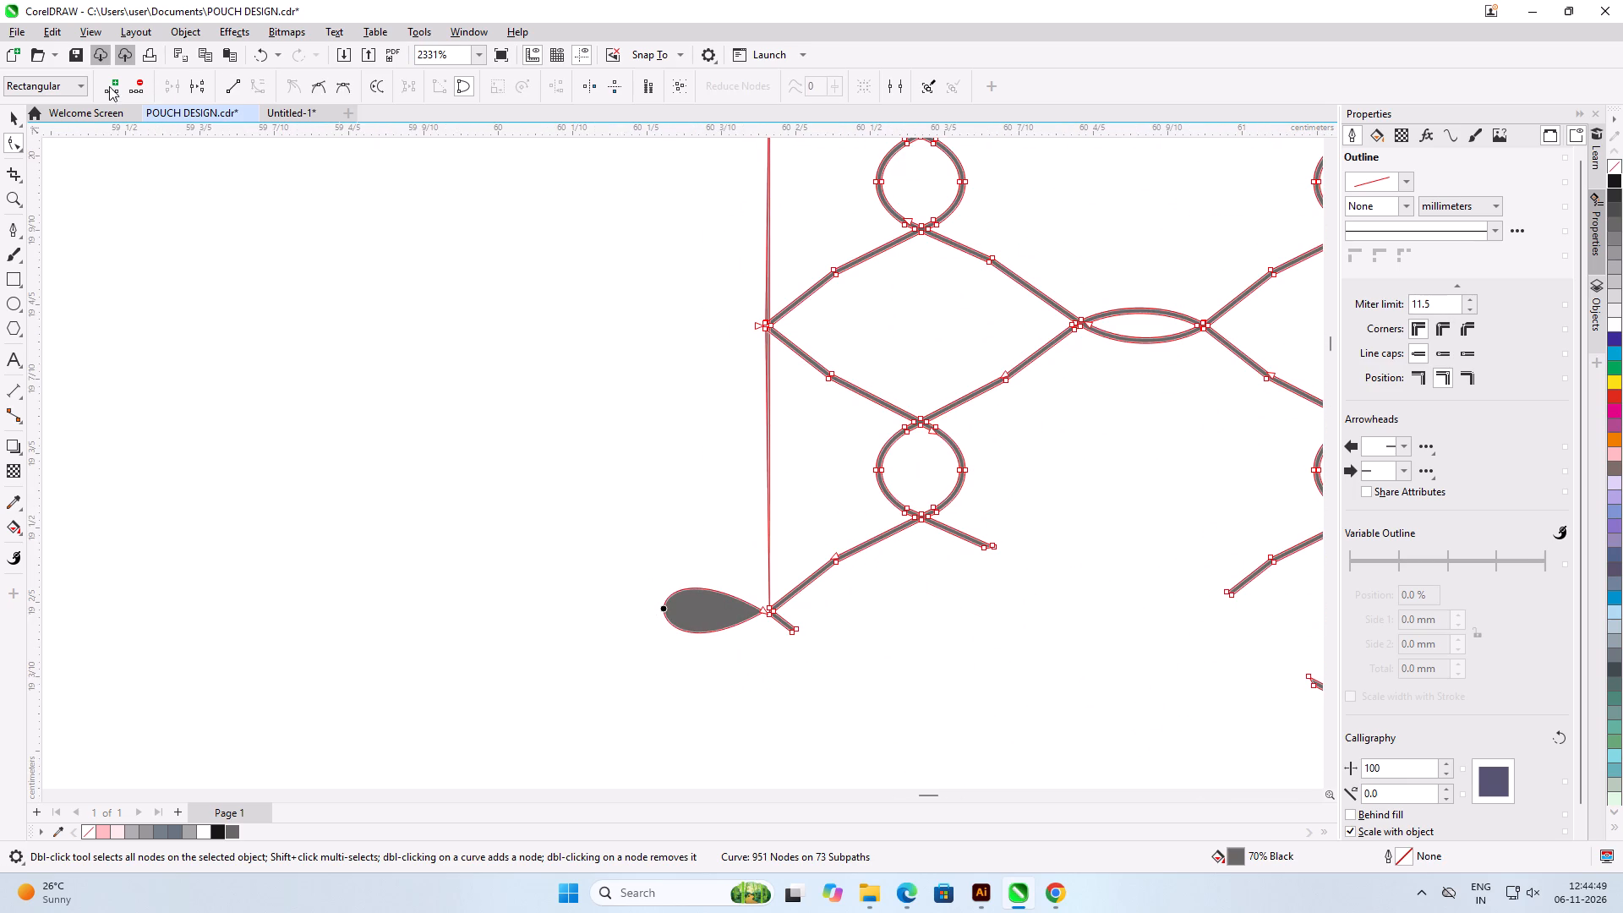
pyautogui.click(238, 92)
pyautogui.scroll(-5, 411, 441)
pyautogui.click(801, 593)
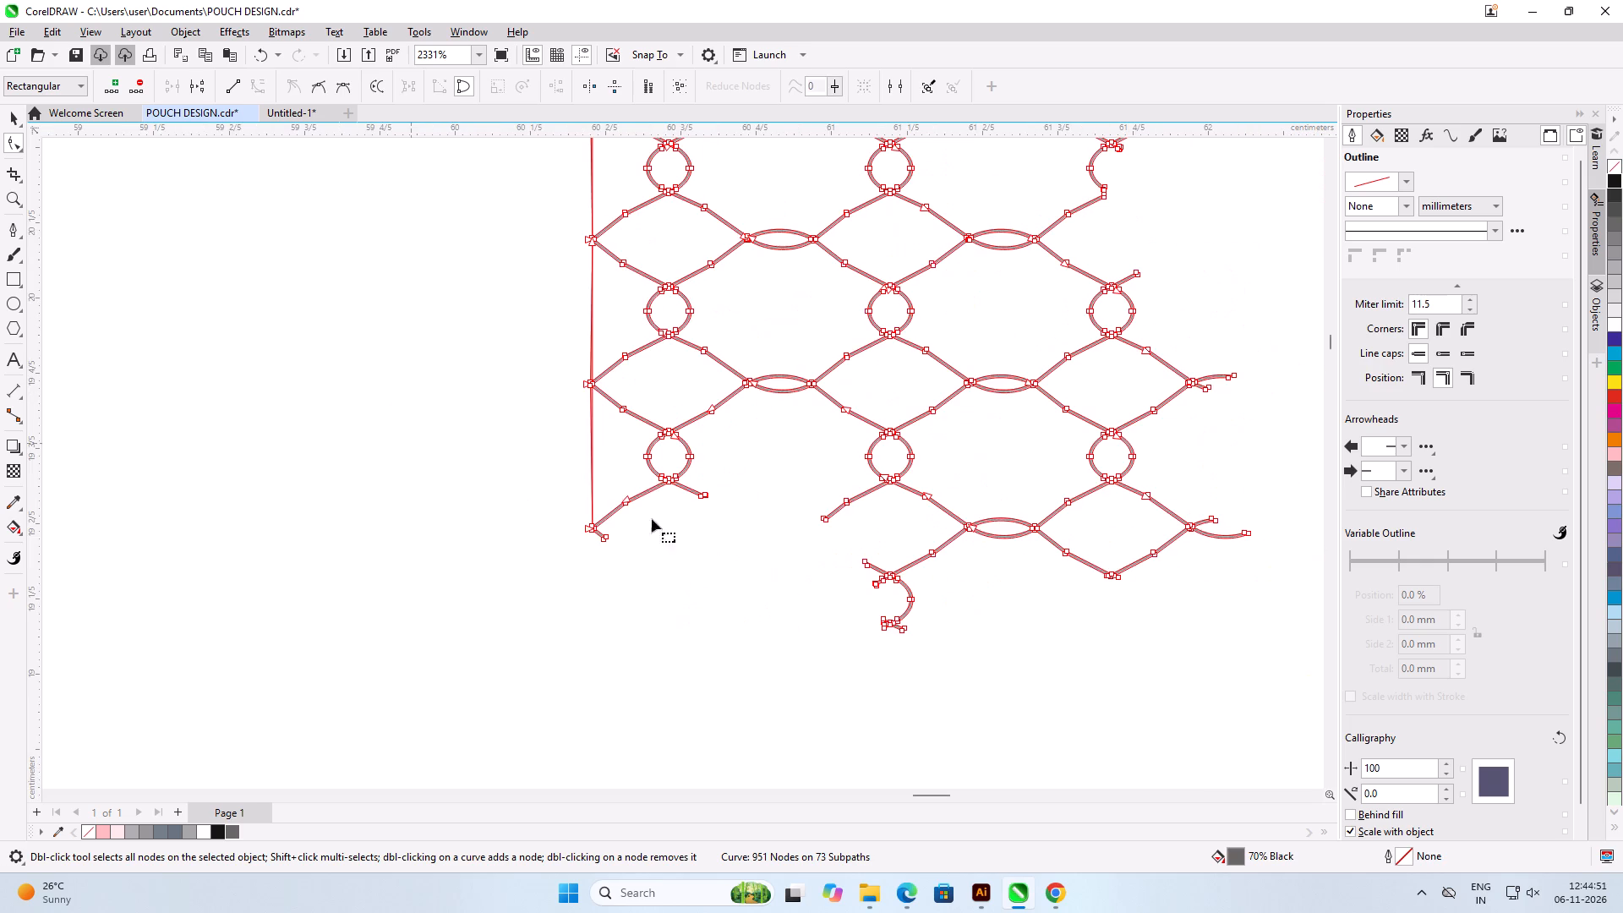
# Delete the stray node beside the lowest junction on the mesh copy's left edge with the Shape tool.
pyautogui.scroll(5, 619, 498)
pyautogui.click(12, 108)
pyautogui.click(404, 364)
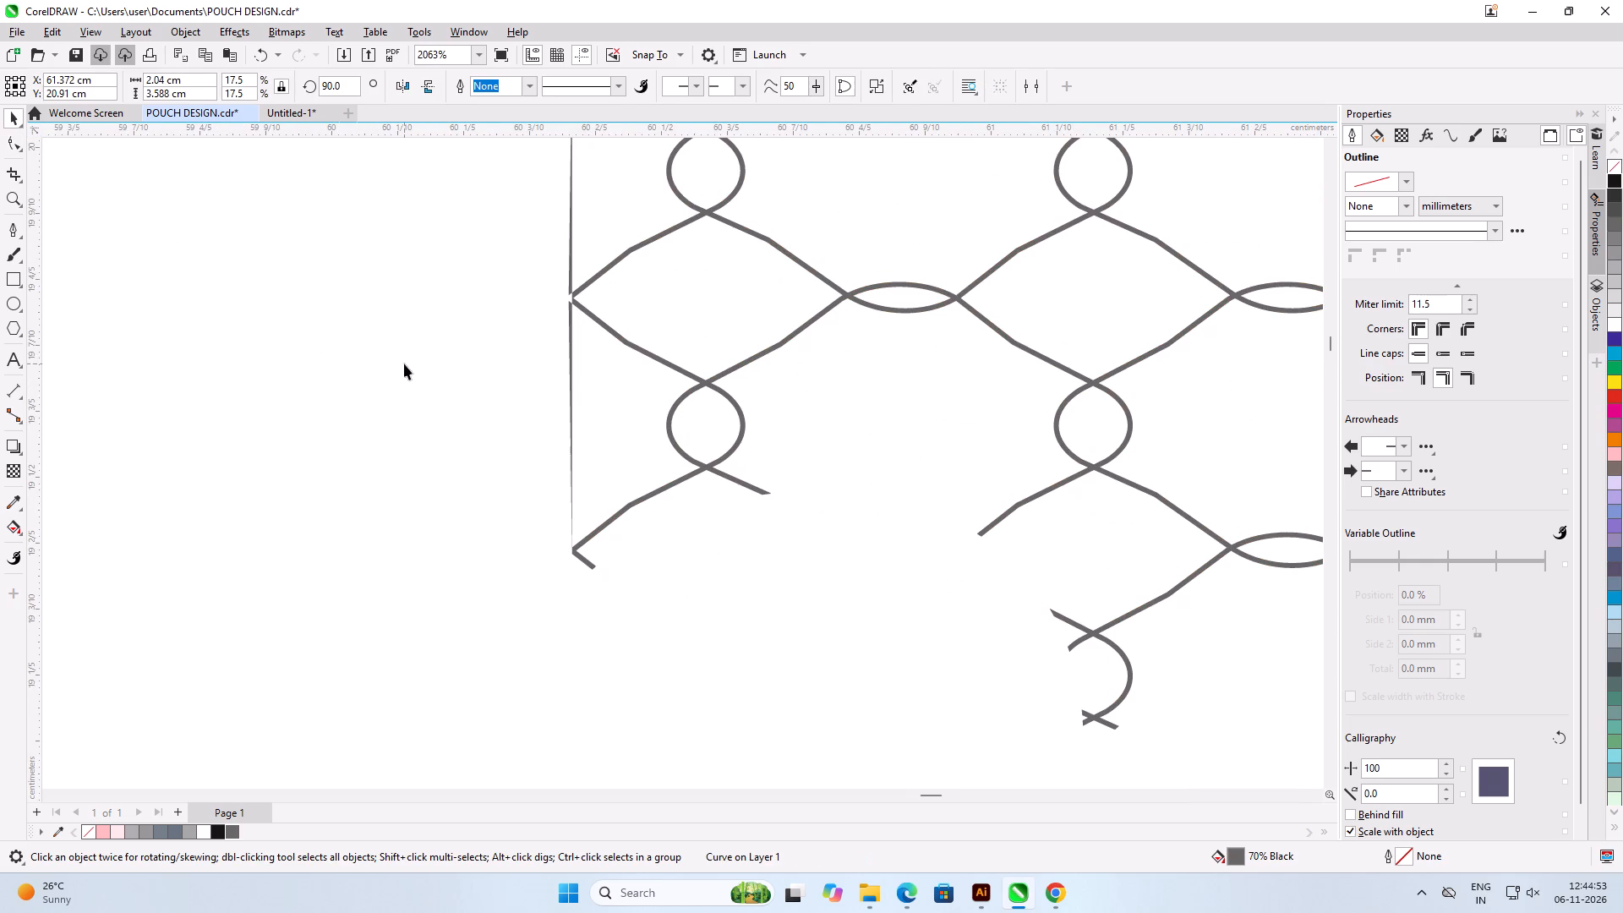
pyautogui.scroll(6, 522, 380)
pyautogui.click(607, 225)
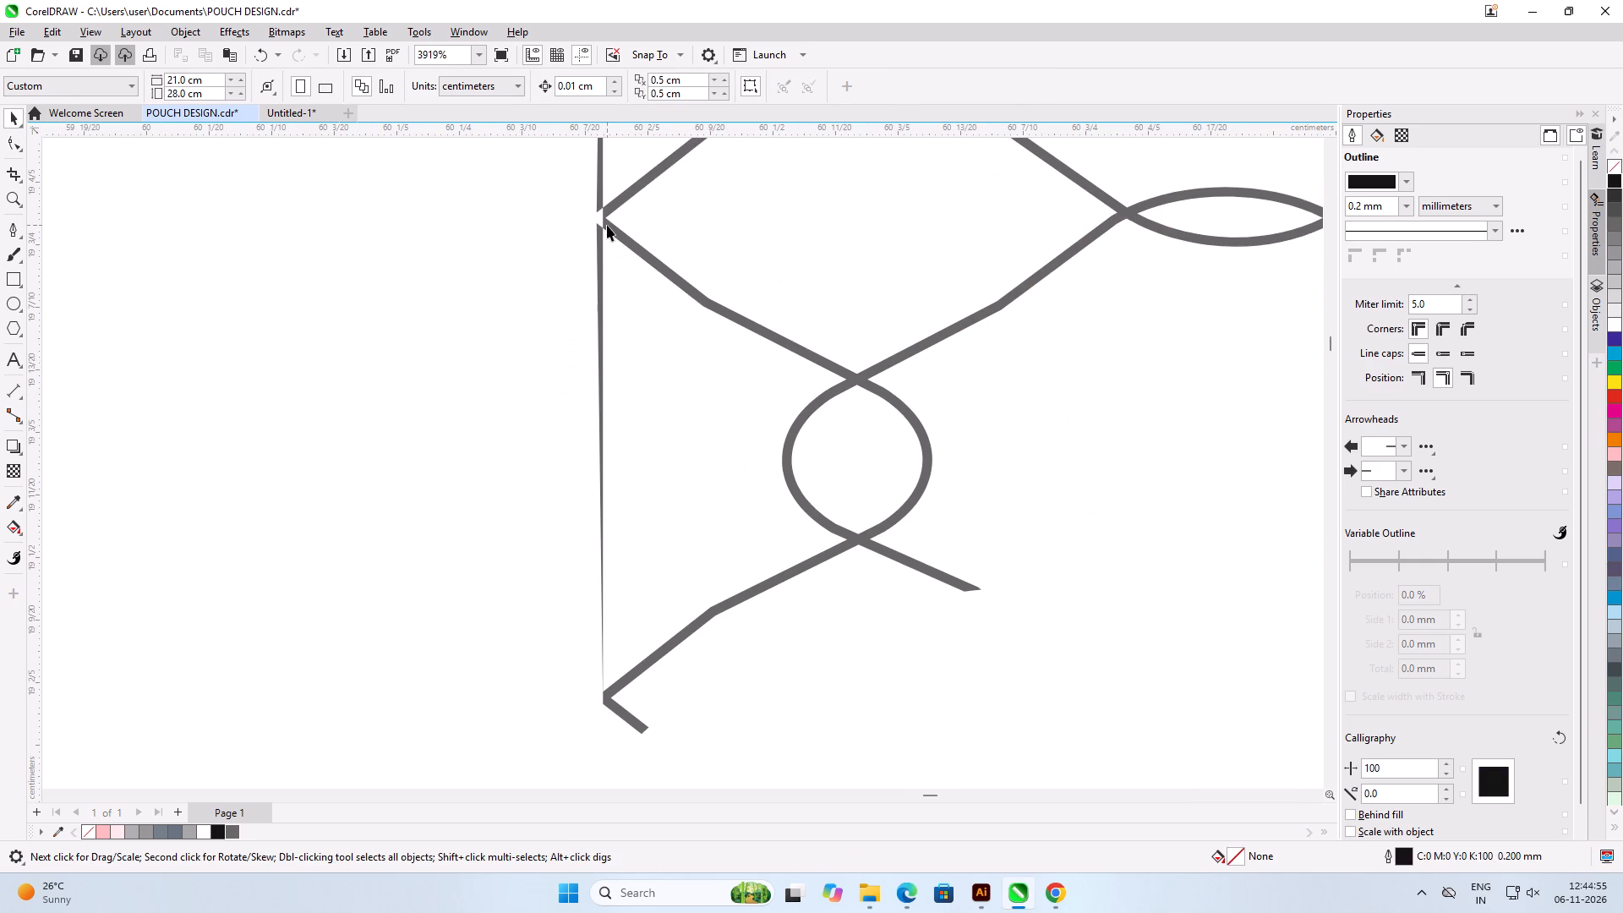
pyautogui.click(4, 142)
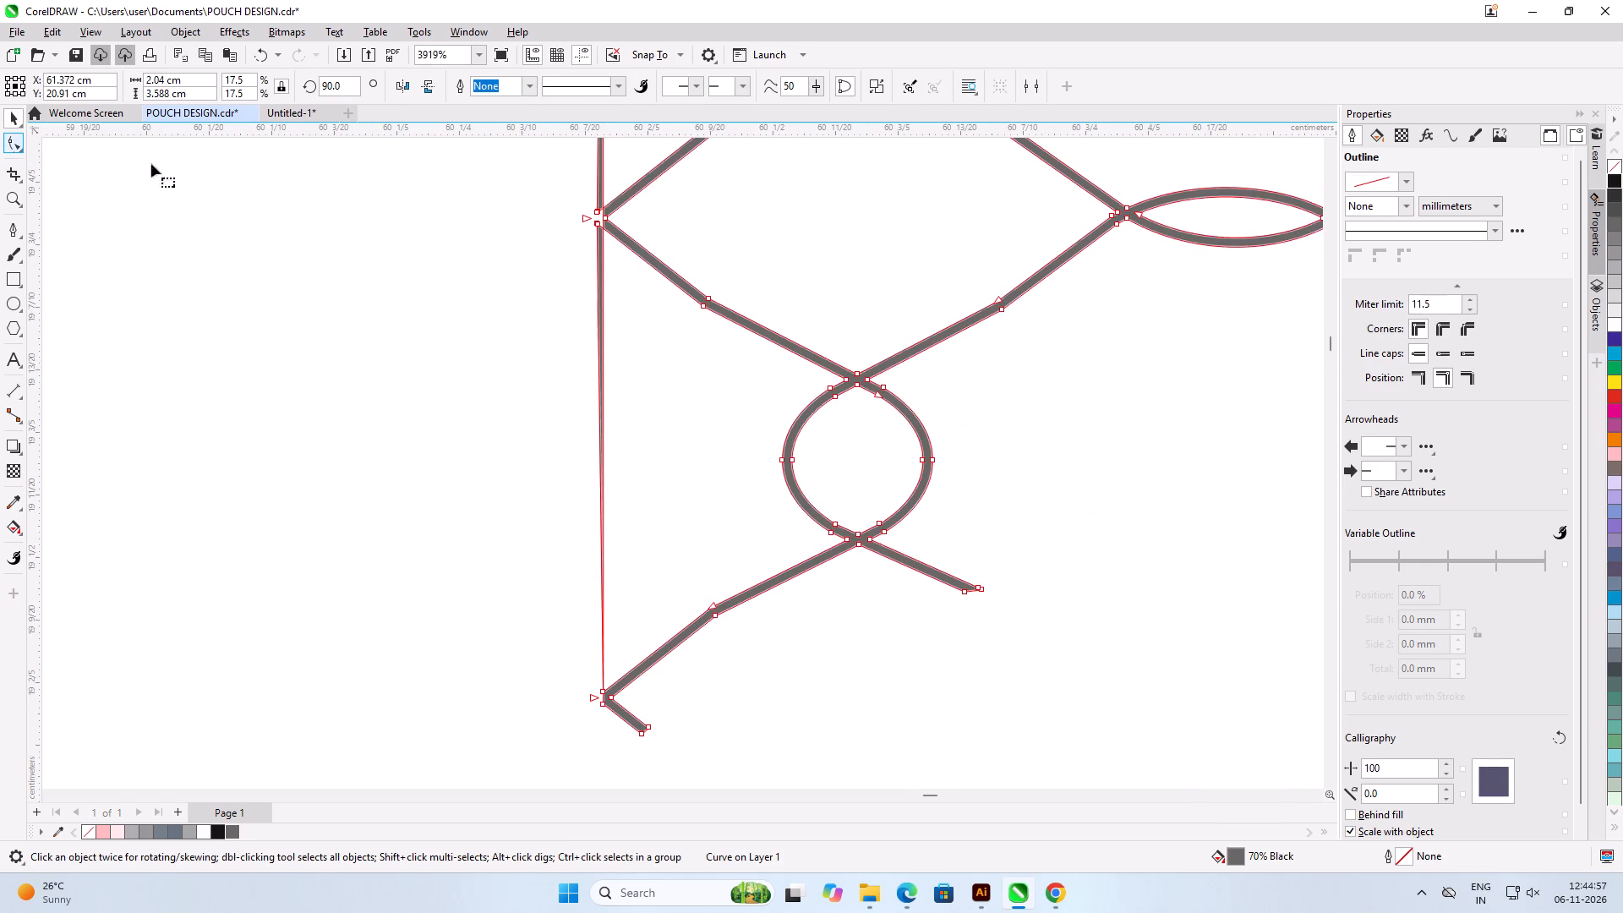
pyautogui.scroll(6, 485, 183)
pyautogui.scroll(10, 725, 253)
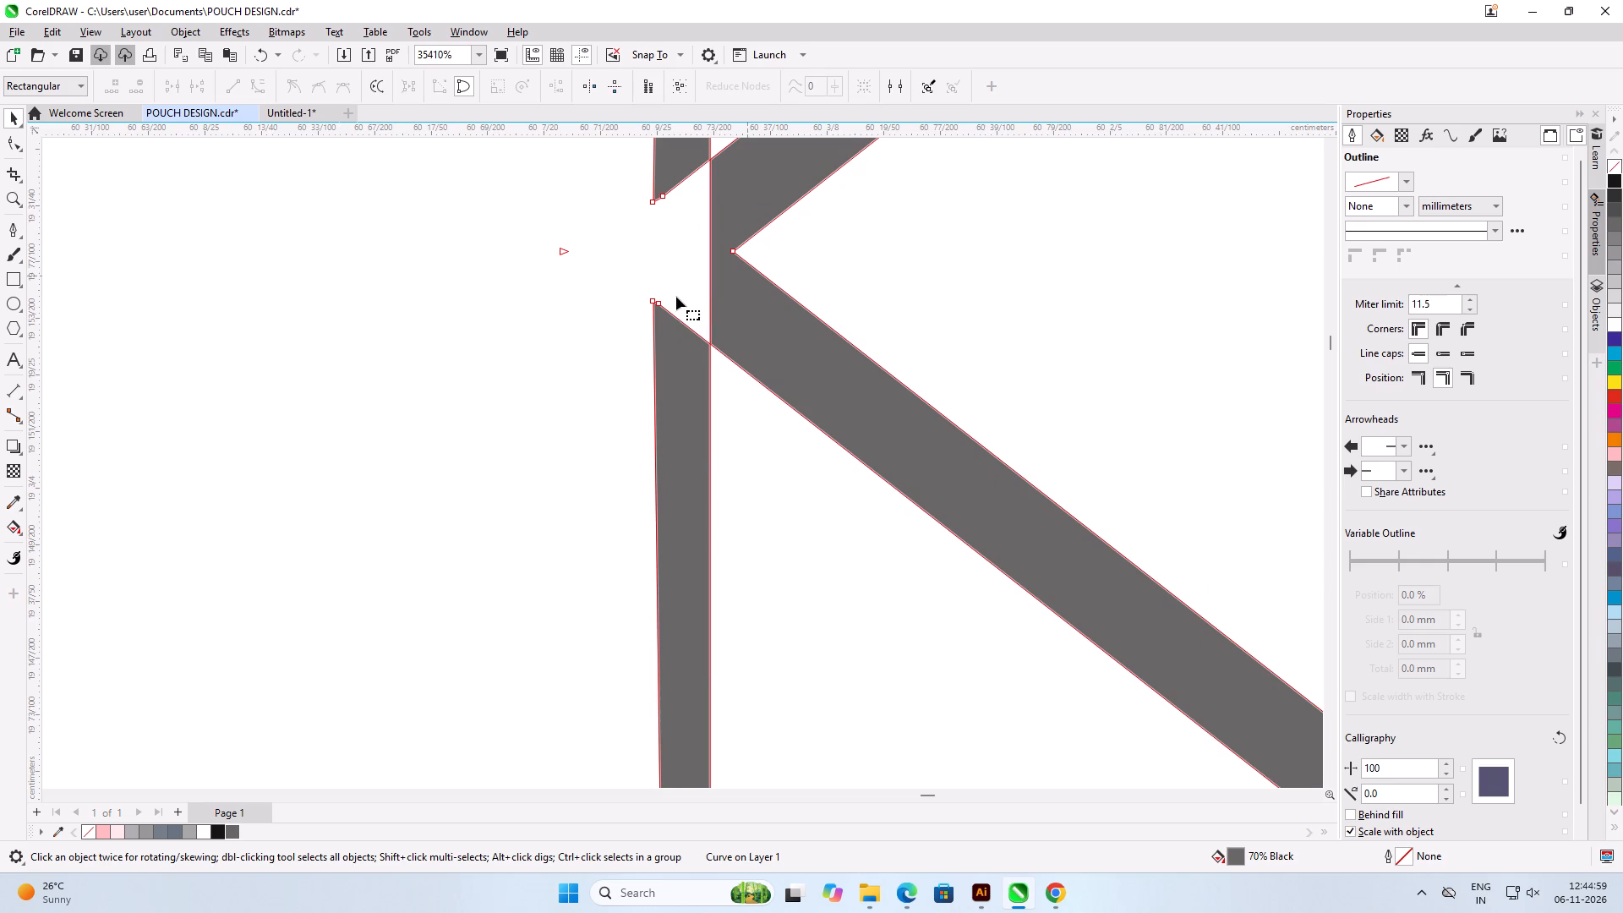
pyautogui.scroll(-20, 680, 287)
pyautogui.scroll(4, 658, 649)
pyautogui.scroll(19, 689, 542)
pyautogui.scroll(10, 692, 625)
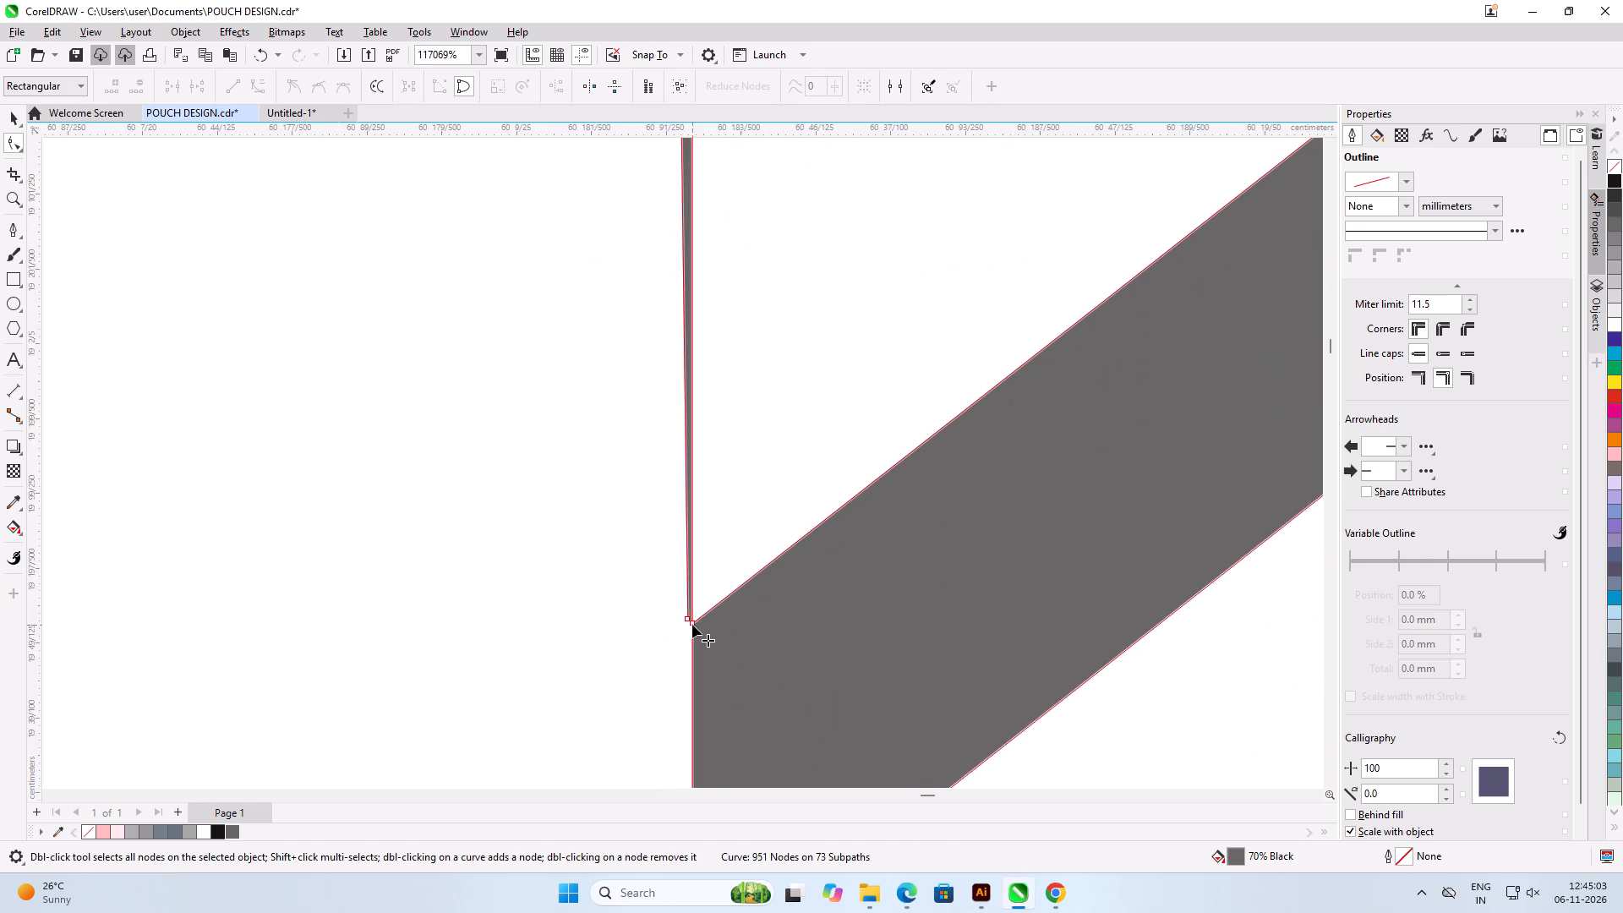
pyautogui.scroll(9, 692, 625)
pyautogui.scroll(12, 680, 455)
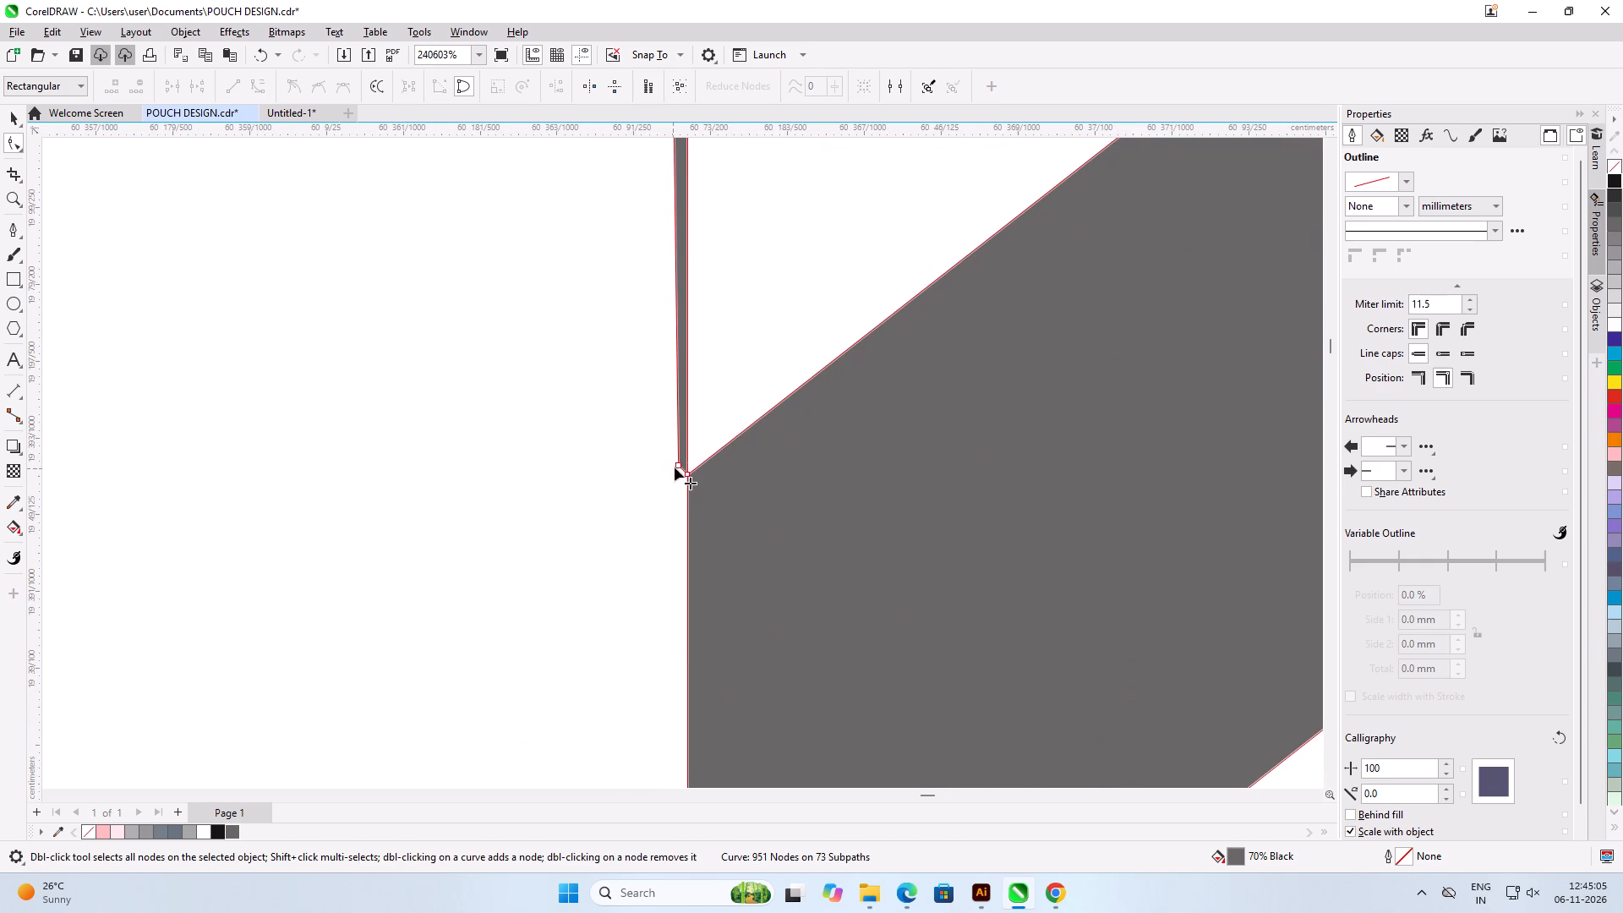
pyautogui.doubleClick(676, 466)
pyautogui.scroll(-14, 678, 504)
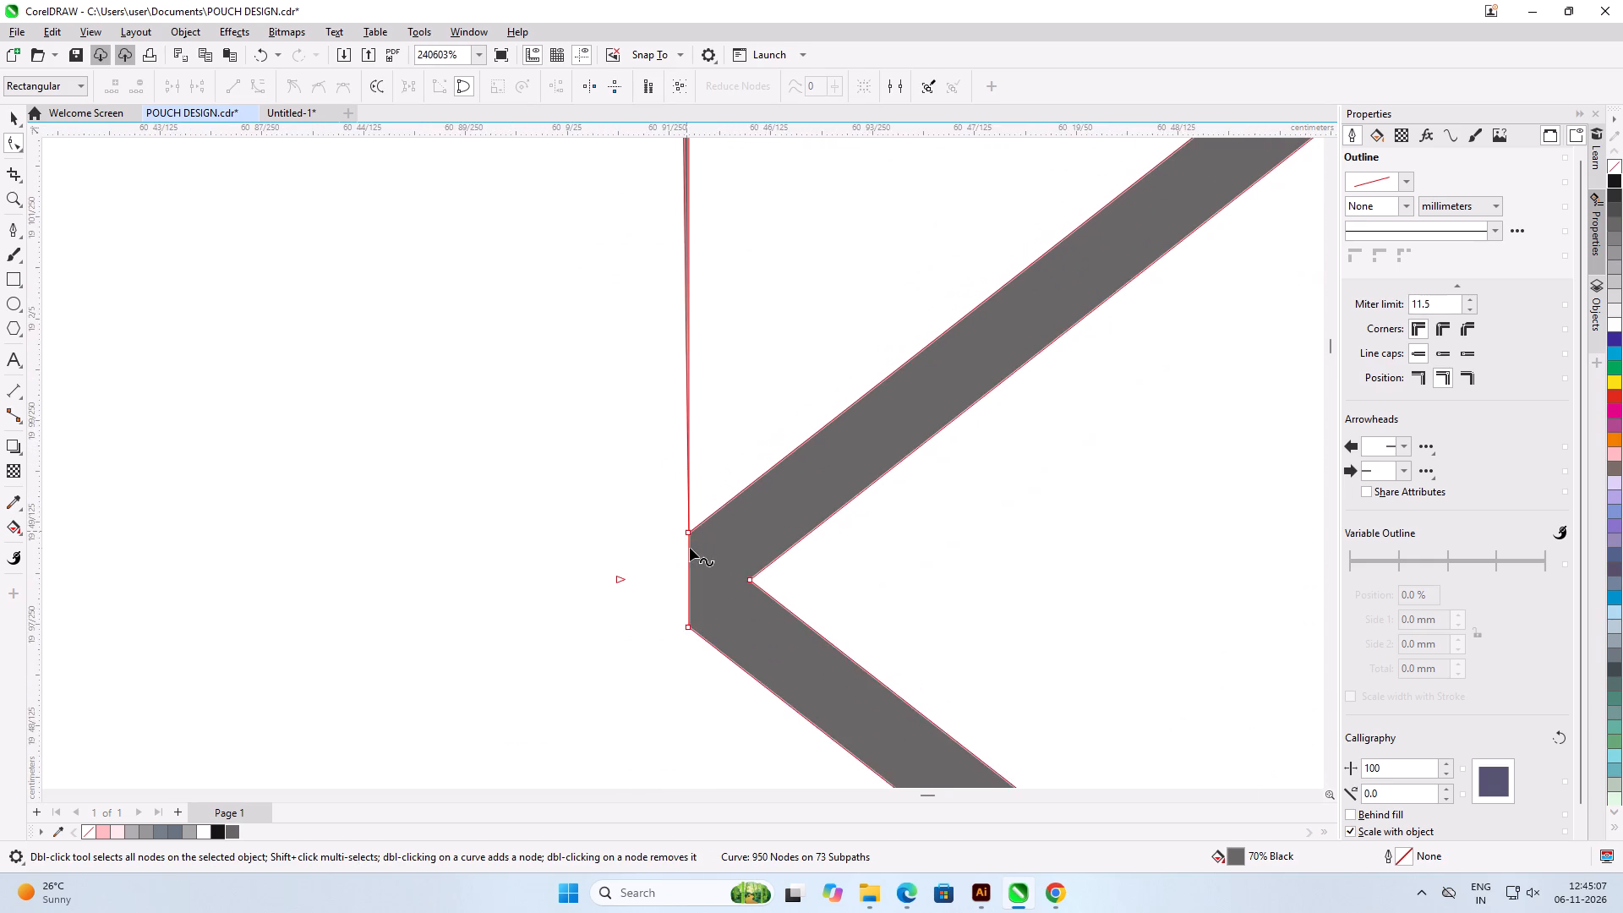
# Delete the stray overhanging nodes on the lower side of the next junction up the mesh copy's left edge.
pyautogui.scroll(-20, 690, 548)
pyautogui.scroll(-3, 690, 548)
pyautogui.scroll(12, 680, 364)
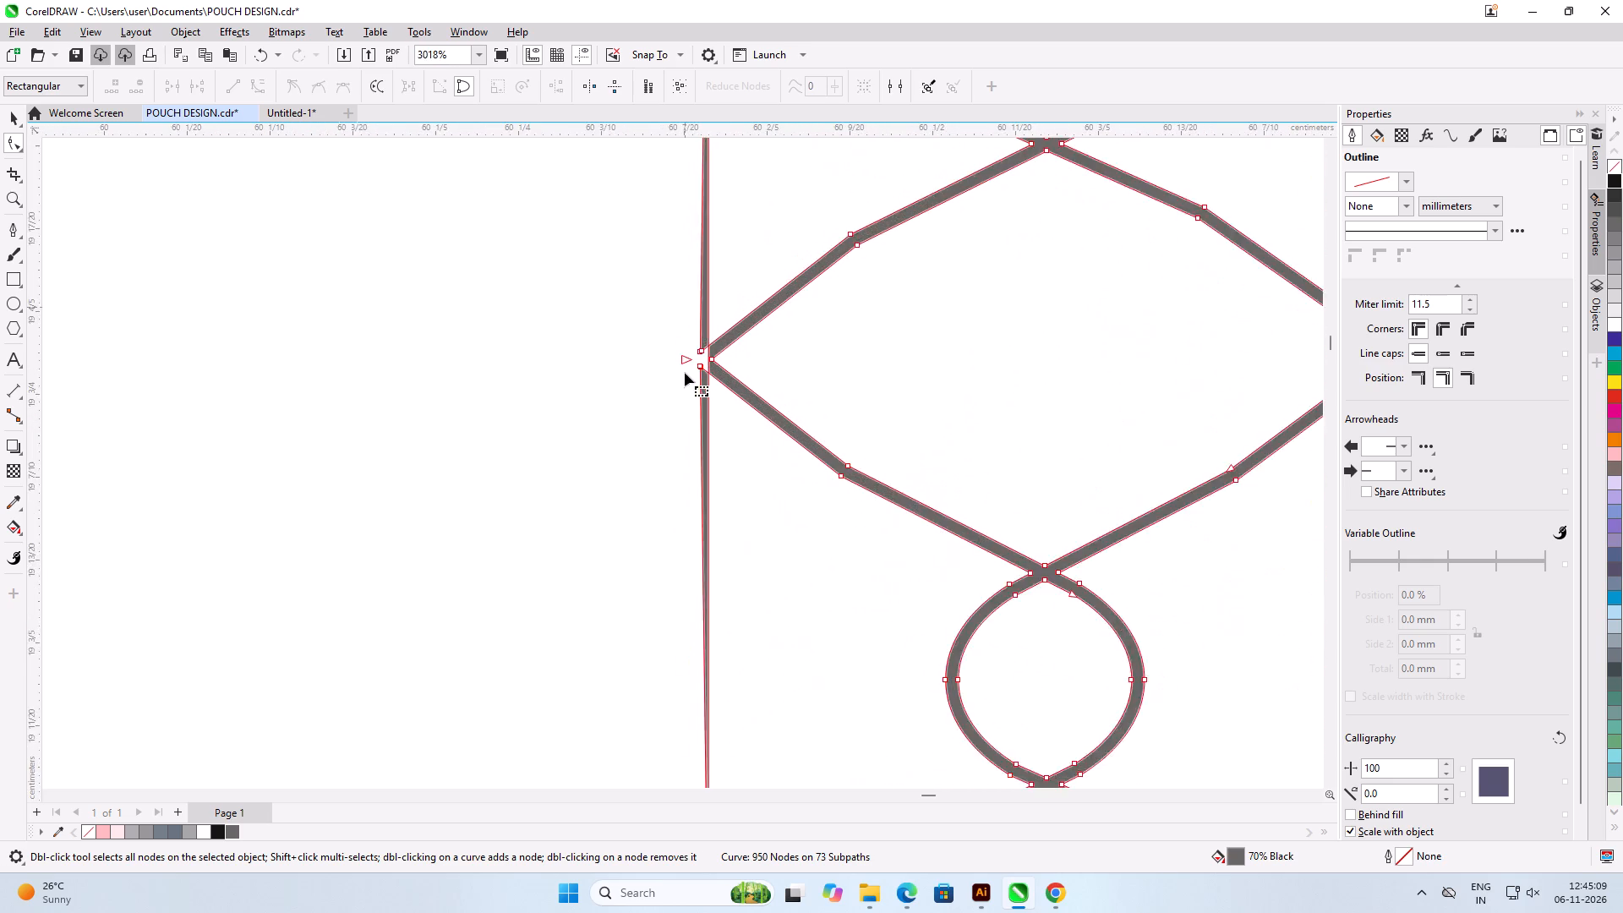
pyautogui.scroll(9, 685, 373)
pyautogui.moveTo(637, 303); pyautogui.dragTo(724, 369)
pyautogui.press('Delete')
pyautogui.scroll(11, 751, 364)
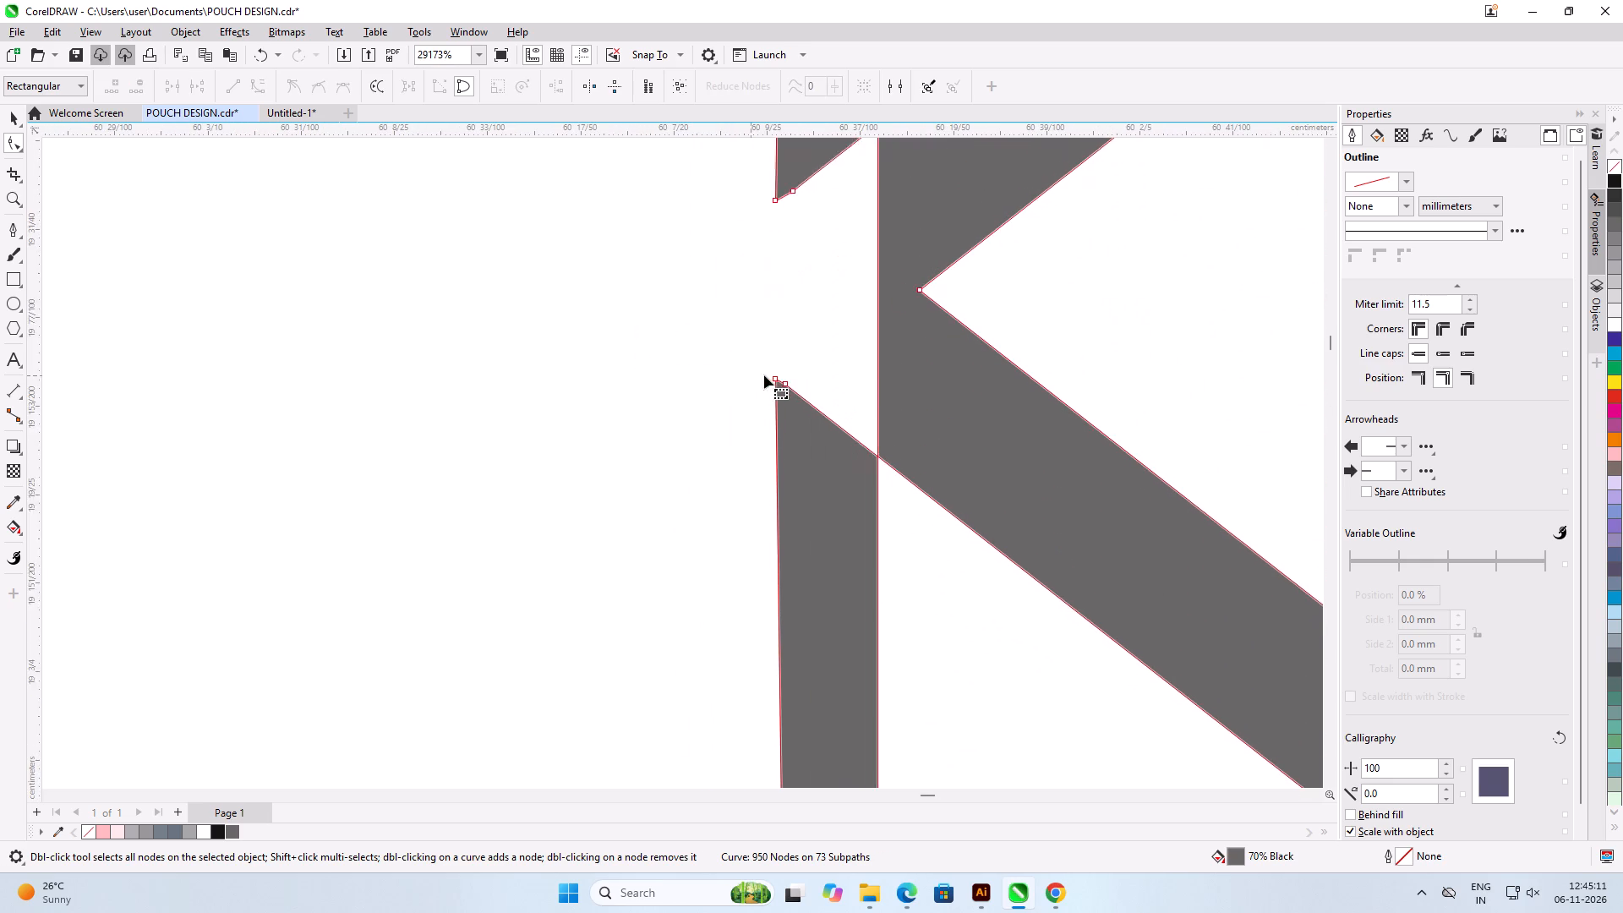
pyautogui.scroll(7, 764, 375)
pyautogui.doubleClick(773, 385)
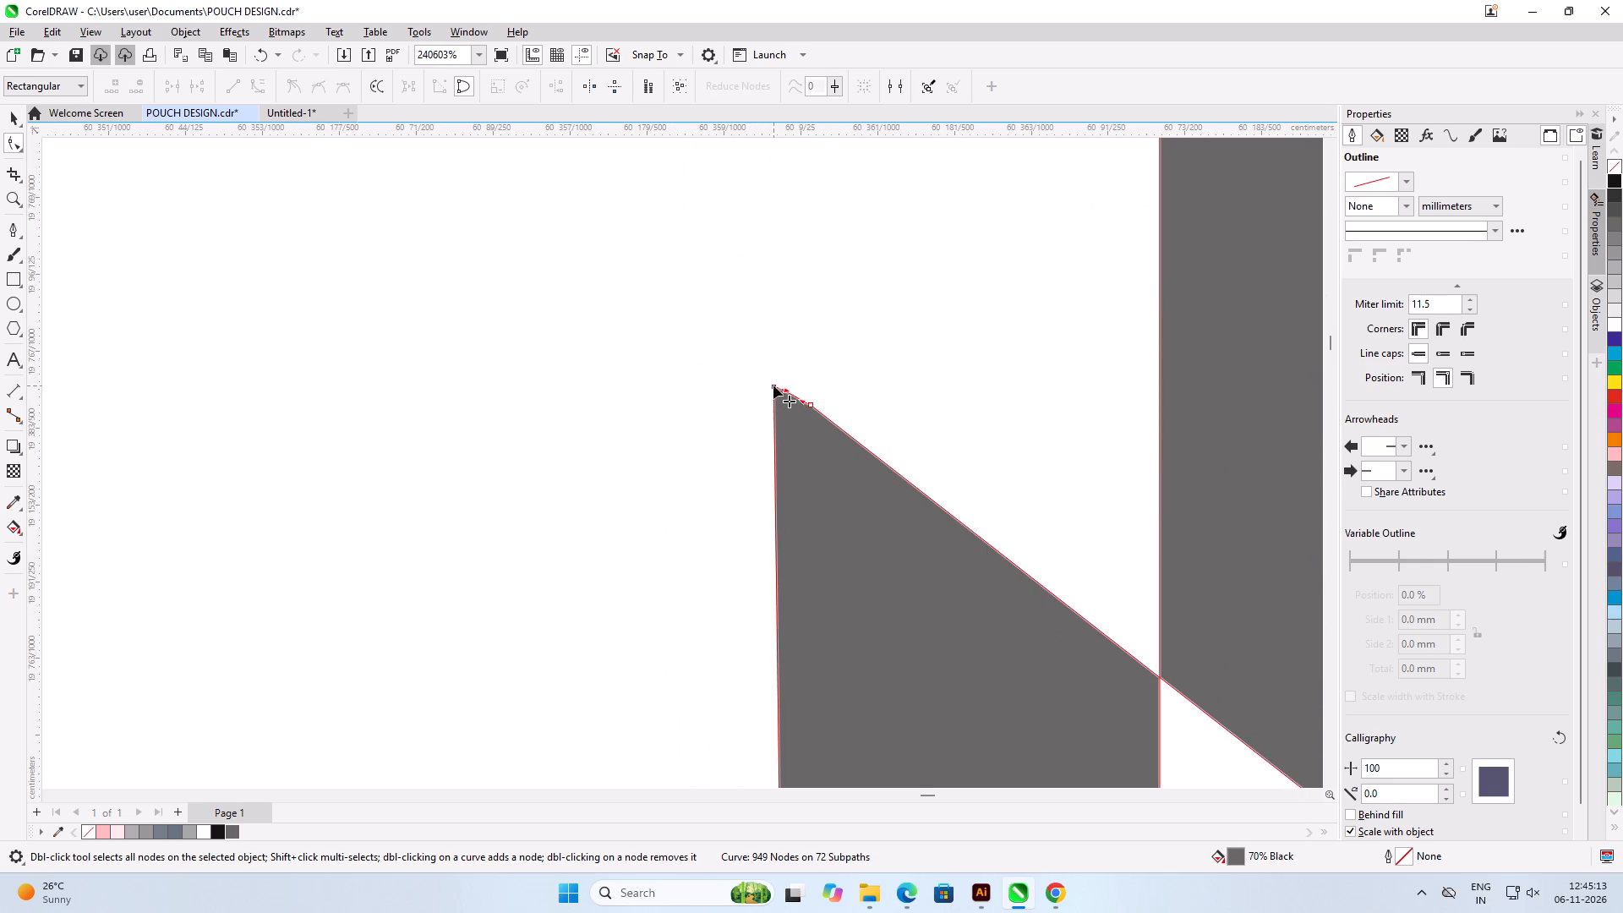
# Snap that junction's lower corner node to the strand's intersection with the left edge, and make the edge segment below it a straight line.
pyautogui.scroll(-6, 632, 344)
pyautogui.scroll(4, 779, 407)
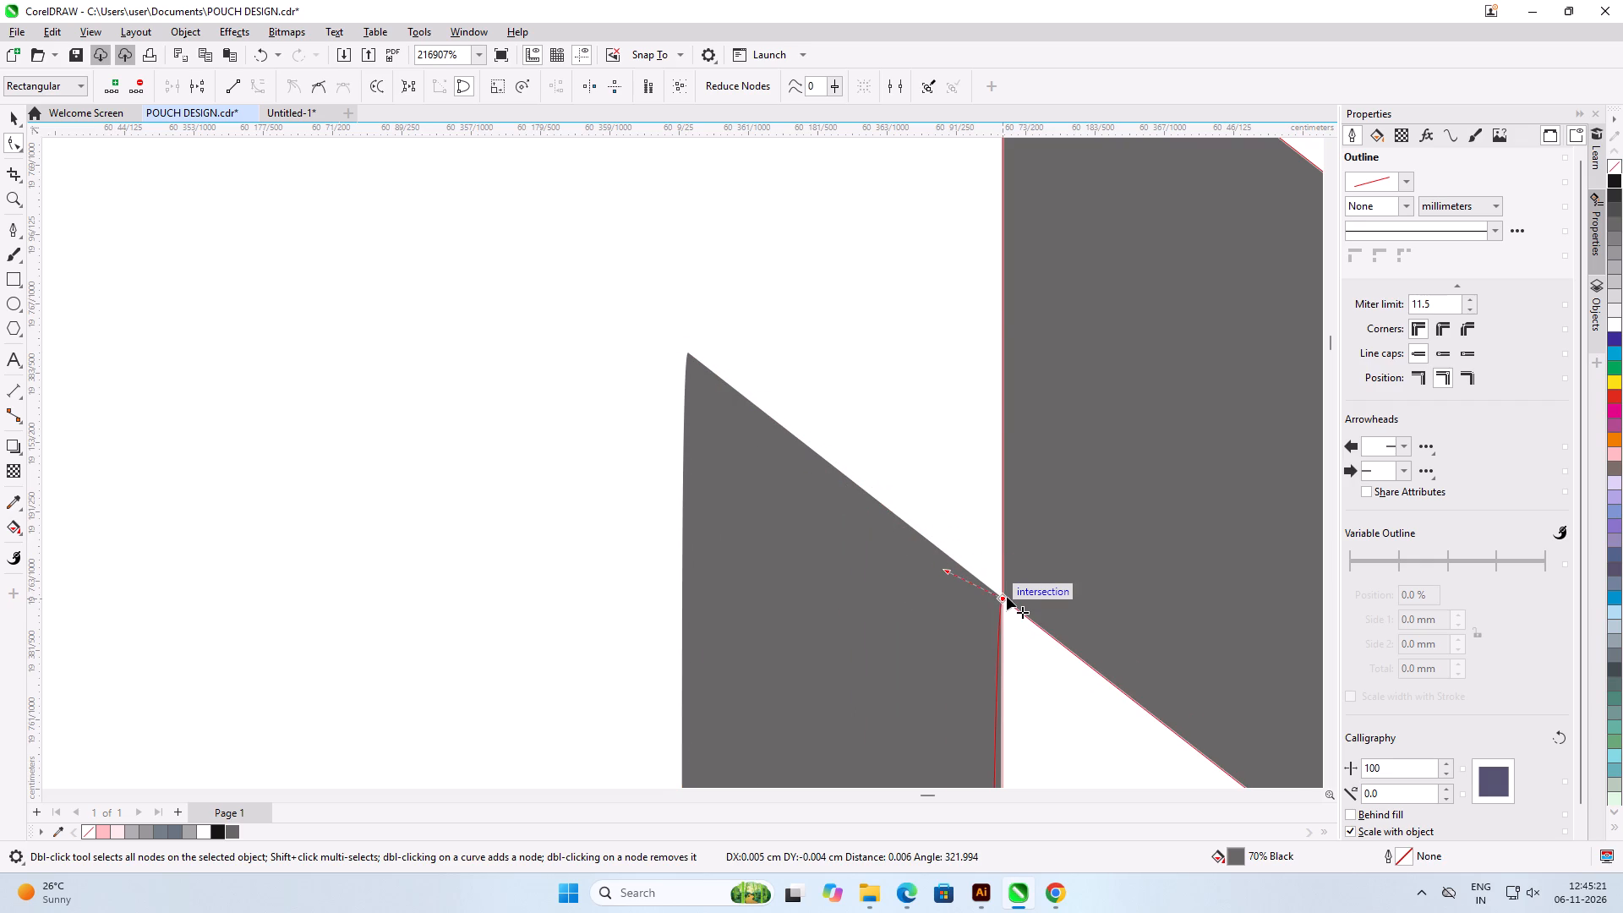
pyautogui.scroll(-7, 874, 475)
pyautogui.scroll(6, 938, 538)
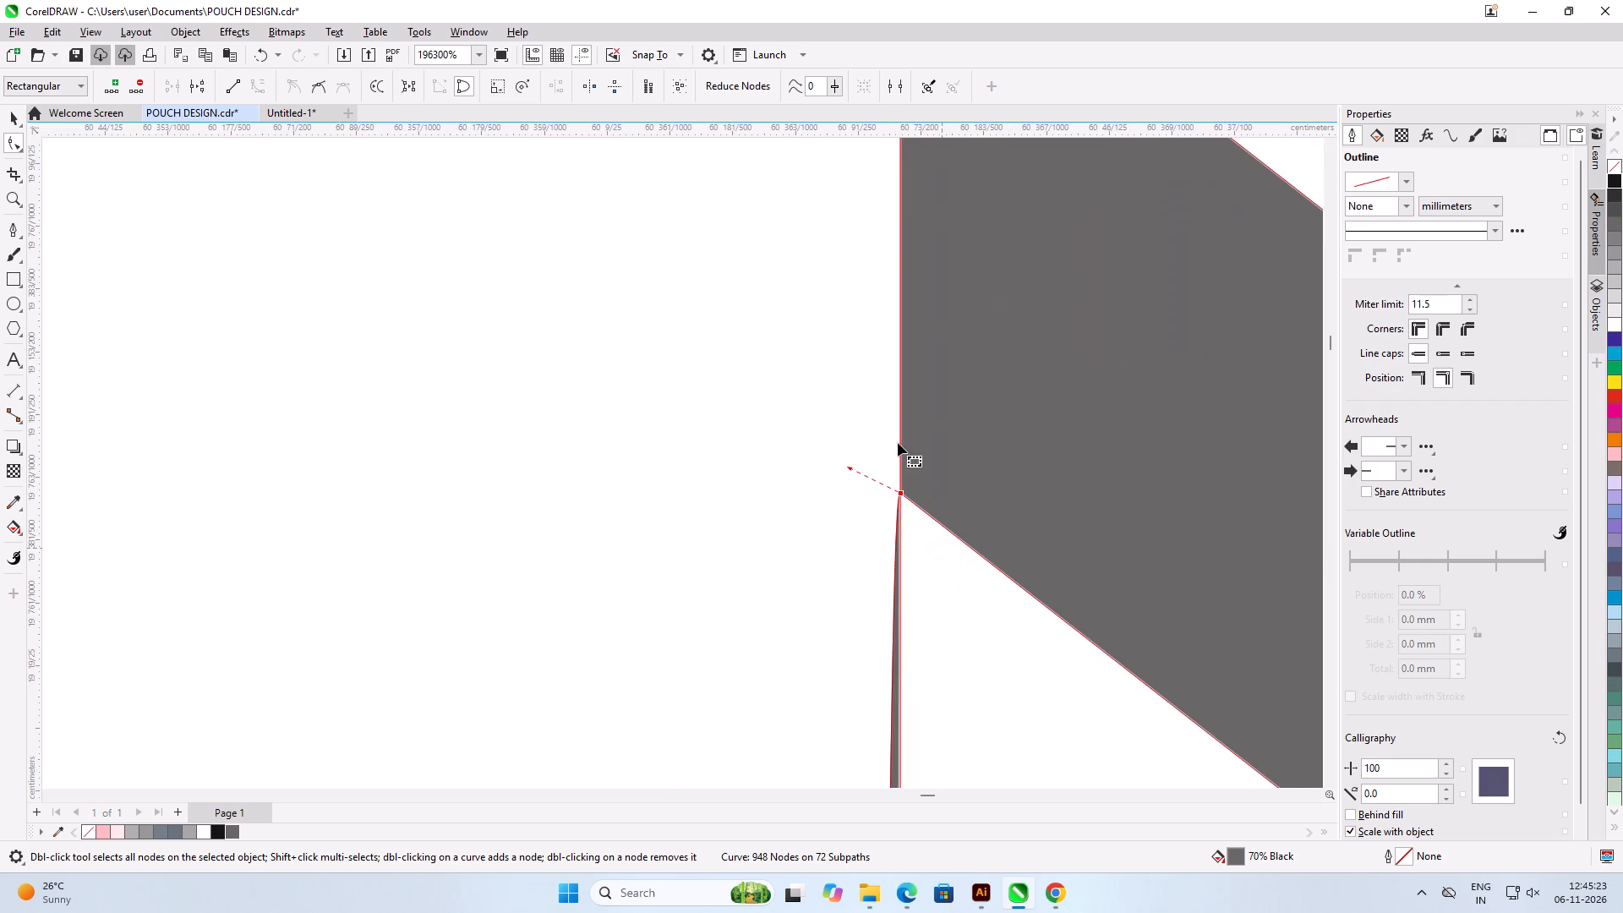
pyautogui.scroll(-7, 874, 385)
pyautogui.scroll(7, 890, 606)
pyautogui.click(871, 665)
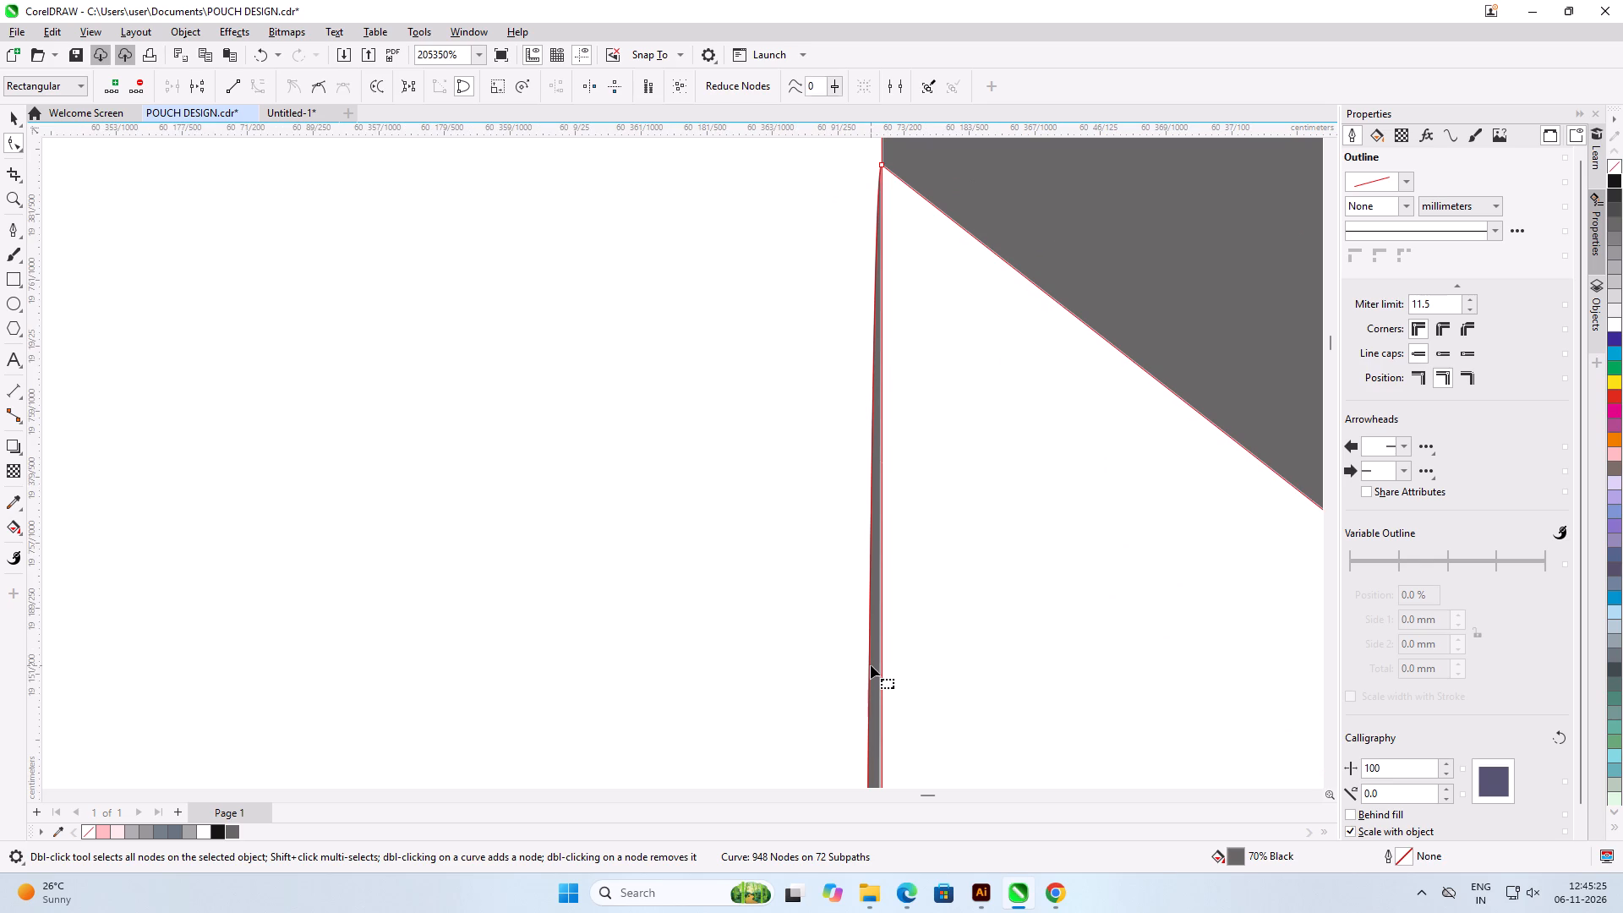
pyautogui.click(869, 668)
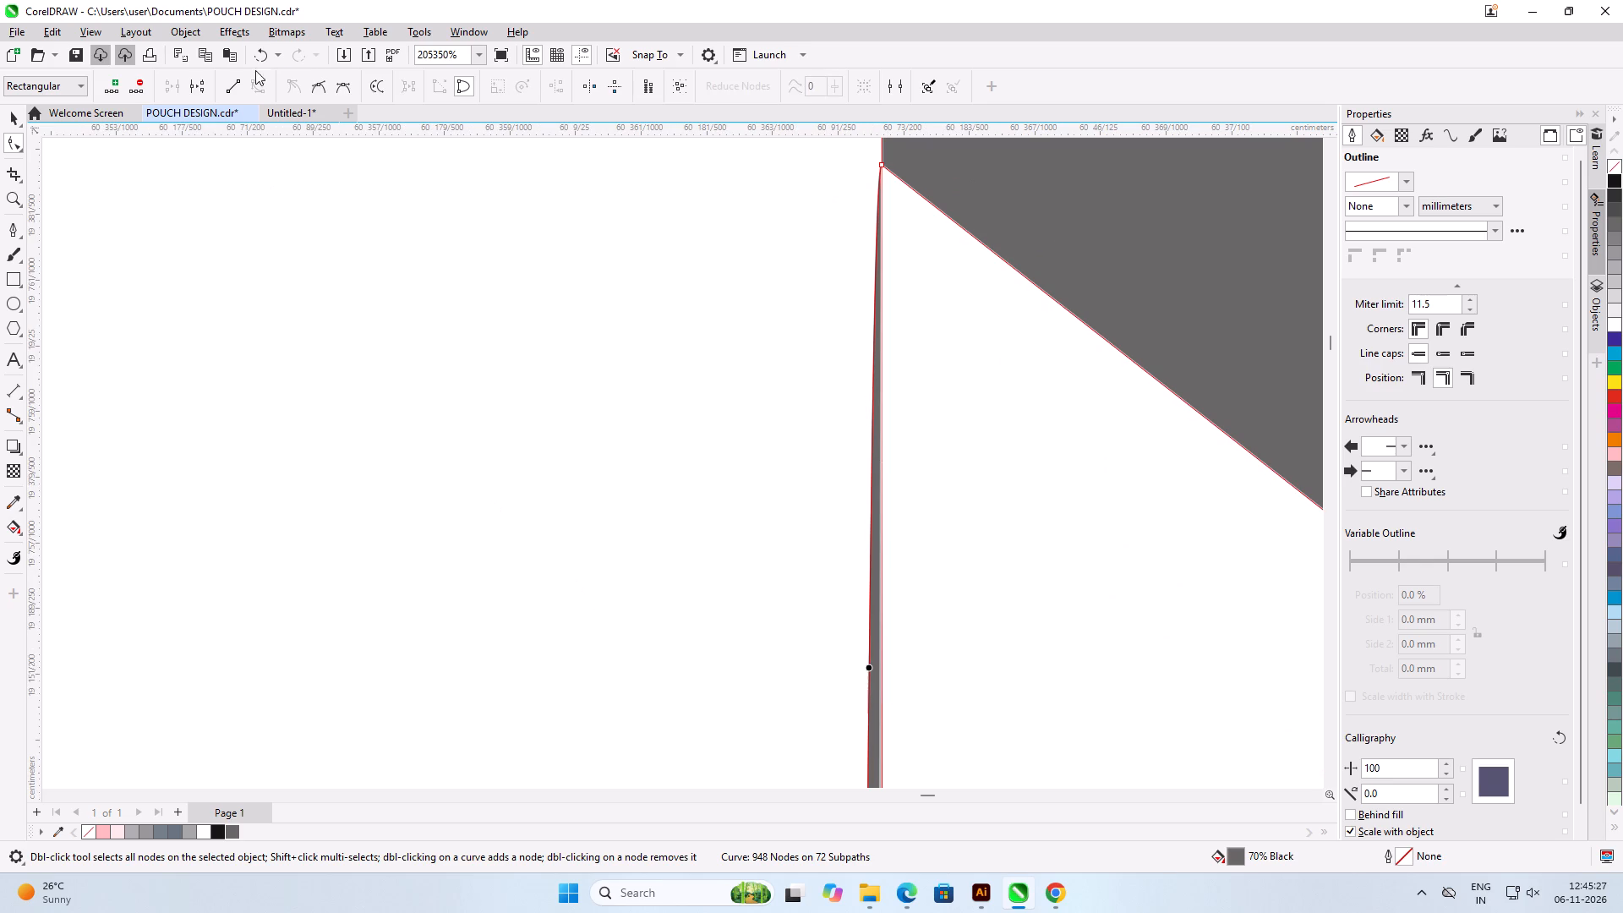
pyautogui.click(234, 86)
# Square off that junction's upper corner: snap its node to the left-edge intersection, delete the outer node, and straighten the segment above.
pyautogui.scroll(-8, 450, 261)
pyautogui.scroll(-2, 508, 296)
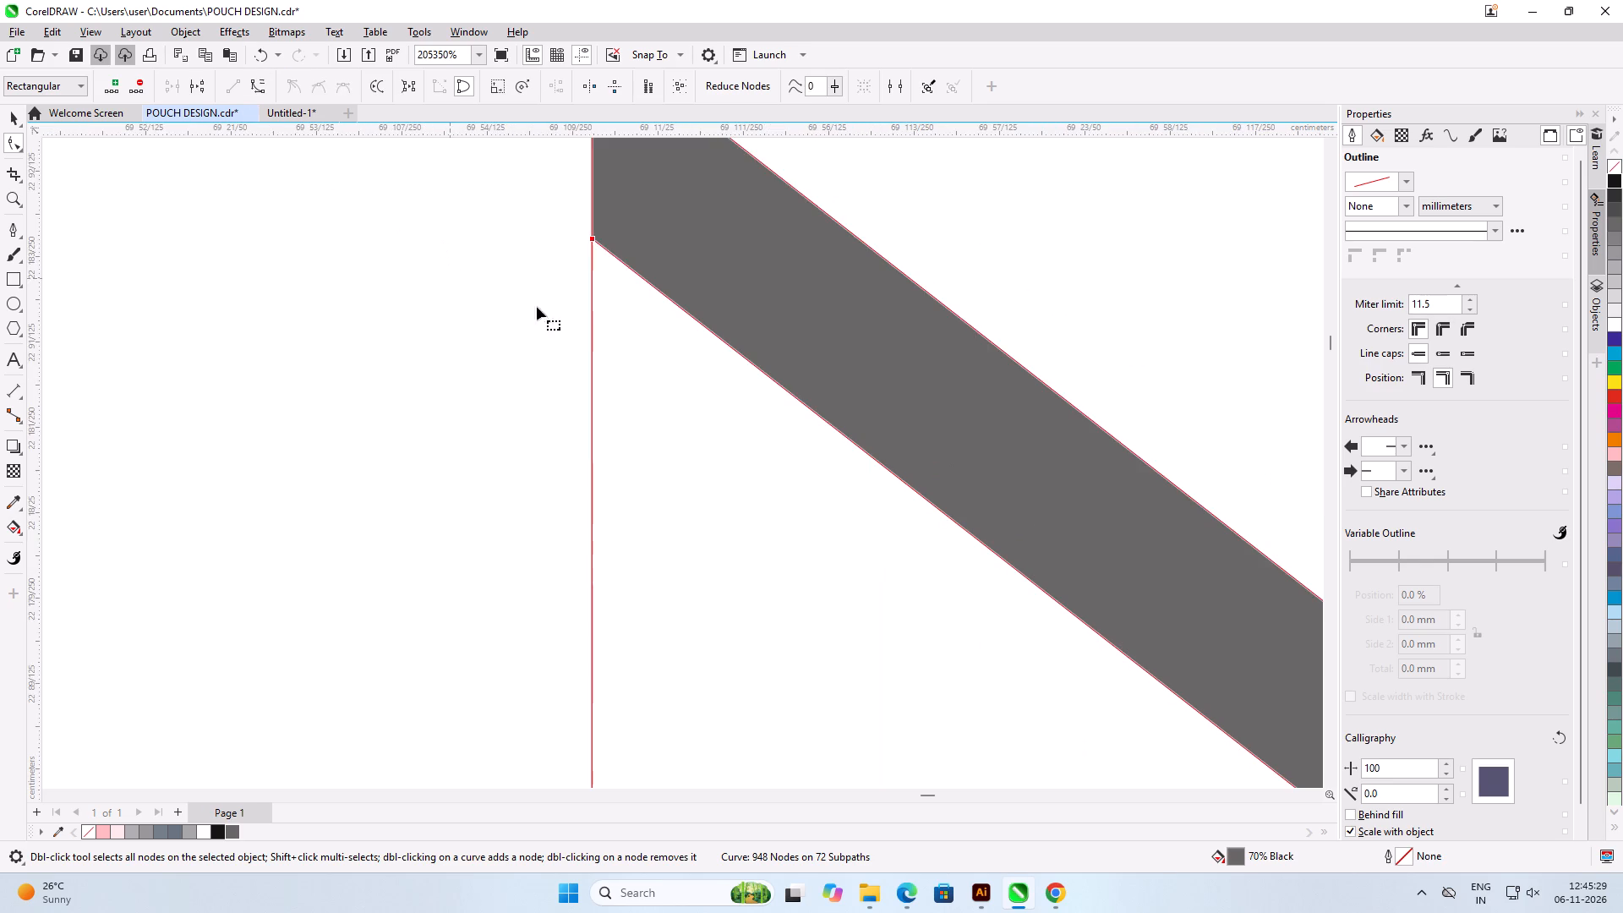
pyautogui.scroll(-19, 537, 307)
pyautogui.scroll(-6, 533, 271)
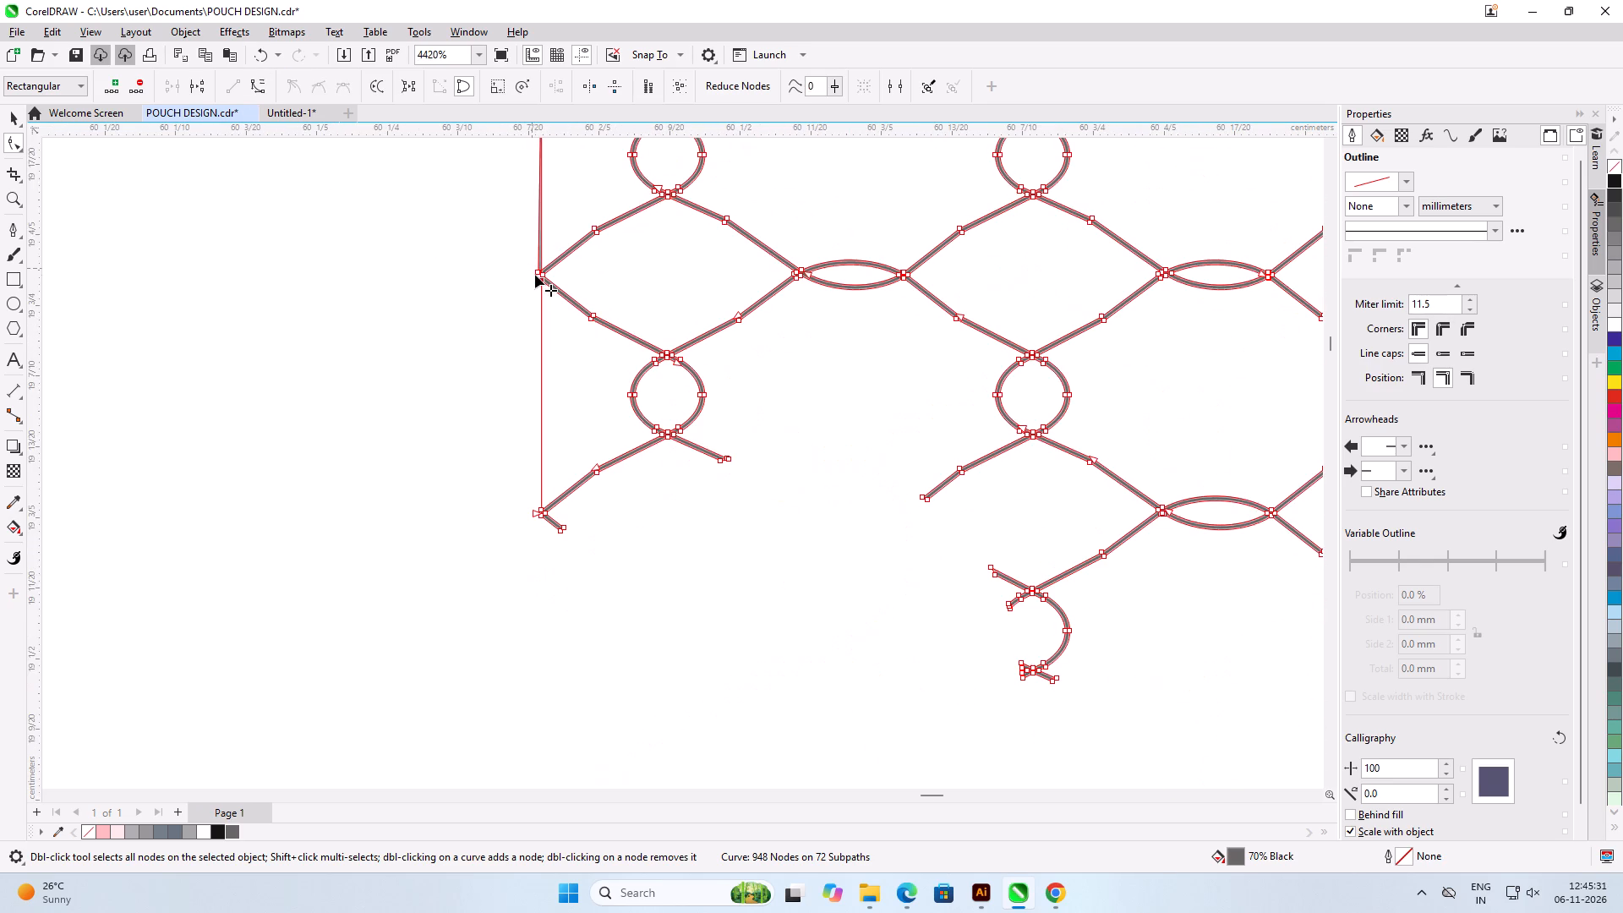
pyautogui.scroll(3, 497, 225)
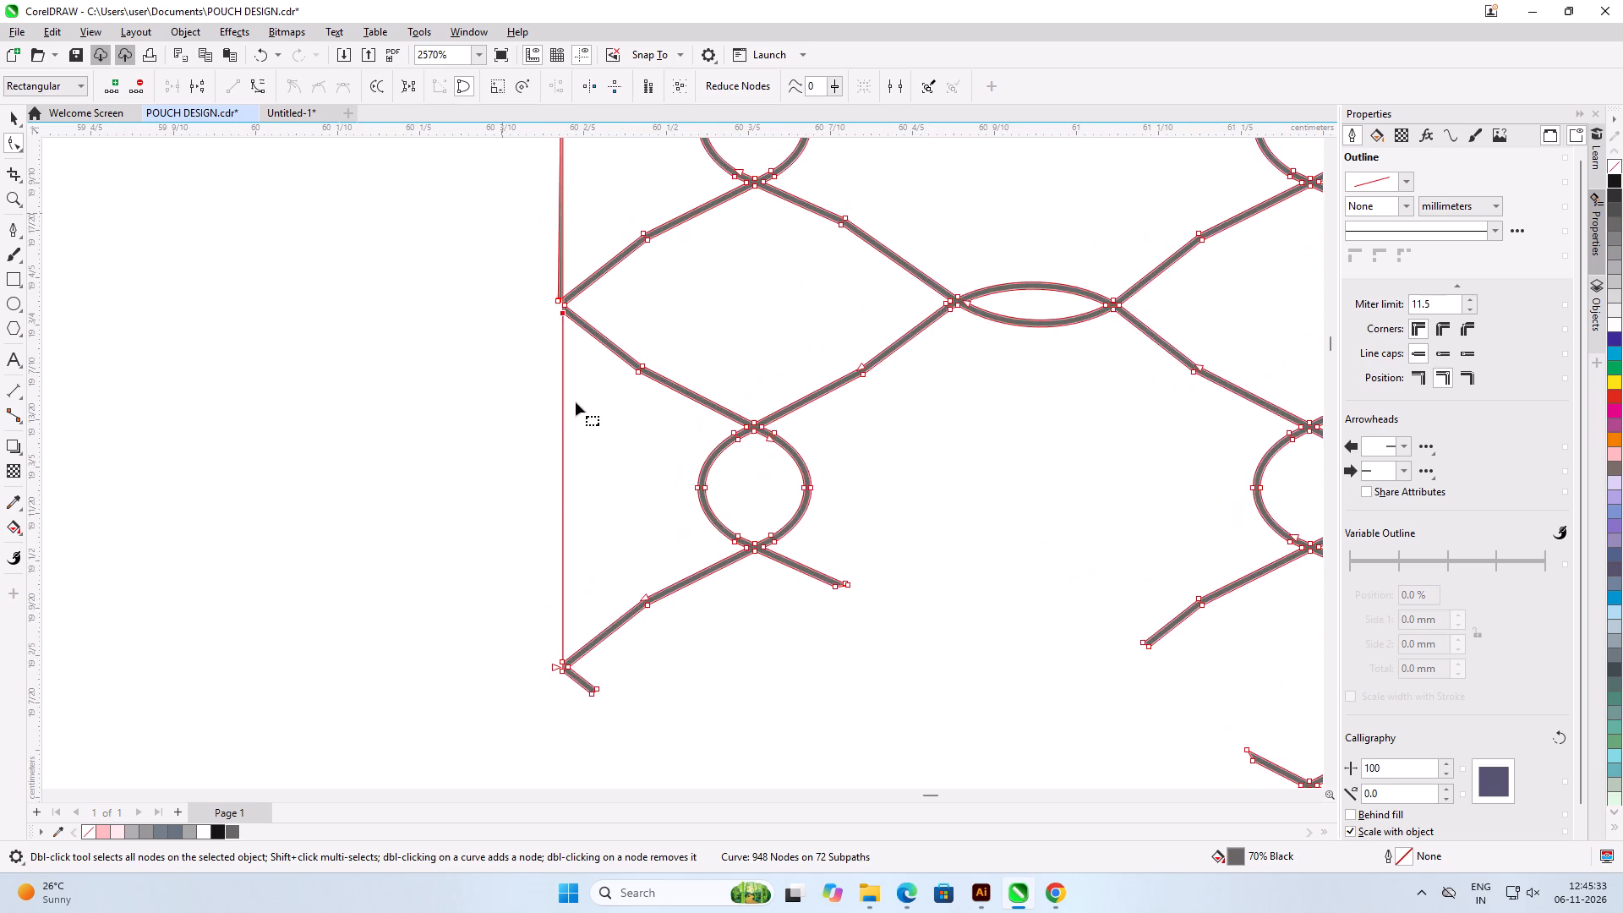
pyautogui.scroll(-3, 577, 410)
pyautogui.scroll(3, 575, 262)
pyautogui.scroll(-1, 574, 262)
pyautogui.scroll(4, 574, 262)
pyautogui.scroll(5, 562, 382)
pyautogui.scroll(7, 539, 501)
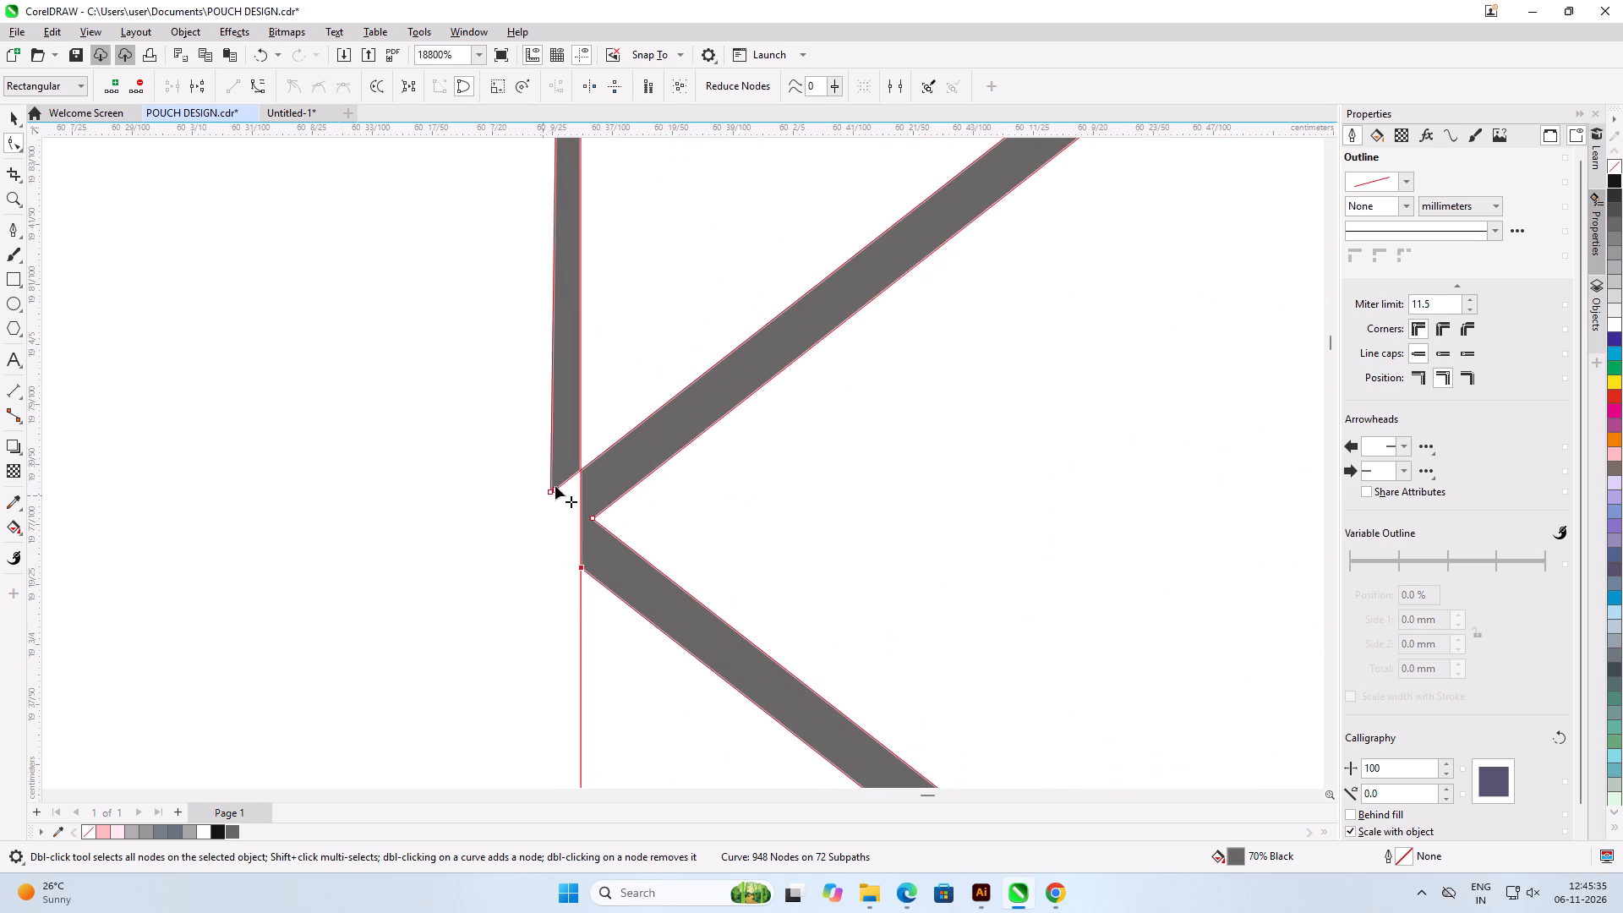
pyautogui.scroll(7, 555, 486)
pyautogui.moveTo(556, 496); pyautogui.dragTo(624, 446)
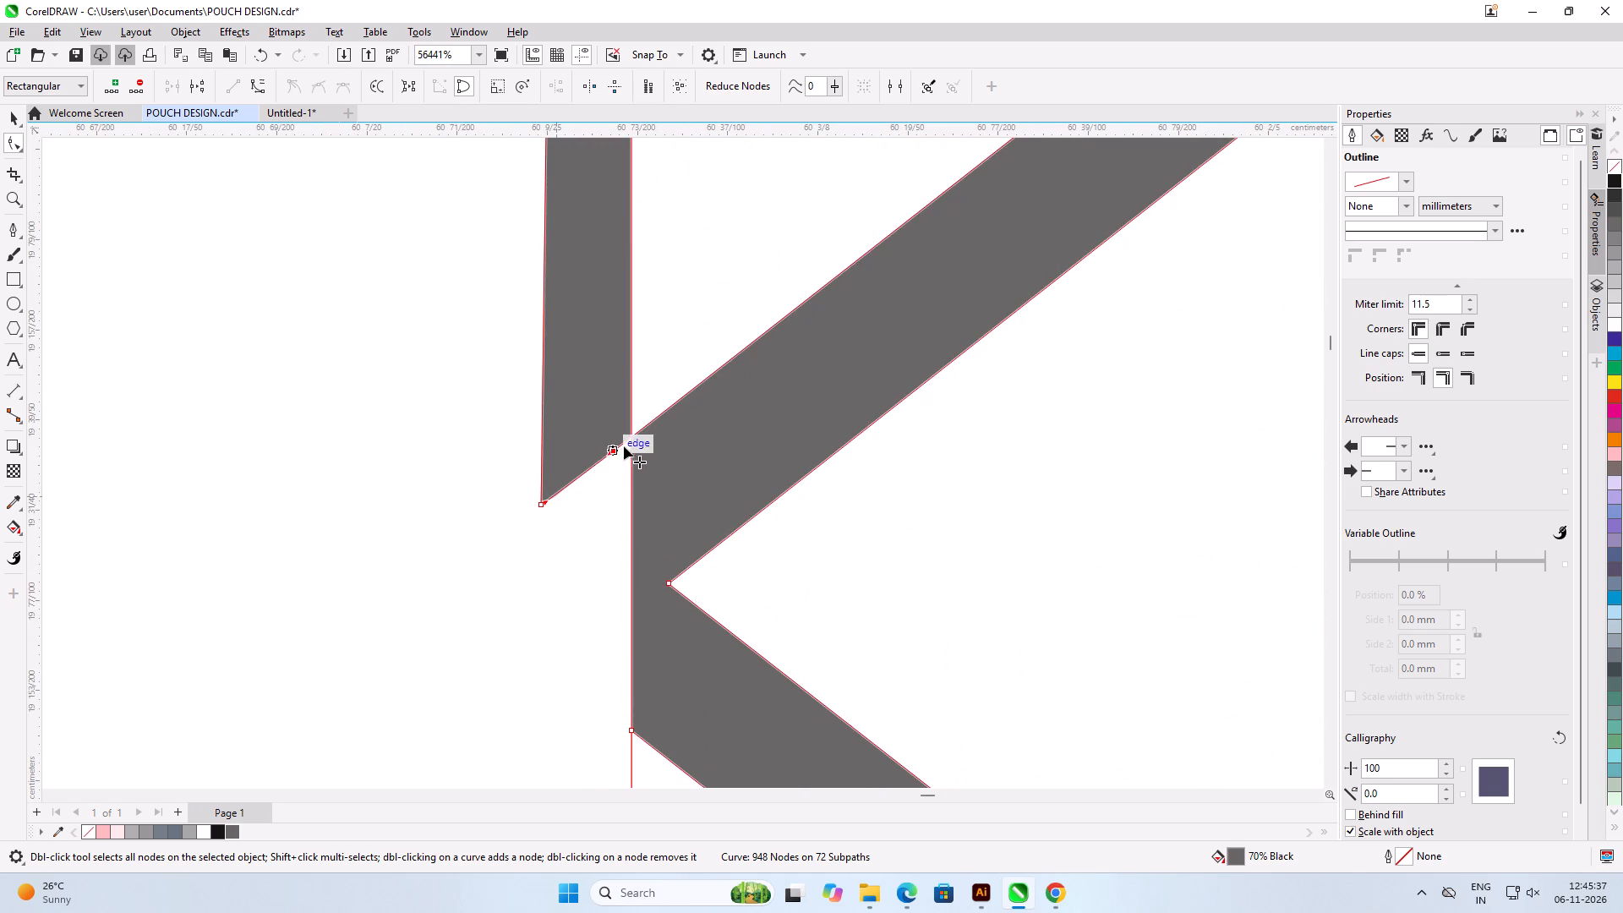
pyautogui.moveTo(624, 446); pyautogui.dragTo(631, 440)
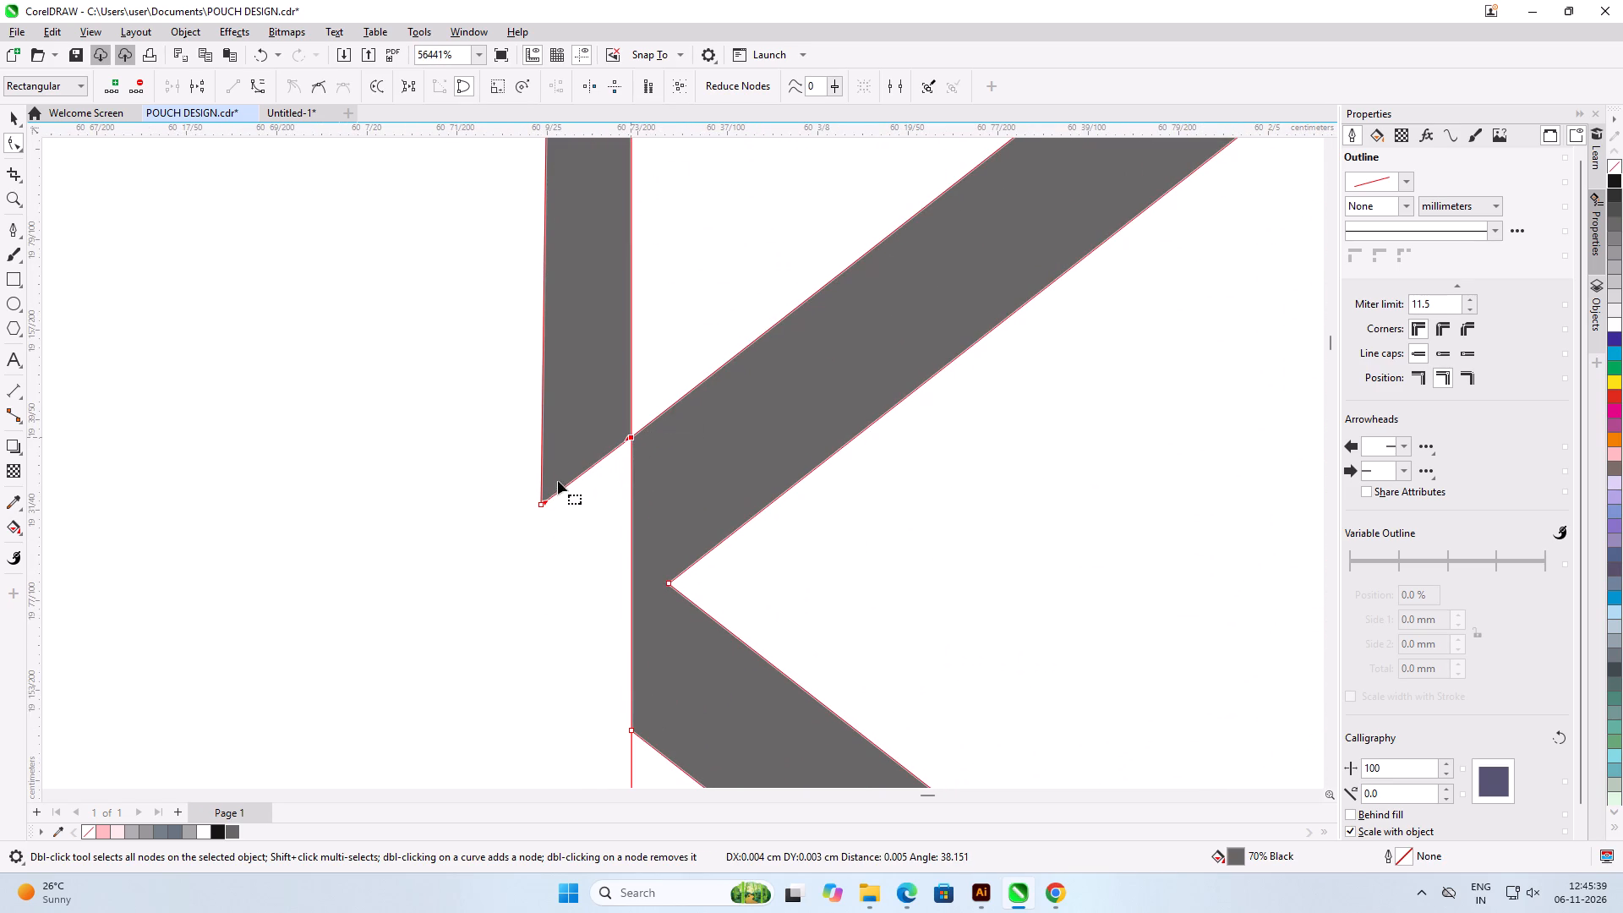
pyautogui.doubleClick(540, 506)
pyautogui.scroll(12, 644, 424)
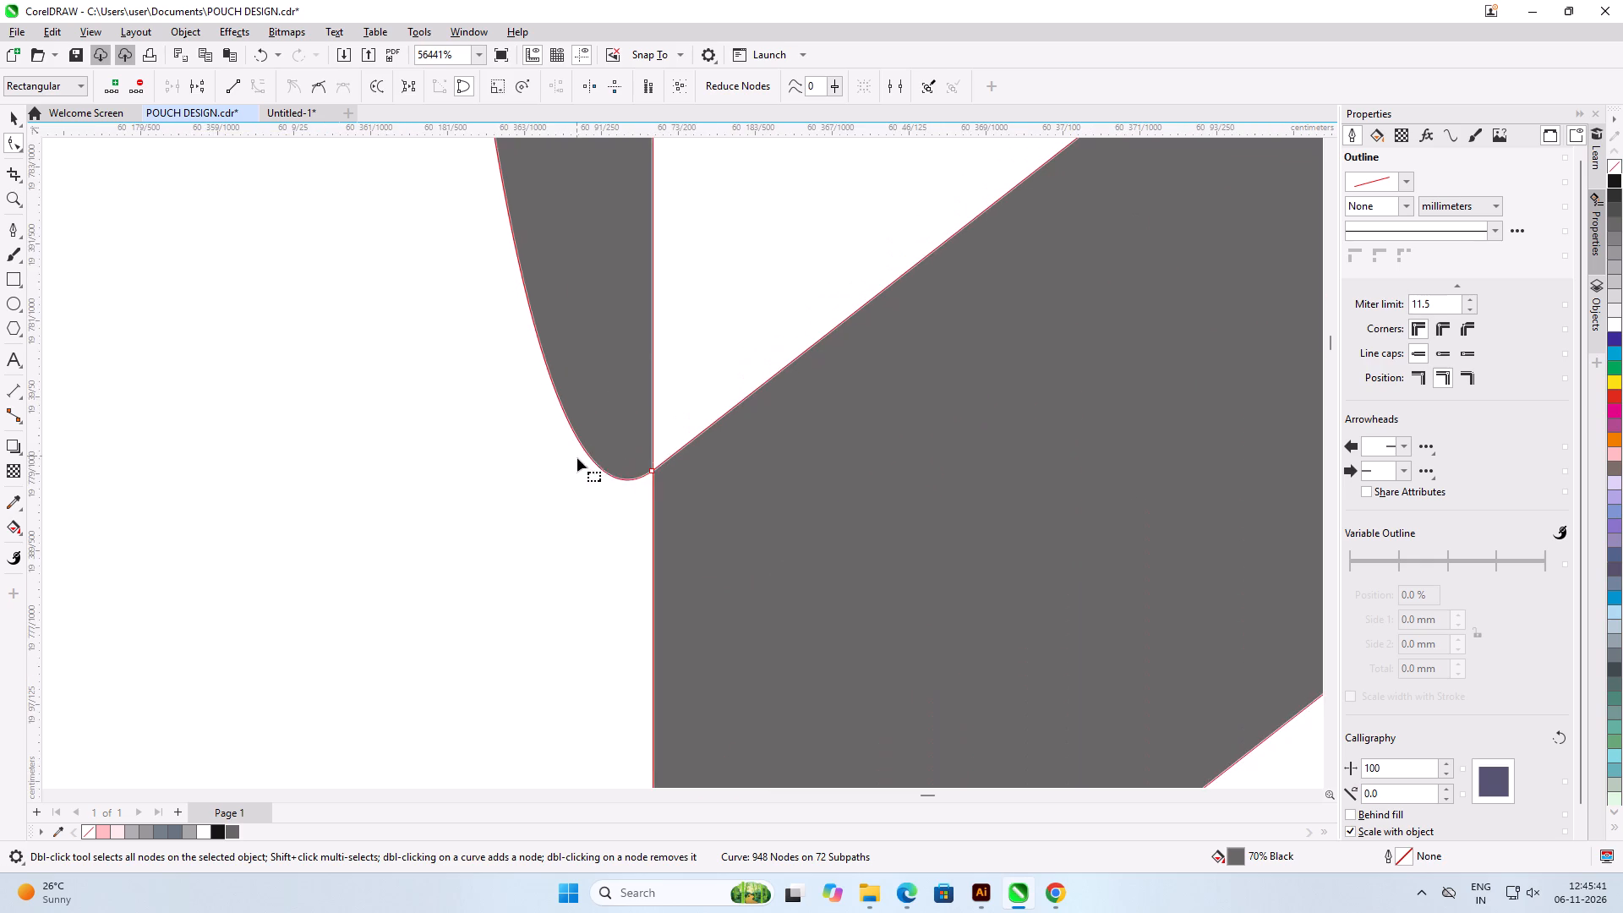
pyautogui.scroll(17, 577, 458)
pyautogui.click(615, 416)
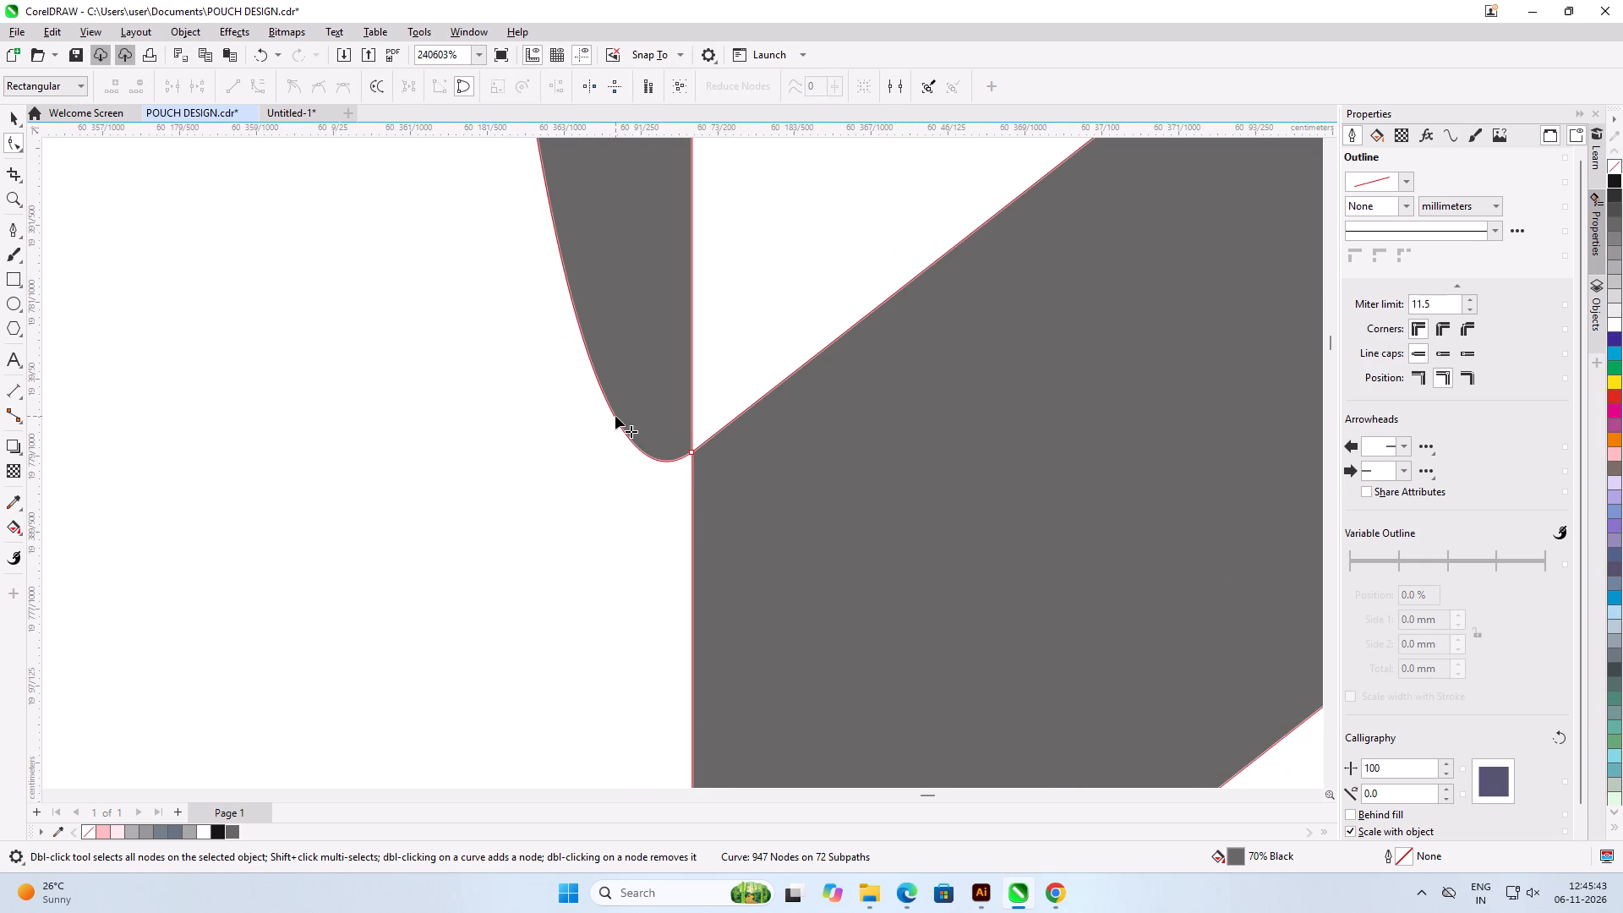
pyautogui.click(231, 86)
# Delete the stray isolated node beside the next overhanging junction up the mesh copy's left edge.
pyautogui.scroll(-6, 478, 451)
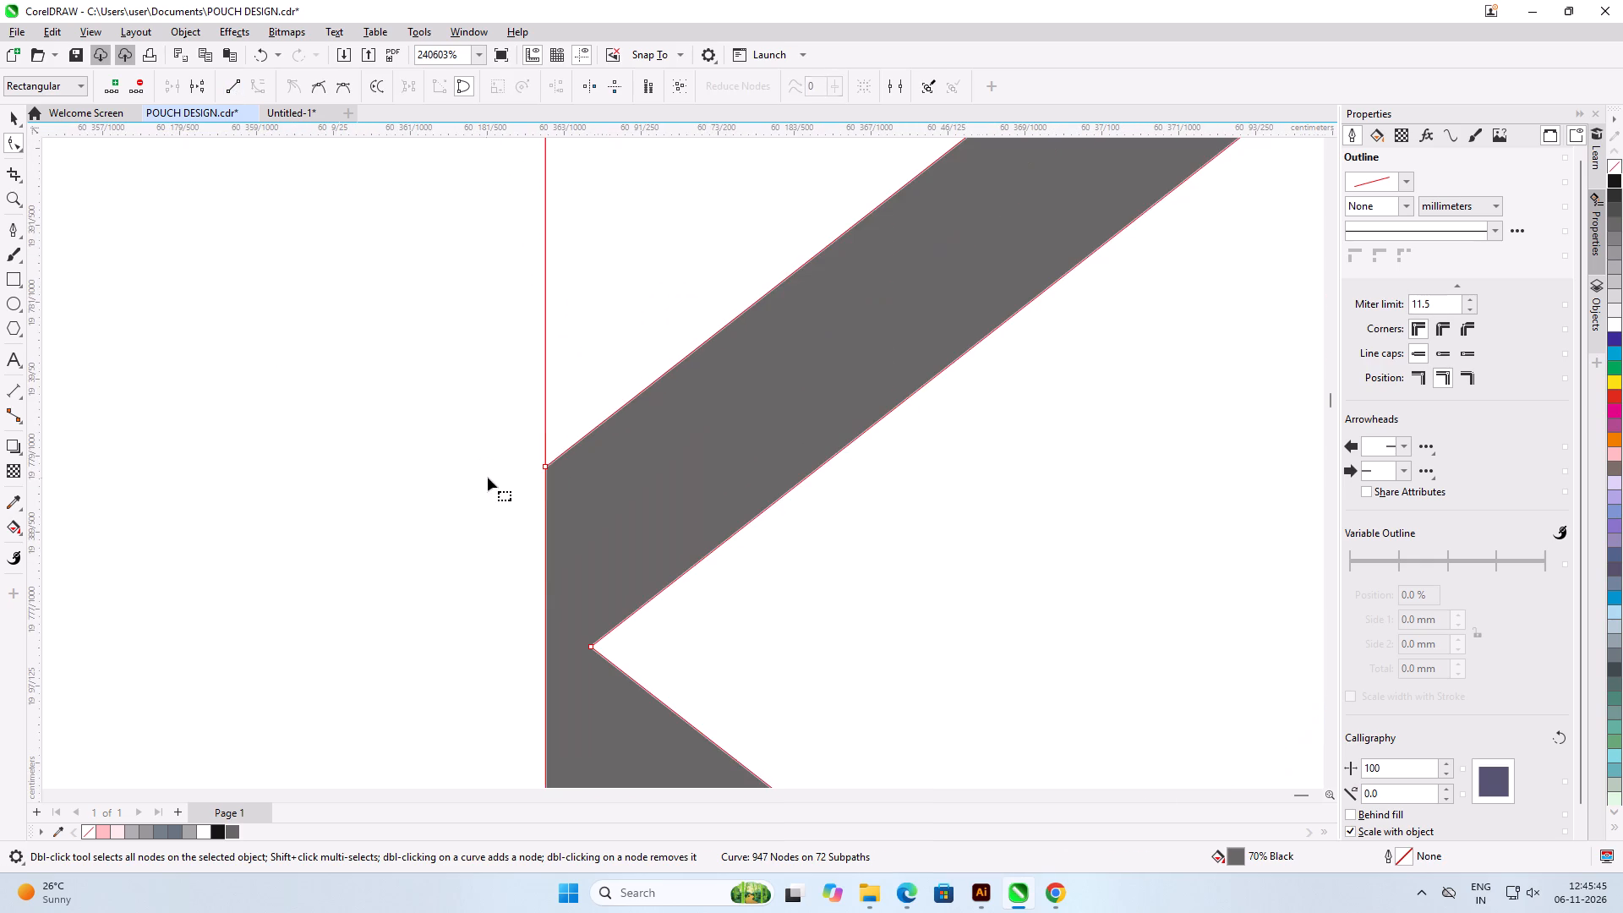
pyautogui.scroll(-14, 488, 478)
pyautogui.scroll(1, 522, 493)
pyautogui.scroll(-13, 522, 493)
pyautogui.scroll(1, 522, 495)
pyautogui.scroll(-8, 522, 495)
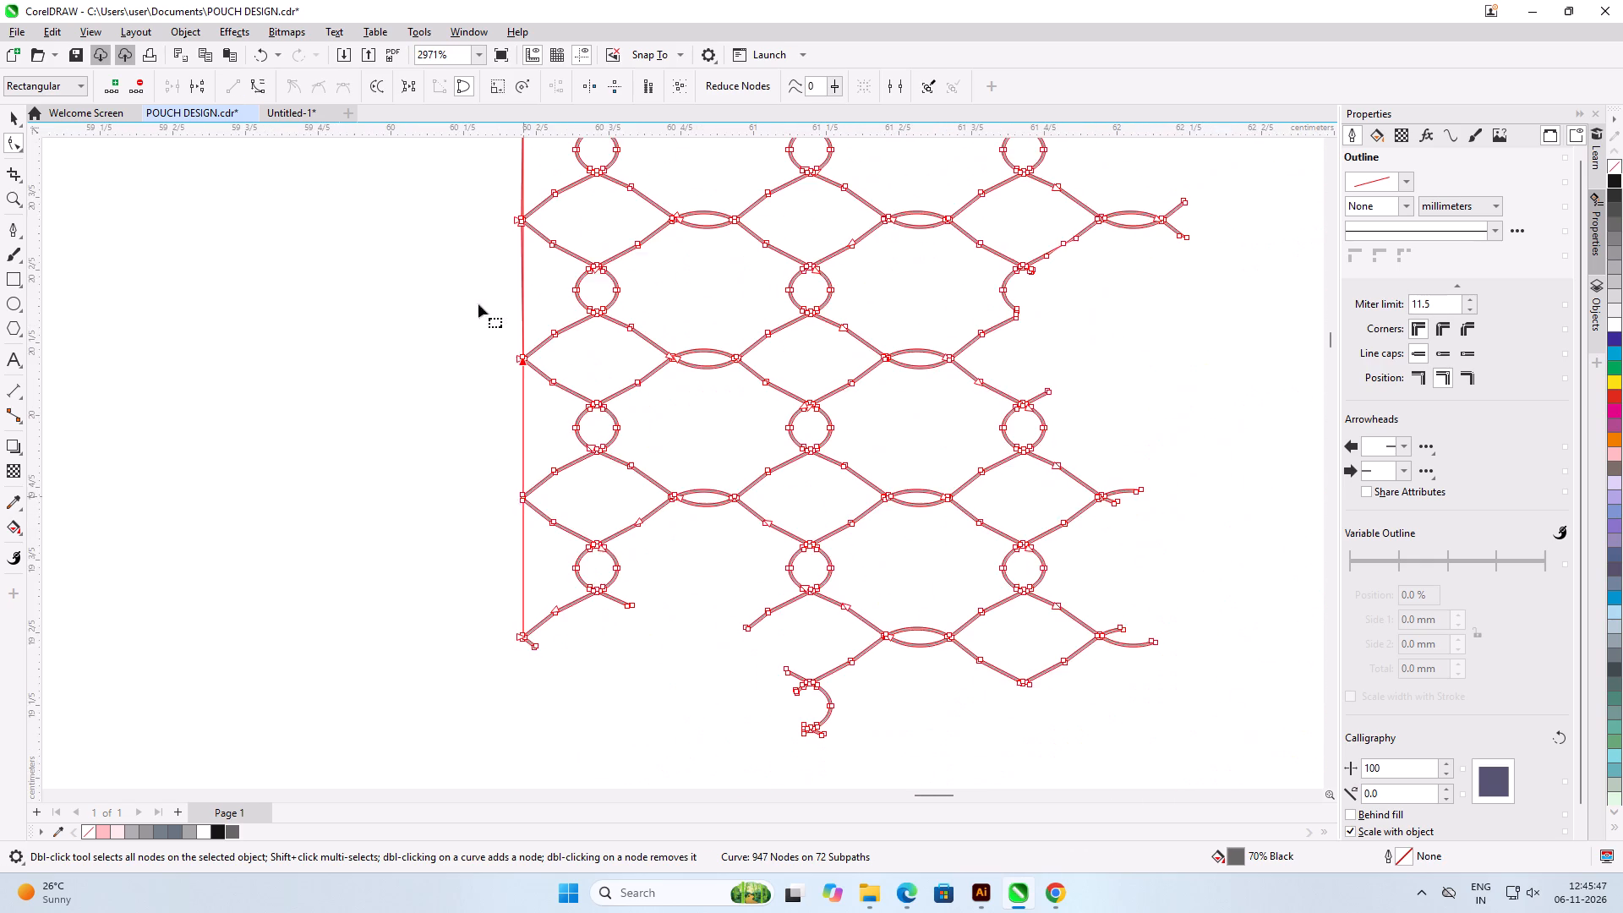
pyautogui.scroll(15, 474, 238)
pyautogui.scroll(8, 600, 195)
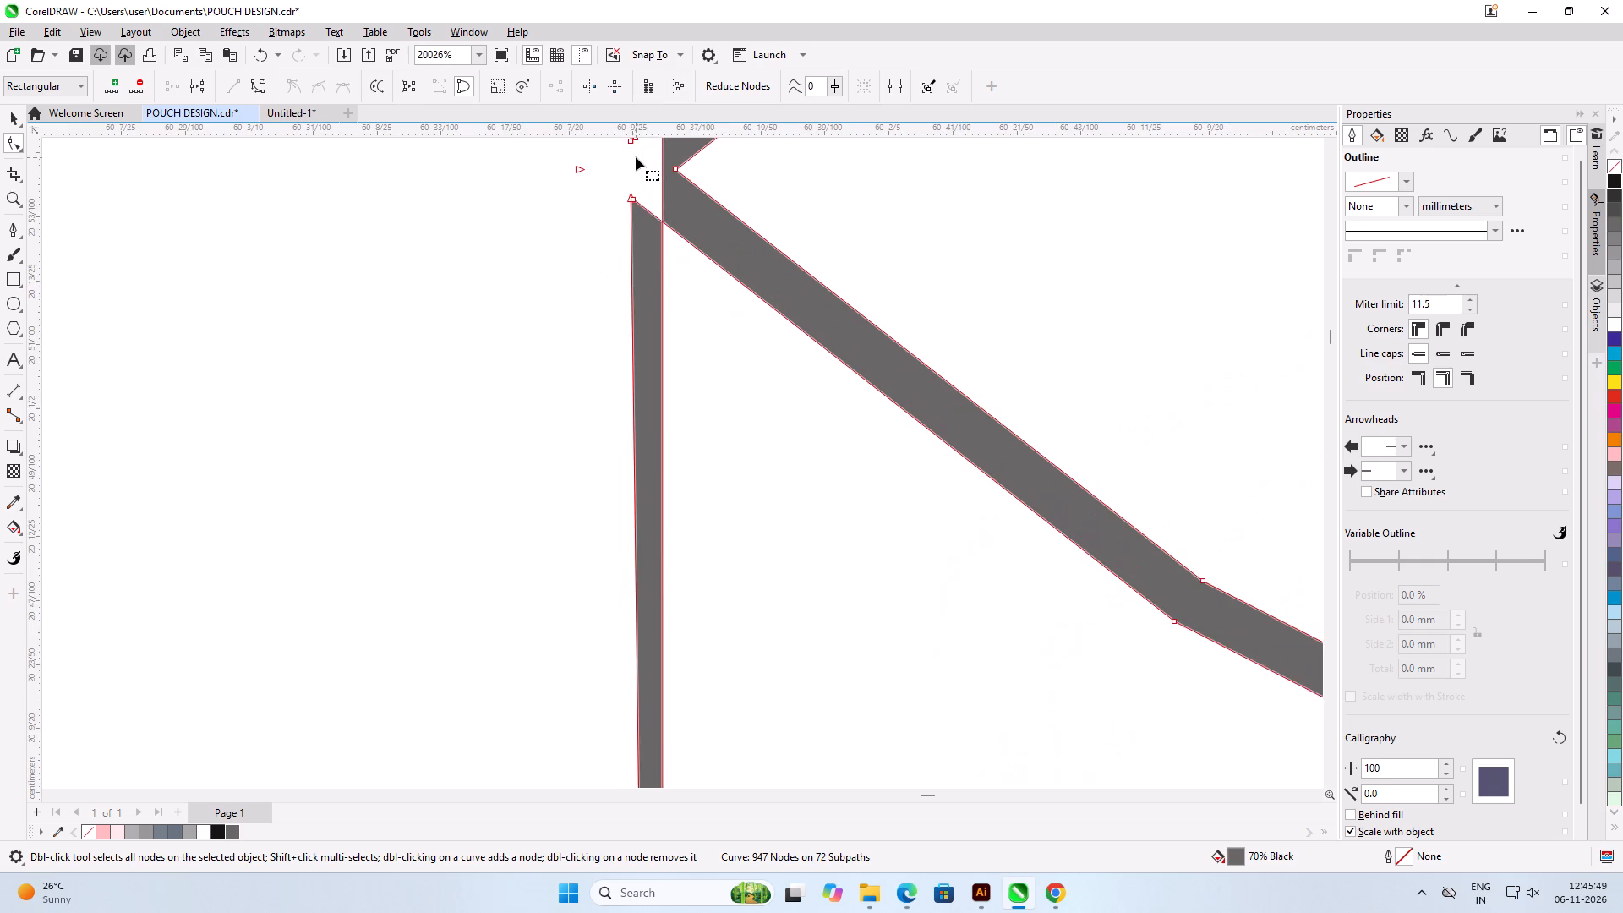
pyautogui.scroll(2, 636, 157)
pyautogui.moveTo(531, 161); pyautogui.dragTo(579, 234)
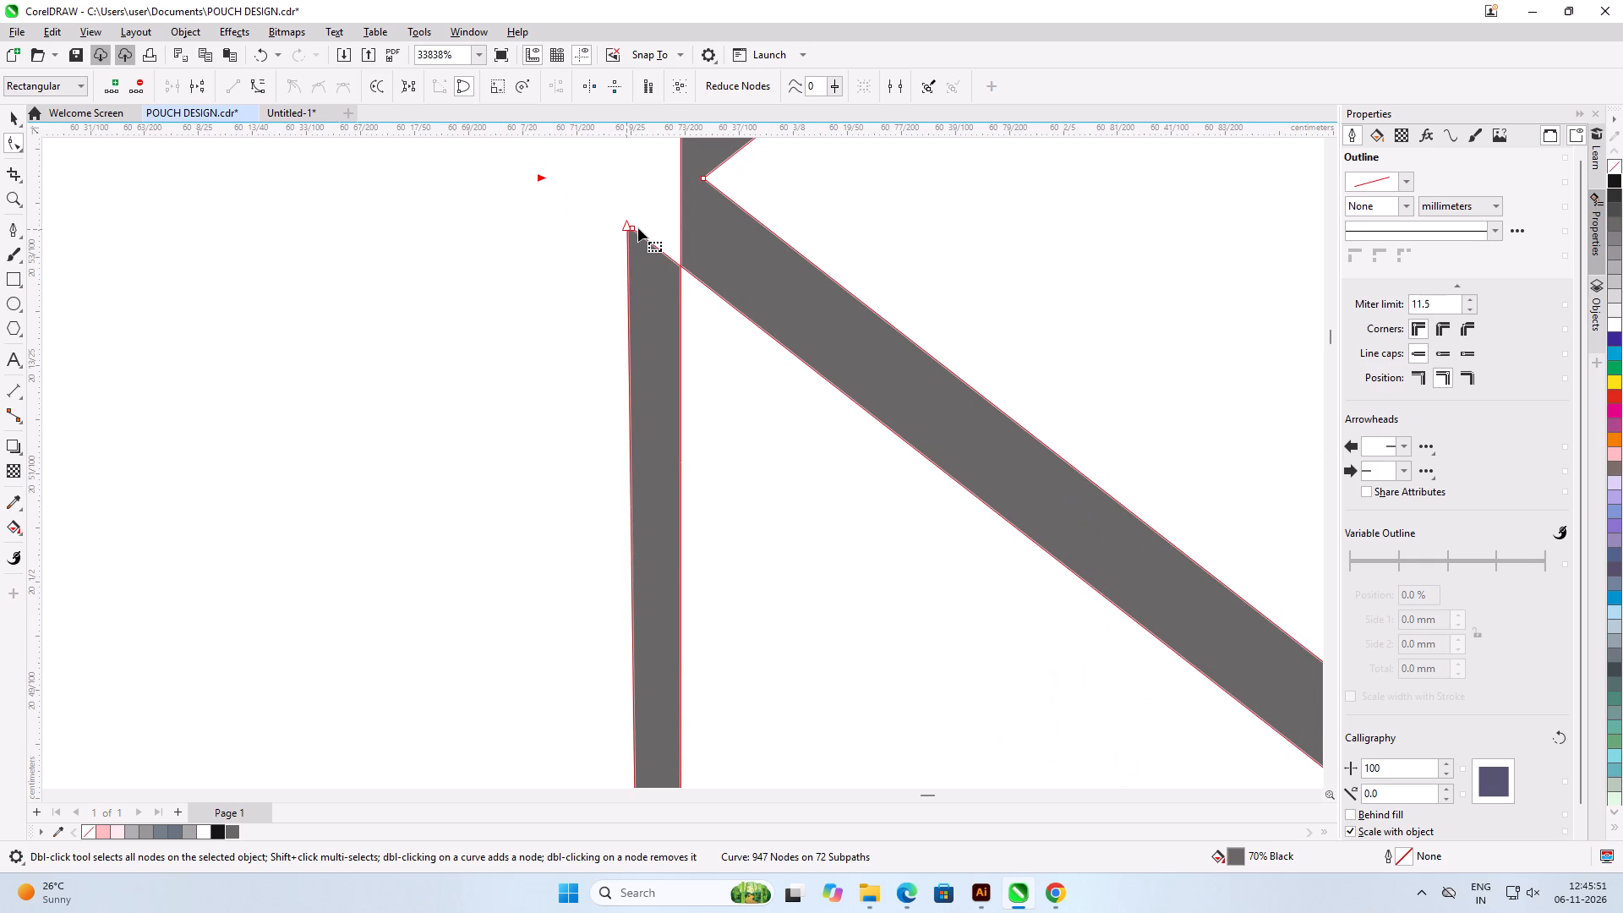
pyautogui.press('Delete')
# Square off this junction's lower corner: snap its node to the left-edge intersection, delete the outer node, and straighten the segment below.
pyautogui.scroll(5, 639, 249)
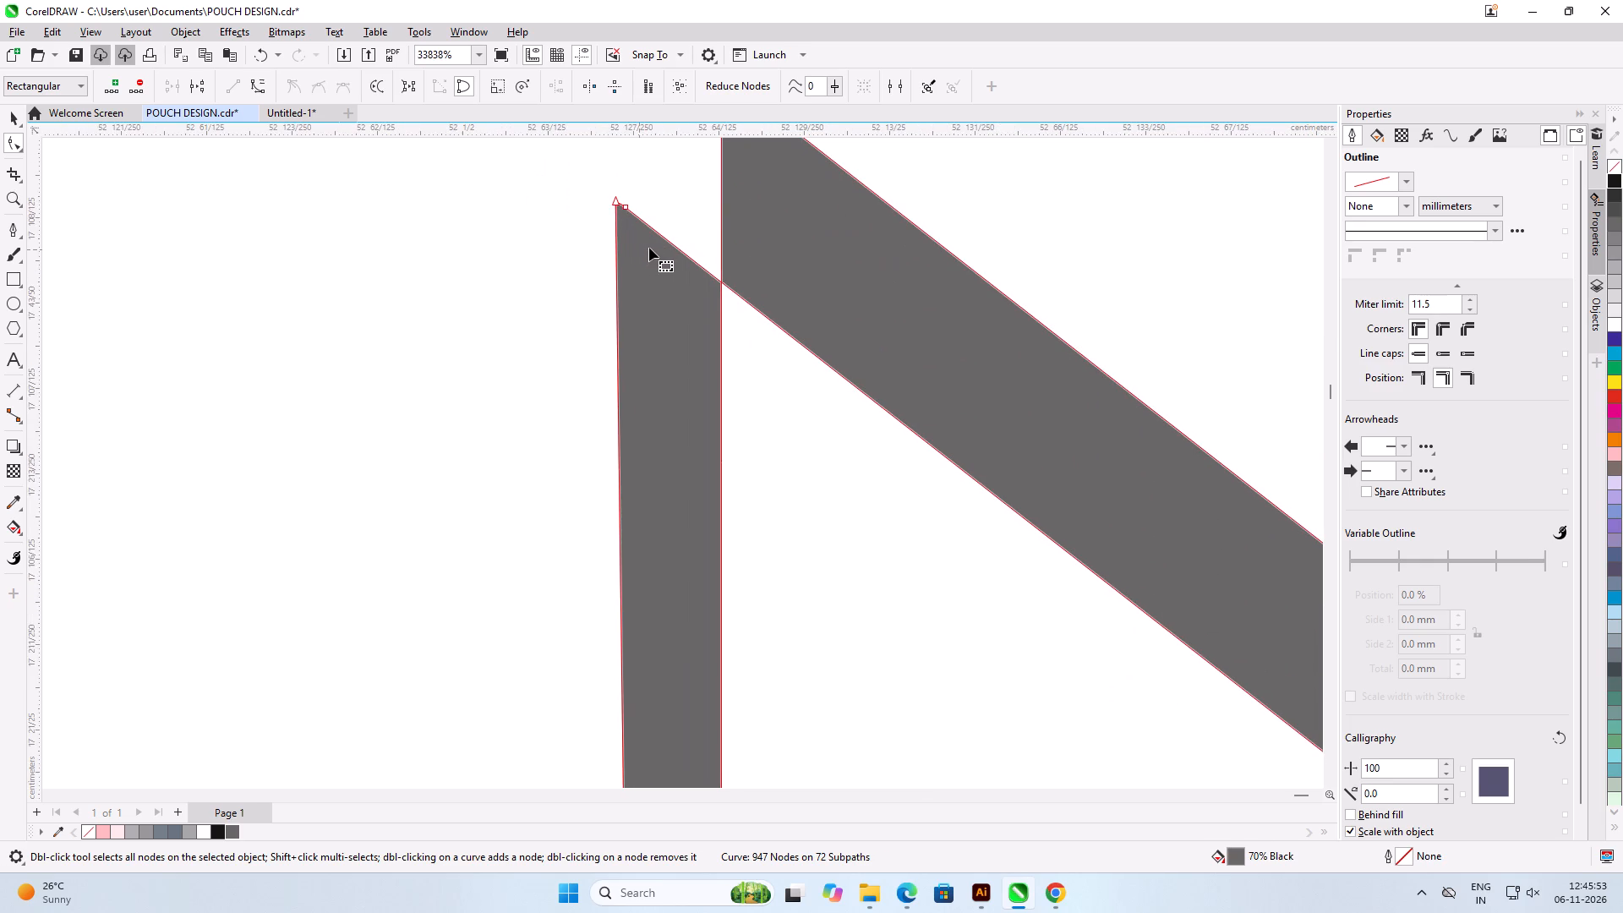
pyautogui.scroll(5, 733, 197)
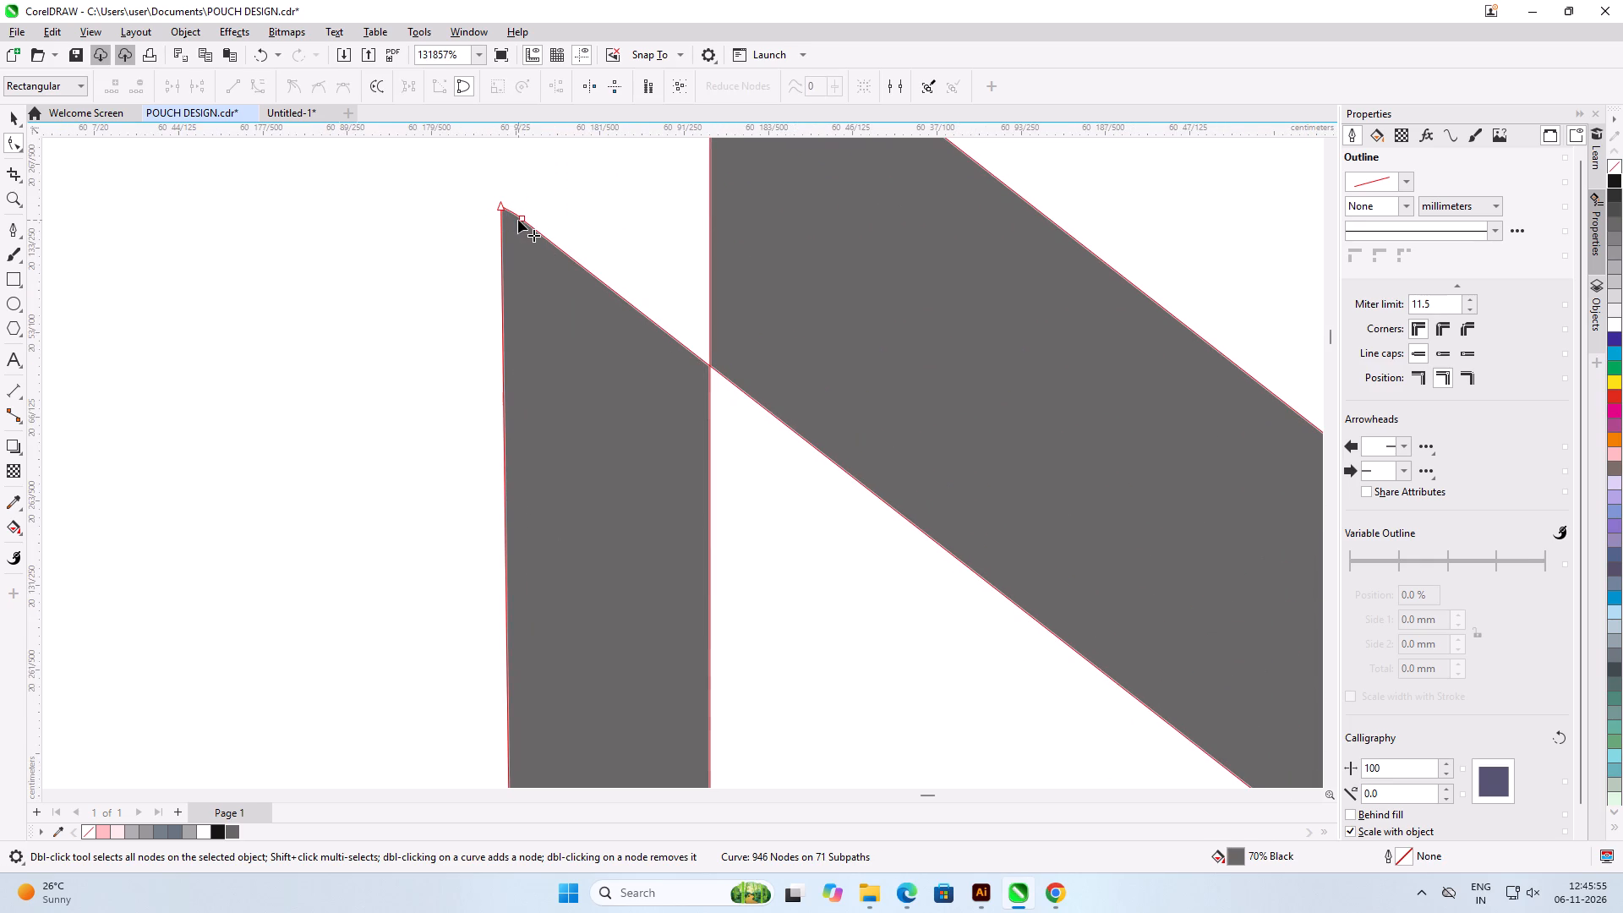
pyautogui.moveTo(518, 220); pyautogui.dragTo(708, 369)
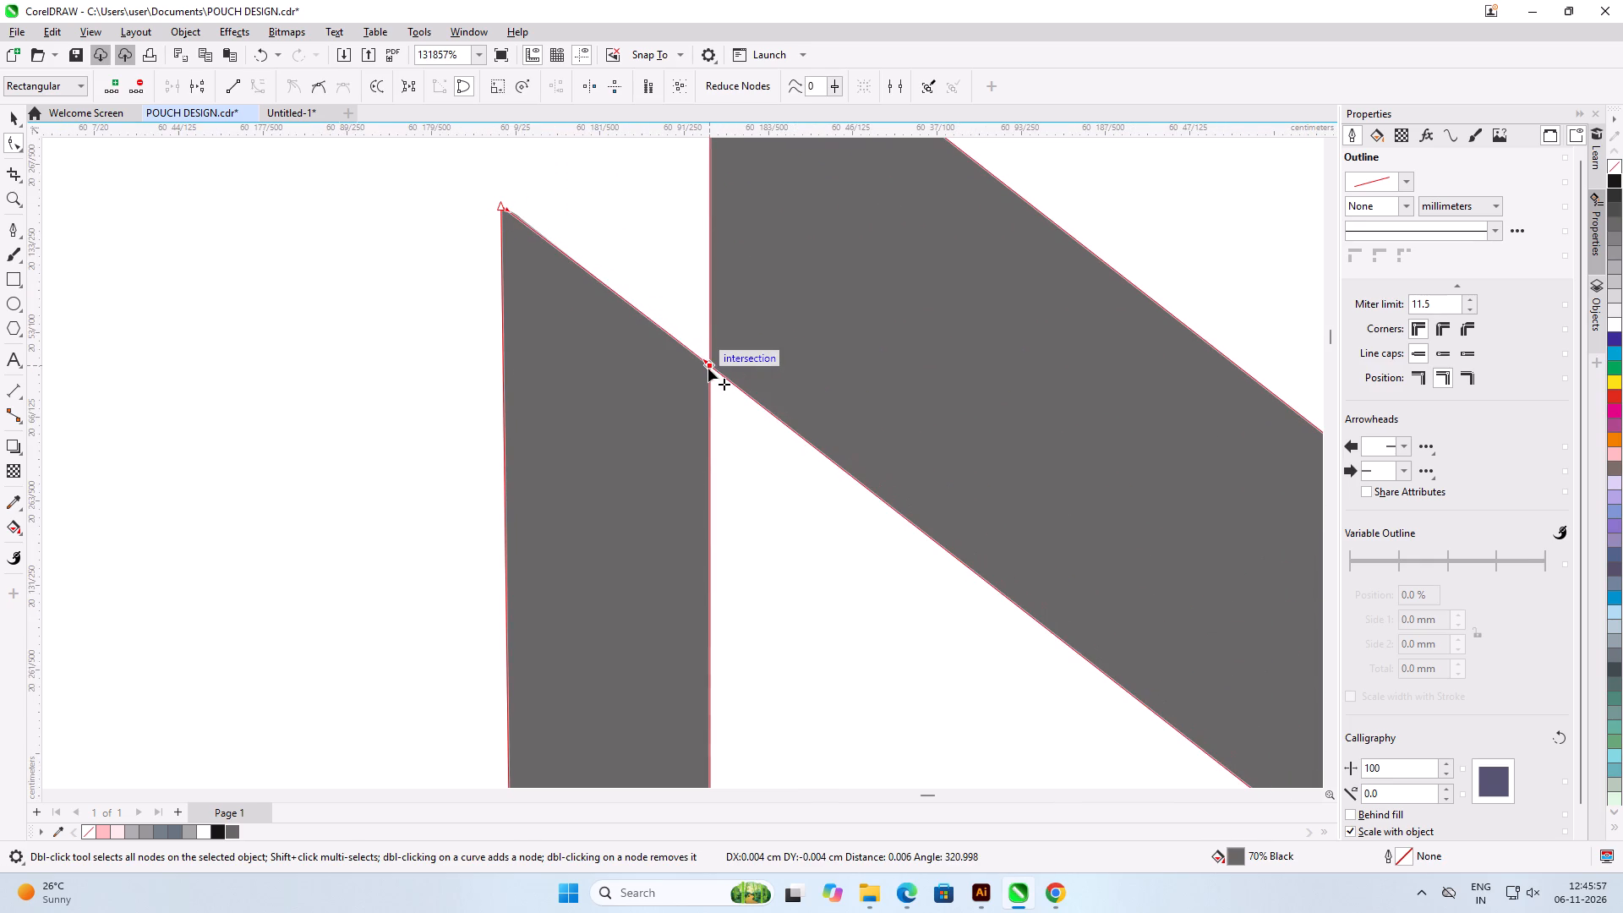
pyautogui.moveTo(708, 369); pyautogui.dragTo(708, 367)
pyautogui.doubleClick(500, 205)
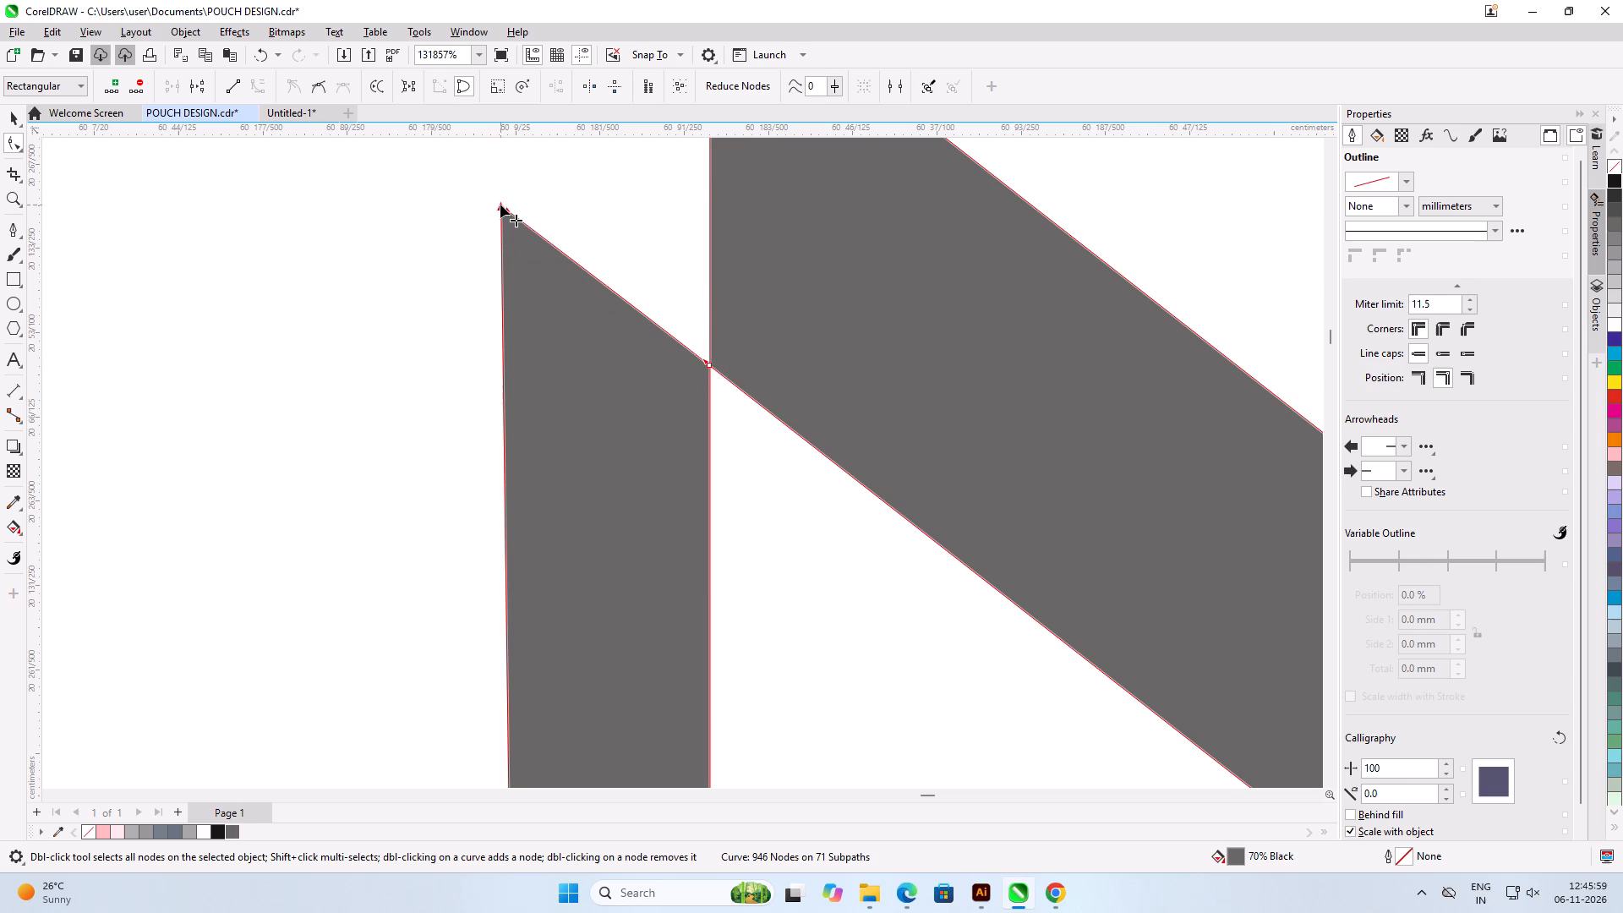
pyautogui.scroll(-7, 684, 250)
pyautogui.click(644, 448)
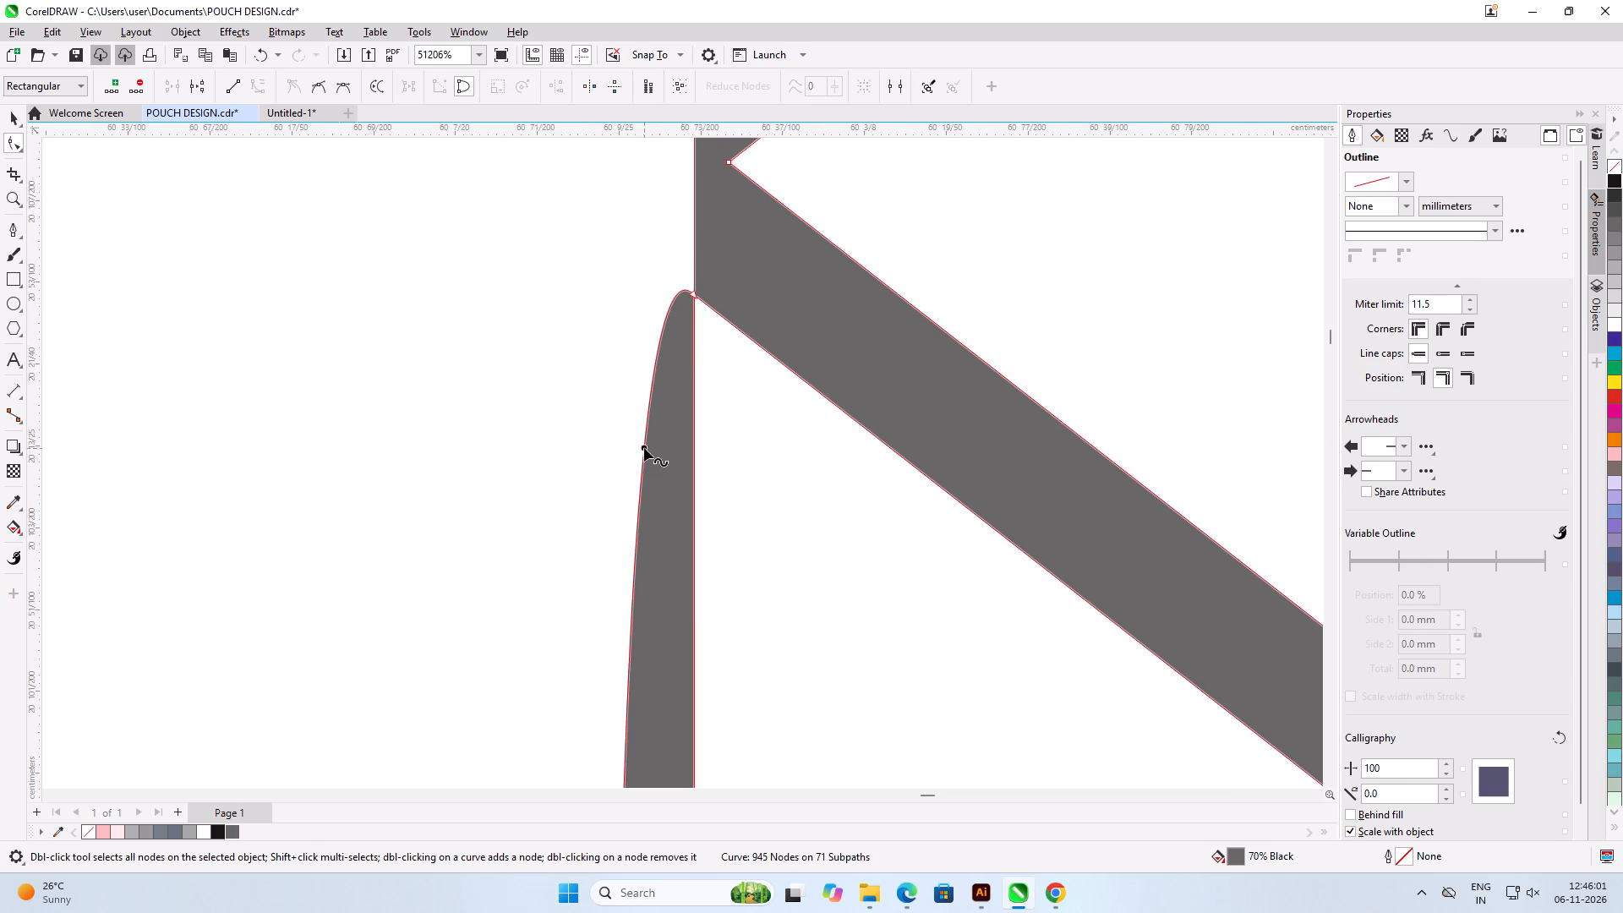
pyautogui.click(238, 85)
pyautogui.click(455, 340)
# Square off the same junction's upper corner: snap its node to the left-edge intersection, delete the outer node, and straighten the segment above.
pyautogui.scroll(-6, 643, 287)
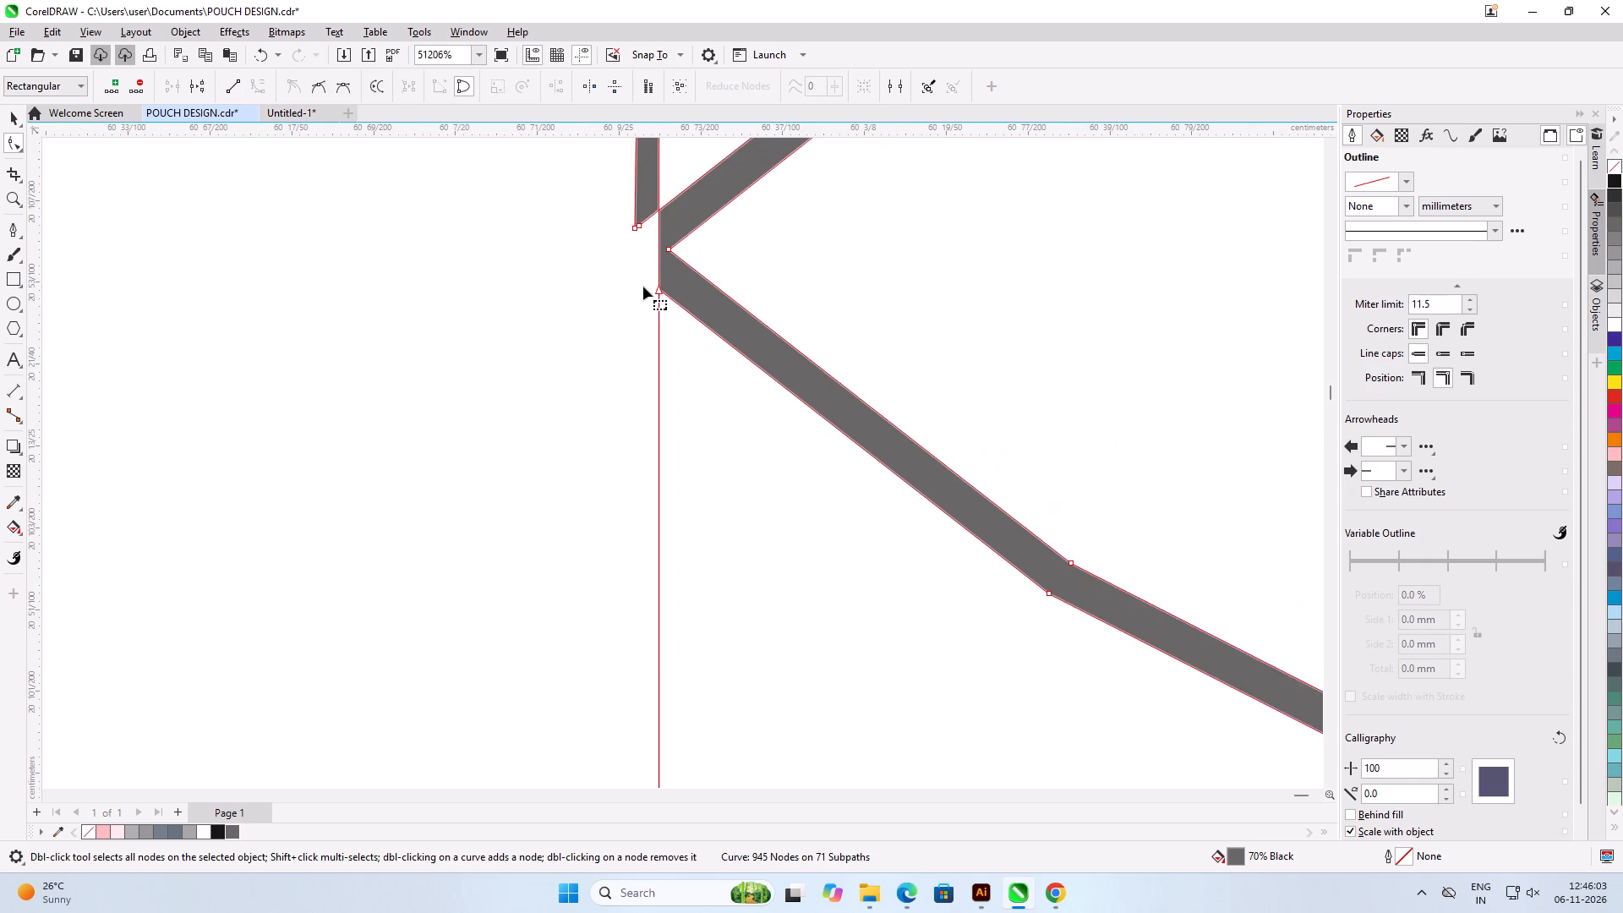
pyautogui.scroll(-17, 643, 287)
pyautogui.scroll(-5, 637, 298)
pyautogui.scroll(2, 635, 357)
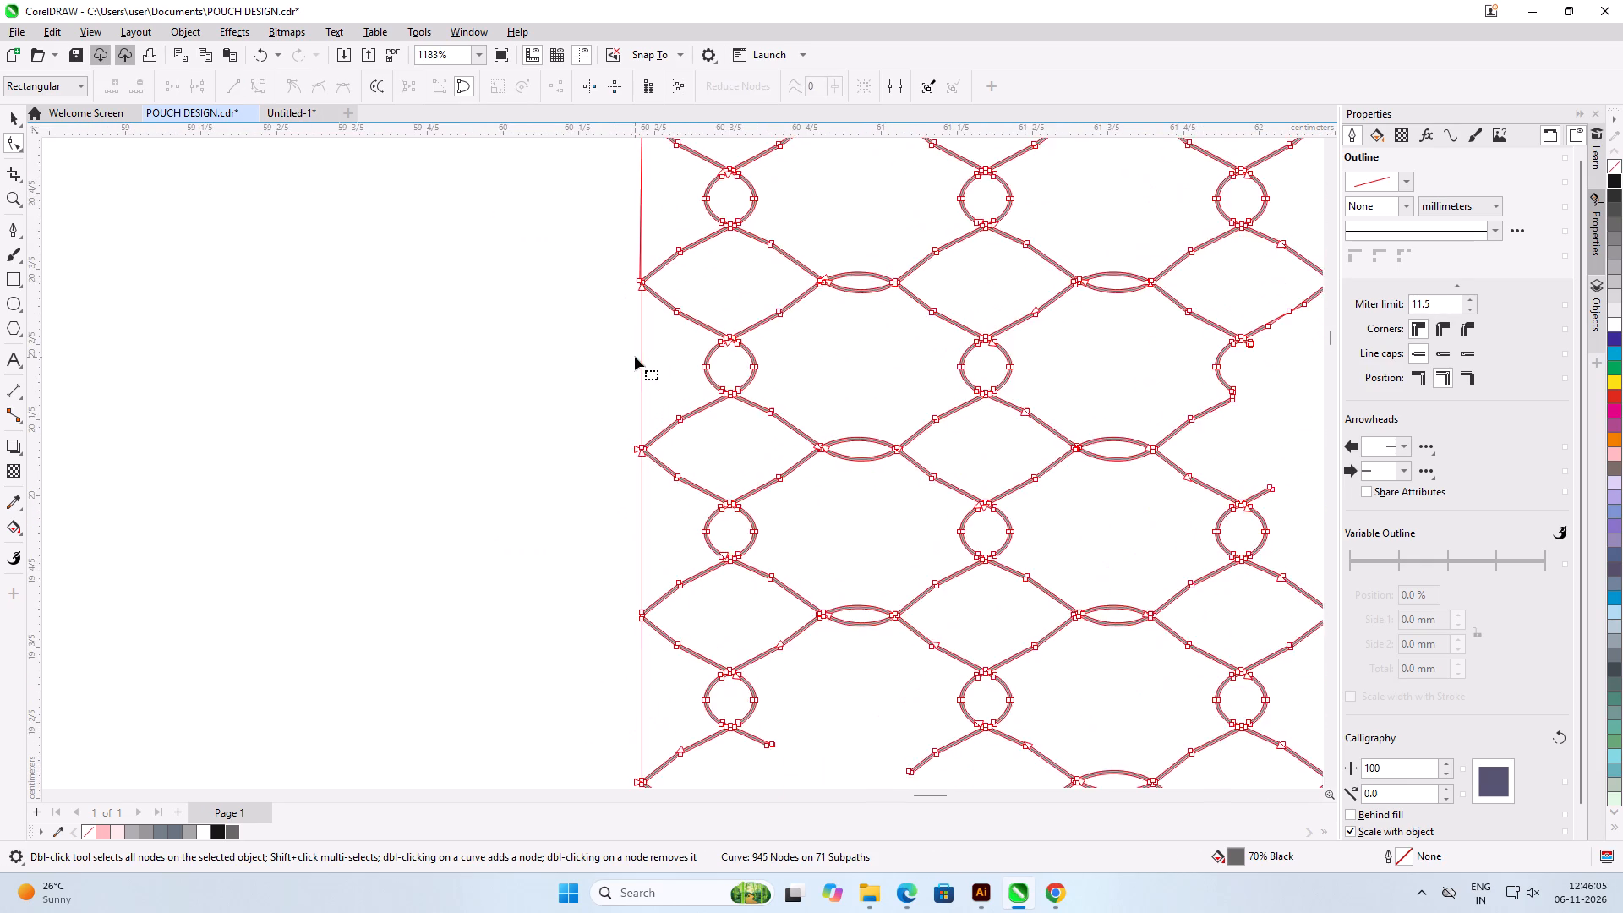
pyautogui.scroll(15, 635, 357)
pyautogui.scroll(-9, 652, 398)
pyautogui.scroll(2, 652, 314)
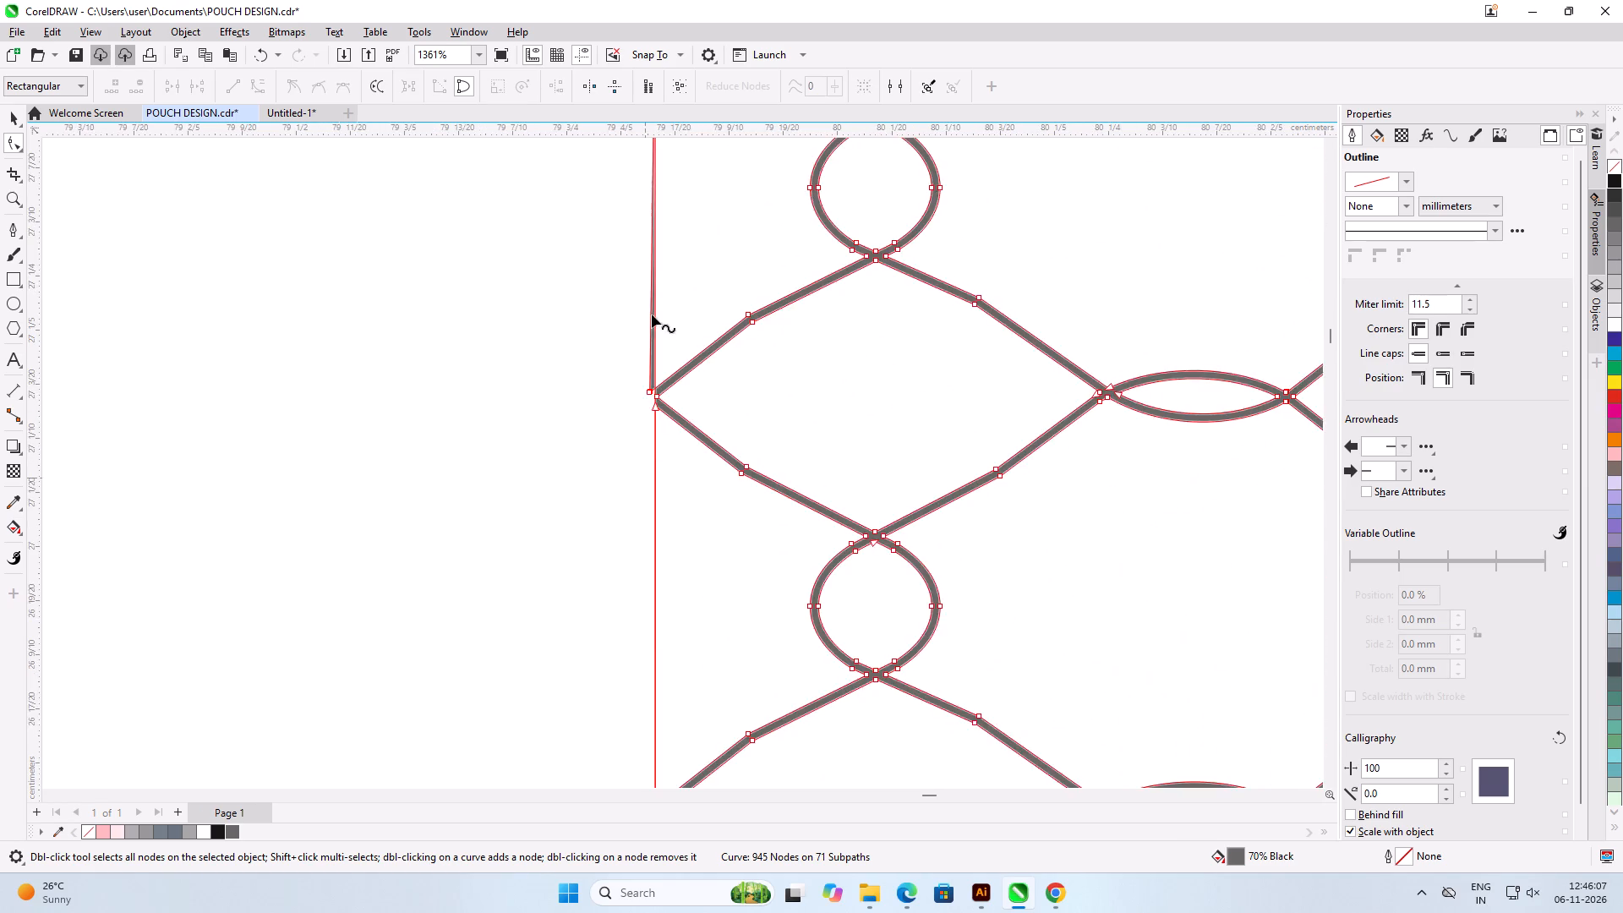
pyautogui.scroll(3, 652, 314)
pyautogui.scroll(19, 653, 440)
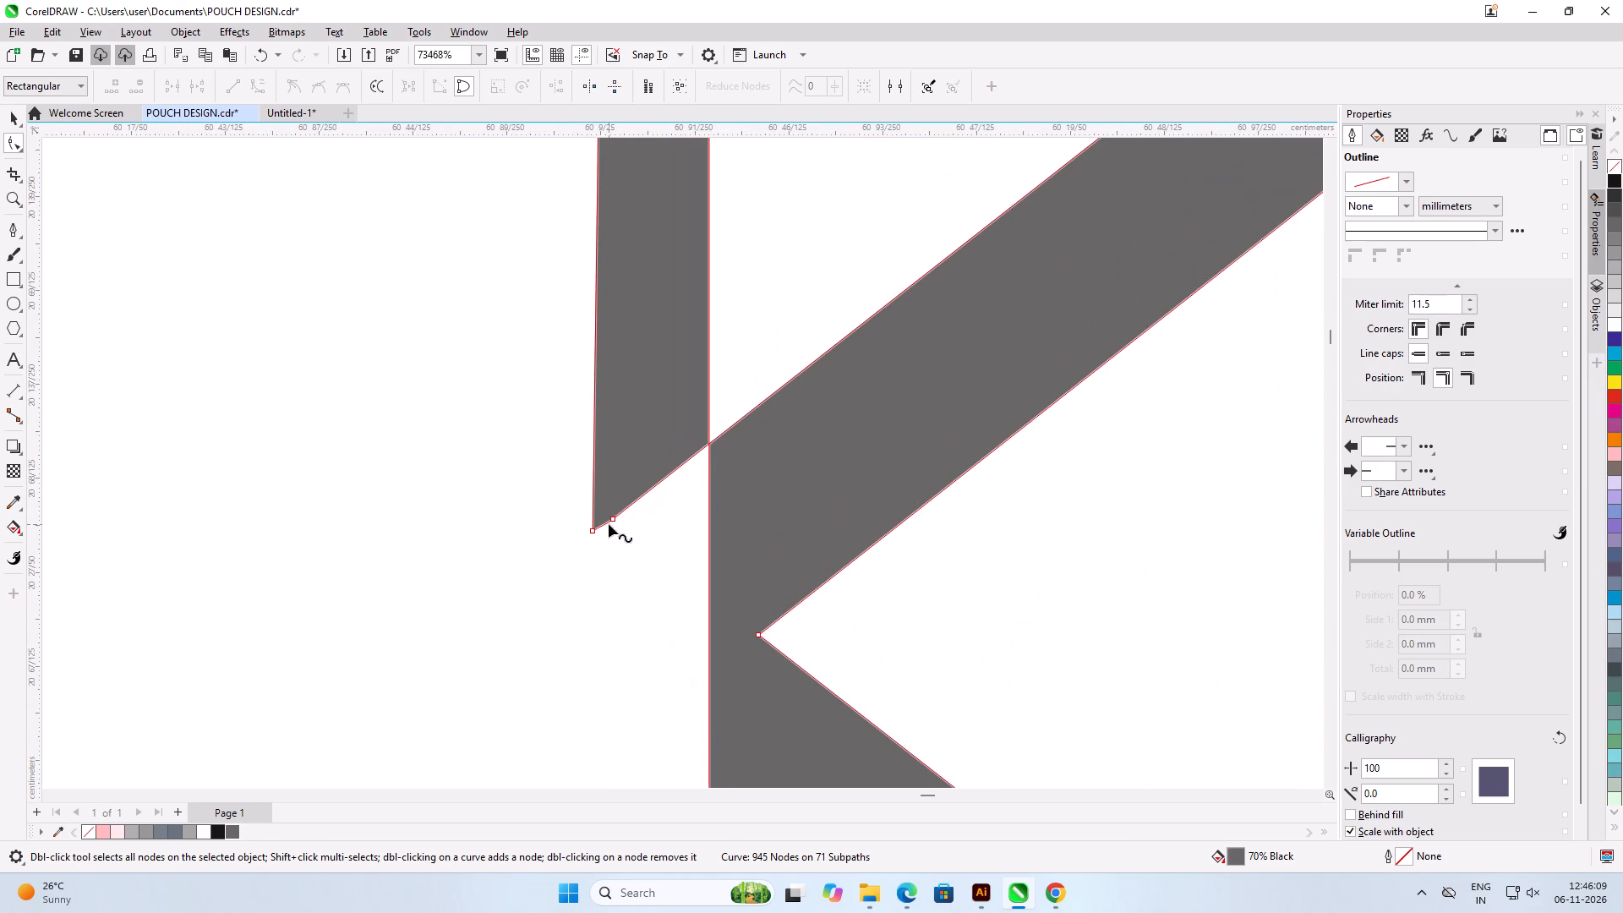
pyautogui.moveTo(615, 519); pyautogui.dragTo(713, 446)
pyautogui.doubleClick(591, 533)
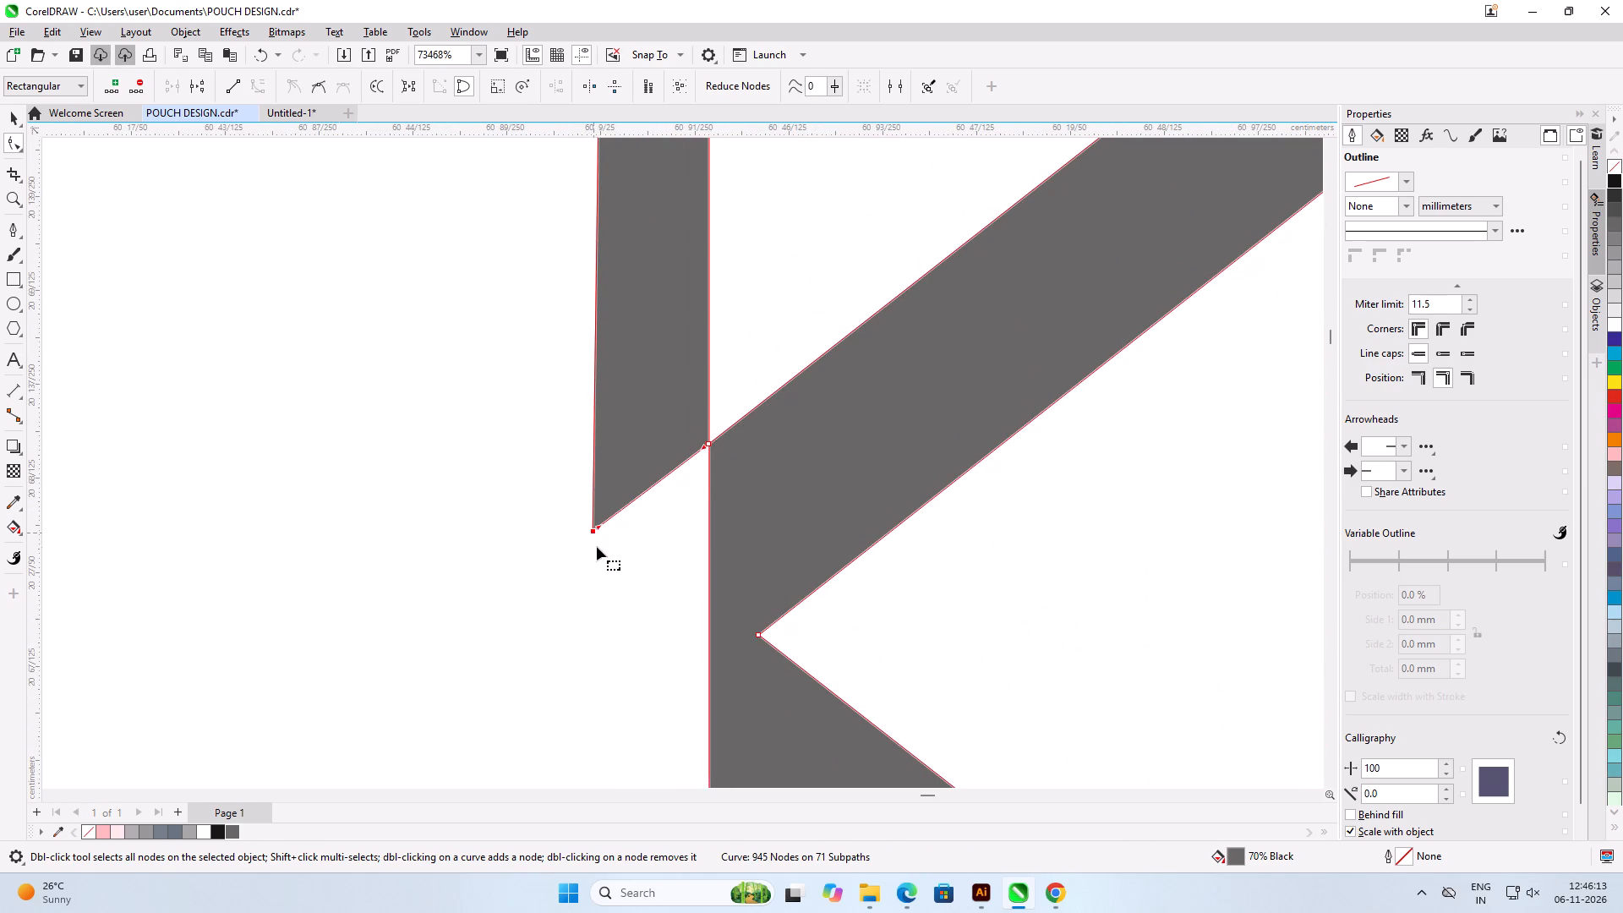
pyautogui.doubleClick(593, 529)
pyautogui.scroll(-12, 607, 553)
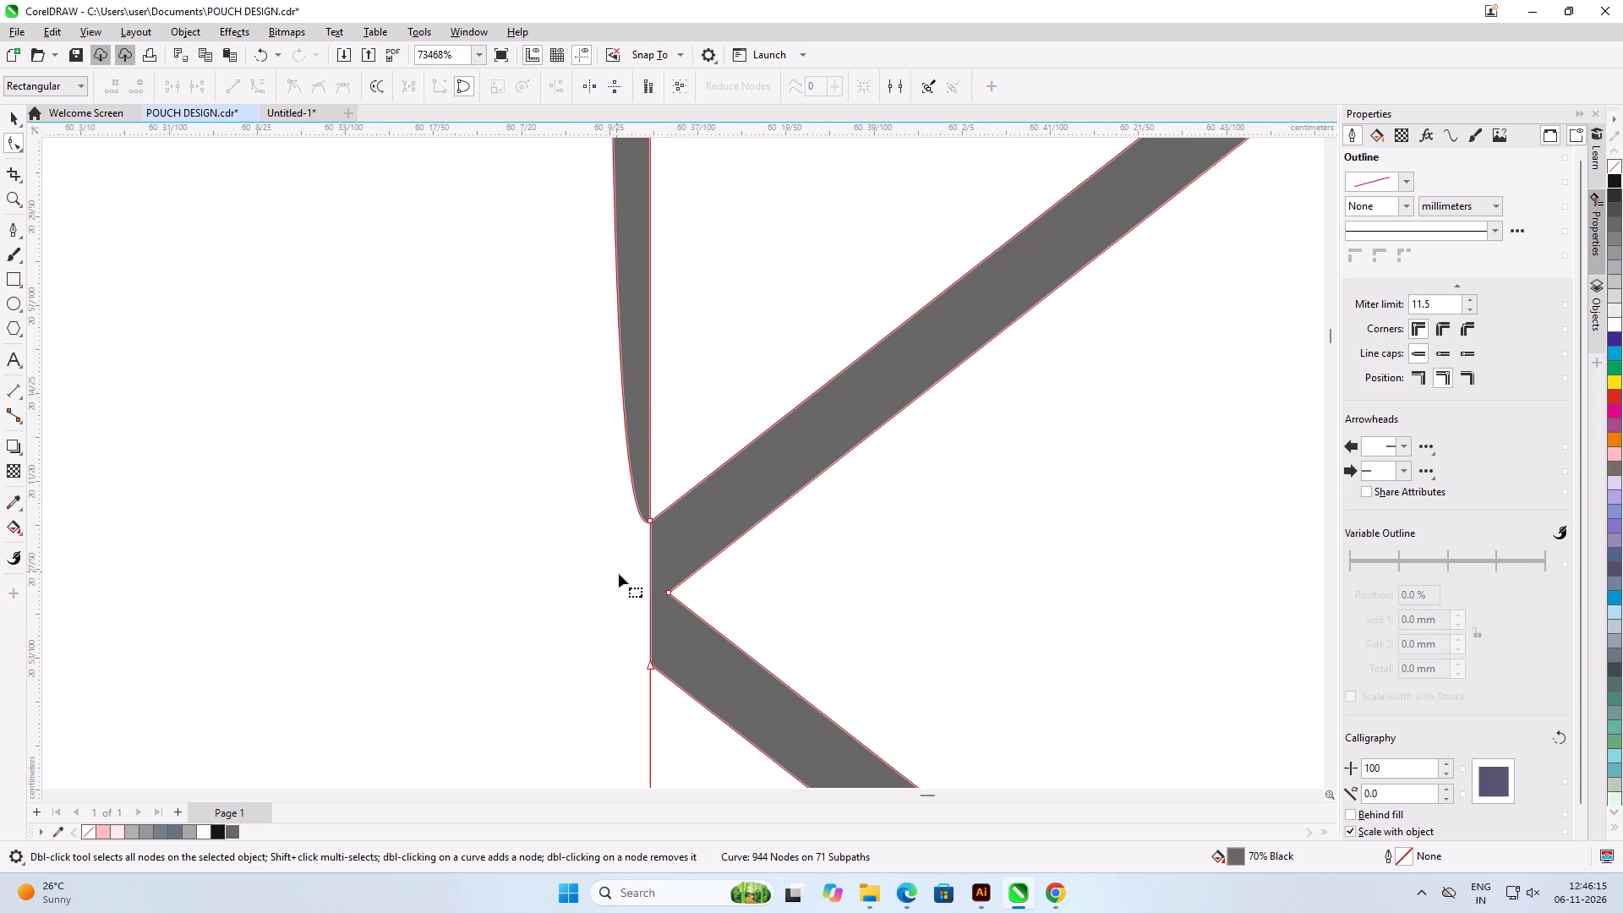
pyautogui.scroll(-2, 619, 574)
pyautogui.scroll(14, 607, 408)
pyautogui.click(673, 410)
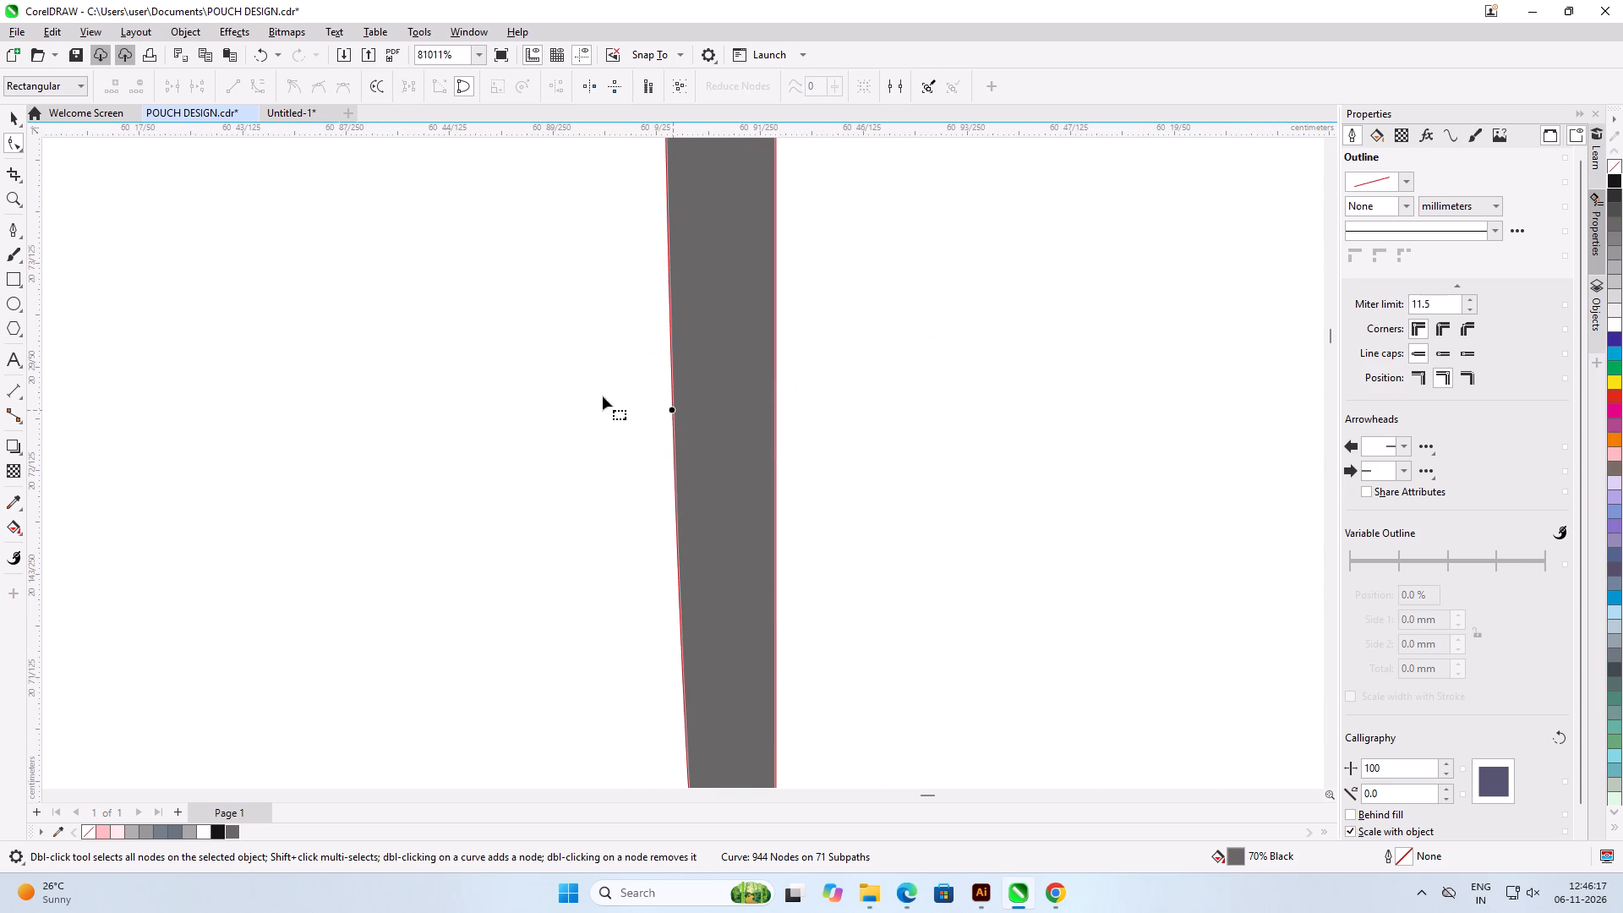
pyautogui.click(230, 88)
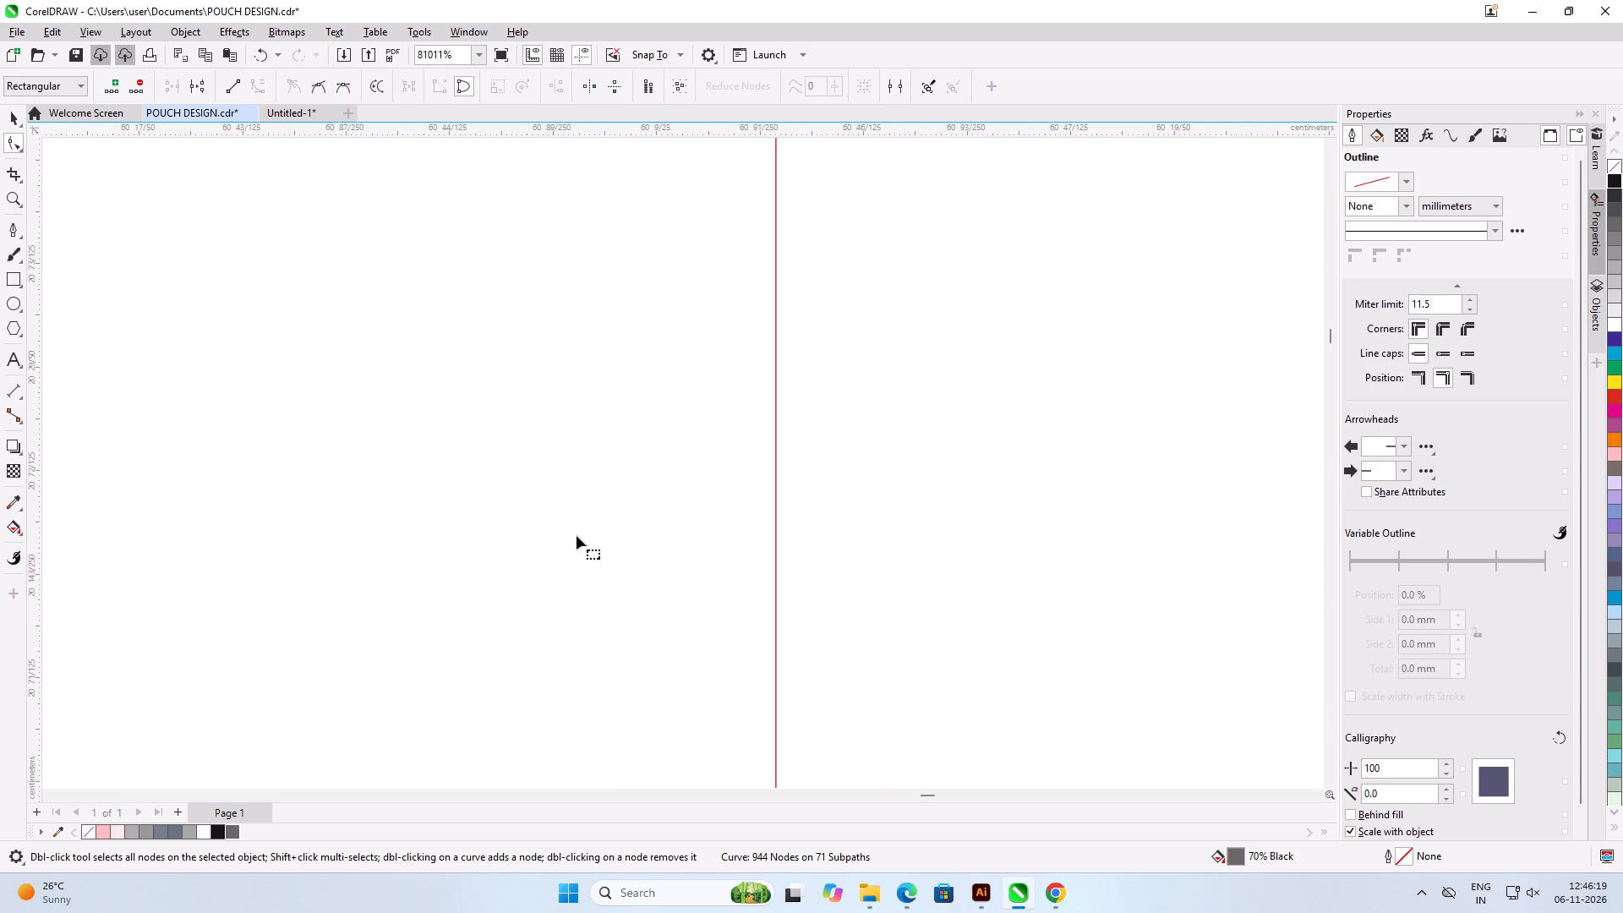
# Delete the stray isolated node beside the topmost junction on the mesh copy's left edge.
pyautogui.scroll(-20, 570, 520)
pyautogui.scroll(-12, 570, 520)
pyautogui.scroll(8, 593, 326)
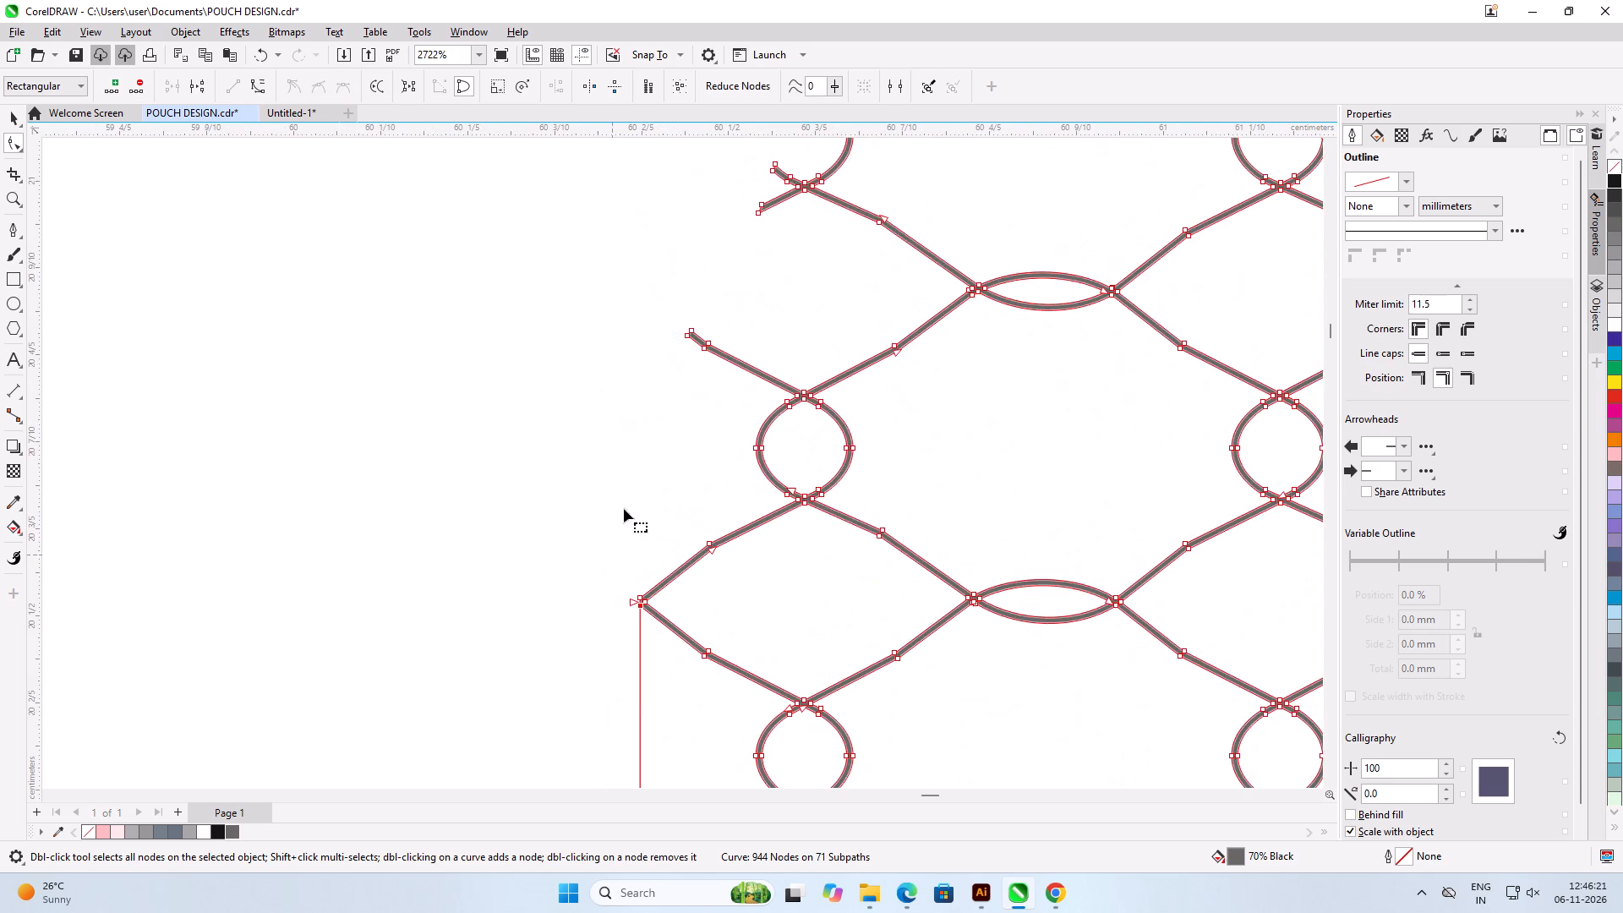
pyautogui.scroll(9, 624, 509)
pyautogui.scroll(-6, 669, 343)
pyautogui.scroll(14, 645, 545)
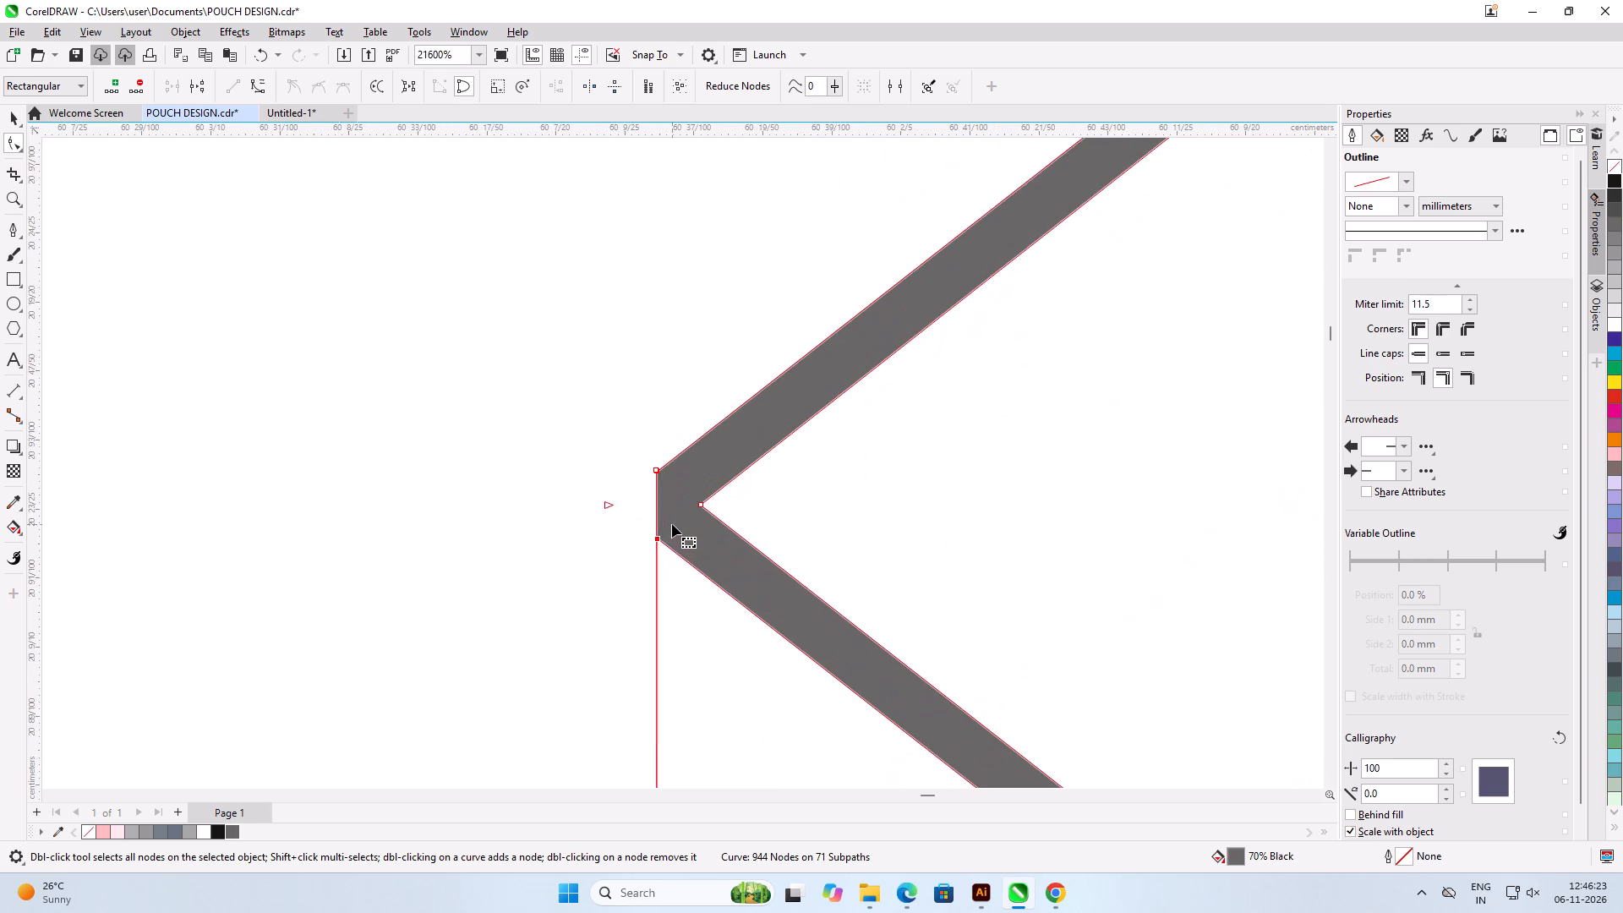
pyautogui.scroll(2, 672, 524)
pyautogui.moveTo(501, 438); pyautogui.dragTo(623, 566)
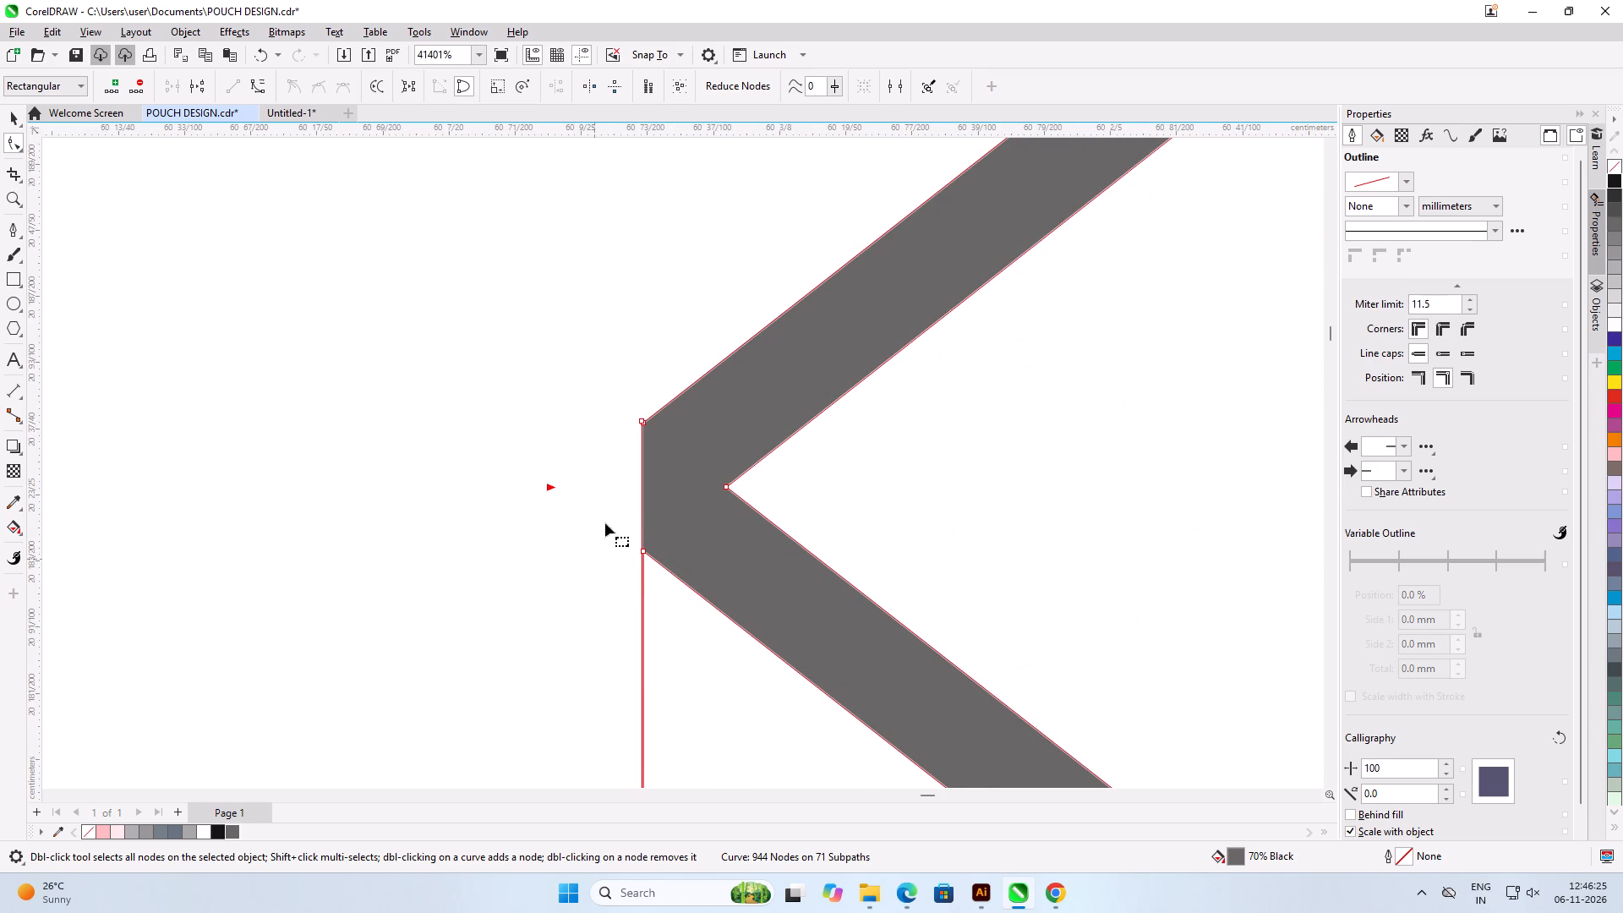
pyautogui.press('Delete')
# Snap the topmost junction's lower corner node onto the left edge line, and deselect the mesh copy.
pyautogui.scroll(20, 671, 547)
pyautogui.scroll(1, 671, 547)
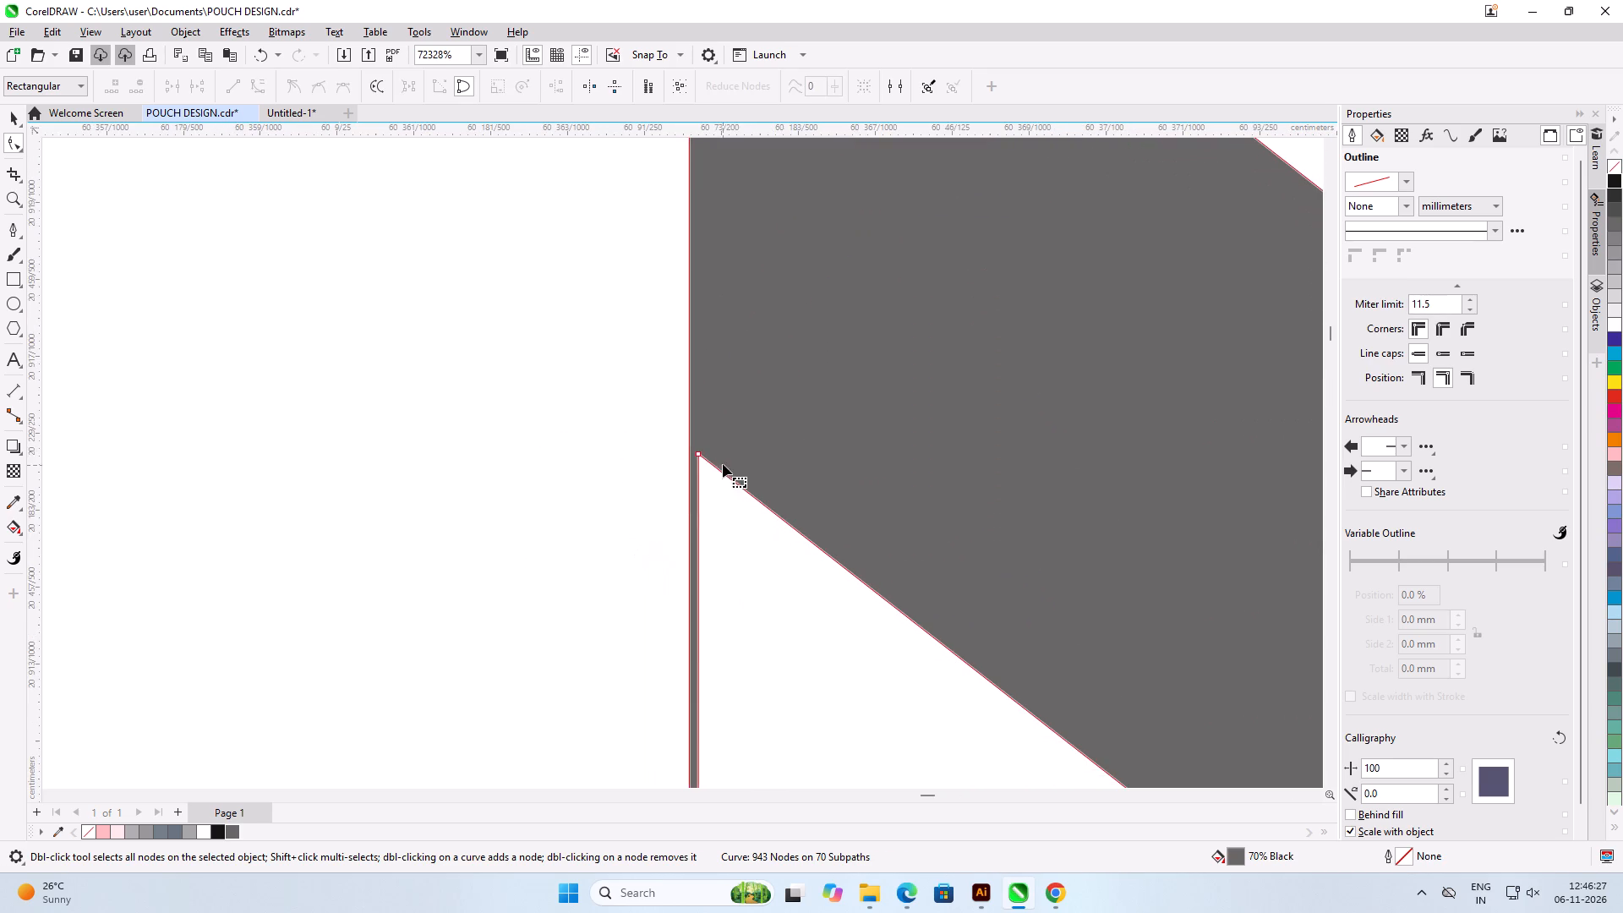
pyautogui.scroll(13, 701, 456)
pyautogui.moveTo(685, 462); pyautogui.dragTo(675, 457)
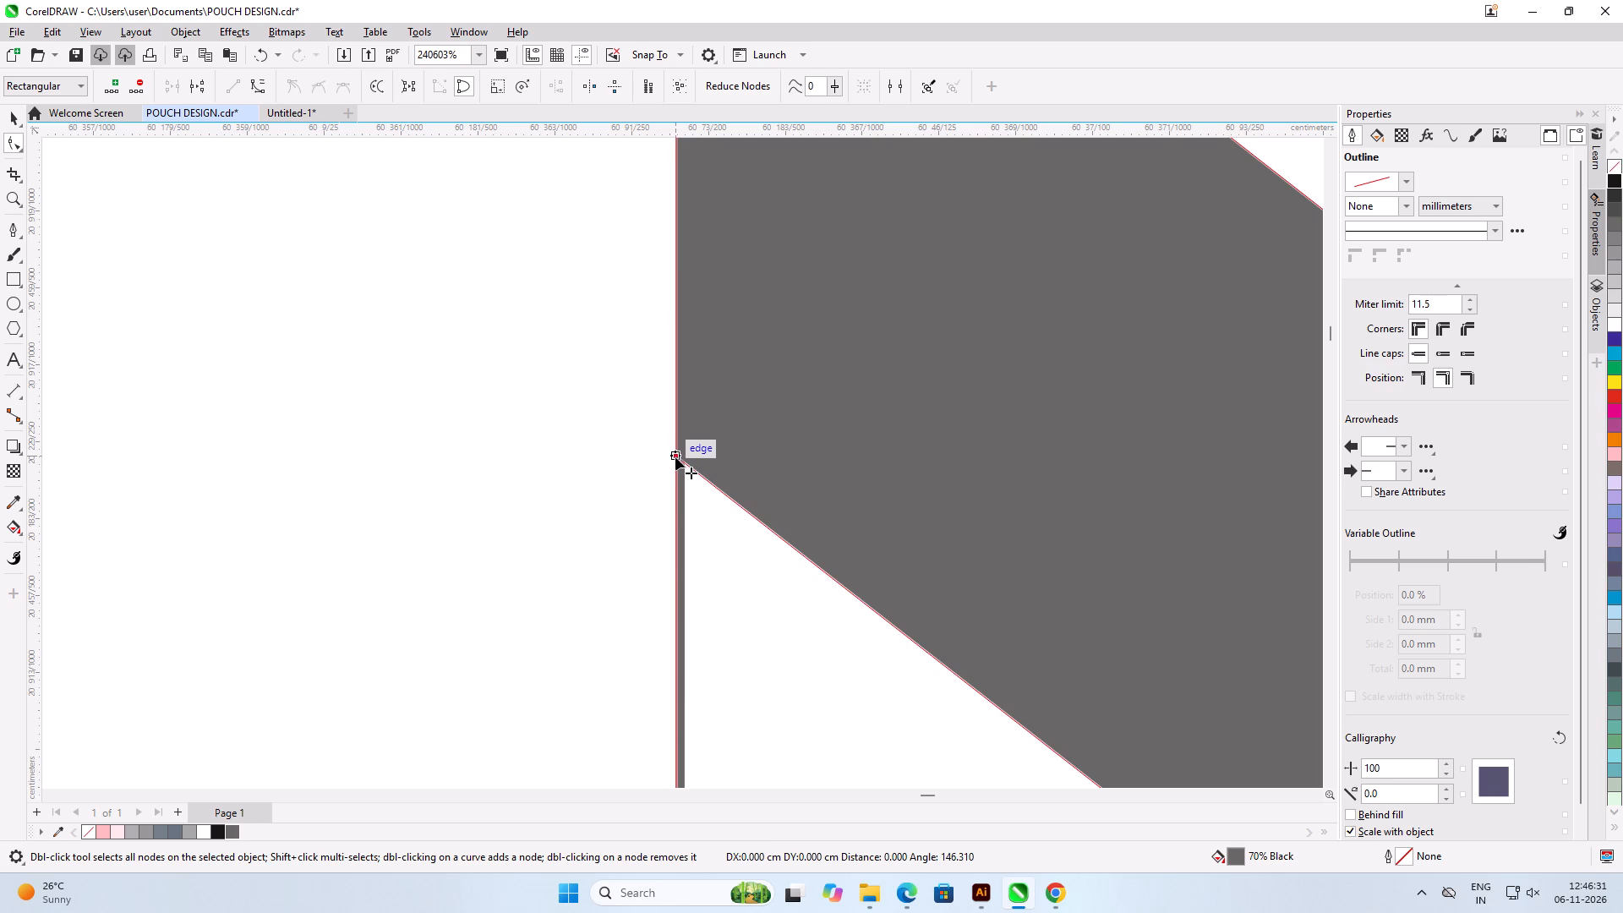
pyautogui.moveTo(675, 457); pyautogui.dragTo(675, 455)
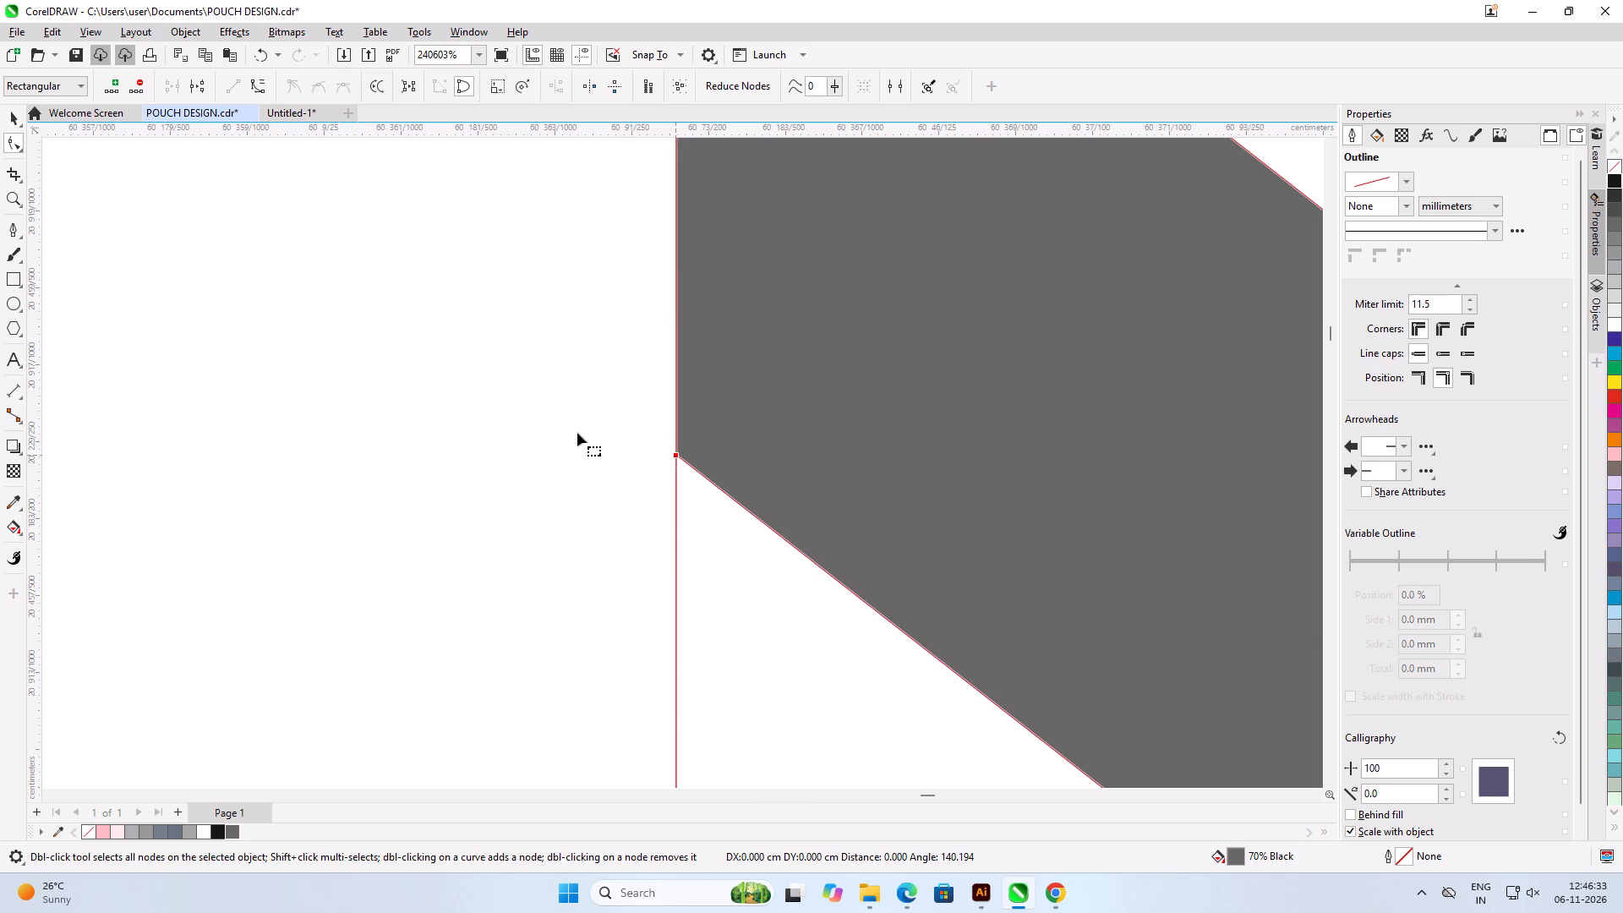
pyautogui.scroll(-5, 378, 362)
pyautogui.click(22, 120)
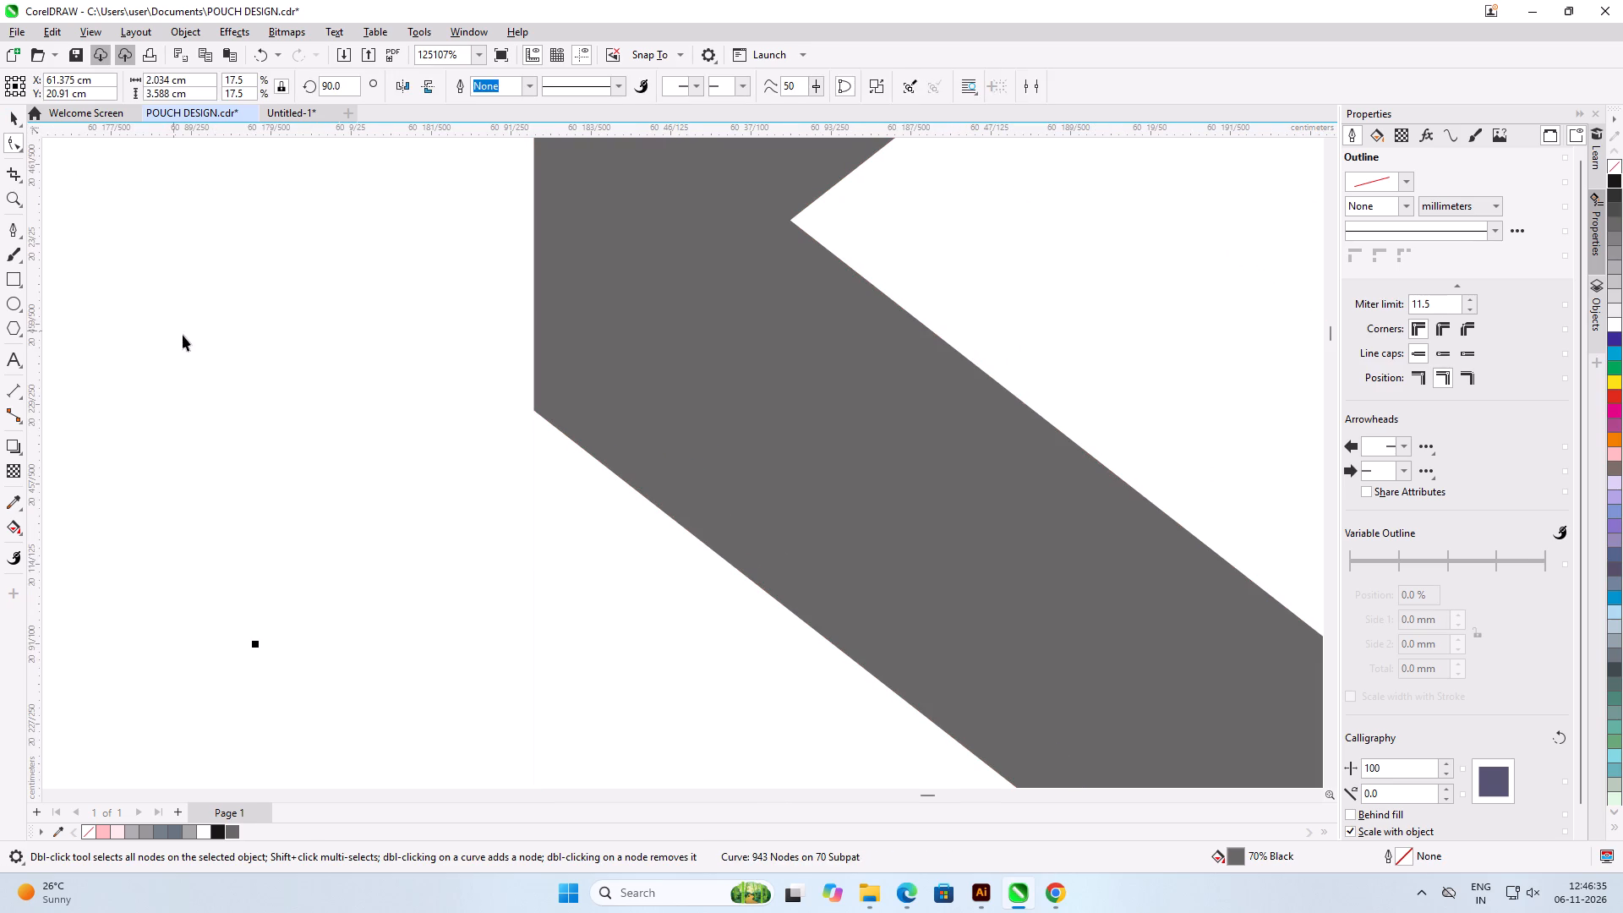
pyautogui.click(183, 335)
# Examine the mesh copy's trimmed left edge and the loose strand ends along its lower side.
pyautogui.scroll(-9, 679, 419)
pyautogui.scroll(-7, 591, 322)
pyautogui.scroll(1, 591, 322)
pyautogui.scroll(-6, 591, 322)
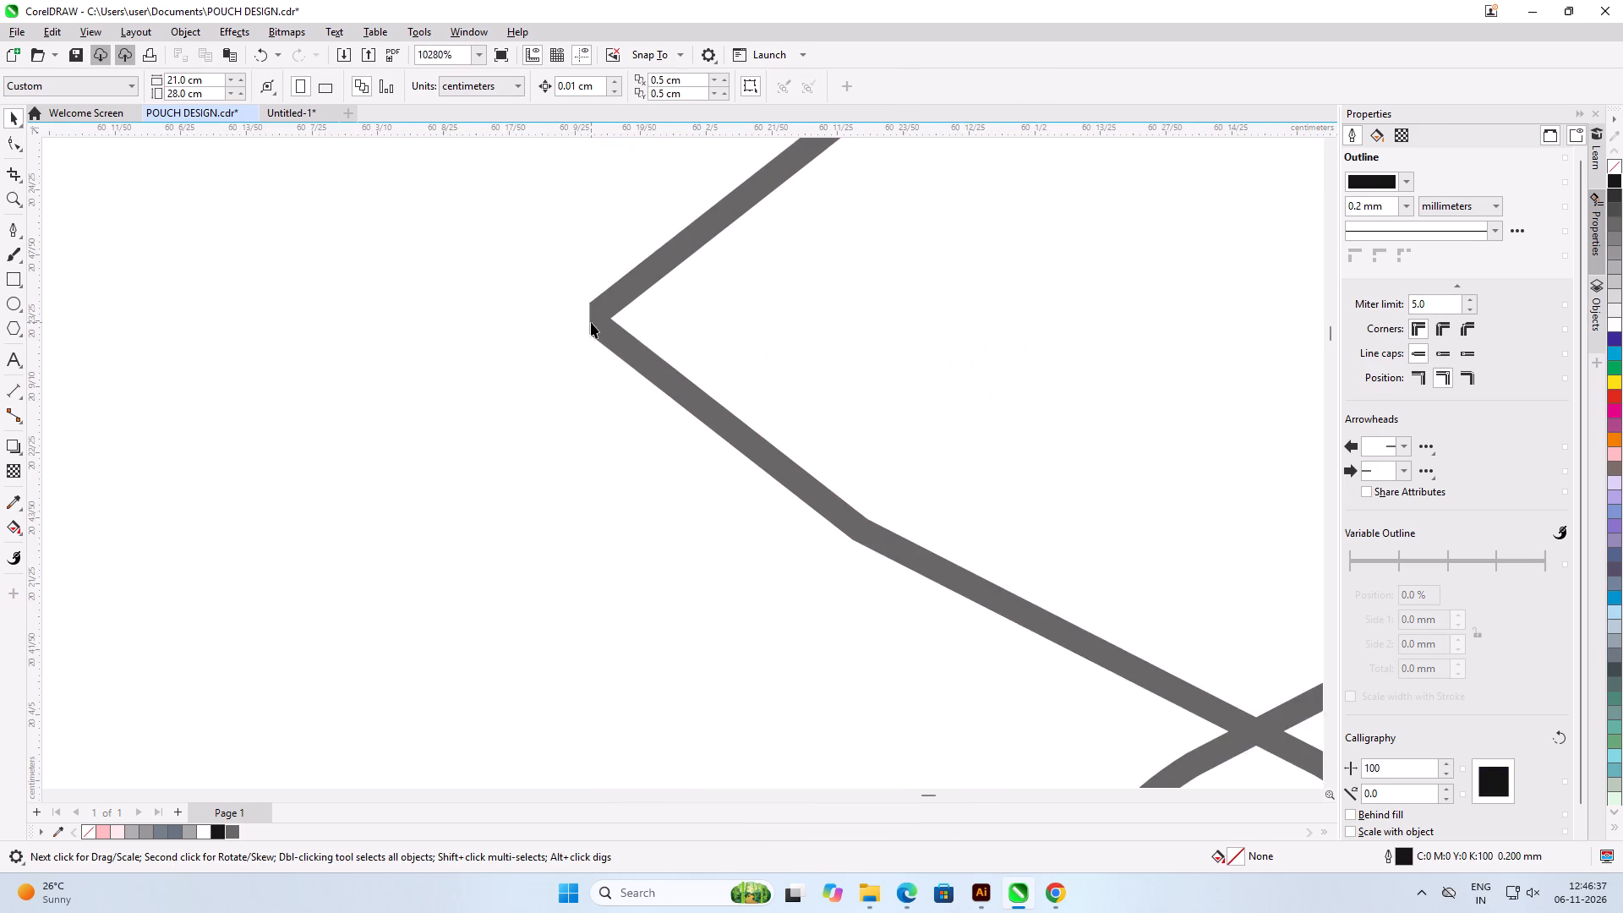
pyautogui.scroll(-18, 591, 322)
pyautogui.scroll(-6, 575, 322)
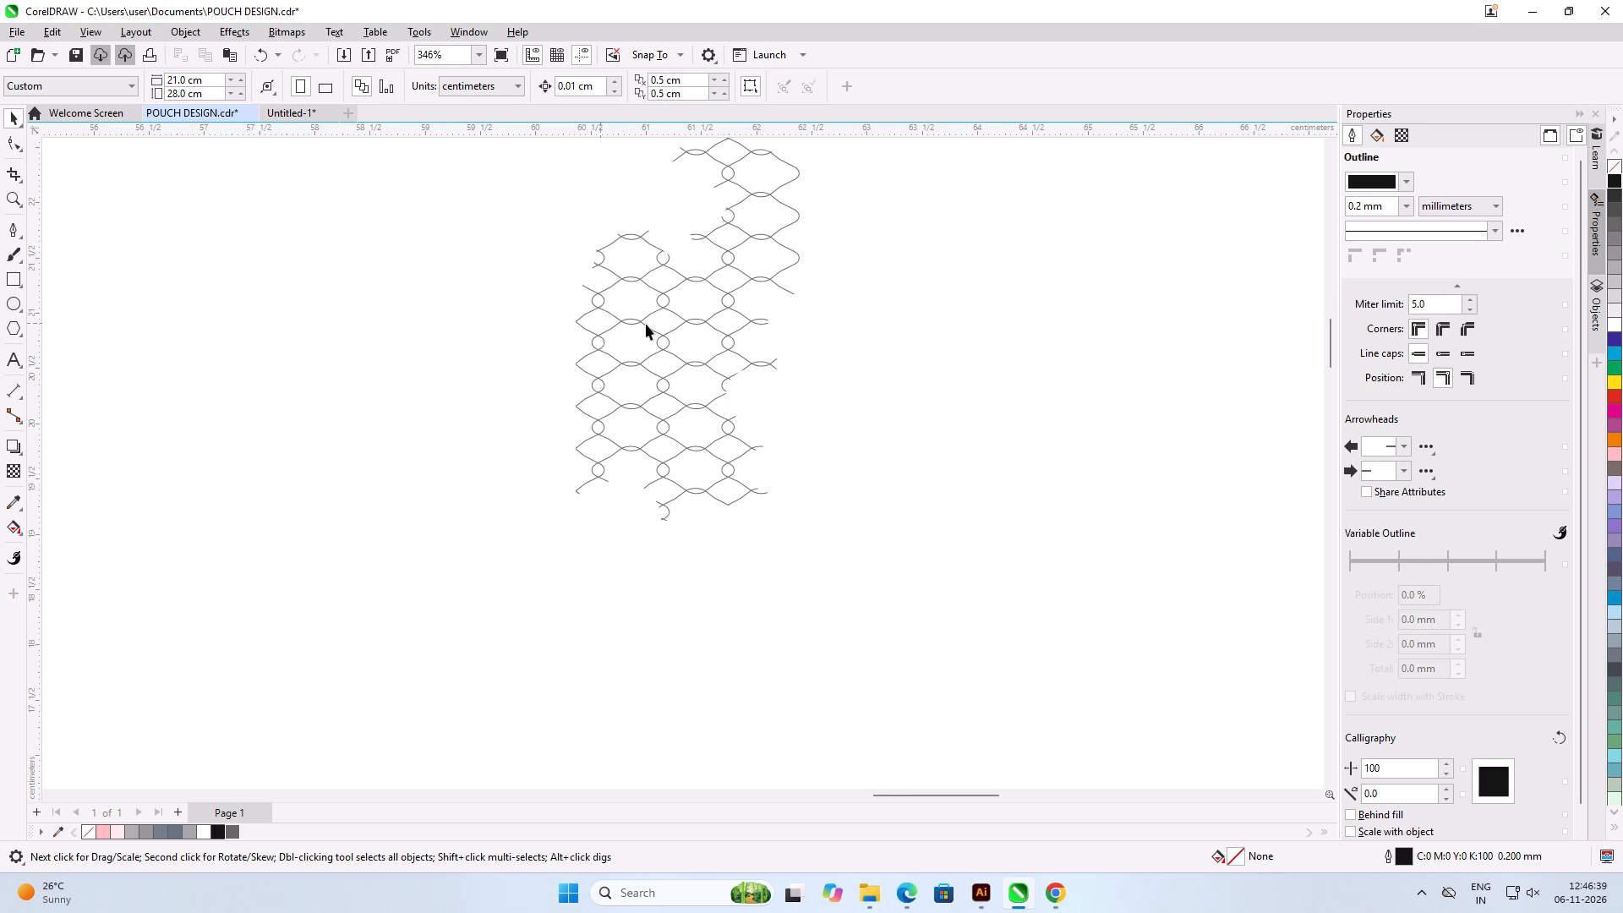
pyautogui.scroll(3, 648, 320)
pyautogui.scroll(4, 661, 623)
pyautogui.scroll(-3, 661, 623)
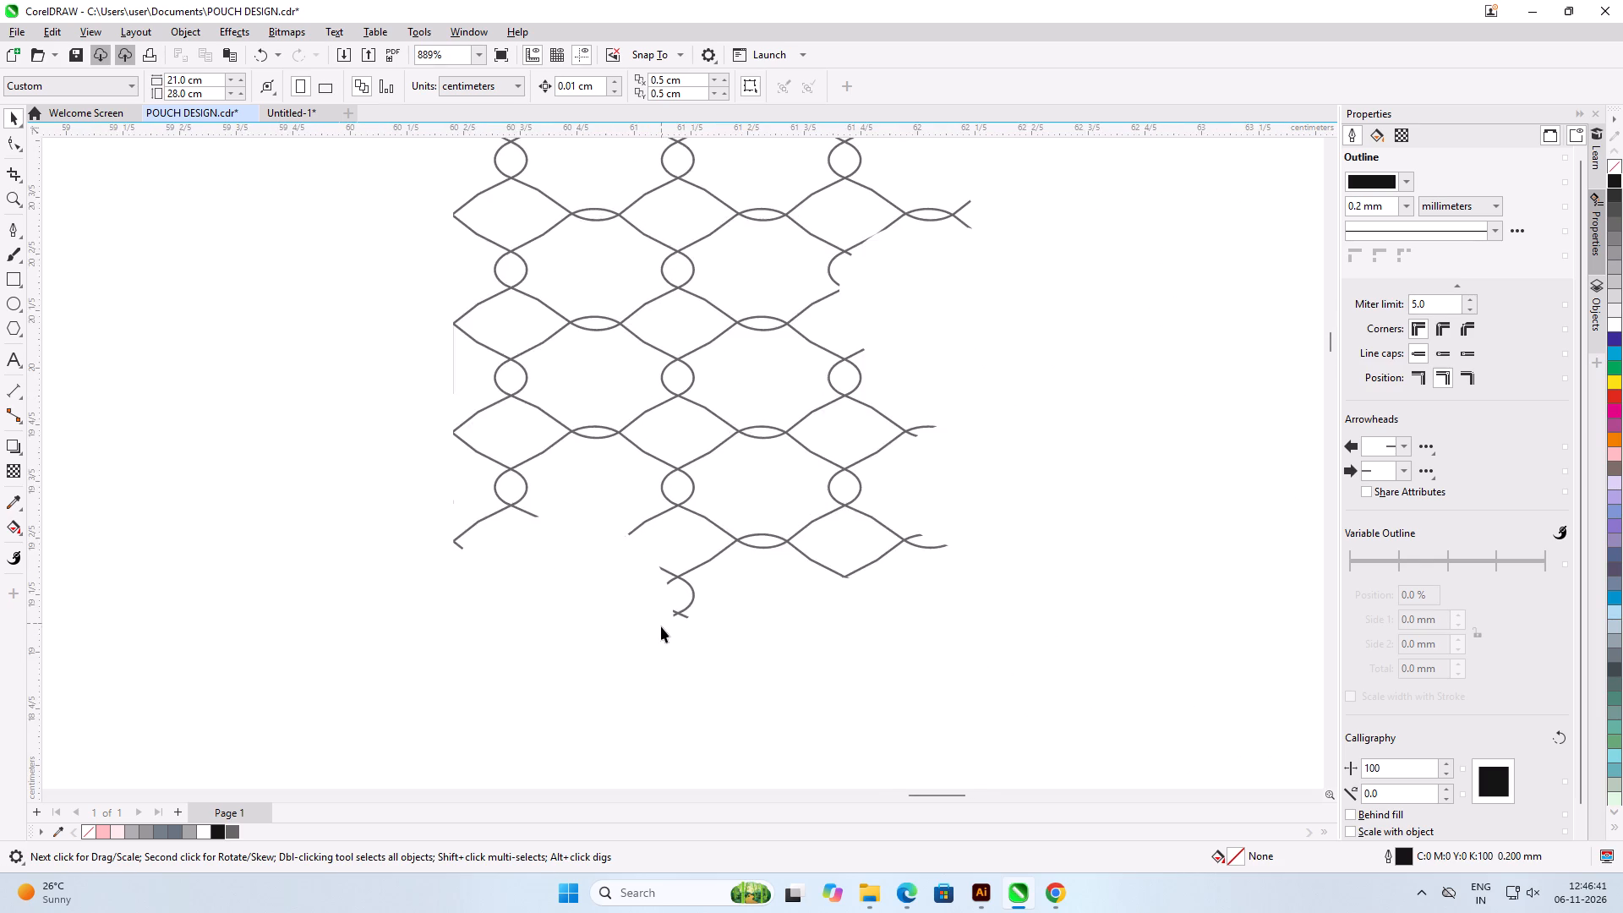
# Select the mesh copy for node editing and delete all nodes of its protruding upper part above the top full row.
pyautogui.scroll(3, 560, 511)
pyautogui.scroll(5, 506, 326)
pyautogui.scroll(-7, 506, 323)
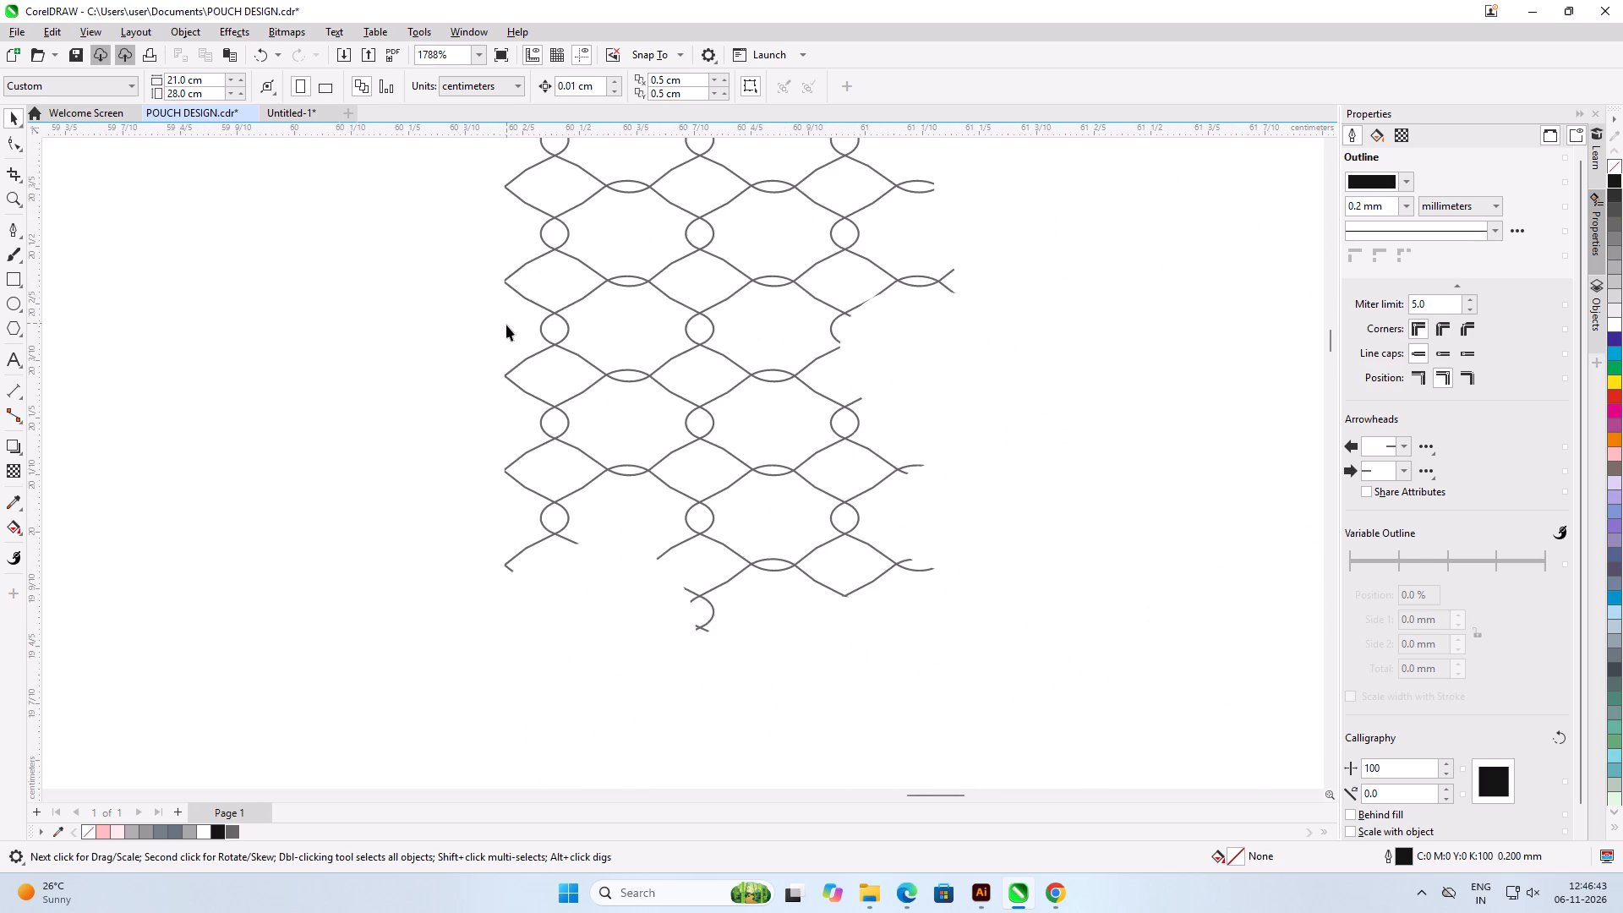
pyautogui.scroll(-5, 653, 545)
pyautogui.scroll(-3, 669, 451)
pyautogui.scroll(2, 719, 208)
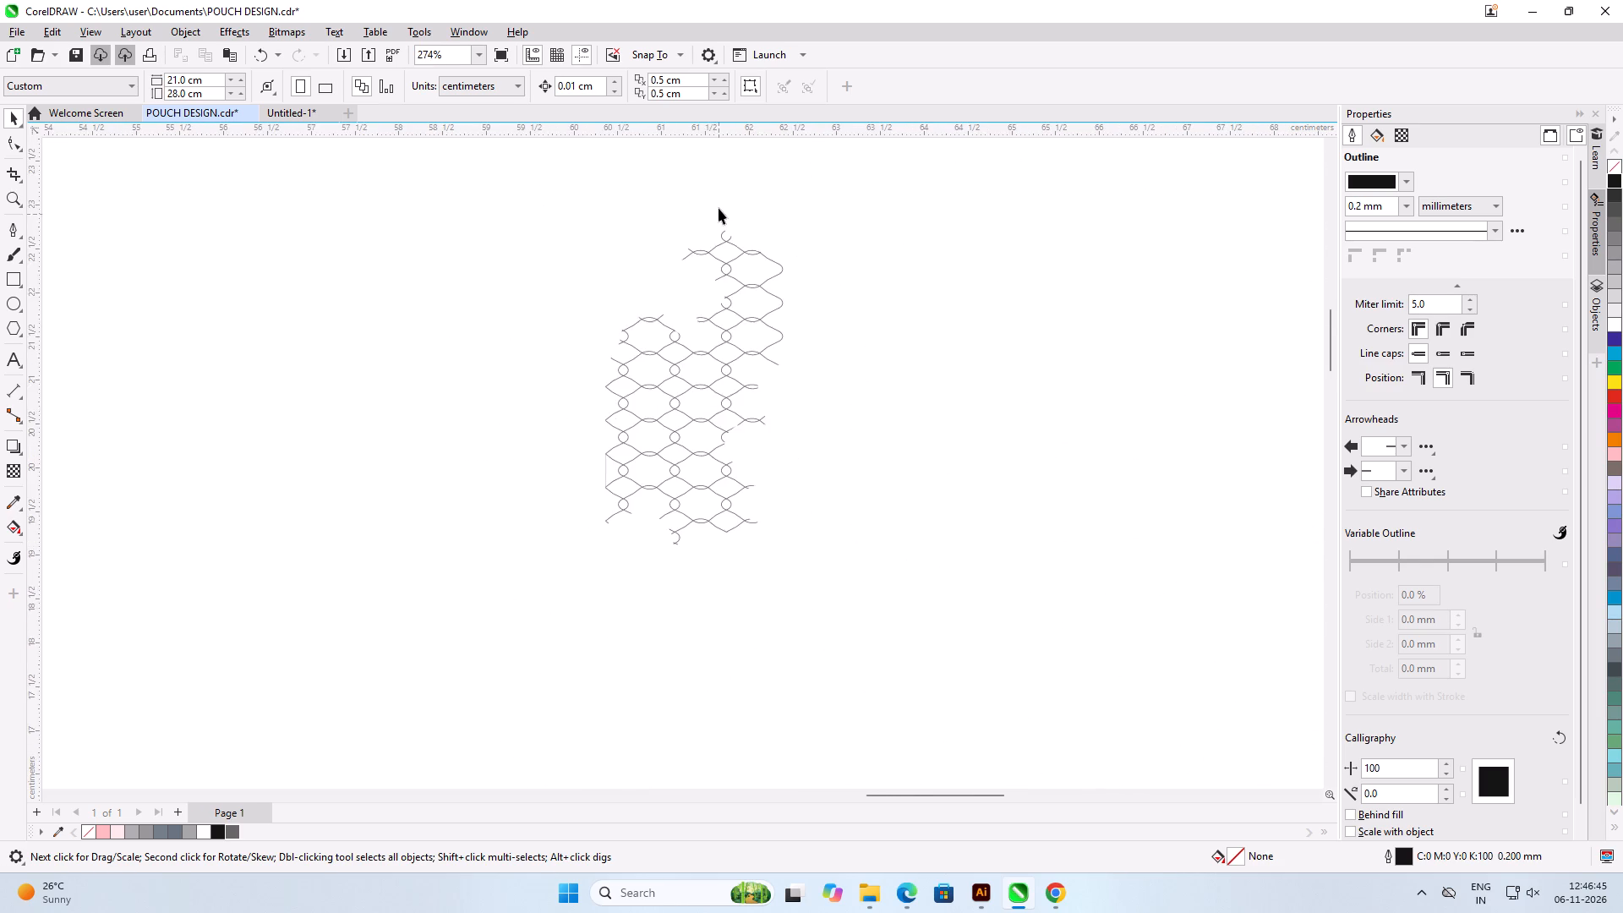
pyautogui.scroll(7, 719, 208)
pyautogui.click(17, 143)
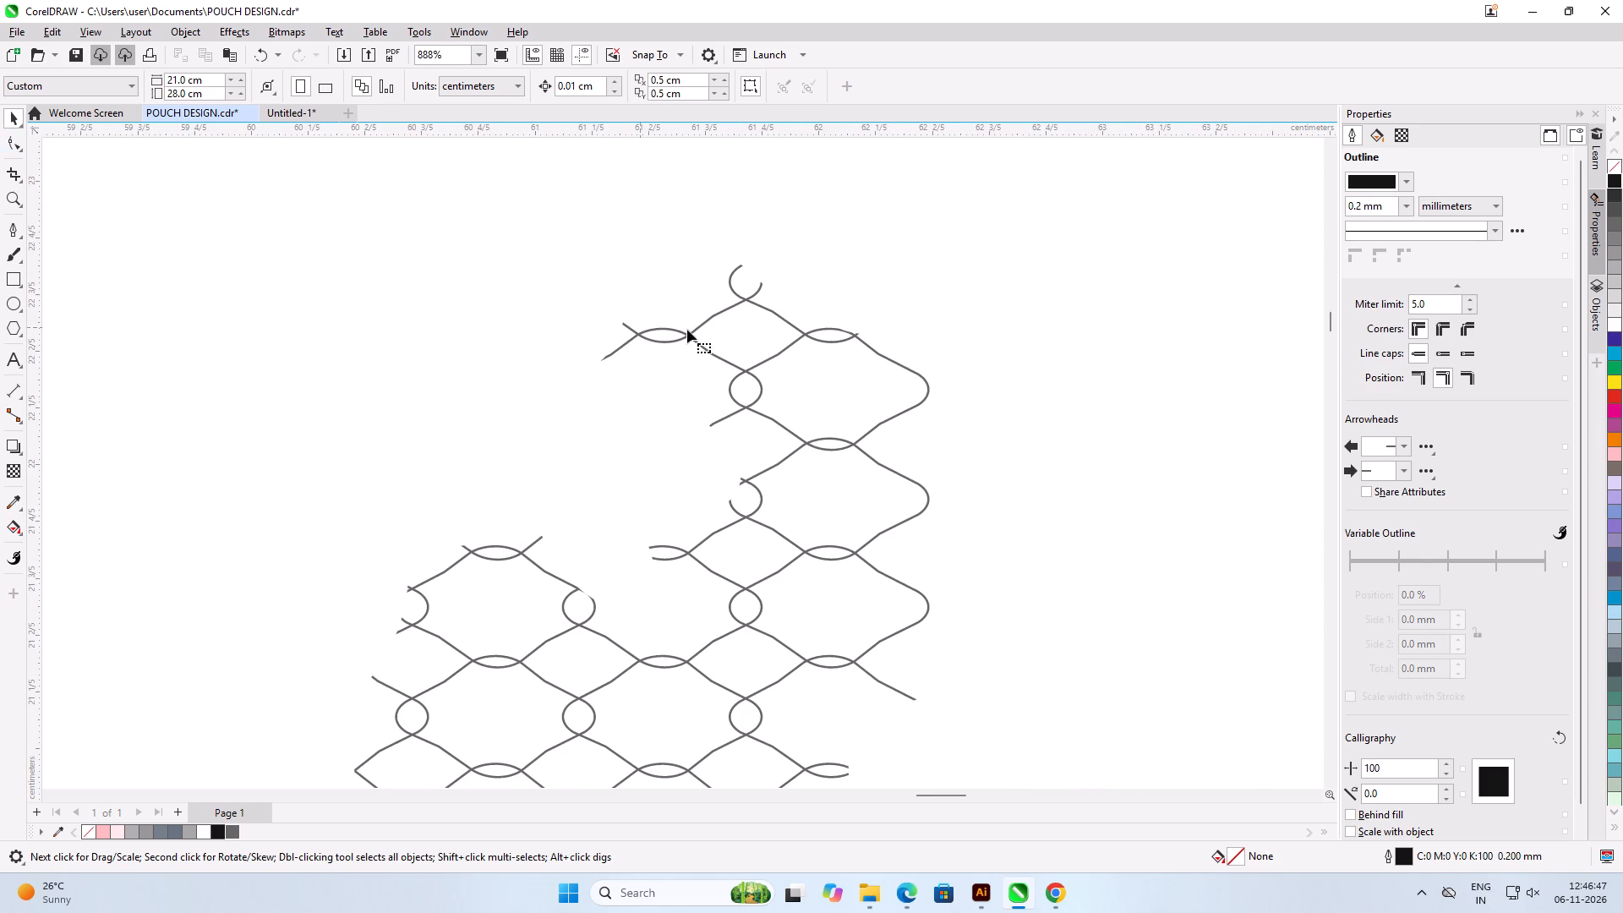
pyautogui.click(704, 321)
pyautogui.moveTo(521, 240); pyautogui.dragTo(1119, 510)
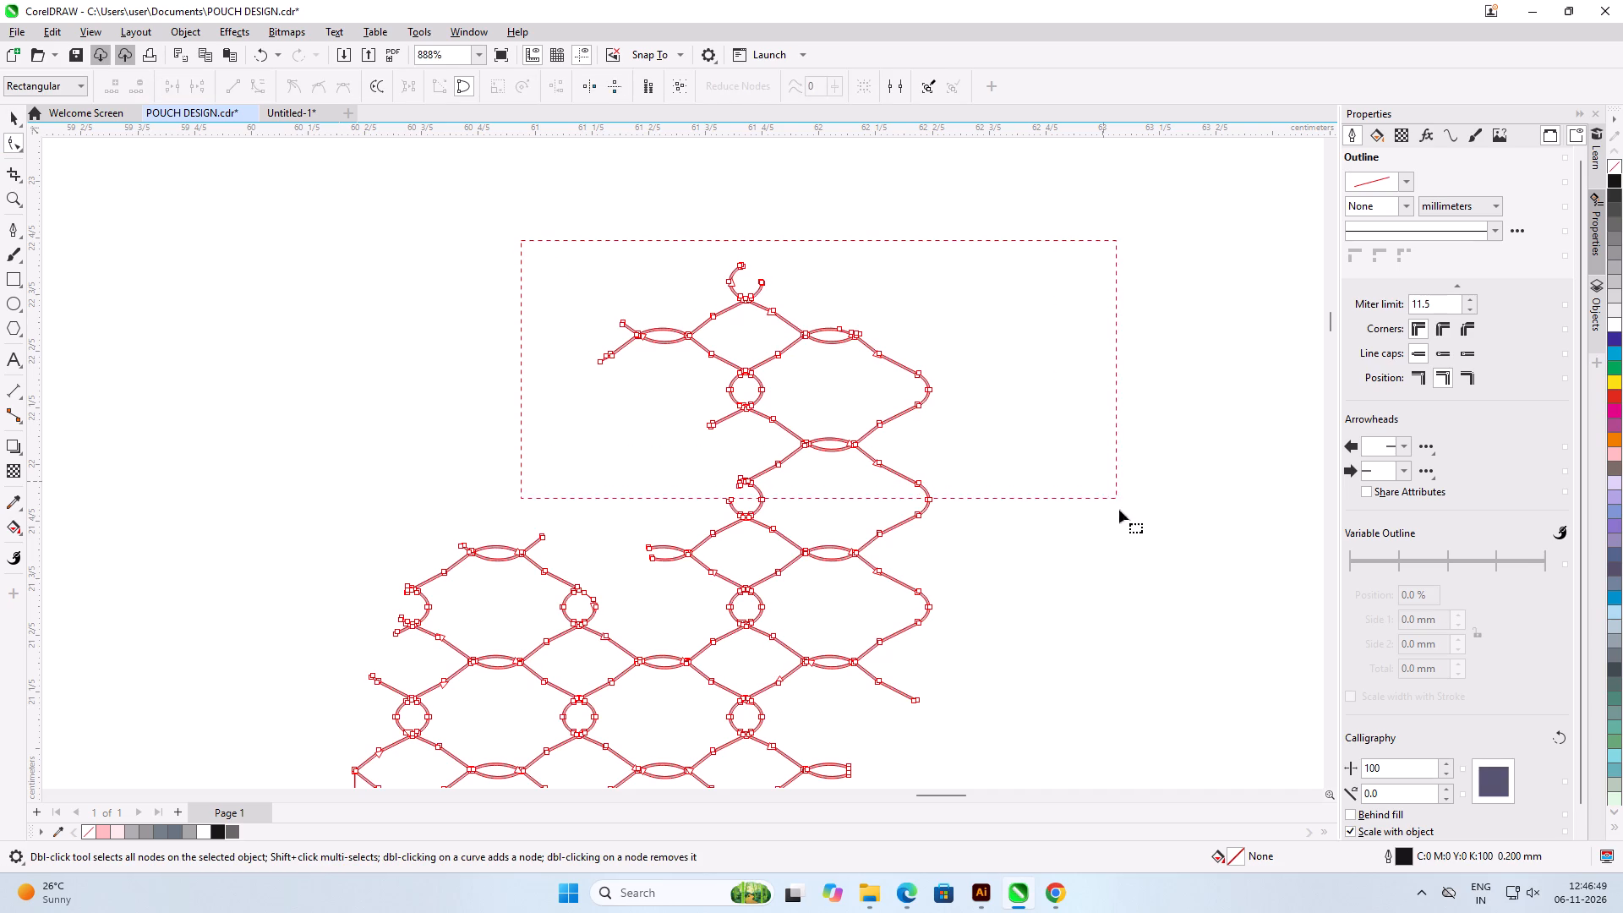
pyautogui.moveTo(1119, 510); pyautogui.dragTo(1209, 622)
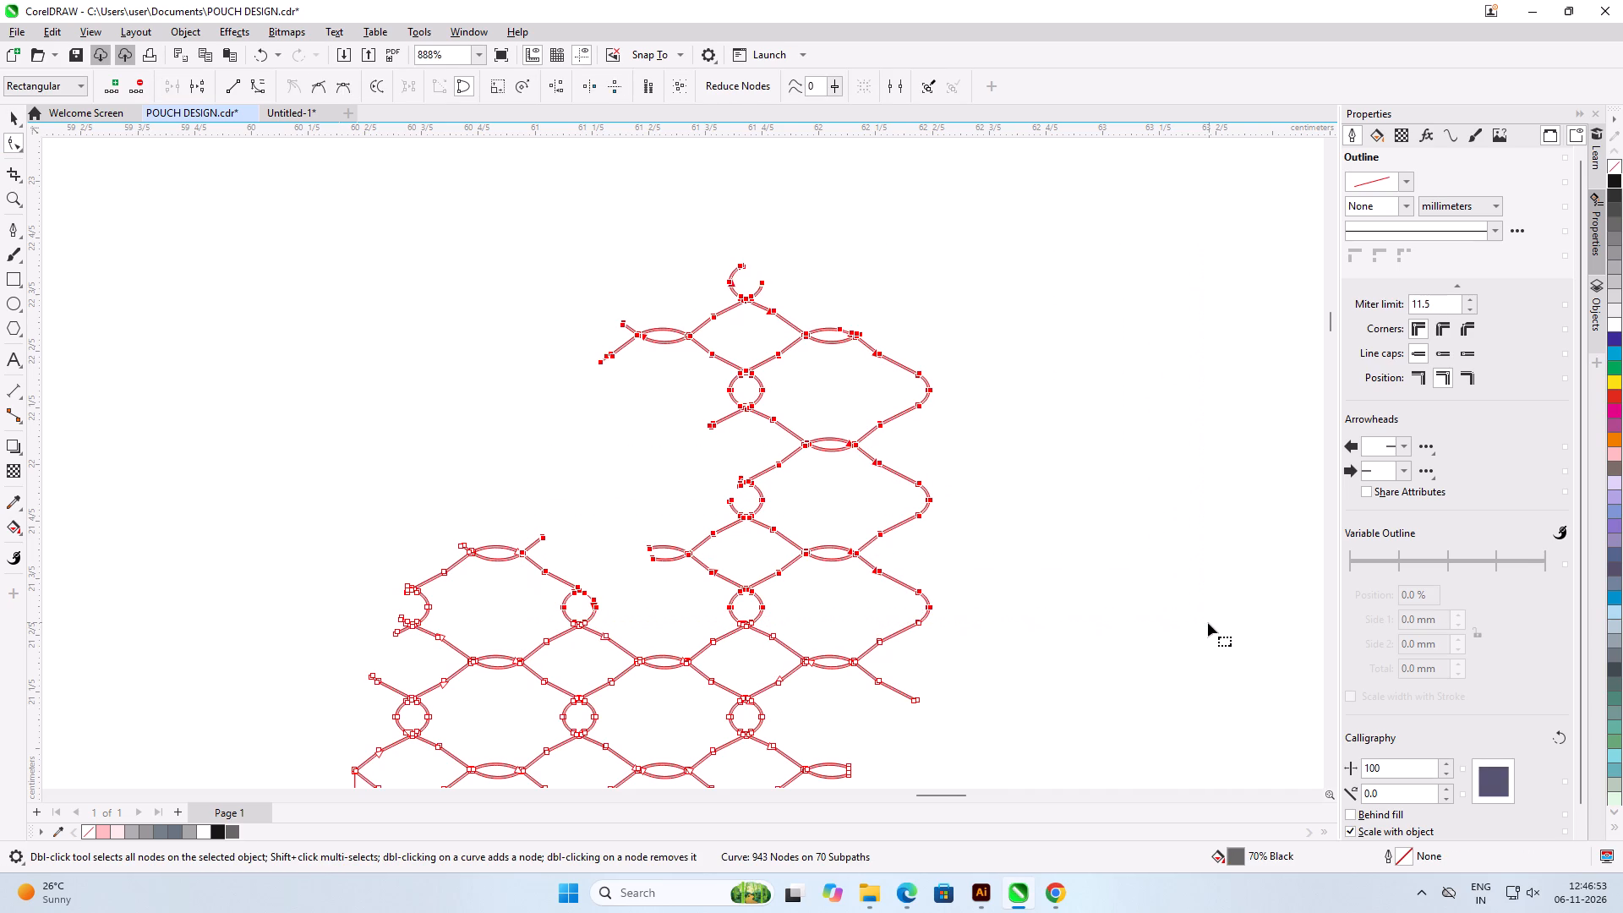
pyautogui.press('Delete')
# Delete the remaining nodes of the partial diamond and half loop above the mesh copy's upper-left junction.
pyautogui.scroll(-5, 1108, 542)
pyautogui.scroll(6, 757, 581)
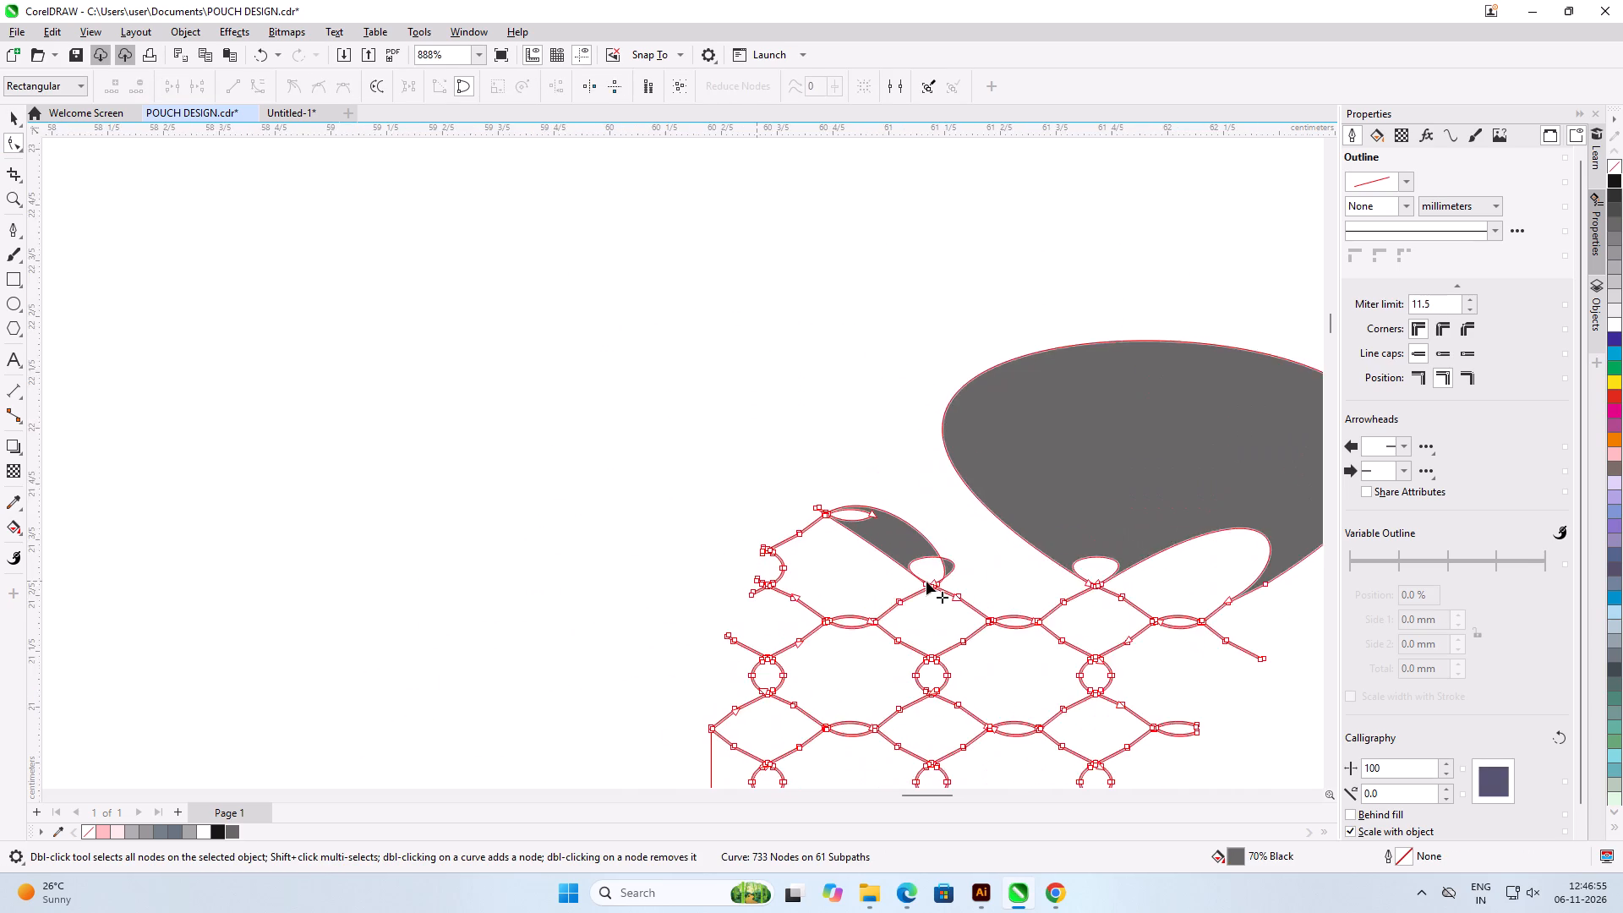
pyautogui.scroll(11, 926, 582)
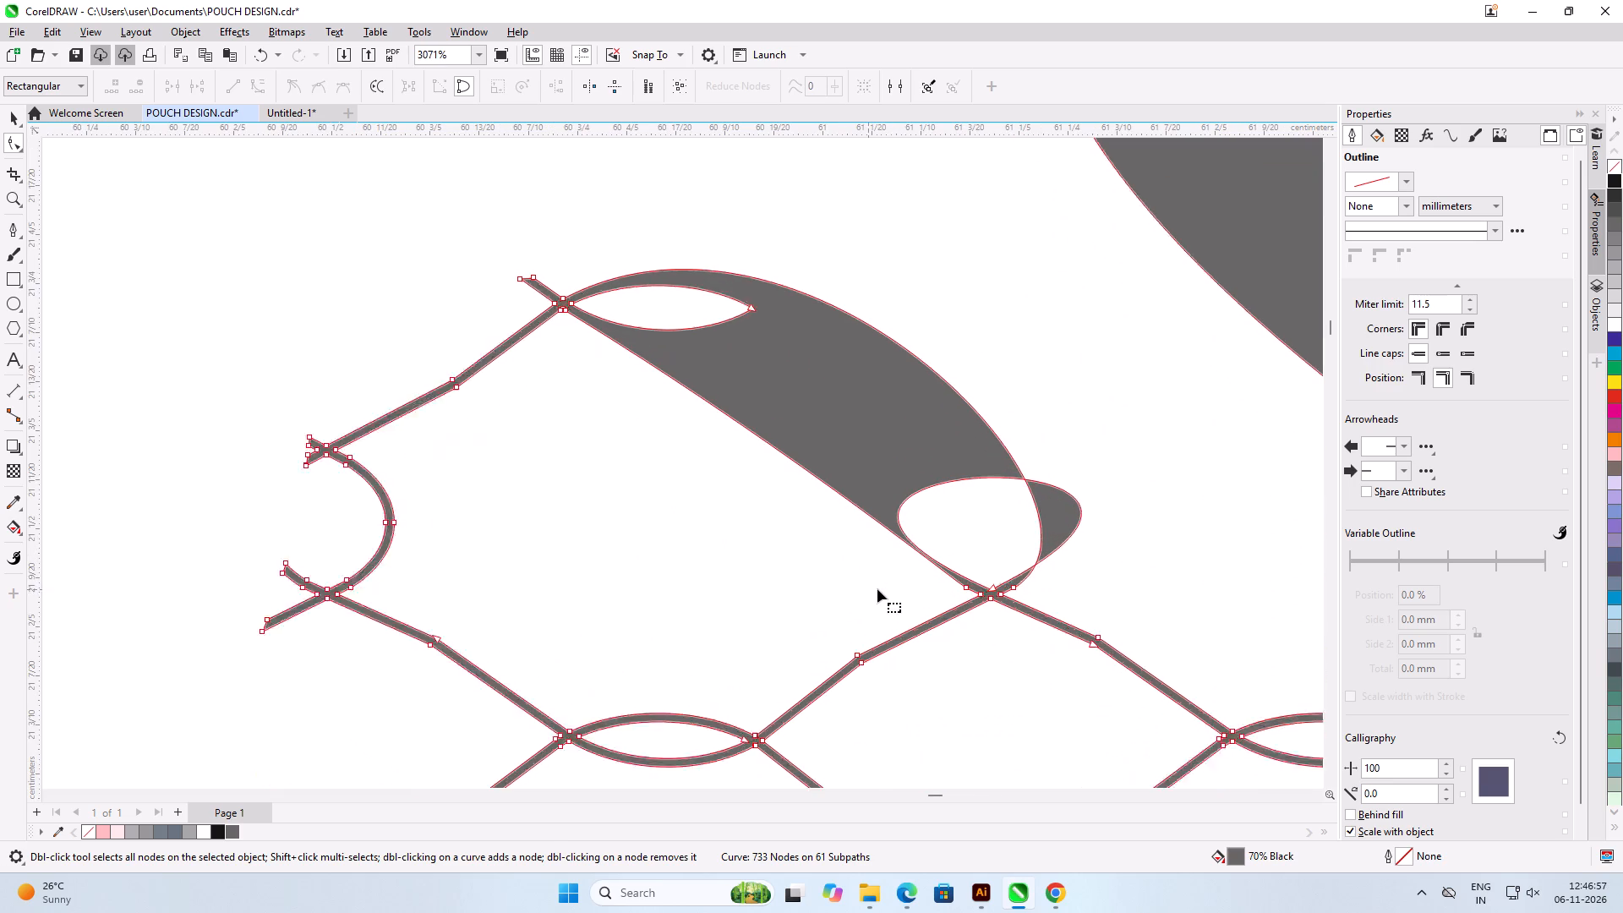
pyautogui.scroll(2, 877, 589)
pyautogui.scroll(-5, 904, 569)
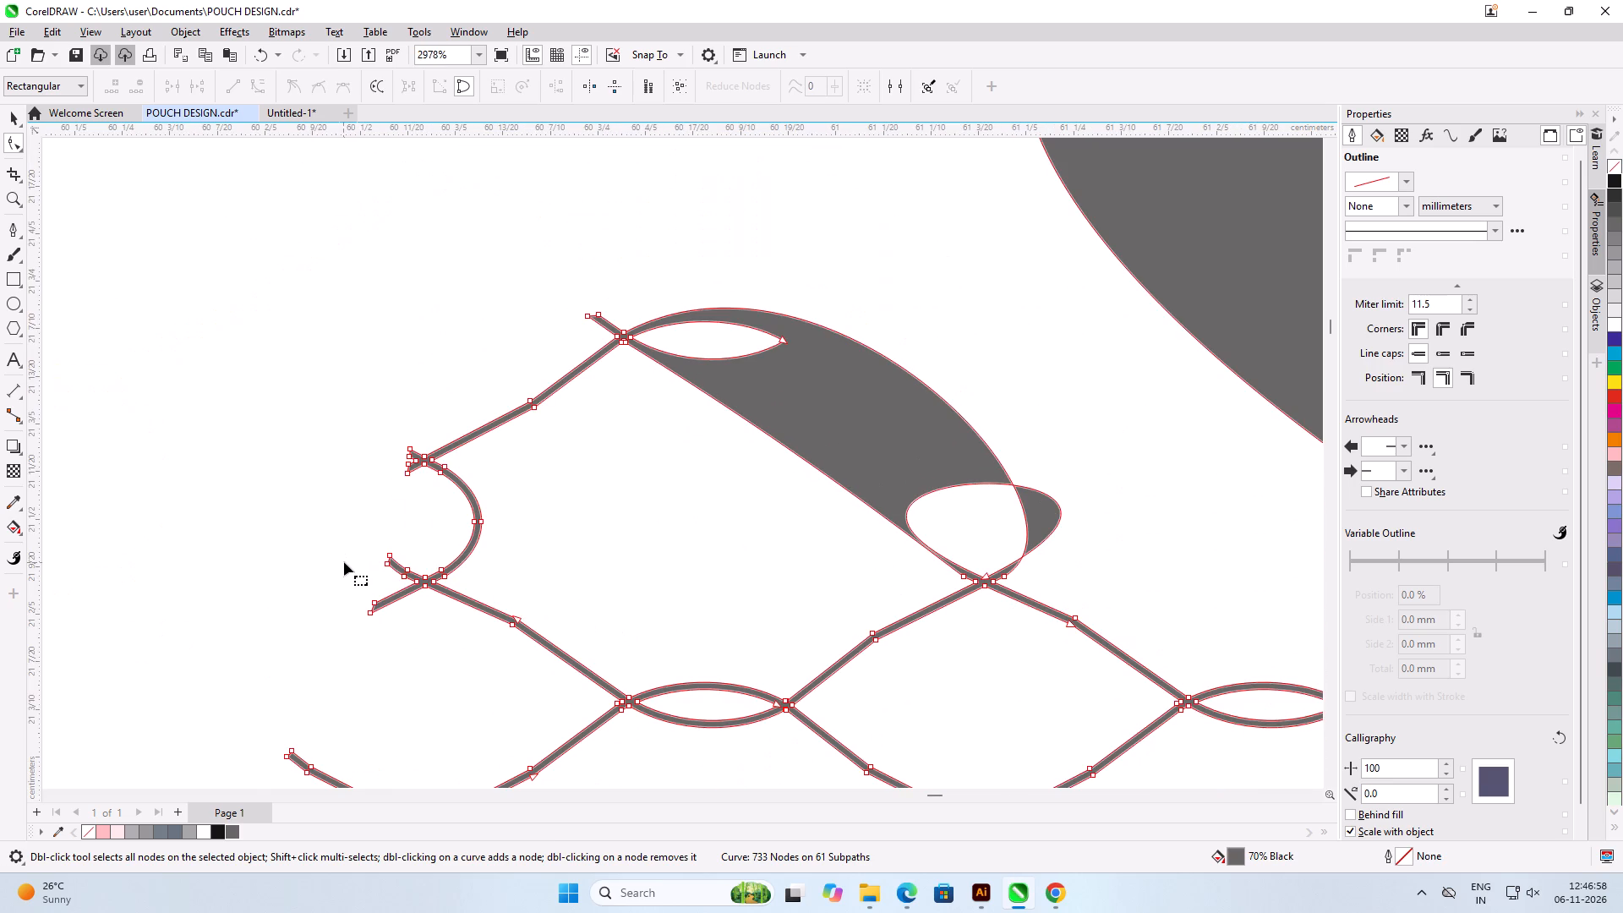
pyautogui.moveTo(344, 562); pyautogui.dragTo(514, 579)
pyautogui.press('Delete')
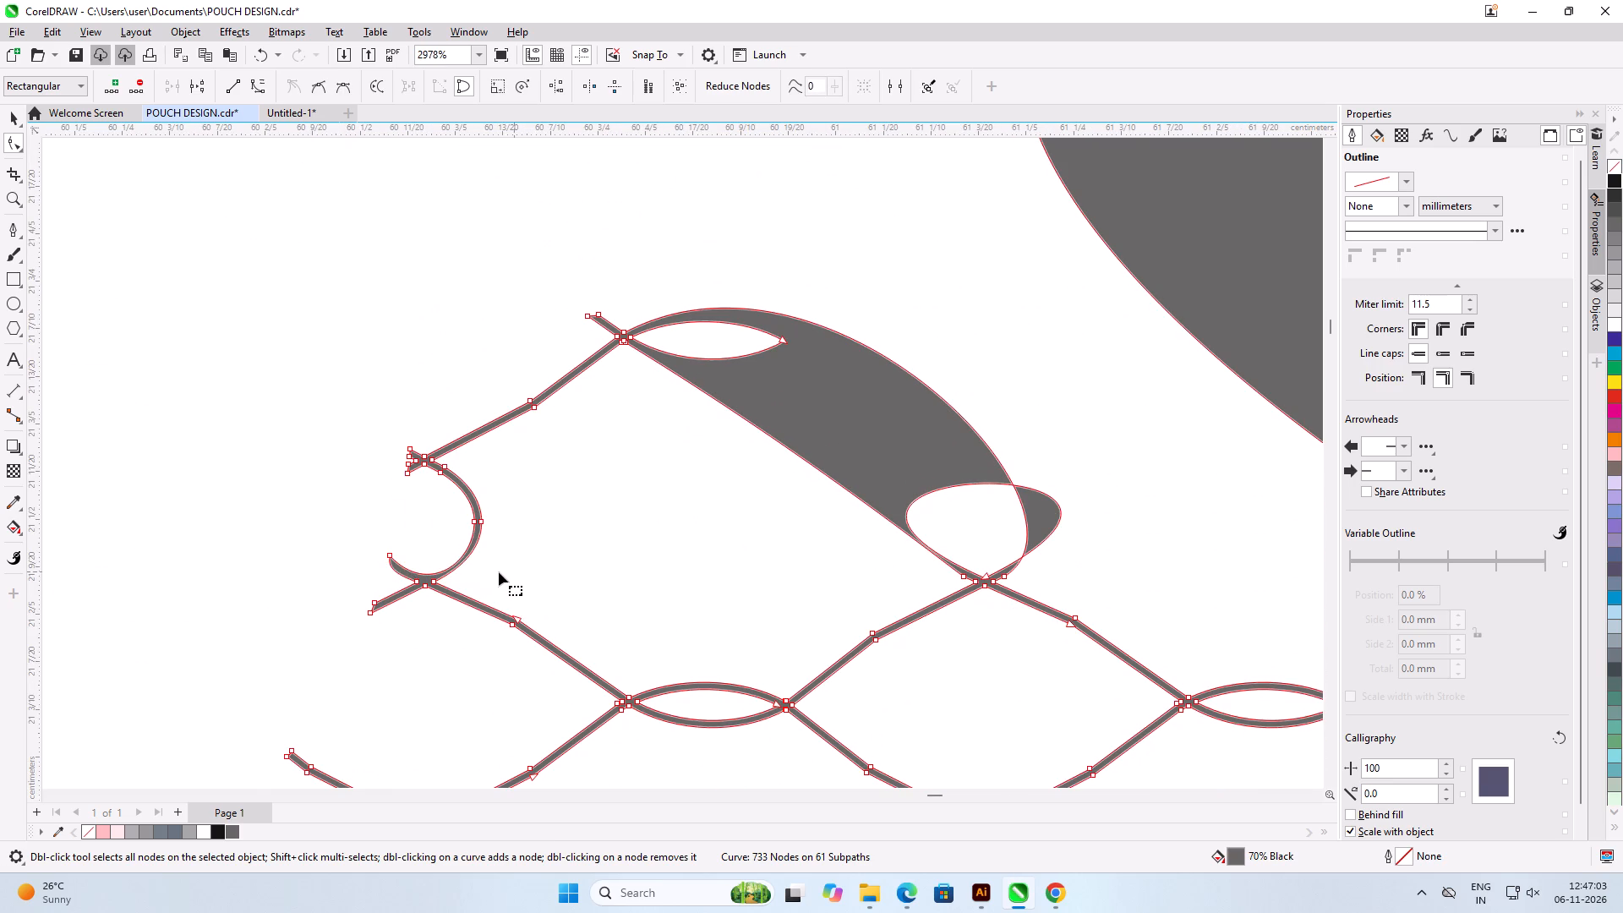
pyautogui.moveTo(353, 534); pyautogui.dragTo(553, 565)
pyautogui.press('Delete')
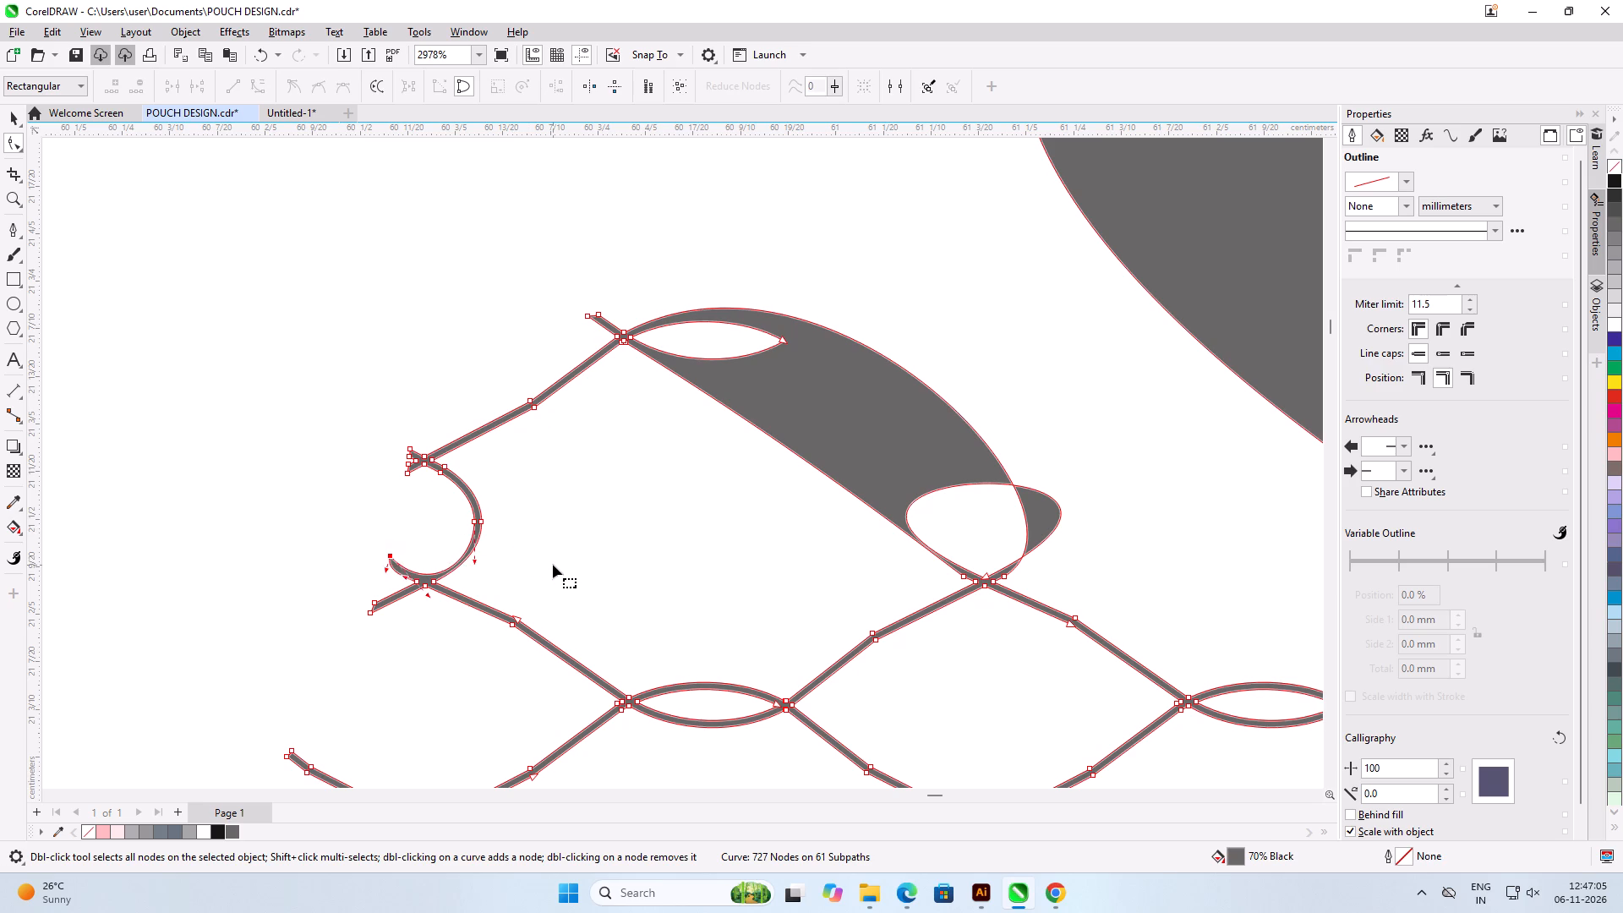
pyautogui.moveTo(247, 273); pyautogui.dragTo(848, 495)
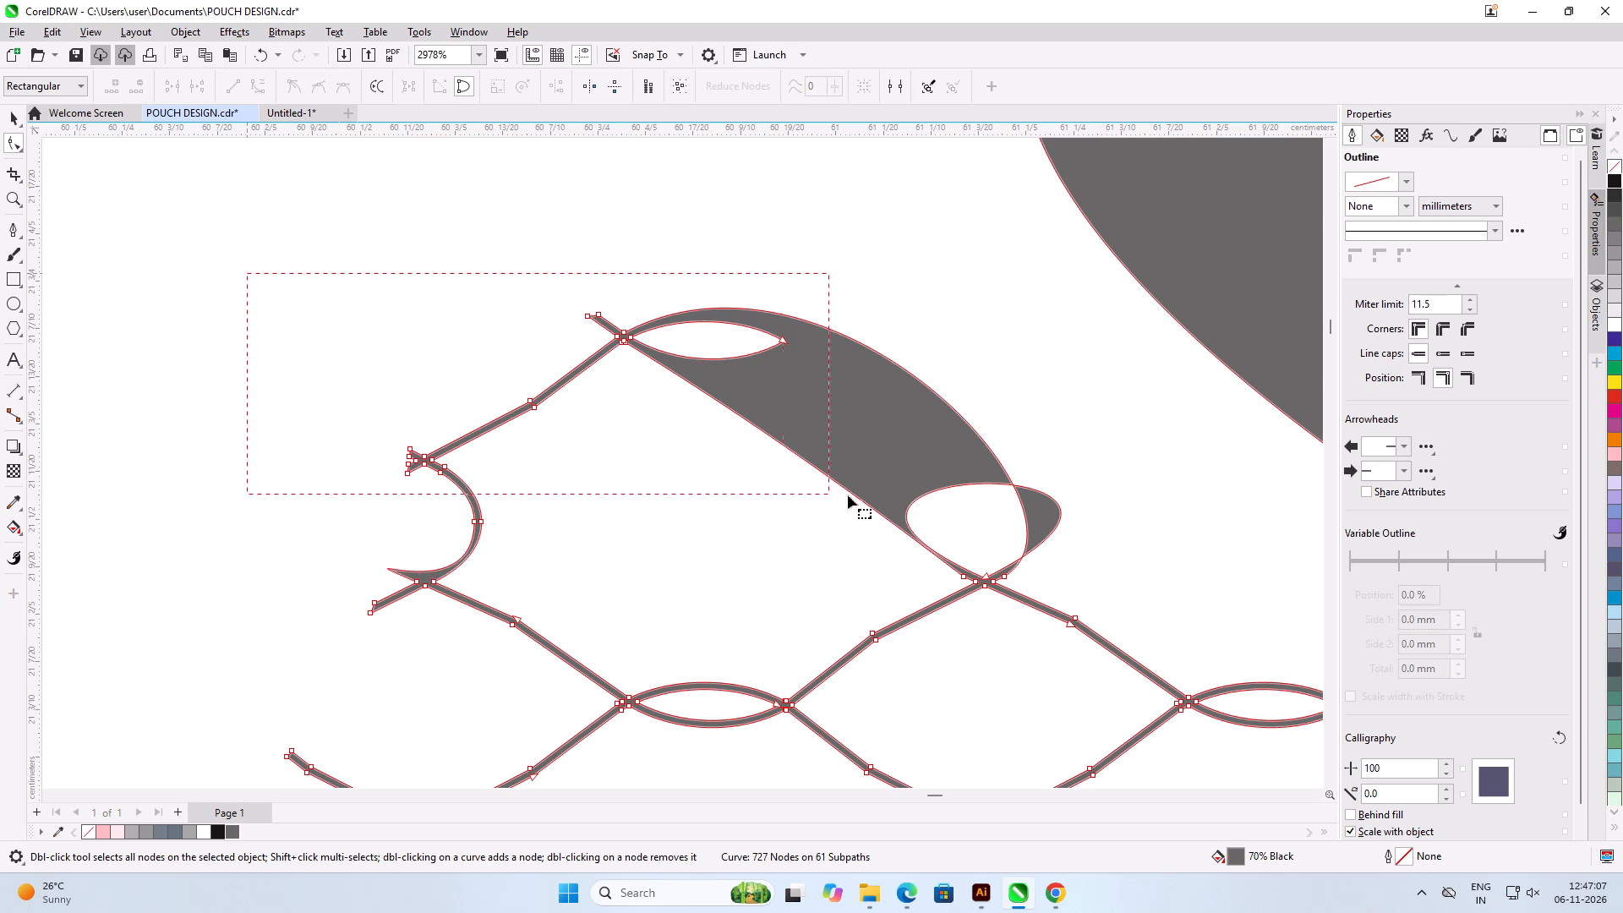
pyautogui.moveTo(848, 495); pyautogui.dragTo(966, 540)
pyautogui.press('Delete')
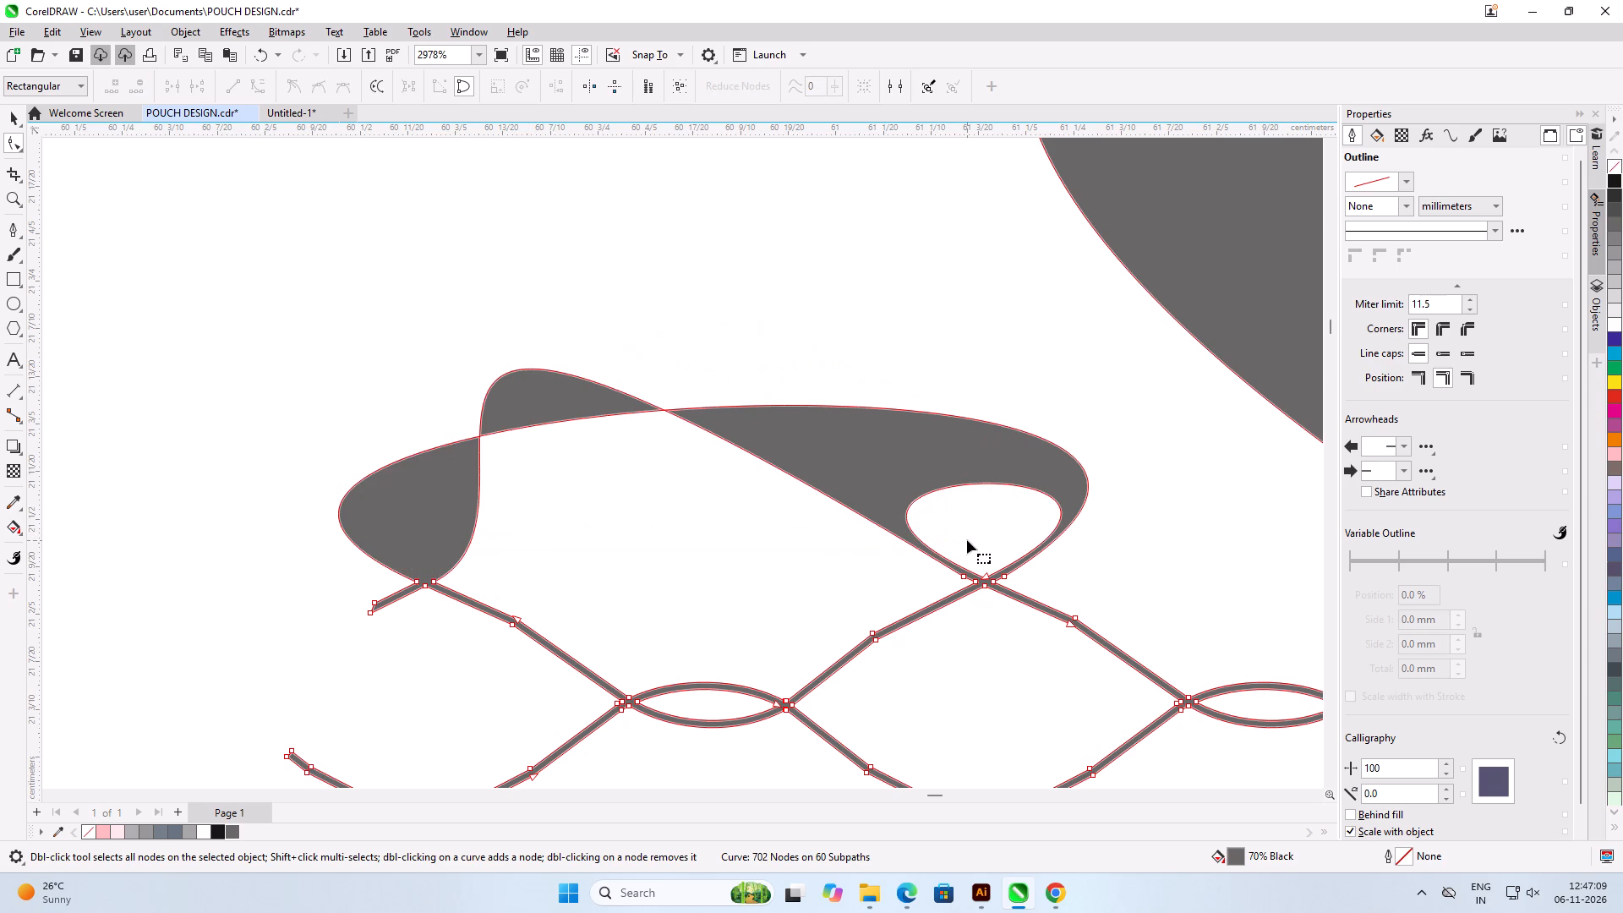
# Convert the two bulging curves between the mesh copy's left and middle top junctions into straight lines.
pyautogui.scroll(3, 967, 540)
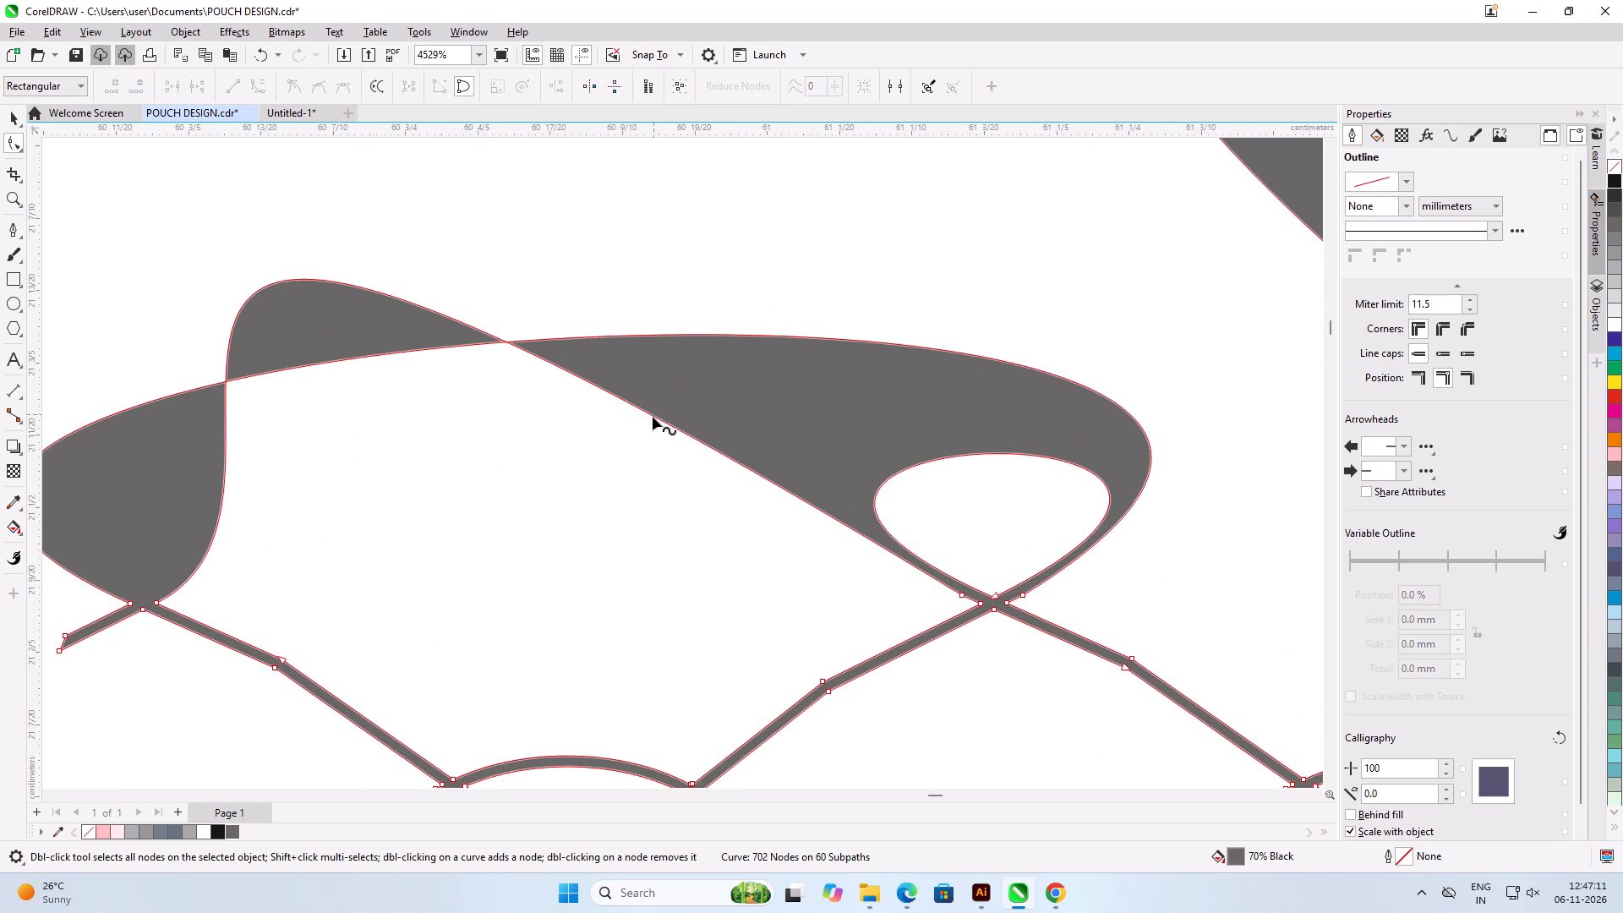
pyautogui.click(653, 417)
pyautogui.click(232, 89)
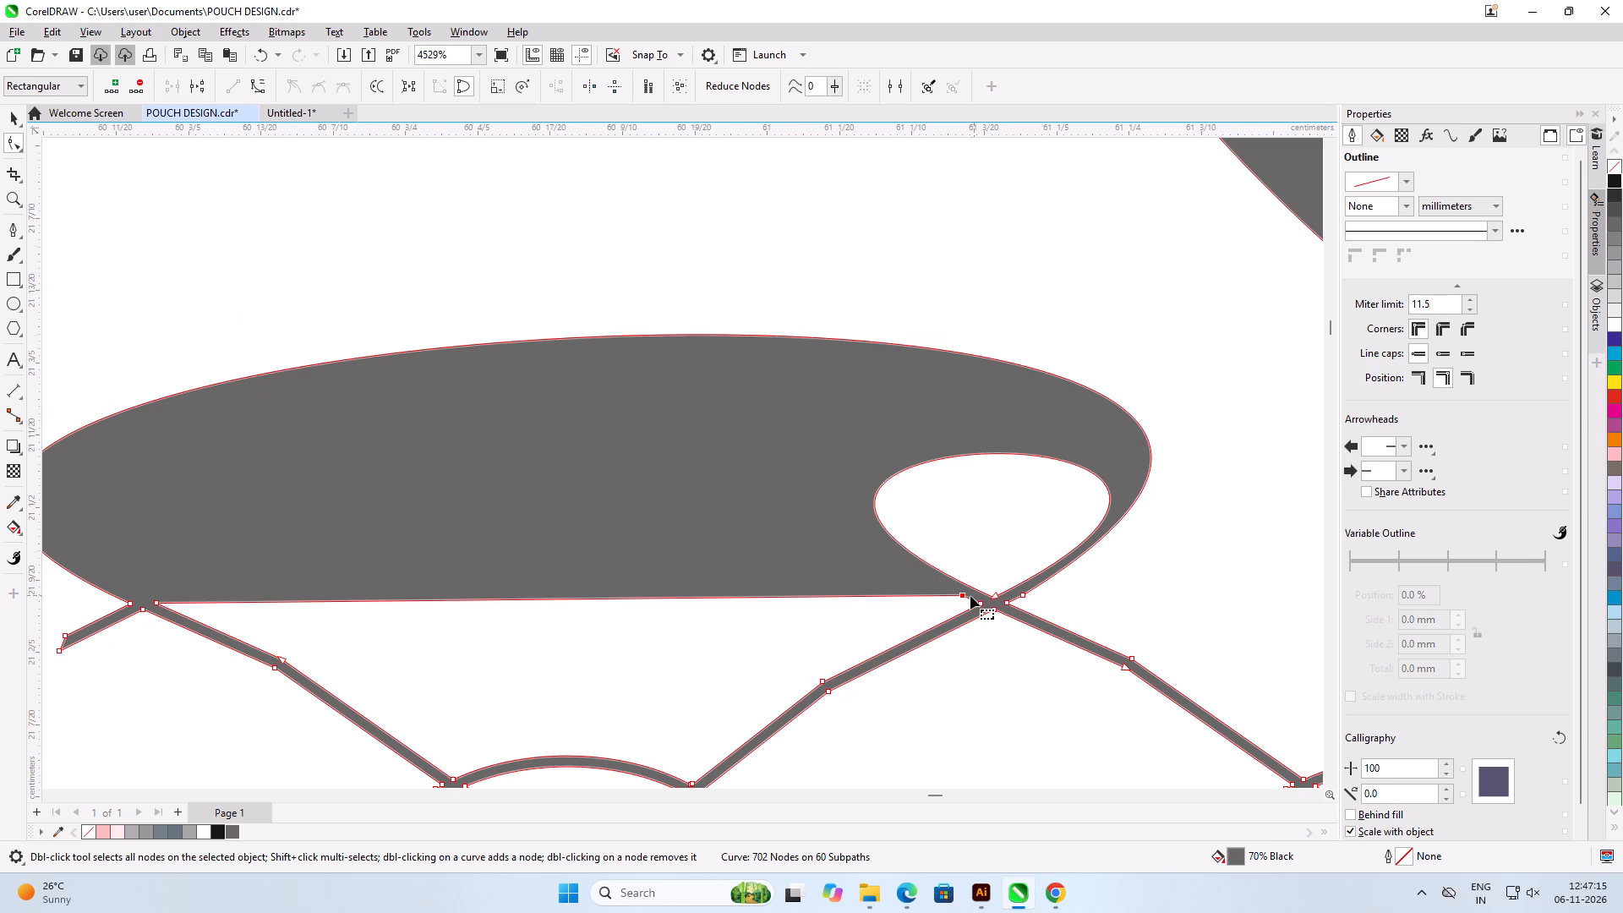
pyautogui.scroll(-4, 1014, 583)
pyautogui.scroll(5, 590, 595)
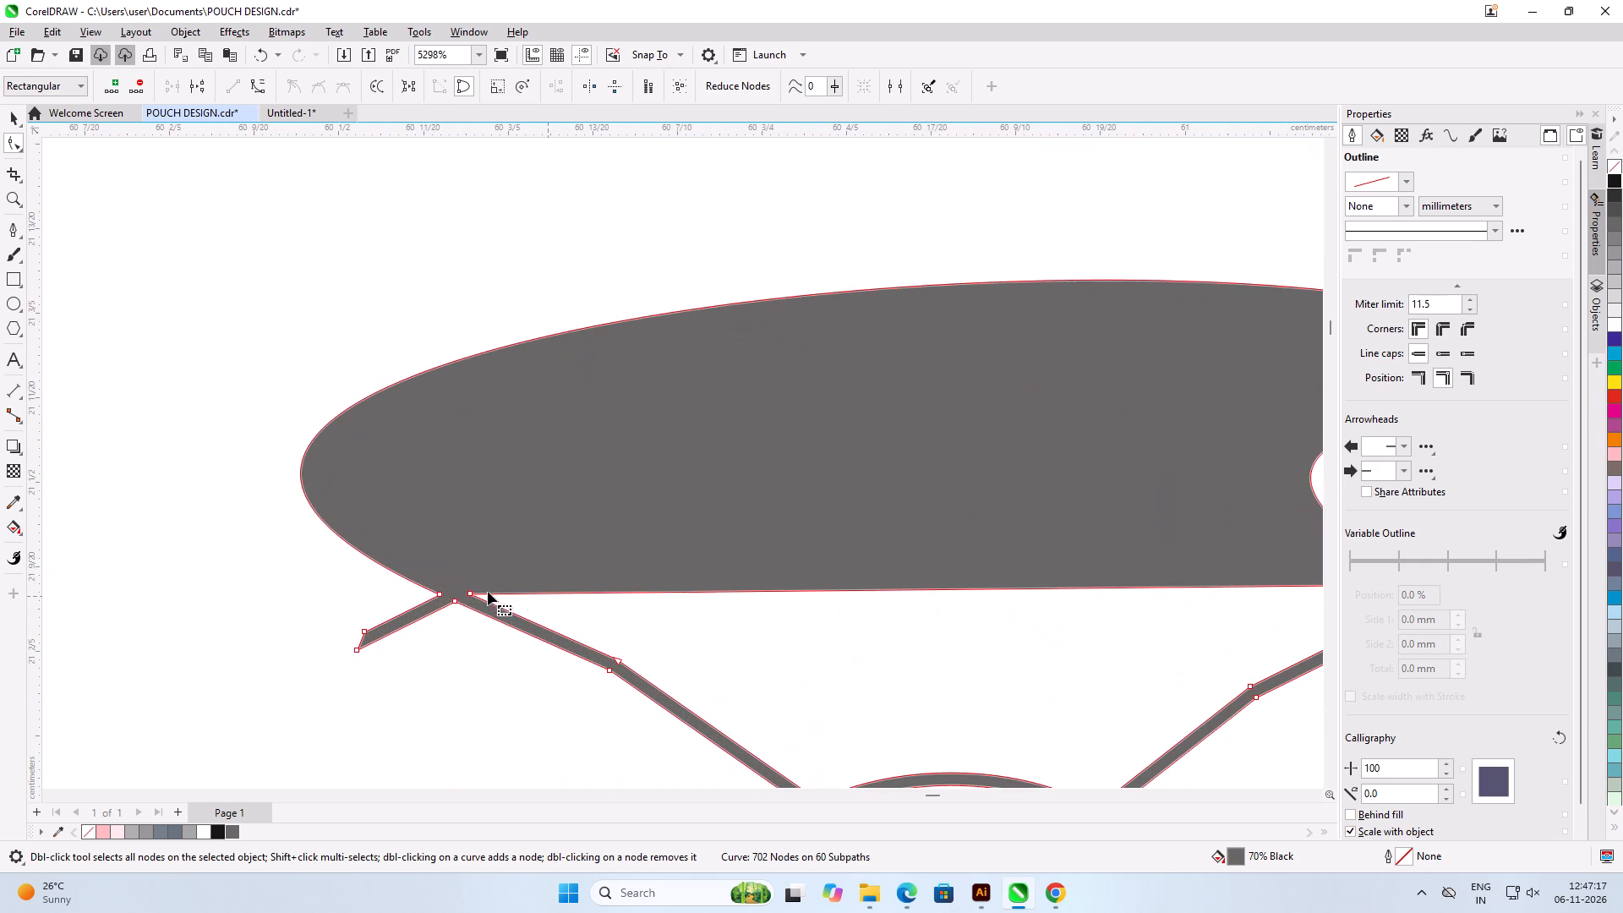
pyautogui.click(441, 594)
pyautogui.click(782, 298)
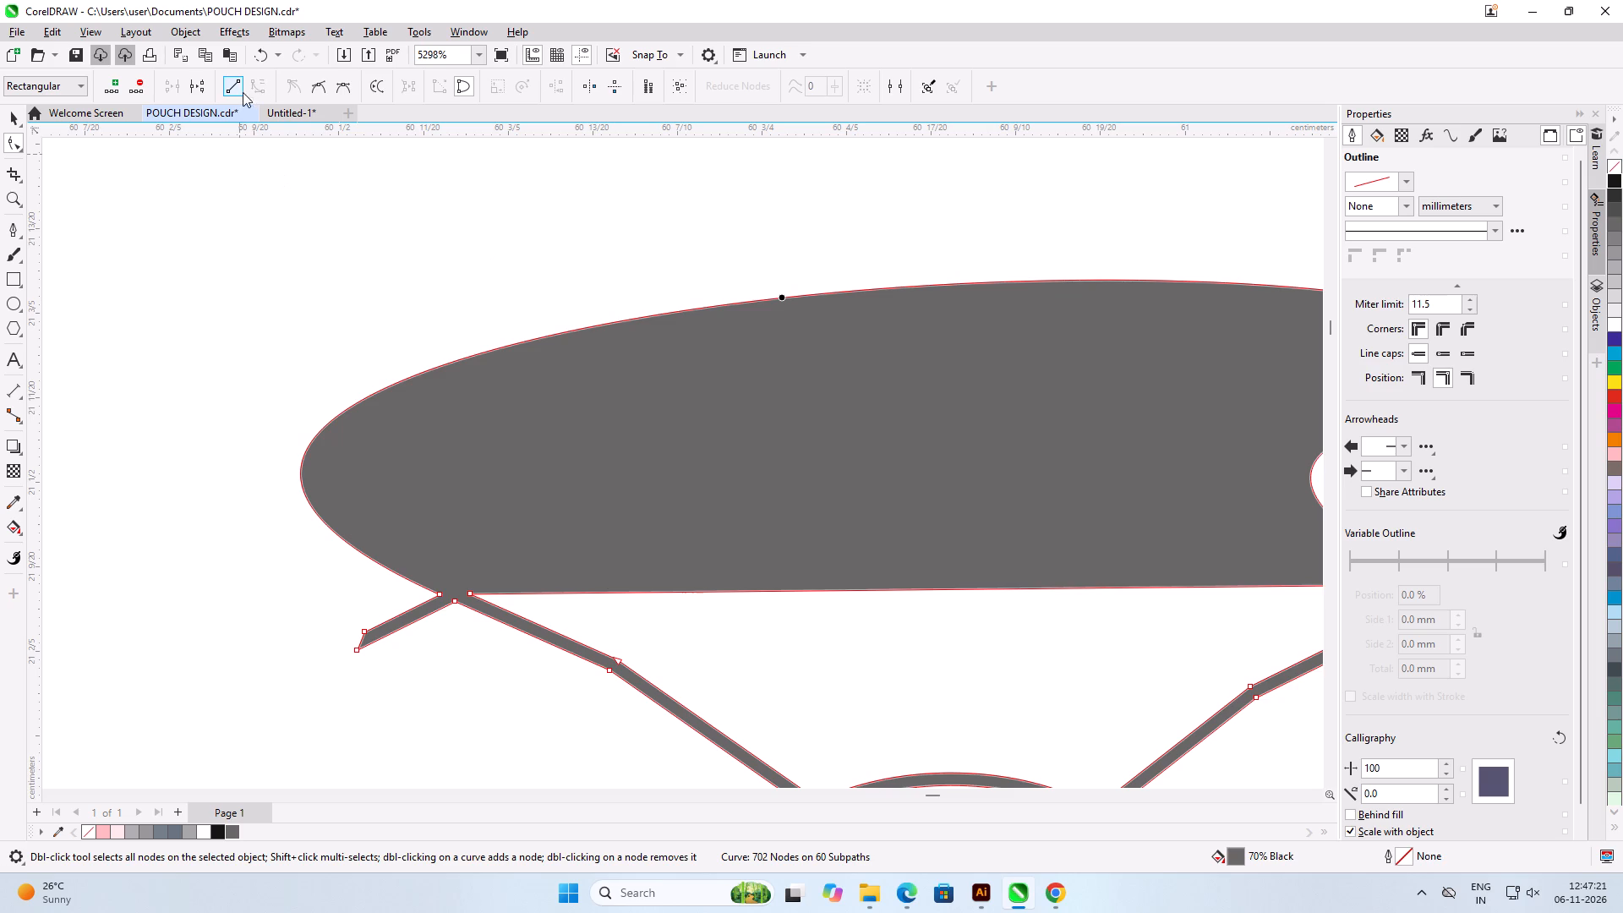
pyautogui.click(233, 87)
# Delete the leftover loop's node above the mesh copy's middle top junction.
pyautogui.scroll(-8, 213, 137)
pyautogui.scroll(-3, 457, 287)
pyautogui.scroll(5, 581, 280)
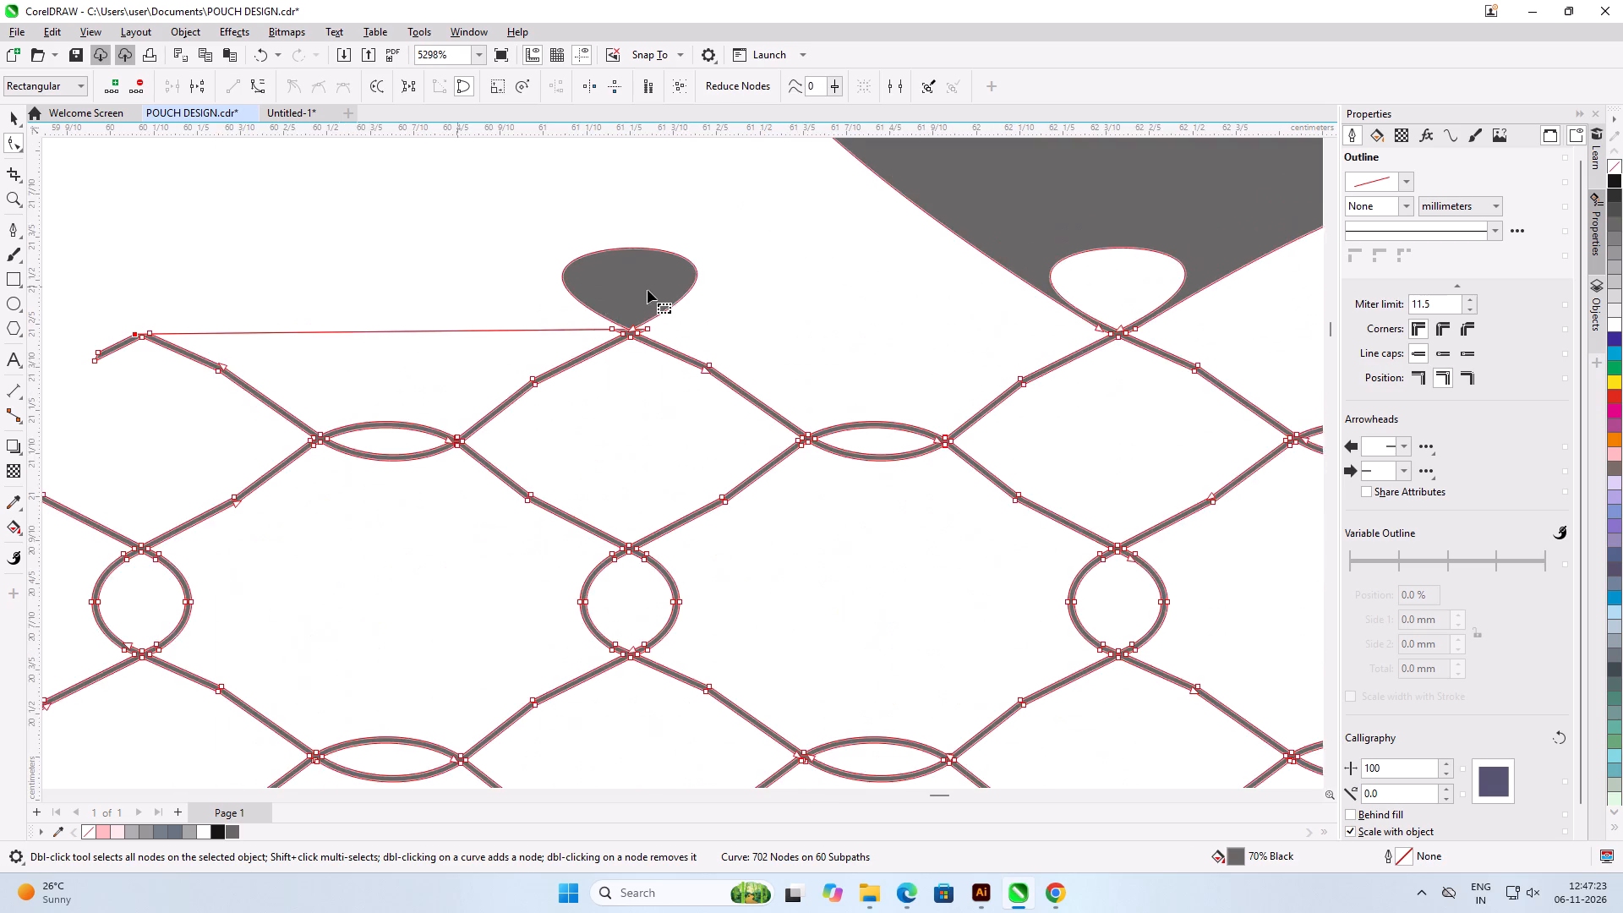
pyautogui.scroll(13, 648, 290)
pyautogui.scroll(7, 569, 425)
pyautogui.scroll(5, 713, 392)
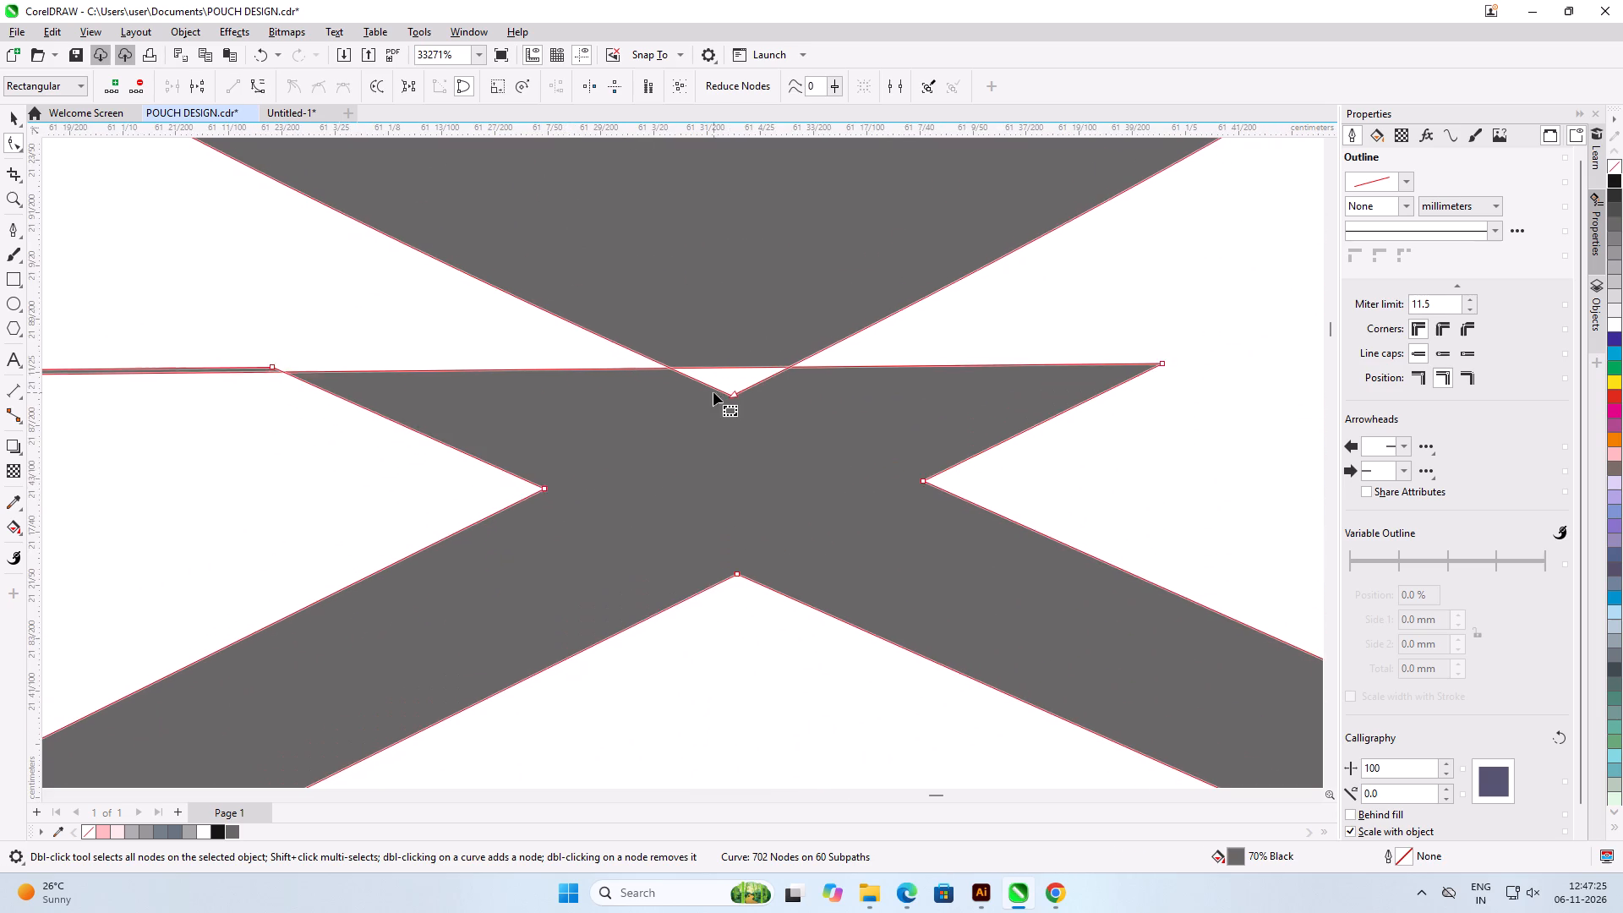
pyautogui.scroll(1, 713, 392)
pyautogui.click(736, 396)
pyautogui.press('Delete')
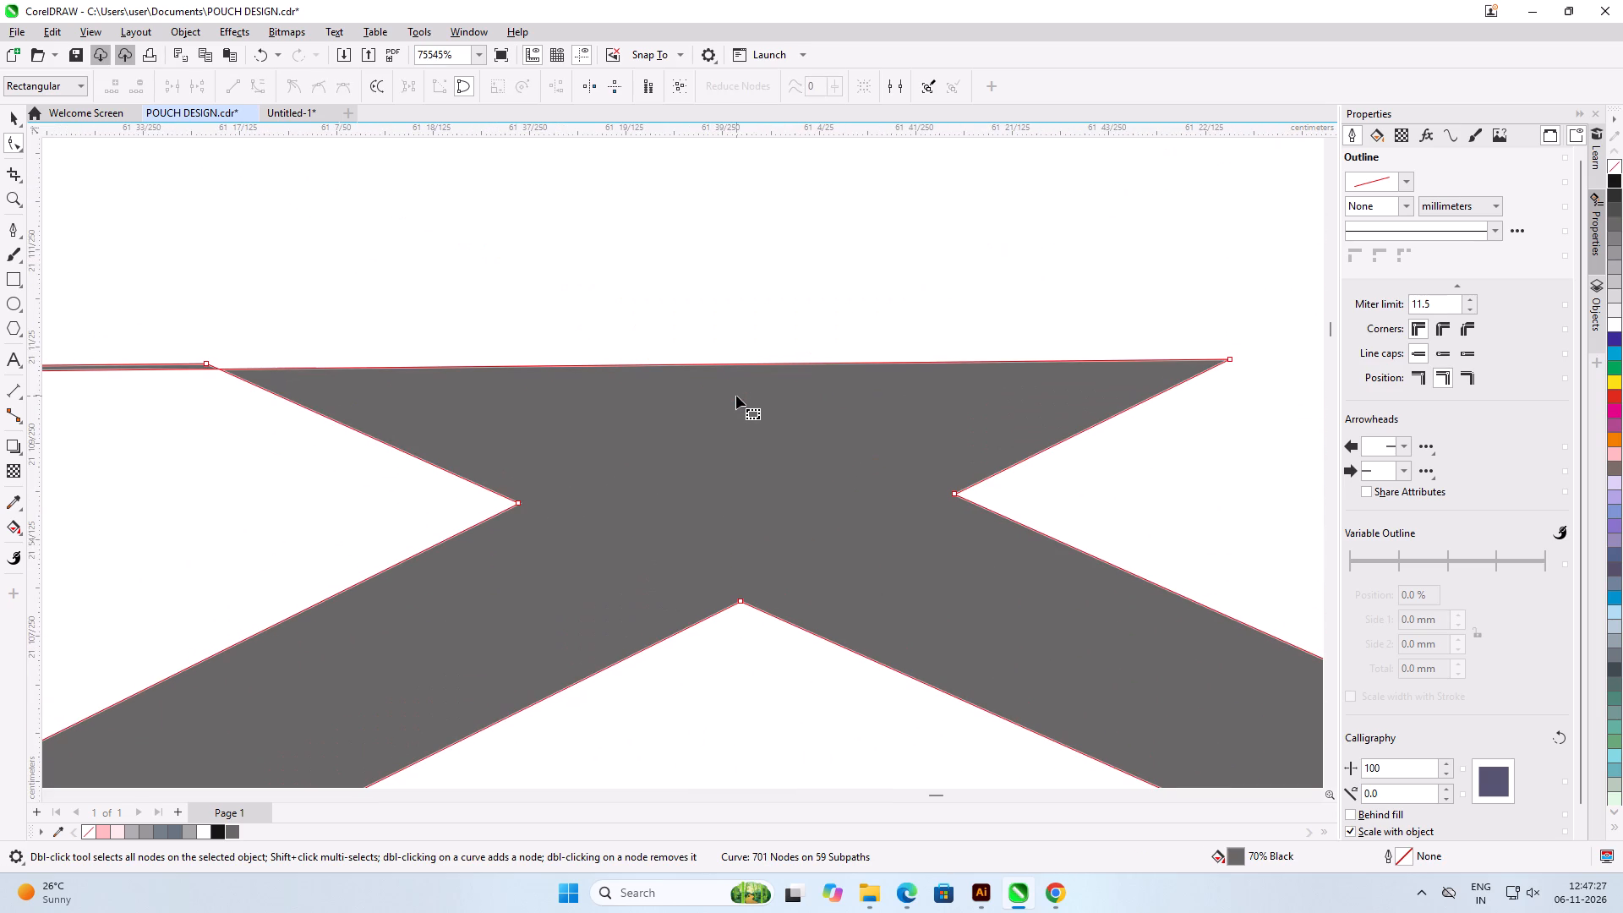
# Move the middle top junction's left corner node onto the point where the strand crosses the straight top edge.
pyautogui.scroll(-6, 613, 393)
pyautogui.scroll(16, 455, 391)
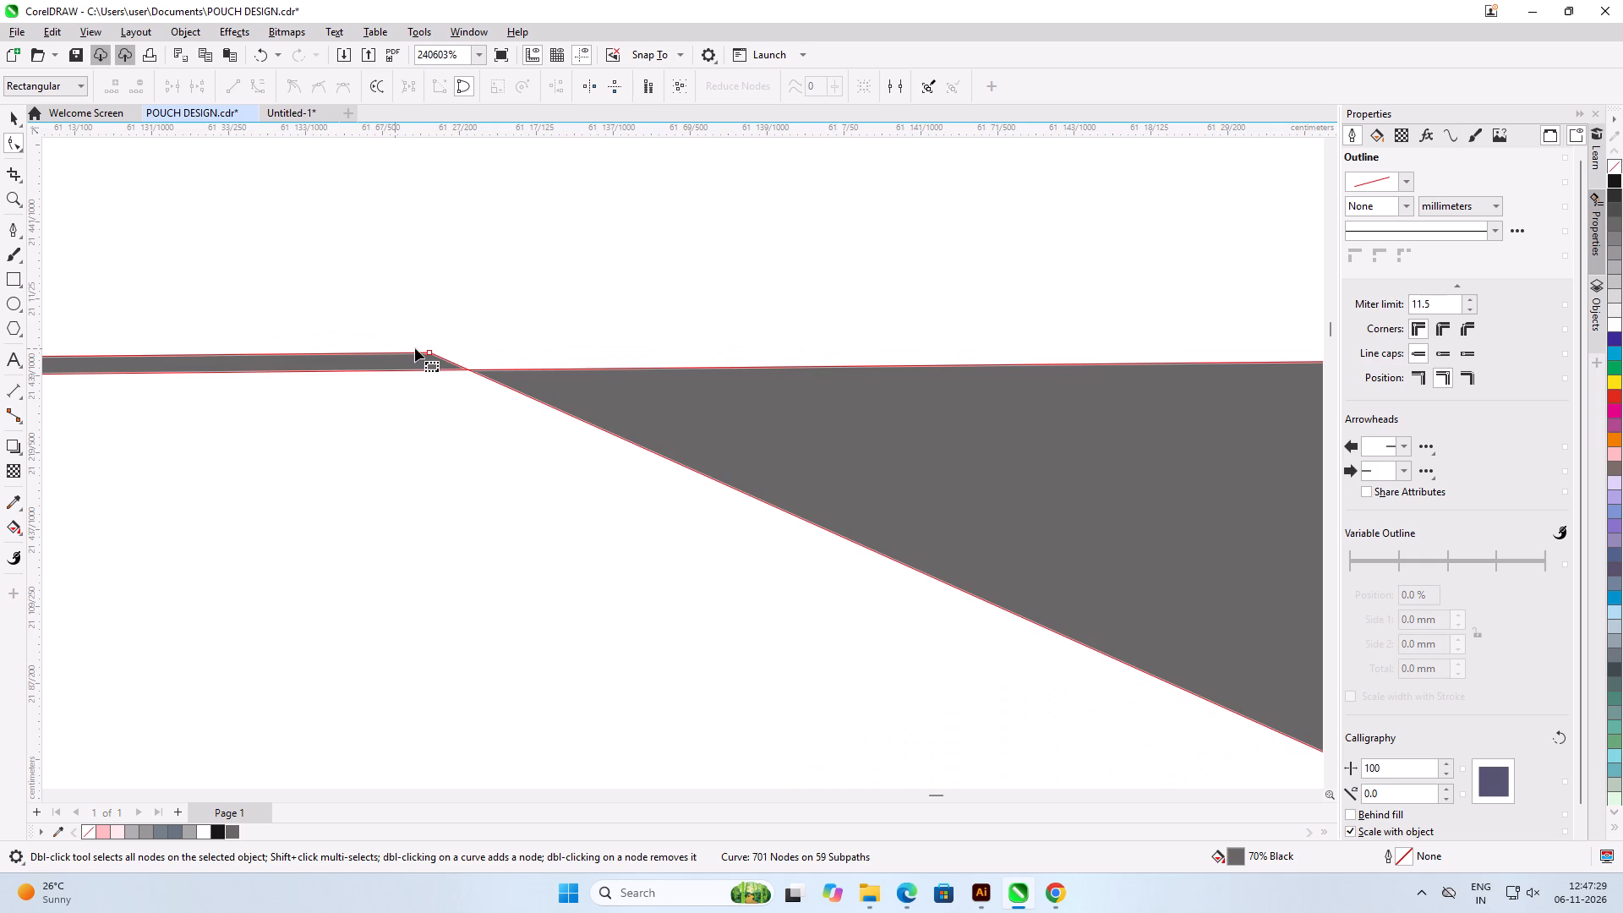
pyautogui.moveTo(426, 353); pyautogui.dragTo(463, 367)
pyautogui.scroll(-16, 465, 348)
pyautogui.scroll(2, 496, 364)
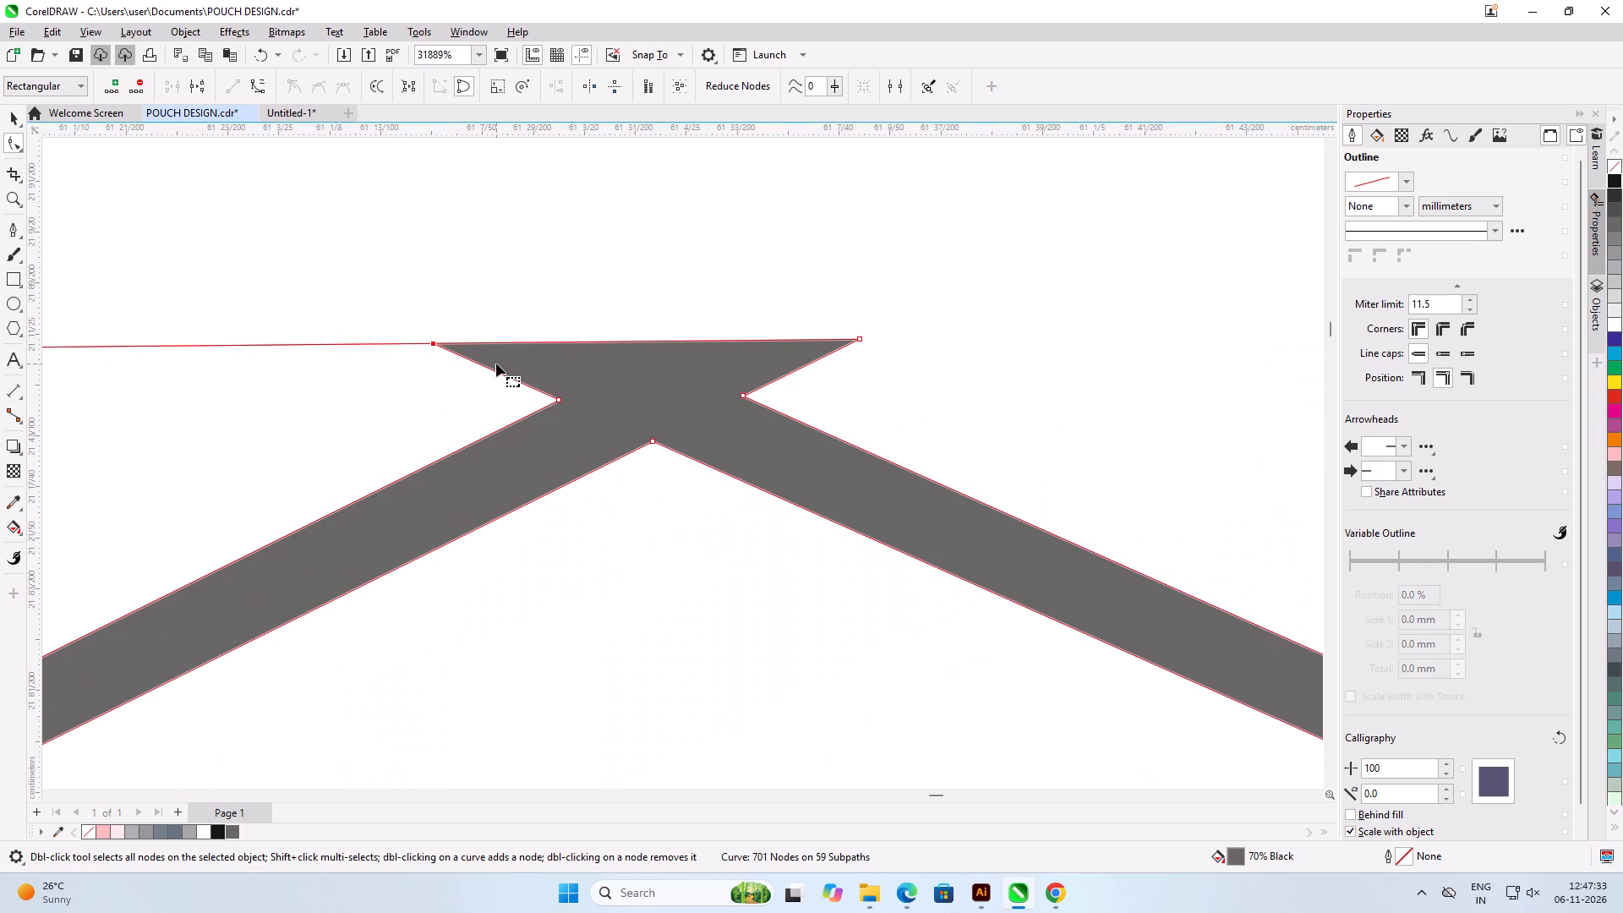
pyautogui.scroll(4, 496, 364)
pyautogui.scroll(-20, 583, 353)
pyautogui.scroll(-7, 583, 353)
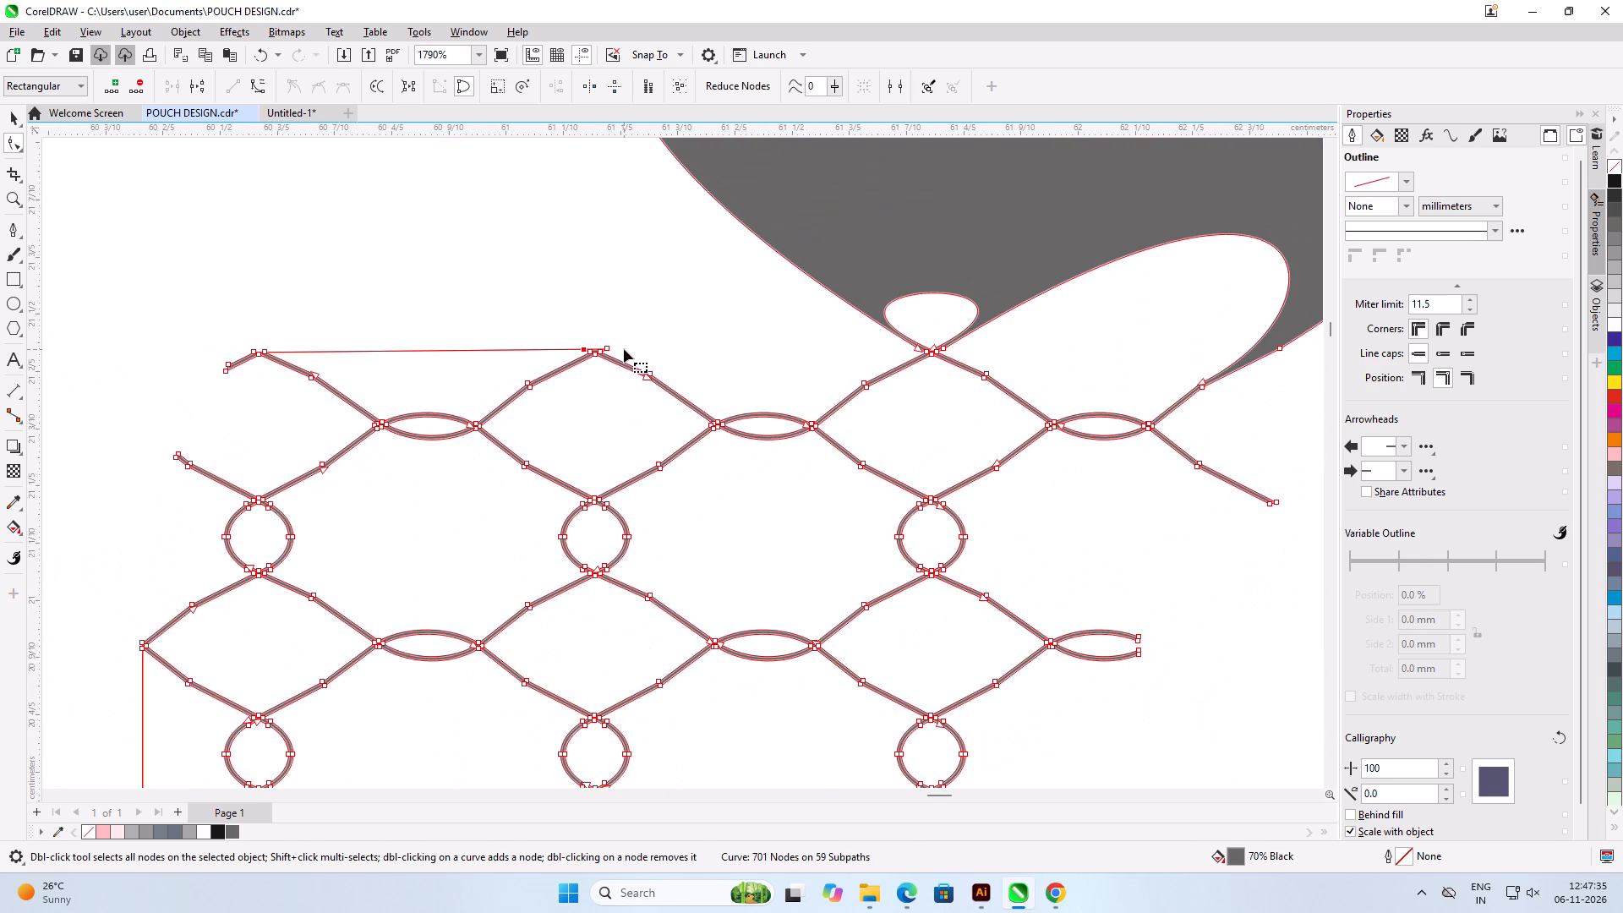
# Delete the leftover inner loop's node above the mesh copy's third top junction.
pyautogui.scroll(3, 368, 349)
pyautogui.scroll(-6, 318, 349)
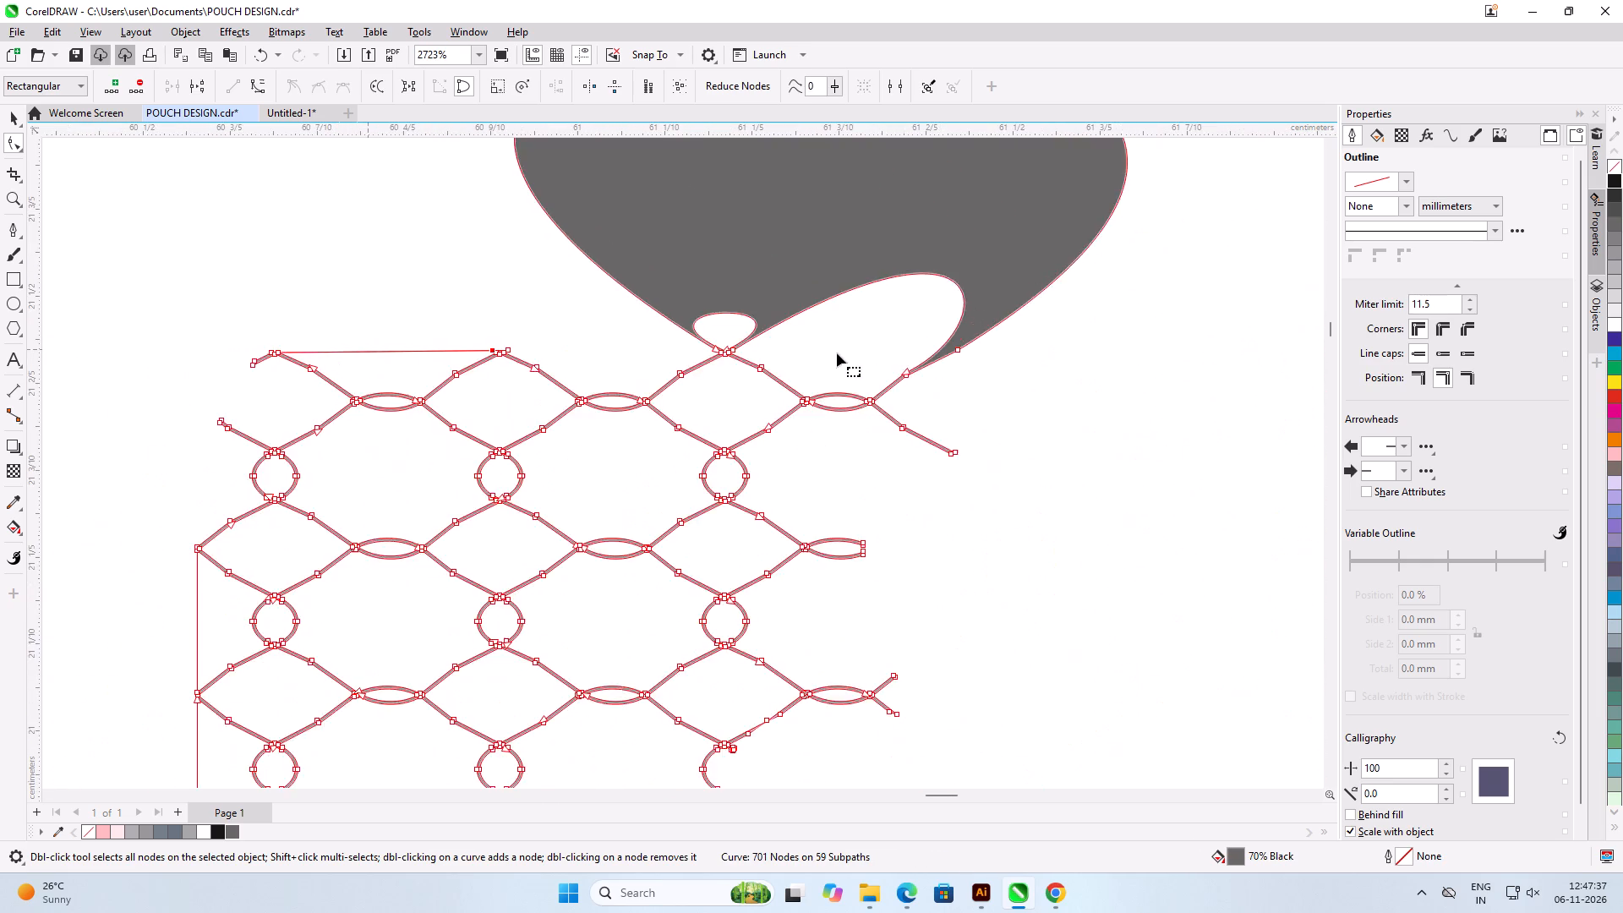
pyautogui.scroll(6, 847, 352)
pyautogui.scroll(11, 571, 336)
pyautogui.moveTo(546, 378); pyautogui.dragTo(560, 406)
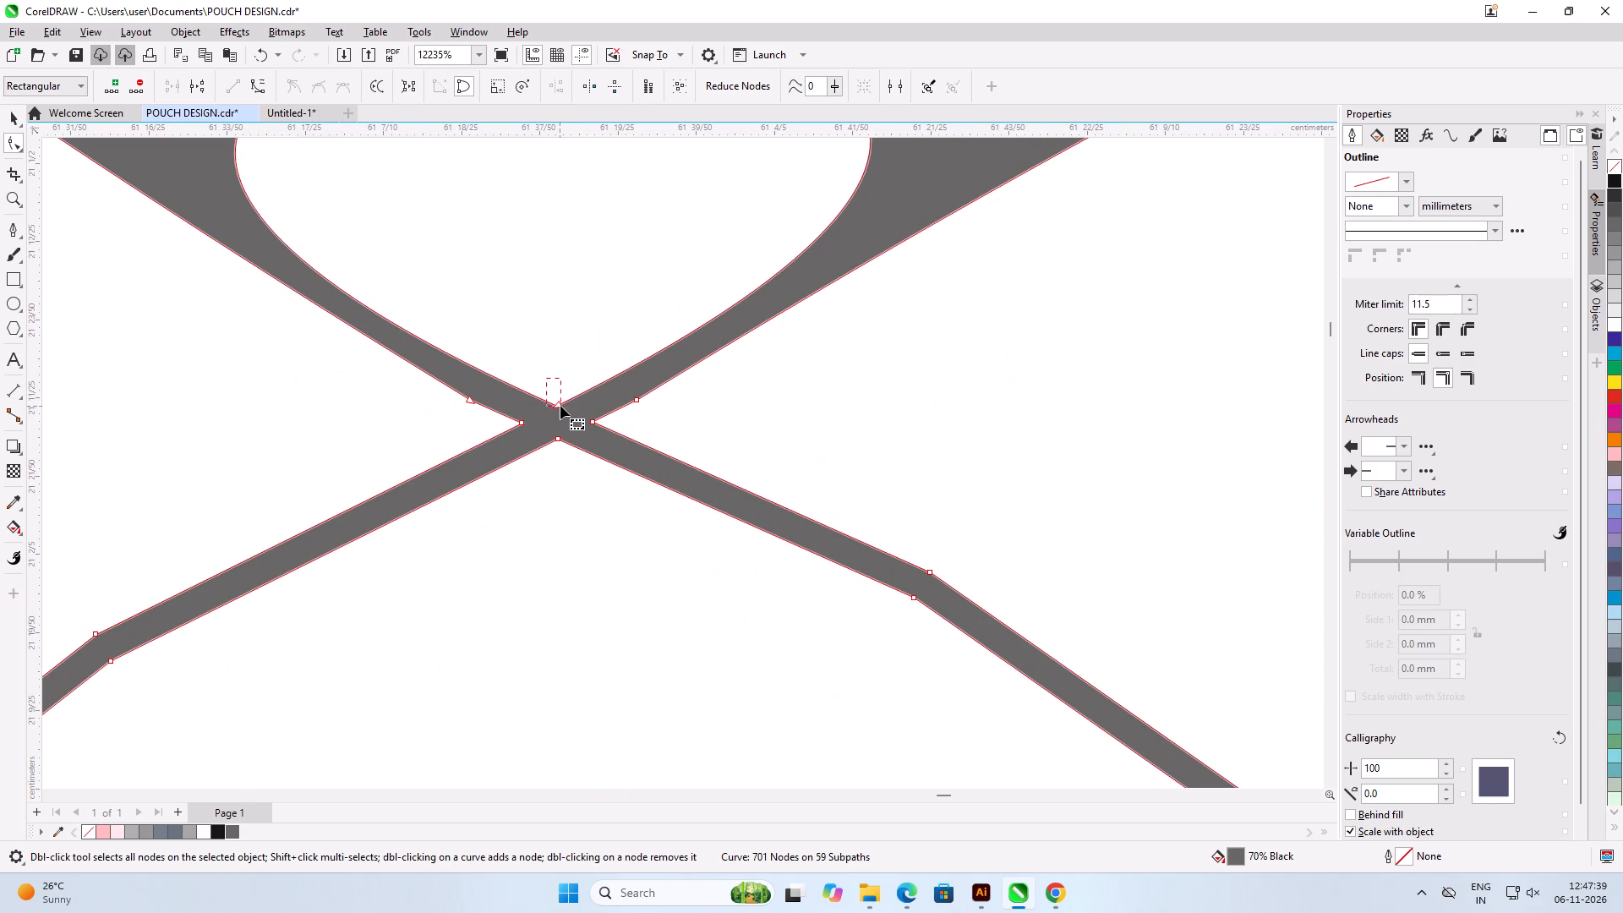
pyautogui.moveTo(560, 406); pyautogui.dragTo(566, 413)
pyautogui.press('Delete')
# Convert the two bulging curves between the third top junction and the upper-right strand end into straight lines.
pyautogui.scroll(-4, 544, 472)
pyautogui.scroll(1, 544, 485)
pyautogui.scroll(-10, 544, 485)
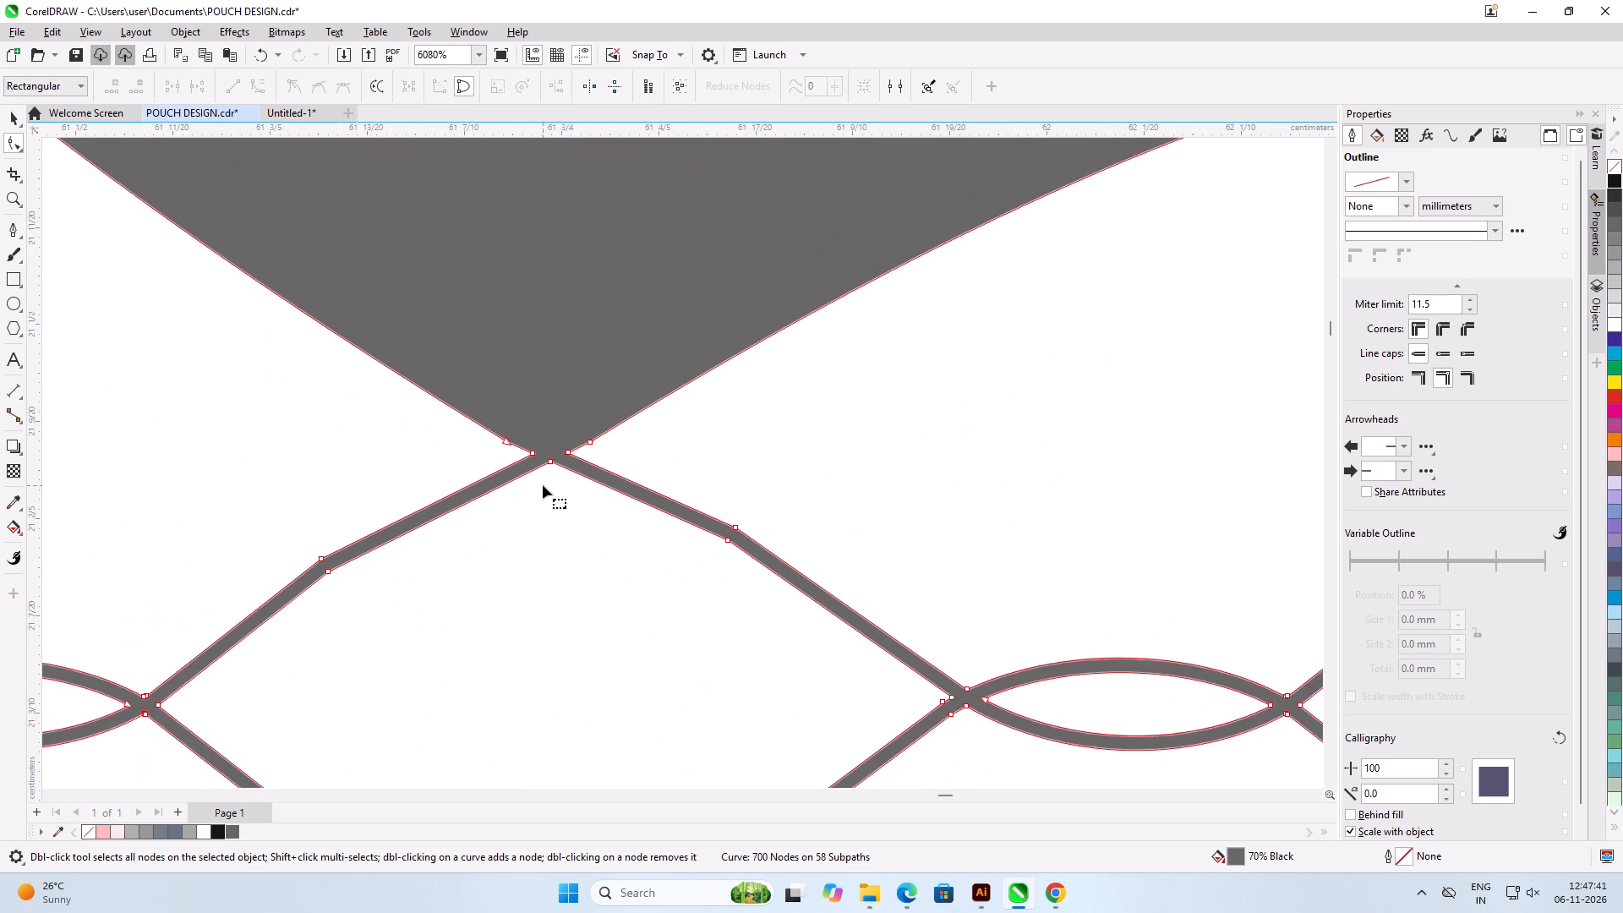
pyautogui.scroll(-8, 543, 485)
pyautogui.scroll(1, 651, 380)
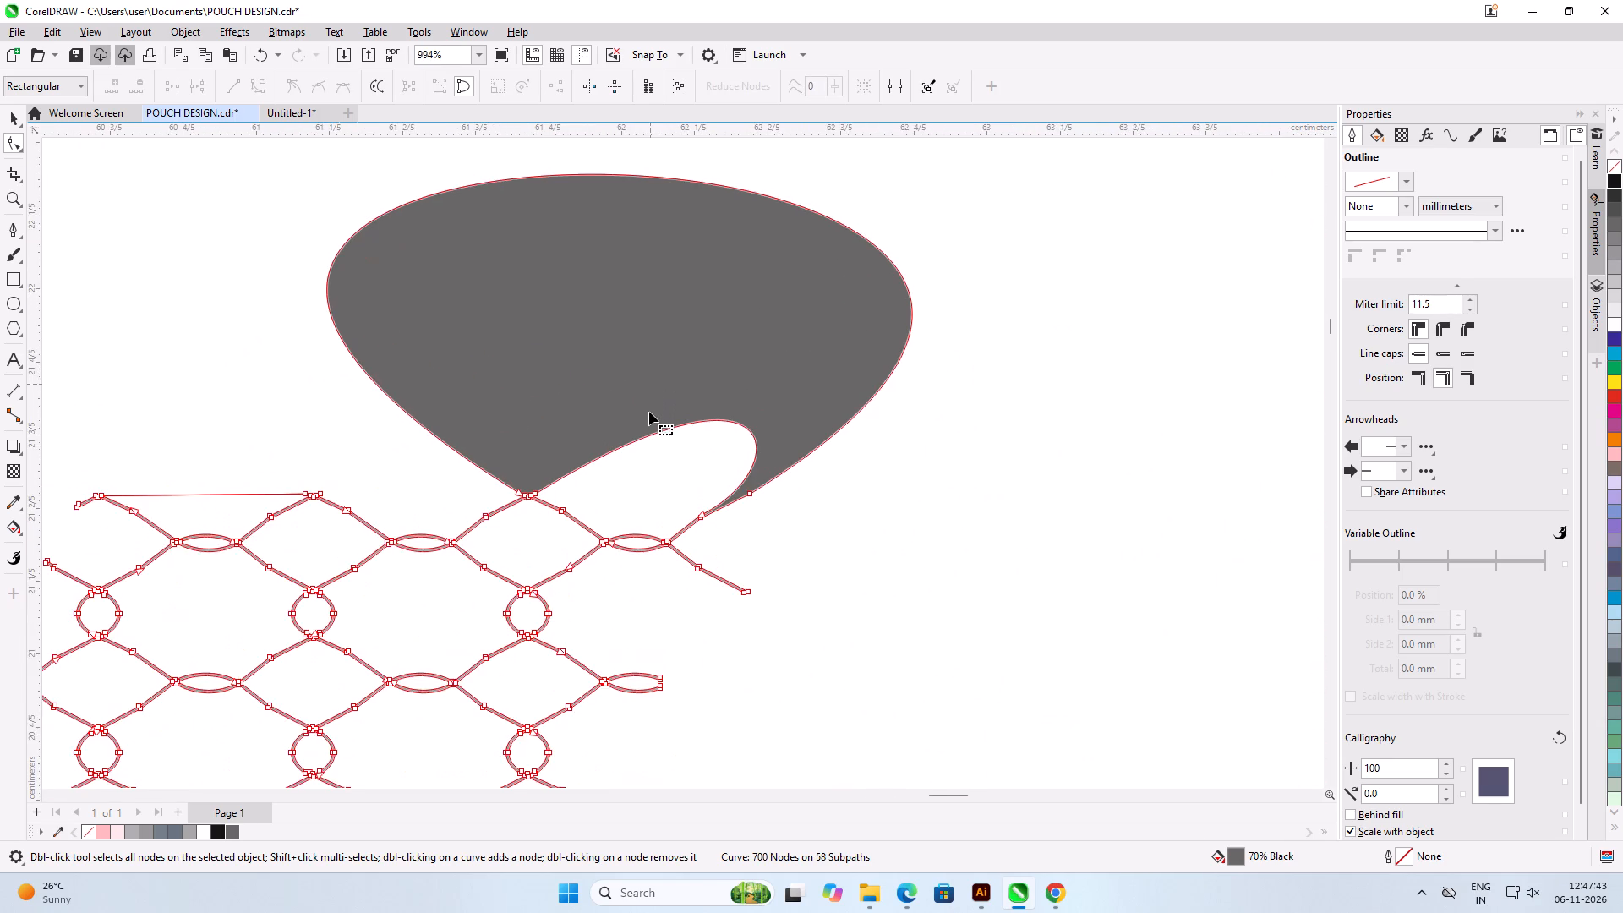
pyautogui.scroll(2, 649, 414)
pyautogui.scroll(-1, 626, 440)
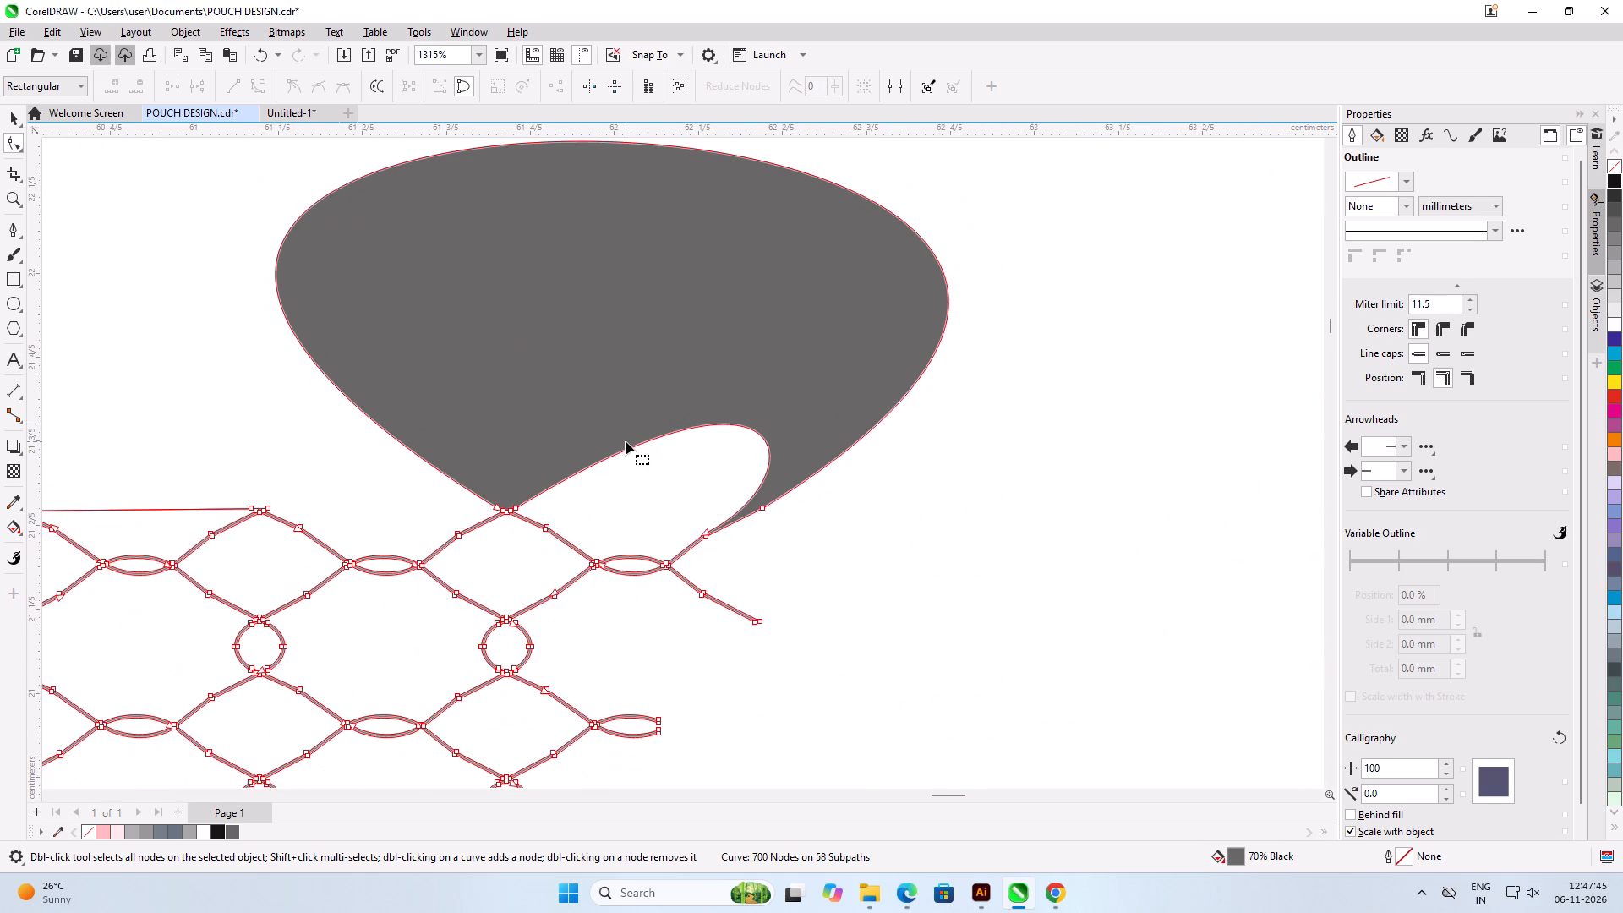
pyautogui.scroll(-5, 620, 528)
pyautogui.scroll(4, 609, 538)
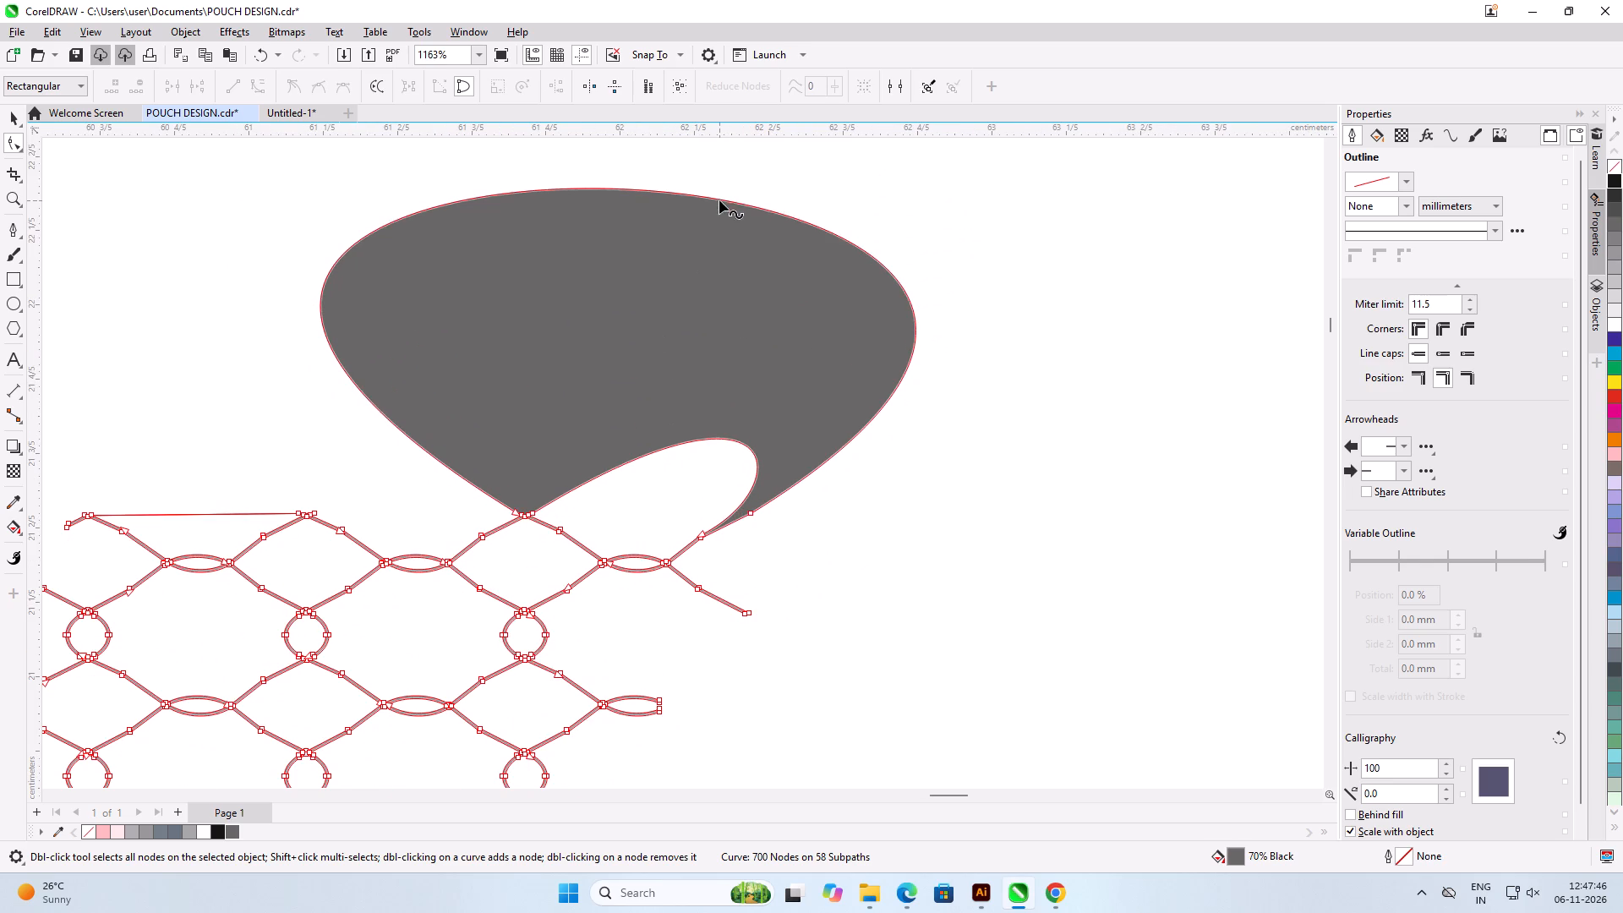
pyautogui.click(719, 200)
pyautogui.click(236, 89)
pyautogui.scroll(2, 620, 472)
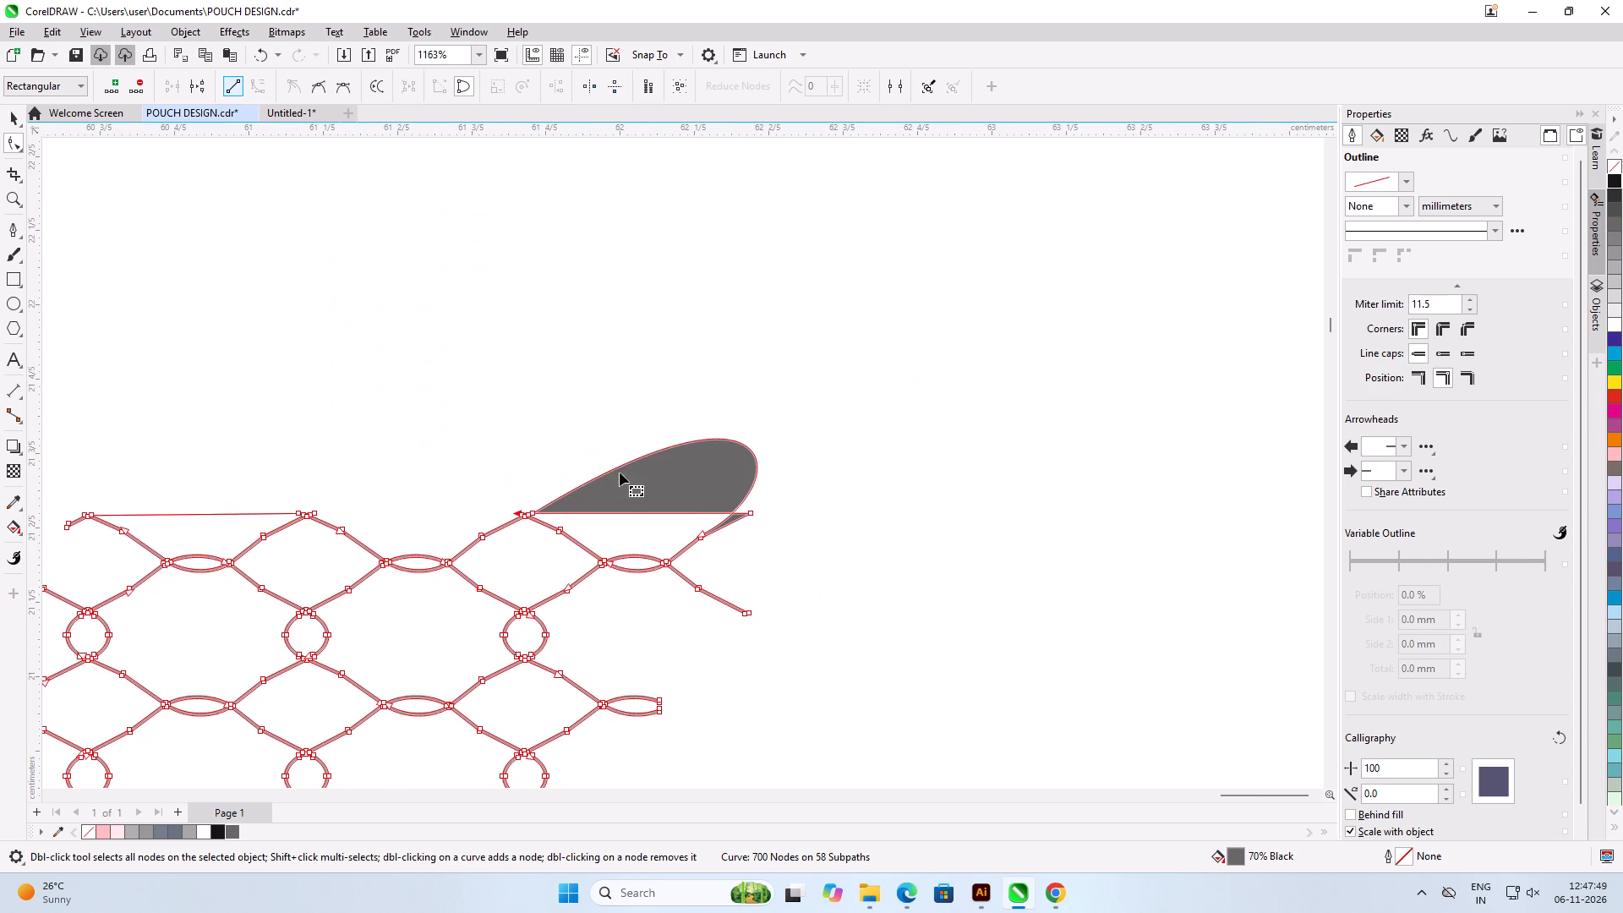
pyautogui.scroll(4, 620, 473)
pyautogui.scroll(1, 768, 424)
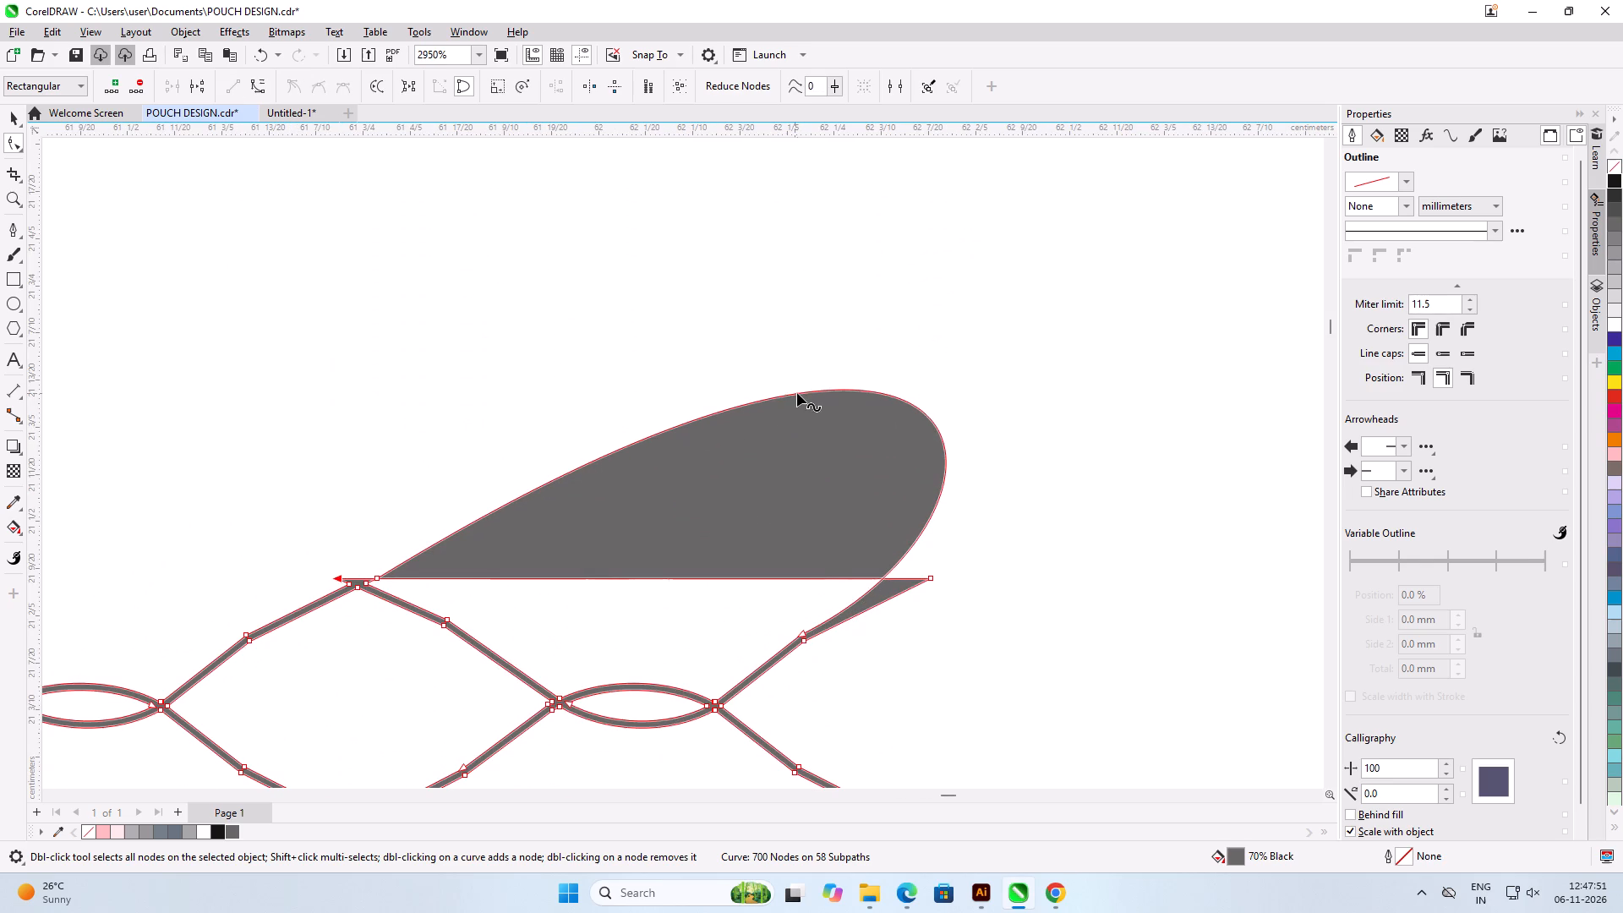
pyautogui.click(797, 393)
pyautogui.click(233, 87)
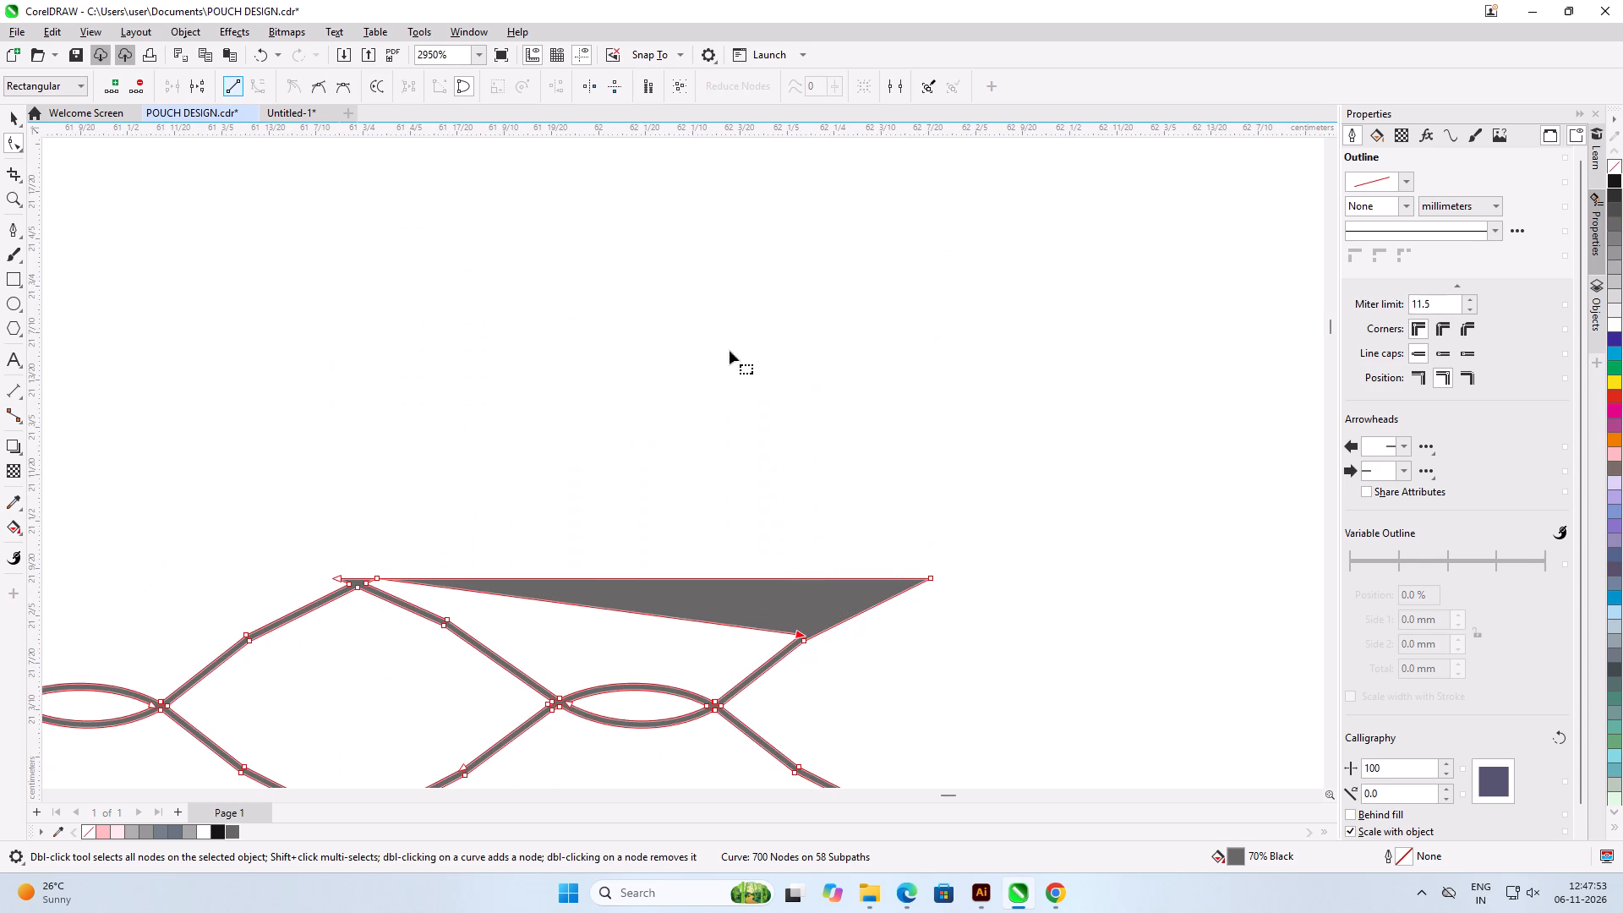
# Move the upper-right strand's inner bend node up to just above the mesh copy's straight top edge.
pyautogui.scroll(6, 801, 692)
pyautogui.scroll(-6, 797, 535)
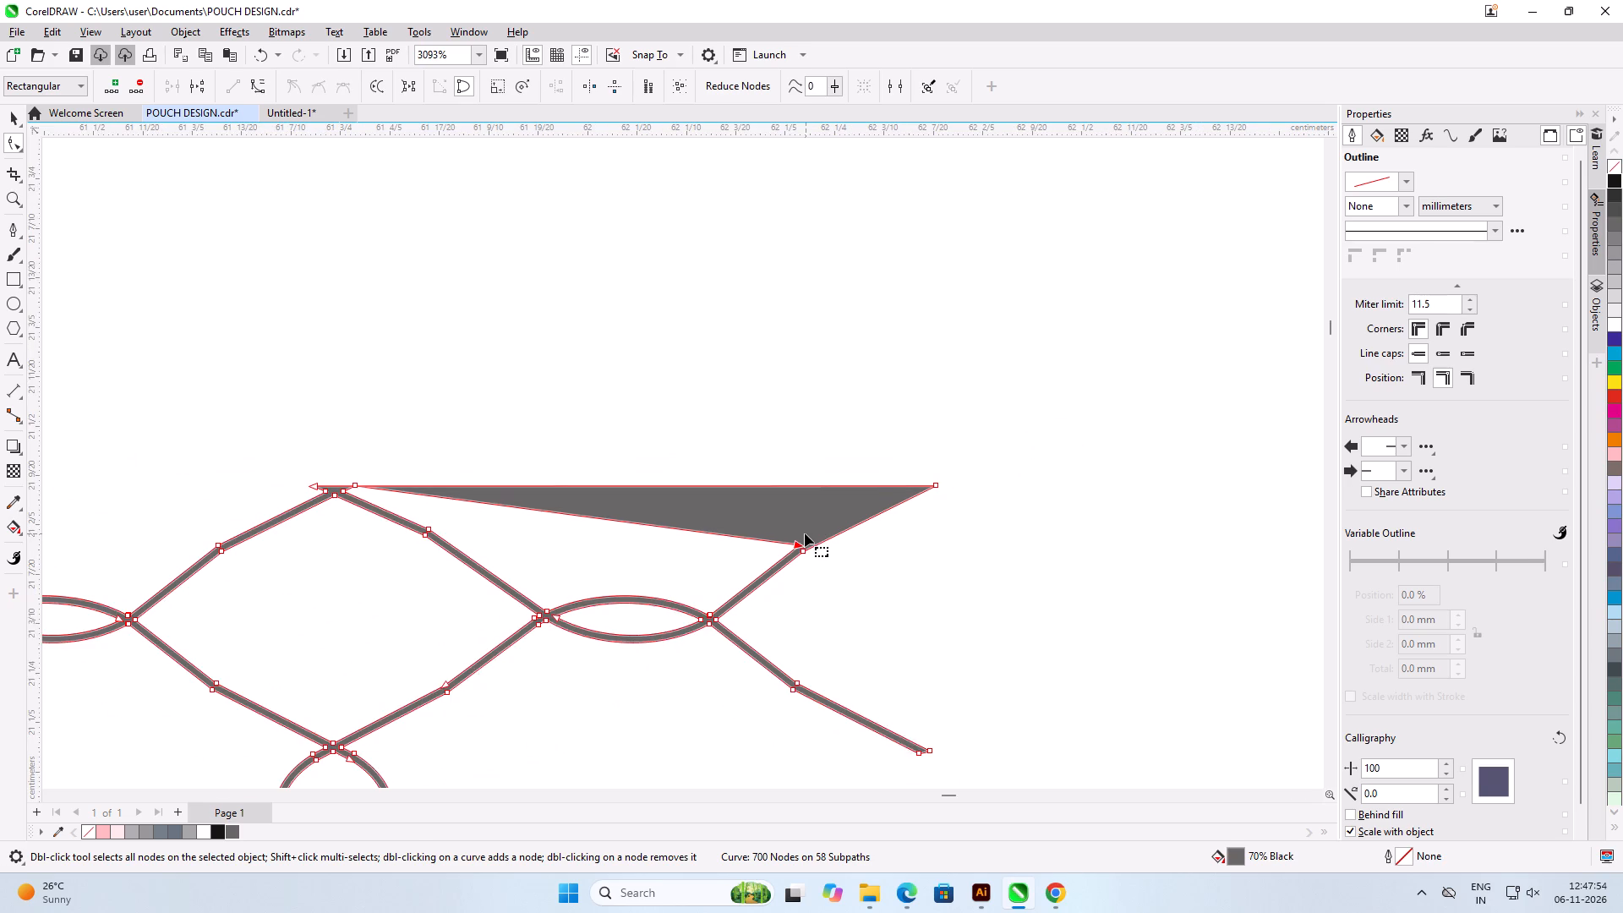
pyautogui.scroll(5, 805, 533)
pyautogui.scroll(-4, 593, 528)
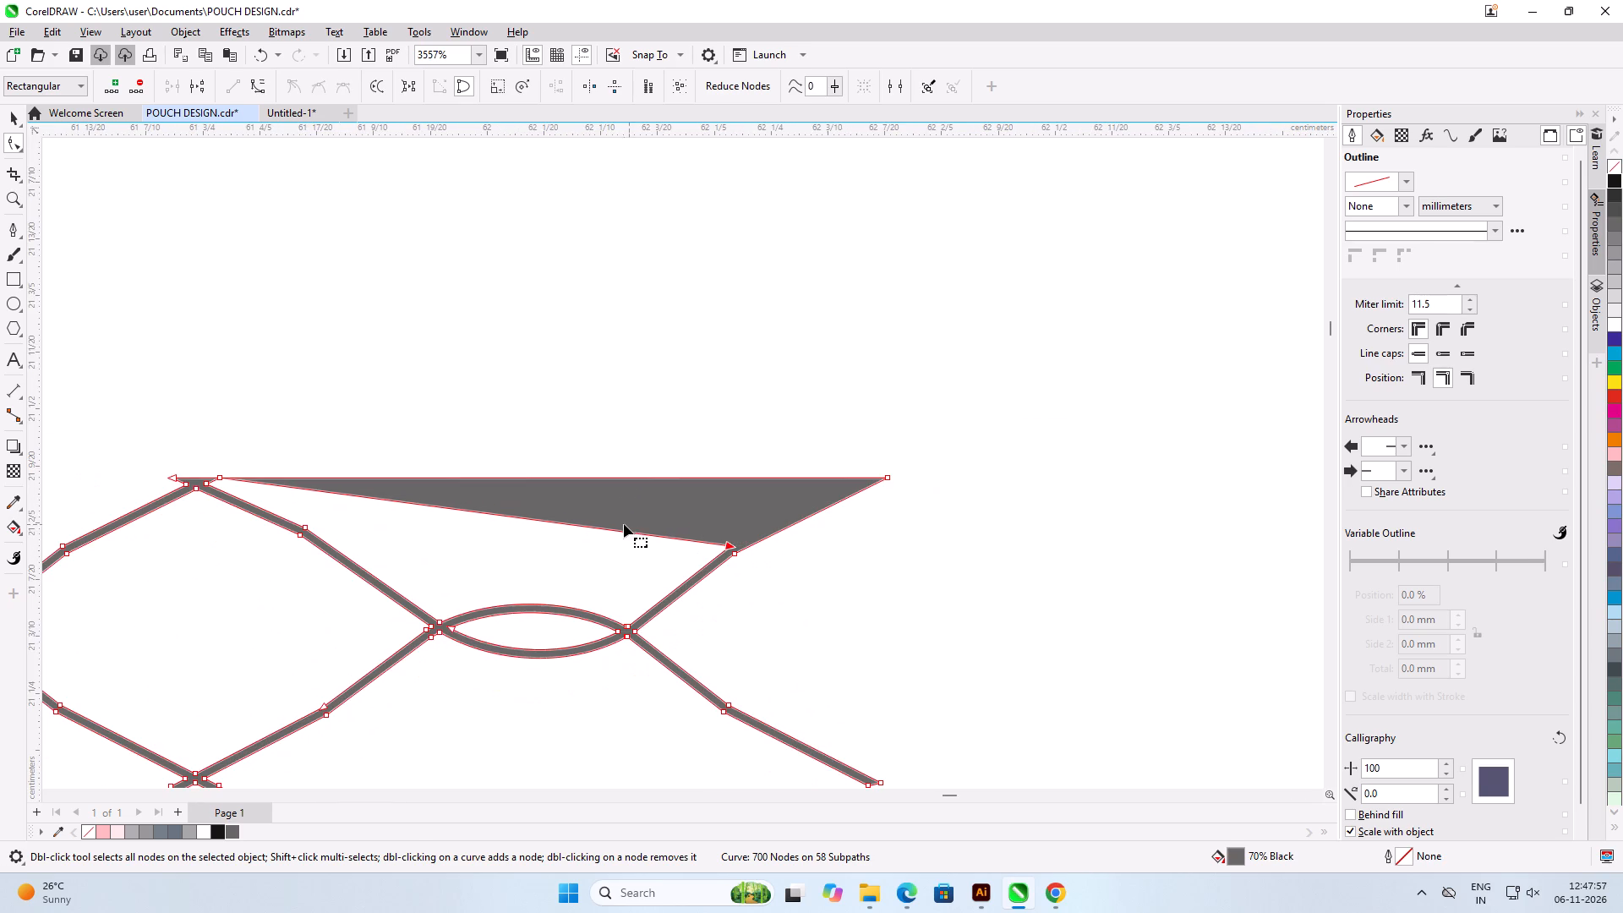
pyautogui.moveTo(728, 545); pyautogui.dragTo(857, 510)
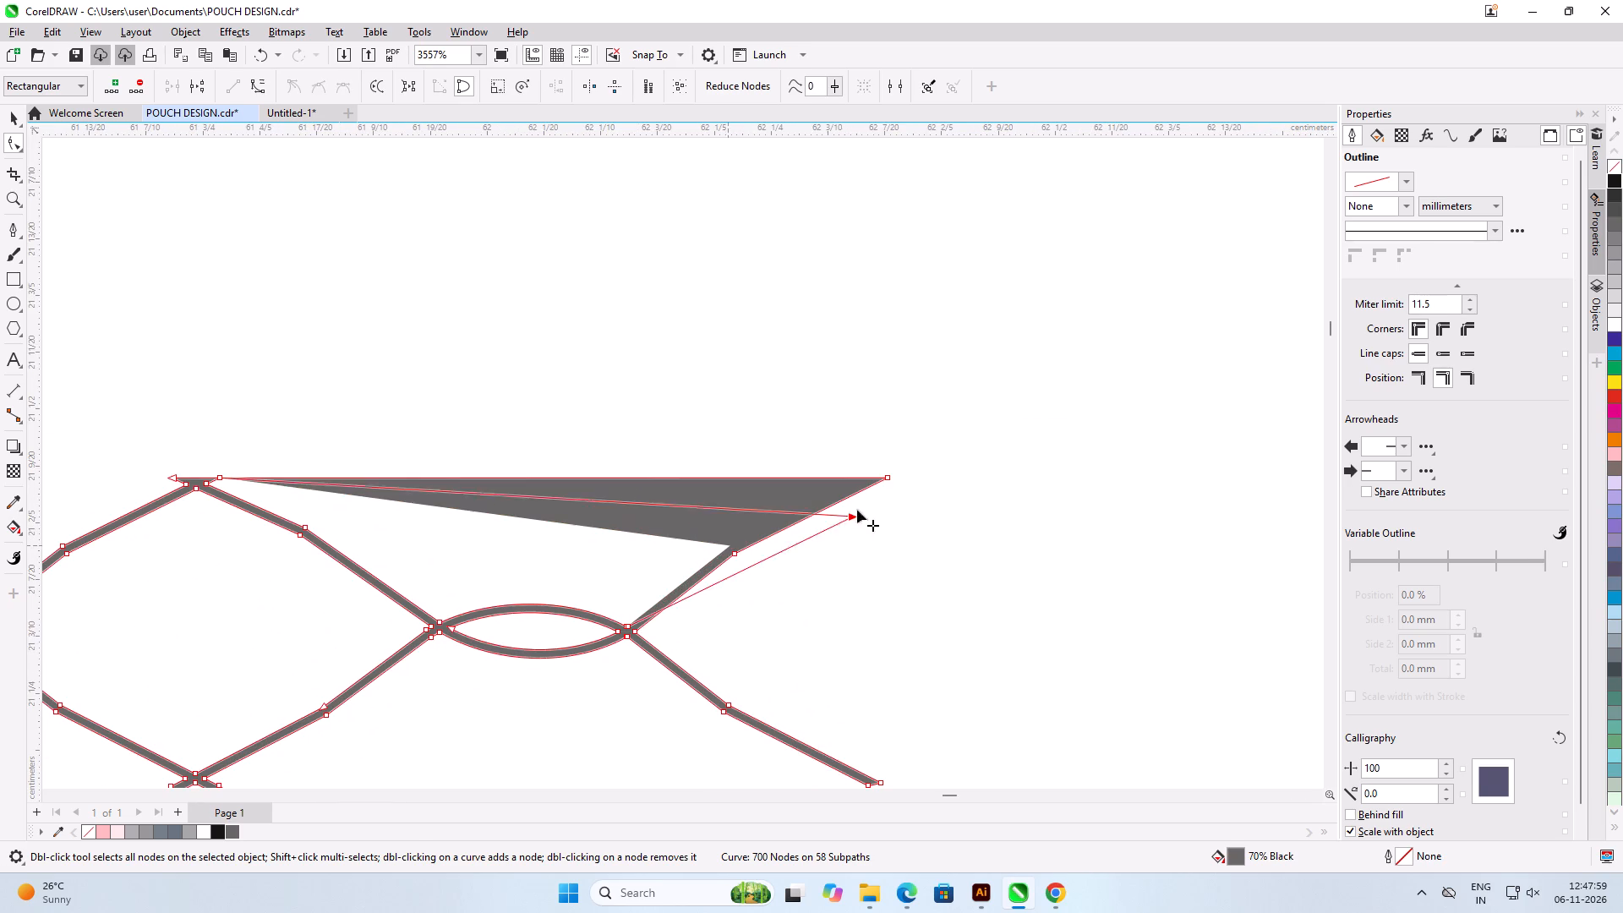
pyautogui.moveTo(857, 510); pyautogui.dragTo(806, 495)
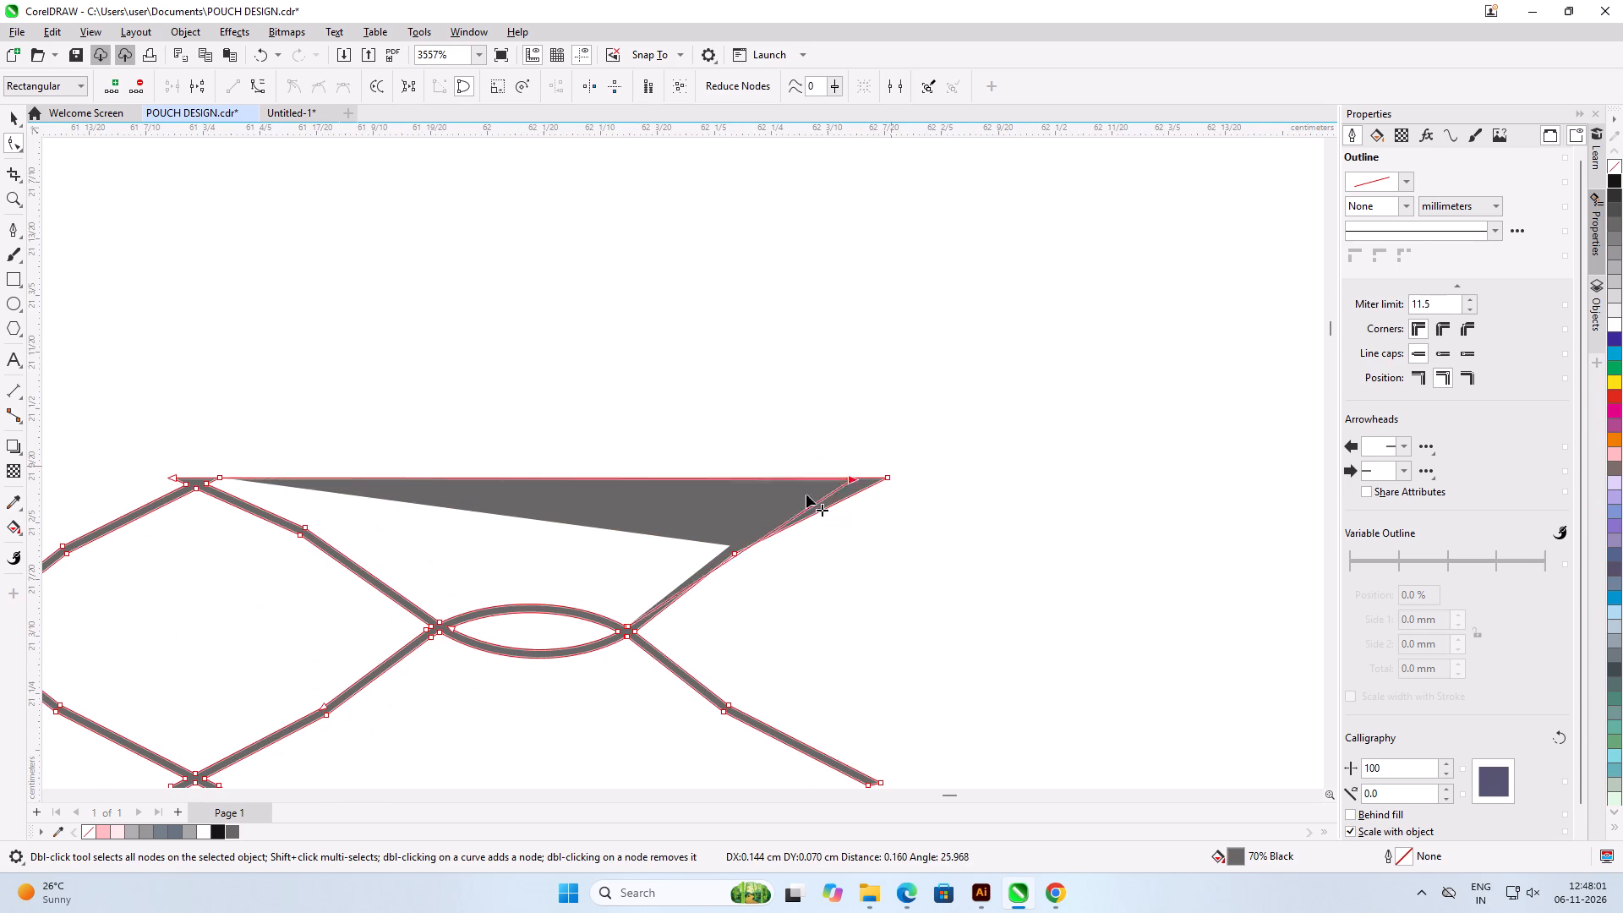
pyautogui.moveTo(806, 495); pyautogui.dragTo(762, 463)
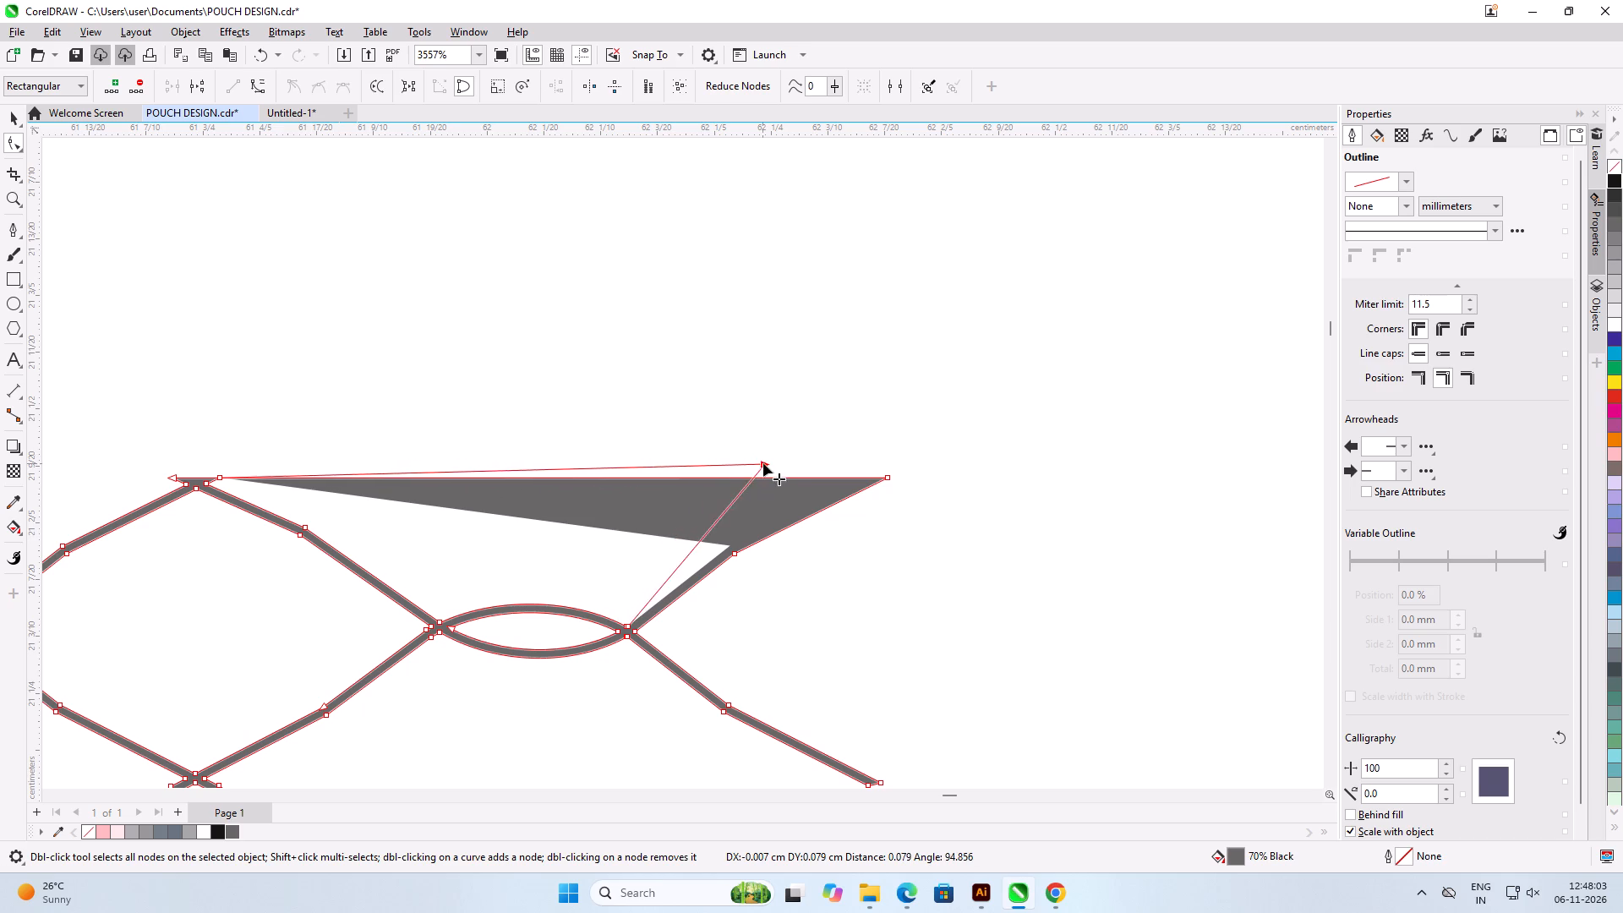
# Move the third top junction's right corner node onto the point where the strand crosses the straight top edge.
pyautogui.scroll(-8, 764, 450)
pyautogui.scroll(8, 435, 451)
pyautogui.scroll(11, 838, 479)
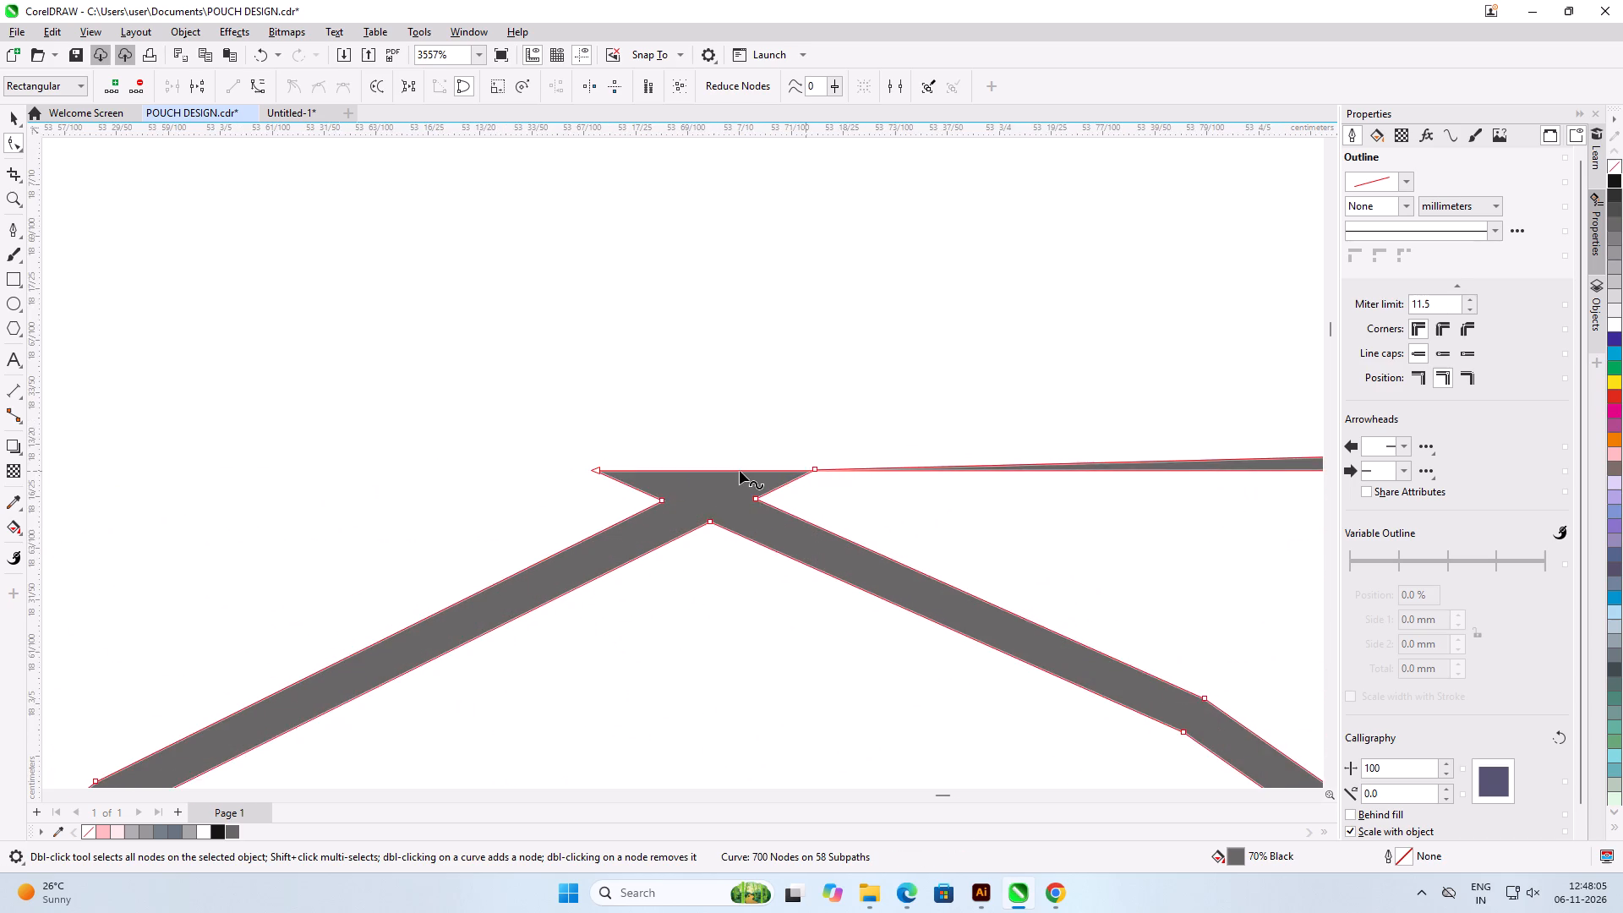
pyautogui.scroll(6, 736, 471)
pyautogui.scroll(6, 862, 478)
pyautogui.scroll(5, 986, 471)
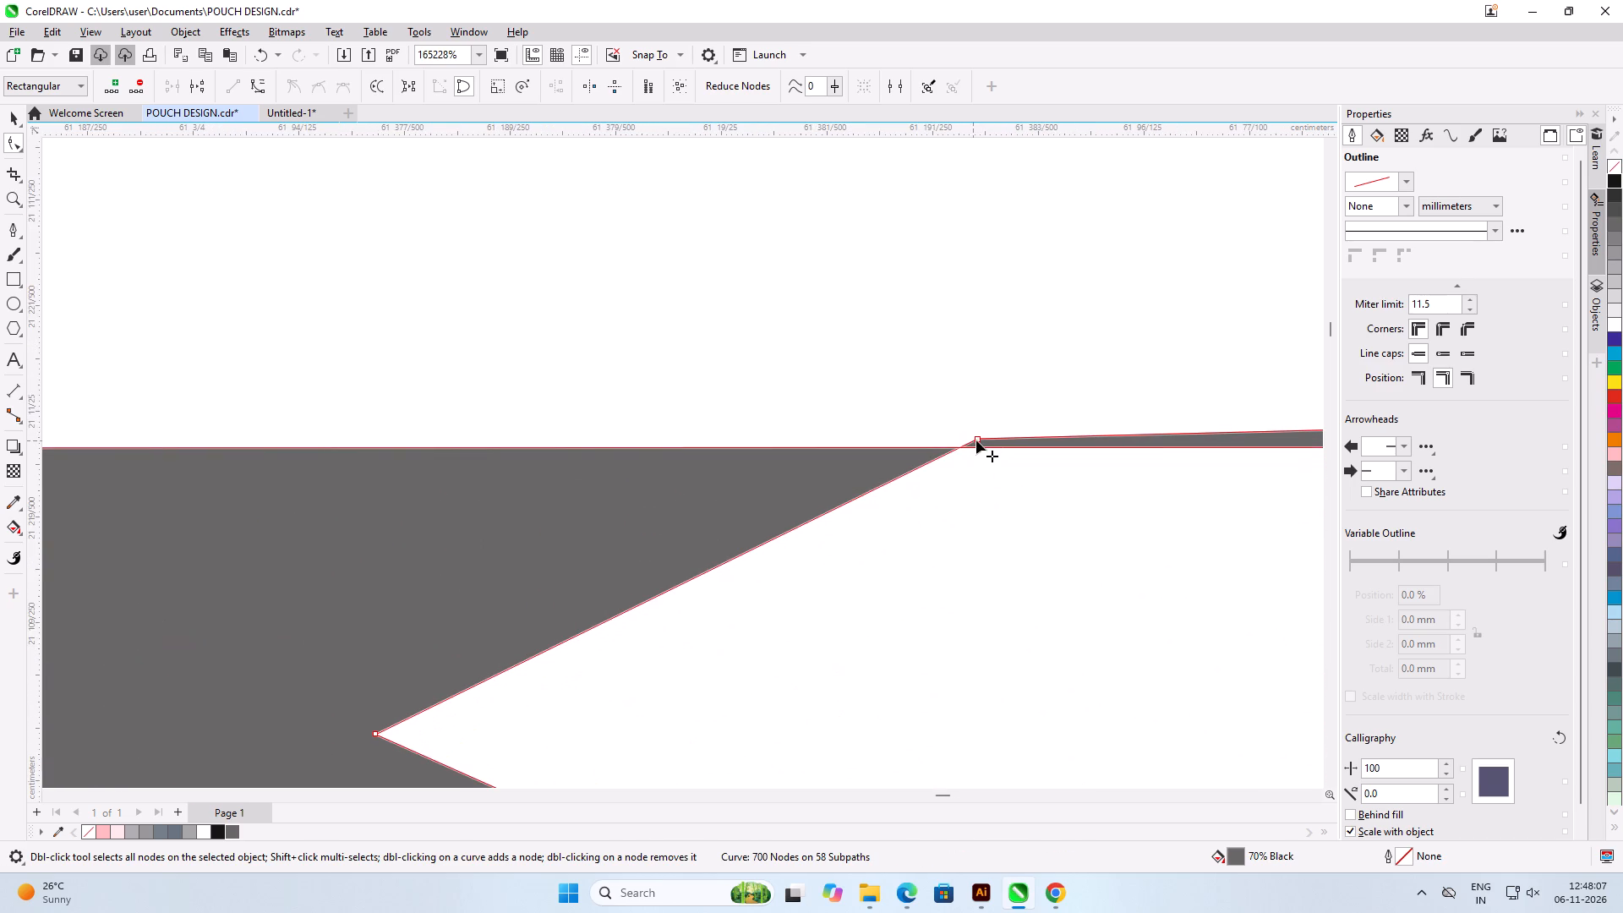
pyautogui.moveTo(976, 440); pyautogui.dragTo(957, 448)
pyautogui.scroll(-7, 602, 451)
pyautogui.scroll(-17, 573, 454)
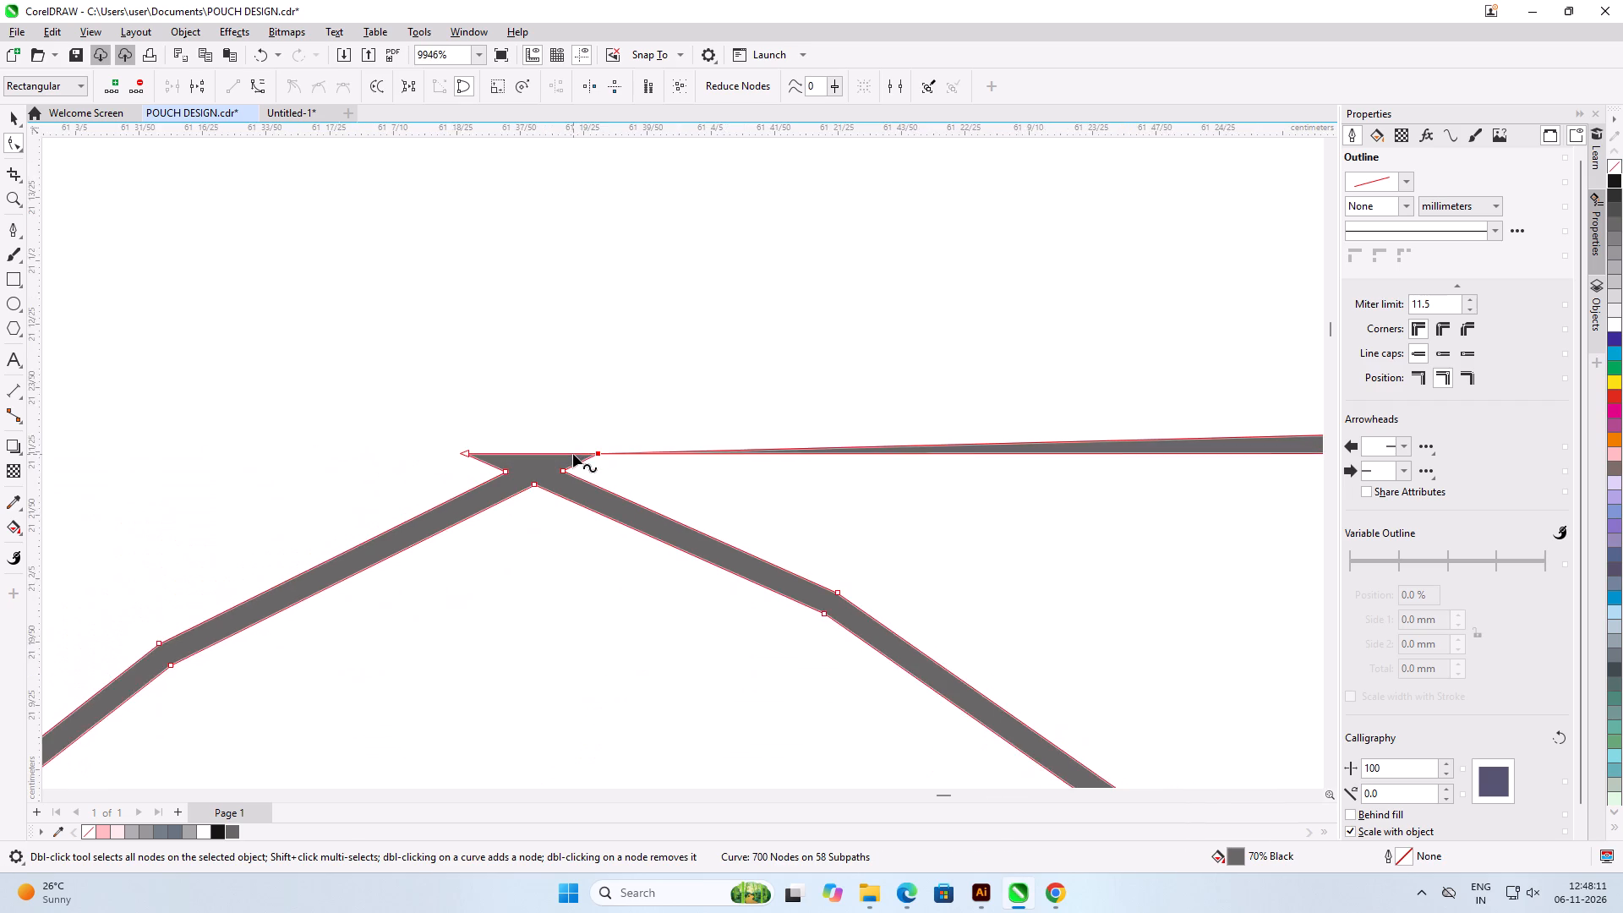
# Move the upper-right strand's outer end node onto the raised inner node so the two tips meet.
pyautogui.scroll(-10, 573, 454)
pyautogui.scroll(8, 1003, 452)
pyautogui.scroll(2, 618, 485)
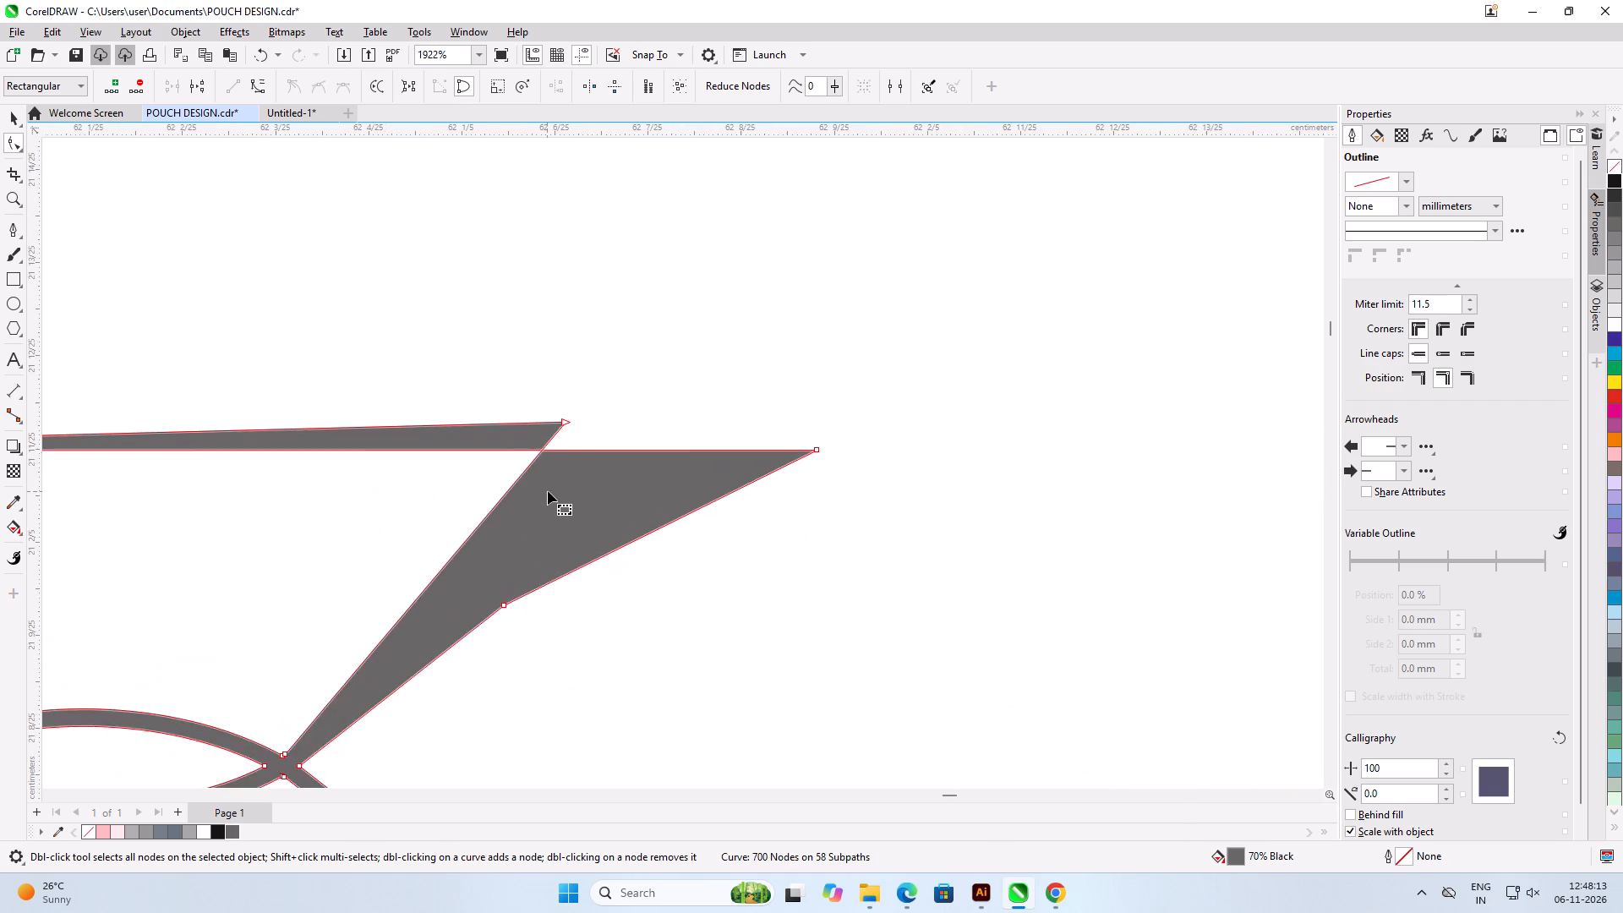
pyautogui.scroll(-4, 742, 489)
pyautogui.scroll(3, 456, 490)
pyautogui.moveTo(958, 453); pyautogui.dragTo(735, 429)
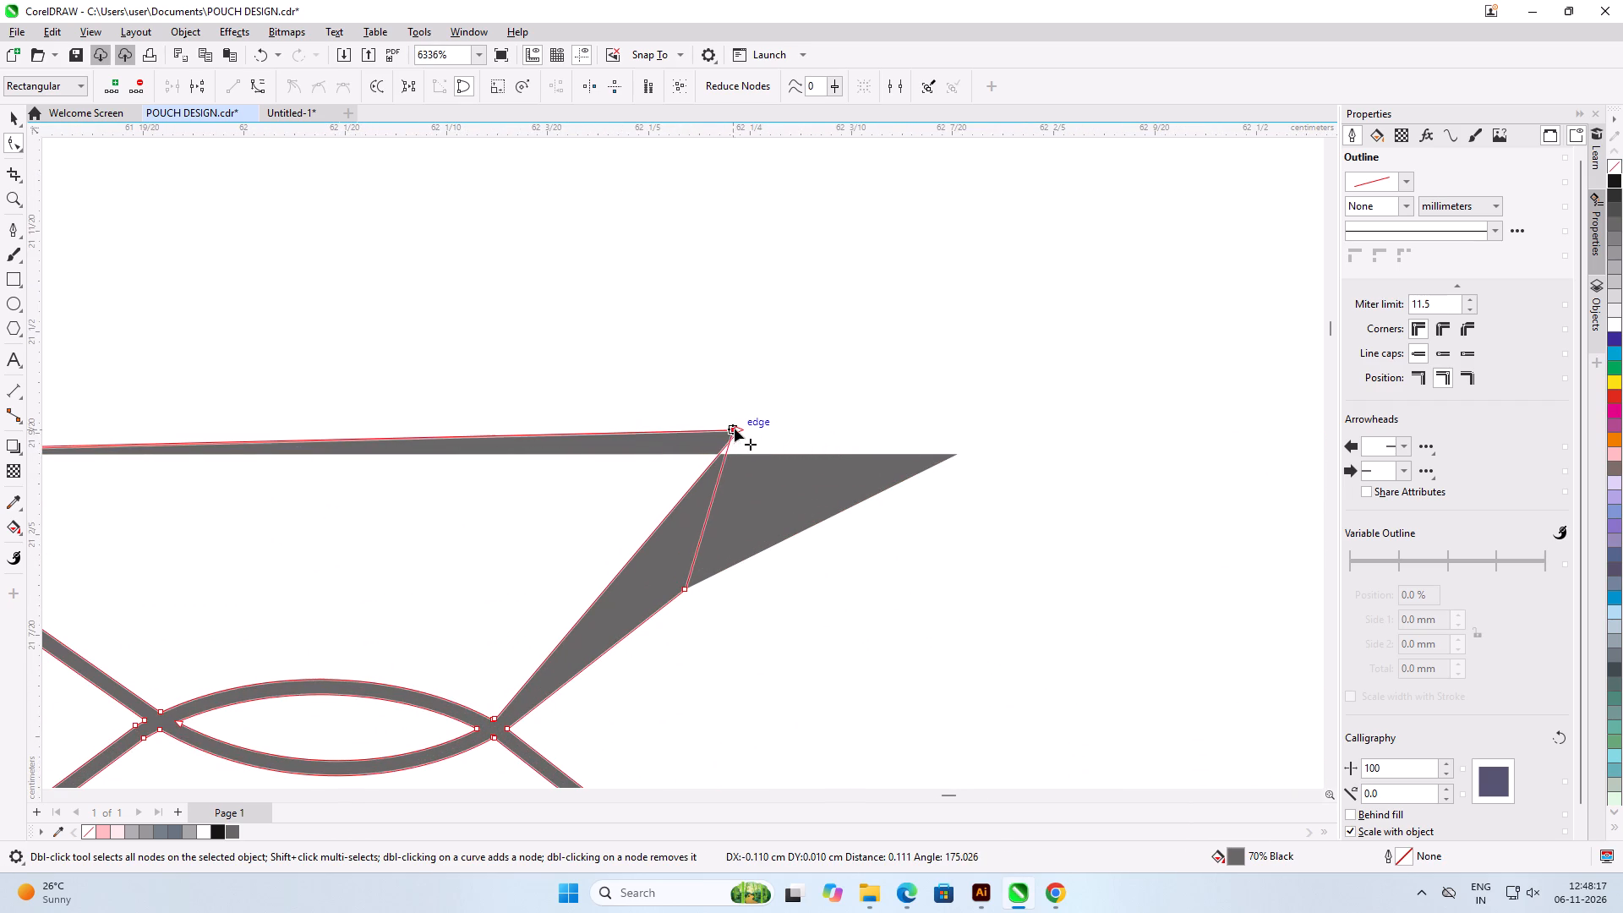
pyautogui.moveTo(735, 429); pyautogui.dragTo(735, 429)
pyautogui.click(893, 429)
pyautogui.scroll(-6, 965, 435)
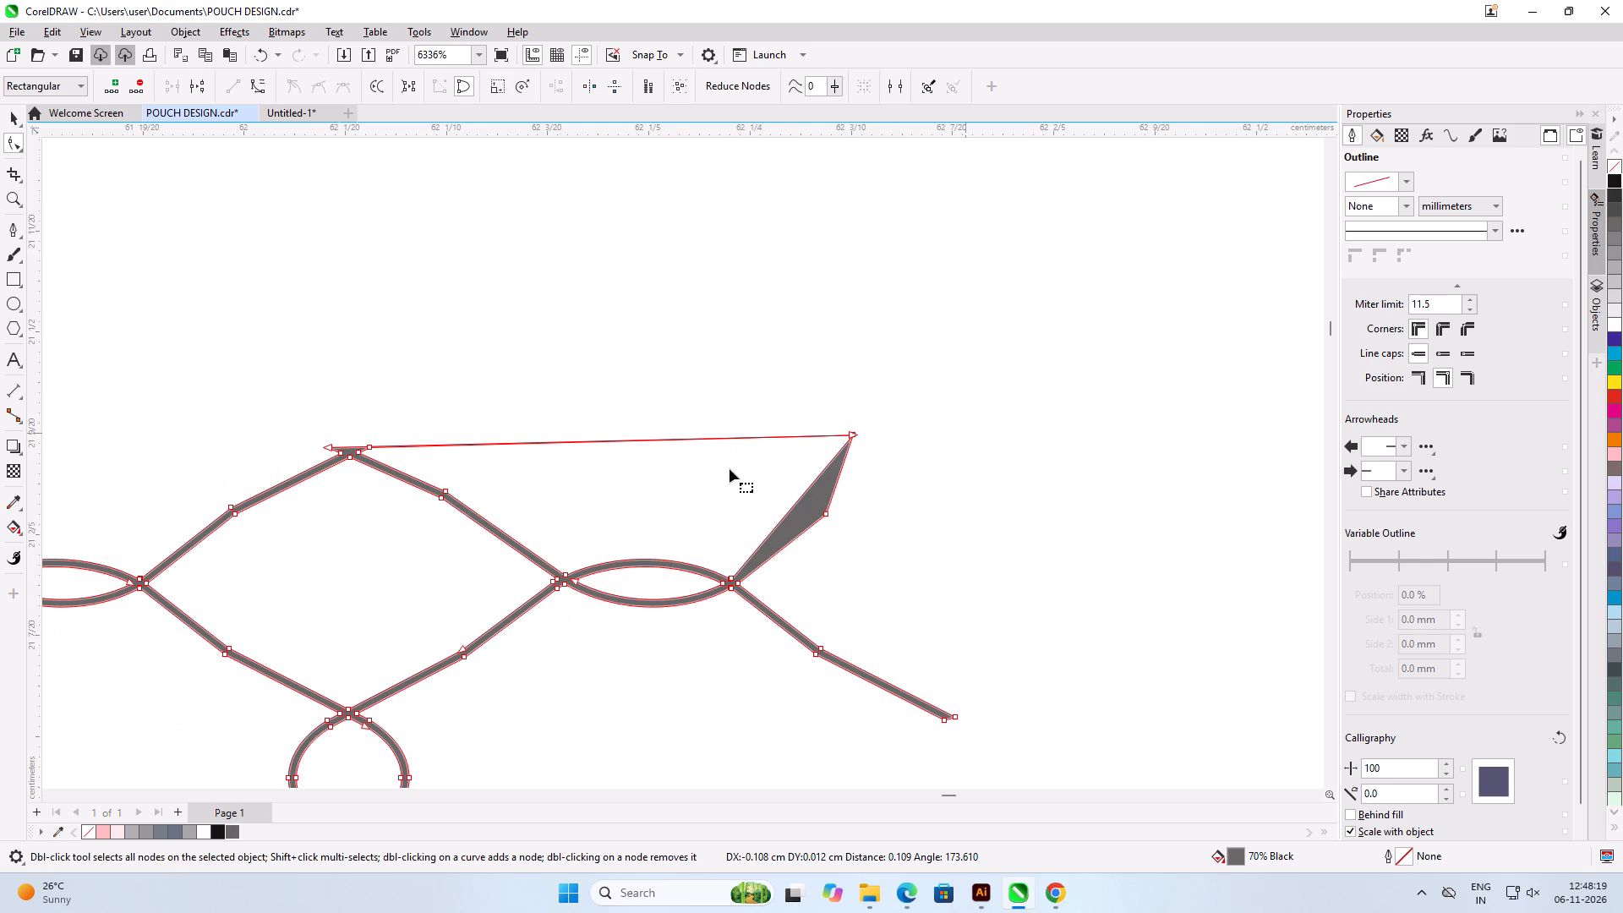
# Add a node on the upper-right strand's inner edge and move it close to the outer bend node to thin the strand.
pyautogui.scroll(-2, 719, 478)
pyautogui.click(719, 480)
pyautogui.scroll(7, 724, 523)
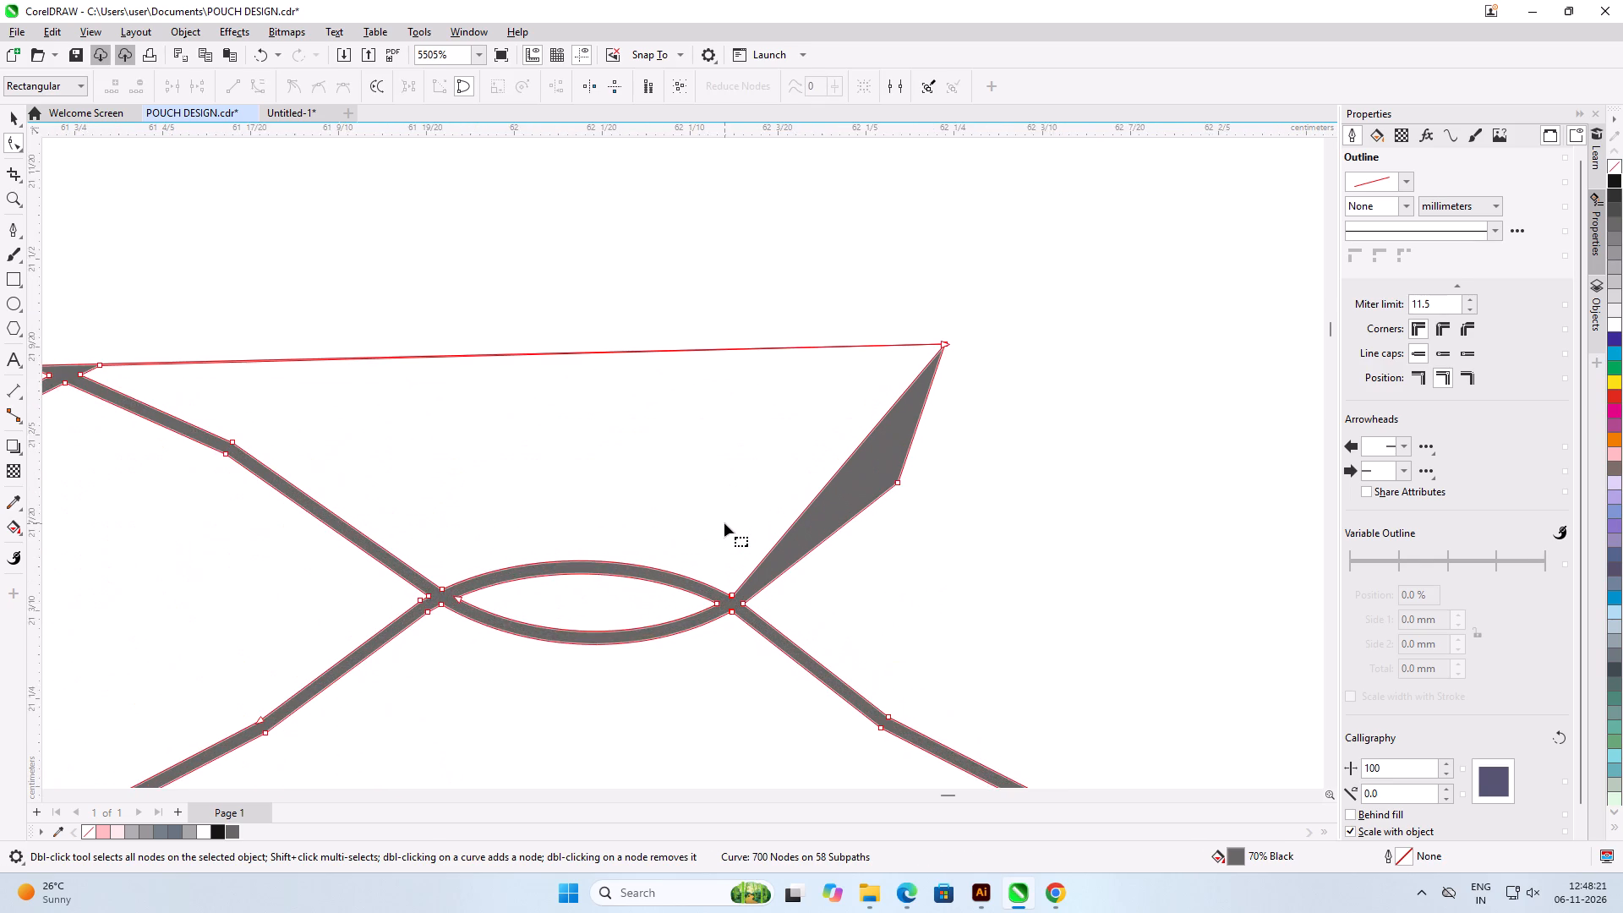
pyautogui.scroll(-6, 782, 518)
pyautogui.scroll(4, 827, 534)
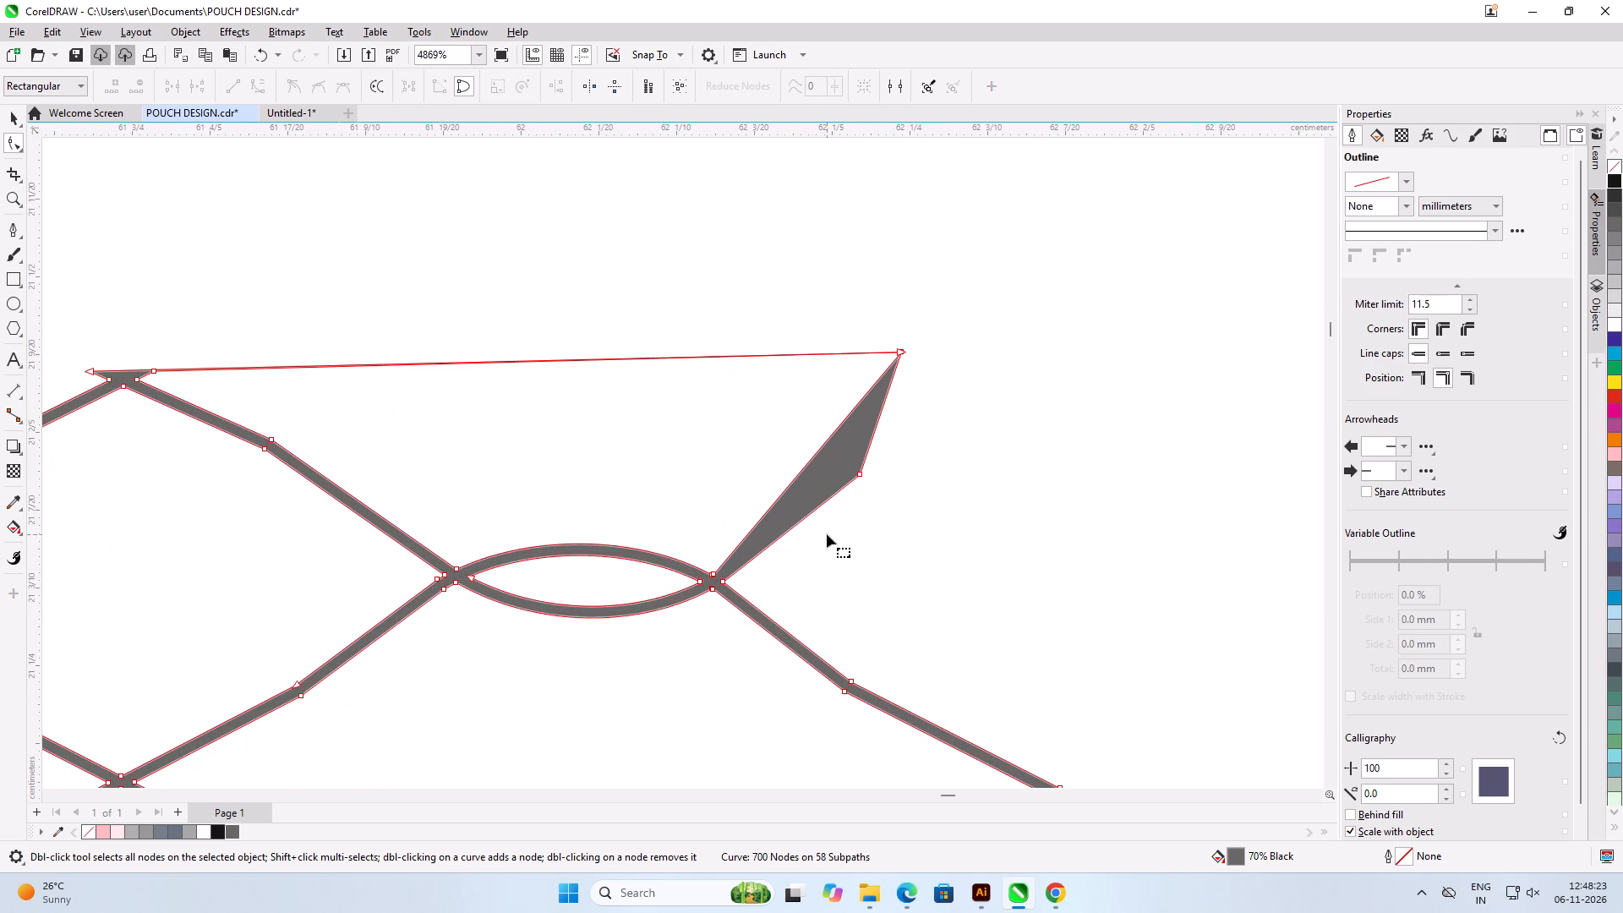
pyautogui.click(821, 449)
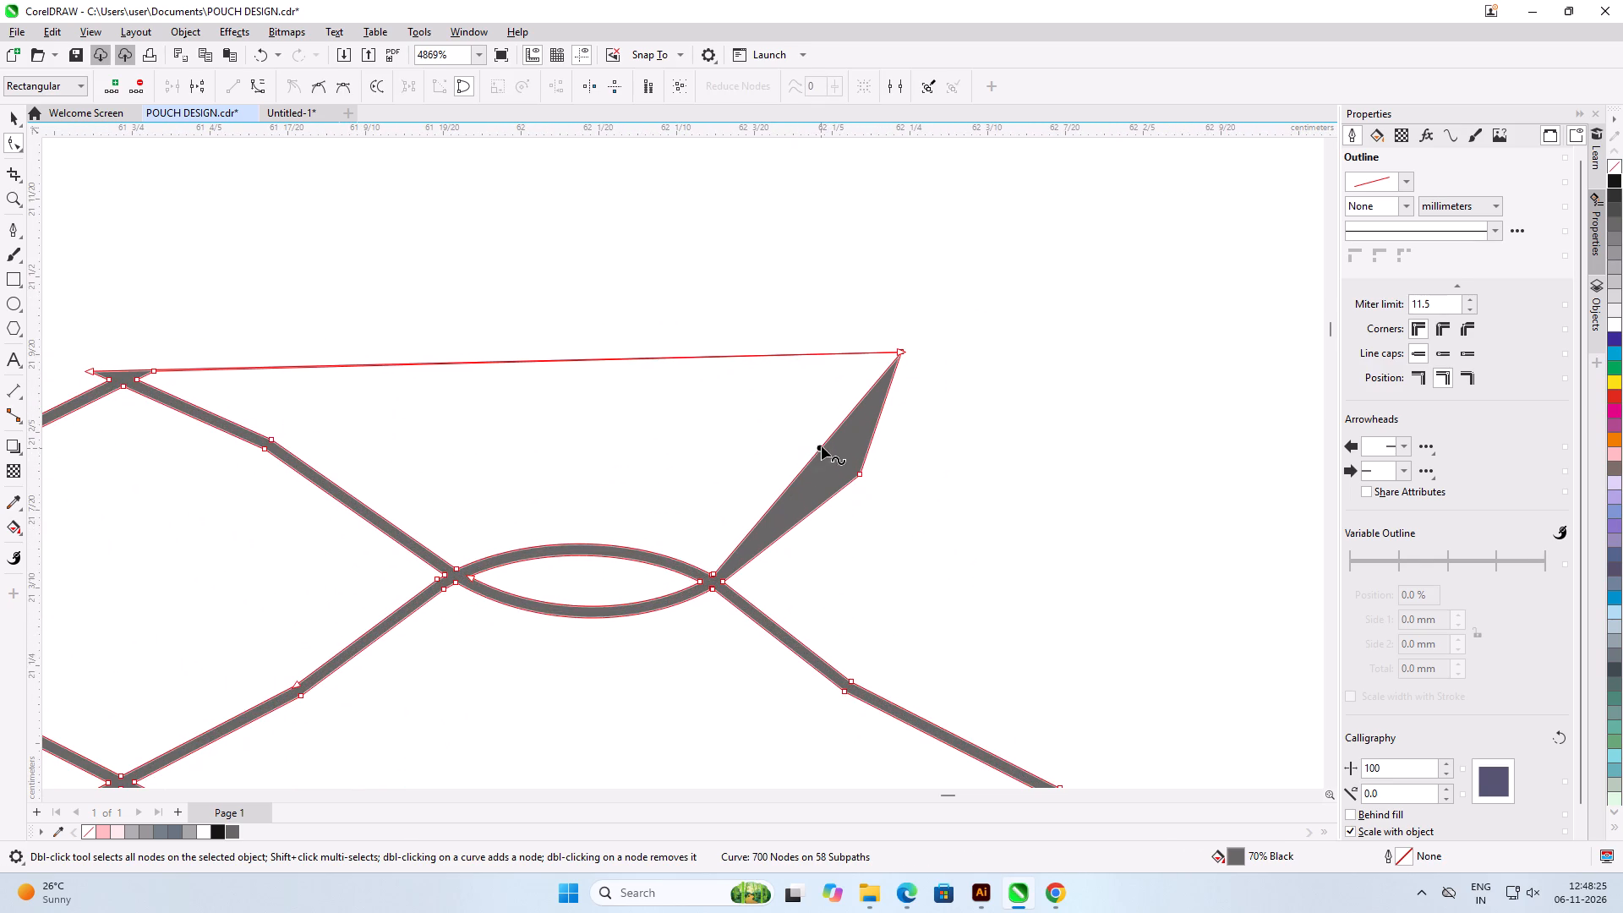
pyautogui.doubleClick(822, 450)
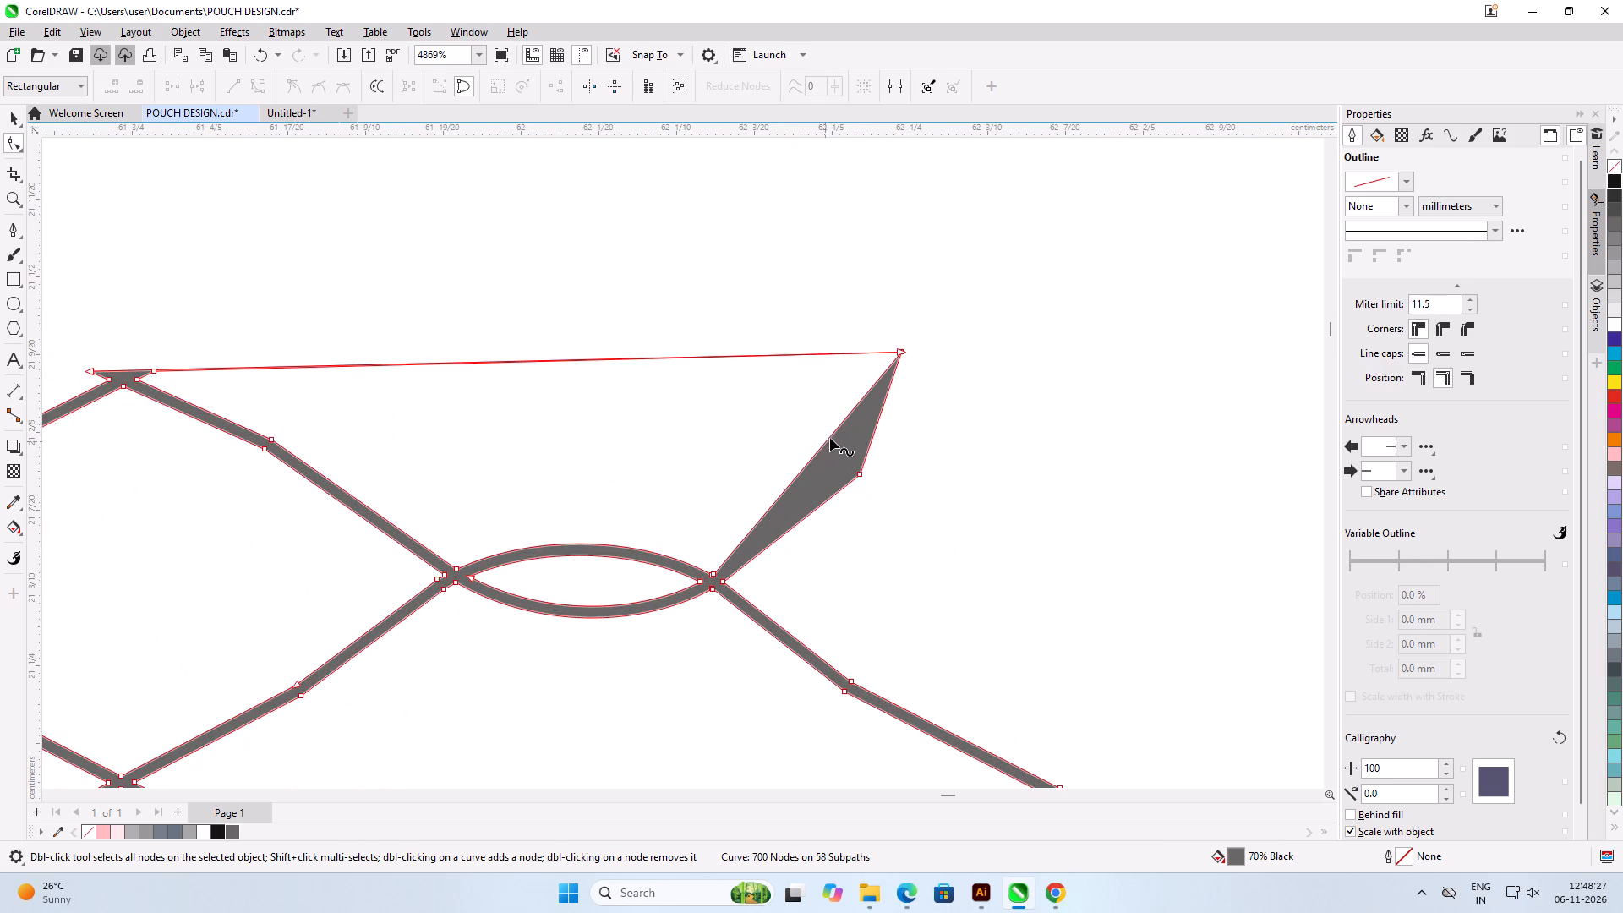
pyautogui.doubleClick(833, 435)
pyautogui.moveTo(833, 435); pyautogui.dragTo(852, 446)
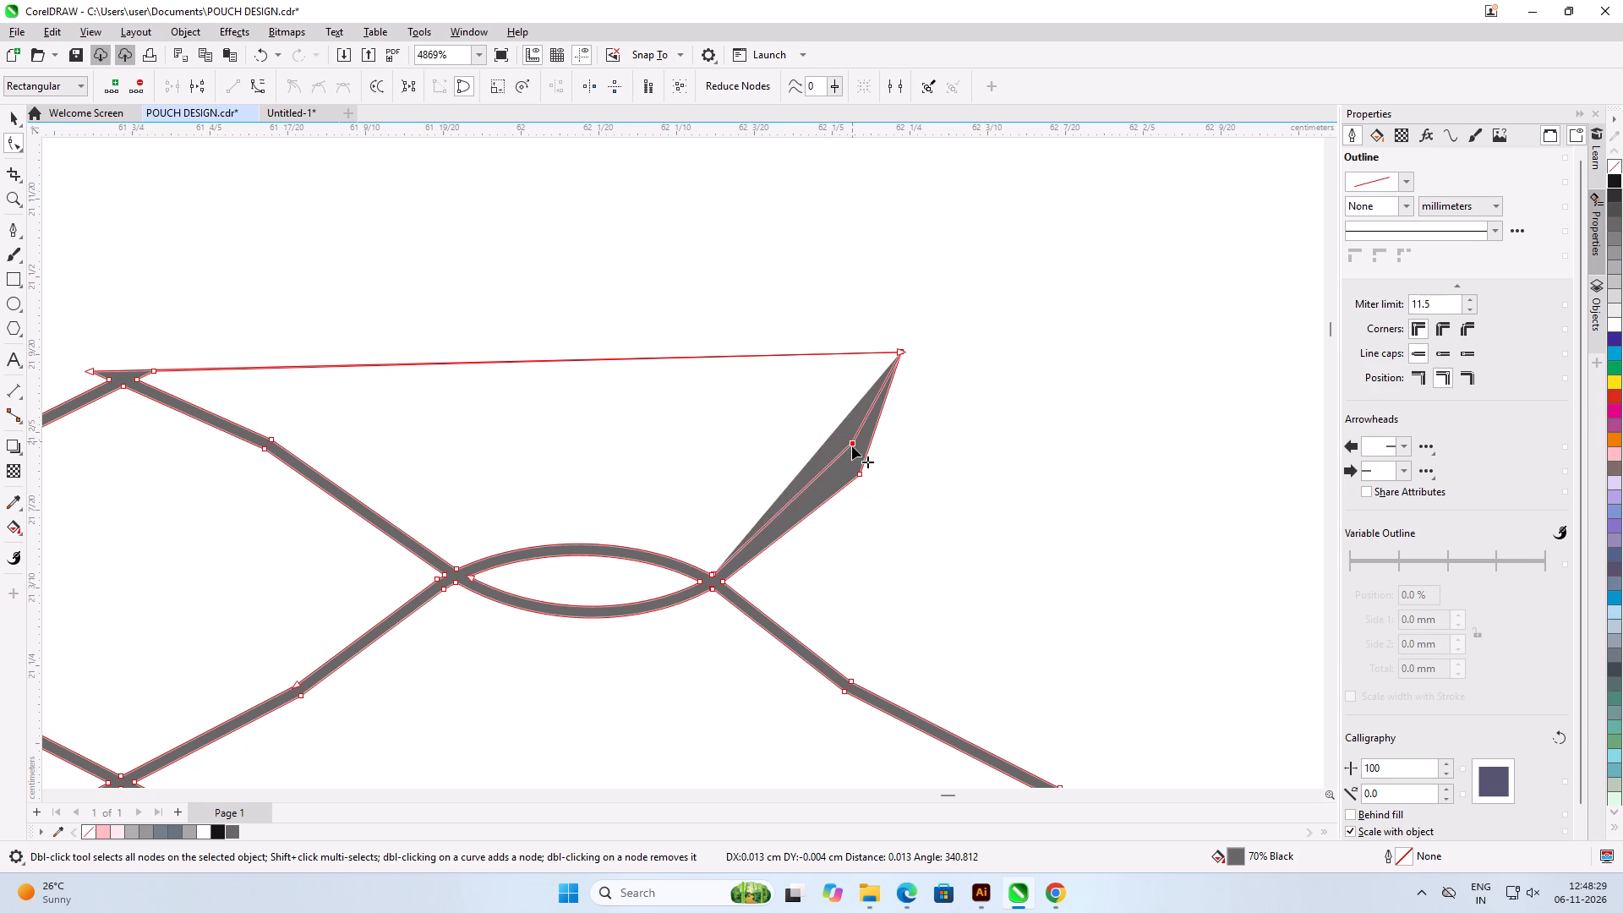
pyautogui.moveTo(852, 446); pyautogui.dragTo(851, 466)
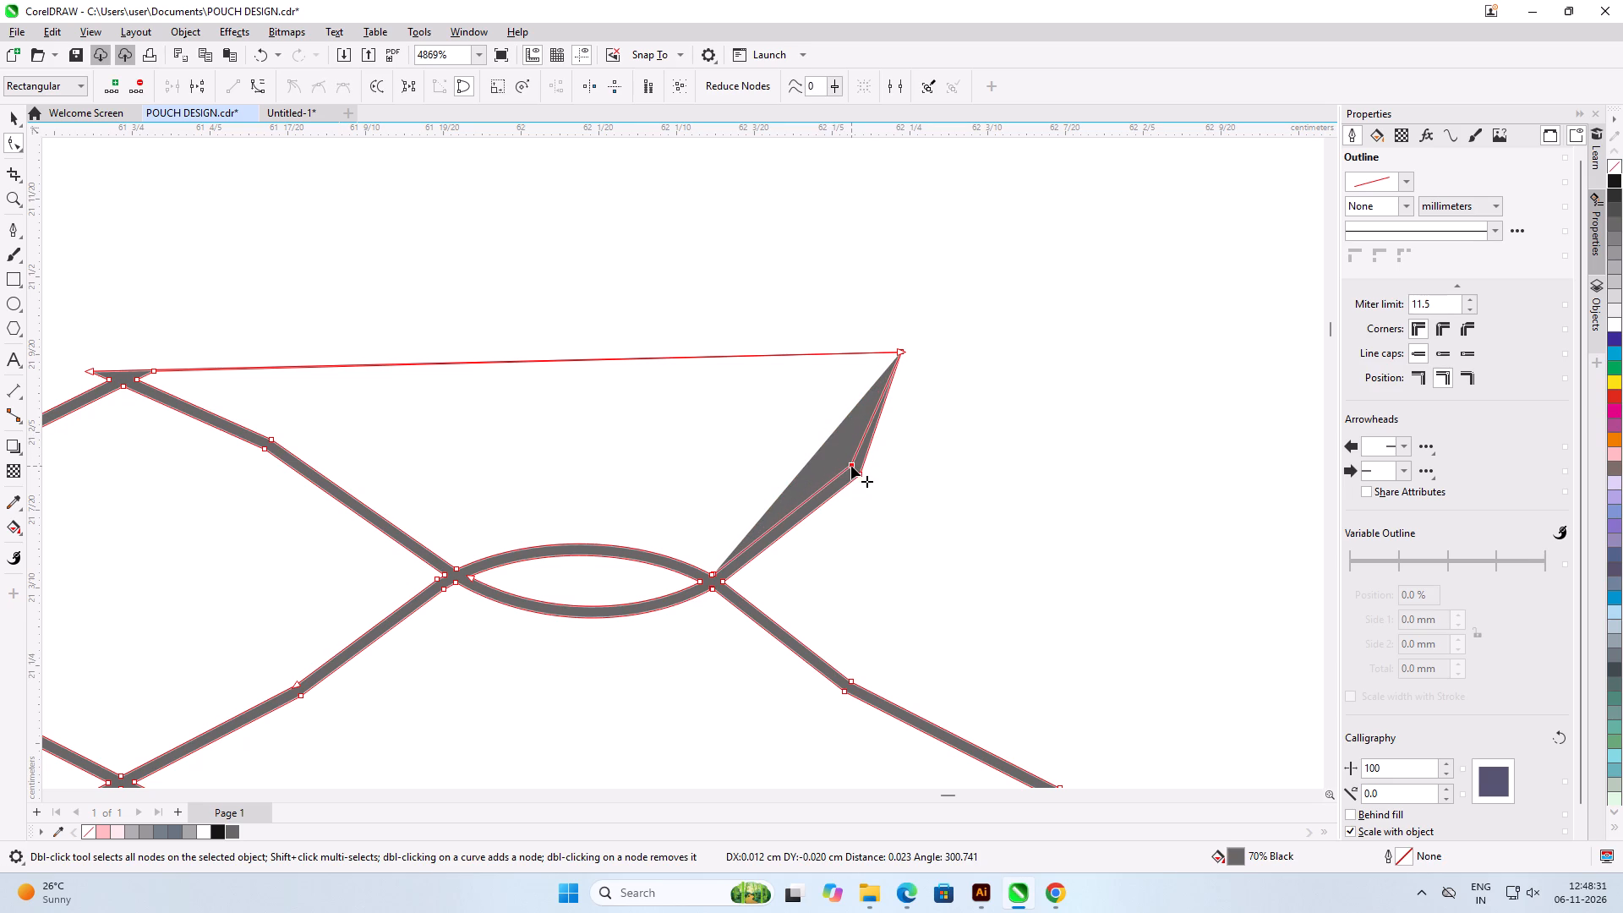
pyautogui.moveTo(851, 466); pyautogui.dragTo(851, 467)
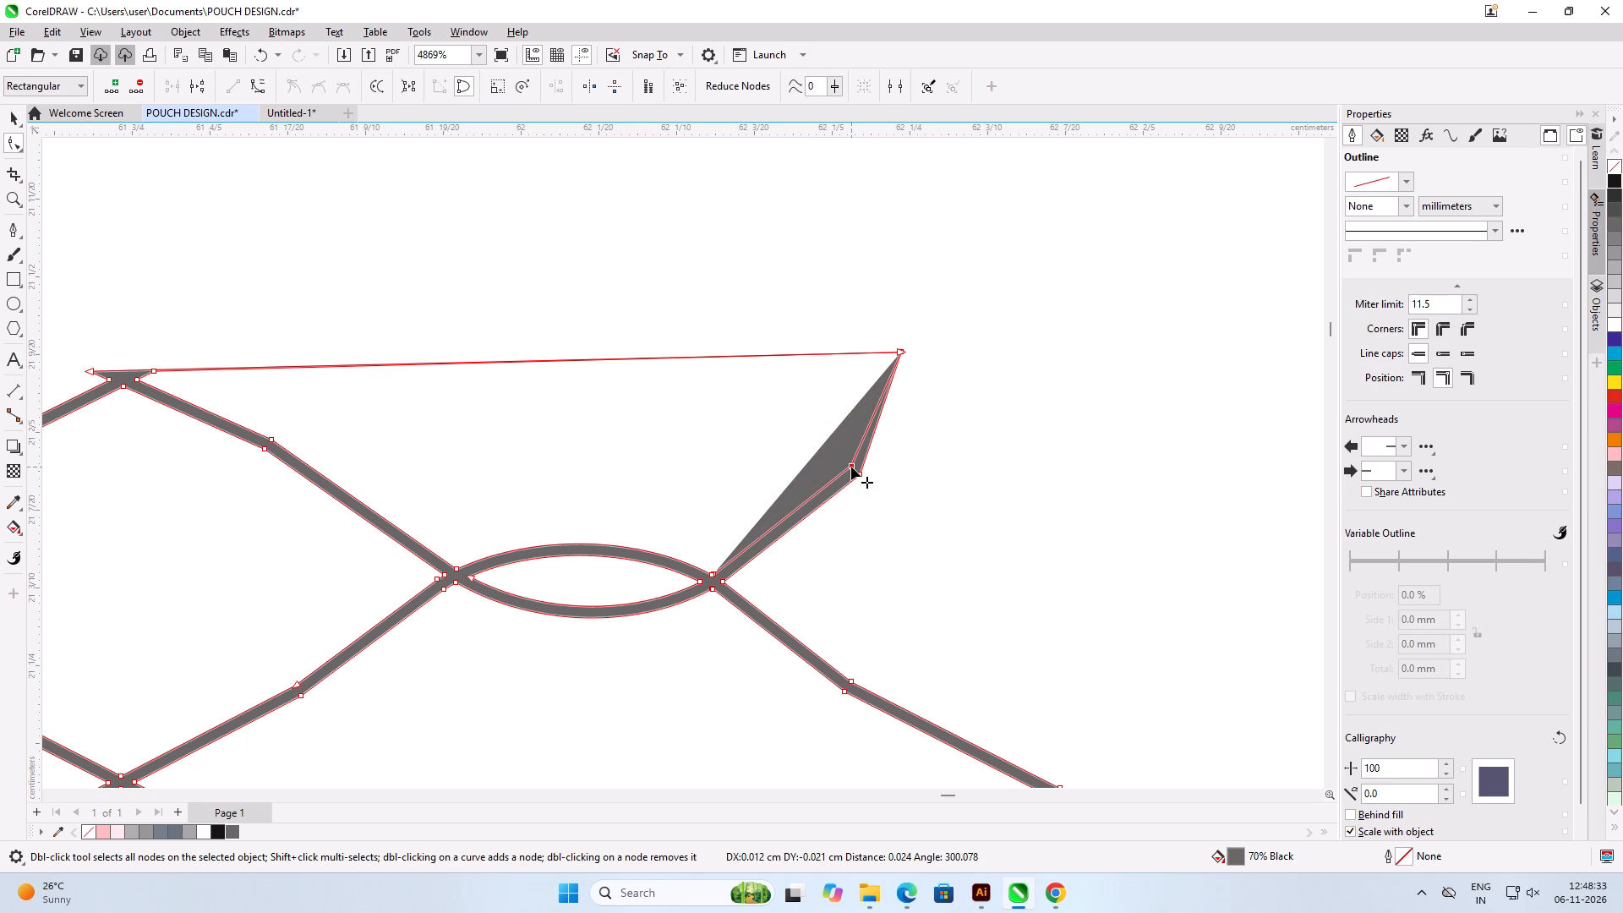
pyautogui.moveTo(851, 467); pyautogui.dragTo(855, 468)
pyautogui.scroll(-11, 896, 461)
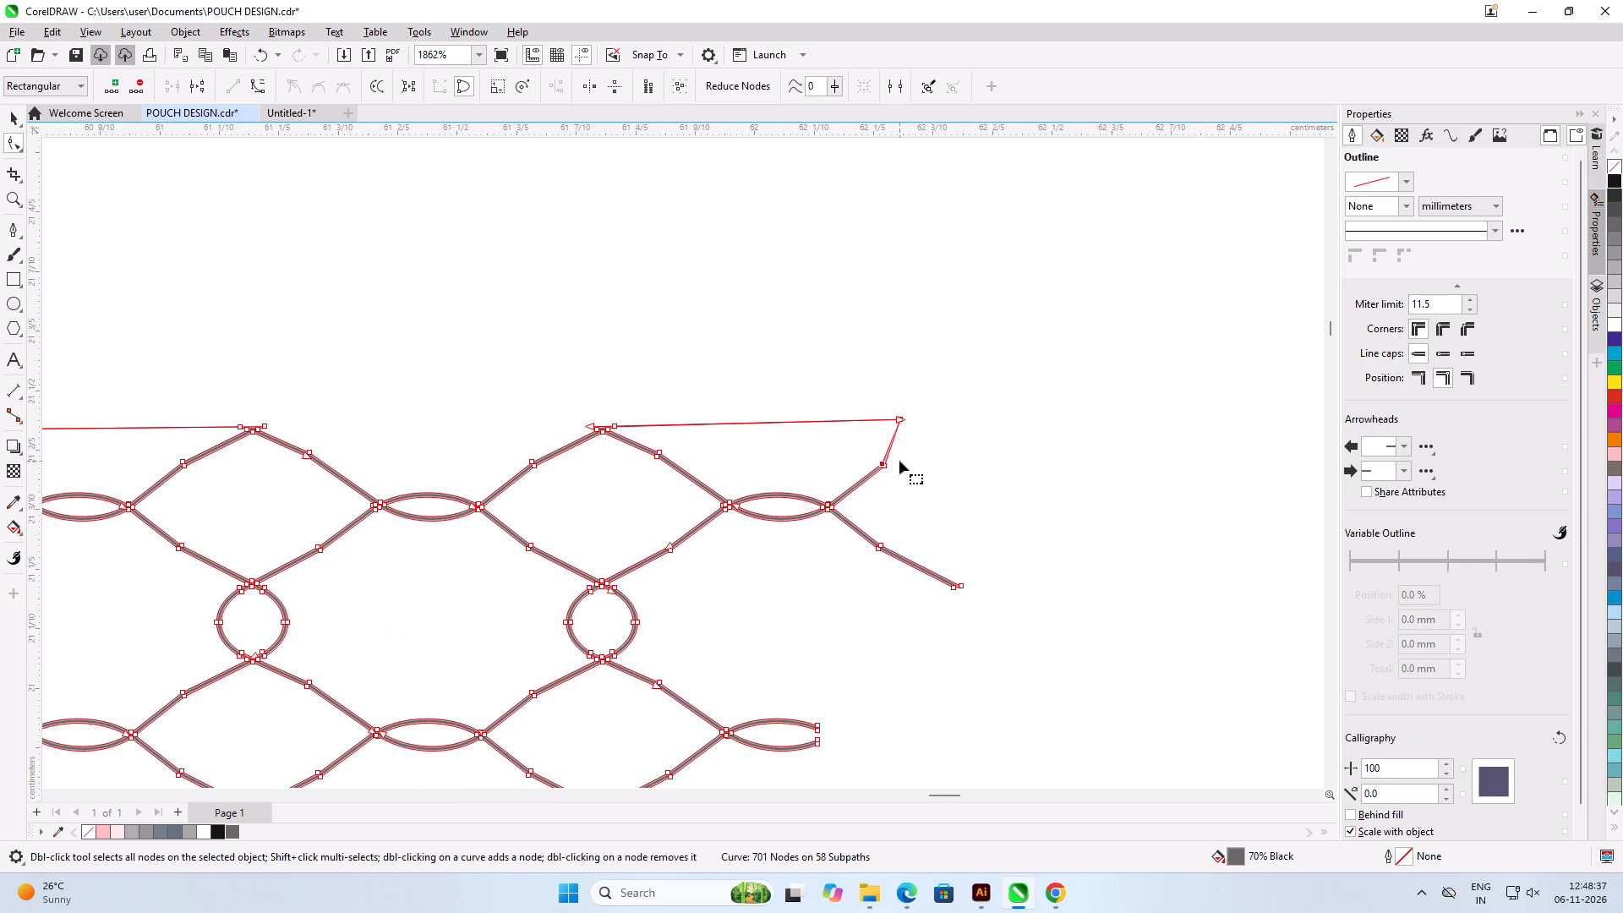
# Deselect the mesh copy and examine its top edge and right side for leftover slivers.
pyautogui.scroll(-2, 899, 461)
pyautogui.click(16, 118)
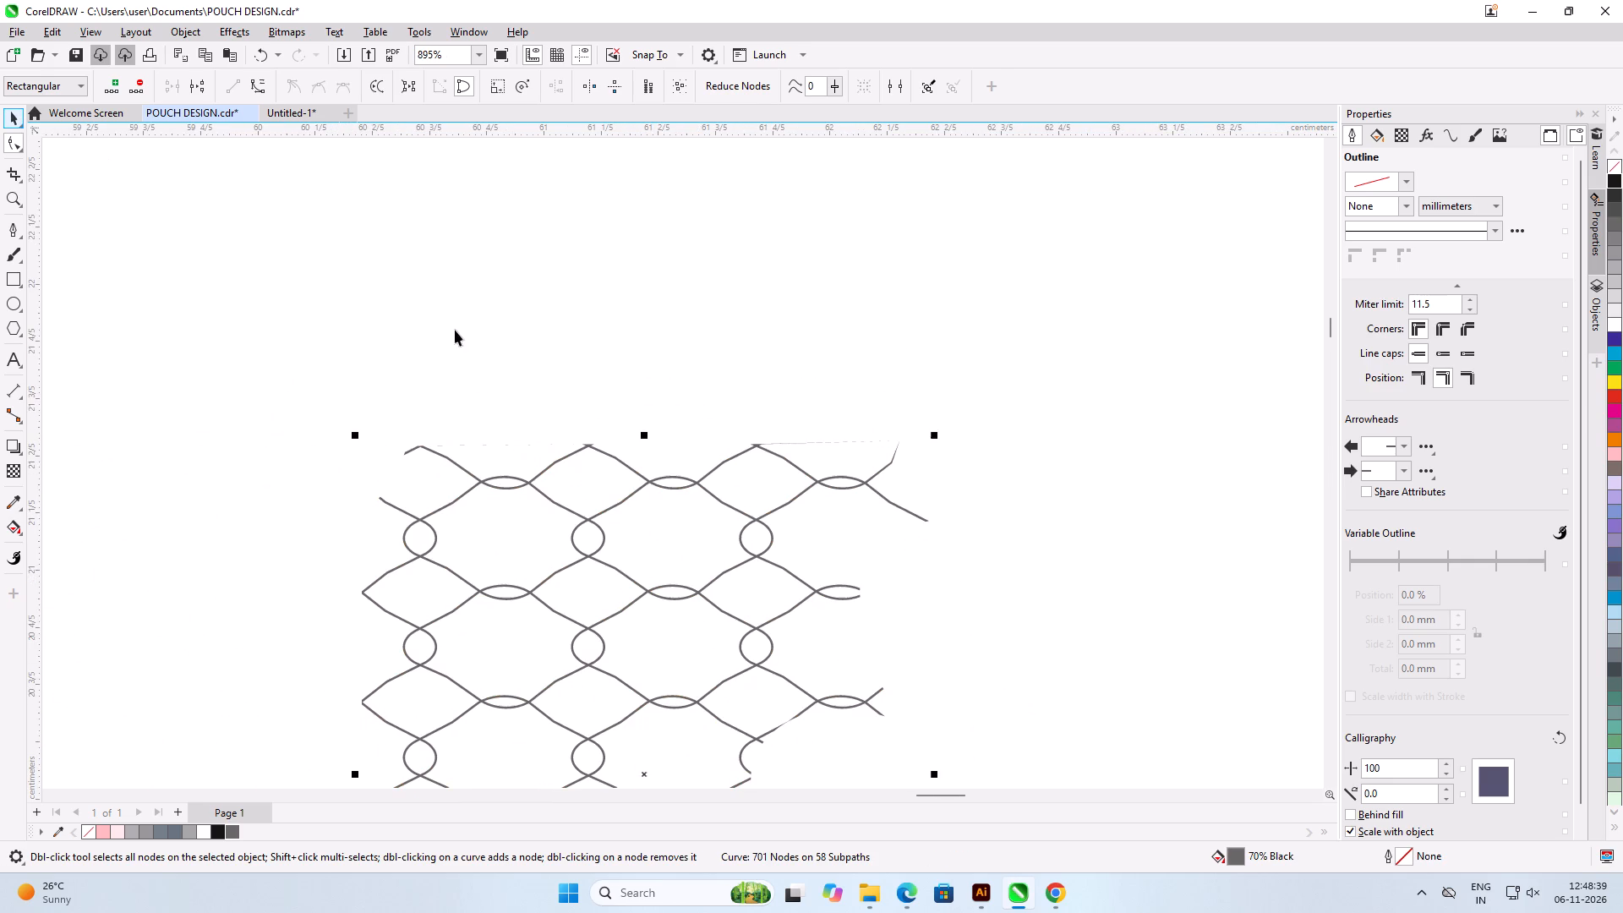
pyautogui.click(455, 330)
pyautogui.scroll(-4, 906, 339)
pyautogui.scroll(5, 735, 415)
pyautogui.scroll(5, 291, 429)
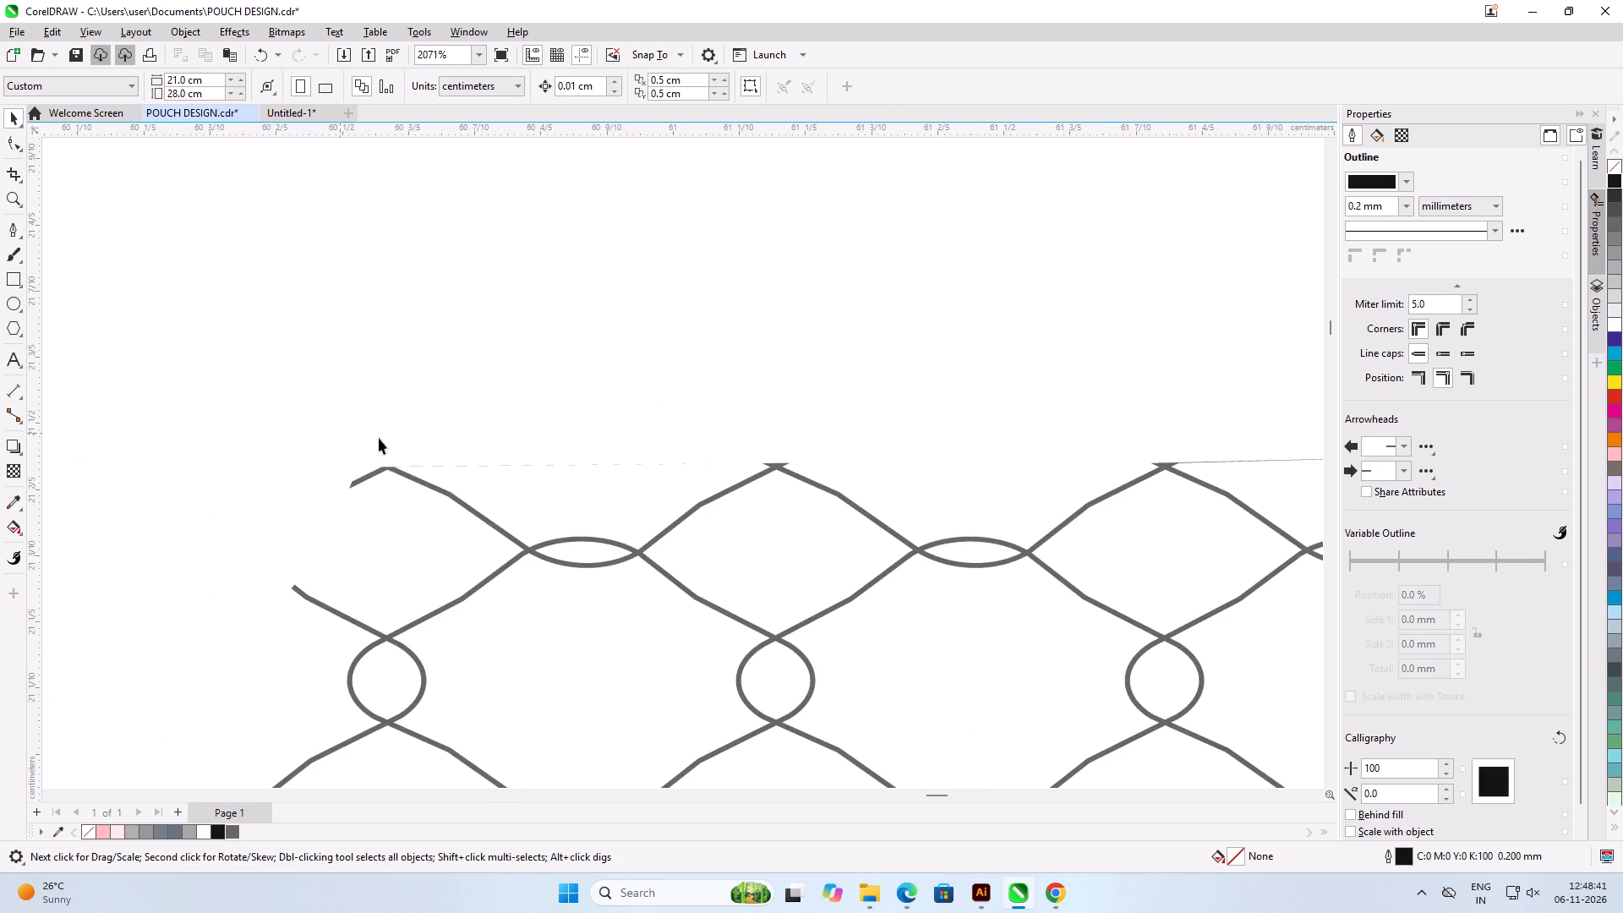
pyautogui.scroll(9, 428, 443)
pyautogui.scroll(-15, 476, 313)
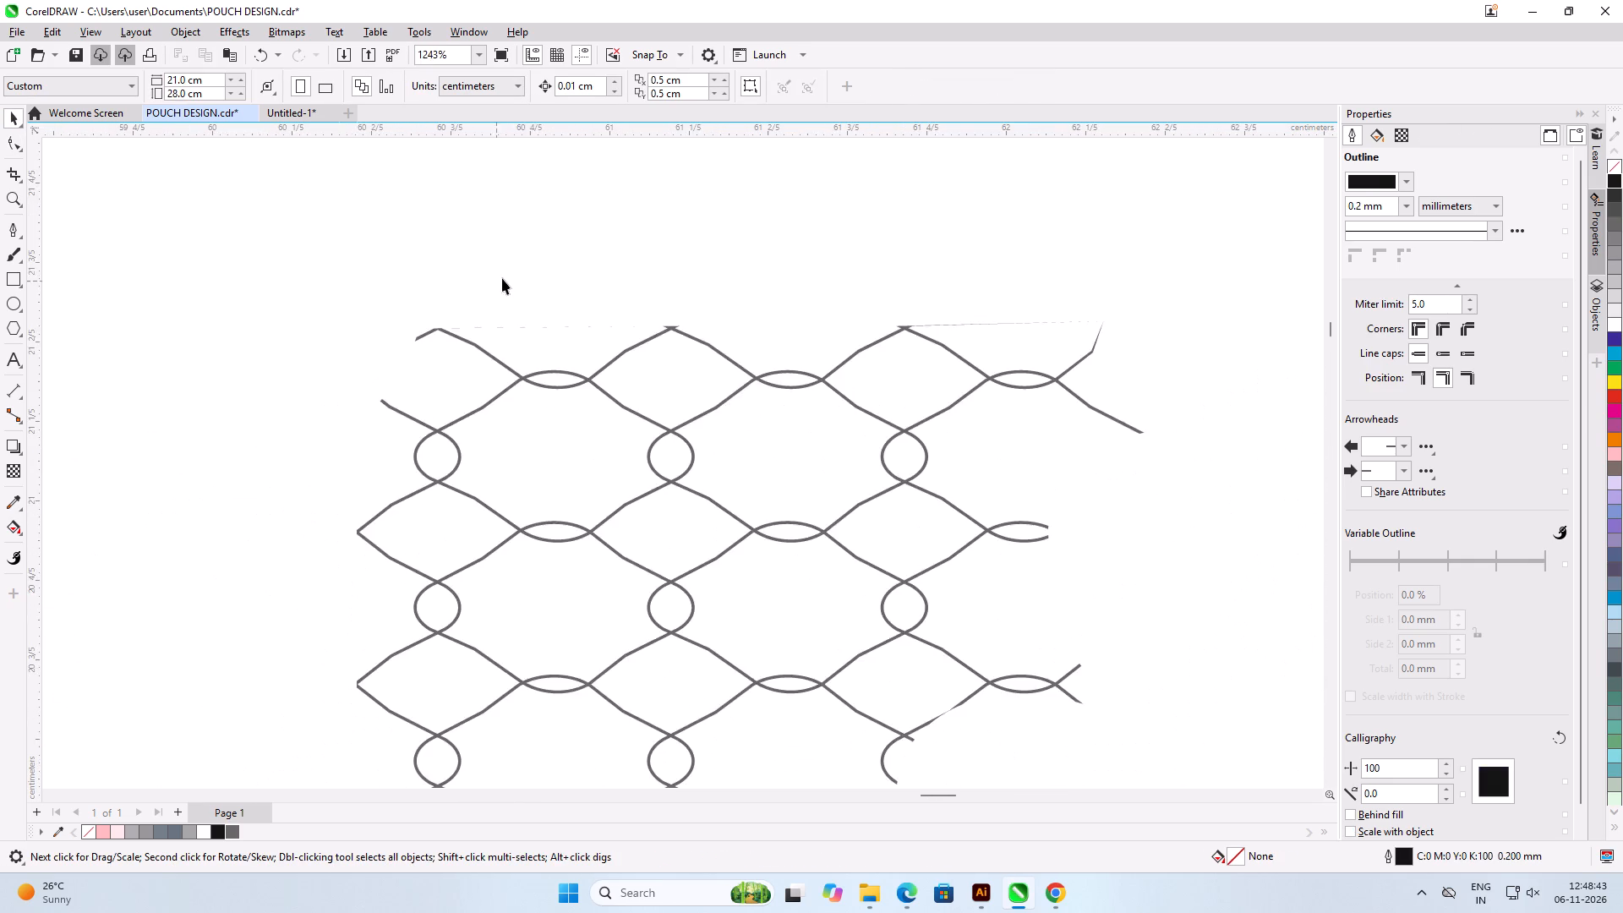
pyautogui.scroll(-2, 533, 282)
pyautogui.scroll(1, 572, 292)
pyautogui.scroll(-4, 589, 294)
pyautogui.scroll(-2, 674, 292)
pyautogui.scroll(4, 657, 335)
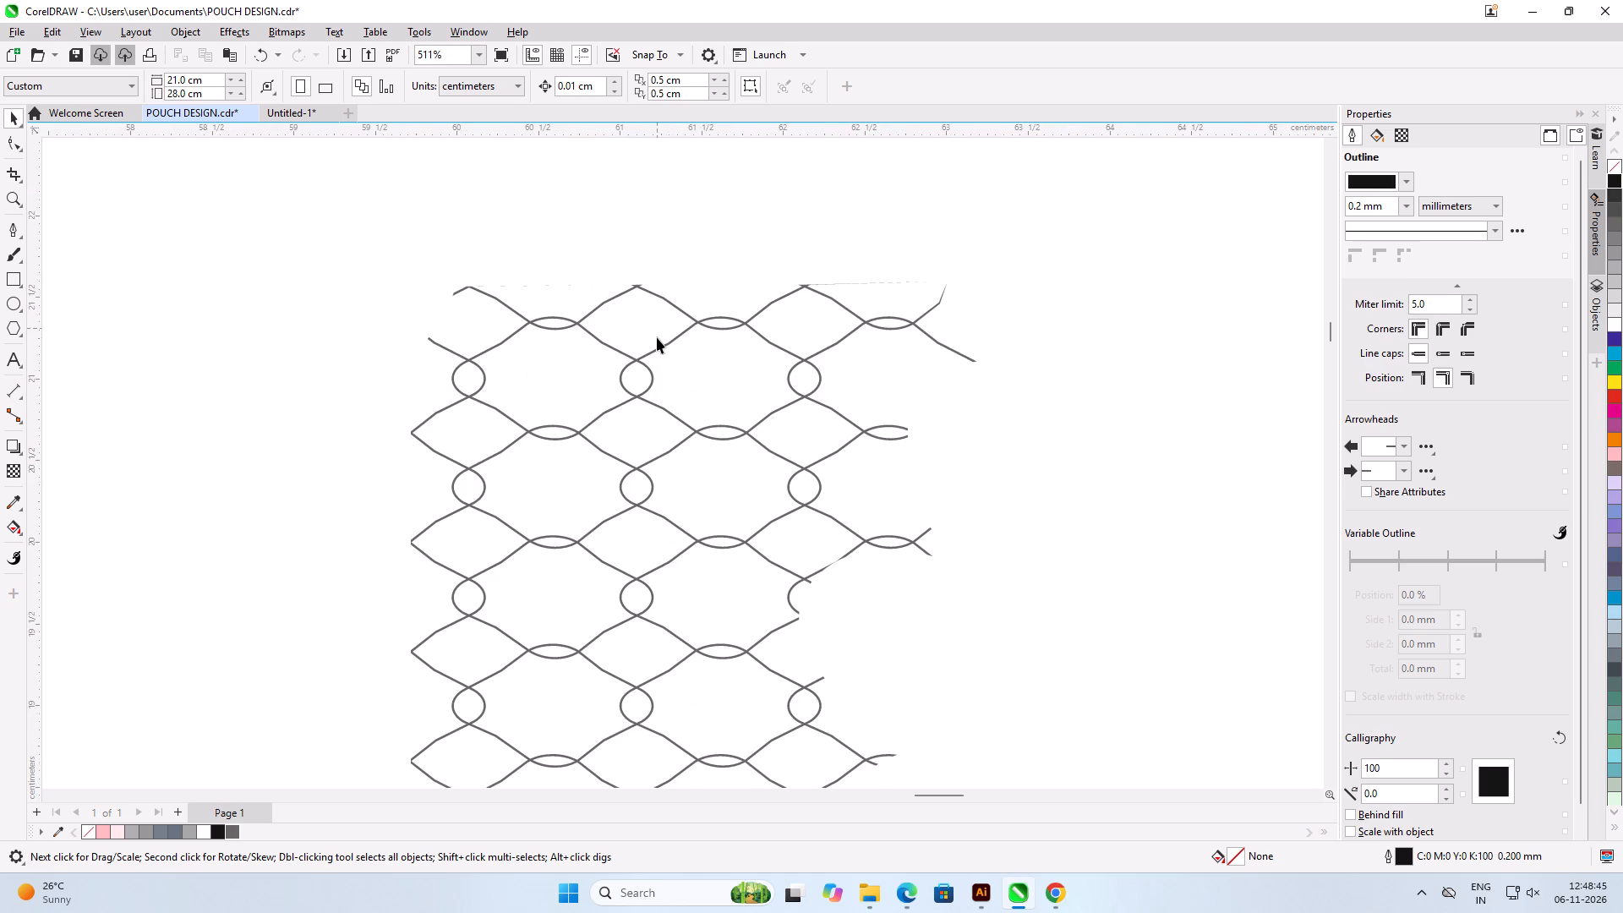
pyautogui.scroll(4, 538, 232)
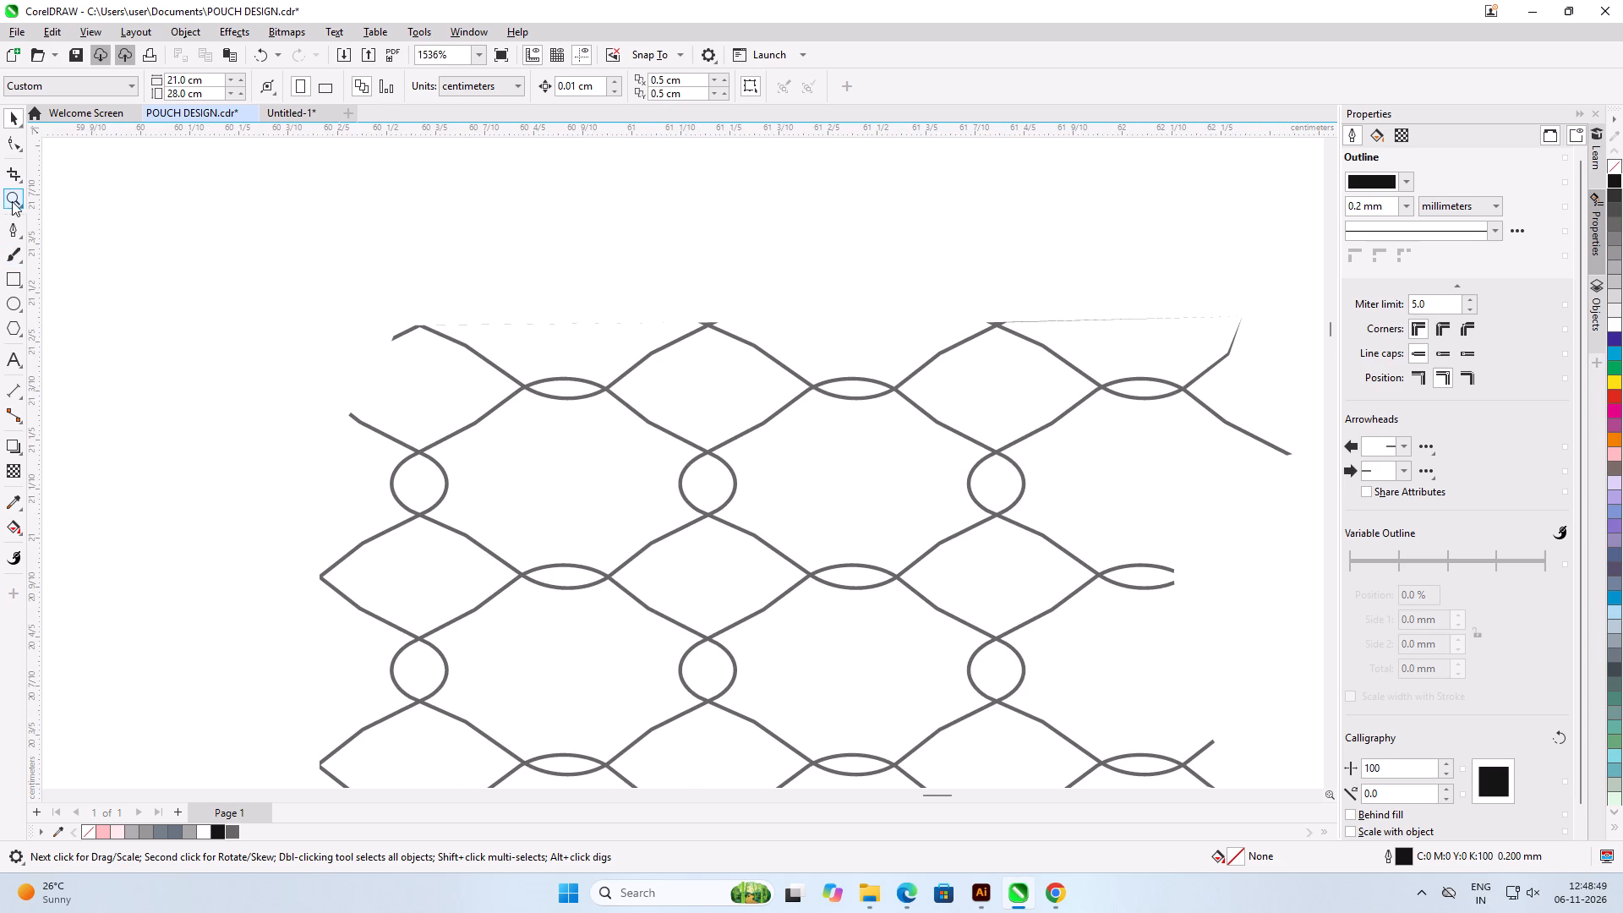
# Erase a short stretch of the thin line between the first and middle top junctions with a 0.003 cm eraser.
pyautogui.moveTo(24, 183); pyautogui.dragTo(88, 232)
pyautogui.scroll(4, 608, 317)
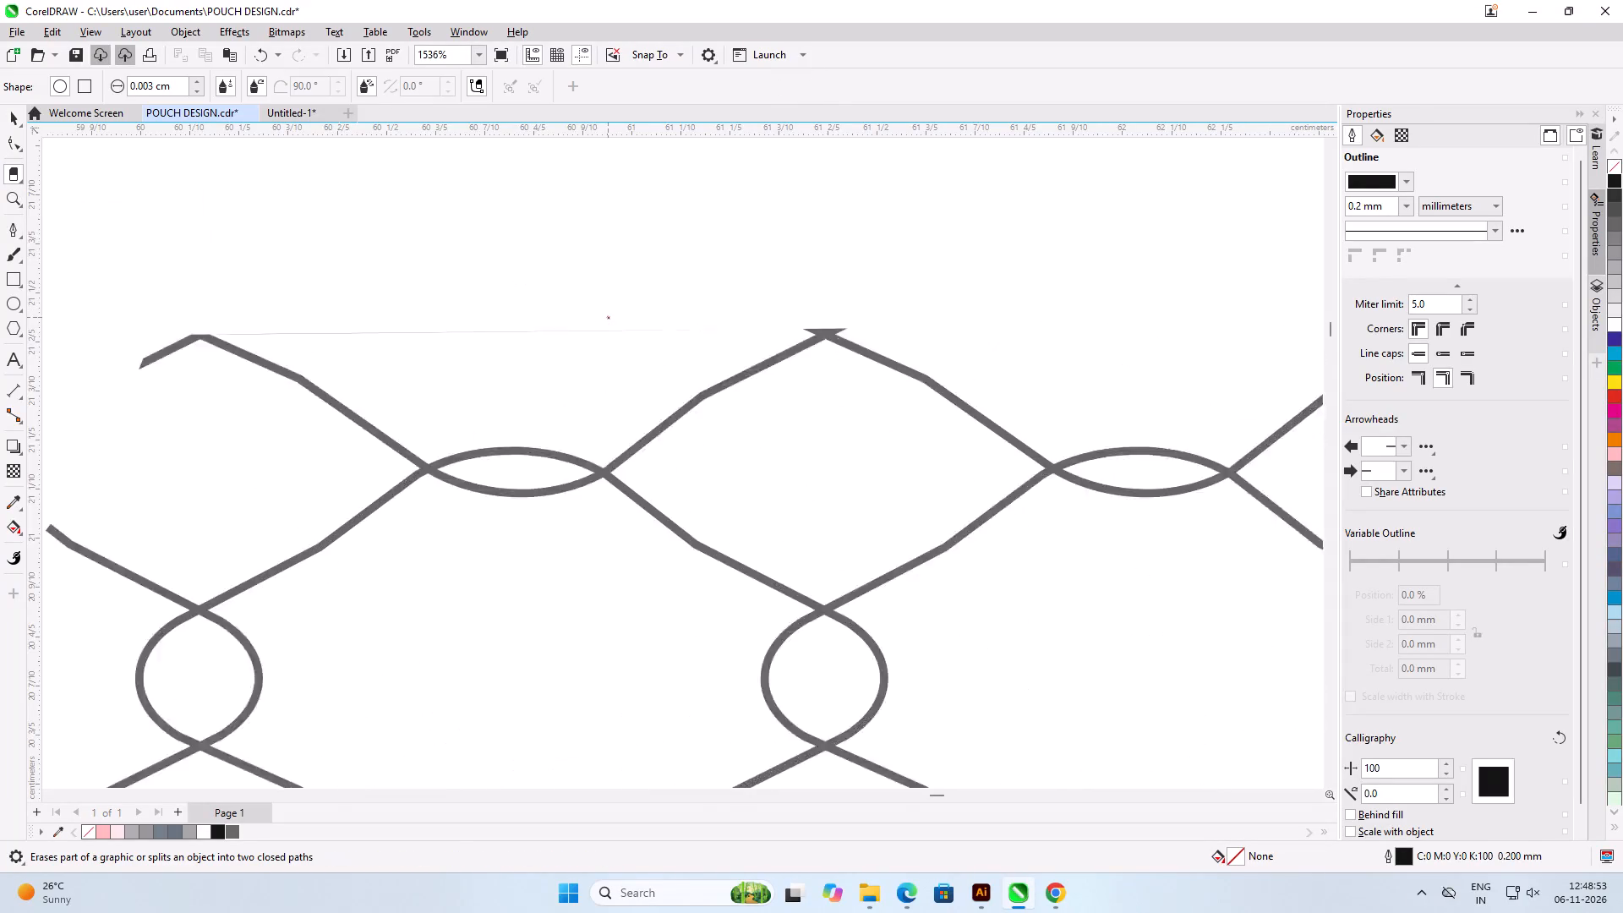
pyautogui.scroll(8, 608, 317)
pyautogui.scroll(-2, 729, 351)
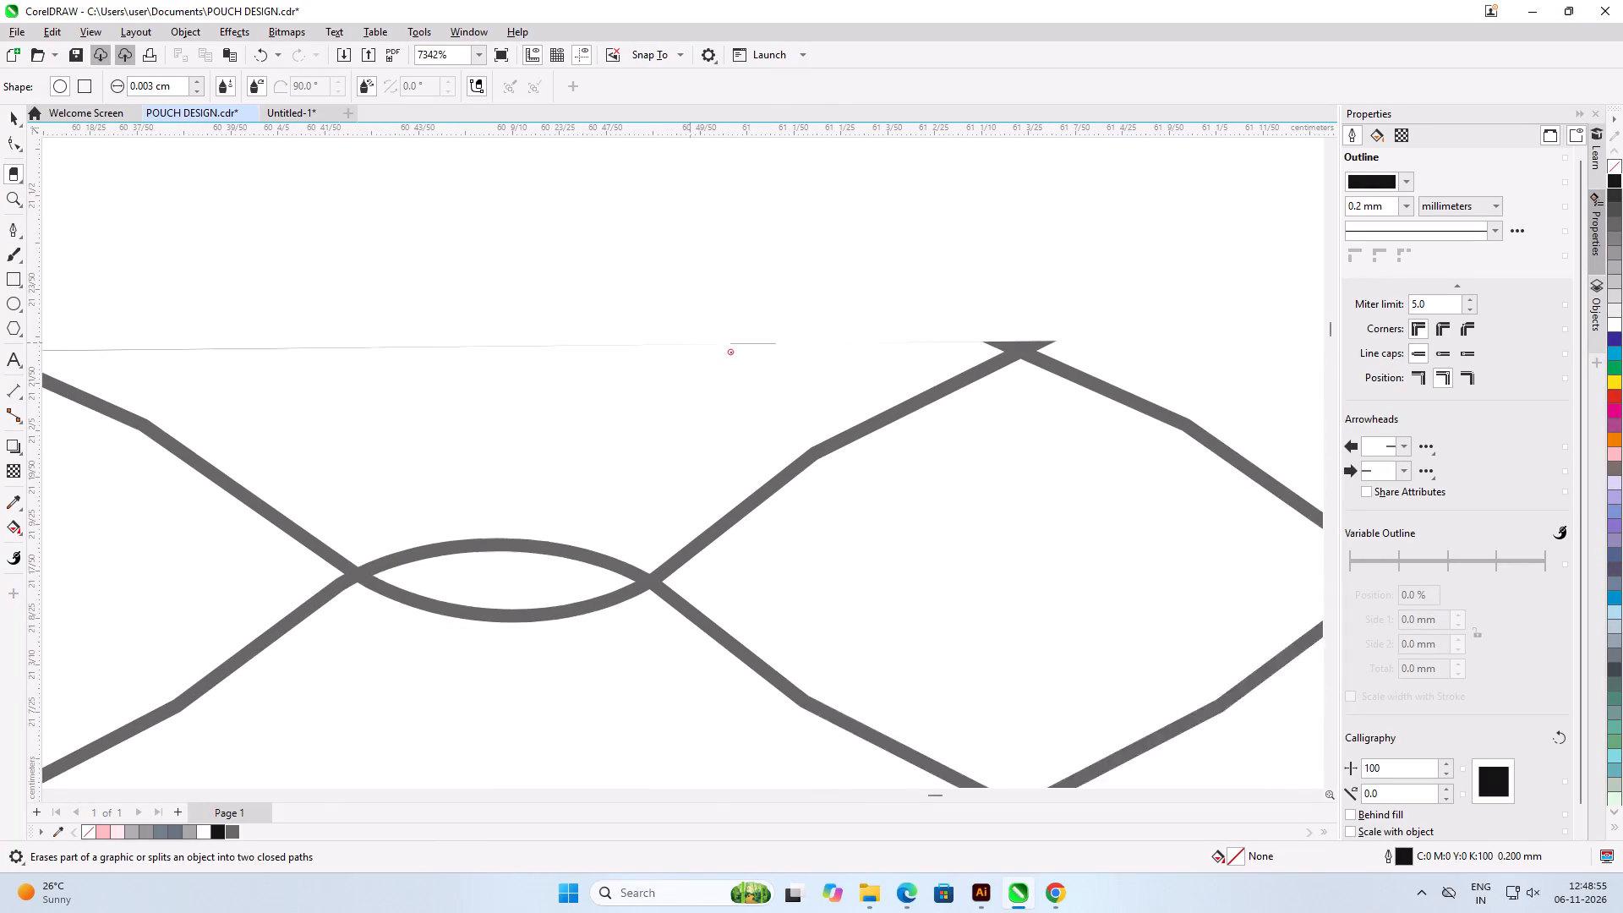
pyautogui.scroll(-3, 730, 352)
pyautogui.scroll(4, 730, 352)
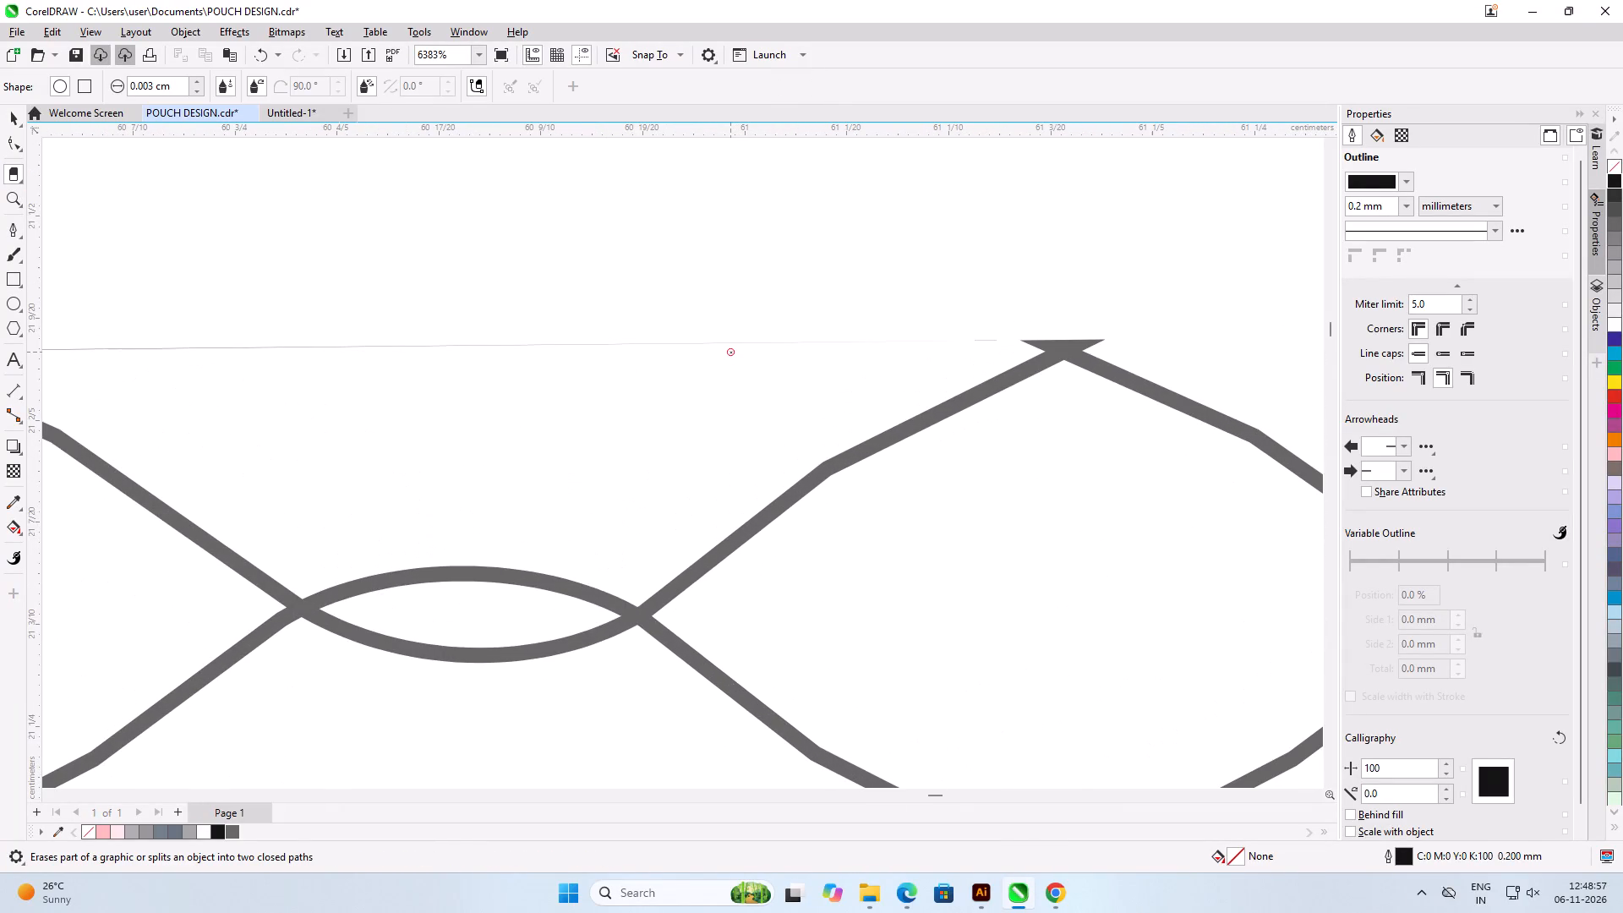
pyautogui.click(194, 82)
pyautogui.click(195, 91)
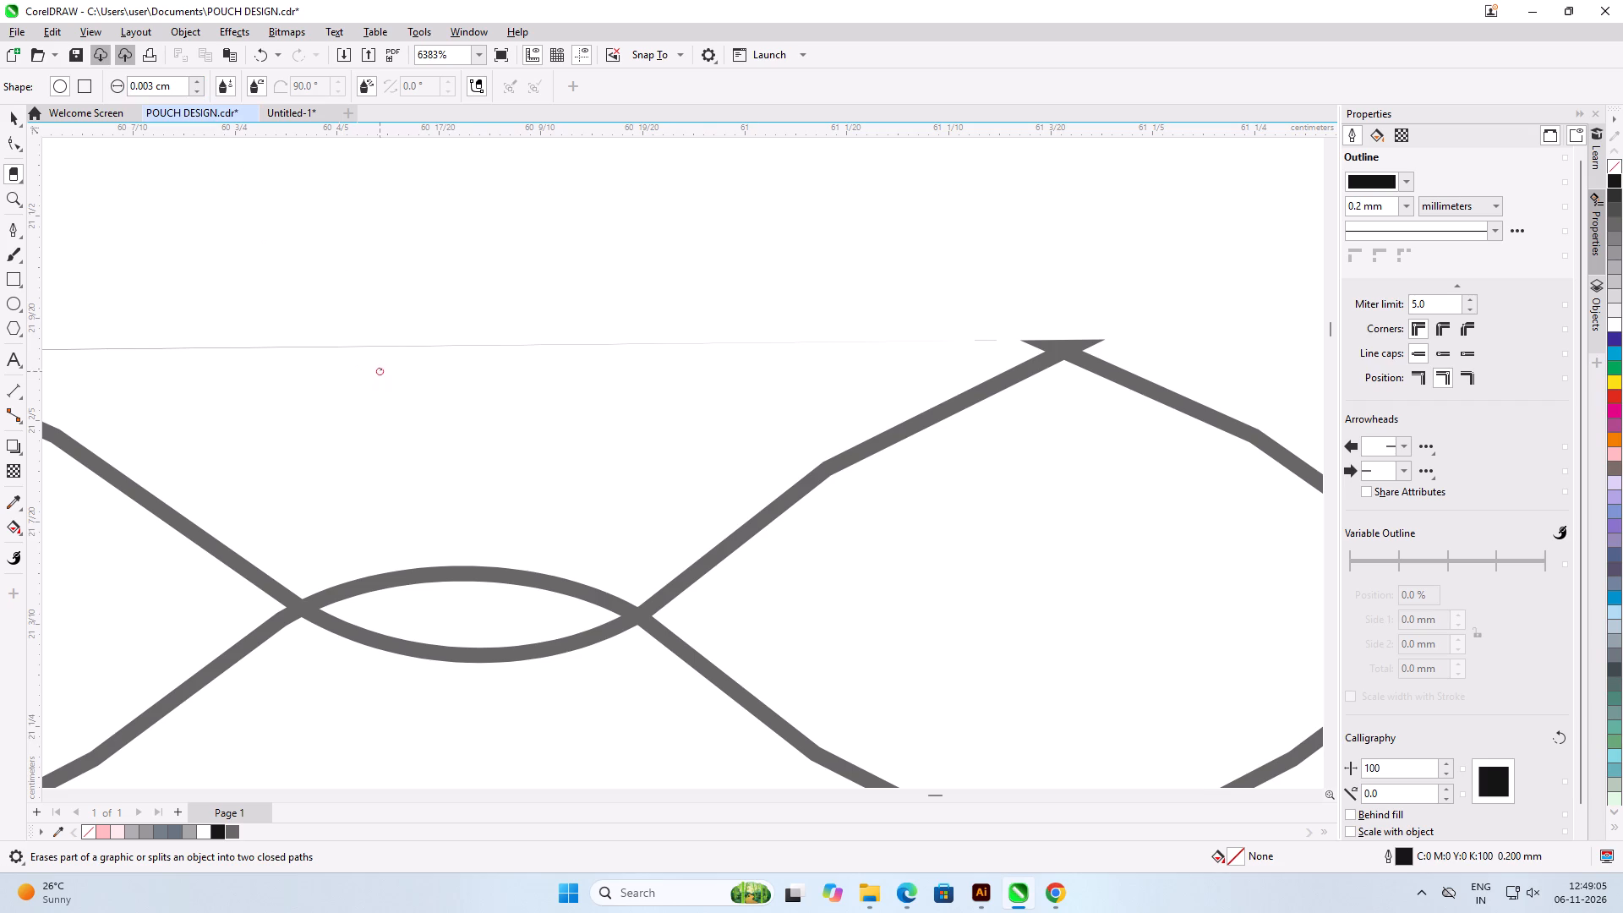
pyautogui.moveTo(388, 344); pyautogui.dragTo(421, 348)
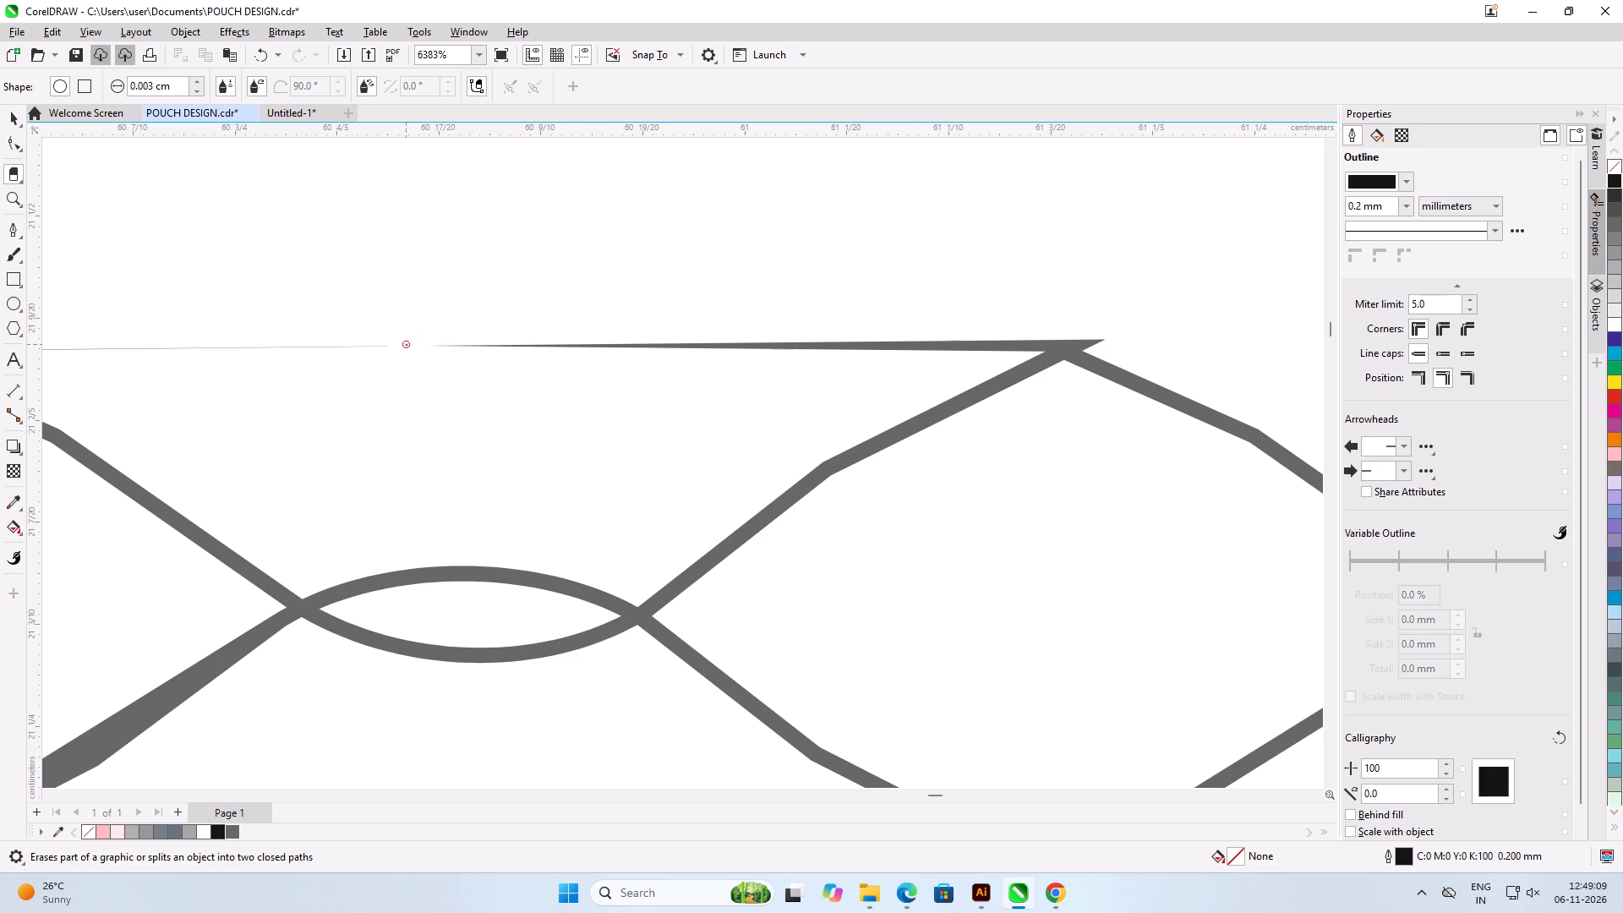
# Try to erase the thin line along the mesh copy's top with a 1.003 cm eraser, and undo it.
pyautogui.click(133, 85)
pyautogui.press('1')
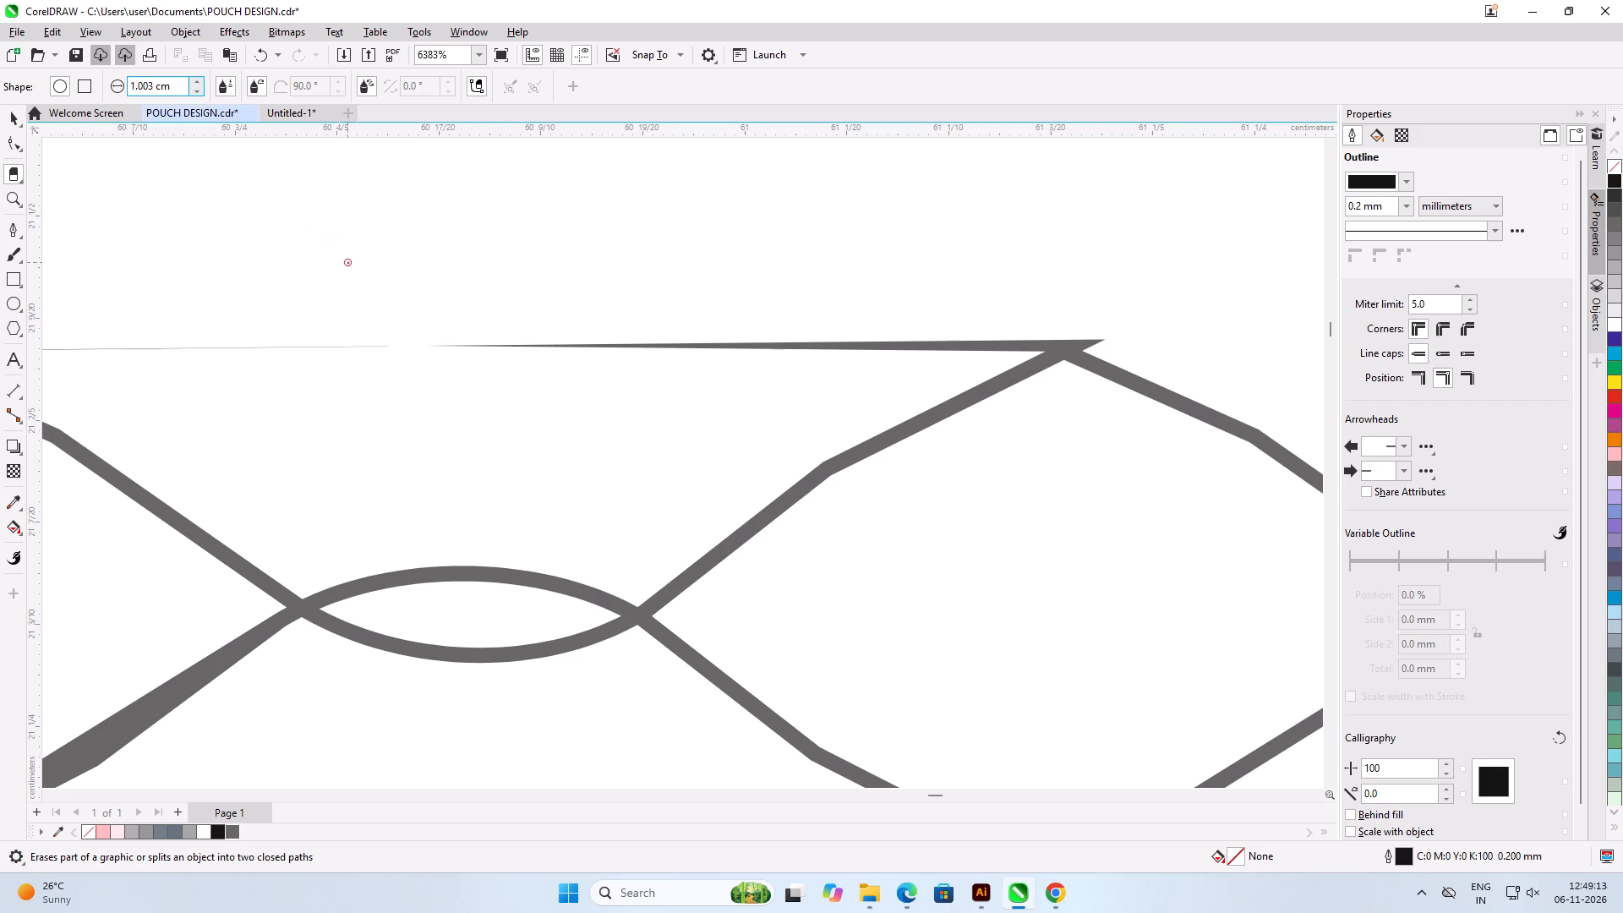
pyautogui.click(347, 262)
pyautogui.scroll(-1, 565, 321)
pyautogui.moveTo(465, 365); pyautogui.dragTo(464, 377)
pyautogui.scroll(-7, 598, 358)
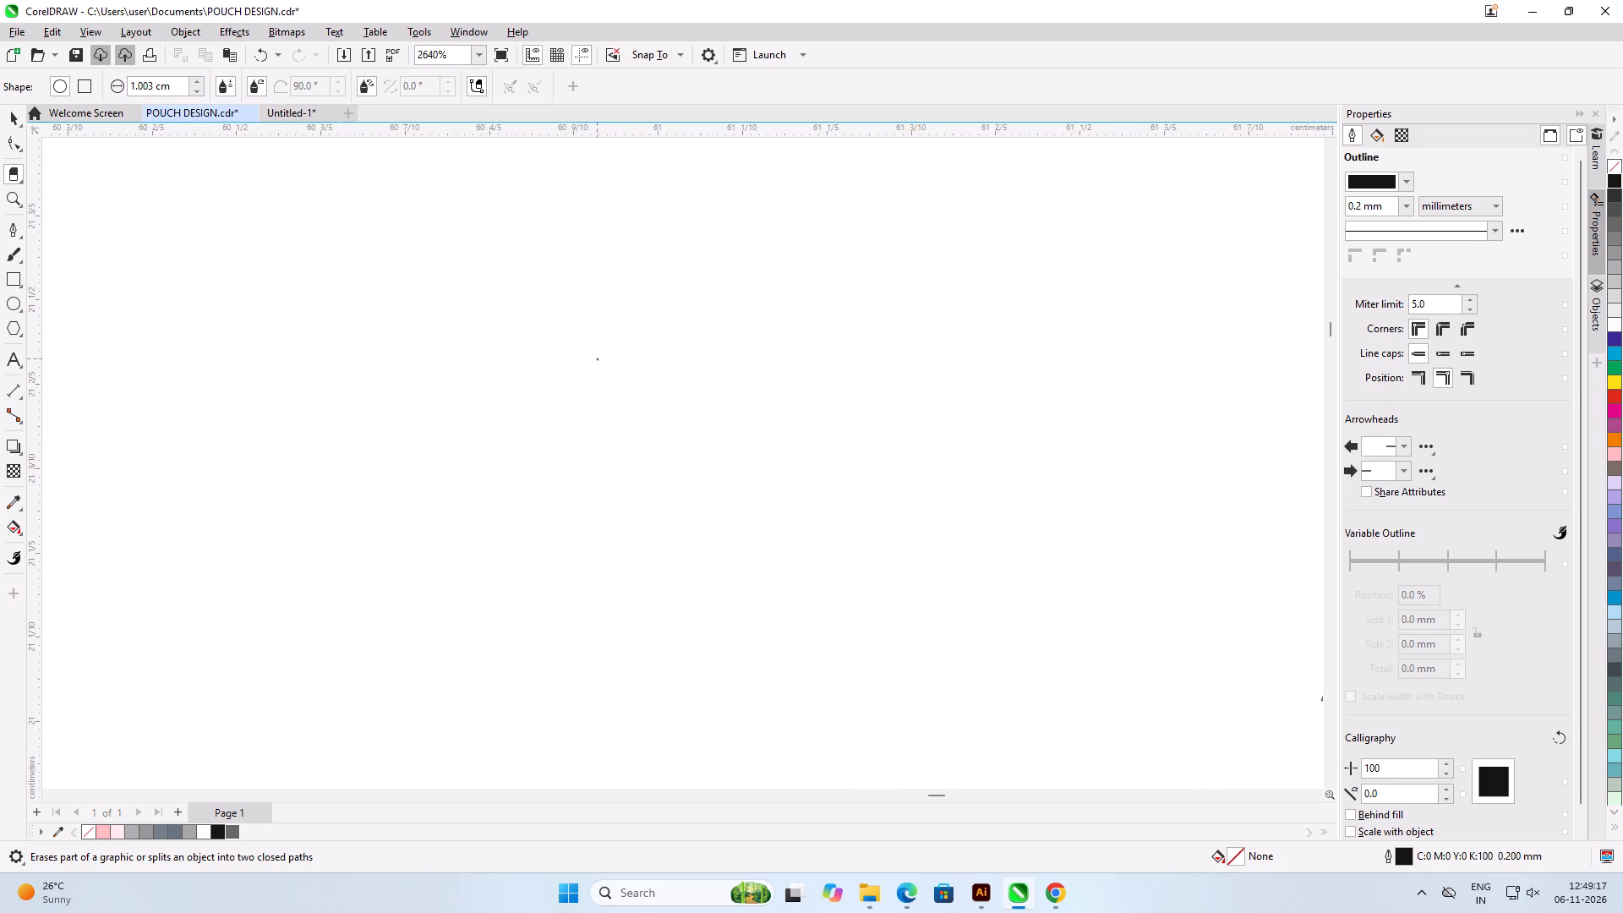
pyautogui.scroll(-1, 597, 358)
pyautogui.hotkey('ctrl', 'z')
# Set the eraser nib size to 0.5 cm.
pyautogui.scroll(-3, 594, 358)
pyautogui.scroll(1, 594, 358)
pyautogui.scroll(-3, 594, 358)
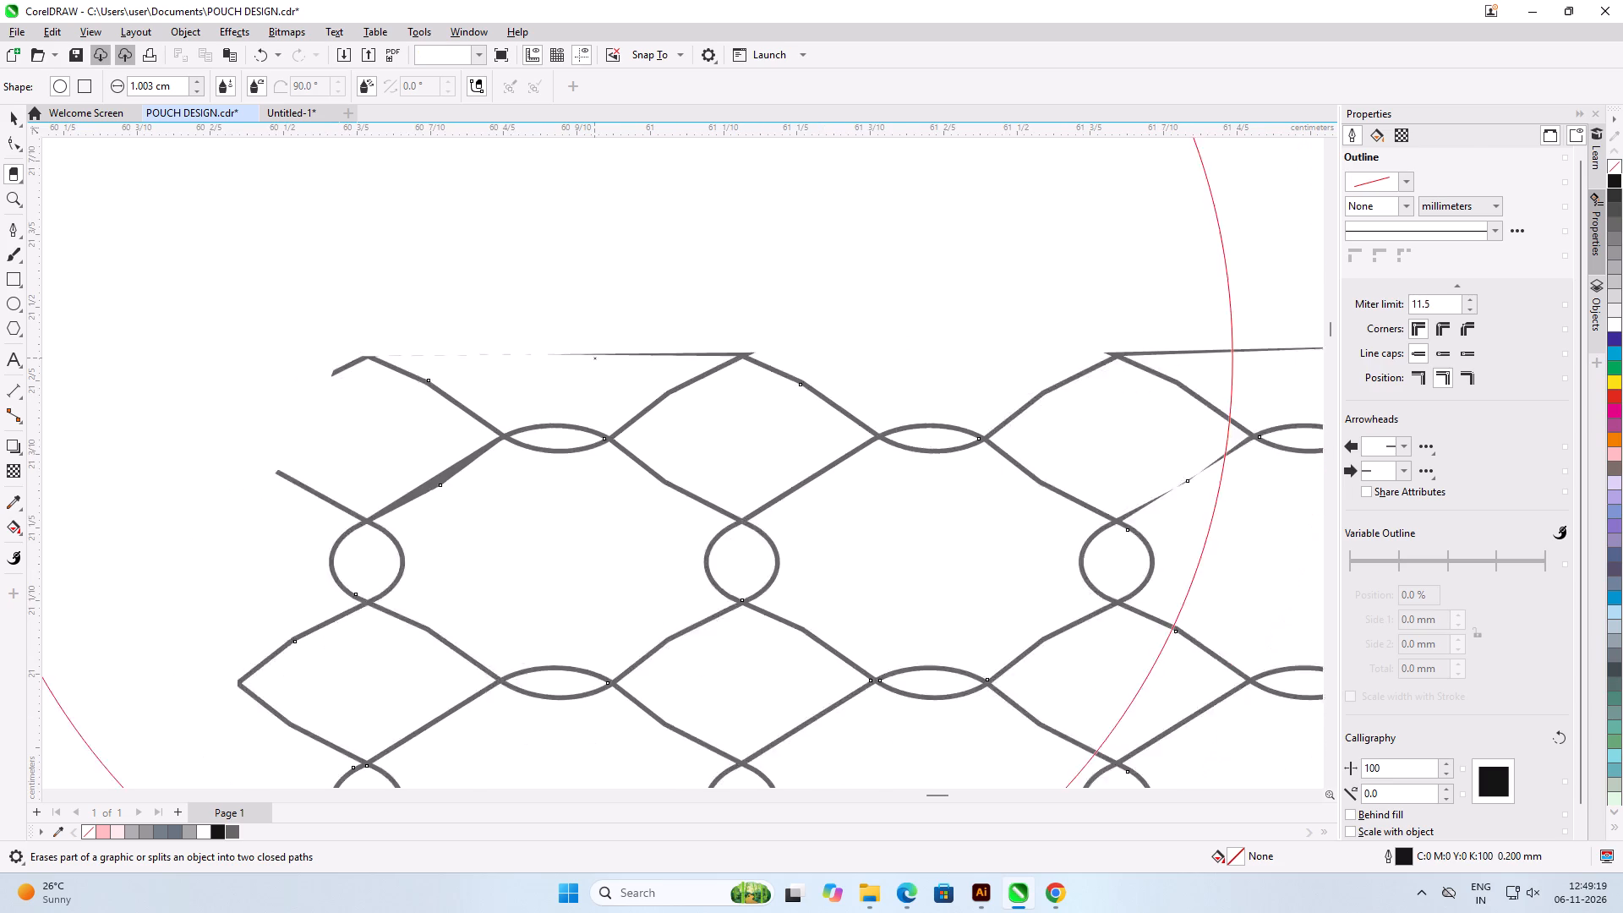
pyautogui.scroll(-6, 593, 358)
pyautogui.scroll(4, 835, 285)
pyautogui.scroll(-4, 777, 333)
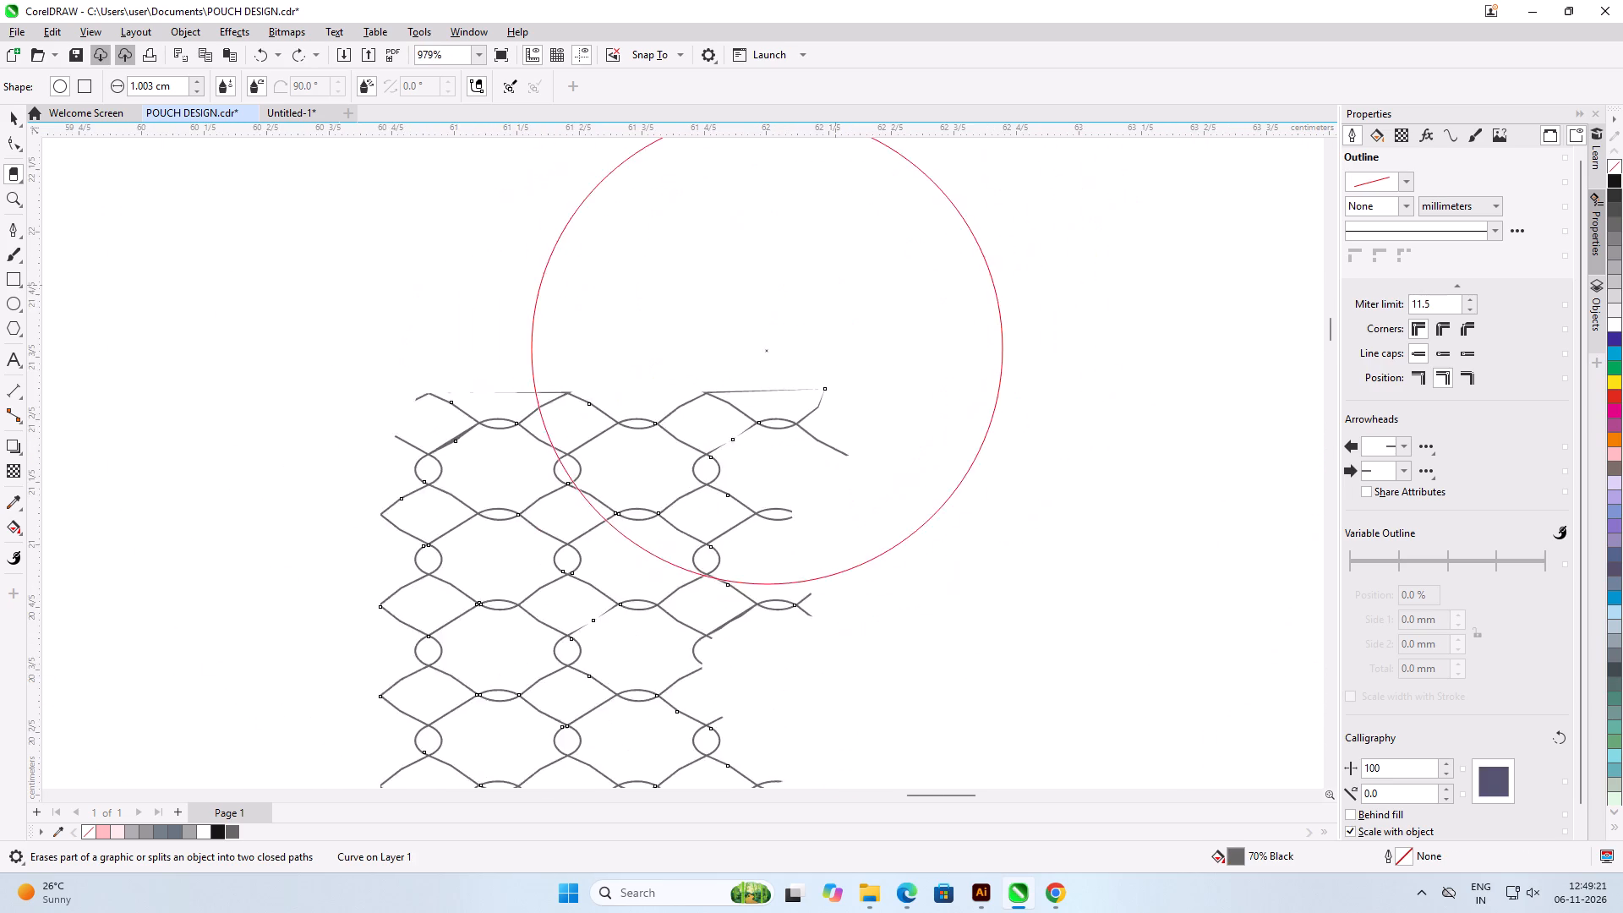
pyautogui.moveTo(150, 85); pyautogui.dragTo(116, 83)
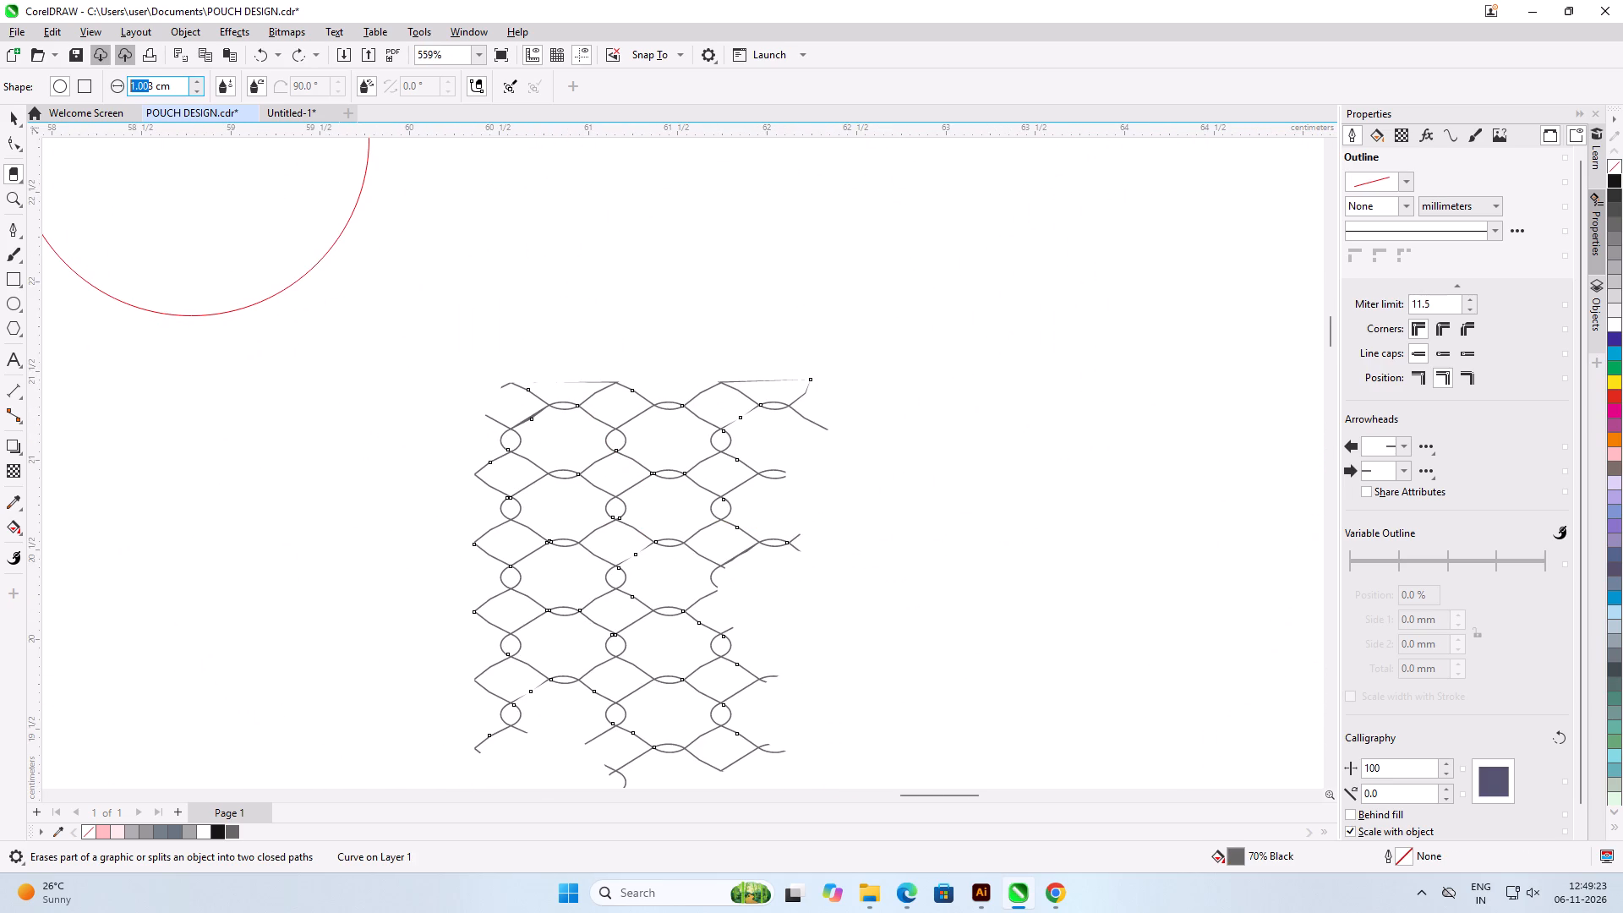
pyautogui.hotkey('ctrl', 'a')
pyautogui.write('0.5')
pyautogui.press('Return')
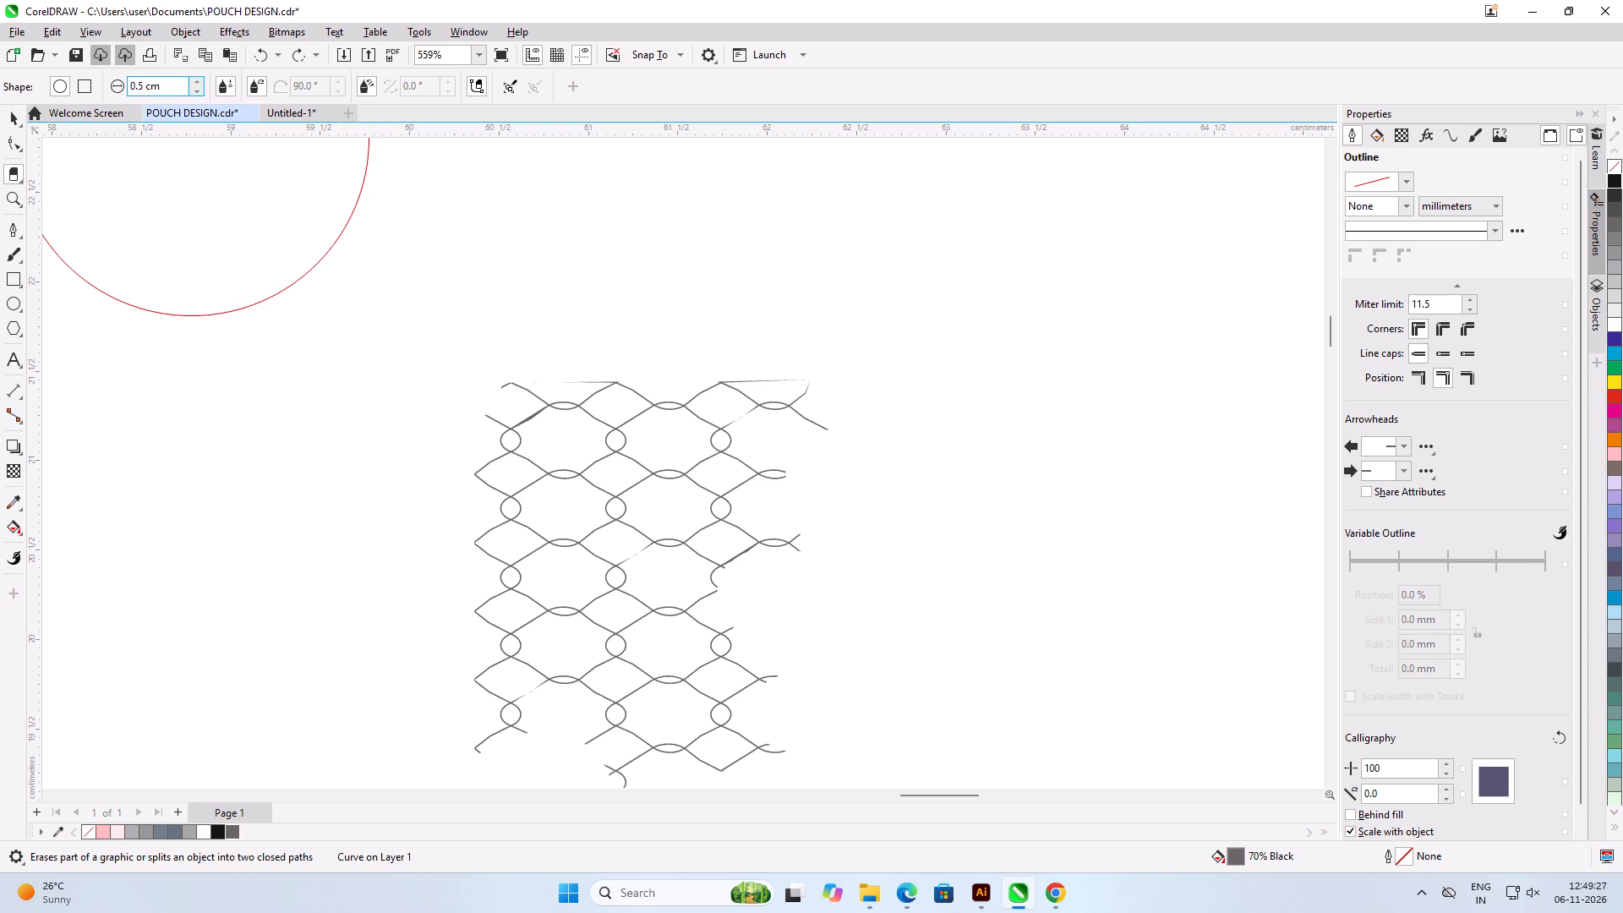
# Erase the stray thin lines joining the peaks along the lattice's top edge, including the pointed end at its upper-right corner.
pyautogui.scroll(11, 585, 308)
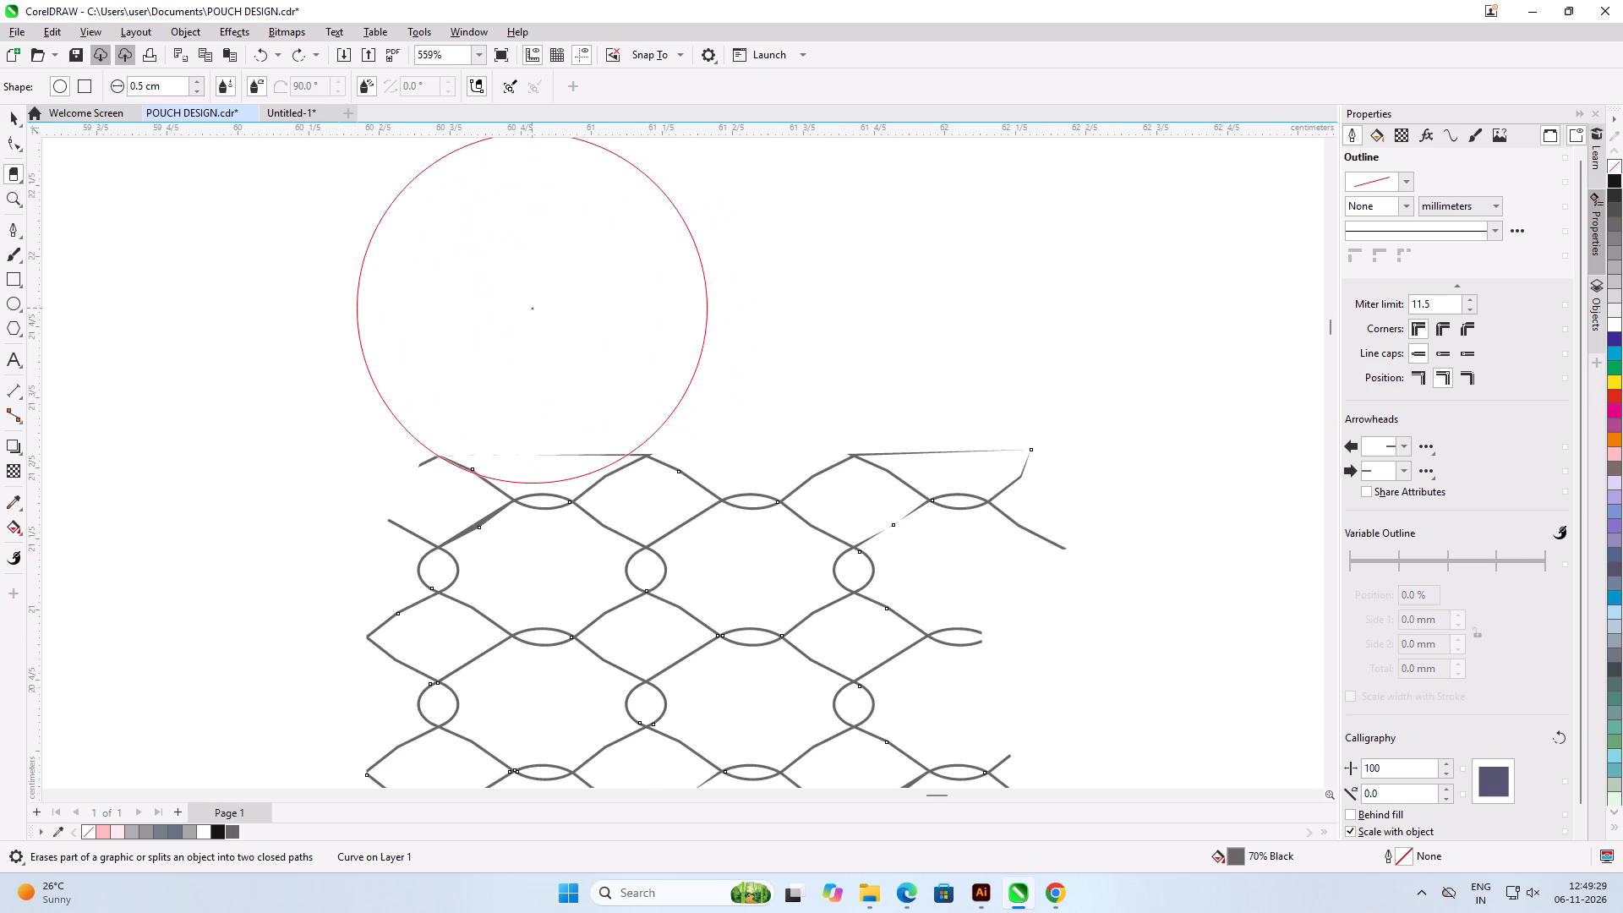
pyautogui.click(549, 287)
pyautogui.moveTo(549, 287); pyautogui.dragTo(570, 245)
pyautogui.moveTo(601, 282); pyautogui.dragTo(631, 269)
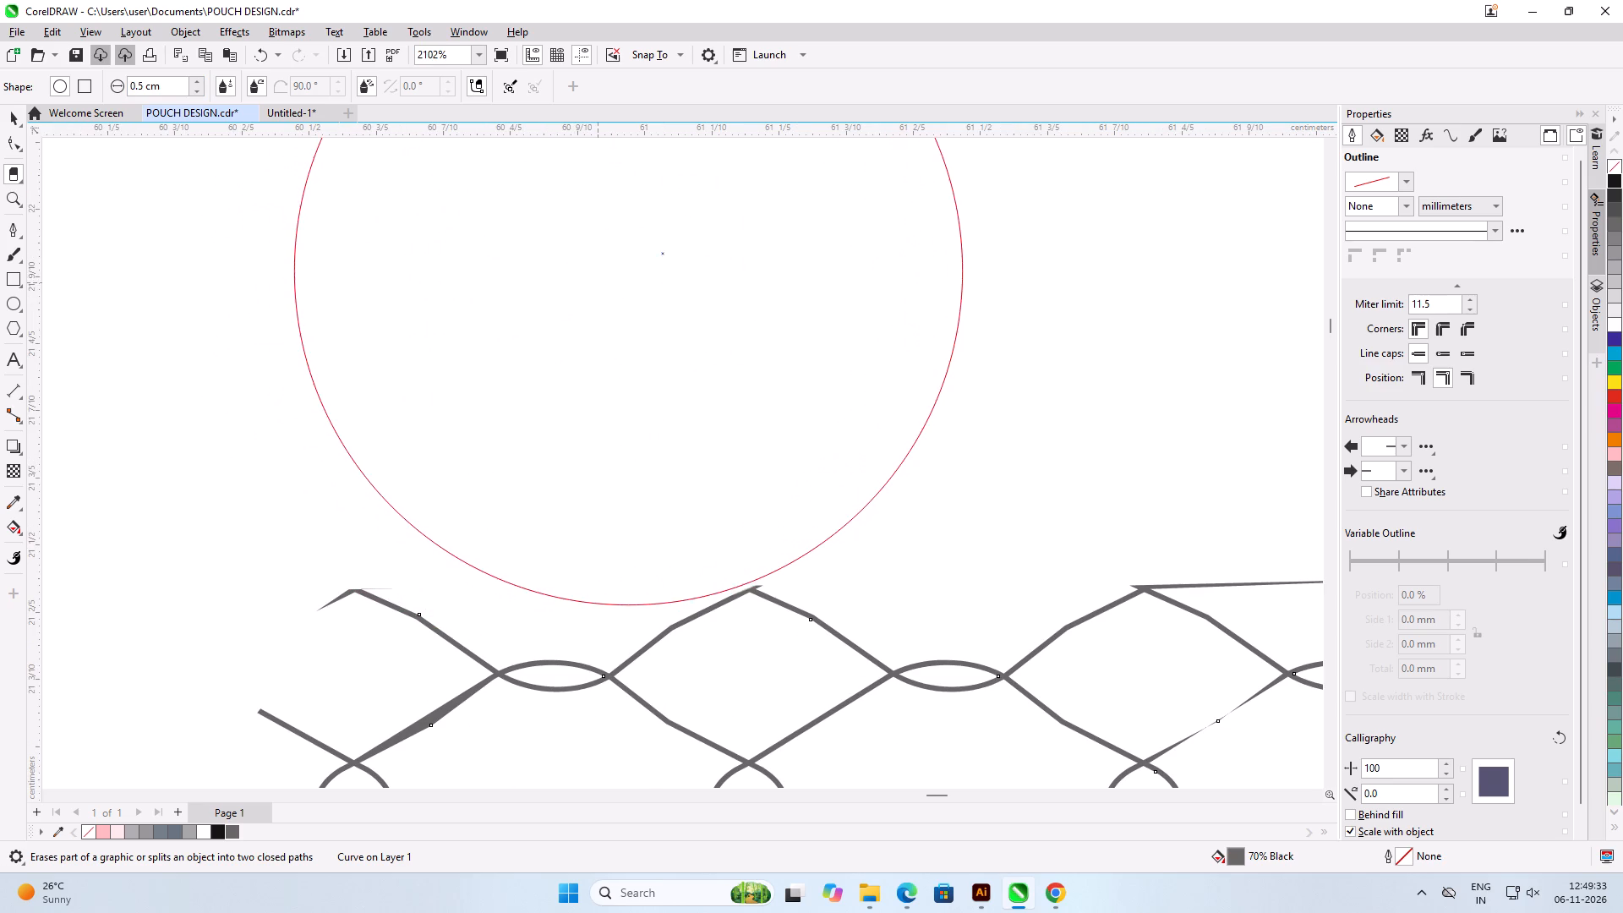
pyautogui.scroll(-6, 359, 269)
pyautogui.scroll(6, 840, 272)
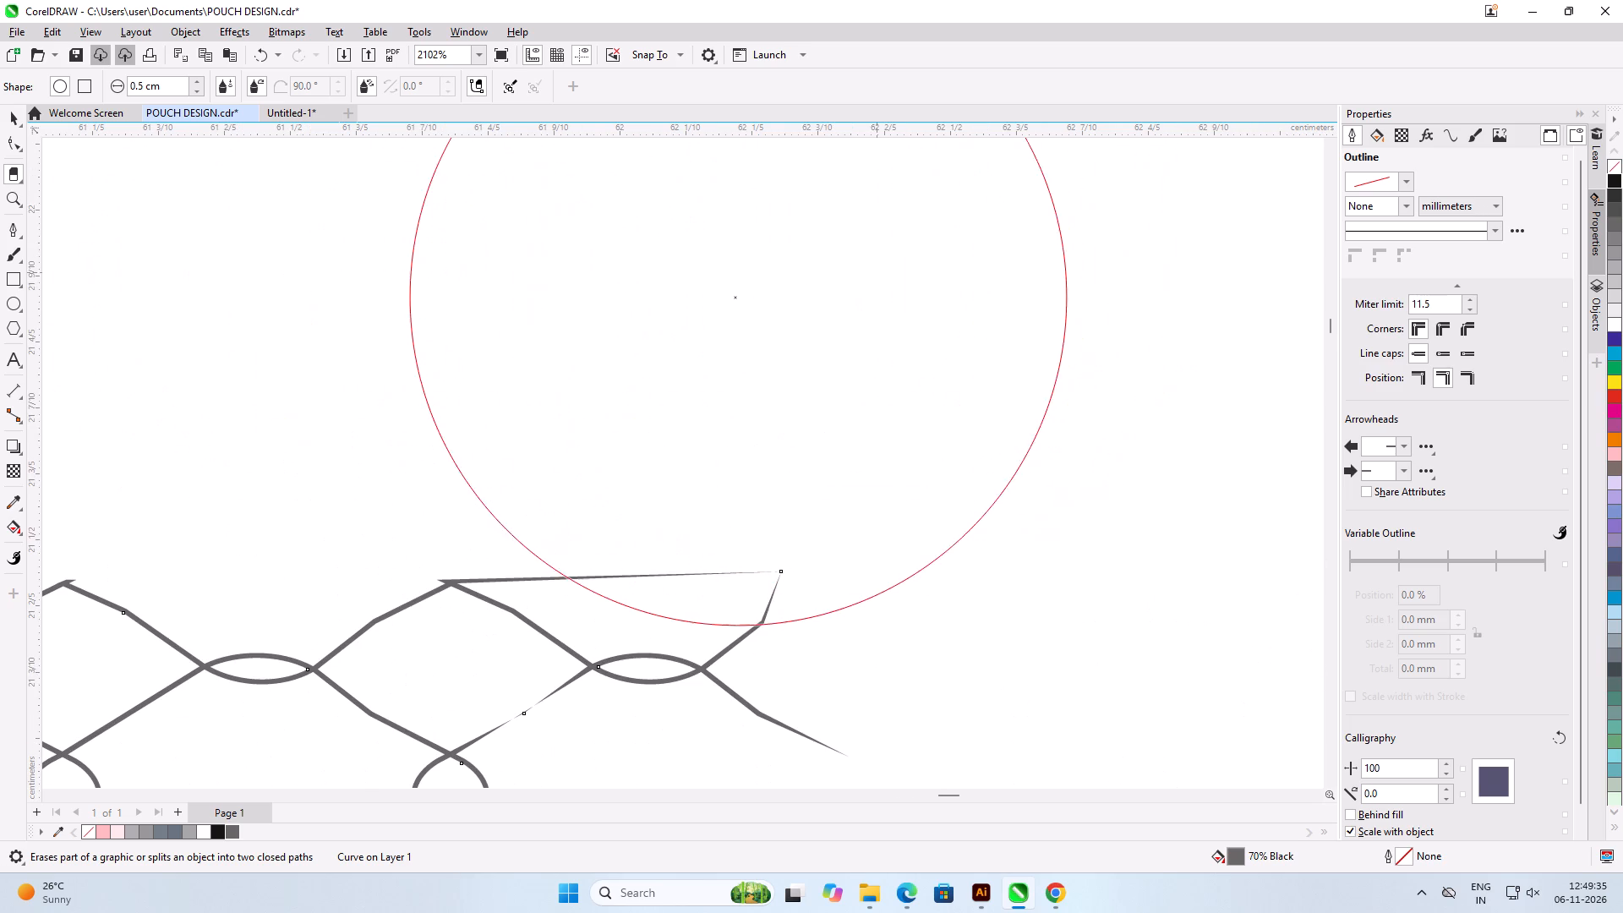
pyautogui.moveTo(747, 297); pyautogui.dragTo(818, 247)
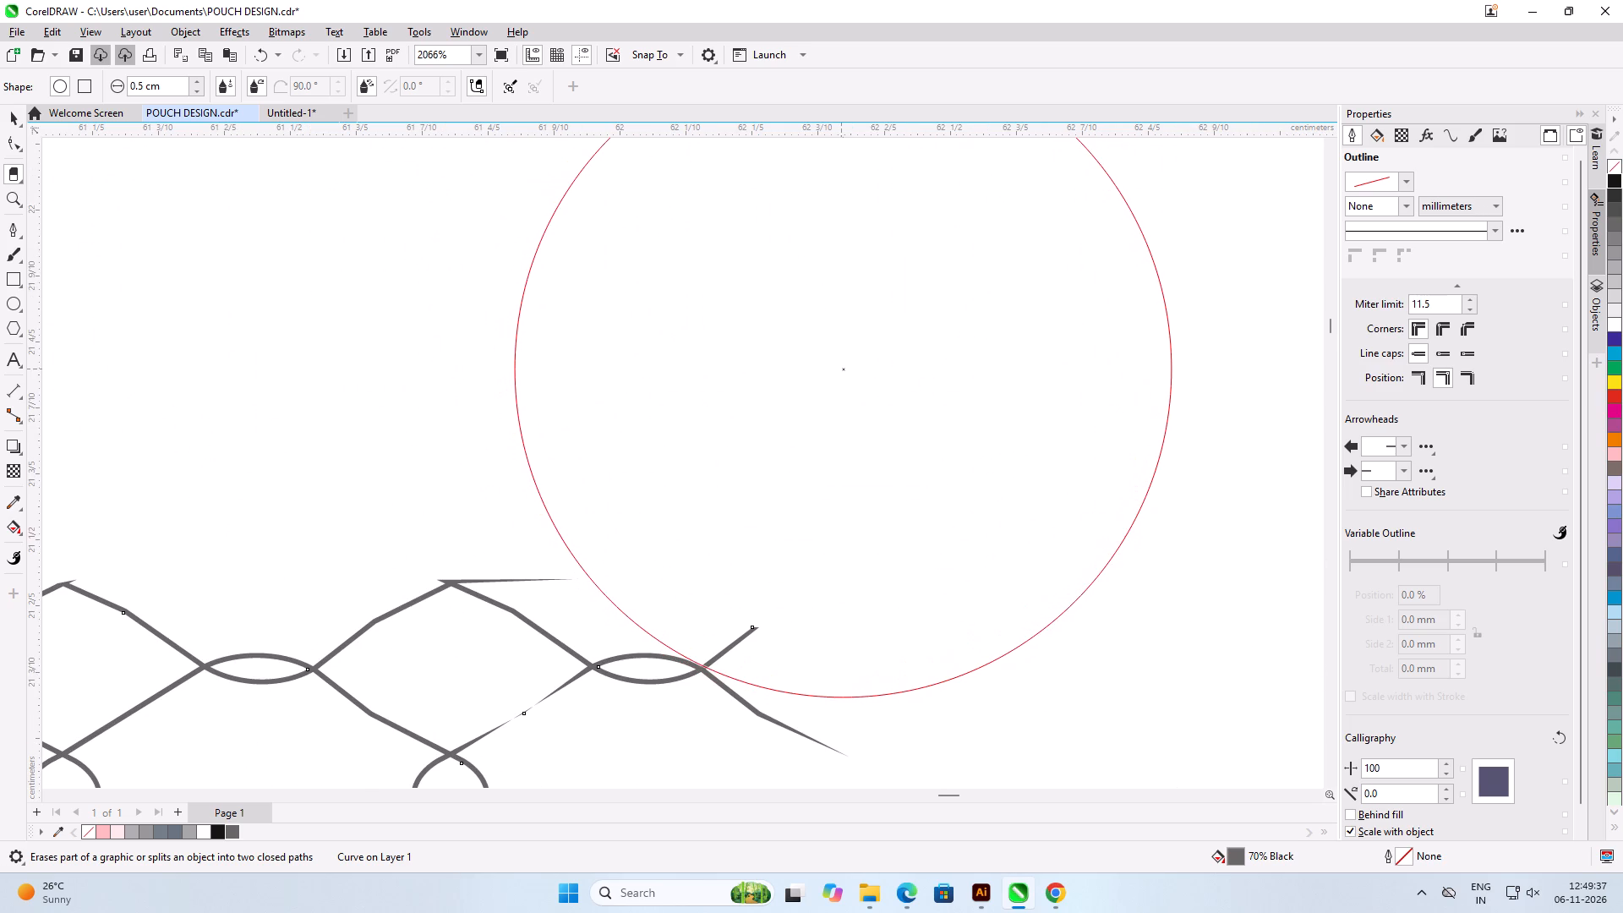
pyautogui.moveTo(844, 369); pyautogui.dragTo(899, 325)
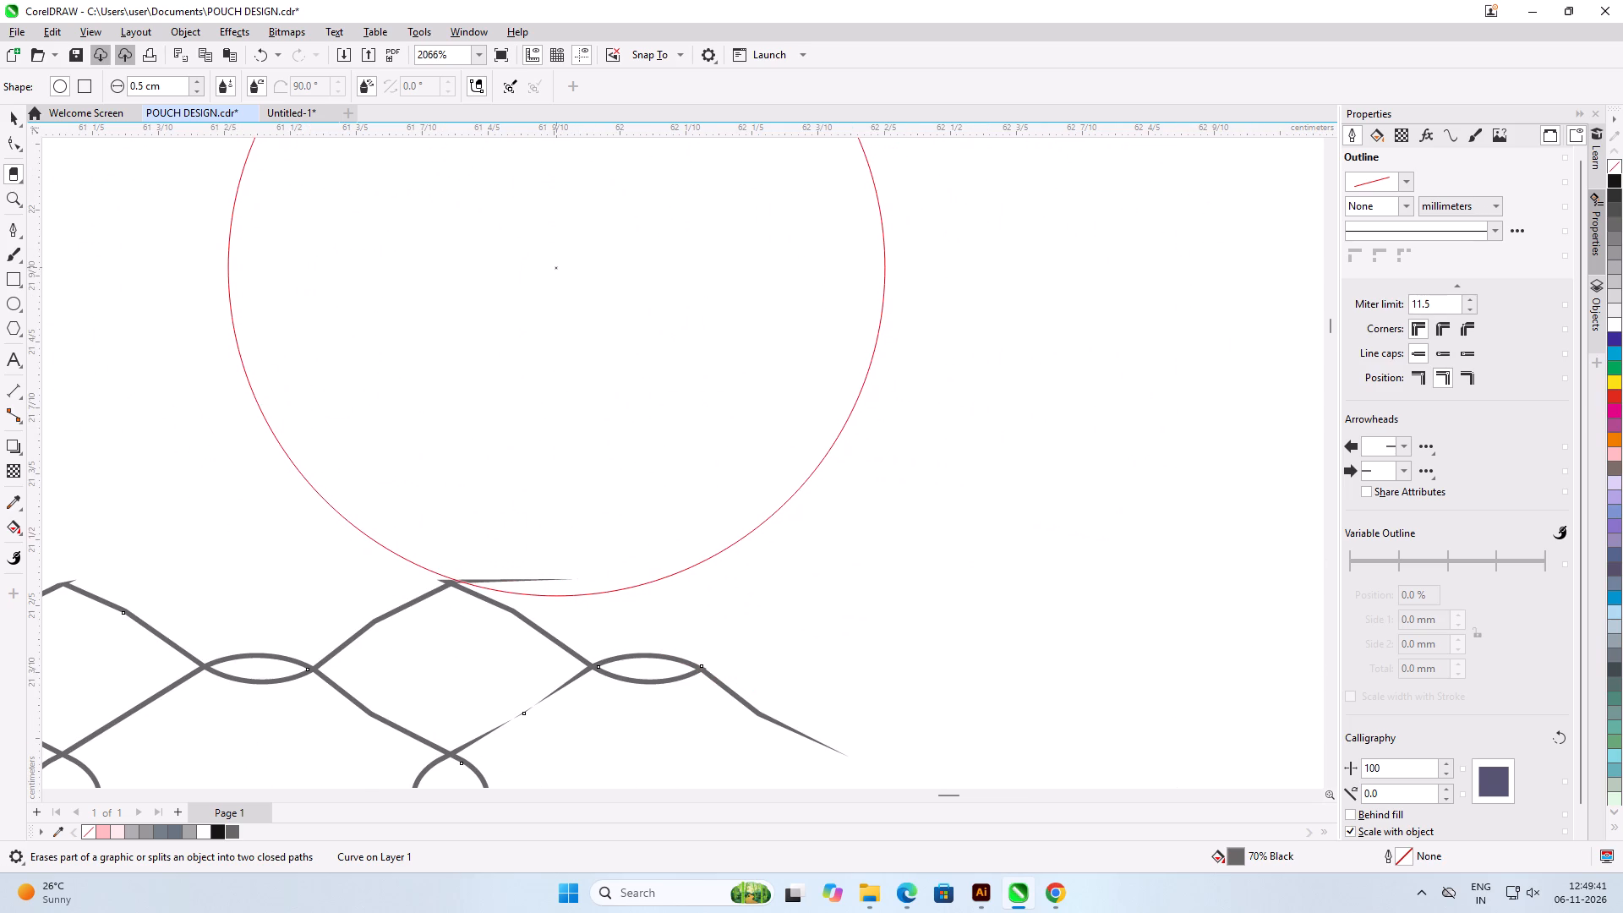
pyautogui.moveTo(555, 267); pyautogui.dragTo(686, 237)
# Reduce the eraser nib to 0.3 cm and erase the protruding line ends on the upper two rows of the lattice's right edge.
pyautogui.scroll(7, 423, 260)
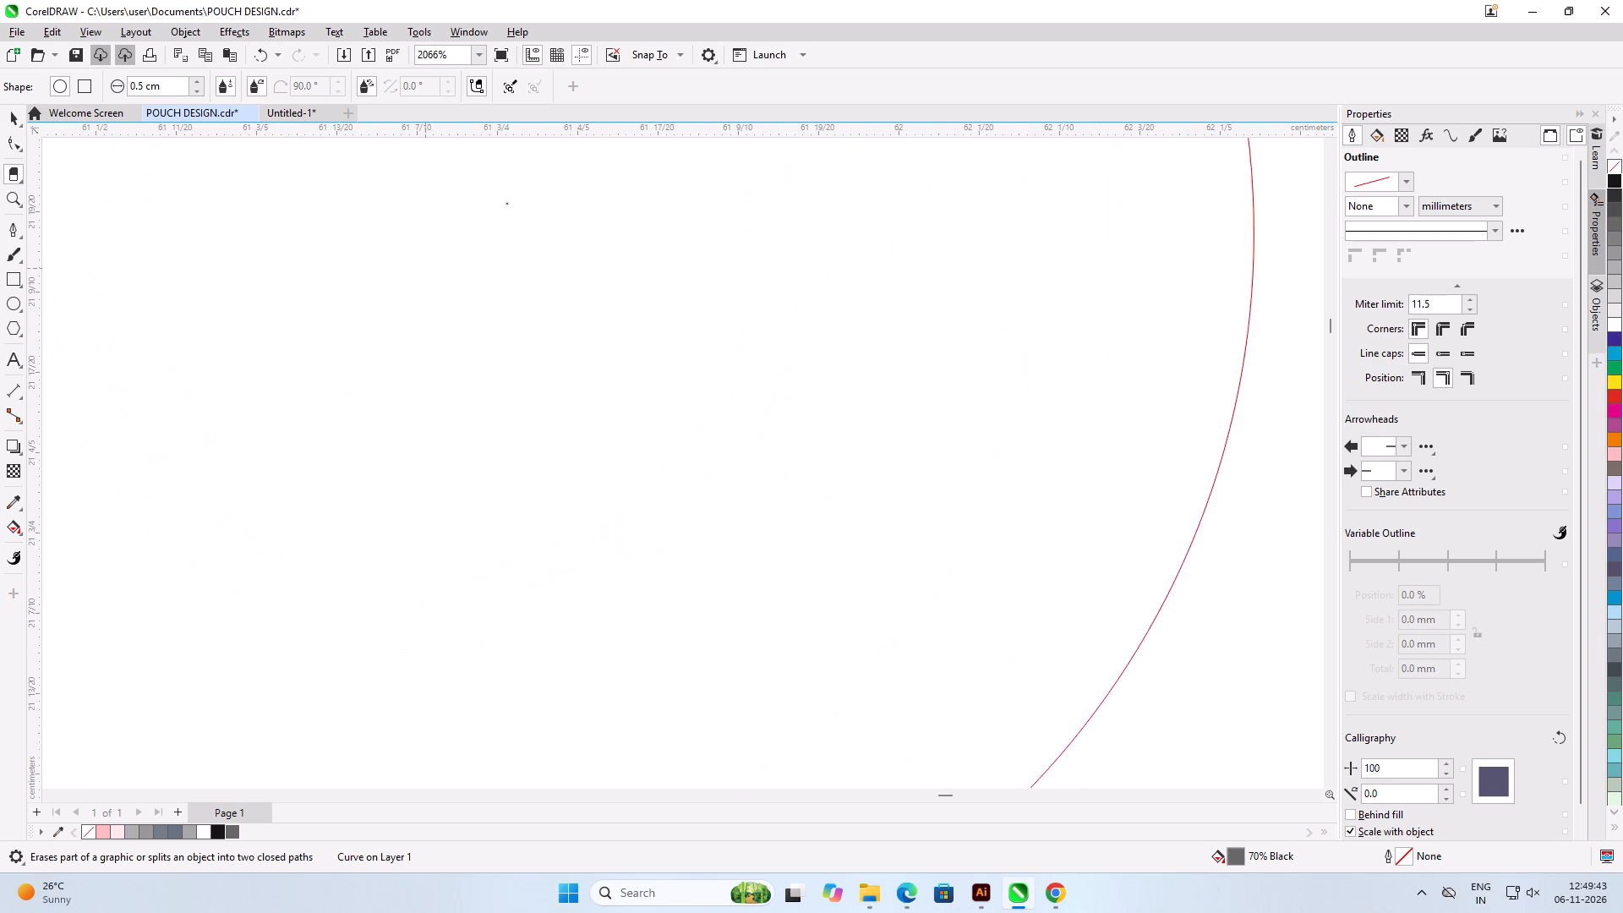
pyautogui.scroll(-6, 566, 184)
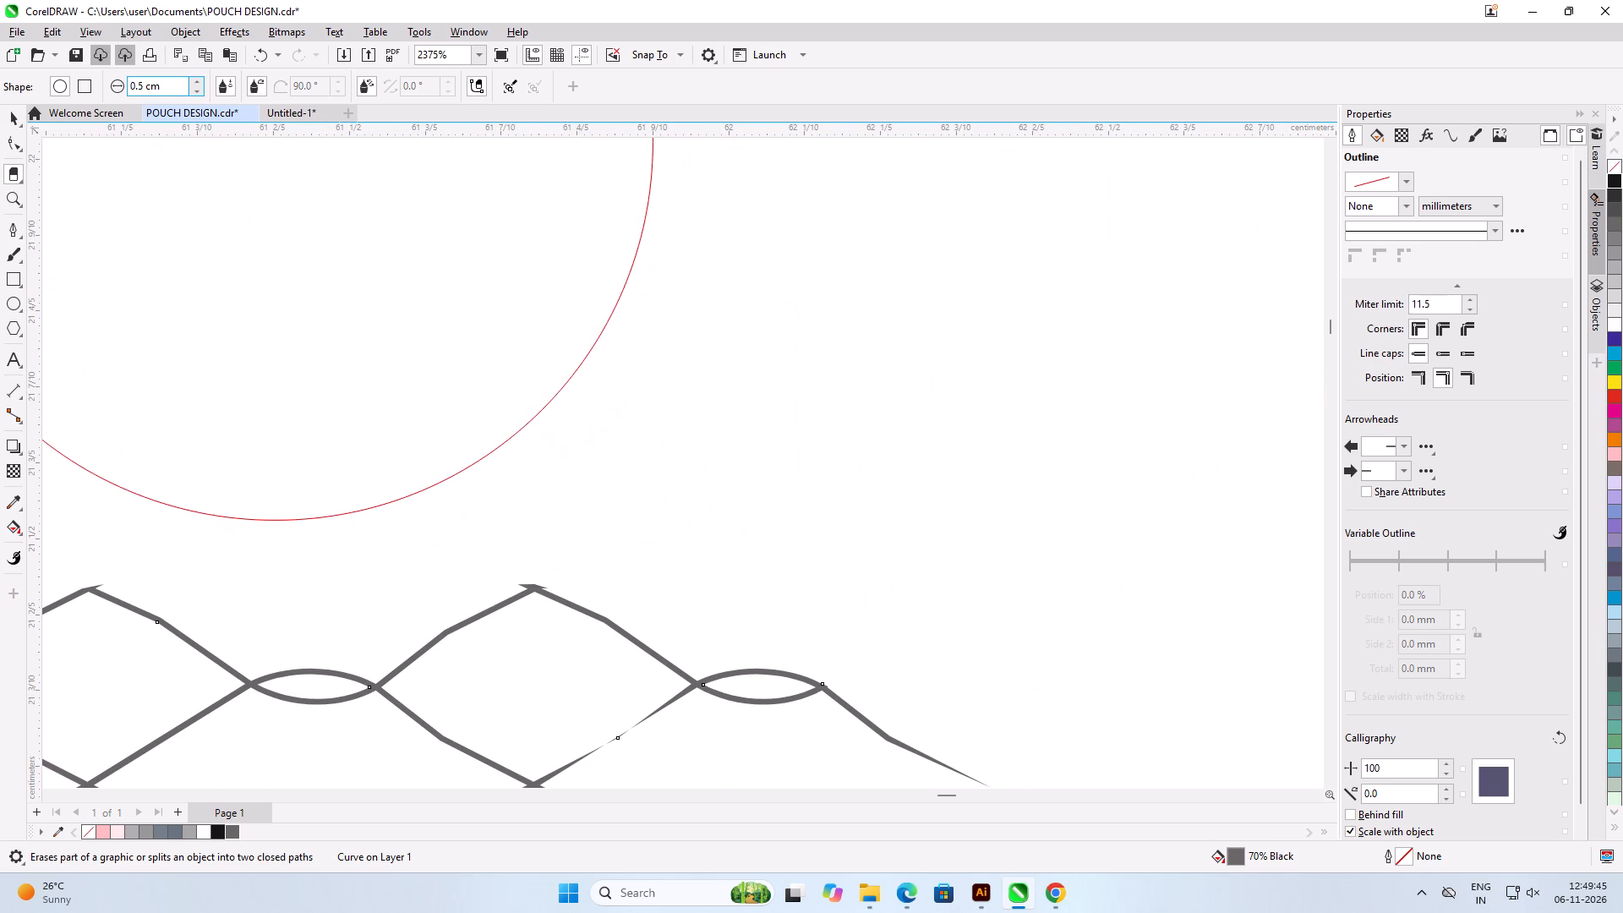
pyautogui.click(142, 85)
pyautogui.press('3')
pyautogui.press('Return')
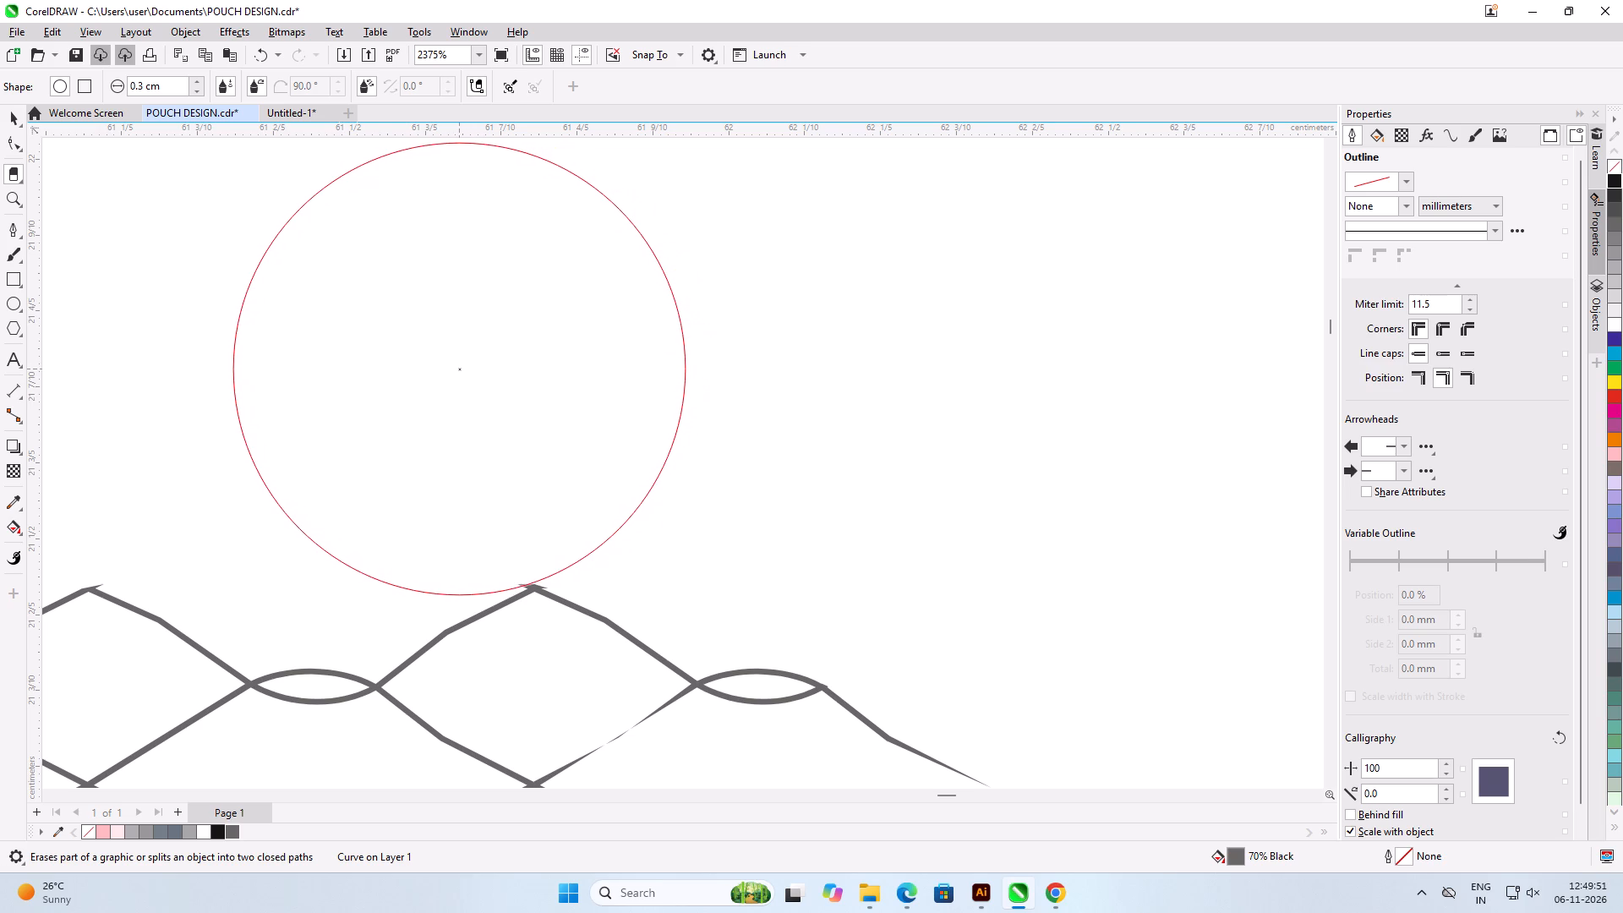
pyautogui.moveTo(458, 370); pyautogui.dragTo(458, 351)
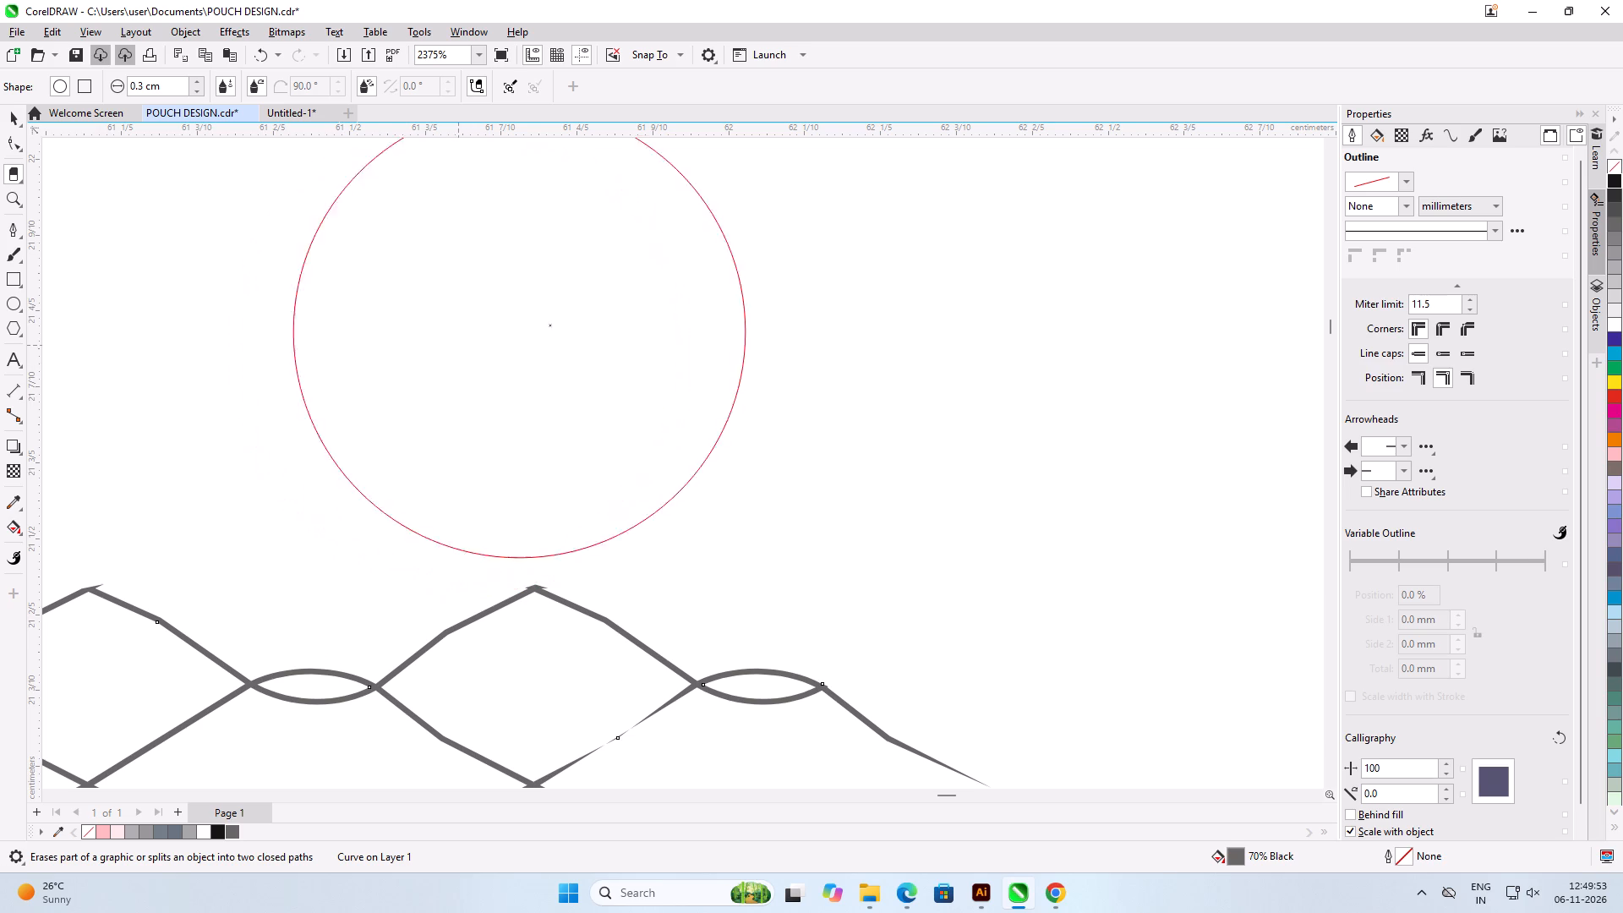
pyautogui.scroll(-8, 560, 324)
pyautogui.scroll(5, 667, 426)
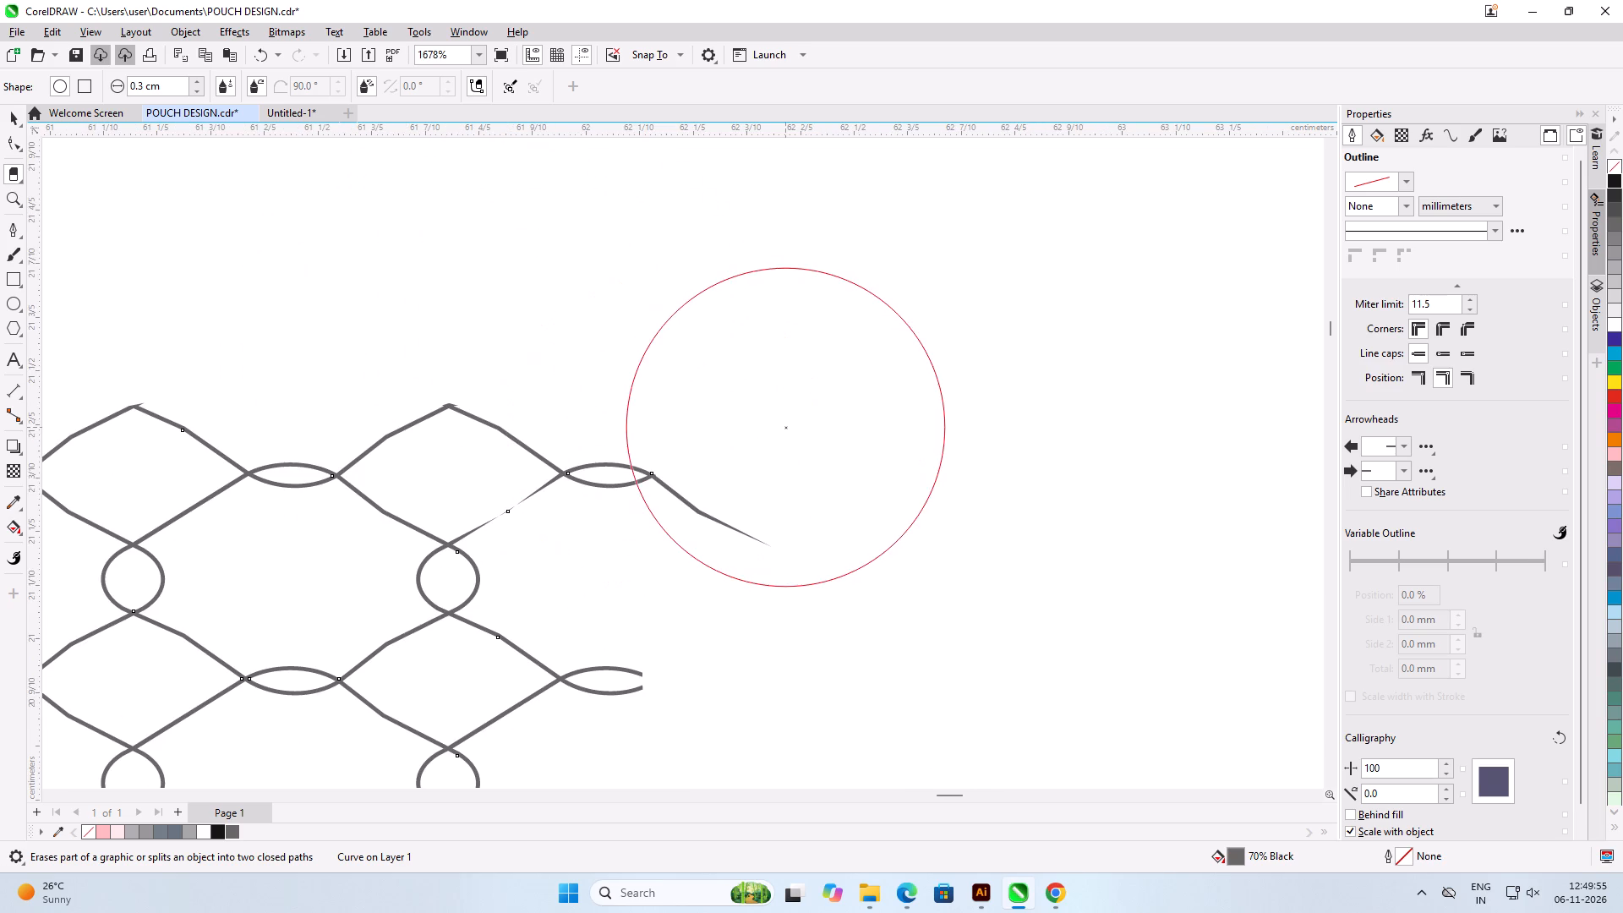
pyautogui.scroll(-4, 830, 427)
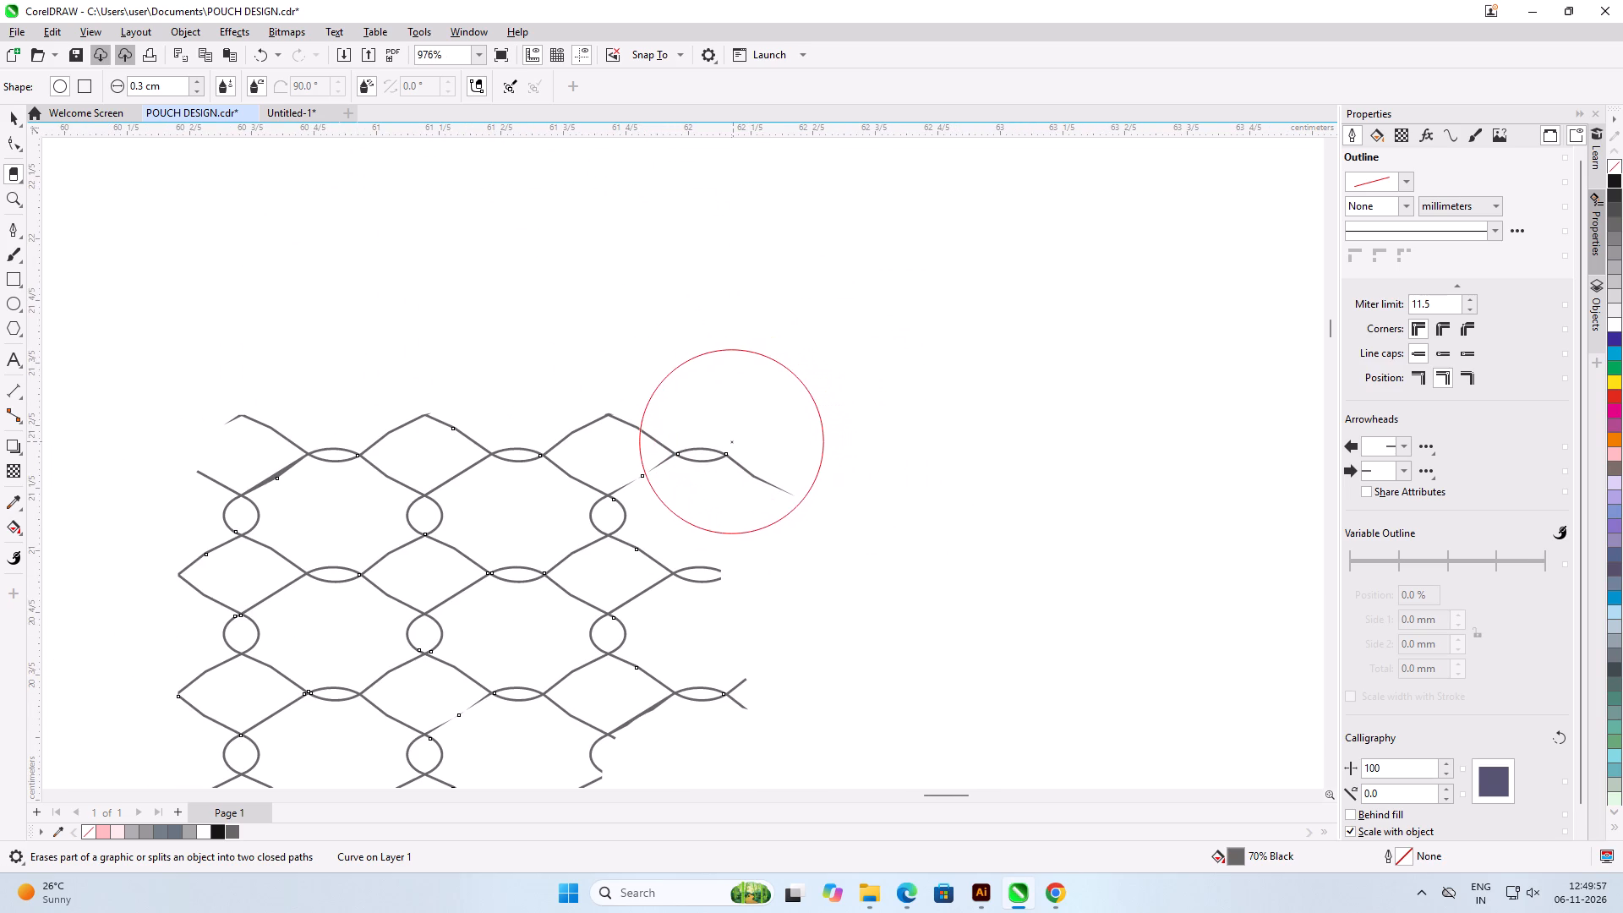
pyautogui.moveTo(731, 441); pyautogui.dragTo(815, 441)
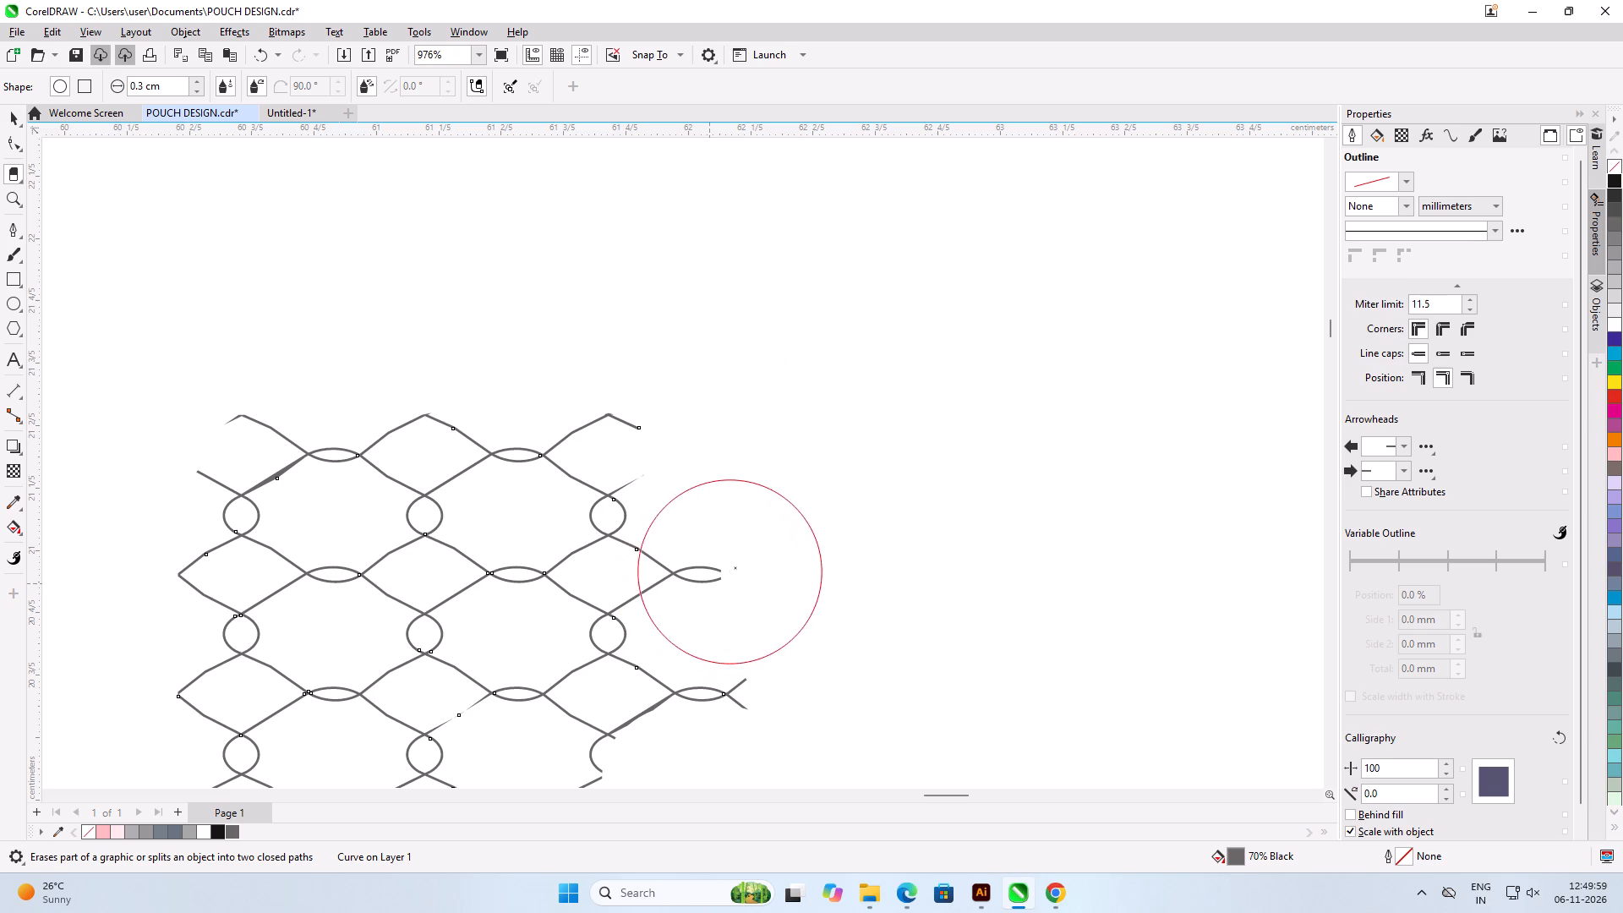
pyautogui.moveTo(739, 563); pyautogui.dragTo(828, 563)
# Erase the protruding line ends on the middle and lower rows along the lattice's right edge.
pyautogui.scroll(-7, 877, 409)
pyautogui.scroll(4, 828, 530)
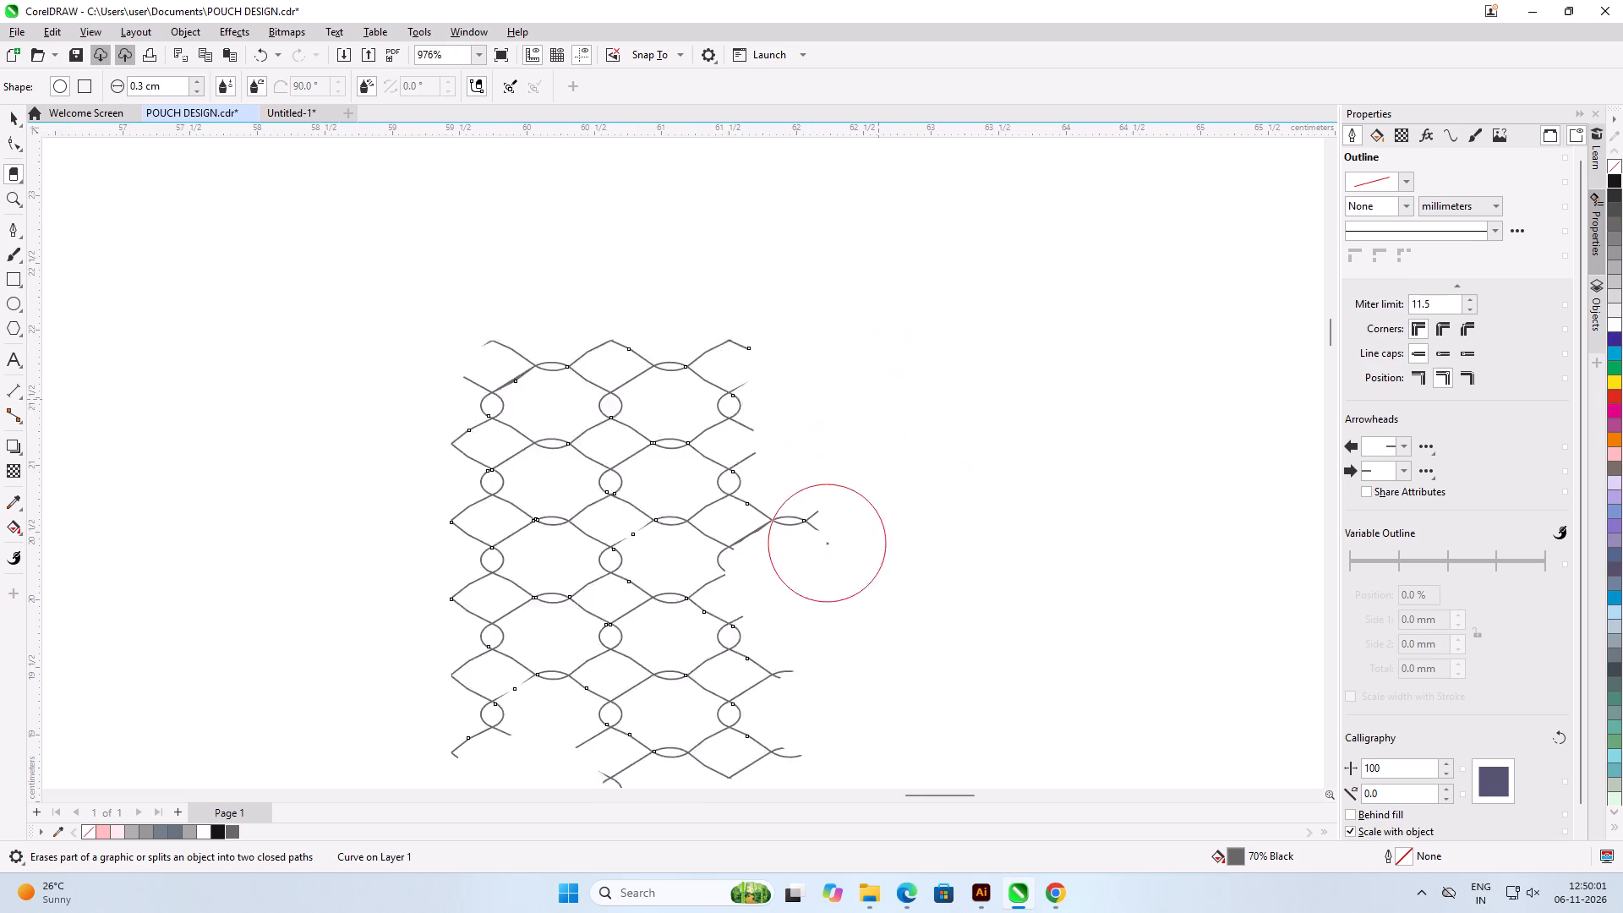
pyautogui.scroll(2, 827, 543)
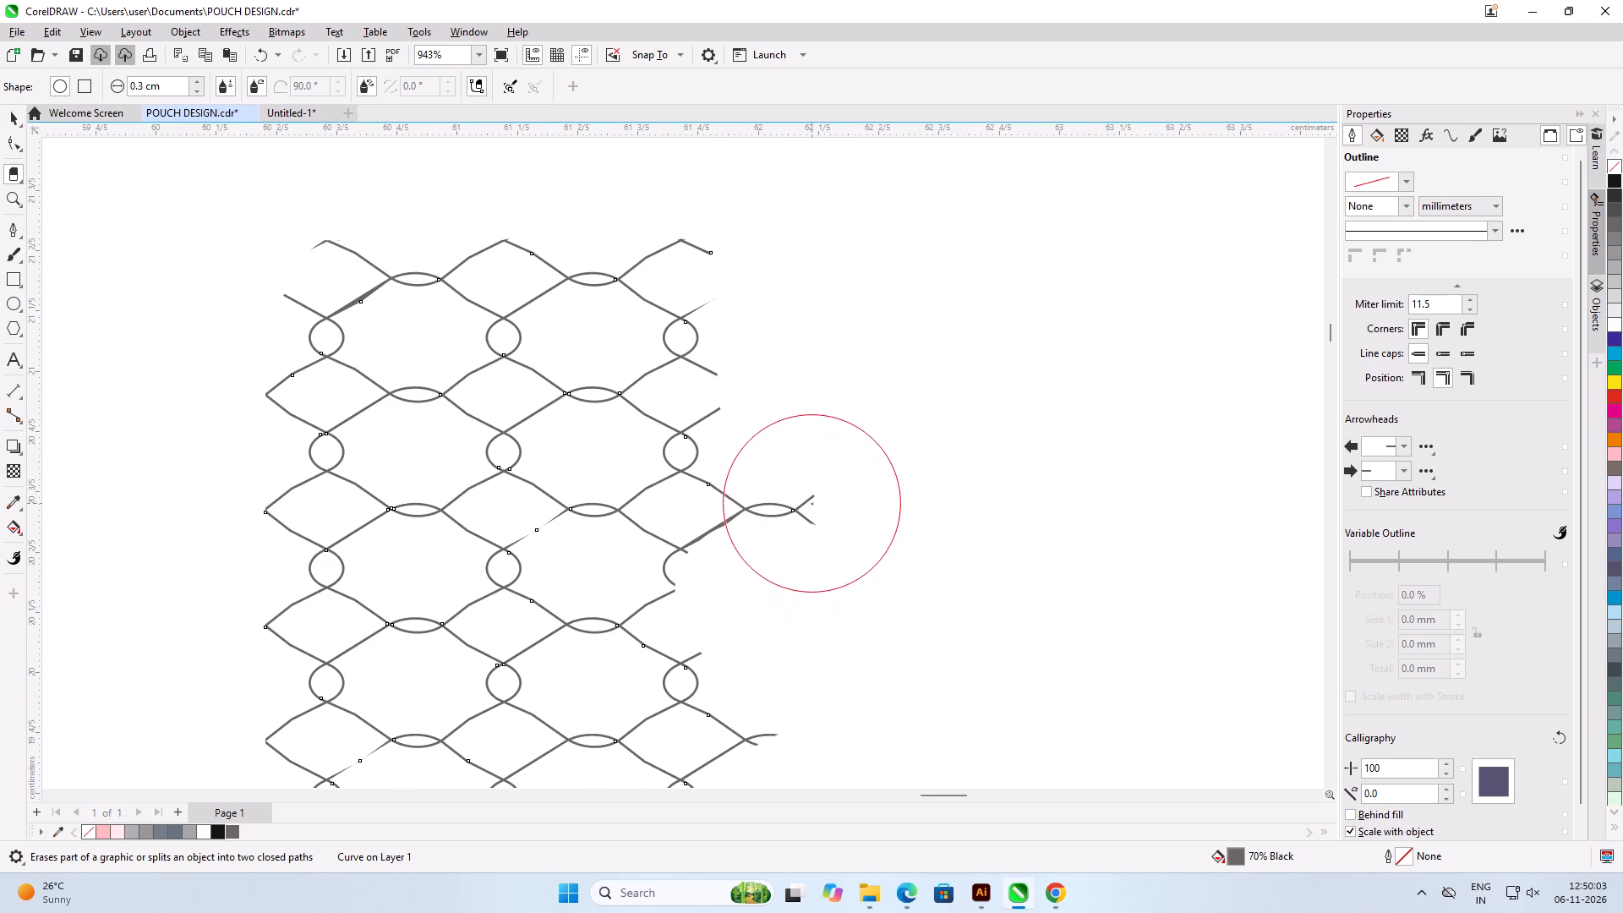
pyautogui.moveTo(811, 503); pyautogui.dragTo(913, 516)
pyautogui.scroll(-7, 841, 363)
pyautogui.scroll(6, 834, 514)
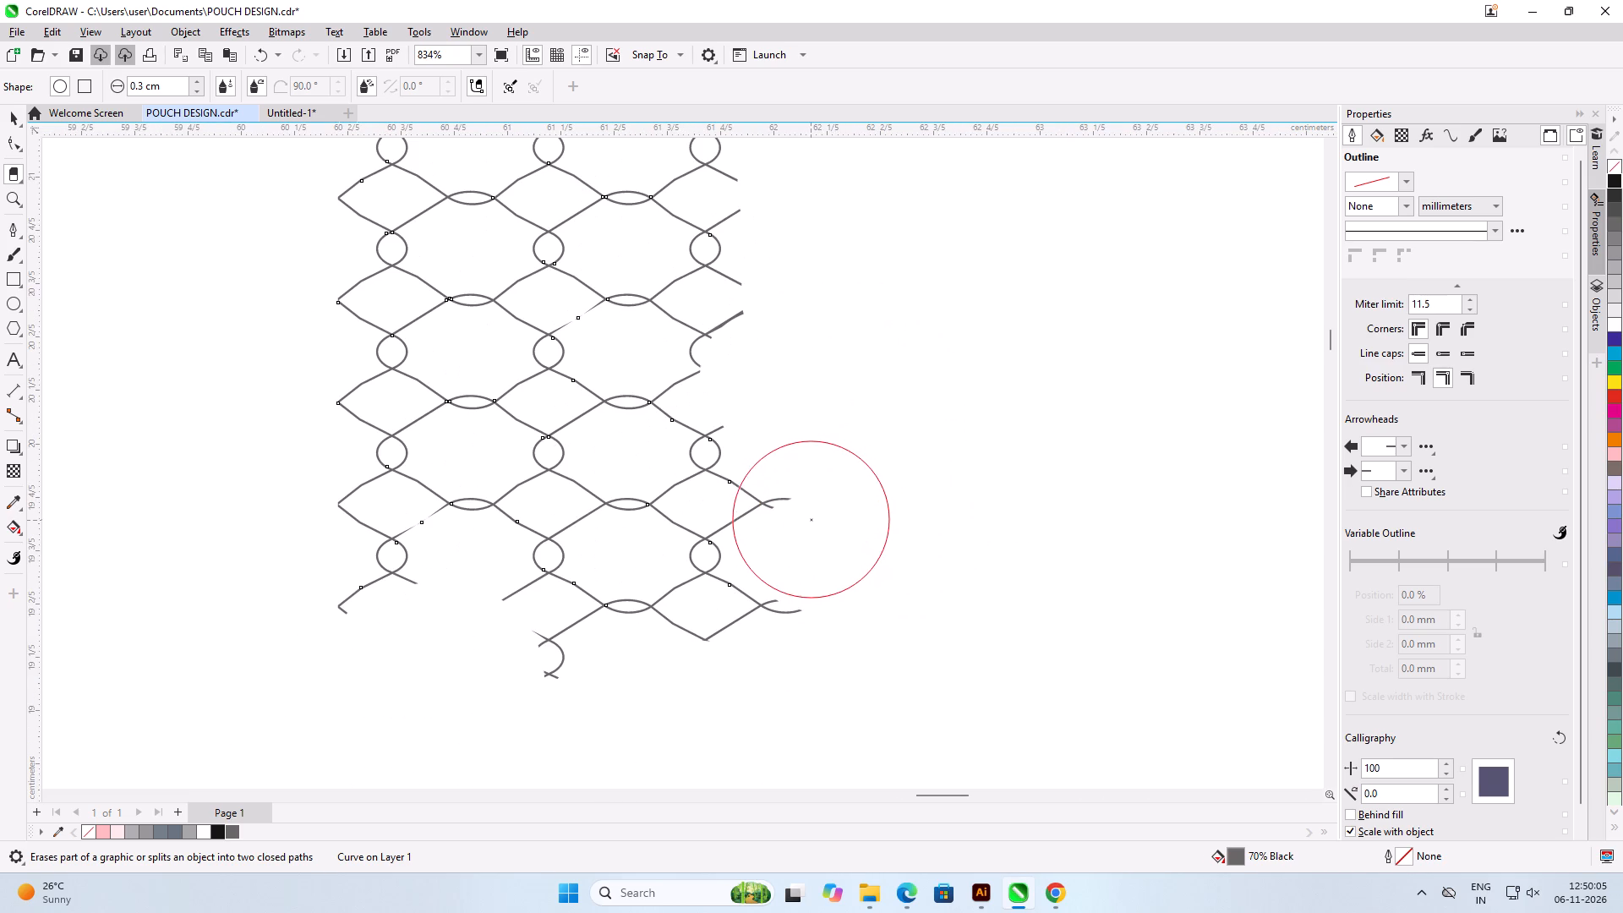
pyautogui.moveTo(822, 500); pyautogui.dragTo(949, 500)
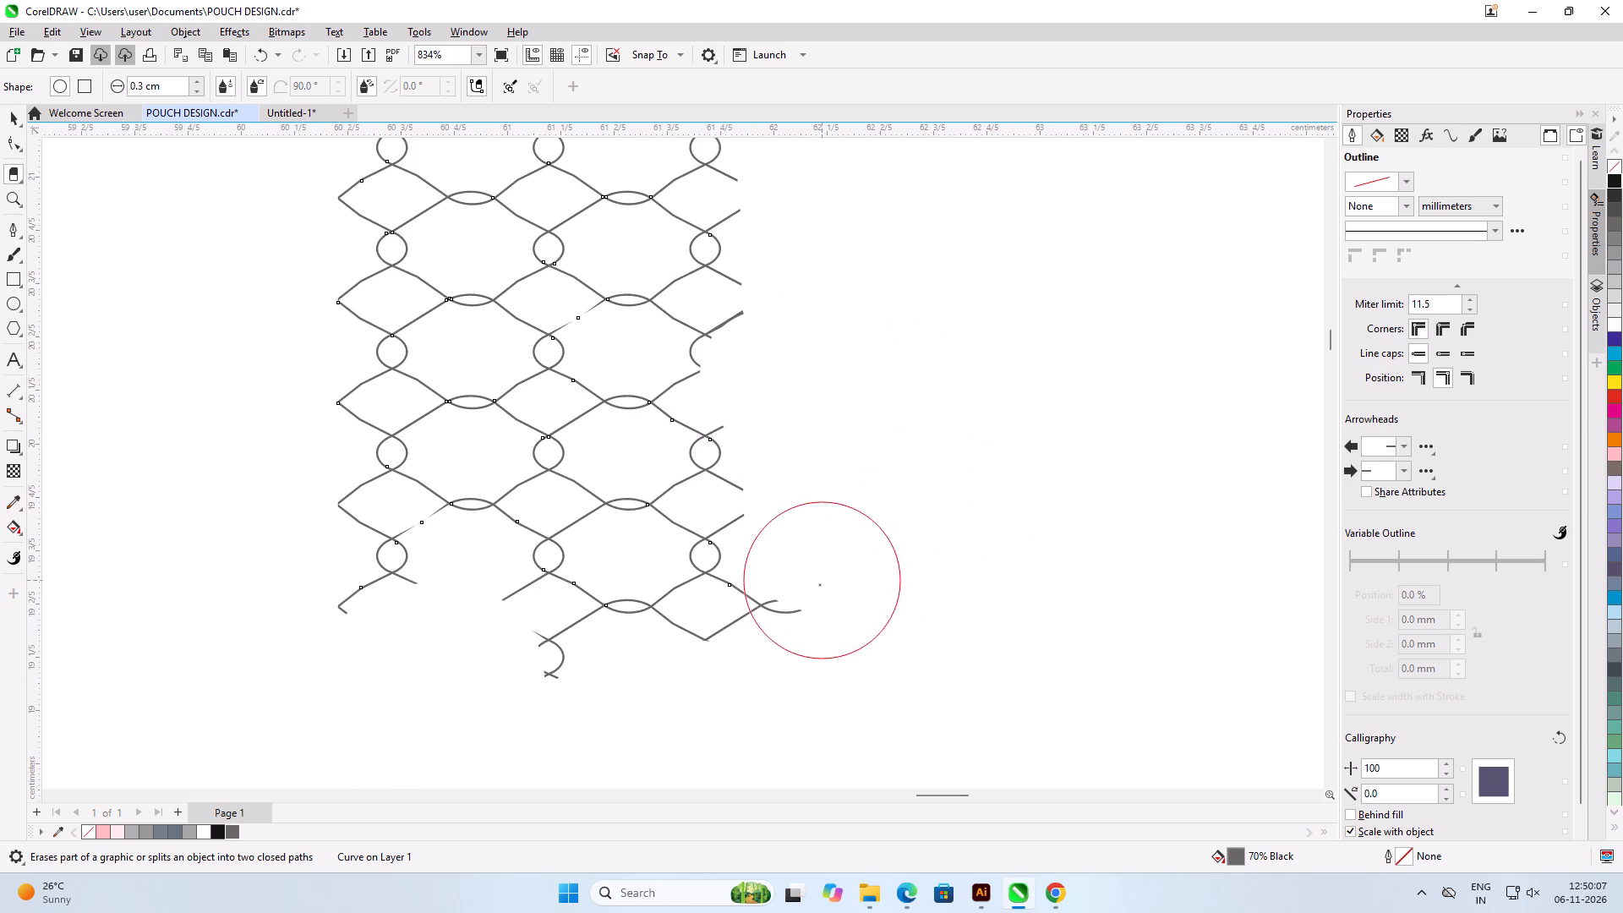
pyautogui.moveTo(819, 584); pyautogui.dragTo(911, 578)
# Place a vertical guideline at about 61.5 cm, through the crossings just before the lattice's rightmost column of loops.
pyautogui.moveTo(31, 416); pyautogui.dragTo(509, 468)
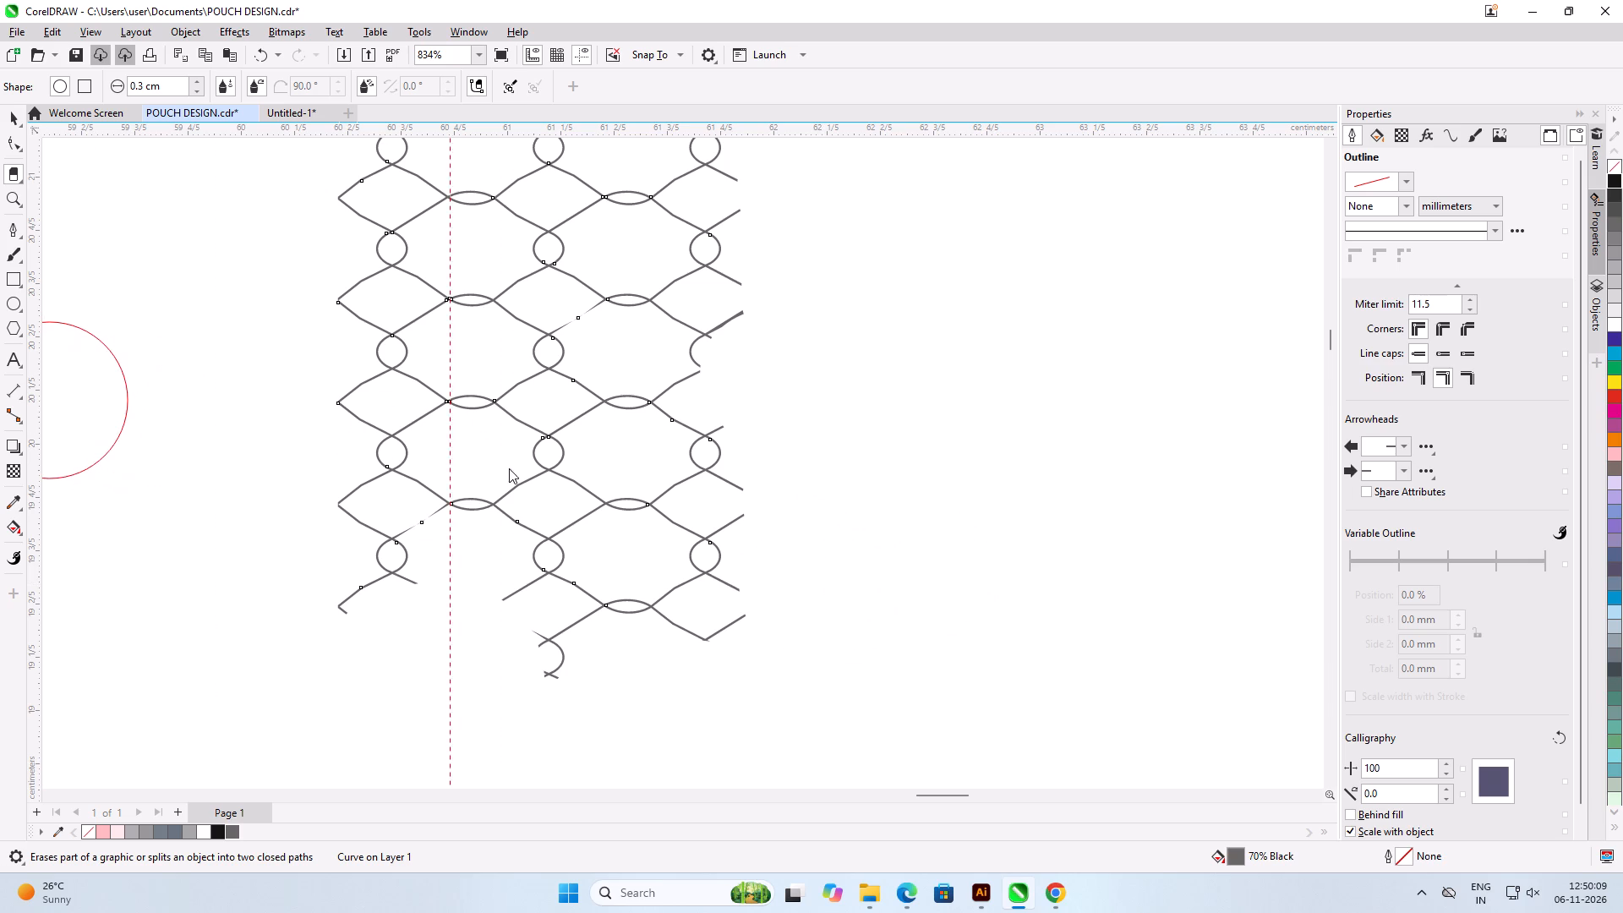
pyautogui.moveTo(509, 468); pyautogui.dragTo(705, 524)
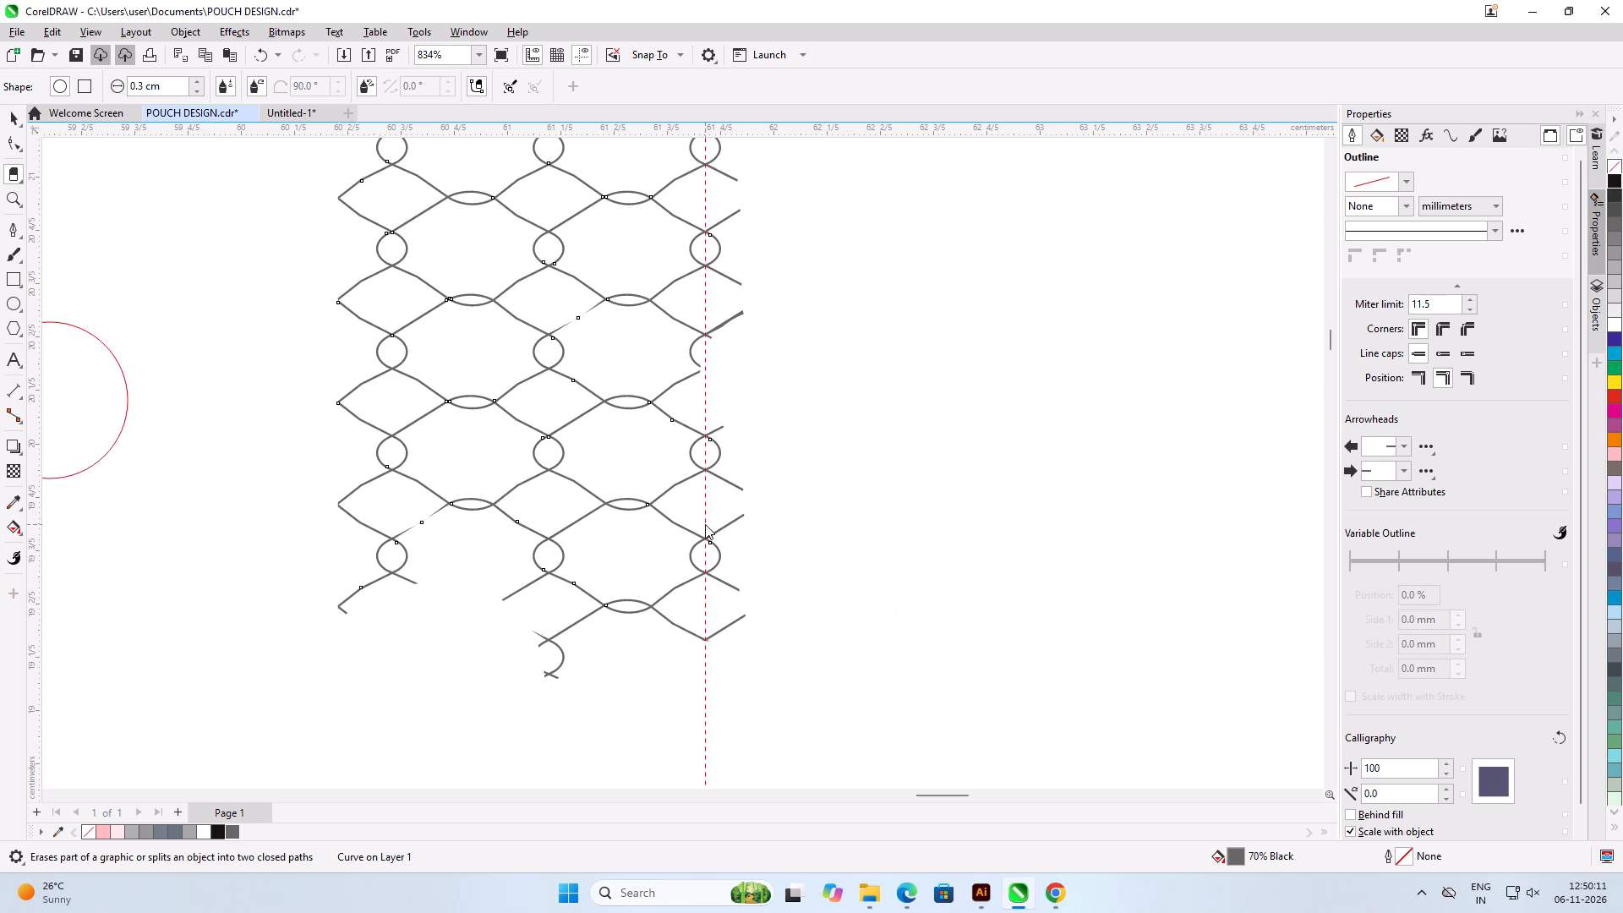
pyautogui.moveTo(705, 524); pyautogui.dragTo(652, 530)
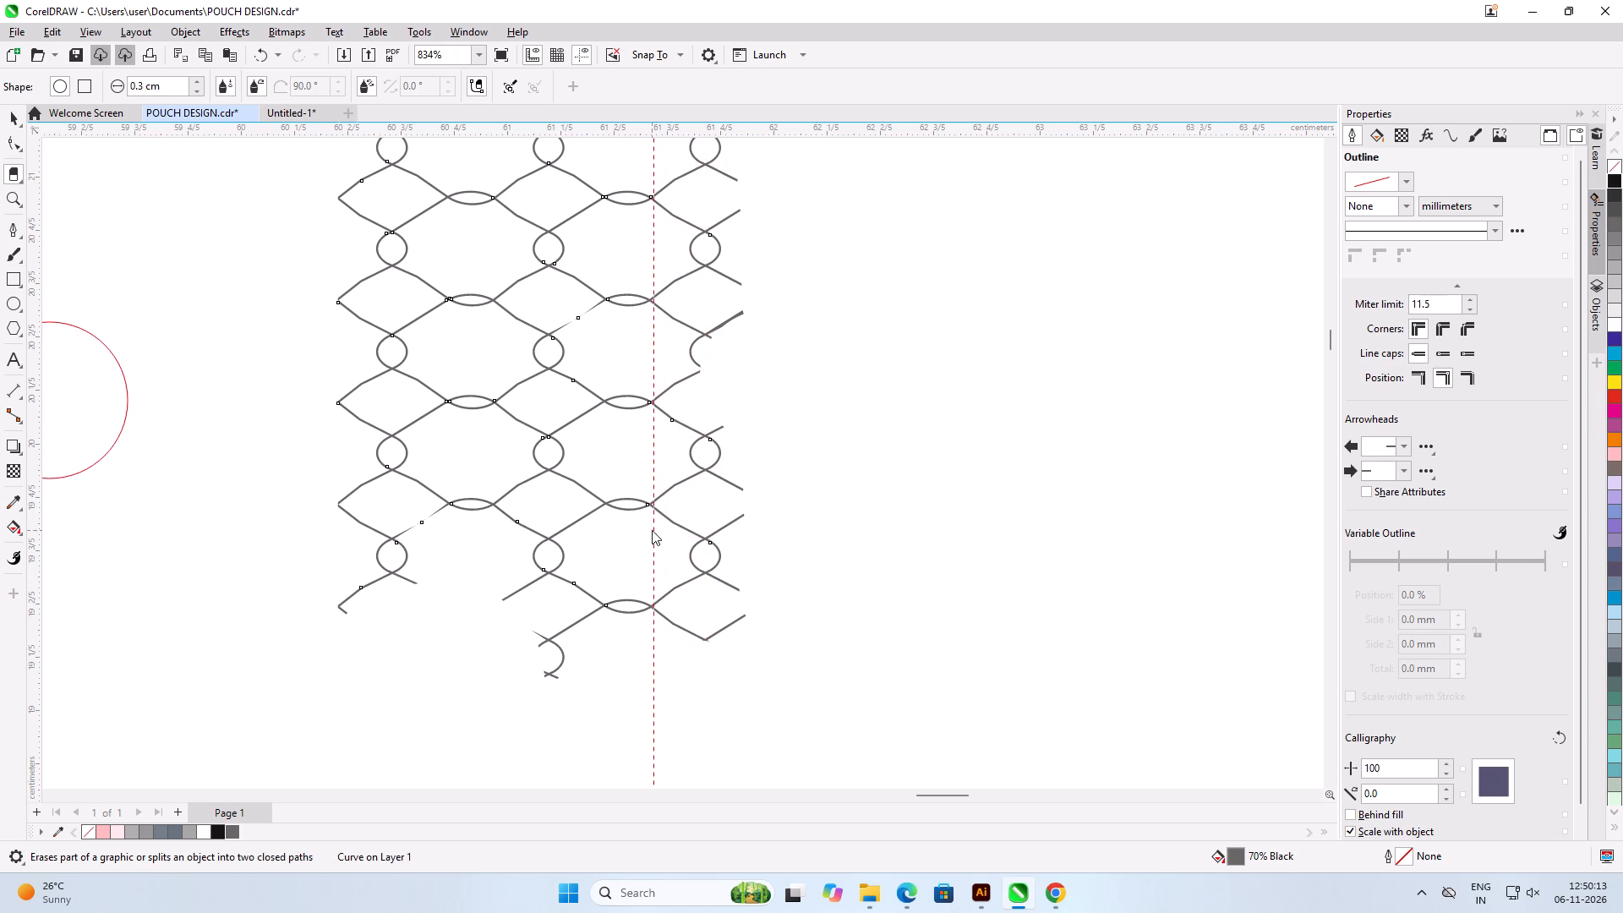
pyautogui.moveTo(652, 530); pyautogui.dragTo(650, 532)
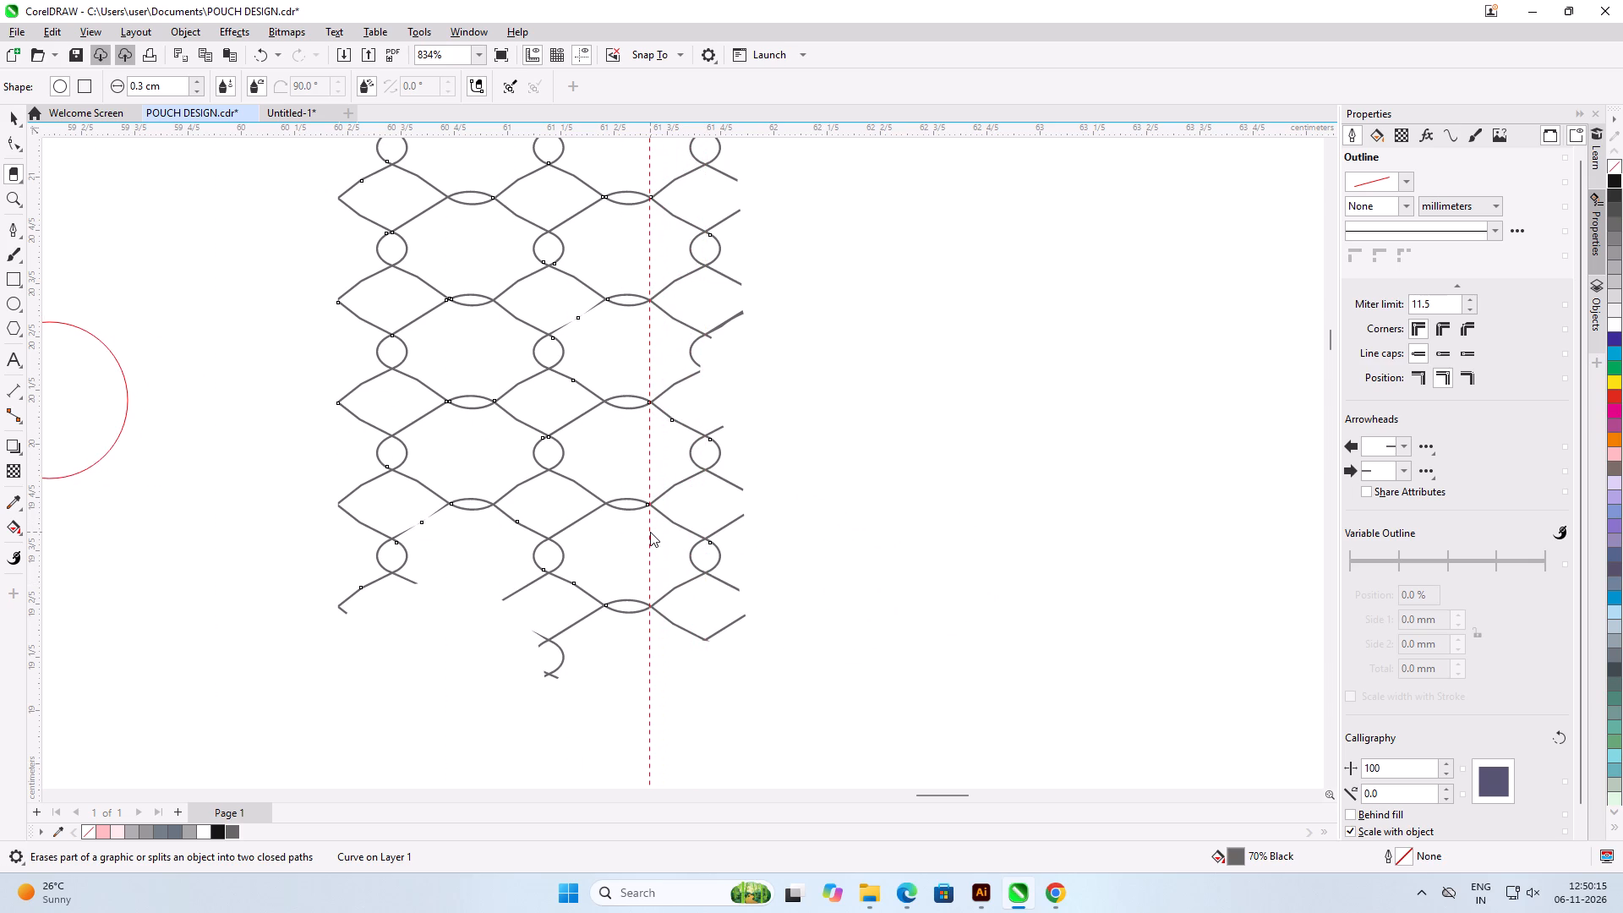
pyautogui.moveTo(650, 532); pyautogui.dragTo(652, 532)
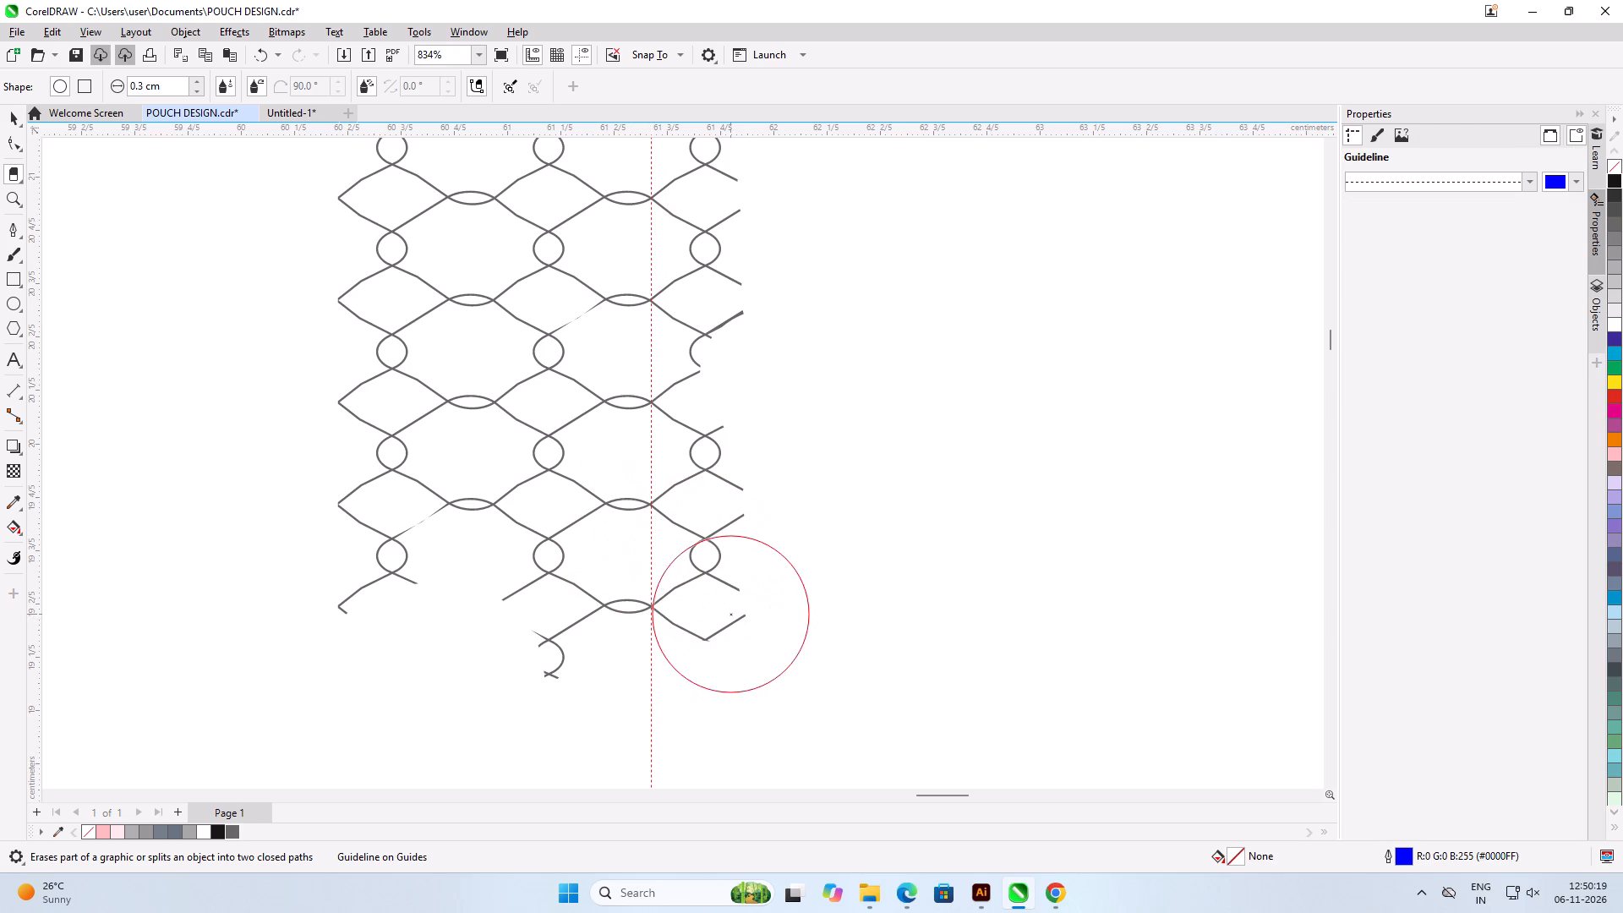
# Erase the lattice lines beyond the guideline at the bottom row, cutting them off at the crossing point.
pyautogui.scroll(8, 731, 610)
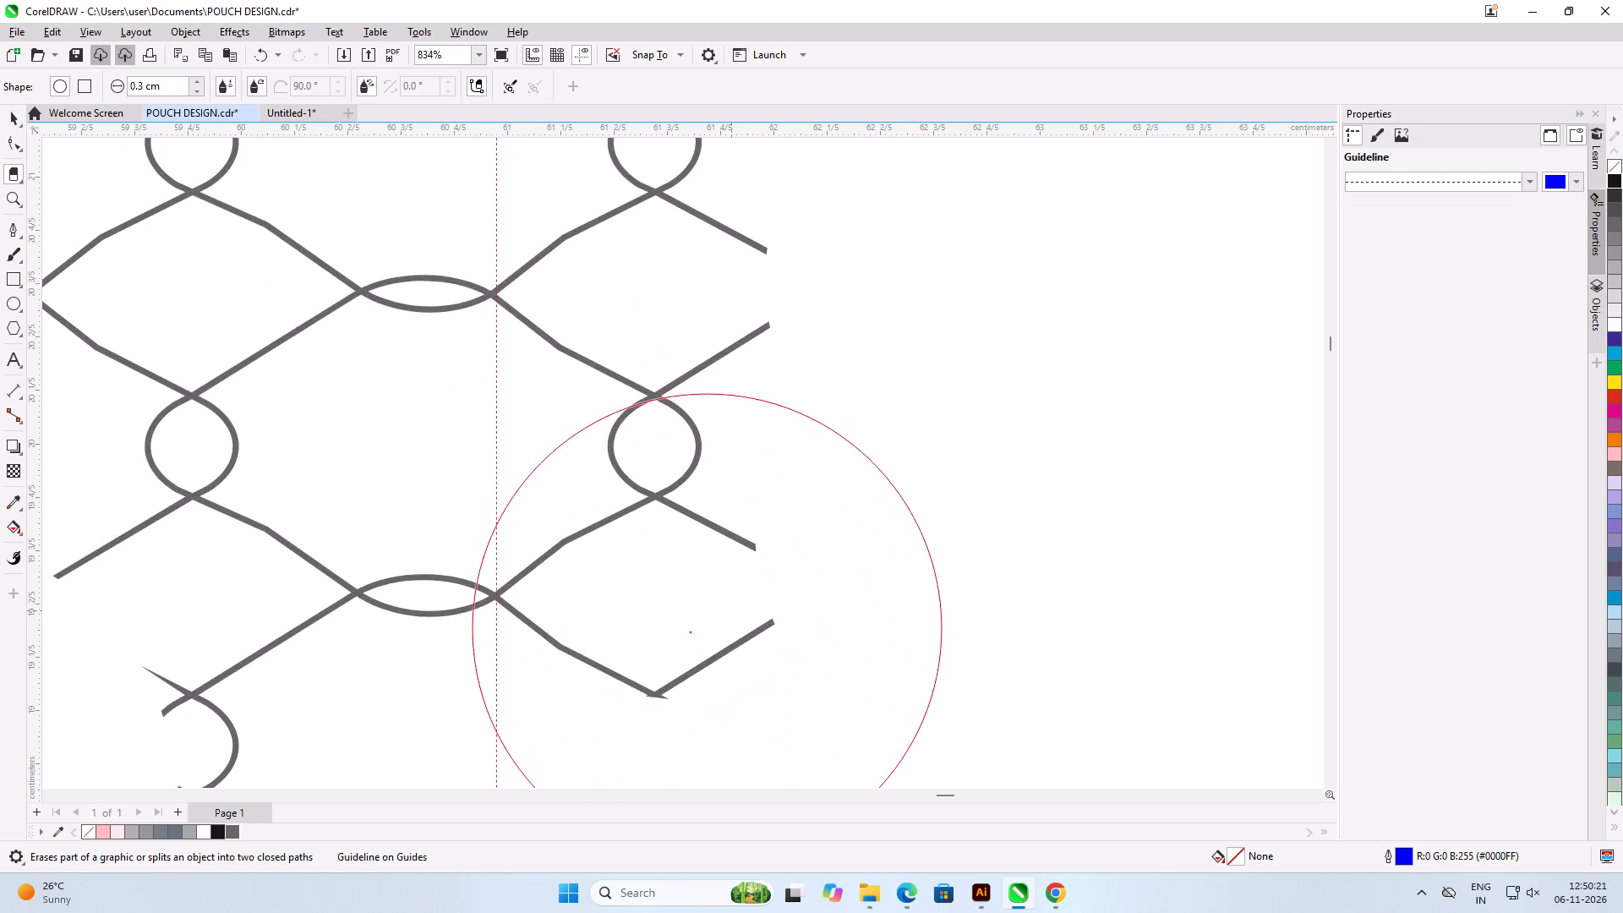
pyautogui.scroll(6, 664, 637)
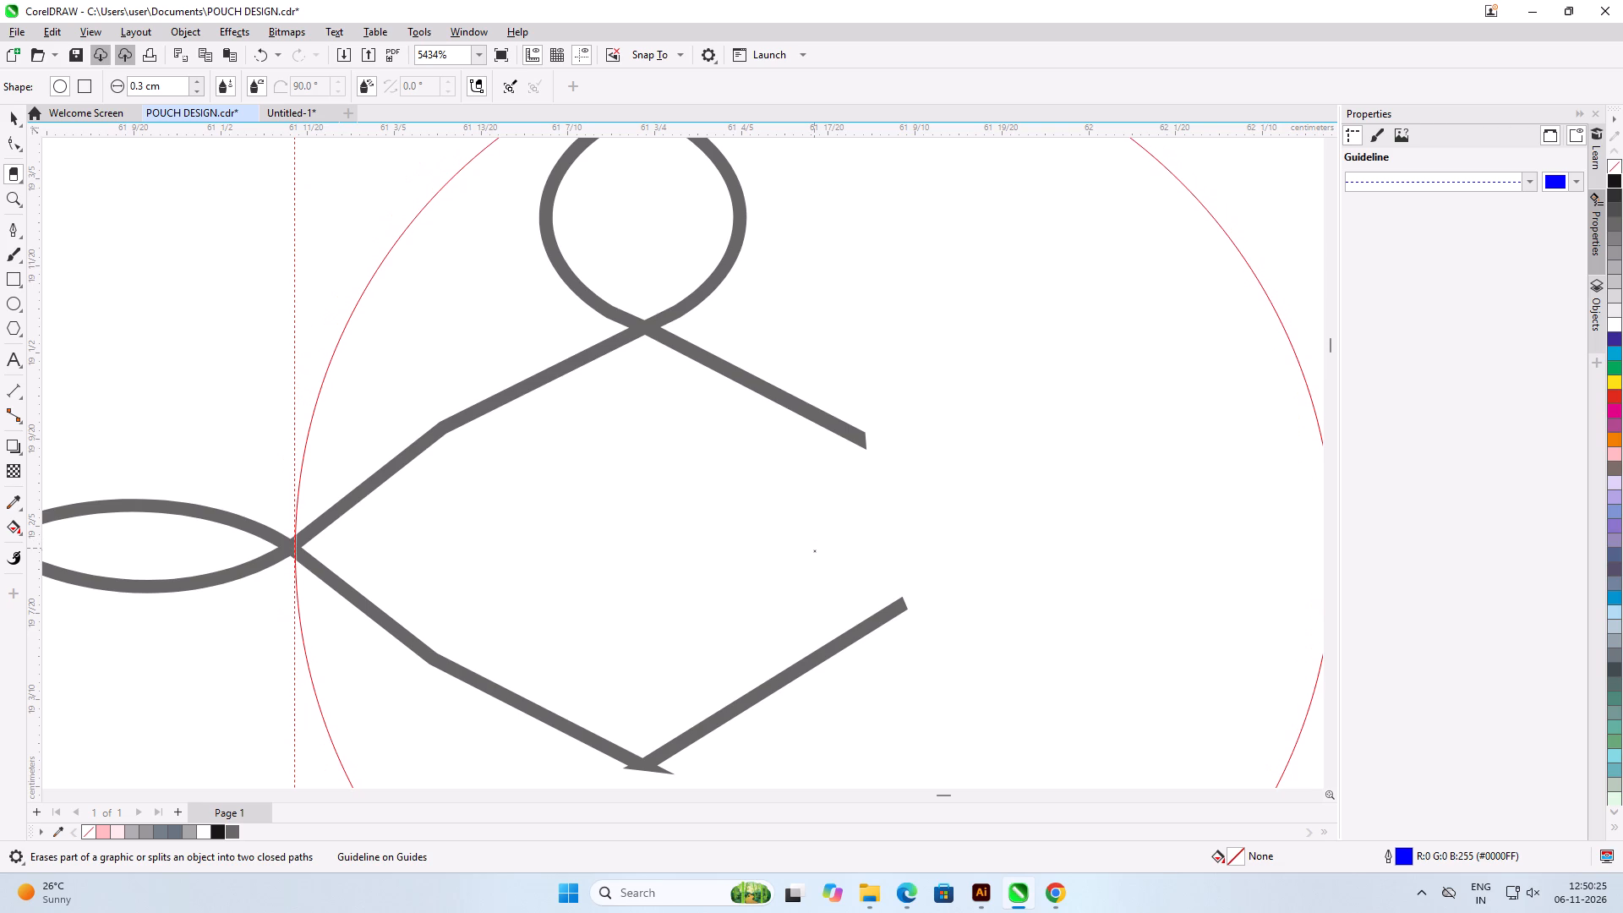
pyautogui.click(814, 549)
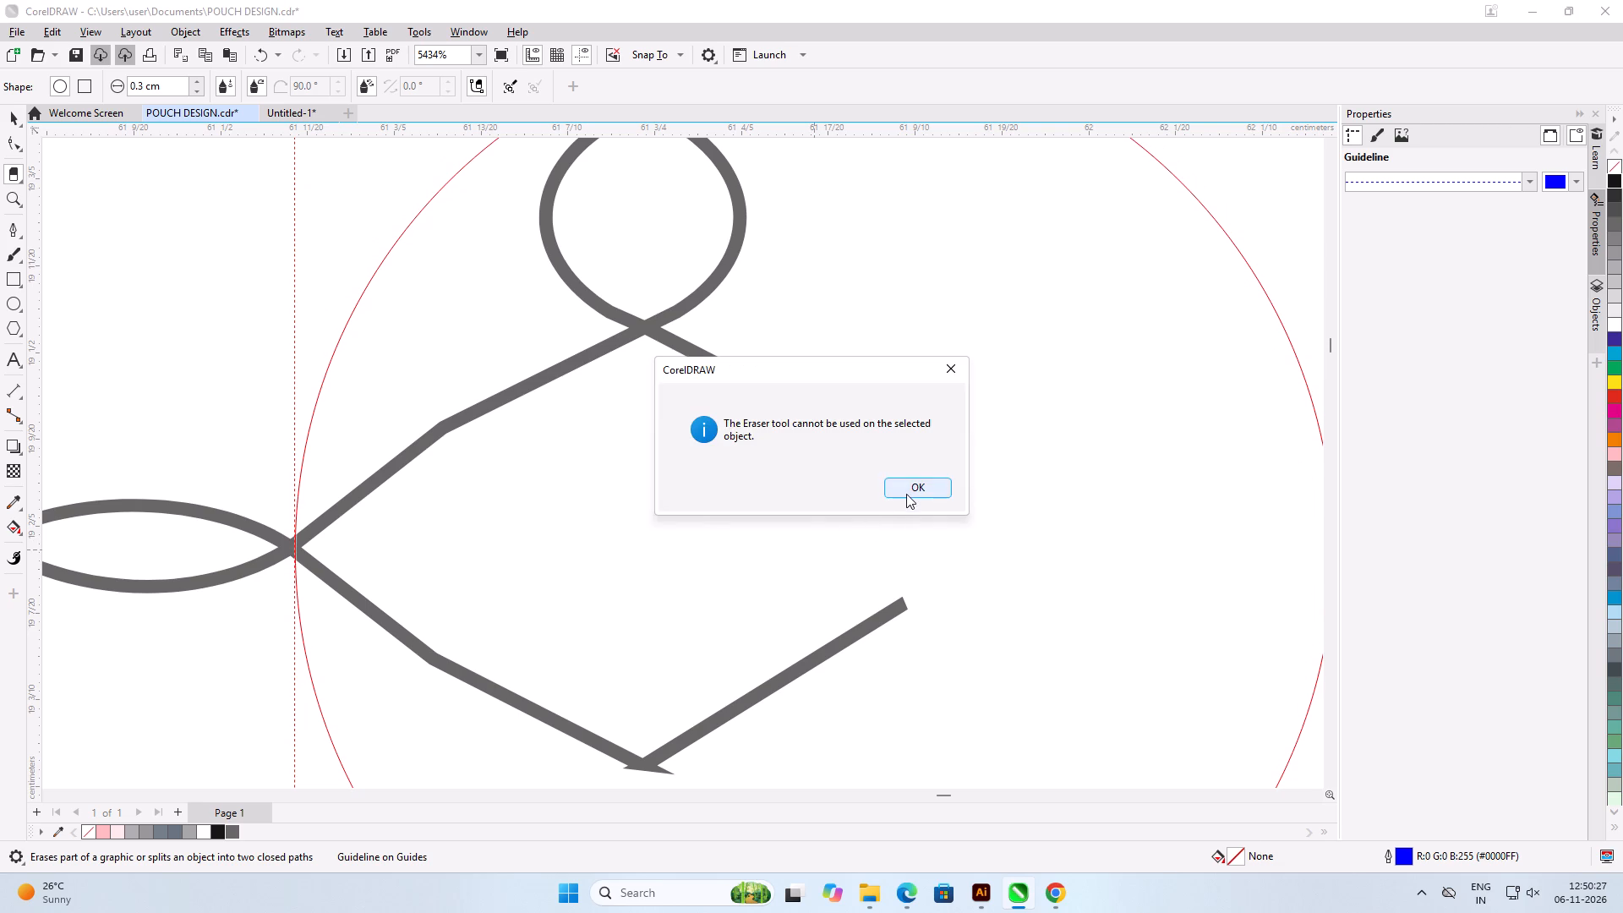
pyautogui.click(907, 493)
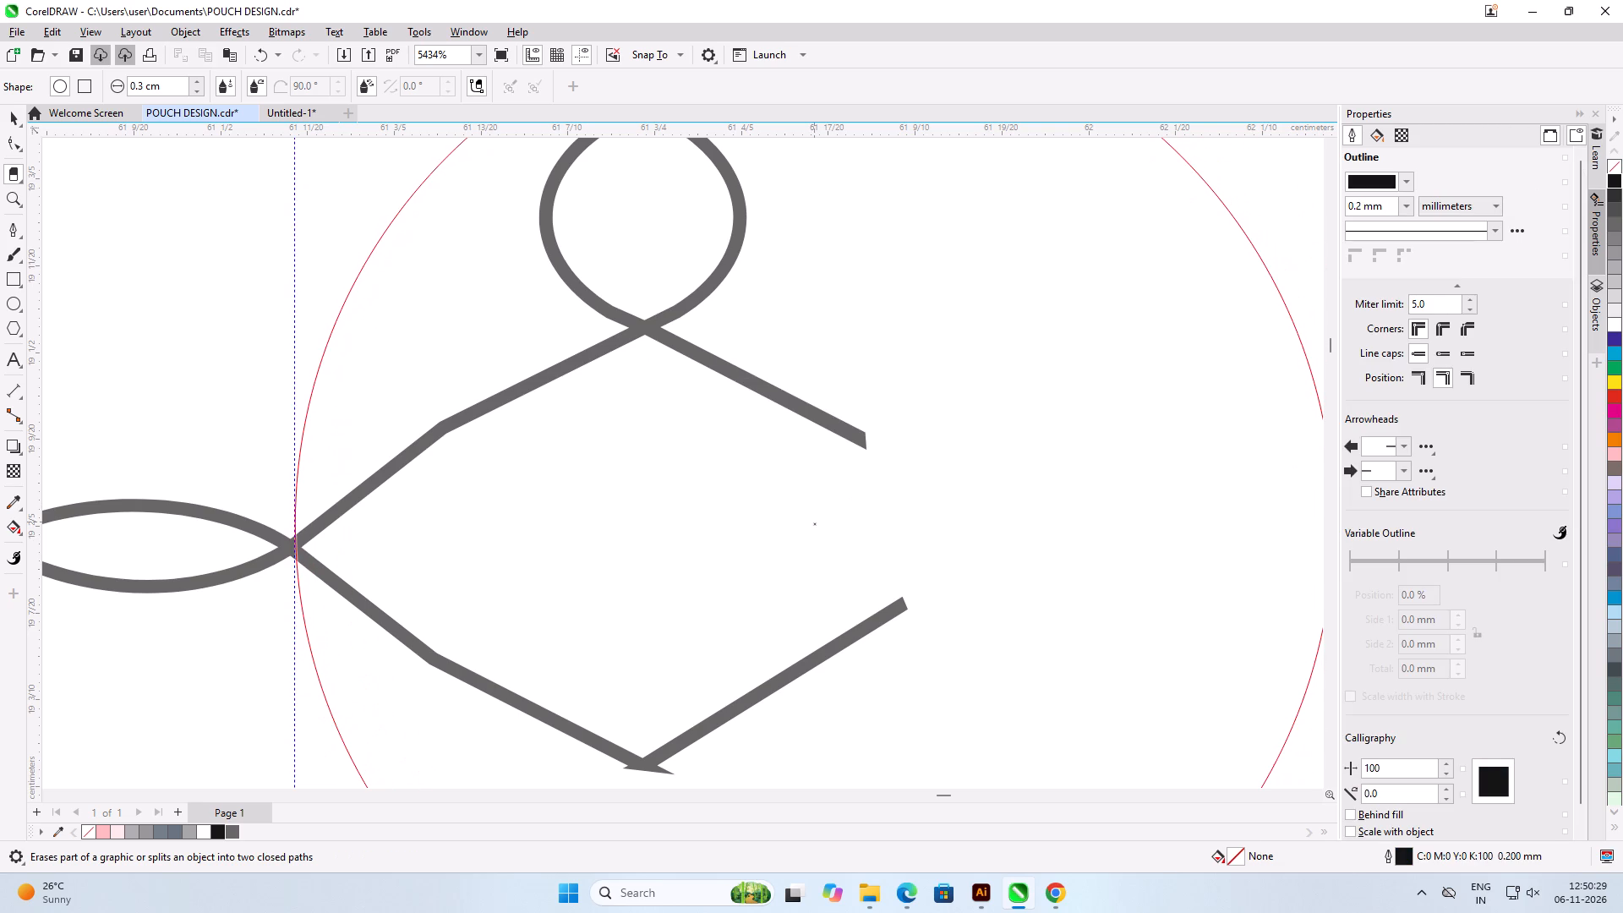
pyautogui.moveTo(814, 540); pyautogui.dragTo(907, 544)
# Erase the lattice lines extending past the guideline at the second row from the bottom.
pyautogui.scroll(5, 854, 544)
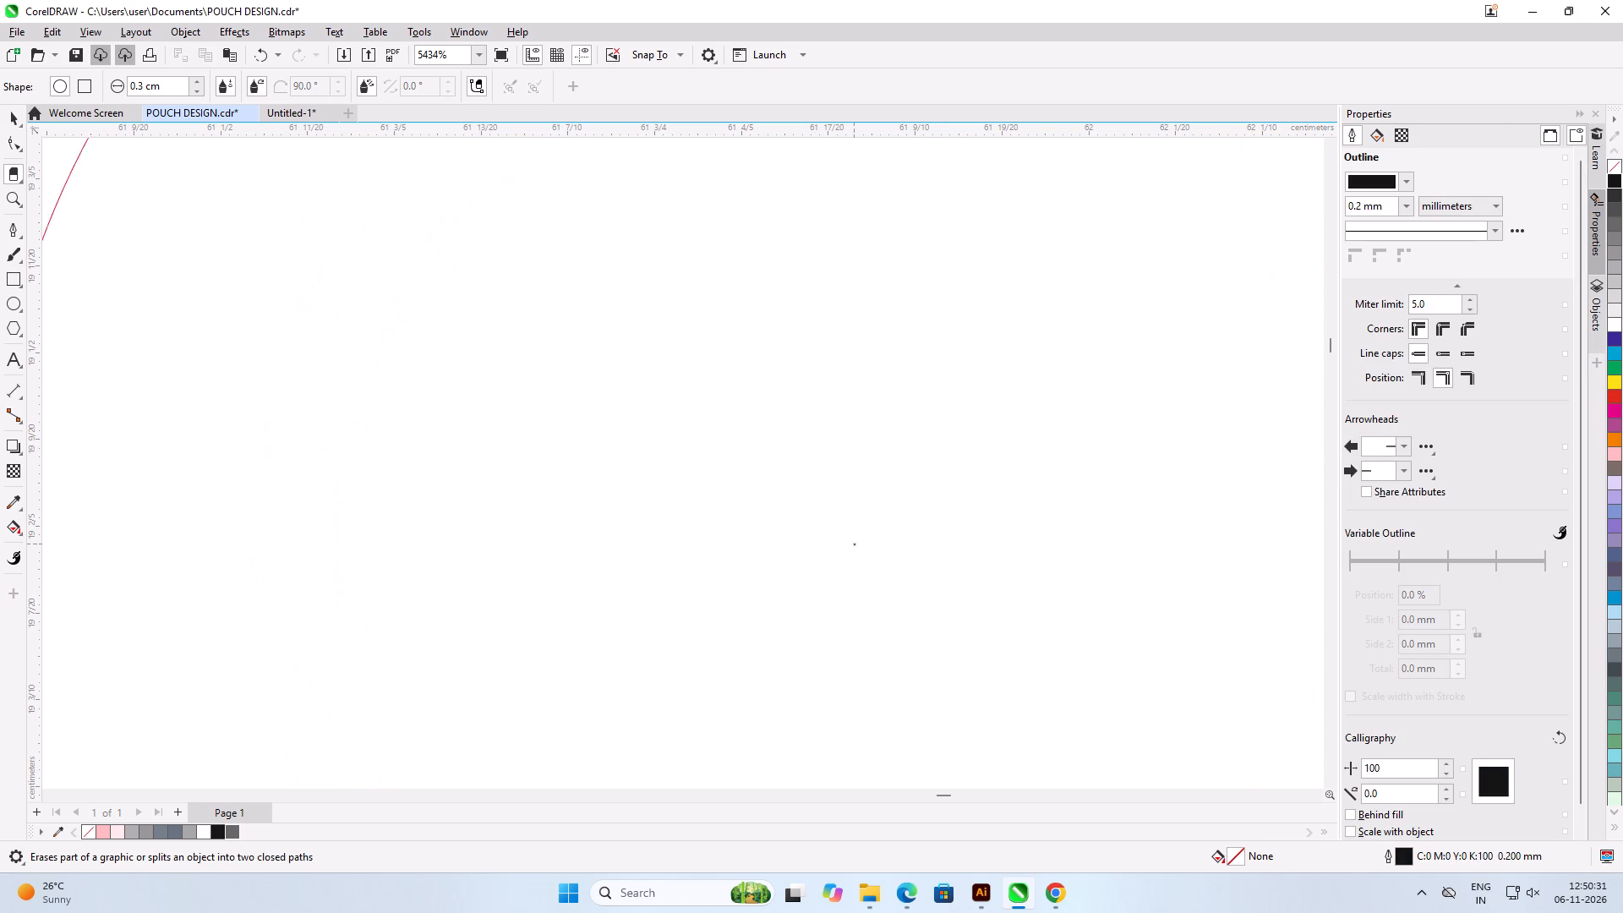
pyautogui.scroll(-16, 857, 550)
pyautogui.scroll(6, 840, 394)
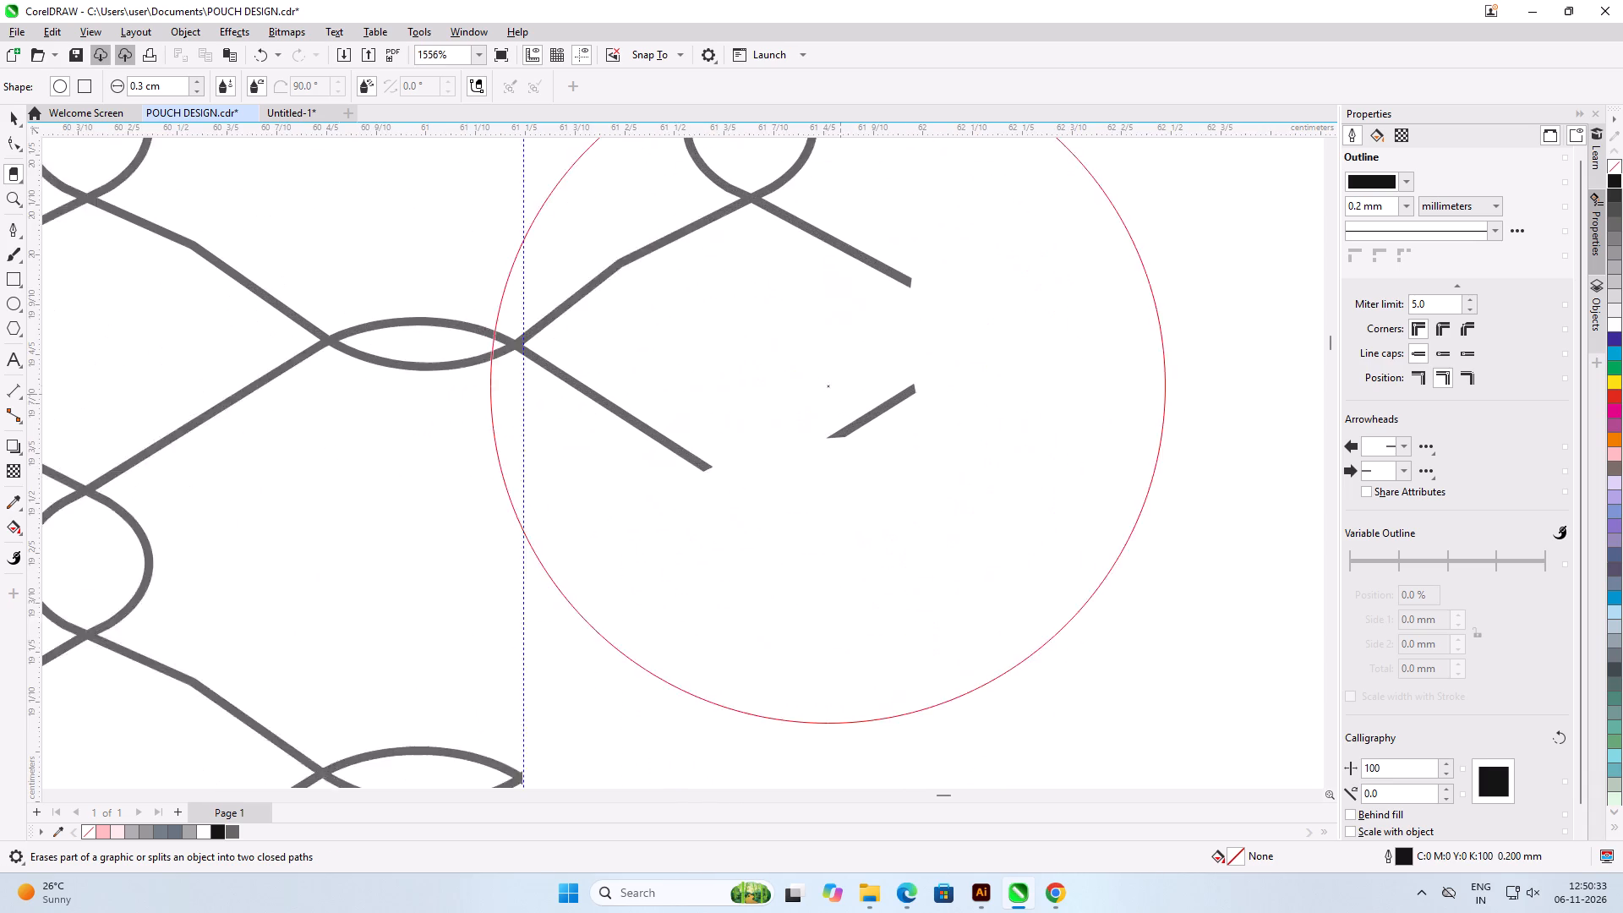
pyautogui.scroll(5, 828, 385)
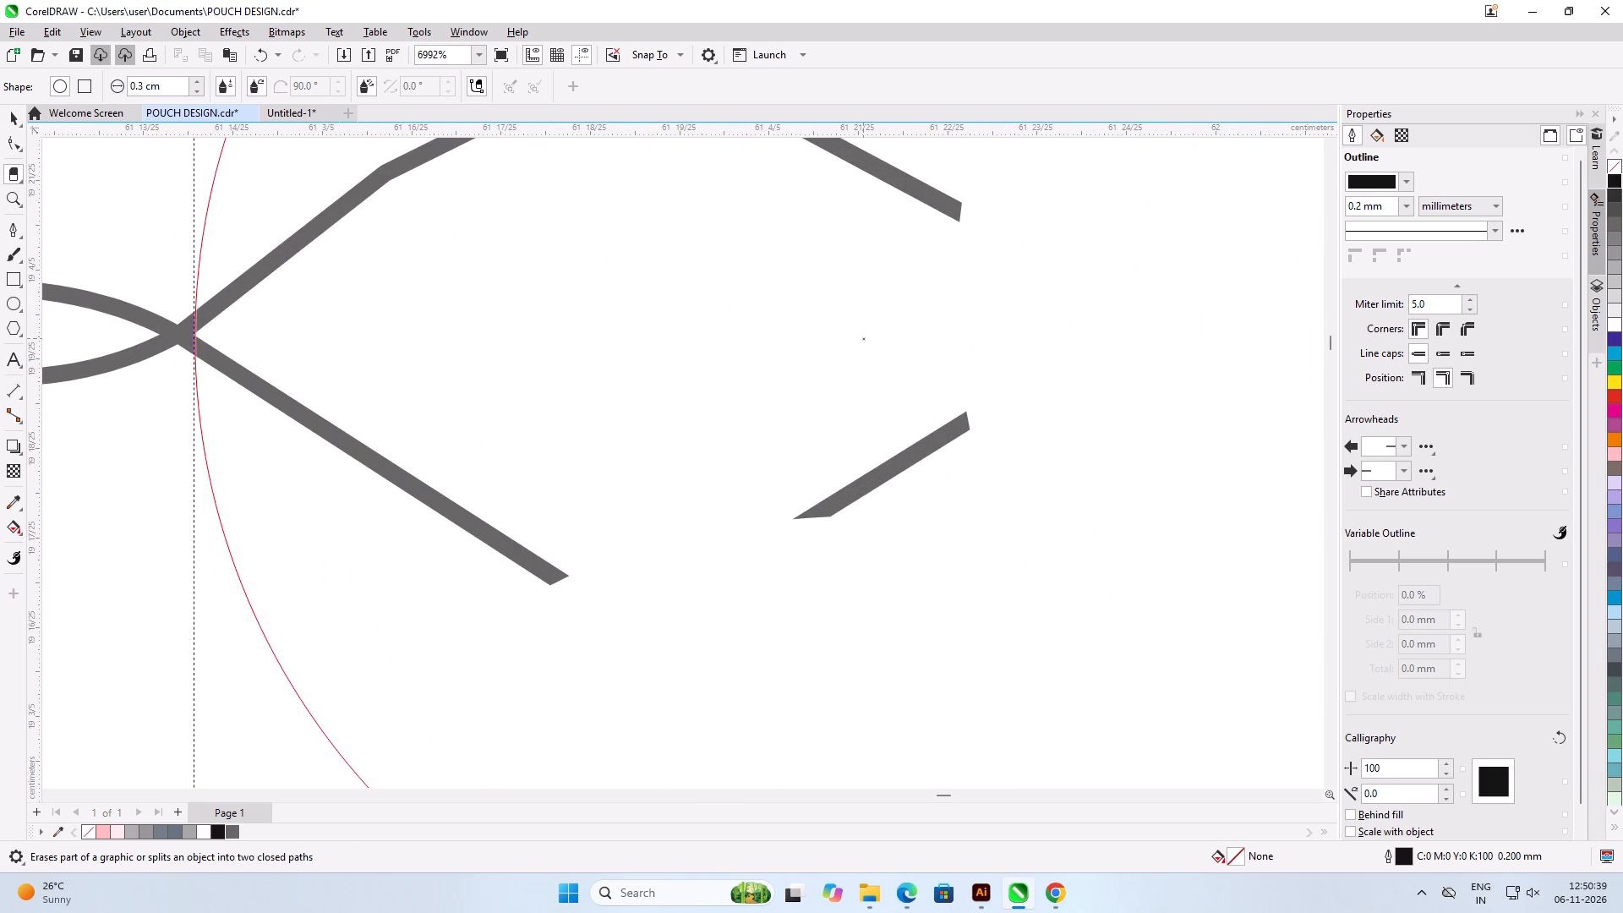
pyautogui.moveTo(863, 338); pyautogui.dragTo(968, 338)
# Erase the lattice lines extending past the guideline at the third row from the bottom.
pyautogui.scroll(-2, 929, 350)
pyautogui.scroll(5, 929, 351)
pyautogui.scroll(-2, 929, 351)
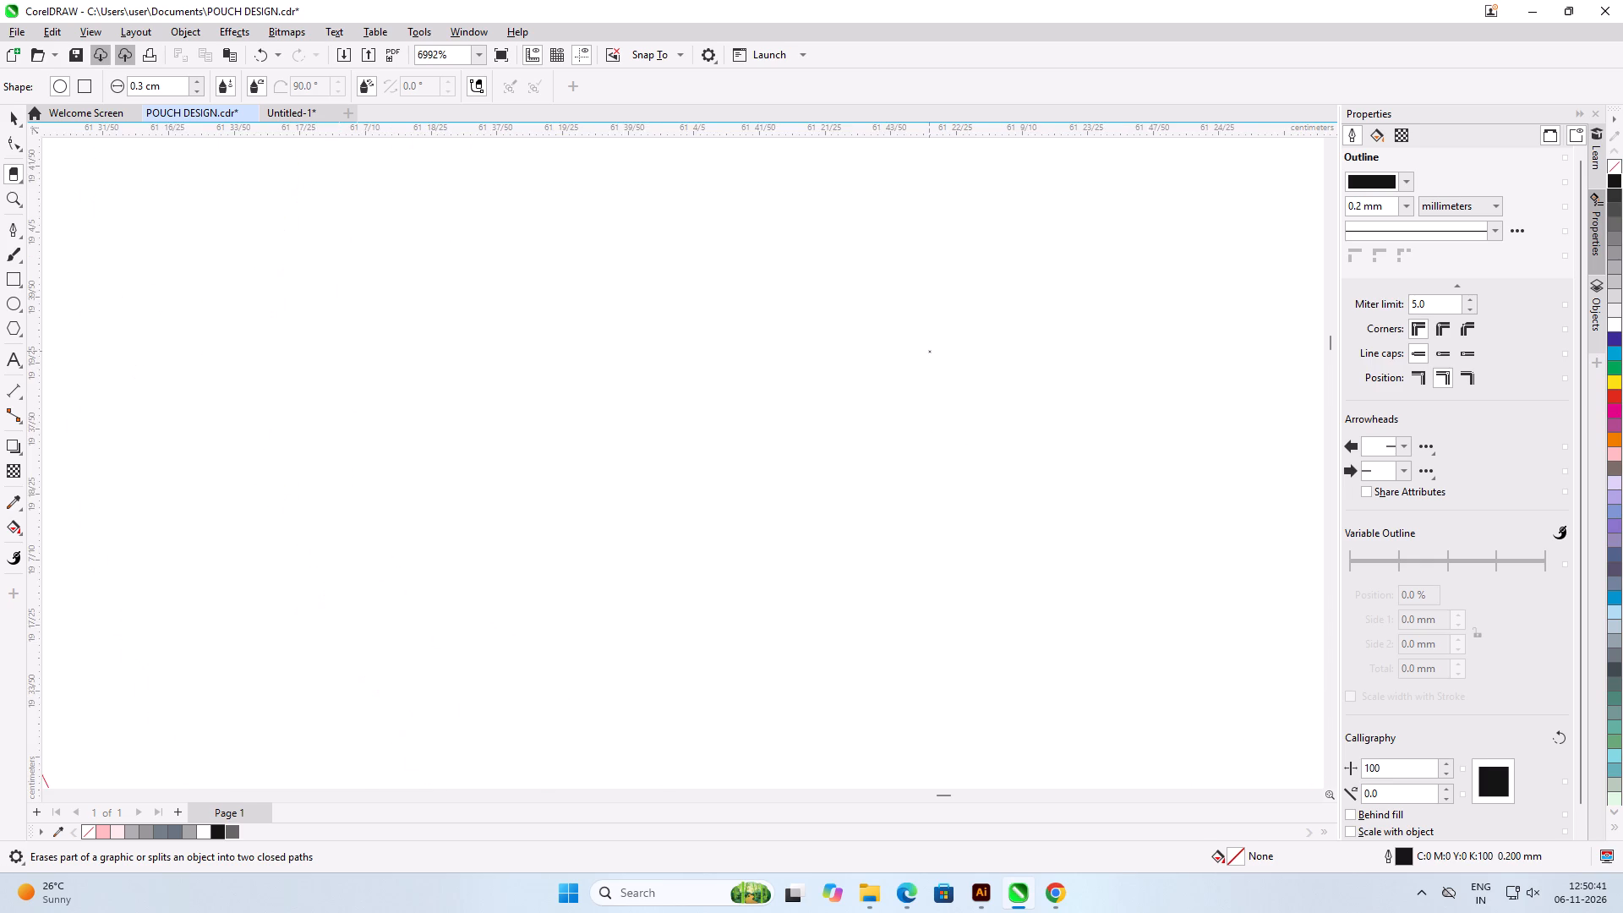
pyautogui.scroll(-19, 929, 351)
pyautogui.scroll(7, 892, 234)
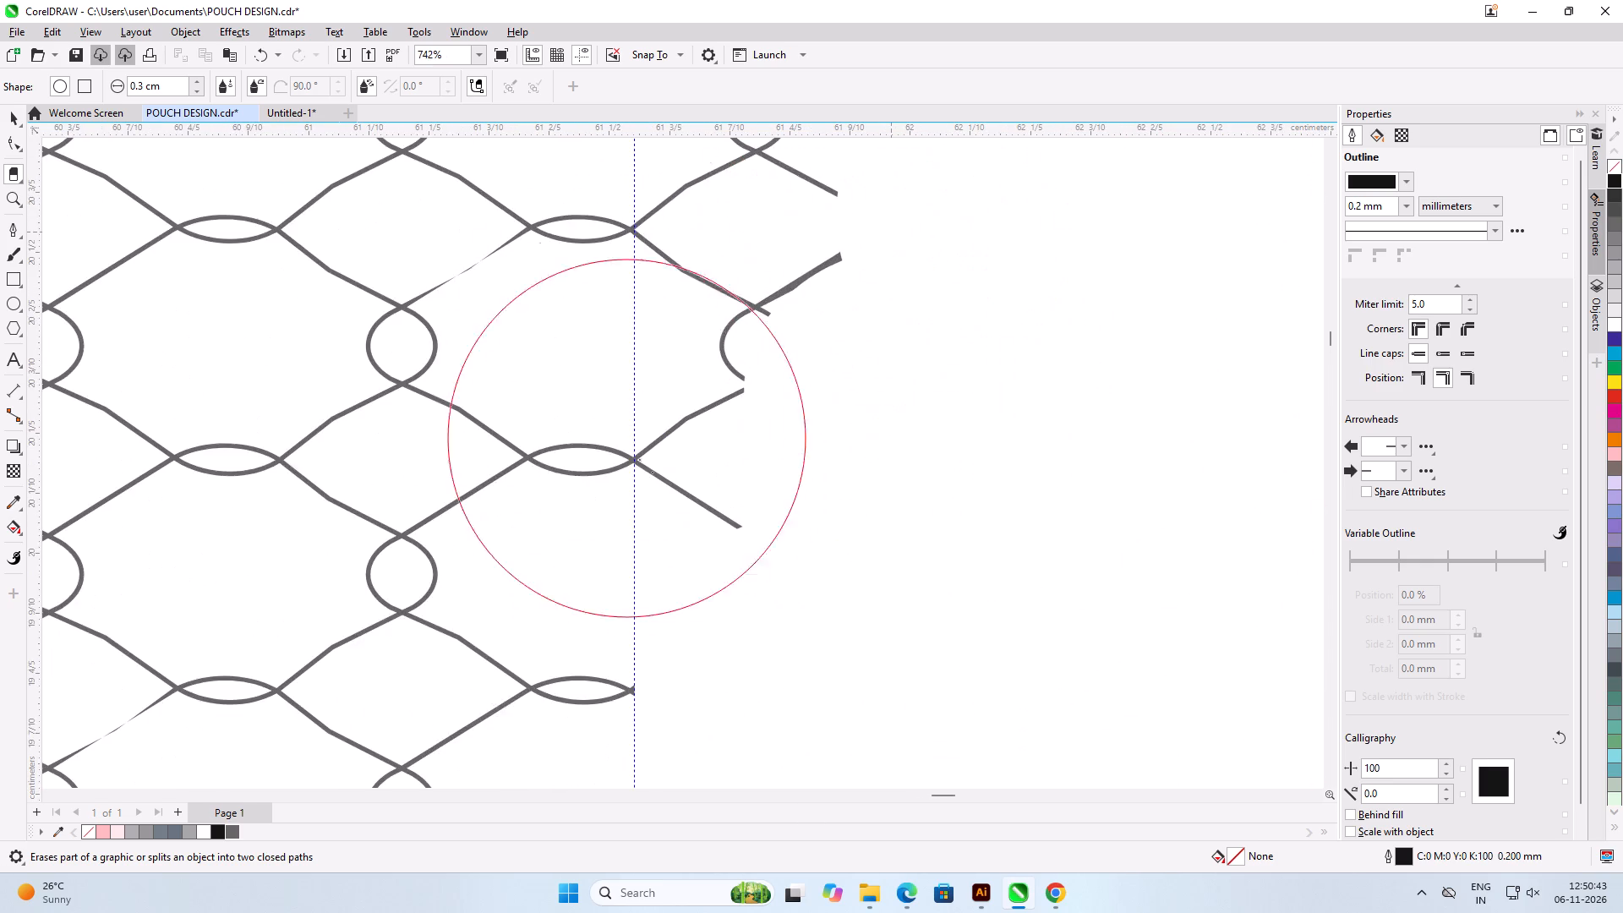
pyautogui.scroll(5, 652, 472)
pyautogui.scroll(3, 747, 520)
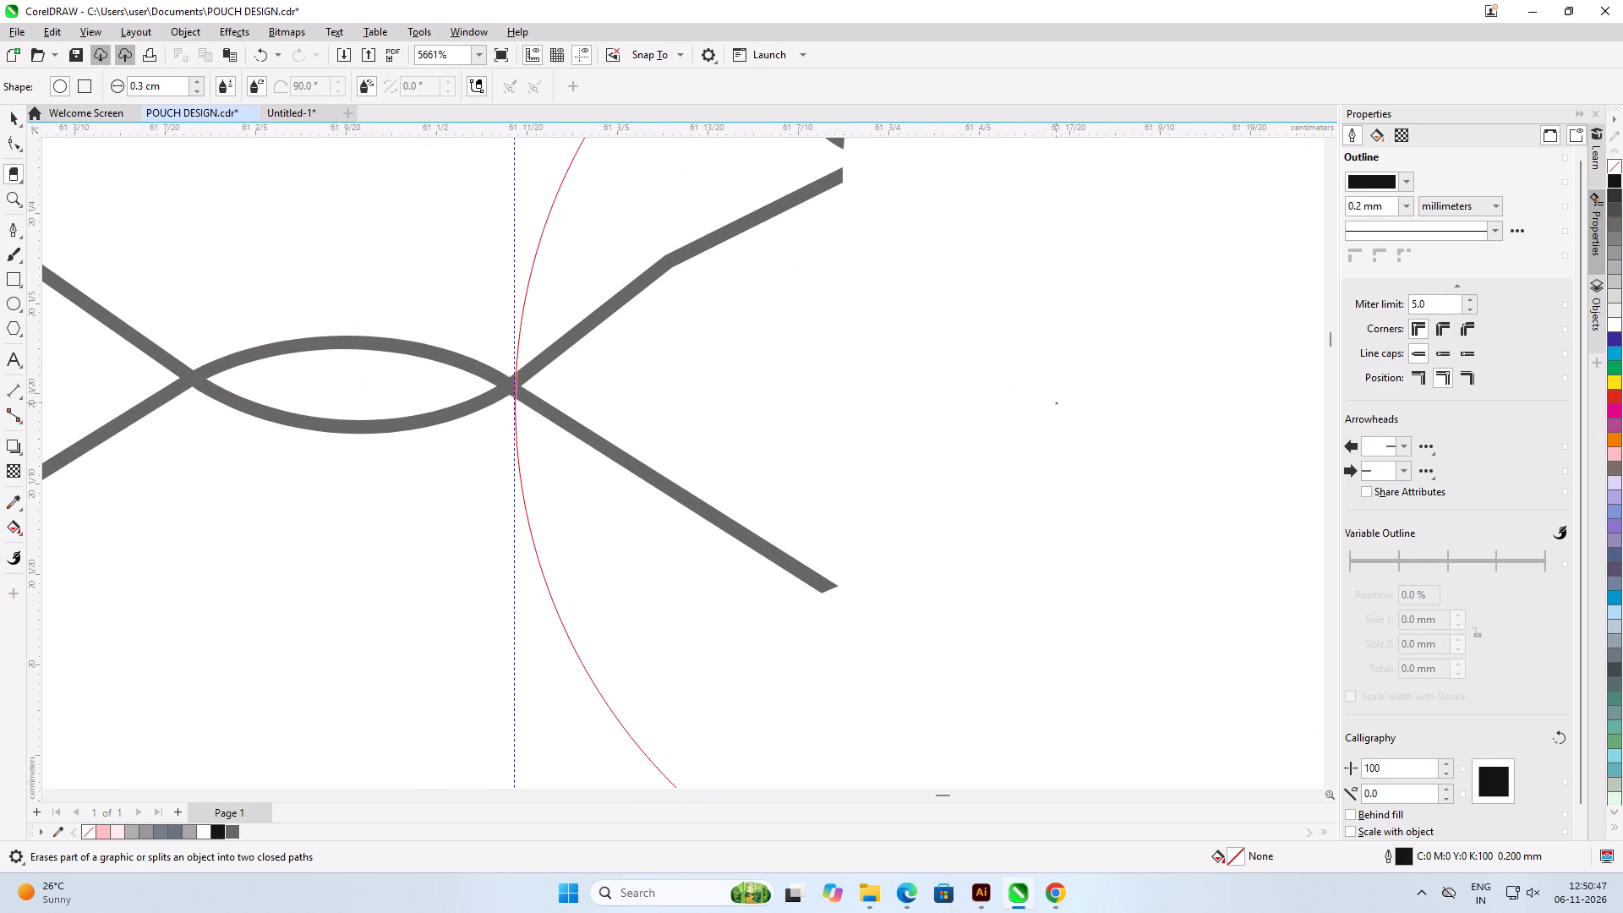
pyautogui.moveTo(1057, 394); pyautogui.dragTo(1248, 392)
# Erase the lattice lines and leftover fragment past the guideline at the fourth row from the bottom.
pyautogui.scroll(1, 1071, 439)
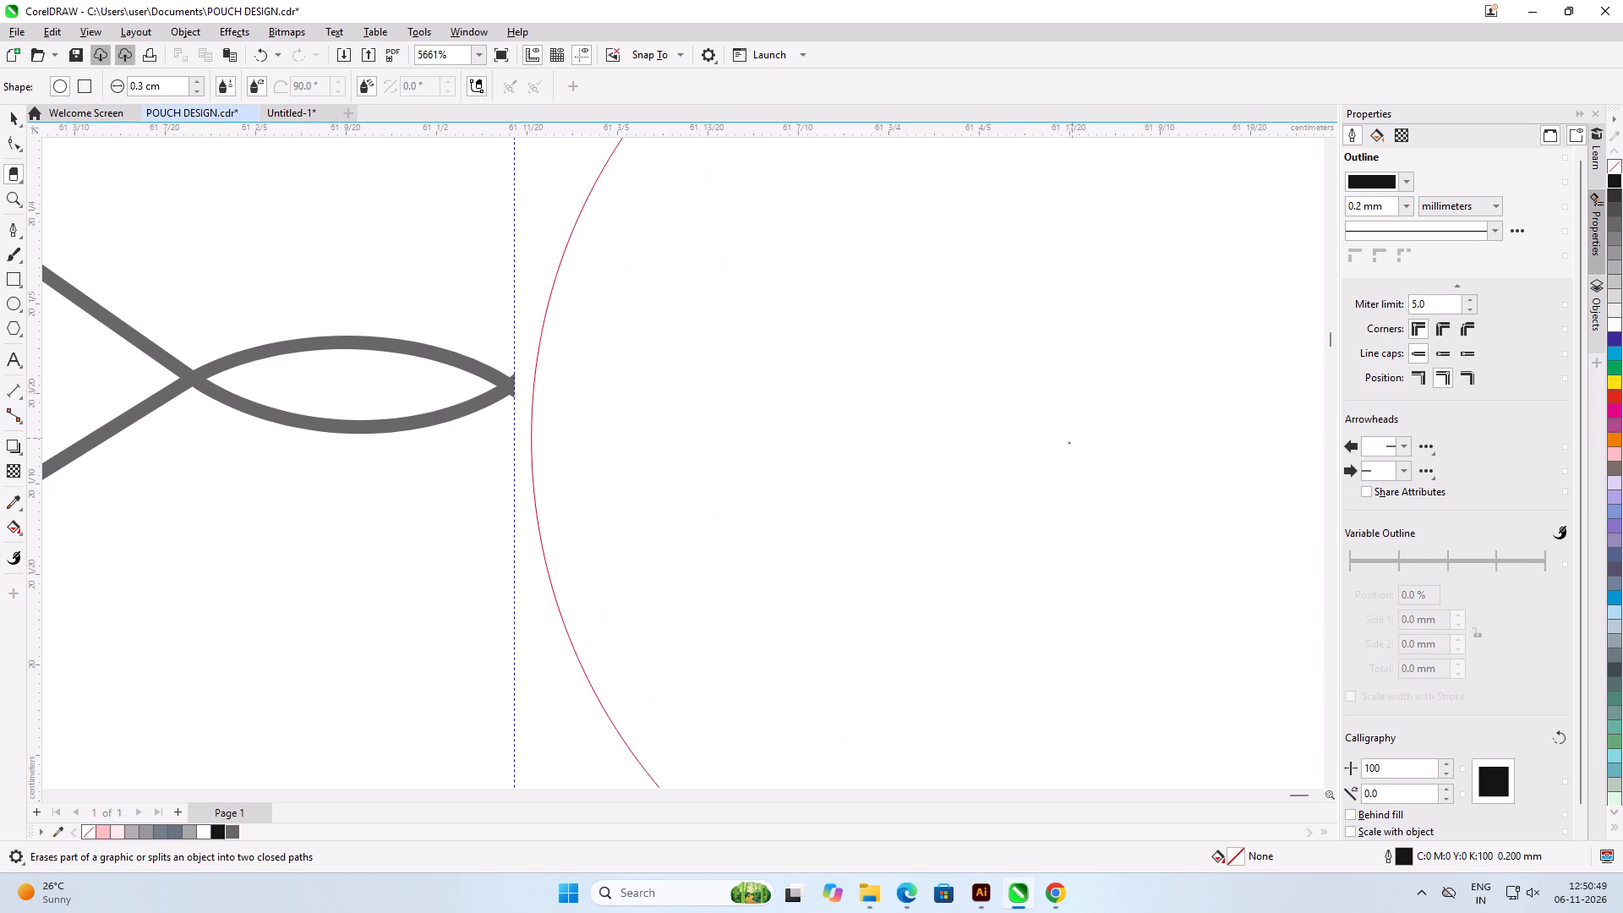
pyautogui.scroll(-13, 1068, 457)
pyautogui.scroll(-4, 823, 473)
pyautogui.scroll(5, 1025, 324)
pyautogui.scroll(4, 896, 303)
pyautogui.scroll(5, 862, 536)
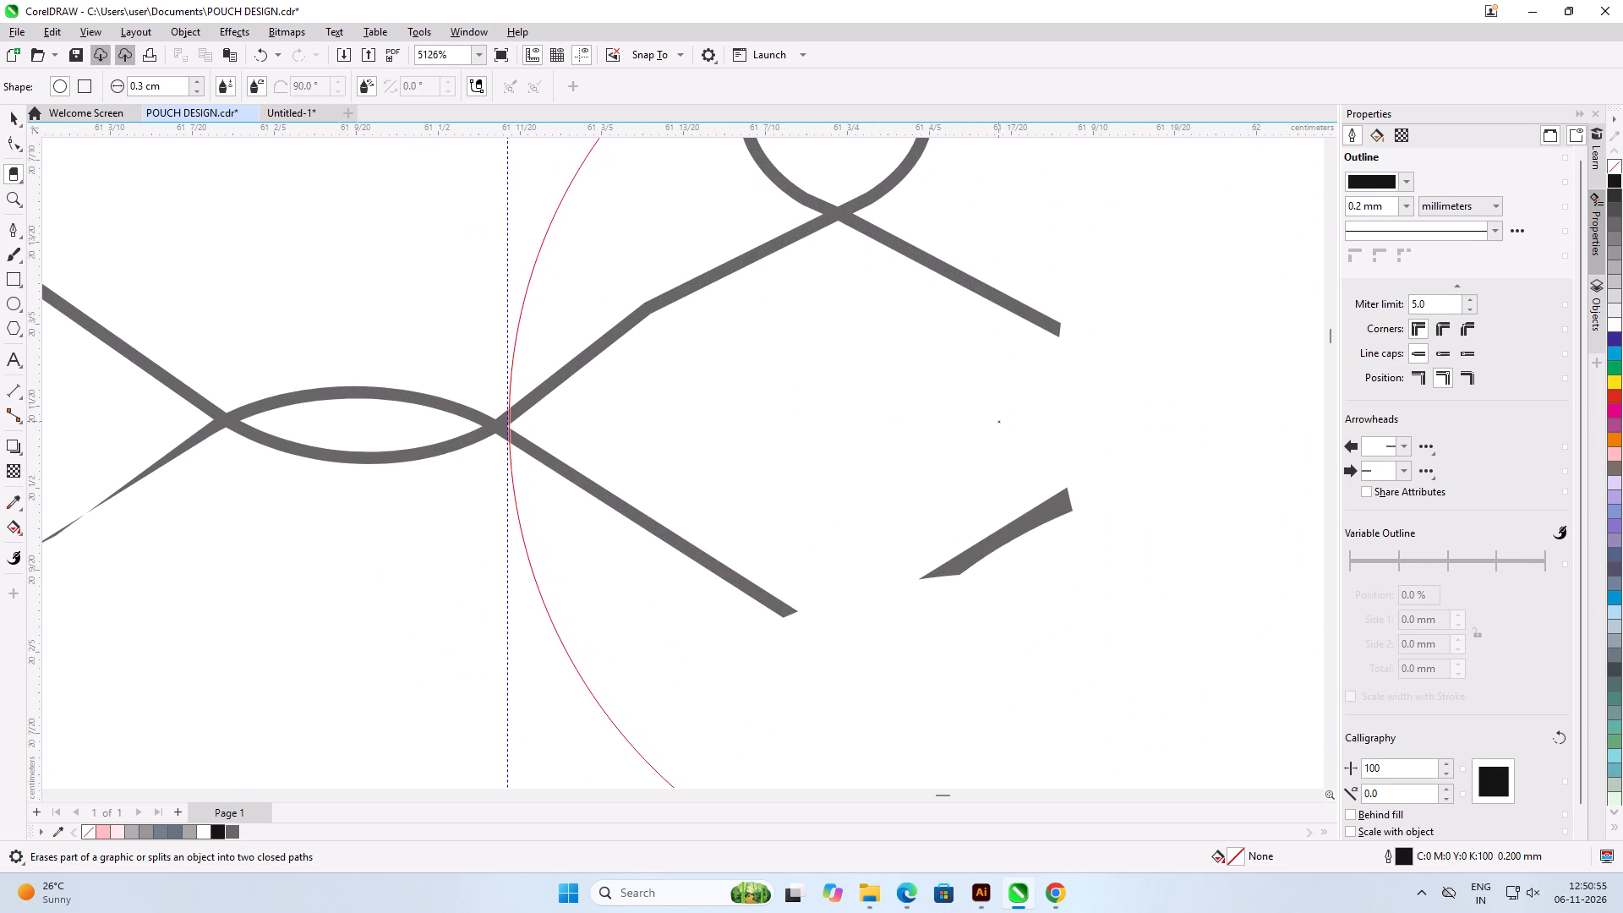
pyautogui.moveTo(998, 418); pyautogui.dragTo(1084, 418)
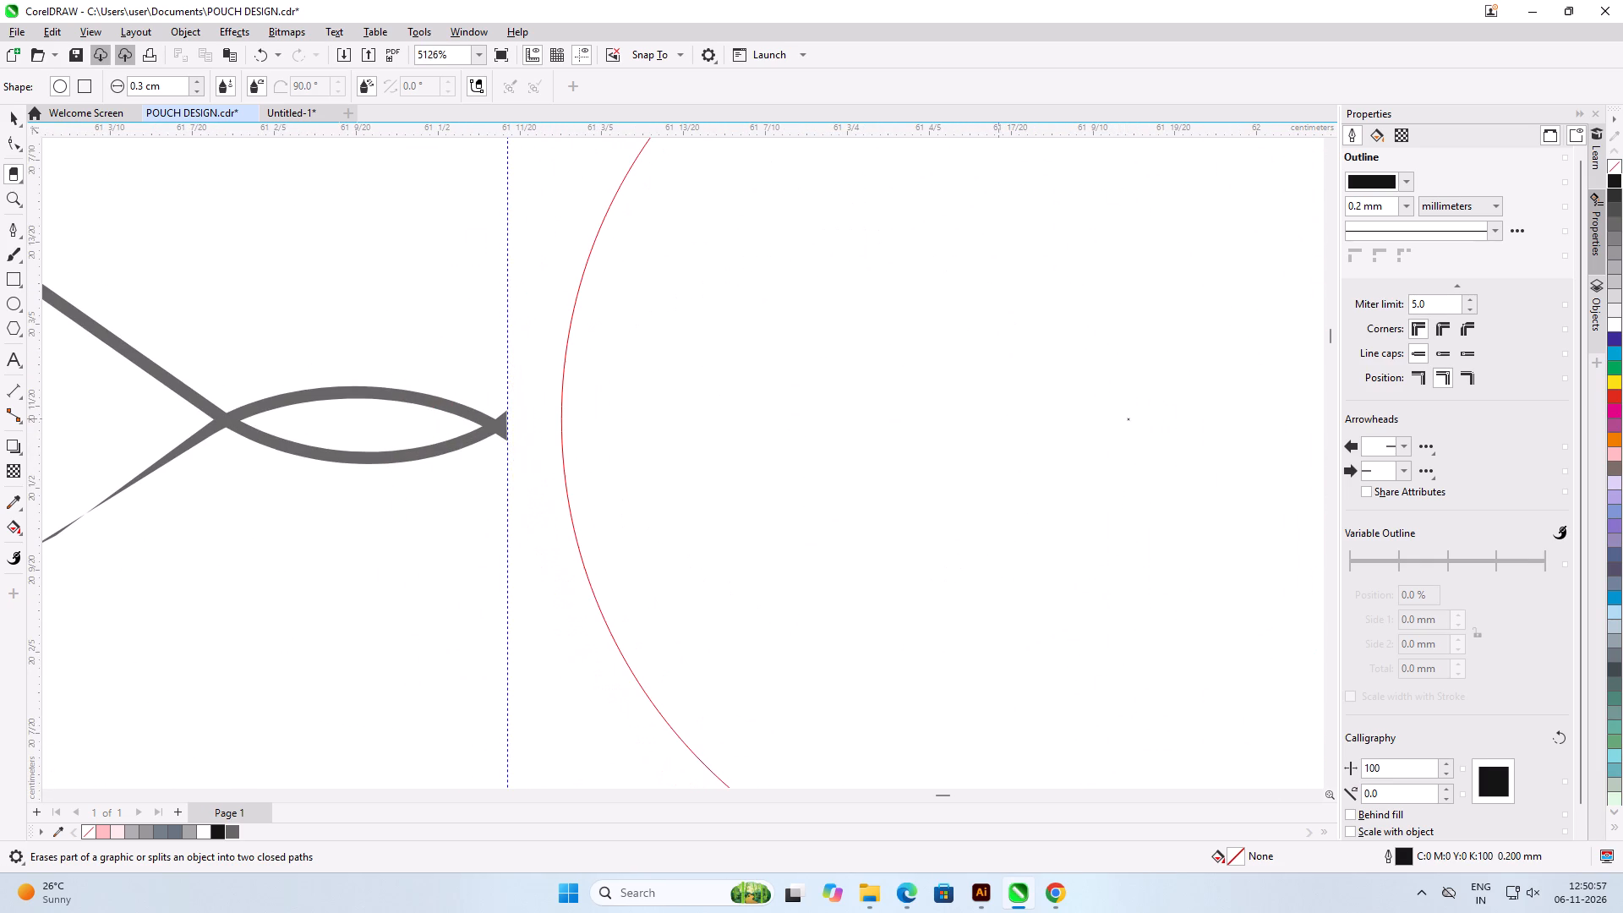
# Erase the lattice lines, circle and leftover fragment past the vertical guideline at the second row from the top.
pyautogui.scroll(-14, 890, 441)
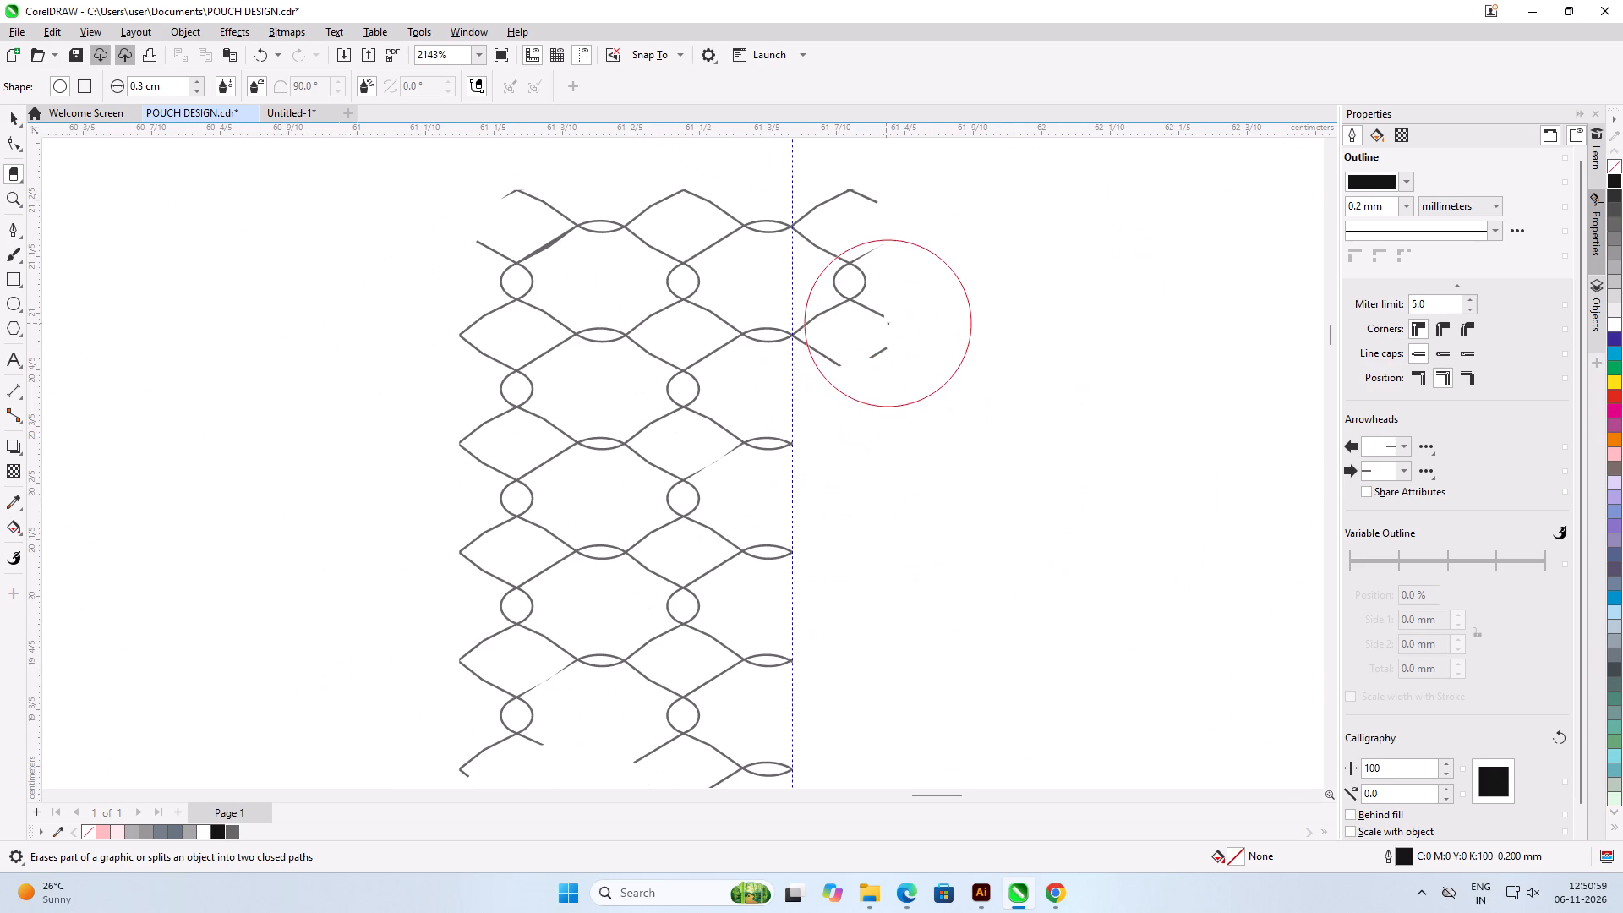
pyautogui.scroll(11, 884, 356)
pyautogui.scroll(-12, 889, 317)
pyautogui.scroll(6, 851, 329)
pyautogui.scroll(5, 835, 498)
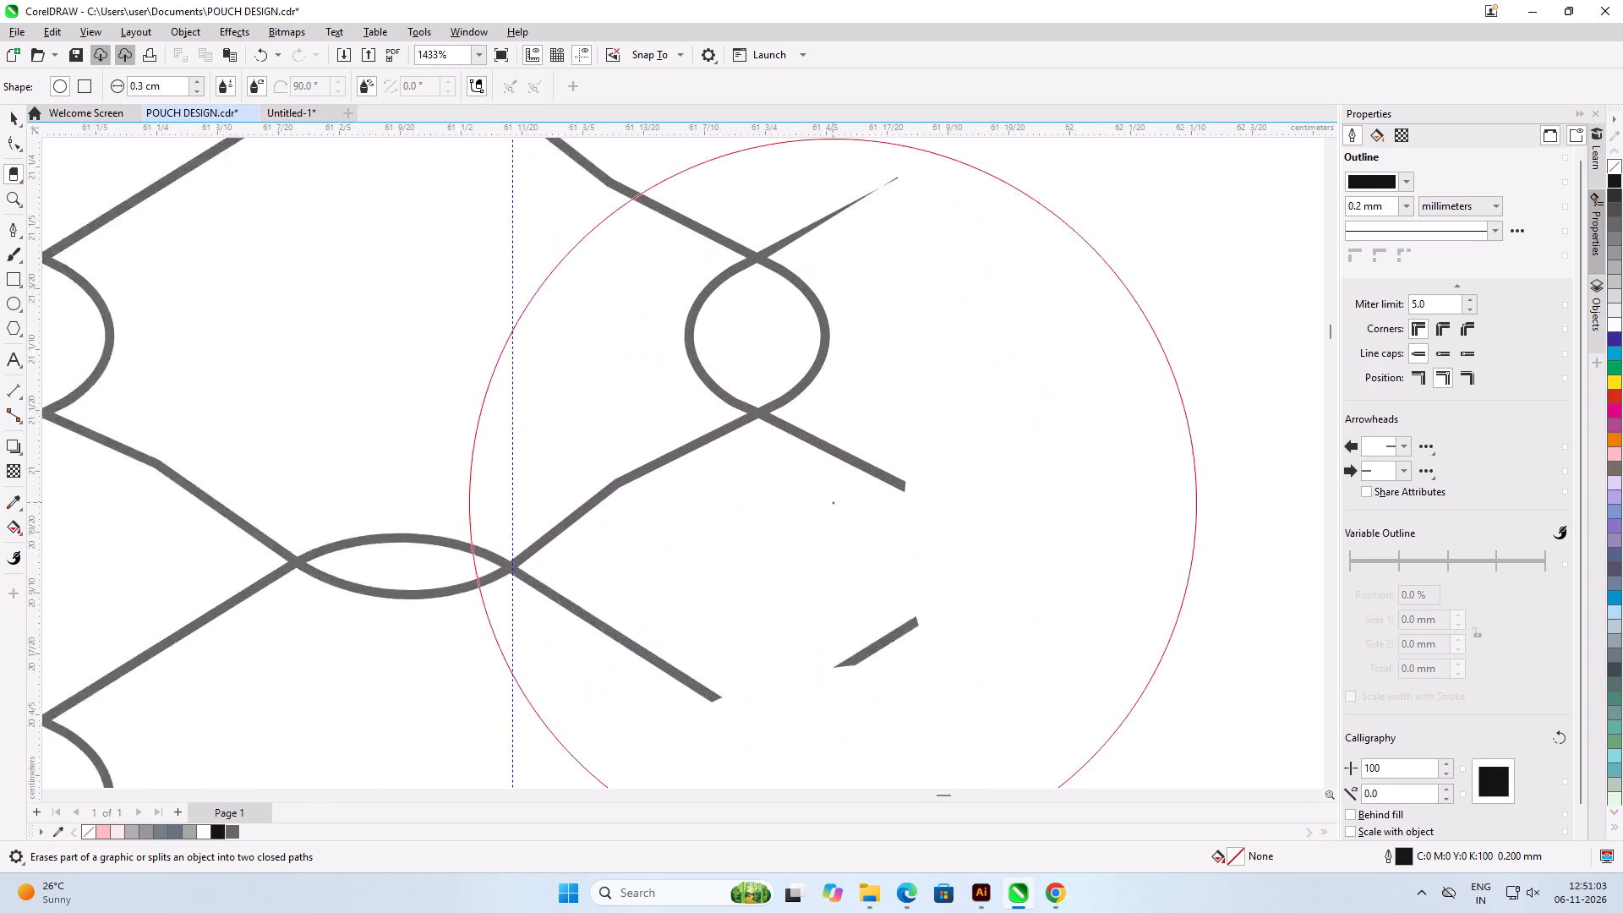
pyautogui.scroll(1, 833, 502)
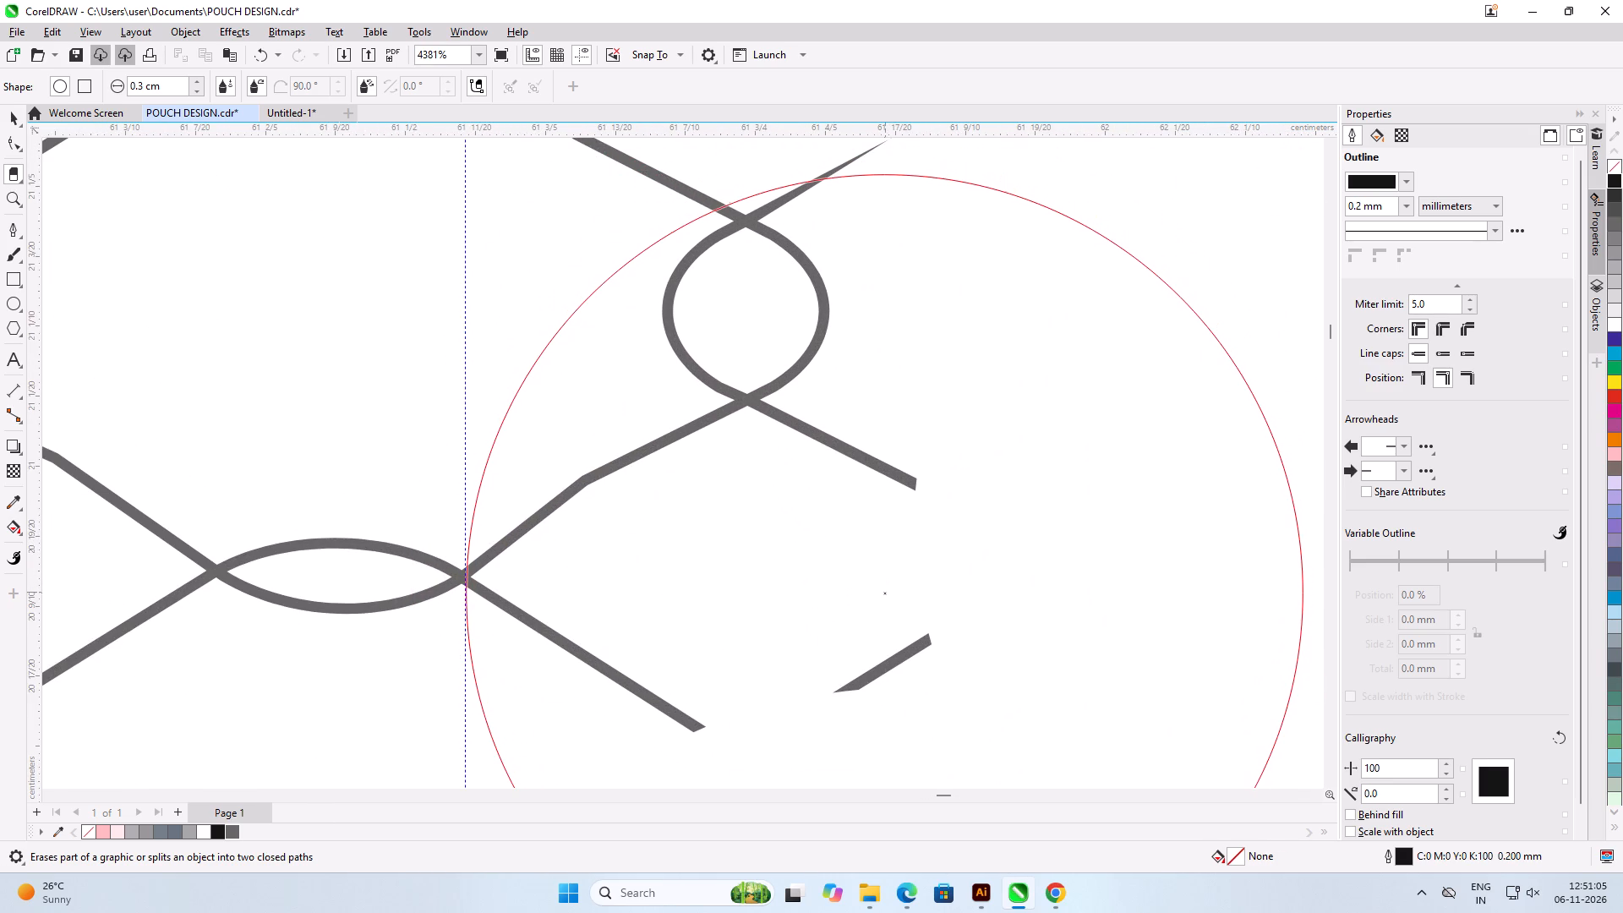
pyautogui.moveTo(884, 593); pyautogui.dragTo(981, 593)
# Erase the lattice lines and leftover sliver past the vertical guideline at the top row, up to the crossing point.
pyautogui.scroll(-3, 851, 512)
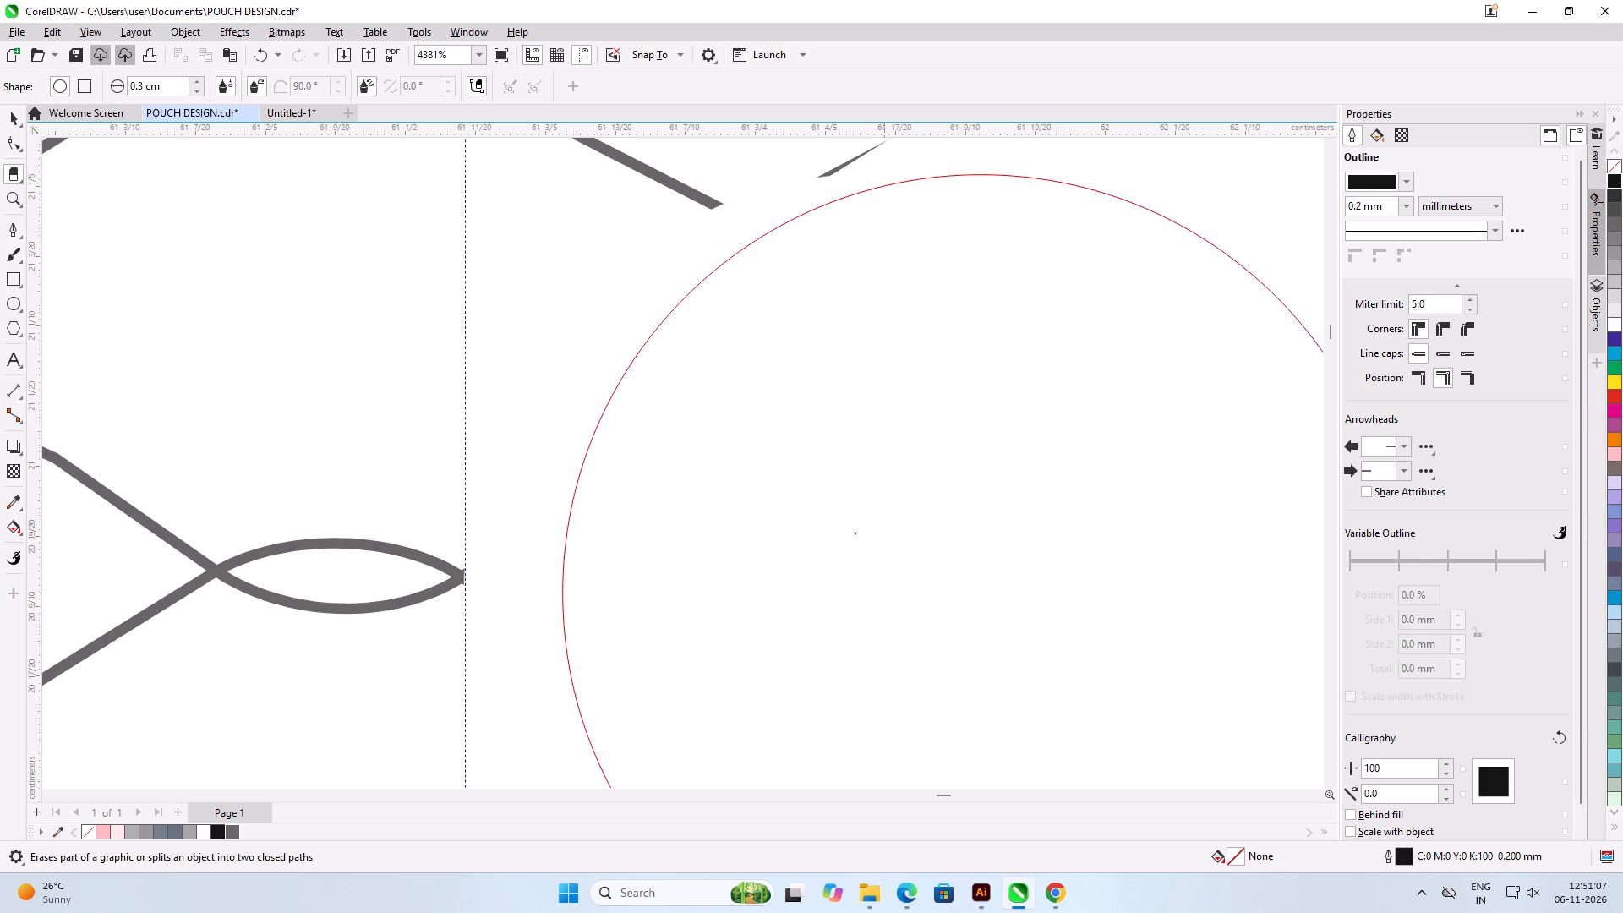
pyautogui.scroll(-2, 855, 533)
pyautogui.scroll(-5, 759, 526)
pyautogui.scroll(-2, 555, 383)
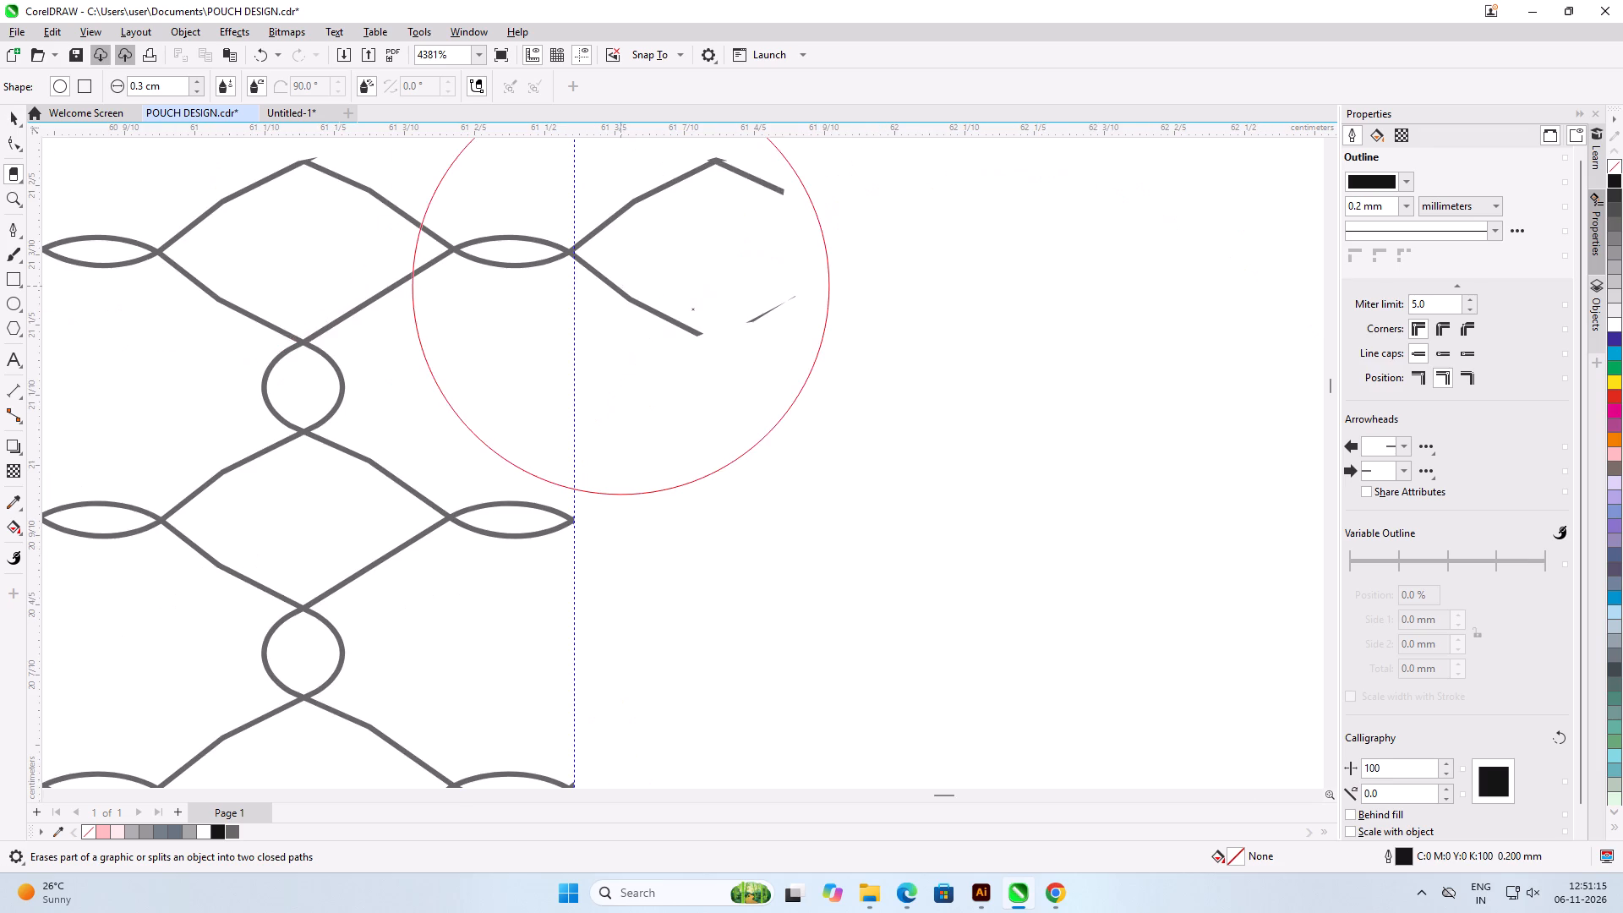
pyautogui.scroll(-8, 757, 353)
pyautogui.scroll(12, 768, 294)
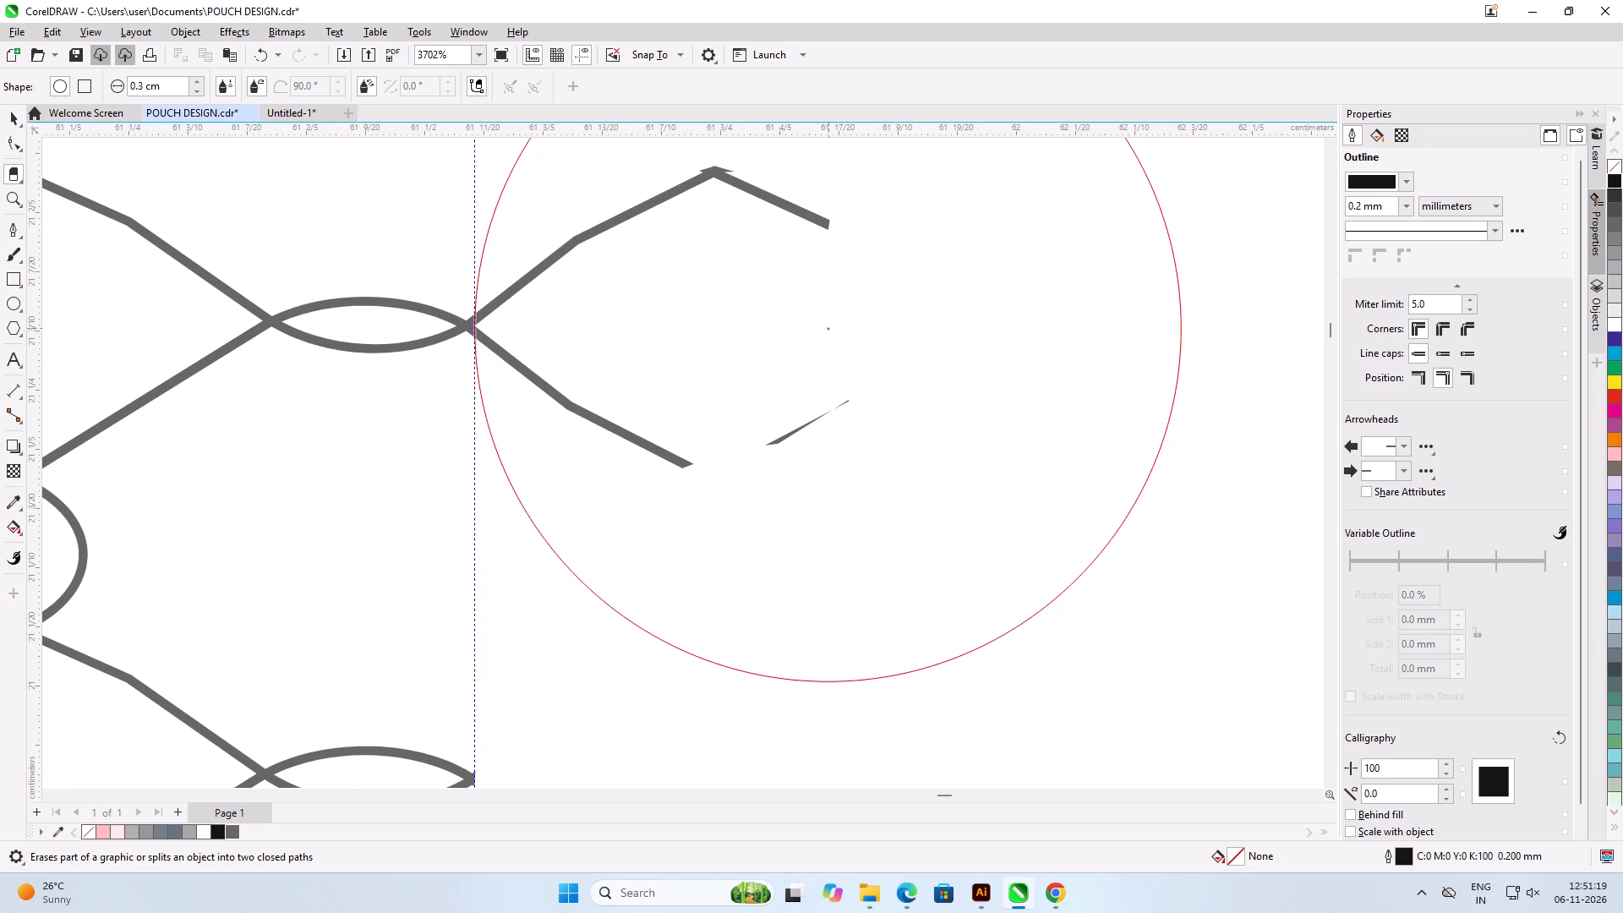
pyautogui.moveTo(829, 326); pyautogui.dragTo(938, 328)
# Place a horizontal guideline at about Y 19.641 cm, through the crossing points above the lowest circles in both columns.
pyautogui.scroll(-4, 855, 341)
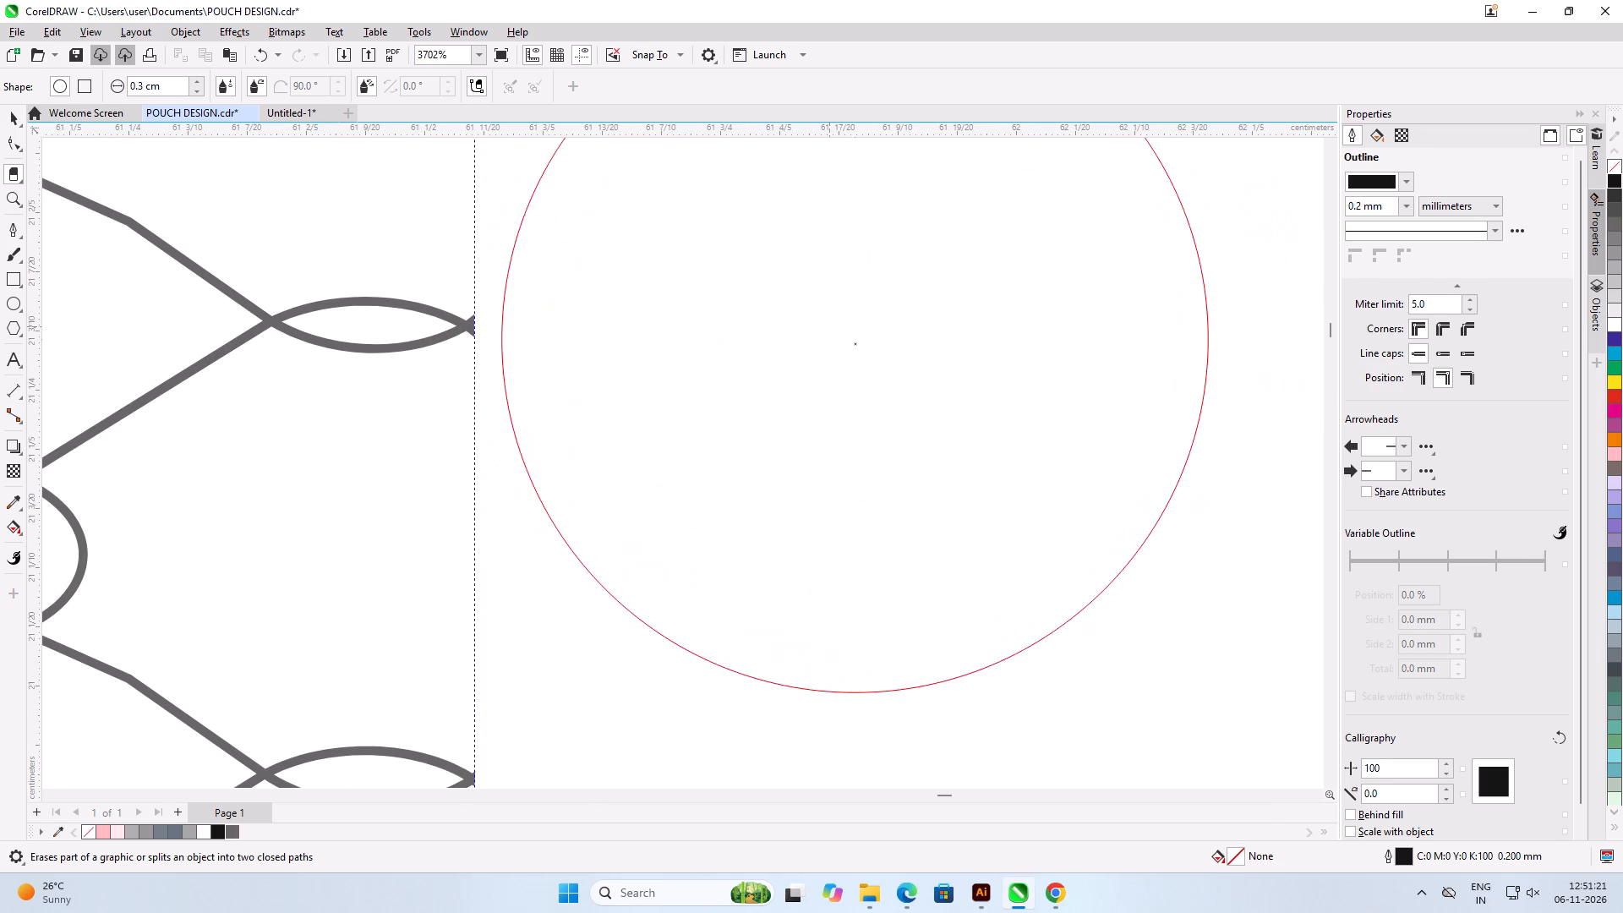
pyautogui.scroll(-16, 855, 343)
pyautogui.scroll(5, 805, 495)
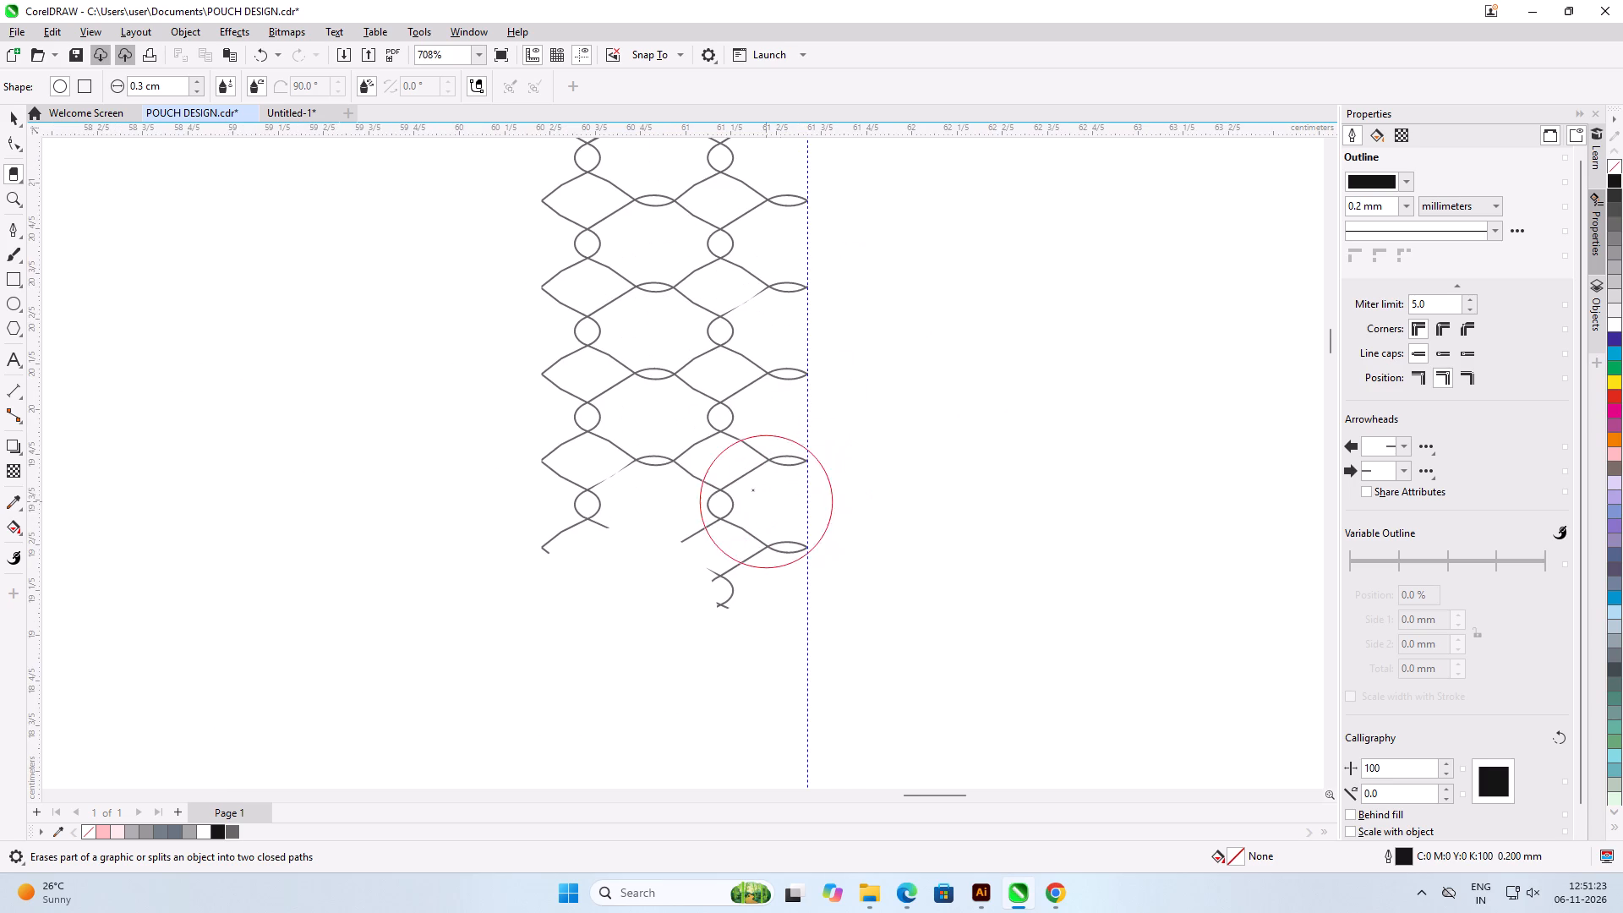
pyautogui.scroll(5, 631, 413)
pyautogui.scroll(-6, 659, 282)
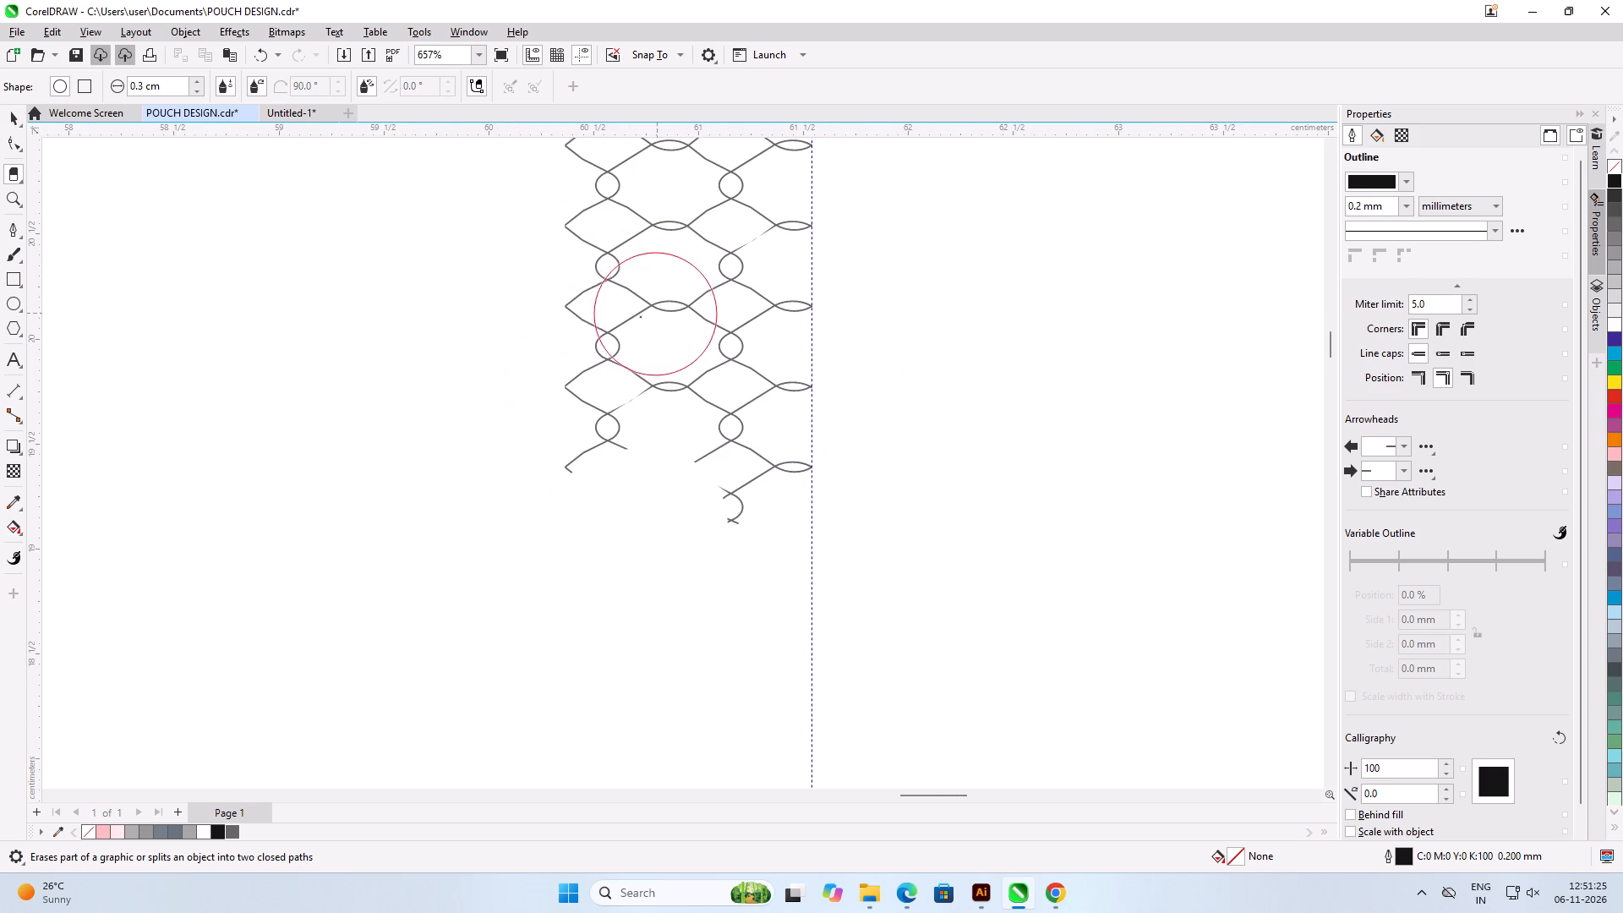
pyautogui.click(16, 120)
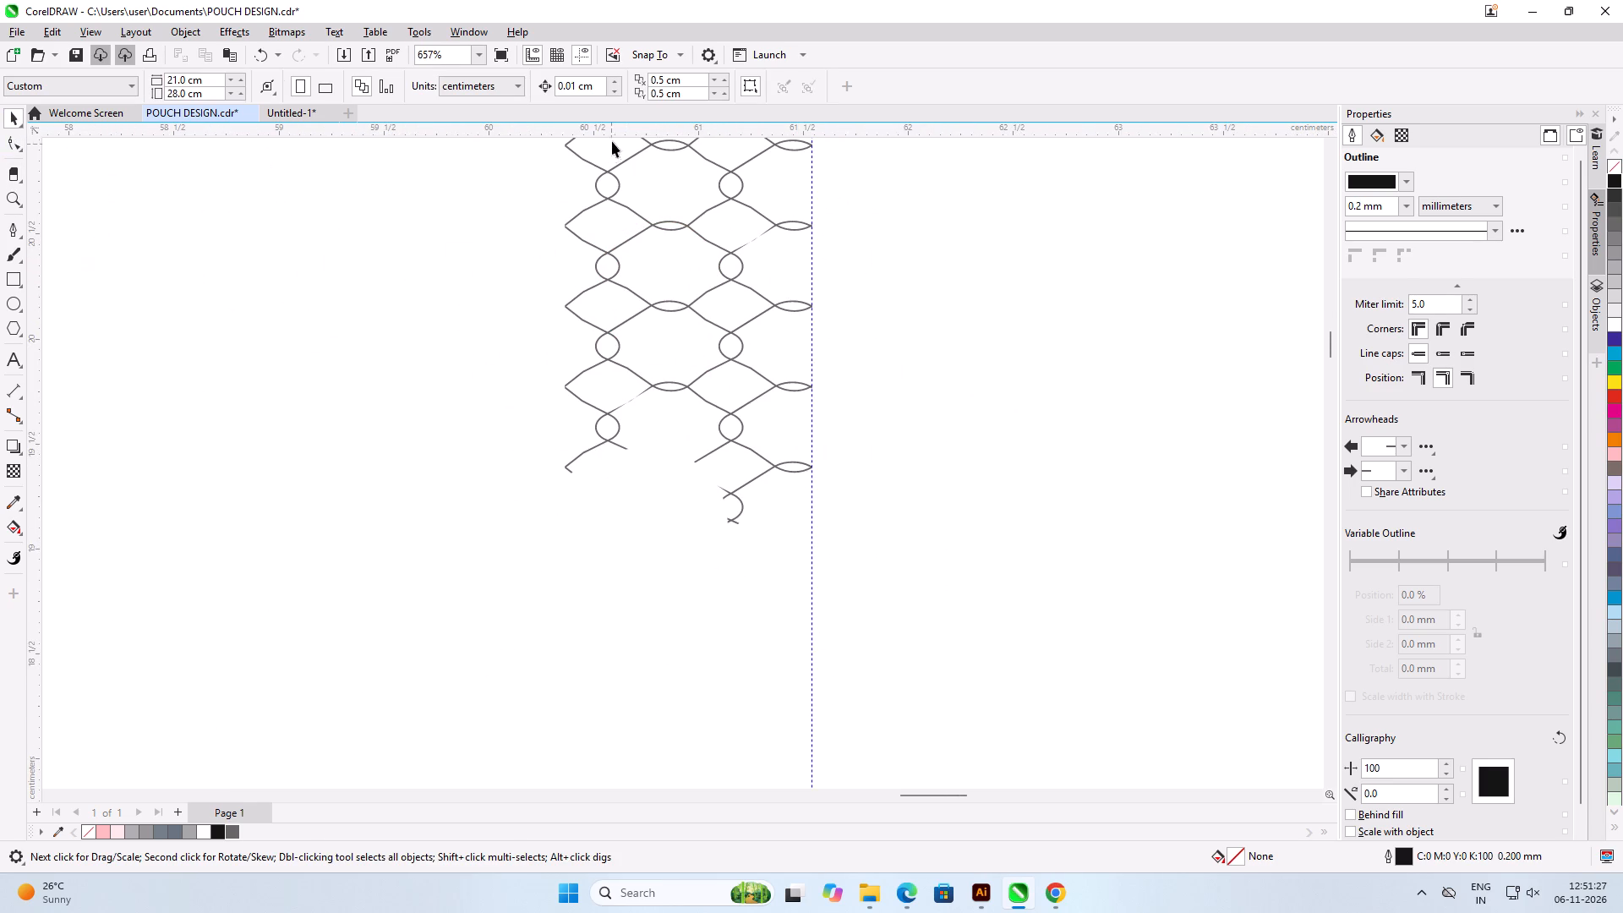
pyautogui.moveTo(618, 134); pyautogui.dragTo(637, 413)
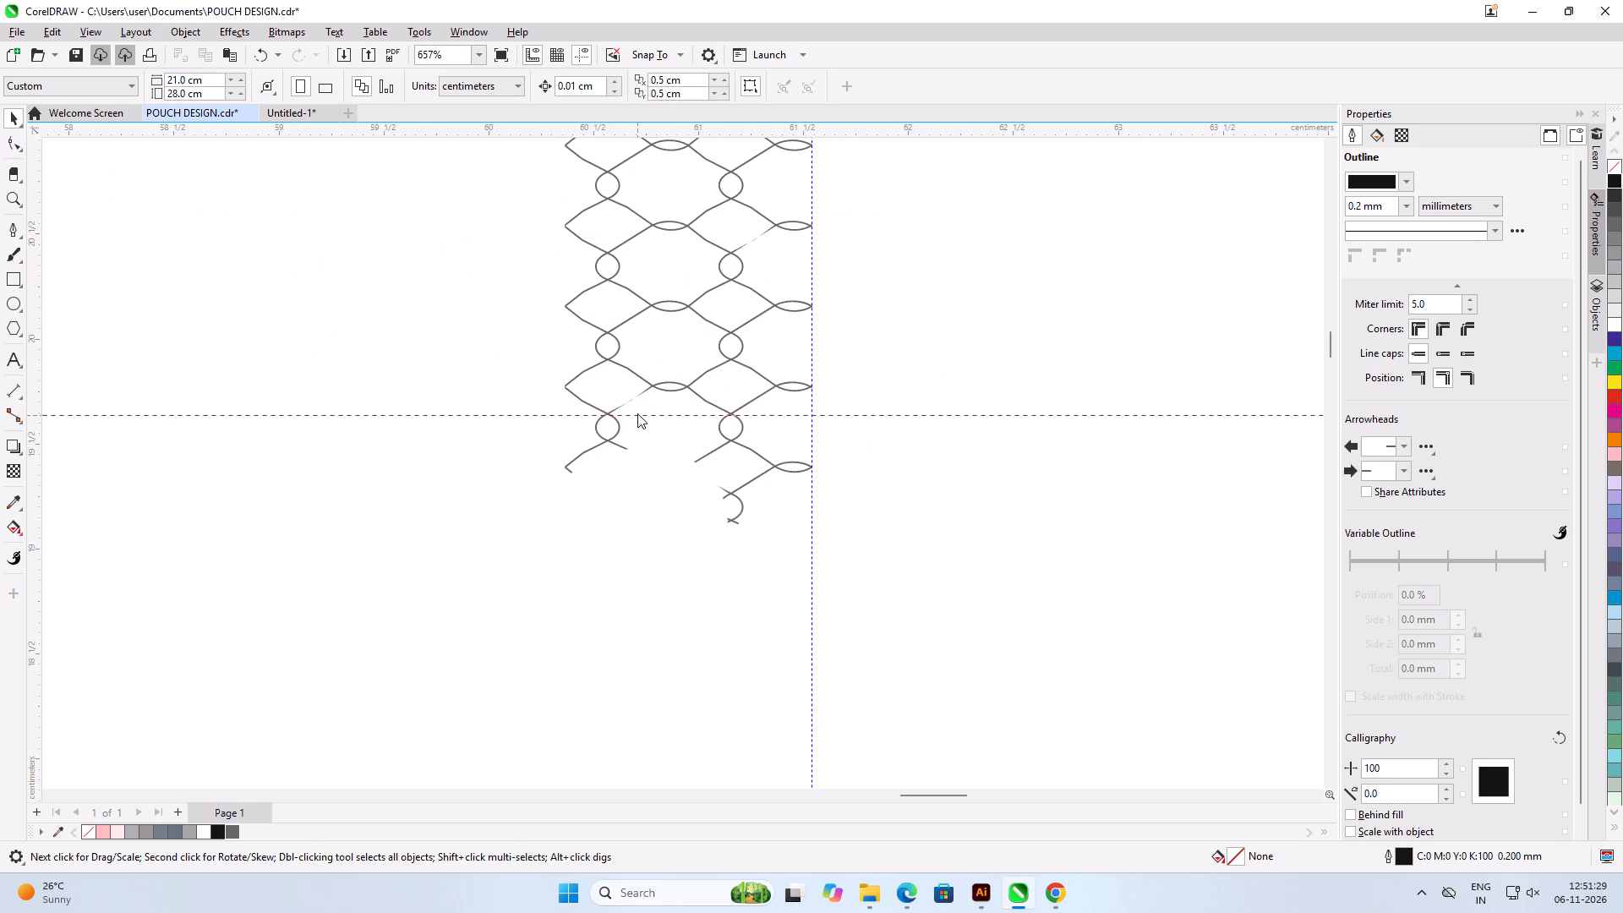
pyautogui.moveTo(637, 413); pyautogui.dragTo(637, 413)
pyautogui.scroll(7, 686, 413)
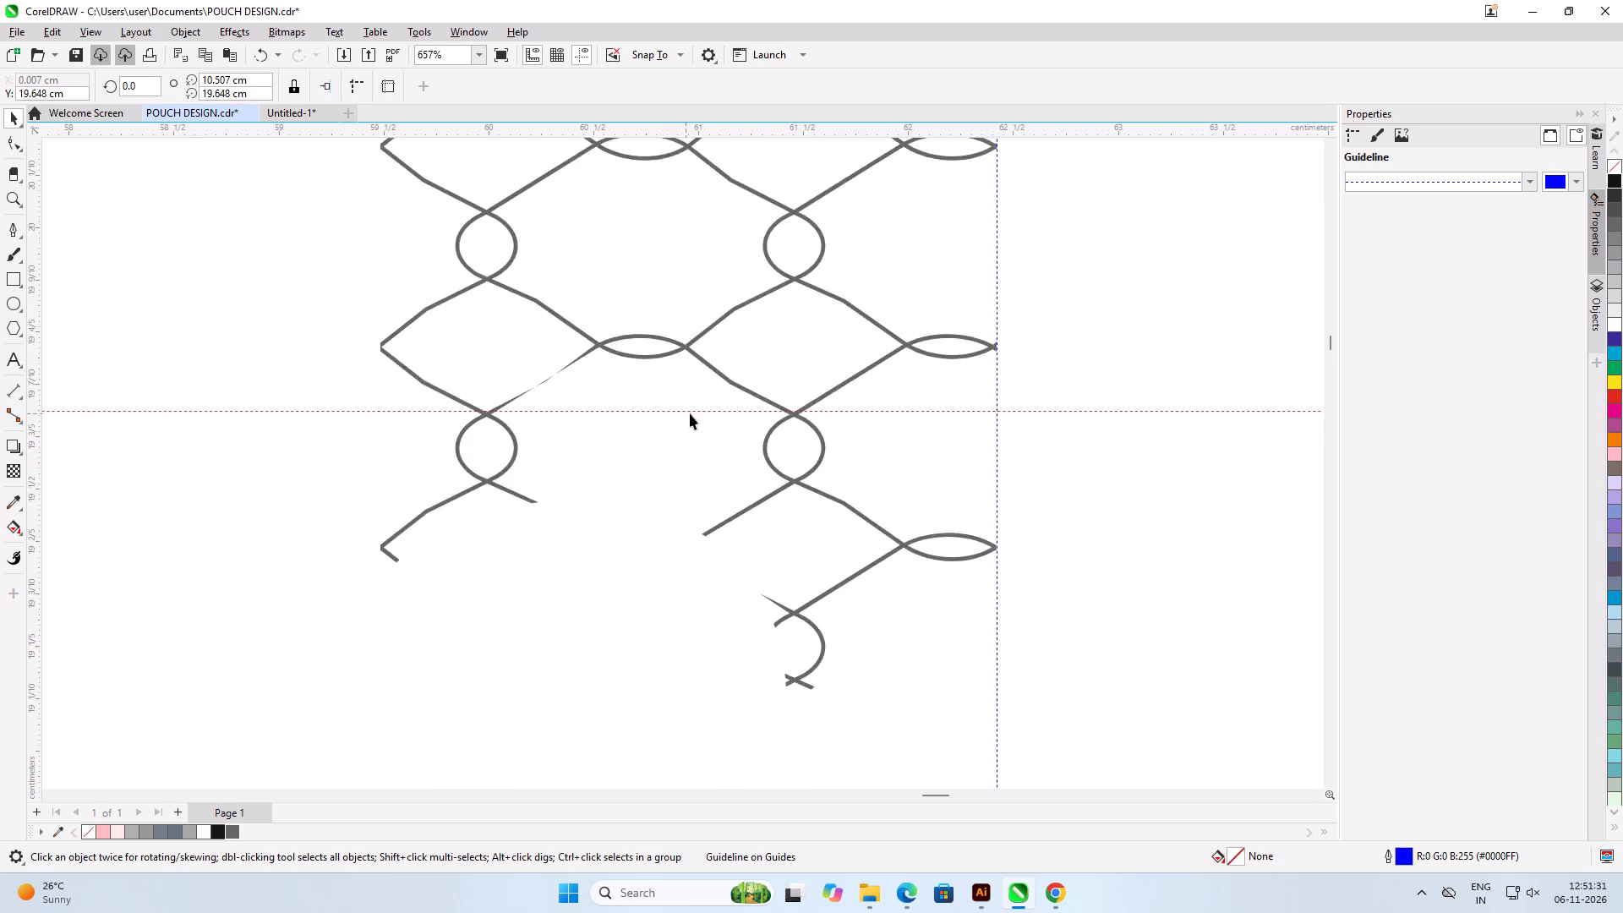
pyautogui.scroll(5, 690, 413)
pyautogui.moveTo(702, 408); pyautogui.dragTo(702, 418)
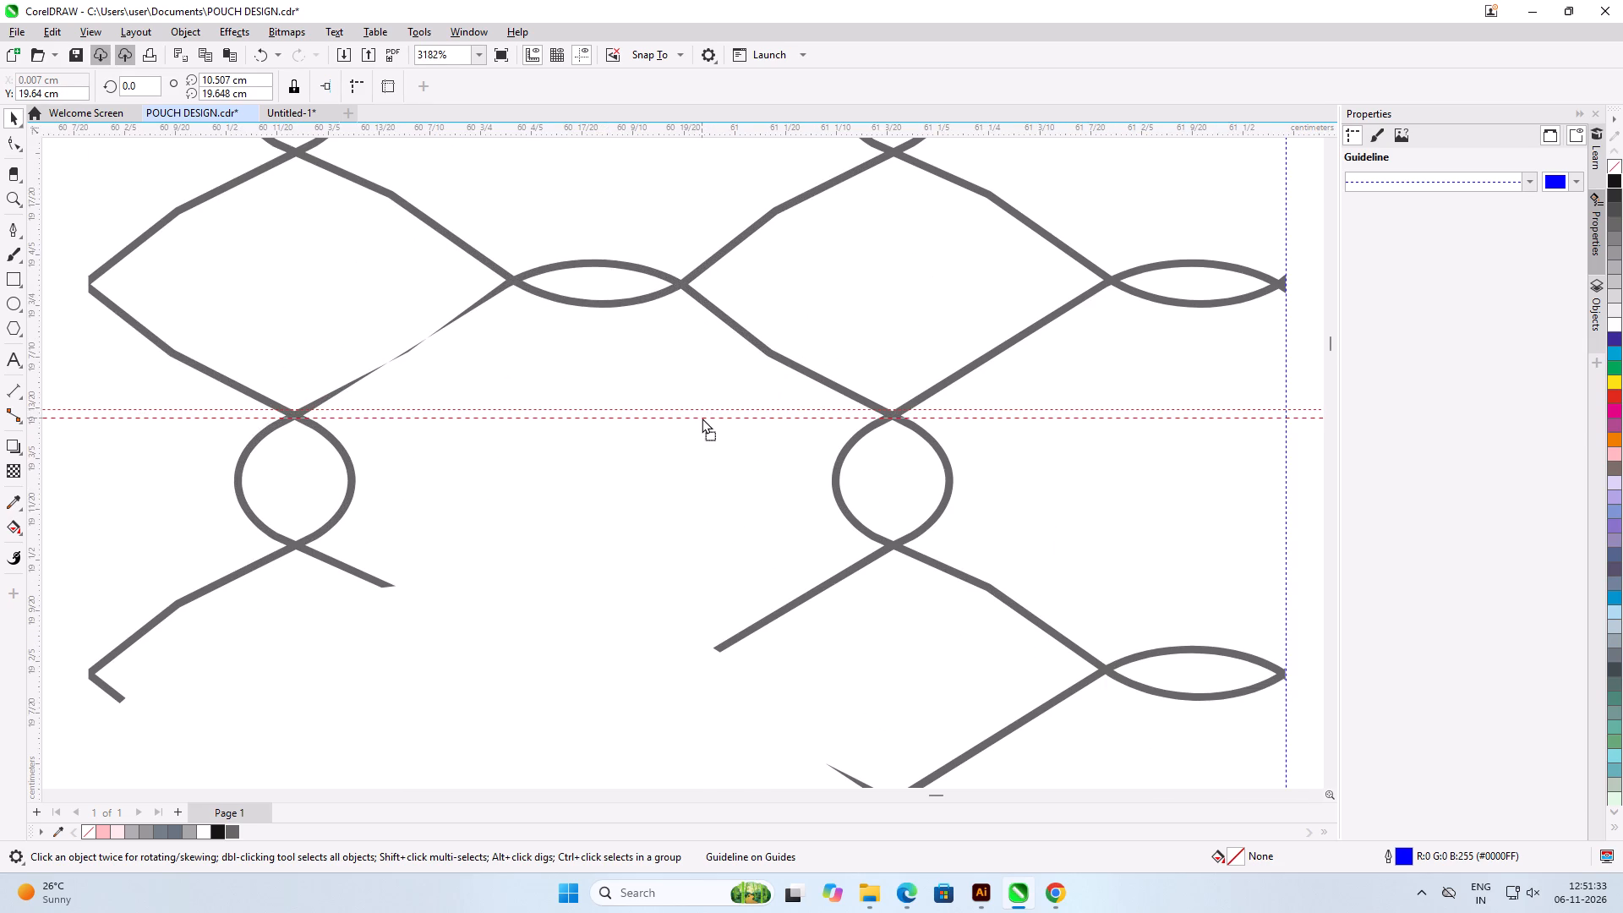
pyautogui.moveTo(702, 418); pyautogui.dragTo(702, 417)
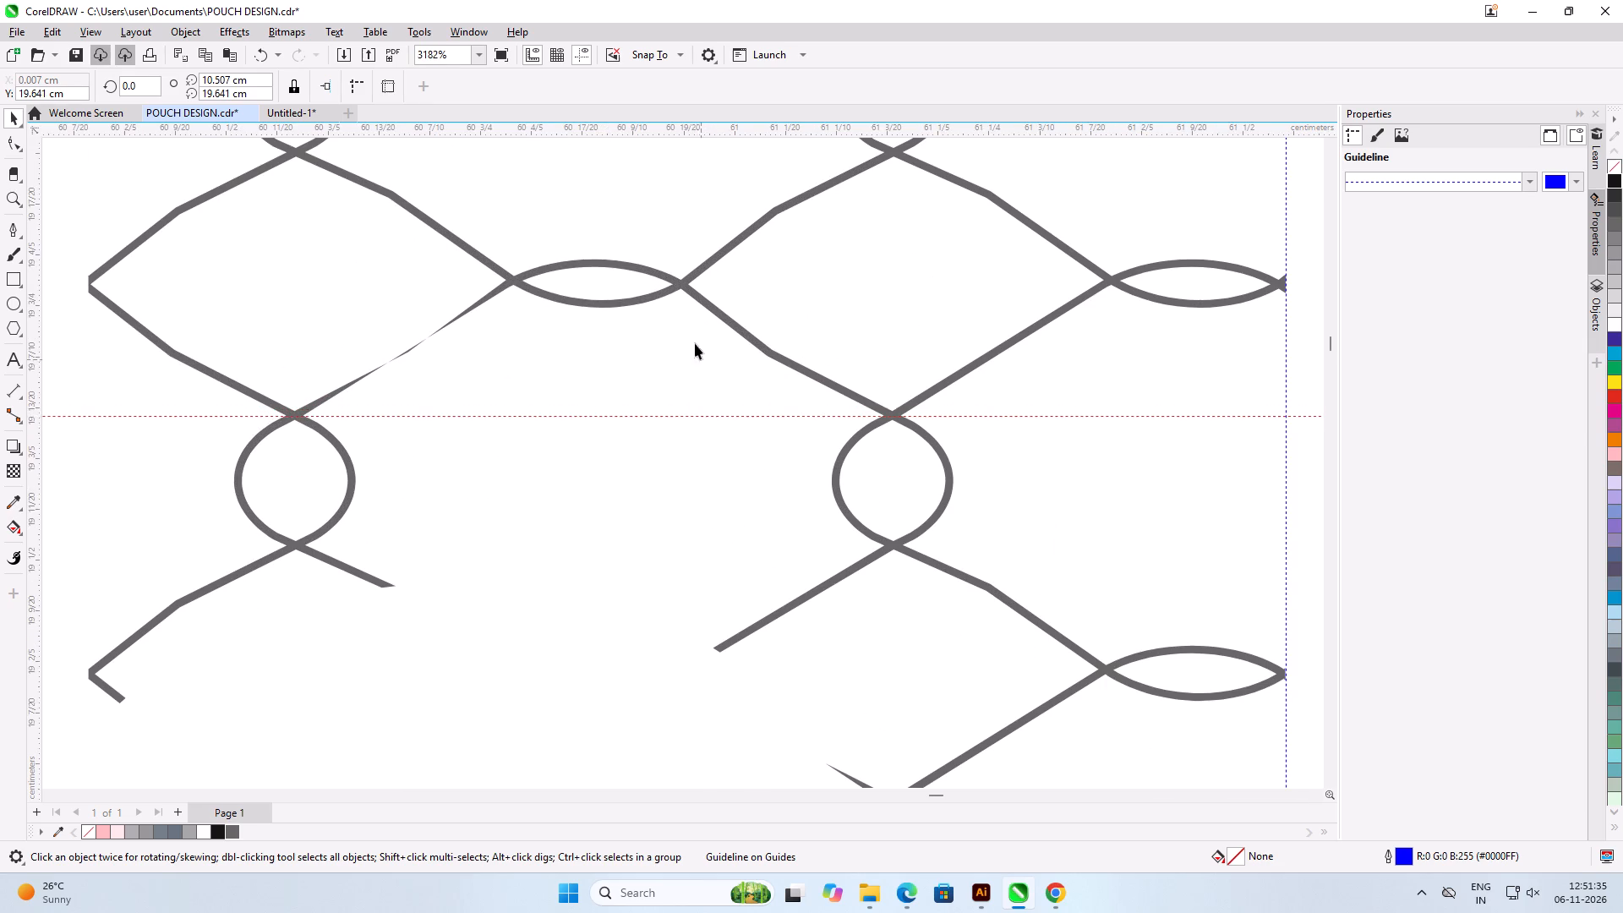
# Erase the circles and loose lines hanging below the horizontal guideline in the lattice's right column.
pyautogui.scroll(-2, 693, 322)
pyautogui.click(21, 173)
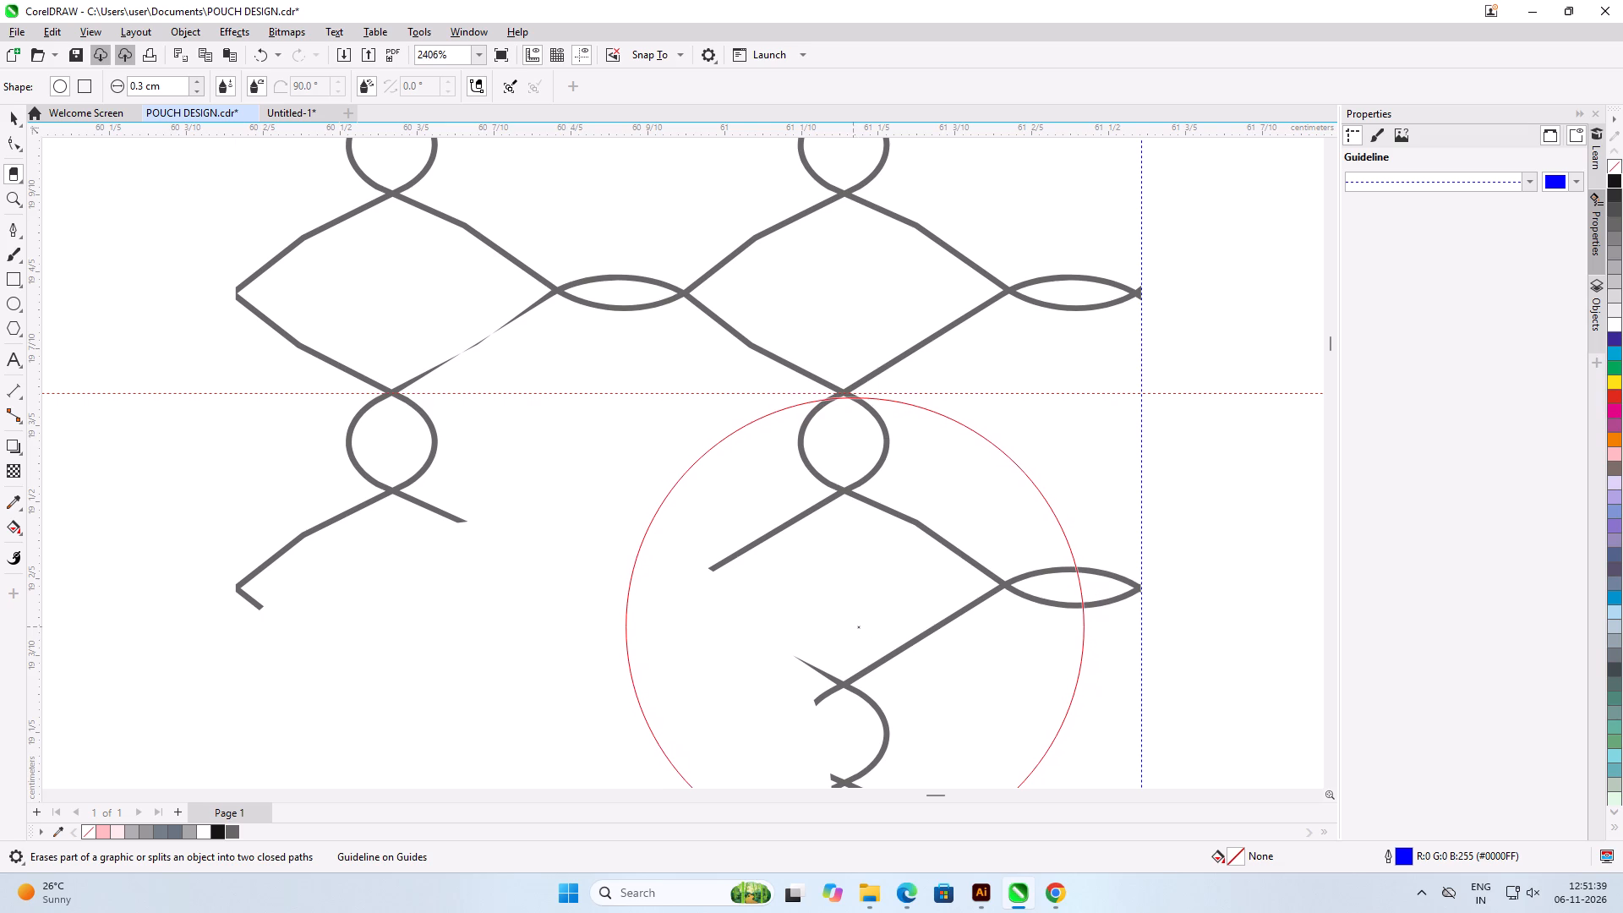
pyautogui.moveTo(854, 624); pyautogui.dragTo(849, 701)
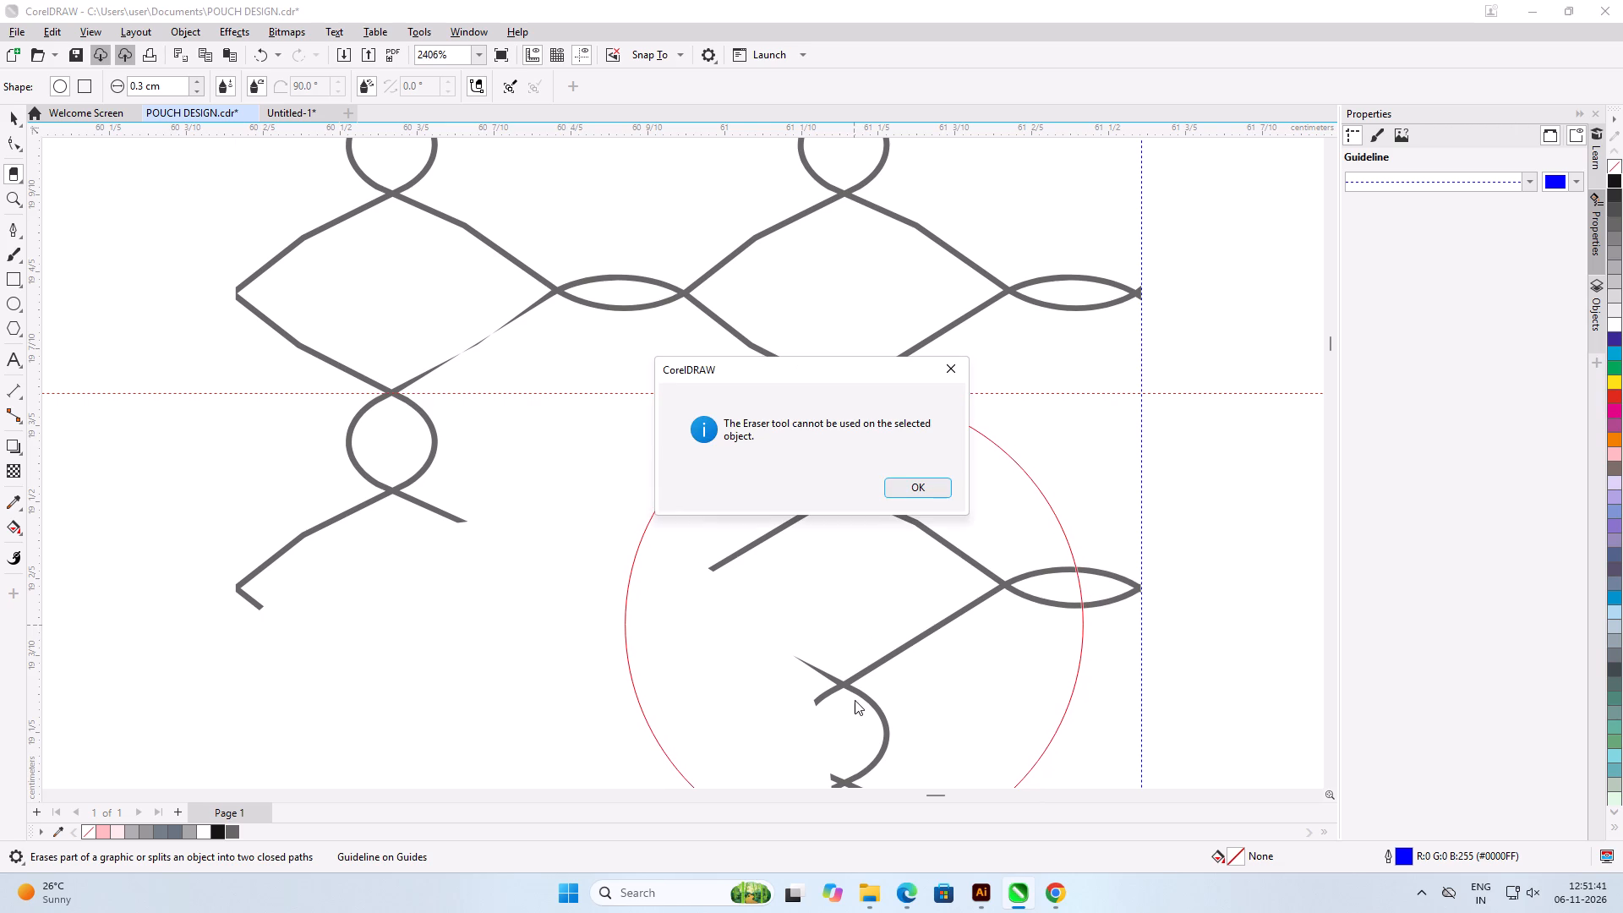
pyautogui.click(936, 489)
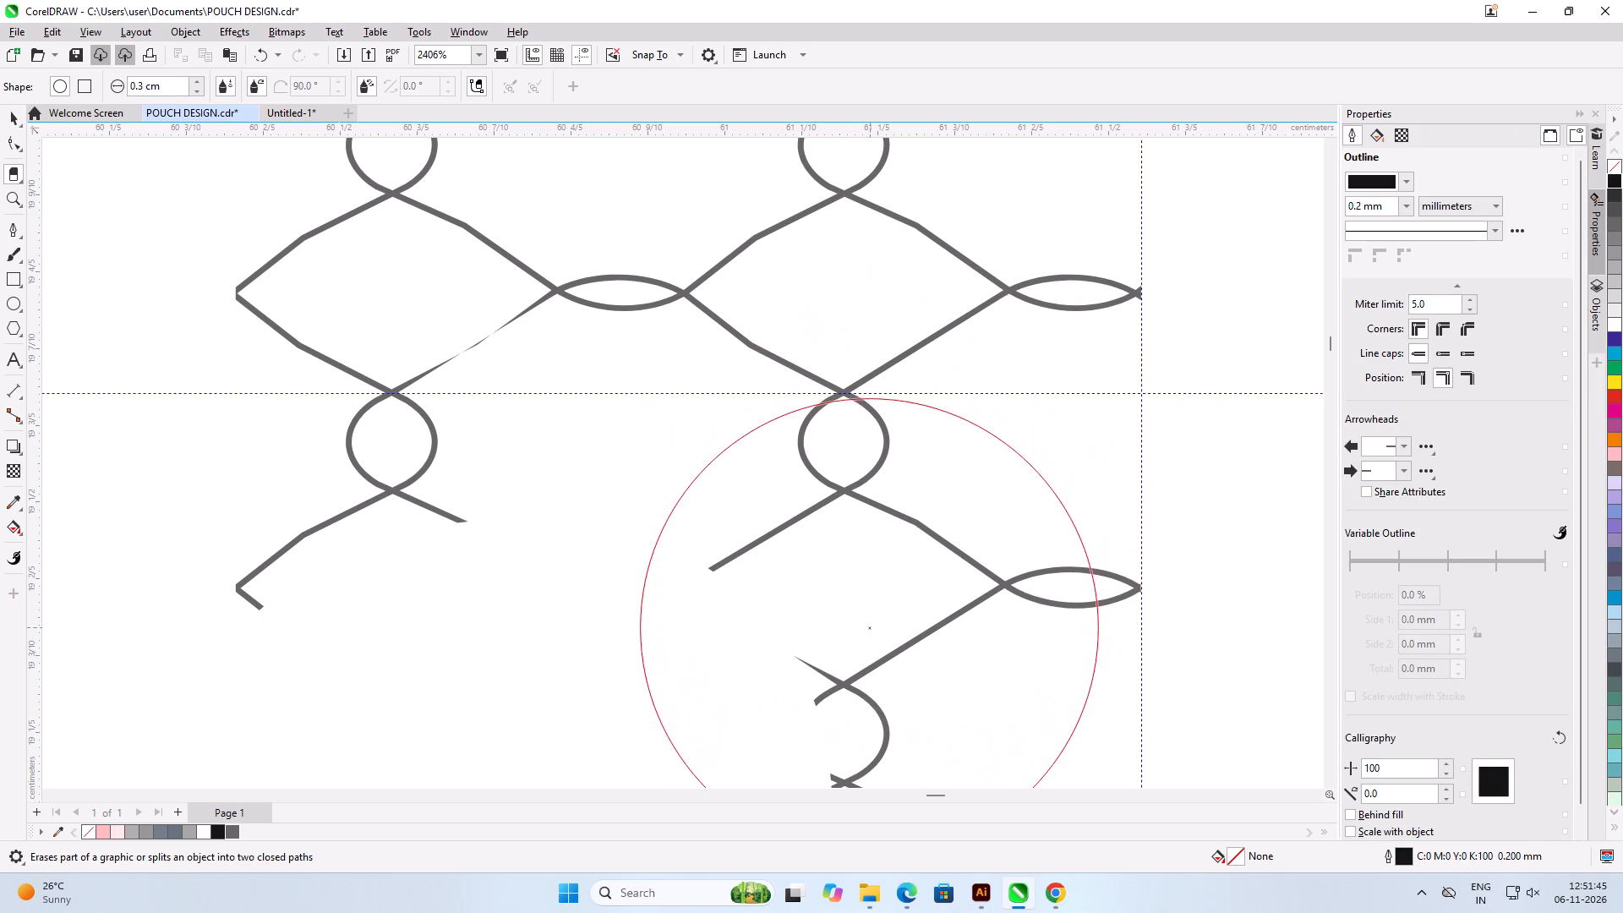
pyautogui.moveTo(859, 626); pyautogui.dragTo(853, 686)
pyautogui.moveTo(946, 657); pyautogui.dragTo(1262, 682)
pyautogui.scroll(6, 886, 614)
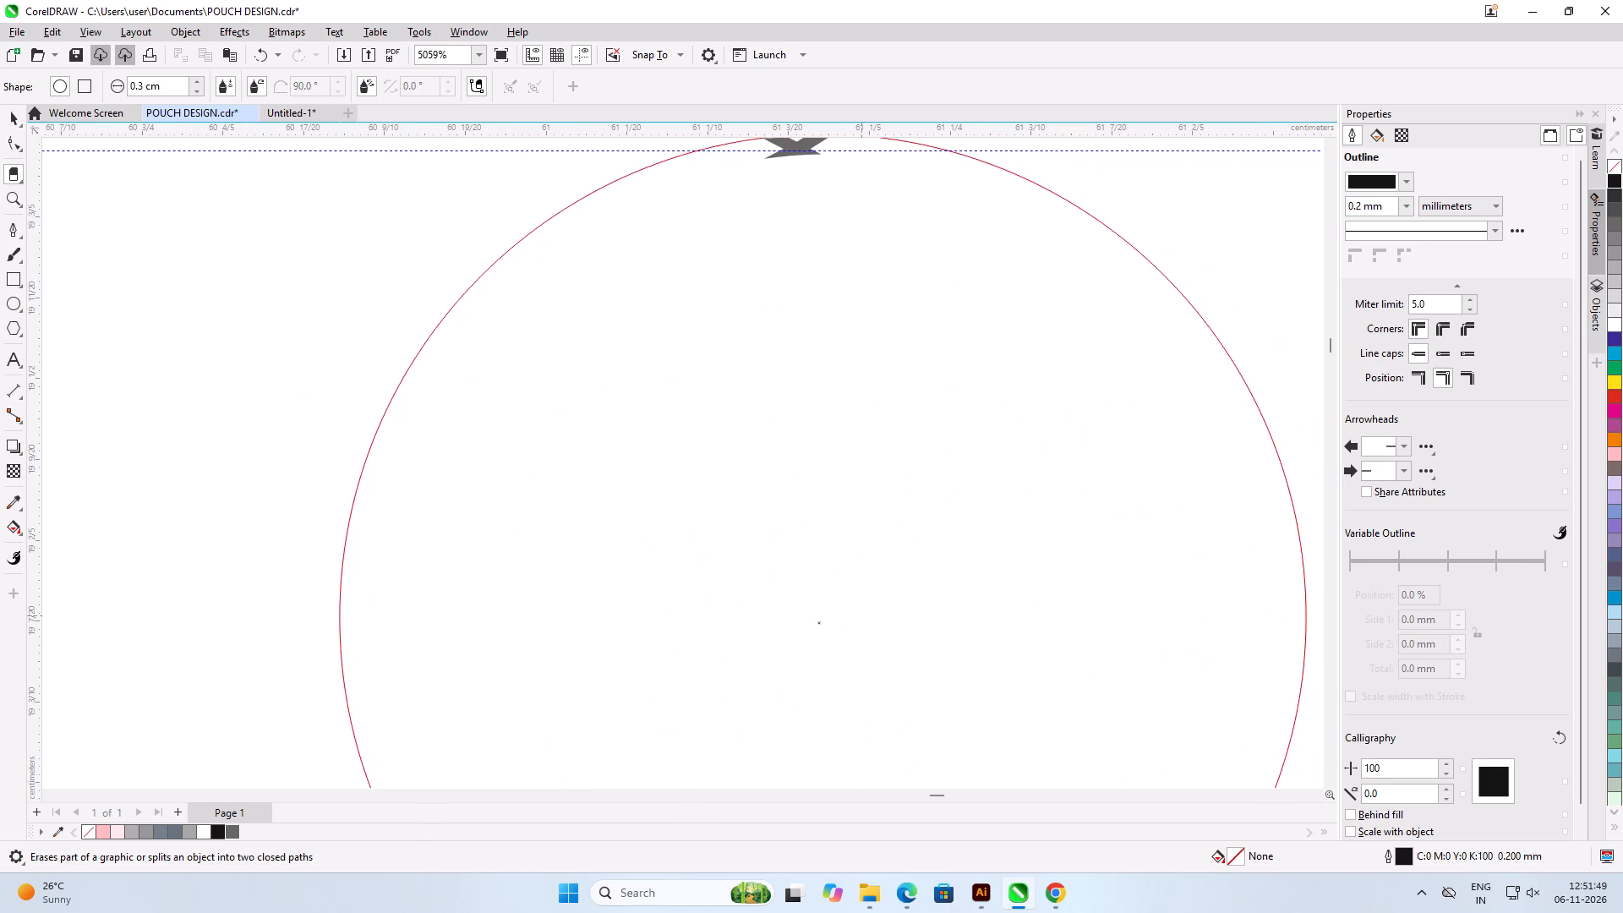
pyautogui.moveTo(807, 636); pyautogui.dragTo(795, 707)
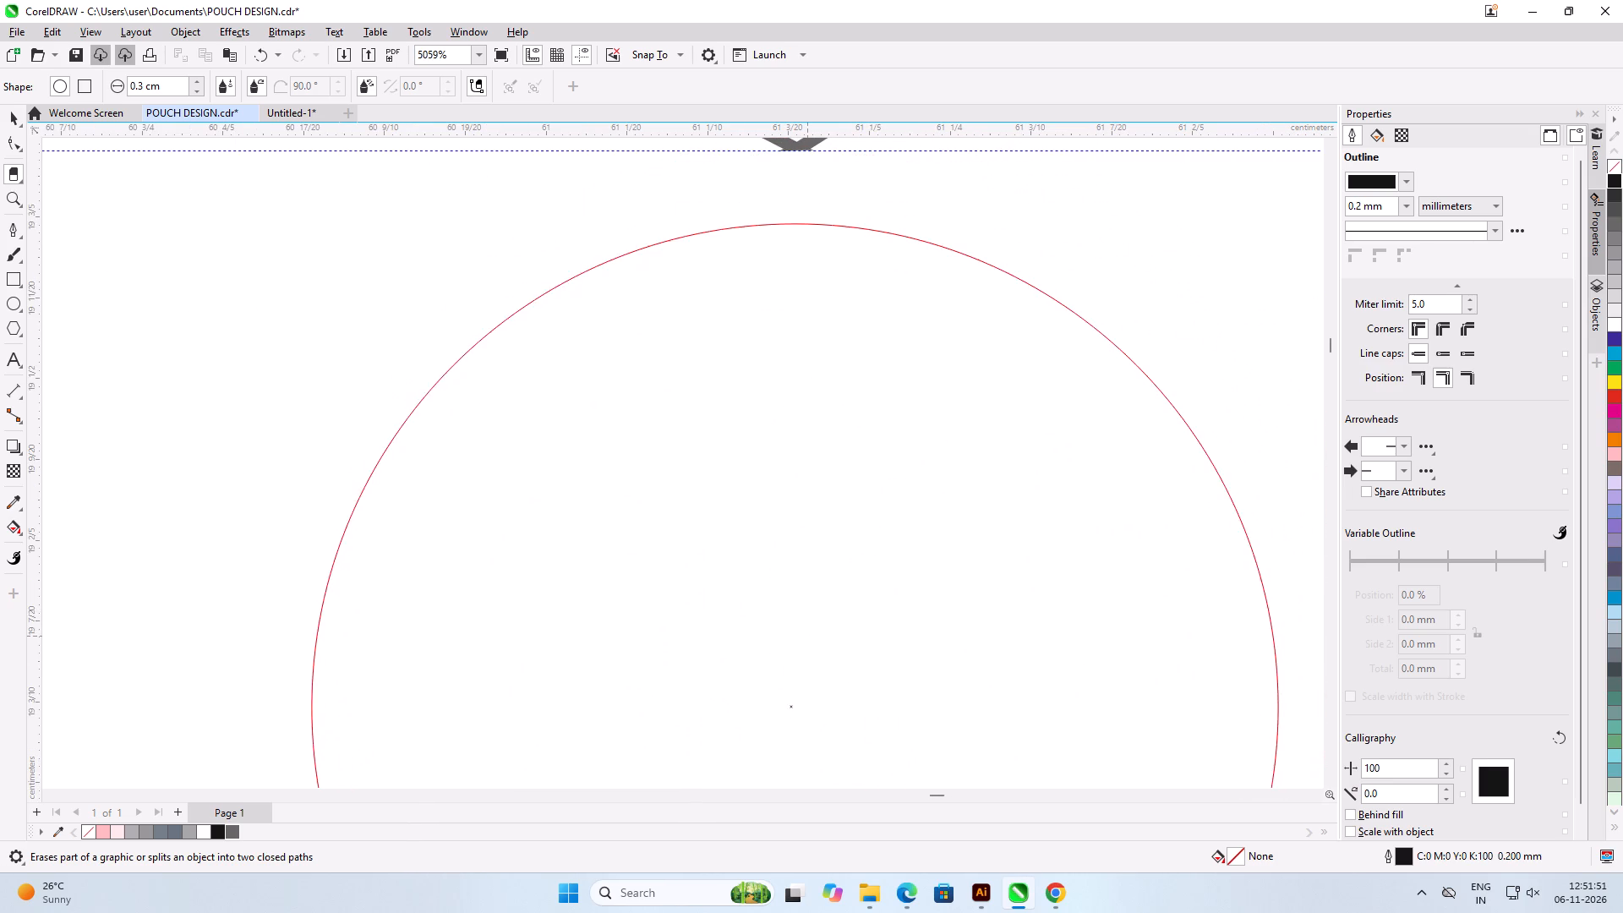
# Erase the circle and loose lines below the horizontal guideline in the lattice's left column.
pyautogui.scroll(-7, 918, 663)
pyautogui.scroll(3, 371, 695)
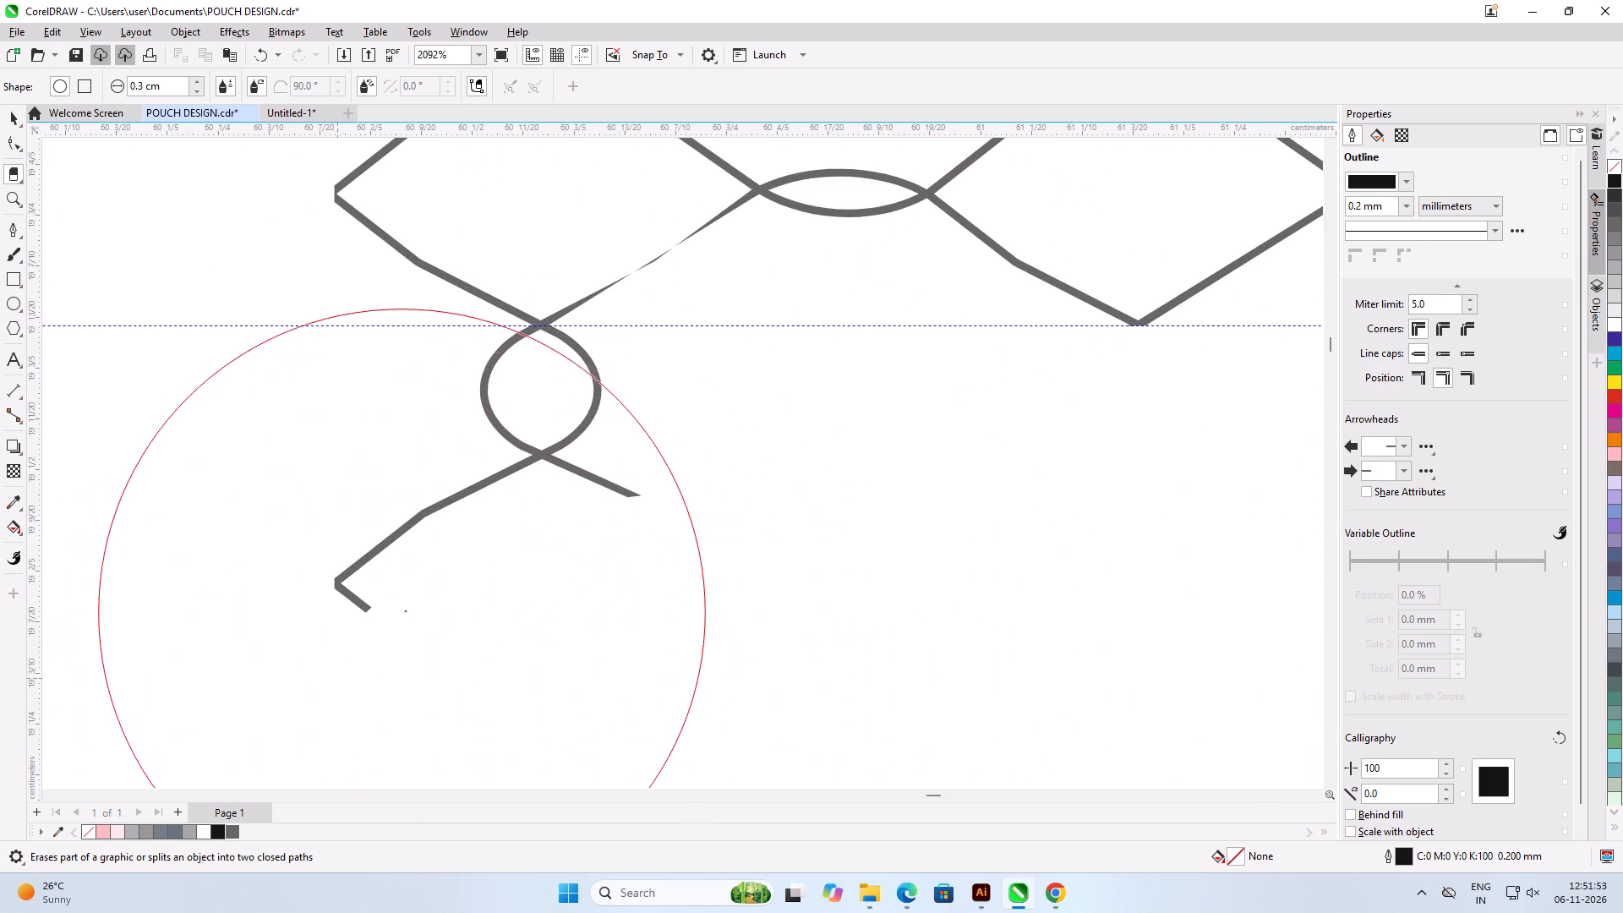
pyautogui.scroll(1, 432, 617)
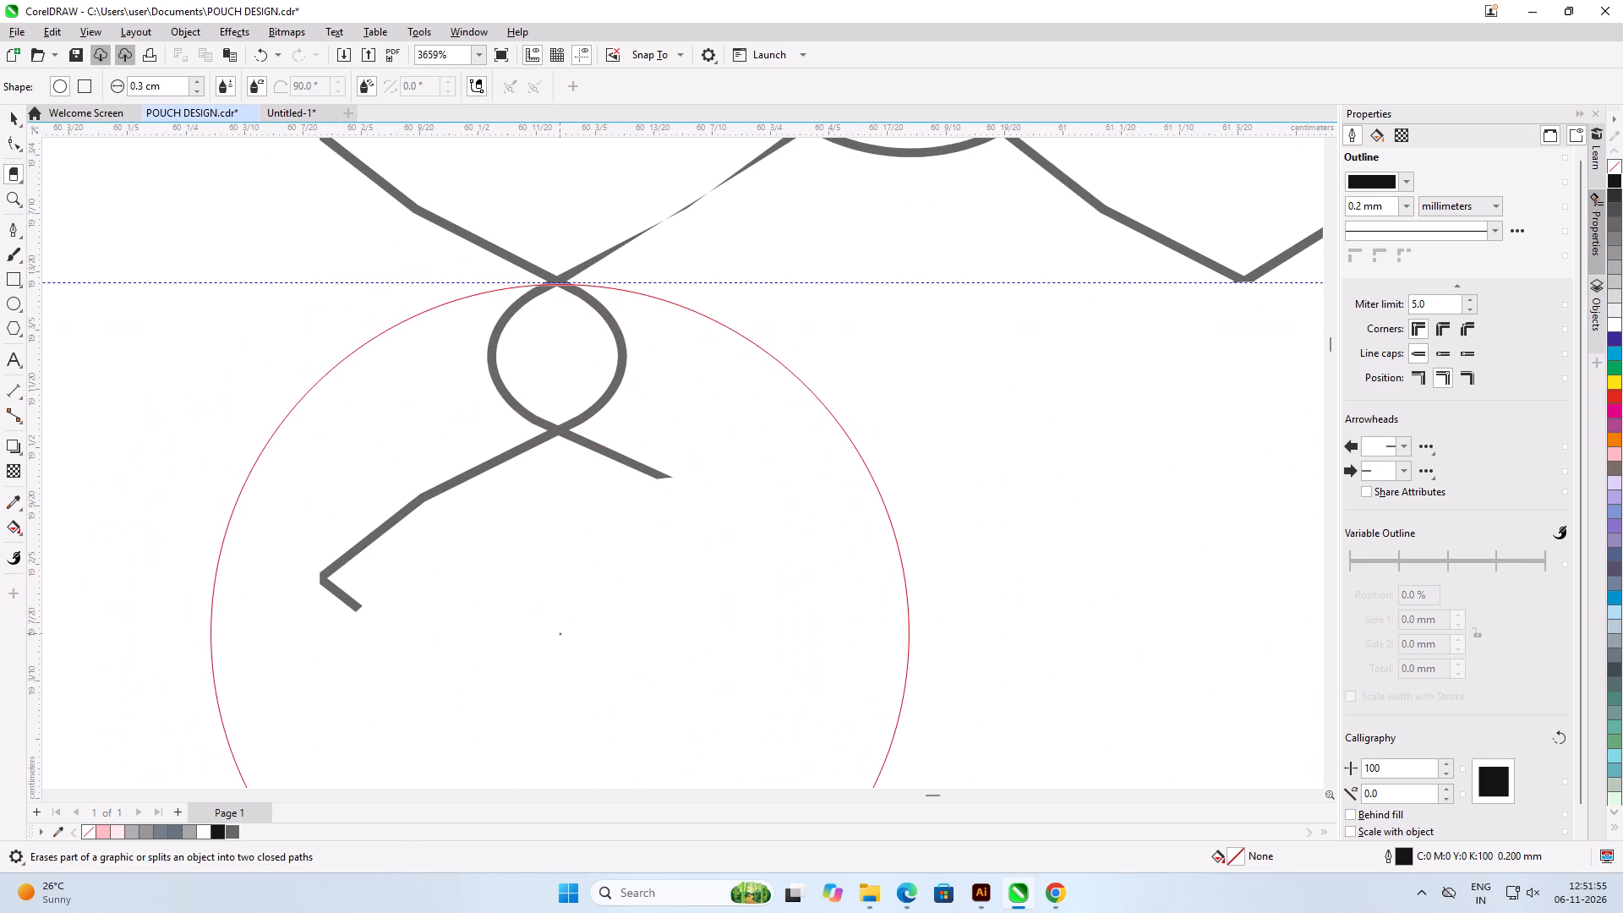
pyautogui.moveTo(560, 633); pyautogui.dragTo(530, 752)
# Erase the broken peak above the lattice's left column and the small stub left at the adjoining crossing.
pyautogui.scroll(-13, 562, 639)
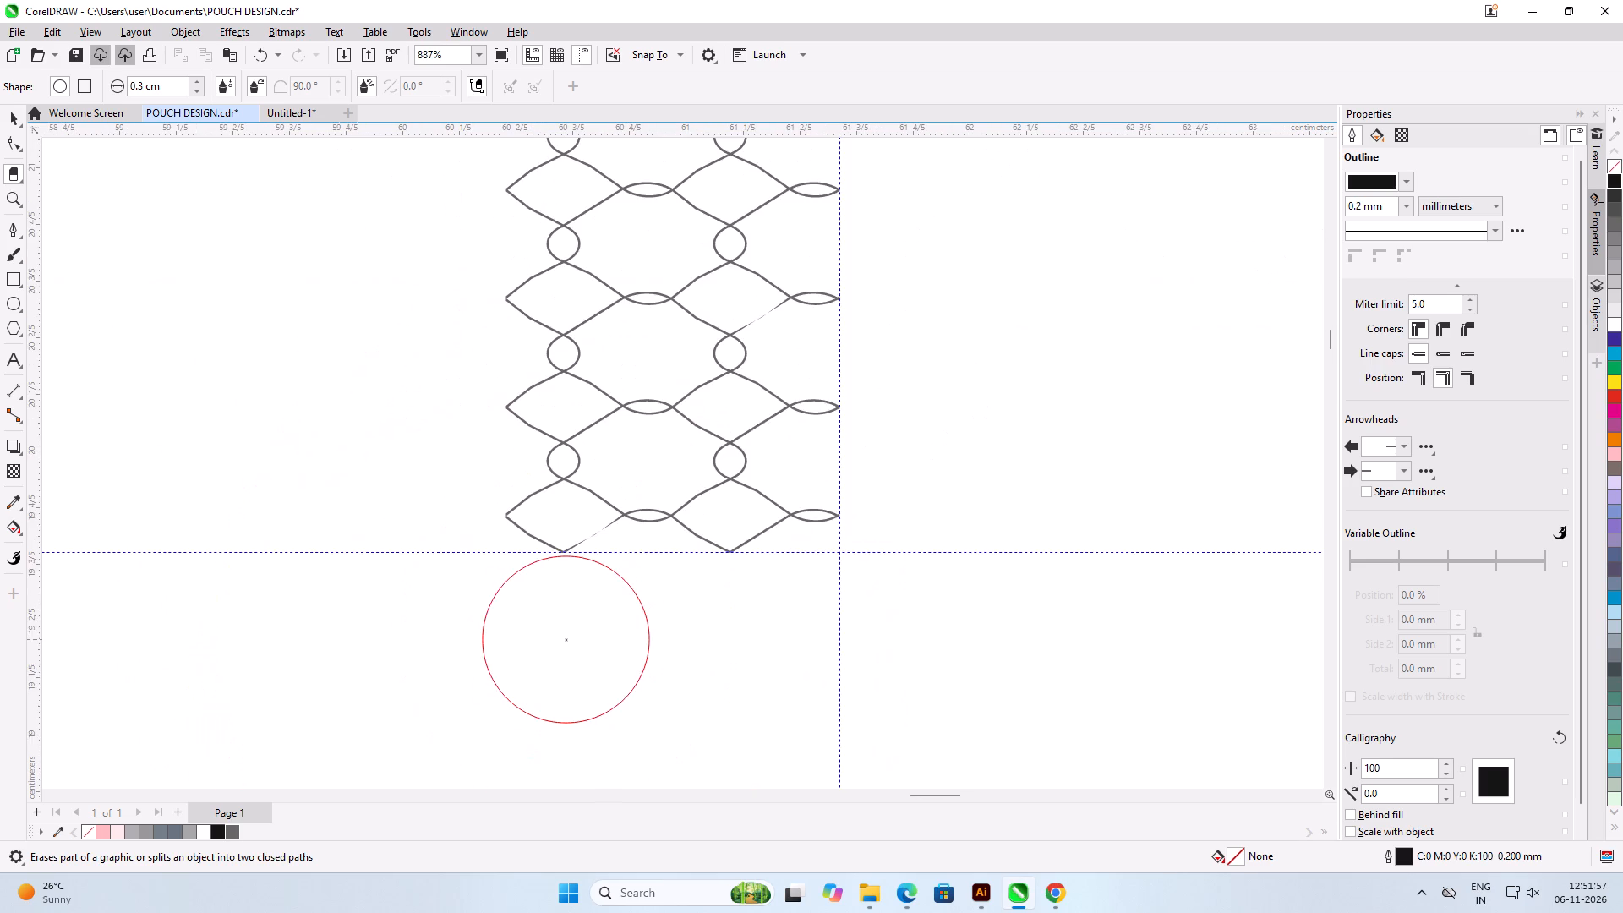
pyautogui.scroll(-5, 566, 639)
pyautogui.scroll(3, 629, 379)
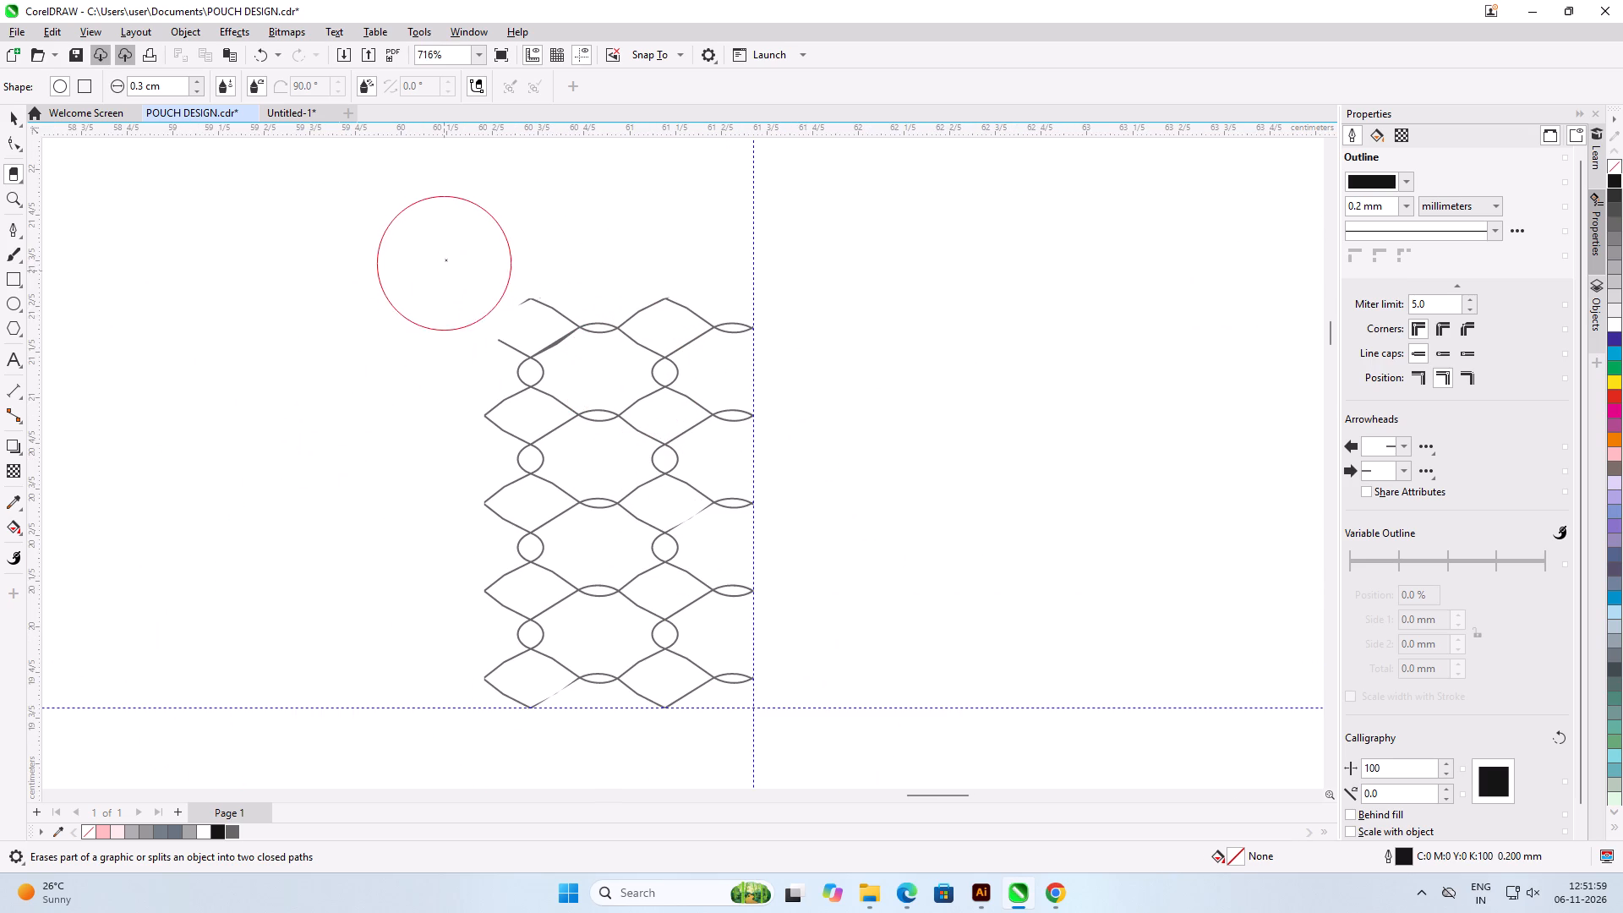
pyautogui.moveTo(551, 262); pyautogui.dragTo(529, 215)
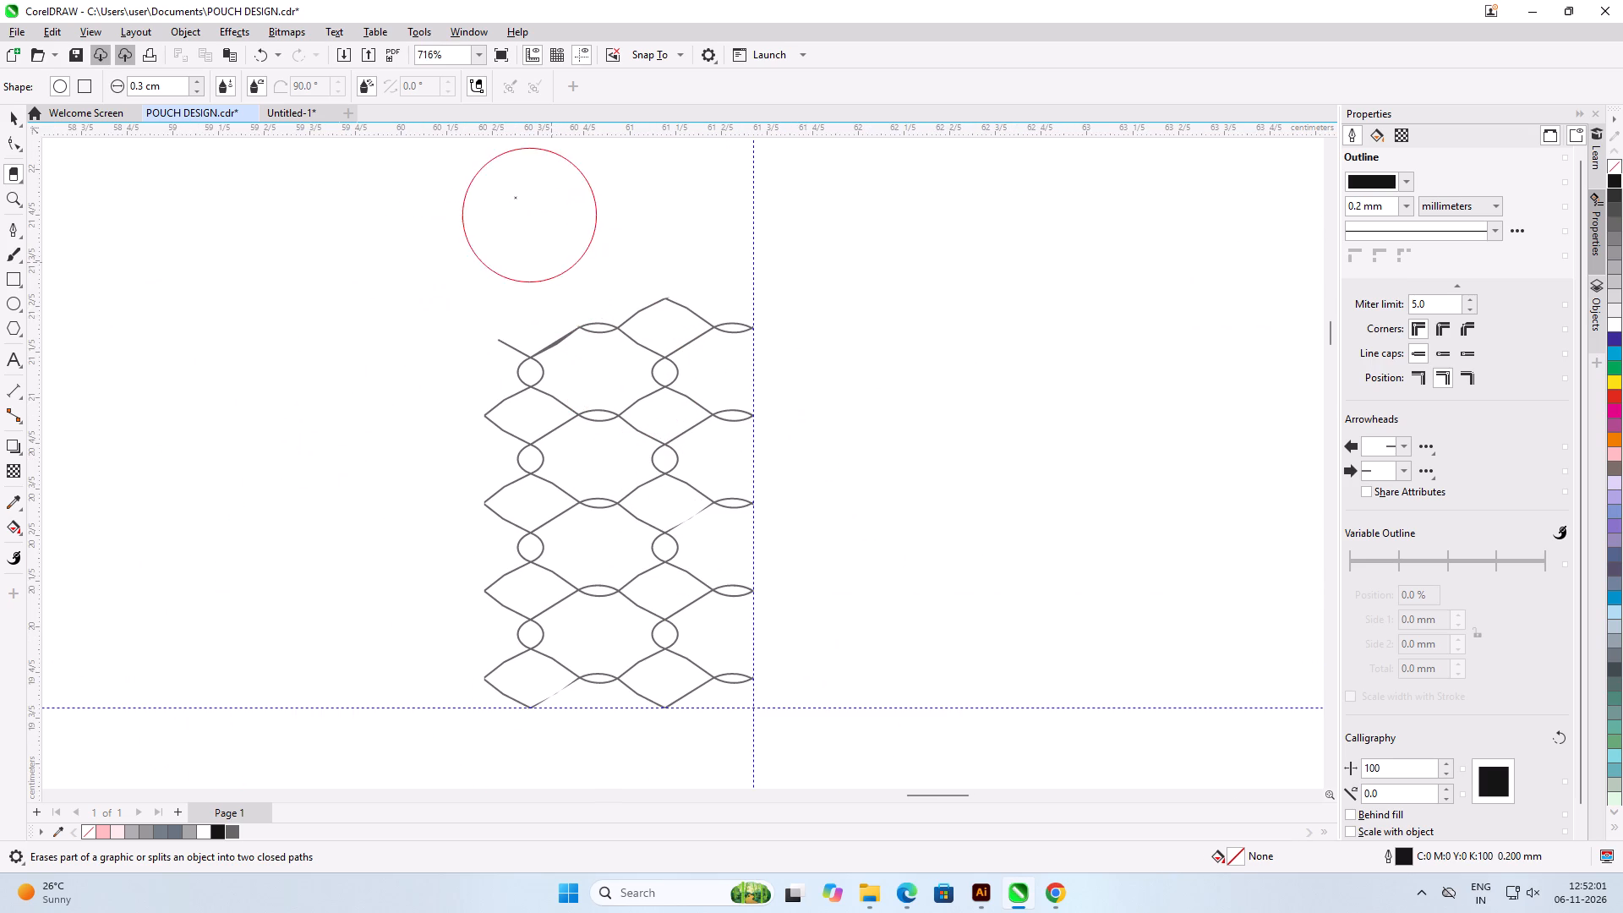
pyautogui.scroll(11, 504, 264)
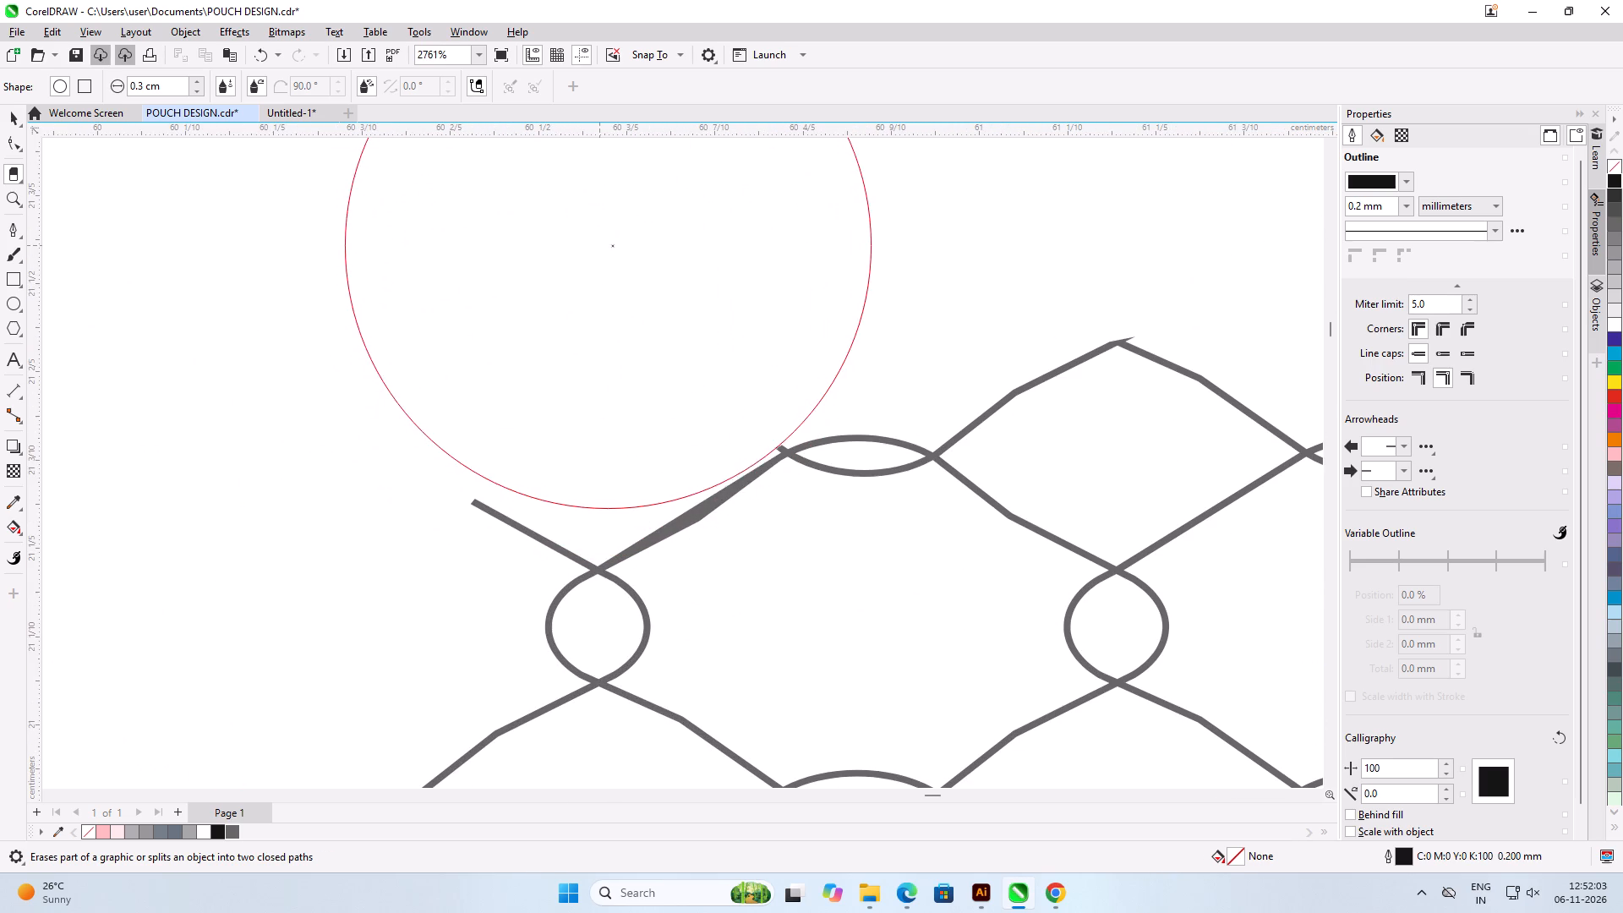
pyautogui.moveTo(648, 224); pyautogui.dragTo(648, 193)
# Place a second horizontal guideline at about Y 21.048 cm, through the crossing points beneath the topmost circles.
pyautogui.scroll(-2, 533, 239)
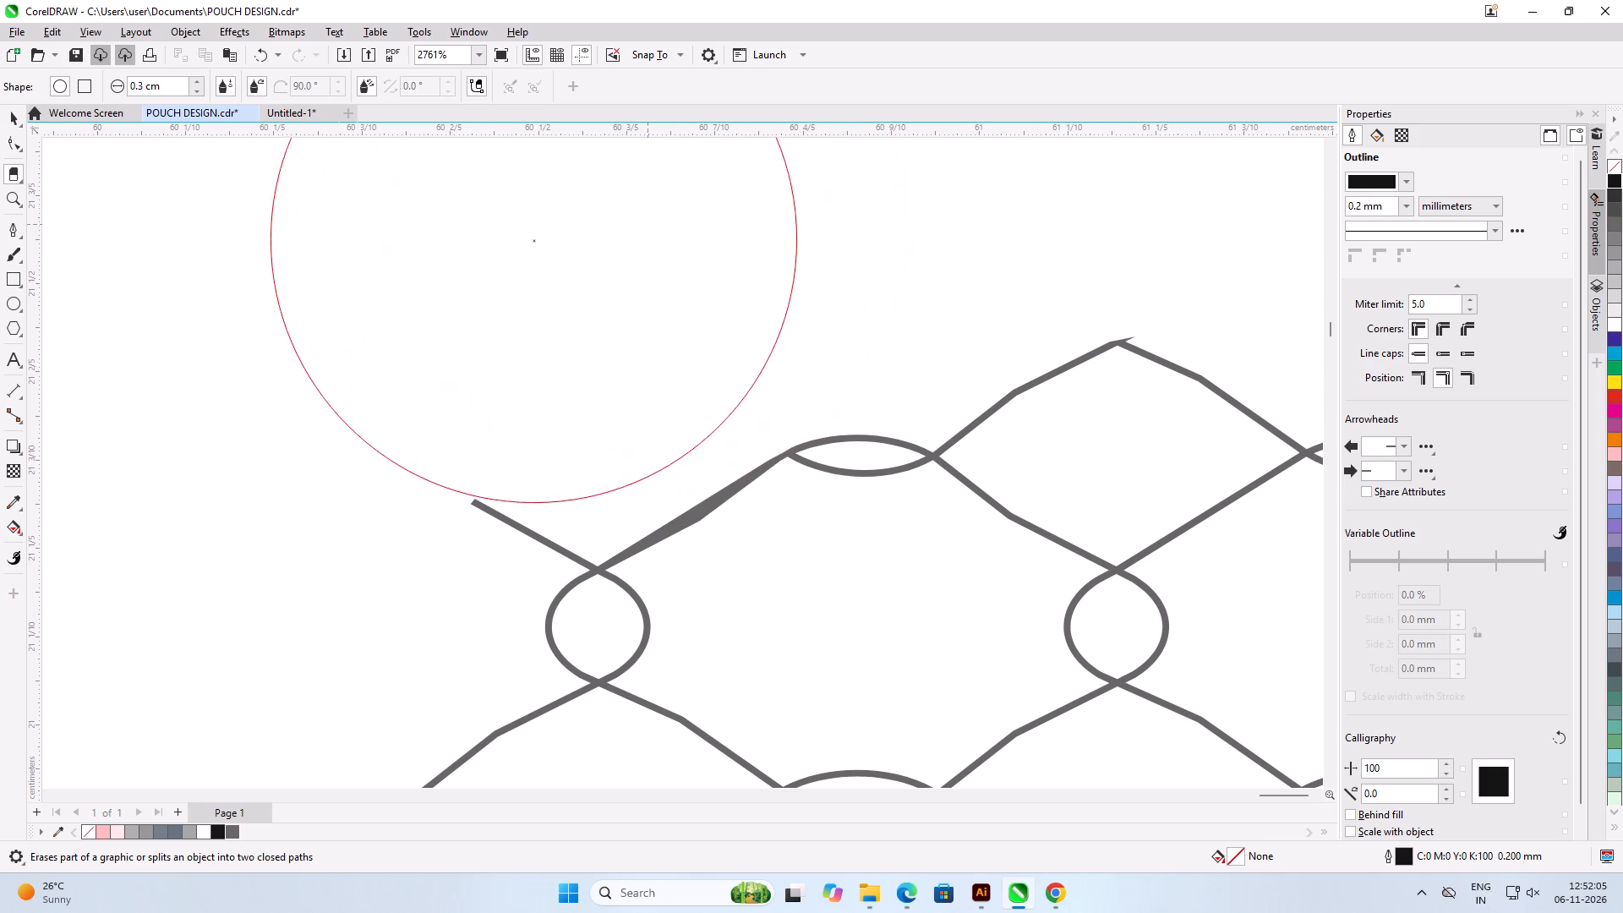
pyautogui.scroll(-6, 533, 240)
pyautogui.click(24, 124)
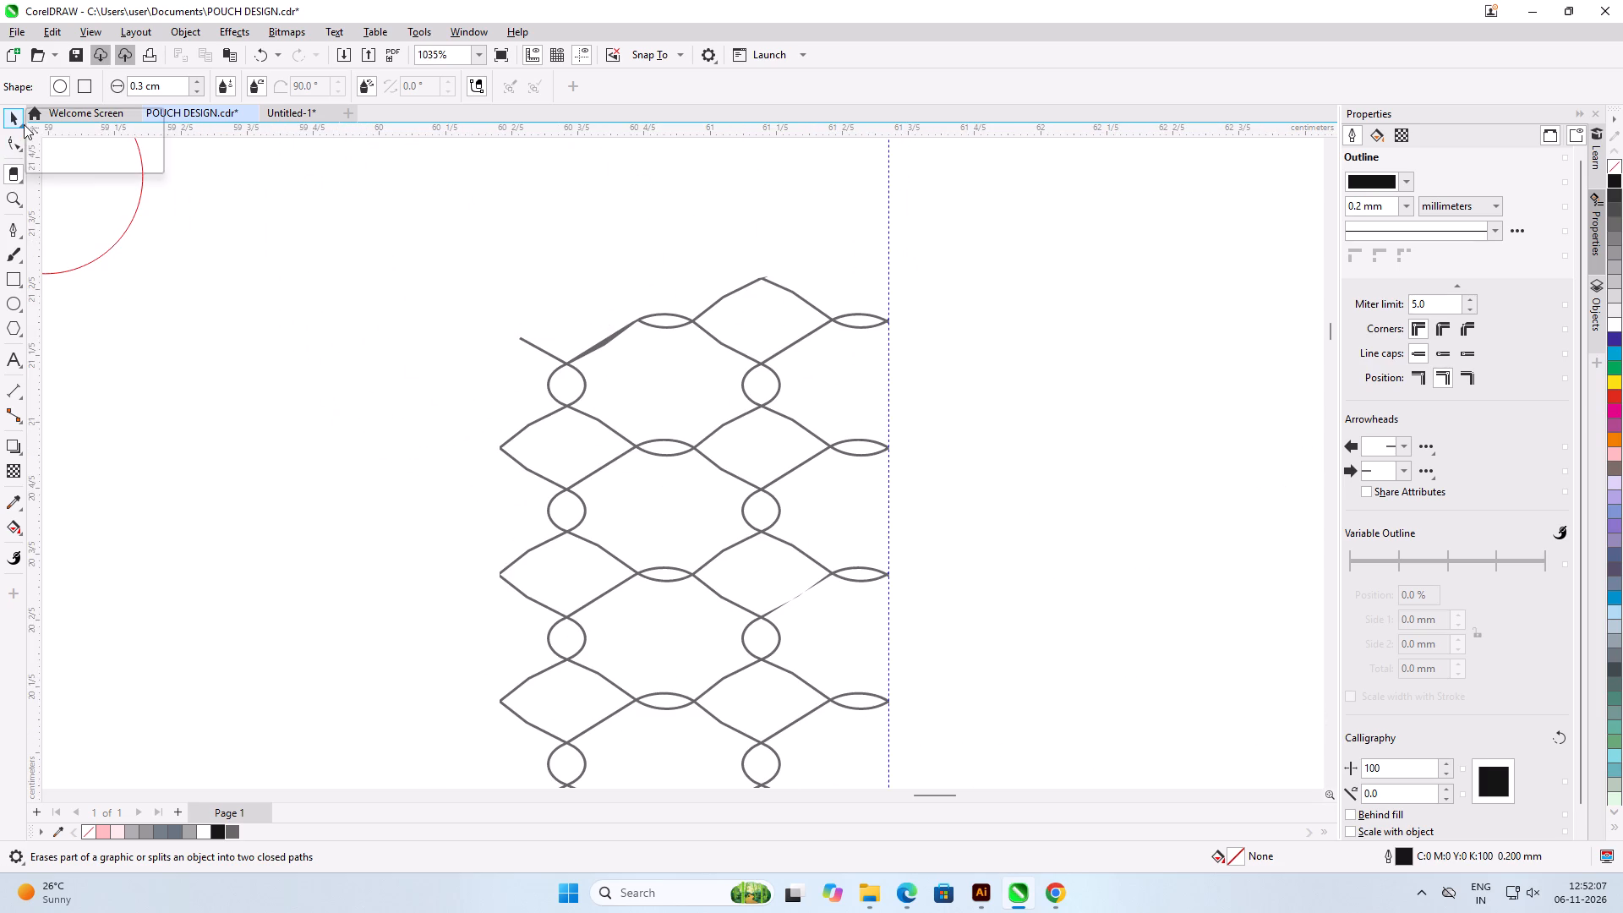
pyautogui.click(79, 120)
pyautogui.scroll(3, 609, 349)
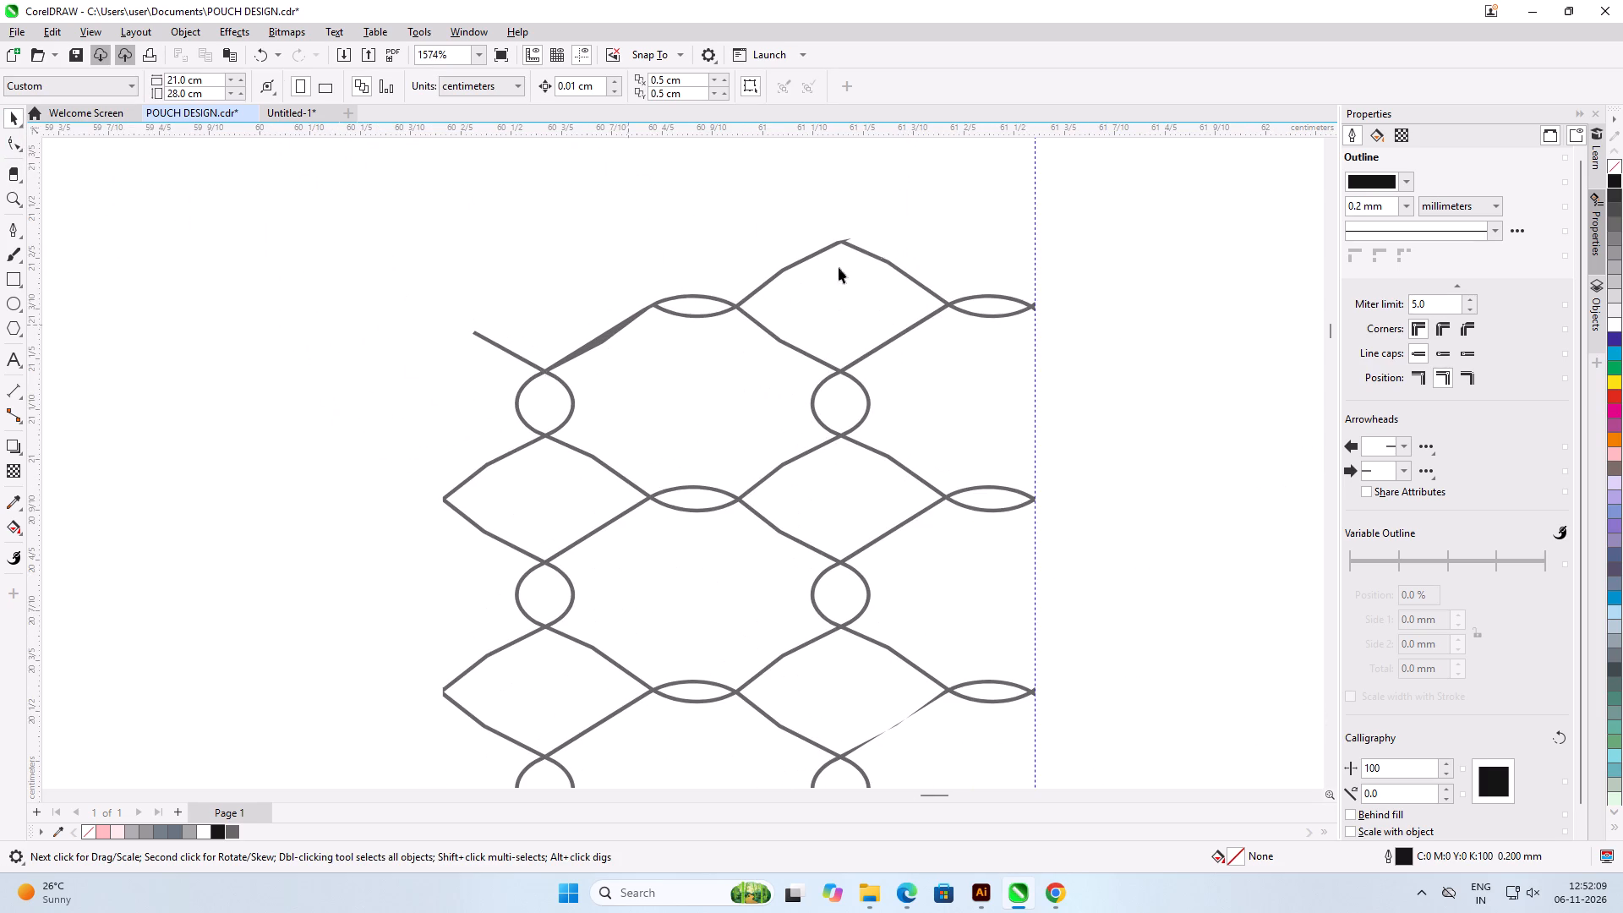
pyautogui.moveTo(922, 131); pyautogui.dragTo(914, 353)
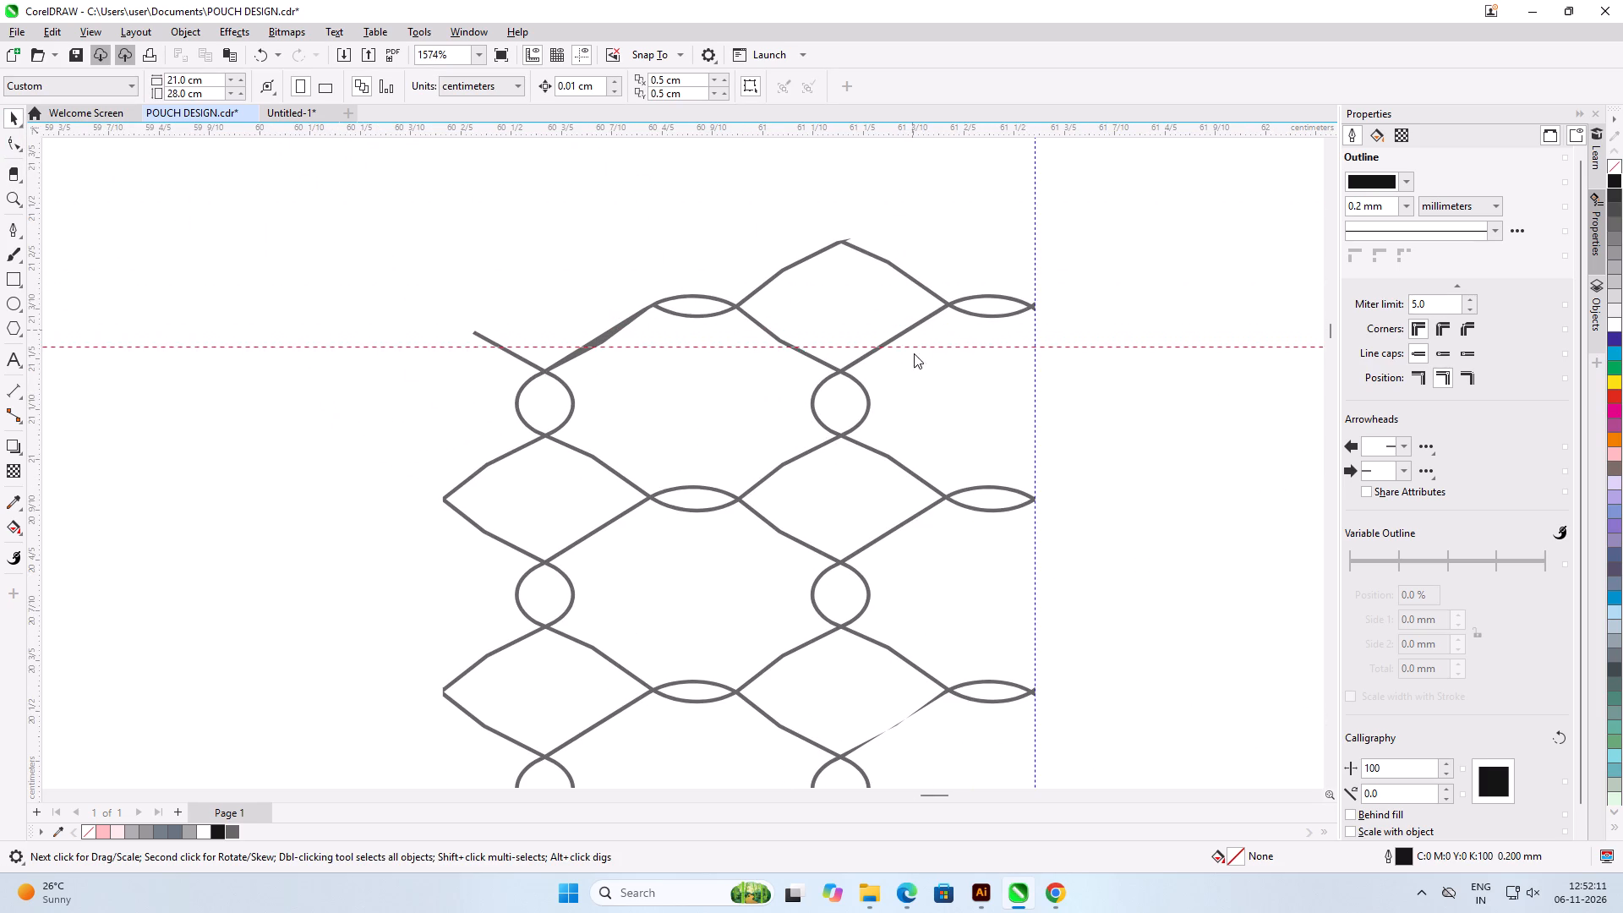
pyautogui.moveTo(914, 353); pyautogui.dragTo(919, 434)
pyautogui.scroll(14, 805, 433)
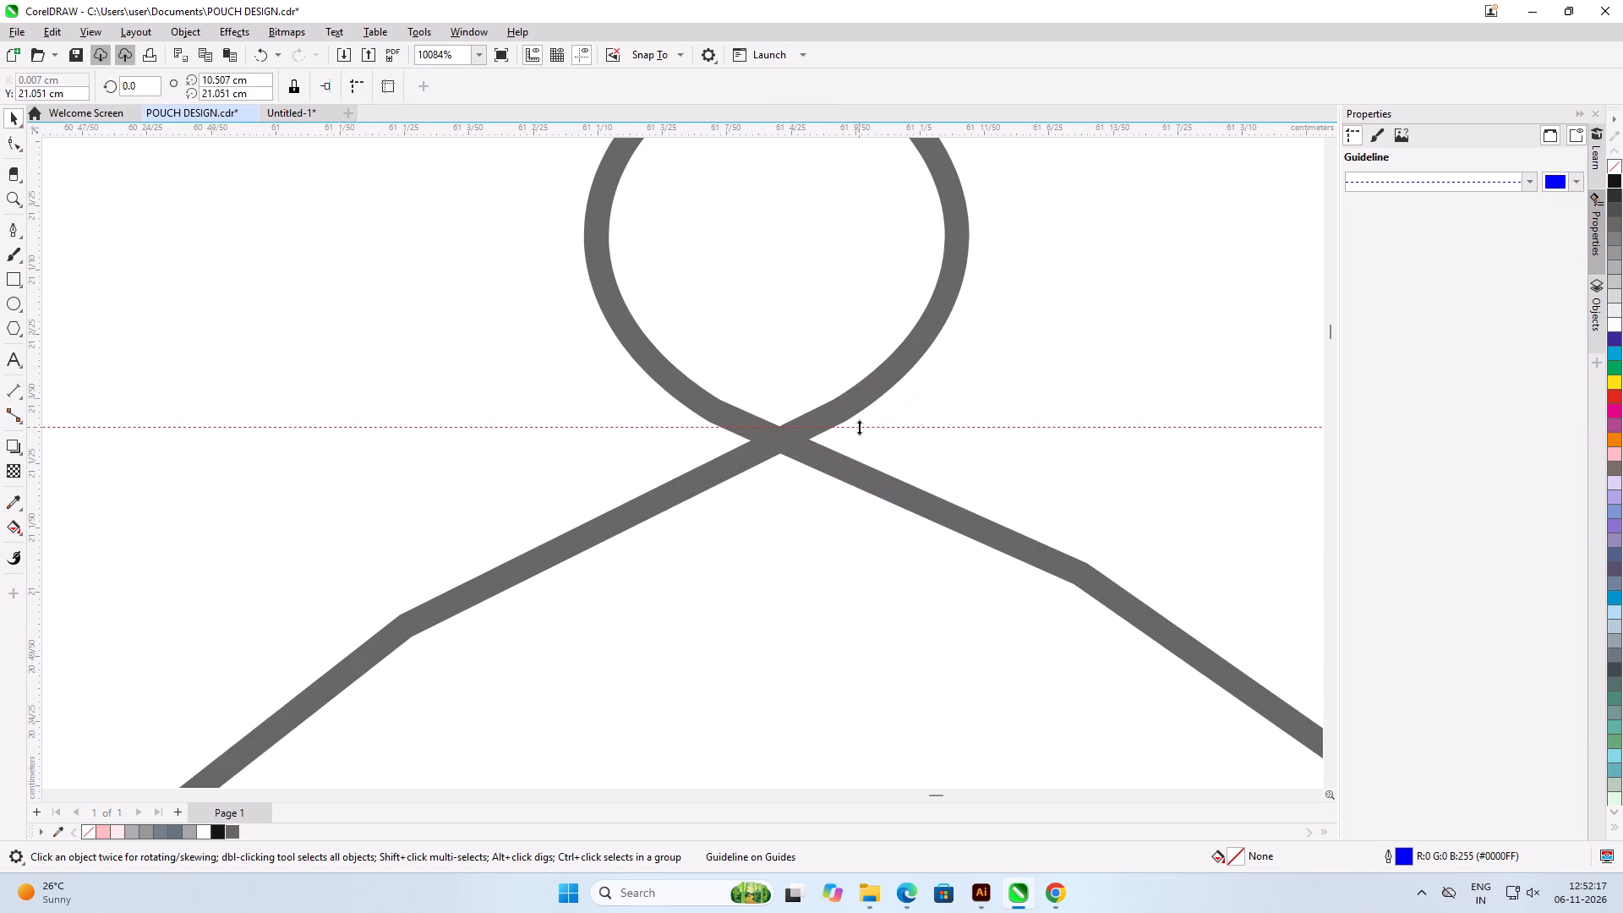
pyautogui.moveTo(859, 427); pyautogui.dragTo(860, 439)
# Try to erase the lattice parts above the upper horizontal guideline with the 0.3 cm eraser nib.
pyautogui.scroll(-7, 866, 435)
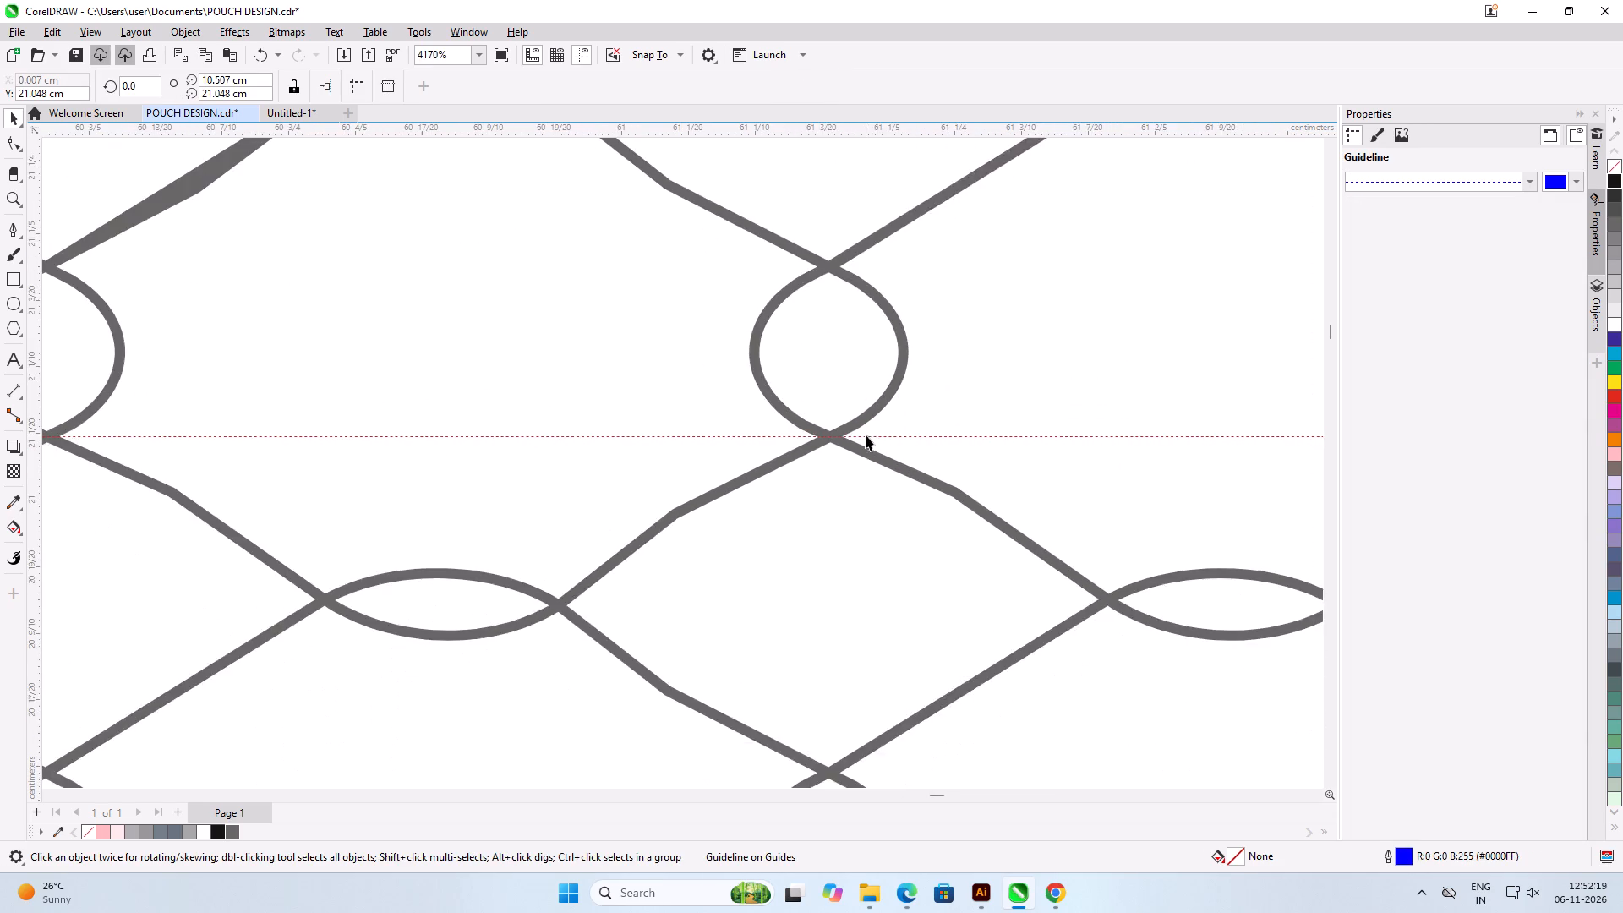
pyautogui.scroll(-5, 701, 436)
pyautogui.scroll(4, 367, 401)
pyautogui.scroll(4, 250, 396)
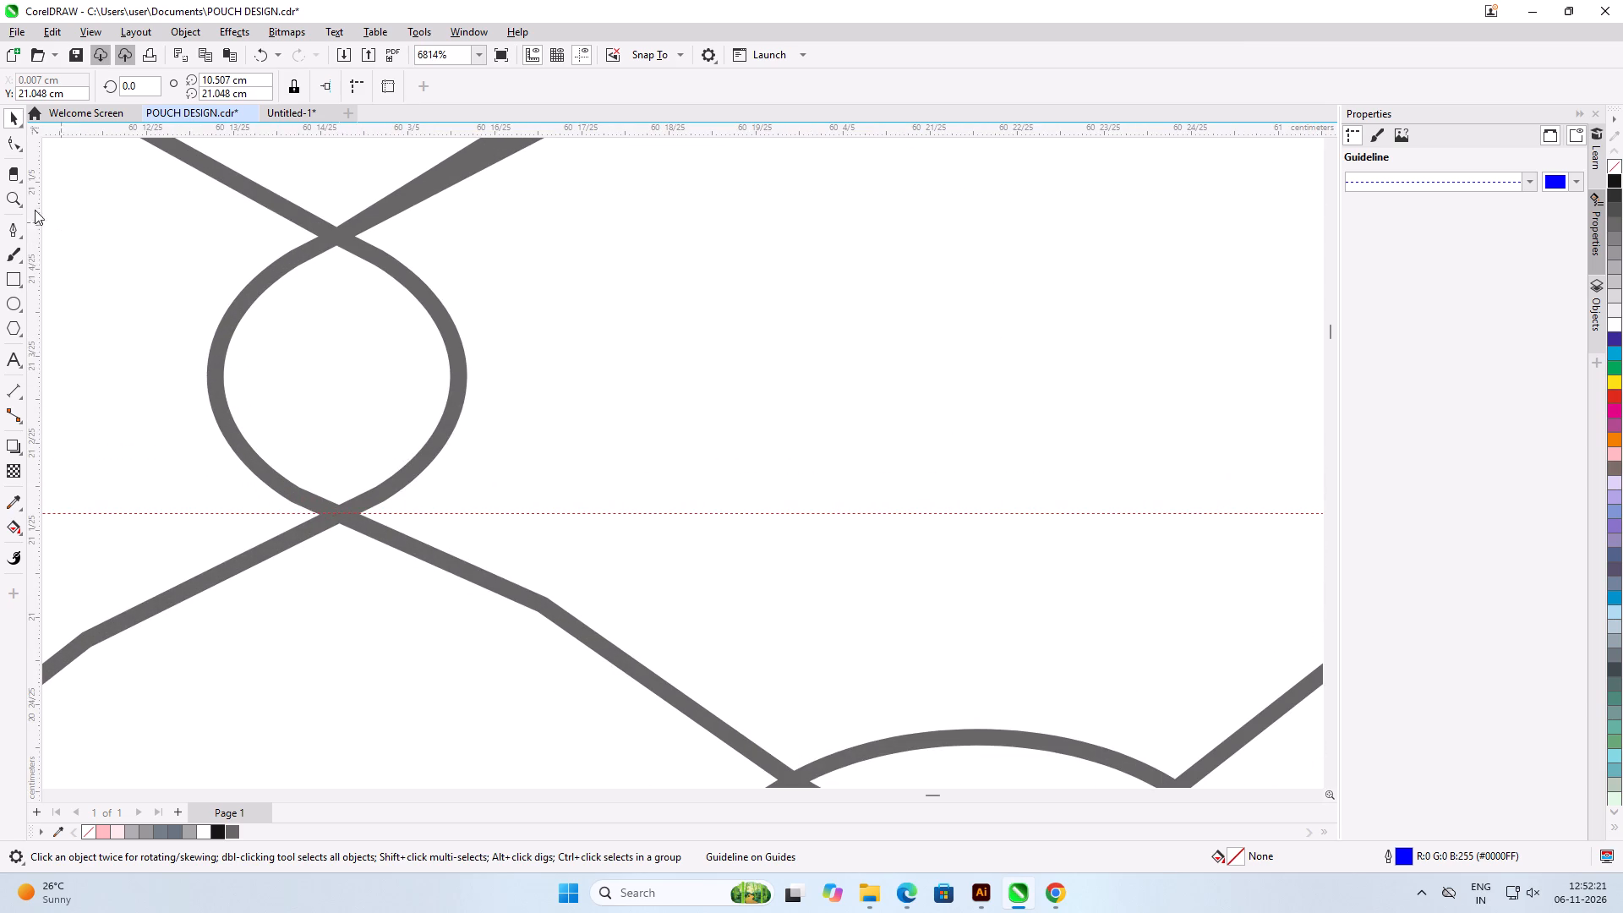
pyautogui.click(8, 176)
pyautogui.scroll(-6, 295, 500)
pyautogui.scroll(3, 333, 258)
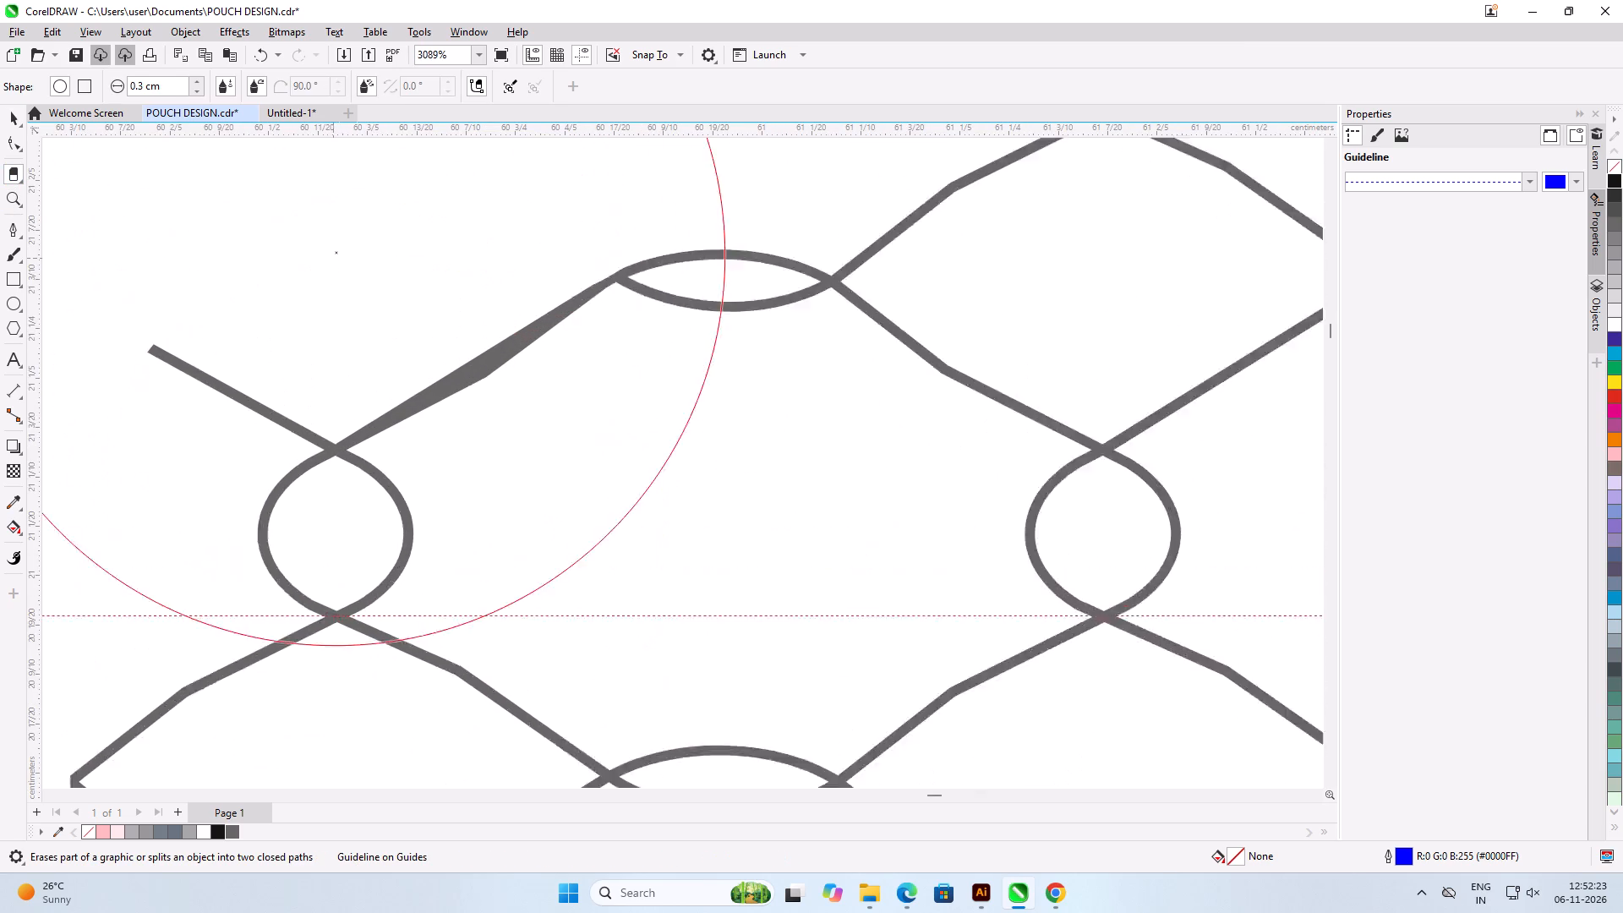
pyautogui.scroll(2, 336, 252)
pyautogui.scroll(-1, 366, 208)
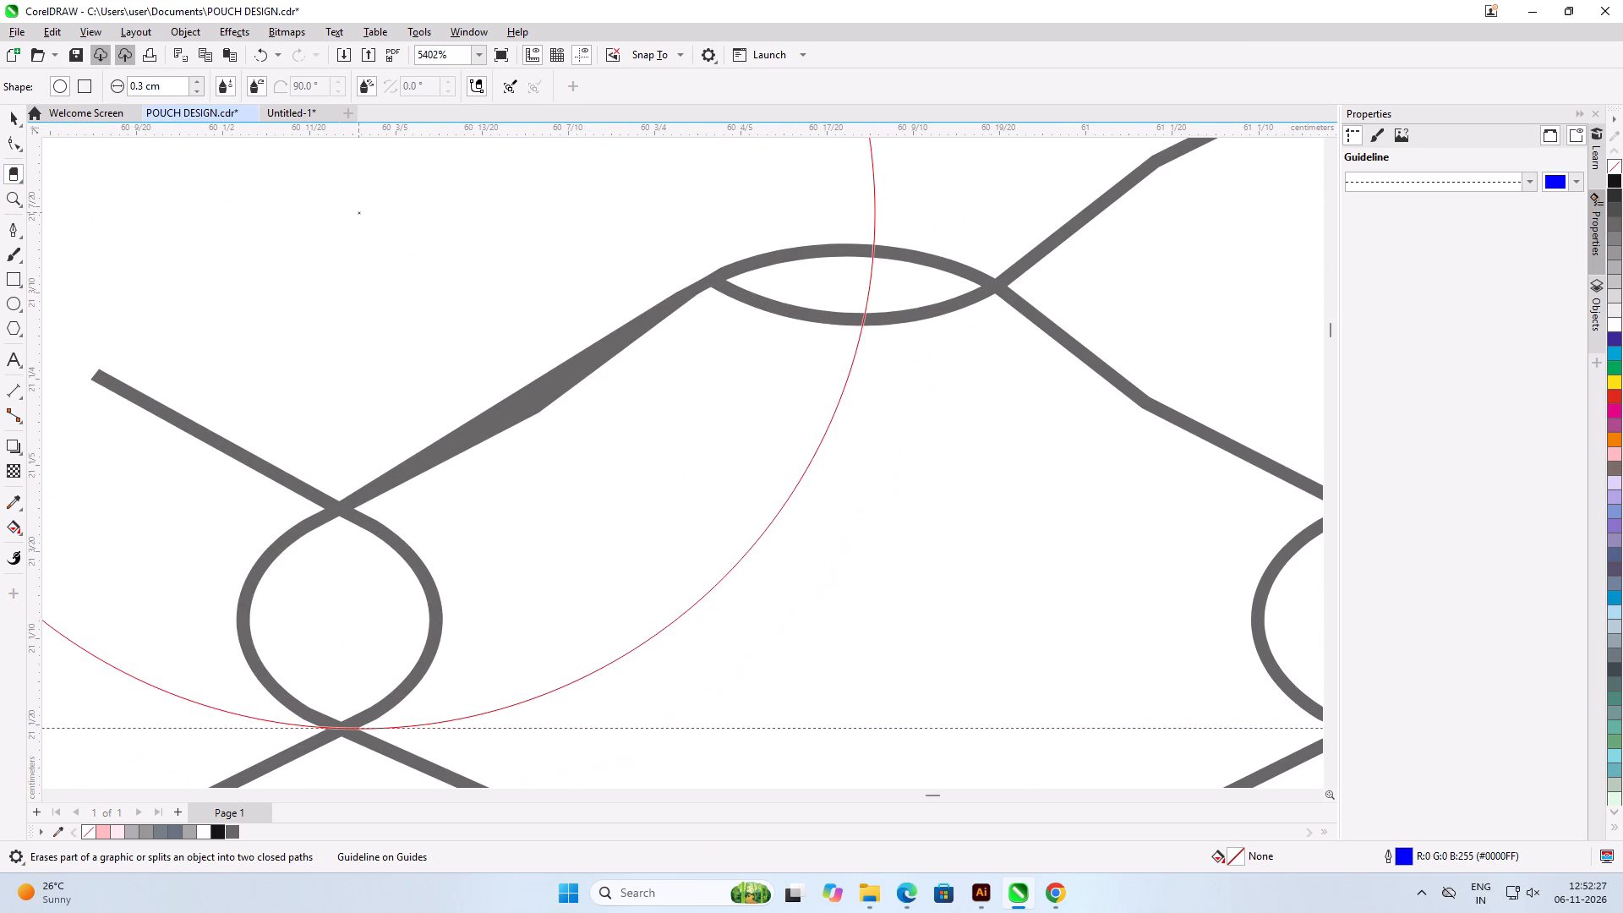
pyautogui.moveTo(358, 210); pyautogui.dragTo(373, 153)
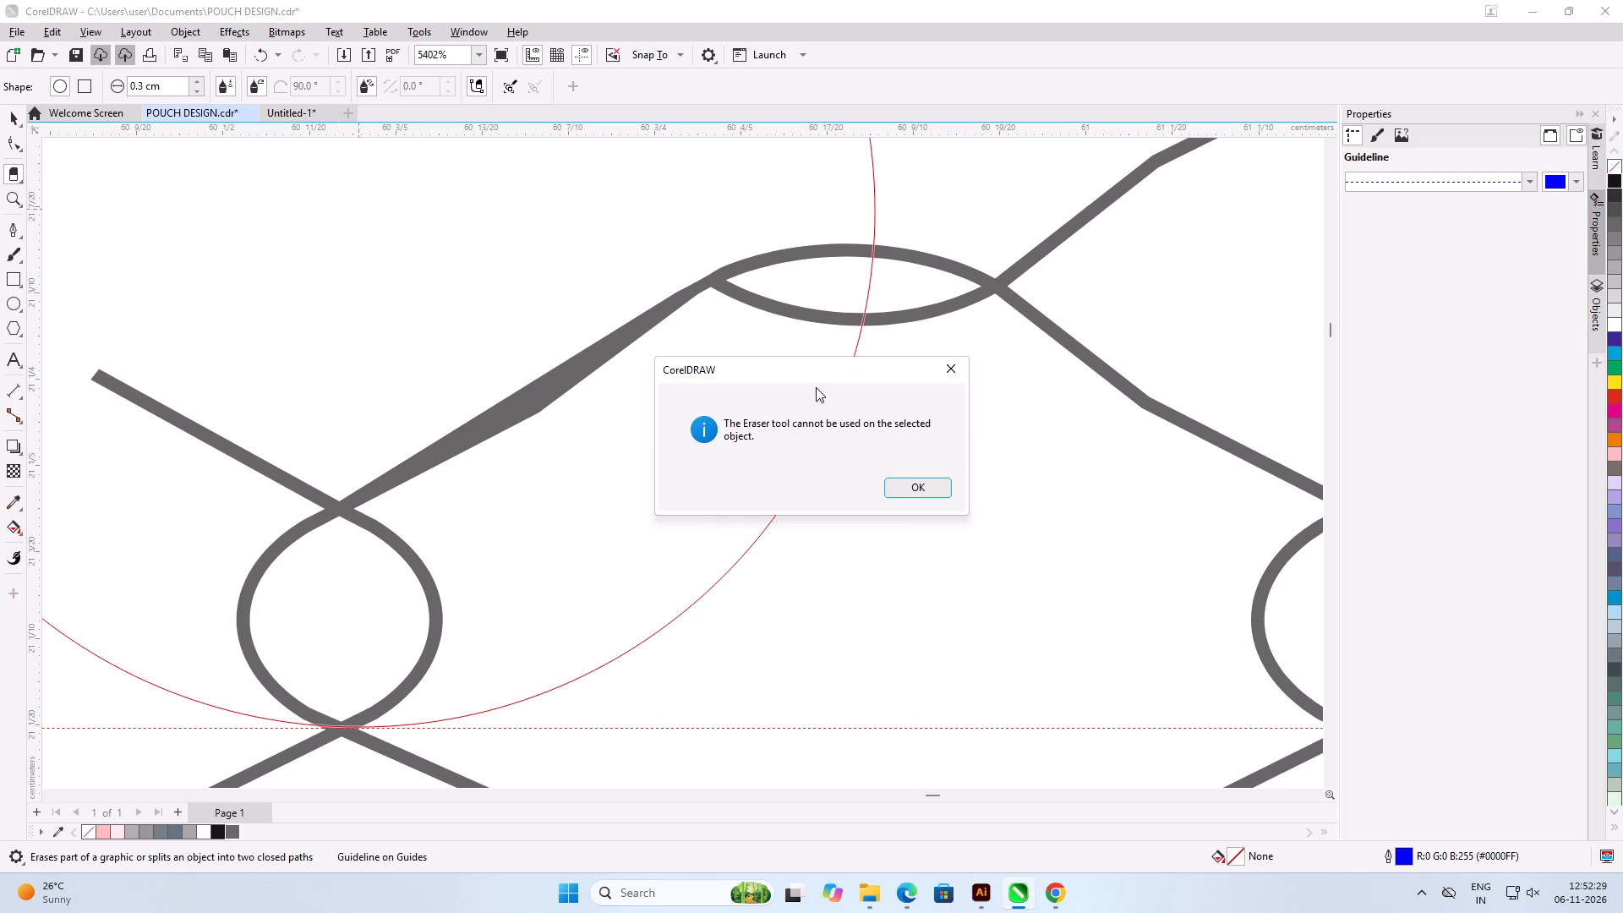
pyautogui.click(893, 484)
# Erase all circles, peaks and loose lines above the upper horizontal guideline using a 0.2 cm eraser nib.
pyautogui.scroll(-3, 403, 314)
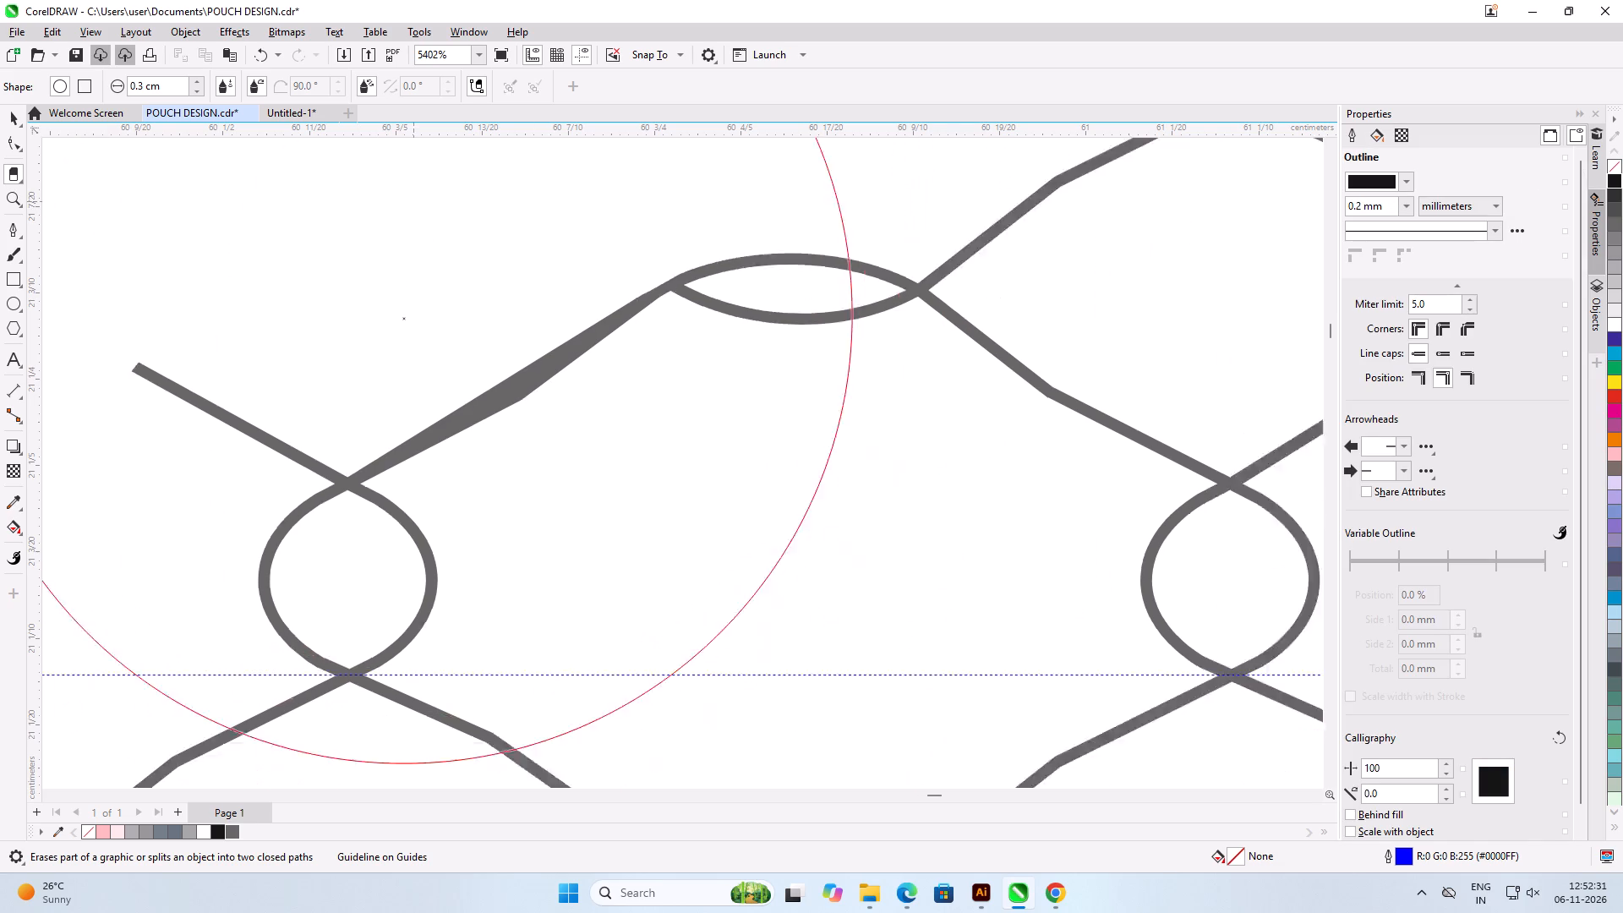
pyautogui.scroll(-3, 403, 318)
pyautogui.click(139, 85)
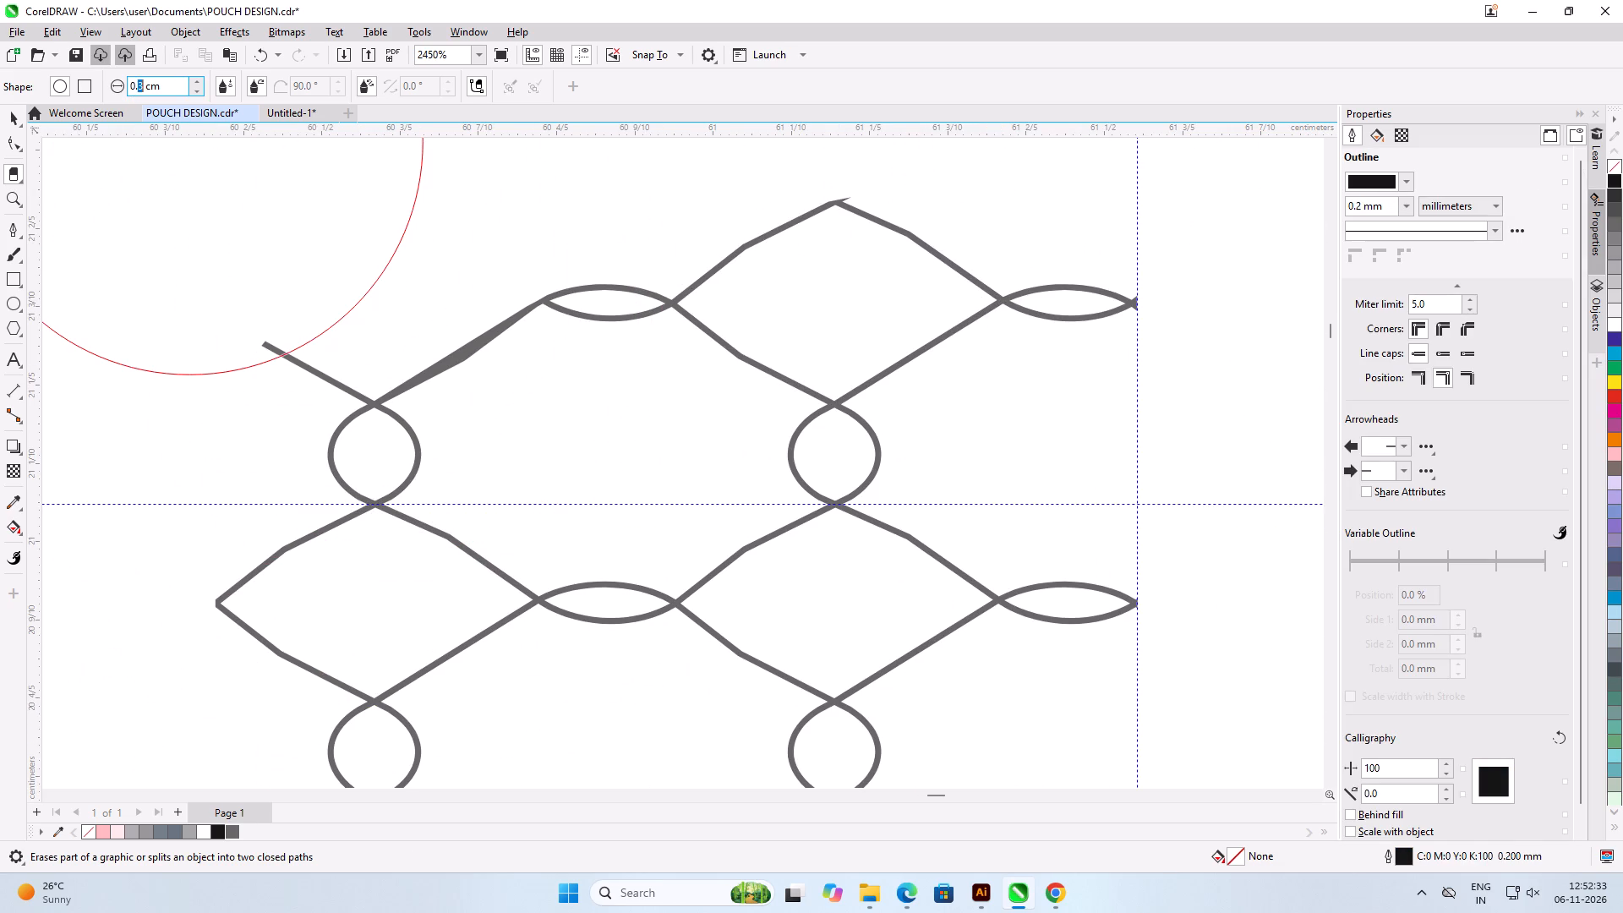
pyautogui.press('2')
pyautogui.press('Return')
pyautogui.press('Return')
pyautogui.scroll(4, 275, 298)
pyautogui.scroll(-1, 400, 349)
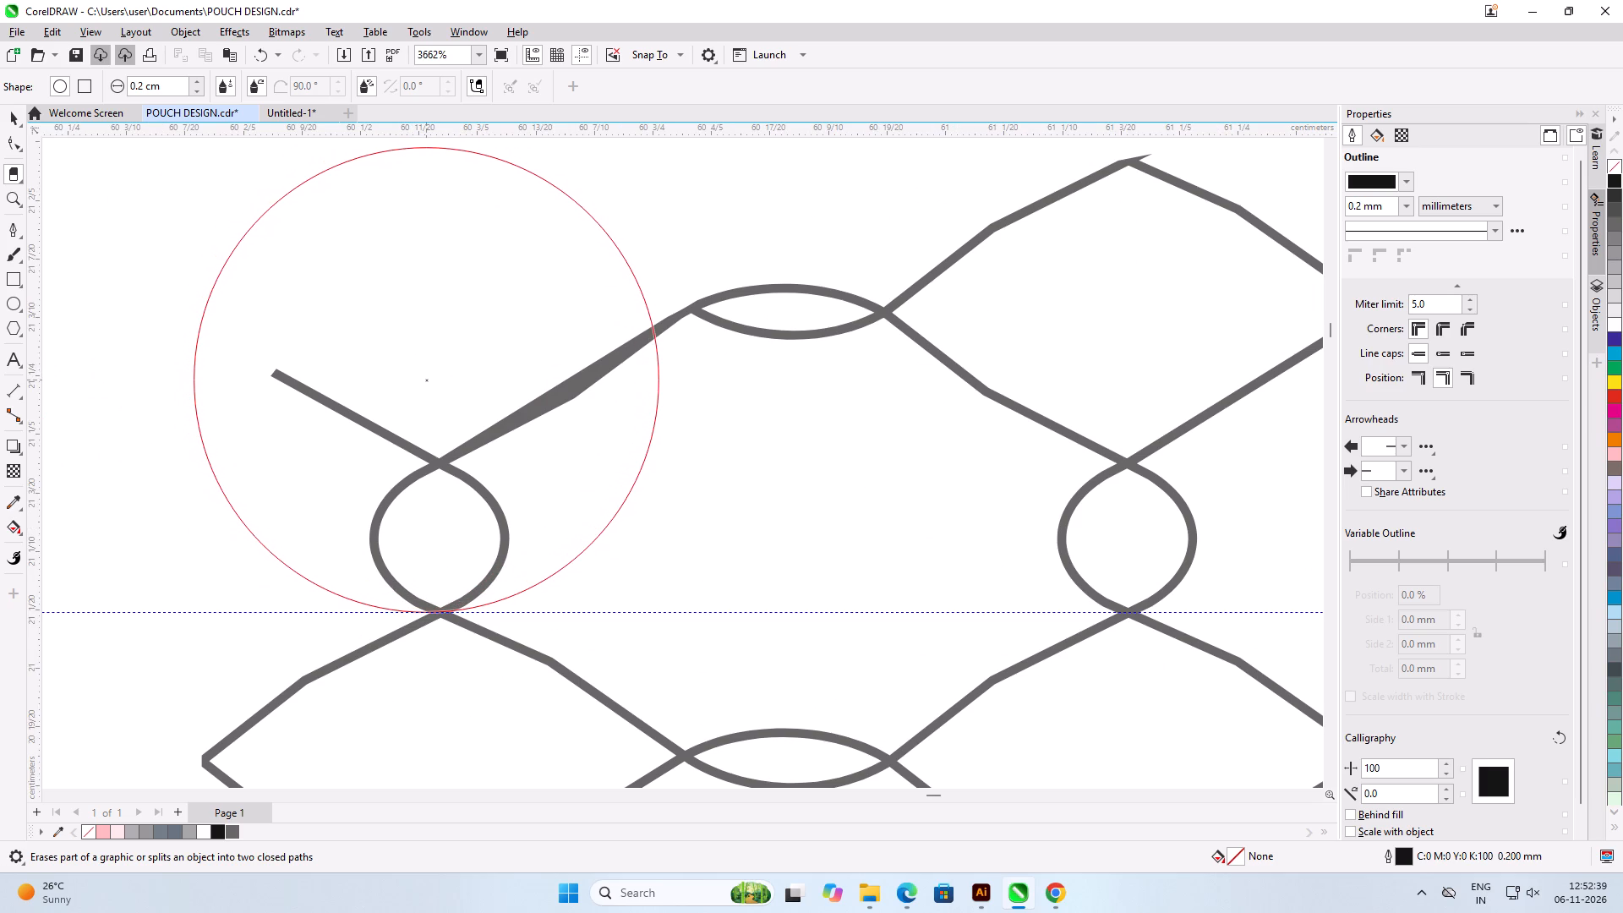
pyautogui.moveTo(432, 380); pyautogui.dragTo(444, 320)
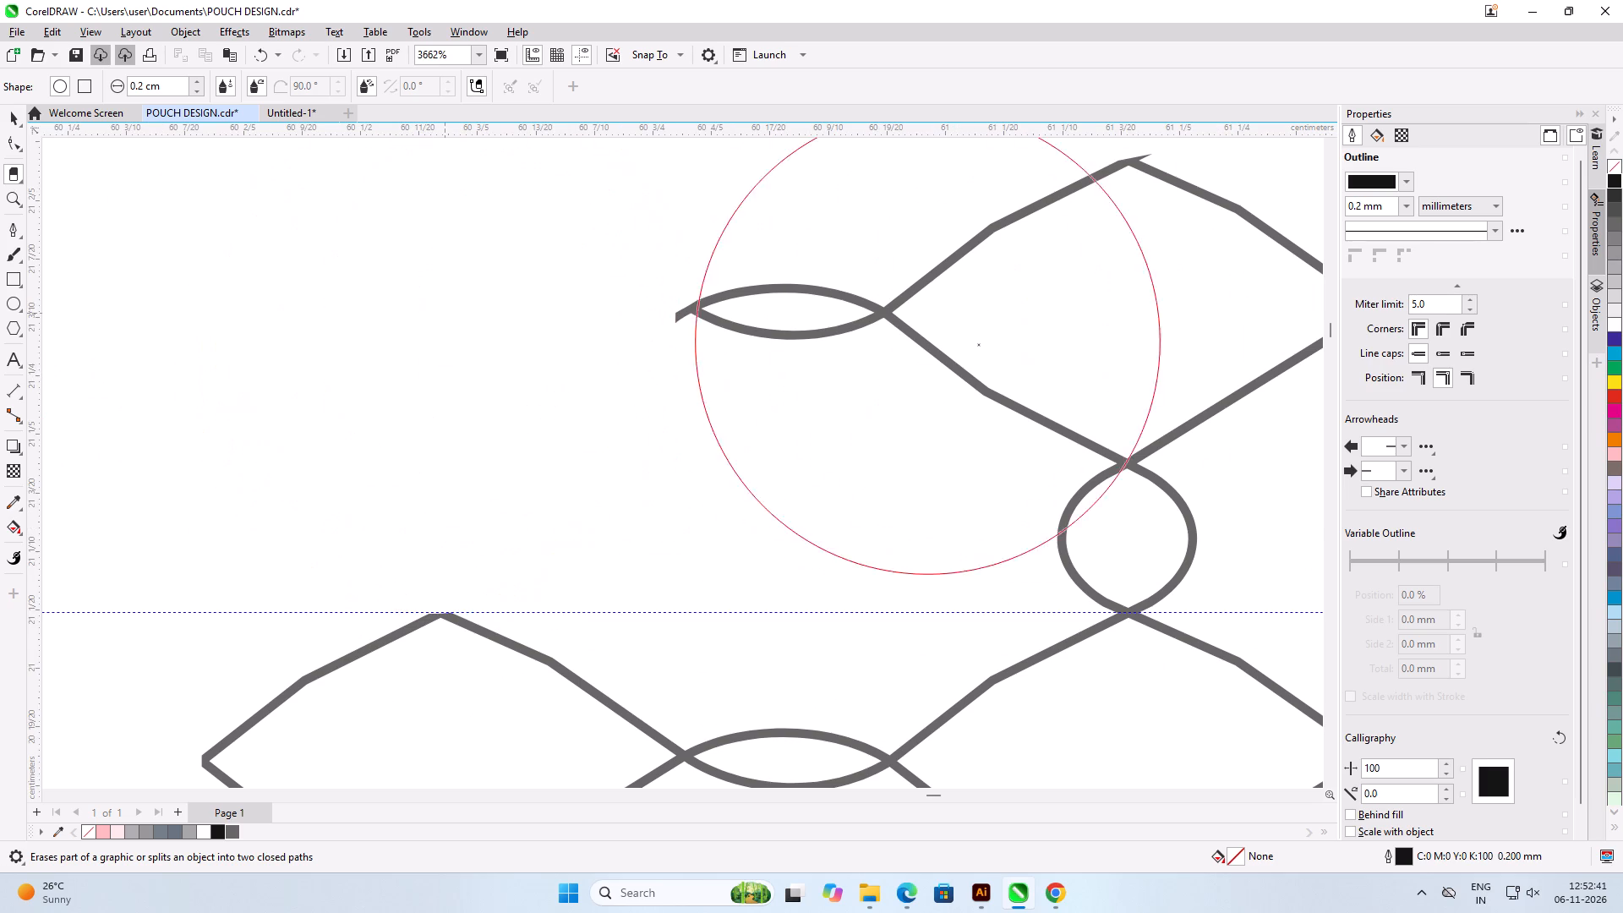
pyautogui.moveTo(1131, 379); pyautogui.dragTo(1139, 294)
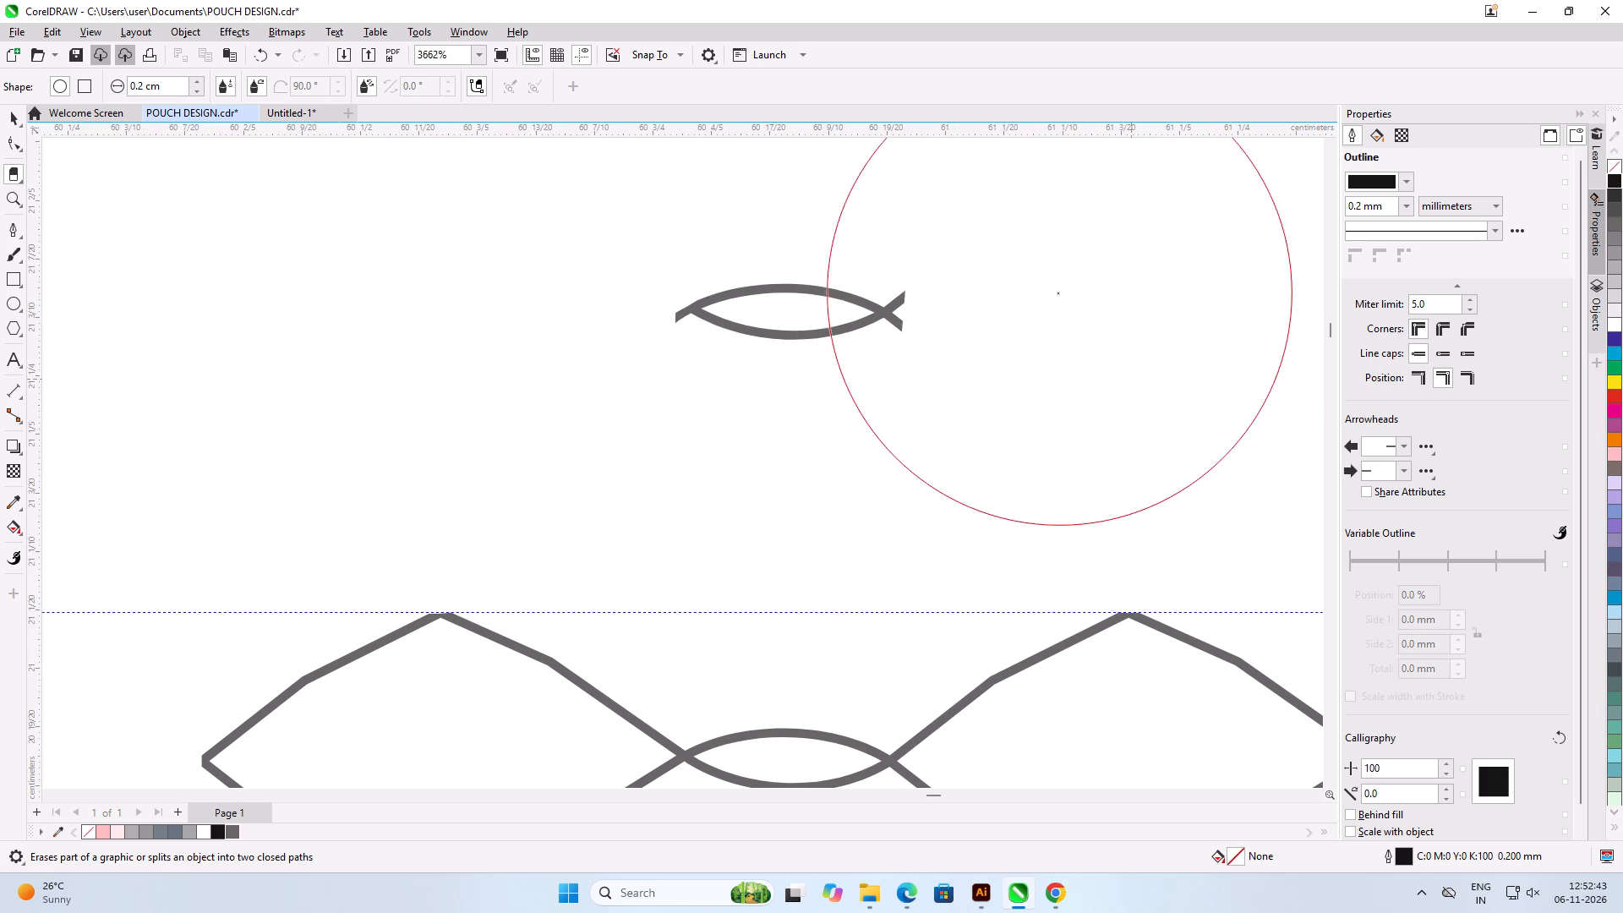
pyautogui.moveTo(1057, 292); pyautogui.dragTo(685, 257)
pyautogui.scroll(-7, 525, 292)
pyautogui.scroll(4, 1015, 261)
pyautogui.moveTo(815, 296); pyautogui.dragTo(846, 304)
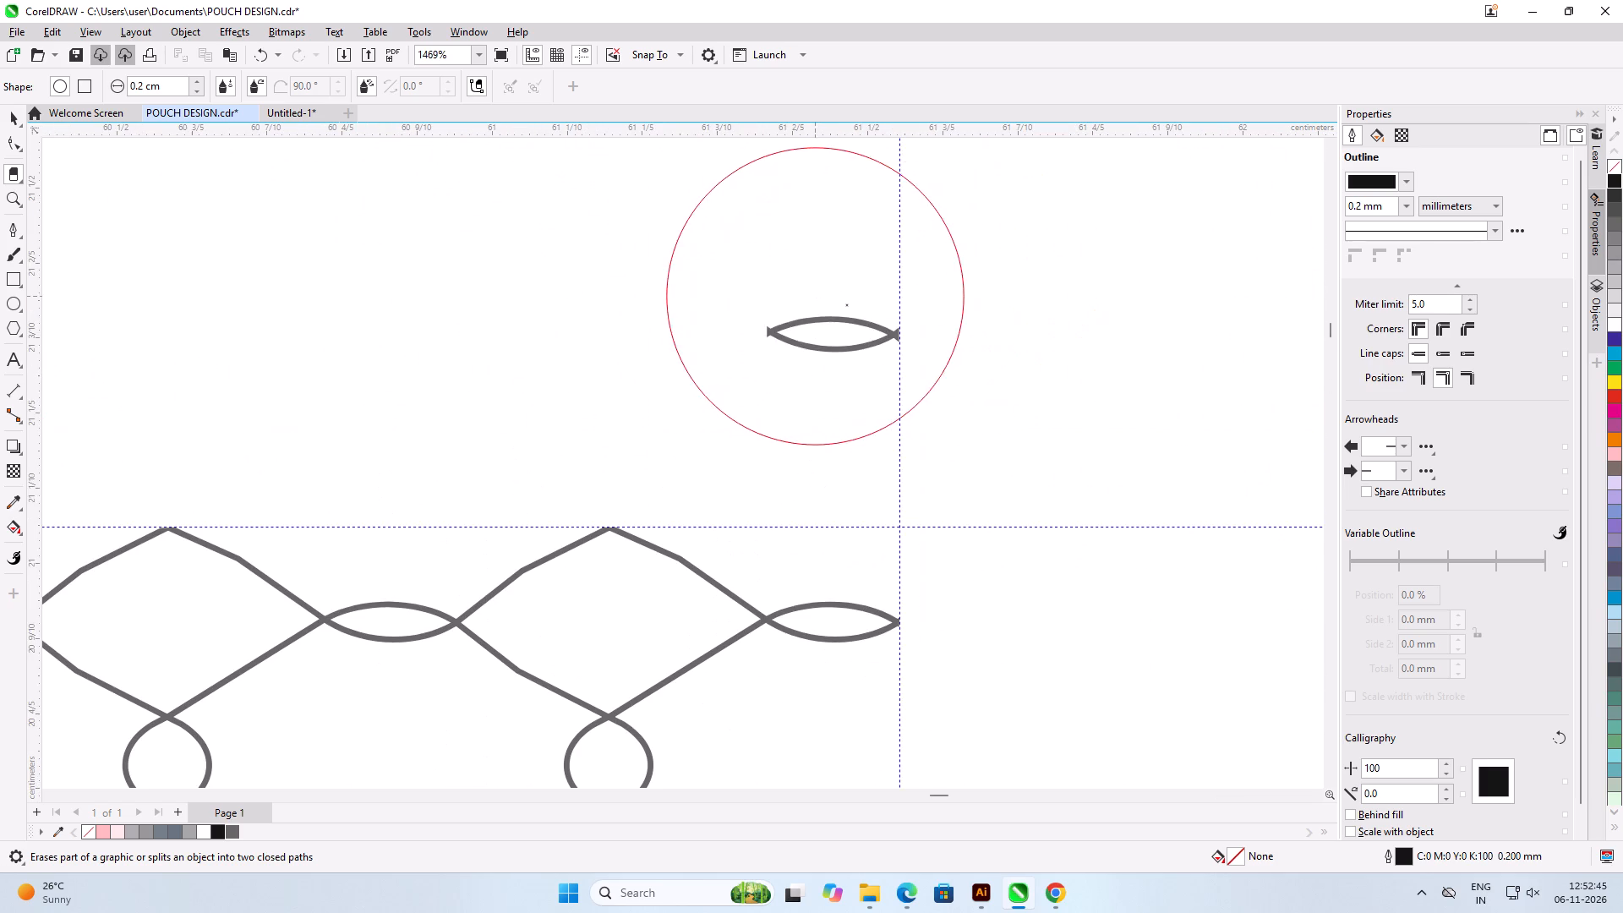
pyautogui.moveTo(846, 304); pyautogui.dragTo(915, 310)
# Even out the pinched strand in the lattice's right column, second row, by moving its middle node slightly upward, and deselect the lattice.
pyautogui.scroll(-12, 879, 282)
pyautogui.scroll(2, 893, 353)
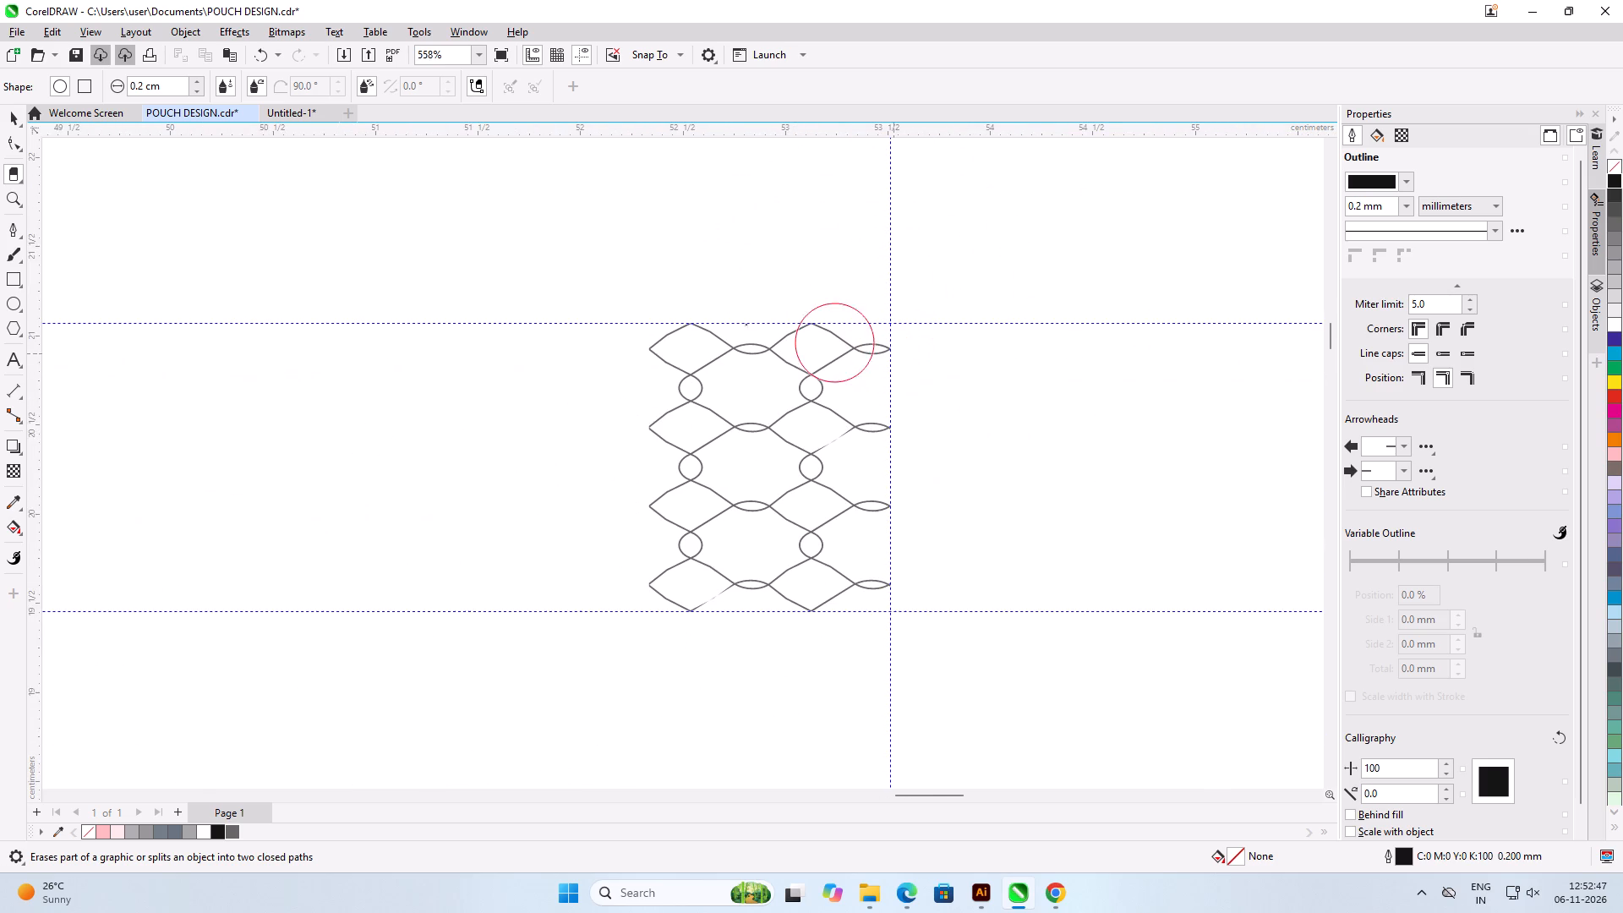
pyautogui.click(8, 115)
pyautogui.click(439, 234)
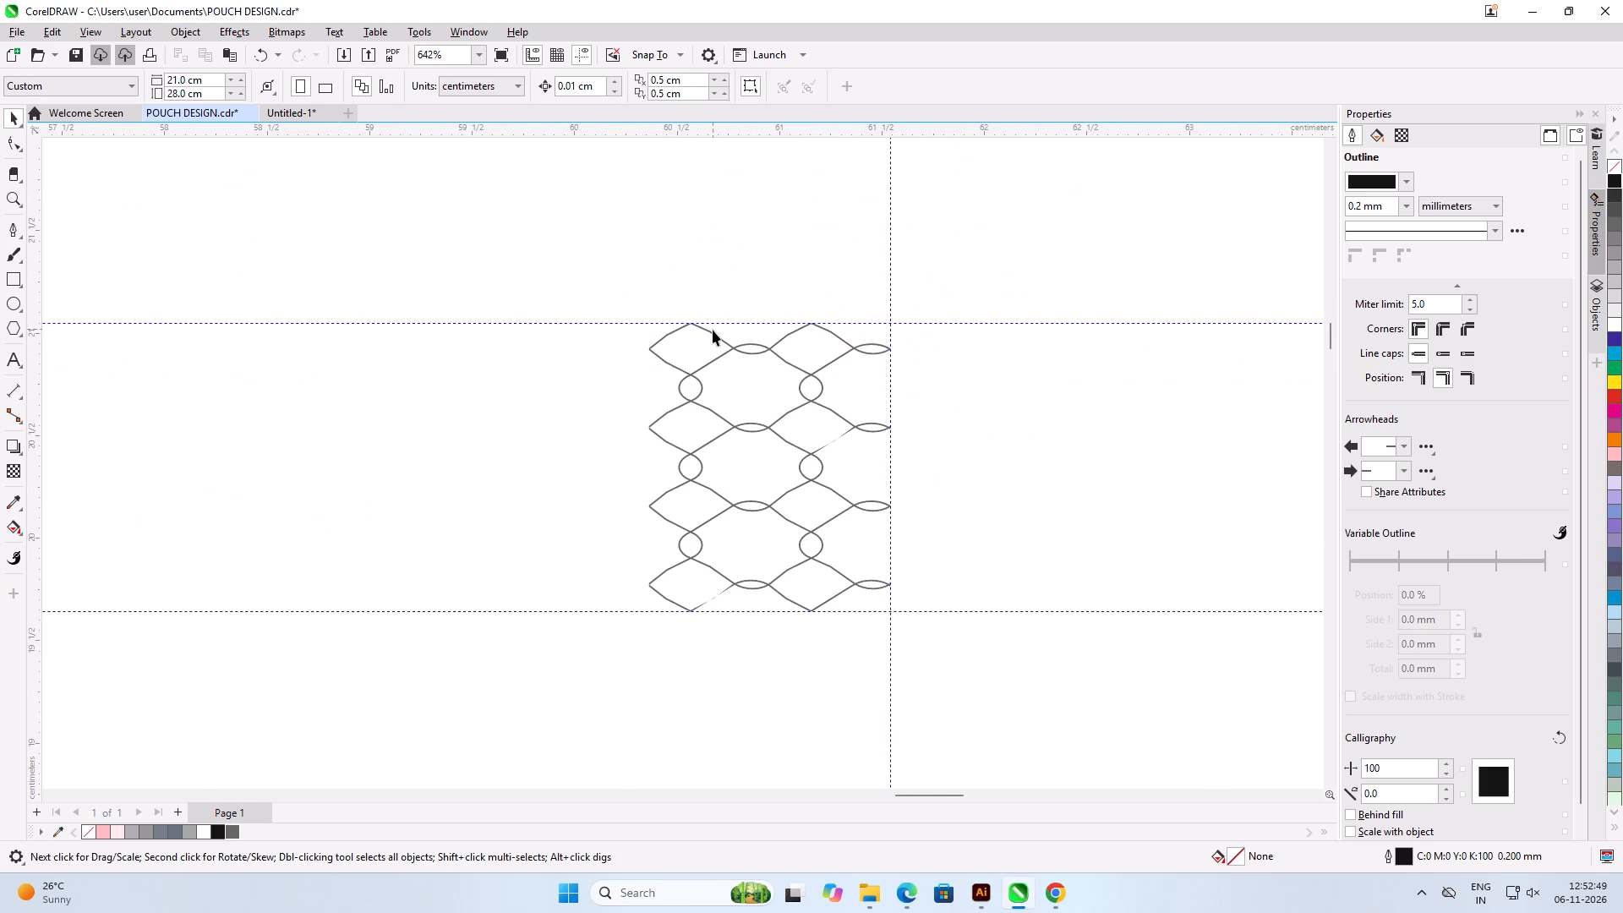
pyautogui.click(713, 330)
pyautogui.click(712, 334)
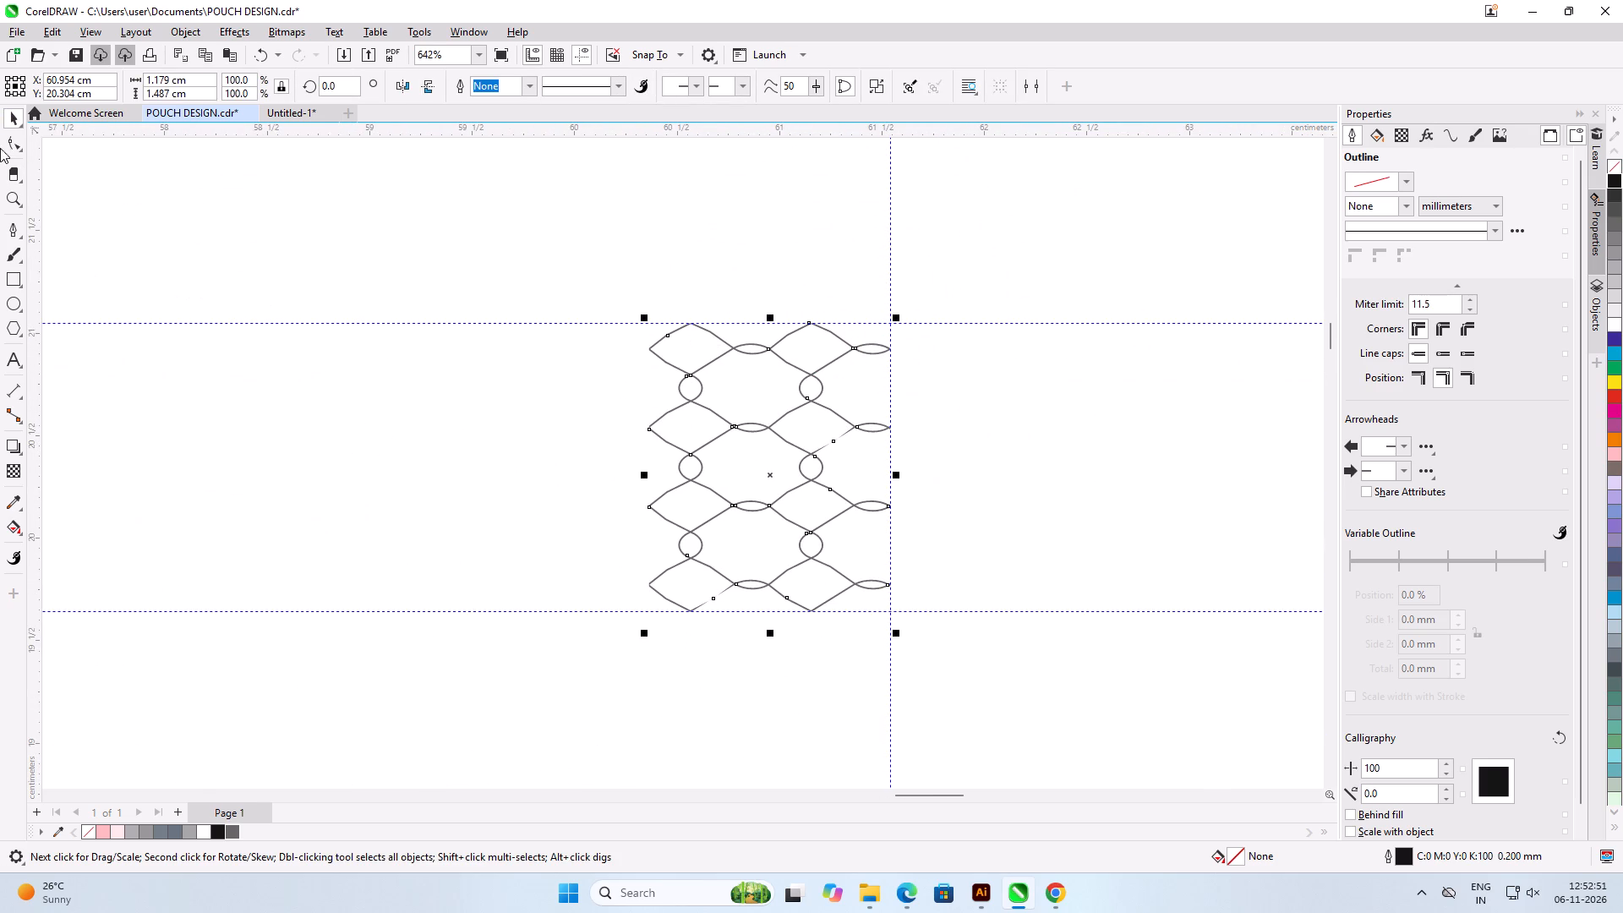
pyautogui.click(17, 138)
pyautogui.scroll(12, 791, 435)
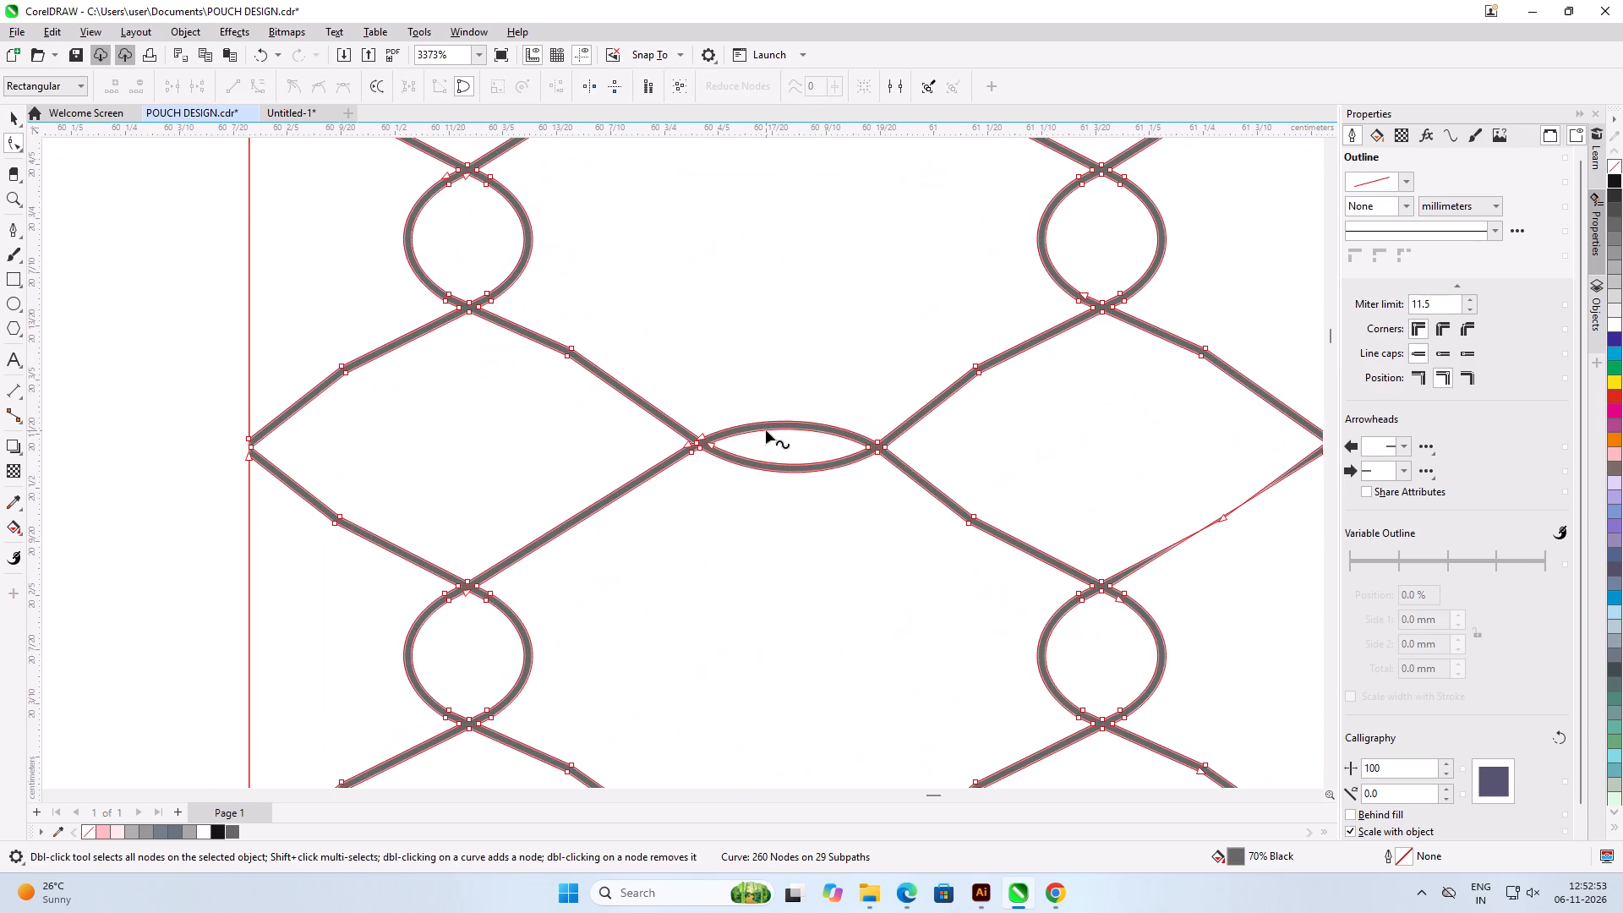
pyautogui.scroll(-6, 616, 471)
pyautogui.scroll(4, 709, 314)
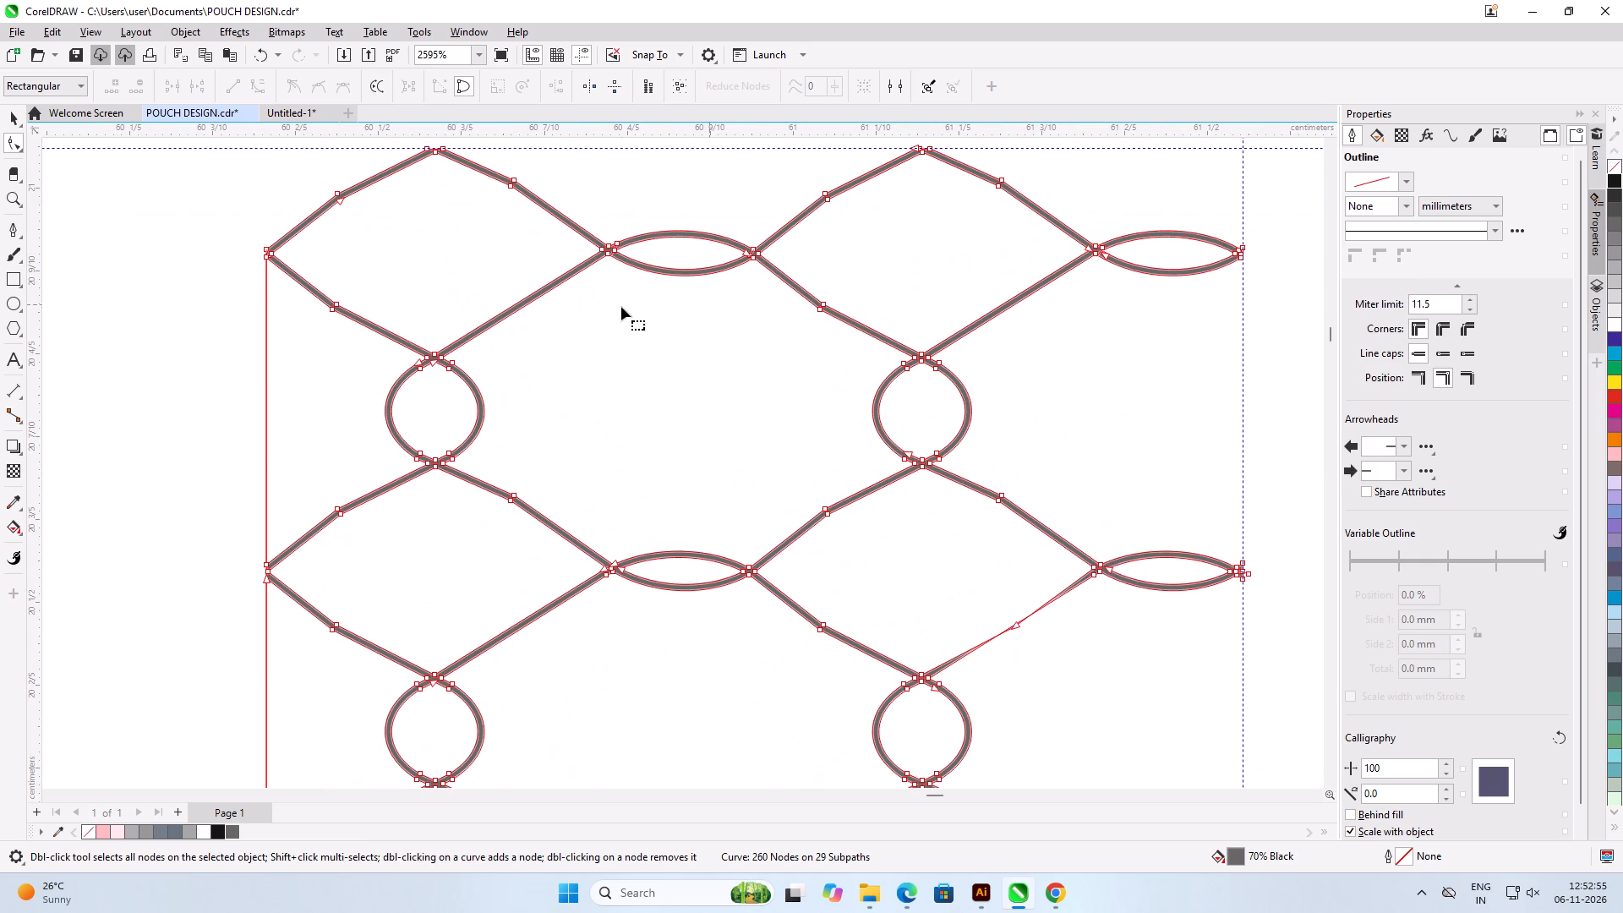
pyautogui.scroll(5, 1062, 659)
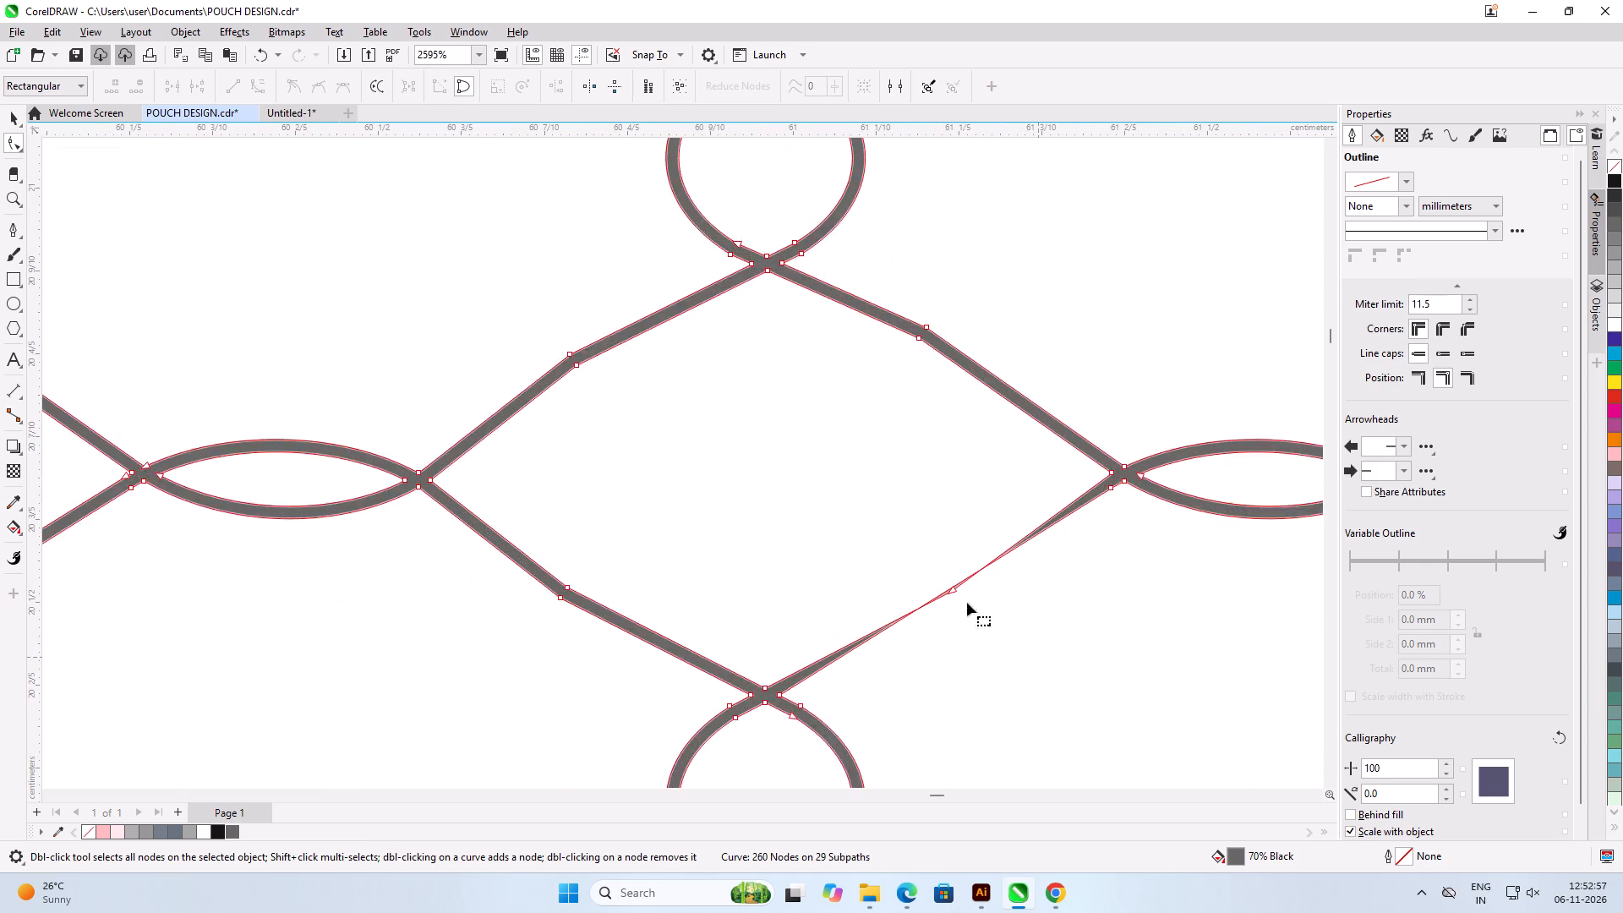
pyautogui.scroll(4, 940, 559)
pyautogui.scroll(5, 943, 627)
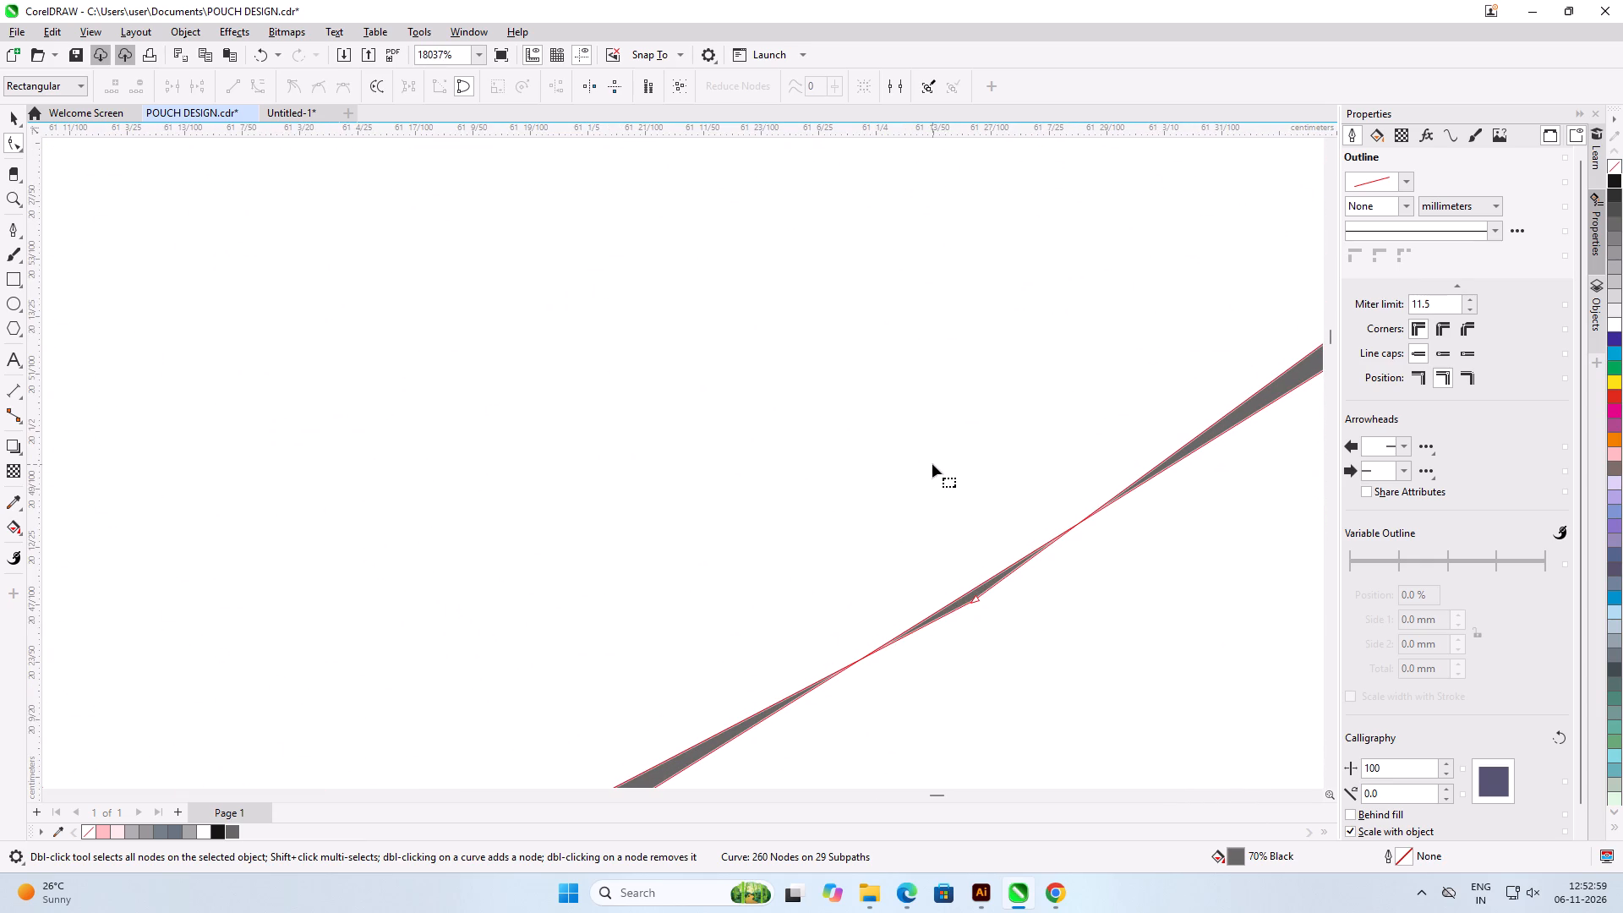
pyautogui.moveTo(976, 599); pyautogui.dragTo(958, 572)
pyautogui.scroll(-7, 975, 499)
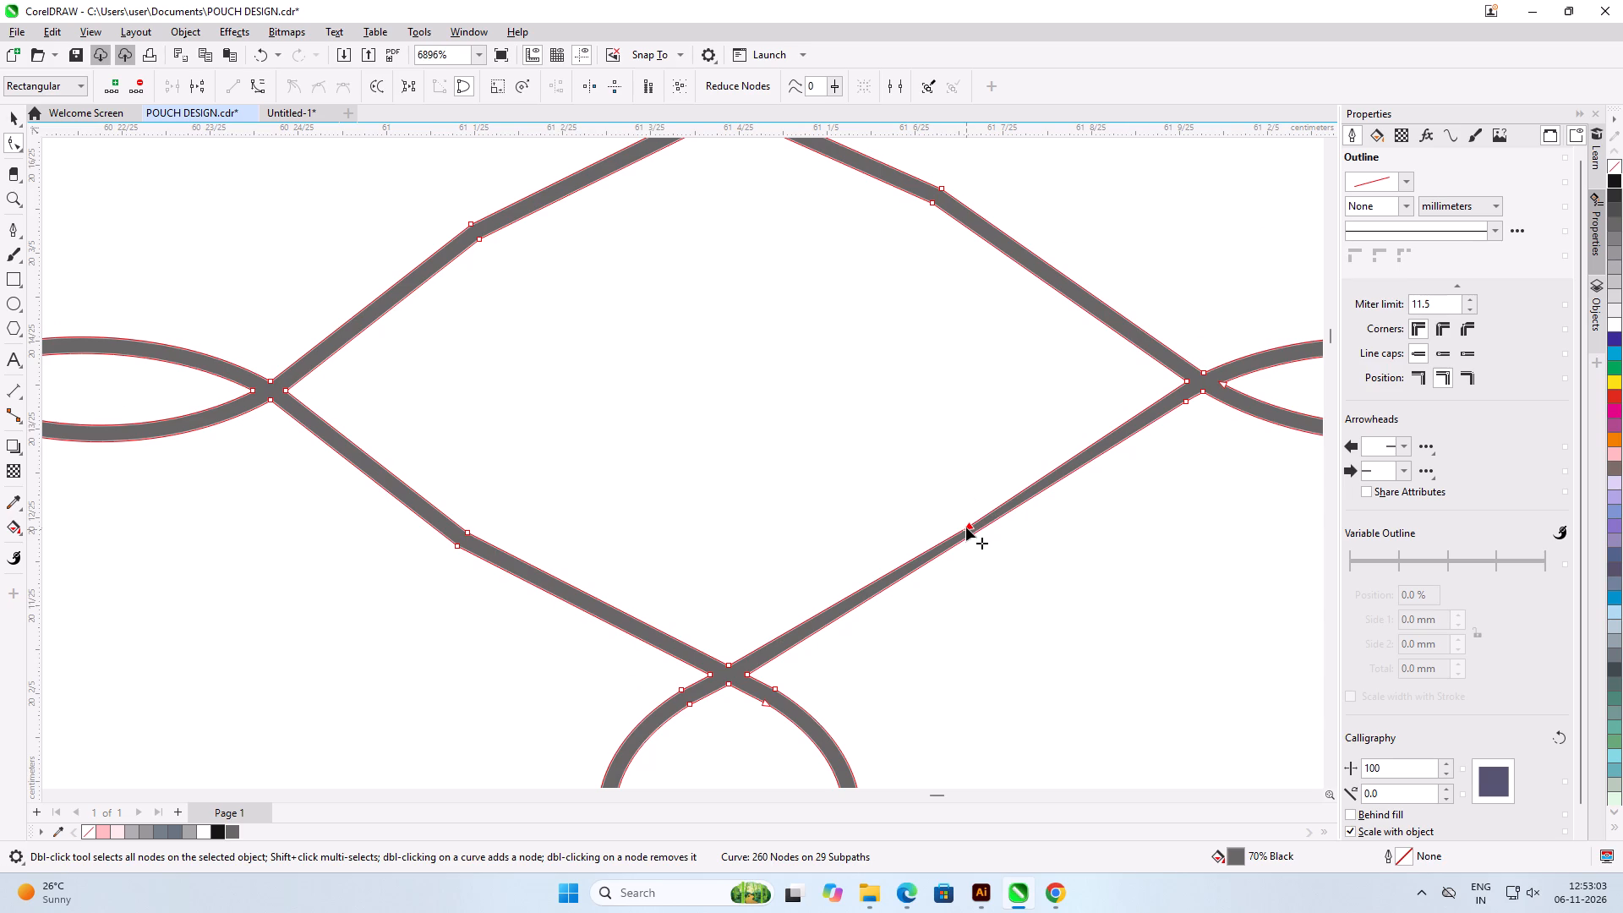
pyautogui.moveTo(966, 528); pyautogui.dragTo(965, 518)
pyautogui.scroll(-8, 860, 504)
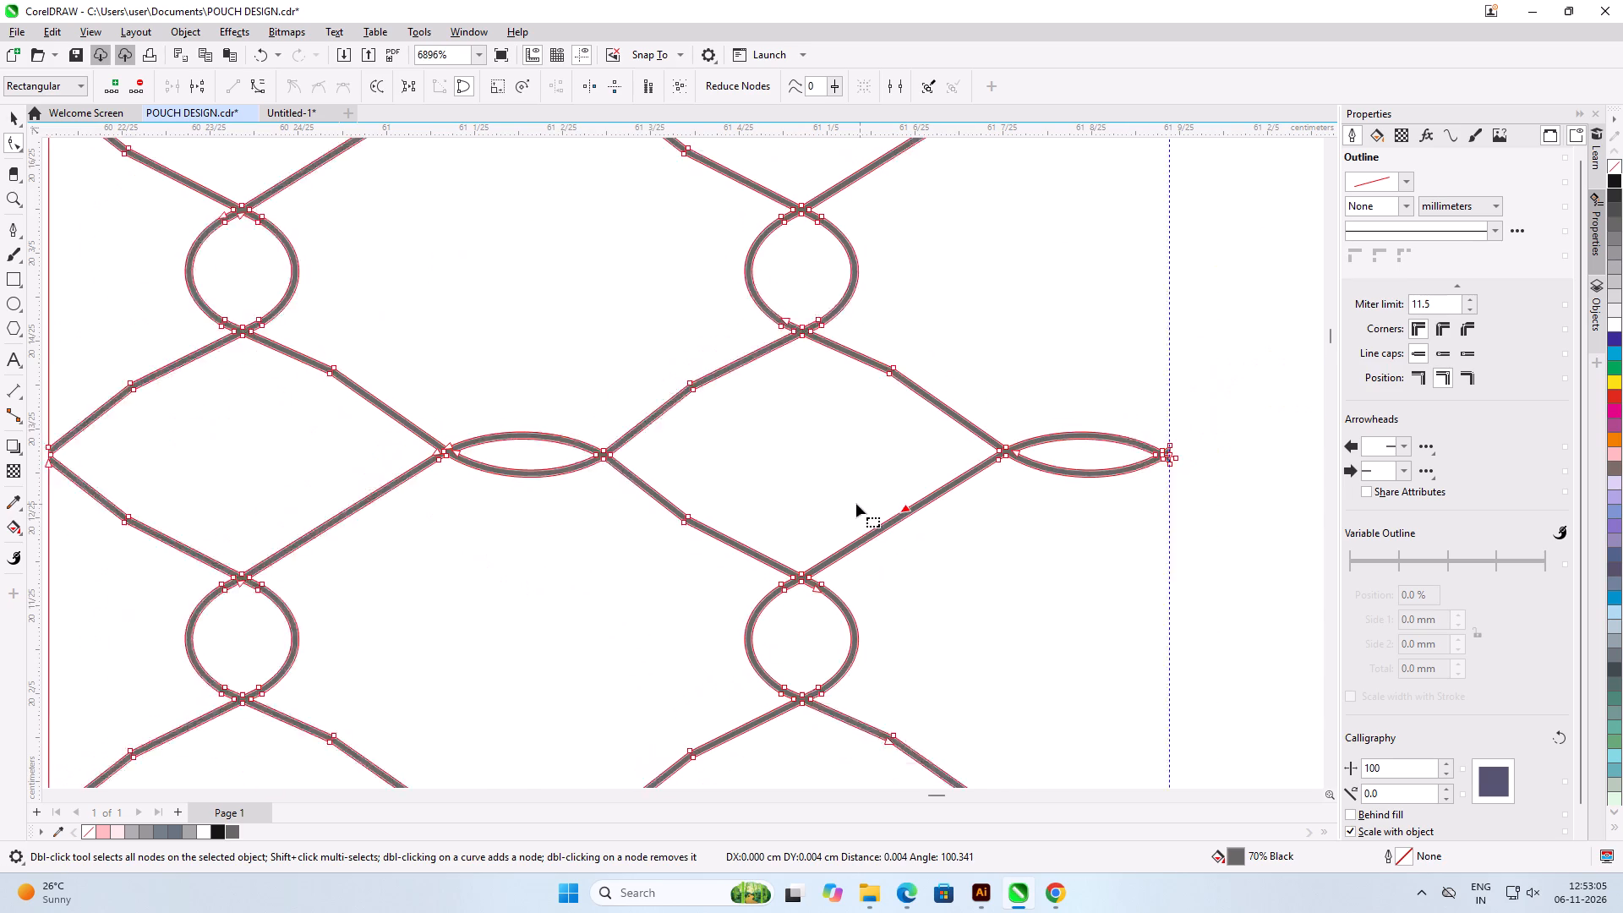
pyautogui.scroll(-5, 935, 427)
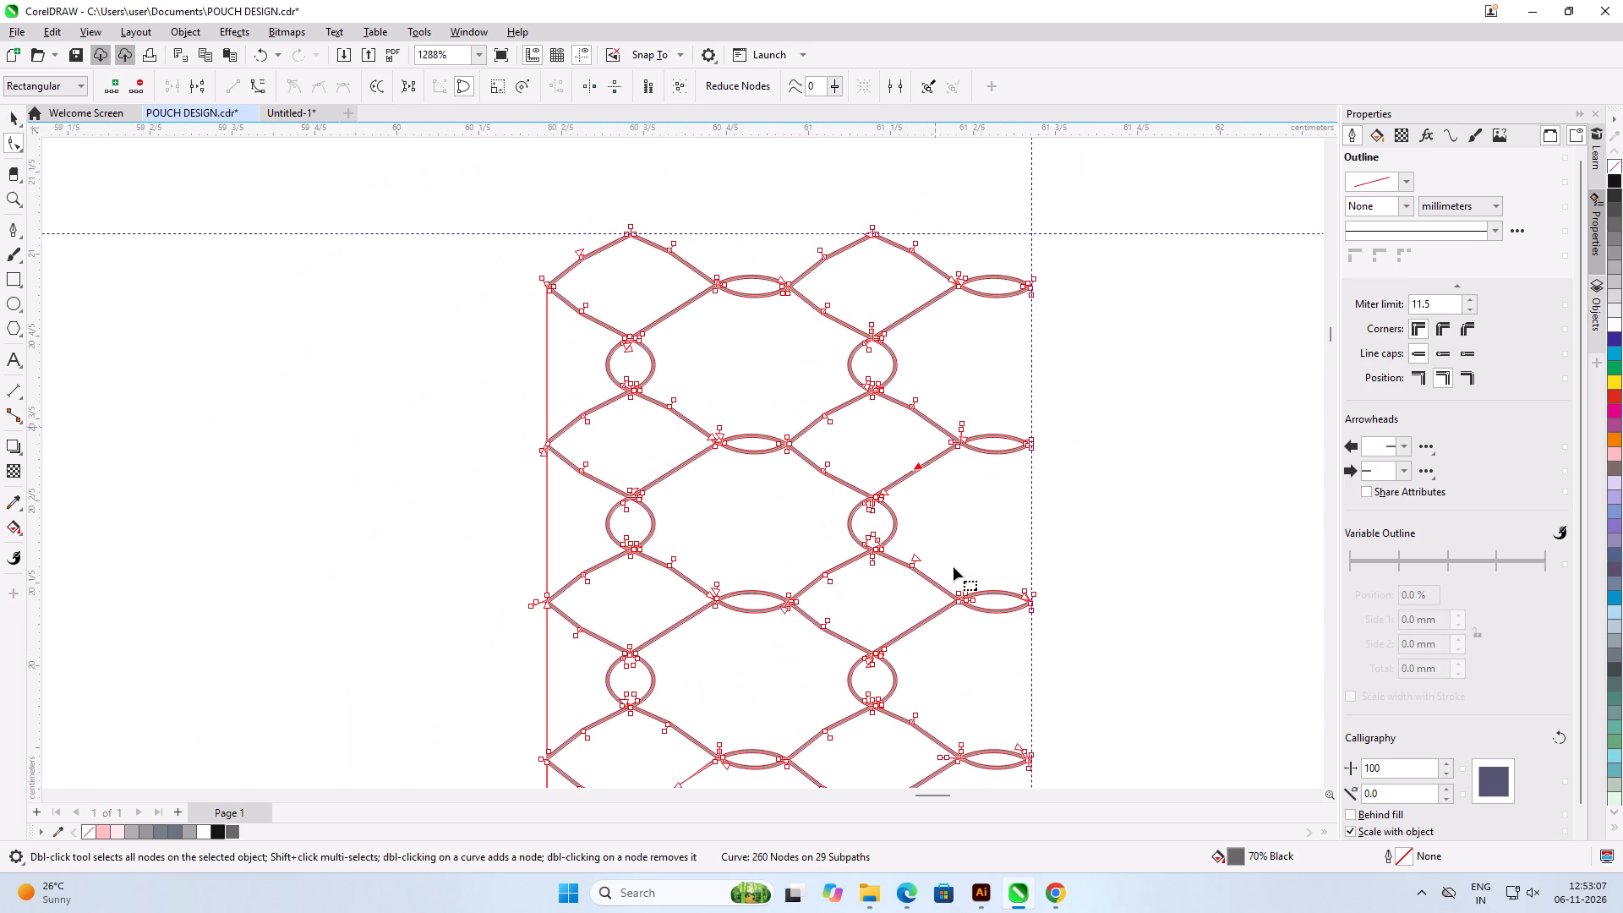
pyautogui.scroll(1, 955, 592)
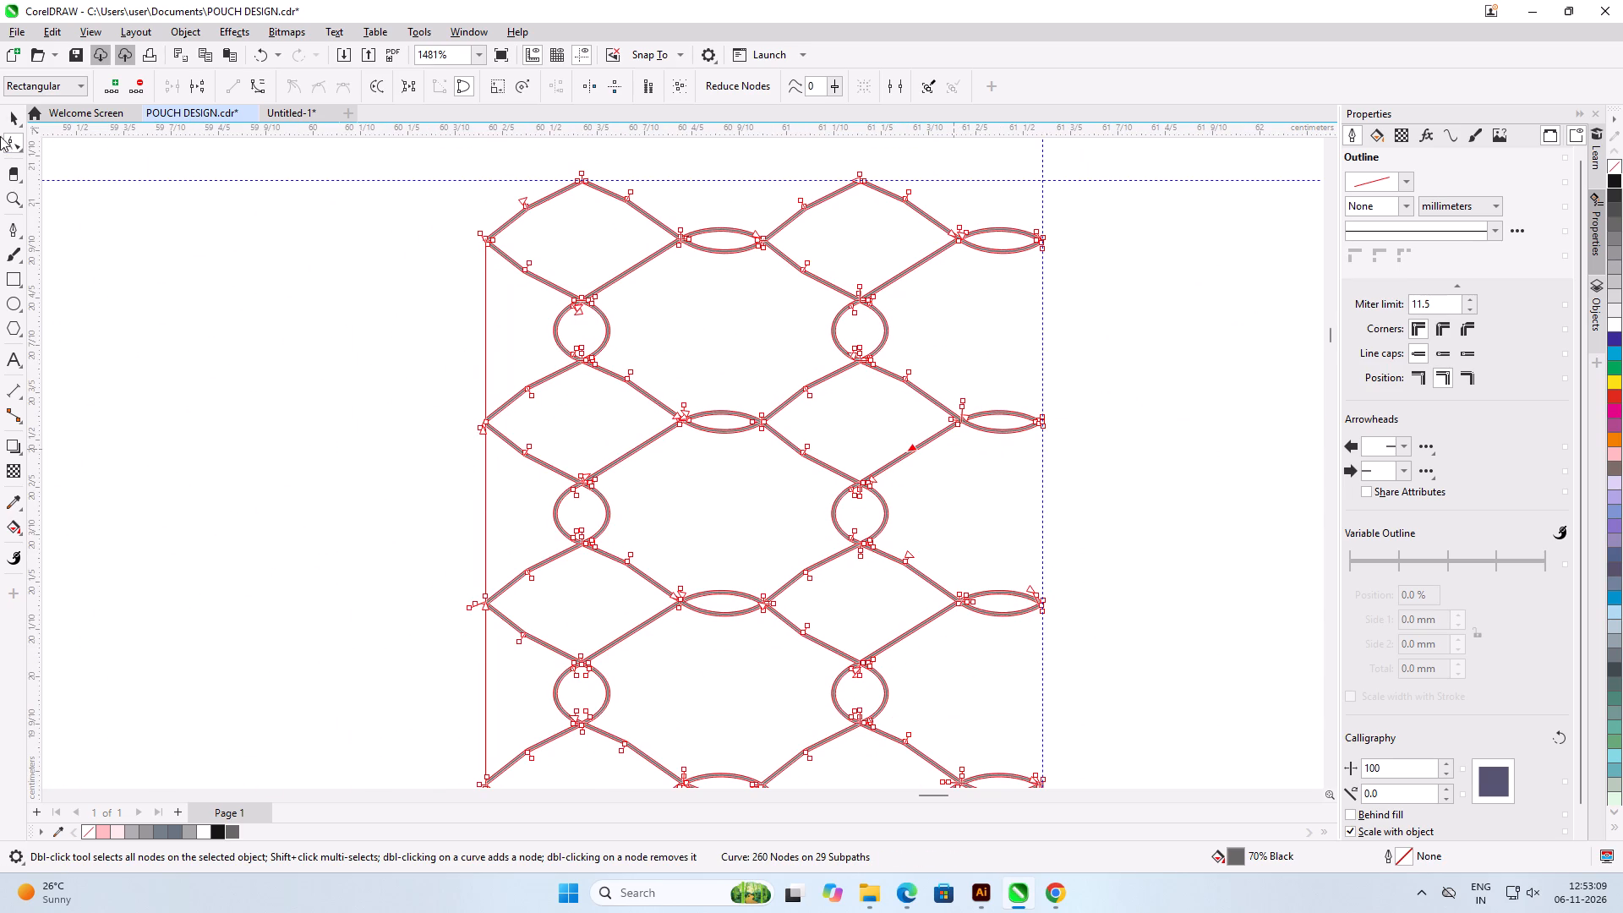
pyautogui.click(18, 122)
pyautogui.click(128, 347)
# Move the cleaned lattice piece onto the pink pouch artwork, at about X 28.736 cm, Y 20.612 cm.
pyautogui.scroll(-1, 850, 392)
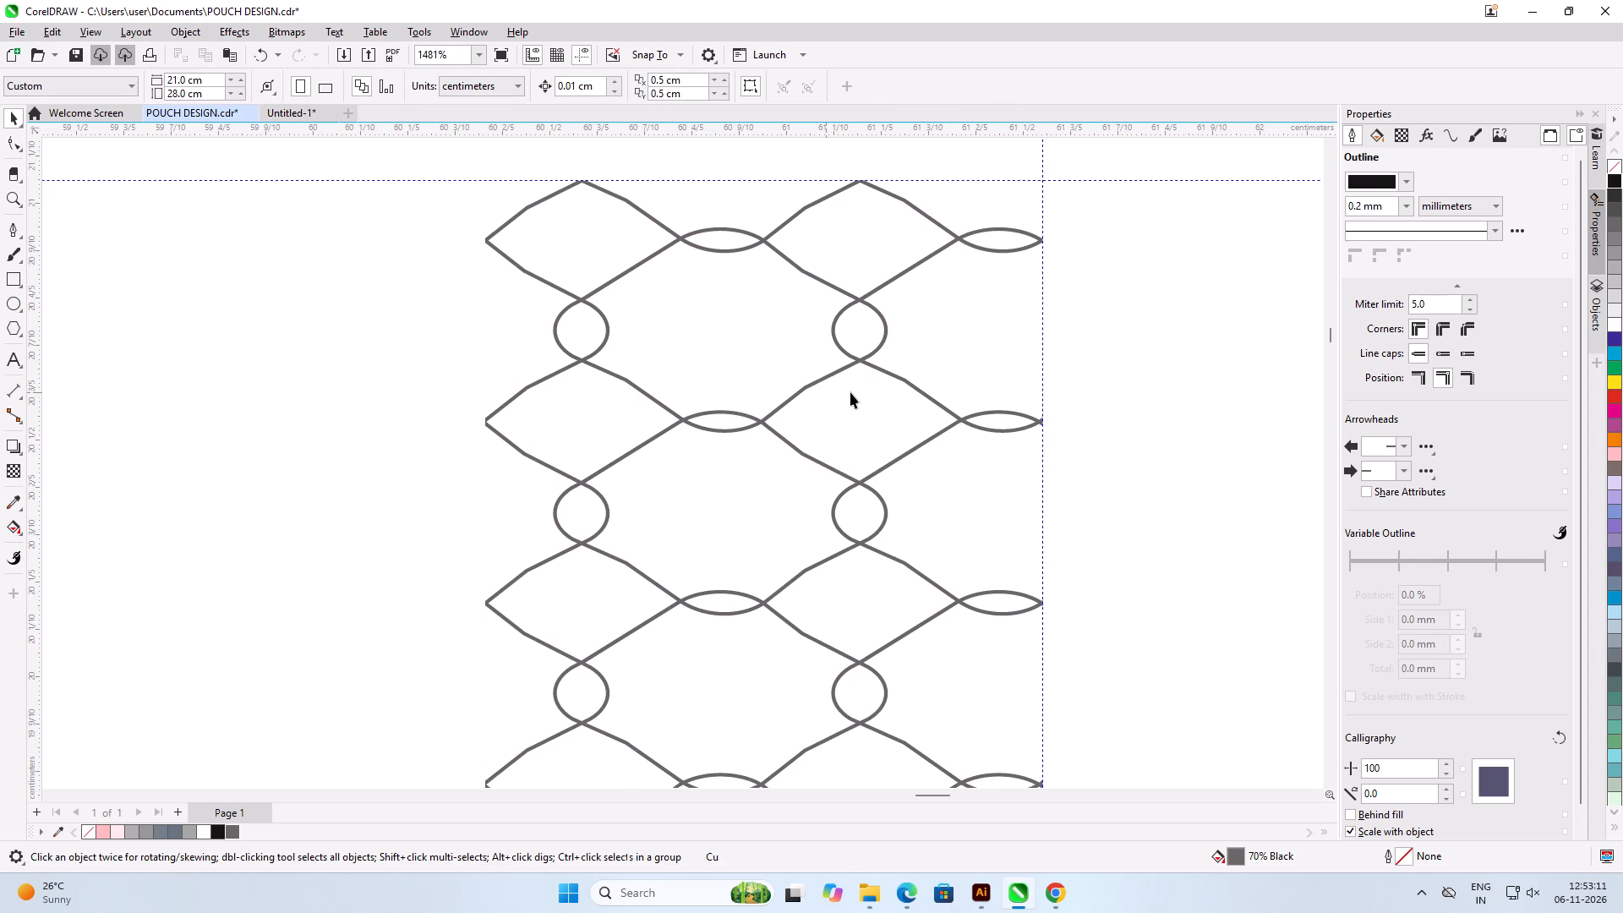
pyautogui.scroll(-1, 850, 392)
pyautogui.scroll(-3, 928, 324)
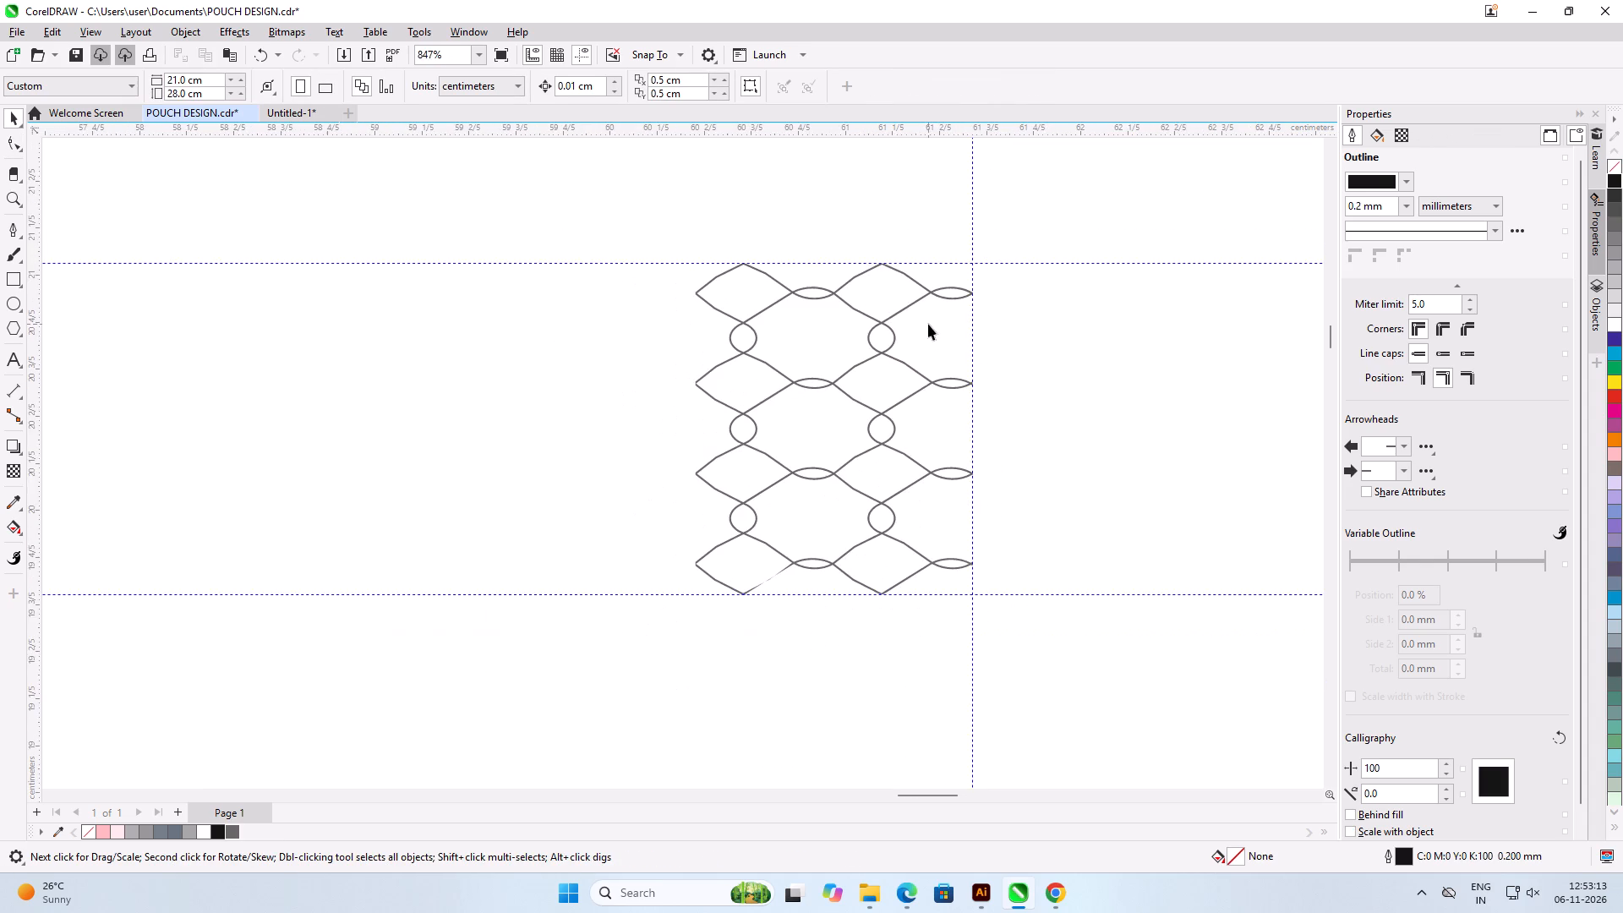
pyautogui.scroll(-17, 947, 433)
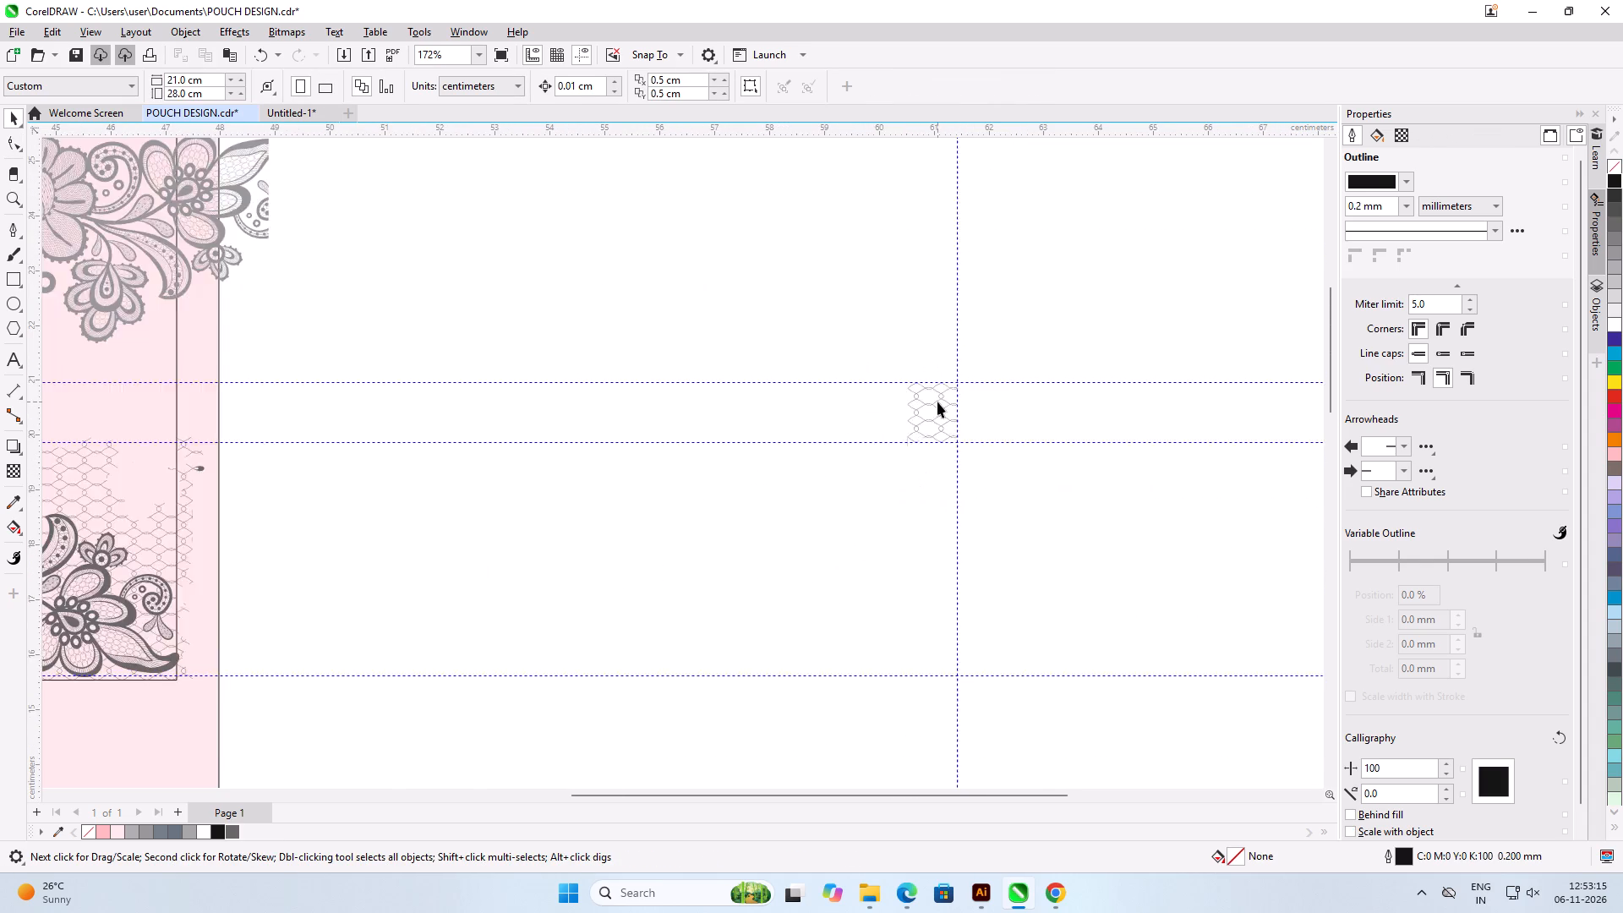
pyautogui.scroll(-1, 936, 402)
pyautogui.click(937, 403)
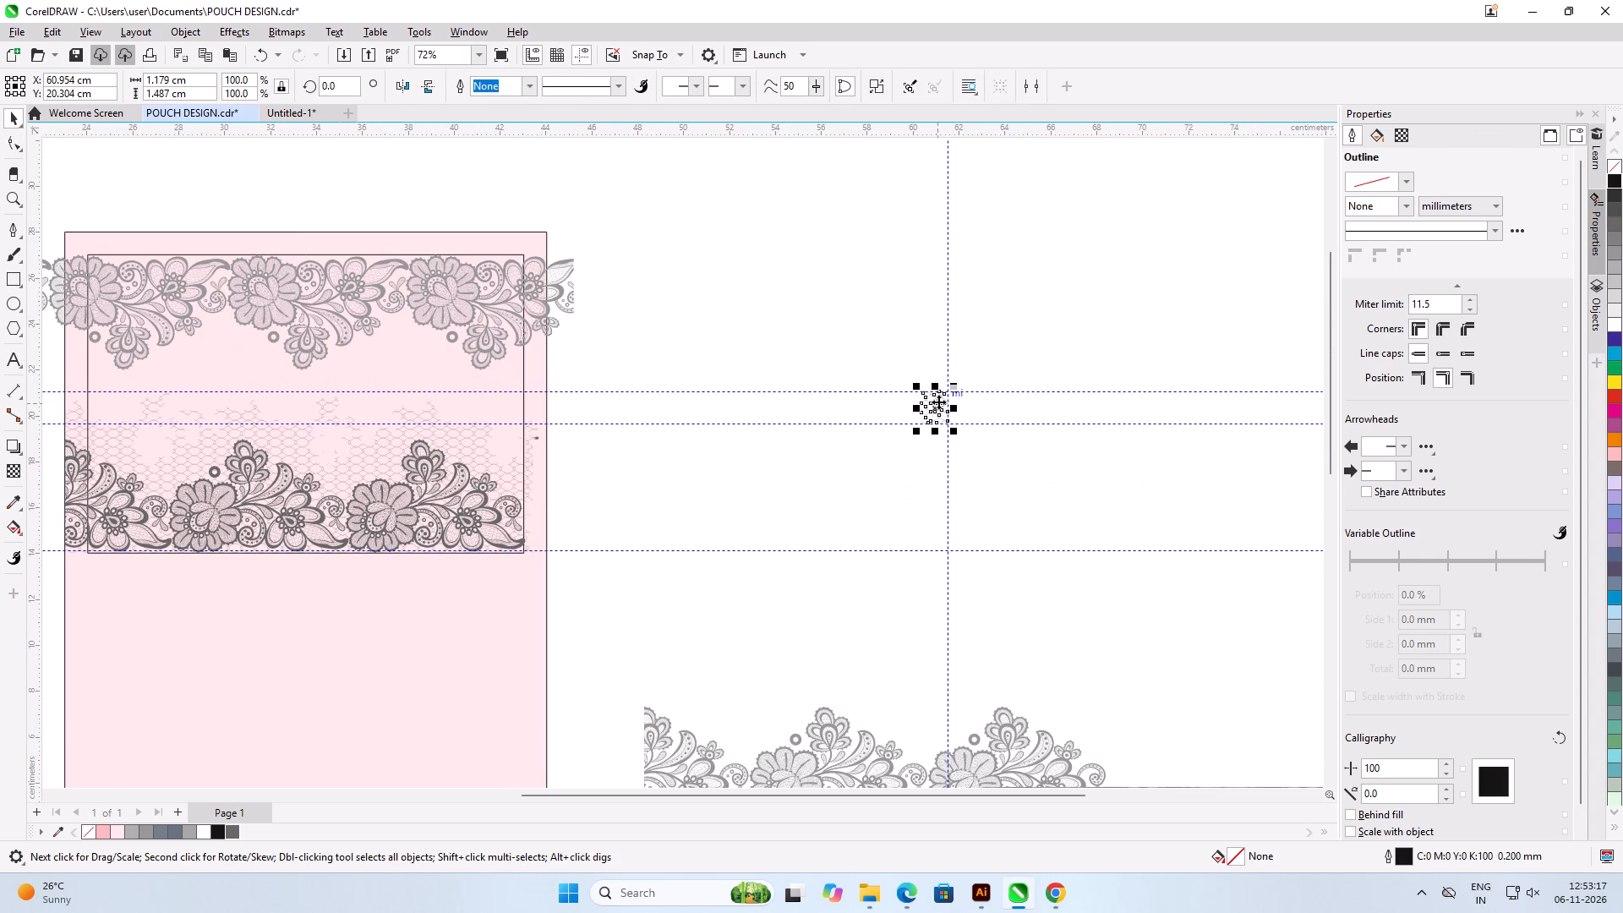
pyautogui.moveTo(938, 402); pyautogui.dragTo(199, 394)
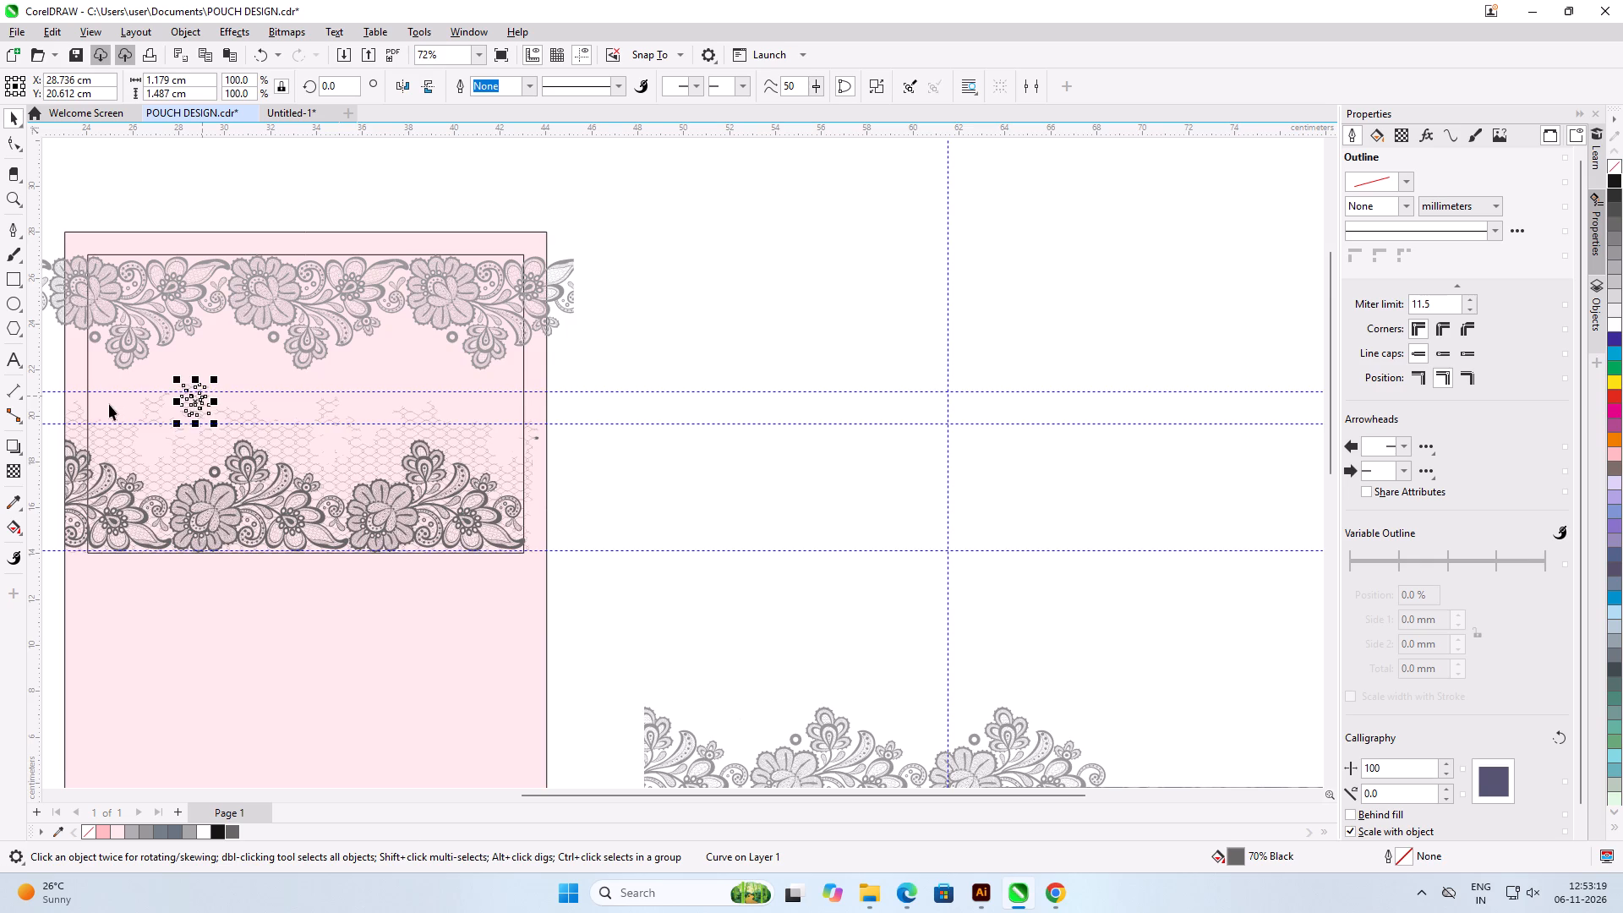
# Move the lattice piece down into the gap in the pouch netting, at about X 27.074 cm, Y 18.847 cm.
pyautogui.scroll(13, 109, 404)
pyautogui.scroll(1, 126, 479)
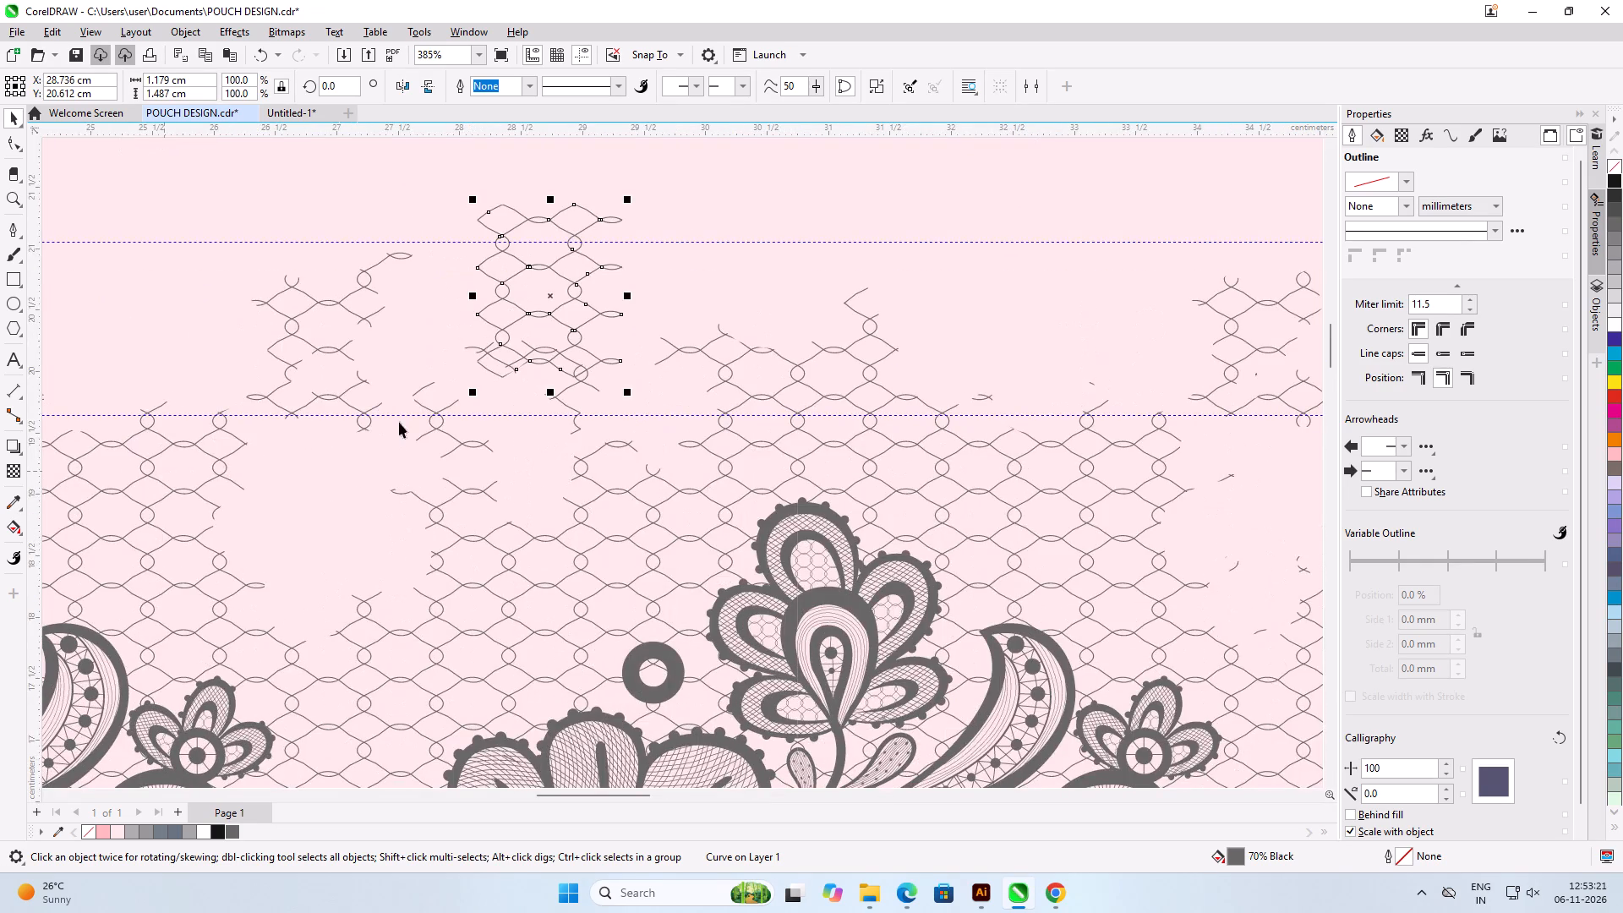
pyautogui.scroll(-2, 495, 396)
pyautogui.scroll(3, 183, 502)
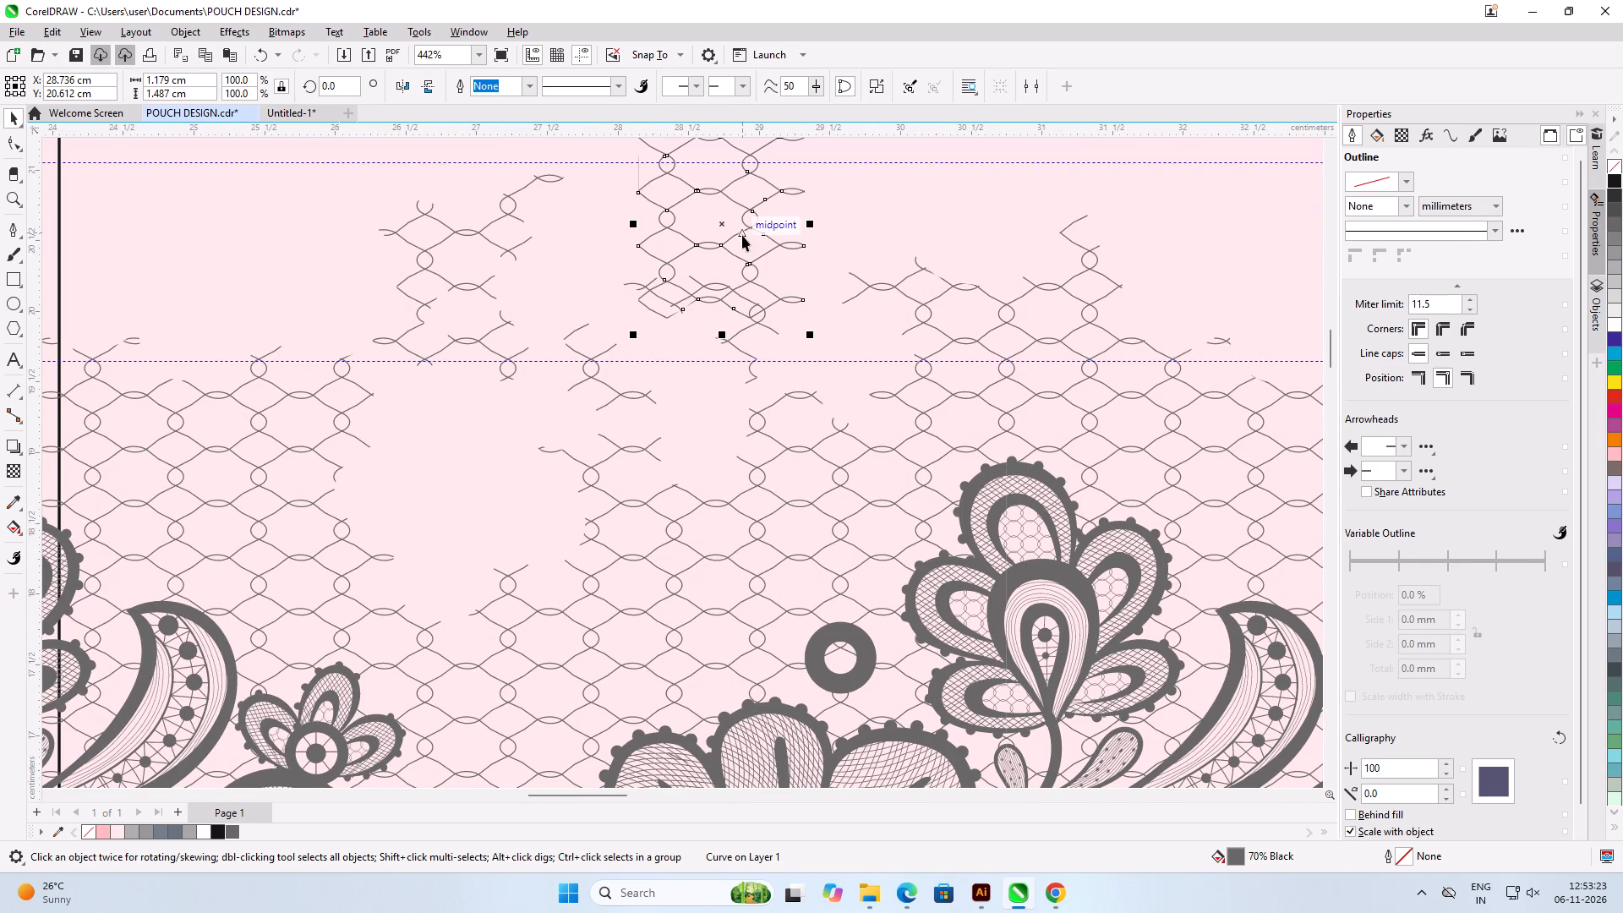
pyautogui.moveTo(742, 234); pyautogui.dragTo(506, 480)
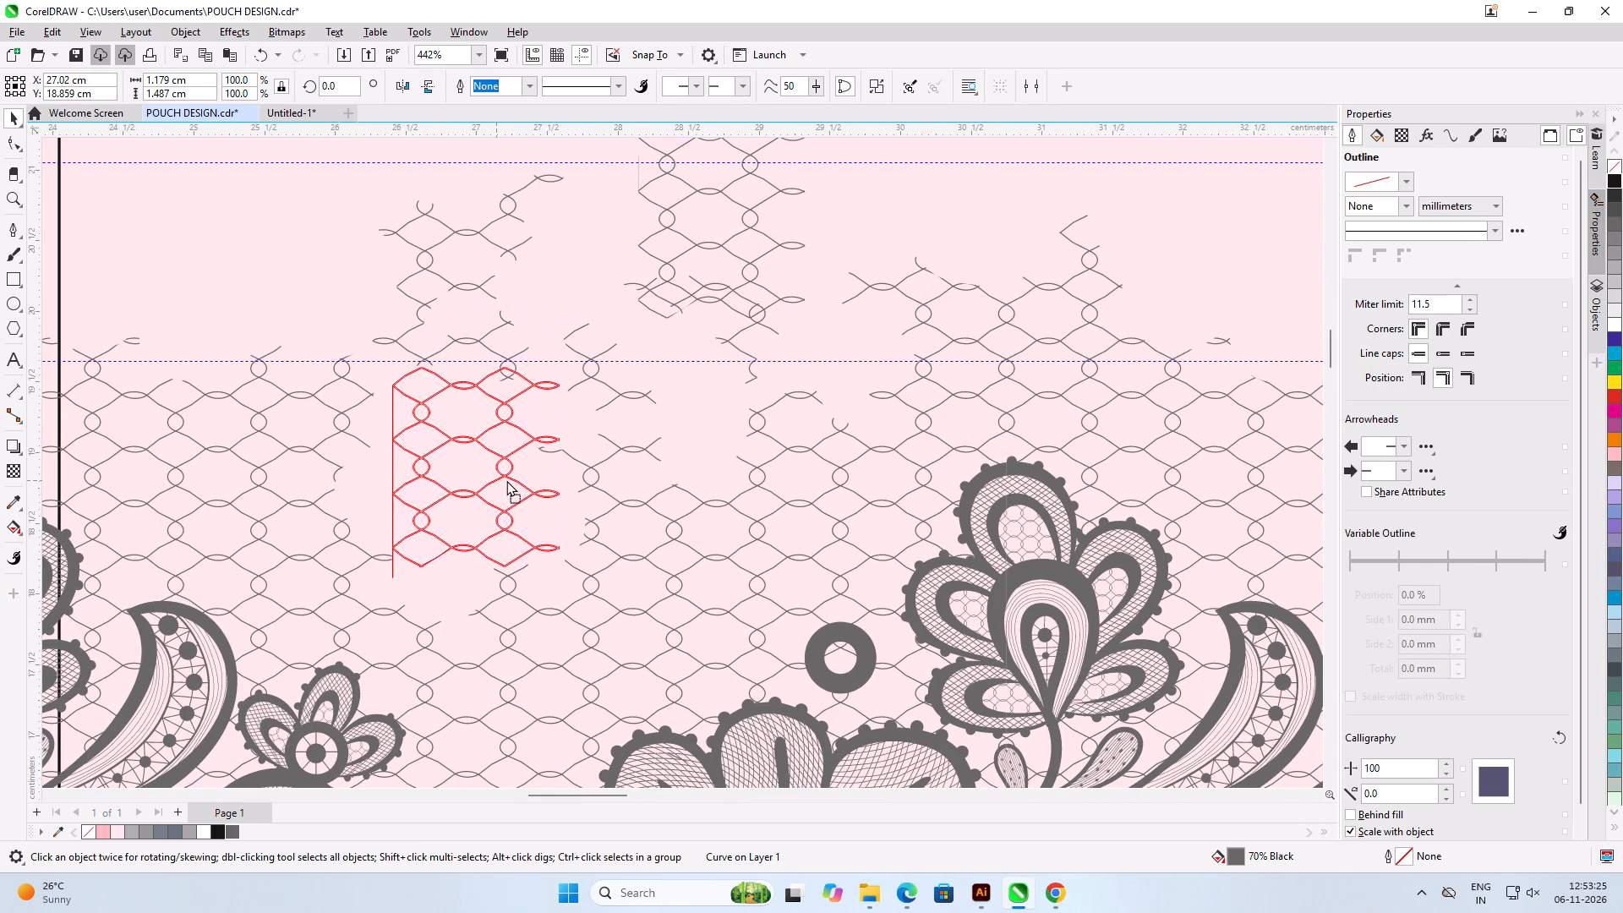
pyautogui.moveTo(506, 480); pyautogui.dragTo(507, 482)
pyautogui.scroll(4, 425, 483)
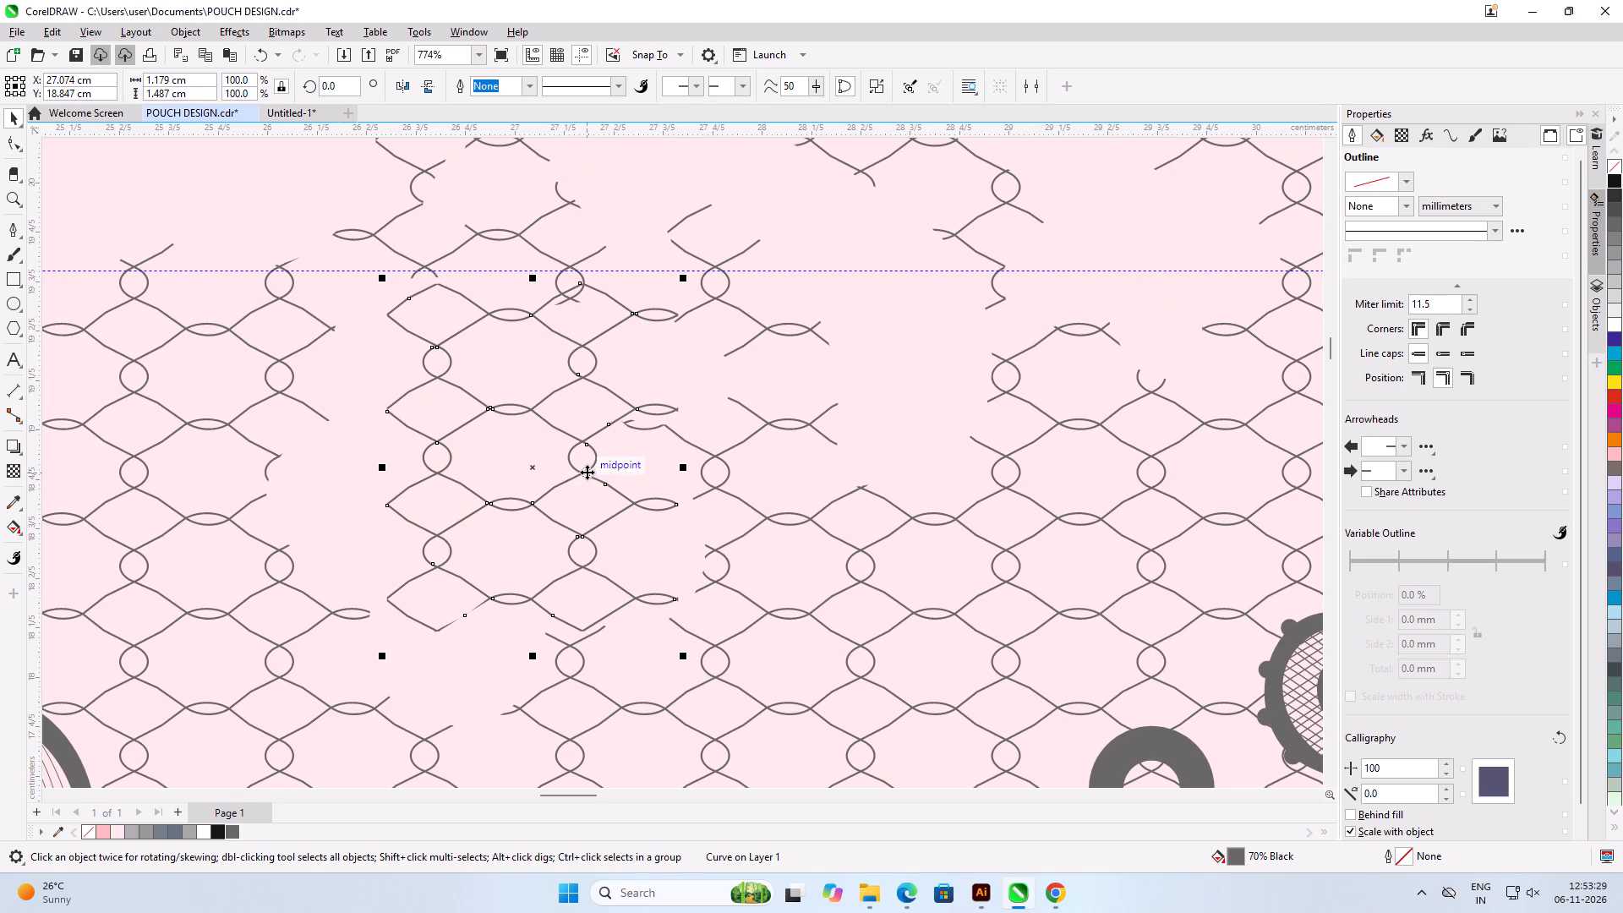
# Move the lattice piece over the netting's open edge so its circles overlap the existing column, at about X 26.438 cm, Y 18.789 cm.
pyautogui.moveTo(587, 472); pyautogui.dragTo(471, 507)
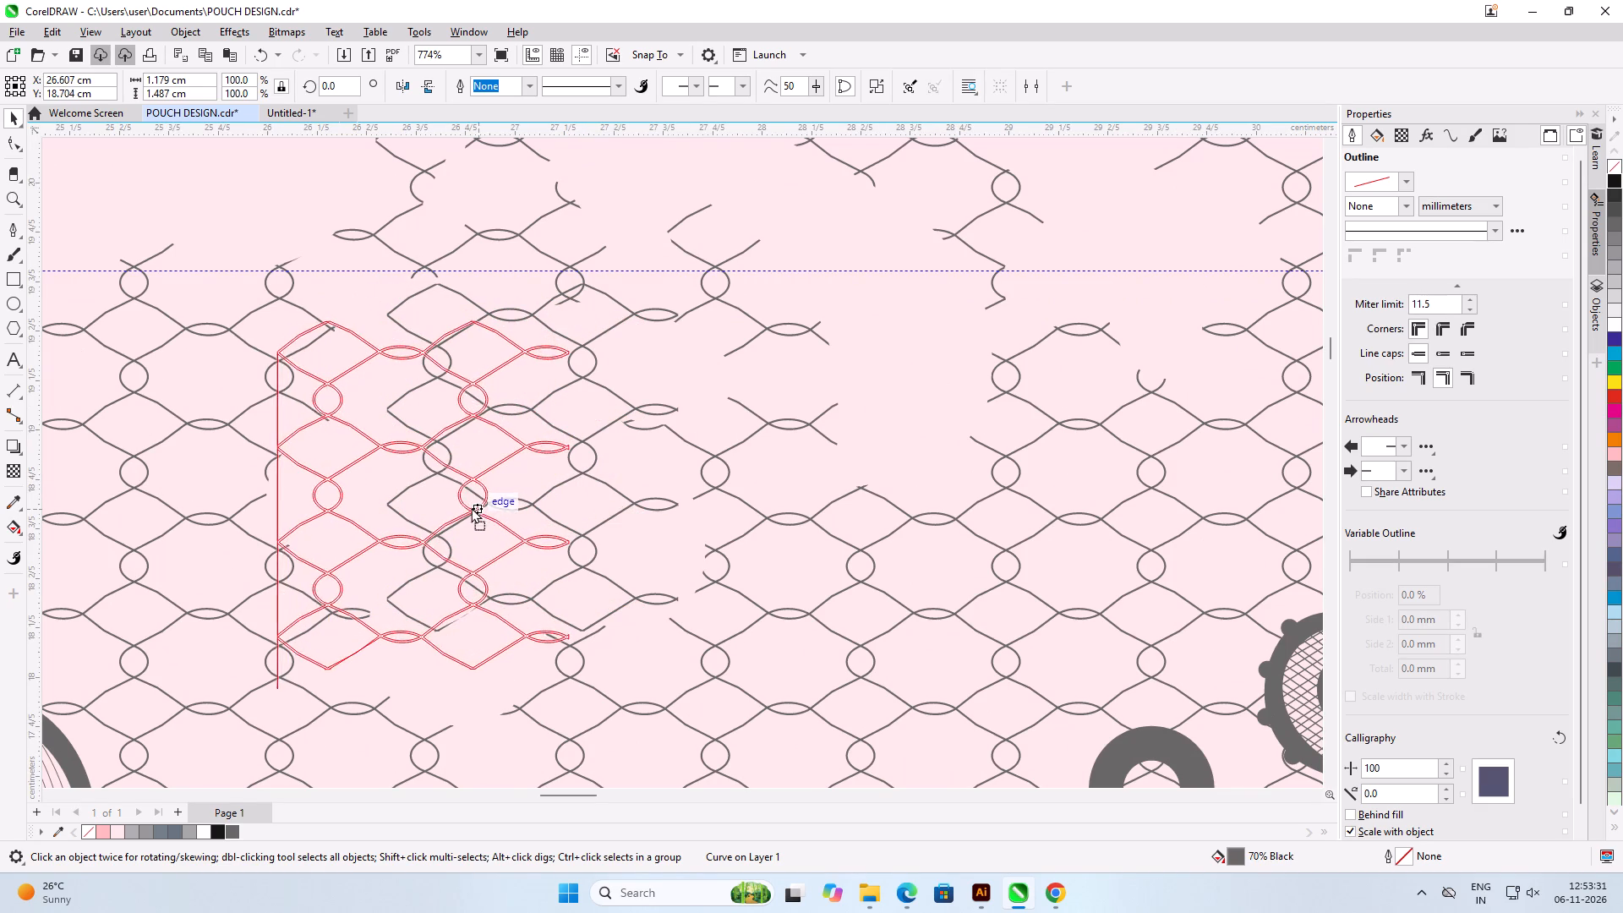
pyautogui.moveTo(471, 507); pyautogui.dragTo(427, 487)
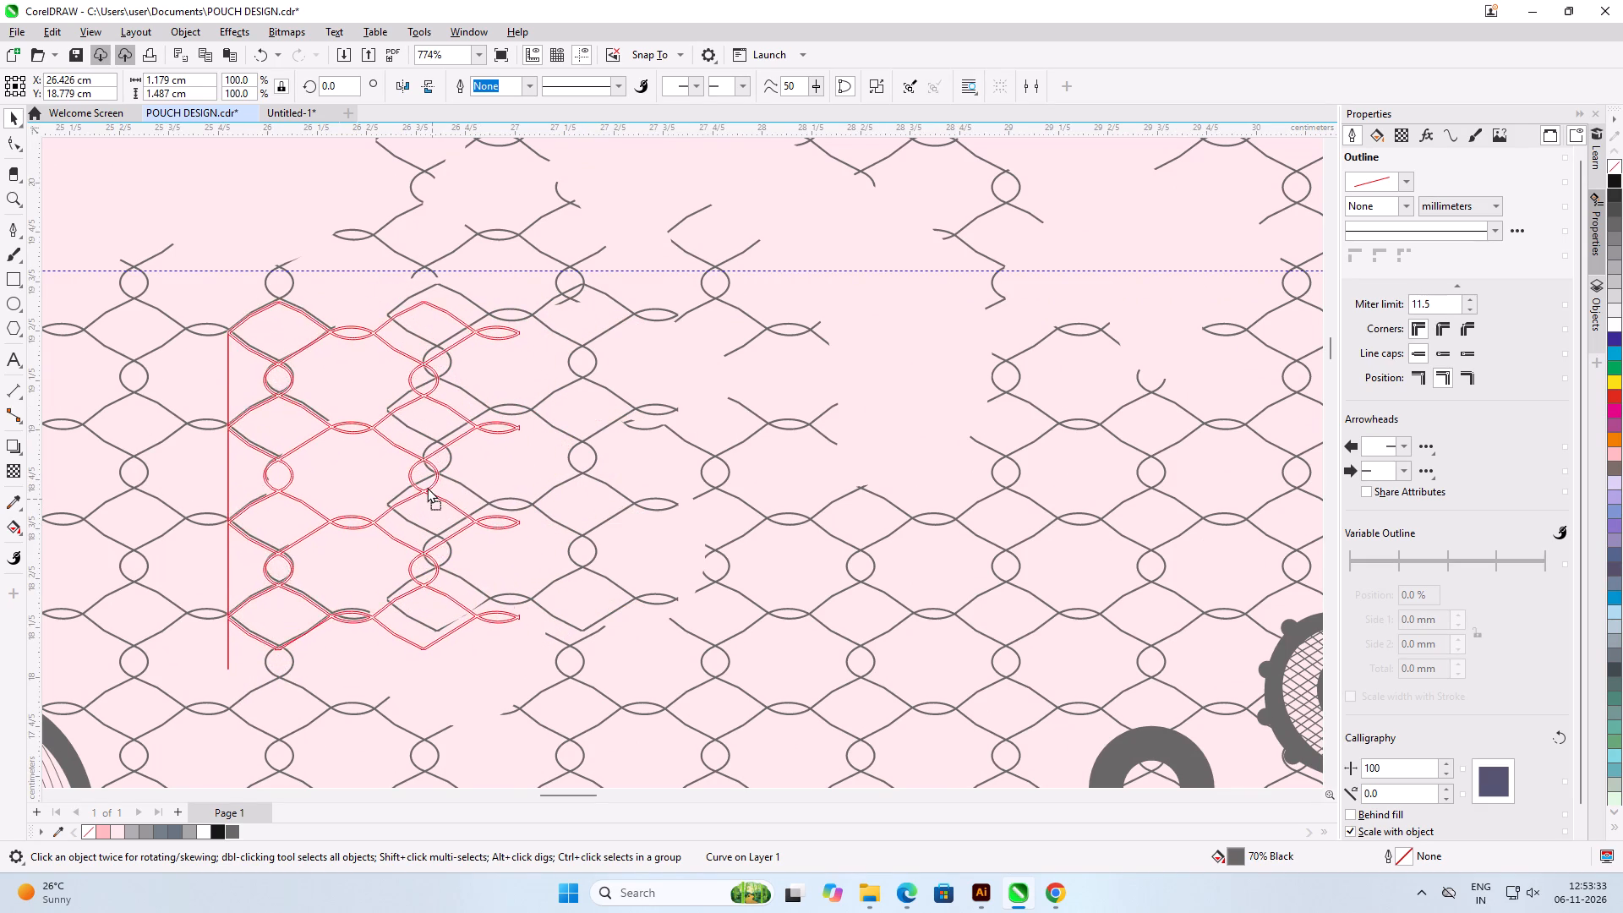
pyautogui.moveTo(427, 487); pyautogui.dragTo(427, 489)
pyautogui.scroll(2, 249, 503)
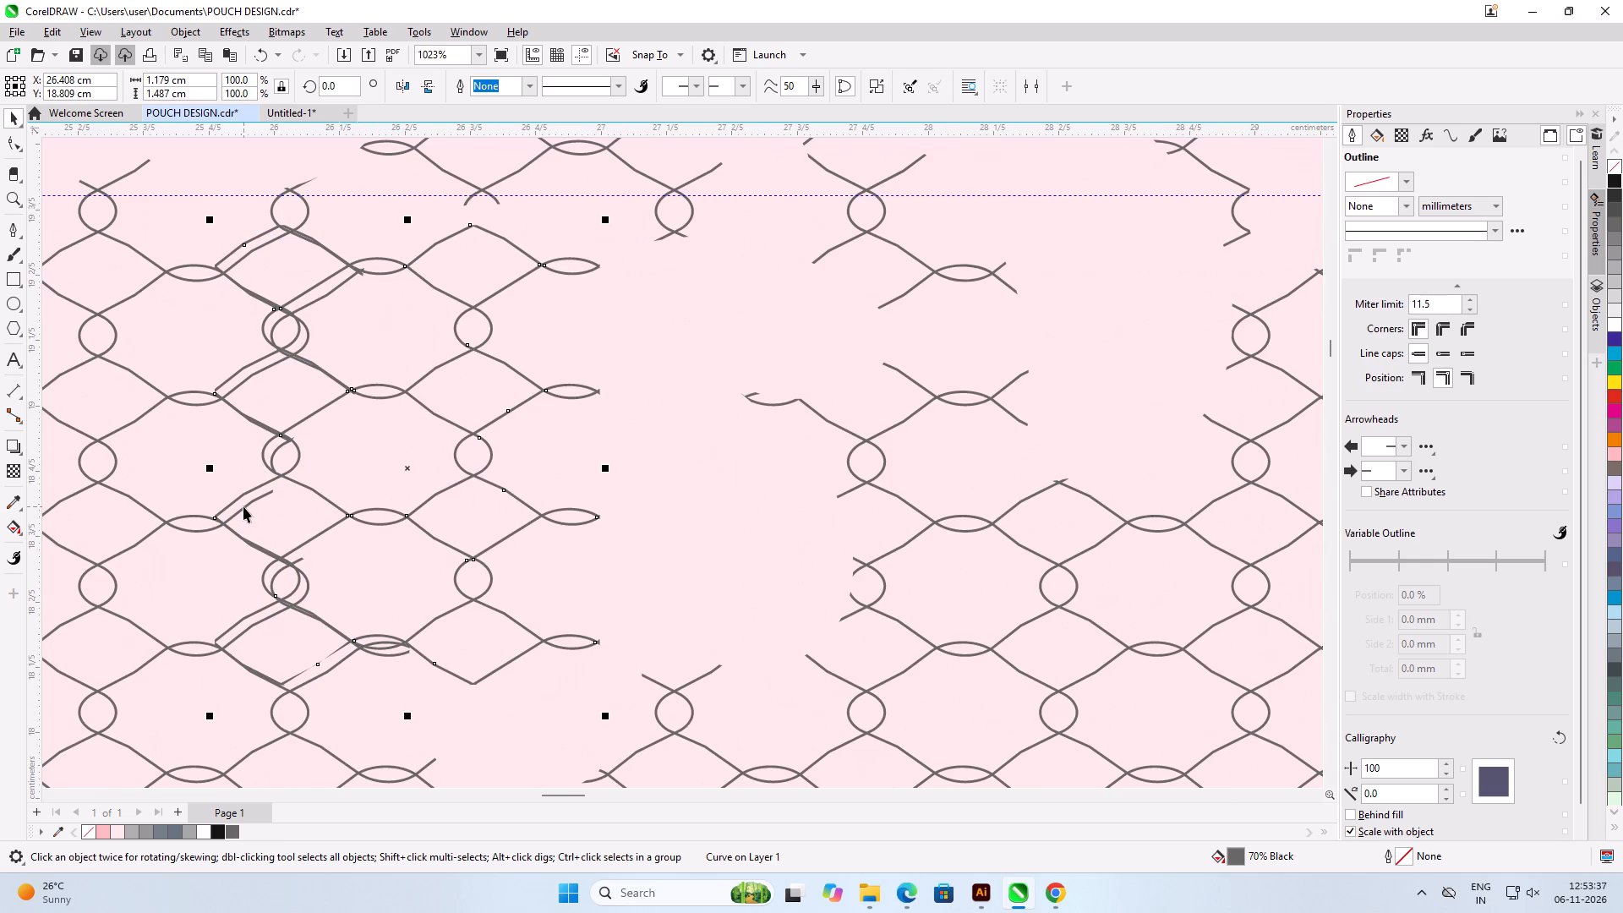
pyautogui.press('Right')
pyautogui.press('Right')
pyautogui.press('Right')
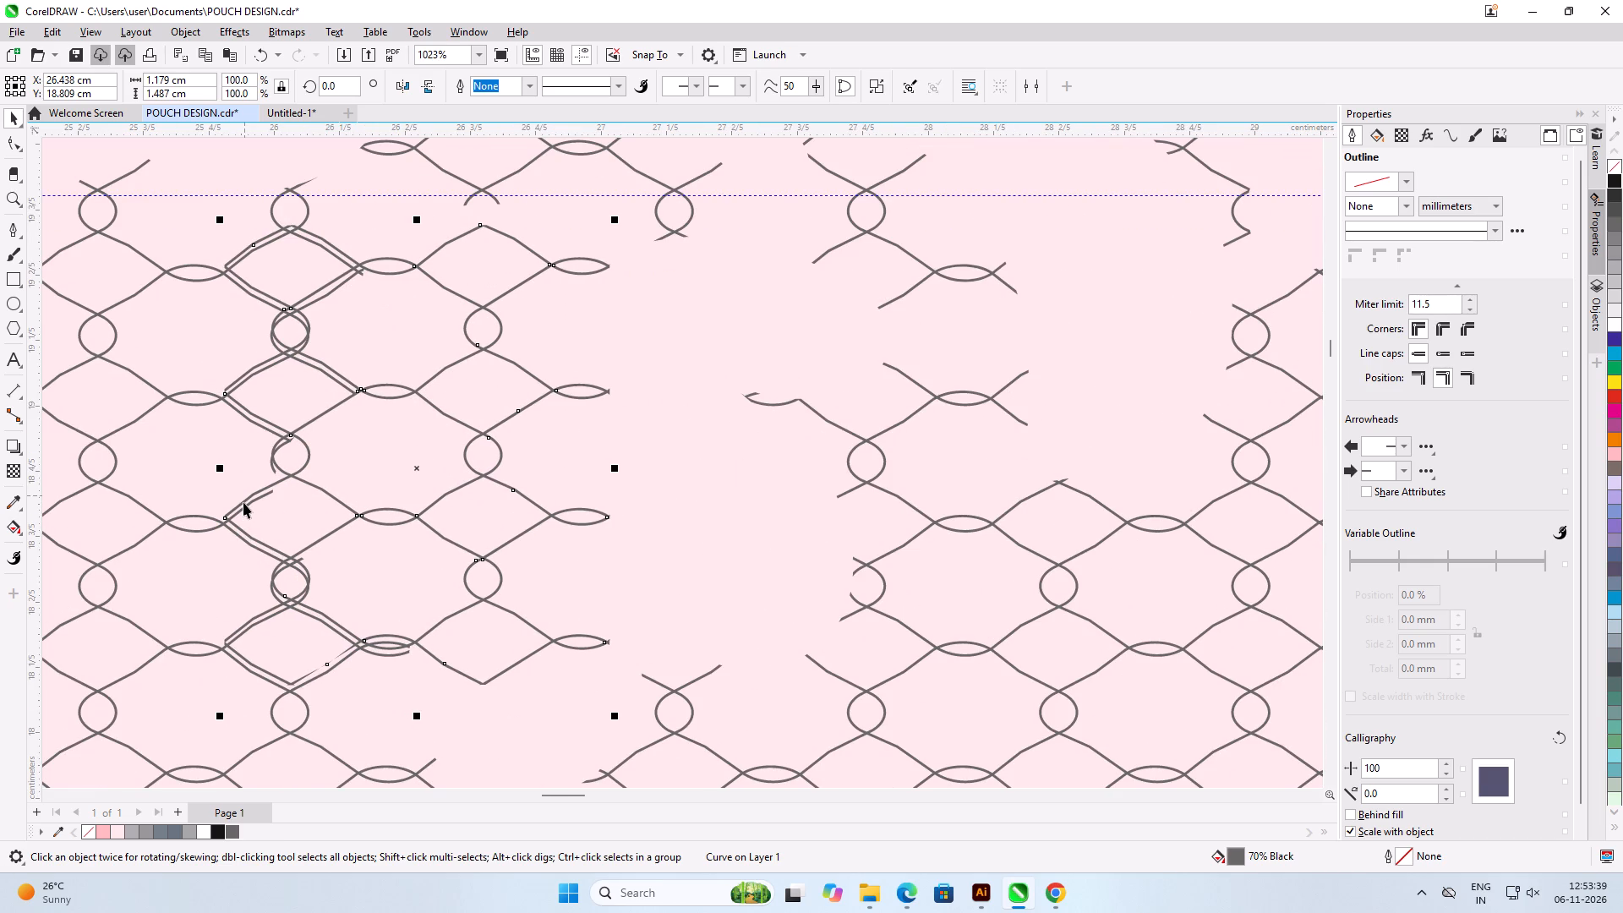
pyautogui.press('Left')
pyautogui.press('Down')
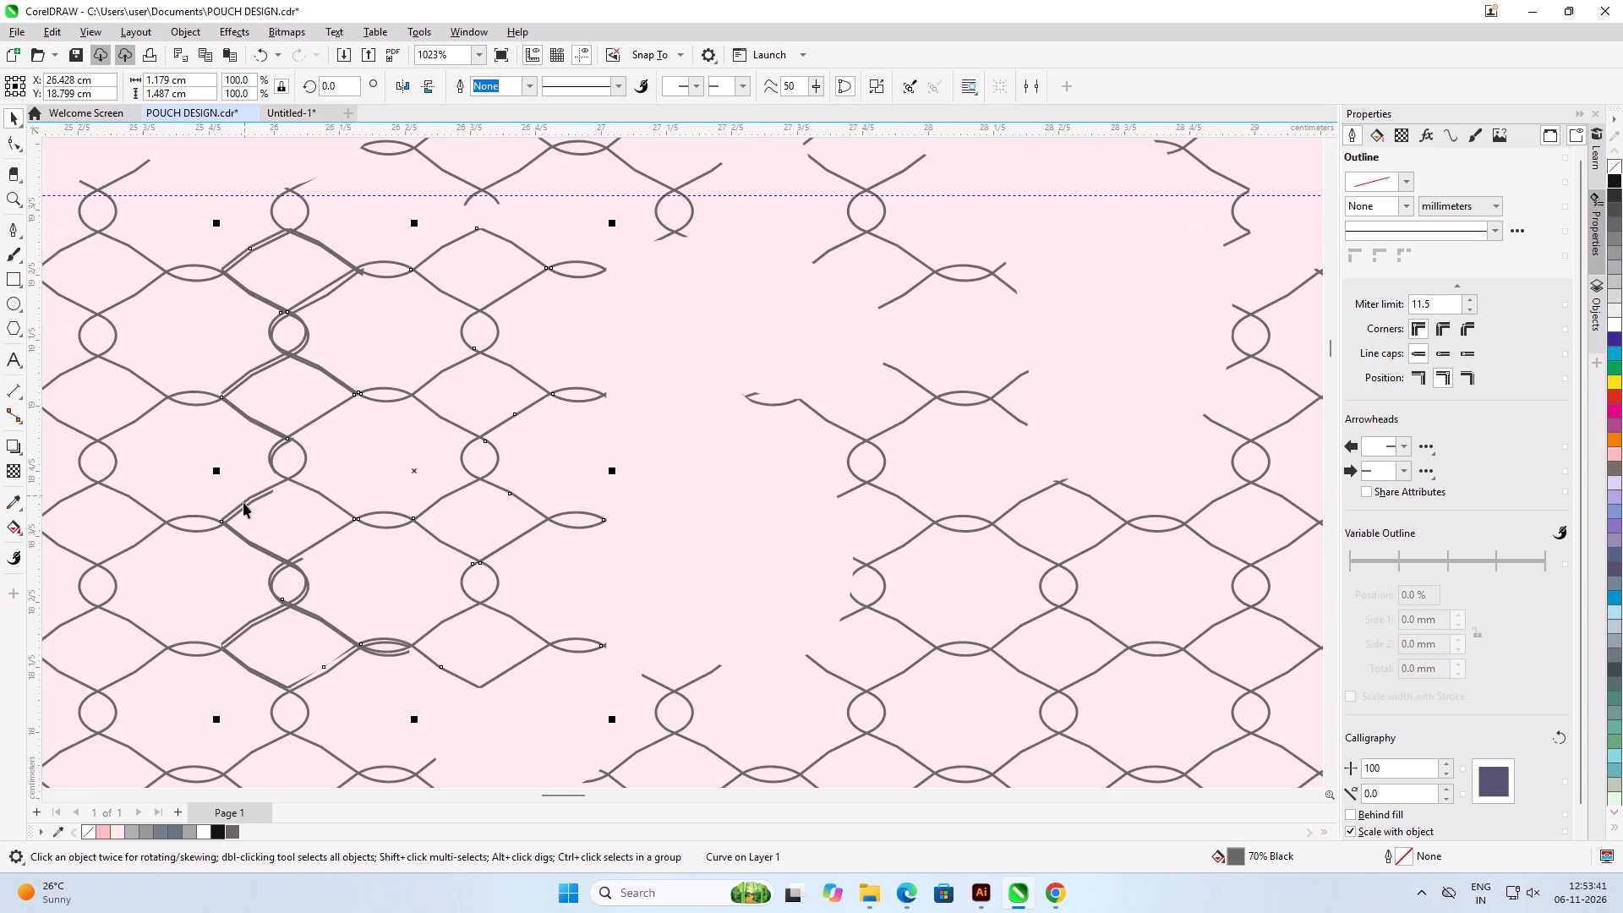
pyautogui.press('Down')
pyautogui.press('Right')
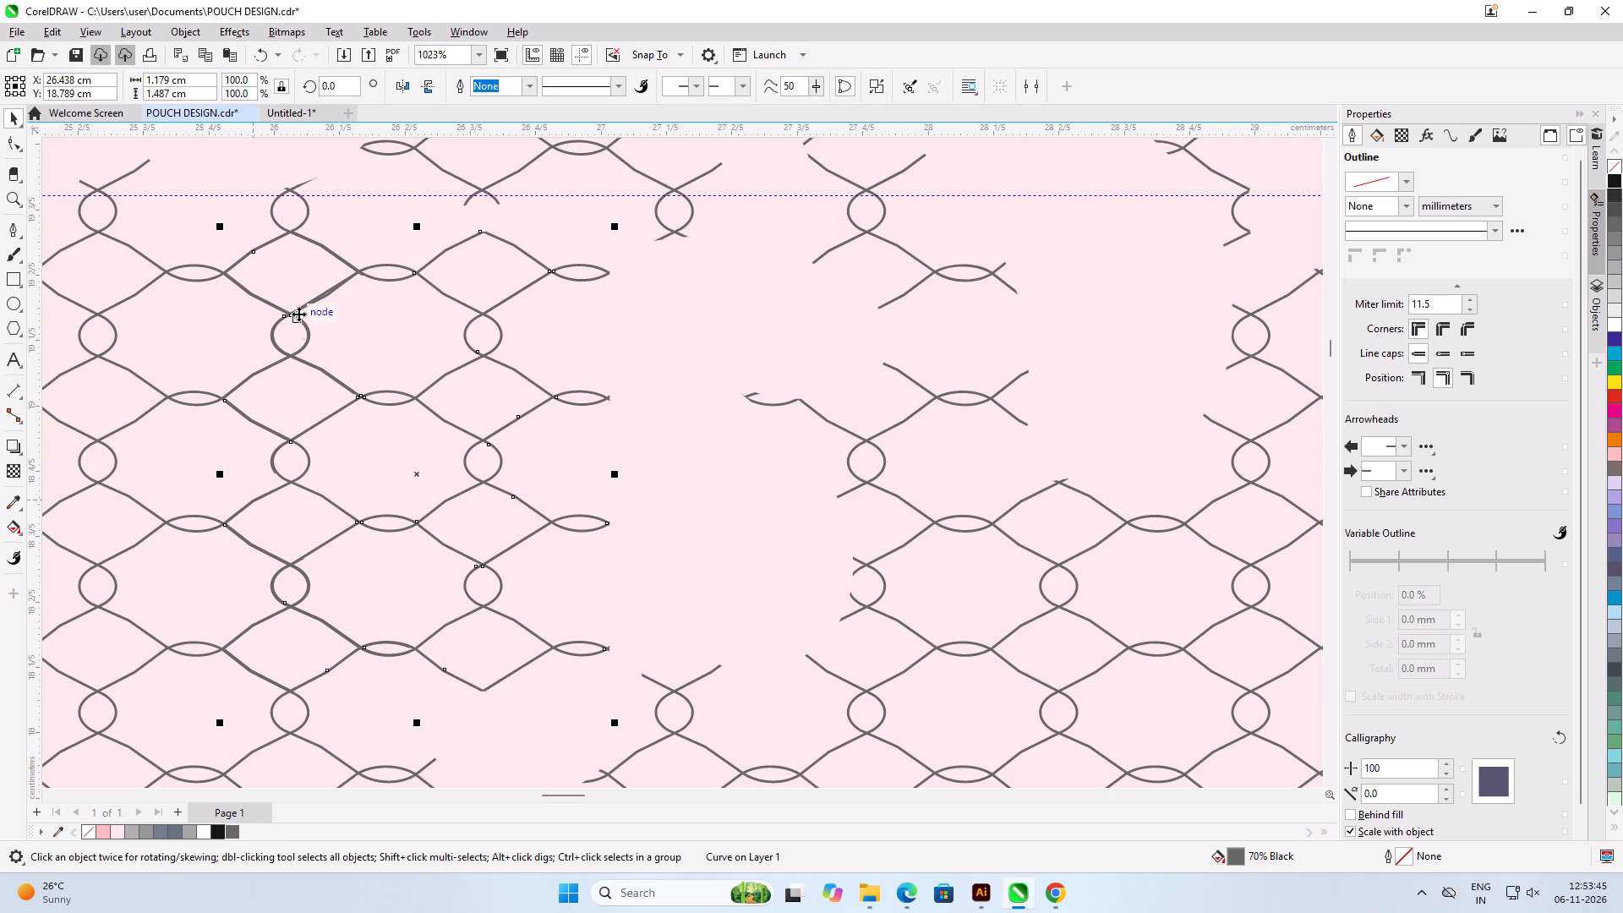
# Fine-align the lattice piece's crossings with the underlying netting strands, at about X 26.435 cm, Y 18.788 cm.
pyautogui.scroll(11, 298, 266)
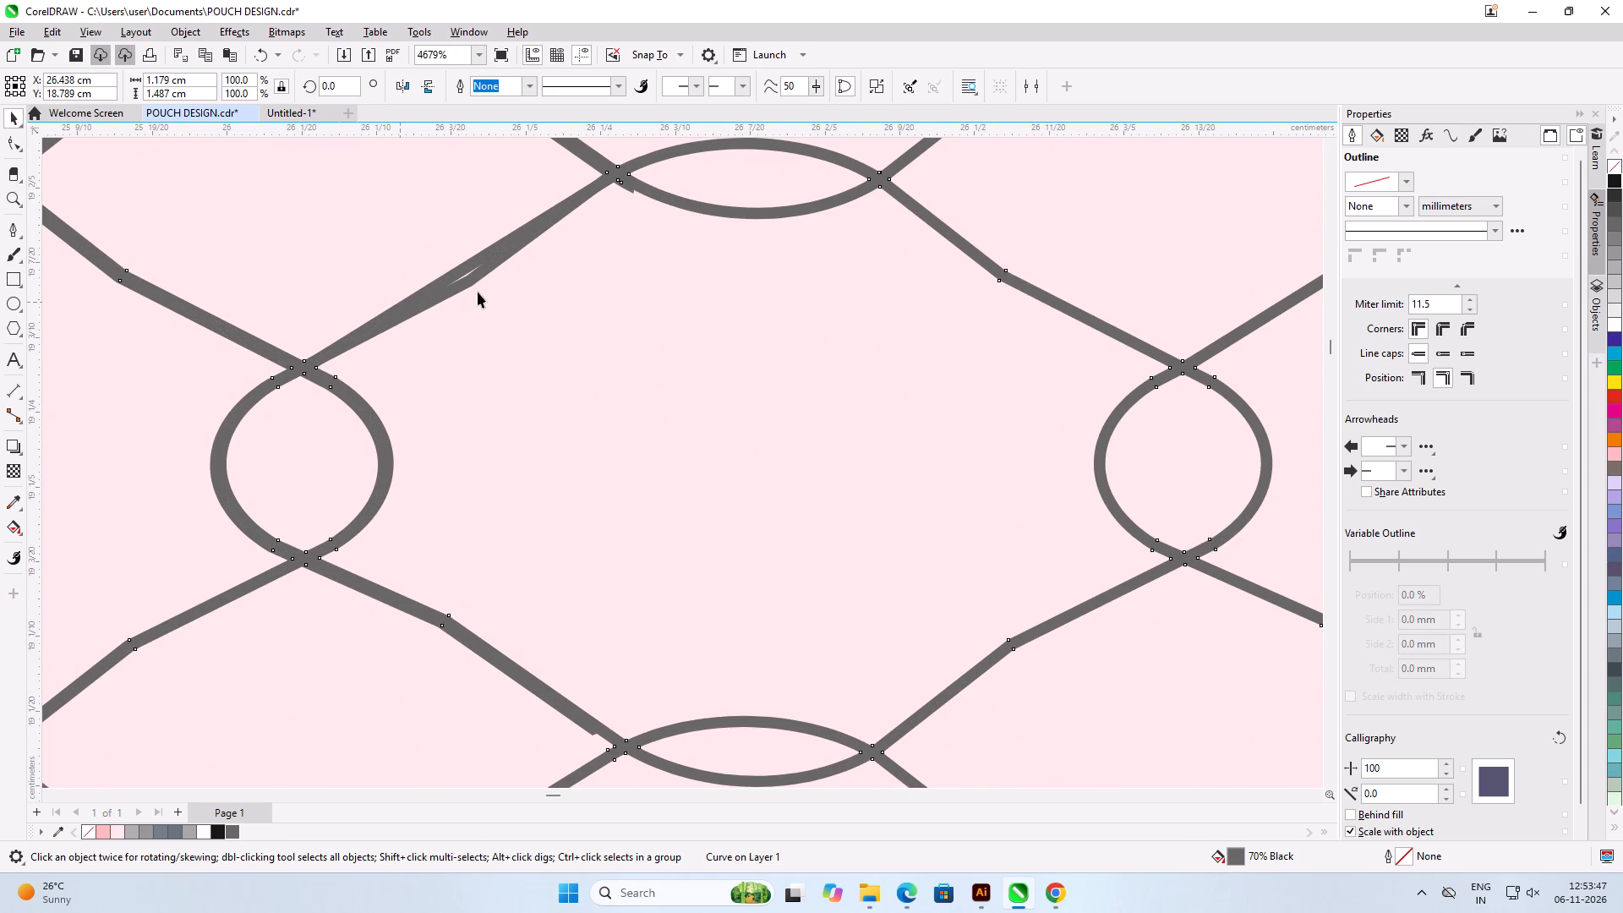
pyautogui.scroll(-4, 536, 391)
pyautogui.scroll(10, 629, 198)
pyautogui.press('Right')
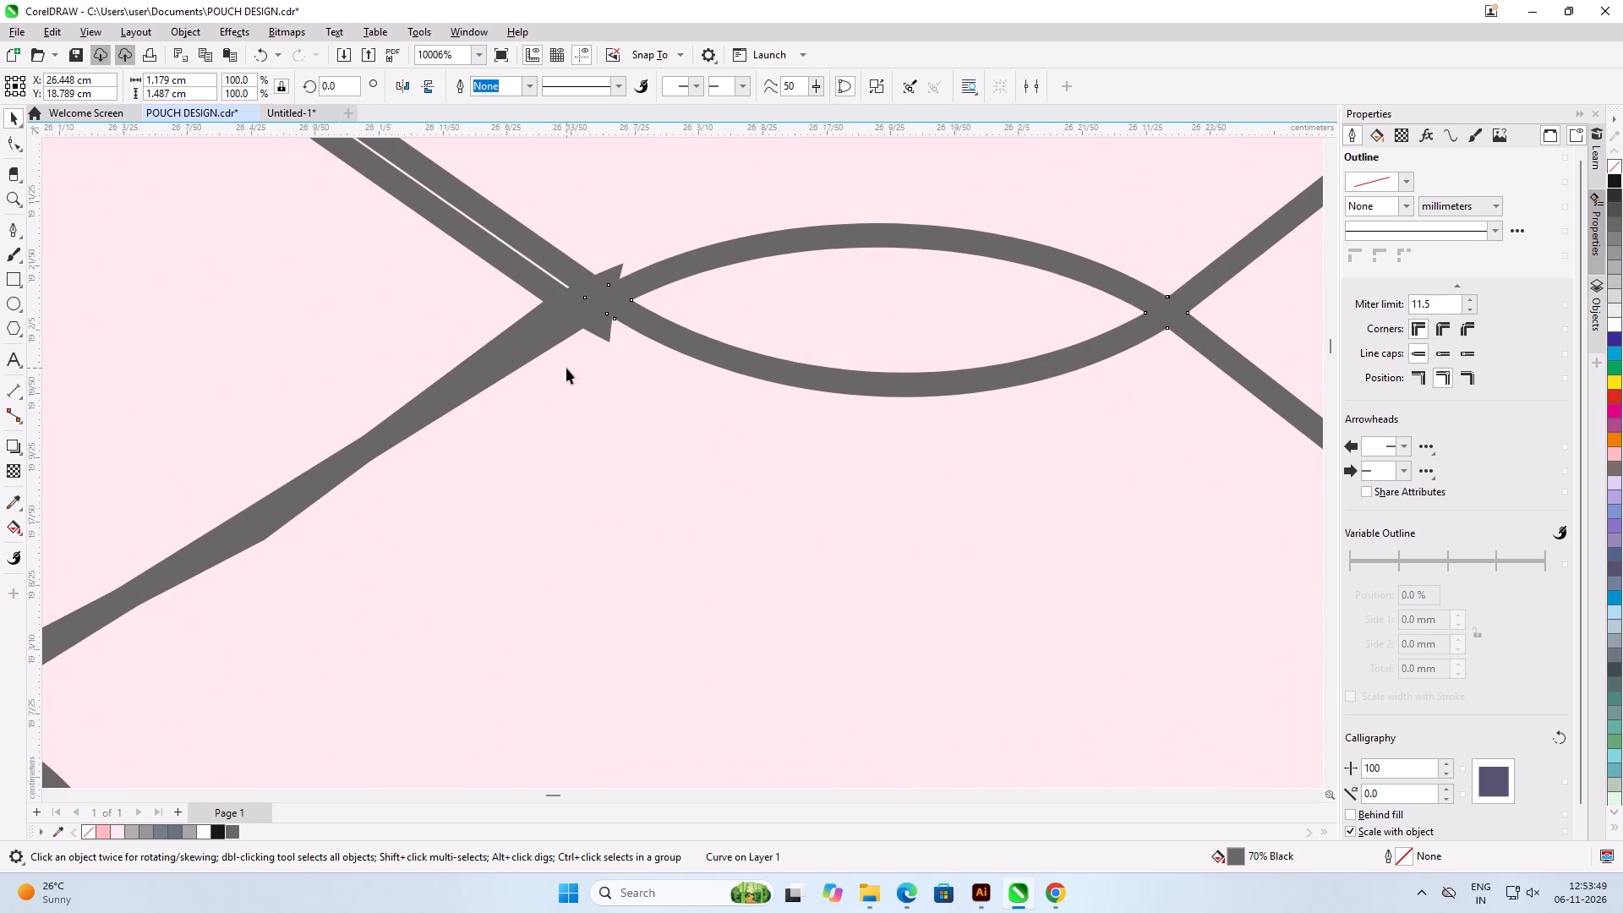
pyautogui.press('Left')
pyautogui.press('Down')
pyautogui.press('Up')
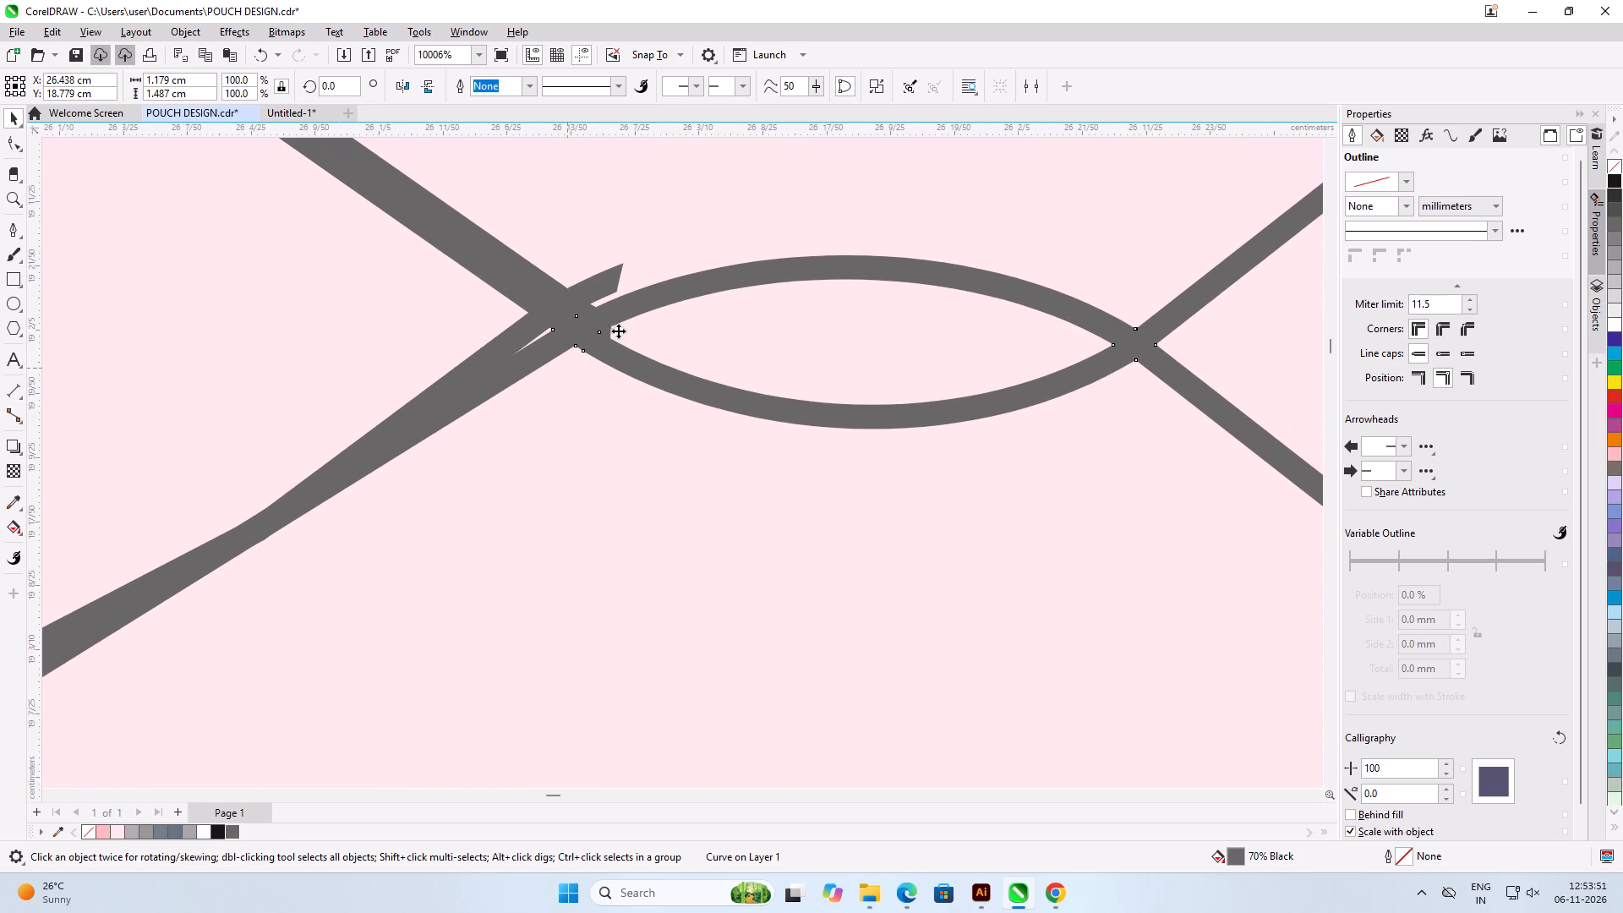
pyautogui.scroll(10, 610, 302)
pyautogui.moveTo(836, 441); pyautogui.dragTo(804, 456)
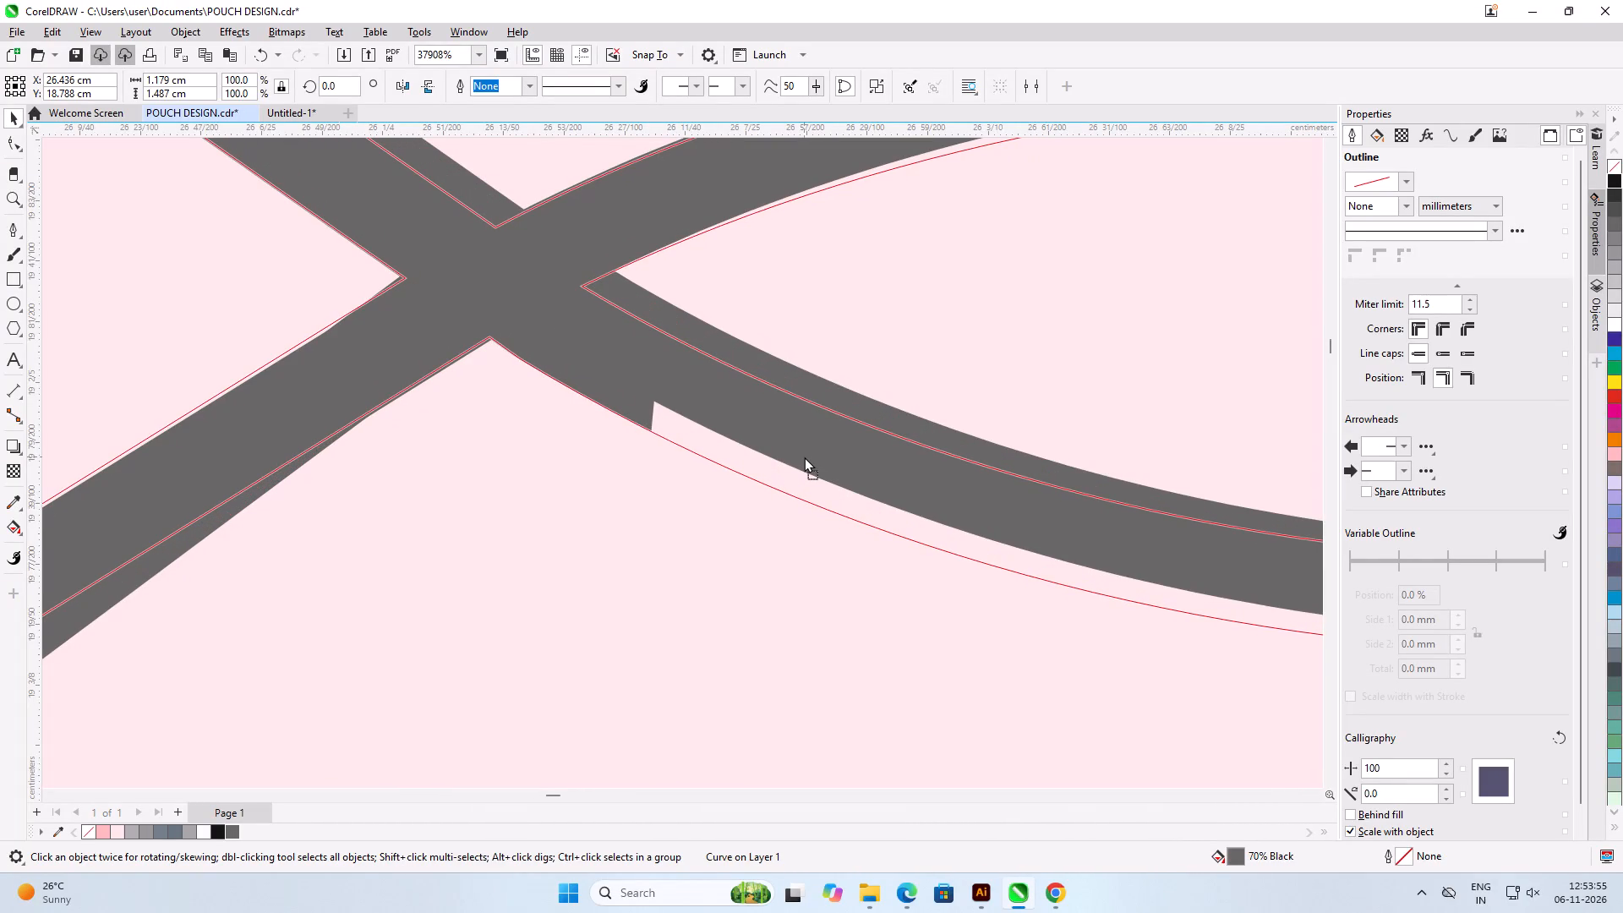
pyautogui.moveTo(804, 456); pyautogui.dragTo(801, 455)
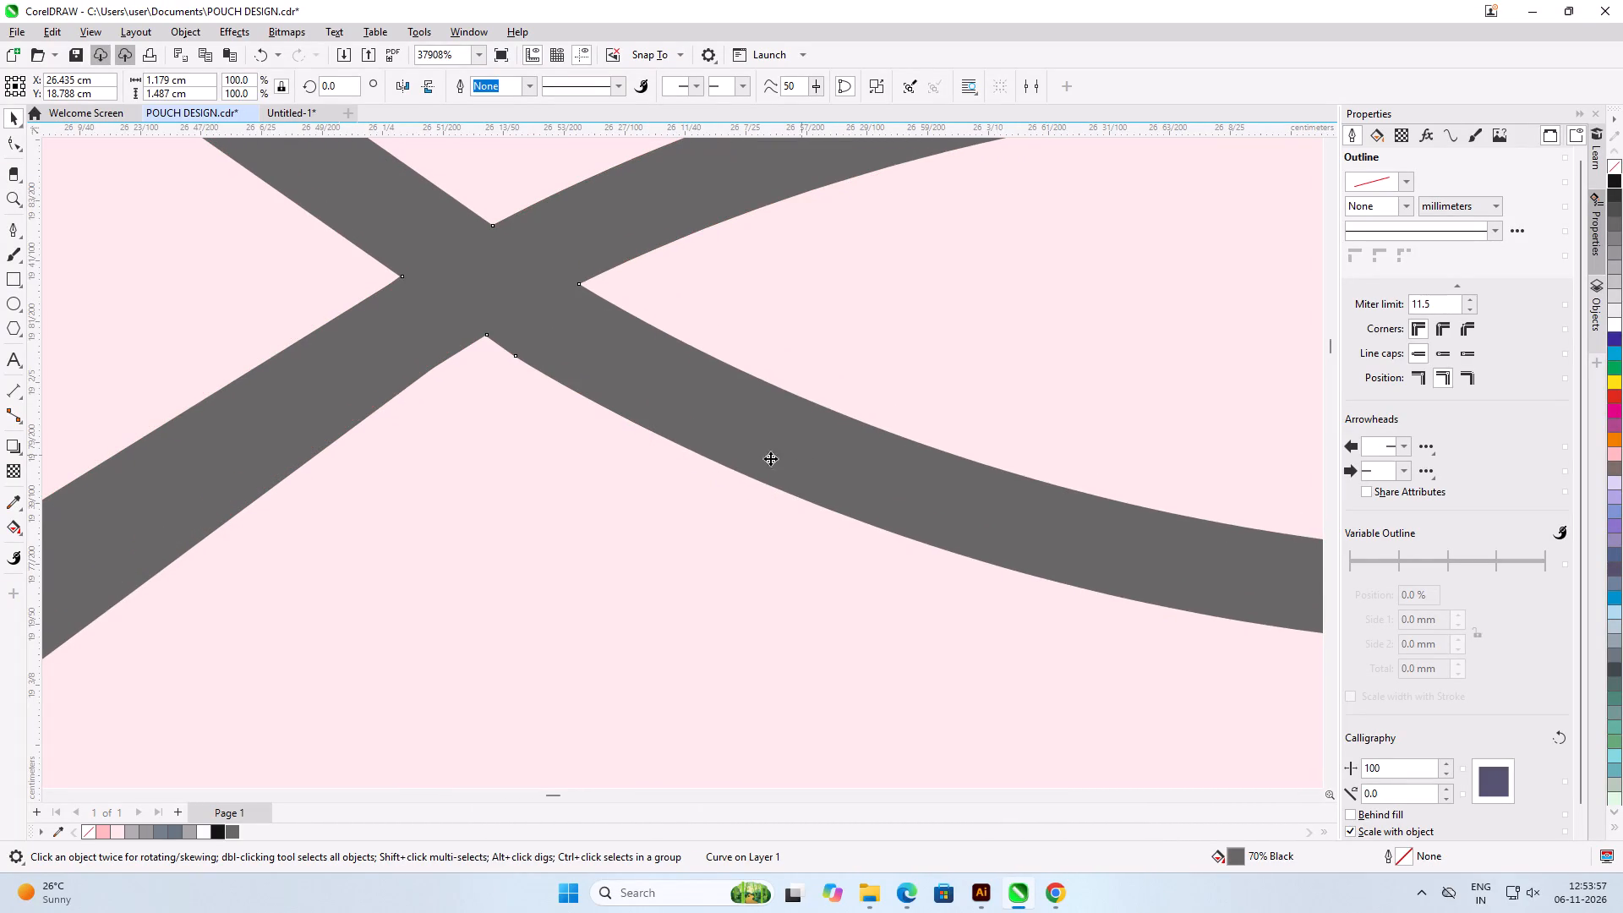
pyautogui.scroll(-7, 762, 456)
pyautogui.scroll(-18, 740, 332)
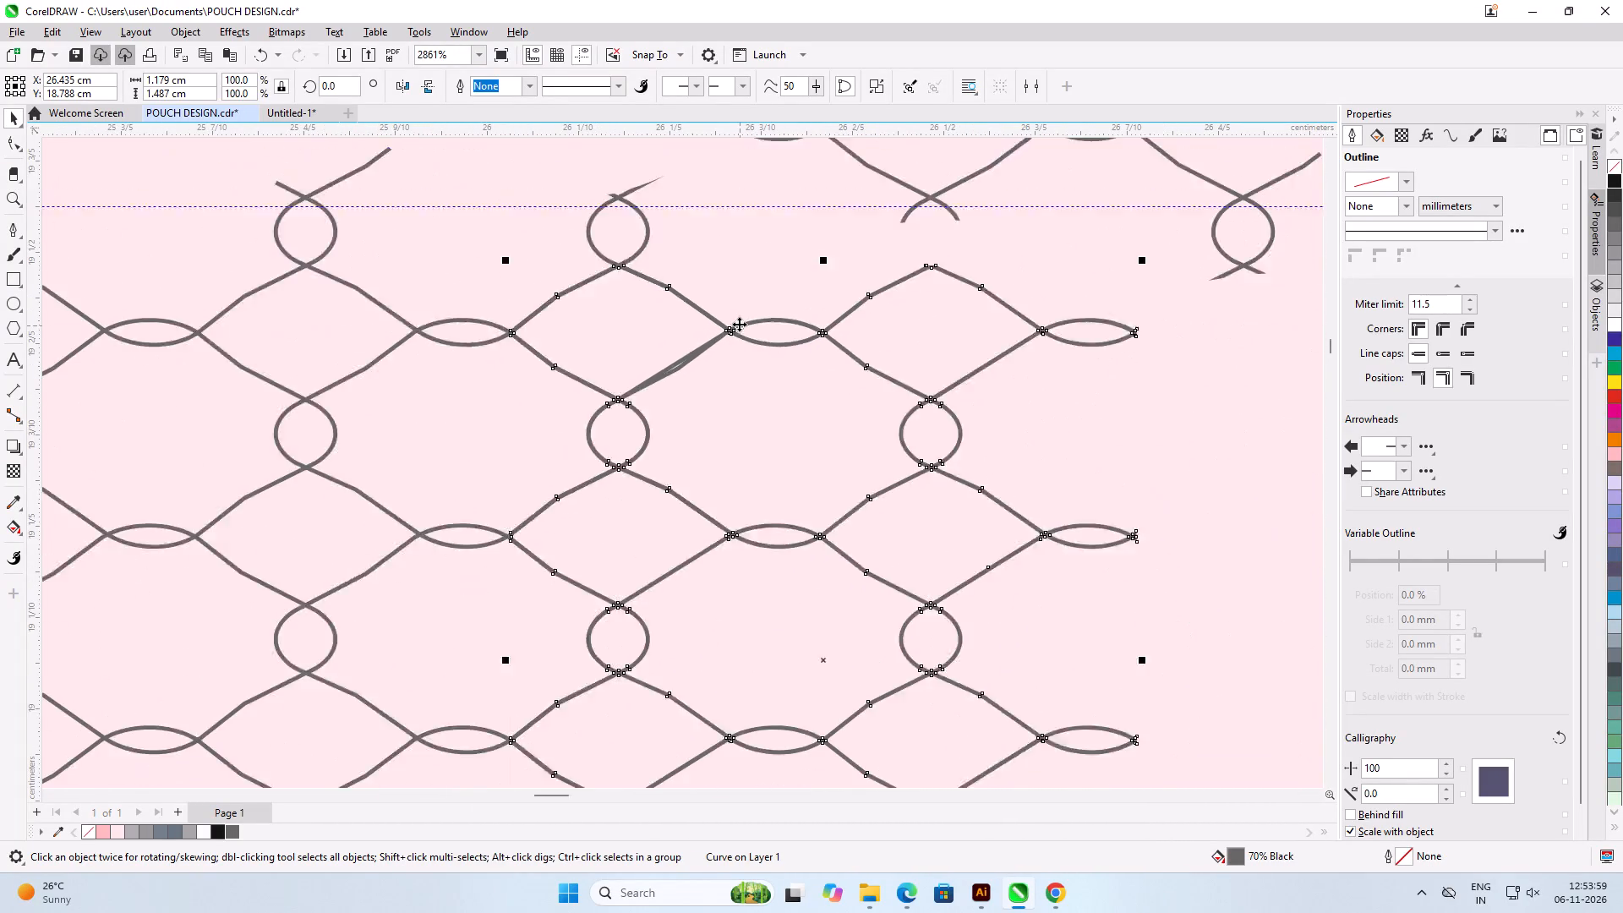
pyautogui.scroll(-1, 739, 324)
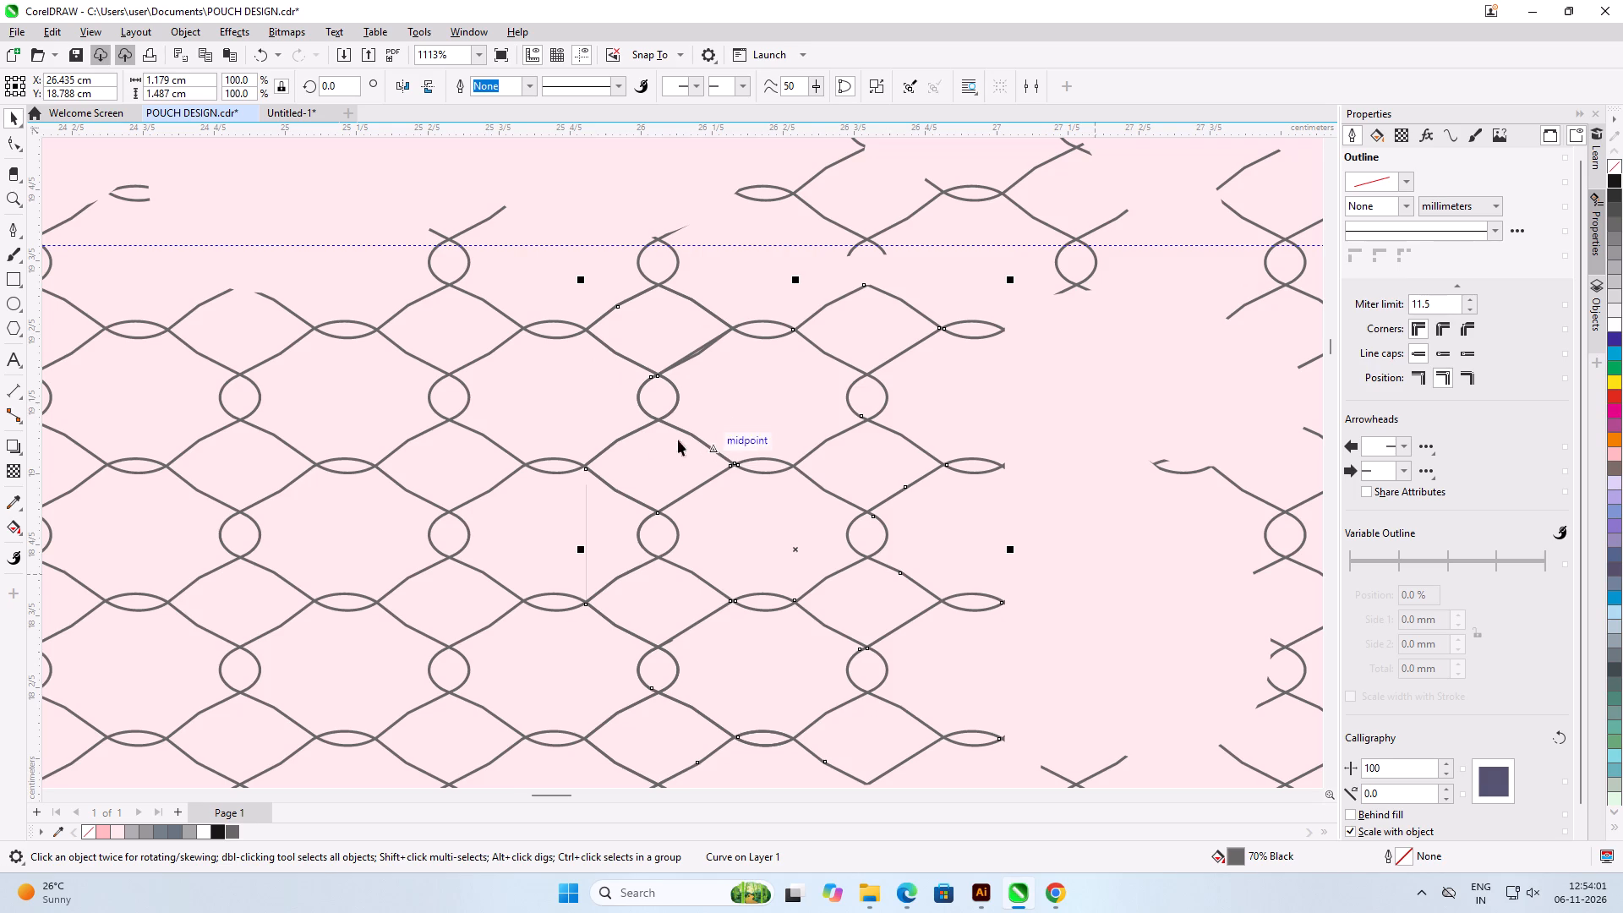
# Add a node on each edge of the lattice's mismatched upper-left diamond strand, bend both edges to match the netting beneath, and deselect.
pyautogui.scroll(2, 657, 435)
pyautogui.scroll(12, 714, 287)
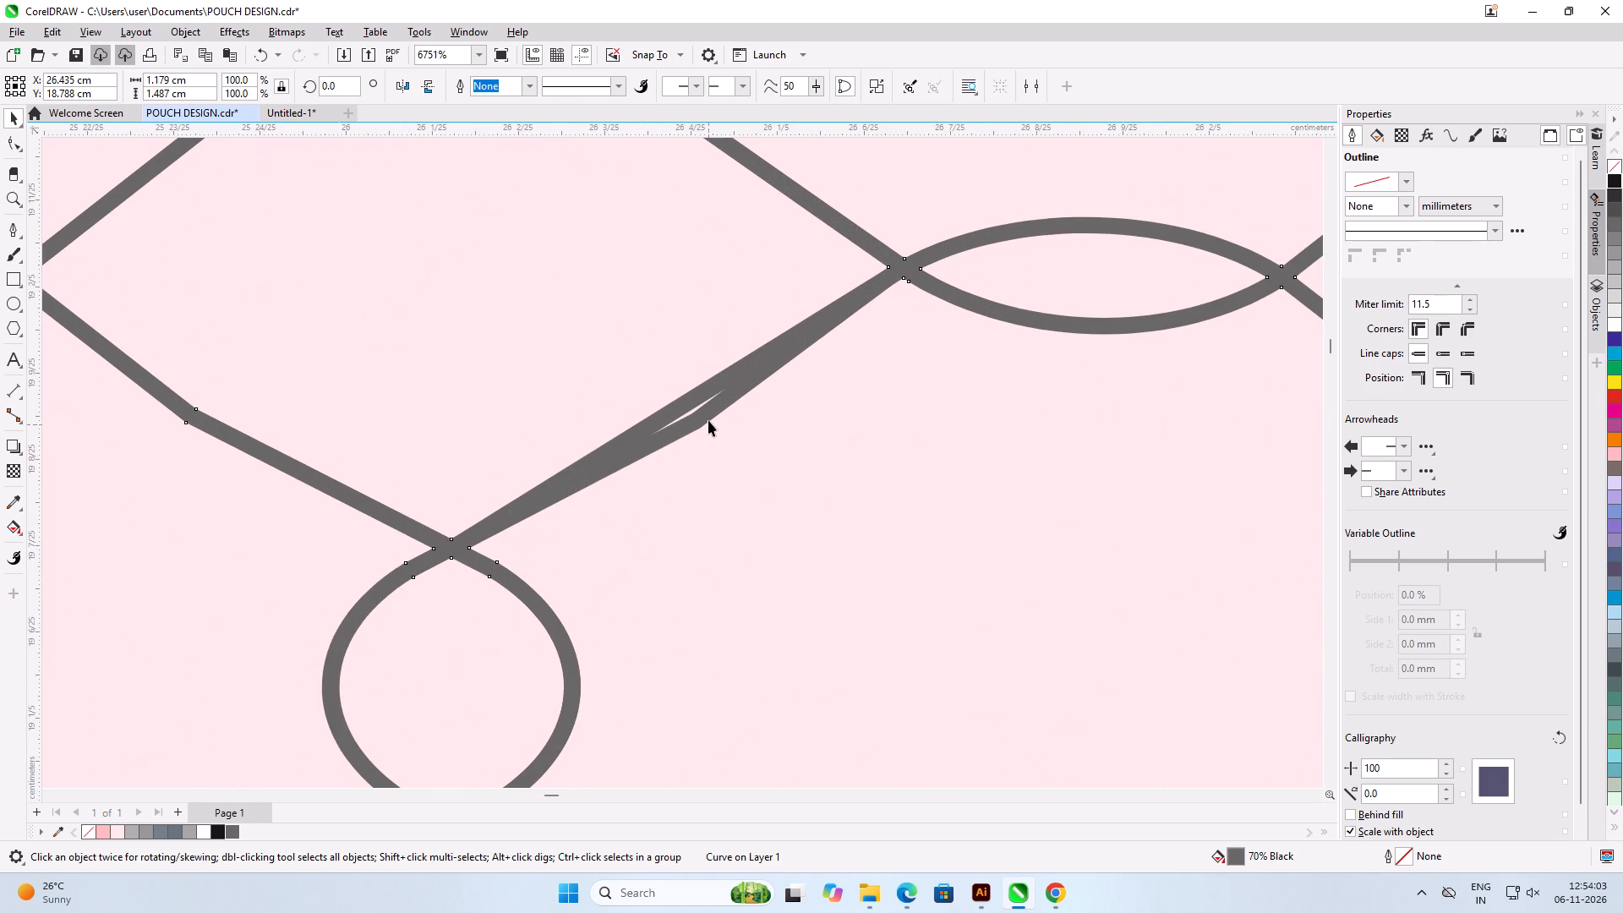
pyautogui.click(691, 402)
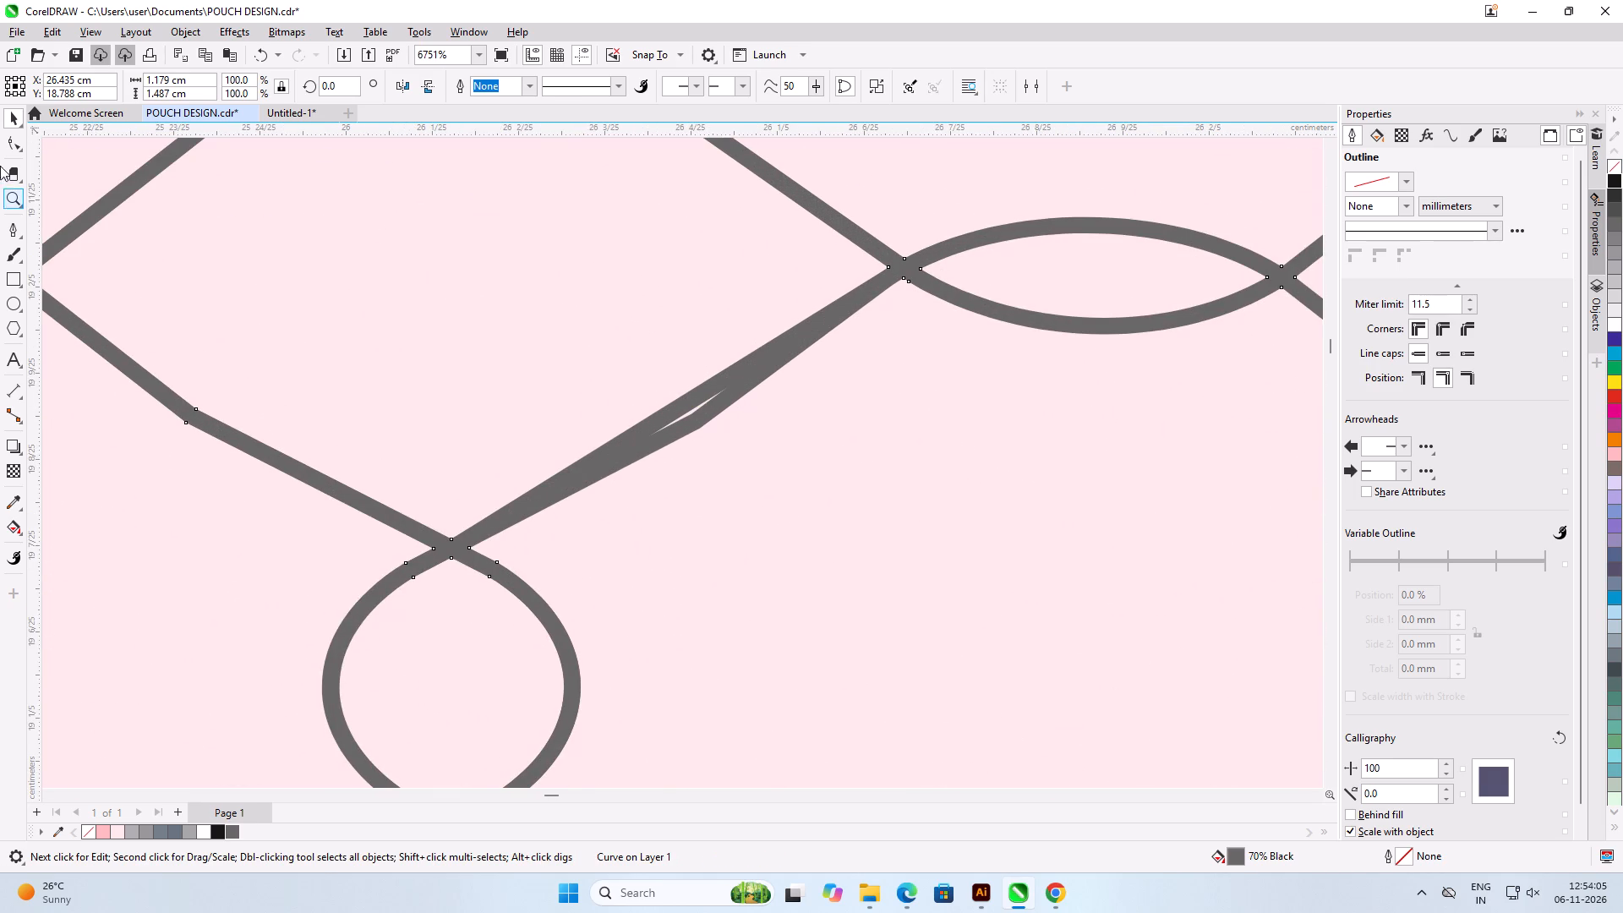
pyautogui.click(7, 141)
pyautogui.scroll(6, 621, 412)
pyautogui.scroll(6, 706, 422)
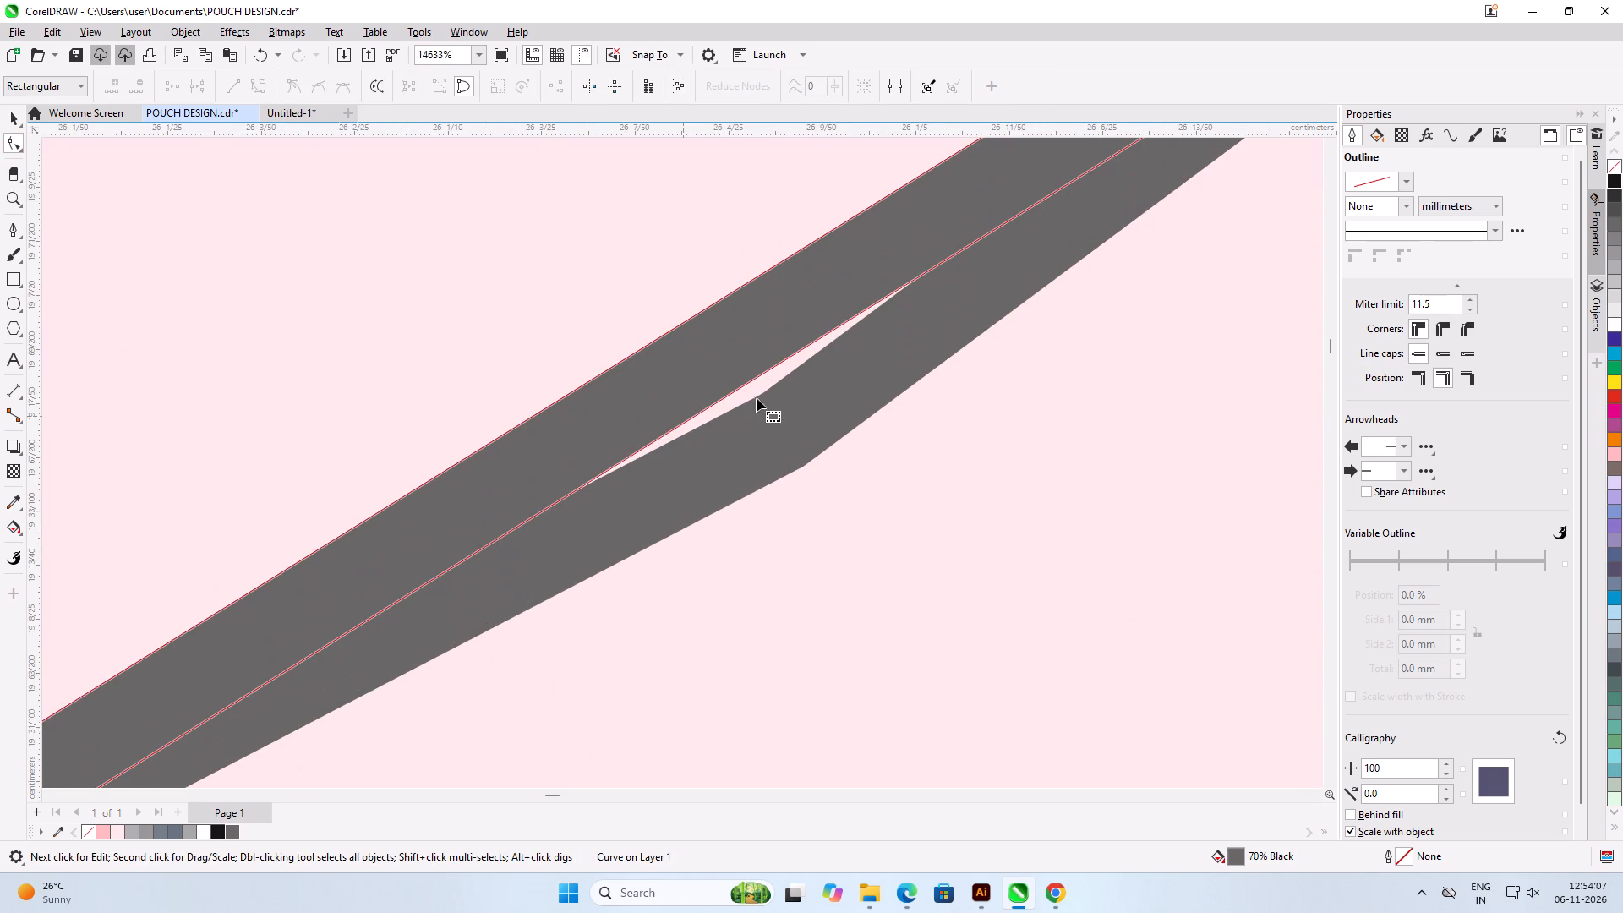
pyautogui.doubleClick(746, 384)
pyautogui.moveTo(746, 385); pyautogui.dragTo(747, 387)
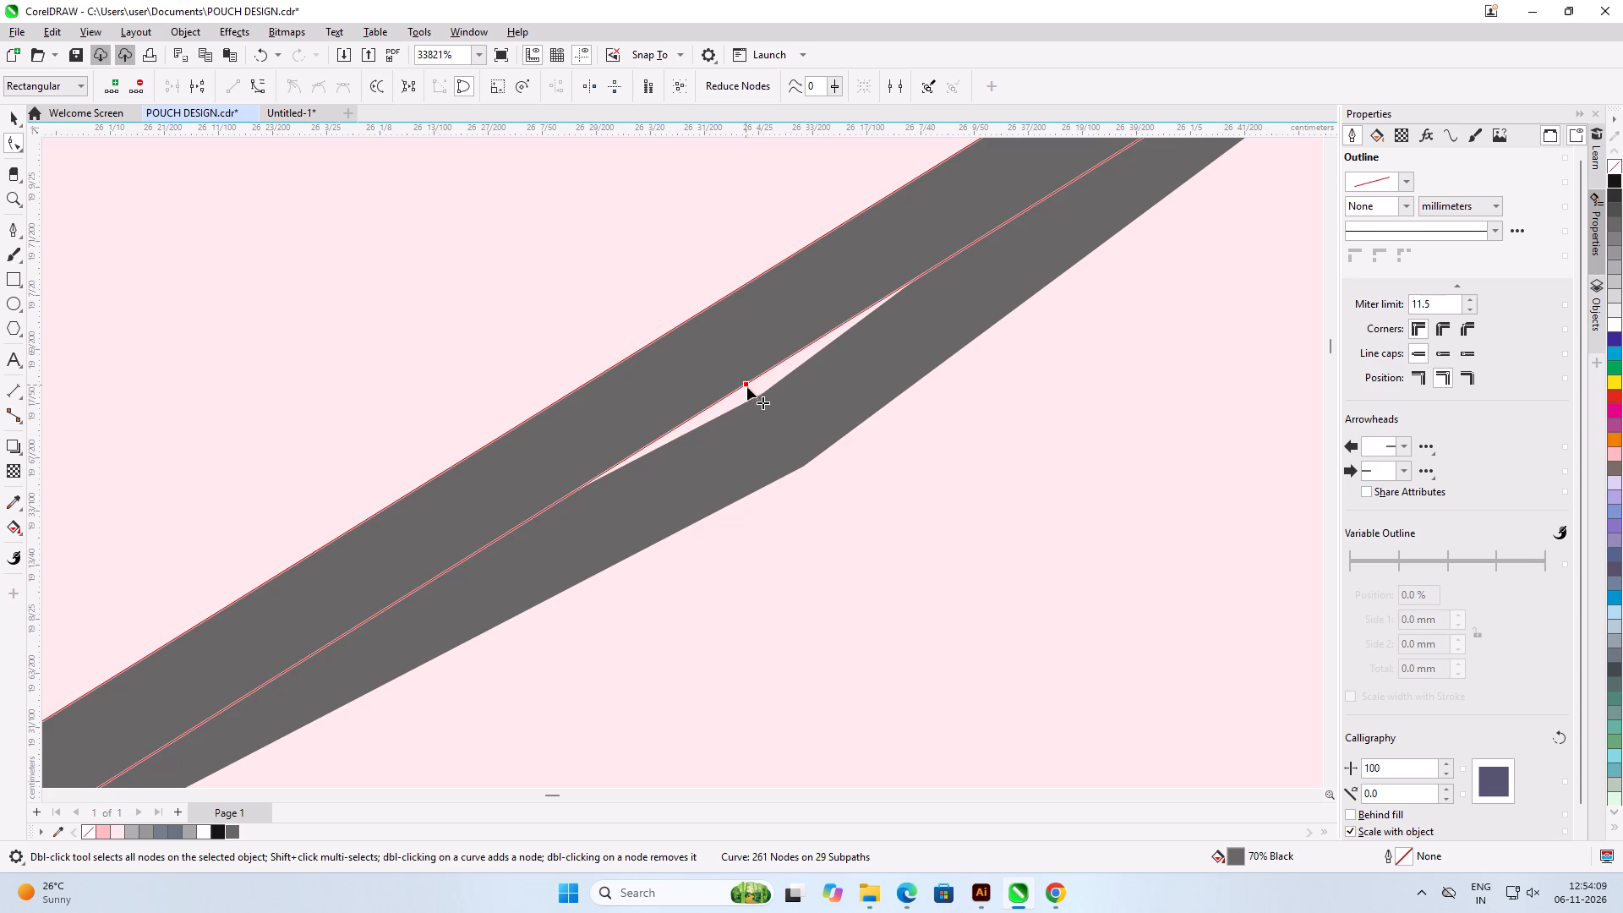
pyautogui.moveTo(747, 387); pyautogui.dragTo(802, 465)
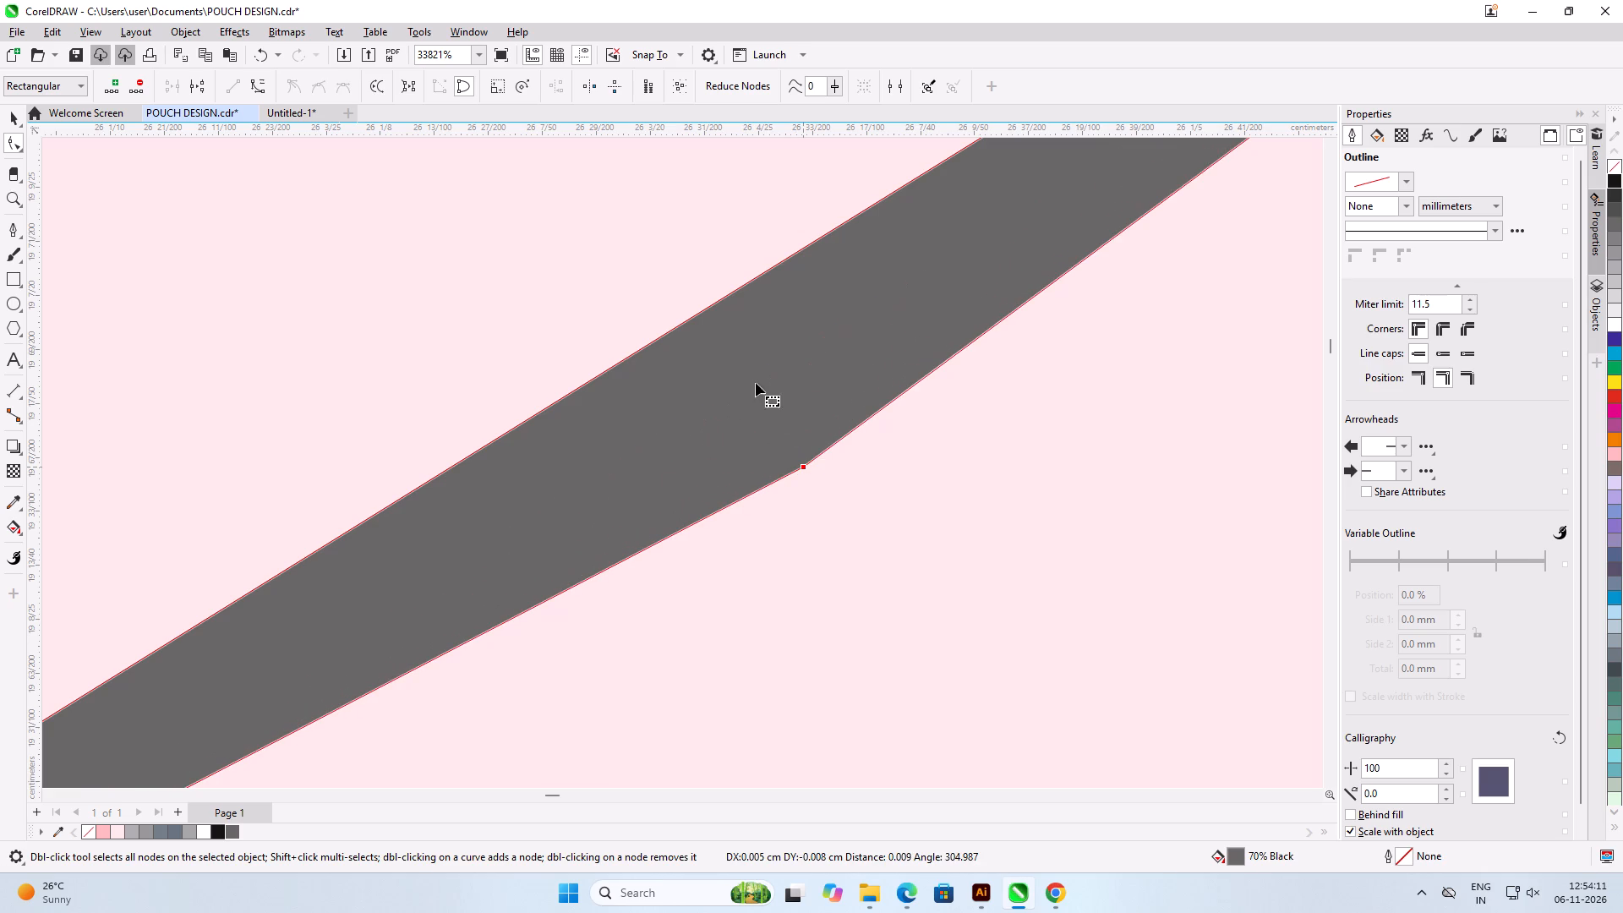
pyautogui.doubleClick(678, 325)
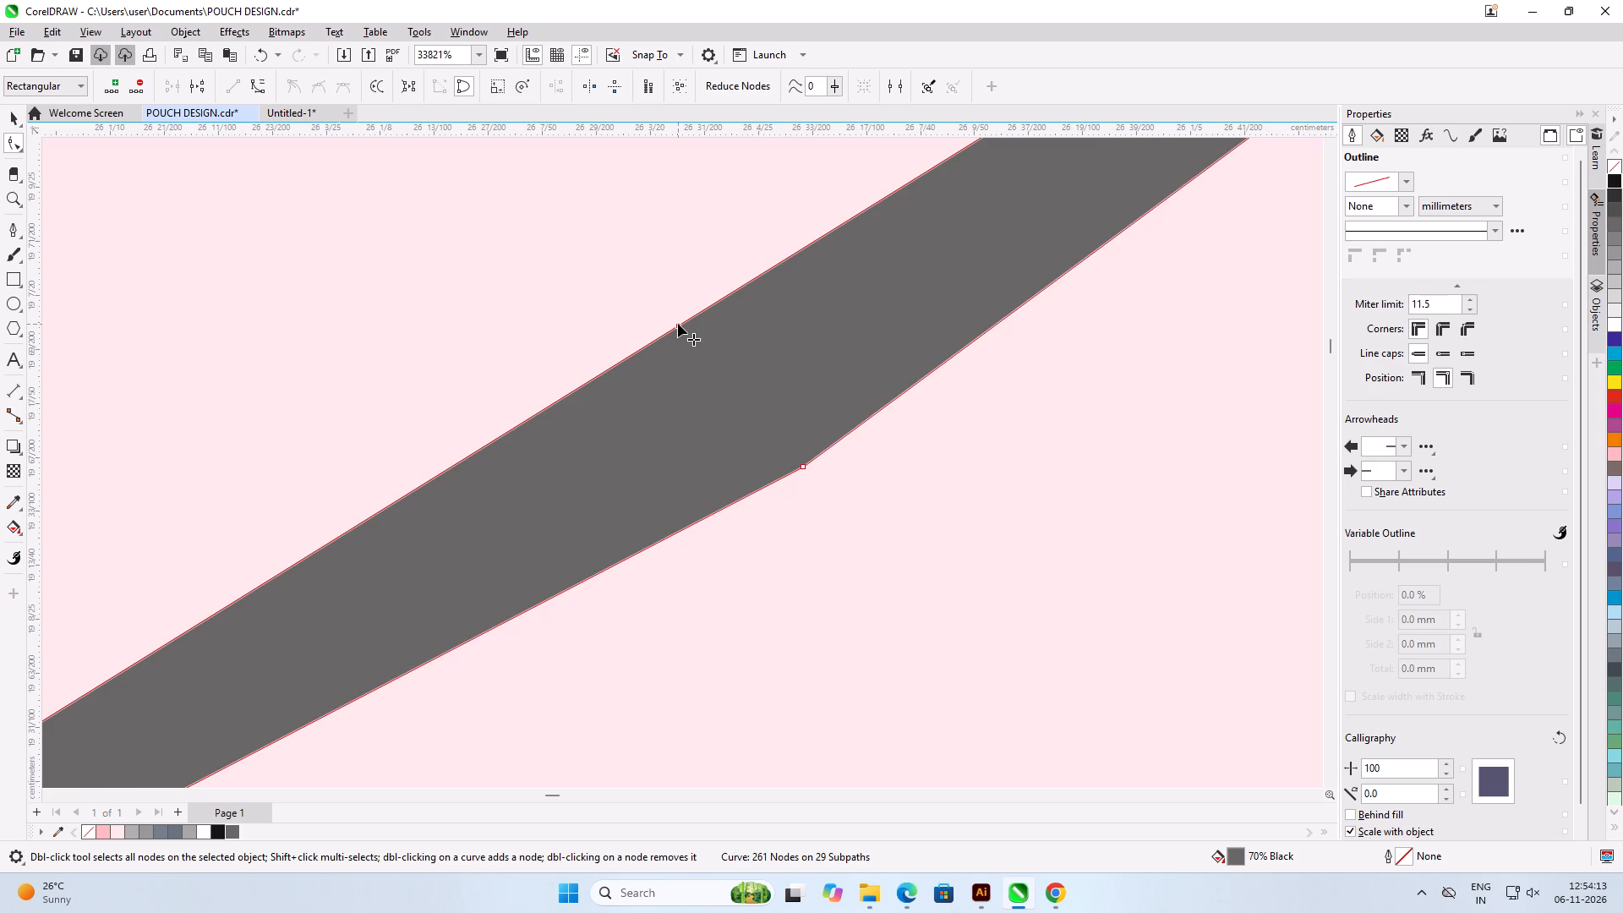
pyautogui.moveTo(678, 324); pyautogui.dragTo(779, 442)
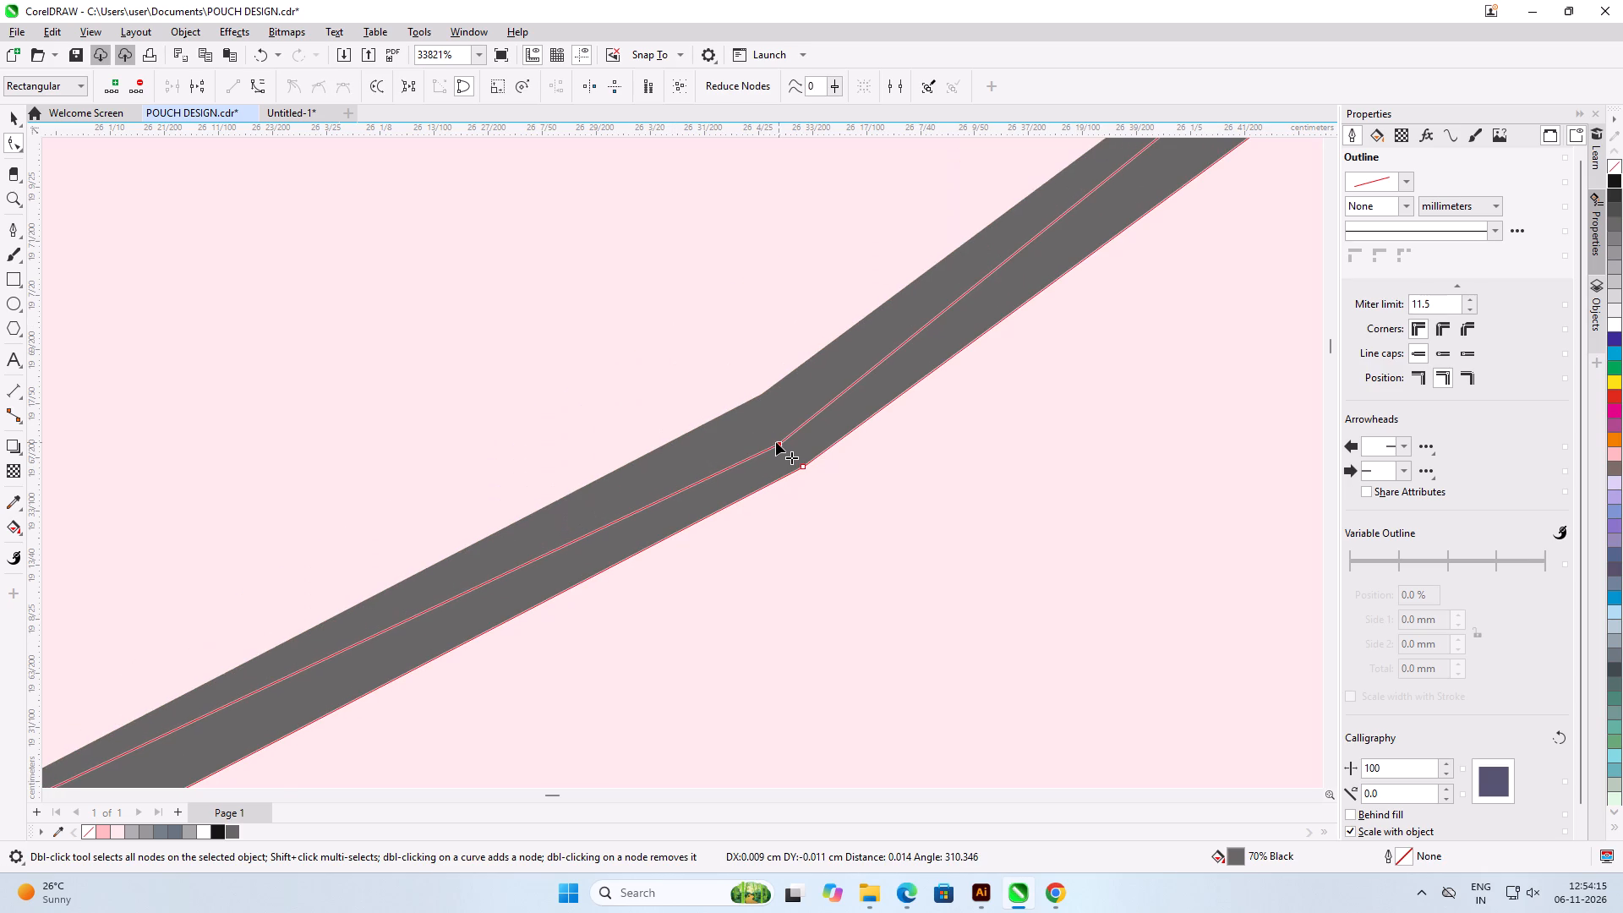
pyautogui.scroll(6, 776, 442)
pyautogui.moveTo(782, 445); pyautogui.dragTo(747, 340)
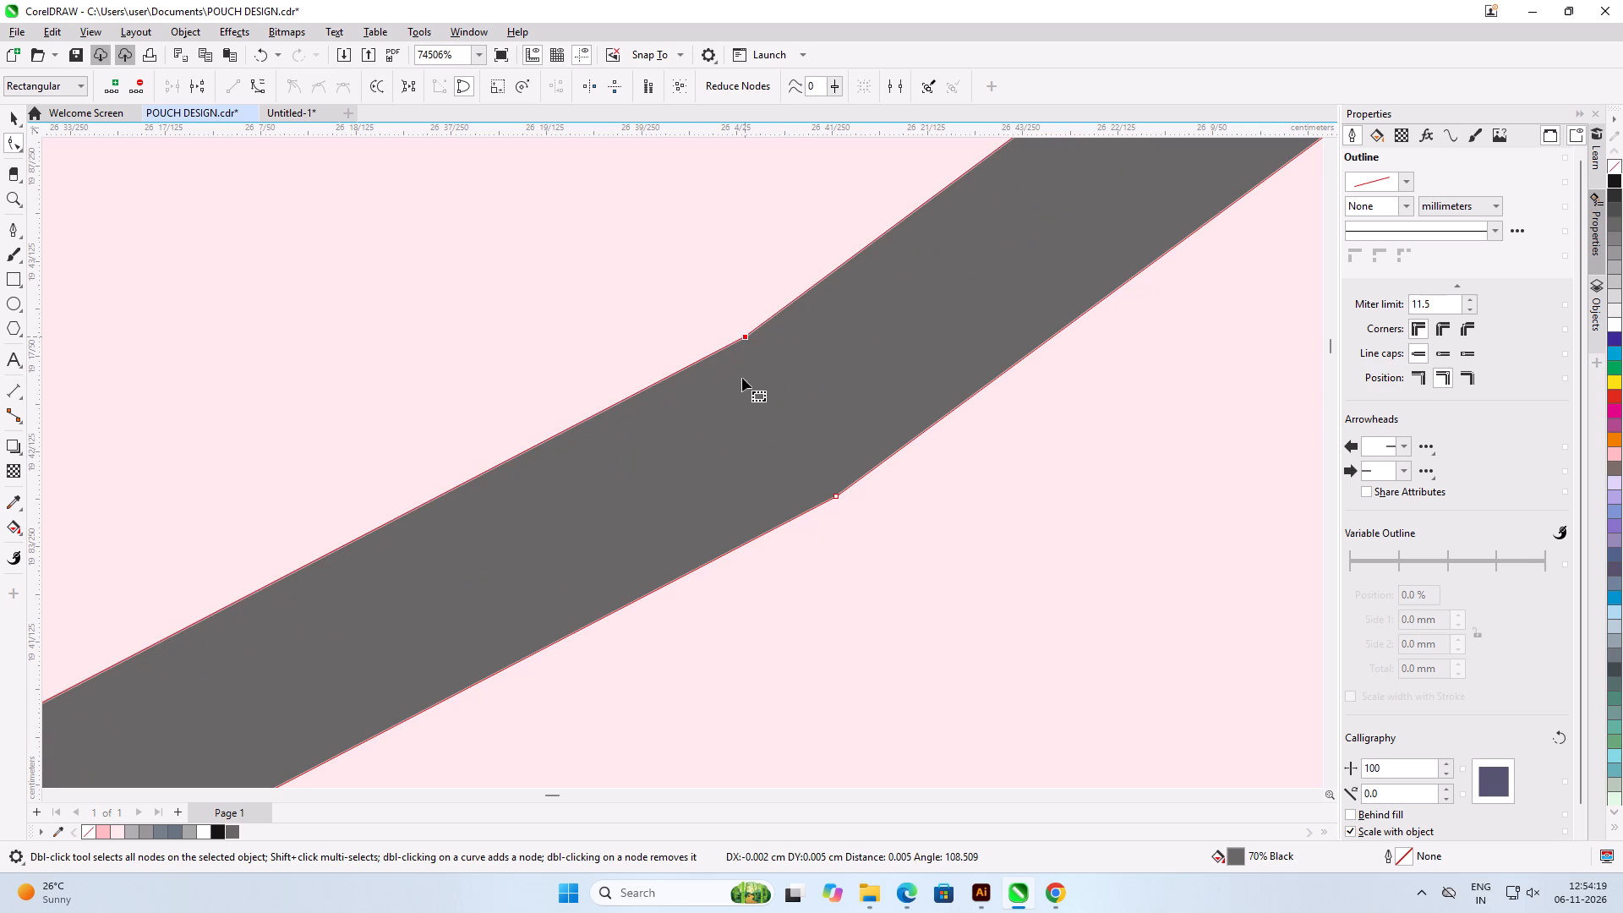
pyautogui.scroll(-20, 740, 429)
pyautogui.scroll(-9, 740, 429)
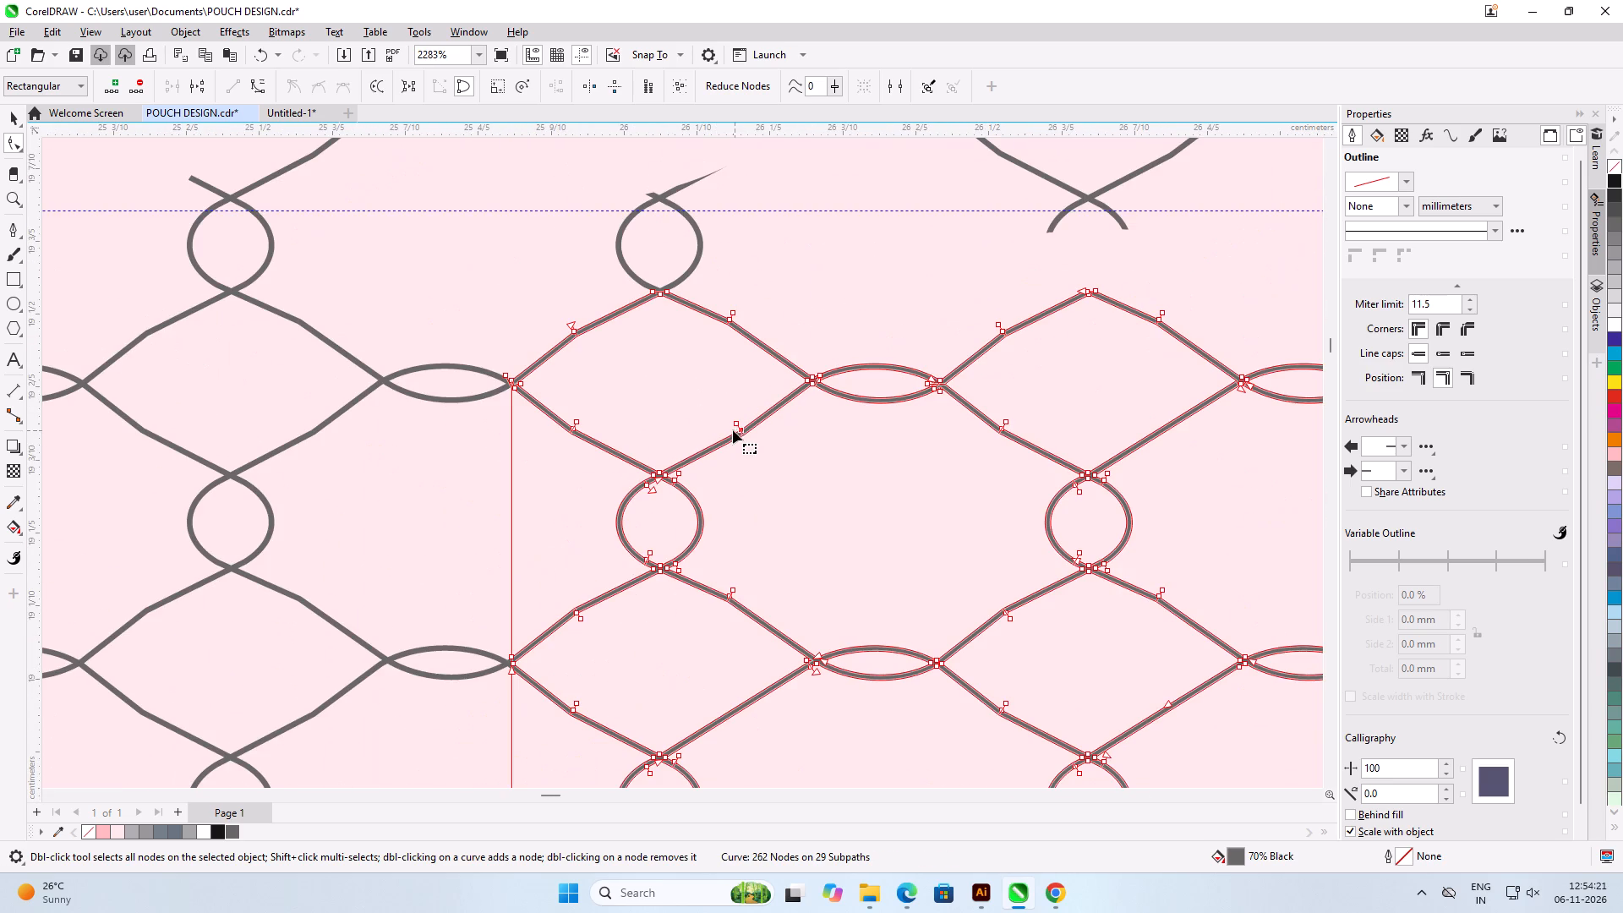
pyautogui.click(16, 126)
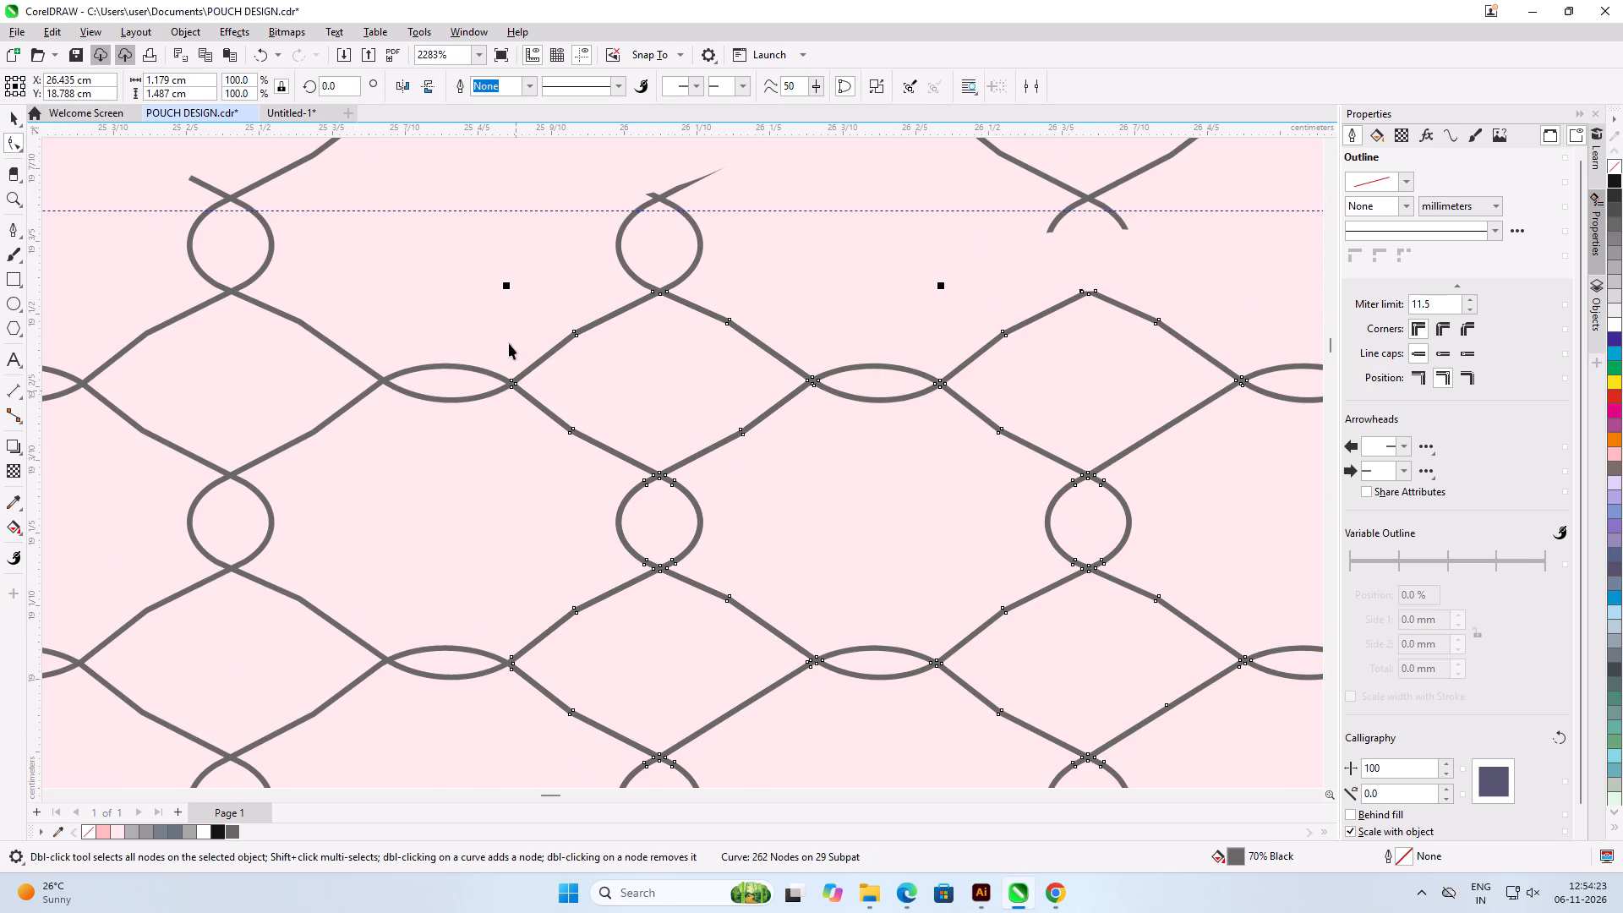
pyautogui.click(457, 321)
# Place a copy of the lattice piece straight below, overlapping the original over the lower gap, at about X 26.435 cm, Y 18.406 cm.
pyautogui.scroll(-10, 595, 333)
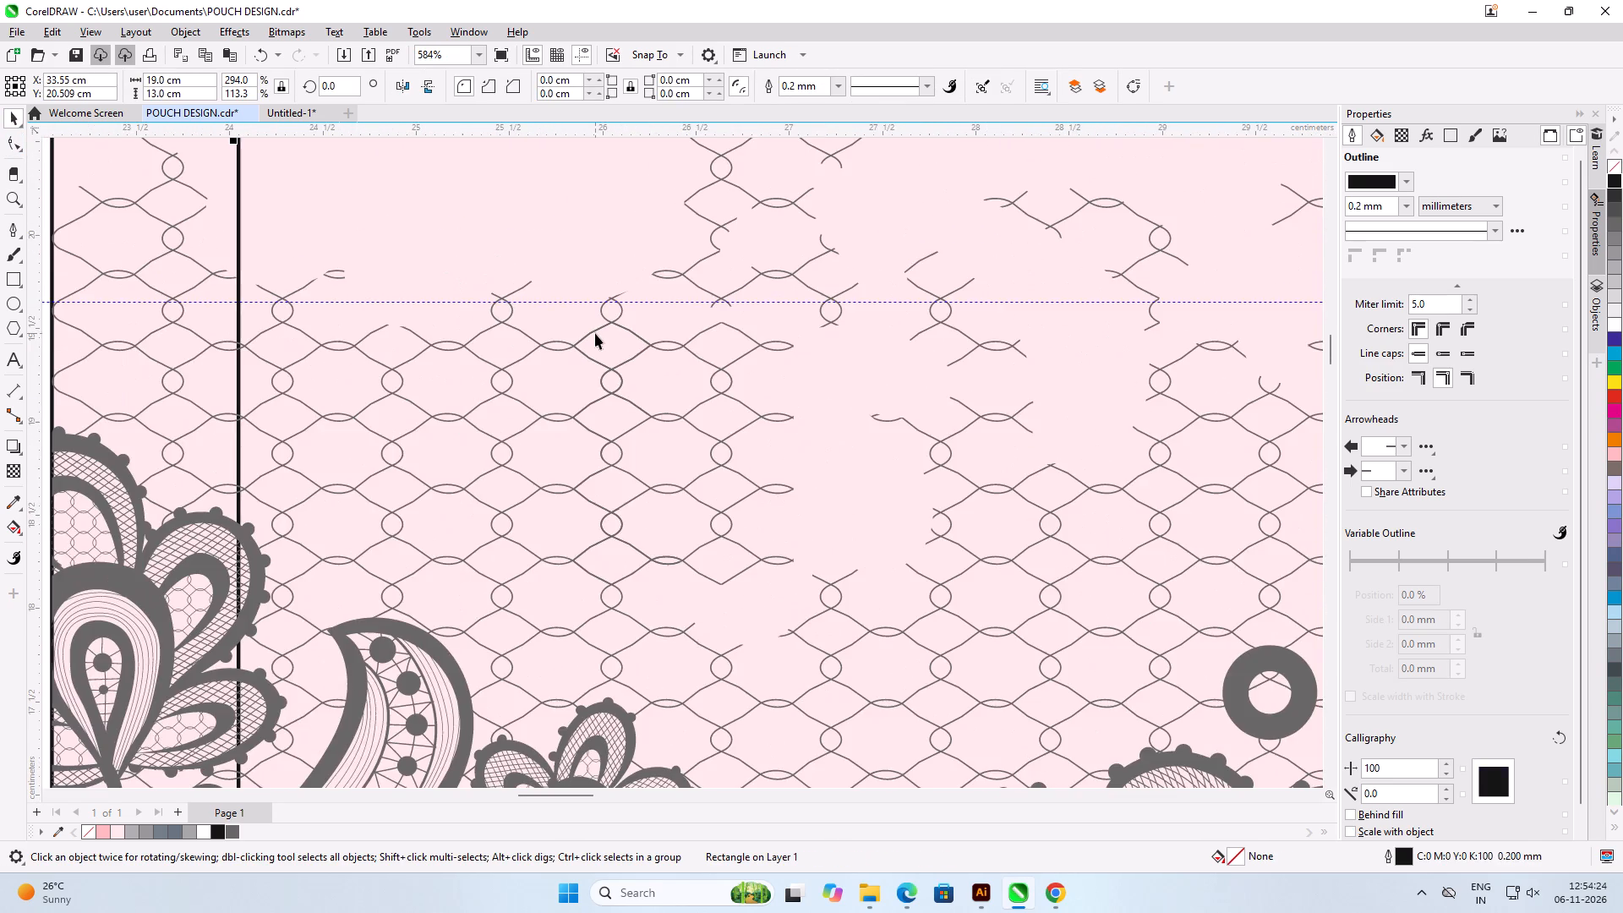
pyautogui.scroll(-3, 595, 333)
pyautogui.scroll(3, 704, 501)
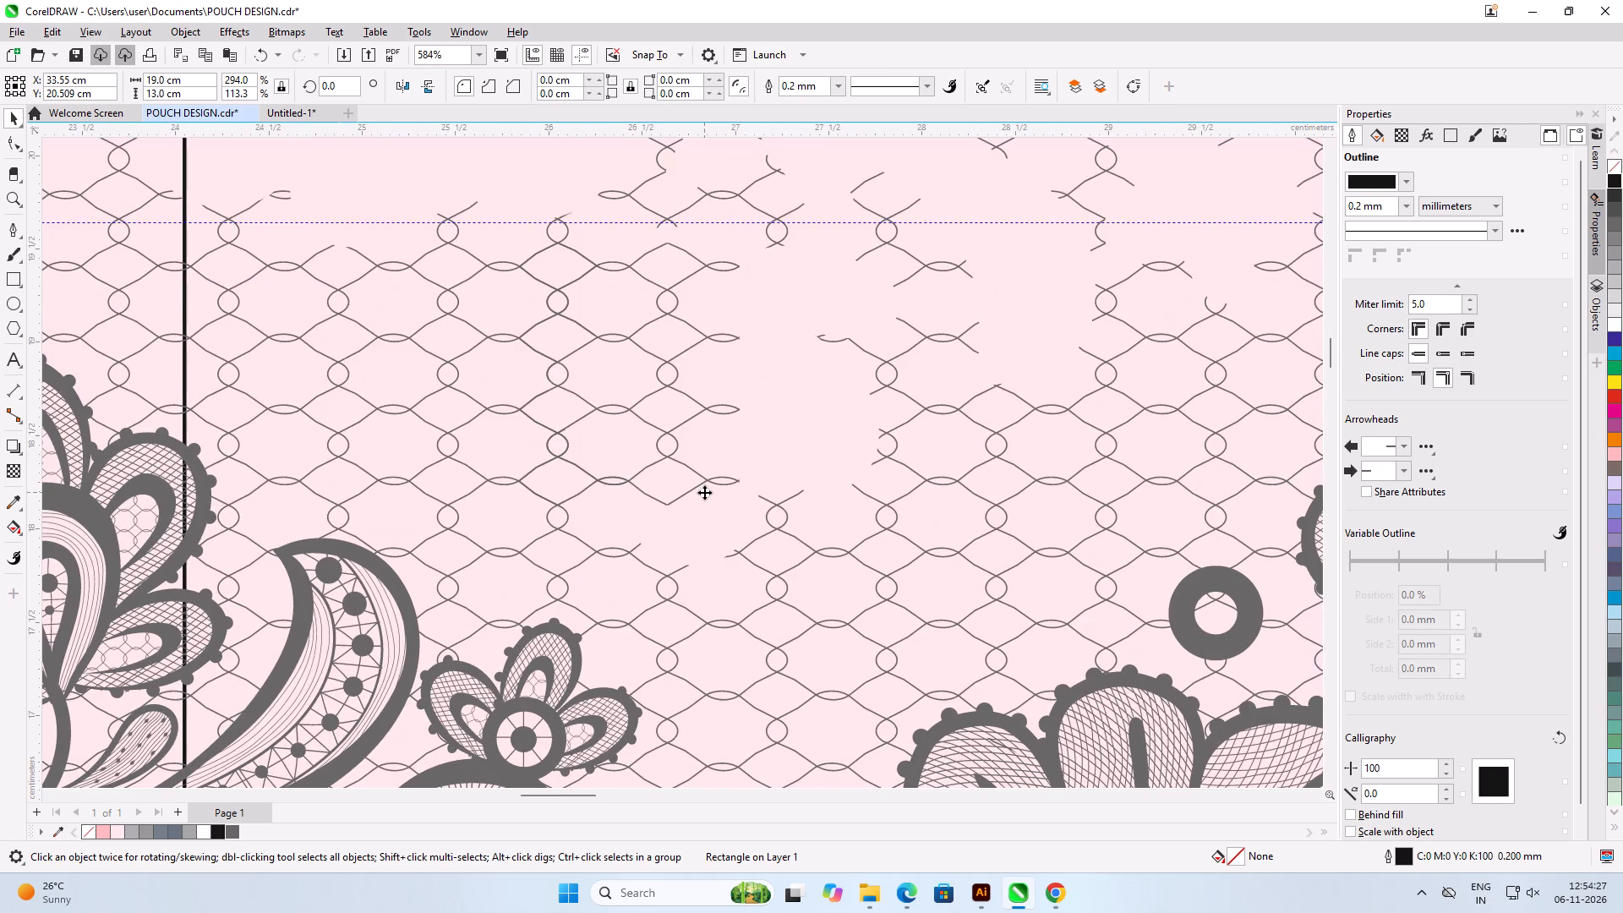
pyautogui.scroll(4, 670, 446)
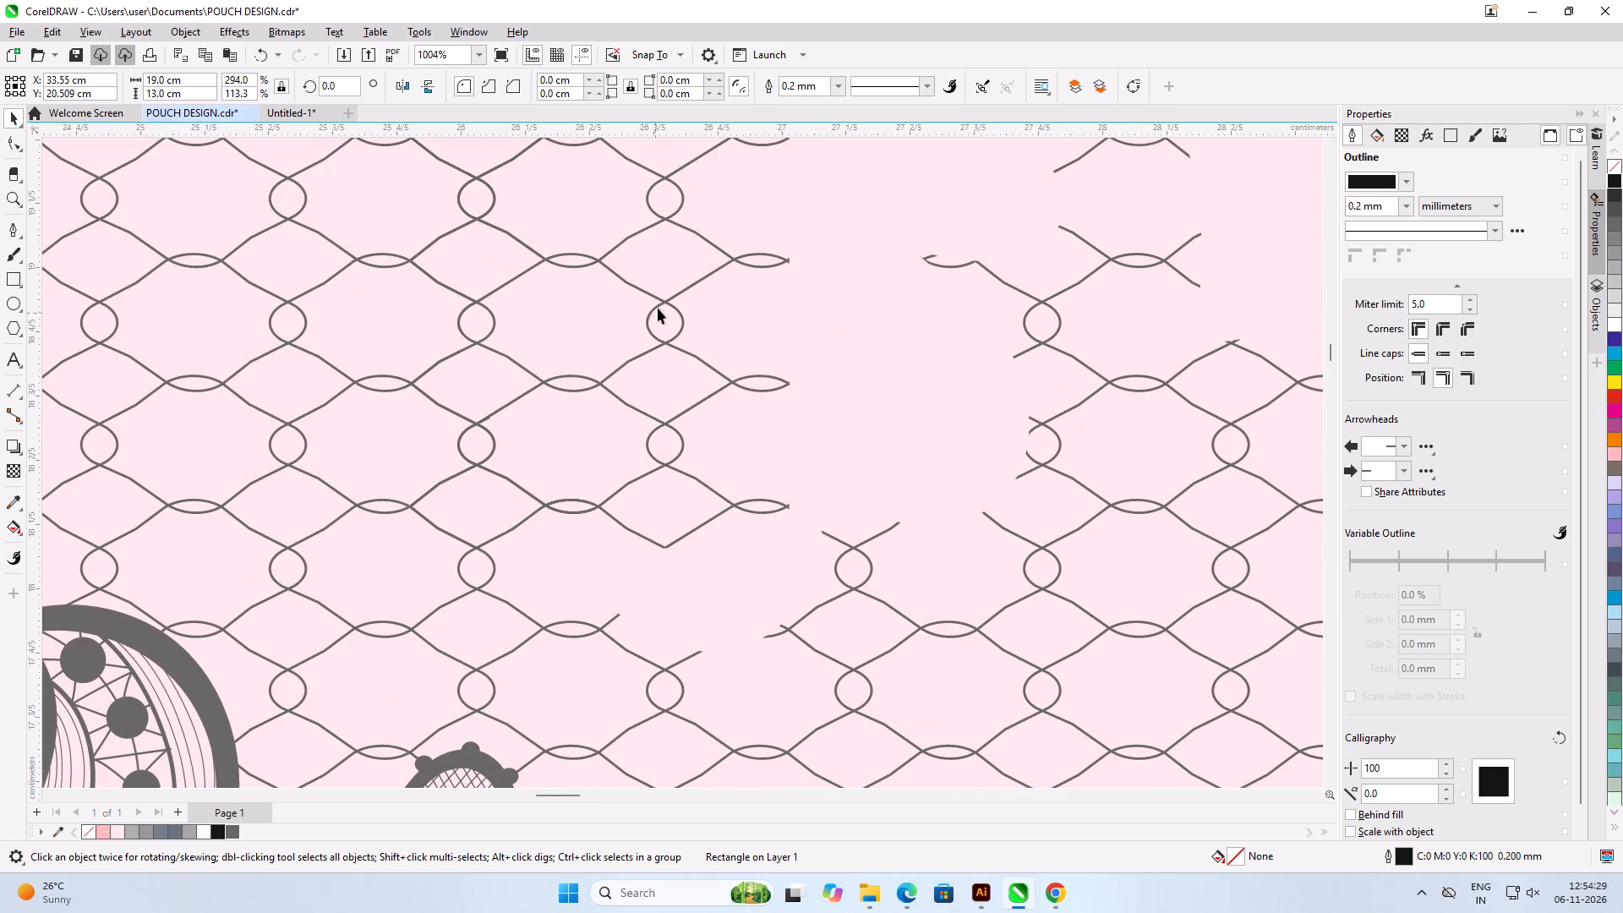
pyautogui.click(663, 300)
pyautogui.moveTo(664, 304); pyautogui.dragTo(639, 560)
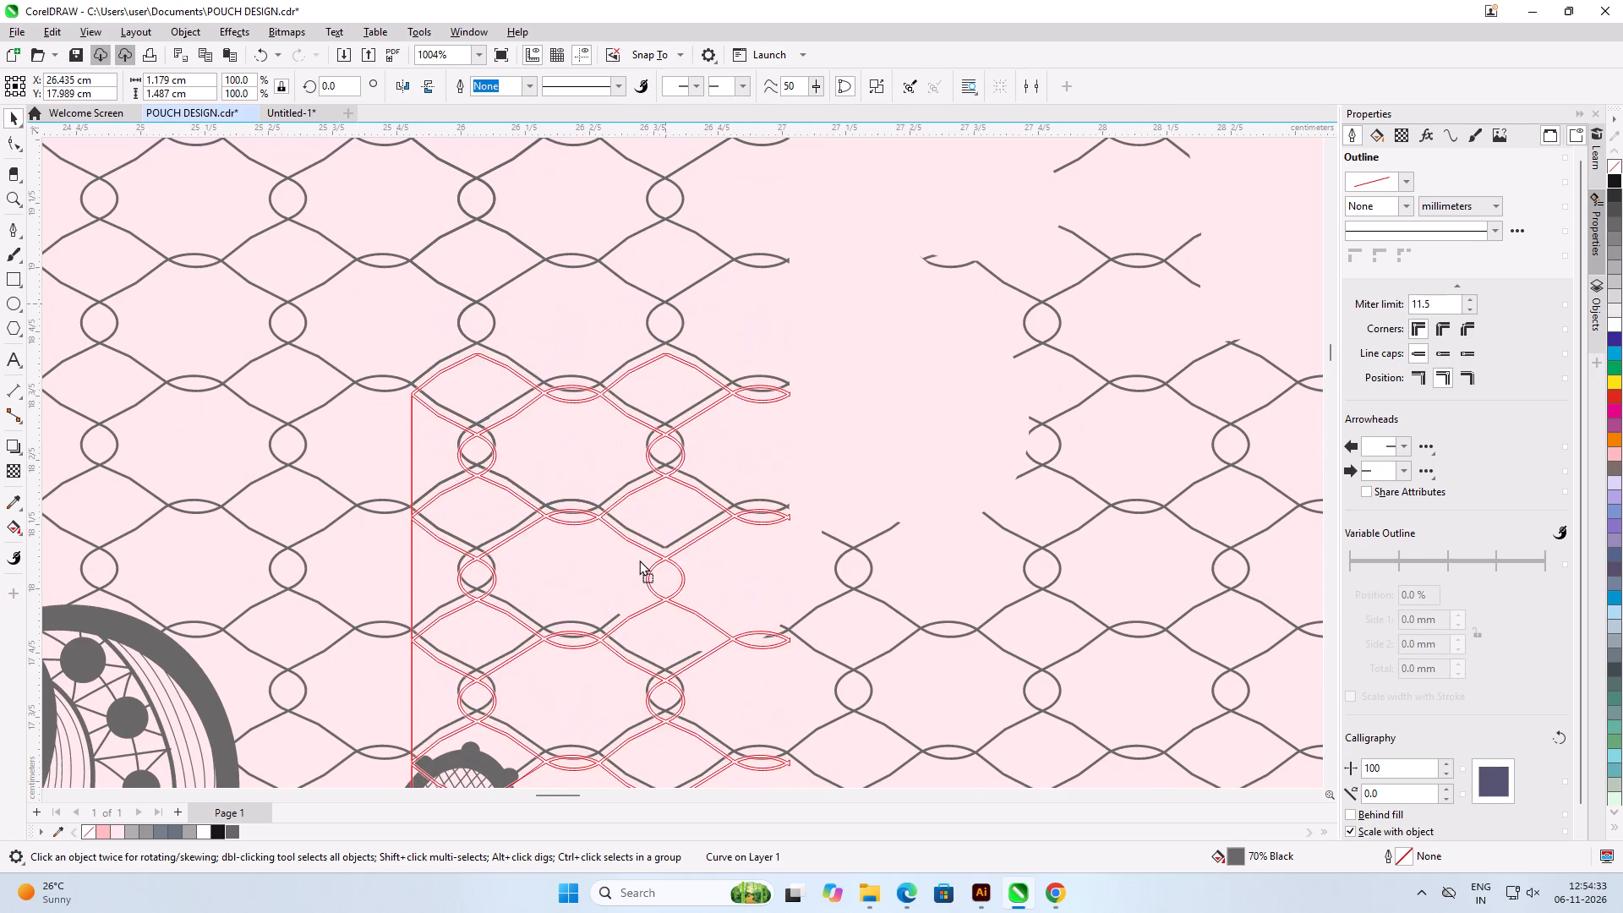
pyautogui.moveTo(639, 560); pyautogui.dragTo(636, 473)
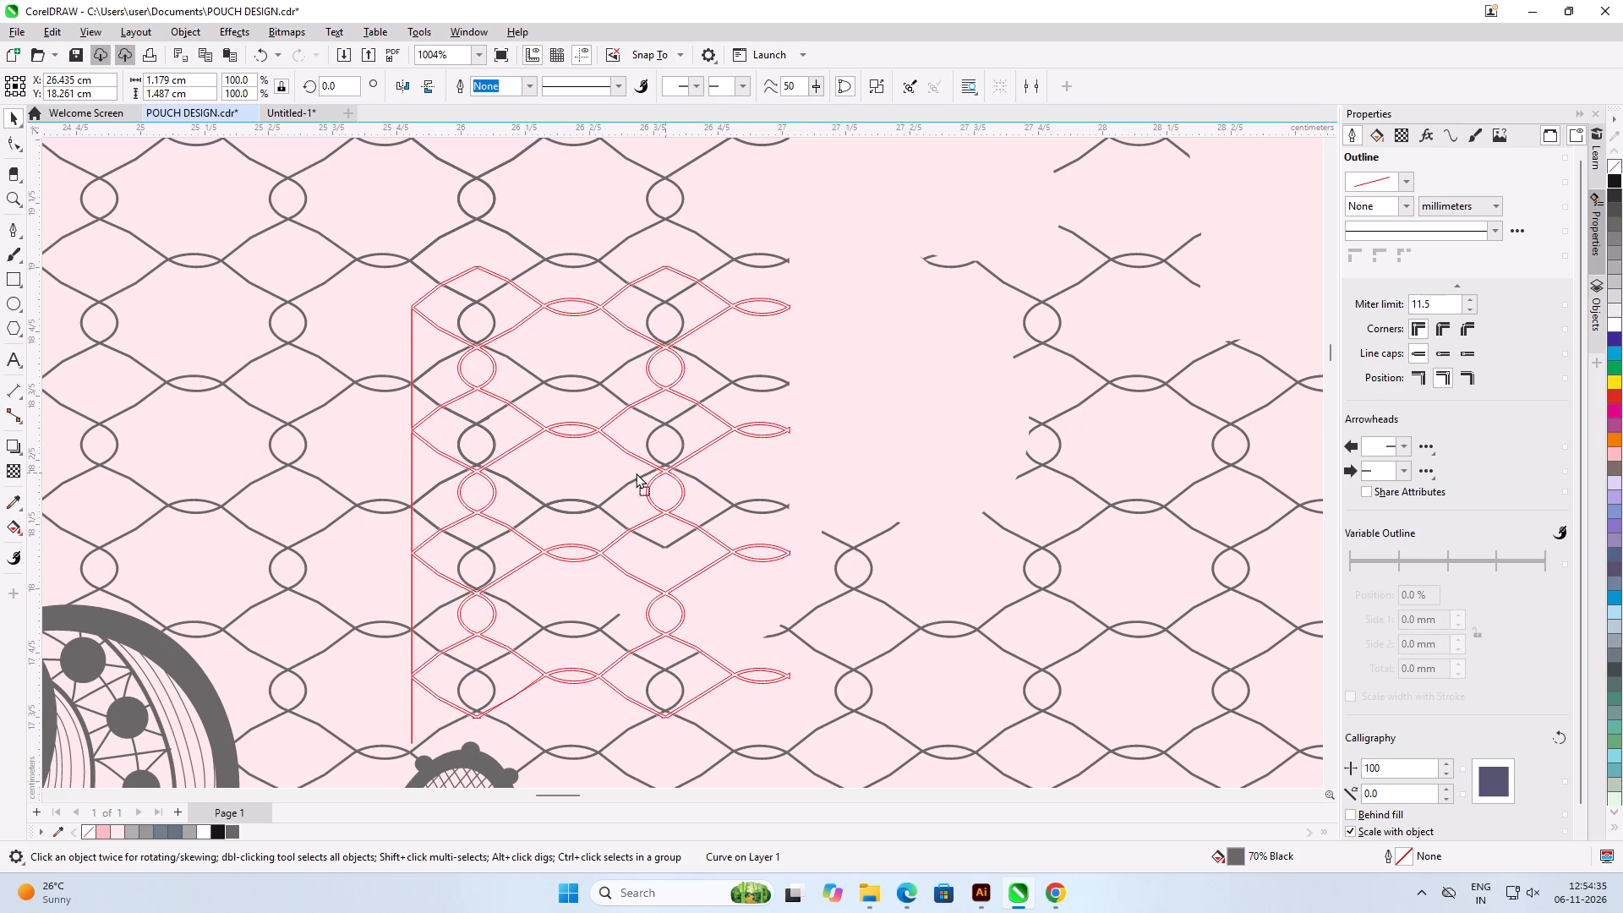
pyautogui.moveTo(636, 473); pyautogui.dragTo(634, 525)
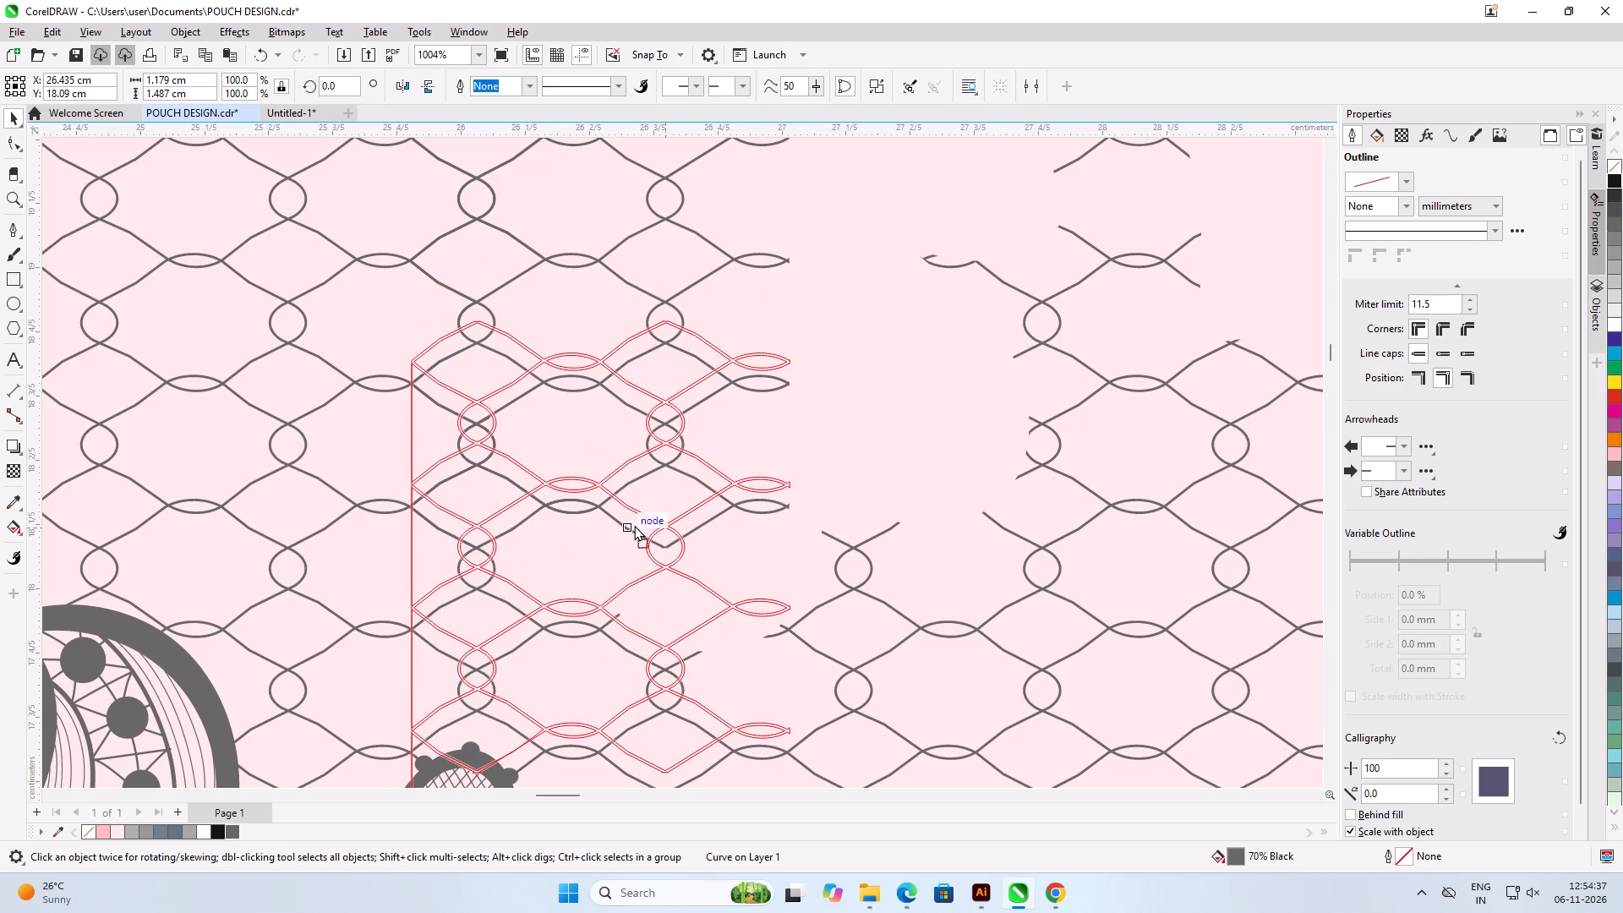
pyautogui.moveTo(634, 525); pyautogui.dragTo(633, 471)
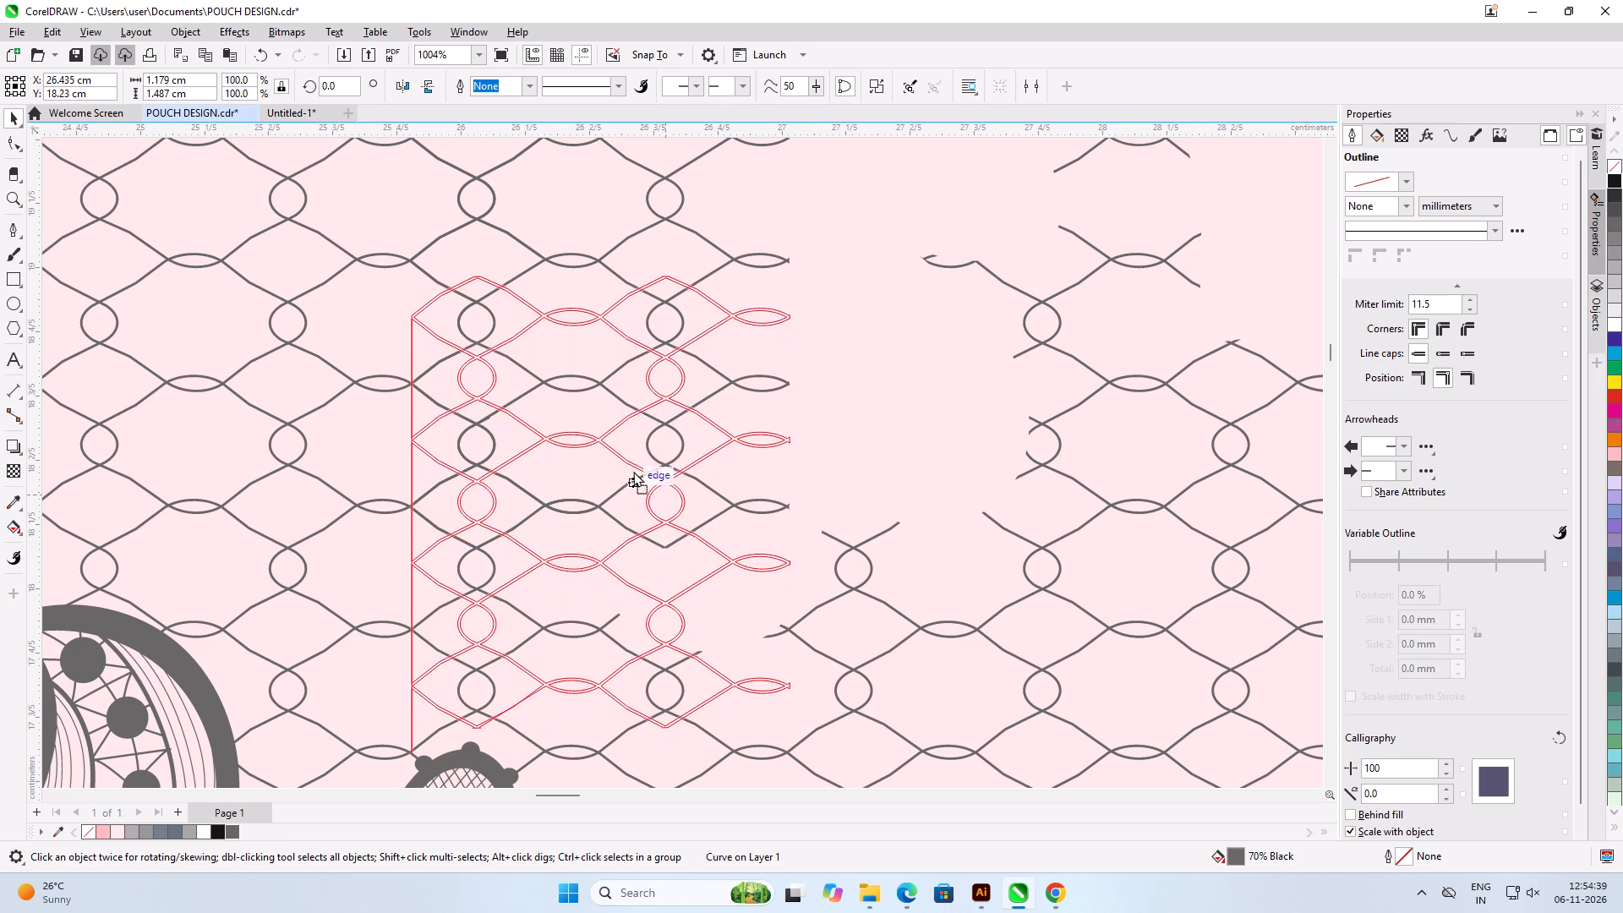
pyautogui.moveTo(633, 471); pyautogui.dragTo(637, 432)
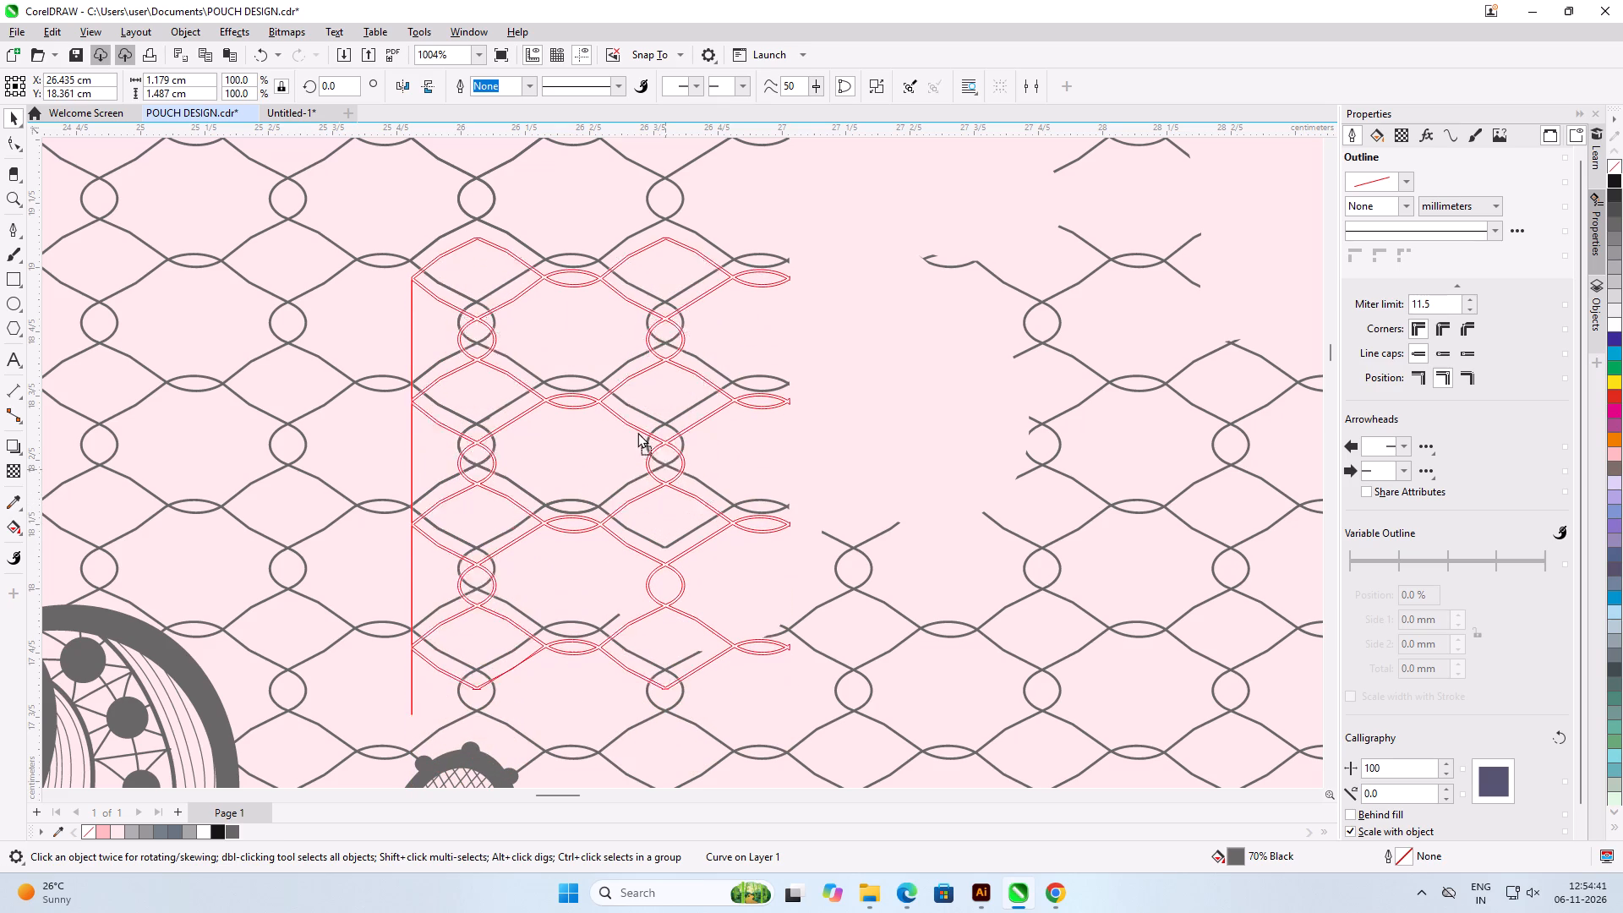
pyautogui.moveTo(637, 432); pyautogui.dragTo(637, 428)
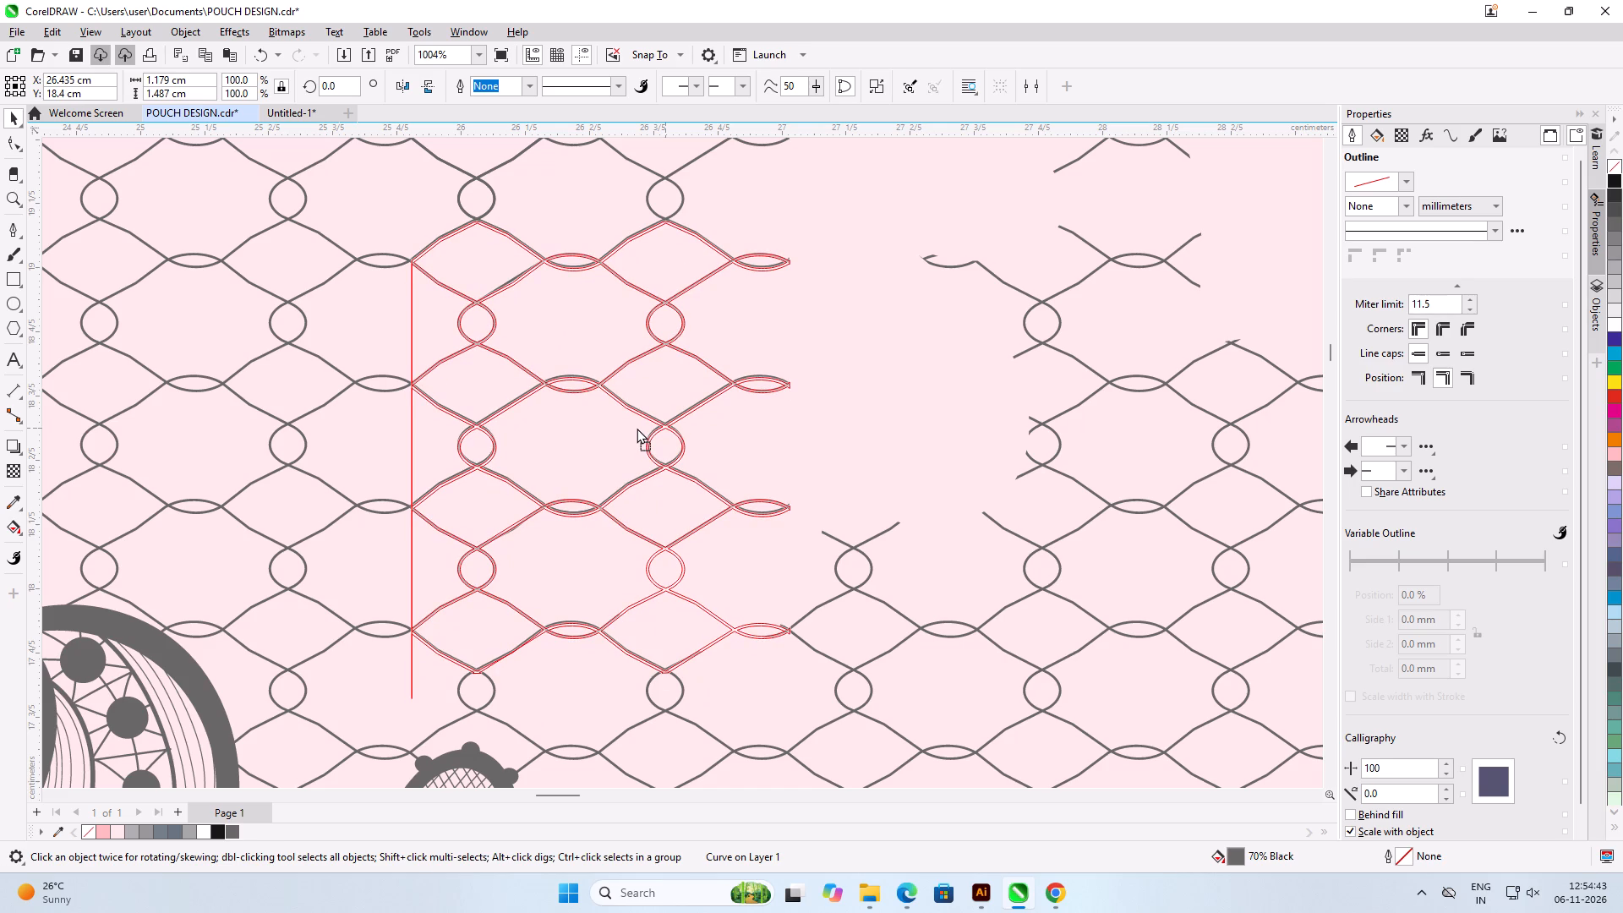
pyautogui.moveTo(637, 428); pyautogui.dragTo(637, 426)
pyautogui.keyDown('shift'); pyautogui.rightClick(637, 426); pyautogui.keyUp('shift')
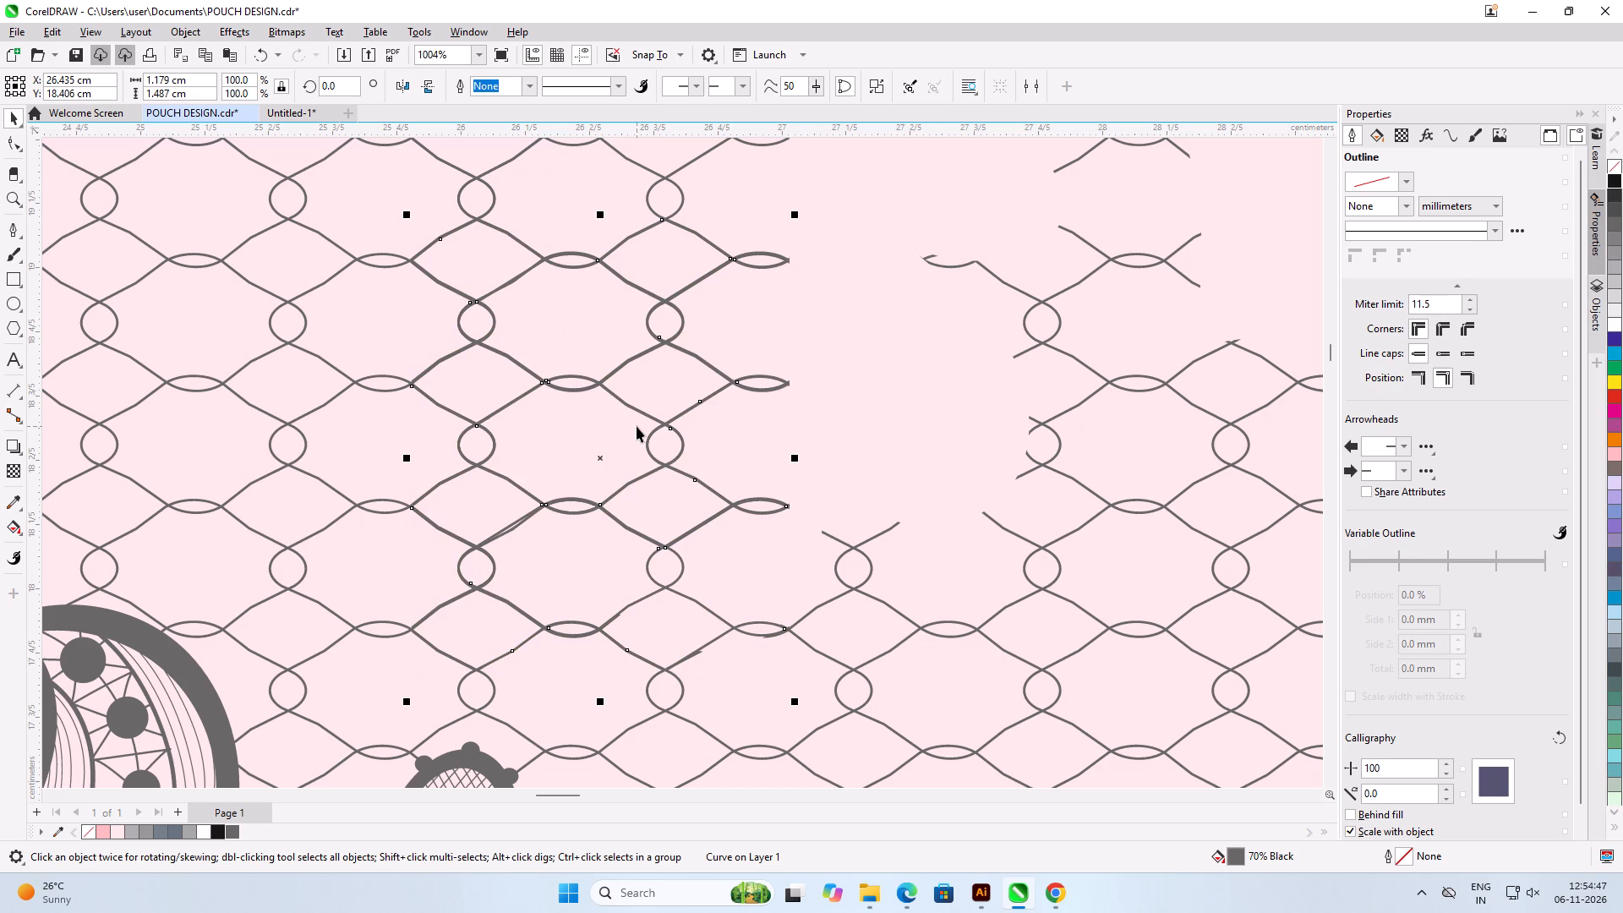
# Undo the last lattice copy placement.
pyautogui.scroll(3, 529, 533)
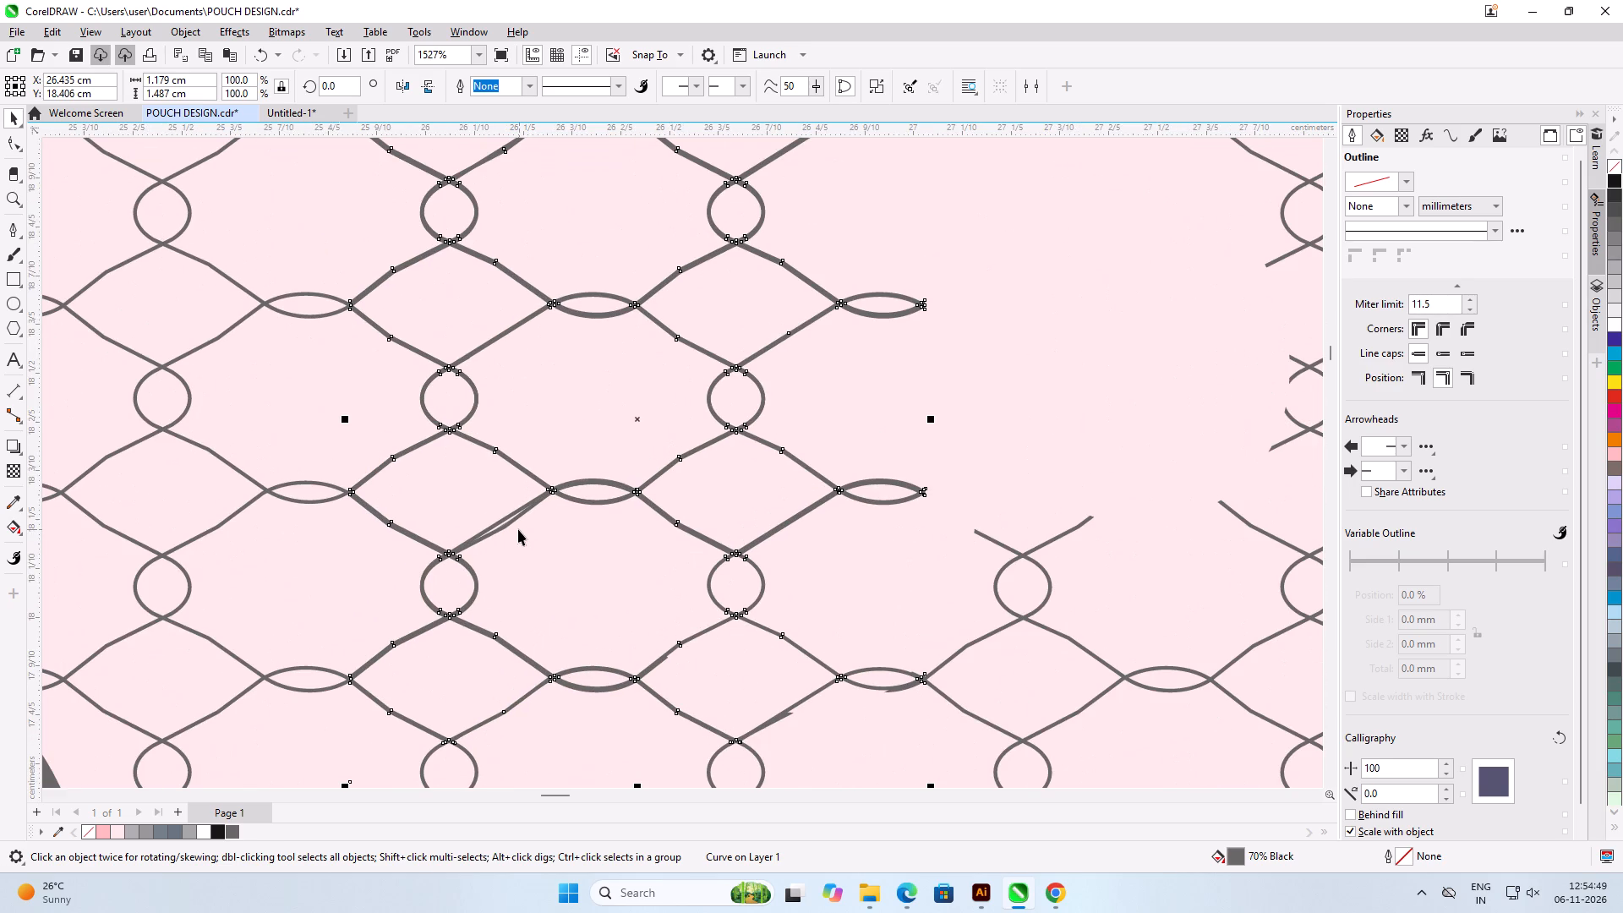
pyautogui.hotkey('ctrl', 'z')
# Examine how the lattice piece sits on the netting and where the surrounding gaps in the strands are.
pyautogui.scroll(-7, 518, 529)
pyautogui.click(685, 429)
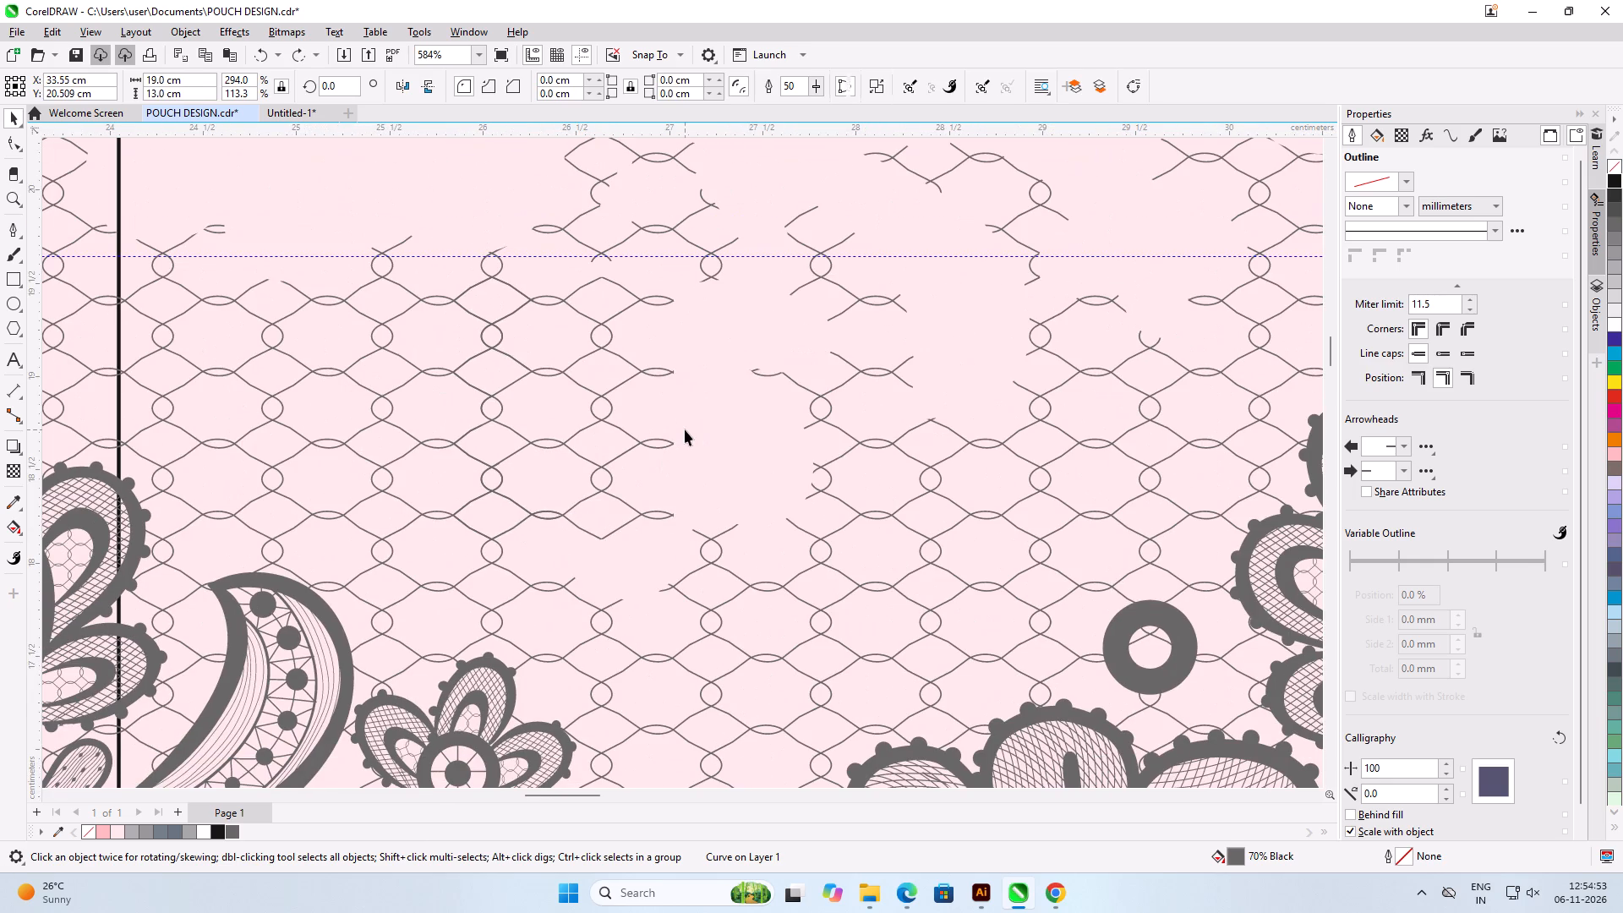
pyautogui.scroll(9, 512, 395)
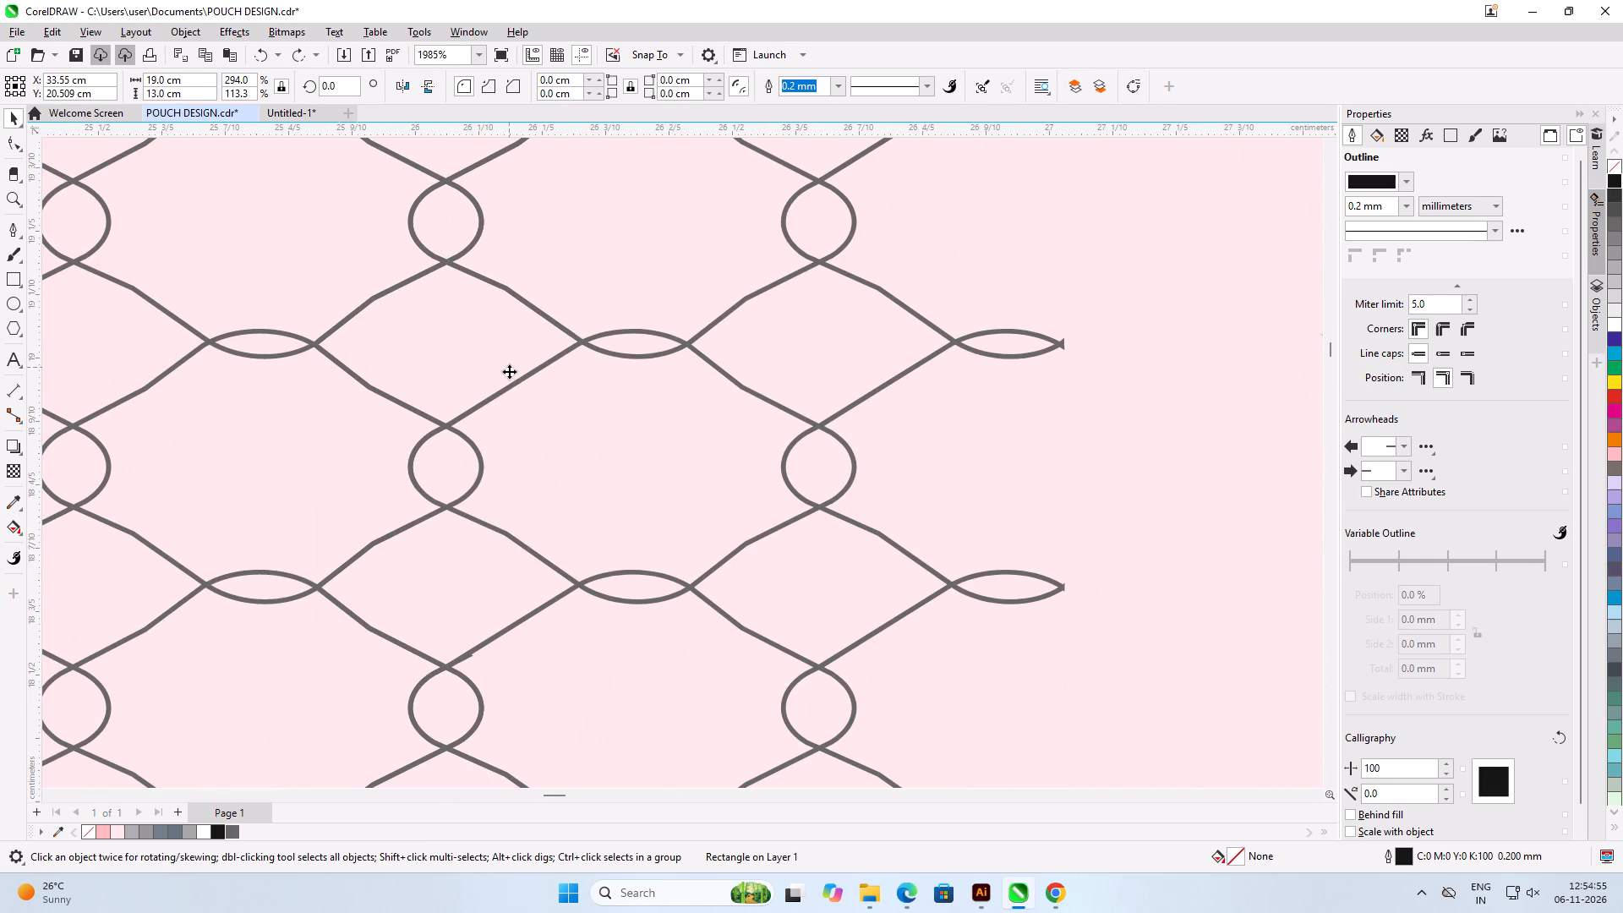
pyautogui.click(516, 385)
pyautogui.scroll(-2, 546, 383)
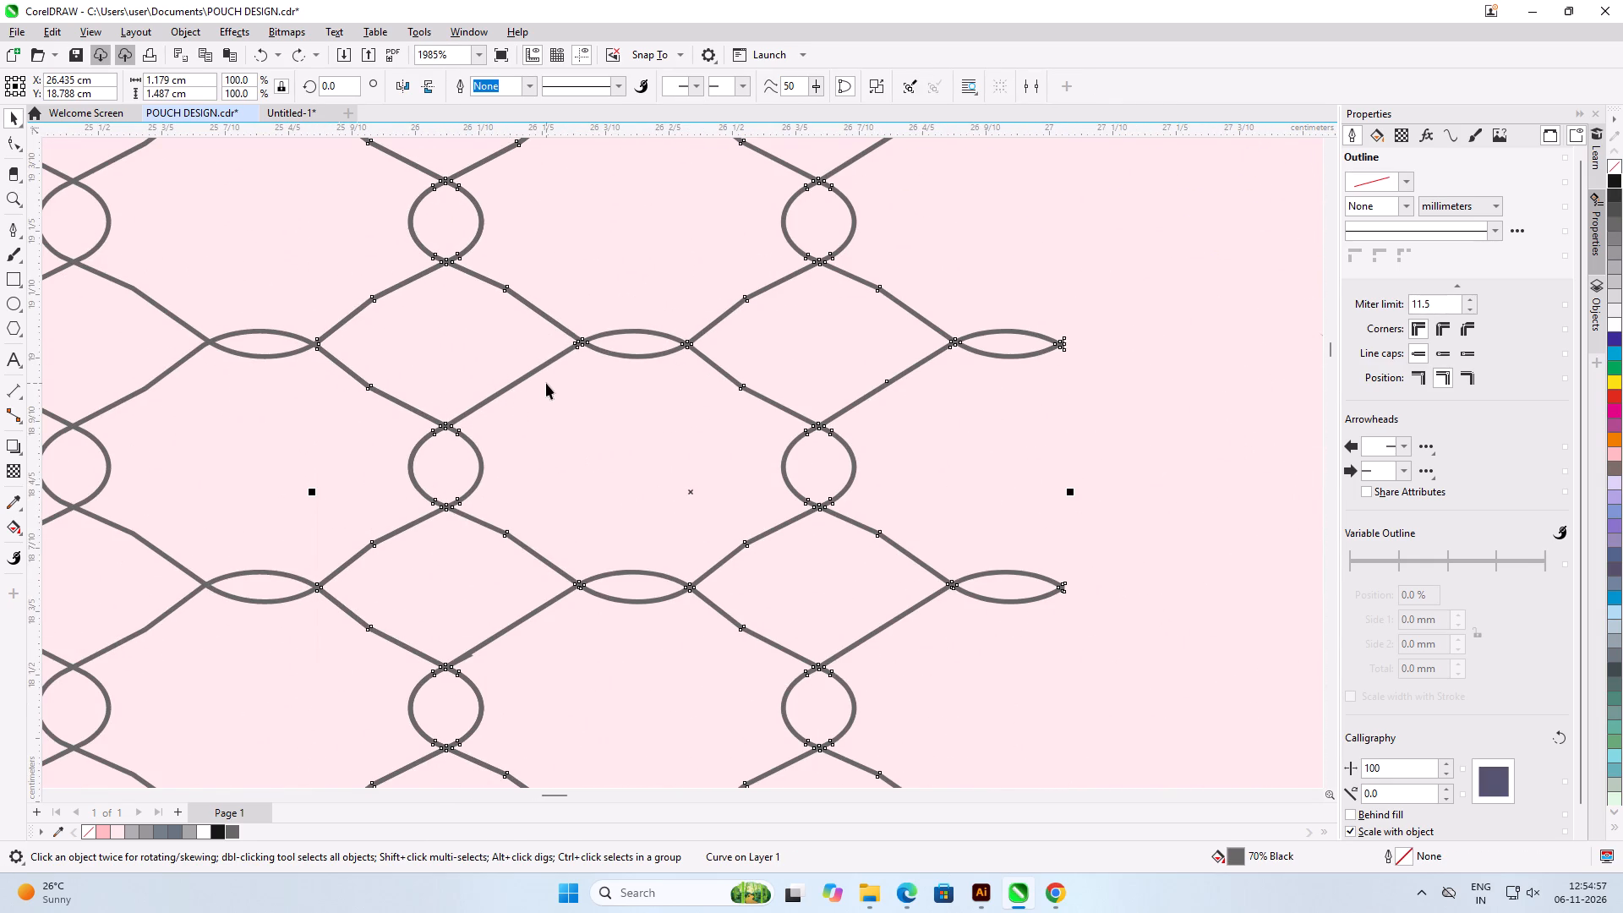
pyautogui.scroll(-3, 546, 383)
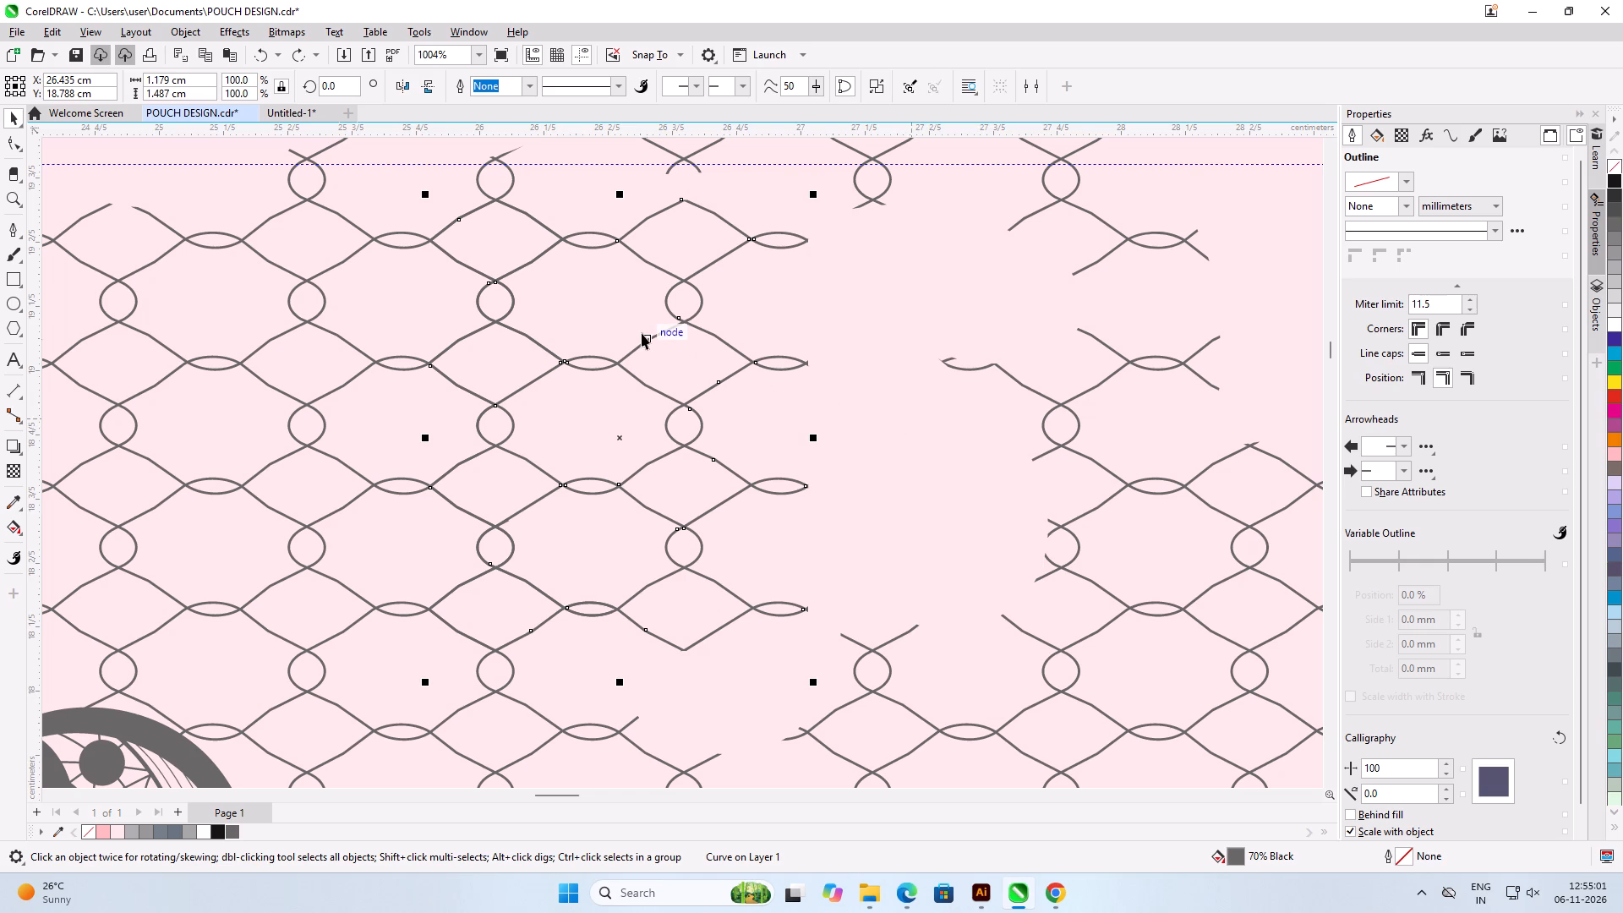
pyautogui.click(877, 396)
pyautogui.scroll(-6, 931, 395)
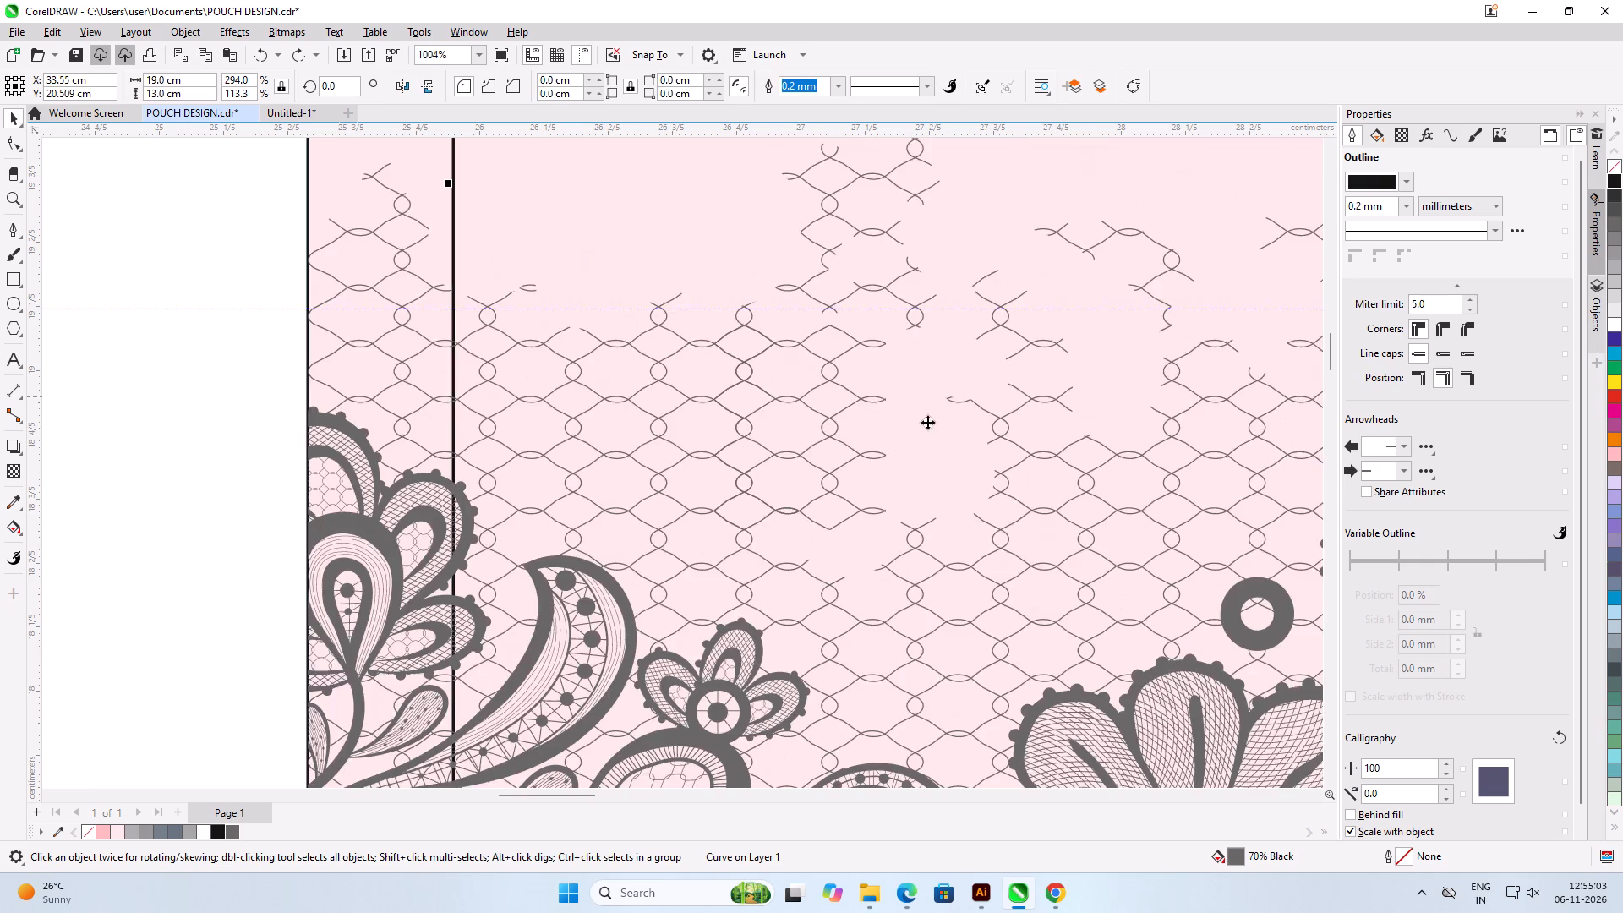
pyautogui.scroll(3, 490, 407)
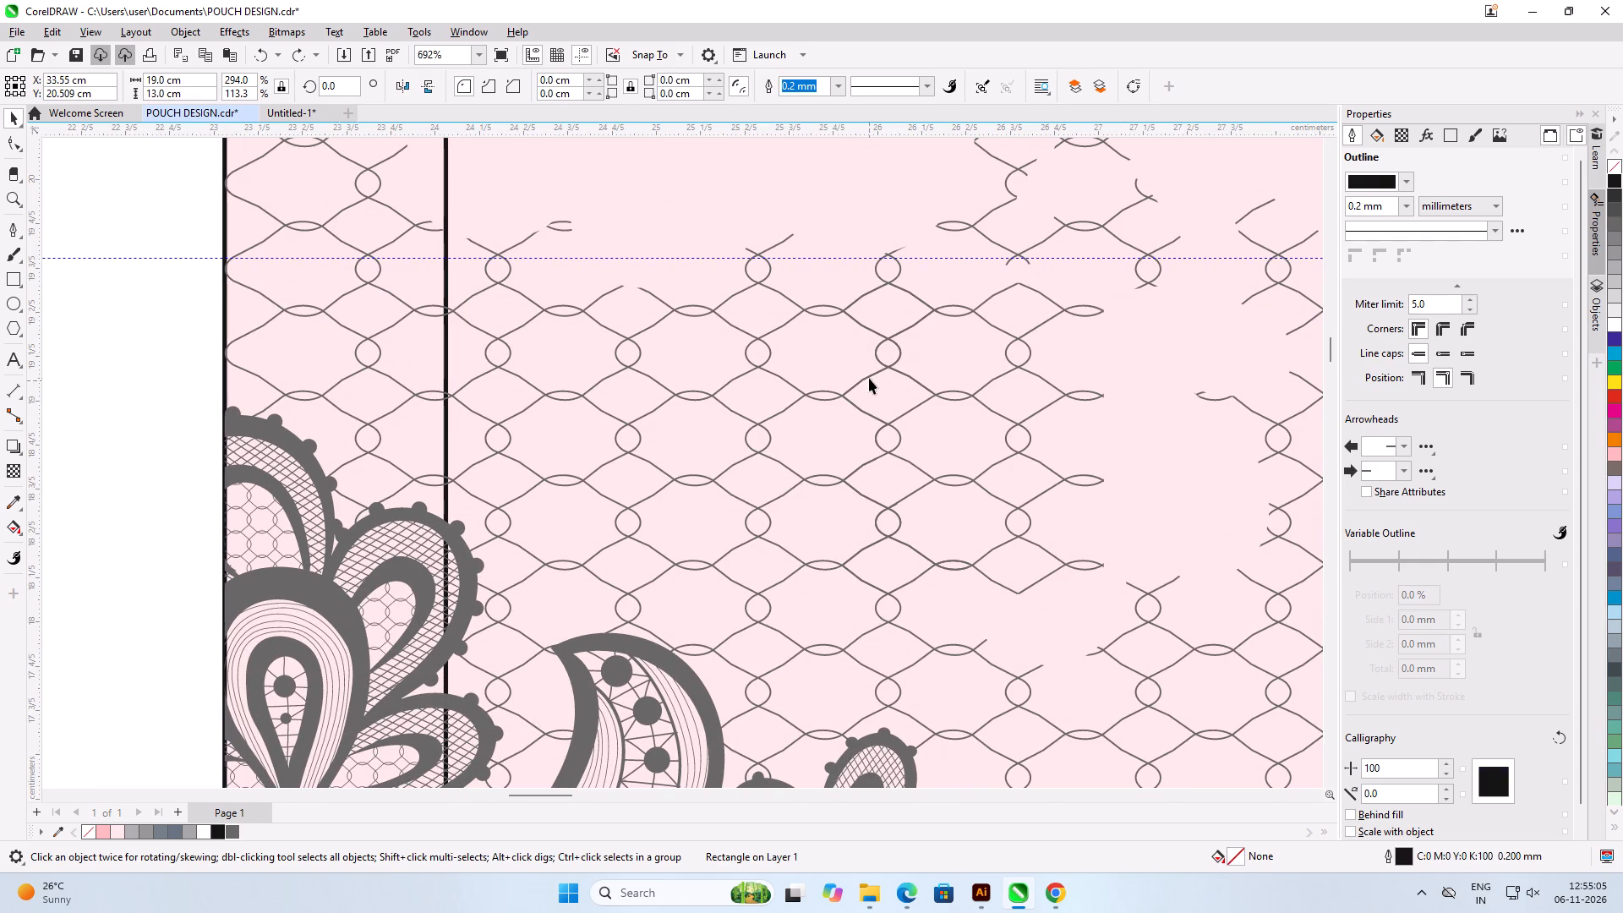
# Move the lattice piece straight left onto the intact netting, to about X 24.67 cm, Y 18.788 cm.
pyautogui.click(869, 378)
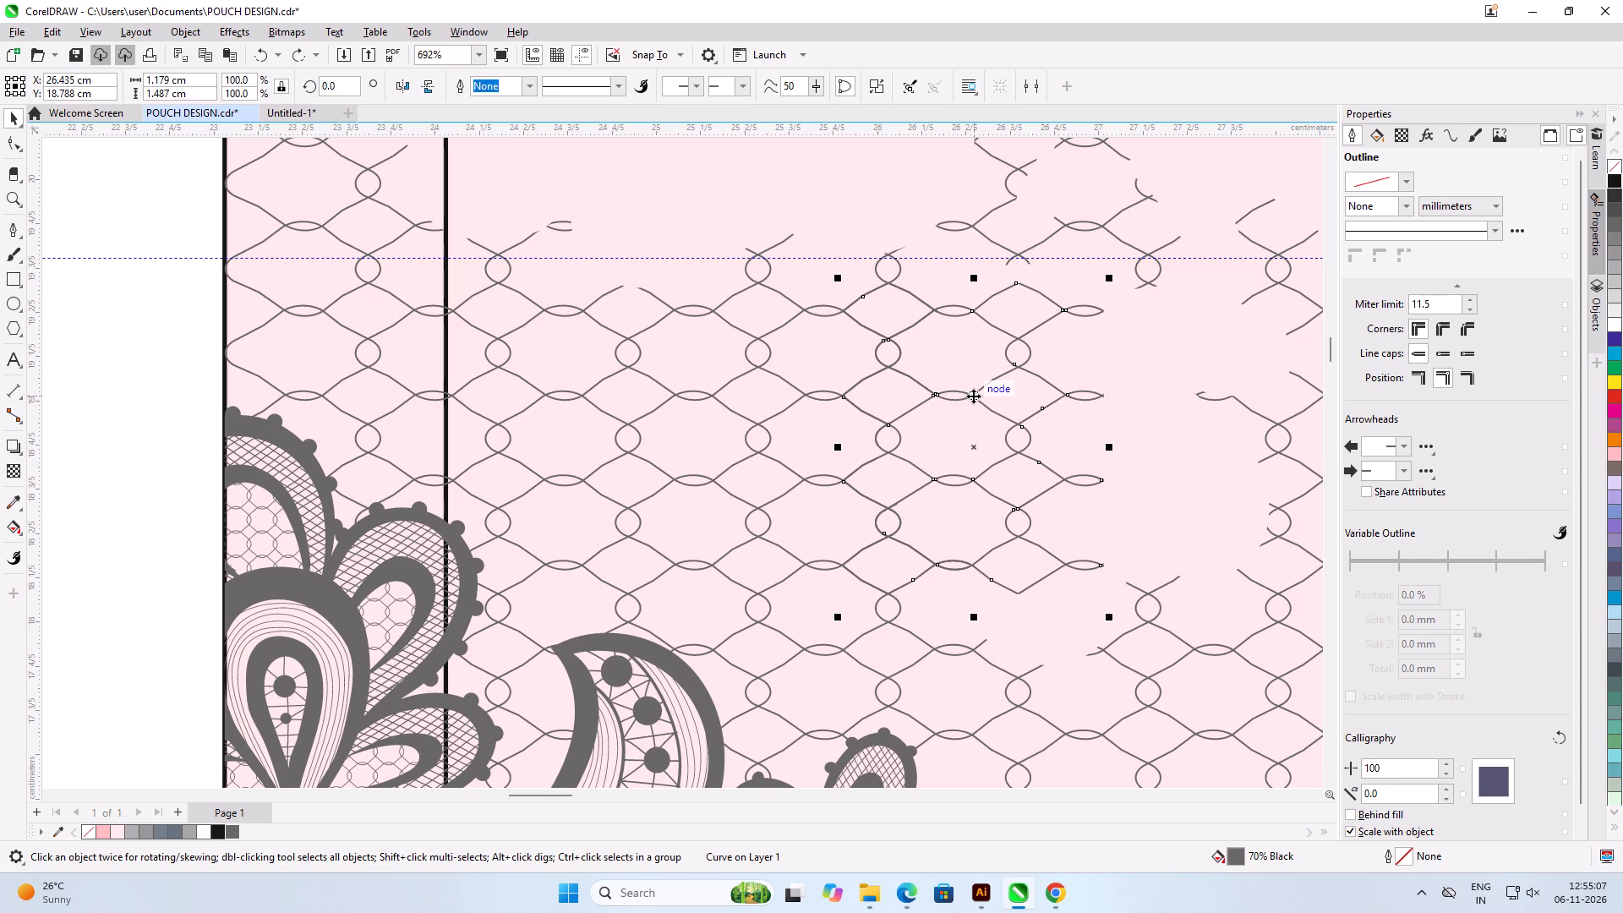
pyautogui.moveTo(973, 396); pyautogui.dragTo(617, 405)
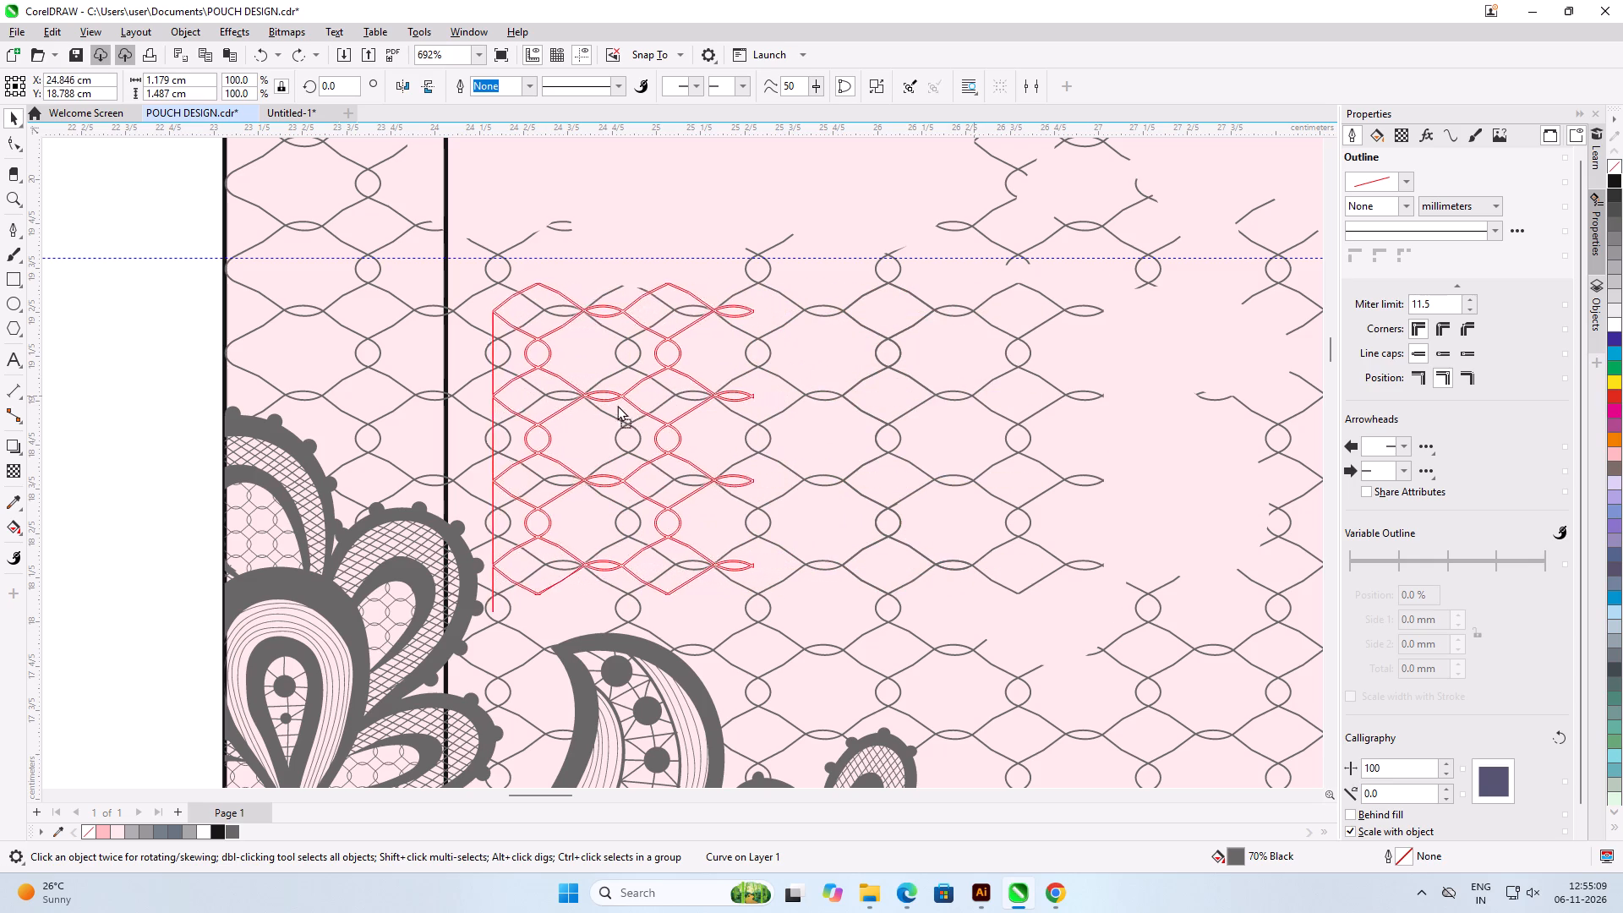
pyautogui.moveTo(617, 405); pyautogui.dragTo(583, 410)
# Add a node on each edge of the mismatched strand in the lattice's second row, left column, and bend both edges to match the netting.
pyautogui.scroll(5, 637, 355)
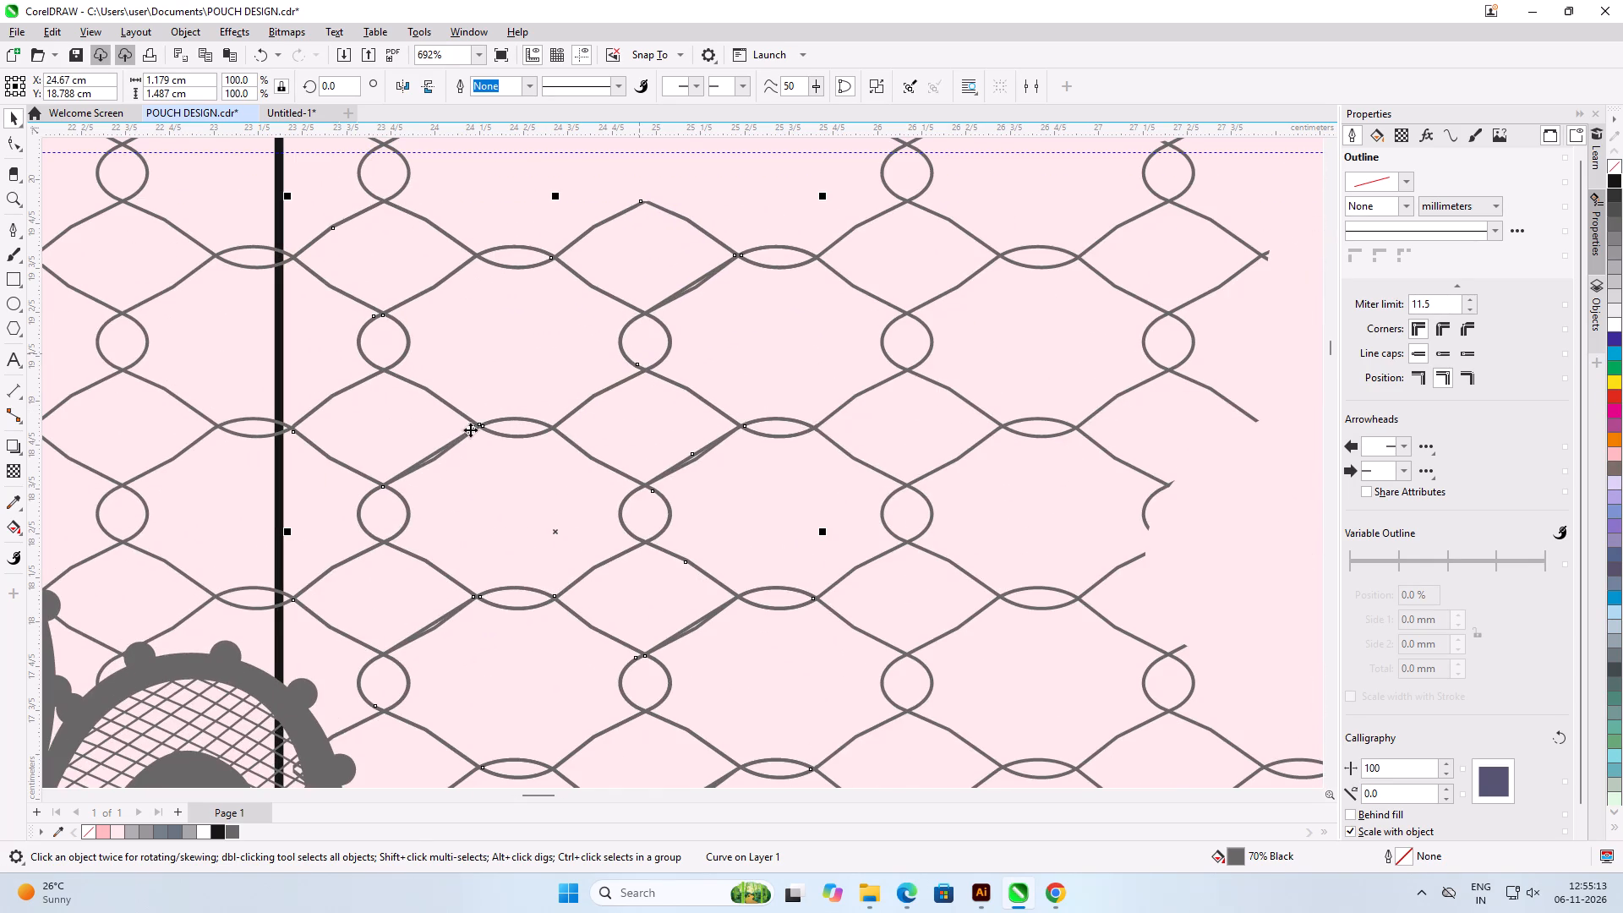
pyautogui.scroll(6, 407, 459)
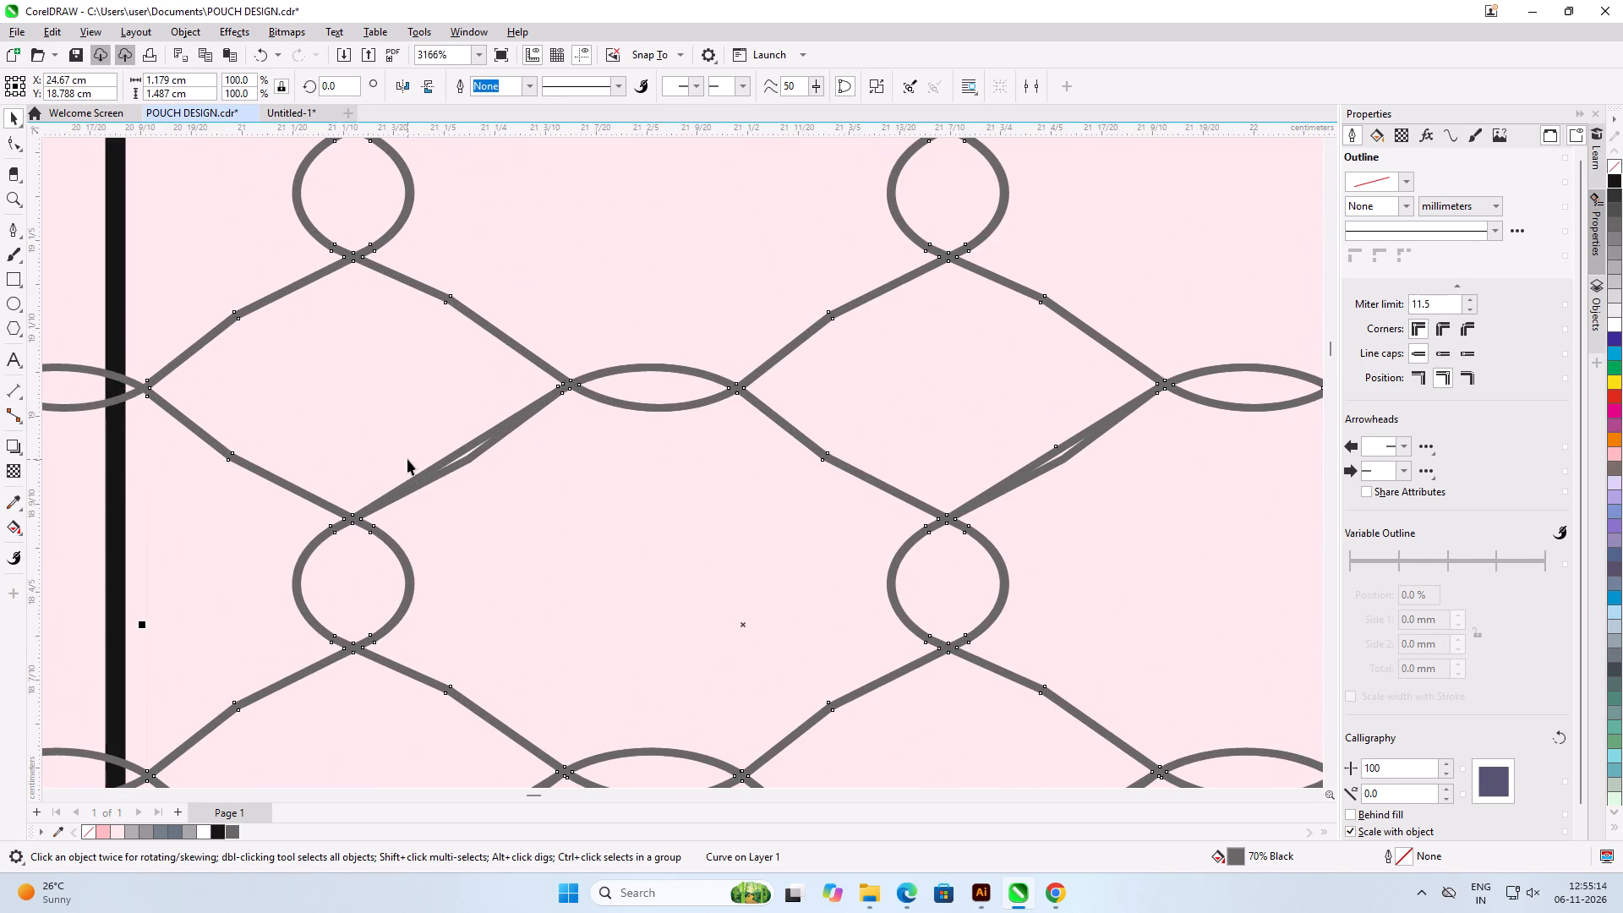
pyautogui.scroll(10, 433, 454)
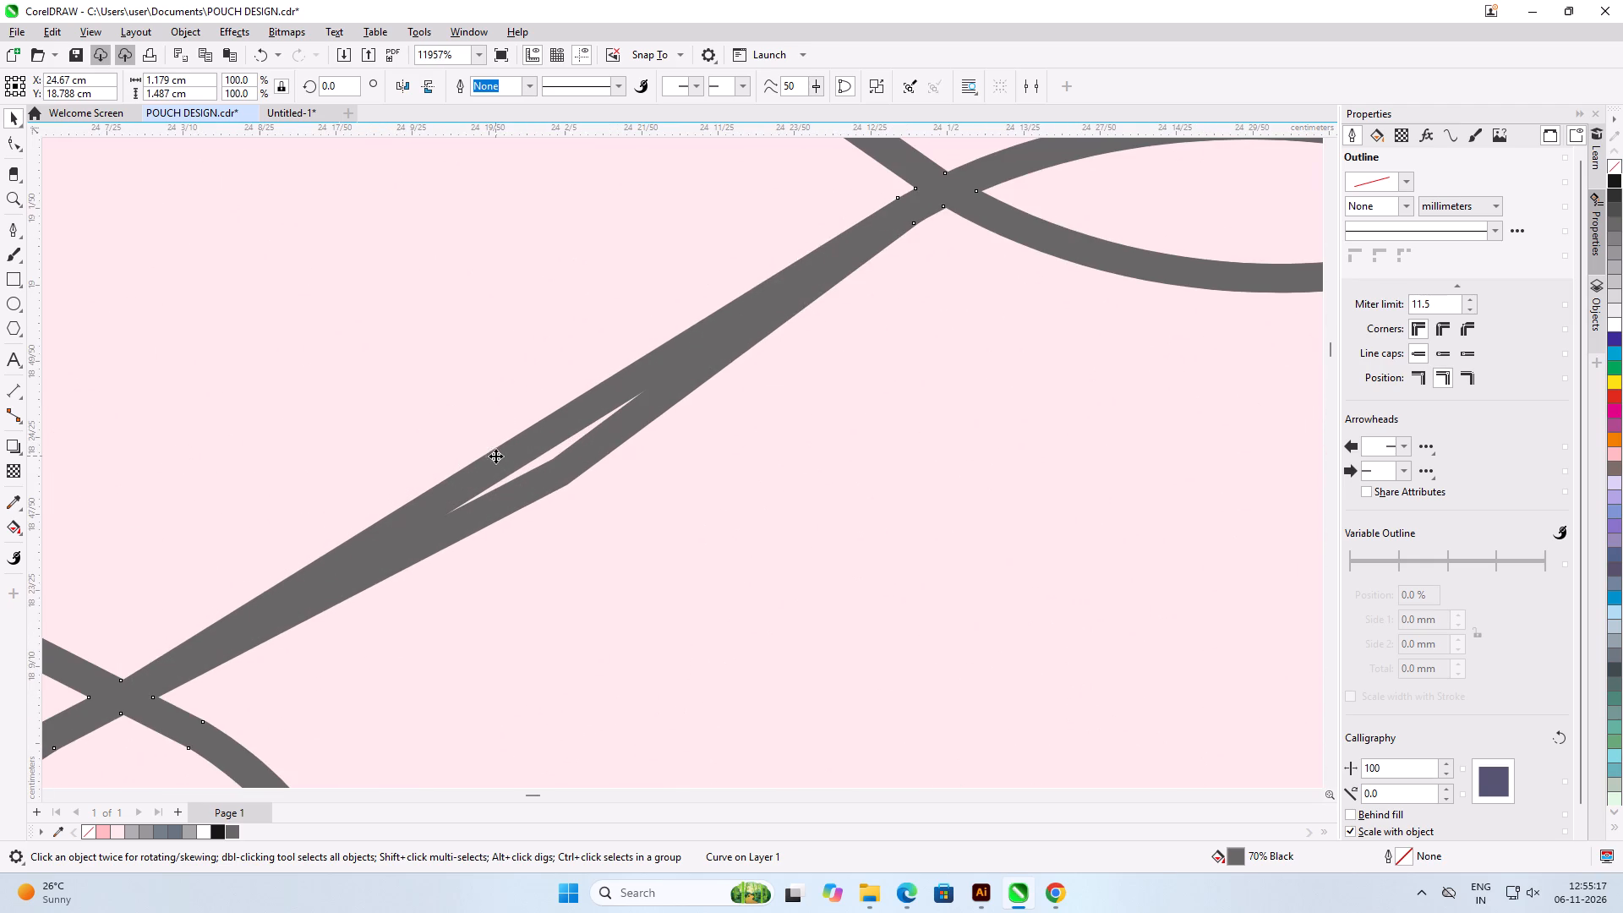
pyautogui.scroll(-14, 156, 286)
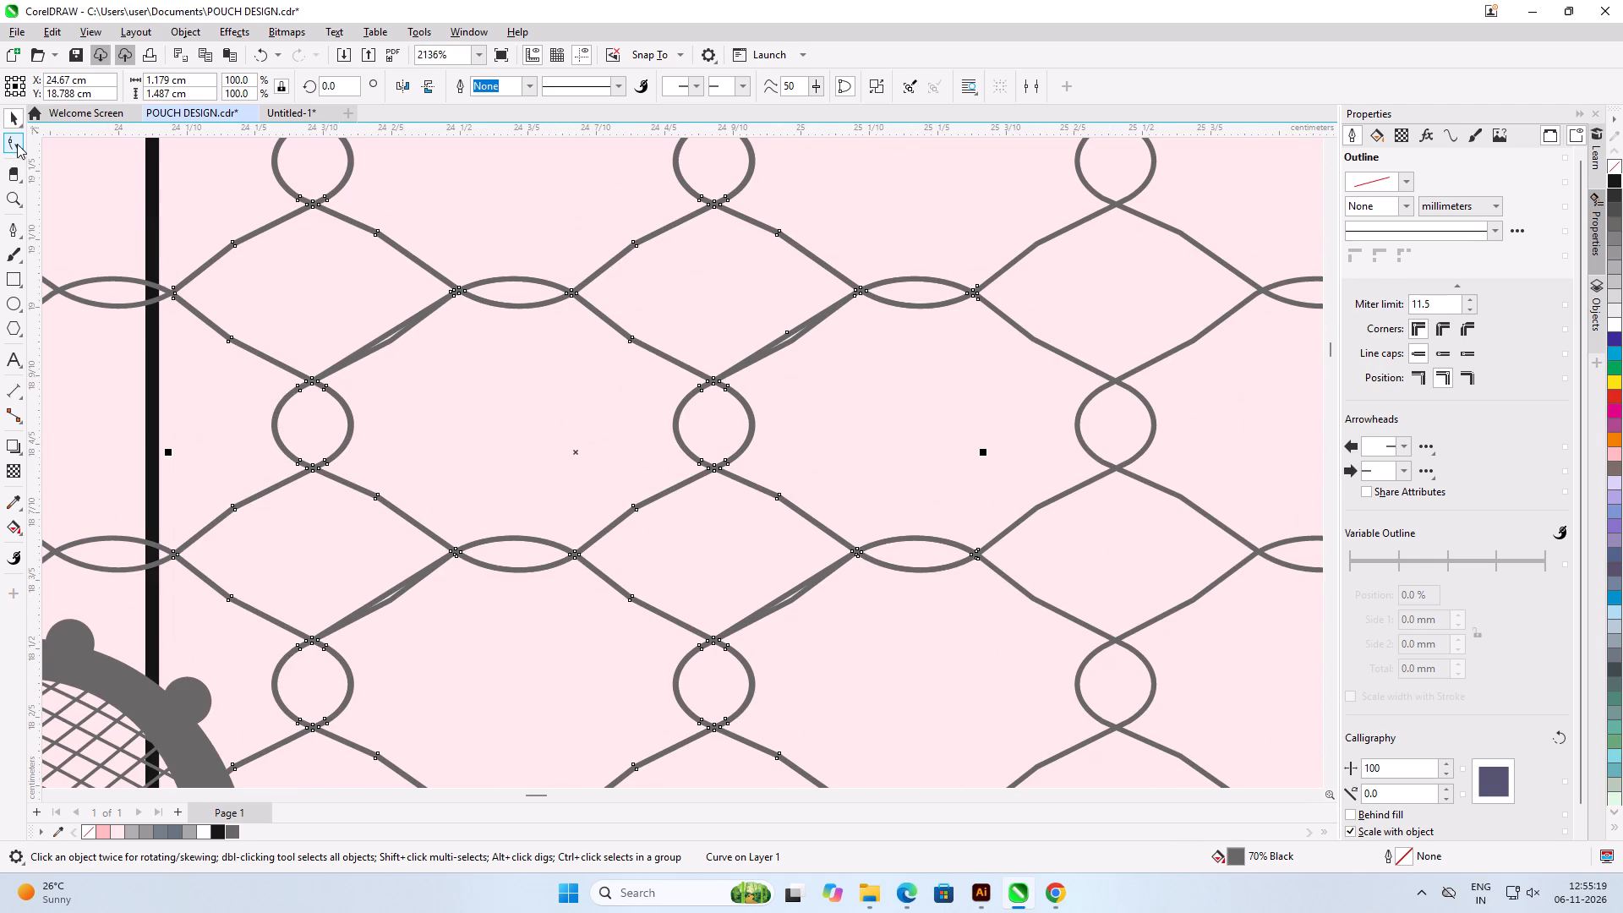
pyautogui.click(17, 144)
pyautogui.scroll(-3, 414, 391)
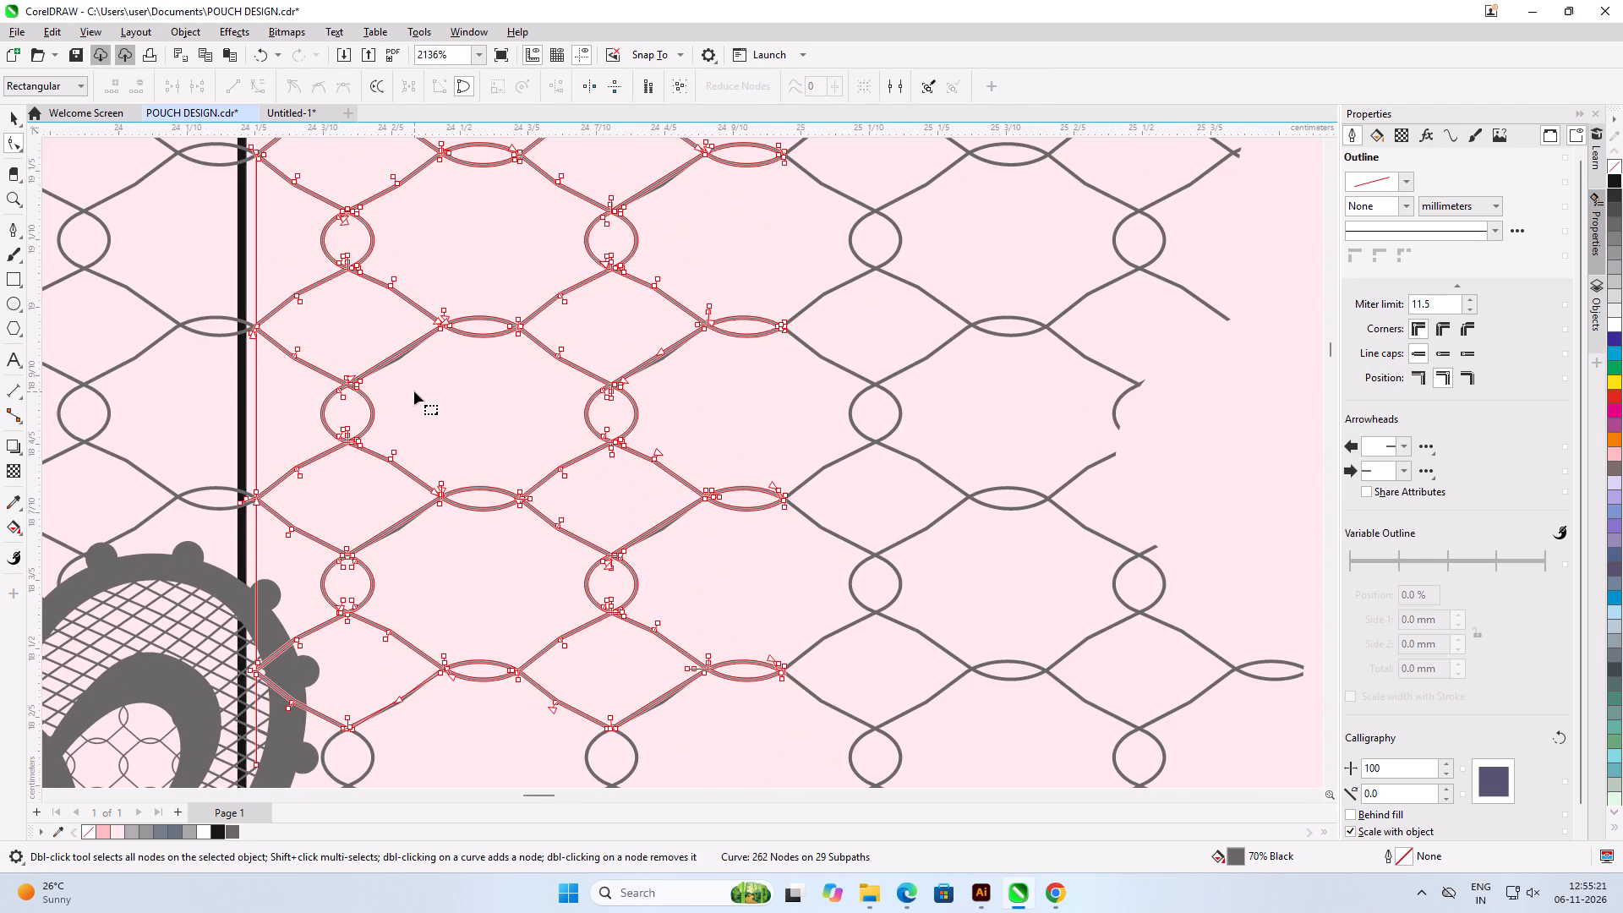
pyautogui.scroll(-1, 414, 391)
pyautogui.scroll(5, 420, 314)
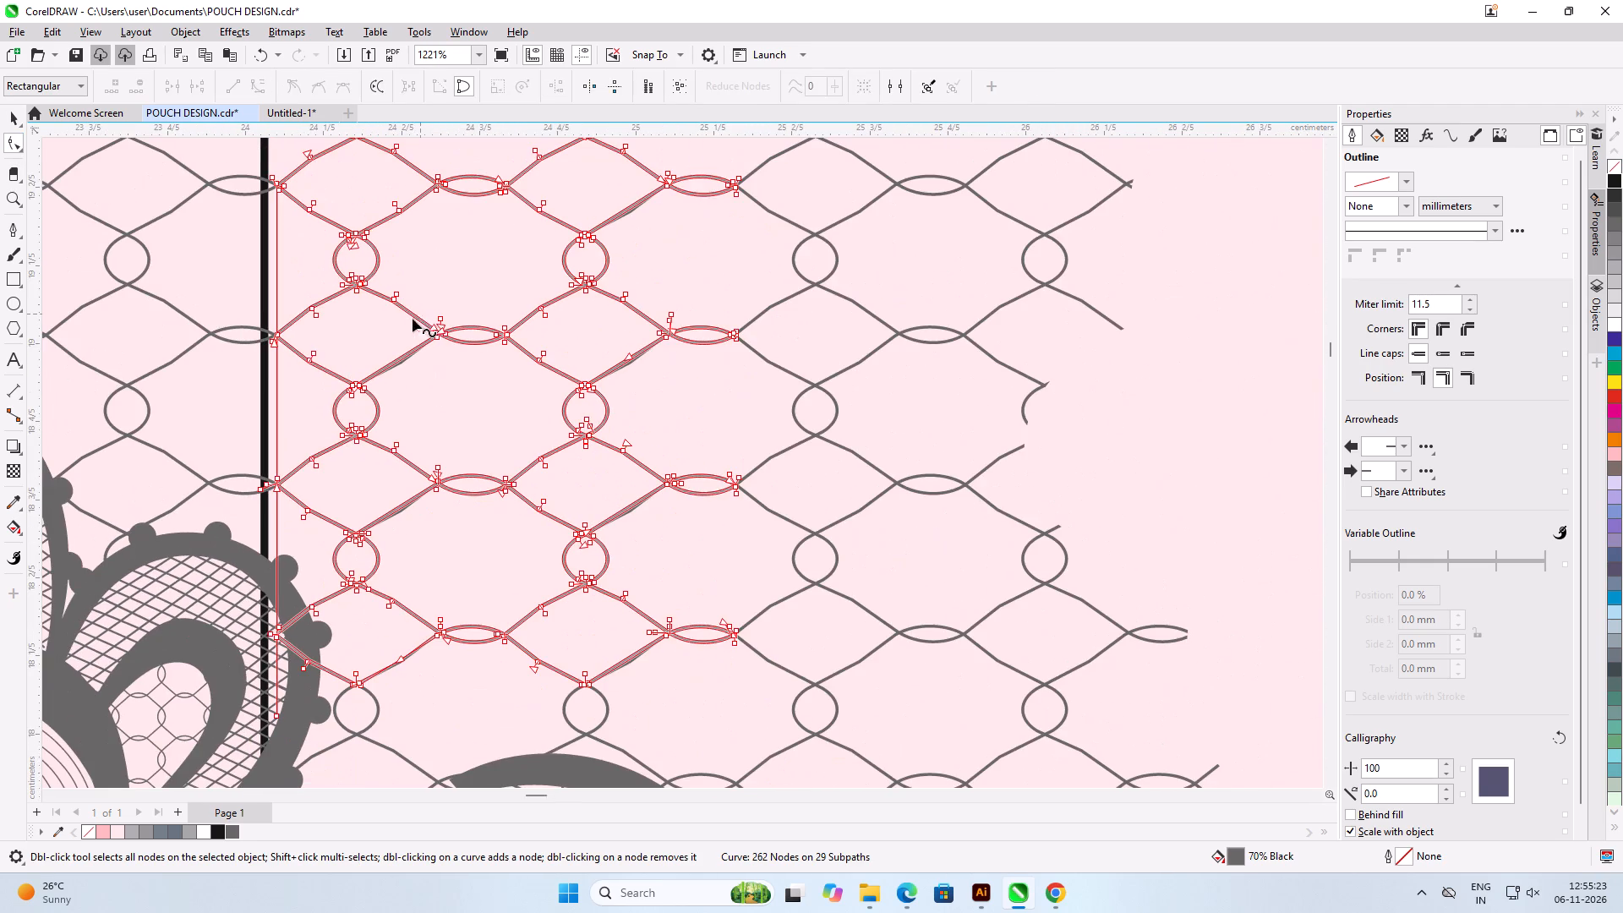
pyautogui.scroll(17, 378, 380)
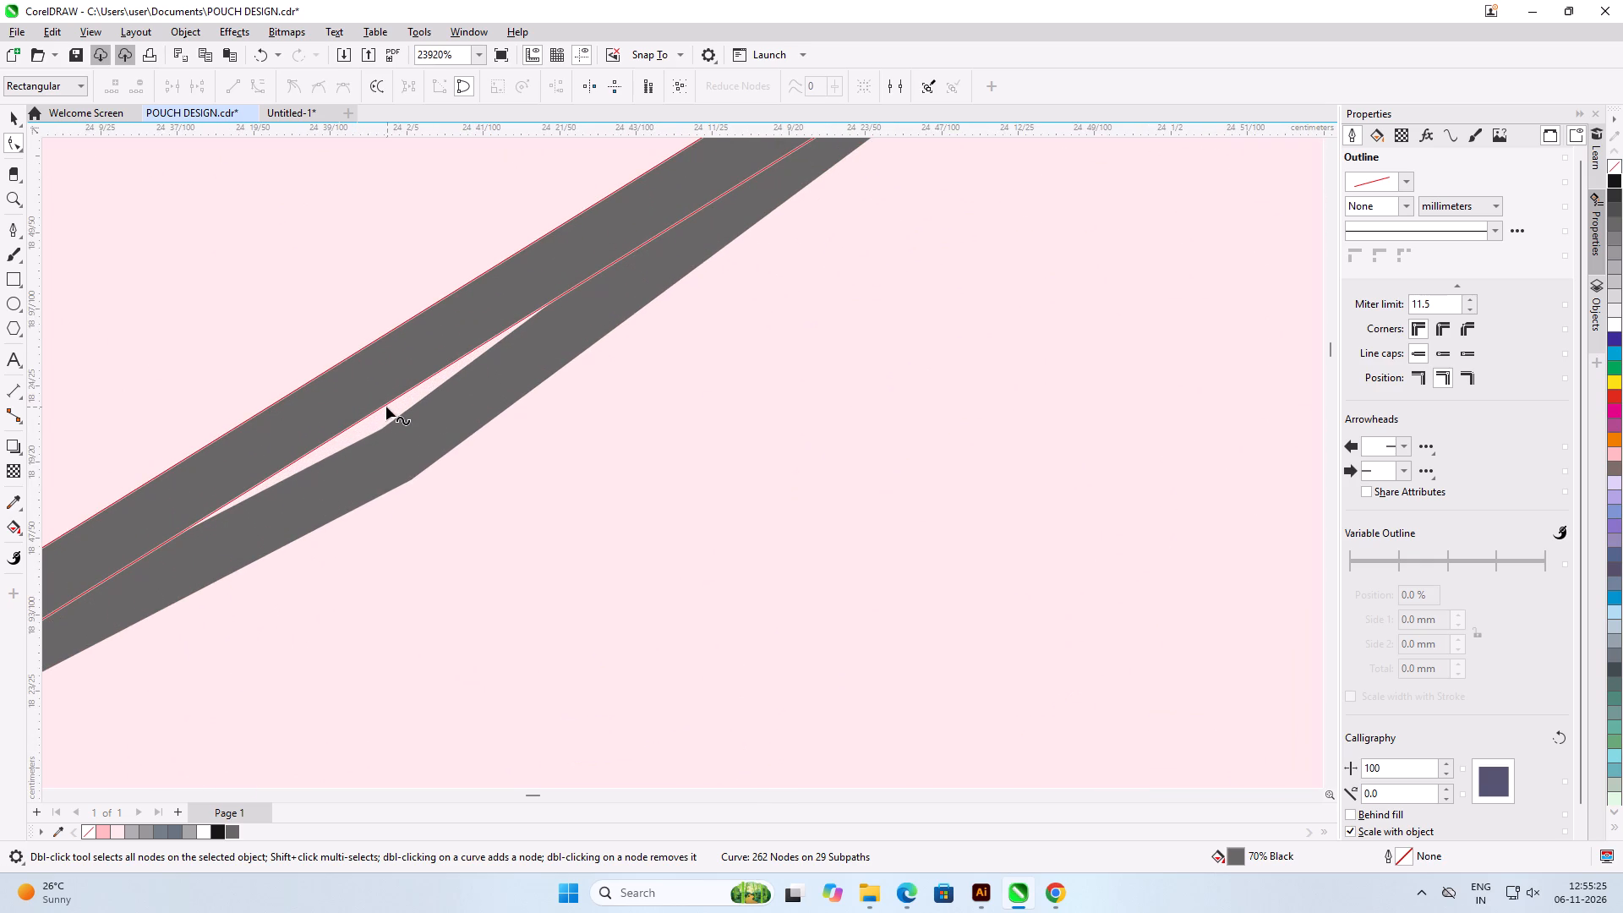
pyautogui.doubleClick(383, 407)
pyautogui.moveTo(385, 405); pyautogui.dragTo(402, 462)
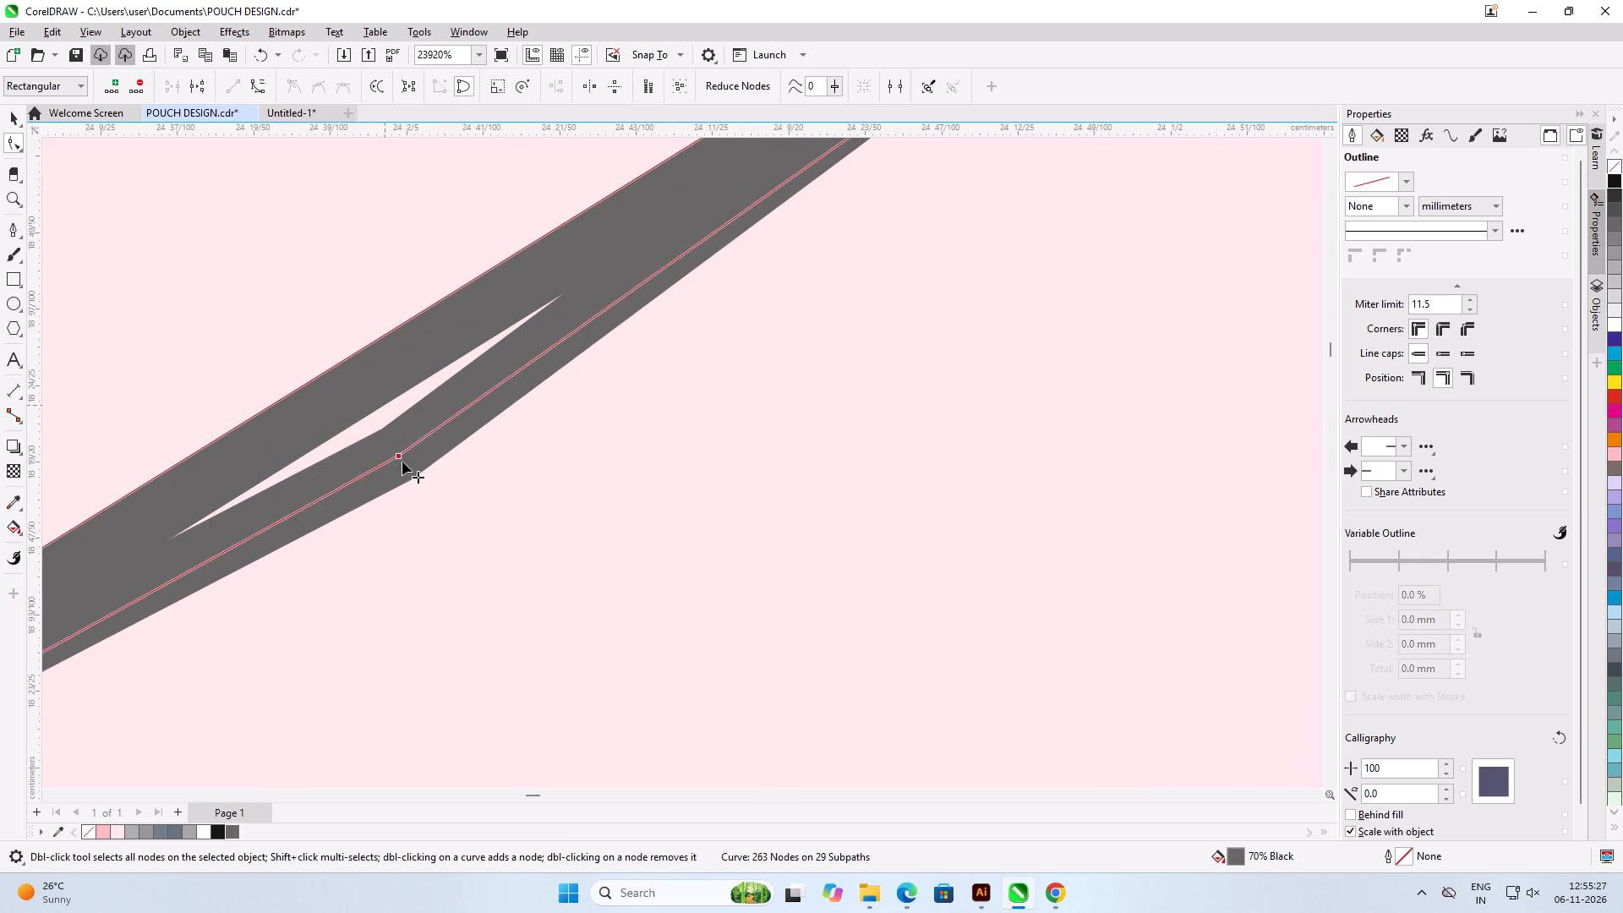
pyautogui.moveTo(402, 462); pyautogui.dragTo(408, 478)
pyautogui.doubleClick(358, 354)
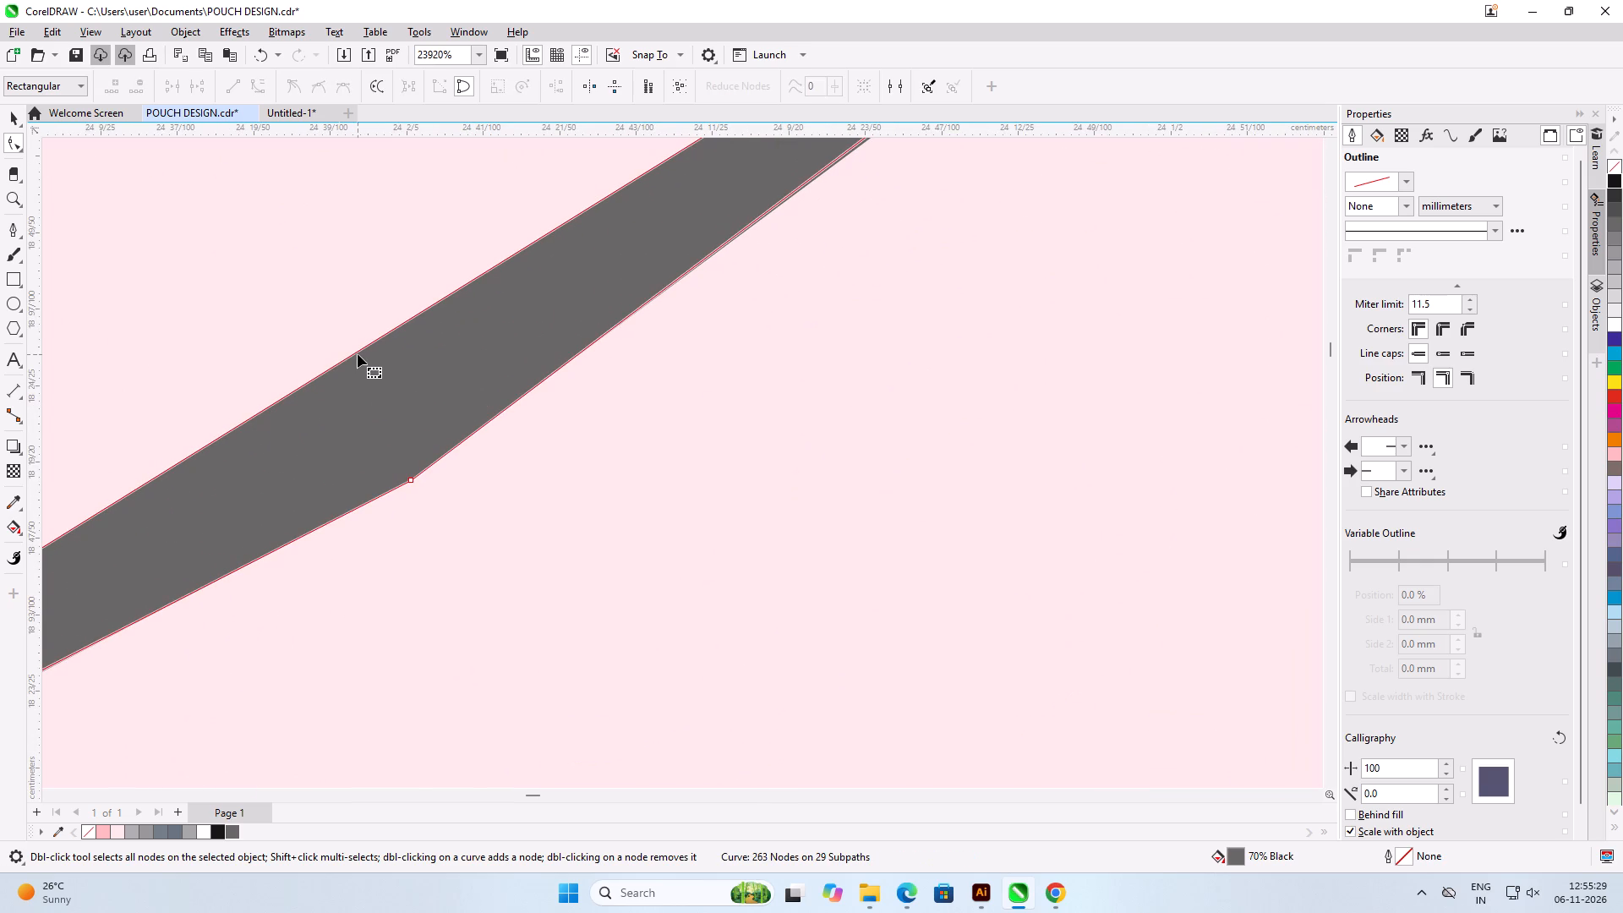
pyautogui.doubleClick(358, 353)
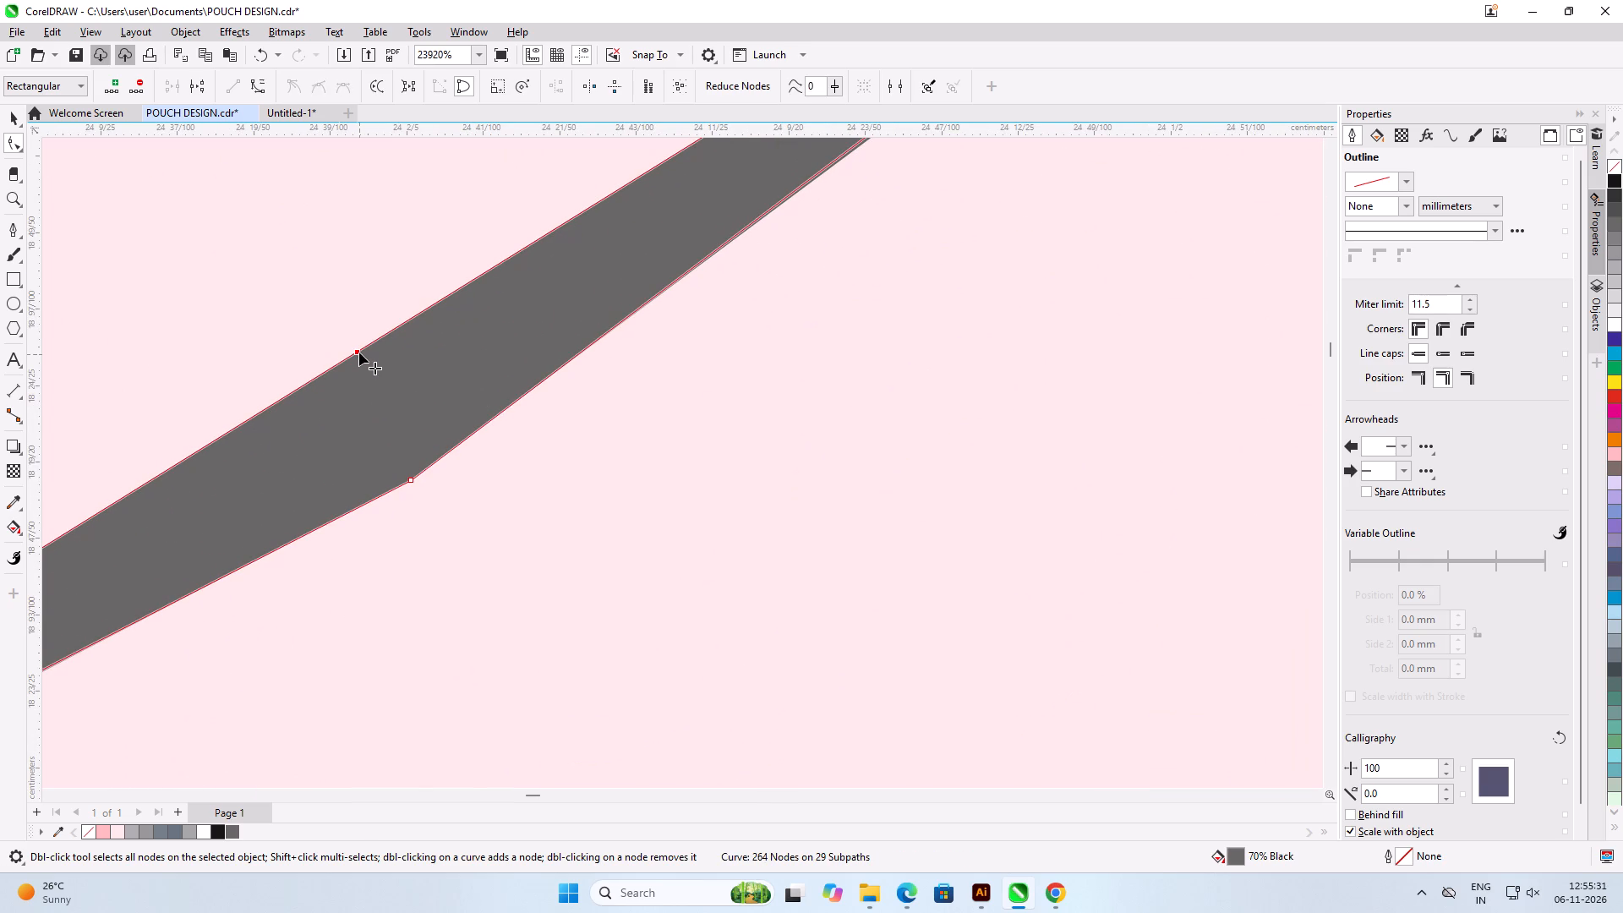
pyautogui.moveTo(359, 353); pyautogui.dragTo(398, 458)
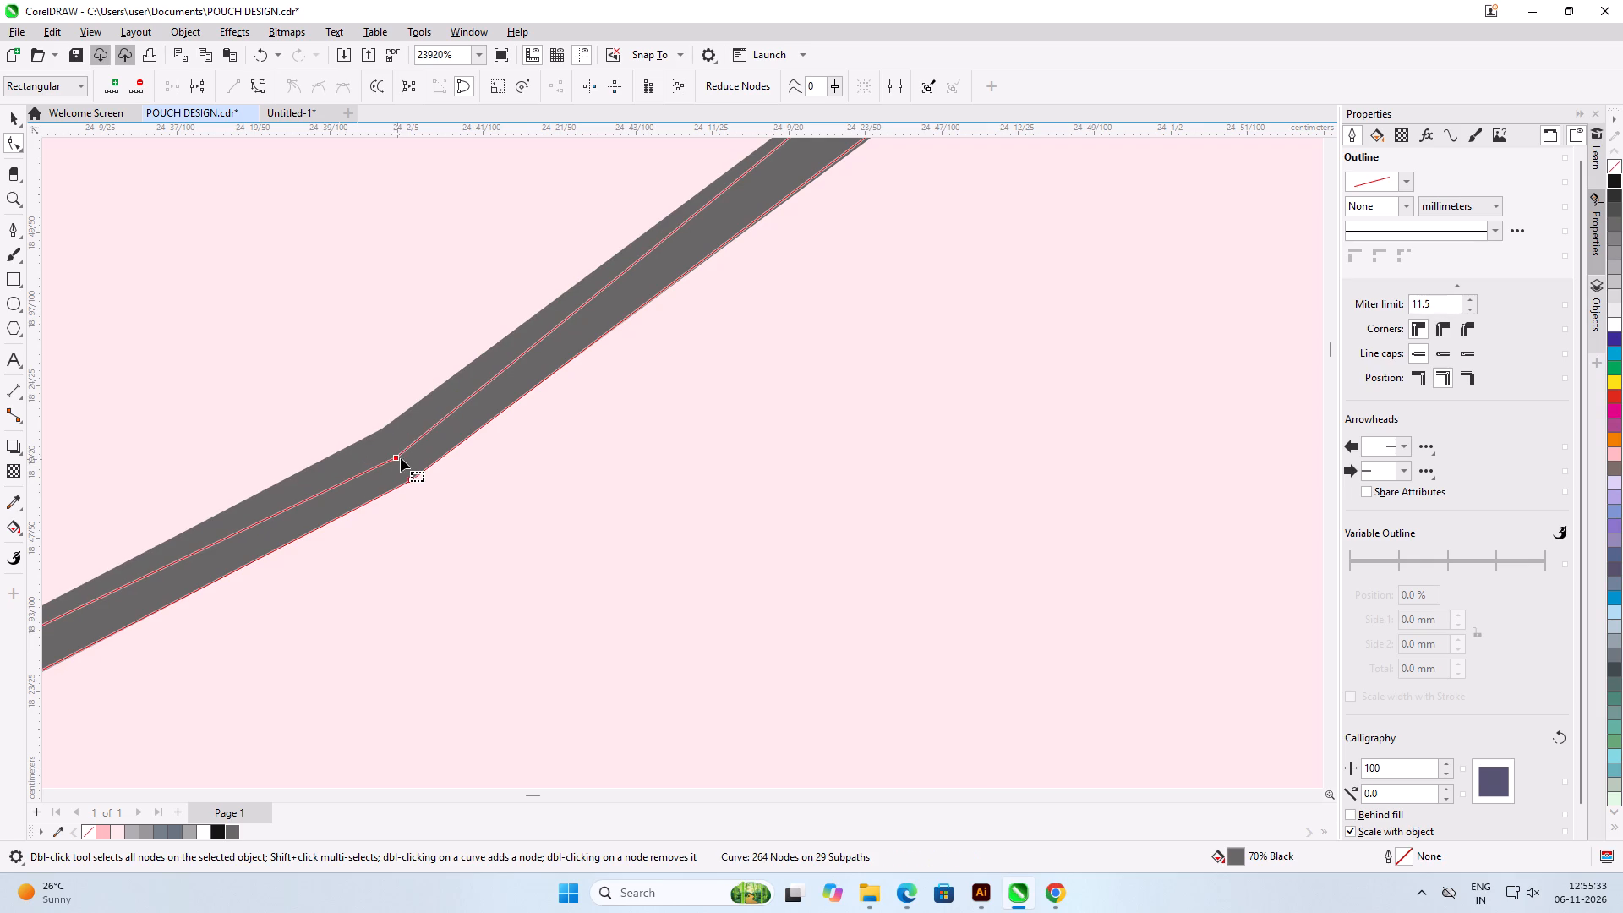
pyautogui.click(401, 458)
pyautogui.moveTo(395, 458); pyautogui.dragTo(385, 433)
pyautogui.scroll(-16, 385, 433)
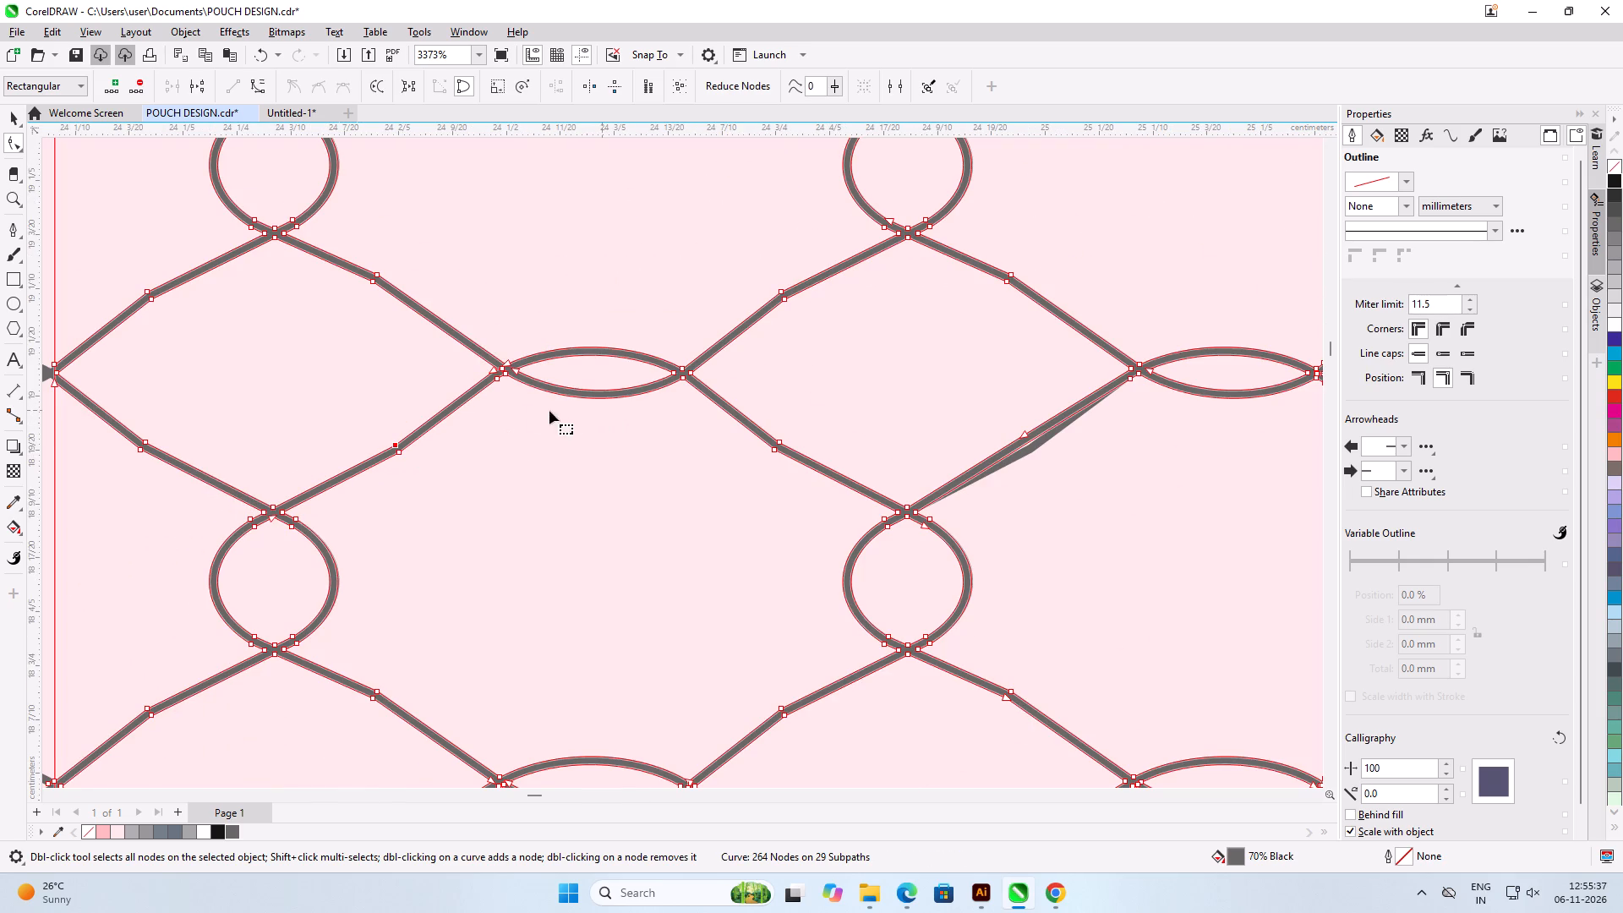
# Add a node on each edge of the left column's mismatched third-row strand and bend both edges onto the netting beneath.
pyautogui.scroll(-2, 505, 371)
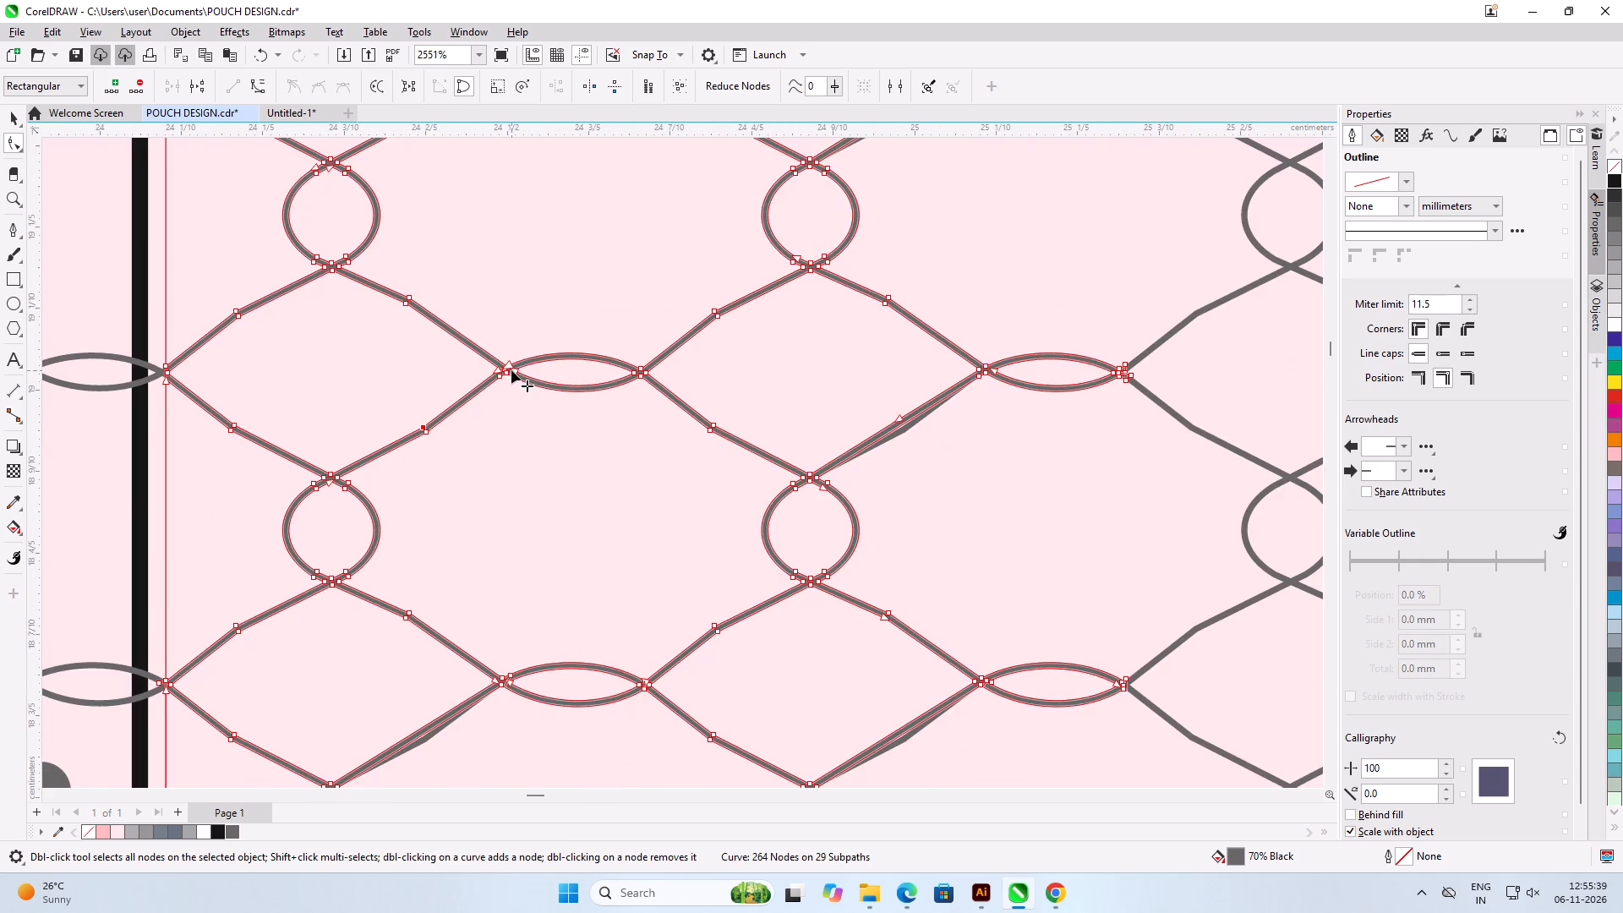
pyautogui.scroll(-5, 518, 337)
pyautogui.scroll(5, 412, 605)
pyautogui.scroll(15, 510, 484)
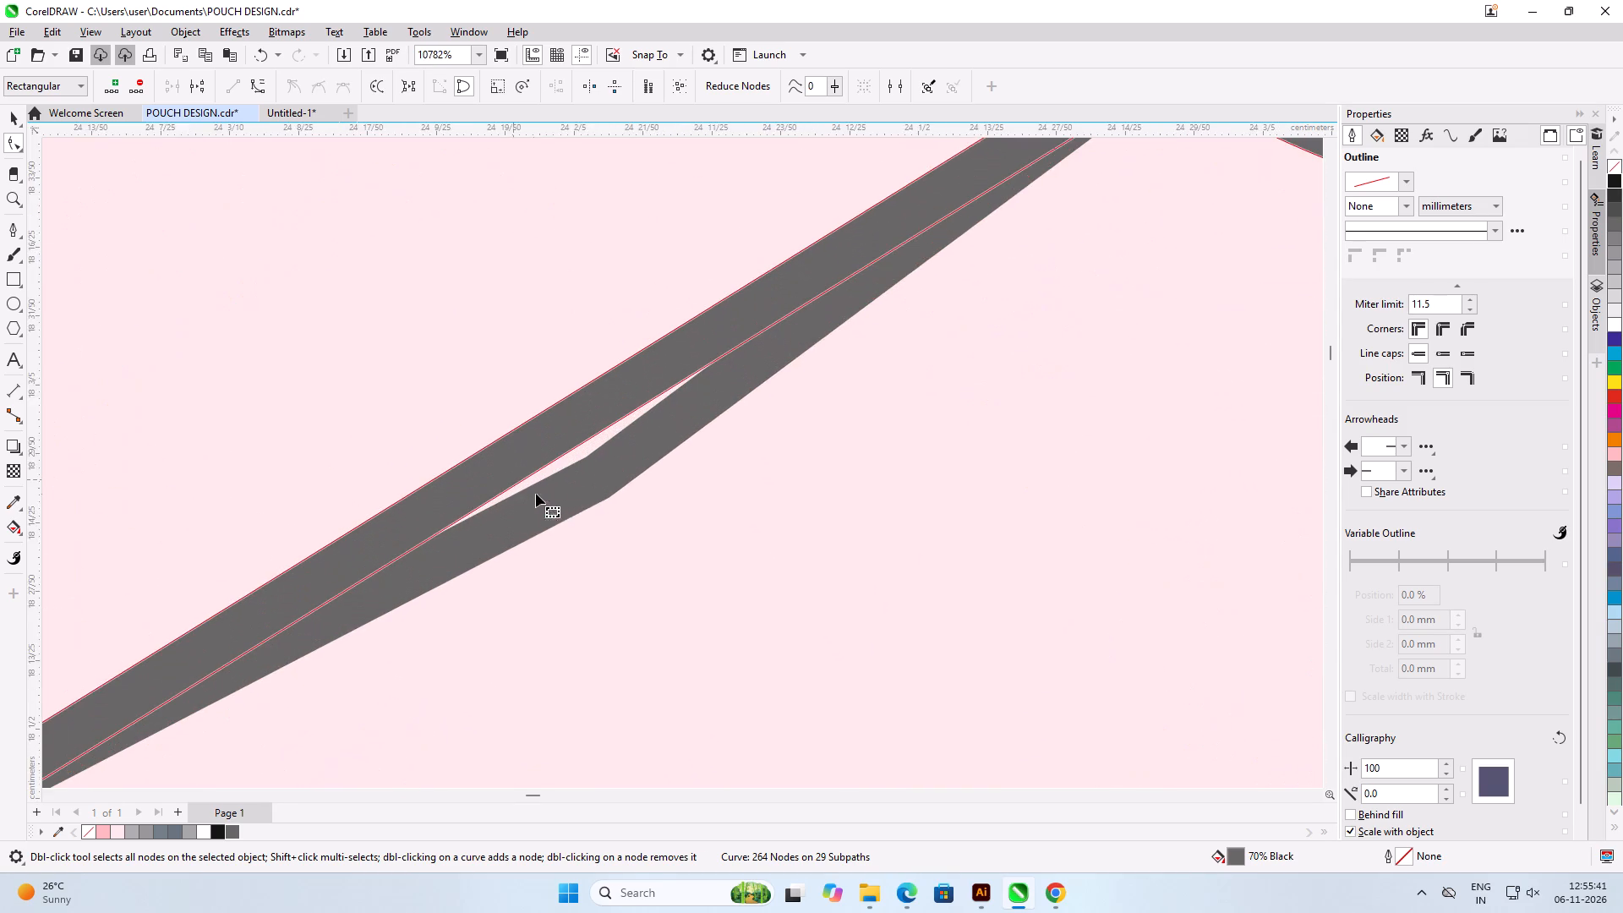
pyautogui.scroll(4, 582, 493)
pyautogui.doubleClick(570, 407)
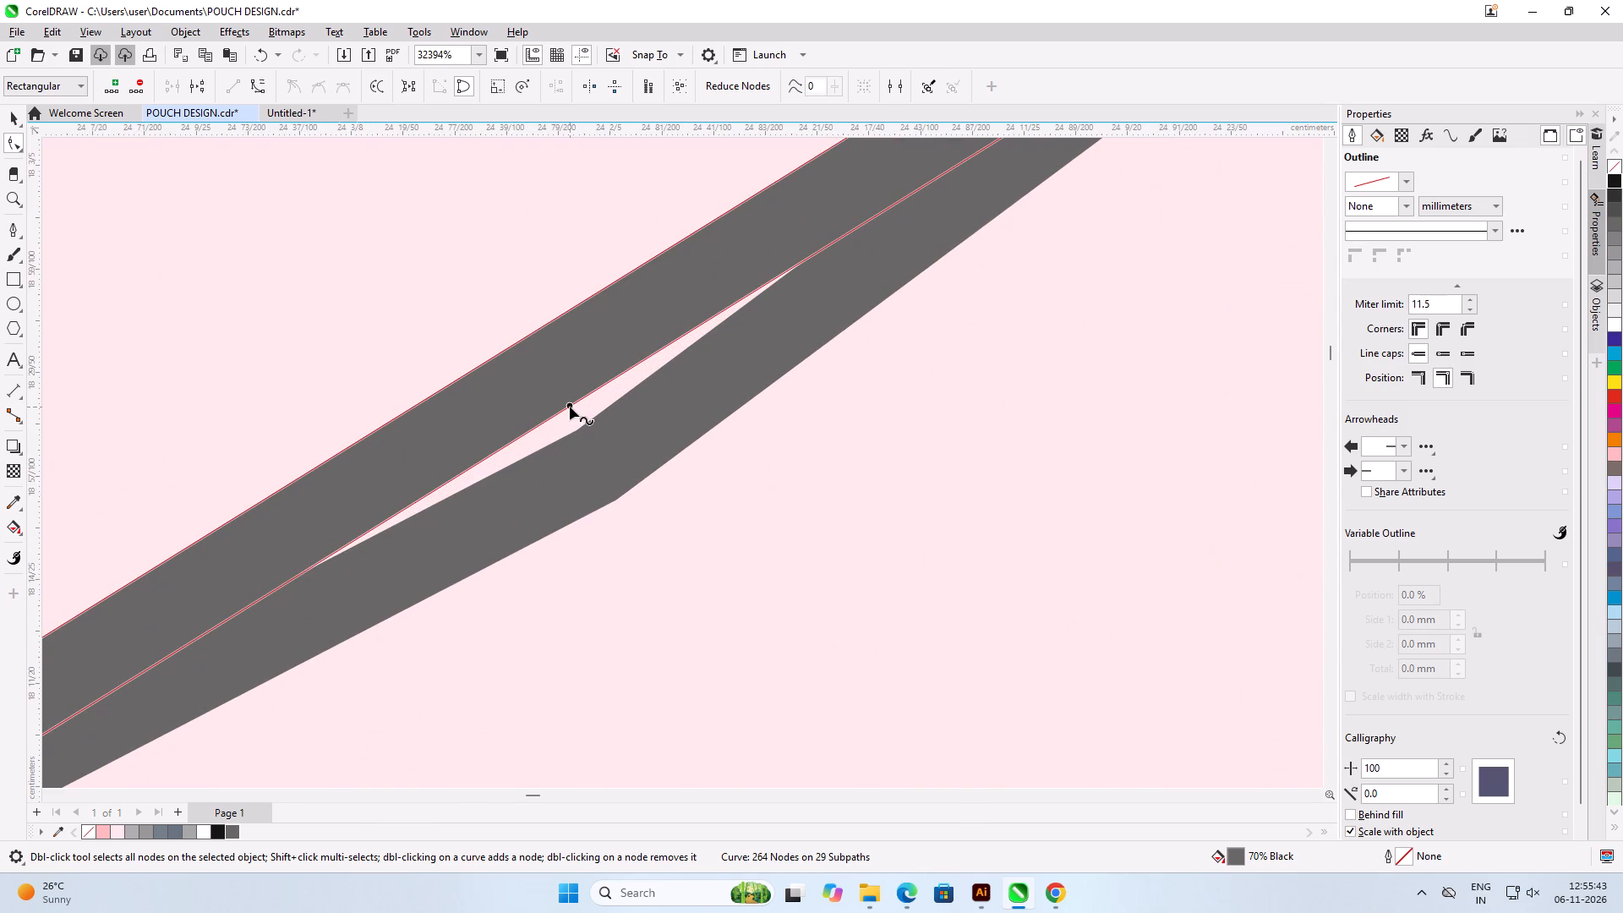
pyautogui.moveTo(572, 407); pyautogui.dragTo(602, 483)
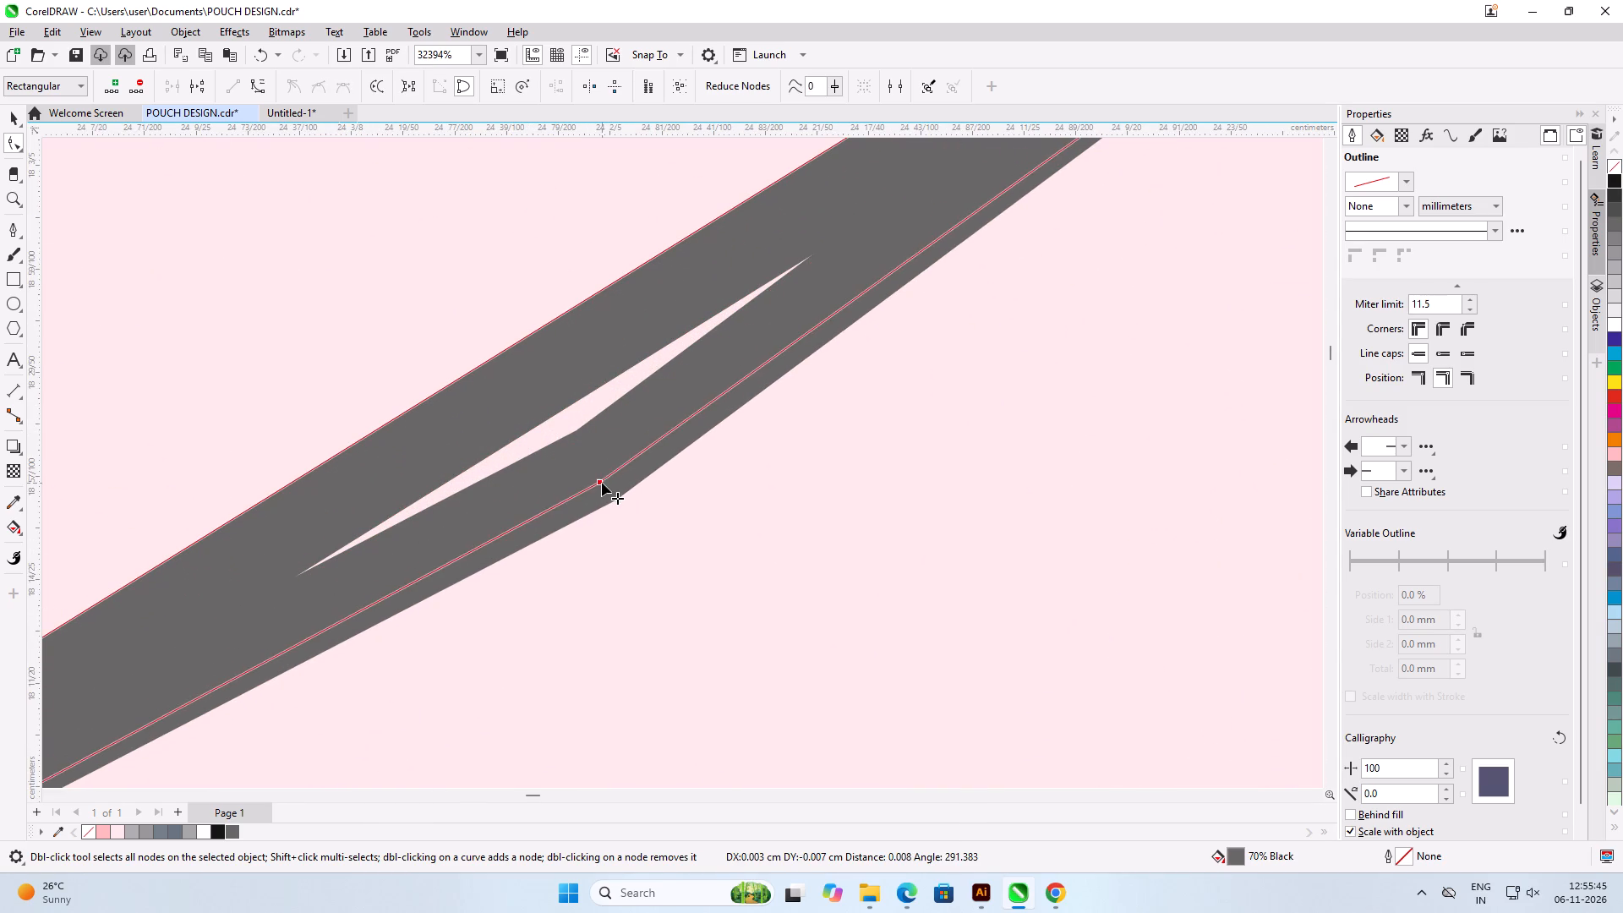
pyautogui.moveTo(602, 483); pyautogui.dragTo(613, 502)
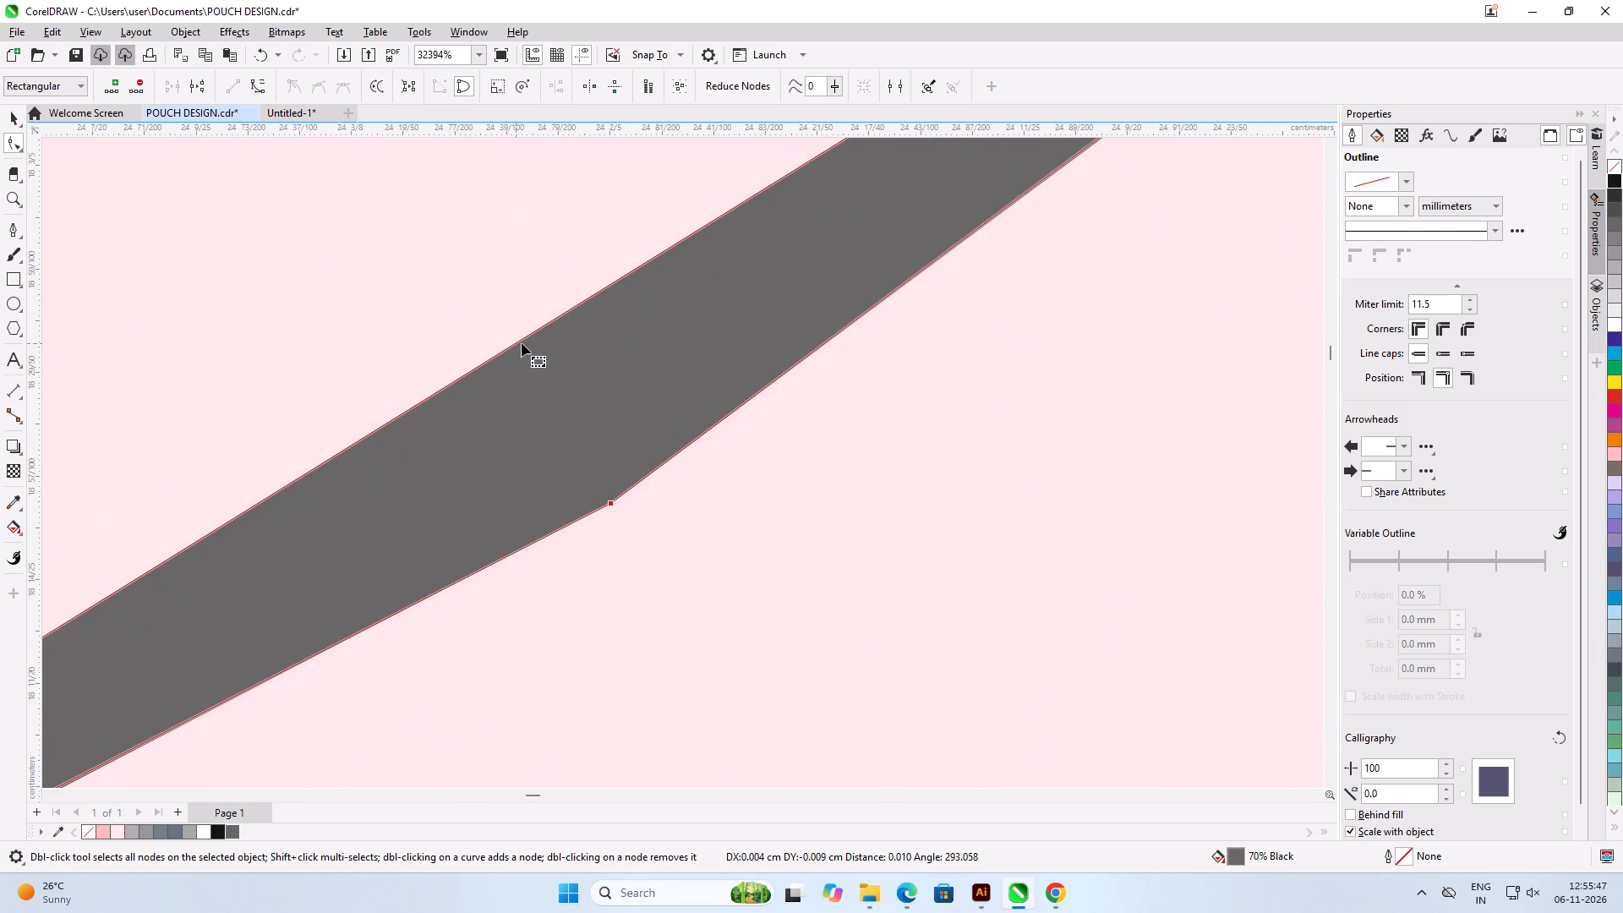
pyautogui.click(522, 343)
pyautogui.doubleClick(520, 340)
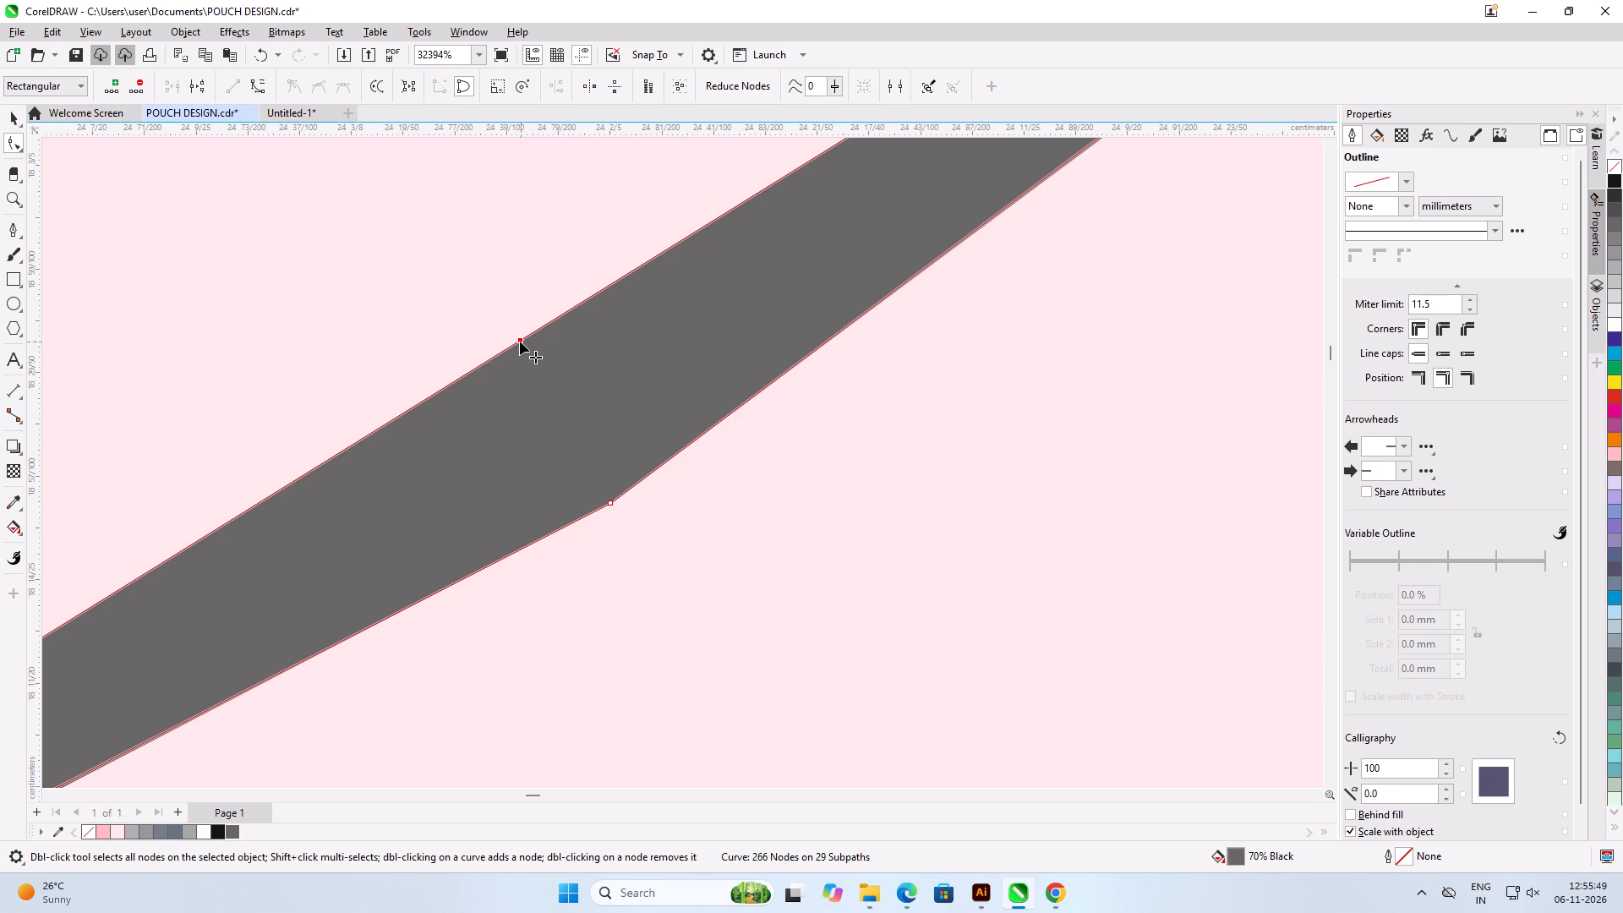
pyautogui.moveTo(520, 342); pyautogui.dragTo(589, 475)
pyautogui.moveTo(589, 475); pyautogui.dragTo(589, 464)
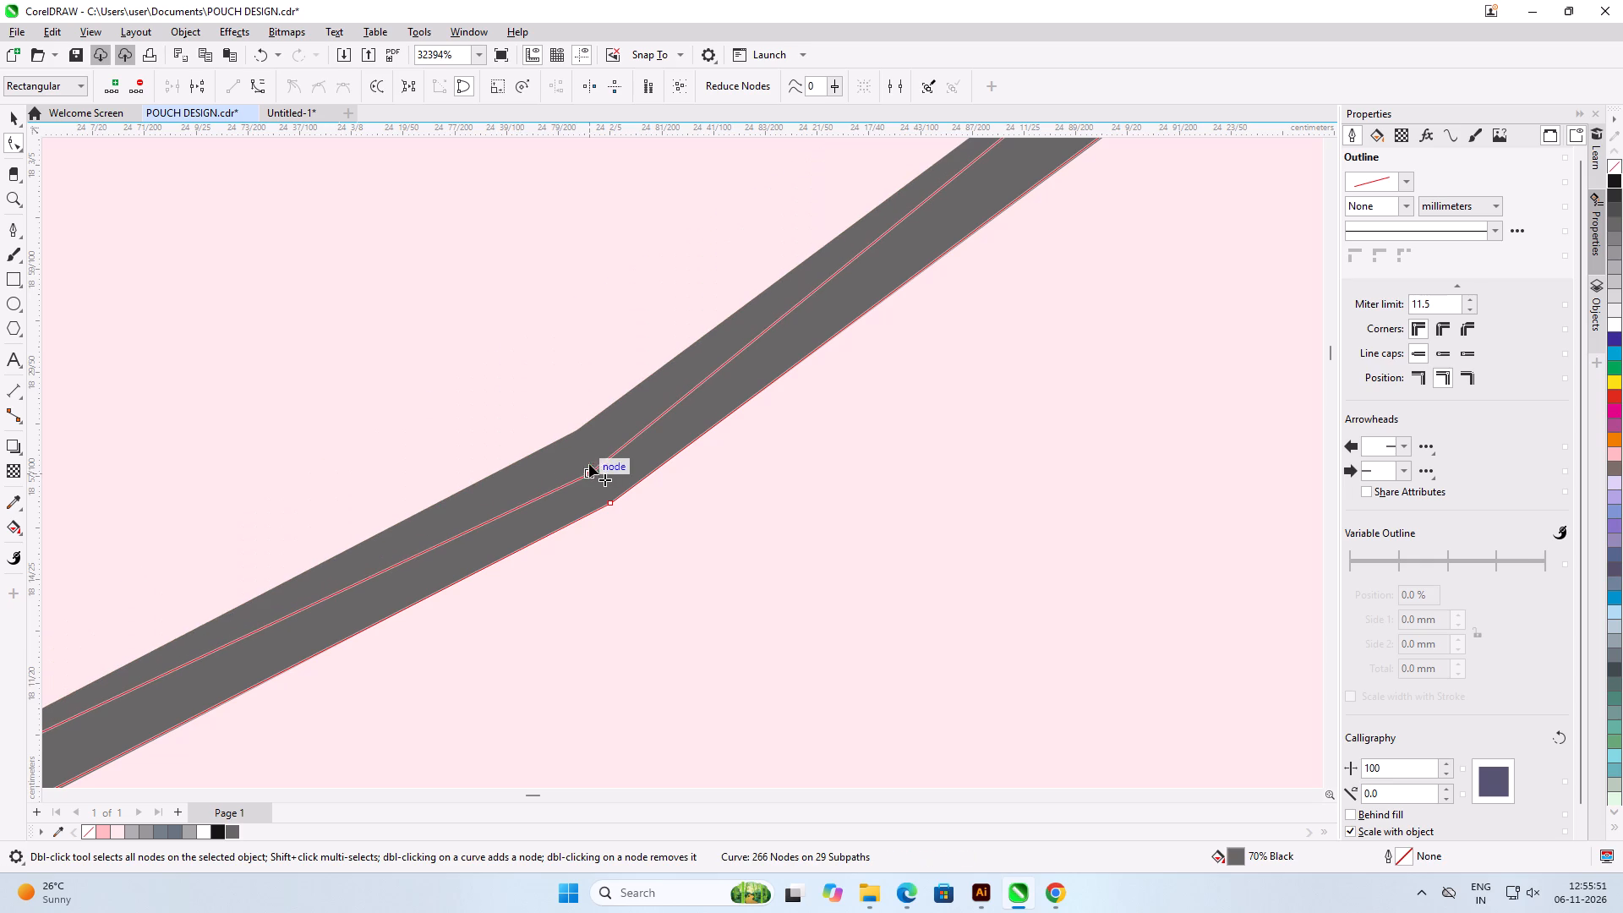
pyautogui.moveTo(589, 464); pyautogui.dragTo(580, 435)
pyautogui.scroll(-10, 565, 462)
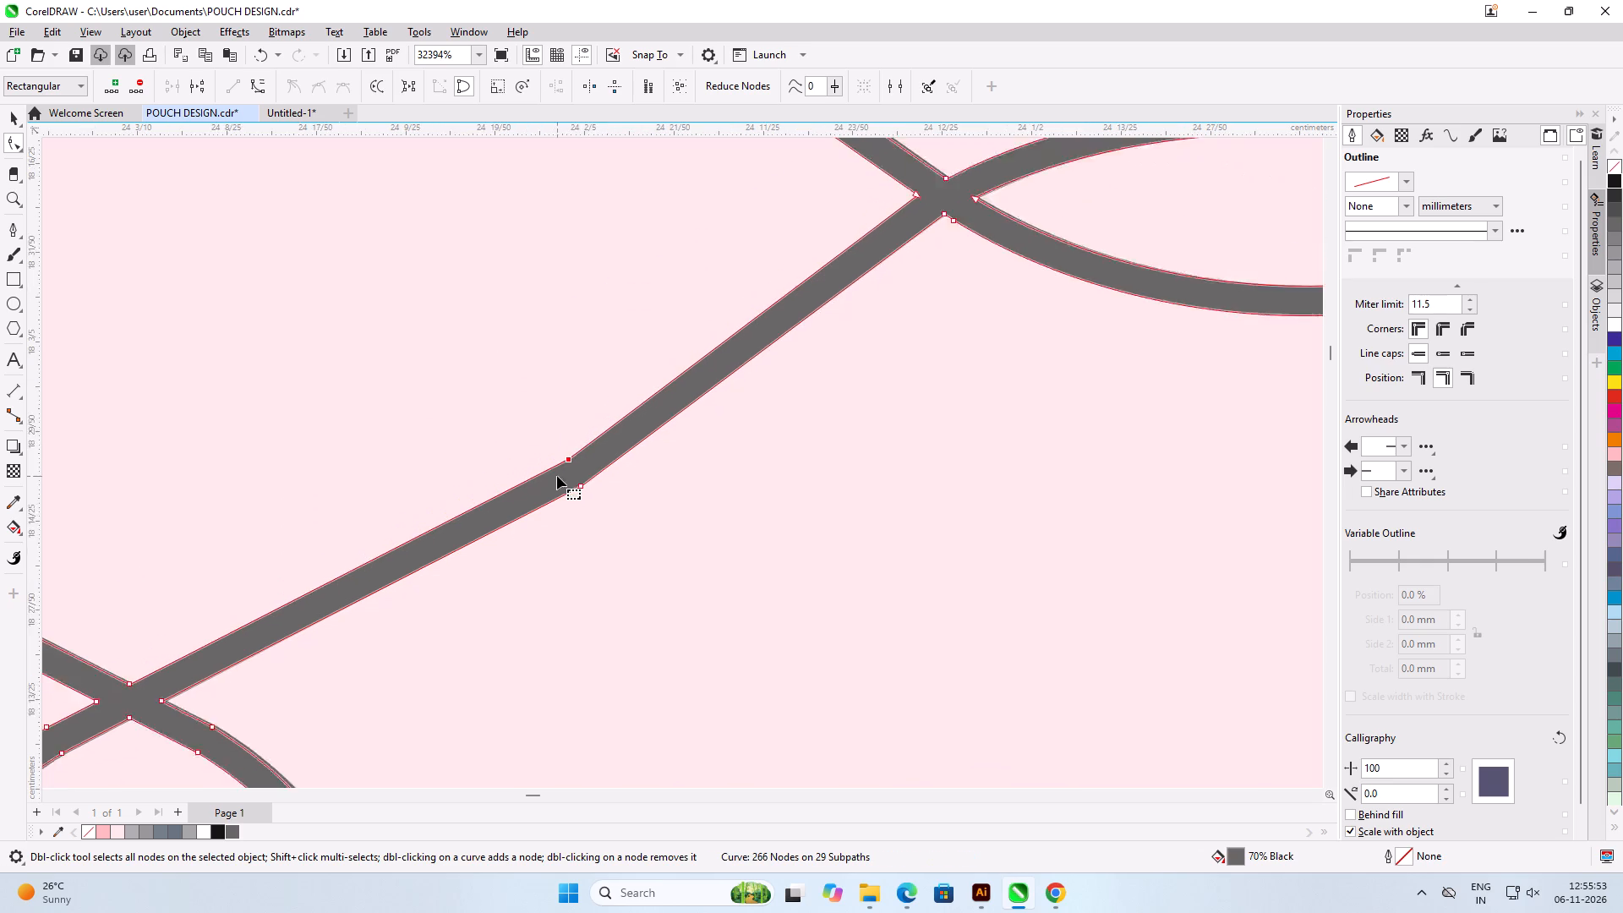
# Add a node on the lower edge of the left column's mismatched bottom-row strand and bend it to match the netting beneath.
pyautogui.scroll(-17, 557, 476)
pyautogui.scroll(4, 617, 447)
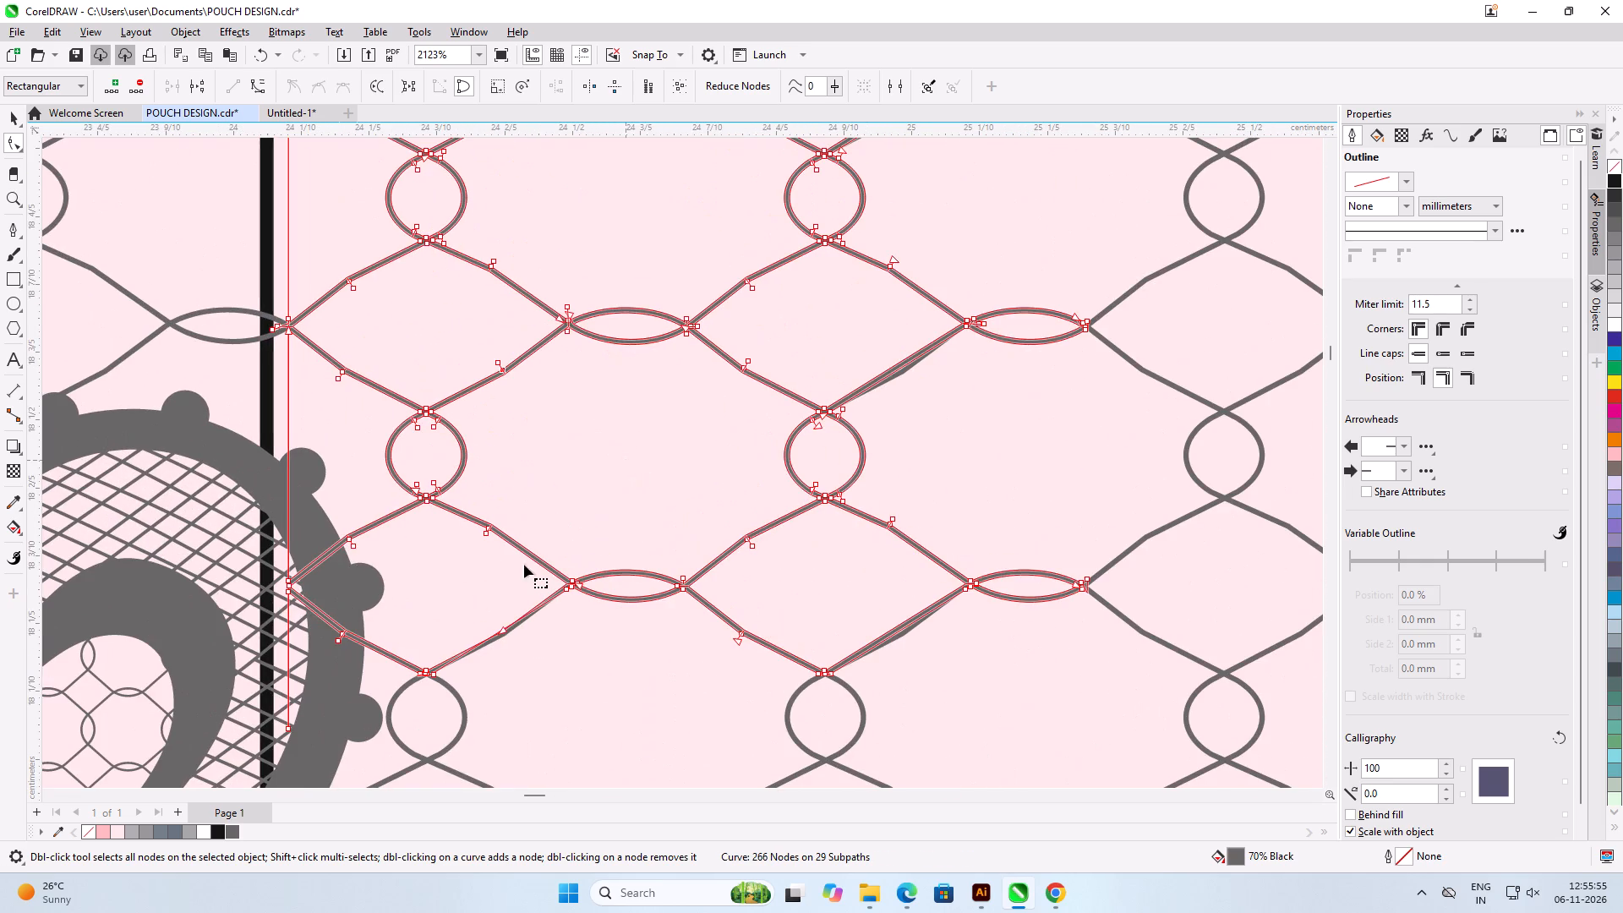
pyautogui.scroll(11, 490, 642)
pyautogui.scroll(4, 487, 533)
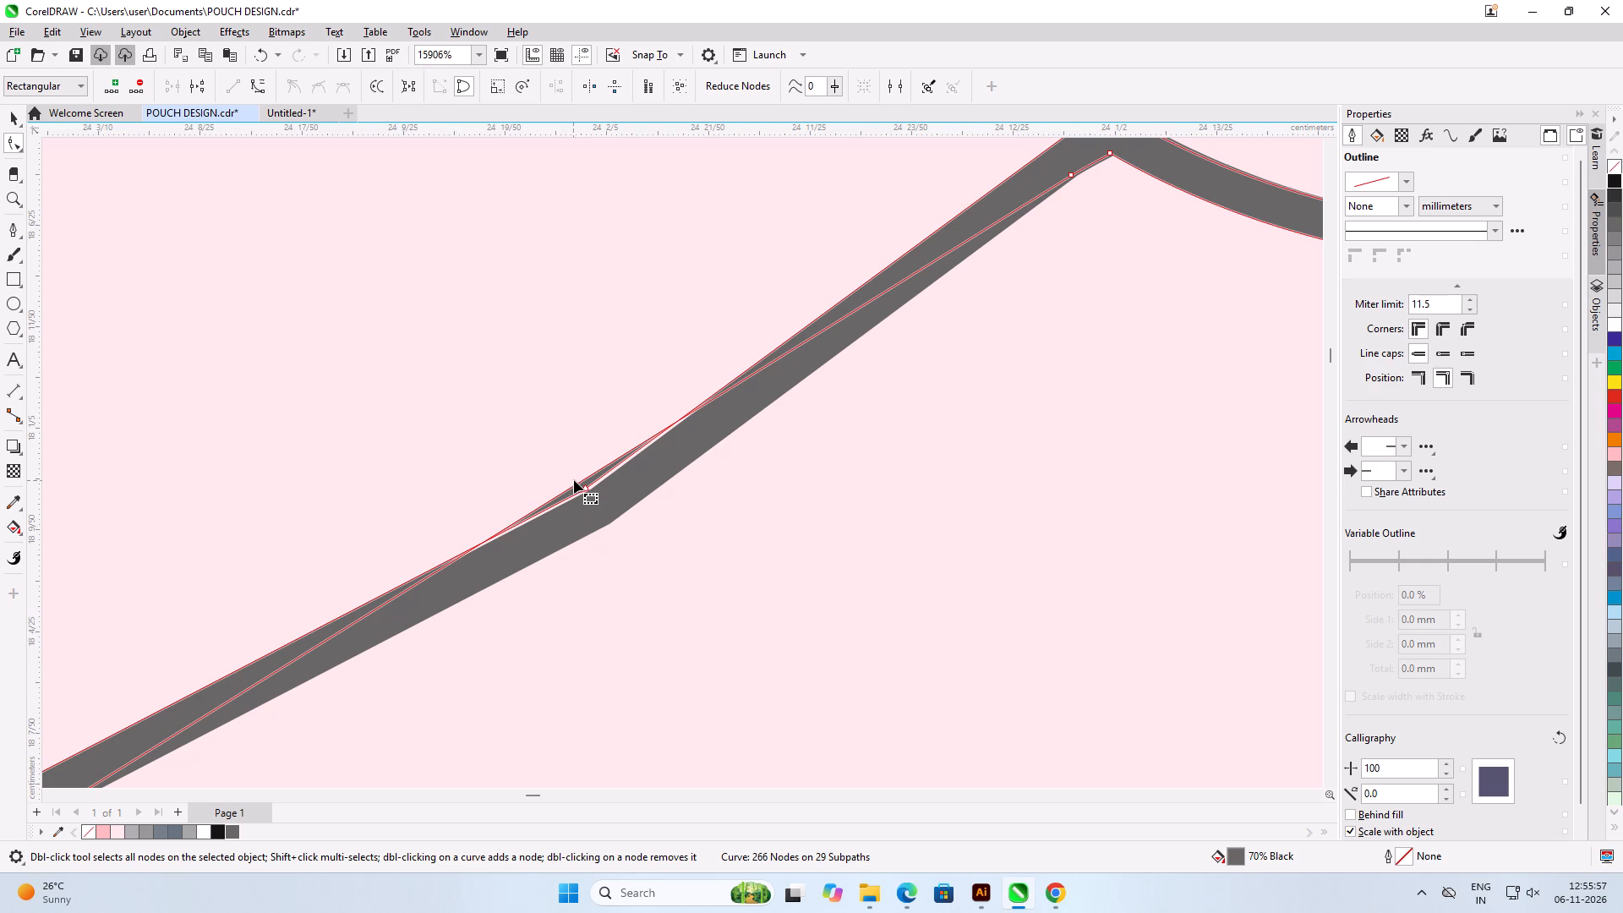
pyautogui.doubleClick(583, 481)
pyautogui.moveTo(580, 481); pyautogui.dragTo(592, 523)
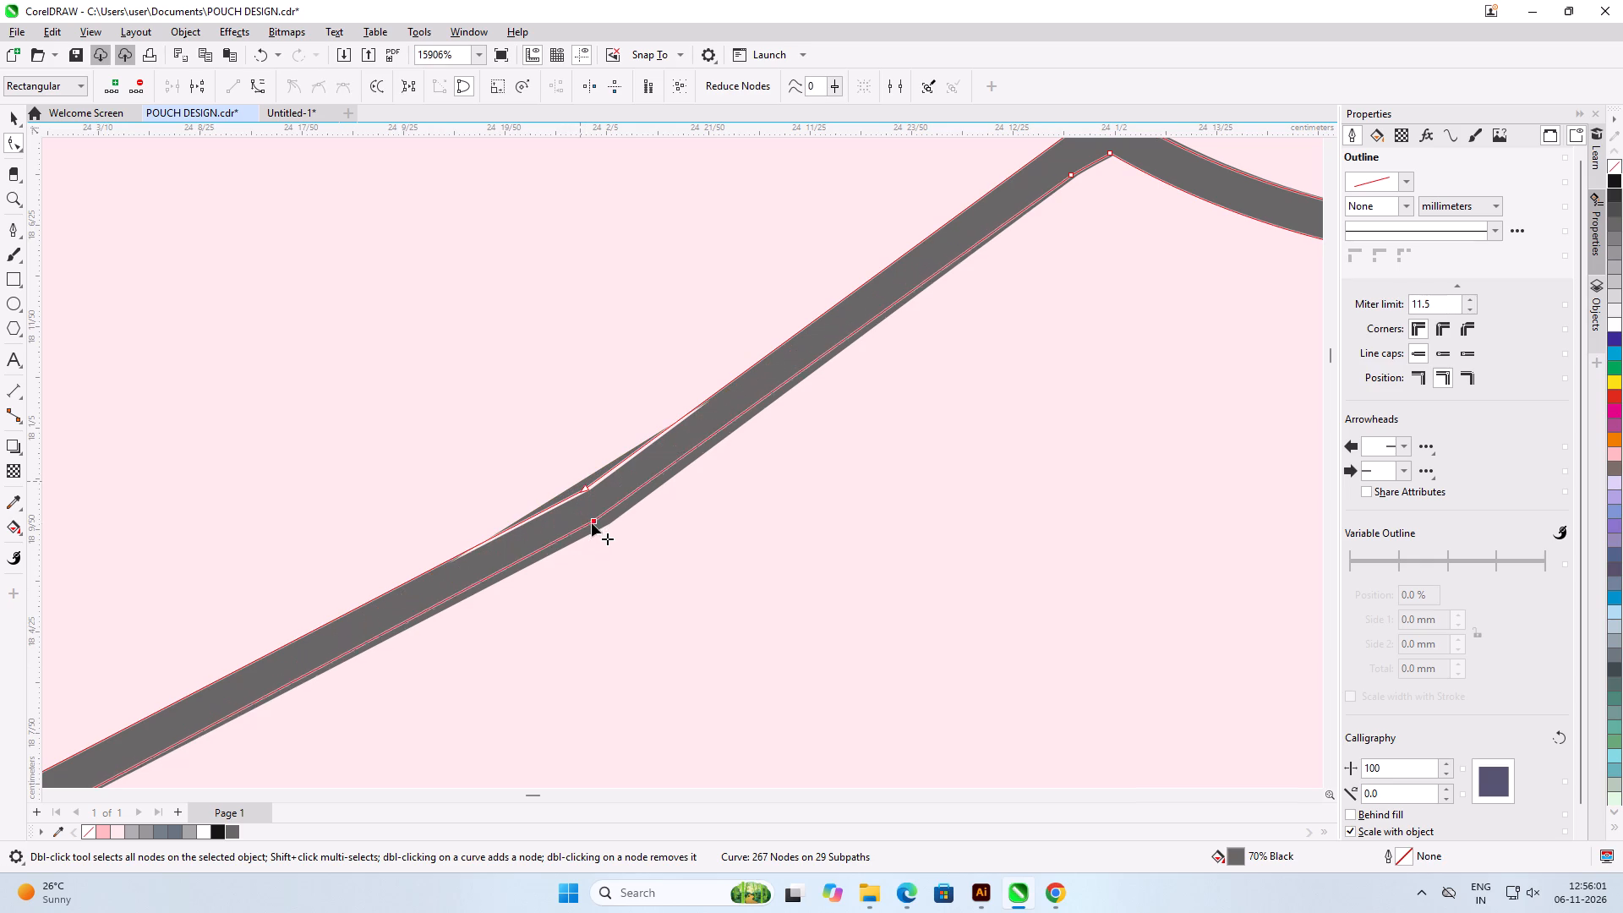
pyautogui.moveTo(592, 523); pyautogui.dragTo(606, 527)
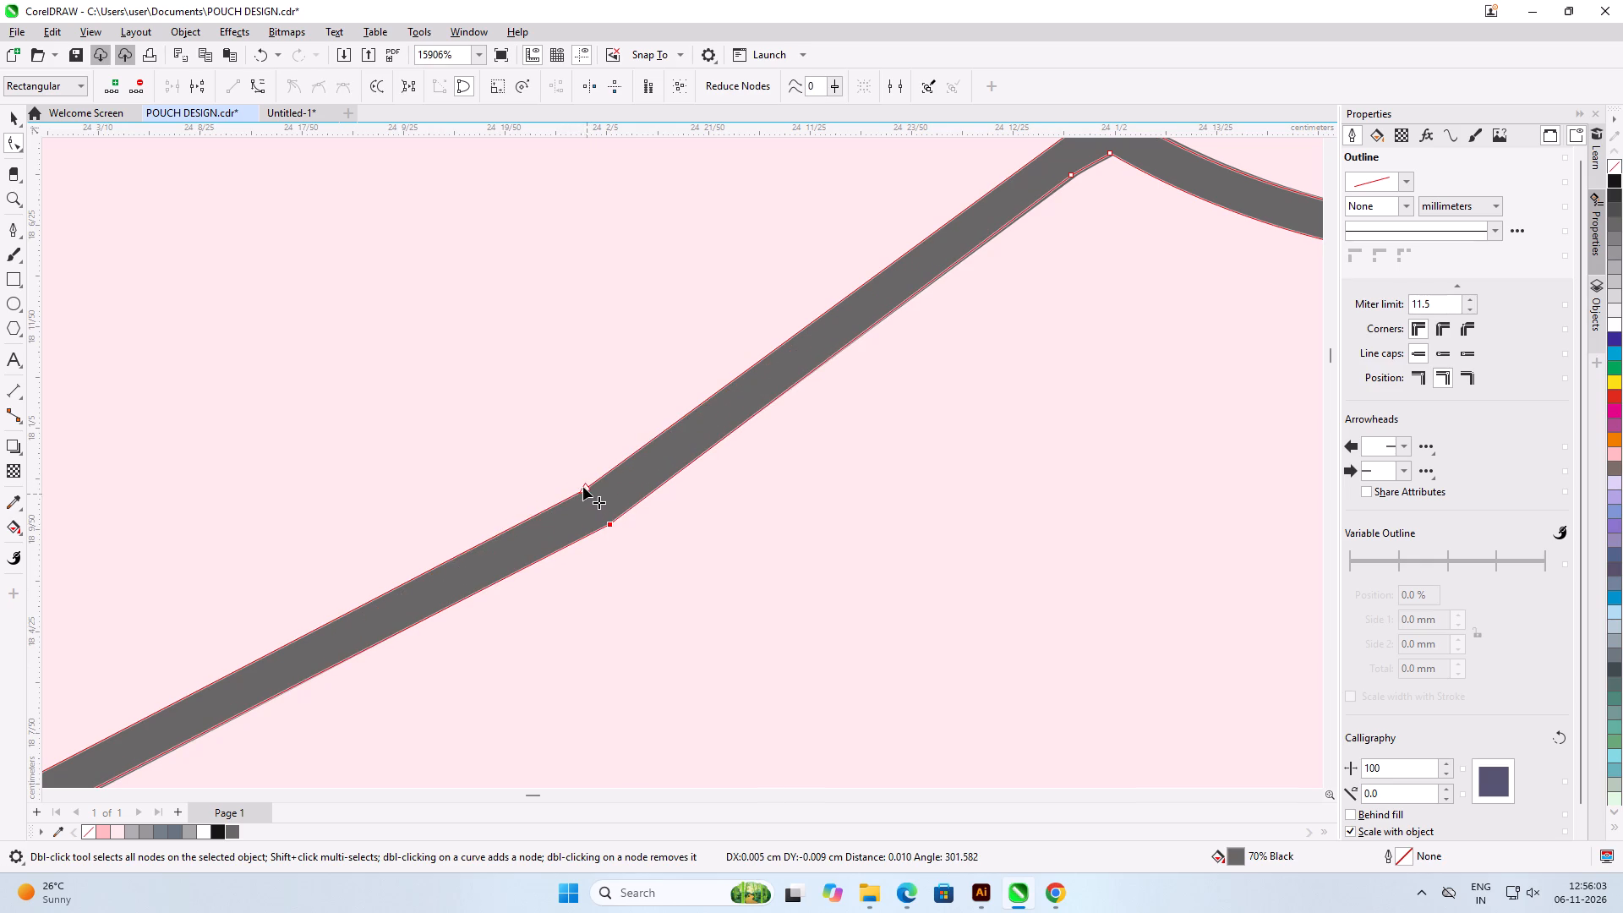
pyautogui.scroll(12, 575, 497)
pyautogui.scroll(-18, 583, 489)
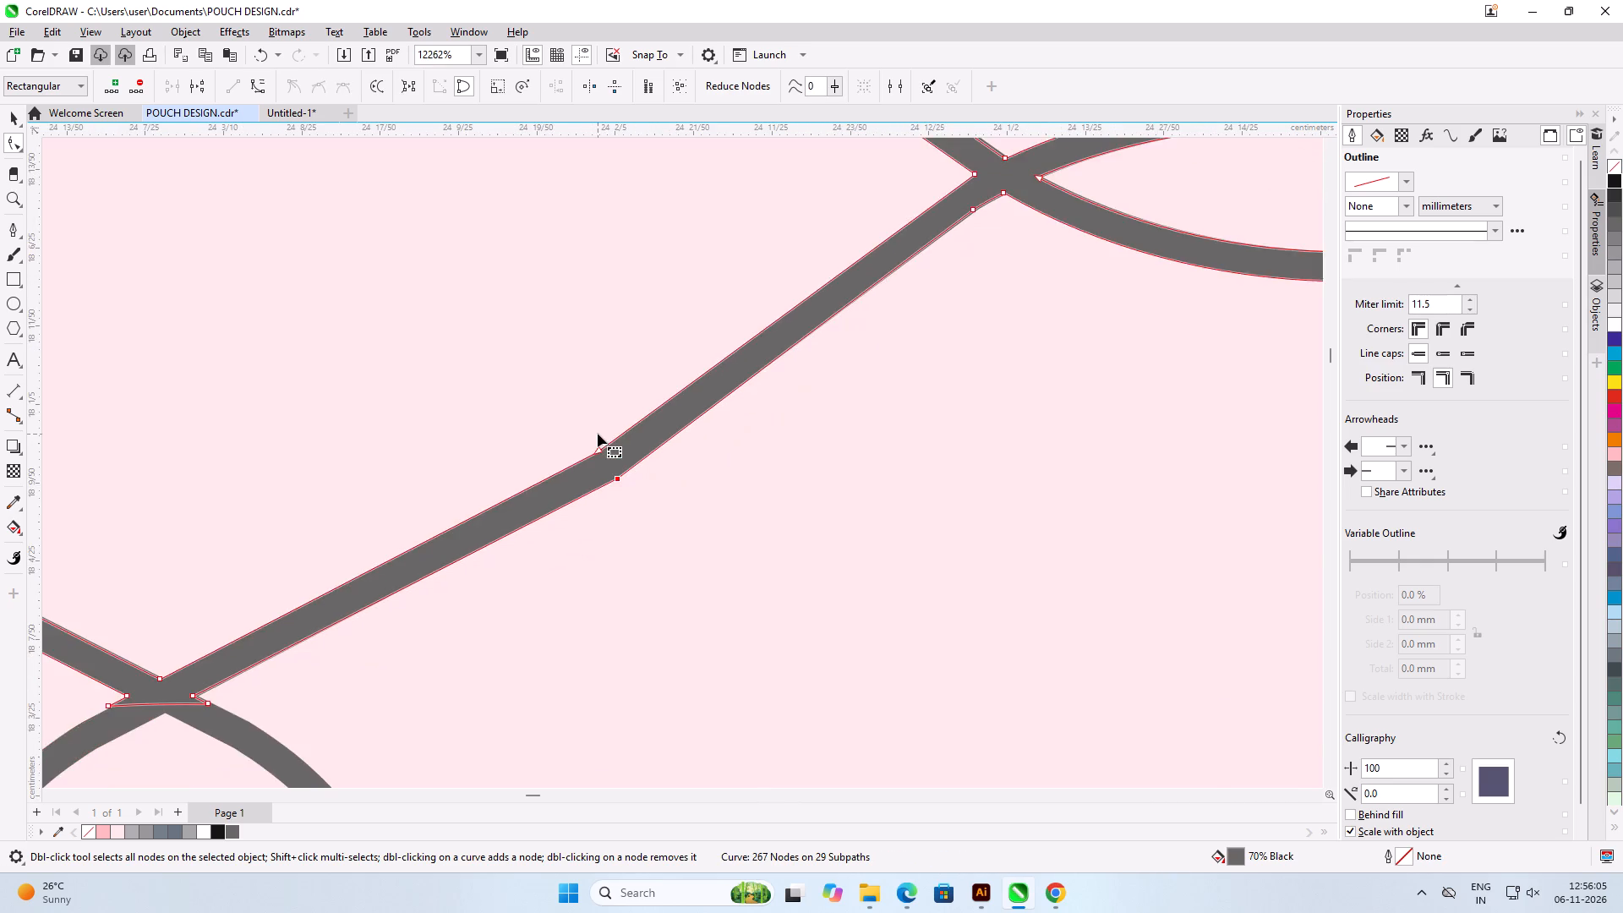
pyautogui.scroll(-4, 598, 434)
pyautogui.scroll(-5, 544, 493)
pyautogui.scroll(5, 910, 487)
pyautogui.scroll(5, 746, 472)
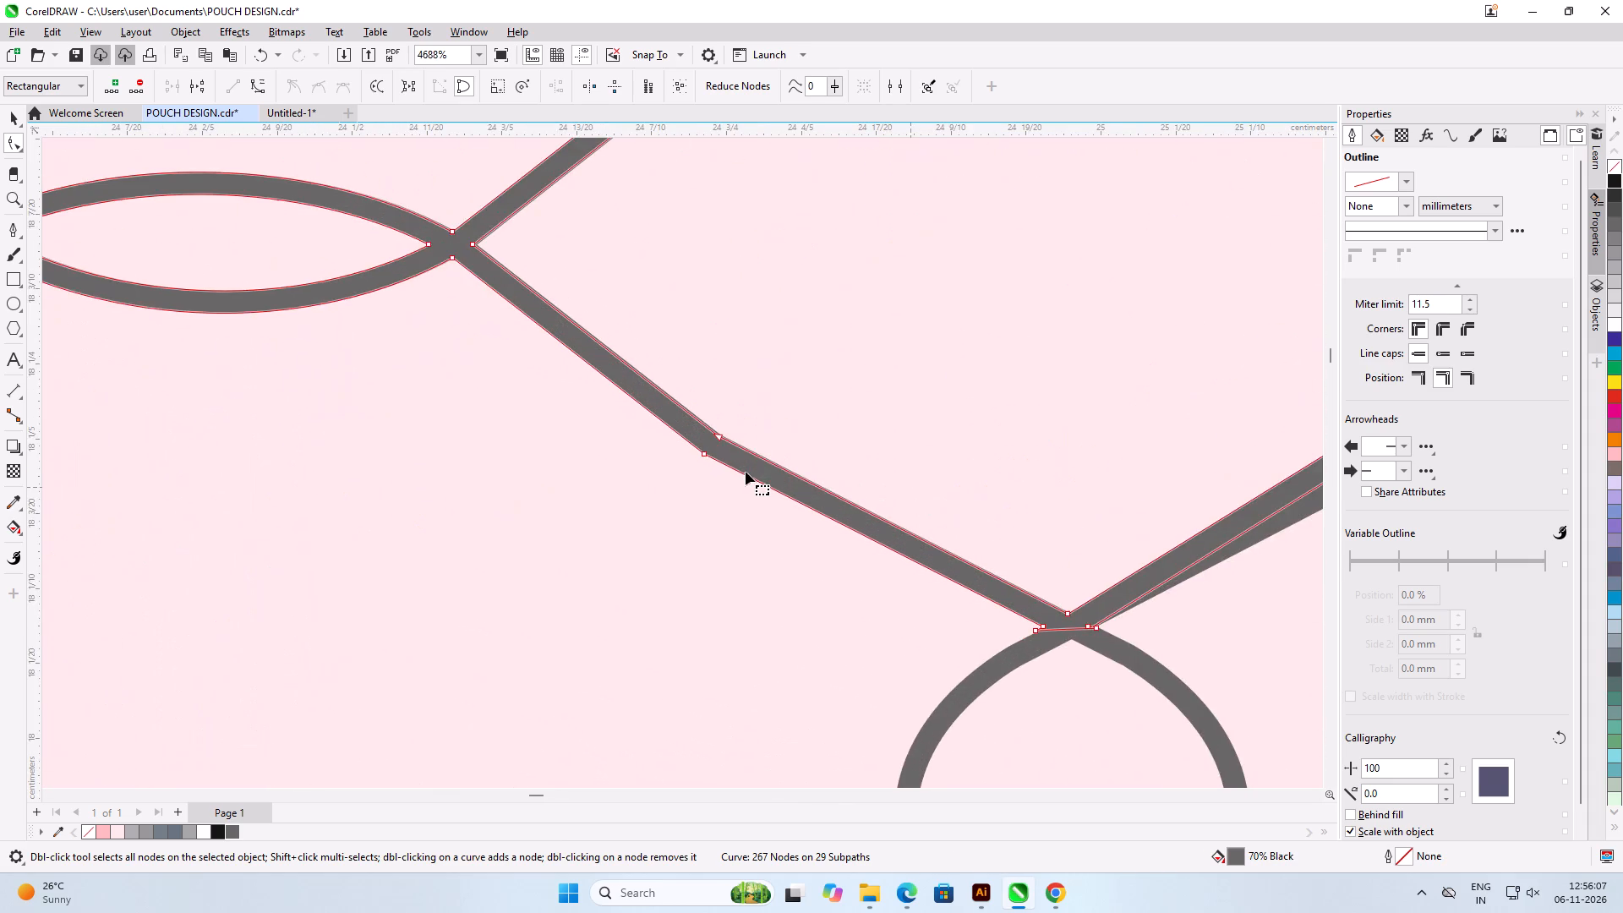
# Add a node on each edge of the right column's mismatched bottom-row strand and bend both edges onto the netting beneath.
pyautogui.scroll(-11, 524, 474)
pyautogui.scroll(11, 762, 462)
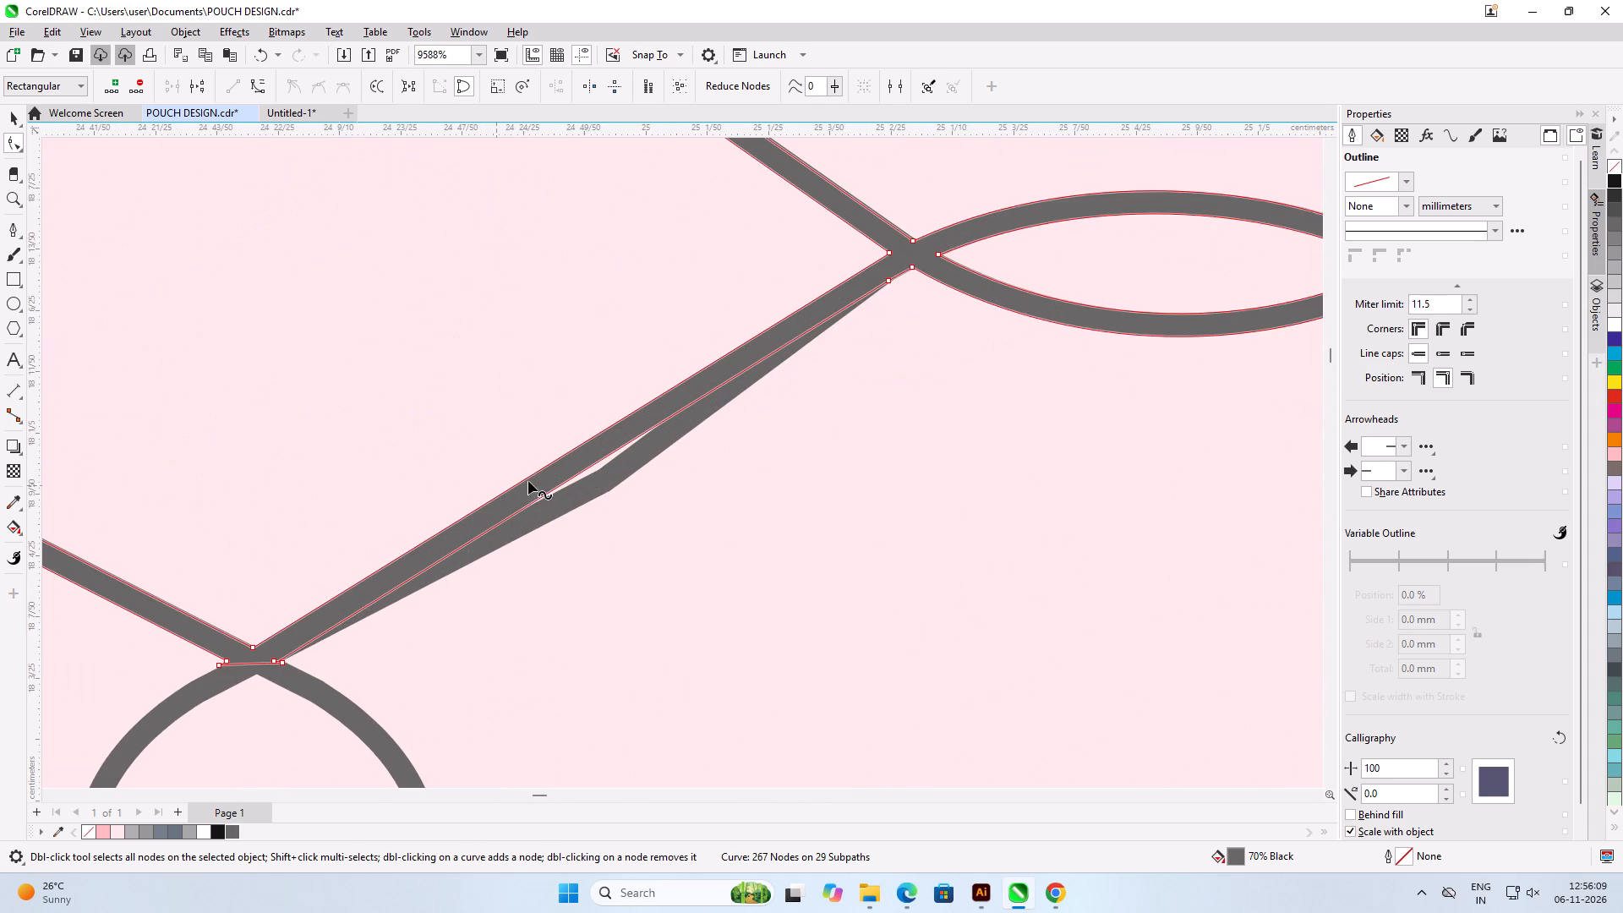
pyautogui.doubleClick(597, 462)
pyautogui.moveTo(596, 463); pyautogui.dragTo(611, 489)
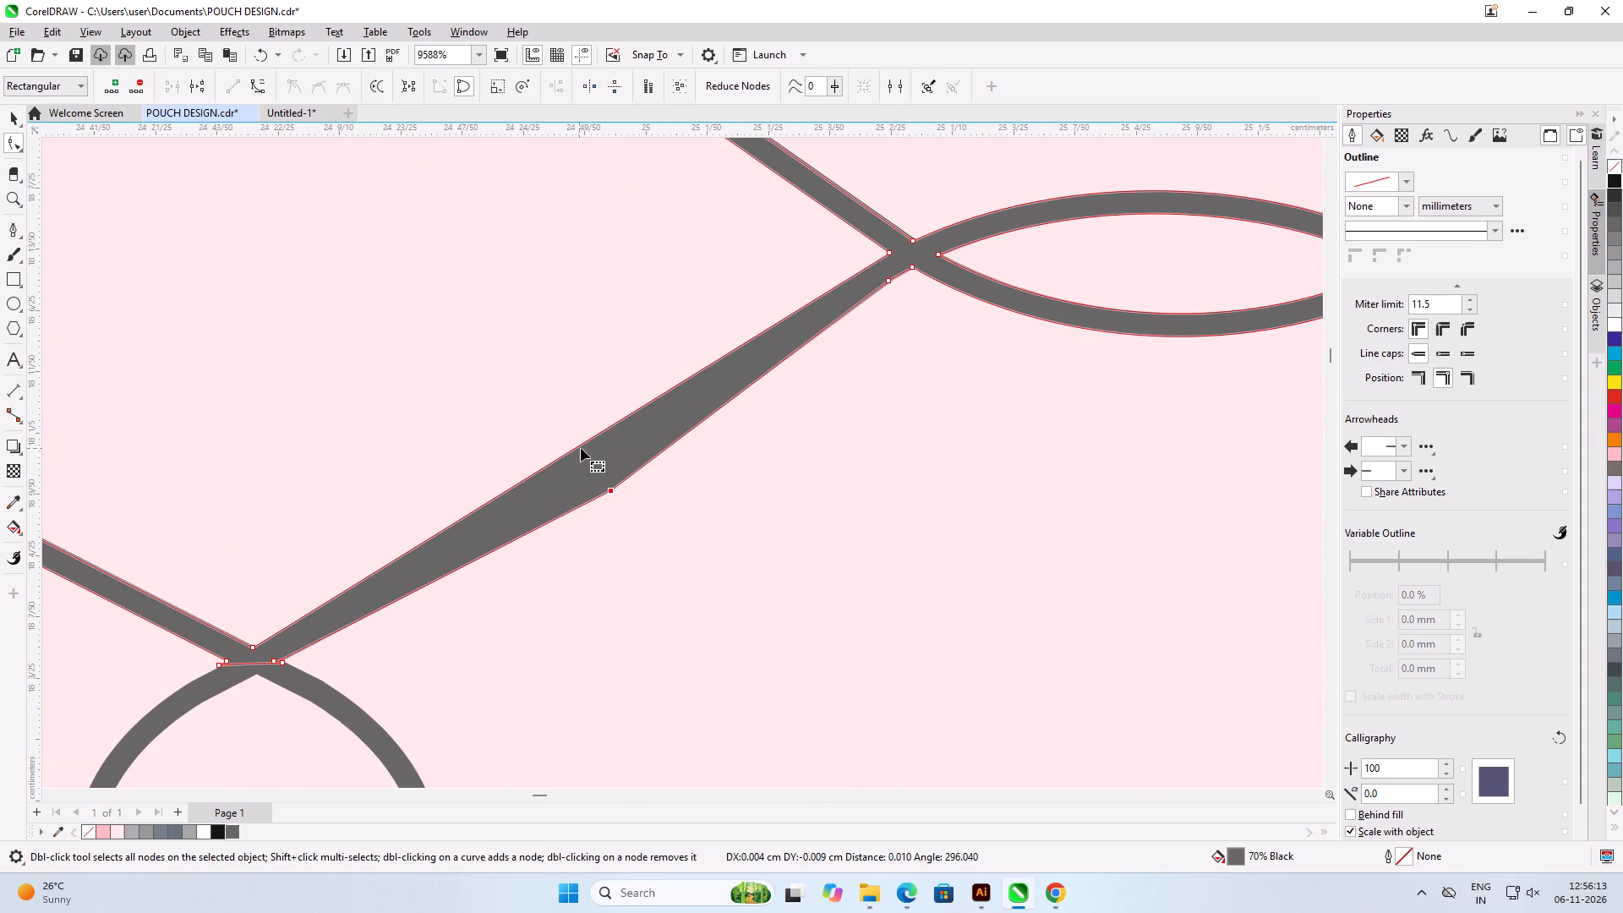
pyautogui.doubleClick(587, 441)
pyautogui.moveTo(587, 441); pyautogui.dragTo(603, 471)
pyautogui.scroll(2, 603, 471)
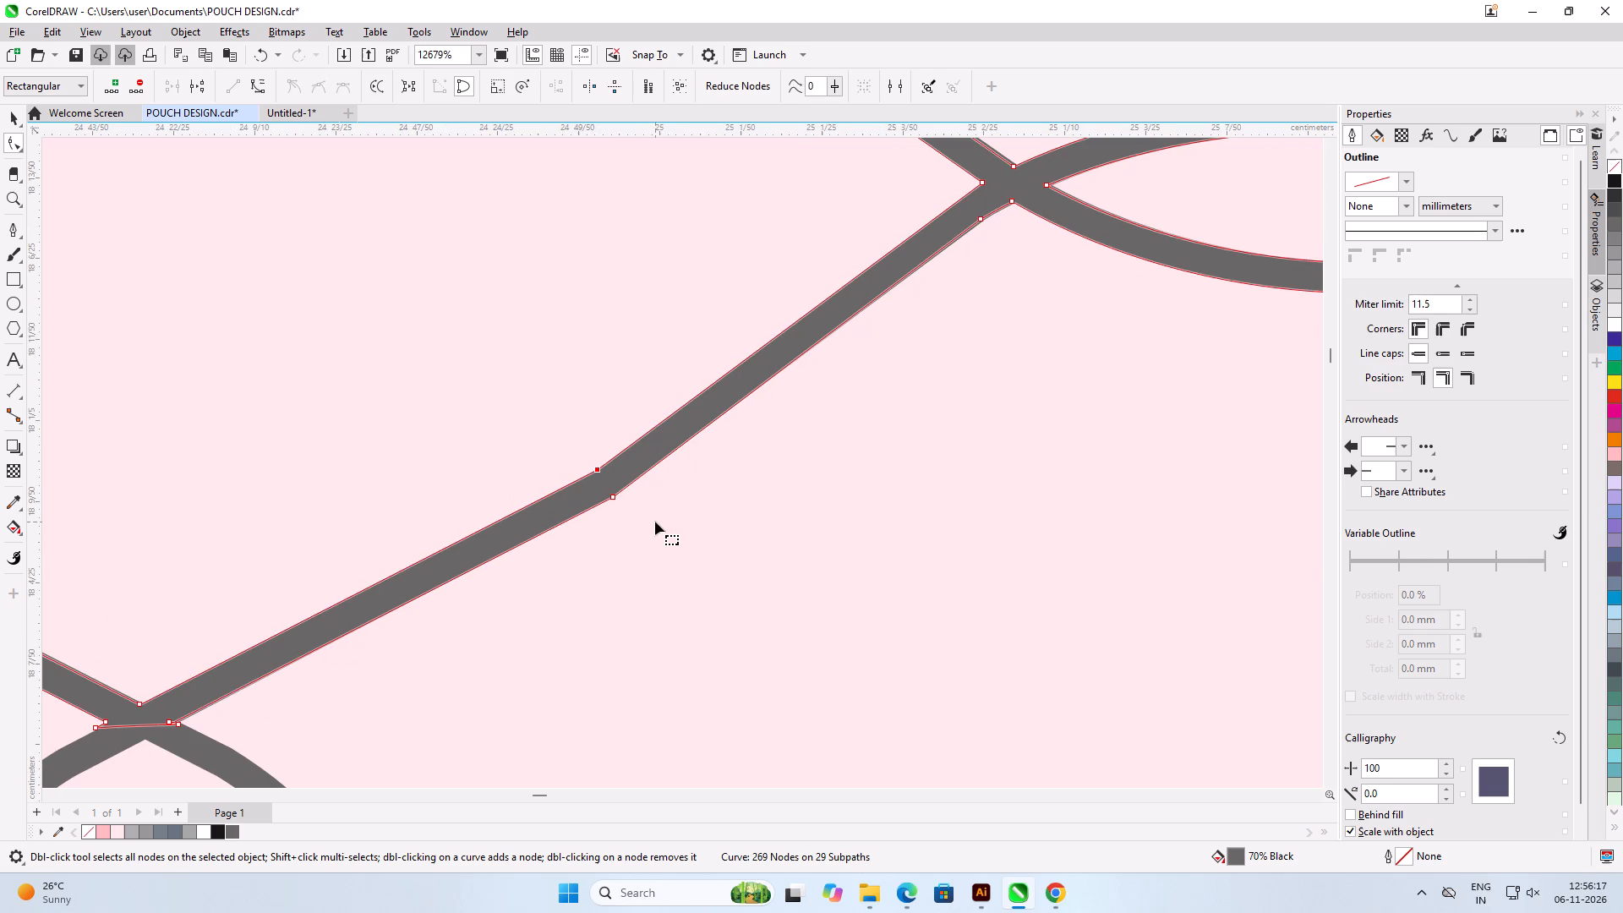
# Add a node on each edge of the right column's mismatched third-row strand and bend both edges to match the netting.
pyautogui.scroll(-18, 478, 431)
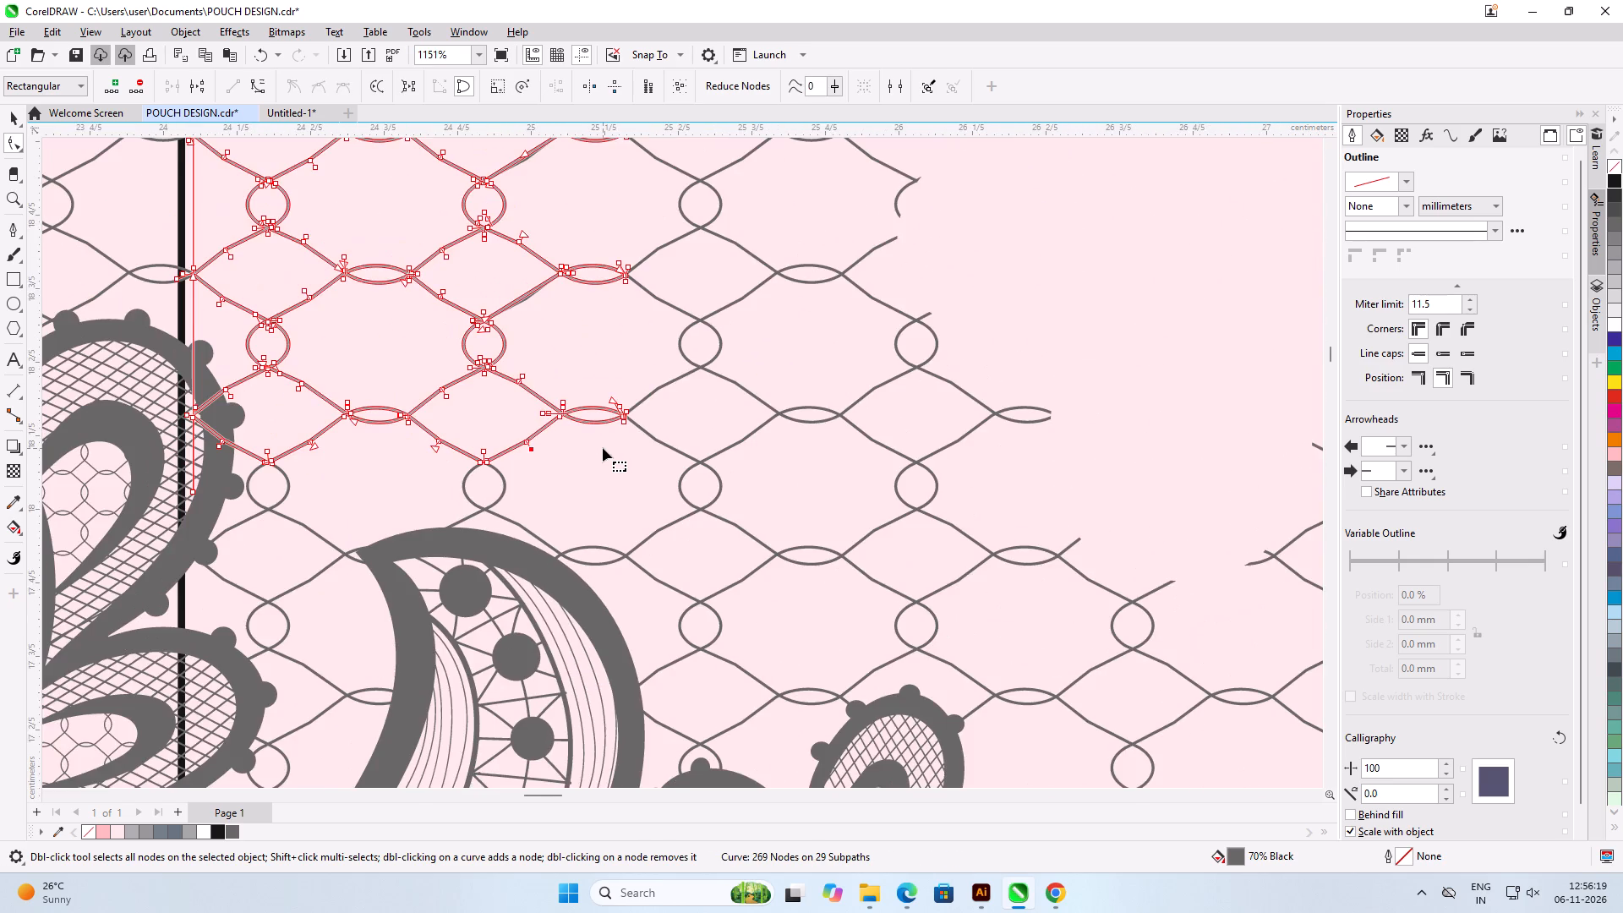
pyautogui.scroll(-1, 603, 448)
pyautogui.scroll(3, 431, 263)
pyautogui.scroll(-2, 571, 339)
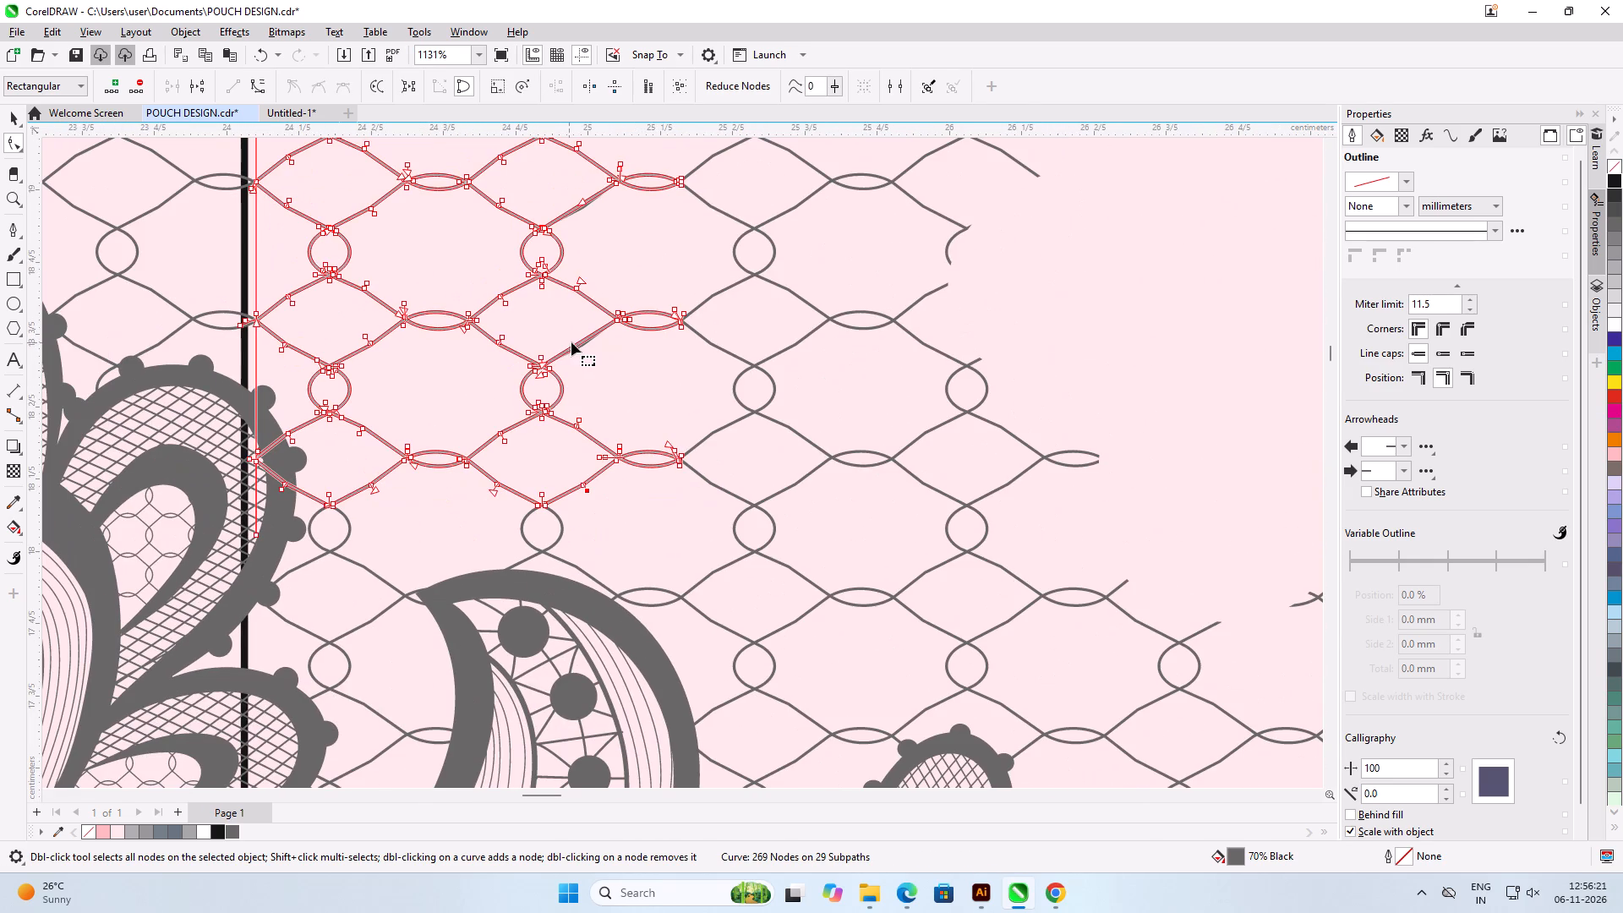
pyautogui.scroll(5, 583, 341)
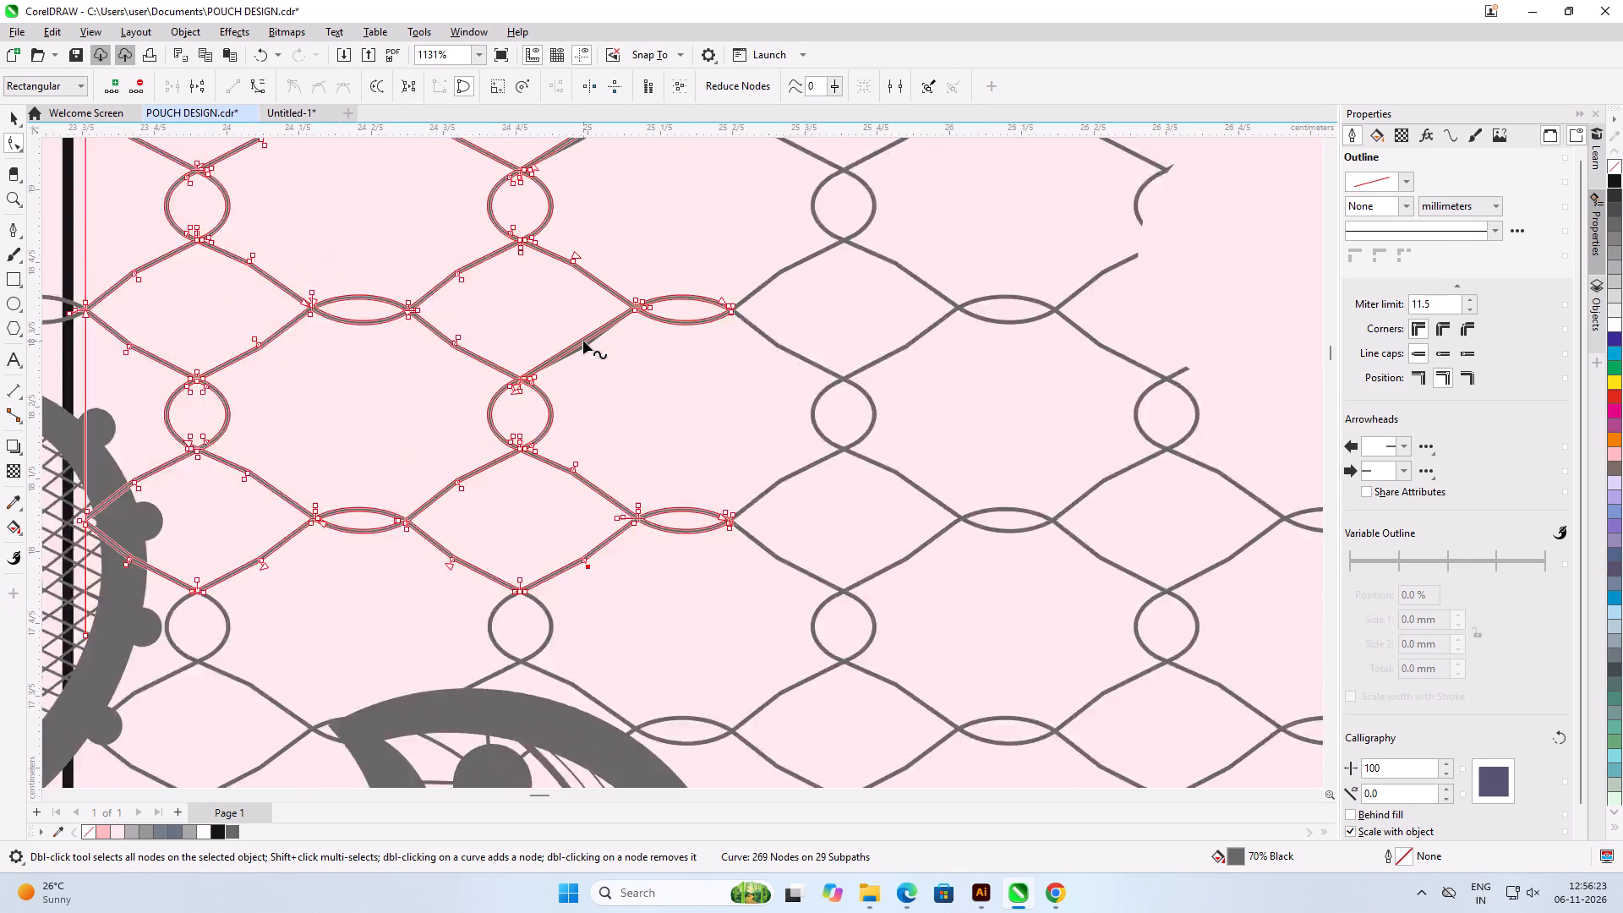
pyautogui.scroll(5, 589, 375)
pyautogui.scroll(9, 574, 285)
pyautogui.scroll(3, 584, 405)
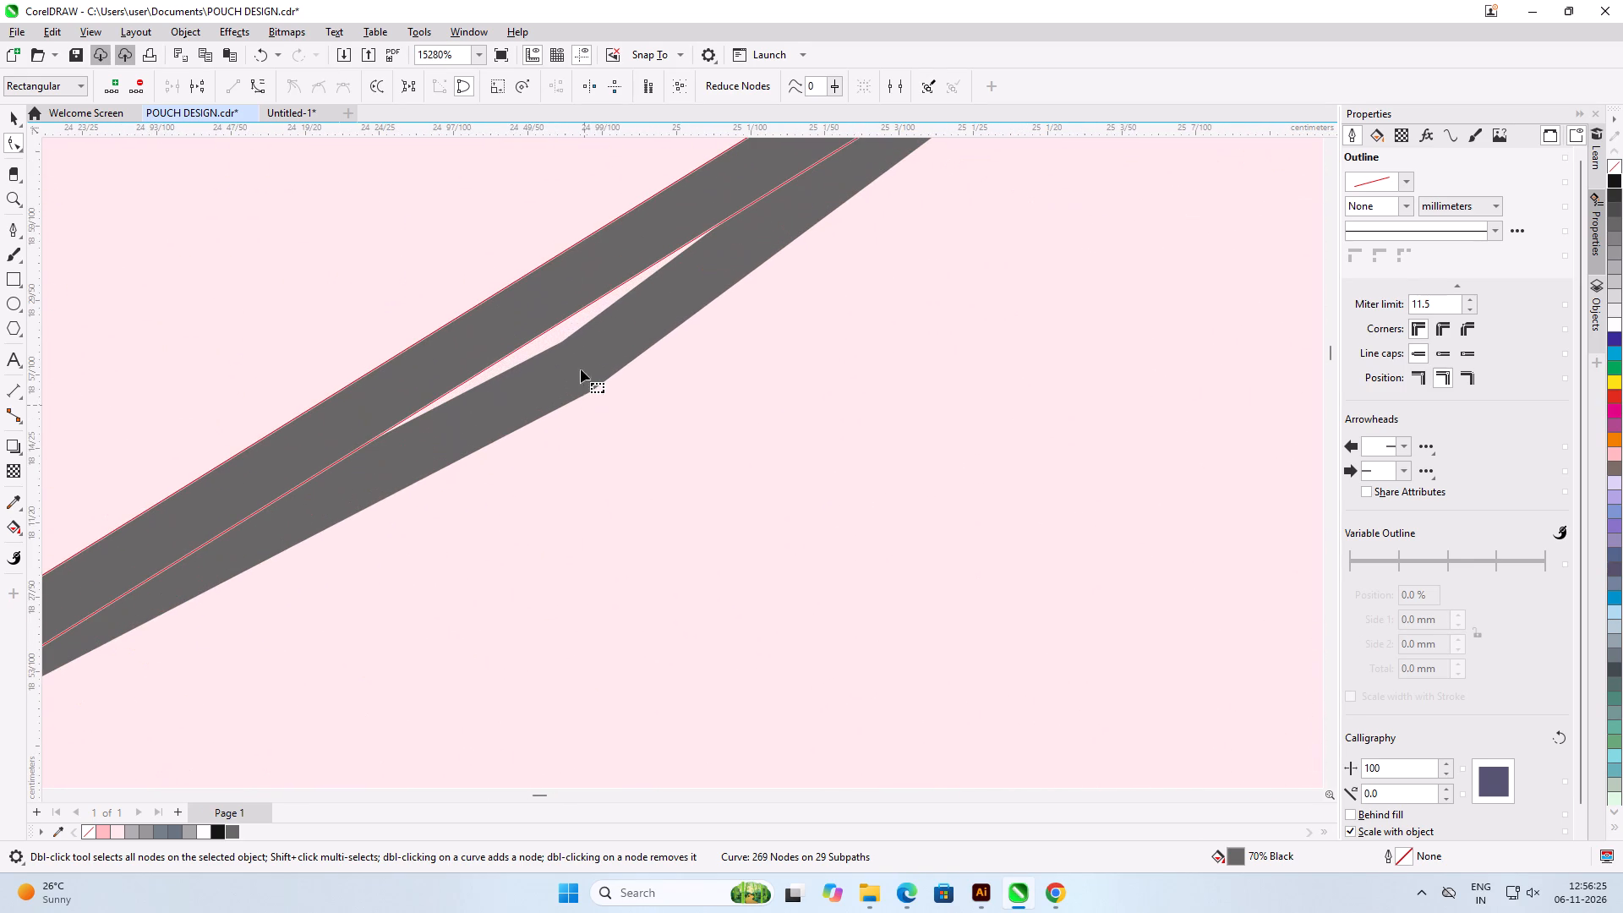
pyautogui.doubleClick(558, 326)
pyautogui.moveTo(557, 326); pyautogui.dragTo(595, 390)
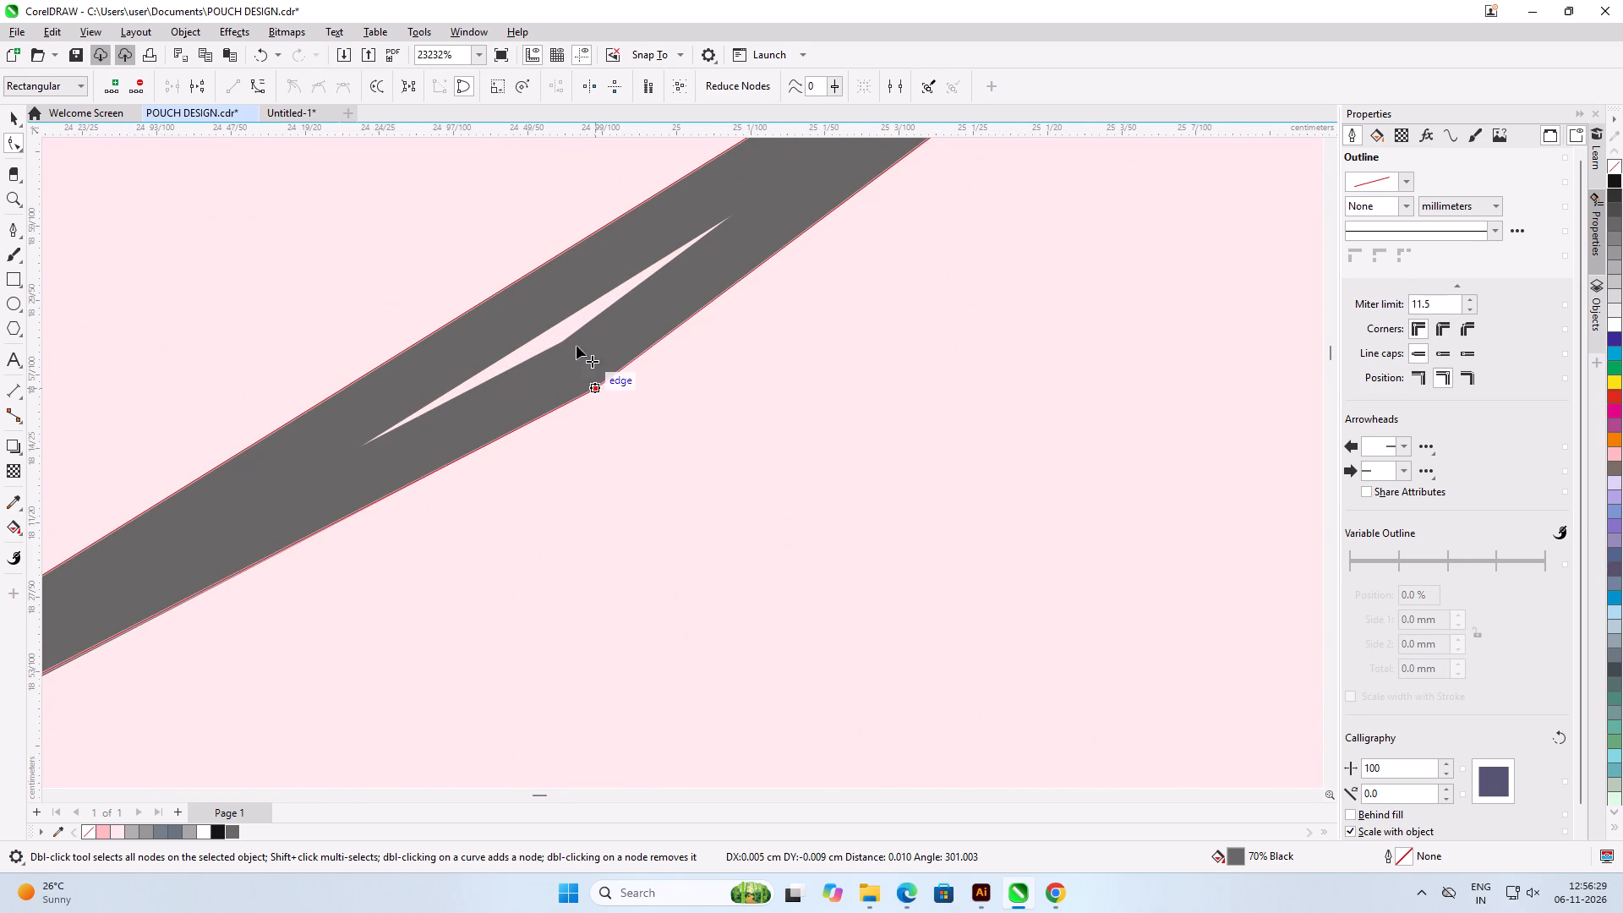
pyautogui.doubleClick(534, 271)
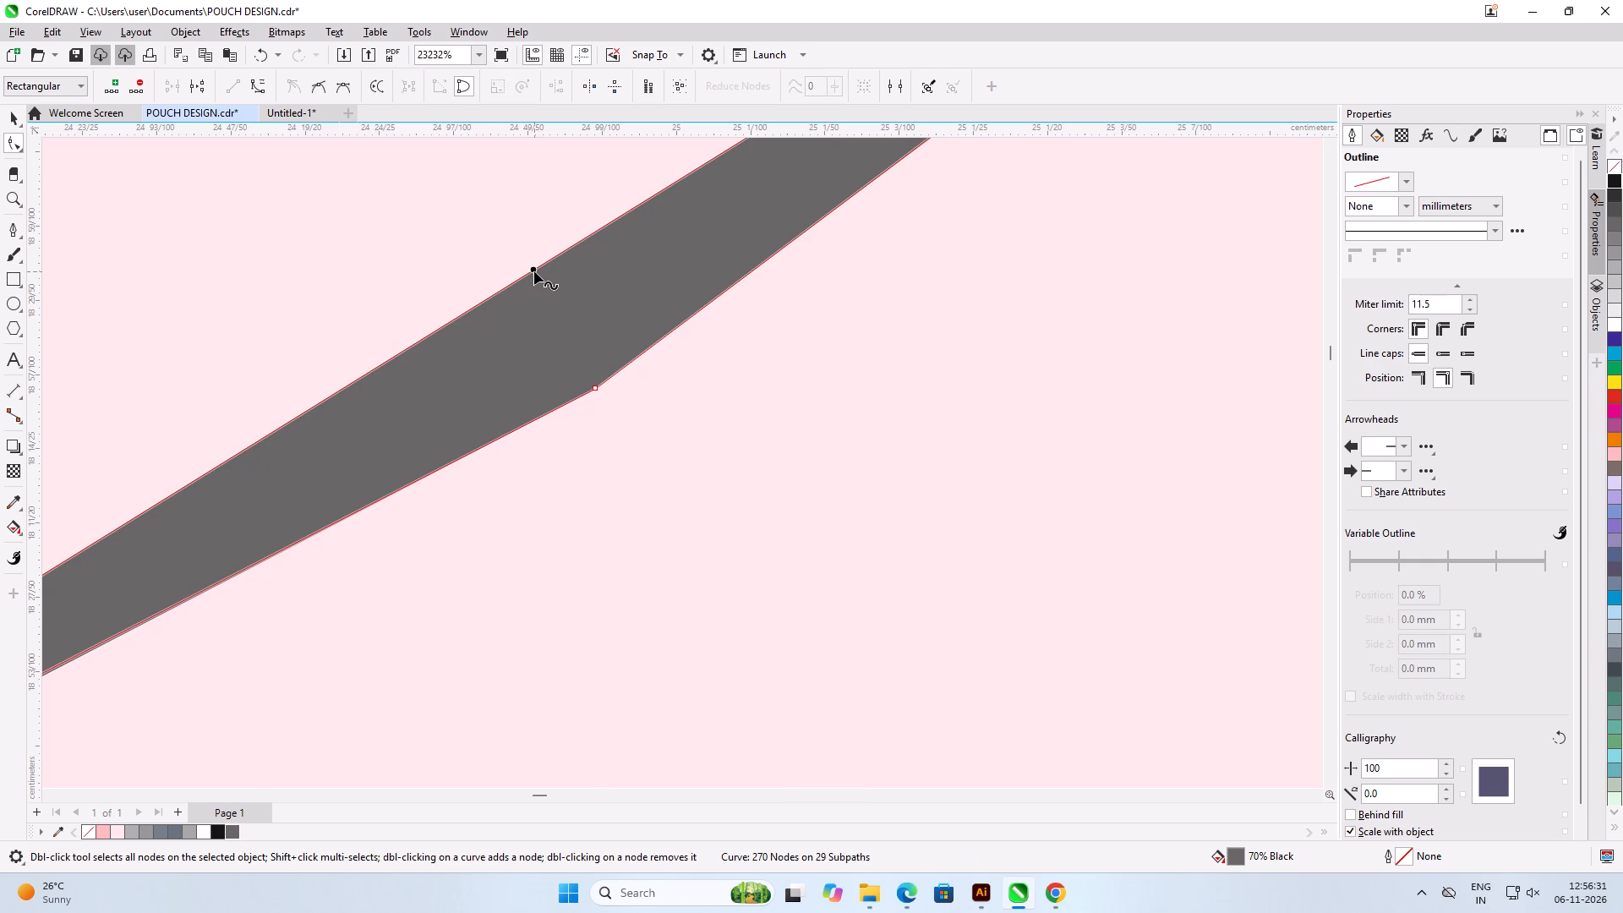
pyautogui.moveTo(534, 270); pyautogui.dragTo(595, 358)
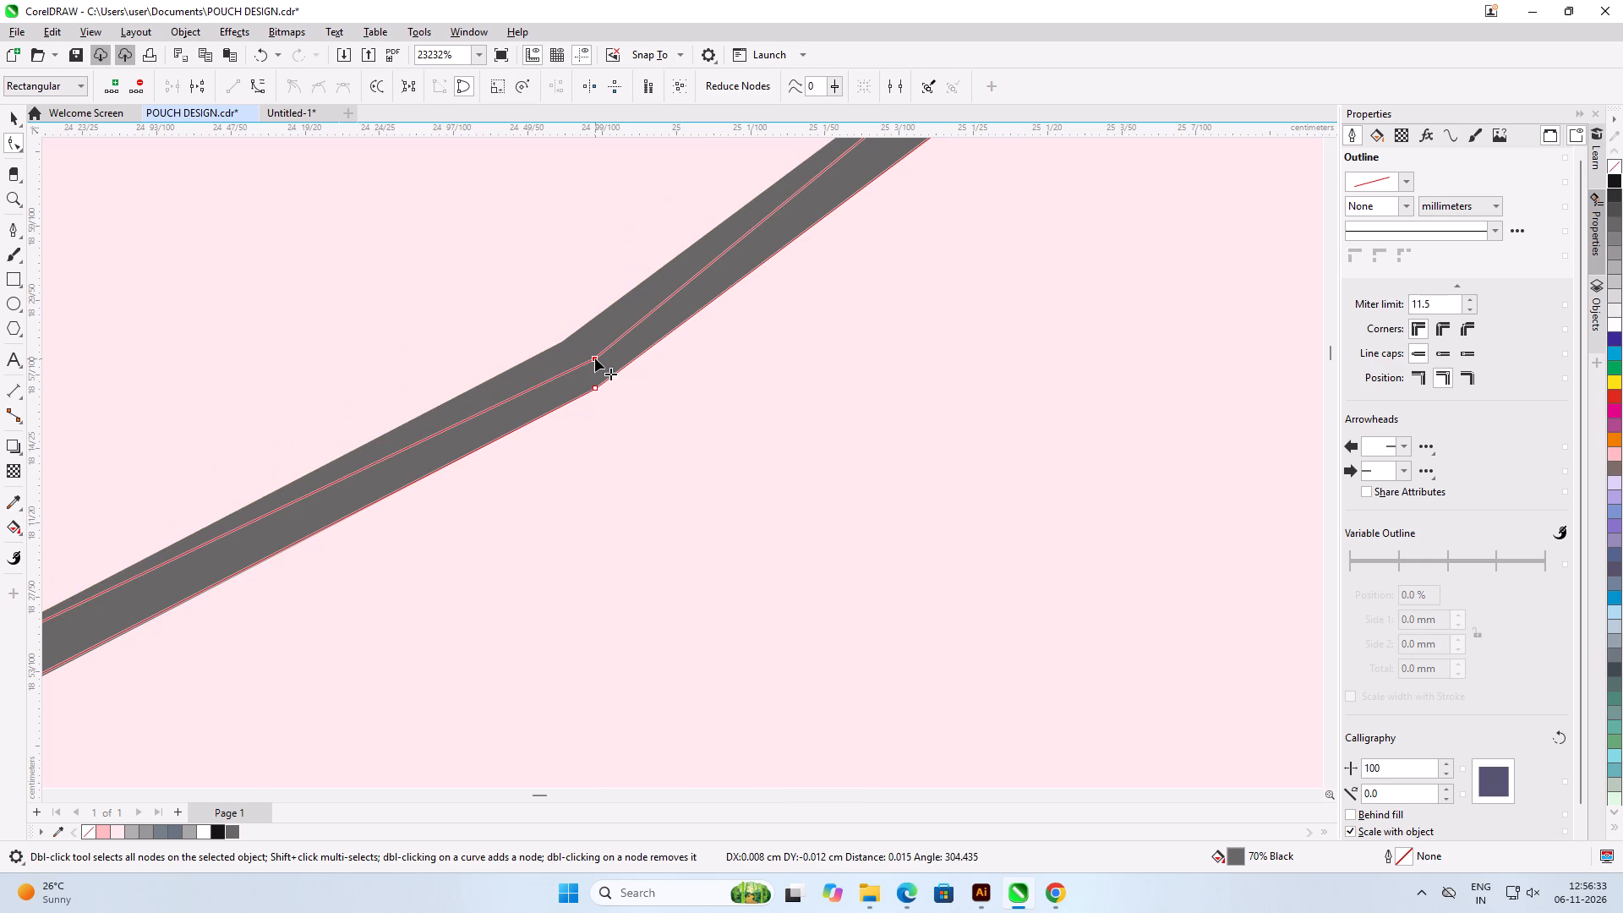
pyautogui.moveTo(595, 358); pyautogui.dragTo(567, 347)
pyautogui.scroll(-13, 561, 392)
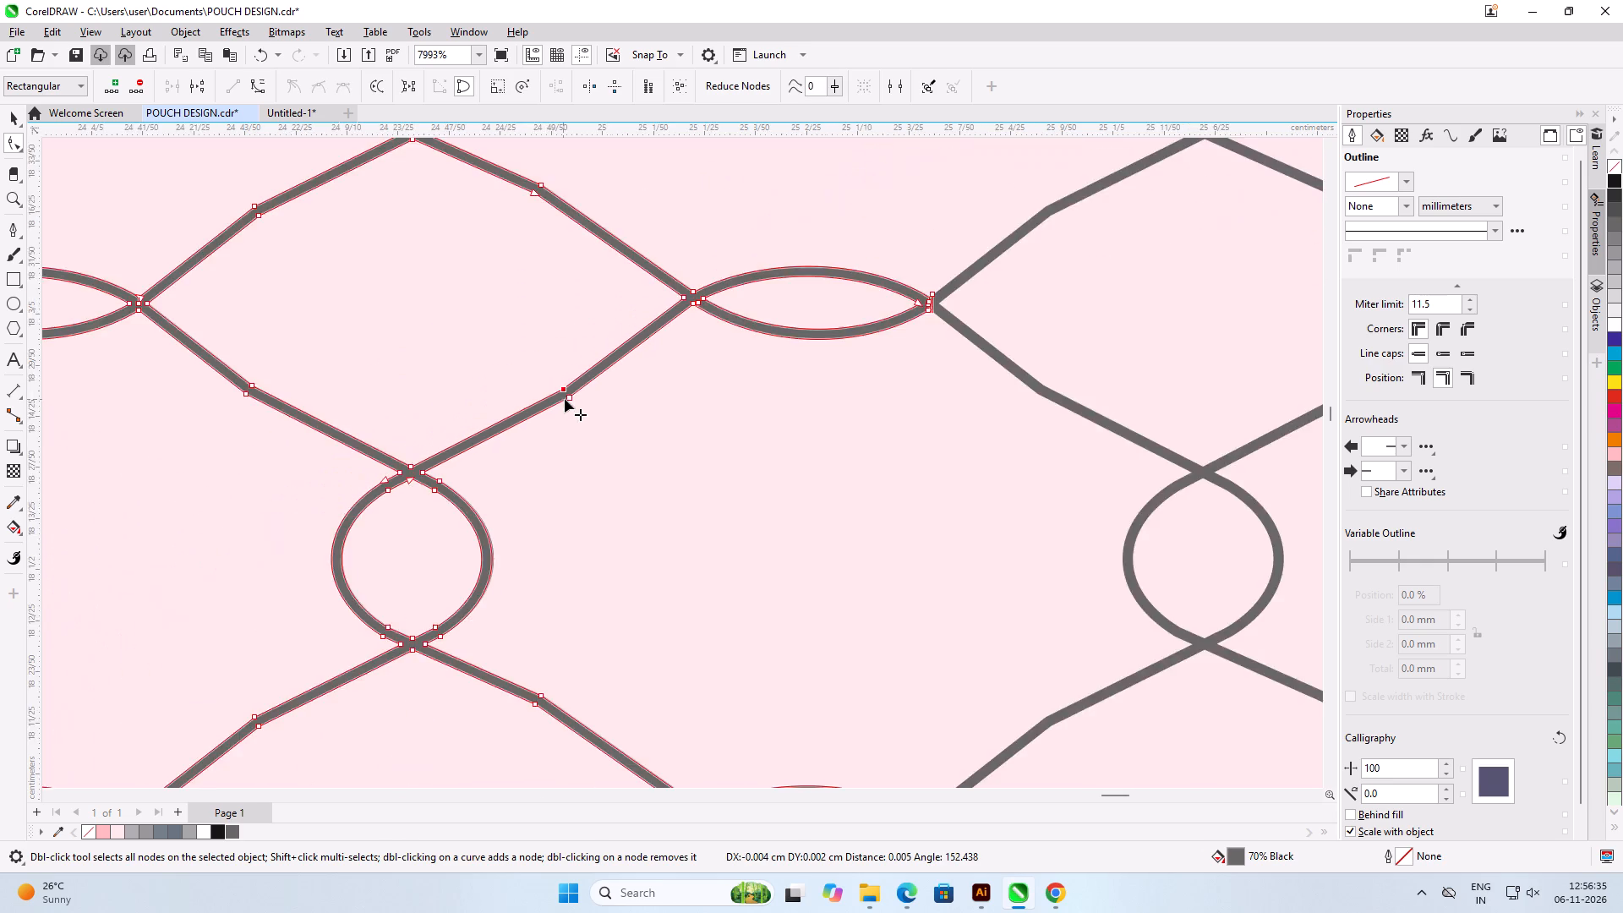
# Bend the right column's mismatched second-row strand onto the netting, adding a lower-edge node and moving the existing upper-edge node.
pyautogui.scroll(-8, 565, 399)
pyautogui.scroll(-5, 571, 237)
pyautogui.scroll(2, 571, 151)
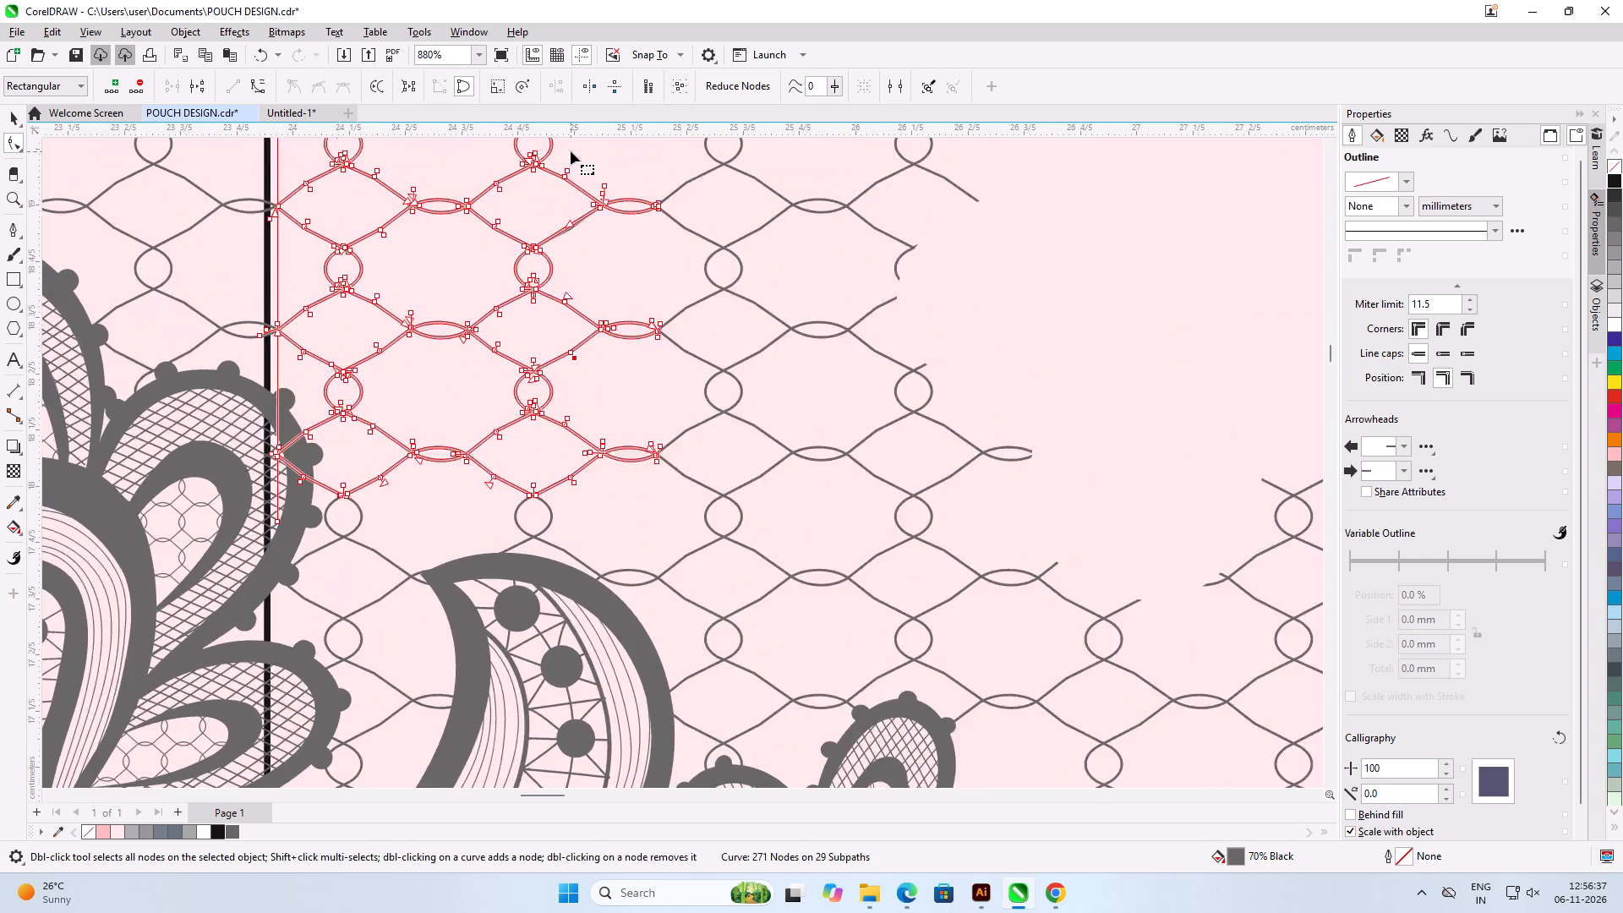
pyautogui.scroll(13, 571, 151)
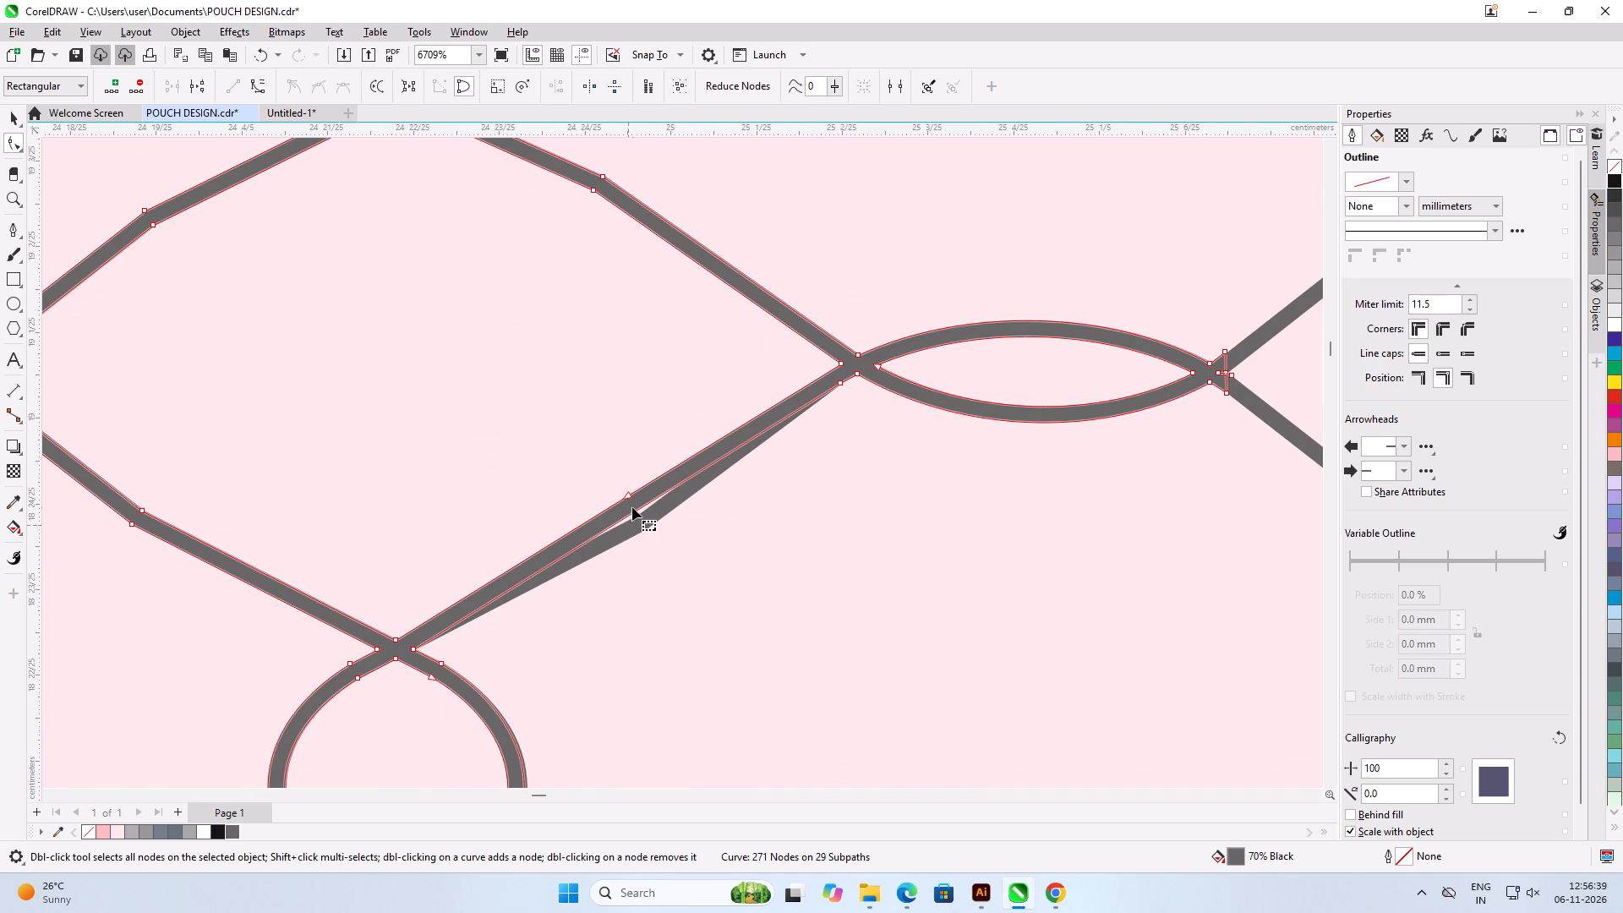
pyautogui.doubleClick(637, 510)
pyautogui.moveTo(637, 509); pyautogui.dragTo(649, 526)
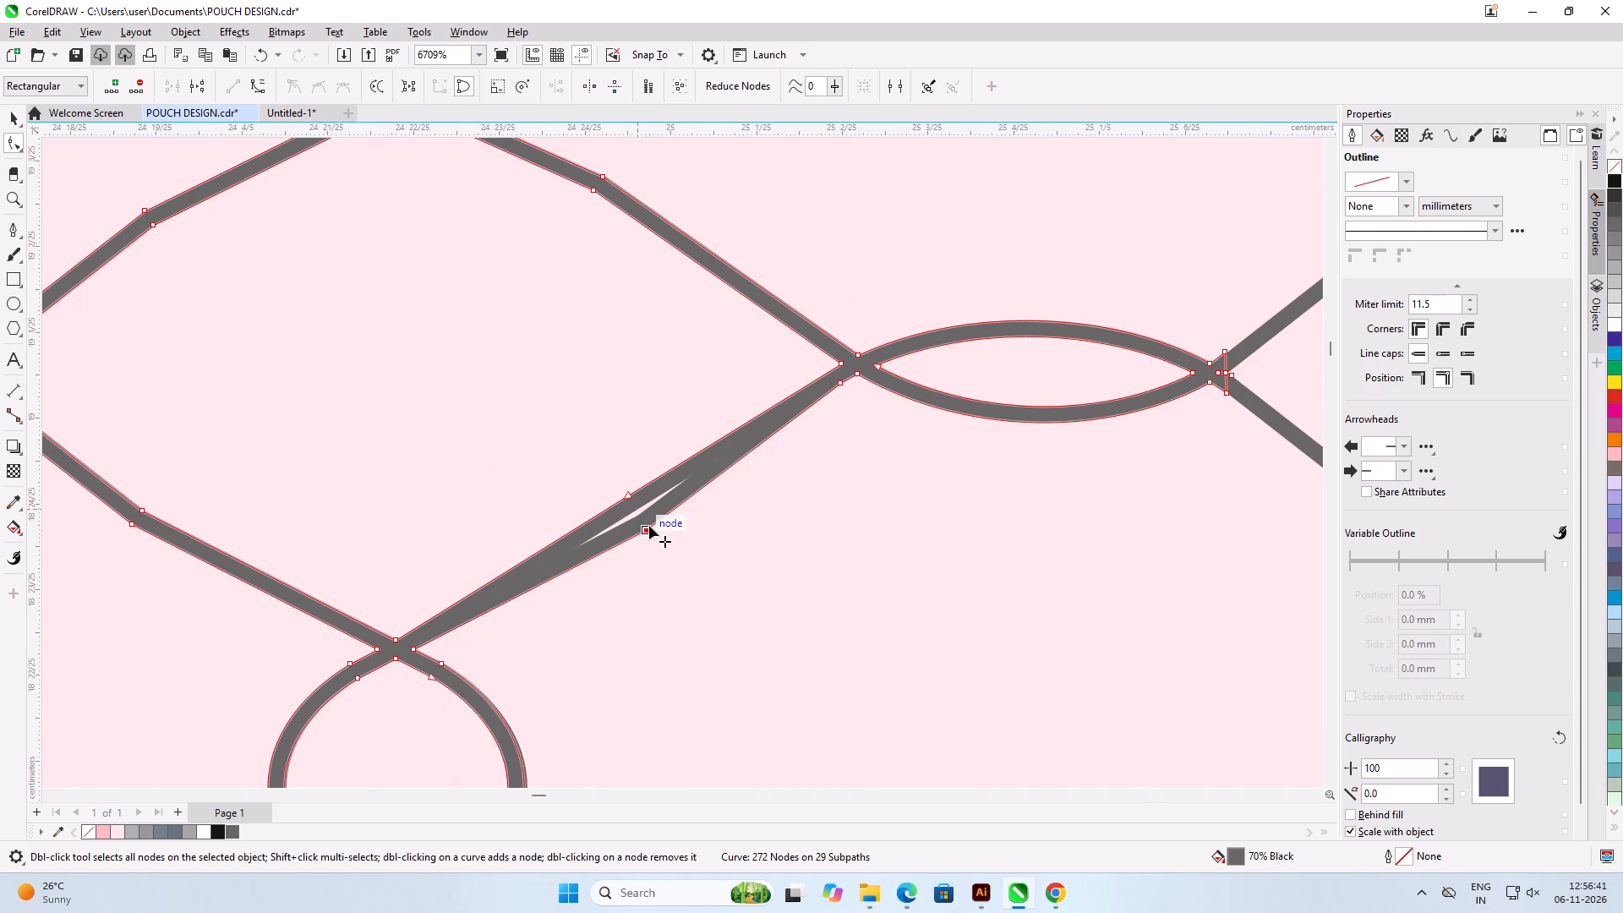
pyautogui.moveTo(649, 526); pyautogui.dragTo(650, 528)
pyautogui.scroll(1, 640, 530)
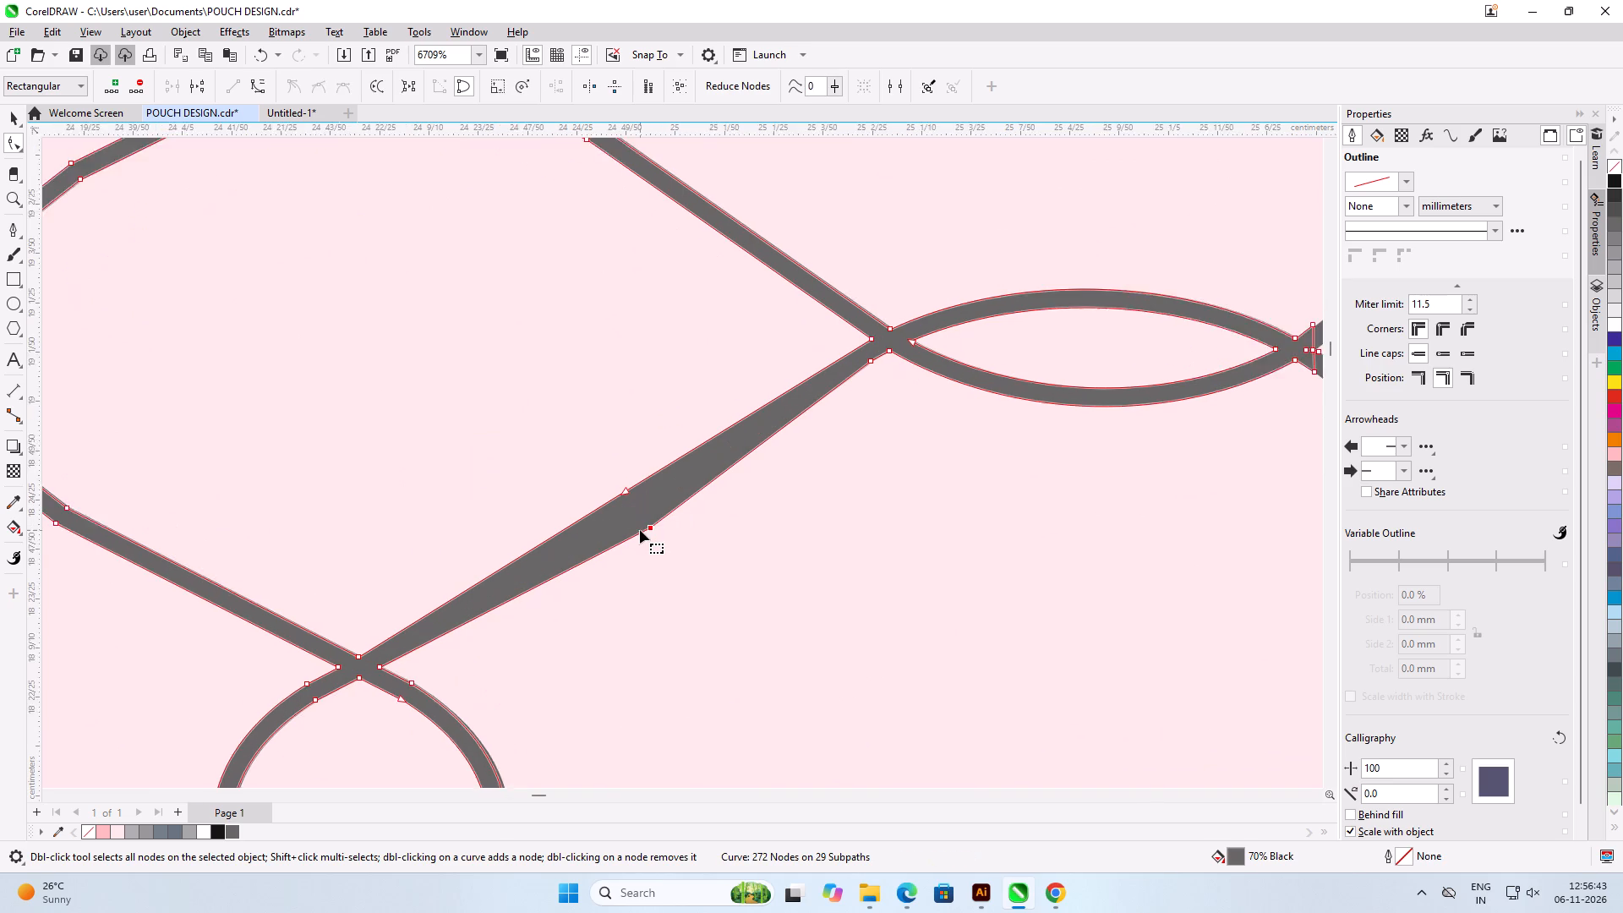
pyautogui.scroll(3, 640, 530)
pyautogui.moveTo(620, 470); pyautogui.dragTo(636, 499)
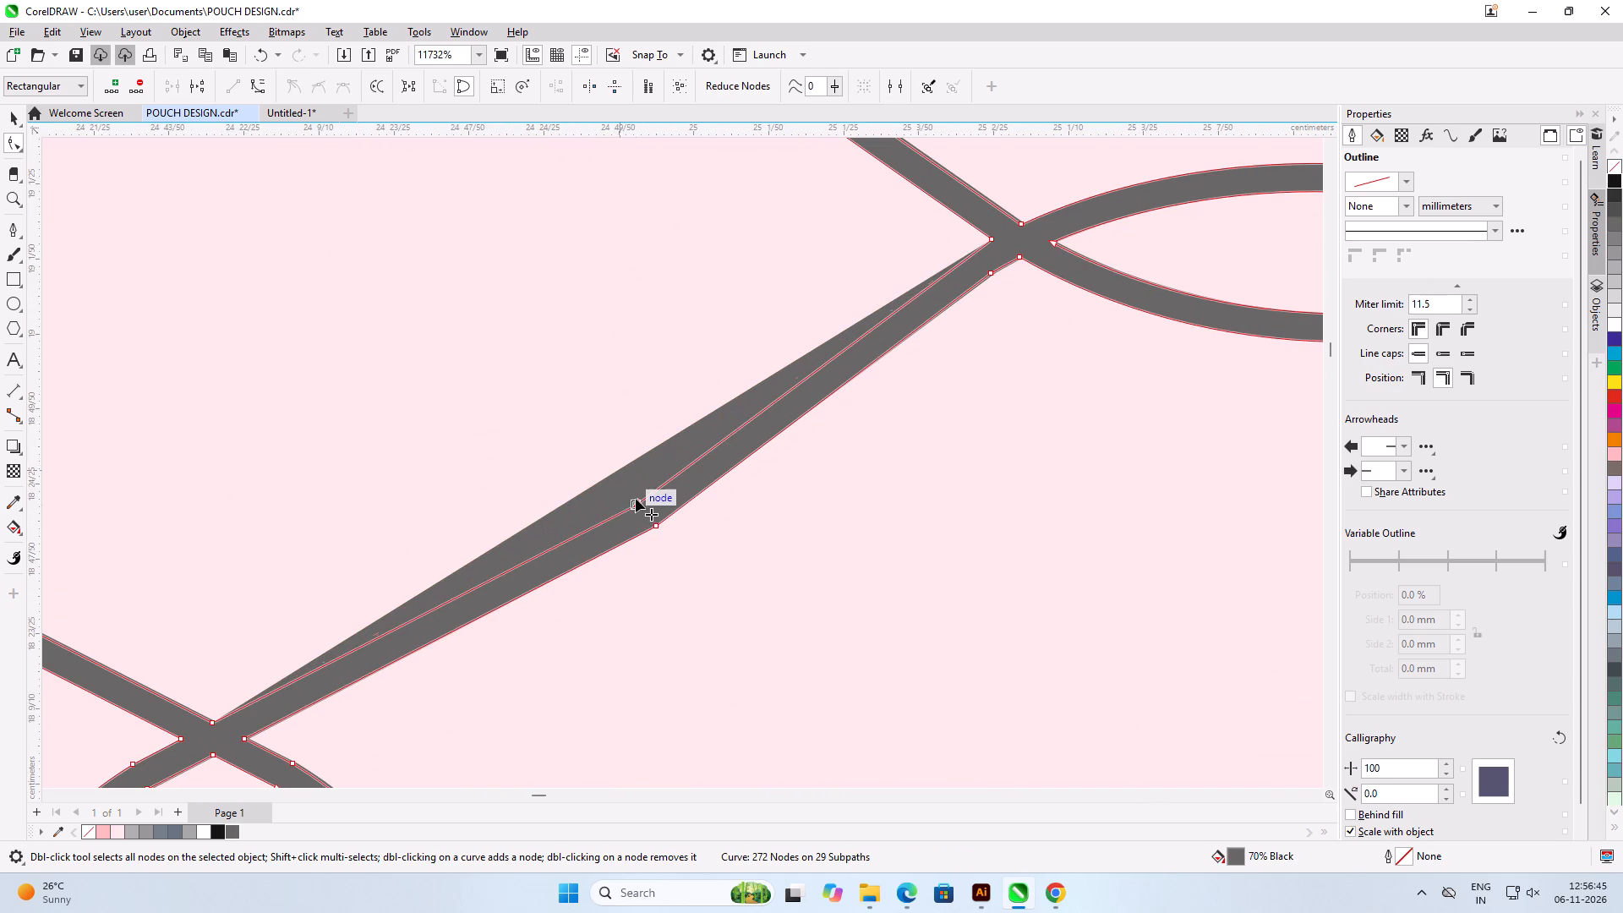
pyautogui.moveTo(636, 499); pyautogui.dragTo(634, 500)
pyautogui.click(829, 559)
# Add a node on each edge of the right column's mismatched top-row strand and bend both edges onto the netting beneath.
pyautogui.scroll(-7, 608, 411)
pyautogui.scroll(-14, 741, 433)
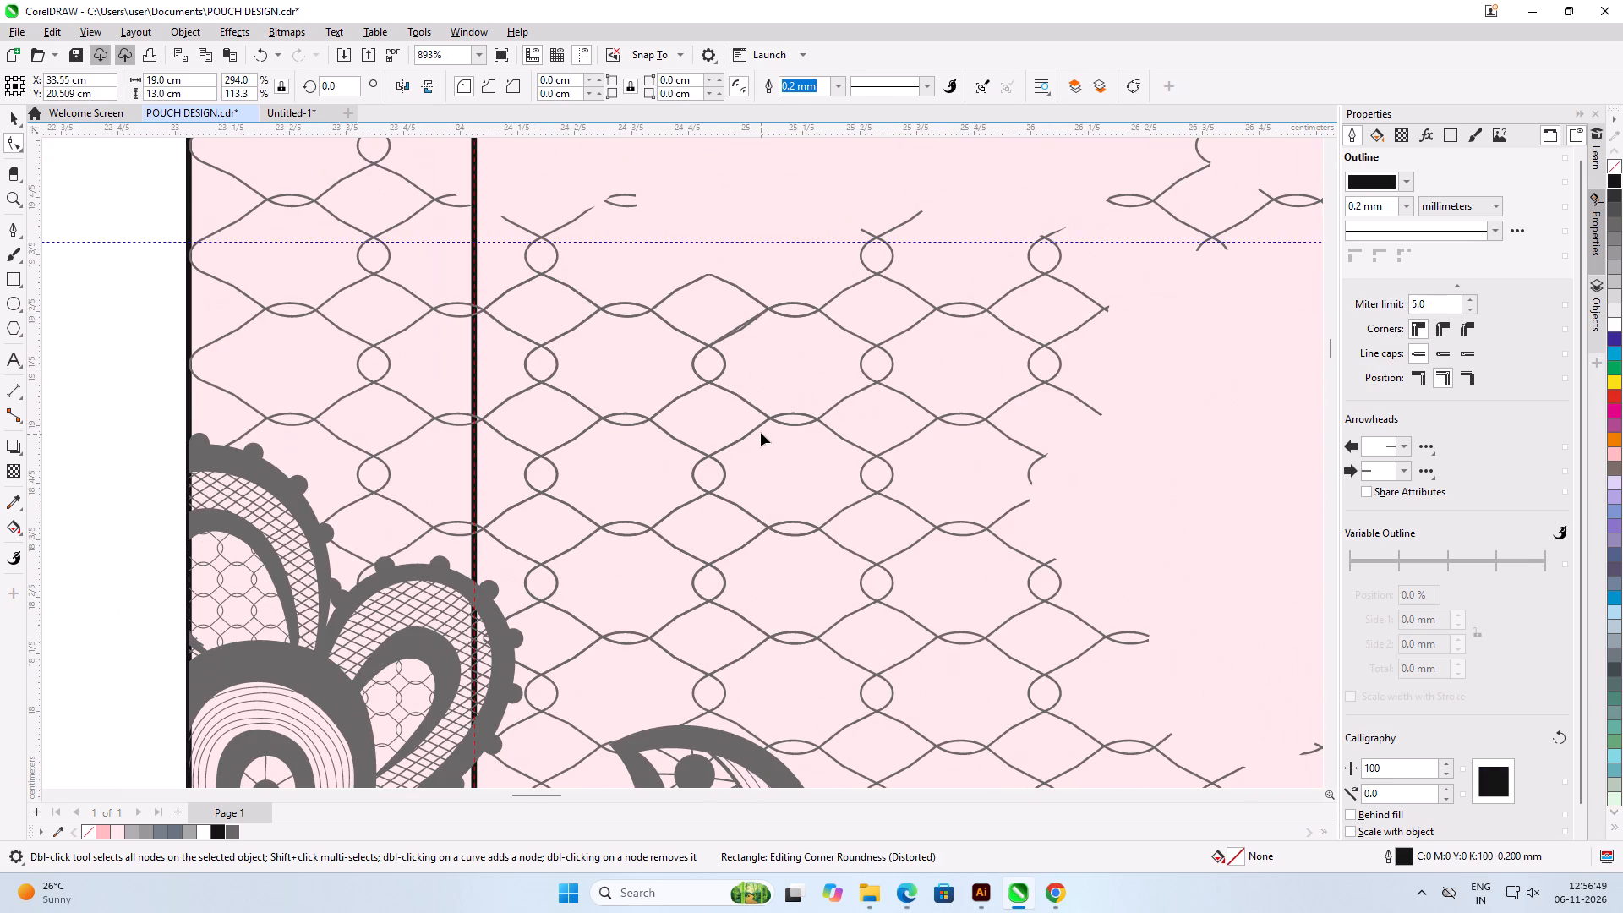
pyautogui.scroll(14, 761, 348)
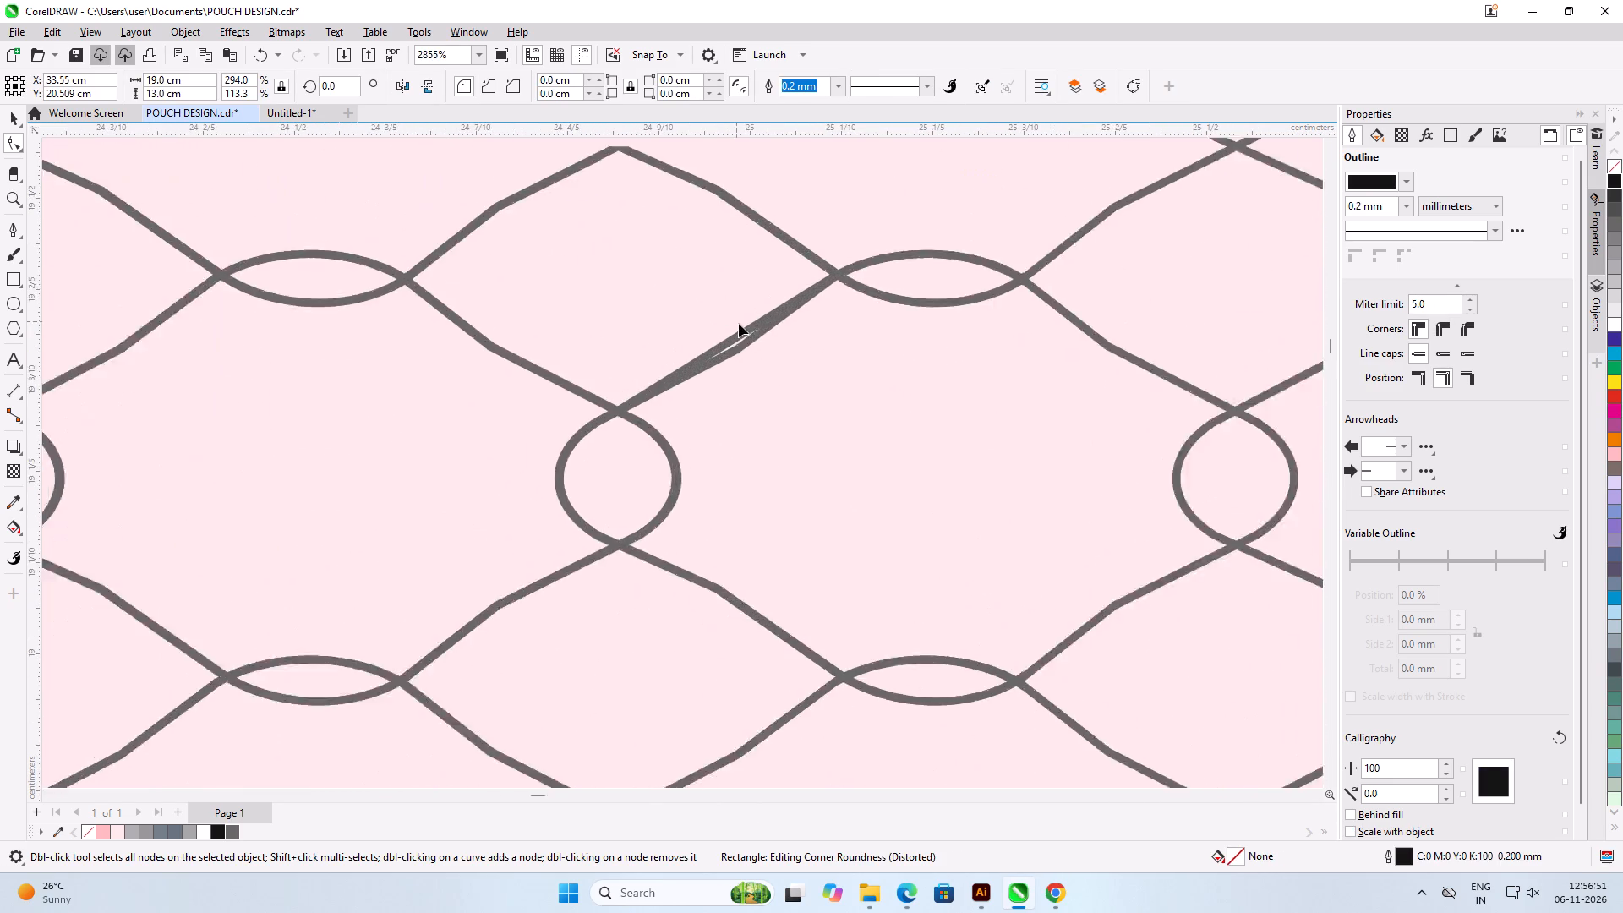
pyautogui.scroll(6, 739, 324)
pyautogui.click(733, 369)
pyautogui.scroll(6, 732, 369)
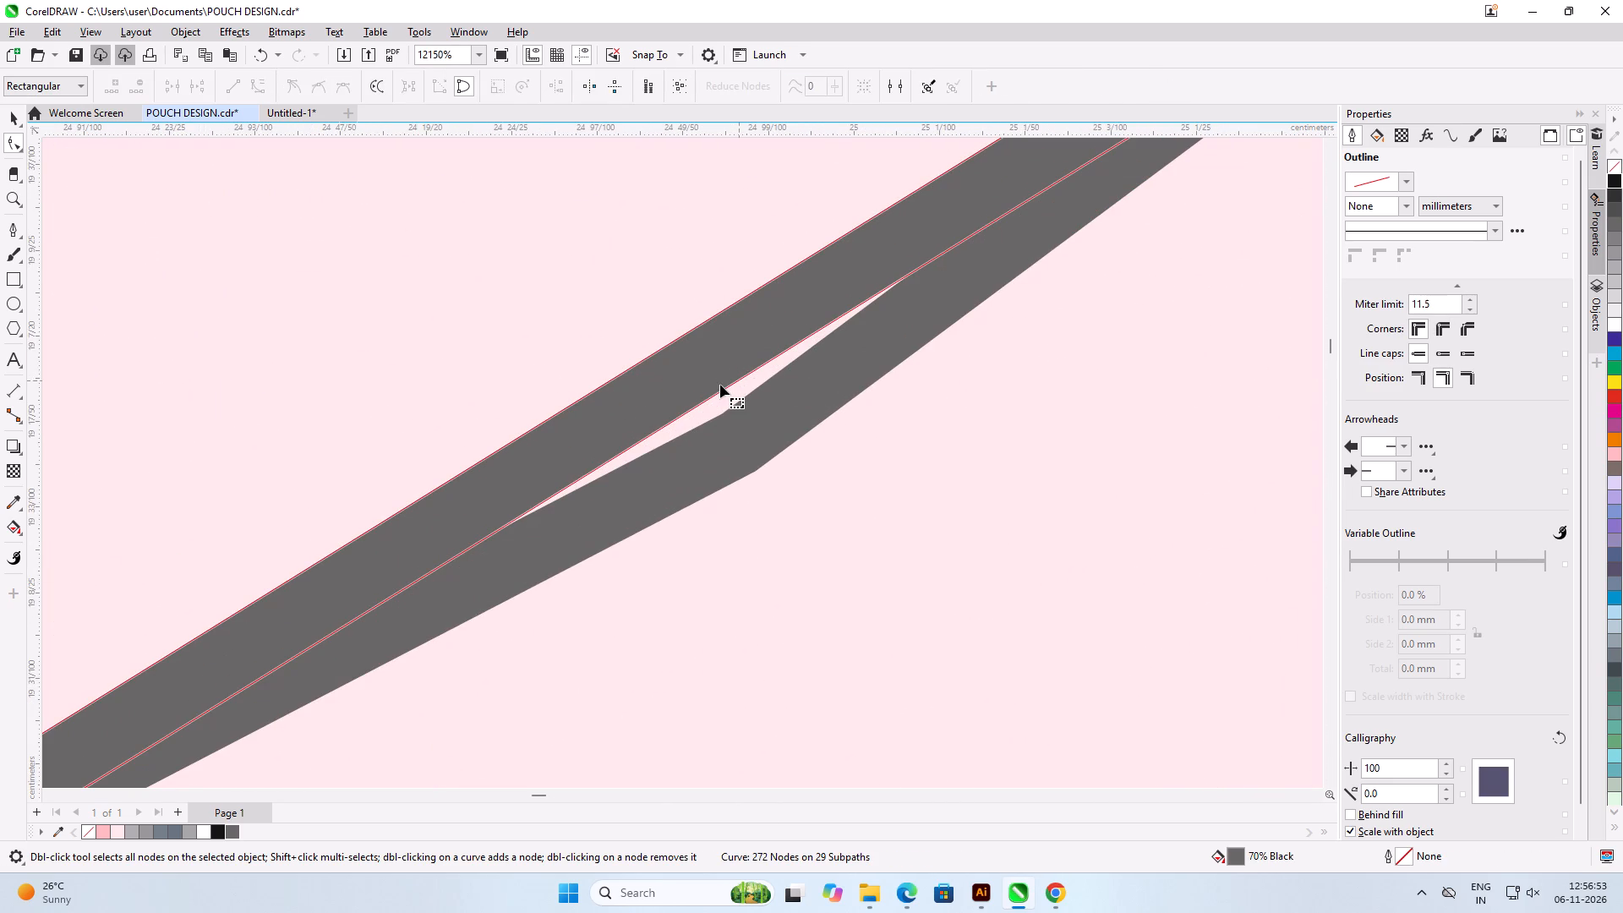
pyautogui.doubleClick(718, 392)
pyautogui.moveTo(718, 392); pyautogui.dragTo(719, 396)
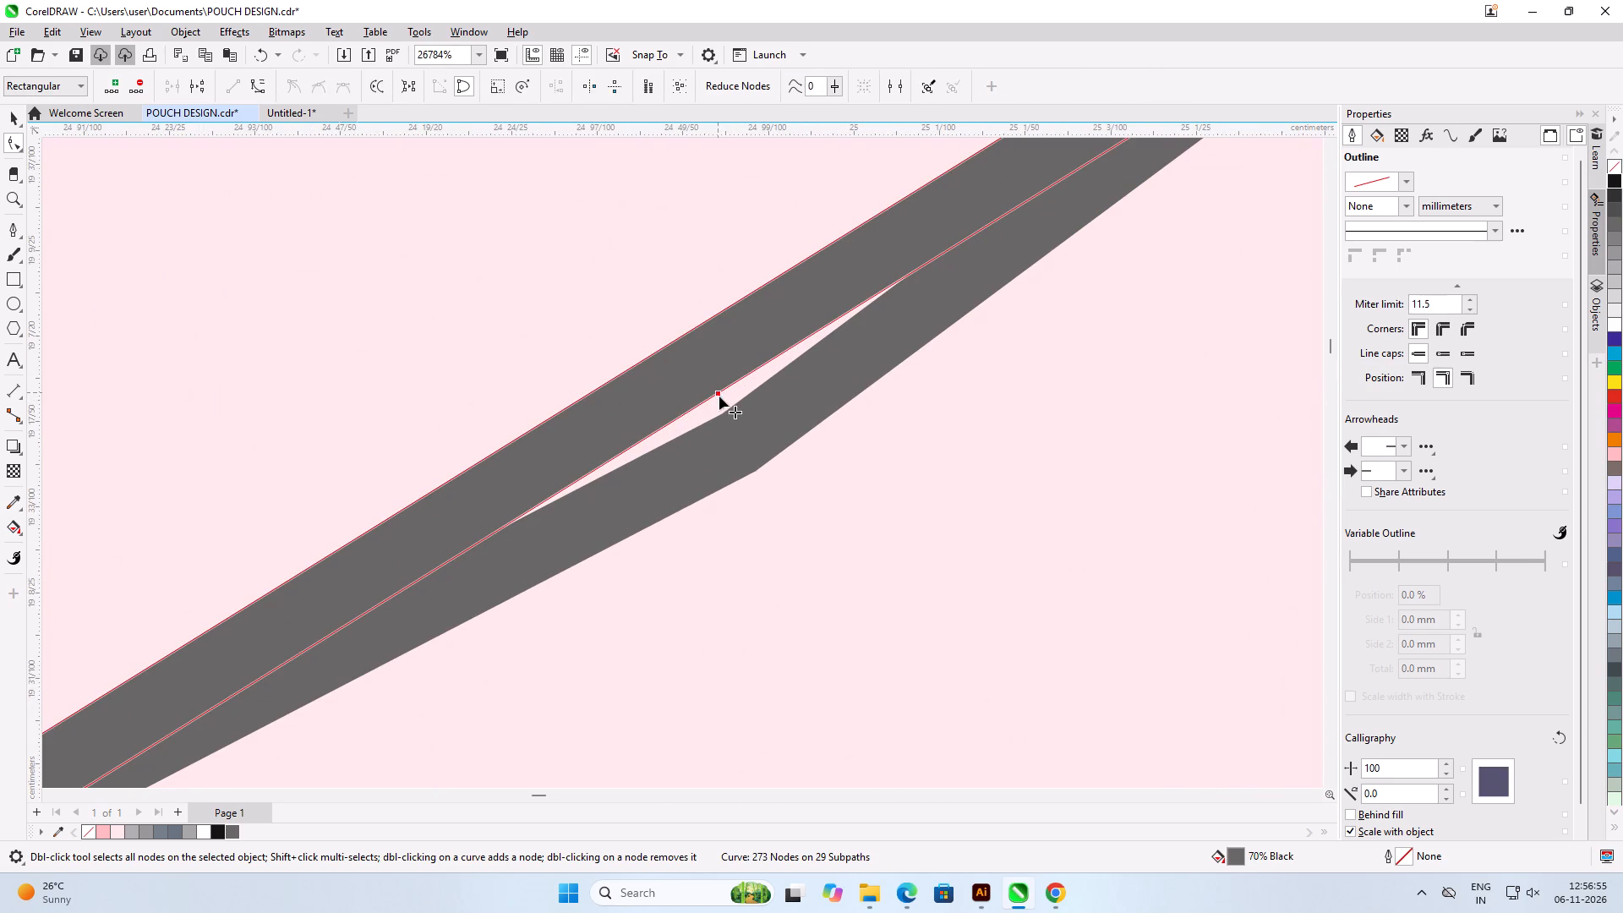
pyautogui.moveTo(719, 396); pyautogui.dragTo(756, 471)
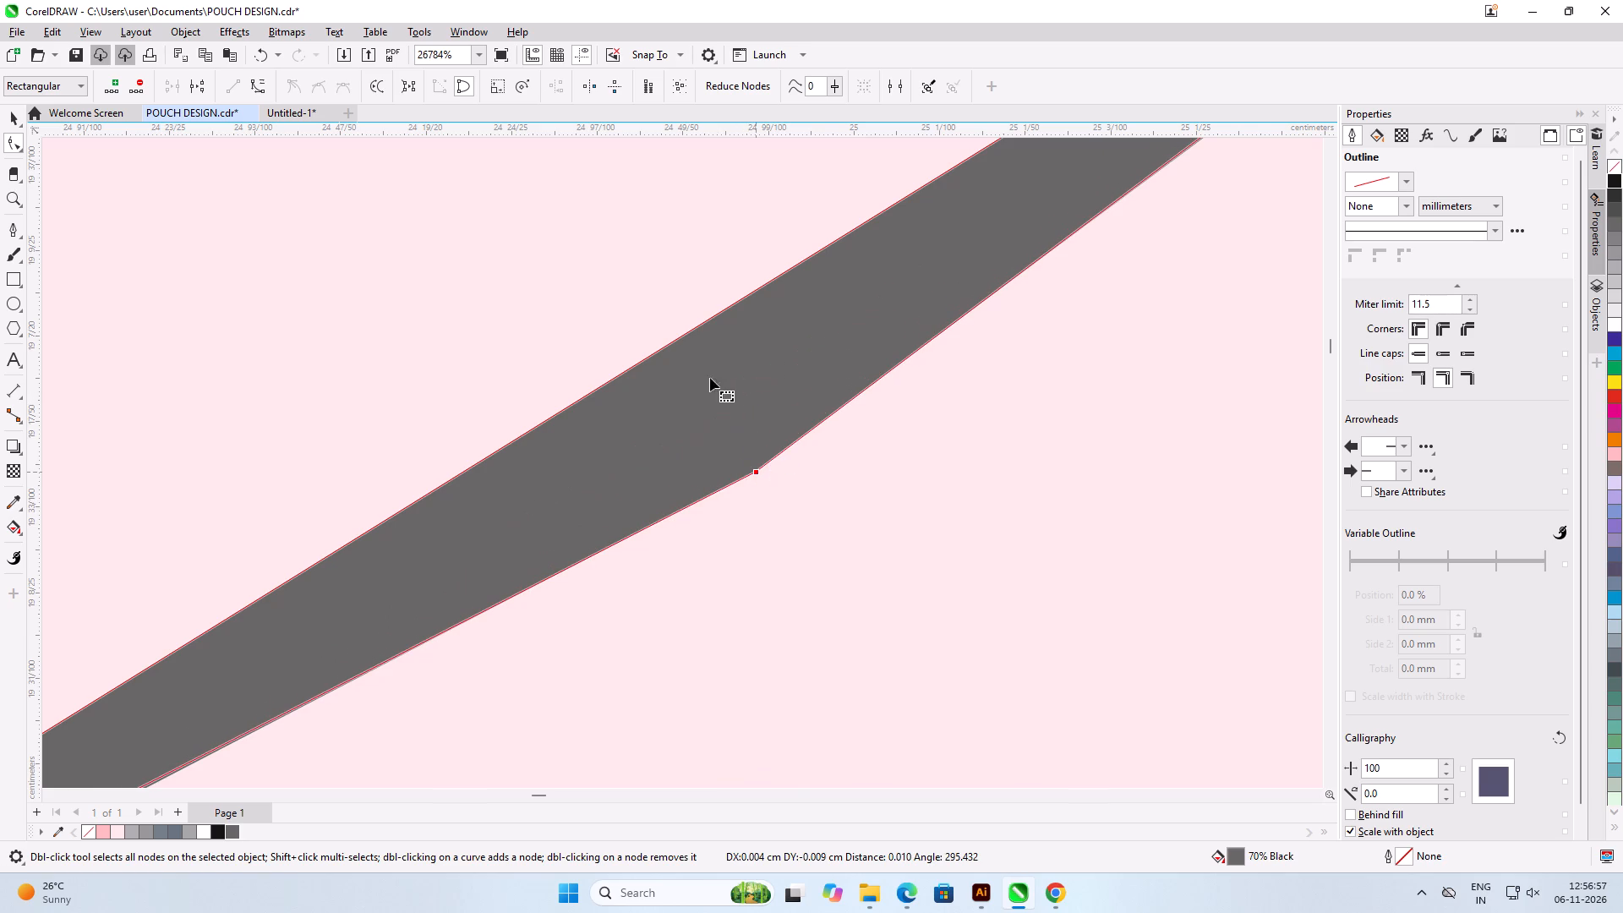
pyautogui.doubleClick(677, 338)
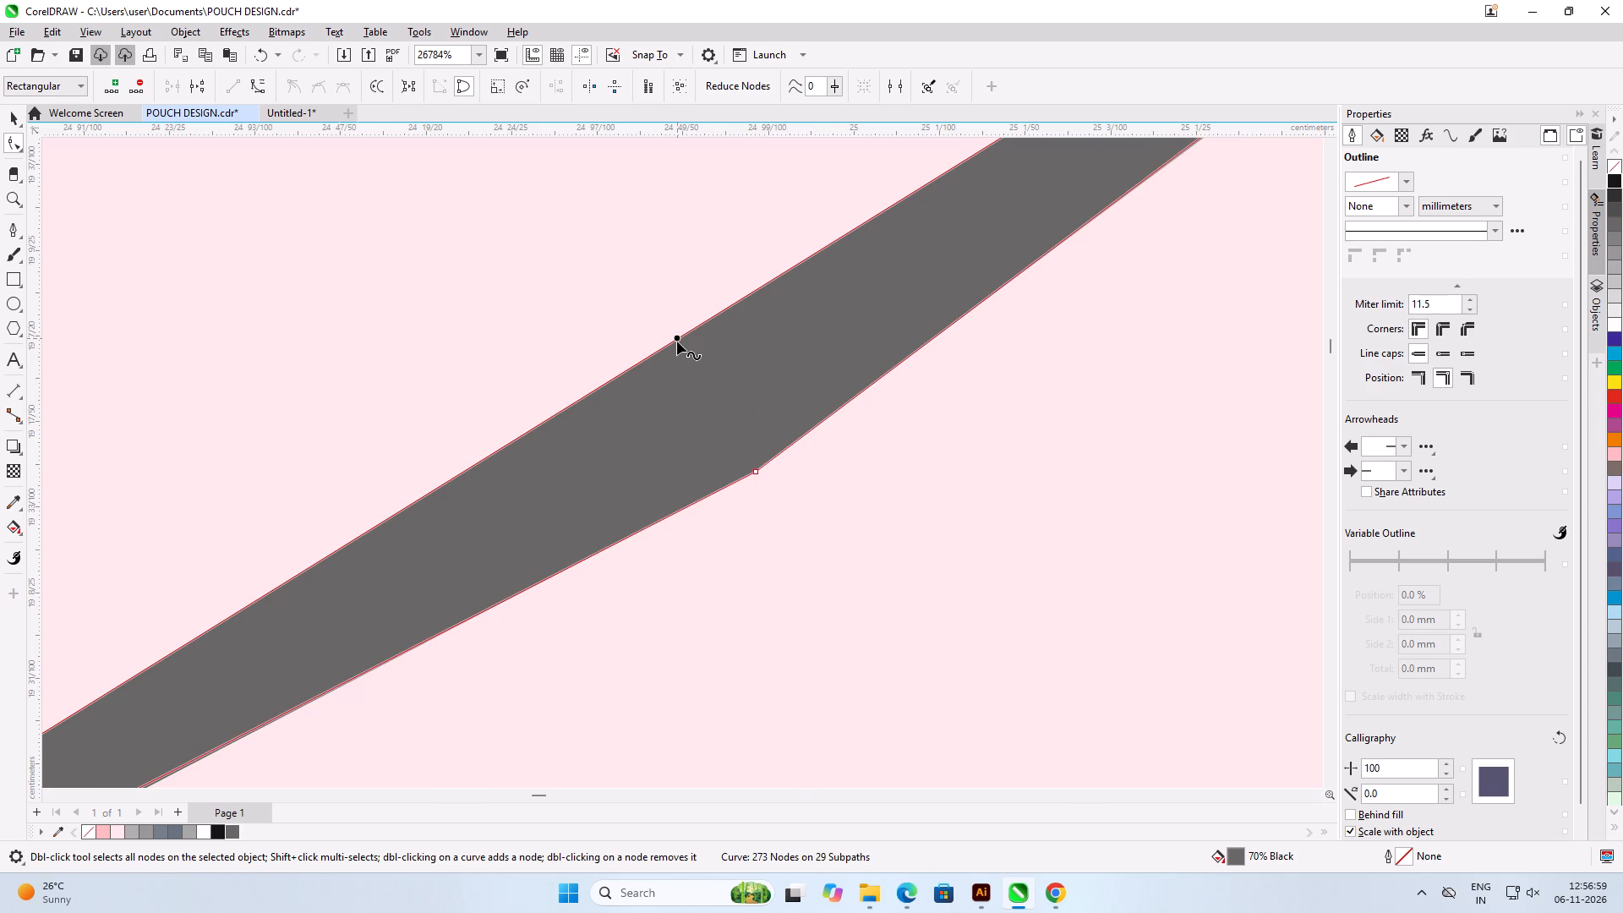
pyautogui.moveTo(677, 338); pyautogui.dragTo(723, 446)
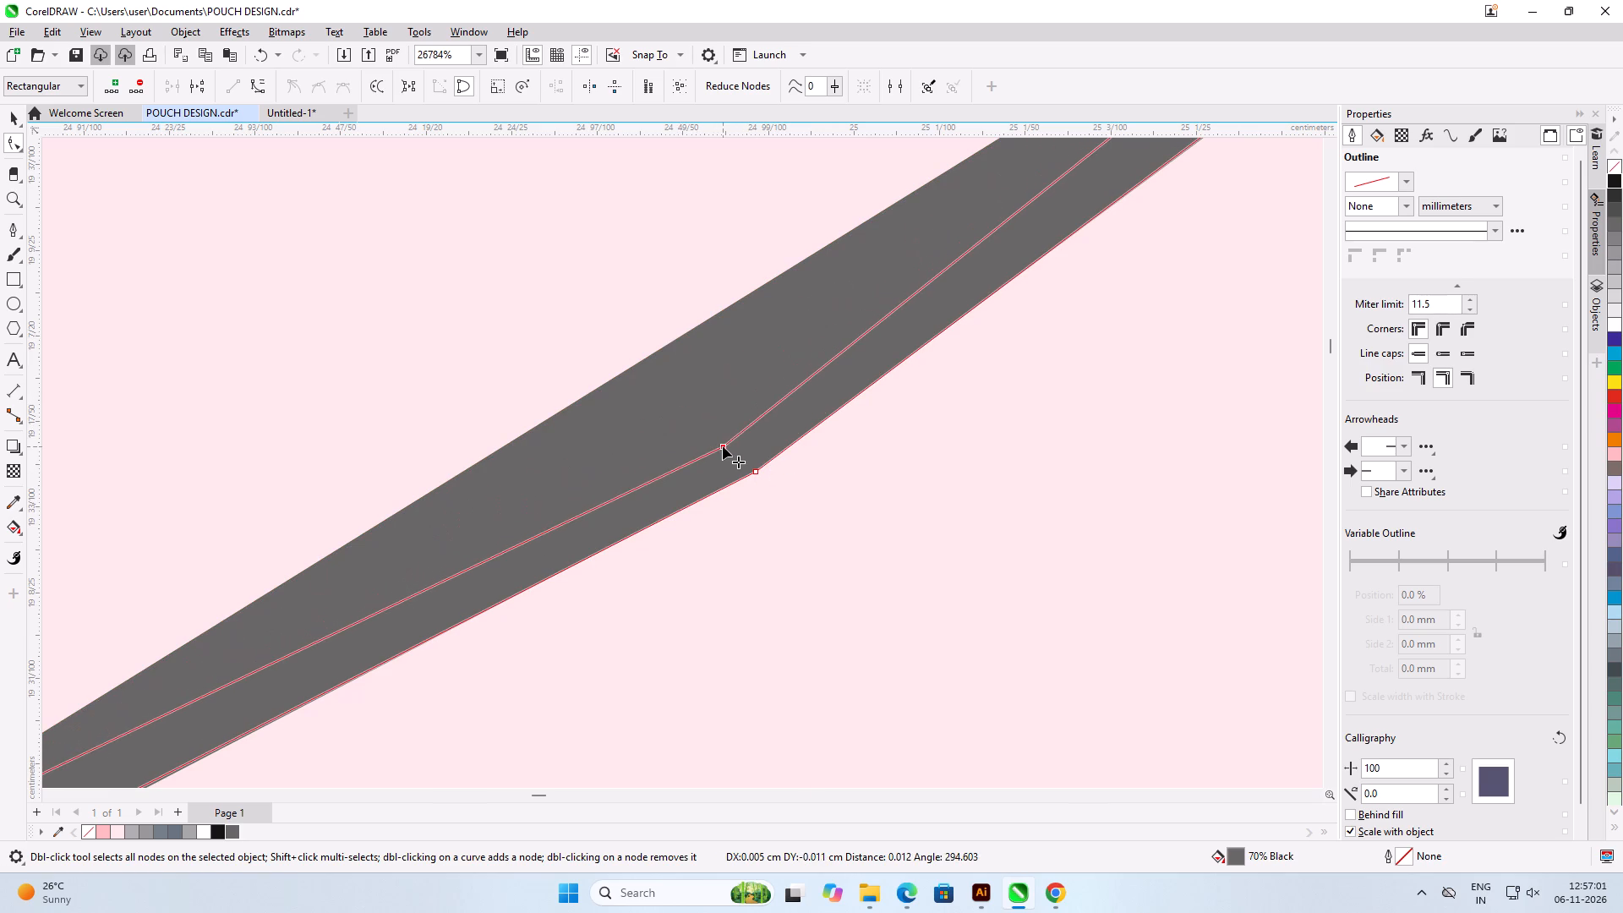
pyautogui.moveTo(723, 446); pyautogui.dragTo(740, 436)
pyautogui.moveTo(740, 438); pyautogui.dragTo(722, 417)
pyautogui.scroll(-1, 728, 378)
pyautogui.scroll(1, 728, 378)
pyautogui.scroll(-20, 728, 378)
pyautogui.scroll(-3, 776, 282)
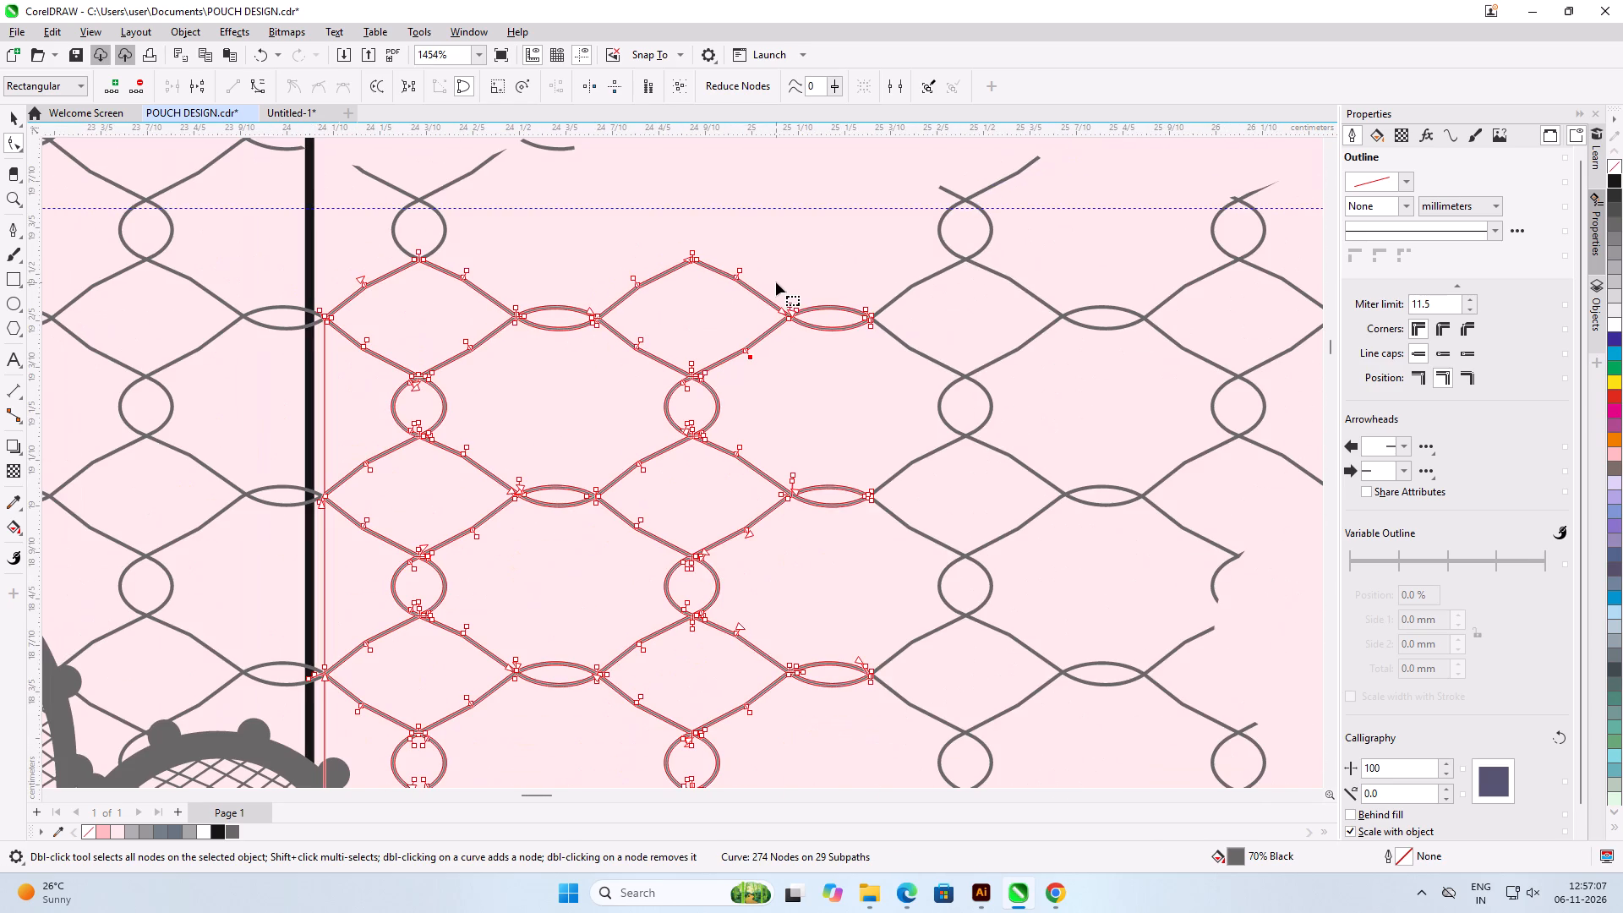
# Move the reshaped lattice piece straight right over the netting's gap, aligned with the existing strands at about X 26.435 cm, Y 18.788 cm.
pyautogui.click(13, 122)
pyautogui.scroll(-5, 477, 271)
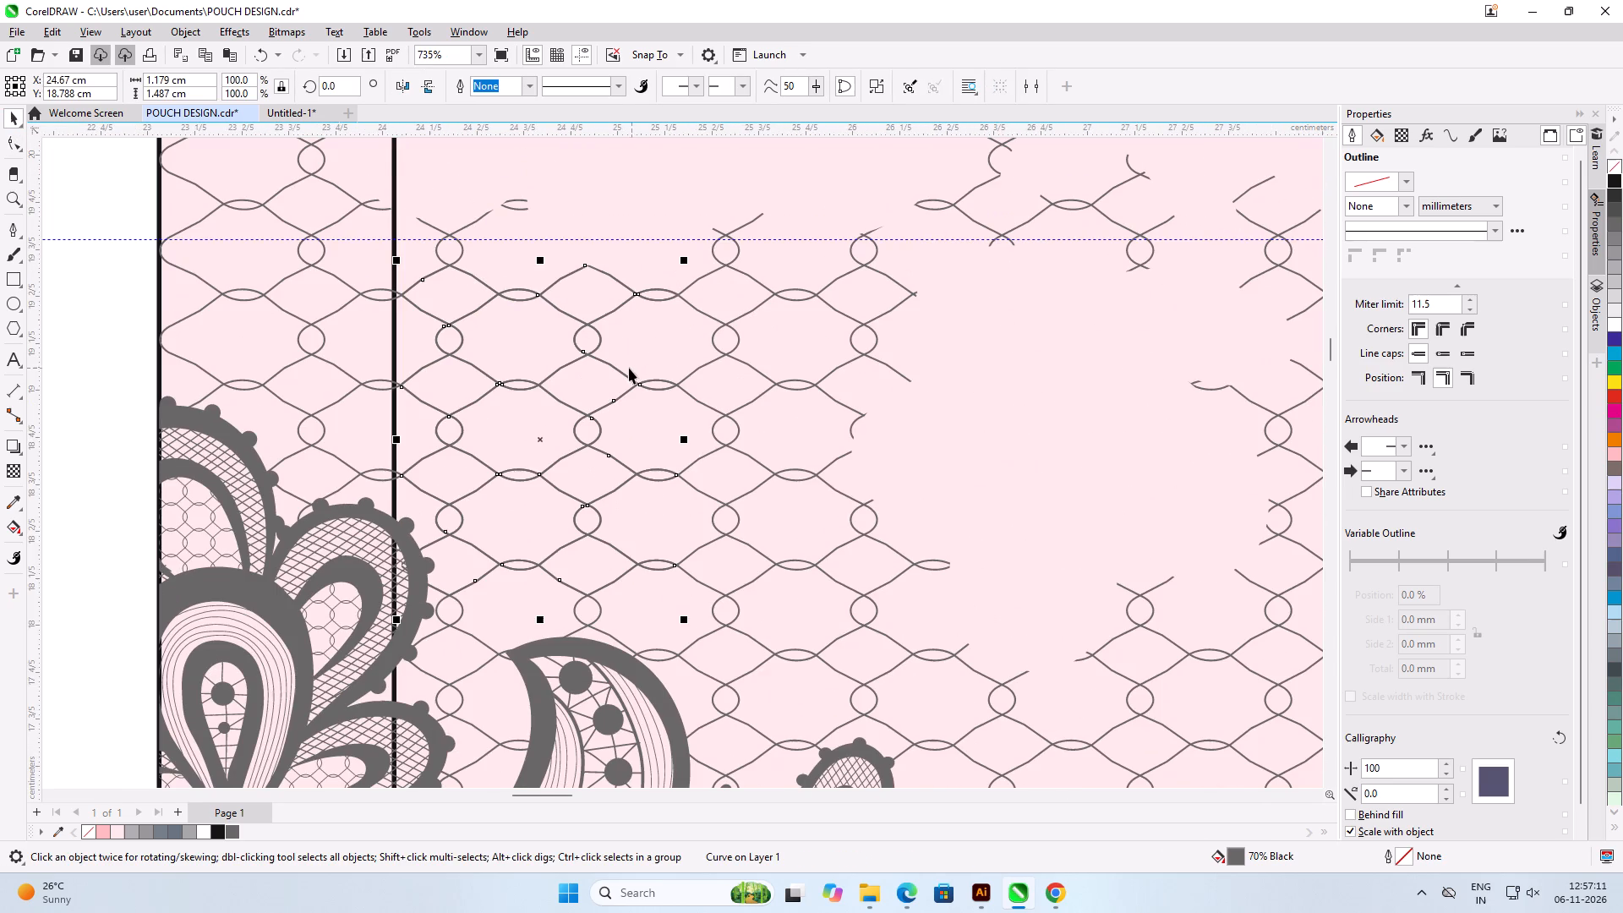
pyautogui.scroll(-2, 542, 367)
pyautogui.scroll(3, 725, 389)
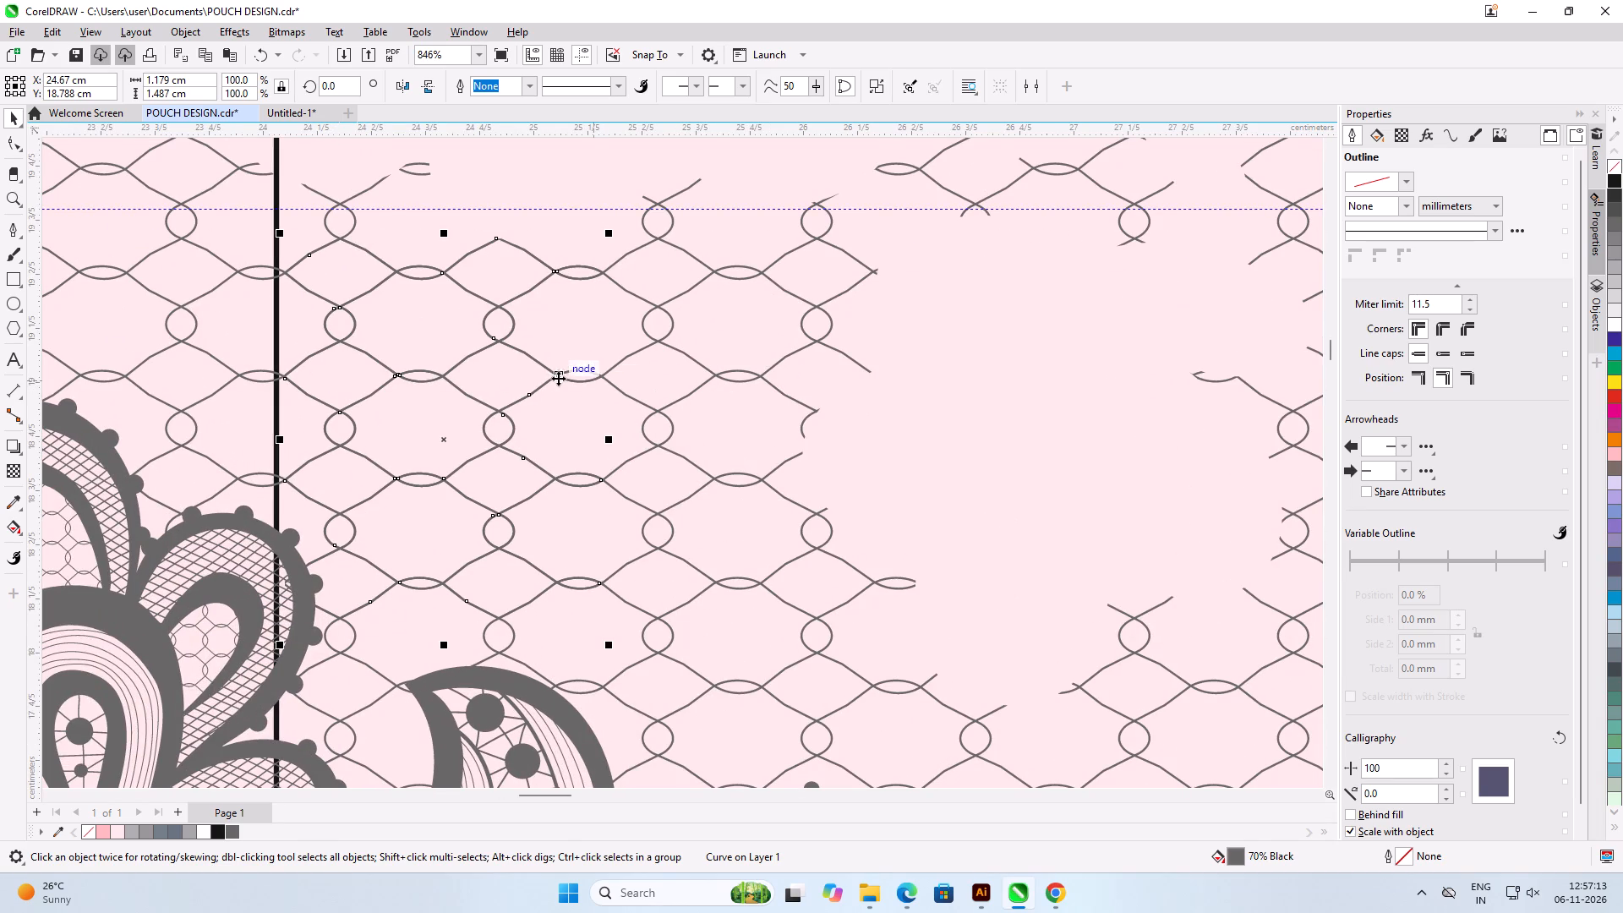
pyautogui.moveTo(544, 388); pyautogui.dragTo(1057, 390)
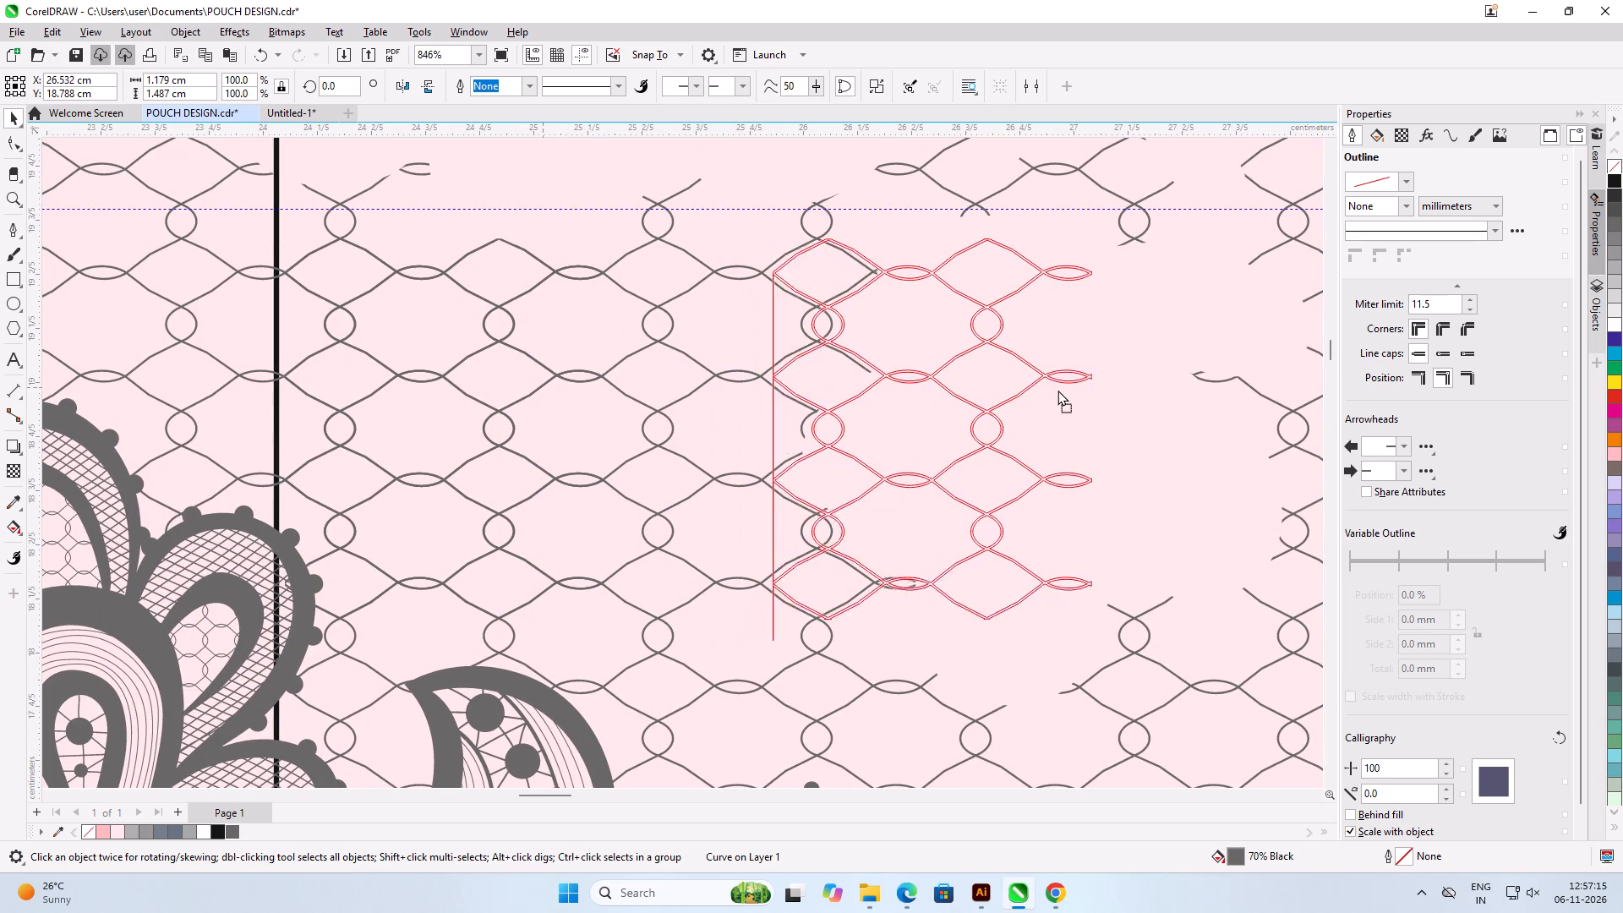
pyautogui.moveTo(1057, 390); pyautogui.dragTo(1128, 384)
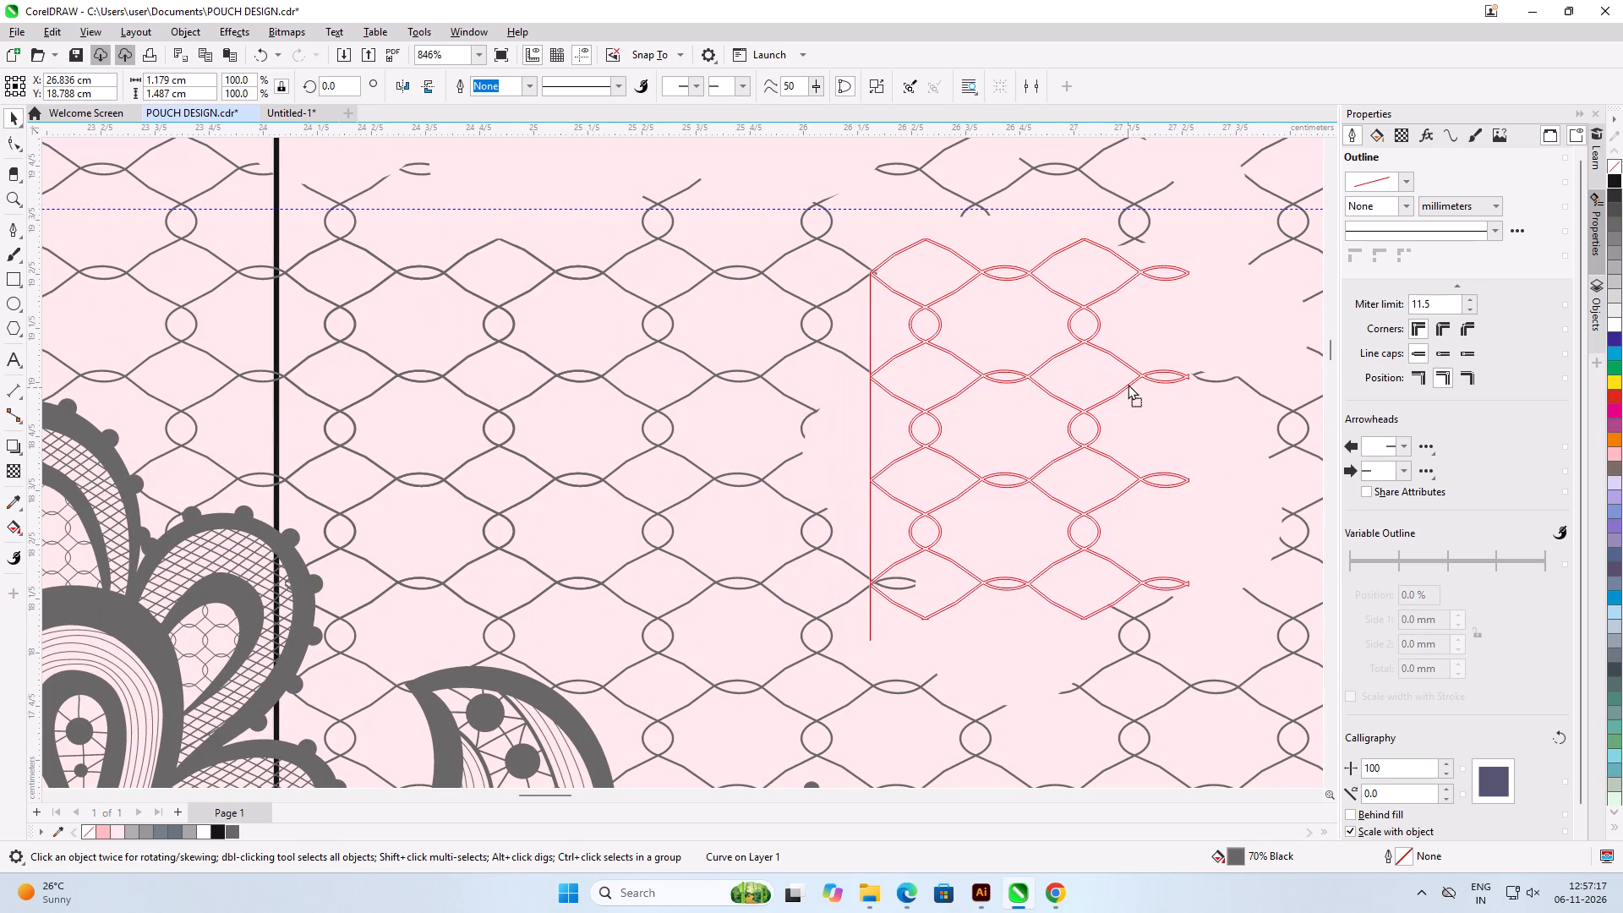
pyautogui.moveTo(1128, 384); pyautogui.dragTo(1020, 385)
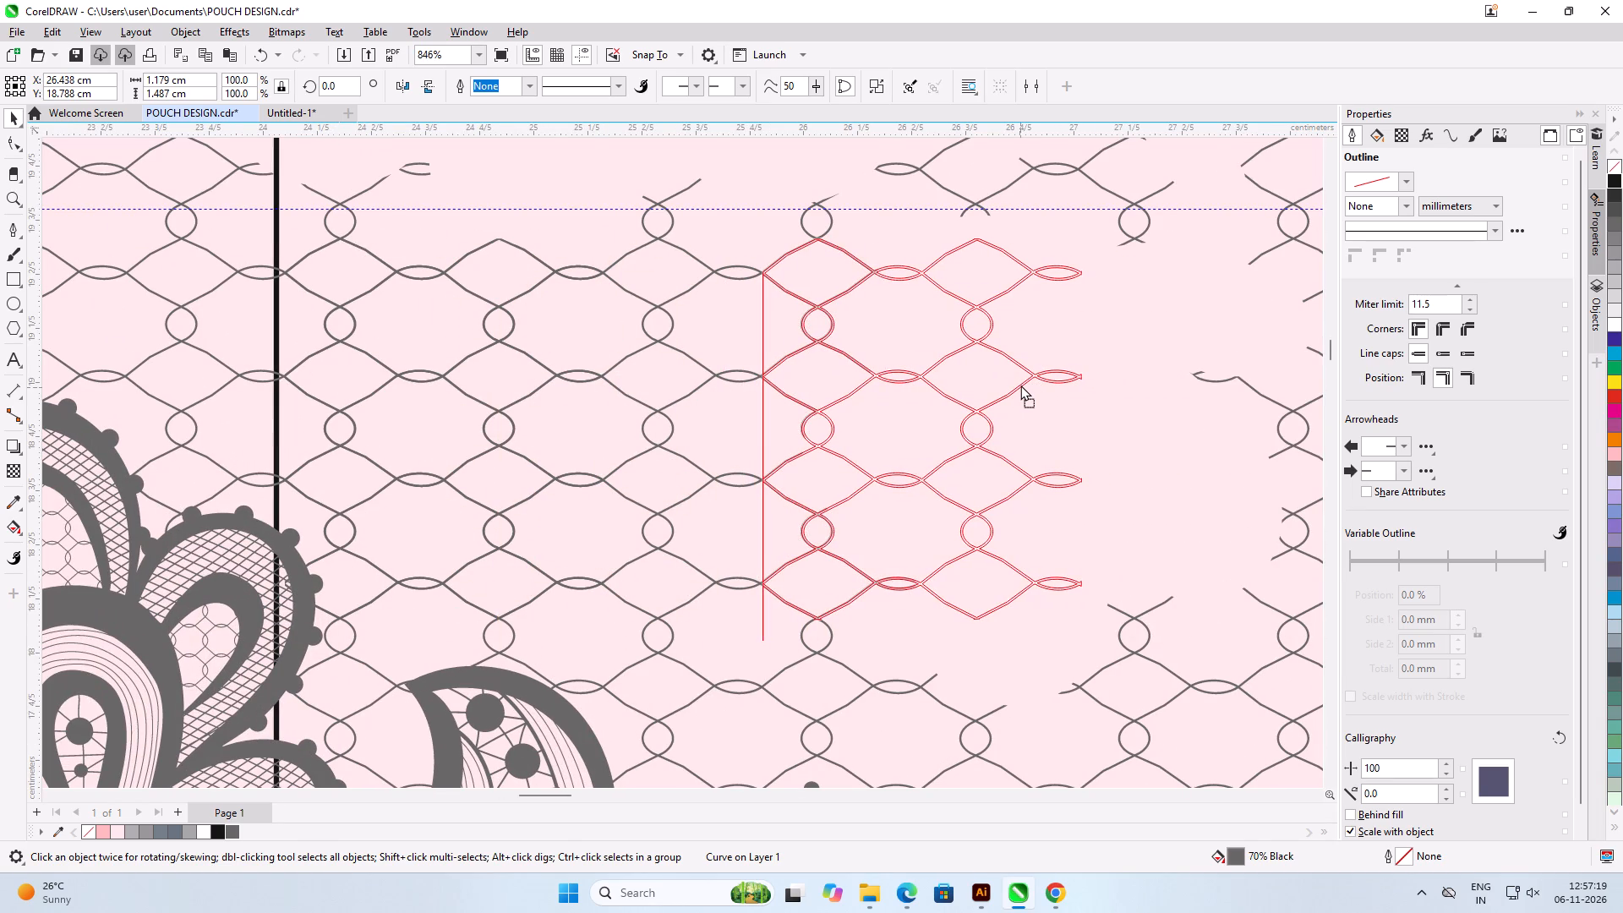
pyautogui.moveTo(1020, 385); pyautogui.dragTo(1019, 385)
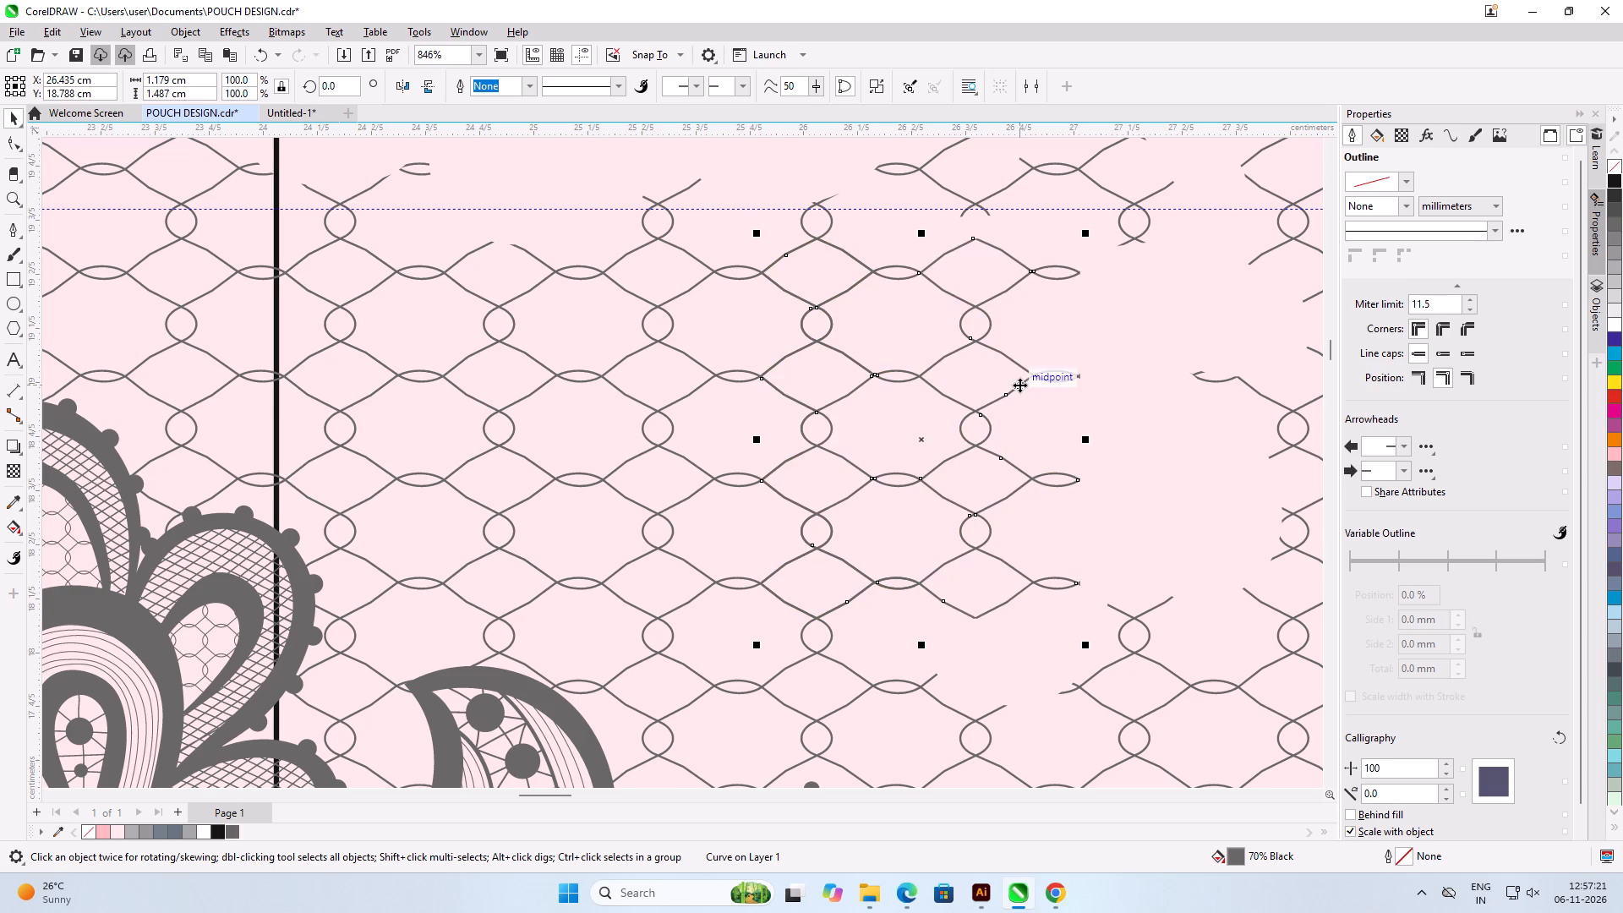
# Place a copy of the reshaped lattice piece straight along its row, joined to the netting's strands at about X 27.021 cm, Y 18.788 cm.
pyautogui.scroll(-4, 391, 443)
pyautogui.scroll(4, 877, 443)
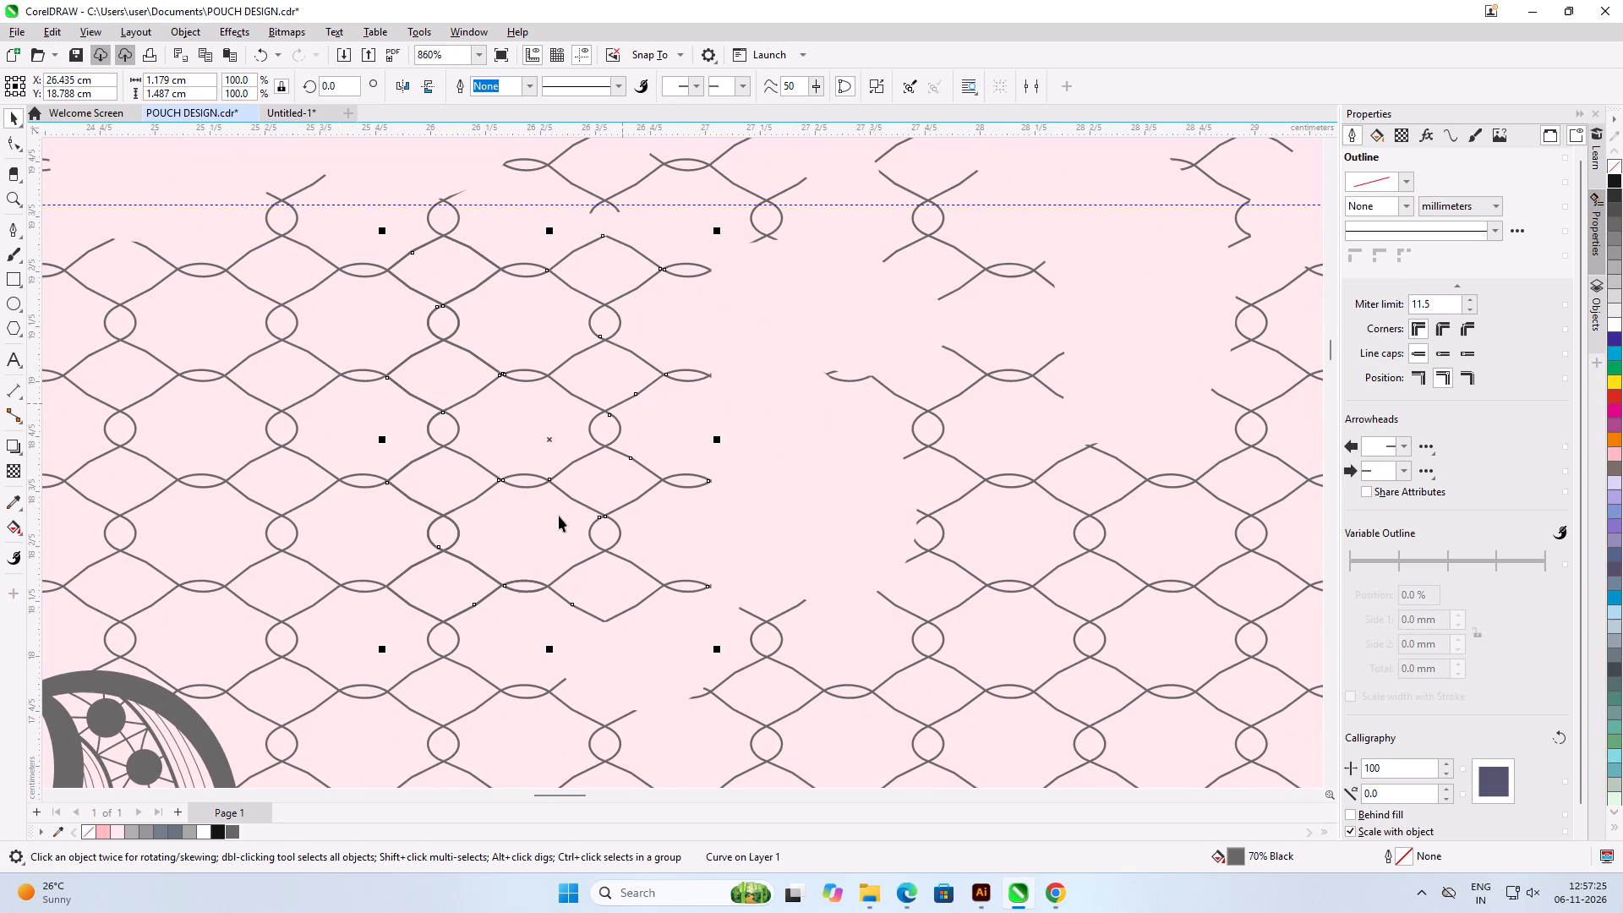
pyautogui.scroll(5, 553, 528)
pyautogui.scroll(-8, 549, 528)
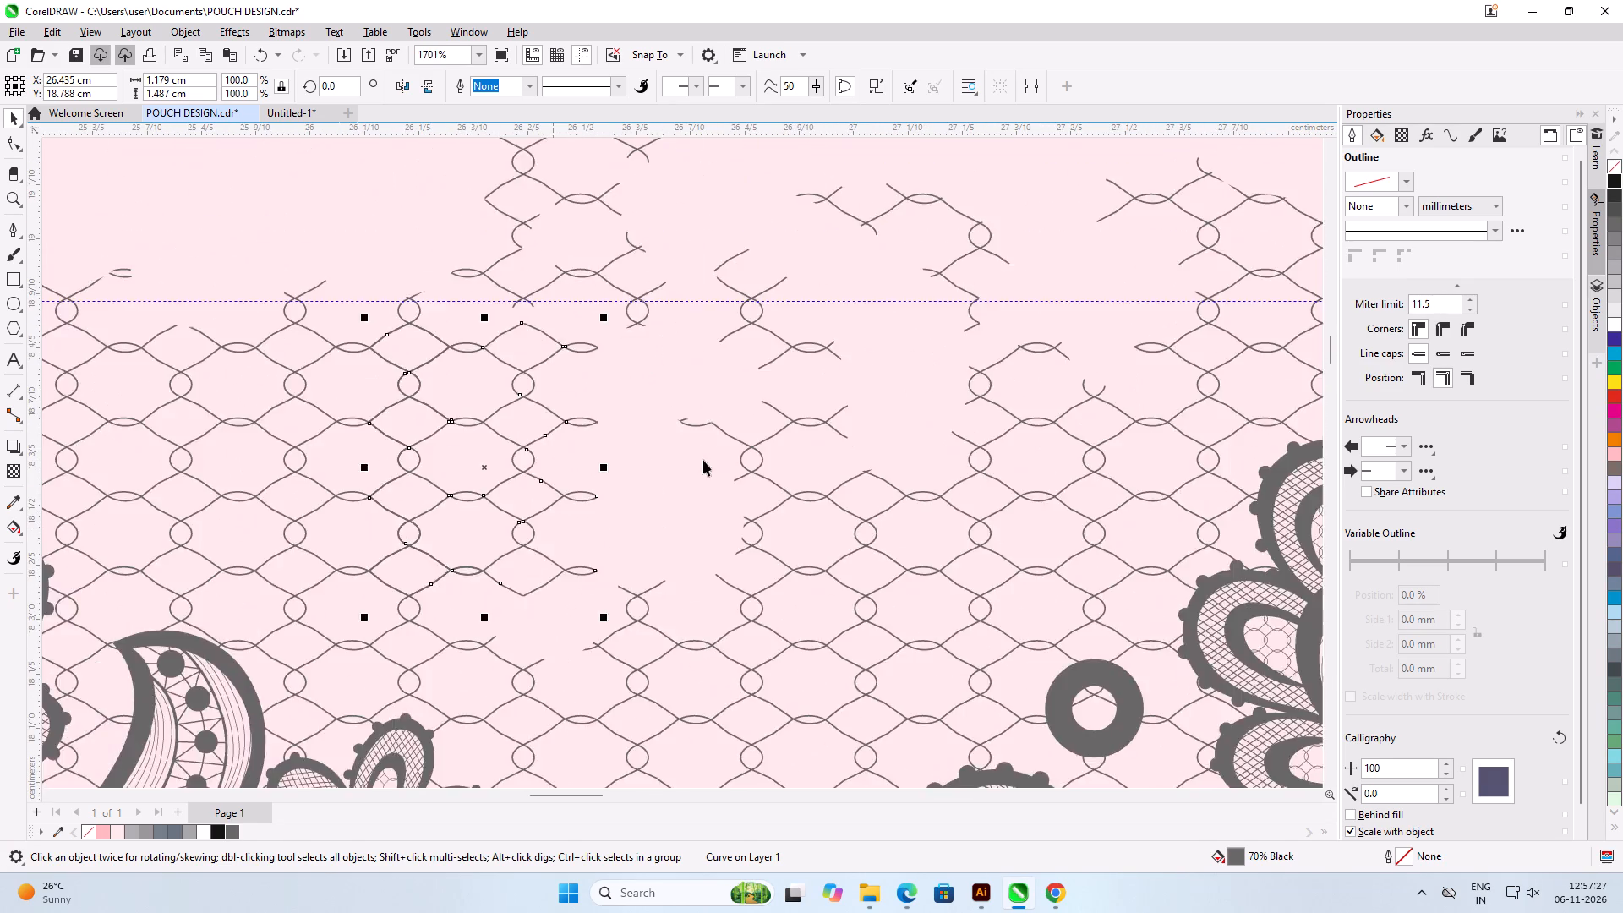
pyautogui.scroll(5, 705, 459)
pyautogui.moveTo(457, 397); pyautogui.dragTo(789, 410)
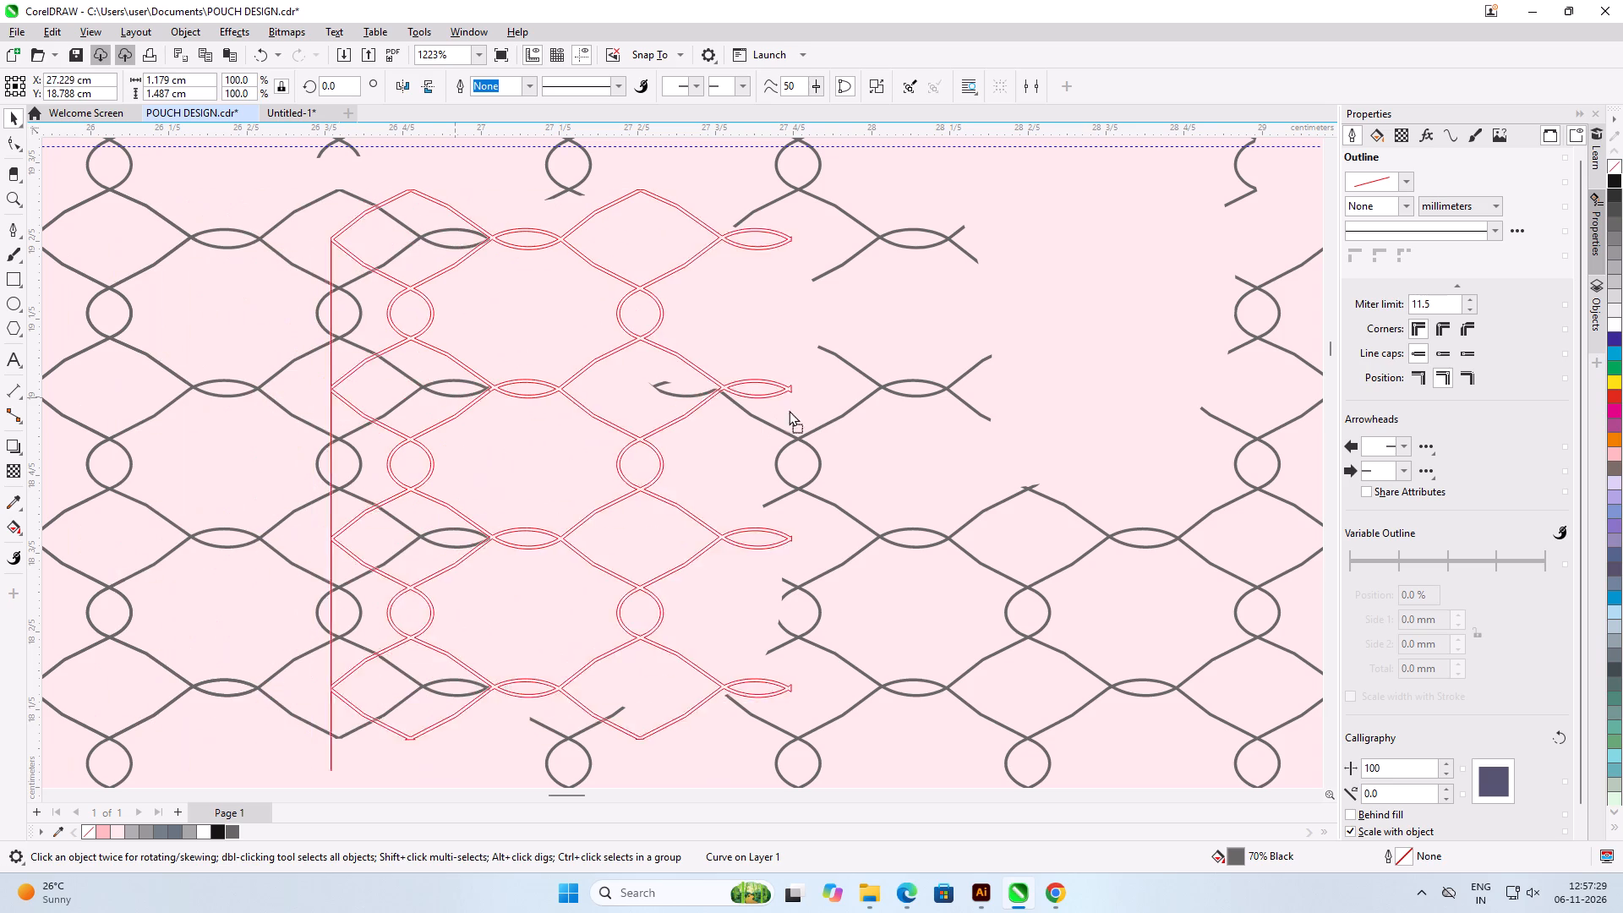
pyautogui.moveTo(789, 410); pyautogui.dragTo(700, 416)
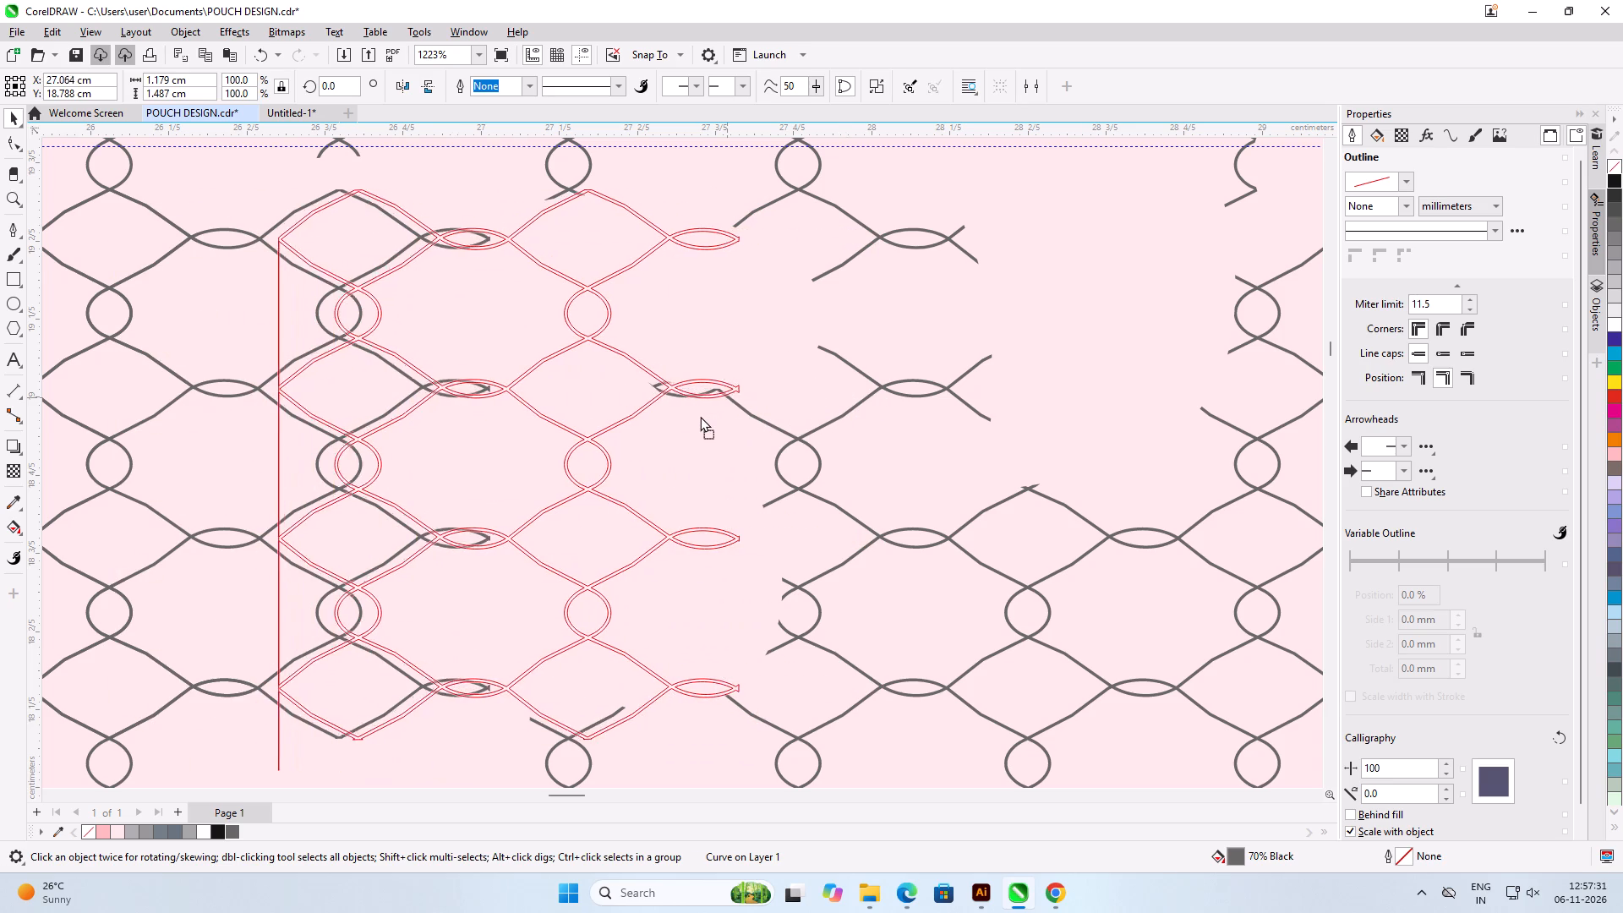
pyautogui.moveTo(700, 416); pyautogui.dragTo(684, 416)
pyautogui.keyDown('shift'); pyautogui.rightClick(684, 416); pyautogui.keyUp('shift')
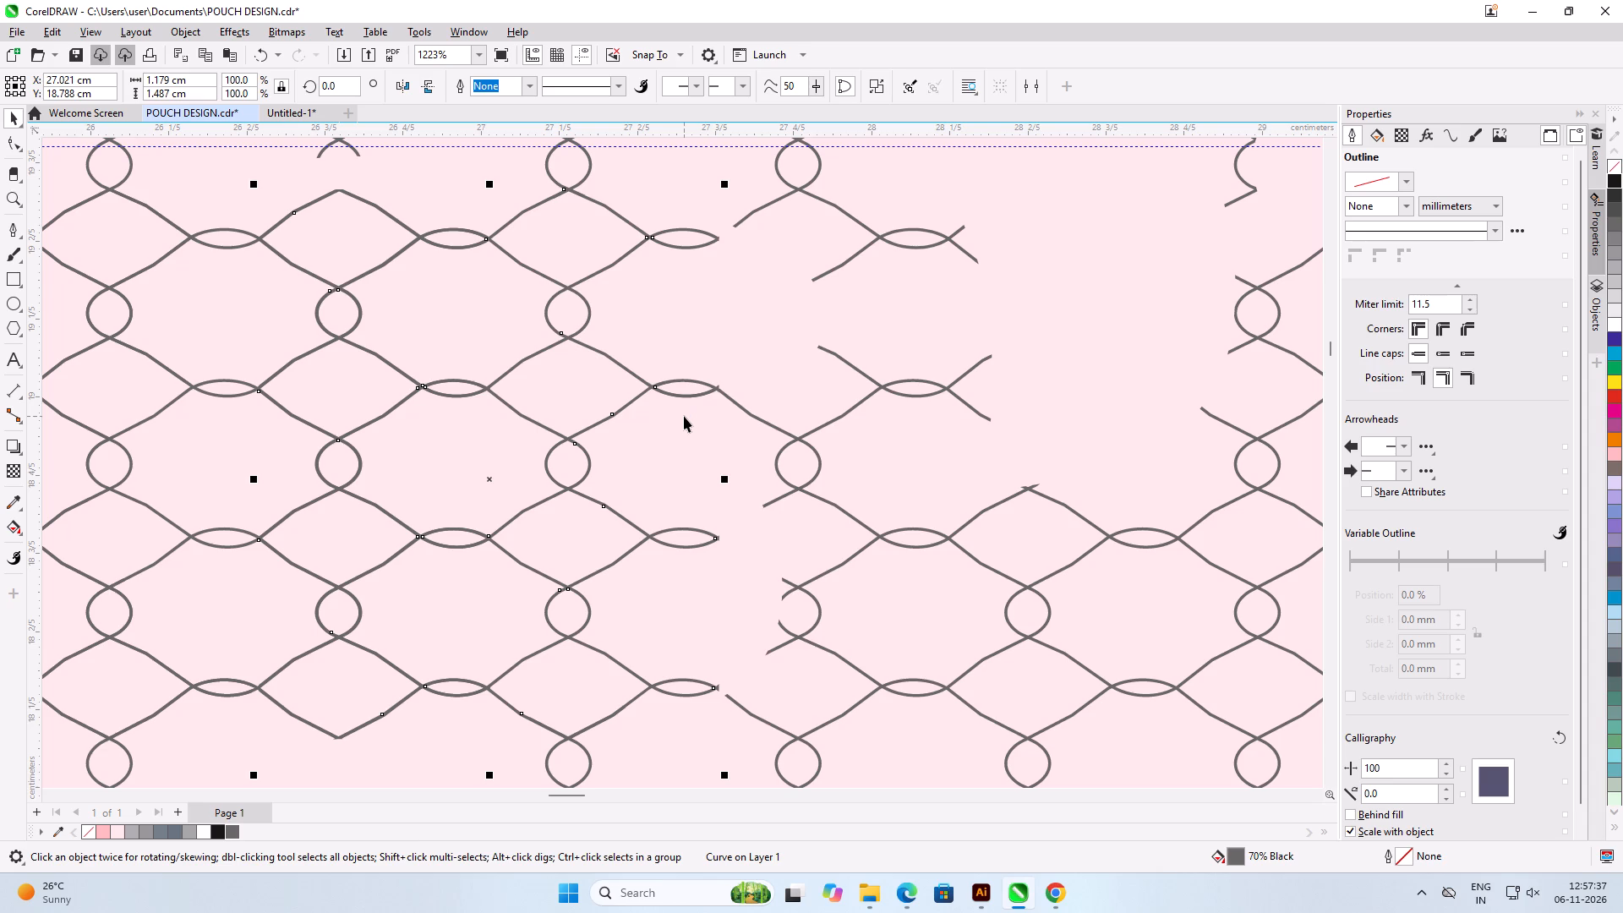
# Repeat the duplication three more times at the same spacing, extending the lattice row to X 28.779 cm.
pyautogui.hotkey('ctrl', 'd')
pyautogui.hotkey('ctrl', 'd')
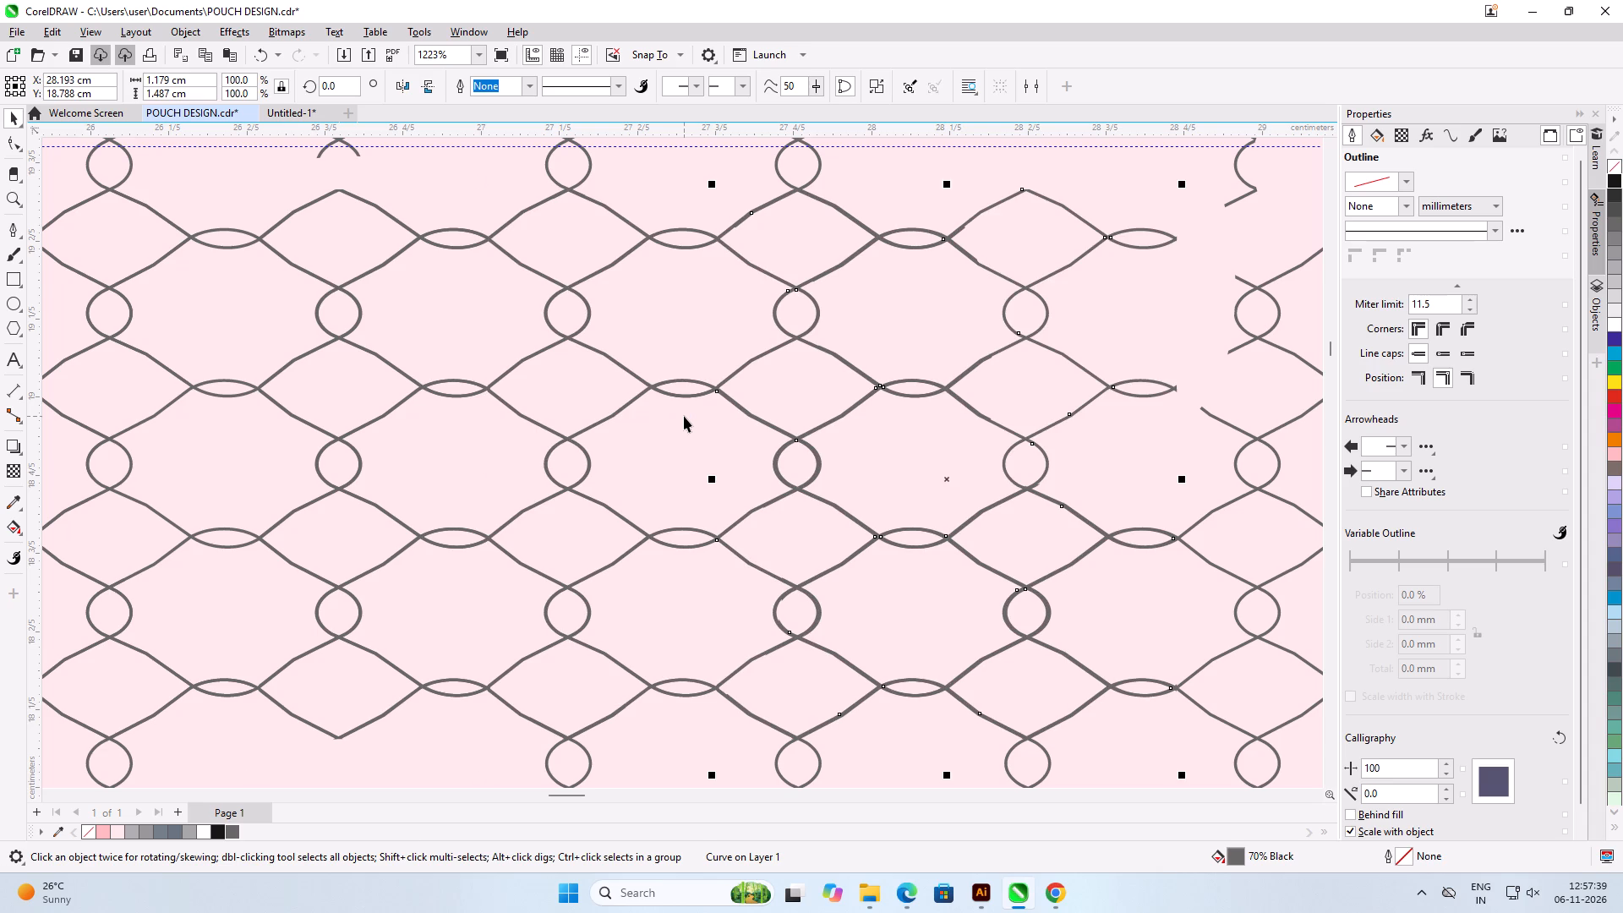
pyautogui.hotkey('ctrl', 'd')
# Select only the five lattice pieces of the row and place a copy of them straight above, at about X 27.607 cm, Y 19.973 cm.
pyautogui.scroll(-6, 564, 406)
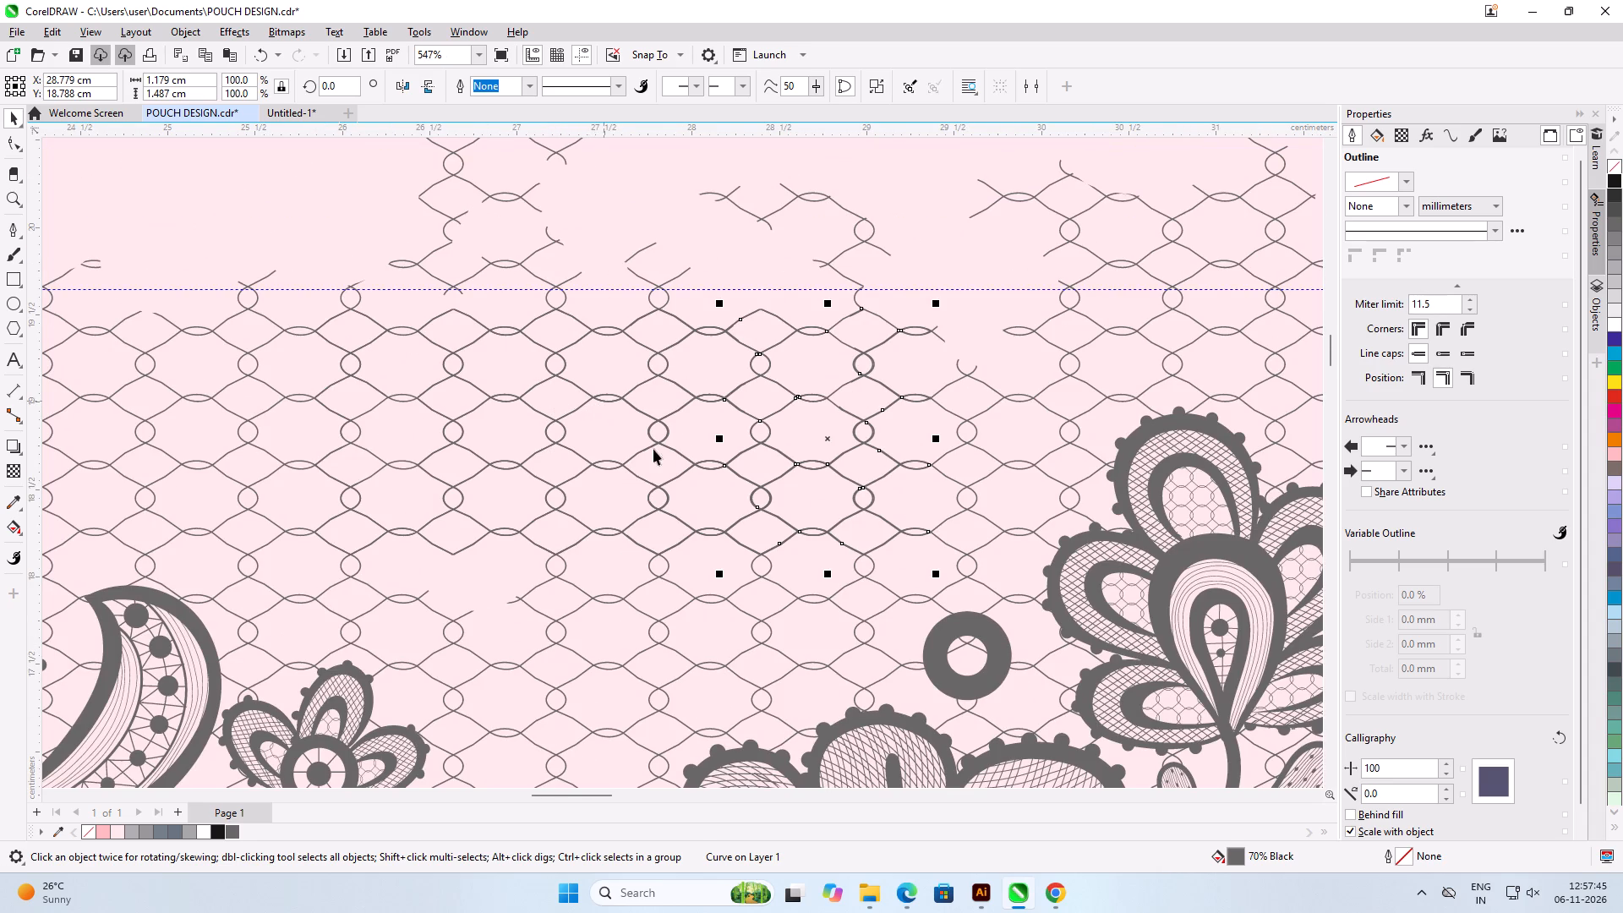
pyautogui.keyDown('shift'); pyautogui.click(702, 468); pyautogui.keyUp('shift')
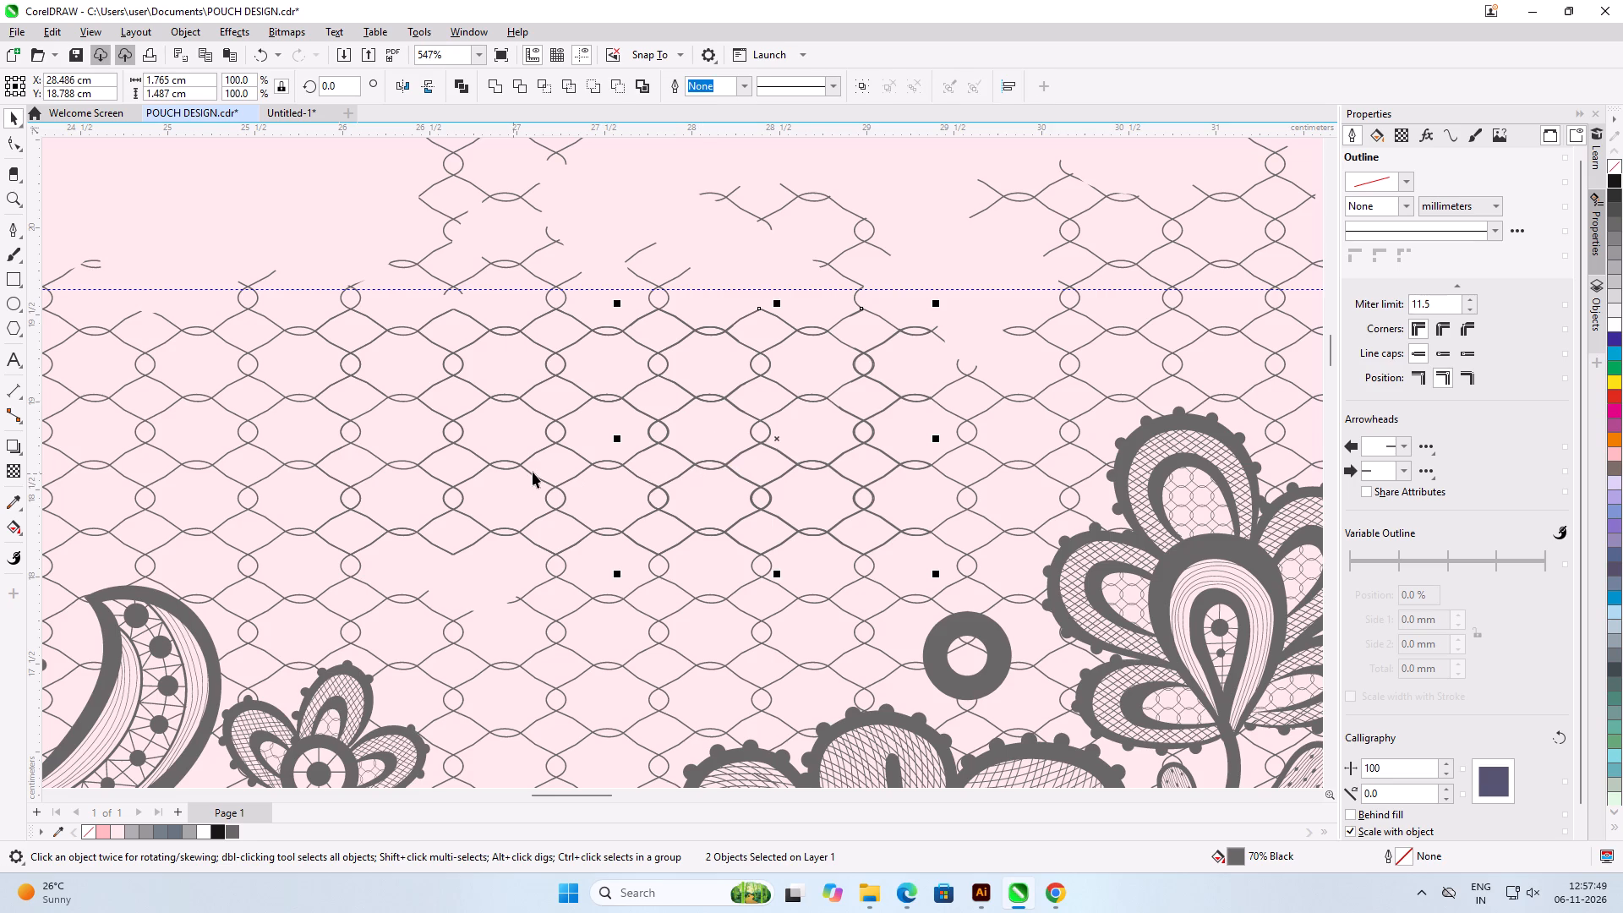
pyautogui.keyDown('shift'); pyautogui.click(533, 474); pyautogui.keyUp('shift')
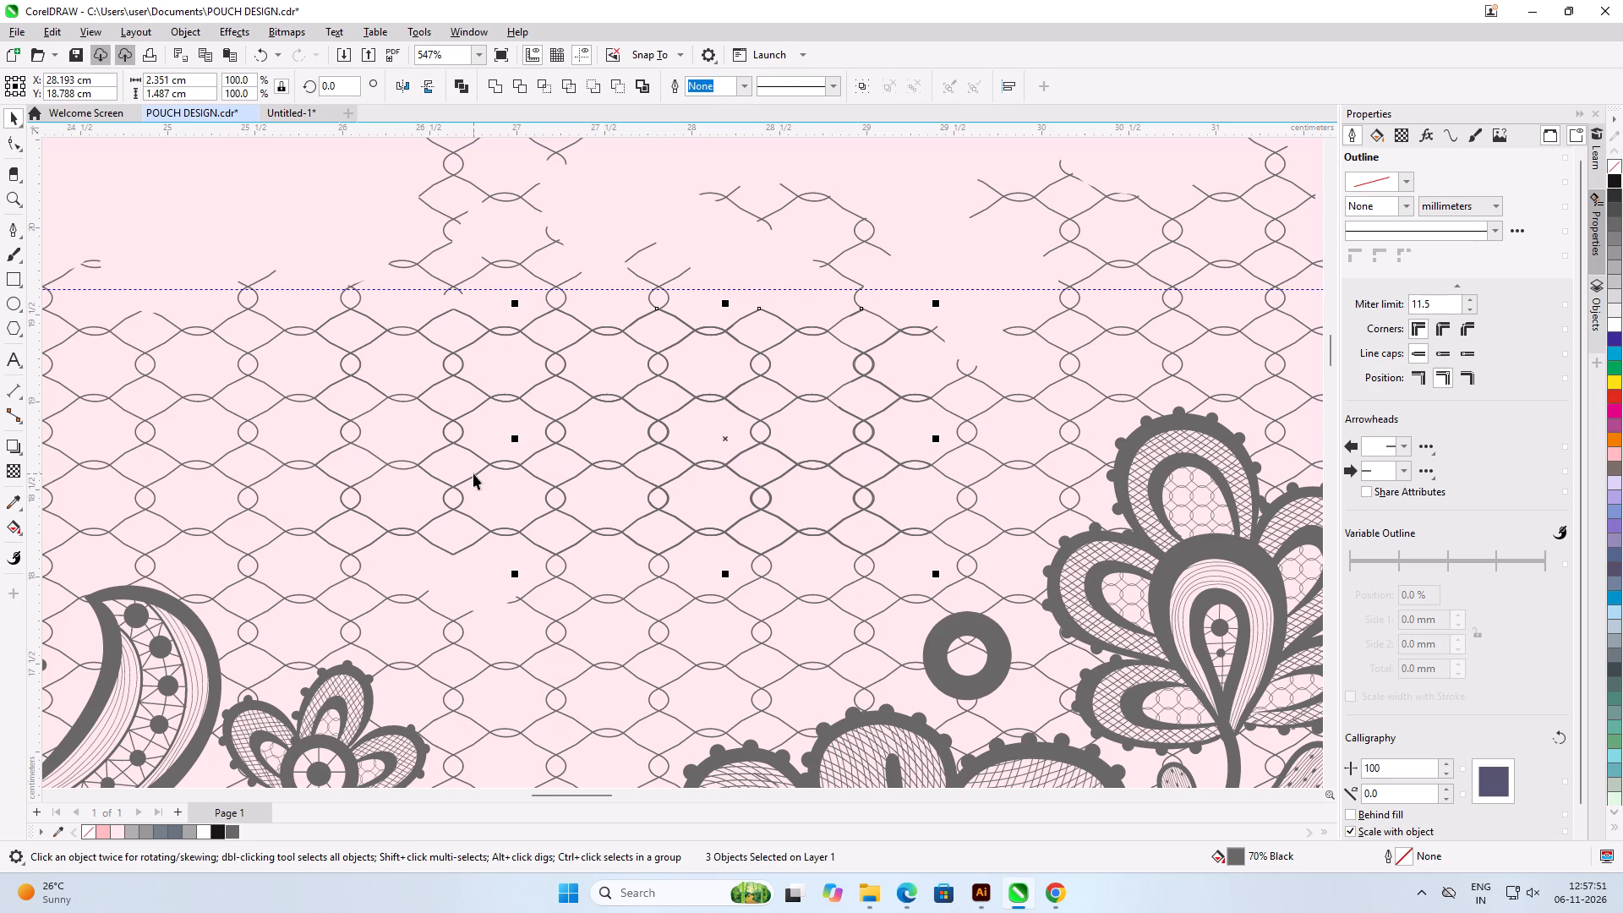
pyautogui.keyDown('shift'); pyautogui.click(473, 476); pyautogui.keyUp('shift')
pyautogui.keyDown('shift'); pyautogui.click(395, 468); pyautogui.keyUp('shift')
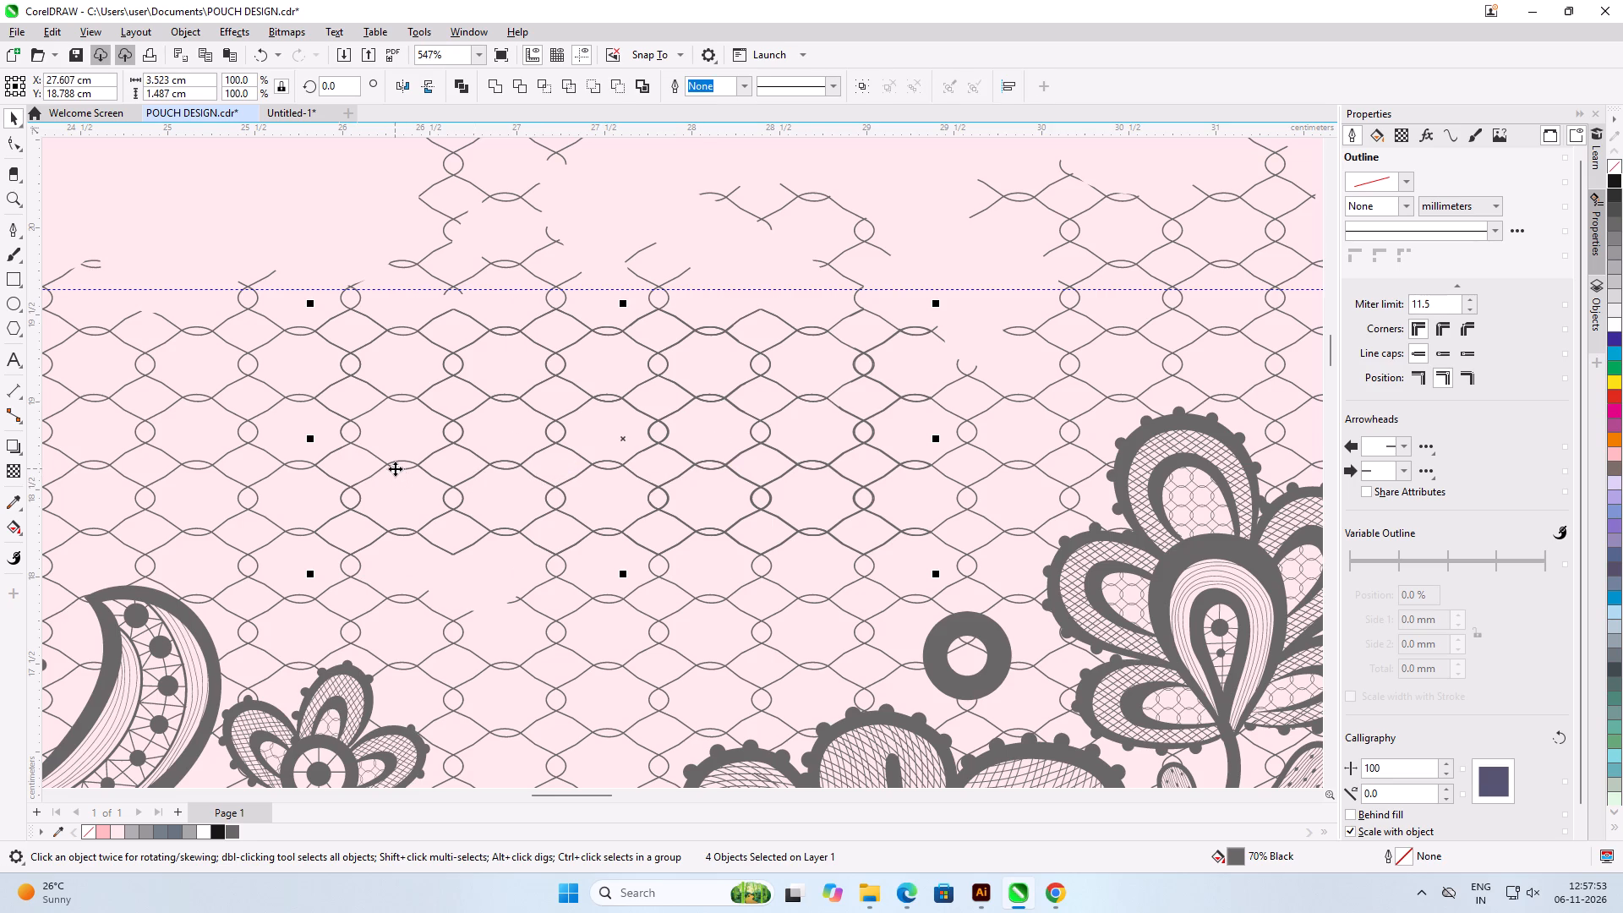
pyautogui.keyDown('shift'); pyautogui.click(294, 467); pyautogui.keyUp('shift')
pyautogui.keyDown('shift'); pyautogui.click(294, 467); pyautogui.keyUp('shift')
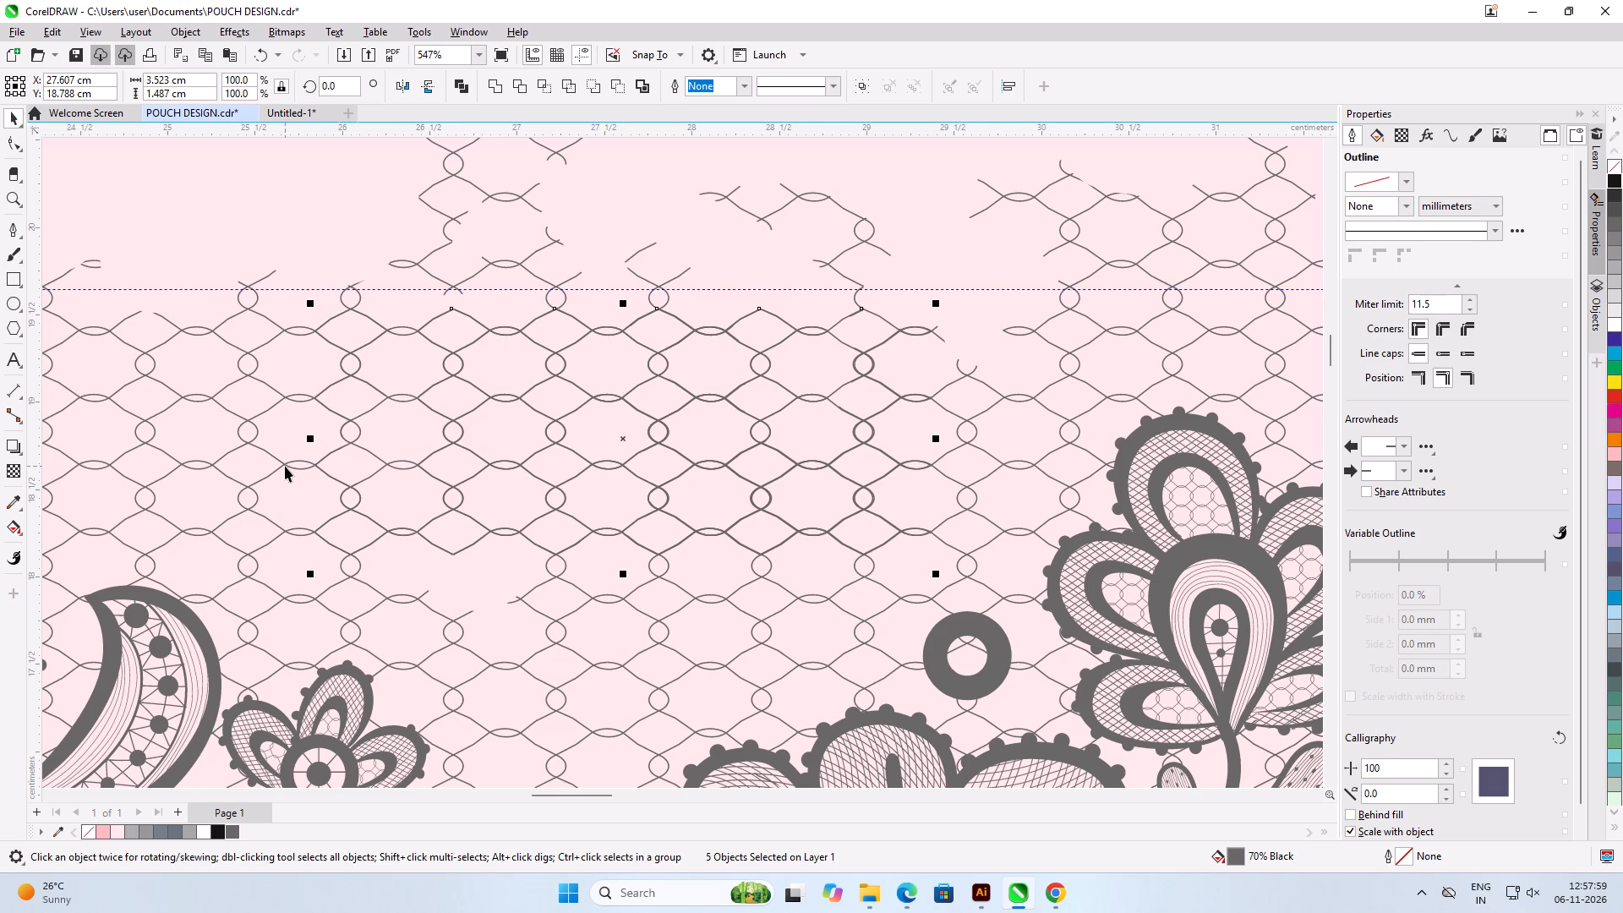
pyautogui.keyDown('shift'); pyautogui.click(285, 466); pyautogui.keyUp('shift')
pyautogui.keyDown('shift'); pyautogui.click(285, 466); pyautogui.keyUp('shift')
pyautogui.scroll(6, 284, 466)
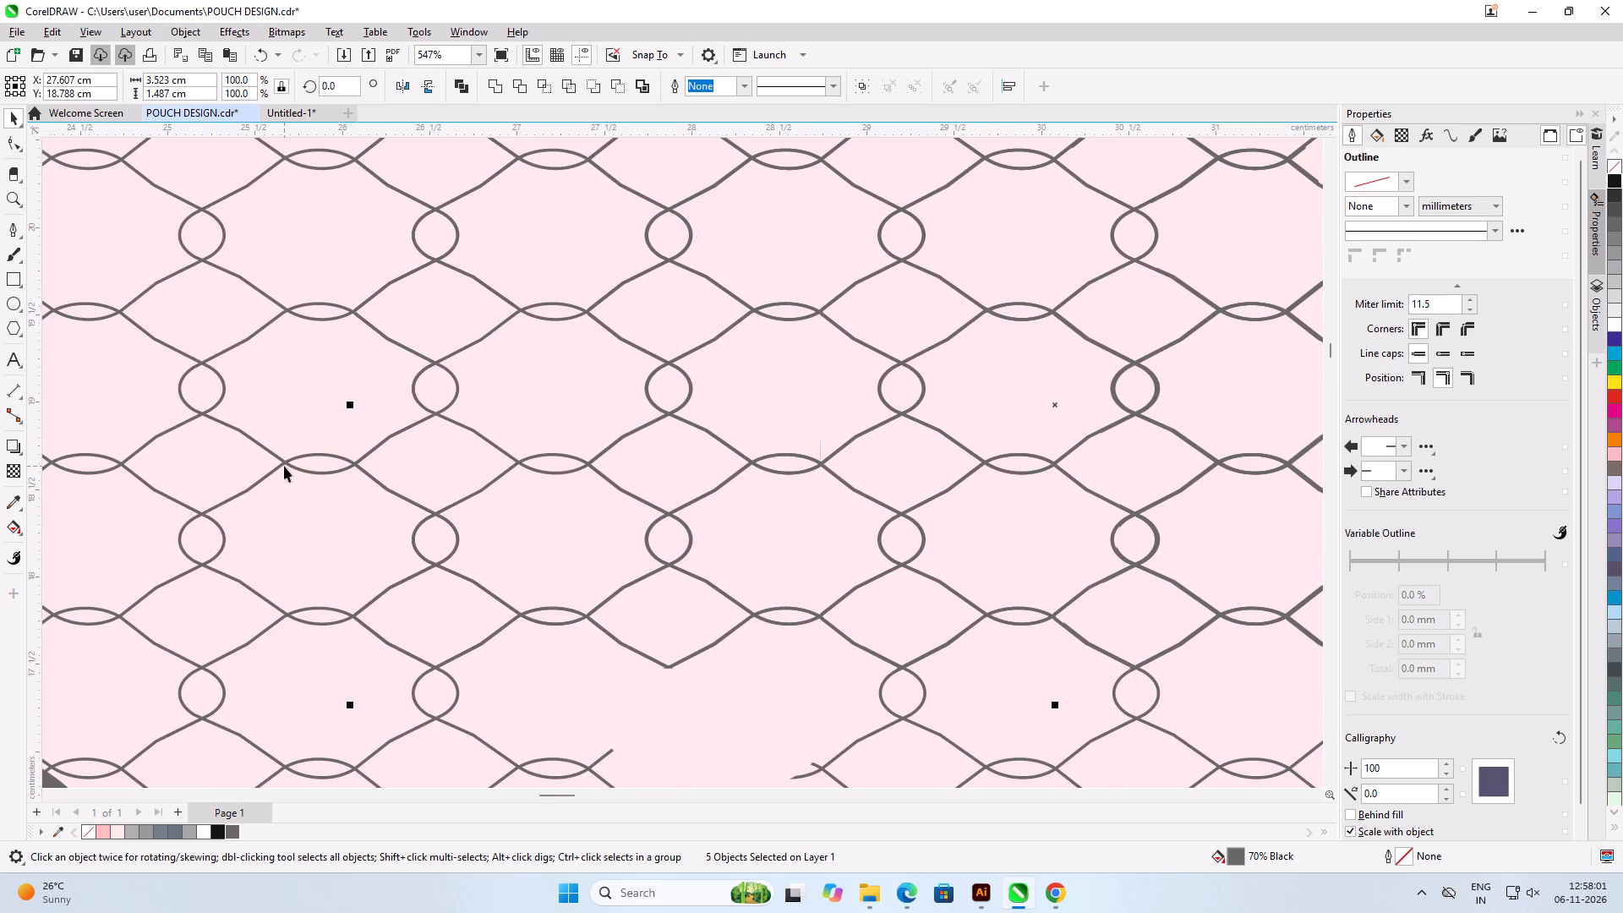
pyautogui.keyDown('shift'); pyautogui.click(288, 464); pyautogui.keyUp('shift')
pyautogui.scroll(-7, 355, 474)
pyautogui.scroll(2, 301, 476)
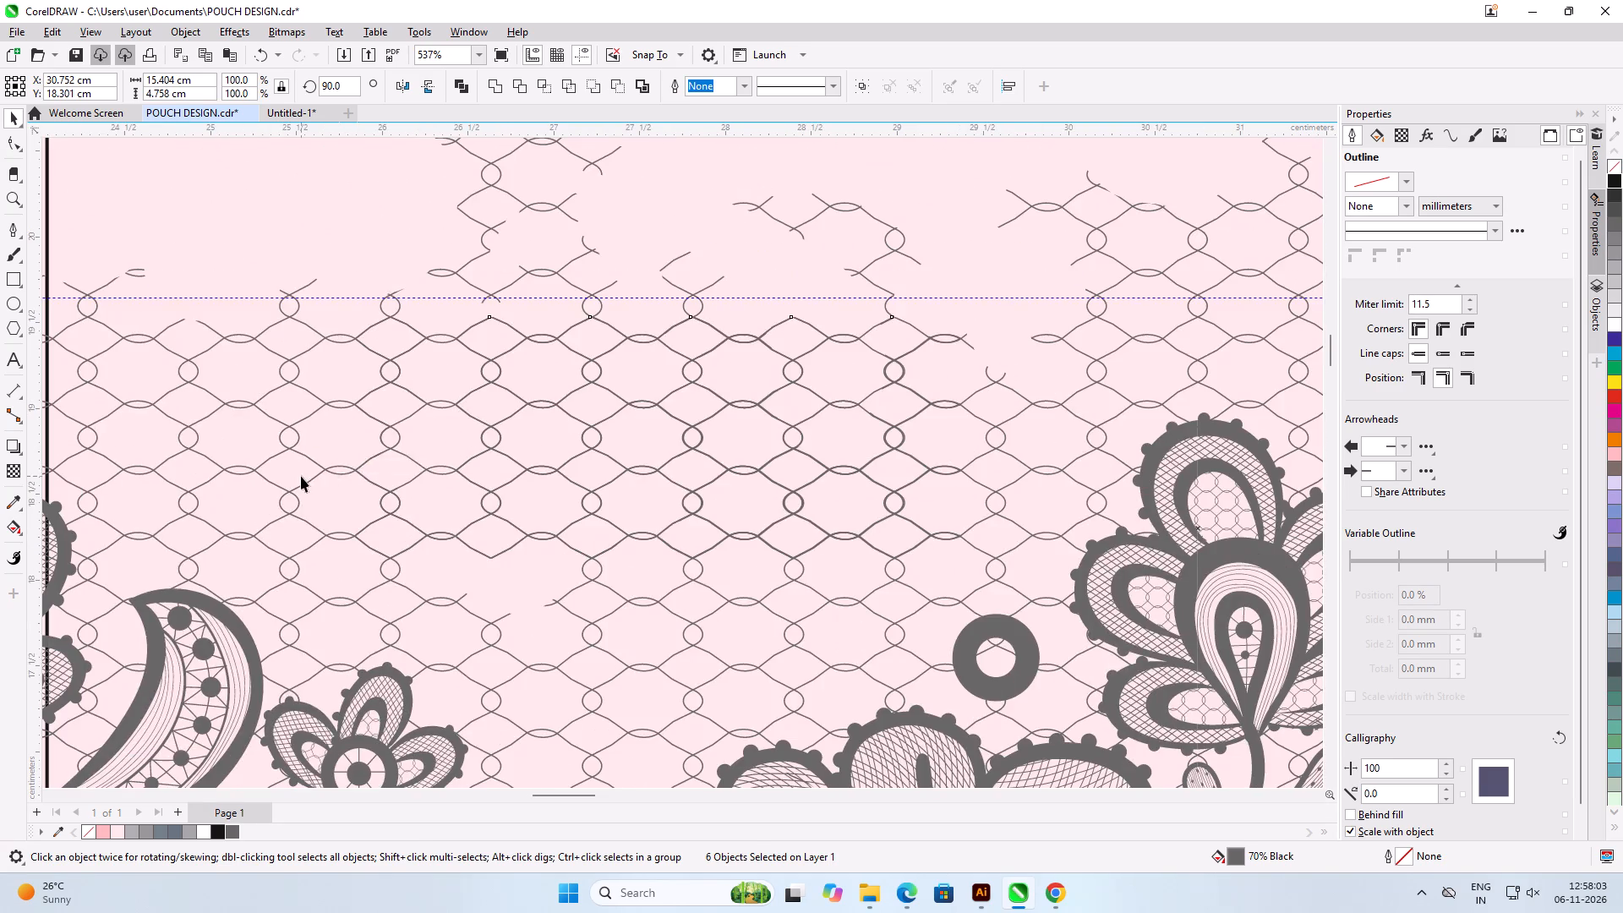
pyautogui.scroll(8, 301, 476)
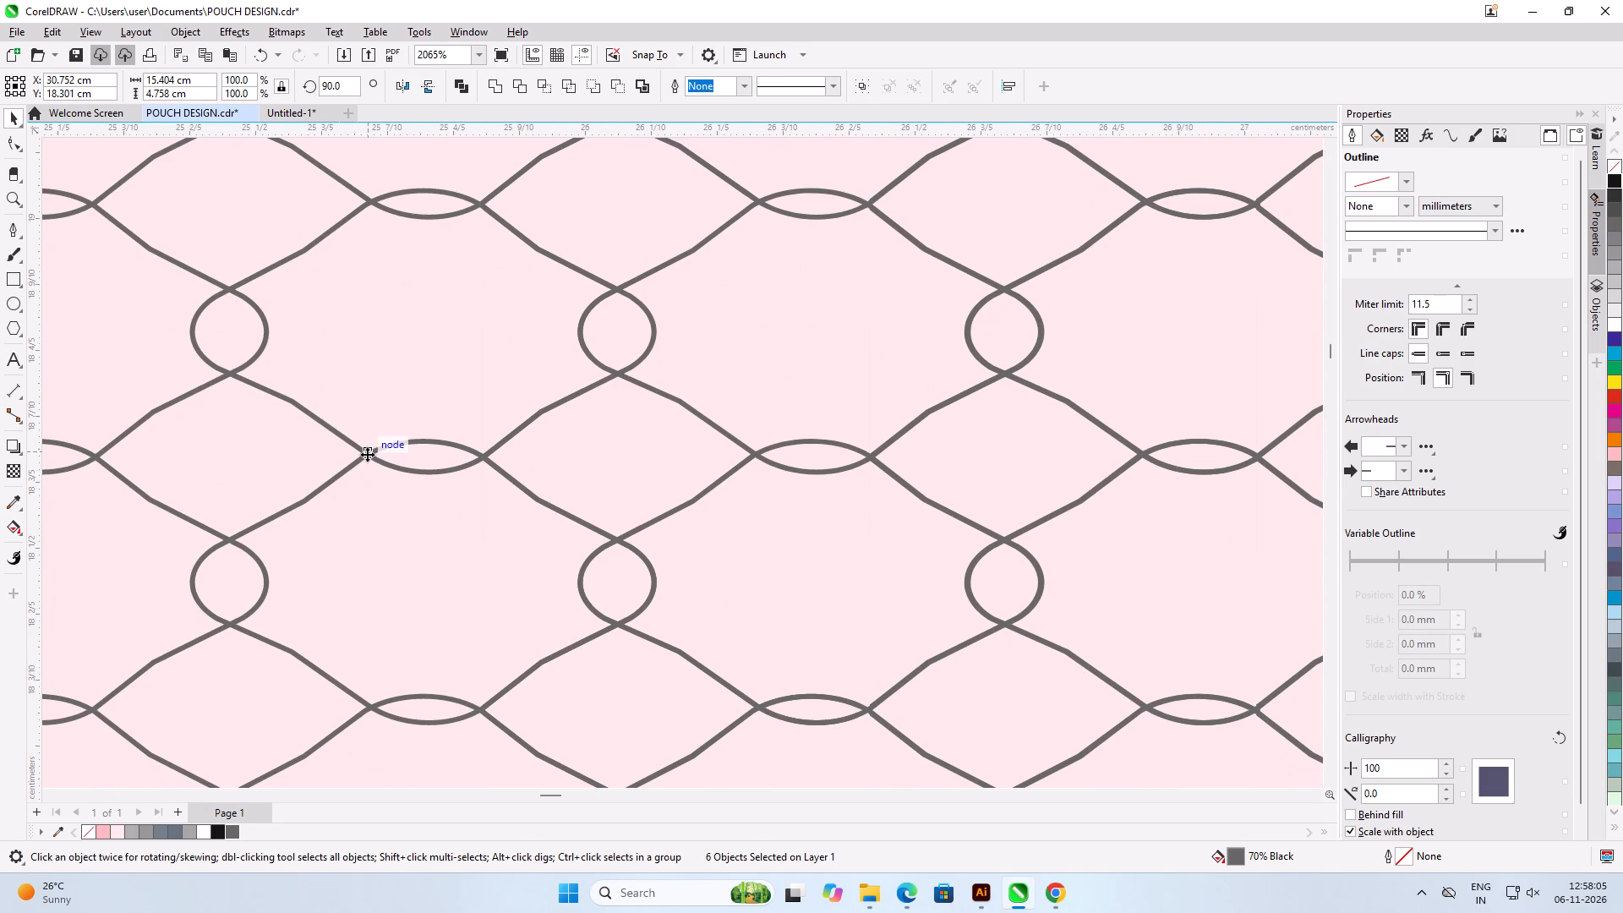
pyautogui.keyDown('shift'); pyautogui.click(367, 455); pyautogui.keyUp('shift')
pyautogui.scroll(-14, 339, 484)
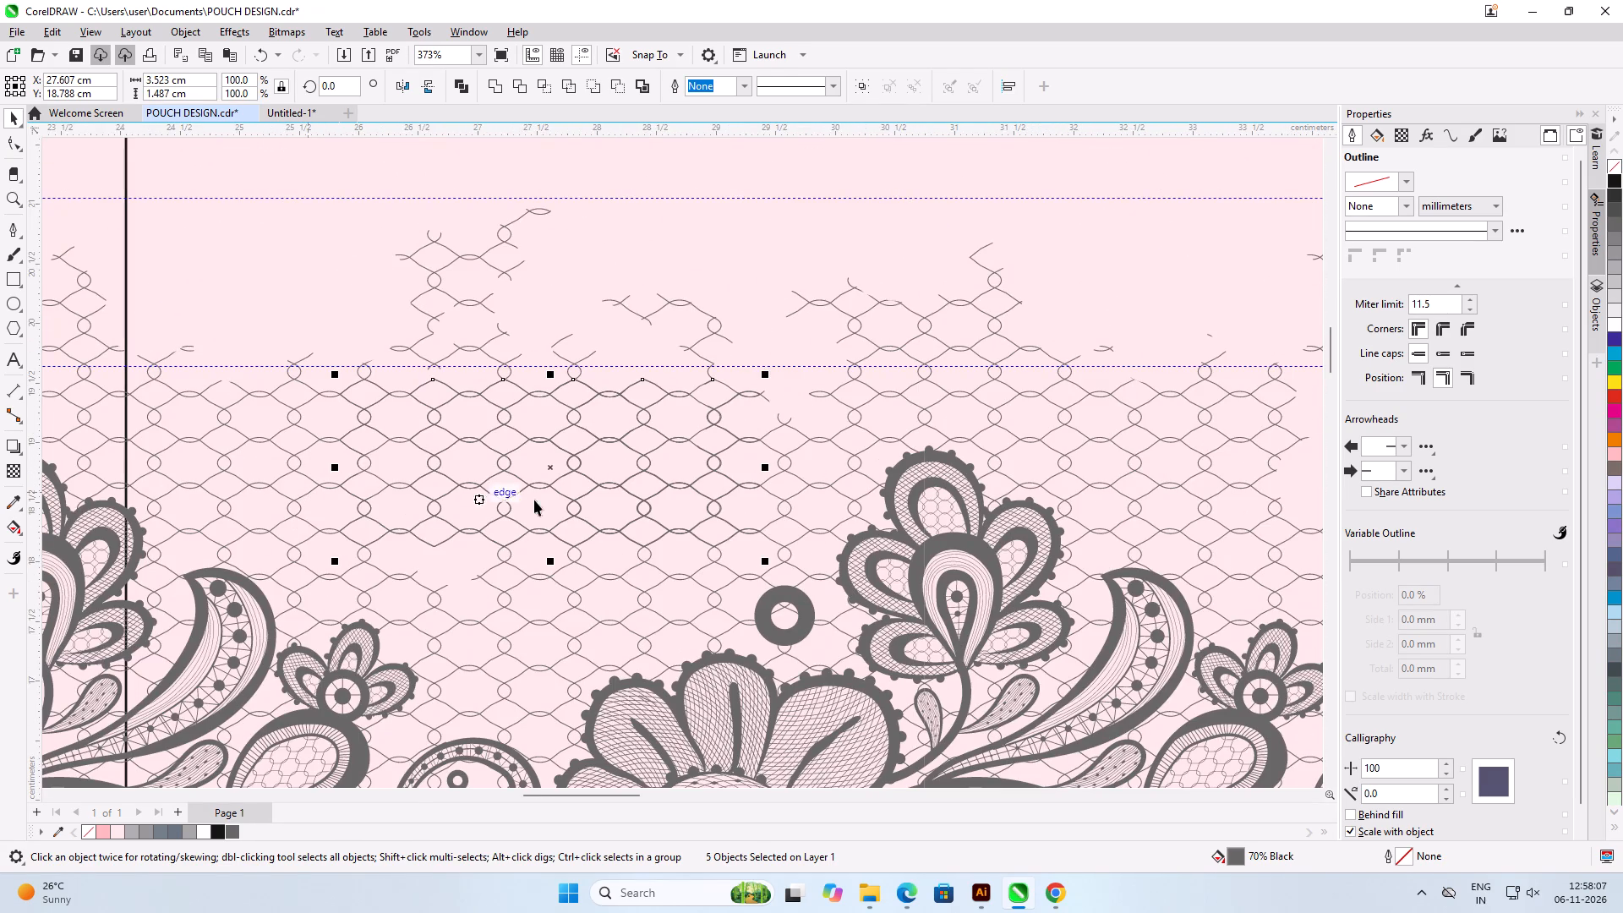
pyautogui.moveTo(677, 486); pyautogui.dragTo(677, 389)
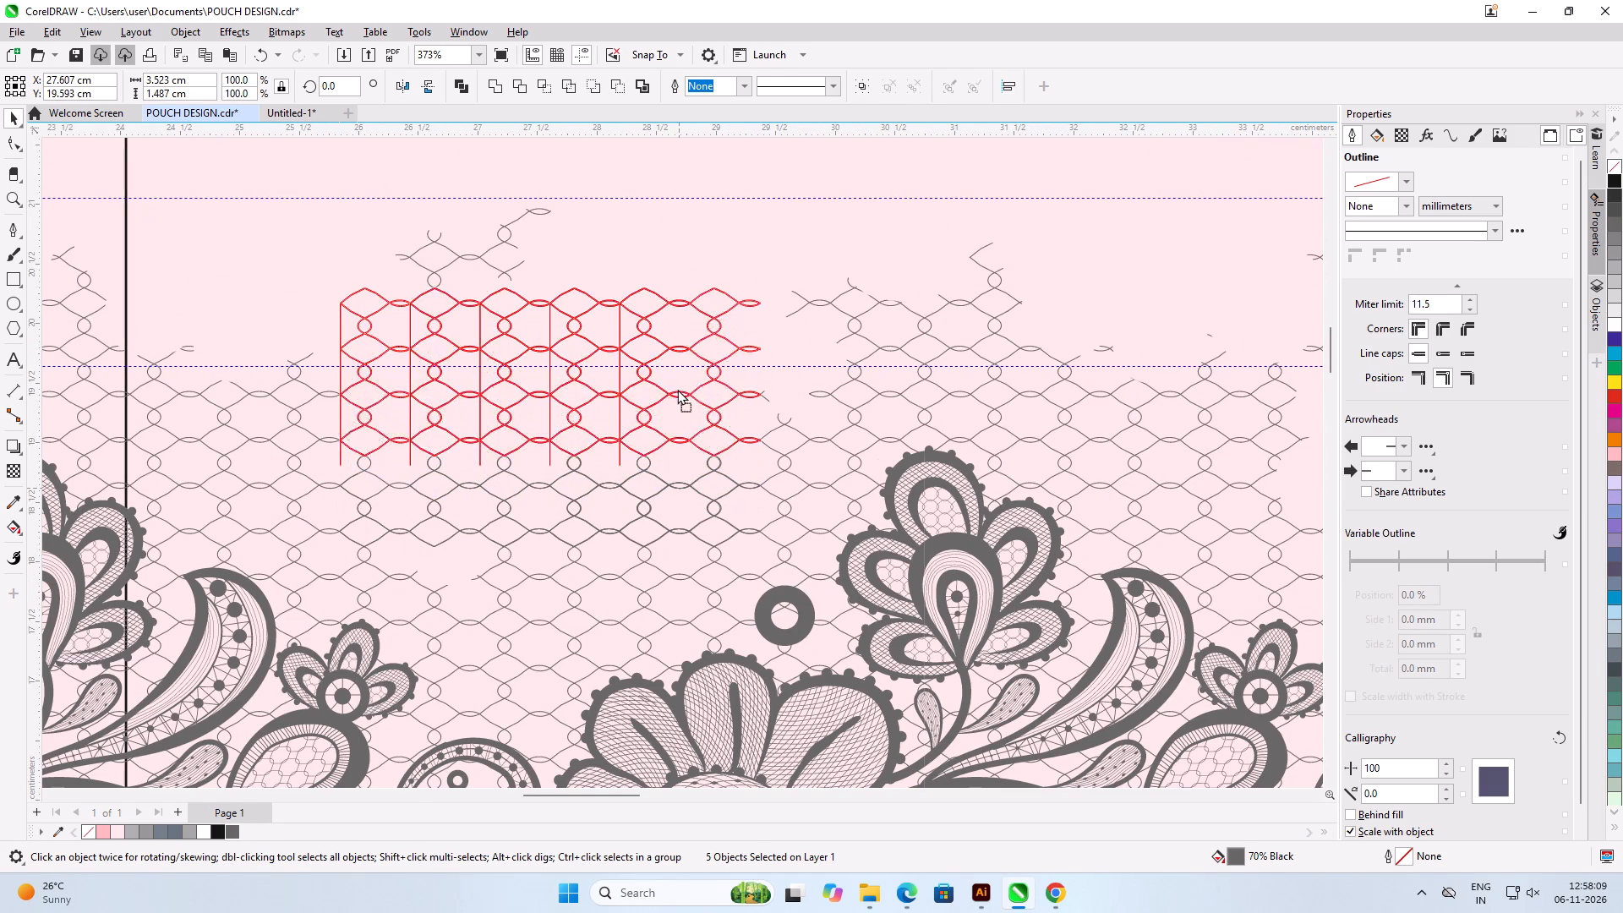
pyautogui.moveTo(677, 389); pyautogui.dragTo(678, 299)
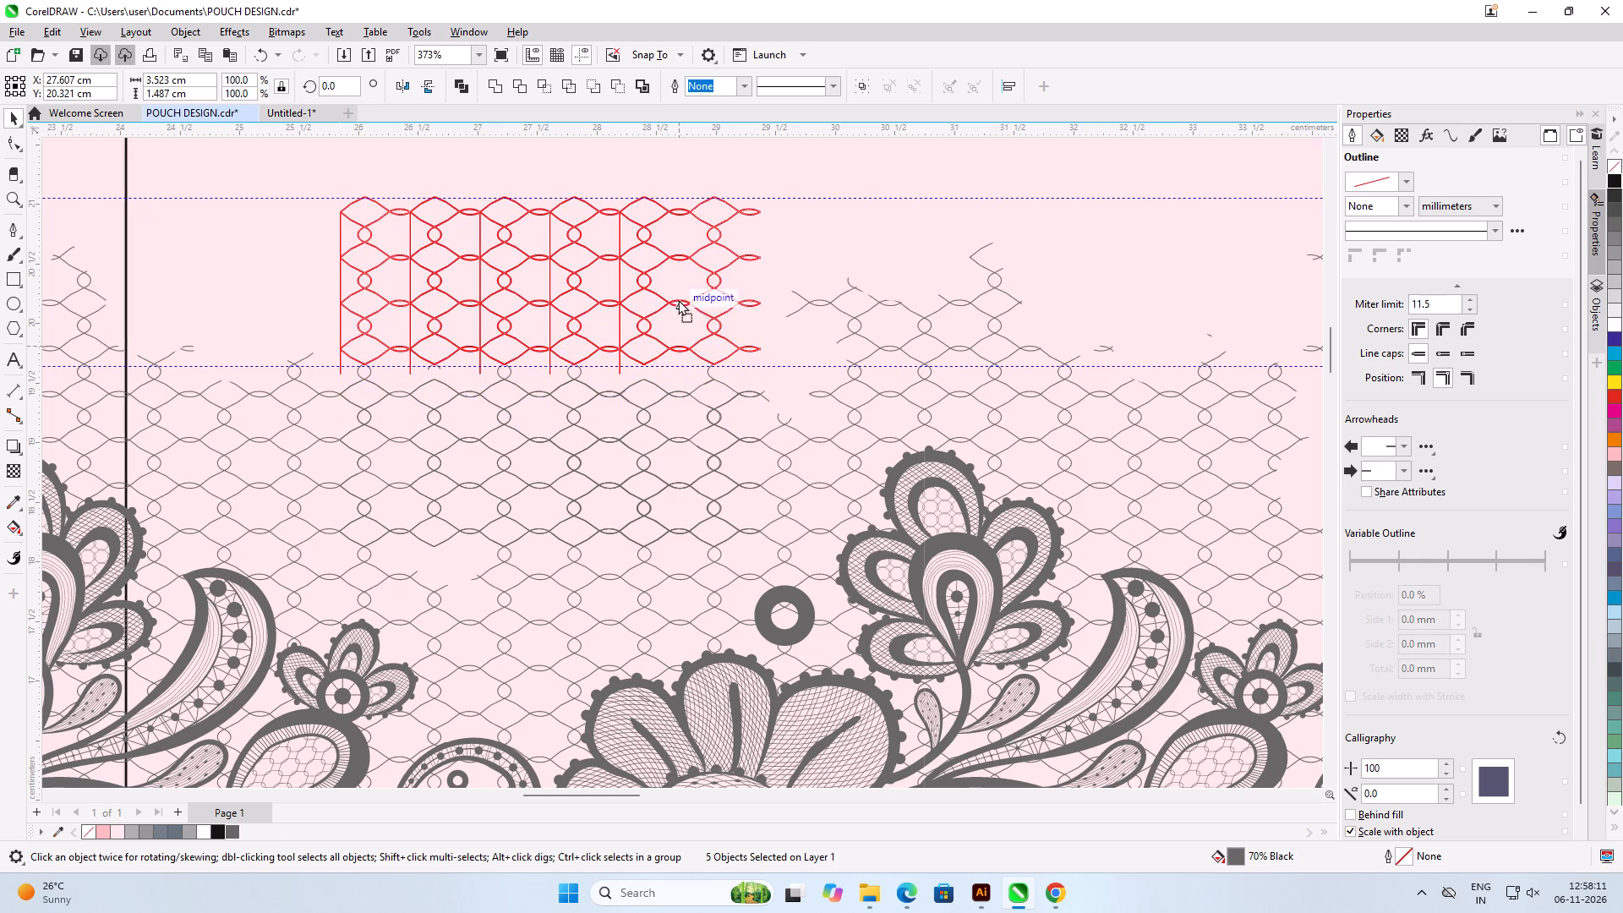
pyautogui.moveTo(678, 299); pyautogui.dragTo(677, 350)
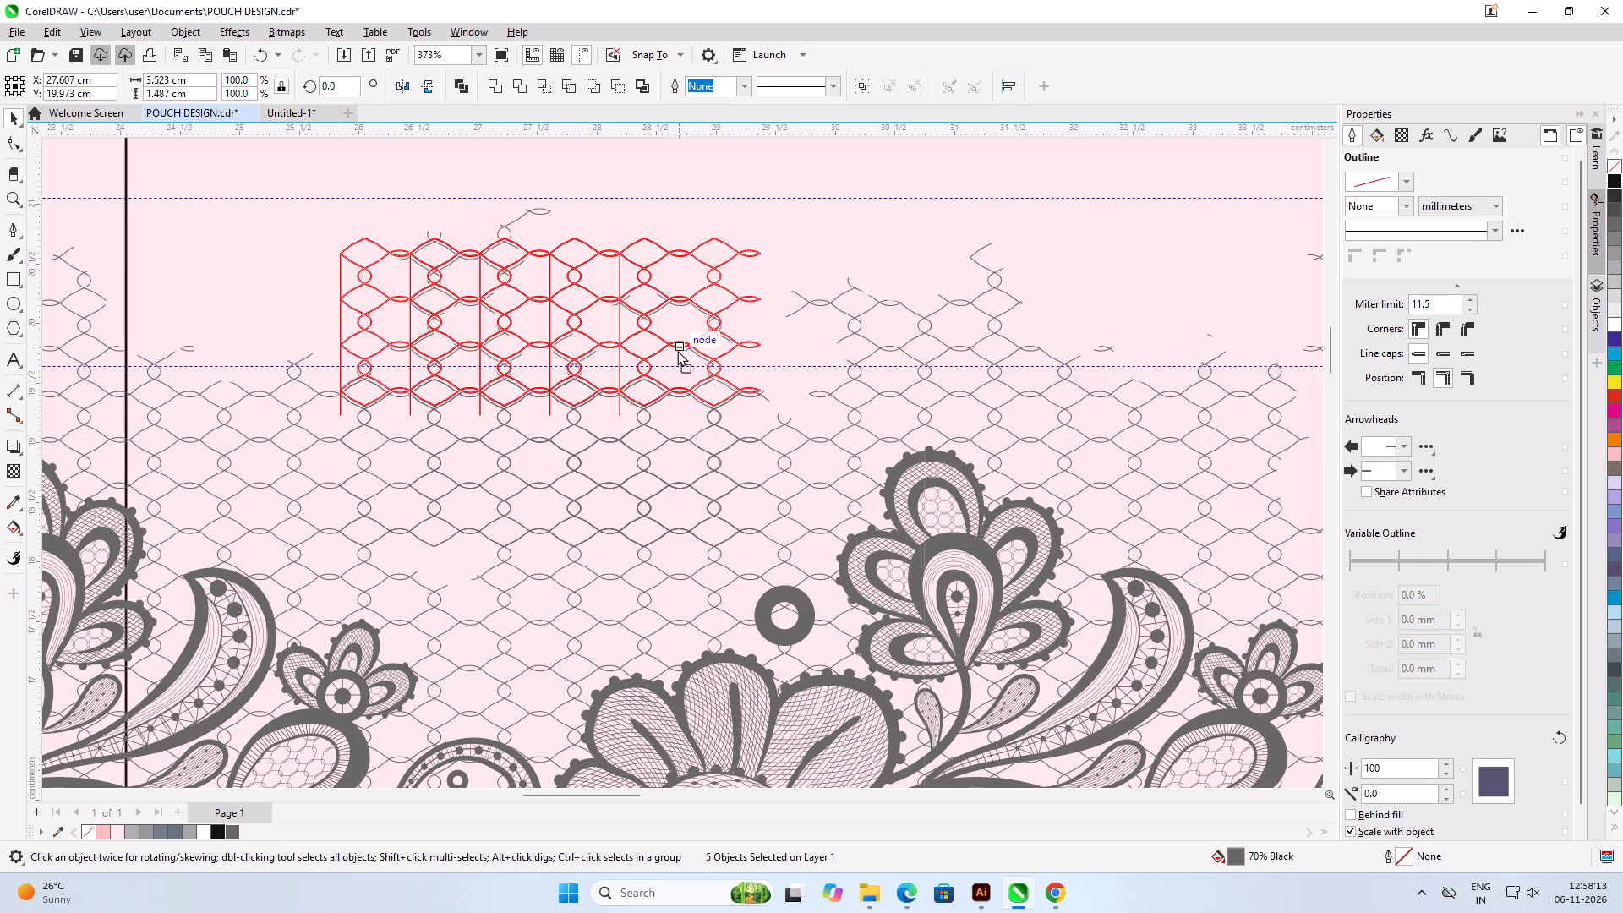
pyautogui.moveTo(677, 350); pyautogui.dragTo(677, 351)
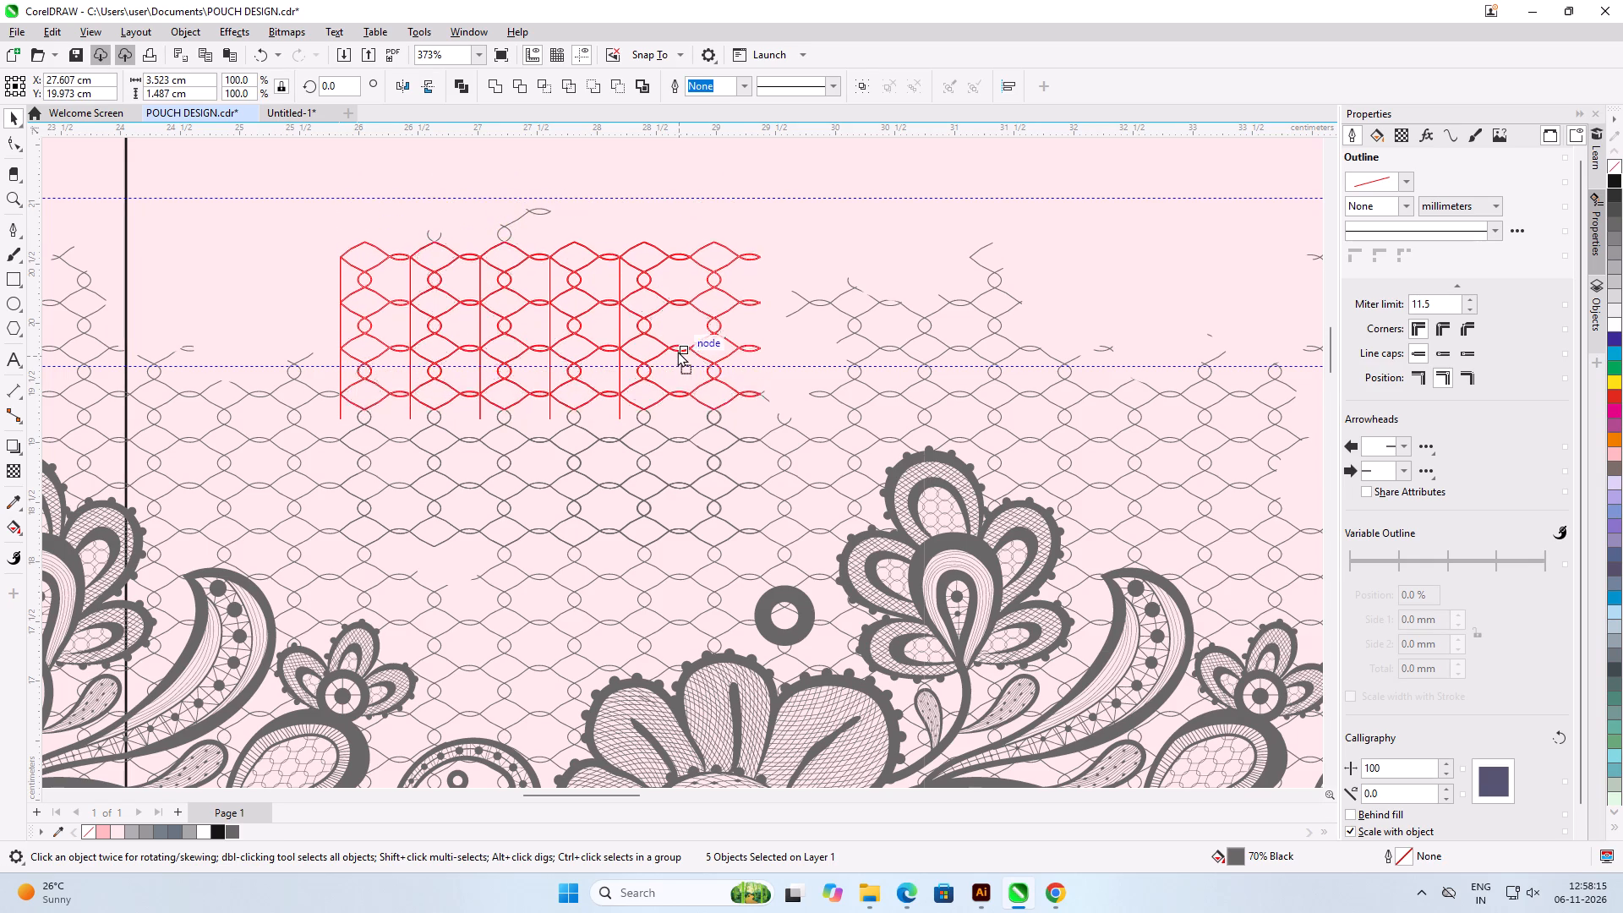
pyautogui.moveTo(677, 351); pyautogui.dragTo(679, 350)
pyautogui.keyDown('shift'); pyautogui.rightClick(679, 350); pyautogui.keyUp('shift')
# Nudge the copied lattice row down to Y 19.933 cm so its strands meet the row below.
pyautogui.scroll(13, 573, 384)
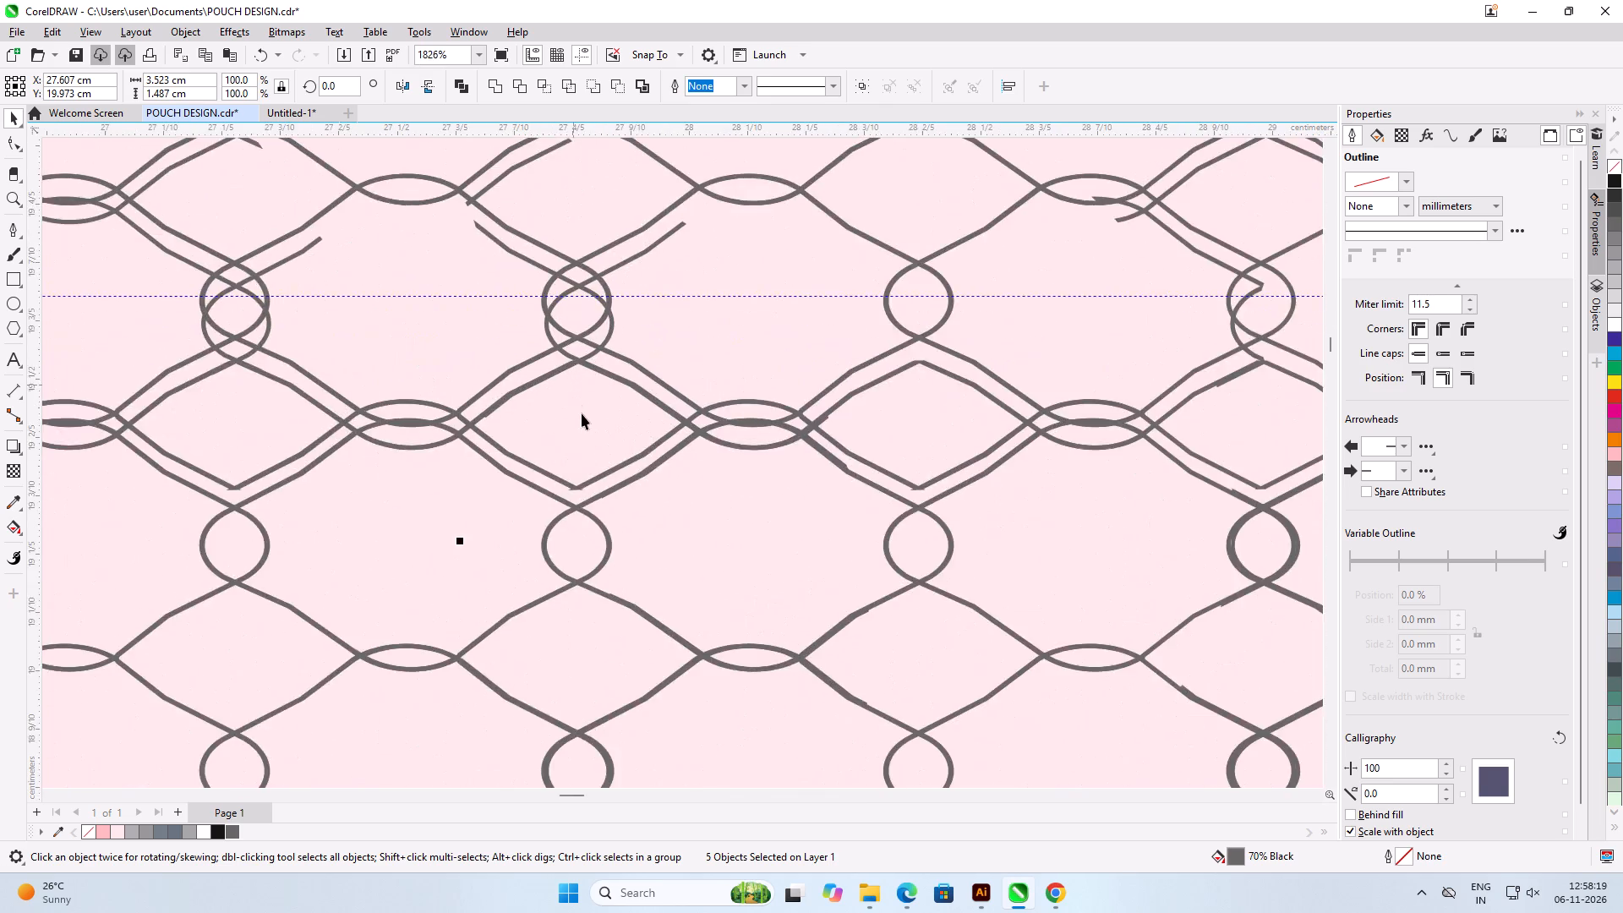
pyautogui.scroll(5, 582, 413)
pyautogui.press('Down')
pyautogui.press('Down')
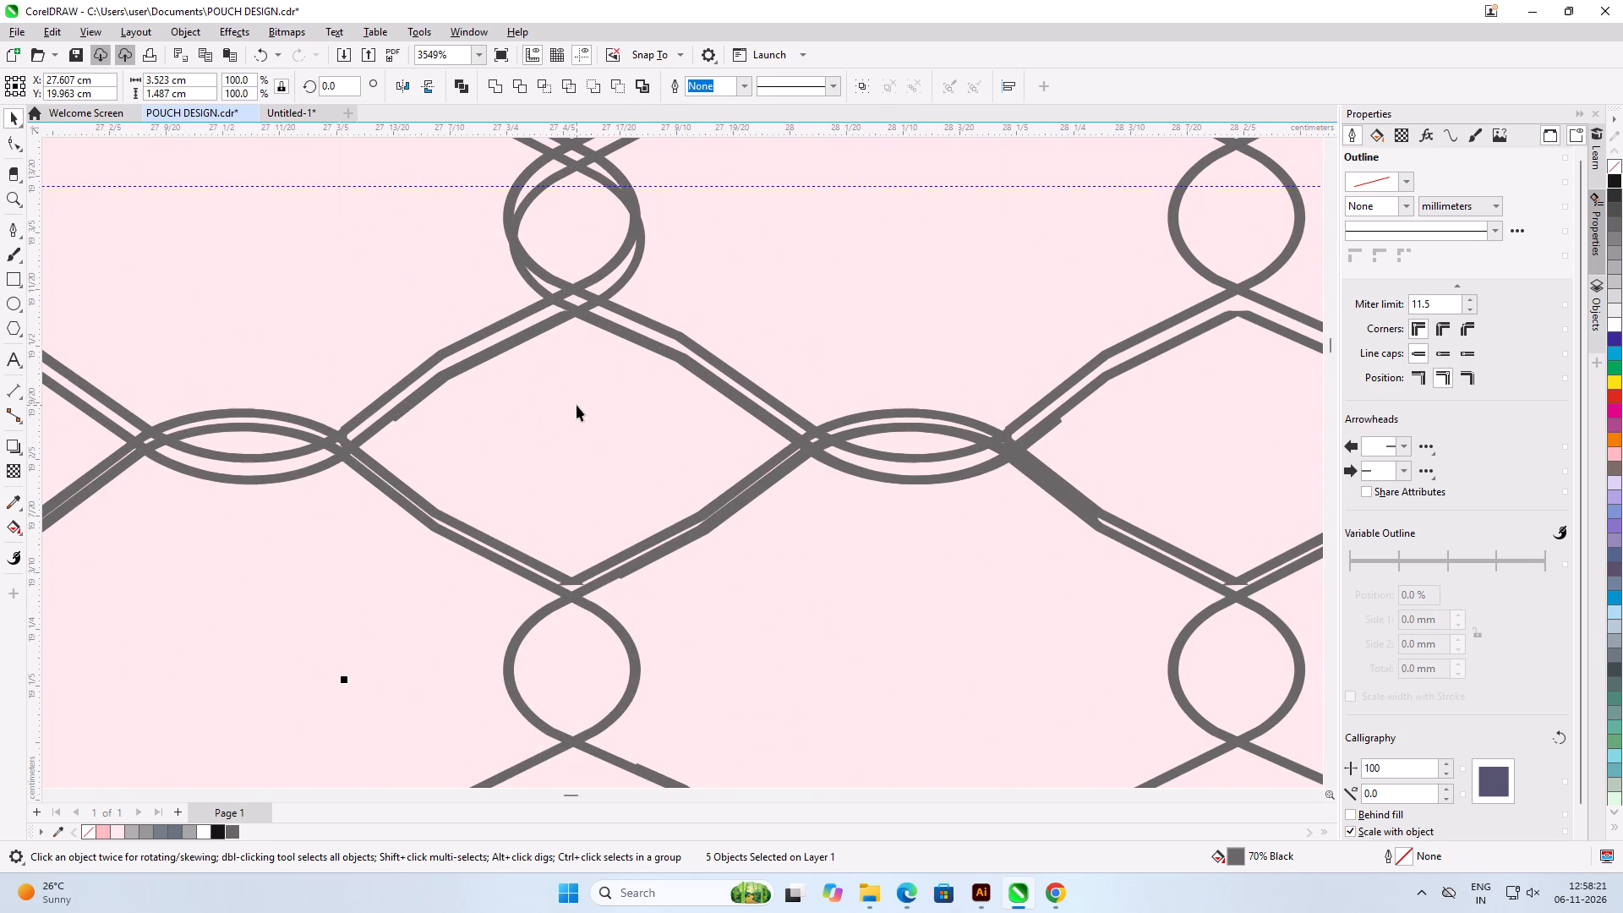
pyautogui.press('Down')
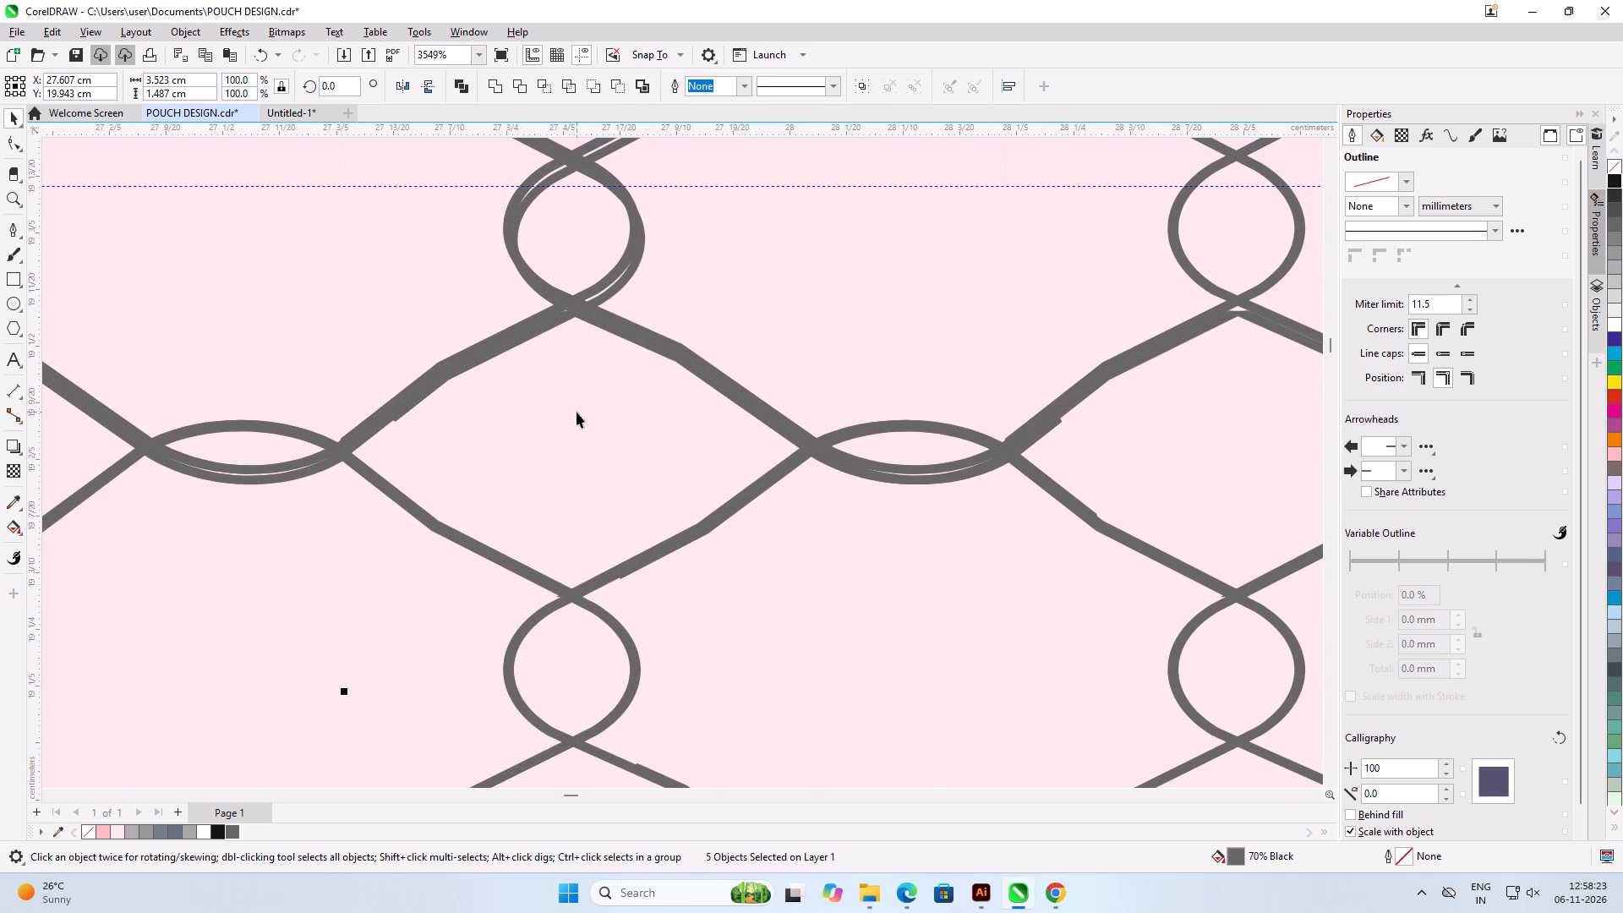
pyautogui.press('Down')
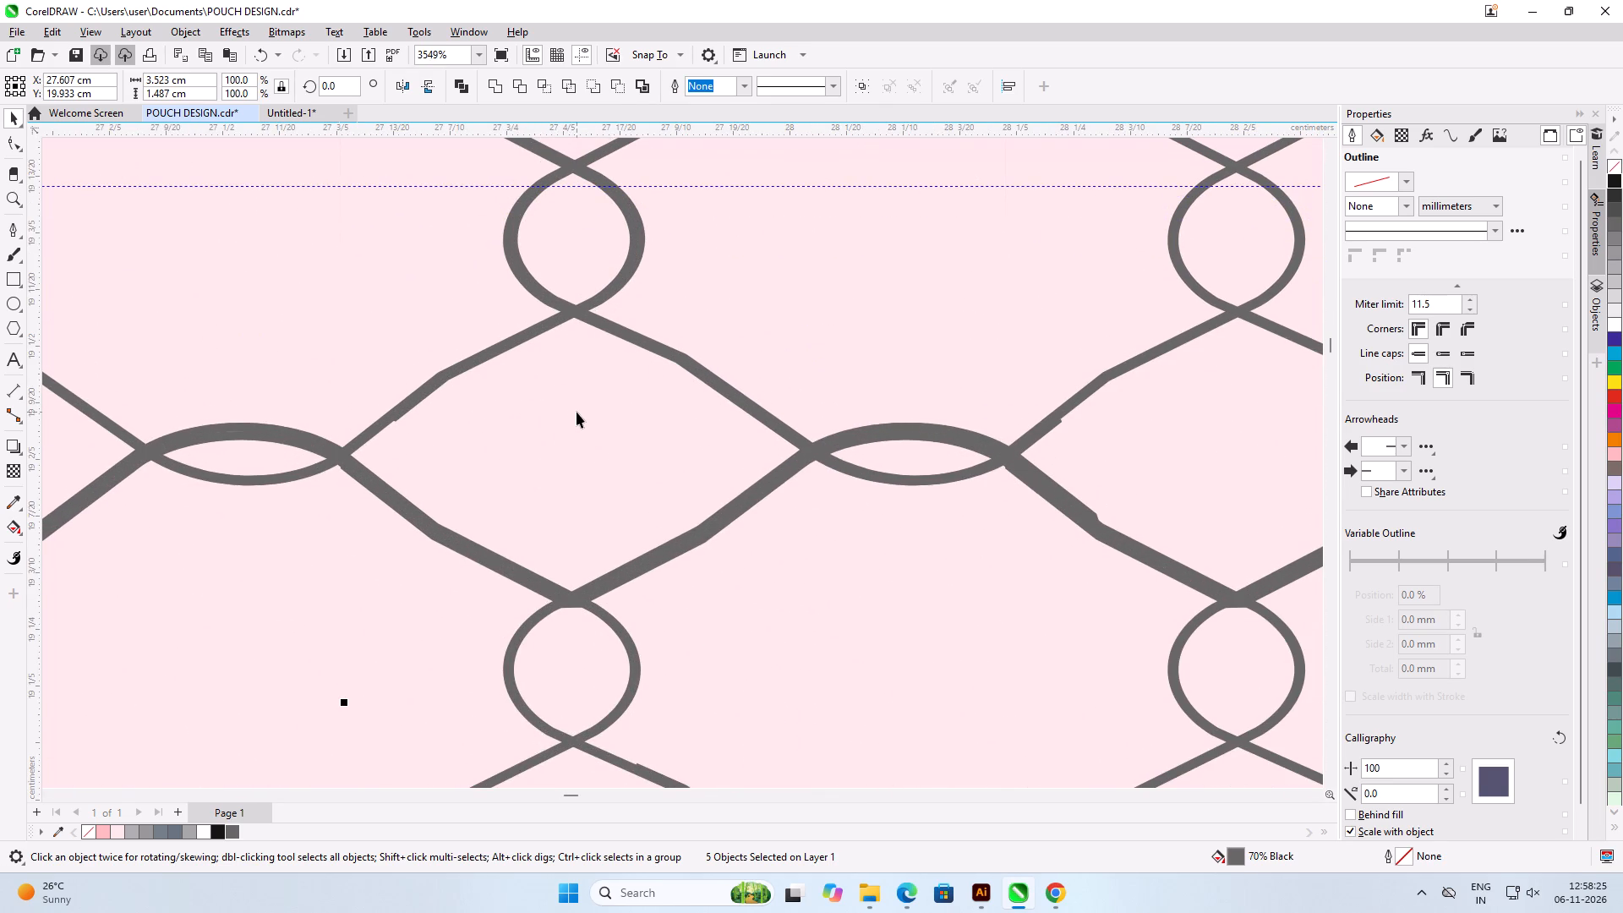
pyautogui.scroll(-9, 620, 413)
pyautogui.scroll(6, 601, 435)
pyautogui.scroll(1, 391, 440)
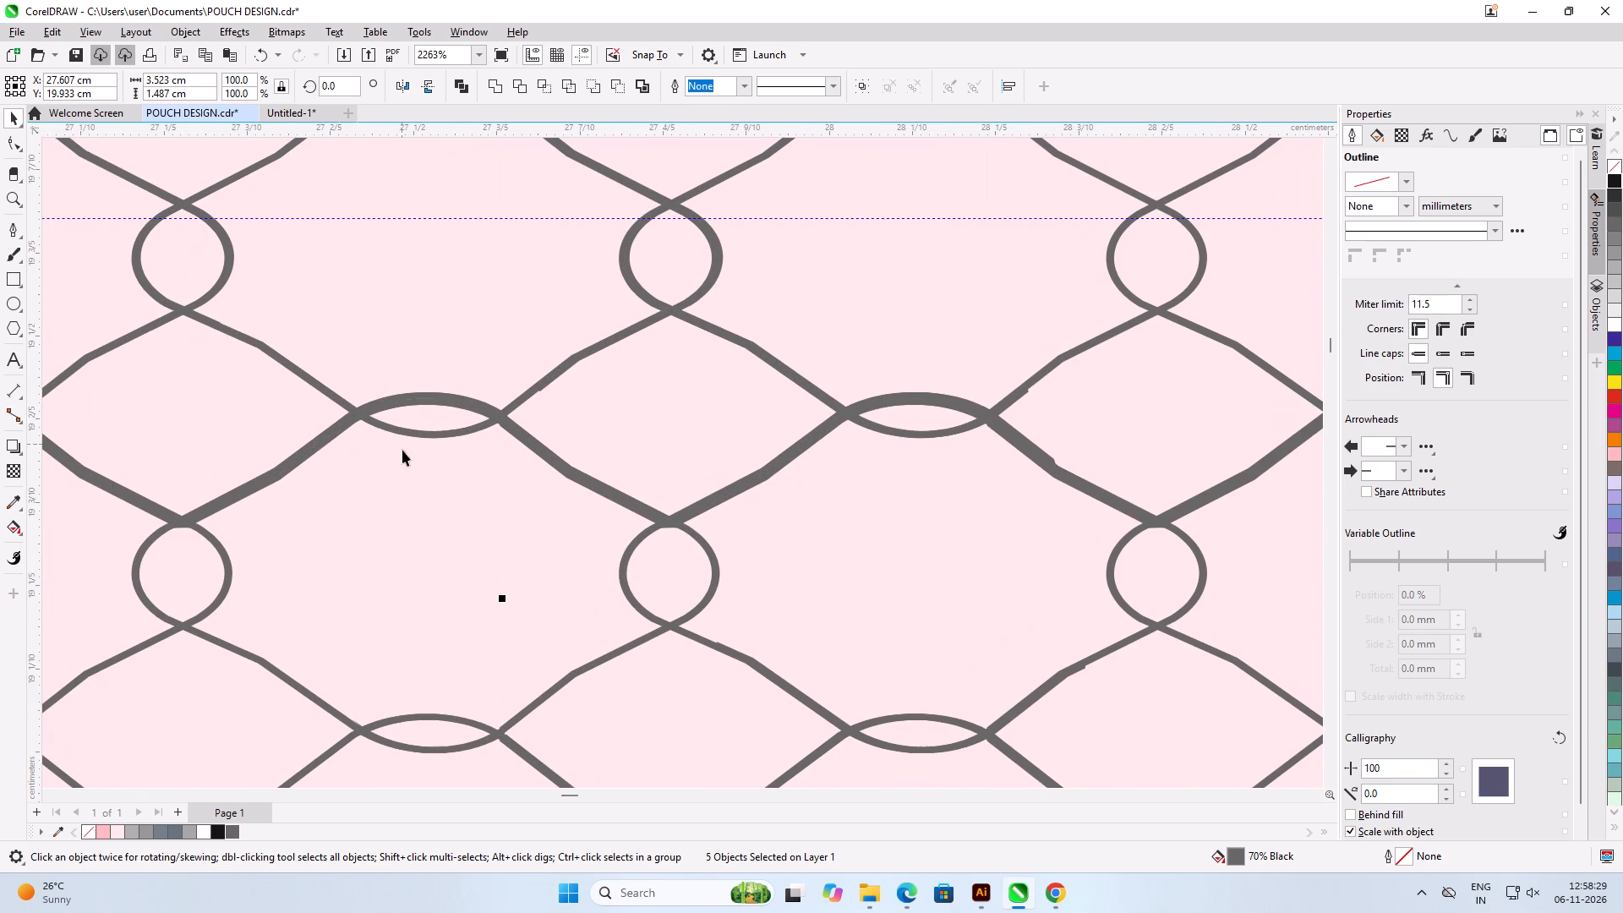
# Delete the two rightmost lattice pieces from the lower row, centred at about X 28.193 cm and X 28.779 cm.
pyautogui.click(407, 483)
pyautogui.click(708, 545)
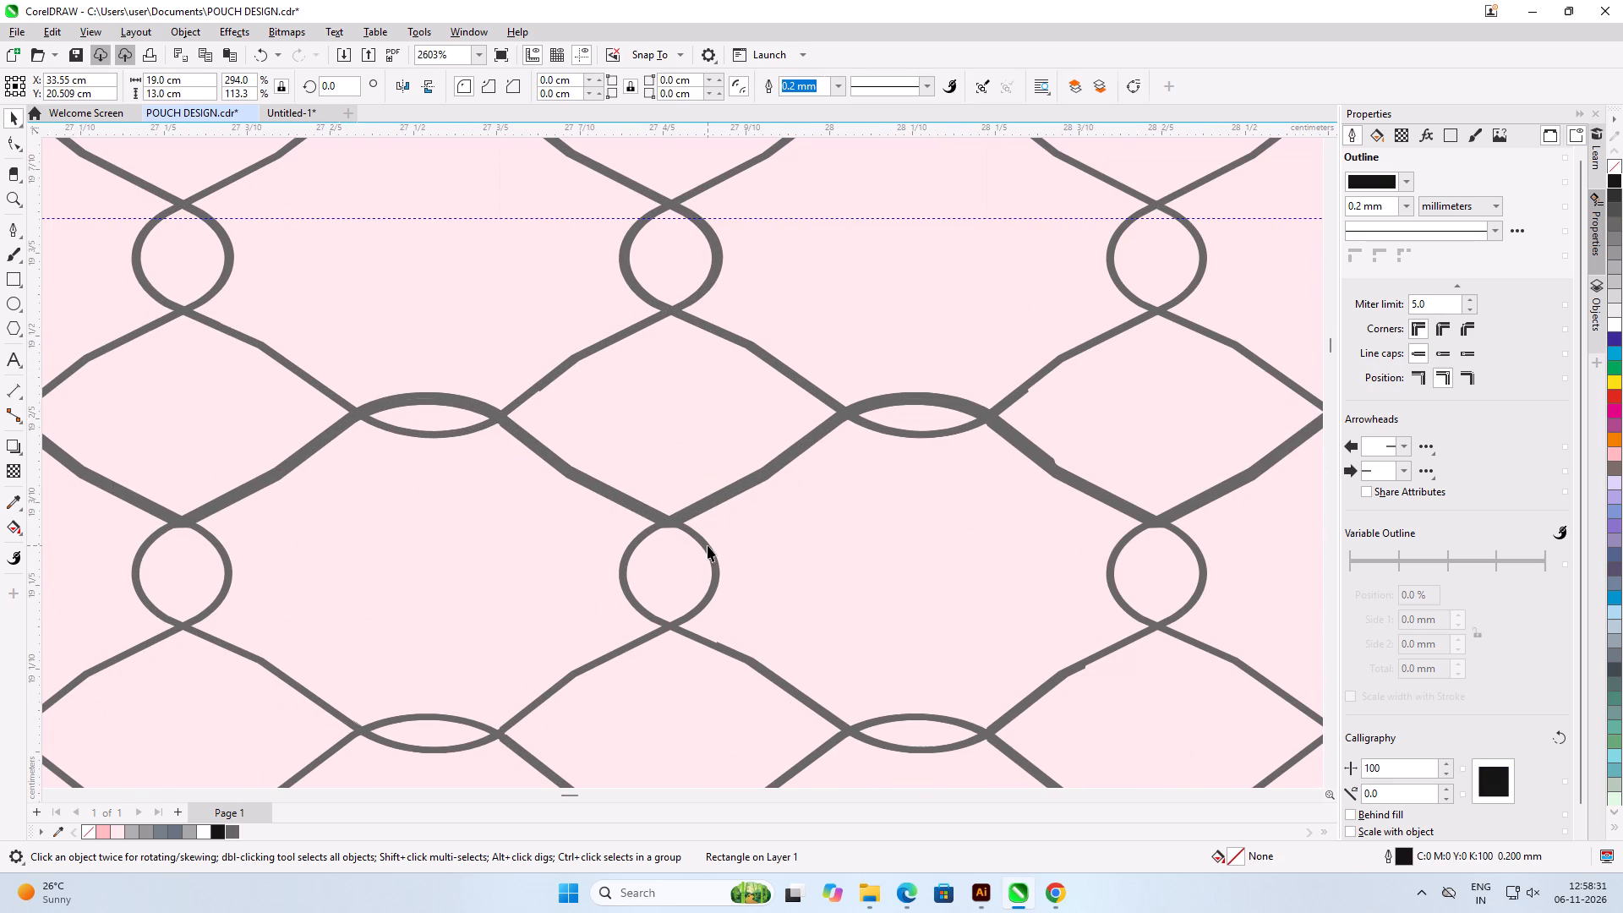
pyautogui.press('Up')
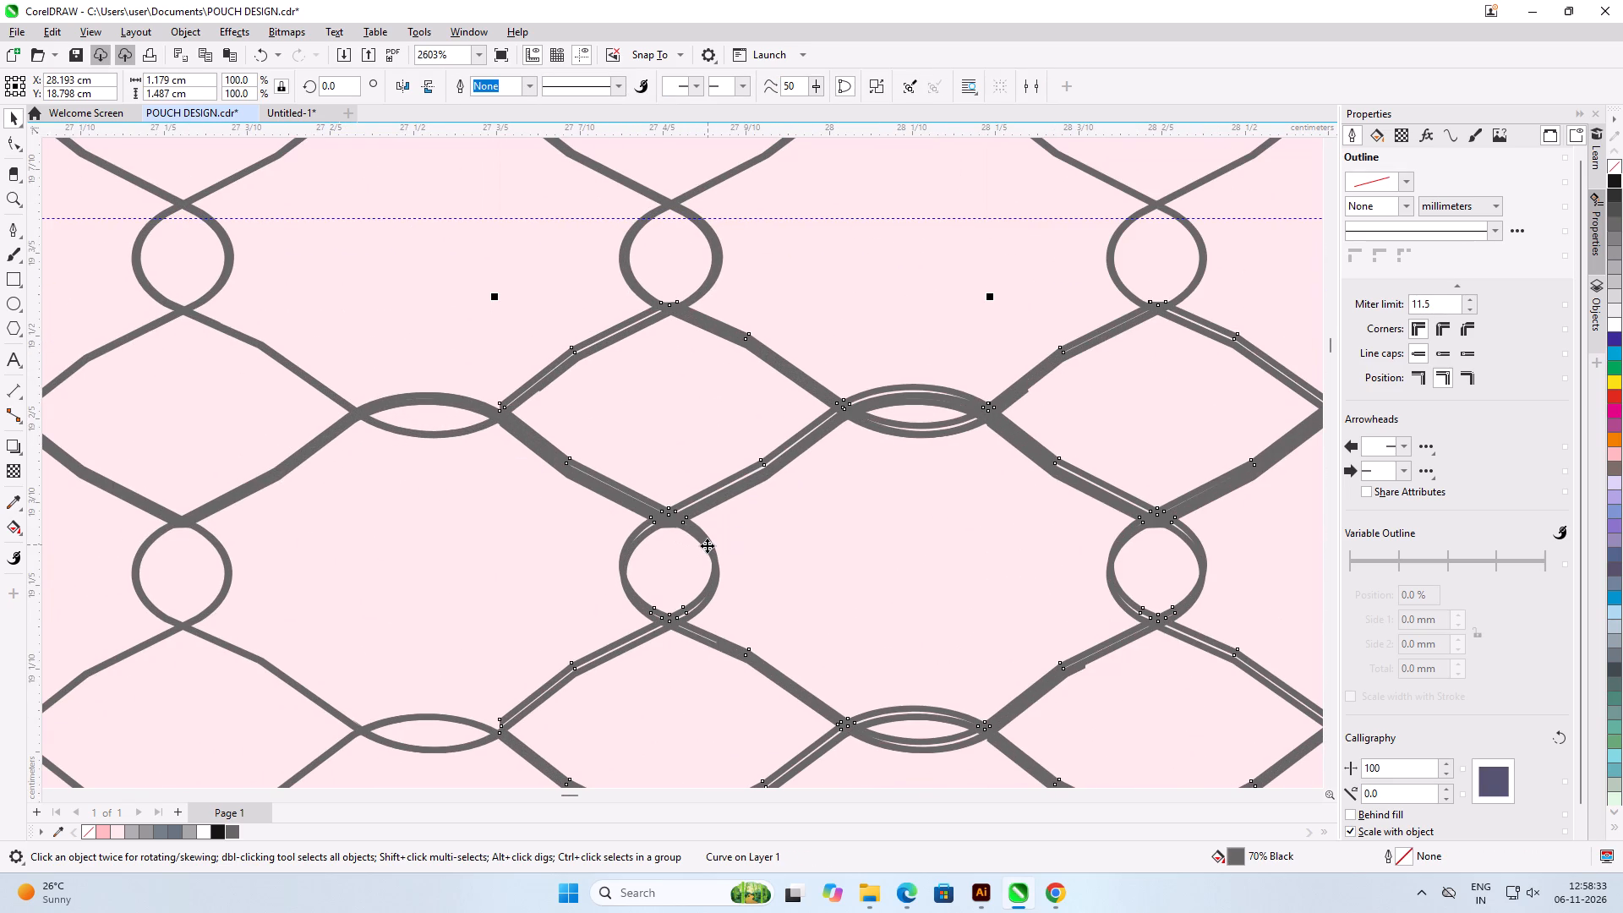
pyautogui.press('Down')
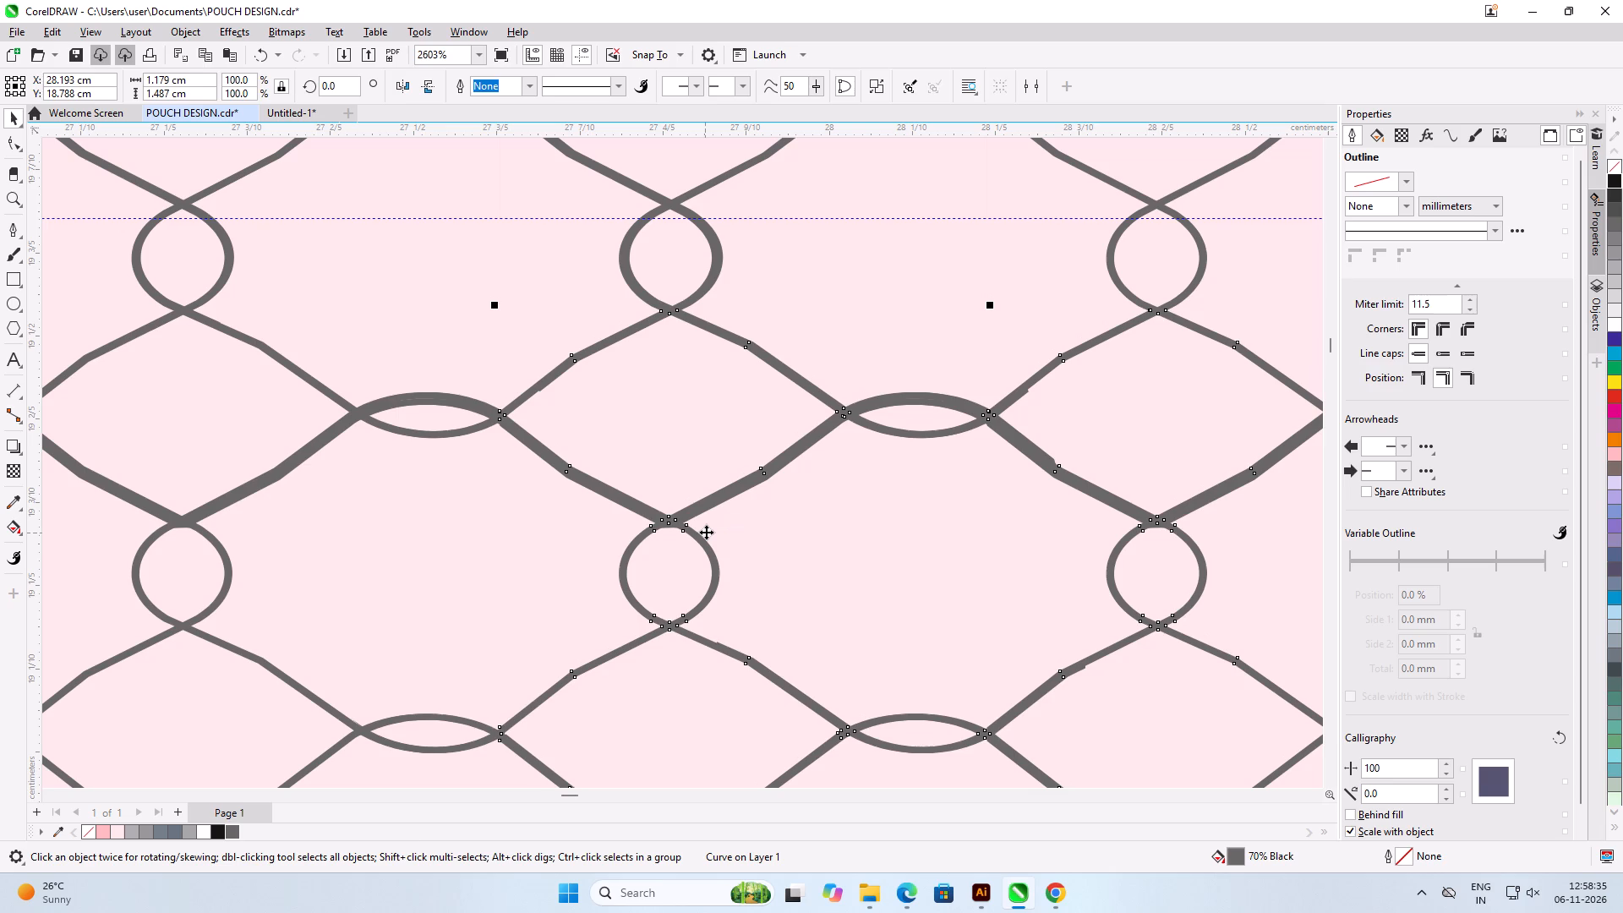
pyautogui.press('Delete')
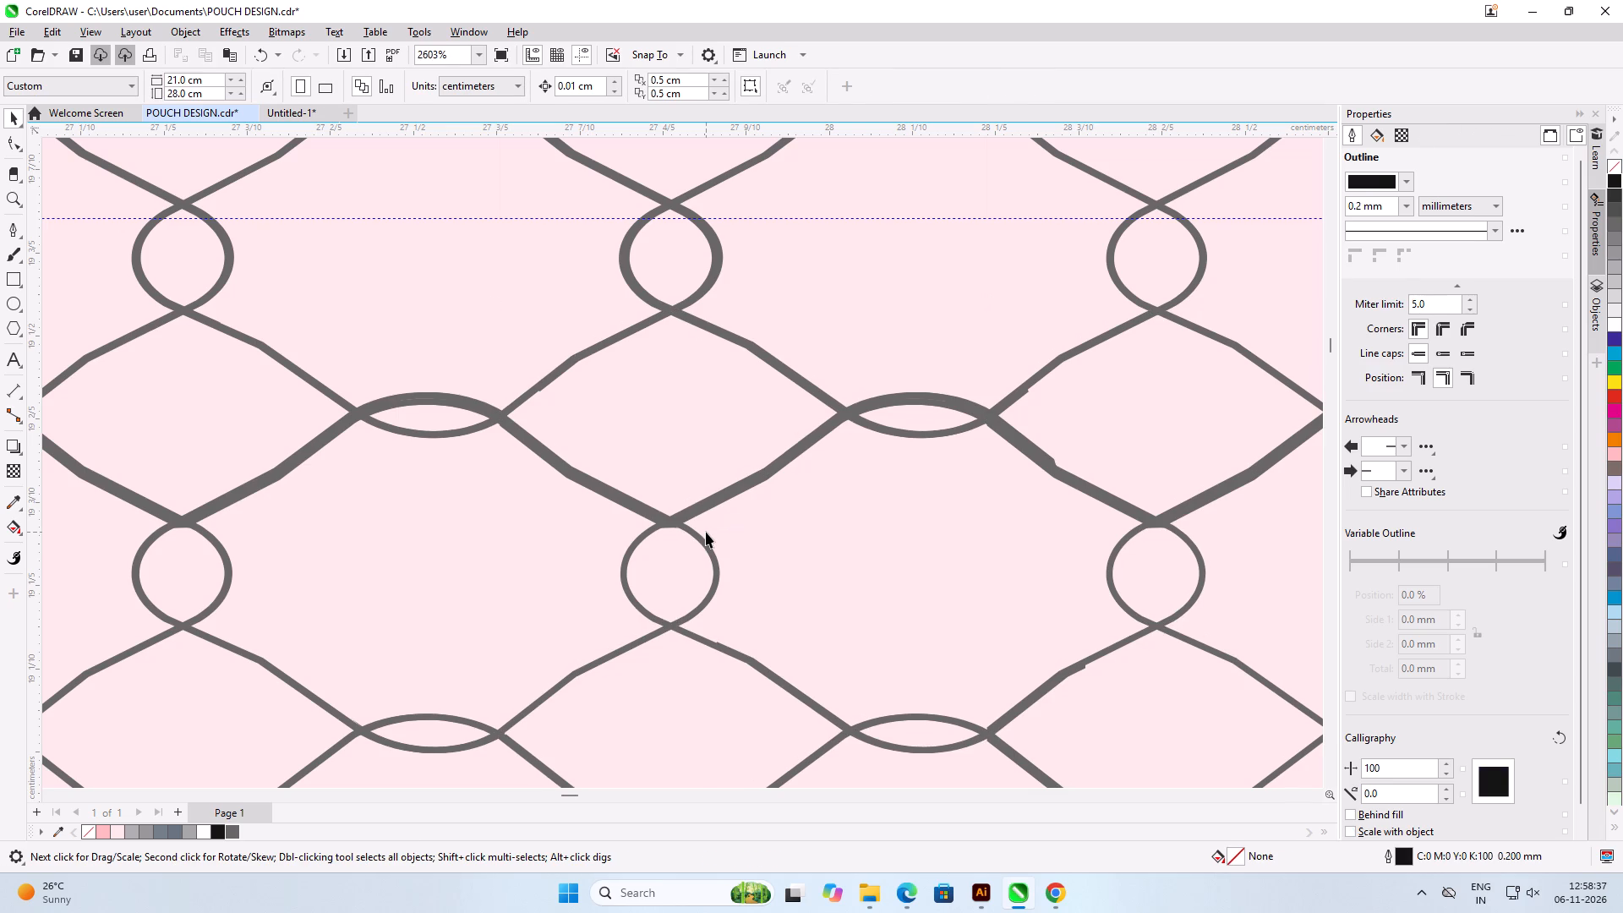
pyautogui.scroll(-8, 698, 320)
pyautogui.scroll(-3, 825, 548)
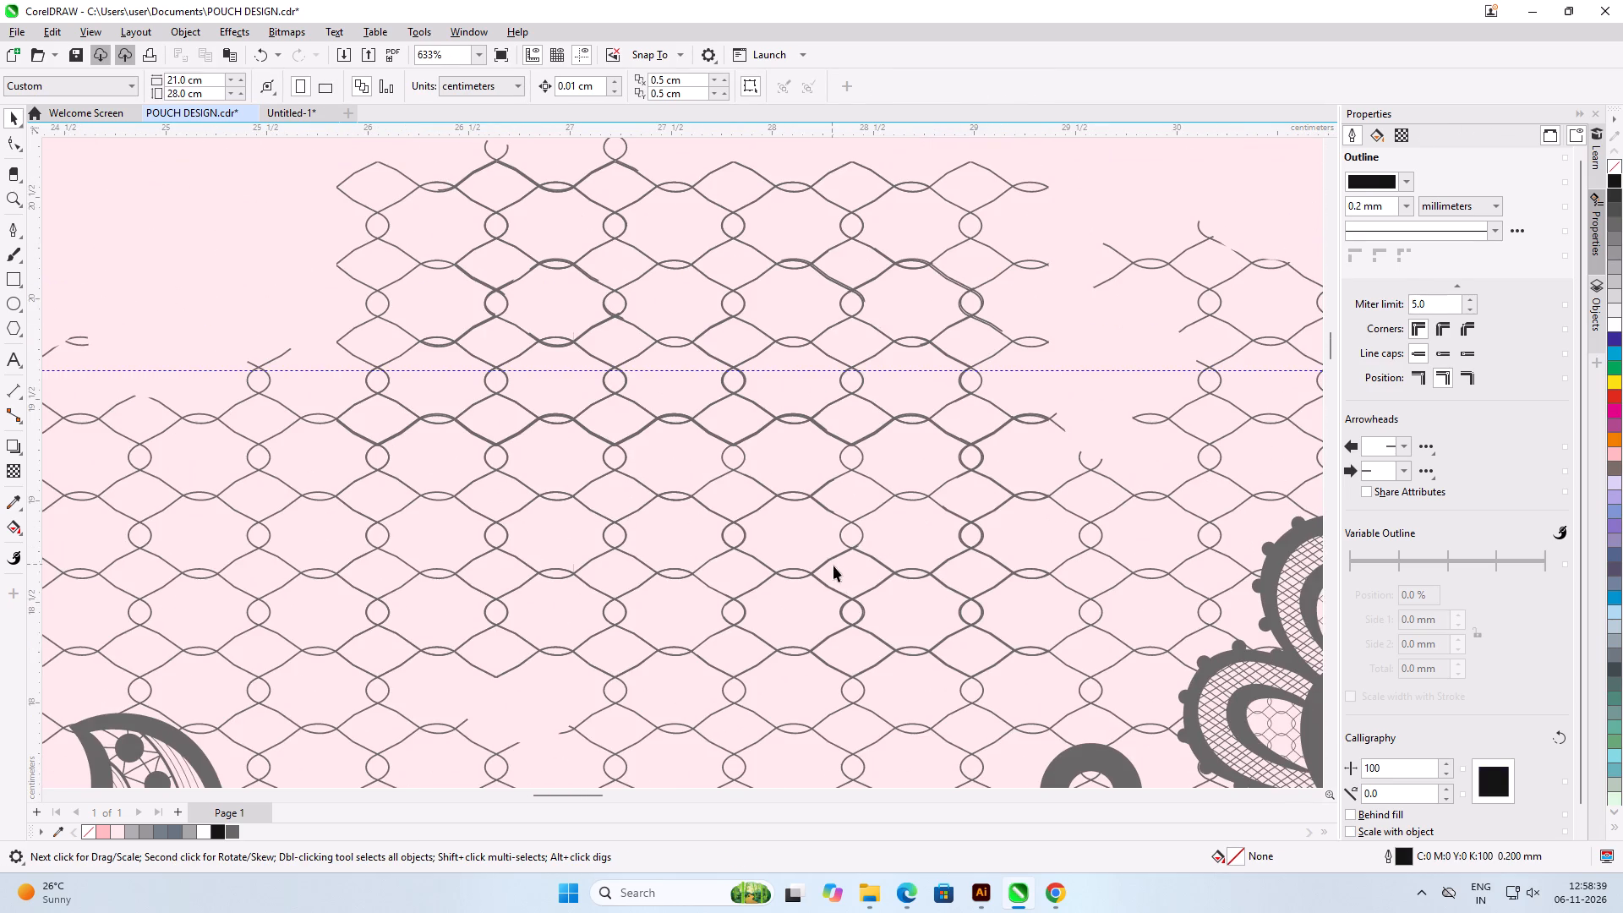
pyautogui.scroll(1, 797, 579)
pyautogui.scroll(4, 795, 403)
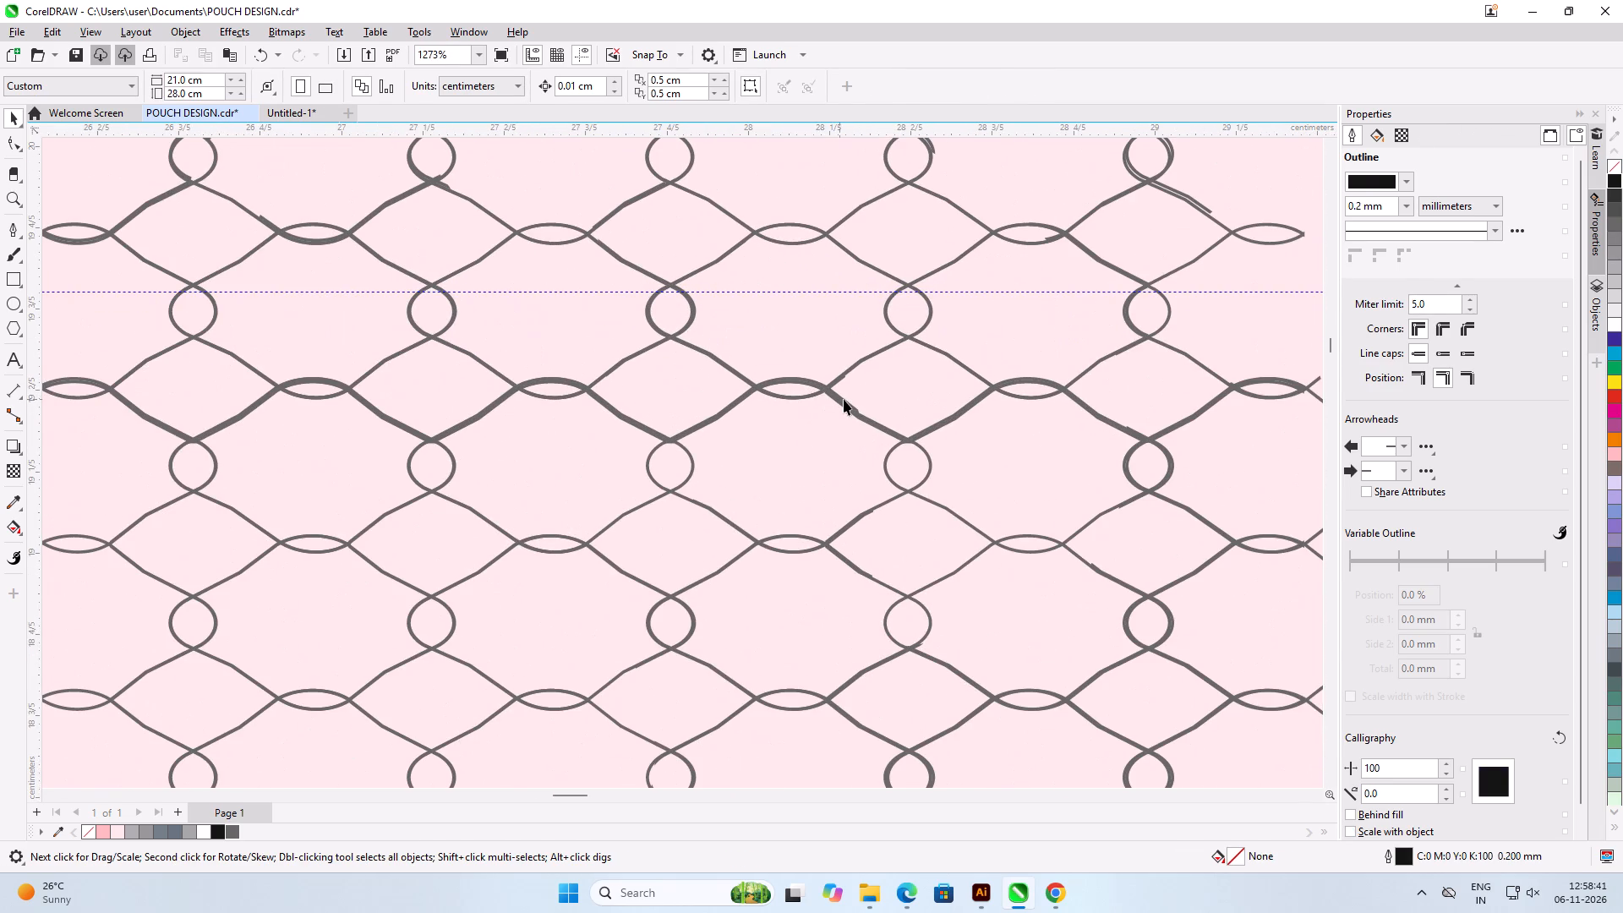
pyautogui.click(844, 399)
pyautogui.press('Delete')
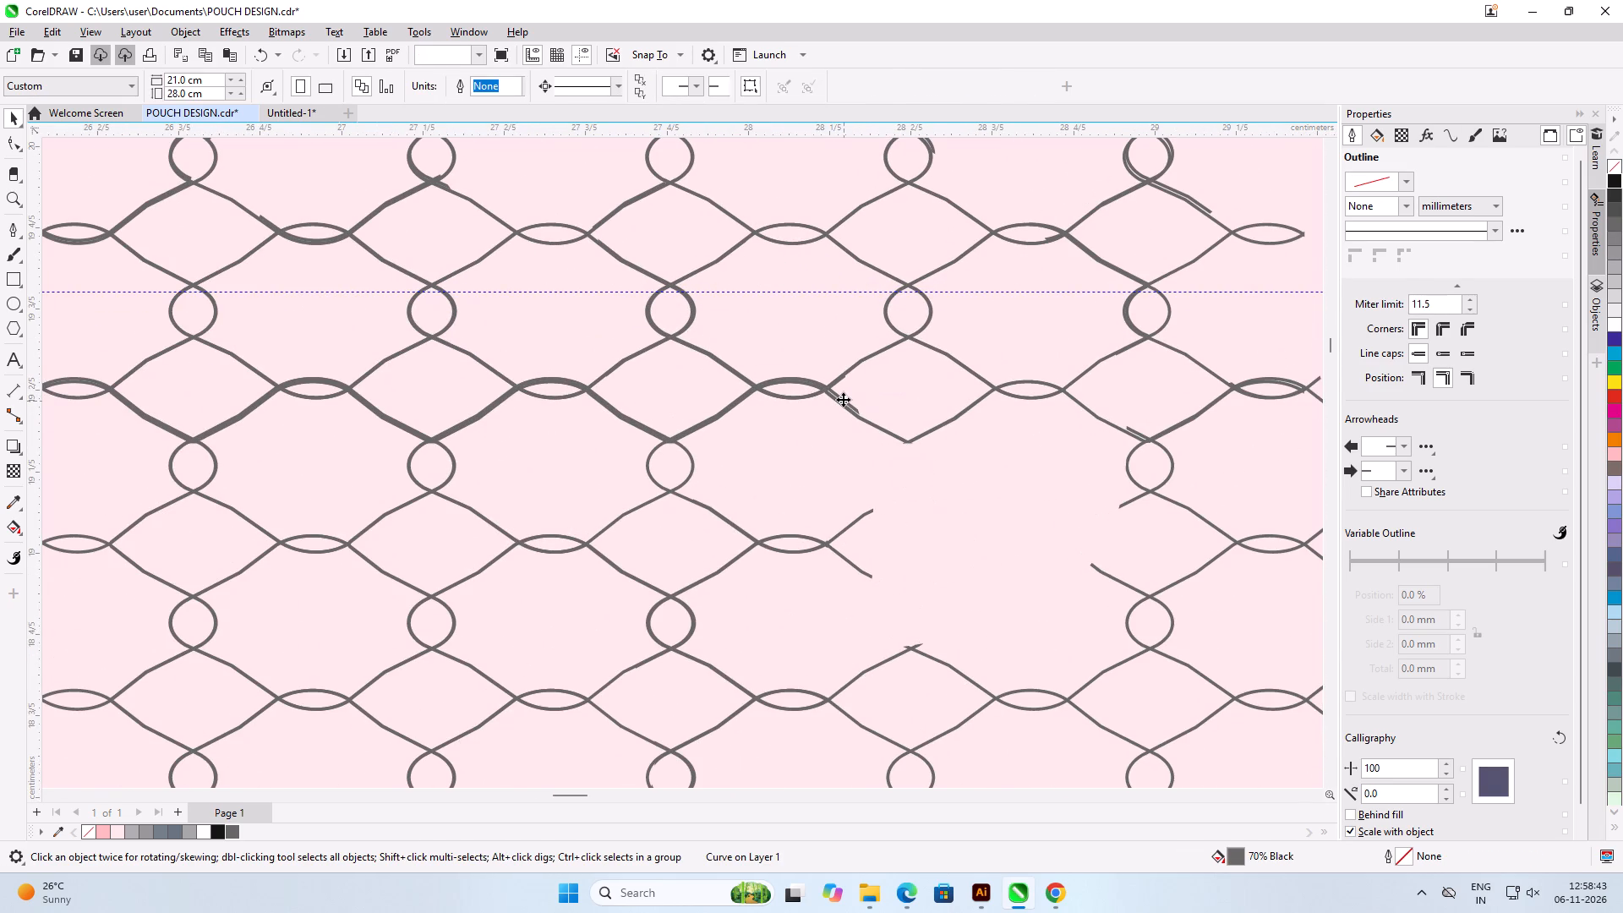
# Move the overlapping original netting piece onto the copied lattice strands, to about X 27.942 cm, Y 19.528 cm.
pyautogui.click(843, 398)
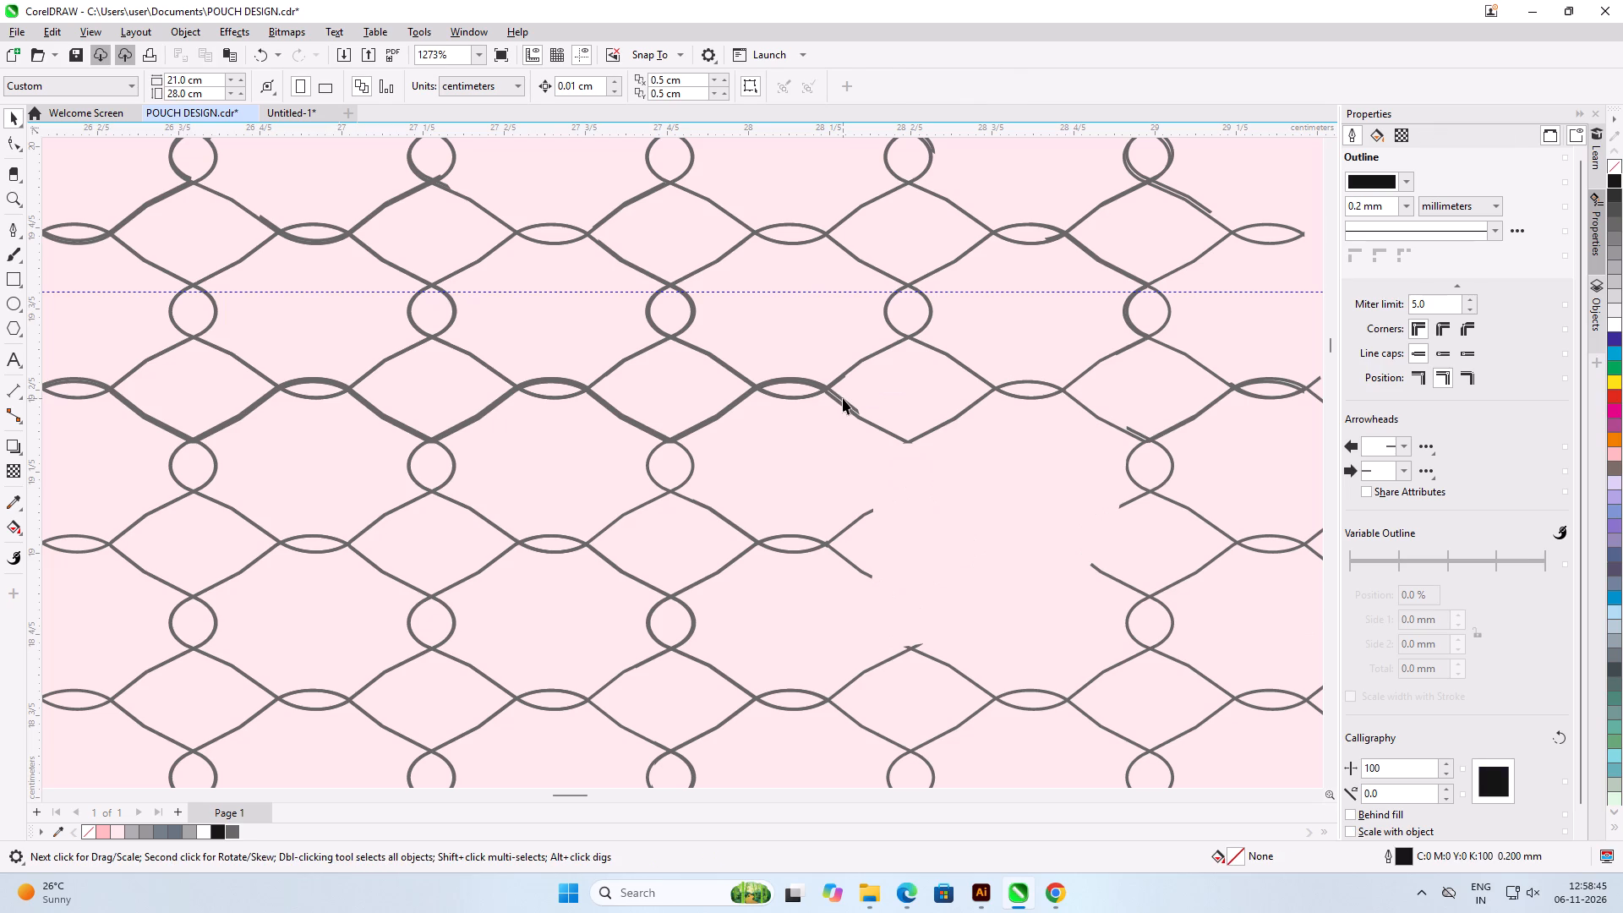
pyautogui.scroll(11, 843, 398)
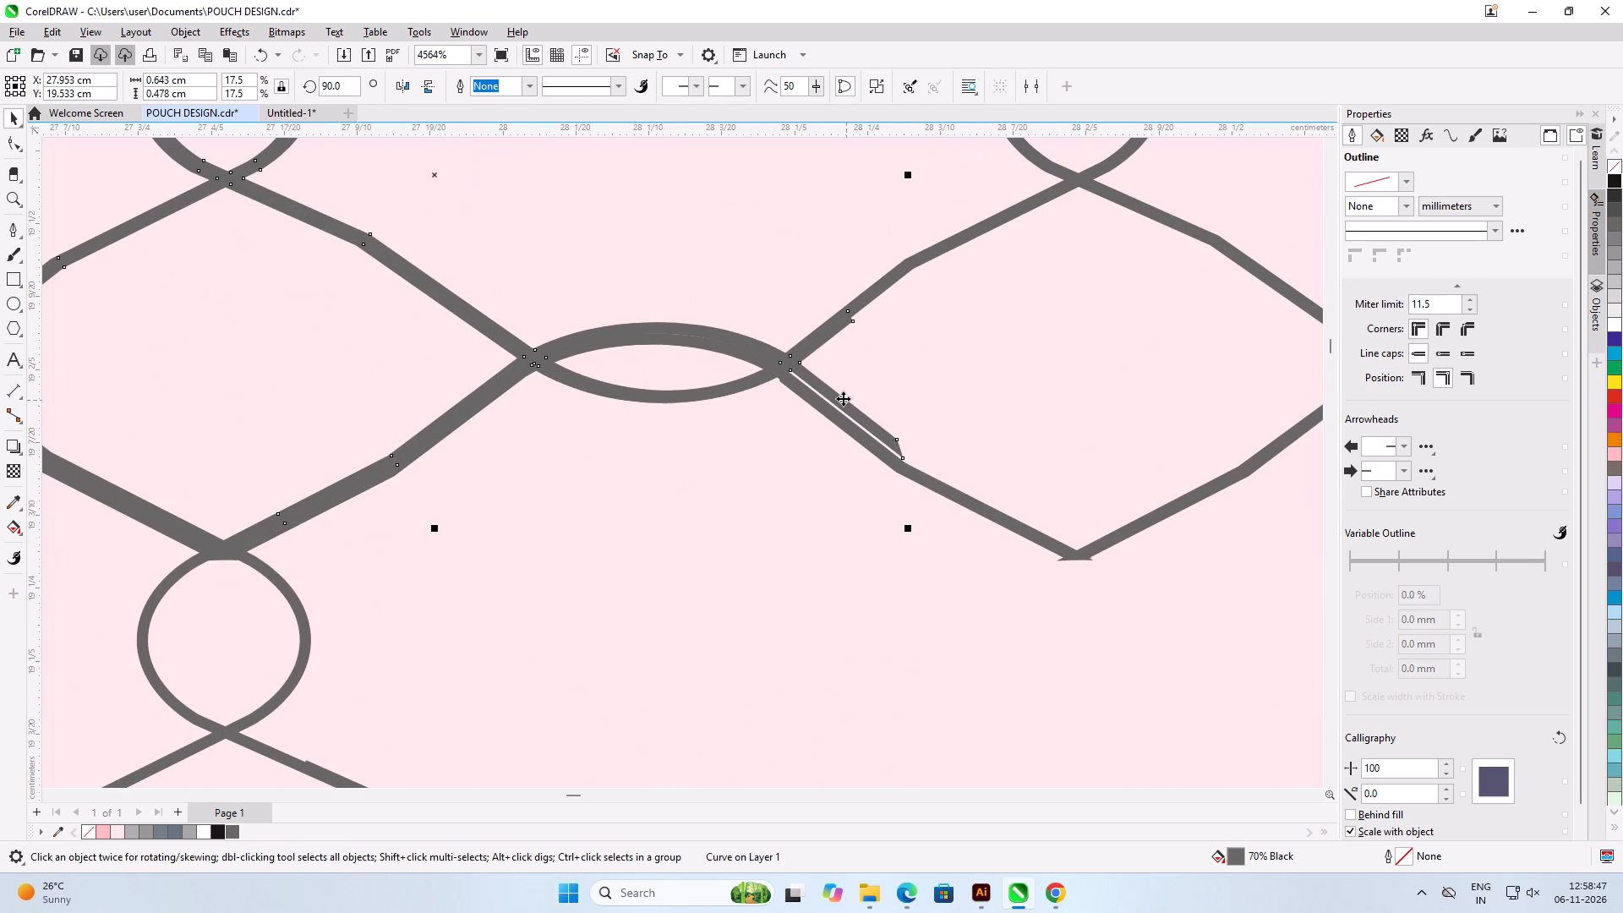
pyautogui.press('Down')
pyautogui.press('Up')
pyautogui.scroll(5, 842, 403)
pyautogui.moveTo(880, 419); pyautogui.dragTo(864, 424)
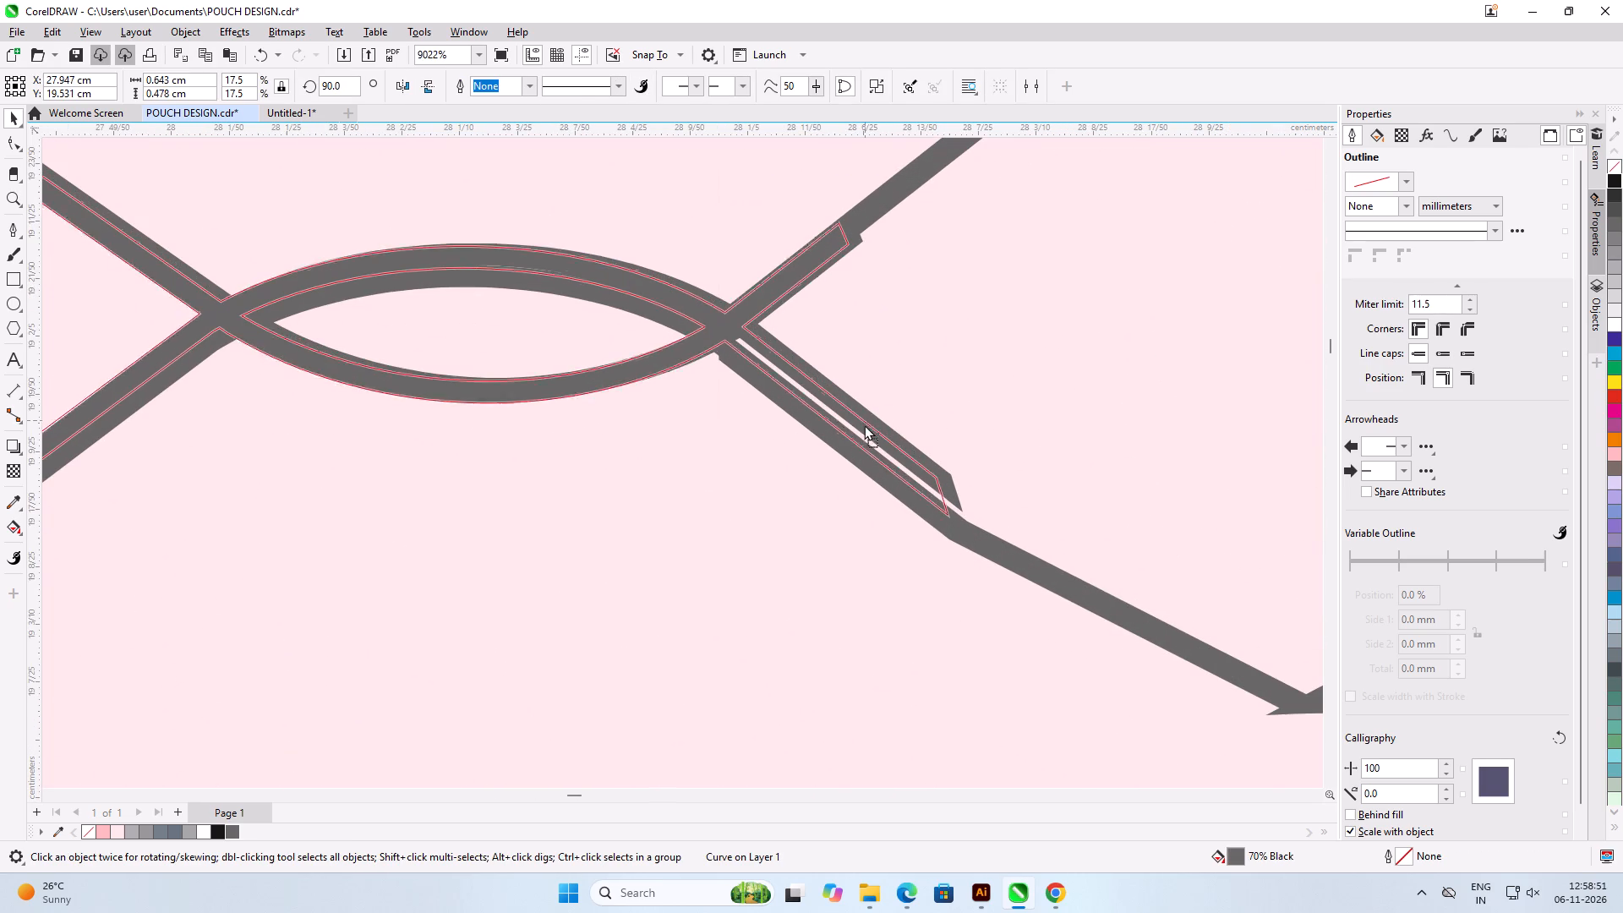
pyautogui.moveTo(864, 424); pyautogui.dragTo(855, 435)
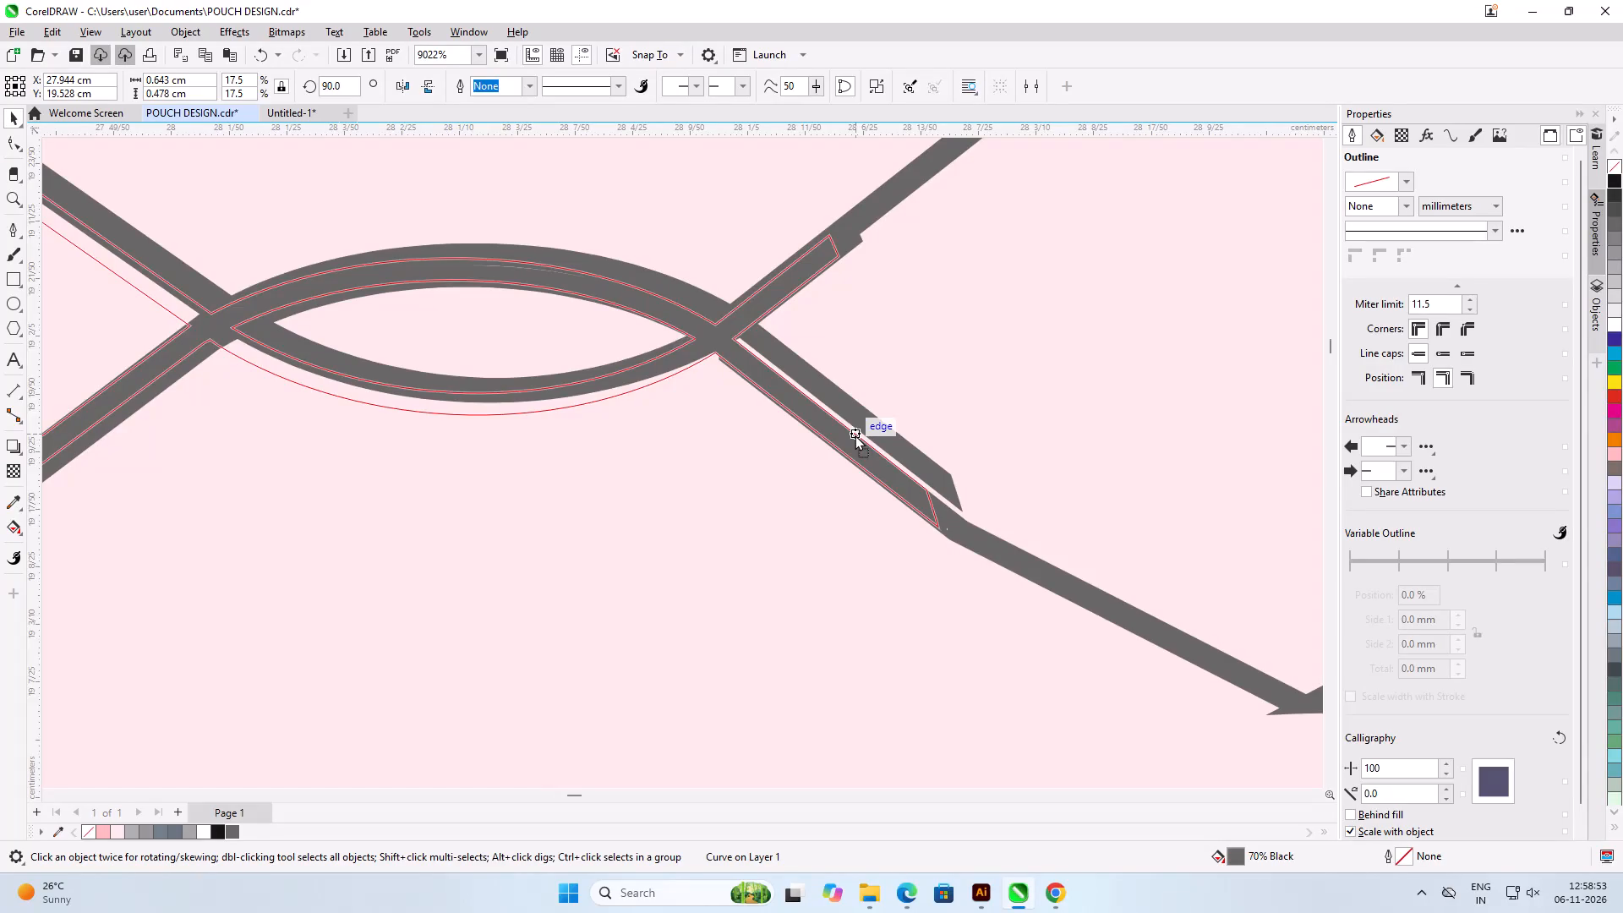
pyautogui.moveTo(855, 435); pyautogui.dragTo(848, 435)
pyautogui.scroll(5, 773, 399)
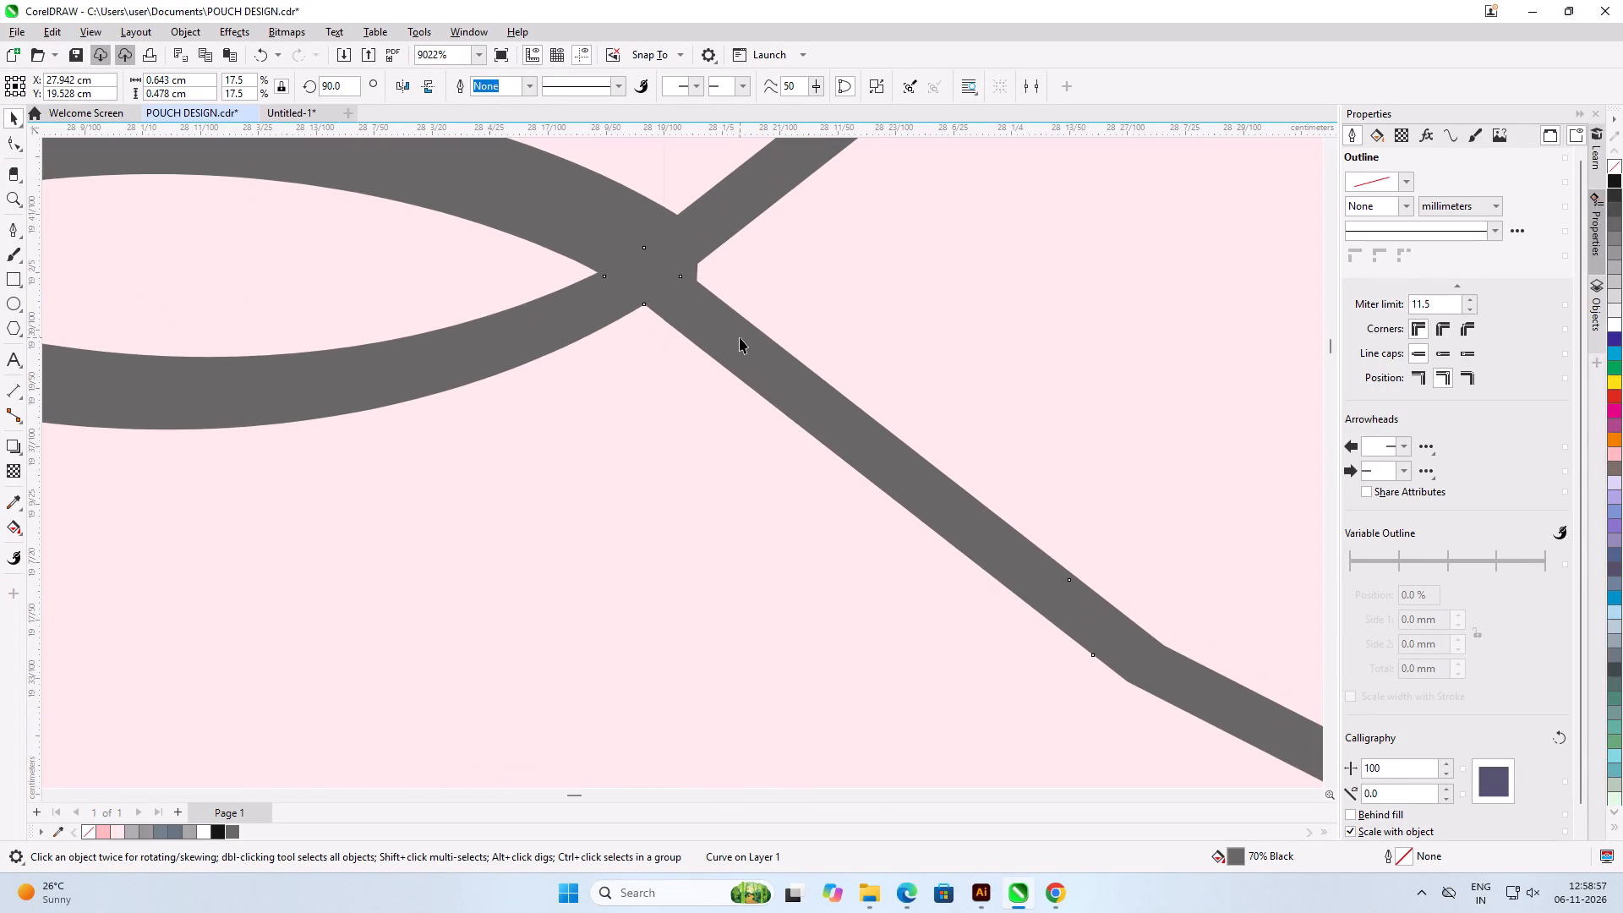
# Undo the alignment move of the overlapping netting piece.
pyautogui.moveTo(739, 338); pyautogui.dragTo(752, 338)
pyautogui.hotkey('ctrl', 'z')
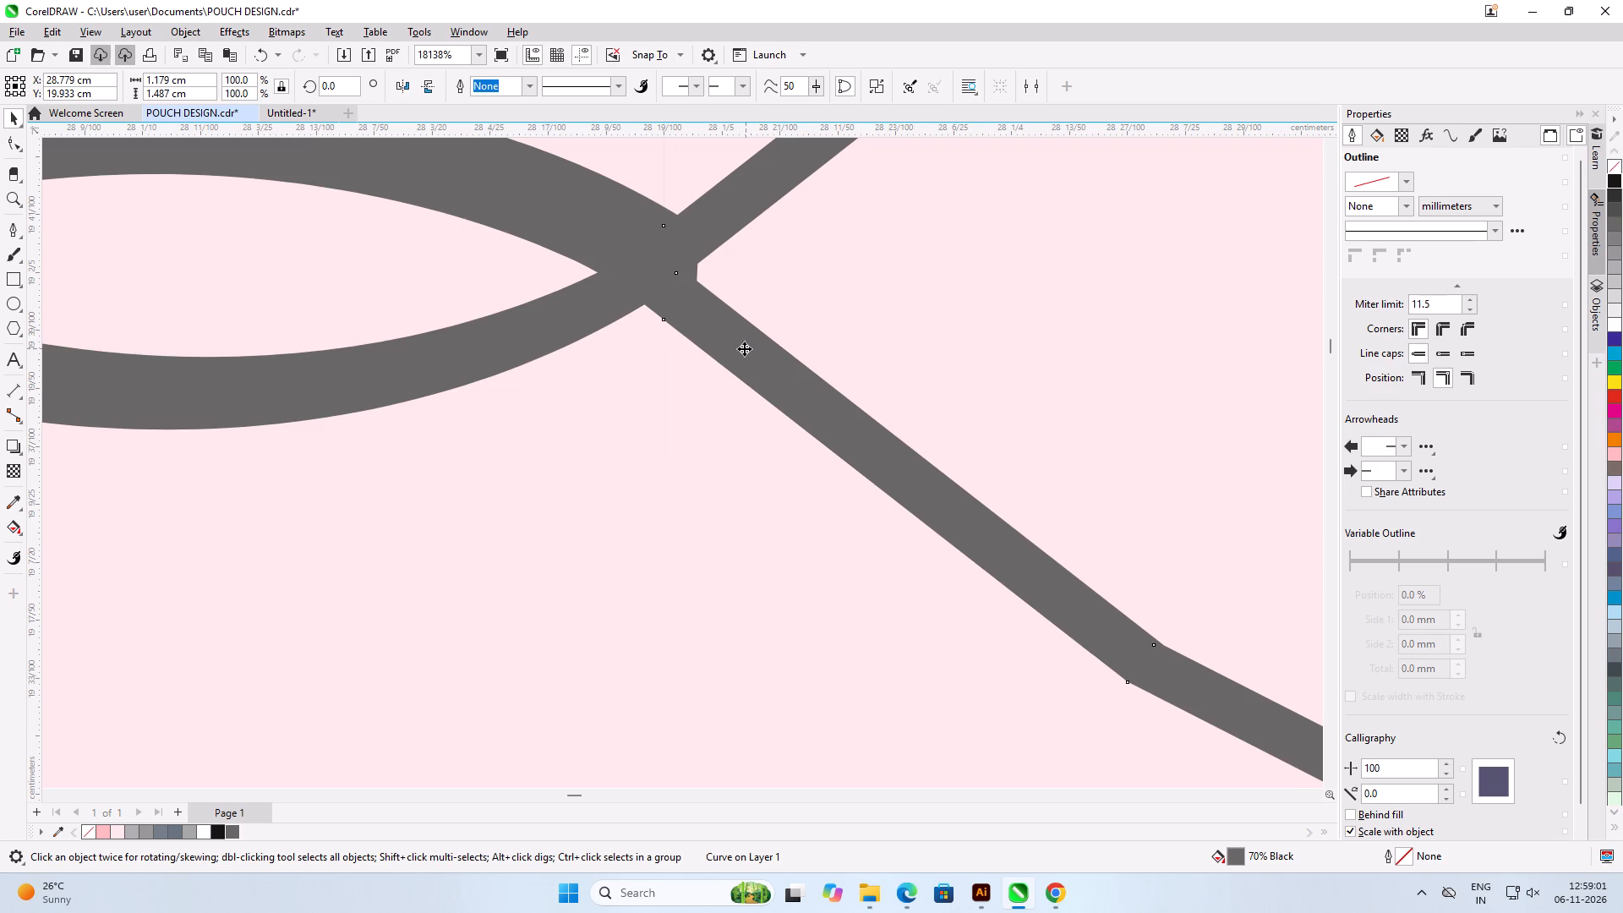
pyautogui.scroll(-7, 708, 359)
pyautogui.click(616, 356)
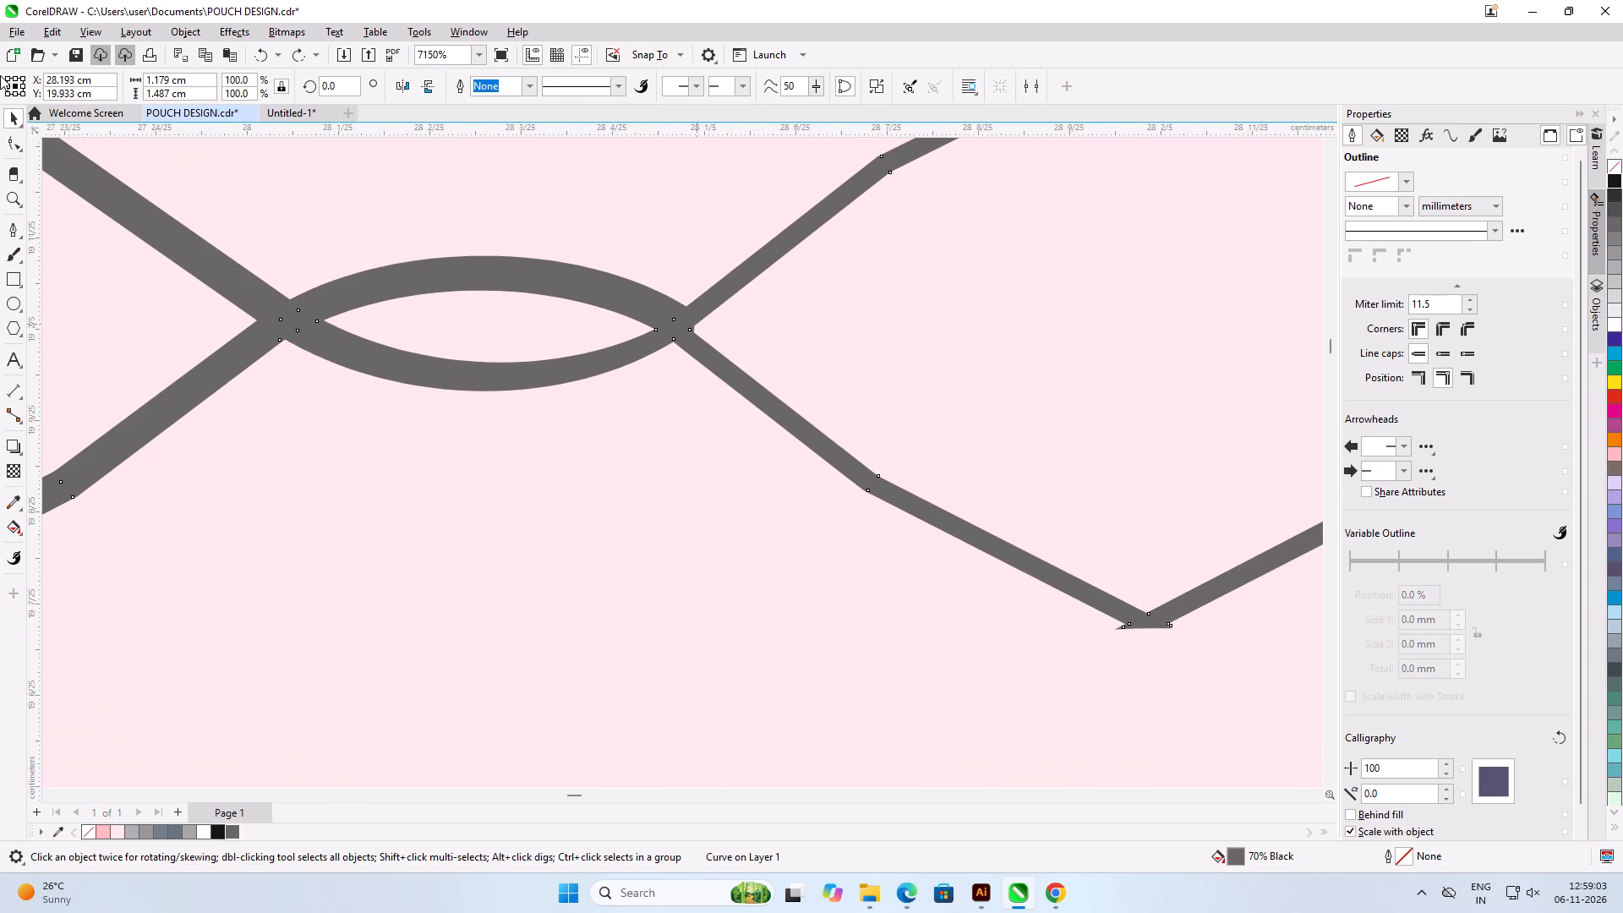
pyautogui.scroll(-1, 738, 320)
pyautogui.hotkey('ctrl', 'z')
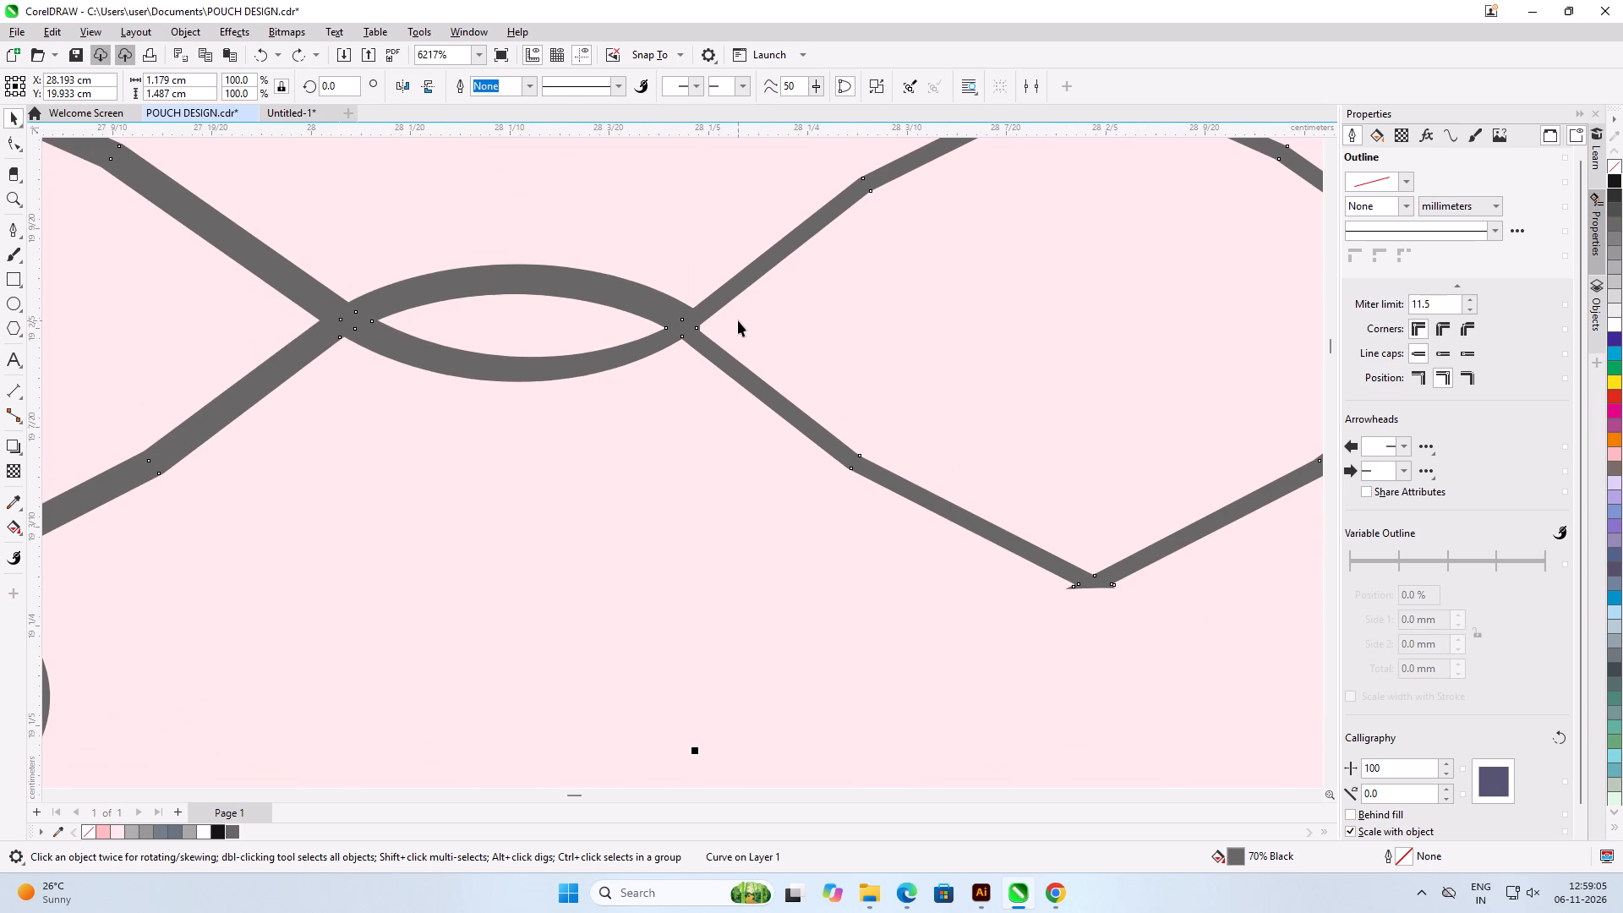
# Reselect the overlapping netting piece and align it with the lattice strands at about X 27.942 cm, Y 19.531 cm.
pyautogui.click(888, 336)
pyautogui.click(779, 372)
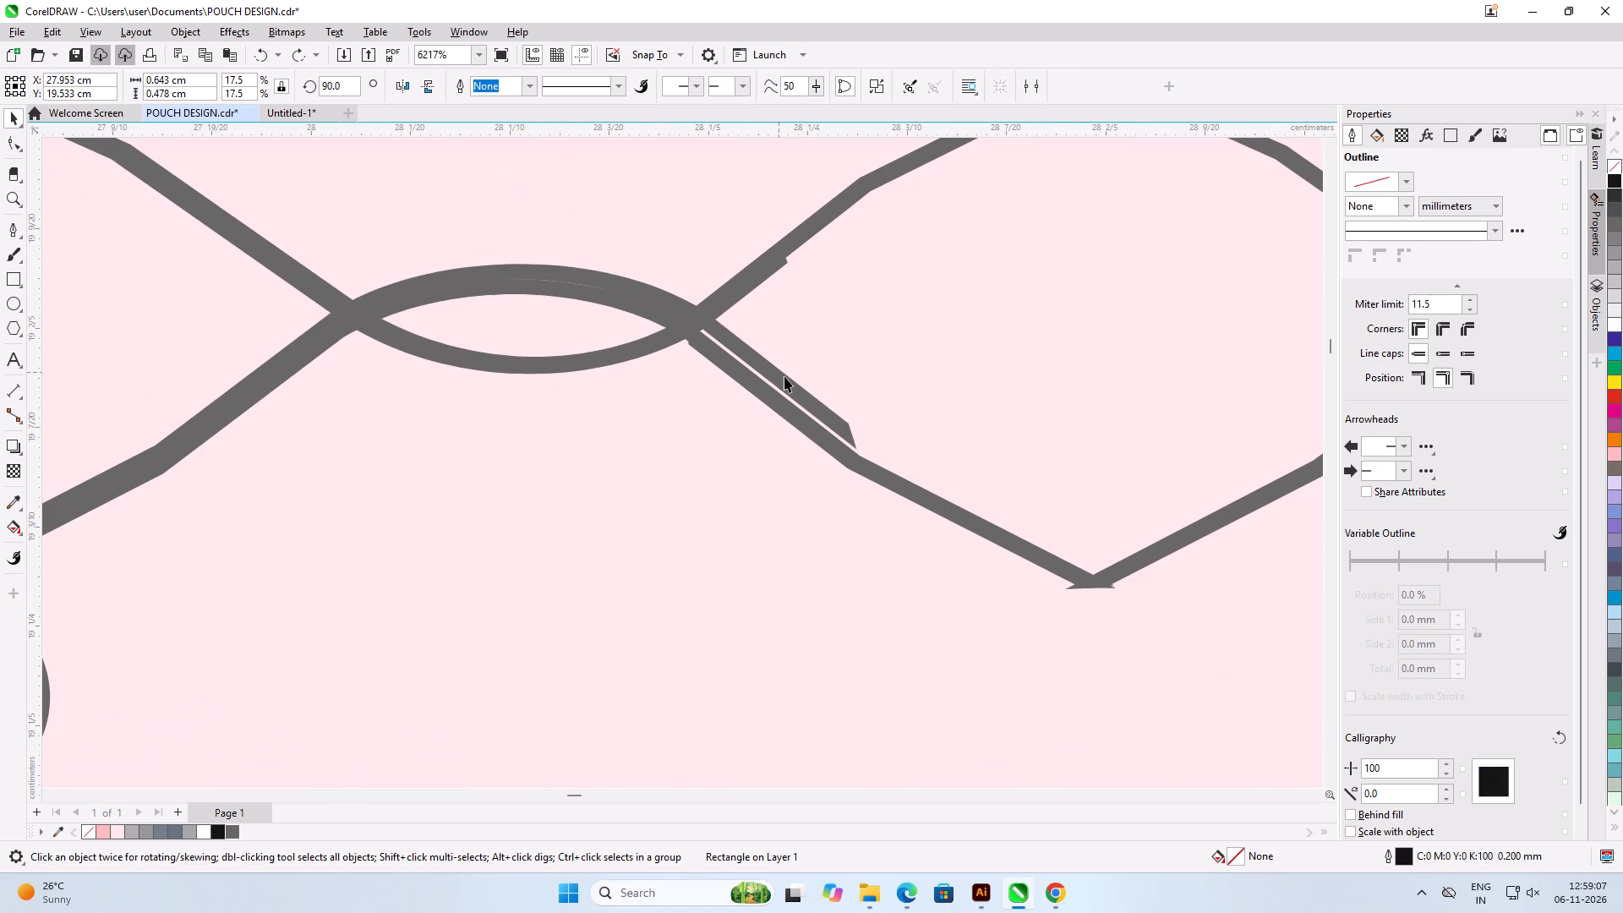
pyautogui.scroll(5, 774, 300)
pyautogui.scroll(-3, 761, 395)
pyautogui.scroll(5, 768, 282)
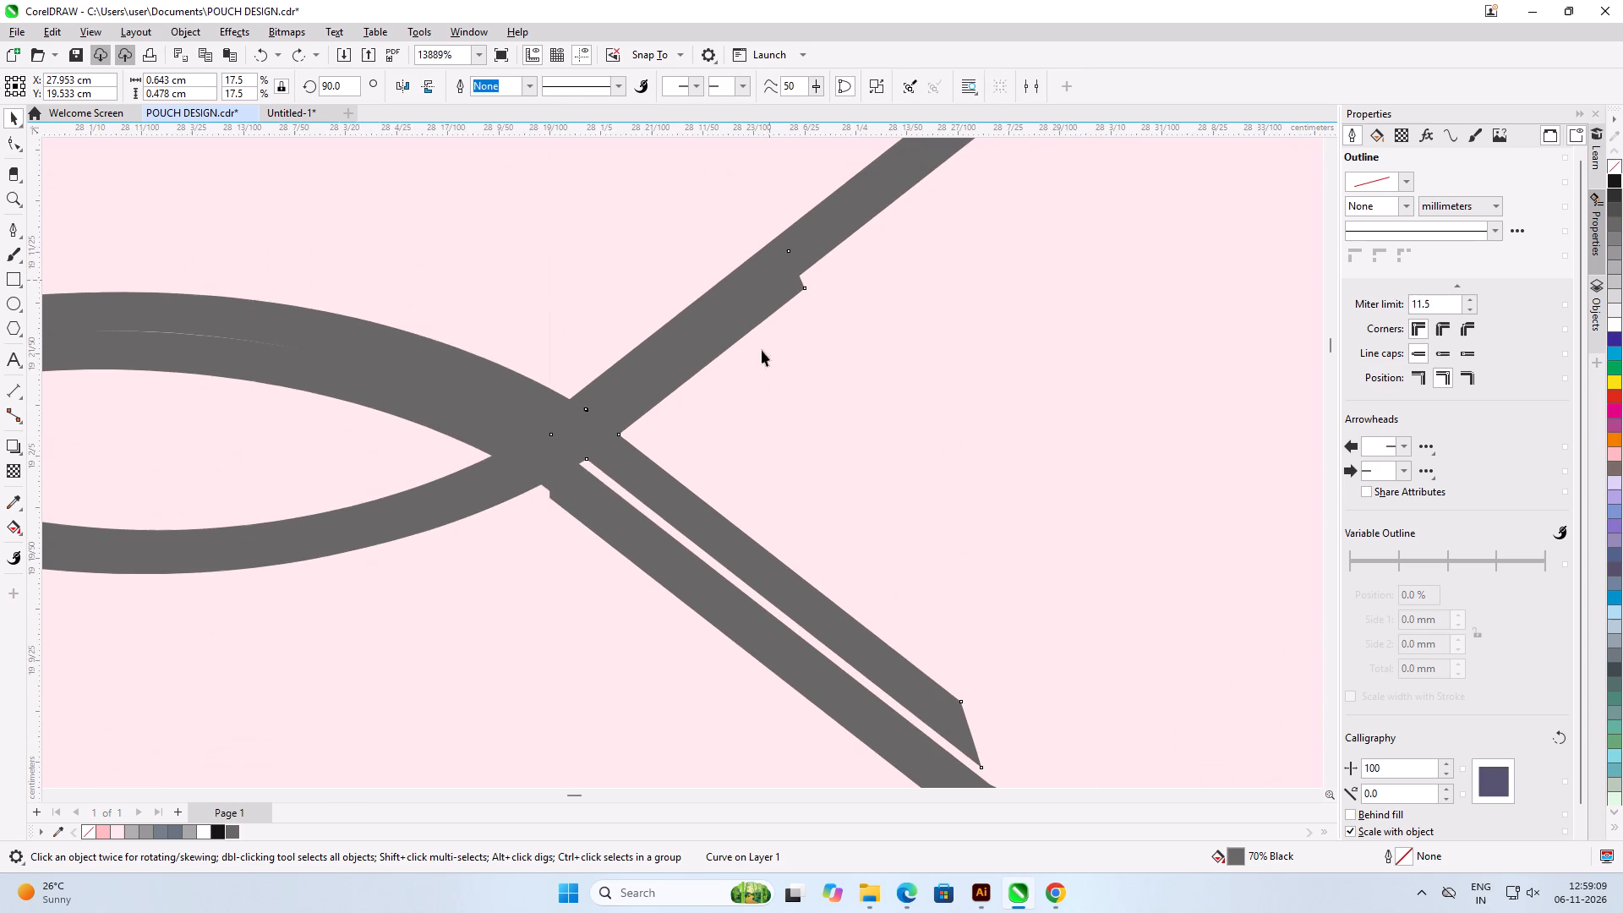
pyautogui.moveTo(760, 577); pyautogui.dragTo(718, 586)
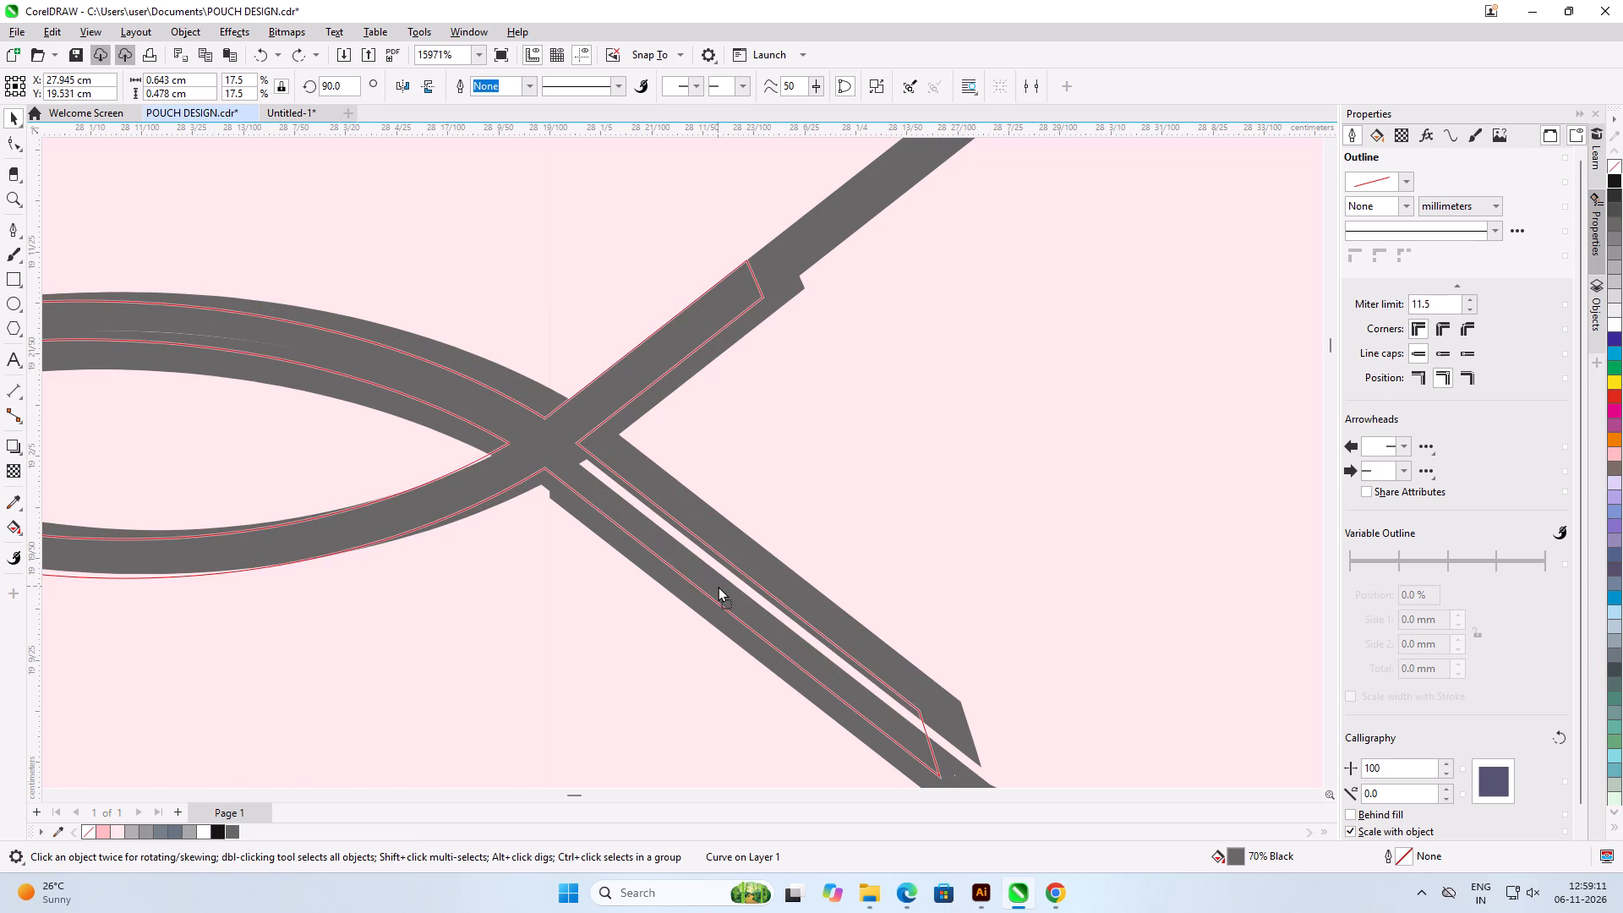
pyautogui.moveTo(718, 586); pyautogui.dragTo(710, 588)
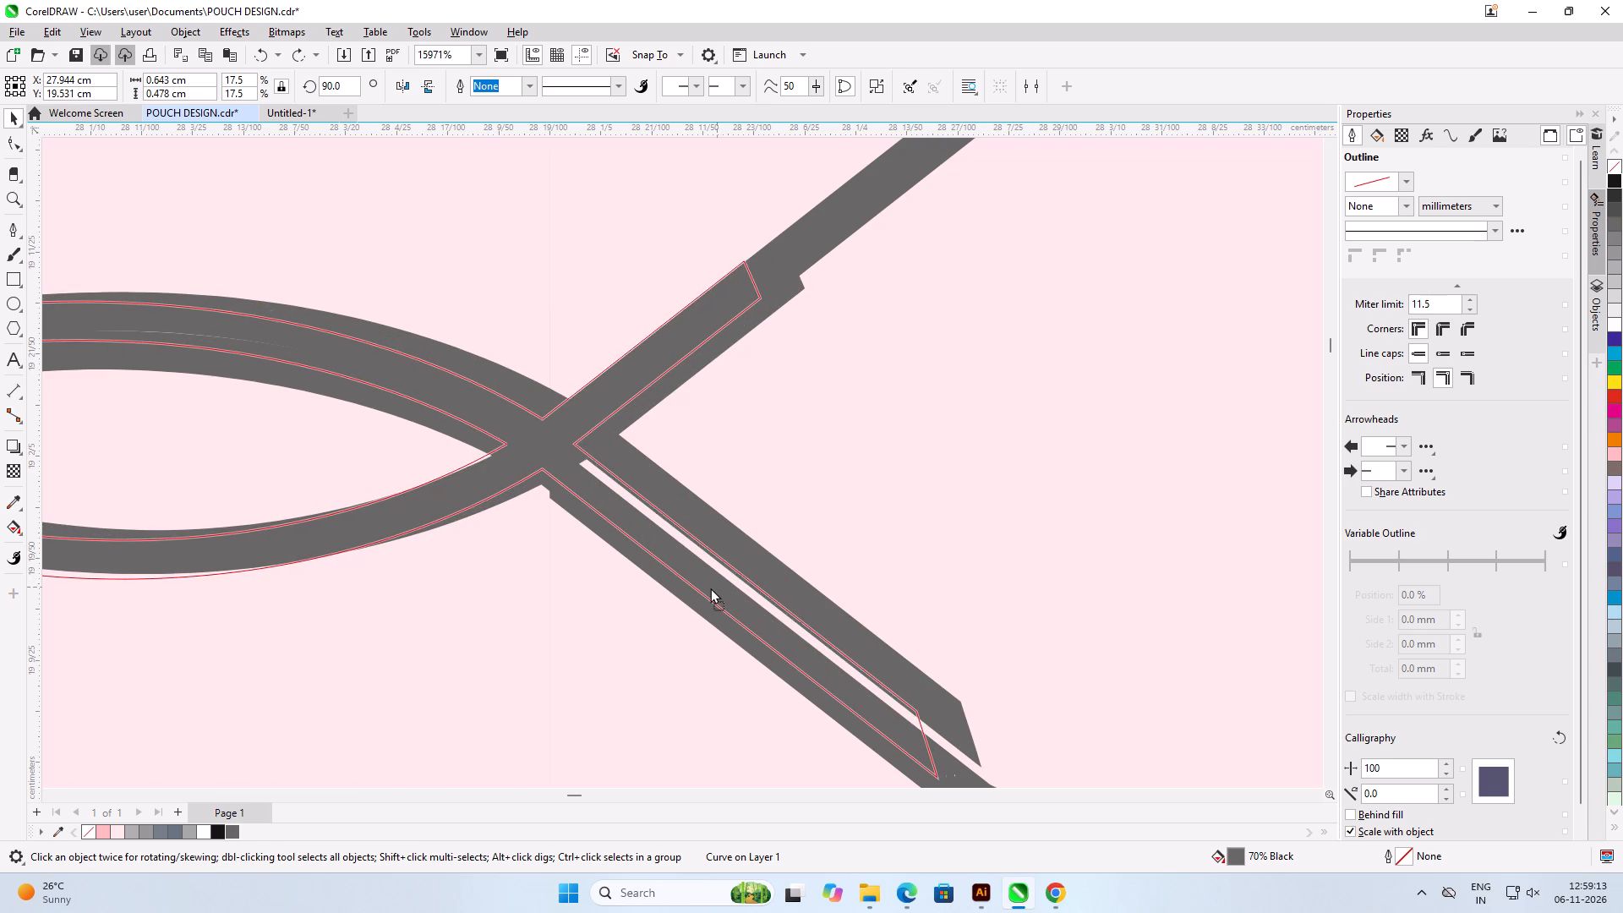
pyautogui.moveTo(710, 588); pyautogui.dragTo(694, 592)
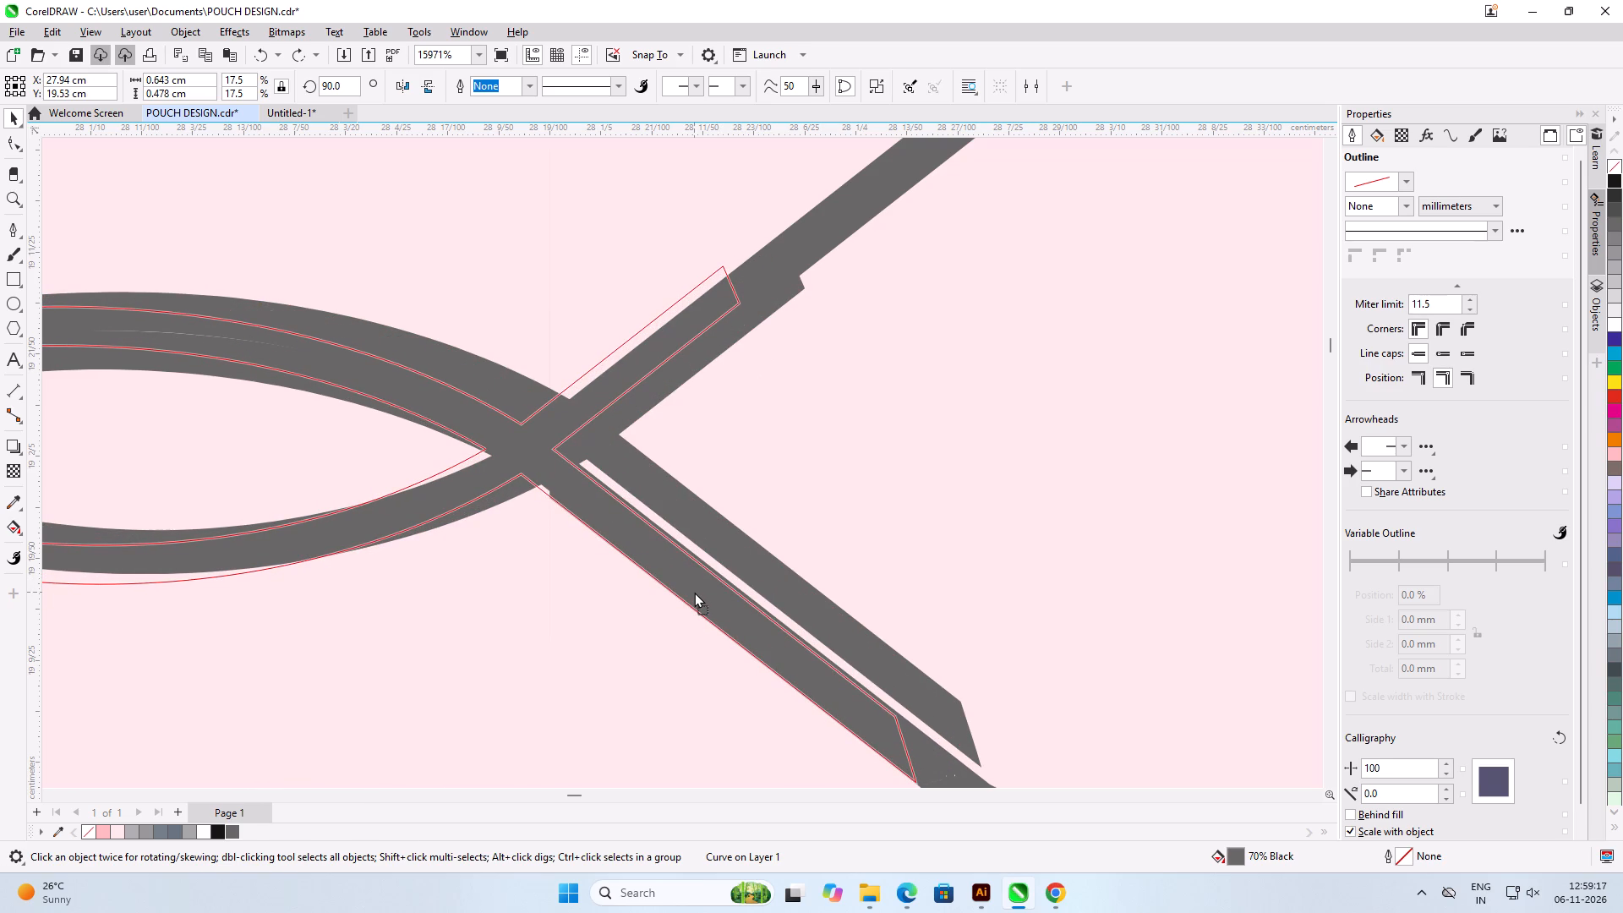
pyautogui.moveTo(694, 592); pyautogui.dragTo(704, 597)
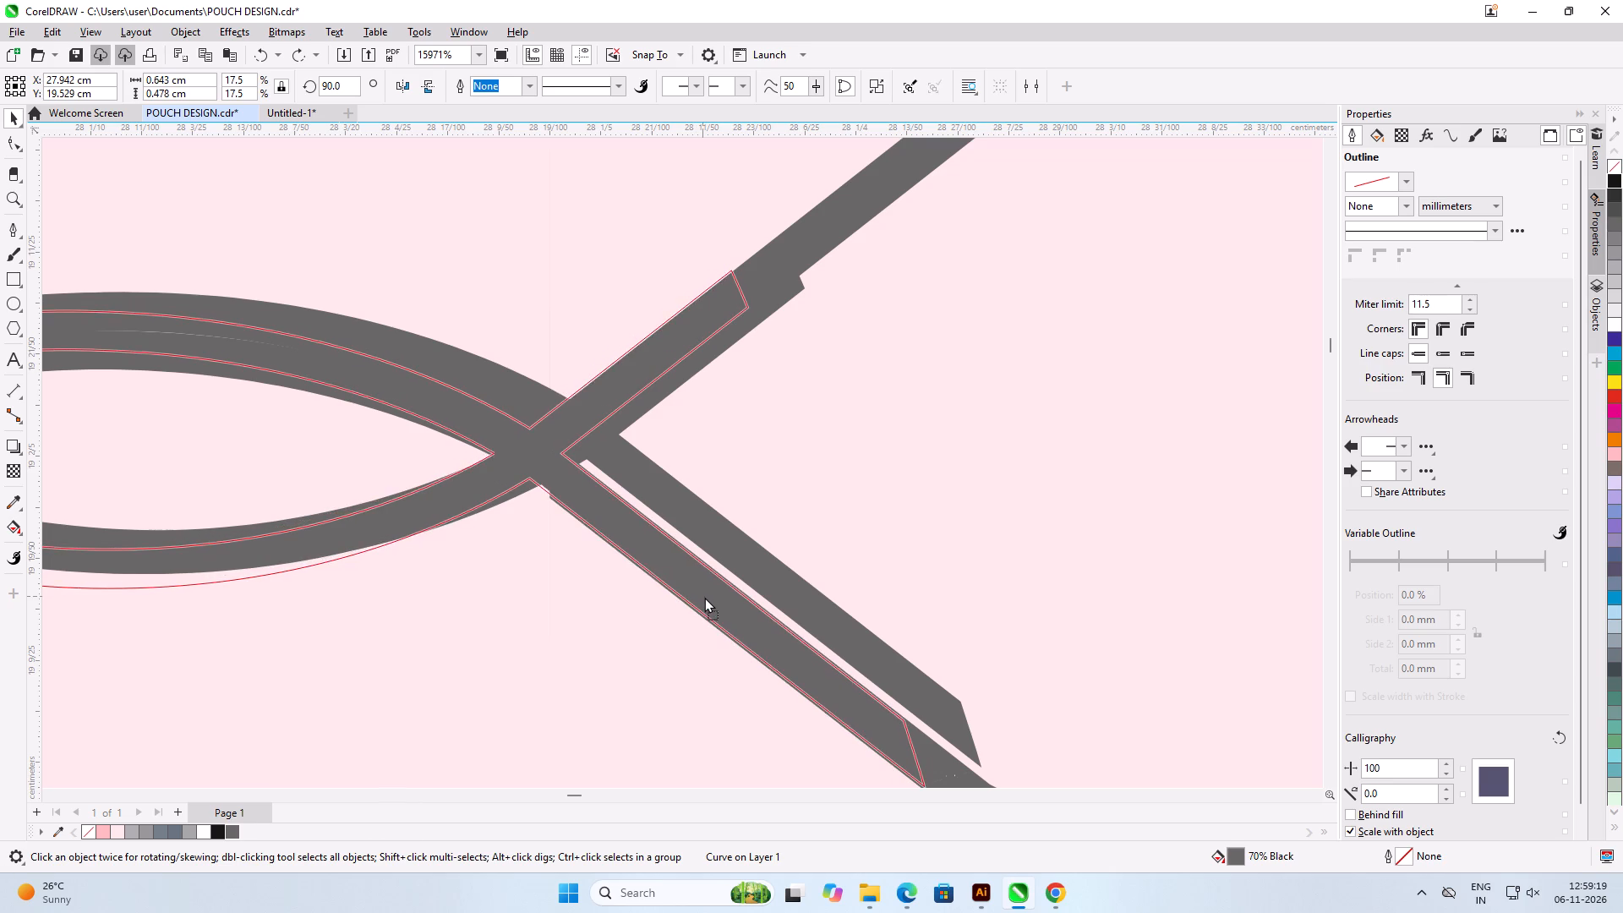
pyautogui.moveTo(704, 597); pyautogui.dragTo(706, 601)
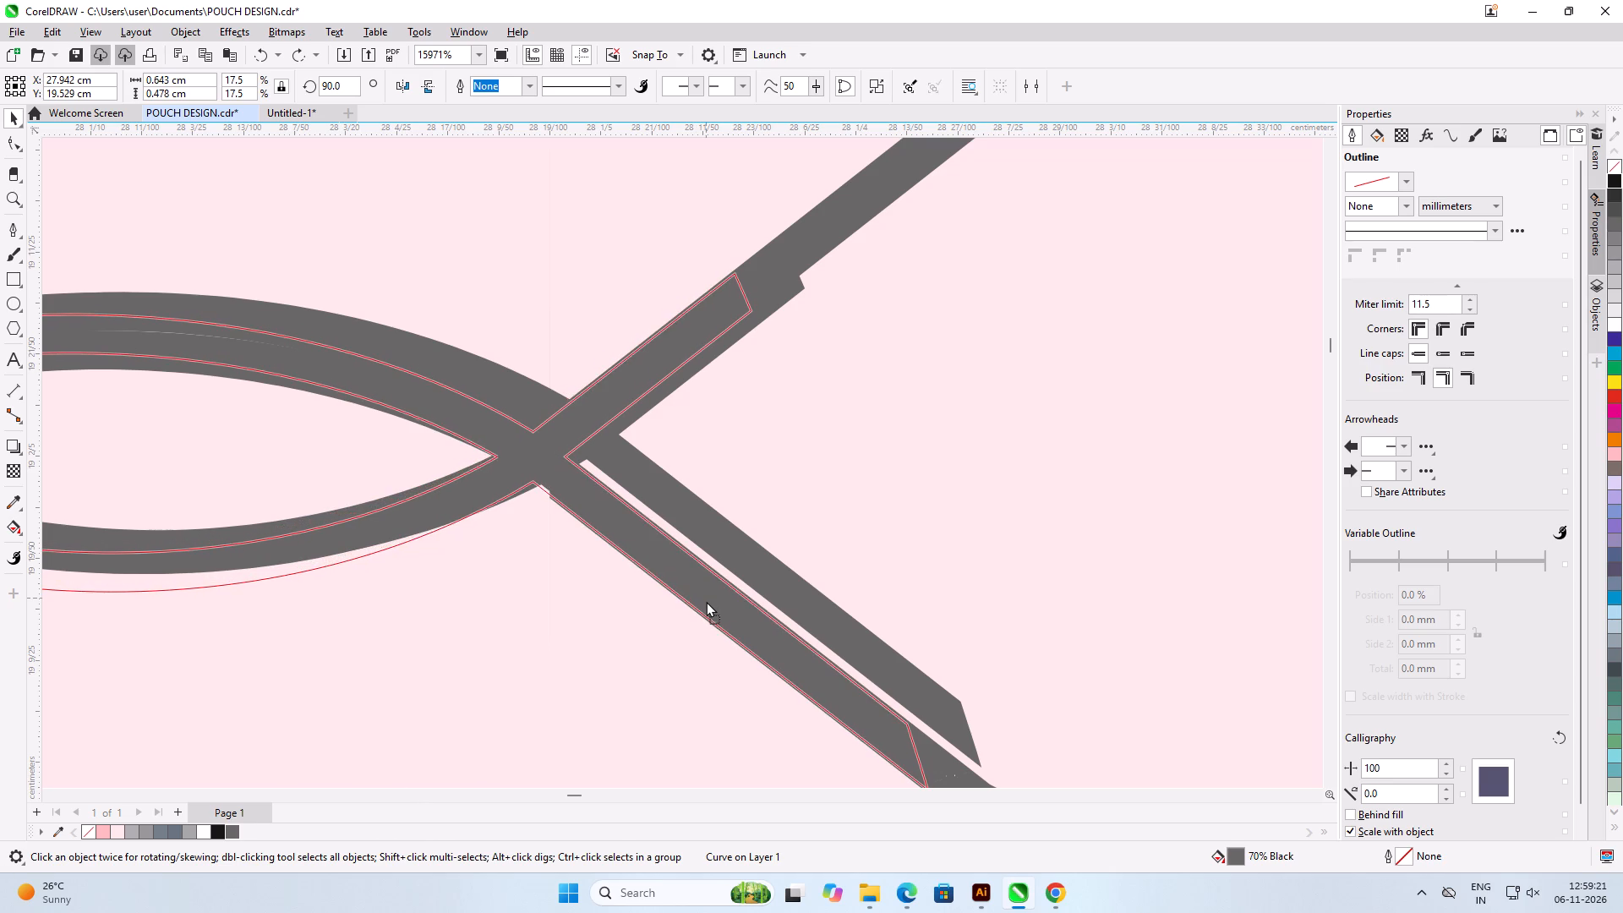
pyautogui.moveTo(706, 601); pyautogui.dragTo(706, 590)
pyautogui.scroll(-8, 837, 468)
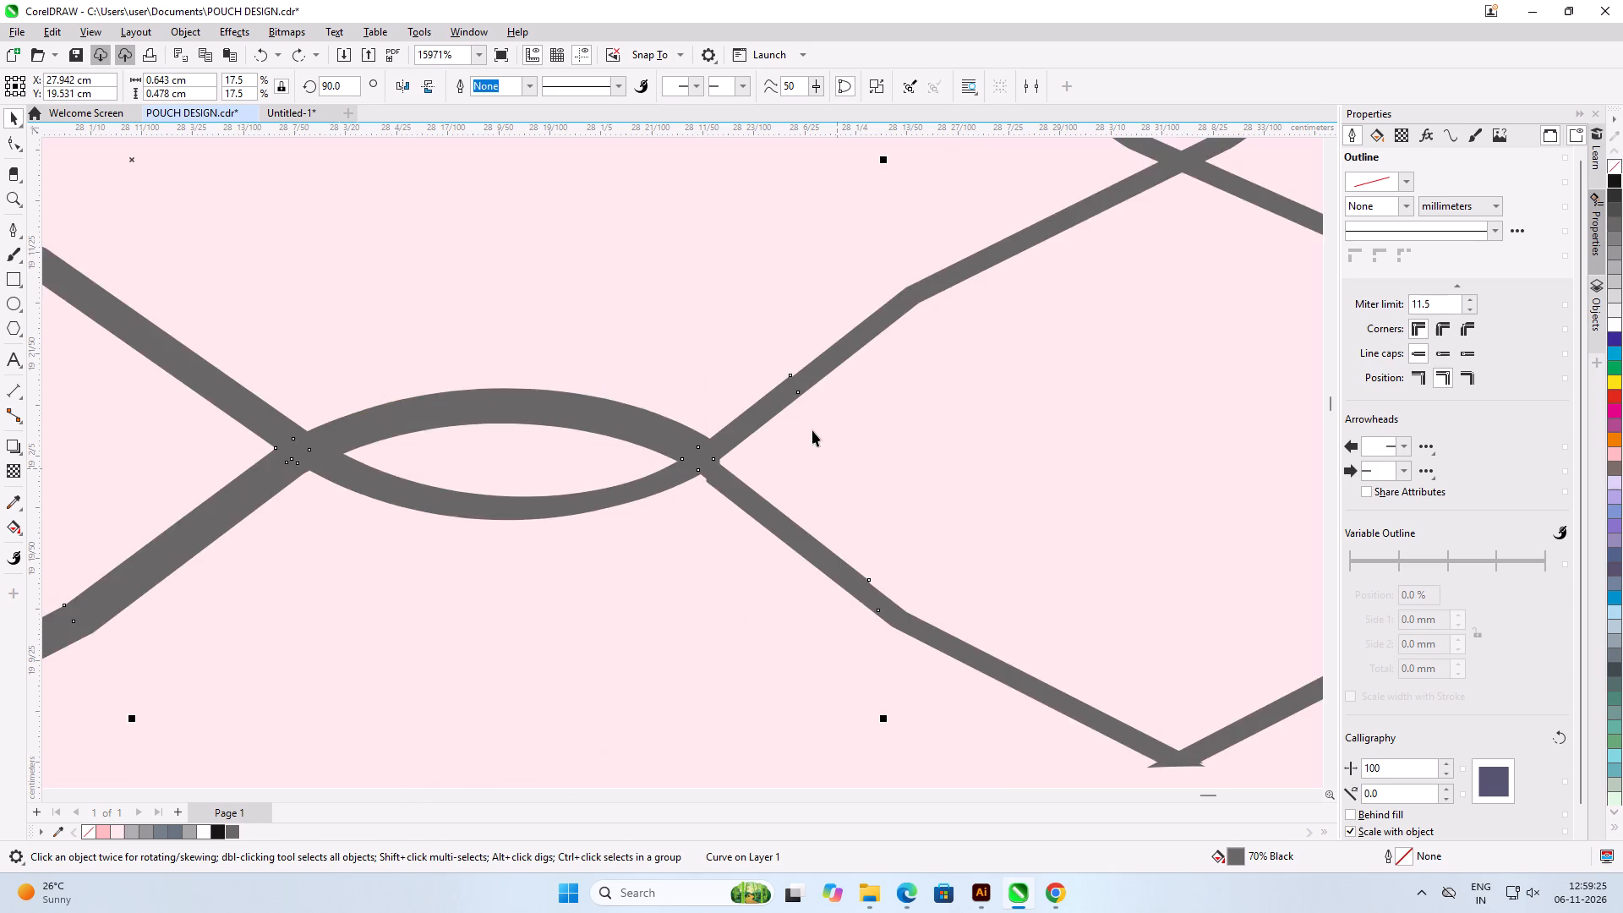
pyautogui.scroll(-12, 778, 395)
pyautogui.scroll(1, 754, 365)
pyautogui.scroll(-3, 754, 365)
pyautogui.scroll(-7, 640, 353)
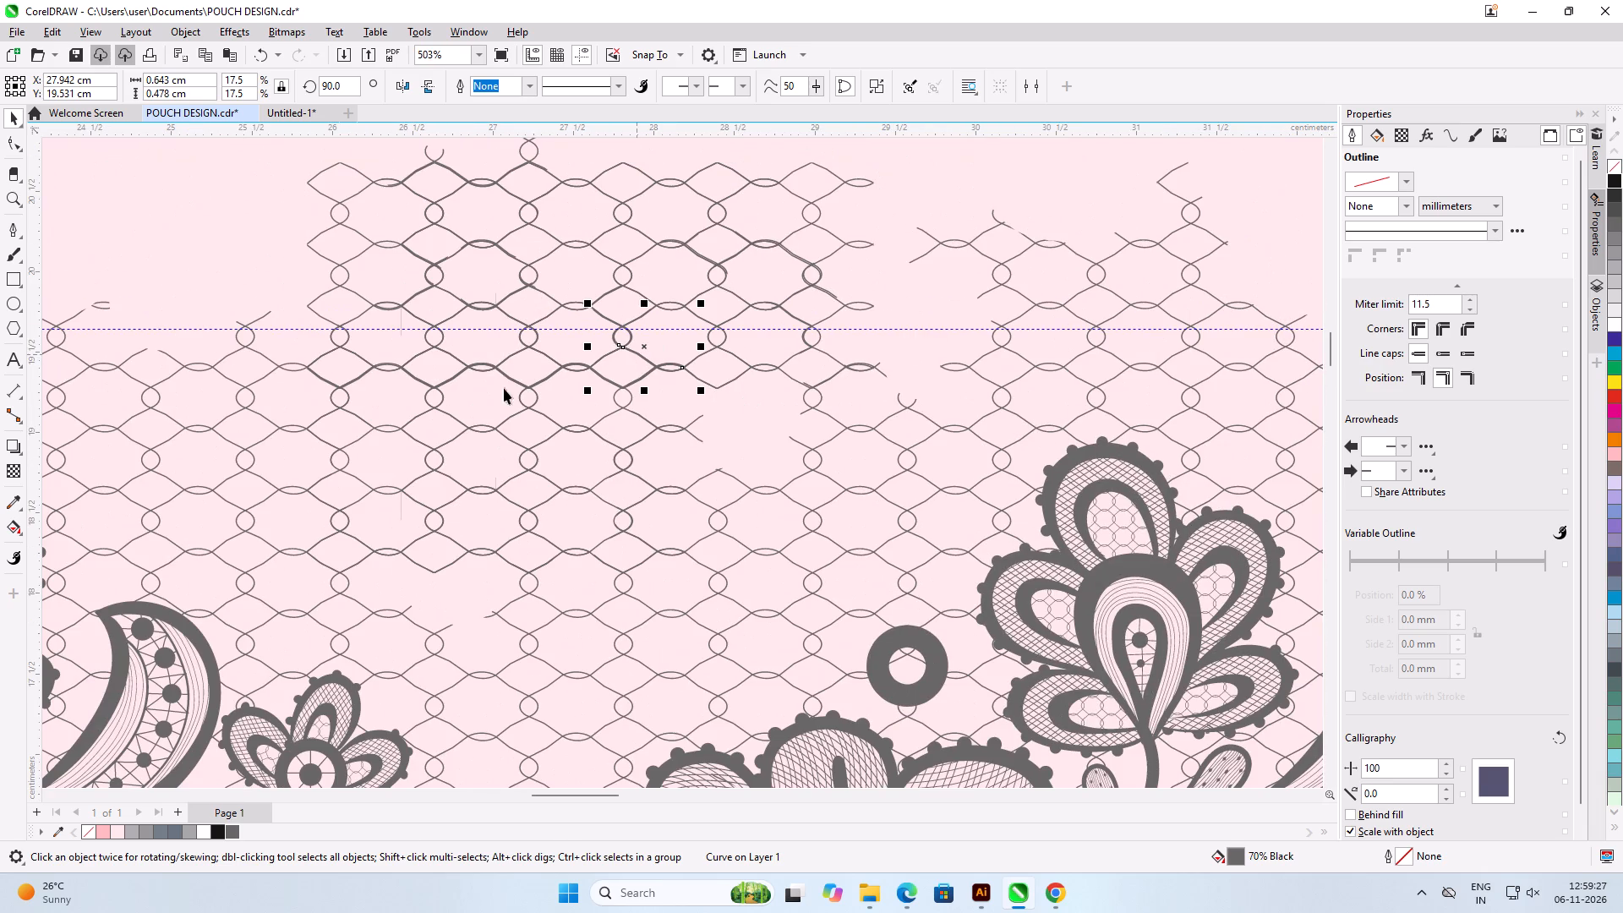
# Undo the recent lattice edits step by step, back to the lattice copy at about X 27.021 cm, Y 18.788 cm.
pyautogui.hotkey('ctrl', 'z')
pyautogui.hotkey('ctrl', 'z')
pyautogui.hotkey('ctrl', 'z')
pyautogui.hotkey('ctrl', 'z')
pyautogui.hotkey('ctrl', 'z')
pyautogui.hotkey('ctrl', 'z')
pyautogui.hotkey('ctrl', 'z')
pyautogui.hotkey('ctrl', 'z')
pyautogui.hotkey('ctrl', 'z')
pyautogui.hotkey('ctrl', 'z')
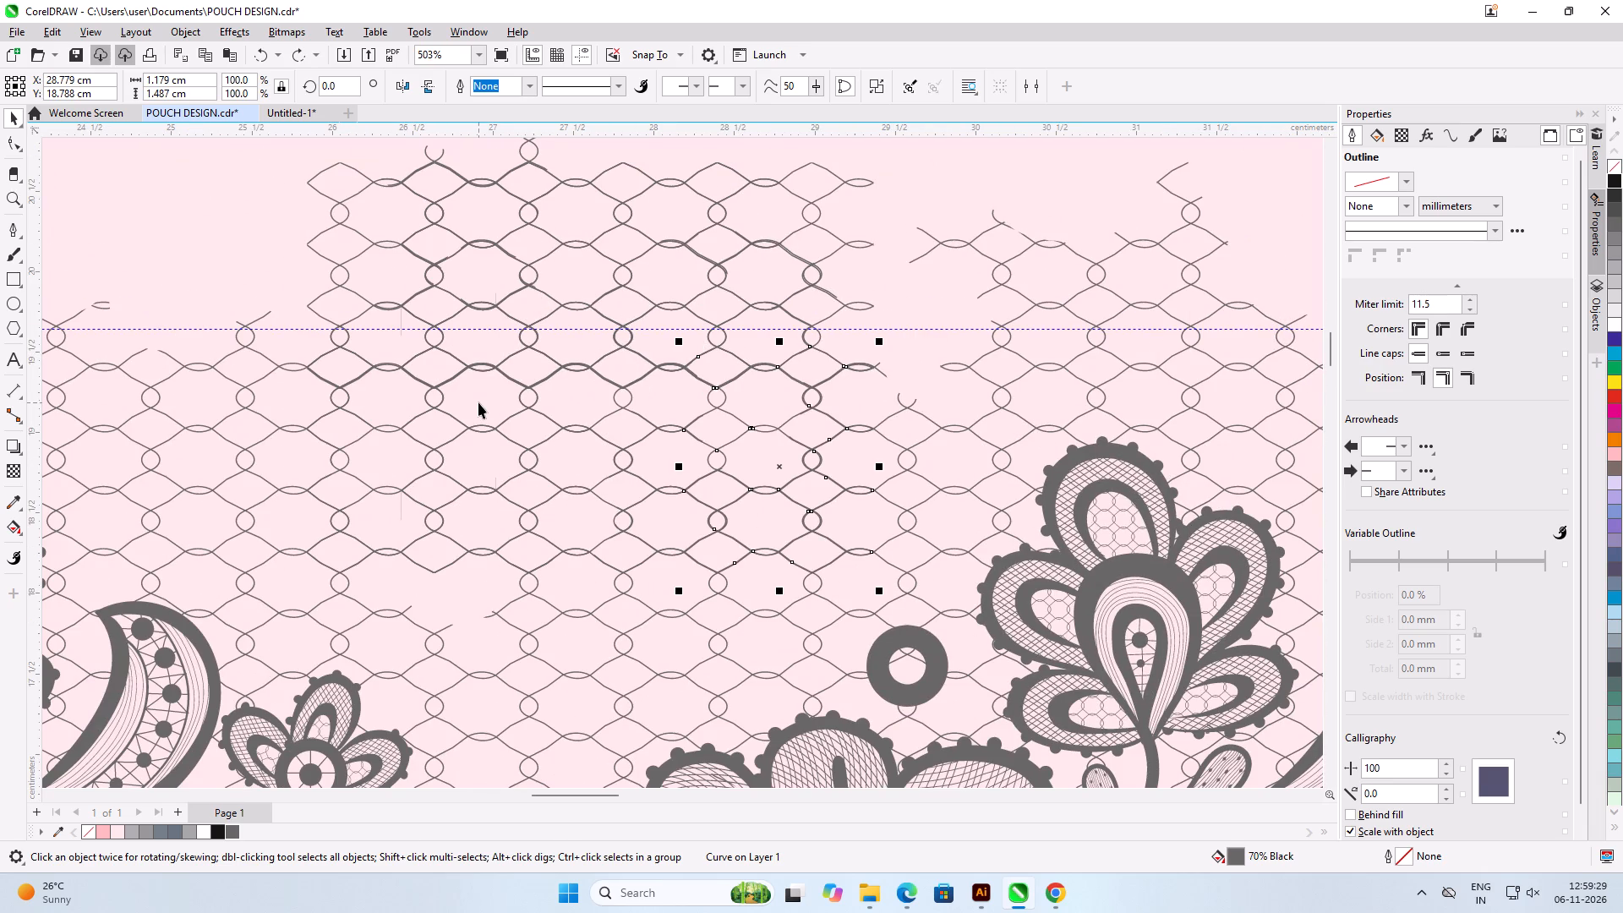
pyautogui.hotkey('ctrl', 'z')
pyautogui.hotkey('ctrl', 'z')
pyautogui.hotkey('ctrl', 'z')
pyautogui.hotkey('ctrl', 'z')
pyautogui.hotkey('ctrl', 'z')
pyautogui.hotkey('ctrl', 'z')
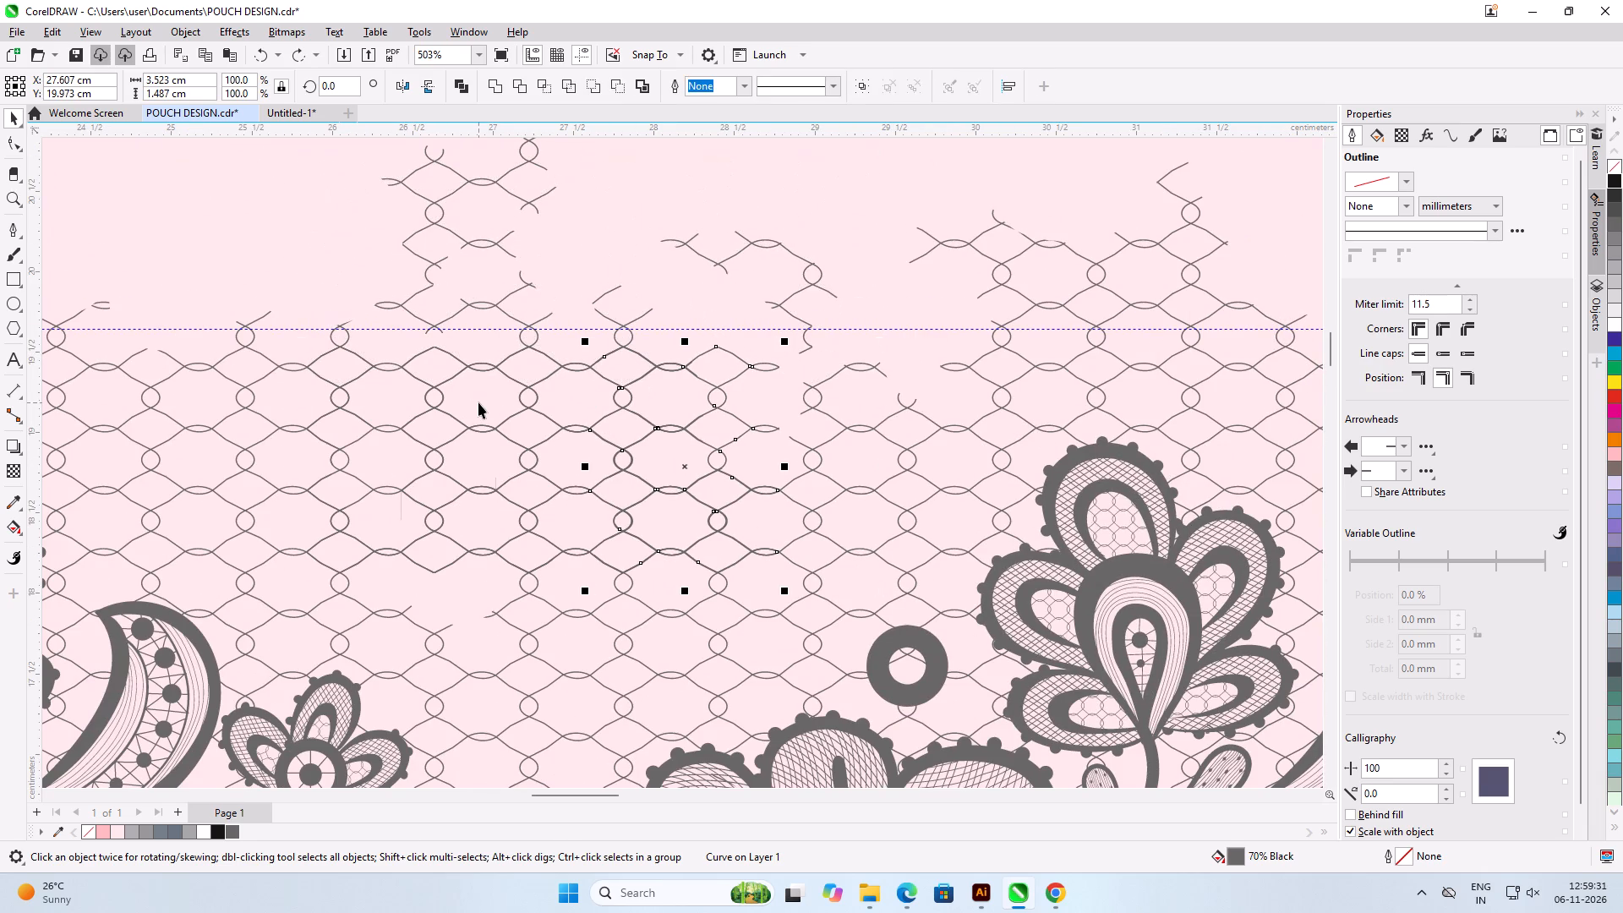
pyautogui.hotkey('ctrl', 'z')
pyautogui.hotkey('ctrl', 'z')
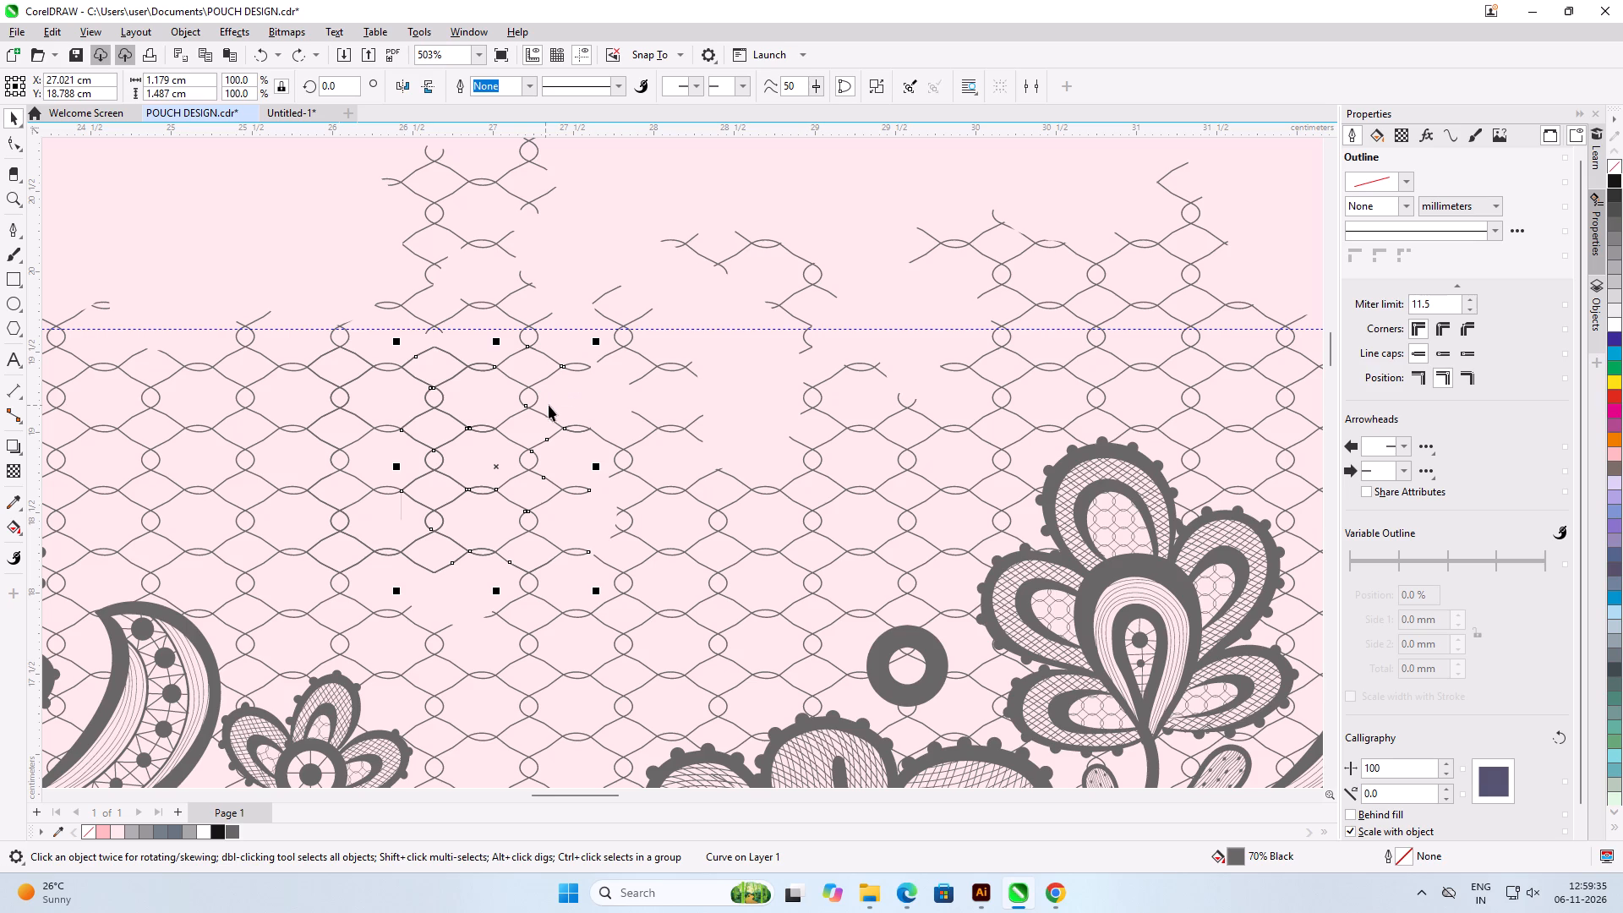
# Examine the netting above the floral border for remaining gaps and loose fragments across the pouch design.
pyautogui.click(863, 227)
pyautogui.scroll(4, 362, 531)
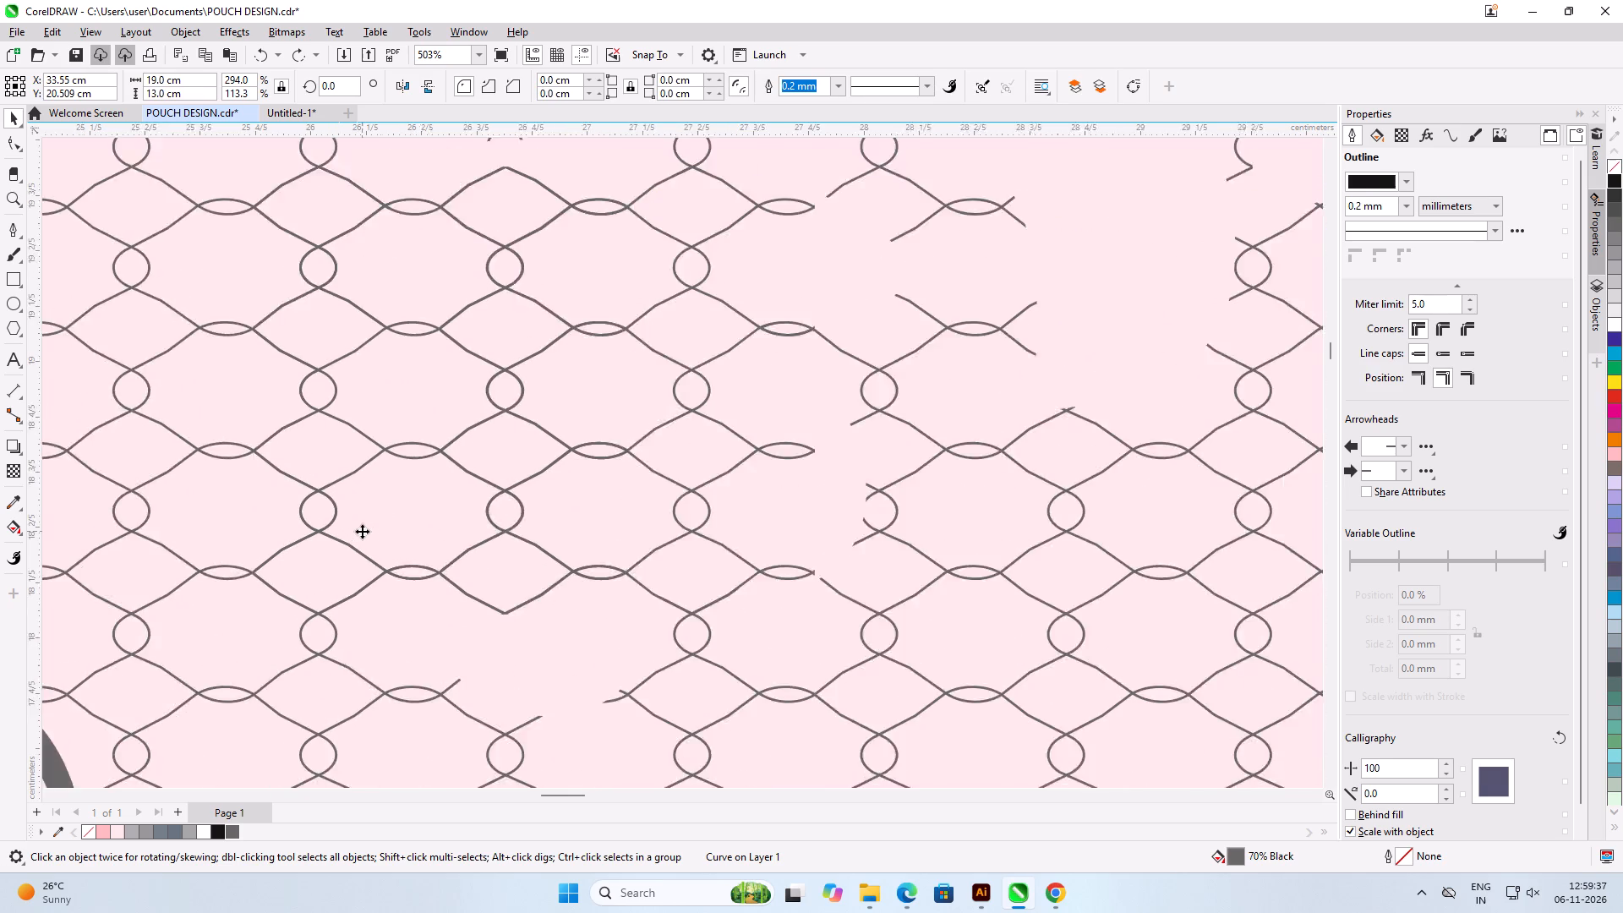
pyautogui.scroll(2, 362, 531)
pyautogui.scroll(-8, 580, 501)
pyautogui.scroll(7, 568, 579)
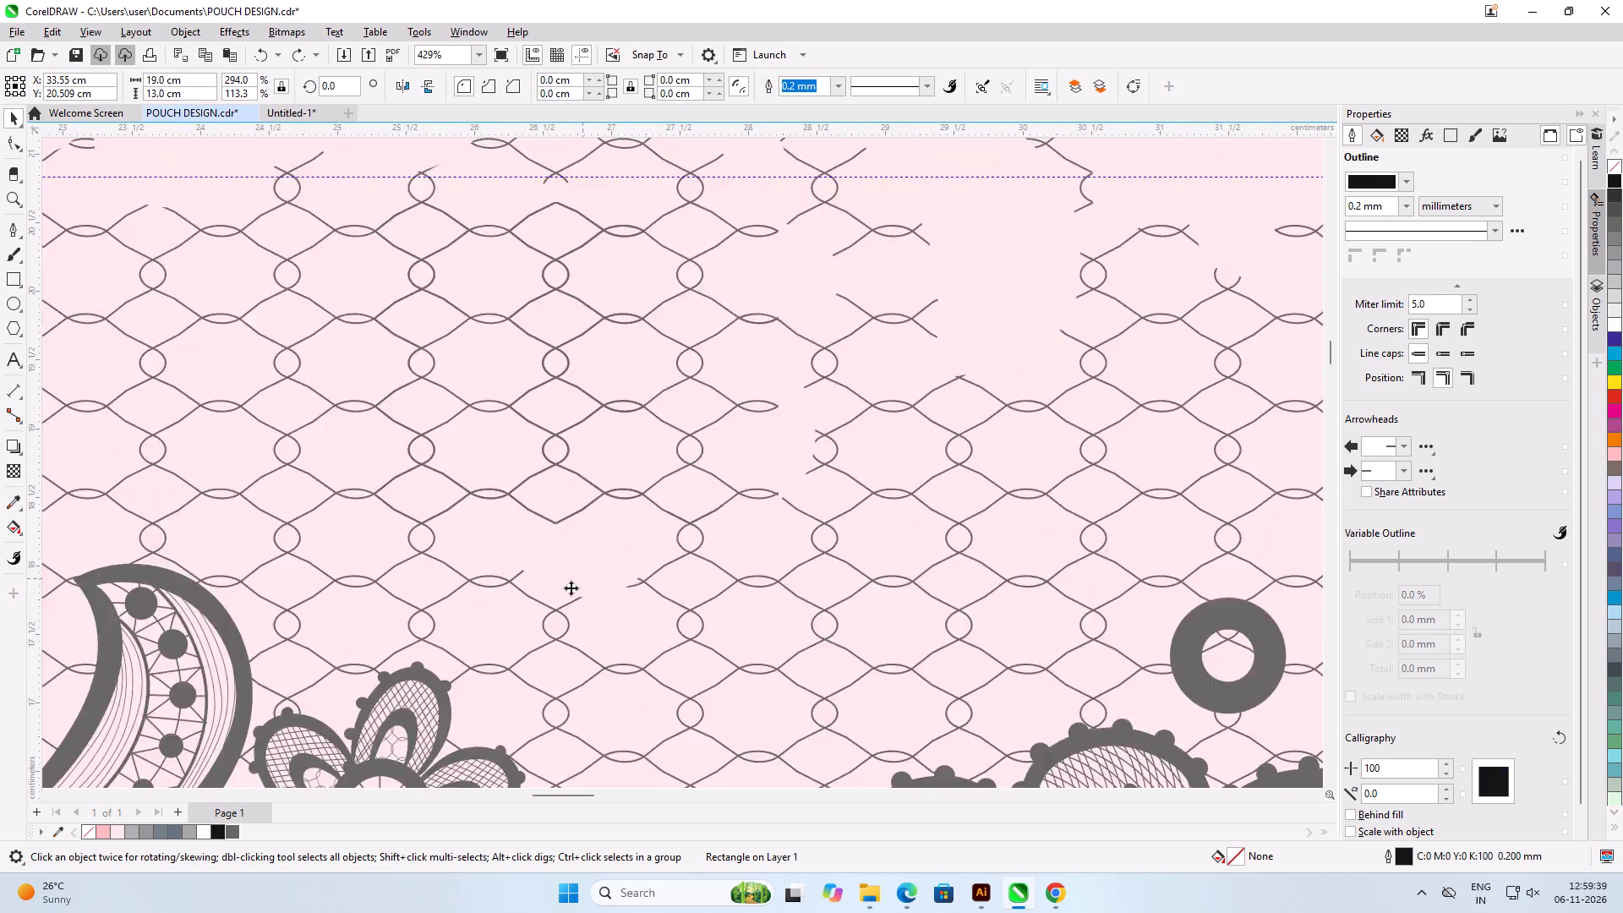
pyautogui.scroll(-6, 500, 577)
pyautogui.scroll(-5, 549, 315)
pyautogui.scroll(11, 503, 404)
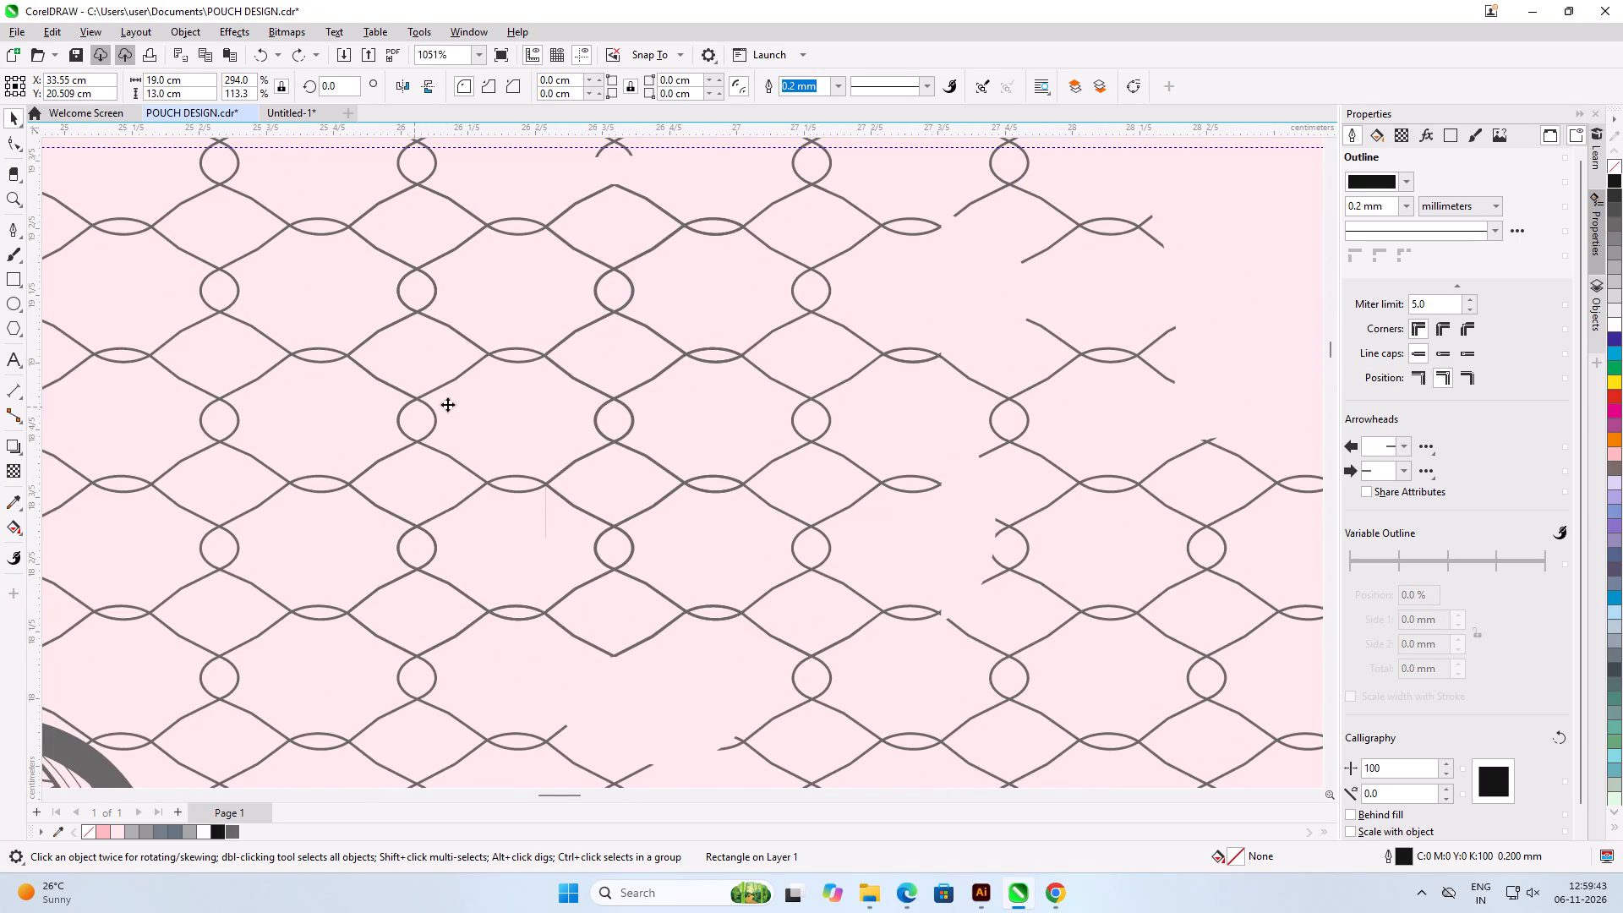
pyautogui.scroll(1, 445, 404)
pyautogui.scroll(3, 342, 363)
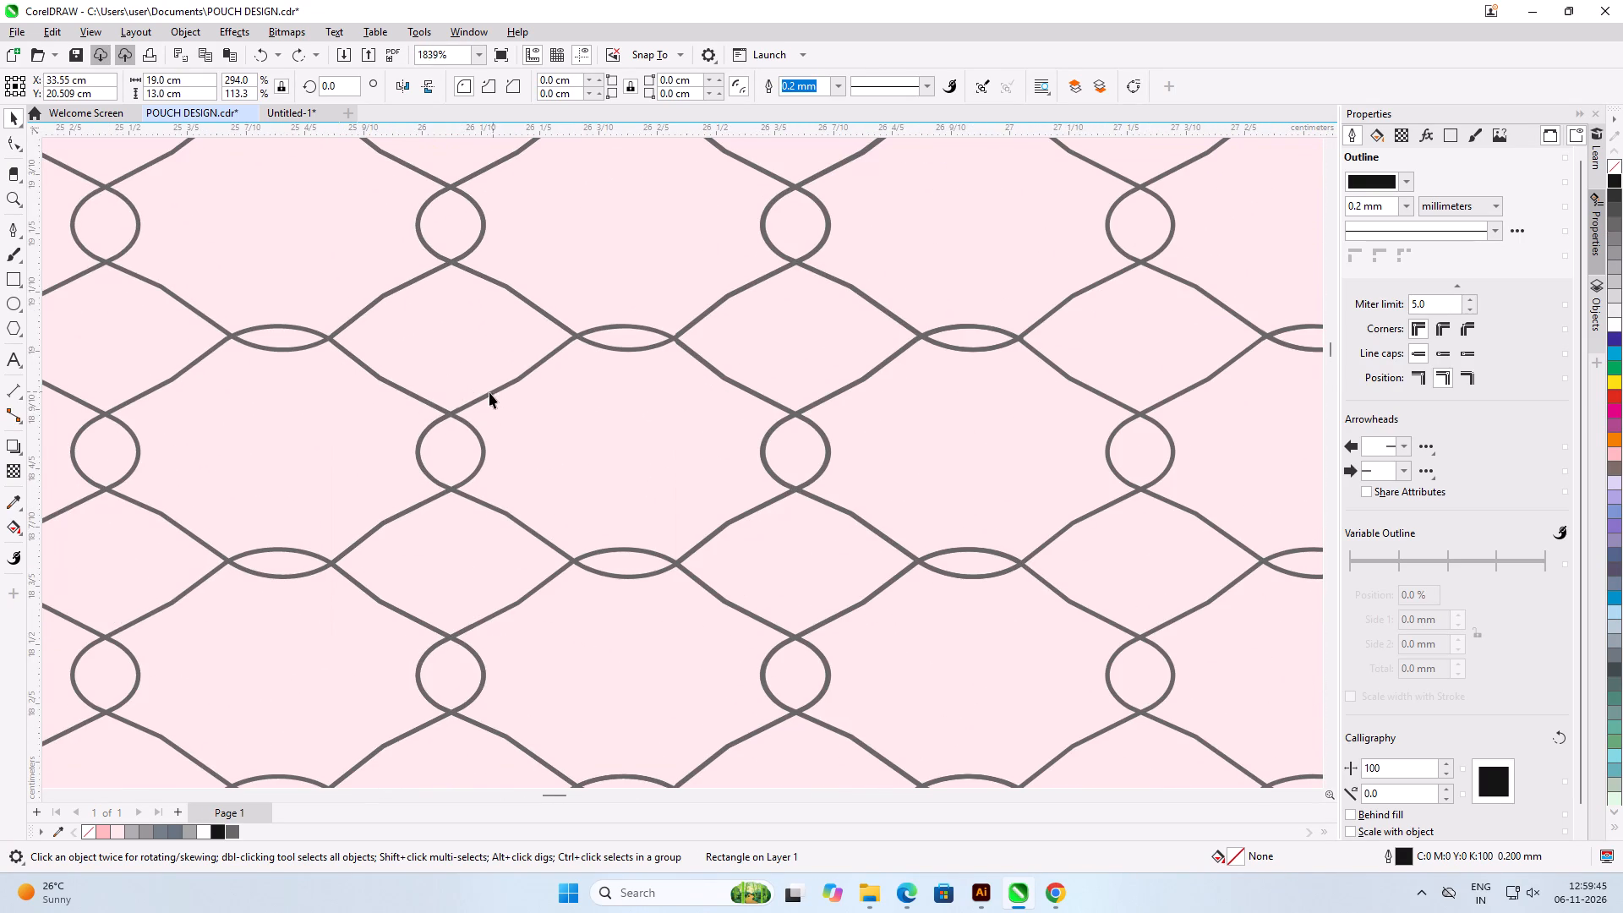
pyautogui.scroll(-7, 473, 407)
pyautogui.scroll(-11, 379, 391)
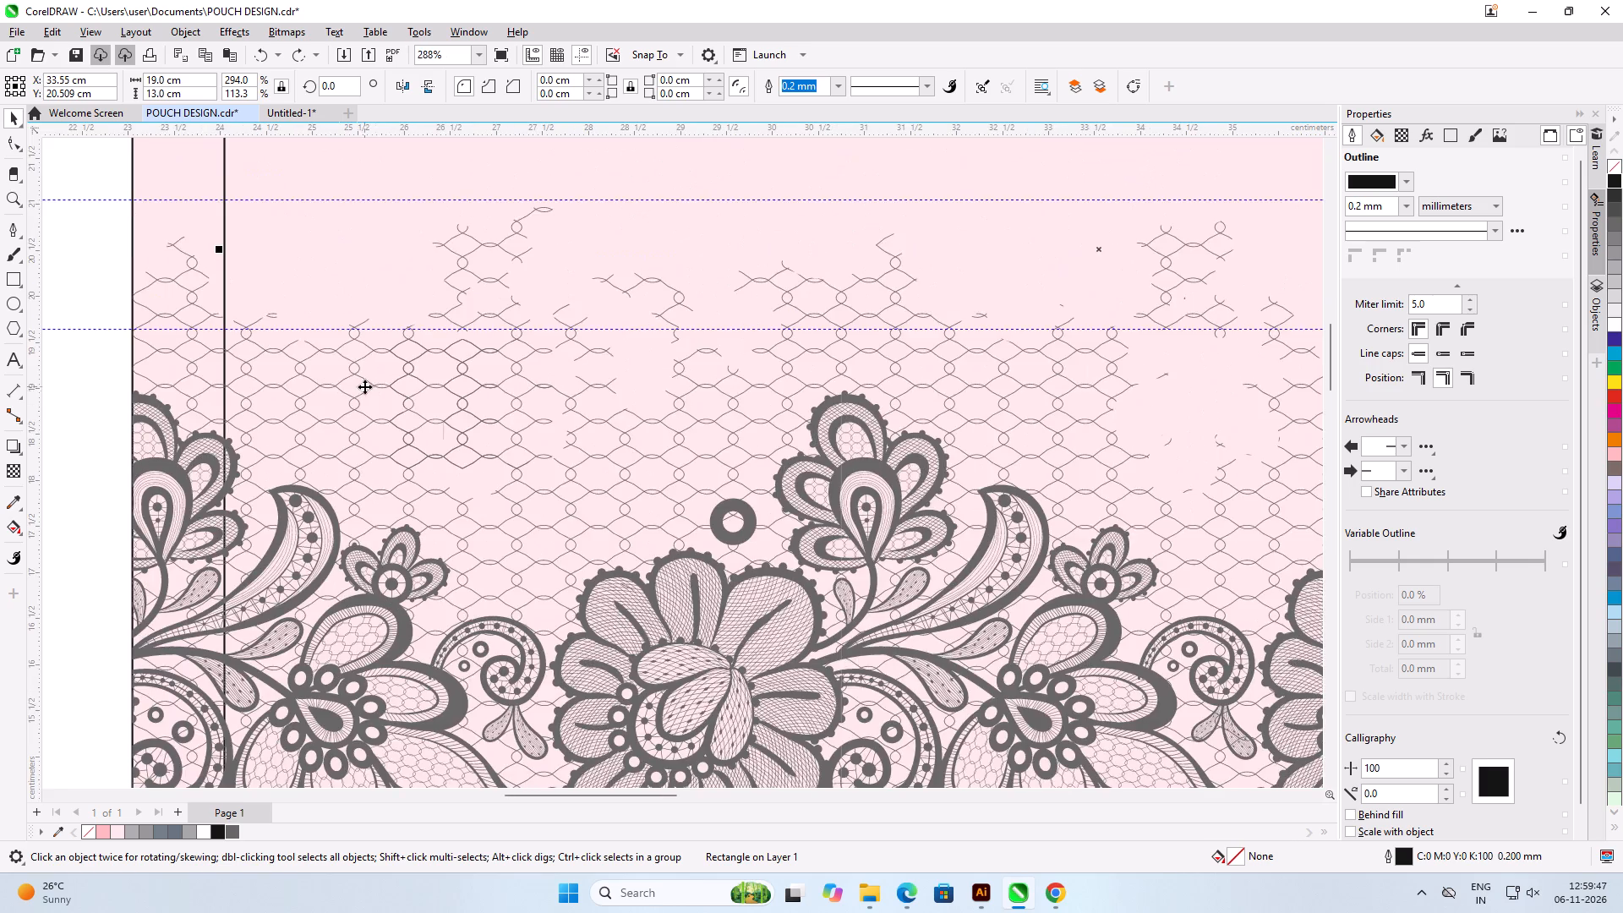
pyautogui.scroll(-3, 364, 386)
pyautogui.scroll(6, 924, 285)
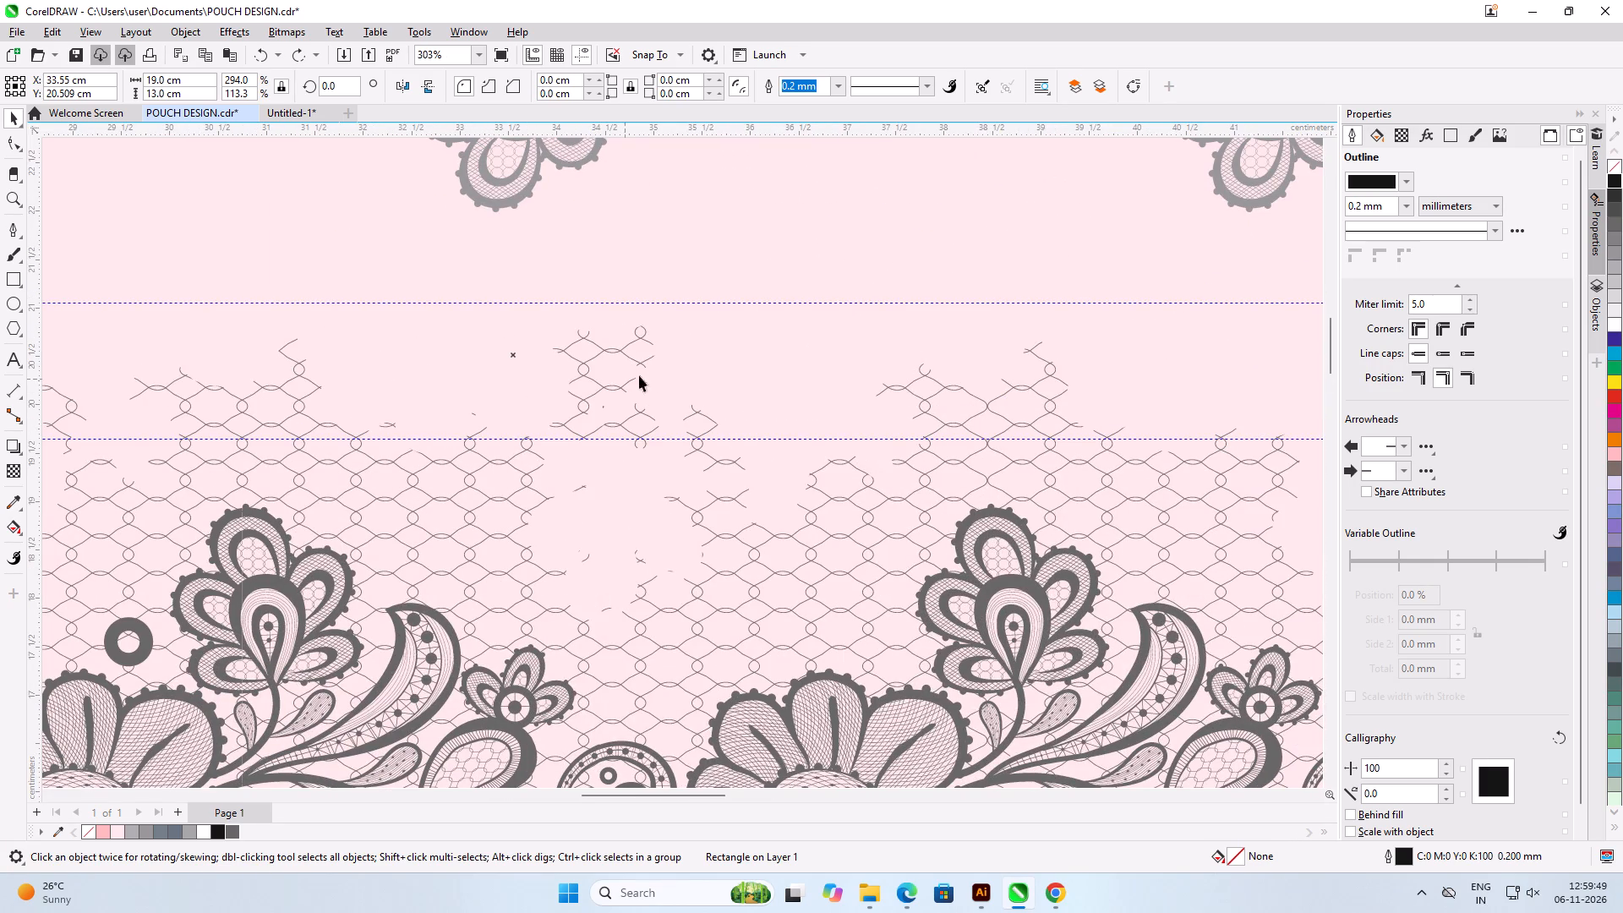
# Move the loose netting piece at about X 34.492 cm, Y 20.184 cm off the artwork and delete it.
pyautogui.click(640, 364)
pyautogui.scroll(-7, 334, 374)
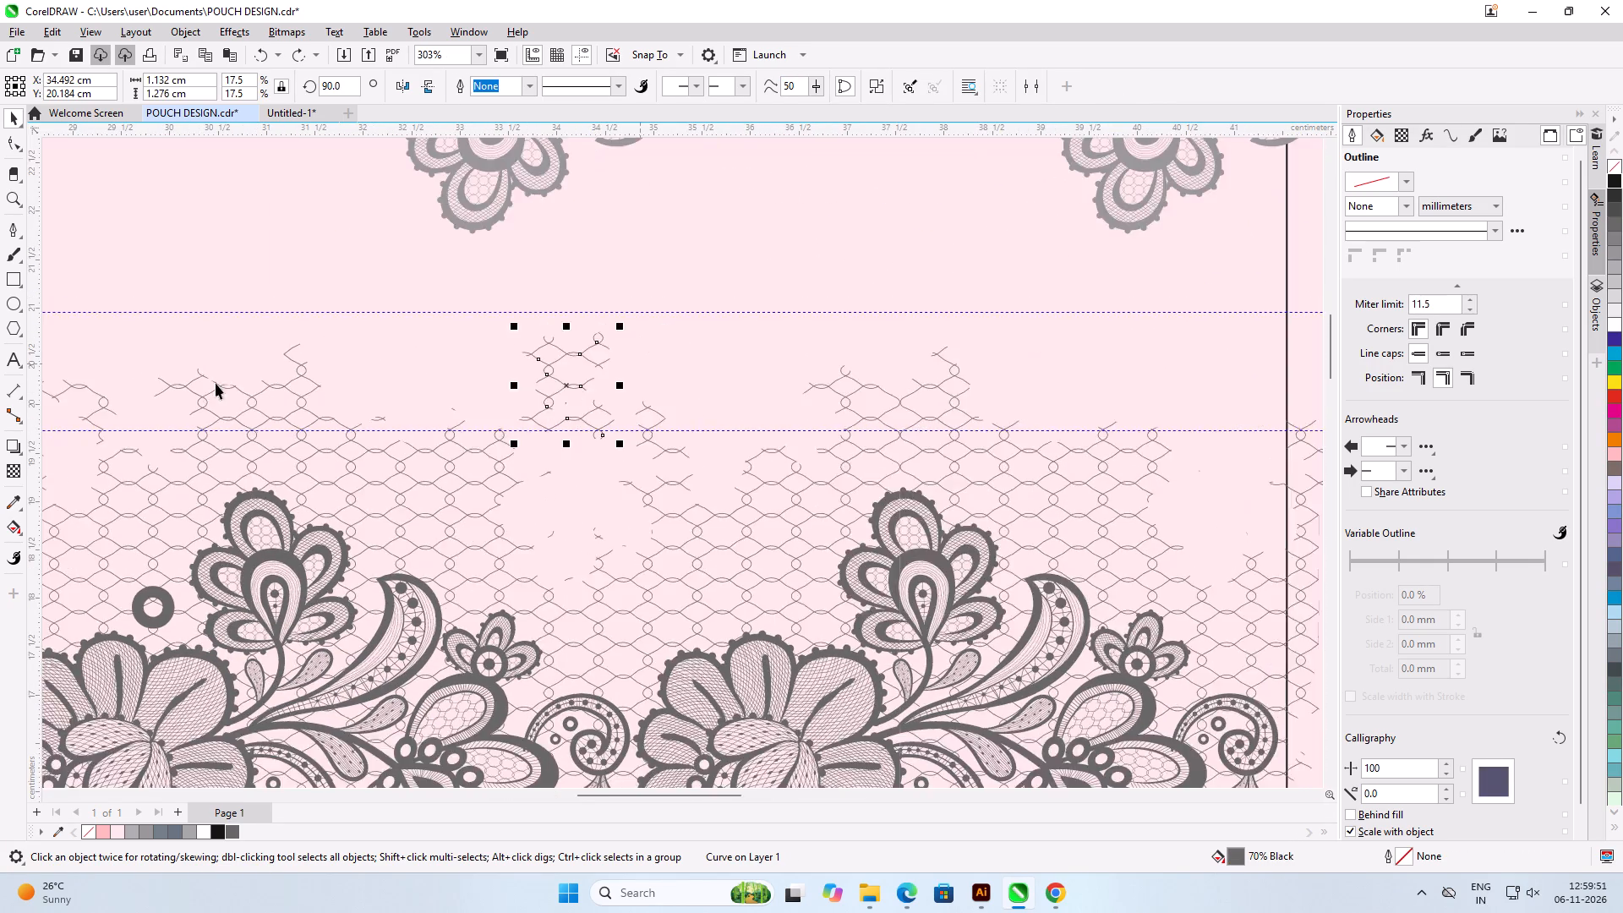
pyautogui.scroll(4, 572, 380)
pyautogui.moveTo(314, 369); pyautogui.dragTo(877, 374)
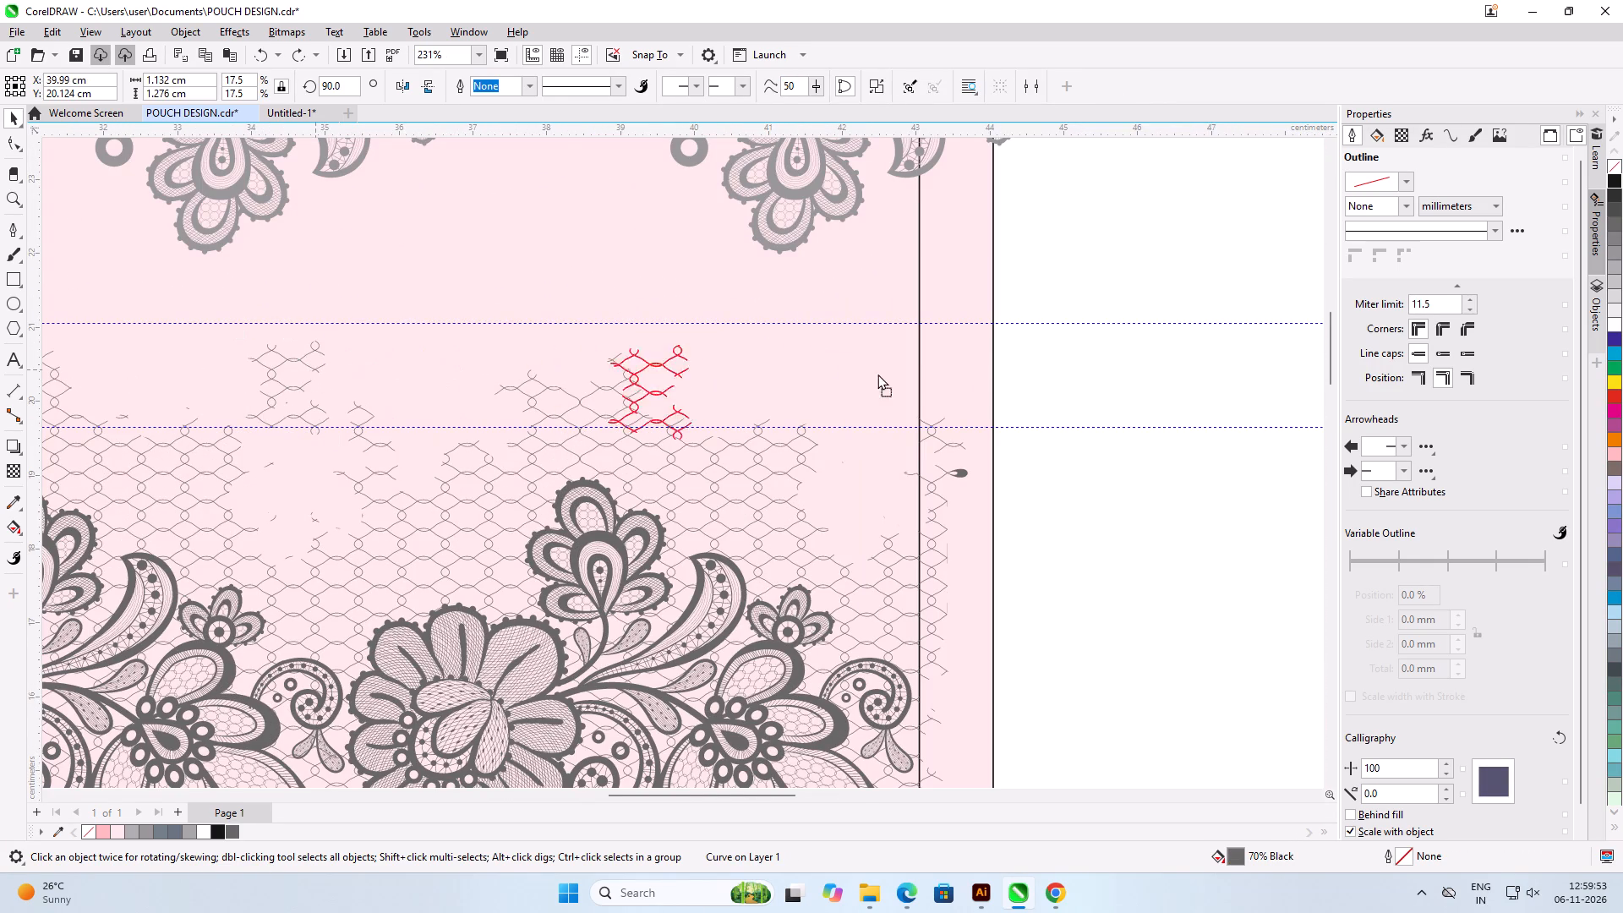
pyautogui.moveTo(877, 374); pyautogui.dragTo(1088, 352)
pyautogui.scroll(-5, 269, 386)
pyautogui.scroll(5, 881, 293)
pyautogui.scroll(6, 581, 386)
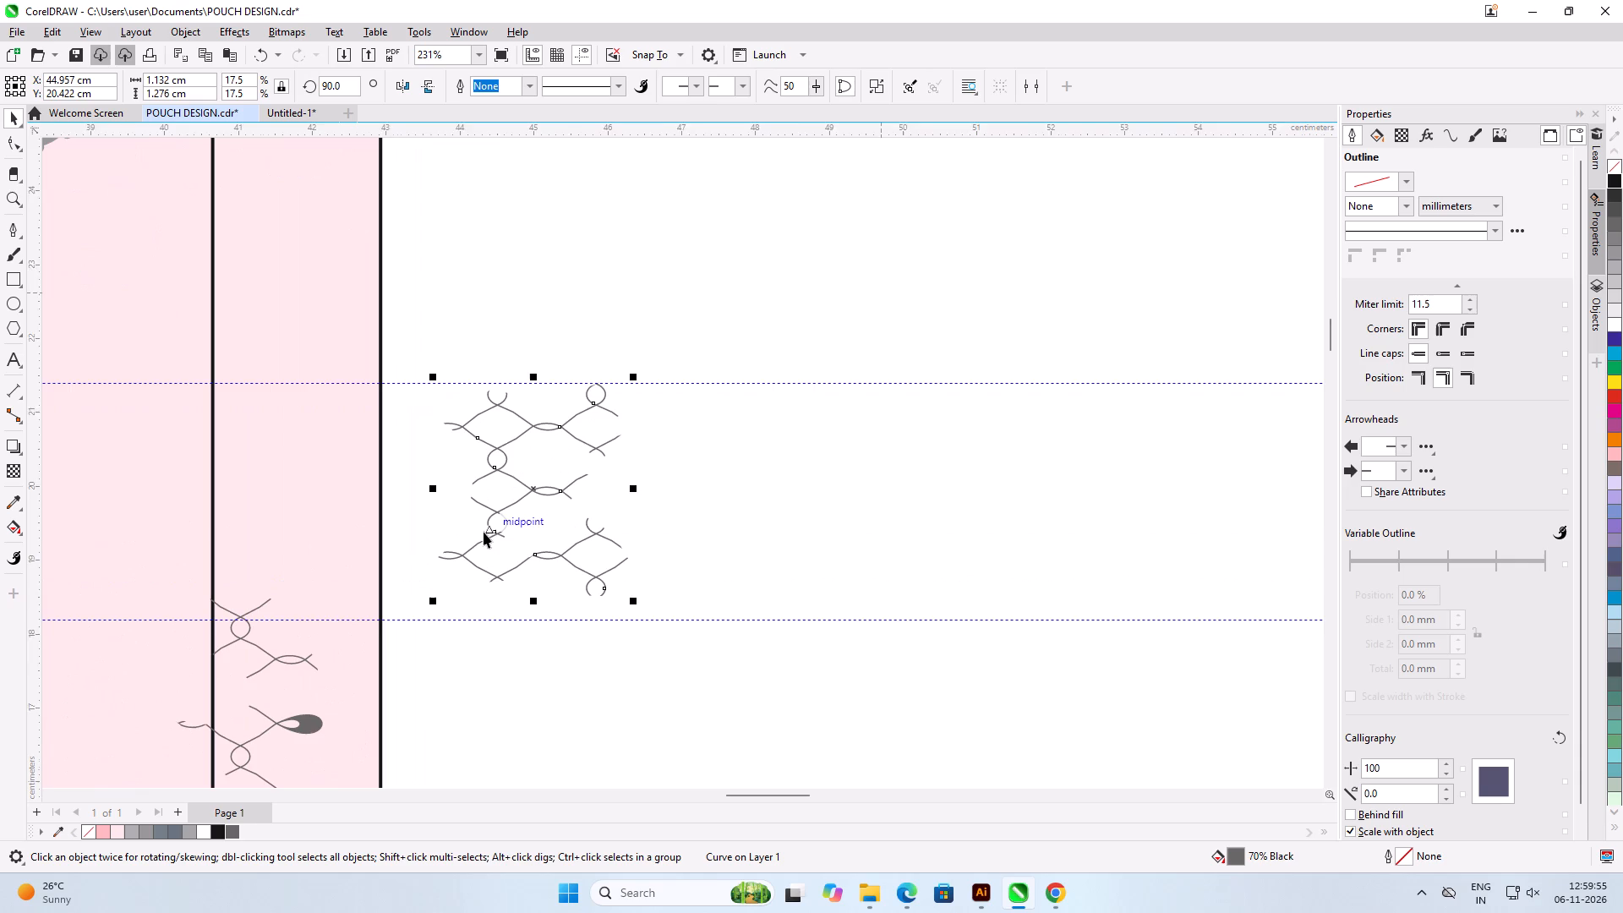
pyautogui.scroll(5, 518, 524)
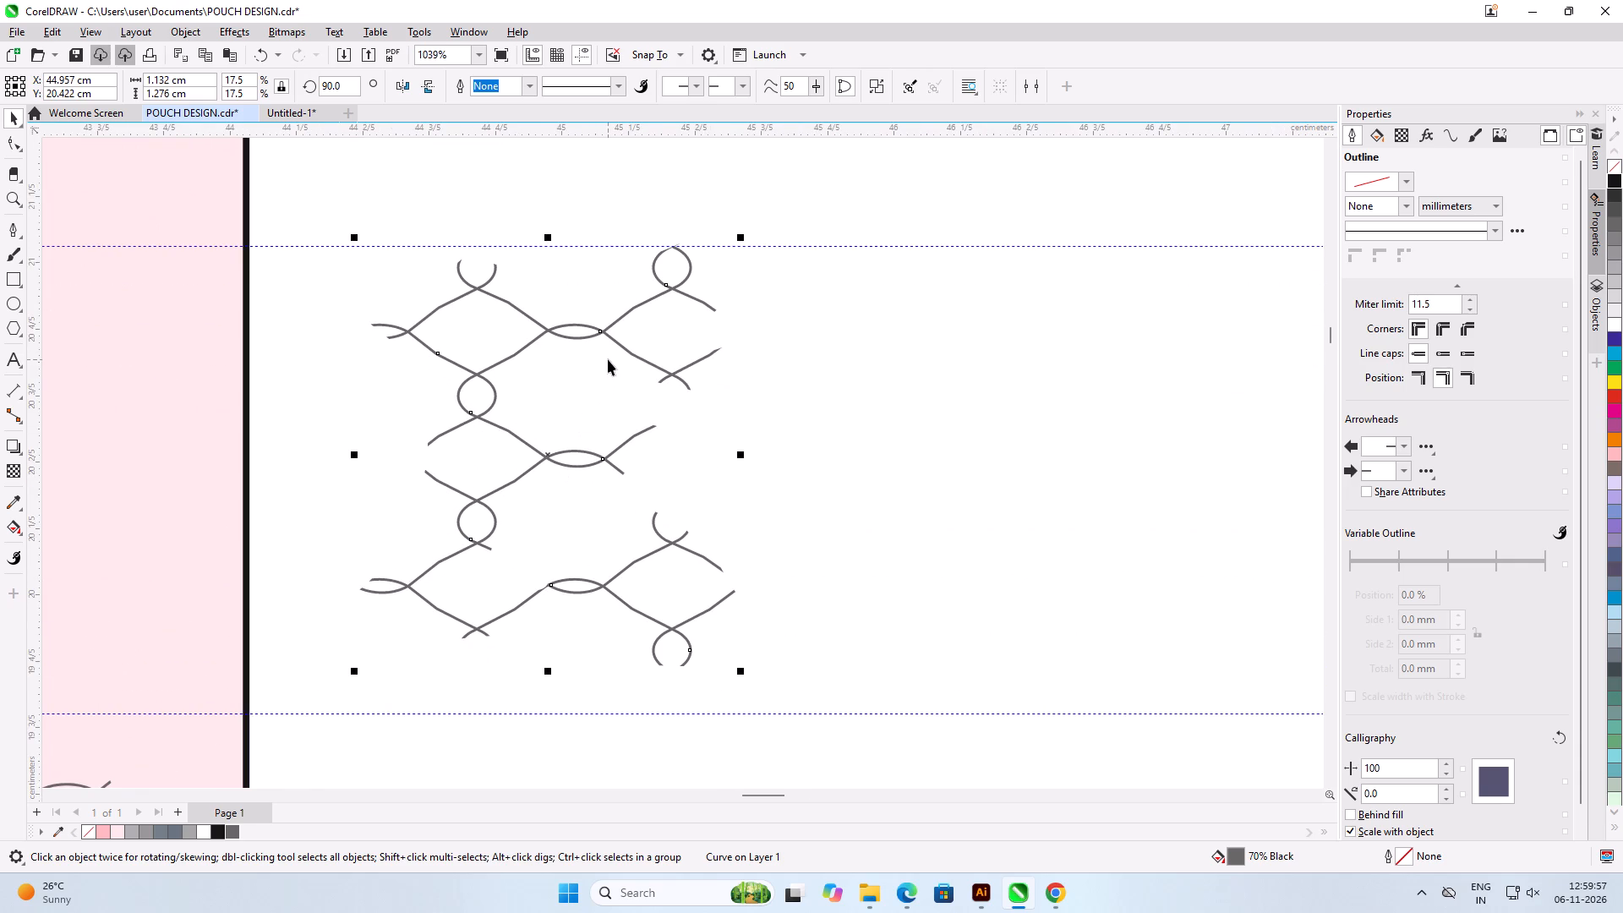
pyautogui.press('Delete')
# Examine the netting above the floral border near the design's outer edge.
pyautogui.scroll(-7, 643, 345)
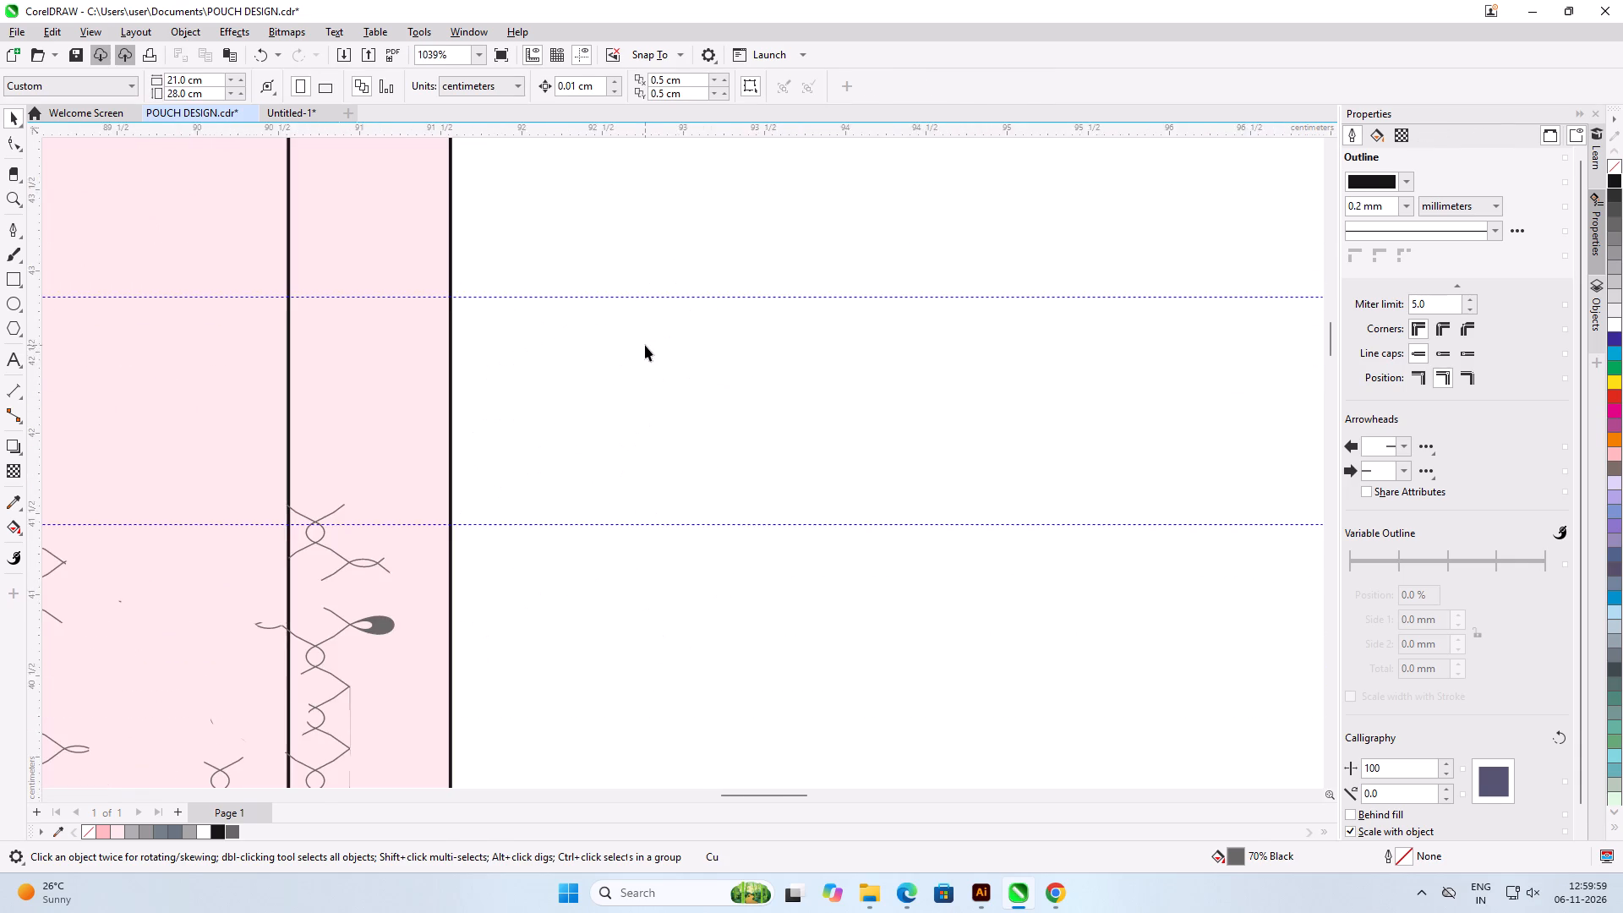
pyautogui.scroll(-7, 645, 345)
pyautogui.scroll(2, 265, 425)
pyautogui.scroll(-5, 602, 372)
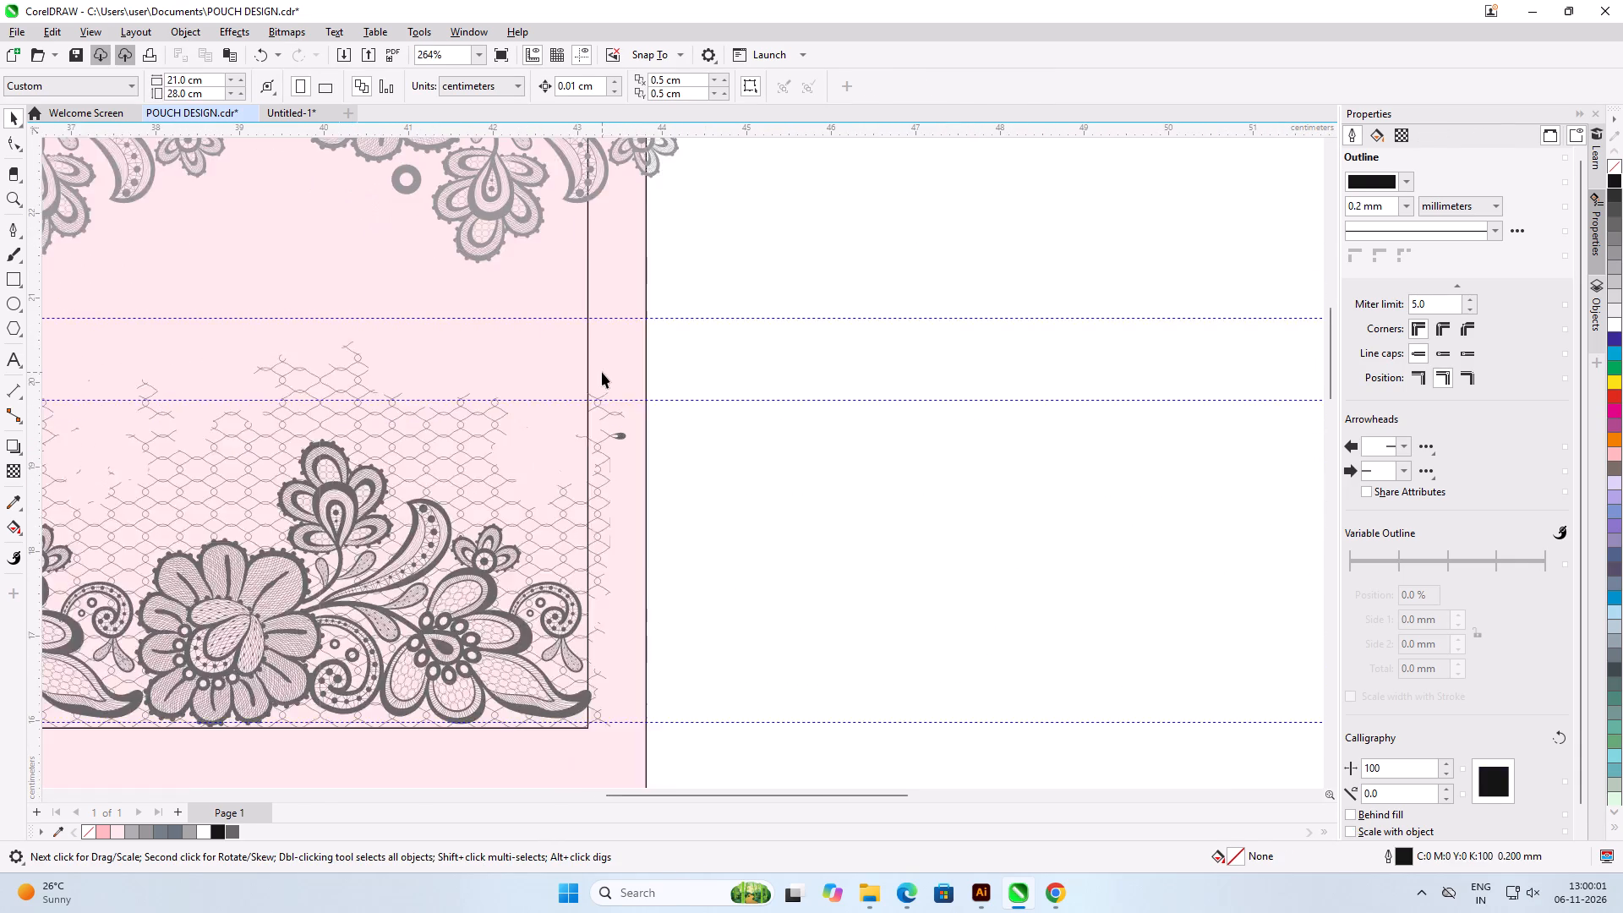
pyautogui.scroll(6, 299, 400)
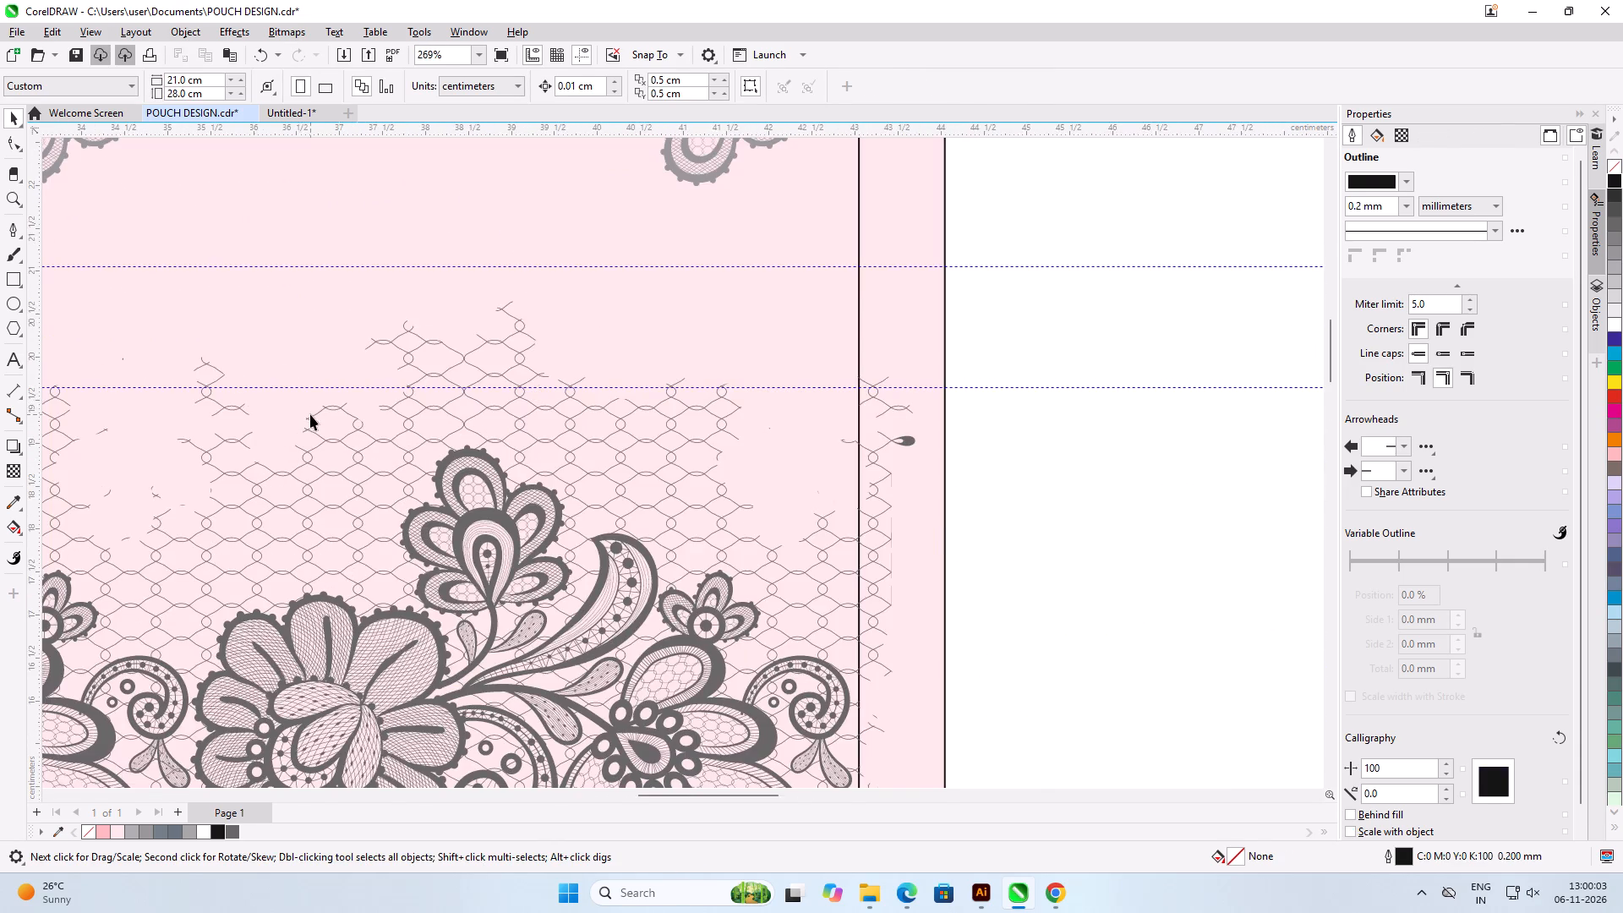
pyautogui.scroll(-6, 374, 403)
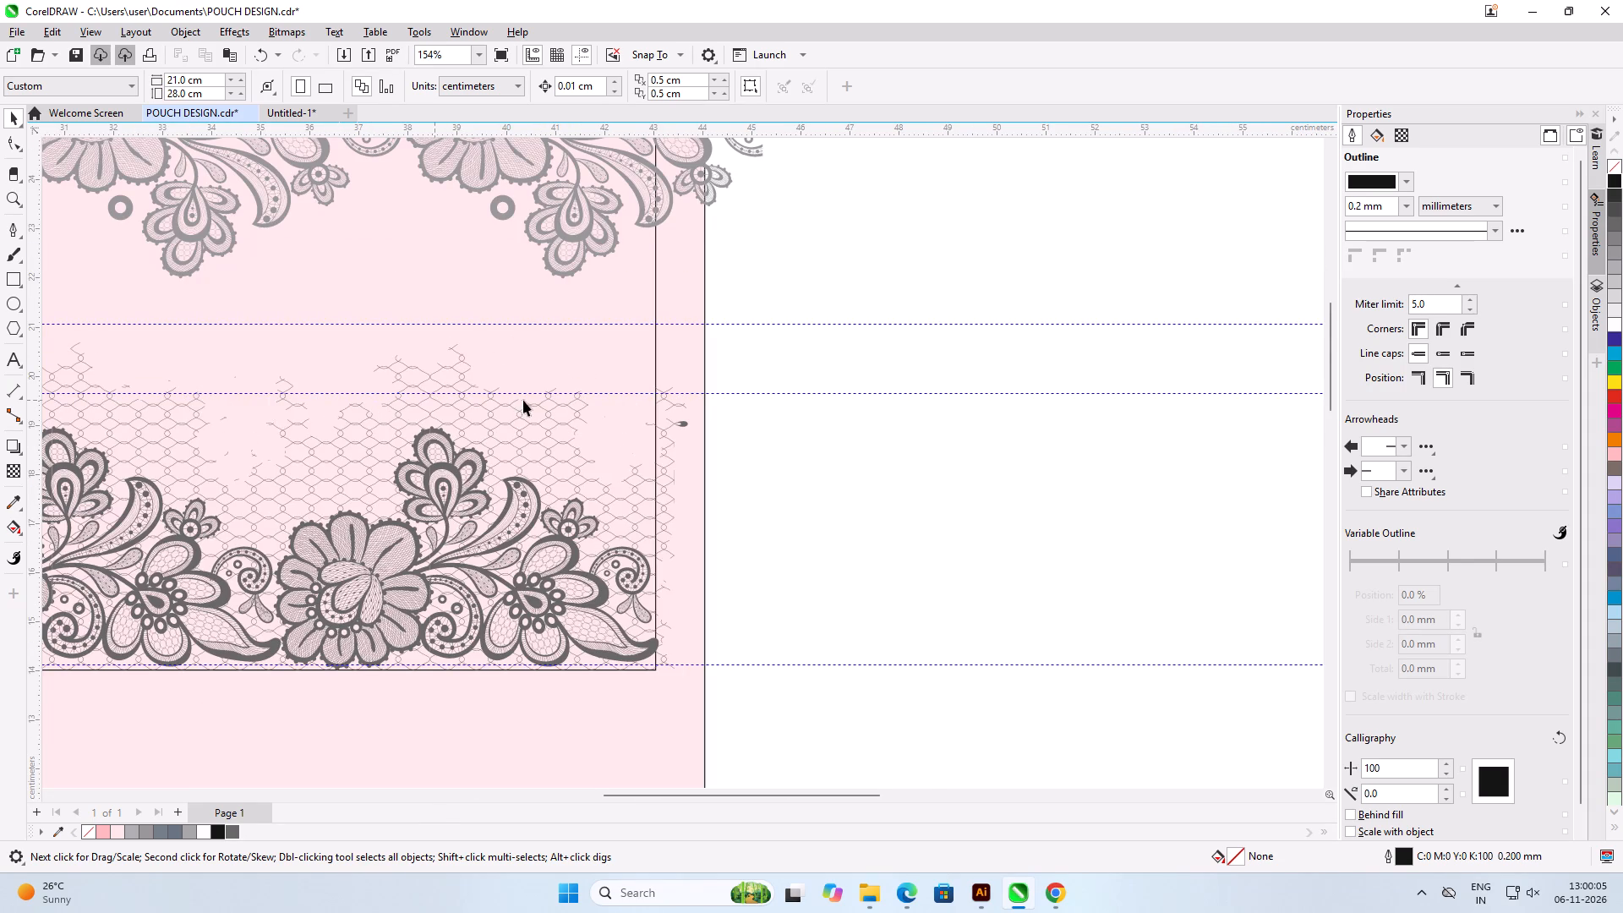
# Move the lattice piece at about X 27.021 cm, Y 18.788 cm to the blank area at about X 47.785 cm, Y 18.837 cm.
pyautogui.scroll(-2, 524, 400)
pyautogui.scroll(4, 106, 401)
pyautogui.scroll(-5, 604, 381)
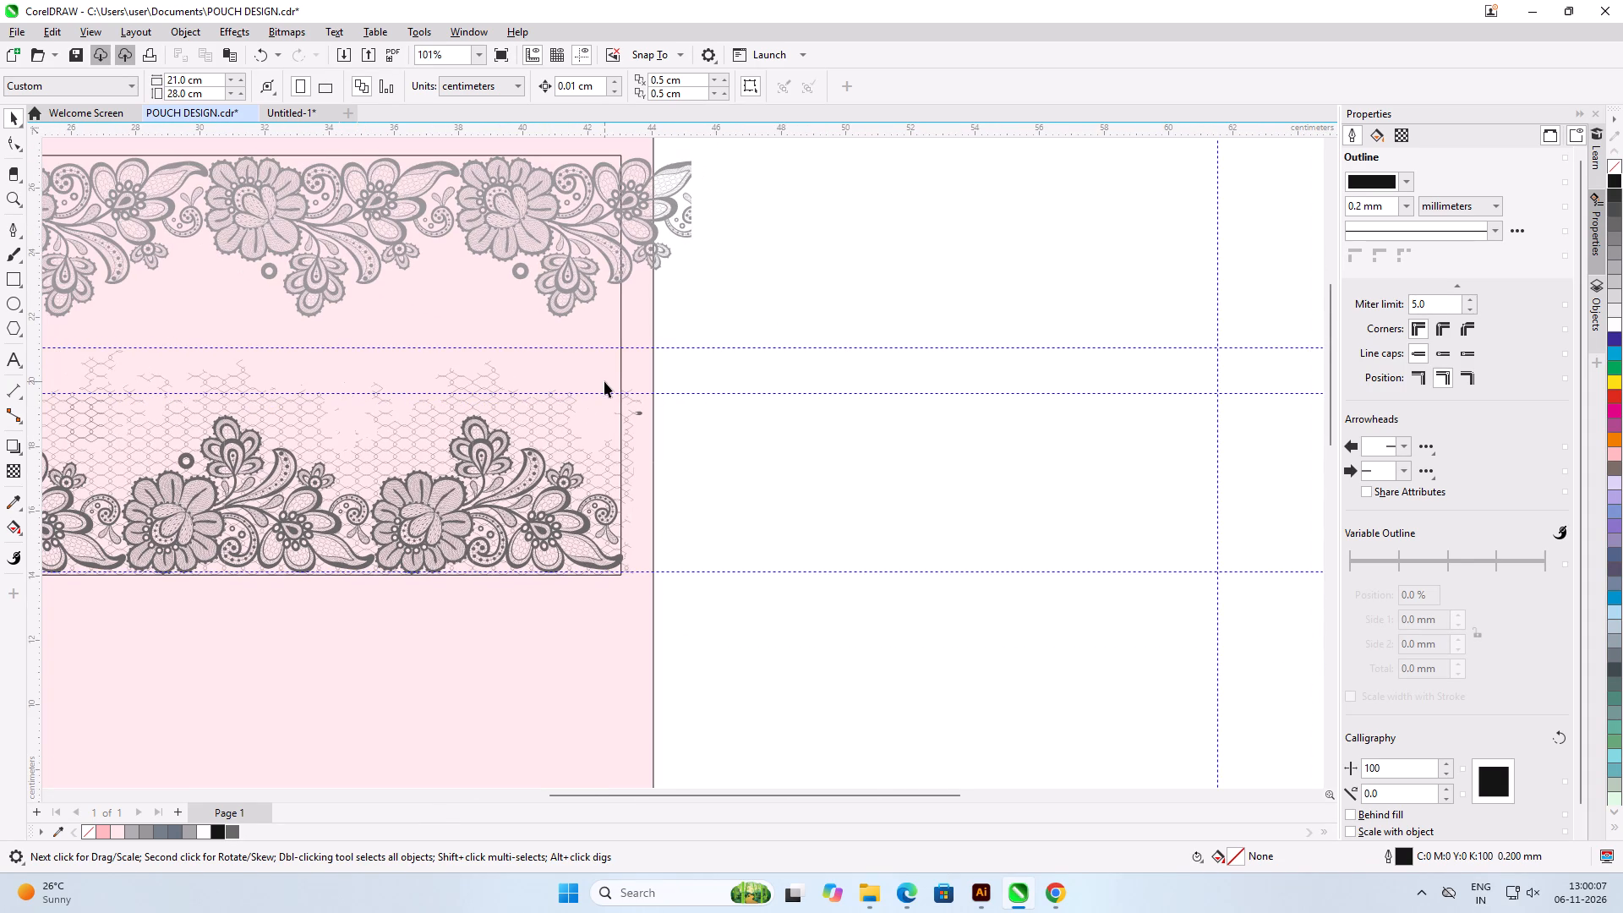
pyautogui.click(93, 413)
pyautogui.click(98, 413)
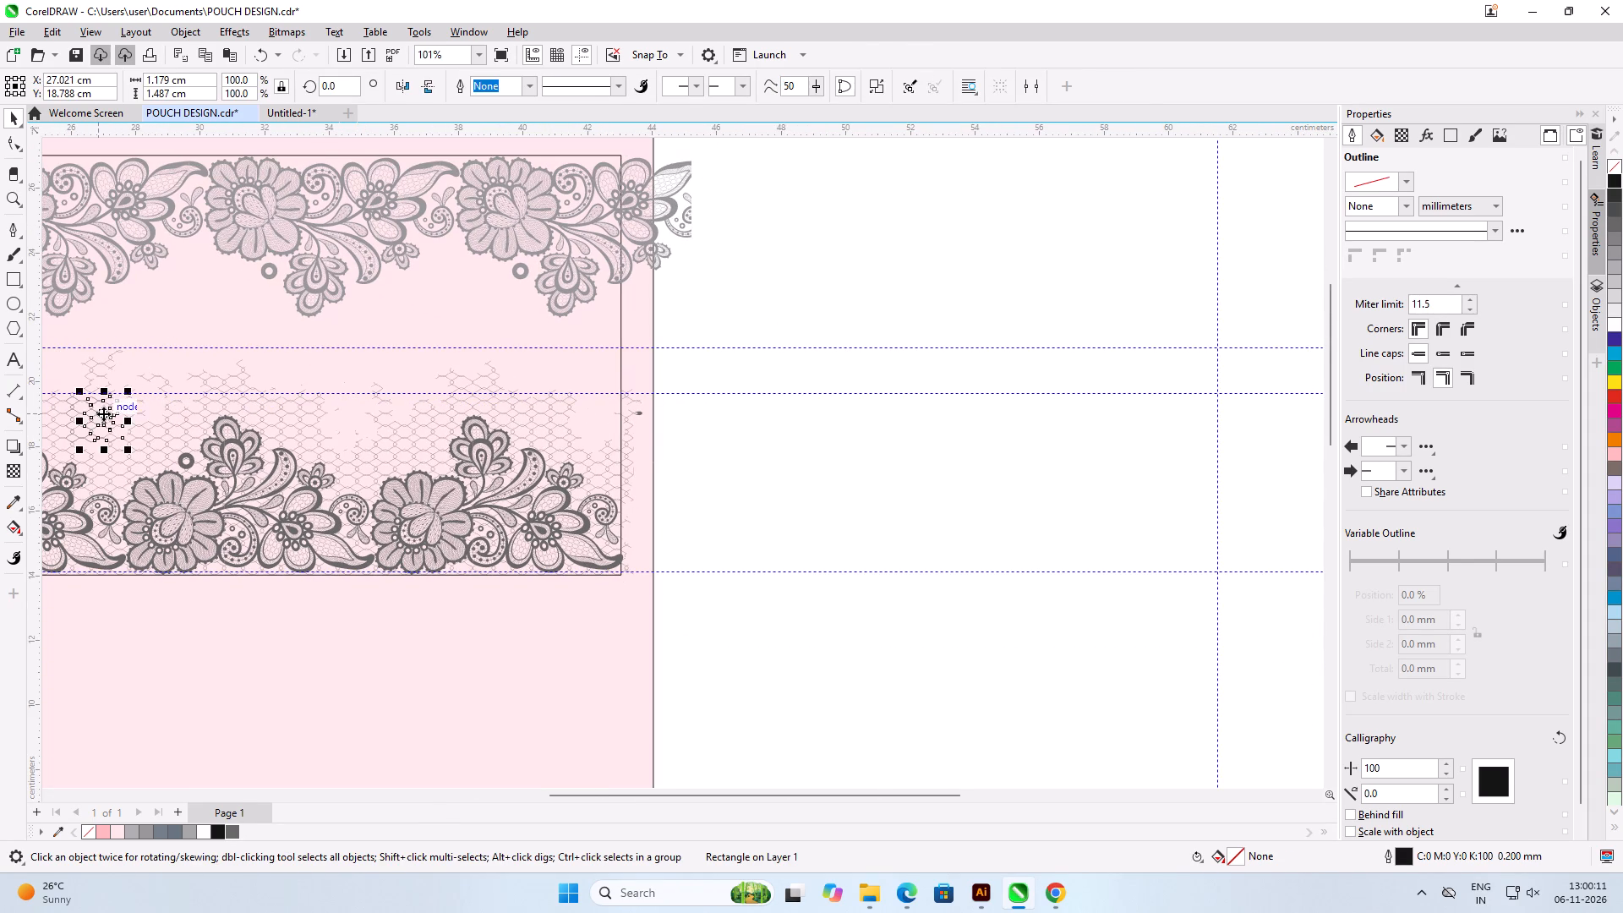
pyautogui.moveTo(103, 413); pyautogui.dragTo(773, 412)
pyautogui.click(830, 407)
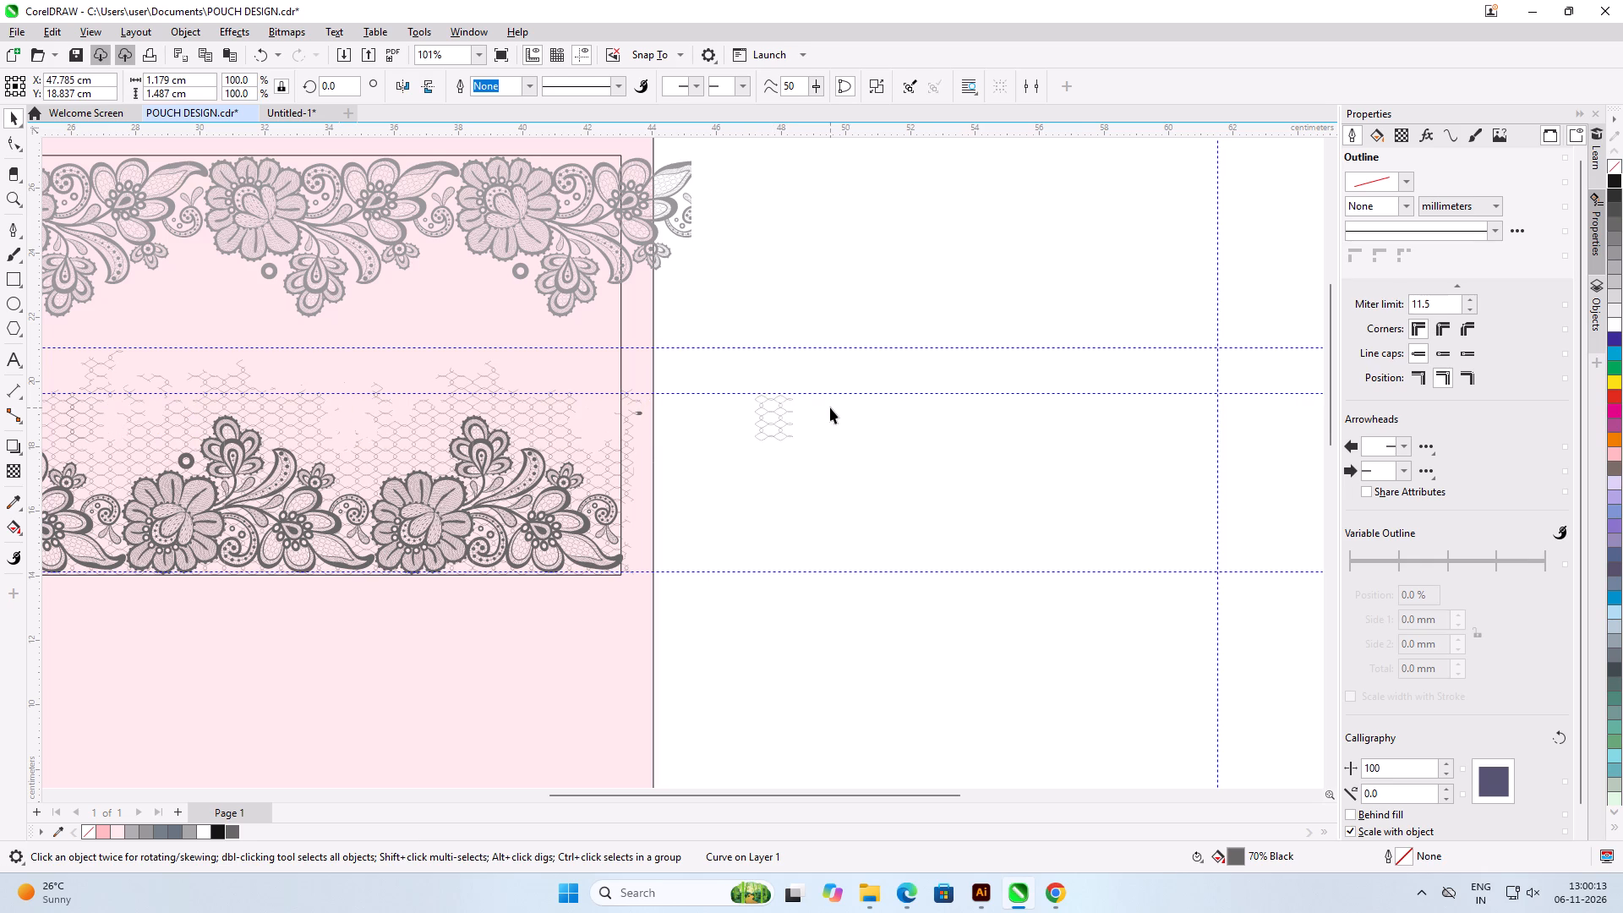
# Erase the upper three diamonds and their connecting loops from the lattice piece's right-hand column with the 0.2 cm round eraser.
pyautogui.scroll(12, 802, 406)
pyautogui.scroll(6, 737, 432)
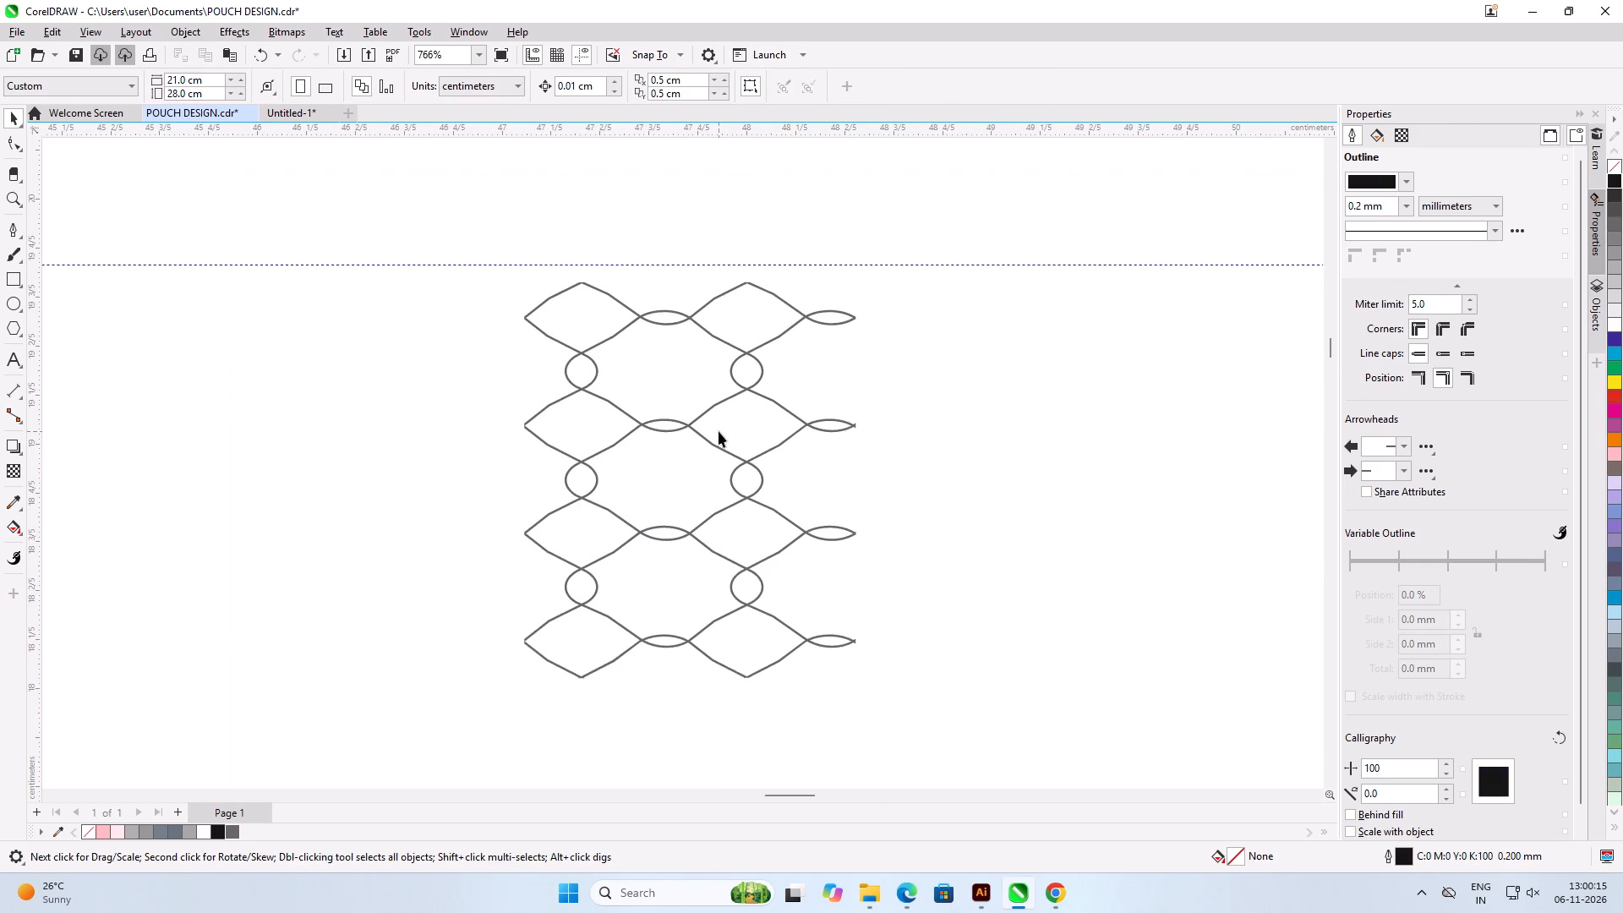
pyautogui.scroll(1, 719, 429)
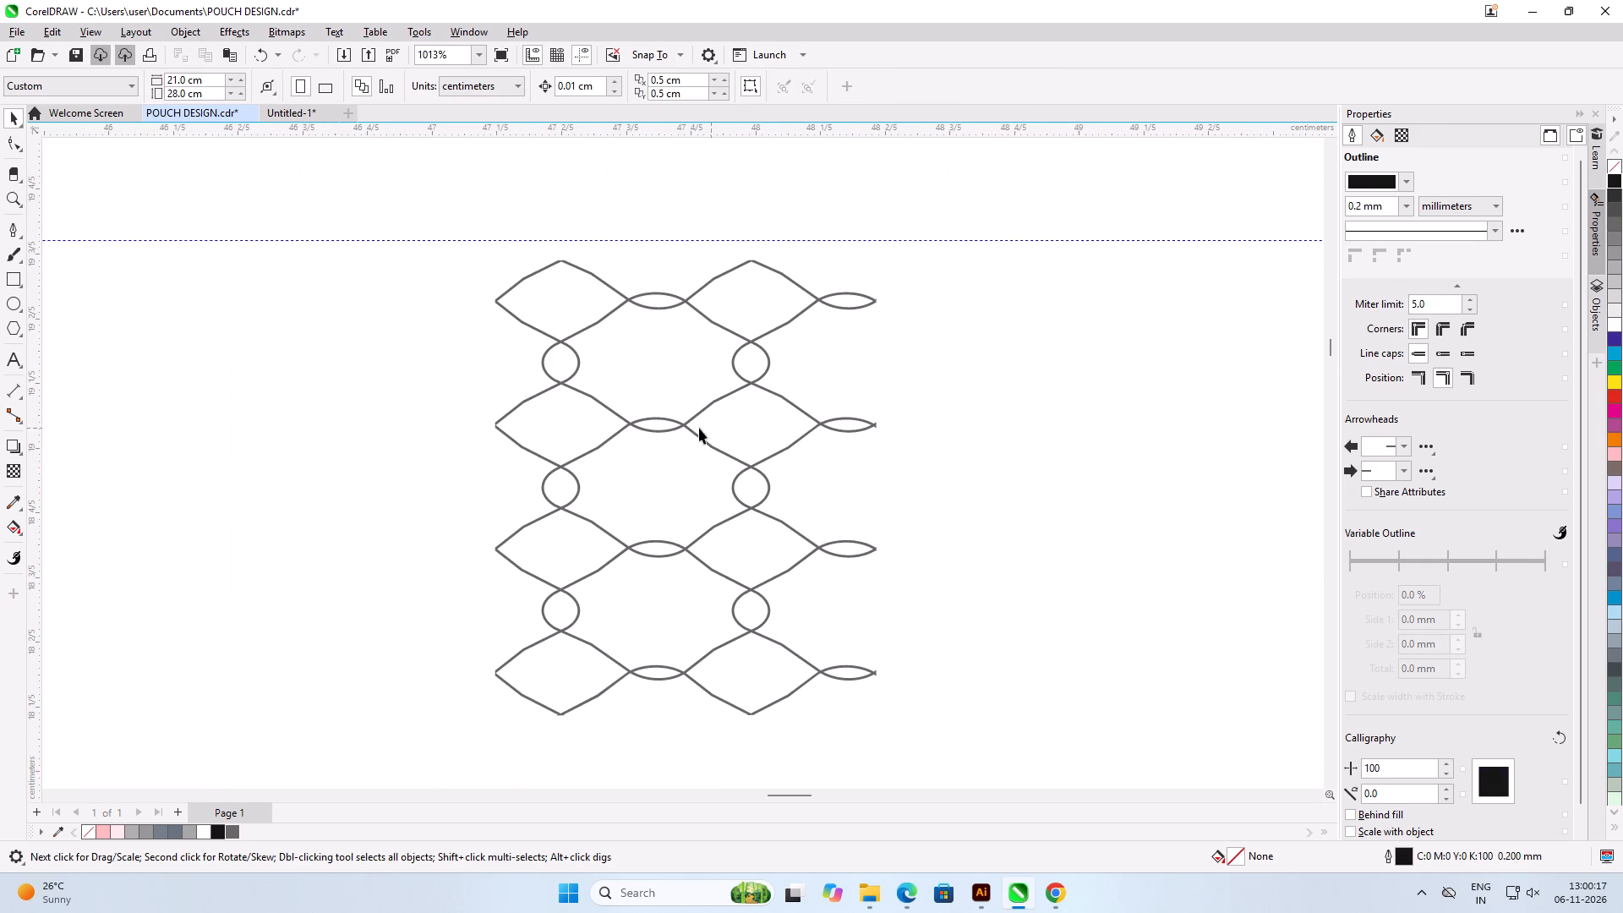
pyautogui.click(19, 176)
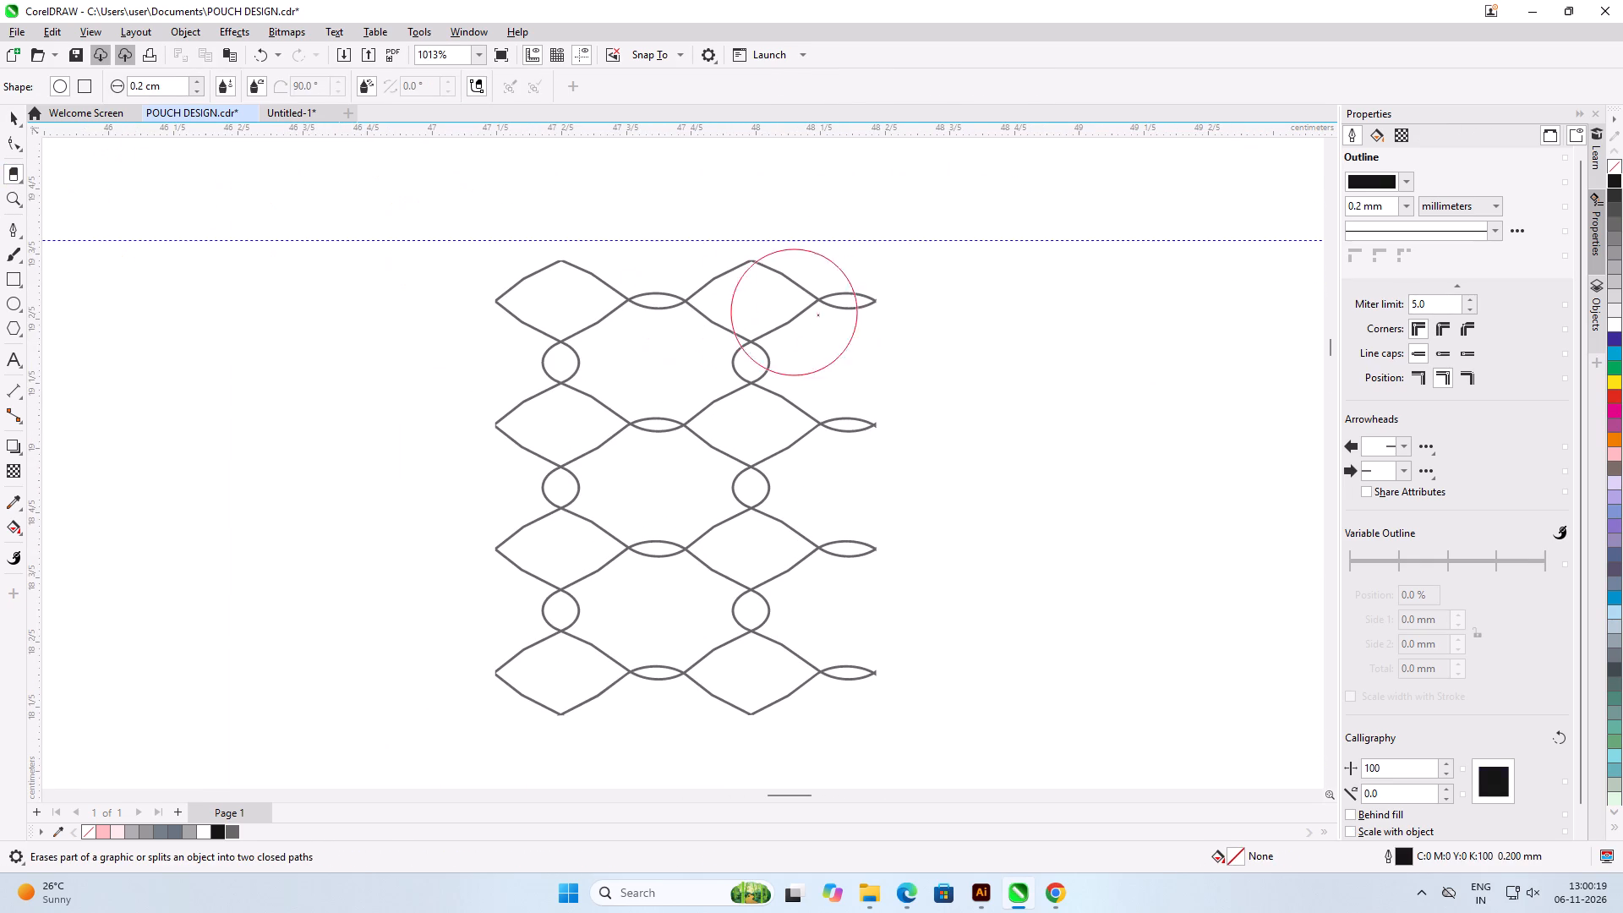
pyautogui.click(783, 533)
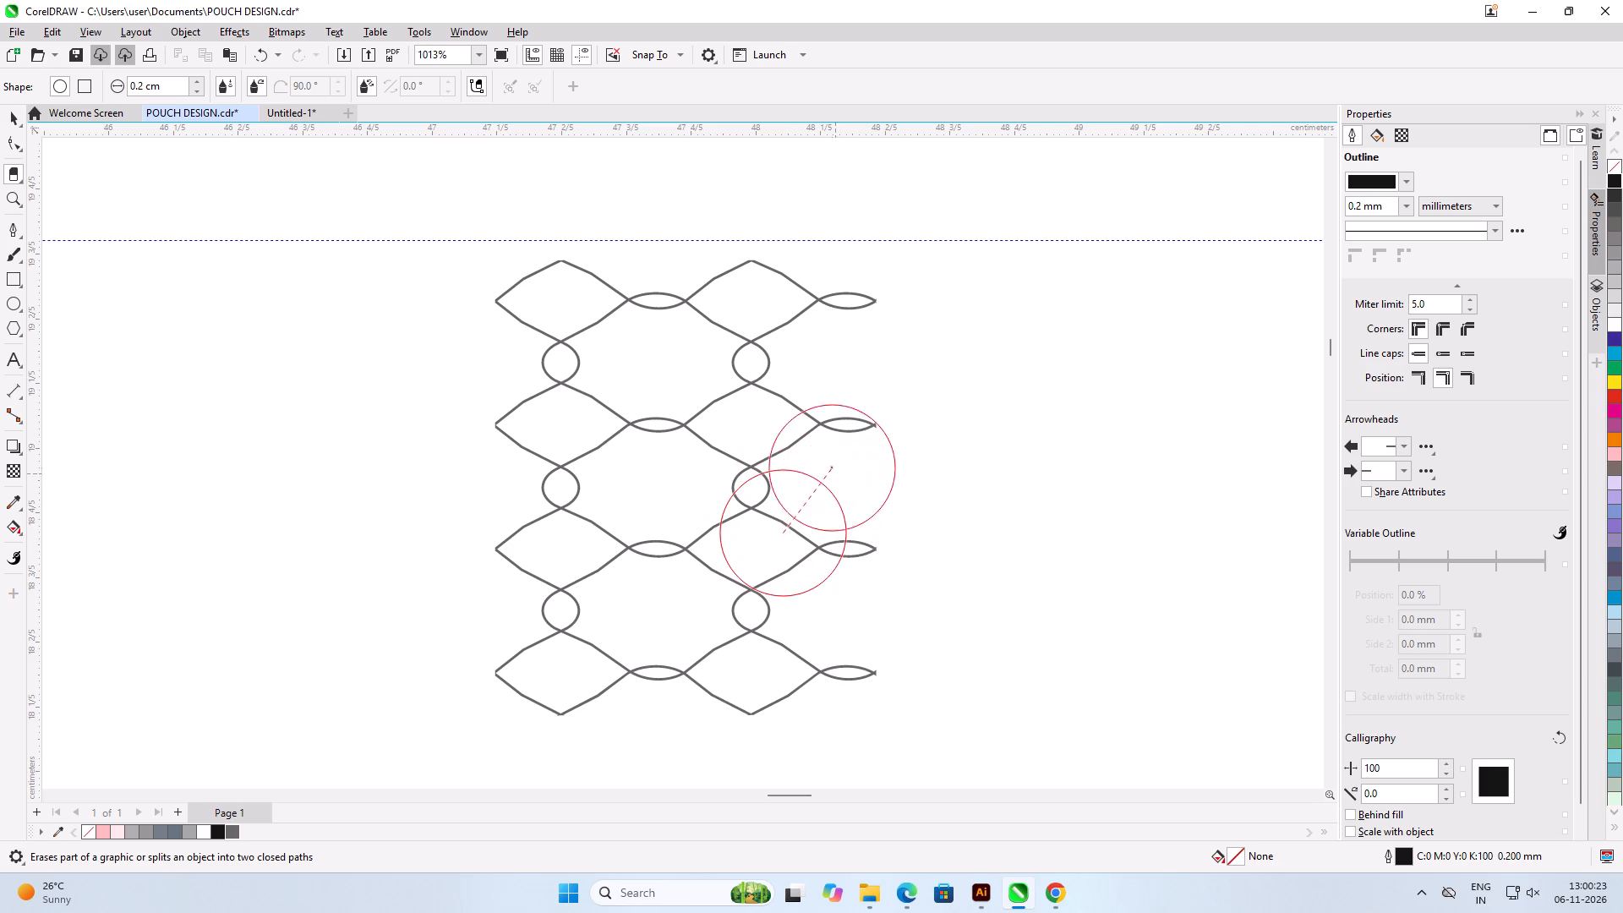
pyautogui.click(754, 300)
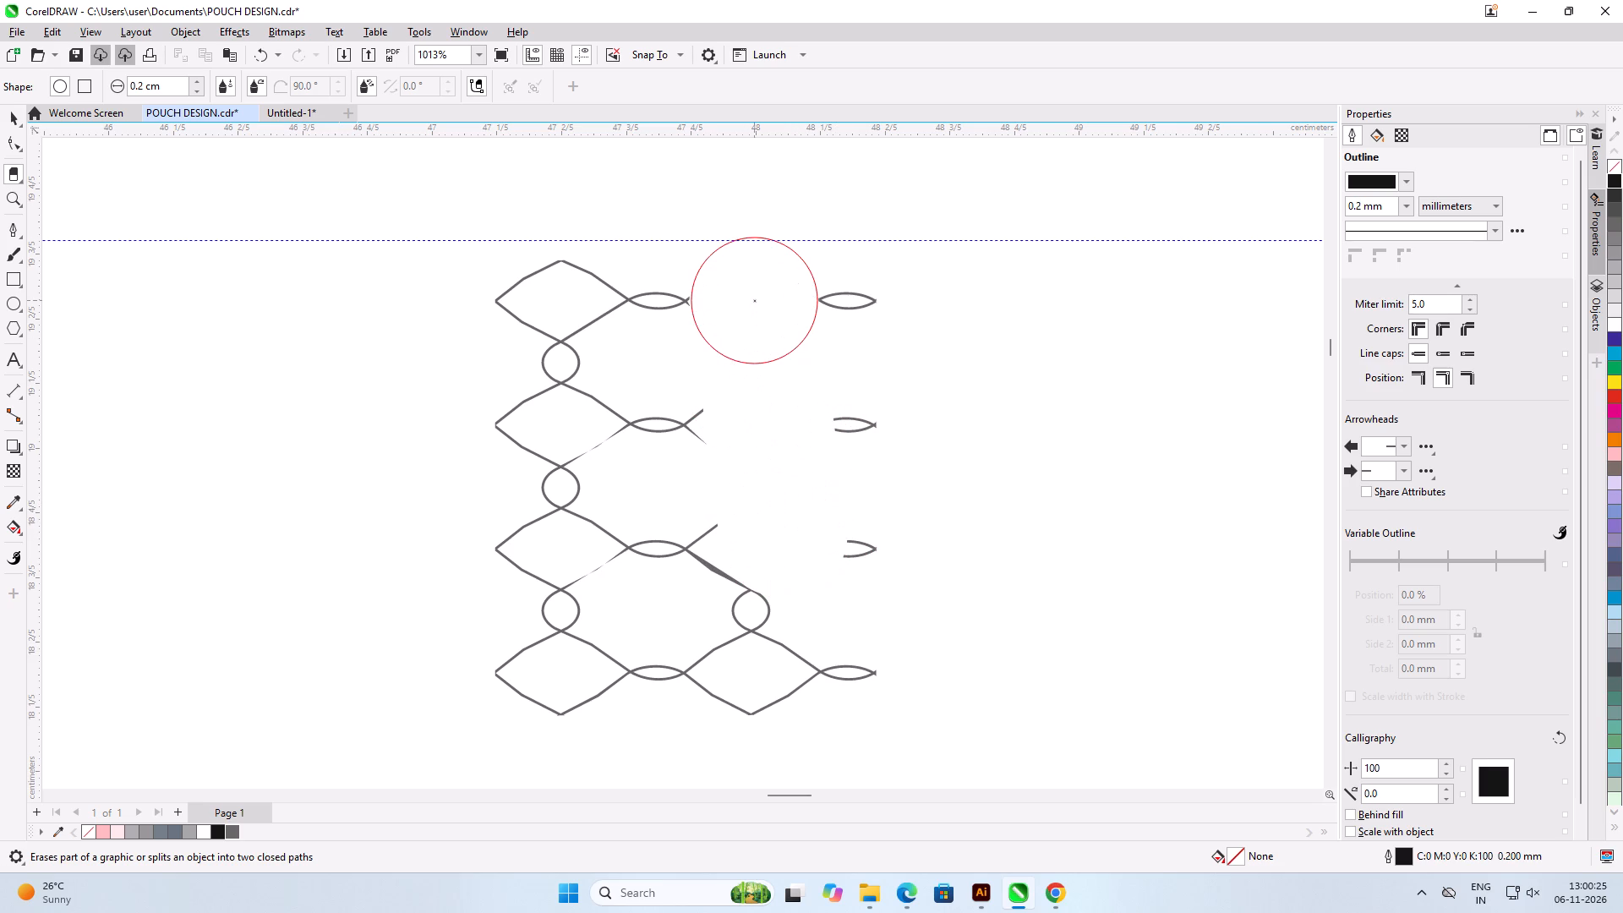
pyautogui.moveTo(870, 548); pyautogui.dragTo(847, 285)
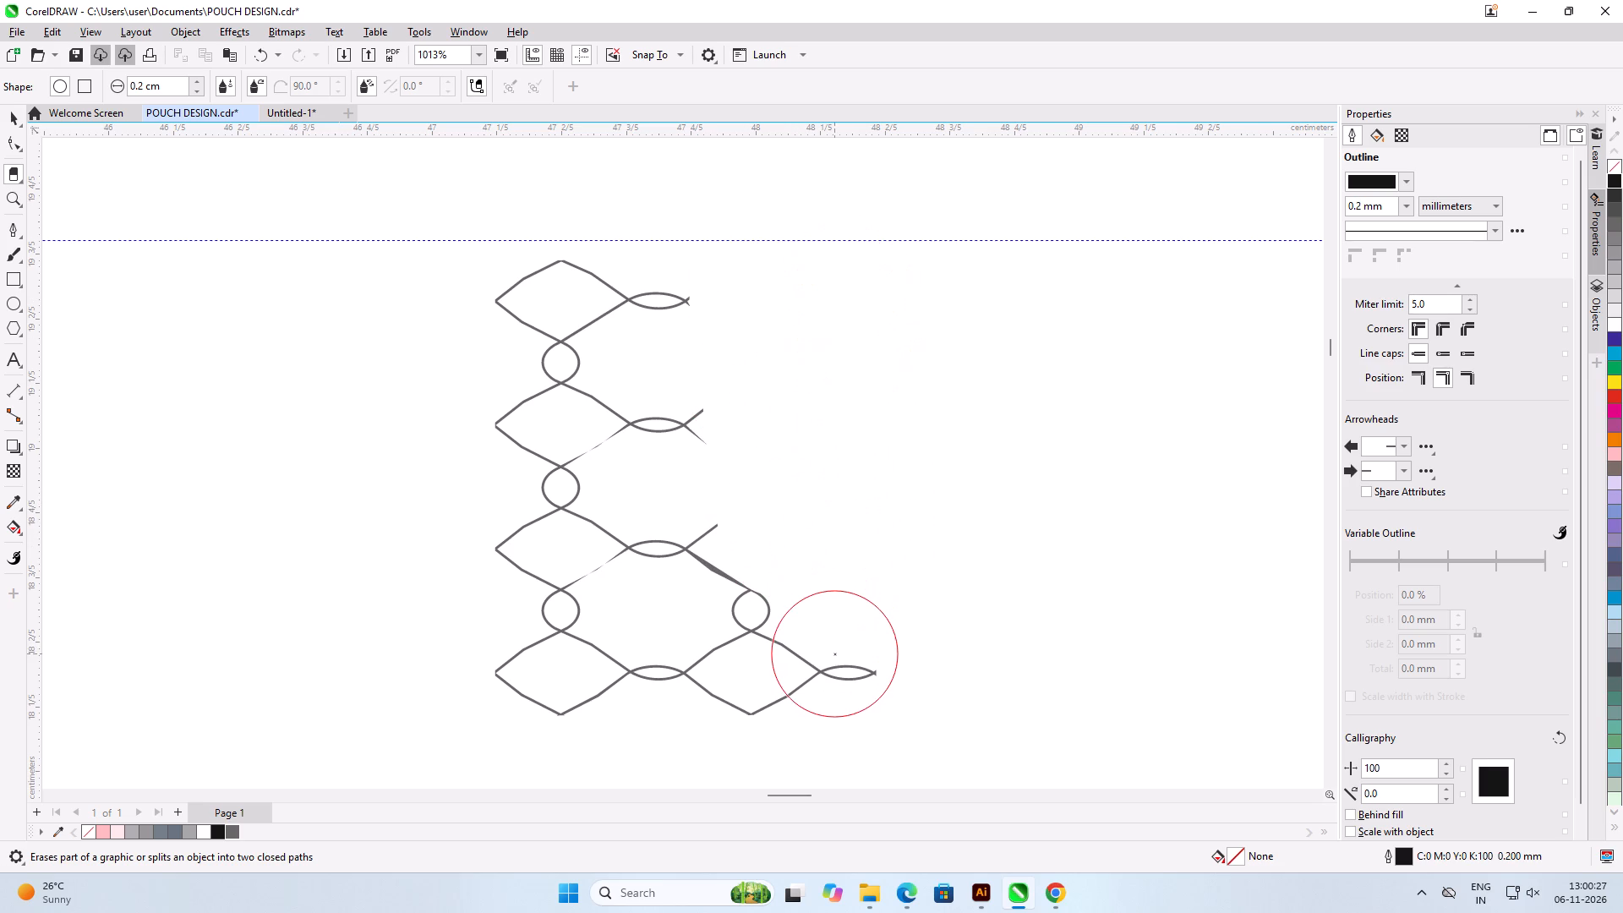
# Erase the lattice piece's bottom diamonds, left-hand column and upper rows, leaving a single mesh cell with its four connecting loops.
pyautogui.moveTo(834, 653); pyautogui.dragTo(779, 694)
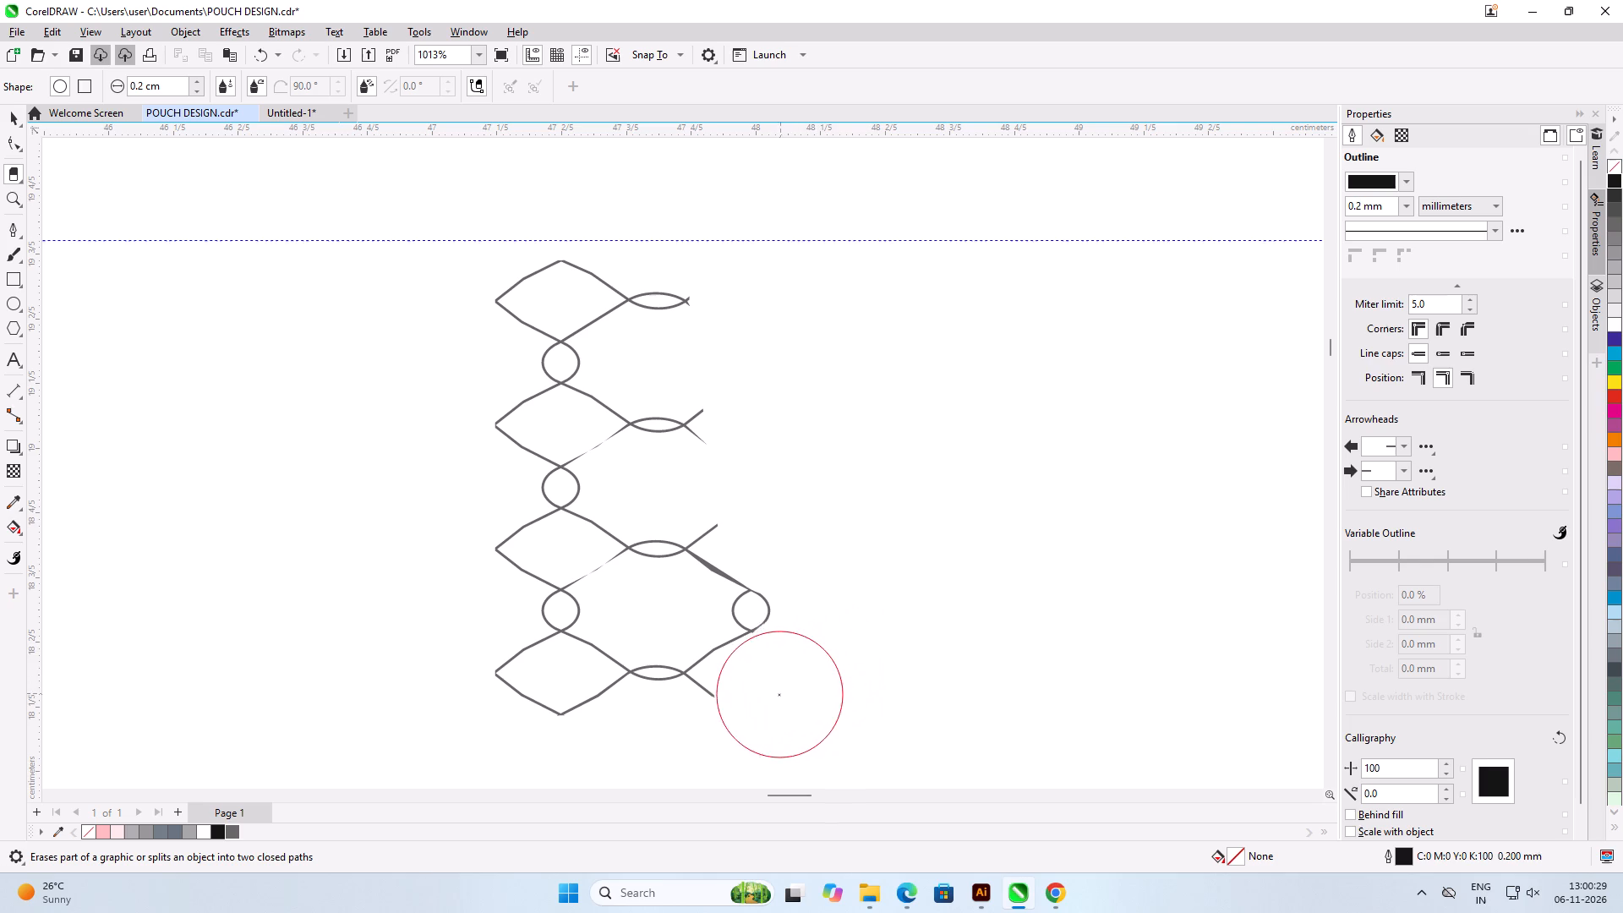
pyautogui.moveTo(779, 694); pyautogui.dragTo(691, 746)
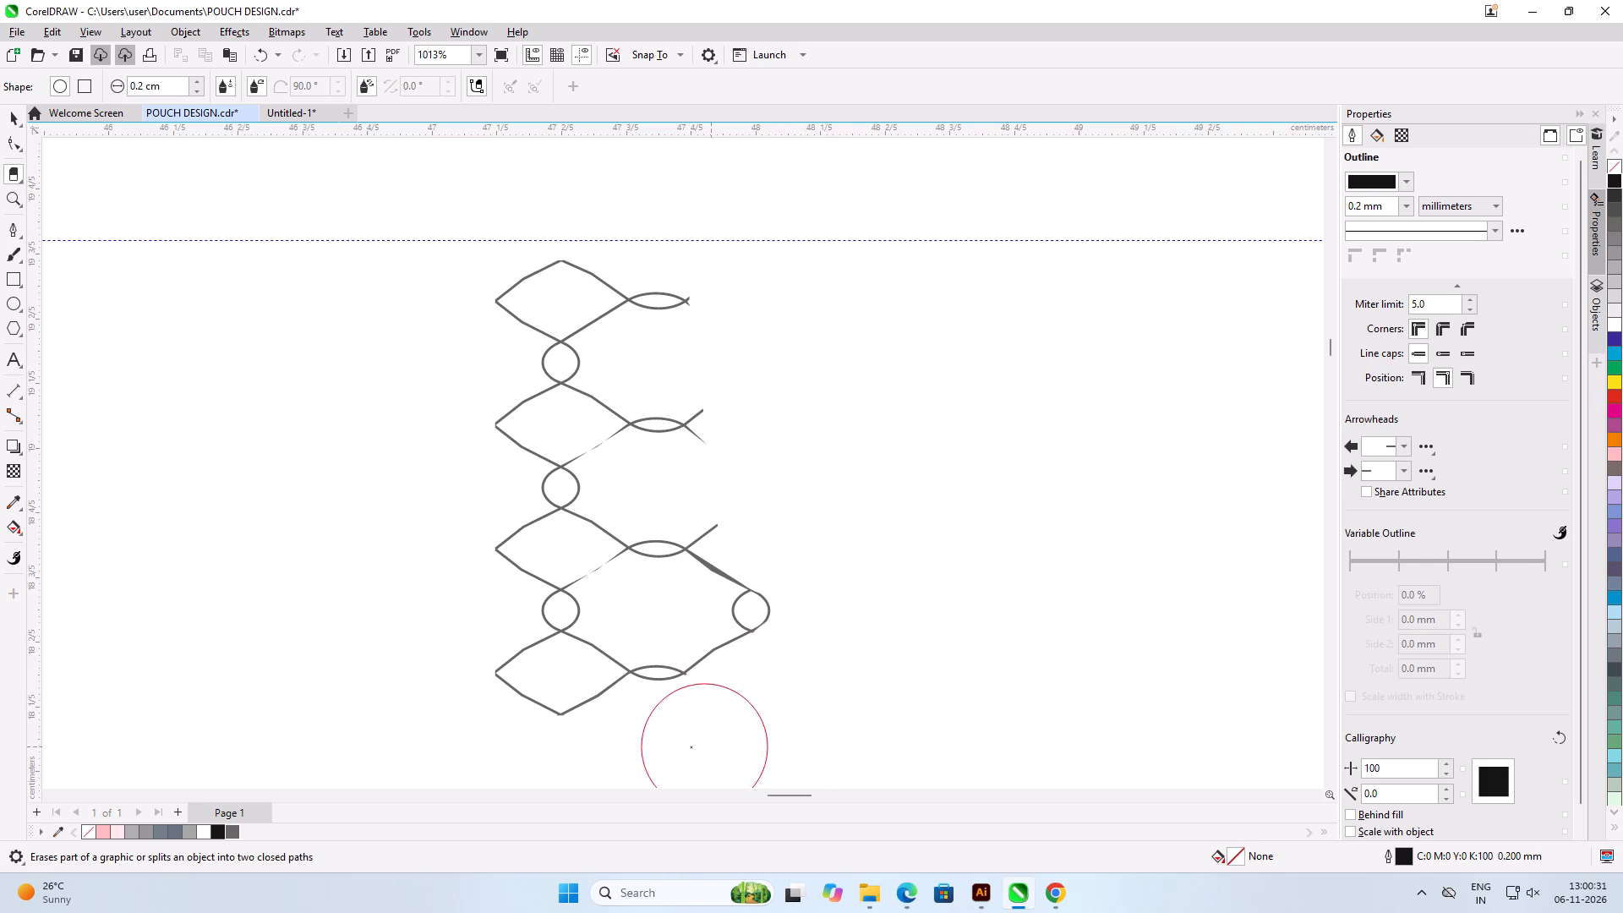
pyautogui.moveTo(691, 746); pyautogui.dragTo(587, 729)
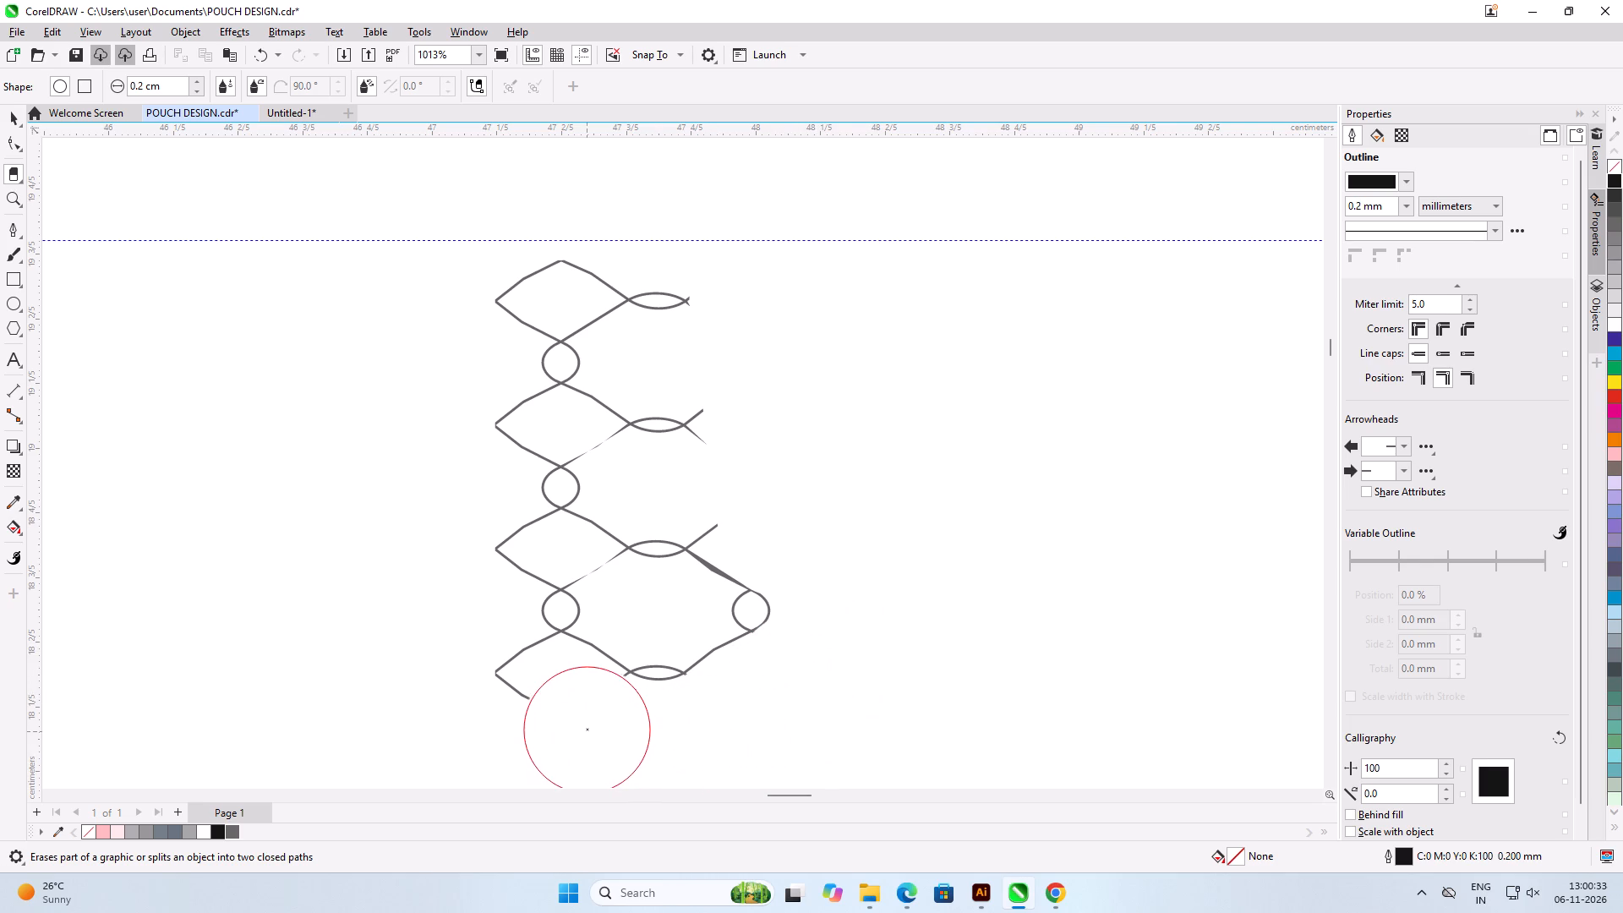
pyautogui.moveTo(587, 729); pyautogui.dragTo(434, 617)
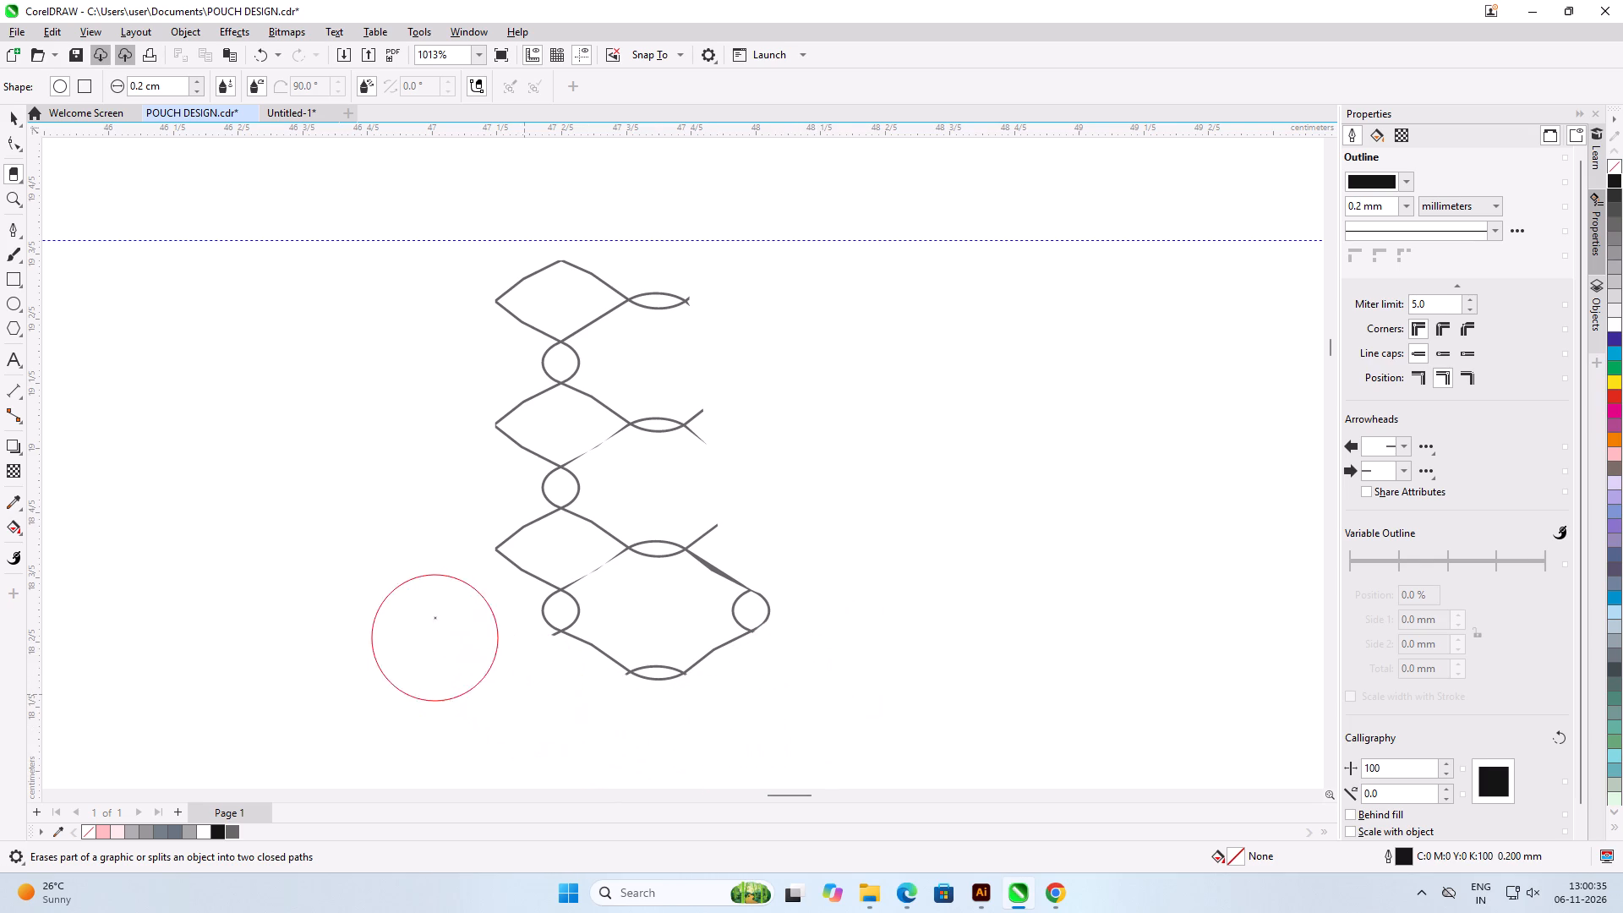
pyautogui.moveTo(434, 617); pyautogui.dragTo(615, 470)
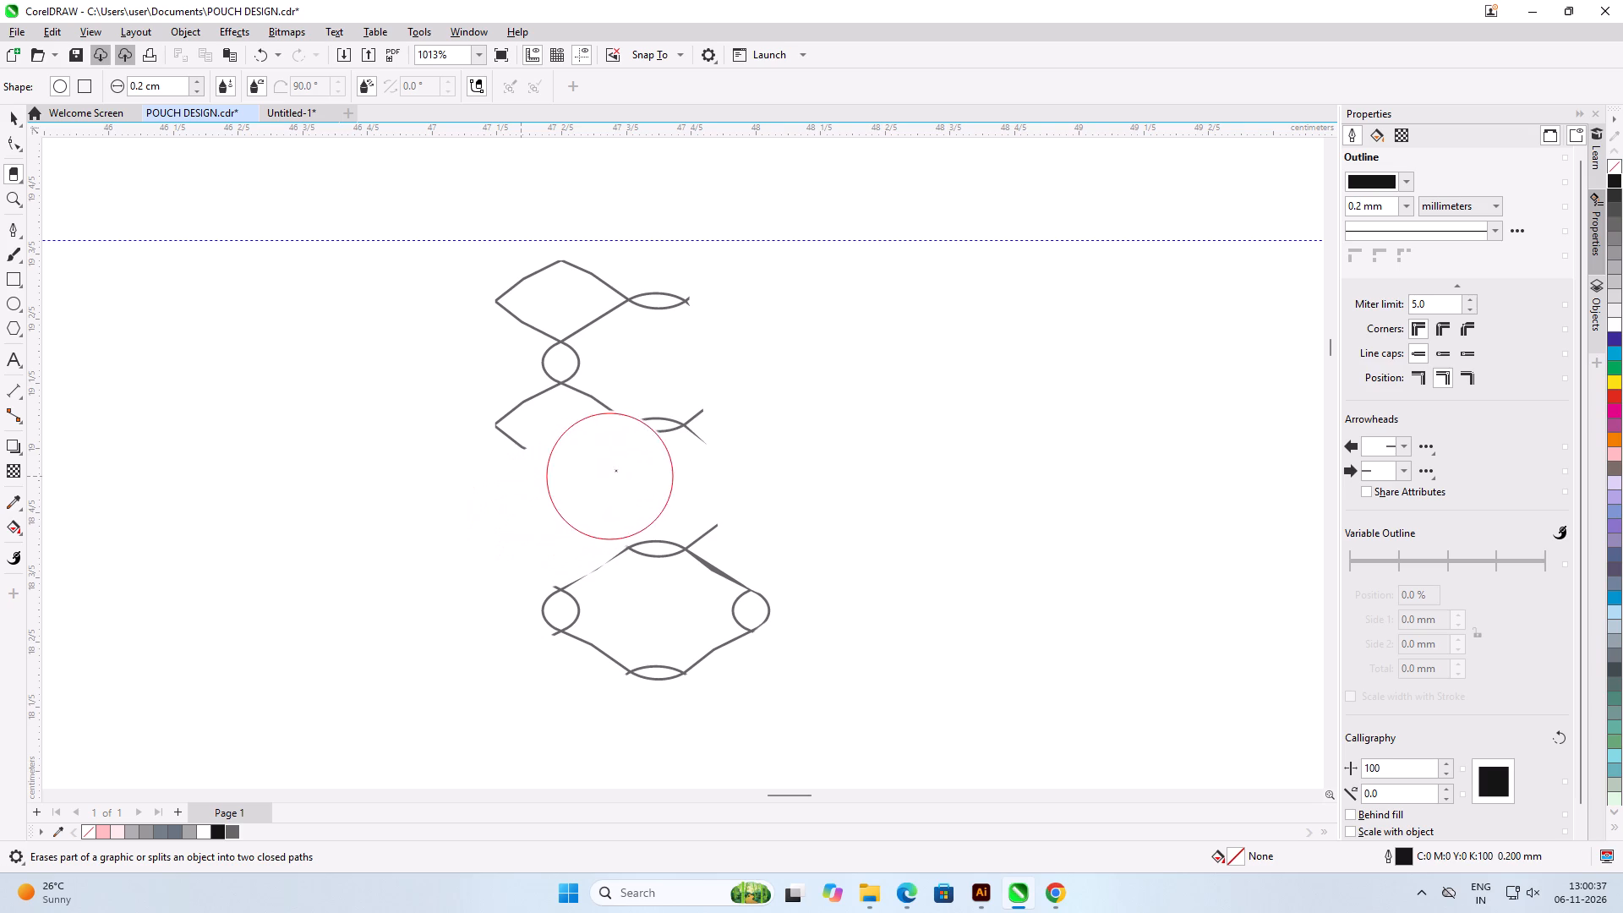
pyautogui.moveTo(615, 470); pyautogui.dragTo(762, 301)
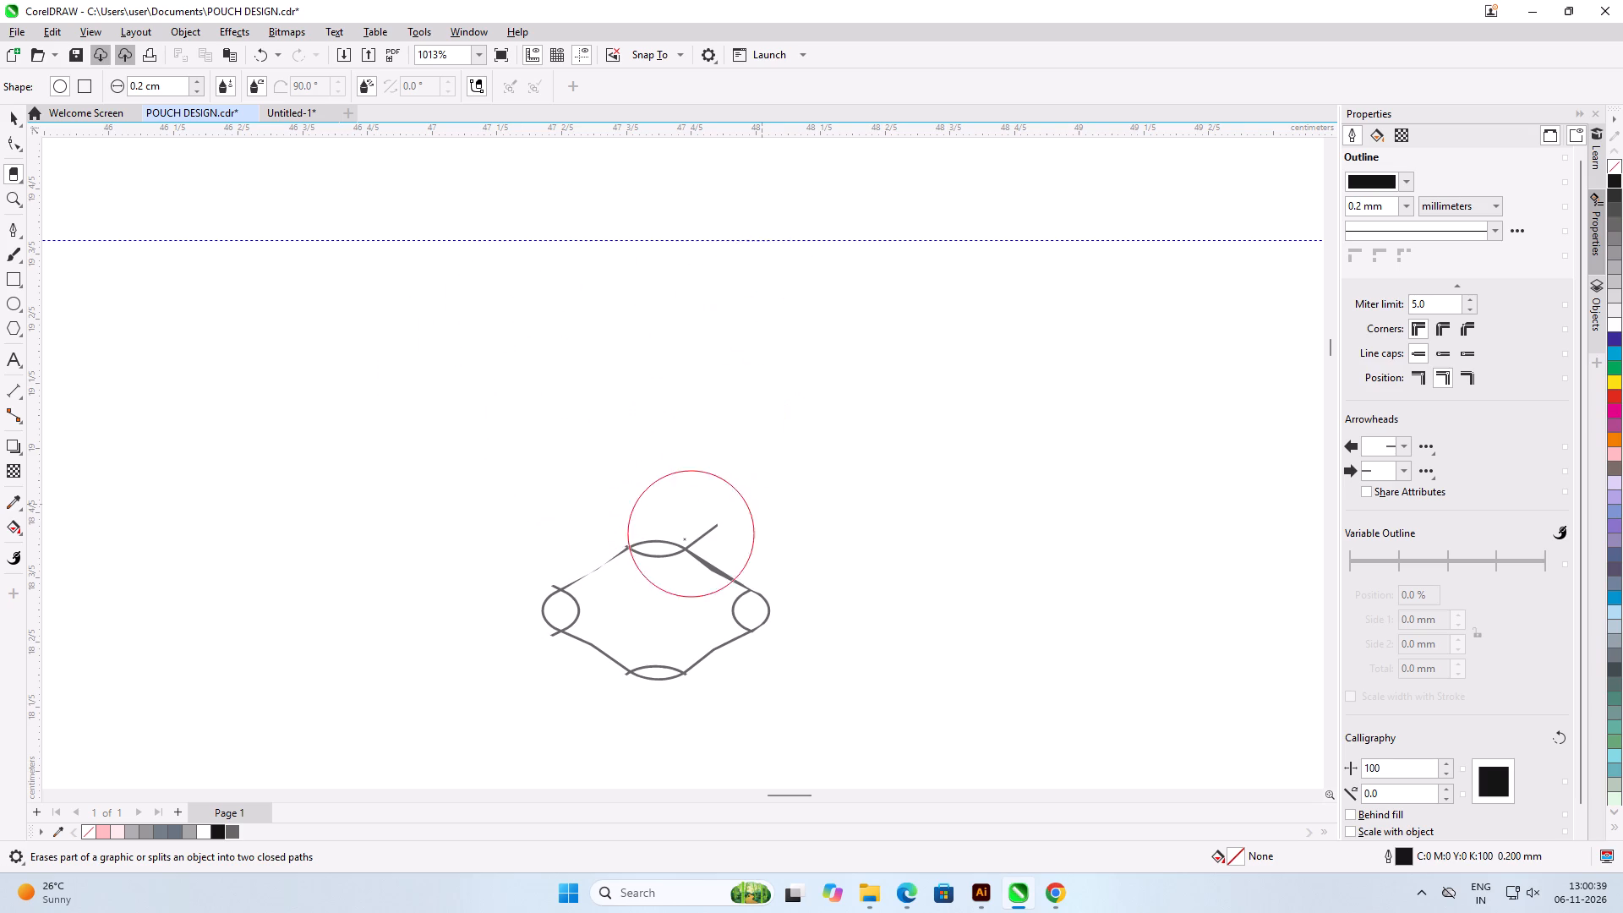
# Erase the stray strand projecting above the right end of the mesh cell's top loop.
pyautogui.scroll(6, 567, 637)
pyautogui.scroll(5, 877, 479)
pyautogui.scroll(3, 1107, 353)
pyautogui.scroll(-5, 954, 369)
pyautogui.scroll(5, 718, 268)
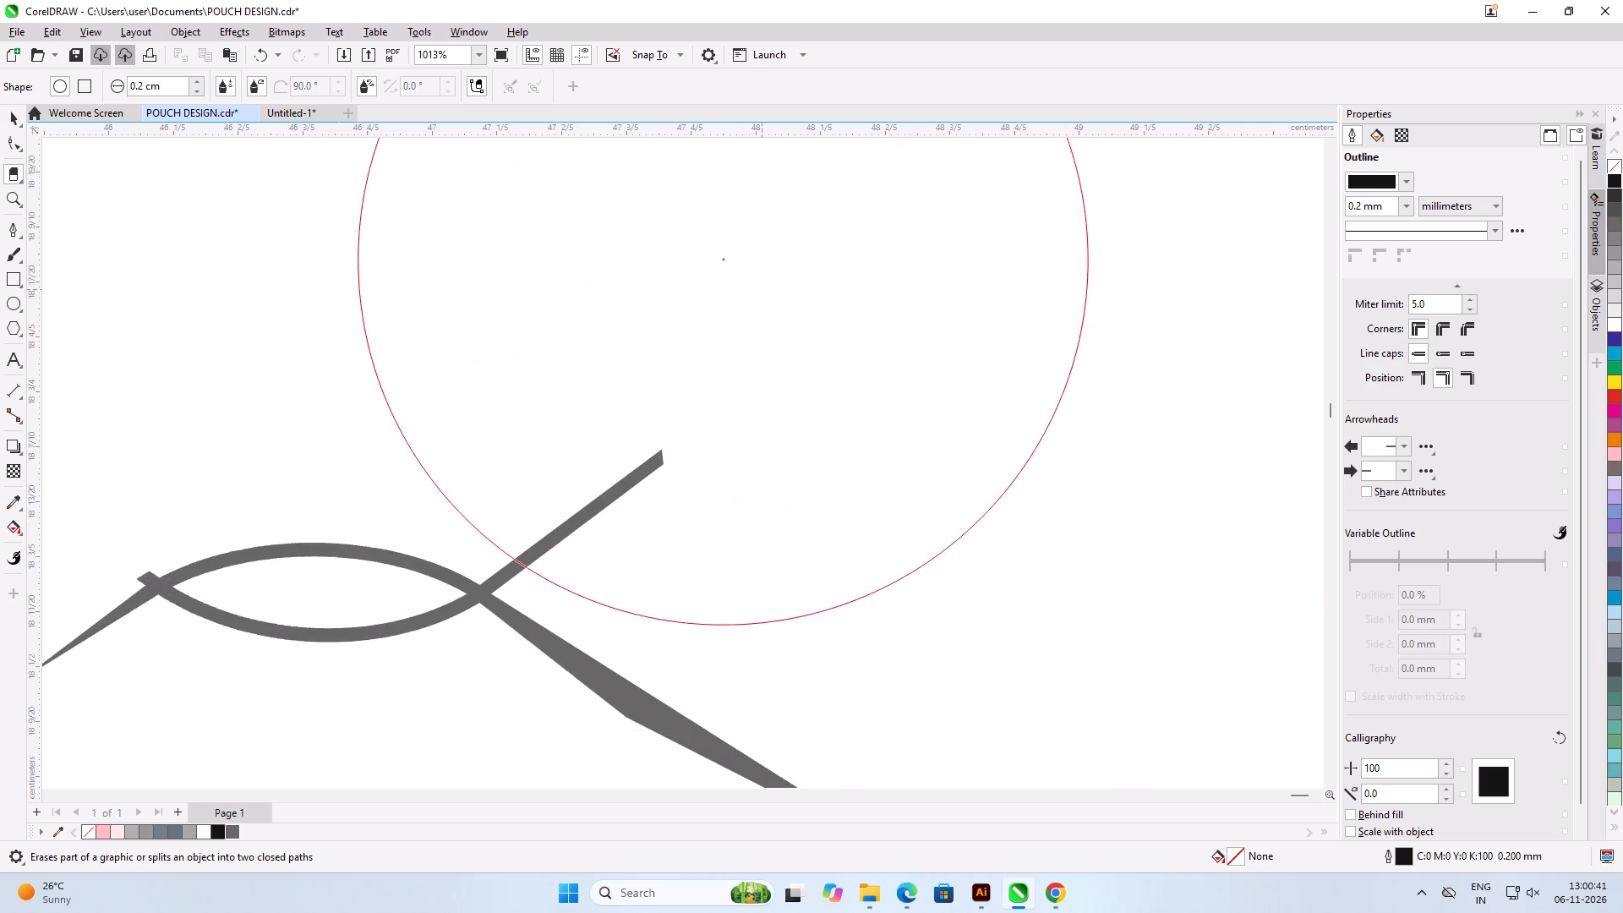
pyautogui.click(672, 278)
pyautogui.scroll(-5, 741, 260)
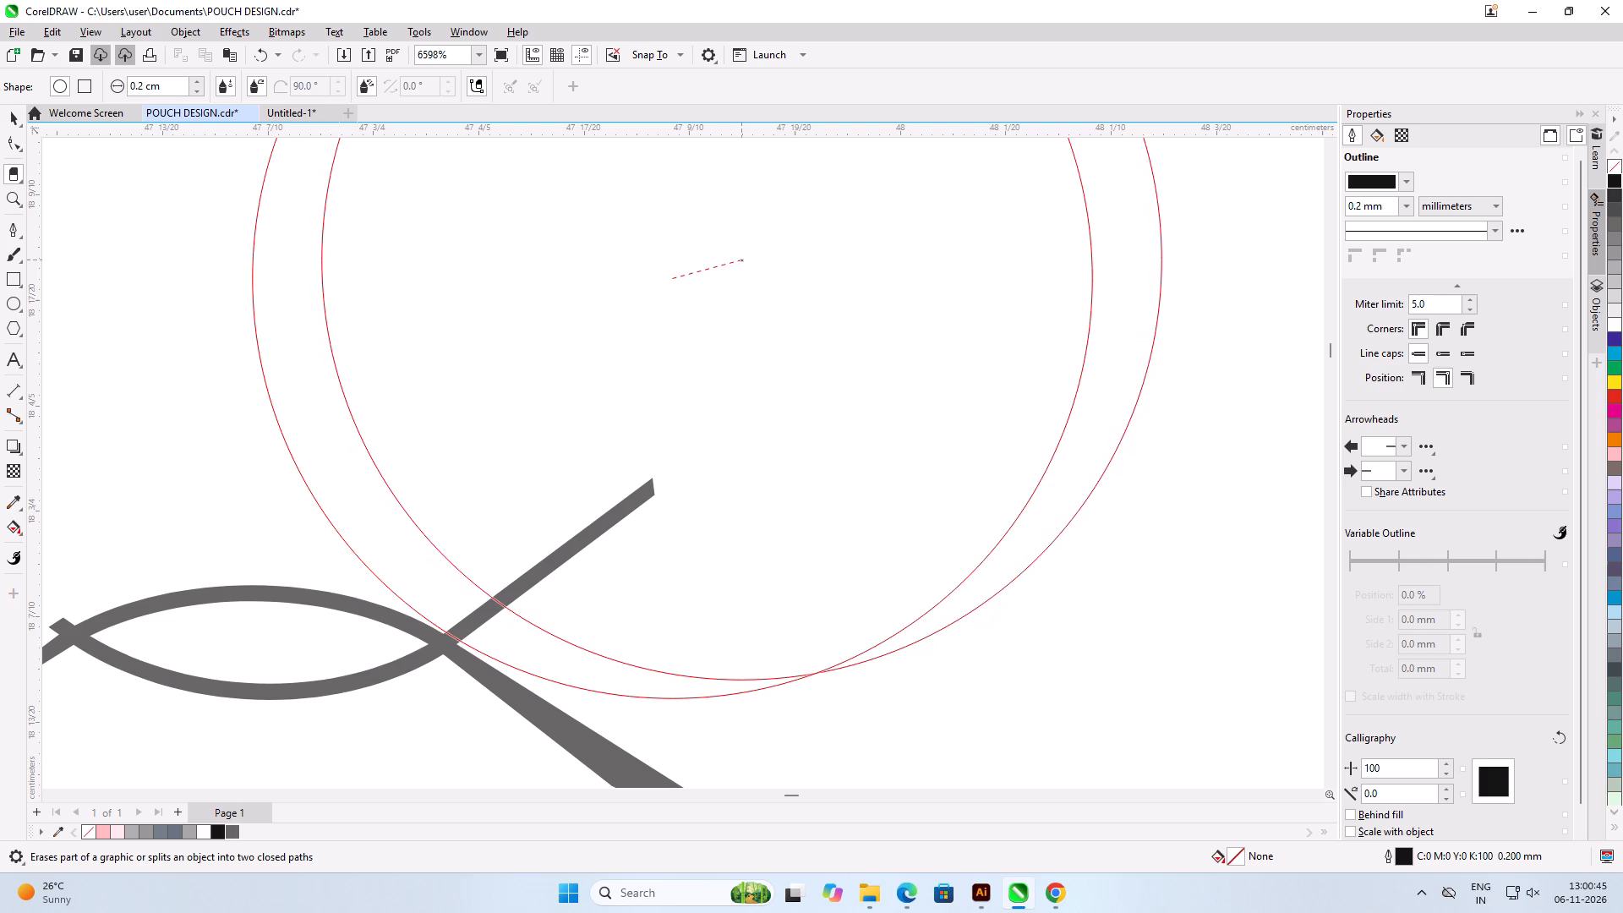
pyautogui.click(762, 260)
# Set the eraser nib to 0.1 cm and erase the inner arc of the mesh cell's top loop, including its leftover ends.
pyautogui.scroll(-7, 762, 260)
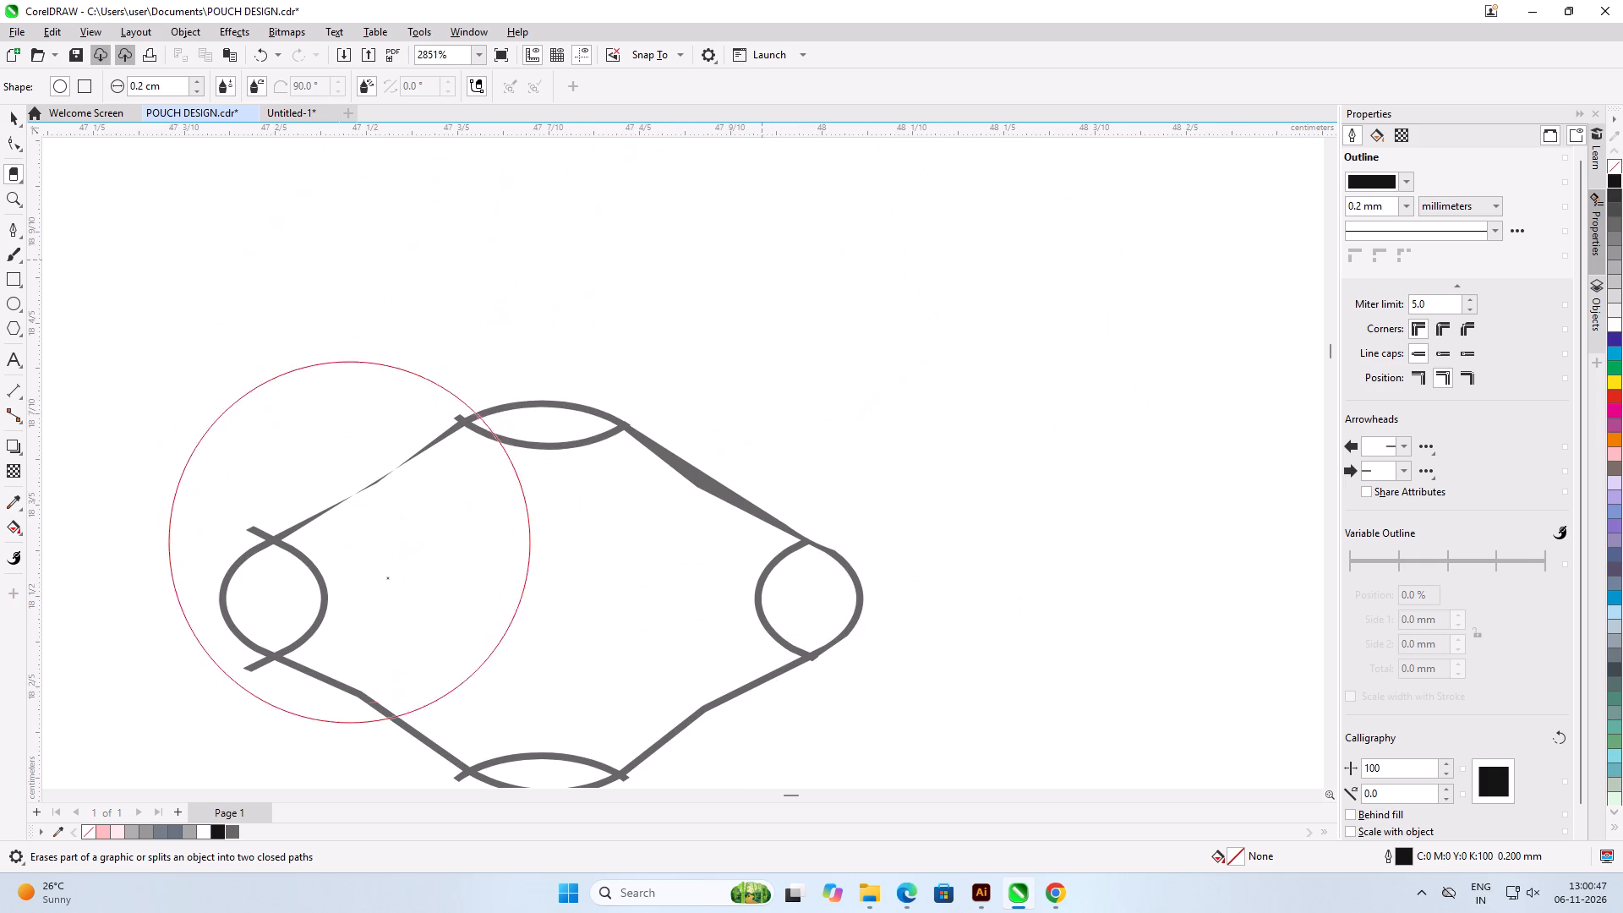
pyautogui.click(139, 84)
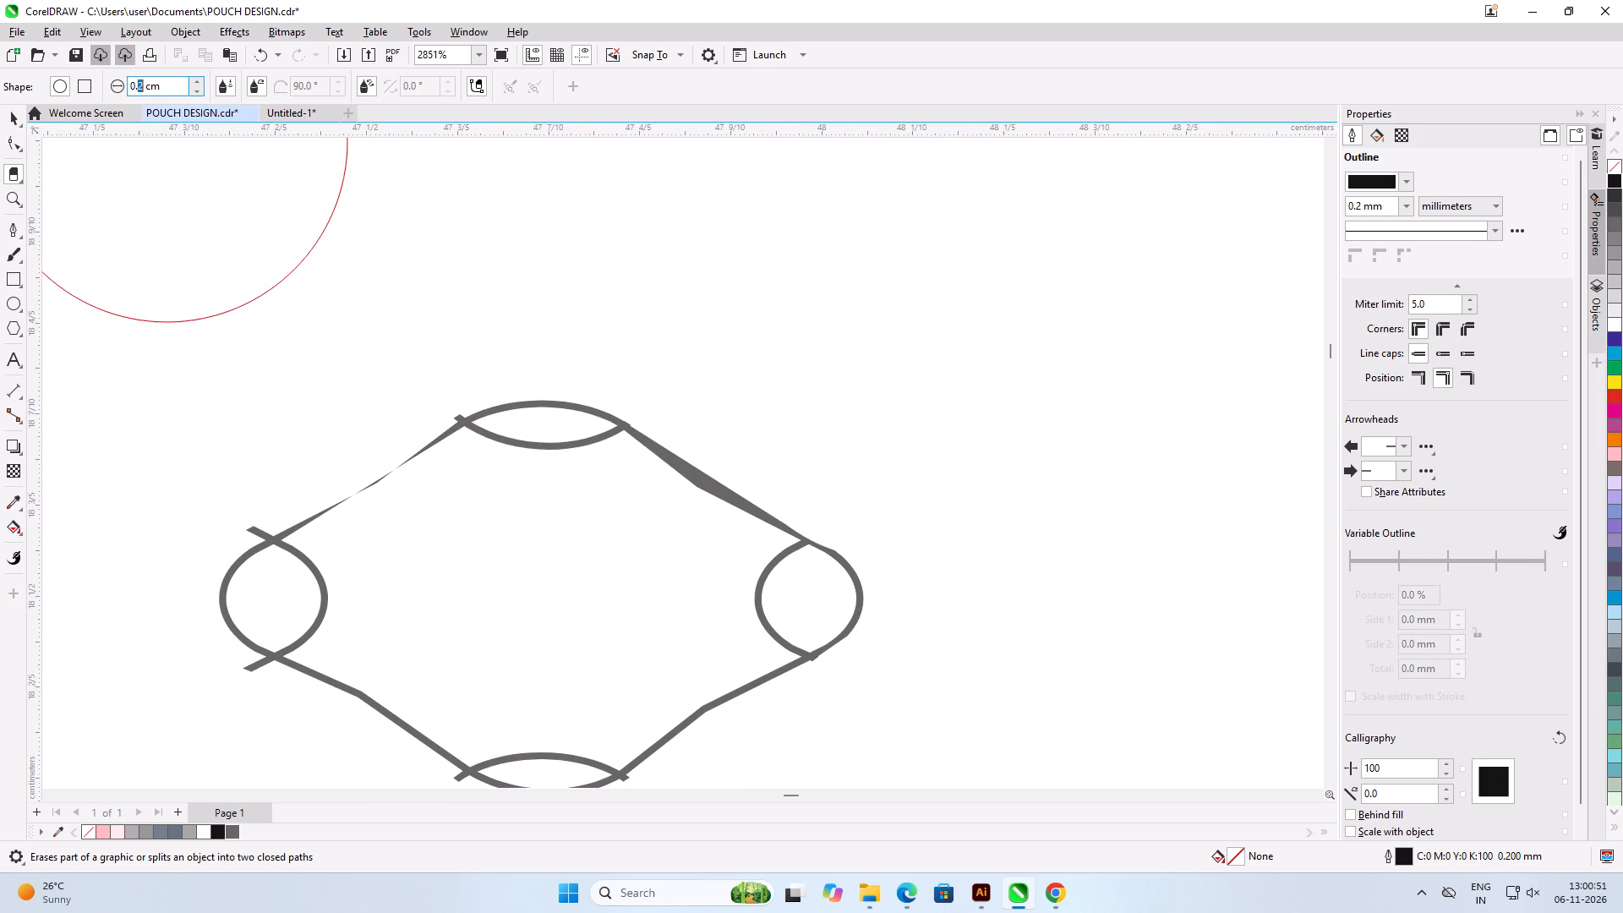
pyautogui.click(142, 85)
pyautogui.press('BackSpace')
pyautogui.press('1')
pyautogui.press('Return')
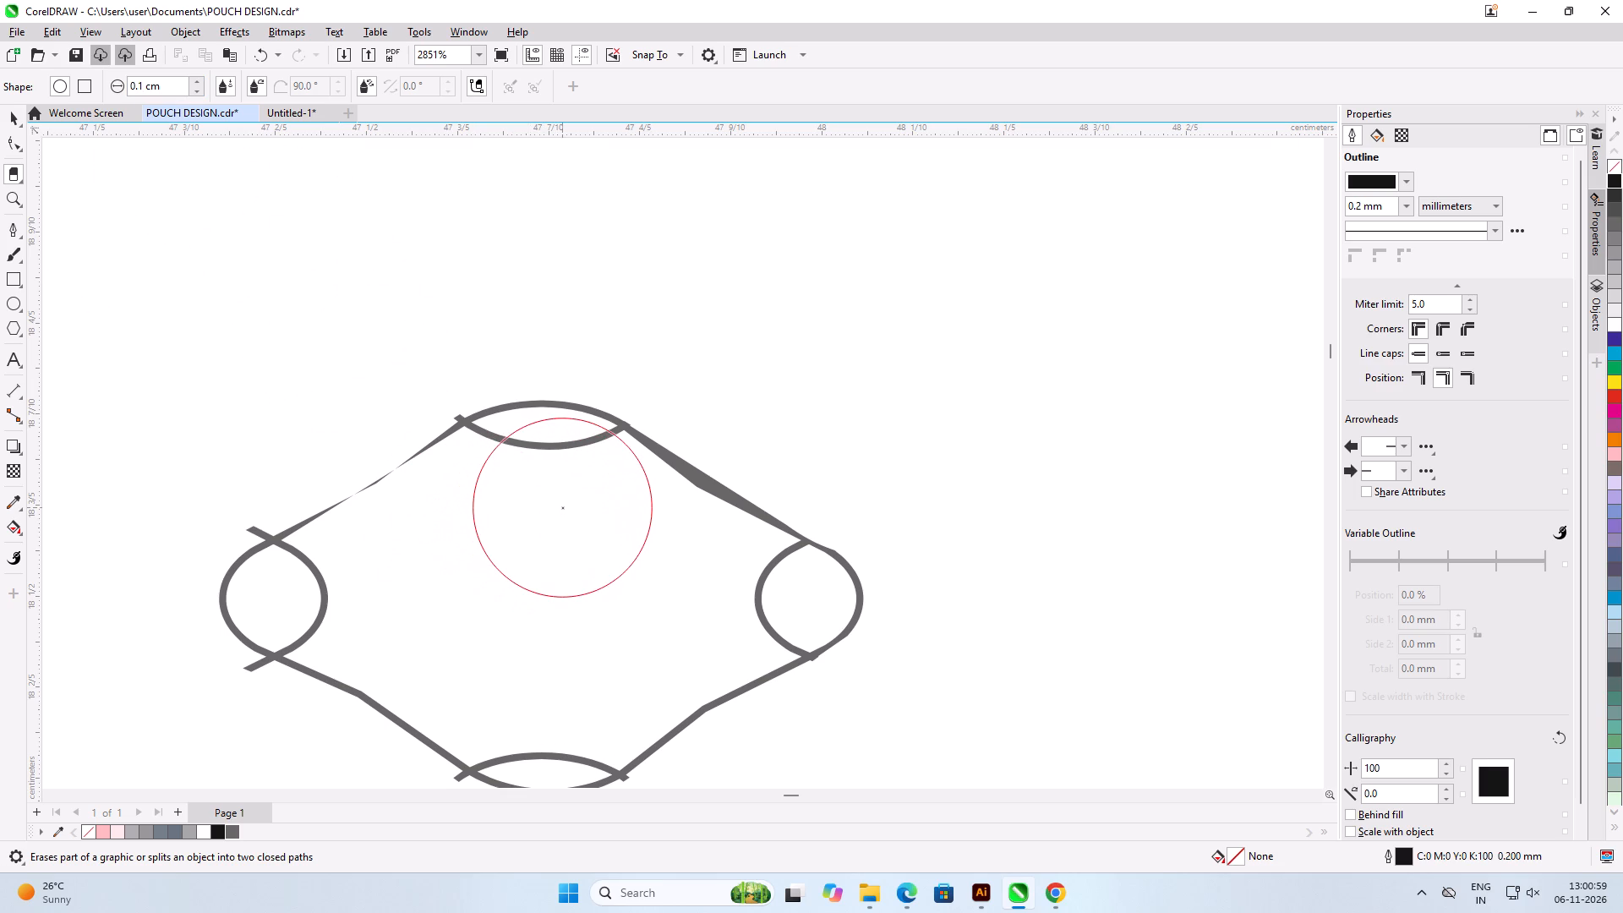
pyautogui.click(562, 507)
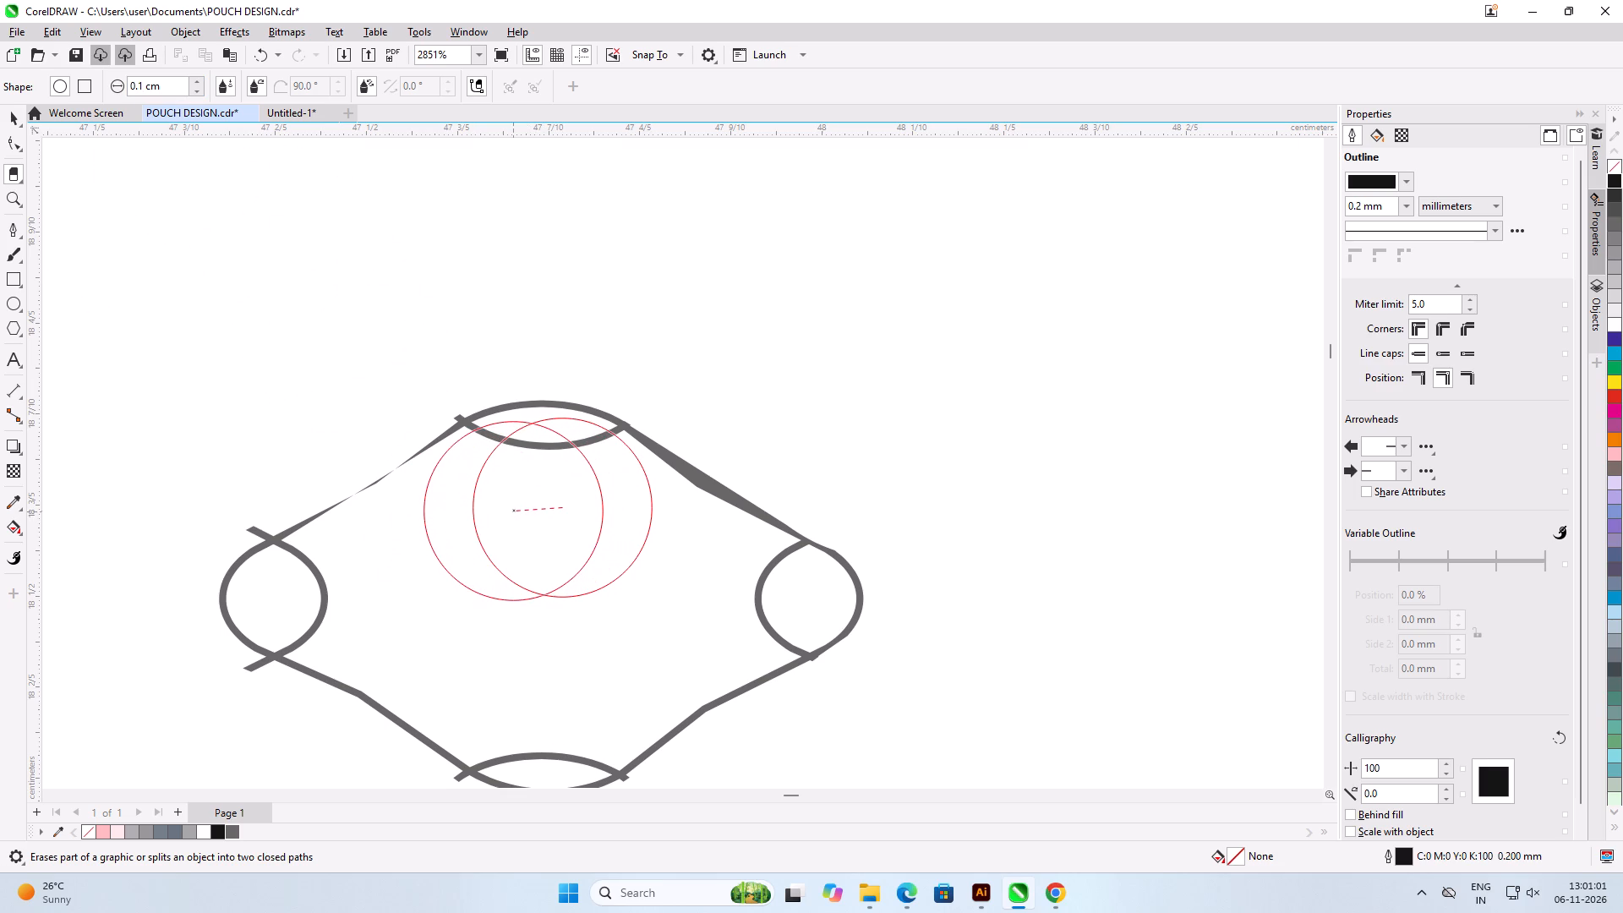
pyautogui.click(513, 509)
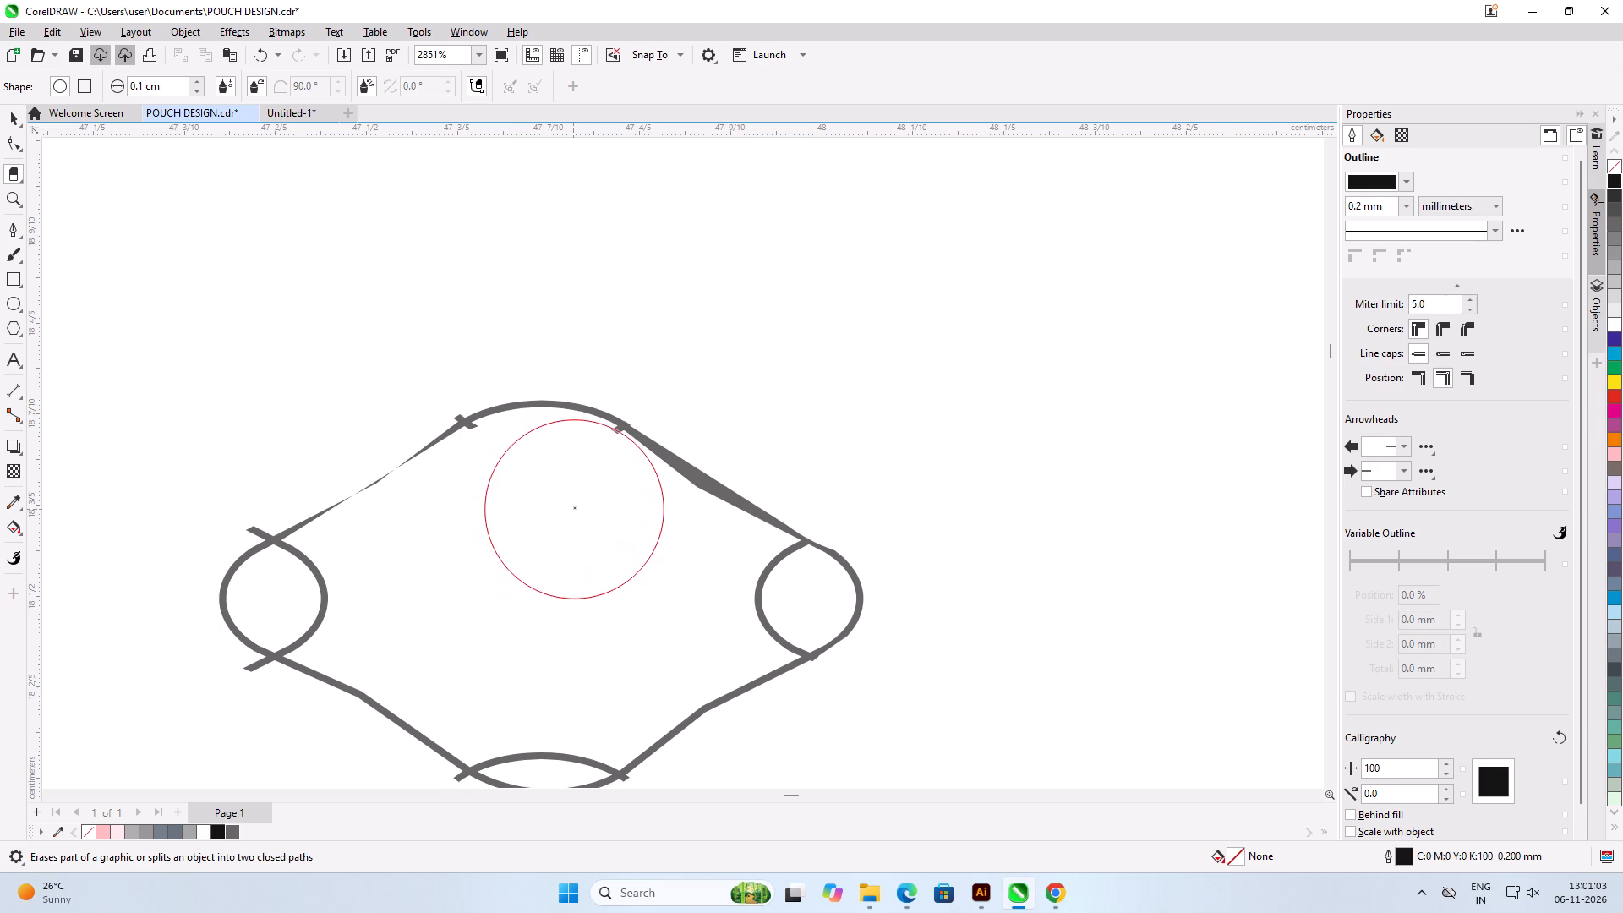
pyautogui.click(571, 506)
pyautogui.click(525, 533)
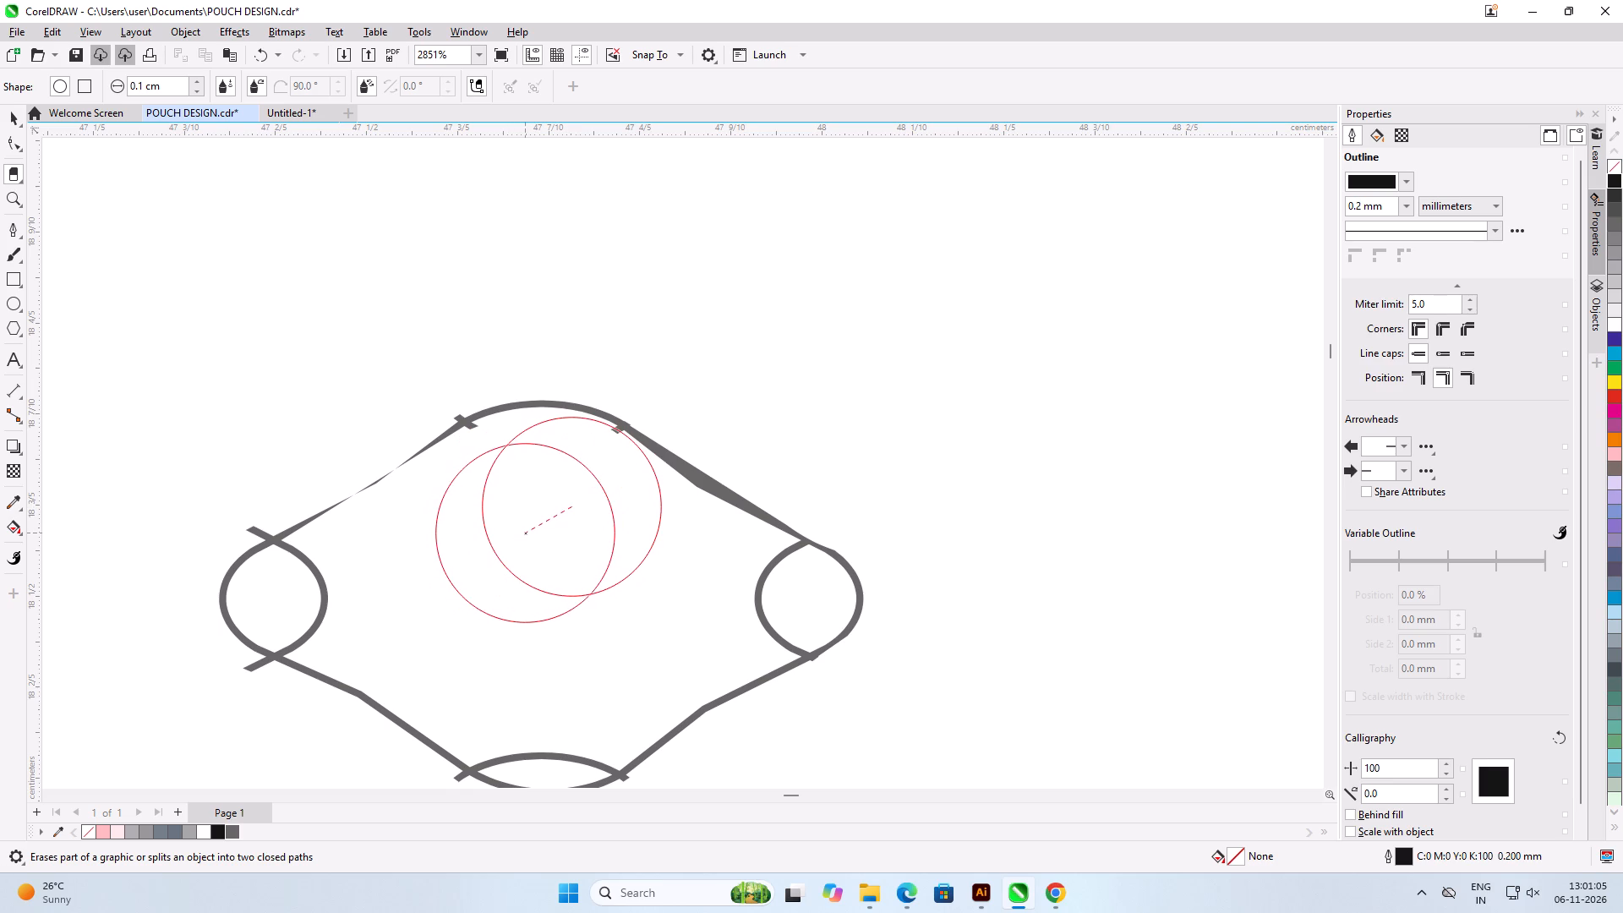
pyautogui.scroll(6, 510, 535)
pyautogui.scroll(5, 485, 424)
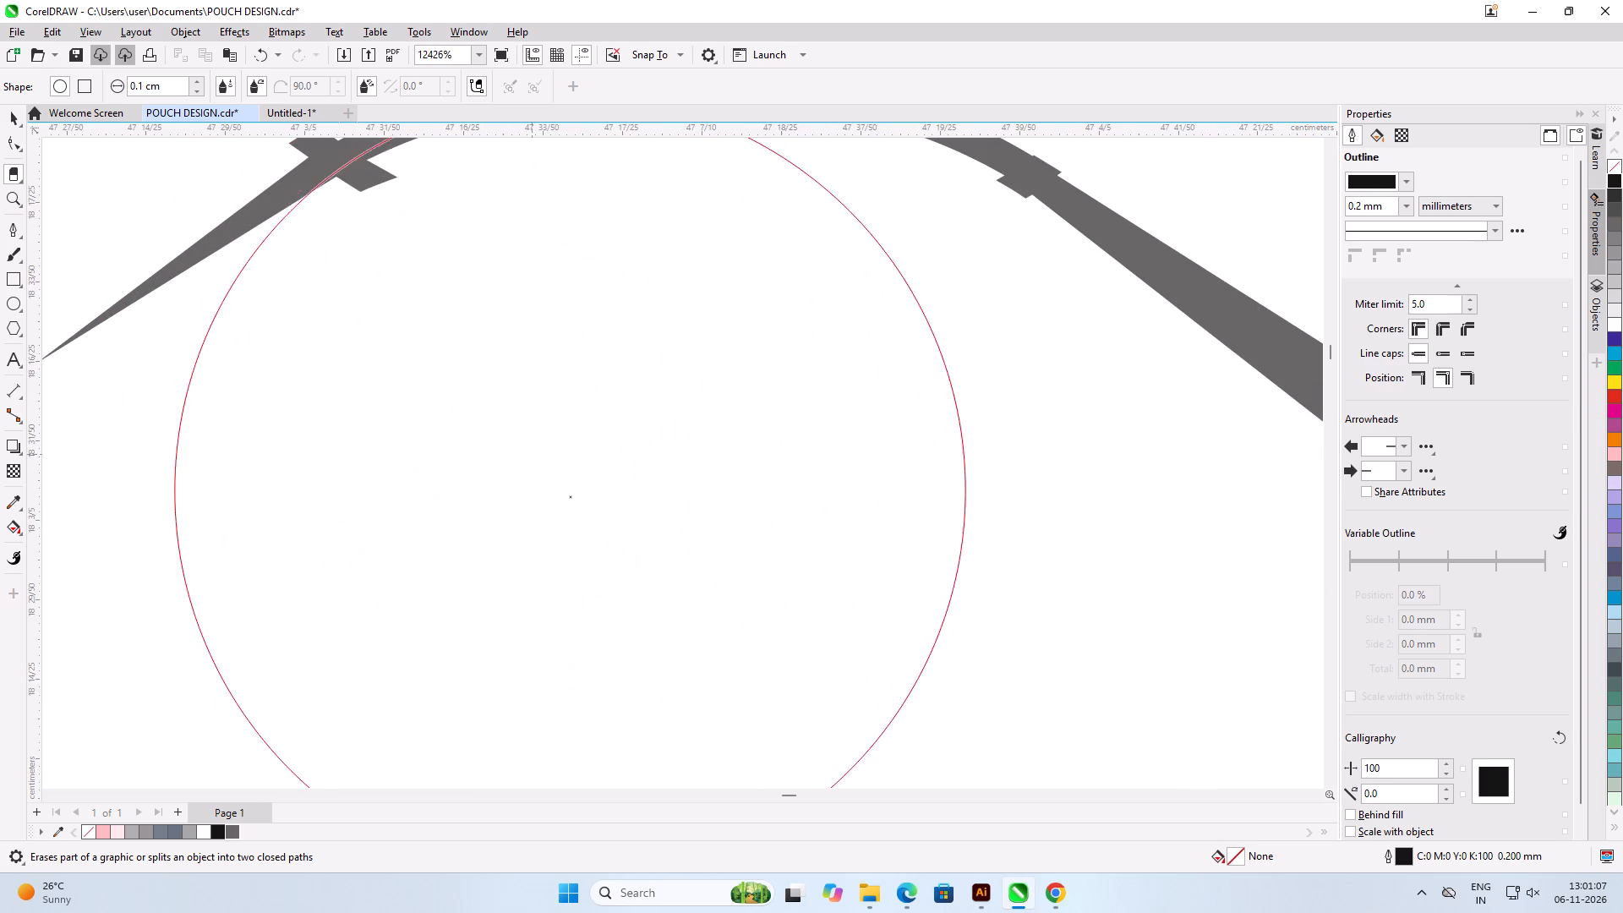
pyautogui.moveTo(538, 518); pyautogui.dragTo(552, 549)
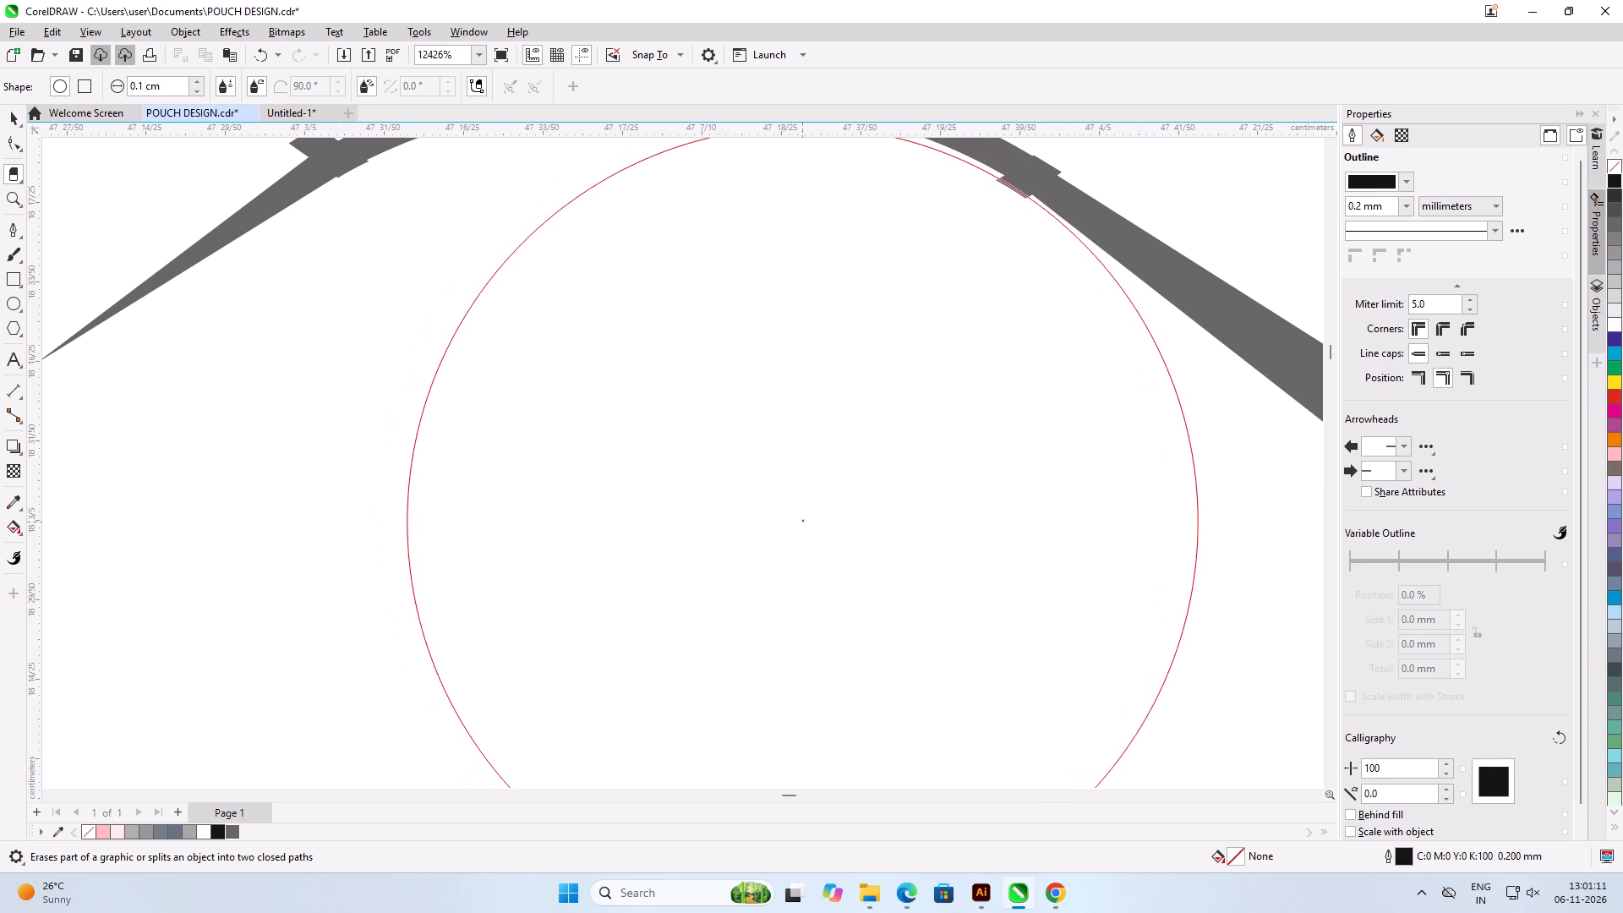
pyautogui.moveTo(801, 517); pyautogui.dragTo(746, 546)
# Erase the inner arc of the mesh cell's bottom loop with the 0.1 cm eraser, keeping the outer arc.
pyautogui.scroll(-8, 744, 530)
pyautogui.scroll(-6, 740, 451)
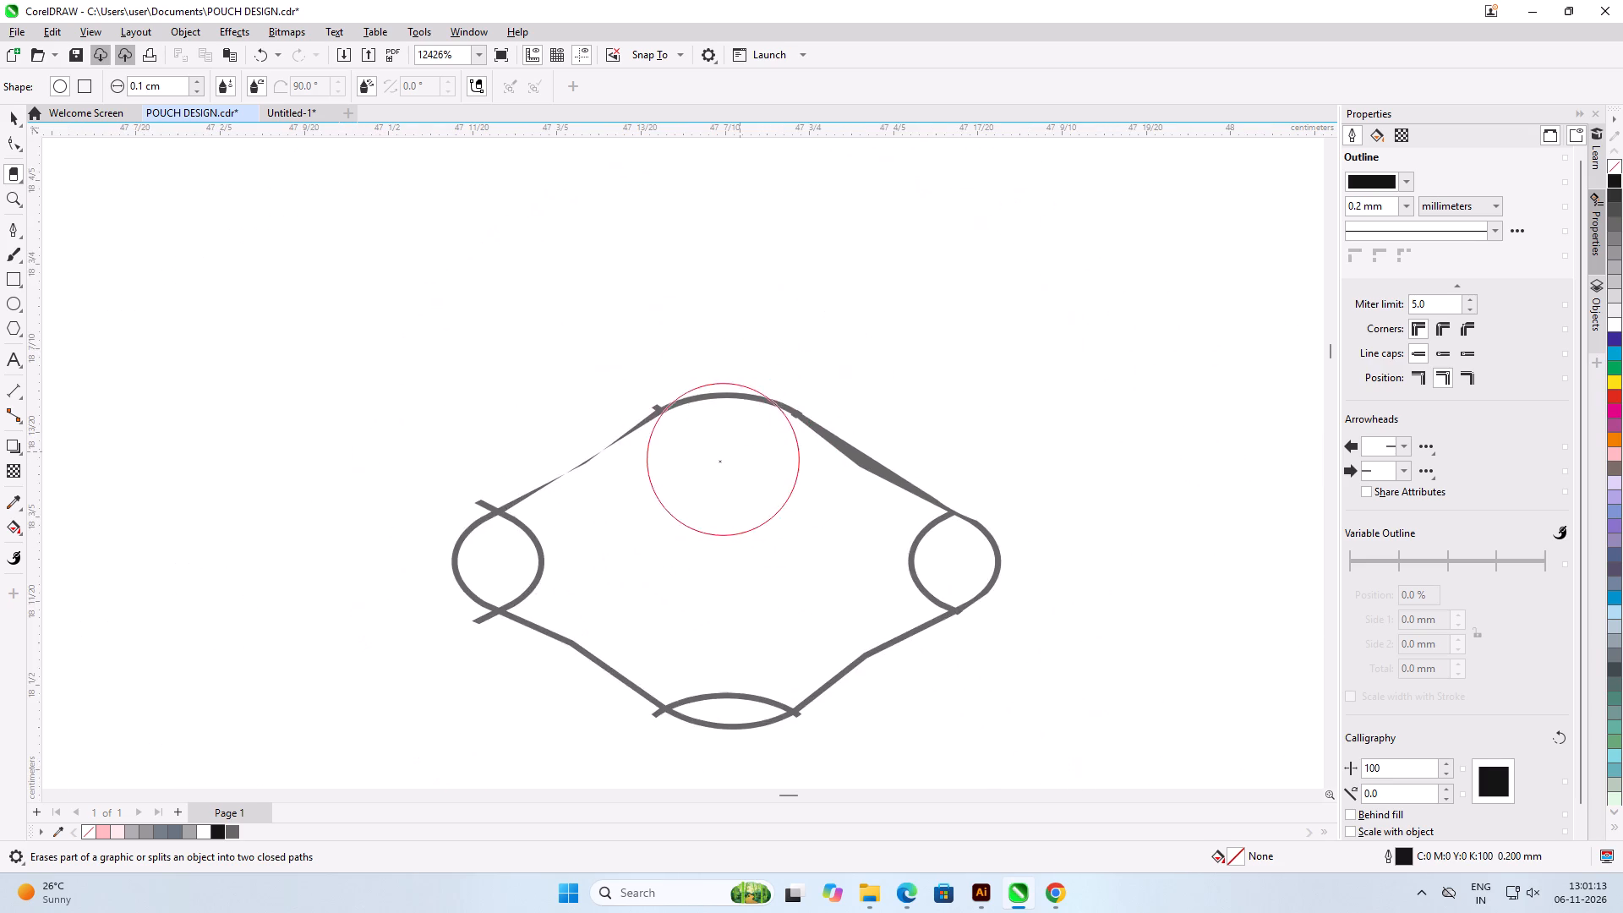
pyautogui.scroll(10, 698, 654)
pyautogui.scroll(-7, 701, 357)
pyautogui.scroll(7, 733, 533)
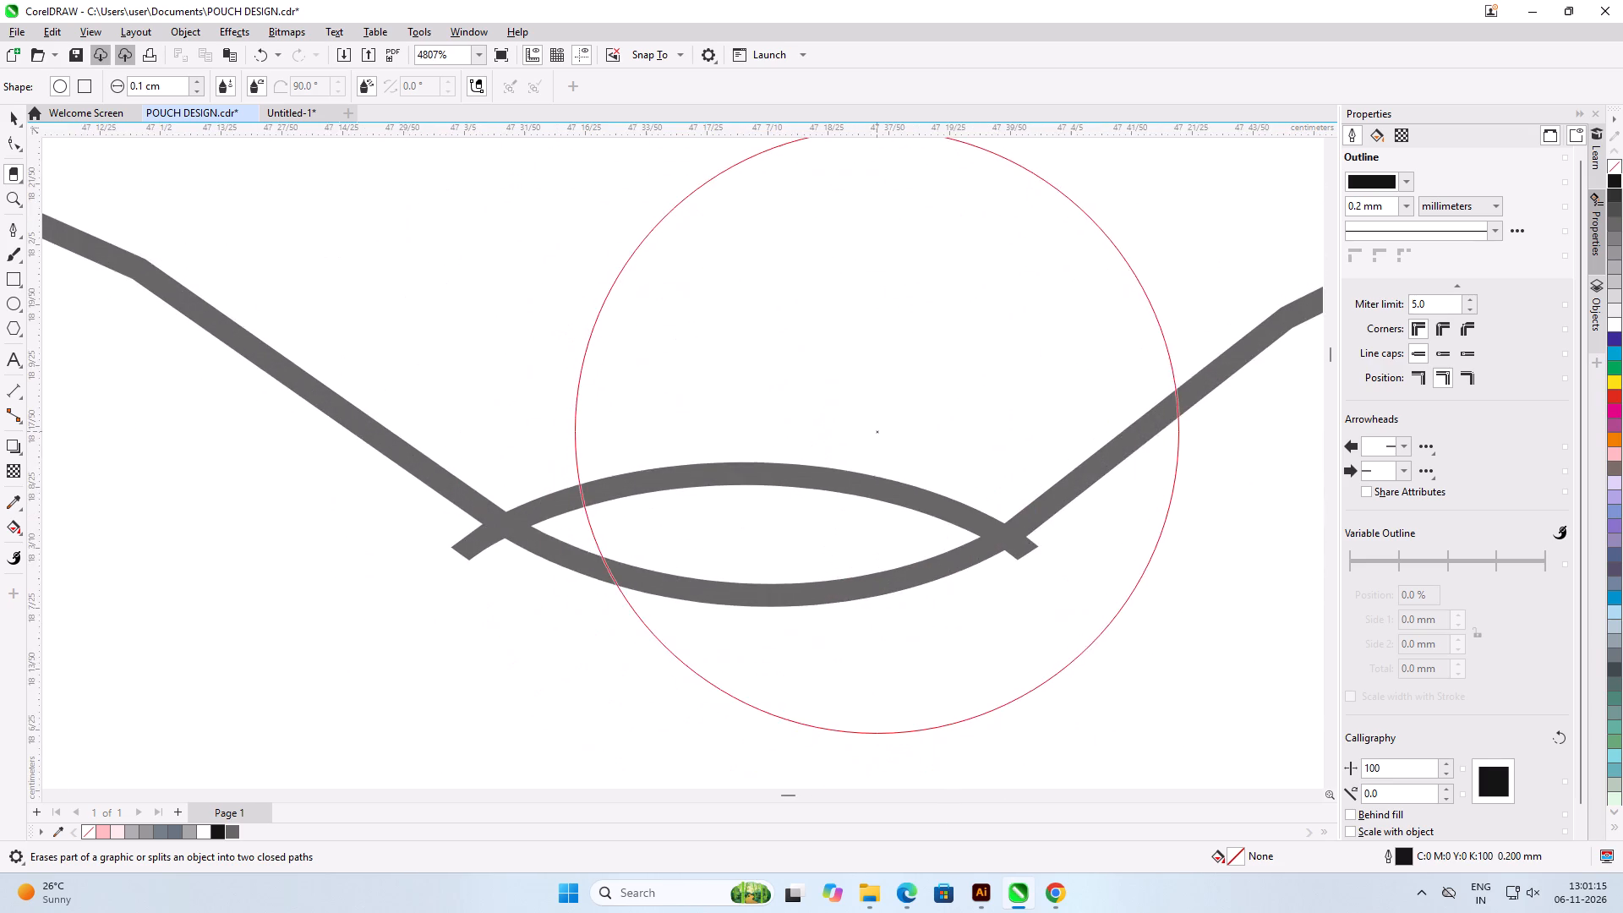
pyautogui.scroll(4, 877, 431)
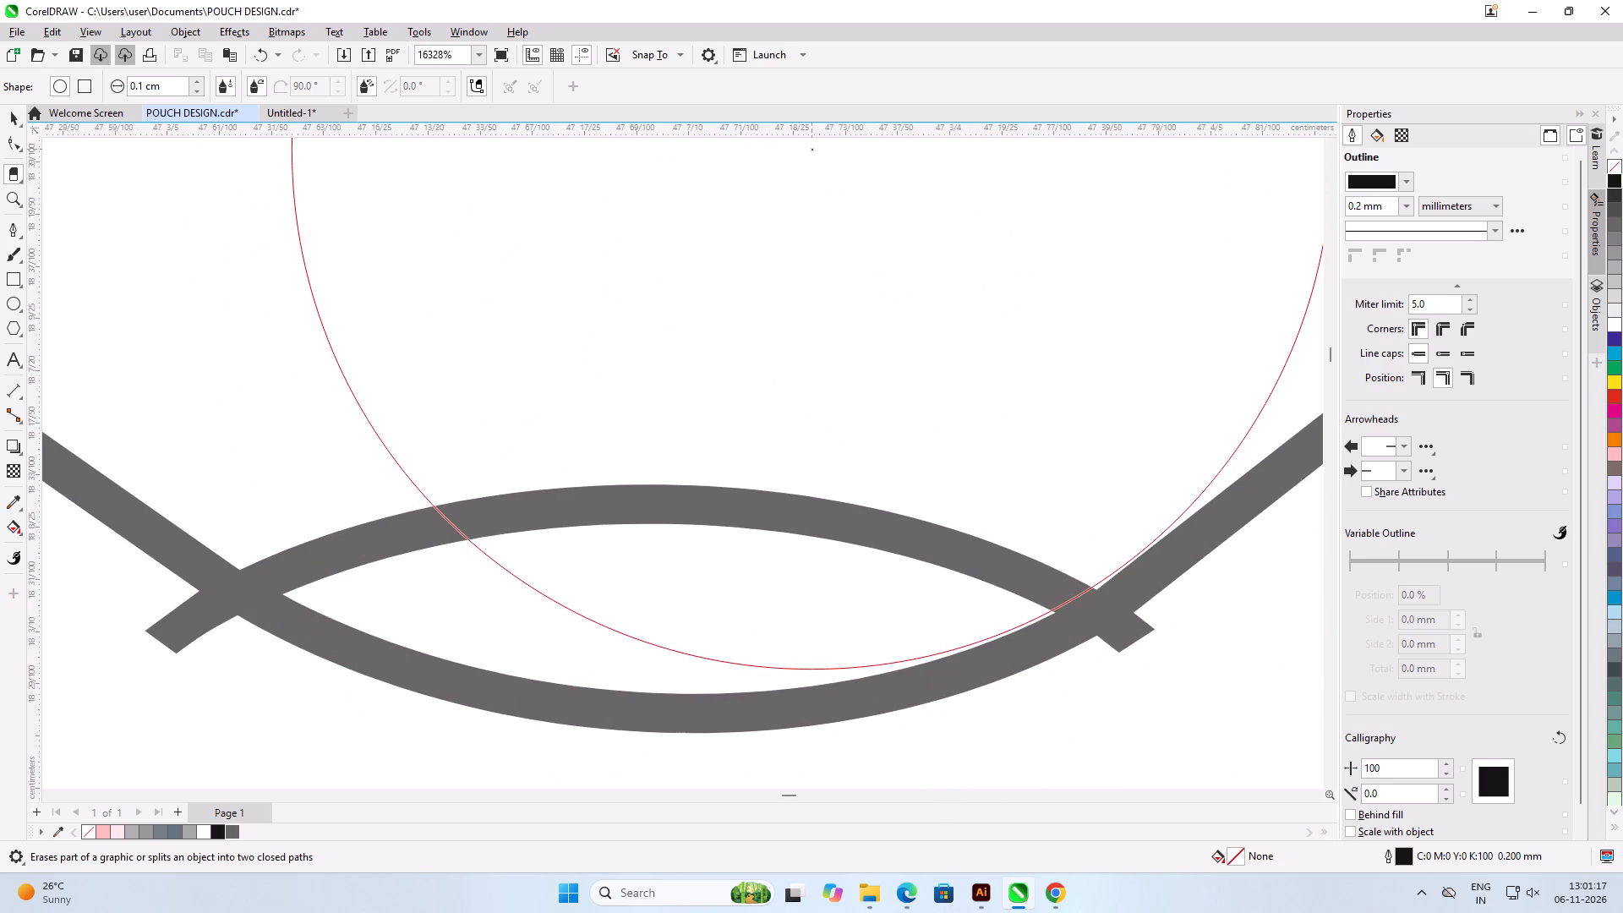
pyautogui.moveTo(811, 149); pyautogui.dragTo(774, 114)
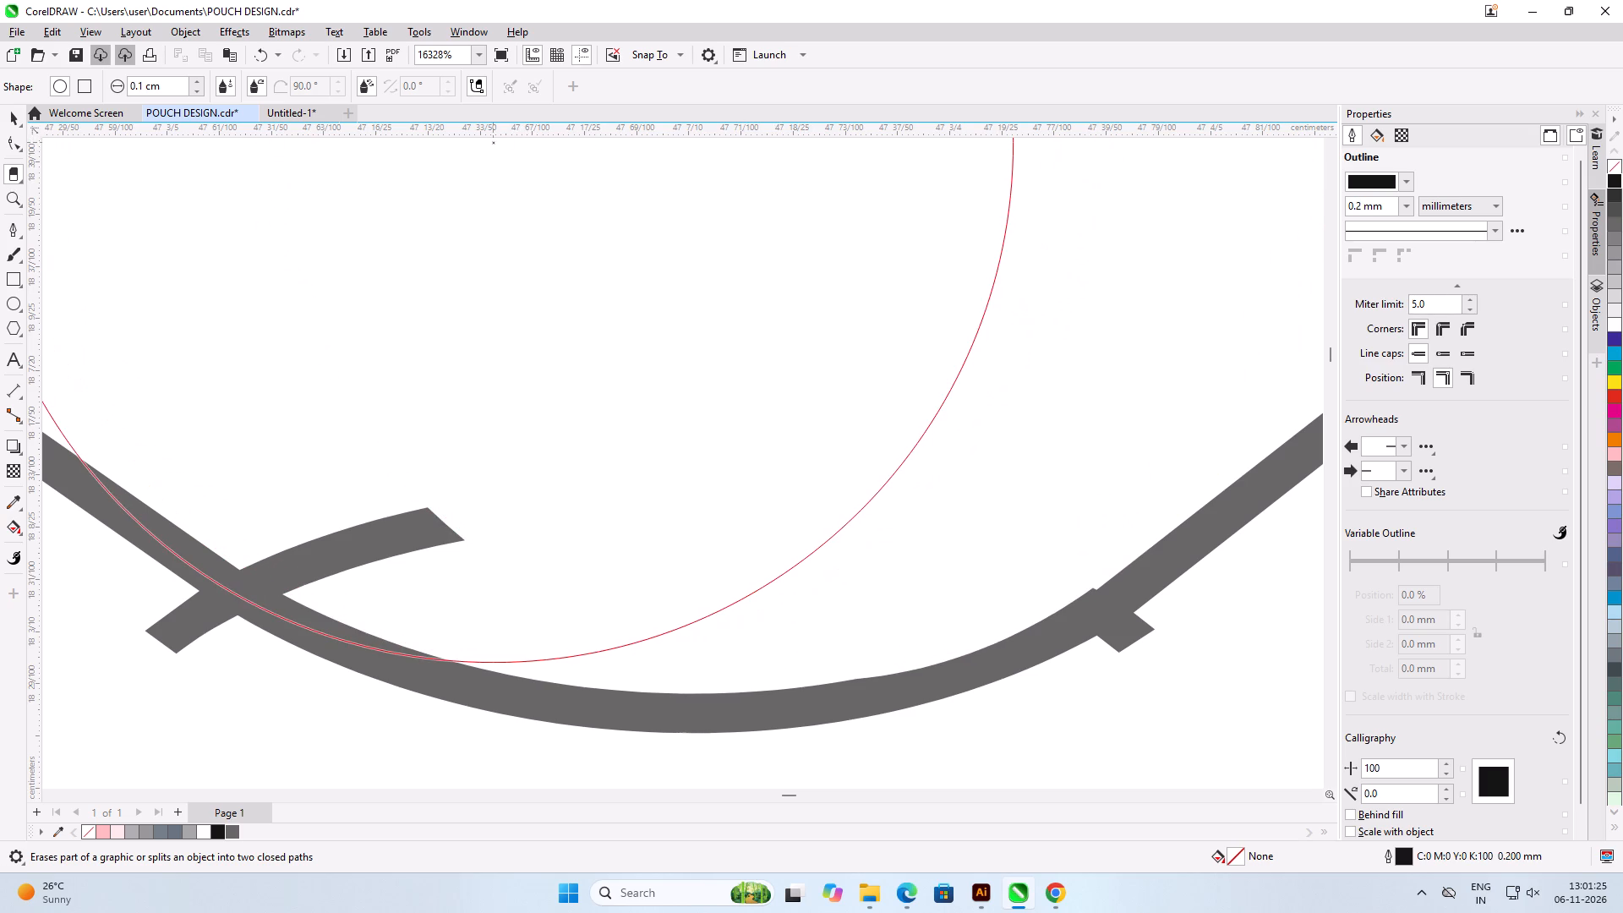
pyautogui.scroll(-2, 489, 211)
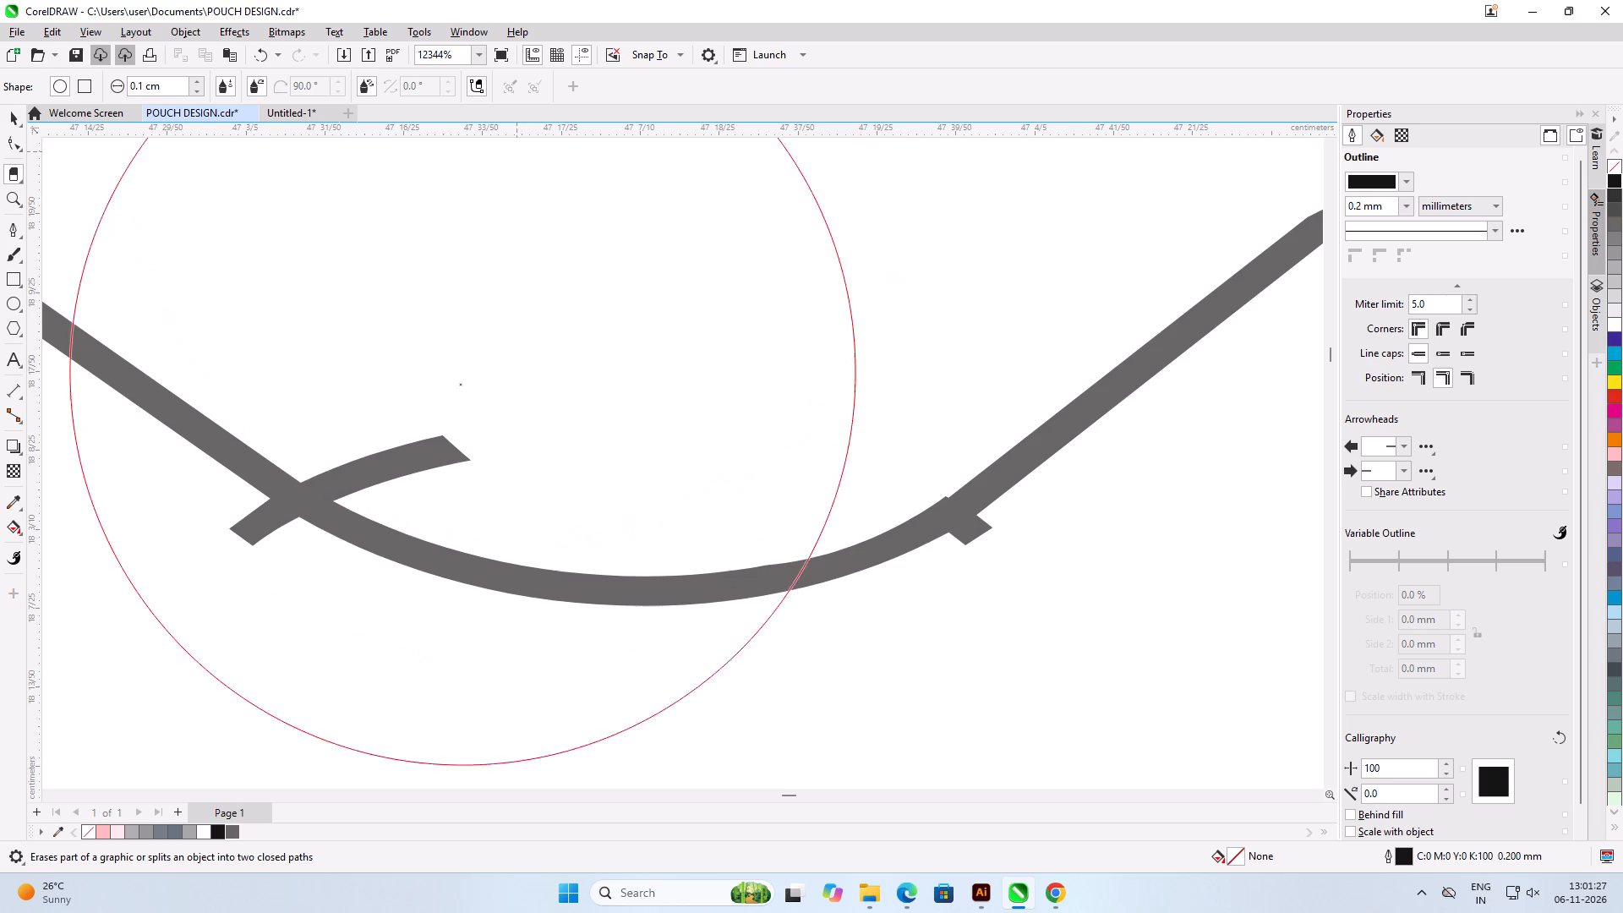
pyautogui.scroll(-1, 458, 389)
pyautogui.scroll(-1, 336, 645)
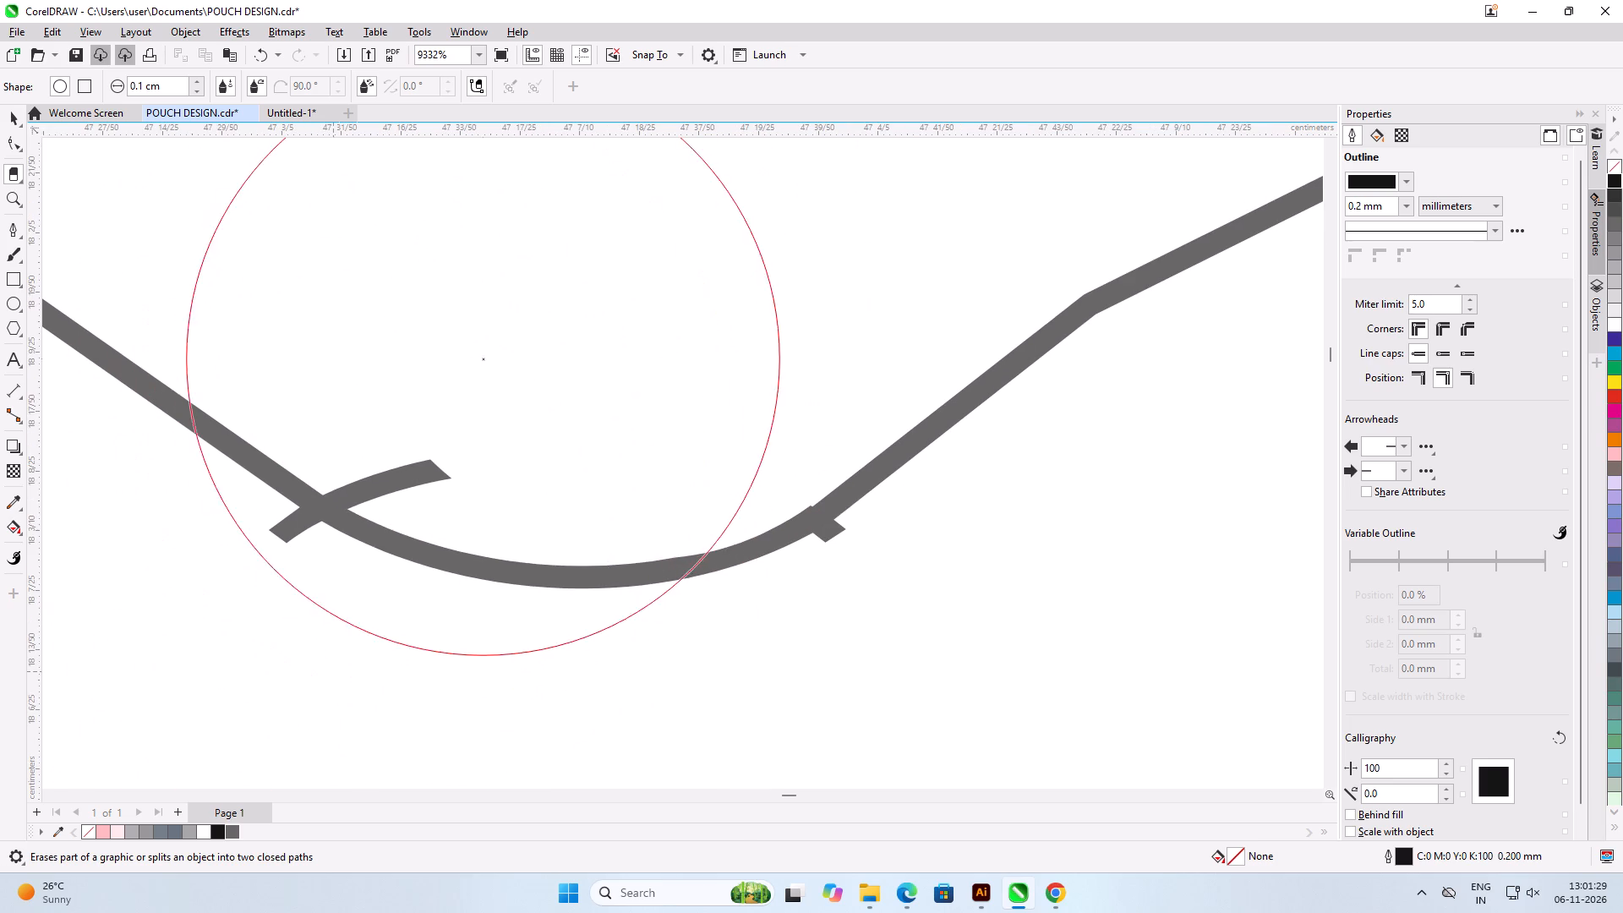
pyautogui.scroll(-2, 481, 571)
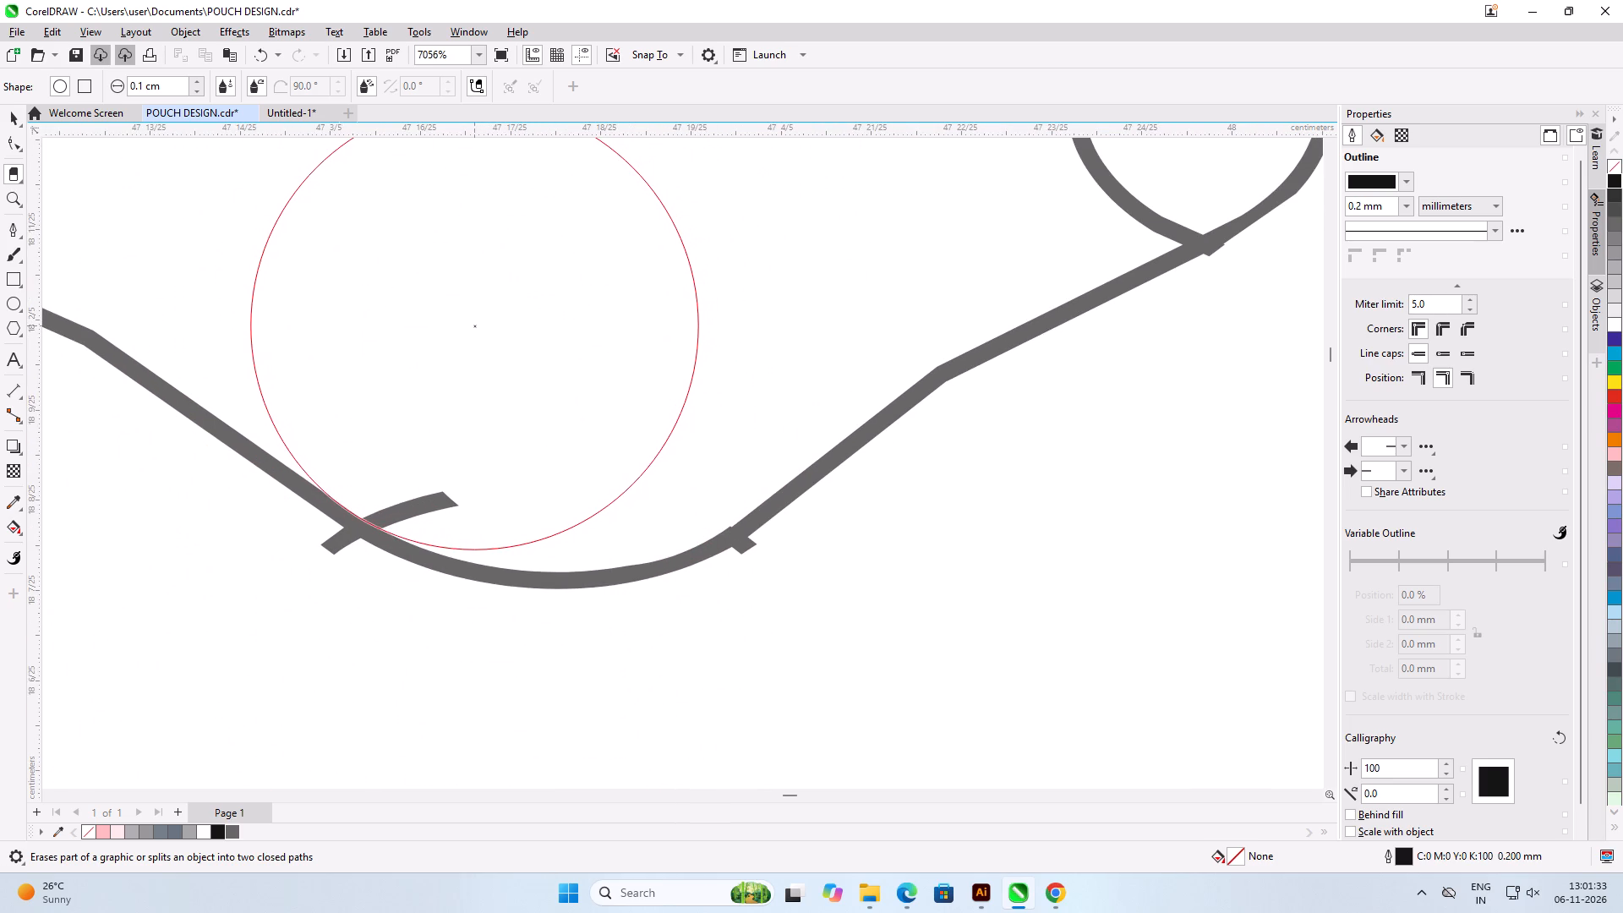
pyautogui.moveTo(485, 328); pyautogui.dragTo(544, 317)
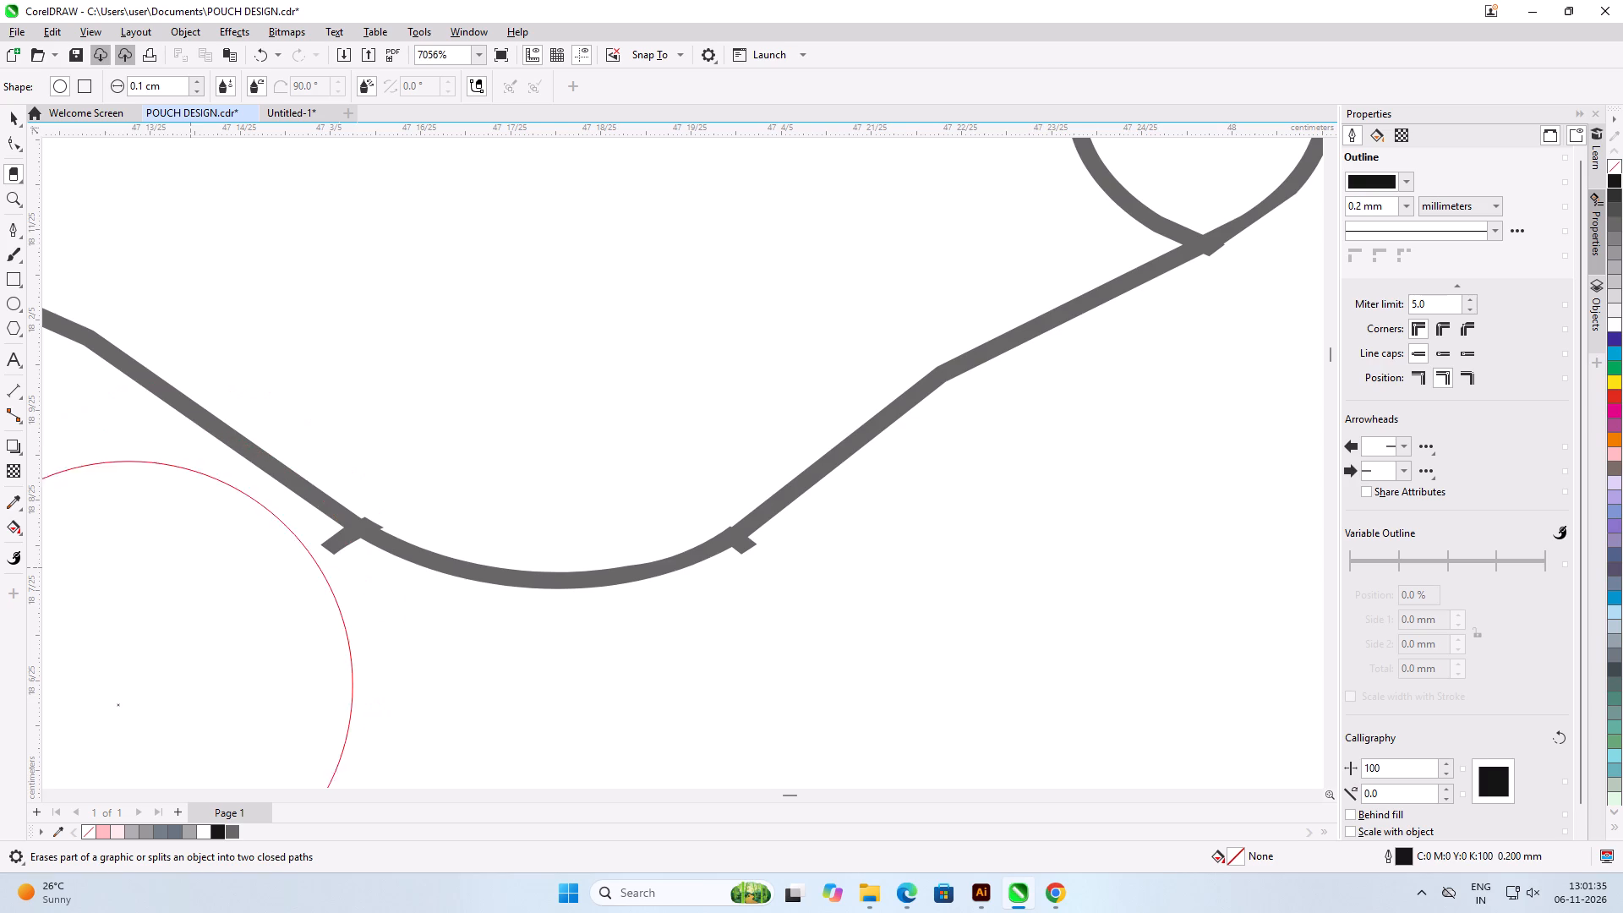
# Erase the two leftover stubs beneath the left and right ends of the mesh cell's bottom loop.
pyautogui.scroll(-5, 154, 709)
pyautogui.scroll(-3, 857, 560)
pyautogui.scroll(5, 352, 753)
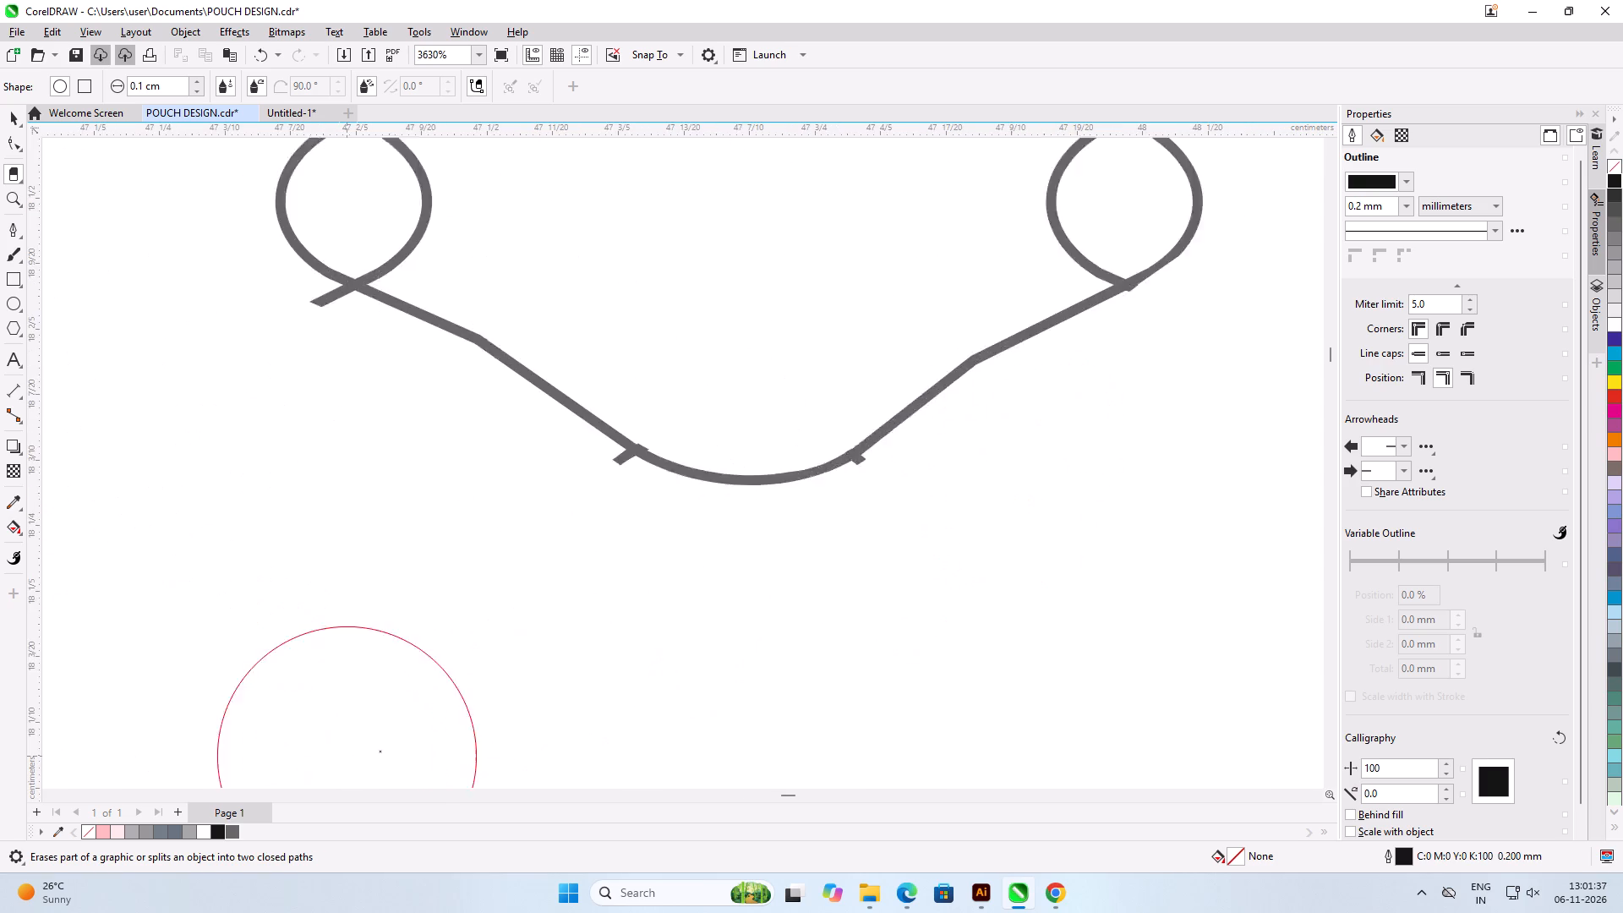
pyautogui.scroll(4, 380, 751)
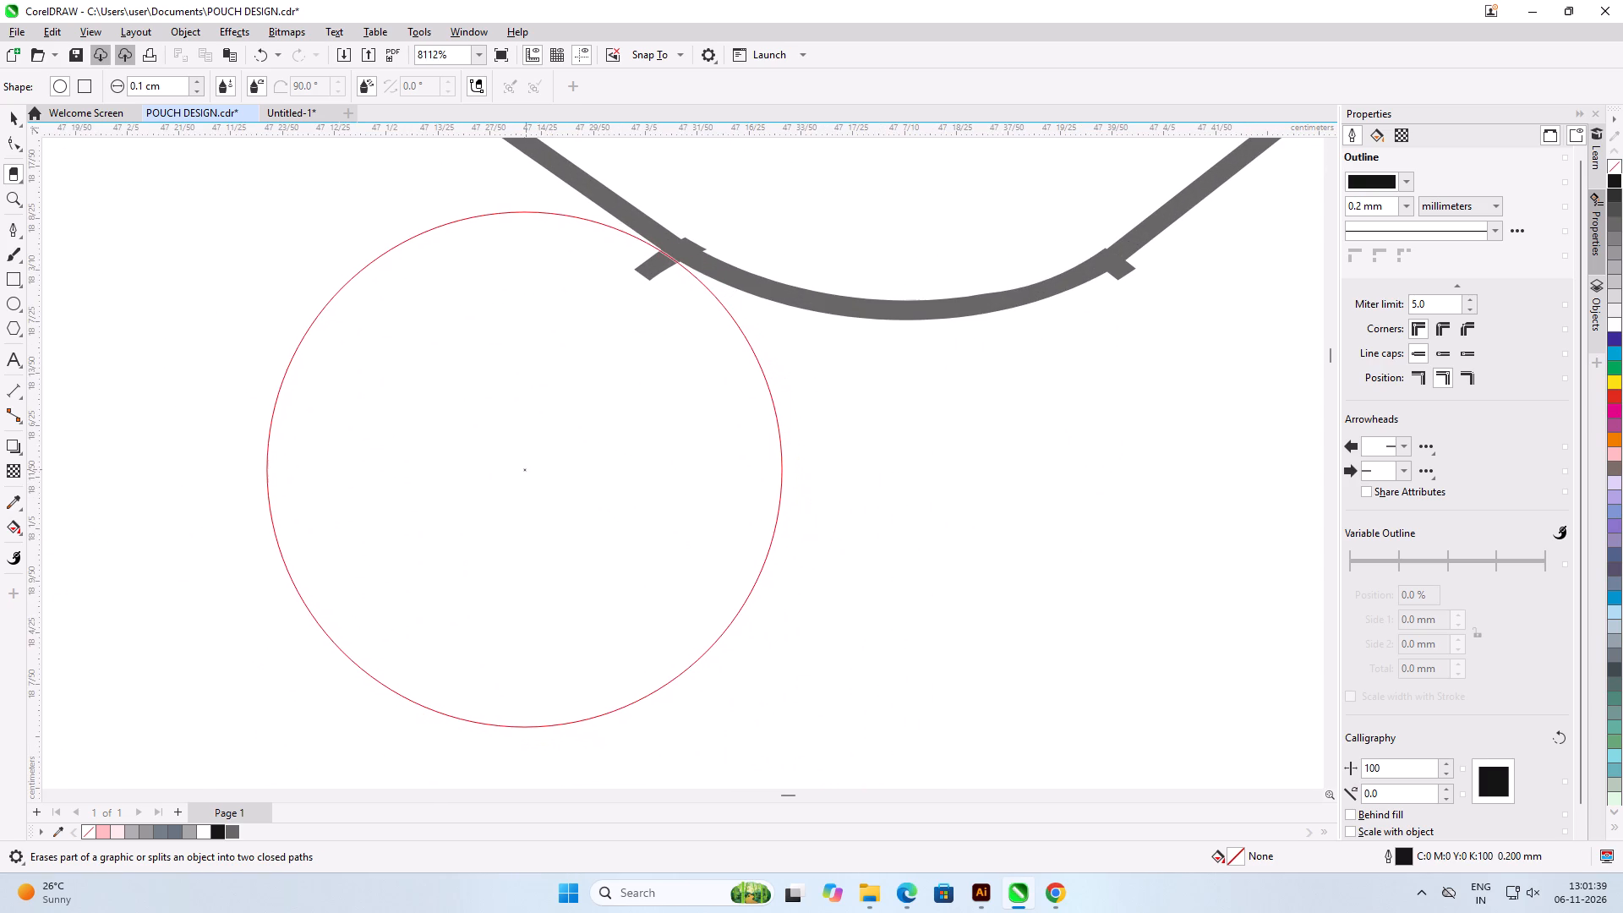
pyautogui.moveTo(524, 469); pyautogui.dragTo(473, 498)
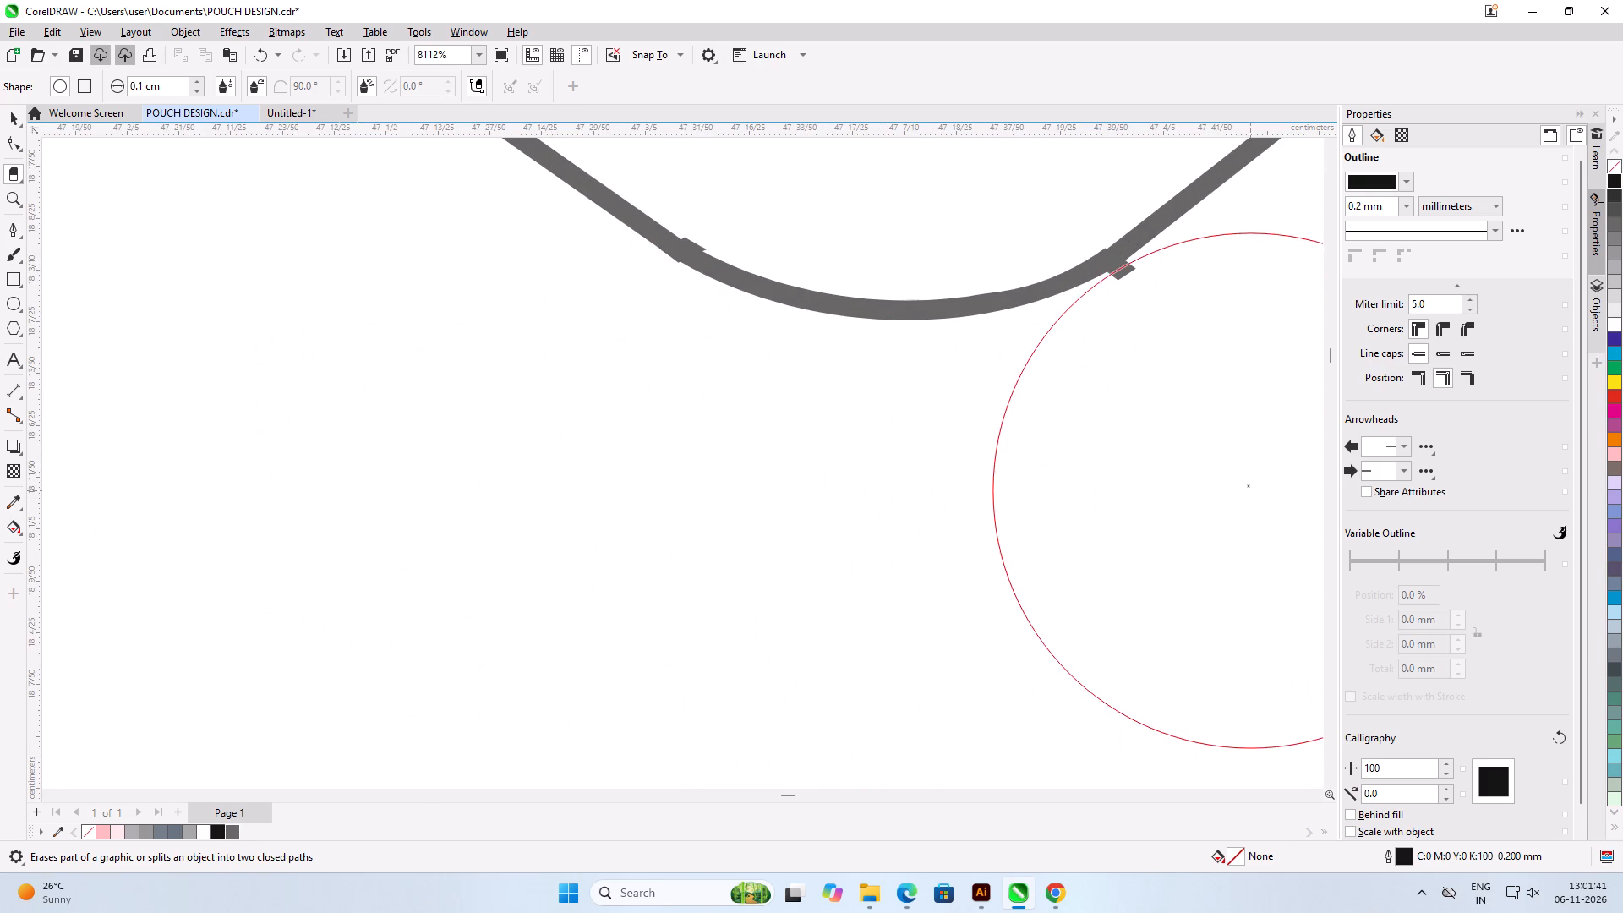
pyautogui.moveTo(1253, 487); pyautogui.dragTo(1261, 523)
# Erase the stray strand end projecting below the mesh cell's left-hand loop.
pyautogui.scroll(-10, 679, 632)
pyautogui.scroll(4, 563, 533)
pyautogui.scroll(5, 296, 384)
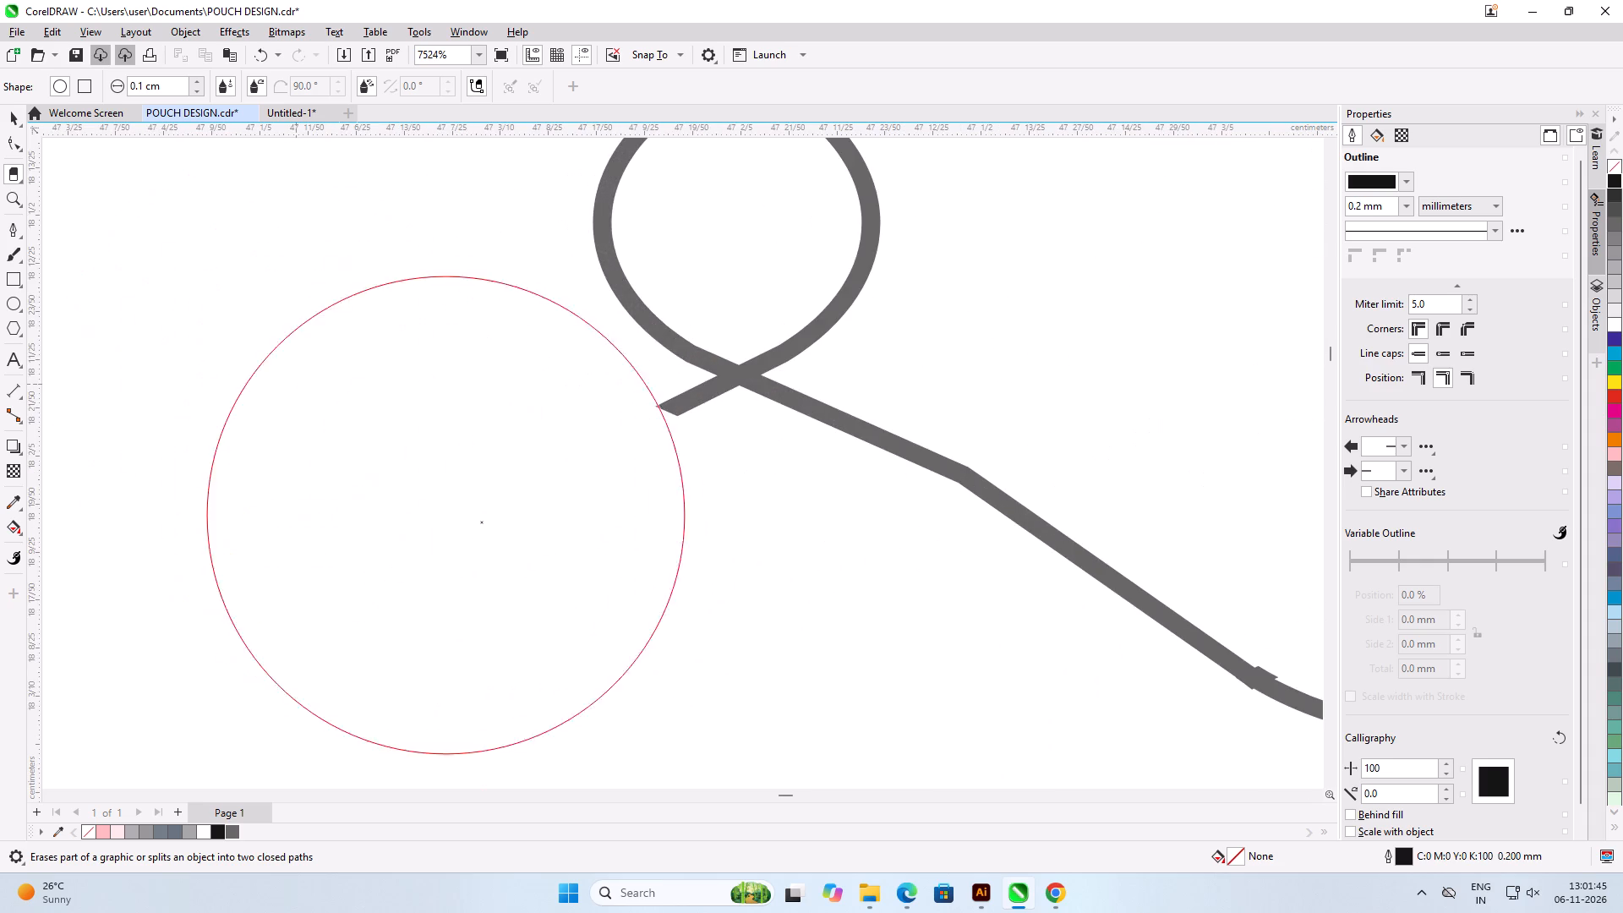
pyautogui.scroll(4, 487, 522)
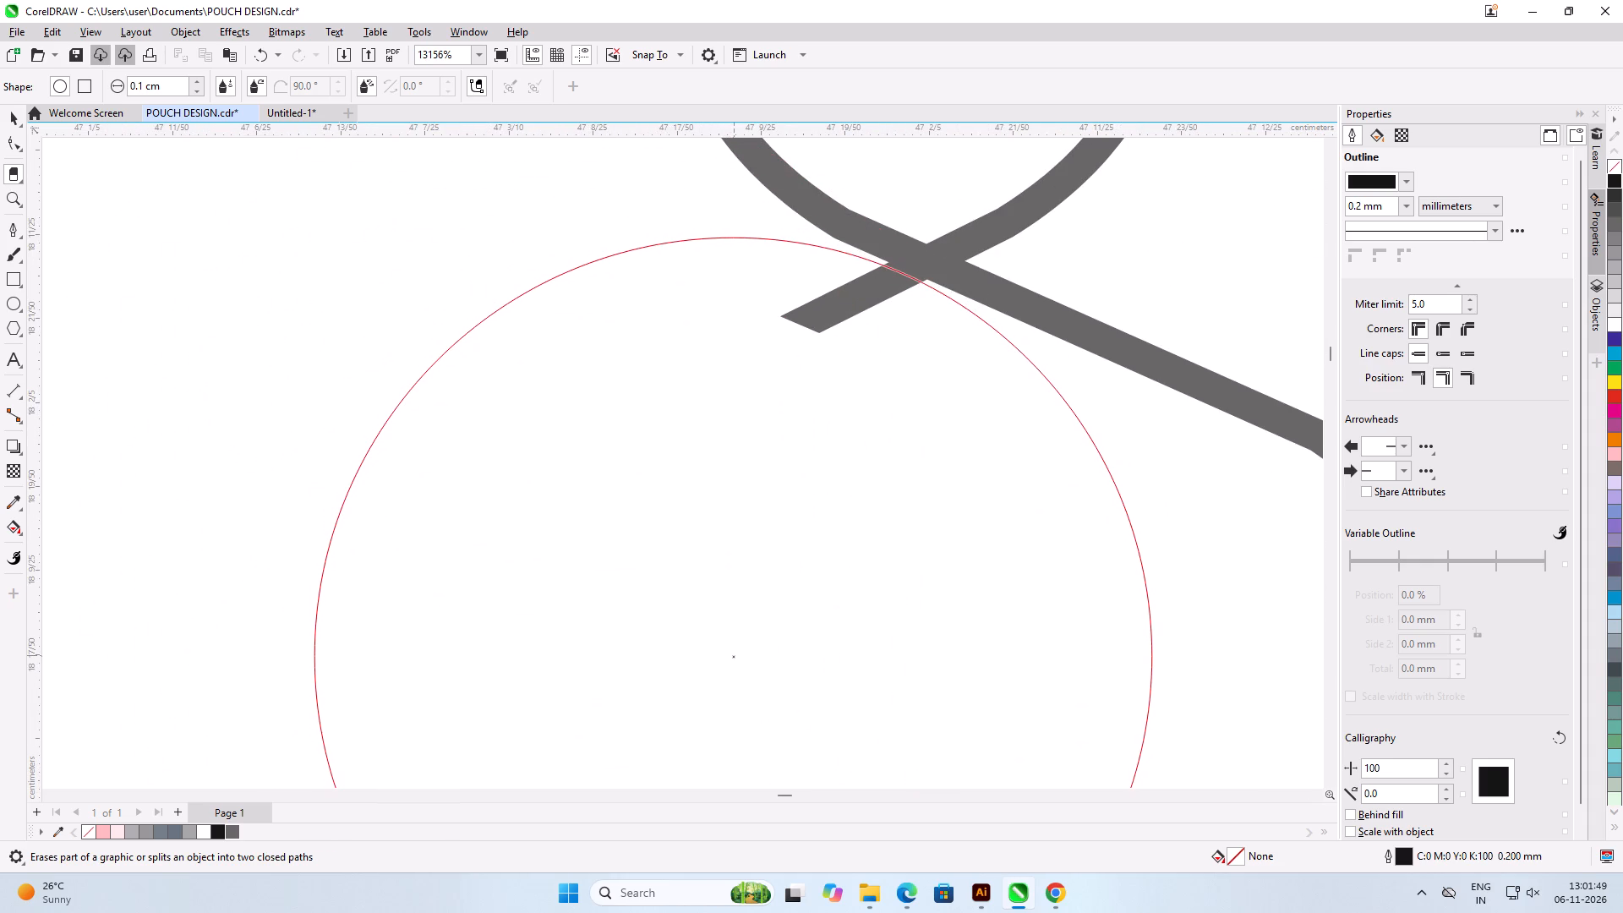
pyautogui.moveTo(735, 654); pyautogui.dragTo(688, 683)
# Erase the stray strand end projecting above the mesh cell's left-hand loop.
pyautogui.scroll(-7, 605, 679)
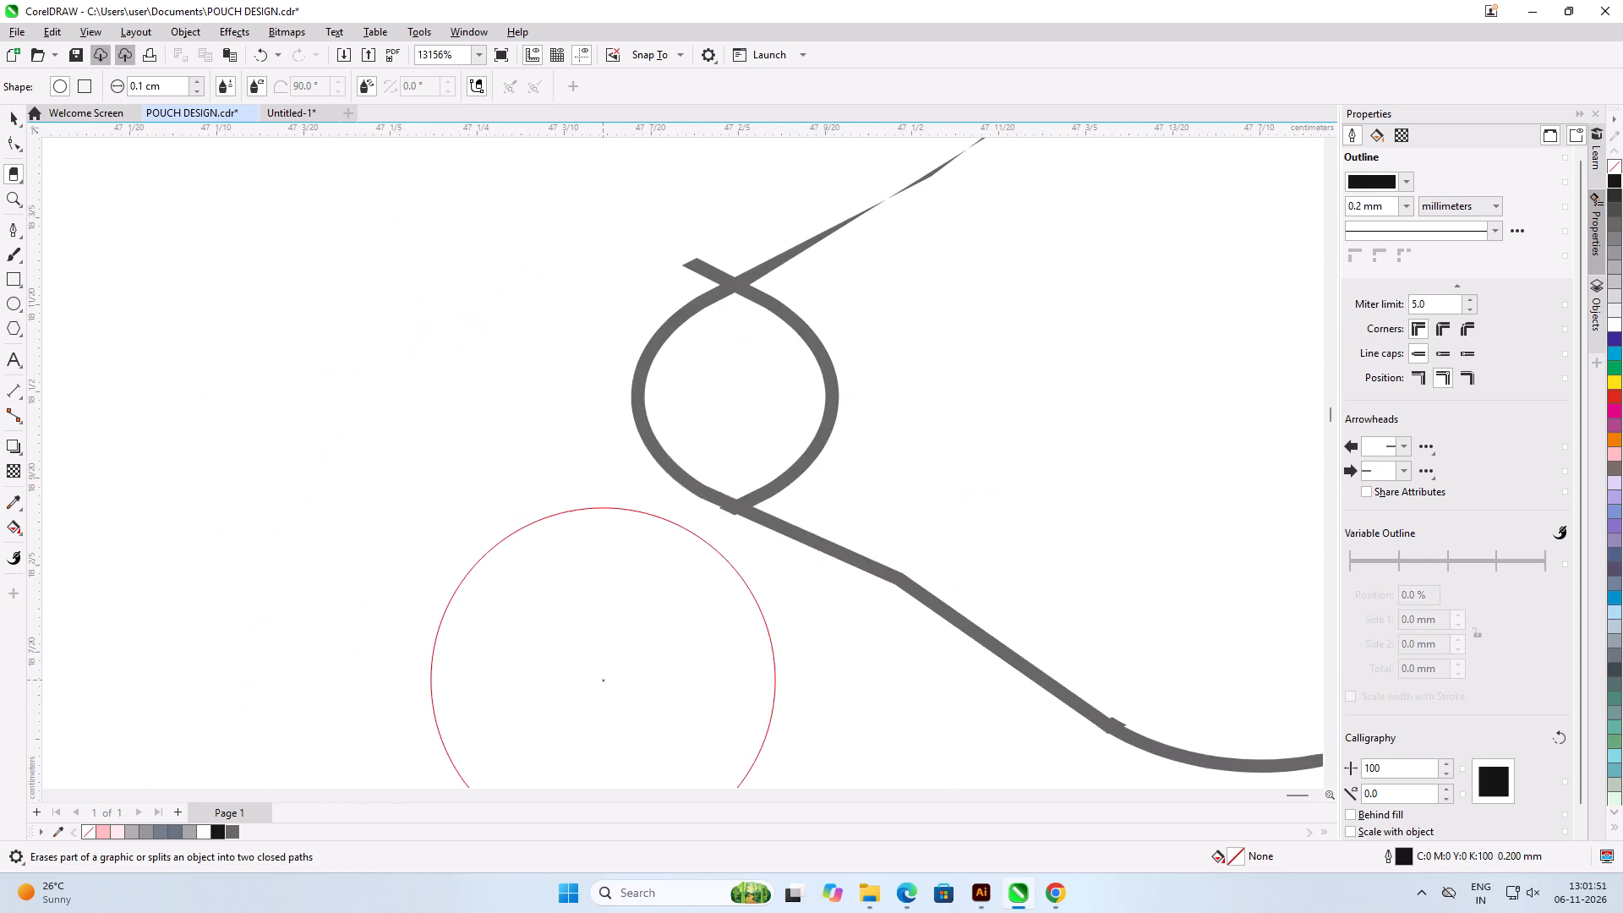
pyautogui.scroll(-4, 603, 680)
pyautogui.scroll(4, 604, 515)
pyautogui.scroll(4, 628, 335)
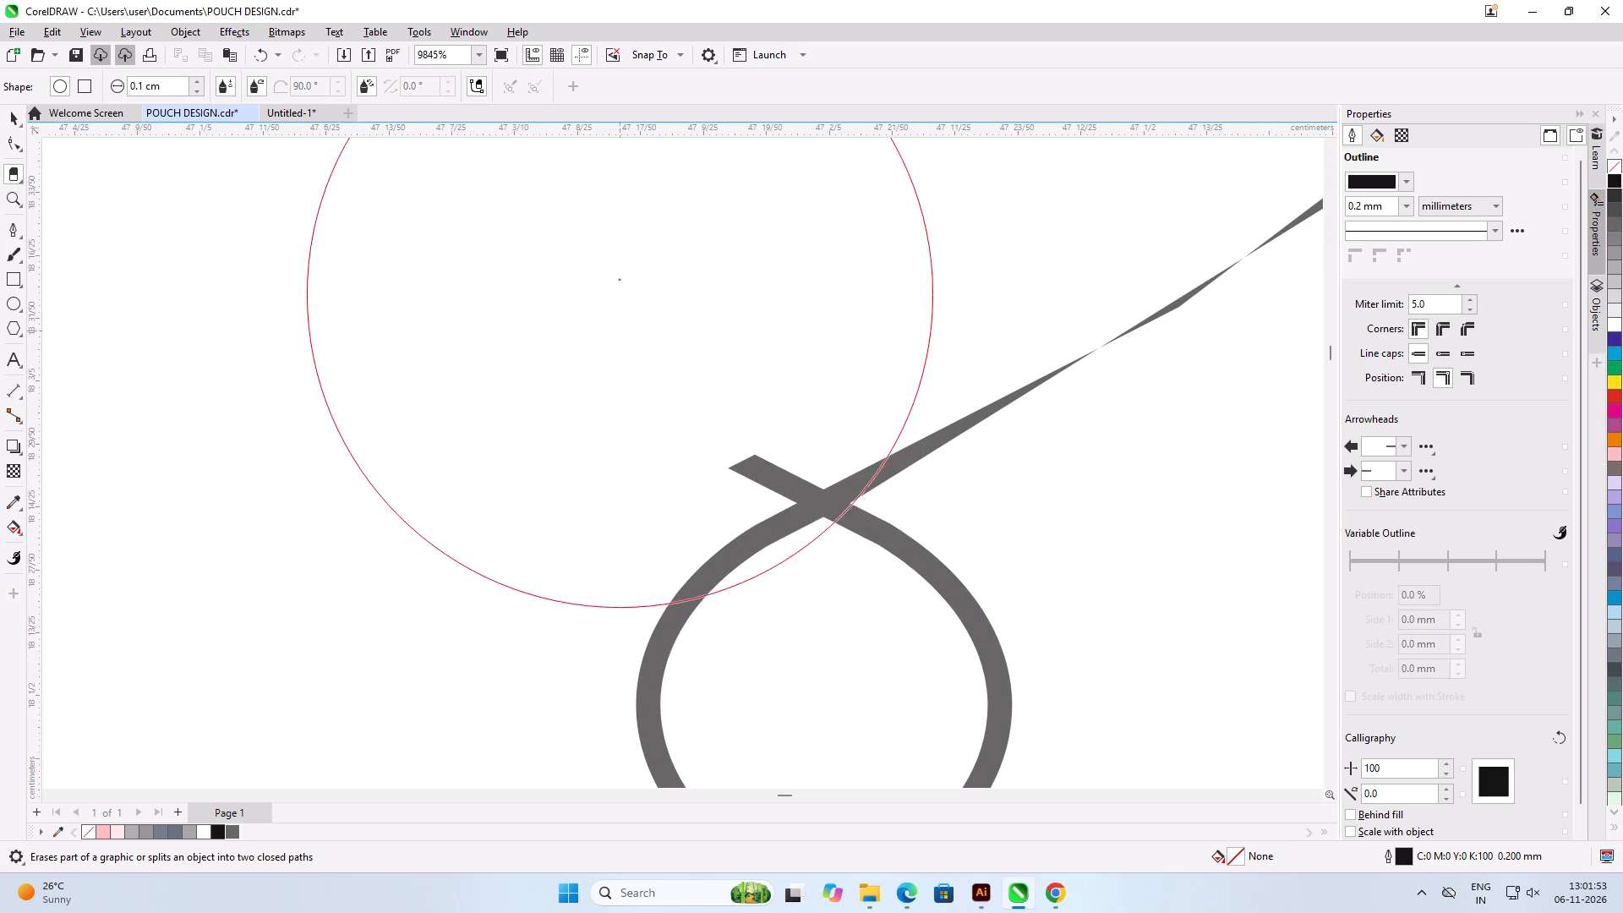
pyautogui.doubleClick(610, 193)
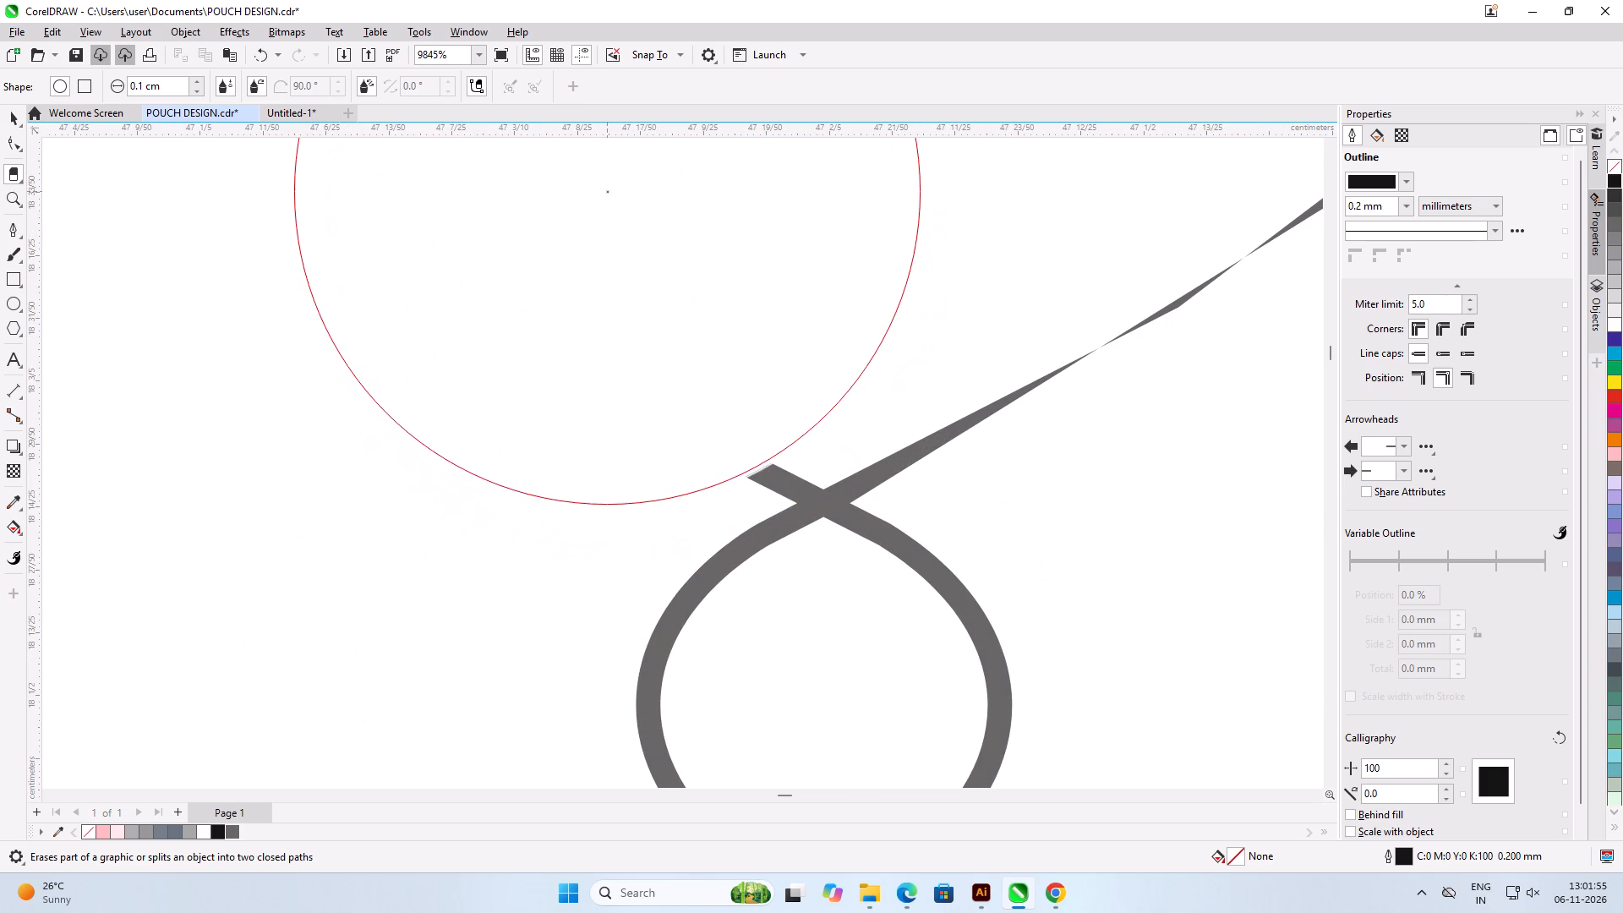
pyautogui.click(658, 218)
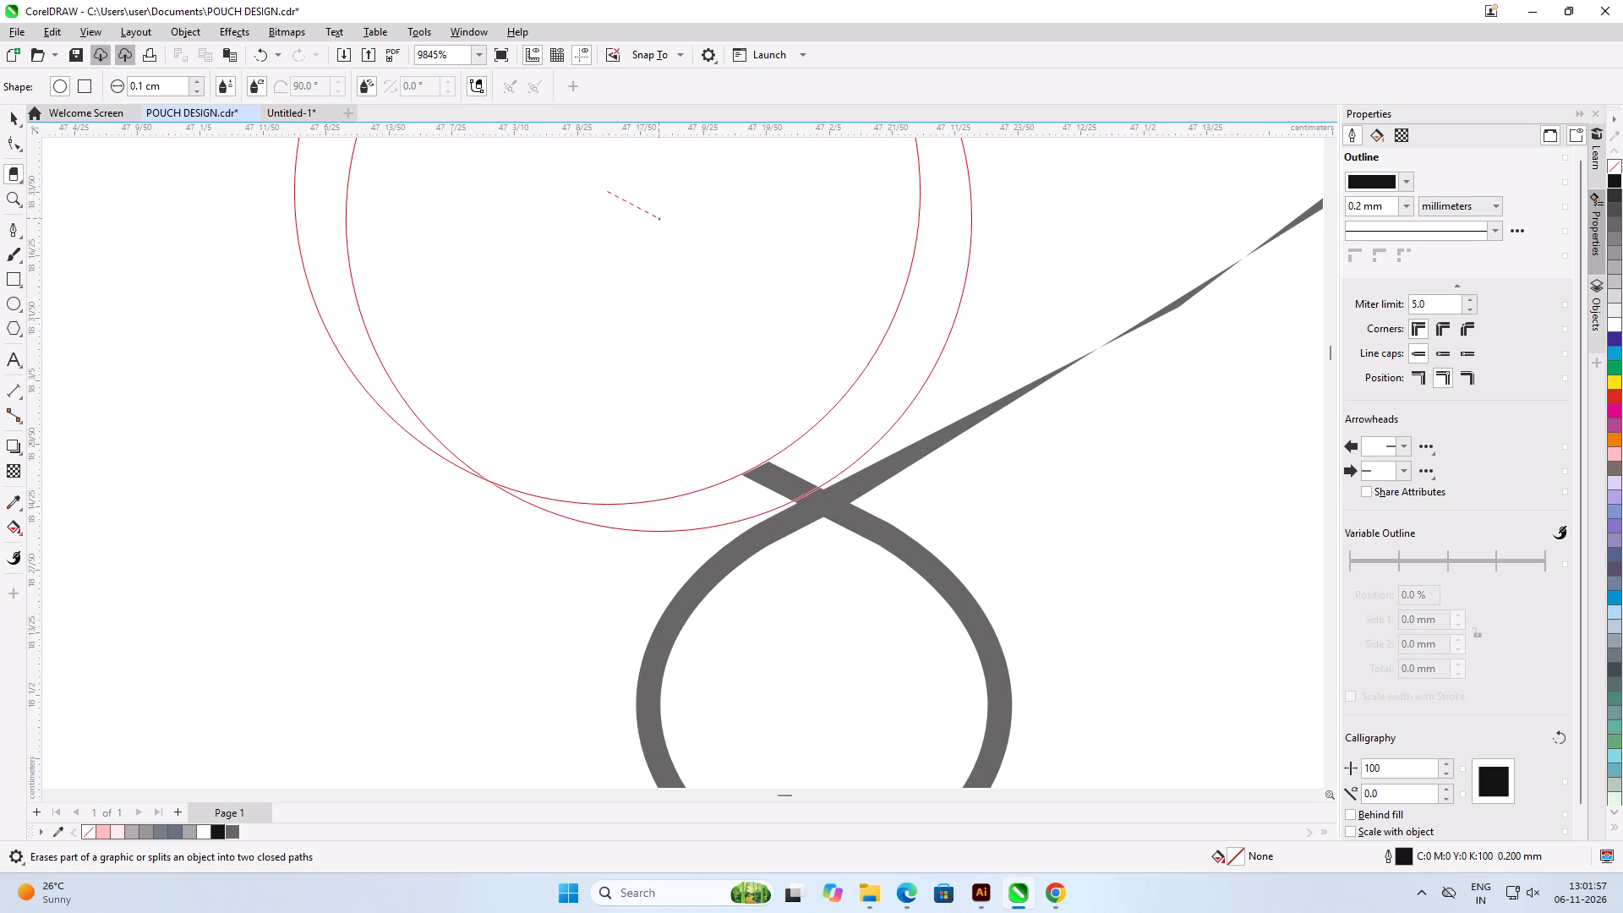
# Move the cleaned mesh cell onto the damaged netting above the floral border, centred at about X 42.334 cm, Y 17.682 cm.
pyautogui.scroll(-5, 585, 227)
pyautogui.scroll(-5, 372, 236)
pyautogui.scroll(-4, 309, 319)
pyautogui.scroll(3, 794, 245)
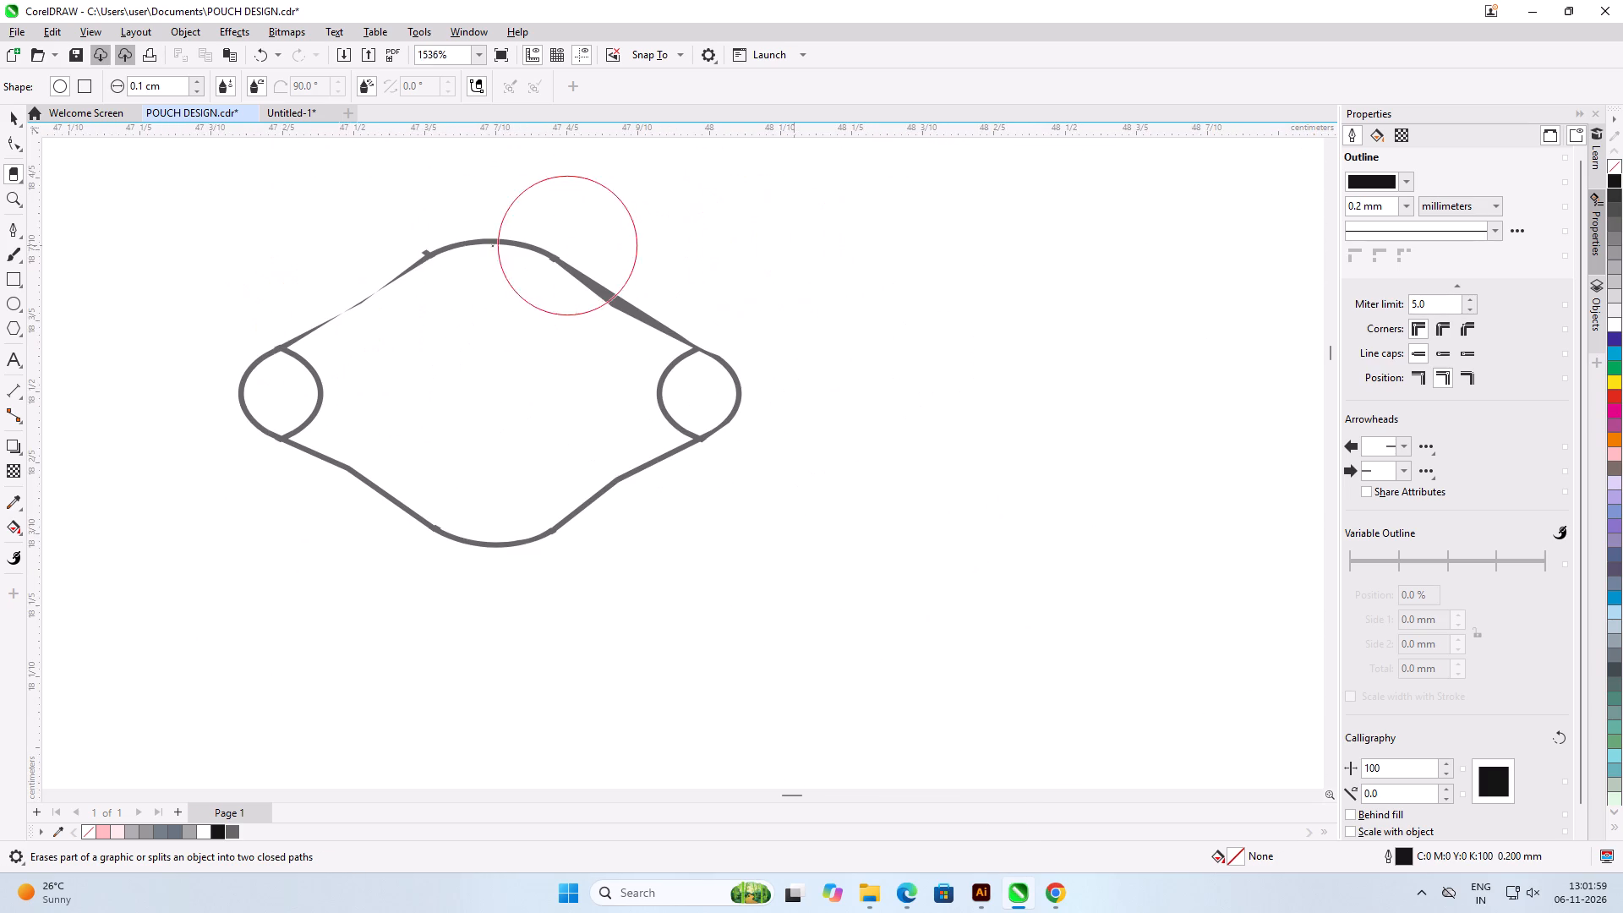
pyautogui.click(6, 116)
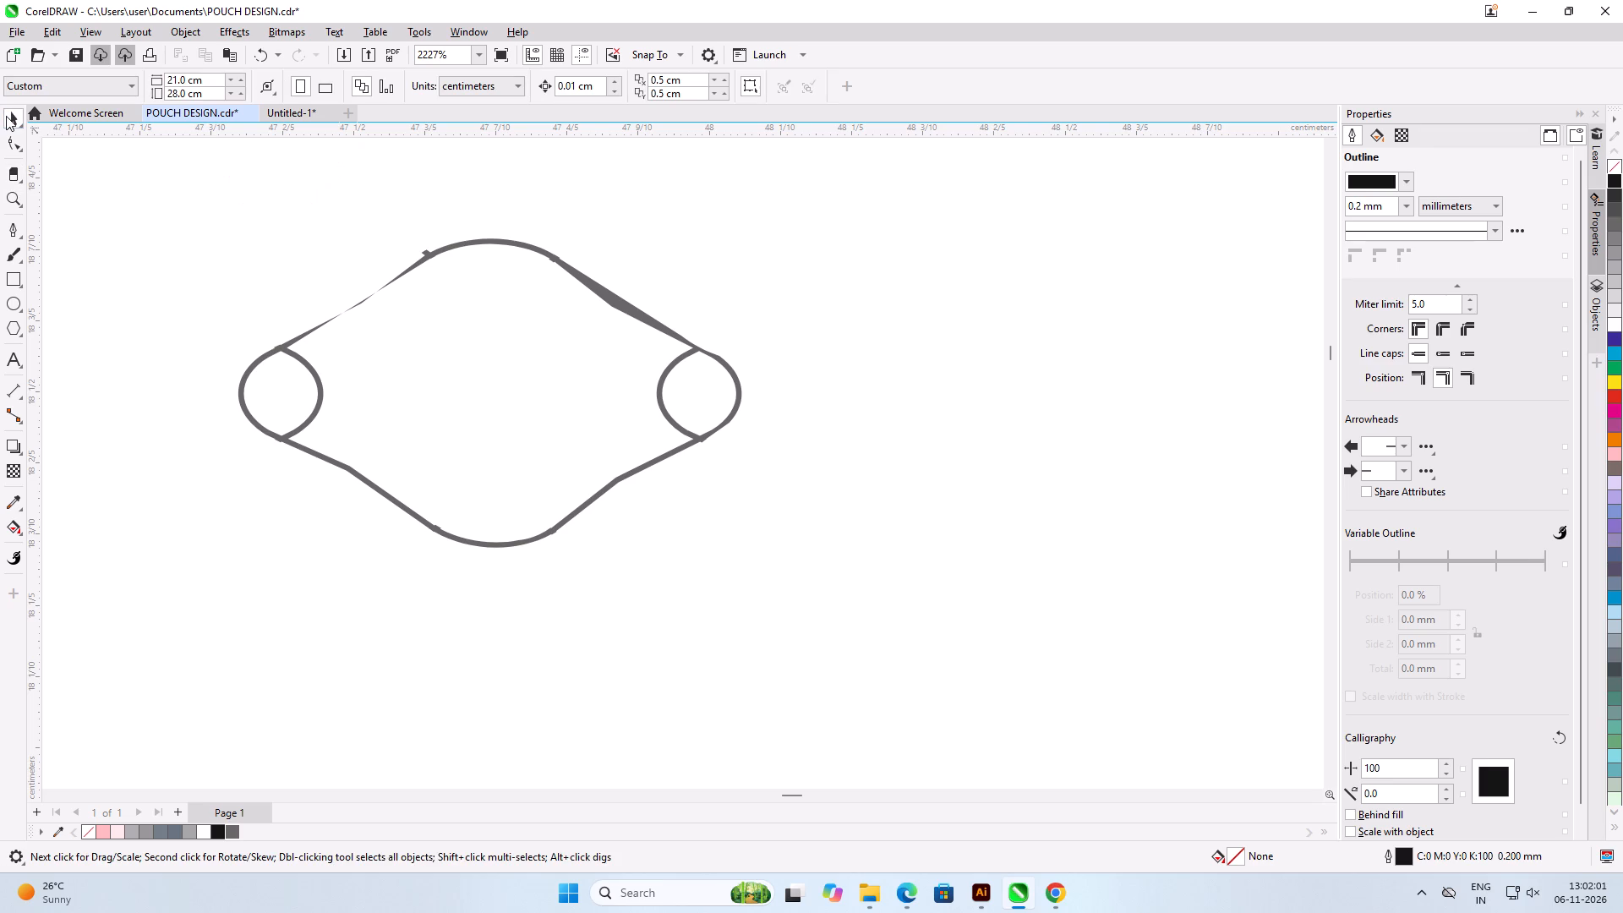
pyautogui.click(888, 321)
pyautogui.scroll(-14, 956, 329)
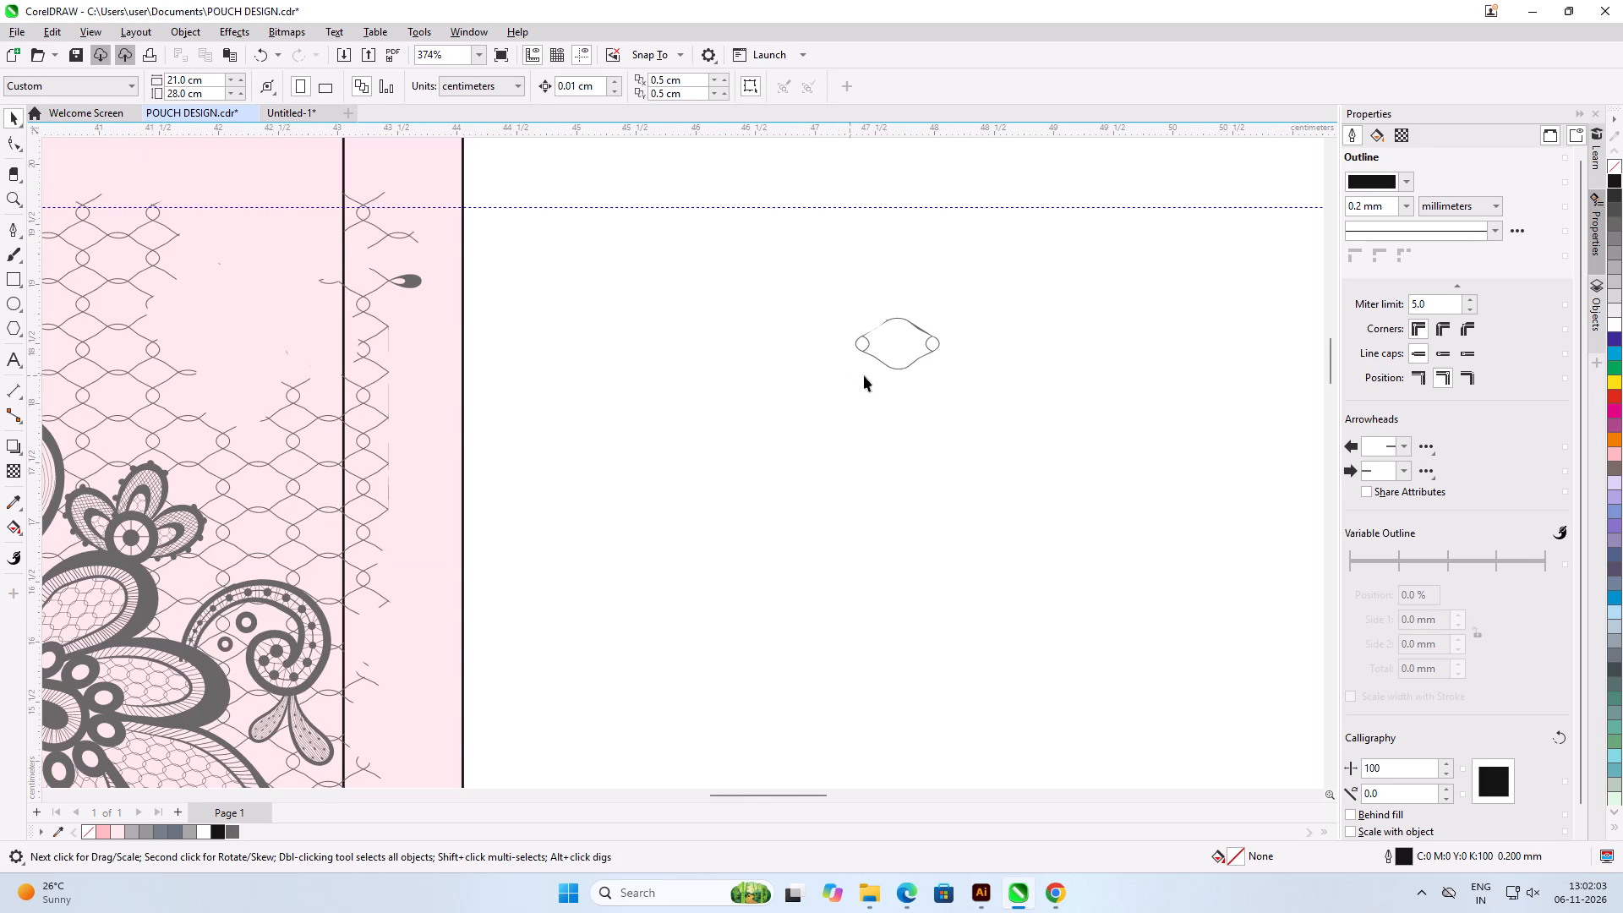
pyautogui.moveTo(906, 368); pyautogui.dragTo(288, 451)
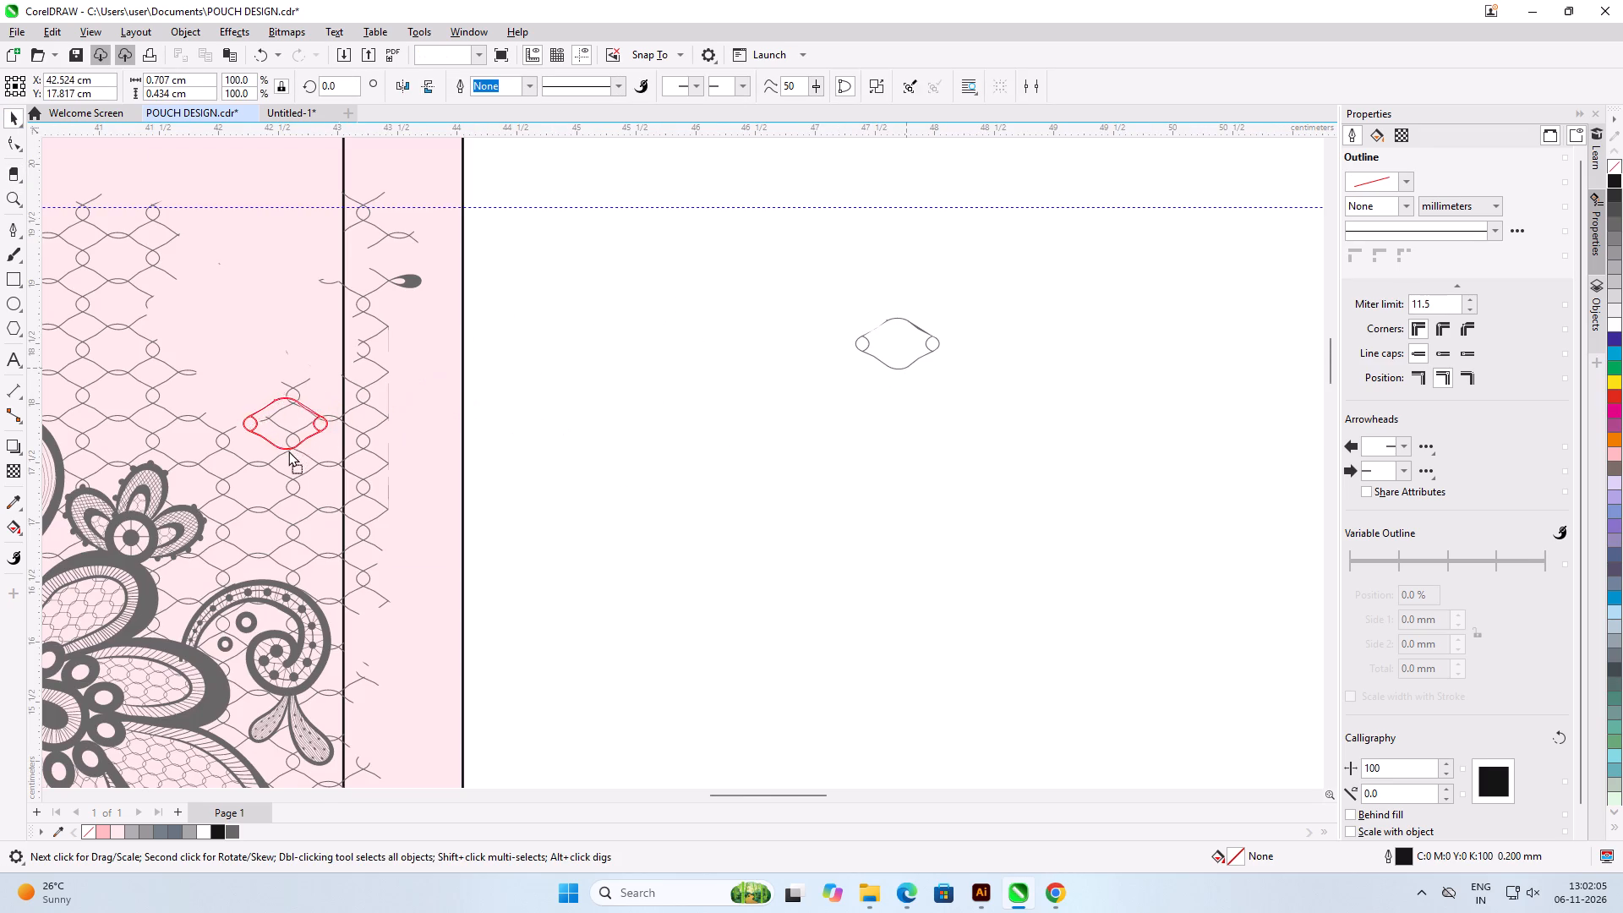
pyautogui.moveTo(288, 451); pyautogui.dragTo(266, 466)
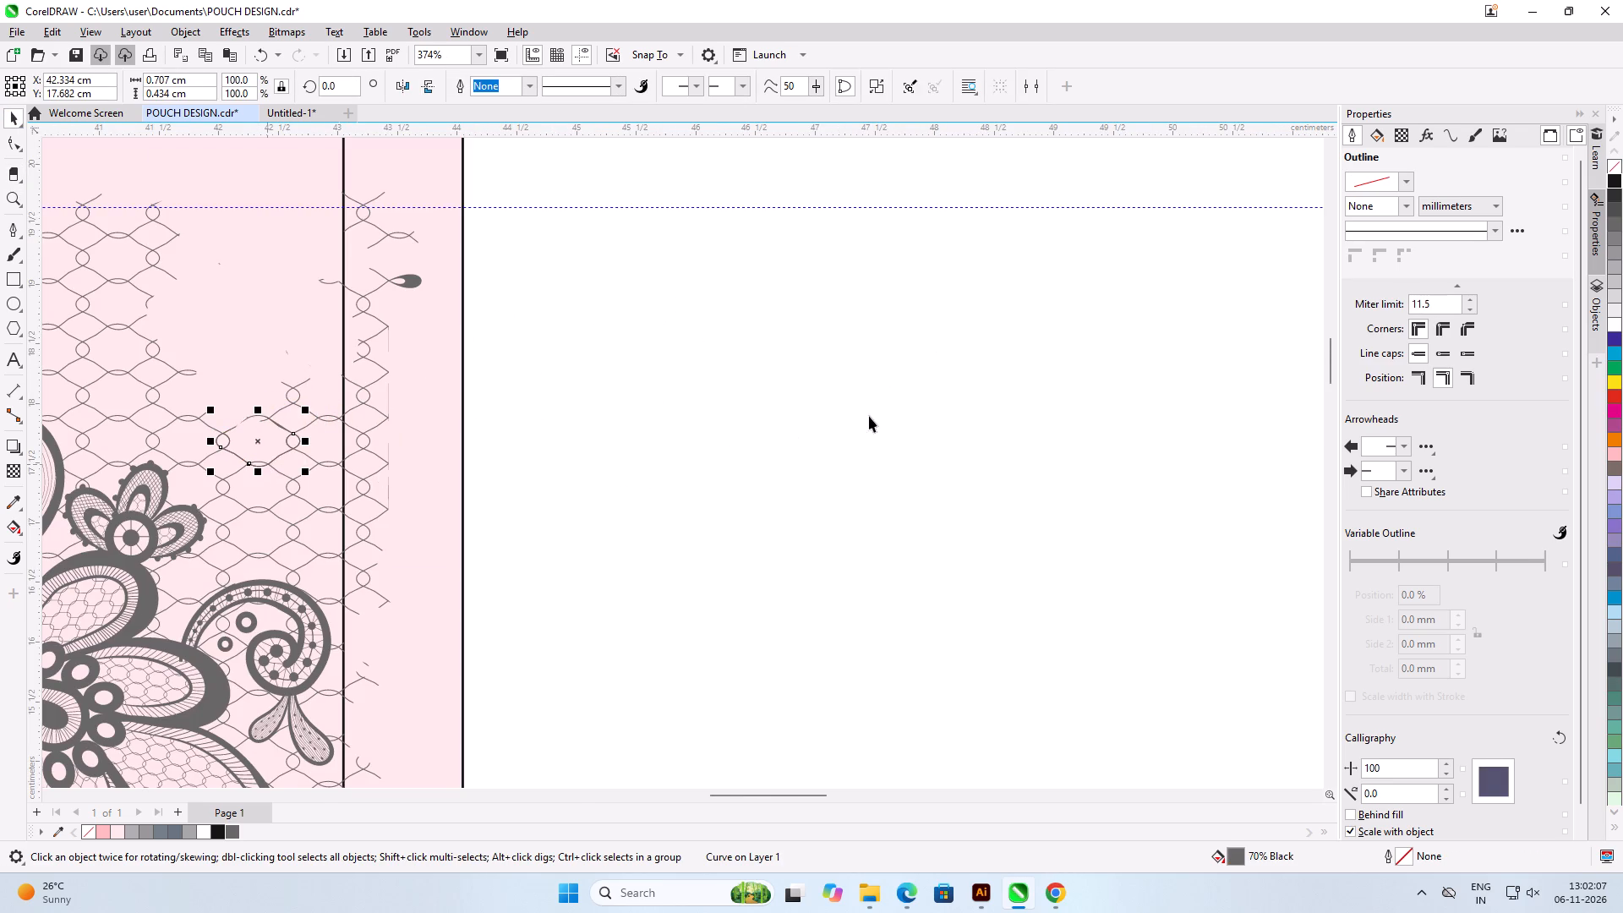
# Move the placed mesh cell straight down one mesh row, to Y 17.295 cm, overlapping the intact netting.
pyautogui.scroll(-5, 872, 416)
pyautogui.scroll(6, 424, 426)
pyautogui.scroll(11, 719, 426)
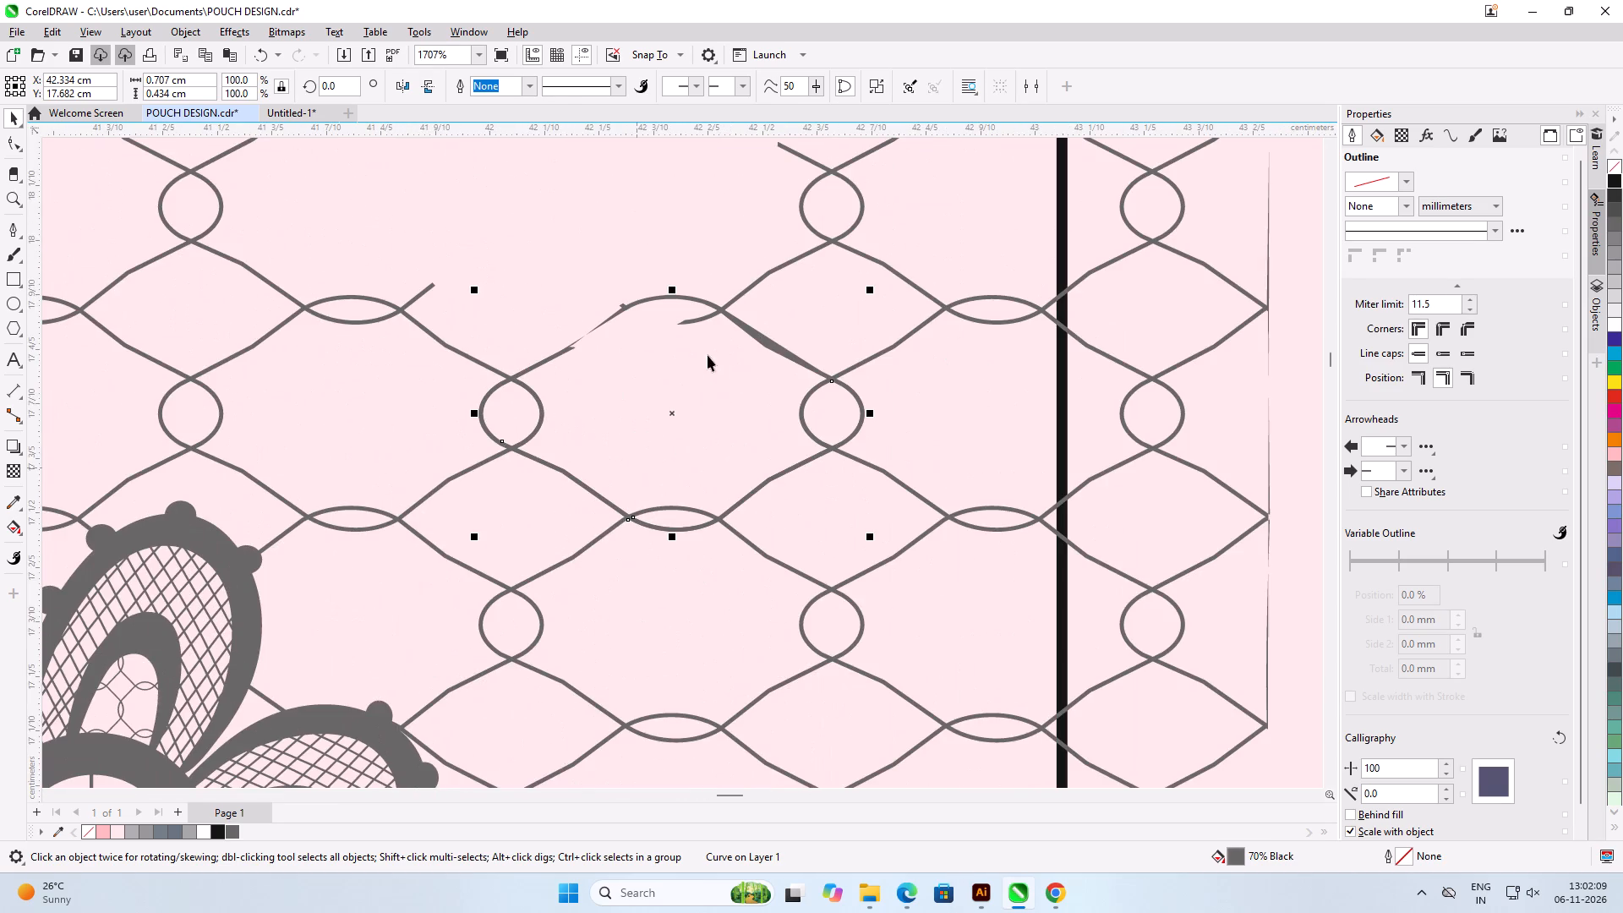
pyautogui.scroll(4, 666, 361)
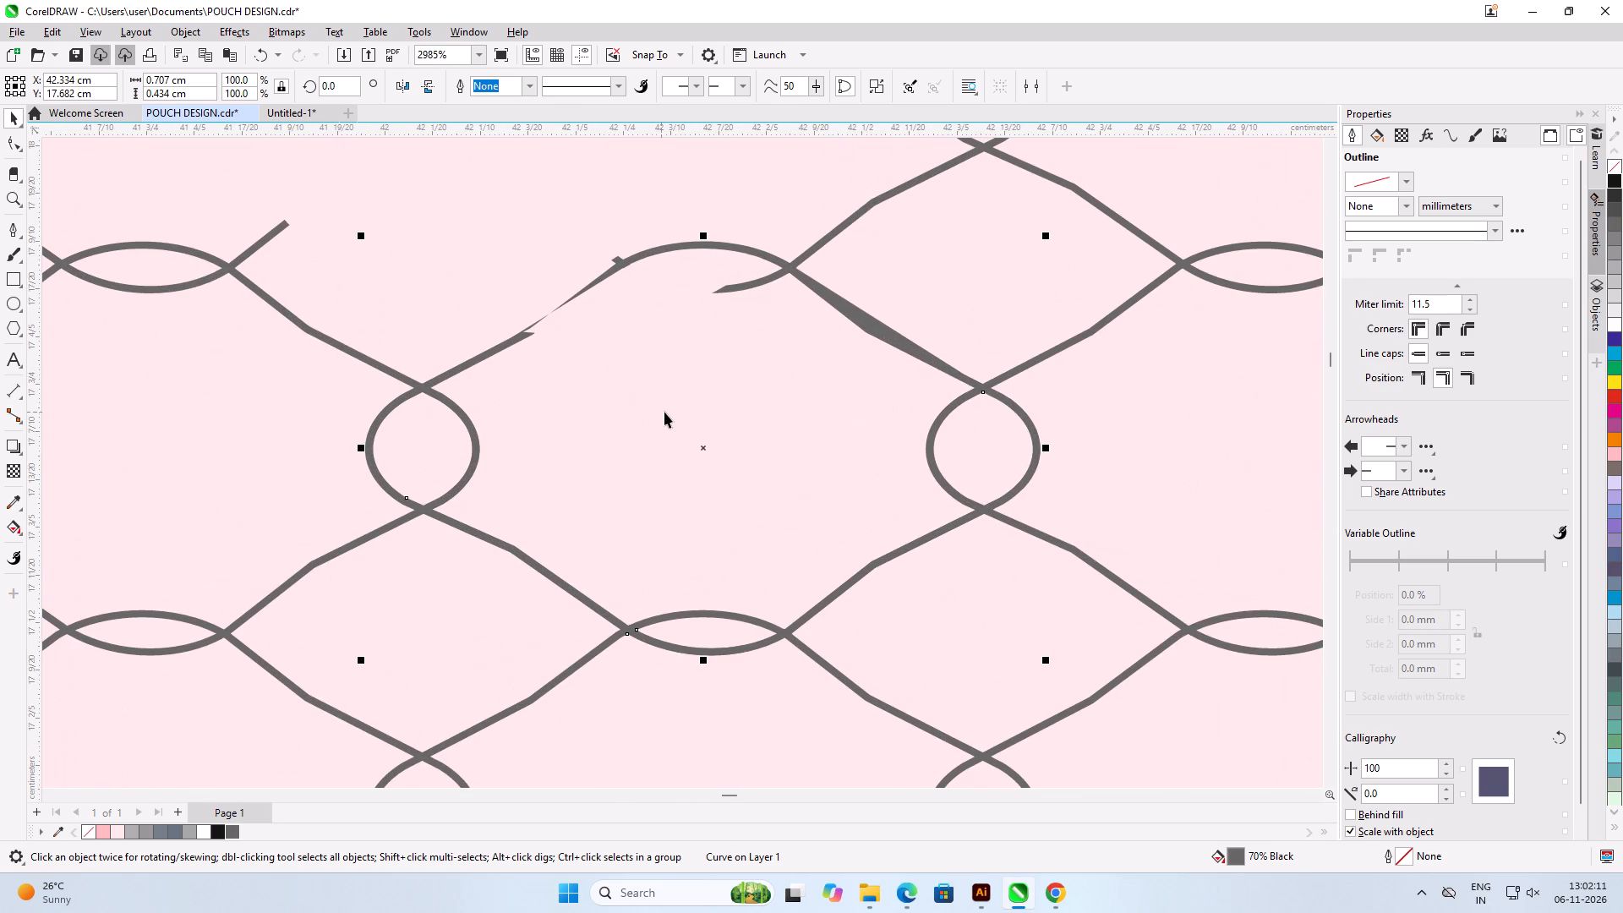
pyautogui.click(14, 147)
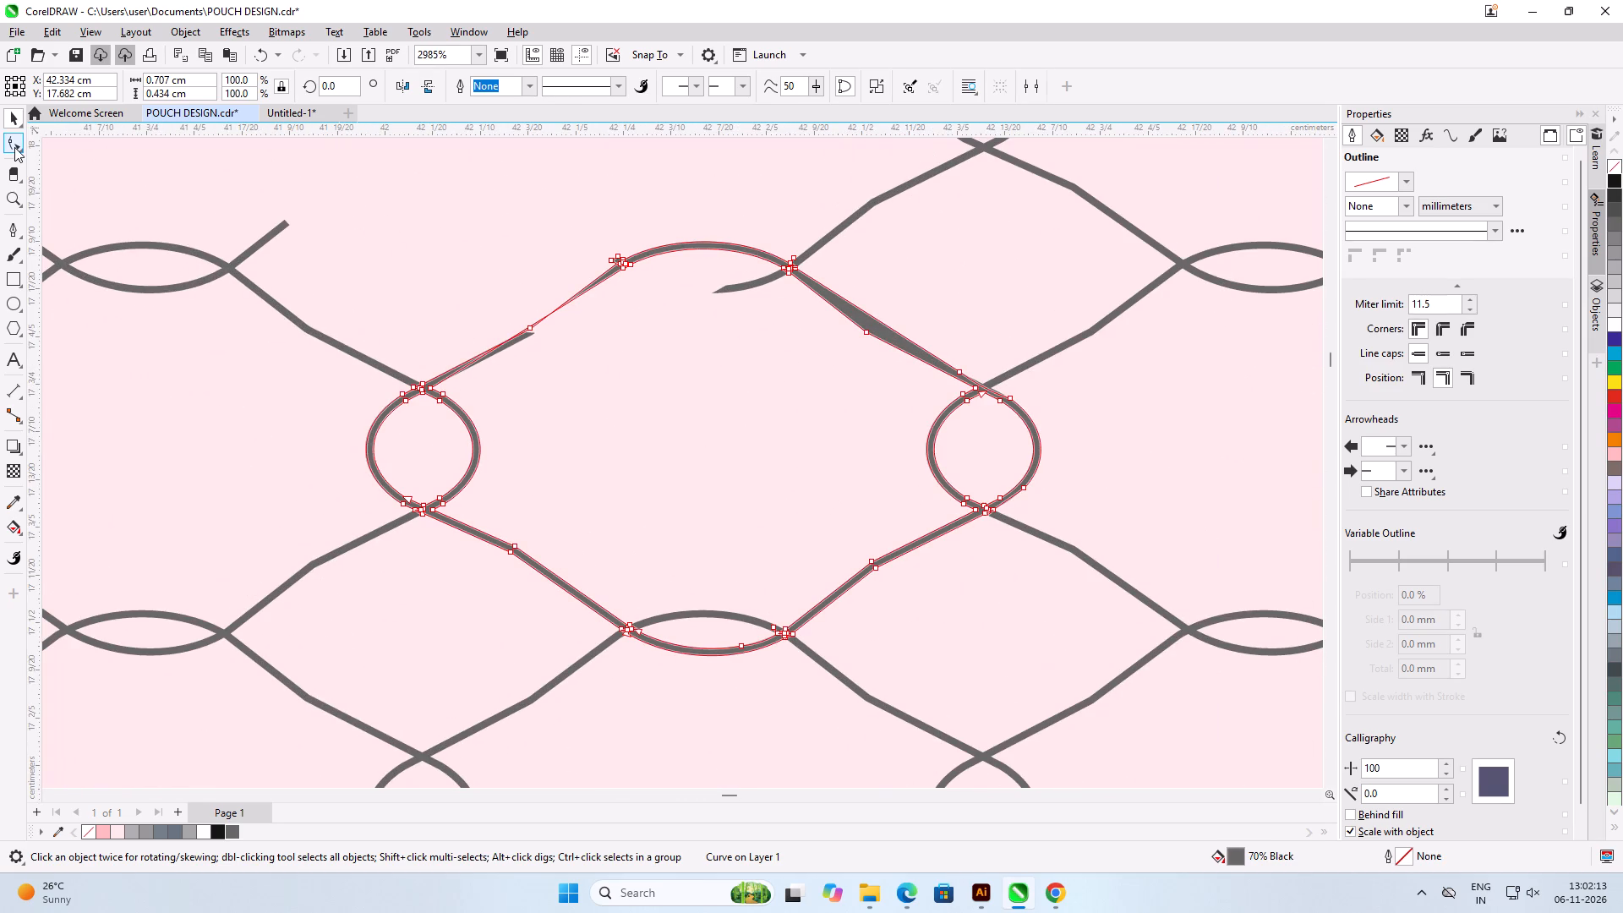
pyautogui.scroll(-6, 675, 311)
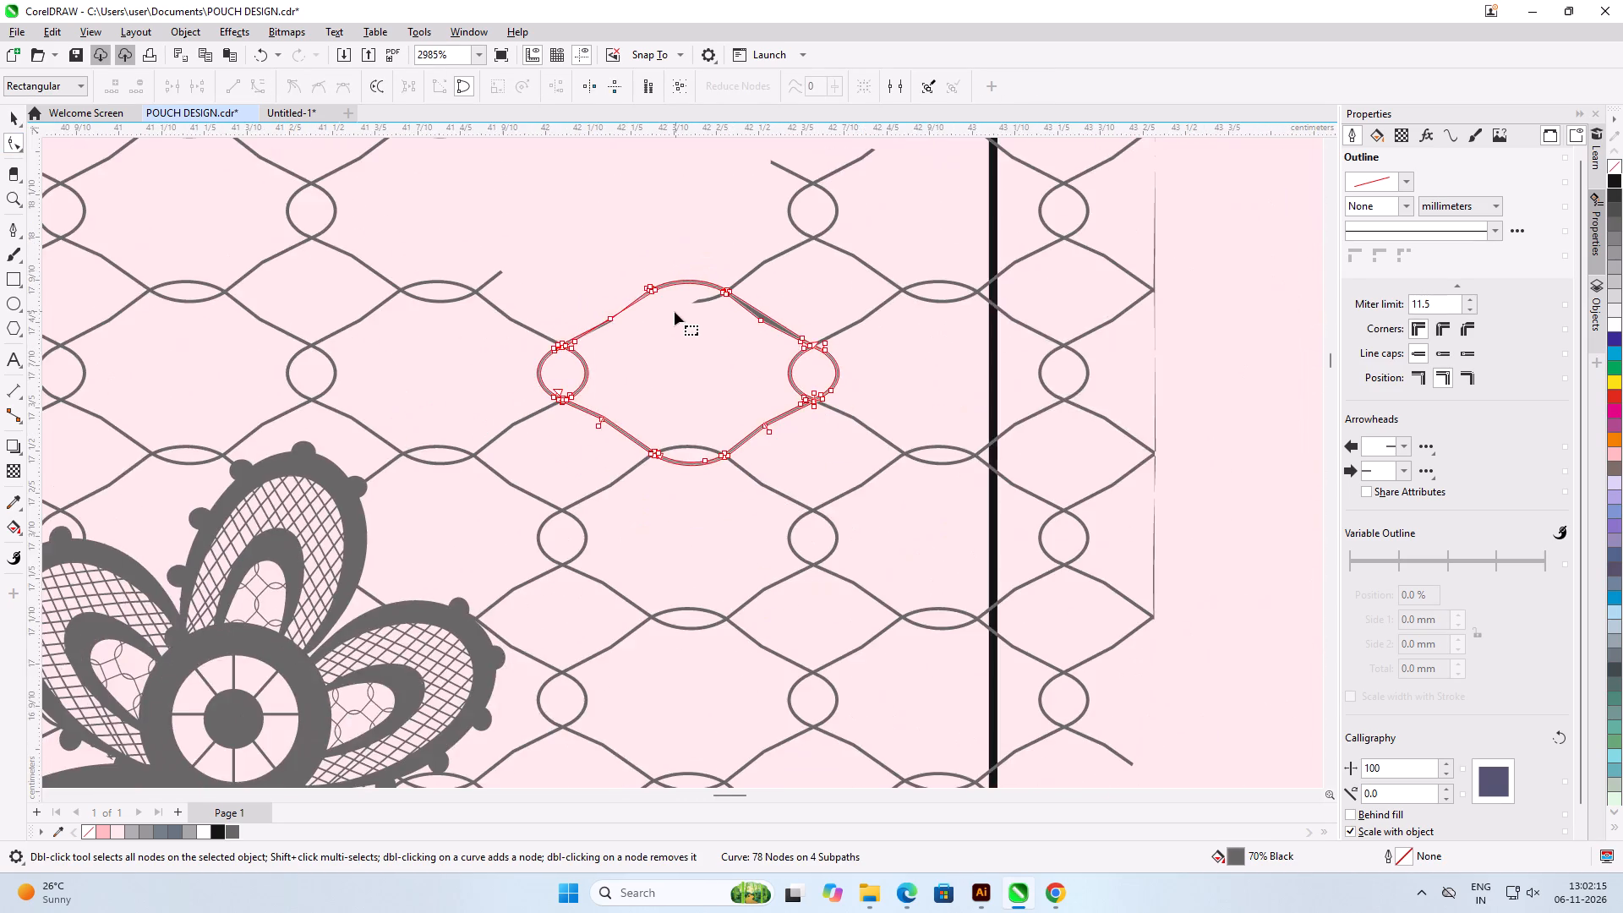
pyautogui.scroll(7, 682, 493)
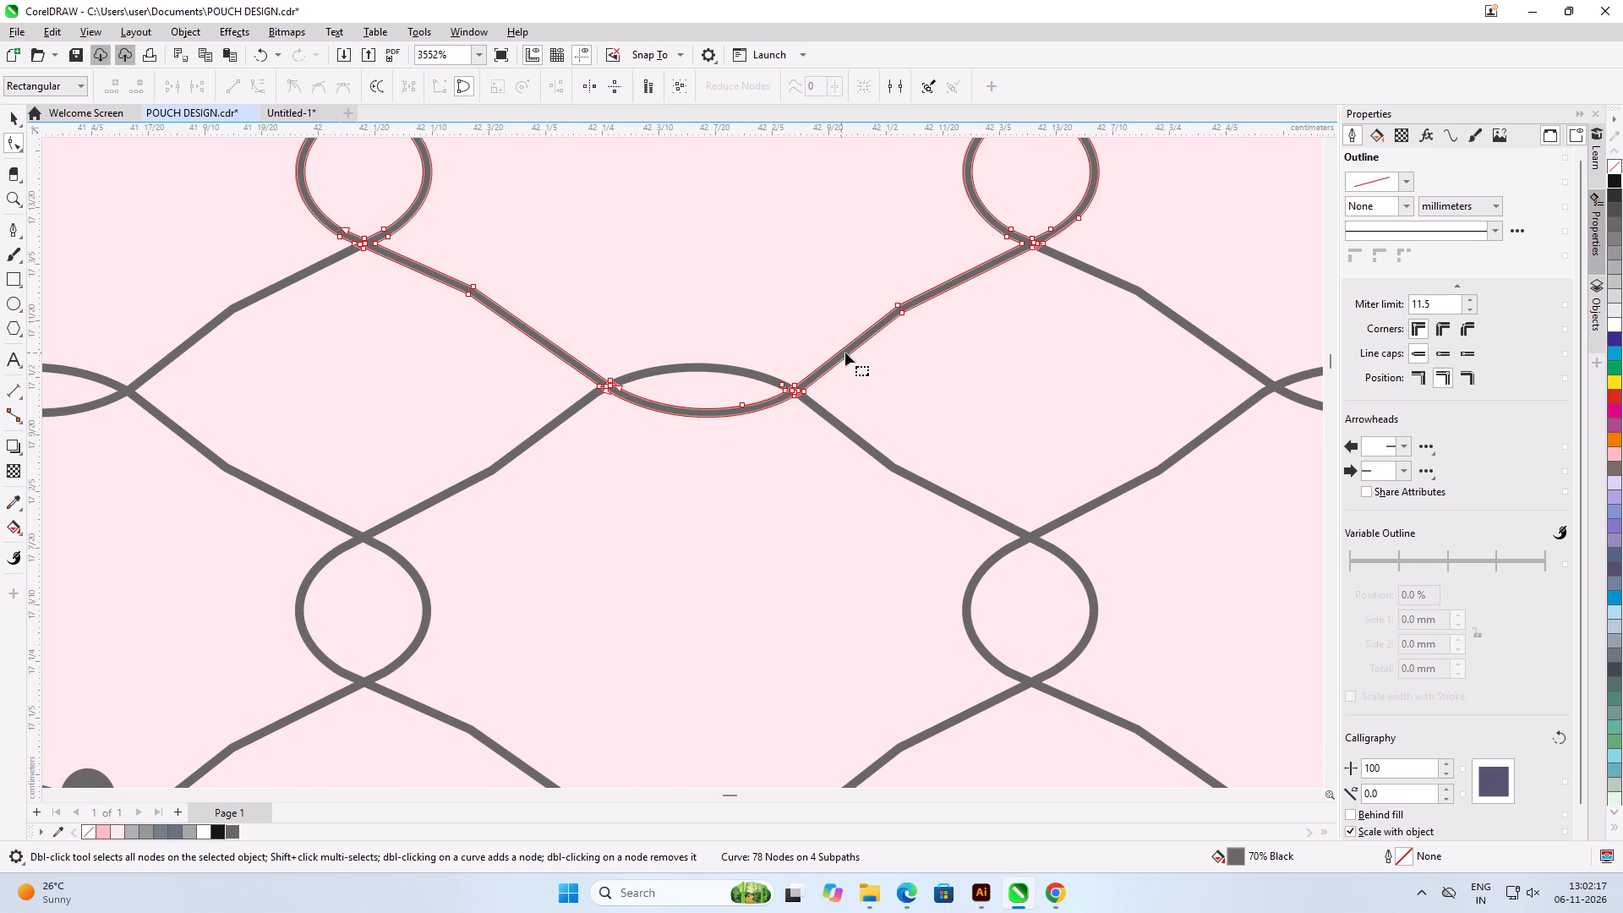
pyautogui.click(9, 116)
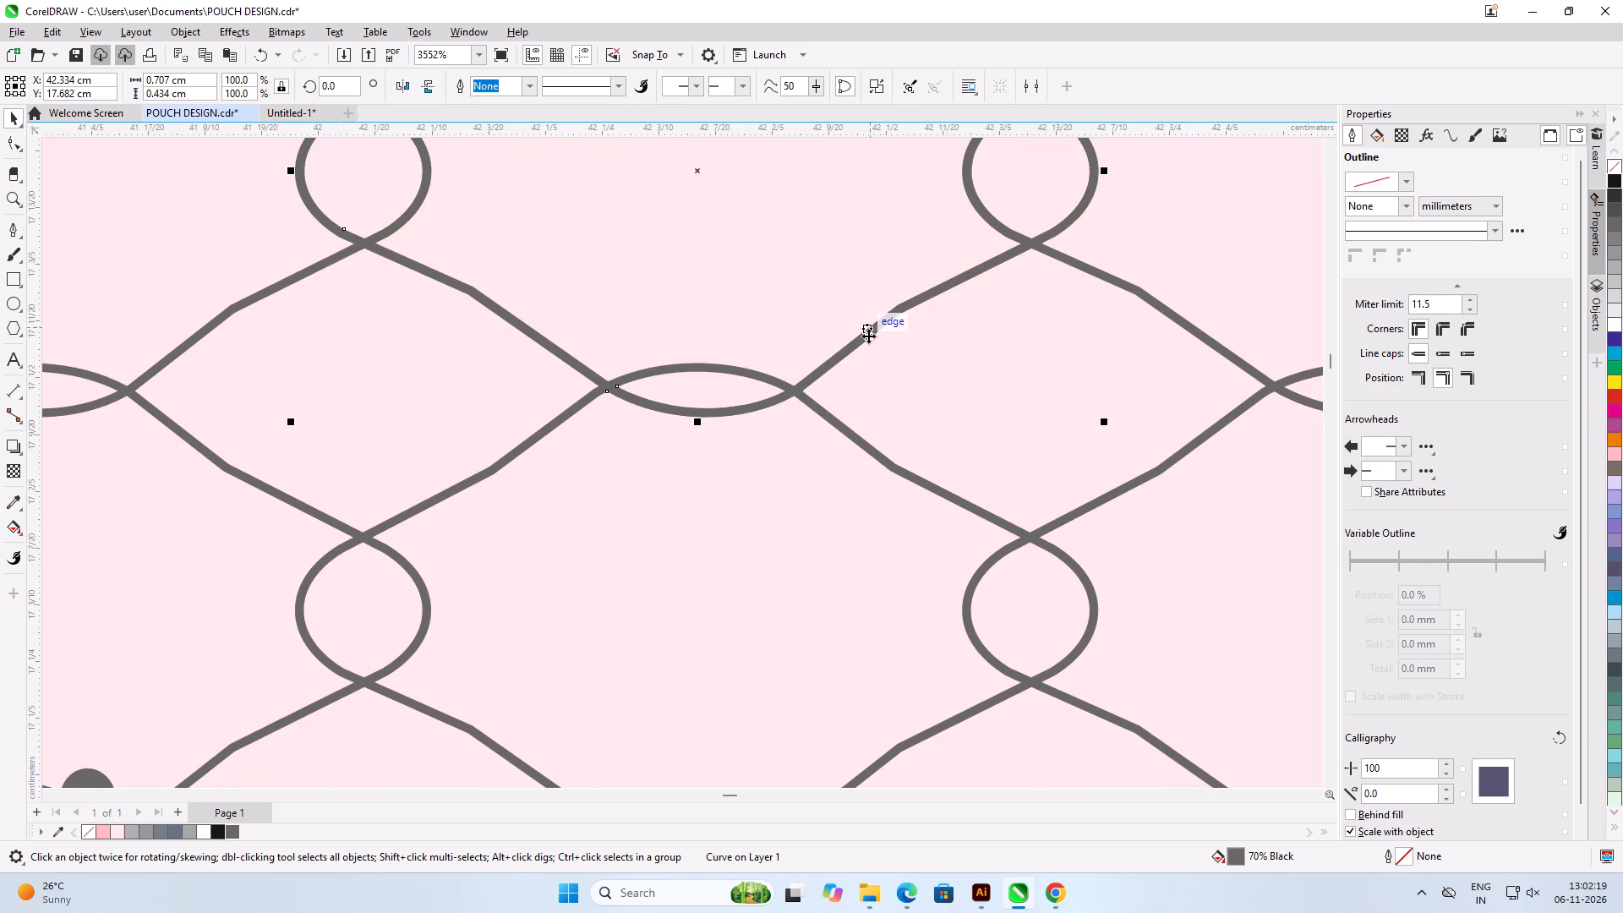
pyautogui.click(868, 336)
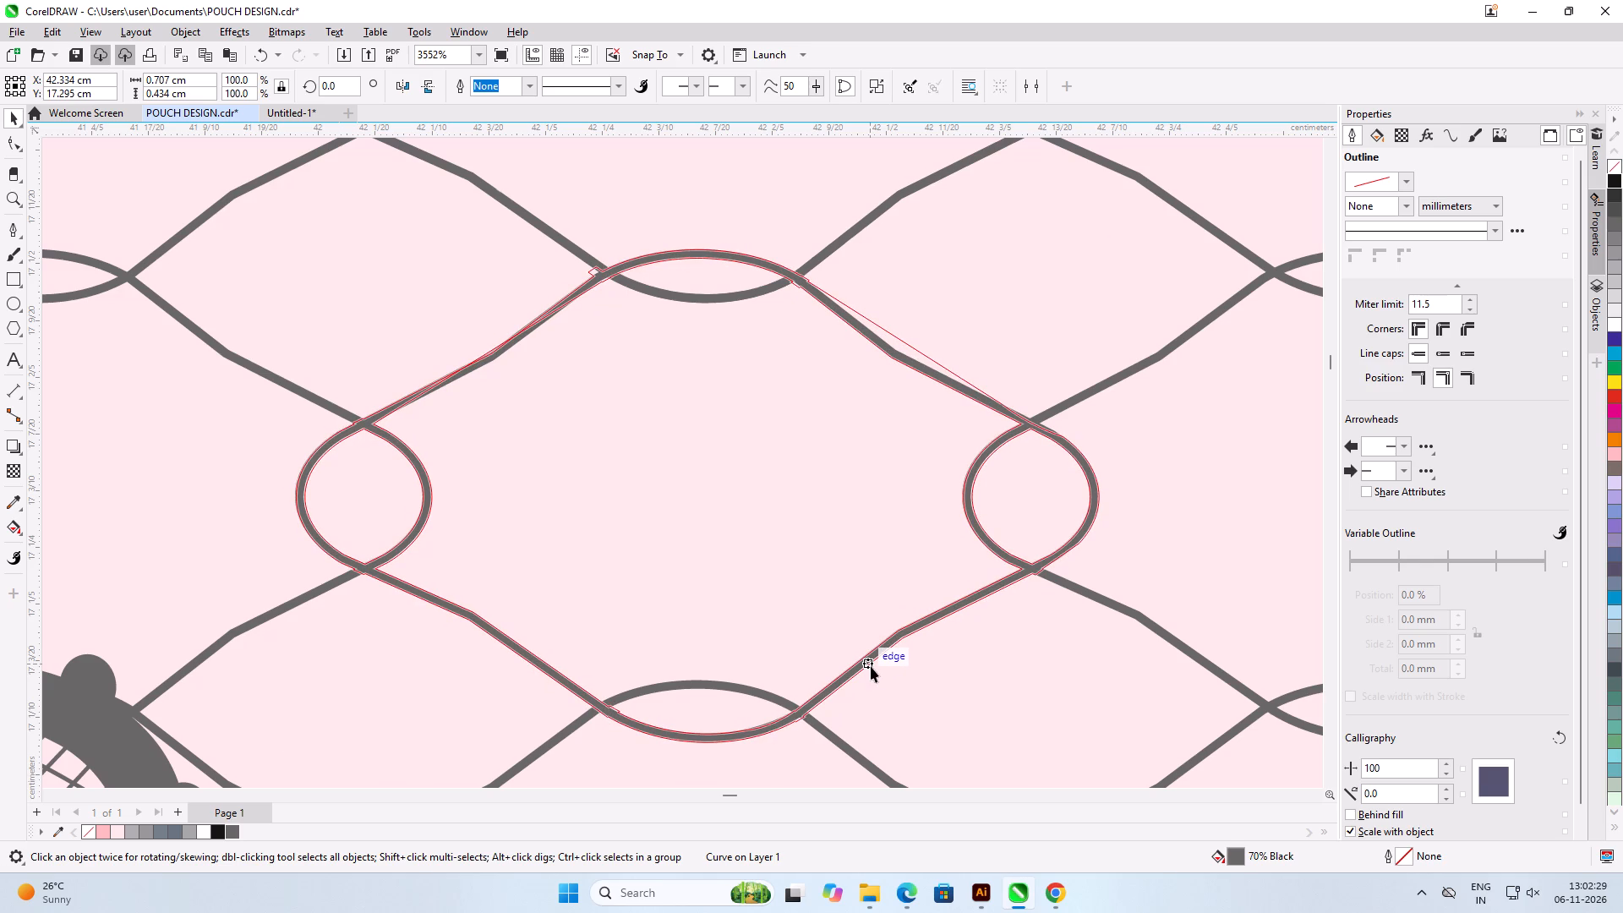
# Delete the surplus nodes on the inner edge of the mesh cell's bottom loop near its right-hand crossing.
pyautogui.click(3, 145)
pyautogui.scroll(4, 998, 717)
pyautogui.scroll(3, 860, 555)
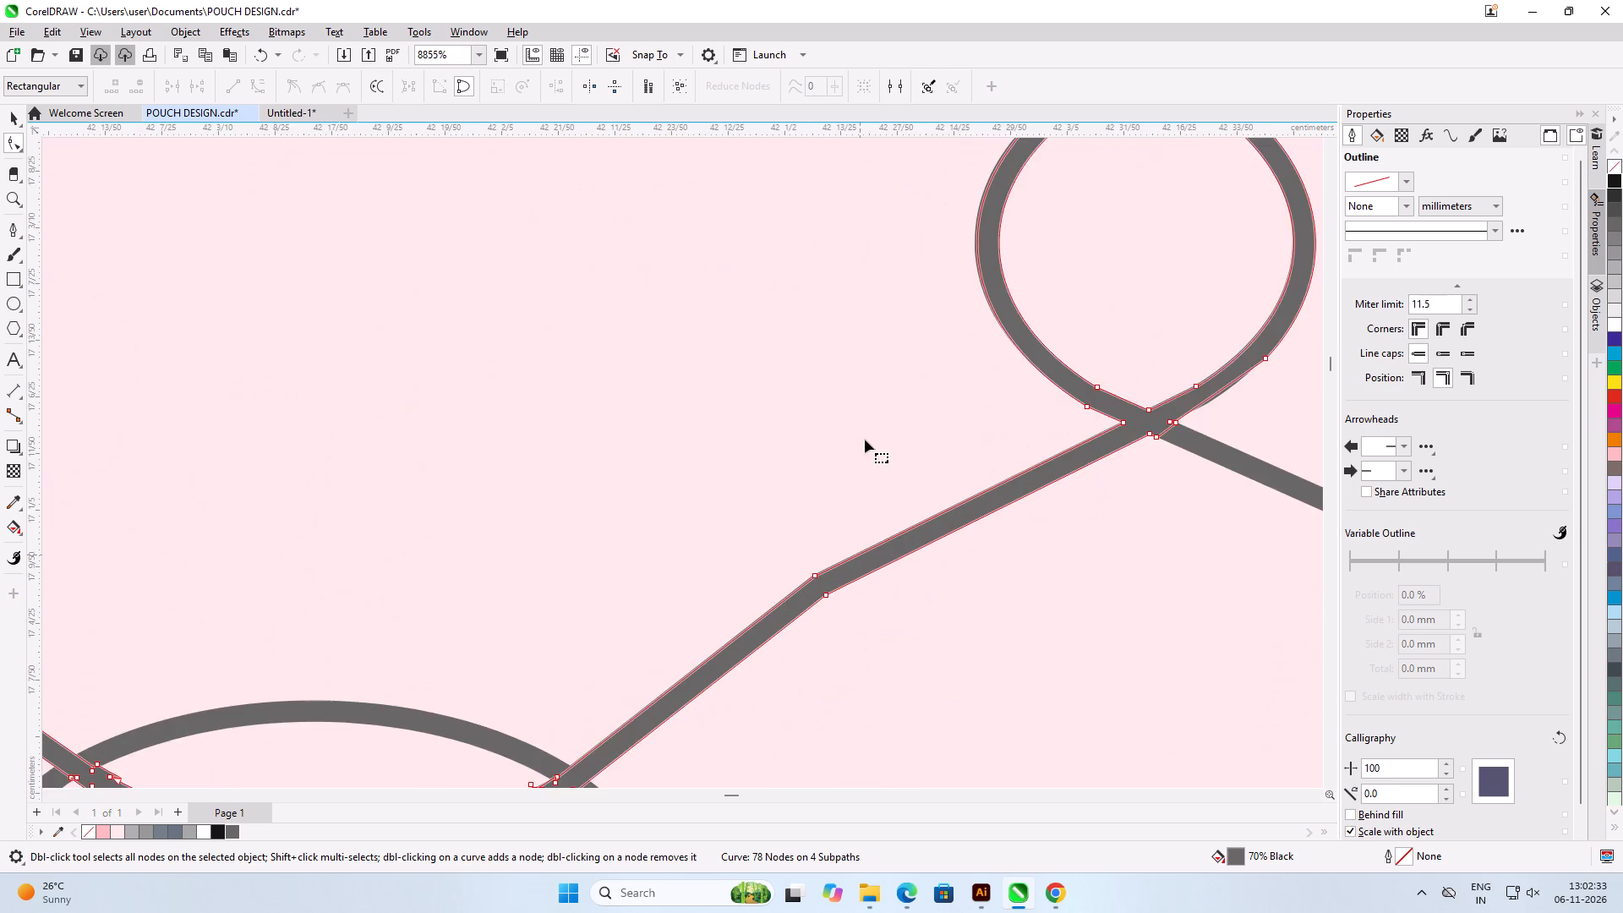
pyautogui.scroll(-6, 866, 424)
pyautogui.scroll(7, 549, 654)
pyautogui.scroll(4, 976, 442)
pyautogui.scroll(5, 1014, 505)
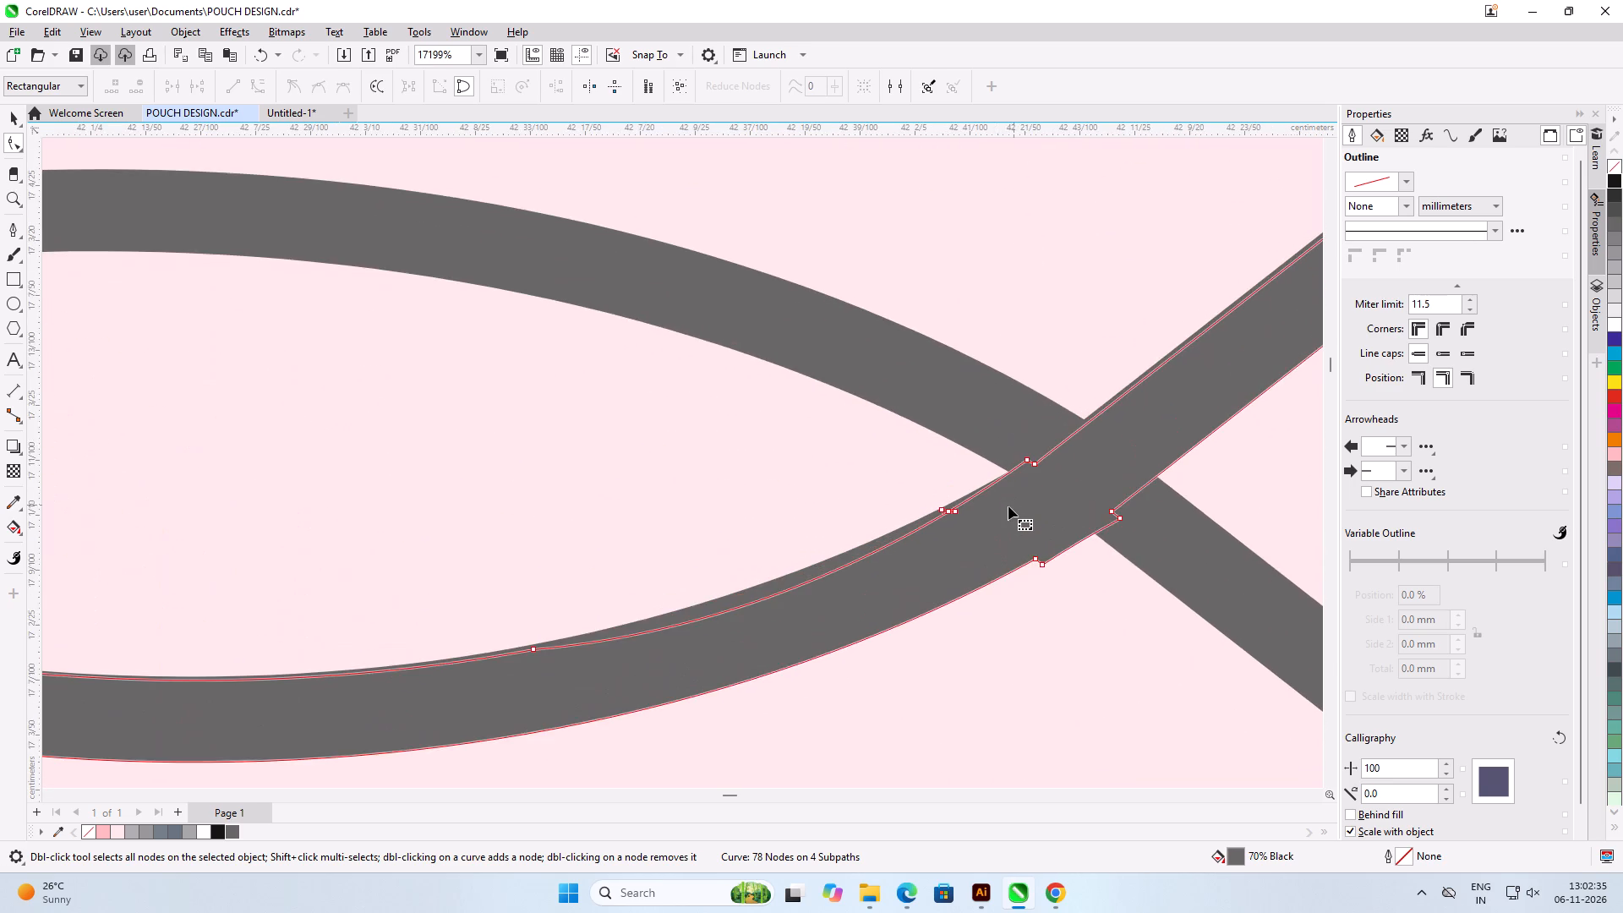
pyautogui.scroll(4, 959, 505)
pyautogui.moveTo(911, 493); pyautogui.dragTo(970, 534)
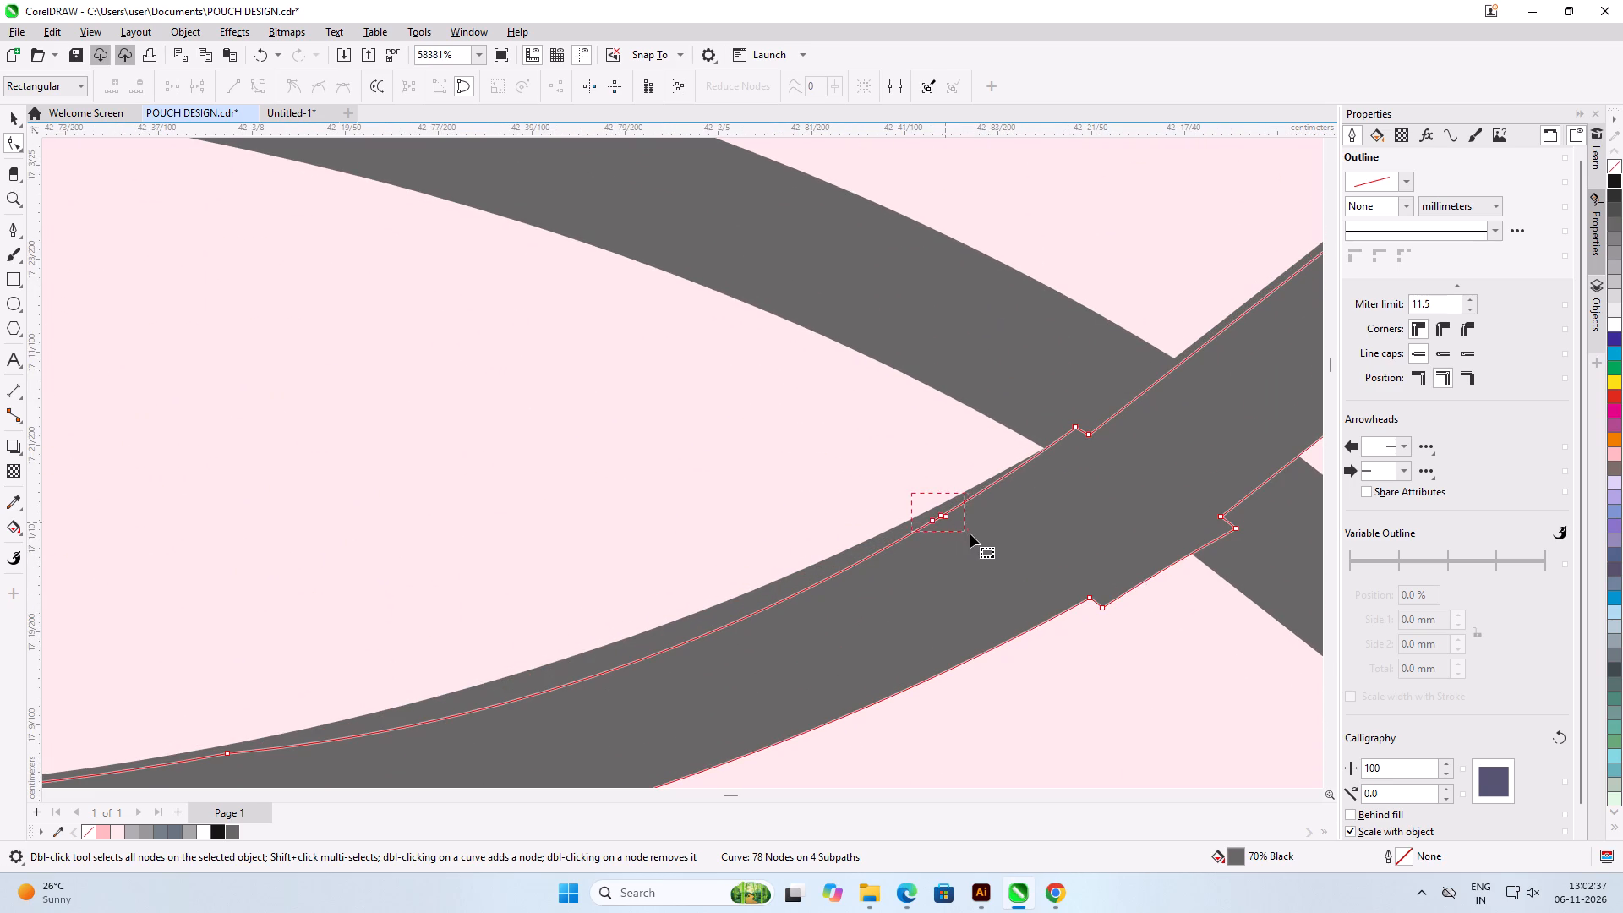
pyautogui.moveTo(970, 534); pyautogui.dragTo(971, 534)
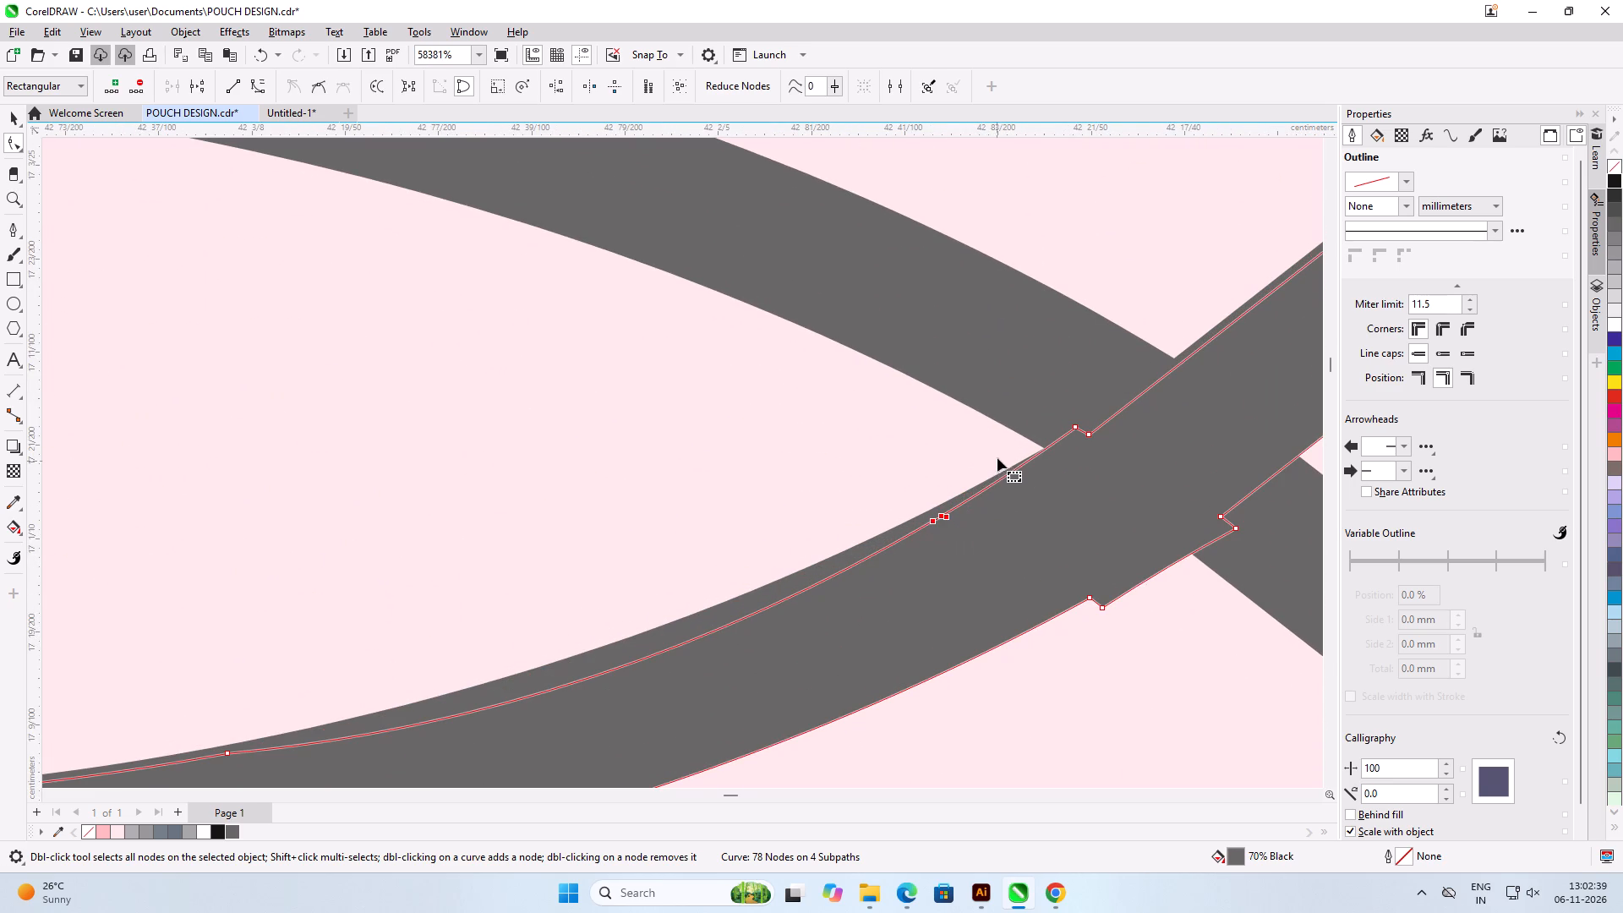
pyautogui.scroll(-7, 1000, 456)
pyautogui.scroll(3, 675, 571)
pyautogui.press('Delete')
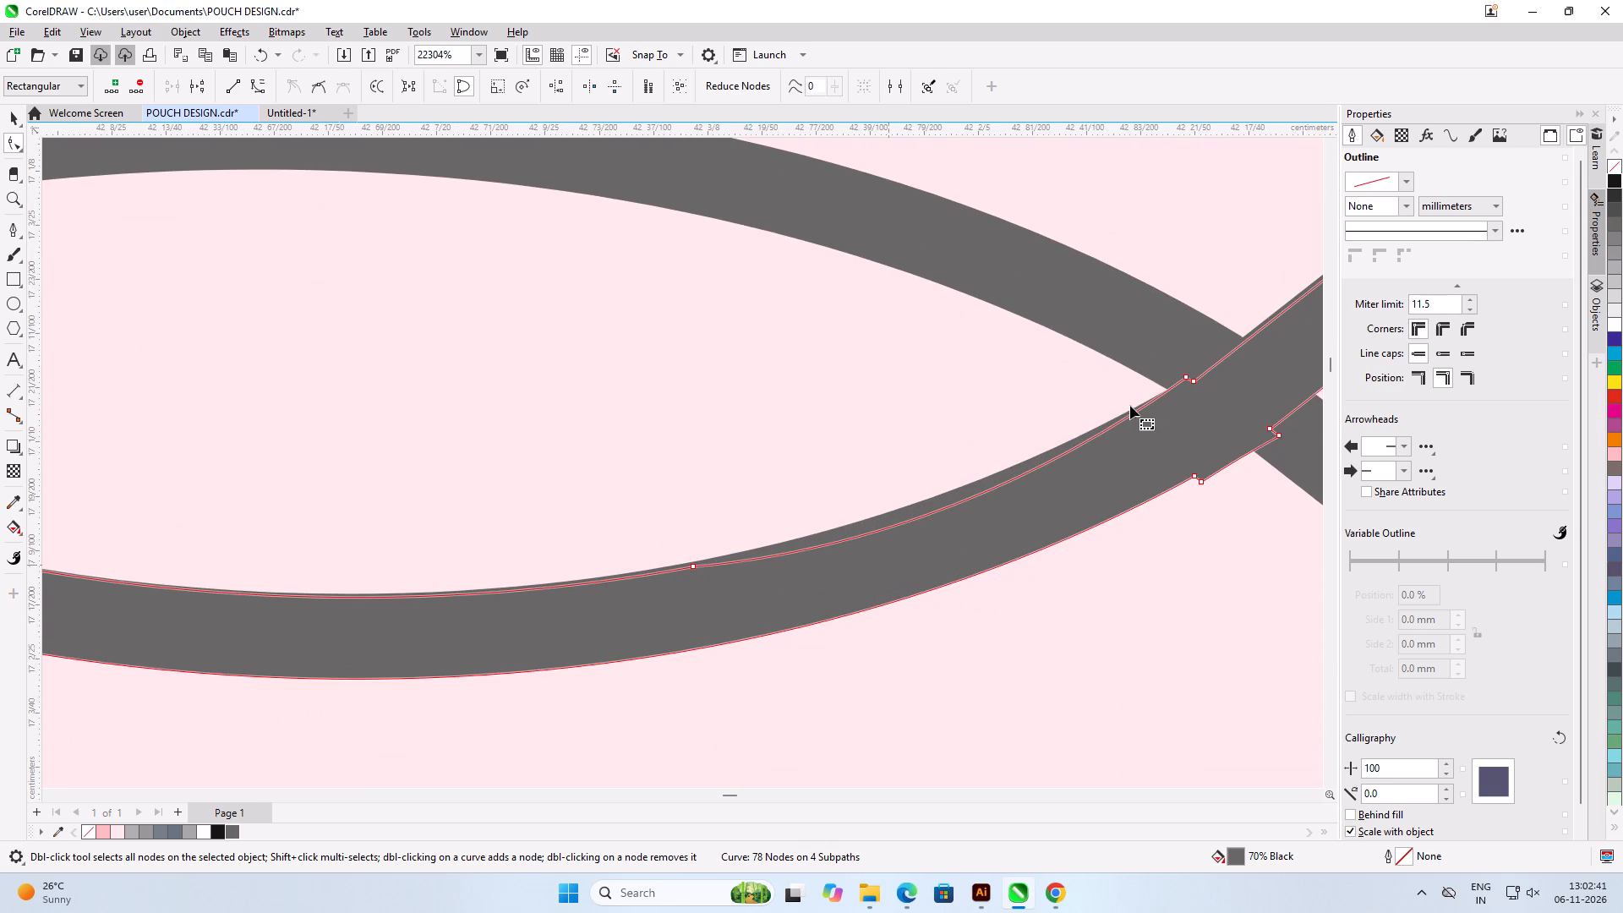
pyautogui.scroll(5, 1130, 405)
pyautogui.doubleClick(1232, 353)
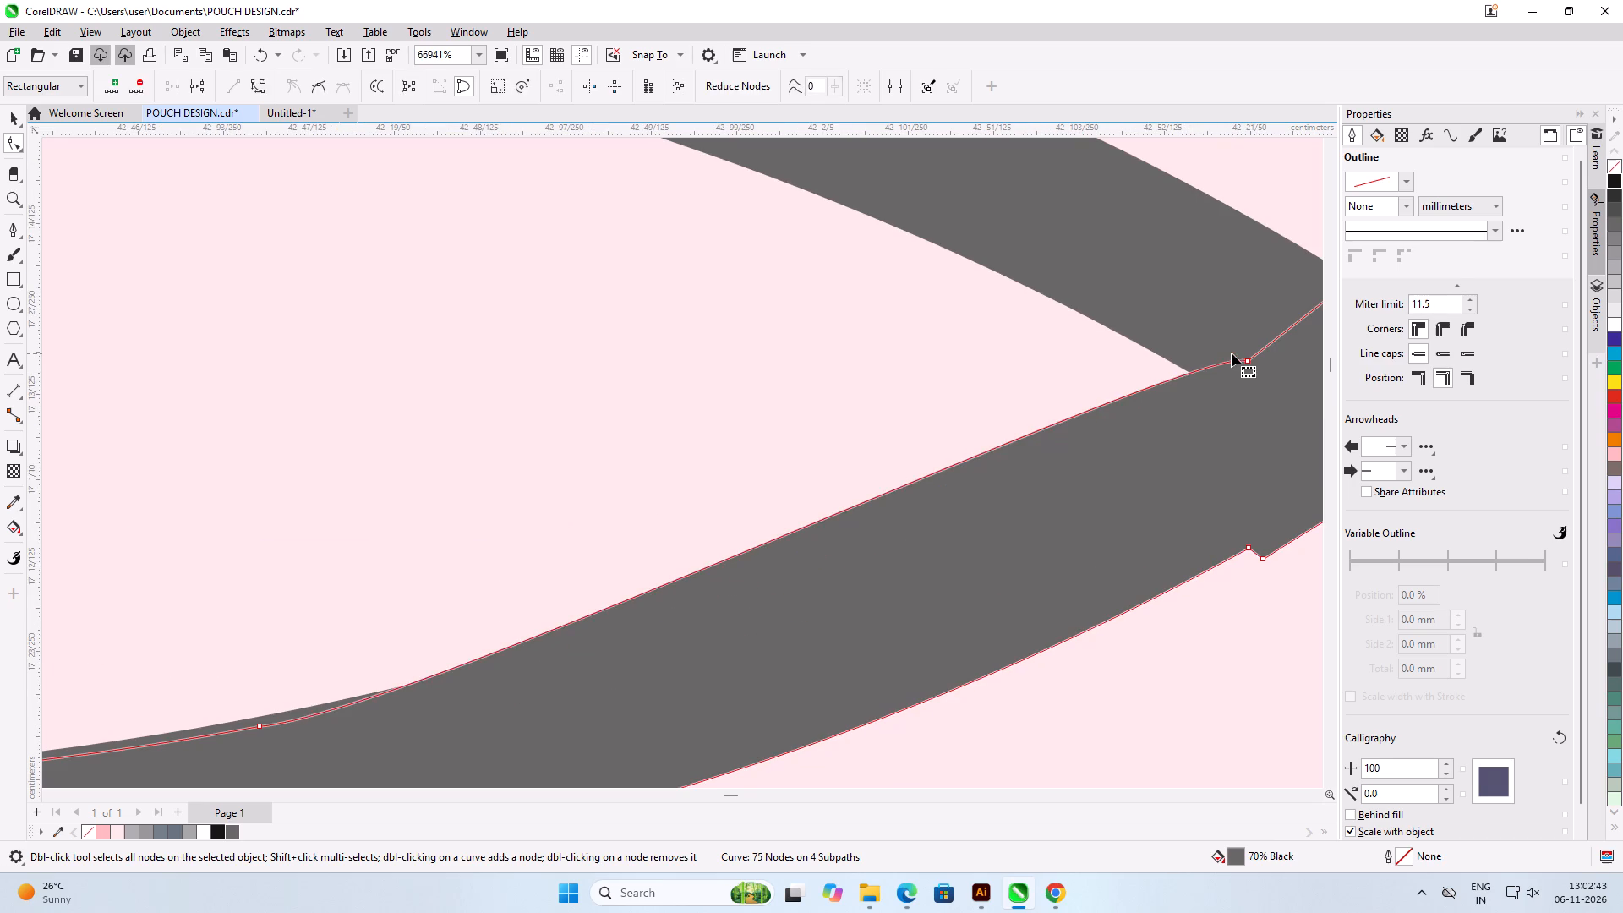
# Reshape the bottom loop's inner edge by adjusting the right-hand crossing node's curve handle and moving the node to the strands' inner corner.
pyautogui.scroll(-12, 1161, 429)
pyautogui.scroll(-4, 1054, 439)
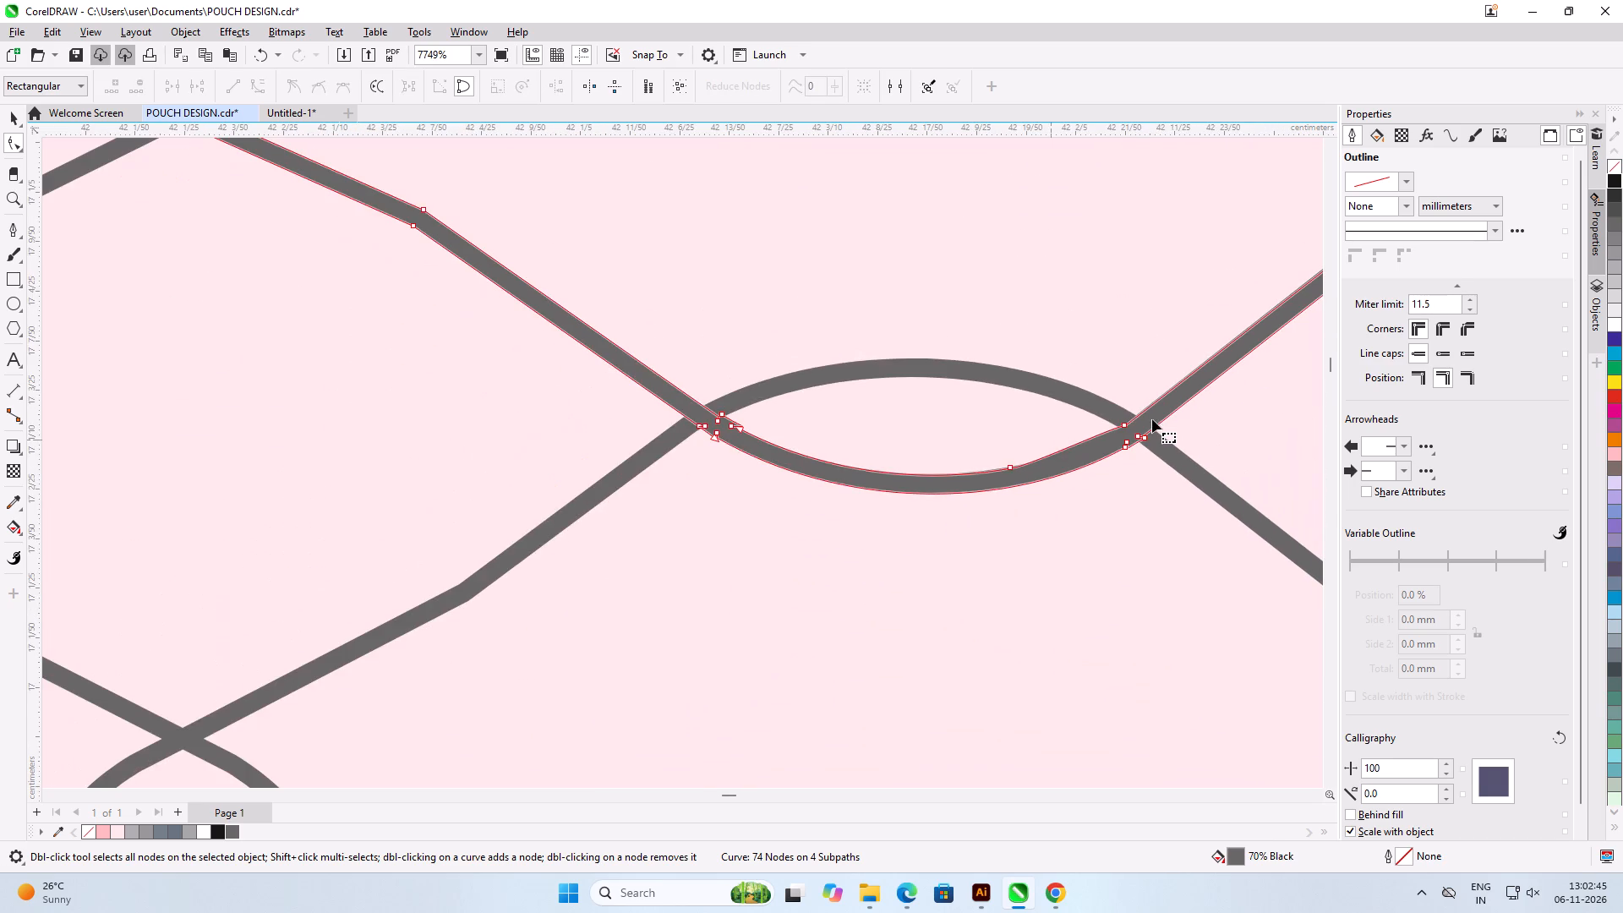
pyautogui.scroll(11, 1153, 419)
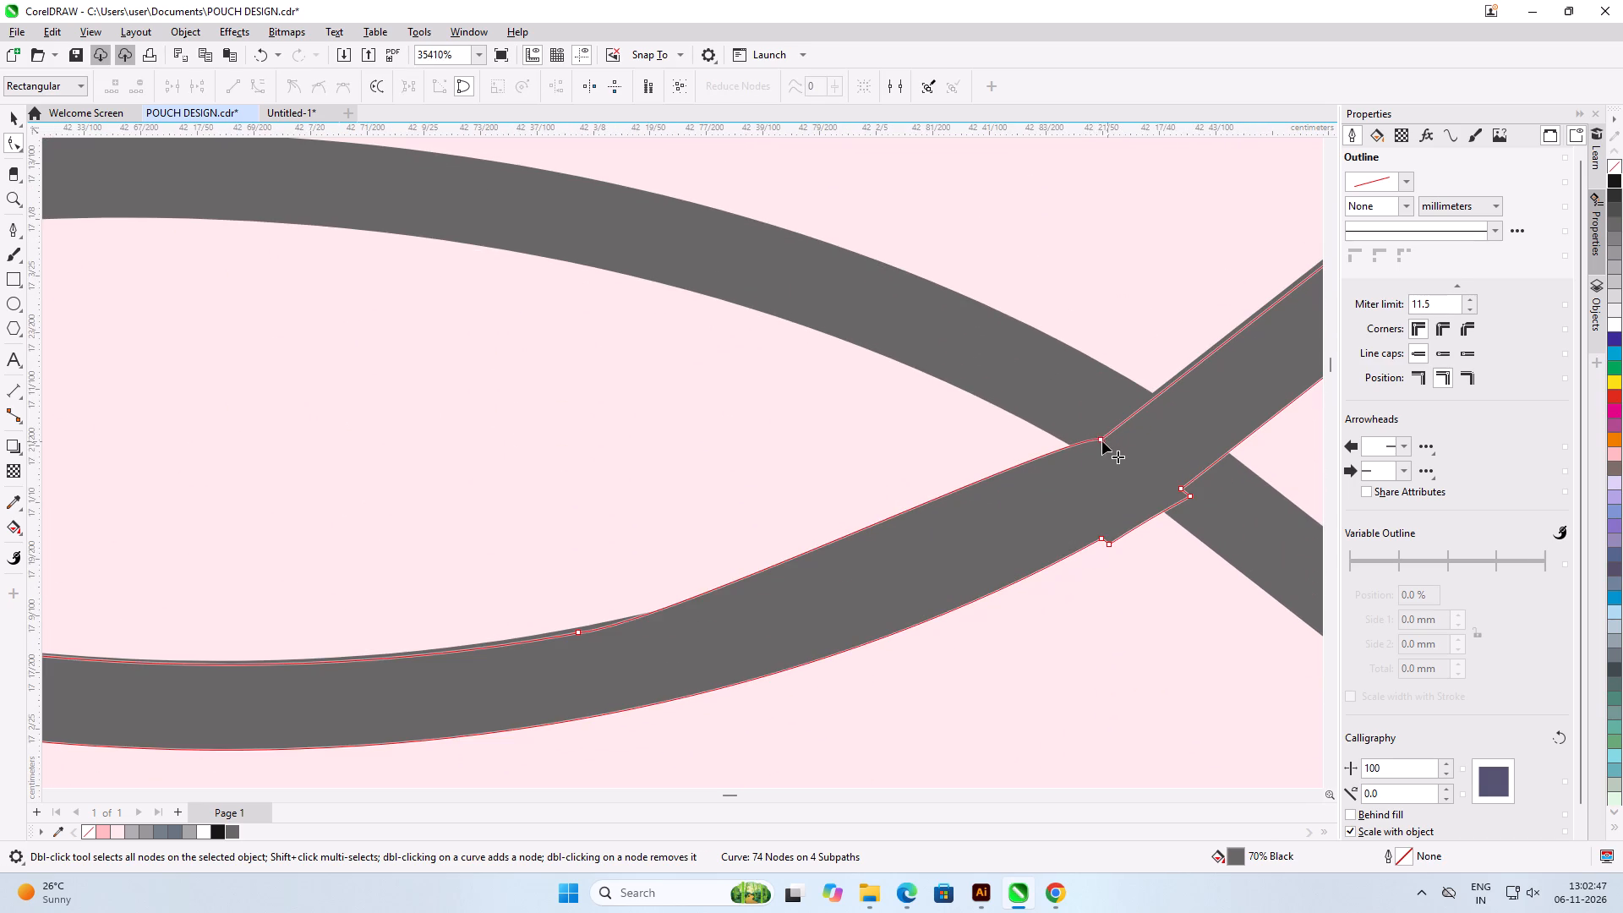
pyautogui.click(1101, 441)
pyautogui.moveTo(1081, 429); pyautogui.dragTo(1069, 457)
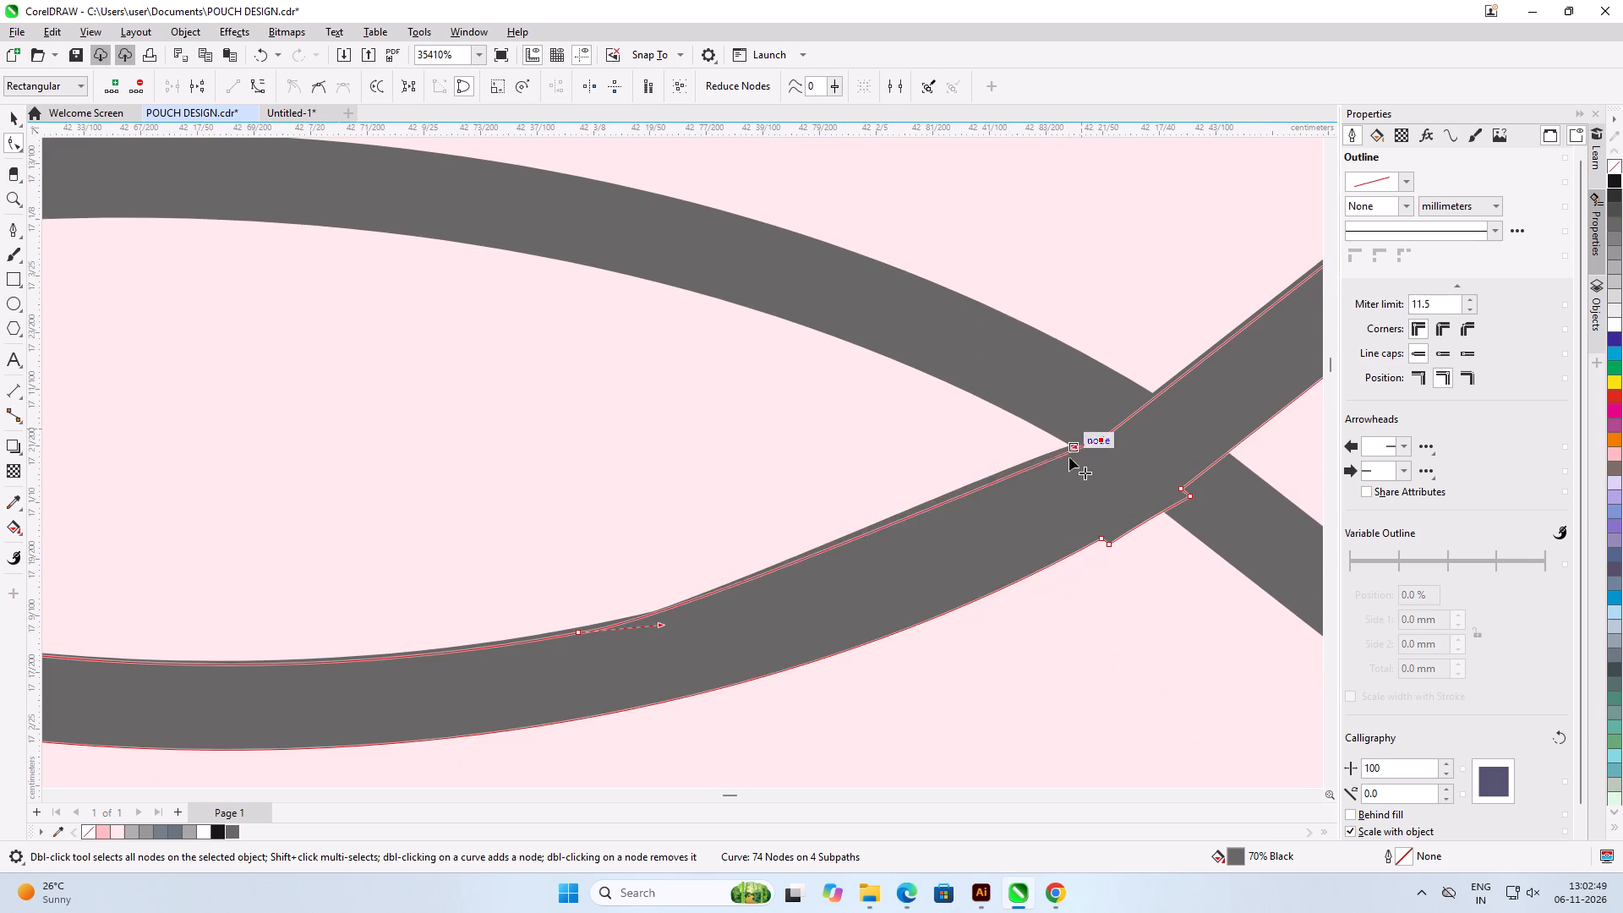
pyautogui.moveTo(1069, 457); pyautogui.dragTo(1068, 474)
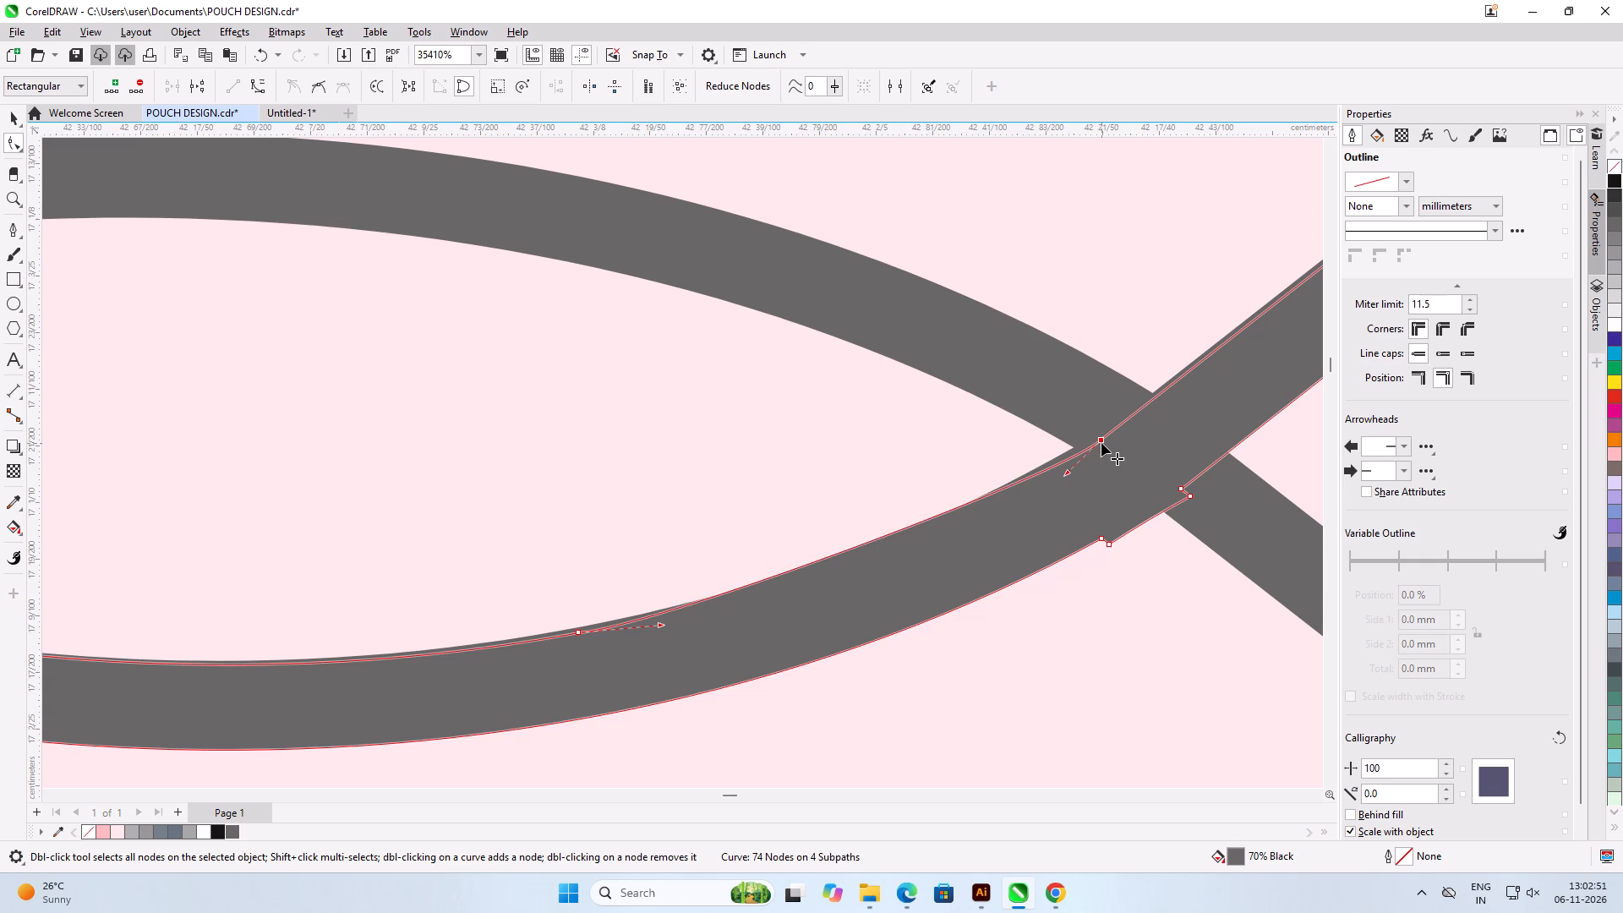
pyautogui.scroll(11, 1094, 445)
pyautogui.moveTo(1131, 413); pyautogui.dragTo(1059, 441)
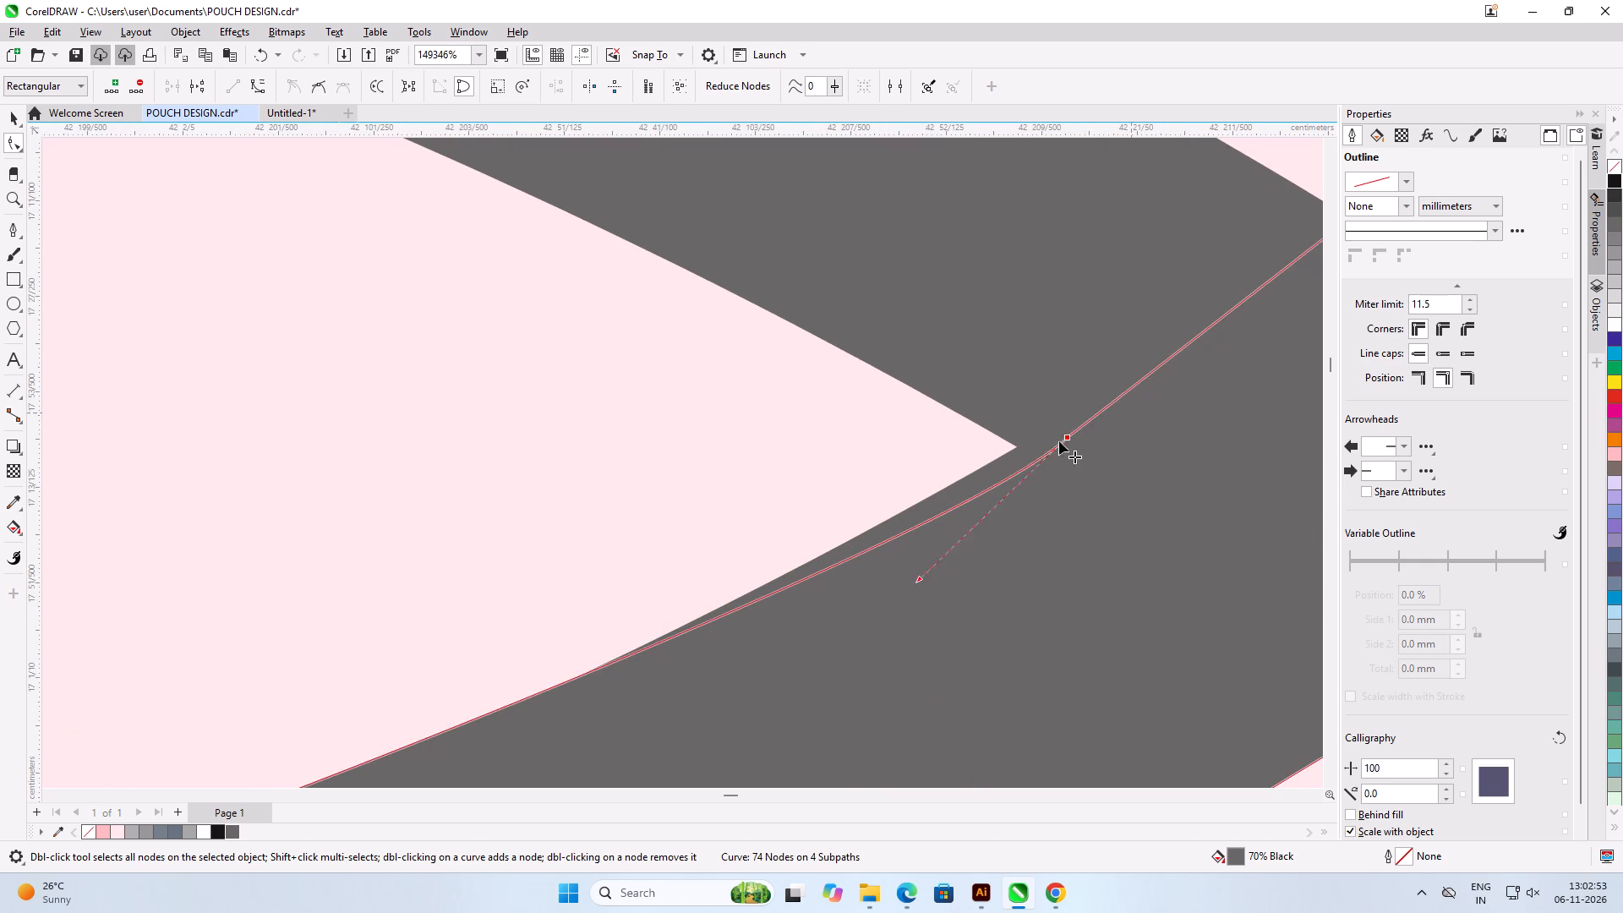
pyautogui.moveTo(1059, 441); pyautogui.dragTo(1021, 451)
pyautogui.scroll(-6, 1067, 391)
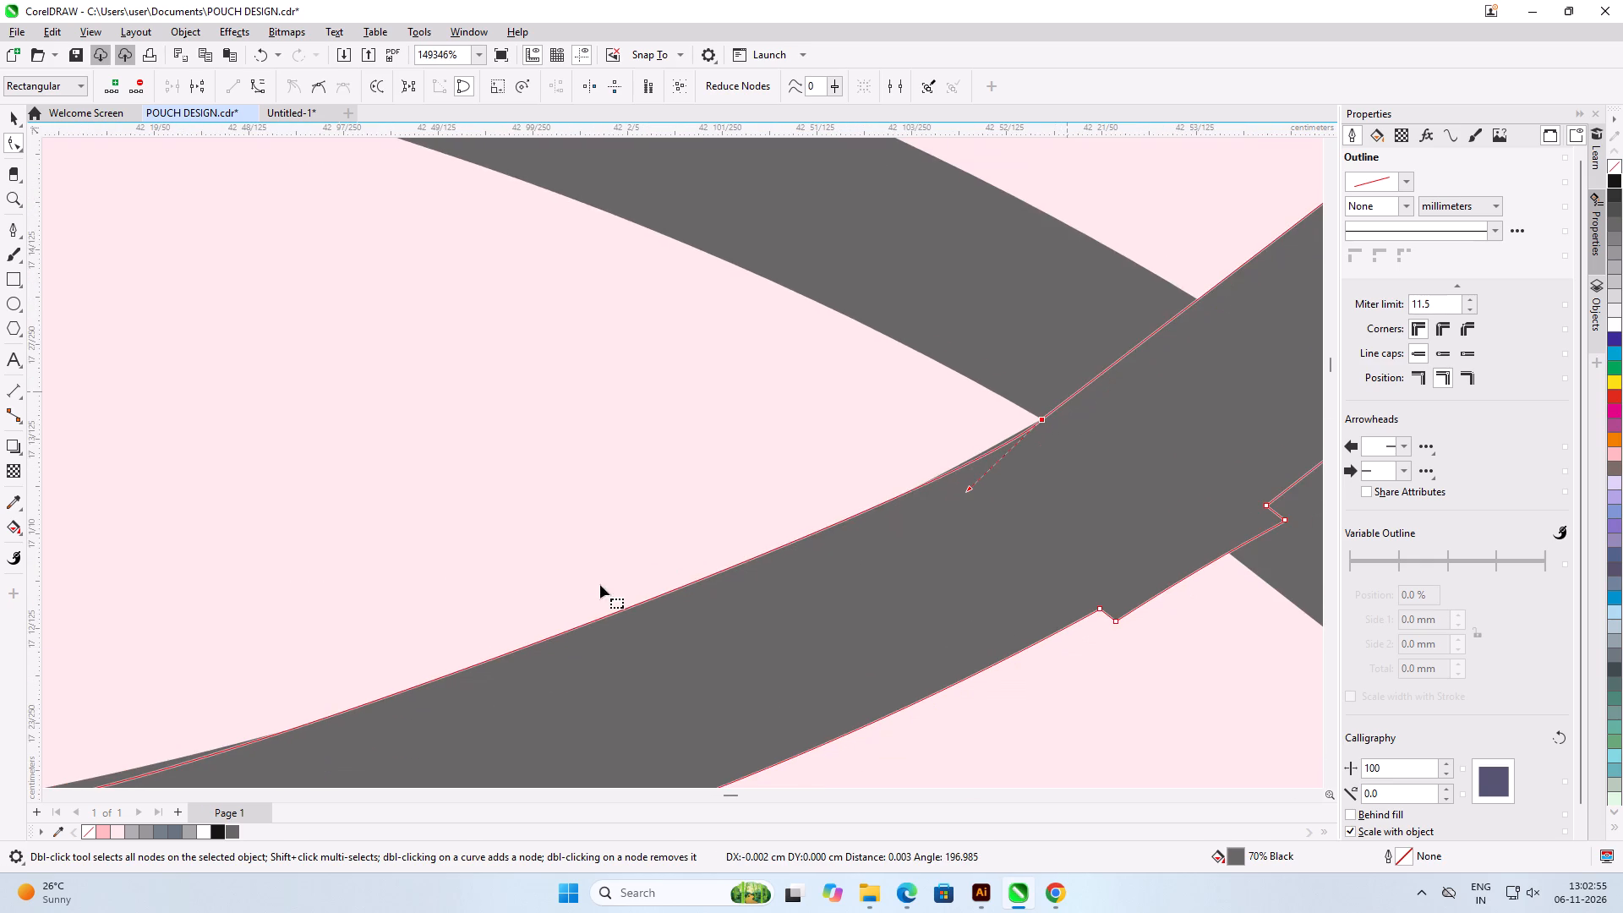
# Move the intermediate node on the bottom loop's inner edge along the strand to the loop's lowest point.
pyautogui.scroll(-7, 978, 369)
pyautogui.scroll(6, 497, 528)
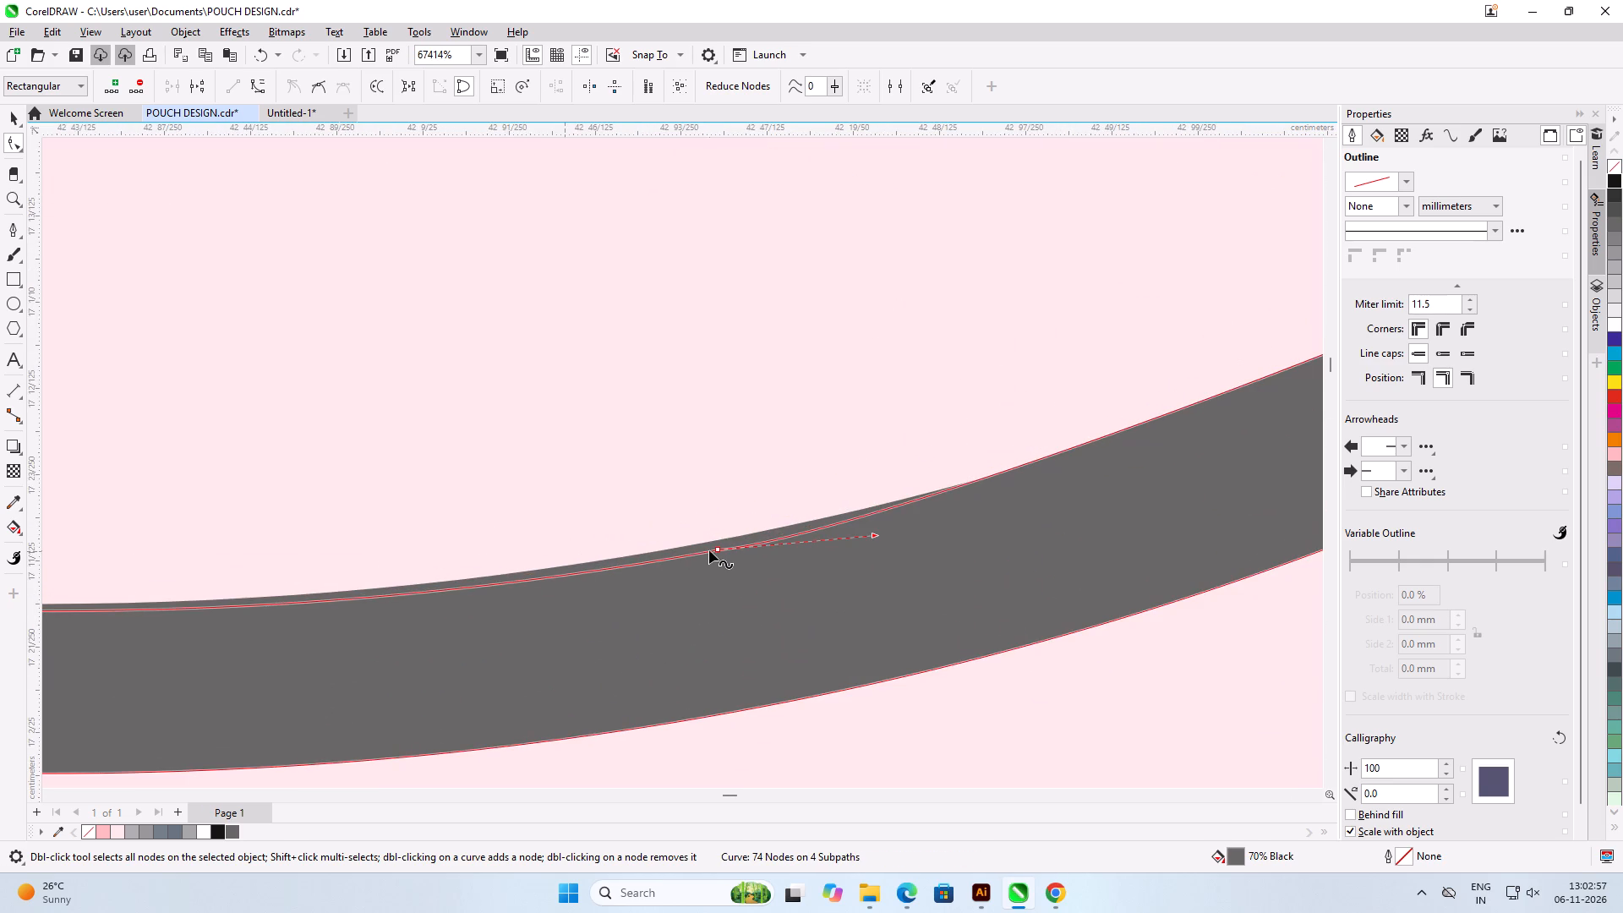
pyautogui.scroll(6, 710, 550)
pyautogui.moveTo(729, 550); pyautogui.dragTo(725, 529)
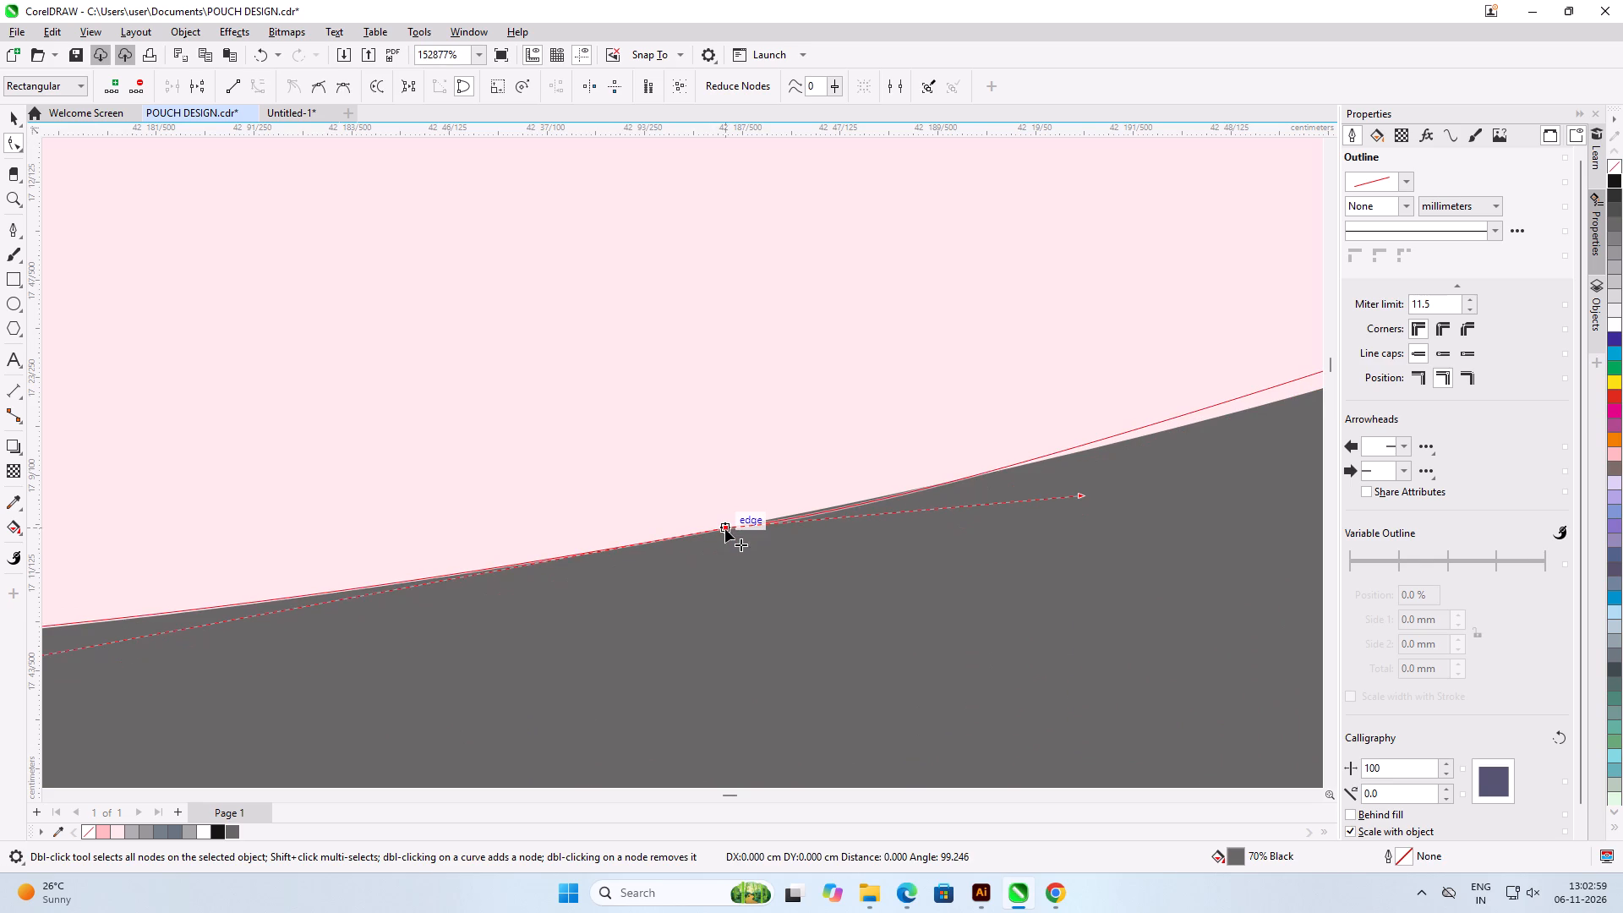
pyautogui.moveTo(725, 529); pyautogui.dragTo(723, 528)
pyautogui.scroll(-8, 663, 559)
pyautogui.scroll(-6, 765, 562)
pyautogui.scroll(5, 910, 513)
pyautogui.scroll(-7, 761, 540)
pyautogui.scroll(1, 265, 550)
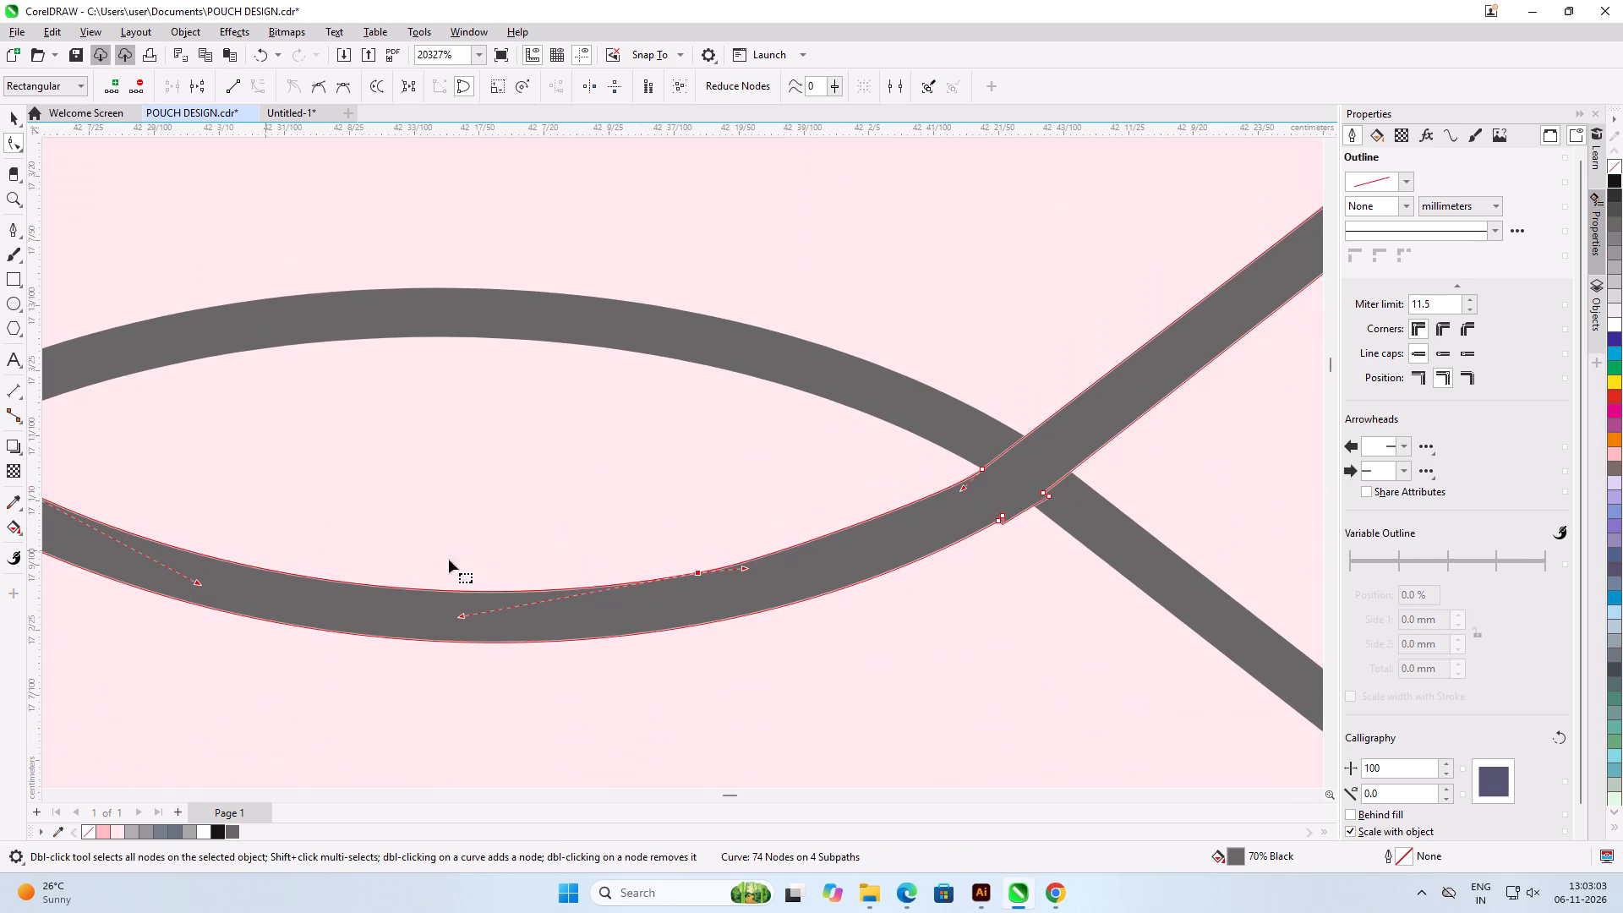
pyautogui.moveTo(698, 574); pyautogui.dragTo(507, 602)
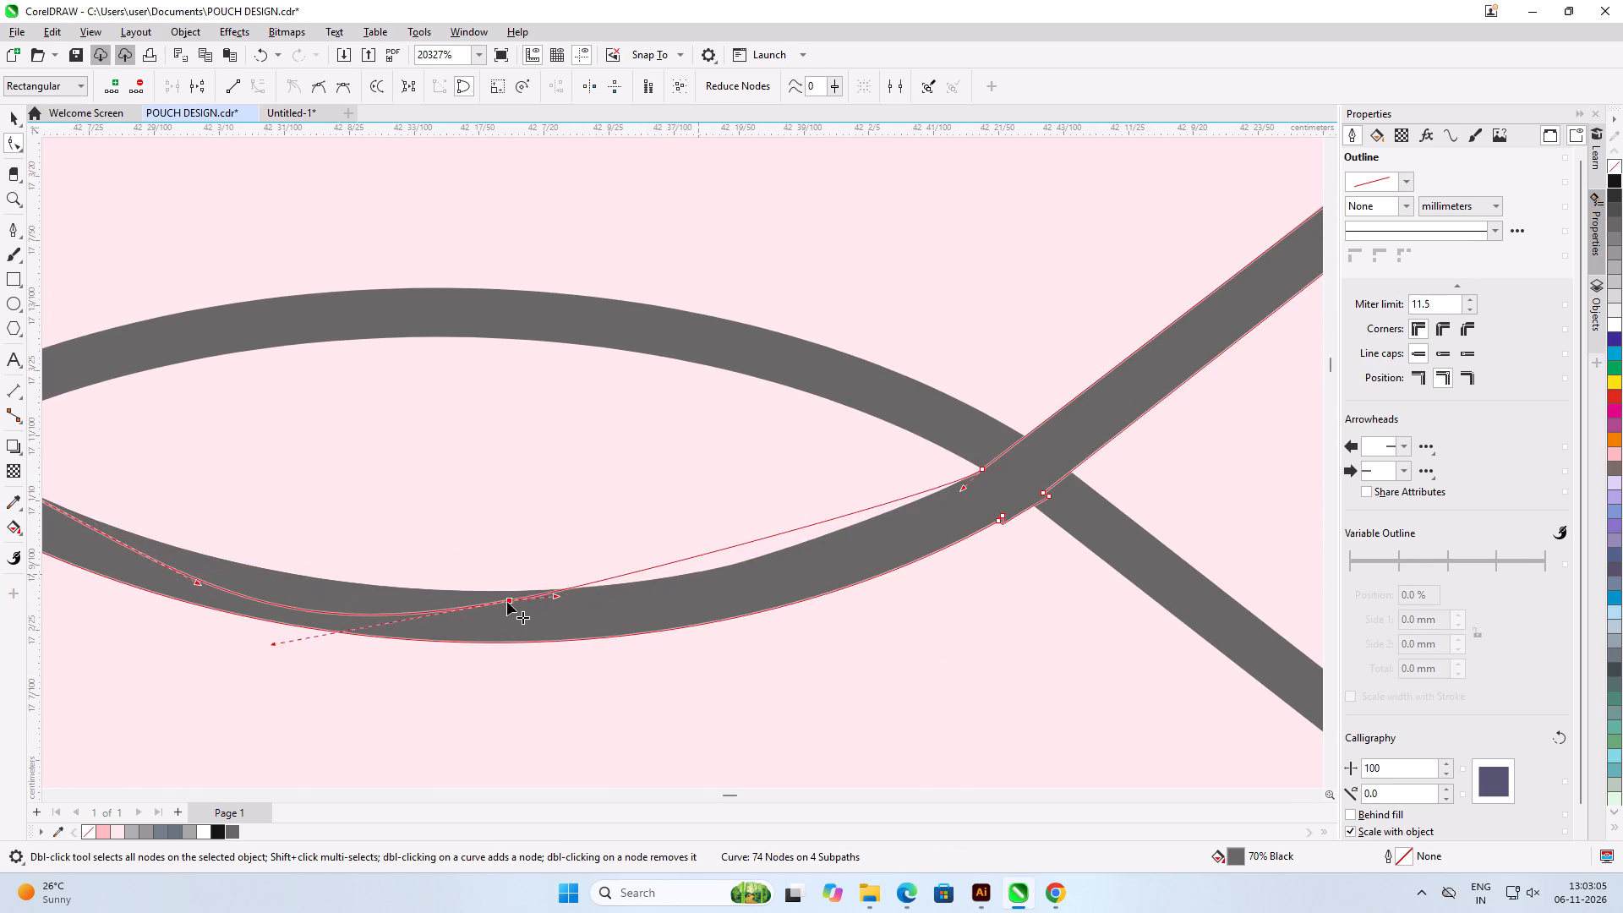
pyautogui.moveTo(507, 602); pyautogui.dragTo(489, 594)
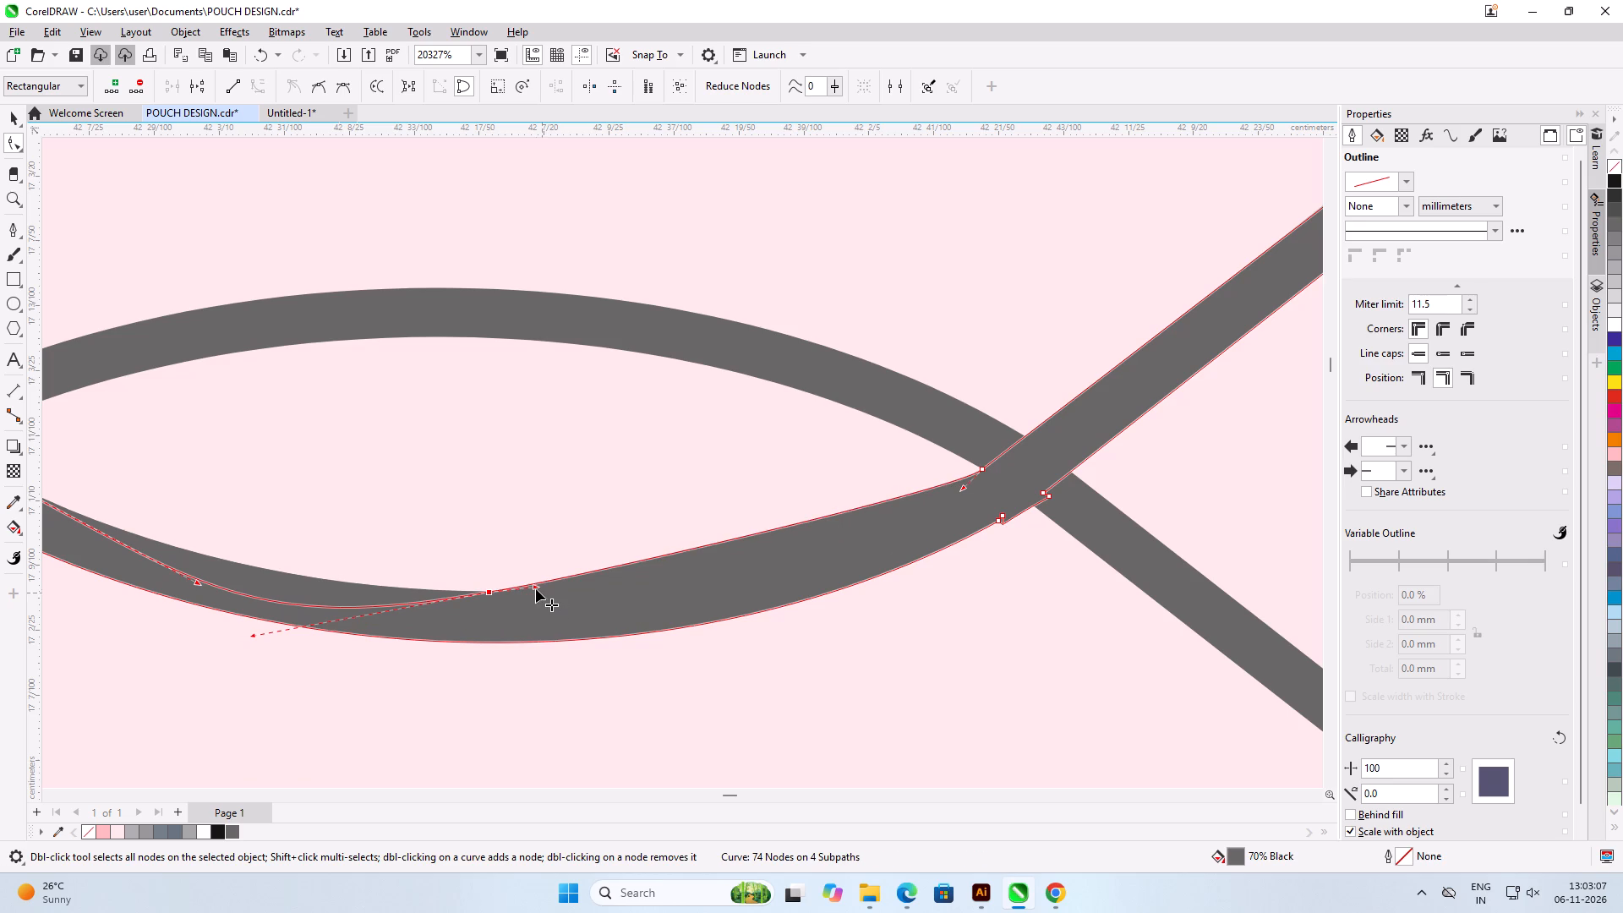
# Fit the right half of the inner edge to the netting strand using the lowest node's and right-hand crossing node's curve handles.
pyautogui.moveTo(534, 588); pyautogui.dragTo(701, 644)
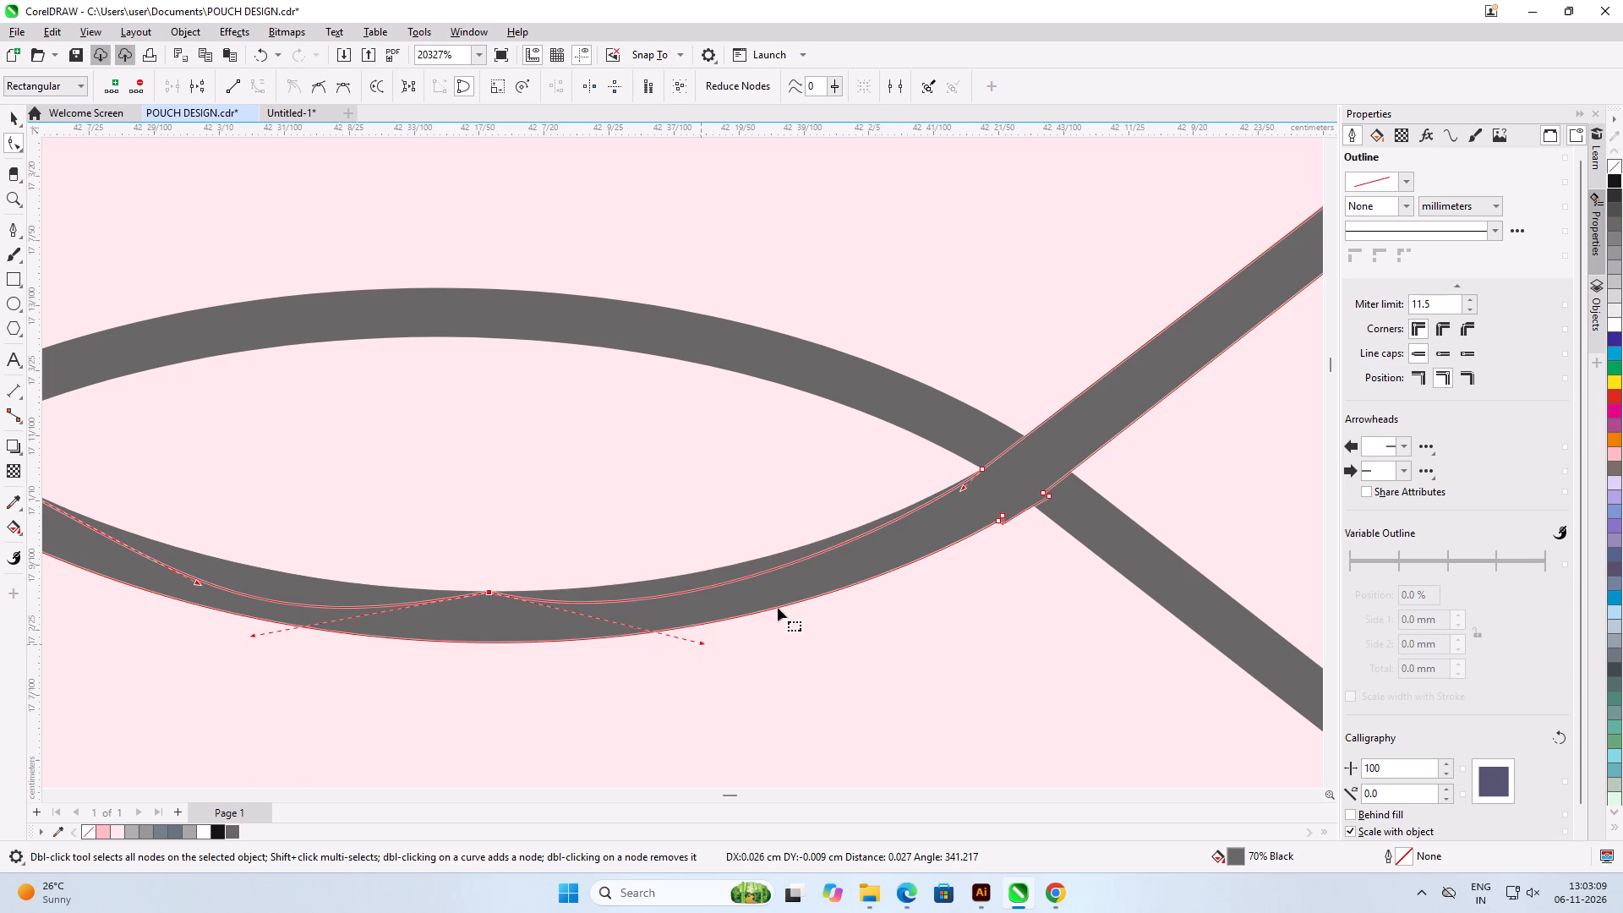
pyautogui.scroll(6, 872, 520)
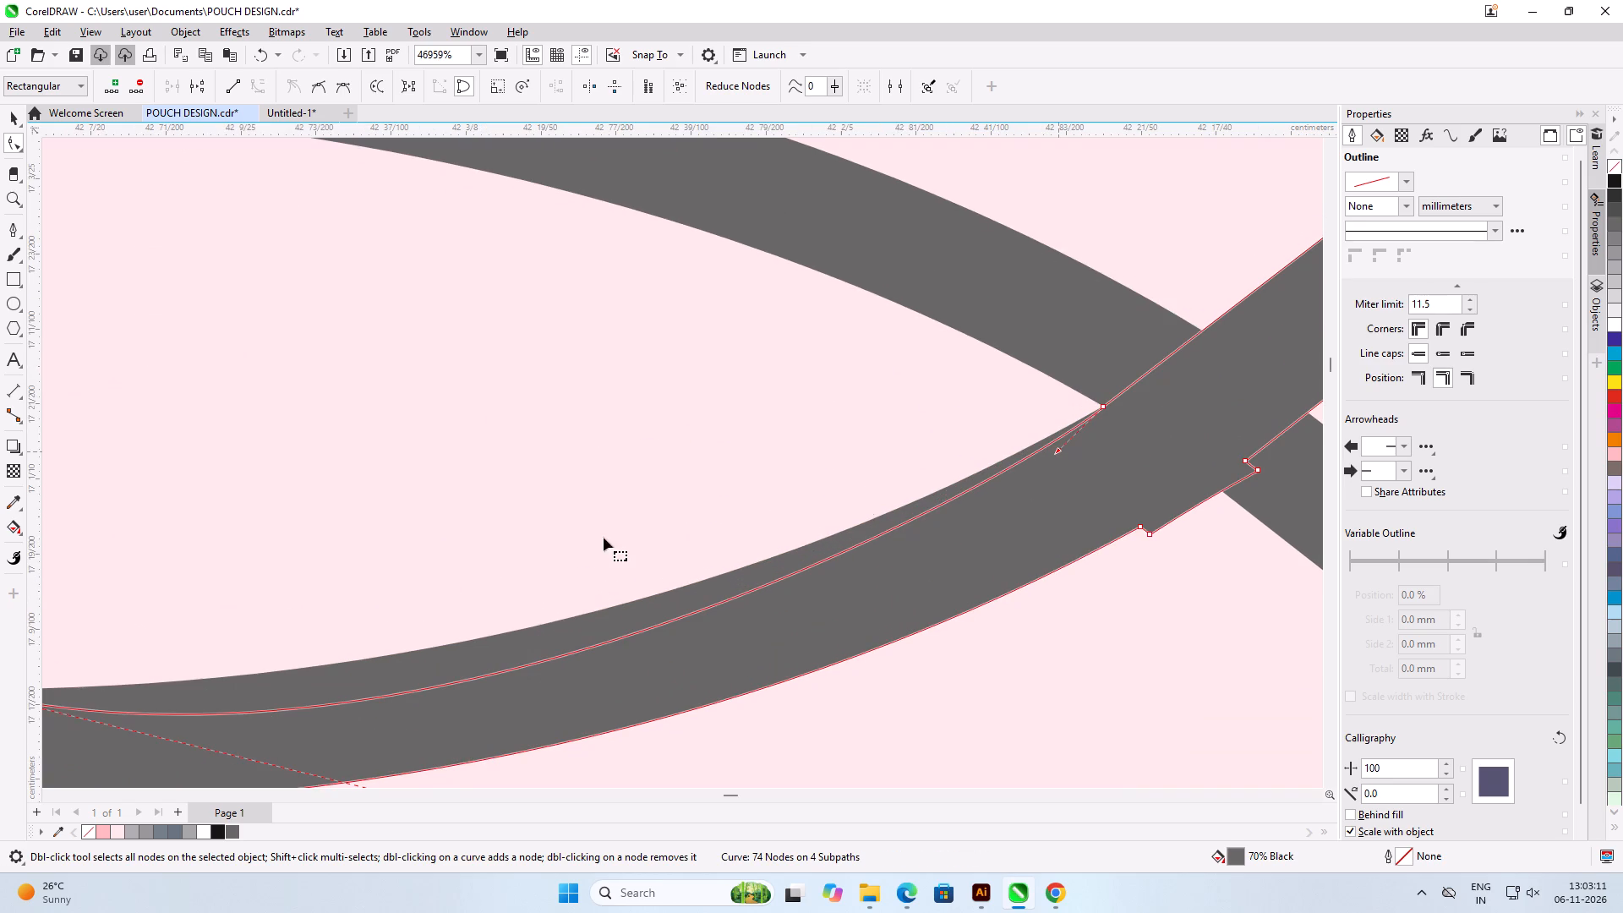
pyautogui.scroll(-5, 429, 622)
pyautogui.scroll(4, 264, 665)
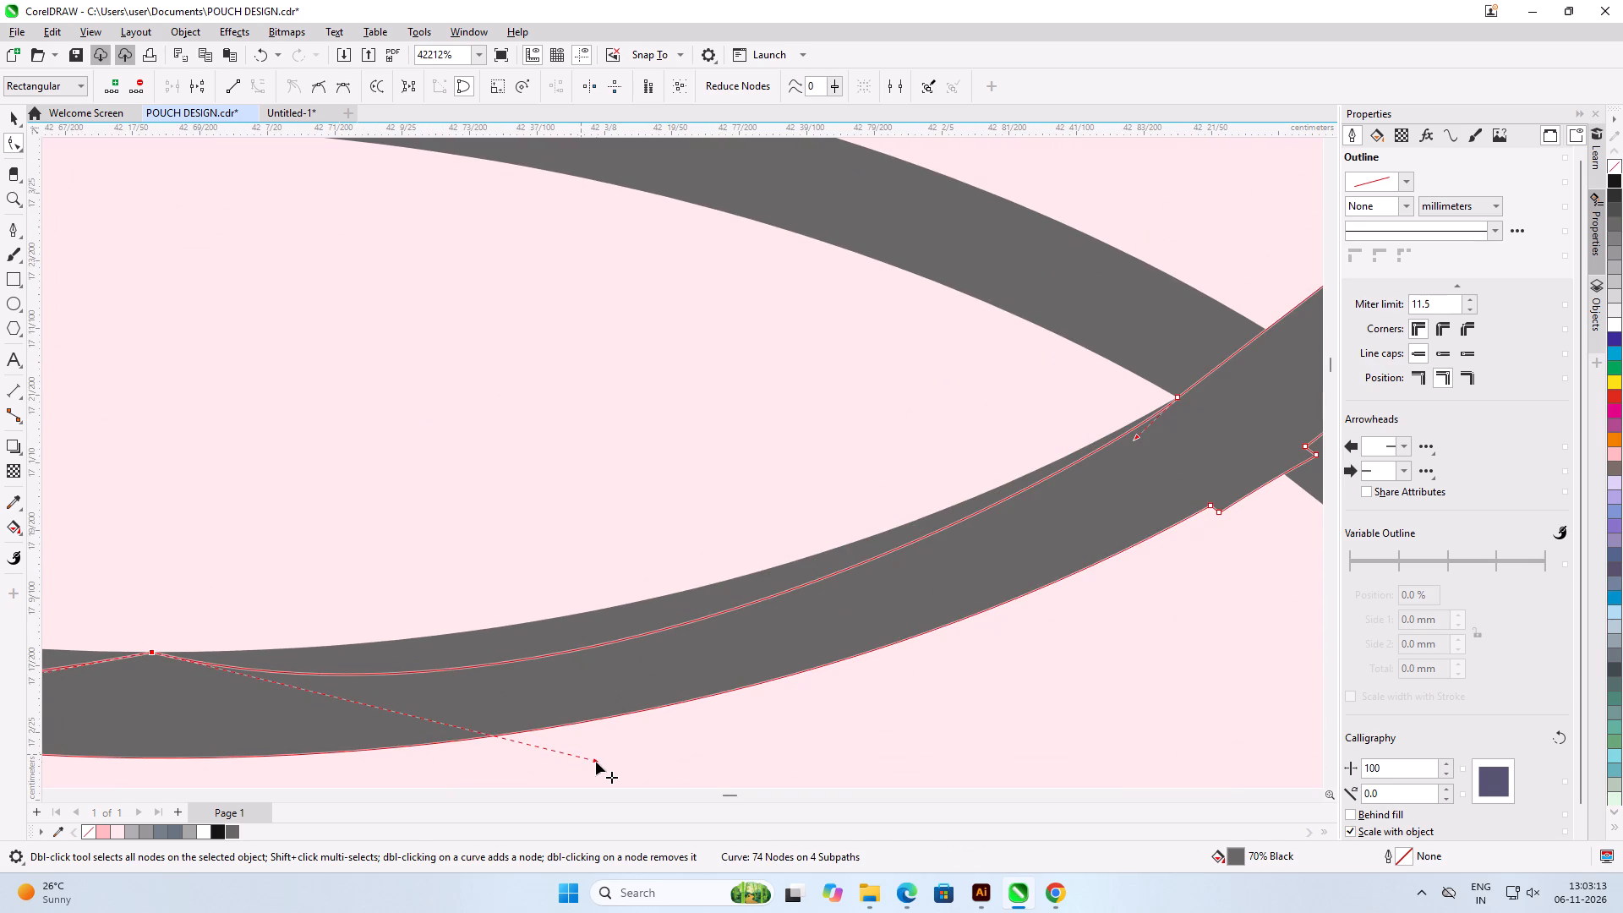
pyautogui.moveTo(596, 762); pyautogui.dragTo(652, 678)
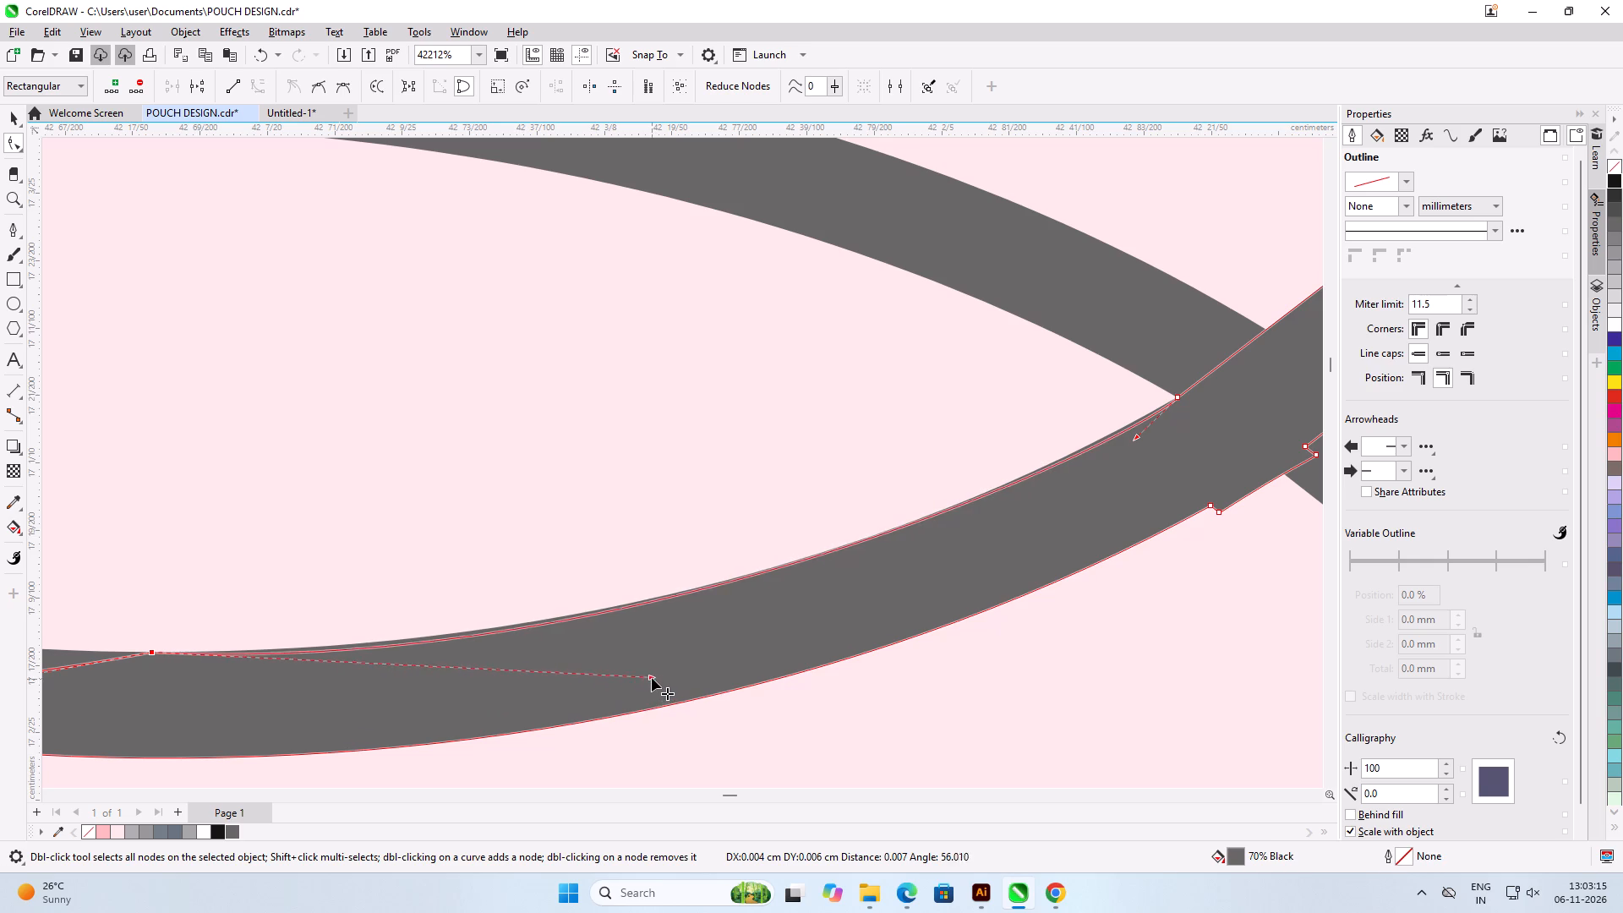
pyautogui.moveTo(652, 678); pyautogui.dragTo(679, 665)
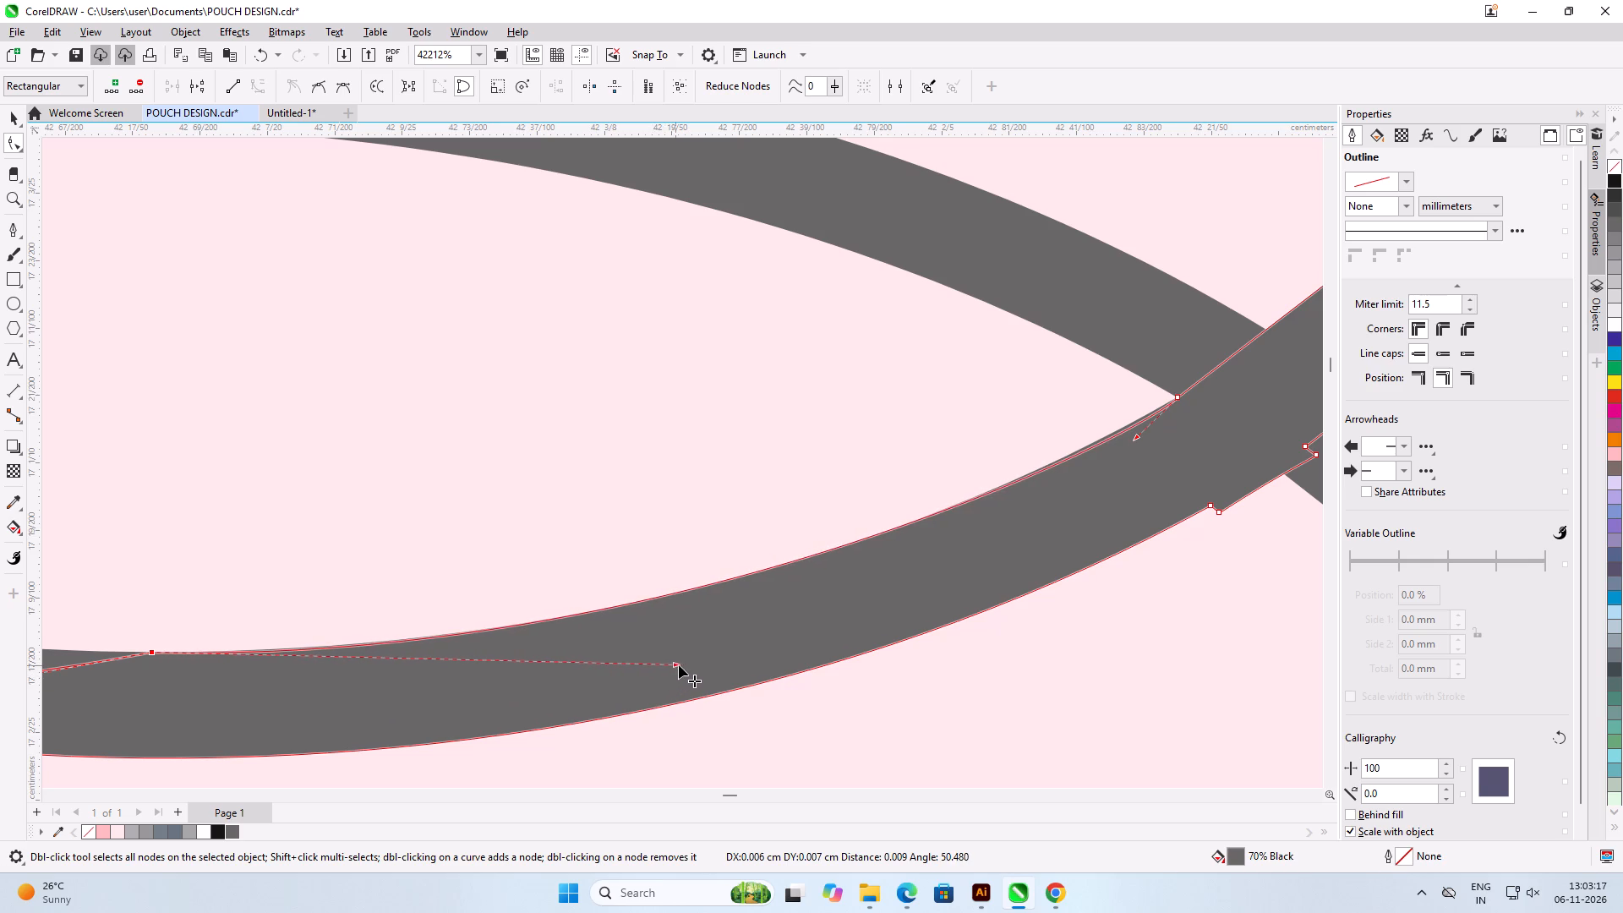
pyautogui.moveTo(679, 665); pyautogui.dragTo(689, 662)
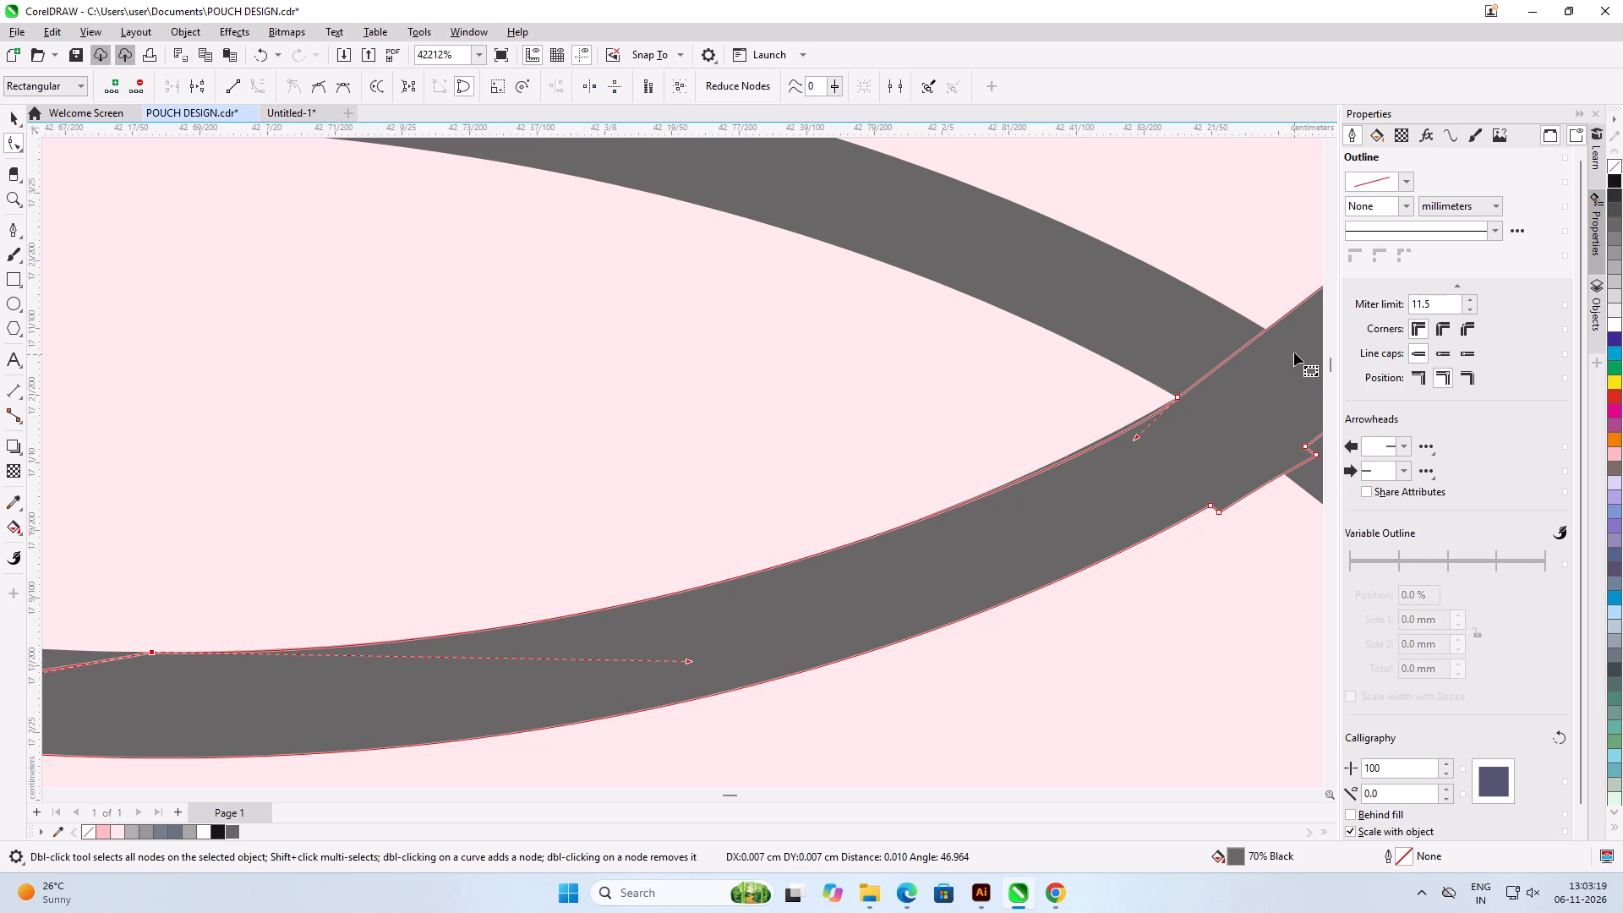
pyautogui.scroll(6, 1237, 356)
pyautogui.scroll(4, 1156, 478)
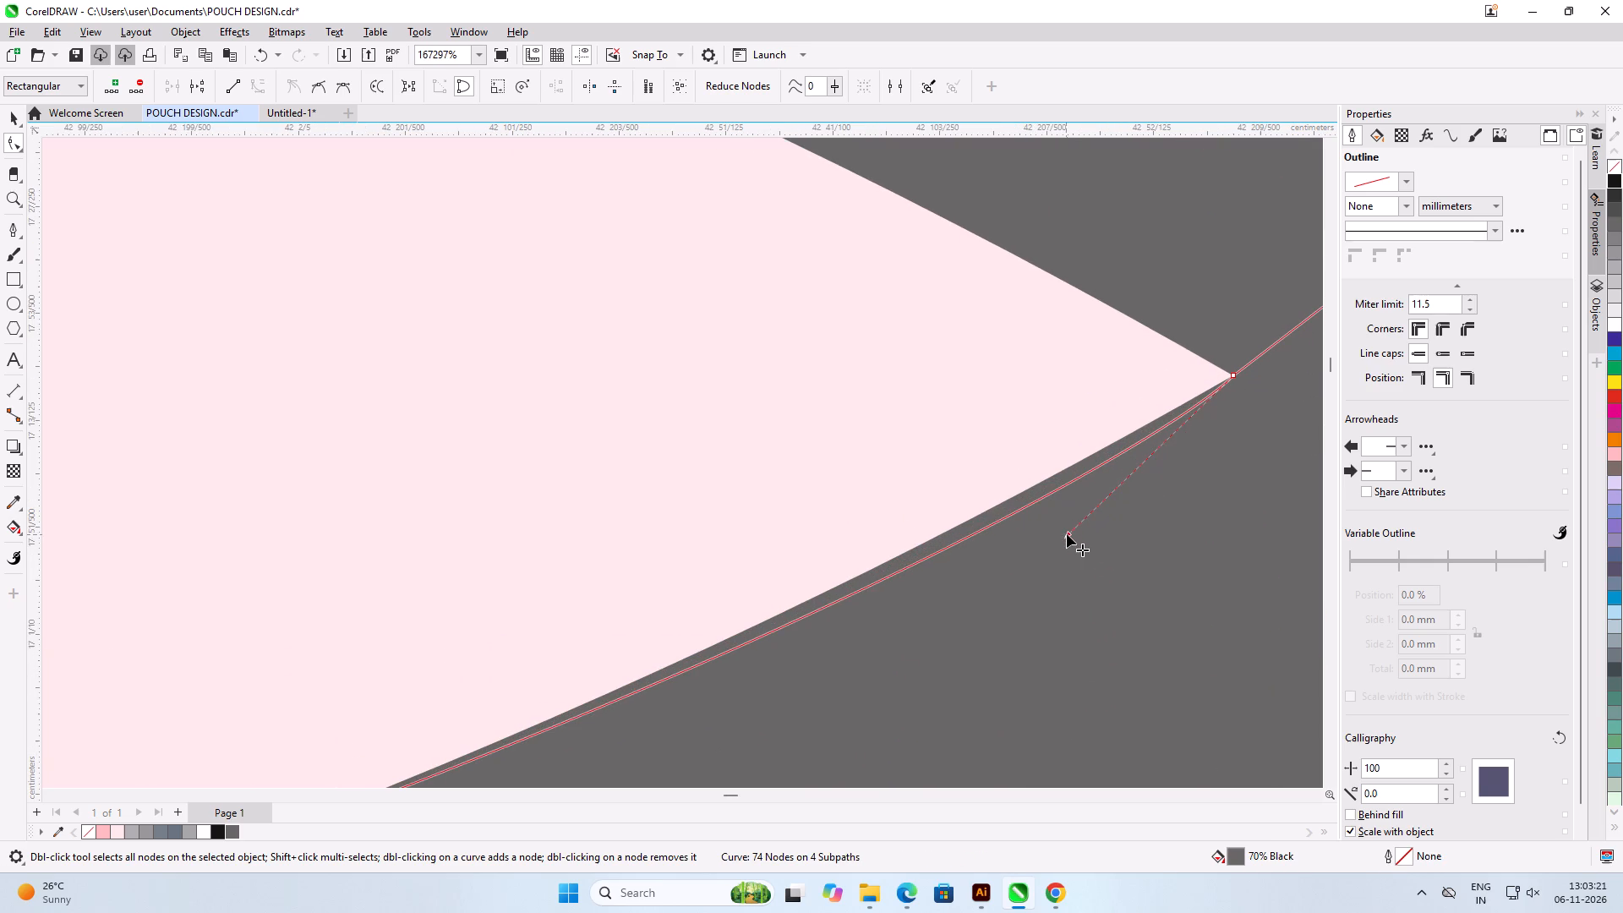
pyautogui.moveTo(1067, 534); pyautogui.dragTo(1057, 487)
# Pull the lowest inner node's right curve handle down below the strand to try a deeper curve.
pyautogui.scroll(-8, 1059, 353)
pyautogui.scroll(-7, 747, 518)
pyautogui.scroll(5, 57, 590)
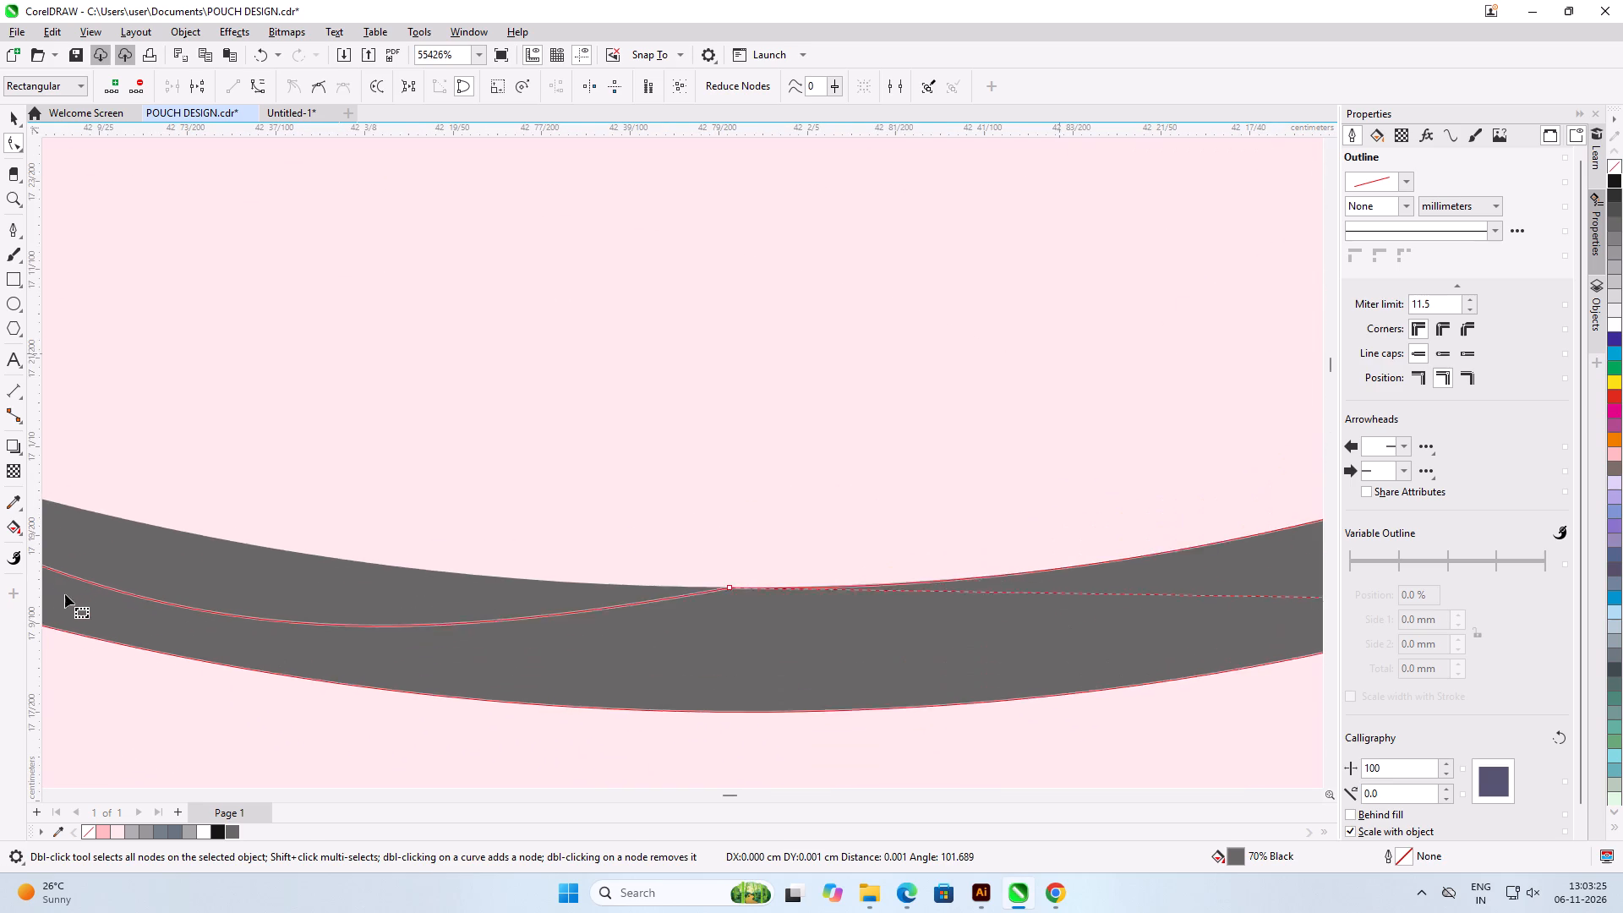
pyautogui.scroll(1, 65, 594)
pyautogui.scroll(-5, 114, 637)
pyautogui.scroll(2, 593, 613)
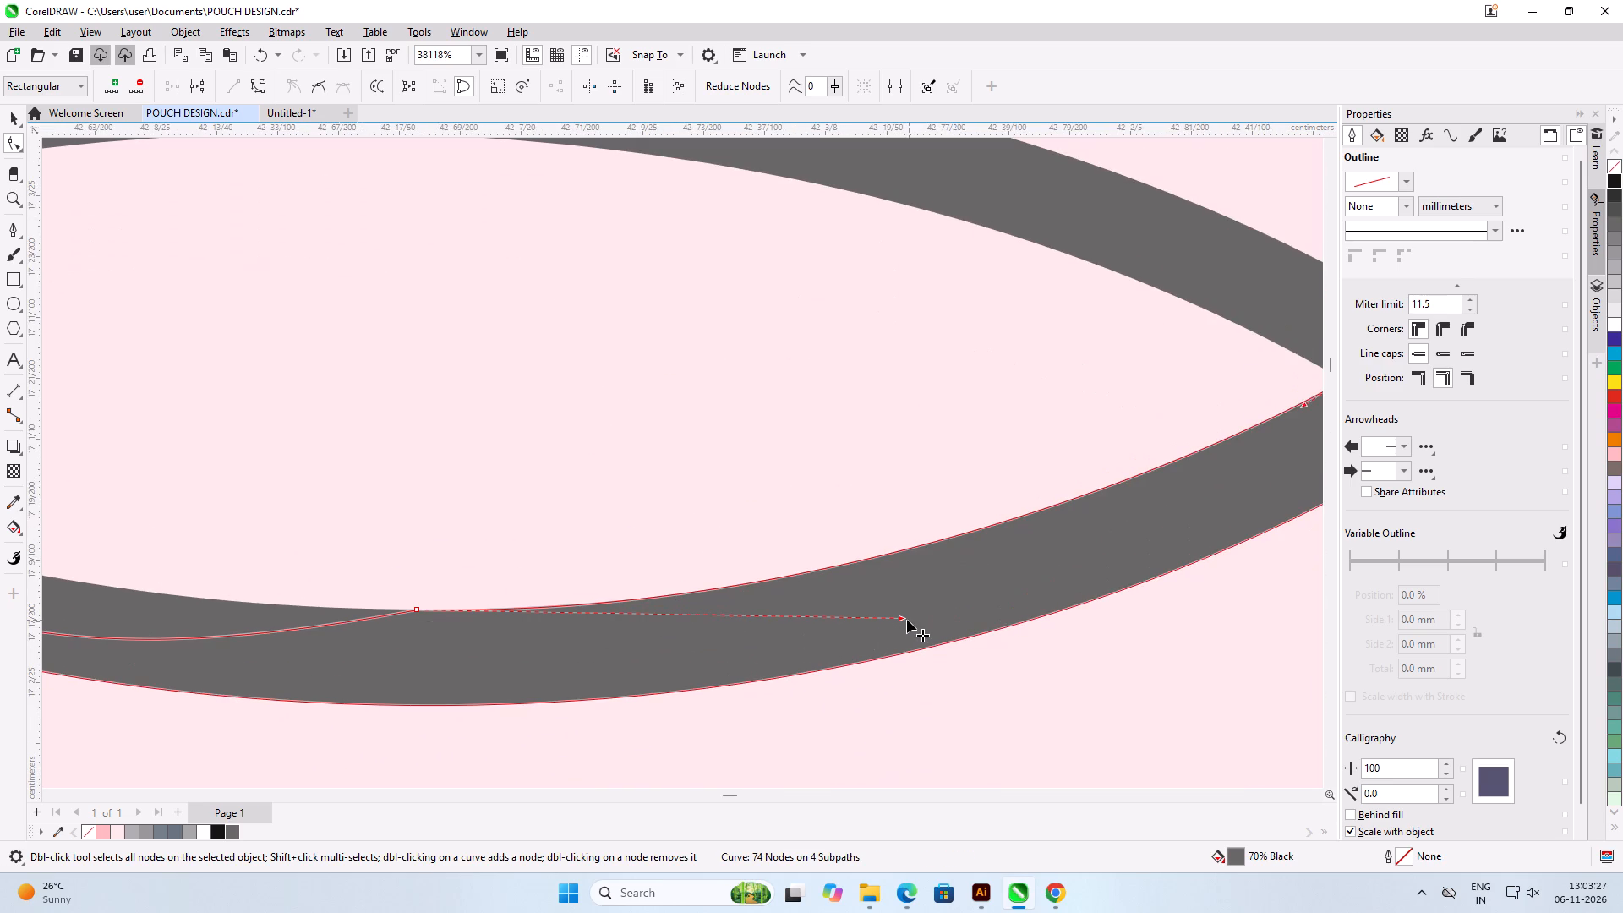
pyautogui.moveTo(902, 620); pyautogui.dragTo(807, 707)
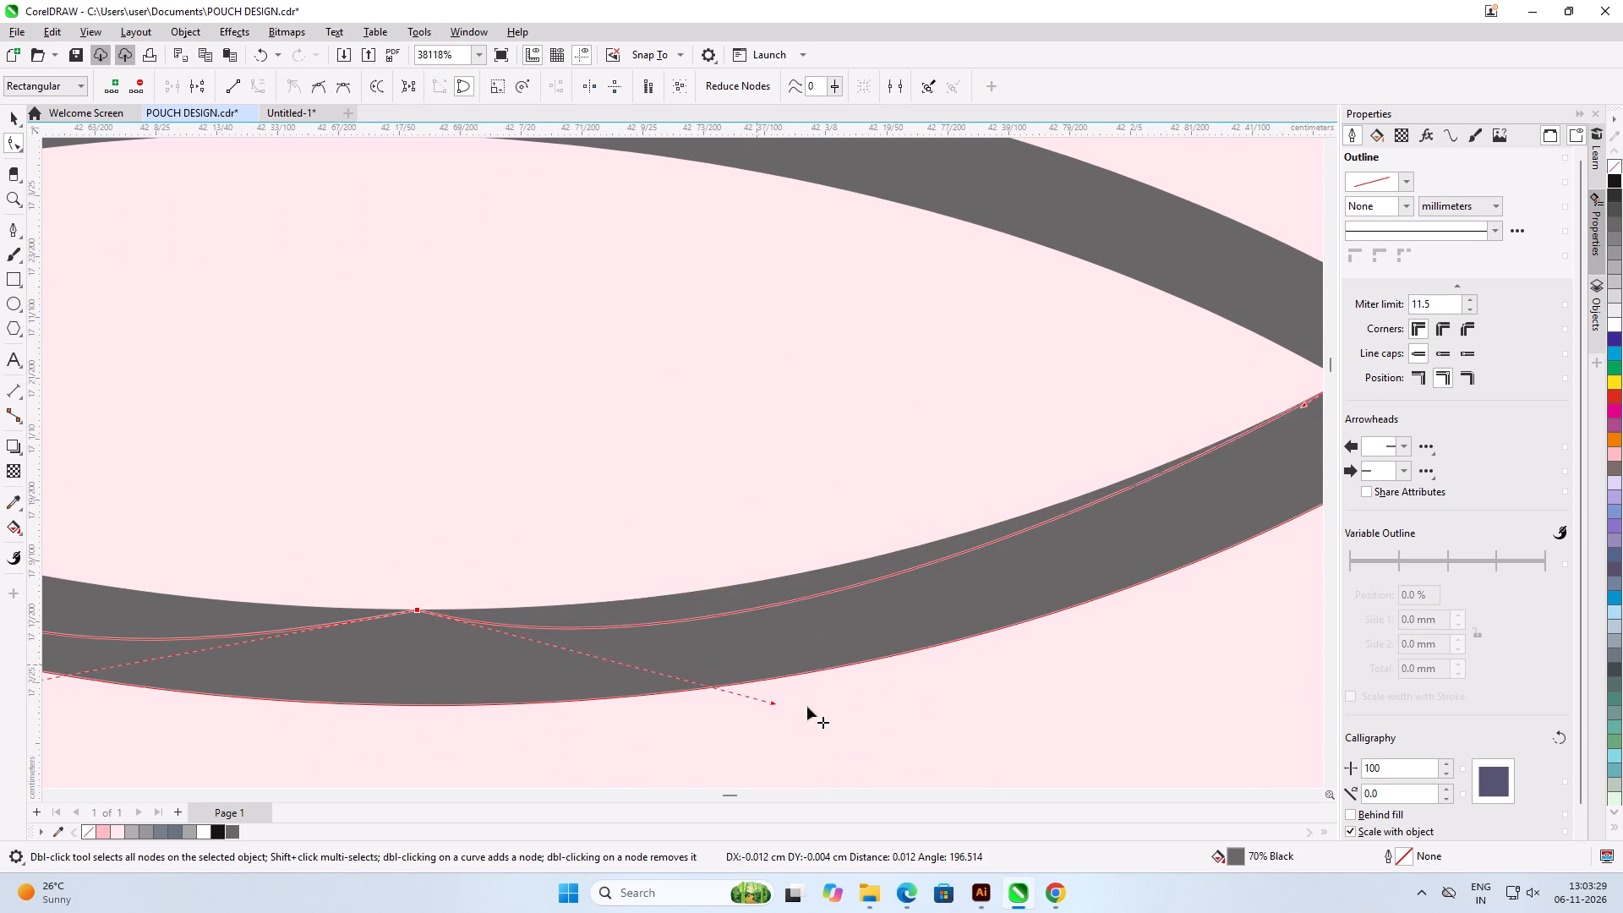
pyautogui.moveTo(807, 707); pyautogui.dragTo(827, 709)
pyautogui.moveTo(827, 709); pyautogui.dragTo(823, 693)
# Delete the intermediate node at the lowest point of the bottom loop's inner edge.
pyautogui.scroll(-7, 868, 649)
pyautogui.scroll(3, 586, 655)
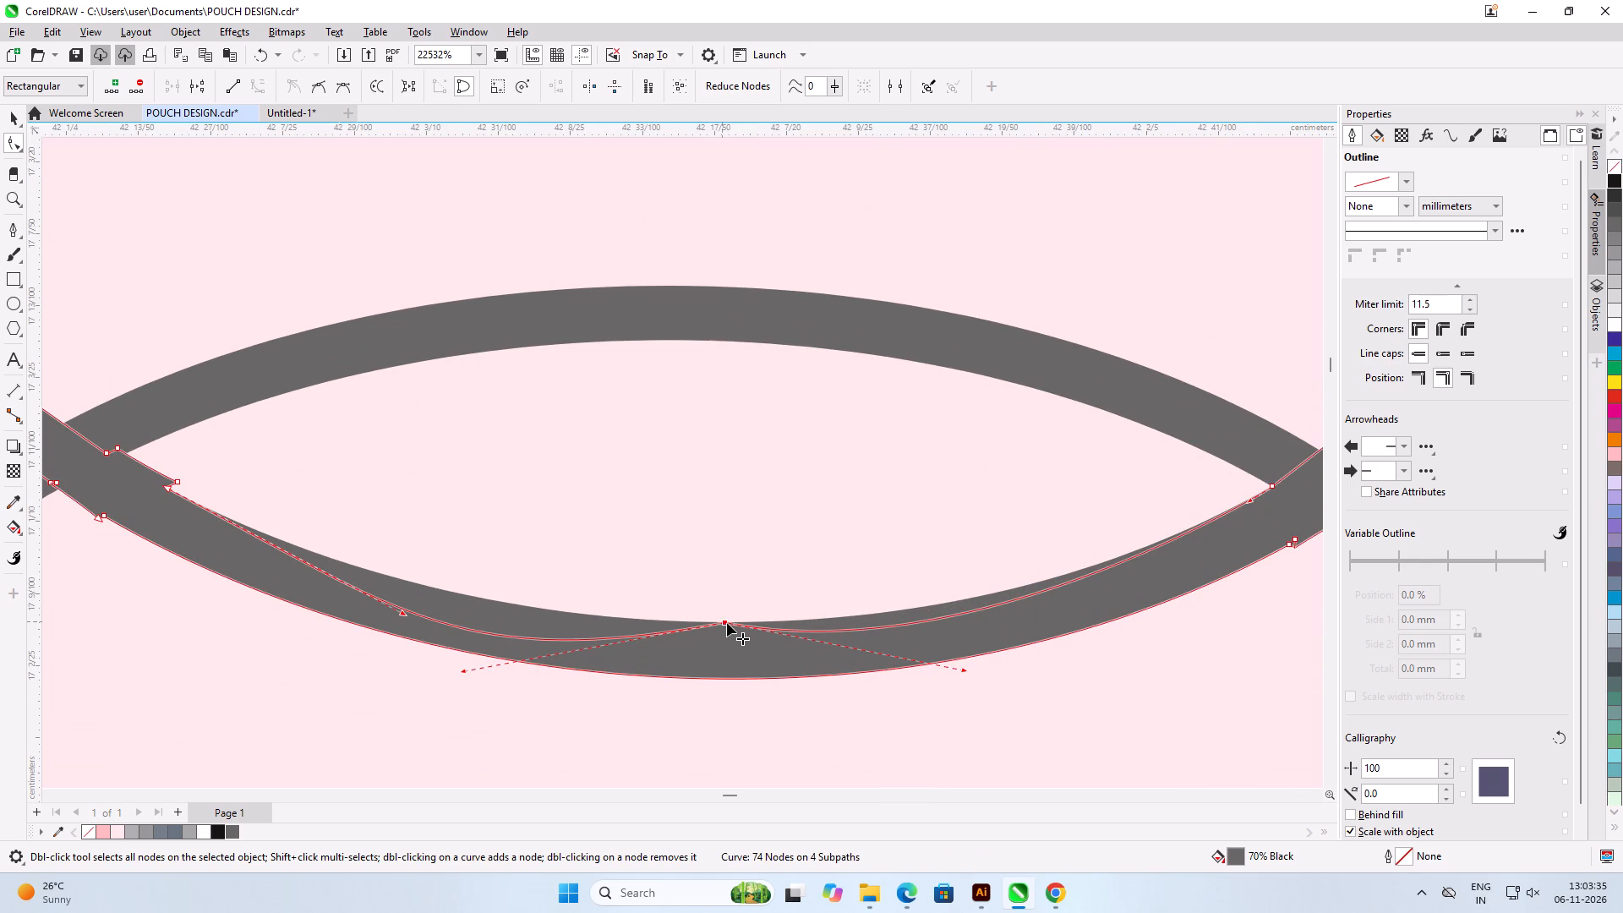
pyautogui.doubleClick(727, 623)
# Delete the two protruding nodes on the strand's upper edge at the left-hand crossing and convert the remaining segment to a line.
pyautogui.scroll(-5, 434, 588)
pyautogui.scroll(2, 315, 584)
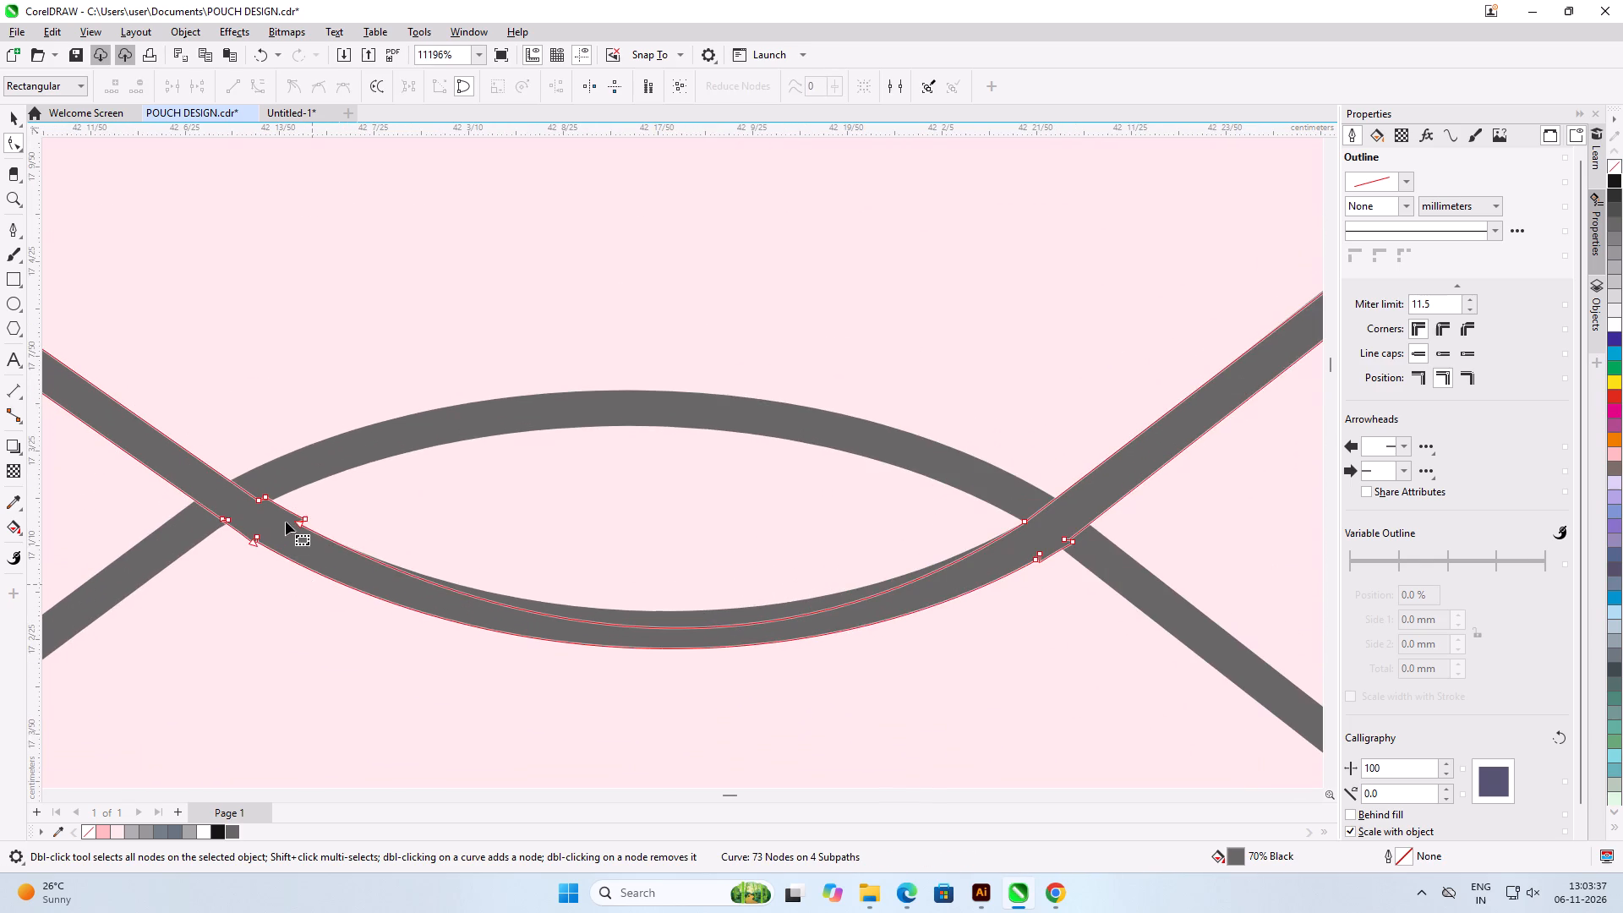
pyautogui.scroll(10, 220, 506)
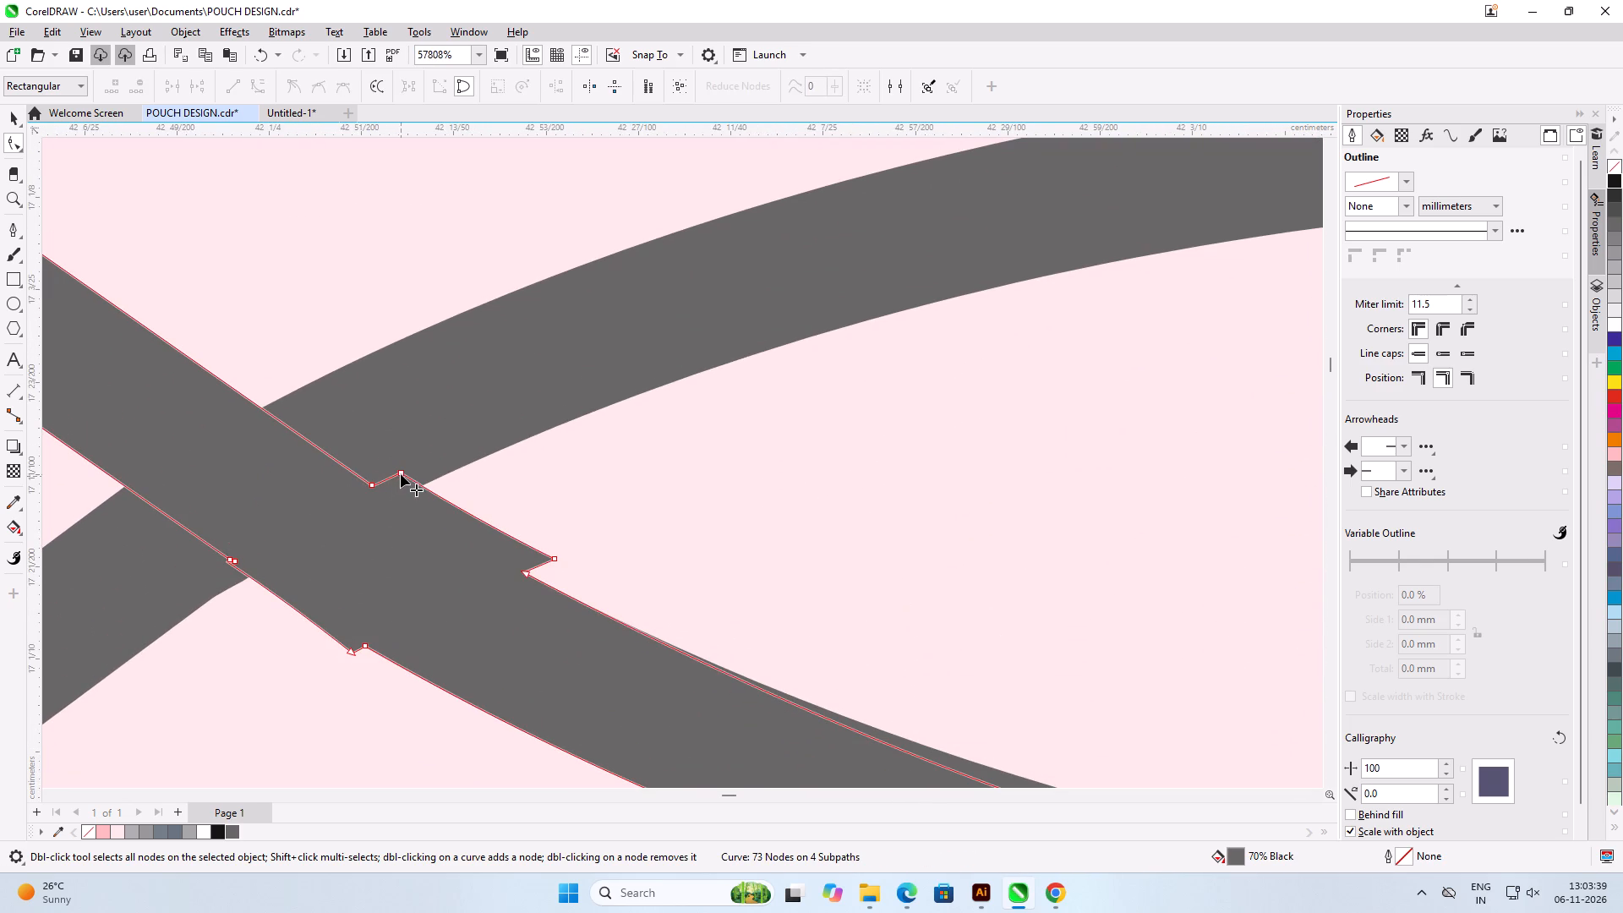
pyautogui.doubleClick(401, 474)
pyautogui.doubleClick(556, 559)
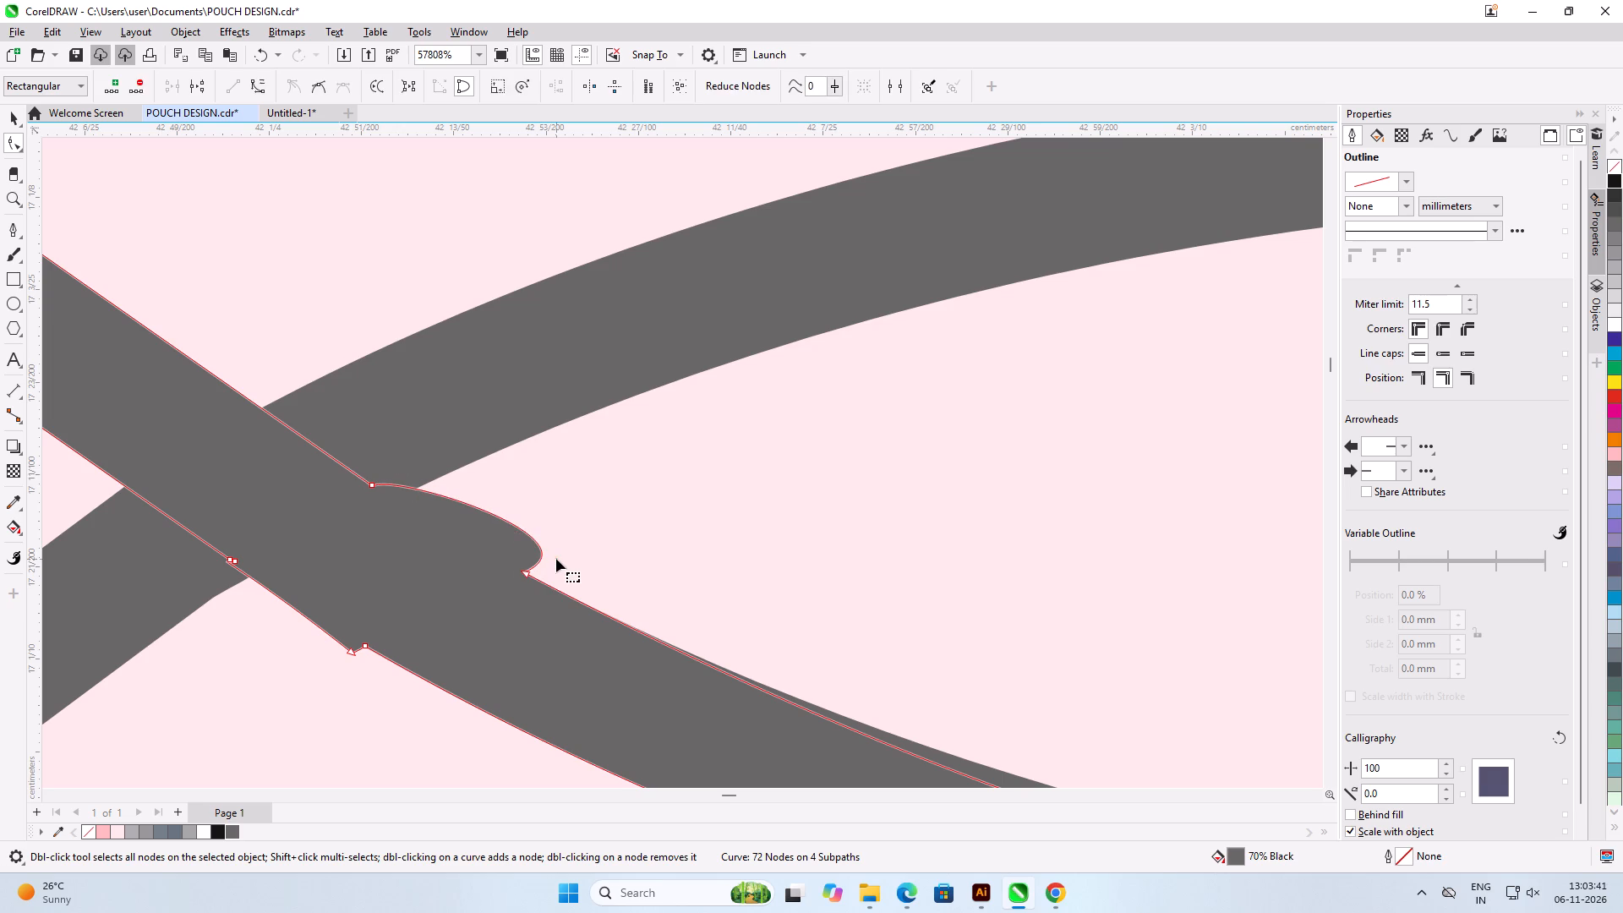
pyautogui.click(503, 521)
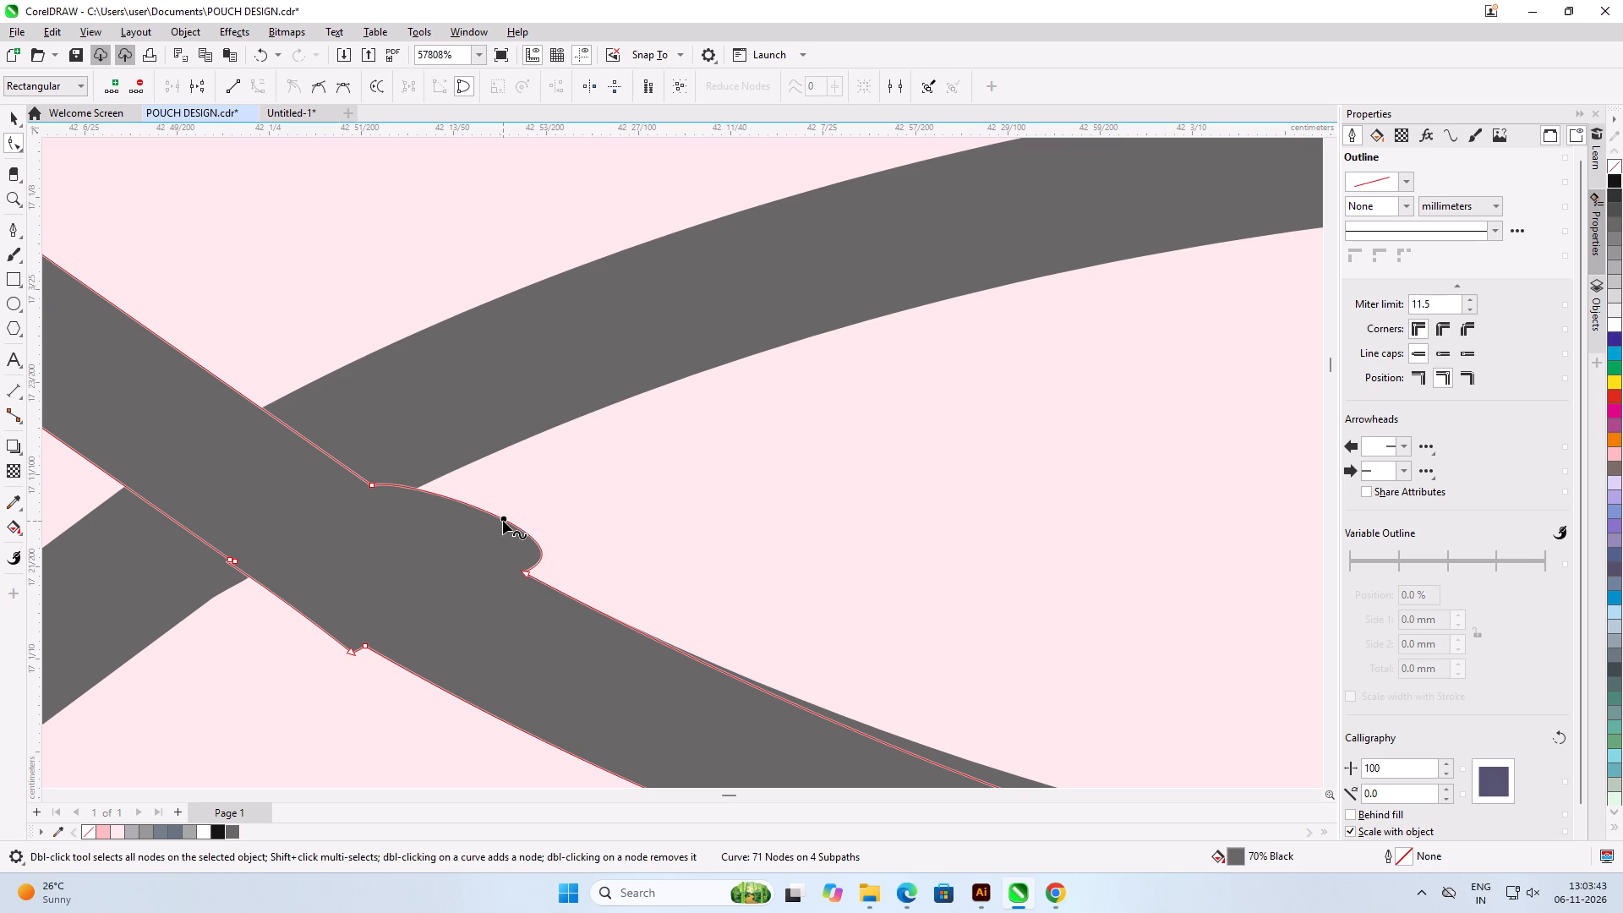
pyautogui.click(229, 85)
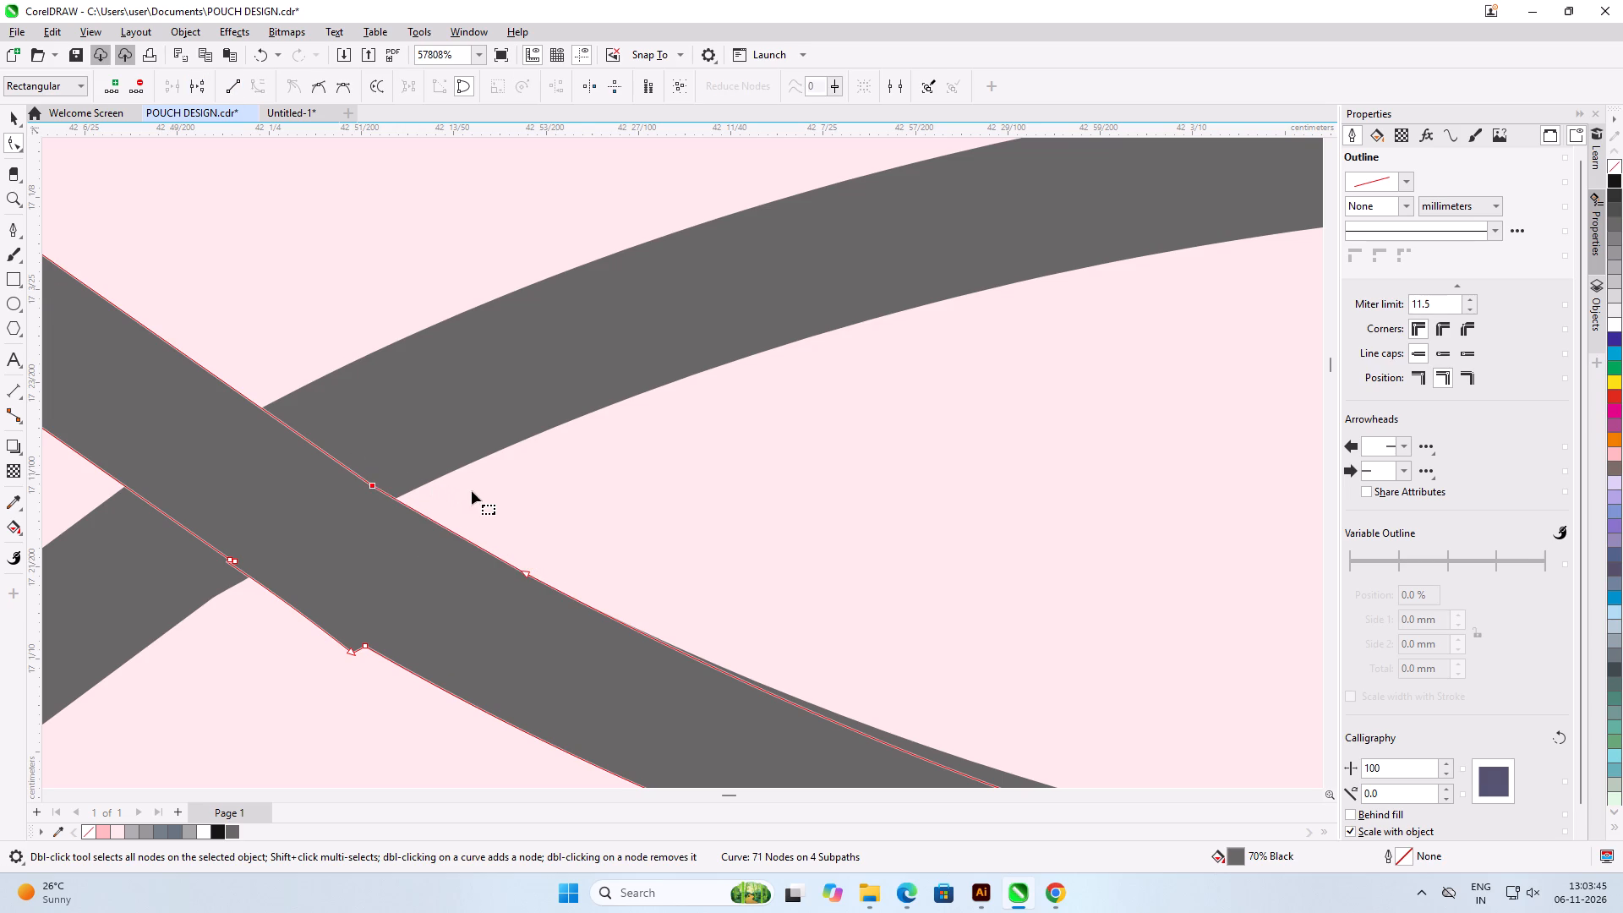
pyautogui.click(472, 491)
# Delete two surplus nodes on the strand's lower edge at the left-hand crossing and convert the segment between the remaining nodes to a line.
pyautogui.scroll(-14, 293, 435)
pyautogui.scroll(6, 257, 455)
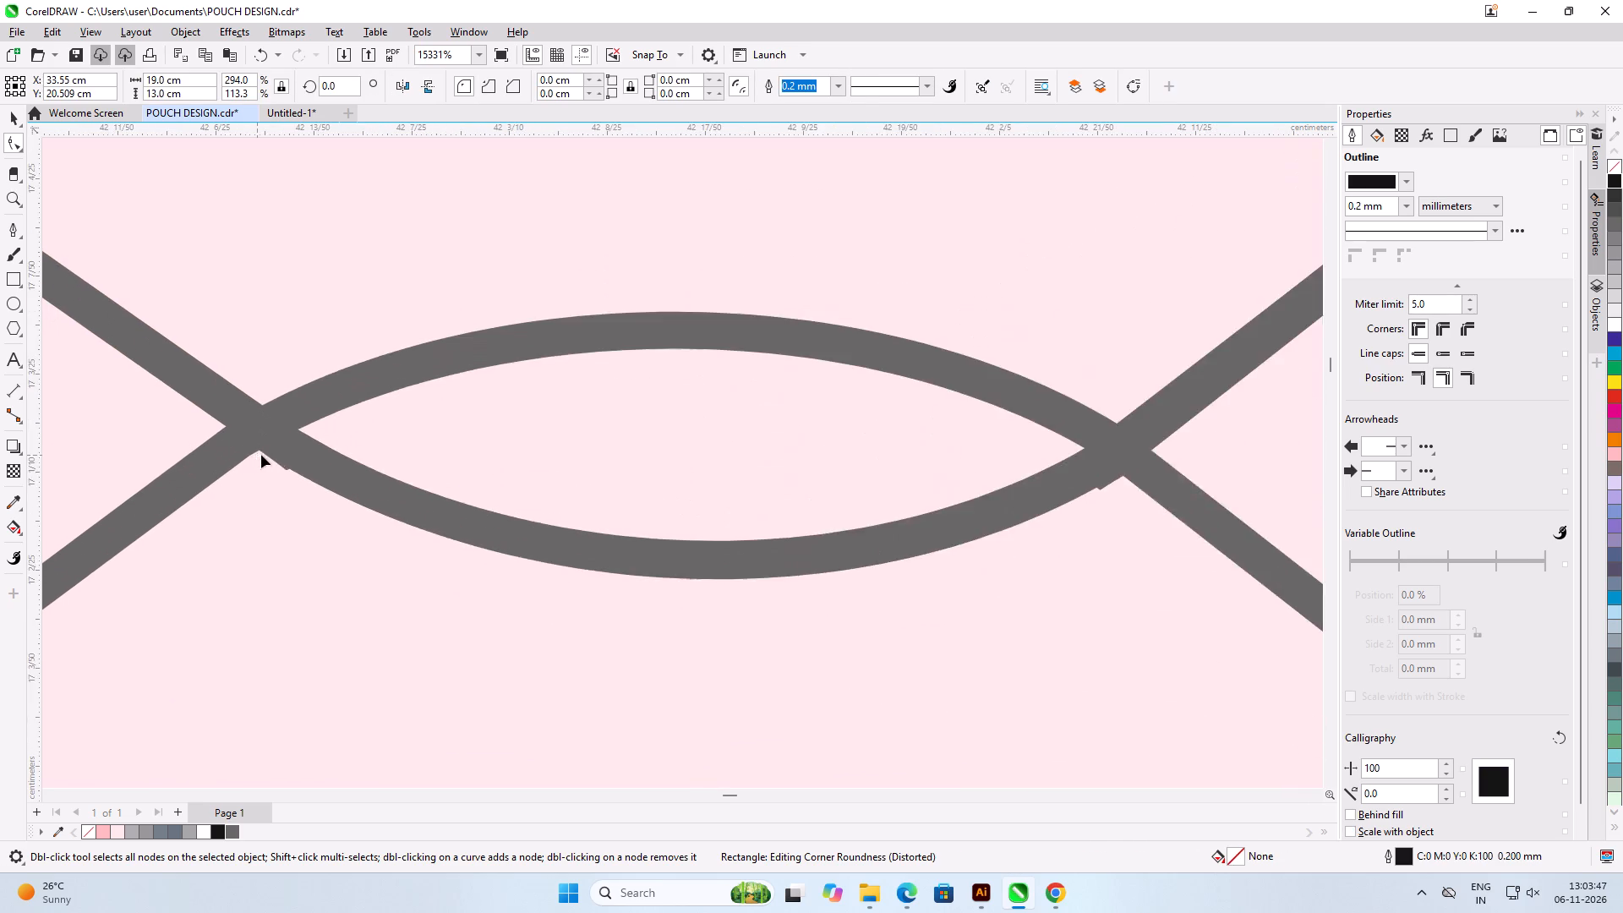
pyautogui.scroll(4, 261, 455)
pyautogui.click(297, 456)
pyautogui.scroll(10, 296, 456)
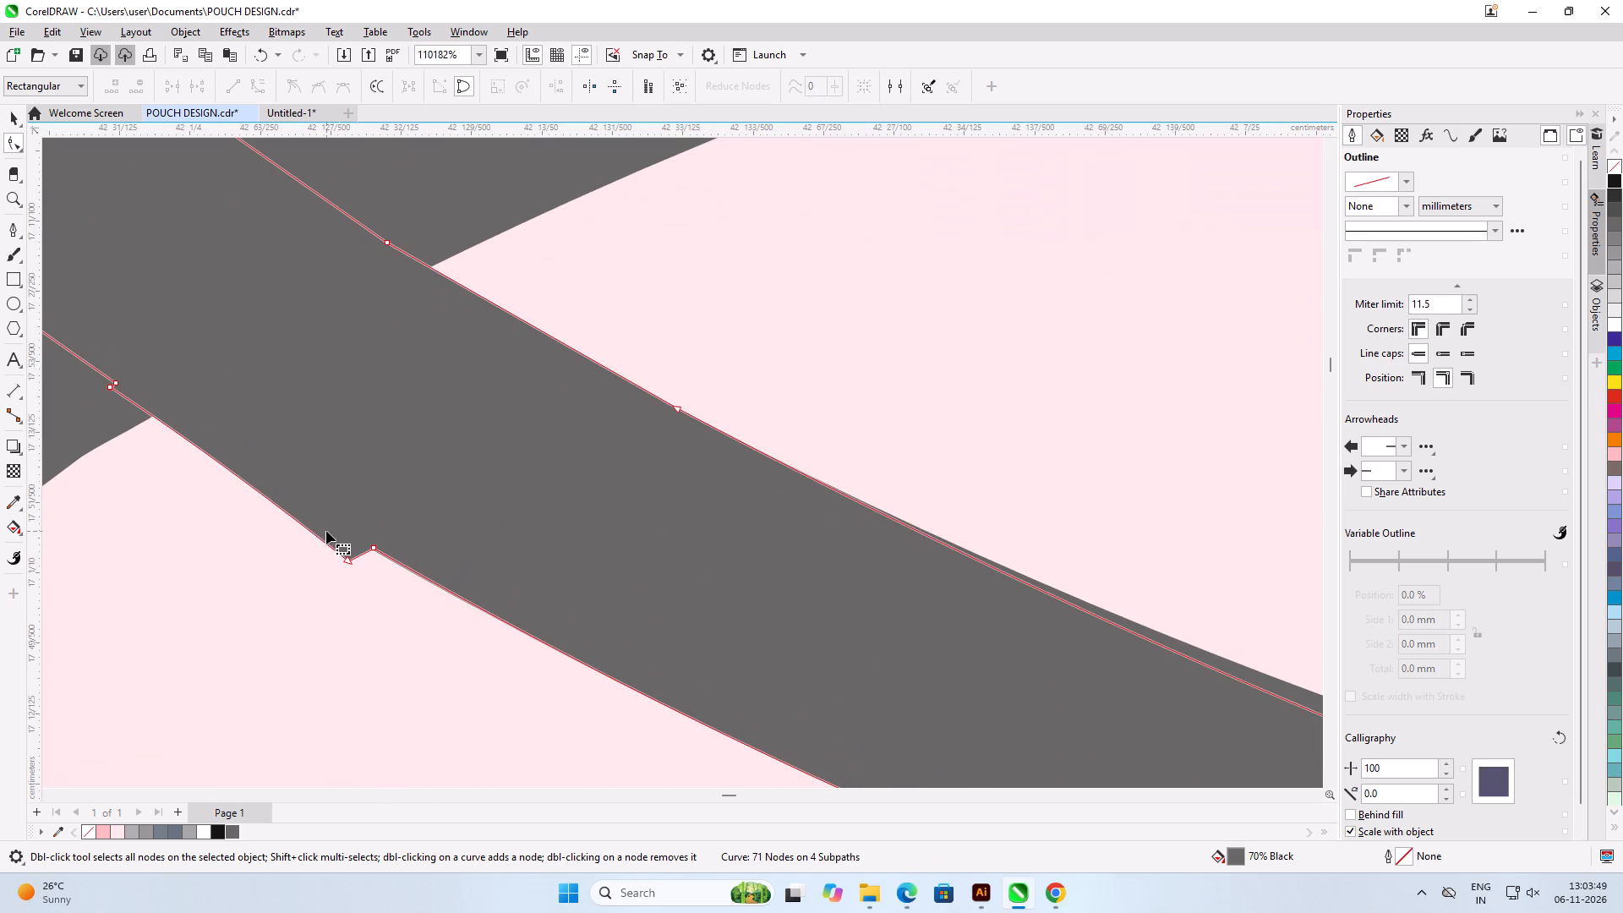
pyautogui.doubleClick(110, 389)
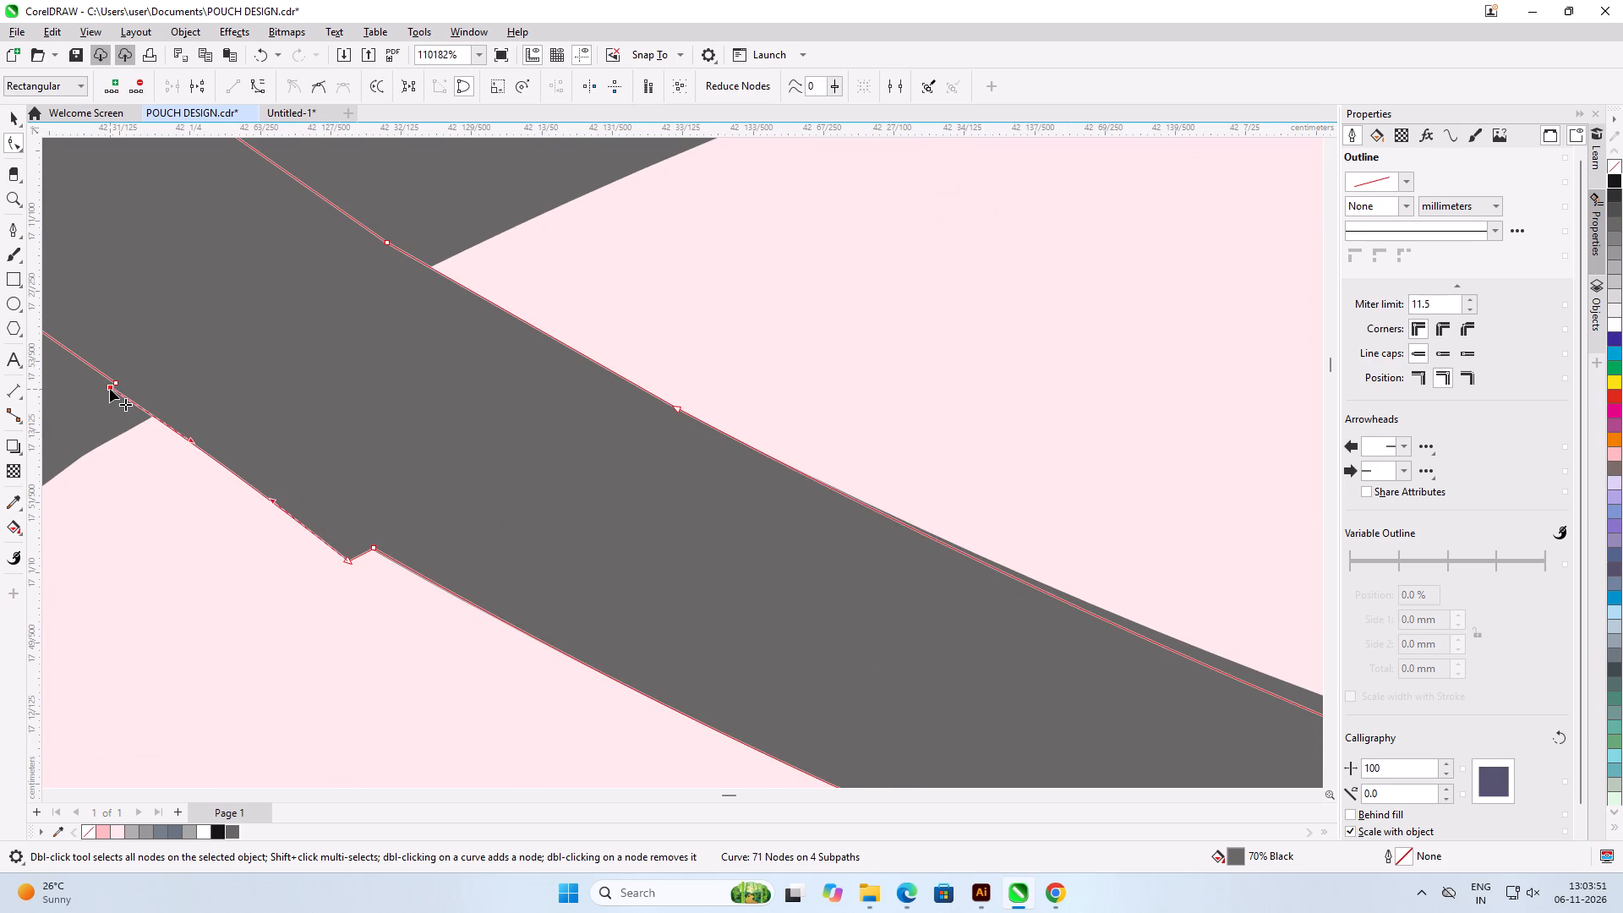
pyautogui.doubleClick(347, 559)
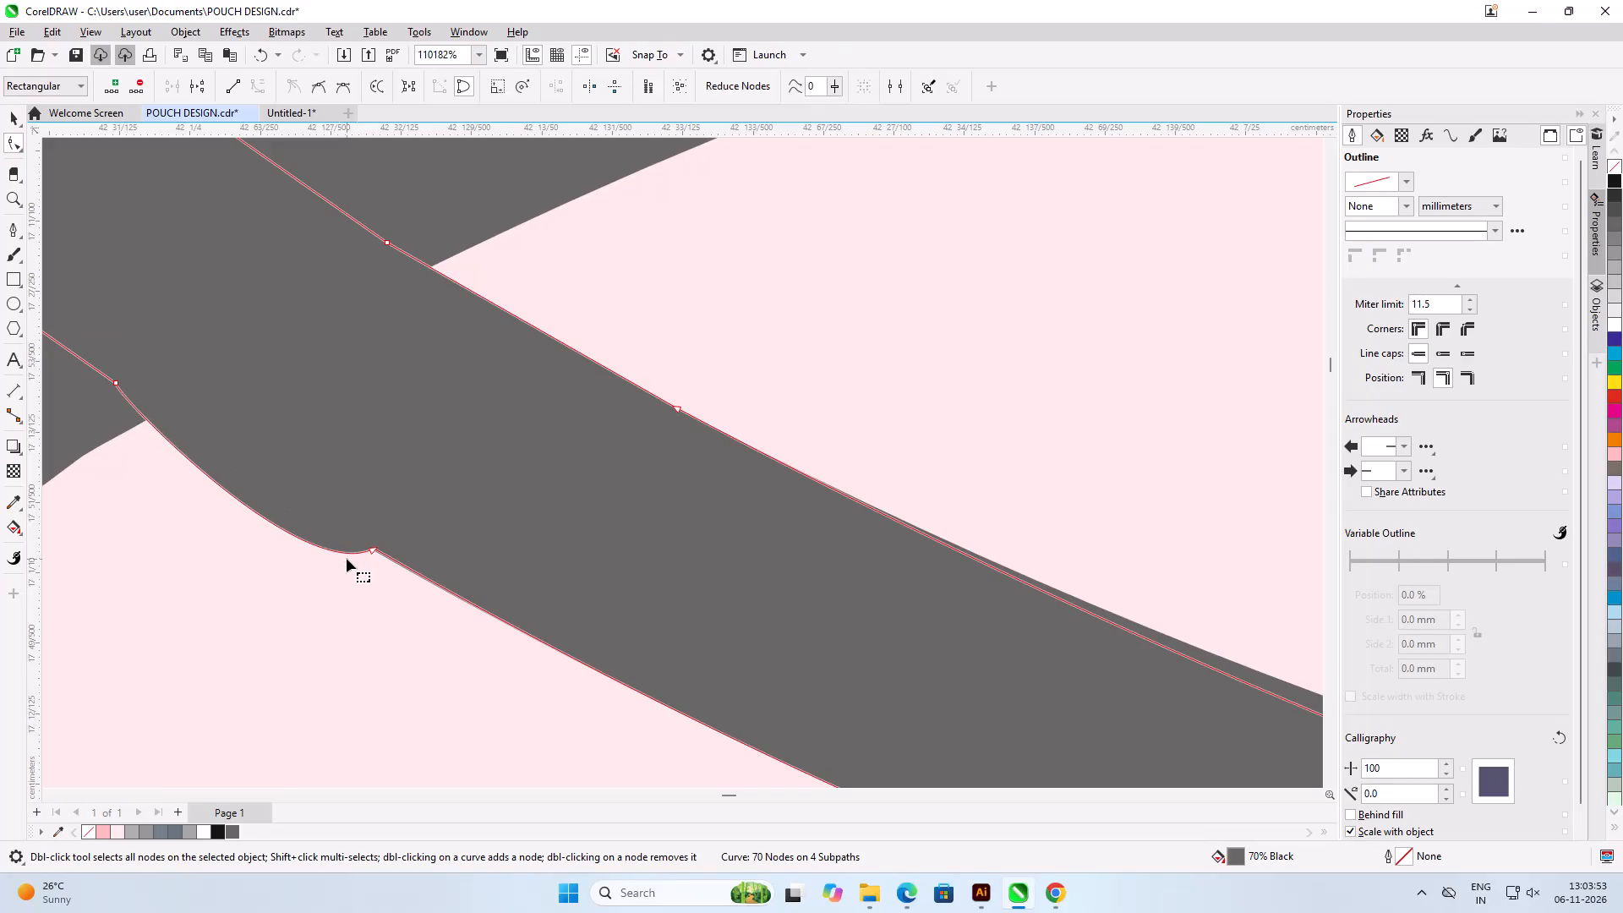
pyautogui.click(218, 485)
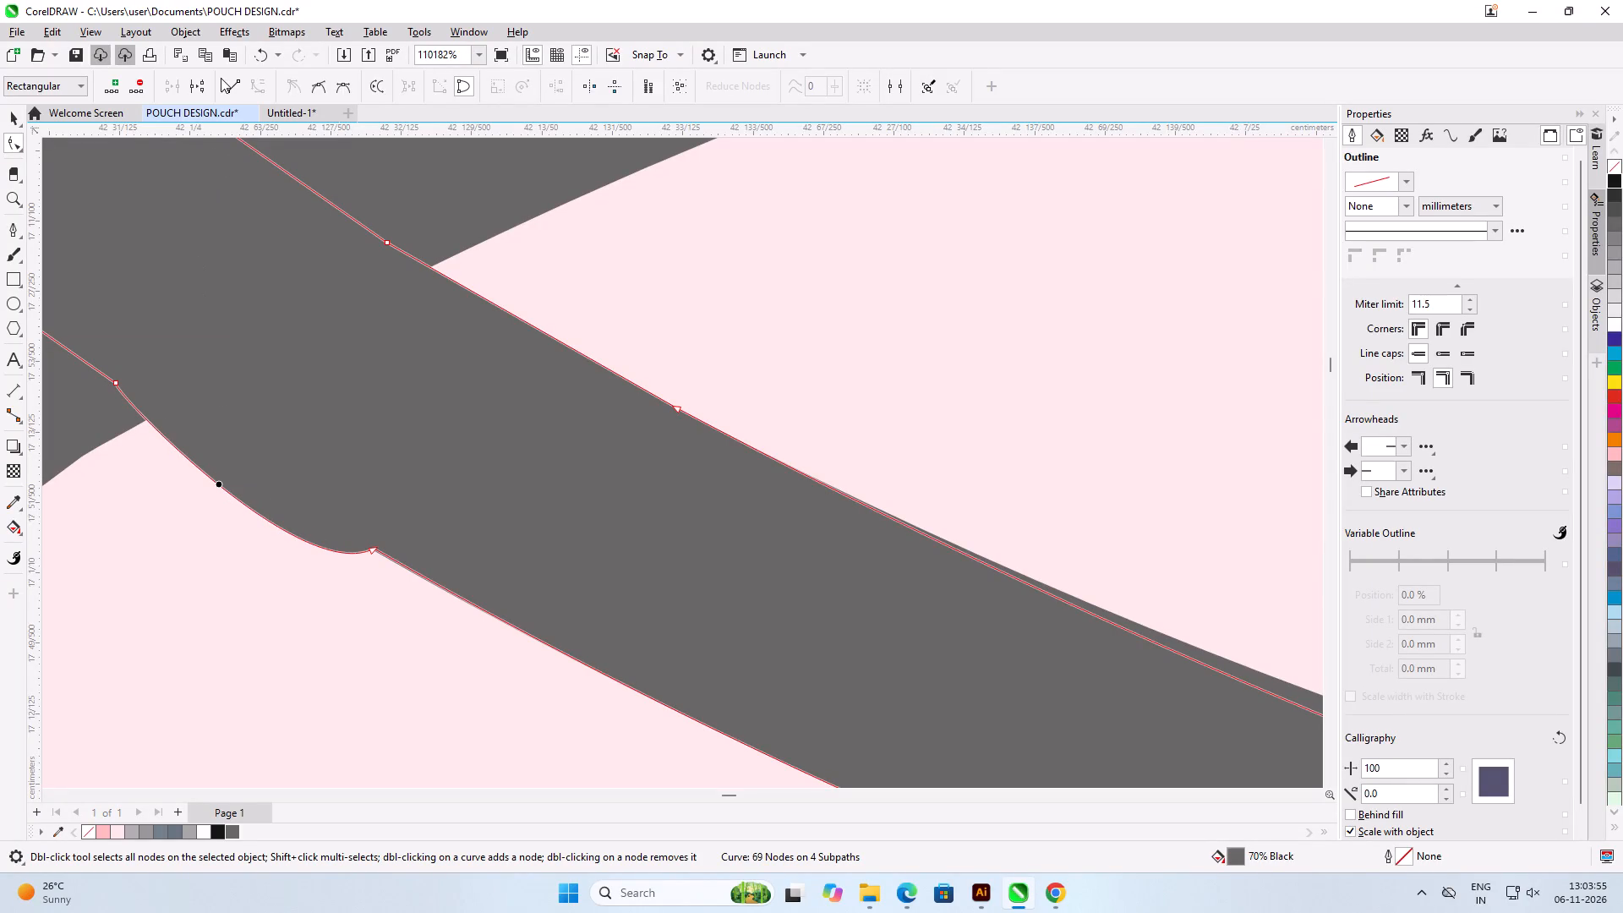
pyautogui.click(222, 83)
# Reshape the left half of the bottom loop's inner edge with its left curve handle to follow the underlying netting strand.
pyautogui.scroll(-8, 222, 404)
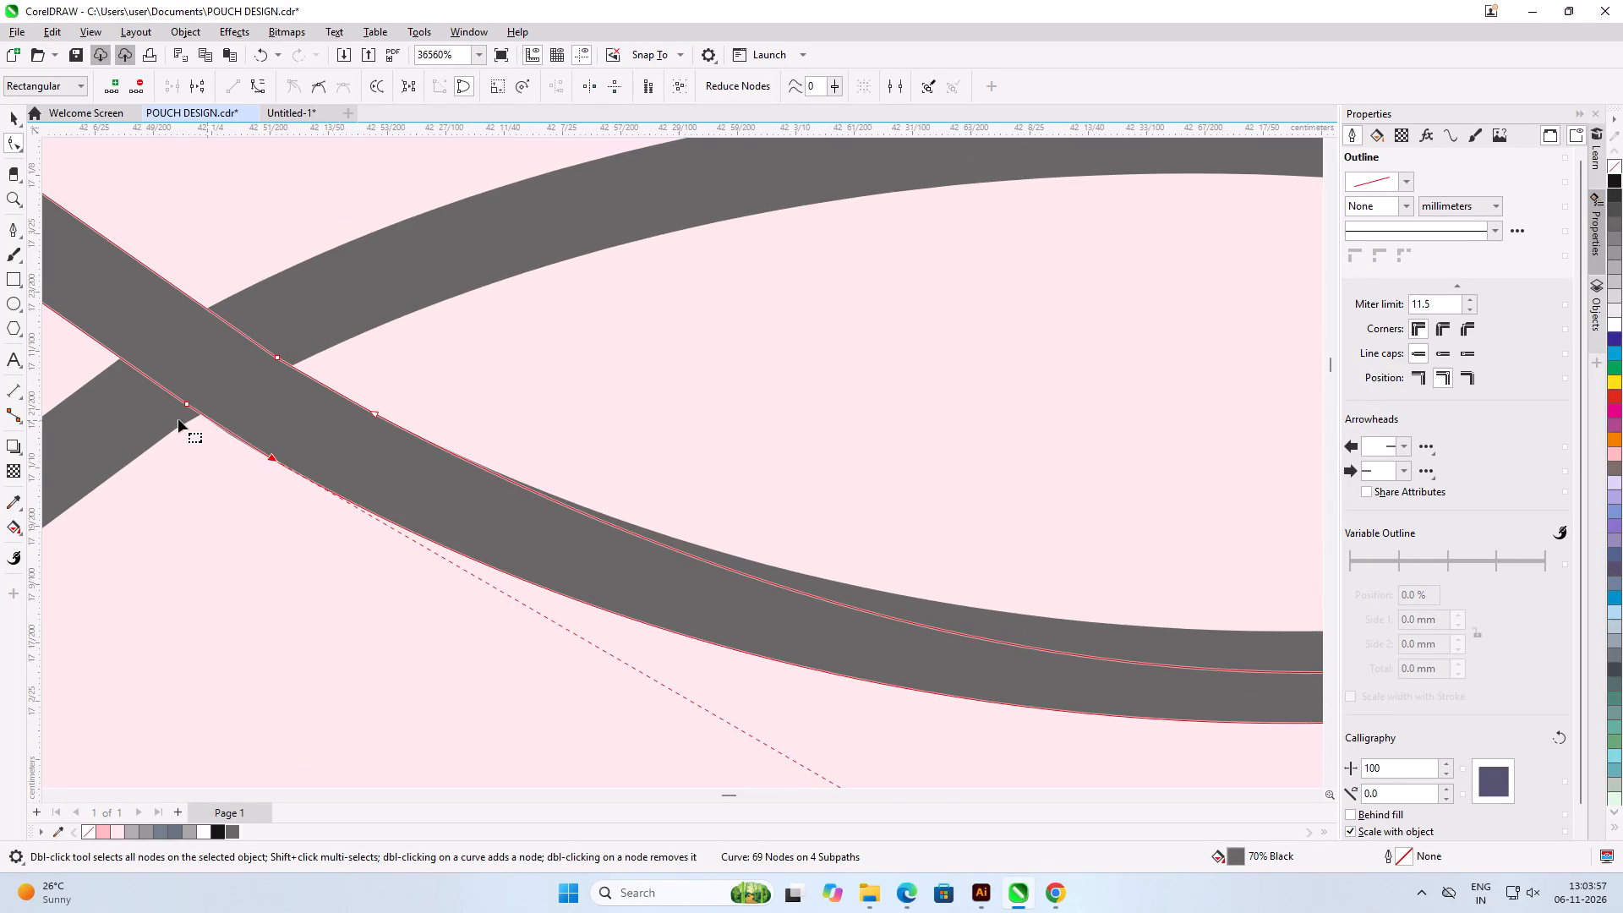
pyautogui.scroll(-4, 178, 419)
pyautogui.scroll(1, 178, 419)
pyautogui.scroll(-6, 178, 419)
pyautogui.scroll(3, 453, 495)
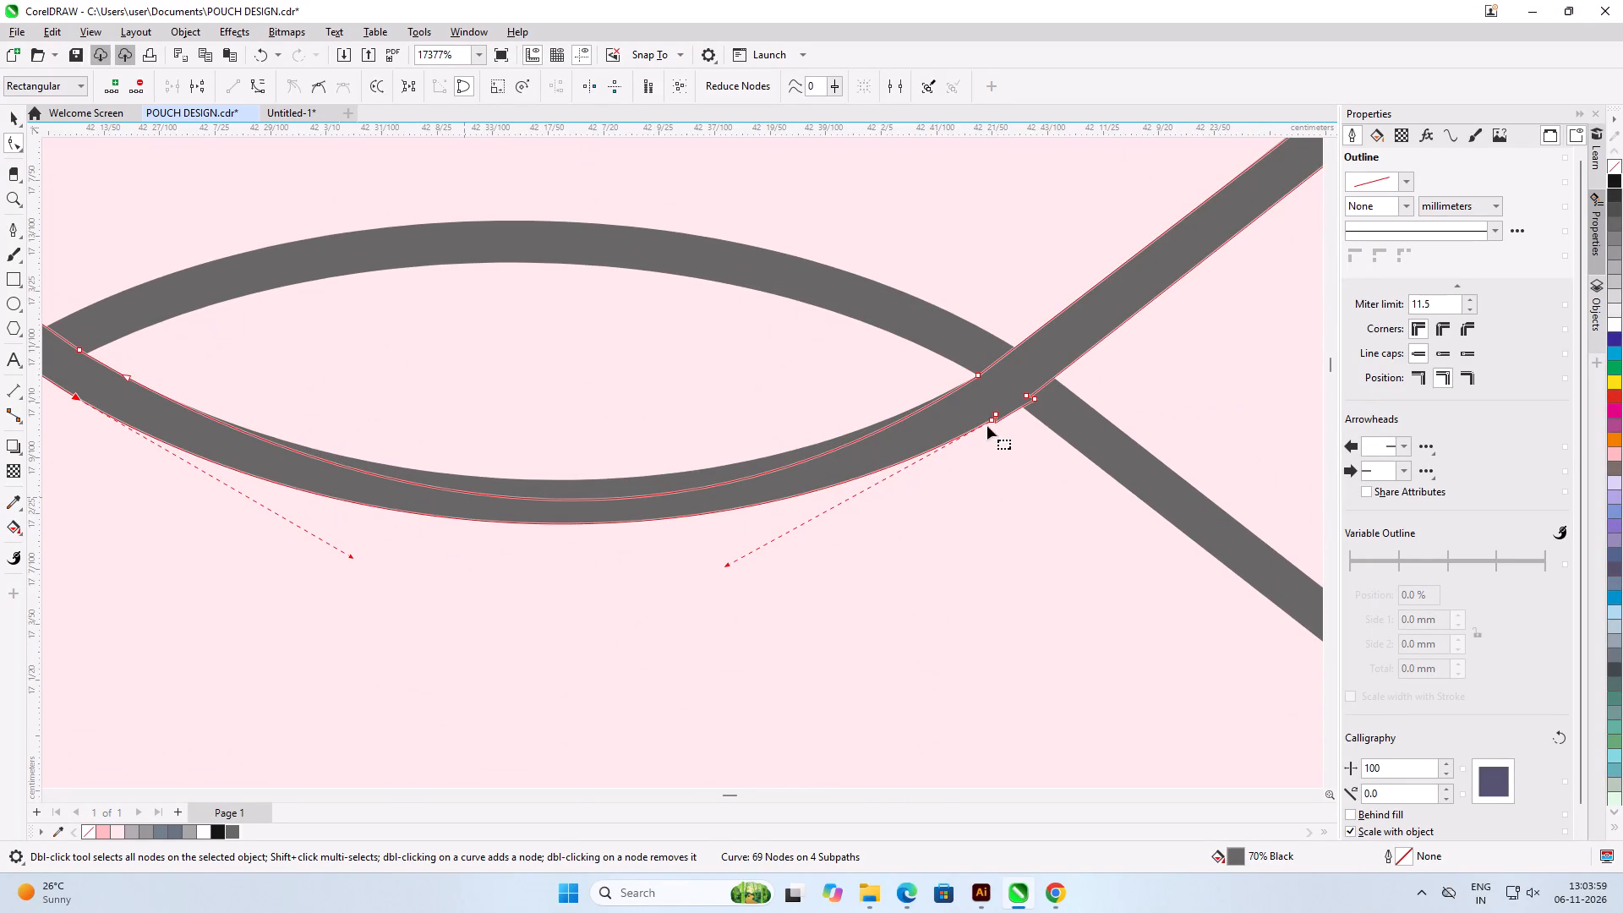
pyautogui.click(978, 376)
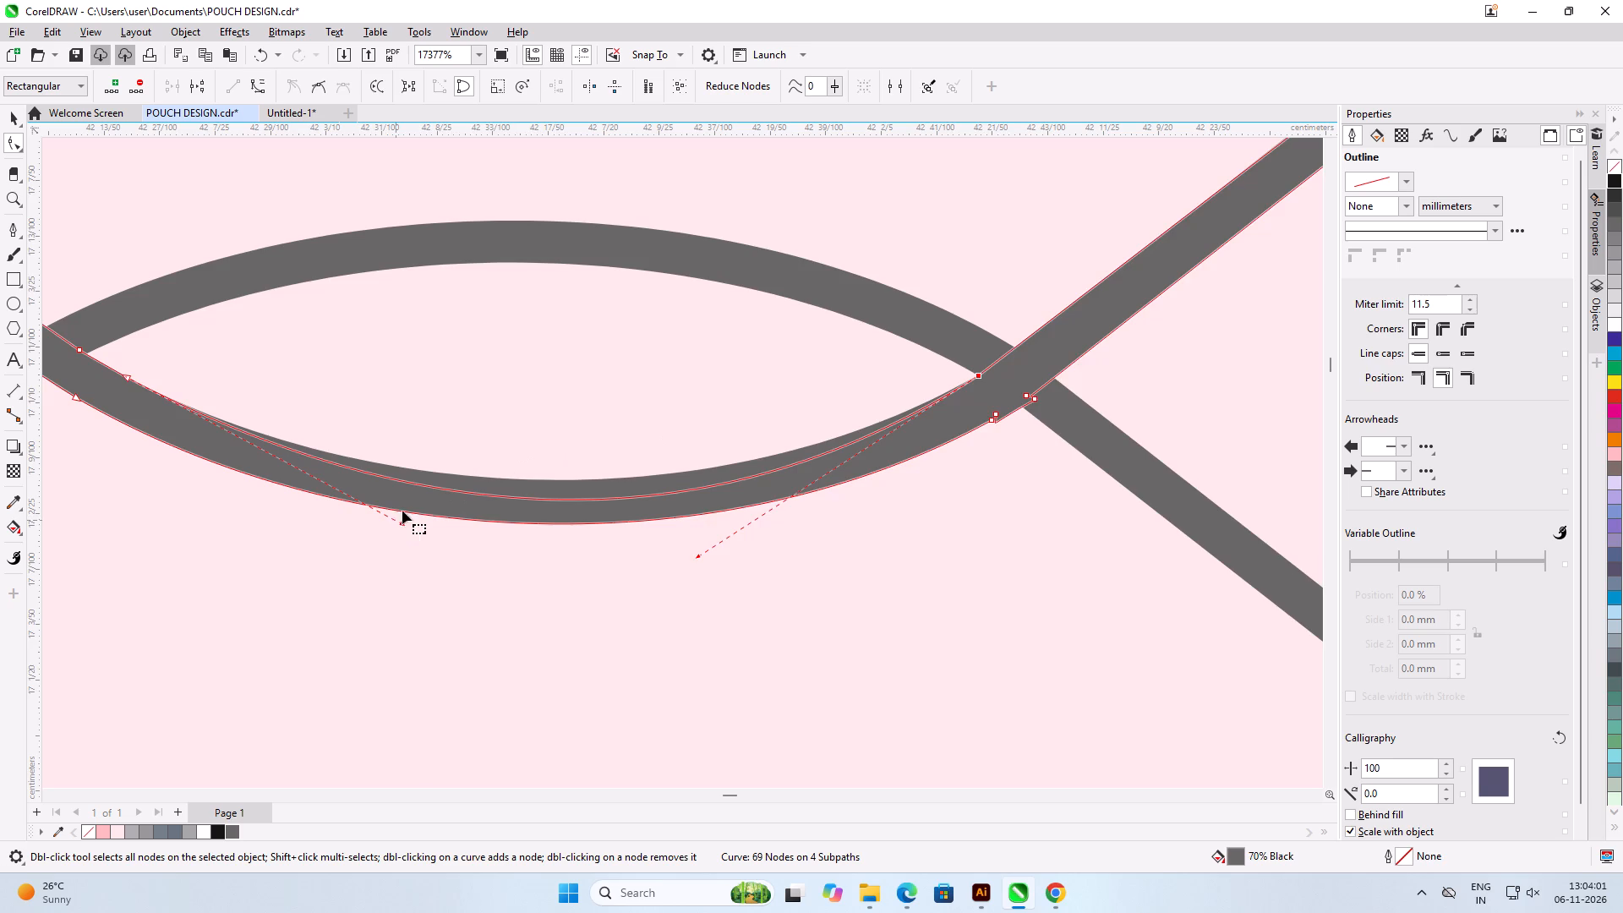
pyautogui.scroll(1, 307, 437)
pyautogui.scroll(-3, 544, 534)
pyautogui.scroll(4, 147, 459)
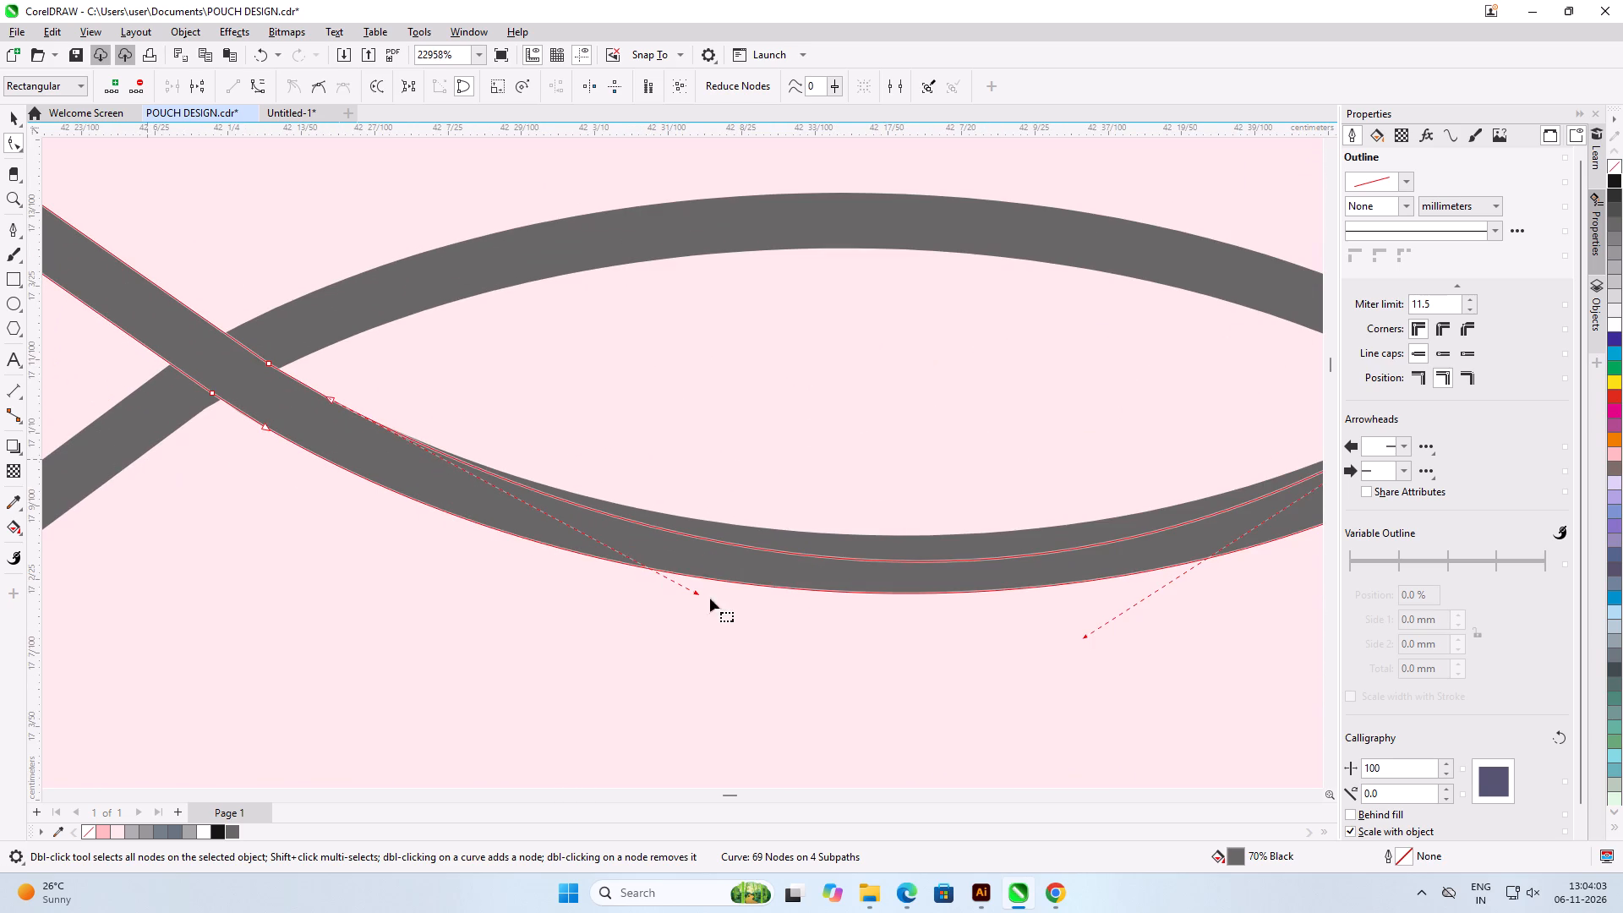
pyautogui.moveTo(696, 594); pyautogui.dragTo(705, 573)
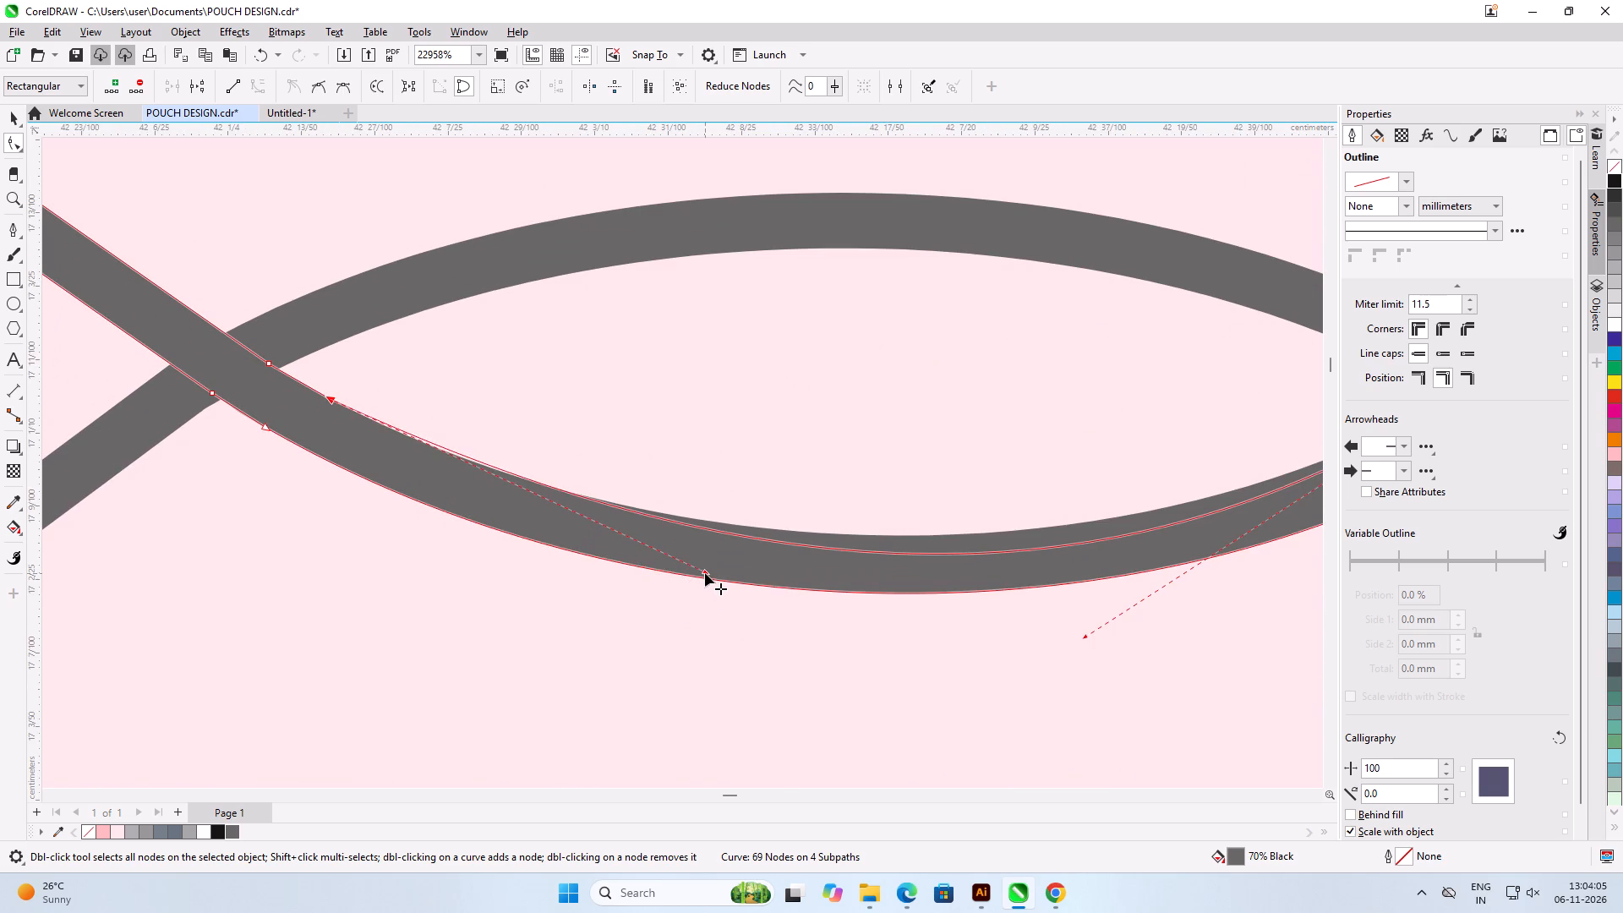
pyautogui.moveTo(705, 573); pyautogui.dragTo(587, 540)
# Adjust the right-hand crossing node's curve handle so the right half of the inner edge follows the underlying netting strand.
pyautogui.scroll(-5, 500, 539)
pyautogui.scroll(6, 894, 529)
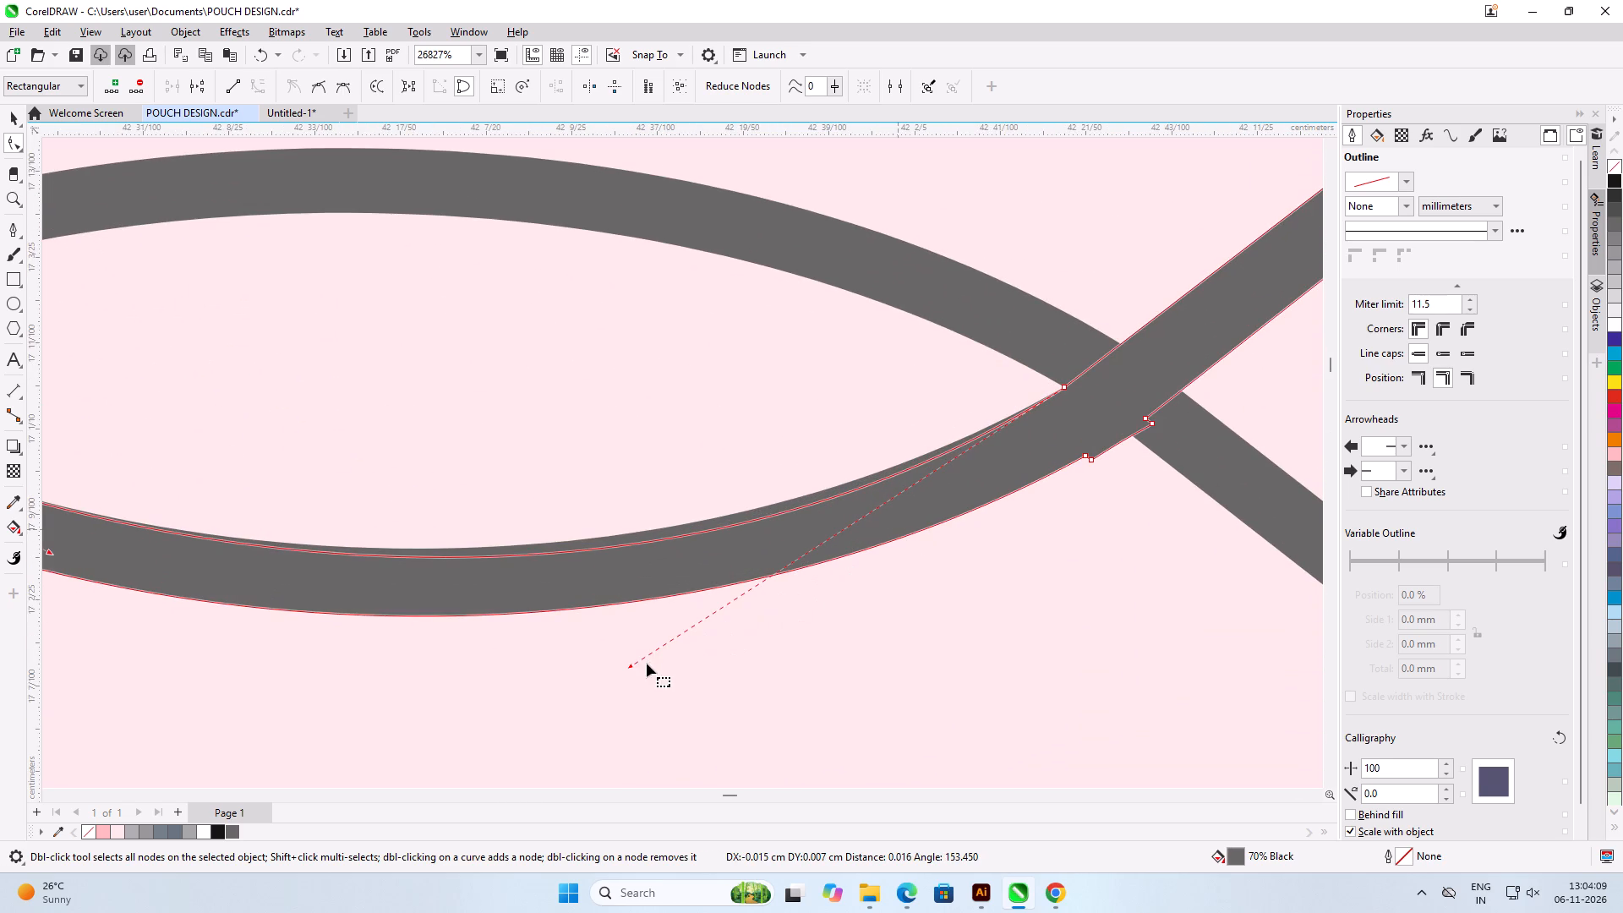
pyautogui.moveTo(630, 668); pyautogui.dragTo(631, 653)
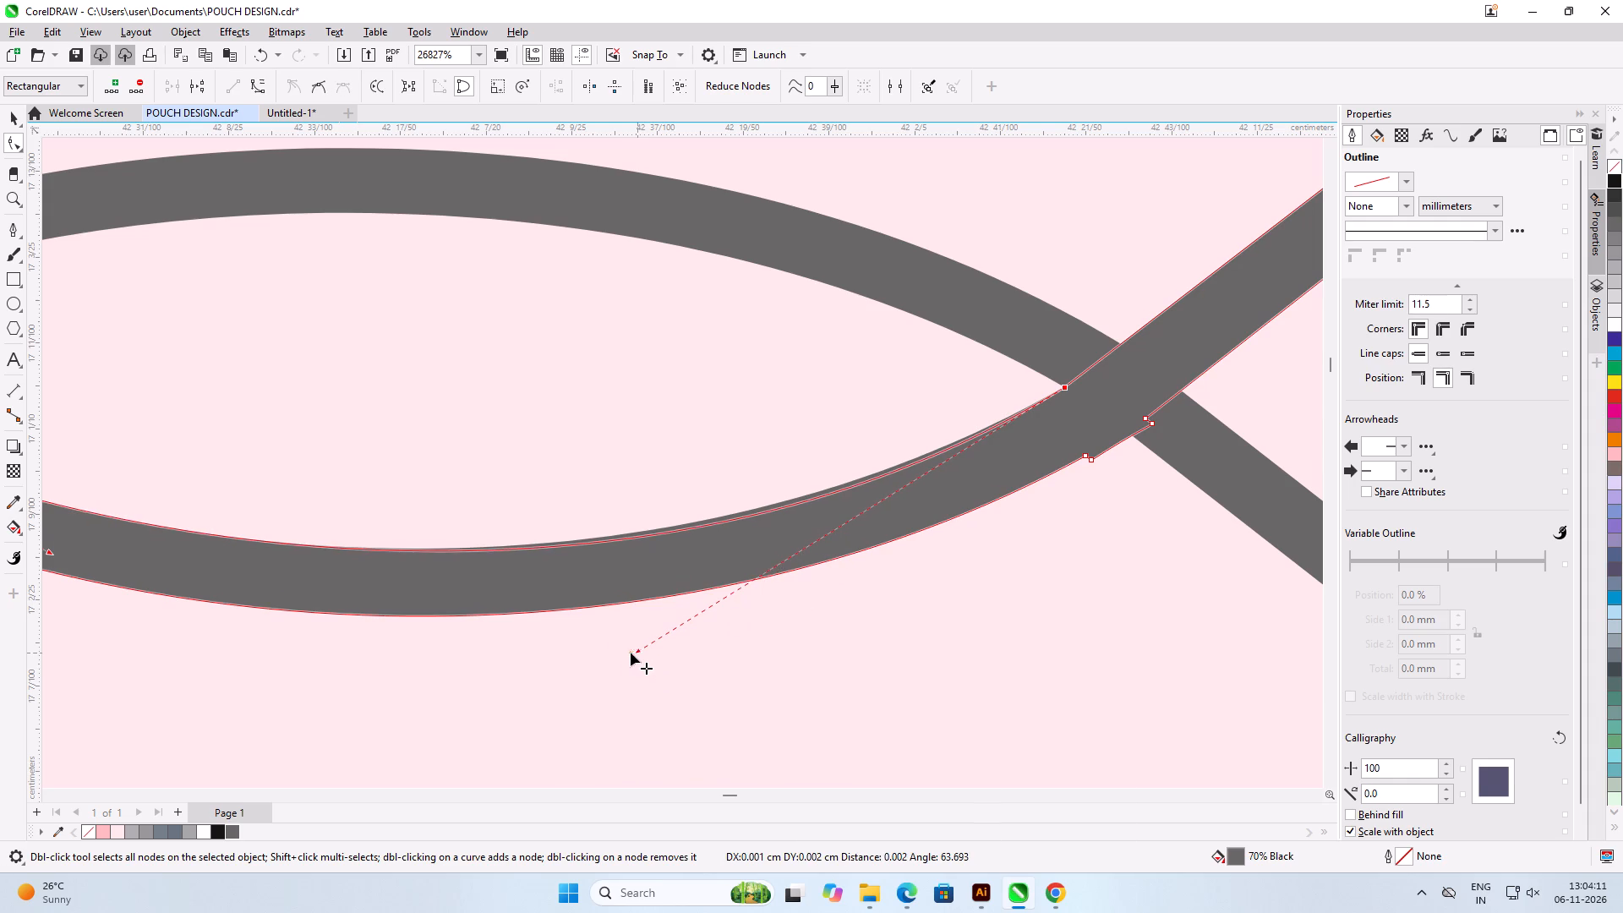
pyautogui.moveTo(631, 653); pyautogui.dragTo(589, 651)
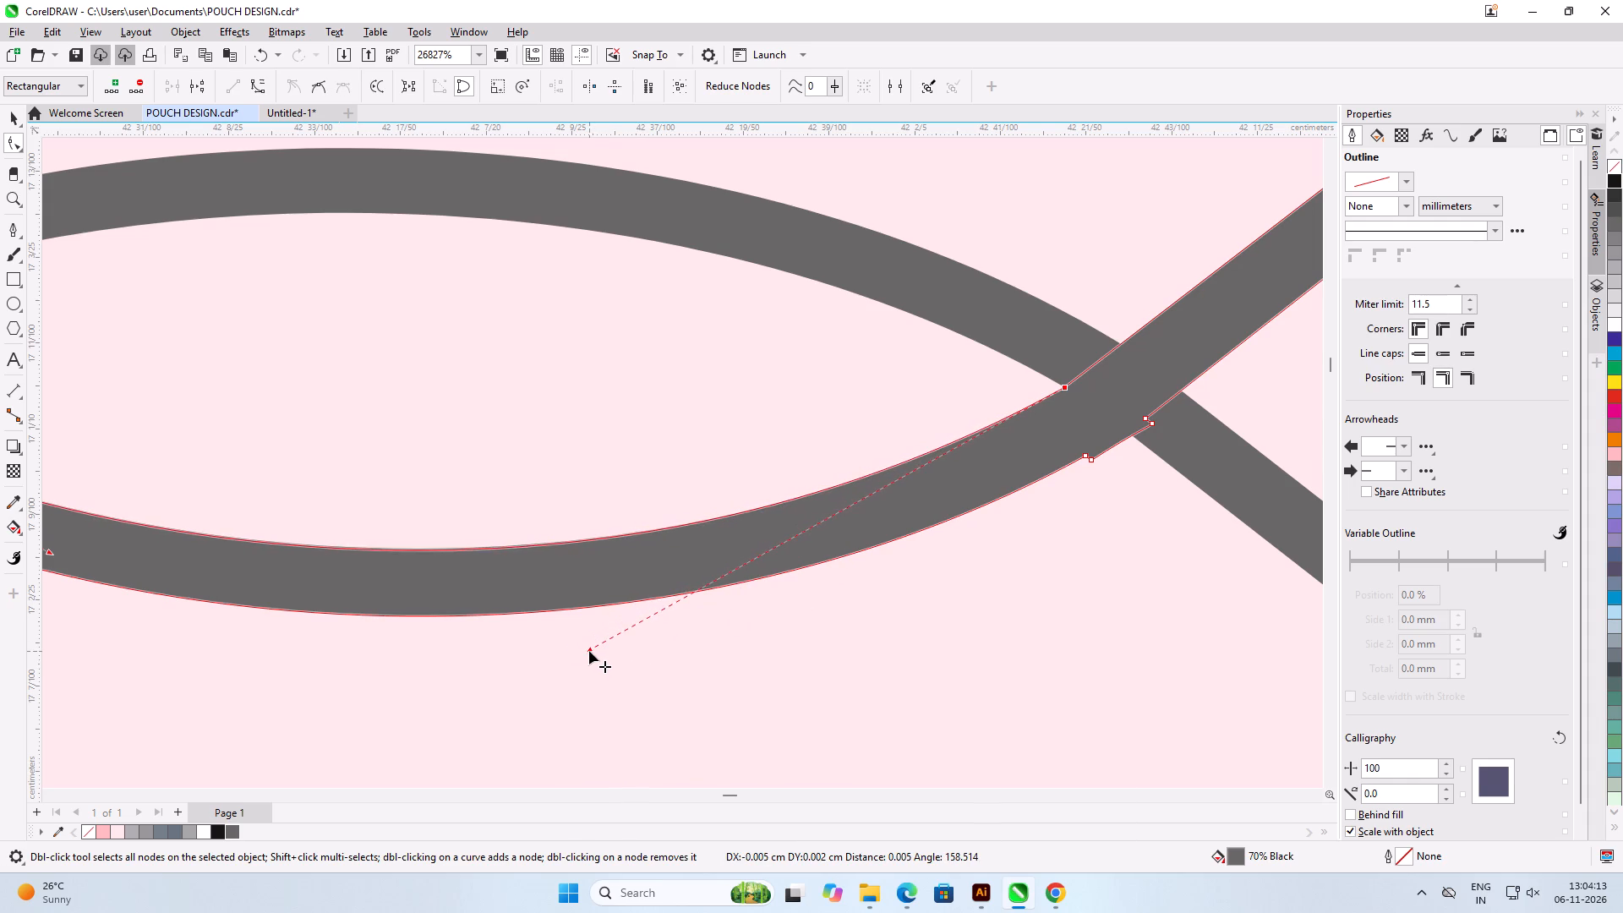
pyautogui.moveTo(589, 651); pyautogui.dragTo(592, 648)
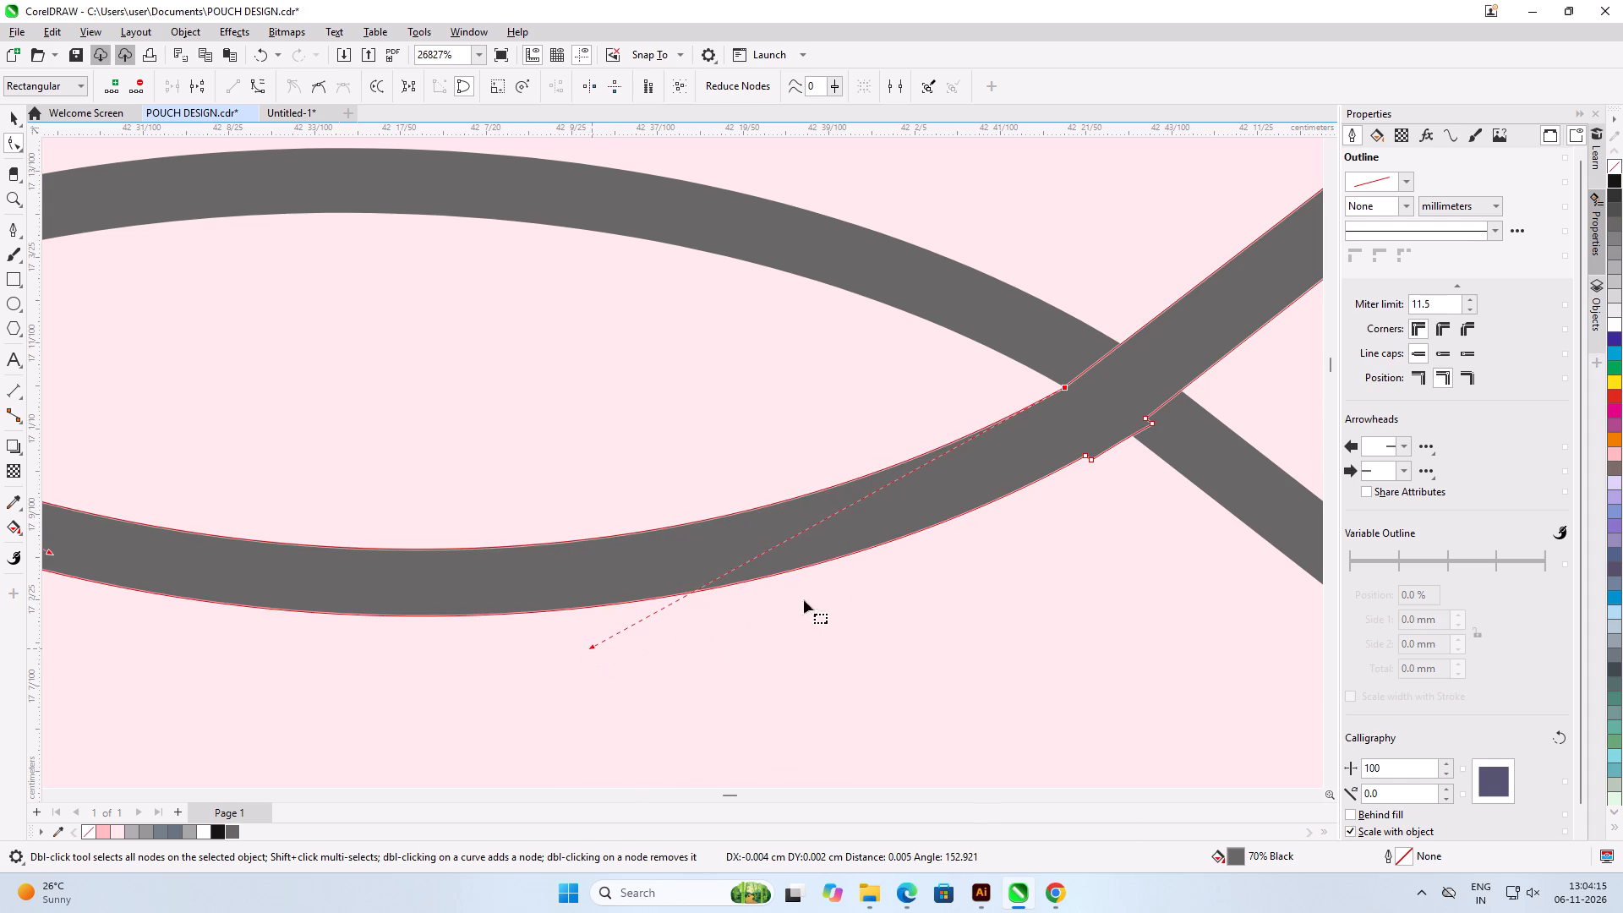
# Delete the surplus protruding nodes on the strand's lower edge at the right-hand crossing and convert the remaining segment to a line.
pyautogui.scroll(-7, 861, 572)
pyautogui.scroll(5, 843, 579)
pyautogui.scroll(4, 1189, 447)
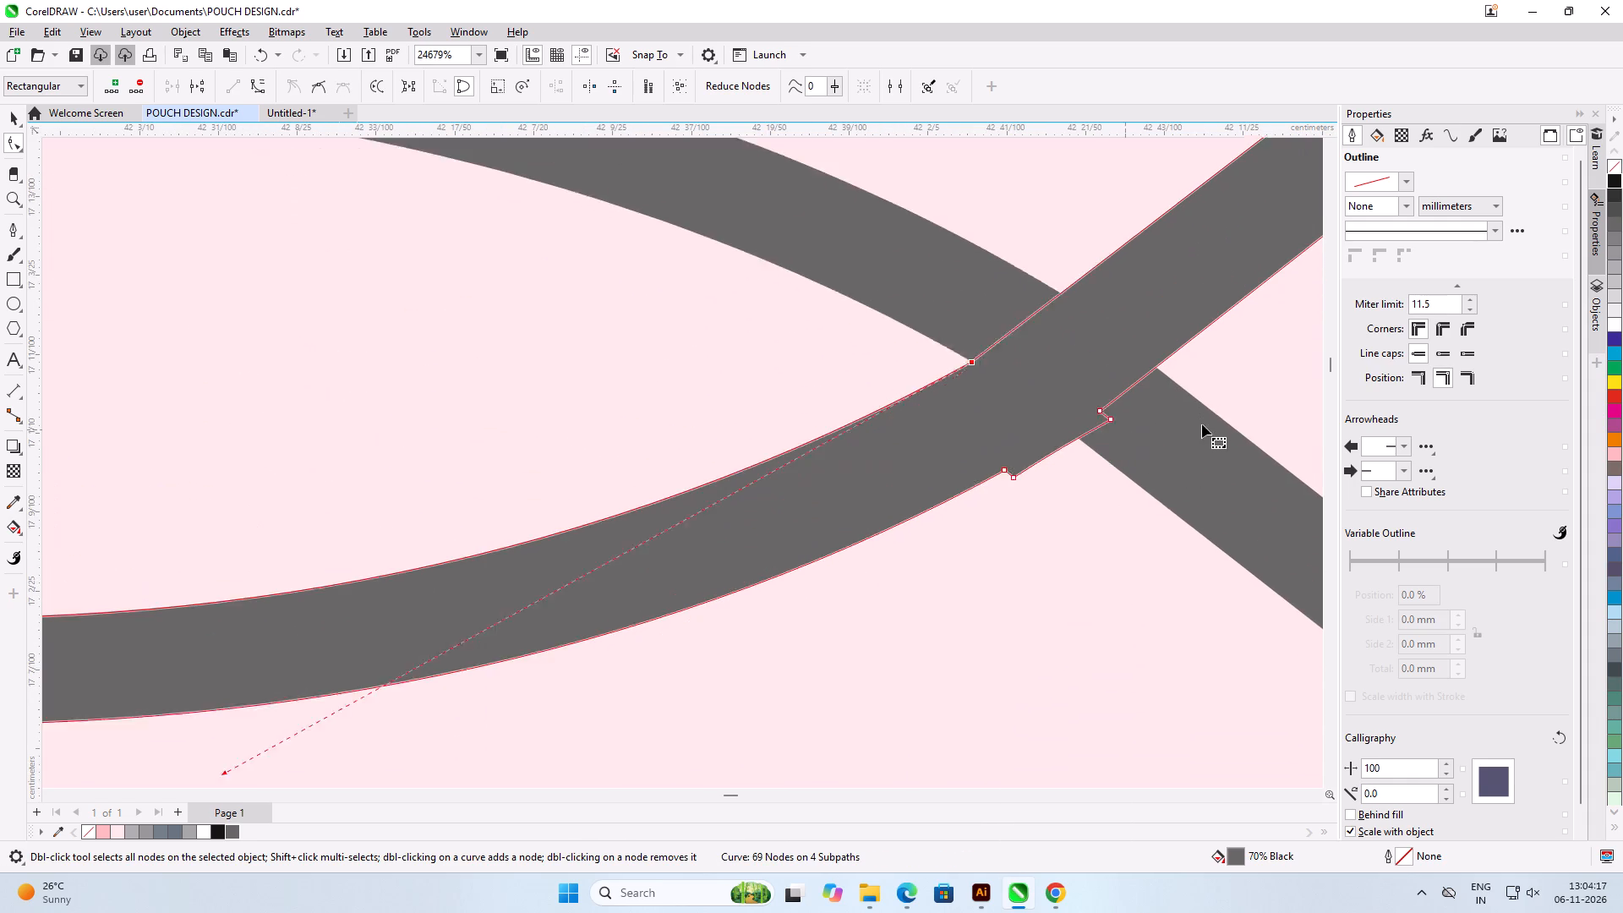
pyautogui.scroll(6, 1202, 424)
pyautogui.doubleClick(1094, 445)
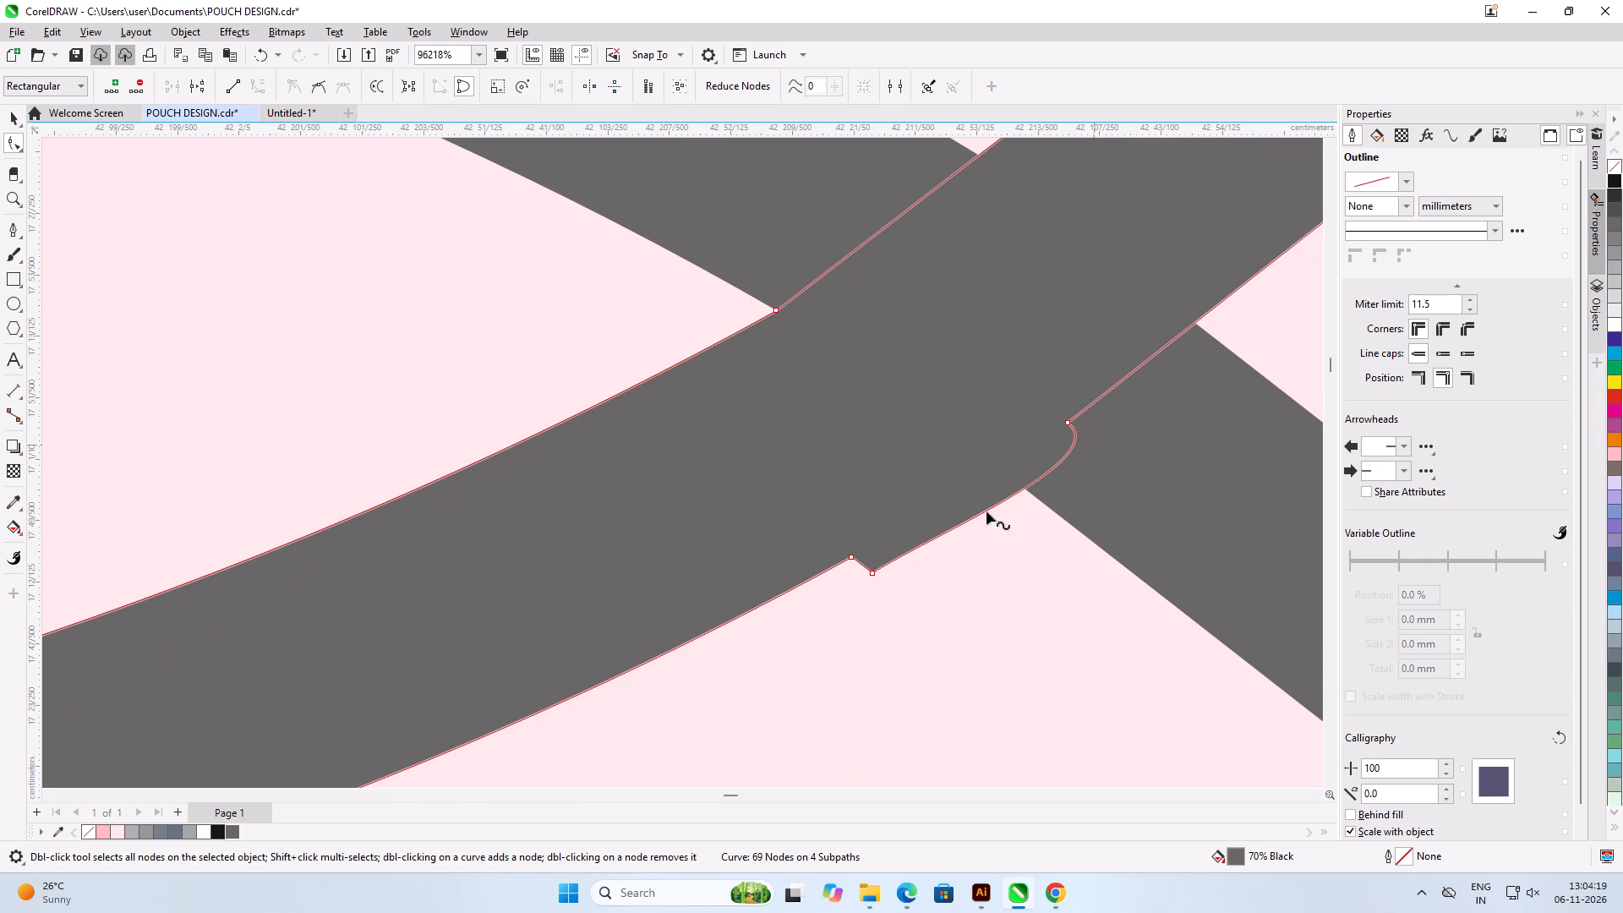
pyautogui.doubleClick(870, 571)
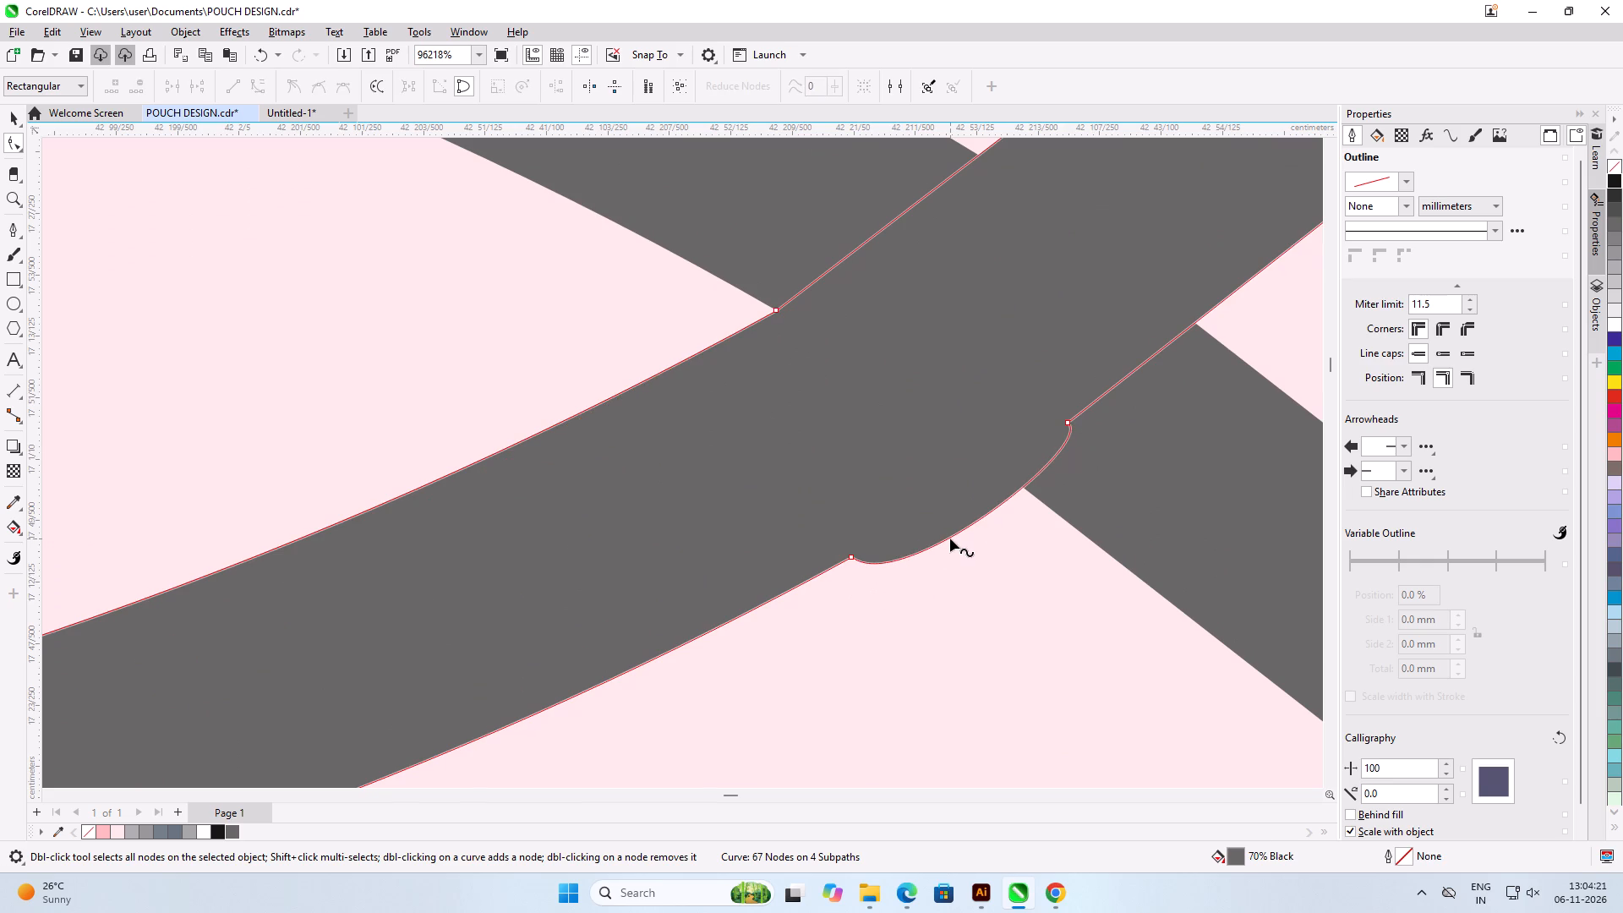
pyautogui.click(950, 539)
pyautogui.click(228, 85)
# Delete the surplus node on the bottom loop's outer edge beside the right-hand crossing and the one beside the left-hand crossing.
pyautogui.scroll(-7, 728, 521)
pyautogui.scroll(5, 865, 491)
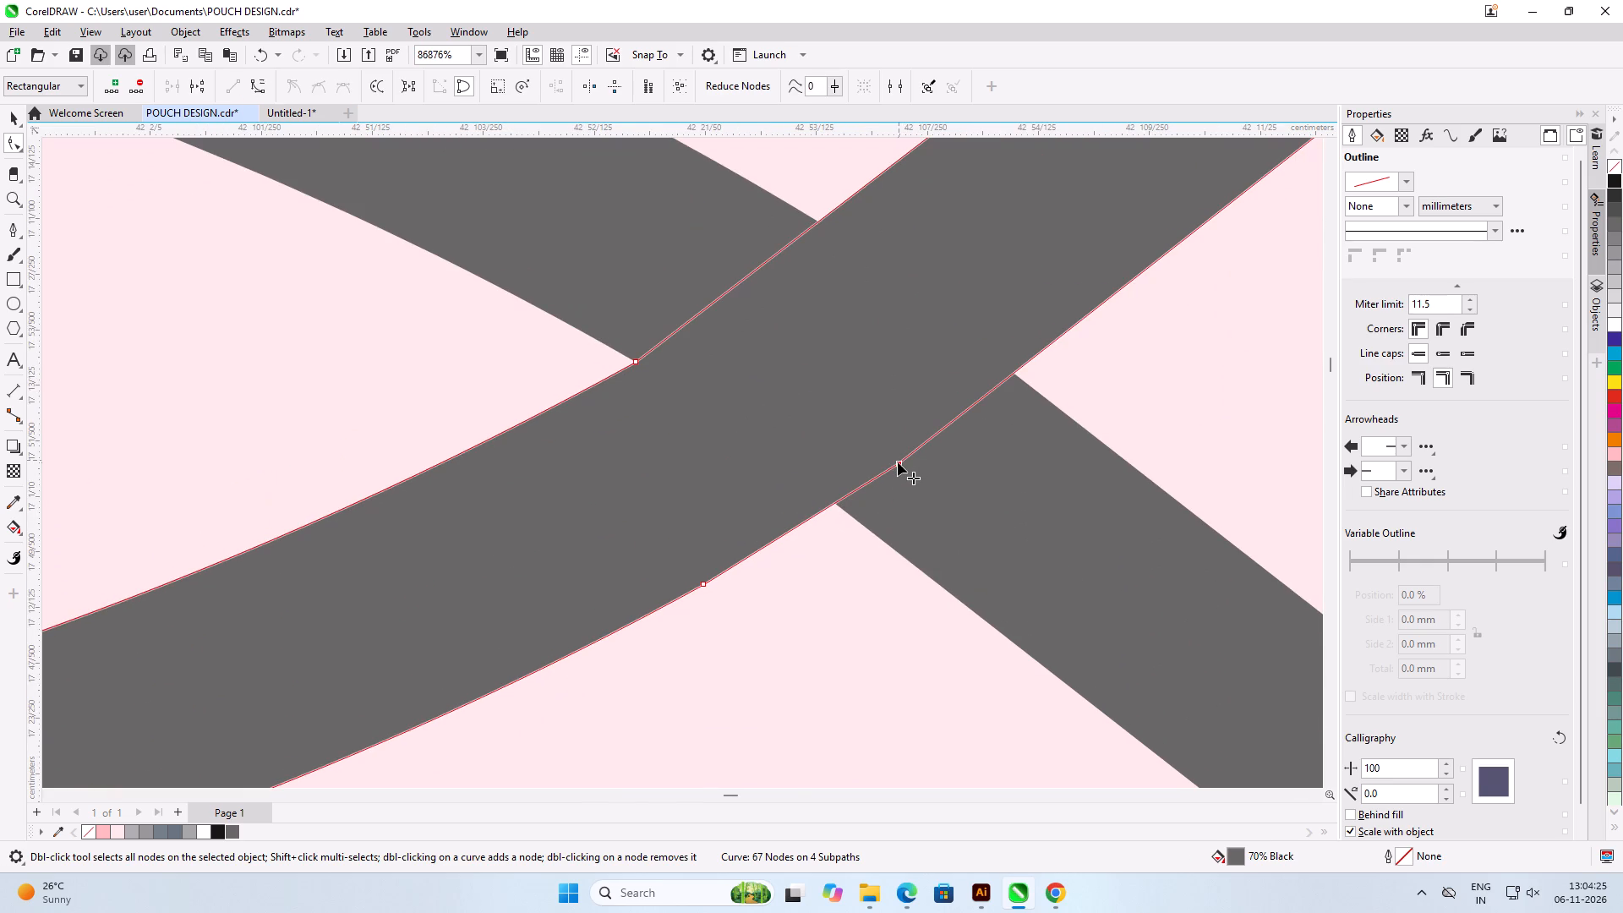
pyautogui.click(898, 462)
pyautogui.doubleClick(704, 583)
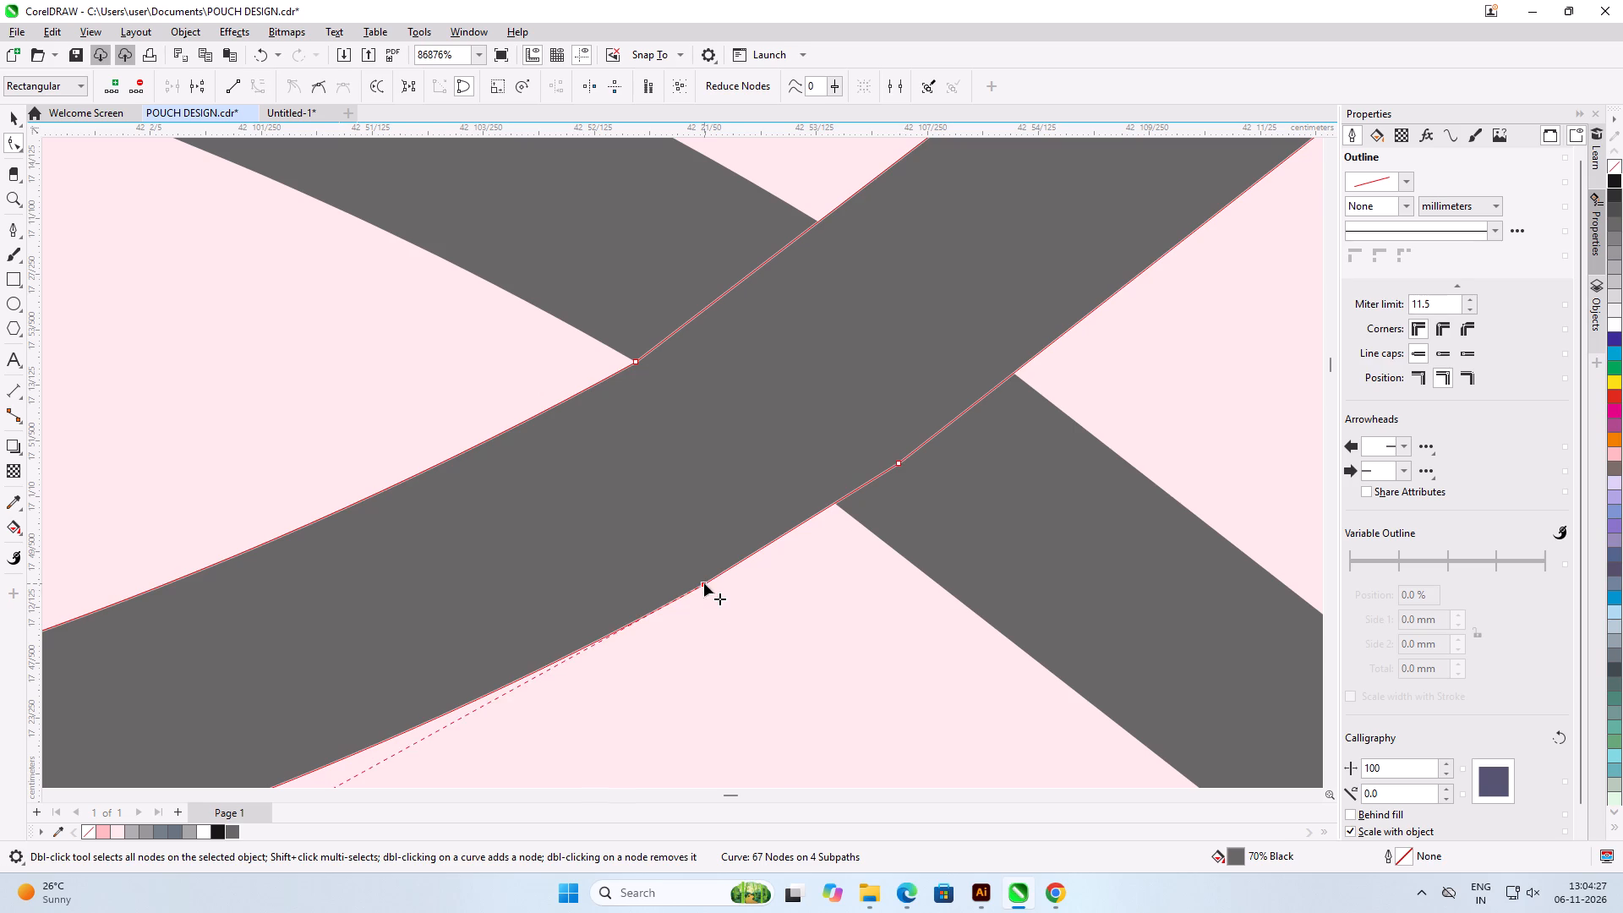
pyautogui.scroll(-13, 842, 445)
pyautogui.scroll(-6, 581, 493)
pyautogui.scroll(5, 292, 473)
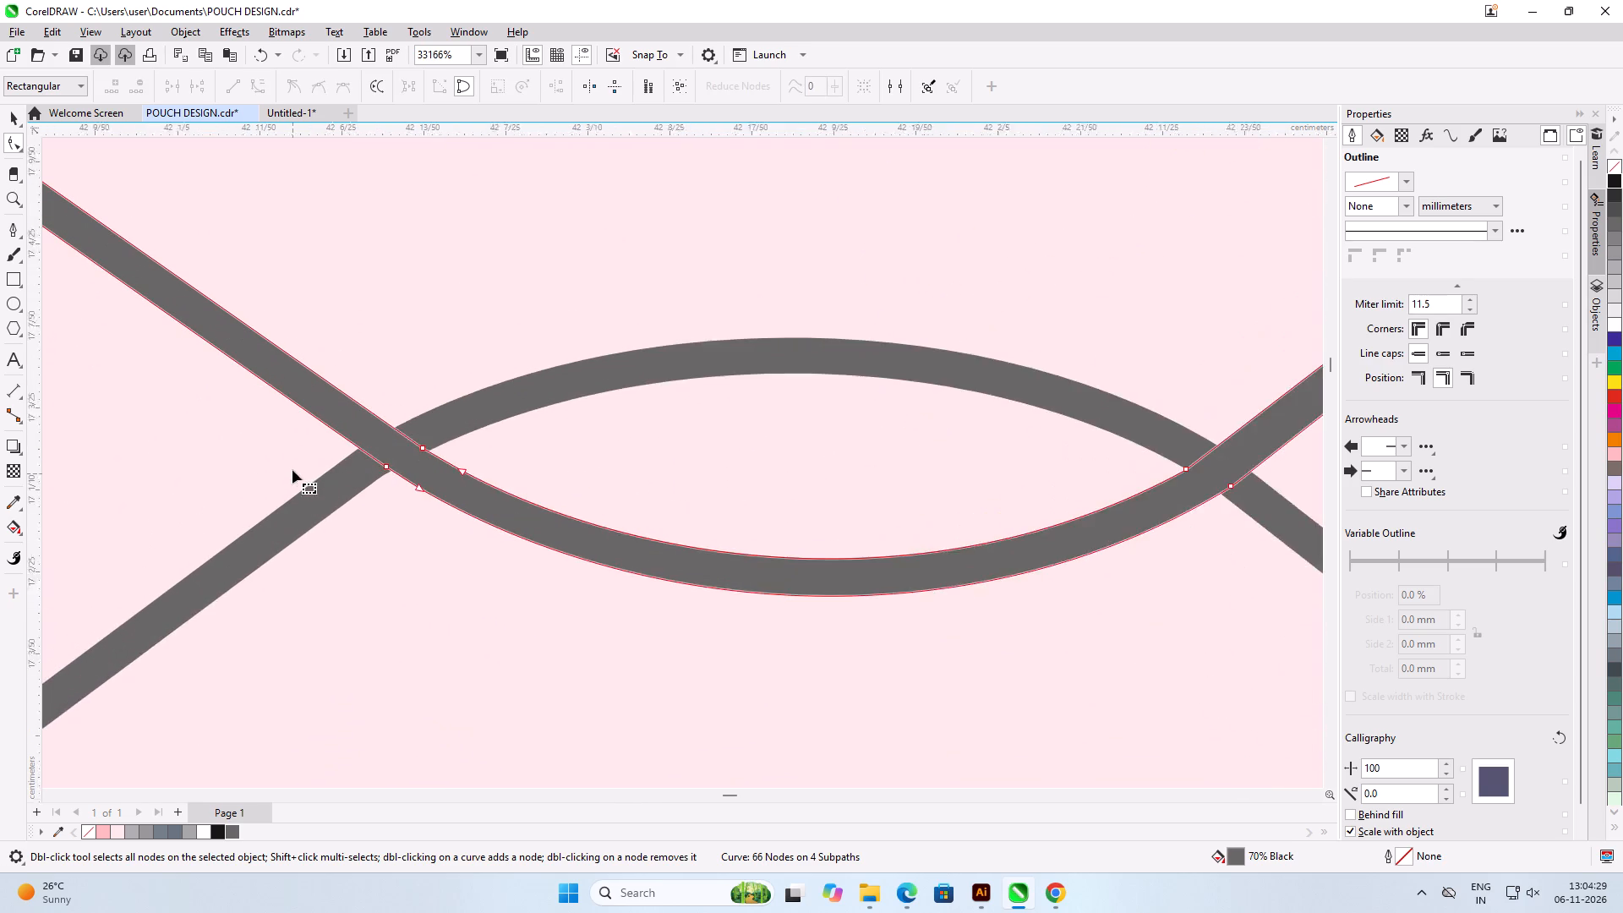
pyautogui.scroll(6, 292, 470)
pyautogui.click(486, 520)
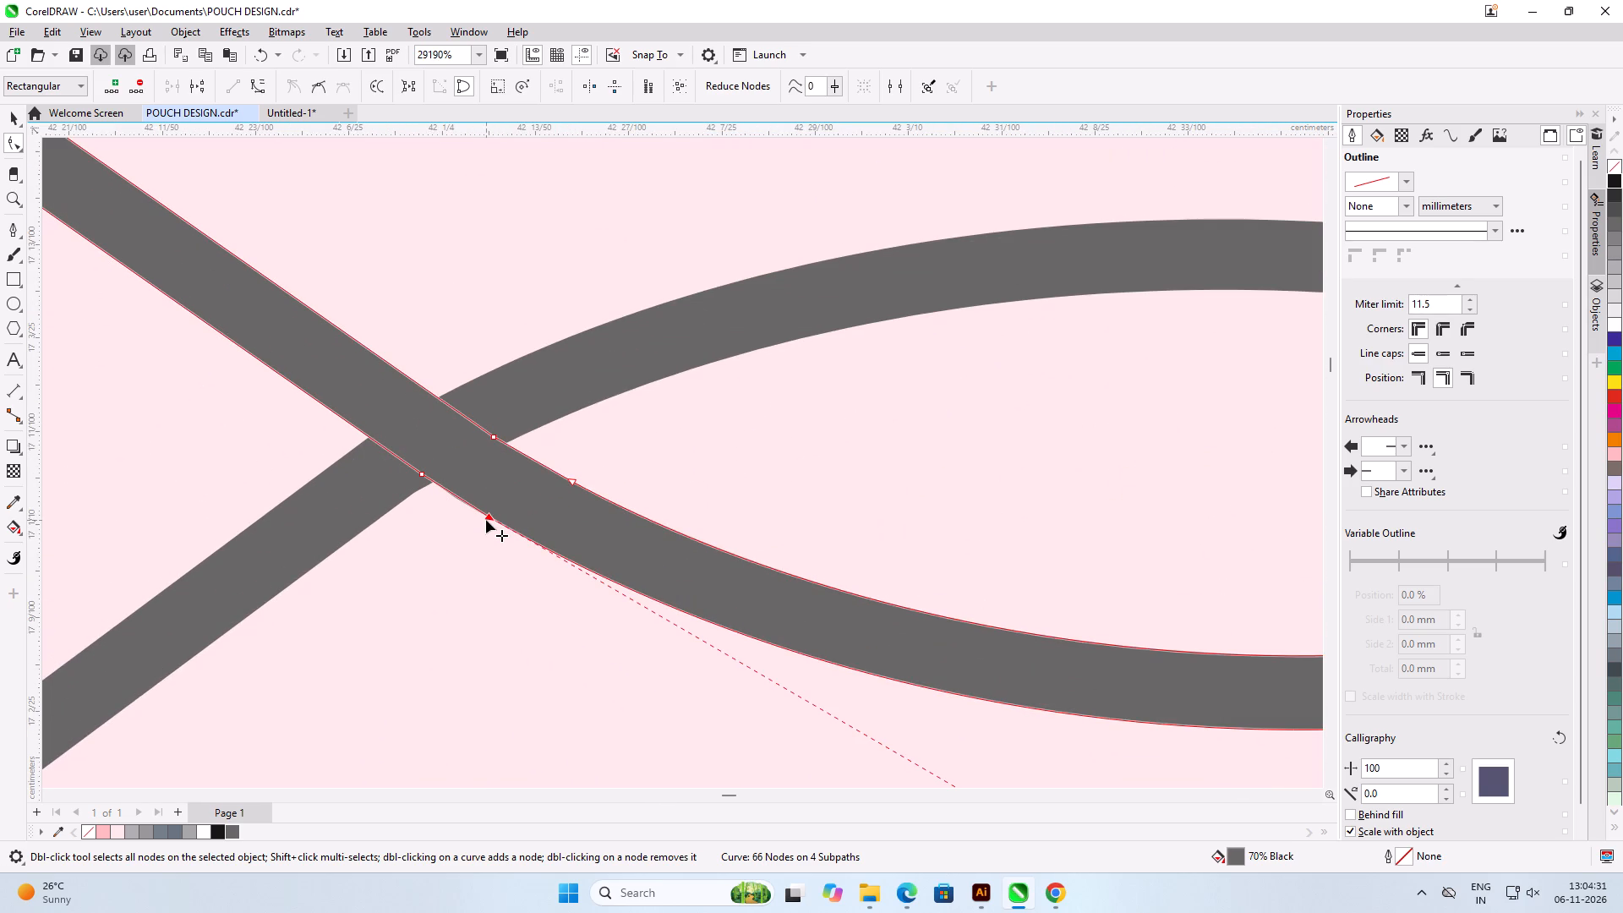
pyautogui.doubleClick(487, 517)
# Reshape the left half of the bottom loop's outer edge with its left curve handle to follow the underlying netting strand.
pyautogui.scroll(-7, 466, 518)
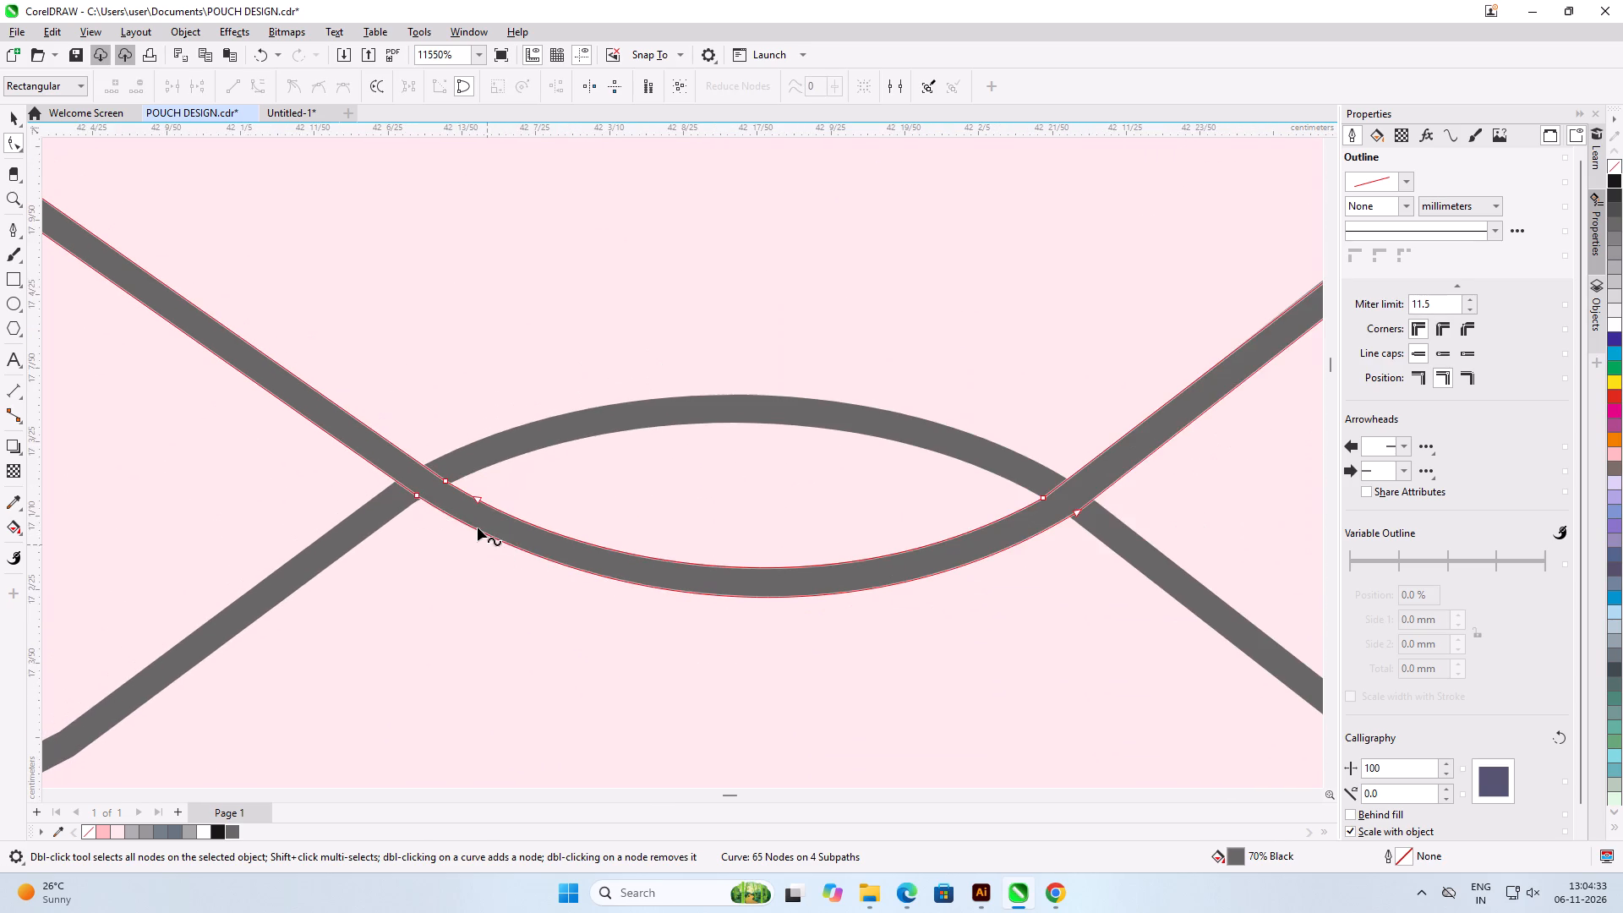
pyautogui.scroll(12, 477, 528)
pyautogui.click(486, 506)
pyautogui.scroll(-12, 377, 435)
pyautogui.click(333, 422)
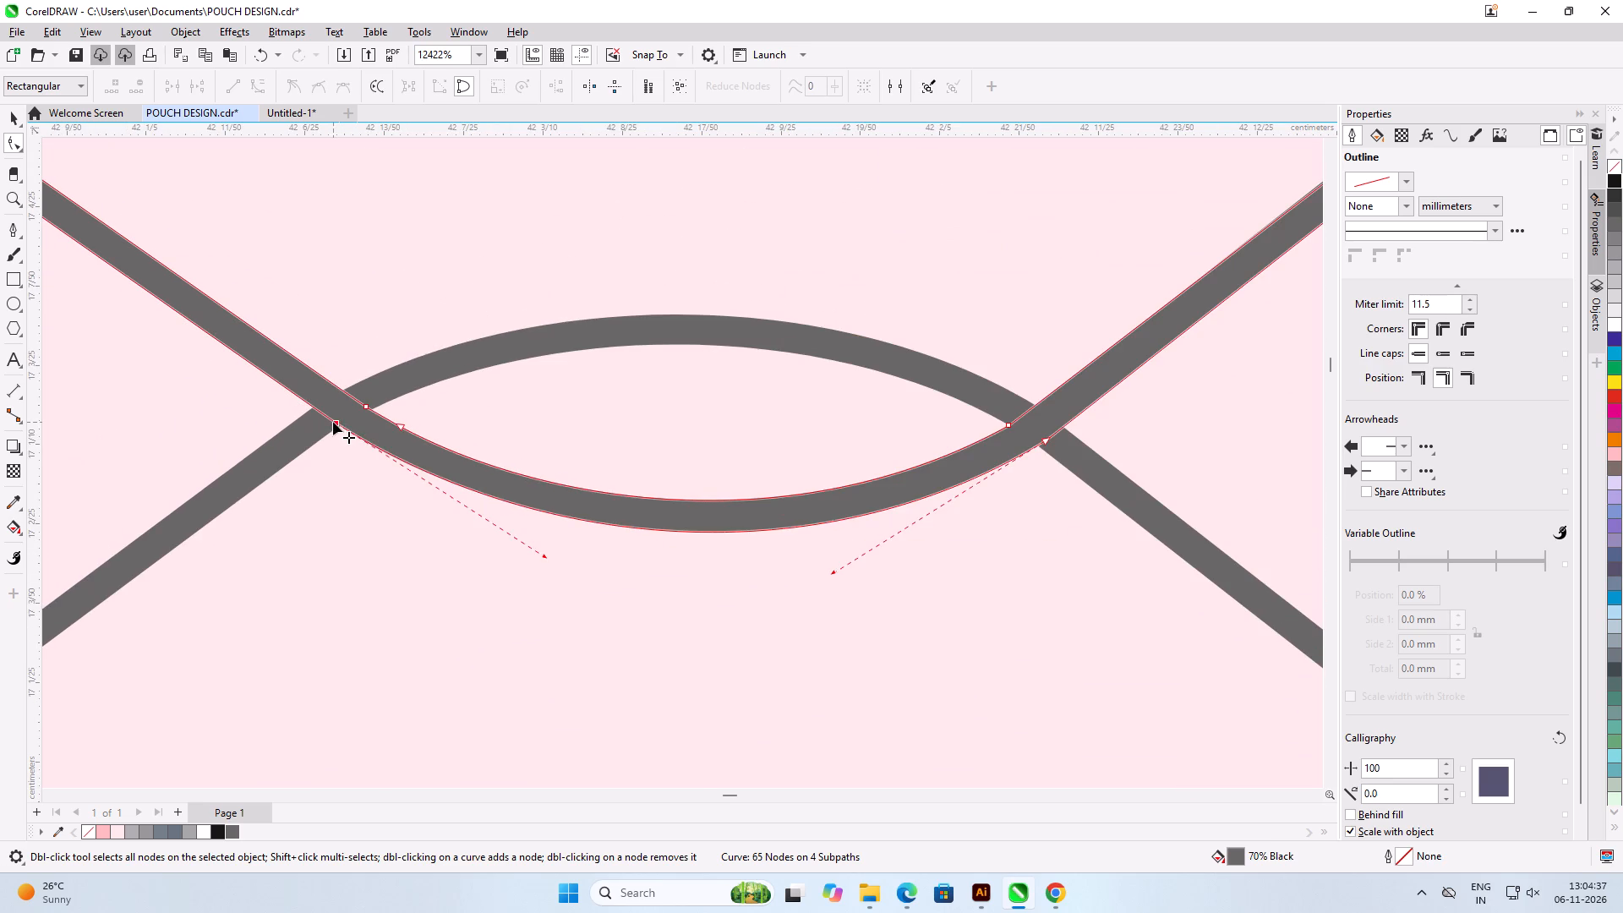
pyautogui.scroll(5, 521, 546)
pyautogui.moveTo(568, 565); pyautogui.dragTo(568, 546)
pyautogui.moveTo(568, 547); pyautogui.dragTo(532, 547)
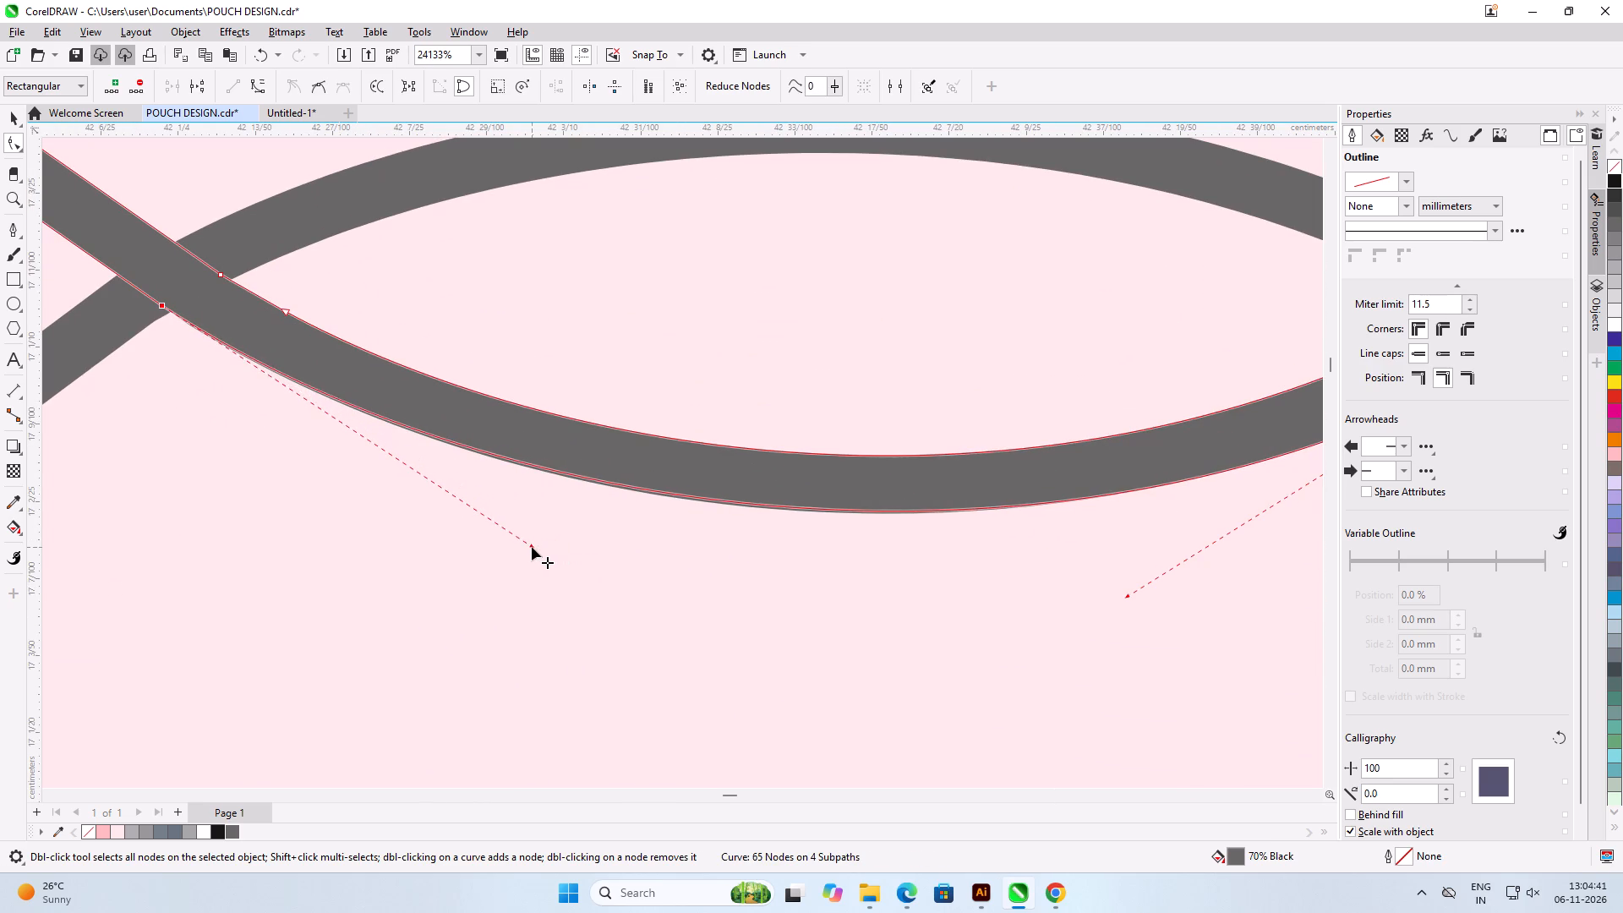
pyautogui.moveTo(532, 547); pyautogui.dragTo(532, 552)
# Adjust the right-hand crossing node's curve handle so the right half of the outer edge follows the underlying netting strand.
pyautogui.scroll(-7, 382, 544)
pyautogui.scroll(6, 921, 534)
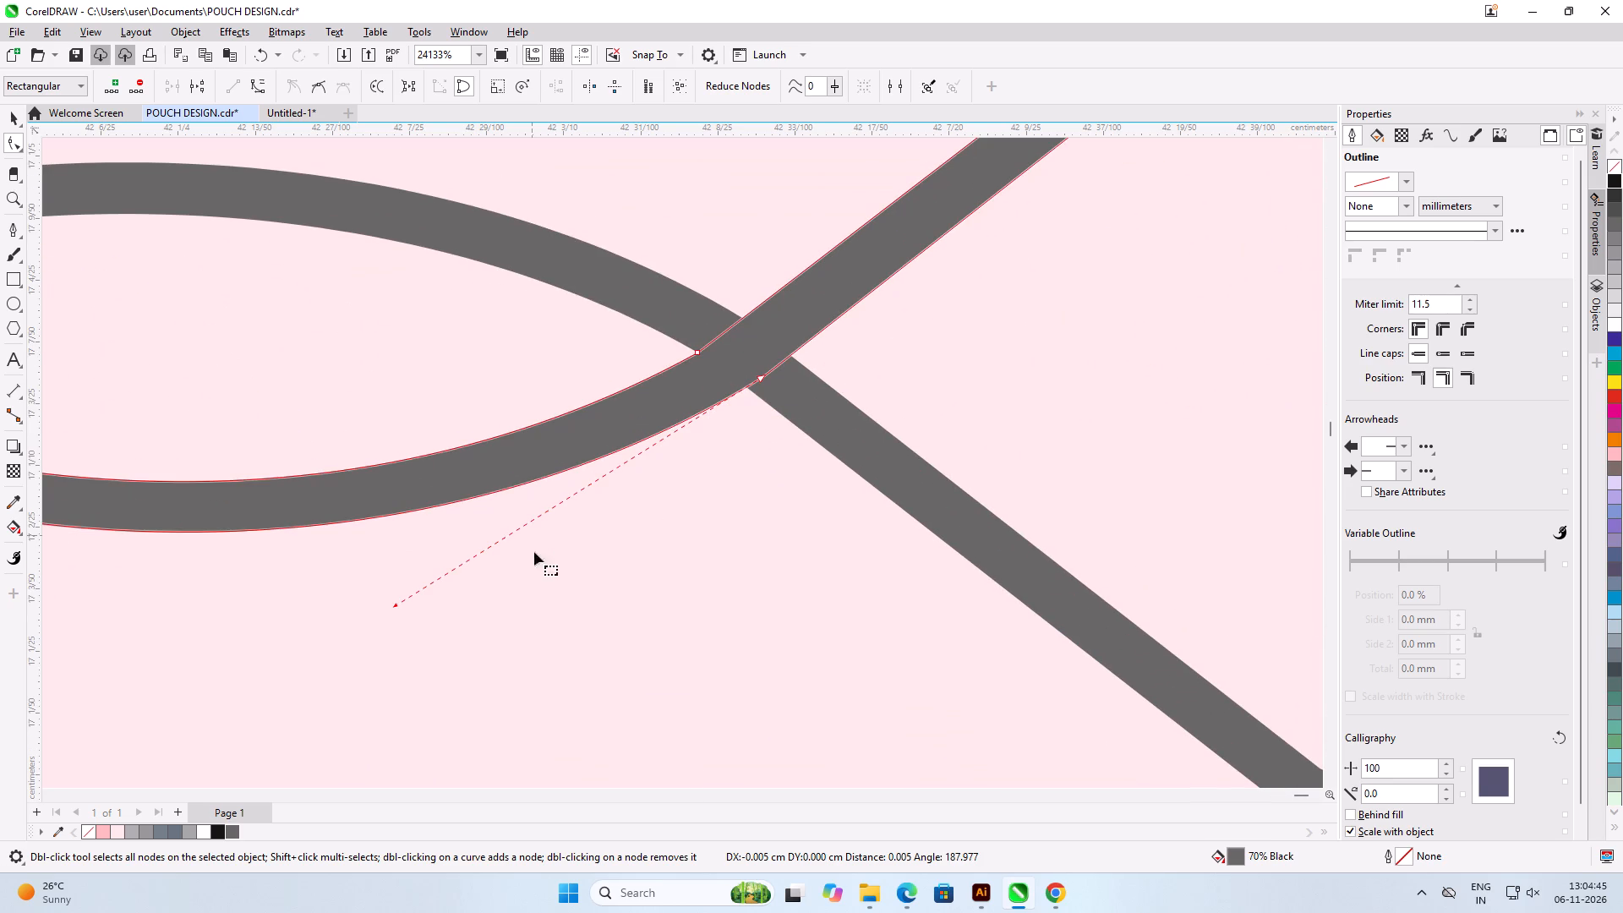
pyautogui.moveTo(394, 607); pyautogui.dragTo(400, 573)
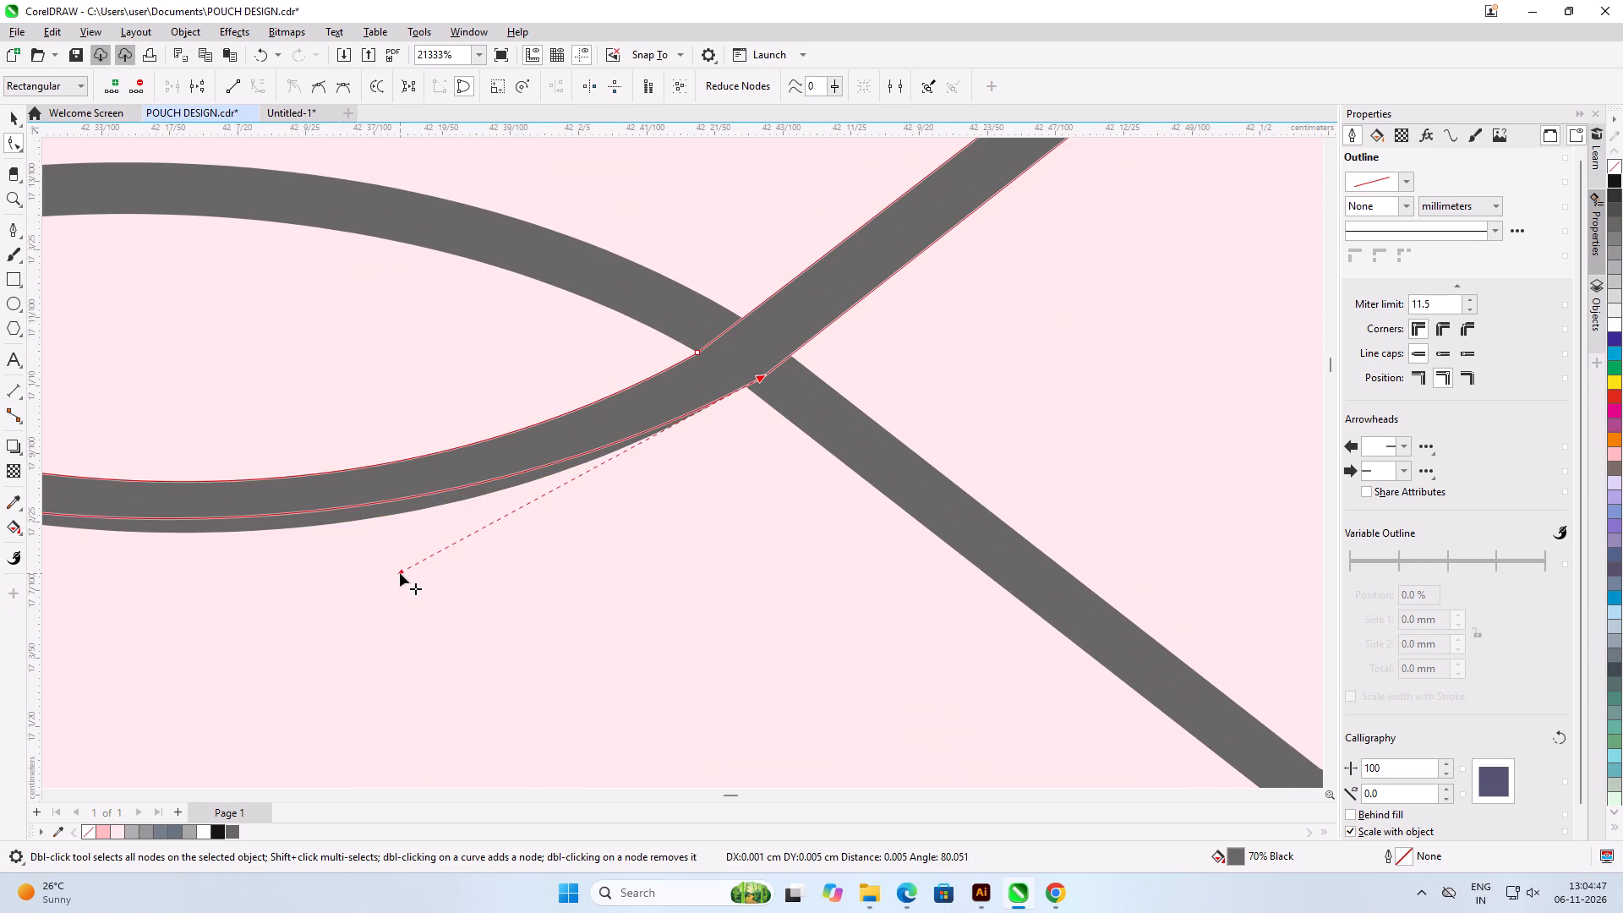
pyautogui.scroll(-5, 738, 533)
pyautogui.scroll(5, 571, 574)
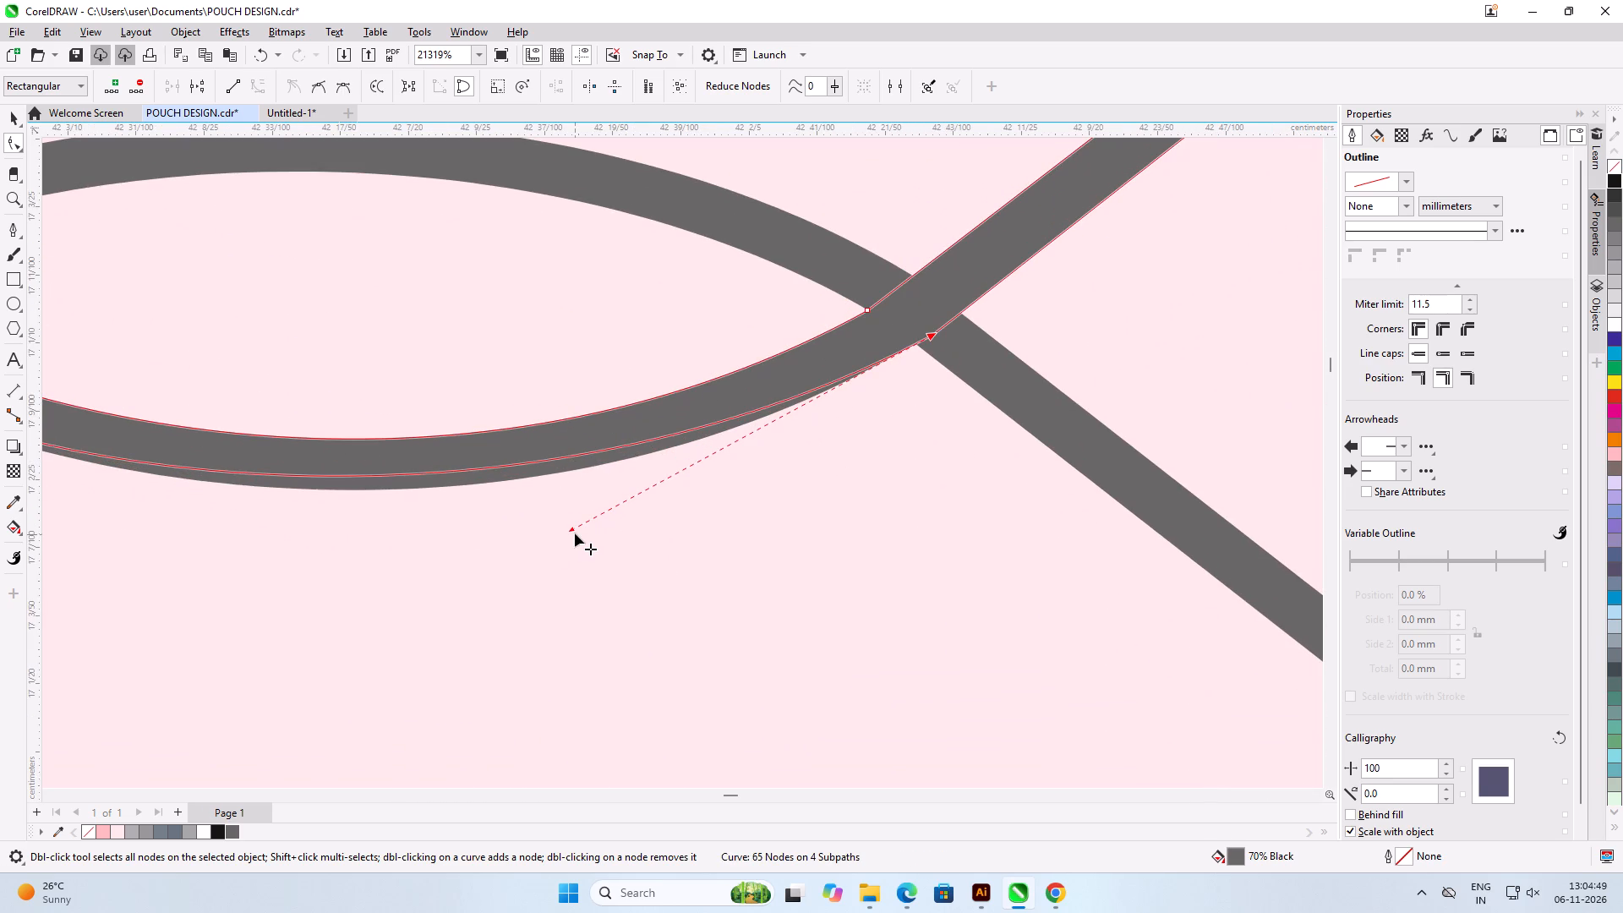
pyautogui.click(570, 529)
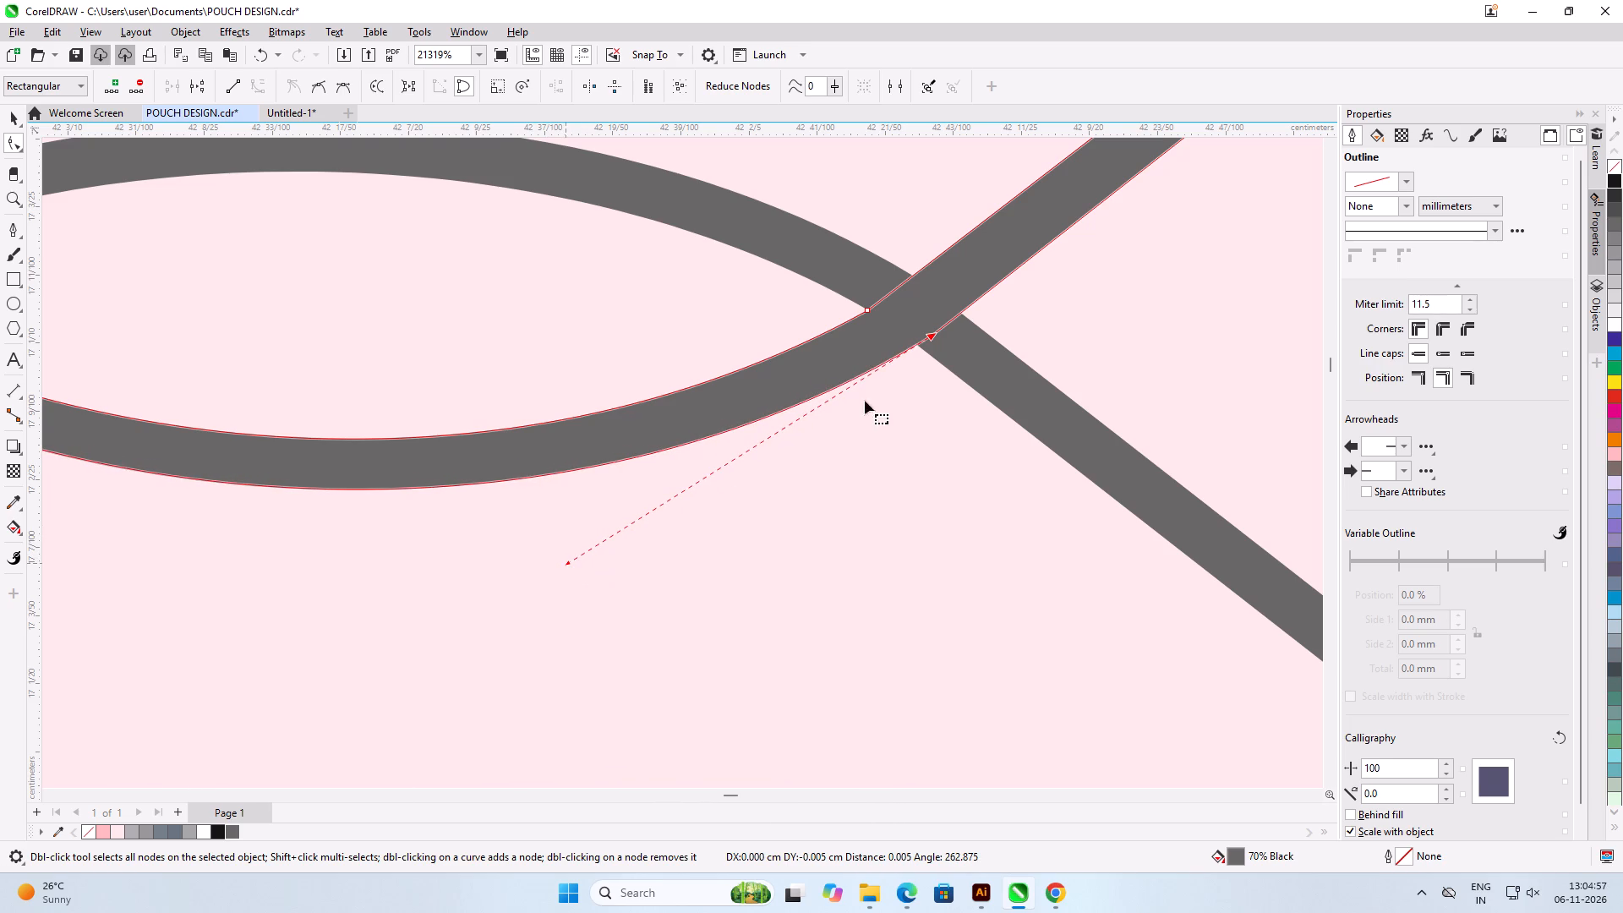
# Shift the outer-edge node at the right-hand crossing slightly inward and deselect the mesh cell.
pyautogui.scroll(5, 947, 359)
pyautogui.scroll(6, 920, 289)
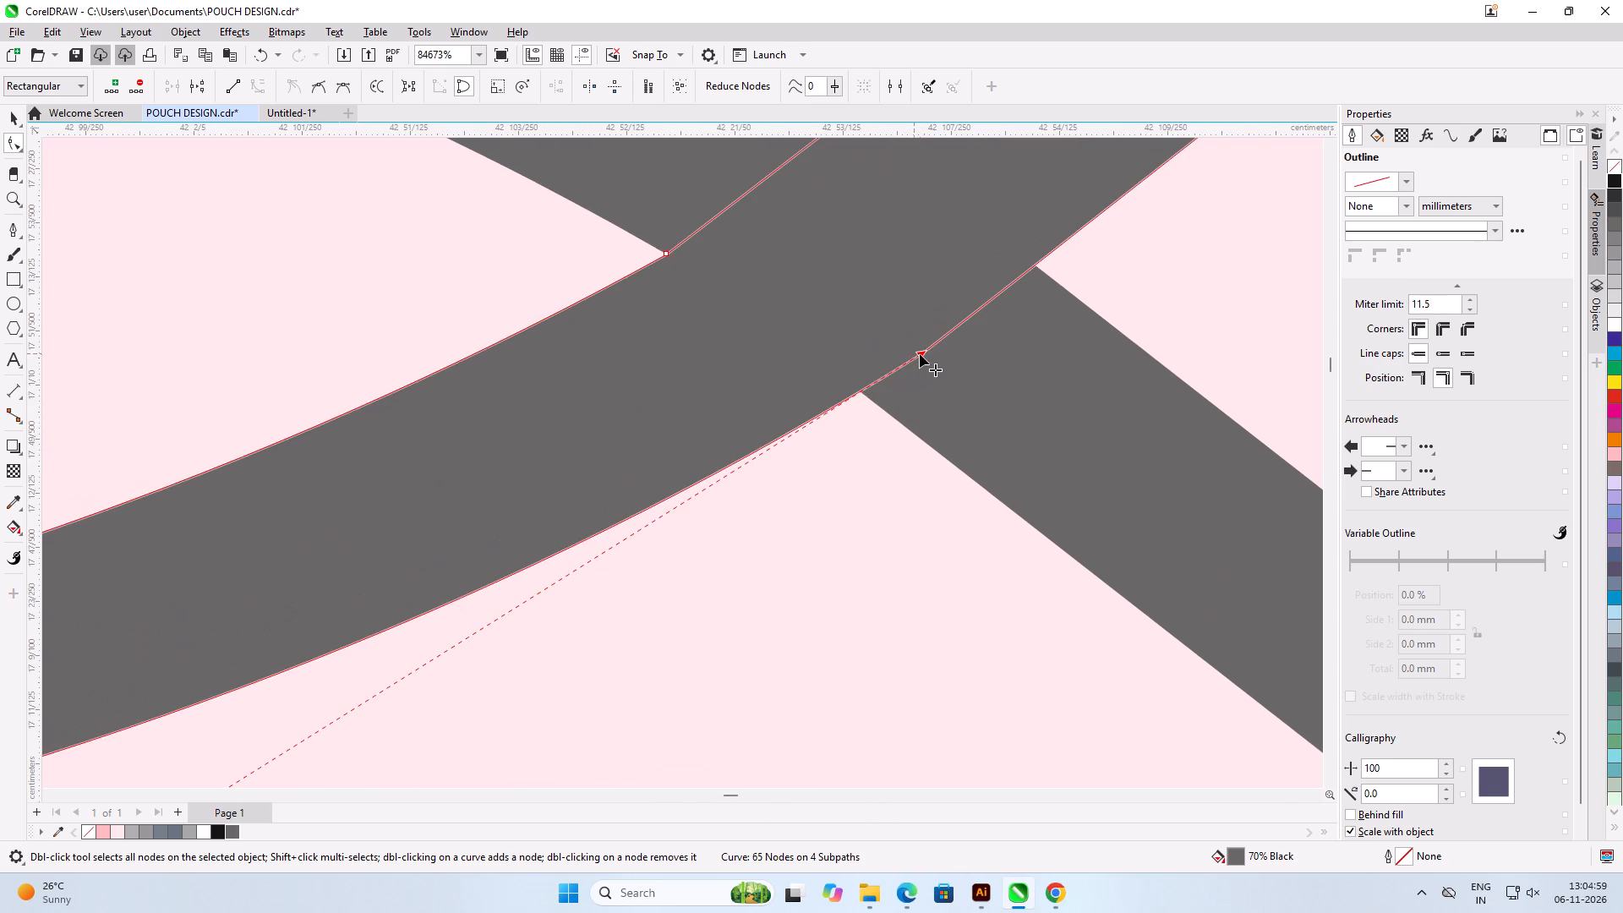
pyautogui.click(920, 354)
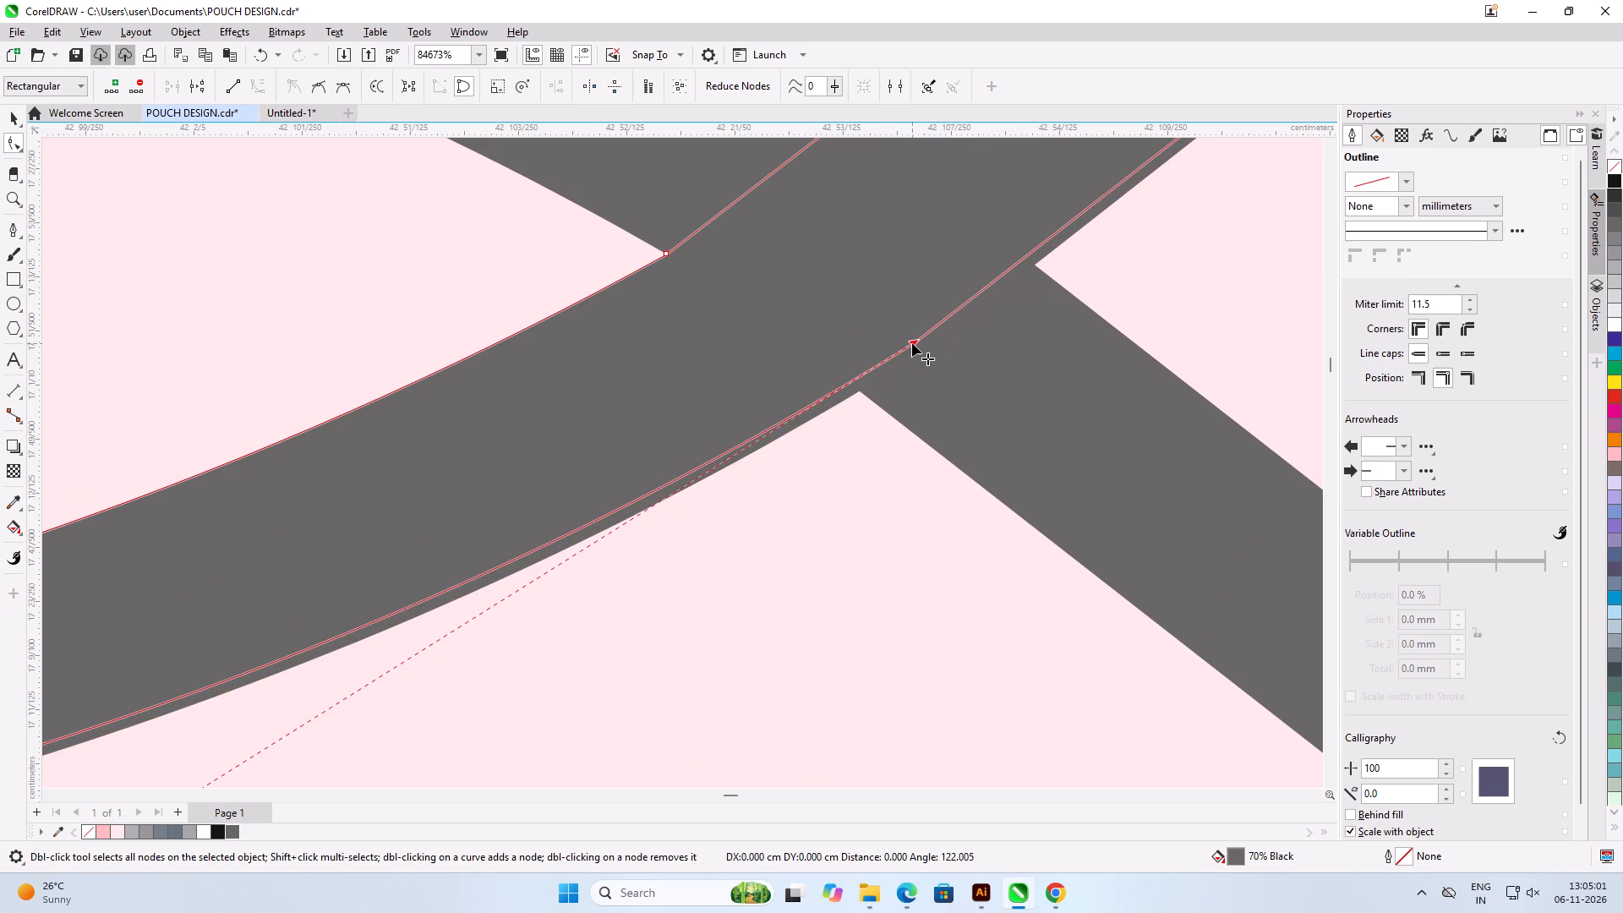
pyautogui.click(882, 491)
# Reselect the mesh cell and align the inner-edge corner node and its right-hand neighbour at the round loop's bottom crossing with the underlying strand.
pyautogui.scroll(-4, 859, 376)
pyautogui.scroll(1, 859, 376)
pyautogui.scroll(-5, 859, 376)
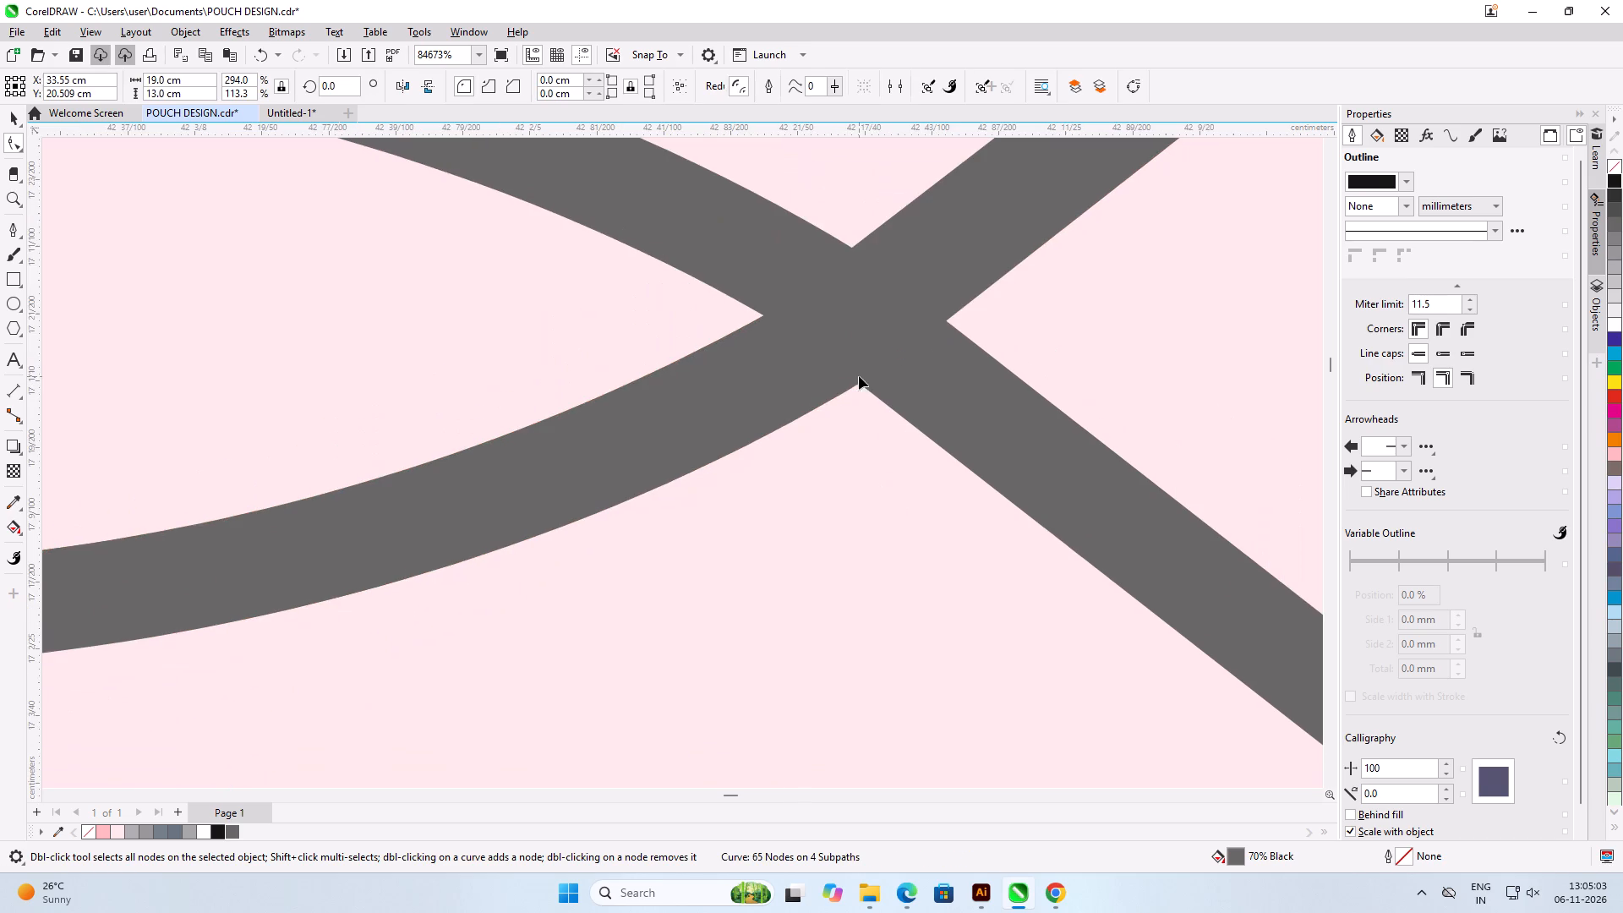
pyautogui.scroll(-19, 859, 376)
pyautogui.scroll(-3, 656, 444)
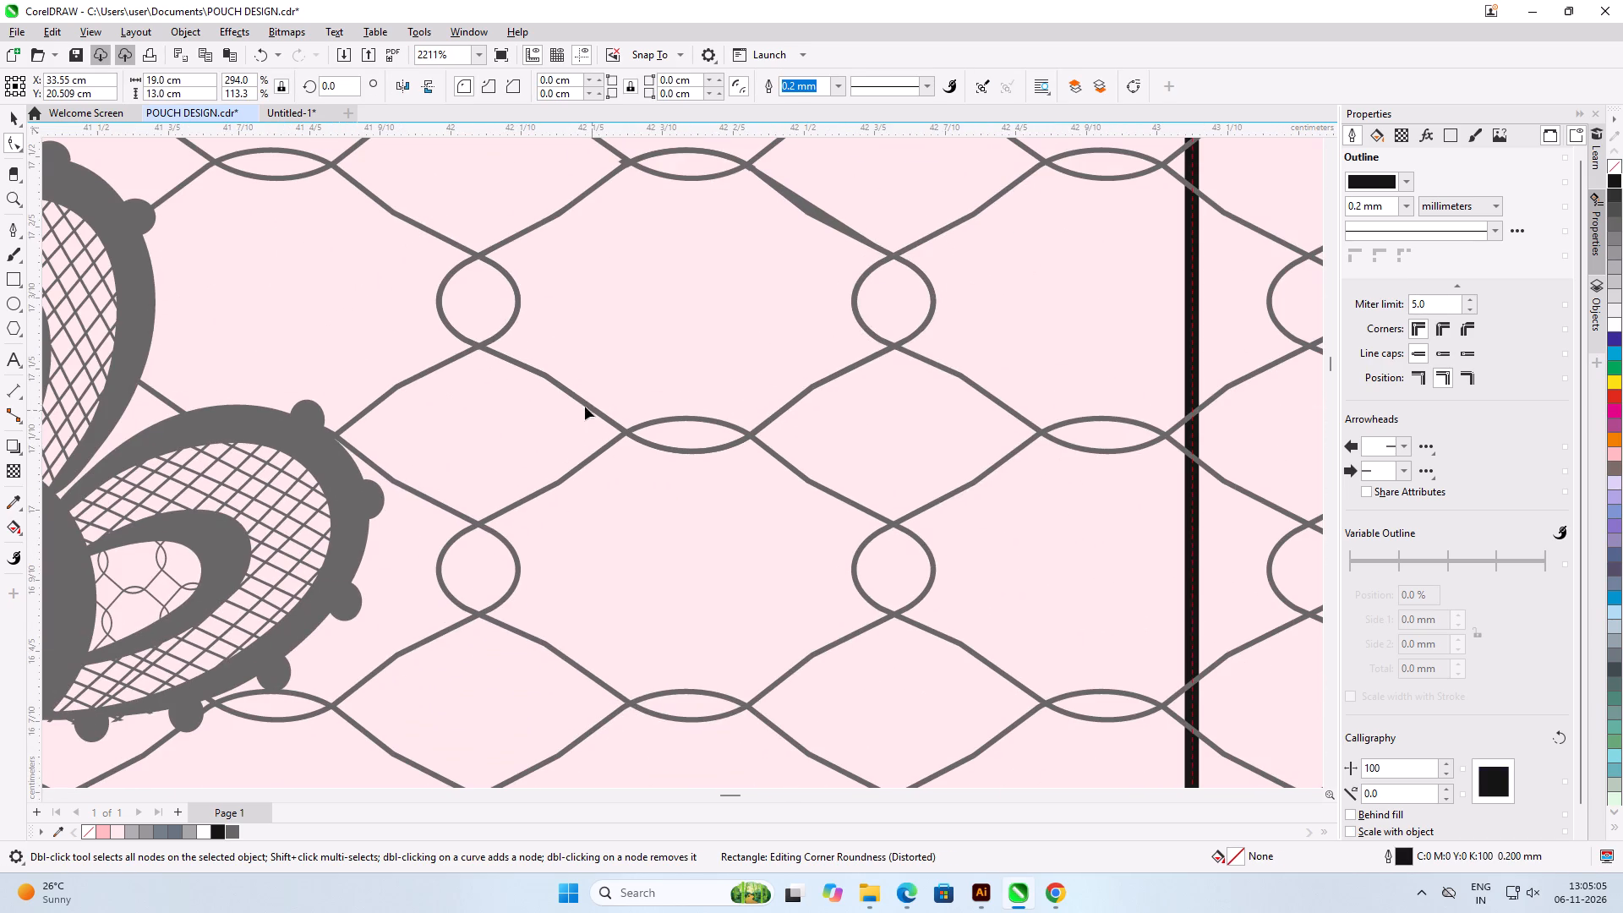
pyautogui.click(573, 396)
pyautogui.scroll(13, 555, 378)
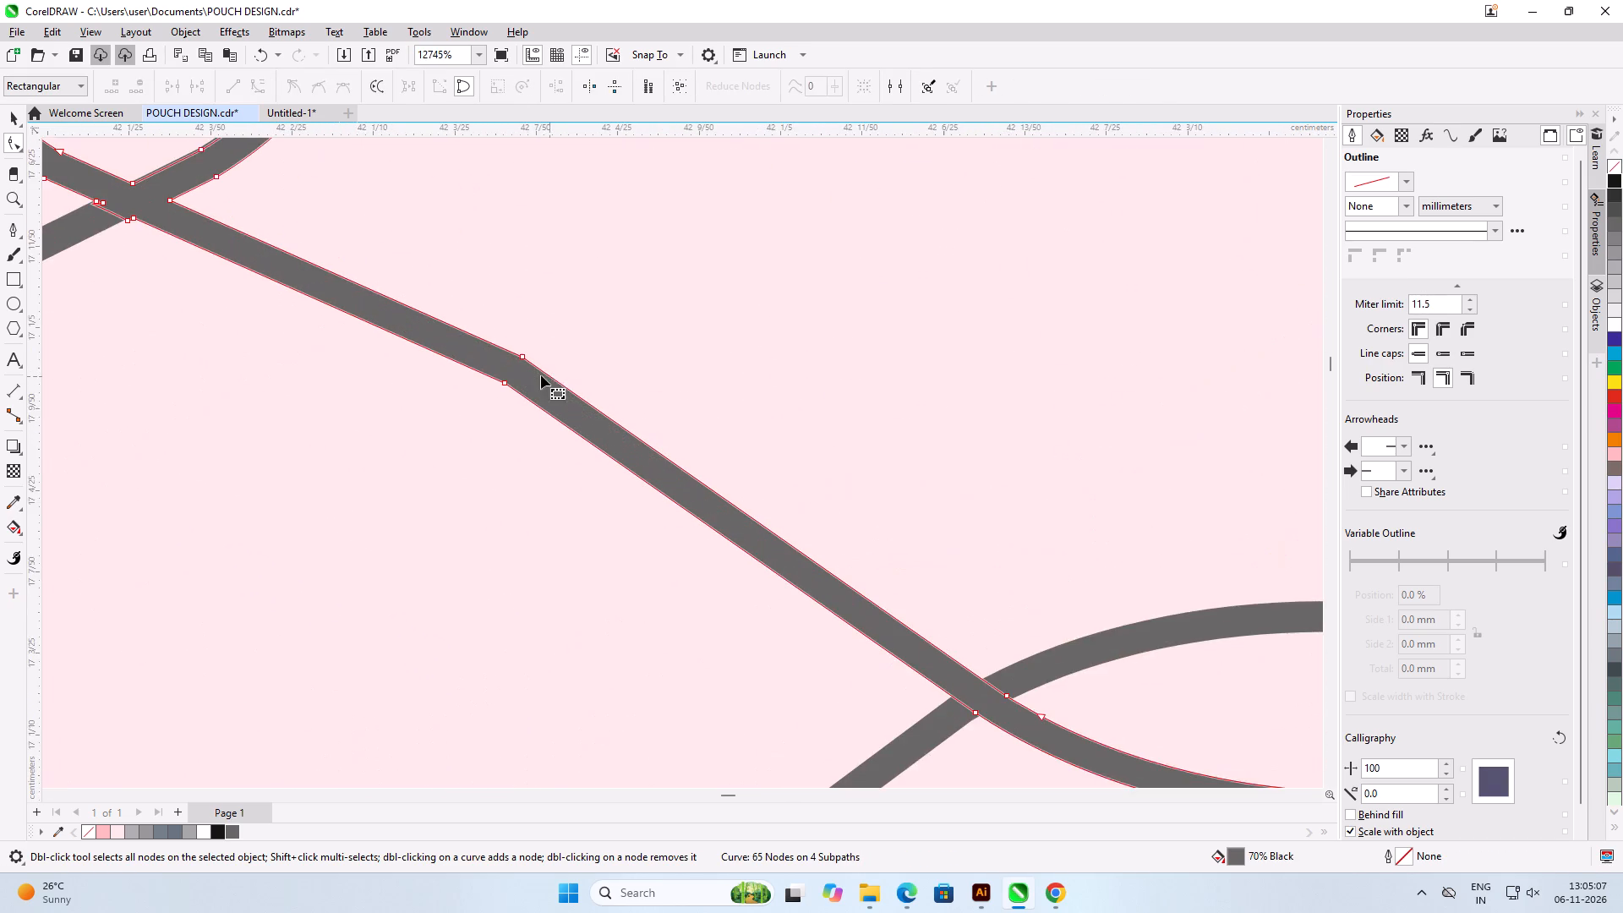
pyautogui.scroll(-5, 512, 391)
pyautogui.scroll(-5, 433, 380)
pyautogui.scroll(11, 373, 264)
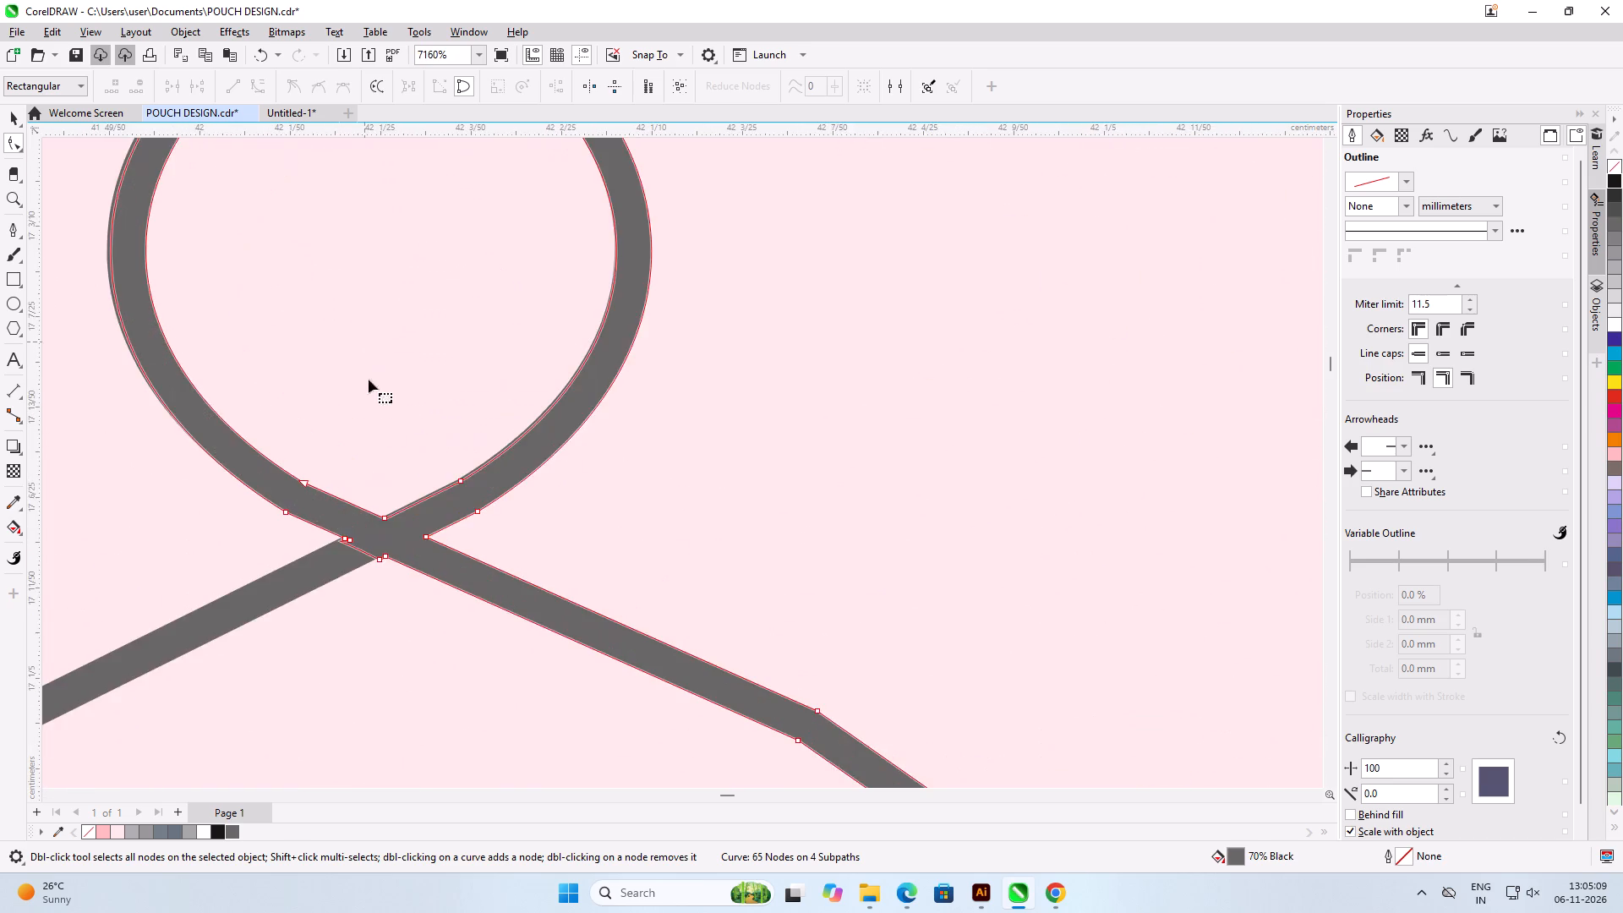
pyautogui.scroll(6, 392, 456)
pyautogui.scroll(4, 370, 600)
pyautogui.scroll(-6, 591, 592)
pyautogui.scroll(6, 434, 600)
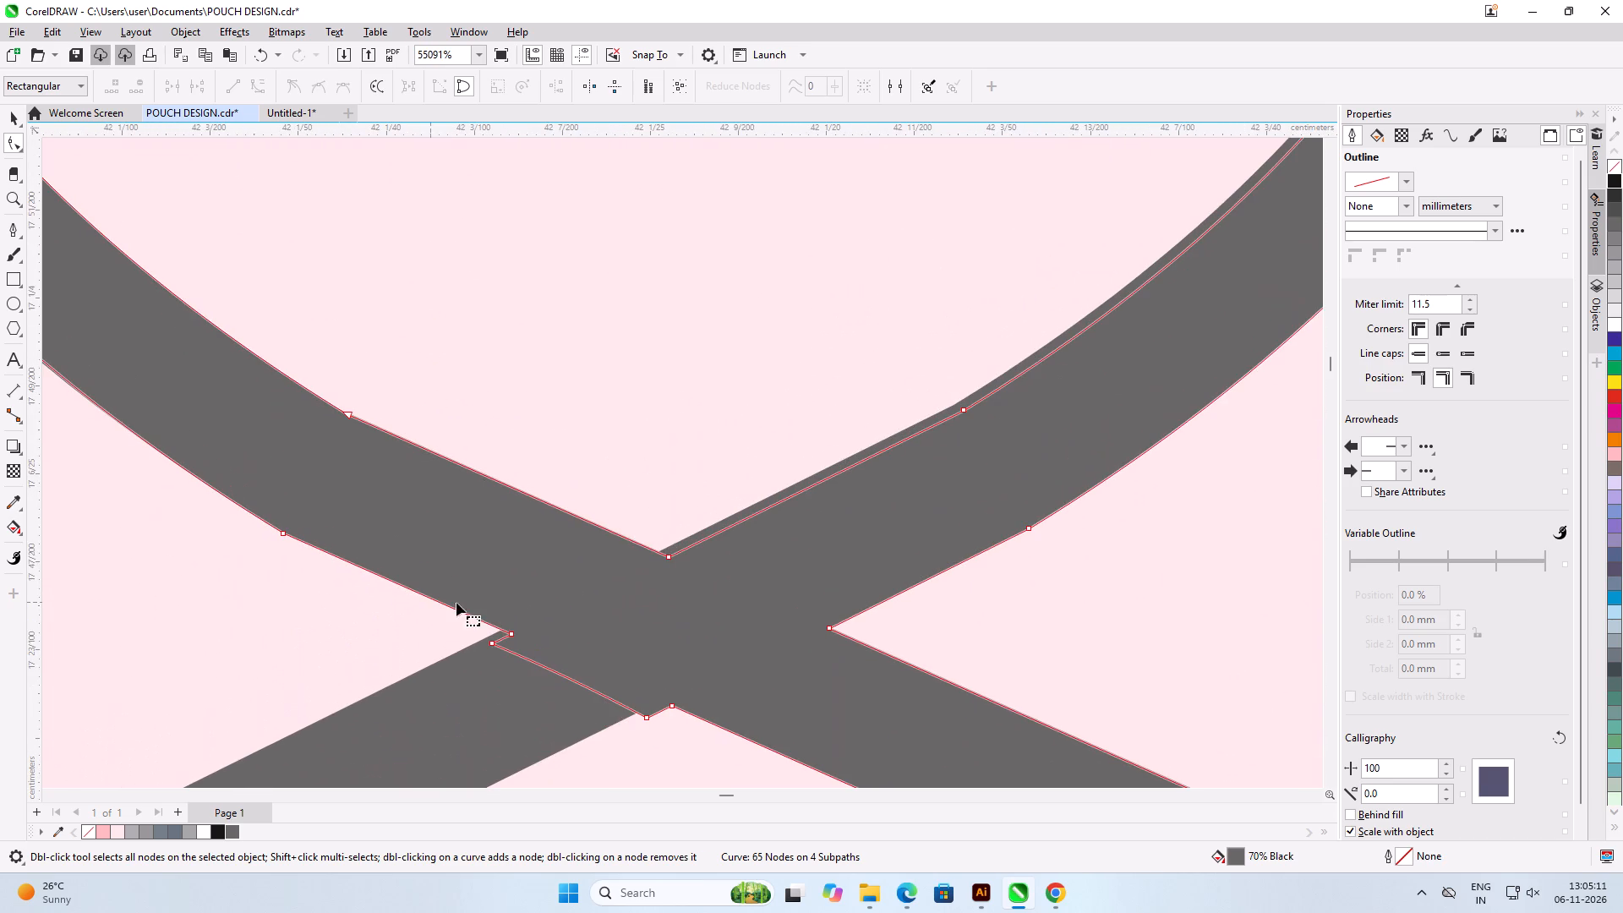
pyautogui.moveTo(668, 558); pyautogui.dragTo(657, 558)
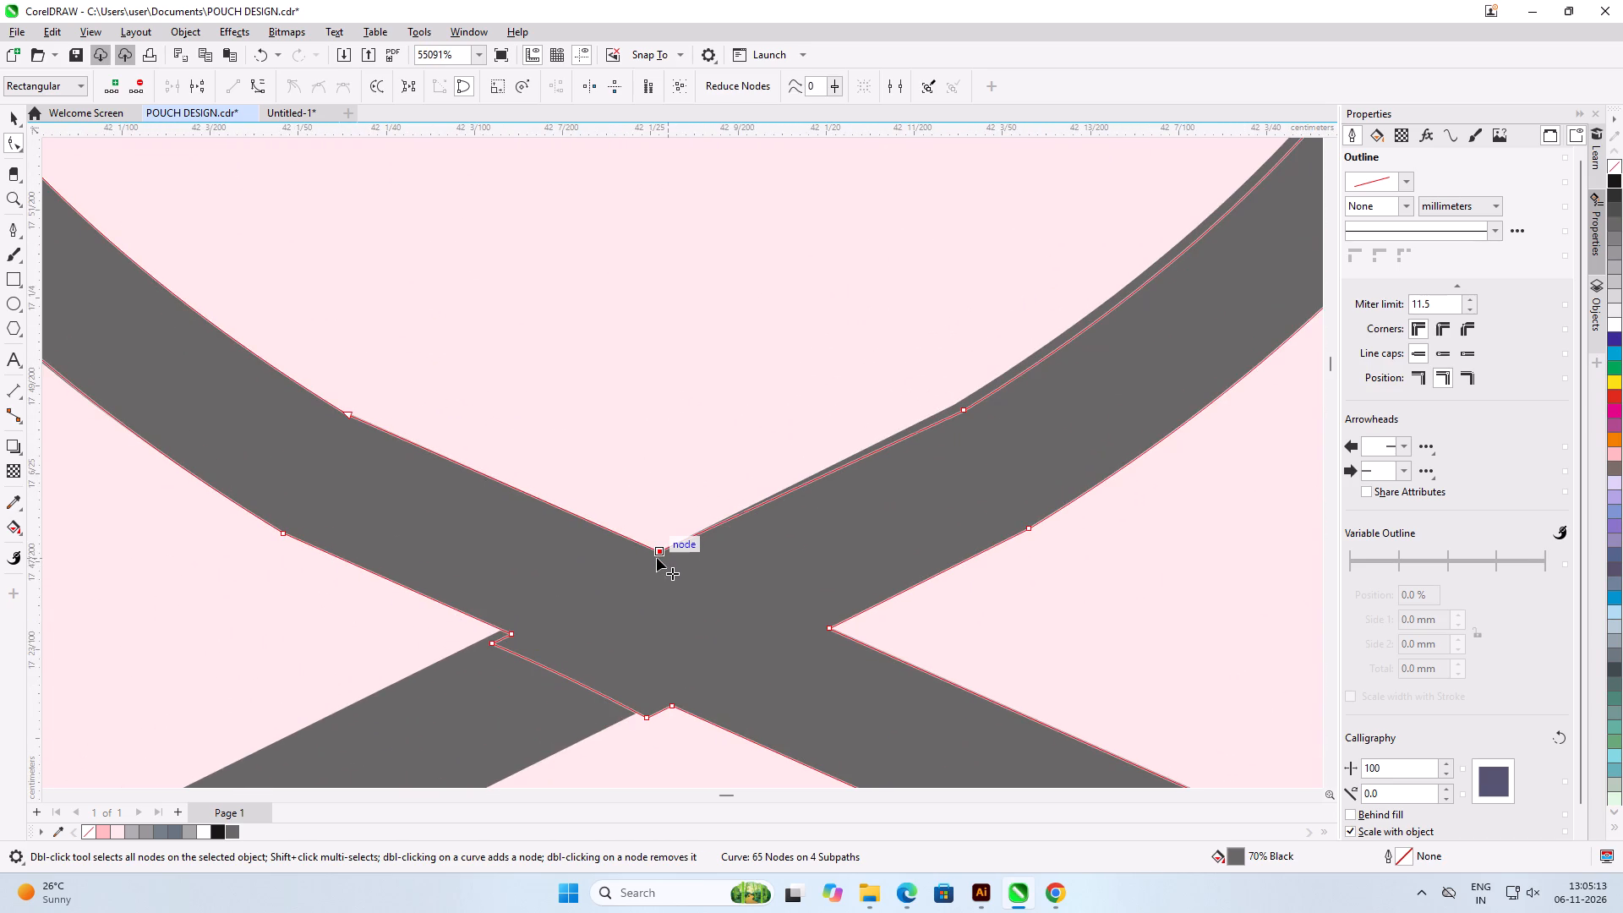
pyautogui.moveTo(657, 558); pyautogui.dragTo(654, 558)
pyautogui.moveTo(965, 413); pyautogui.dragTo(964, 408)
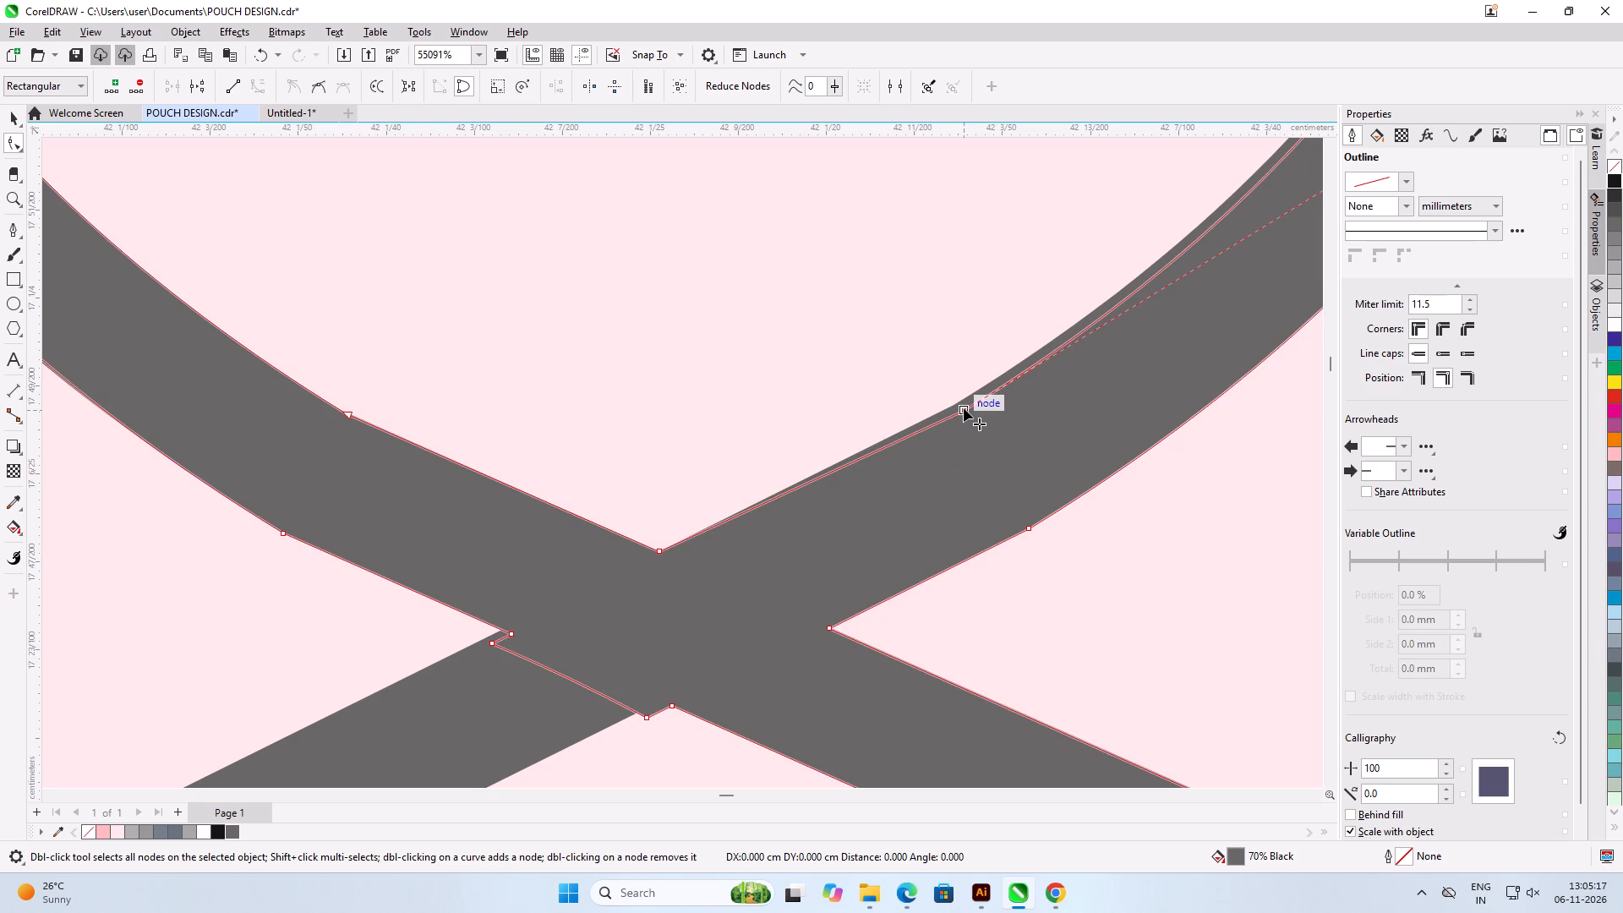
pyautogui.moveTo(964, 408); pyautogui.dragTo(962, 405)
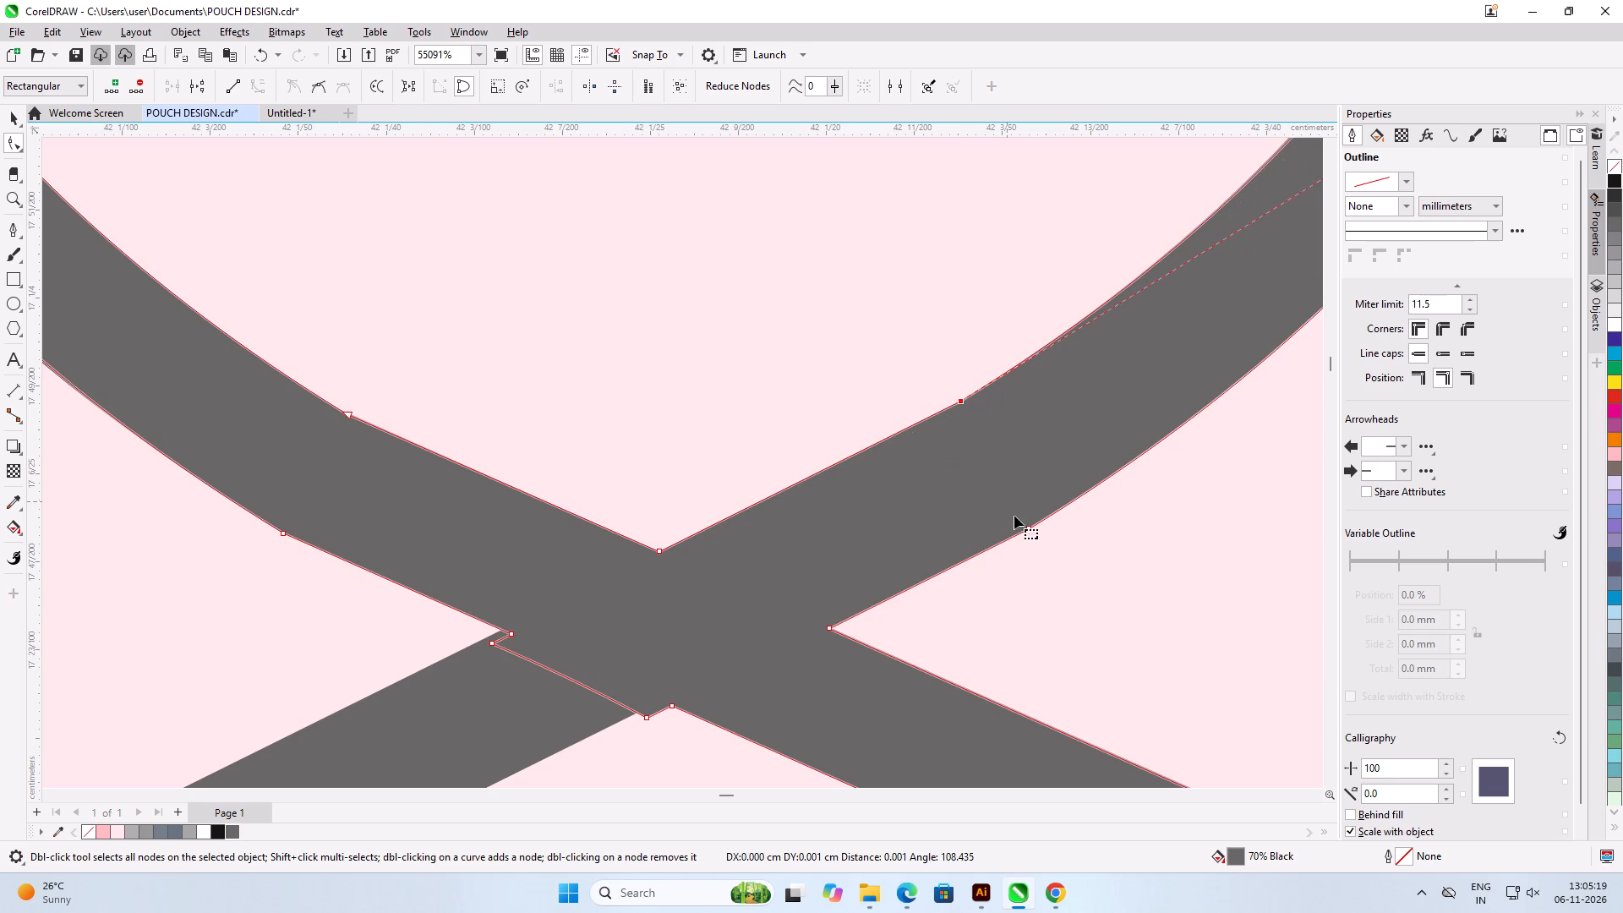
# Move the round loop's outer-edge node to the right of the bottom crossing slightly inward.
pyautogui.moveTo(1028, 528); pyautogui.dragTo(1024, 505)
pyautogui.moveTo(1024, 505); pyautogui.dragTo(1022, 519)
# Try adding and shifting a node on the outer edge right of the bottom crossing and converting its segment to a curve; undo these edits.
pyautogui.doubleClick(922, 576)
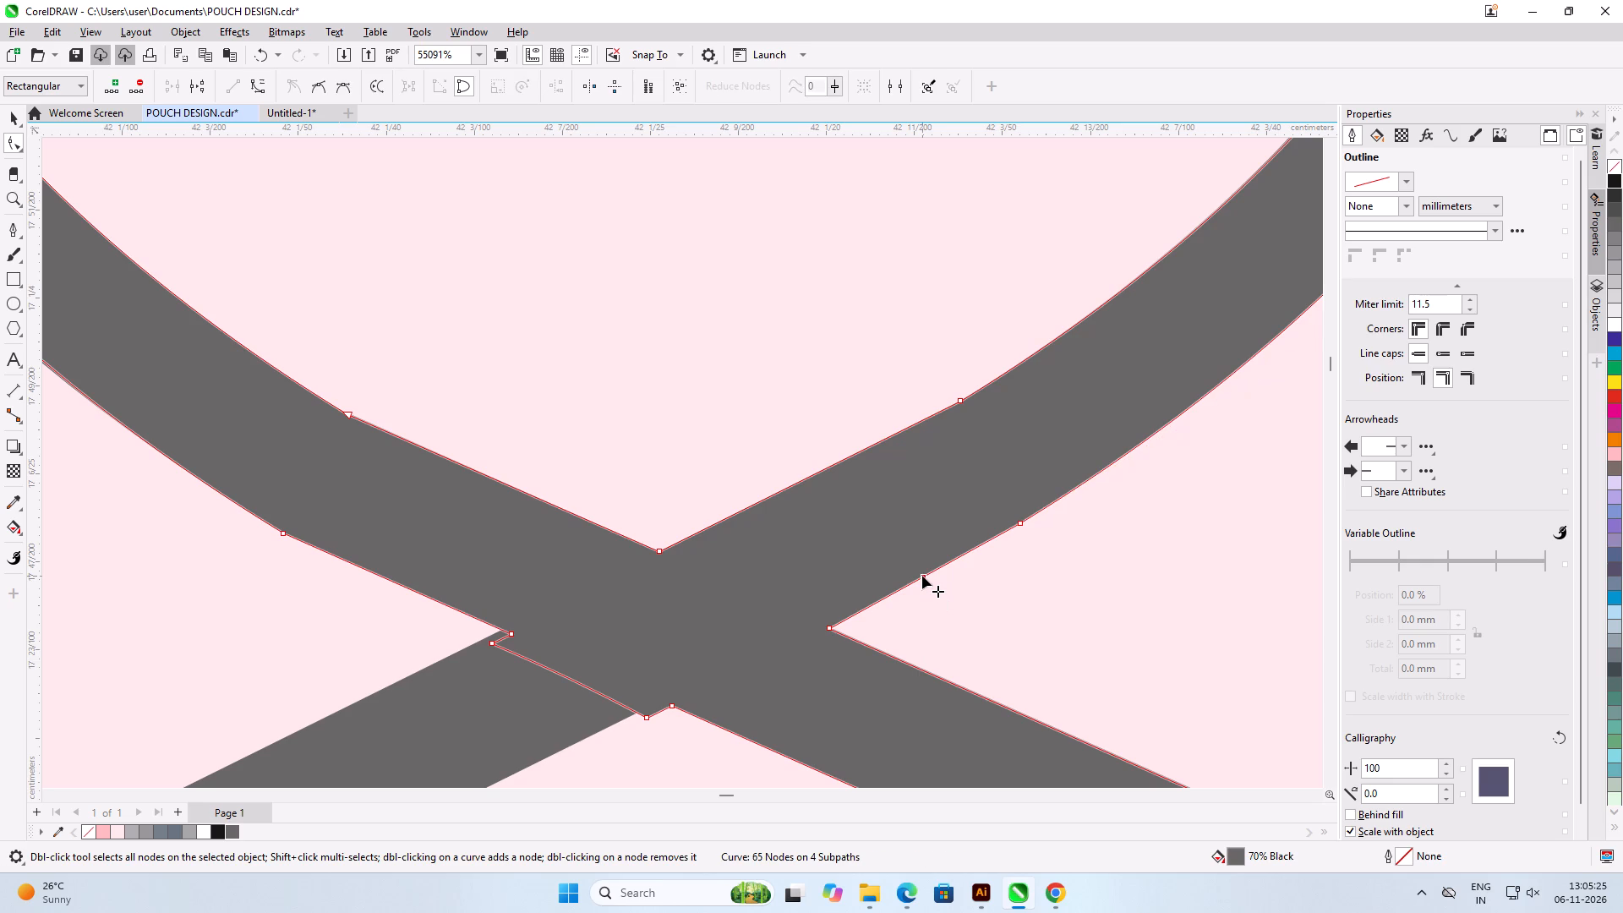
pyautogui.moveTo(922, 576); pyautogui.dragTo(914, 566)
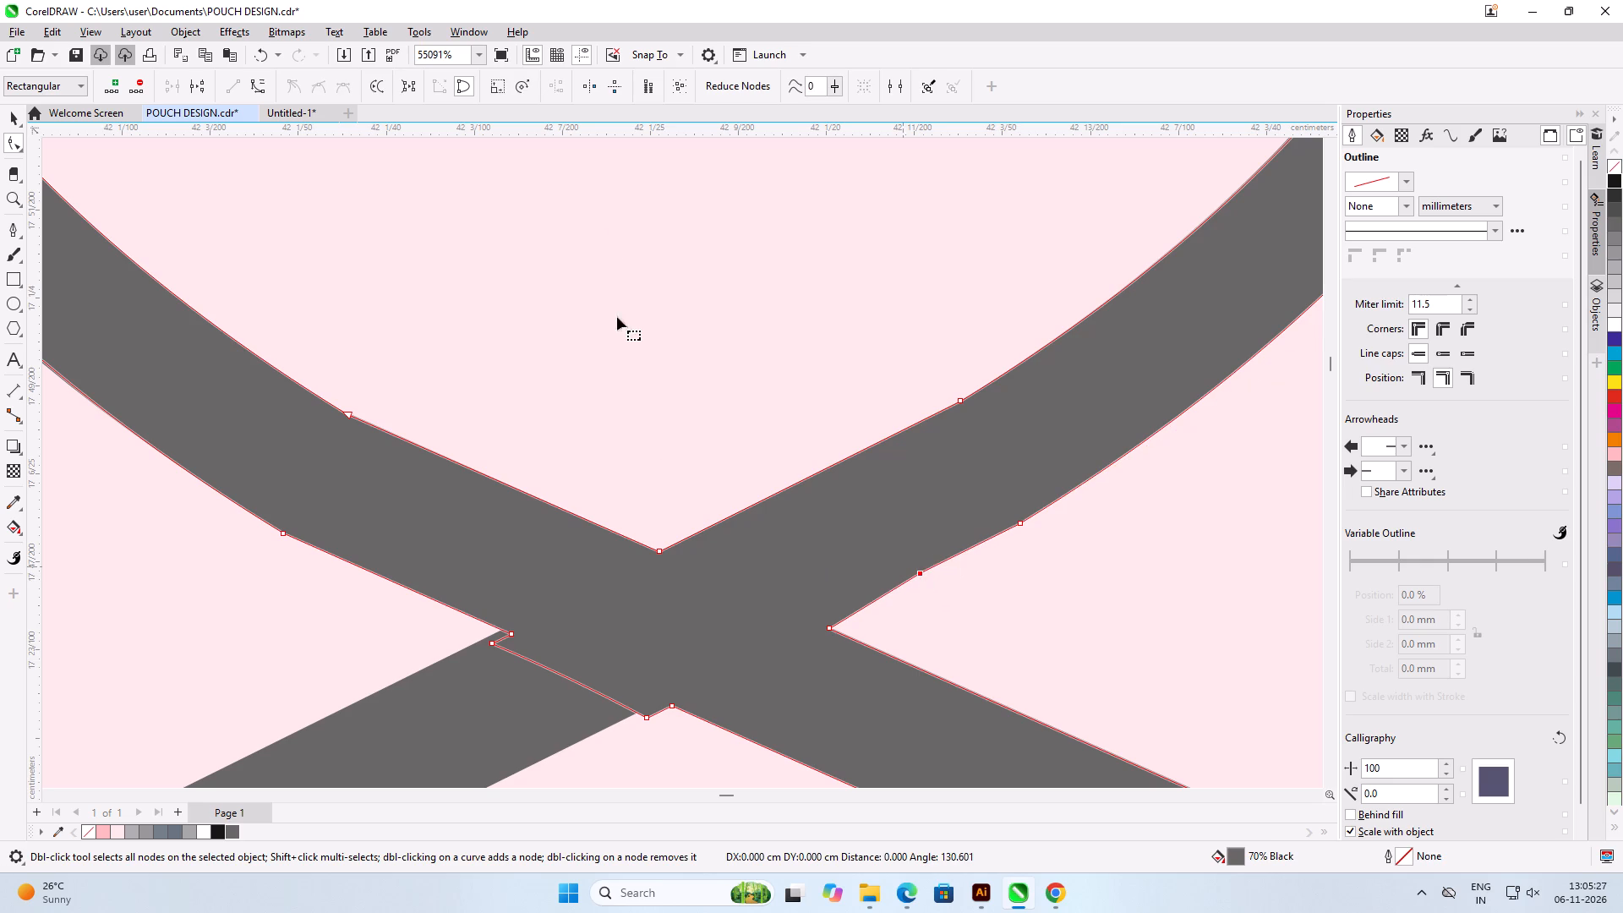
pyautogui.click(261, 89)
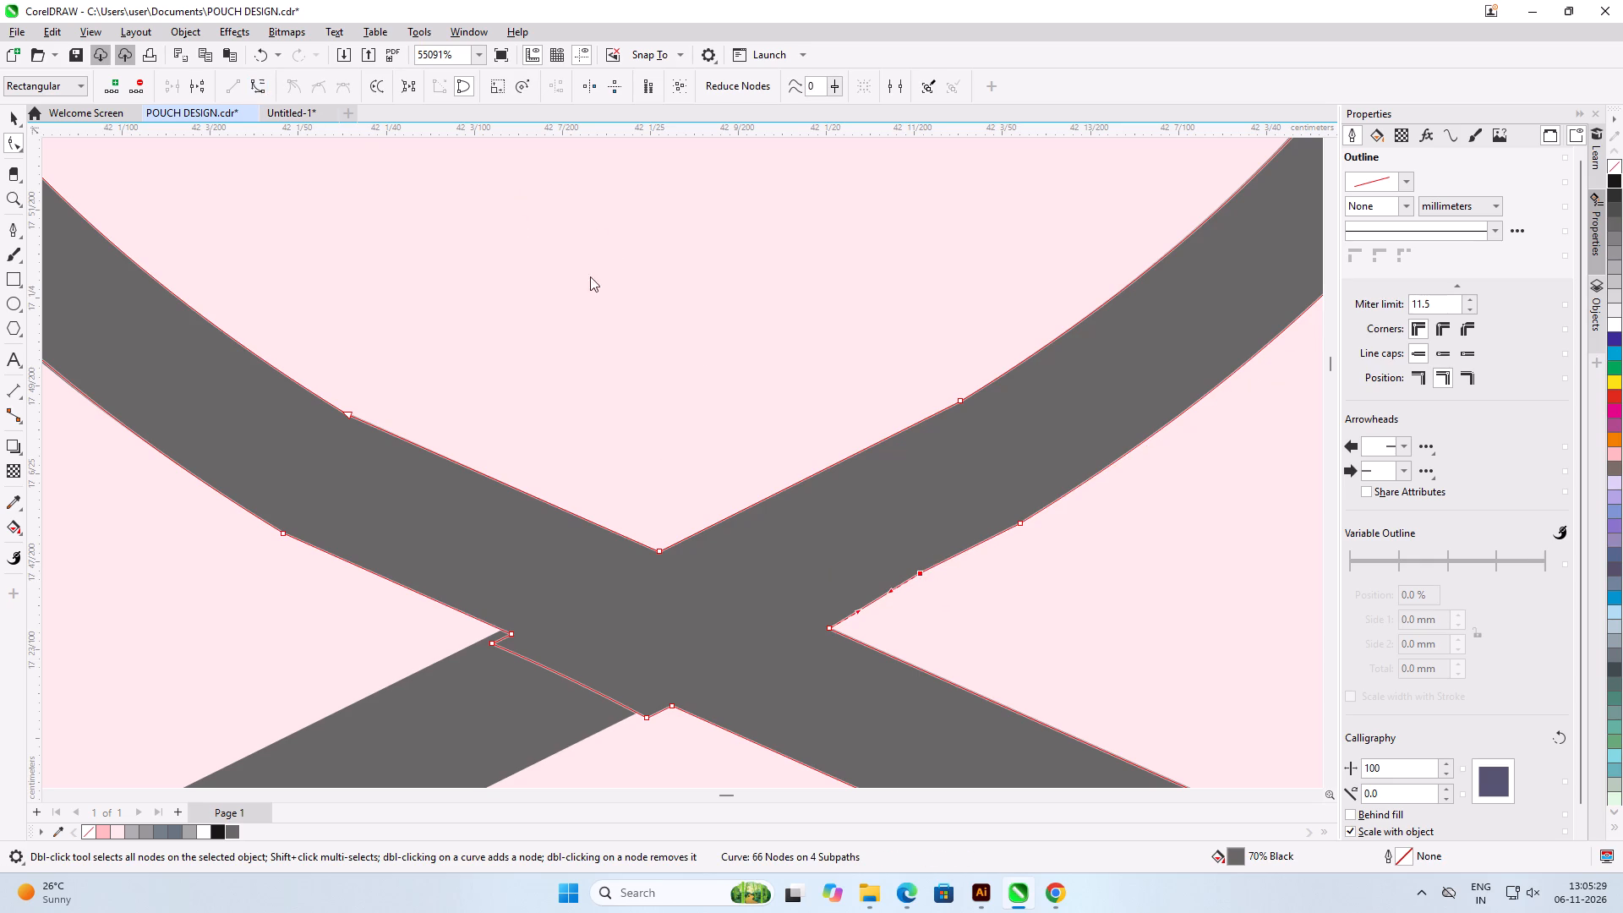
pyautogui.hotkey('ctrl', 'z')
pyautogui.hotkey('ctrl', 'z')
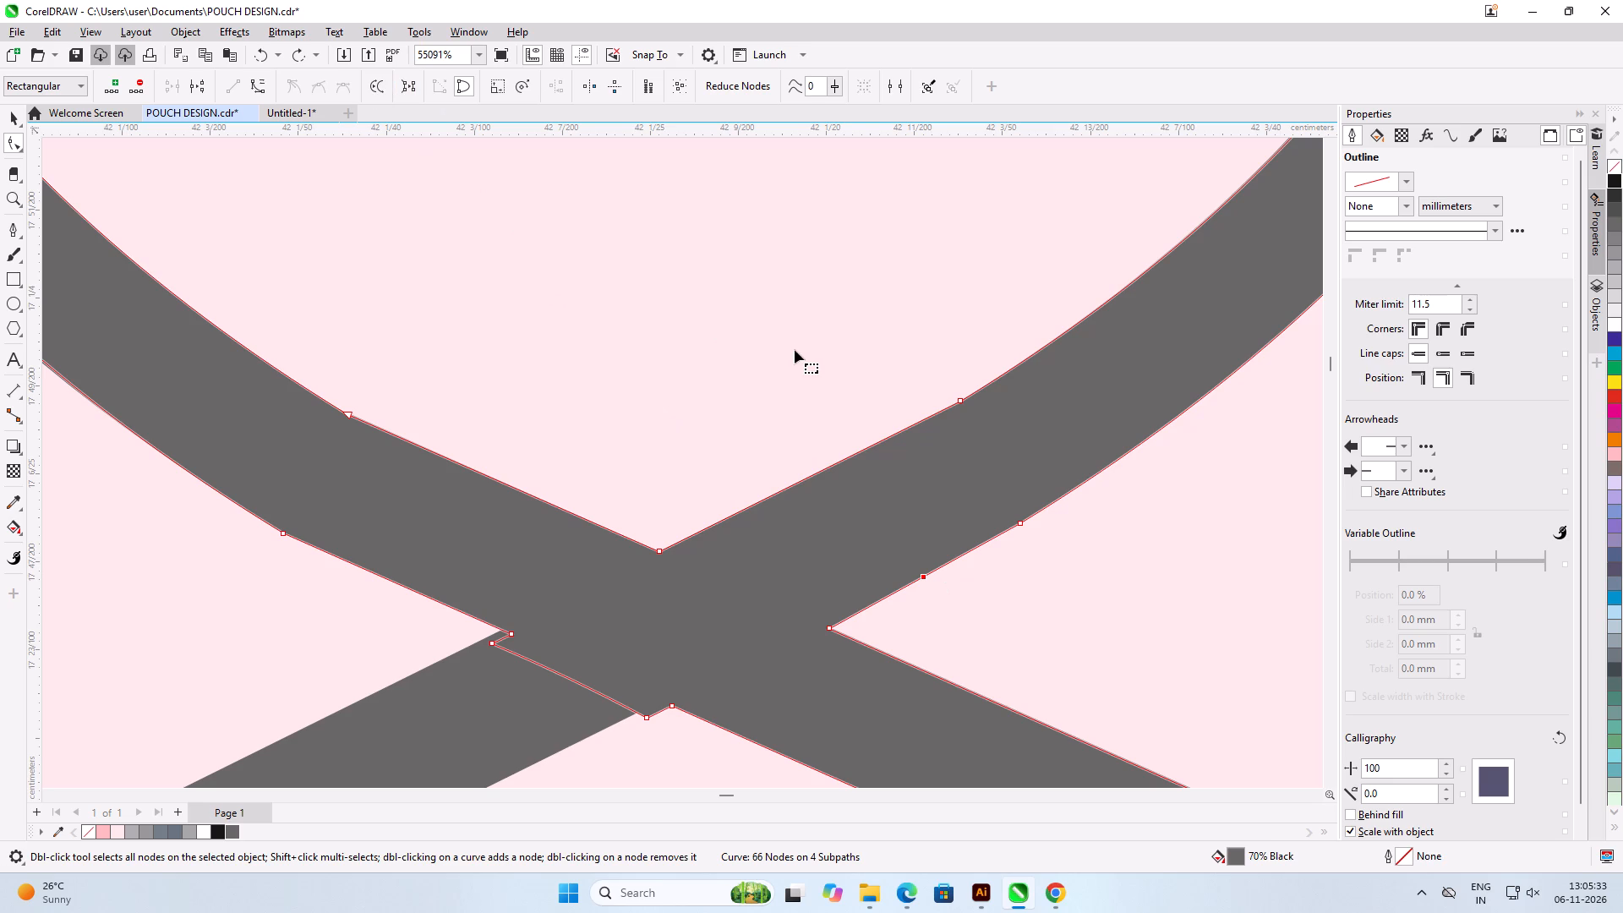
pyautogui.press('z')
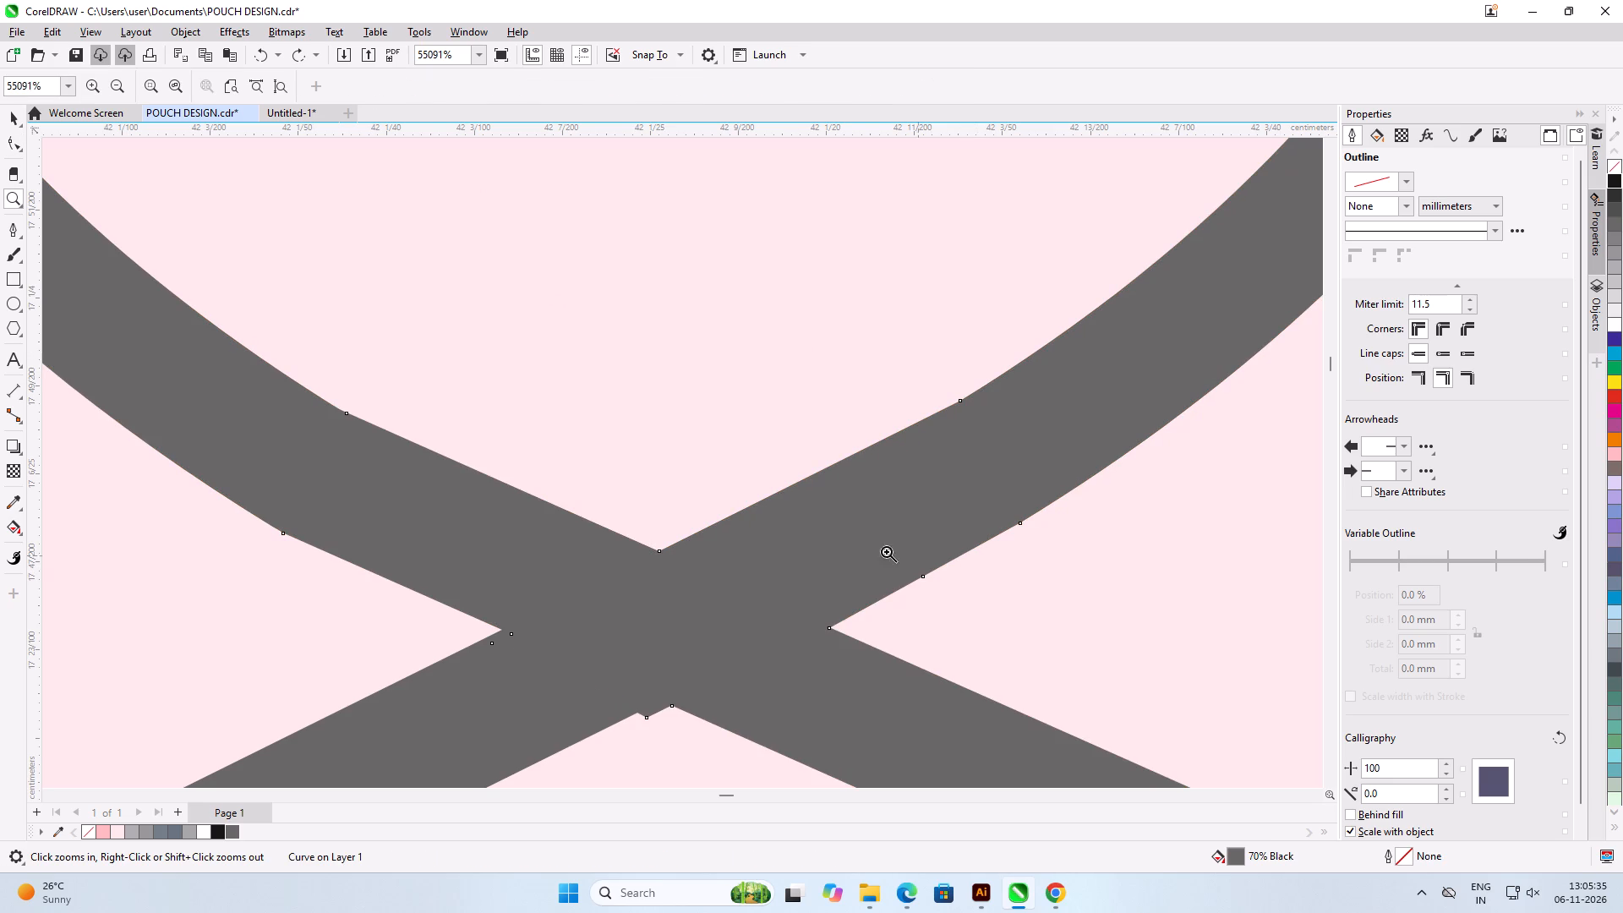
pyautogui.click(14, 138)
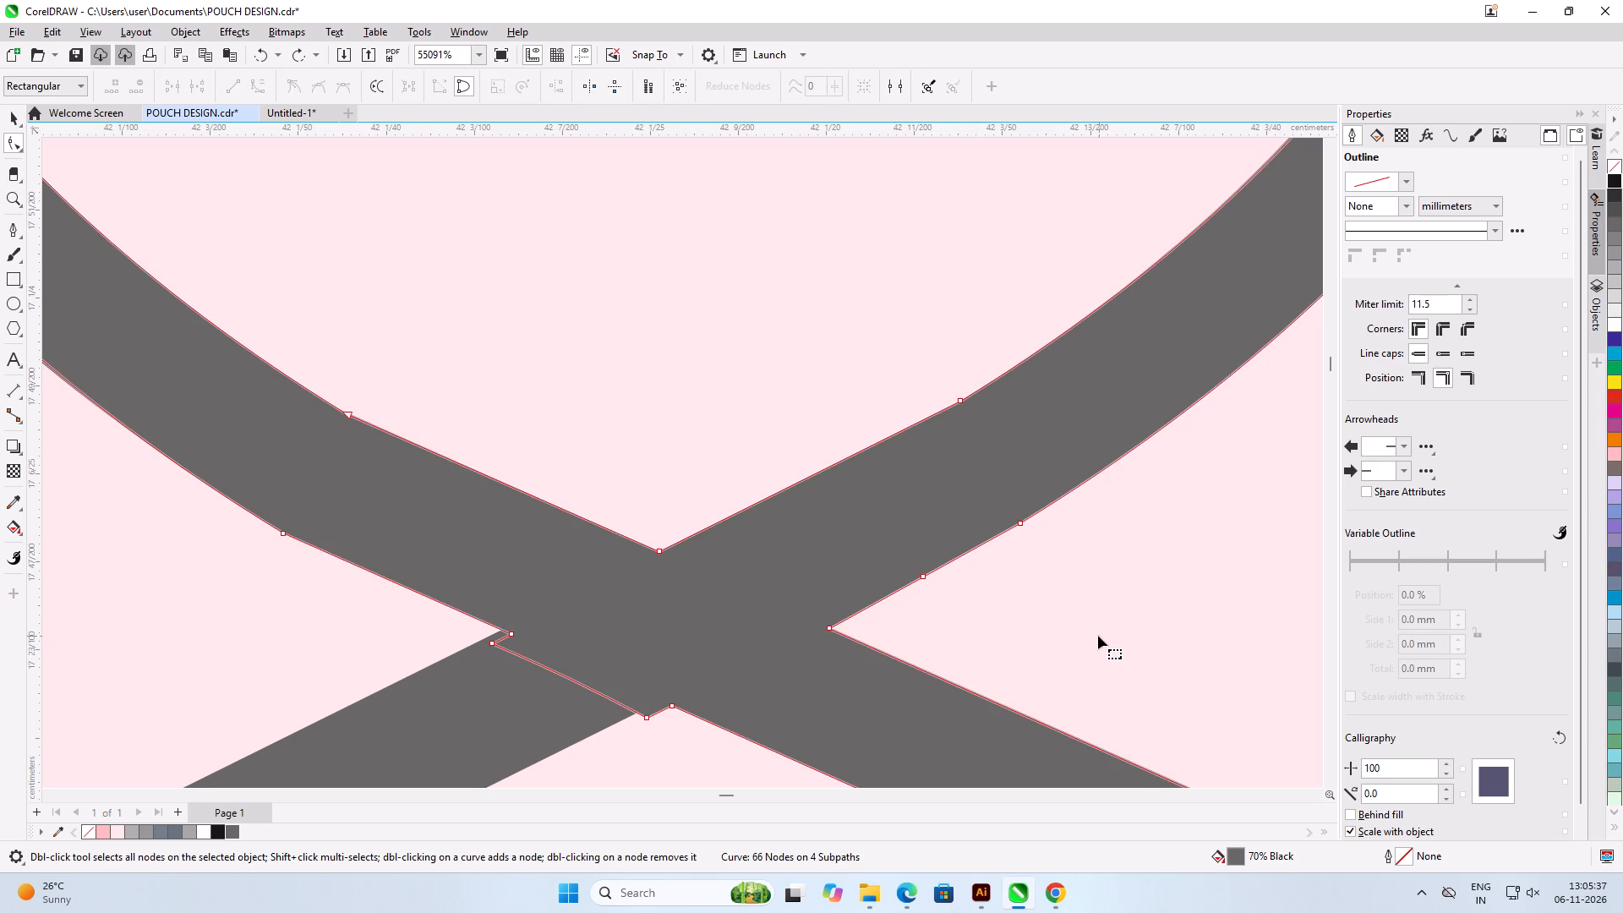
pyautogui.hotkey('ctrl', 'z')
# Convert the straight outer-edge segment immediately right of the round loop's bottom crossing to a curve.
pyautogui.click(930, 573)
pyautogui.click(263, 94)
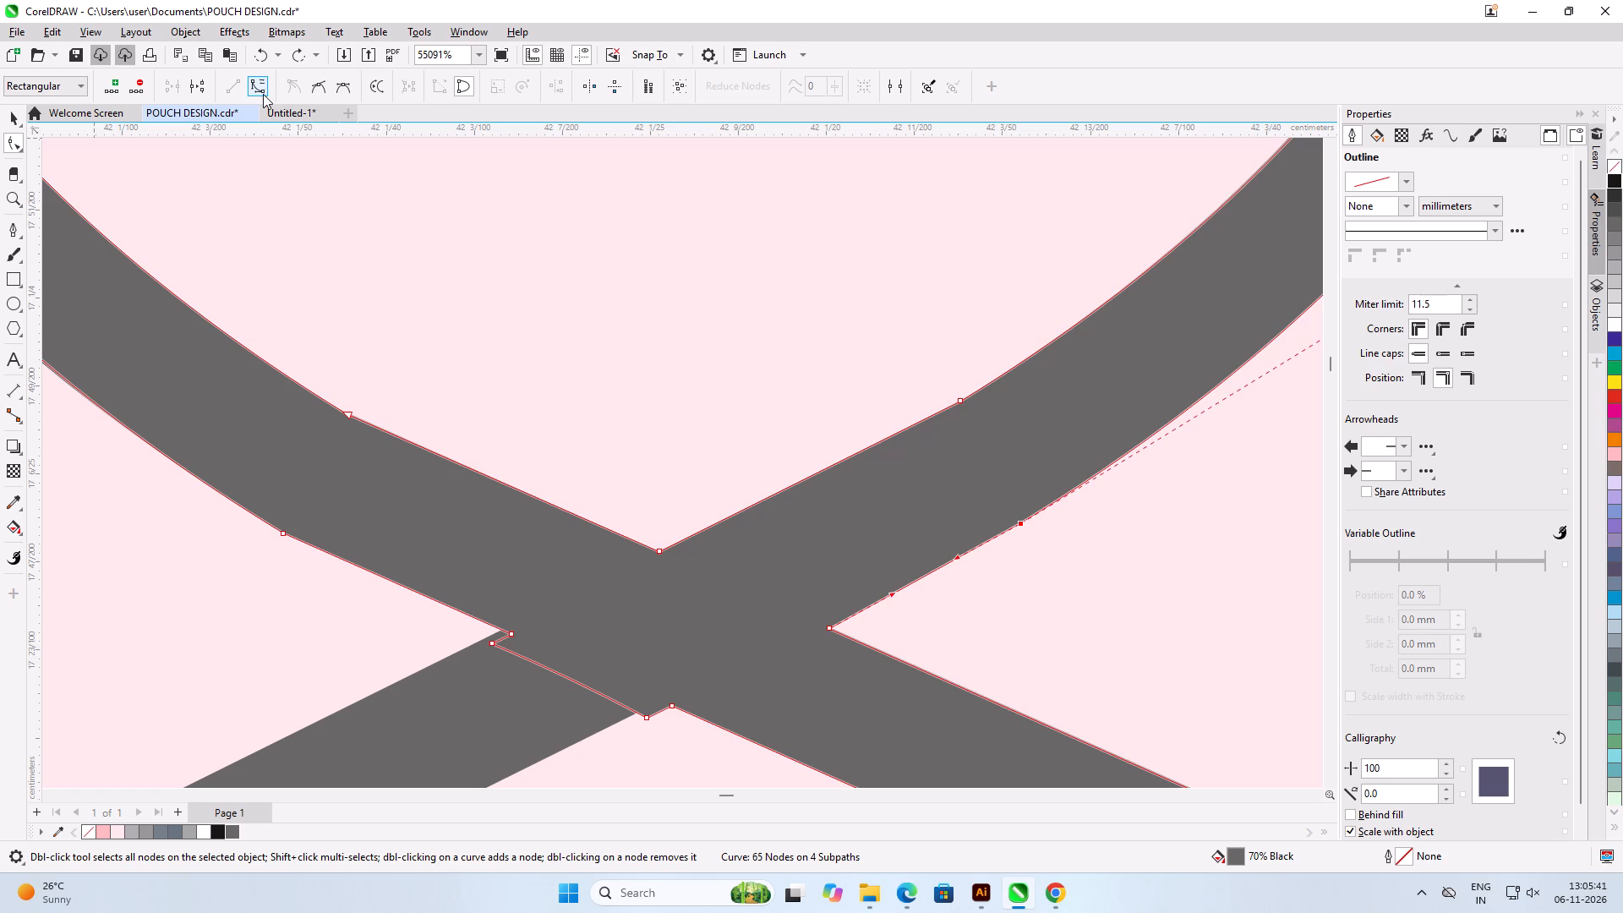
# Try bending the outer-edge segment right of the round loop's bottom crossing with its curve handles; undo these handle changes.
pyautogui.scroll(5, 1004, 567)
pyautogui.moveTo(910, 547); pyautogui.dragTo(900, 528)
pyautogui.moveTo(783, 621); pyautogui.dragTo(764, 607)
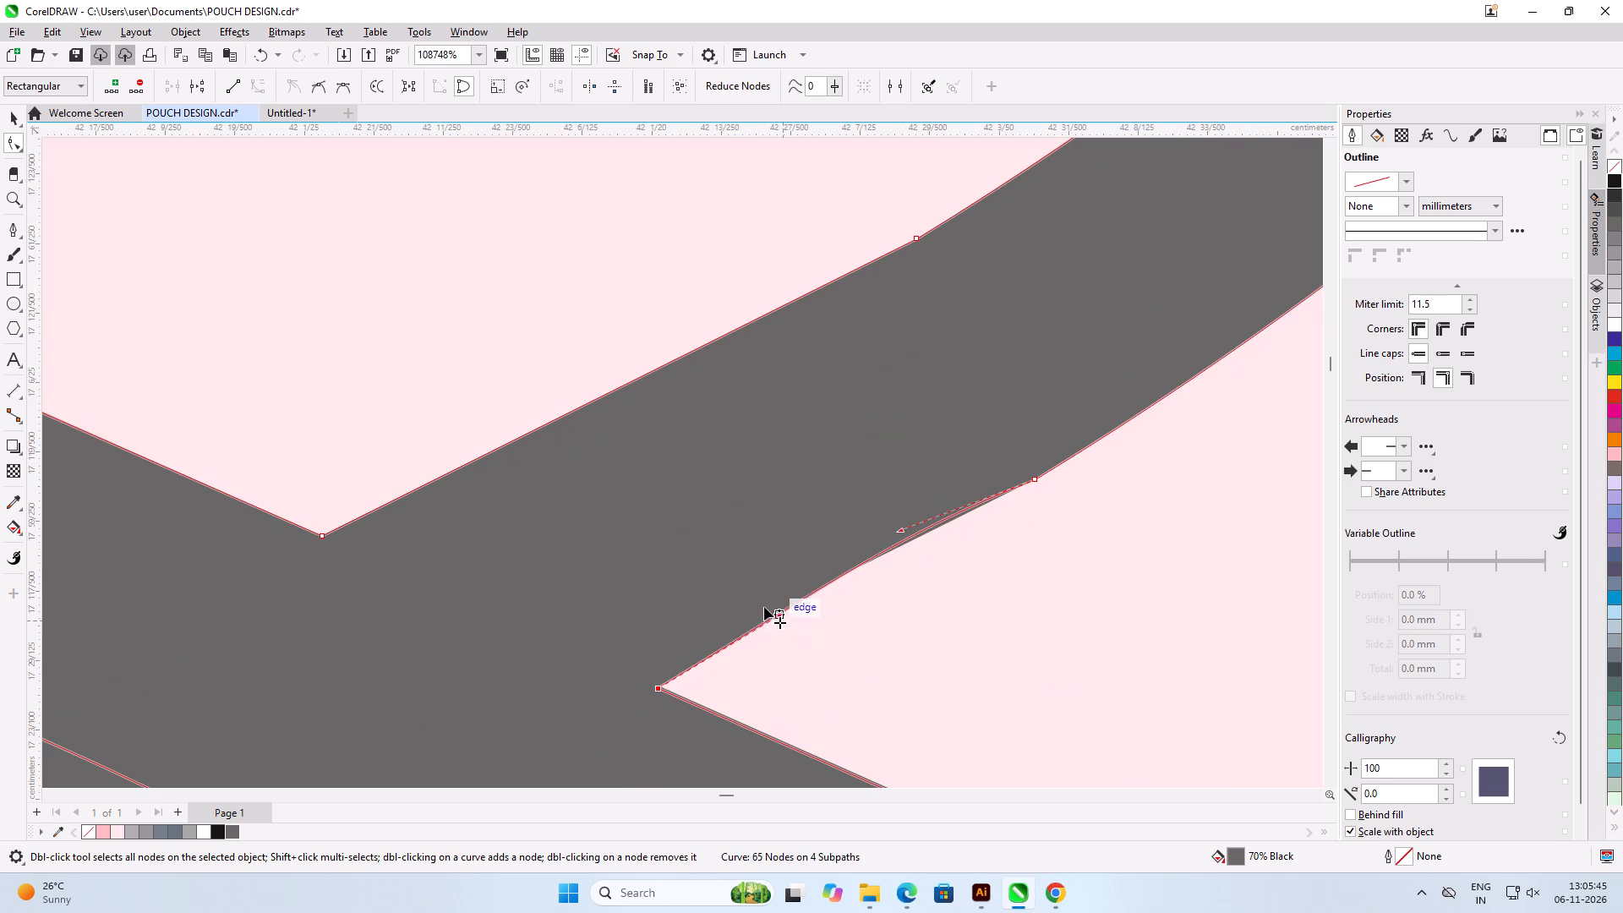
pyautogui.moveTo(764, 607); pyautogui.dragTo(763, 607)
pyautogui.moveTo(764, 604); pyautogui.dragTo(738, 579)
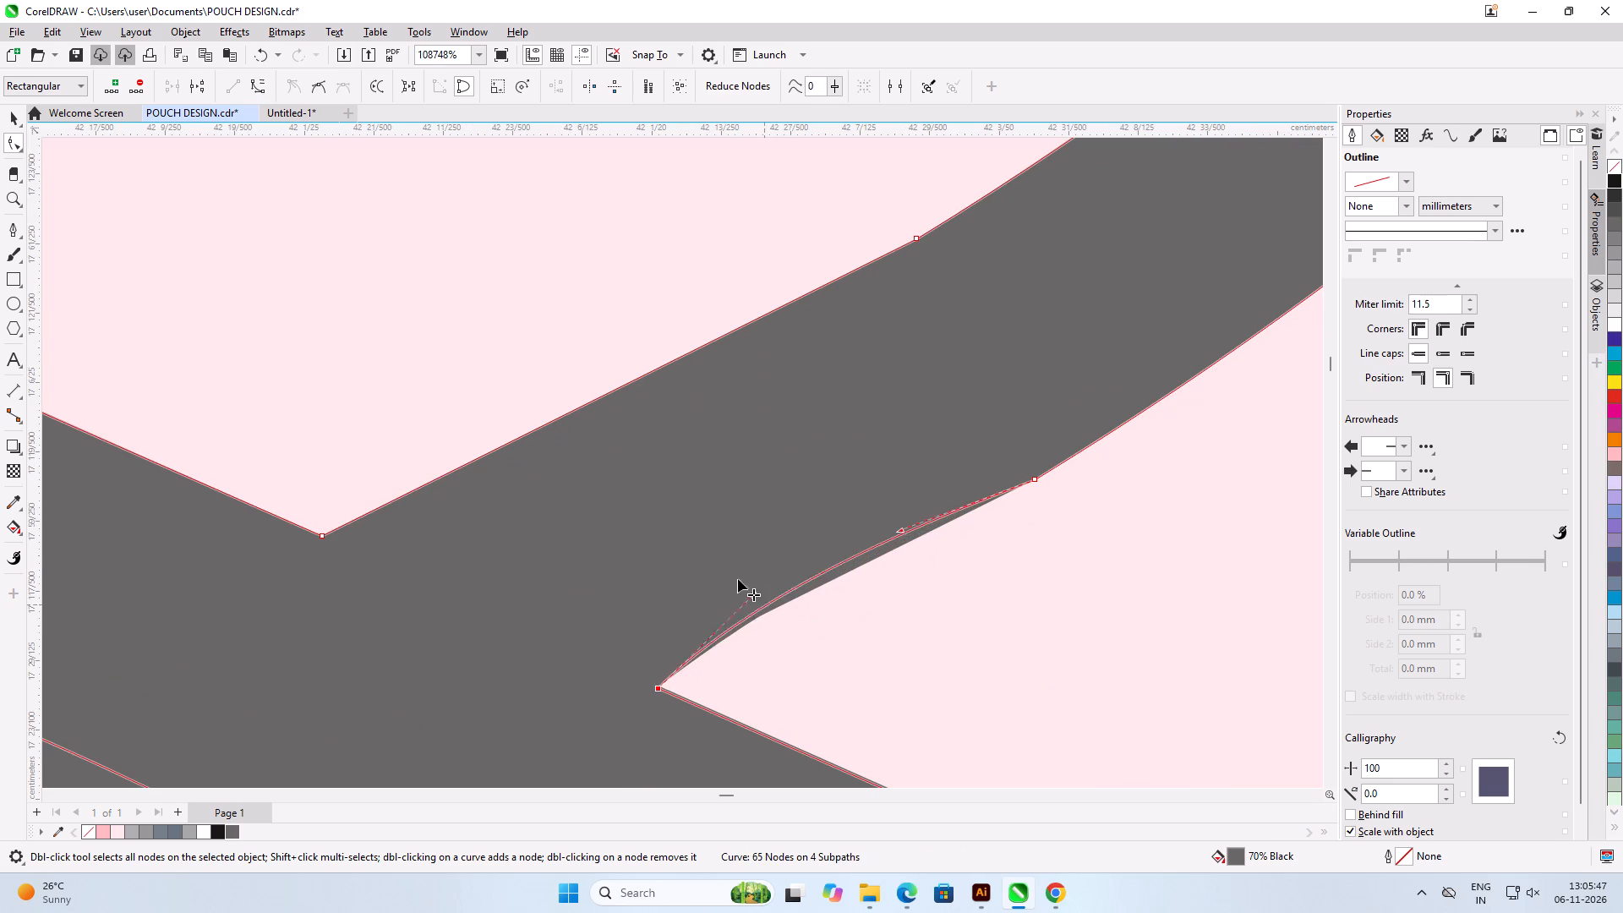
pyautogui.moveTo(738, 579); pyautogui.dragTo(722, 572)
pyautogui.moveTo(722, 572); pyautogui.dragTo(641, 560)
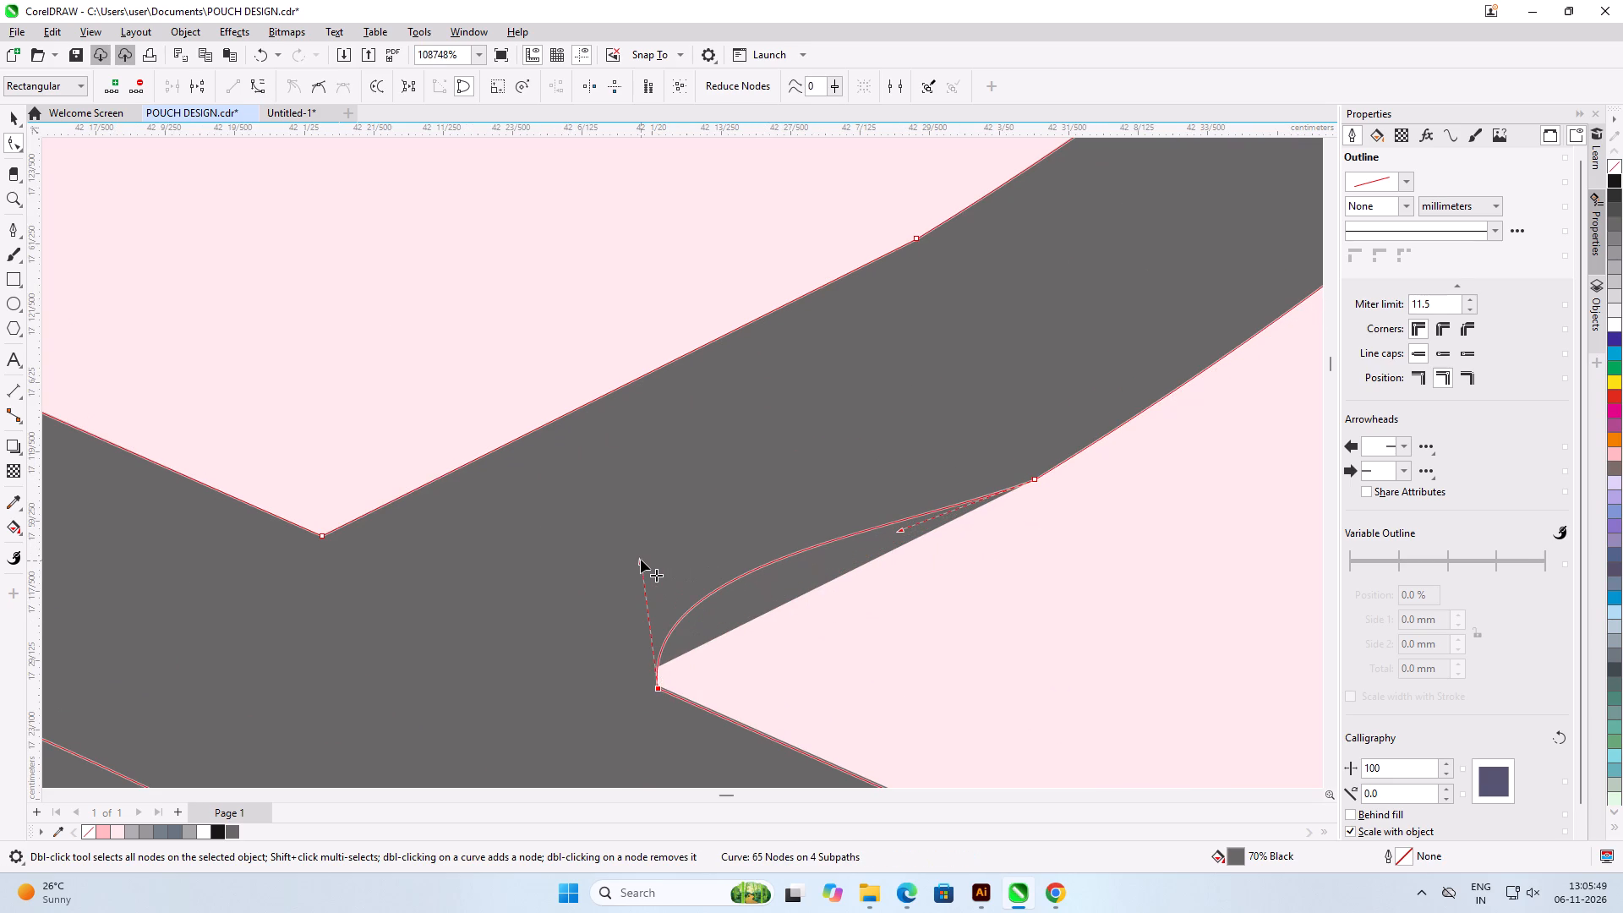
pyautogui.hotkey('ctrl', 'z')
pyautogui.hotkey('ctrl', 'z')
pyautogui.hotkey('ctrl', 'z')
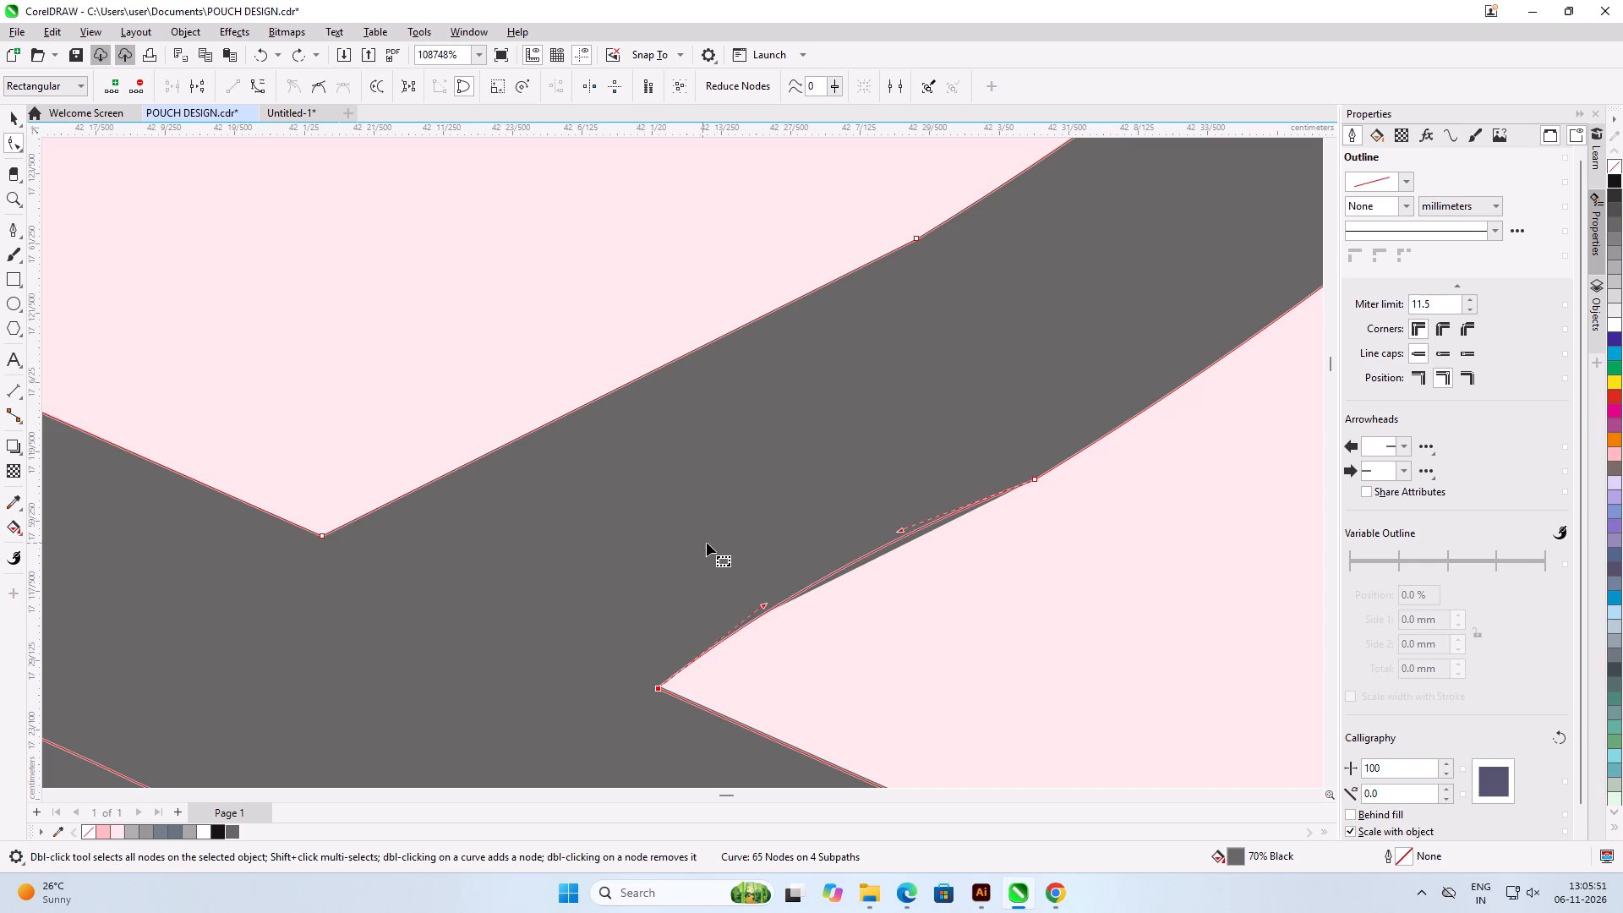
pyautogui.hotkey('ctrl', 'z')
# Reposition the outer-edge corner node at the right side of the round loop's bottom crossing onto the underlying strands' corner.
pyautogui.keyDown('ctrl'); pyautogui.scroll(-8, 894, 418); pyautogui.keyUp('ctrl')
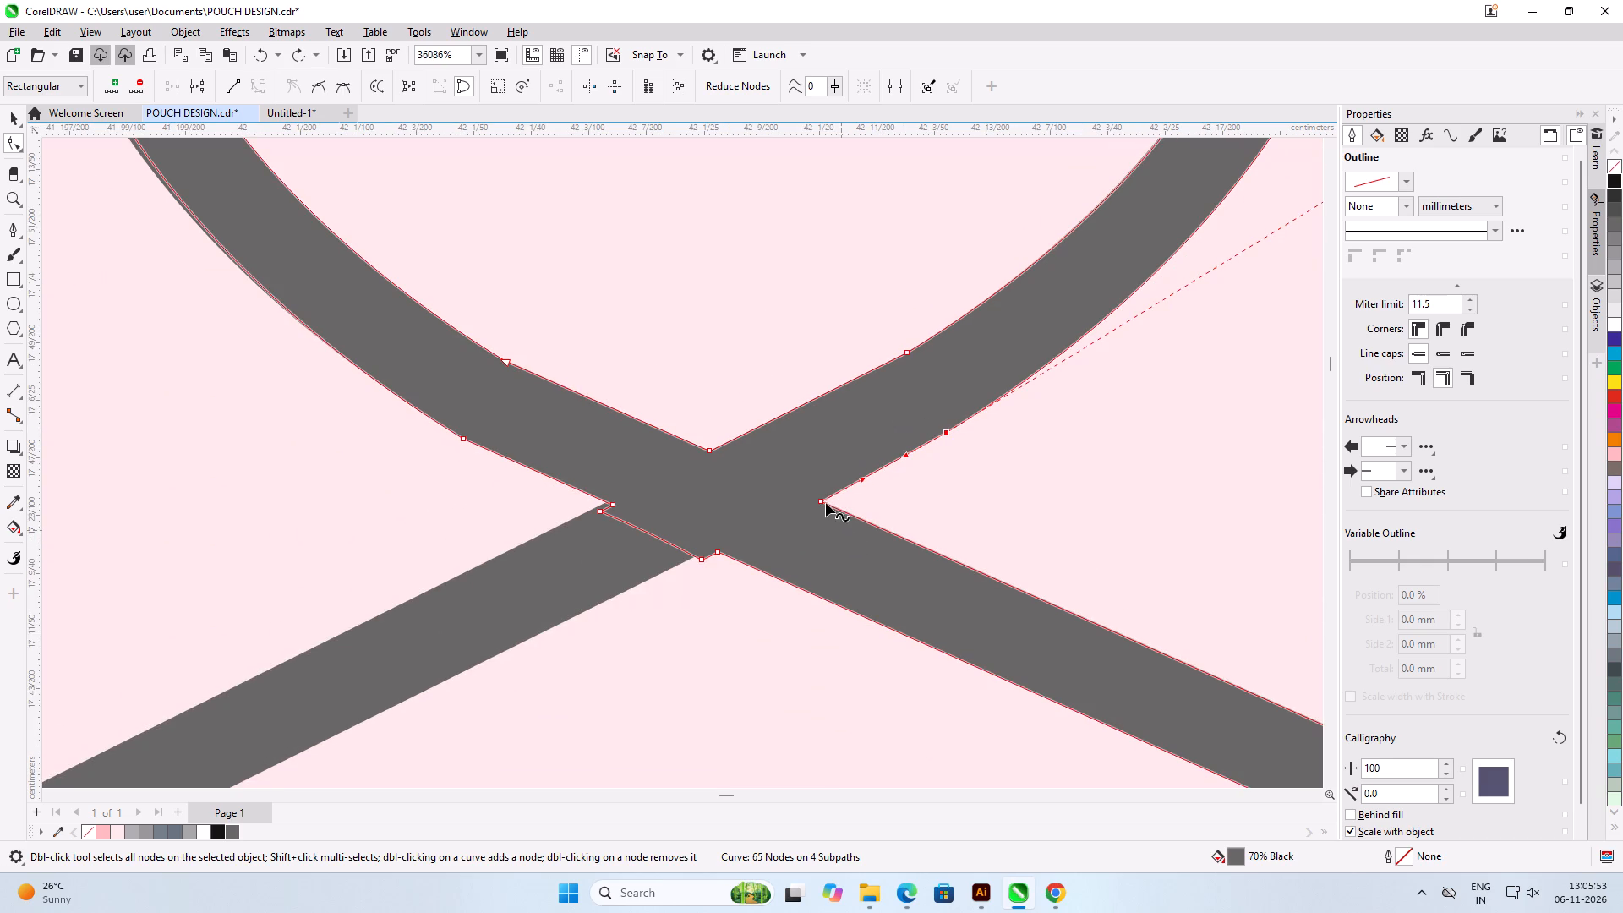
pyautogui.moveTo(821, 500); pyautogui.dragTo(775, 506)
pyautogui.scroll(7, 822, 501)
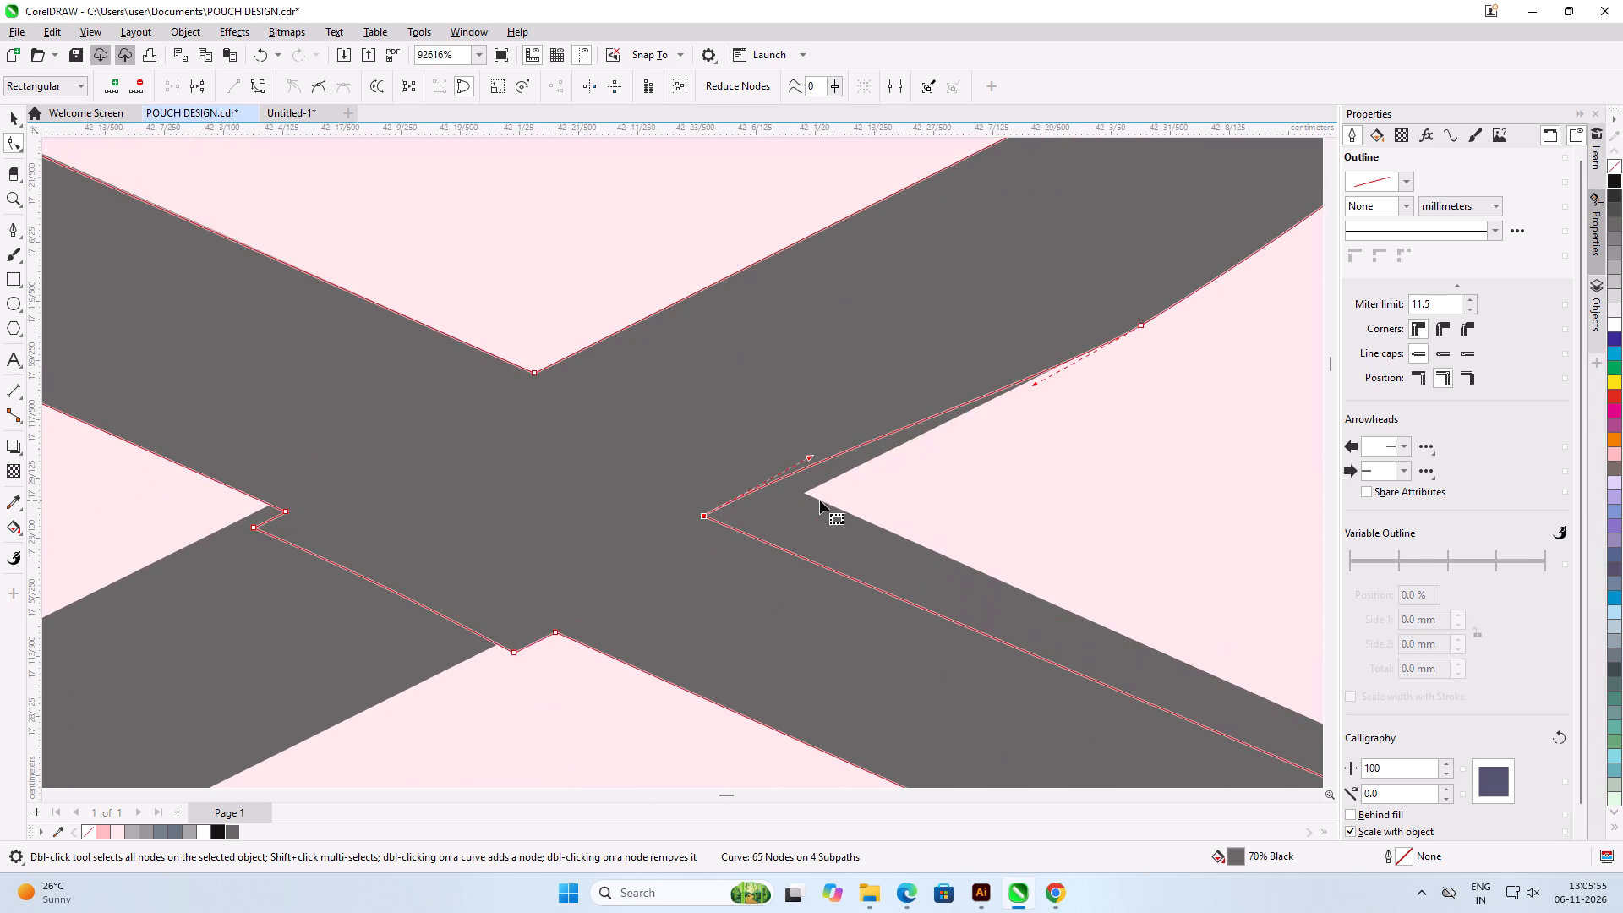
pyautogui.scroll(5, 872, 482)
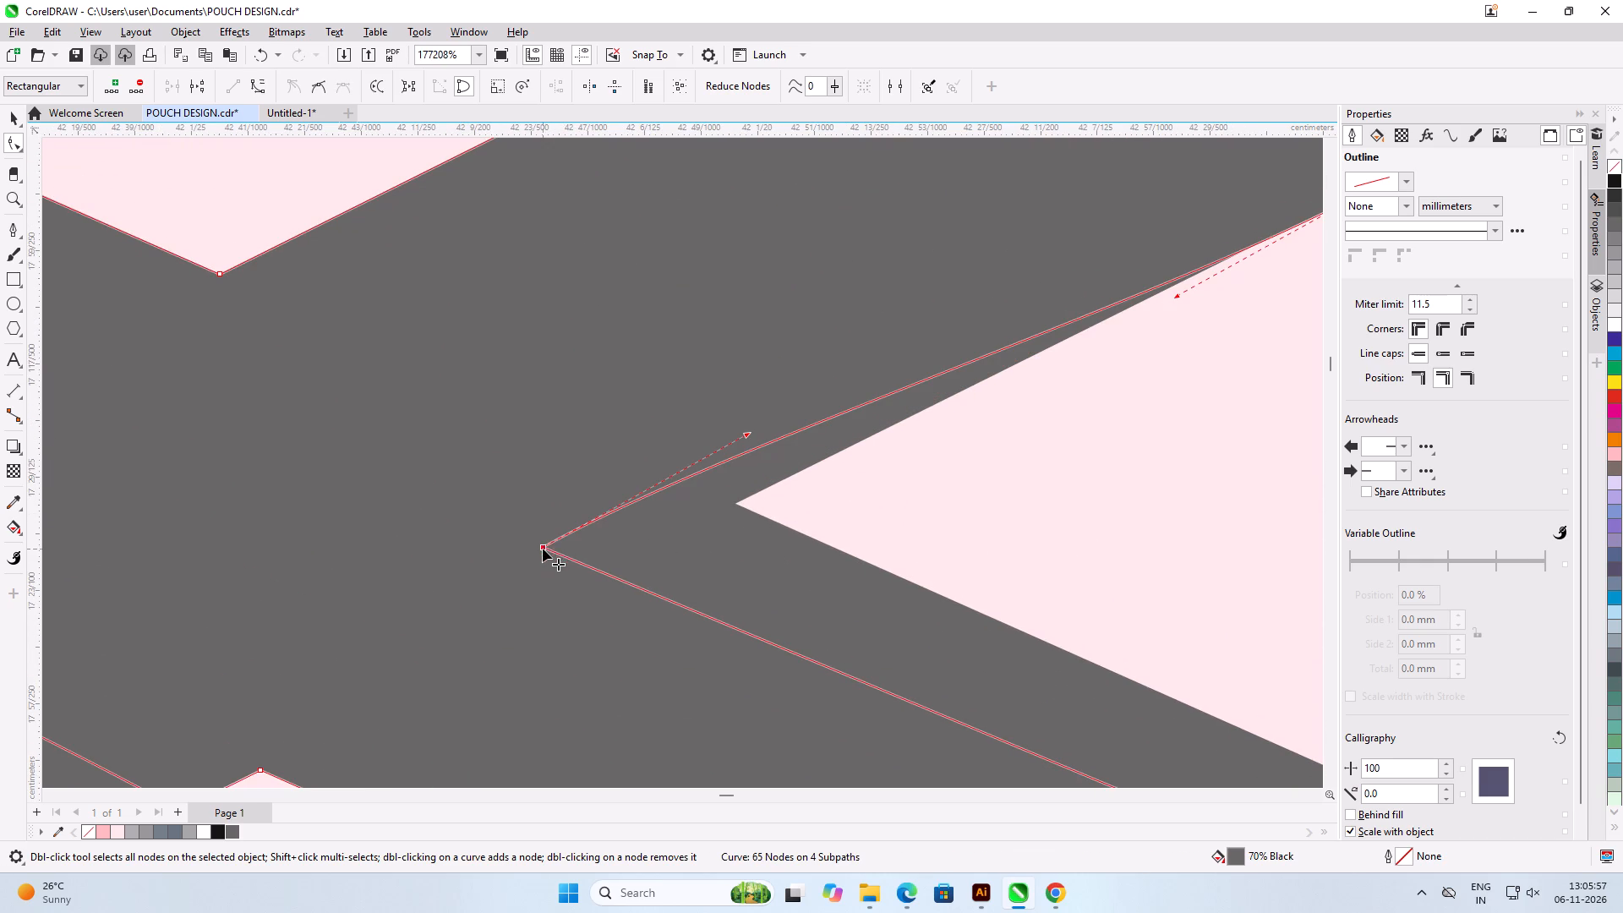
pyautogui.moveTo(543, 549); pyautogui.dragTo(730, 503)
pyautogui.scroll(-6, 513, 534)
pyautogui.scroll(4, 973, 369)
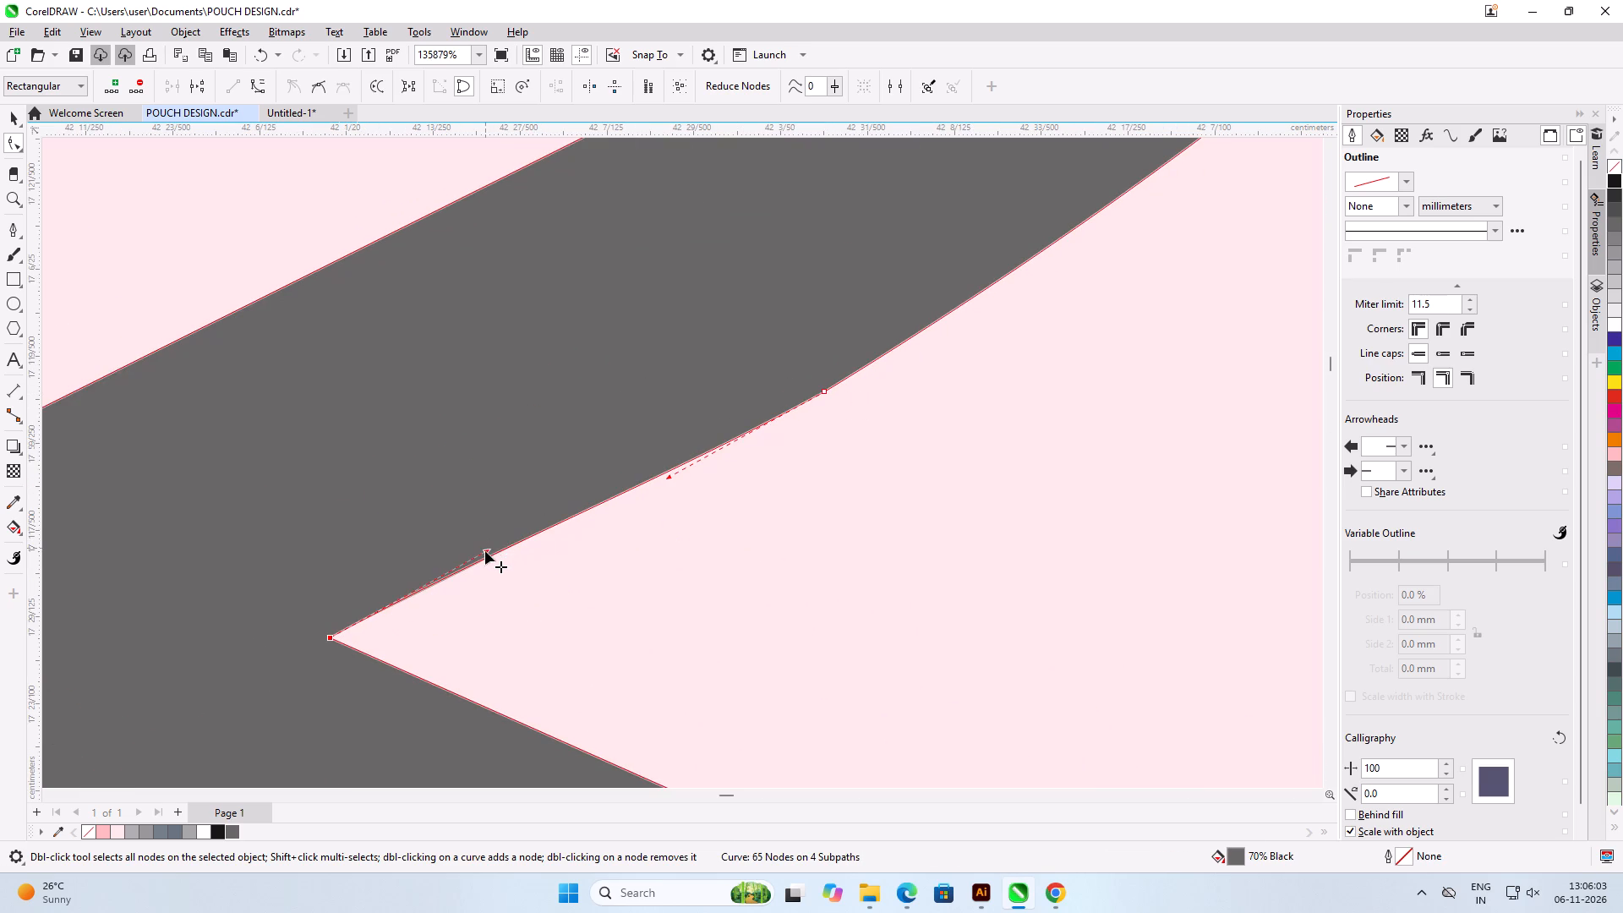
# Convert the outer-edge segment immediately right of the round loop's bottom crossing to a straight line and deselect the mesh cell.
pyautogui.moveTo(485, 551); pyautogui.dragTo(466, 495)
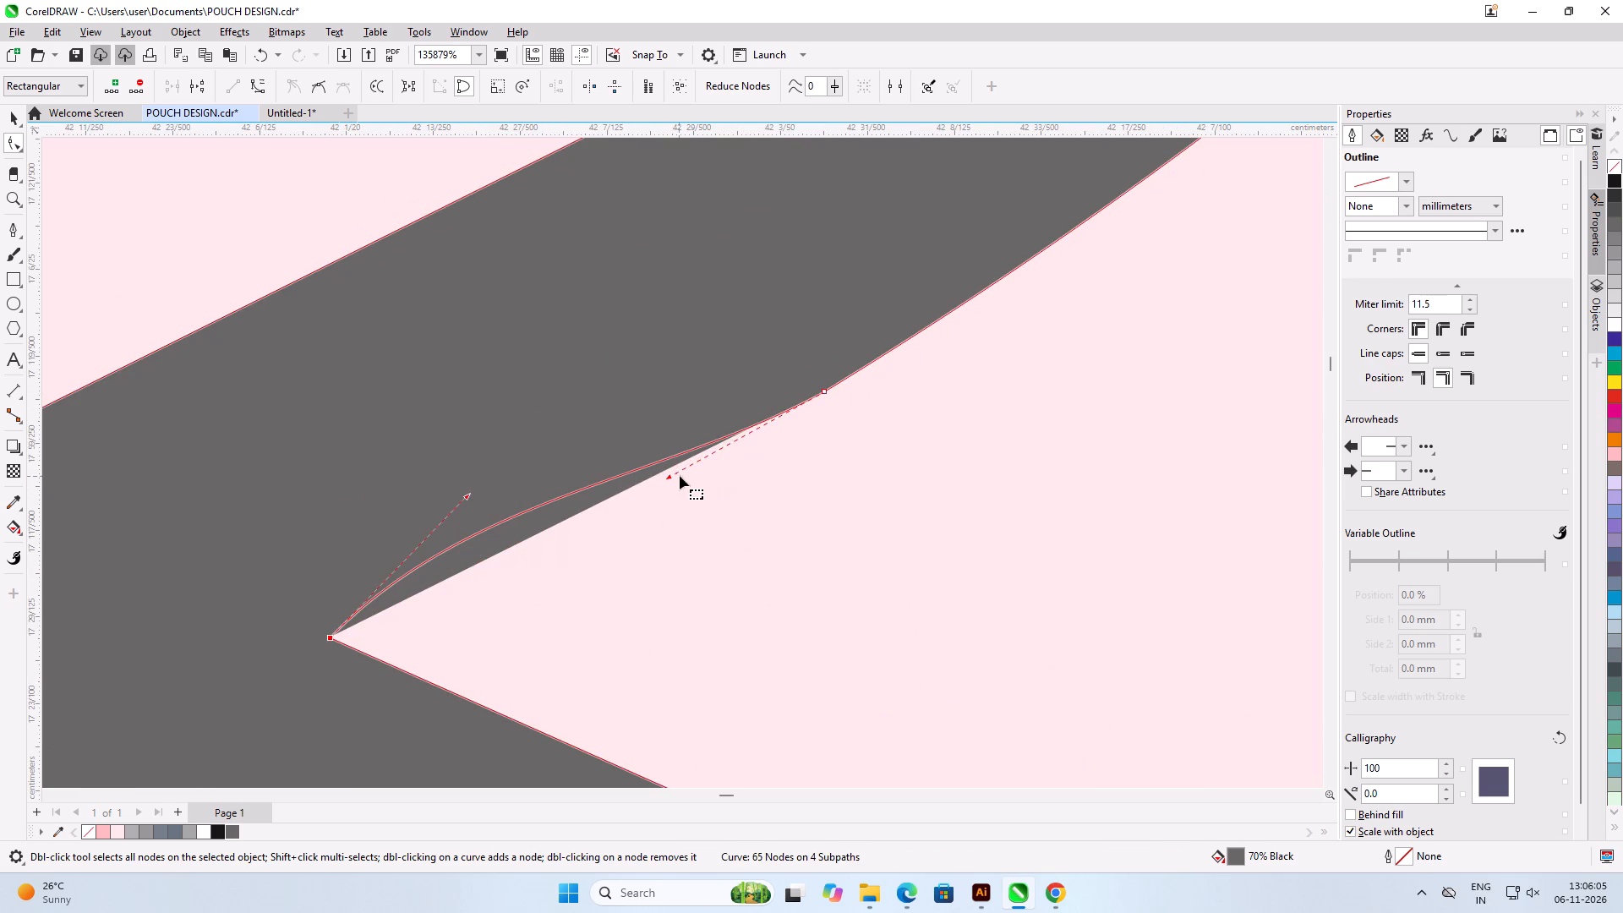
pyautogui.click(613, 478)
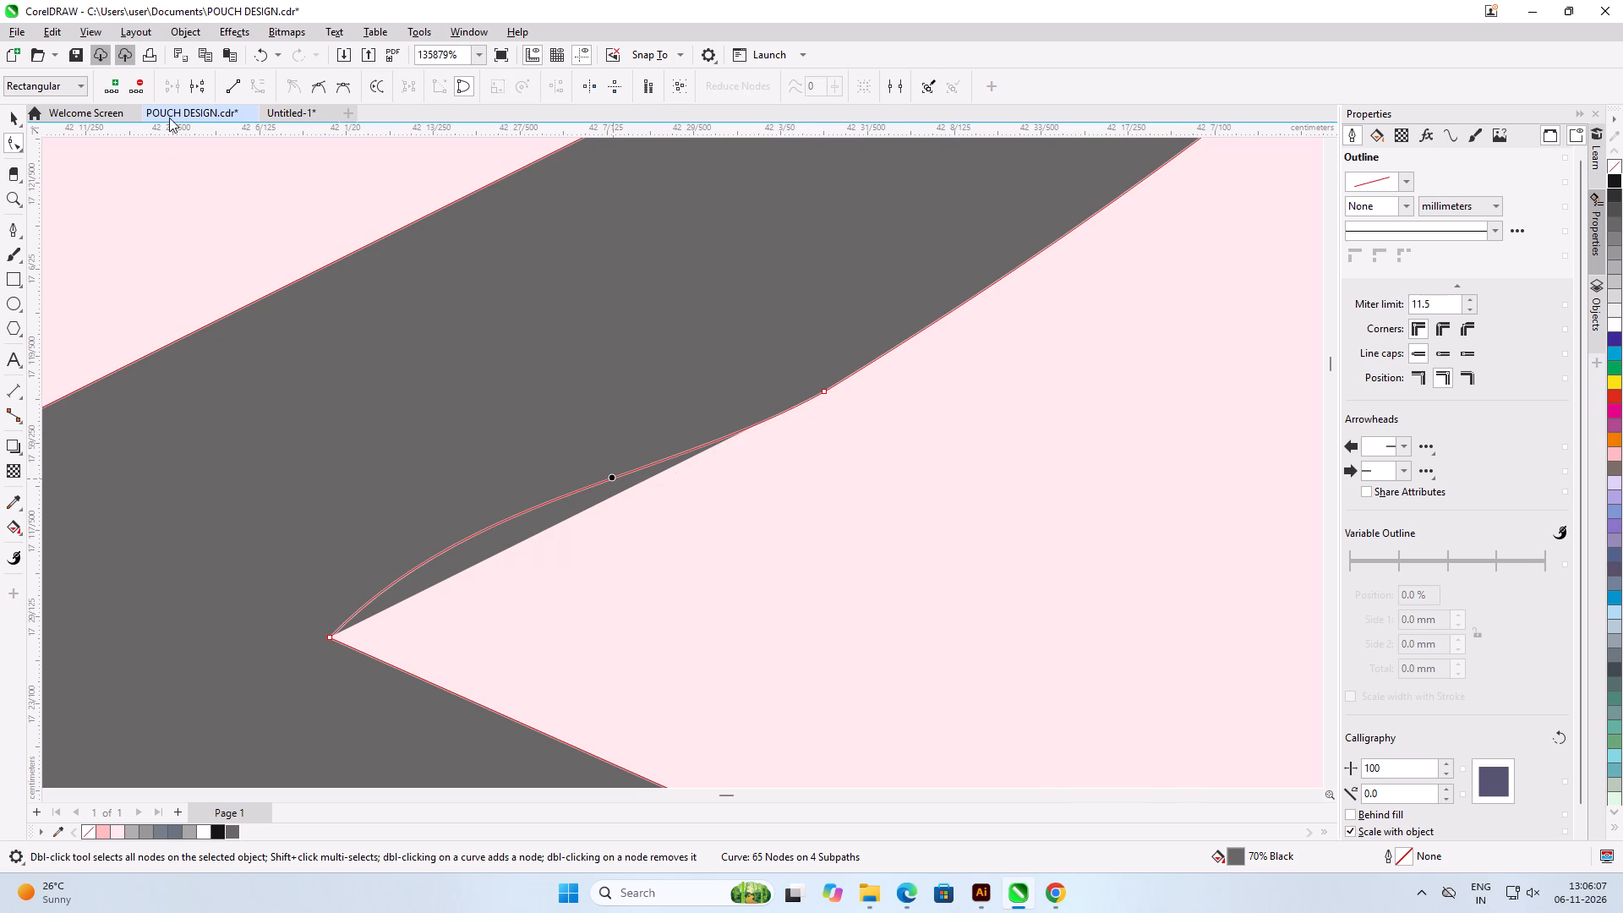
pyautogui.click(232, 90)
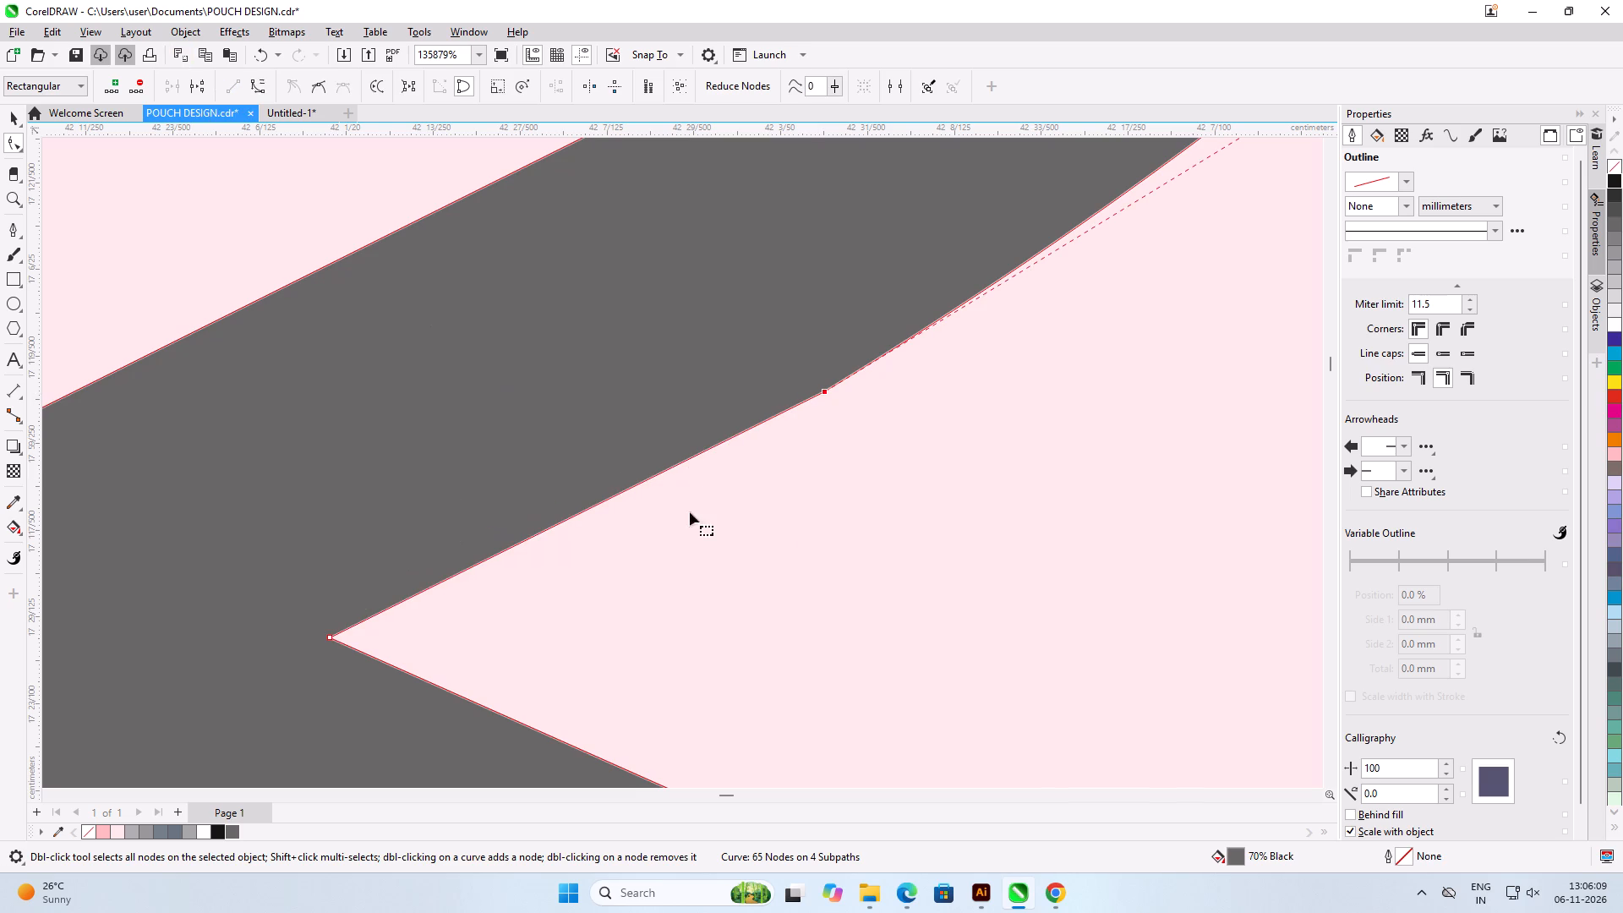
pyautogui.click(885, 549)
# Reselect the mesh cell and delete the four stray notch nodes along the lower-left side of the round loop's bottom crossing.
pyautogui.scroll(-7, 578, 544)
pyautogui.scroll(-7, 738, 488)
pyautogui.scroll(4, 719, 473)
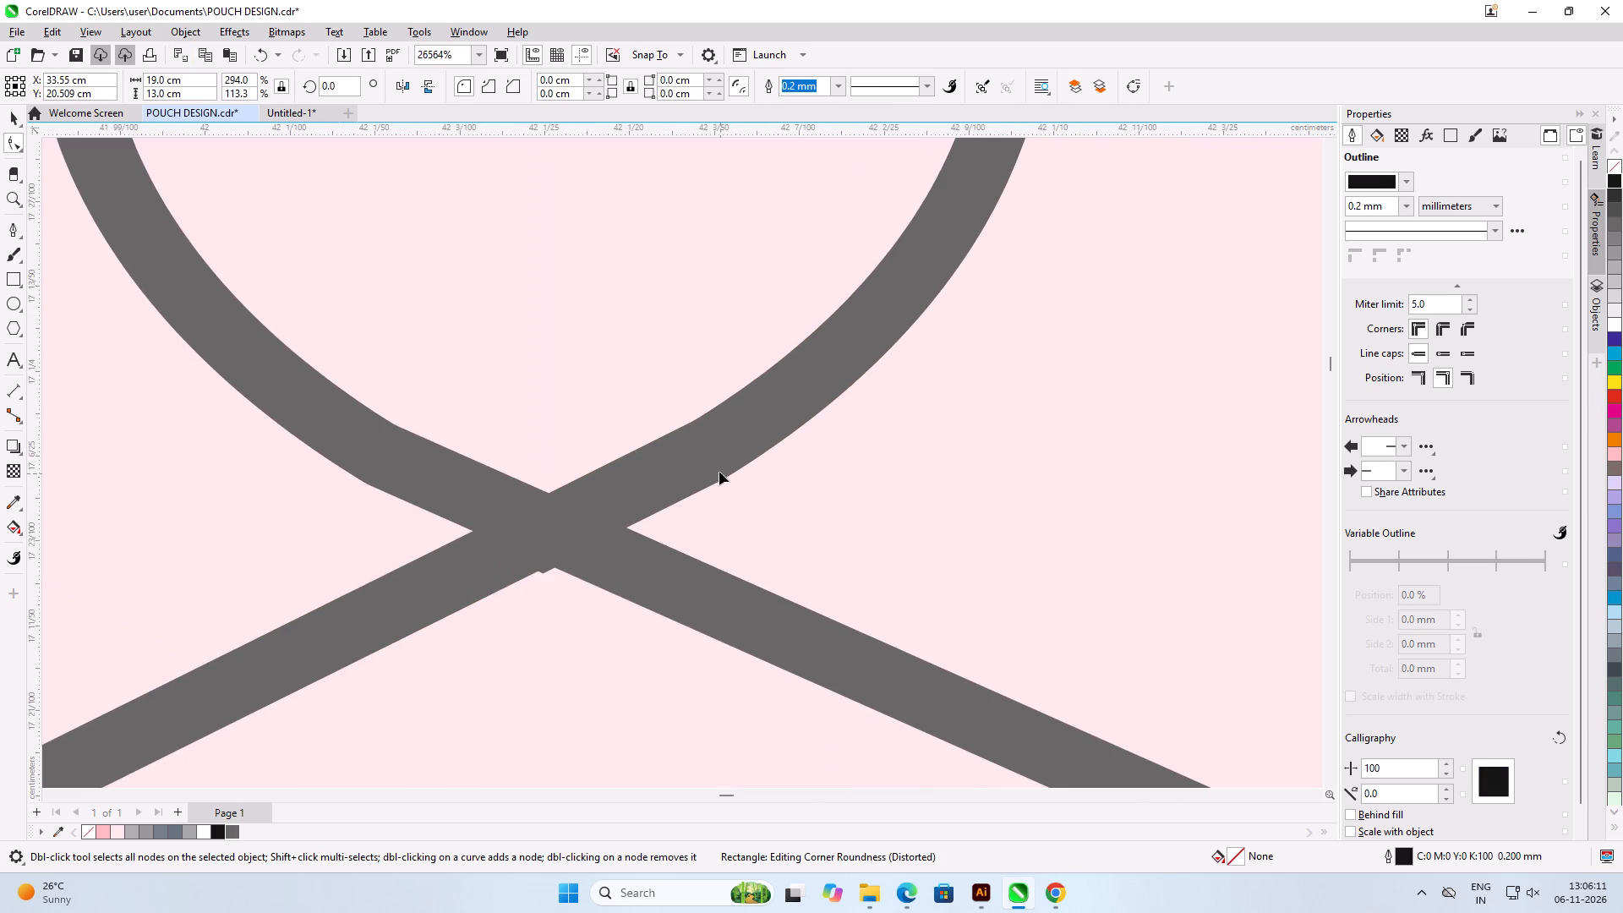
pyautogui.scroll(3, 719, 472)
pyautogui.scroll(-8, 724, 447)
pyautogui.click(549, 522)
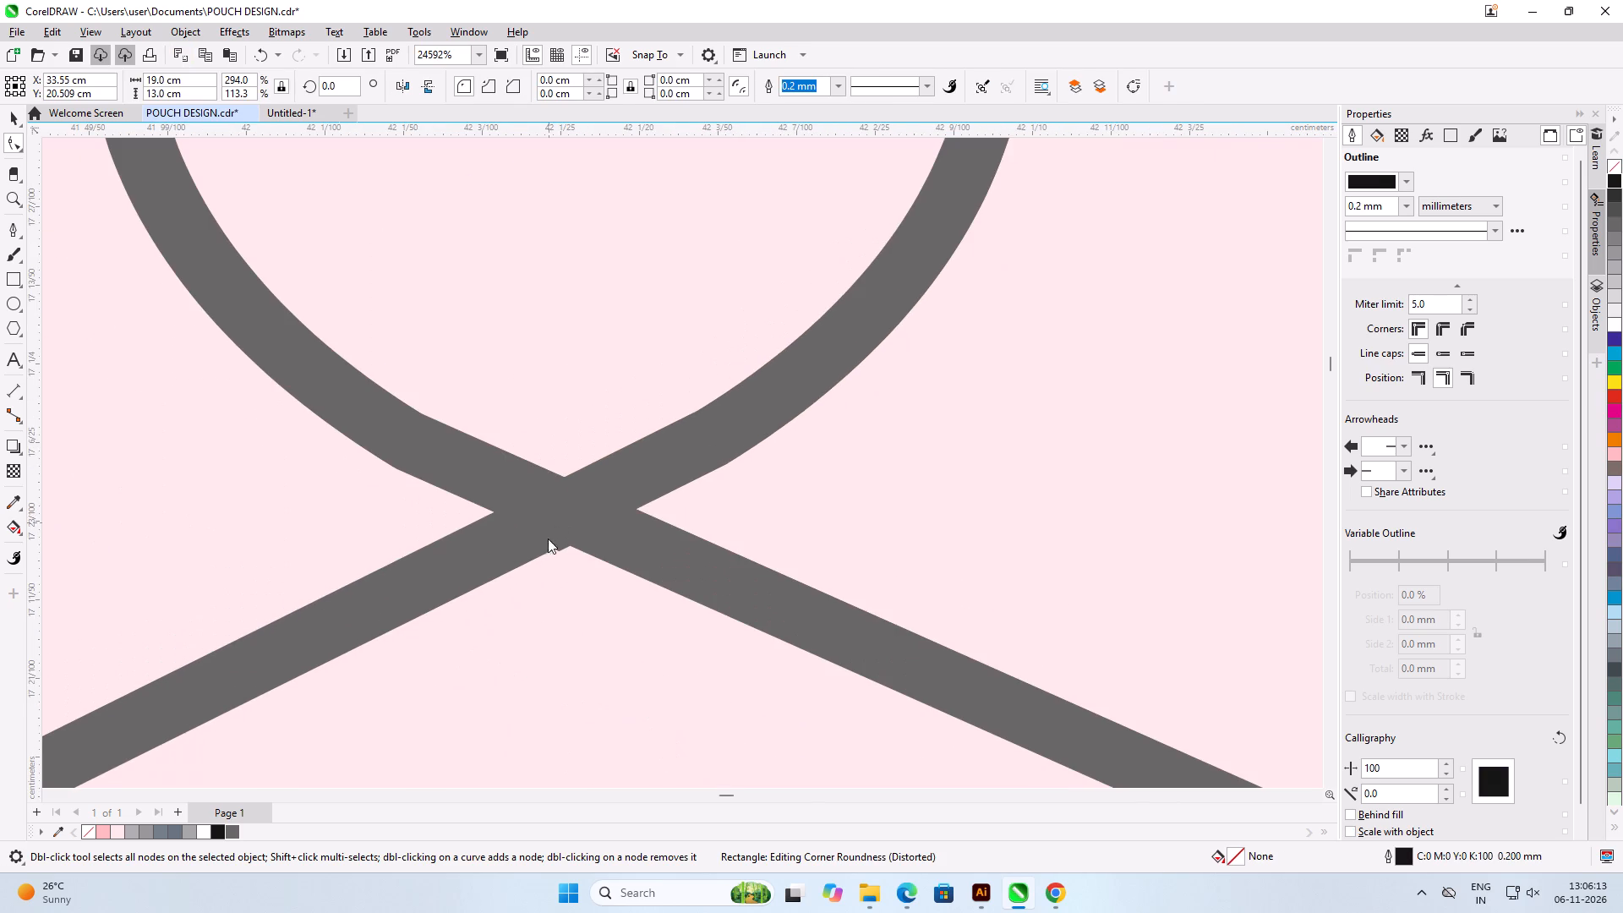
pyautogui.scroll(10, 547, 552)
pyautogui.moveTo(312, 415); pyautogui.dragTo(585, 551)
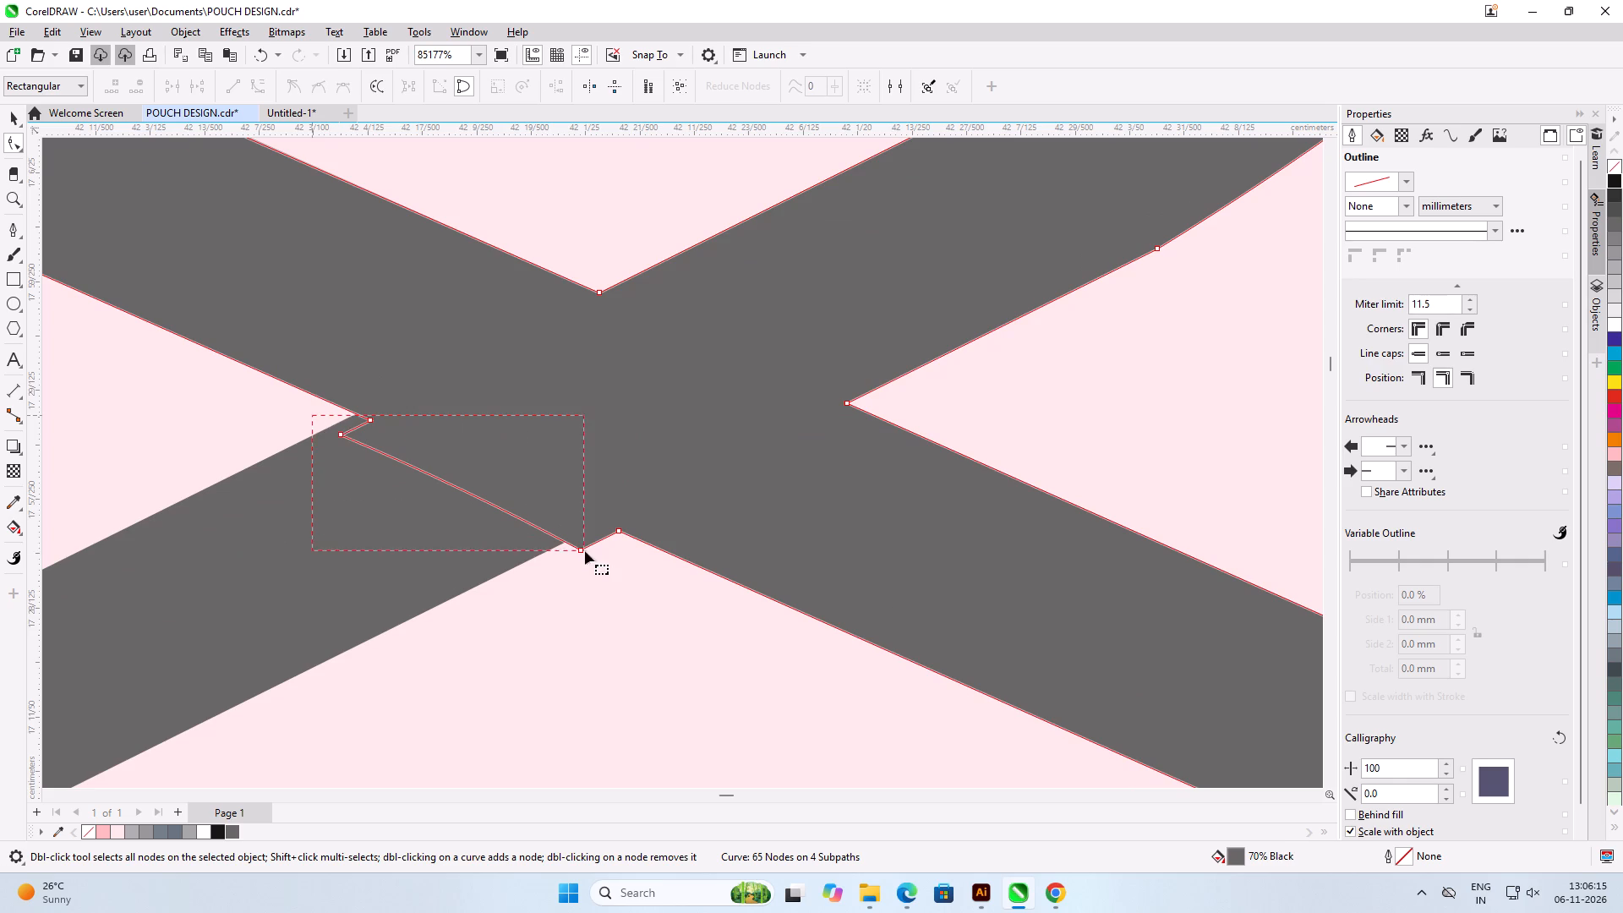
pyautogui.moveTo(585, 551); pyautogui.dragTo(634, 574)
pyautogui.press('Delete')
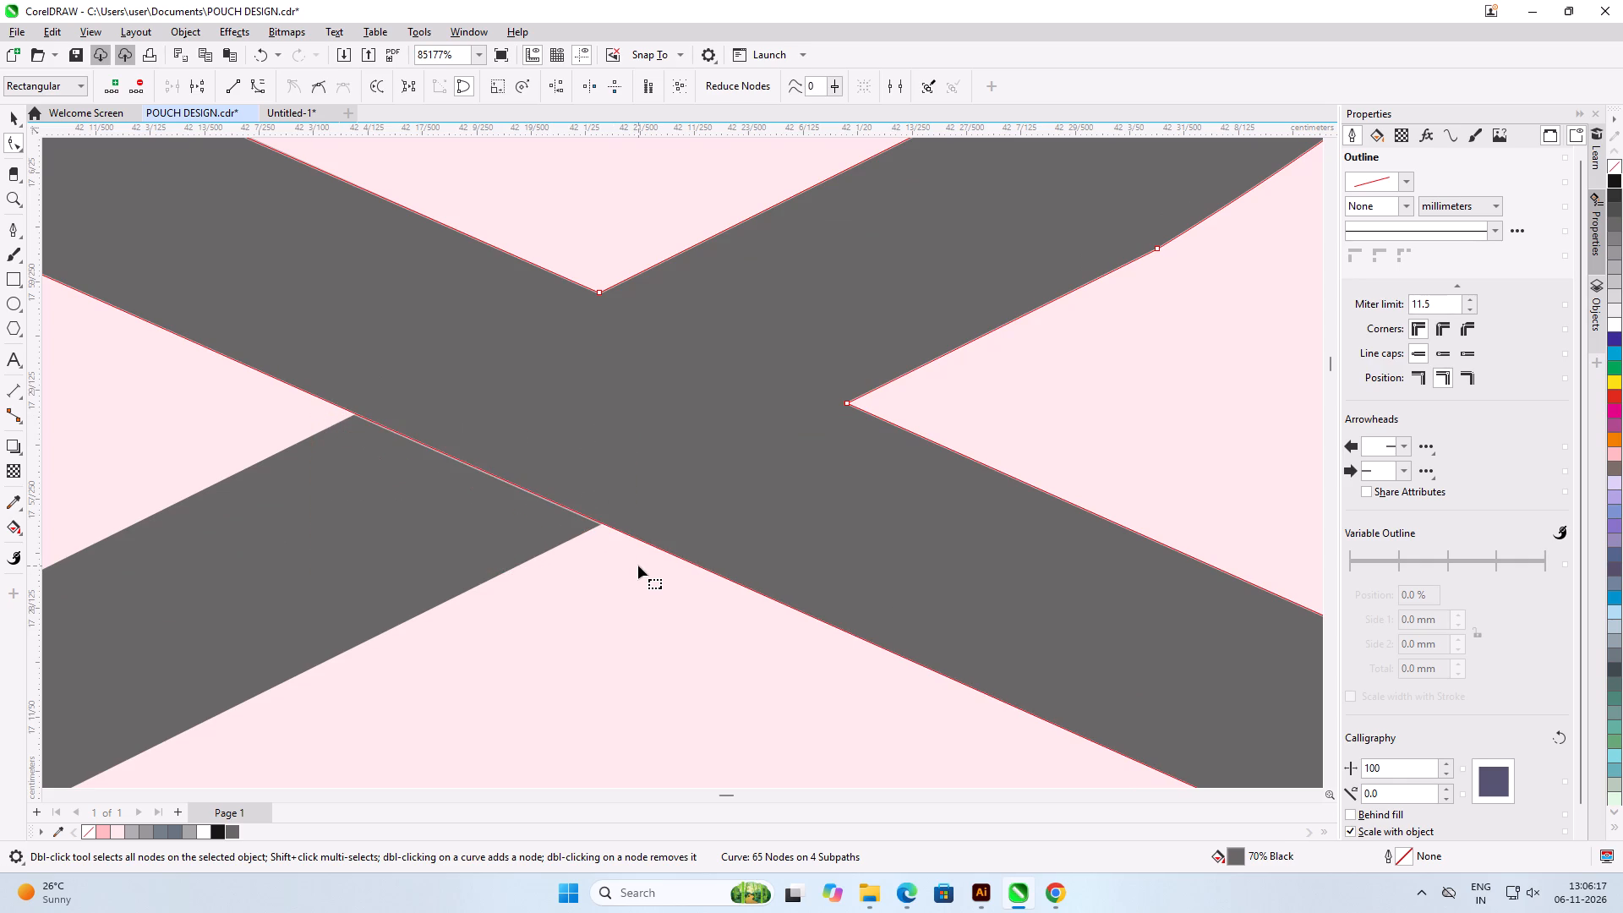
# Delete the two misaligned outer-edge nodes at and just left of the round loop's top crossing.
pyautogui.scroll(-14, 527, 406)
pyautogui.scroll(-6, 473, 473)
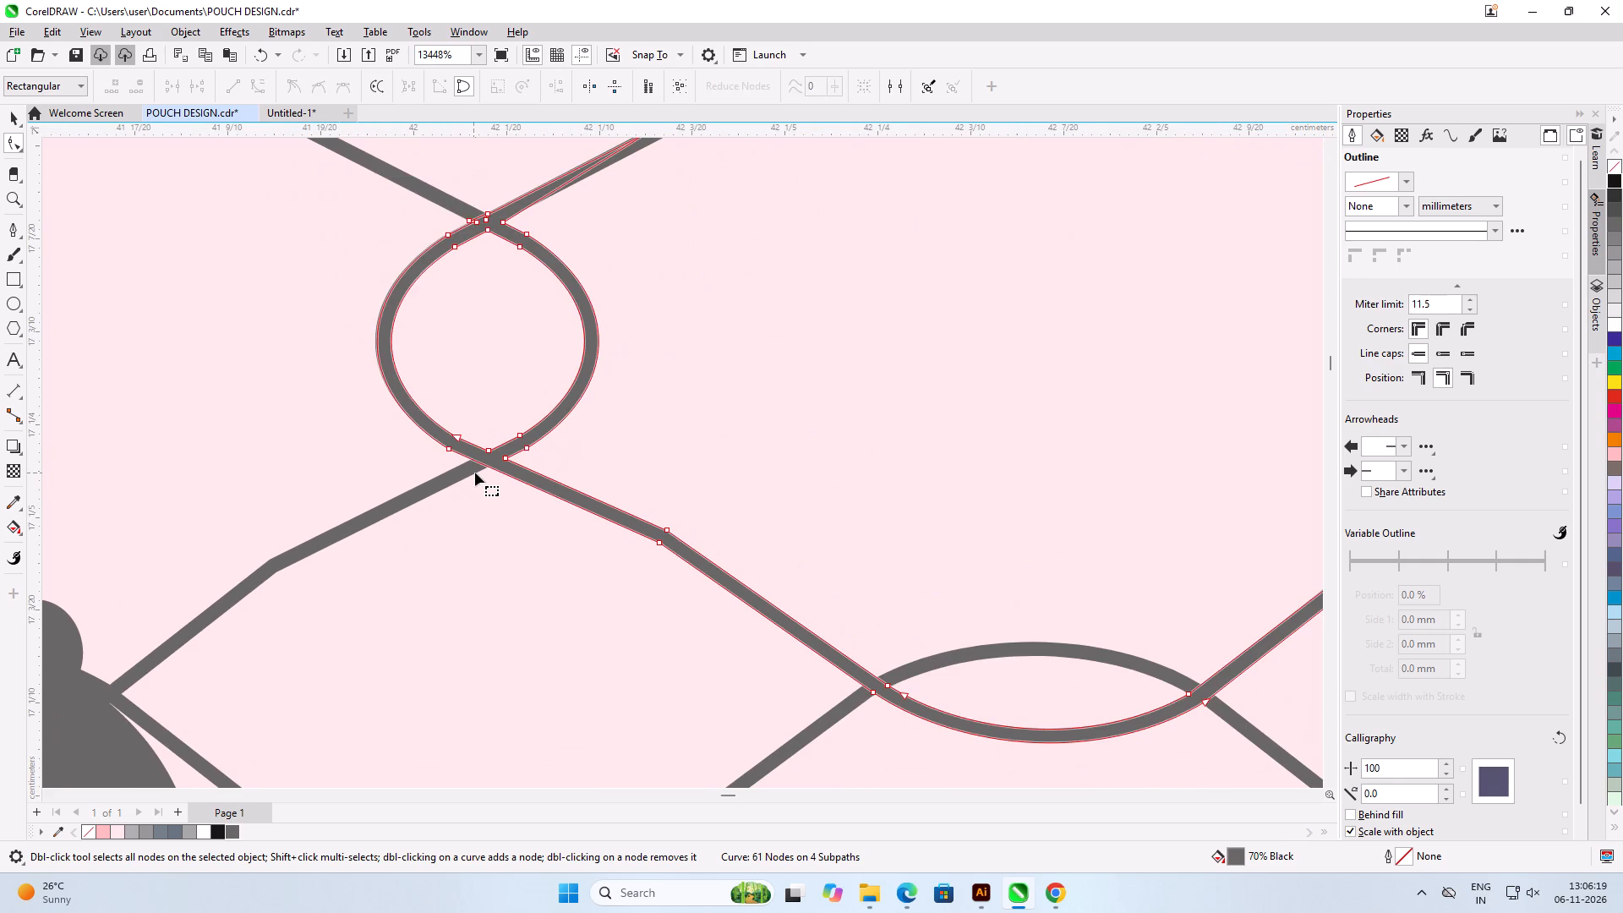
pyautogui.scroll(6, 426, 428)
pyautogui.scroll(-7, 426, 428)
pyautogui.scroll(6, 396, 329)
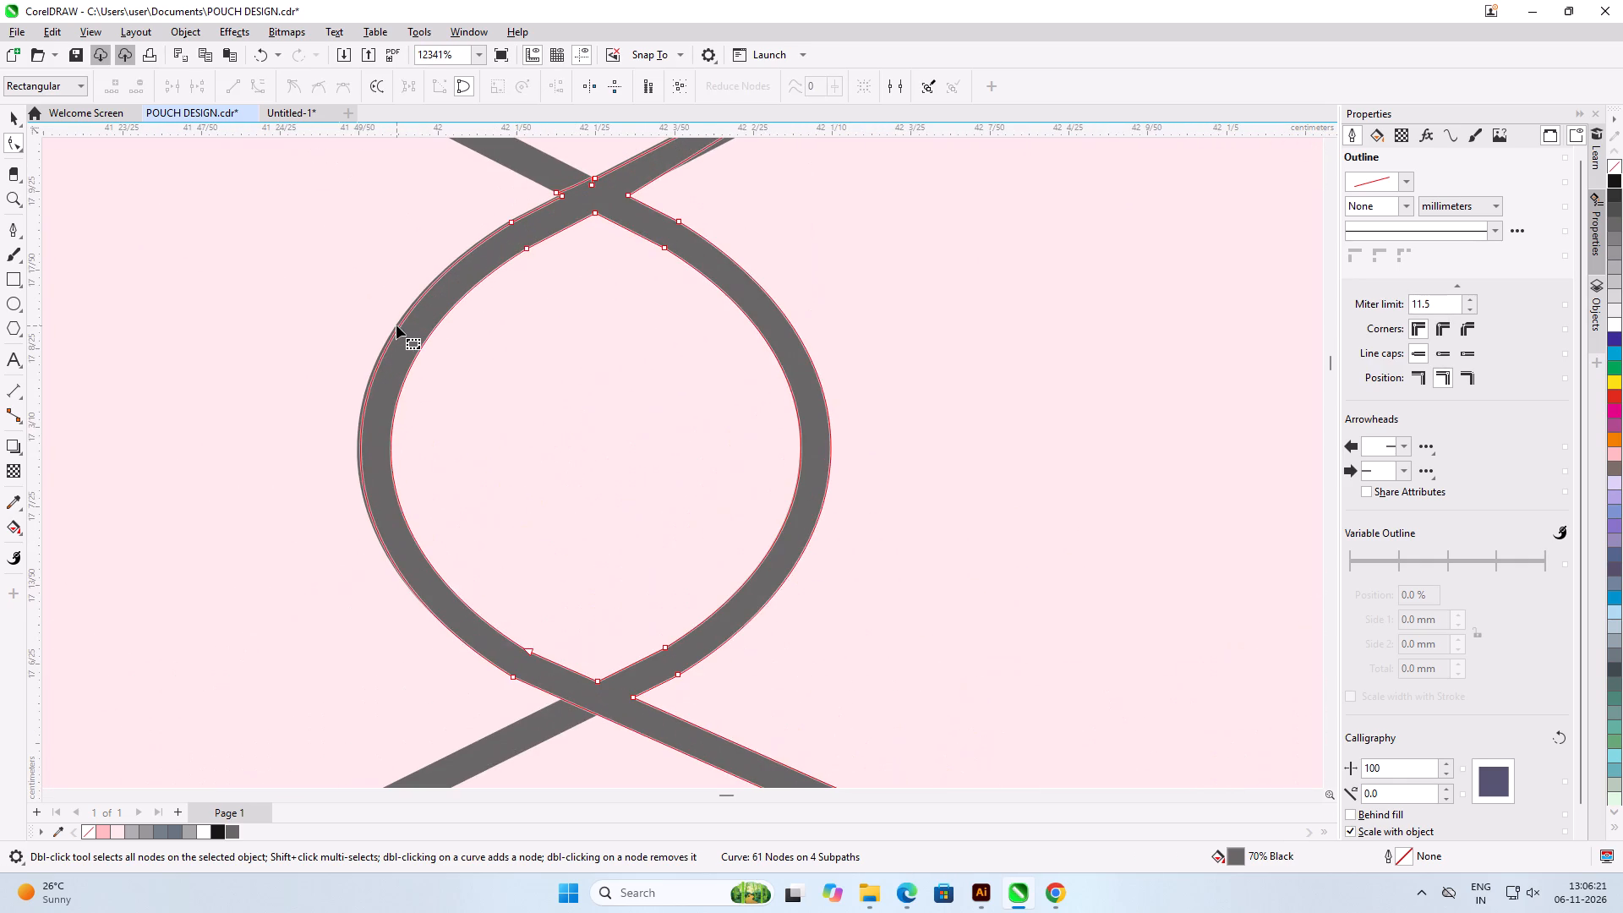
pyautogui.scroll(9, 499, 202)
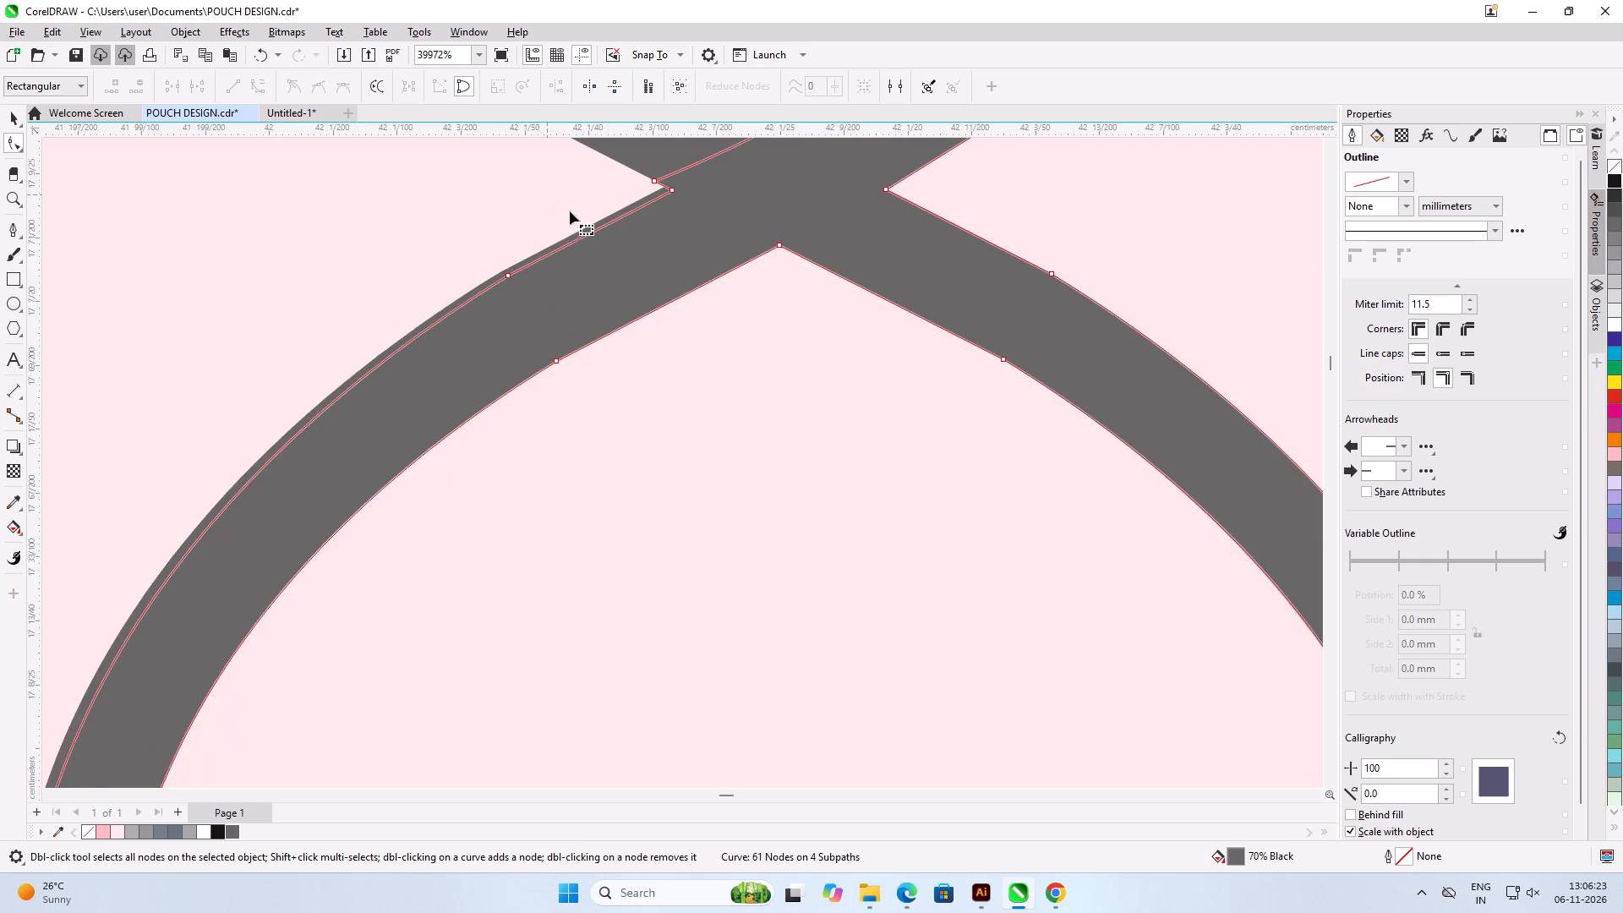
pyautogui.scroll(-5, 580, 216)
pyautogui.scroll(4, 613, 138)
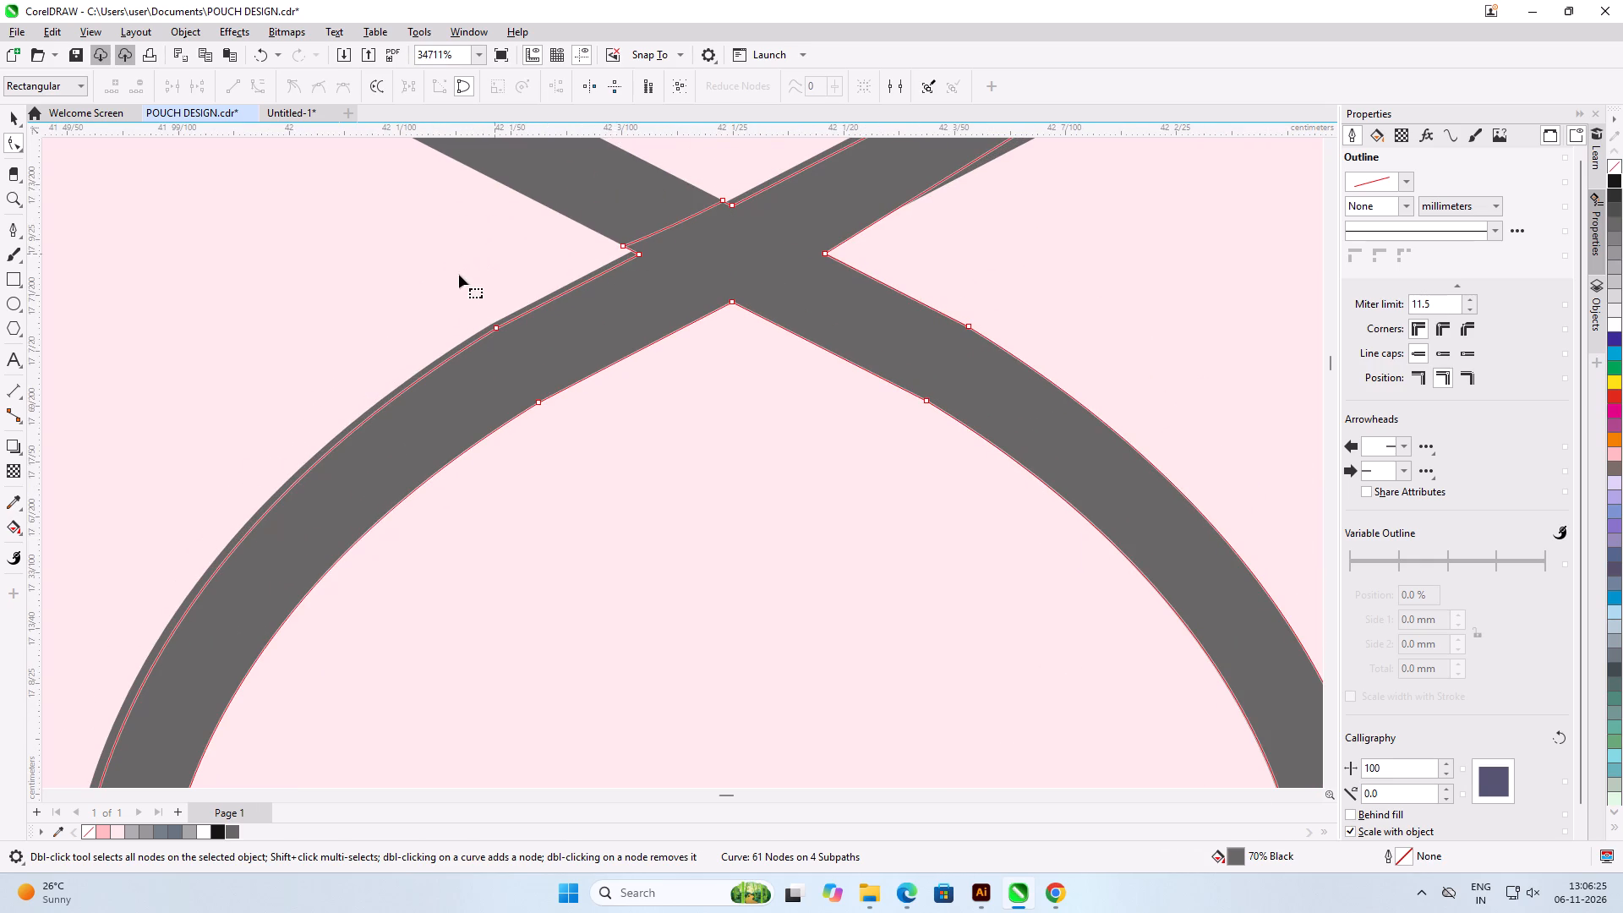
pyautogui.doubleClick(497, 331)
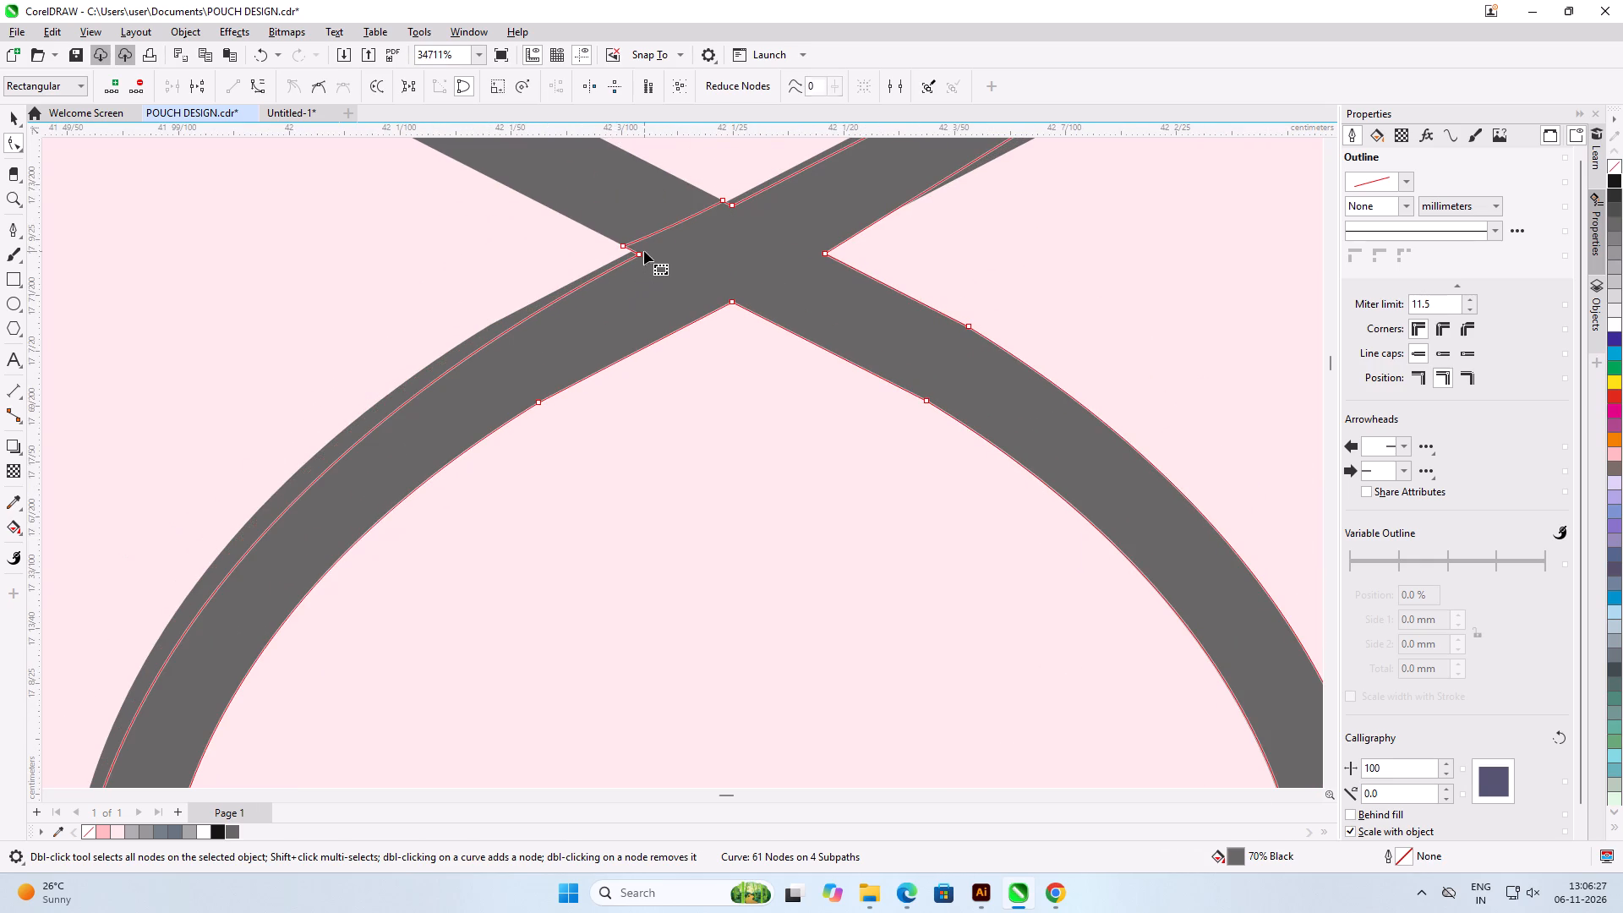
pyautogui.doubleClick(641, 253)
pyautogui.scroll(-11, 640, 253)
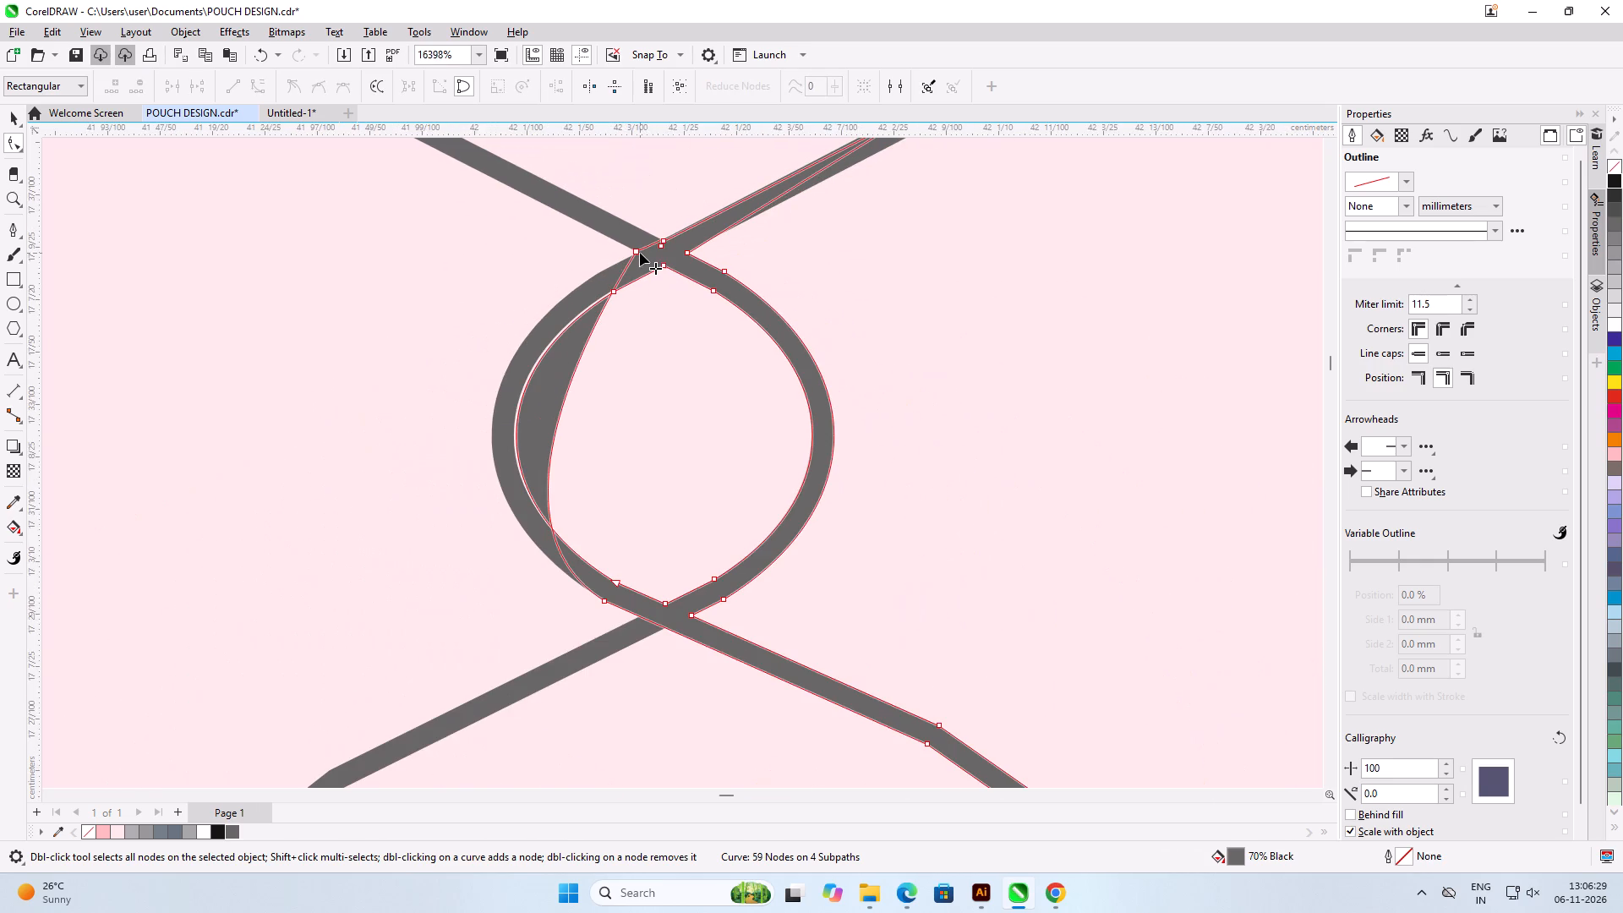
pyautogui.scroll(5, 602, 269)
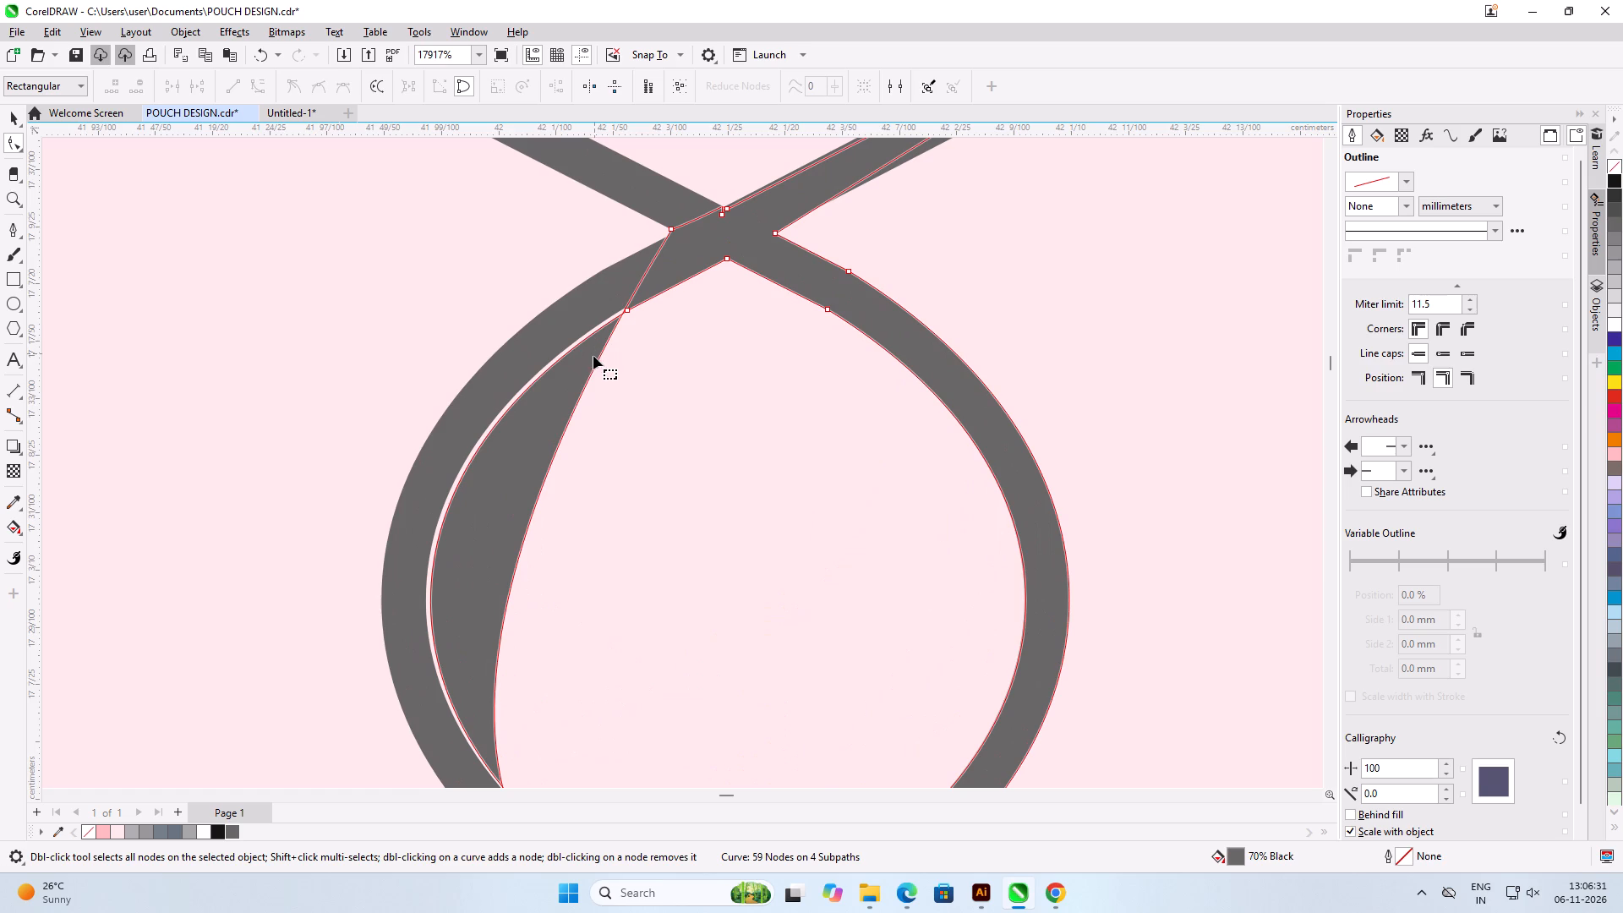
# Extend the upper curve handle of the round loop's left outer arc outward toward the underlying strand's outer edge.
pyautogui.click(673, 232)
pyautogui.scroll(-7, 695, 241)
pyautogui.scroll(1, 574, 402)
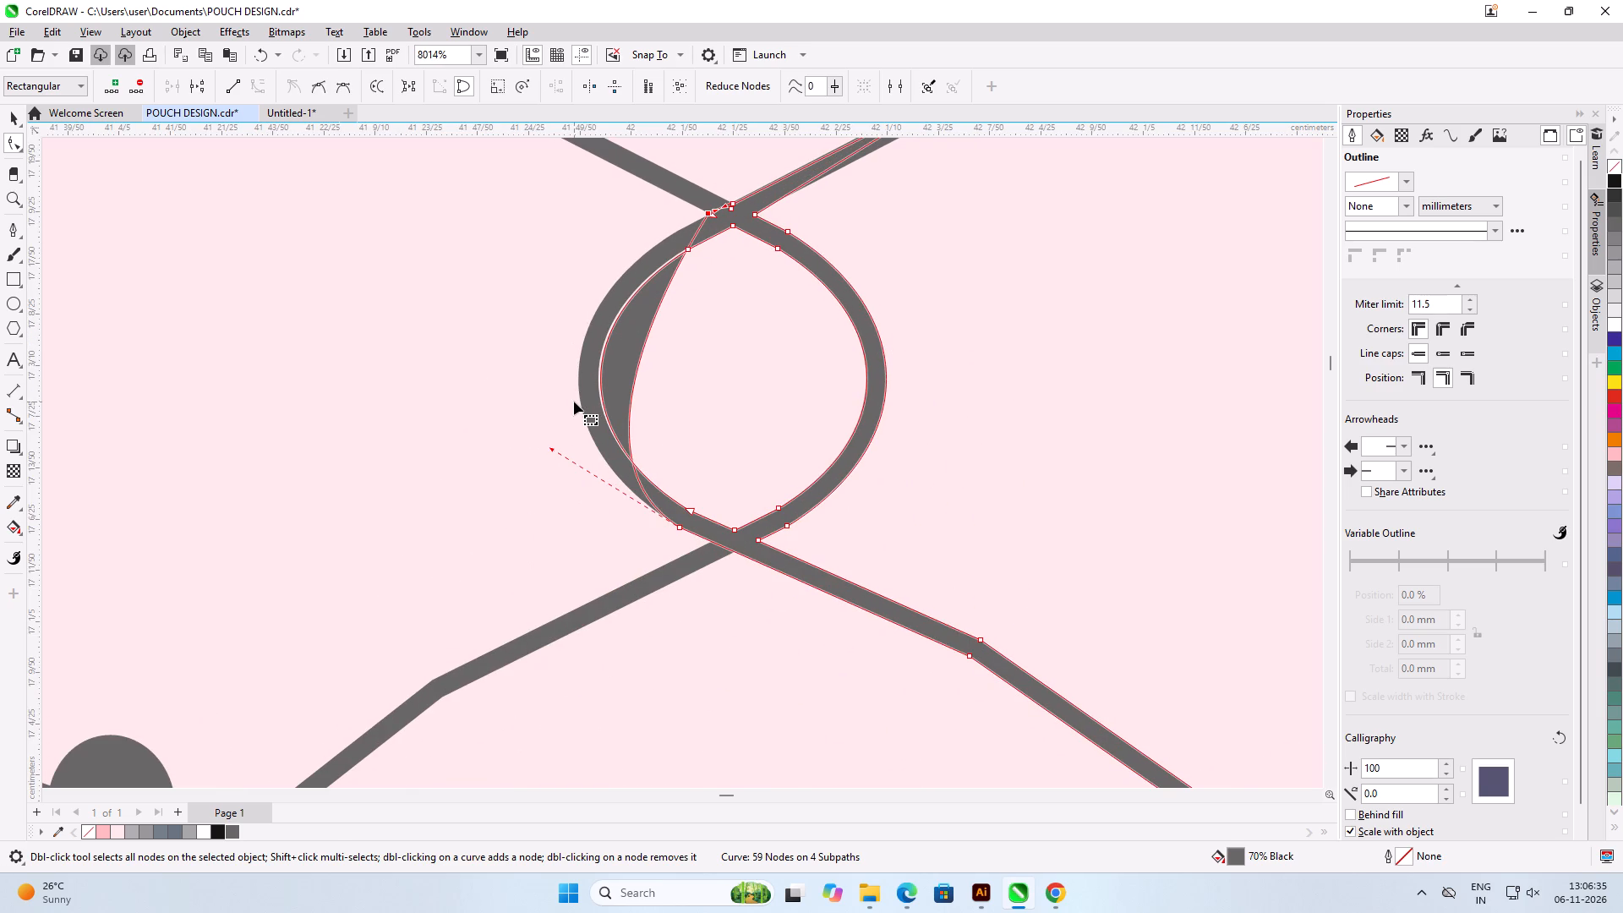
pyautogui.click(686, 250)
pyautogui.scroll(6, 682, 245)
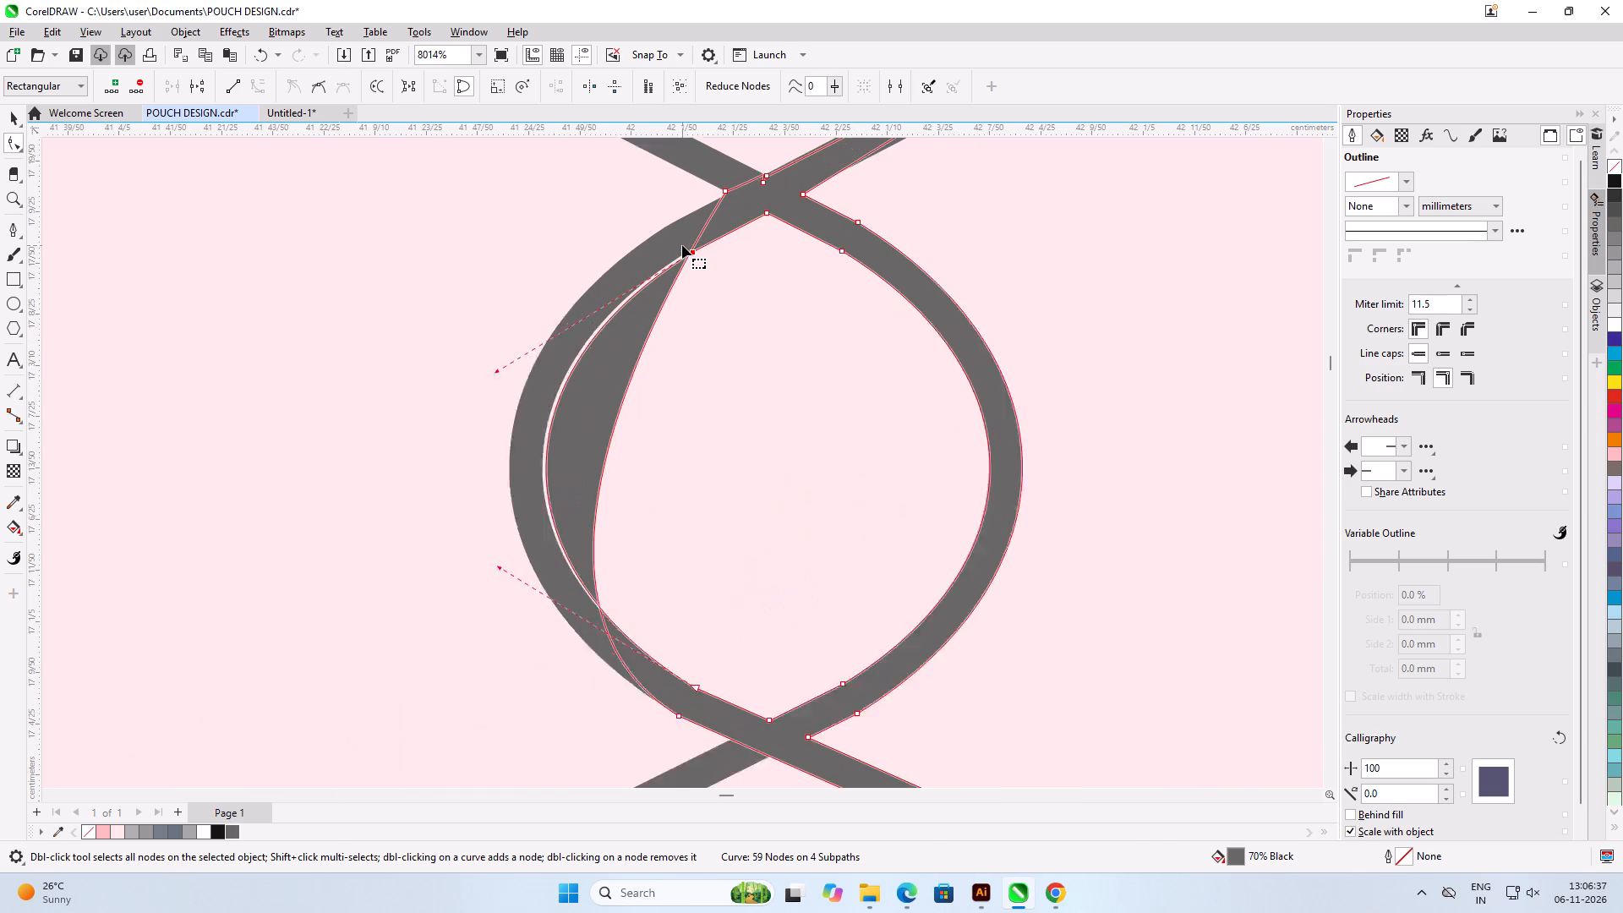
pyautogui.scroll(-5, 682, 245)
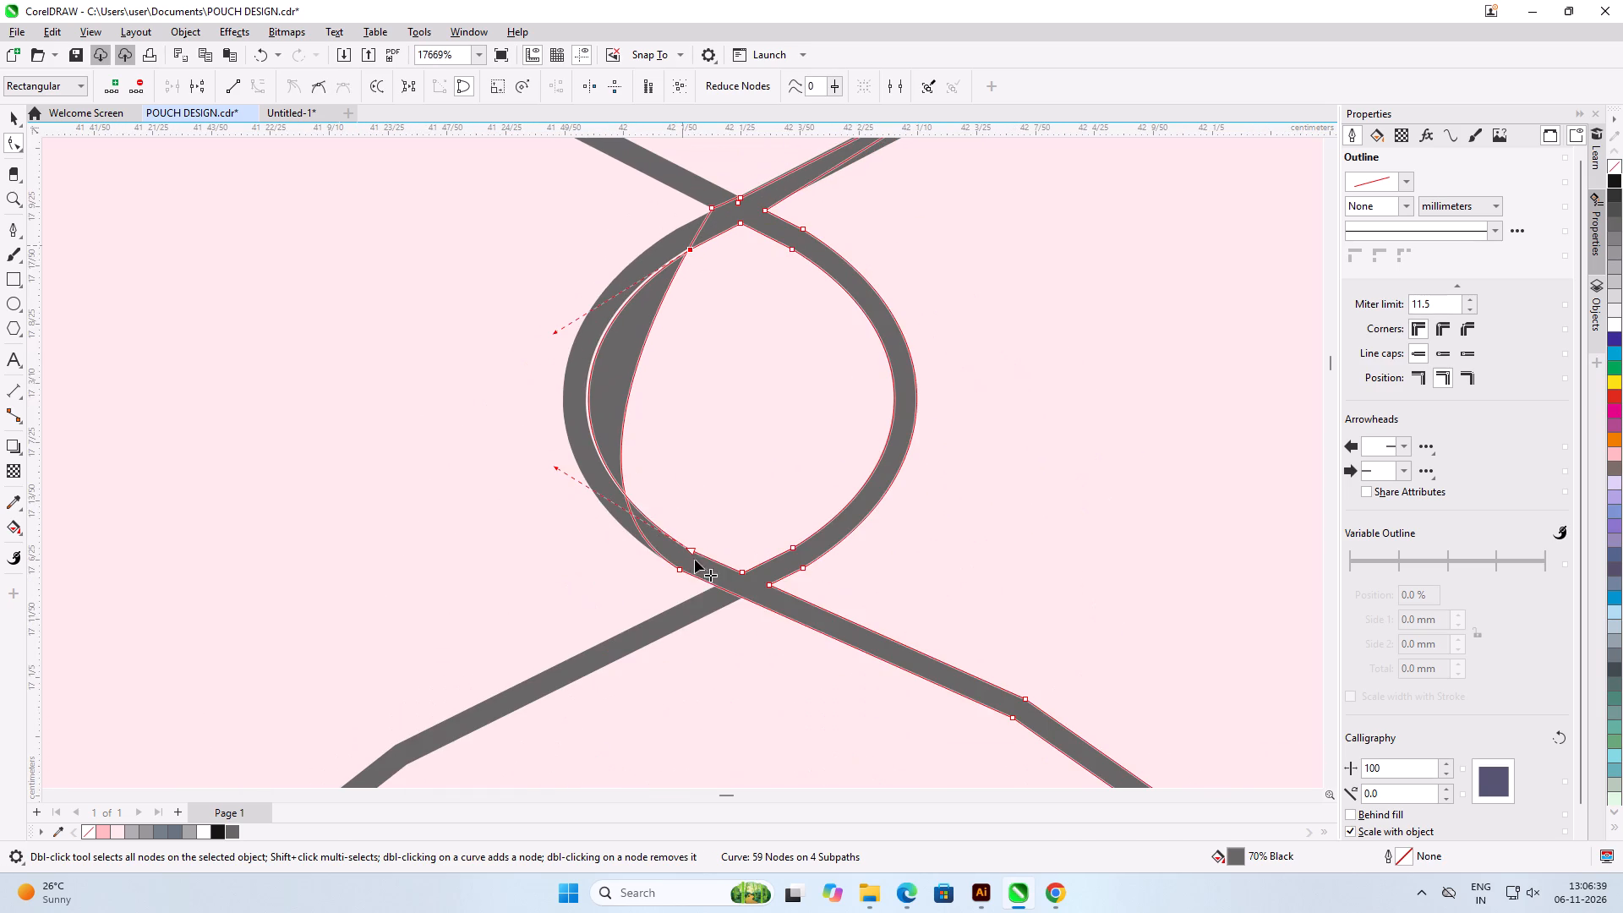
pyautogui.click(678, 569)
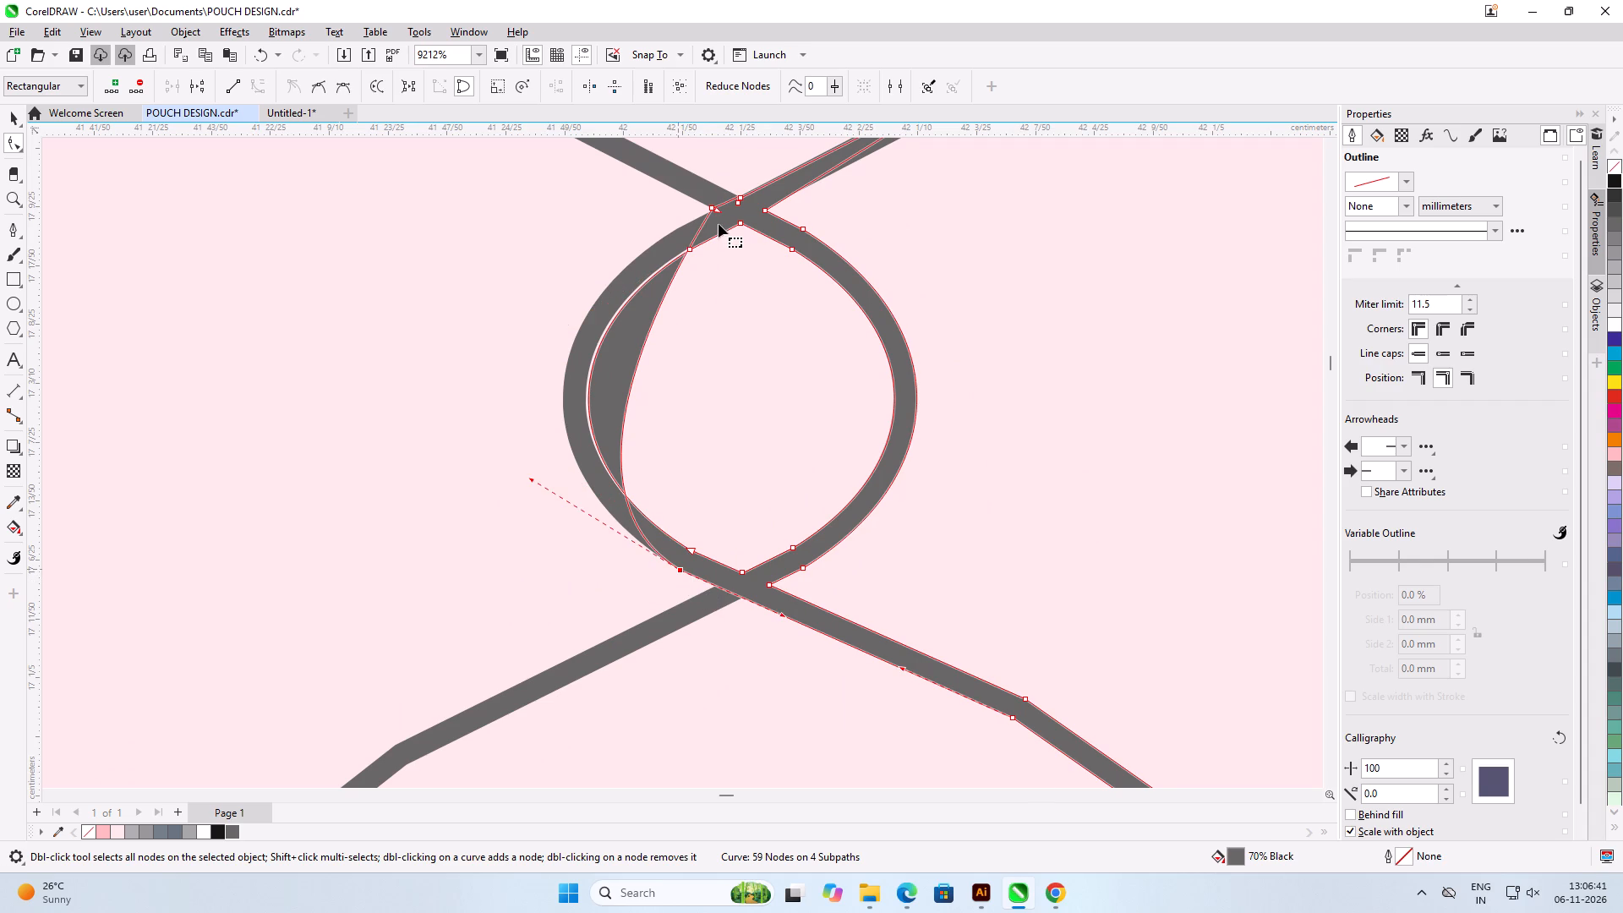
pyautogui.moveTo(719, 211); pyautogui.dragTo(648, 231)
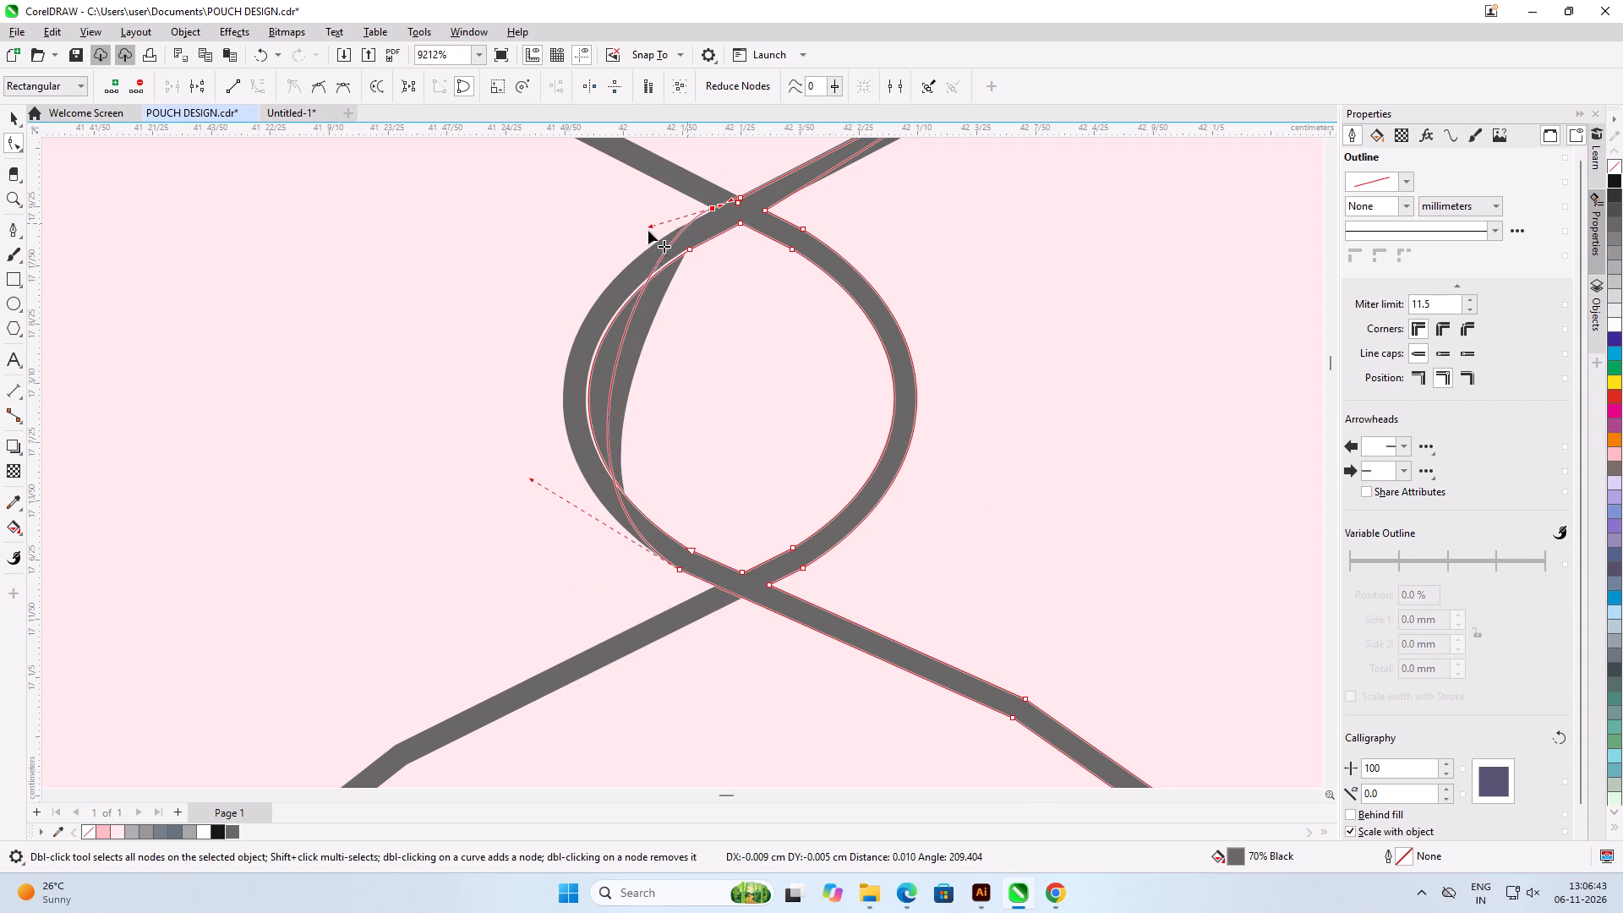
pyautogui.moveTo(648, 231); pyautogui.dragTo(563, 287)
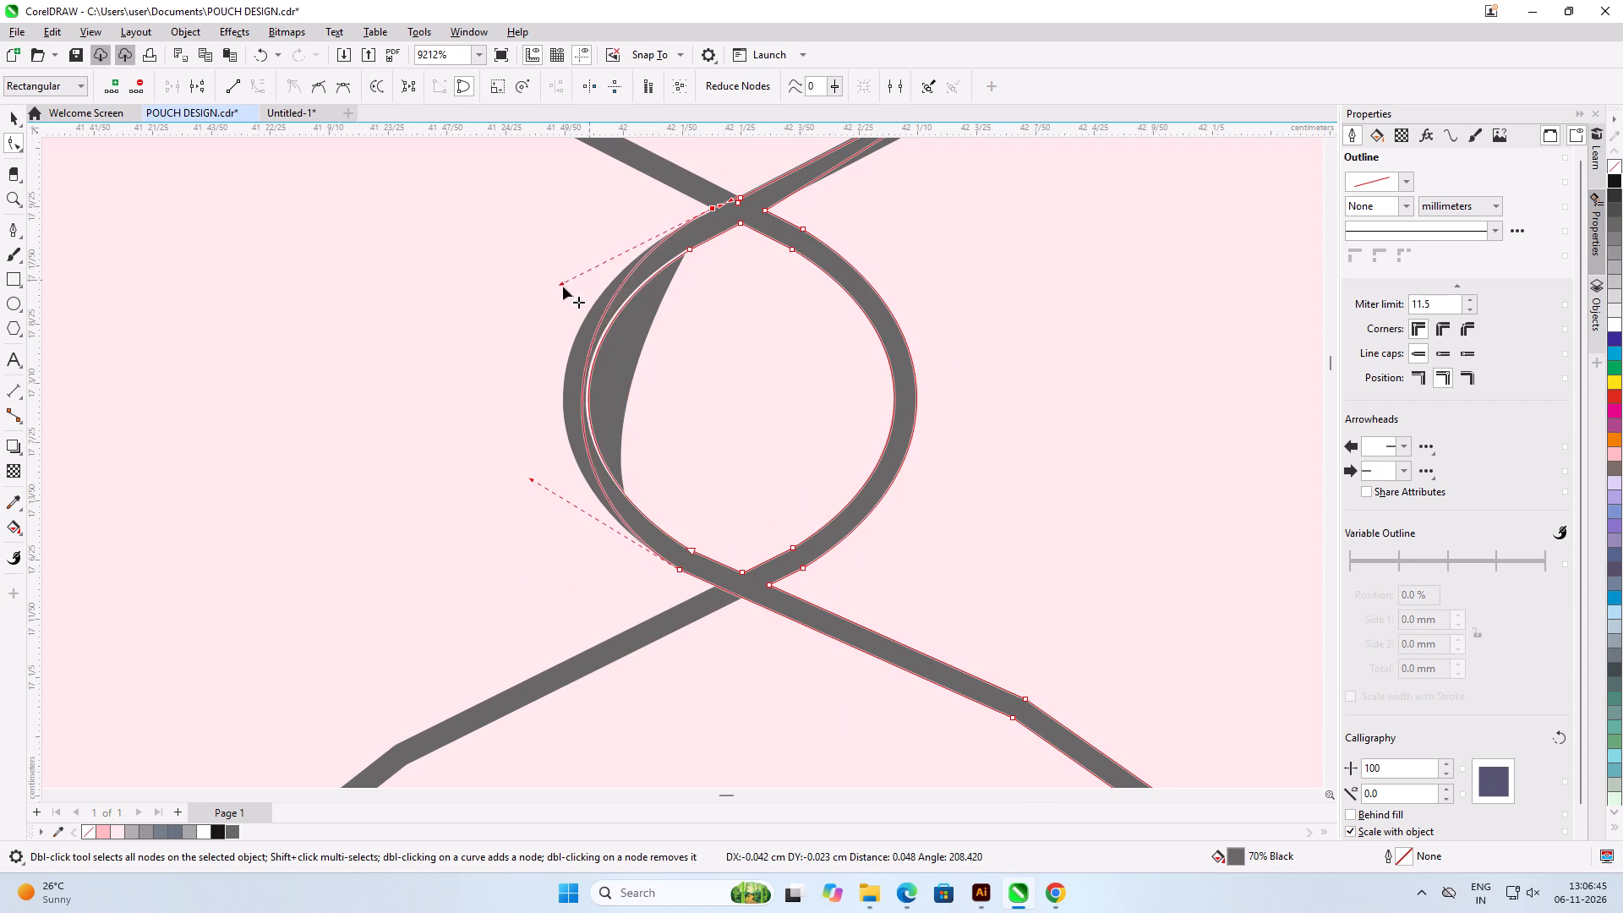
pyautogui.moveTo(563, 287); pyautogui.dragTo(548, 287)
# Extend the lower curve handle of the left outer arc until the arc follows the underlying strand's outer edge.
pyautogui.scroll(-3, 546, 287)
pyautogui.scroll(3, 589, 533)
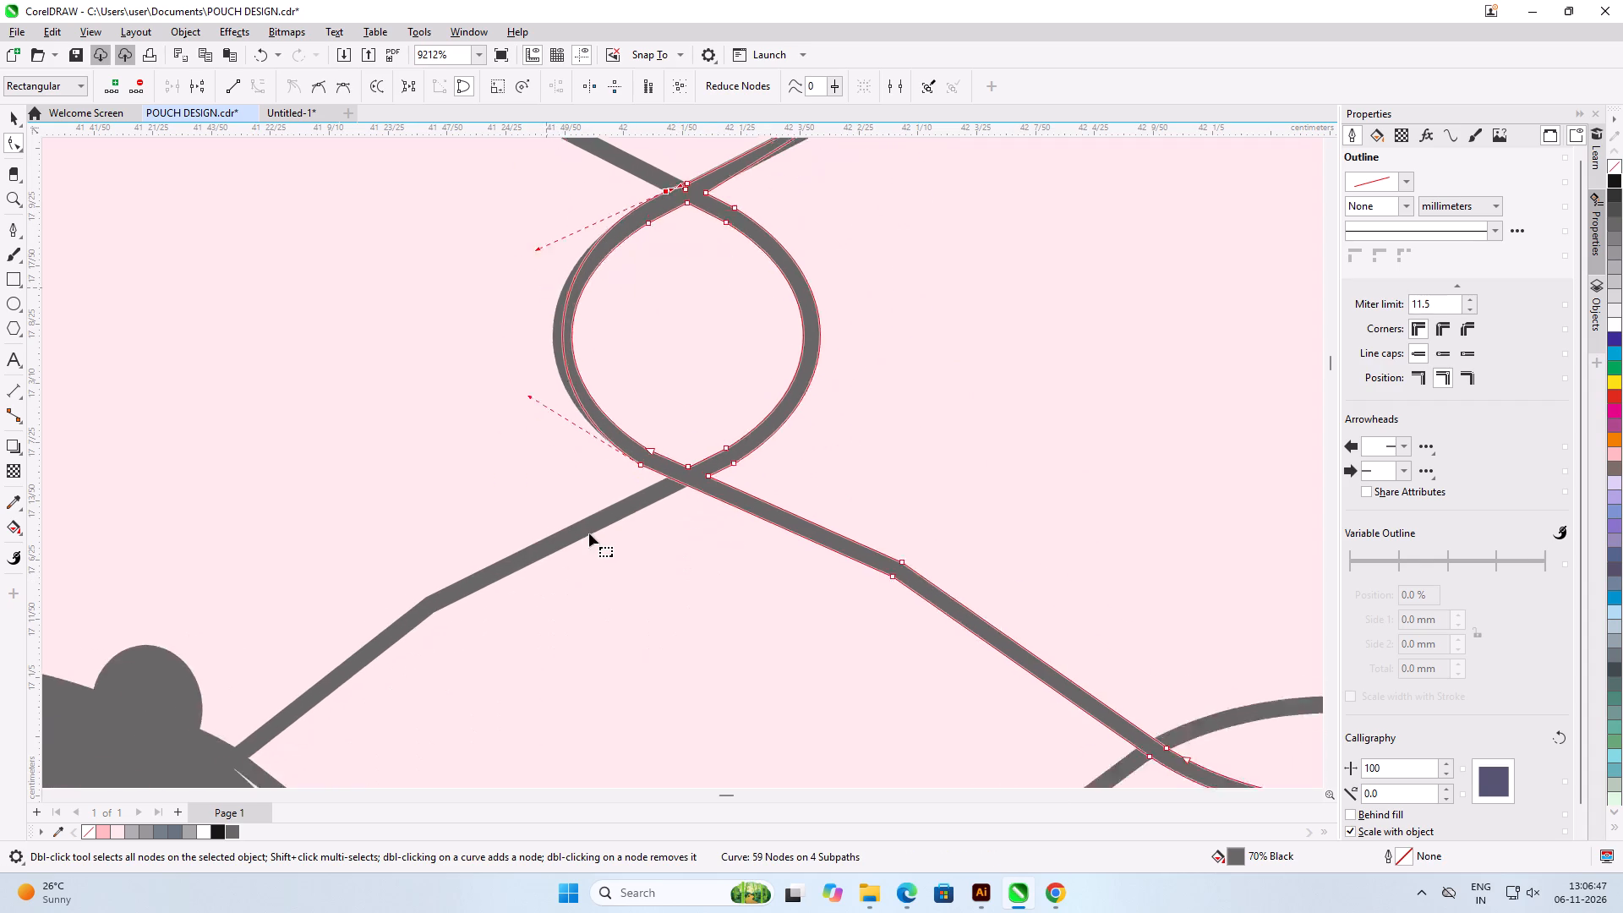
pyautogui.scroll(1, 589, 533)
pyautogui.scroll(-5, 527, 467)
pyautogui.scroll(5, 515, 342)
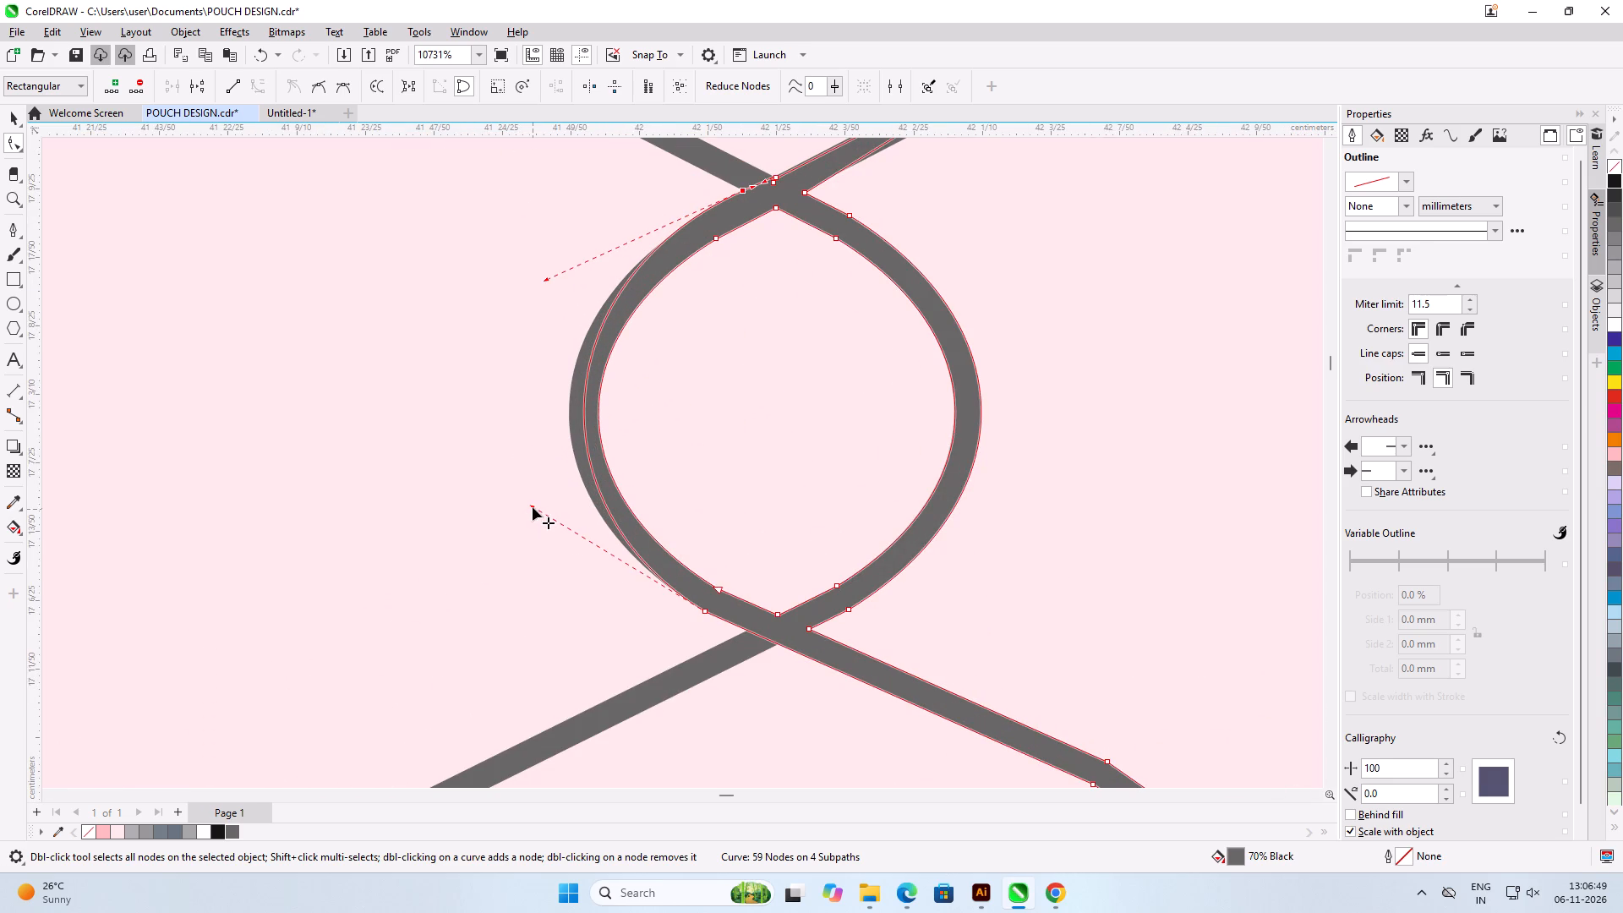
pyautogui.moveTo(533, 507); pyautogui.dragTo(499, 488)
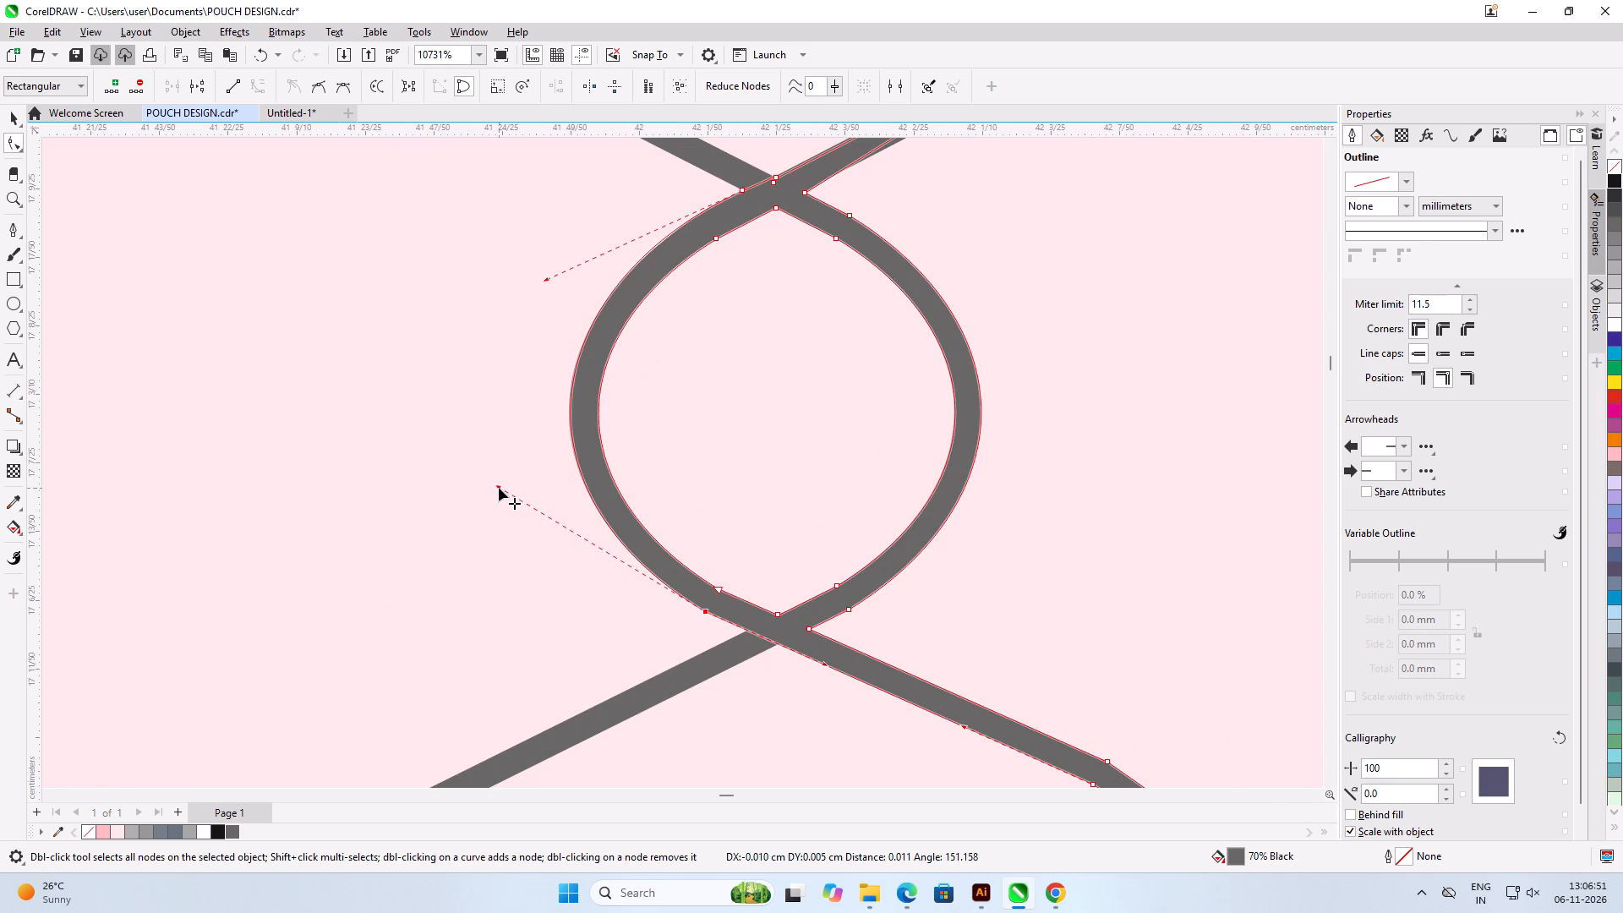
pyautogui.moveTo(499, 488); pyautogui.dragTo(495, 488)
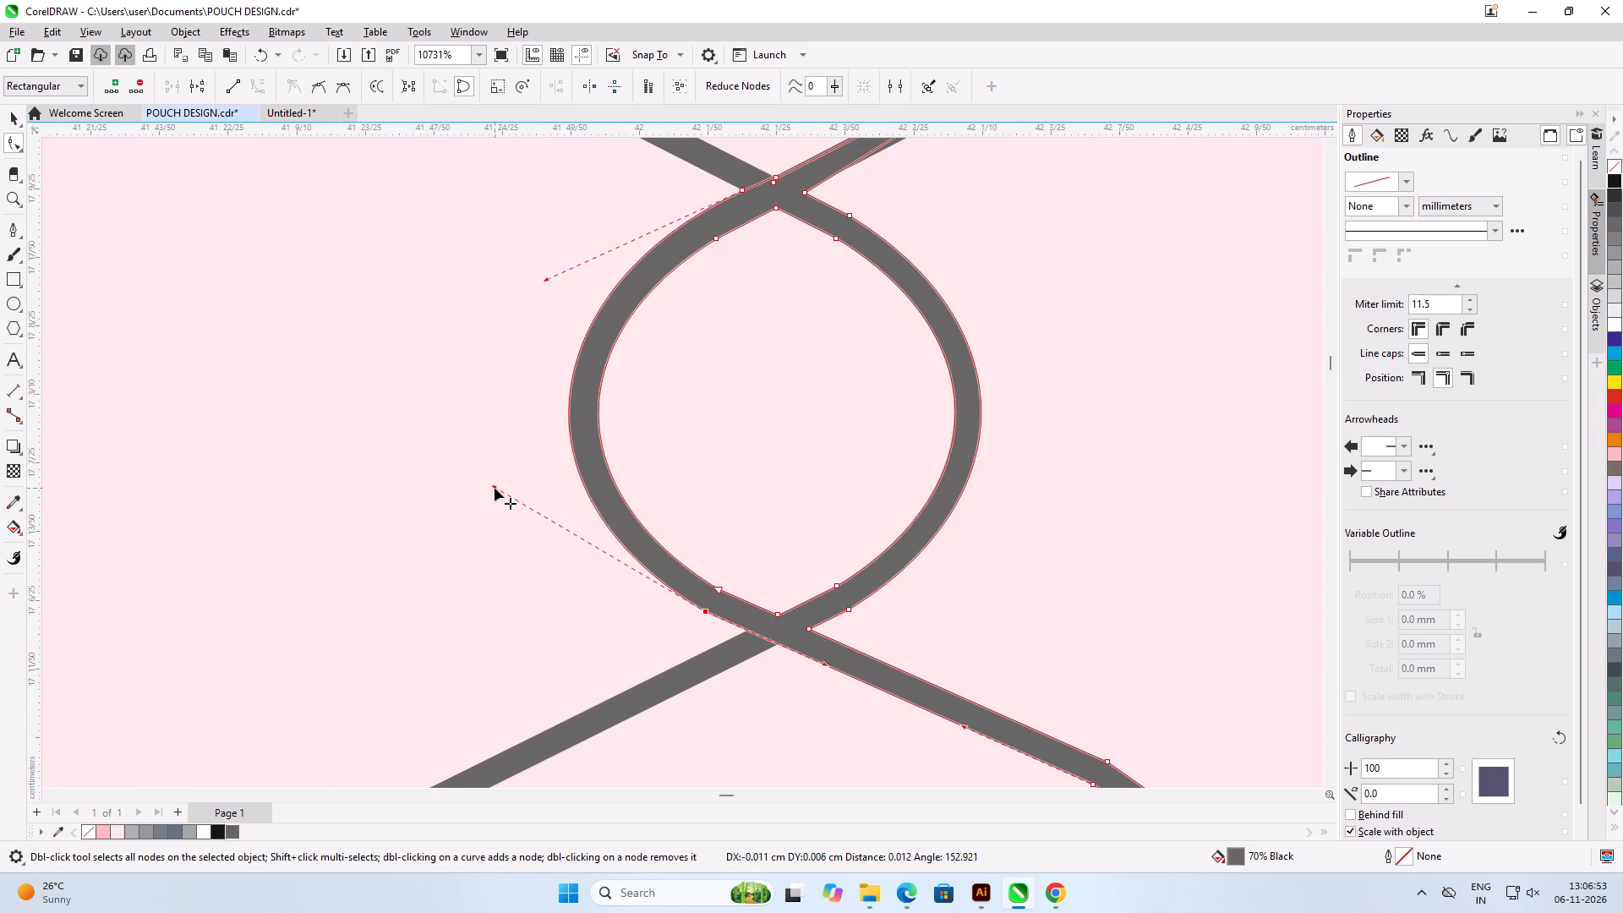
# Move the mesh cell's outer-edge node at the round loop's top crossing onto the underlying lattice's upper notch corner.
pyautogui.scroll(-5, 473, 560)
pyautogui.scroll(5, 574, 295)
pyautogui.scroll(4, 540, 490)
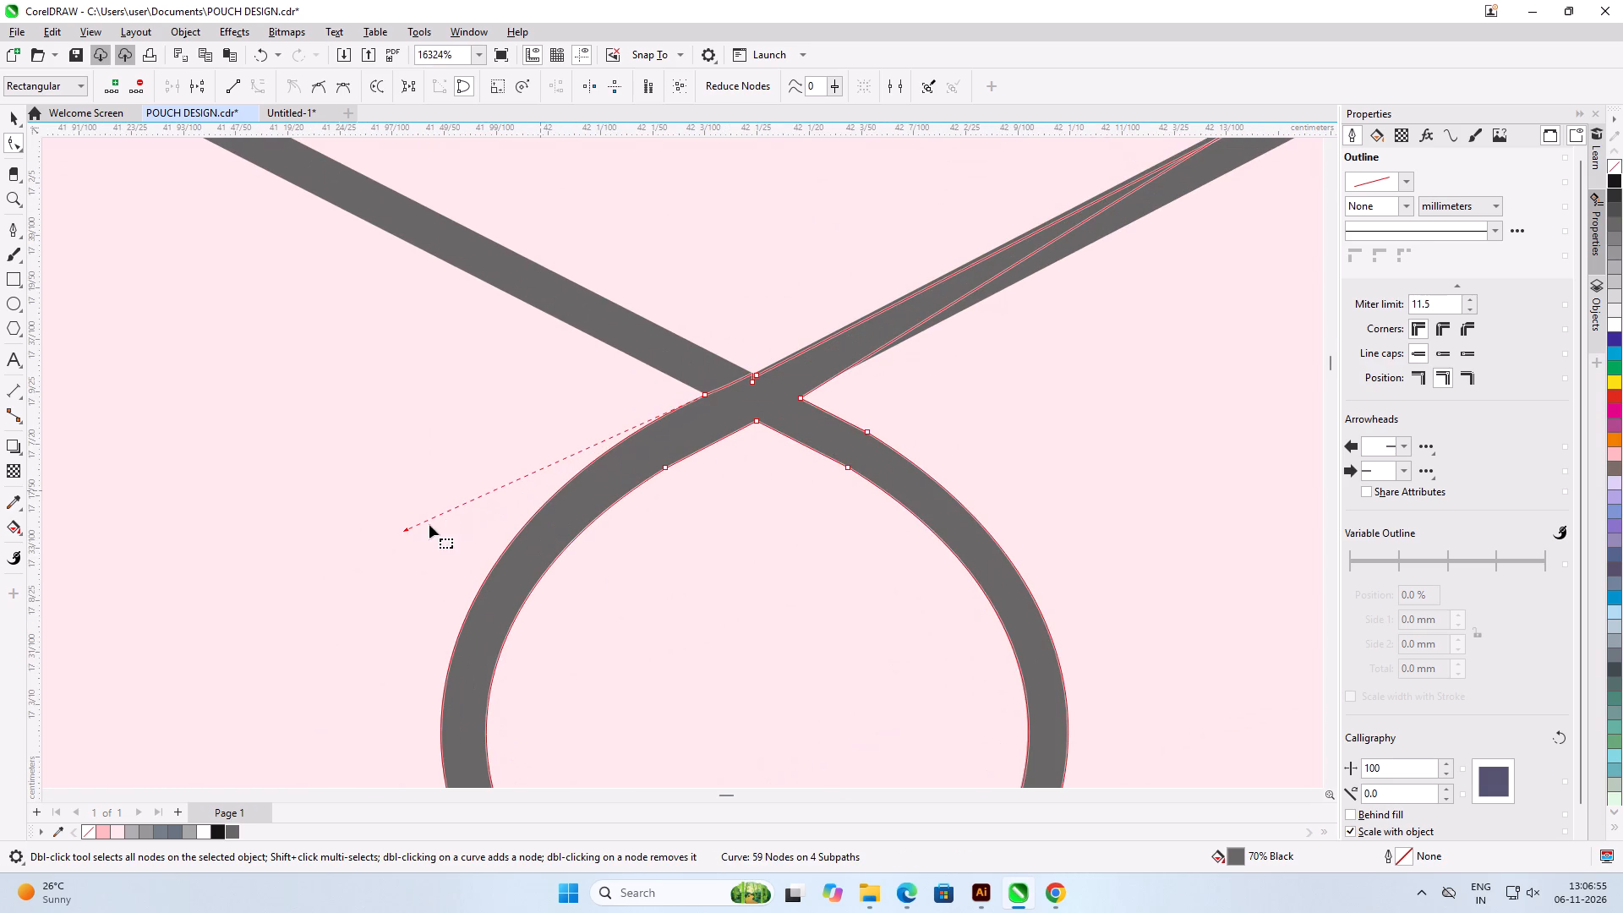
pyautogui.scroll(-7, 409, 533)
pyautogui.scroll(20, 622, 467)
pyautogui.scroll(1, 622, 467)
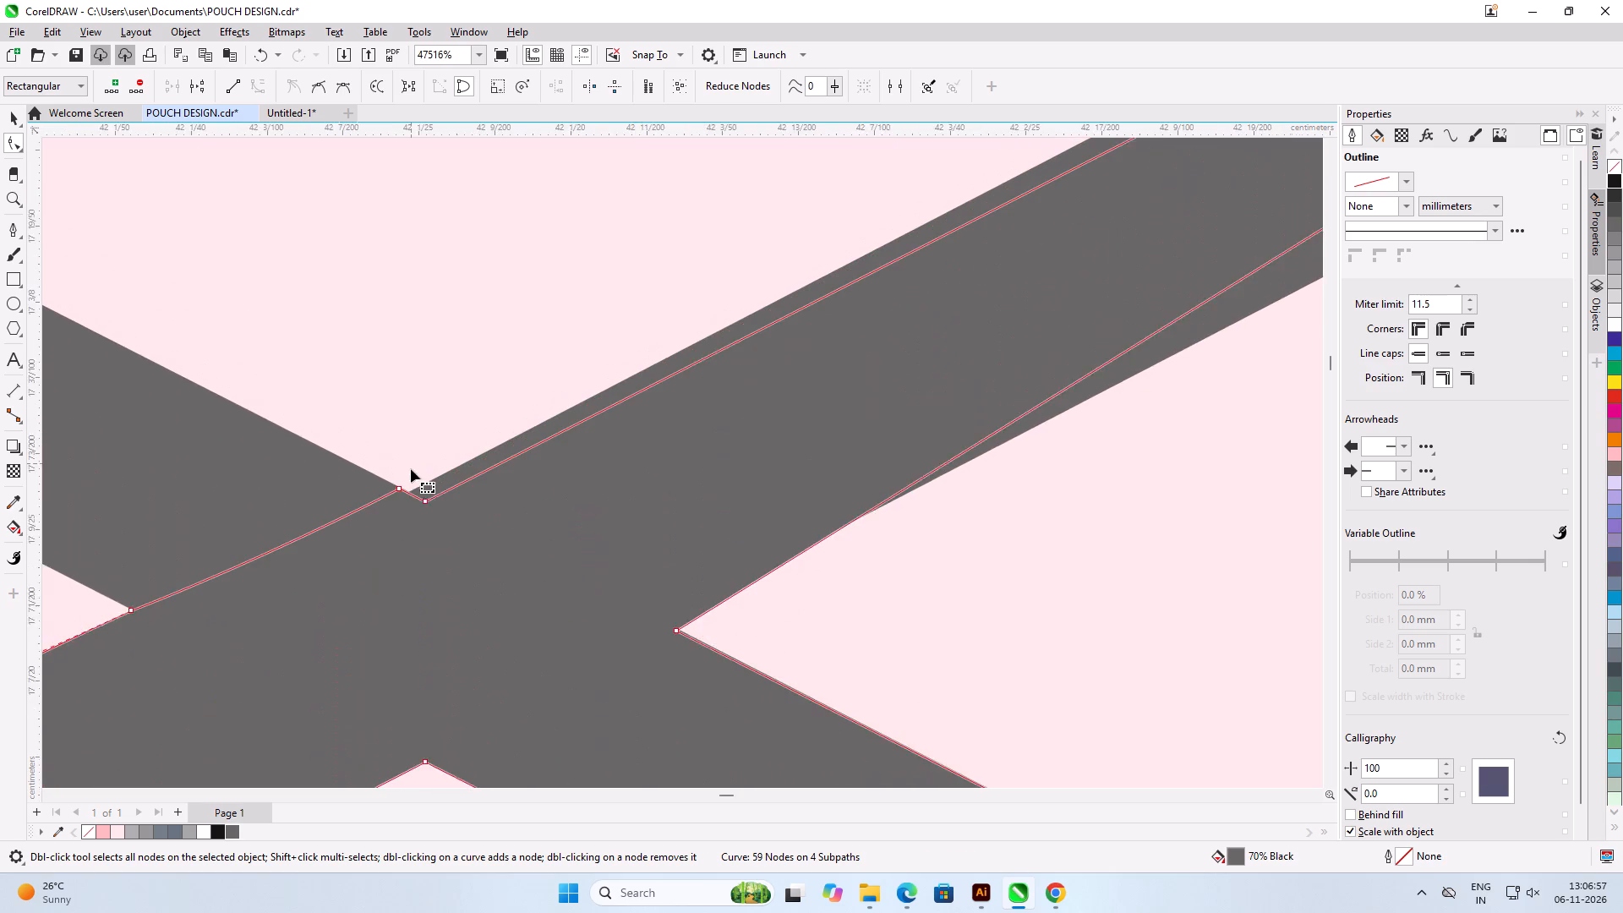
pyautogui.scroll(8, 418, 507)
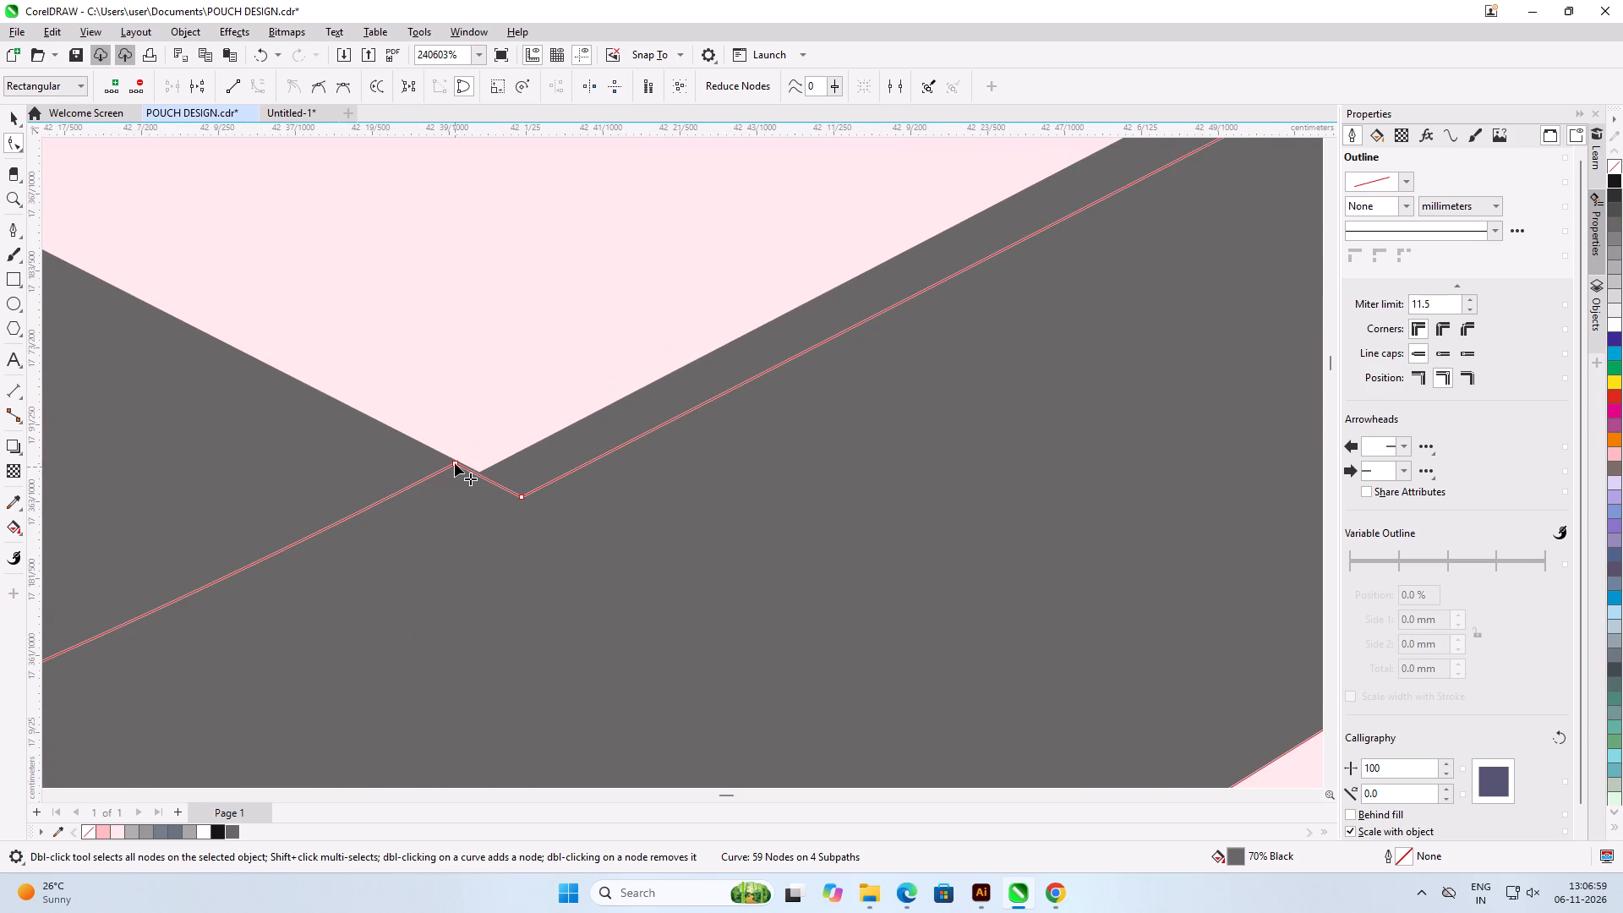
pyautogui.moveTo(455, 463); pyautogui.dragTo(482, 478)
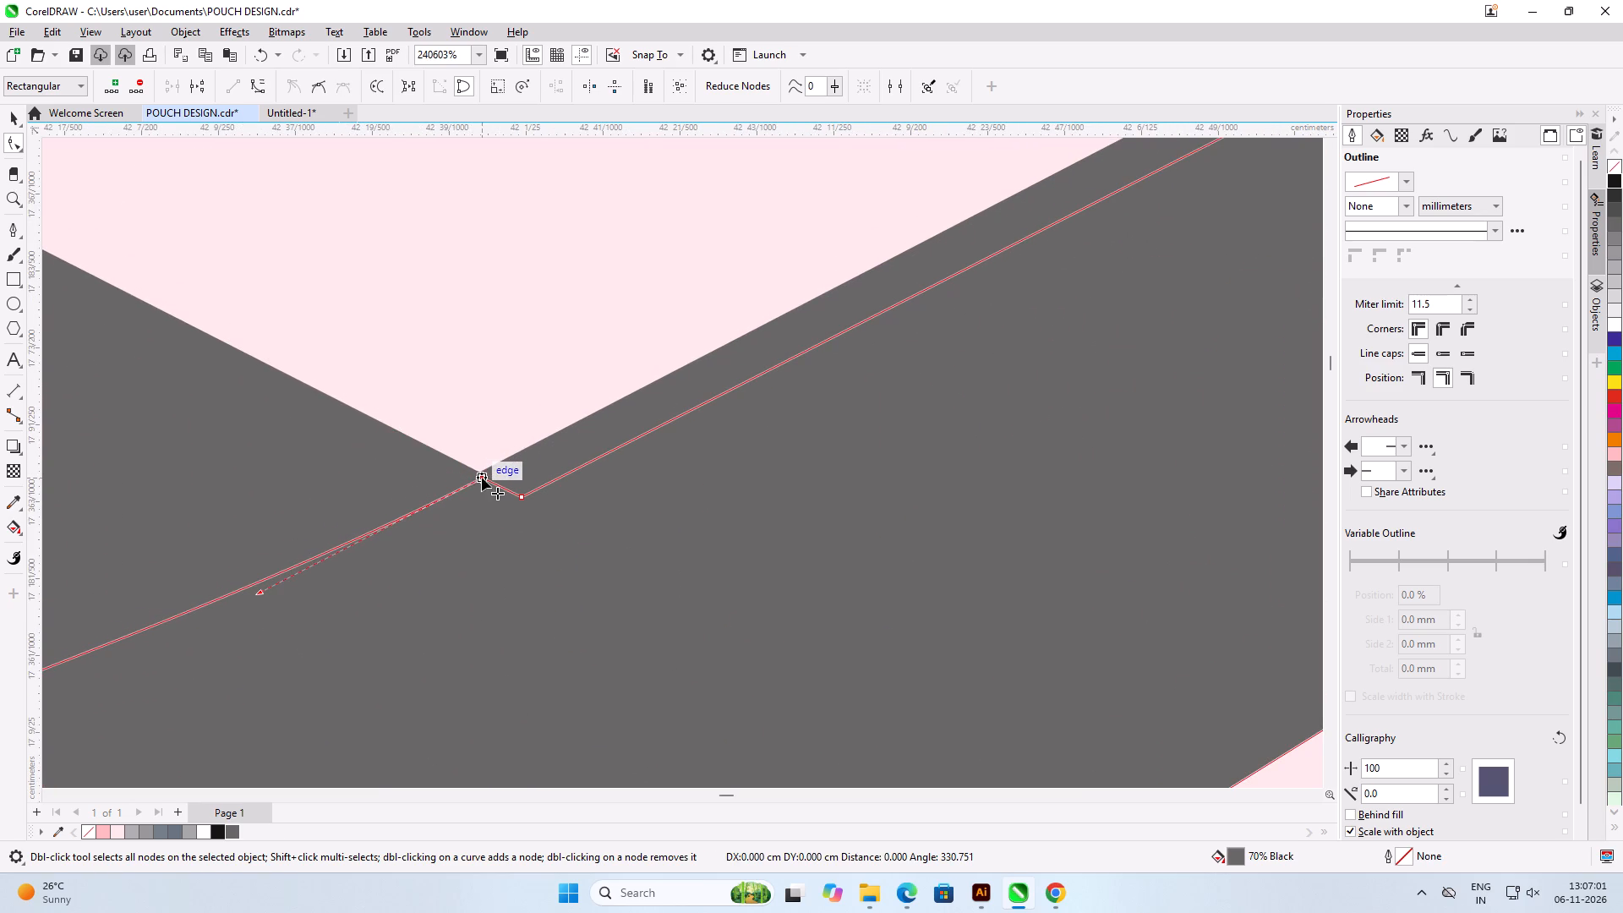
pyautogui.moveTo(482, 478); pyautogui.dragTo(481, 474)
# Delete the stray node just beside the repositioned notch corner at the round loop's top crossing.
pyautogui.scroll(-7, 571, 478)
pyautogui.scroll(-4, 500, 495)
pyautogui.scroll(3, 533, 492)
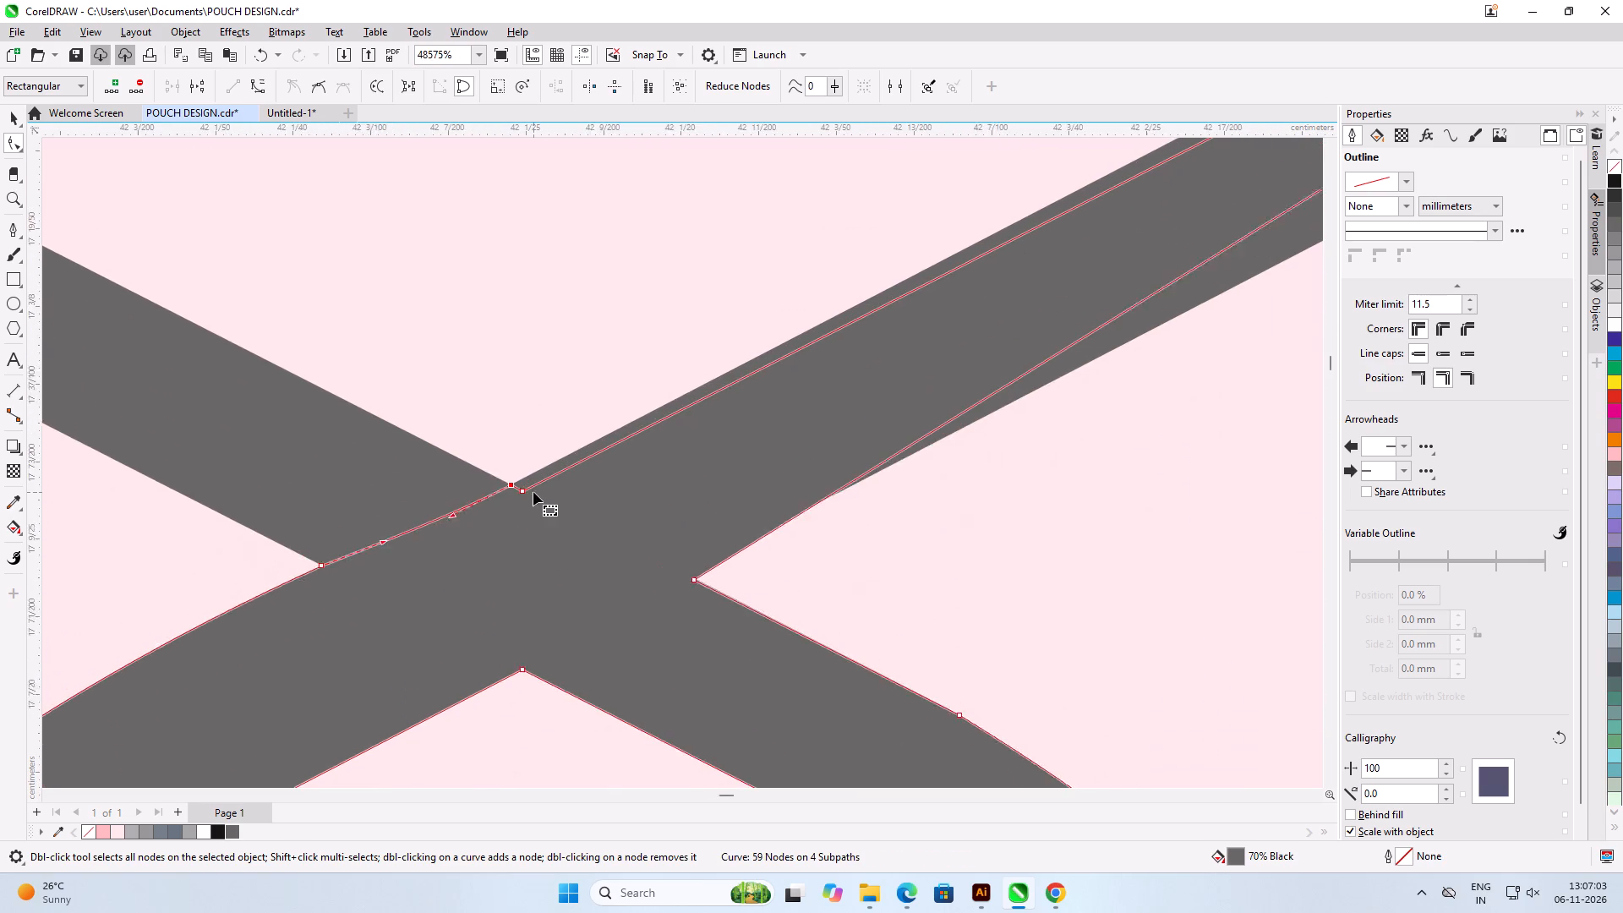
pyautogui.scroll(2, 533, 492)
pyautogui.doubleClick(521, 492)
# Add a lower-edge node at the bend of the strand rising from the crossing, and fit both bend nodes to the lattice's corners.
pyautogui.scroll(-5, 465, 505)
pyautogui.scroll(1, 421, 517)
pyautogui.scroll(-9, 421, 517)
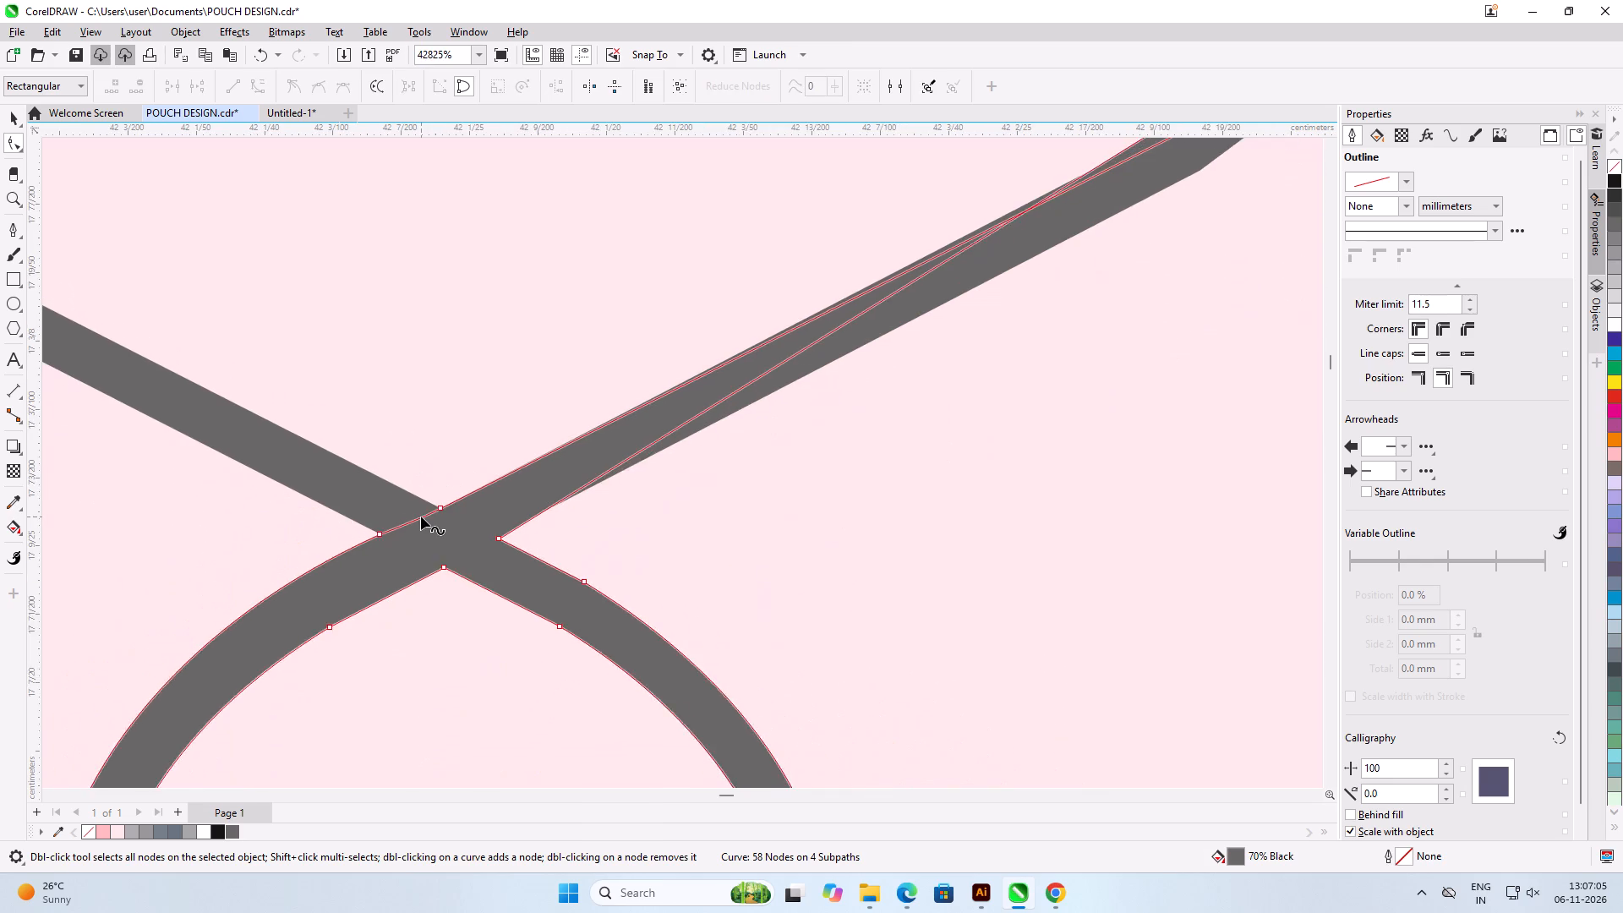
pyautogui.scroll(-5, 421, 517)
pyautogui.scroll(2, 818, 331)
pyautogui.scroll(5, 726, 326)
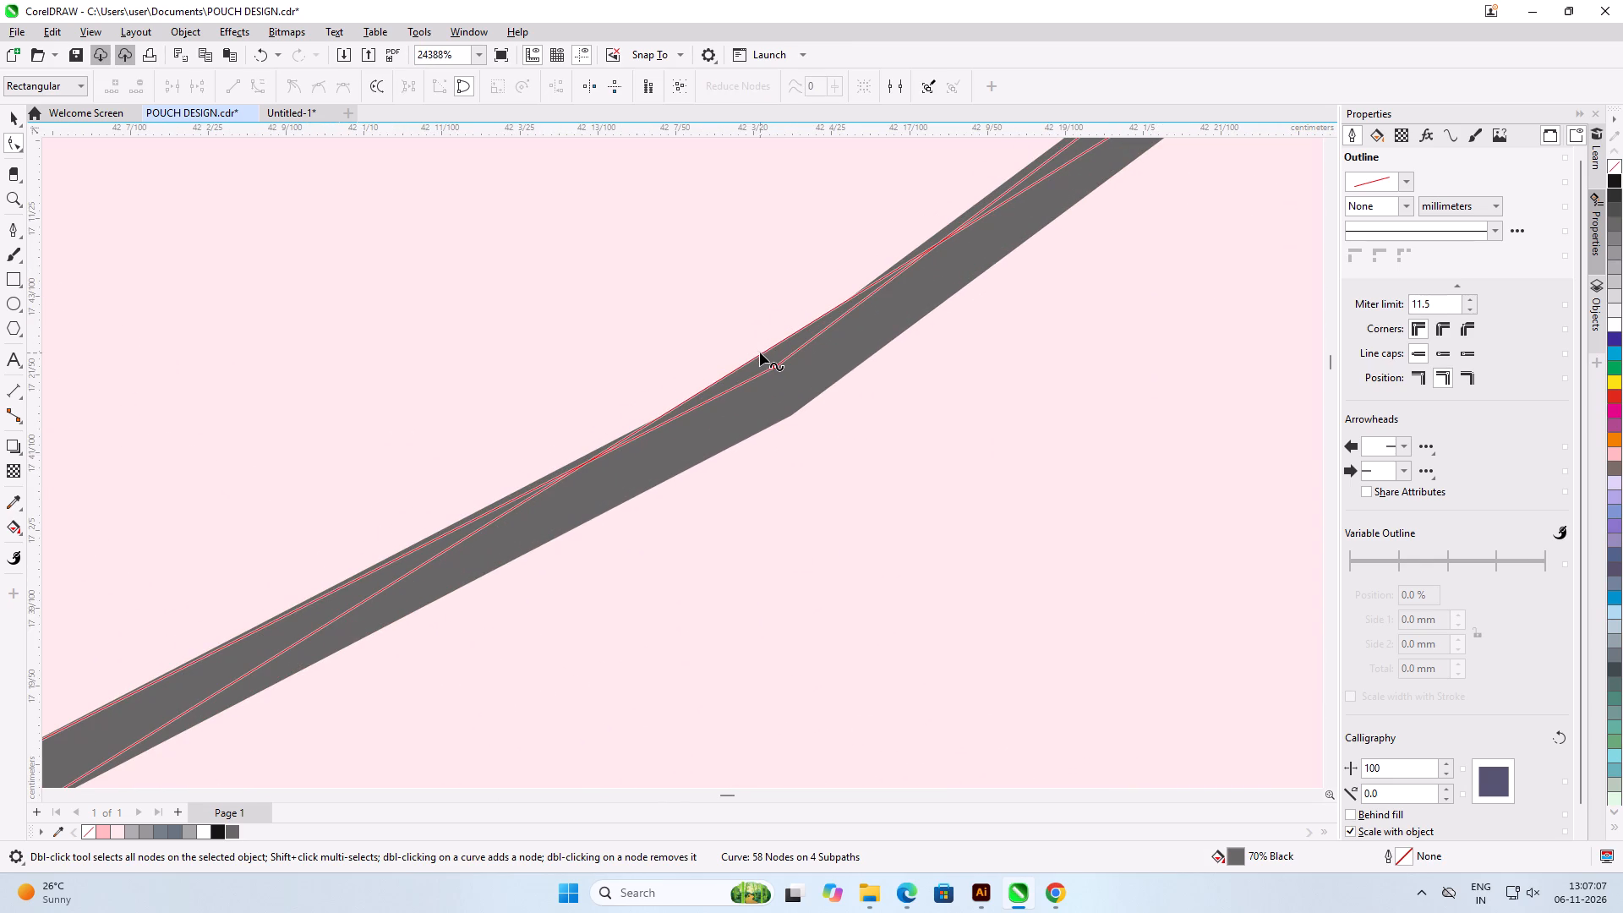
pyautogui.doubleClick(761, 353)
pyautogui.moveTo(761, 353); pyautogui.dragTo(793, 411)
pyautogui.scroll(-4, 730, 474)
pyautogui.scroll(9, 752, 397)
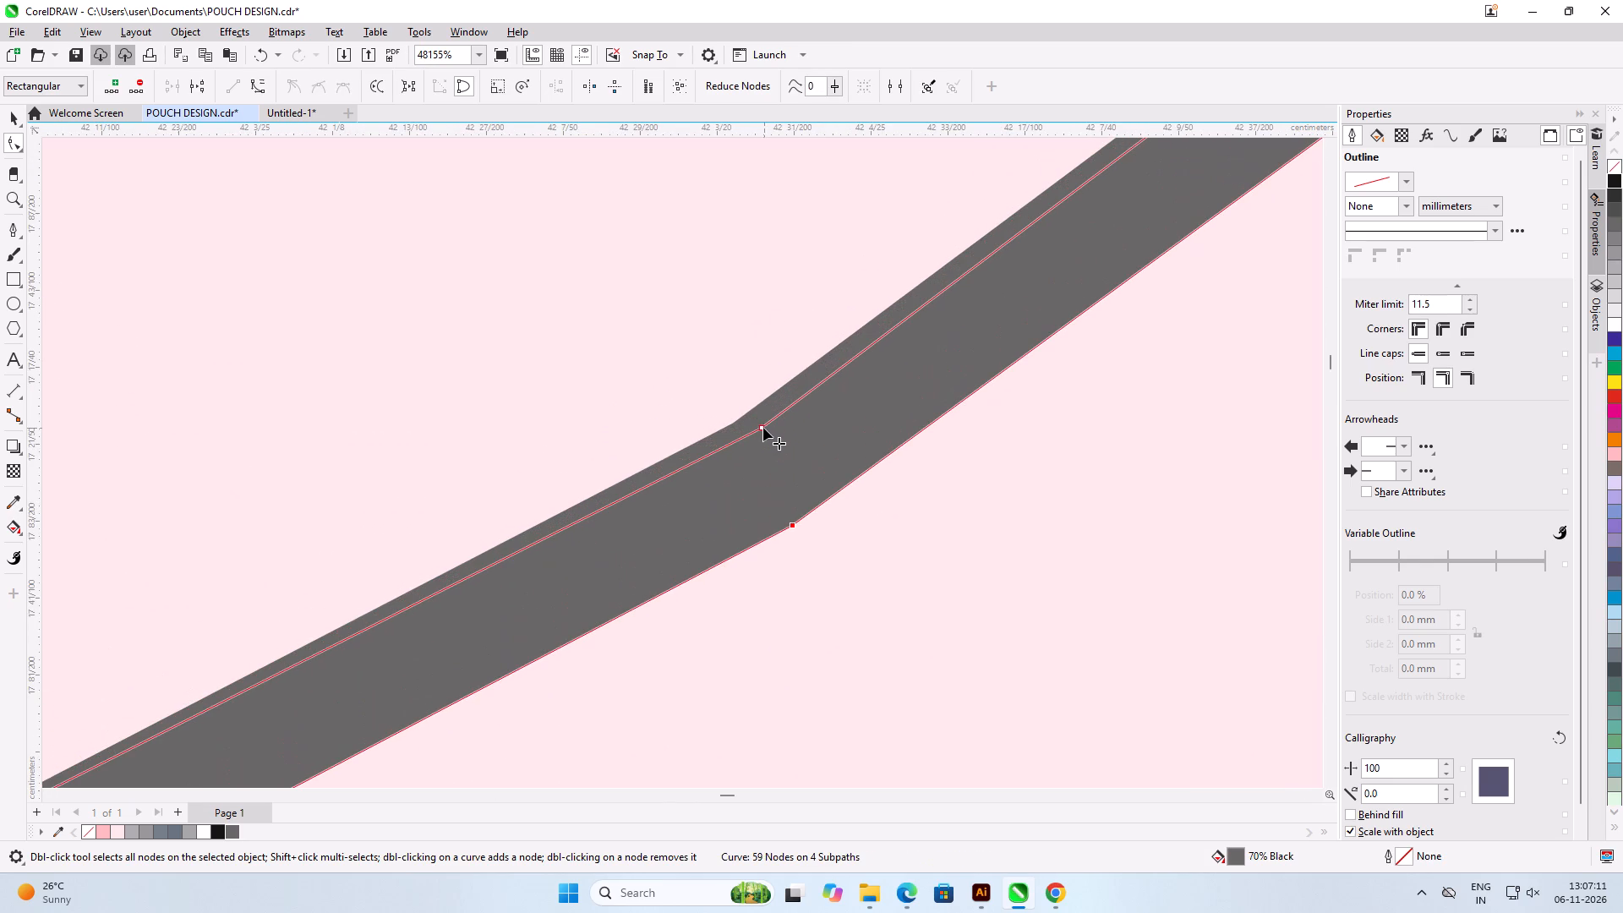
pyautogui.moveTo(762, 428); pyautogui.dragTo(737, 426)
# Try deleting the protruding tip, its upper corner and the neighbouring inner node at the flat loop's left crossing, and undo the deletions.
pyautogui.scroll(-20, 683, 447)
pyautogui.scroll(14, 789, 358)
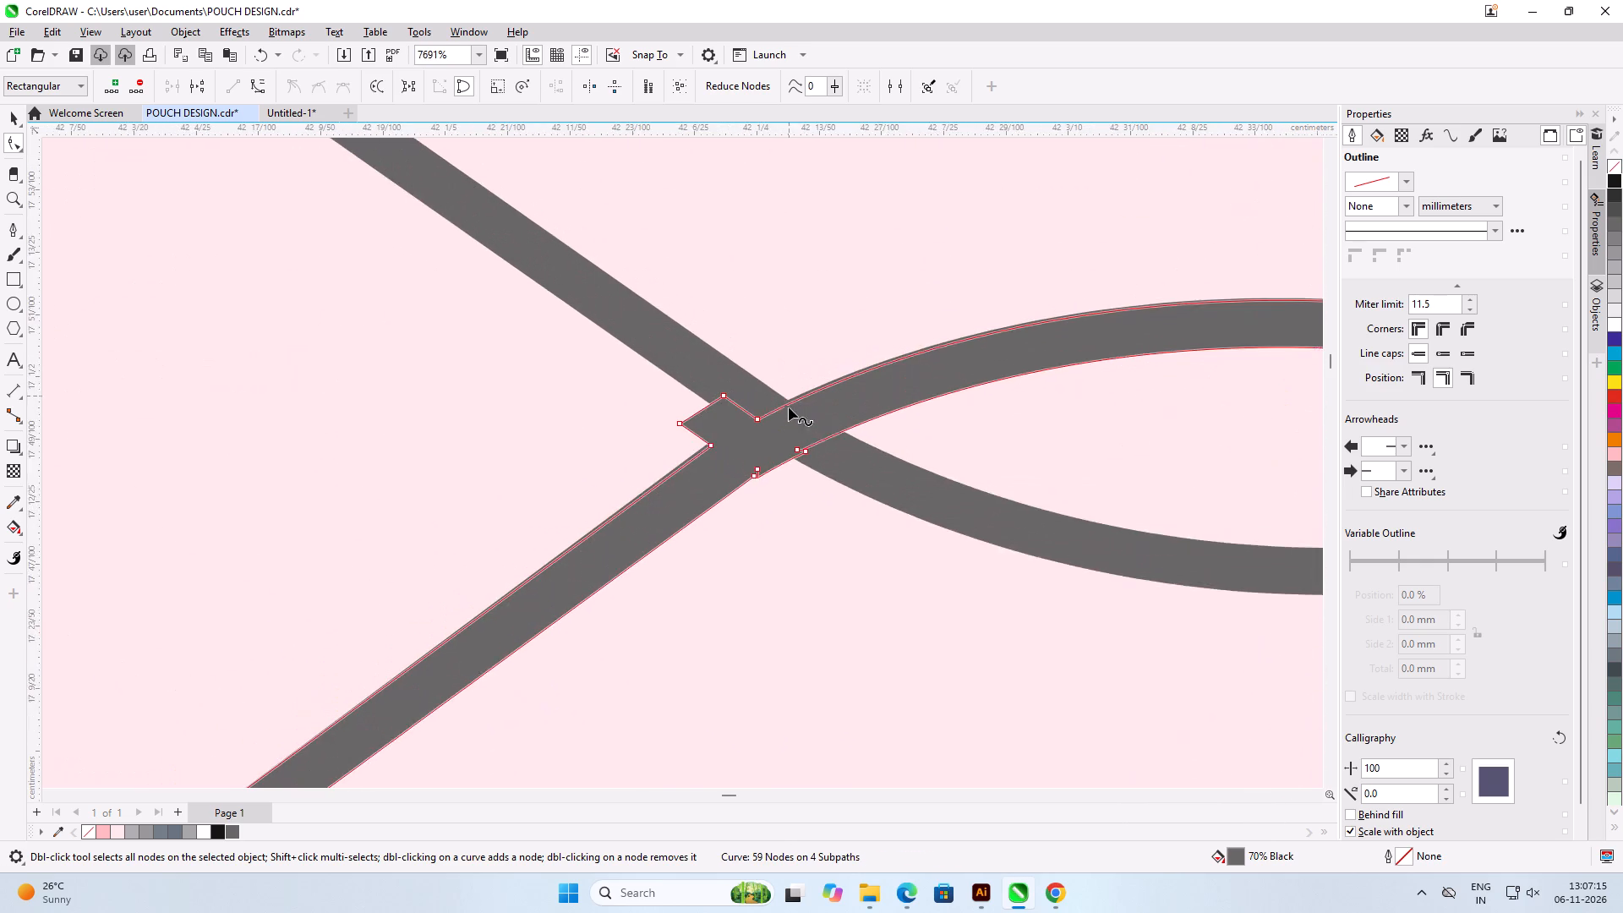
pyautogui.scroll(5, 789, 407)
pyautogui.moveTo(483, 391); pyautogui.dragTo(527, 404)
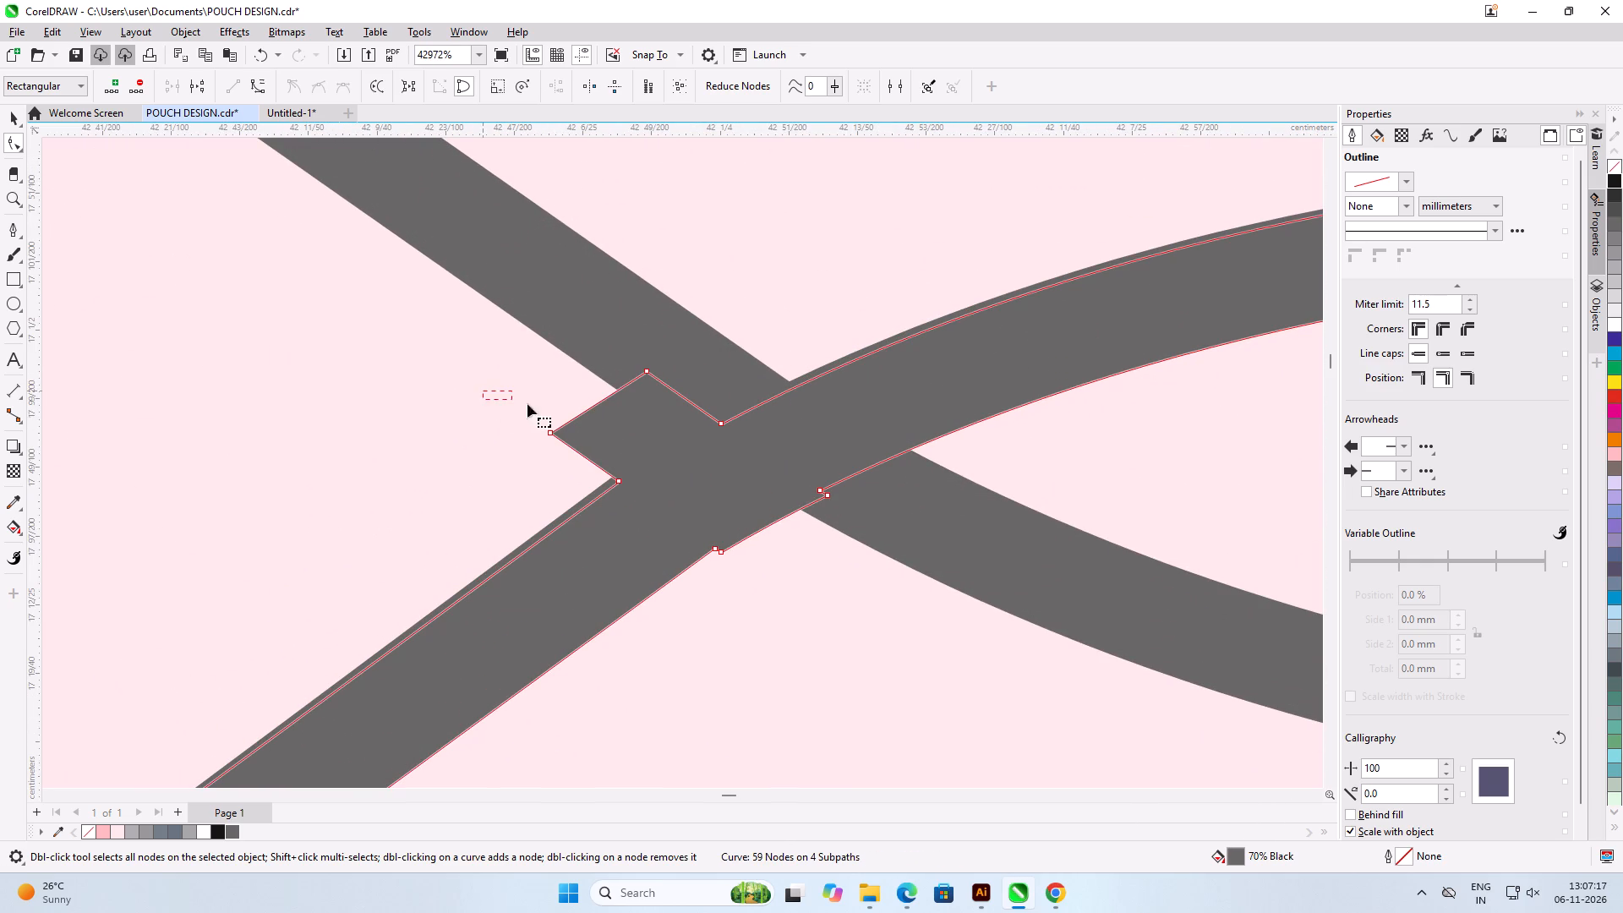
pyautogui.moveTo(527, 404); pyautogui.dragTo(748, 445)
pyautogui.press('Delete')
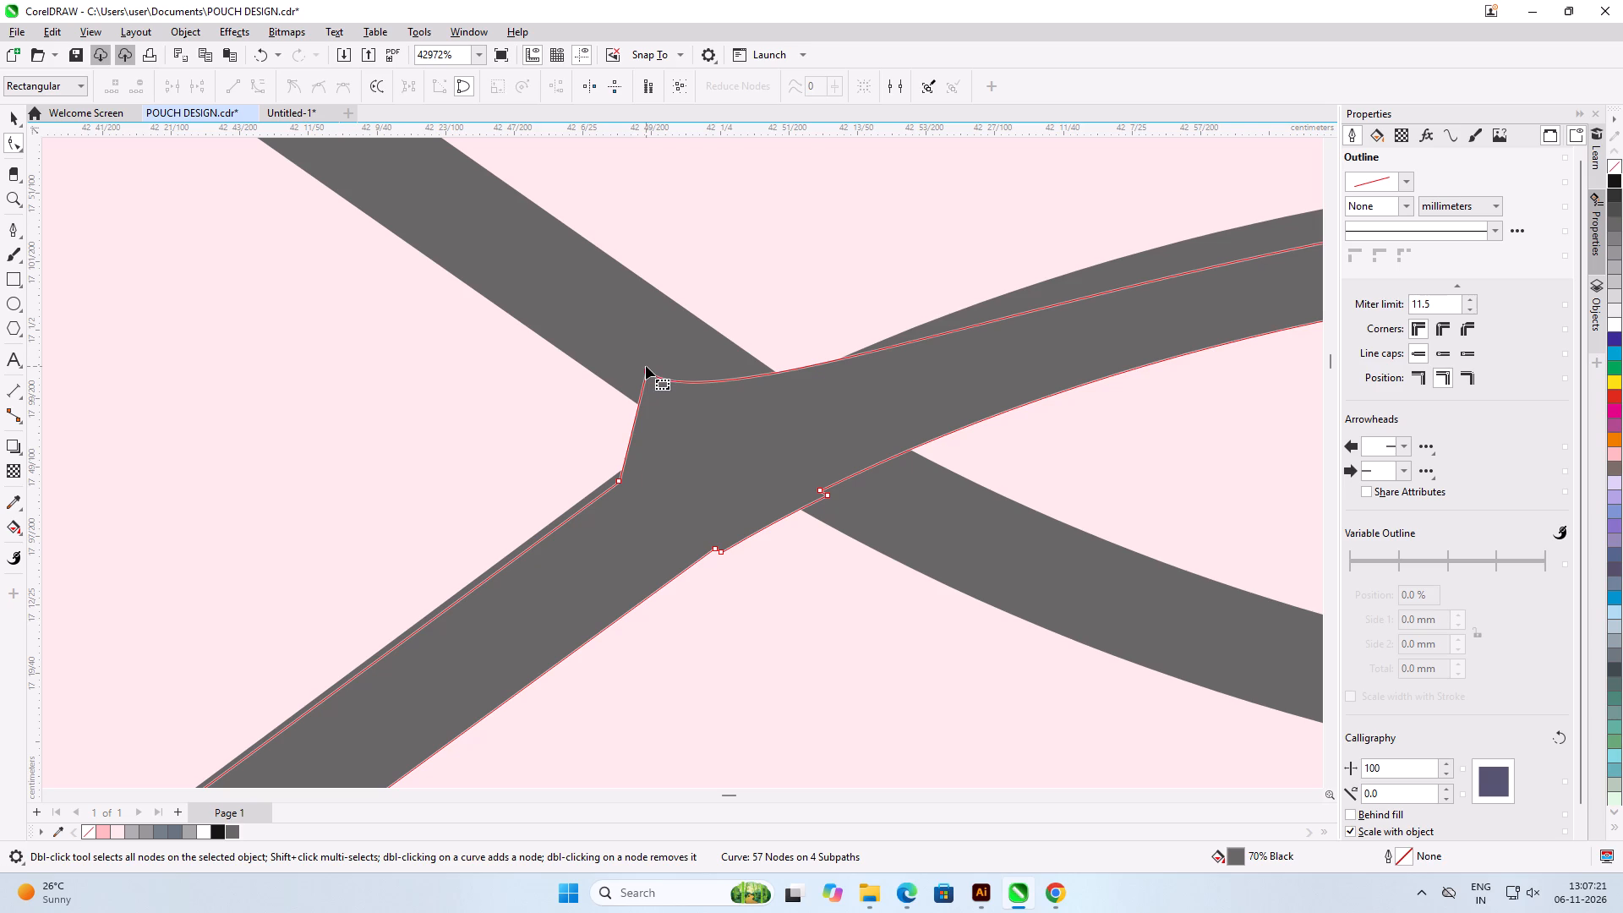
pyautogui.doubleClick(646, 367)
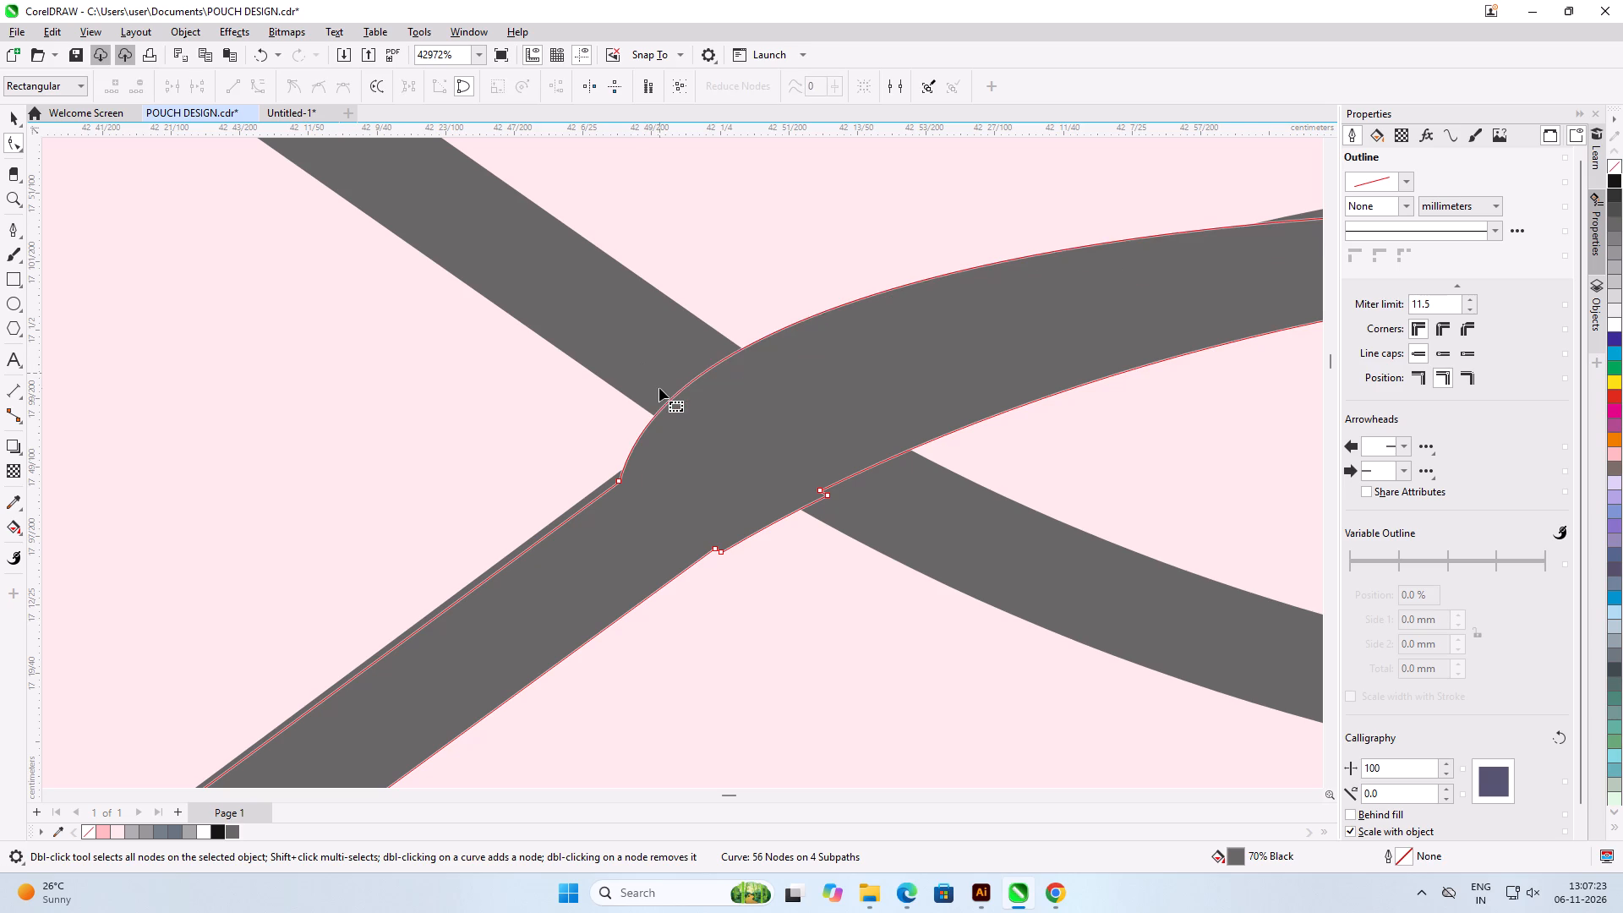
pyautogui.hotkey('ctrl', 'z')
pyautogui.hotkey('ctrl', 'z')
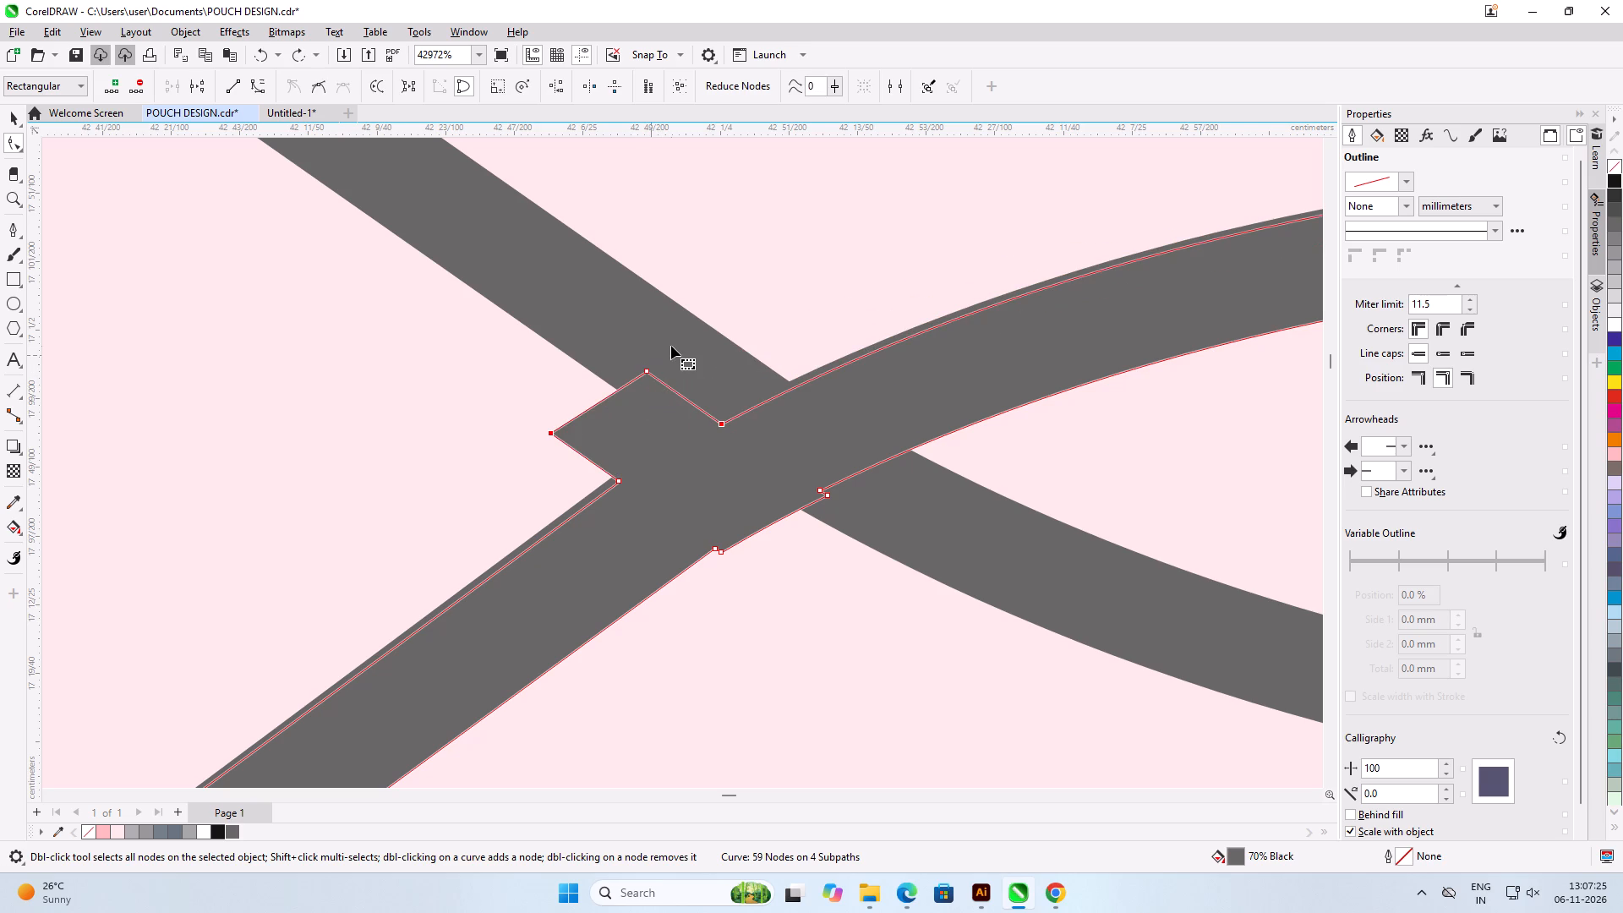
# Delete only the protruding tip node and the corner node above it on the outer edge at the flat loop's left crossing.
pyautogui.click(487, 389)
pyautogui.moveTo(461, 389); pyautogui.dragTo(548, 437)
pyautogui.click(639, 439)
pyautogui.moveTo(488, 407); pyautogui.dragTo(506, 414)
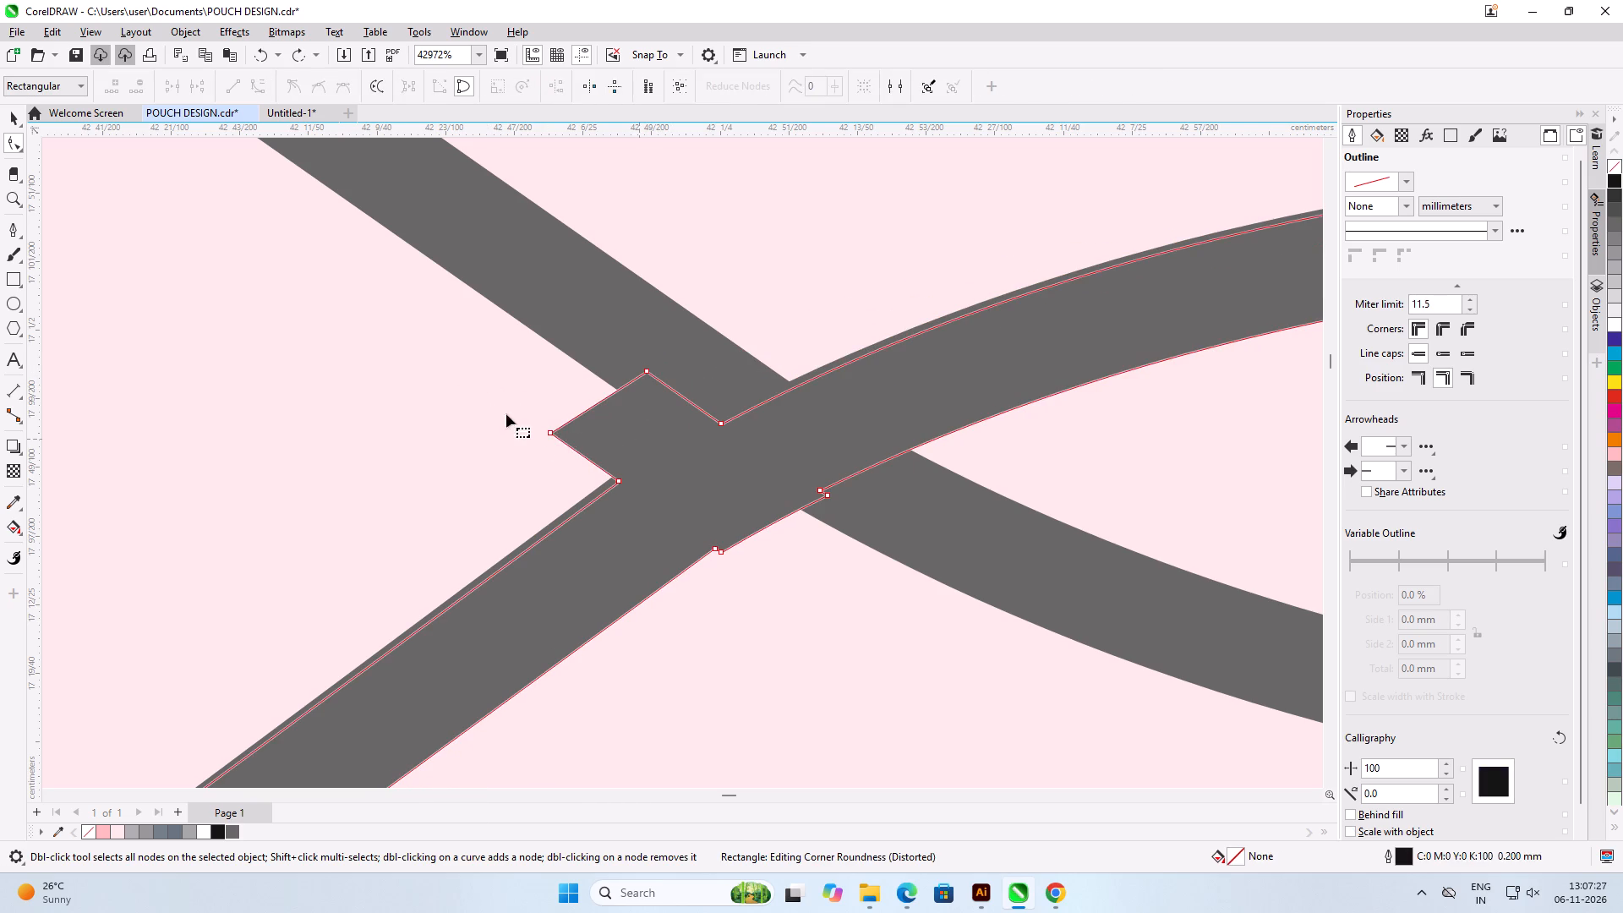
pyautogui.moveTo(506, 414); pyautogui.dragTo(565, 444)
pyautogui.press('Delete')
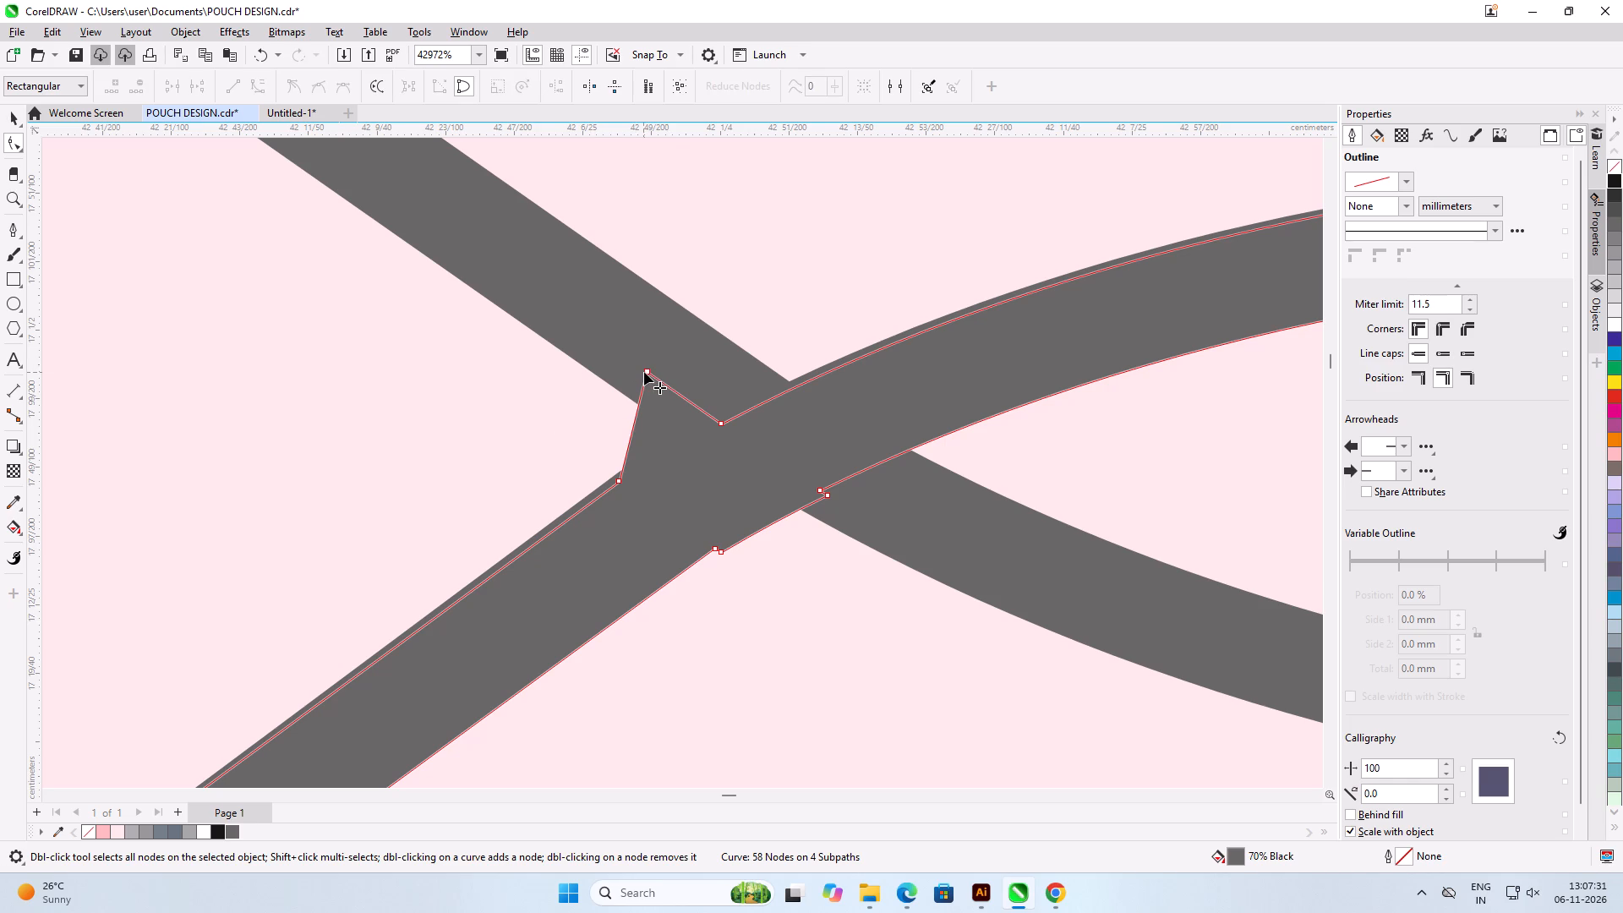
pyautogui.doubleClick(644, 372)
# Move the outer-edge node below the flat loop's left crossing onto the lattice's left notch corner.
pyautogui.scroll(4, 672, 469)
pyautogui.scroll(5, 686, 400)
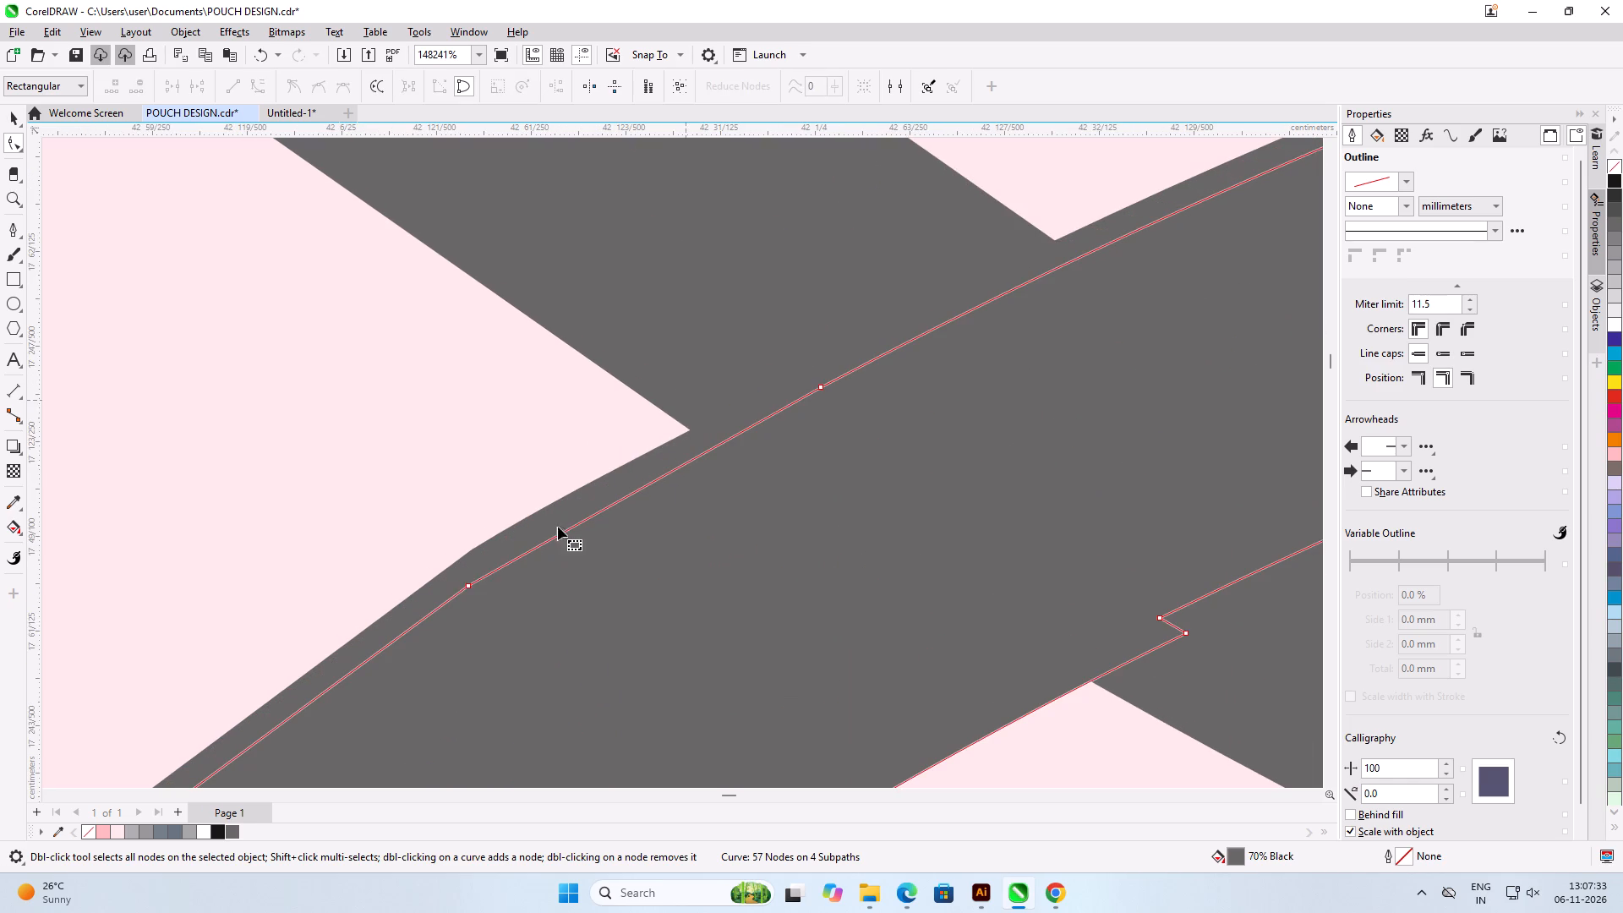
pyautogui.click(470, 588)
pyautogui.moveTo(470, 588); pyautogui.dragTo(589, 539)
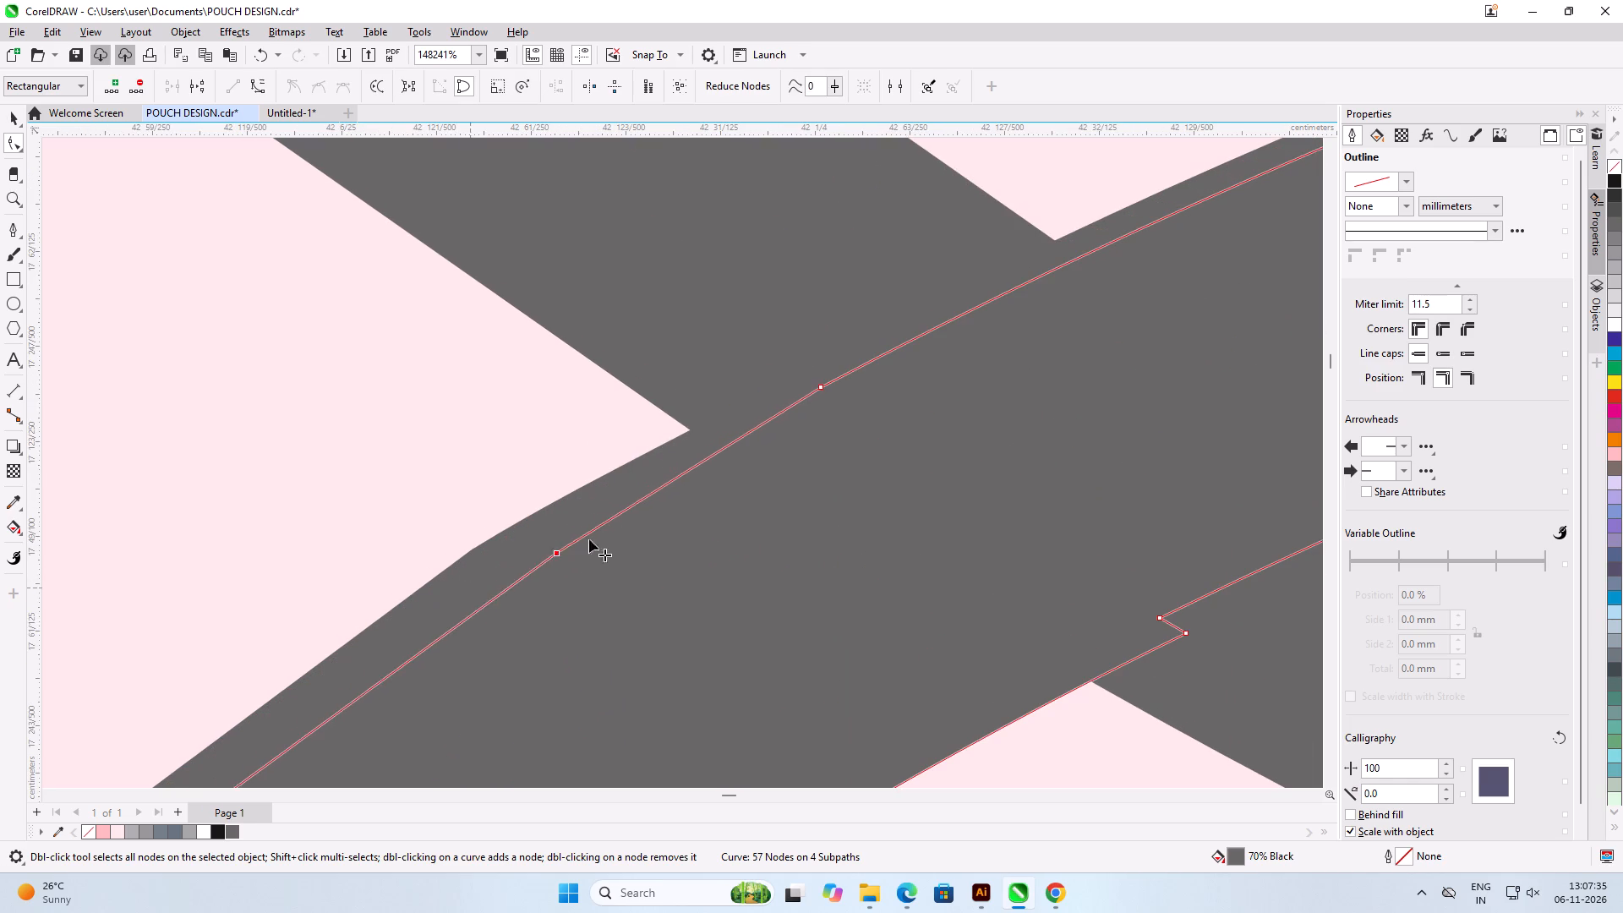
pyautogui.moveTo(589, 539); pyautogui.dragTo(697, 429)
# Add a node on the strand's outer edge below the left notch corner and place it at the underlying edge's bend.
pyautogui.scroll(-2, 754, 384)
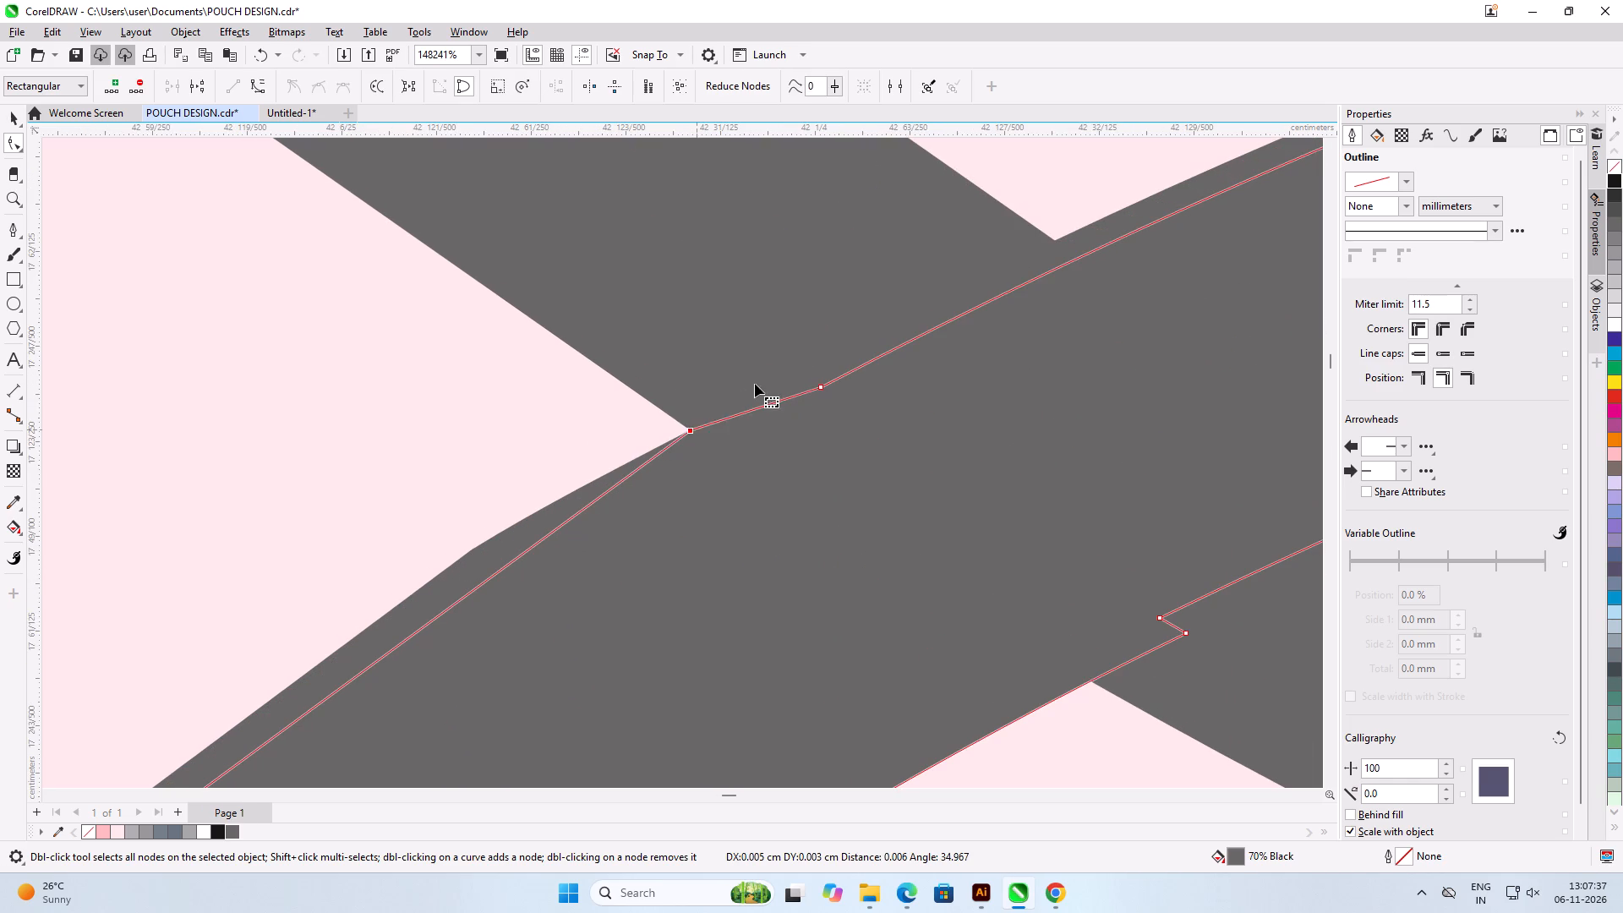
pyautogui.scroll(-5, 755, 384)
pyautogui.scroll(7, 616, 457)
pyautogui.click(711, 459)
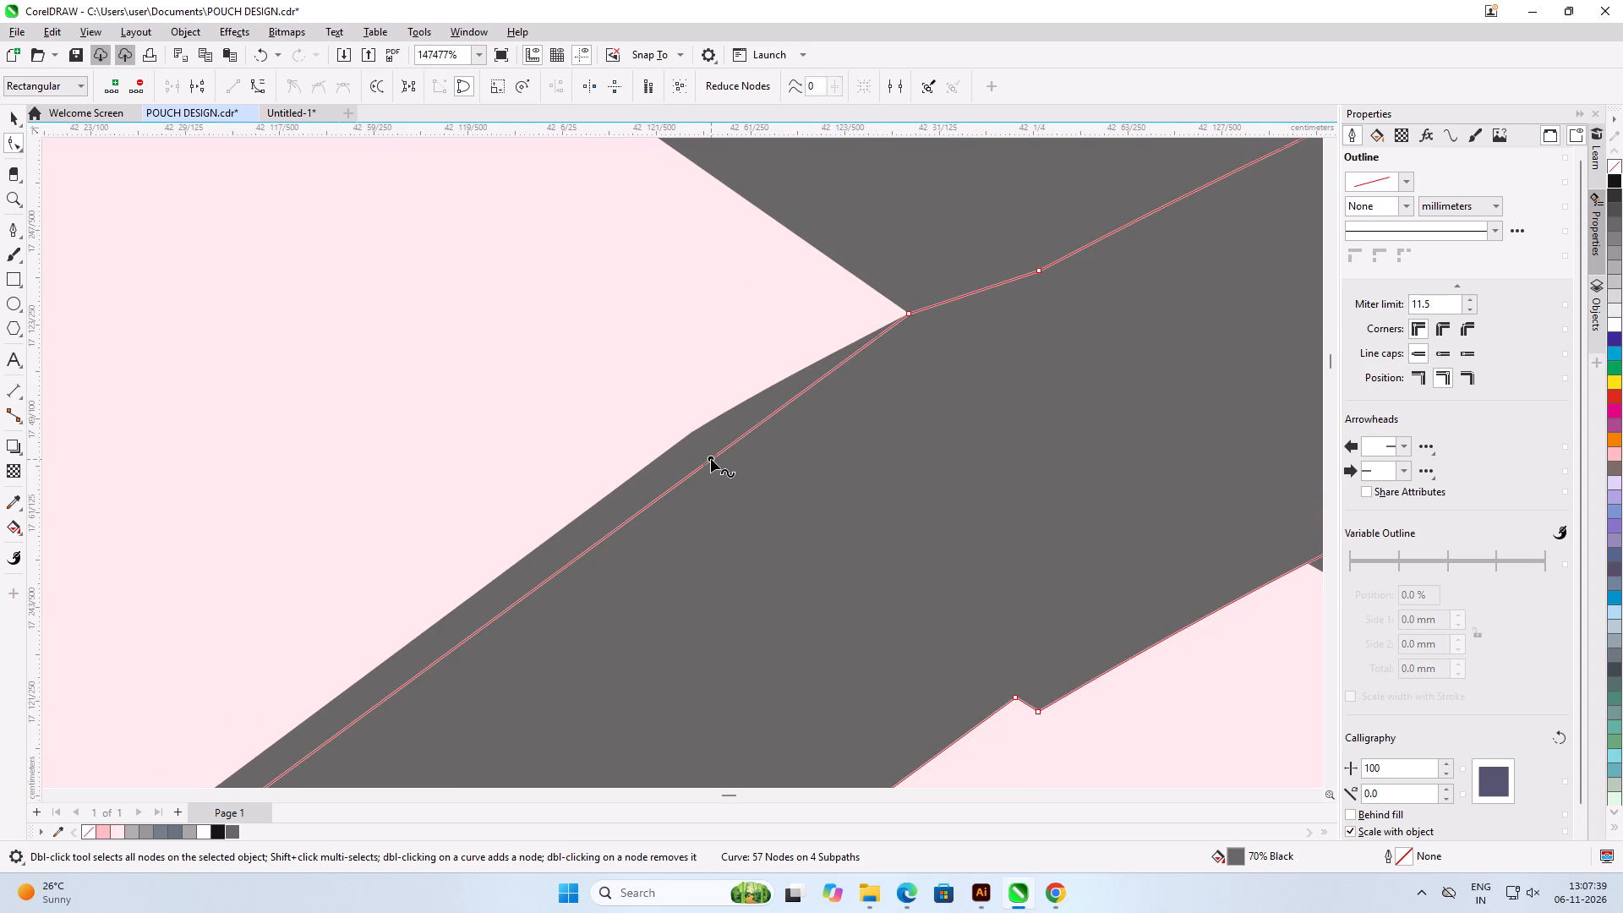
pyautogui.moveTo(711, 459); pyautogui.dragTo(701, 443)
pyautogui.moveTo(711, 461); pyautogui.dragTo(706, 457)
pyautogui.moveTo(706, 457); pyautogui.dragTo(695, 438)
# Convert the short segment between the bend and the left notch corner to a curve and shape it along the lattice edge.
pyautogui.scroll(-5, 830, 341)
pyautogui.scroll(1, 837, 336)
pyautogui.scroll(-2, 839, 336)
pyautogui.scroll(4, 843, 333)
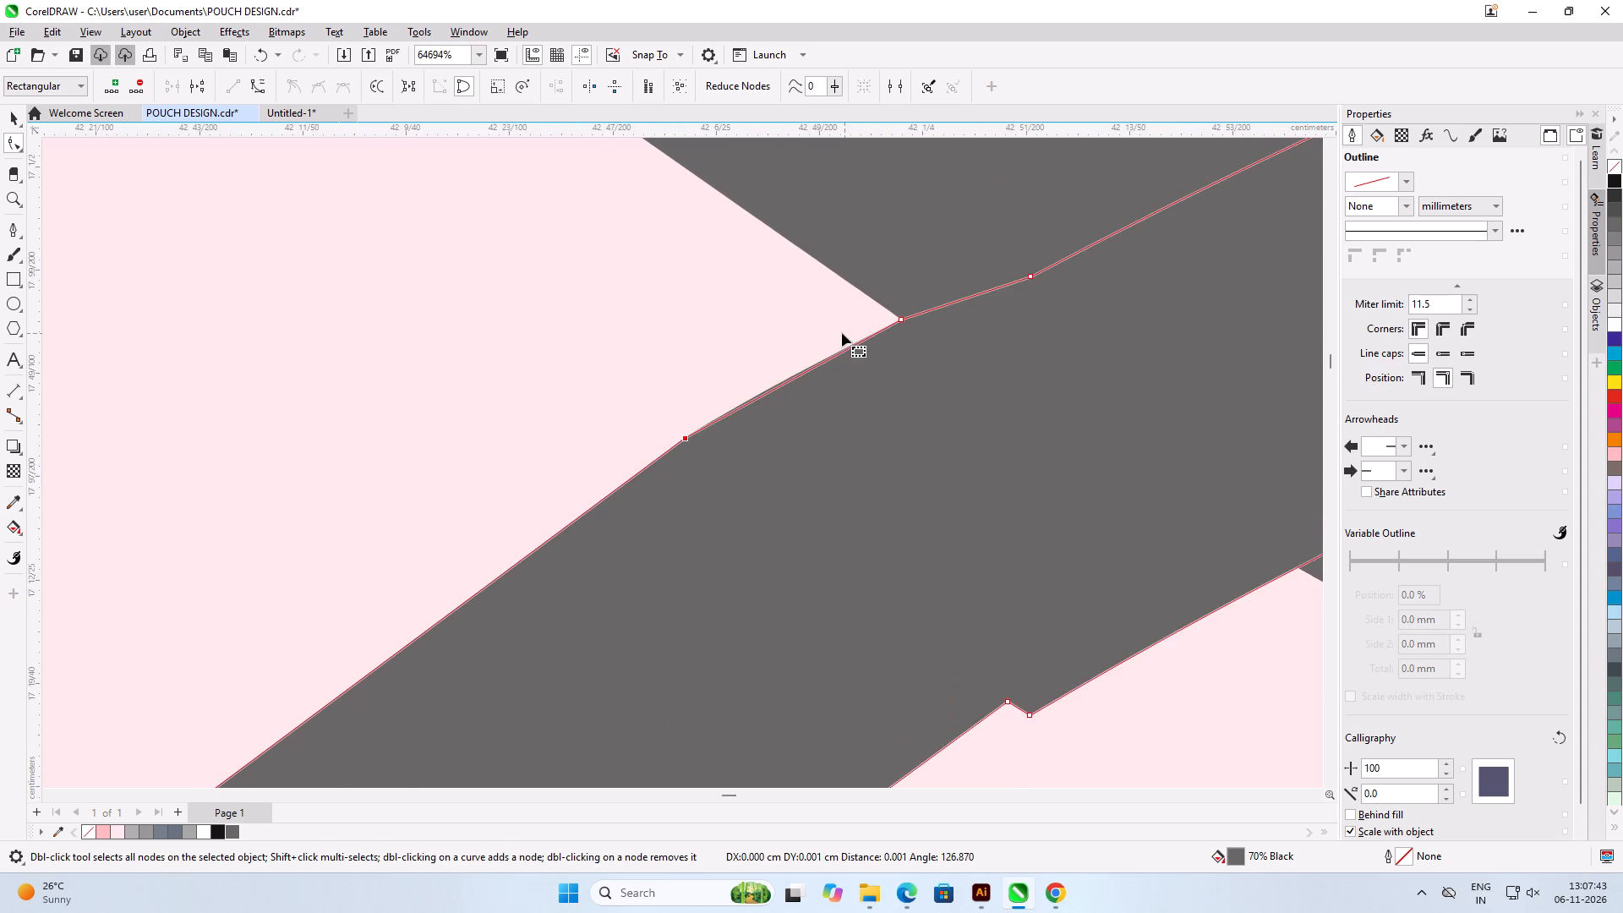
pyautogui.scroll(8, 842, 333)
pyautogui.click(746, 417)
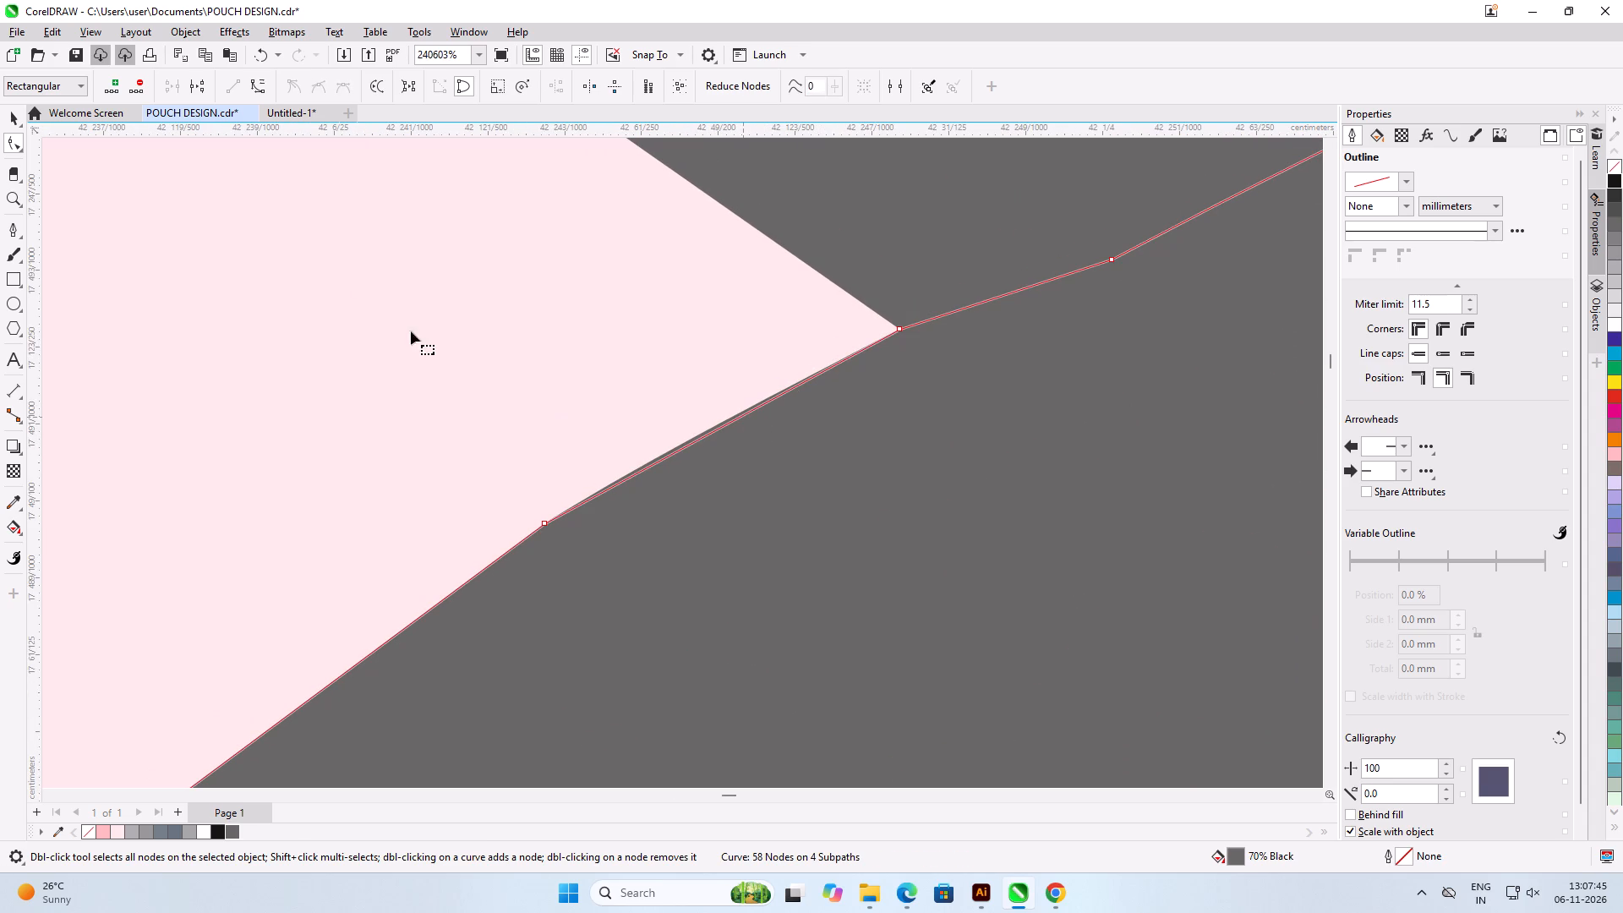
pyautogui.click(712, 435)
pyautogui.click(712, 433)
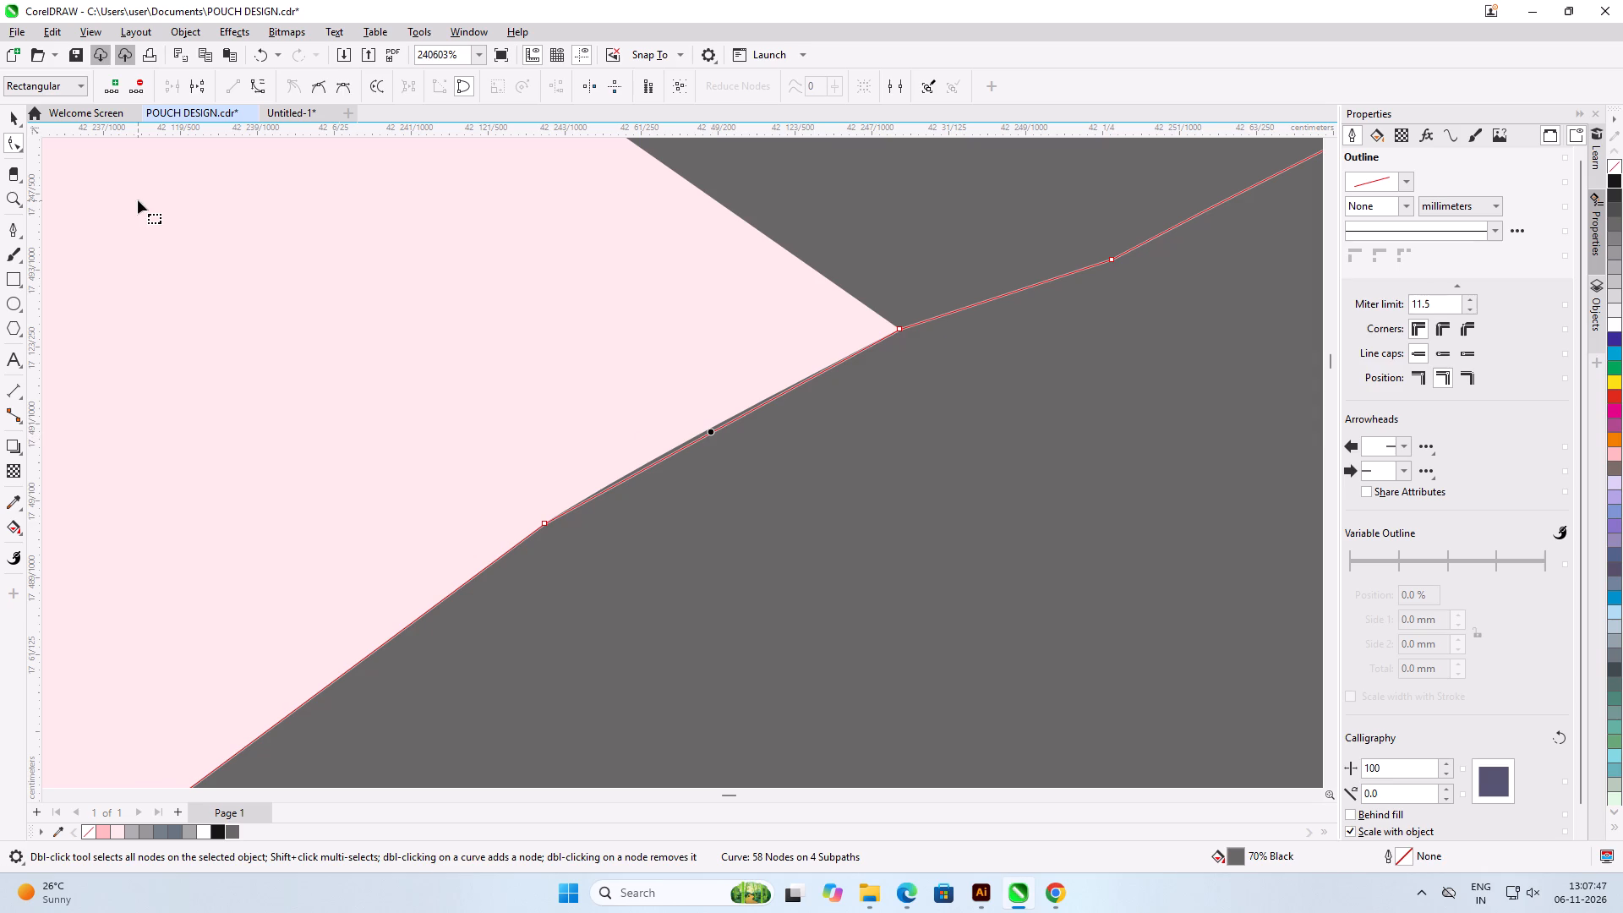
pyautogui.click(251, 79)
pyautogui.scroll(6, 672, 292)
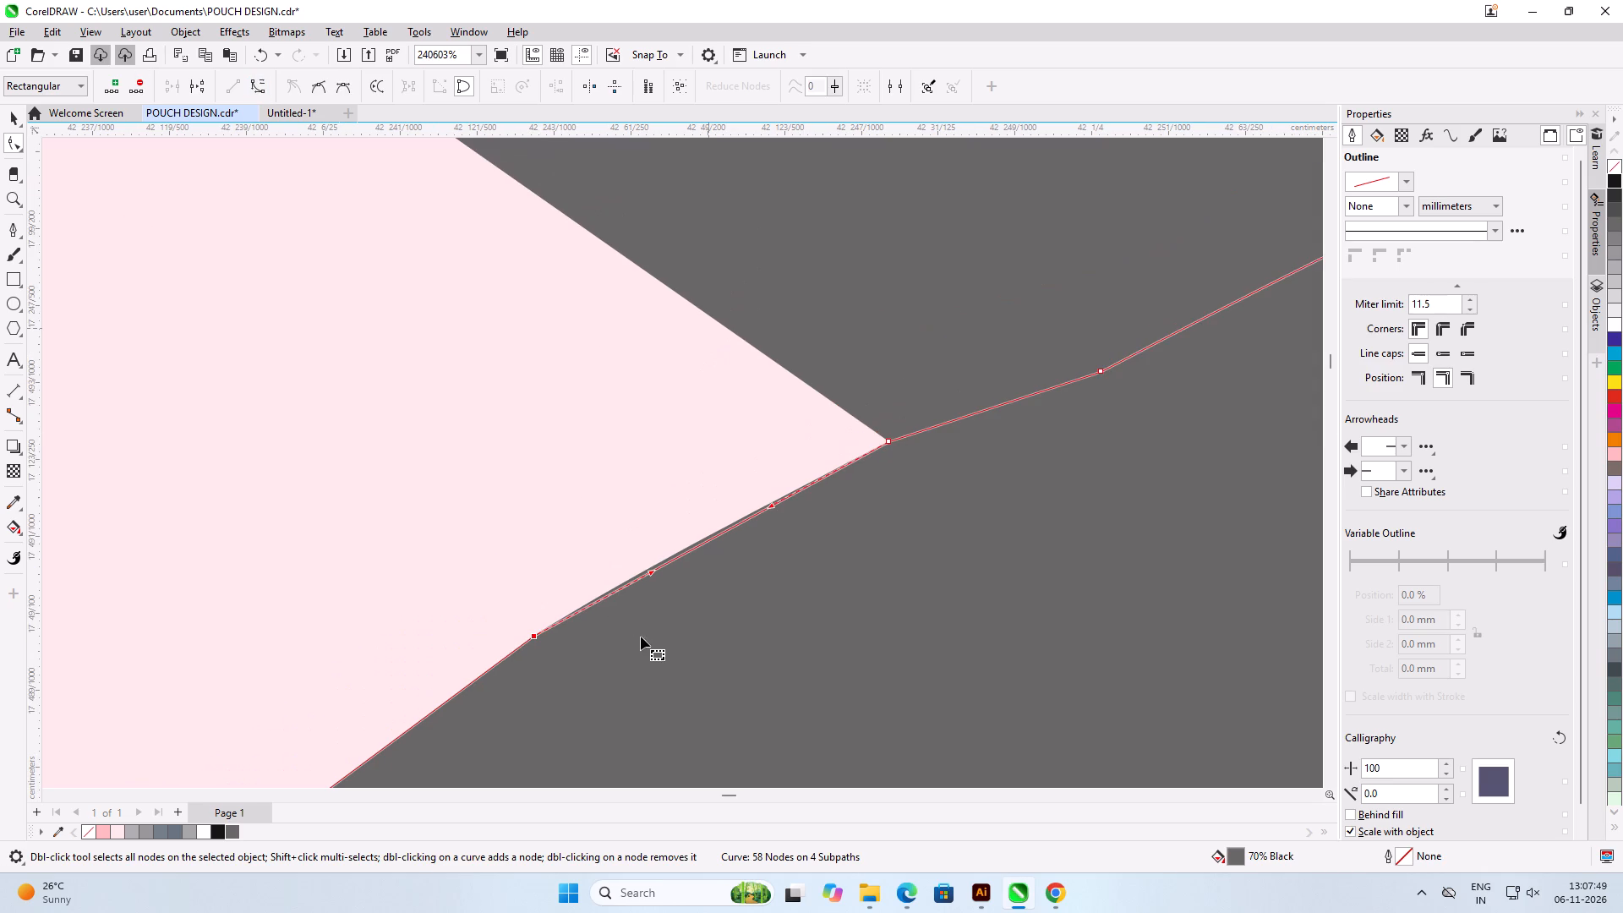
pyautogui.scroll(3, 651, 607)
pyautogui.moveTo(664, 520); pyautogui.dragTo(666, 504)
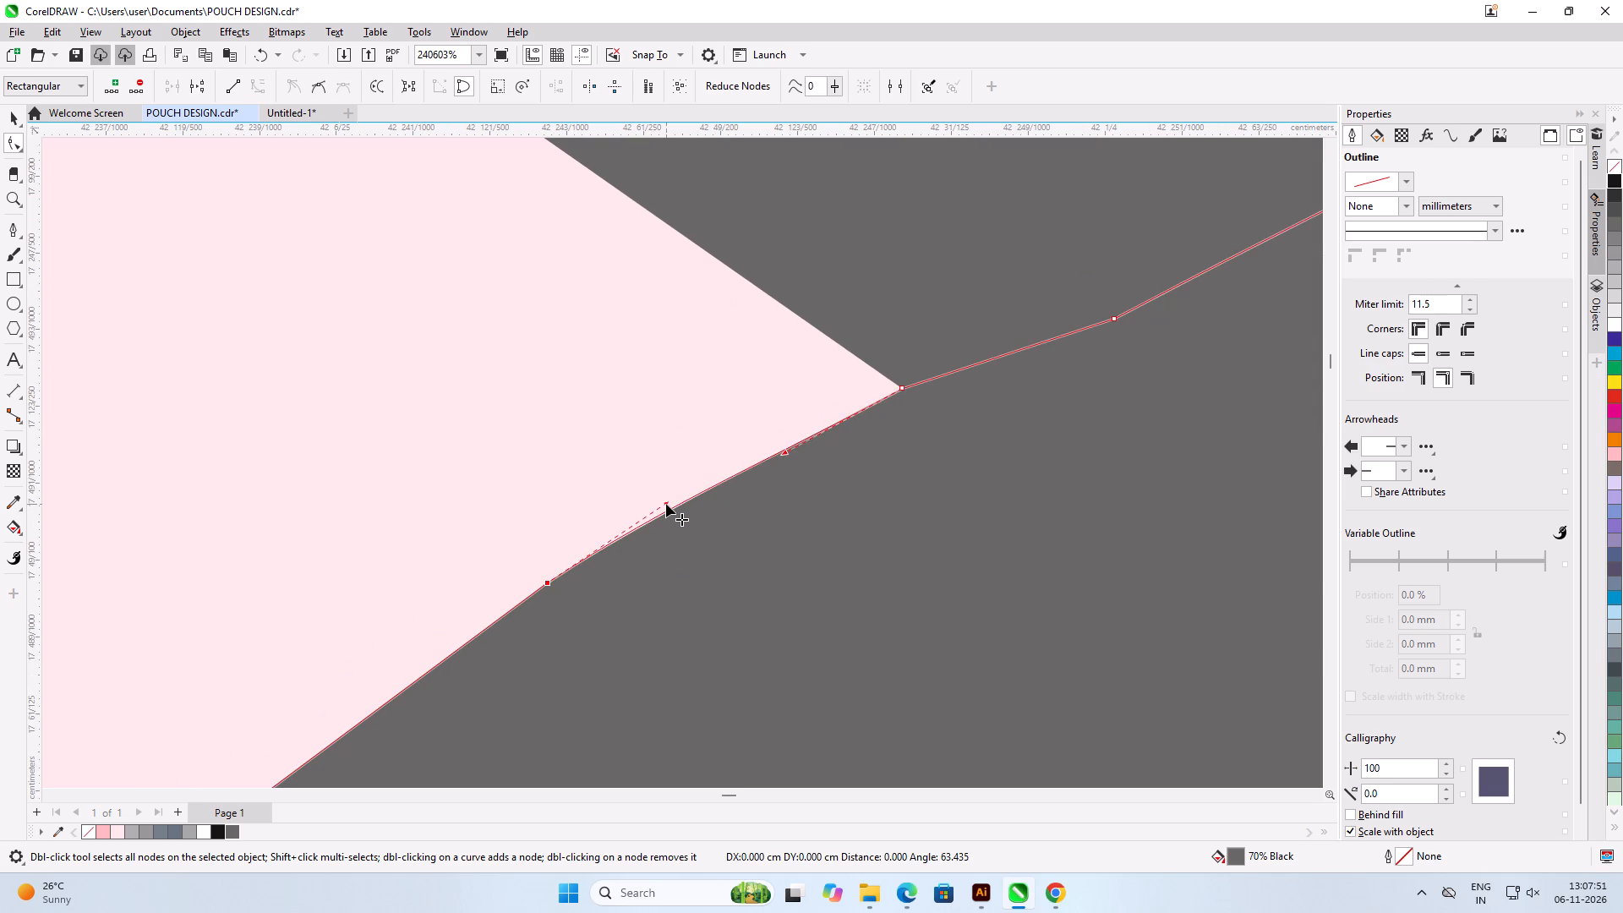
pyautogui.moveTo(666, 504); pyautogui.dragTo(671, 505)
pyautogui.scroll(10, 780, 462)
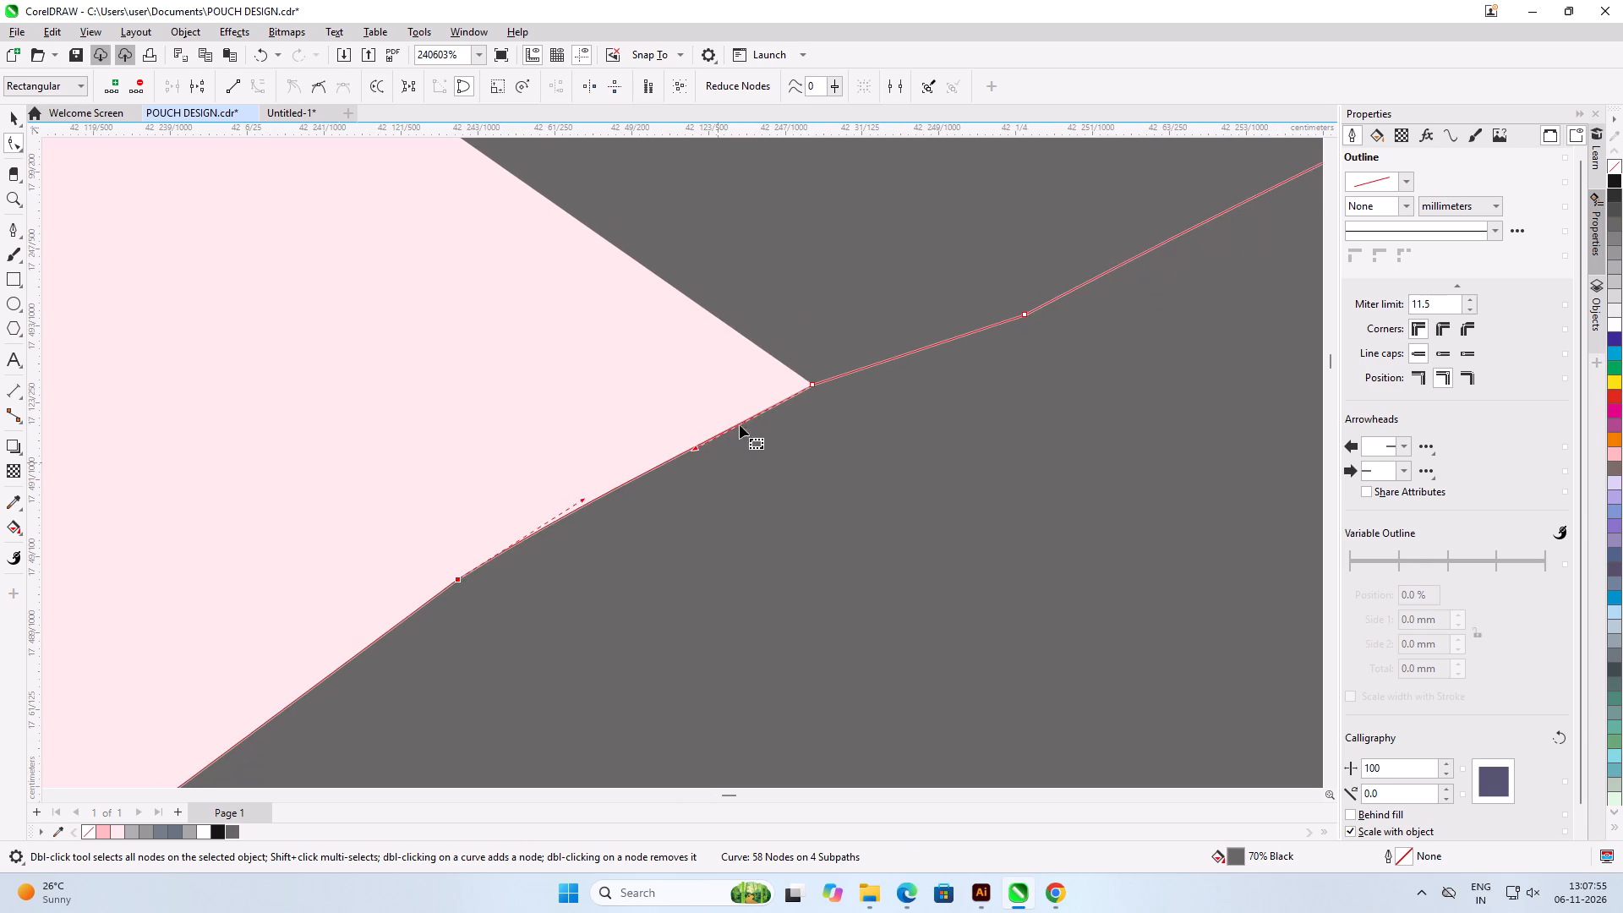
# Move the remaining outer-edge node at the flat loop's left crossing onto the lattice's upper notch corner.
pyautogui.scroll(-12, 805, 360)
pyautogui.scroll(1, 879, 249)
pyautogui.scroll(-2, 879, 249)
pyautogui.scroll(-12, 669, 400)
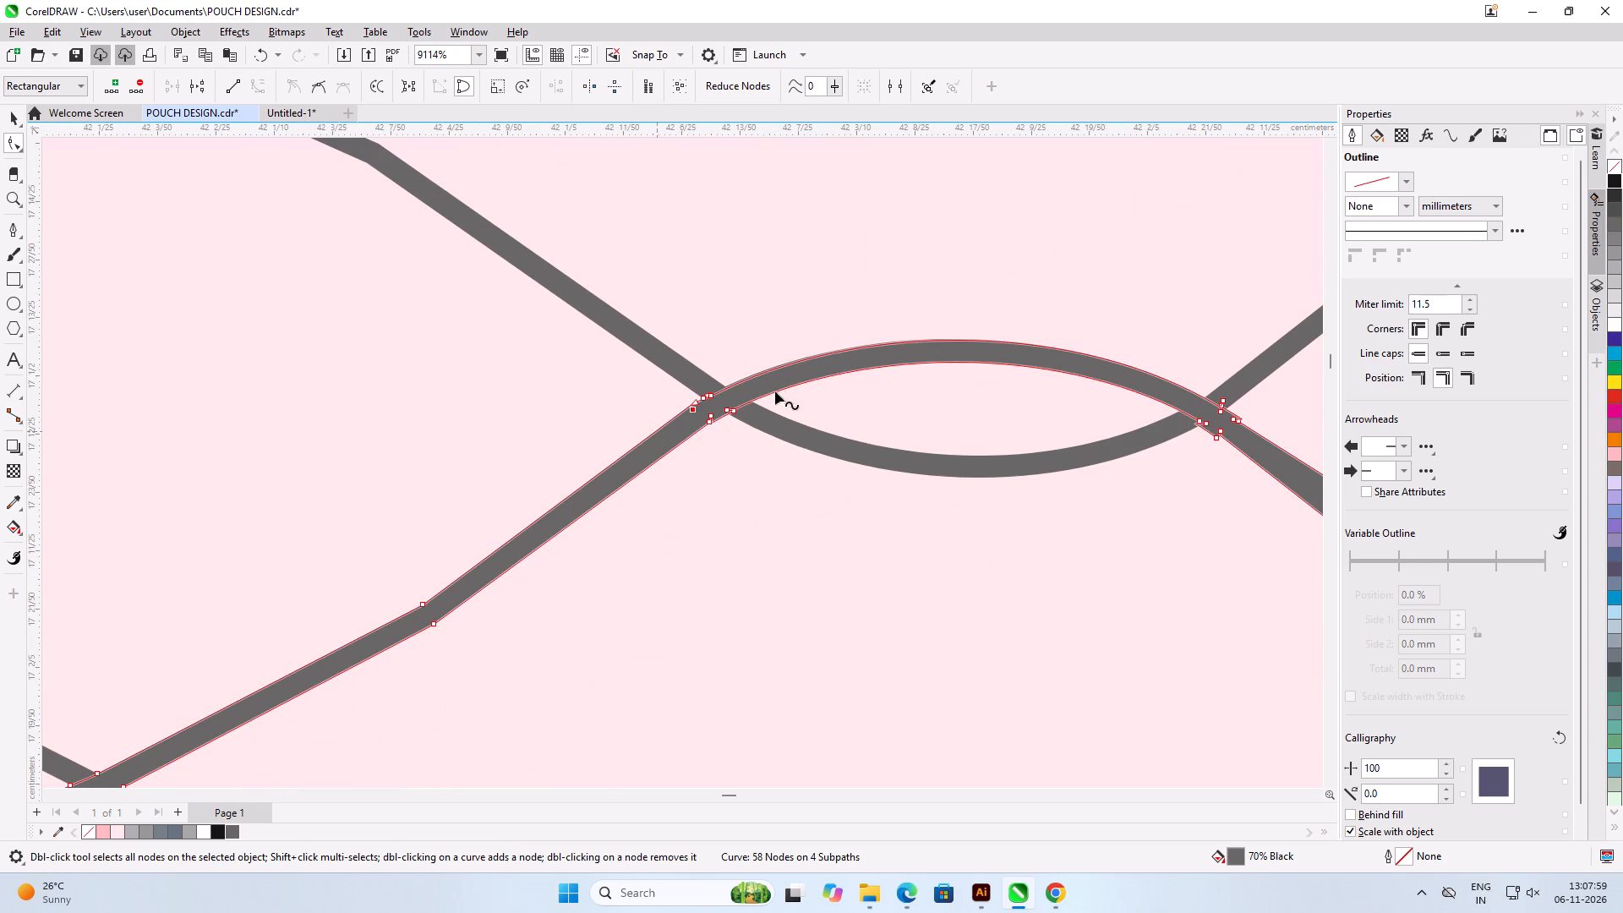
pyautogui.scroll(9, 782, 384)
pyautogui.scroll(5, 645, 408)
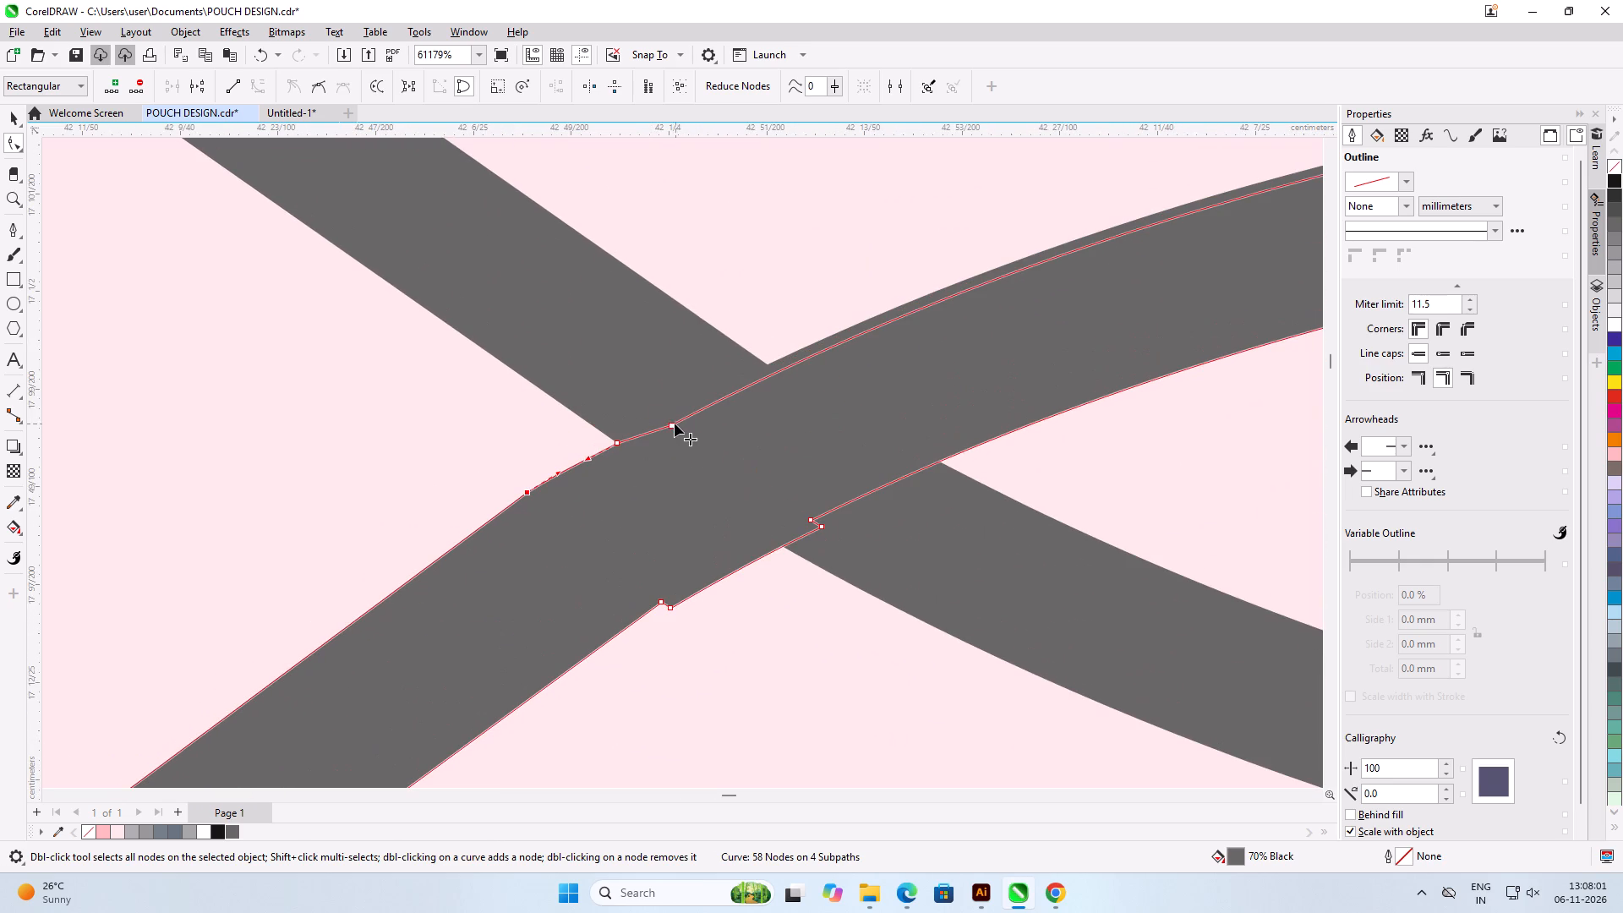
pyautogui.moveTo(673, 424); pyautogui.dragTo(768, 361)
# Delete the two stray nodes forming the jagged notch on the mesh cell's lower edge at the flat loop's right crossing.
pyautogui.scroll(-14, 440, 497)
pyautogui.scroll(2, 696, 449)
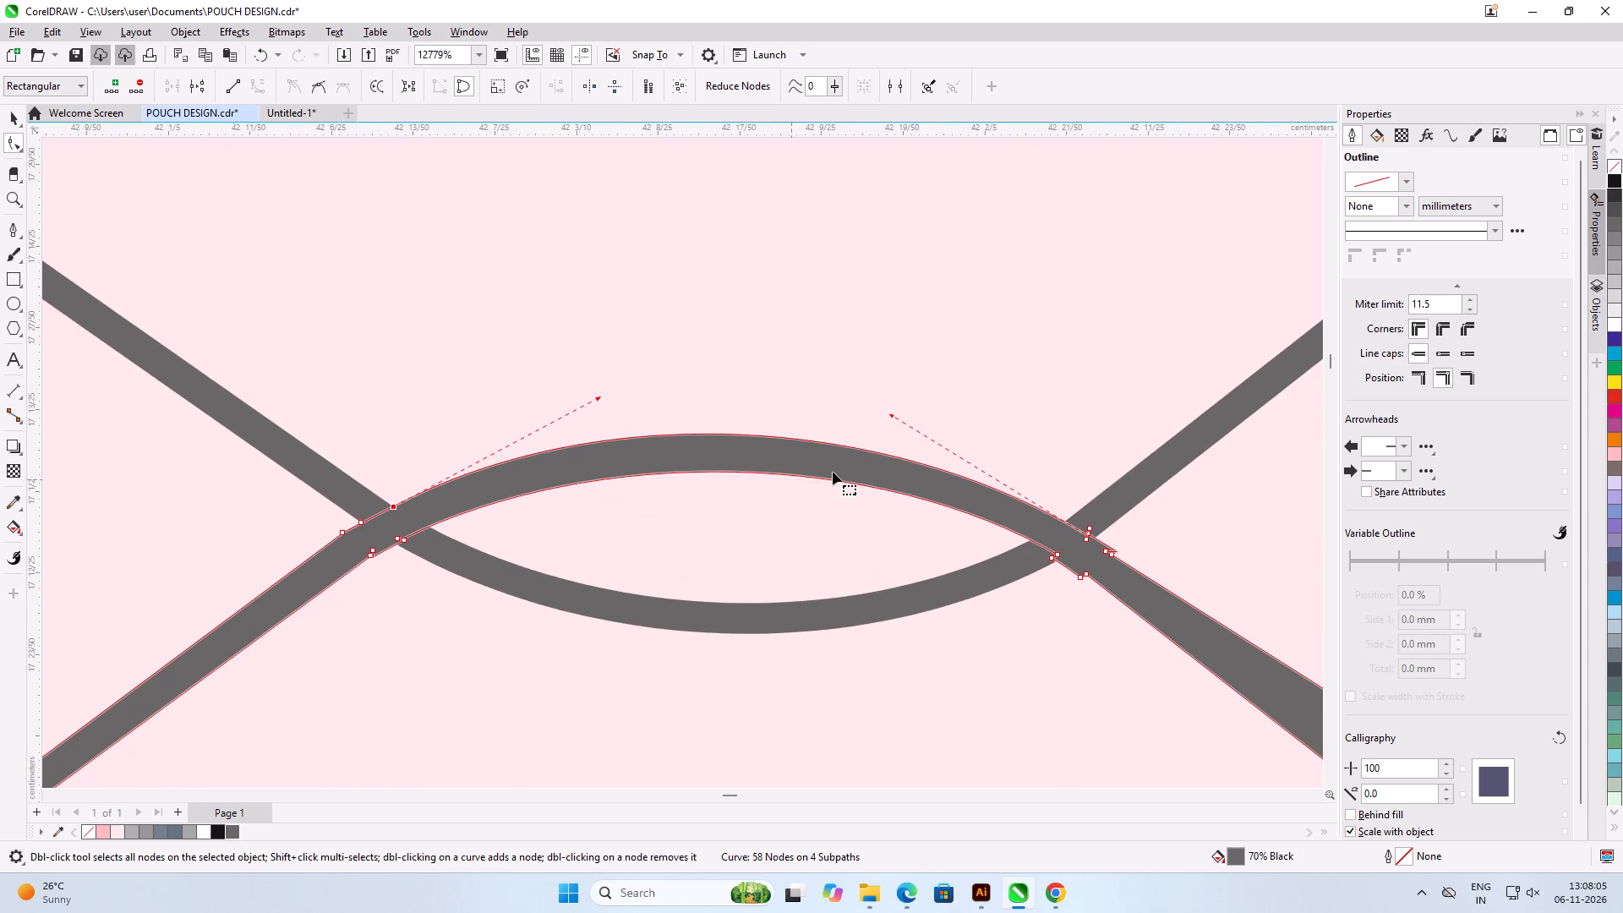
pyautogui.scroll(16, 1147, 550)
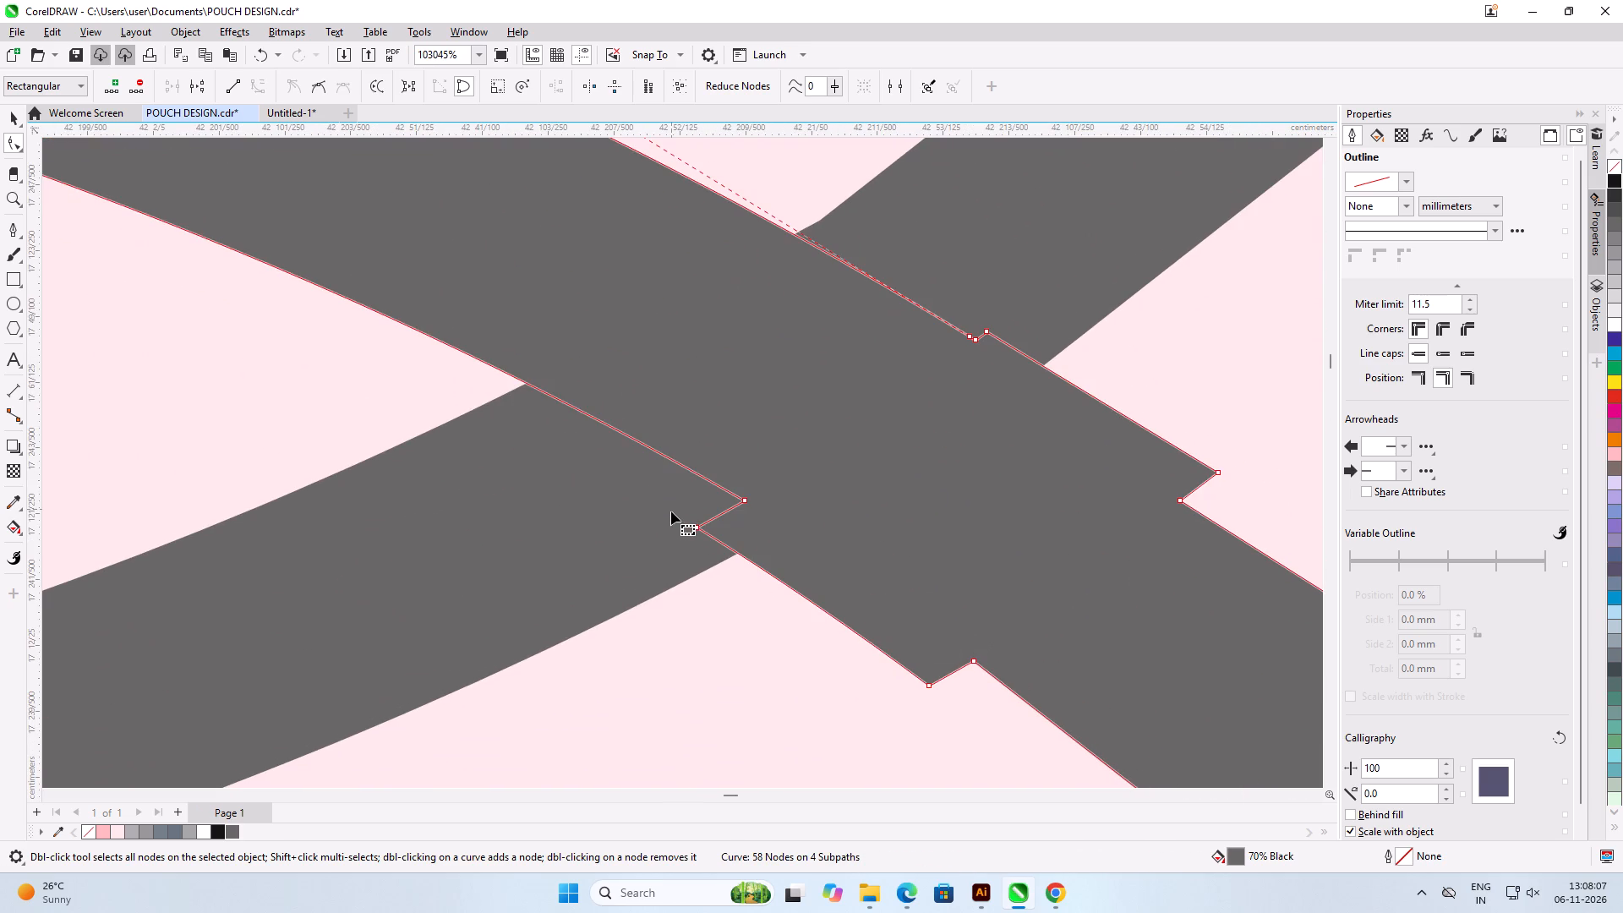
pyautogui.click(671, 511)
pyautogui.click(811, 580)
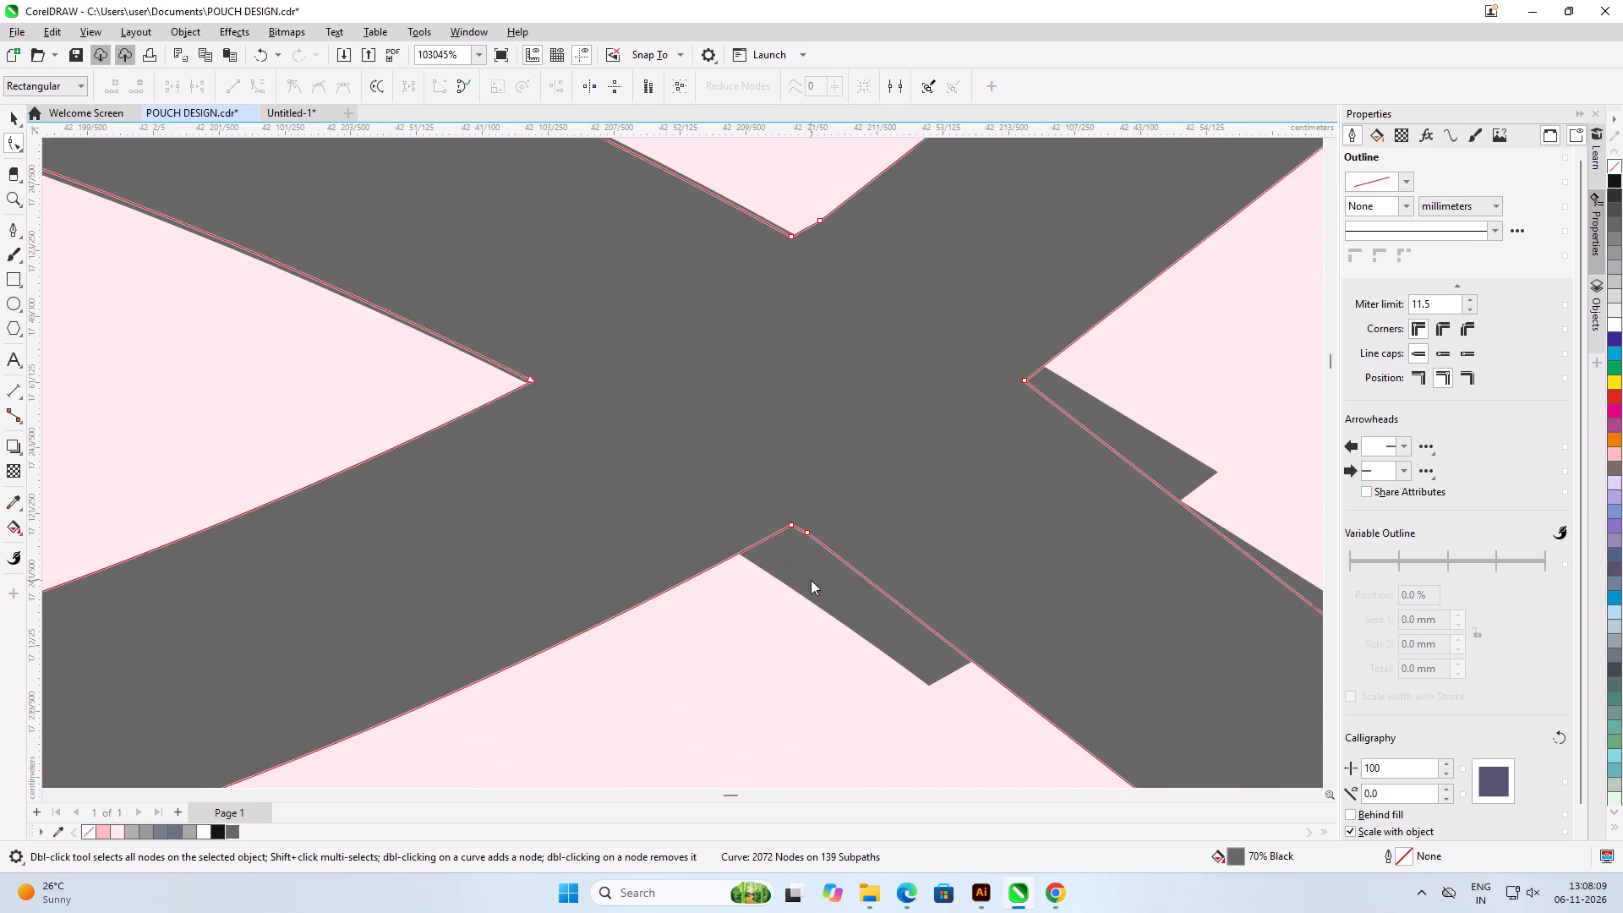
pyautogui.click(646, 526)
pyautogui.click(792, 573)
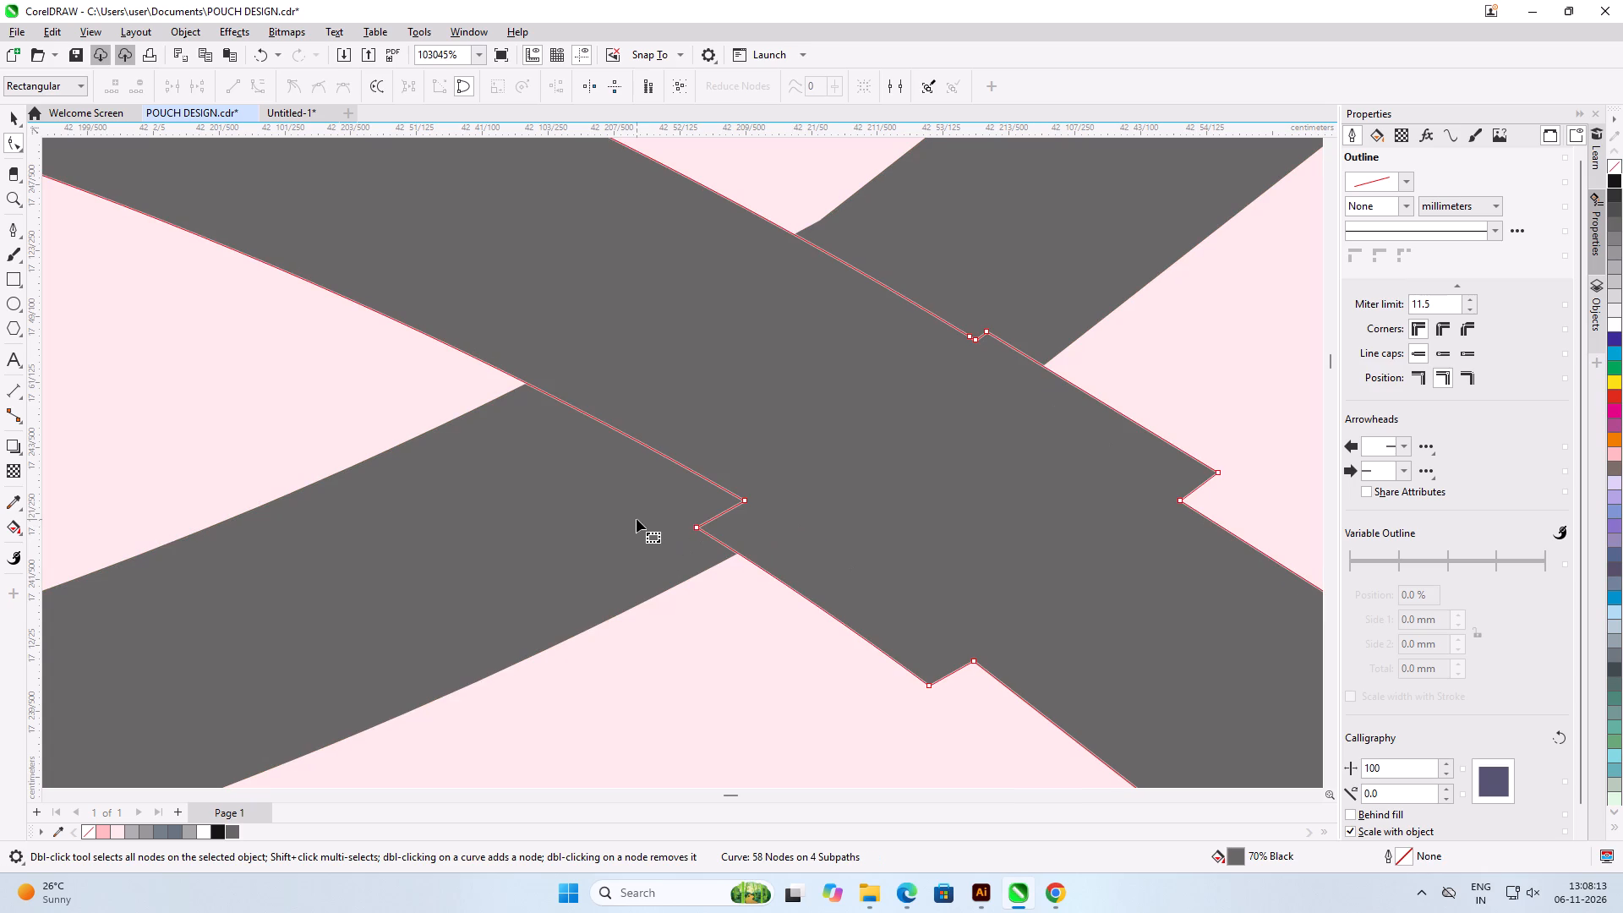
pyautogui.click(637, 519)
pyautogui.scroll(-15, 764, 461)
pyautogui.scroll(6, 773, 390)
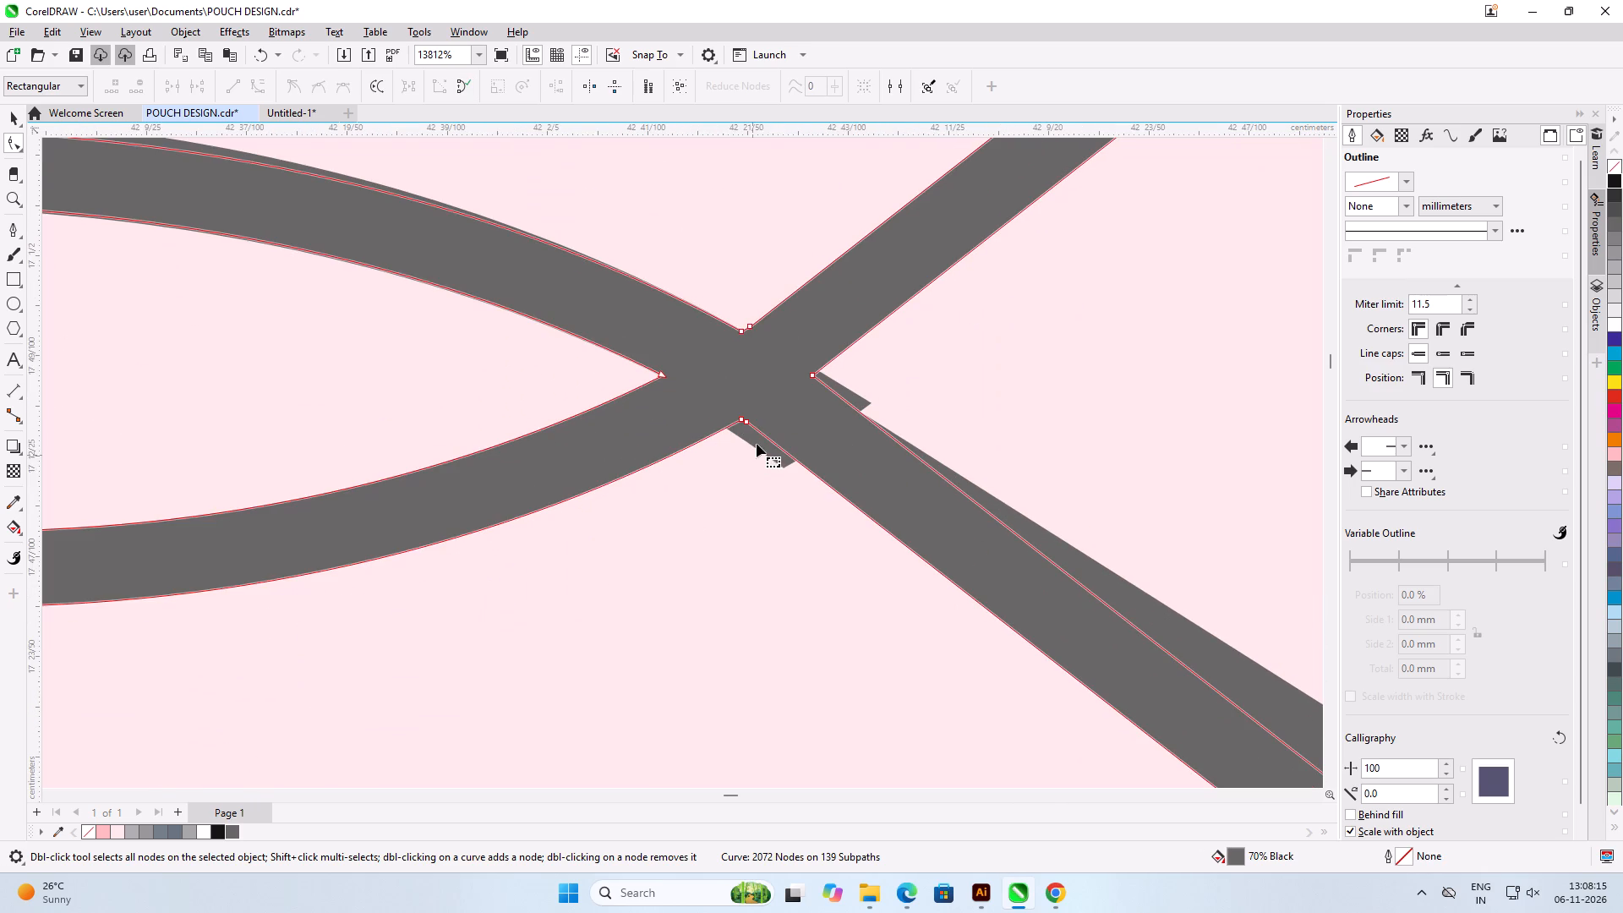
pyautogui.click(760, 442)
pyautogui.scroll(5, 771, 462)
pyautogui.click(790, 471)
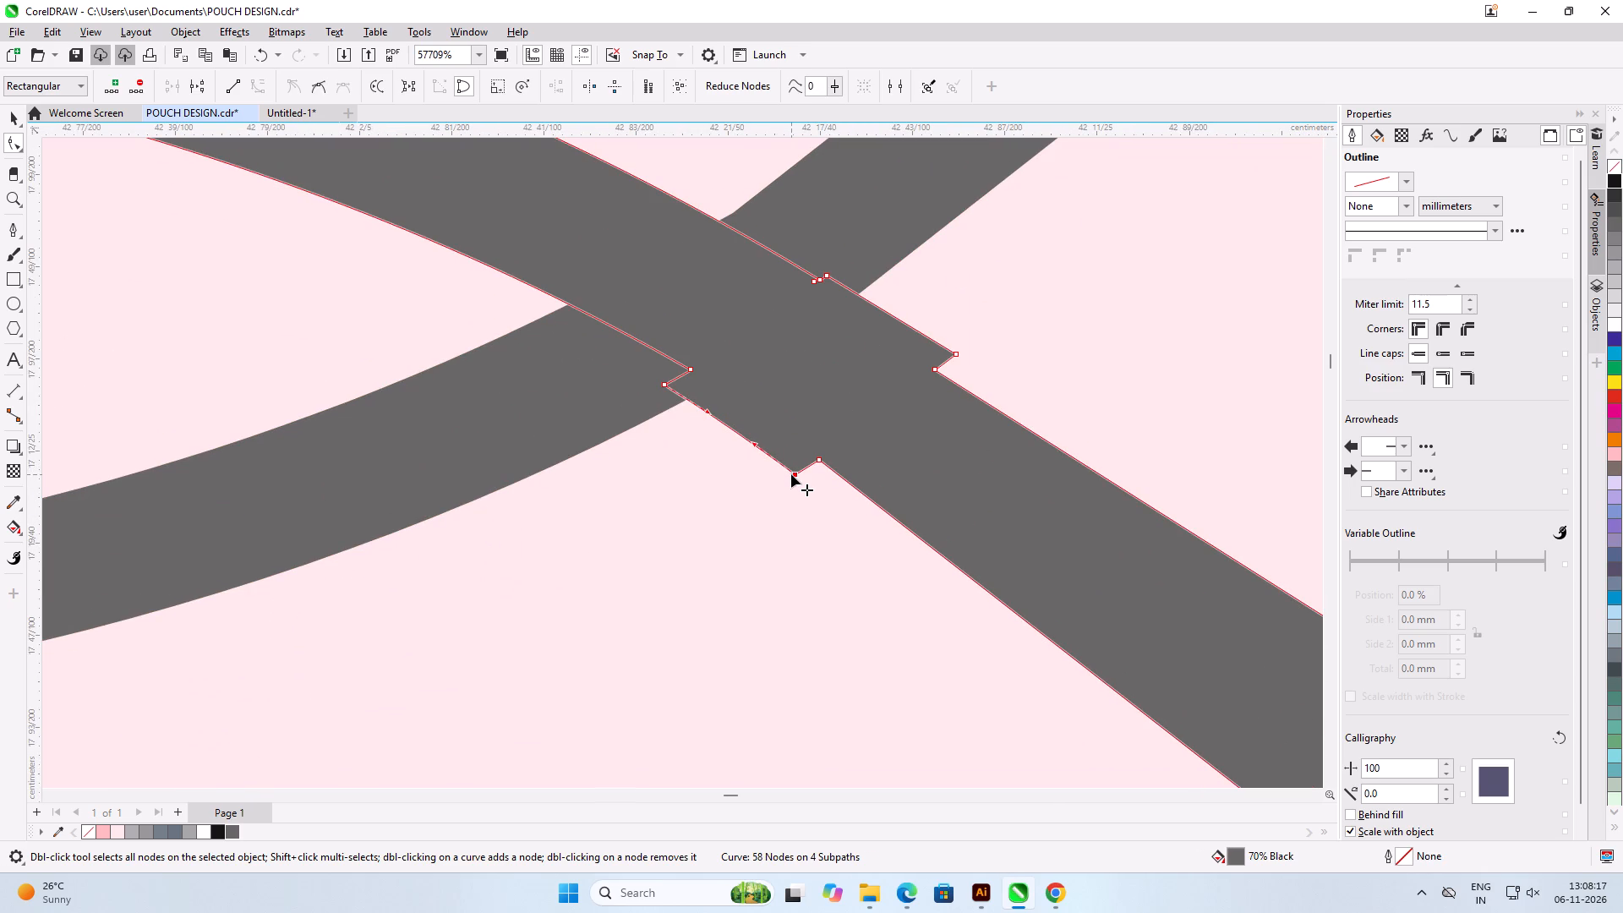
pyautogui.press('Delete')
pyautogui.click(664, 385)
pyautogui.press('Delete')
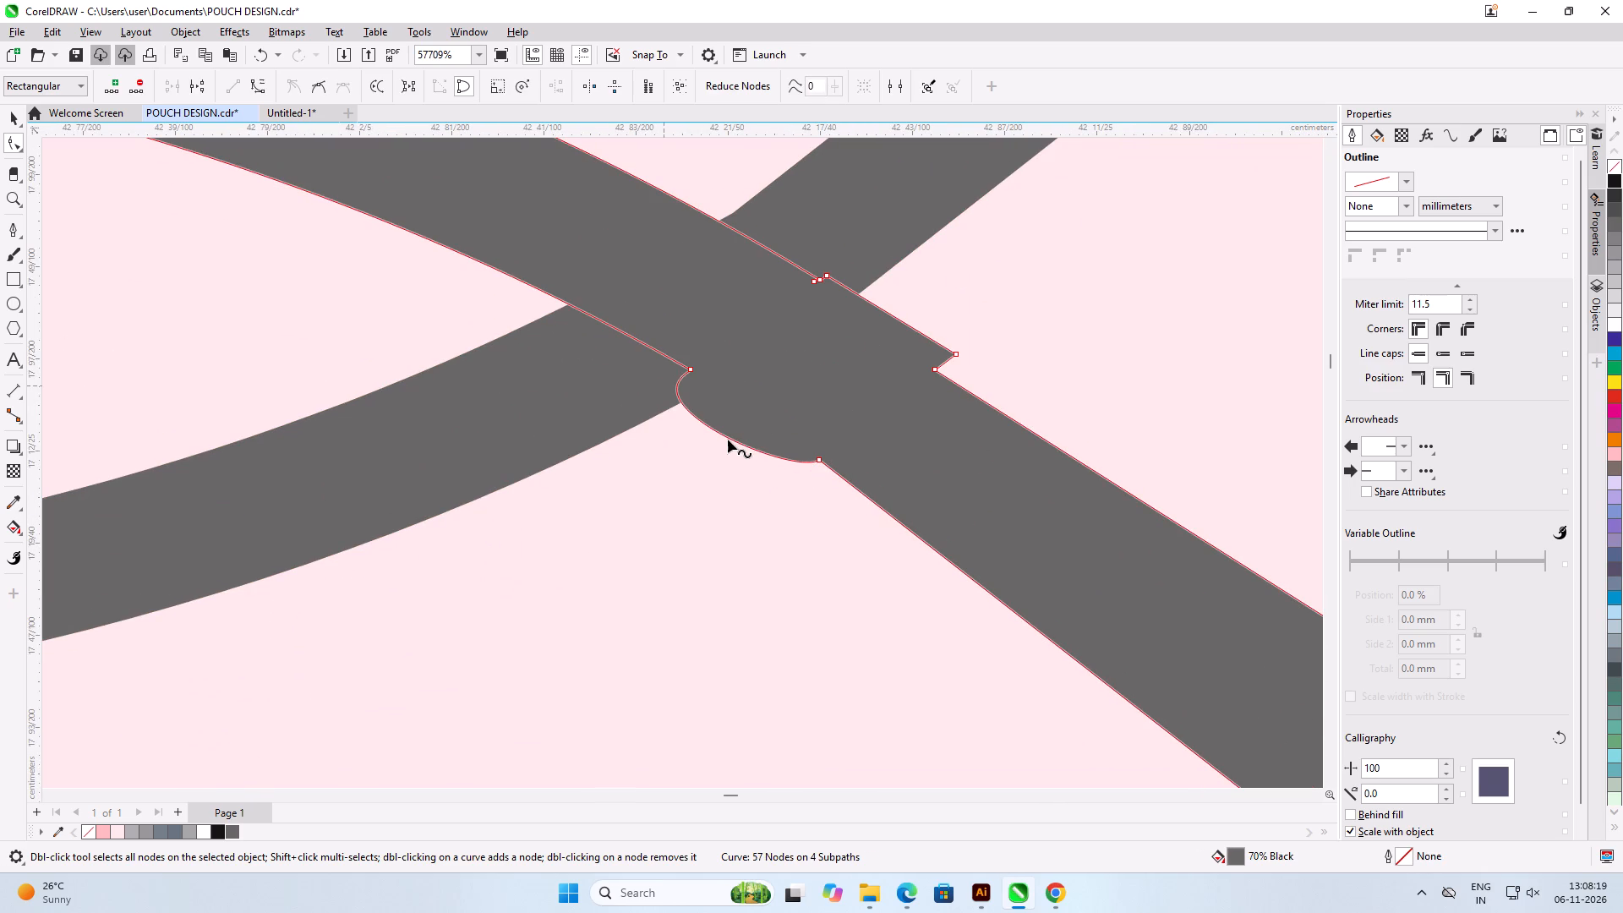
# Convert the bulging lower-edge segment at the flat loop's right crossing to a straight line.
pyautogui.click(728, 440)
pyautogui.click(232, 82)
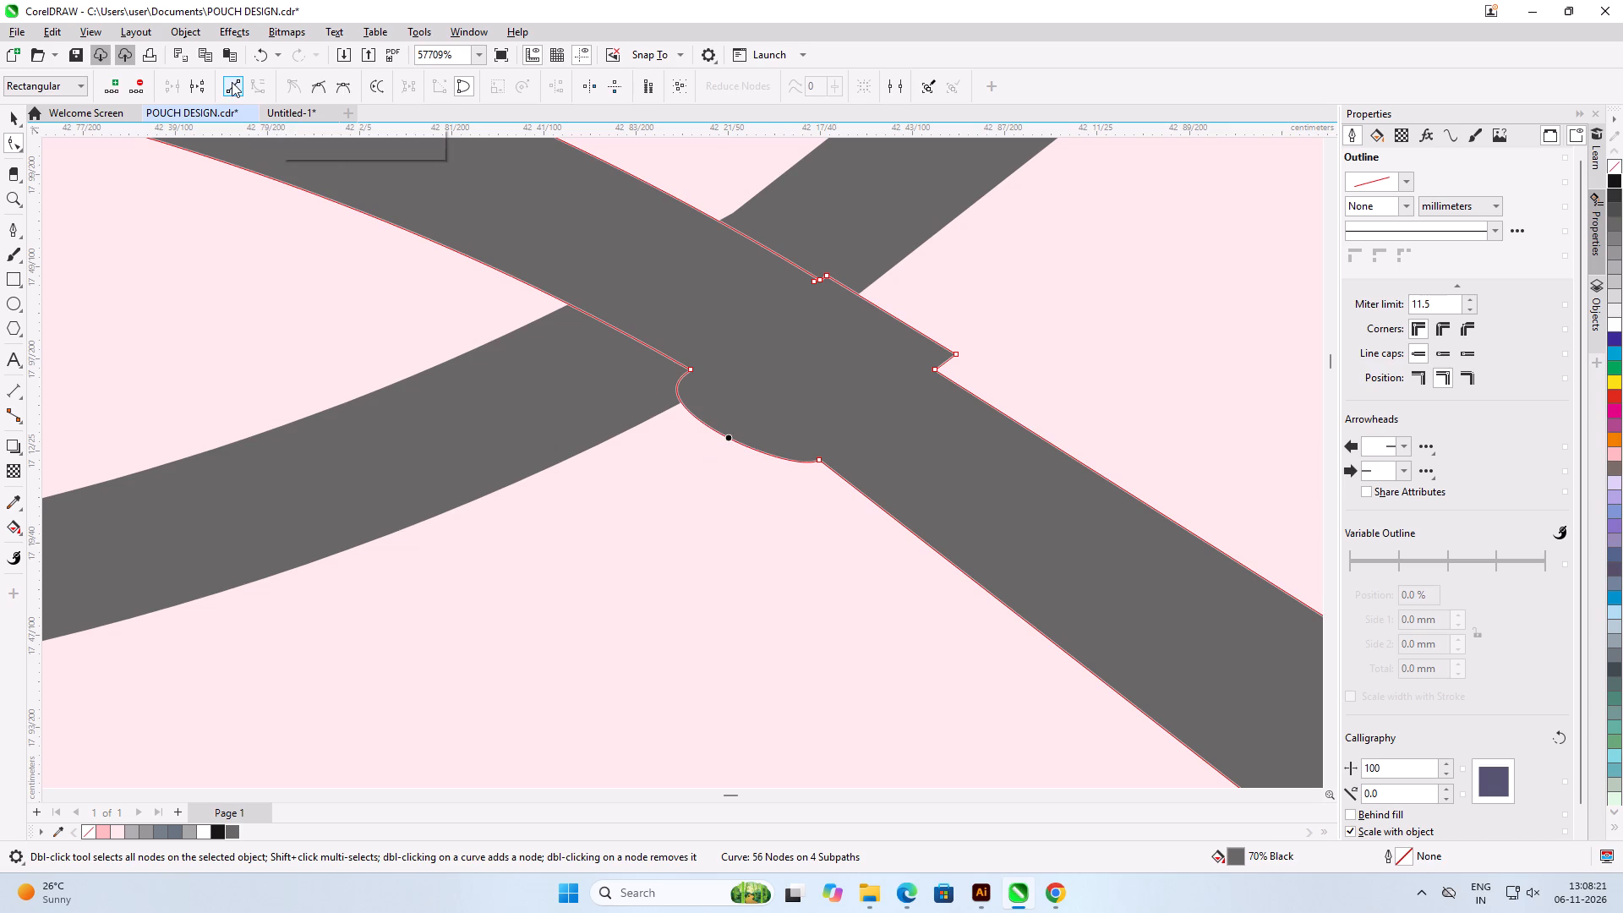
# Pull the strand's lower-edge node inward and move the node at the flat loop's right crossing onto the lattice's bottom notch corner.
pyautogui.scroll(6, 678, 337)
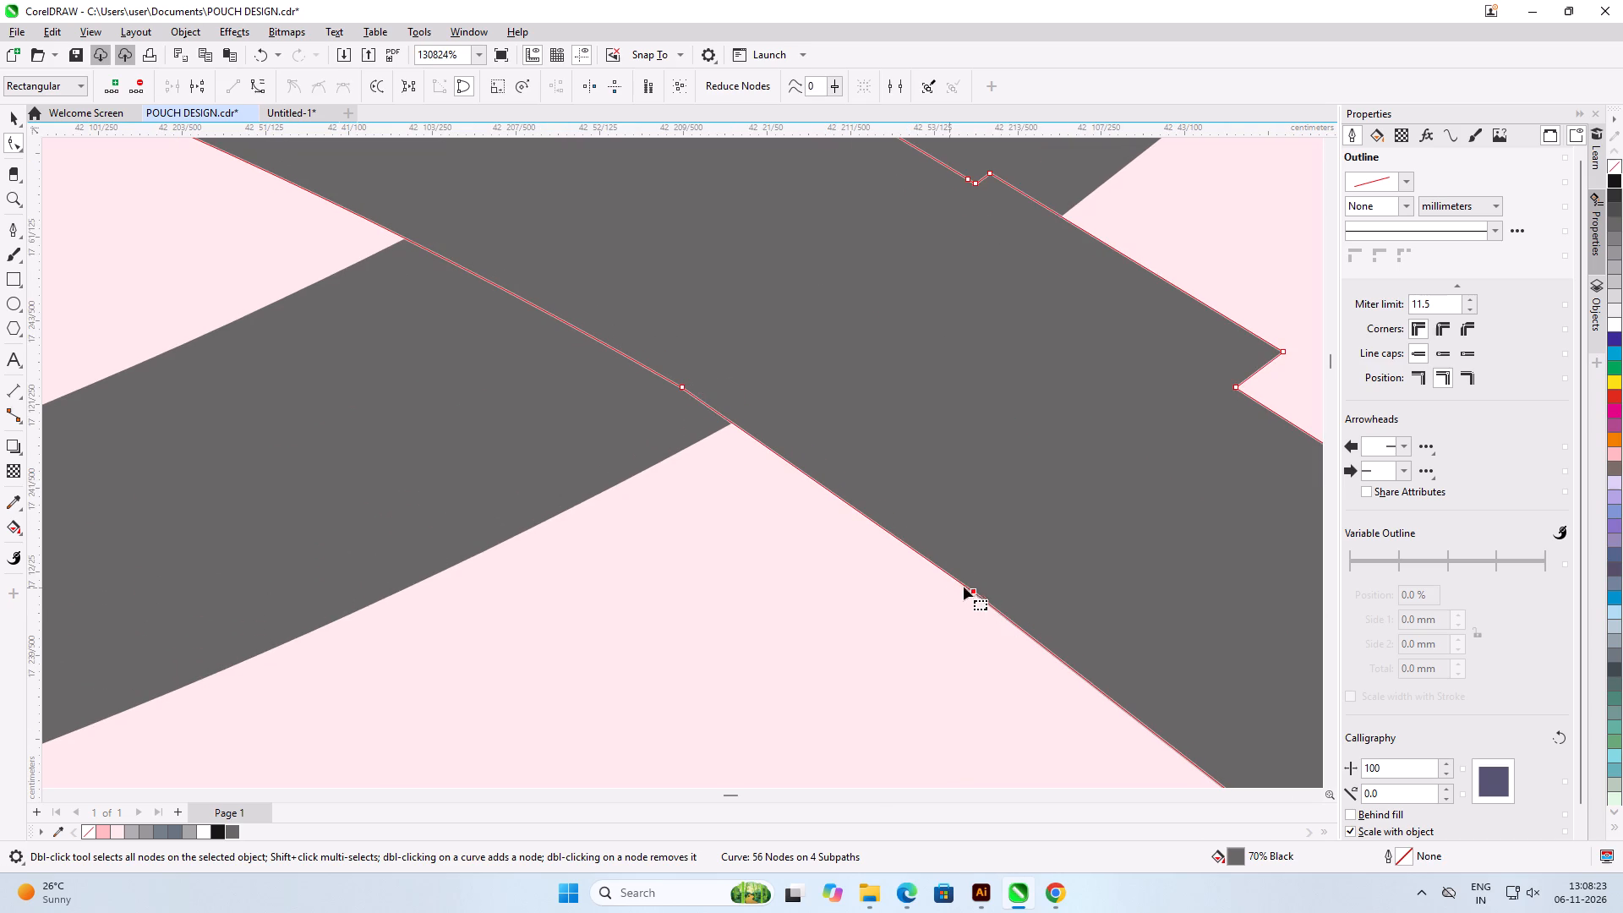
pyautogui.click(970, 586)
pyautogui.moveTo(973, 593); pyautogui.dragTo(1043, 572)
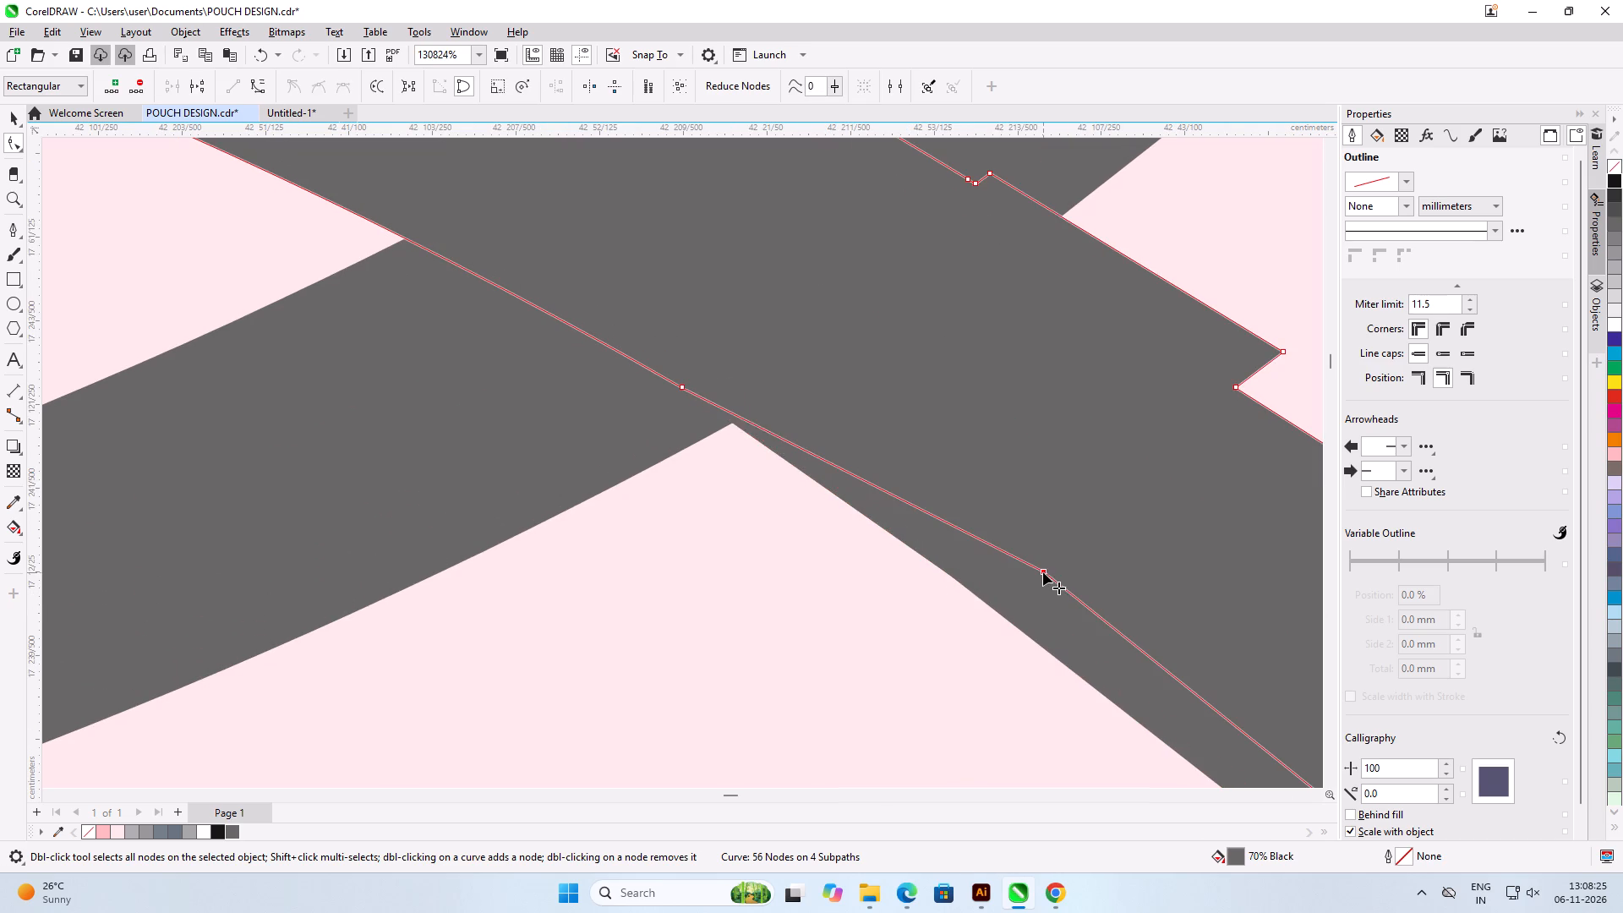
pyautogui.moveTo(684, 388); pyautogui.dragTo(755, 369)
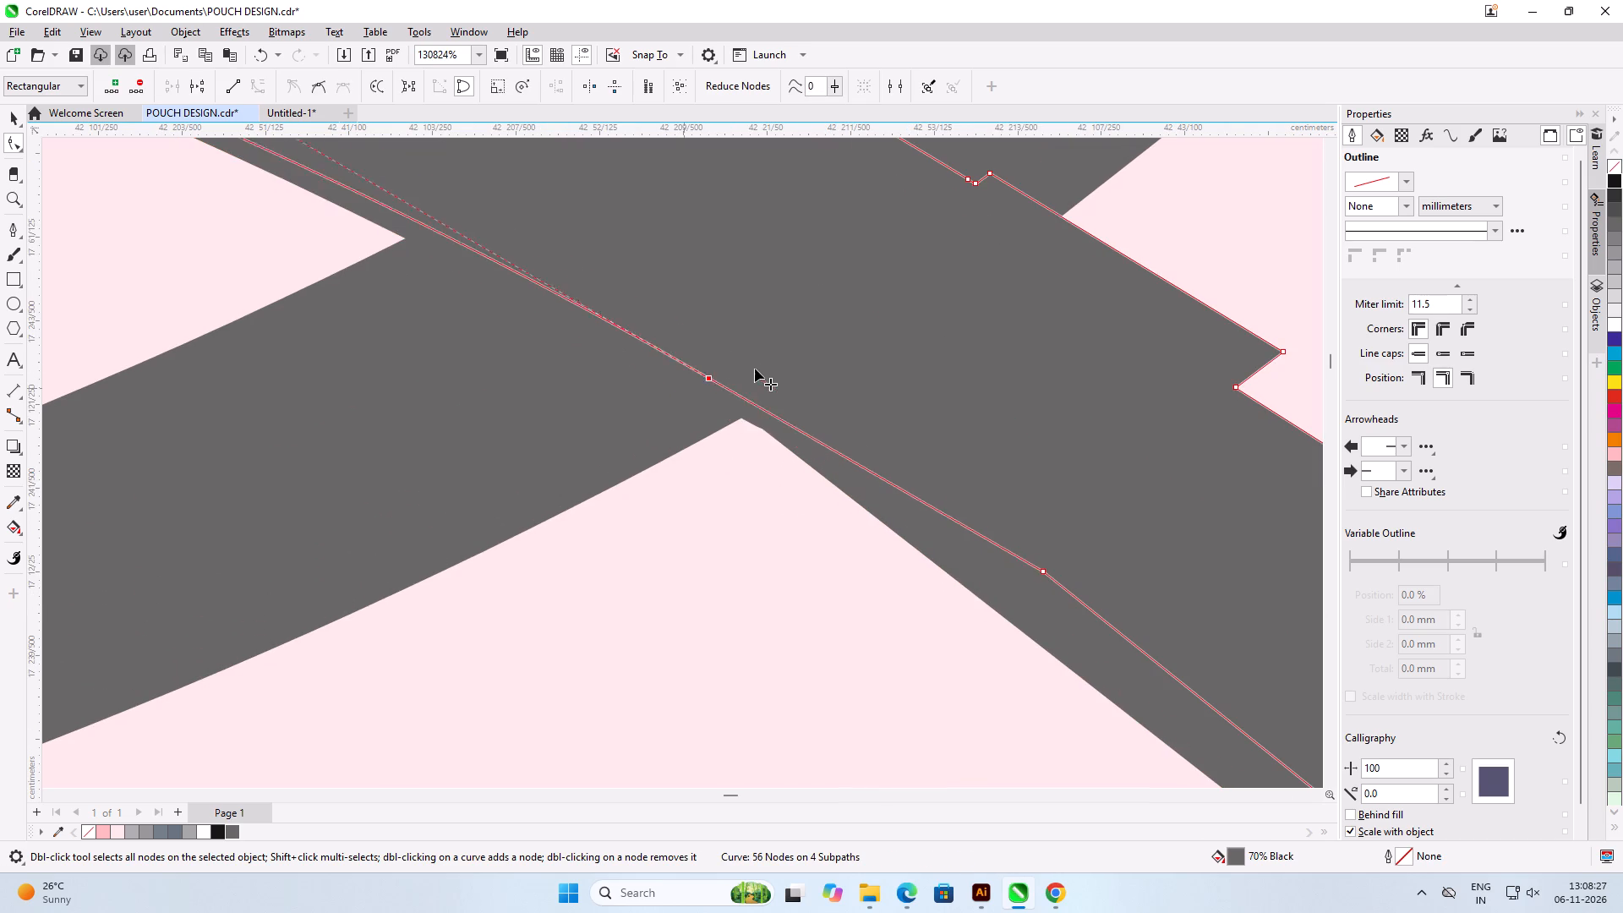
pyautogui.moveTo(755, 369); pyautogui.dragTo(762, 365)
pyautogui.moveTo(762, 365); pyautogui.dragTo(757, 392)
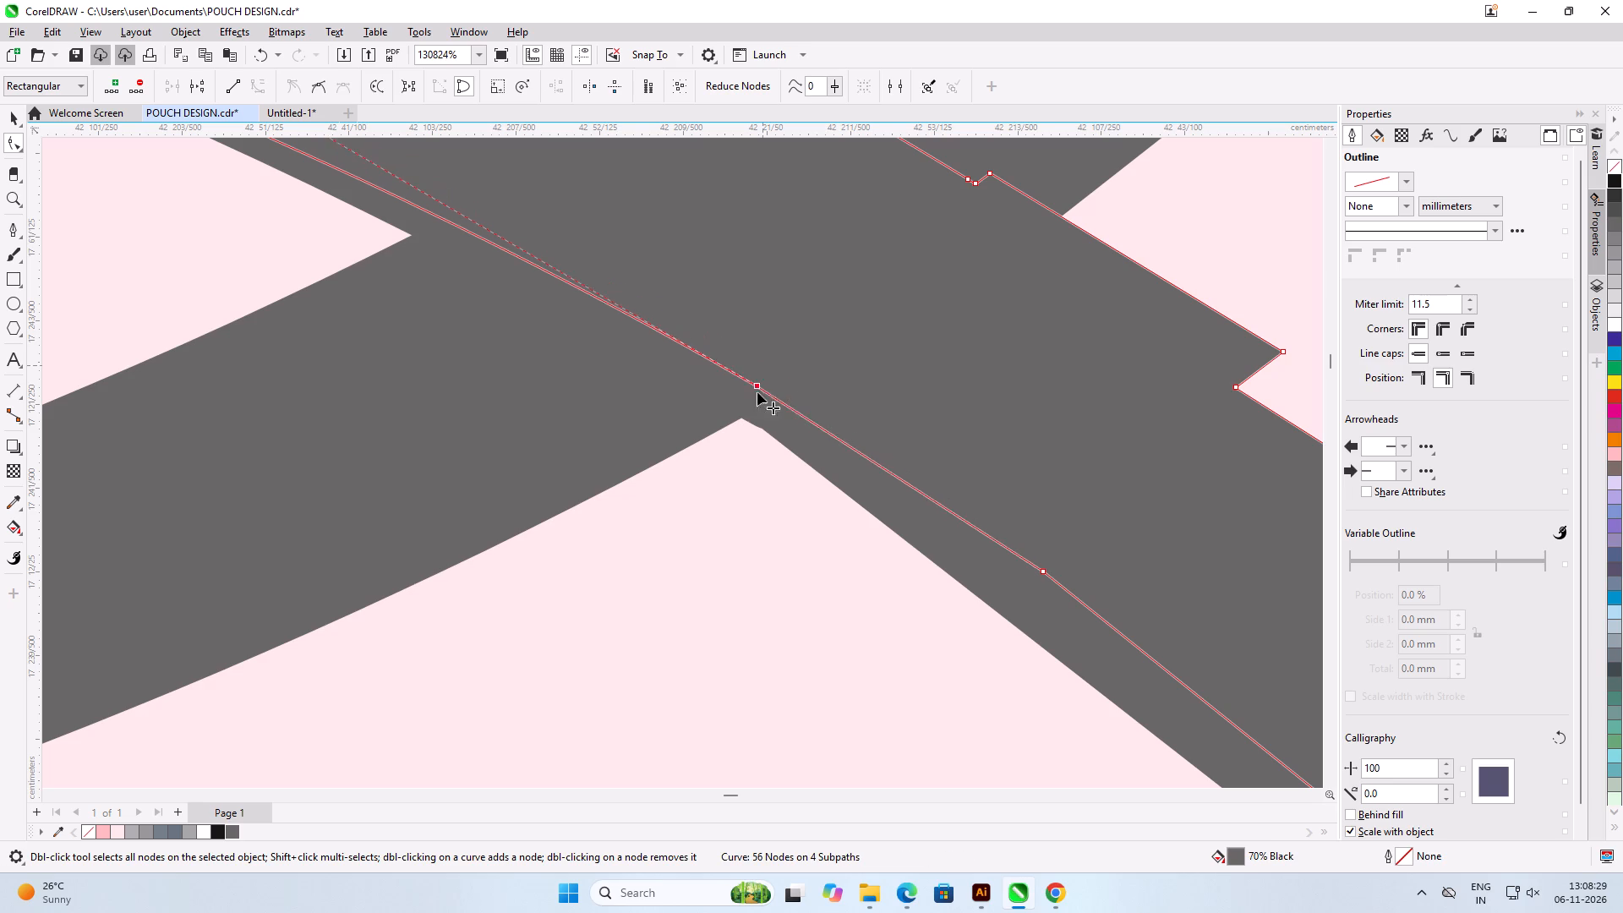
pyautogui.moveTo(757, 392); pyautogui.dragTo(748, 418)
# Move the lower-edge node just below the right crossing back out onto the underlying lattice strand's edge.
pyautogui.scroll(-4, 671, 385)
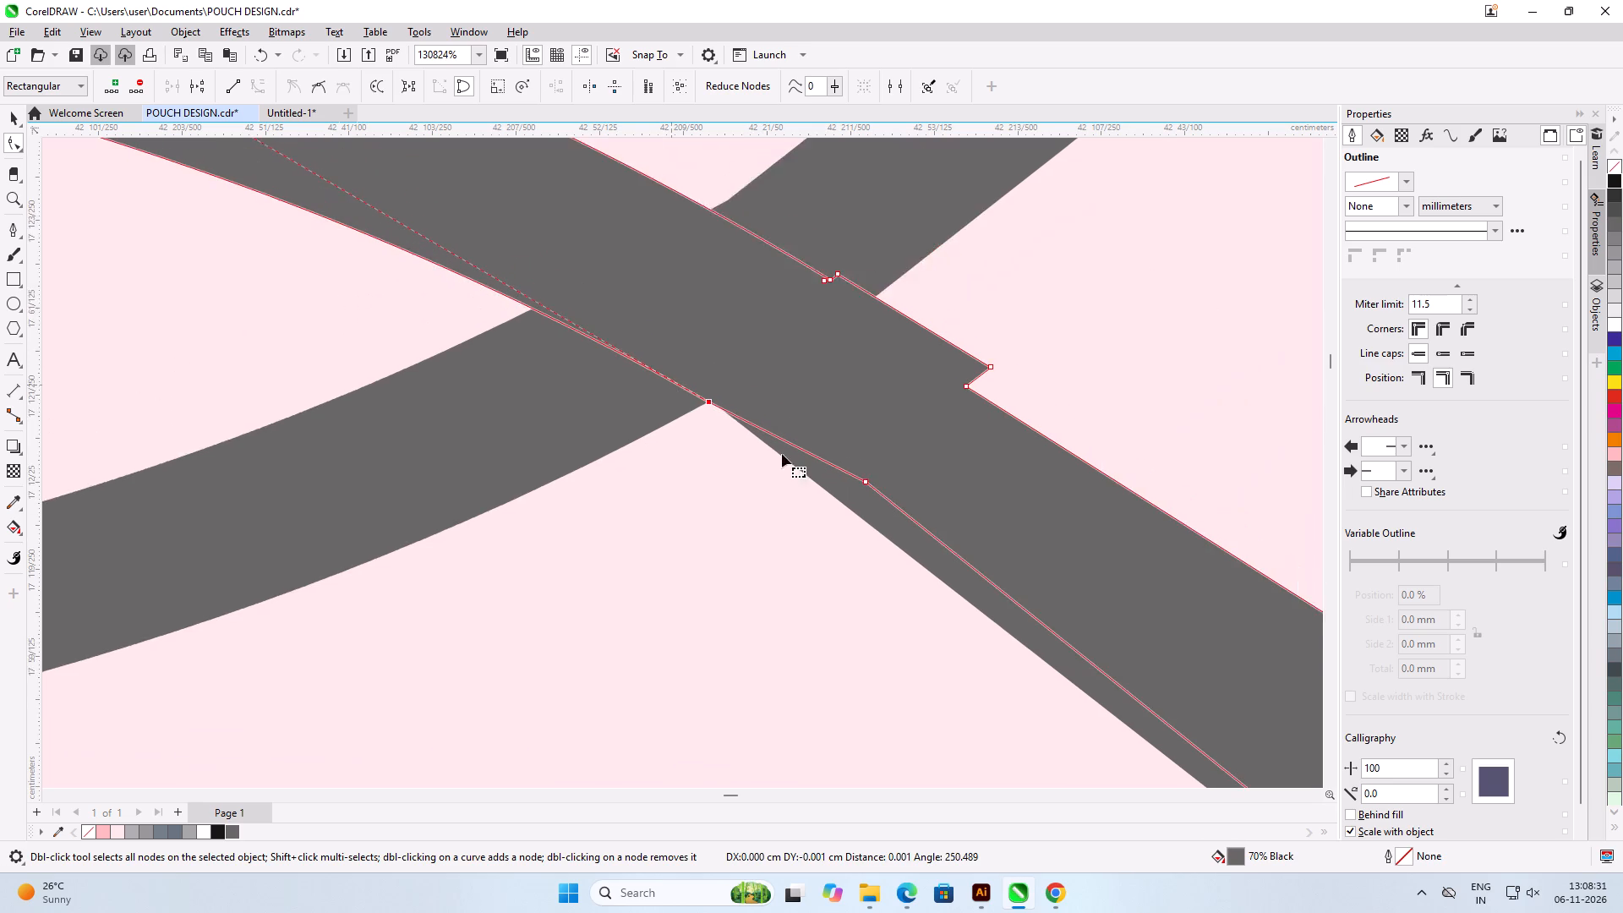
pyautogui.scroll(-3, 782, 454)
pyautogui.scroll(8, 868, 503)
pyautogui.moveTo(834, 451); pyautogui.dragTo(816, 517)
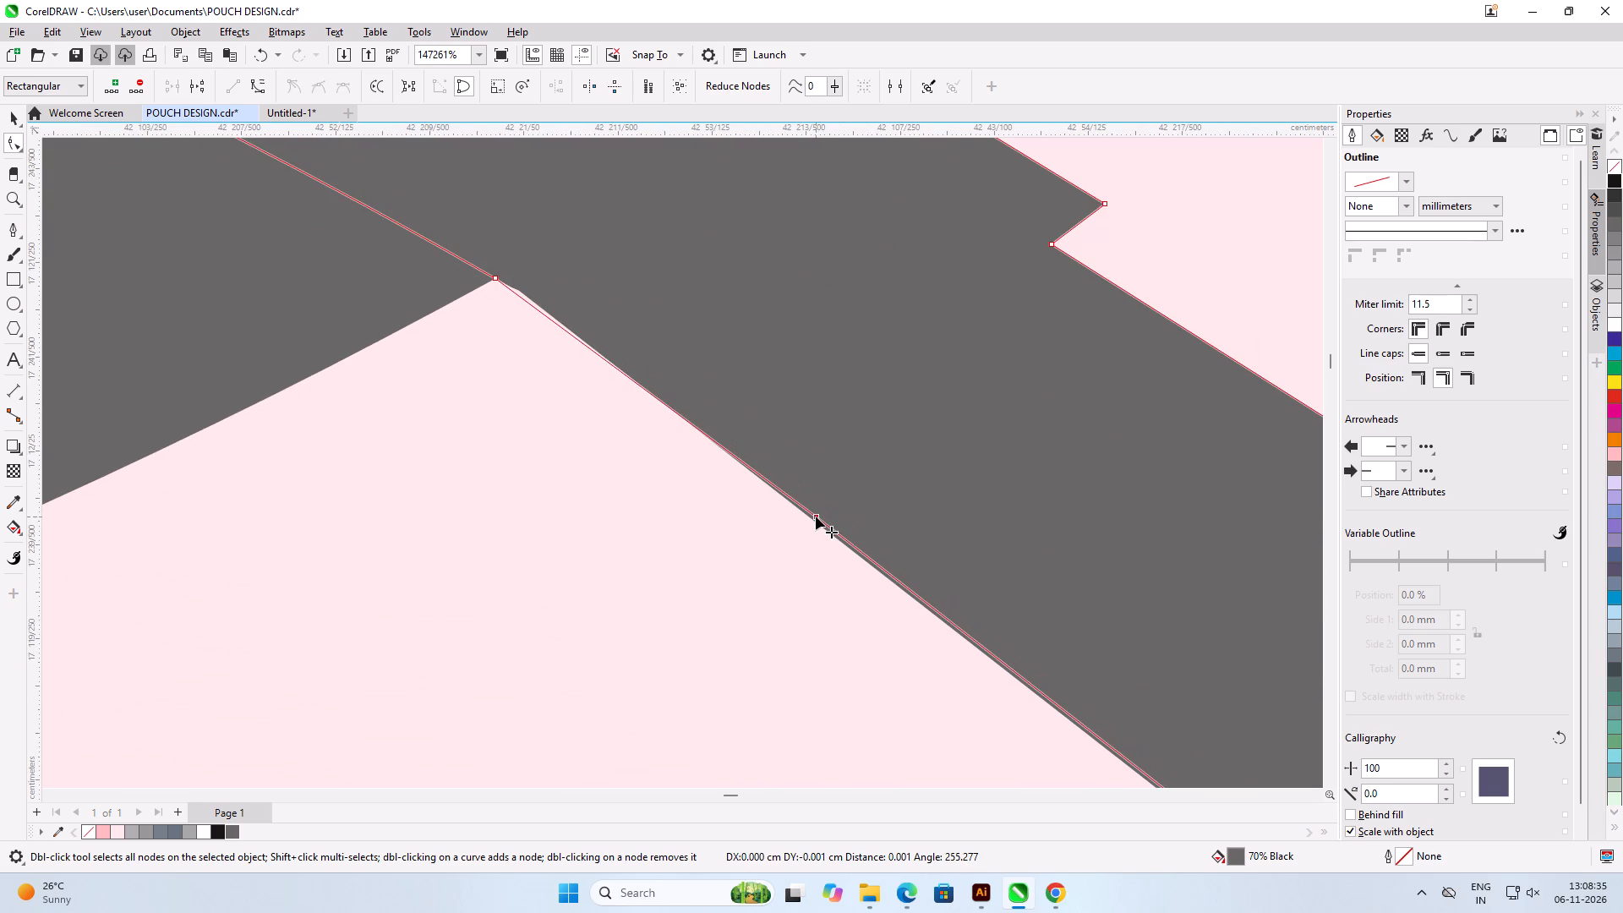
pyautogui.moveTo(816, 517); pyautogui.dragTo(815, 520)
# Delete the three stray nodes forming the jagged steps on the strand's upper edge at the flat loop's right crossing.
pyautogui.scroll(4, 506, 309)
pyautogui.scroll(-16, 522, 309)
pyautogui.scroll(8, 593, 389)
pyautogui.moveTo(702, 374); pyautogui.dragTo(658, 401)
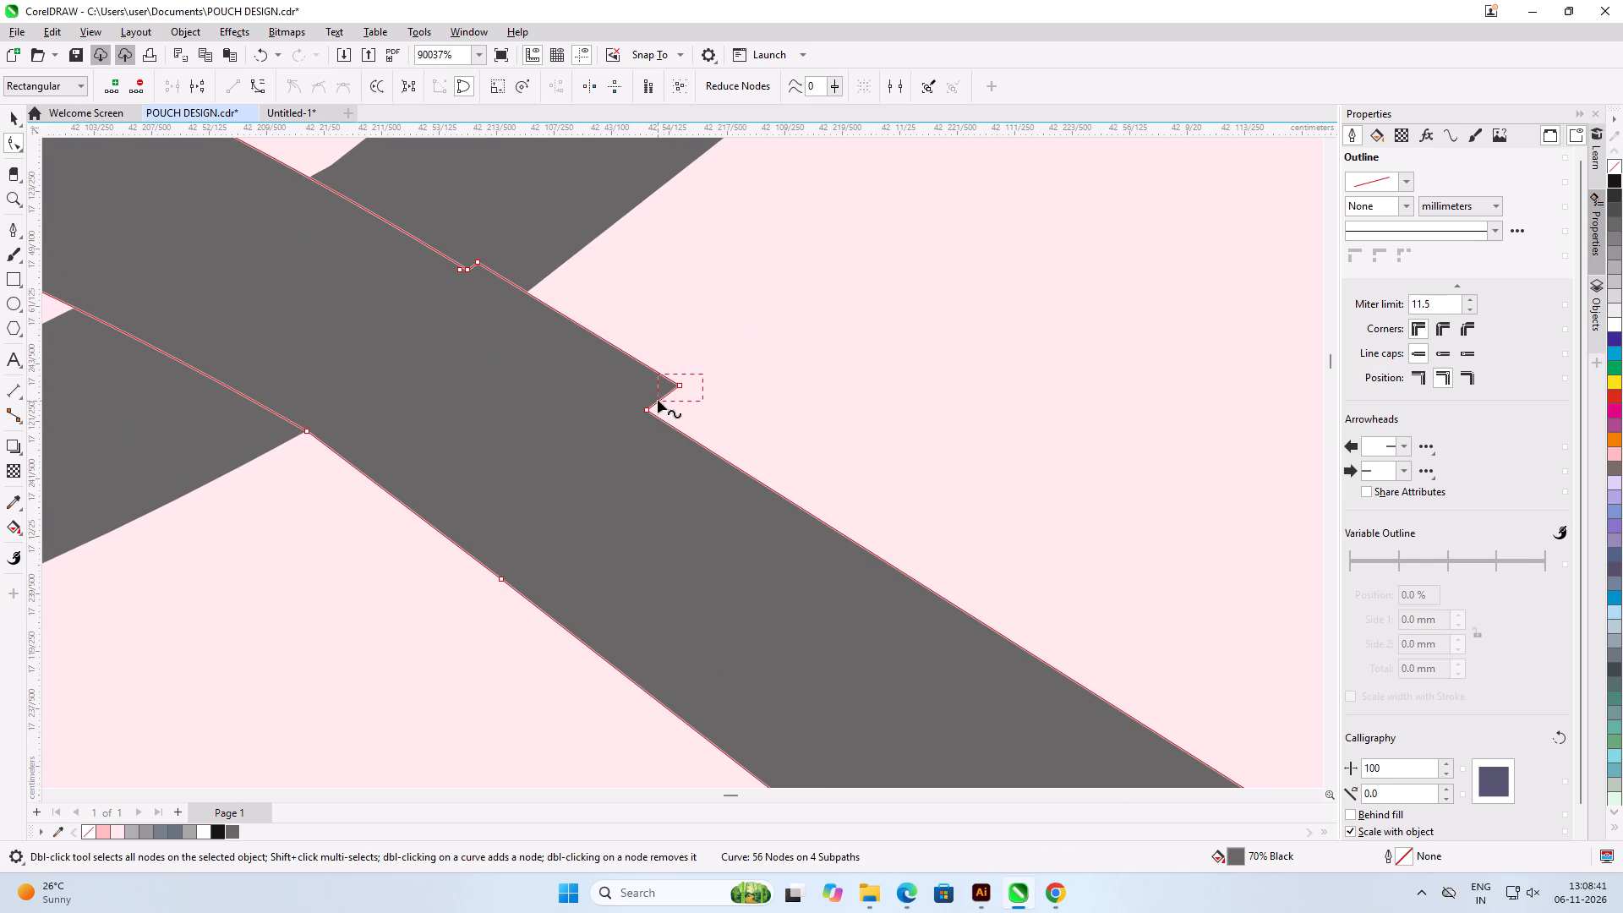
pyautogui.press('Delete')
pyautogui.scroll(12, 481, 265)
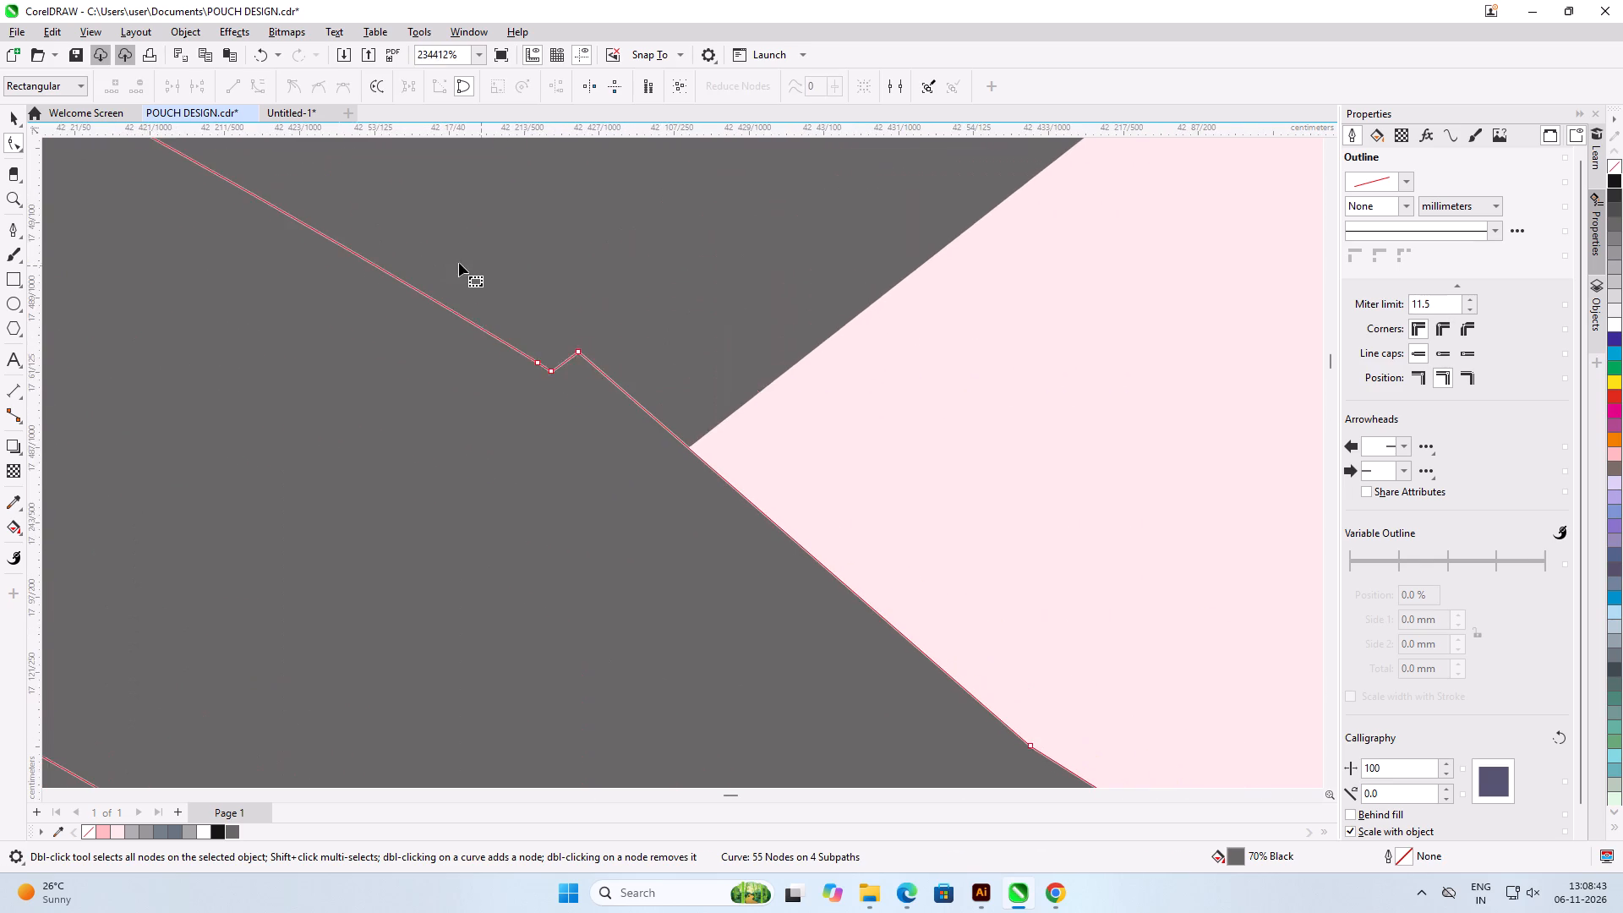
pyautogui.click(566, 391)
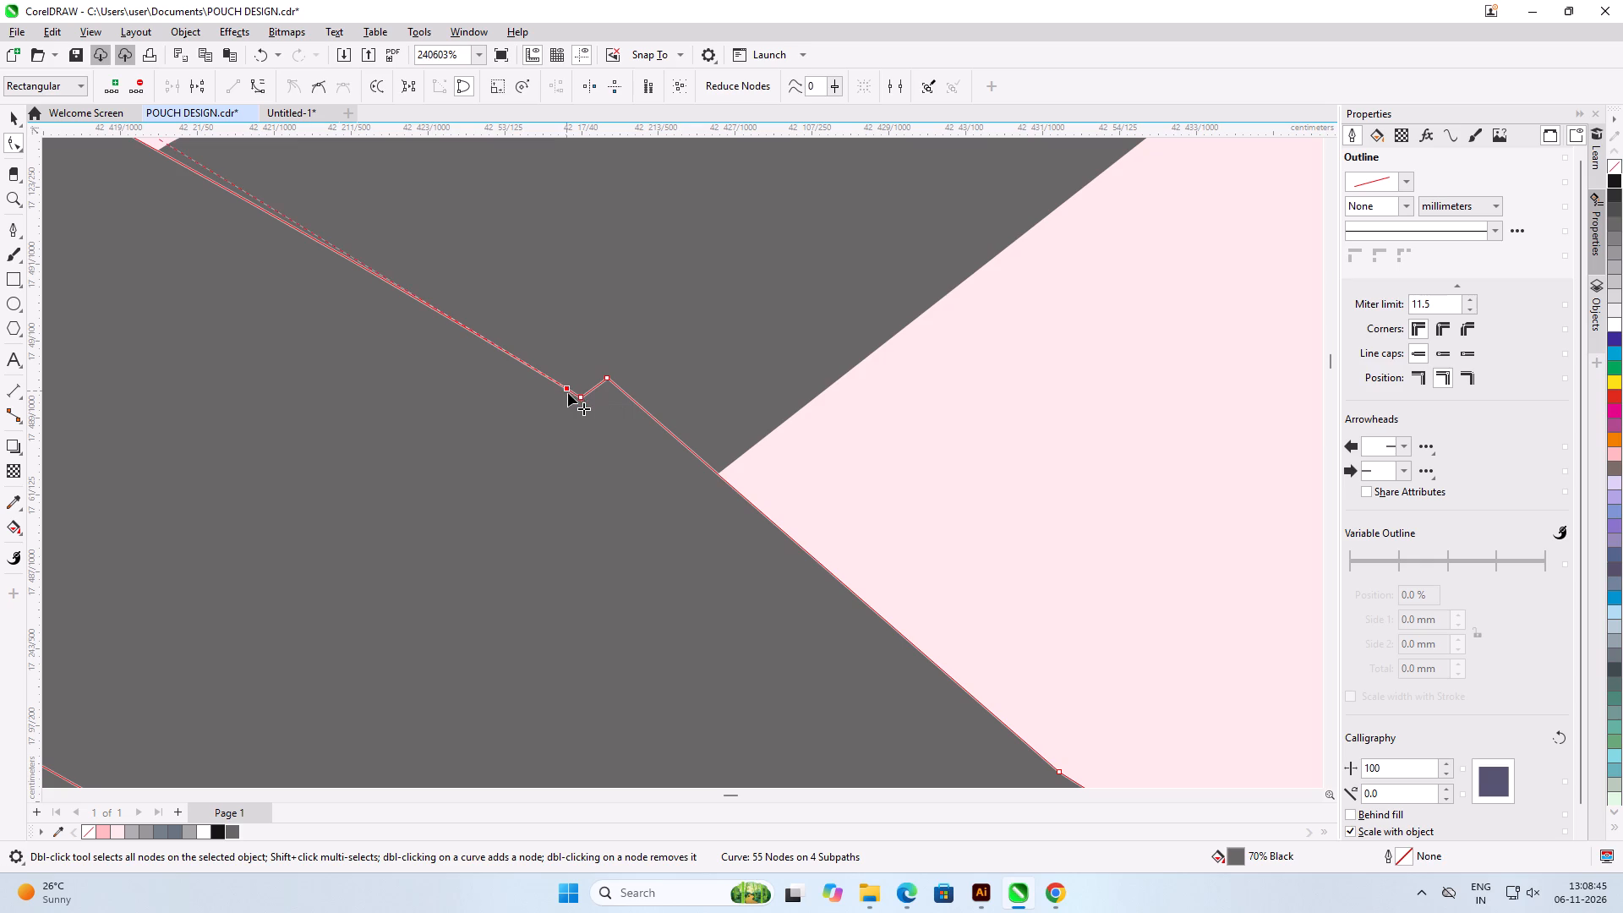
pyautogui.doubleClick(609, 380)
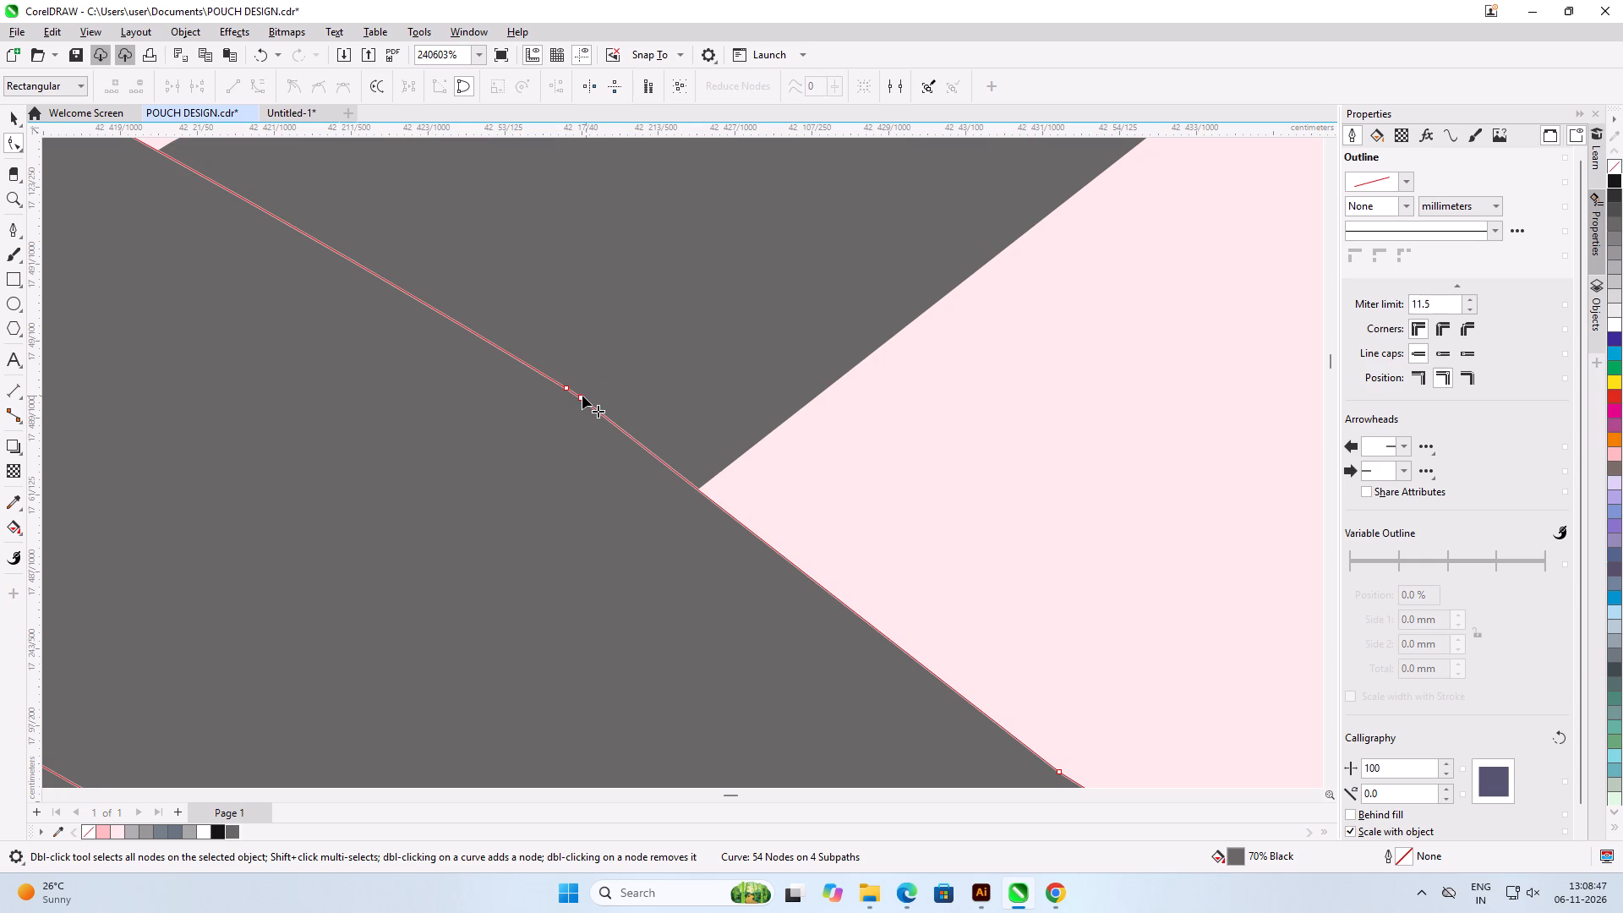
pyautogui.doubleClick(582, 396)
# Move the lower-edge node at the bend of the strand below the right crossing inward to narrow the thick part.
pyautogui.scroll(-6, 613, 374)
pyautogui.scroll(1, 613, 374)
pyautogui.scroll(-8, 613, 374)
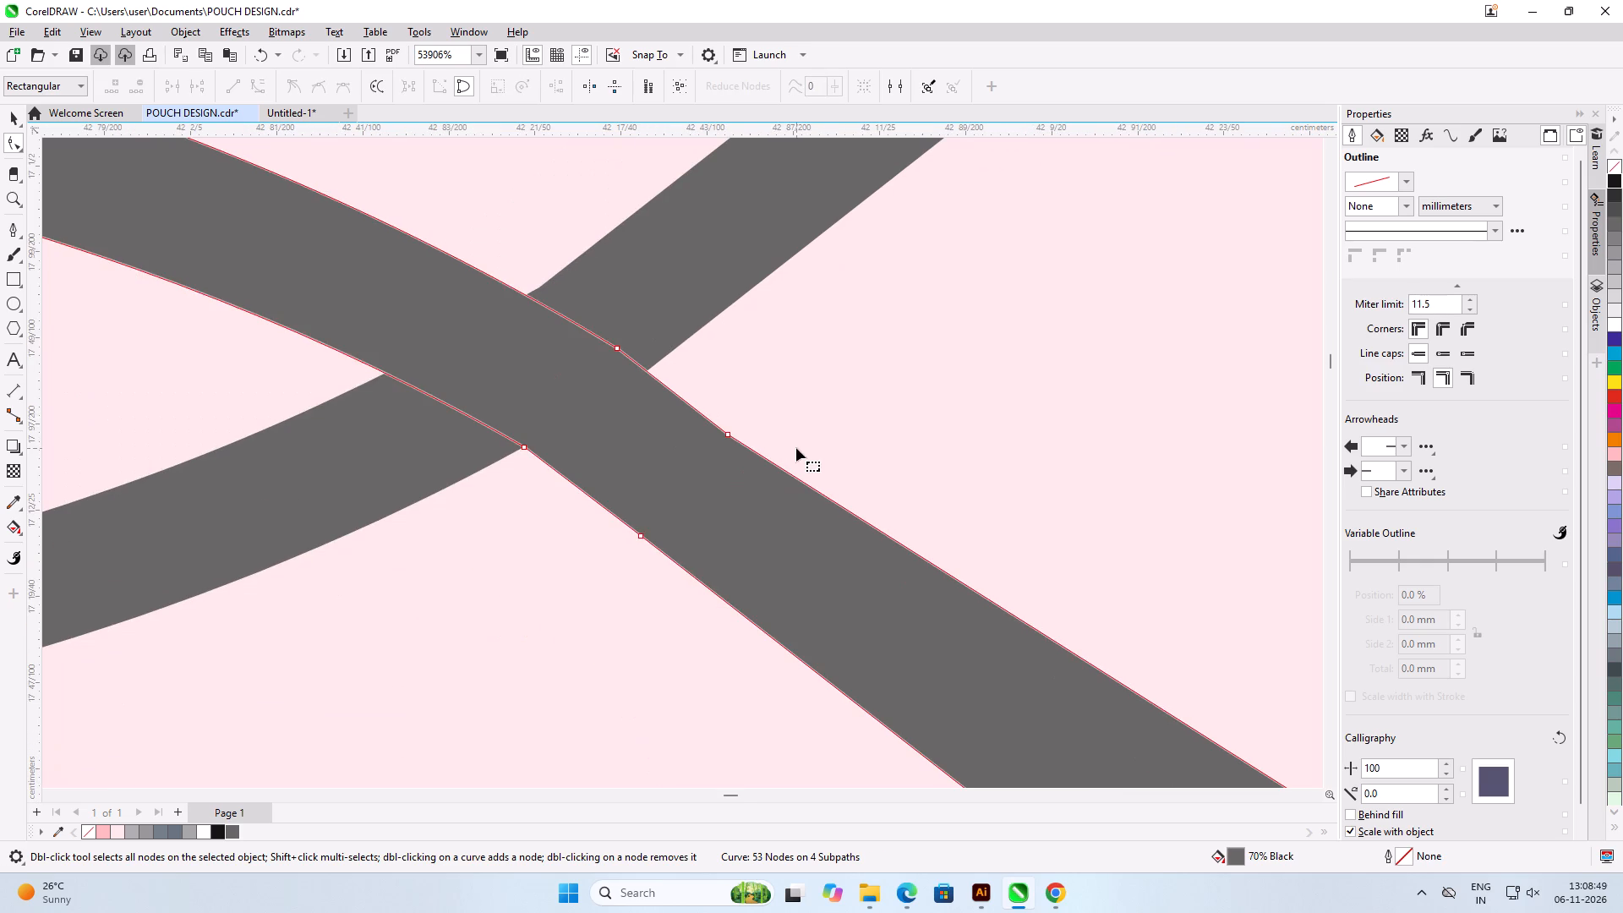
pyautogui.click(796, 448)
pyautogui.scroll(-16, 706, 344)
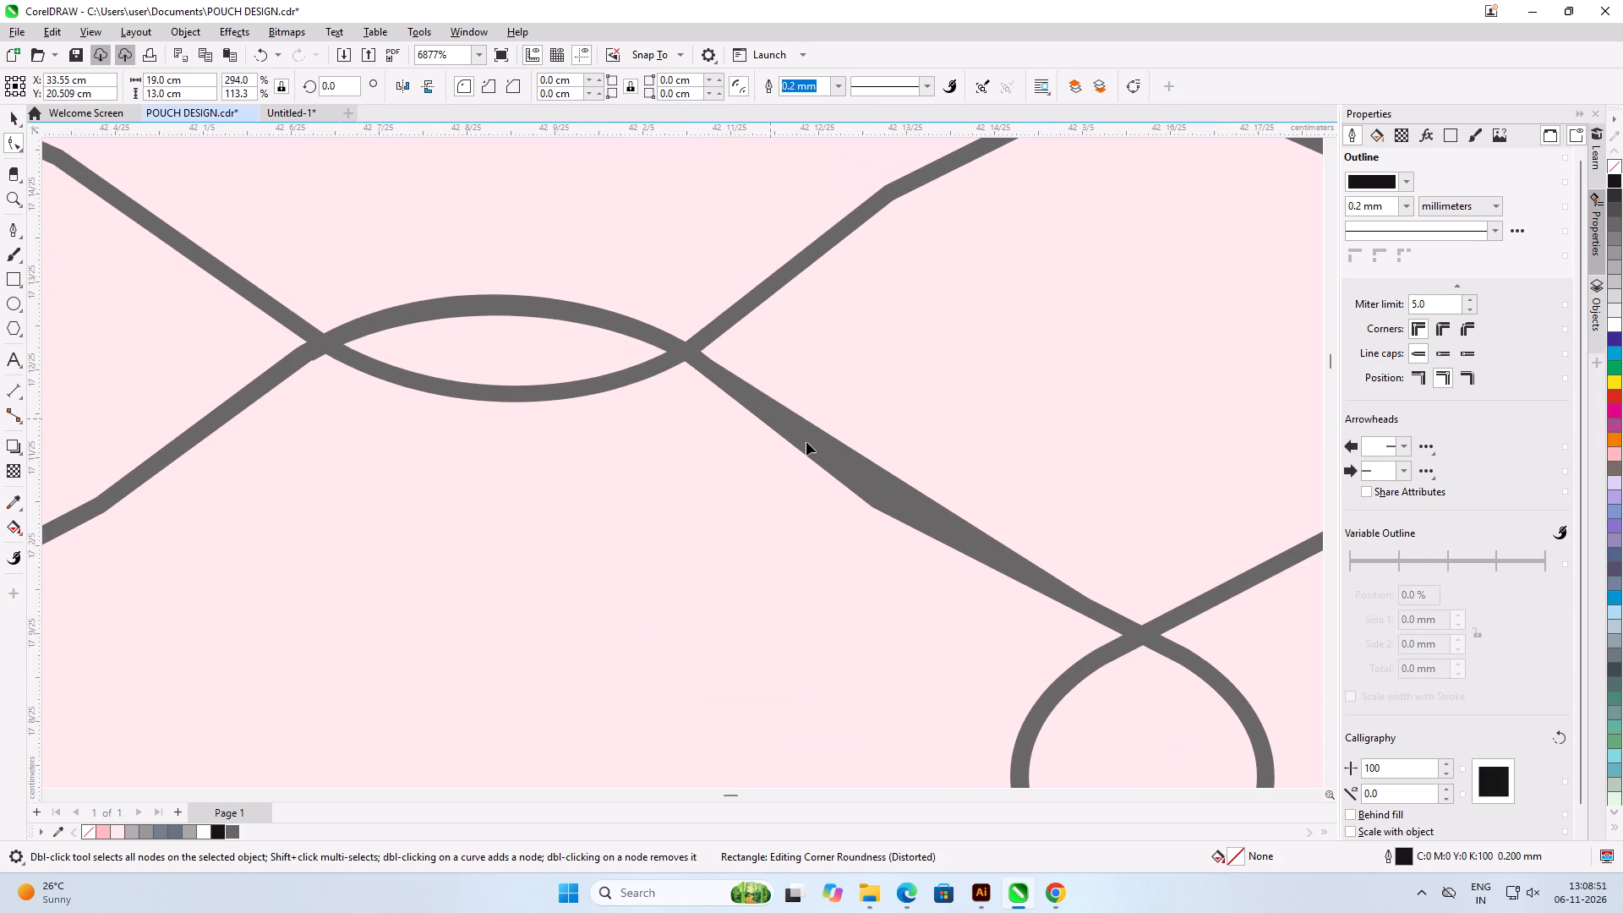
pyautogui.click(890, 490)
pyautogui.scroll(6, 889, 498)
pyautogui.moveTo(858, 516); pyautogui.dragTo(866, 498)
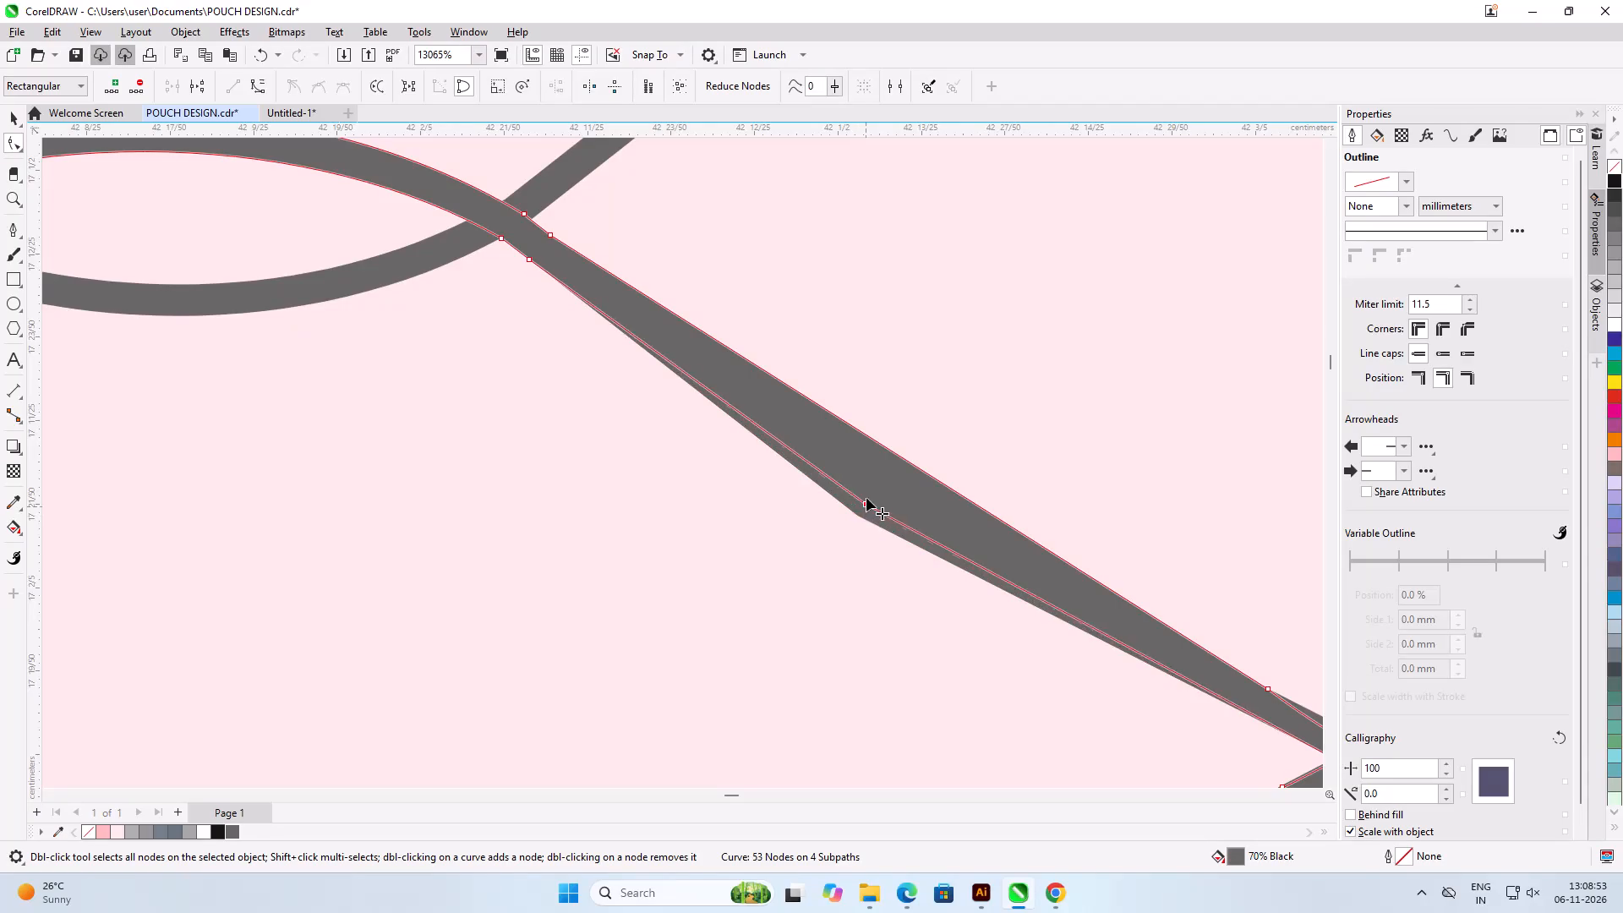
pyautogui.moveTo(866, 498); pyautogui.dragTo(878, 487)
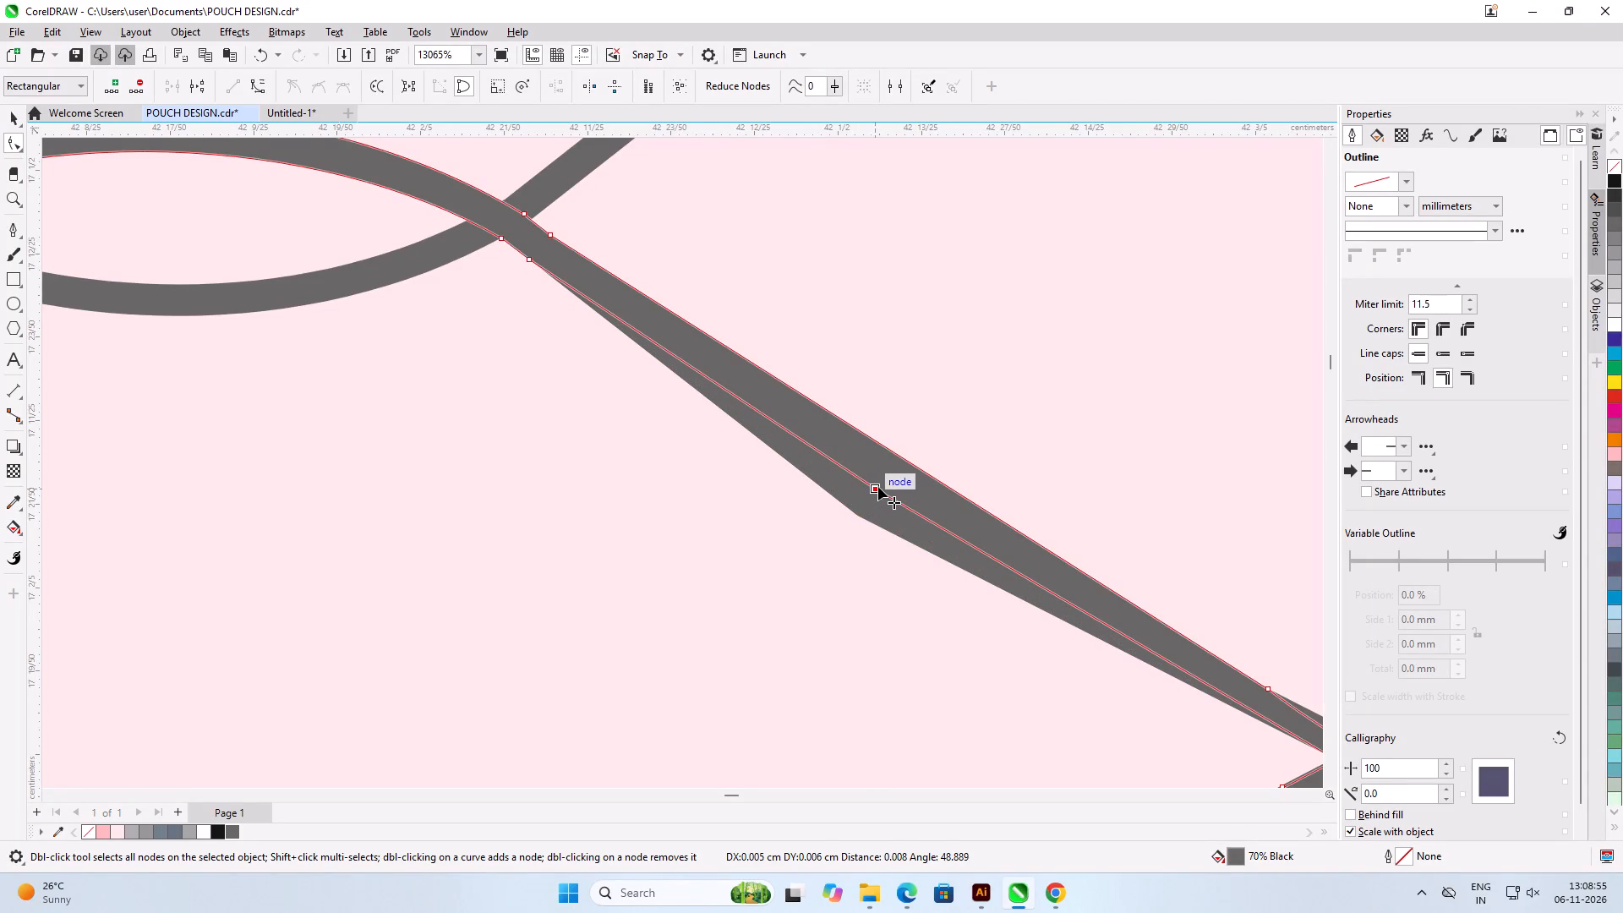
# Add an upper-edge node at the strand's bend and place the lower and upper bend nodes on the underlying lattice's corners.
pyautogui.doubleClick(904, 458)
pyautogui.click(863, 508)
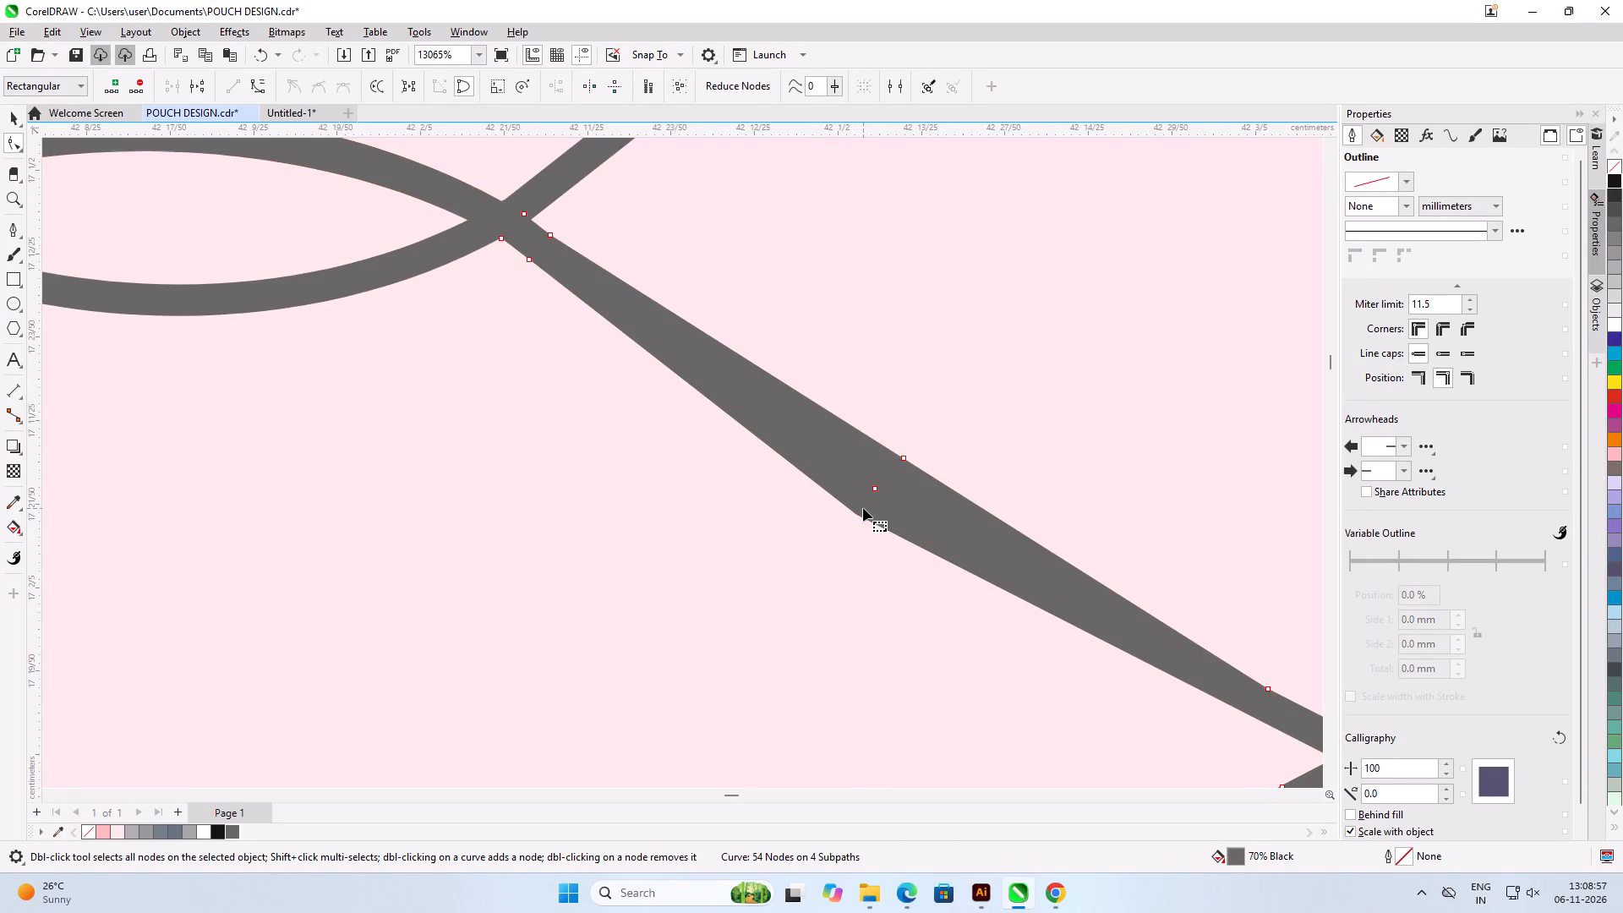
pyautogui.click(888, 474)
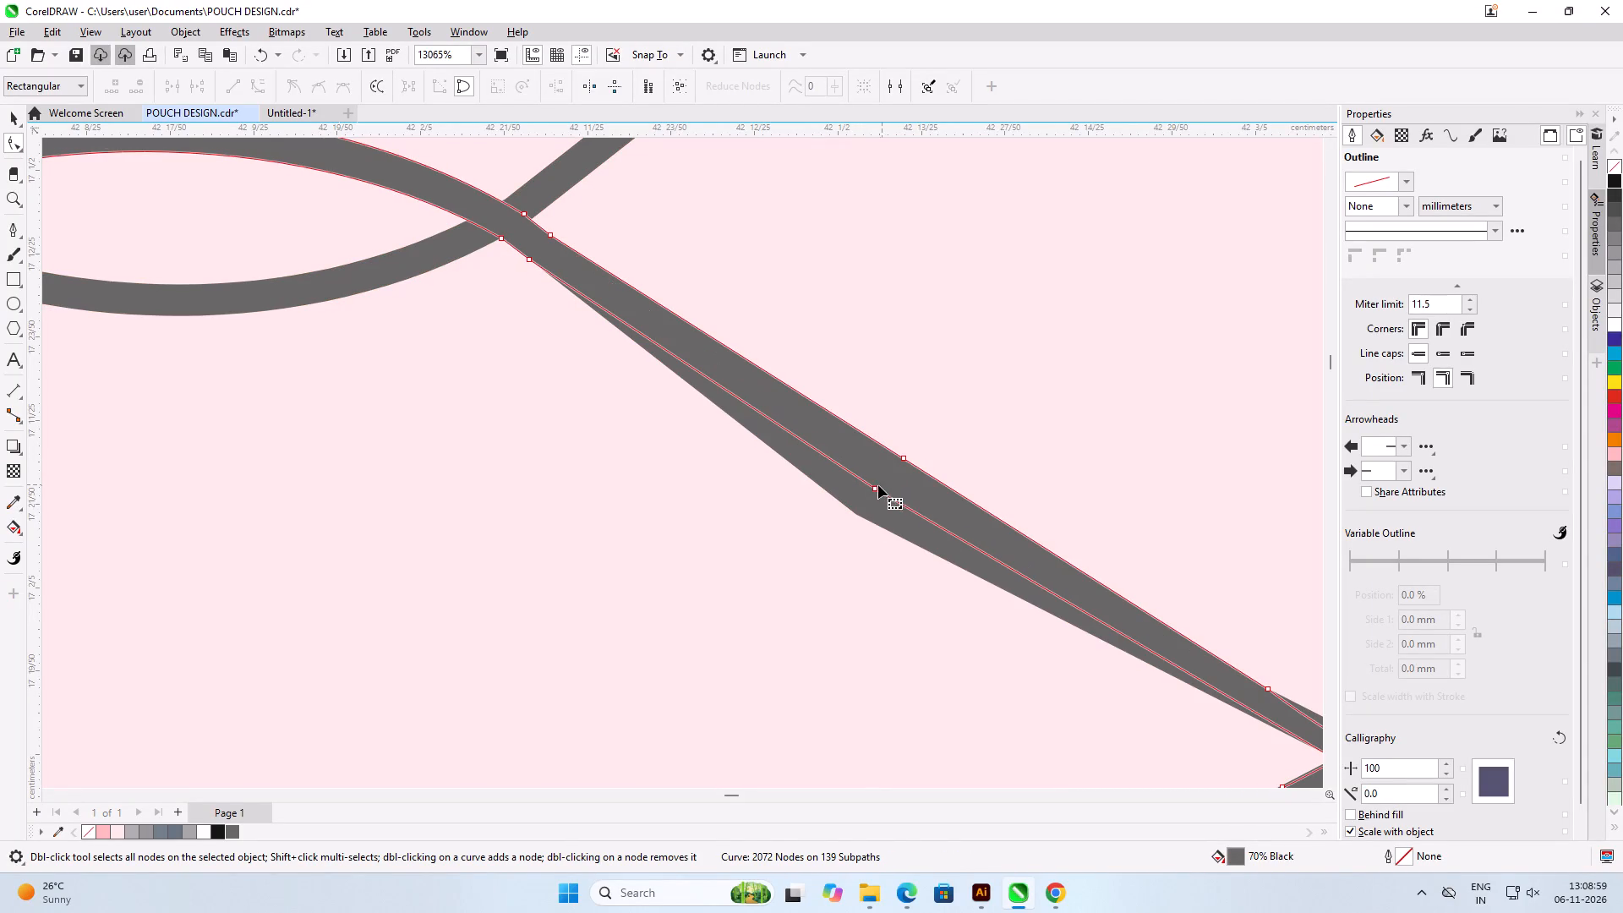
pyautogui.moveTo(876, 487); pyautogui.dragTo(859, 510)
pyautogui.moveTo(903, 457); pyautogui.dragTo(887, 487)
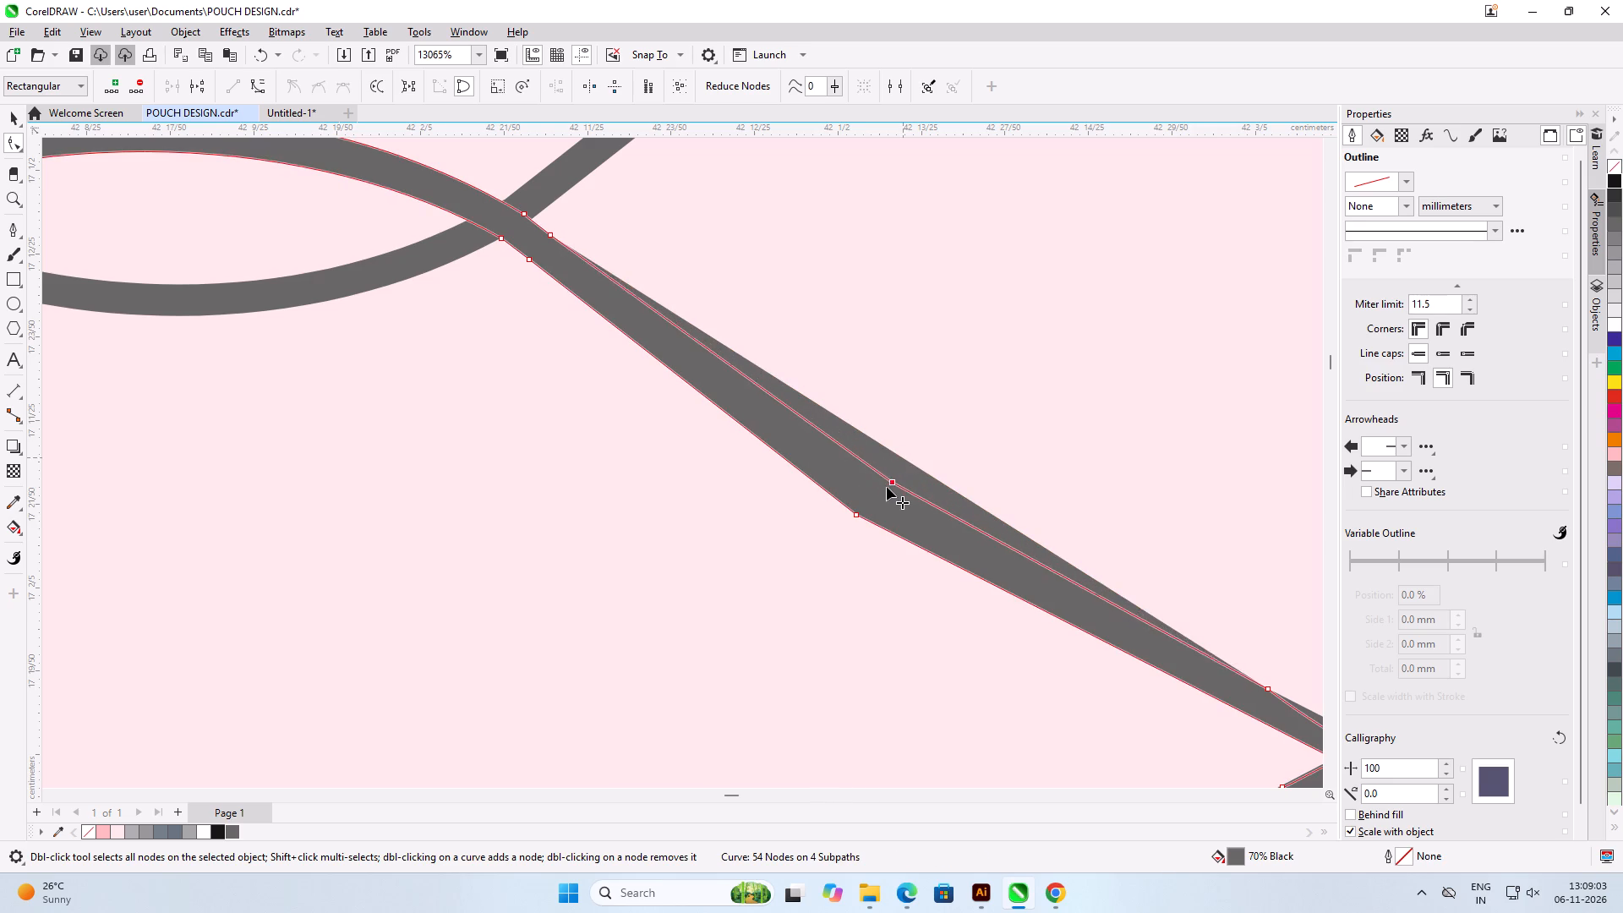
pyautogui.moveTo(887, 487); pyautogui.dragTo(873, 505)
pyautogui.moveTo(874, 506); pyautogui.dragTo(874, 497)
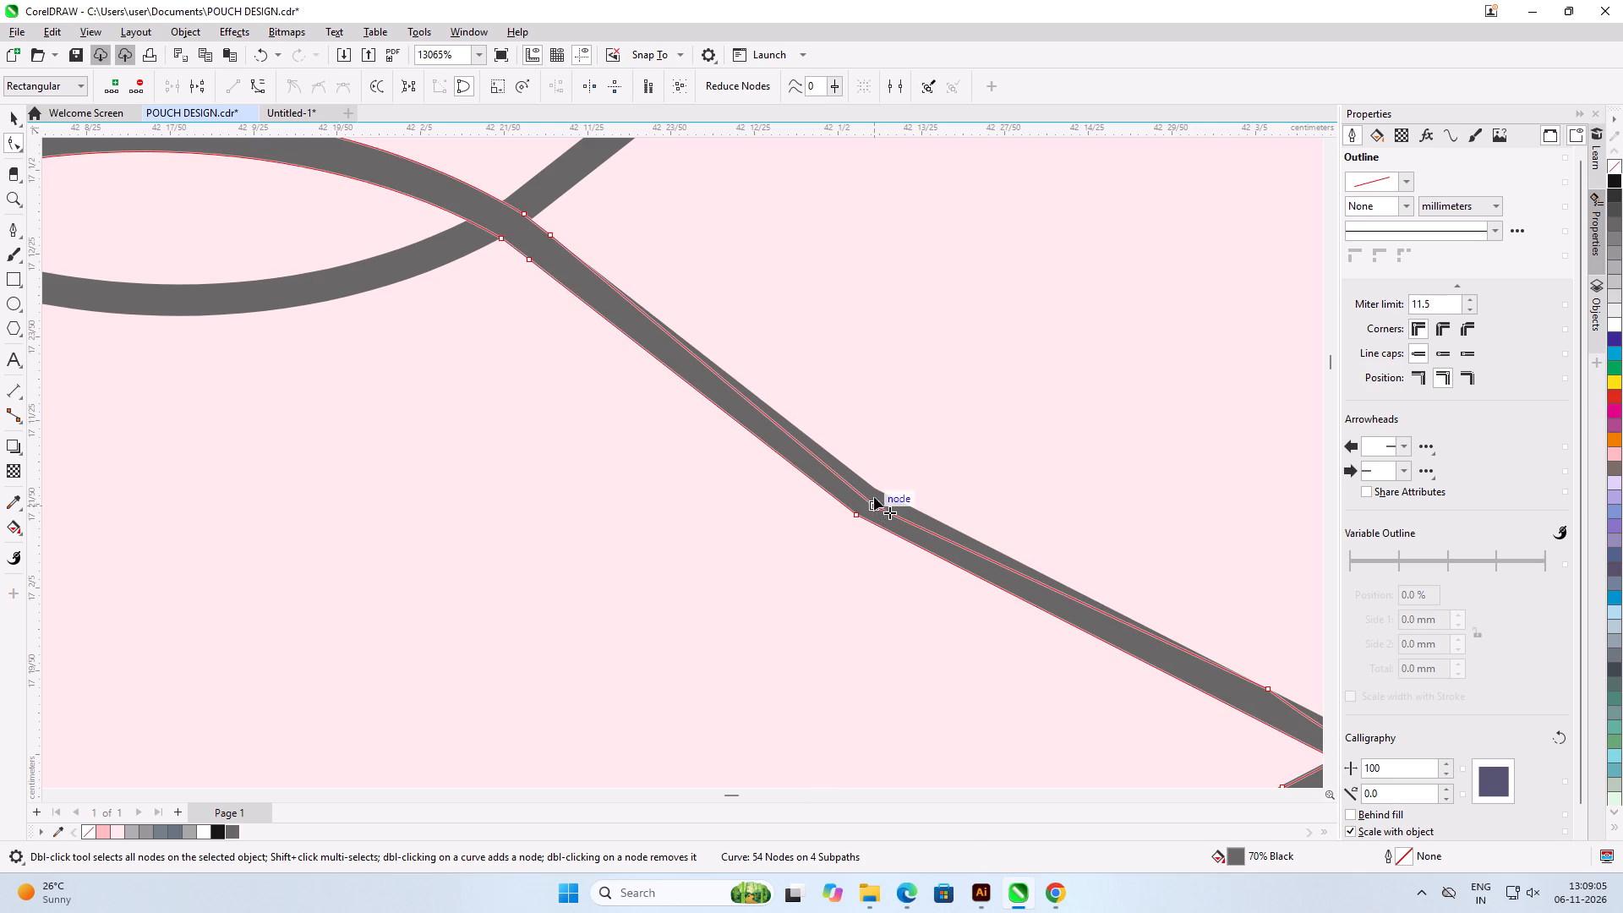
pyautogui.moveTo(874, 497); pyautogui.dragTo(874, 485)
# Pull the outer-edge node's curve handle outward to reshape the strand's upper edge just past the right loop's top crossing.
pyautogui.scroll(-14, 907, 400)
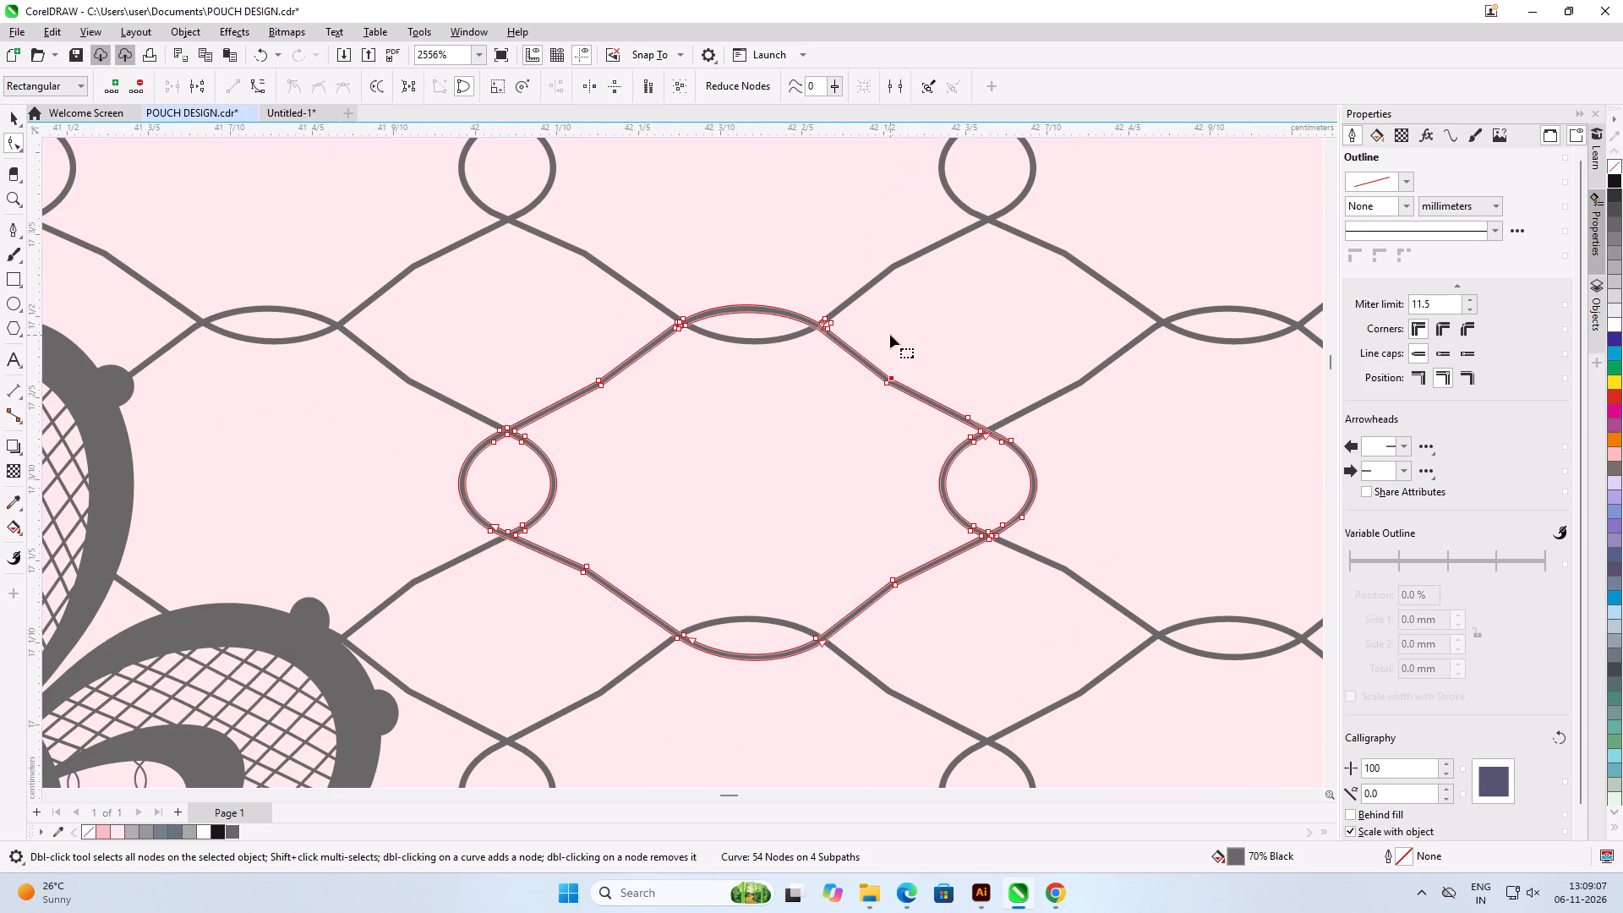
pyautogui.scroll(18, 1022, 419)
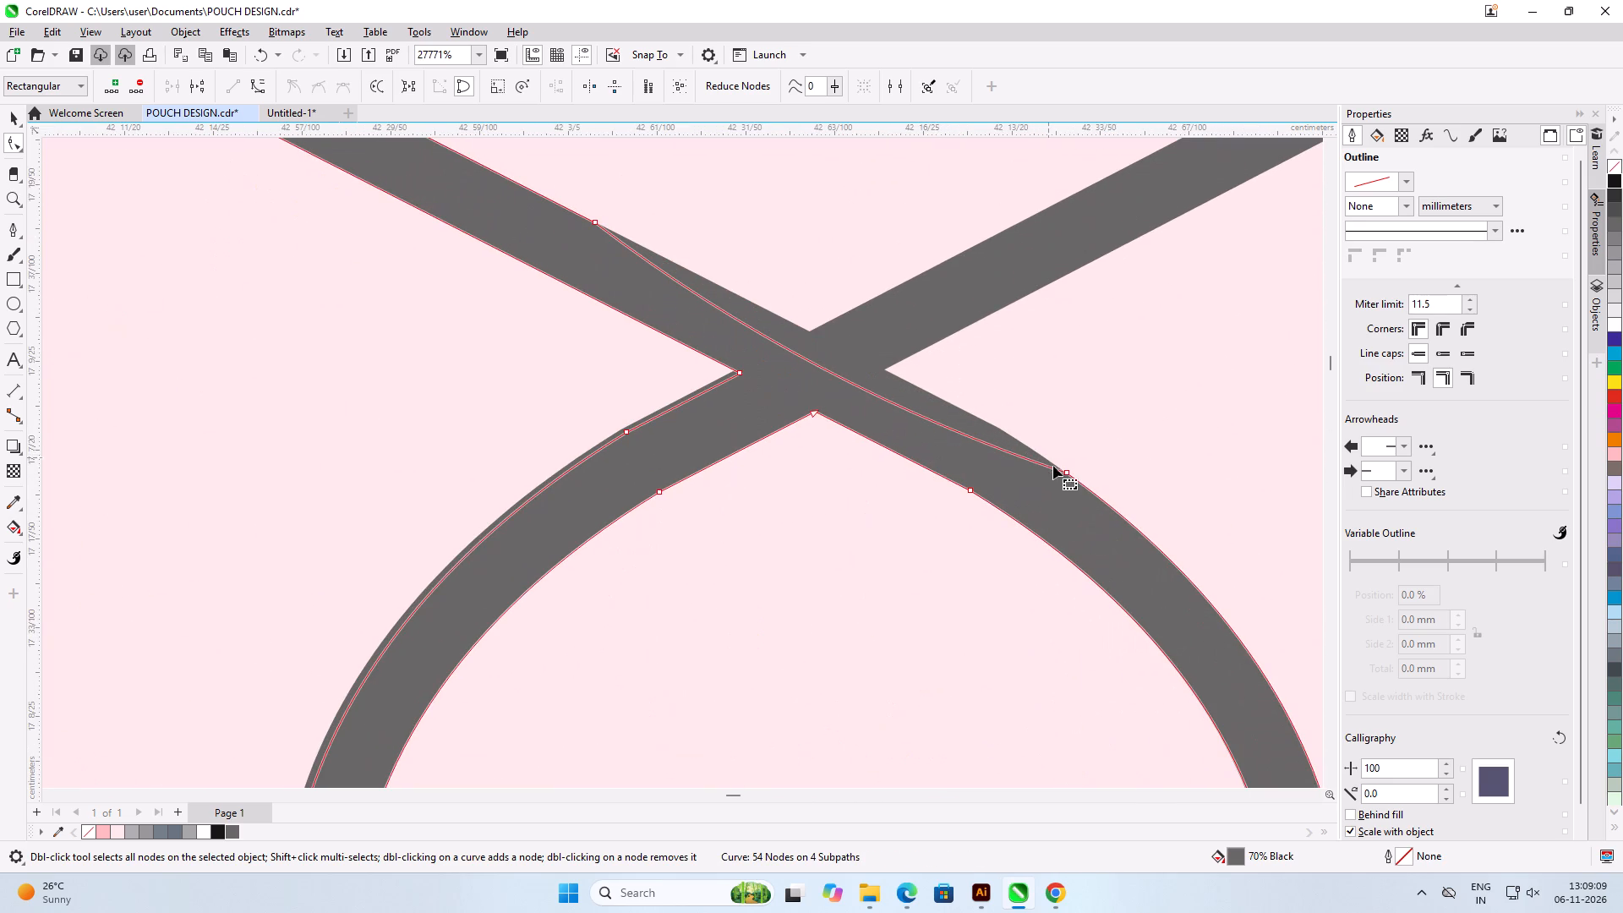
pyautogui.click(1067, 472)
pyautogui.scroll(4, 721, 274)
pyautogui.scroll(-3, 669, 429)
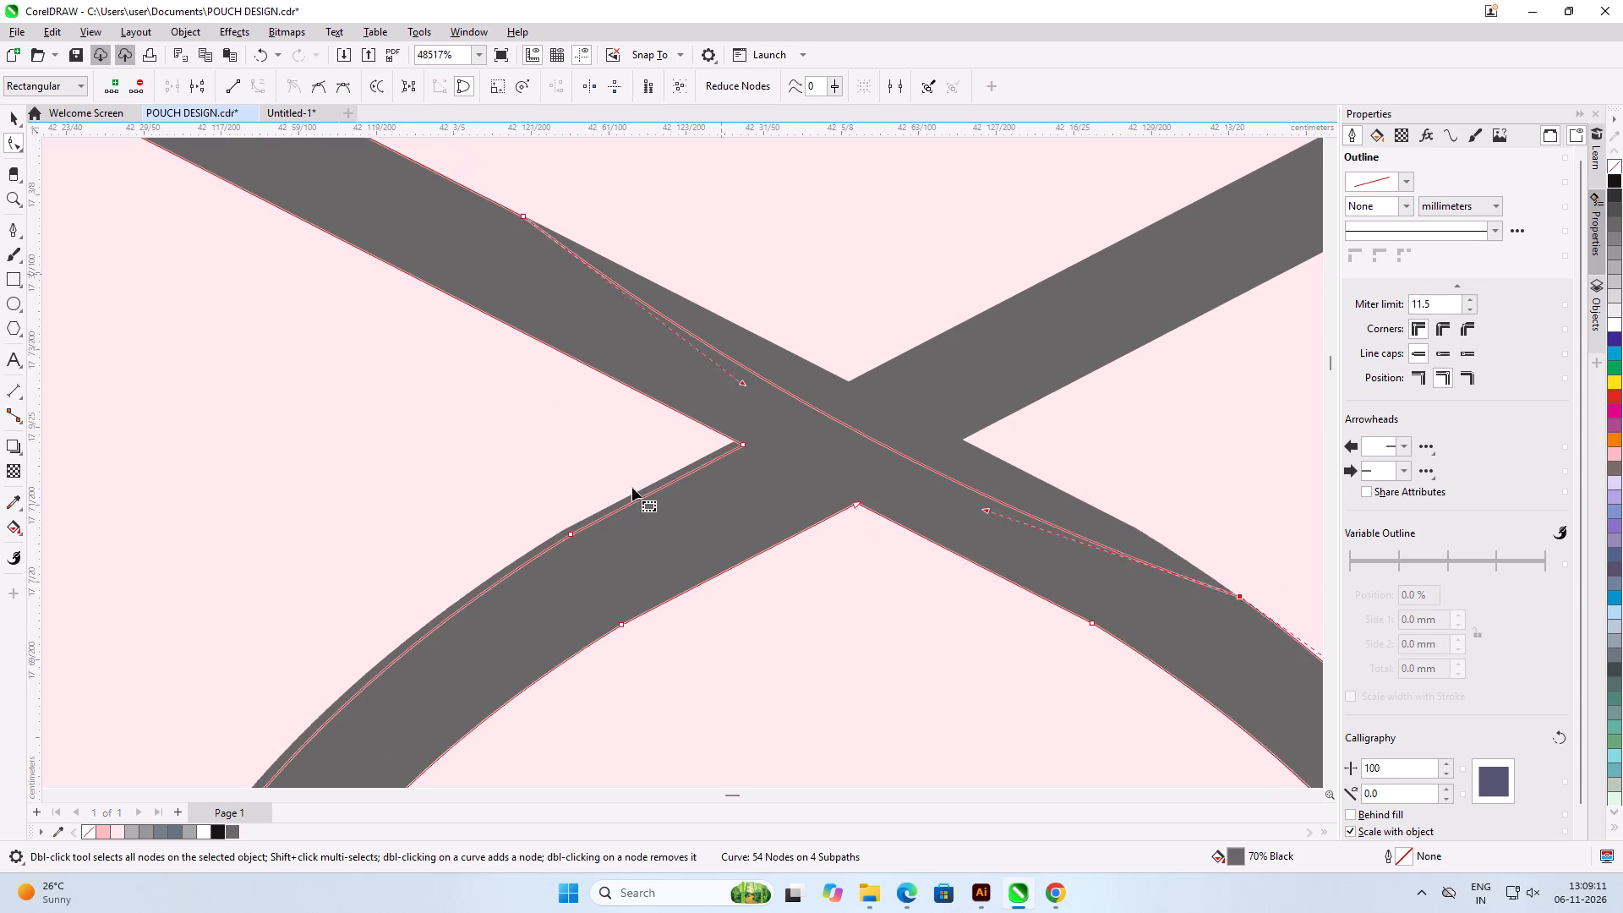
pyautogui.scroll(-2, 632, 488)
pyautogui.scroll(2, 746, 356)
pyautogui.moveTo(867, 543); pyautogui.dragTo(870, 533)
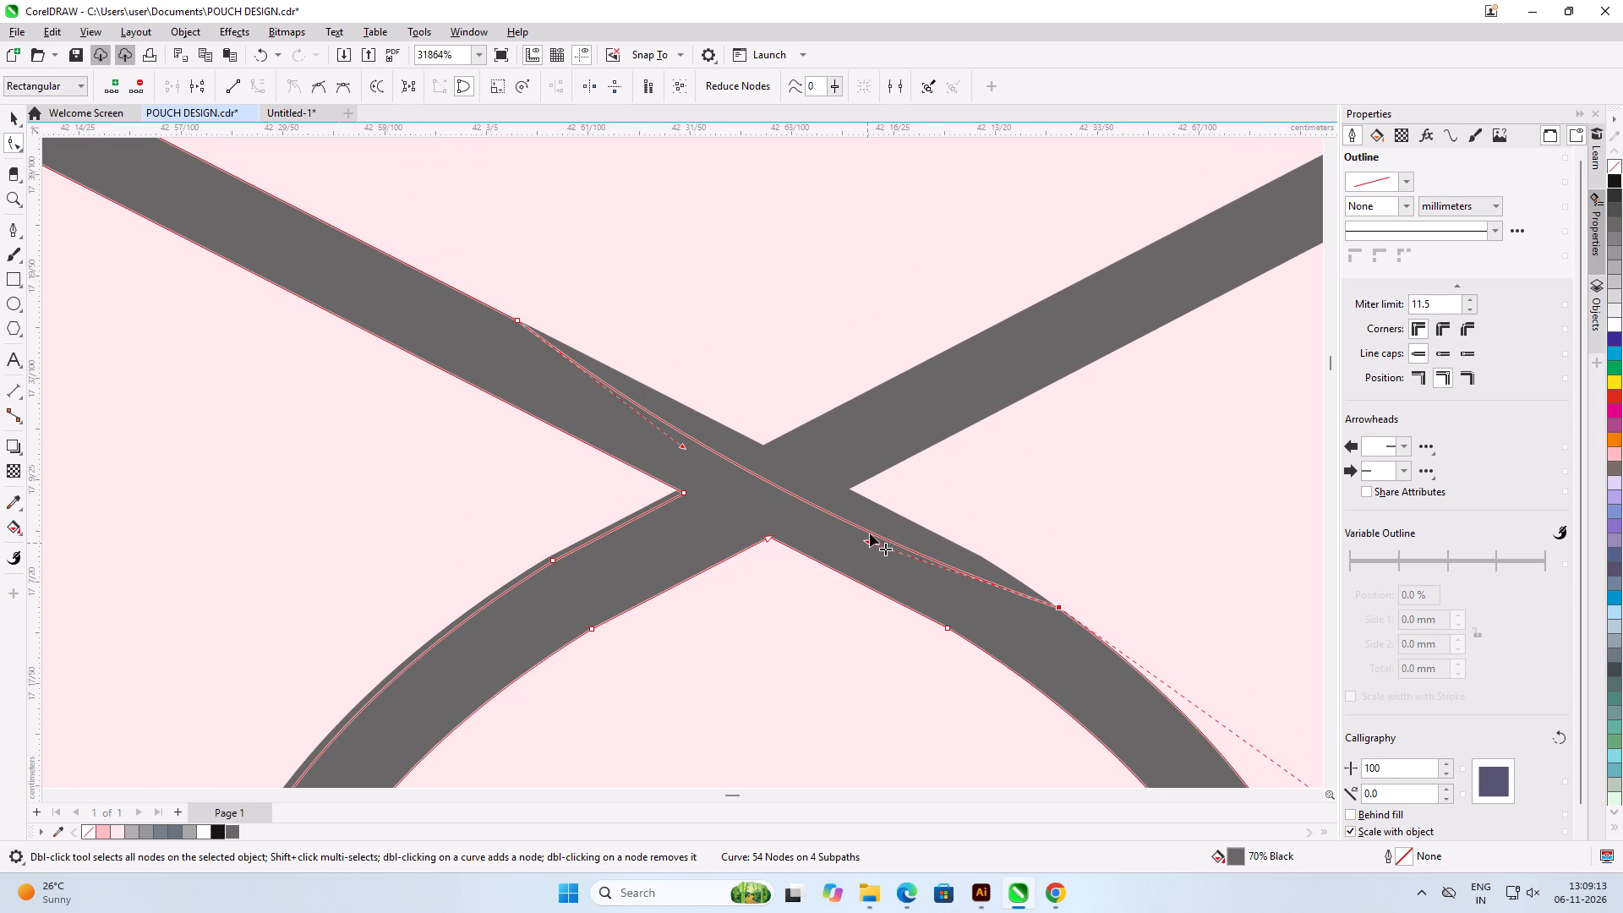
pyautogui.moveTo(870, 533); pyautogui.dragTo(886, 481)
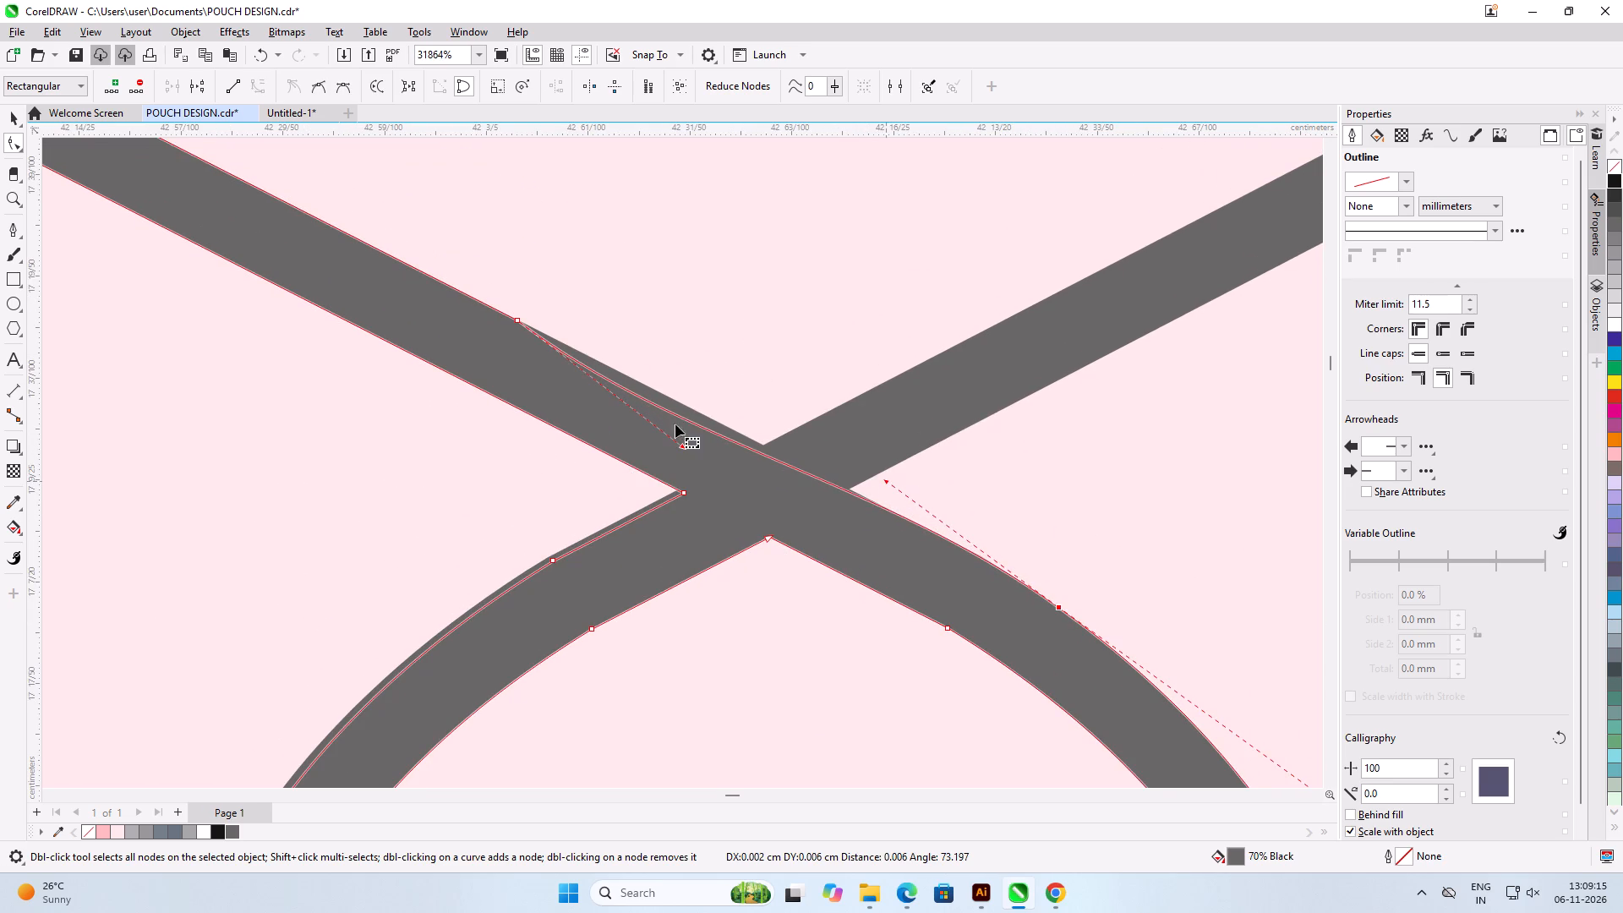
# Shorten the upper node's curve handle and realign the lower one to straighten the upper edge across the right loop's top crossing.
pyautogui.scroll(4, 638, 371)
pyautogui.moveTo(717, 503); pyautogui.dragTo(722, 474)
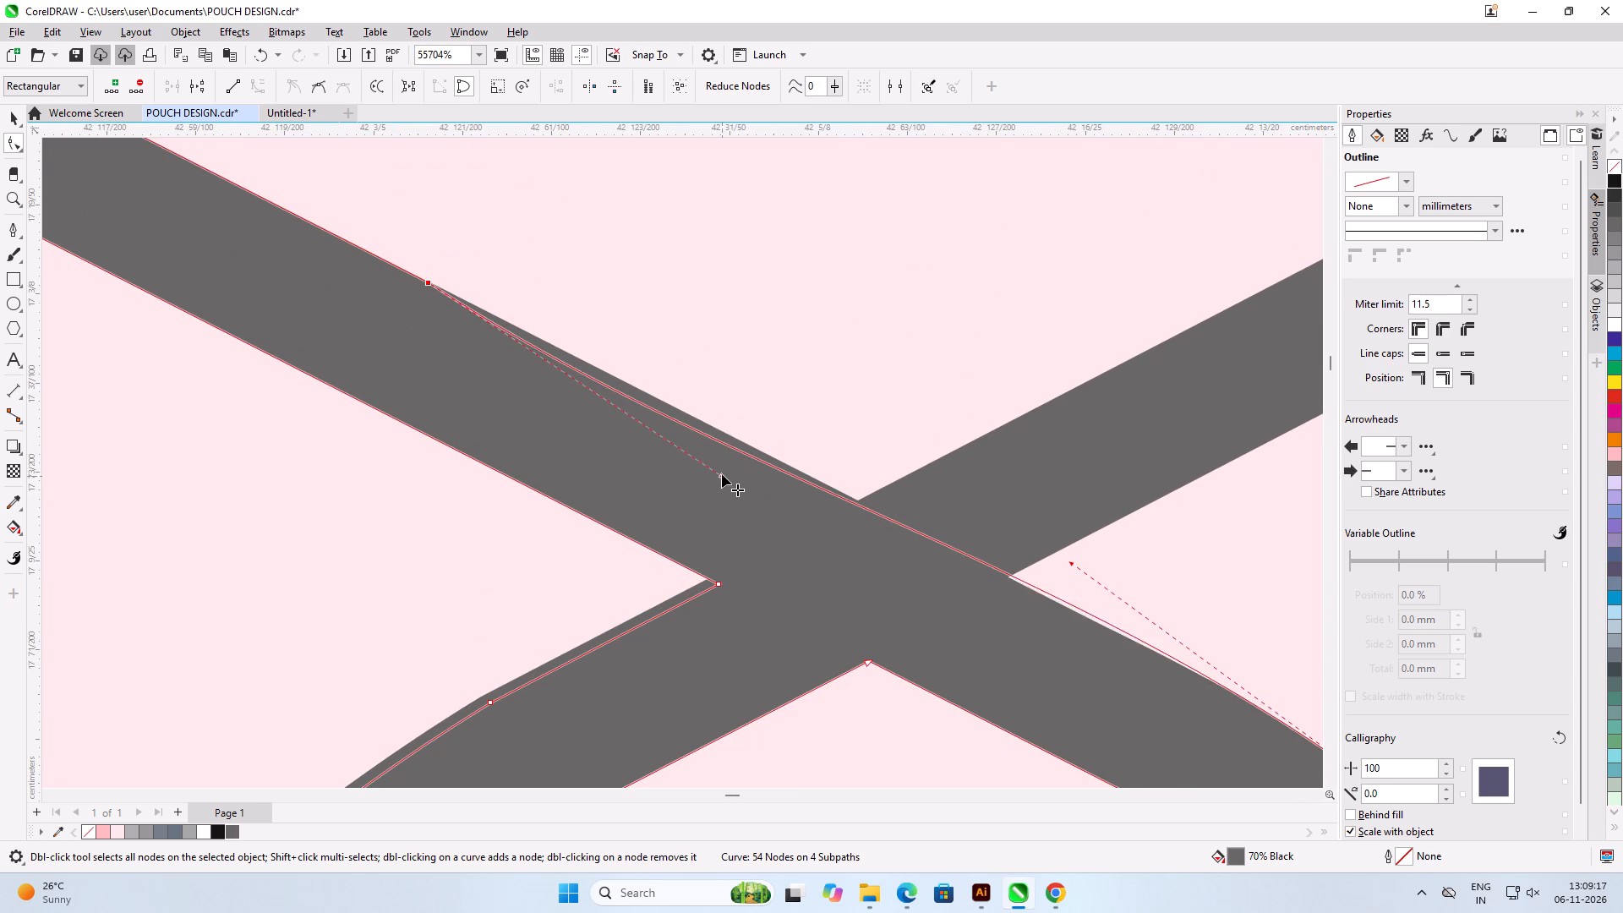
pyautogui.moveTo(722, 474); pyautogui.dragTo(528, 354)
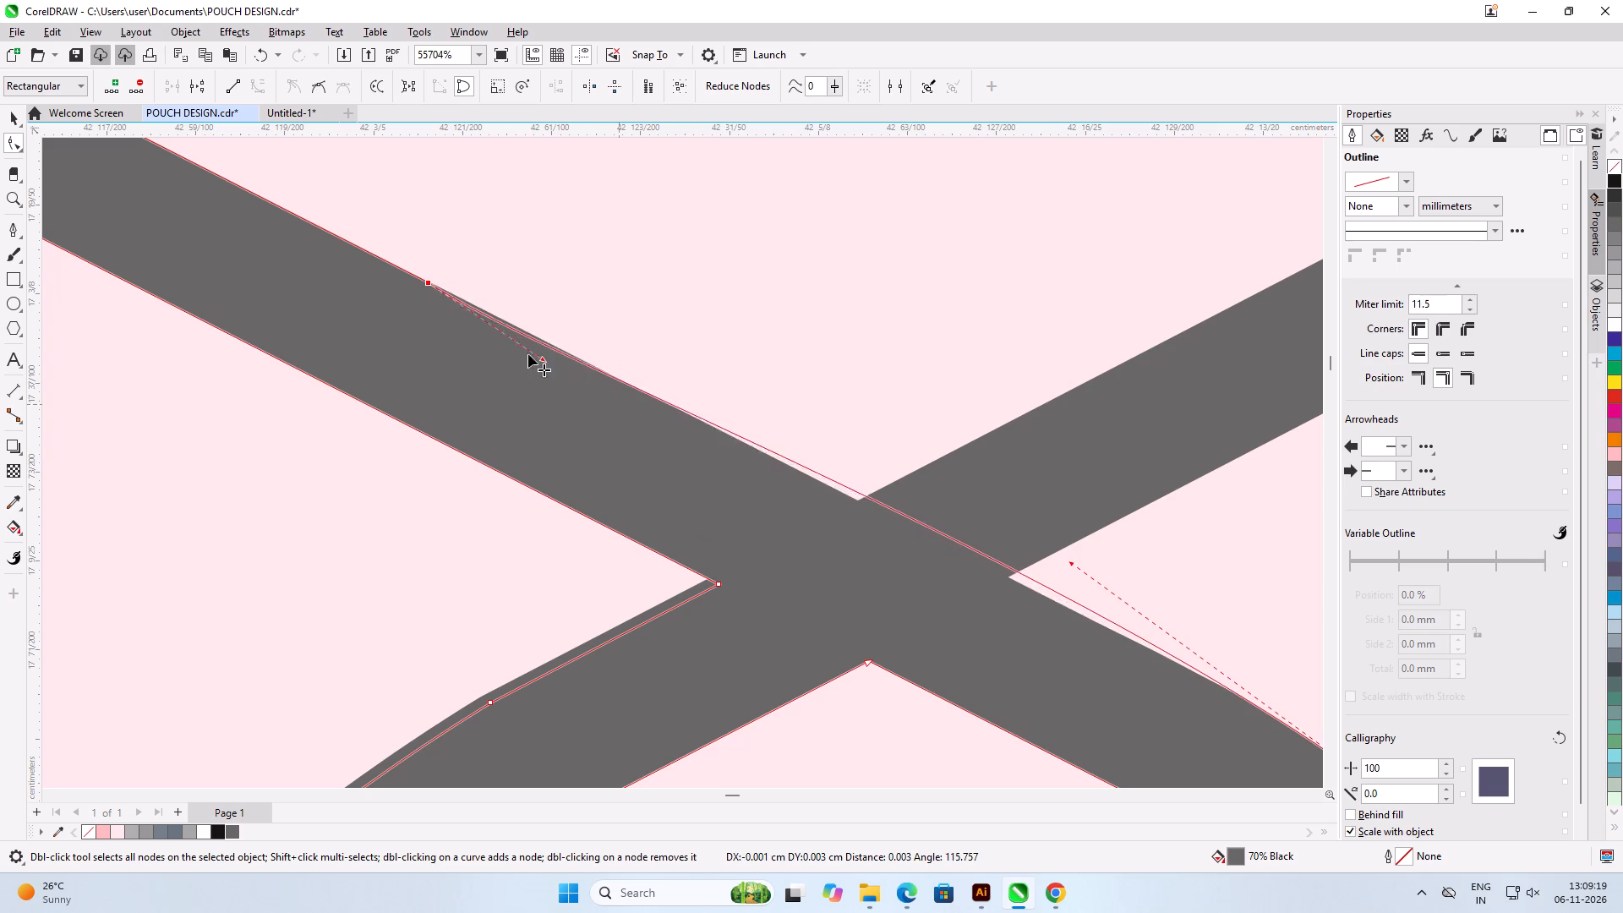
pyautogui.moveTo(528, 354); pyautogui.dragTo(470, 306)
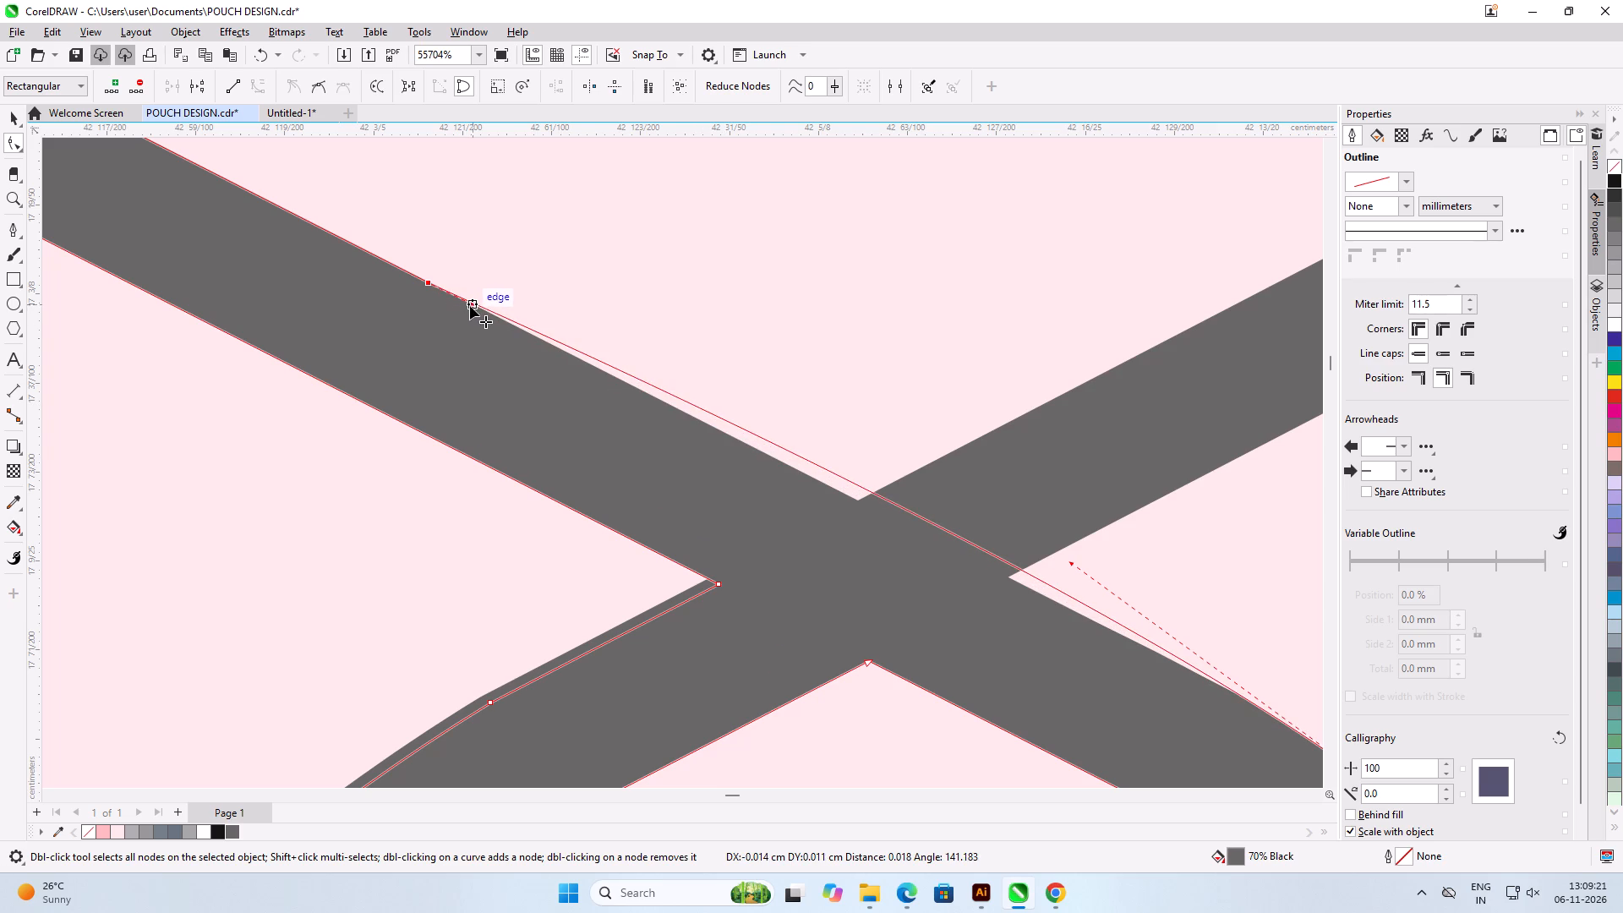
pyautogui.moveTo(470, 306); pyautogui.dragTo(484, 308)
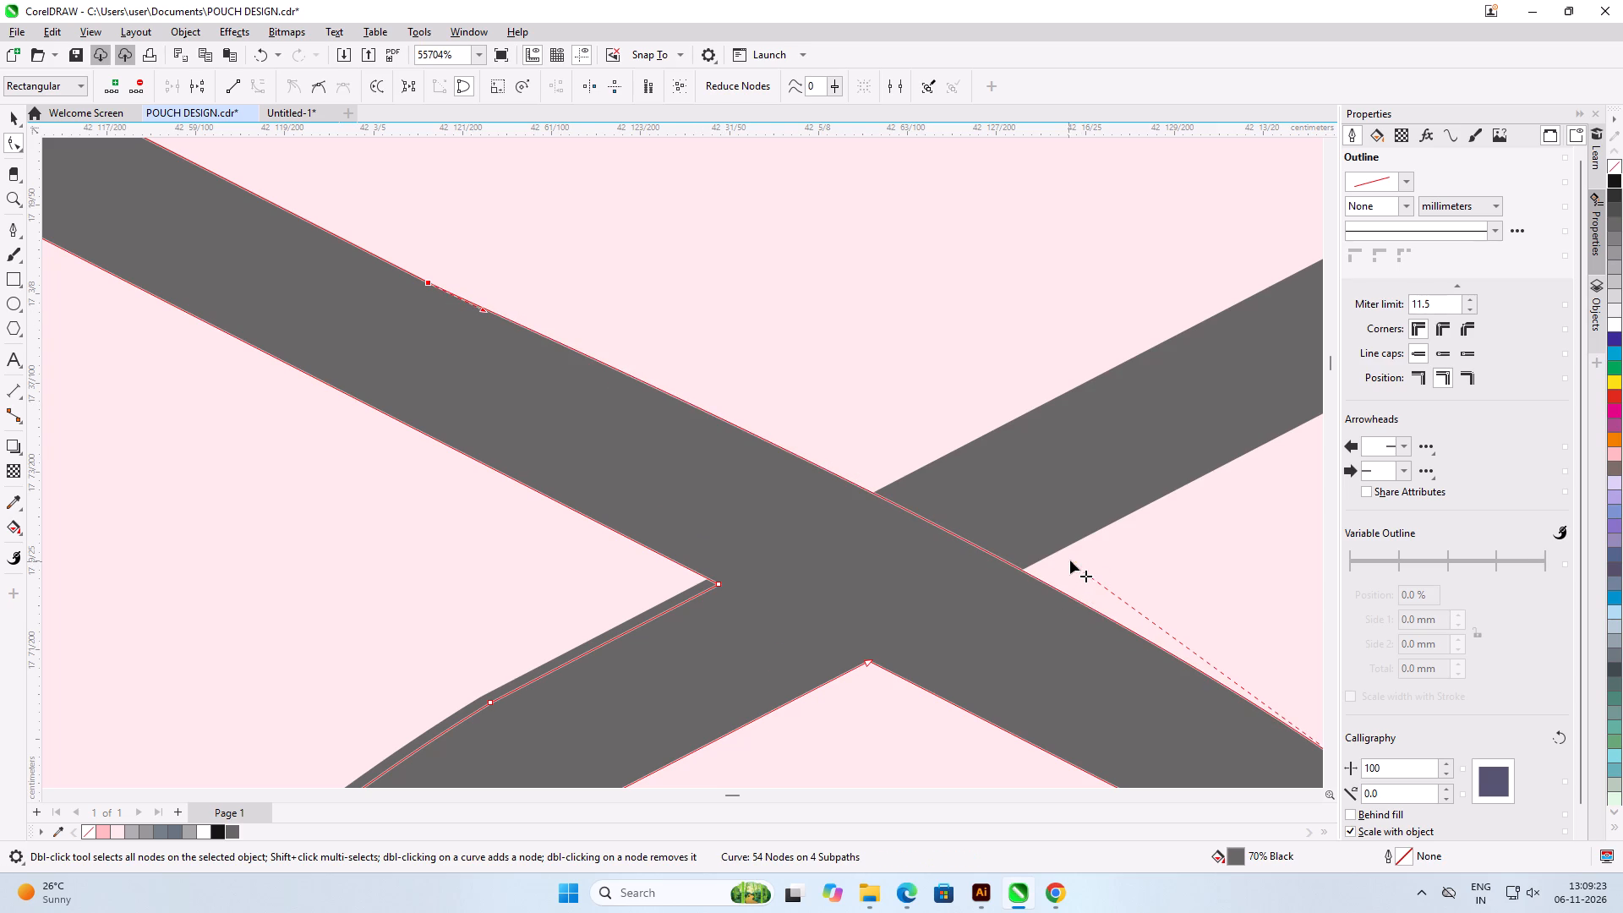
pyautogui.moveTo(1070, 560); pyautogui.dragTo(1048, 570)
pyautogui.moveTo(1050, 572); pyautogui.dragTo(1034, 578)
pyautogui.moveTo(1035, 578); pyautogui.dragTo(1000, 588)
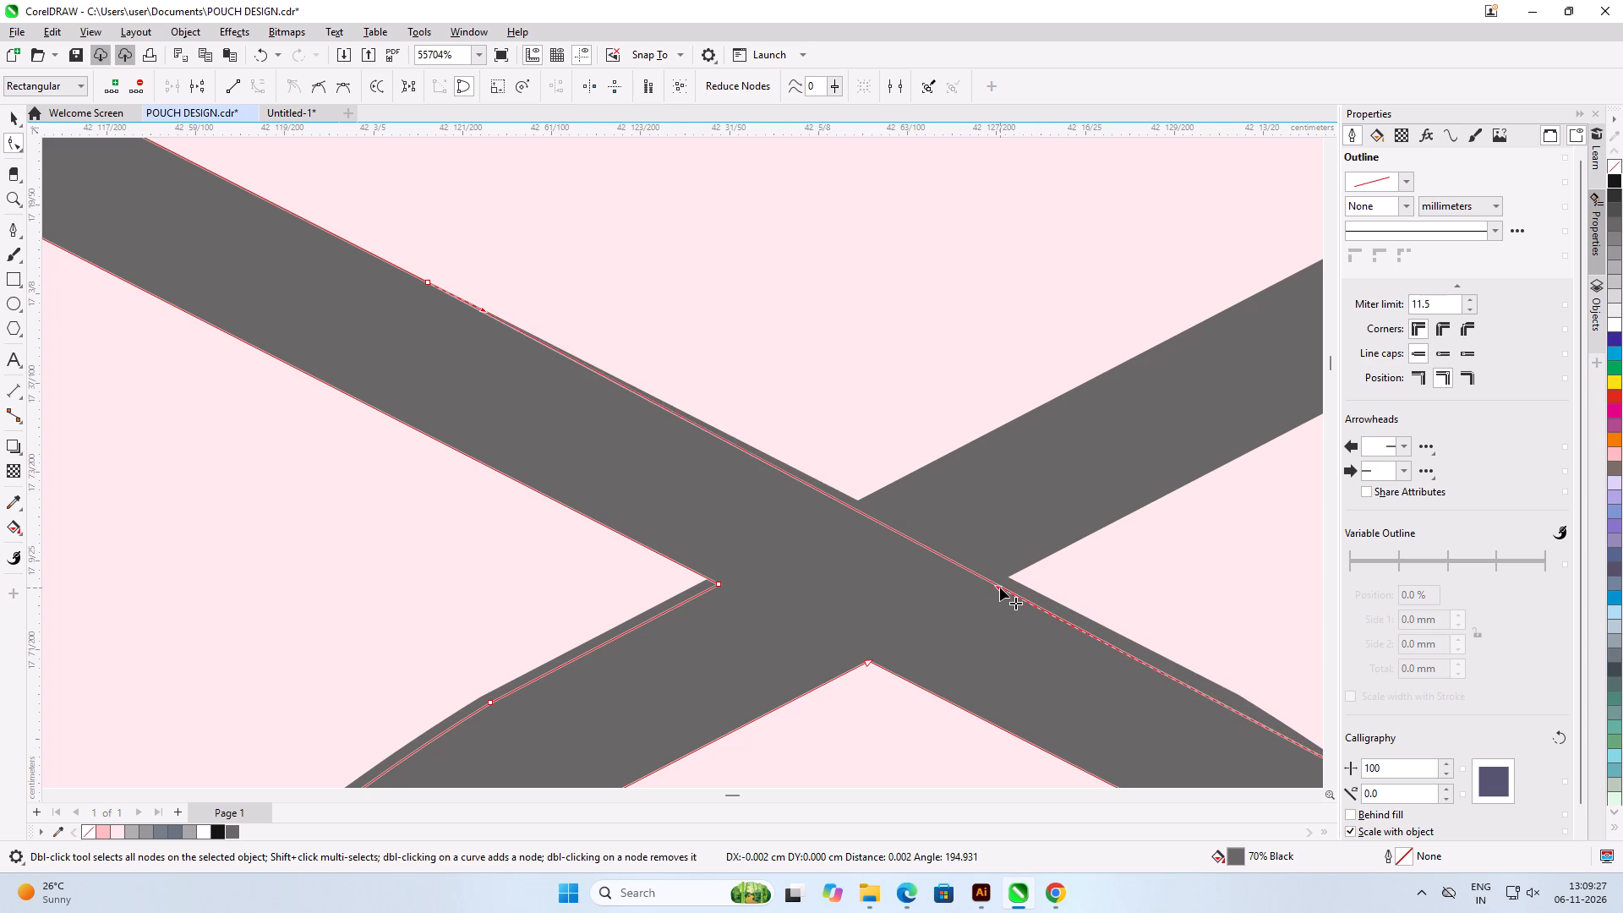
# Add an outer-edge node where the strand bends into the right loop, place it on the lattice corner and adjust the adjoining curve handle.
pyautogui.scroll(-6, 876, 511)
pyautogui.scroll(6, 1068, 612)
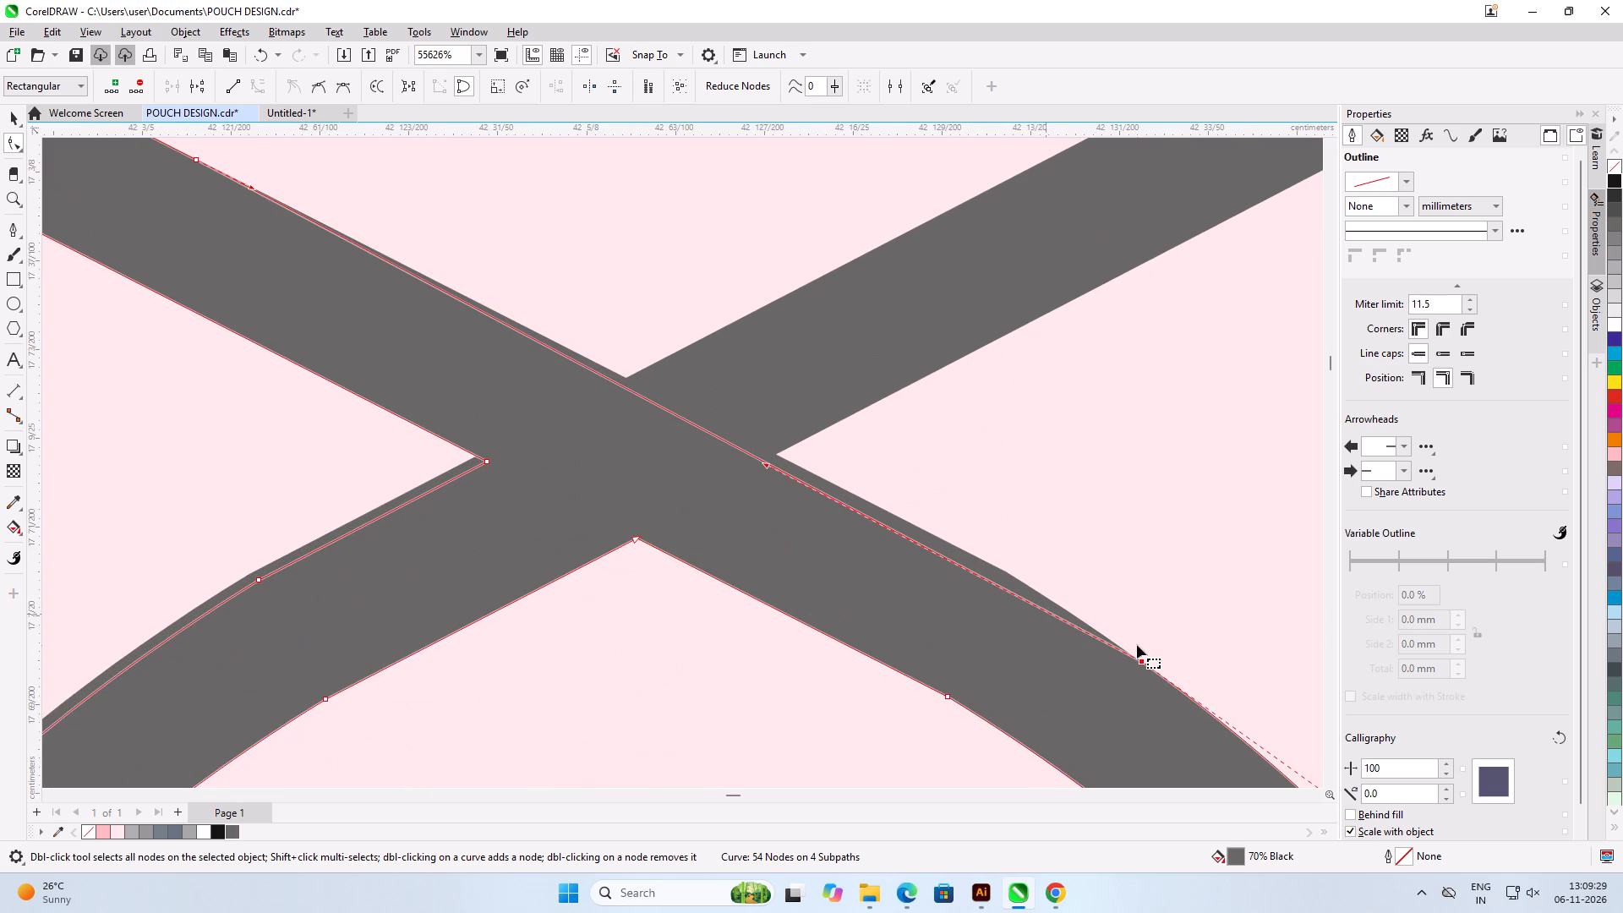
pyautogui.doubleClick(1023, 600)
pyautogui.moveTo(1024, 598); pyautogui.dragTo(1011, 574)
pyautogui.scroll(-3, 1024, 618)
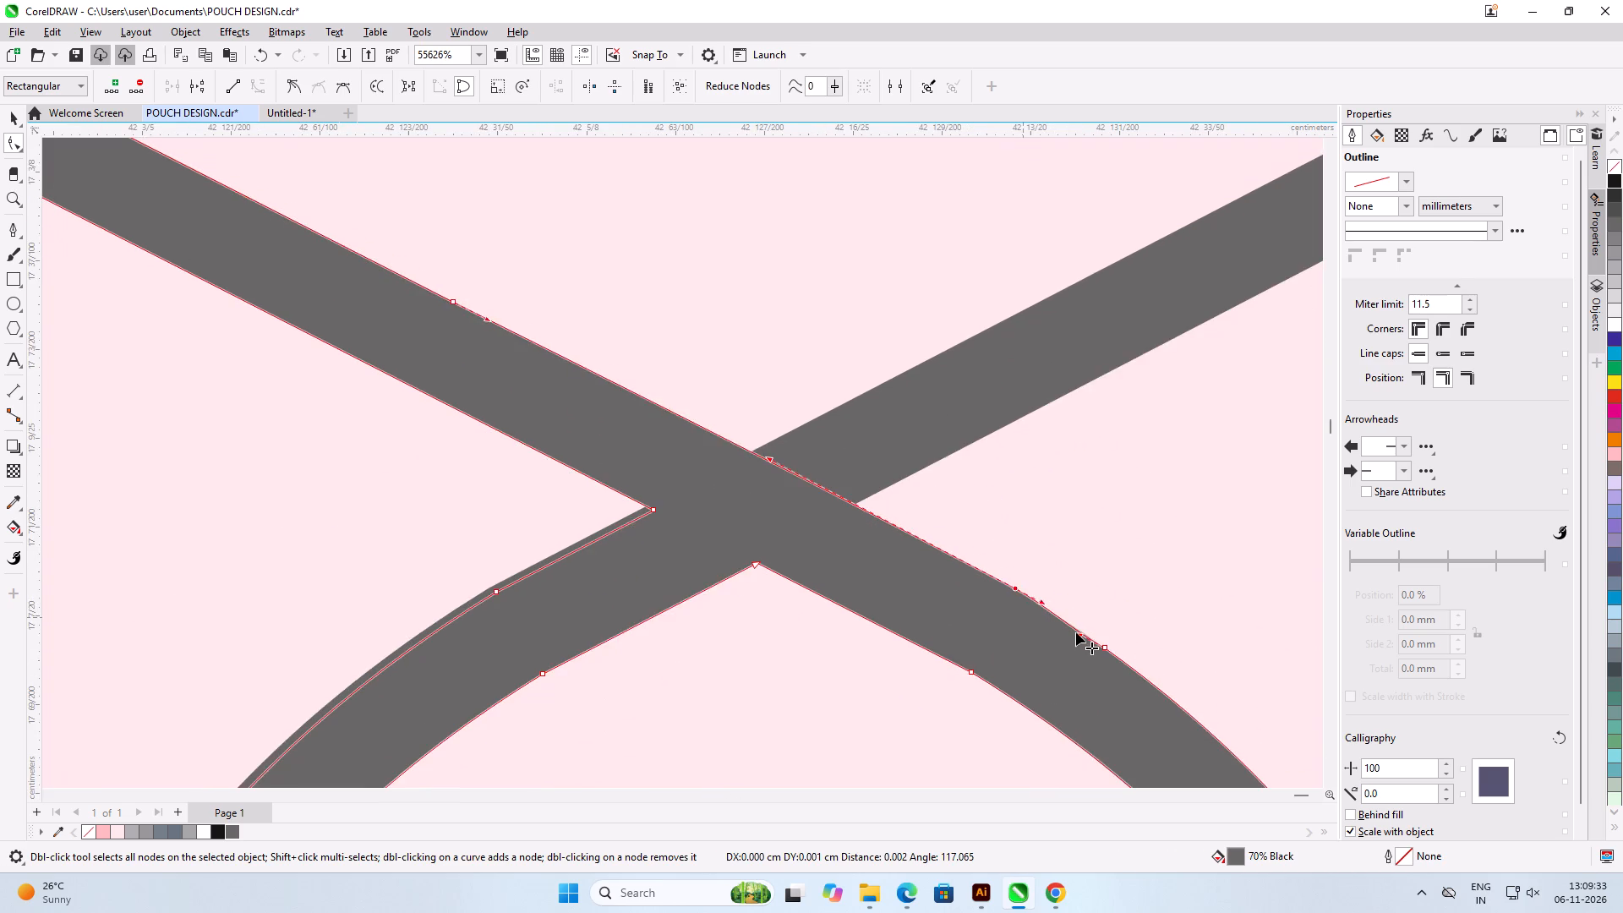
pyautogui.scroll(9, 1080, 633)
pyautogui.moveTo(1073, 635); pyautogui.dragTo(1090, 635)
pyautogui.scroll(-11, 1090, 635)
pyautogui.scroll(2, 801, 511)
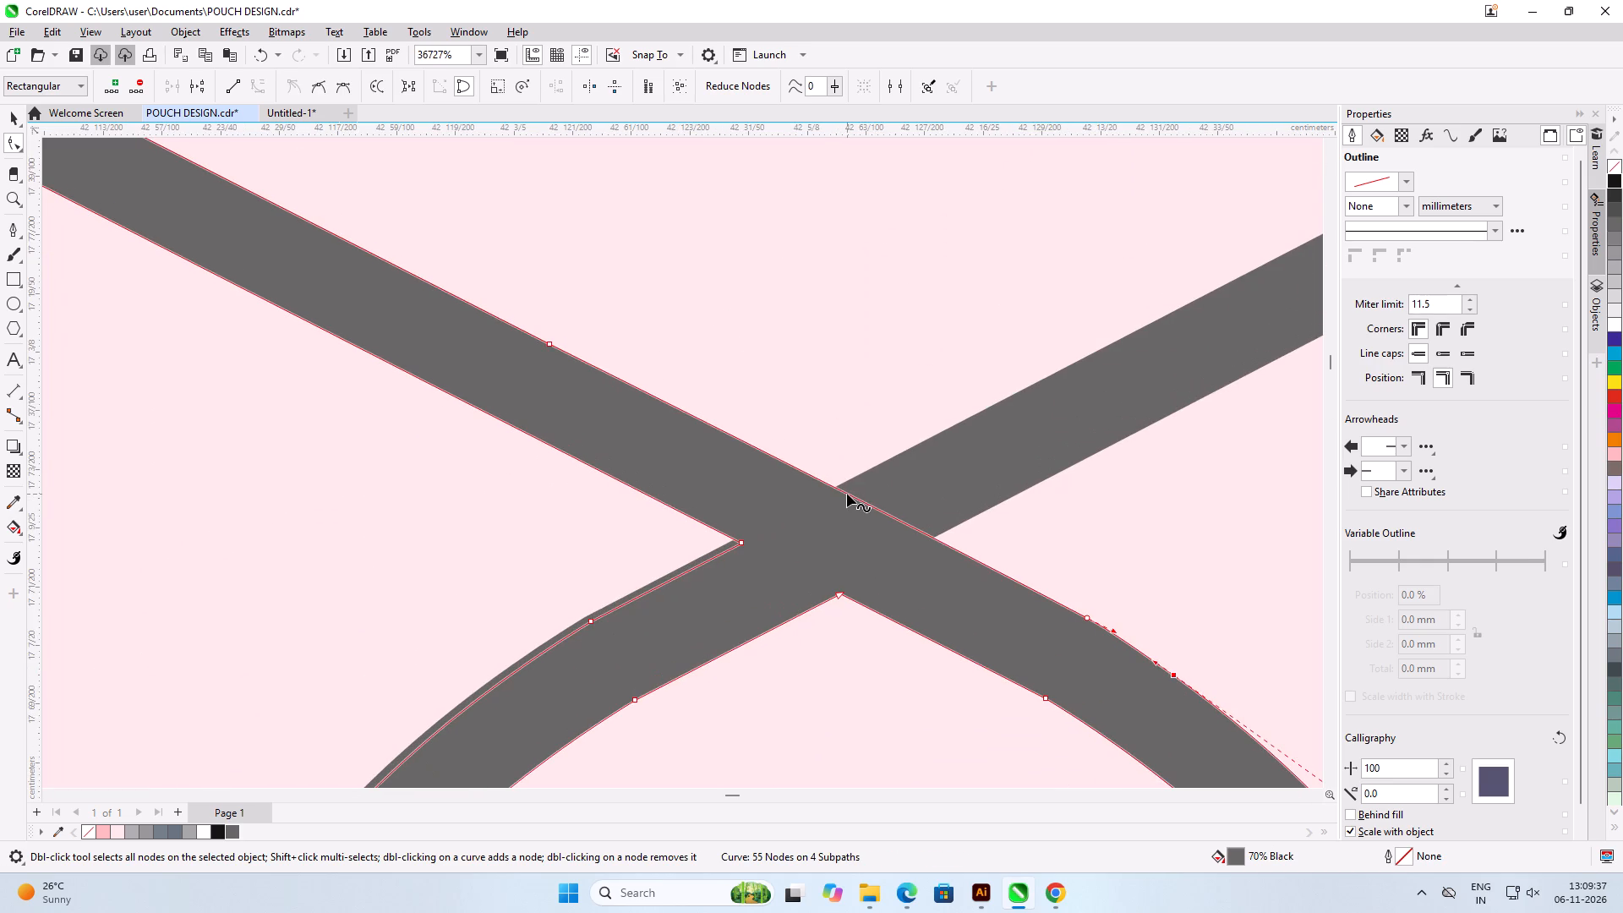
# Add a node on the strand's upper edge at the right loop's top crossing and align it with the crossing's upper corner.
pyautogui.doubleClick(847, 494)
pyautogui.moveTo(847, 494); pyautogui.dragTo(830, 500)
pyautogui.moveTo(830, 500); pyautogui.dragTo(841, 491)
pyautogui.scroll(-12, 910, 473)
pyautogui.scroll(12, 879, 447)
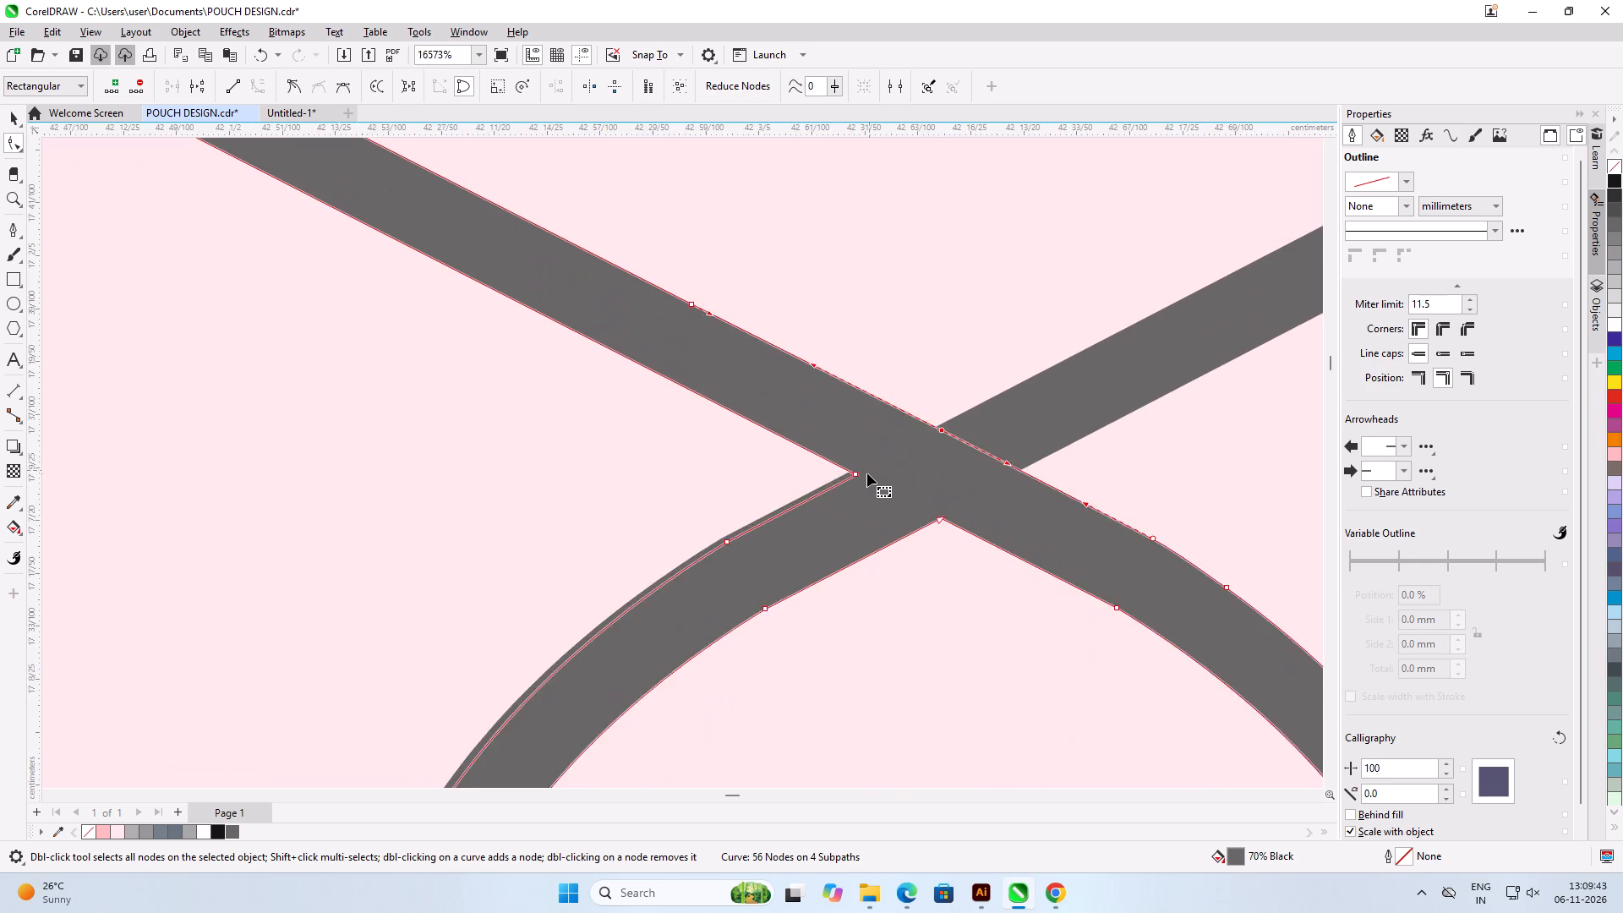
# Move the left notch node of the right loop's top crossing onto the underlying lattice's corner.
pyautogui.scroll(11, 867, 473)
pyautogui.moveTo(863, 466); pyautogui.dragTo(893, 443)
pyautogui.moveTo(894, 445); pyautogui.dragTo(848, 451)
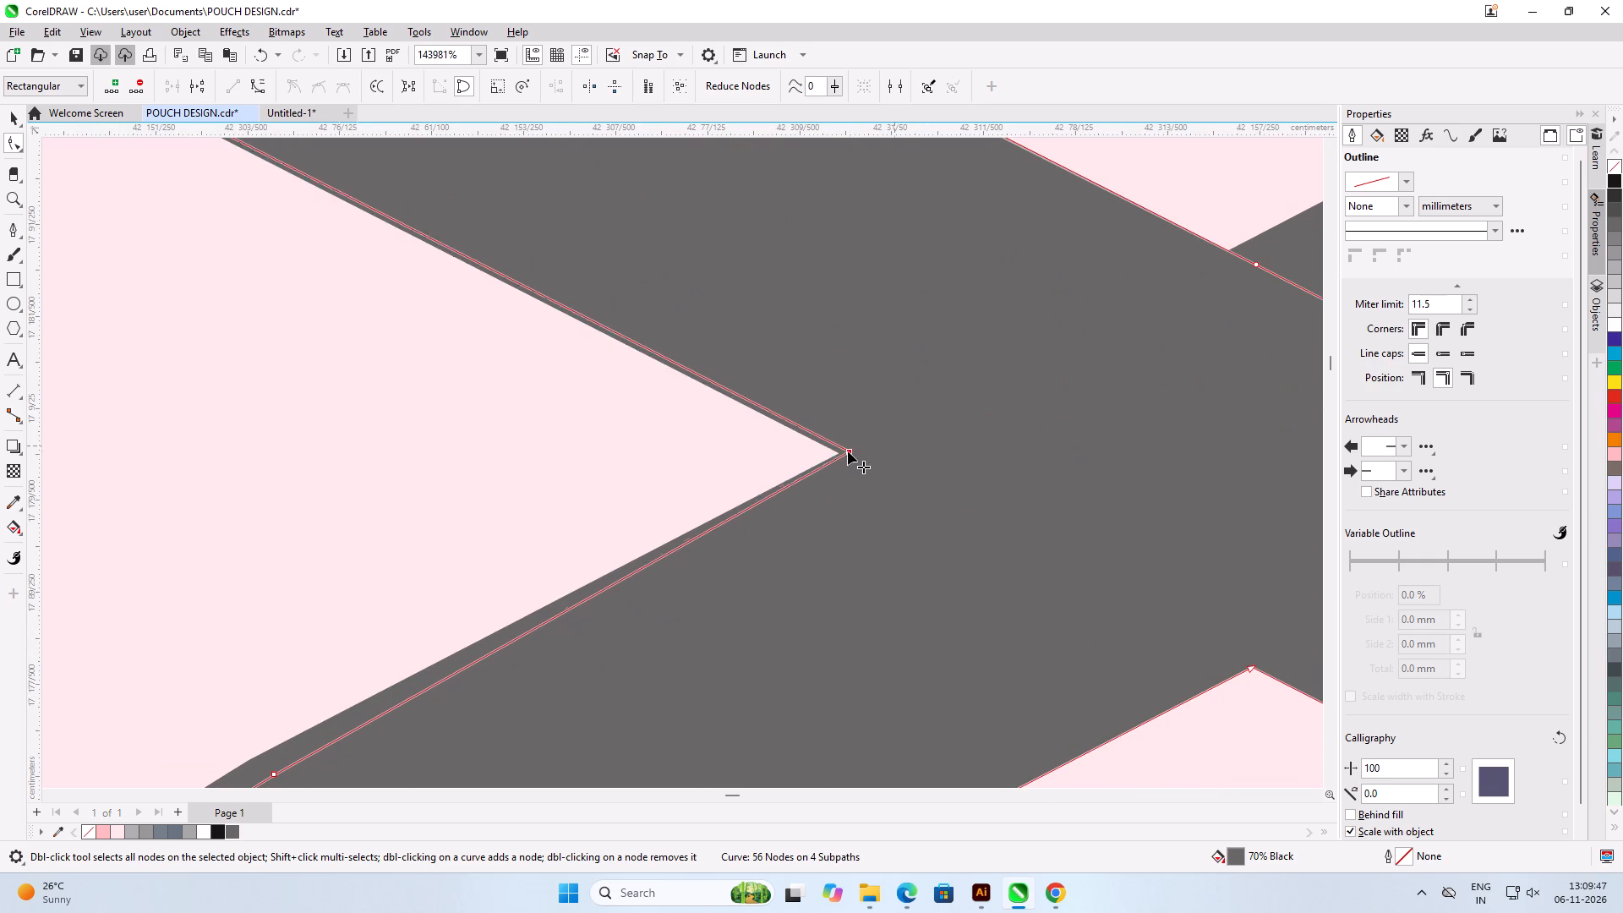
pyautogui.moveTo(848, 451); pyautogui.dragTo(845, 453)
# Move the outer-edge node at the right loop's upper-left bend onto the underlying lattice's corner.
pyautogui.scroll(-7, 862, 426)
pyautogui.scroll(7, 428, 619)
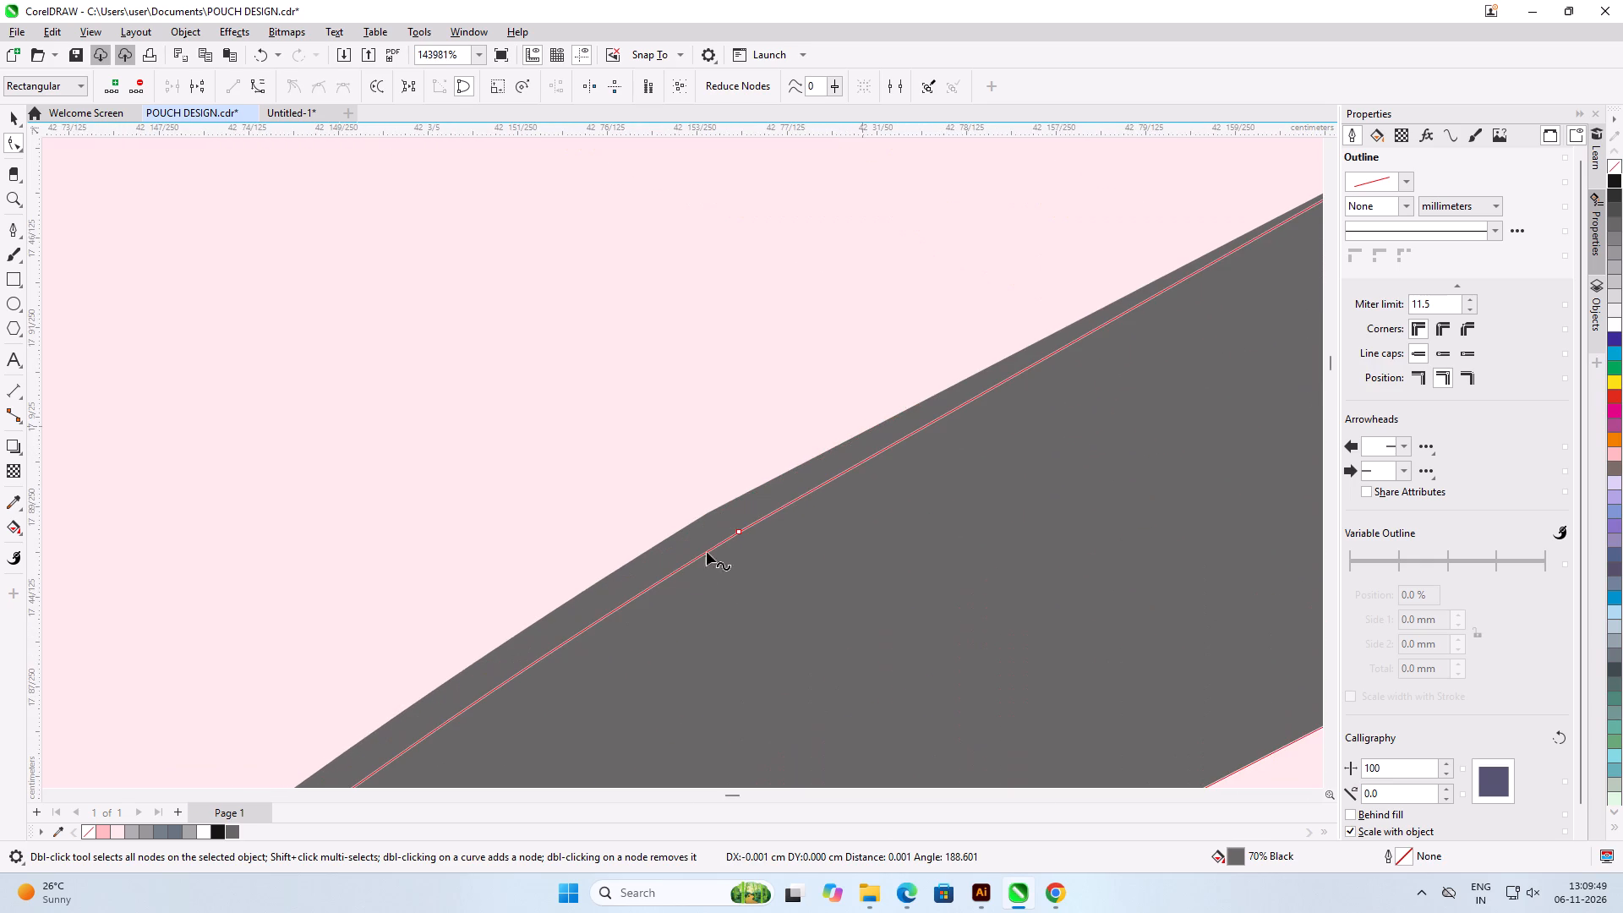
pyautogui.moveTo(738, 531); pyautogui.dragTo(715, 516)
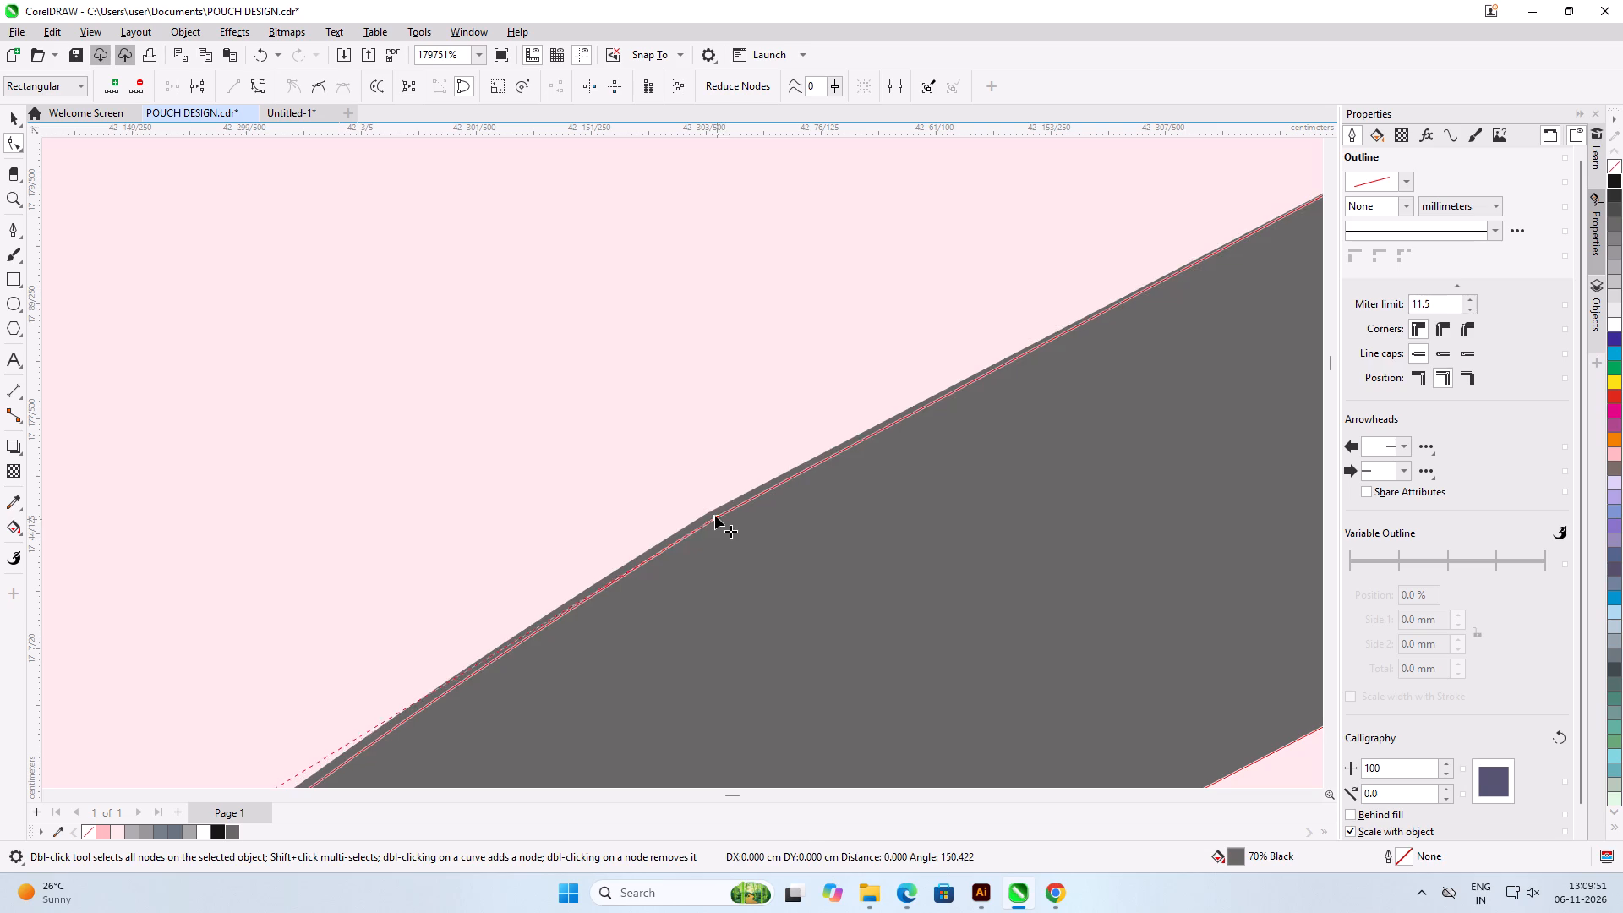
pyautogui.moveTo(715, 516); pyautogui.dragTo(714, 512)
# Adjust the curve handles of the right loop's left outer edge so the curve follows the underlying lattice.
pyautogui.scroll(-18, 788, 449)
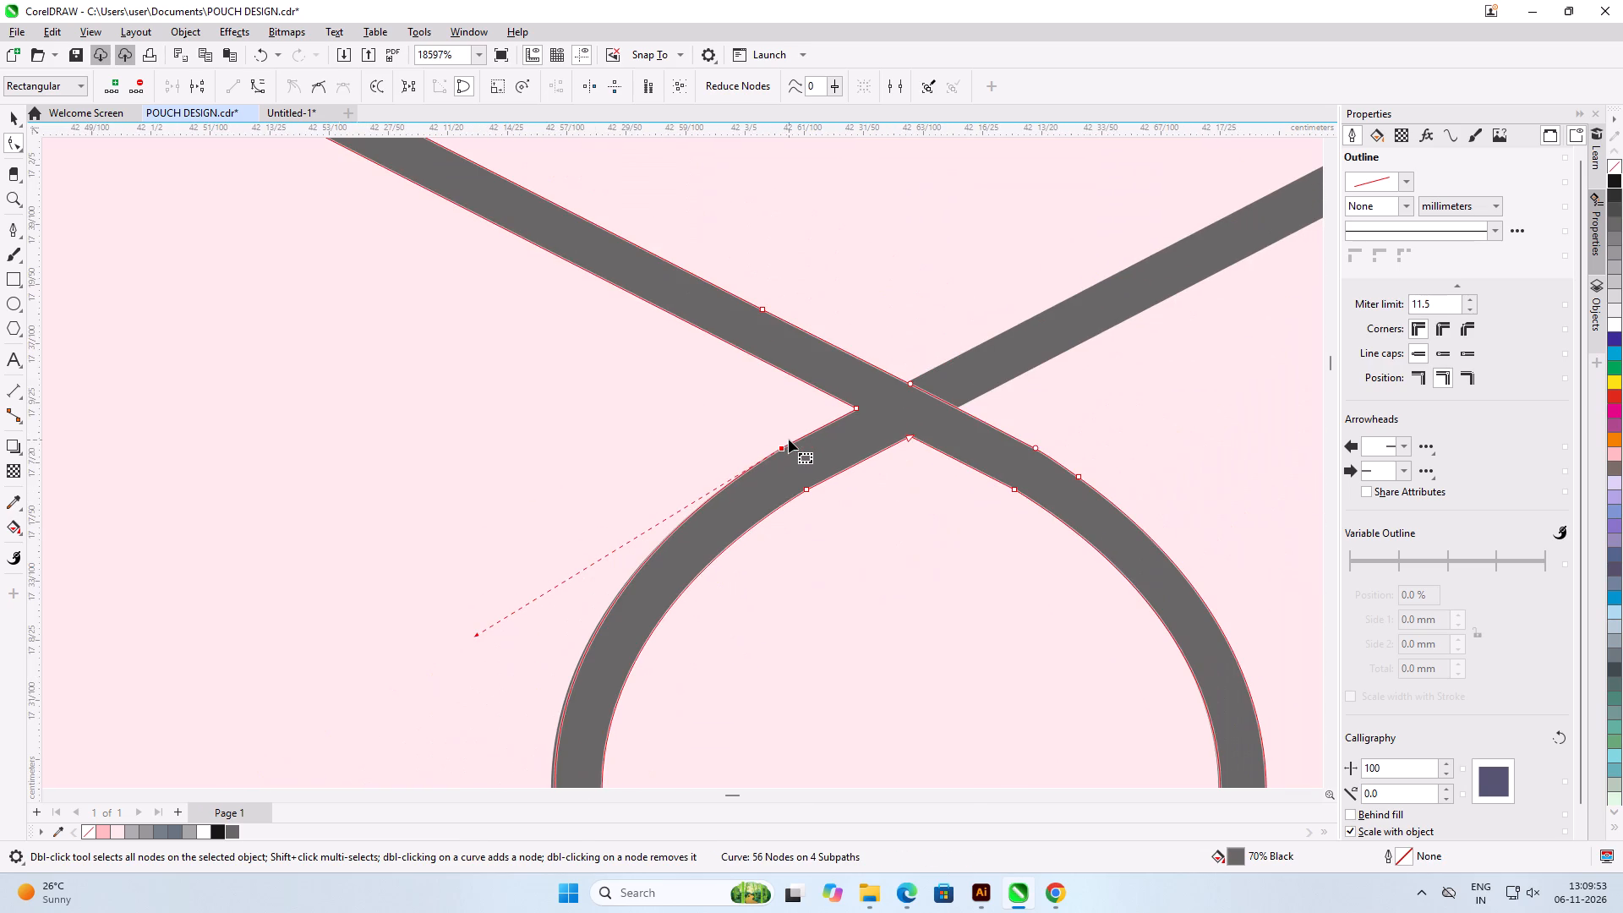
pyautogui.scroll(-6, 742, 406)
pyautogui.scroll(10, 649, 640)
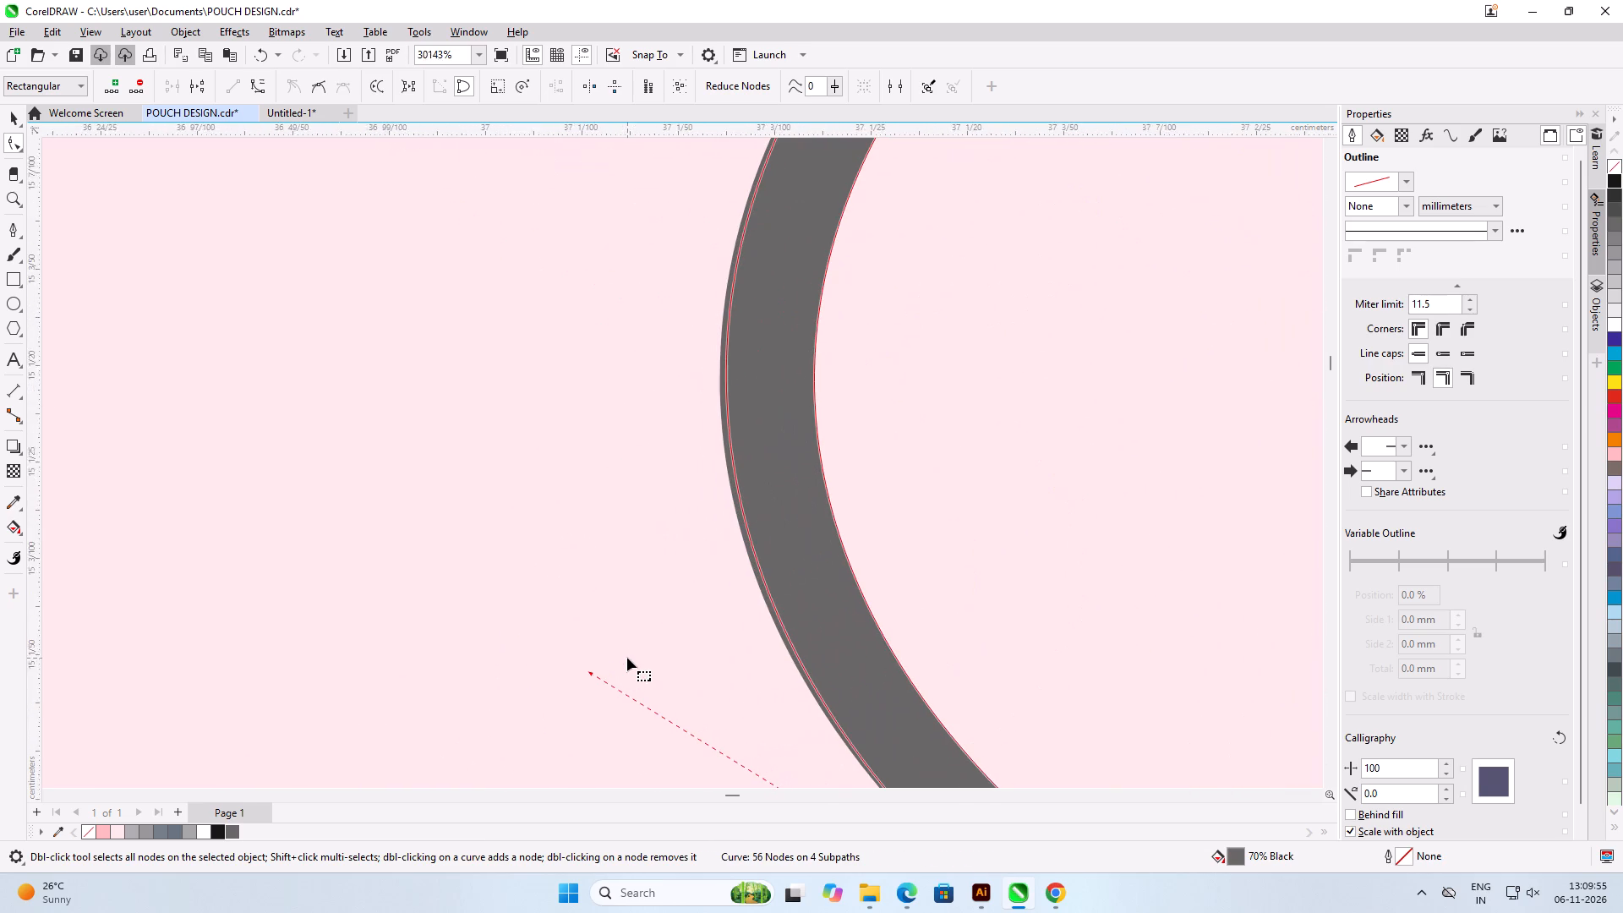
pyautogui.moveTo(590, 674); pyautogui.dragTo(585, 672)
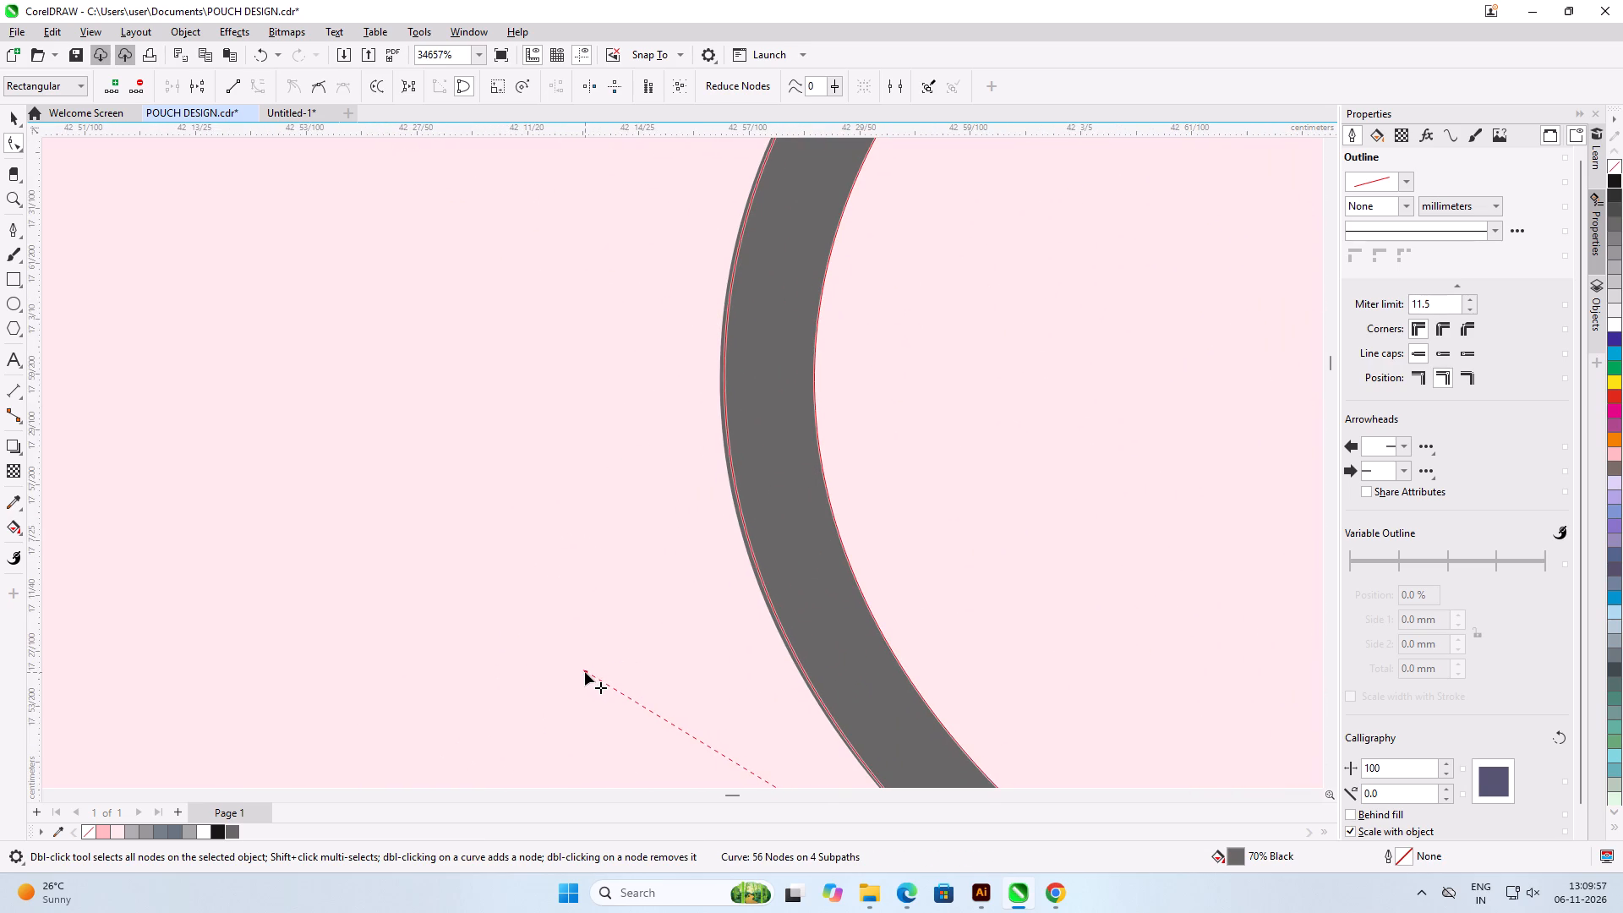
pyautogui.moveTo(585, 672); pyautogui.dragTo(576, 681)
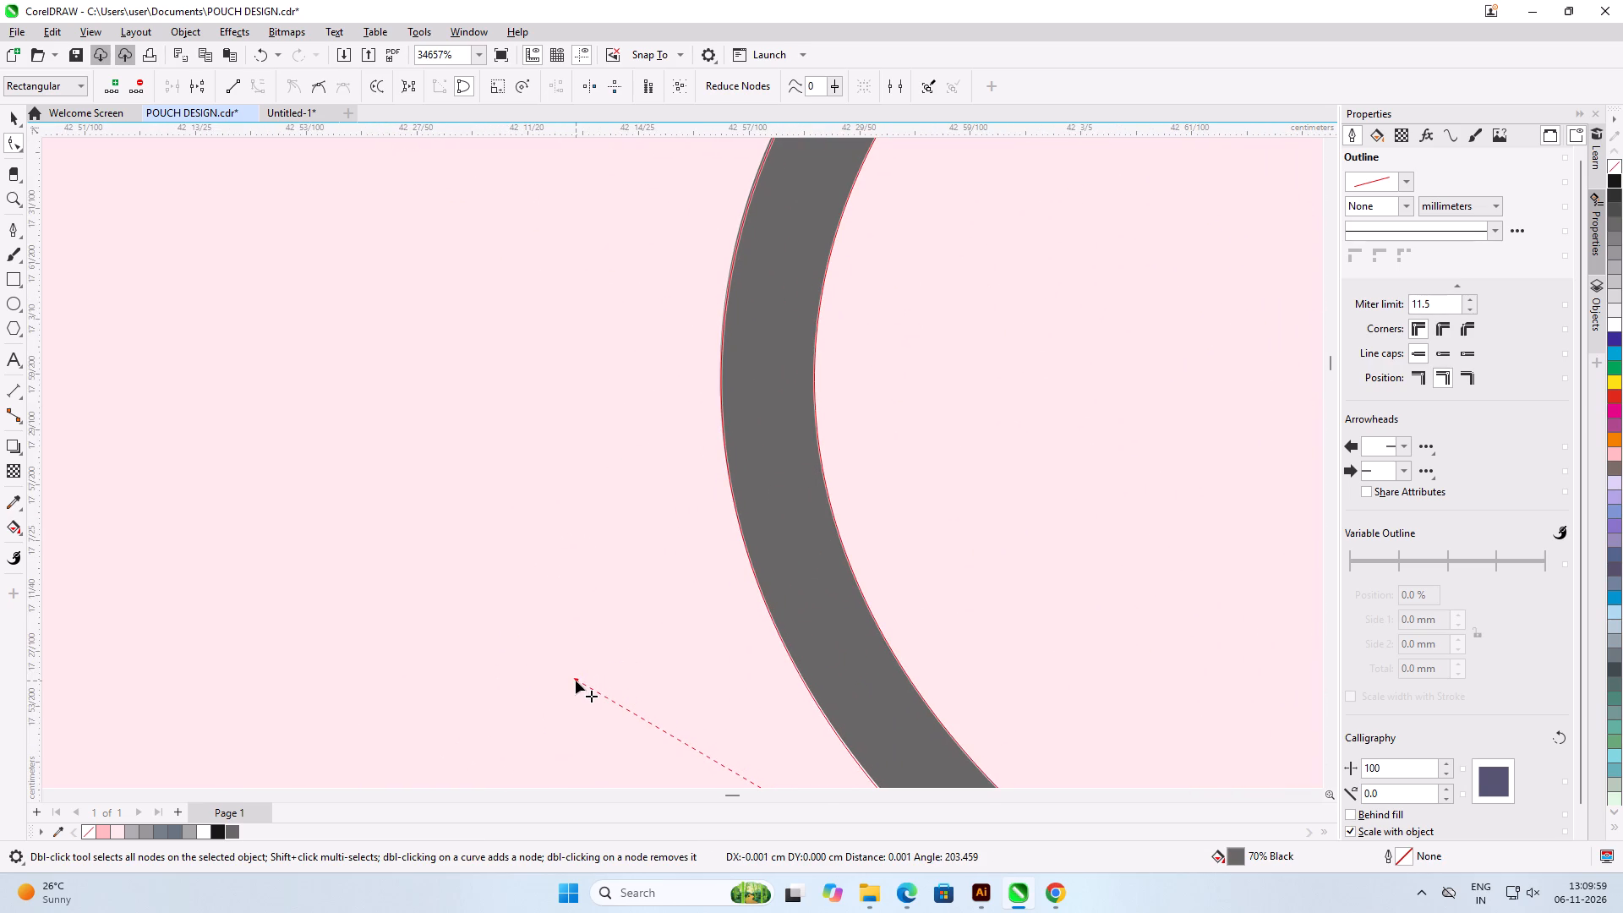
pyautogui.moveTo(576, 681); pyautogui.dragTo(579, 682)
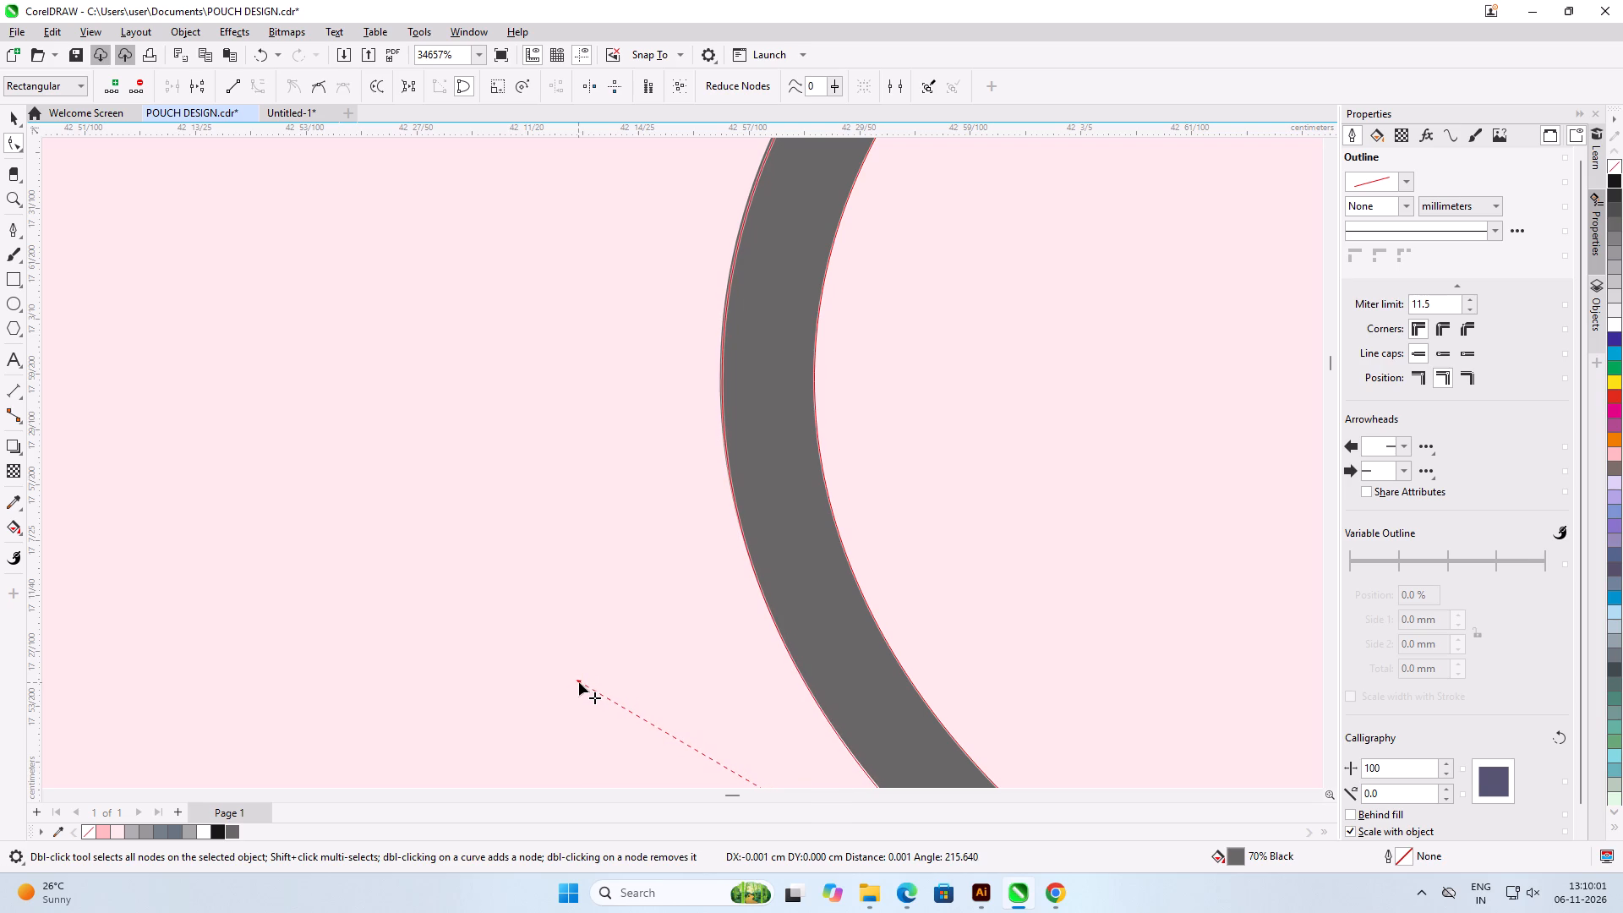
pyautogui.moveTo(579, 682); pyautogui.dragTo(582, 679)
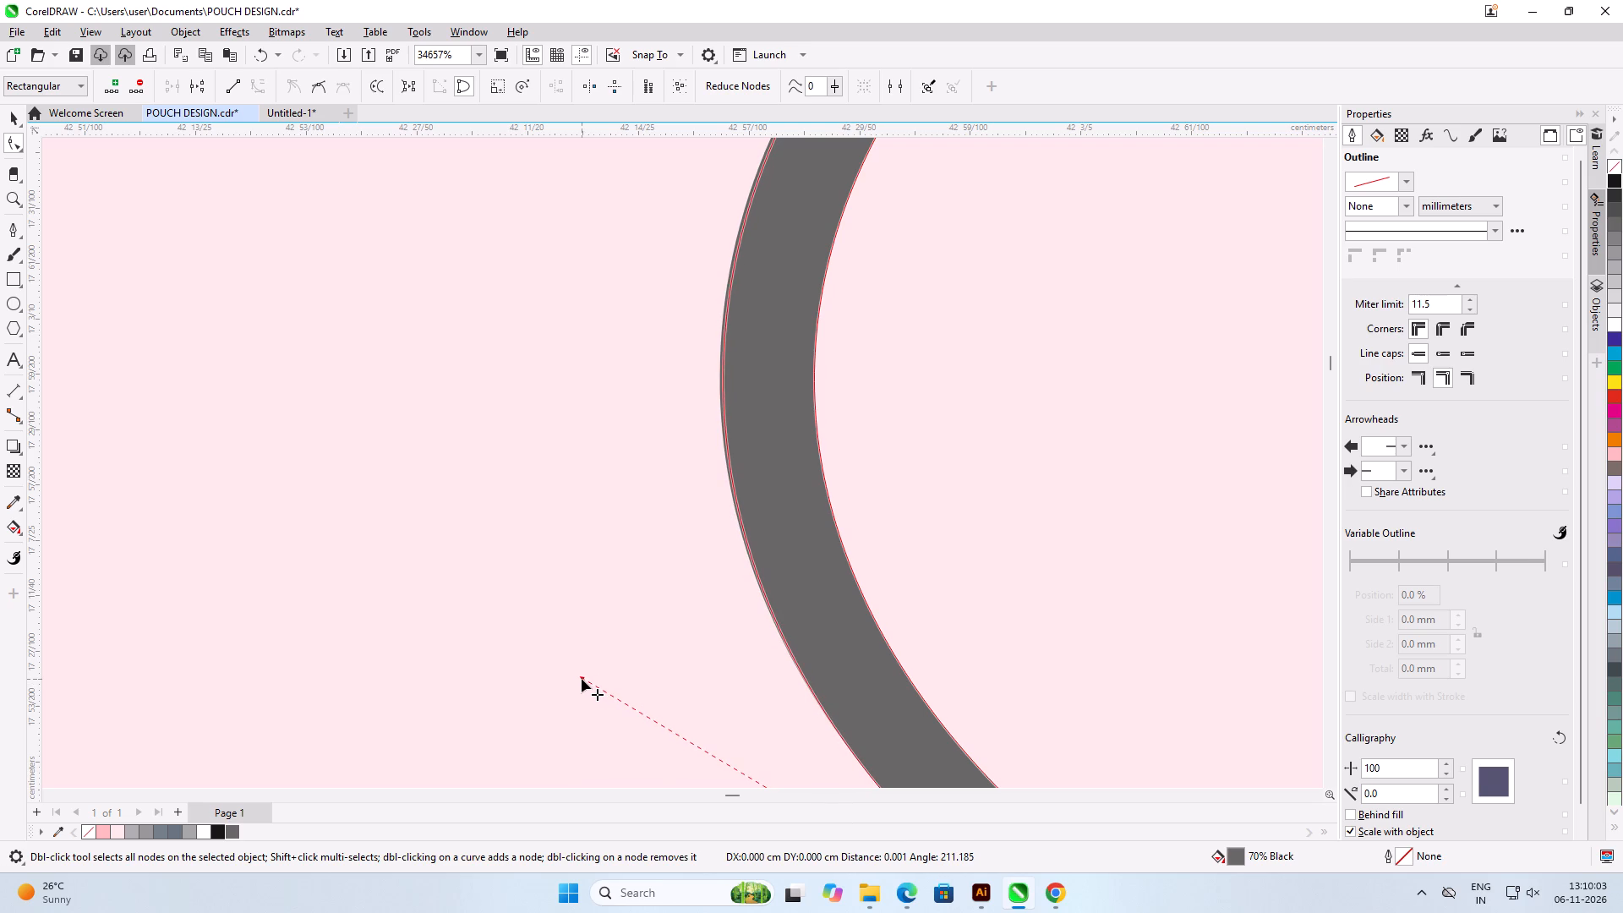
pyautogui.moveTo(582, 679); pyautogui.dragTo(579, 676)
pyautogui.scroll(-6, 582, 686)
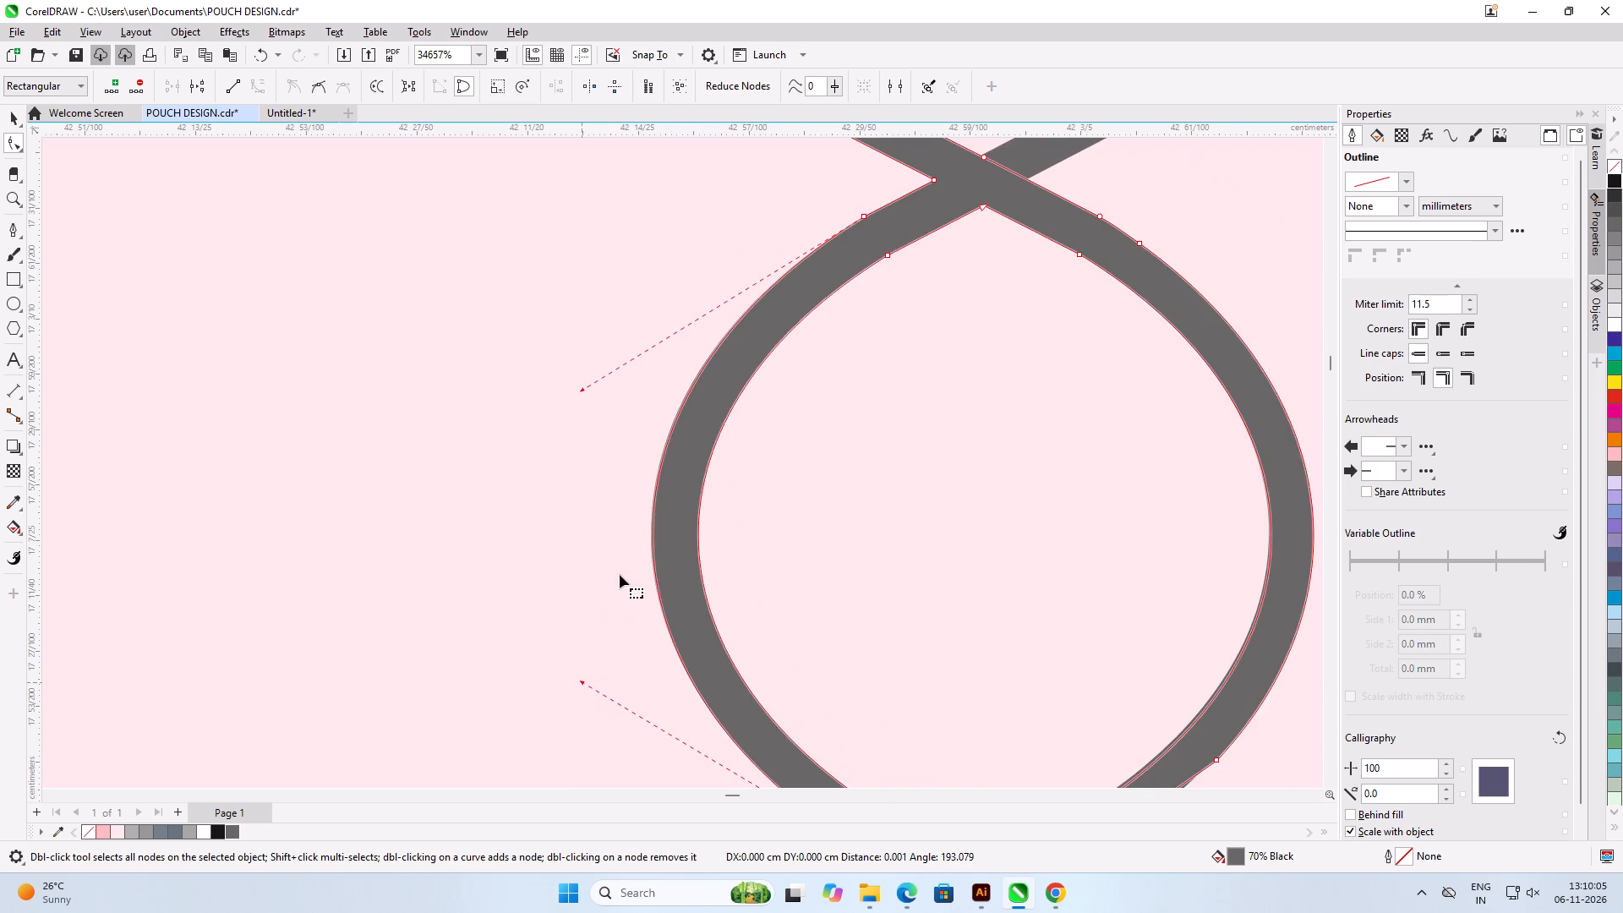
pyautogui.scroll(4, 602, 398)
pyautogui.click(567, 385)
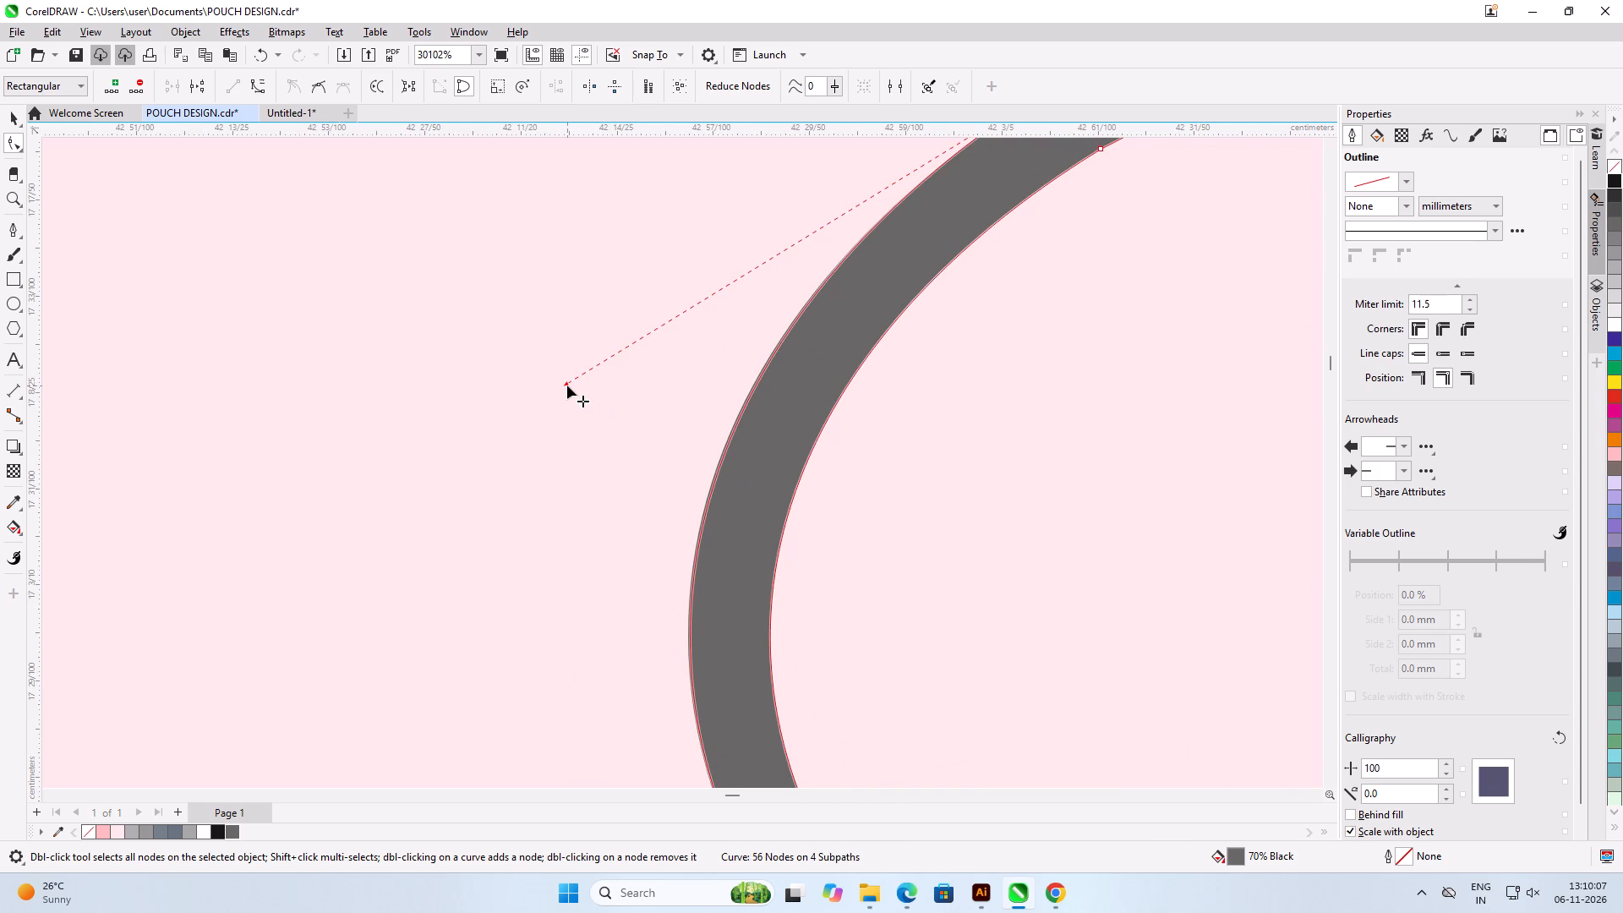
# Move the top notch node of the right loop's bottom crossing onto the underlying lattice's corner.
pyautogui.scroll(-13, 513, 372)
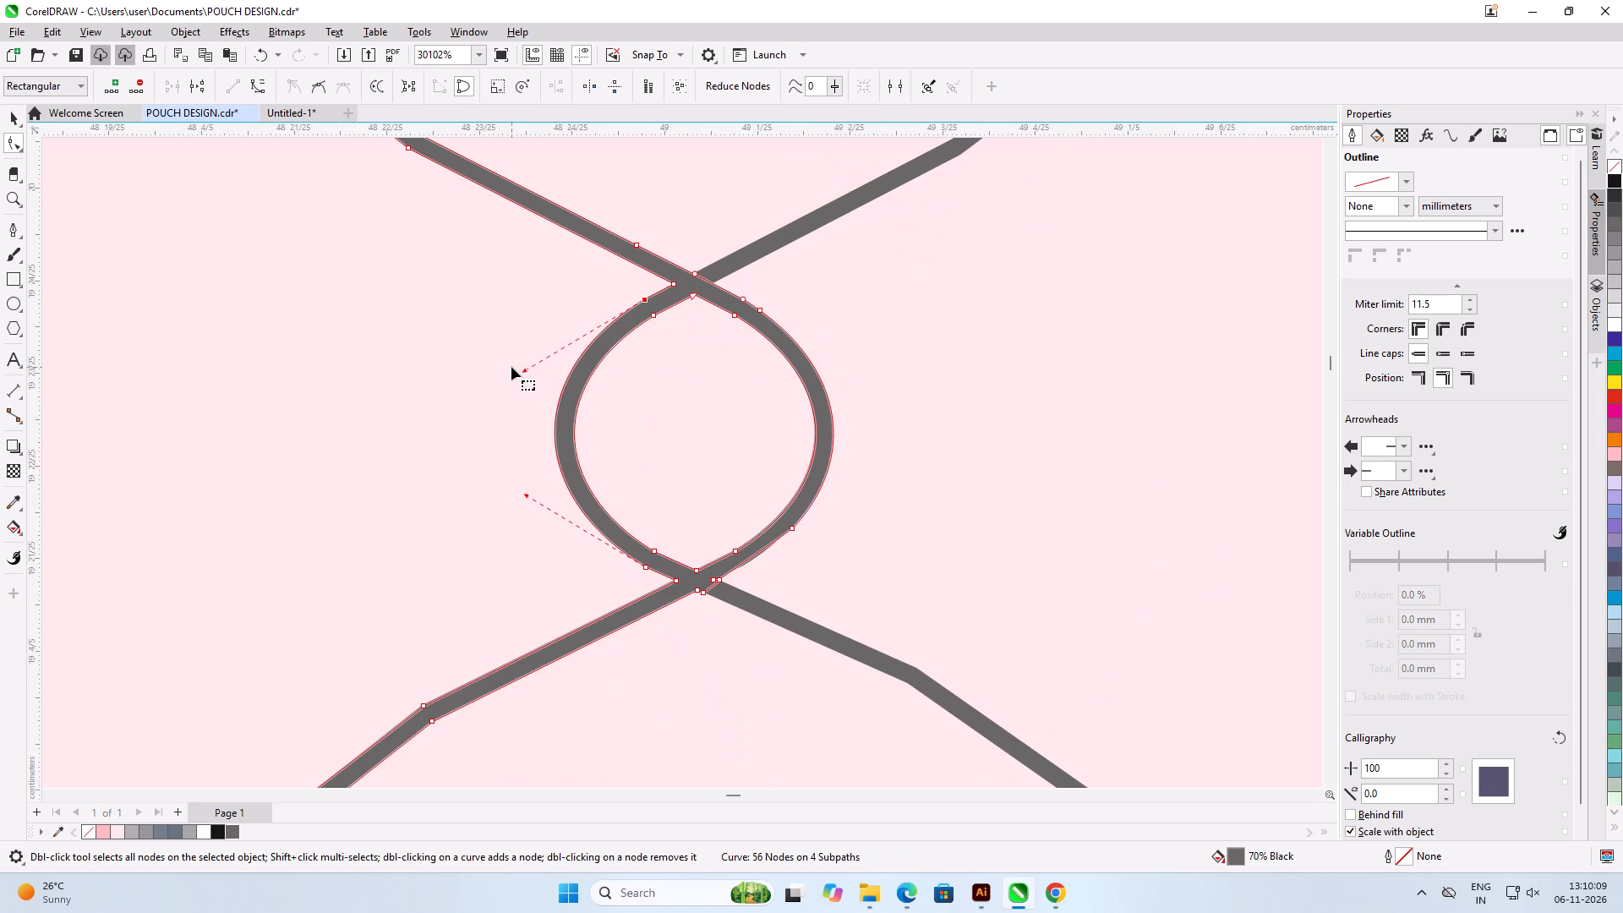
pyautogui.scroll(10, 760, 575)
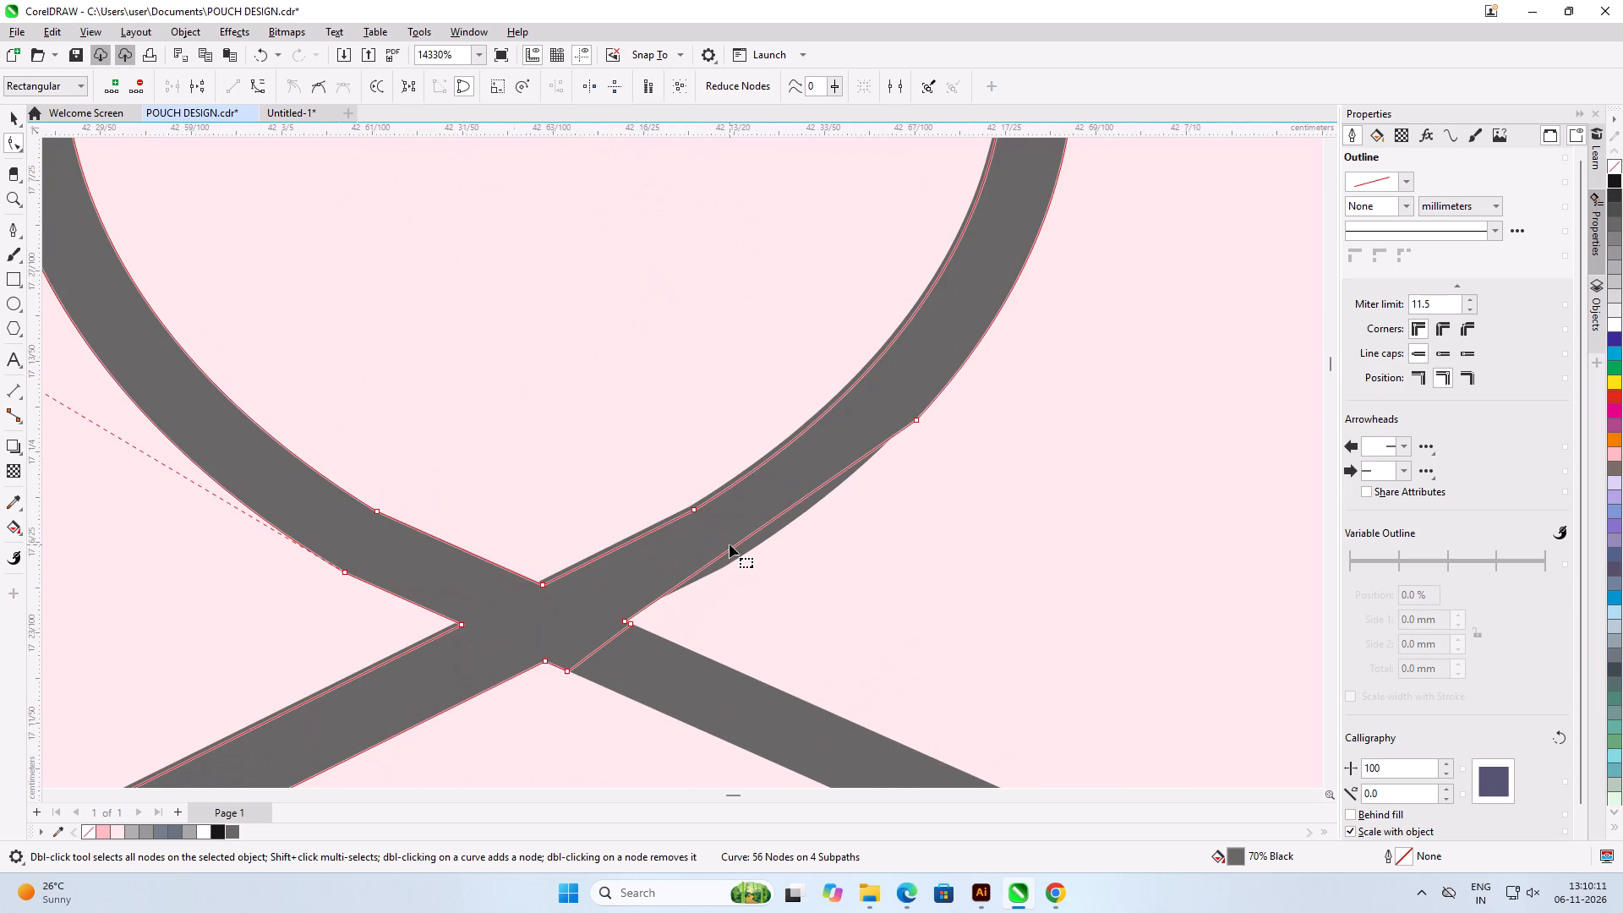
pyautogui.scroll(4, 730, 544)
pyautogui.scroll(-5, 796, 295)
pyautogui.scroll(2, 642, 578)
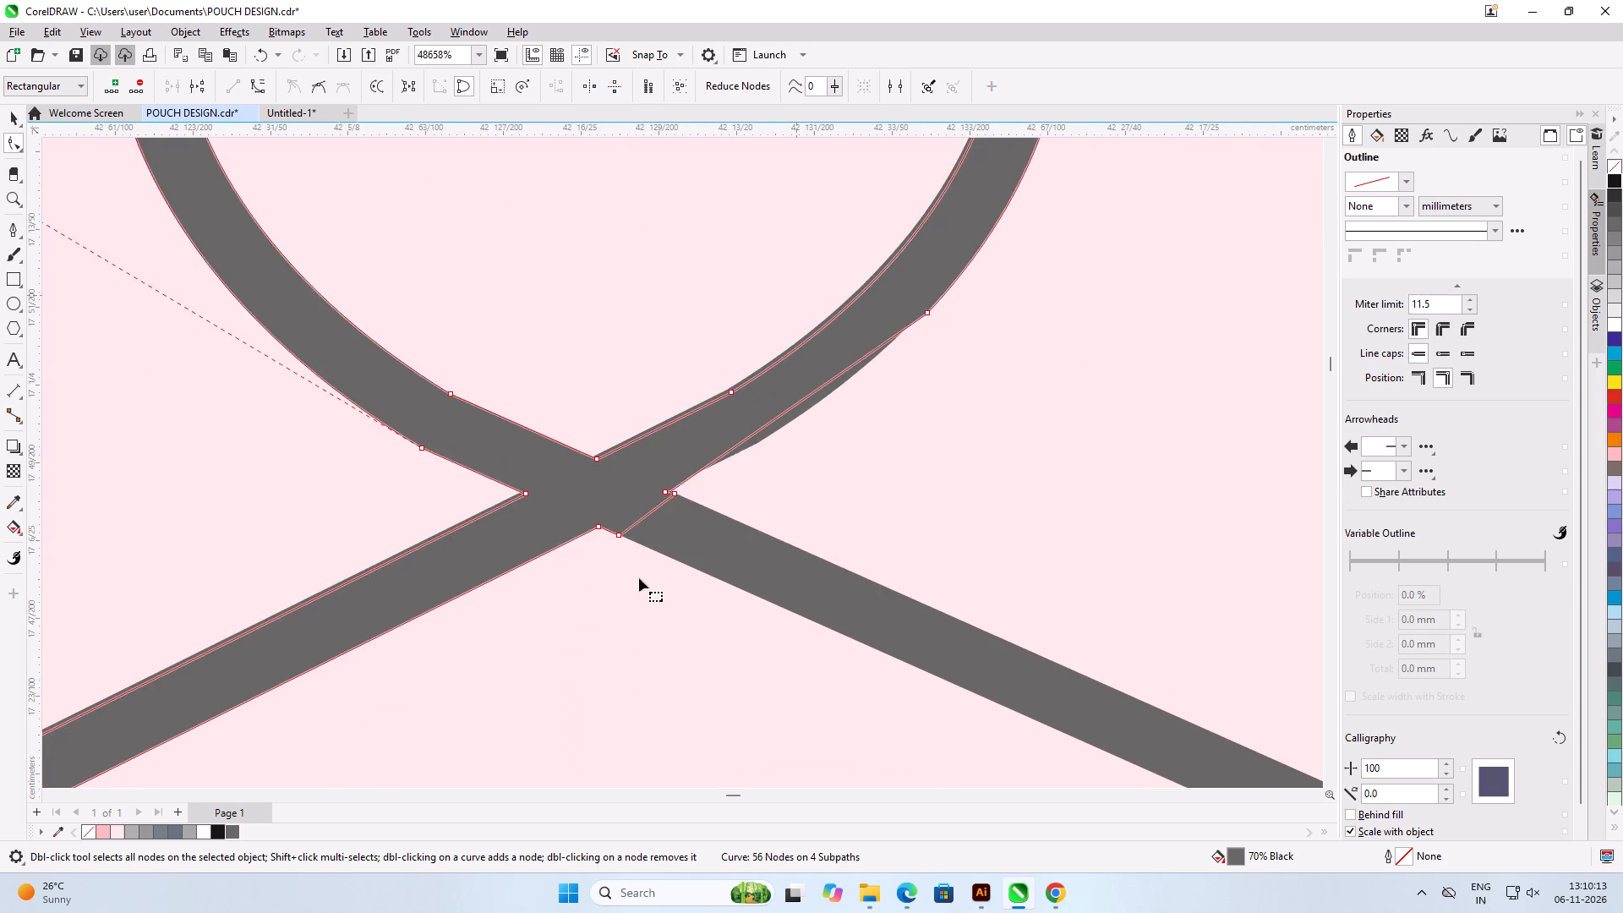
pyautogui.scroll(3, 639, 578)
pyautogui.scroll(4, 527, 291)
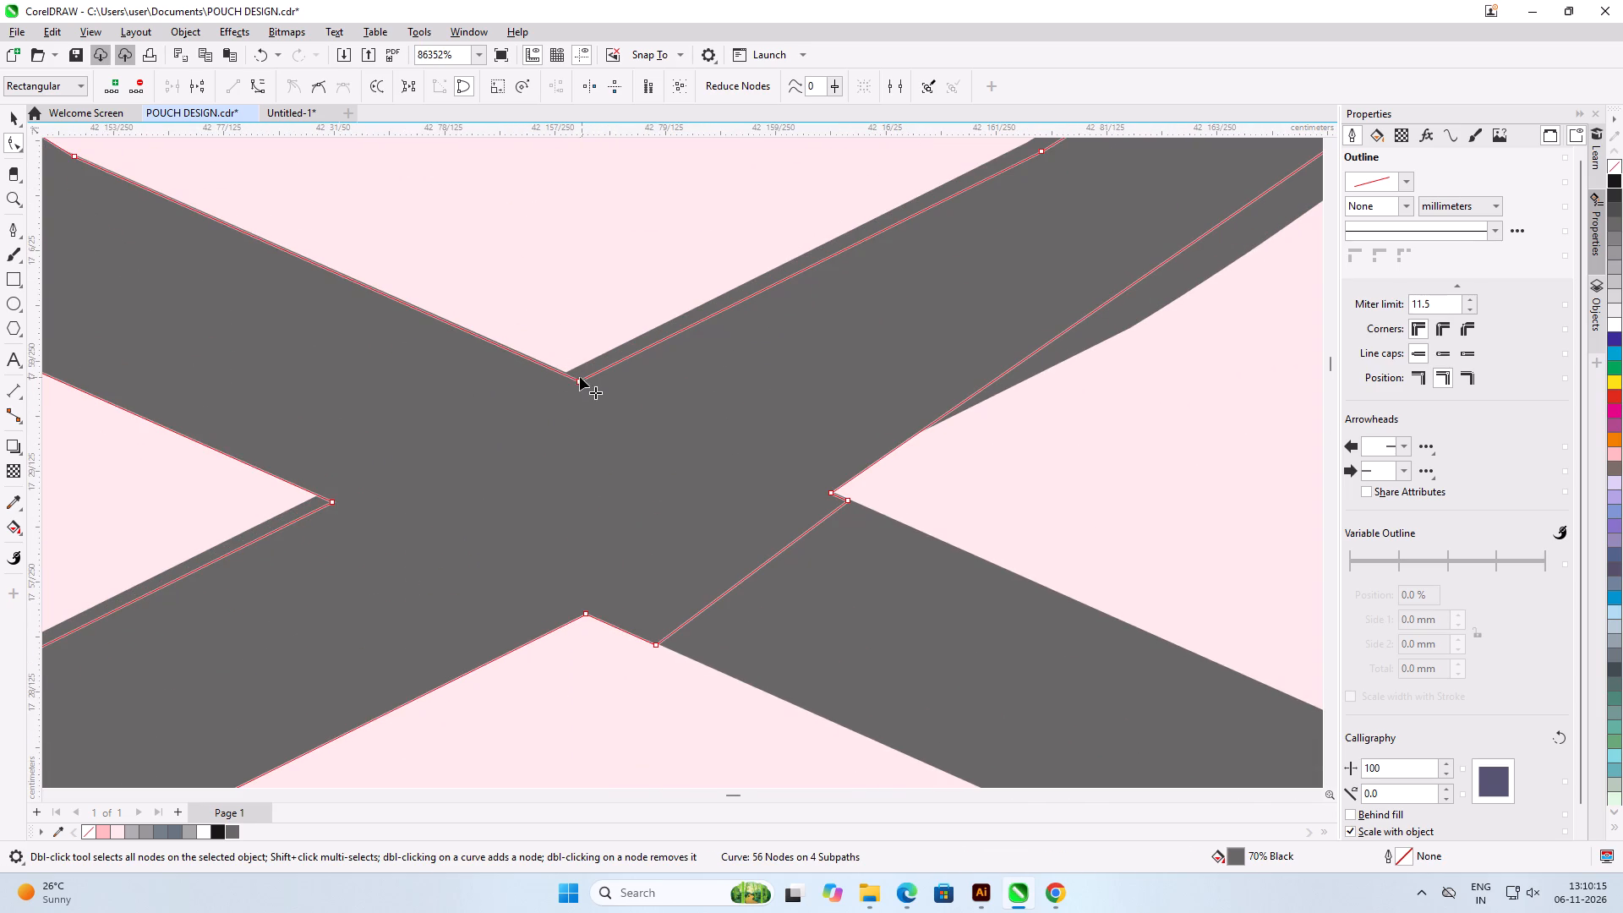
pyautogui.moveTo(578, 382); pyautogui.dragTo(529, 400)
pyautogui.moveTo(529, 400); pyautogui.dragTo(543, 396)
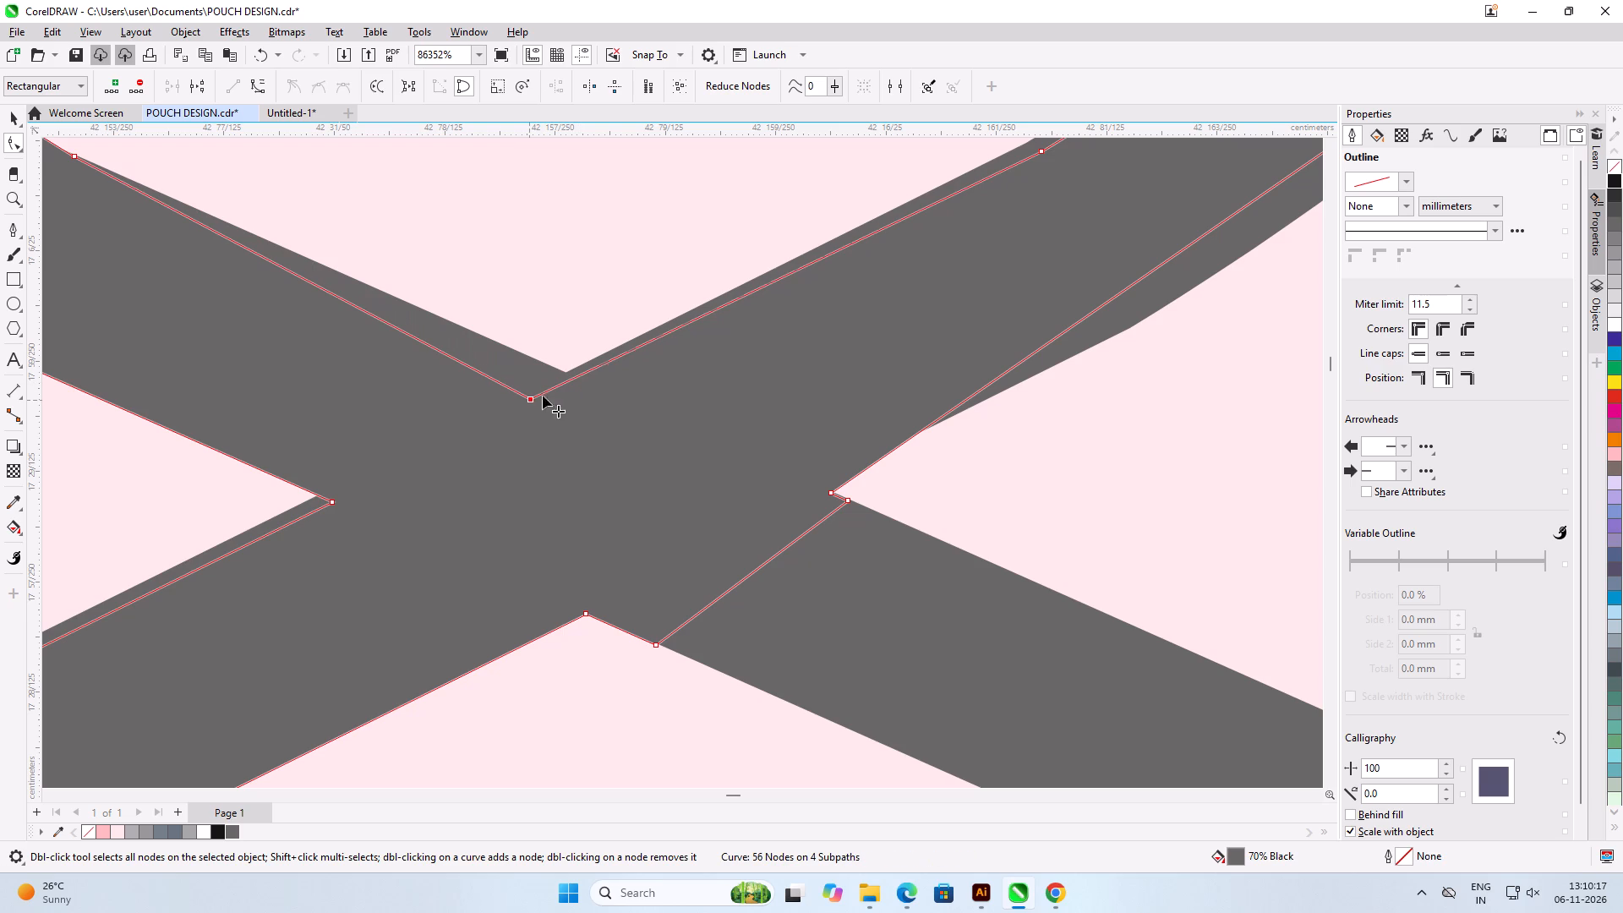
pyautogui.moveTo(543, 396); pyautogui.dragTo(566, 376)
# Move the inner-edge node at the right loop's lower-right bend onto the underlying lattice's corner.
pyautogui.scroll(-6, 512, 475)
pyautogui.scroll(3, 690, 263)
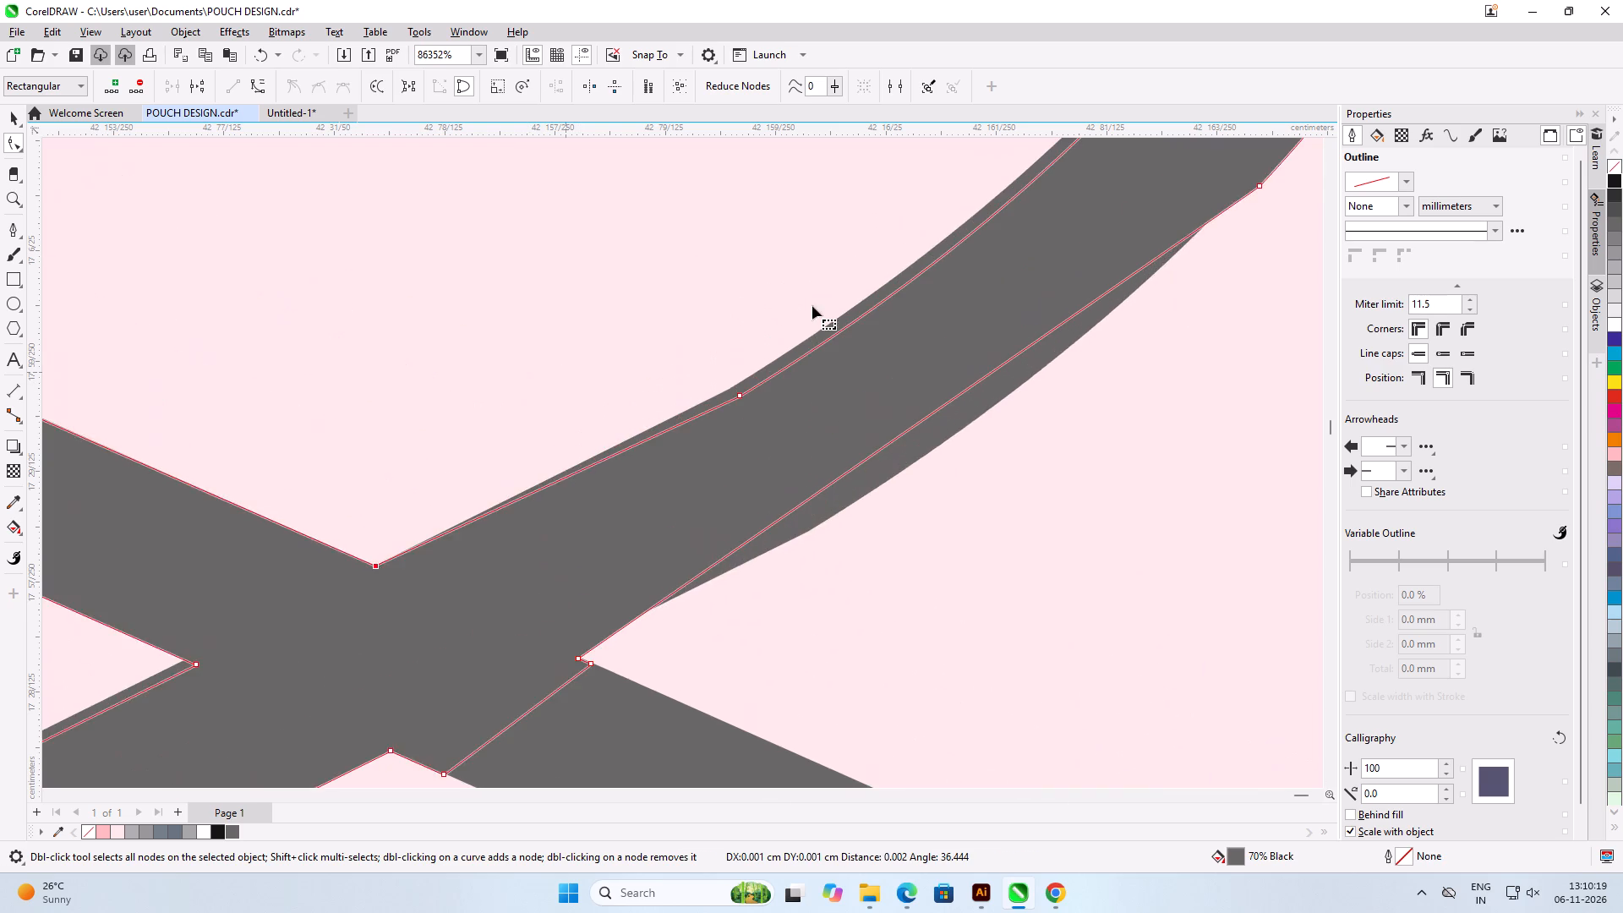
pyautogui.scroll(3, 812, 306)
pyautogui.scroll(5, 731, 368)
pyautogui.moveTo(749, 409); pyautogui.dragTo(730, 398)
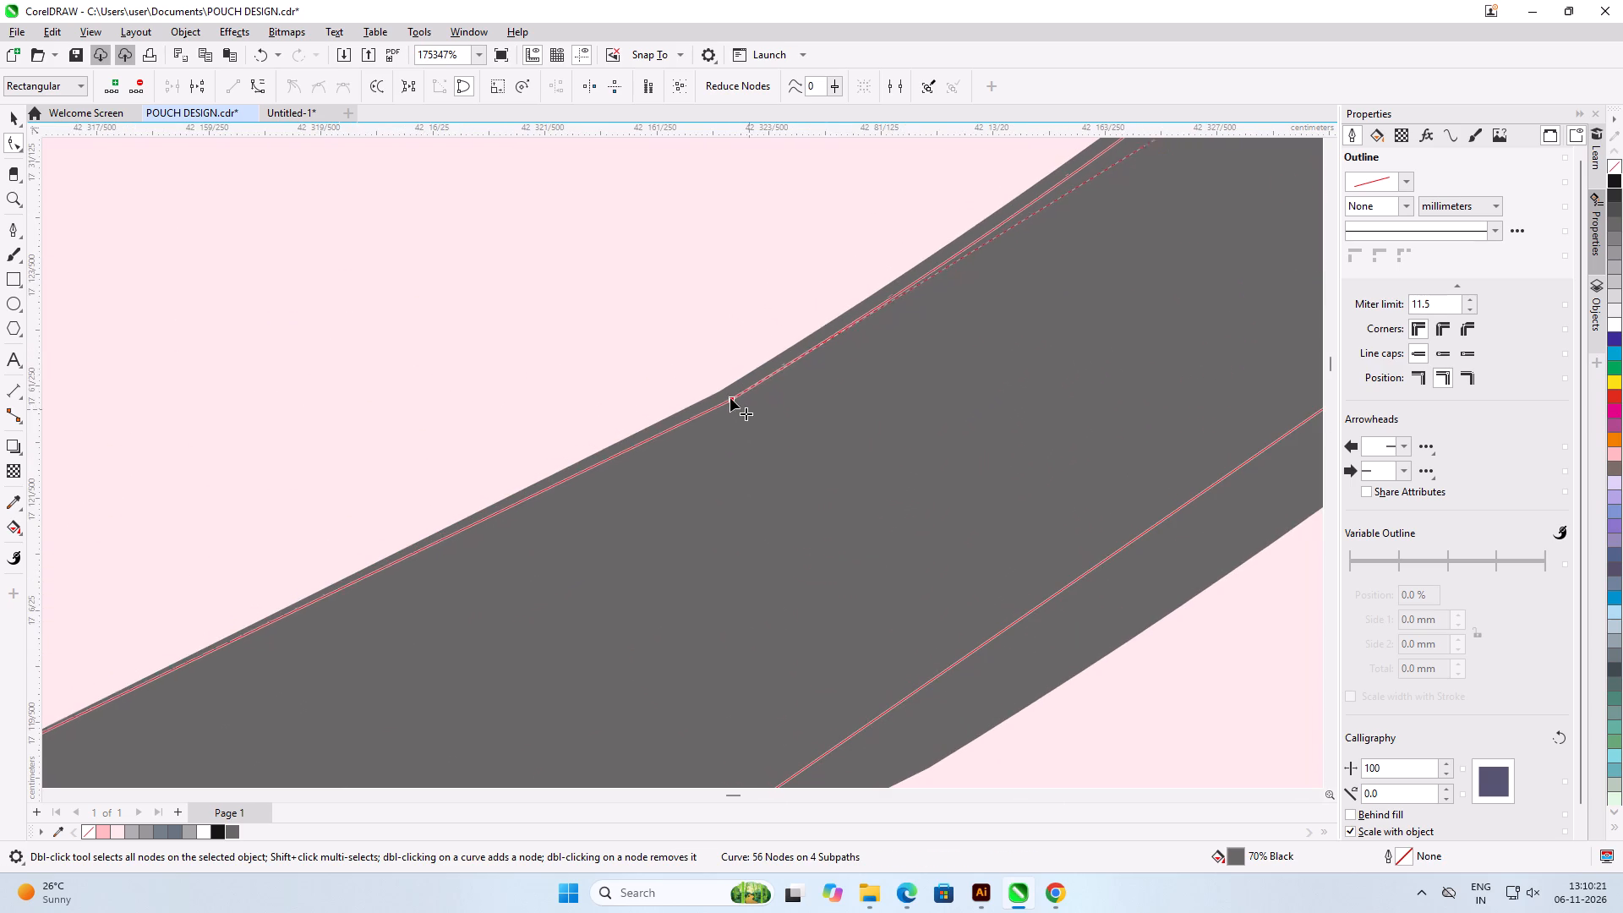
pyautogui.moveTo(730, 398); pyautogui.dragTo(723, 395)
# Delete the two stray nodes beside the right and bottom corners of the right loop's bottom crossing.
pyautogui.scroll(-8, 624, 510)
pyautogui.scroll(-5, 786, 428)
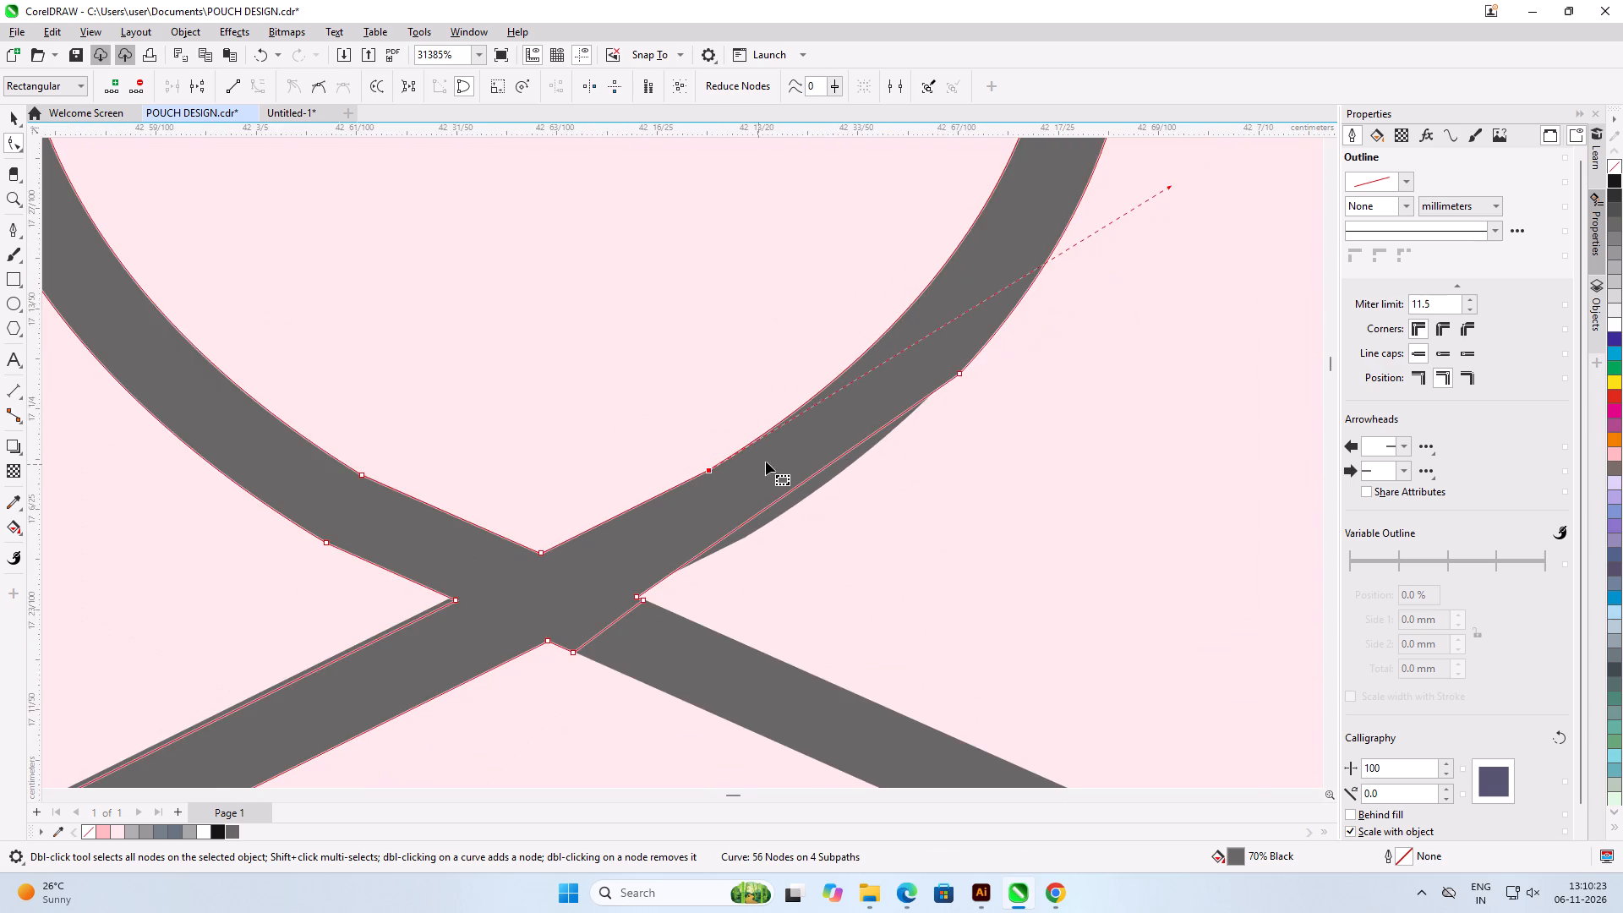
pyautogui.scroll(-3, 797, 451)
pyautogui.scroll(7, 761, 522)
pyautogui.doubleClick(616, 587)
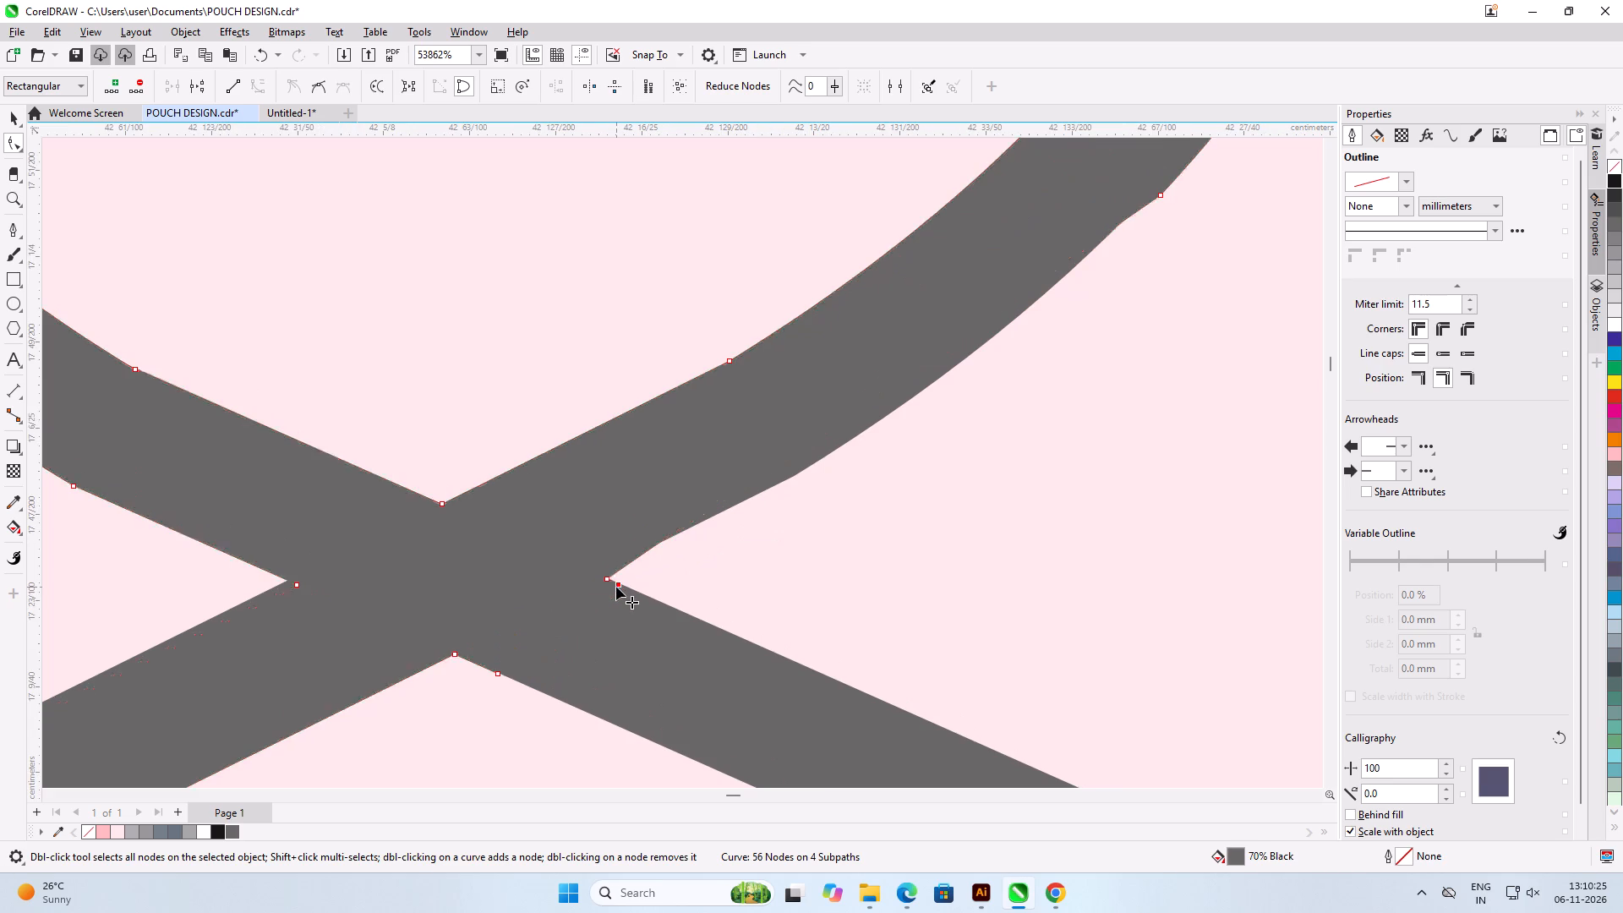
pyautogui.doubleClick(497, 674)
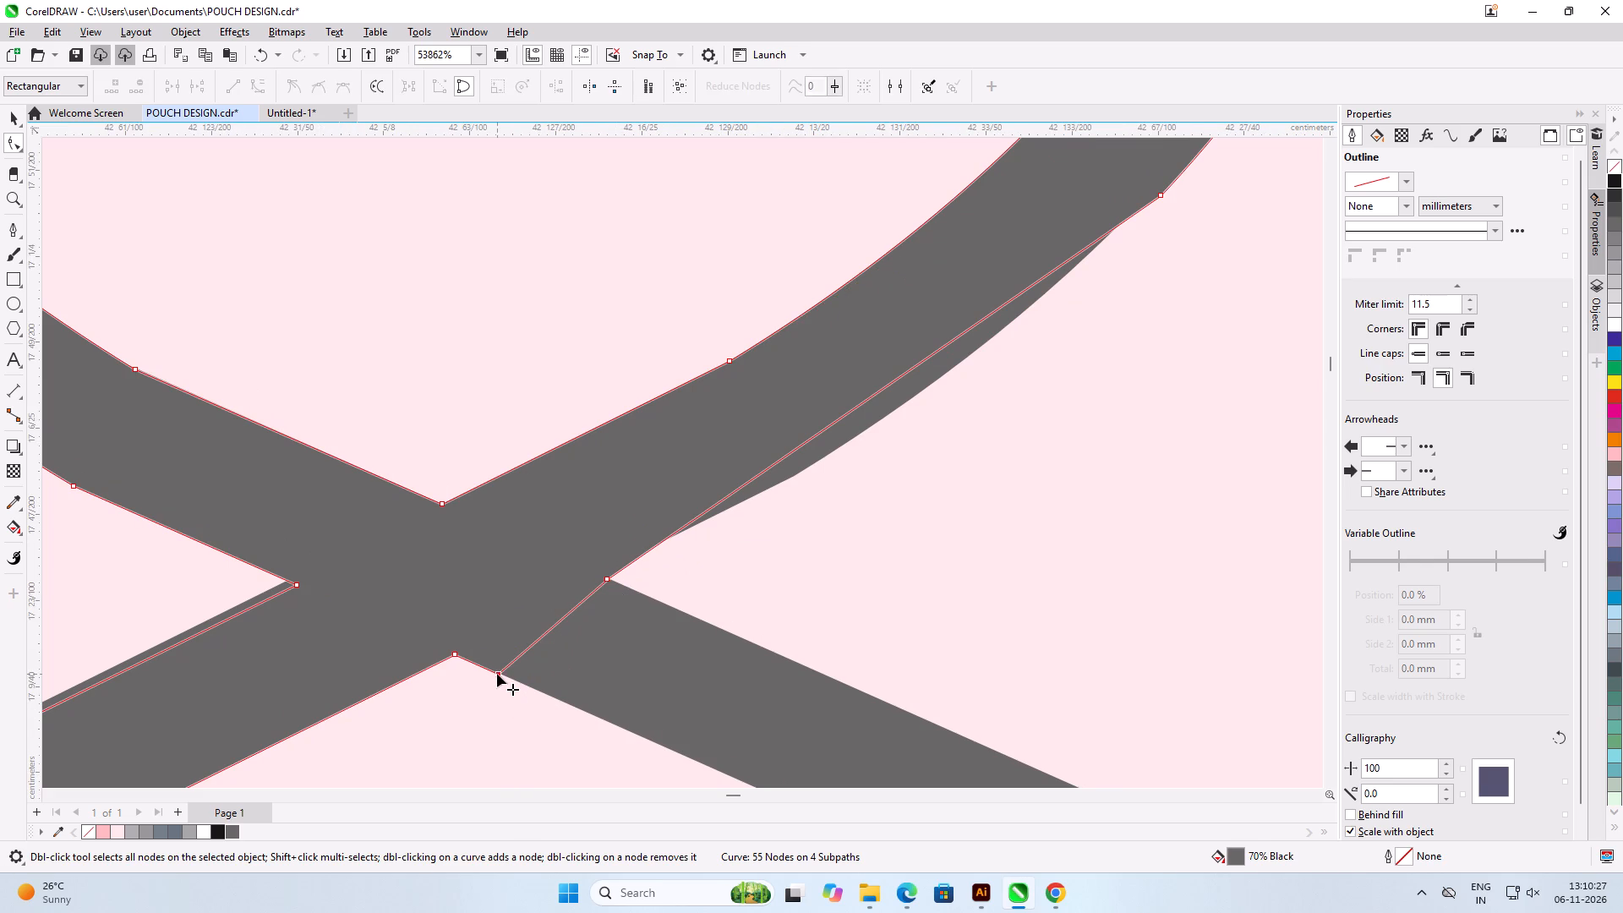
# Move the right corner node of the right loop's bottom crossing onto the underlying lattice's corner.
pyautogui.scroll(6, 620, 582)
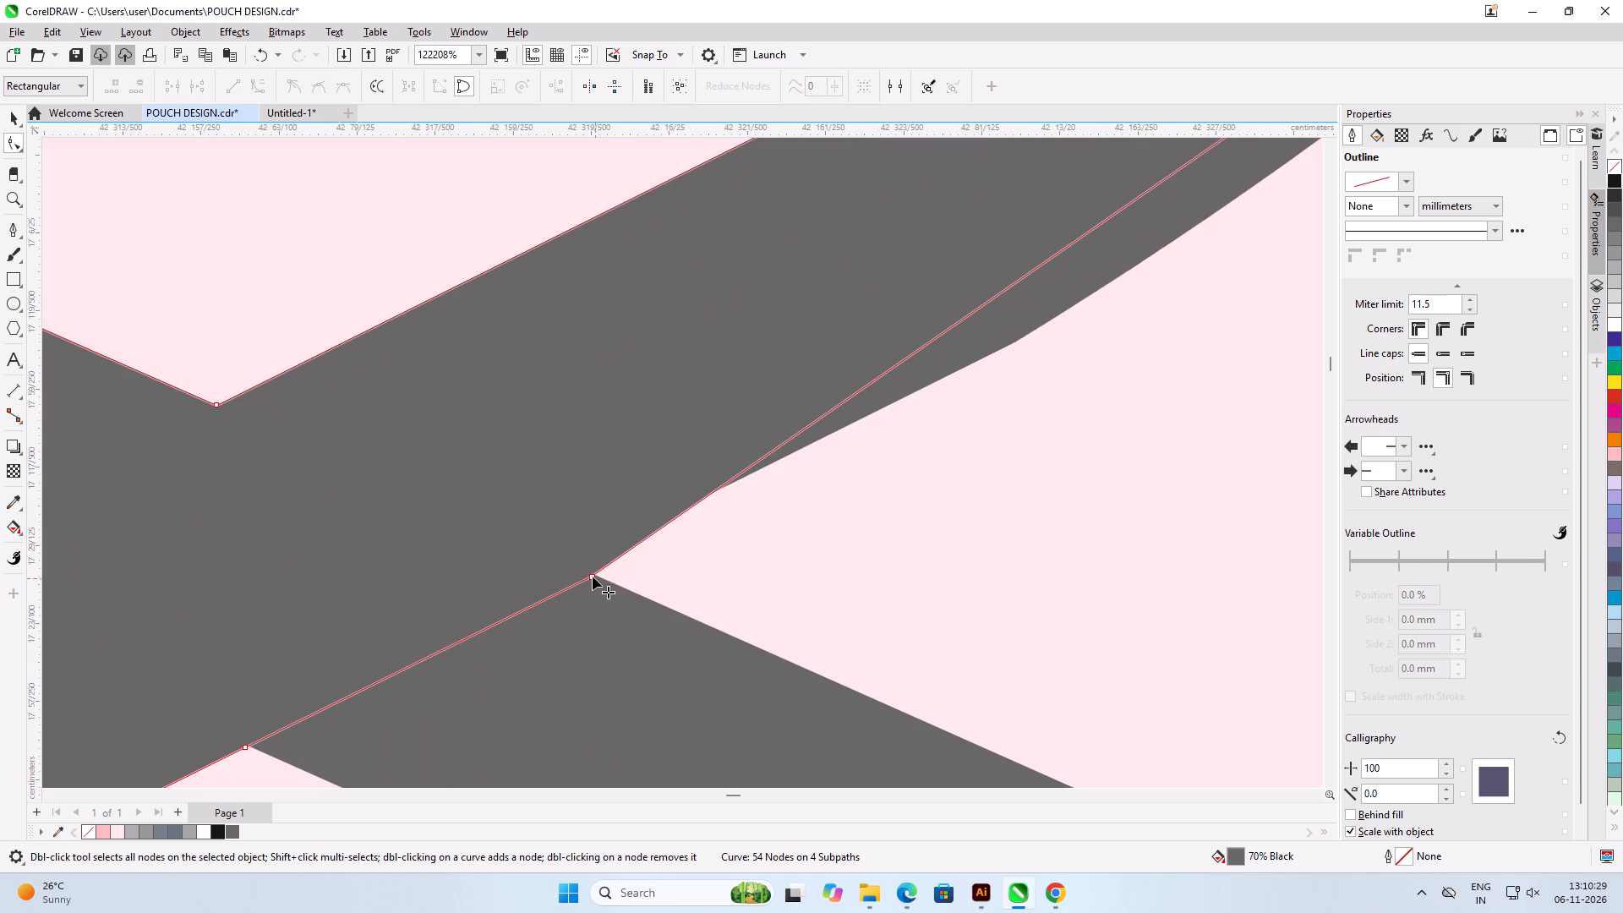
pyautogui.moveTo(592, 577); pyautogui.dragTo(485, 535)
pyautogui.moveTo(484, 536); pyautogui.dragTo(535, 552)
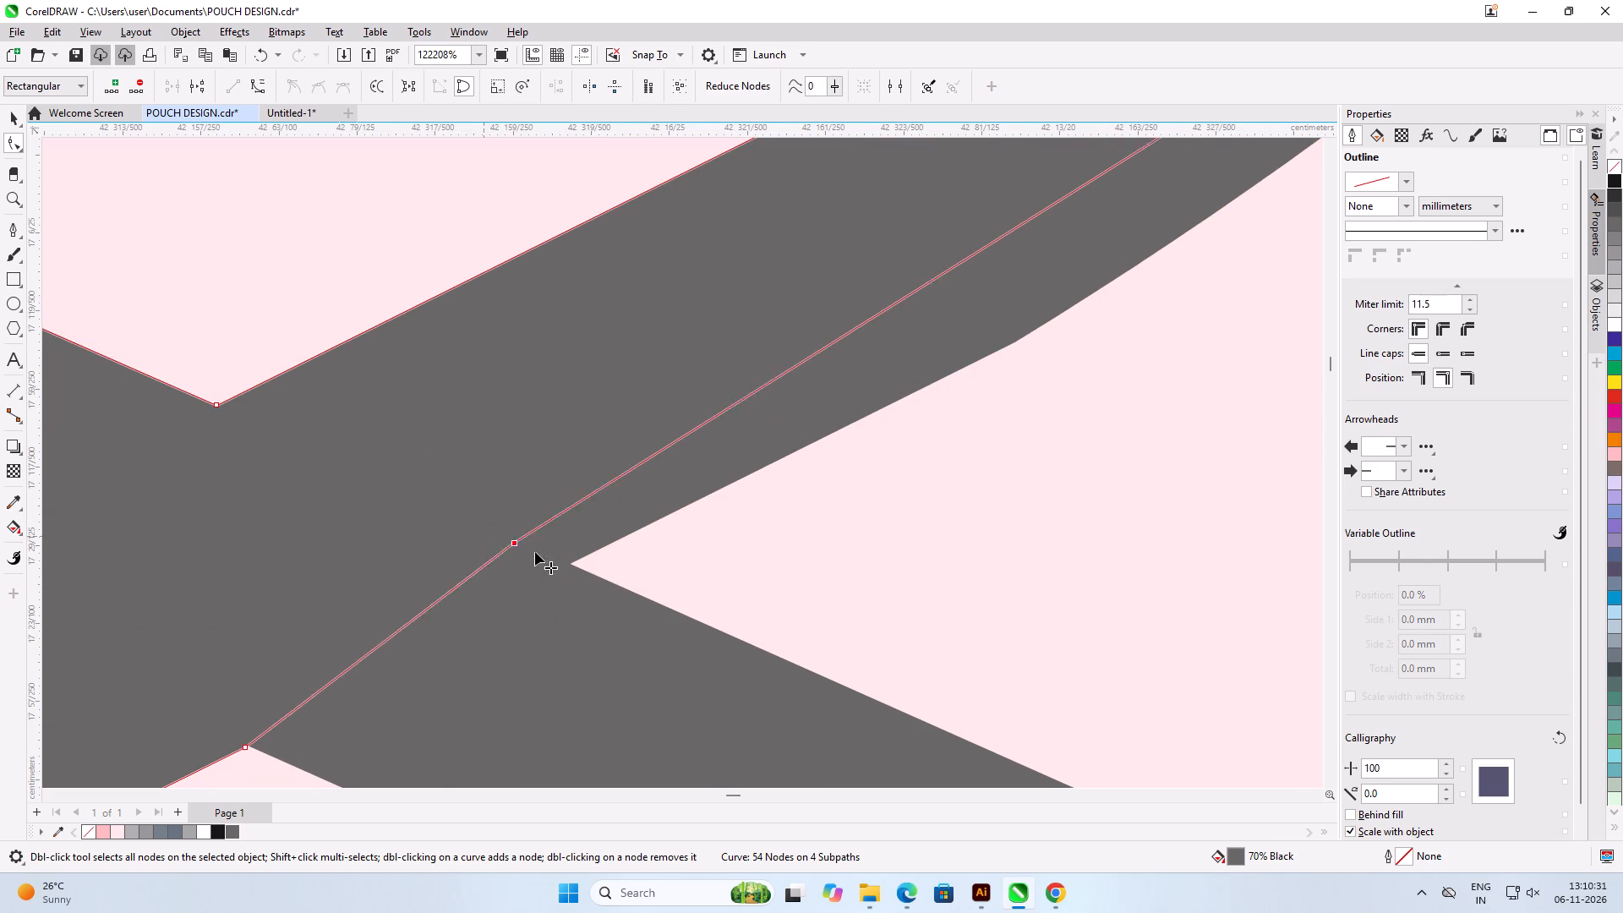
pyautogui.moveTo(535, 552); pyautogui.dragTo(572, 566)
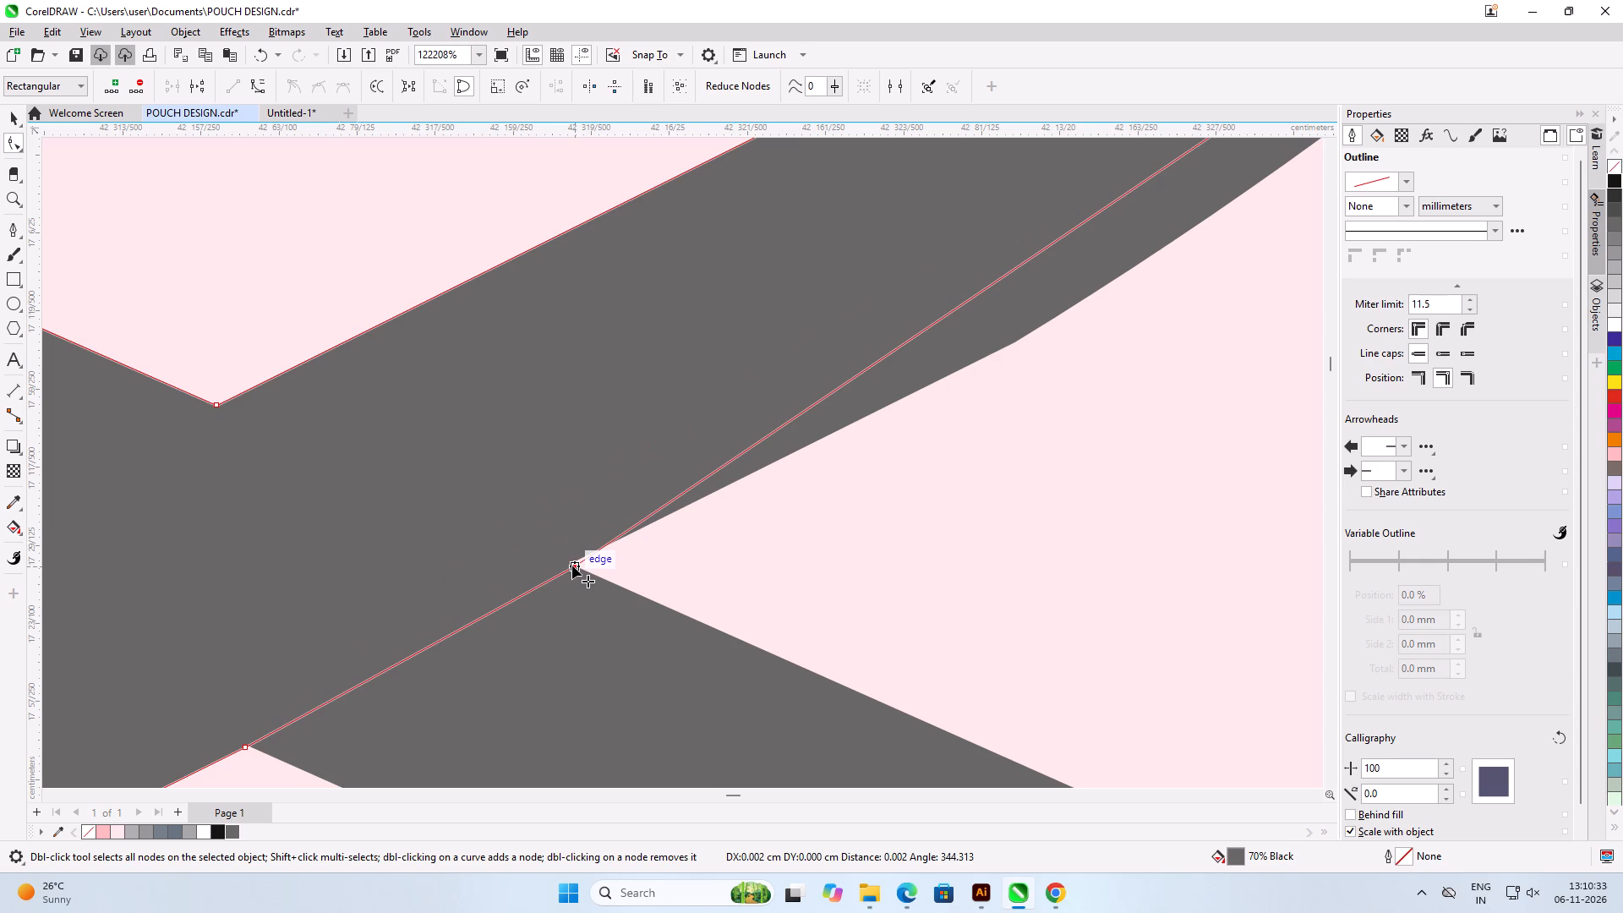
pyautogui.moveTo(572, 566); pyautogui.dragTo(572, 565)
# Add a node on the right loop's lower-right outer edge and place it at the underlying lattice's bend.
pyautogui.scroll(-8, 431, 604)
pyautogui.scroll(3, 735, 412)
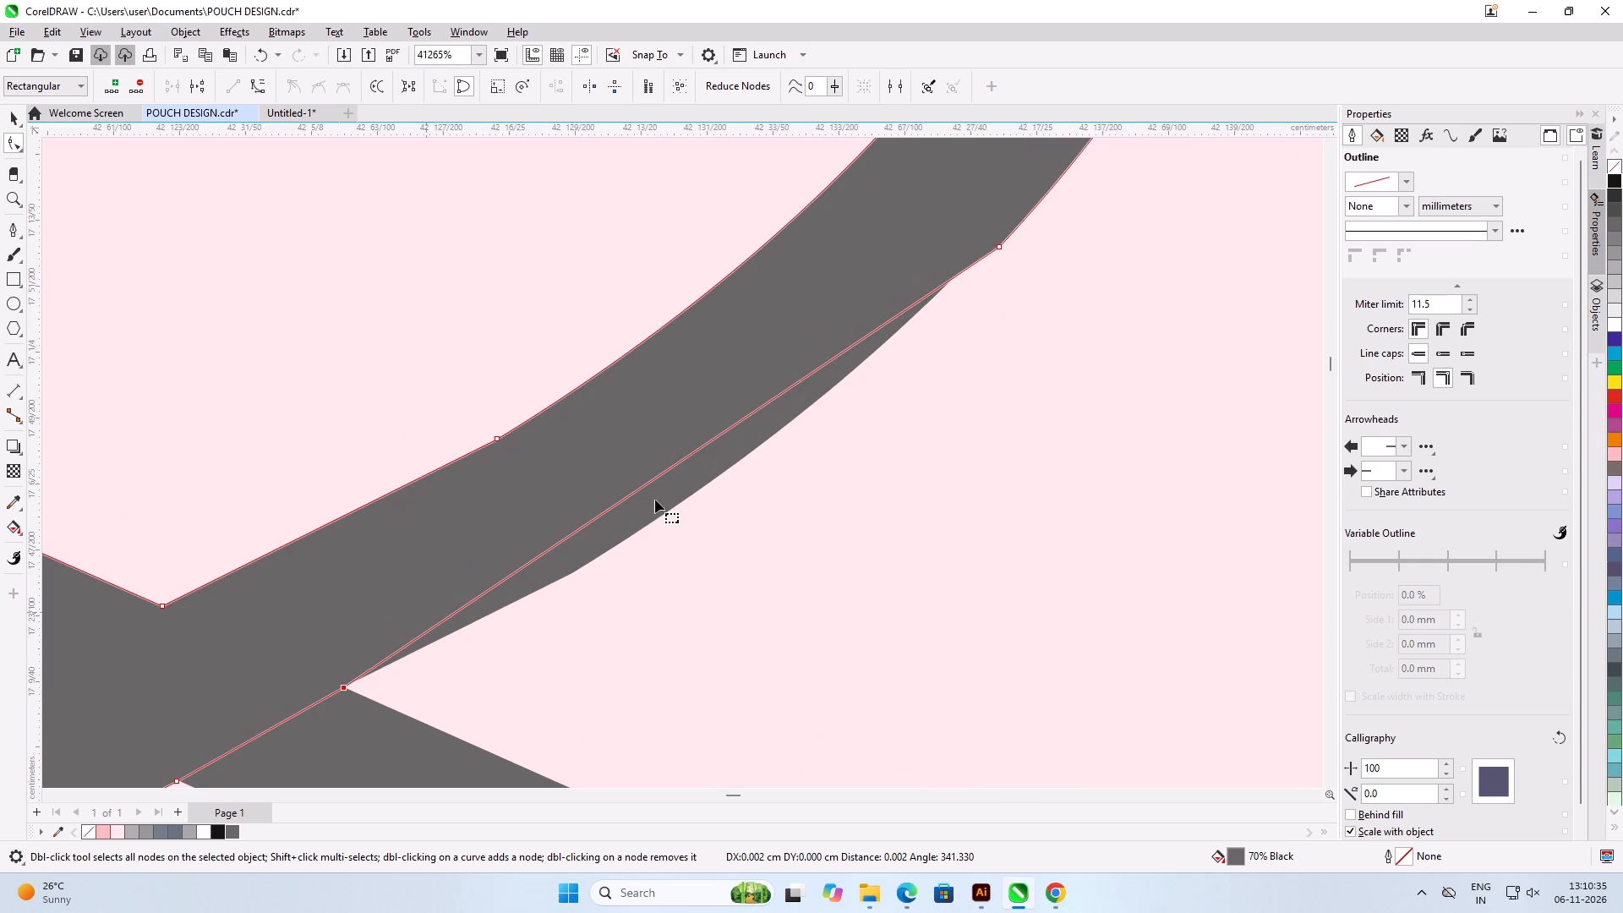
pyautogui.doubleClick(572, 536)
pyautogui.moveTo(572, 535); pyautogui.dragTo(578, 569)
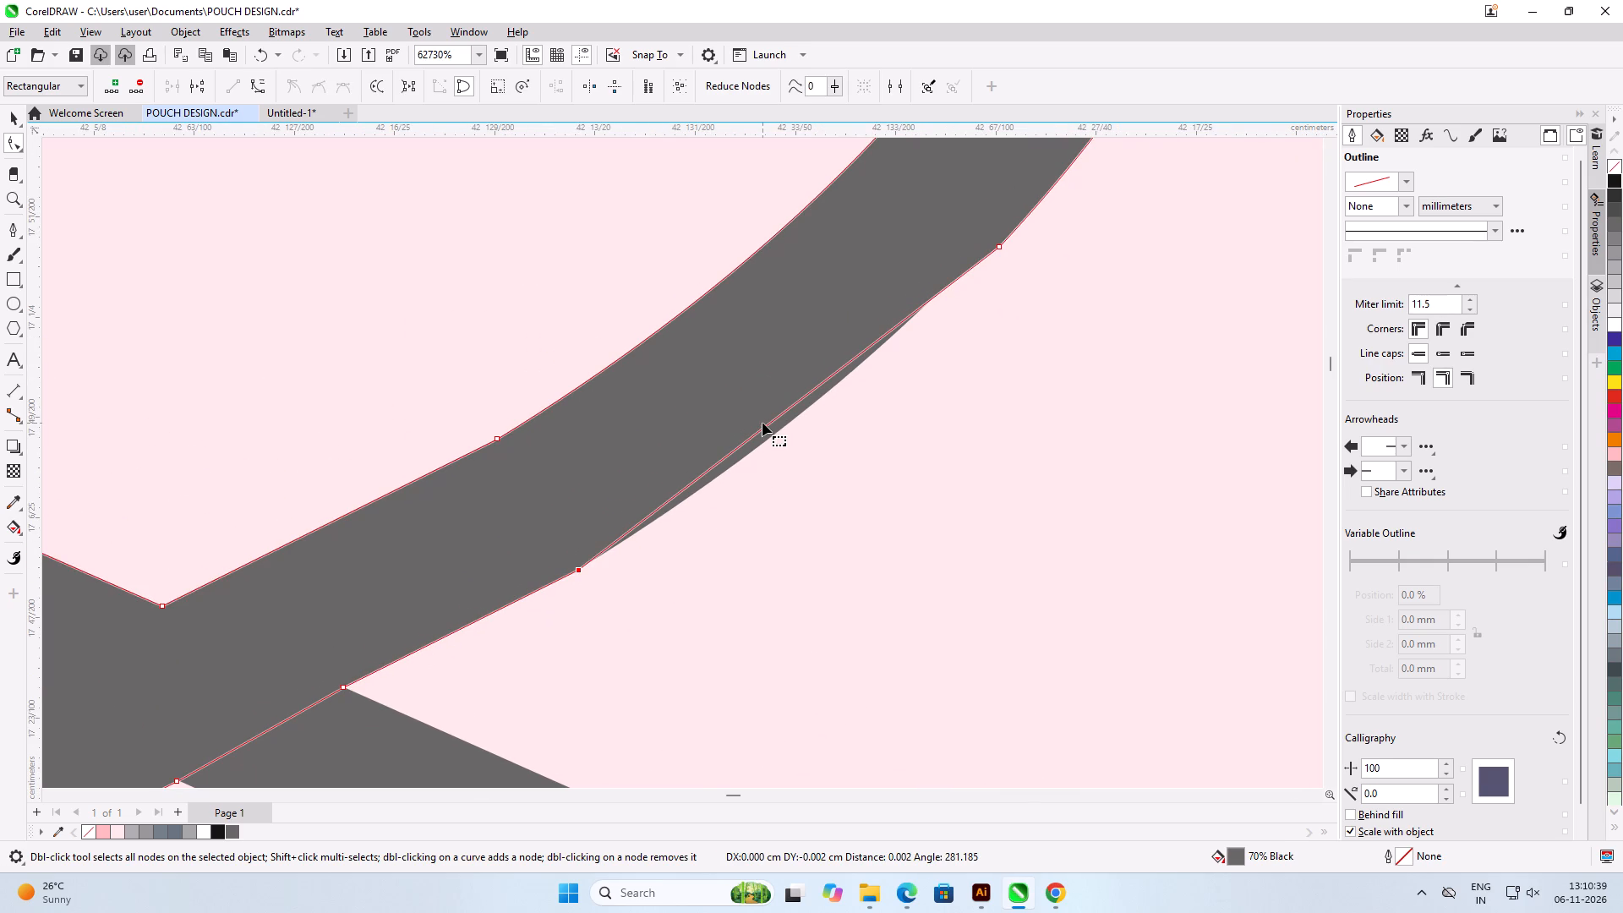
# Move the existing node higher up the right loop's lower-right outer edge onto the underlying lattice's edge.
pyautogui.scroll(-5, 588, 574)
pyautogui.scroll(4, 831, 344)
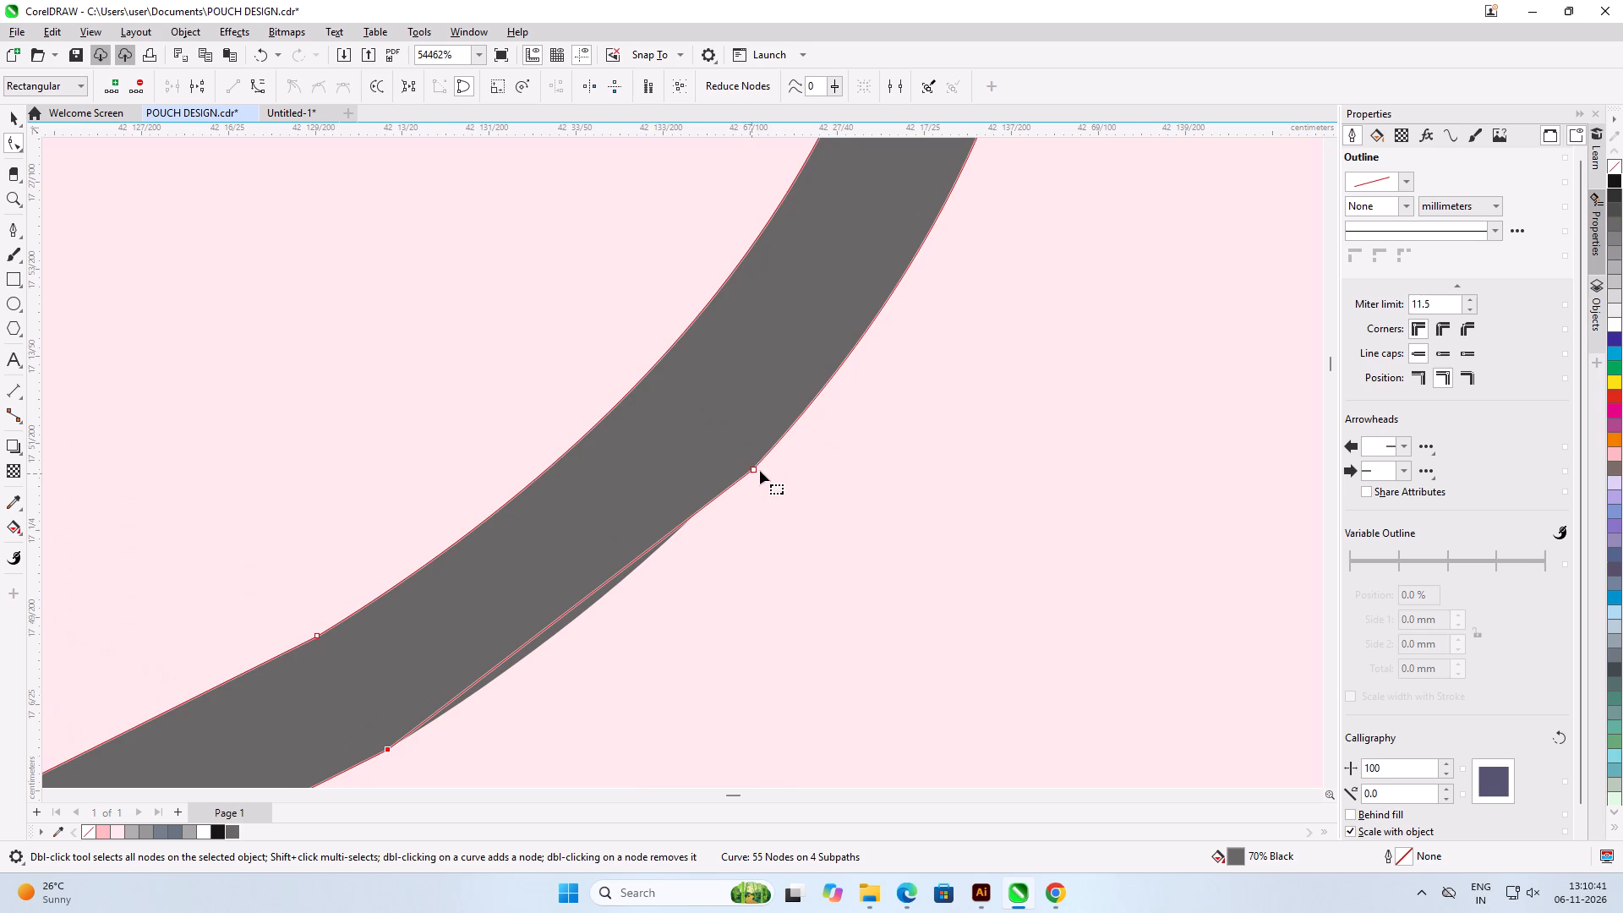
pyautogui.moveTo(753, 469); pyautogui.dragTo(729, 422)
pyautogui.moveTo(729, 422); pyautogui.dragTo(747, 429)
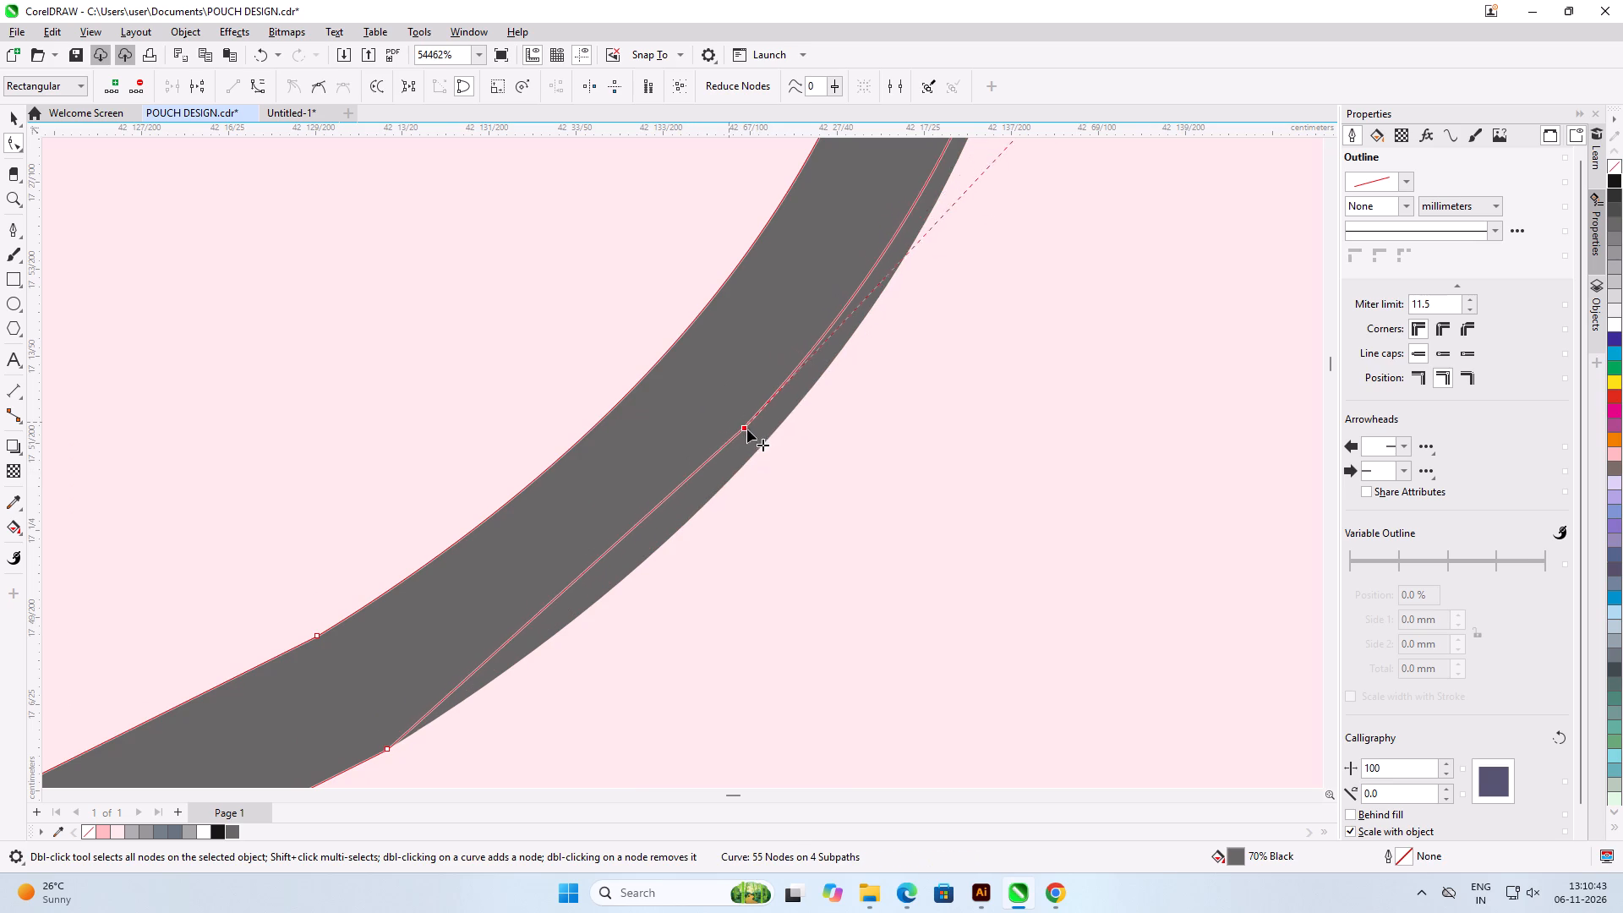
pyautogui.moveTo(747, 429); pyautogui.dragTo(764, 439)
# Convert the straight segment between the two lower-right outer-edge nodes of the right loop to a curve.
pyautogui.scroll(-7, 806, 432)
pyautogui.scroll(-1, 714, 474)
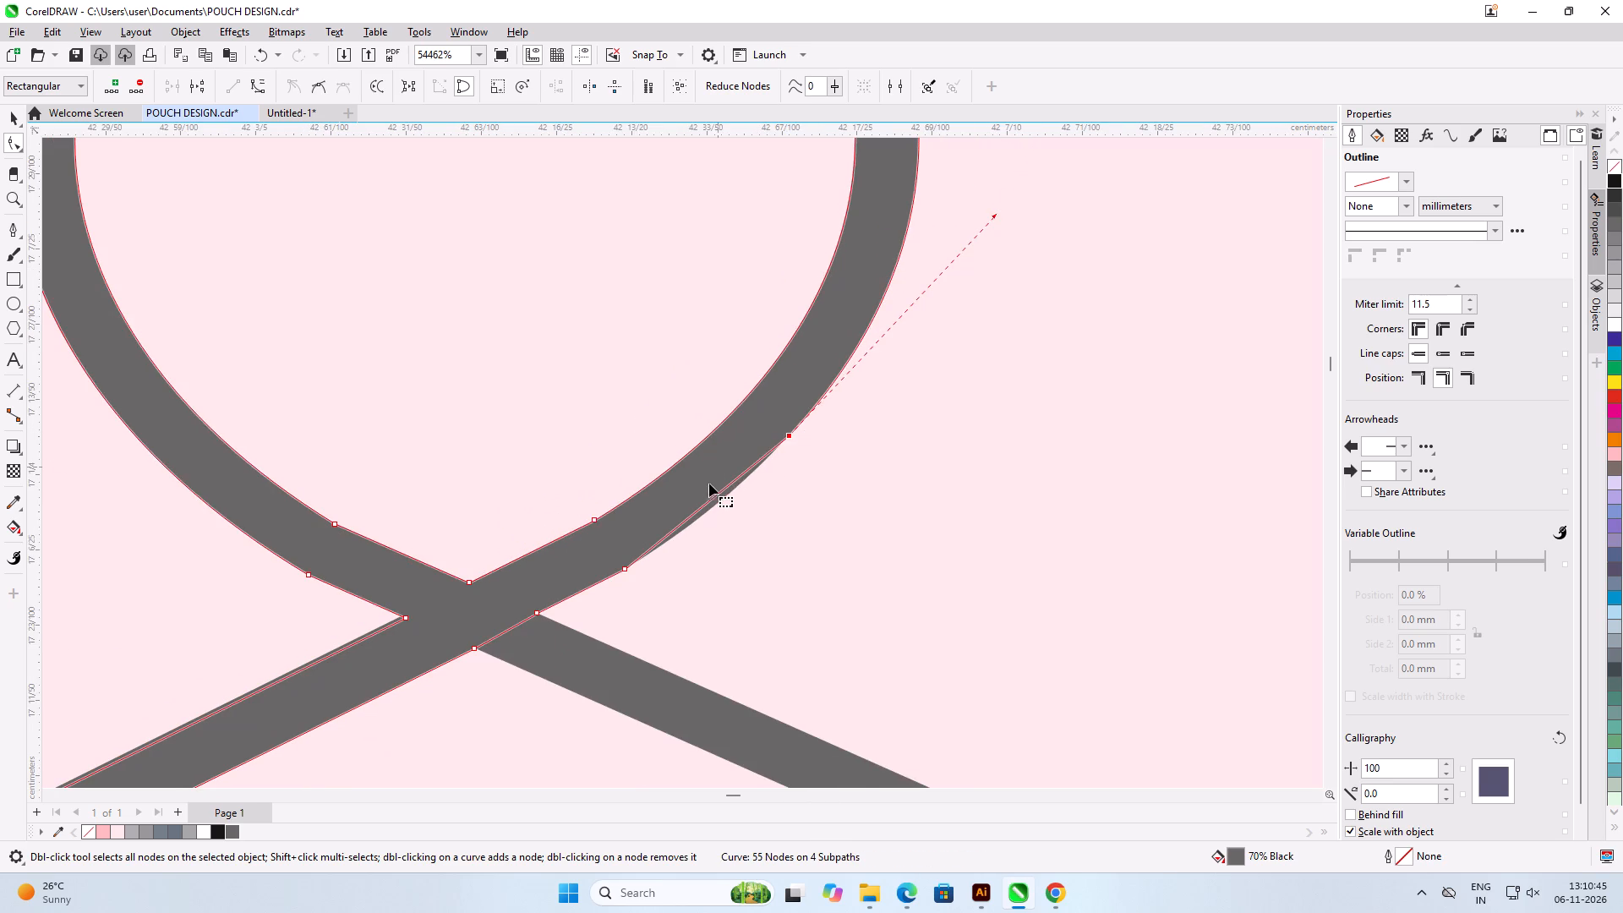
pyautogui.click(708, 503)
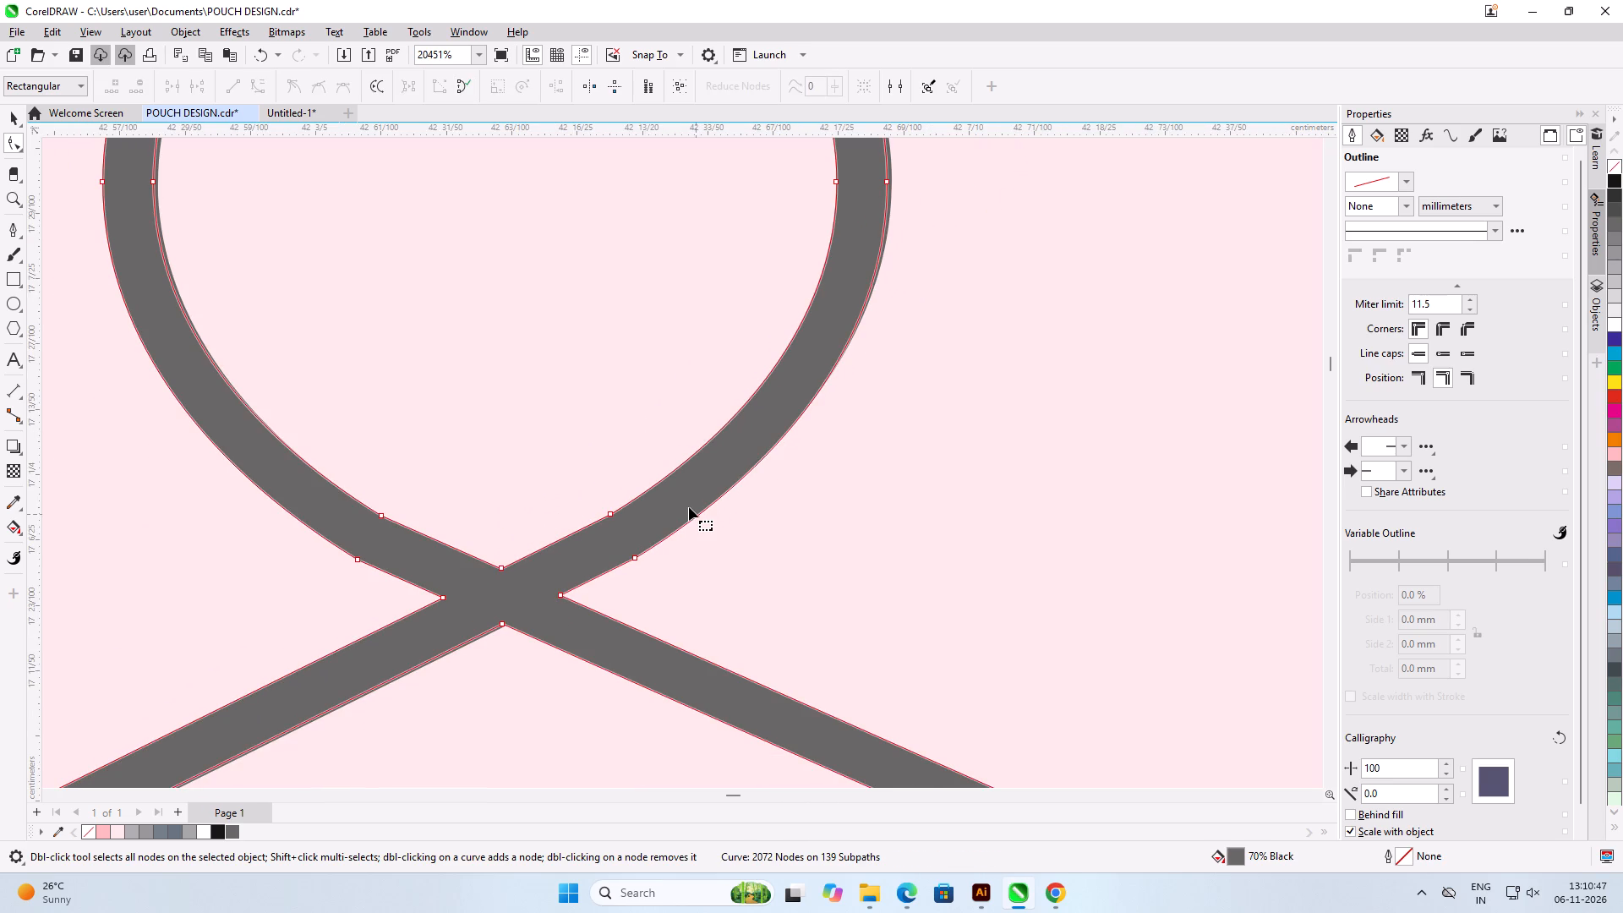
pyautogui.click(689, 505)
pyautogui.scroll(3, 700, 511)
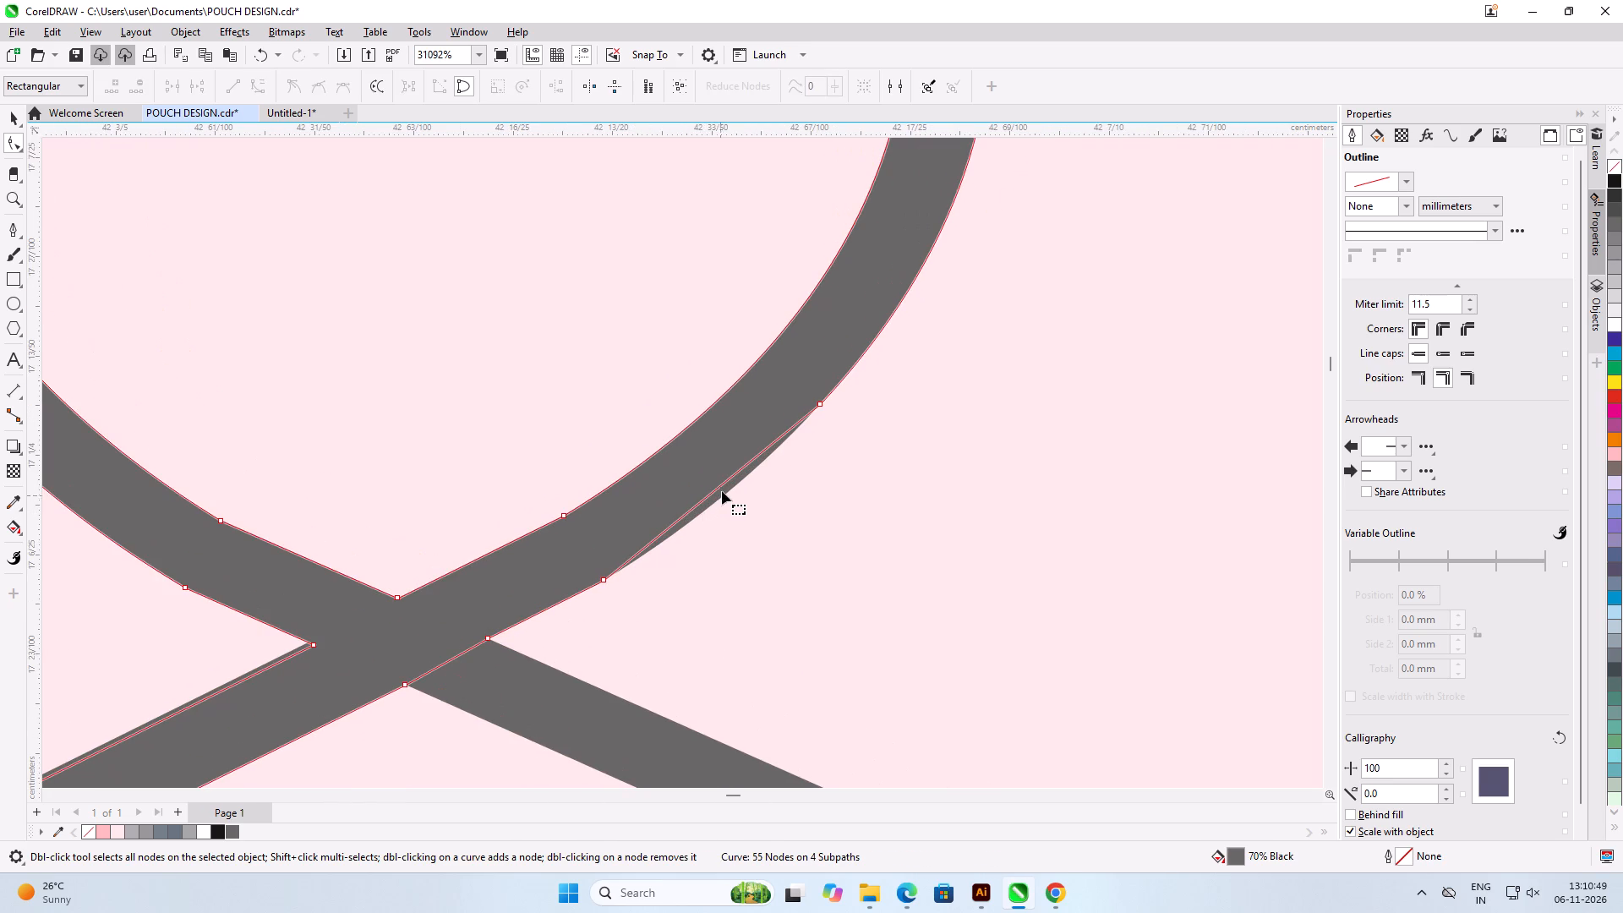
pyautogui.click(722, 486)
pyautogui.scroll(-11, 556, 385)
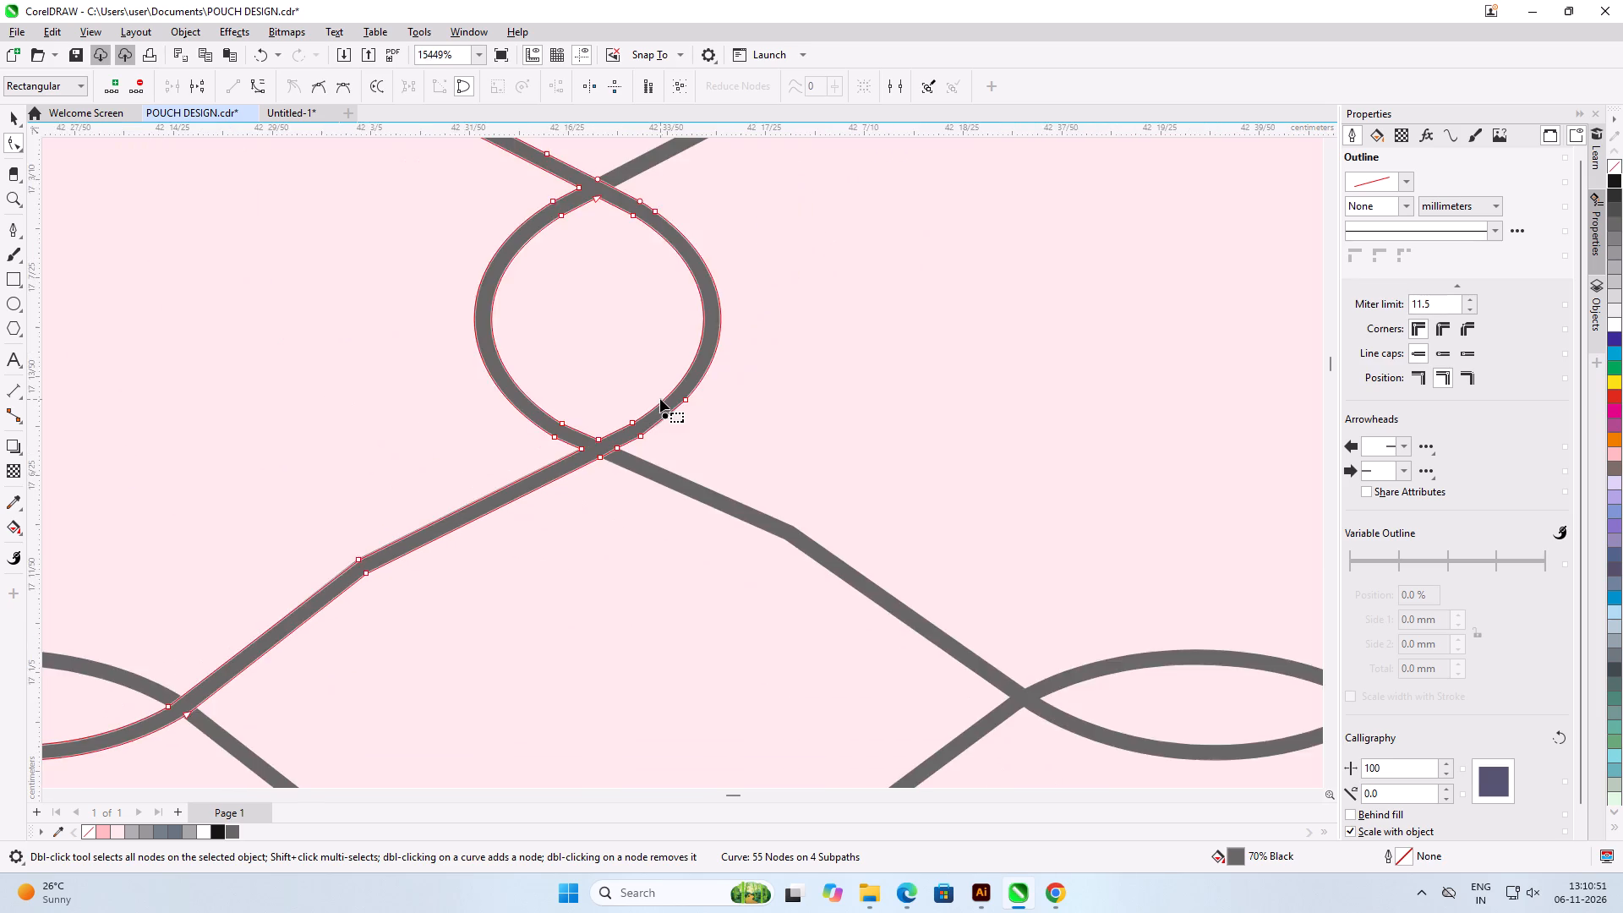
pyautogui.scroll(-13, 660, 399)
pyautogui.scroll(13, 660, 399)
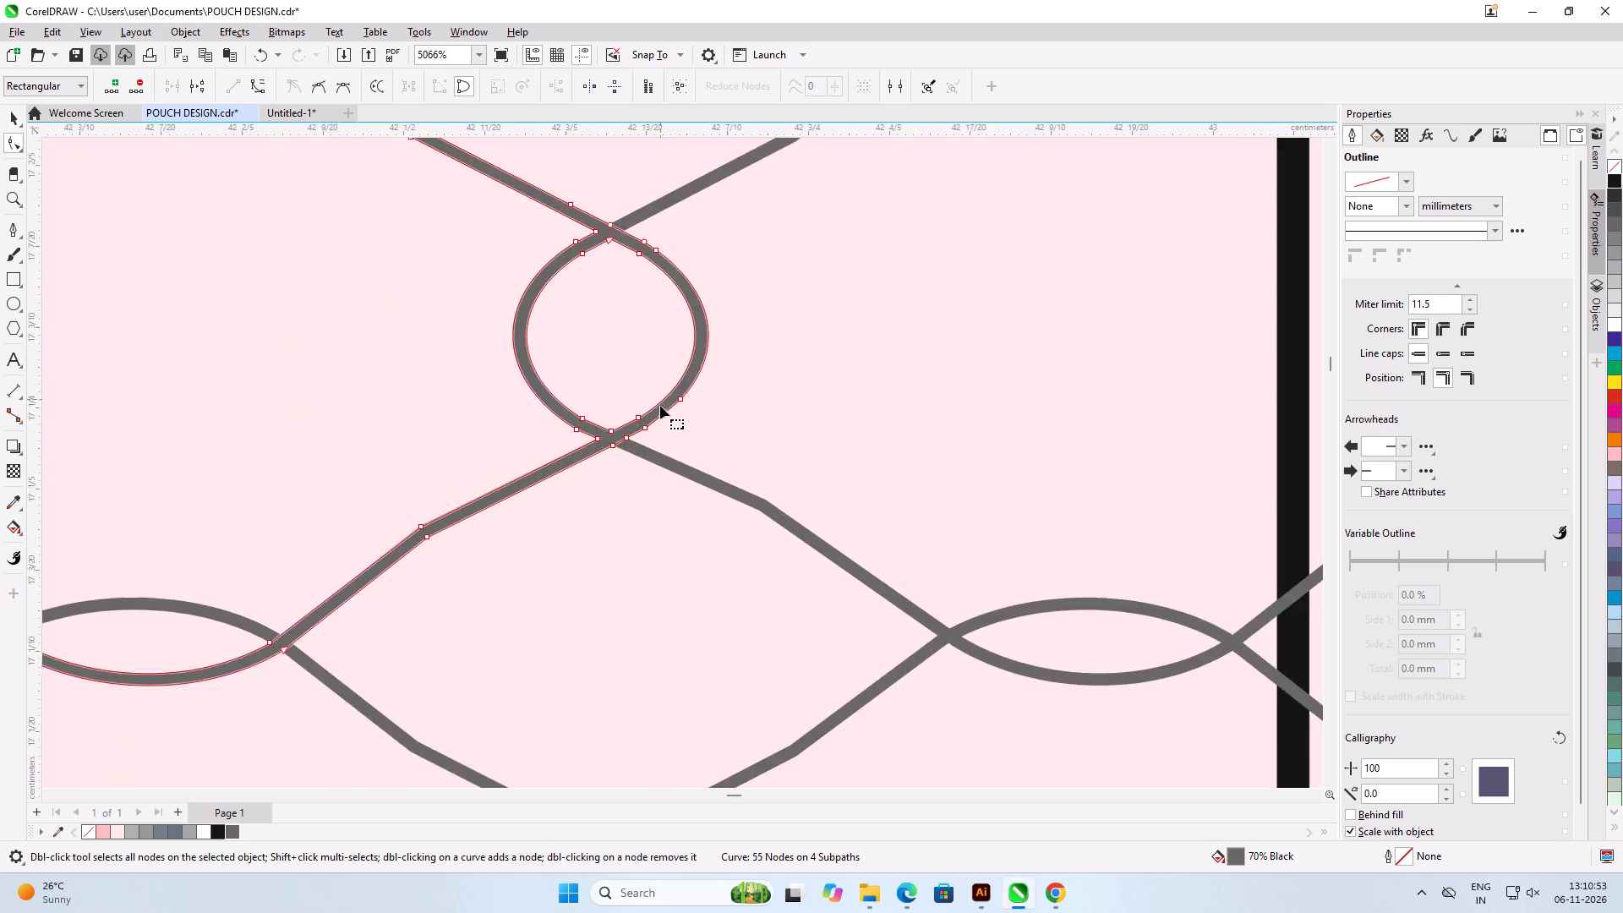
pyautogui.scroll(9, 660, 406)
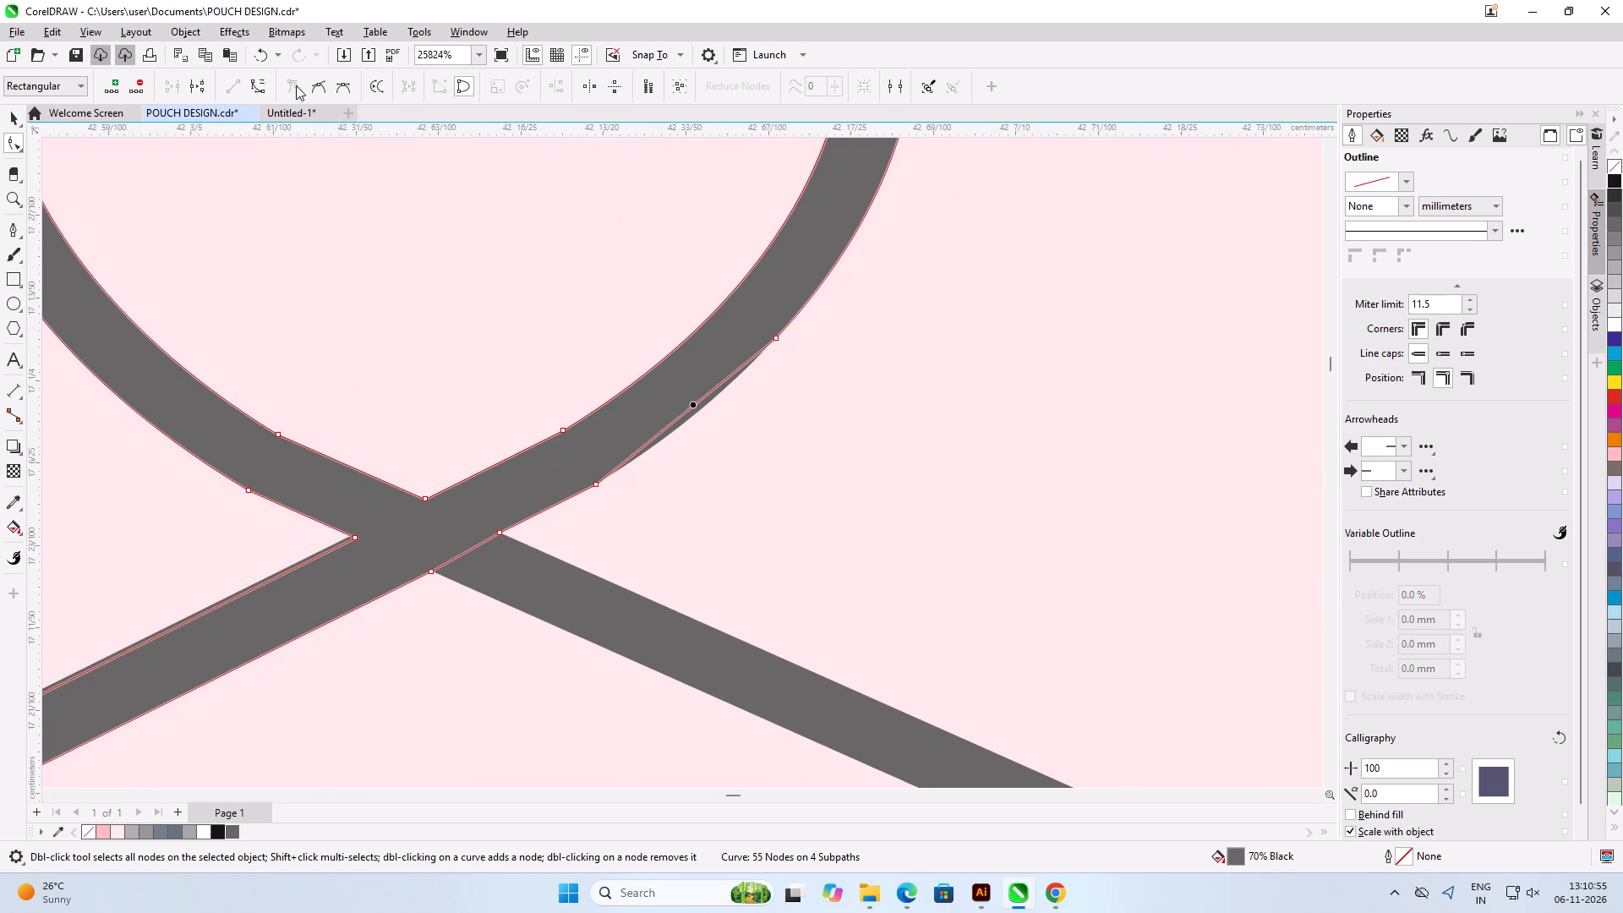
pyautogui.click(259, 88)
# Adjust both curve handles of the right loop's lower-right outer segment so it follows the underlying lattice.
pyautogui.scroll(11, 856, 455)
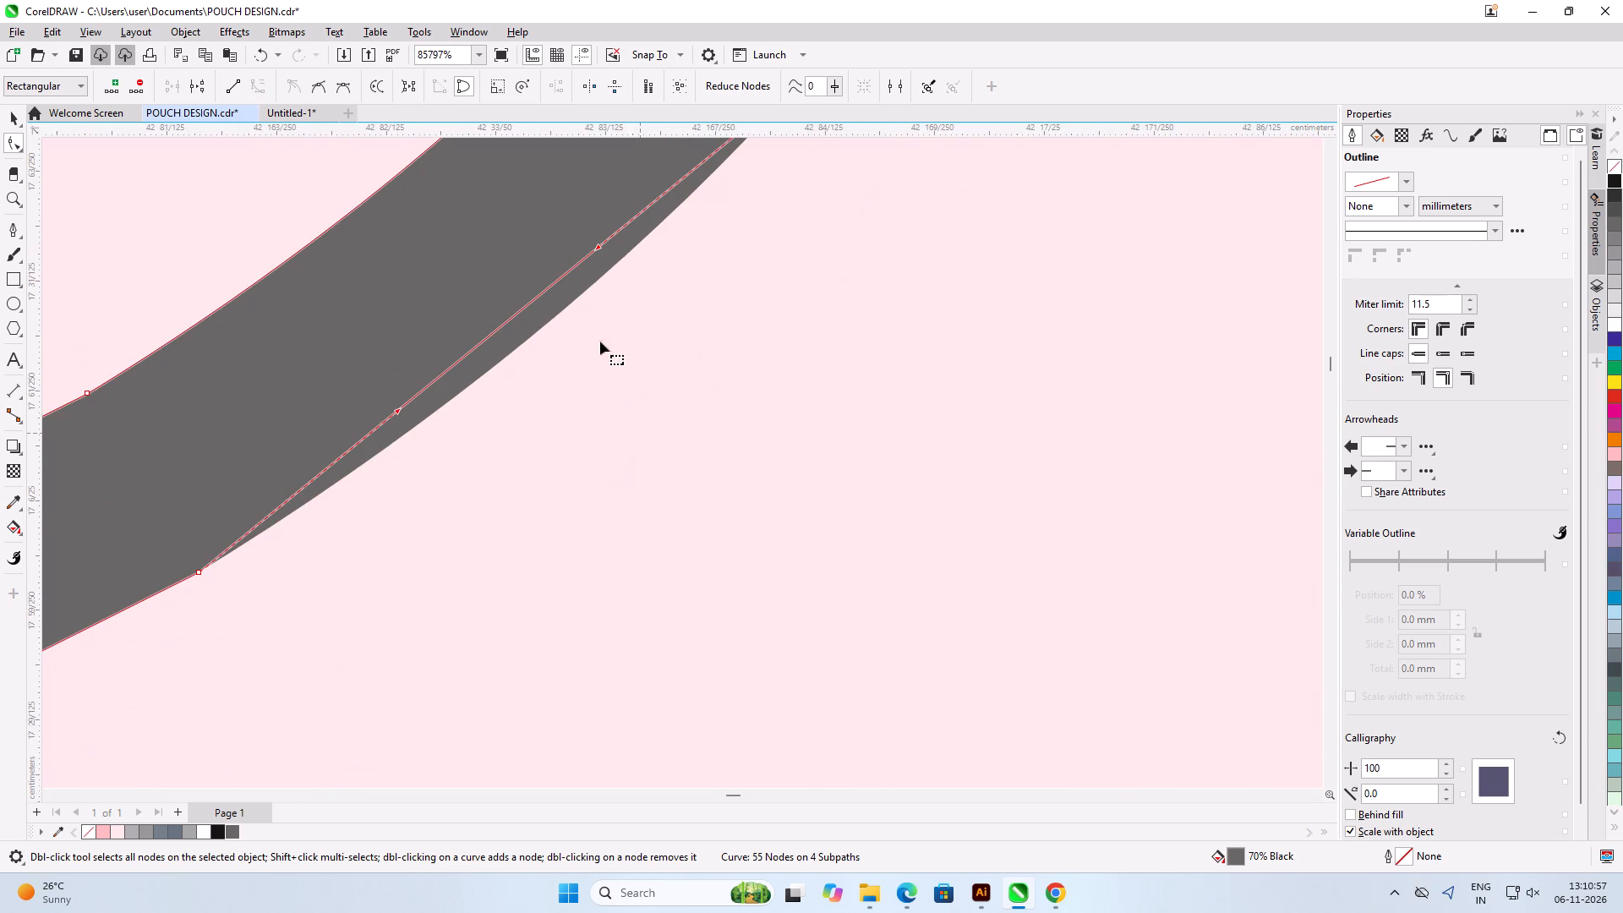
pyautogui.moveTo(598, 248); pyautogui.dragTo(606, 271)
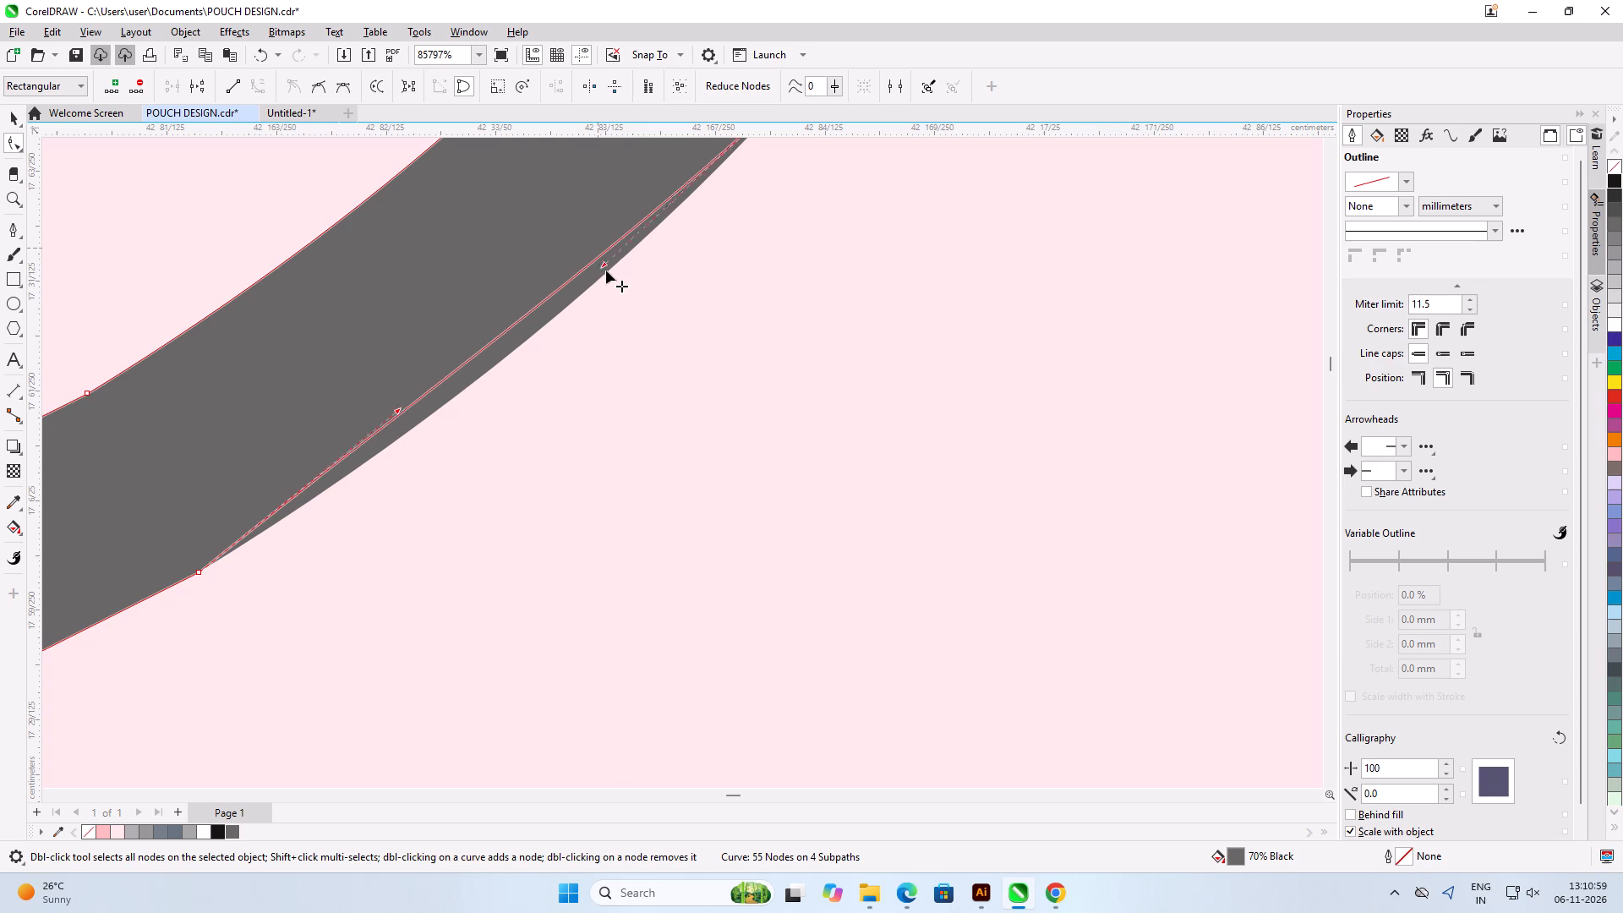
pyautogui.moveTo(606, 271); pyautogui.dragTo(598, 303)
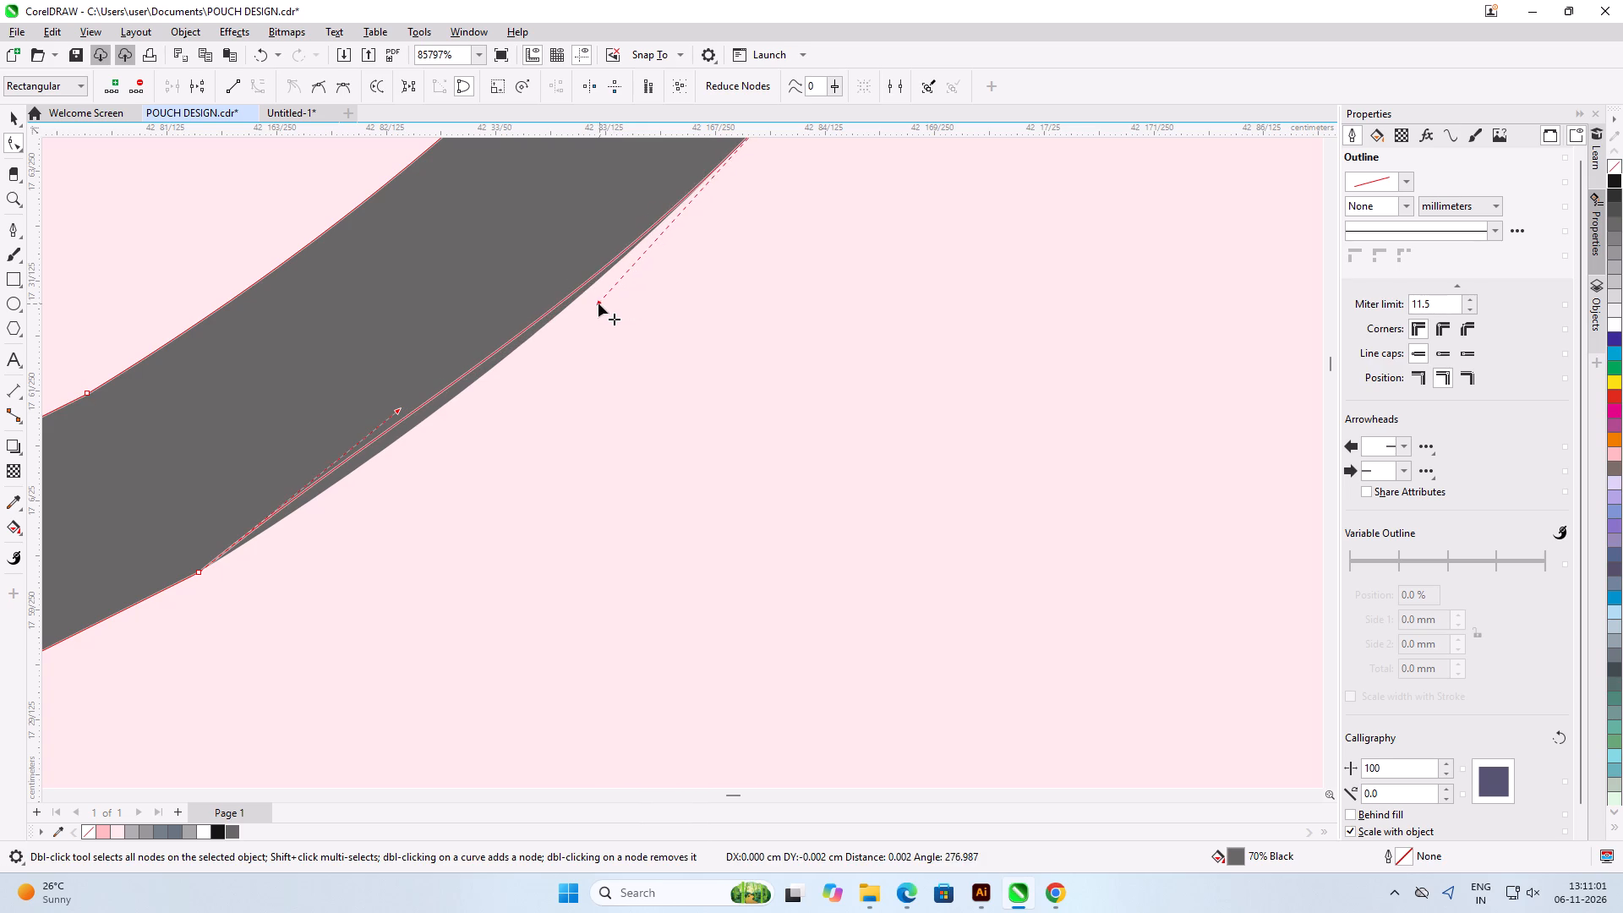
pyautogui.moveTo(598, 303); pyautogui.dragTo(596, 305)
pyautogui.moveTo(399, 410); pyautogui.dragTo(406, 413)
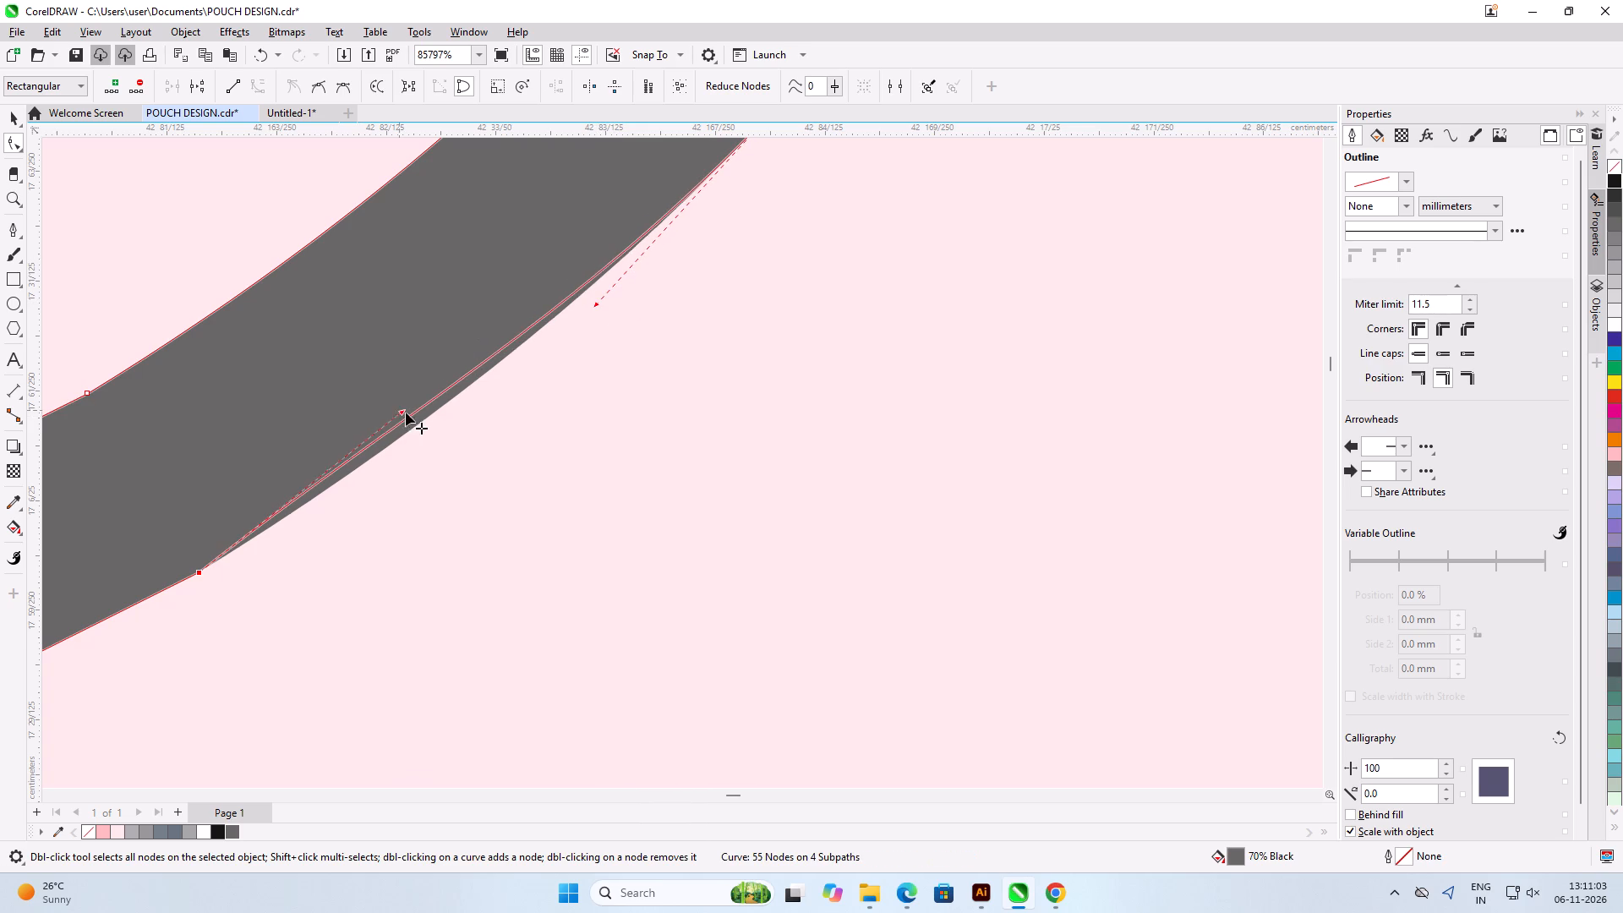
pyautogui.moveTo(406, 413); pyautogui.dragTo(374, 459)
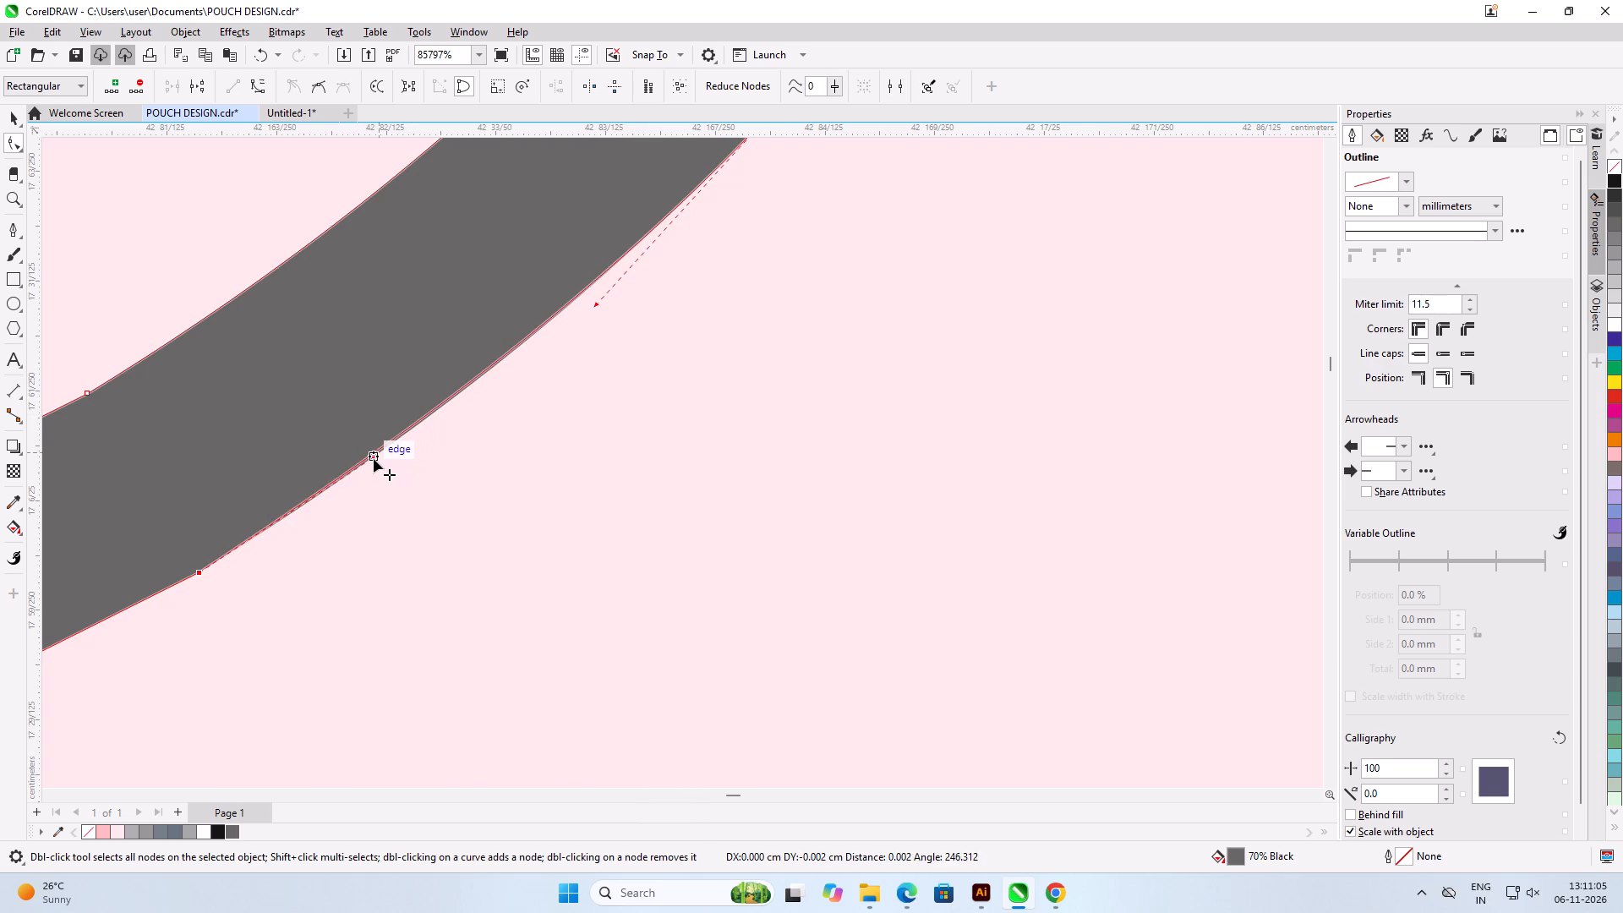
pyautogui.moveTo(374, 459); pyautogui.dragTo(361, 472)
pyautogui.scroll(-9, 359, 495)
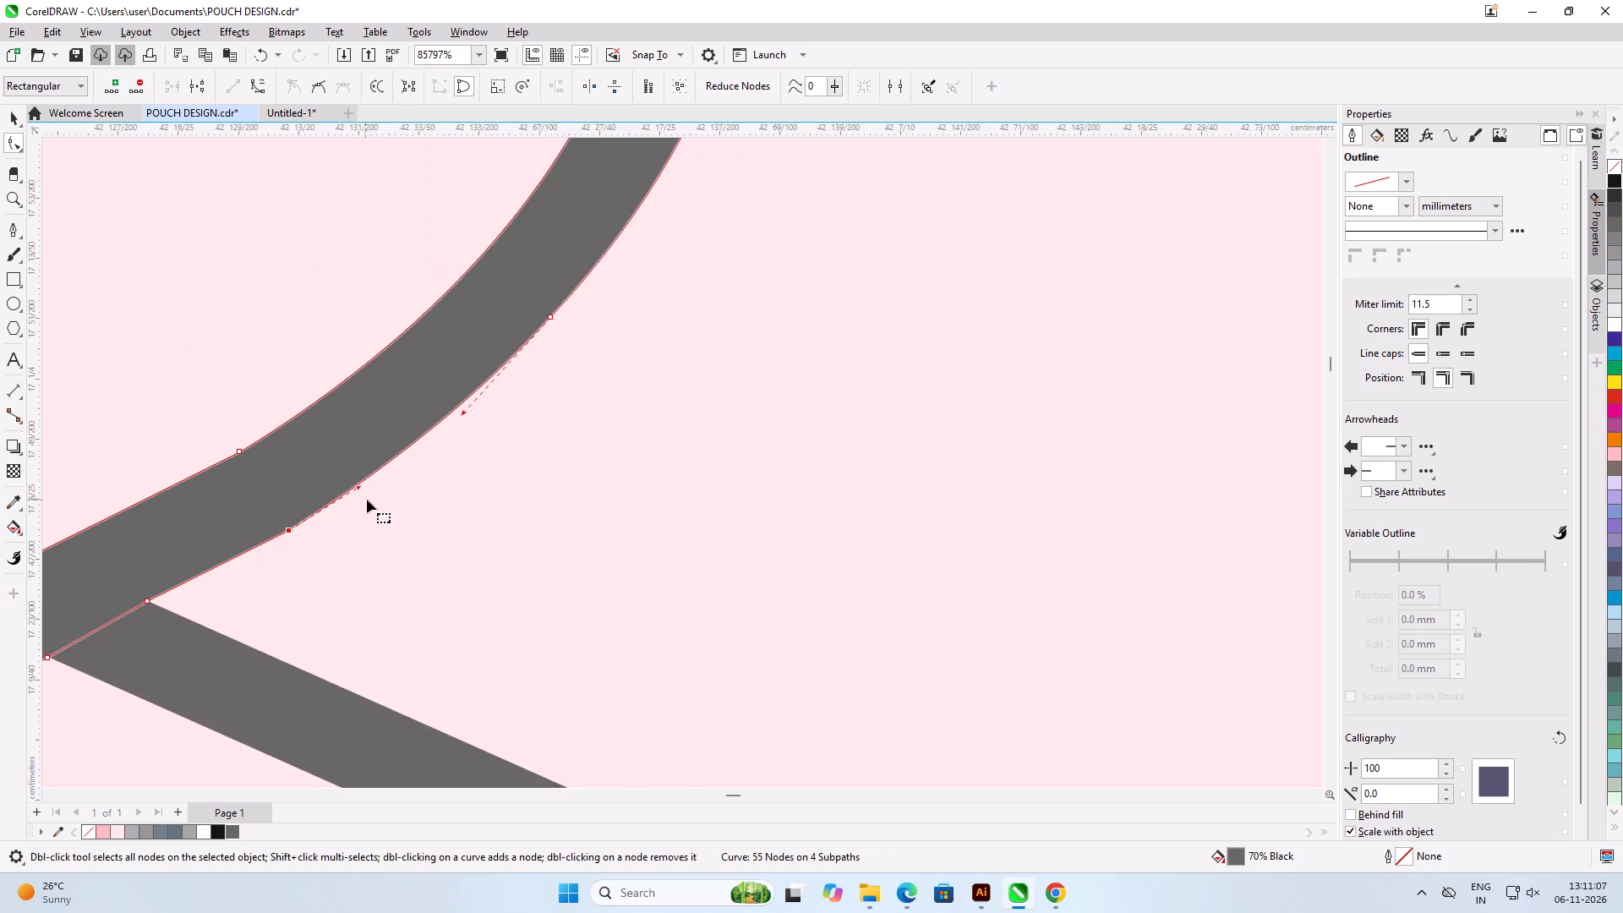
# Examine the refined mesh cell's outline and both loops against the surrounding lattice.
pyautogui.scroll(-3, 367, 500)
pyautogui.click(478, 394)
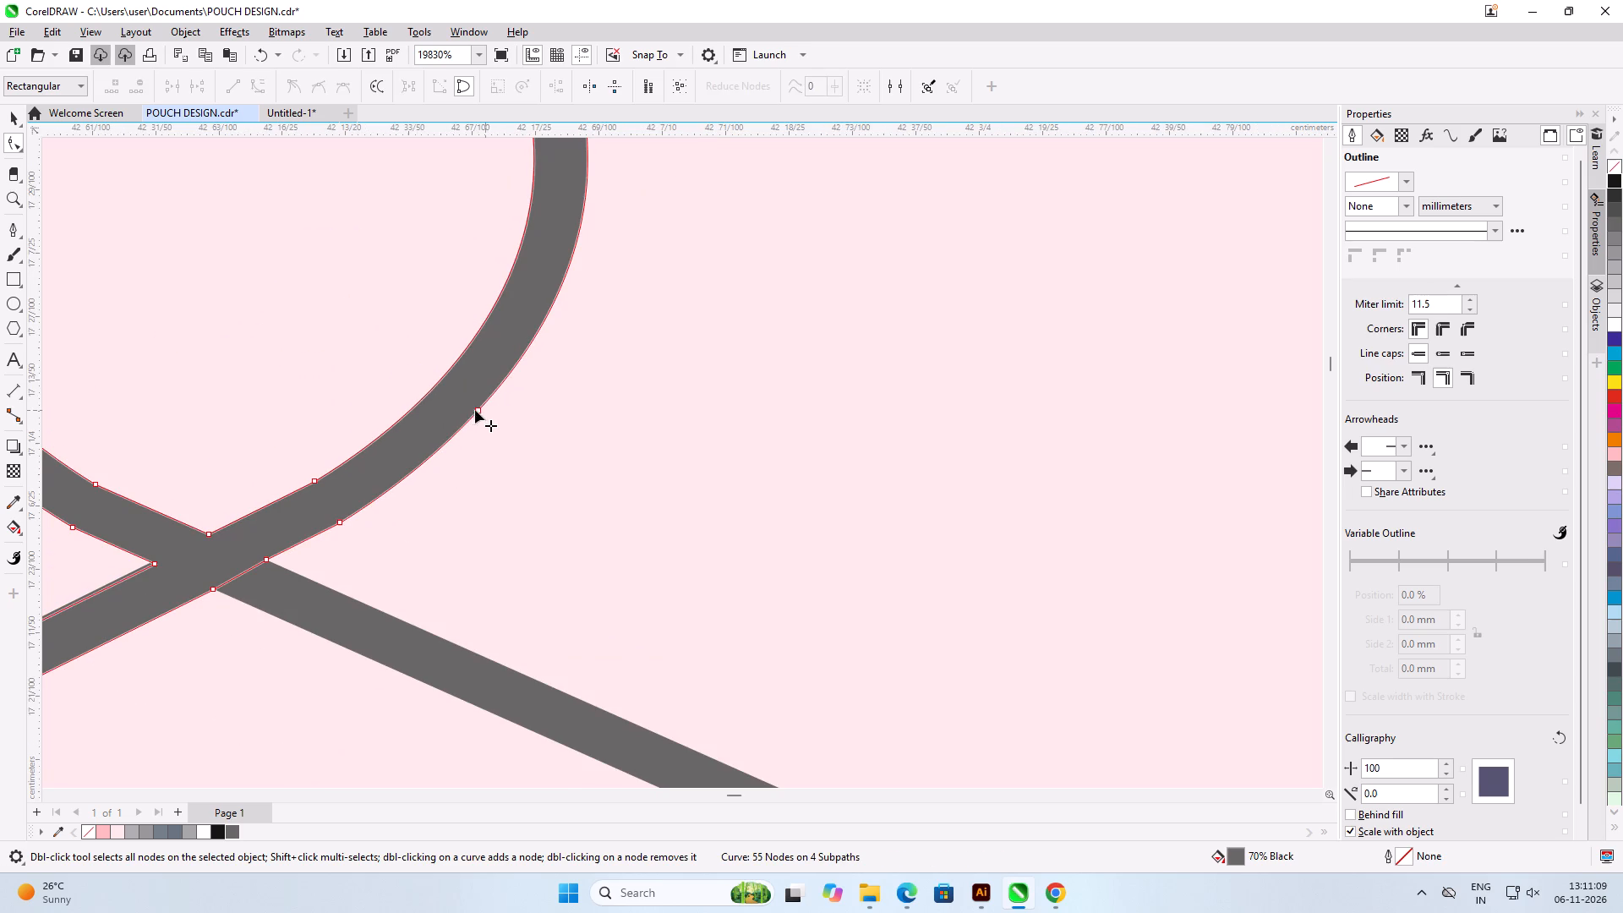
pyautogui.click(476, 412)
pyautogui.scroll(-7, 496, 491)
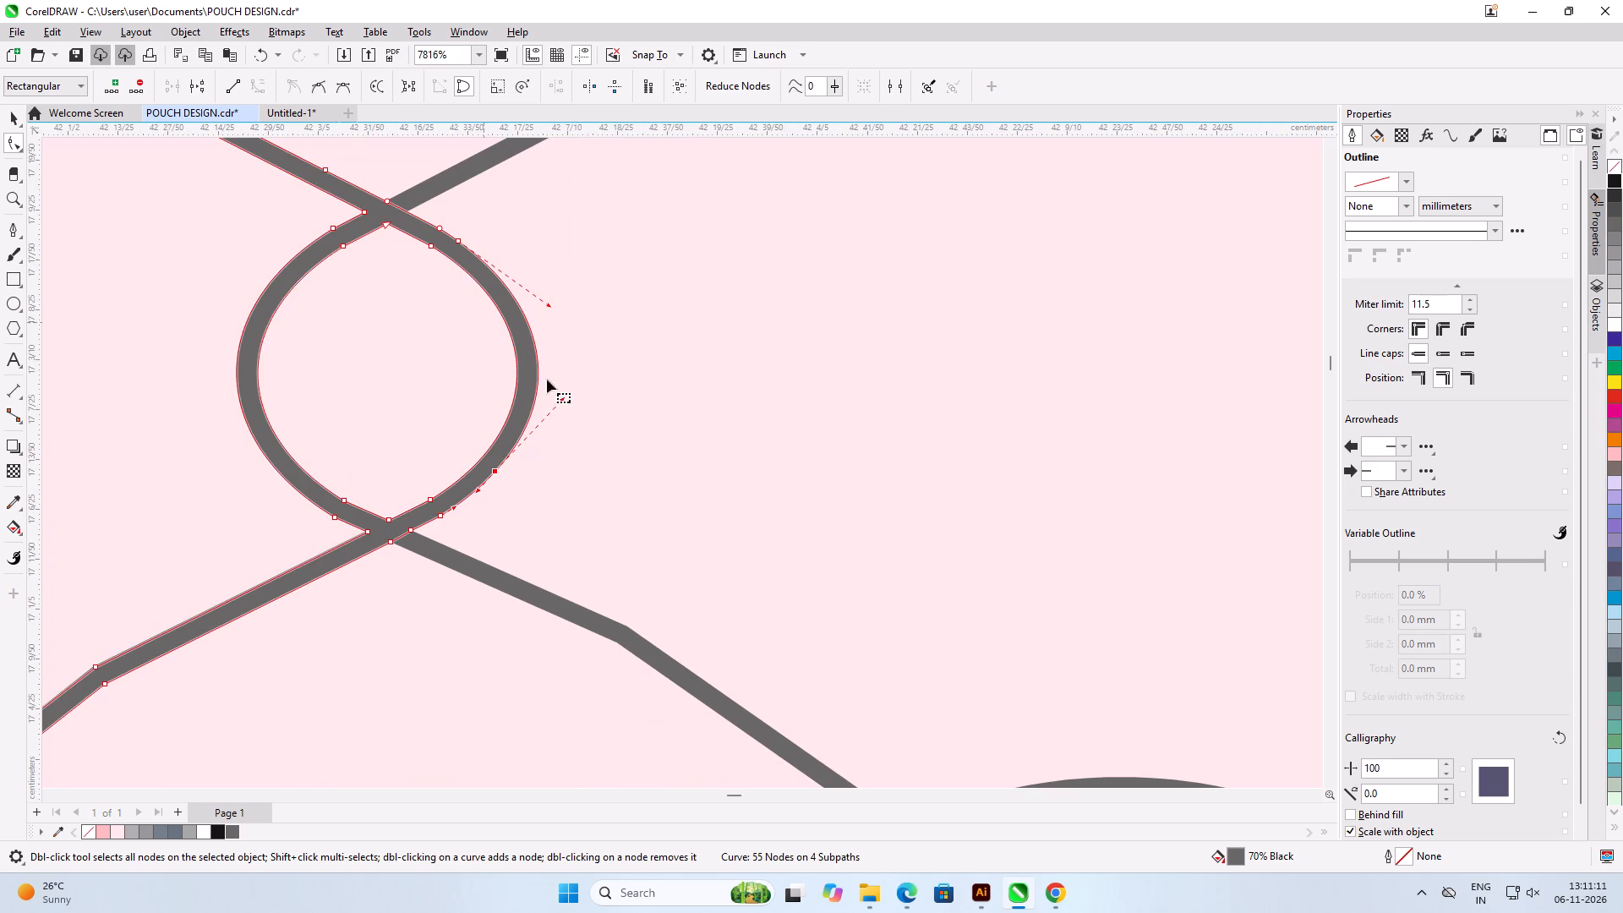
pyautogui.scroll(-8, 677, 313)
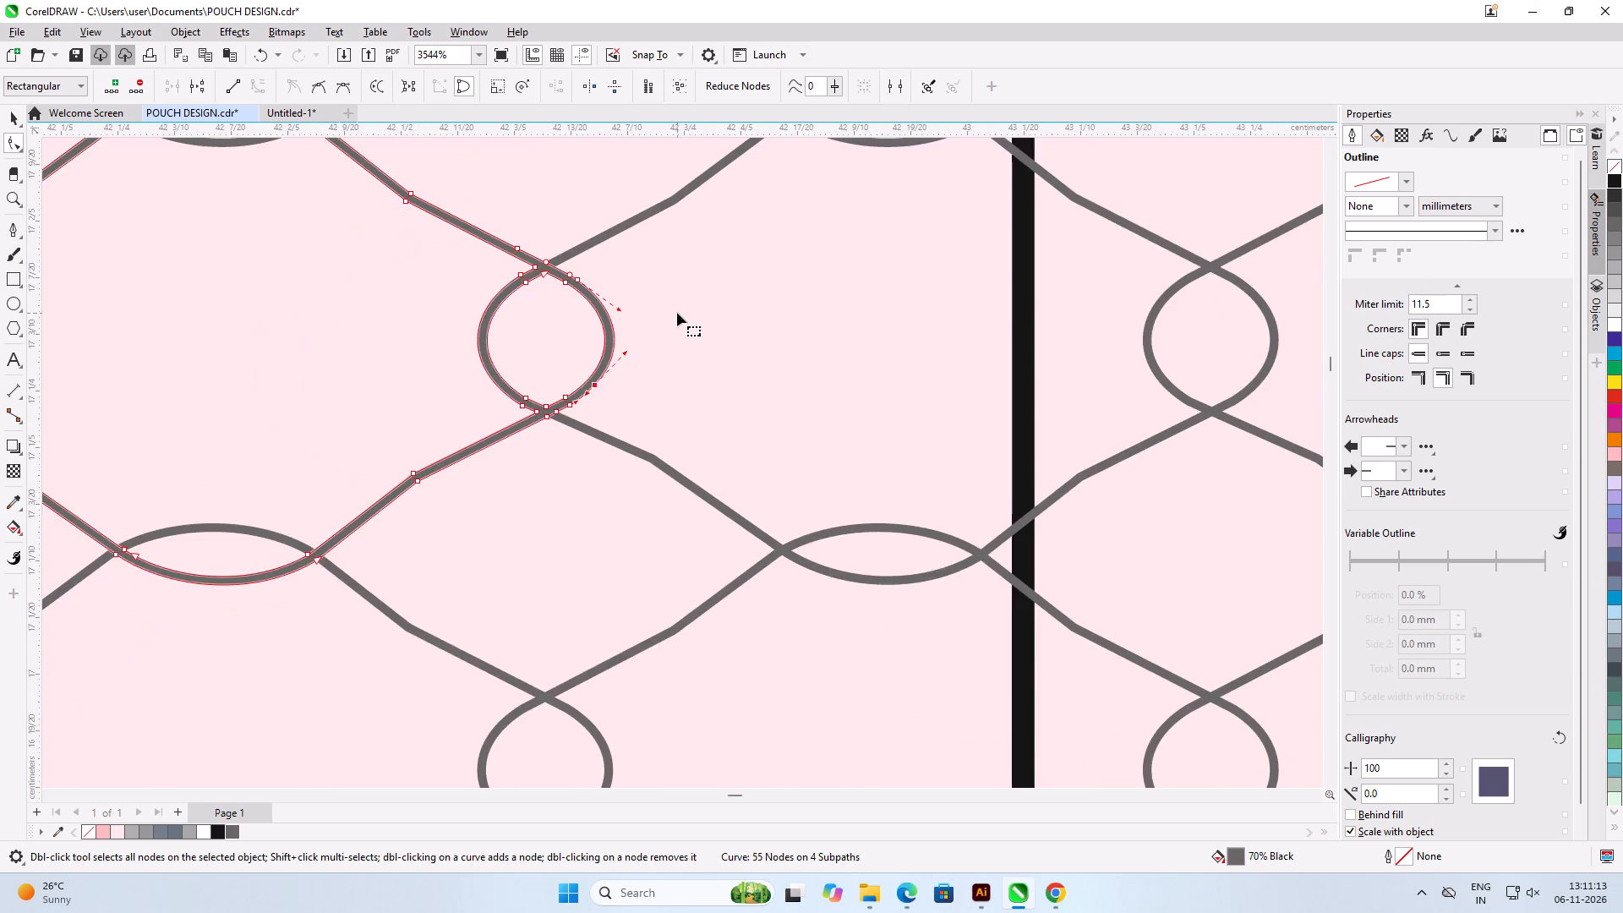
pyautogui.scroll(-3, 677, 313)
pyautogui.scroll(6, 306, 317)
pyautogui.scroll(1, 238, 371)
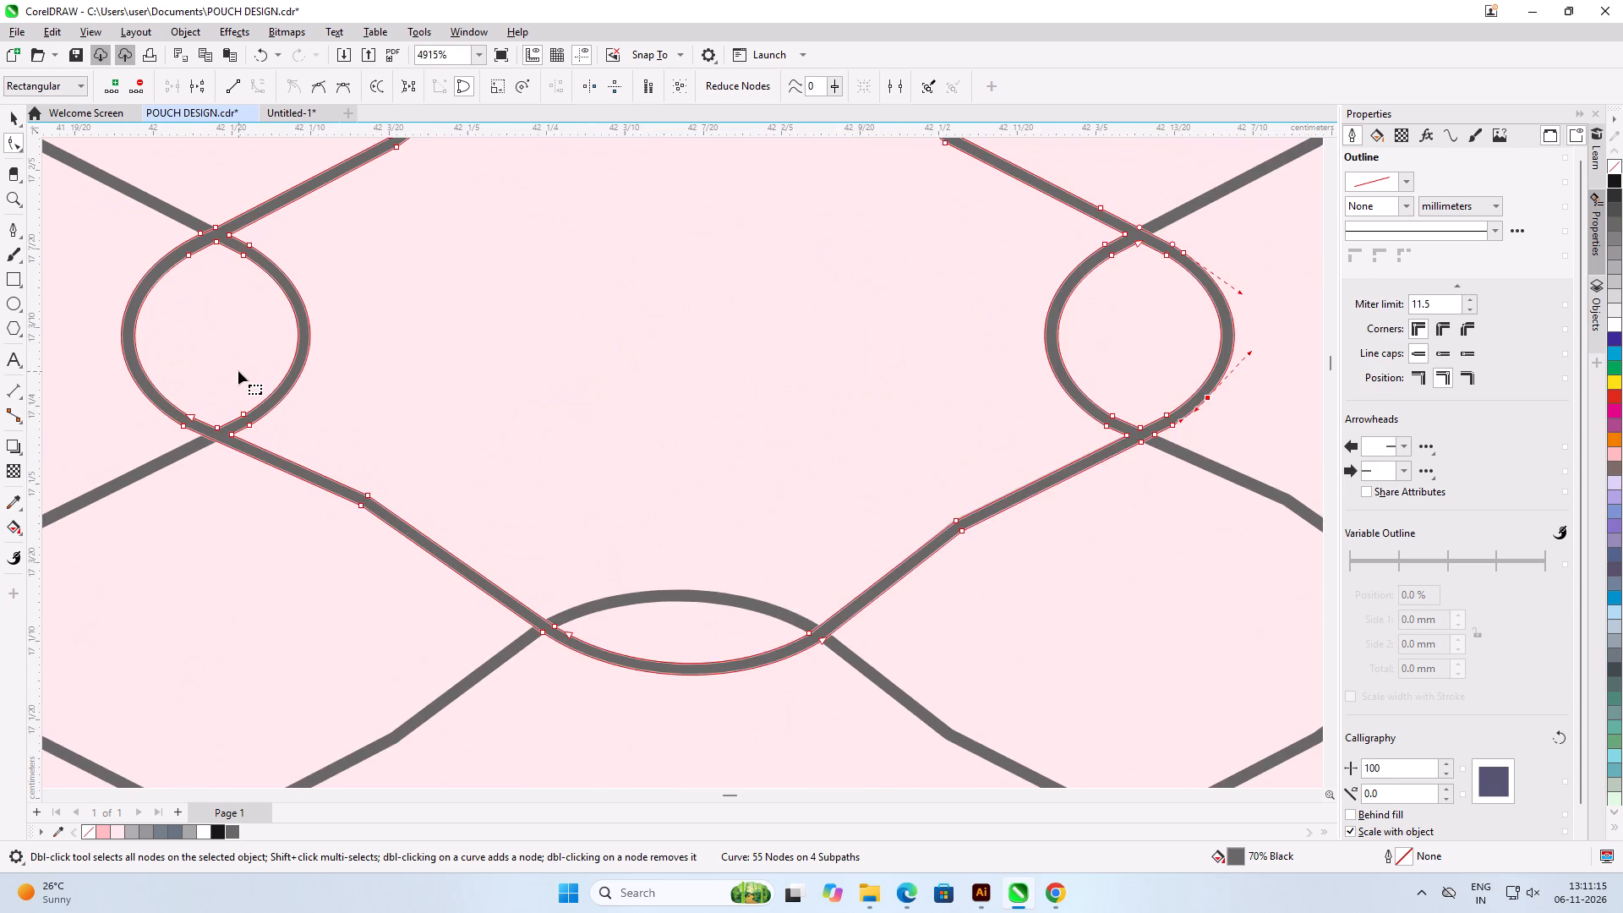
pyautogui.scroll(3, 238, 371)
pyautogui.scroll(-12, 238, 371)
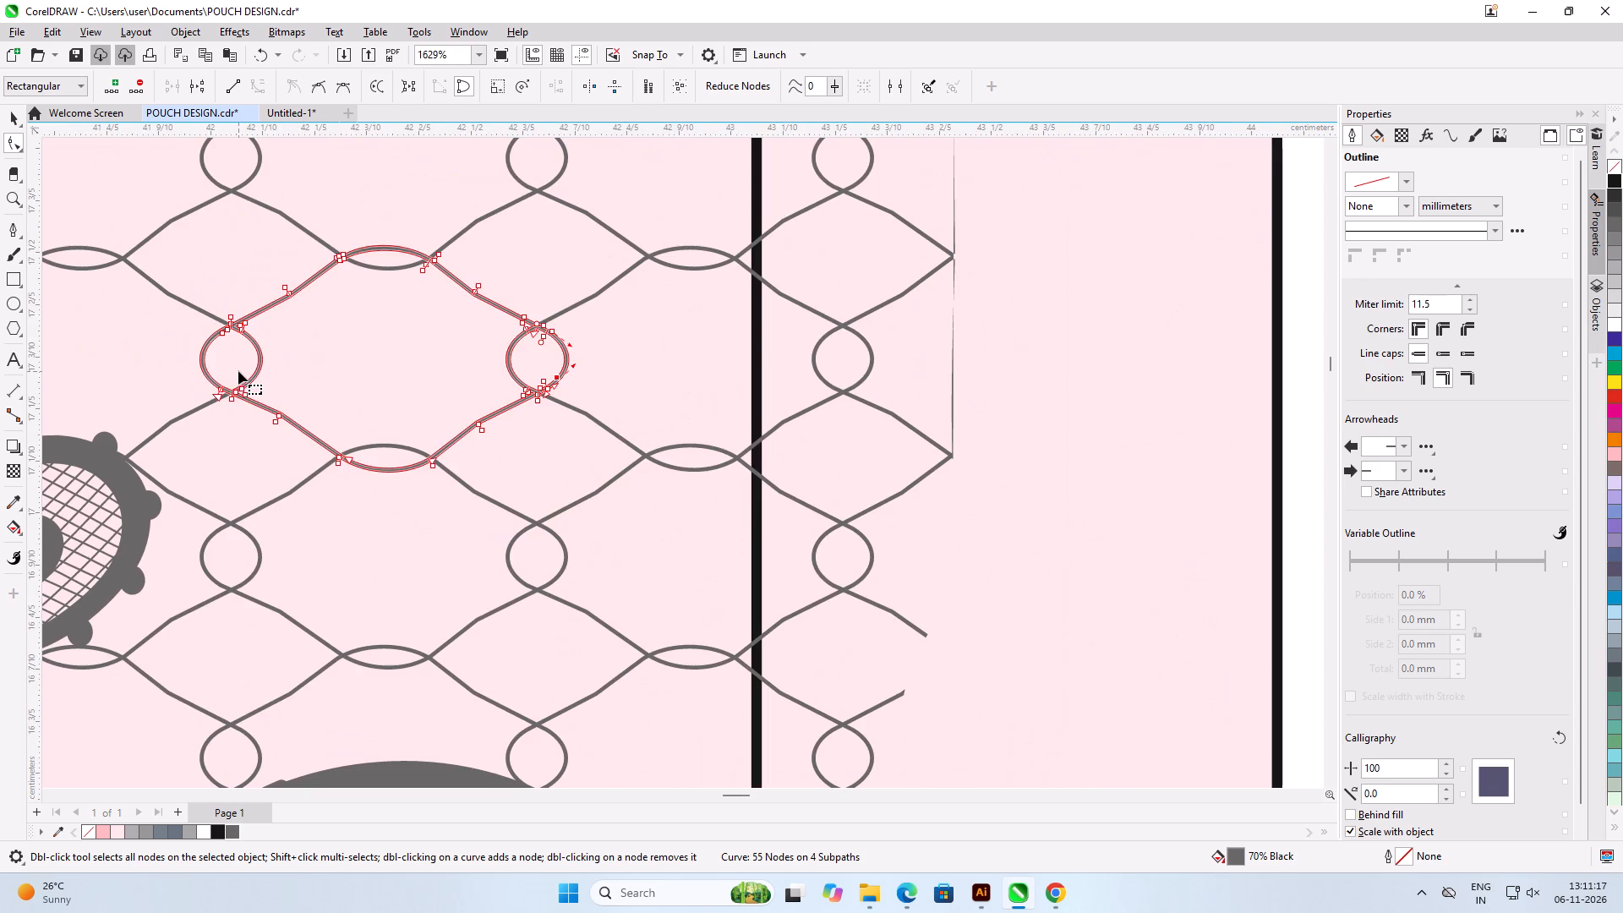
# Move the refined mesh cell out of the netting onto the blank area beside the pink background.
pyautogui.click(4, 117)
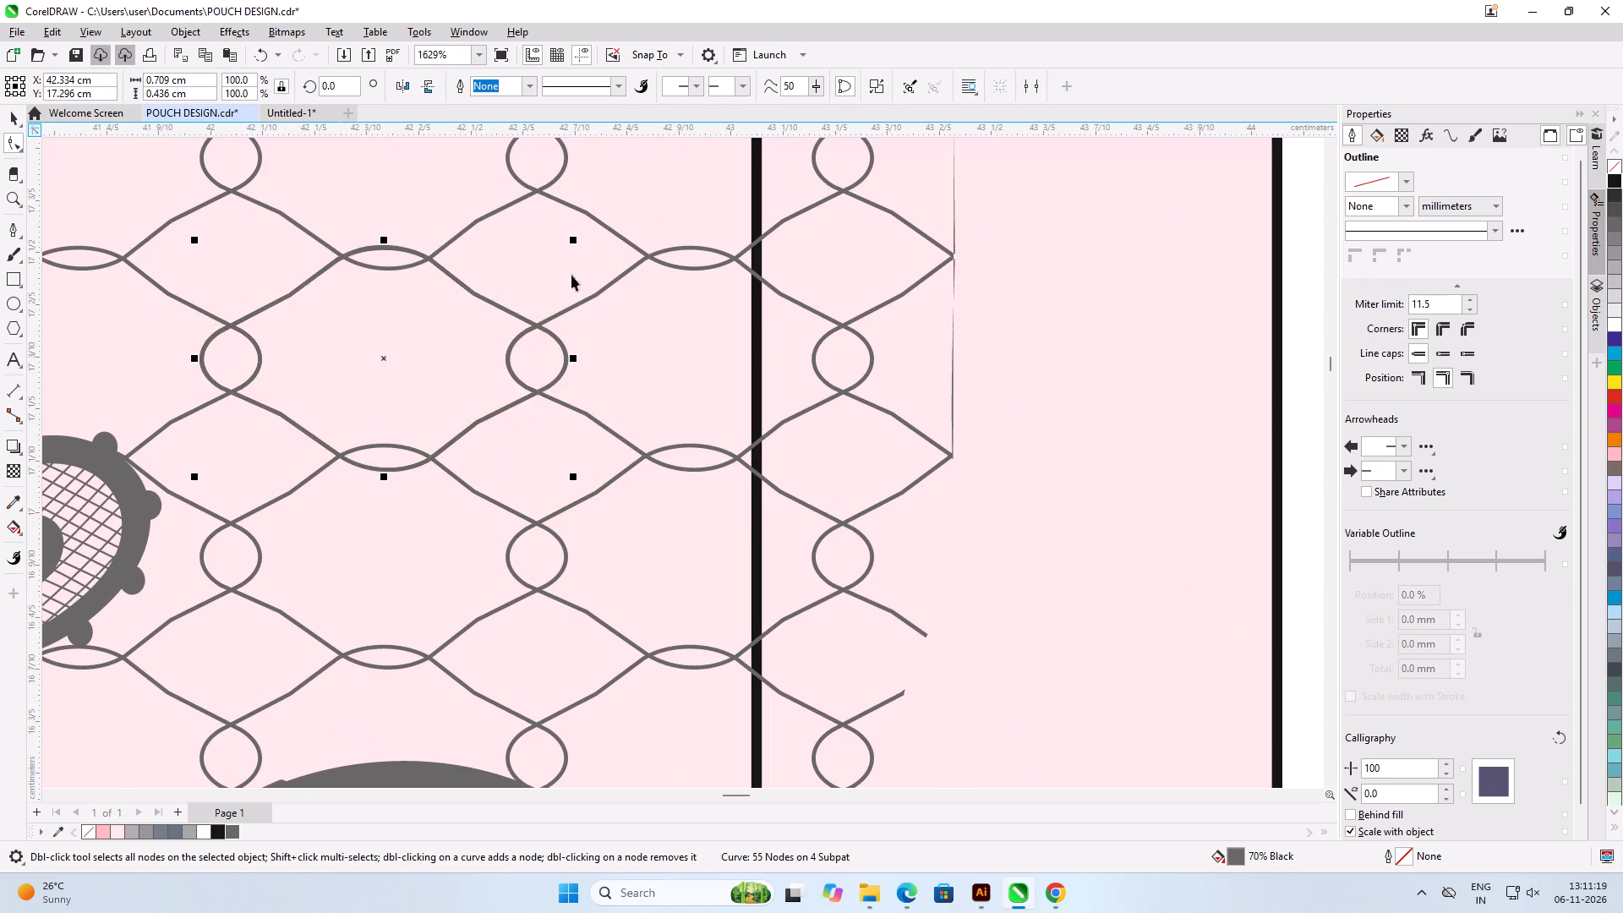
pyautogui.scroll(-5, 579, 275)
pyautogui.moveTo(484, 317); pyautogui.dragTo(925, 326)
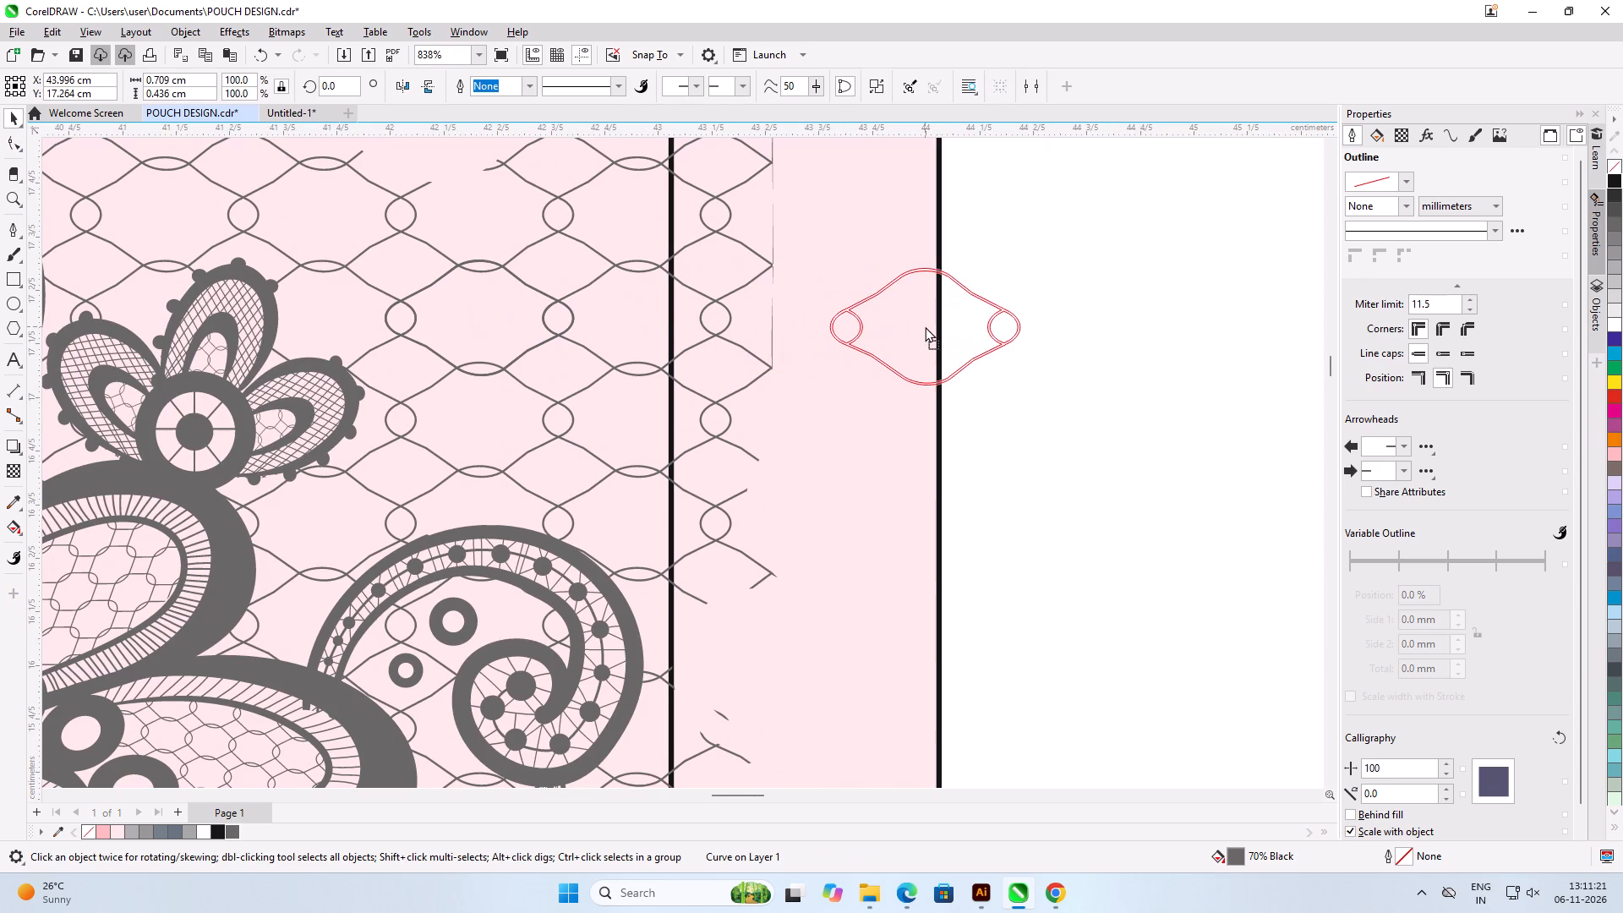
pyautogui.moveTo(925, 326); pyautogui.dragTo(1030, 330)
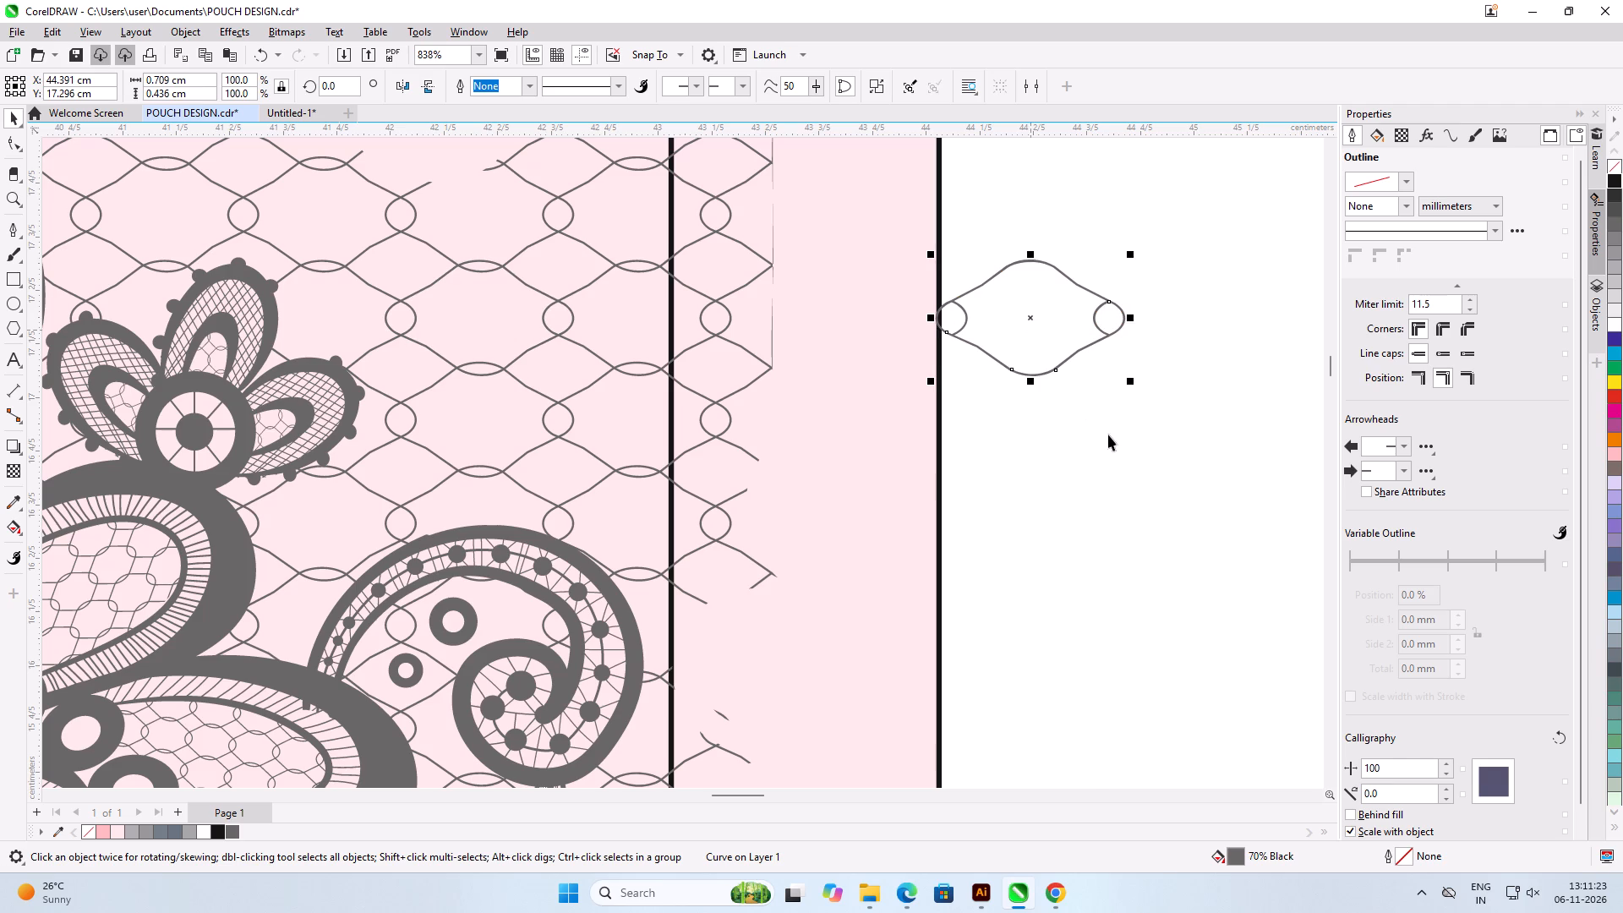
pyautogui.click(1112, 439)
# Move the refined mesh cell to the netting gap above the floral border, at about X 26.8 cm, Y 18.05 cm.
pyautogui.scroll(-6, 1183, 374)
pyautogui.scroll(-4, 1057, 364)
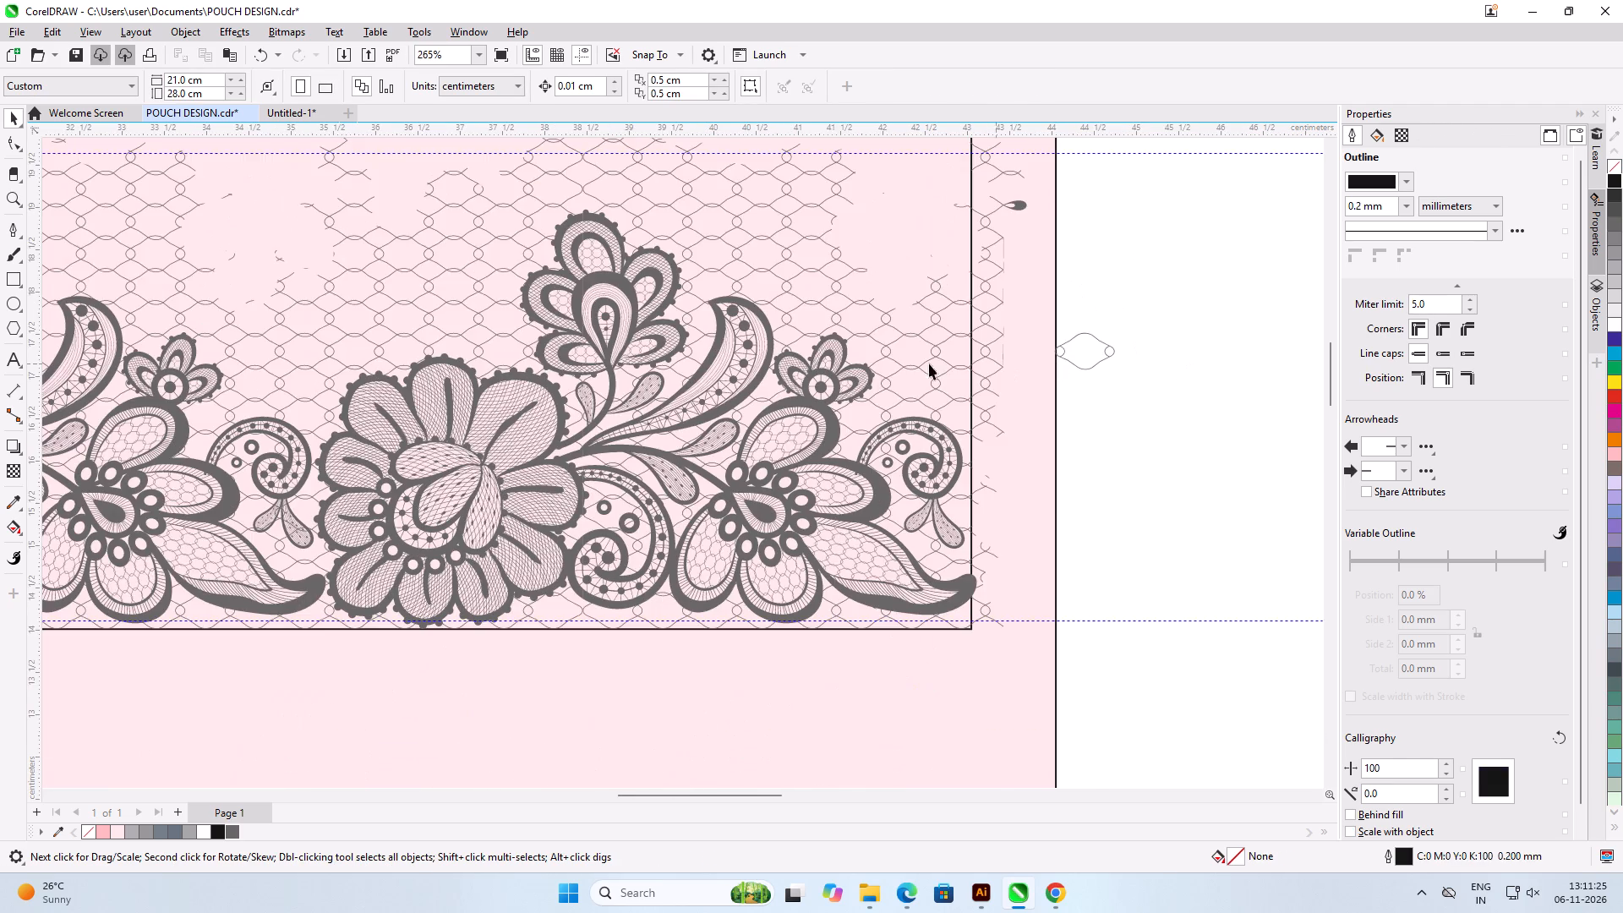
pyautogui.scroll(-5, 594, 323)
pyautogui.scroll(1, 99, 273)
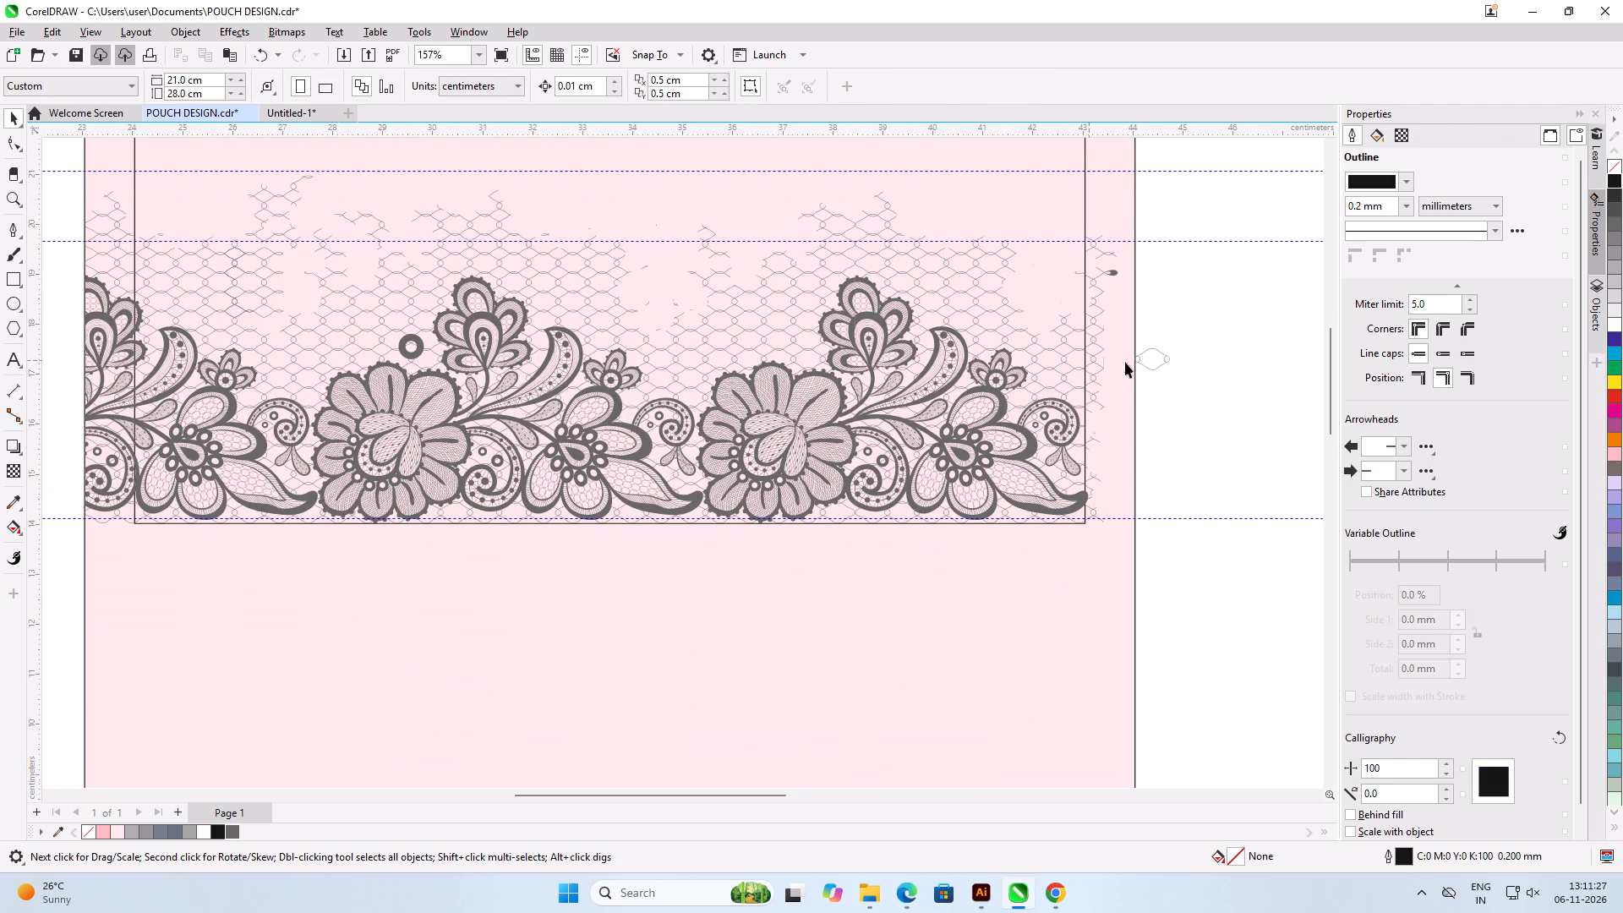
pyautogui.click(1160, 361)
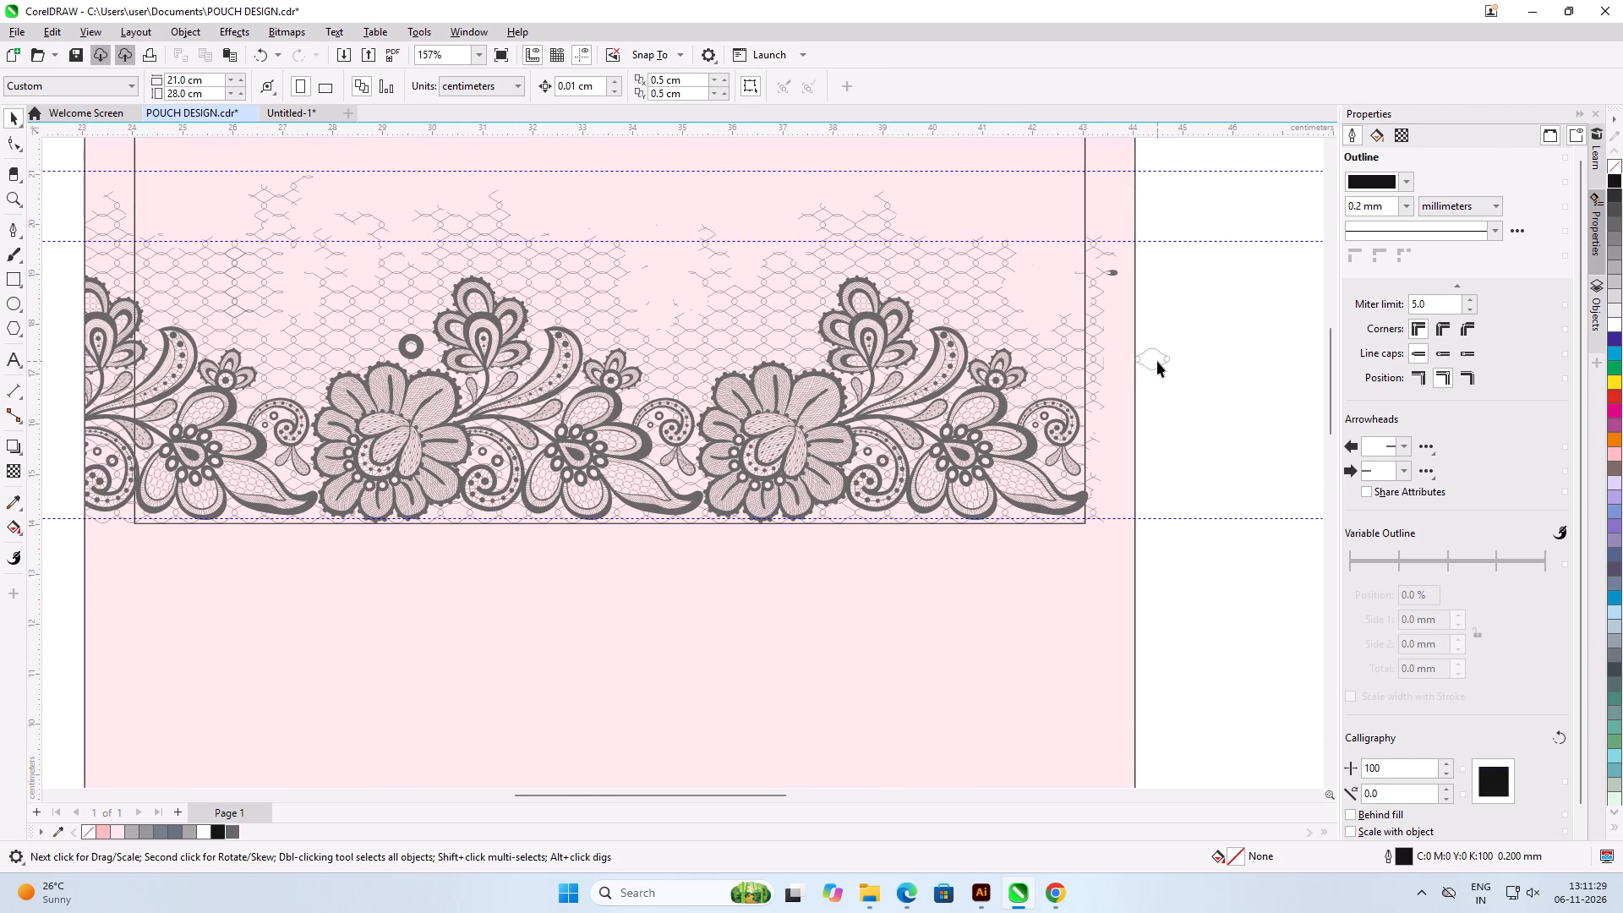
pyautogui.click(1167, 363)
pyautogui.moveTo(1168, 359); pyautogui.dragTo(286, 321)
pyautogui.scroll(12, 220, 326)
pyautogui.scroll(5, 315, 318)
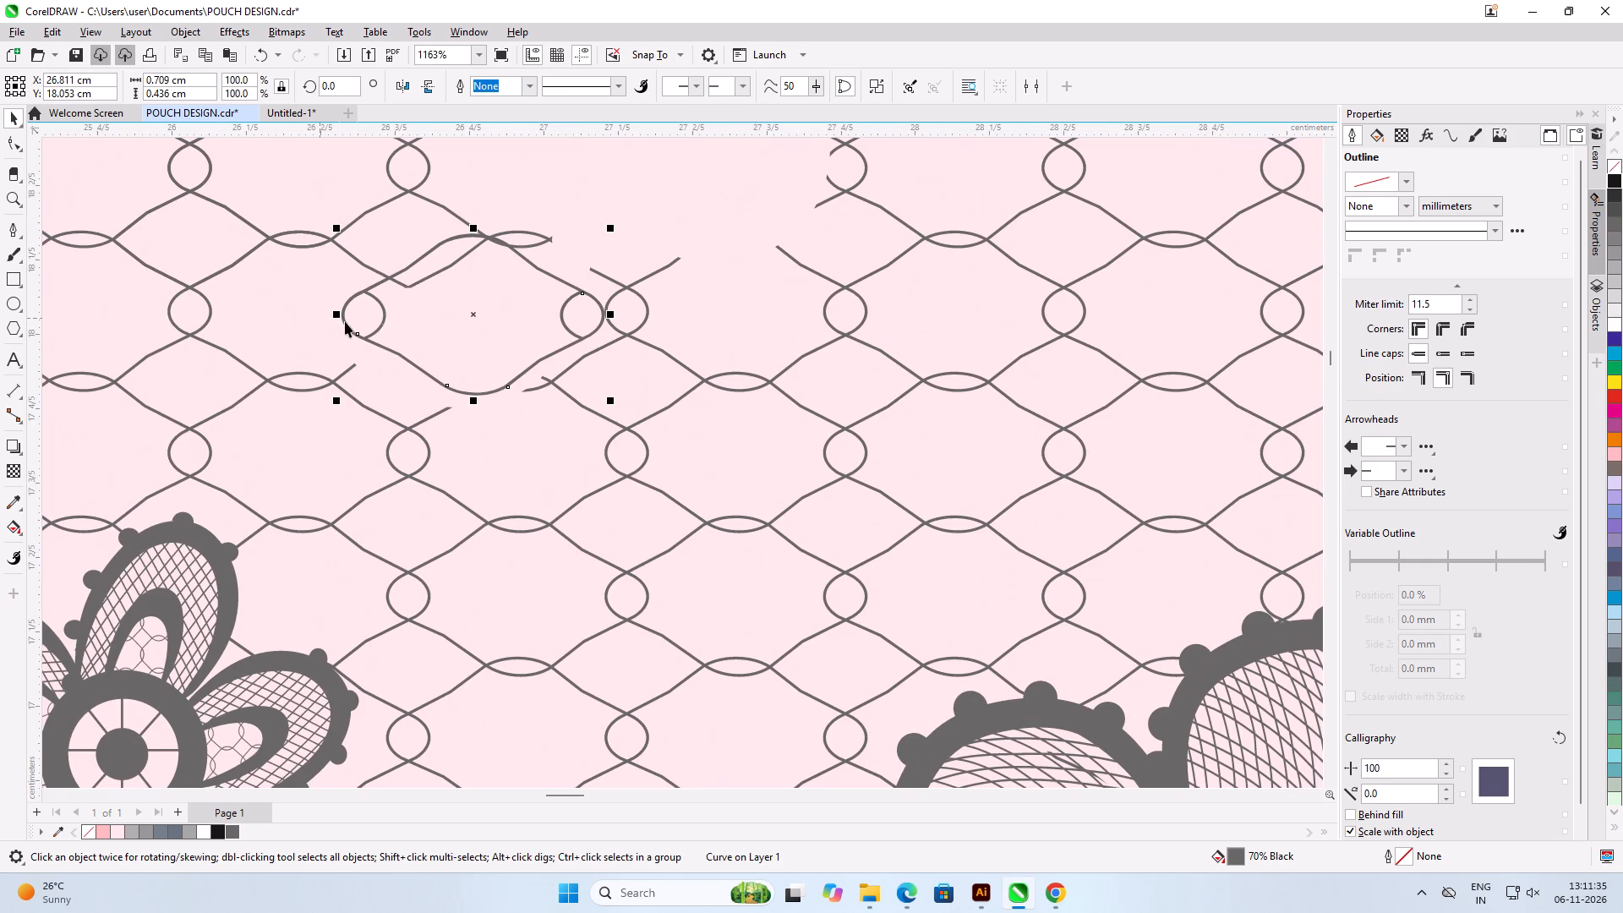
# Reposition the refined mesh cell over the broken netting cell, at about X 26.93 cm, Y 18.065 cm, lining its loops up with the lattice.
pyautogui.scroll(4, 503, 364)
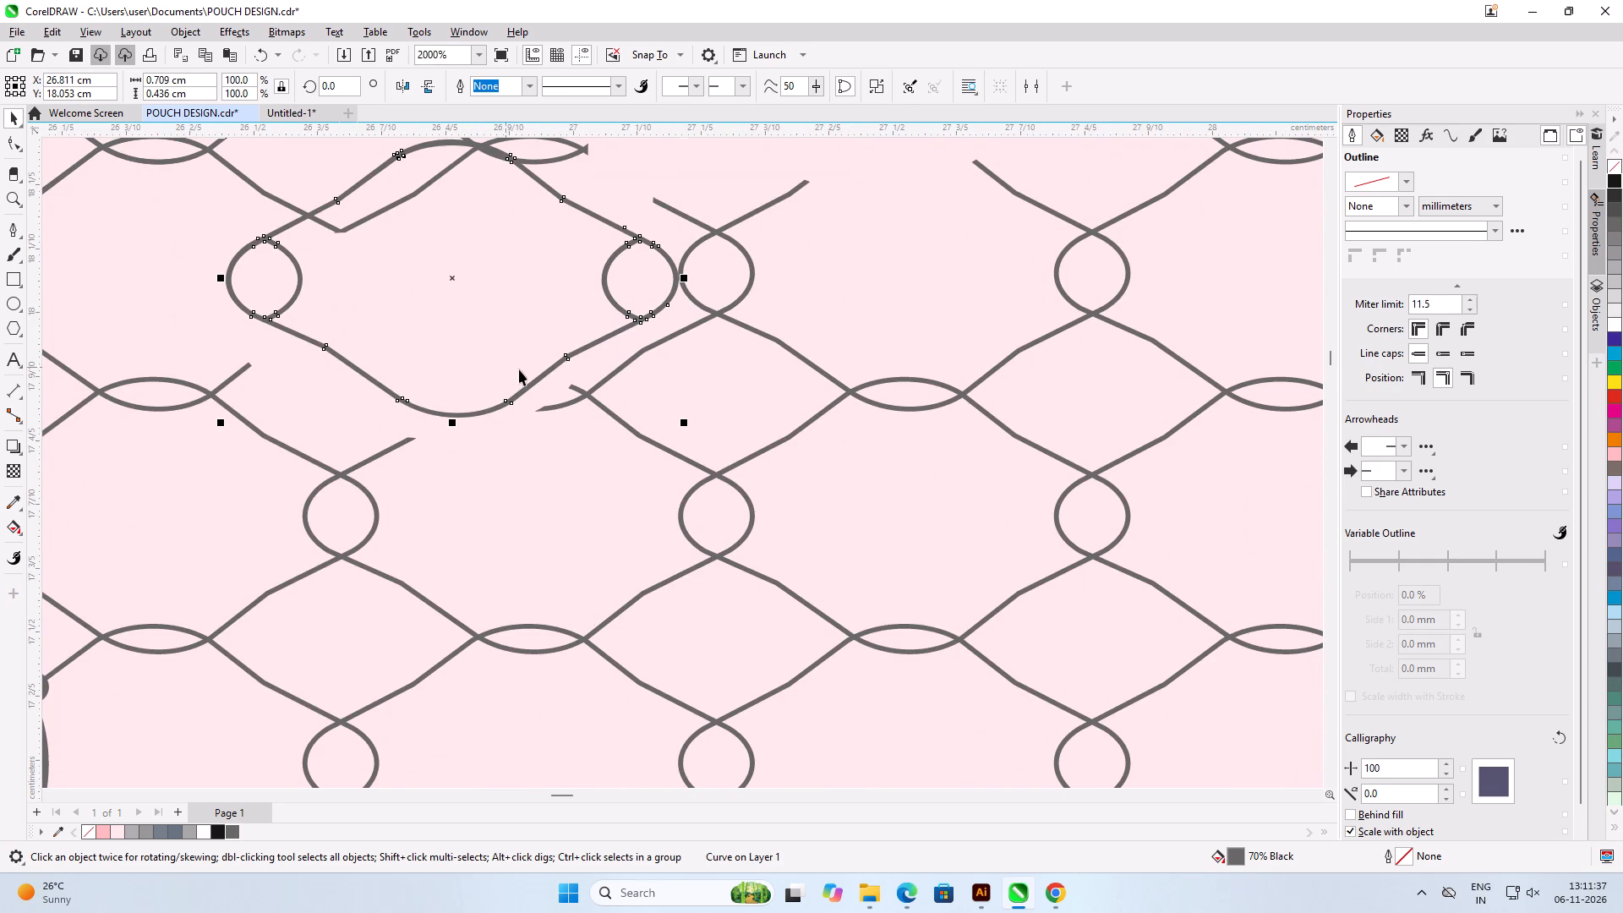
pyautogui.moveTo(540, 377); pyautogui.dragTo(547, 412)
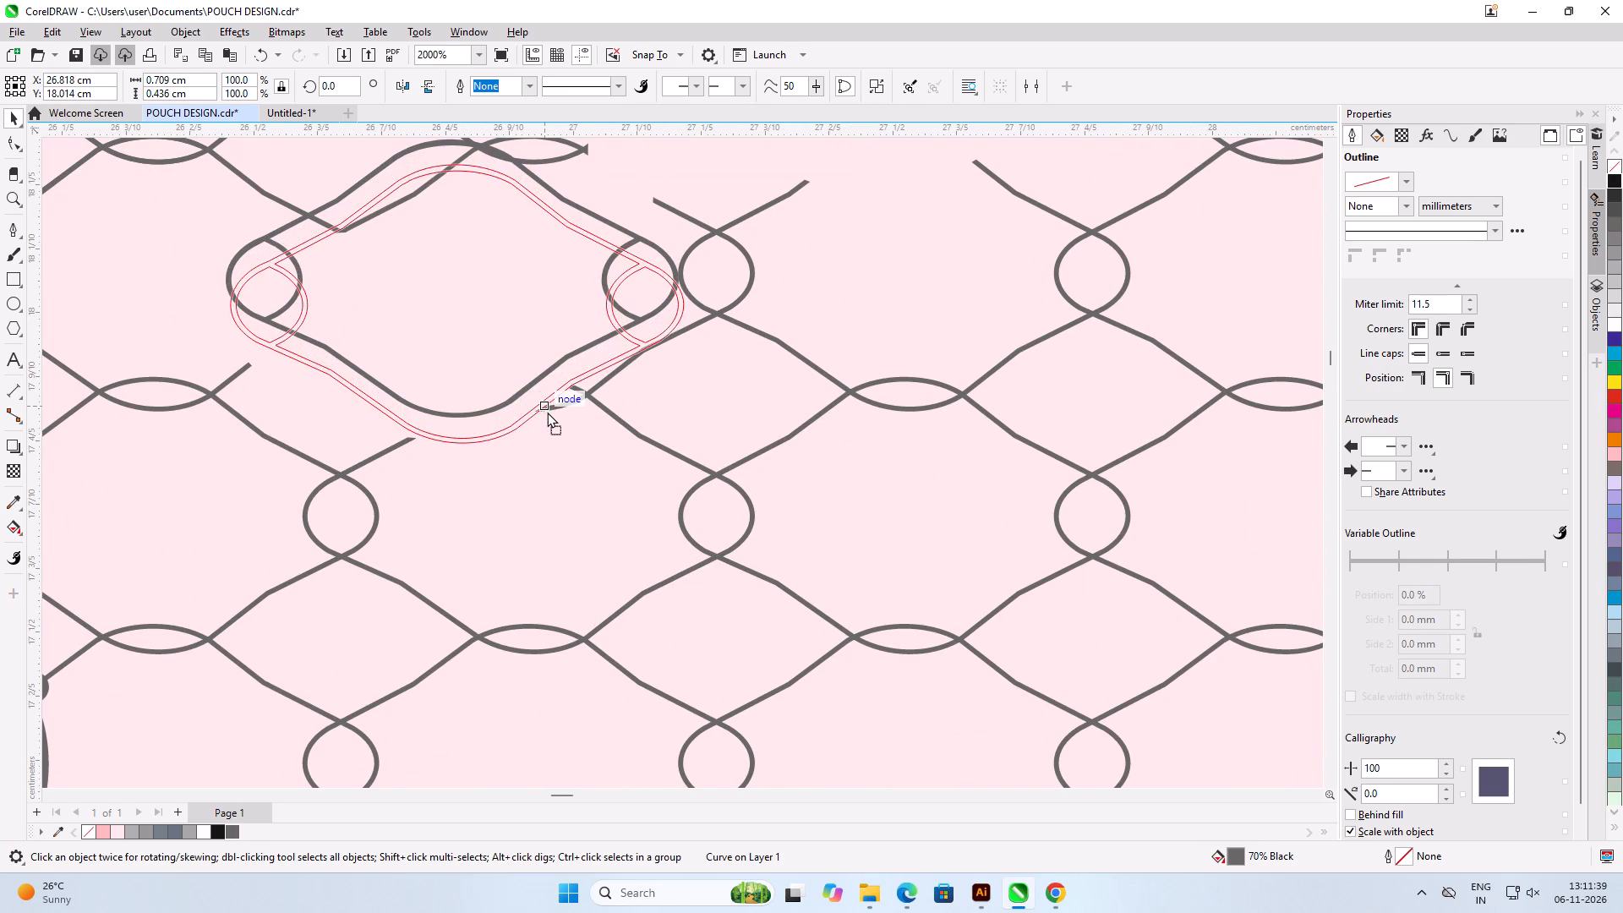
pyautogui.moveTo(547, 412); pyautogui.dragTo(517, 421)
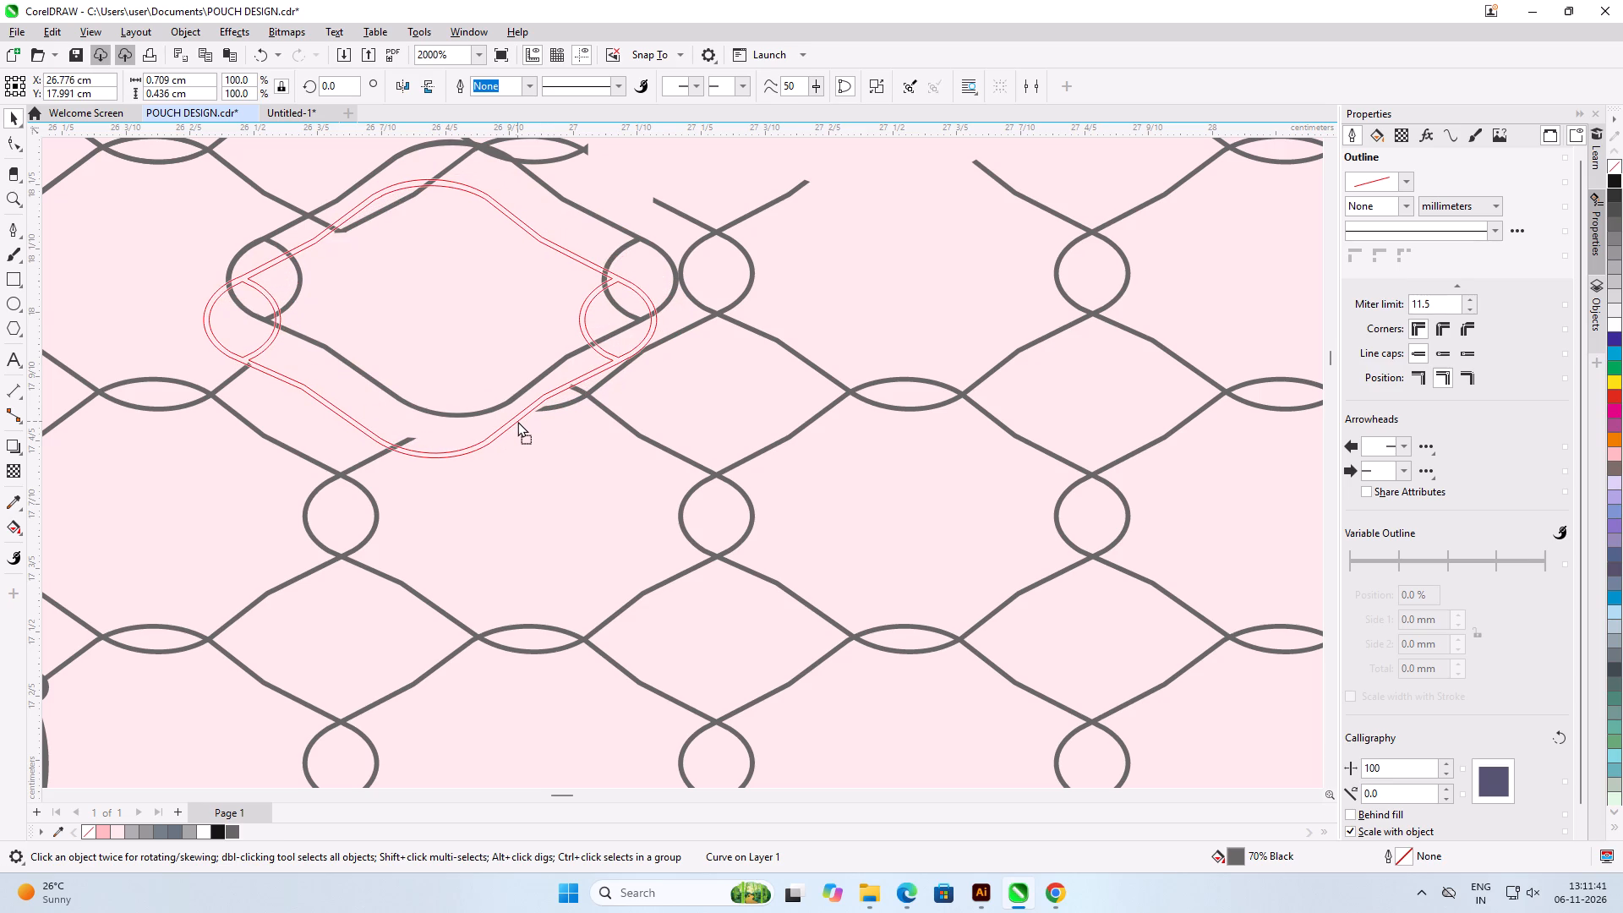
pyautogui.moveTo(517, 421); pyautogui.dragTo(517, 418)
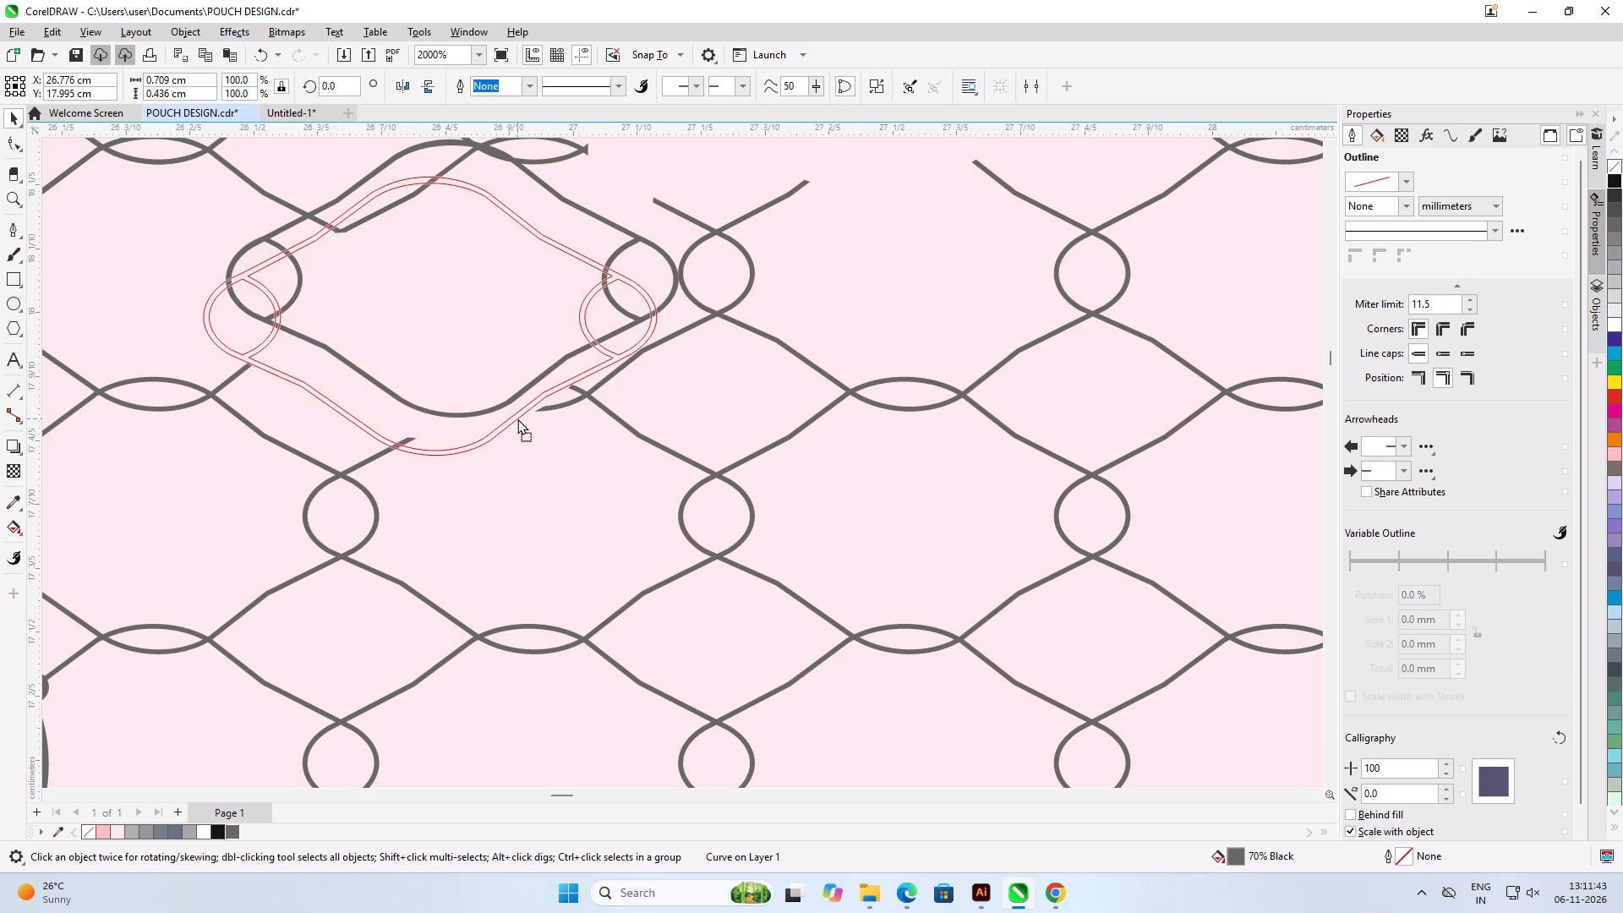
pyautogui.moveTo(517, 418); pyautogui.dragTo(562, 415)
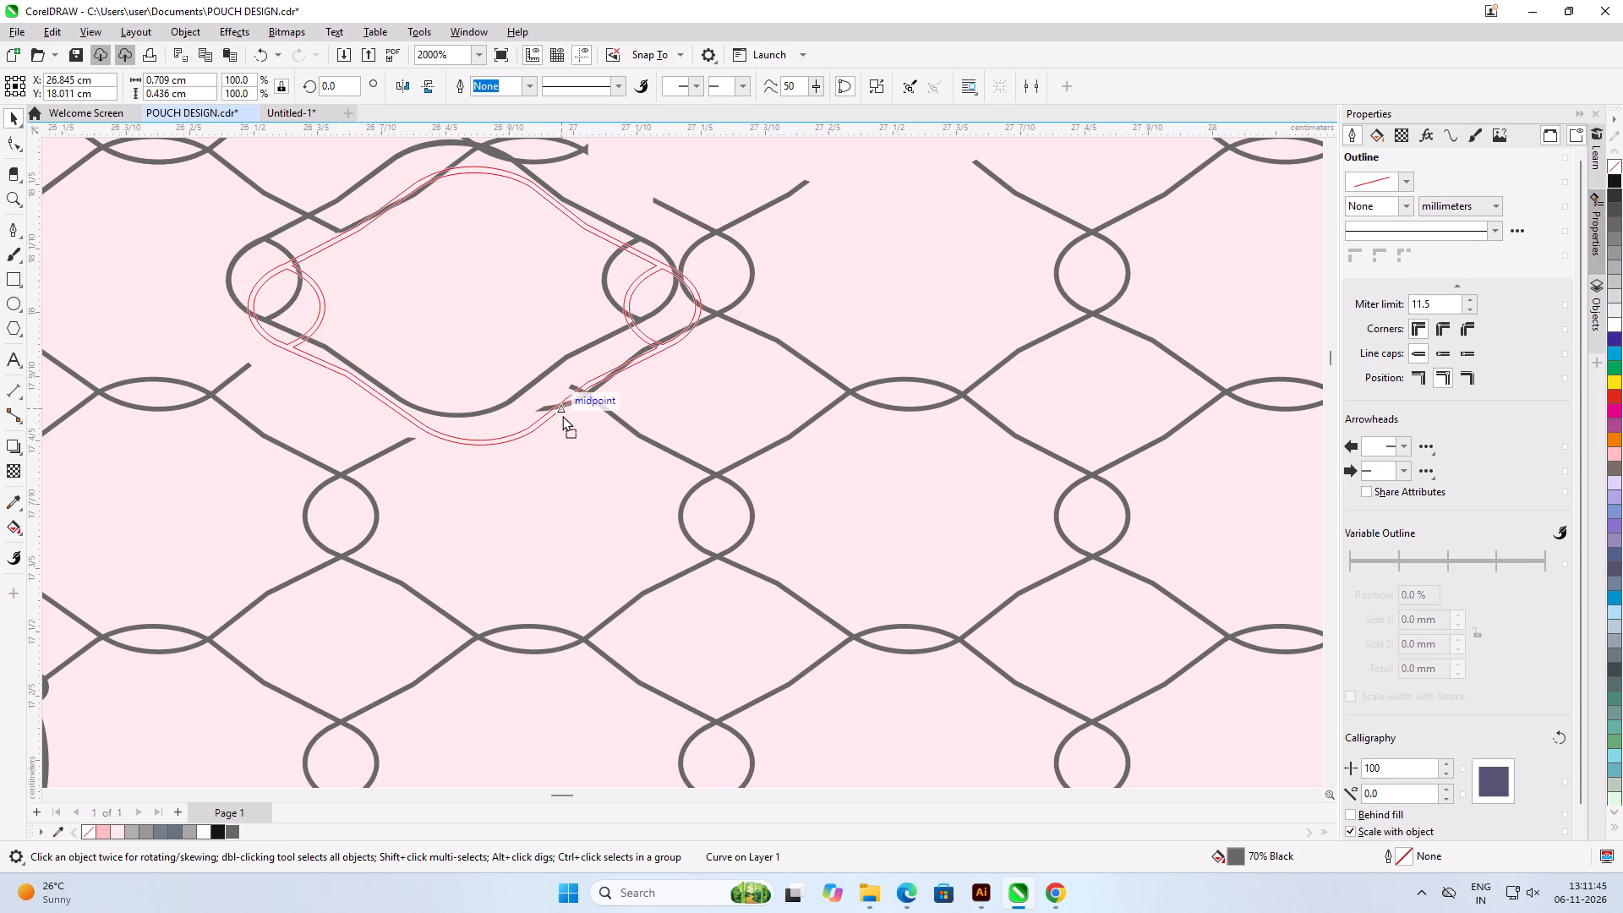
pyautogui.moveTo(562, 415); pyautogui.dragTo(618, 369)
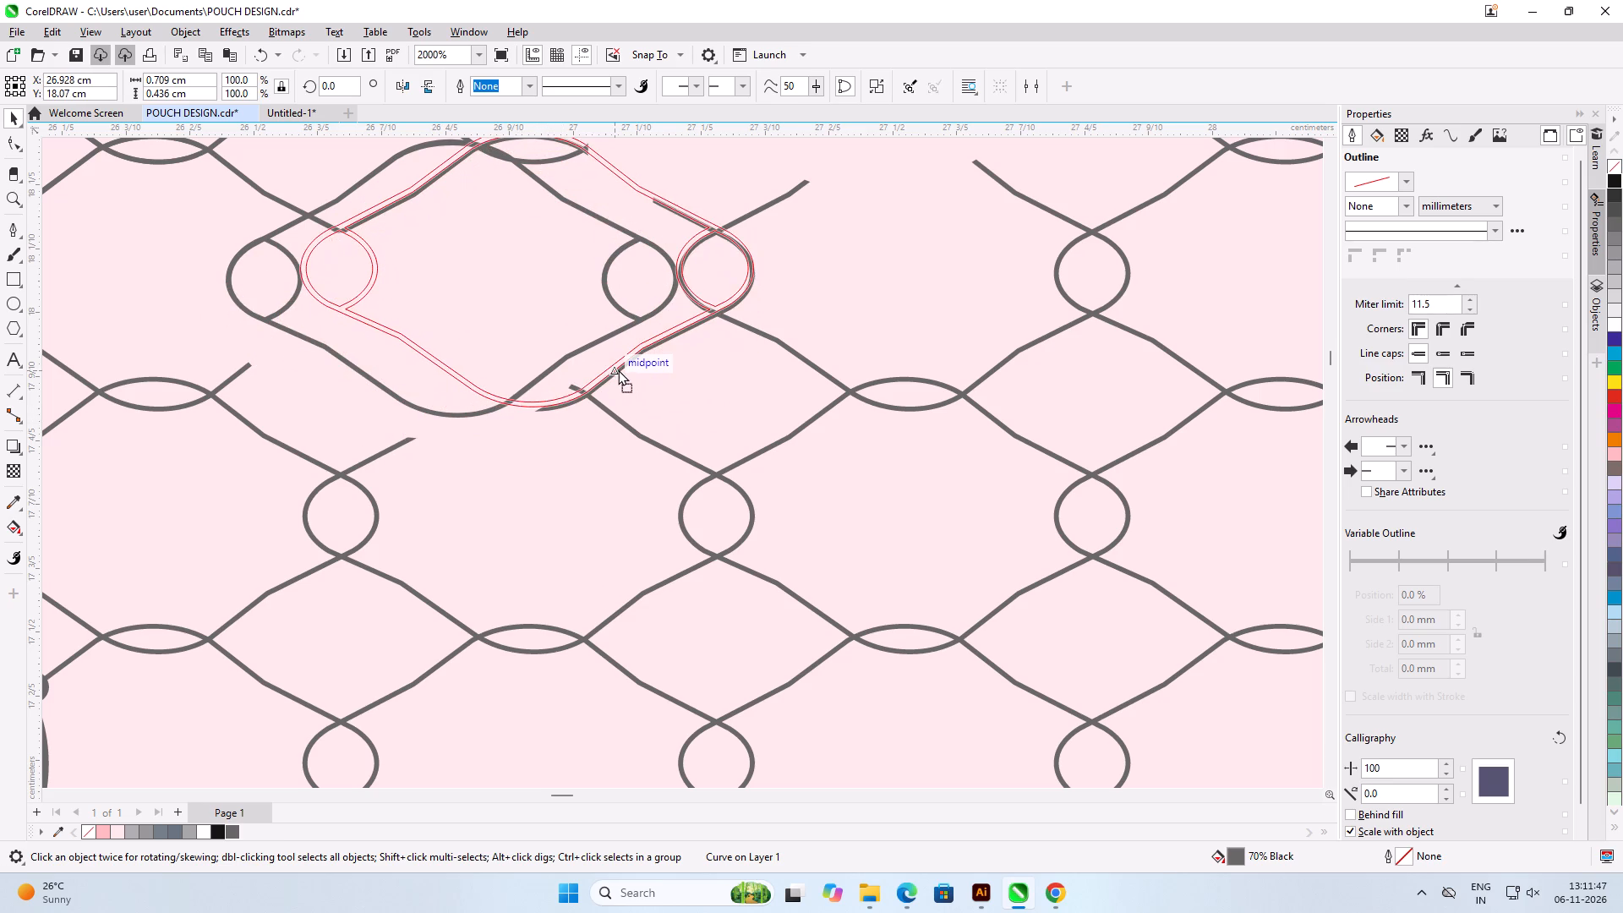
pyautogui.moveTo(618, 369); pyautogui.dragTo(615, 374)
pyautogui.click(615, 374)
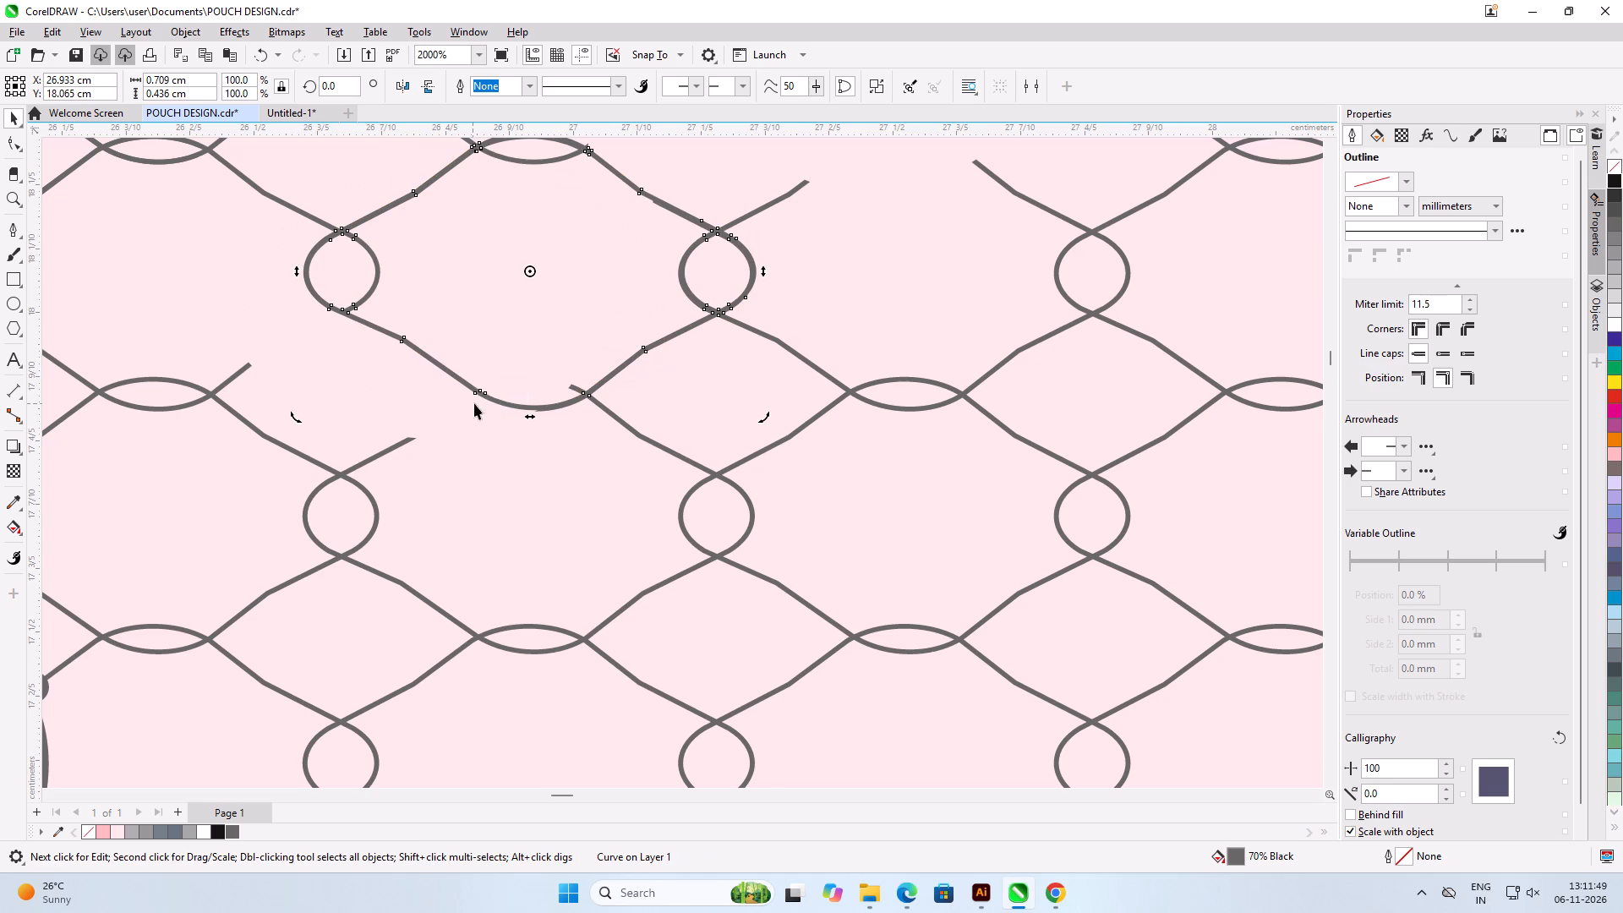
# Fine-tune the mesh cell's position to about X 26.929 cm, Y 18.062 cm so its bottom curve meets the existing strand.
pyautogui.scroll(1, 562, 396)
pyautogui.scroll(-4, 487, 418)
pyautogui.scroll(4, 539, 323)
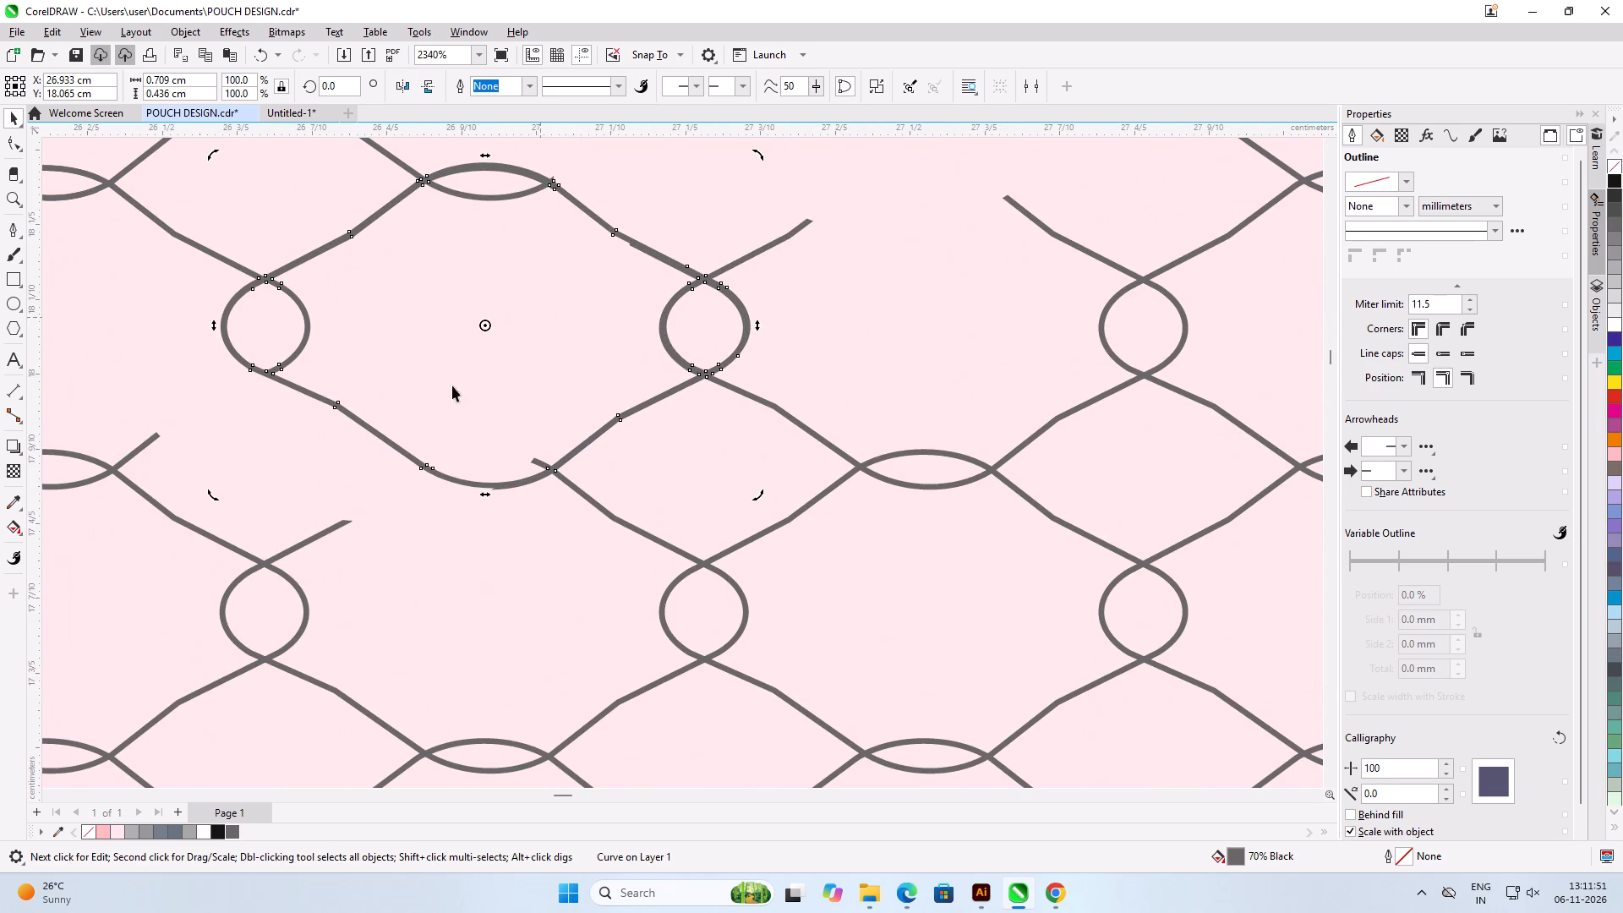
pyautogui.scroll(12, 456, 494)
pyautogui.moveTo(522, 455); pyautogui.dragTo(522, 456)
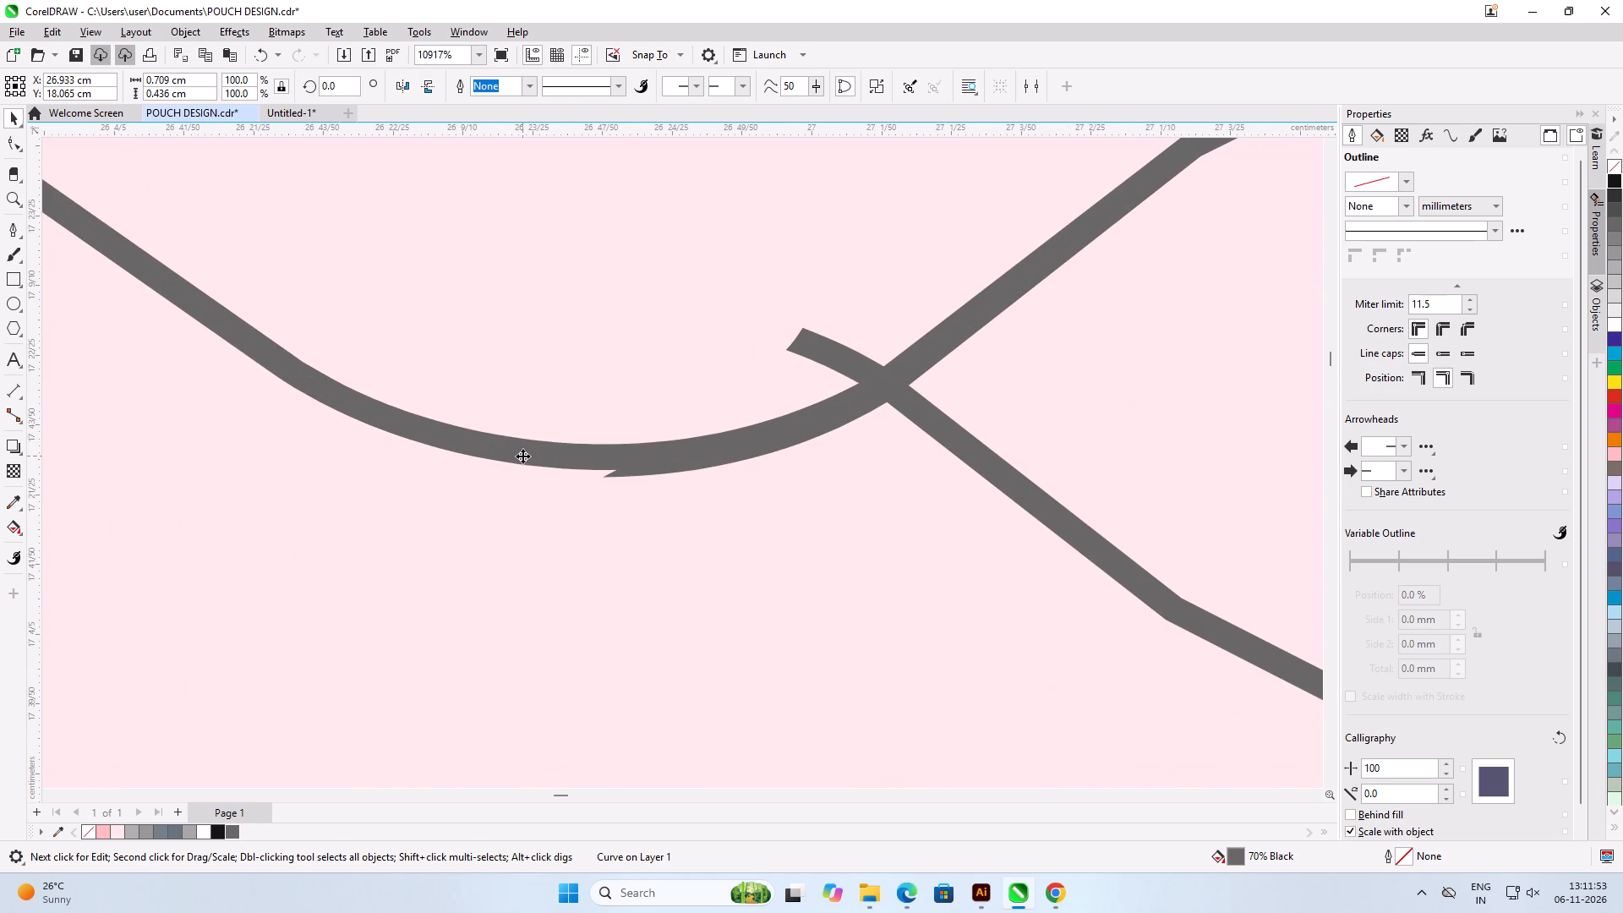
pyautogui.moveTo(522, 456); pyautogui.dragTo(506, 460)
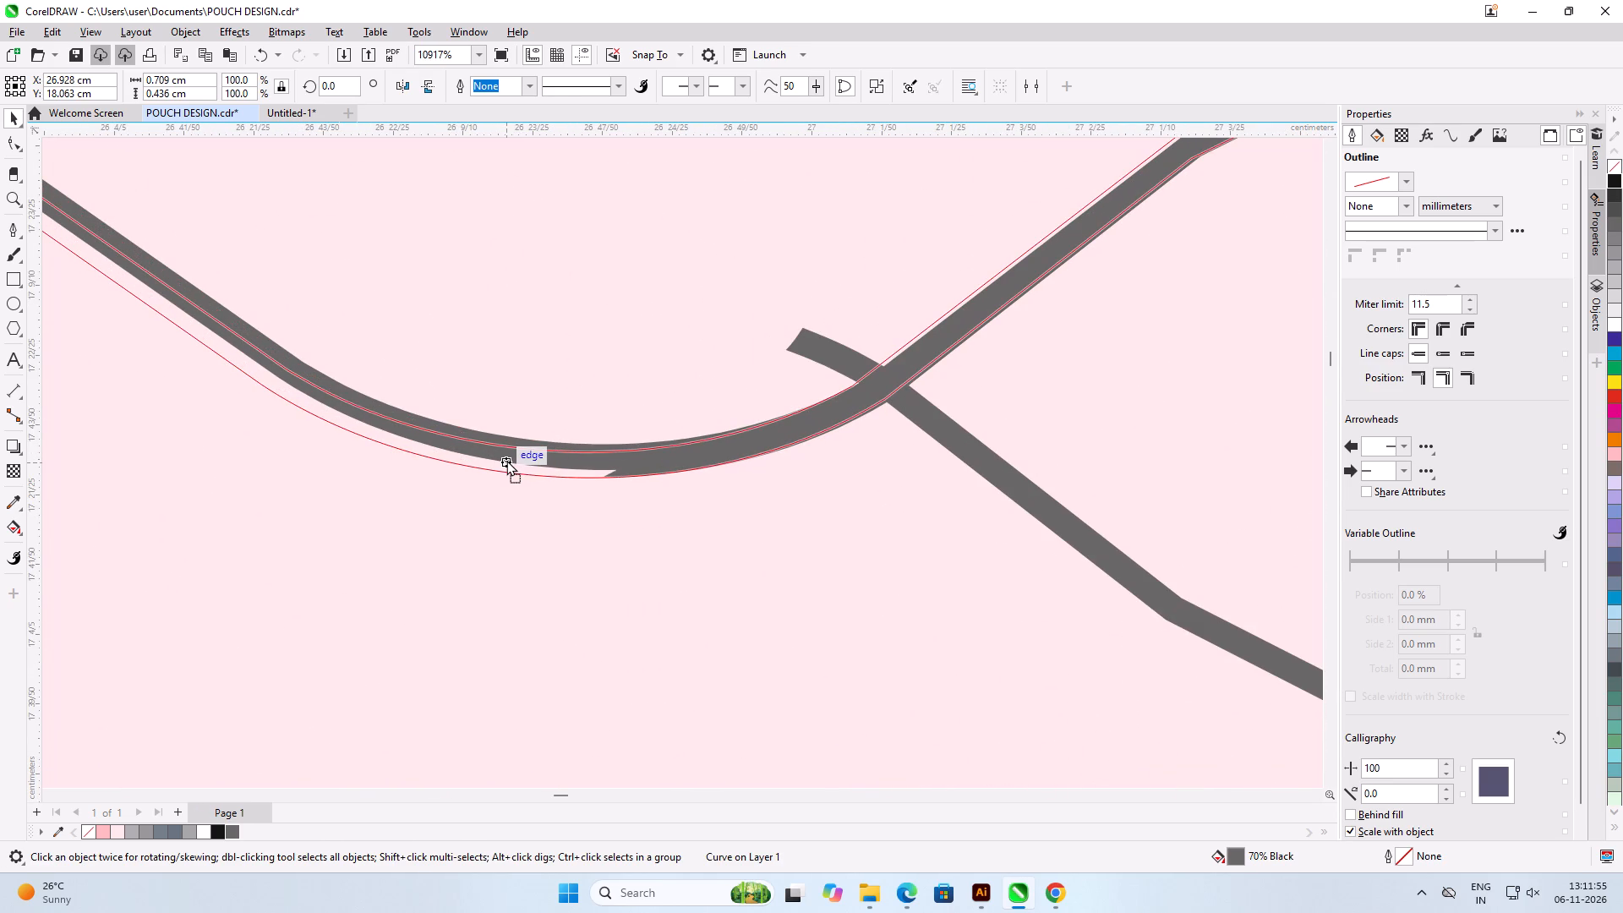
pyautogui.moveTo(506, 460); pyautogui.dragTo(511, 460)
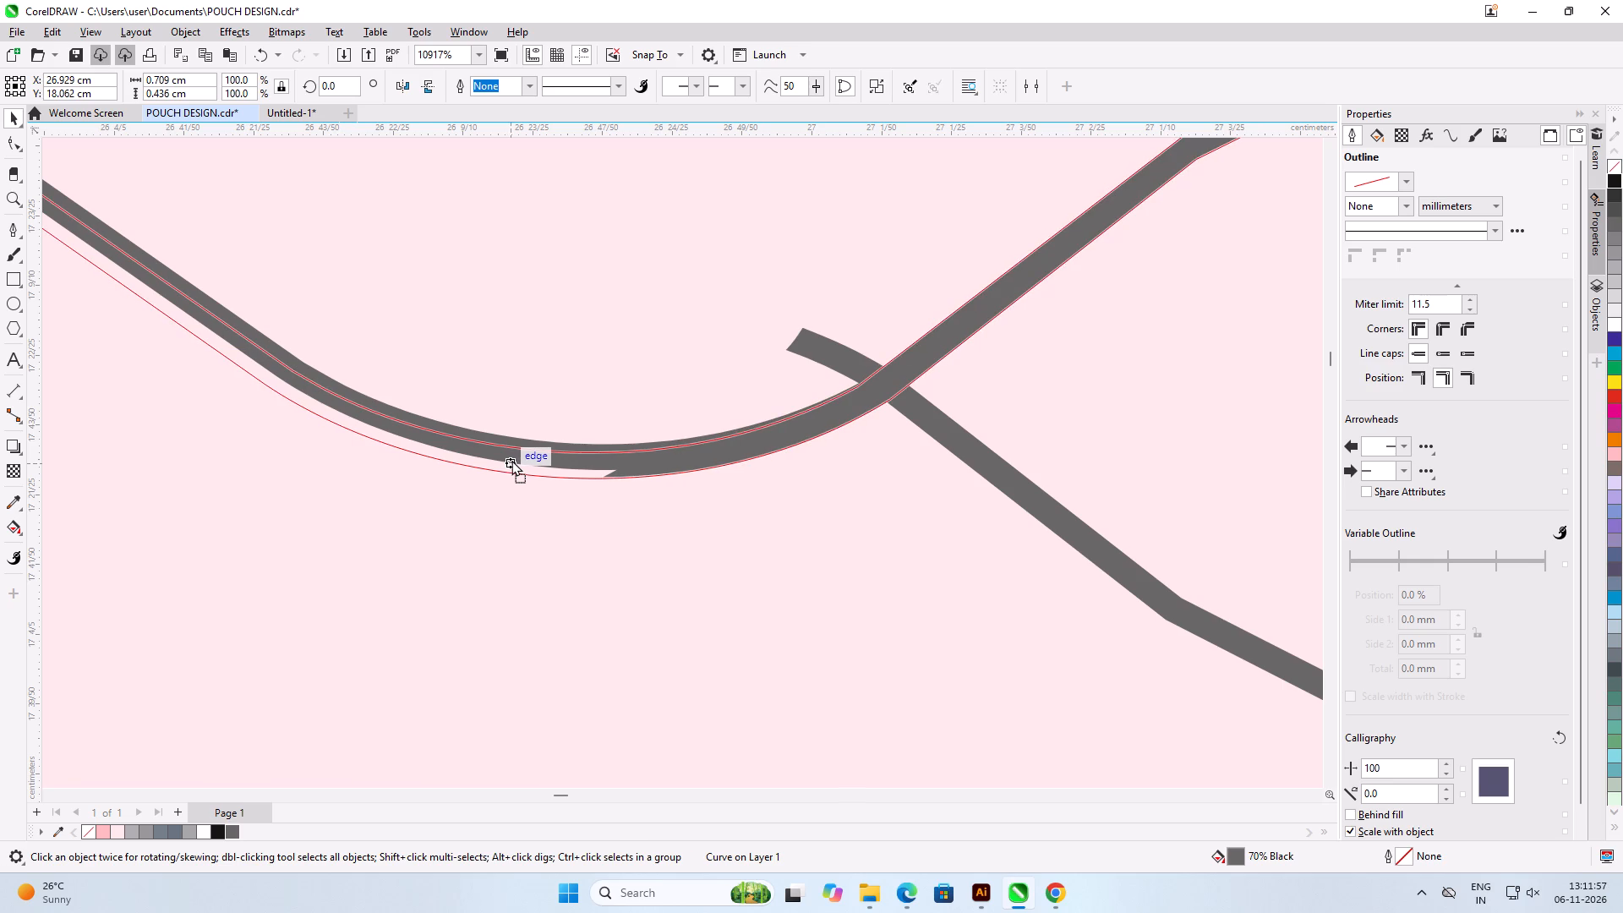
pyautogui.moveTo(511, 460); pyautogui.dragTo(507, 460)
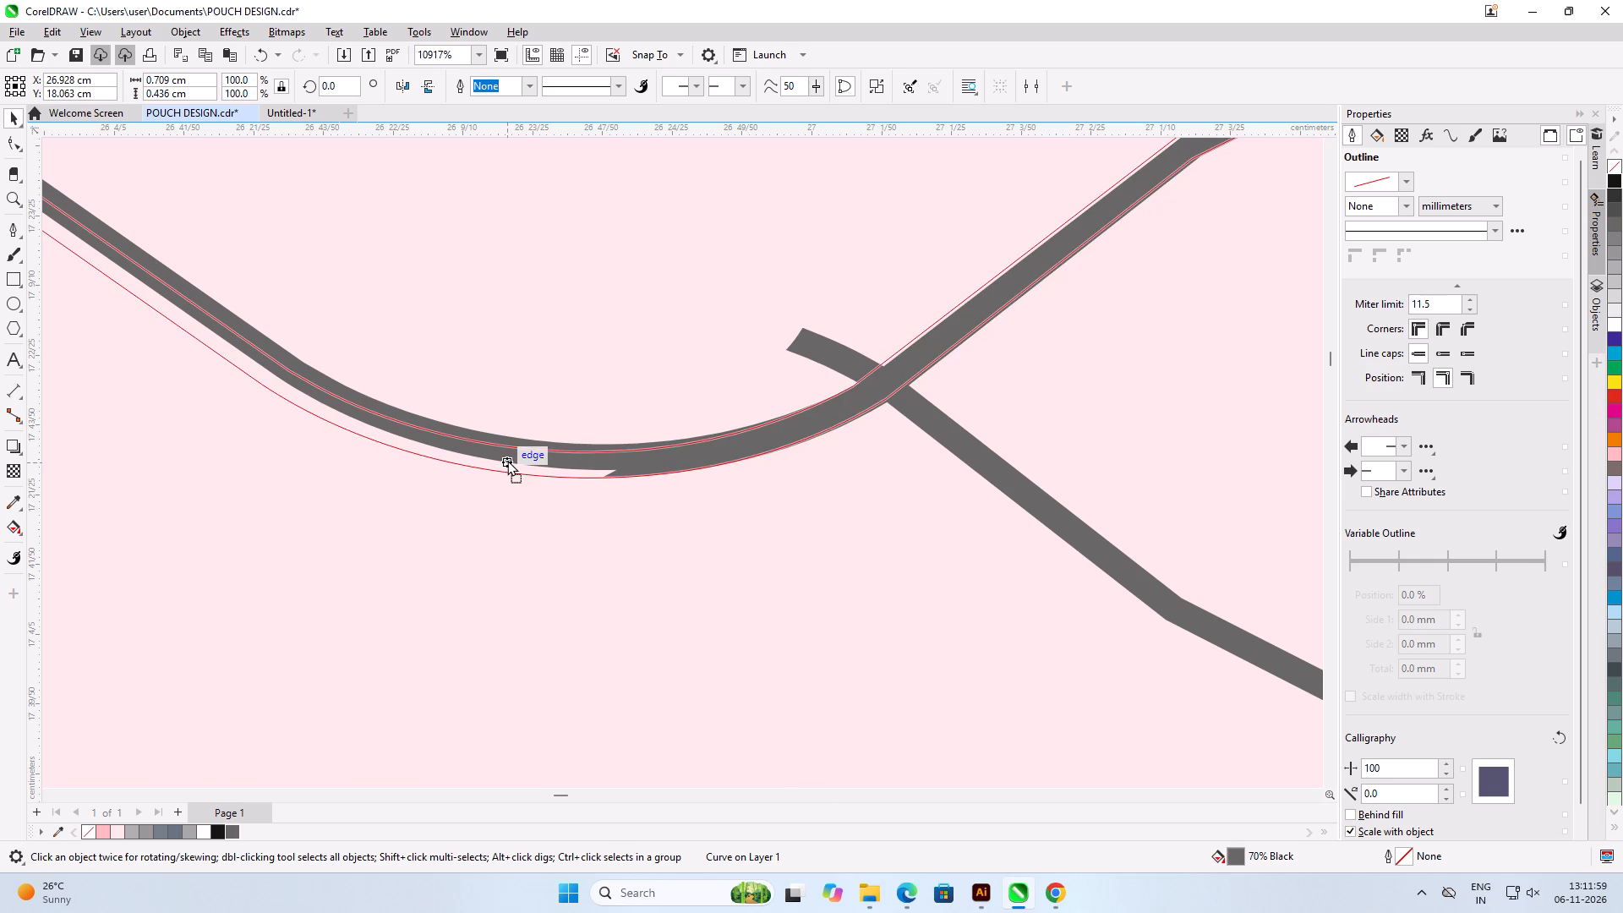
pyautogui.moveTo(507, 460); pyautogui.dragTo(511, 460)
pyautogui.scroll(-12, 515, 474)
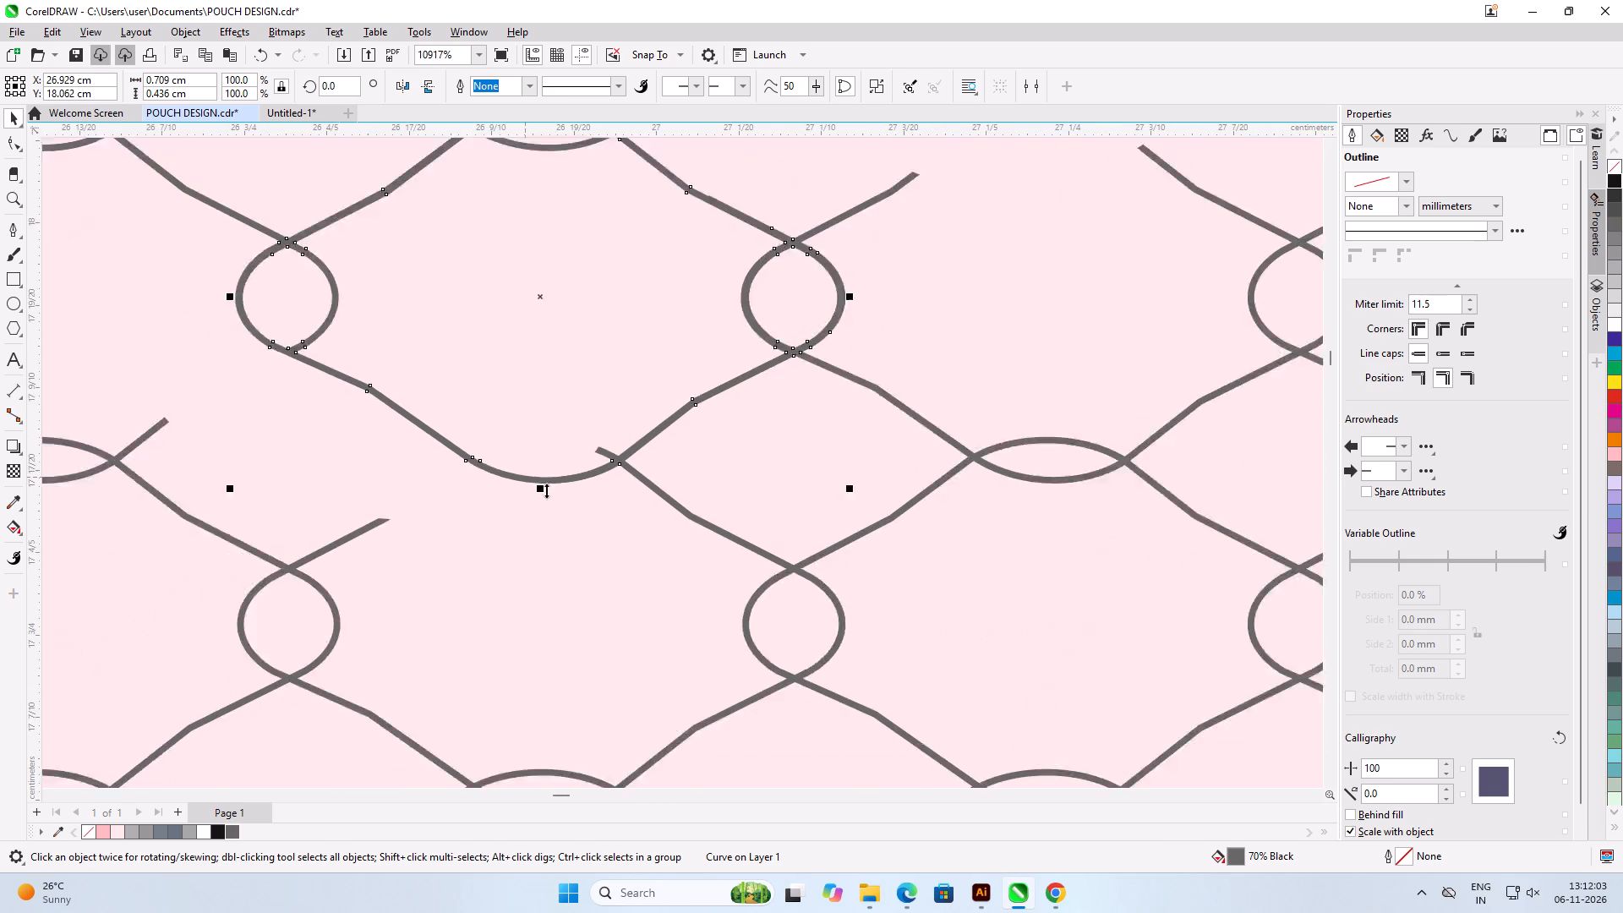
# Place a copy of the mesh cell on the broken cell directly below, at about X 26.929 cm, Y 17.683 cm.
pyautogui.click(1018, 343)
pyautogui.scroll(-6, 554, 231)
pyautogui.scroll(6, 451, 393)
pyautogui.click(711, 293)
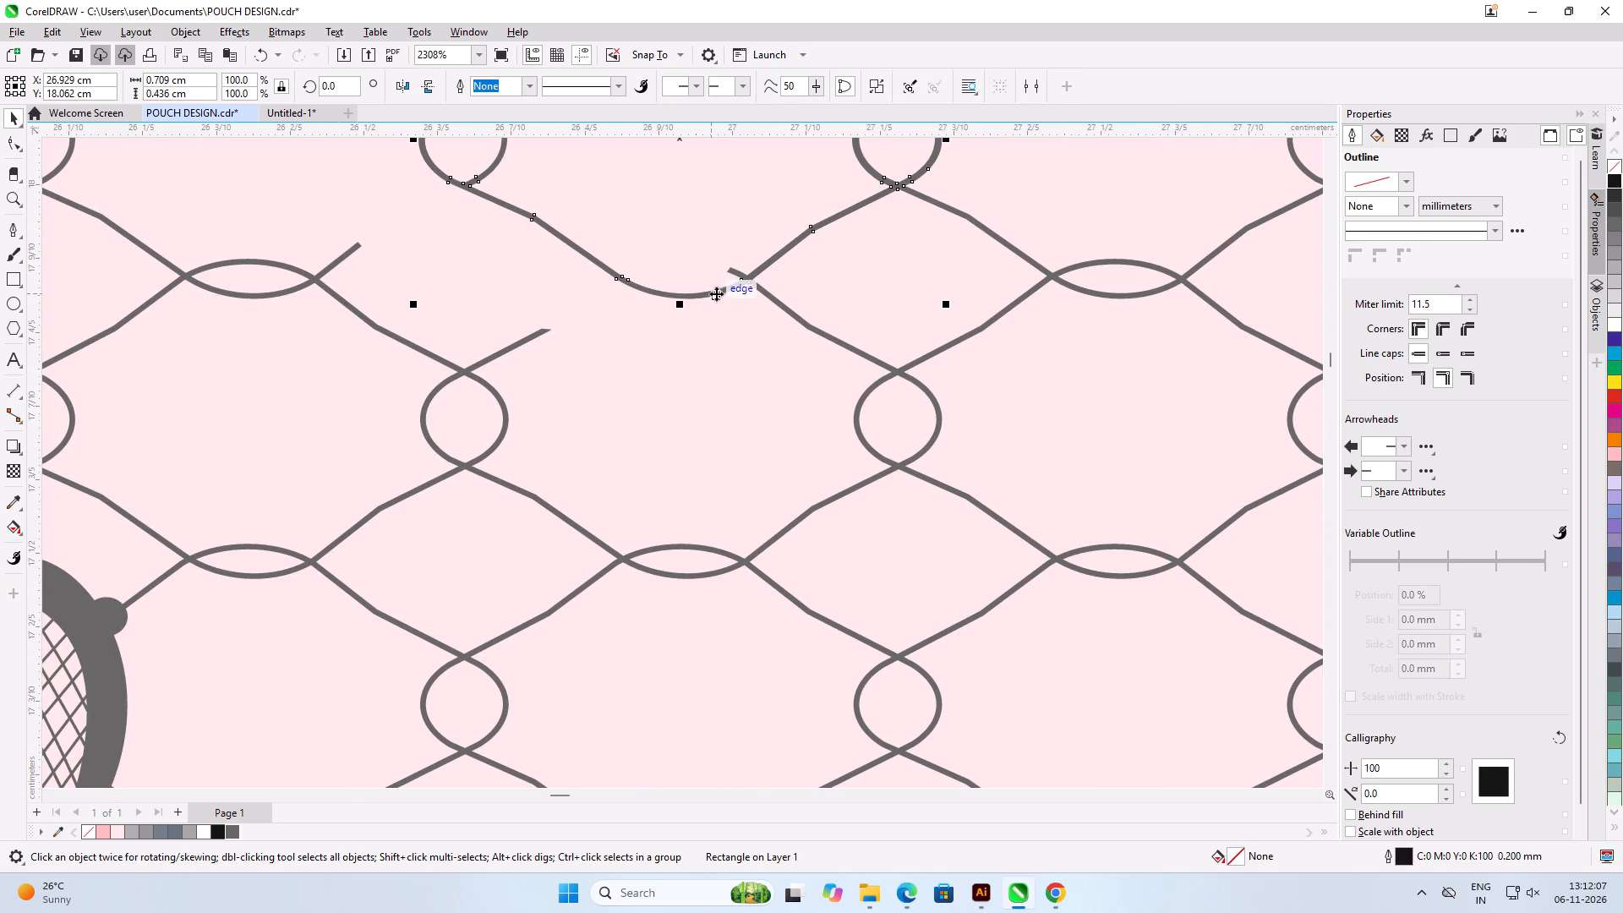
pyautogui.moveTo(716, 292); pyautogui.dragTo(710, 517)
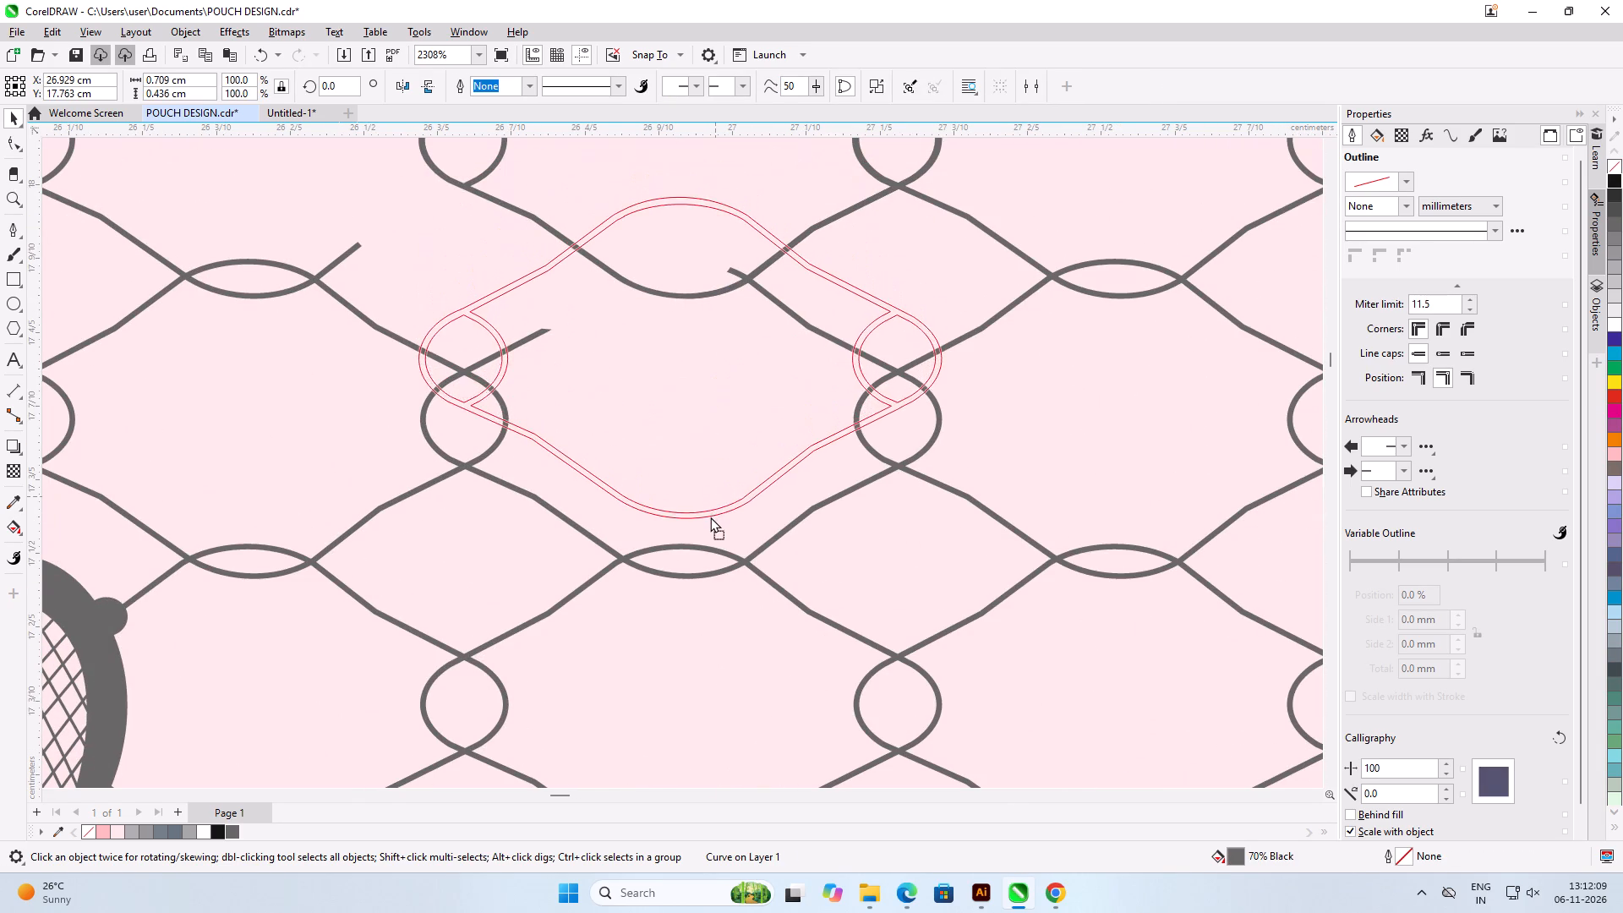
pyautogui.moveTo(710, 517); pyautogui.dragTo(715, 568)
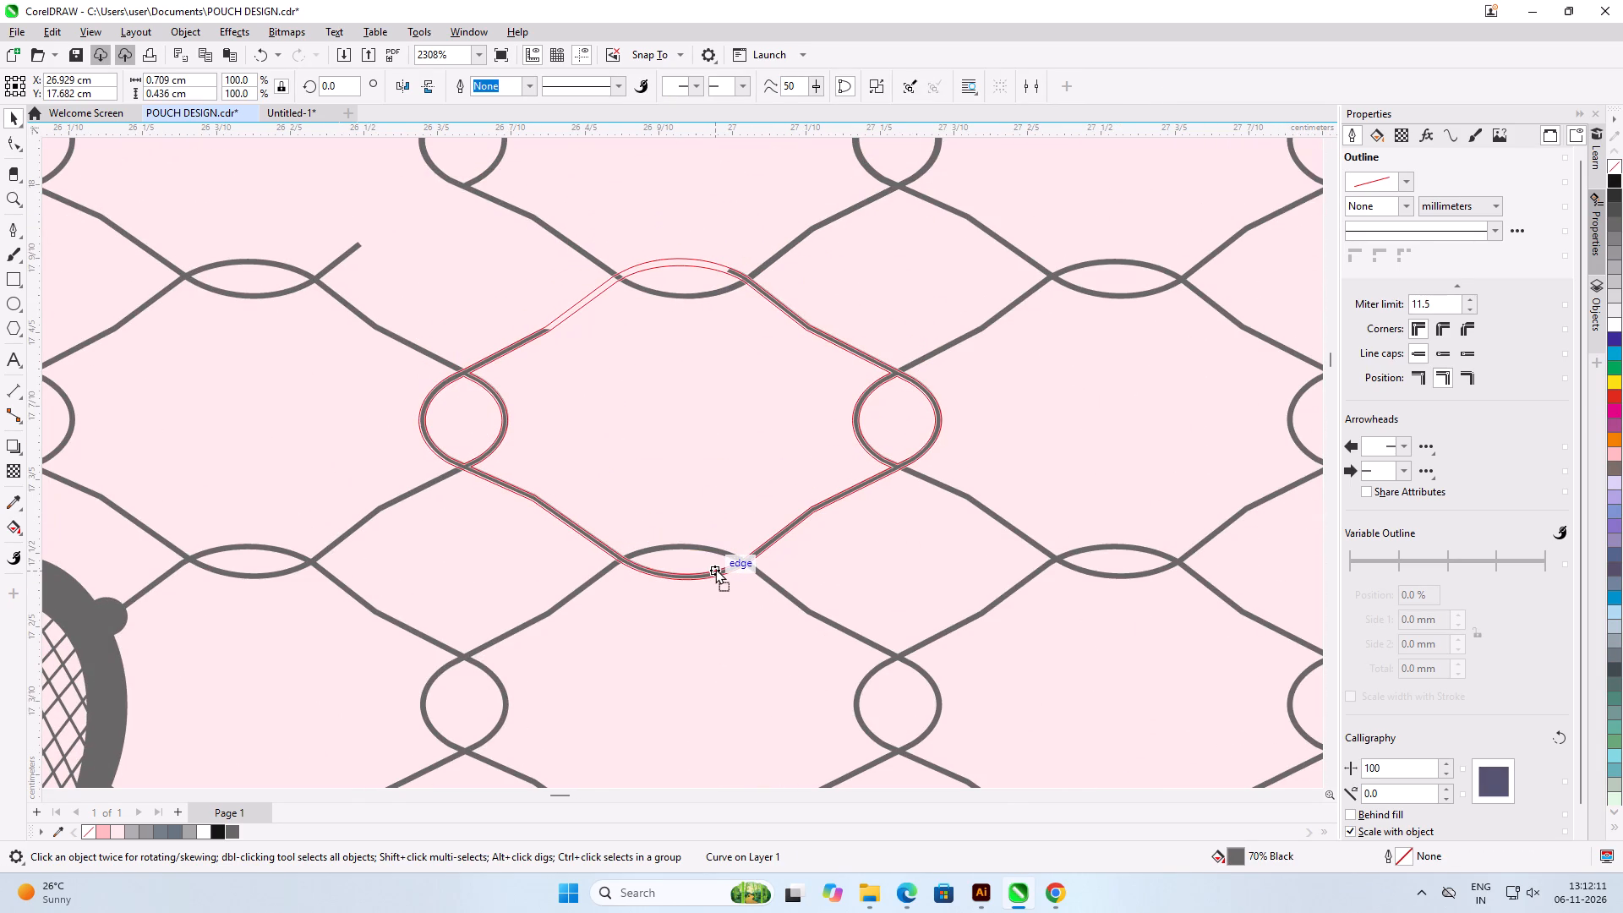
pyautogui.moveTo(715, 568); pyautogui.dragTo(717, 566)
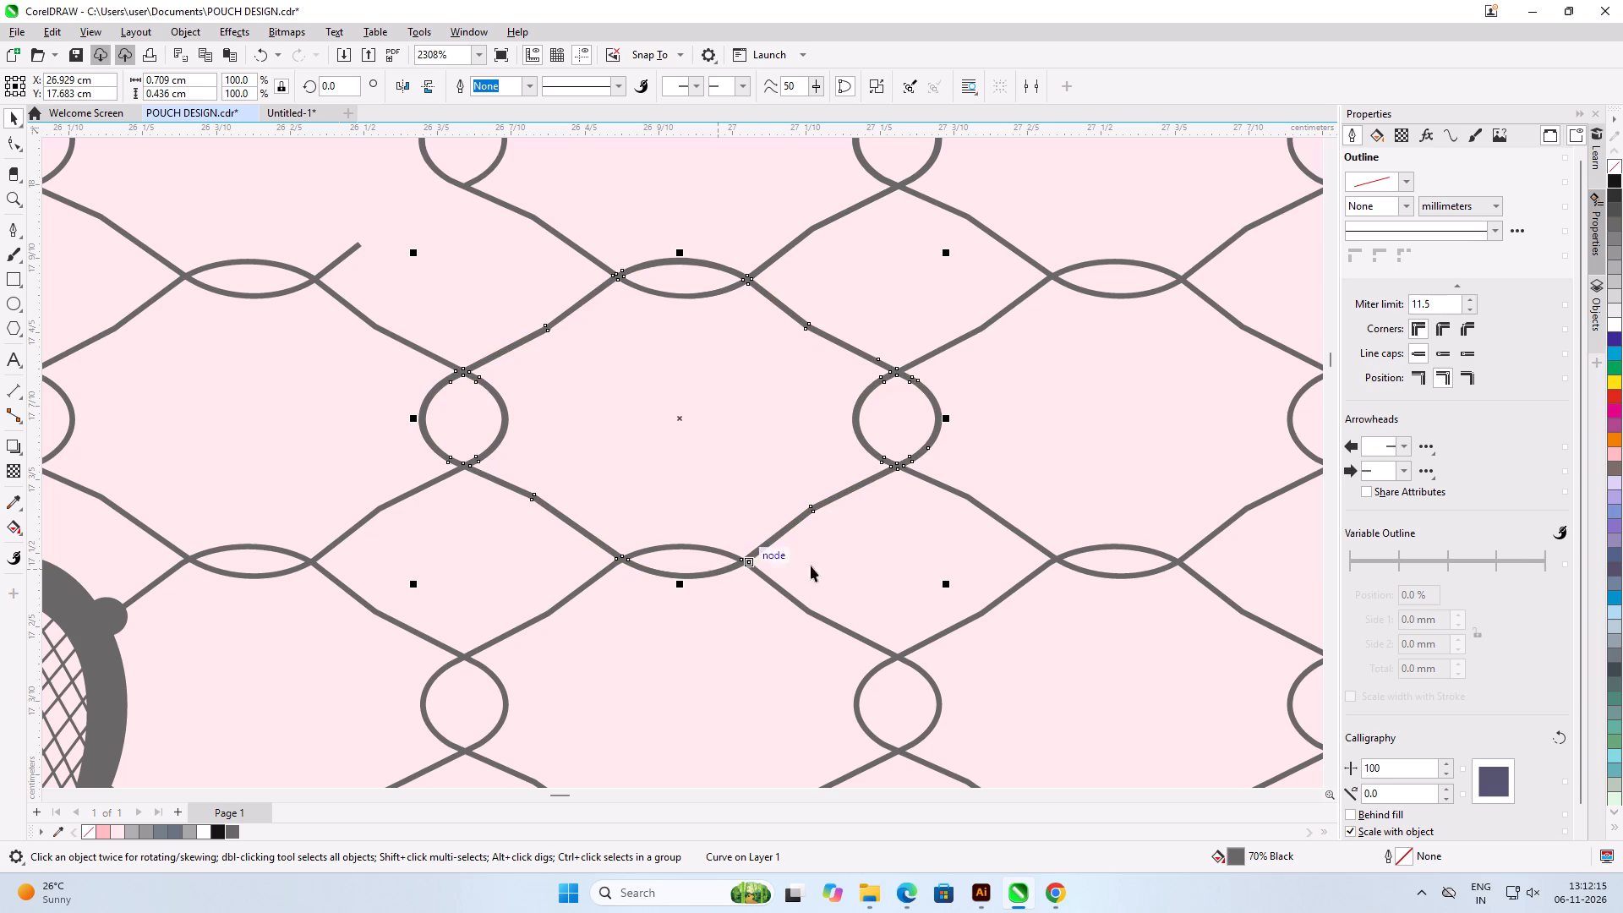
pyautogui.click(836, 563)
# Nudge the lower mesh cell copy to X 26.931 cm so its upper-left strand lines up with the cut lattice strand.
pyautogui.scroll(-6, 768, 472)
pyautogui.scroll(11, 668, 399)
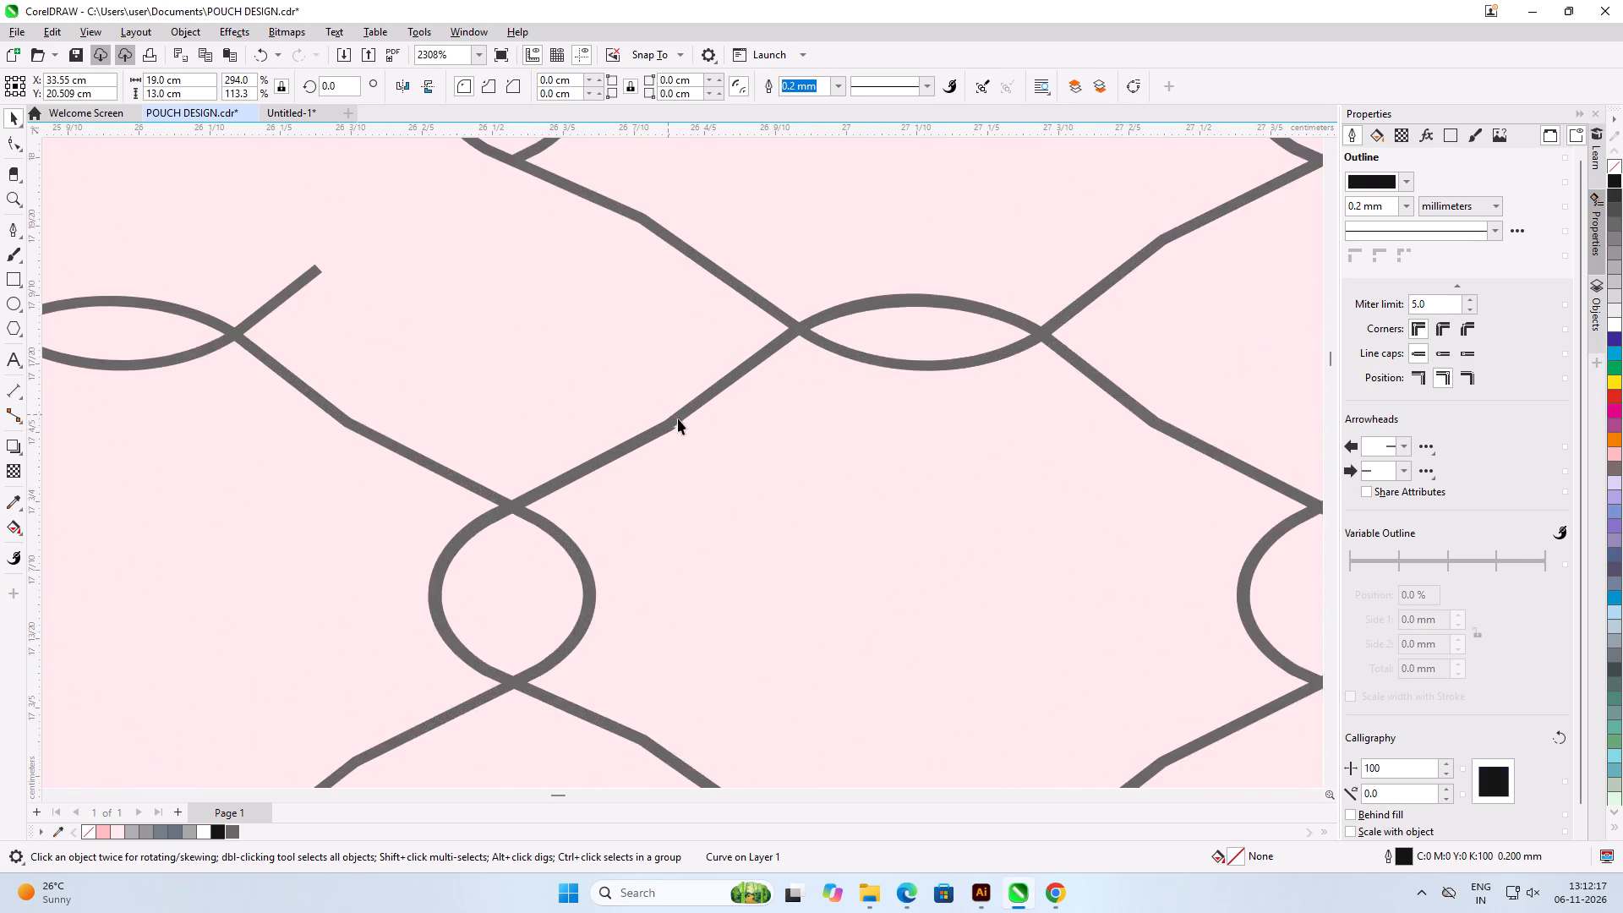
pyautogui.scroll(5, 680, 421)
pyautogui.click(680, 421)
pyautogui.scroll(12, 675, 480)
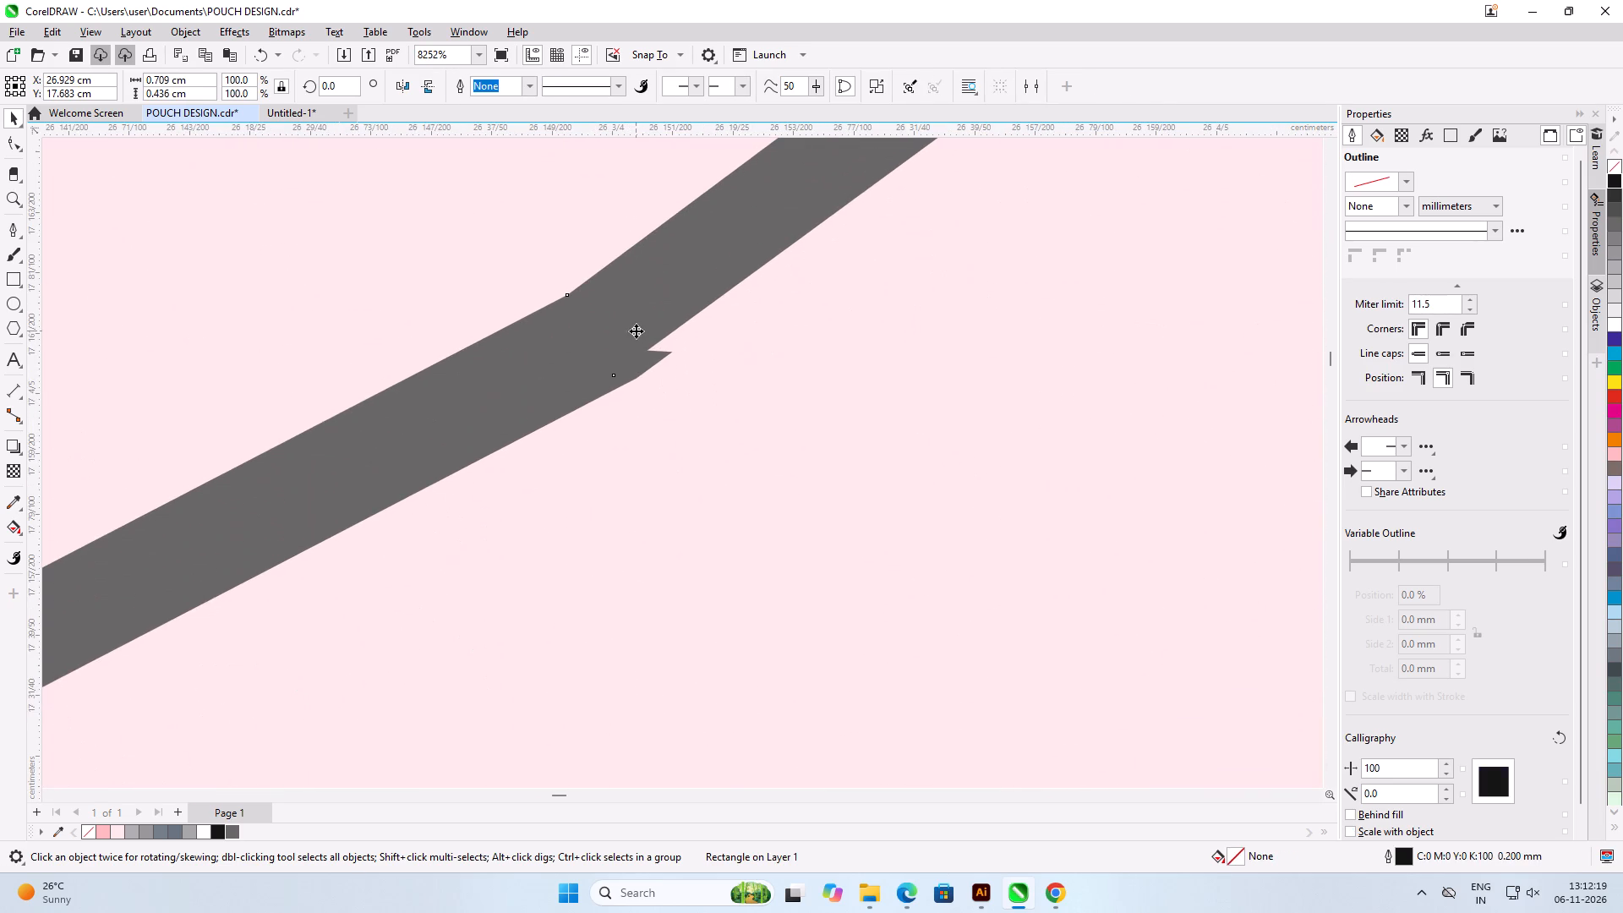
pyautogui.moveTo(675, 323); pyautogui.dragTo(691, 336)
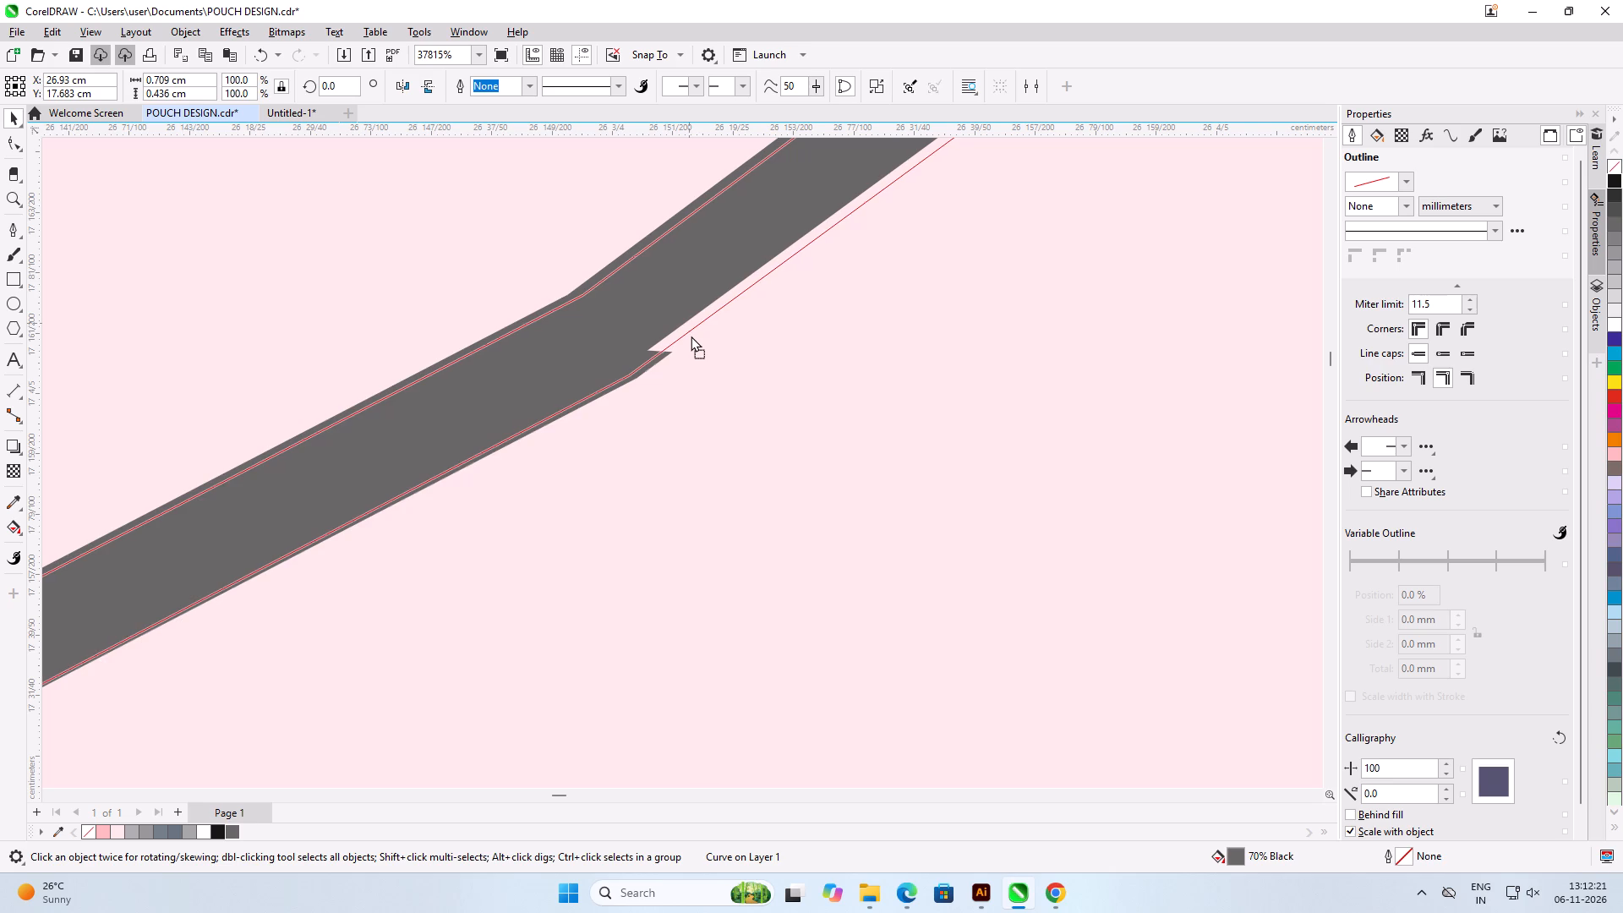
pyautogui.moveTo(691, 336); pyautogui.dragTo(697, 344)
pyautogui.scroll(-16, 407, 273)
pyautogui.scroll(1, 417, 292)
pyautogui.scroll(-4, 417, 293)
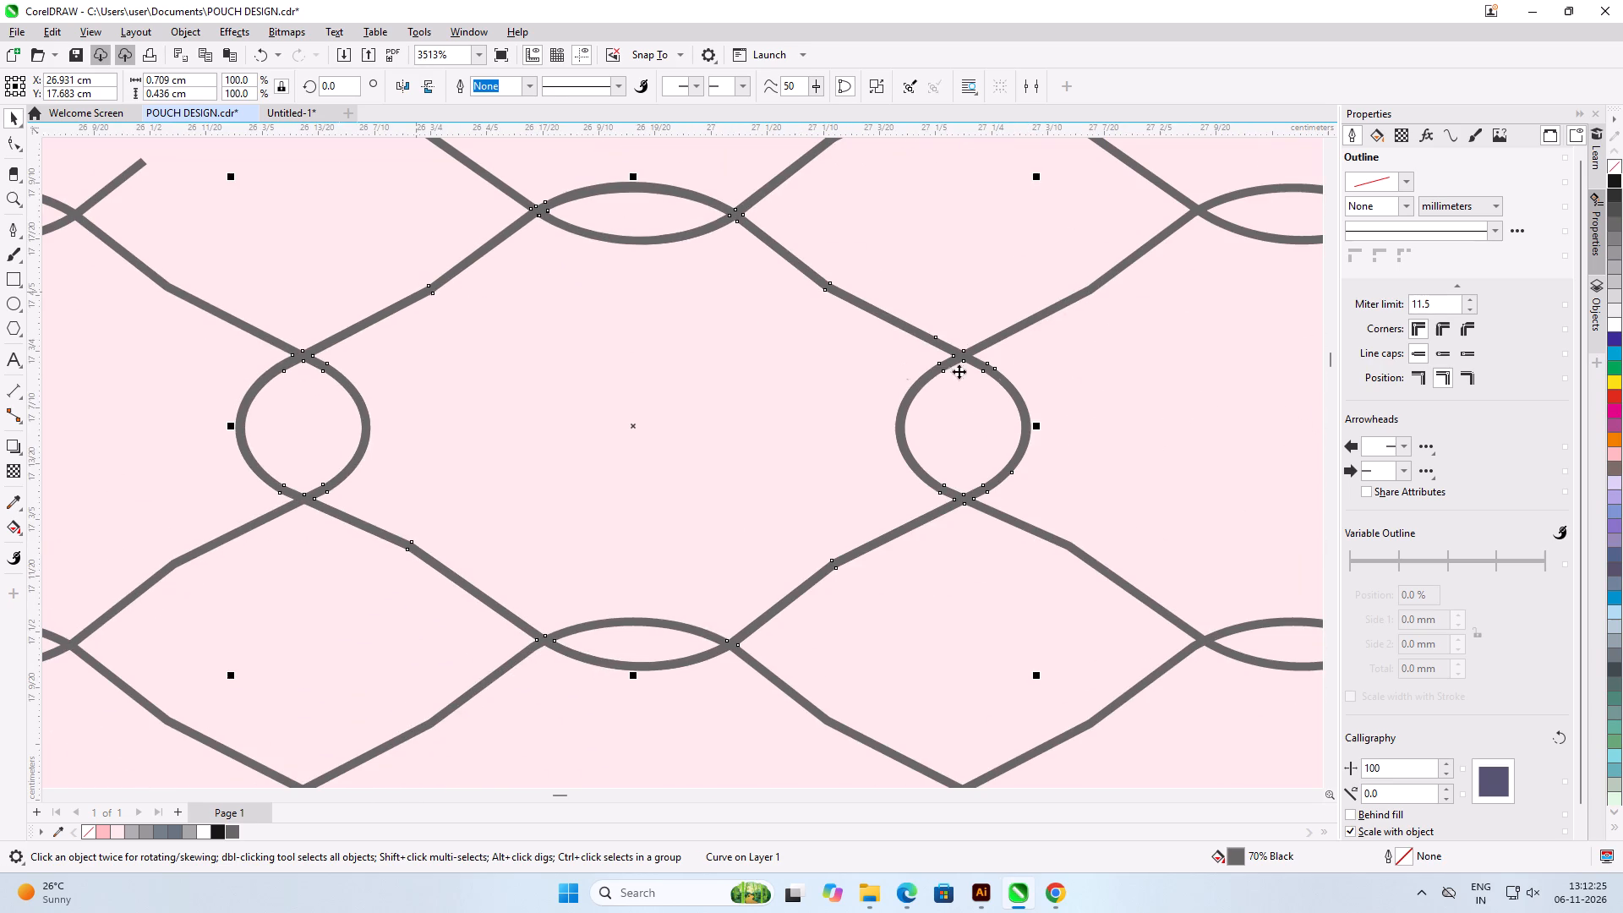
pyautogui.click(1147, 386)
# Copy the lower mesh cell onto the broken cell up and to its left, at about X 26.34 cm, Y 18.065 cm.
pyautogui.scroll(-6, 887, 369)
pyautogui.scroll(-6, 817, 364)
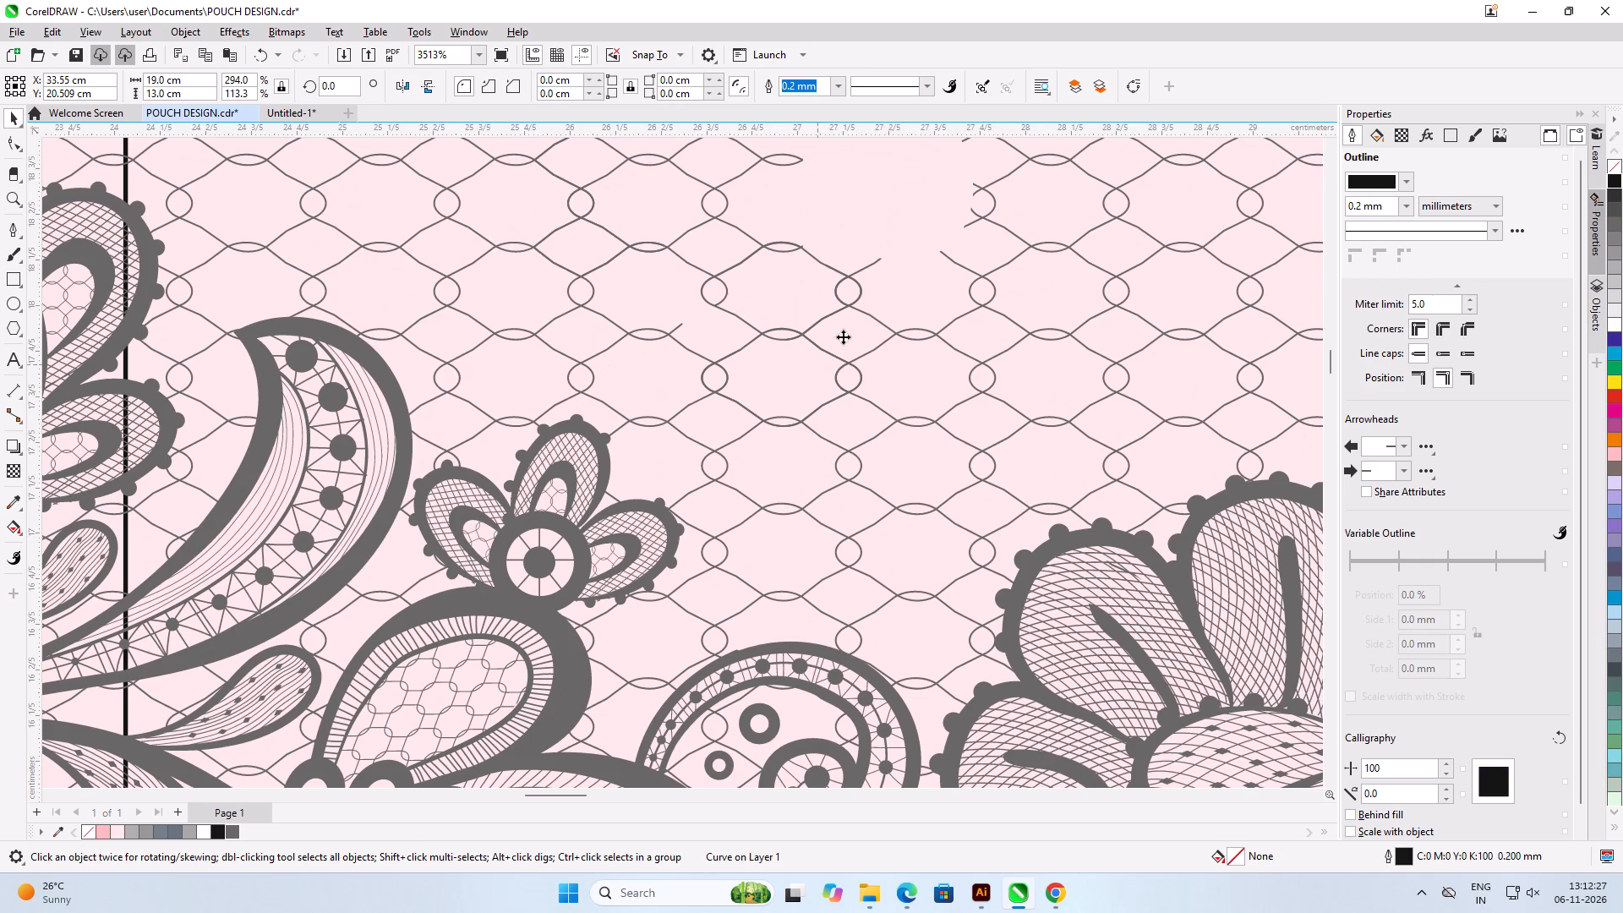
pyautogui.scroll(6, 843, 336)
pyautogui.scroll(3, 798, 389)
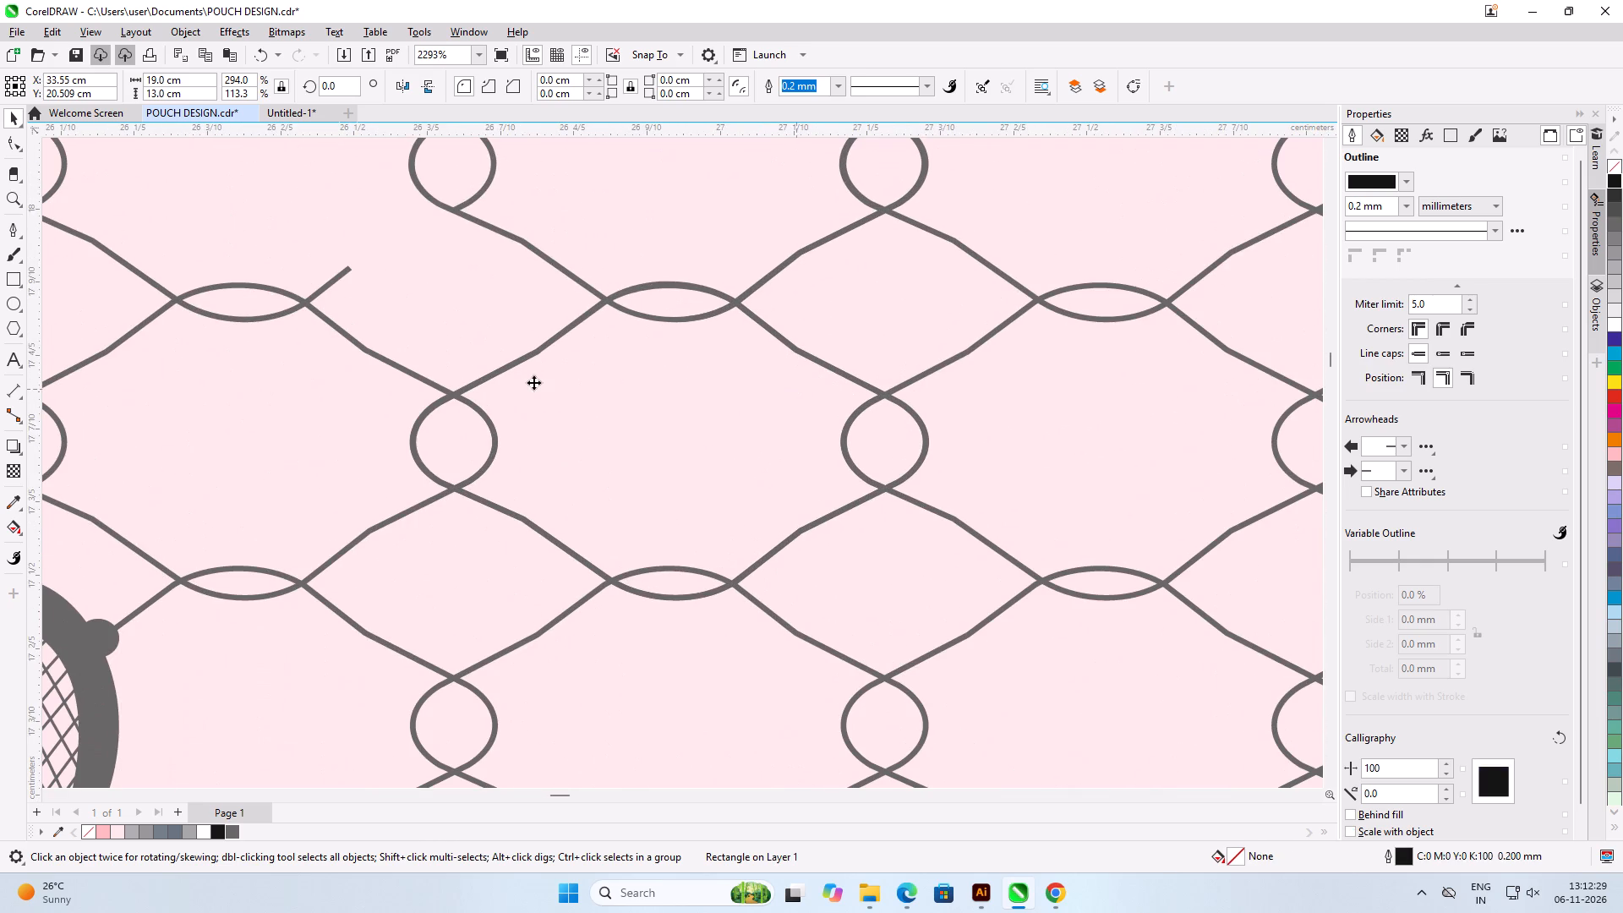
pyautogui.scroll(1, 460, 369)
pyautogui.scroll(-5, 598, 373)
pyautogui.scroll(-5, 507, 353)
pyautogui.scroll(5, 443, 287)
pyautogui.scroll(3, 496, 336)
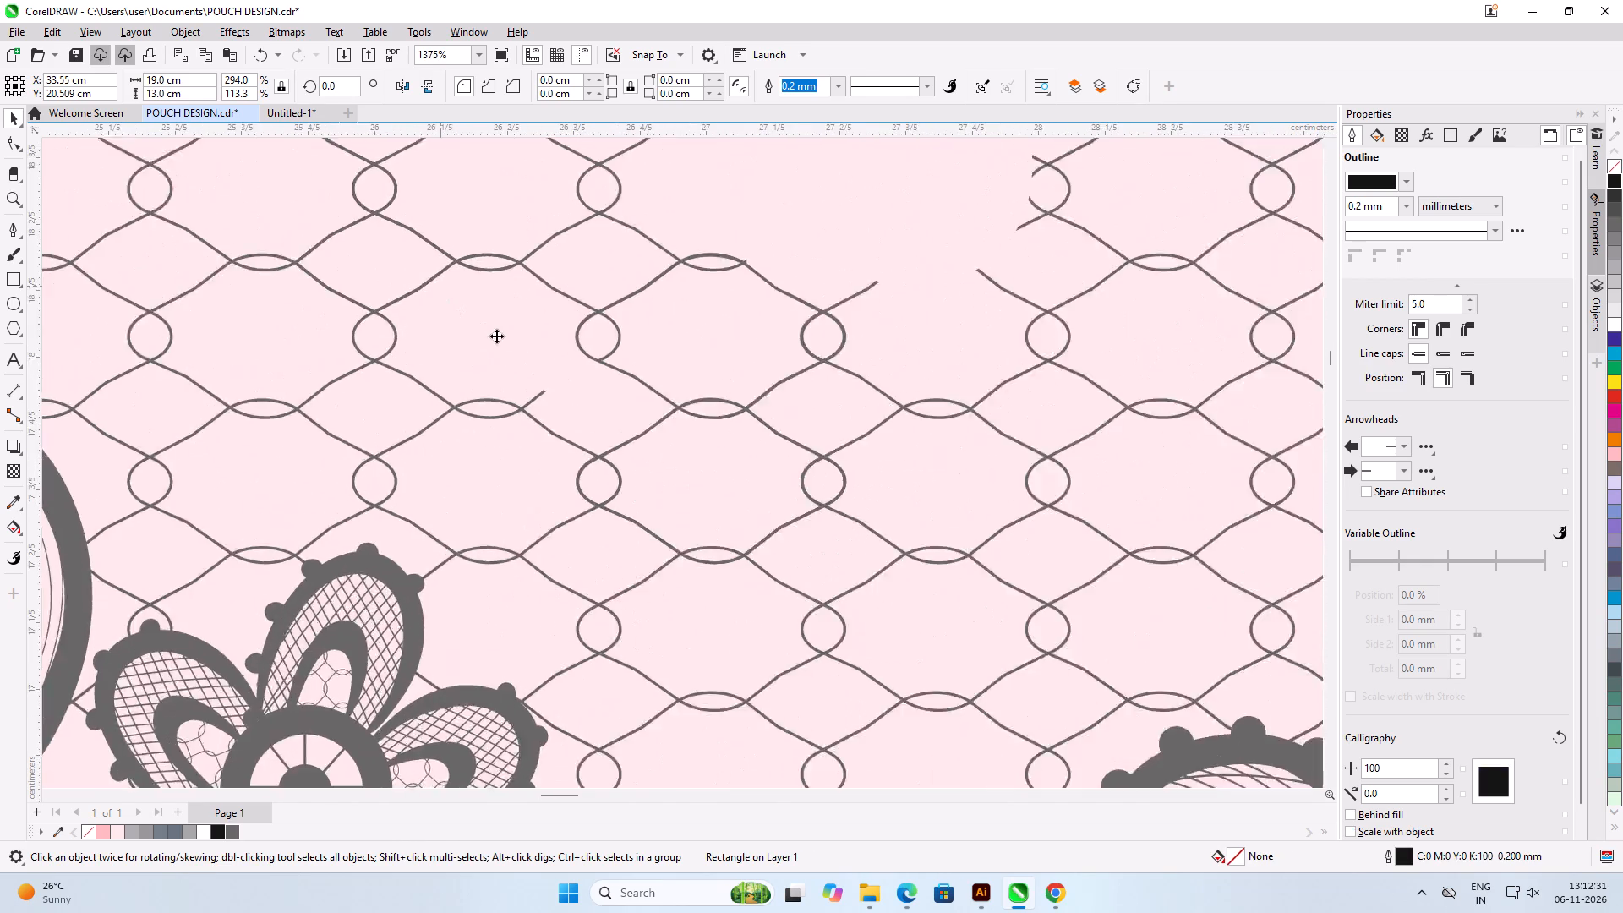
pyautogui.scroll(2, 496, 336)
pyautogui.click(784, 469)
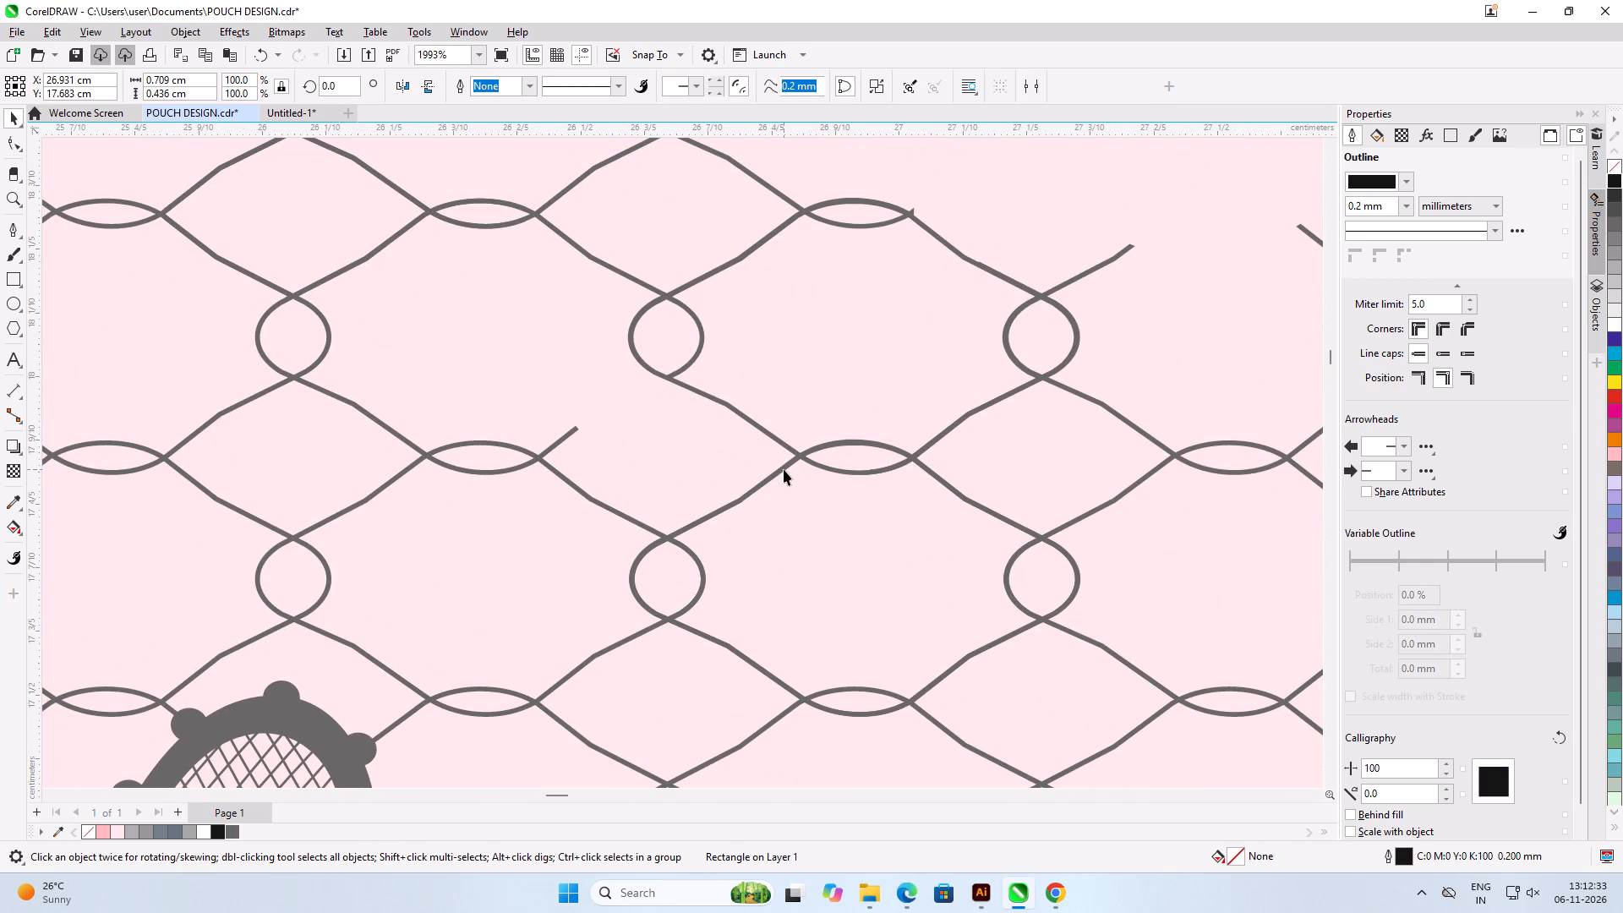
pyautogui.moveTo(782, 470); pyautogui.dragTo(400, 233)
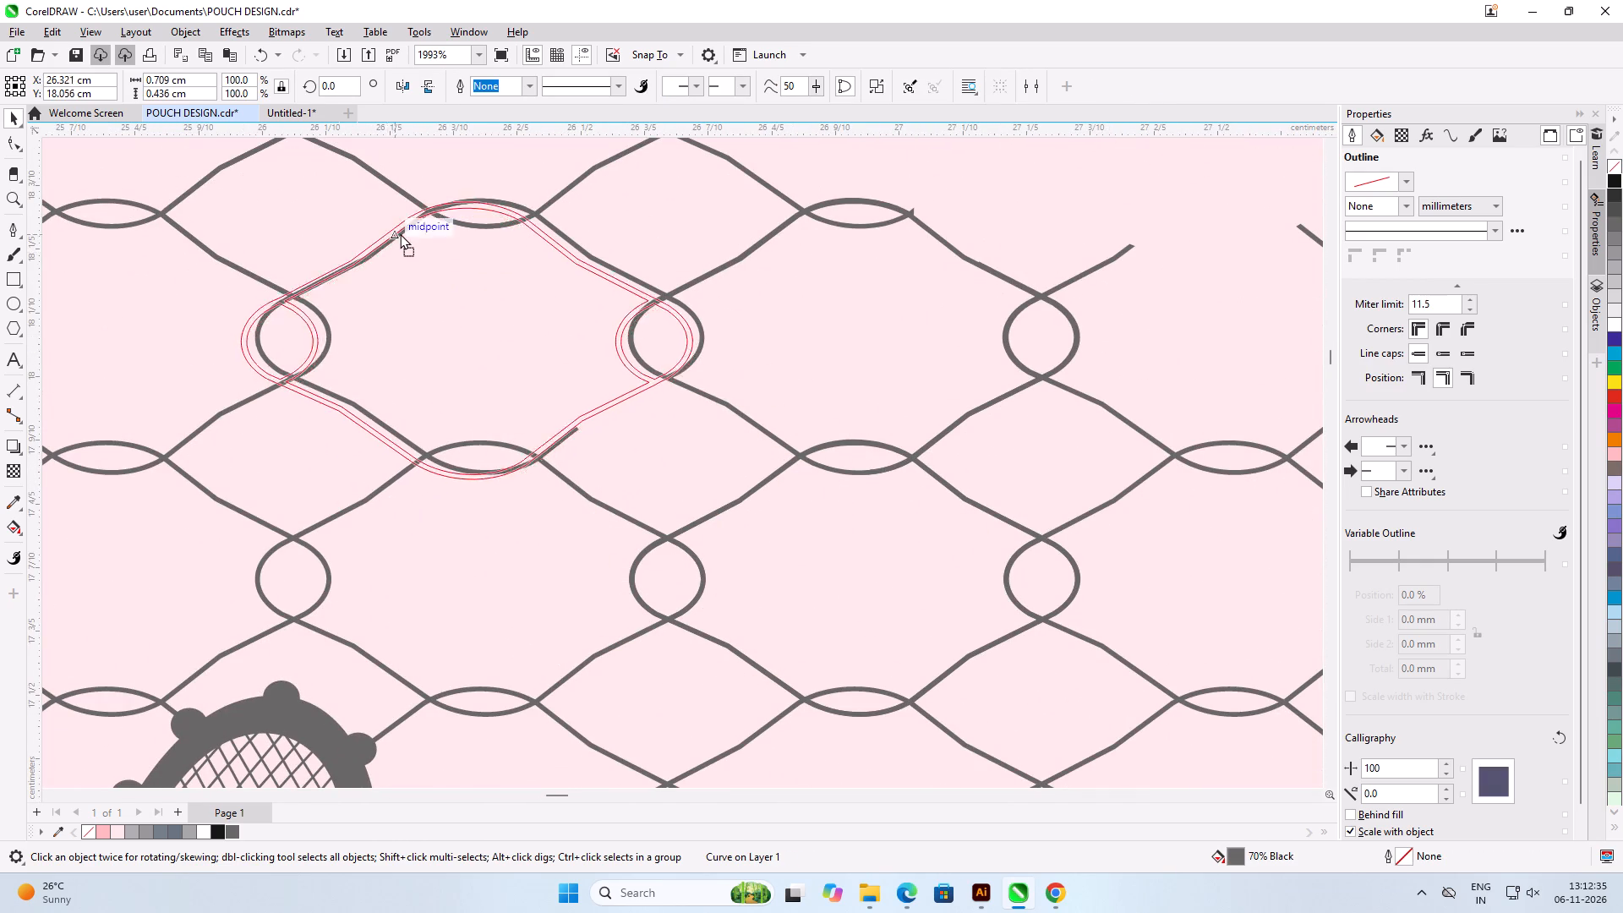
pyautogui.moveTo(400, 233); pyautogui.dragTo(408, 232)
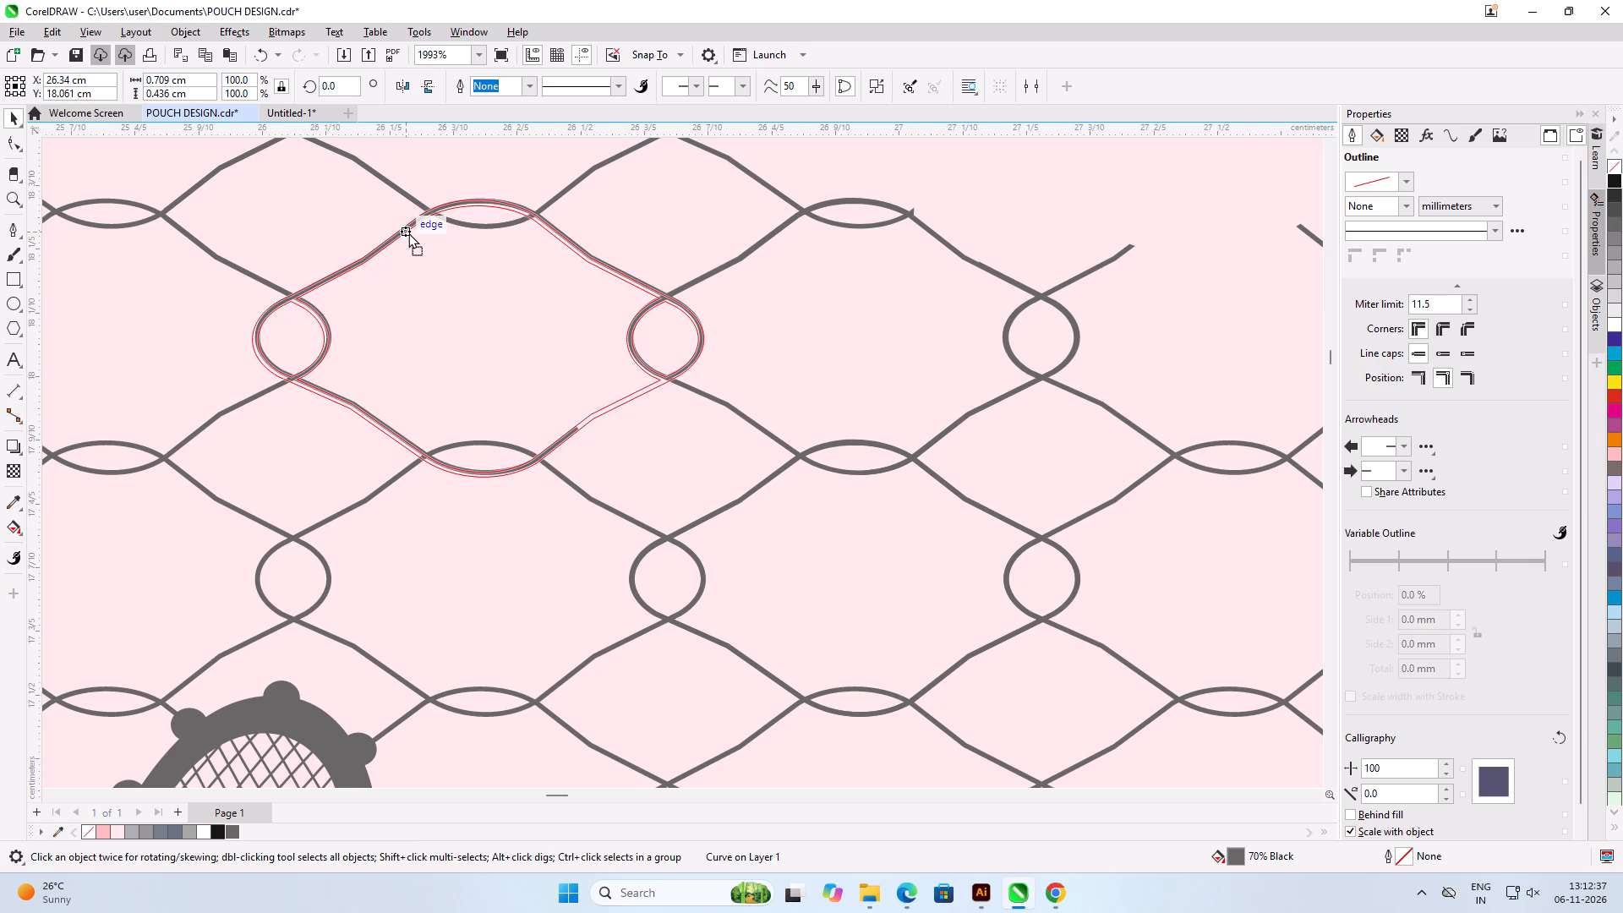
pyautogui.moveTo(408, 232); pyautogui.dragTo(412, 231)
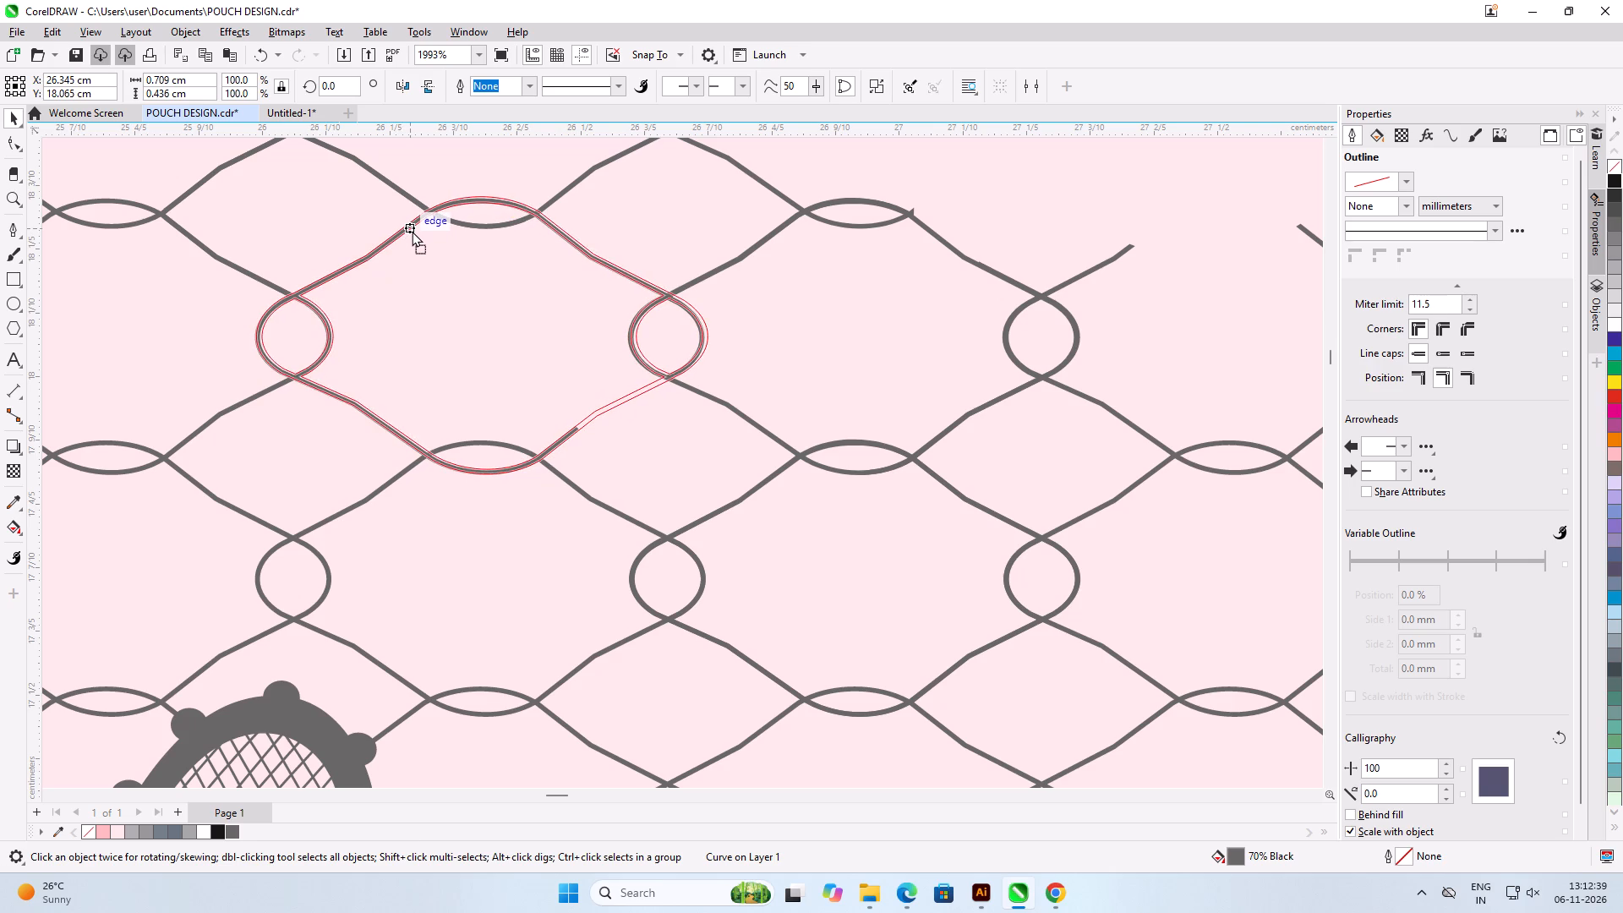
pyautogui.moveTo(412, 231); pyautogui.dragTo(409, 232)
pyautogui.rightClick(409, 232)
pyautogui.click(790, 322)
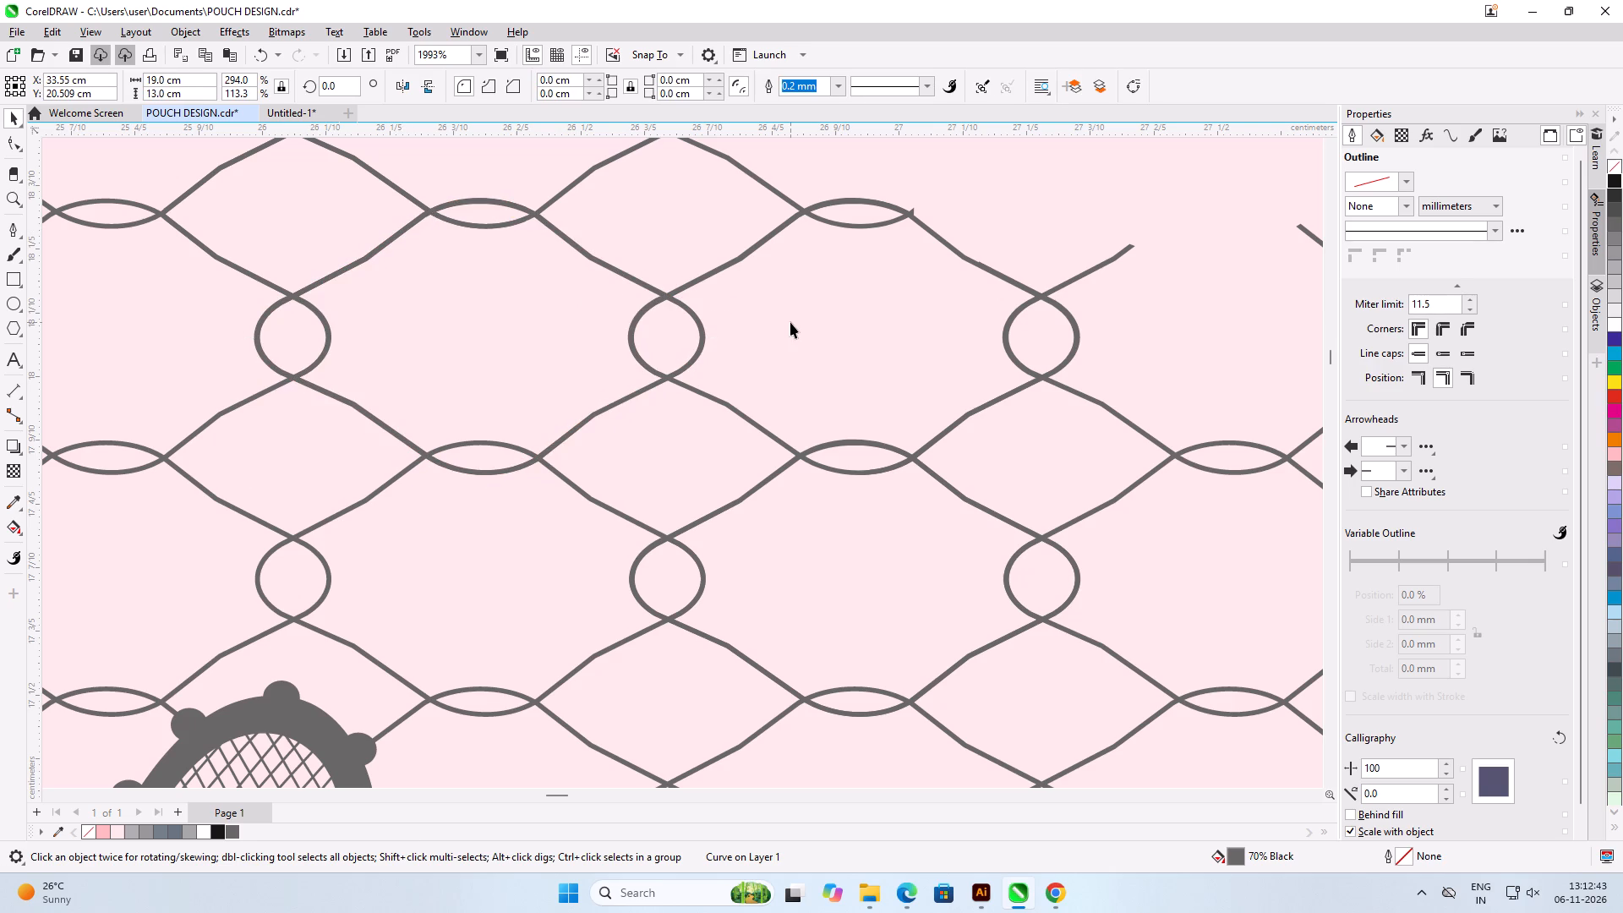
# Copy the mesh cell onto the adjacent broken cell to its right, at about X 27.52 cm, Y 18.06 cm.
pyautogui.scroll(-7, 369, 313)
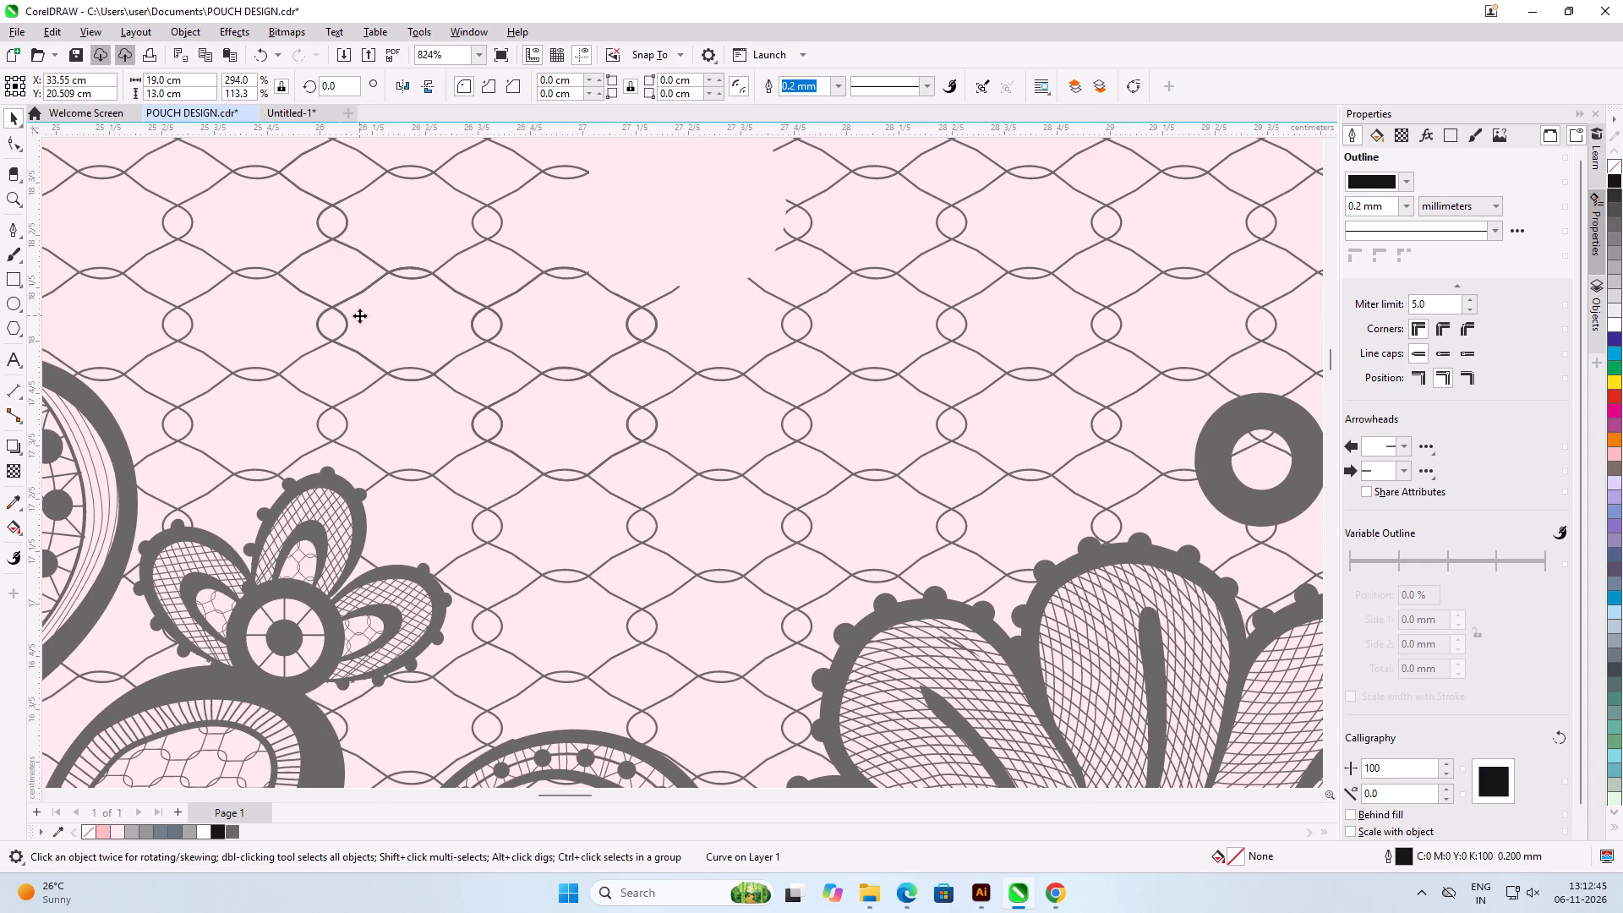
pyautogui.scroll(-6, 401, 320)
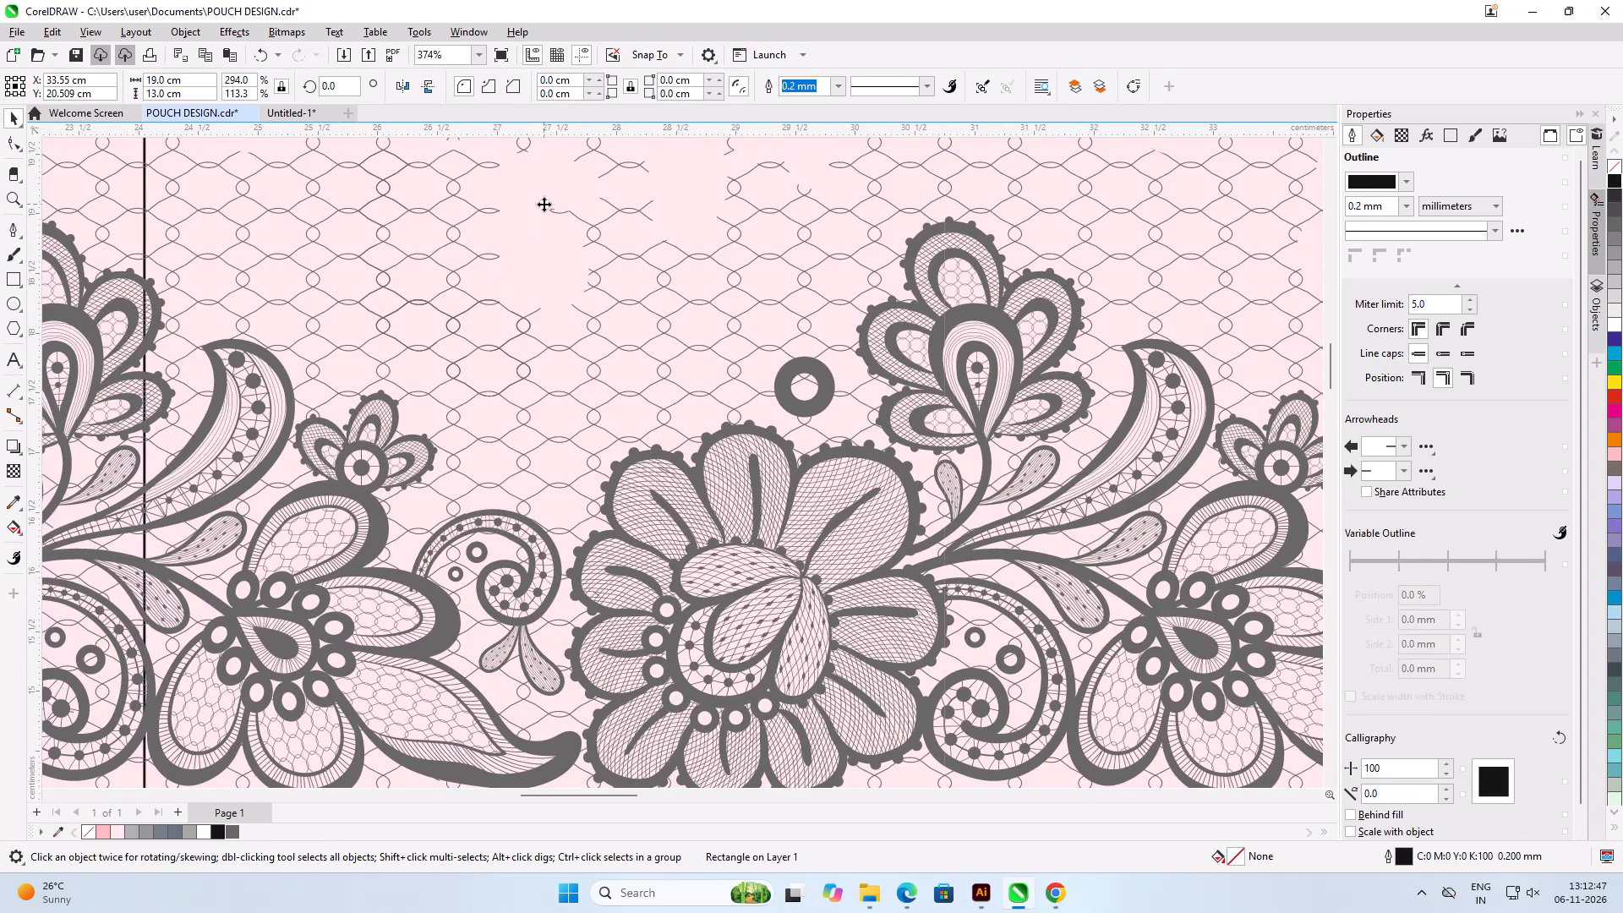
pyautogui.scroll(-4, 478, 402)
pyautogui.scroll(8, 500, 280)
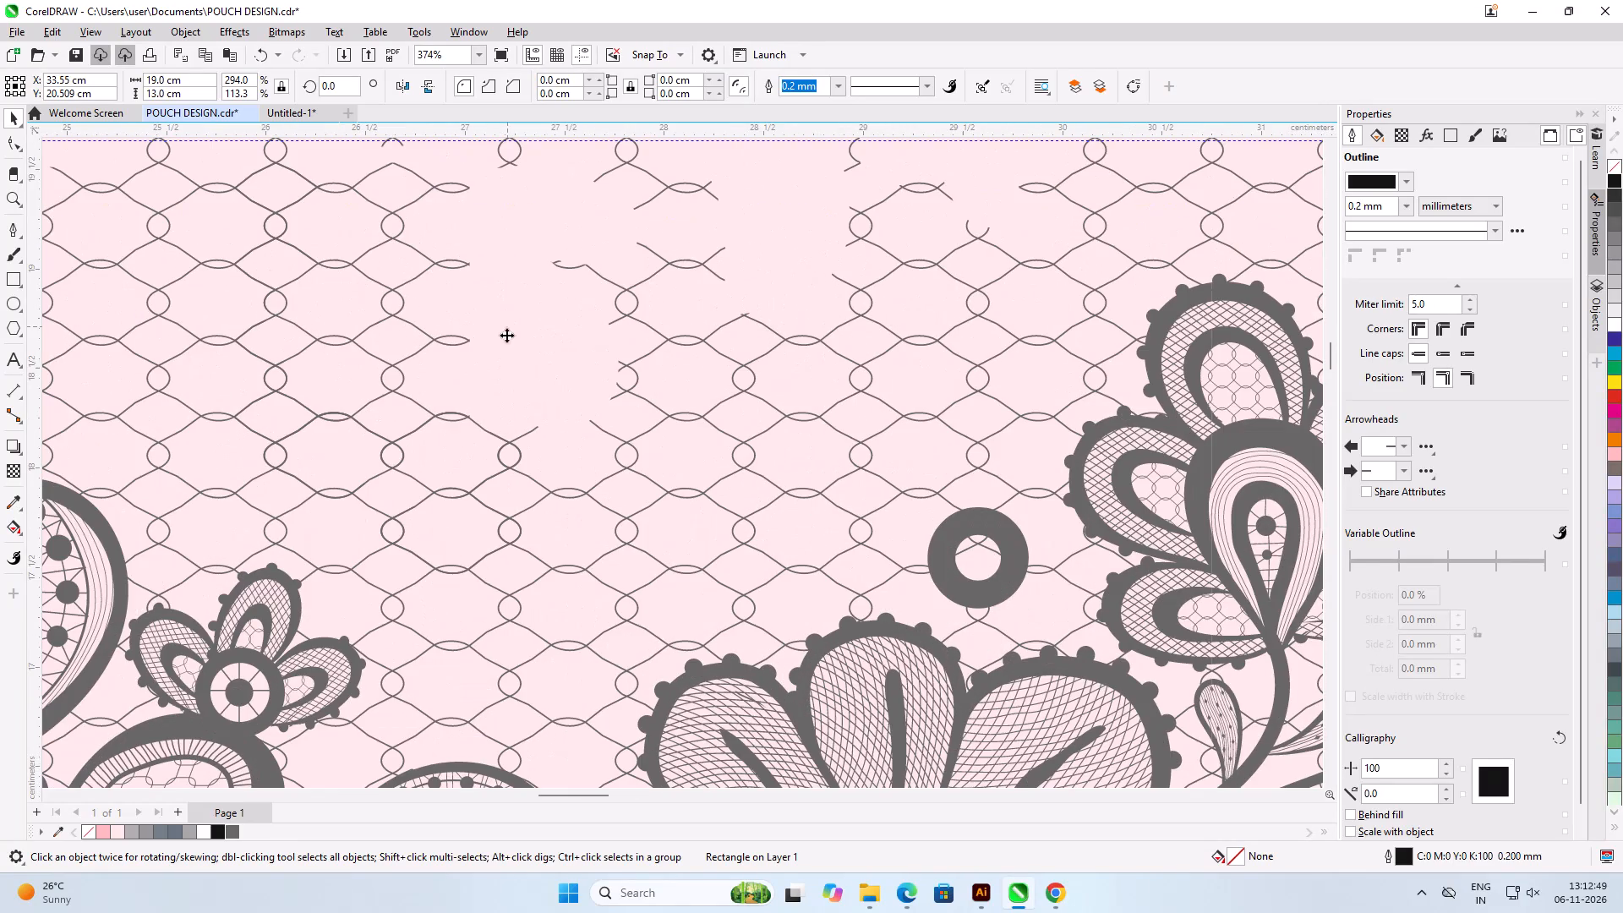
pyautogui.scroll(6, 502, 456)
pyautogui.click(356, 462)
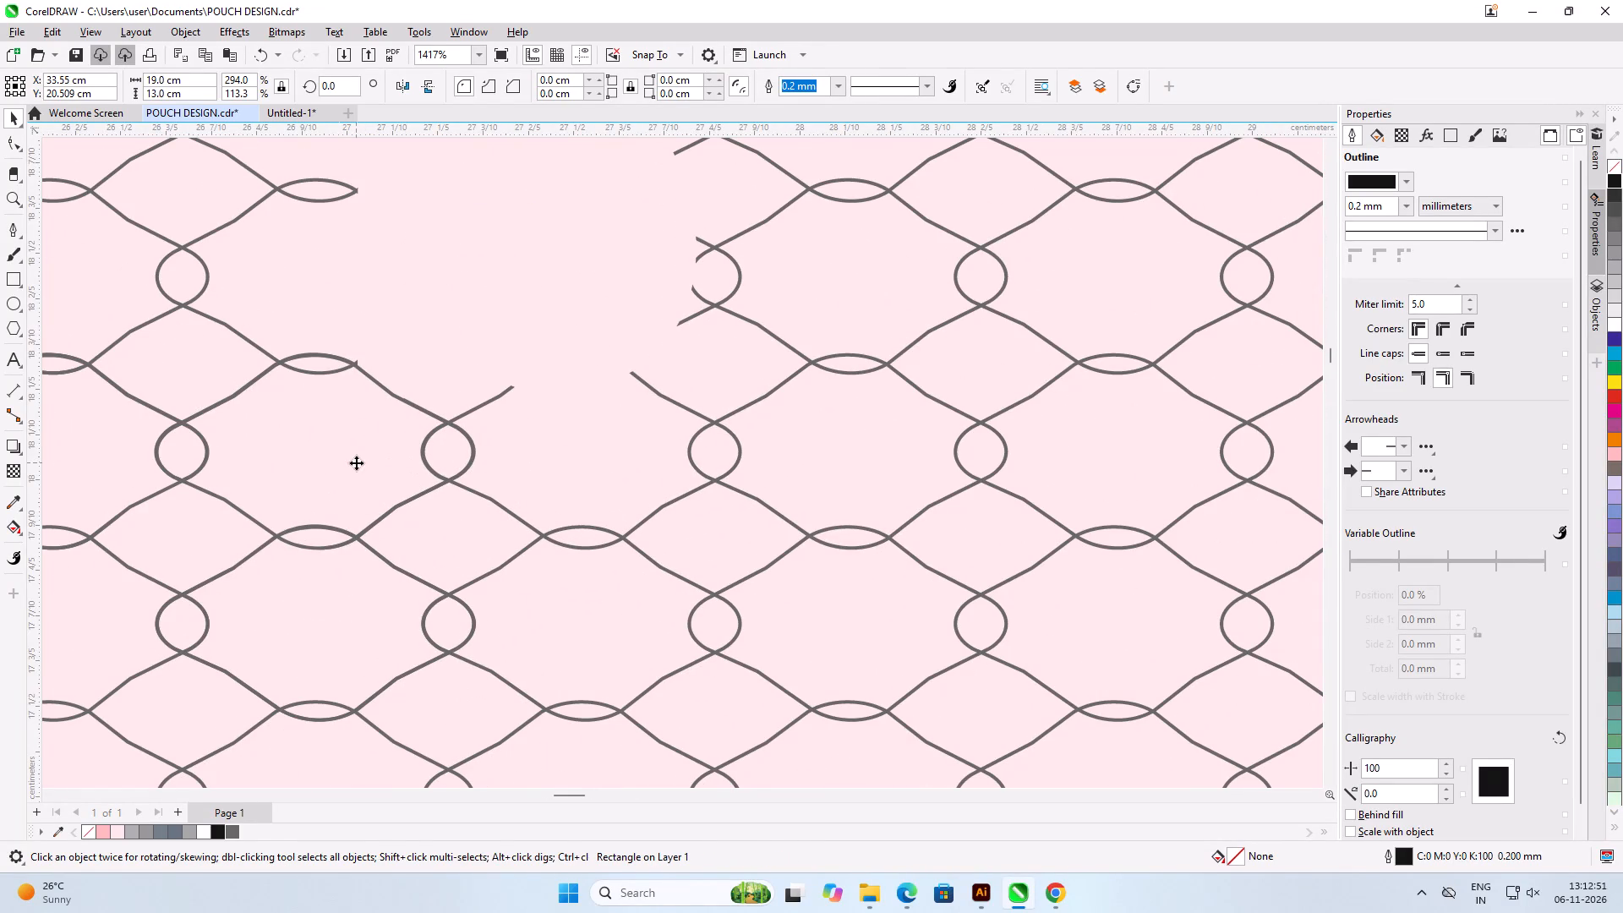
pyautogui.click(365, 375)
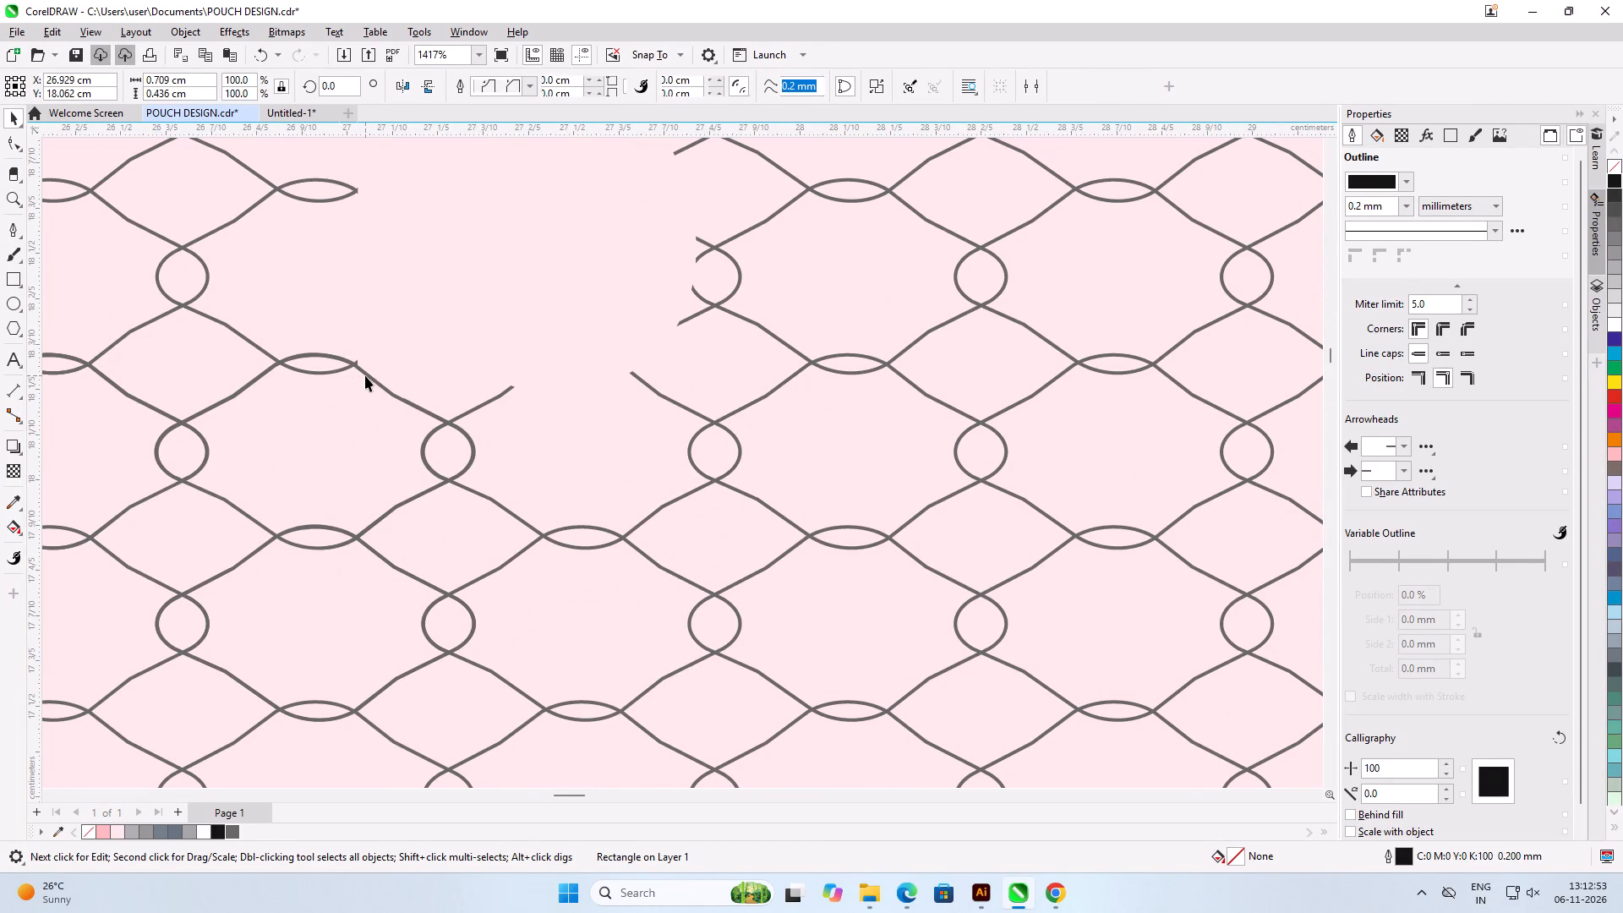
pyautogui.moveTo(366, 374); pyautogui.dragTo(657, 374)
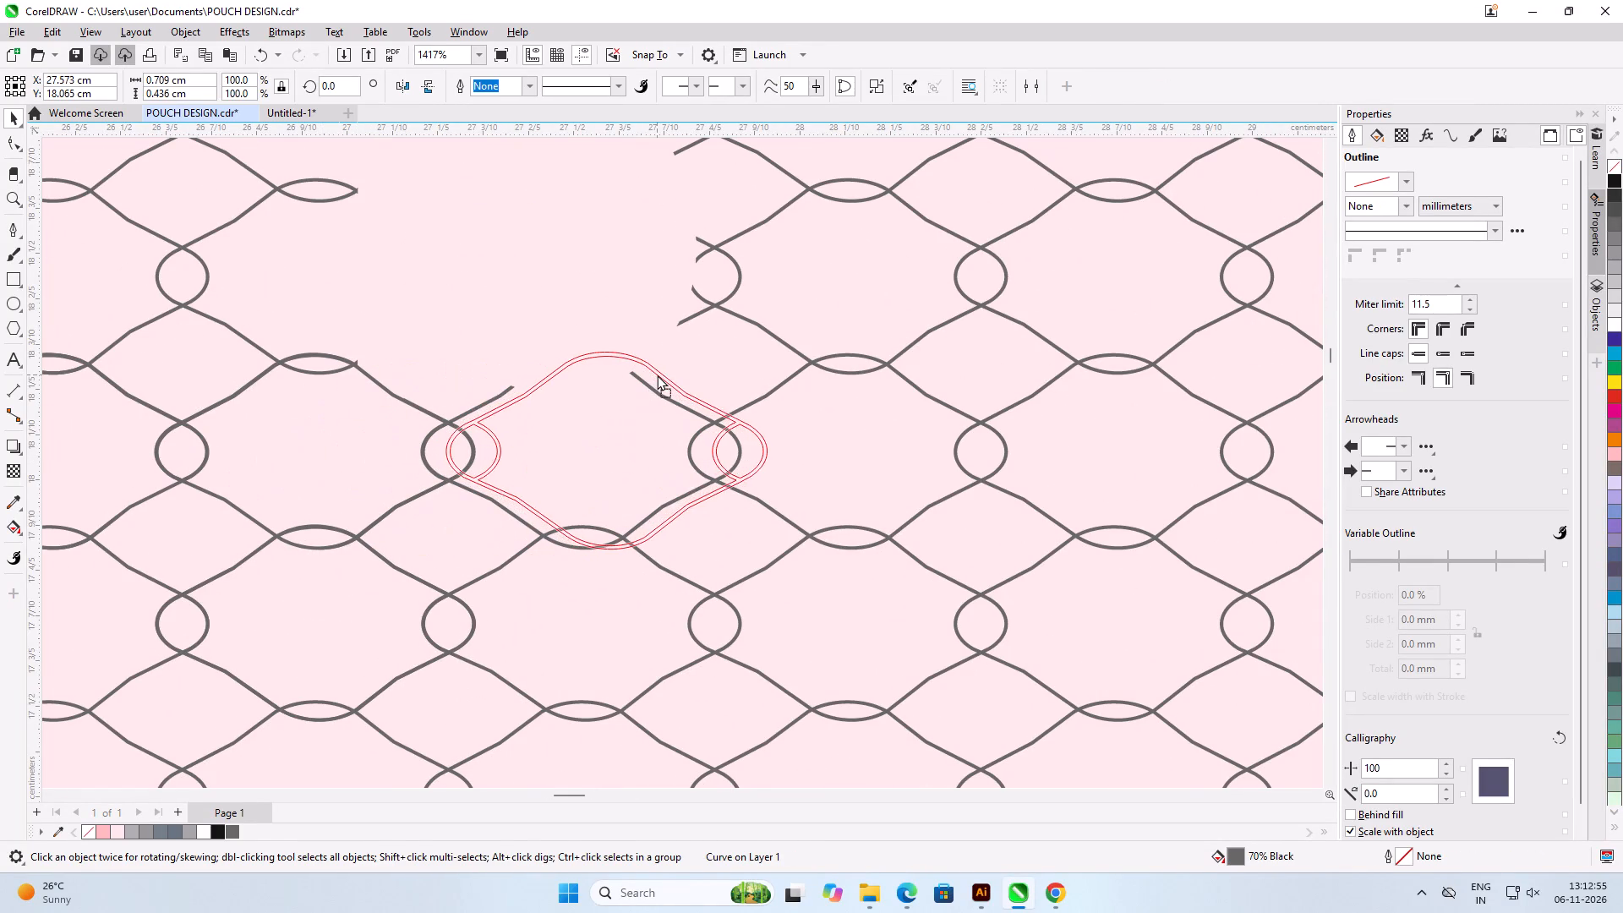
pyautogui.moveTo(657, 374); pyautogui.dragTo(634, 373)
pyautogui.keyDown('shift'); pyautogui.rightClick(634, 373); pyautogui.keyUp('shift')
pyautogui.click(544, 292)
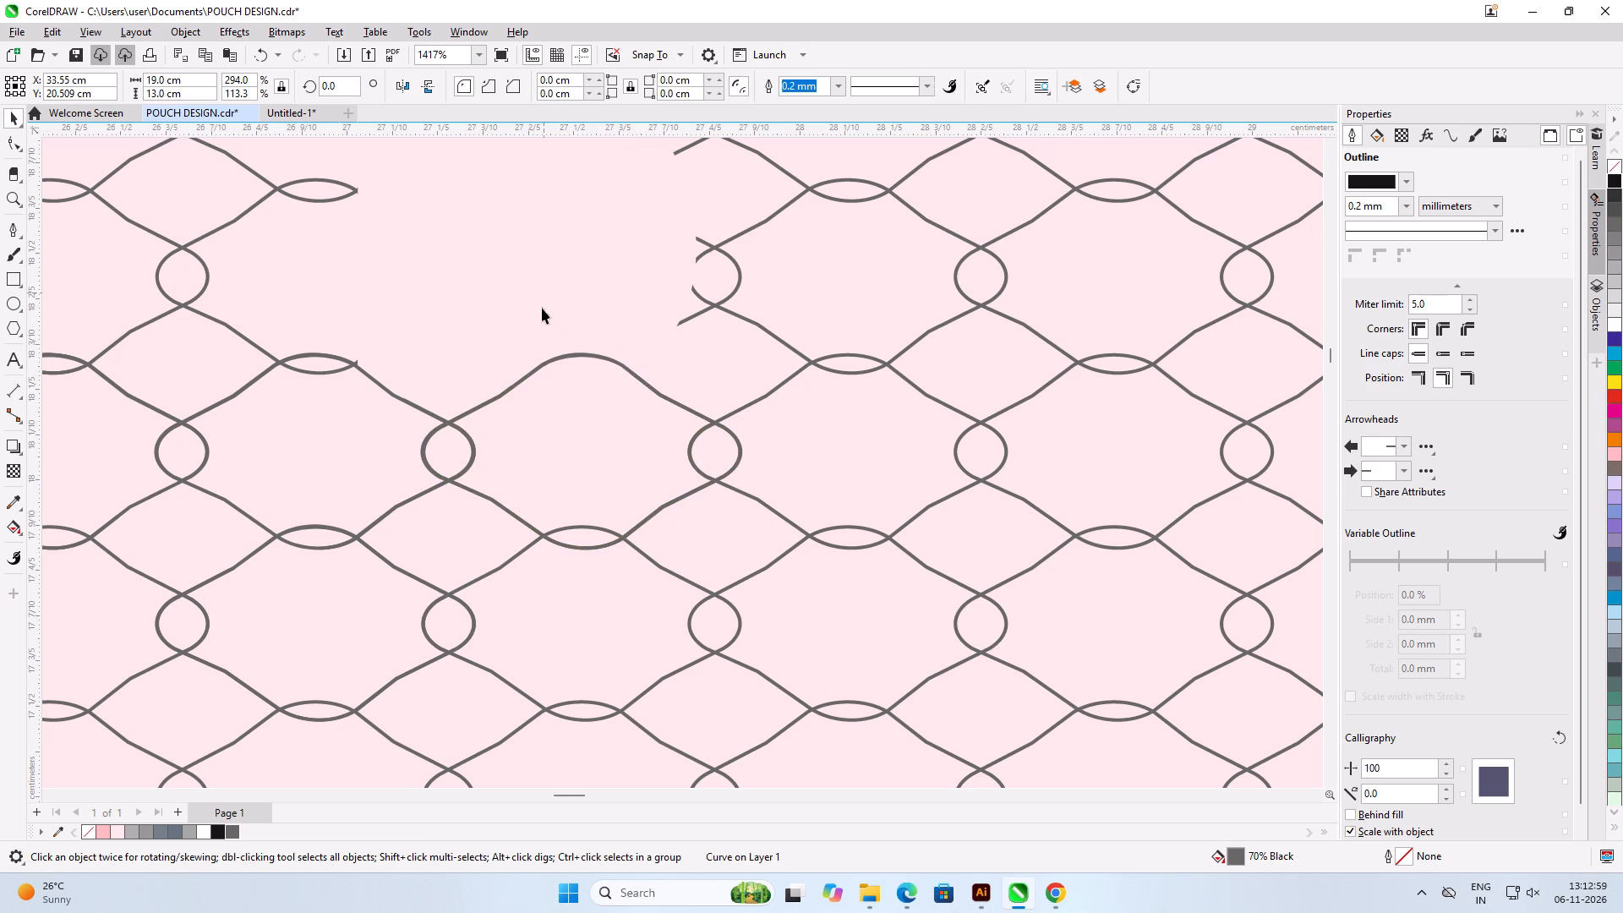
# Nudge the new mesh cell copy to X 27.518 cm, Y 18.062 cm so its upper-left strand lines up with the cut strand.
pyautogui.scroll(5, 547, 347)
pyautogui.scroll(18, 489, 407)
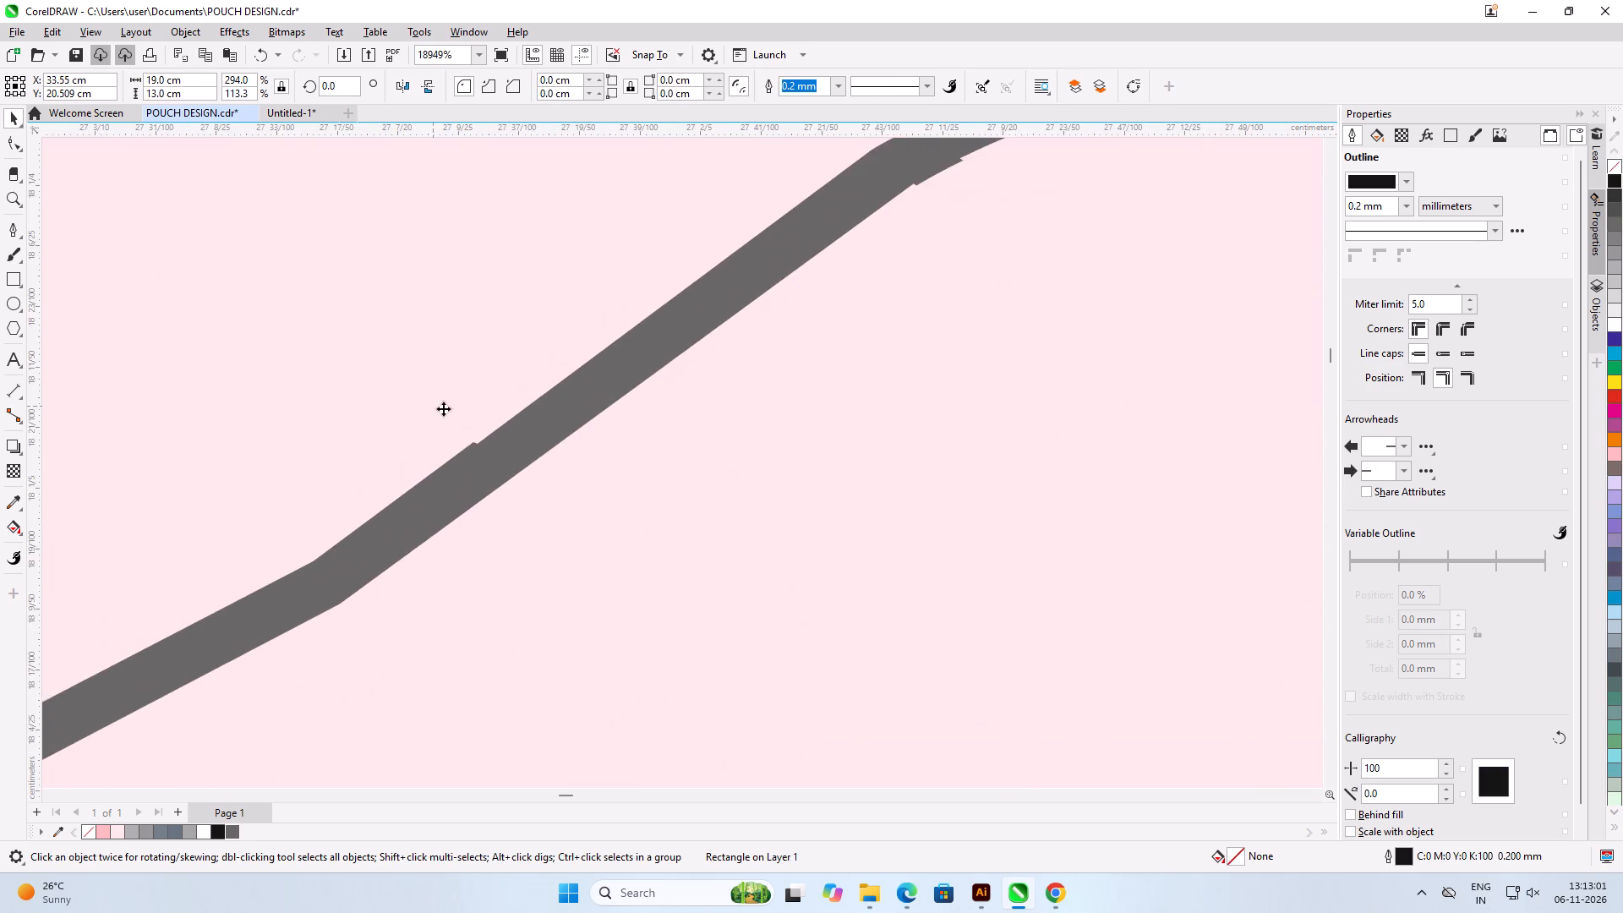
pyautogui.scroll(7, 443, 408)
pyautogui.moveTo(579, 541); pyautogui.dragTo(556, 534)
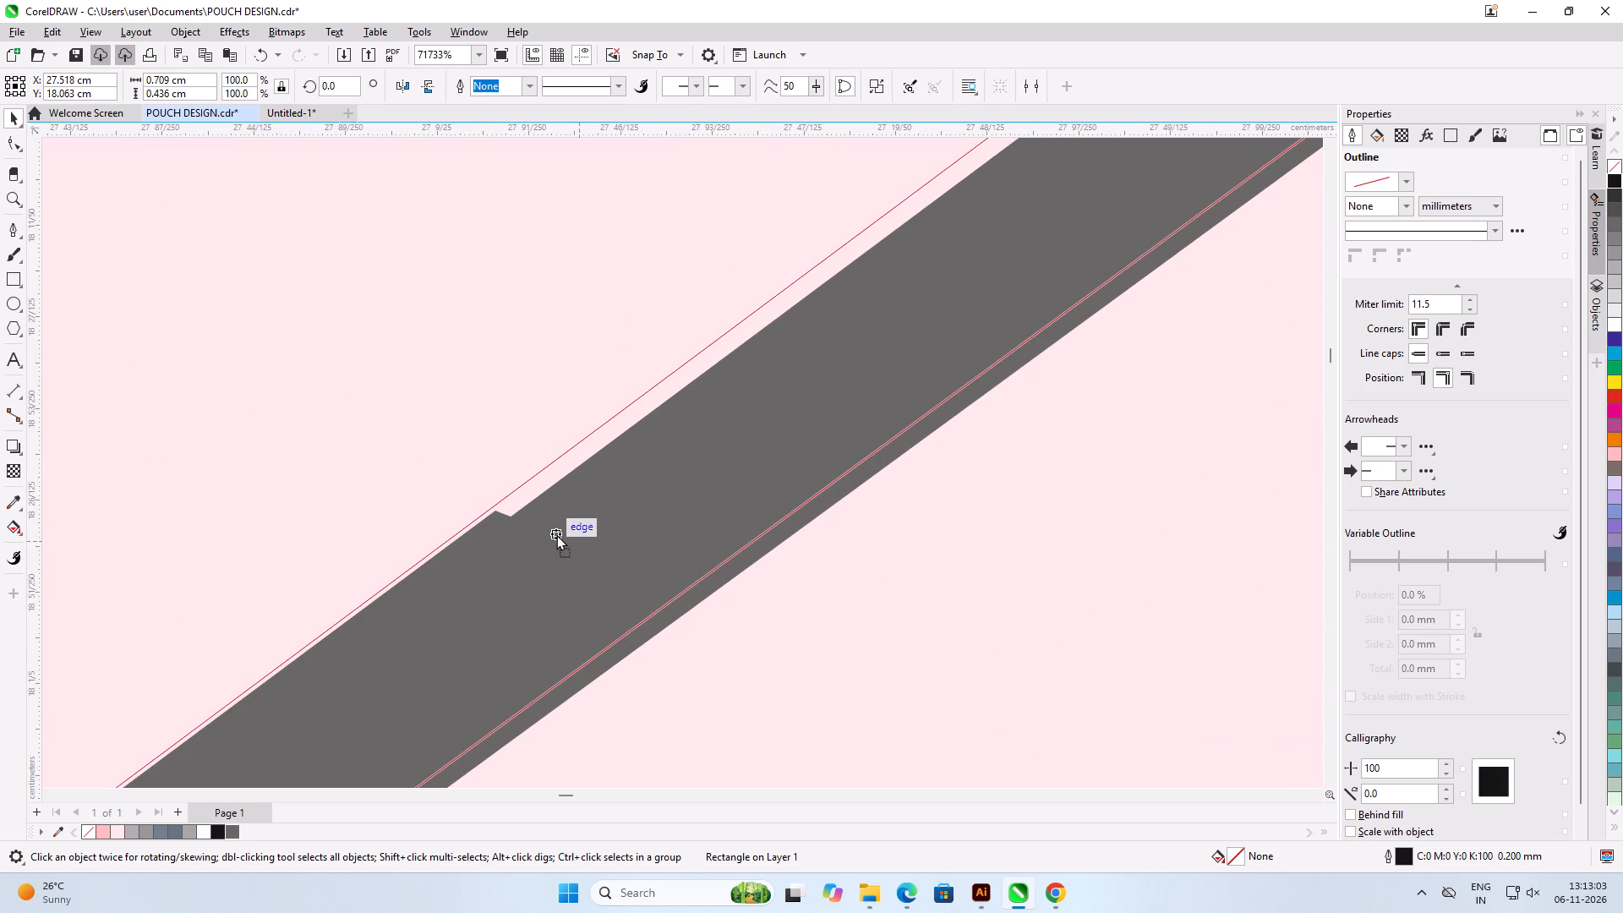
pyautogui.moveTo(556, 534); pyautogui.dragTo(556, 535)
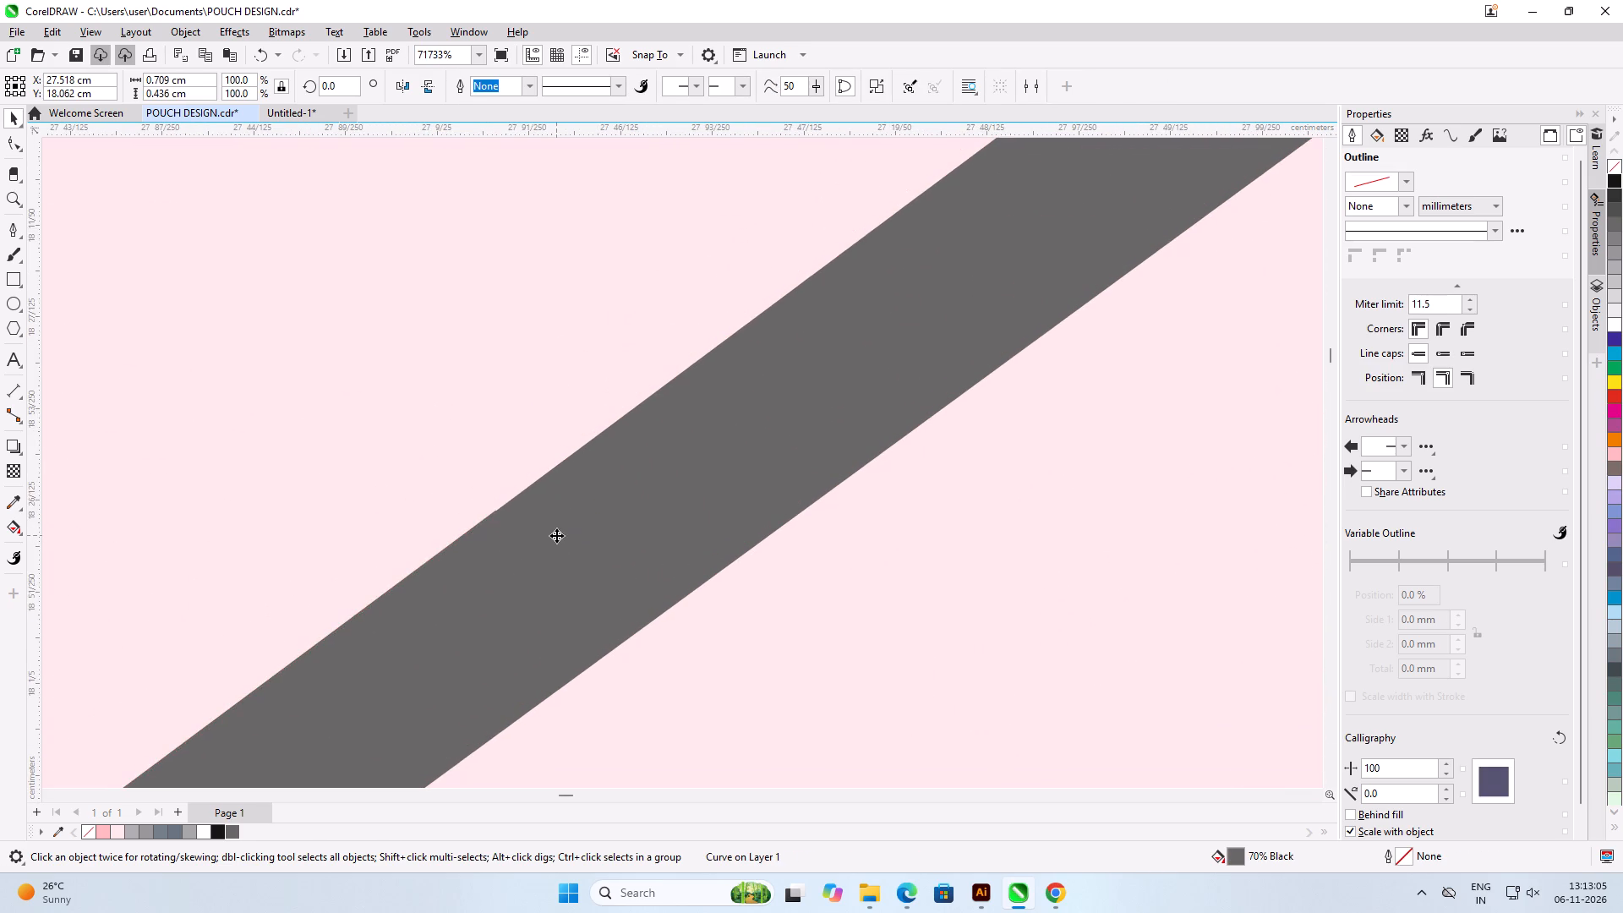
pyautogui.scroll(-20, 512, 440)
pyautogui.scroll(-4, 512, 440)
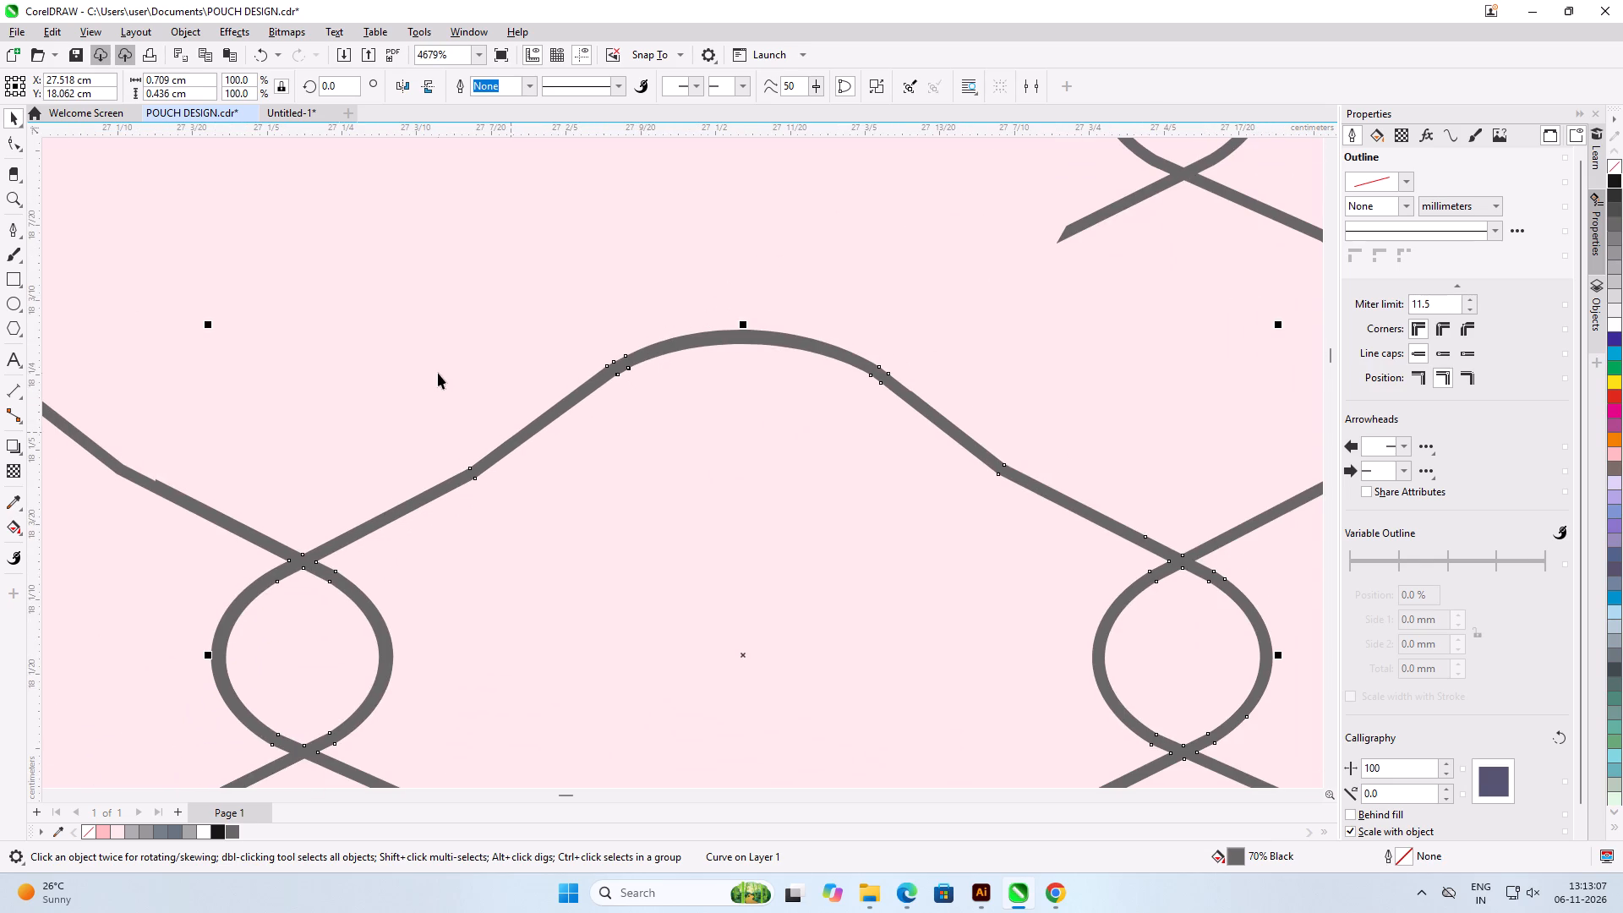
pyautogui.click(438, 373)
# Fine-tune the same copy to X 27.519 cm, Y 18.063 cm so its upper-right strand lines up with the cut strand.
pyautogui.scroll(-6, 434, 353)
pyautogui.scroll(7, 604, 390)
pyautogui.scroll(5, 720, 387)
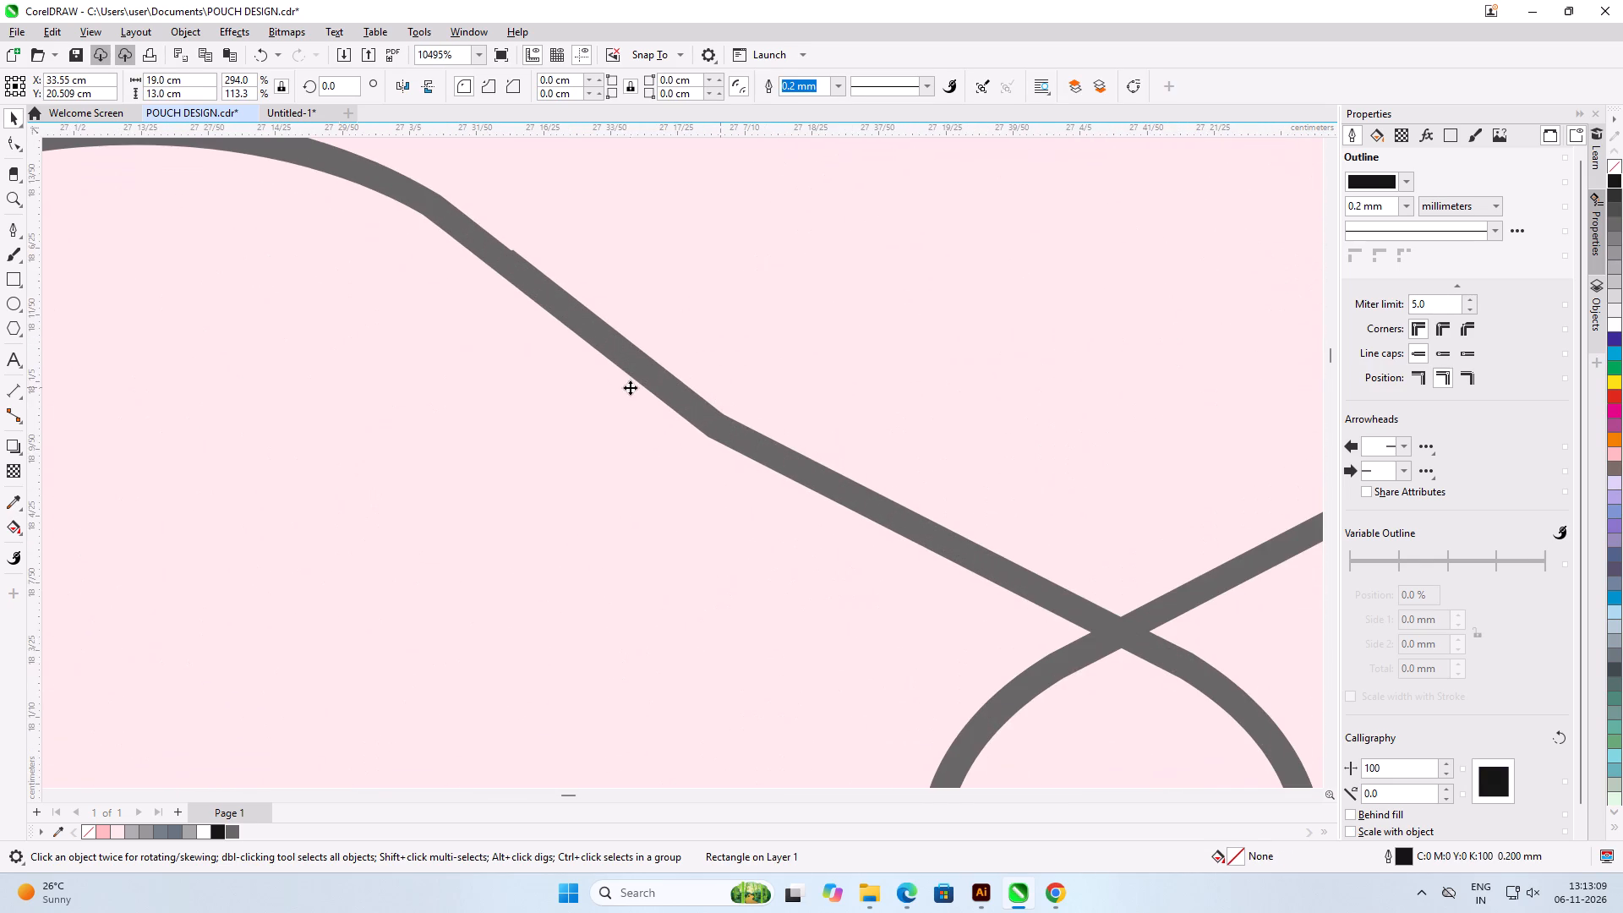
pyautogui.click(516, 269)
pyautogui.scroll(18, 513, 249)
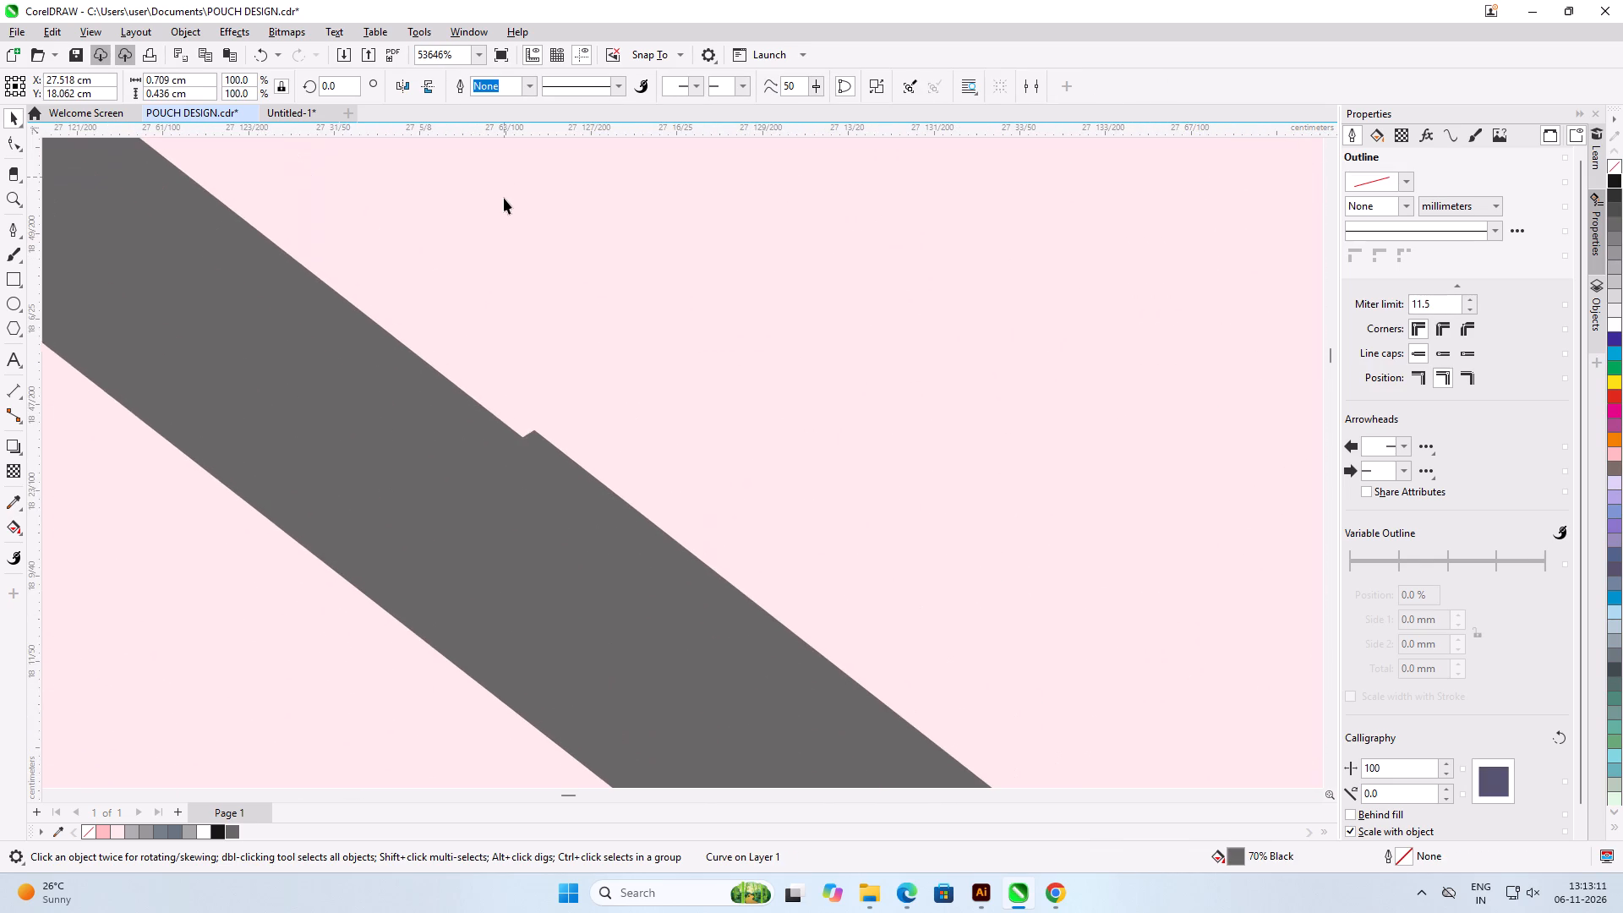
pyautogui.moveTo(553, 537); pyautogui.dragTo(555, 532)
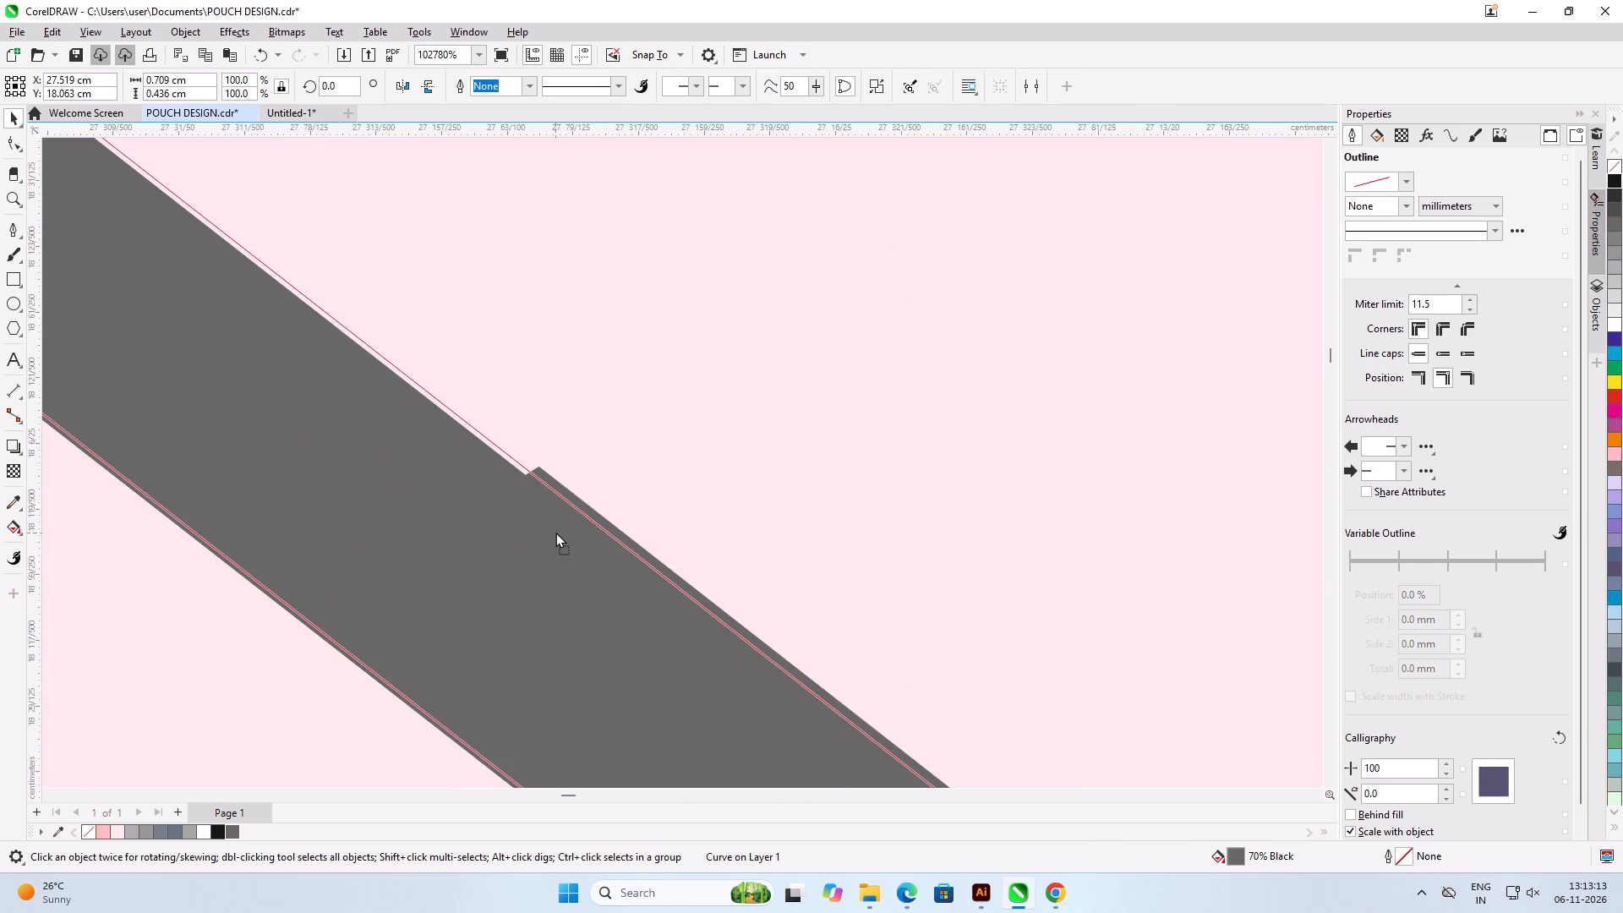
pyautogui.moveTo(555, 532); pyautogui.dragTo(557, 522)
pyautogui.scroll(-17, 654, 355)
pyautogui.scroll(1, 664, 347)
pyautogui.scroll(-9, 664, 347)
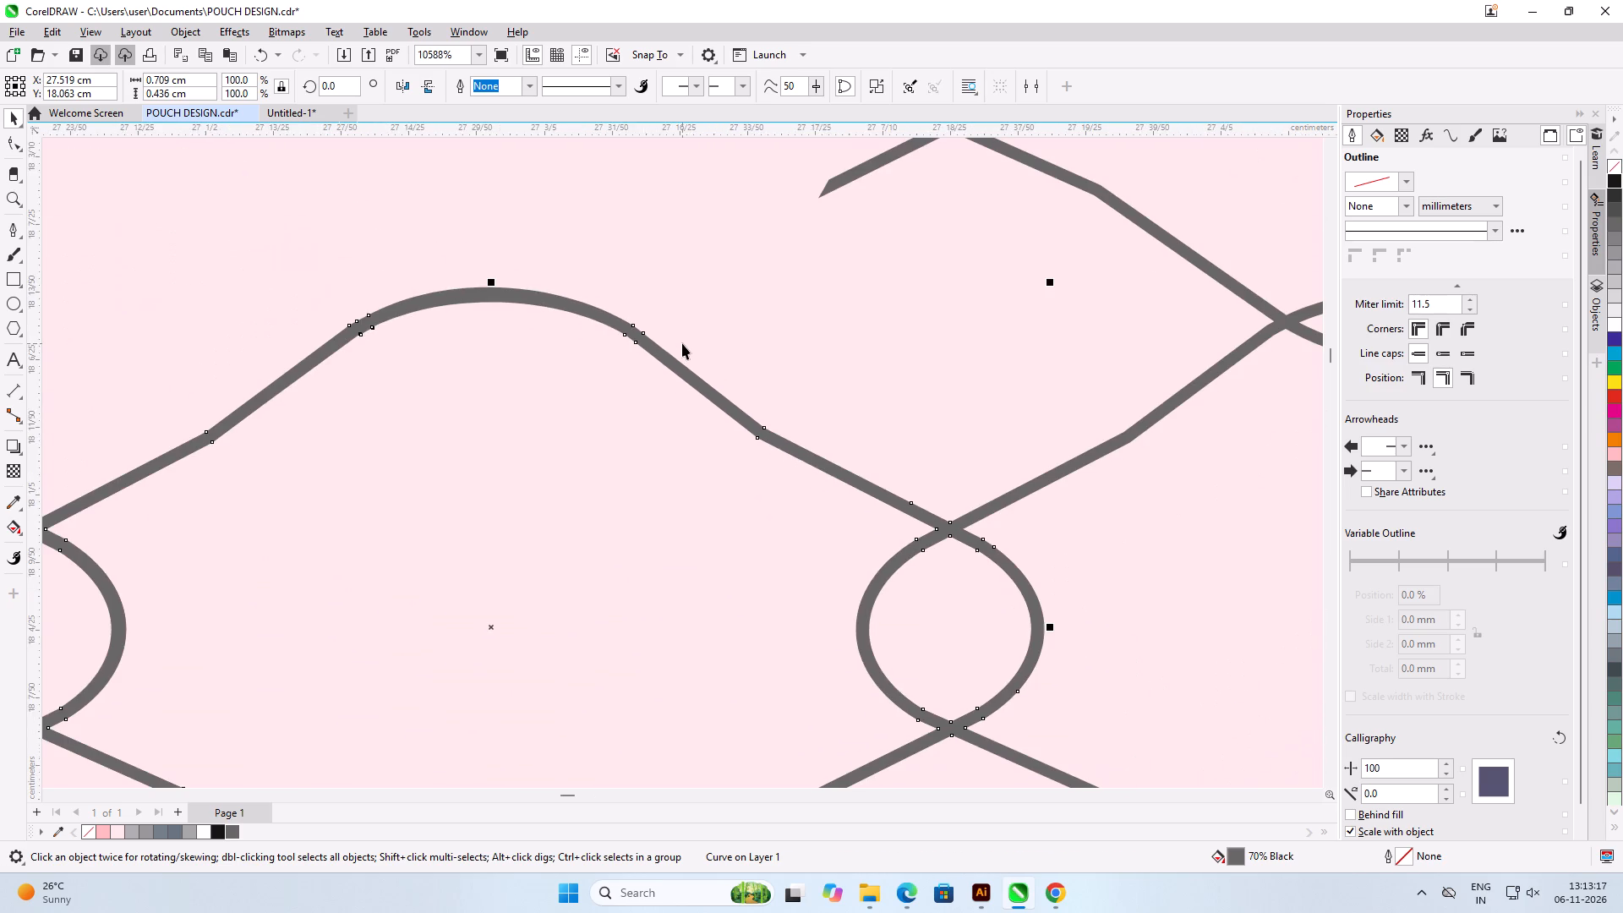
pyautogui.click(396, 457)
# Place a copy of this mesh cell on the broken cell directly above, at about X 27.519 cm, Y 18.452 cm.
pyautogui.scroll(-7, 546, 331)
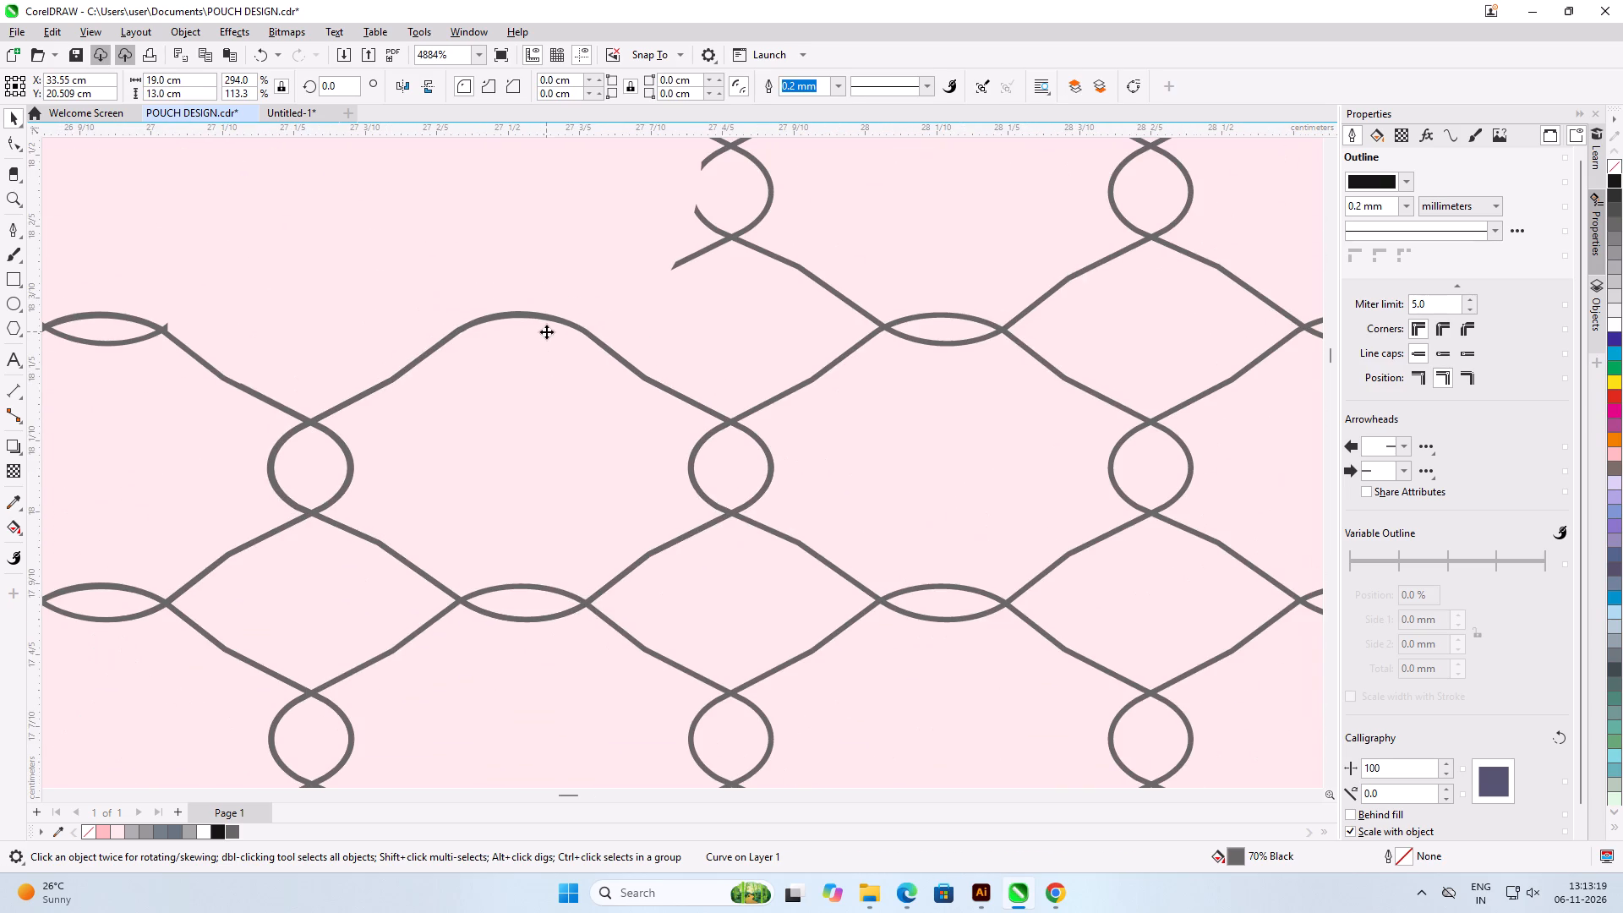
pyautogui.scroll(-6, 364, 484)
pyautogui.scroll(-2, 495, 472)
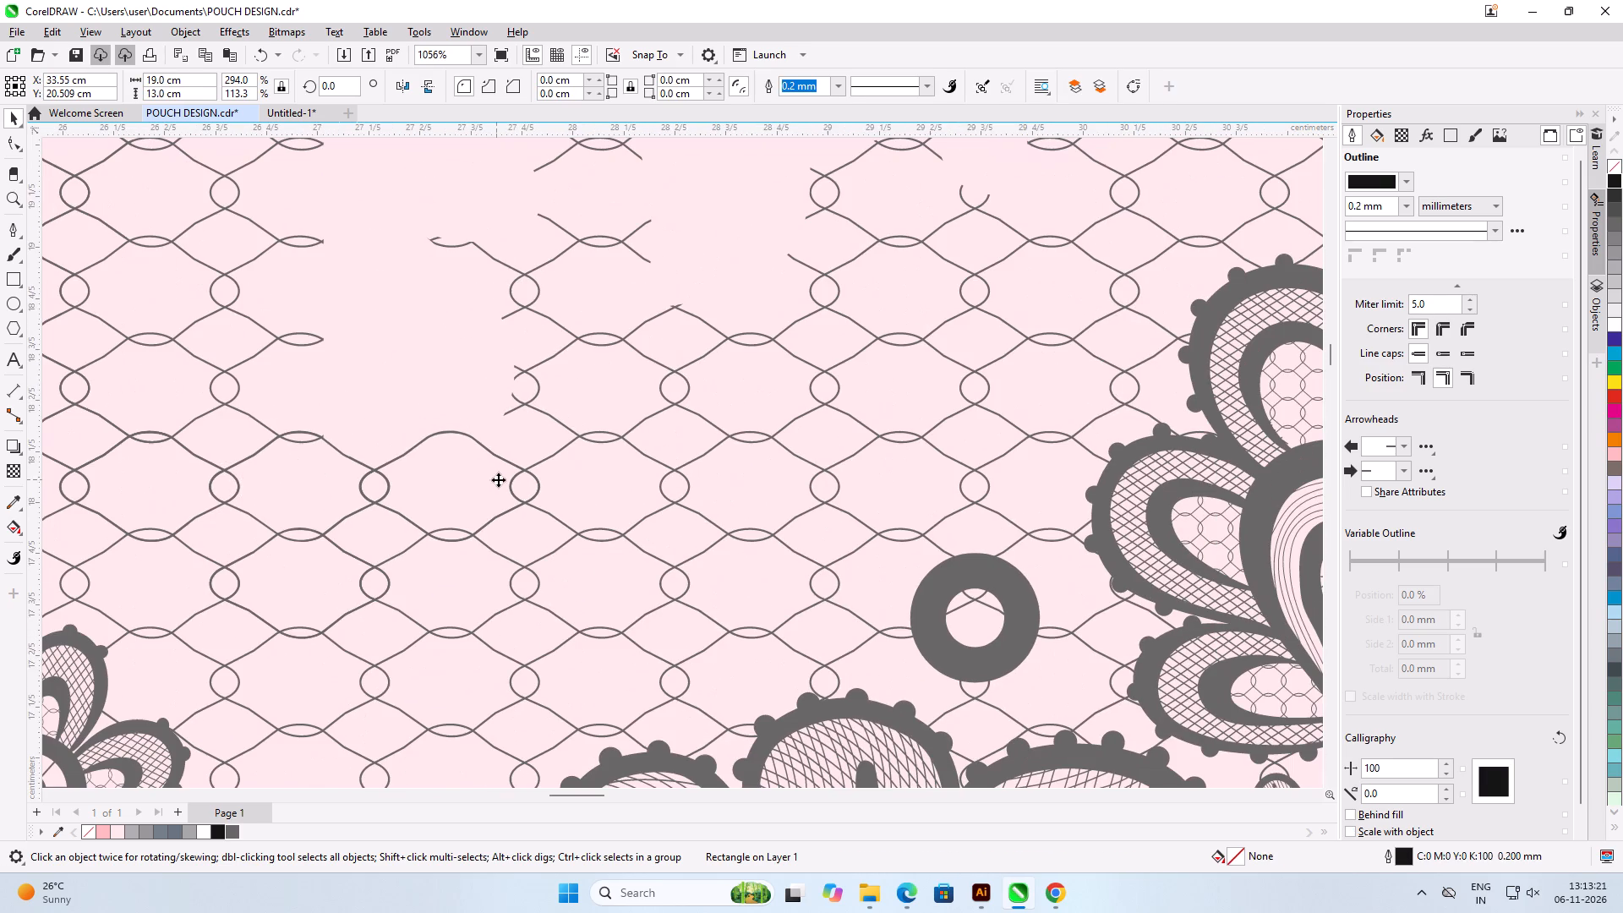
pyautogui.scroll(4, 413, 355)
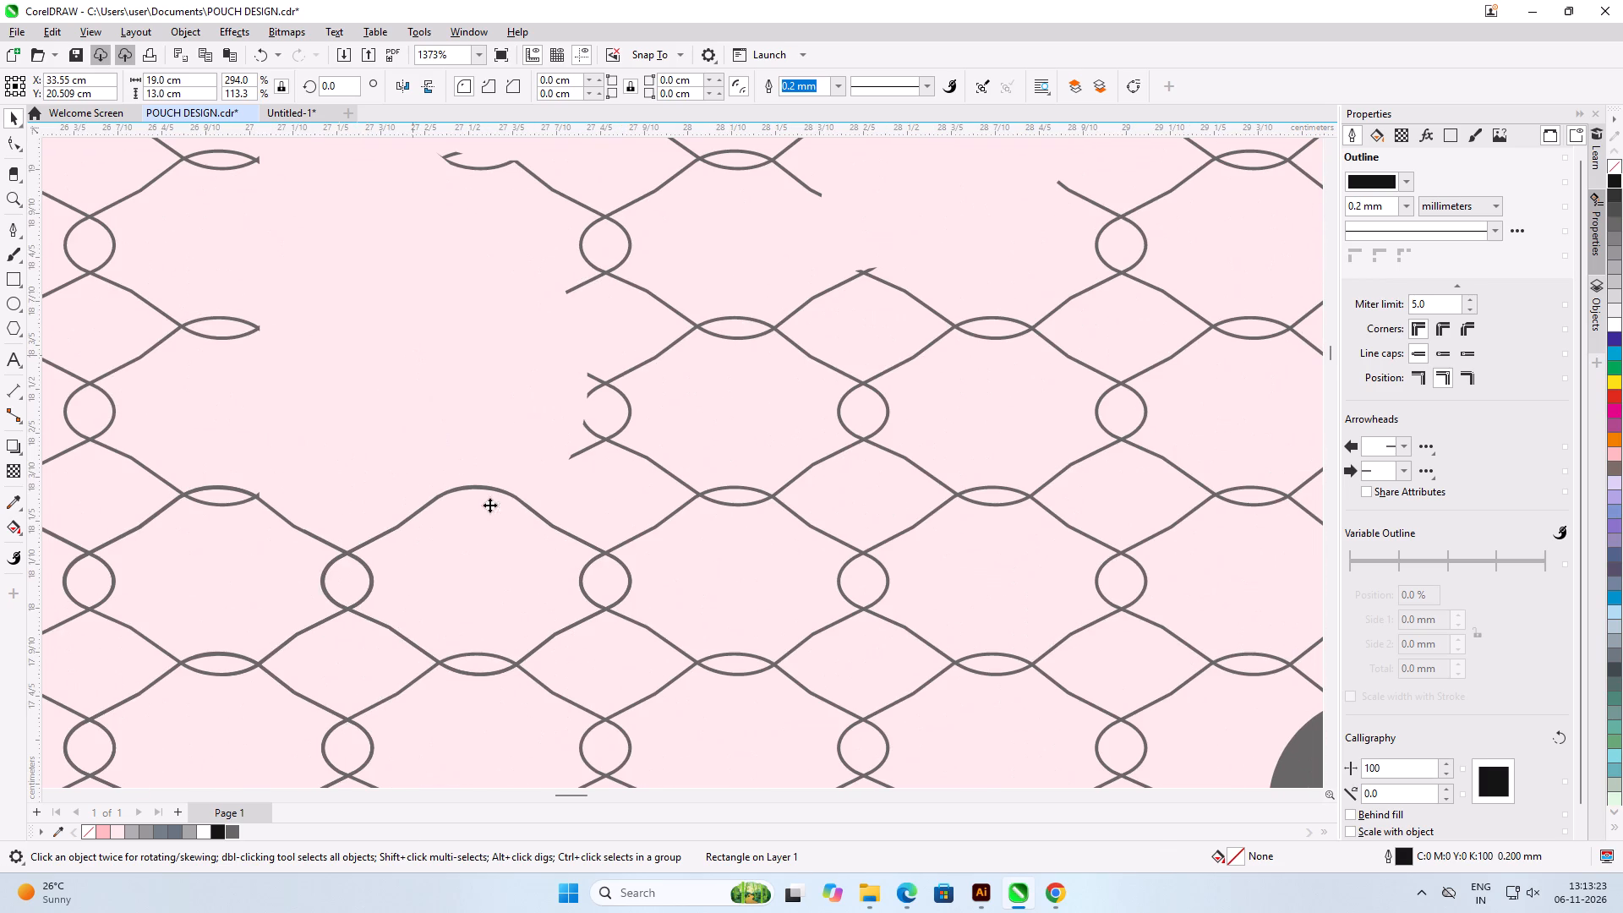
pyautogui.moveTo(531, 511); pyautogui.dragTo(514, 413)
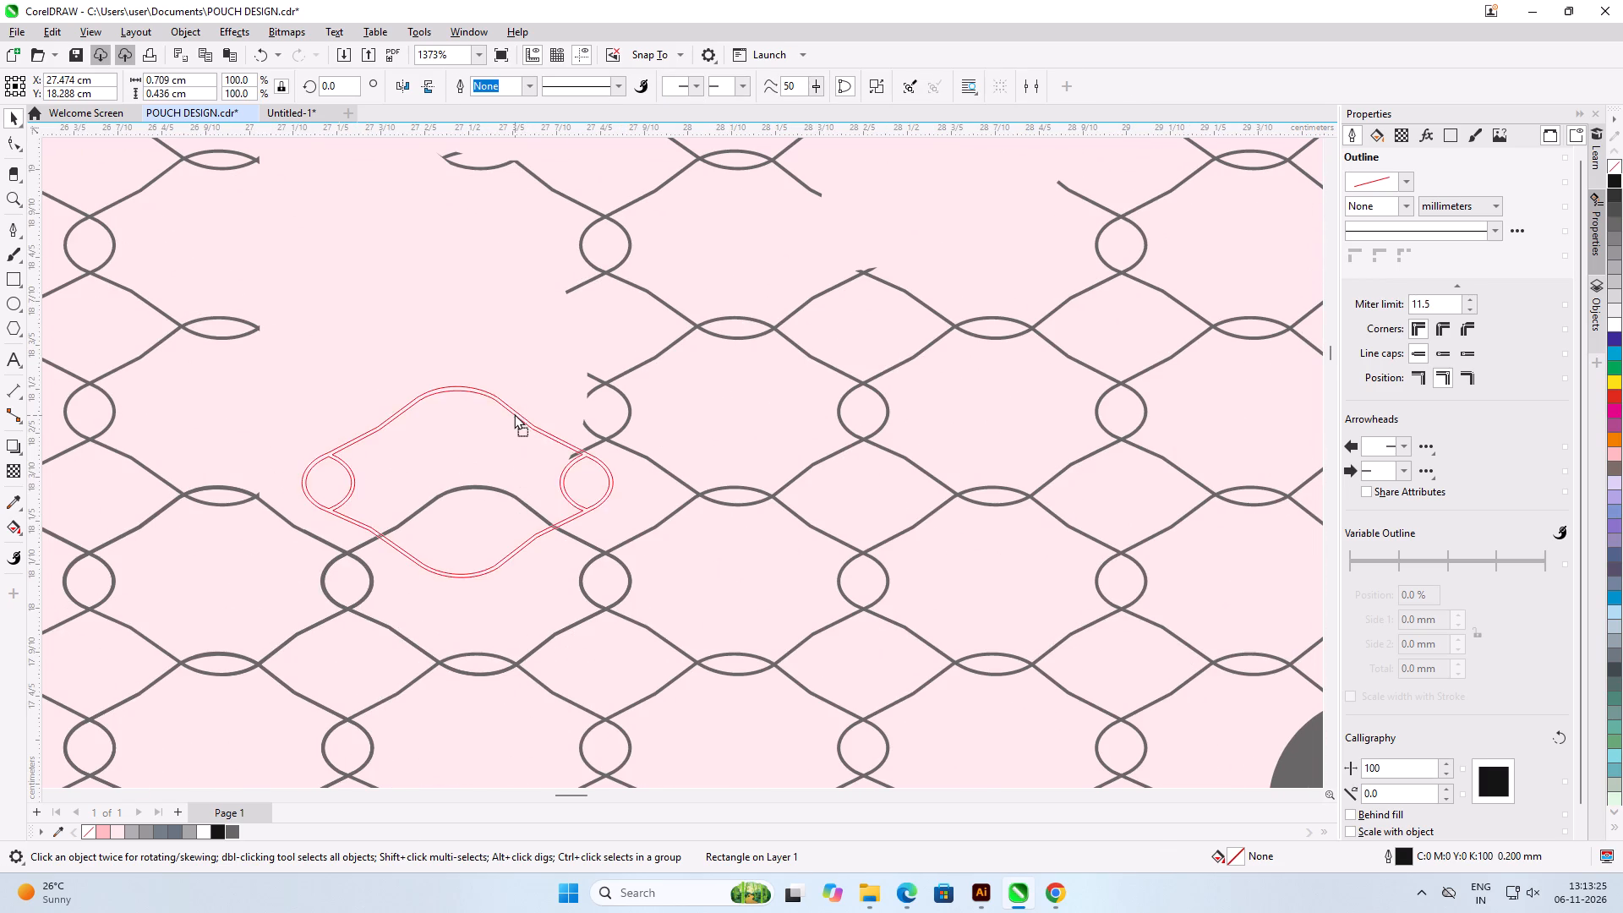
pyautogui.moveTo(514, 413); pyautogui.dragTo(510, 345)
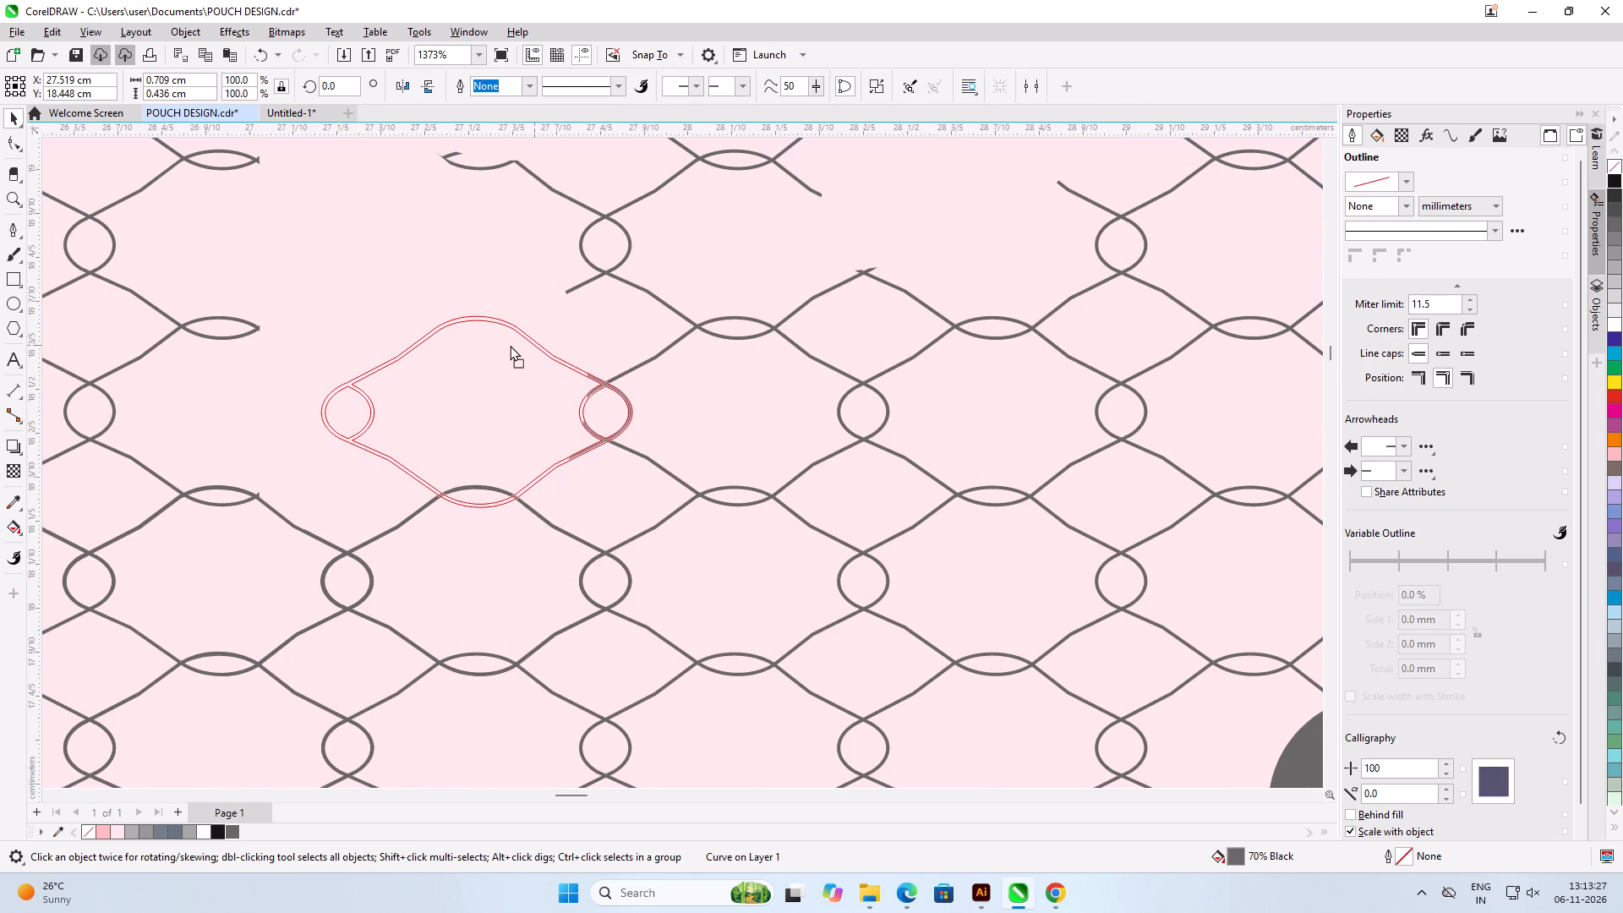
pyautogui.moveTo(510, 345); pyautogui.dragTo(510, 343)
pyautogui.keyDown('shift'); pyautogui.rightClick(510, 343); pyautogui.keyUp('shift')
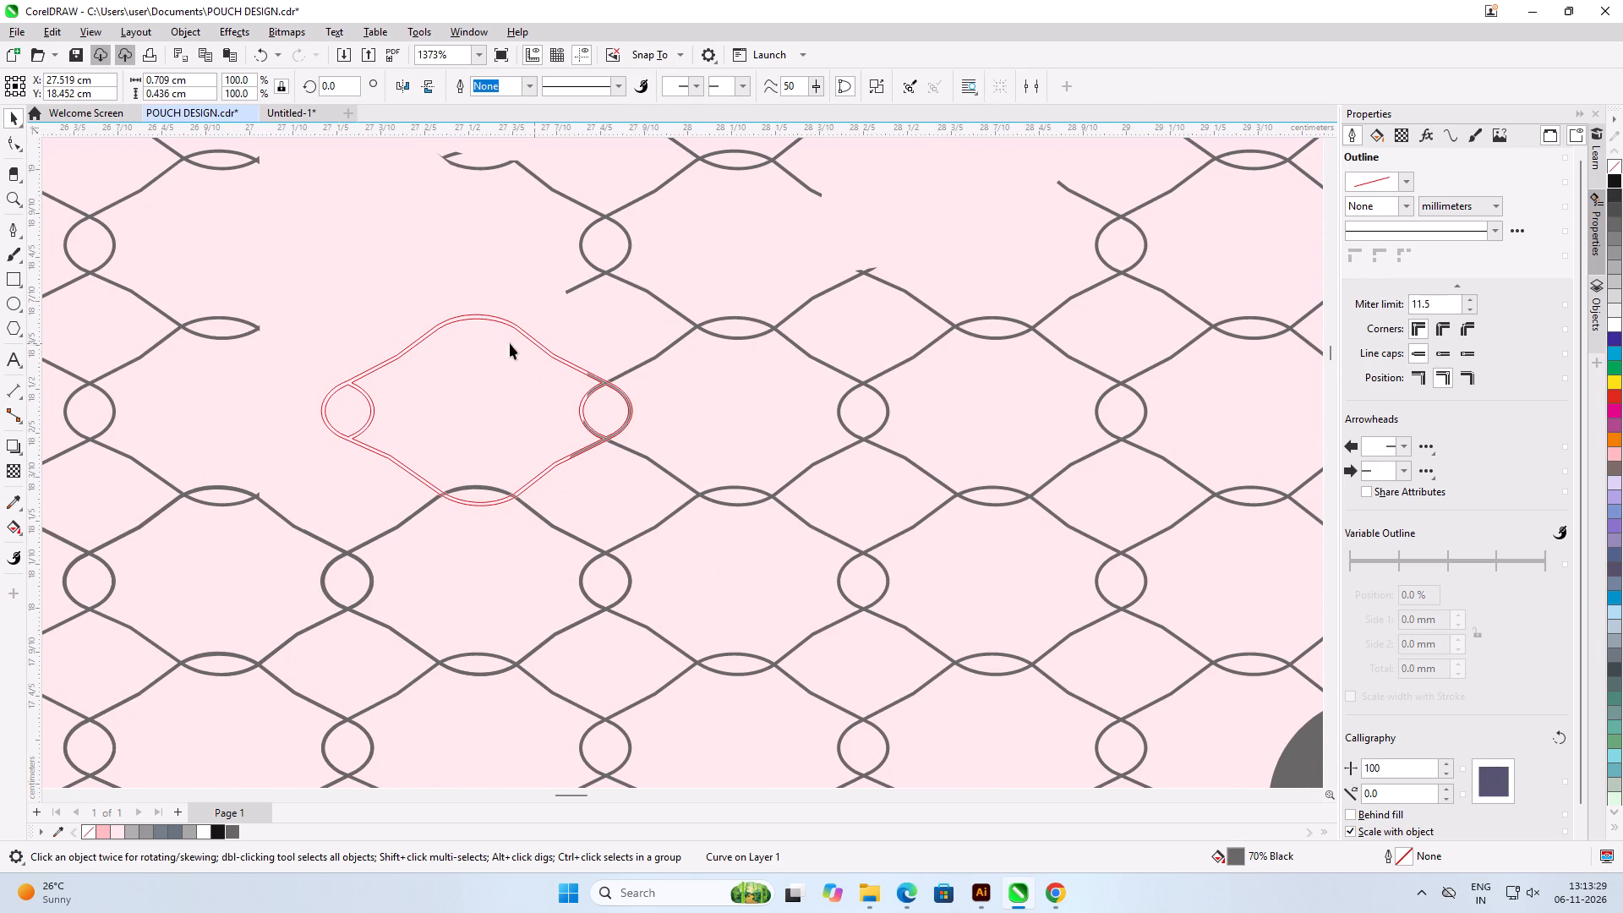
# Nudge the upper copy down to about Y 18.45 cm so its lower-right strand lines up with the cut lattice strand.
pyautogui.scroll(20, 578, 441)
pyautogui.scroll(3, 578, 441)
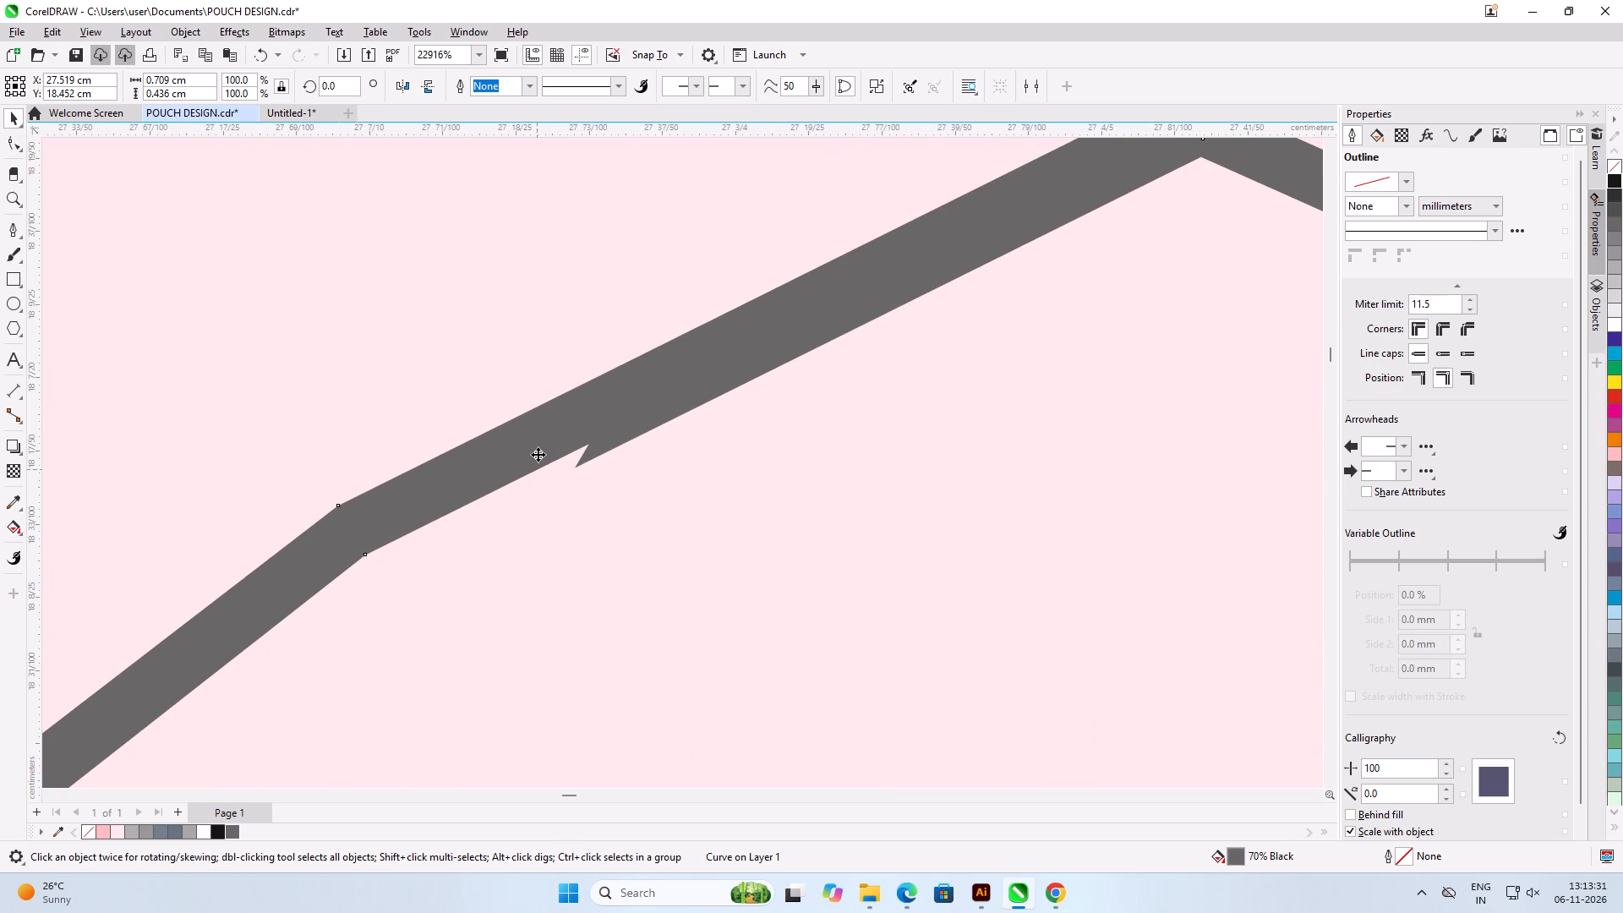
pyautogui.moveTo(538, 454); pyautogui.dragTo(541, 471)
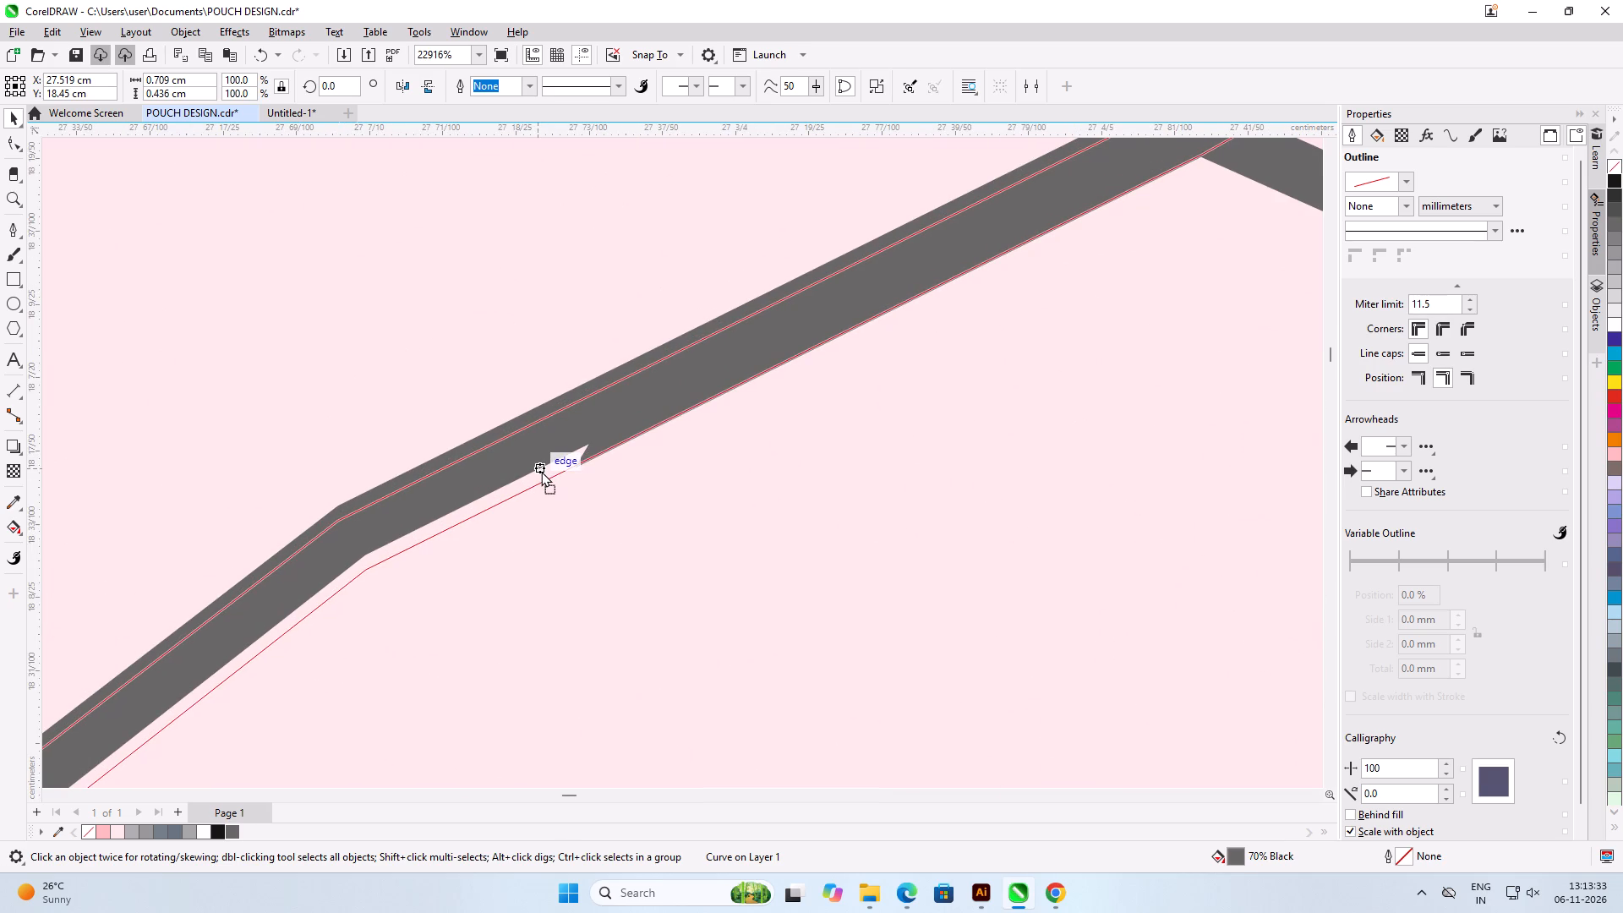
pyautogui.moveTo(541, 471); pyautogui.dragTo(542, 471)
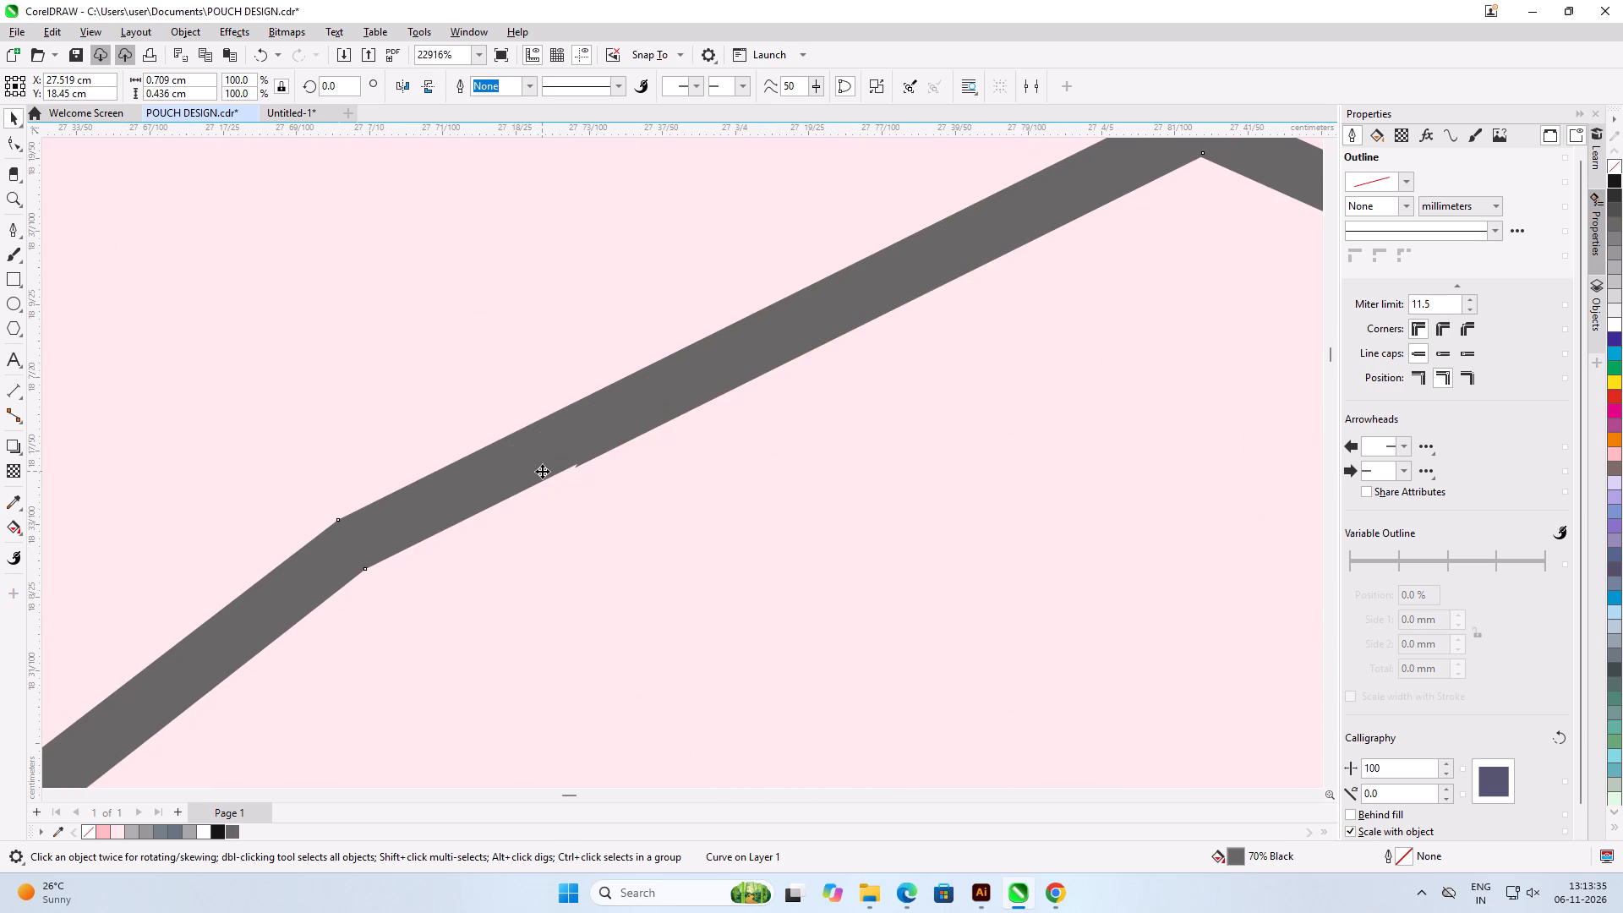
pyautogui.scroll(12, 545, 477)
pyautogui.moveTo(571, 428); pyautogui.dragTo(576, 438)
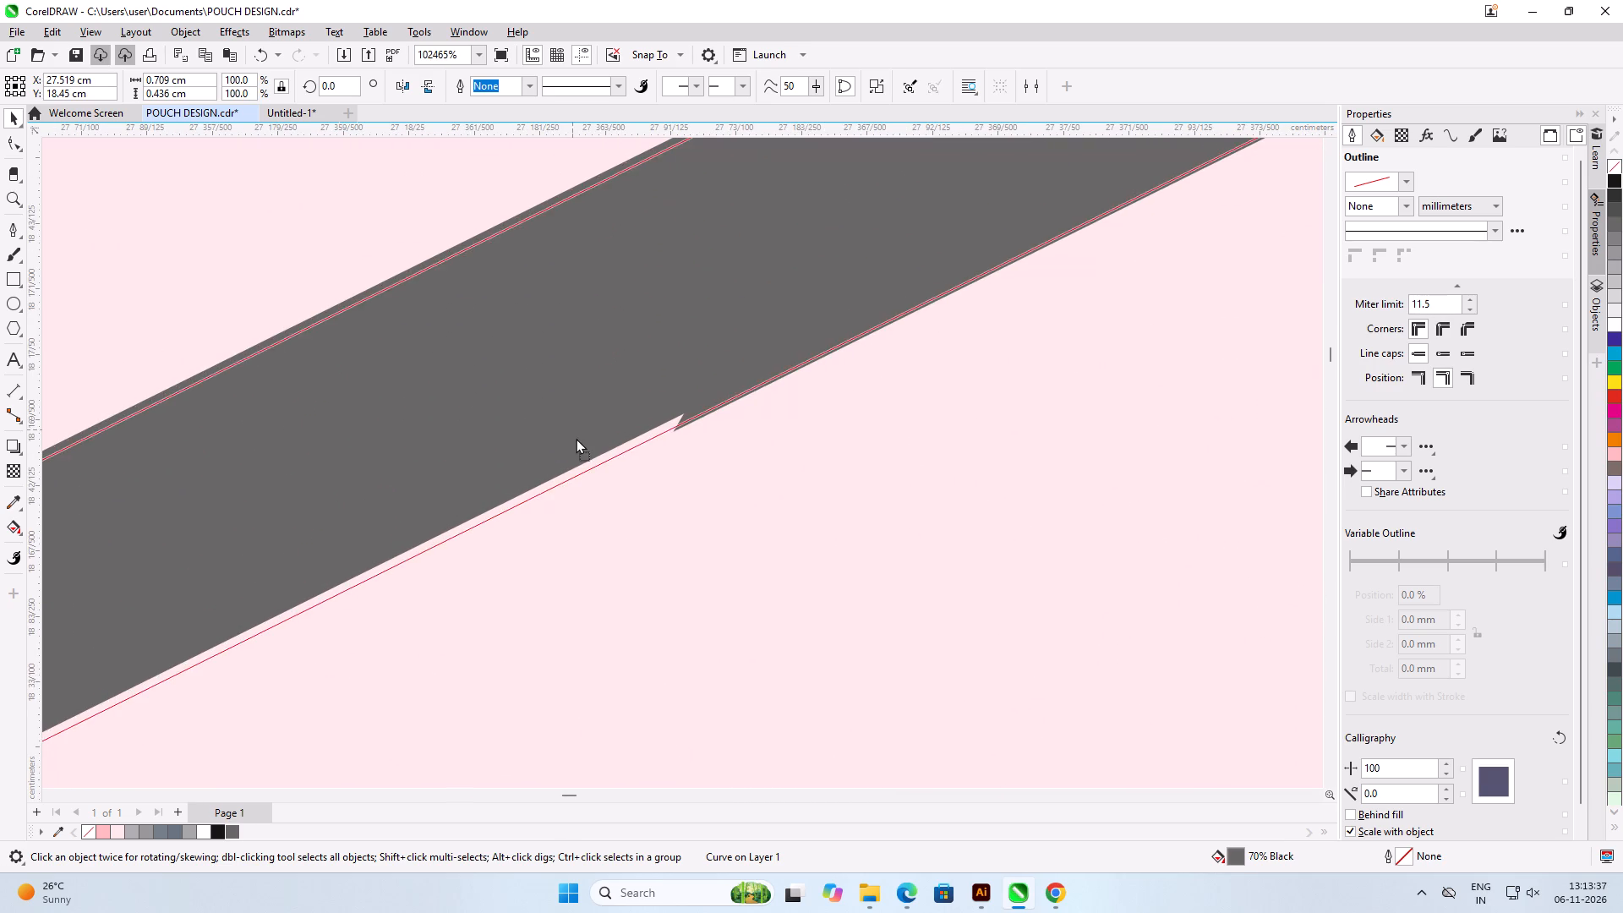
pyautogui.moveTo(576, 438); pyautogui.dragTo(577, 440)
pyautogui.scroll(-17, 582, 448)
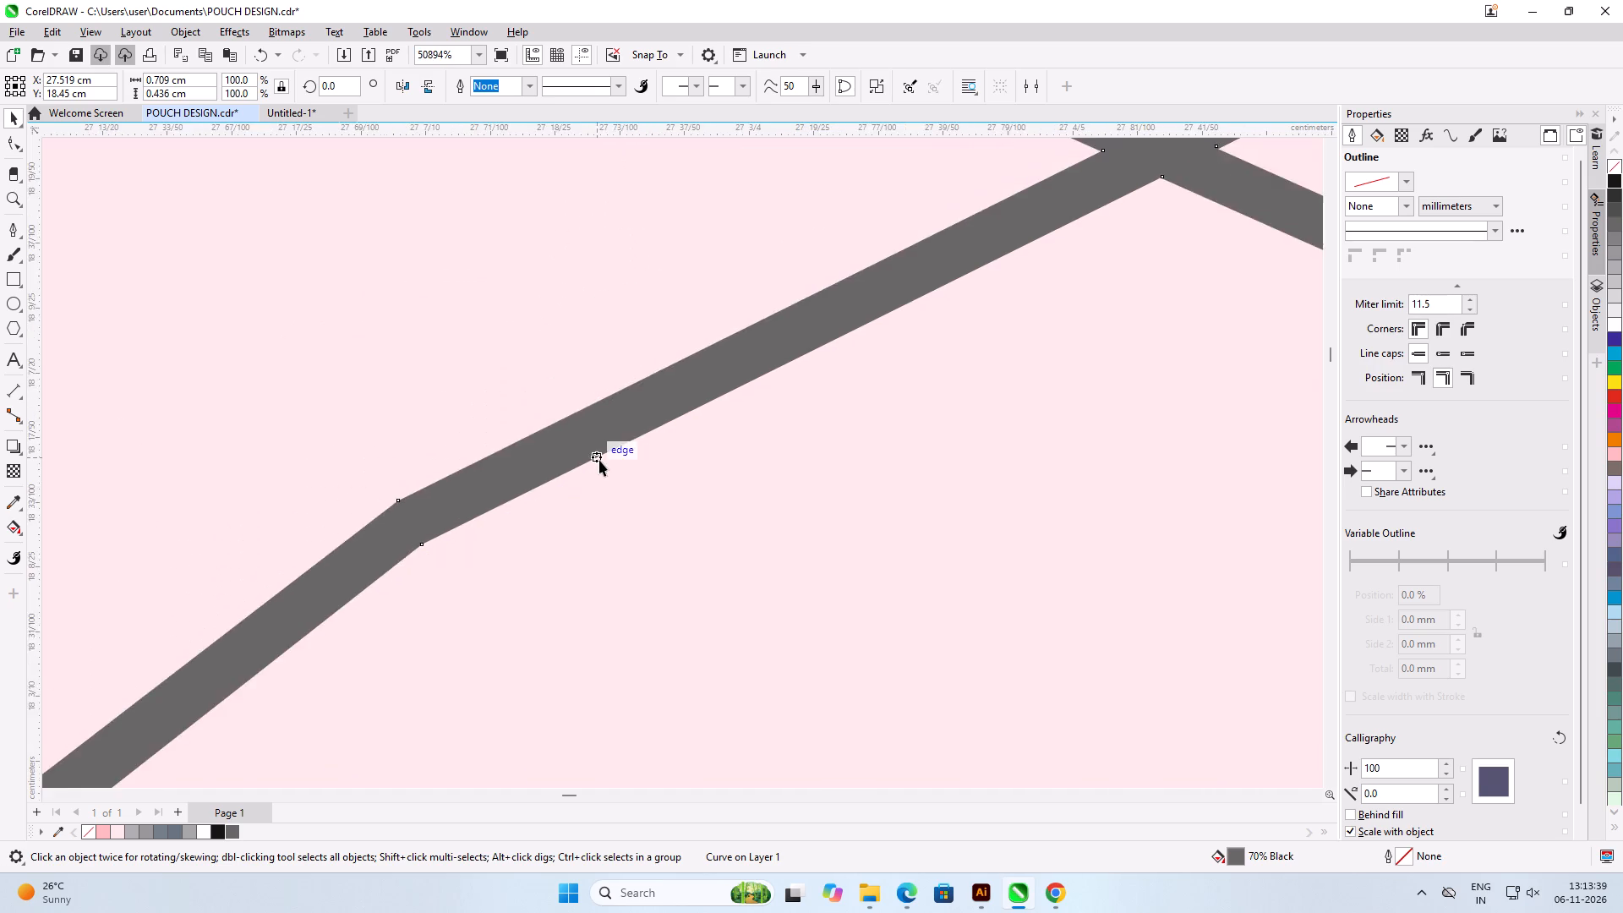
pyautogui.scroll(-17, 599, 460)
pyautogui.click(832, 427)
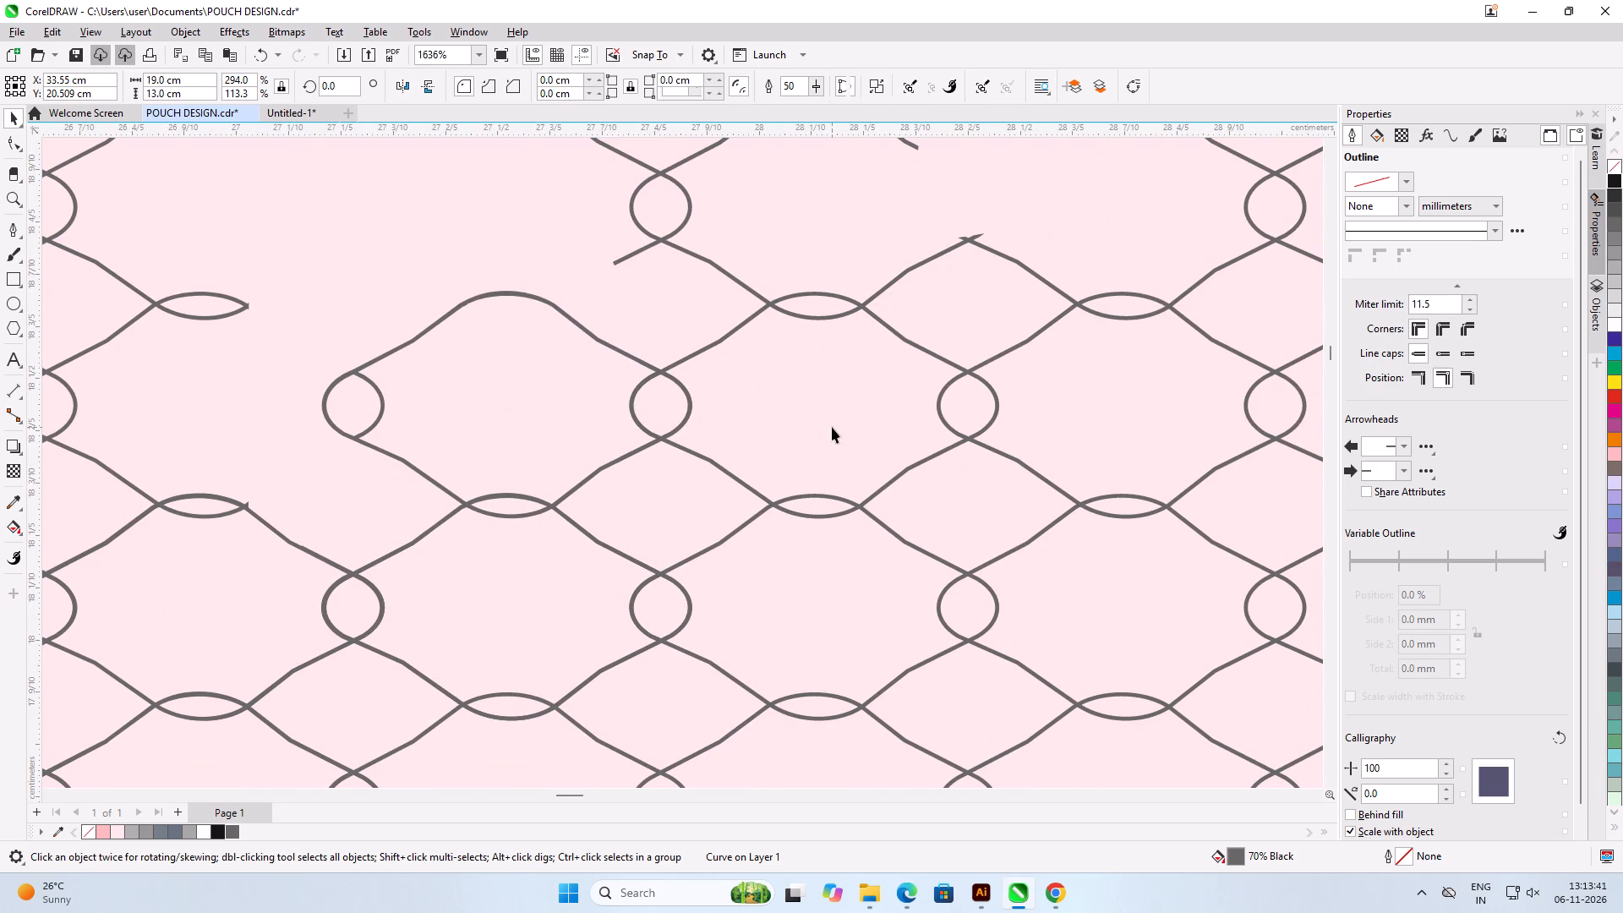
# Copy the upper mesh cell onto the broken cell to its left, at about X 26.932 cm, Y 18.45 cm.
pyautogui.scroll(-7, 556, 487)
pyautogui.scroll(7, 360, 442)
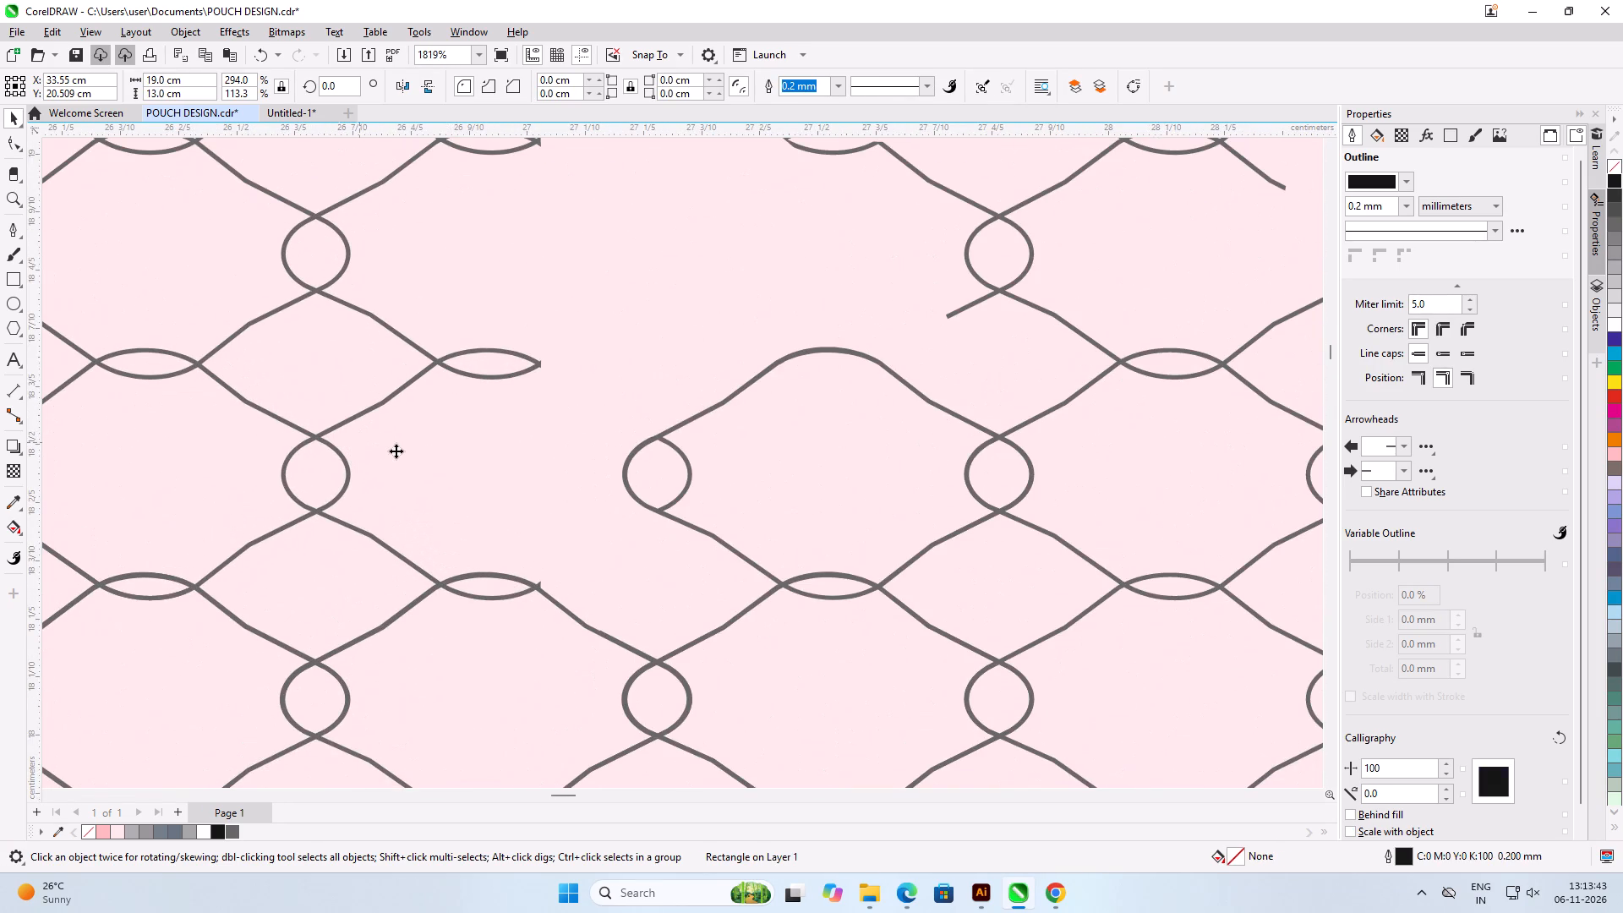
pyautogui.click(692, 421)
pyautogui.moveTo(708, 413); pyautogui.dragTo(370, 424)
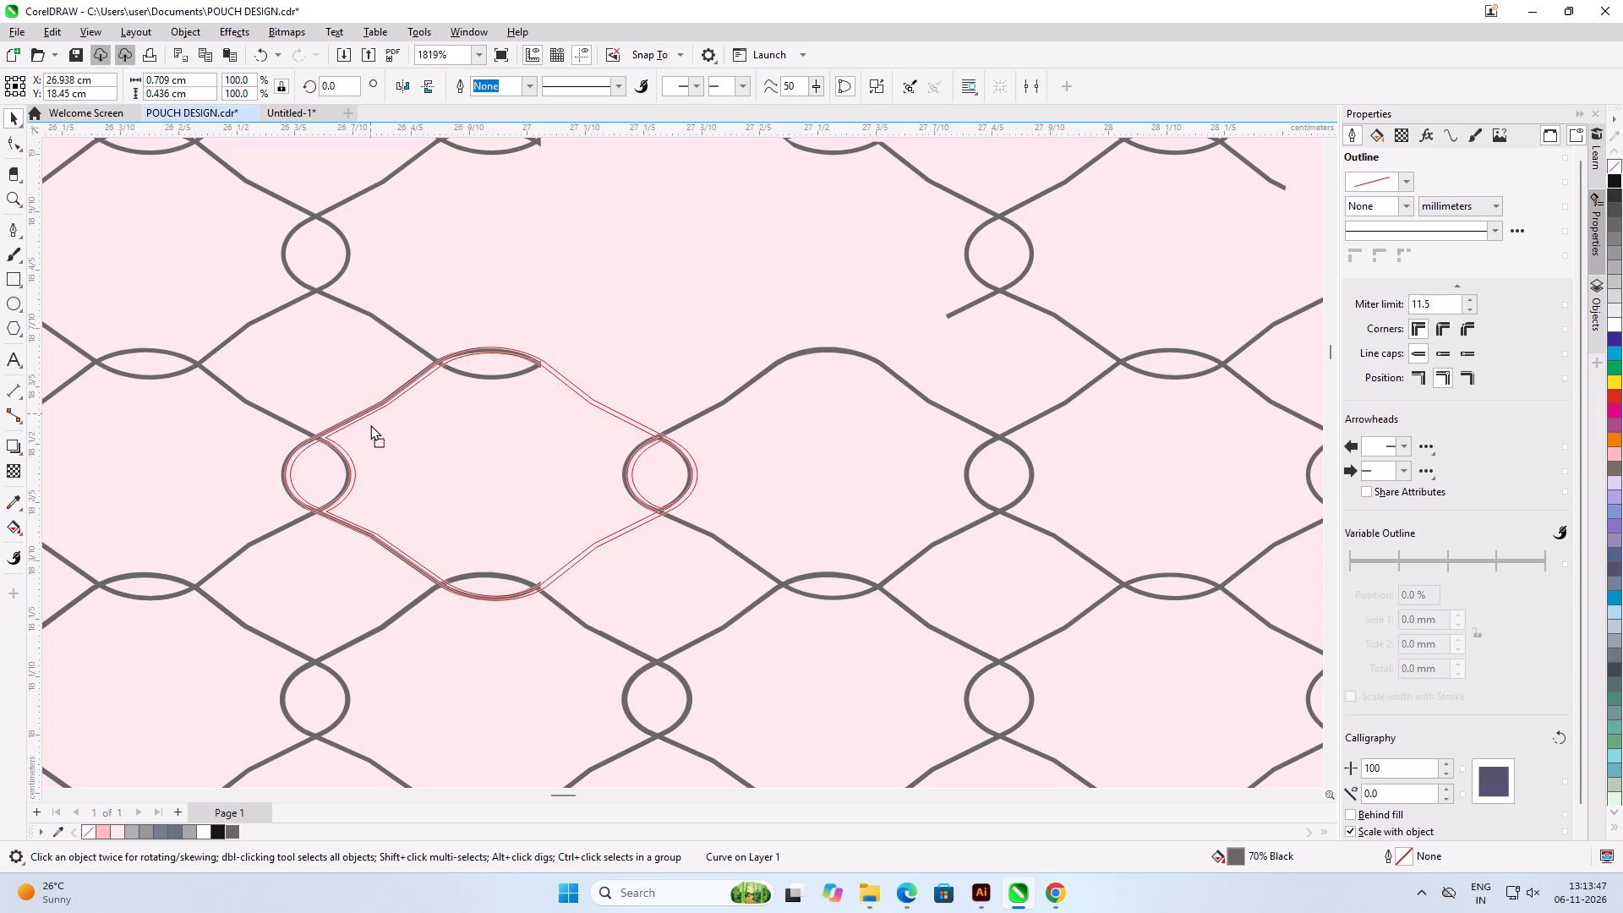
pyautogui.moveTo(370, 424); pyautogui.dragTo(363, 424)
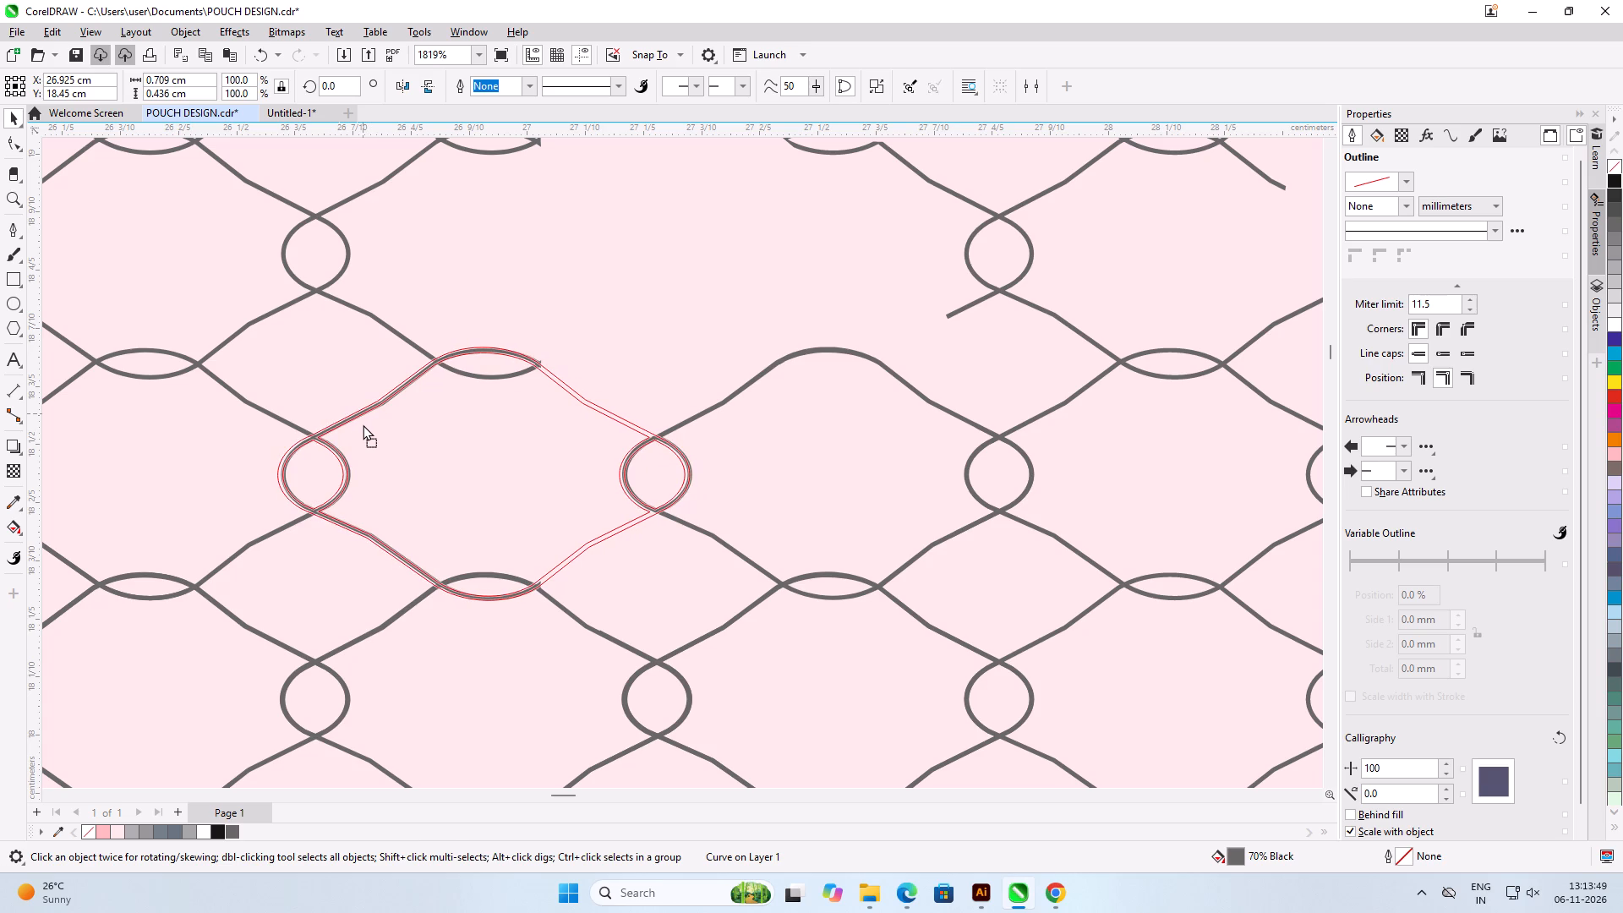
pyautogui.moveTo(363, 424); pyautogui.dragTo(367, 424)
pyautogui.keyDown('shift'); pyautogui.rightClick(367, 424); pyautogui.keyUp('shift')
# Nudge the left copy to X 26.931 cm, Y 18.449 cm so its upper-right strand meets the cut end of the existing loop.
pyautogui.scroll(3, 574, 552)
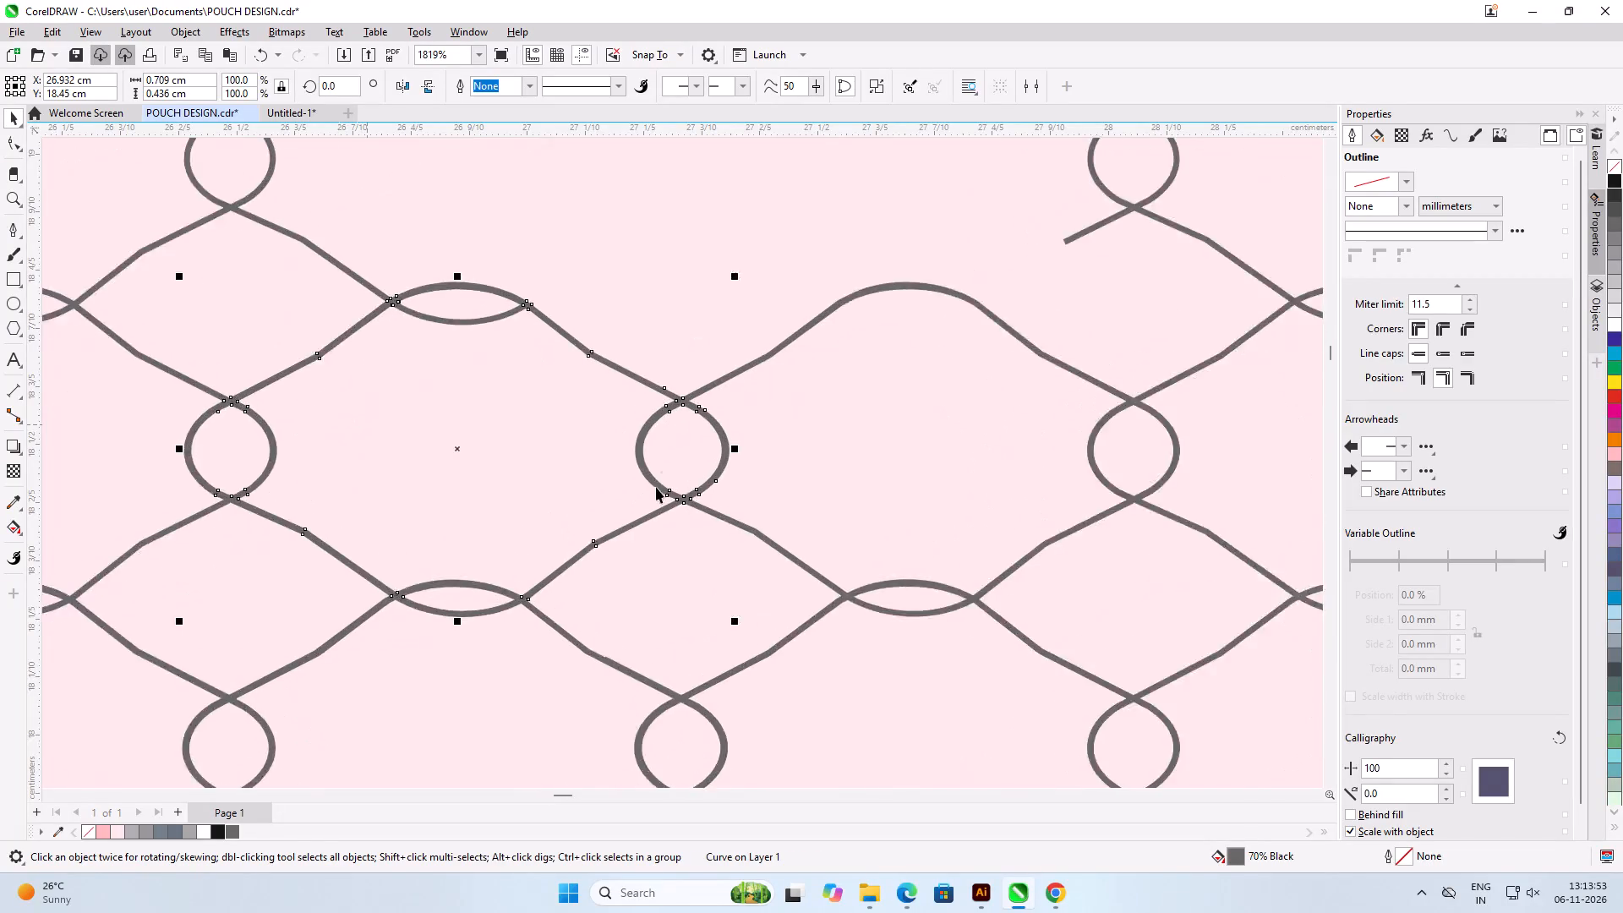
pyautogui.scroll(1, 656, 487)
pyautogui.scroll(6, 615, 340)
pyautogui.scroll(-6, 631, 369)
pyautogui.scroll(5, 454, 280)
pyautogui.scroll(-7, 547, 267)
pyautogui.click(424, 367)
pyautogui.scroll(-6, 440, 440)
pyautogui.scroll(3, 531, 350)
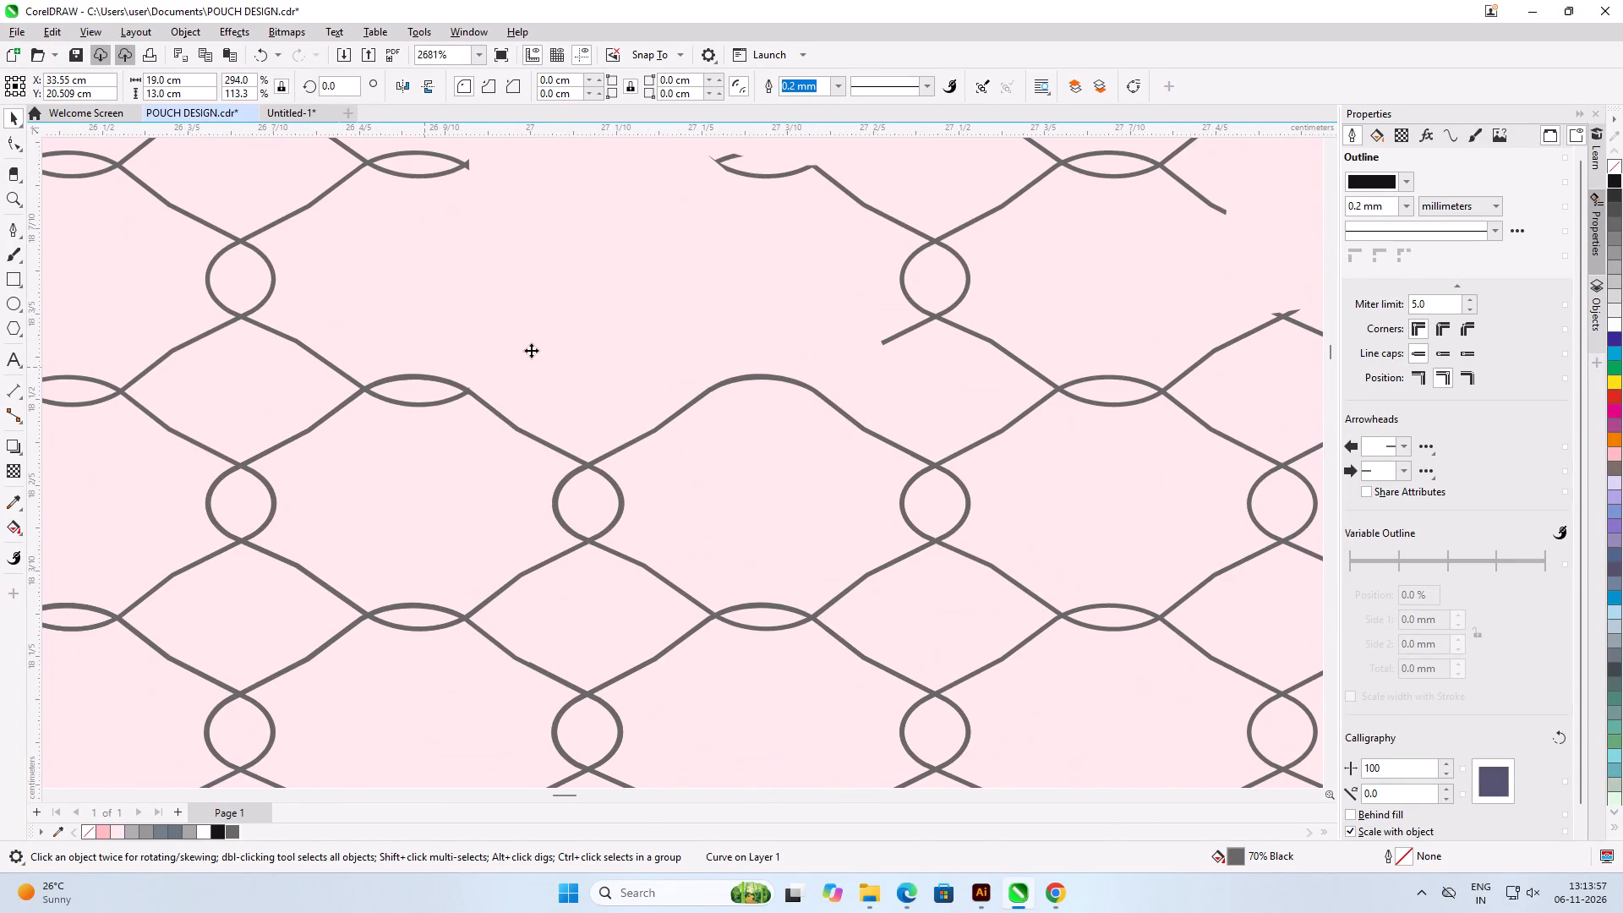
pyautogui.click(501, 417)
pyautogui.scroll(14, 487, 380)
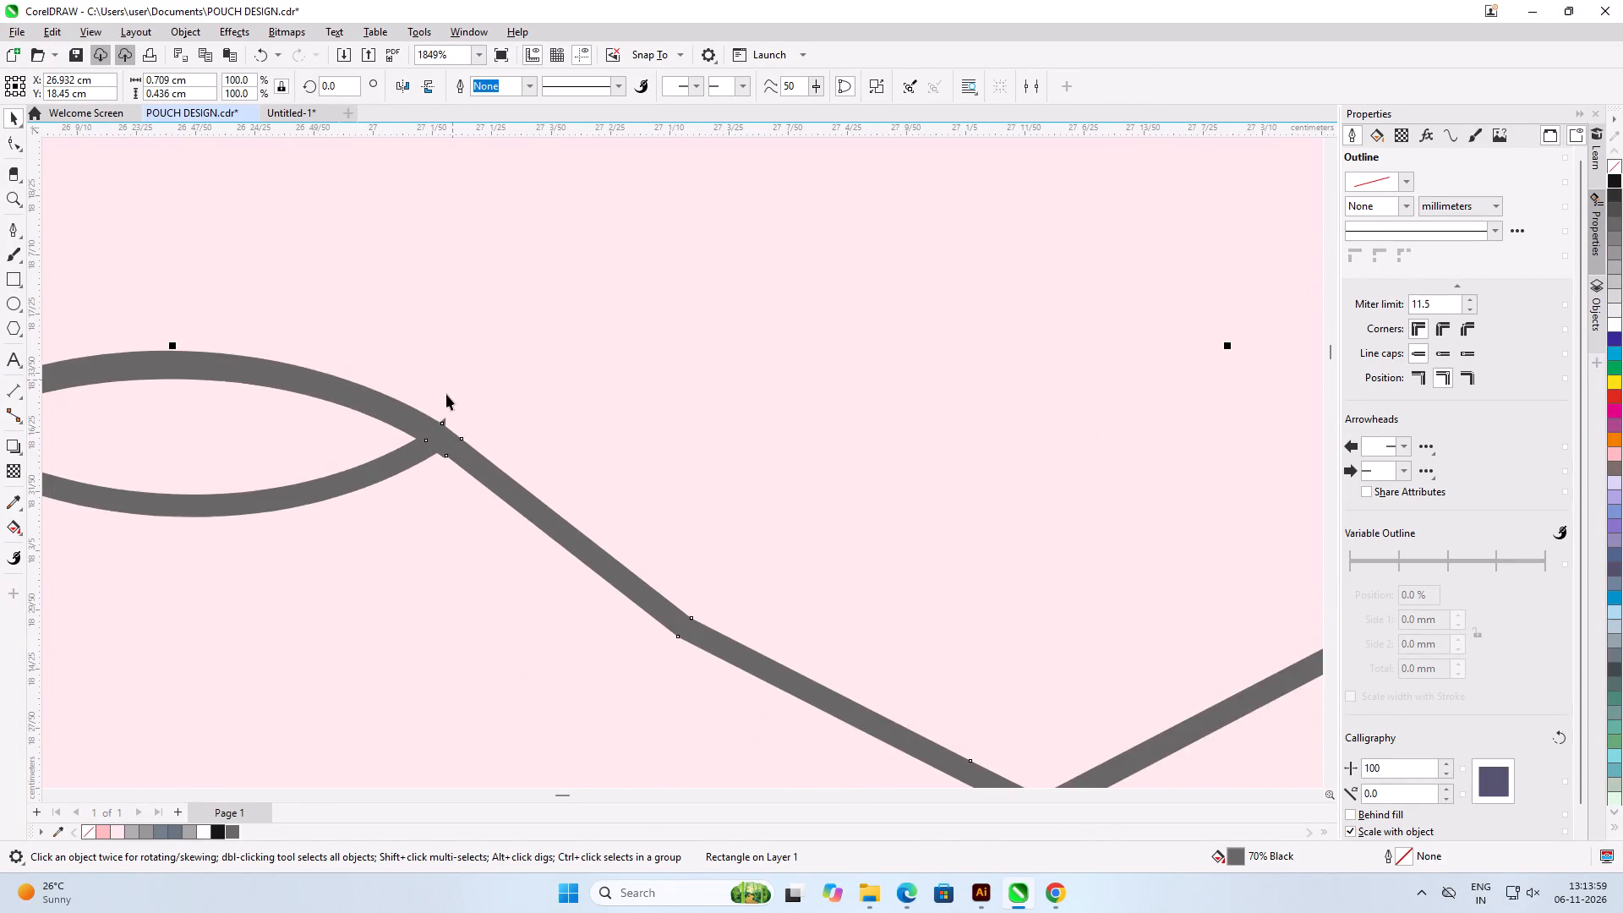
pyautogui.scroll(4, 446, 394)
pyautogui.scroll(11, 447, 526)
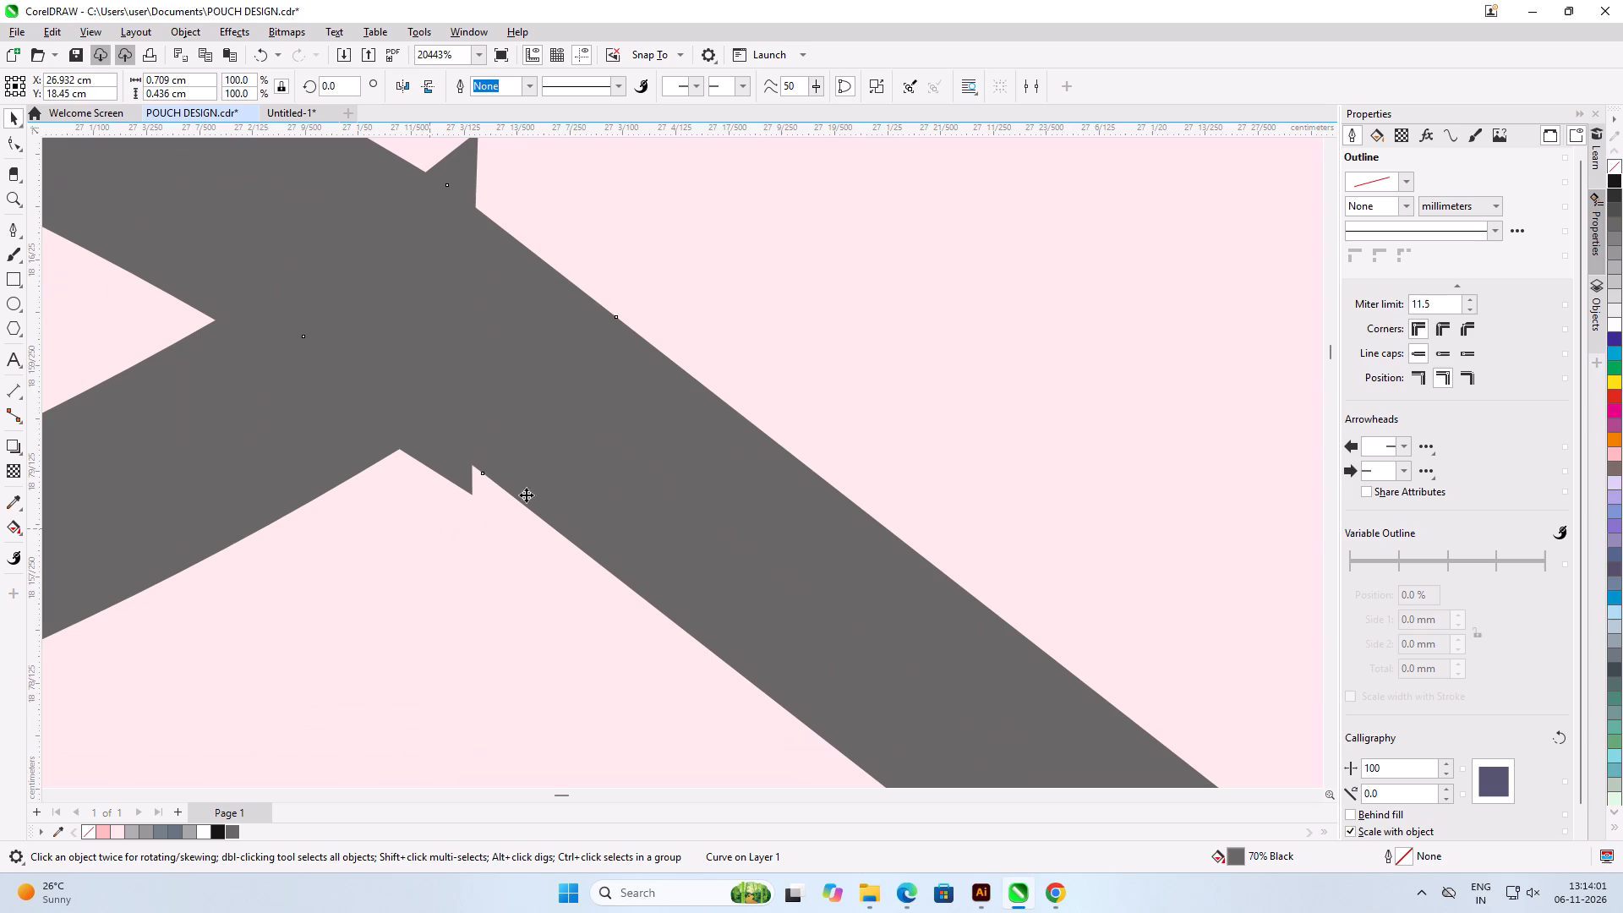
pyautogui.moveTo(654, 488); pyautogui.dragTo(631, 507)
pyautogui.scroll(-20, 630, 298)
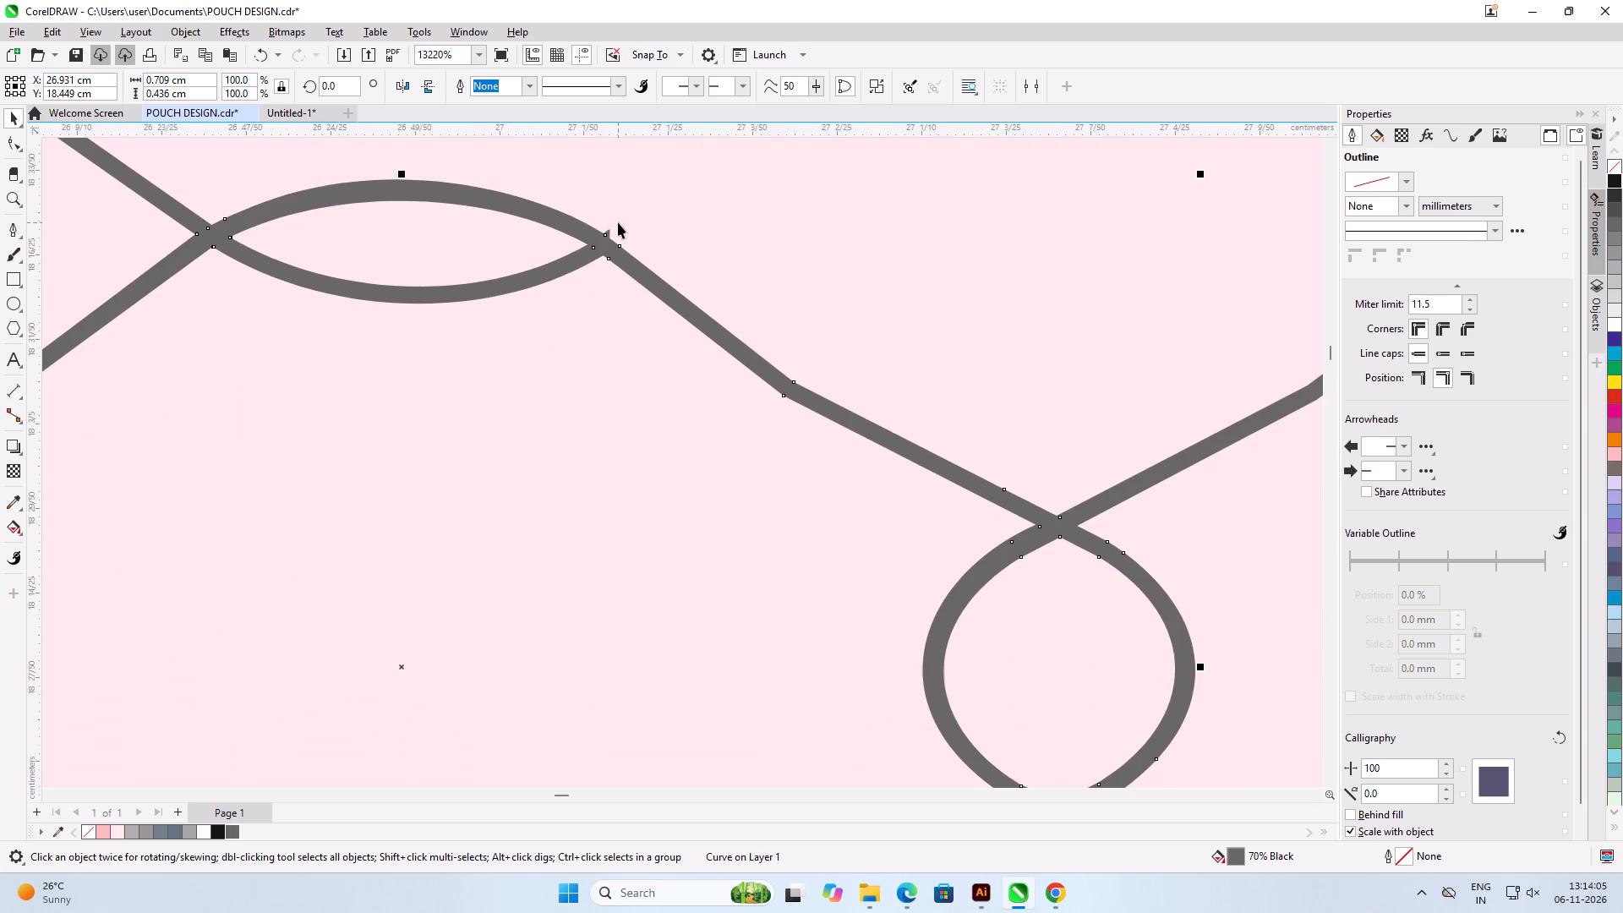
# Copy this mesh cell onto the broken cell directly above, at about X 26.931 cm, Y 18.831 cm.
pyautogui.scroll(-7, 618, 222)
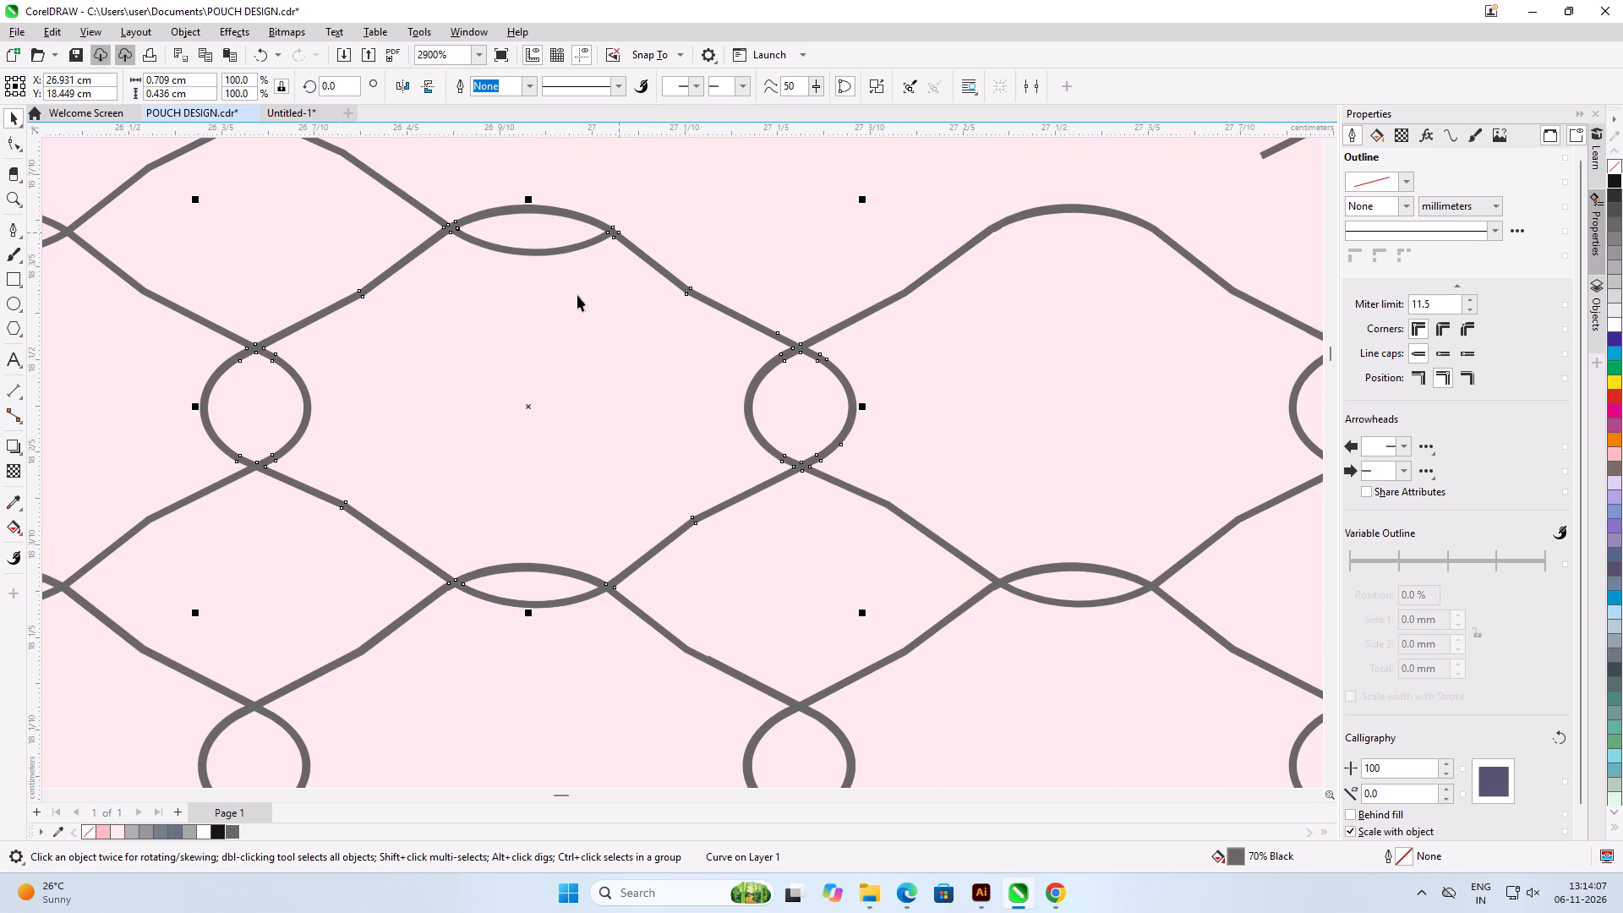
pyautogui.scroll(-8, 254, 437)
pyautogui.scroll(4, 478, 176)
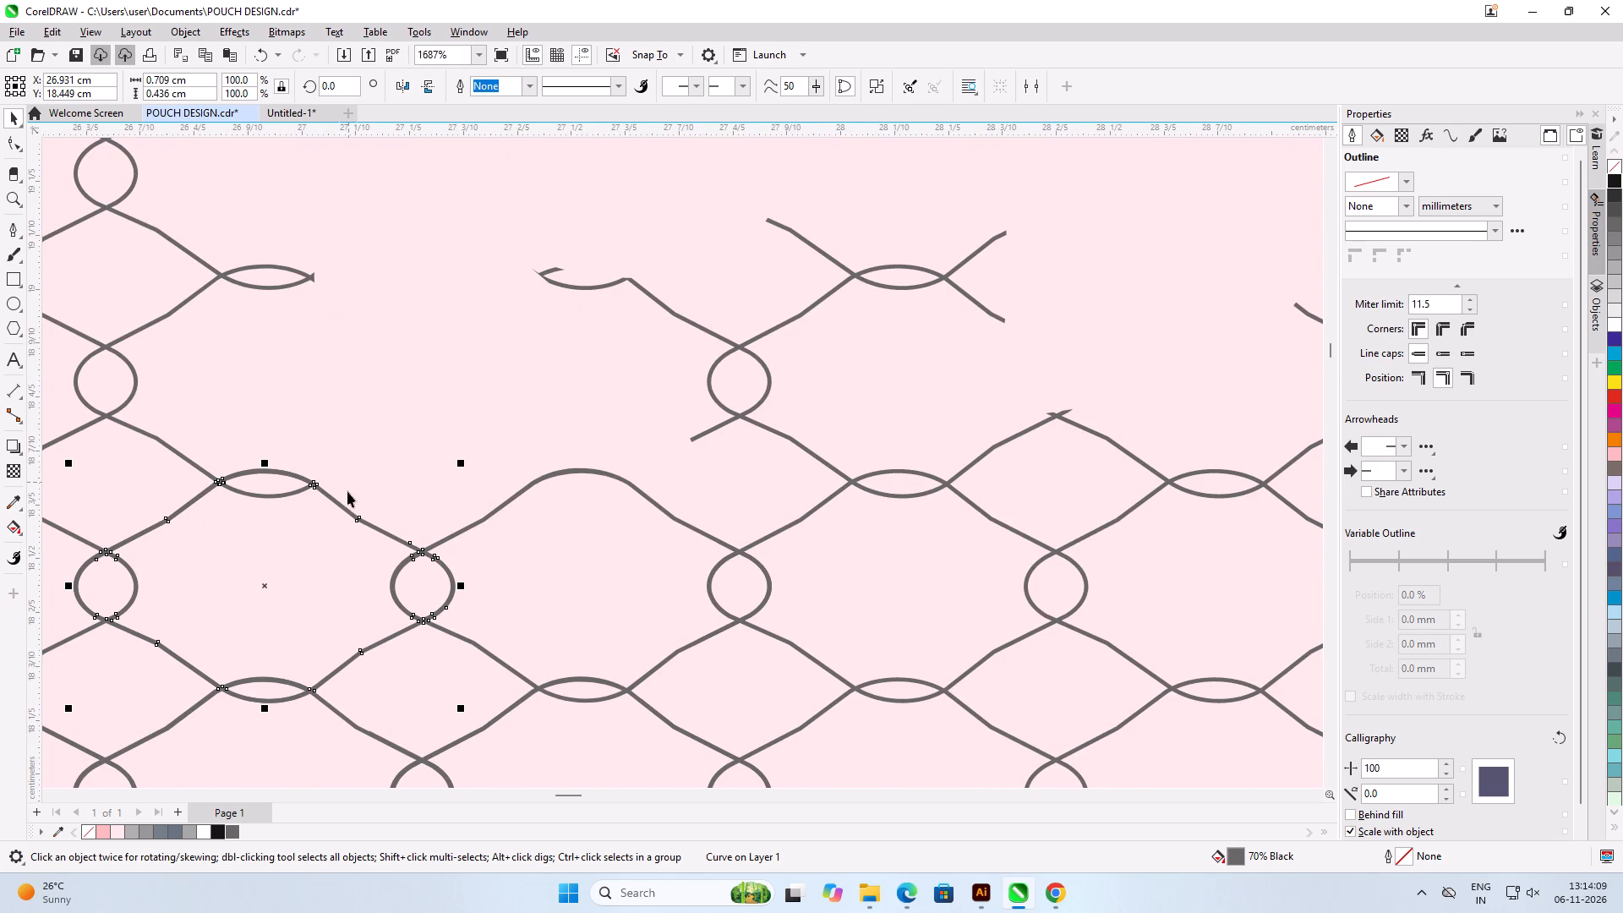
pyautogui.moveTo(342, 503); pyautogui.dragTo(521, 308)
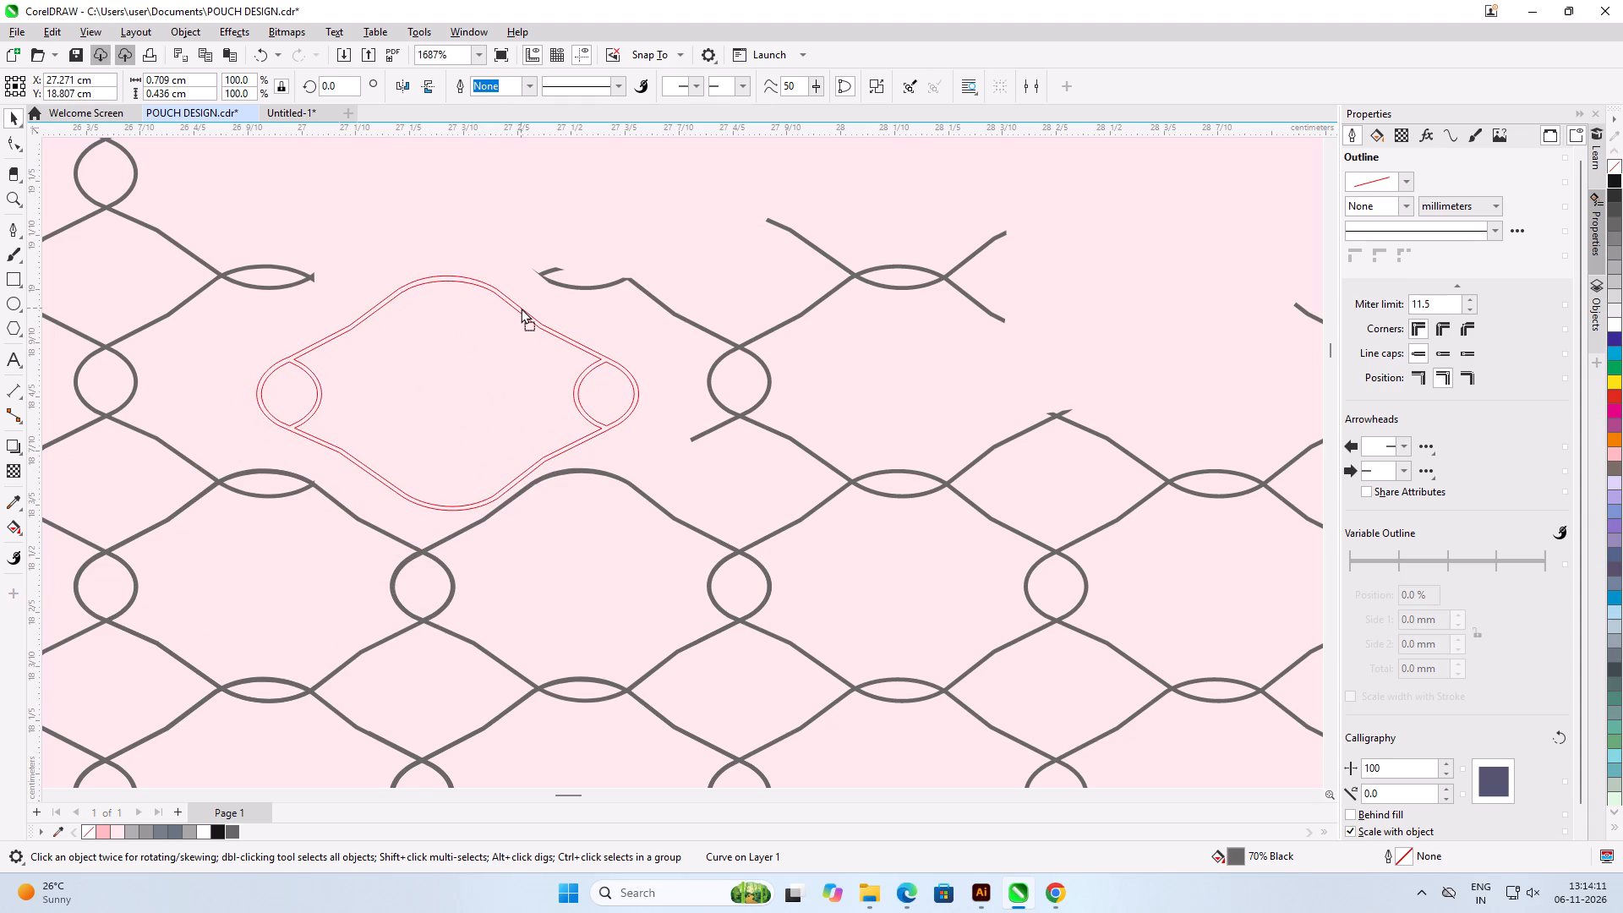
pyautogui.moveTo(521, 308); pyautogui.dragTo(335, 298)
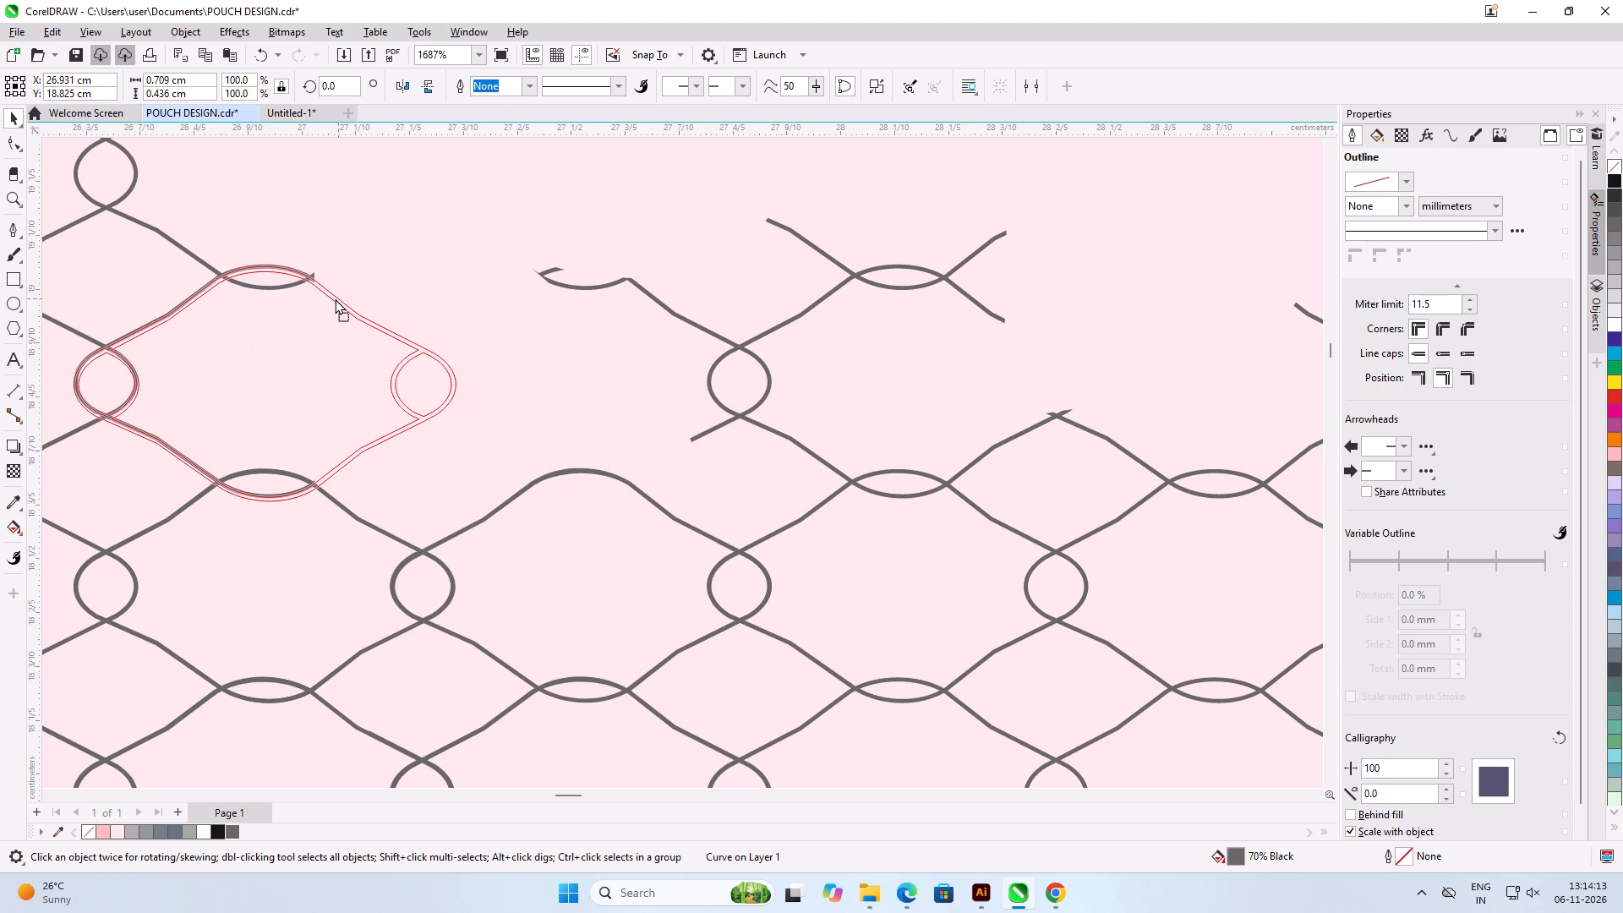
pyautogui.moveTo(335, 298); pyautogui.dragTo(331, 295)
pyautogui.keyDown('shift'); pyautogui.scroll(1, 331, 295); pyautogui.keyUp('shift')
pyautogui.keyDown('shift'); pyautogui.rightClick(331, 295); pyautogui.keyUp('shift')
pyautogui.scroll(4, 298, 330)
pyautogui.scroll(10, 318, 217)
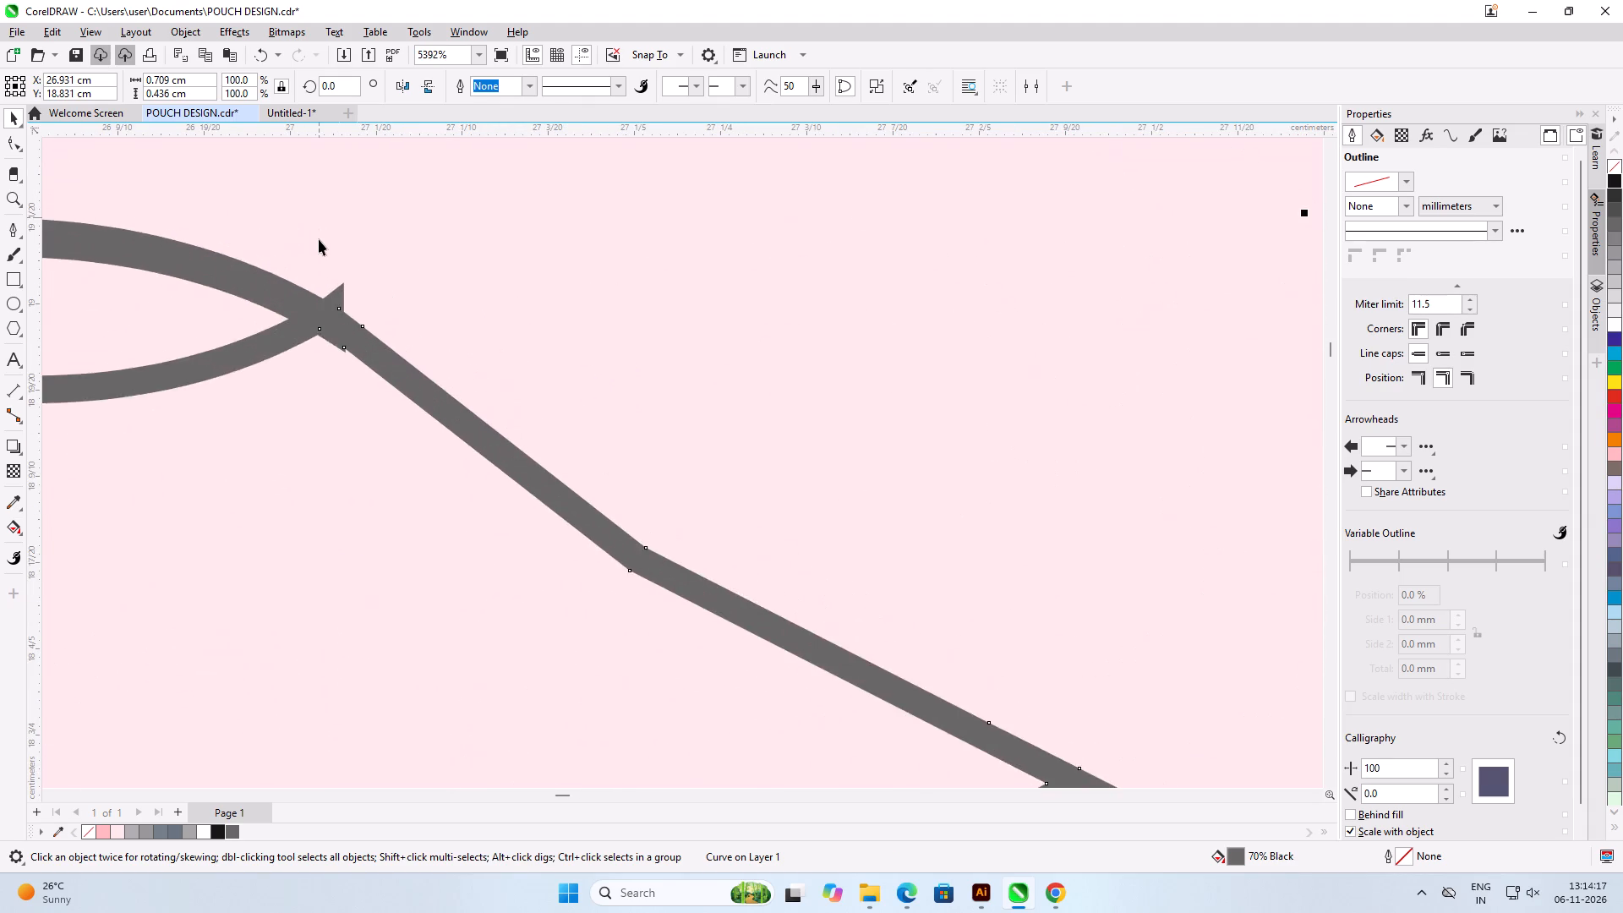
# Nudge the new copy down to about Y 18.83 cm so its upper-right strand meets the cut end of the existing loop.
pyautogui.scroll(7, 319, 239)
pyautogui.scroll(5, 392, 381)
pyautogui.moveTo(495, 424); pyautogui.dragTo(495, 435)
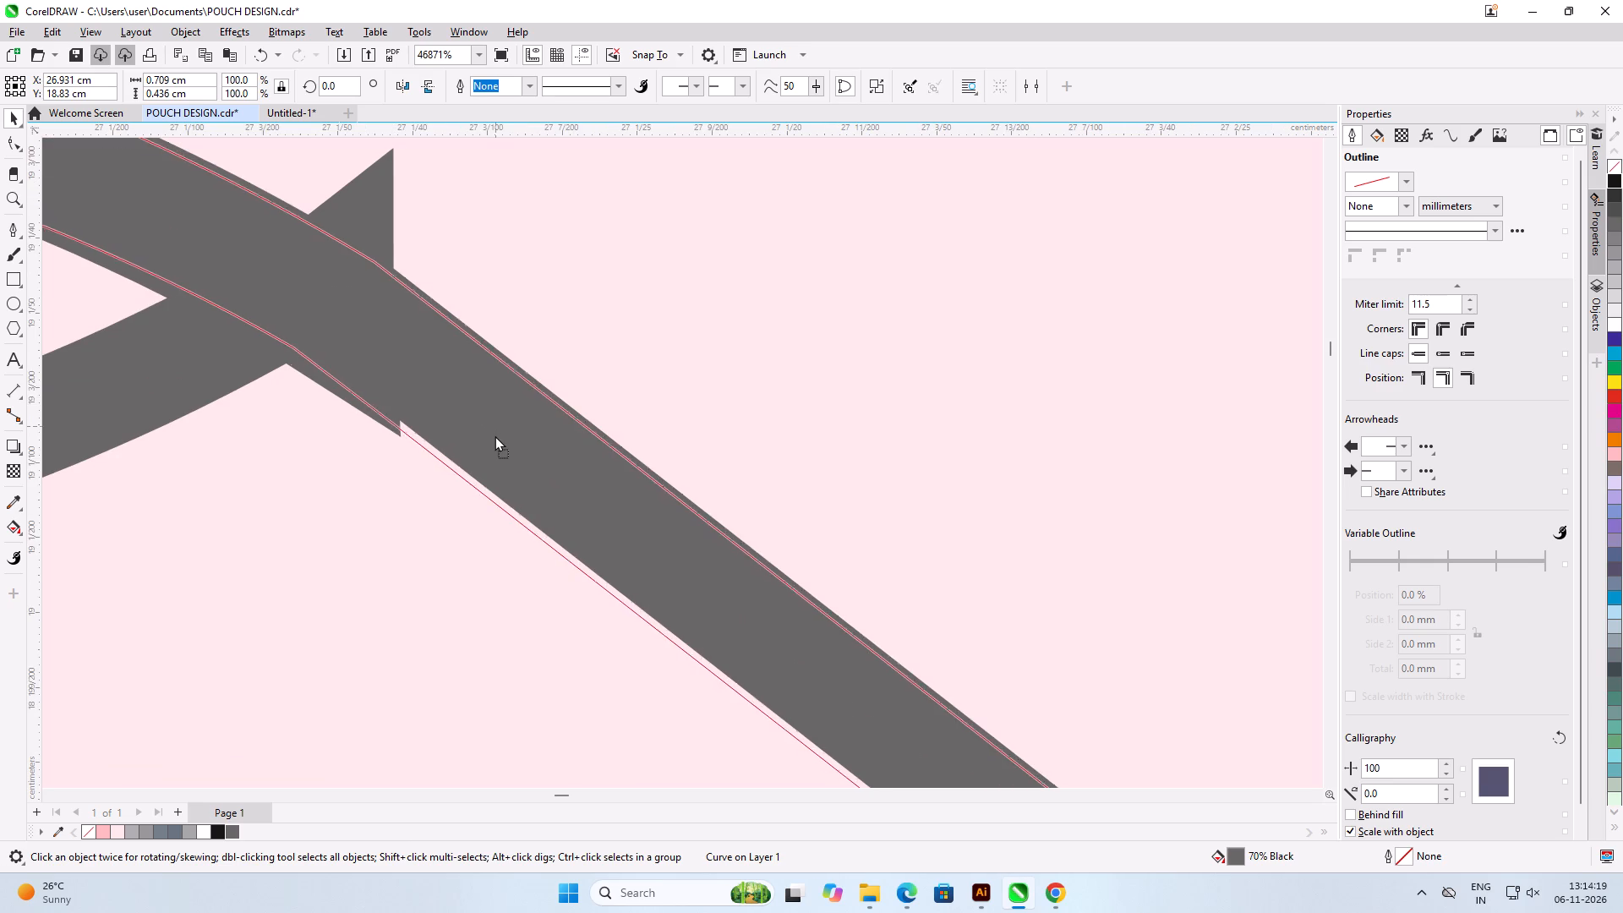
pyautogui.moveTo(495, 435); pyautogui.dragTo(495, 438)
# Duplicate the mesh cell twice up the same column, at about Y 19.211 cm and Y 19.592 cm.
pyautogui.scroll(-11, 532, 297)
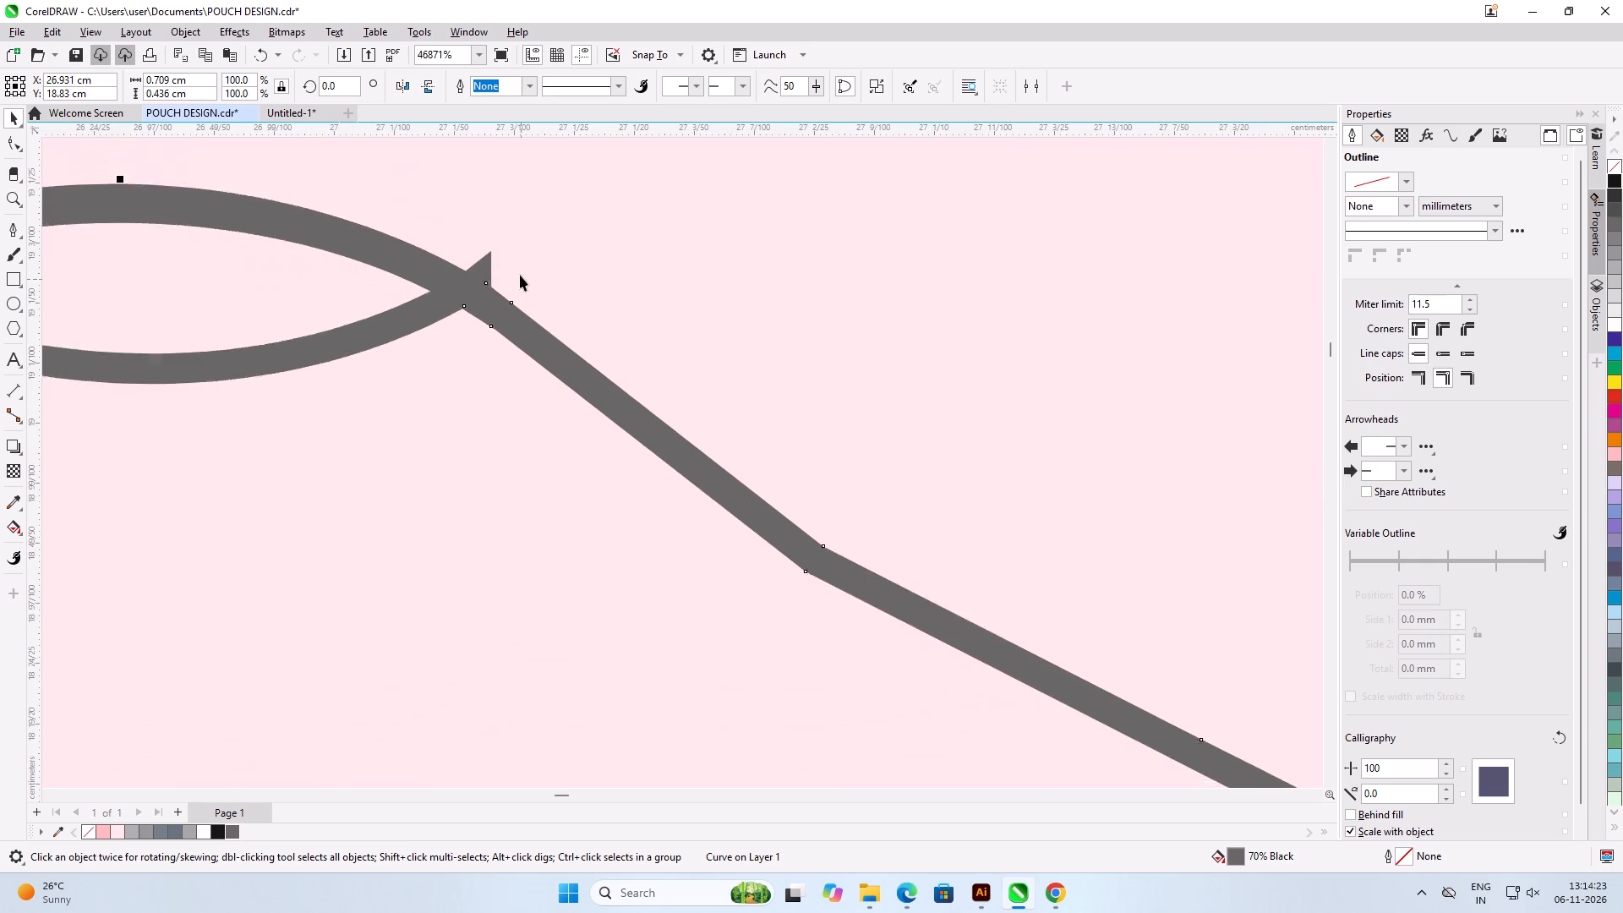
pyautogui.scroll(-5, 520, 275)
pyautogui.scroll(1, 519, 214)
pyautogui.scroll(-2, 519, 214)
pyautogui.scroll(-8, 696, 106)
pyautogui.scroll(-7, 716, 198)
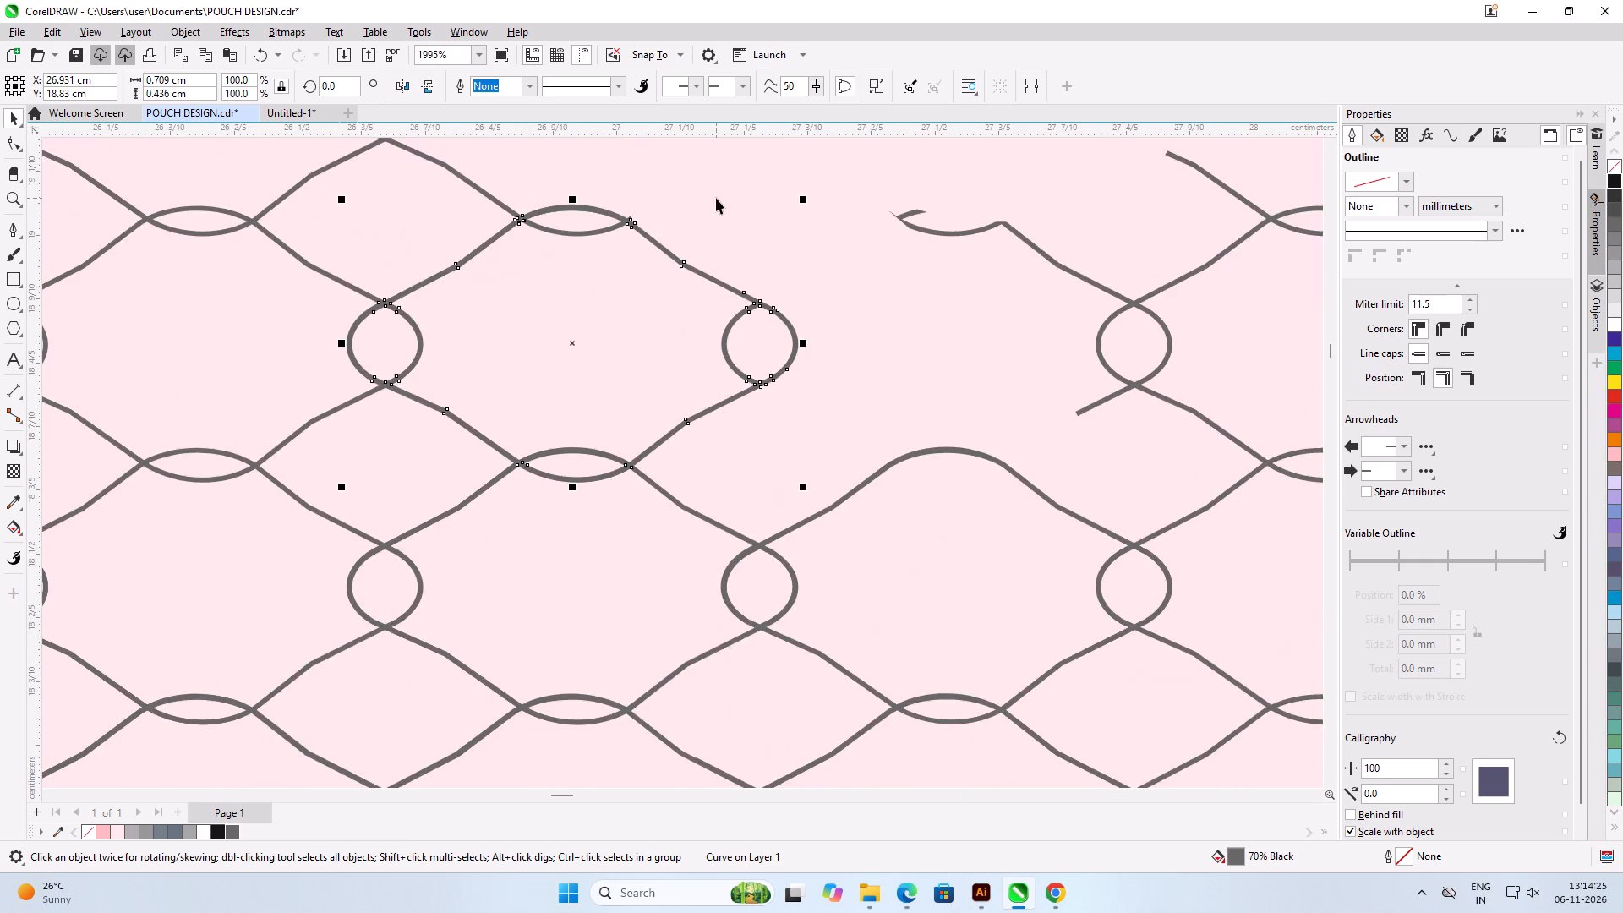
pyautogui.scroll(5, 637, 385)
pyautogui.scroll(6, 210, 334)
pyautogui.scroll(-13, 210, 334)
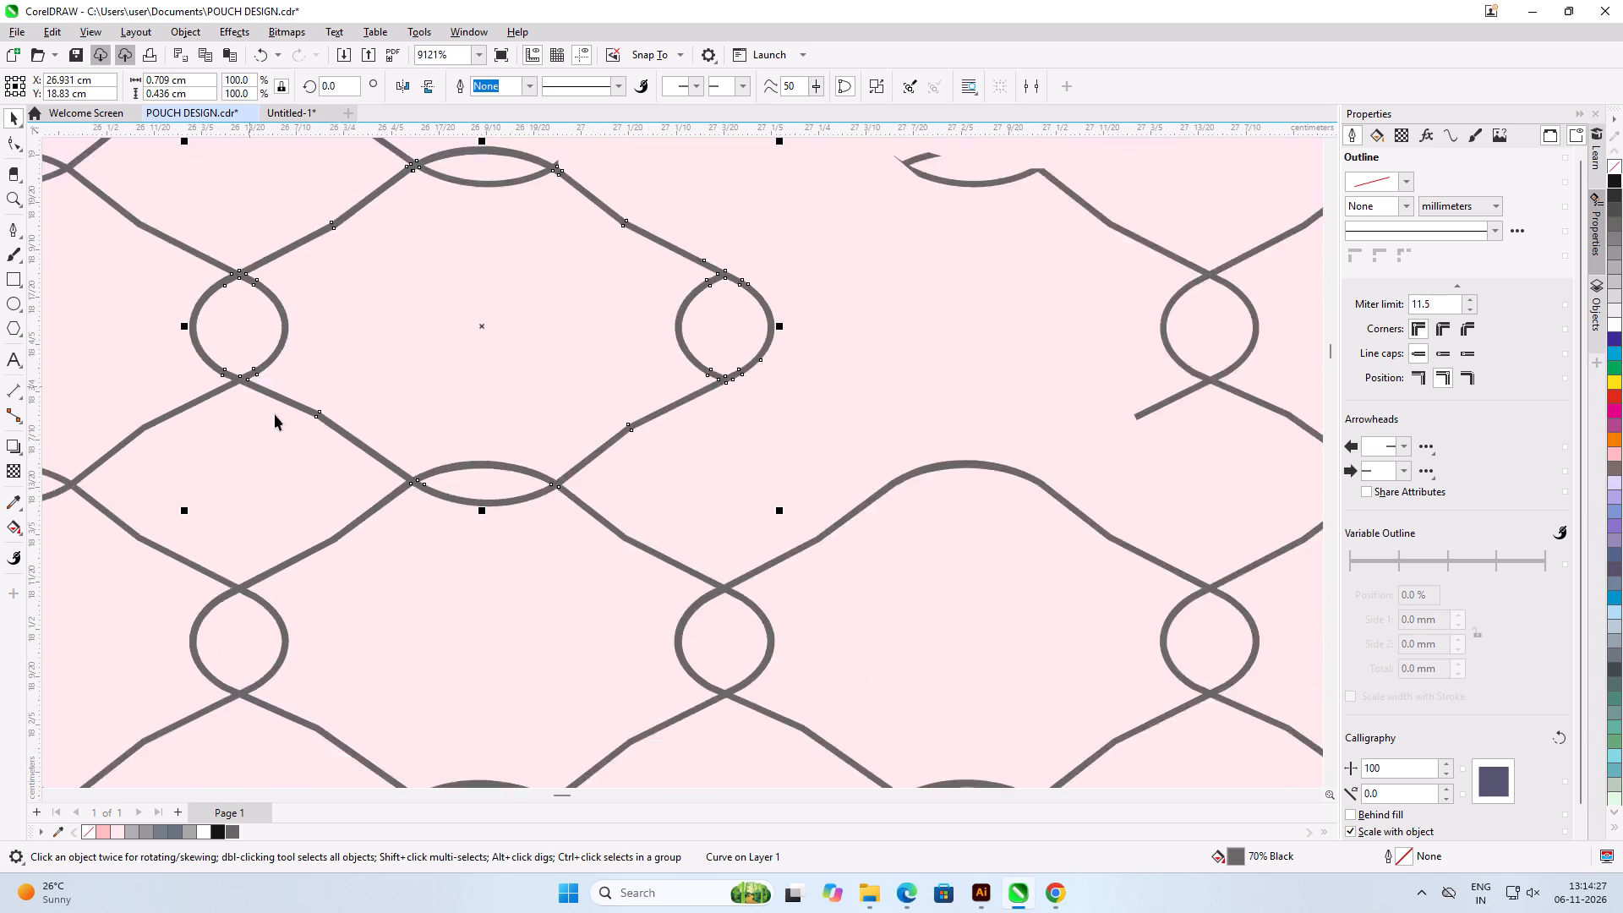
pyautogui.scroll(-11, 275, 414)
pyautogui.hotkey('ctrl', 'd')
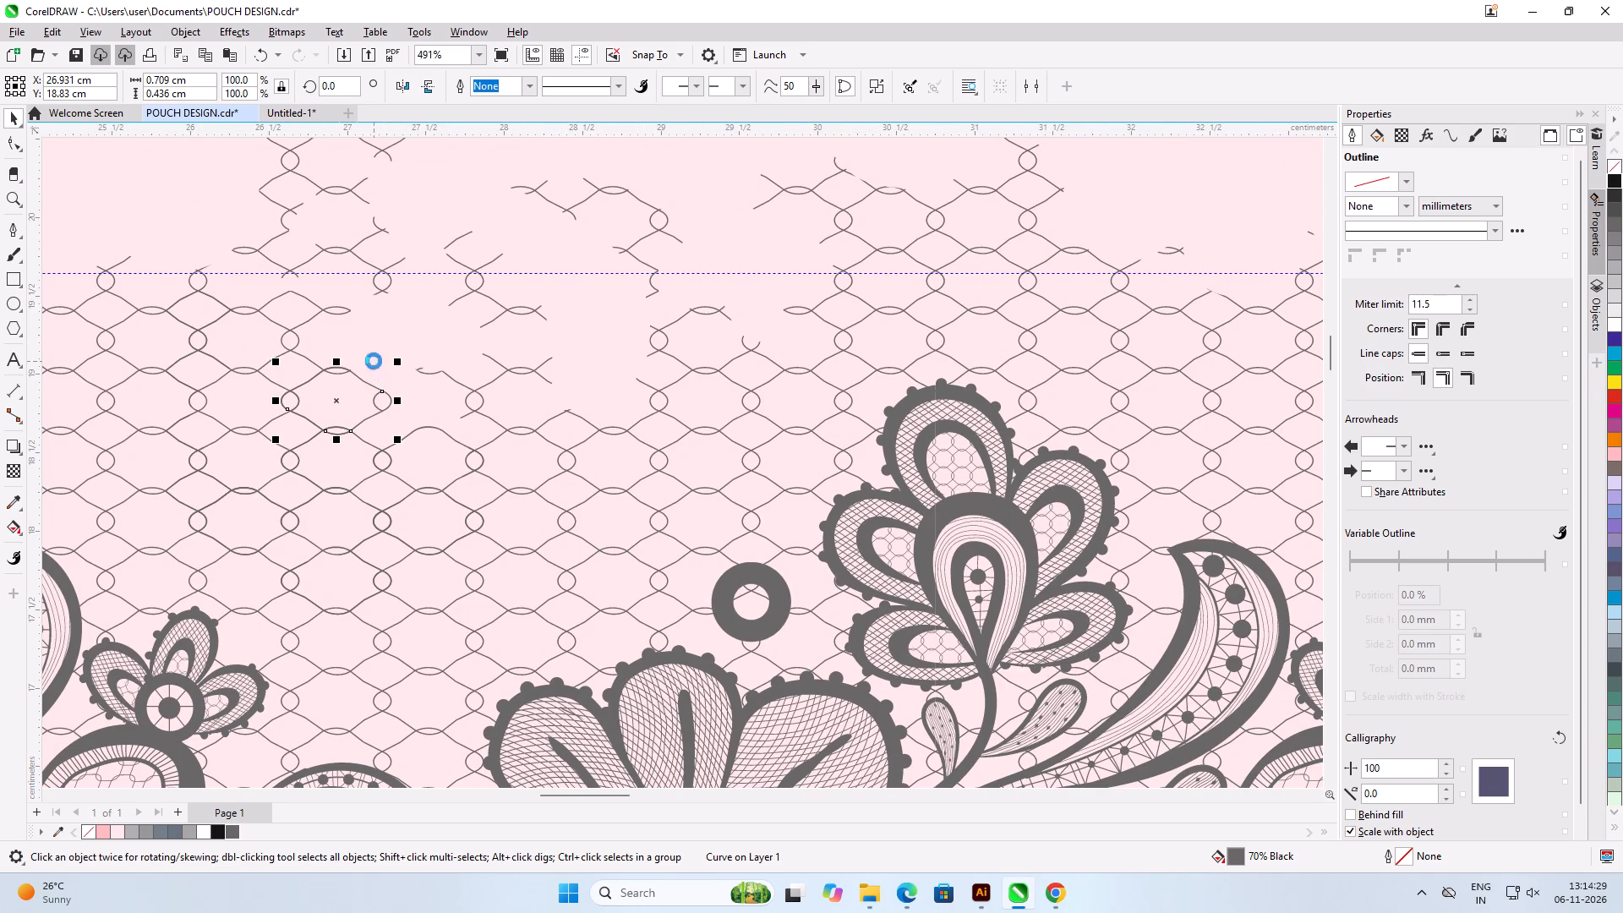
pyautogui.scroll(10, 335, 298)
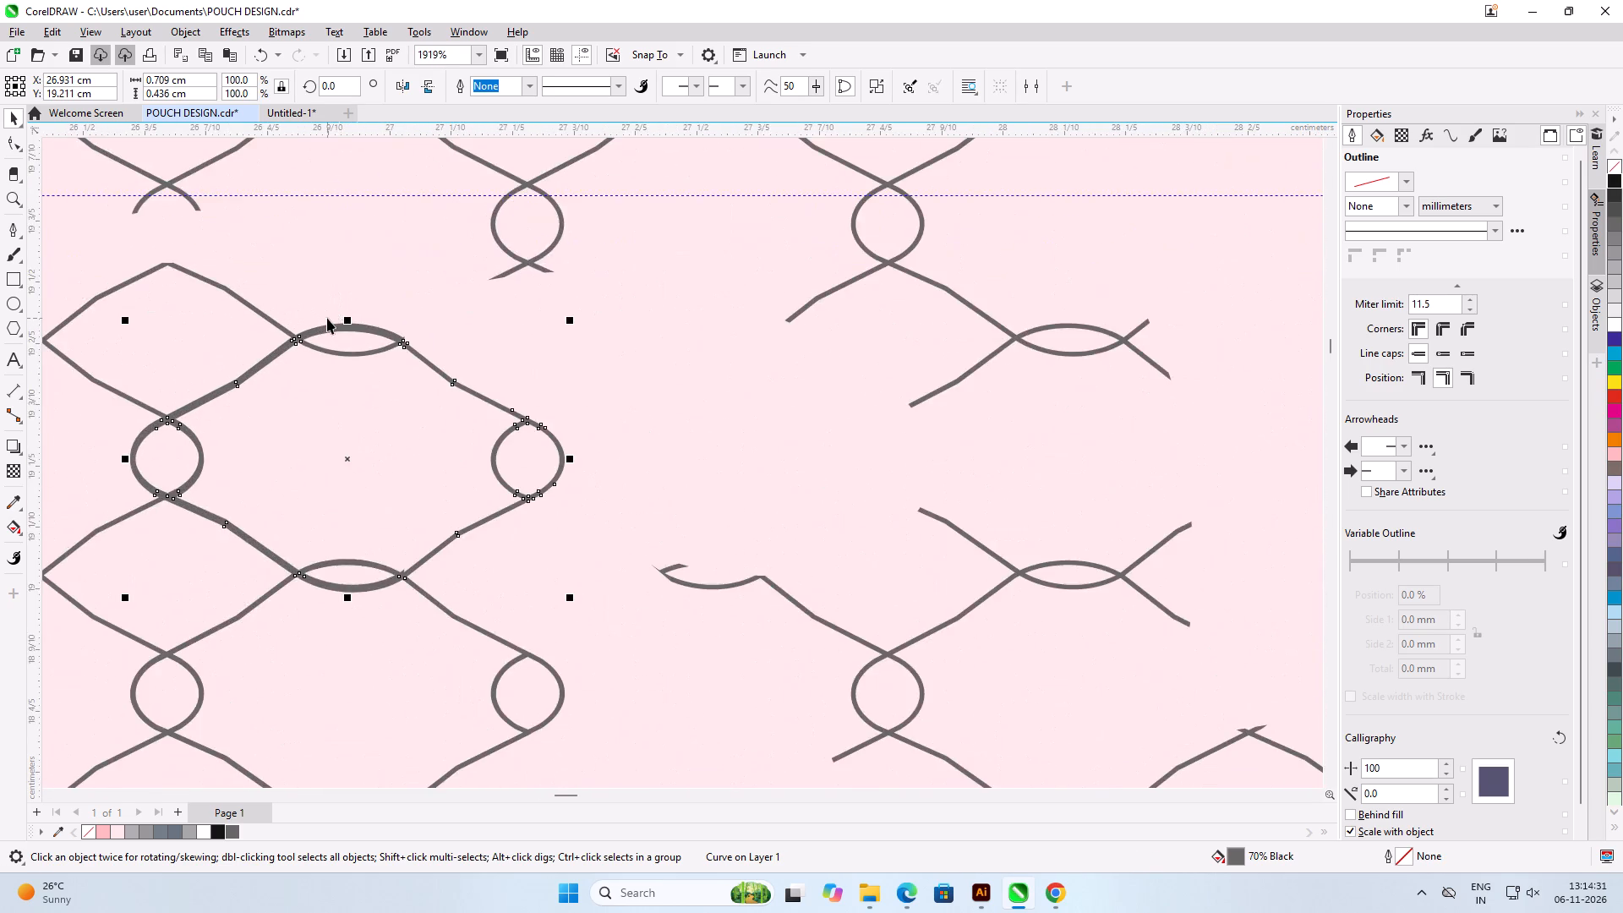
pyautogui.scroll(8, 327, 318)
pyautogui.scroll(5, 440, 358)
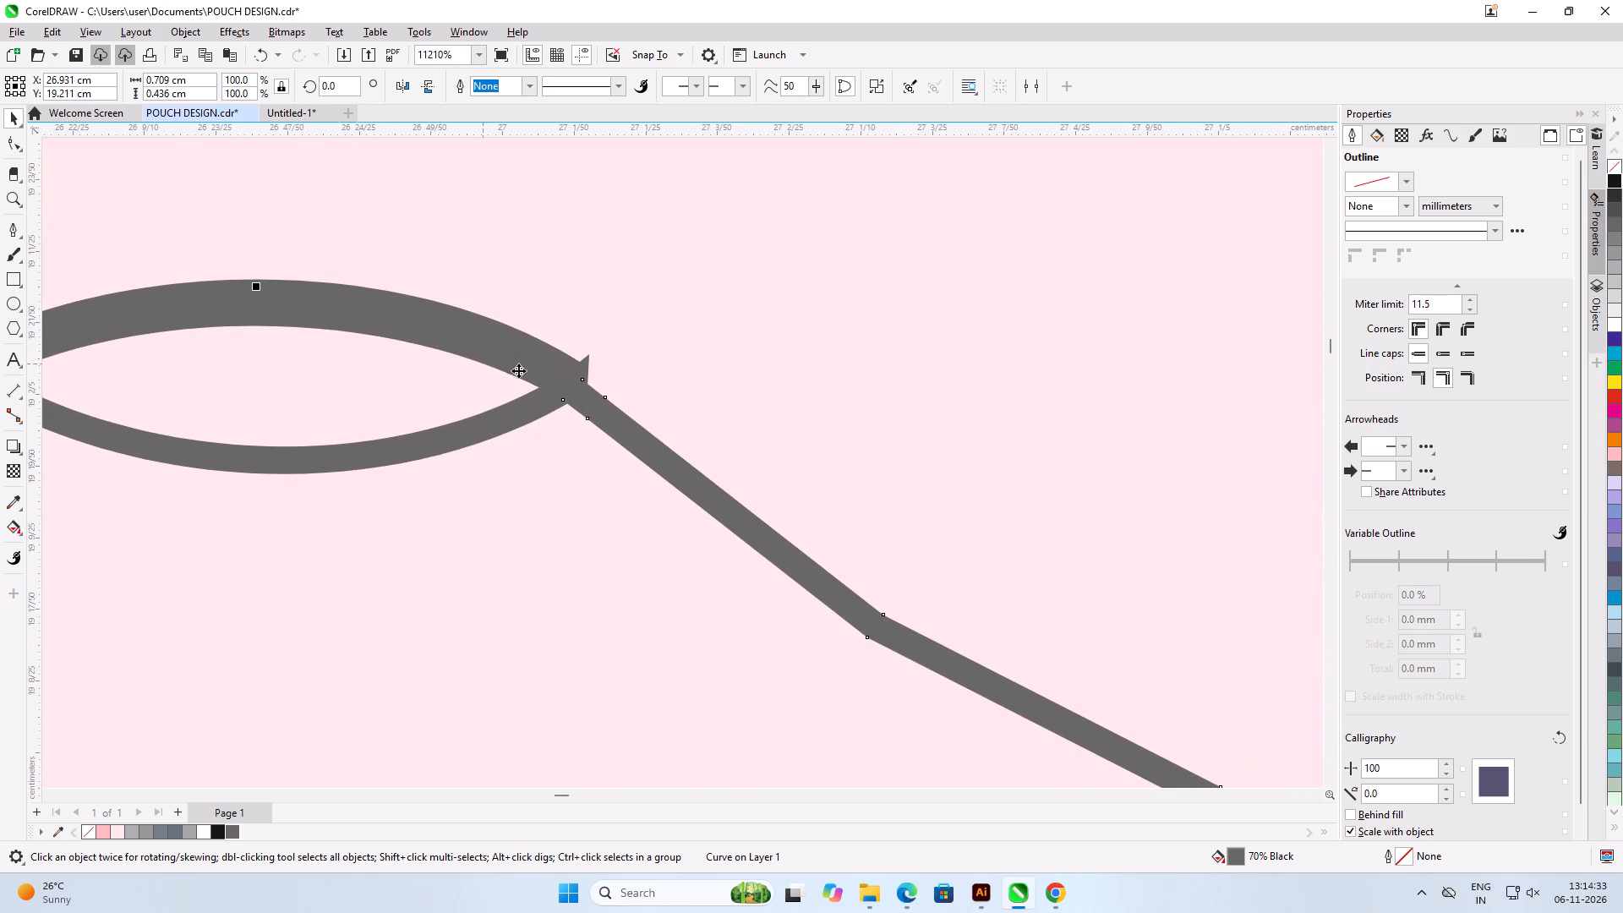
pyautogui.hotkey('ctrl', 'd')
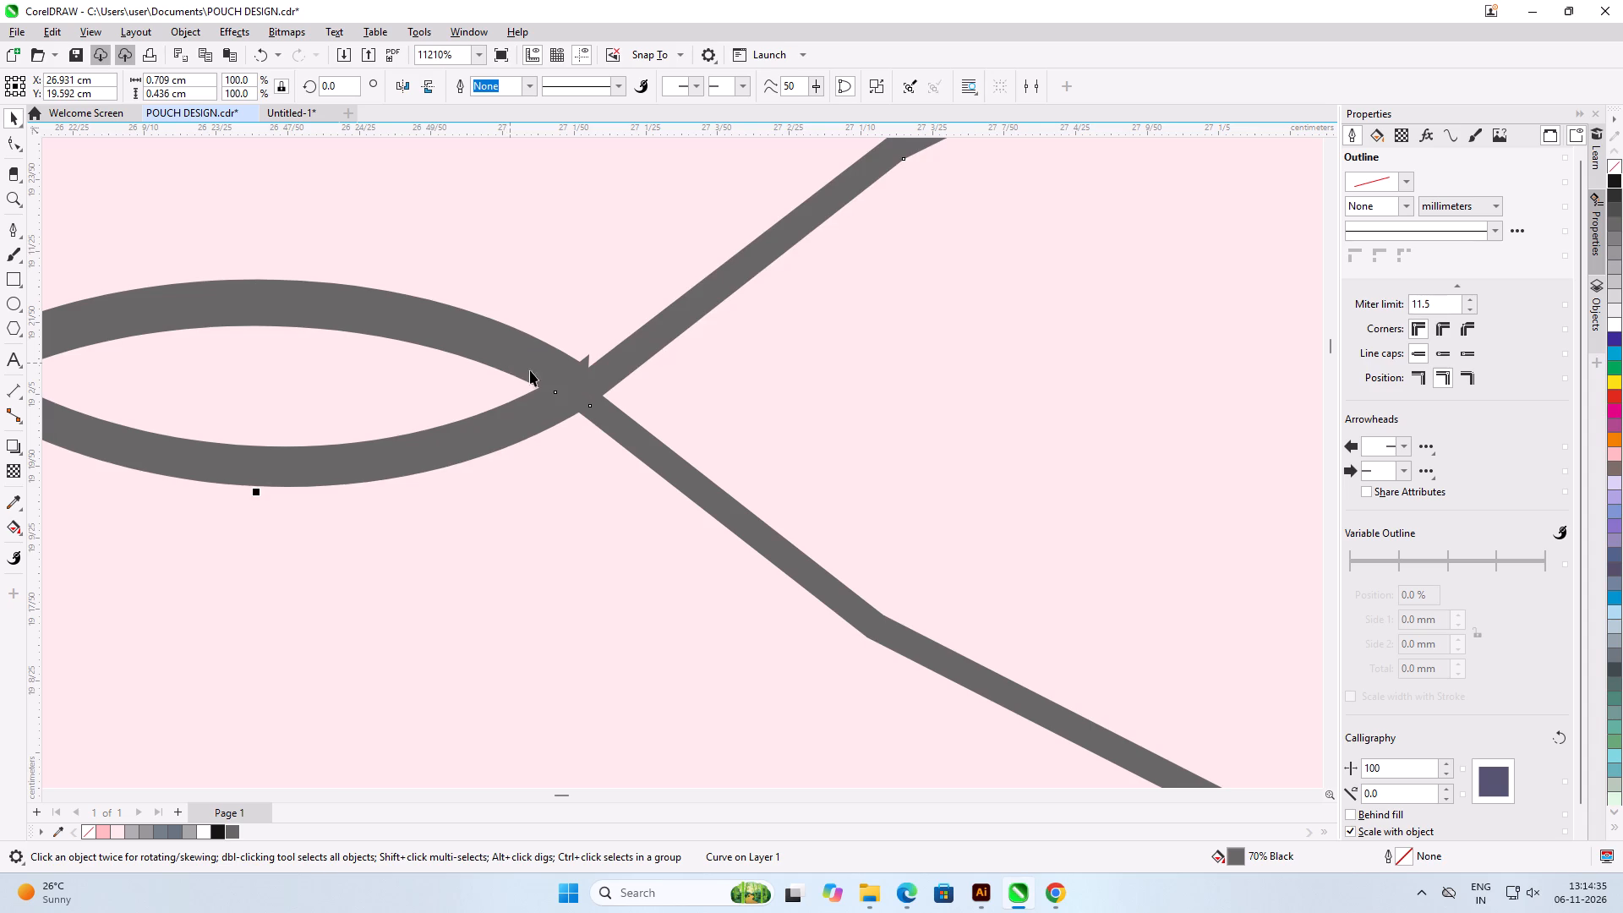
# Nudge the lower of the two duplicates up to about Y 19.215 cm to align with the existing loop's cut end.
pyautogui.scroll(4, 539, 376)
pyautogui.moveTo(684, 465); pyautogui.dragTo(684, 444)
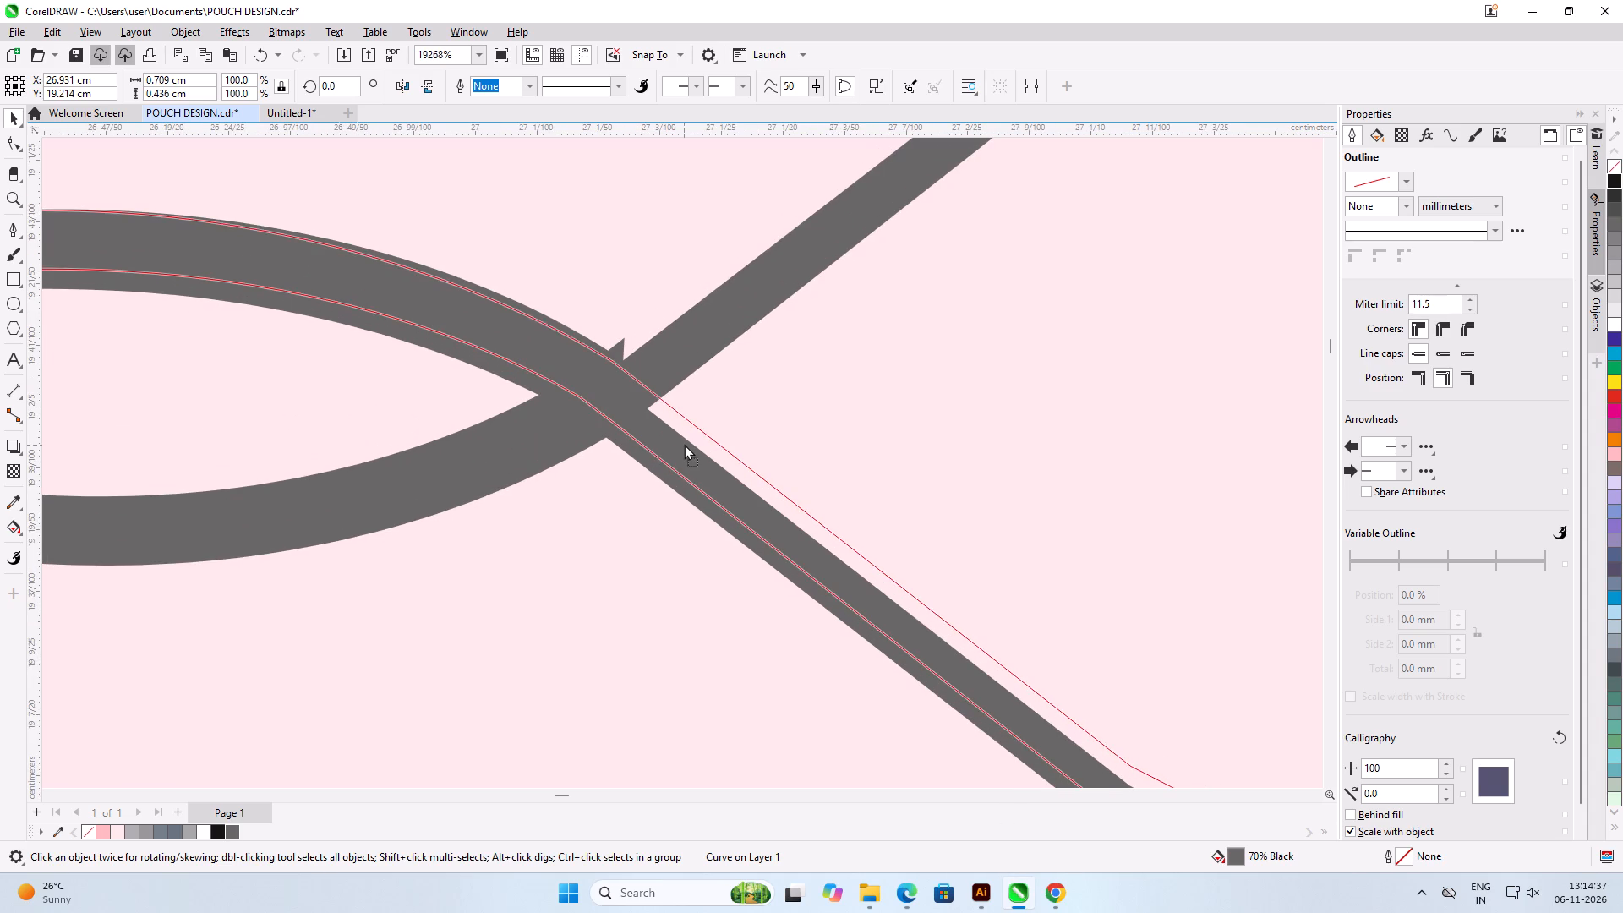
pyautogui.moveTo(684, 444); pyautogui.dragTo(684, 437)
# Nudge the upper duplicate to about Y 19.596 cm so its lower-right strand covers the existing lattice strand.
pyautogui.scroll(-8, 685, 399)
pyautogui.scroll(-8, 525, 375)
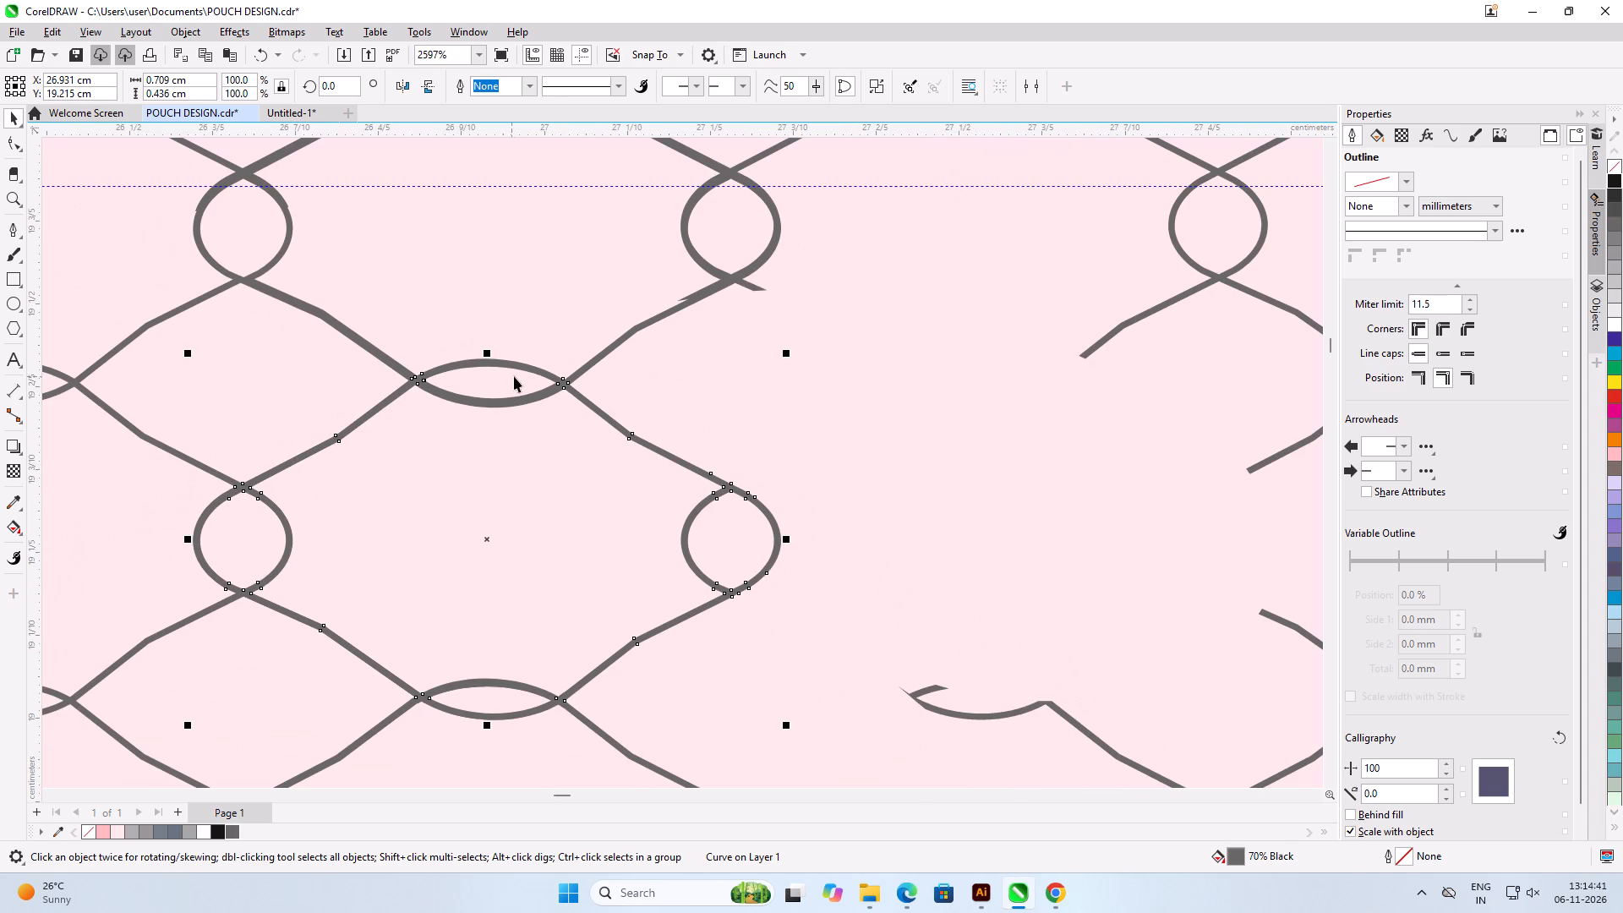
pyautogui.click(746, 418)
pyautogui.scroll(-5, 579, 424)
pyautogui.scroll(3, 527, 292)
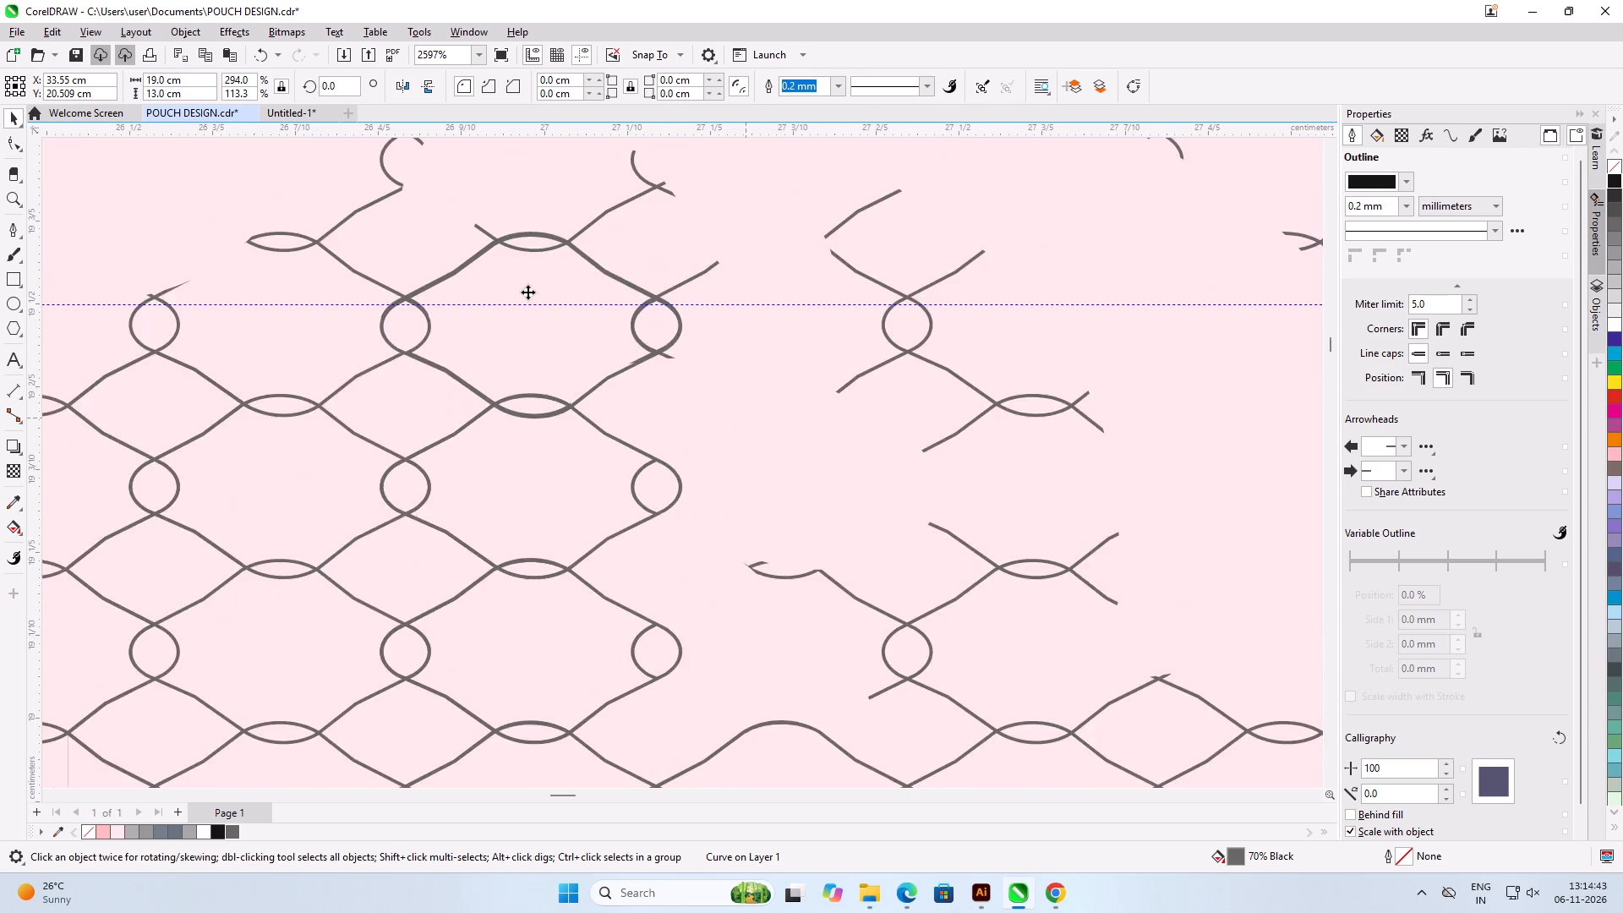
pyautogui.scroll(1, 527, 292)
pyautogui.click(674, 431)
pyautogui.scroll(9, 674, 431)
pyautogui.click(674, 433)
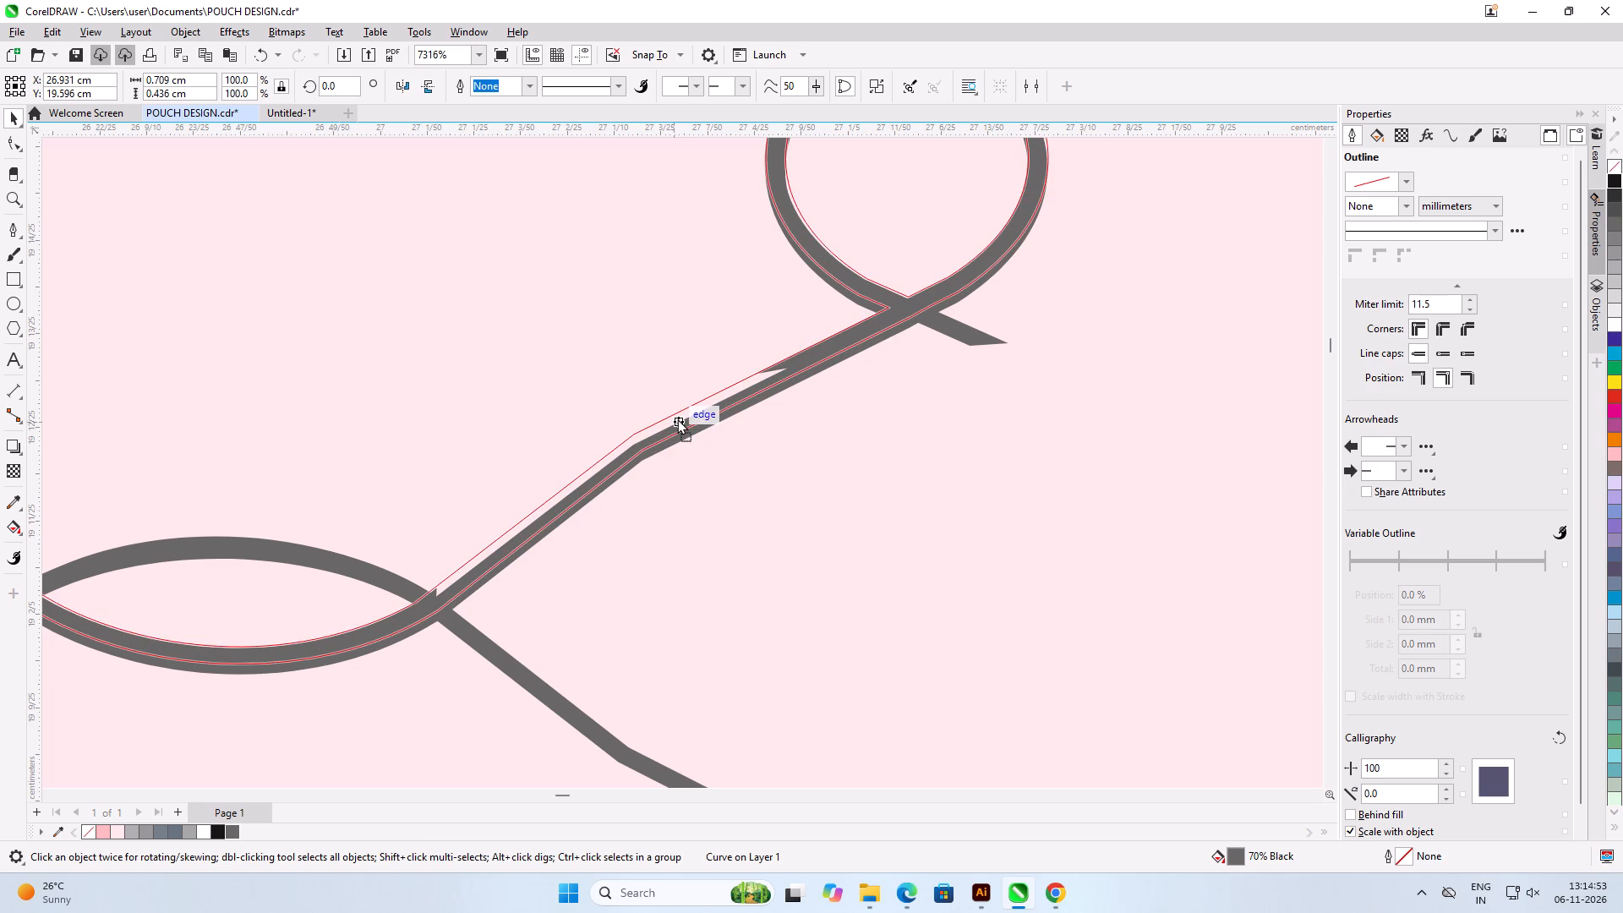
pyautogui.click(713, 468)
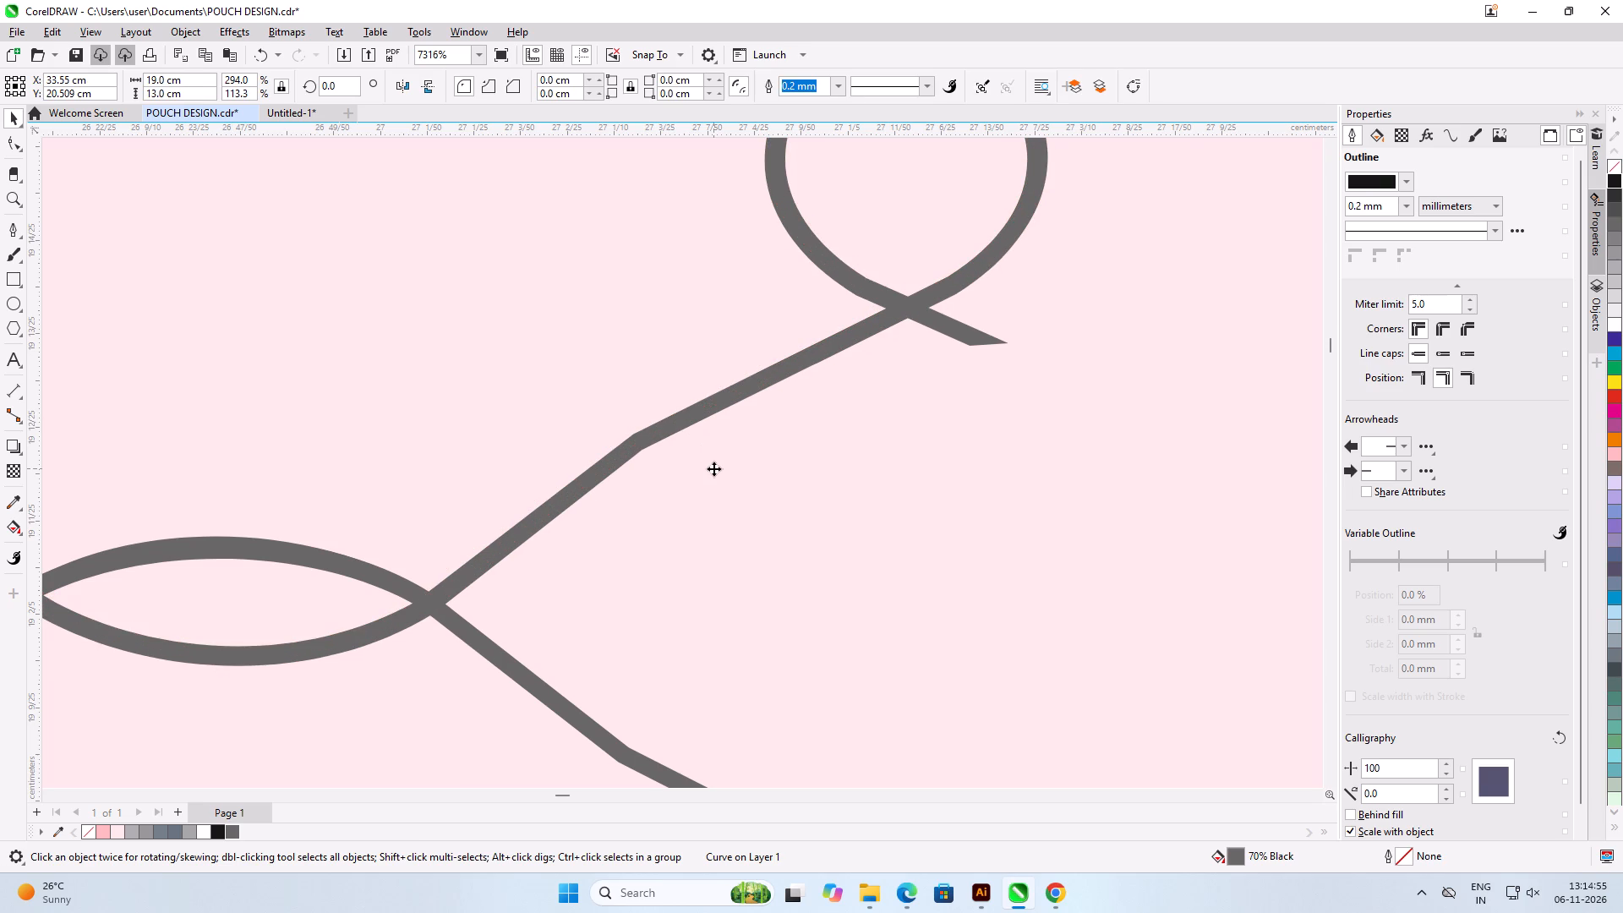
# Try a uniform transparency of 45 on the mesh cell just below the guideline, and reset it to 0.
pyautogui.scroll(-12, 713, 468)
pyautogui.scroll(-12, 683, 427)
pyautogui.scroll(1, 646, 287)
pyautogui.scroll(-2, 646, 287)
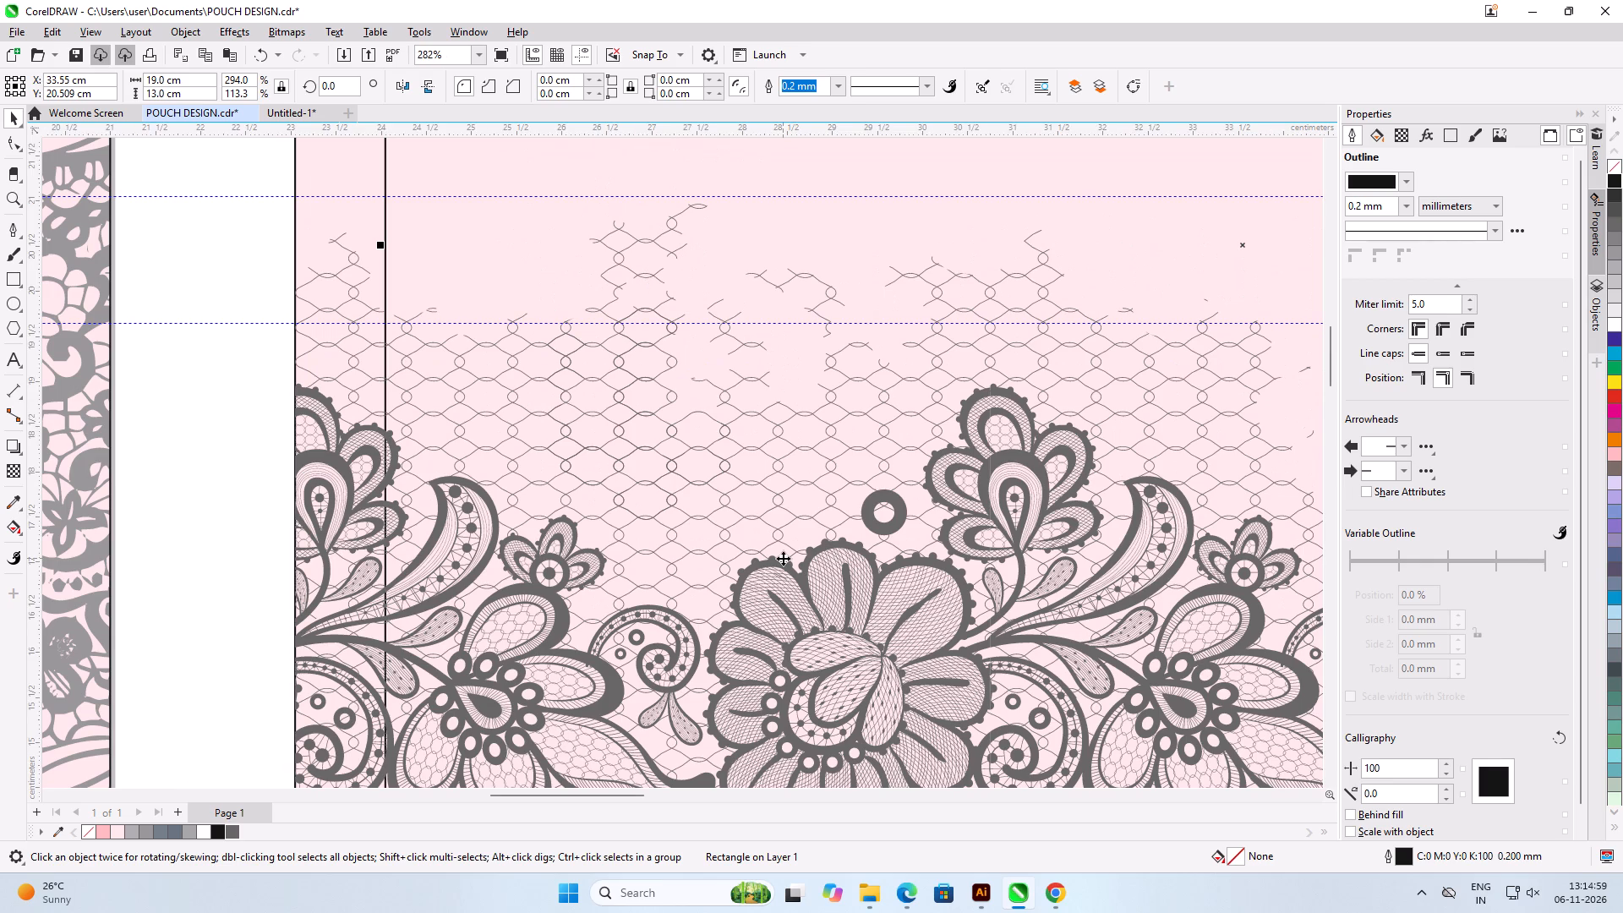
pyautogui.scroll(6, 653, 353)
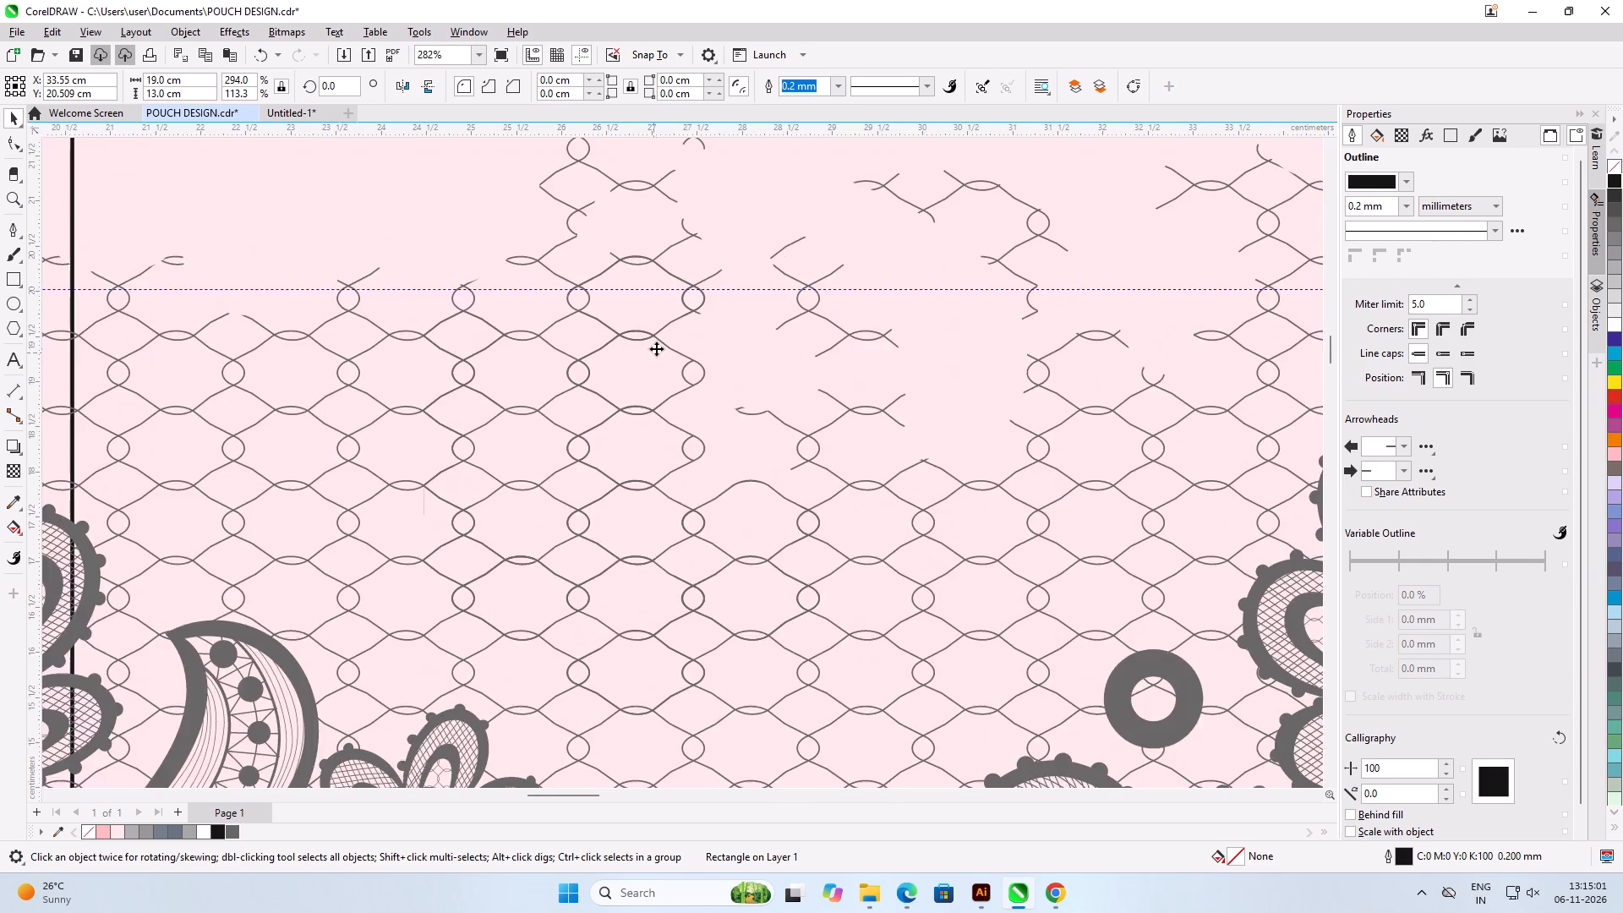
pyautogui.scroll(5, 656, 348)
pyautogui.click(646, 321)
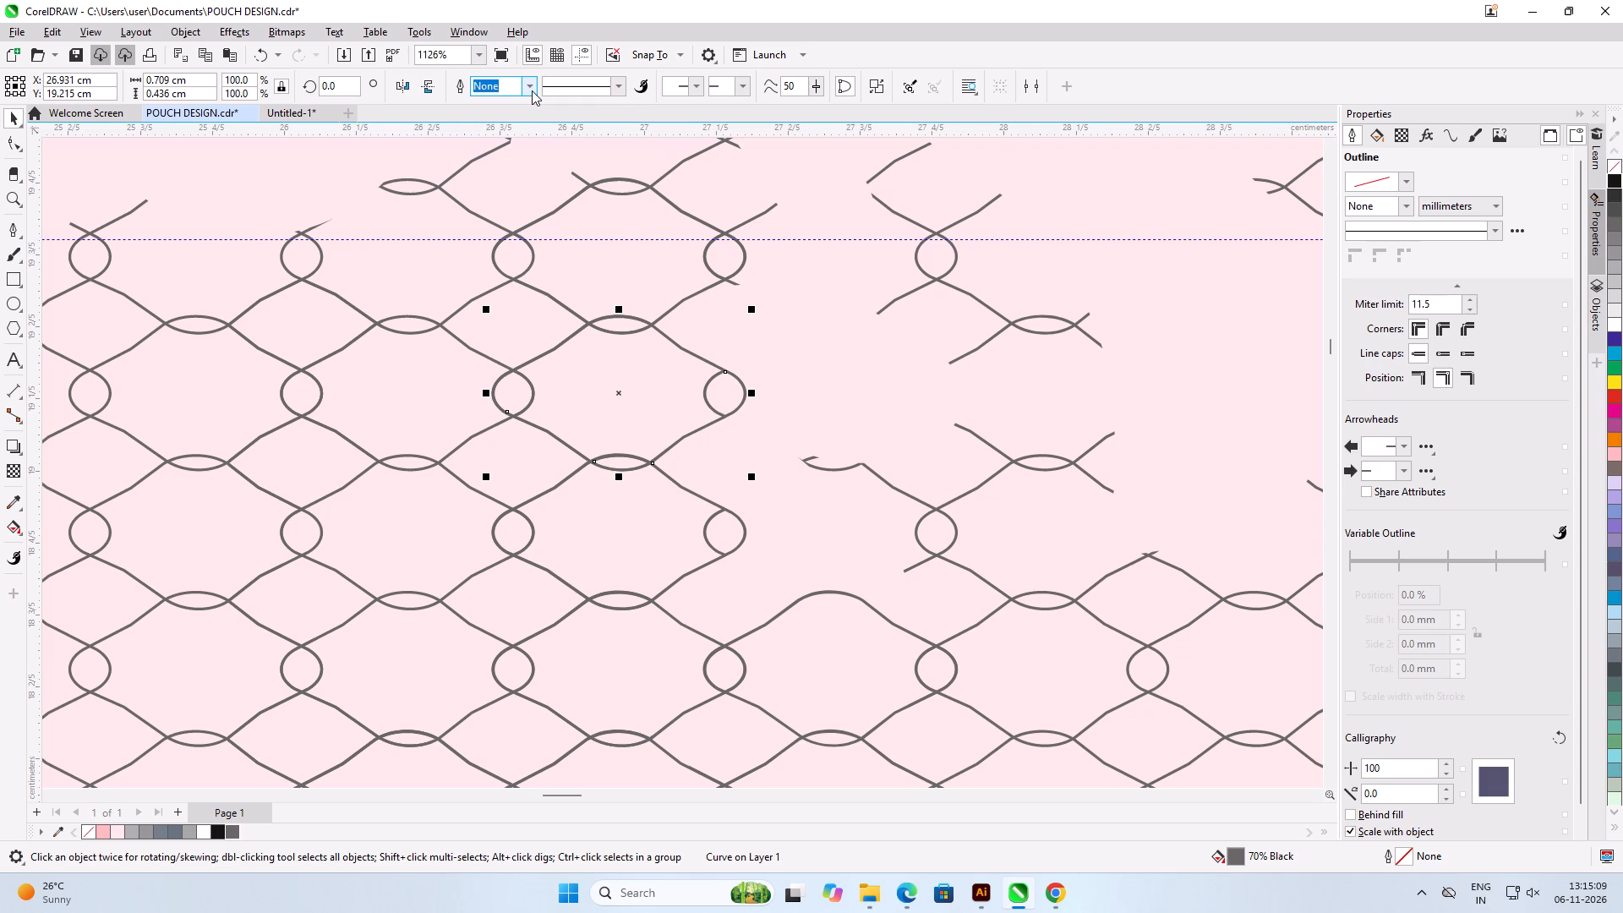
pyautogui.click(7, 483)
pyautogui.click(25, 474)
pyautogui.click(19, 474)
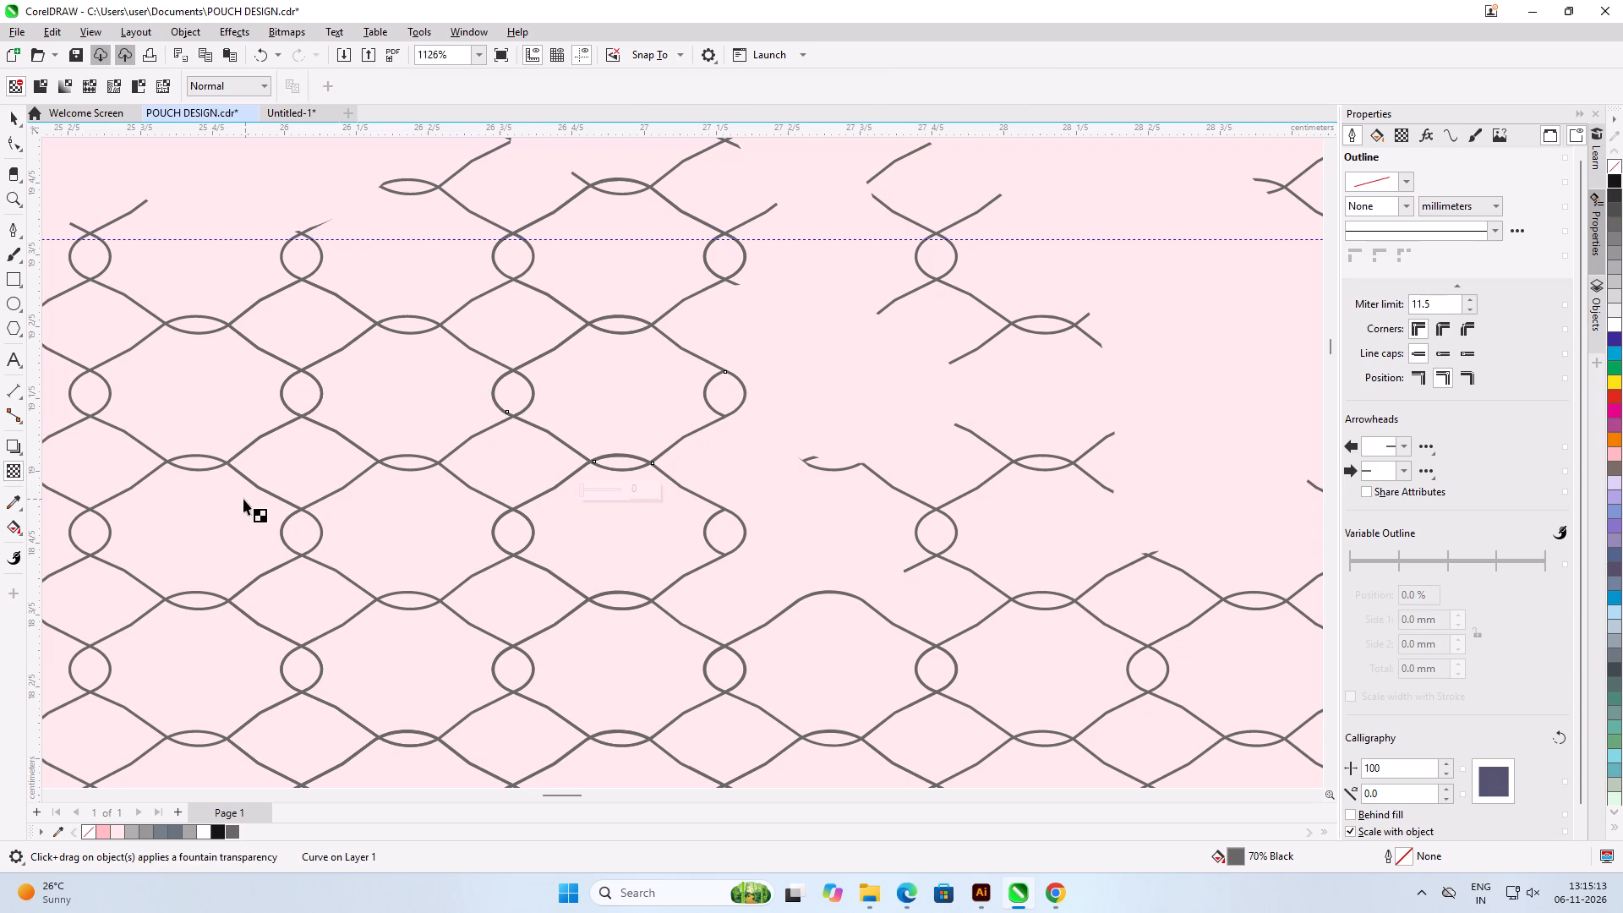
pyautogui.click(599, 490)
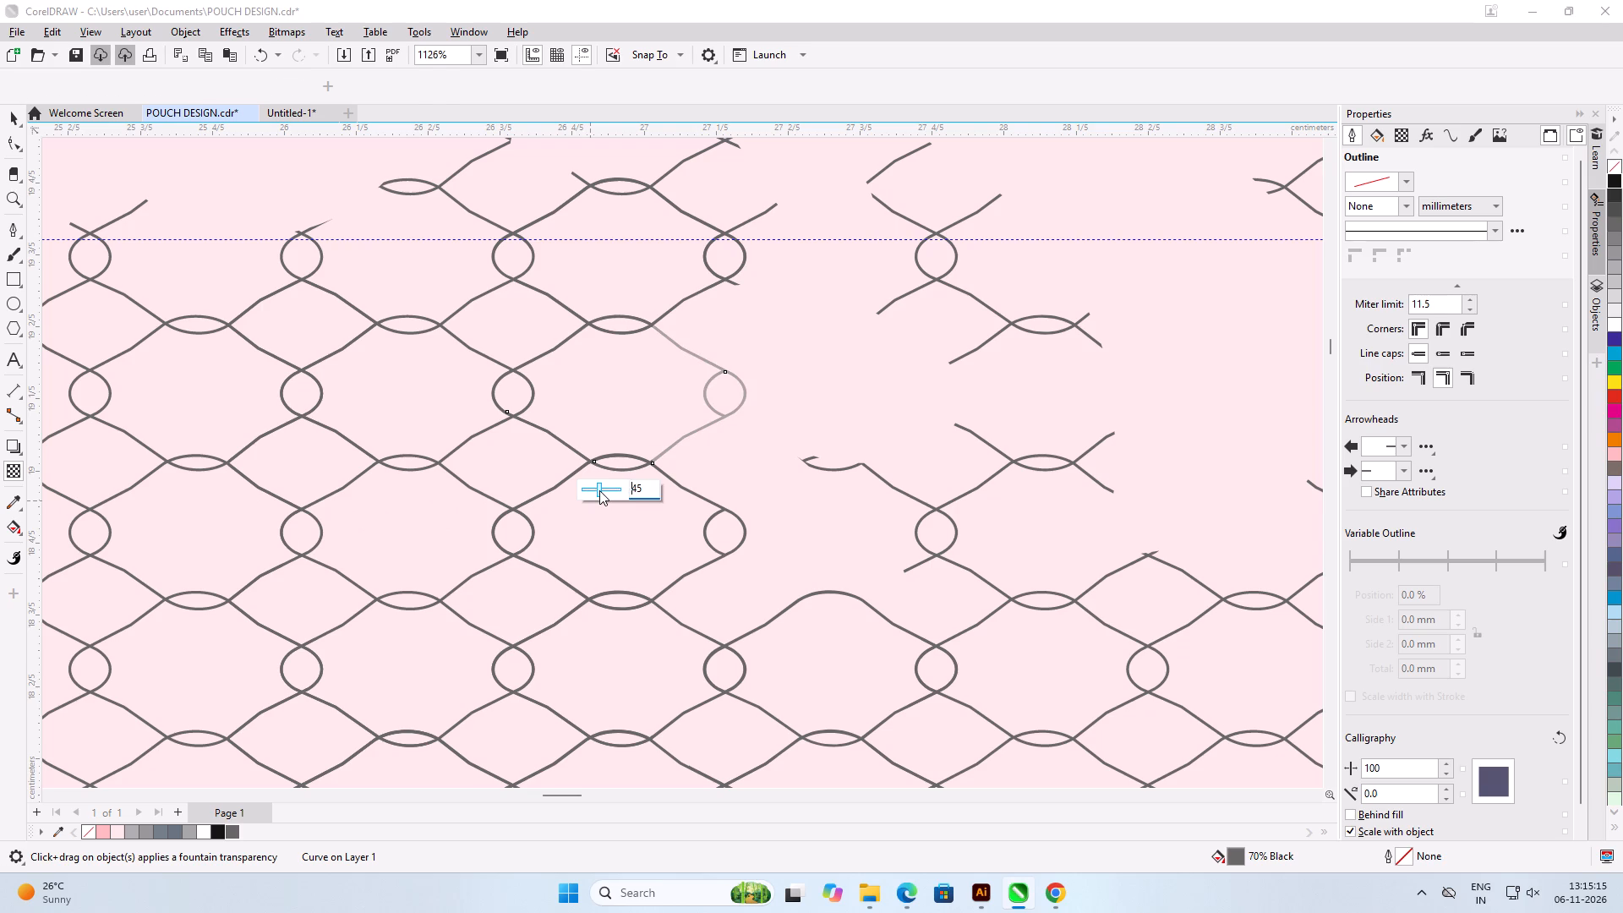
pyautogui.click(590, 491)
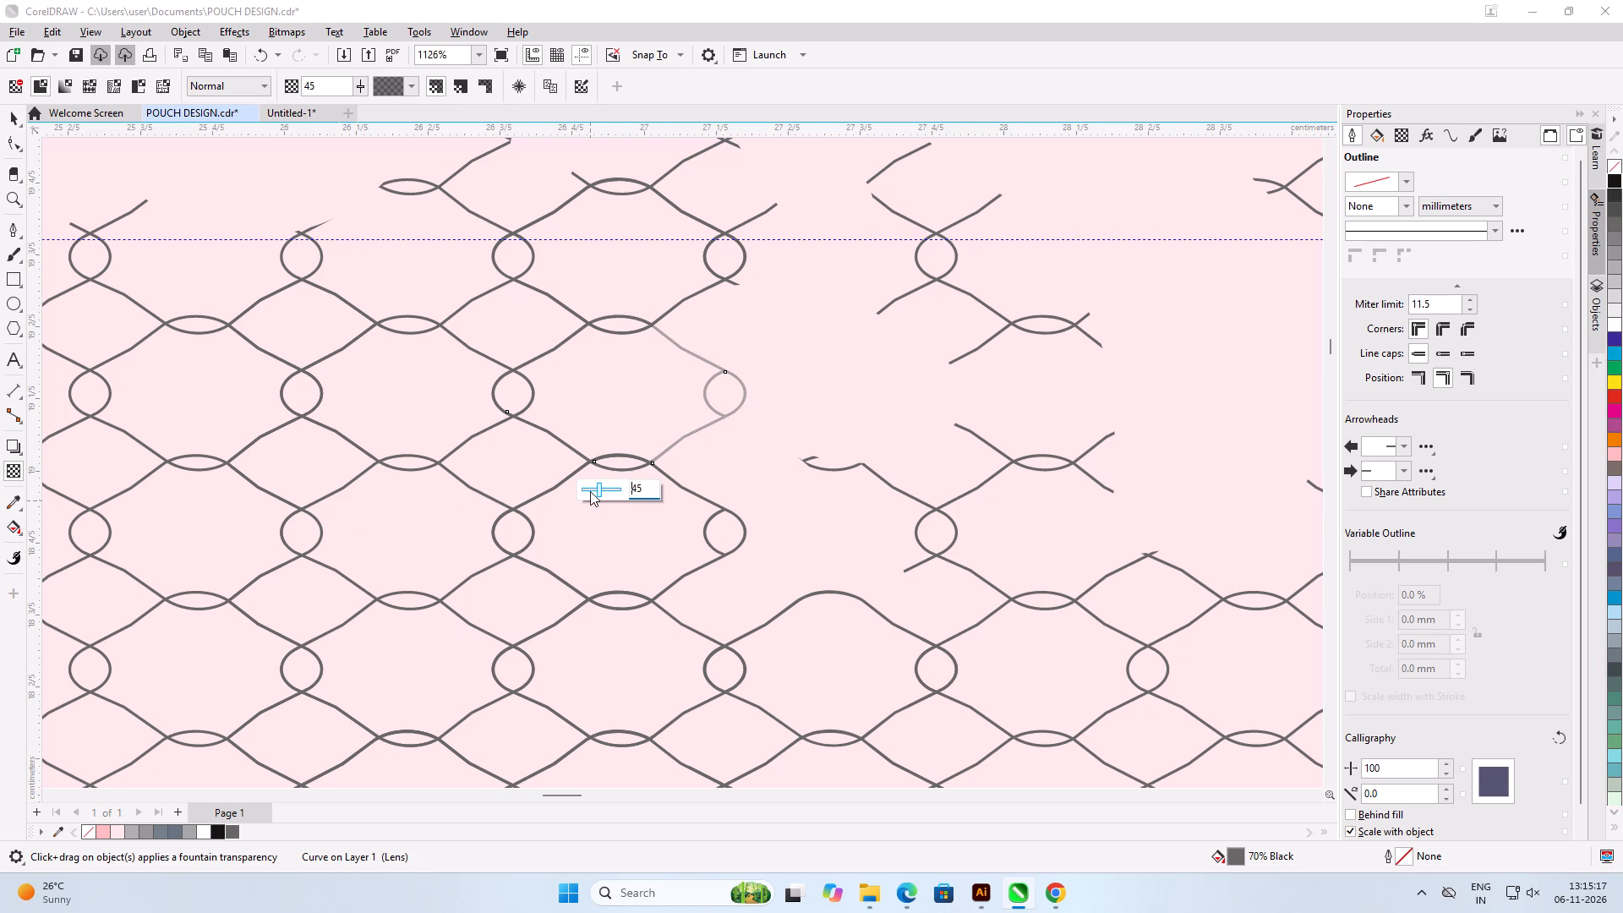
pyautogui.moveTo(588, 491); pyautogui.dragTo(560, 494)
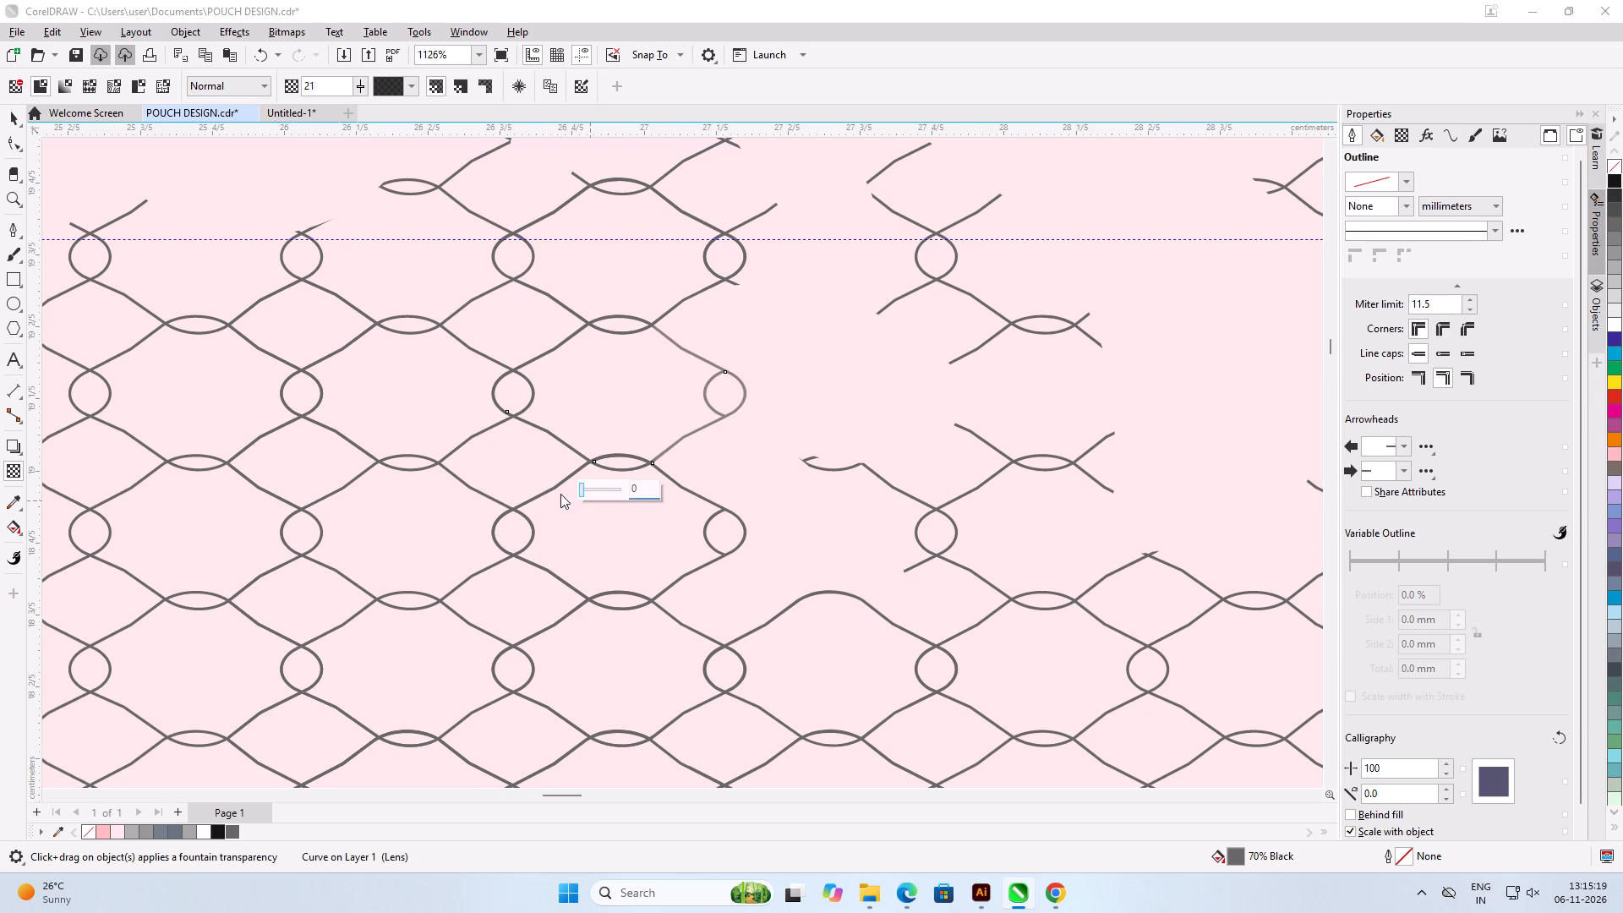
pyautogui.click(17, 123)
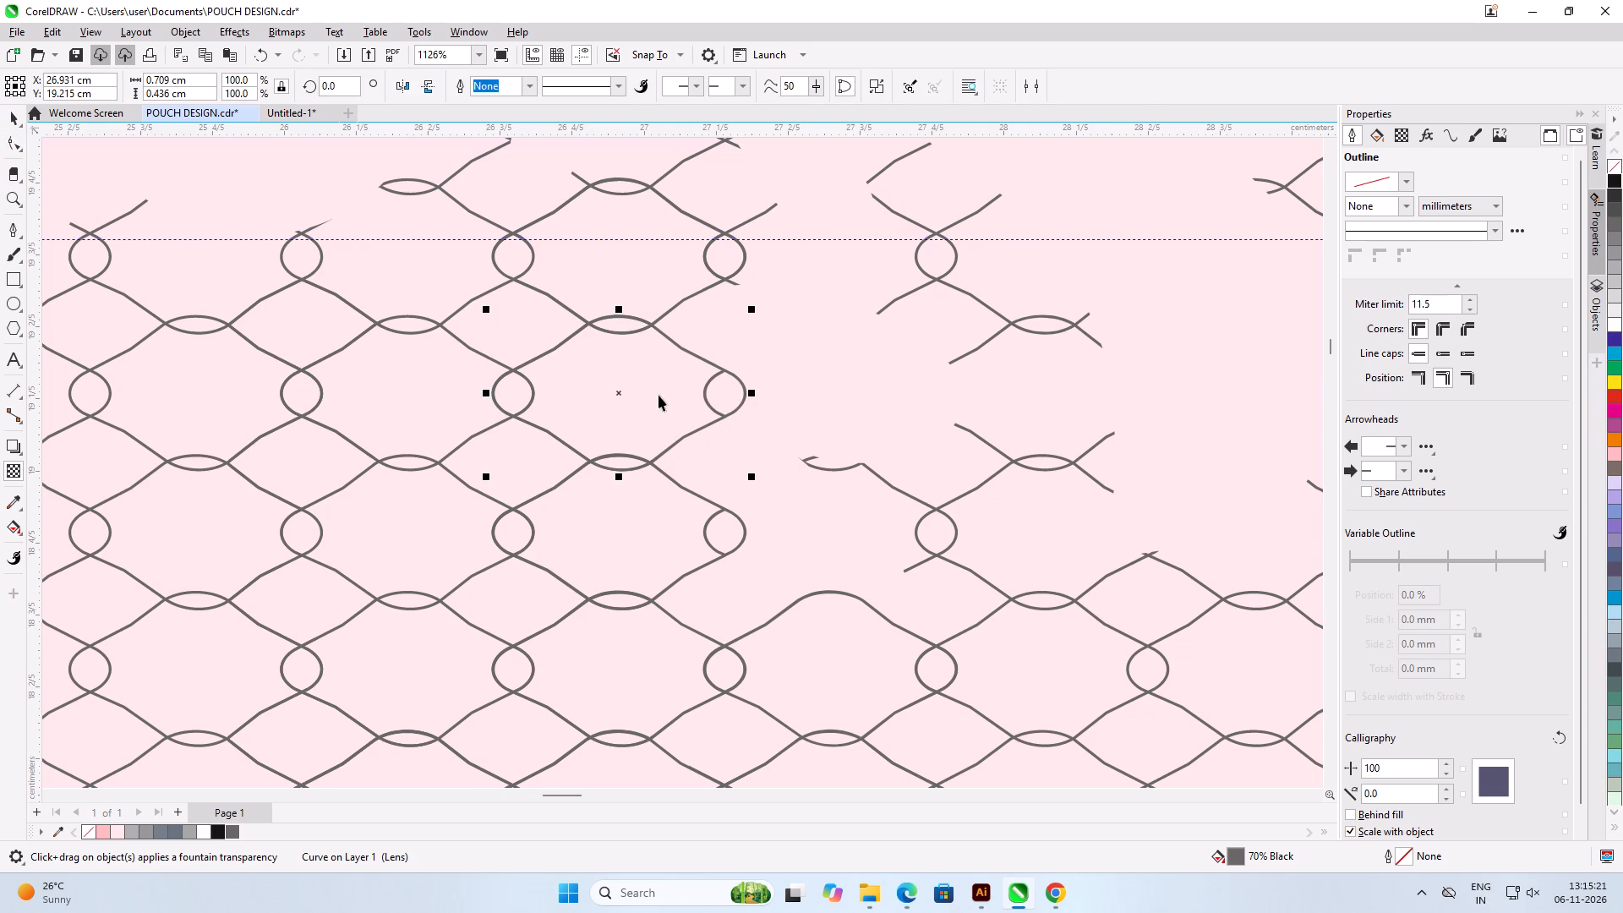
# Examine the netting along the floral border for remaining broken cells and gaps.
pyautogui.click(784, 482)
pyautogui.scroll(-13, 574, 328)
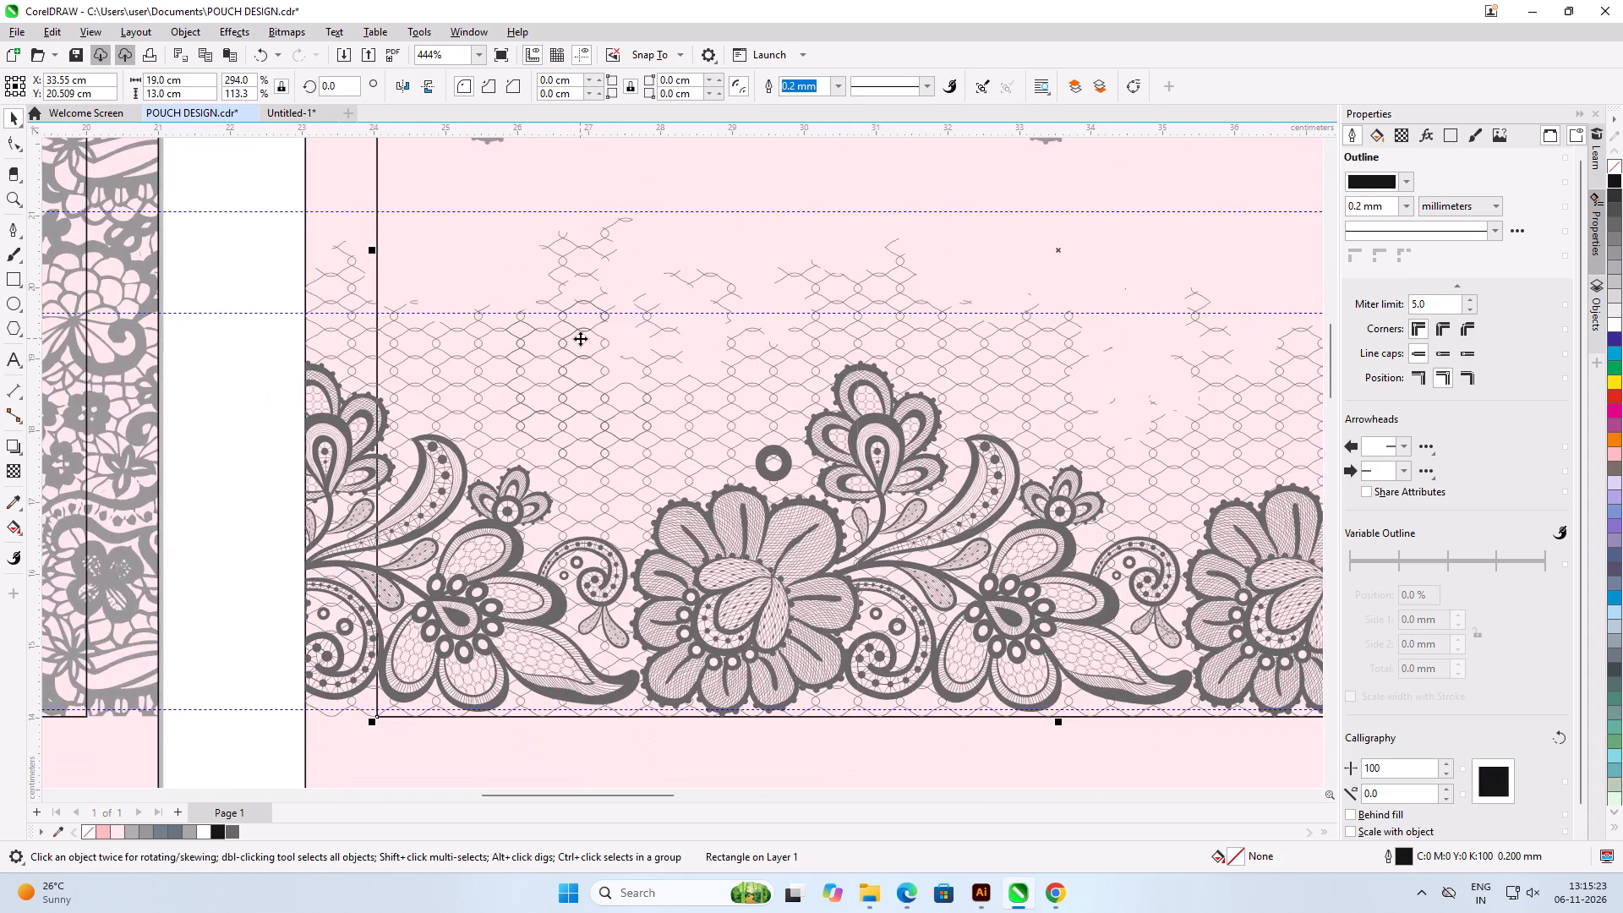
pyautogui.scroll(-1, 580, 338)
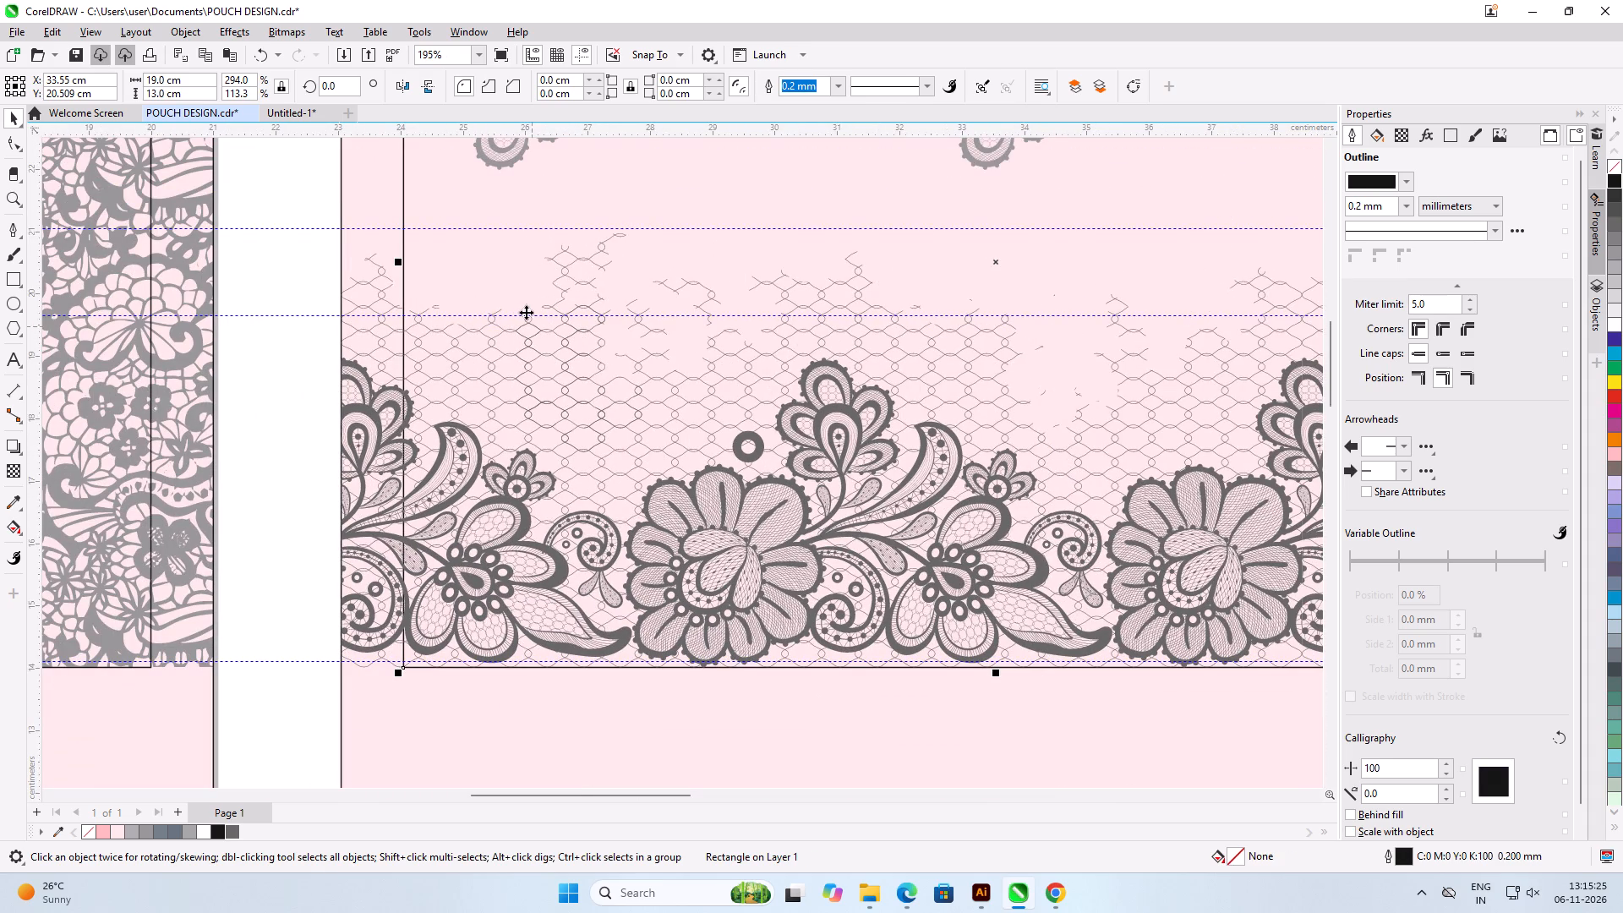
pyautogui.scroll(5, 523, 307)
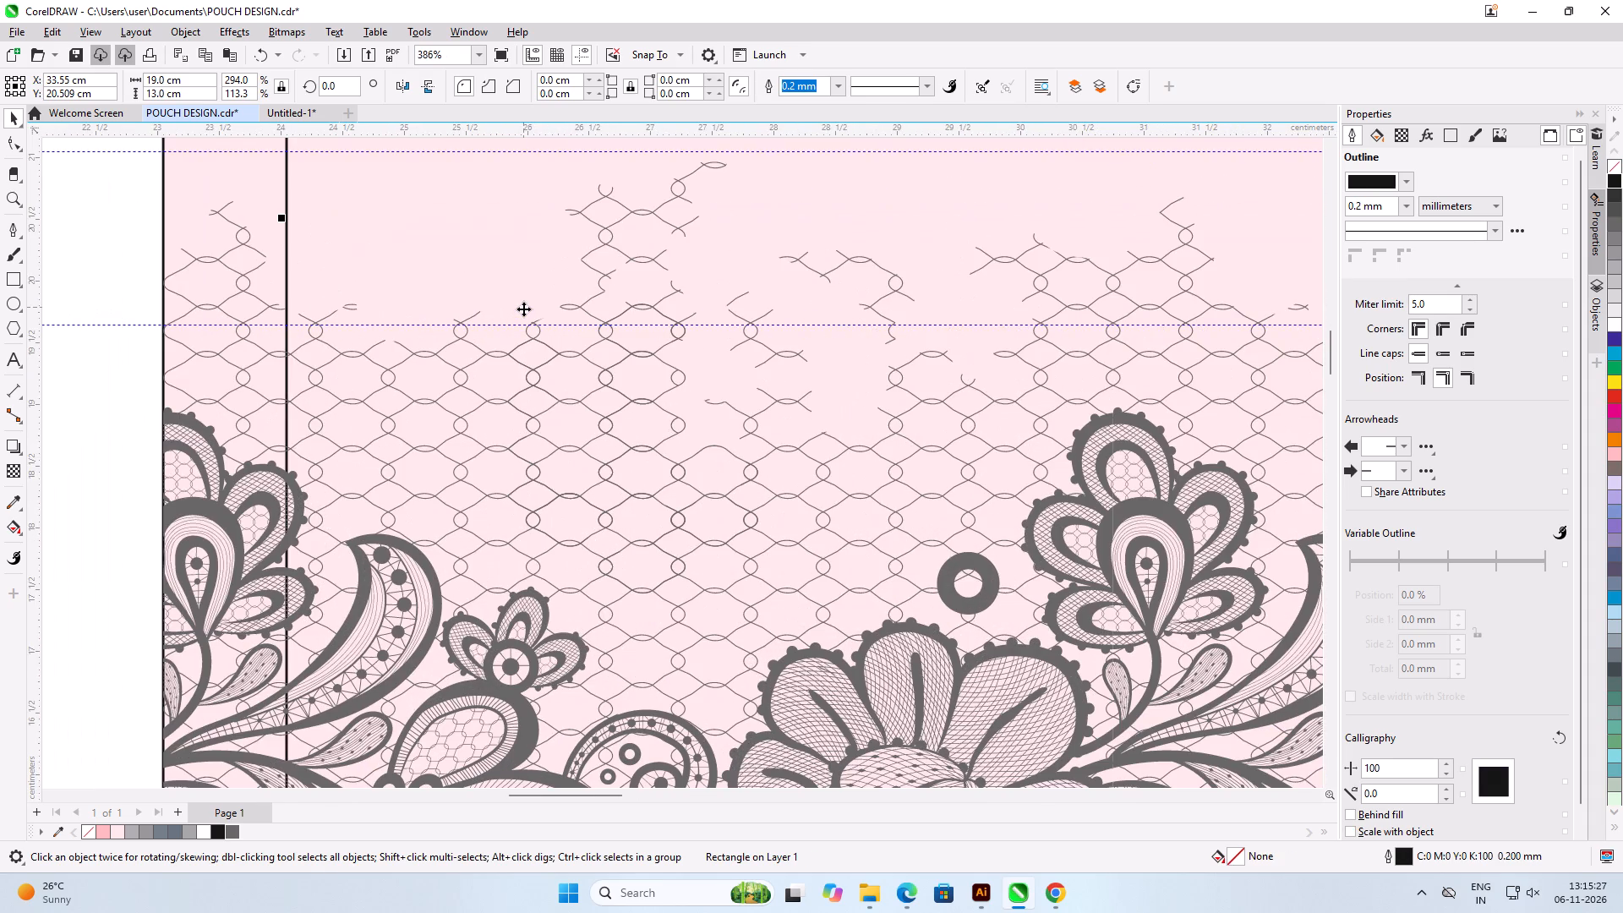
pyautogui.scroll(-7, 522, 313)
pyautogui.scroll(5, 1038, 408)
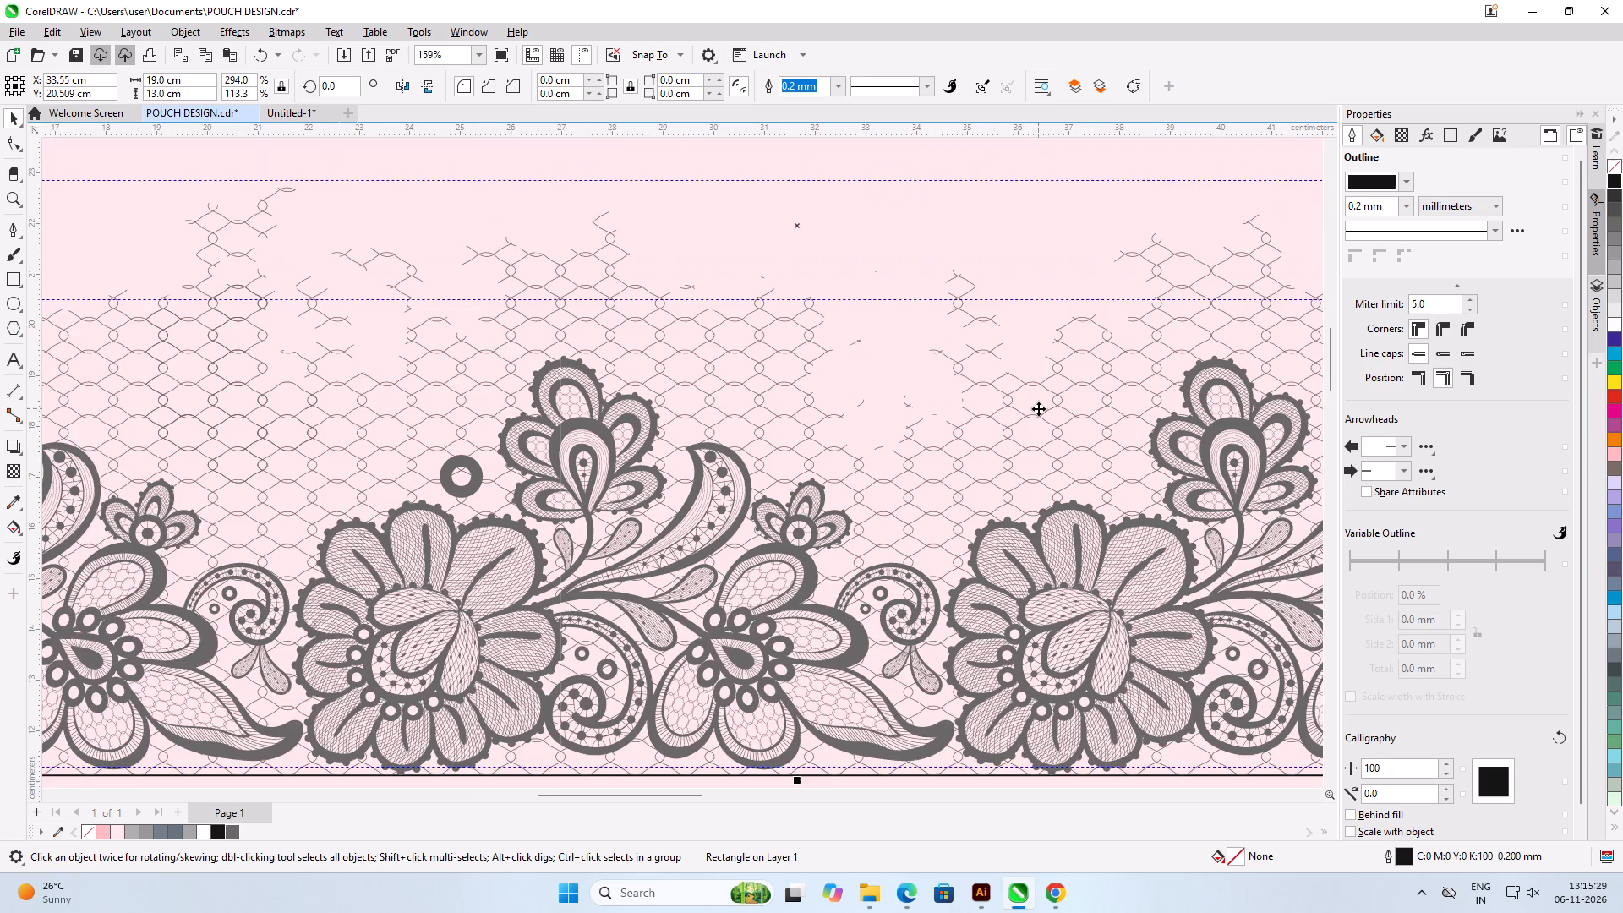
pyautogui.scroll(-6, 977, 412)
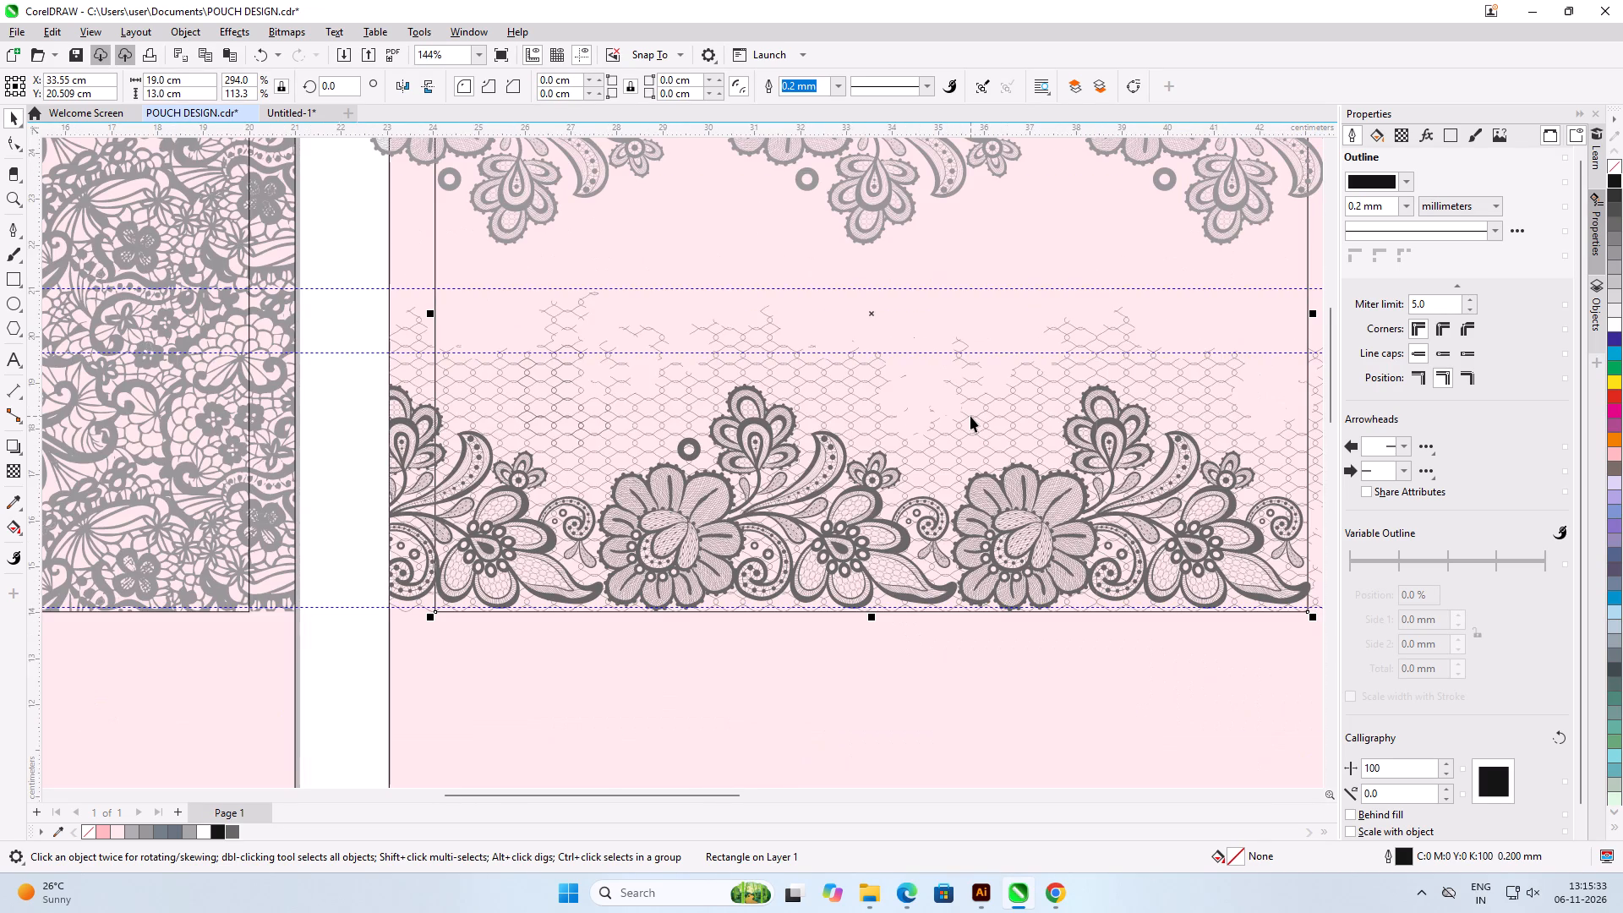
# Copy the mesh cell on the guideline straight up into the broken cell above it, at about Y 19.984 cm.
pyautogui.scroll(5, 596, 374)
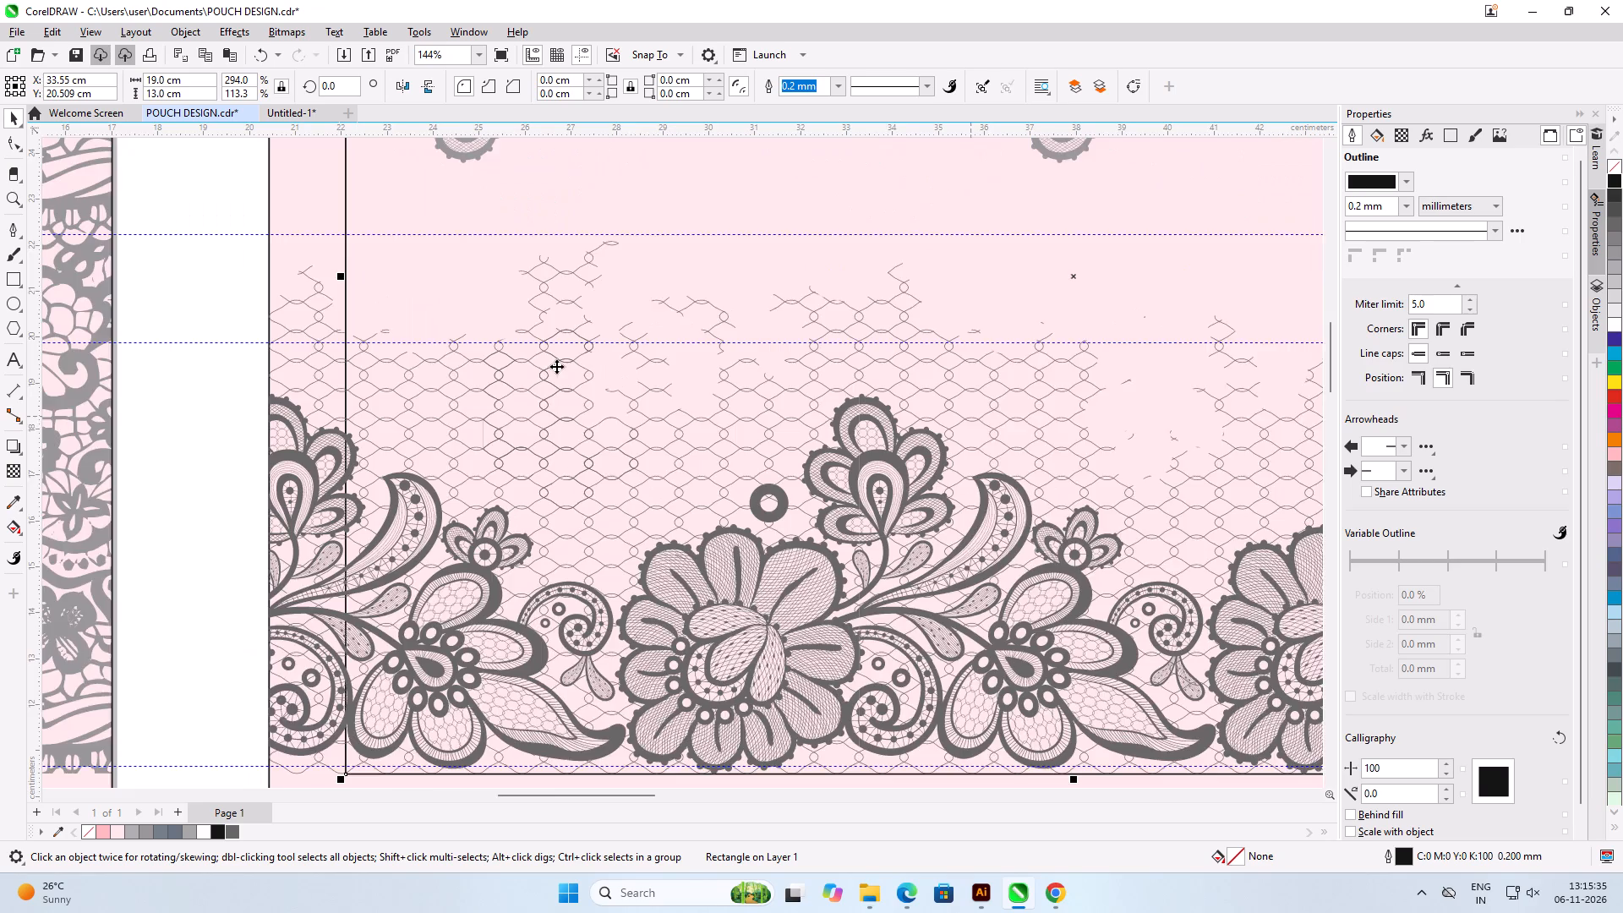
pyautogui.scroll(6, 556, 369)
pyautogui.scroll(-2, 563, 435)
pyautogui.scroll(1, 568, 456)
pyautogui.scroll(-2, 568, 458)
pyautogui.scroll(12, 593, 289)
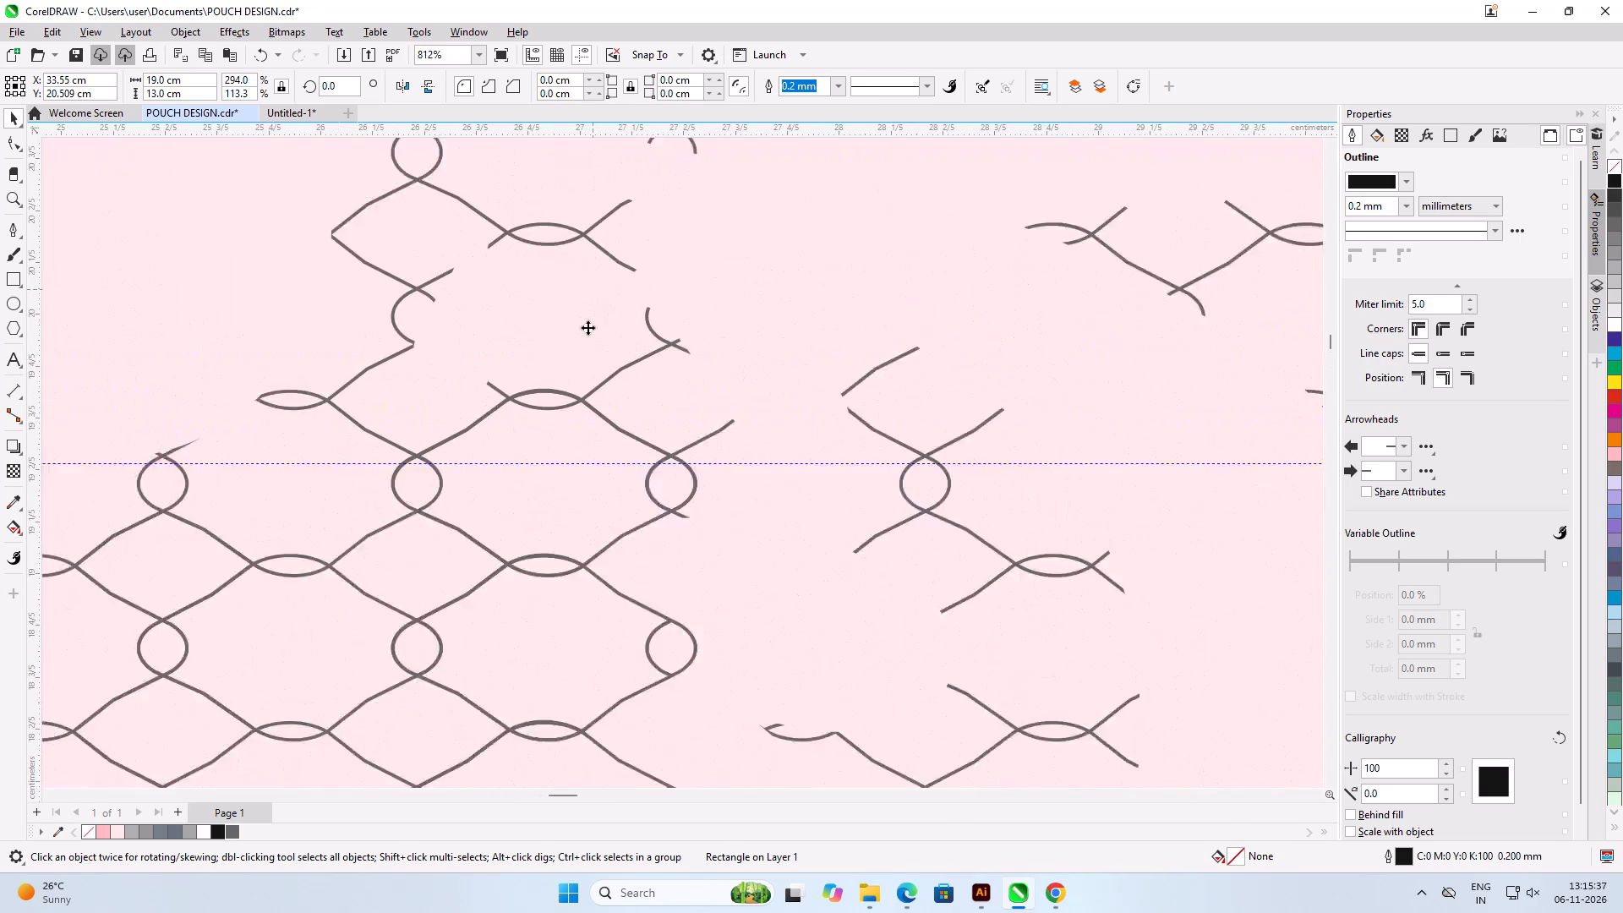
pyautogui.click(618, 456)
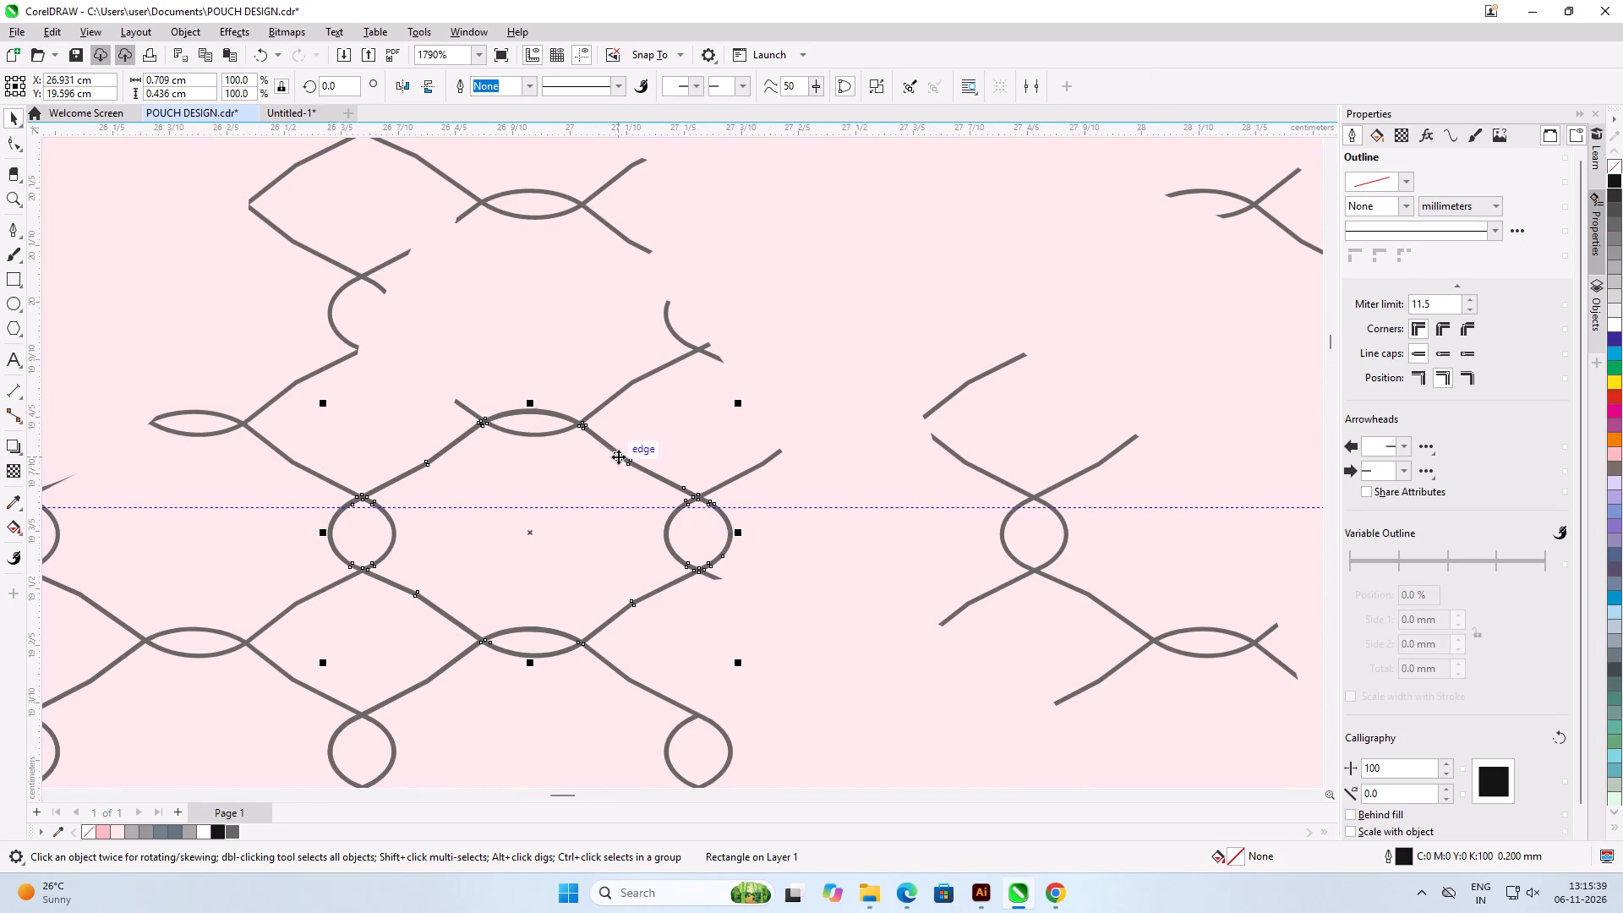
pyautogui.moveTo(618, 456); pyautogui.dragTo(623, 225)
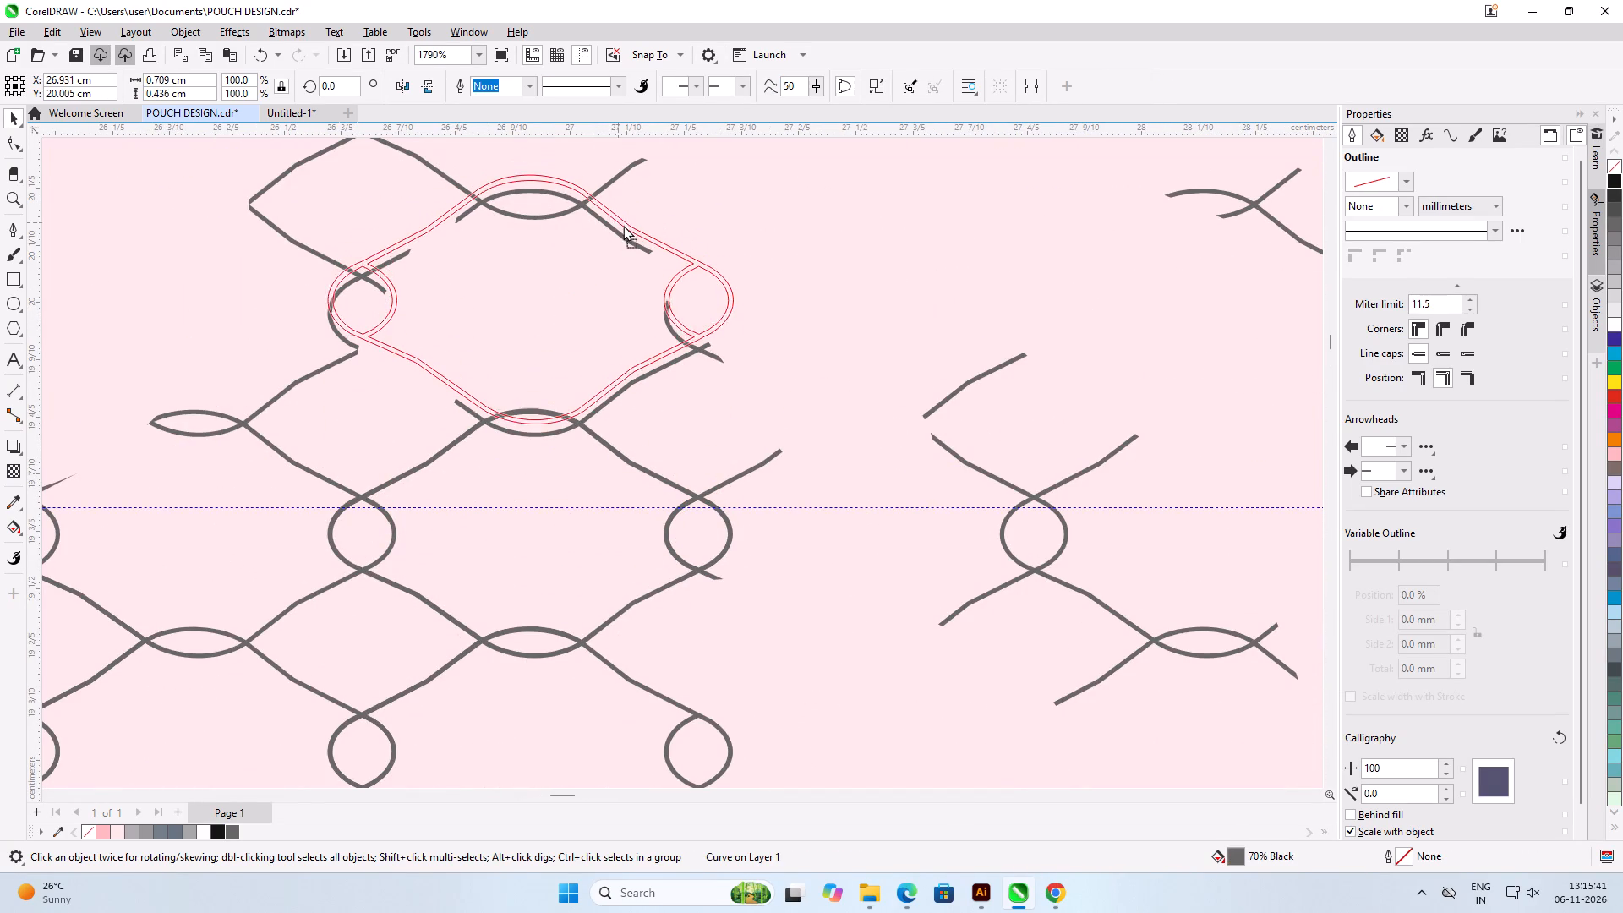
pyautogui.moveTo(623, 225); pyautogui.dragTo(623, 235)
pyautogui.keyDown('shift'); pyautogui.rightClick(623, 235); pyautogui.keyUp('shift')
# Nudge the new copy down to about Y 19.982 cm so its upper-right strand covers the existing lattice strand.
pyautogui.scroll(9, 730, 309)
pyautogui.scroll(-2, 697, 309)
pyautogui.scroll(1, 695, 320)
pyautogui.scroll(-4, 694, 322)
pyautogui.scroll(3, 599, 193)
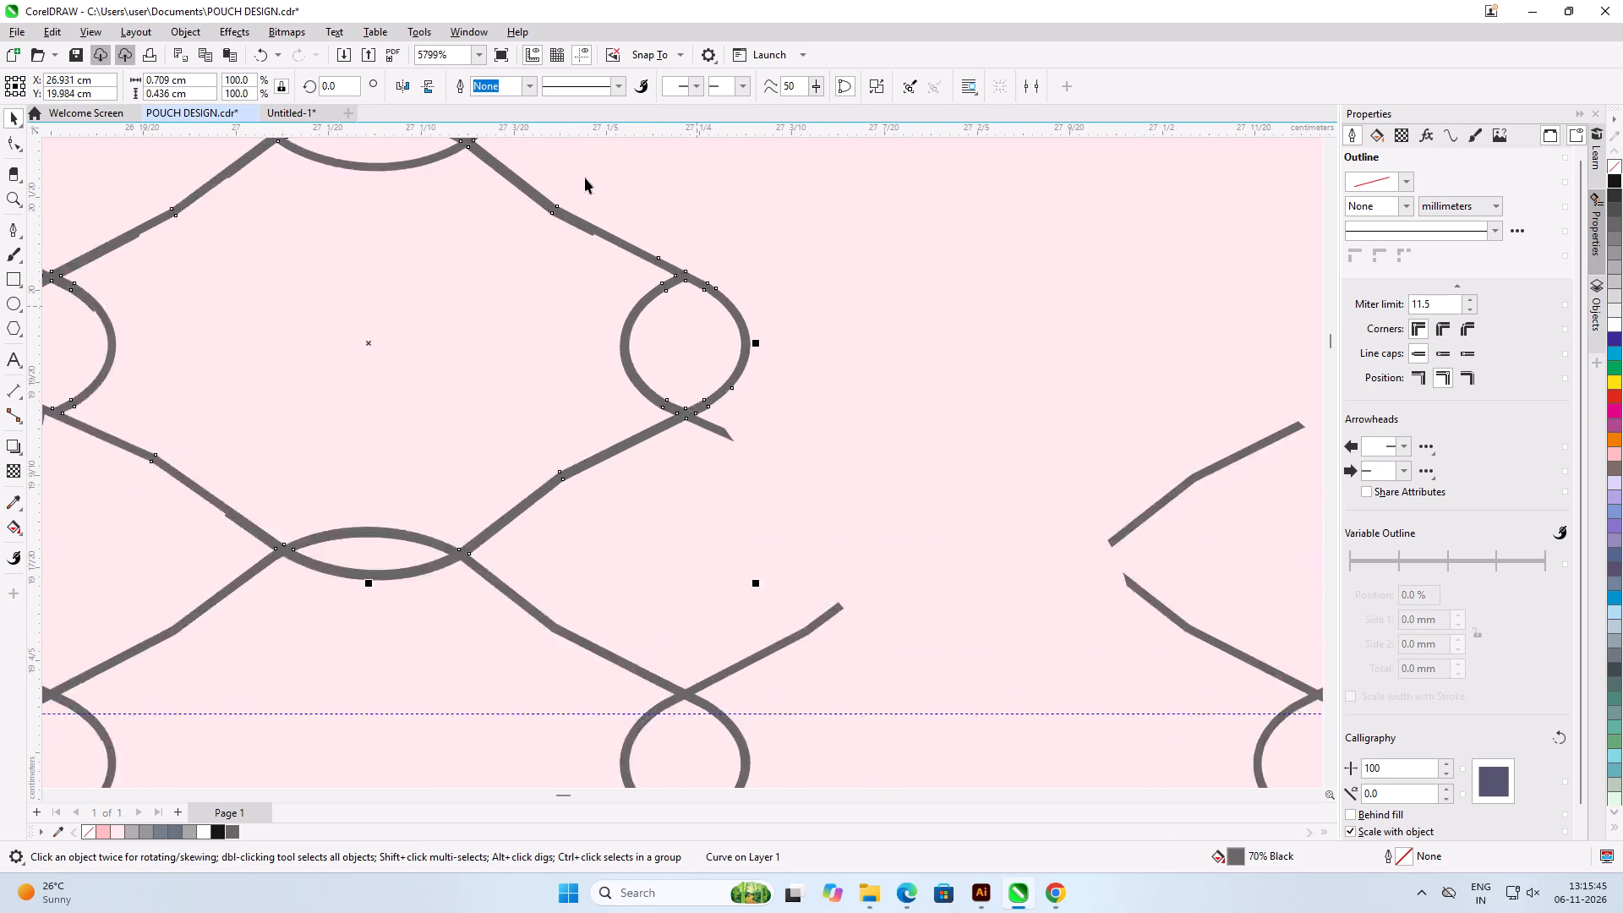
pyautogui.scroll(20, 585, 178)
pyautogui.moveTo(1017, 523); pyautogui.dragTo(1016, 538)
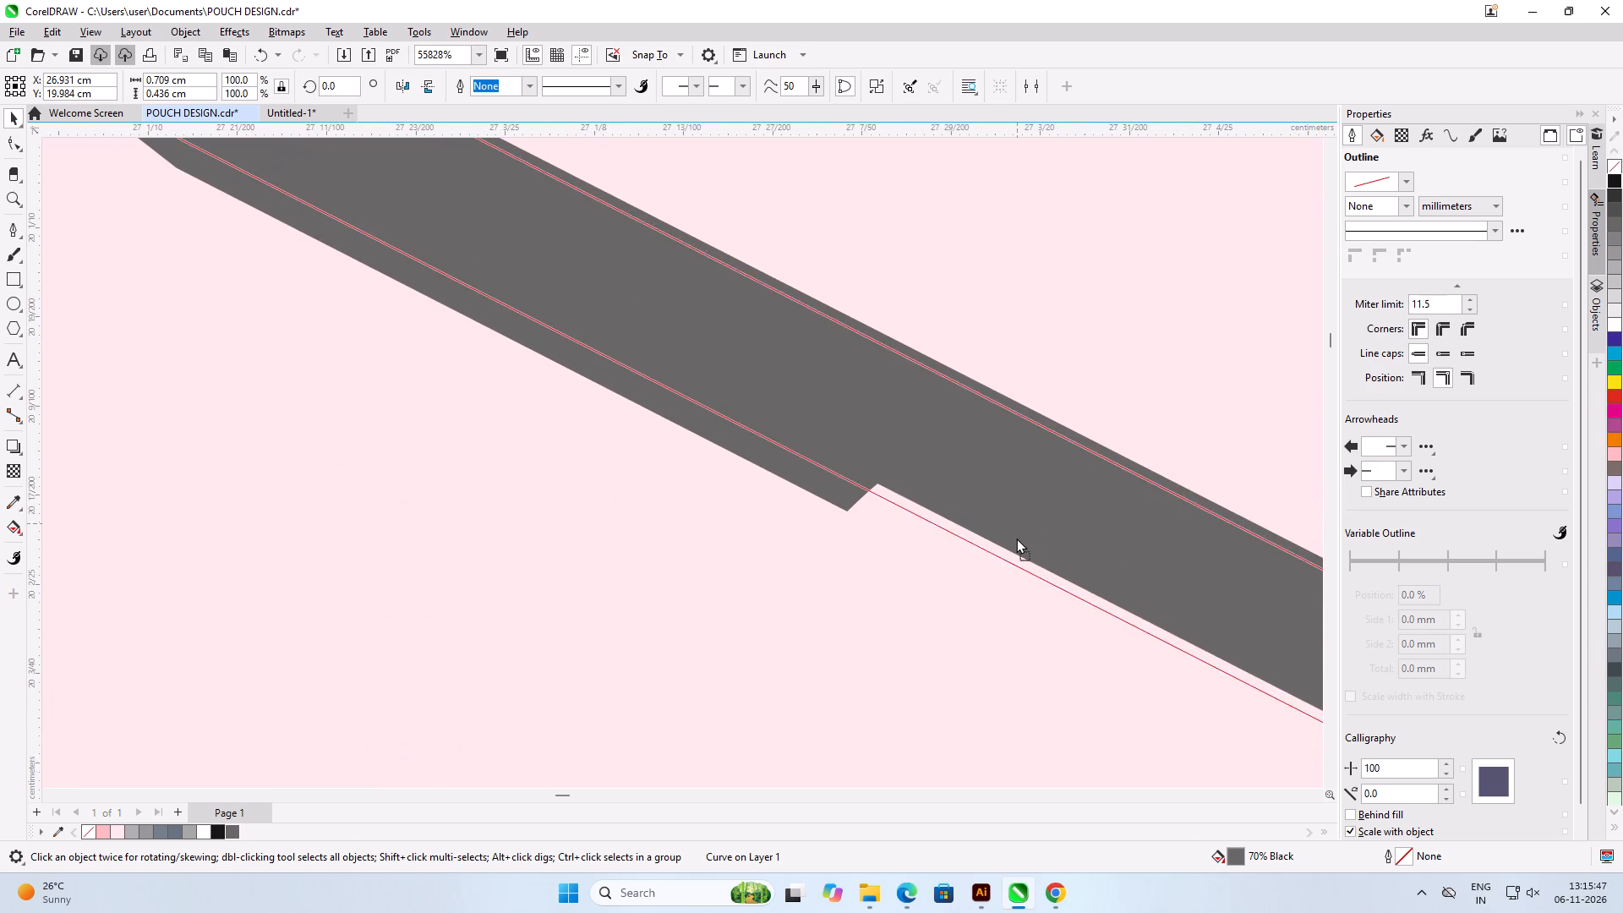
pyautogui.moveTo(1016, 538); pyautogui.dragTo(1010, 568)
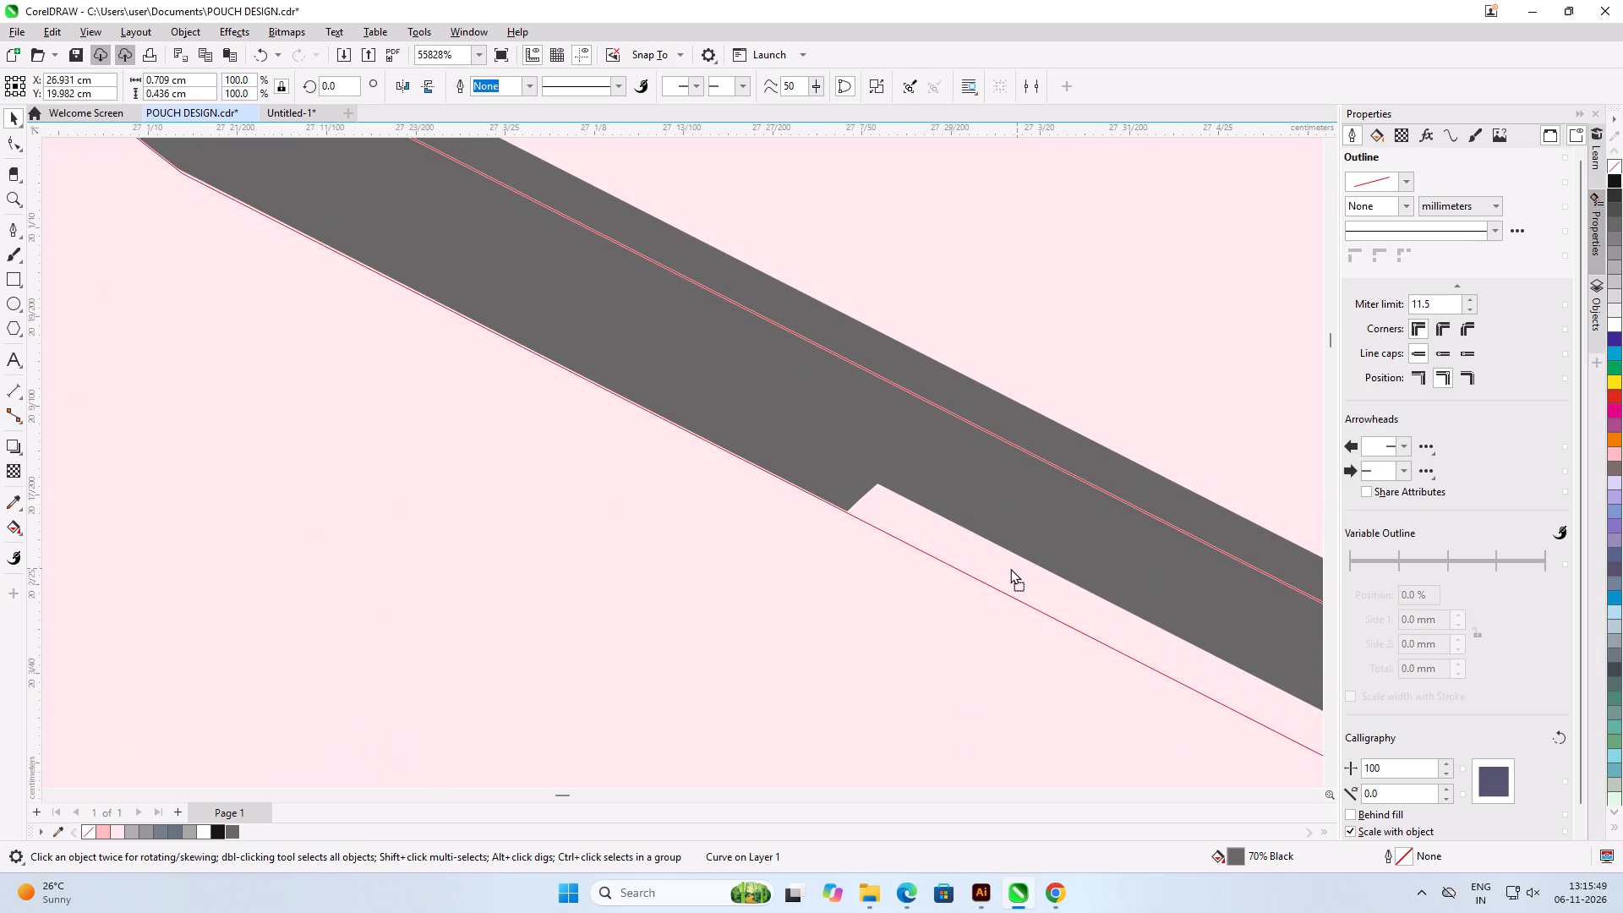
pyautogui.moveTo(1010, 568); pyautogui.dragTo(1010, 567)
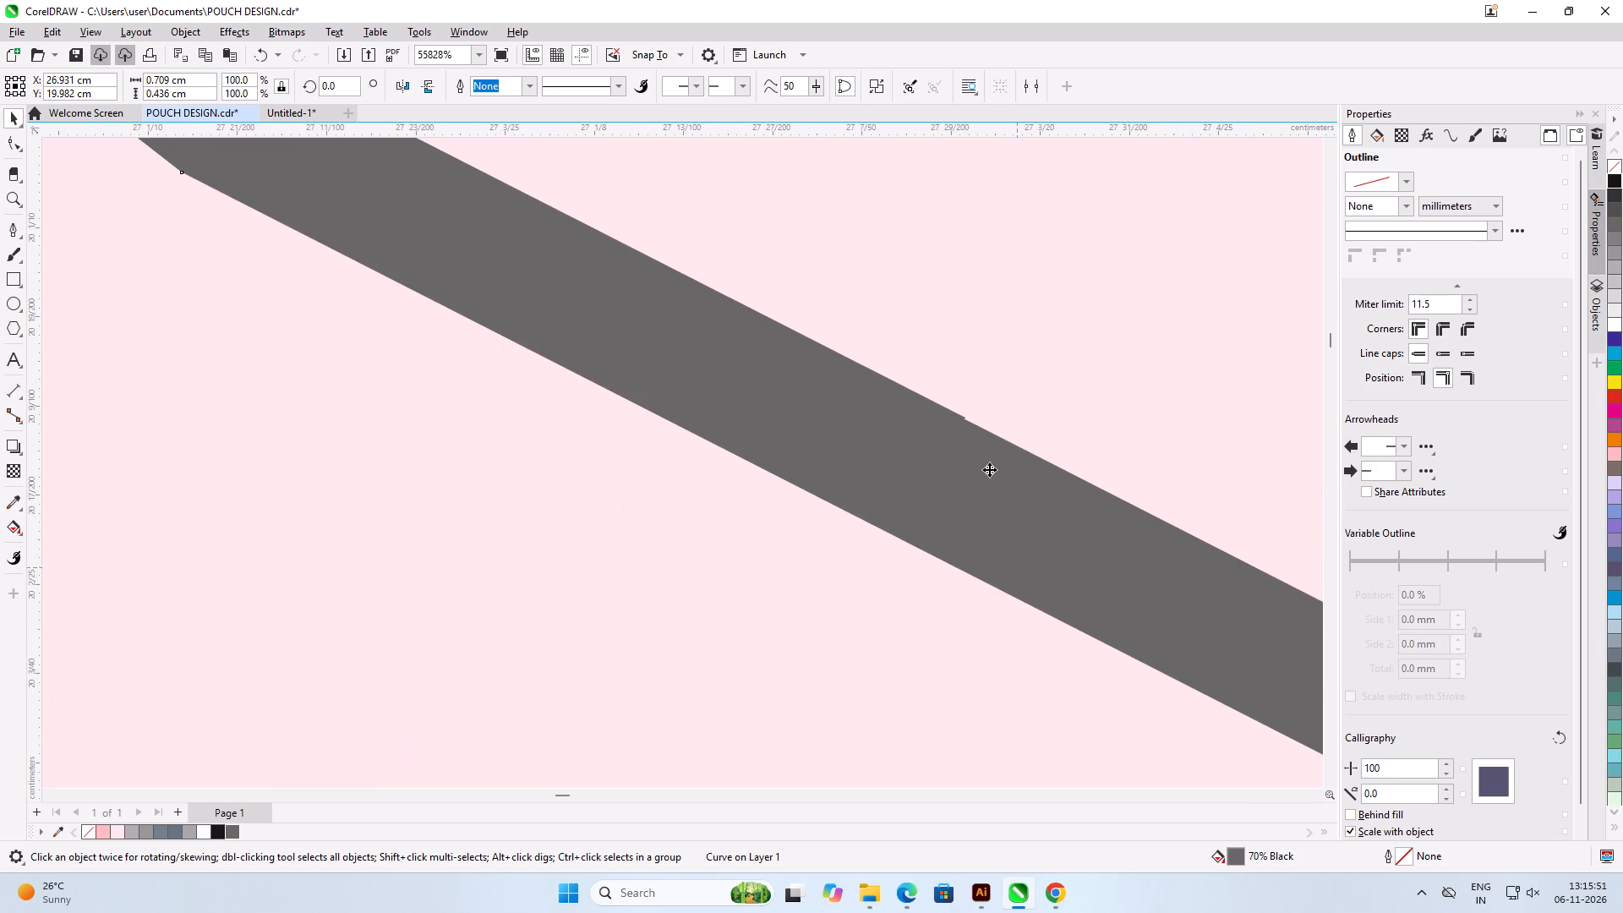
pyautogui.scroll(-8, 986, 464)
pyautogui.scroll(1, 986, 463)
pyautogui.scroll(-18, 986, 463)
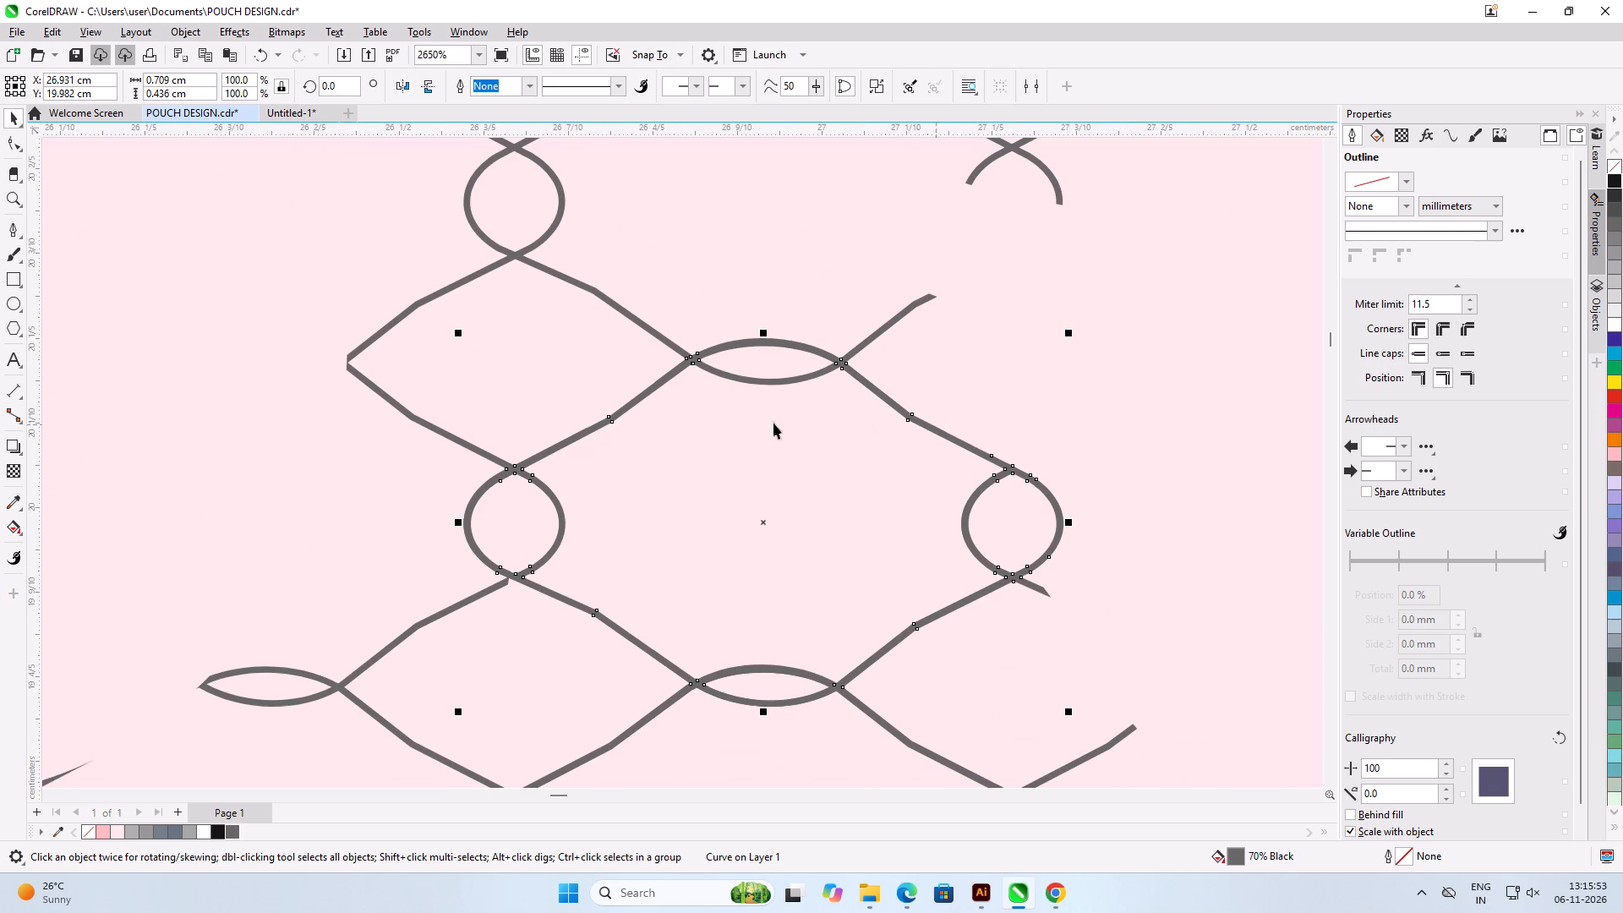
# Copy the aligned mesh cell one cell to the left in the same row, to about X 26.341 cm, Y 19.982 cm.
pyautogui.scroll(9, 454, 631)
pyautogui.scroll(-7, 873, 474)
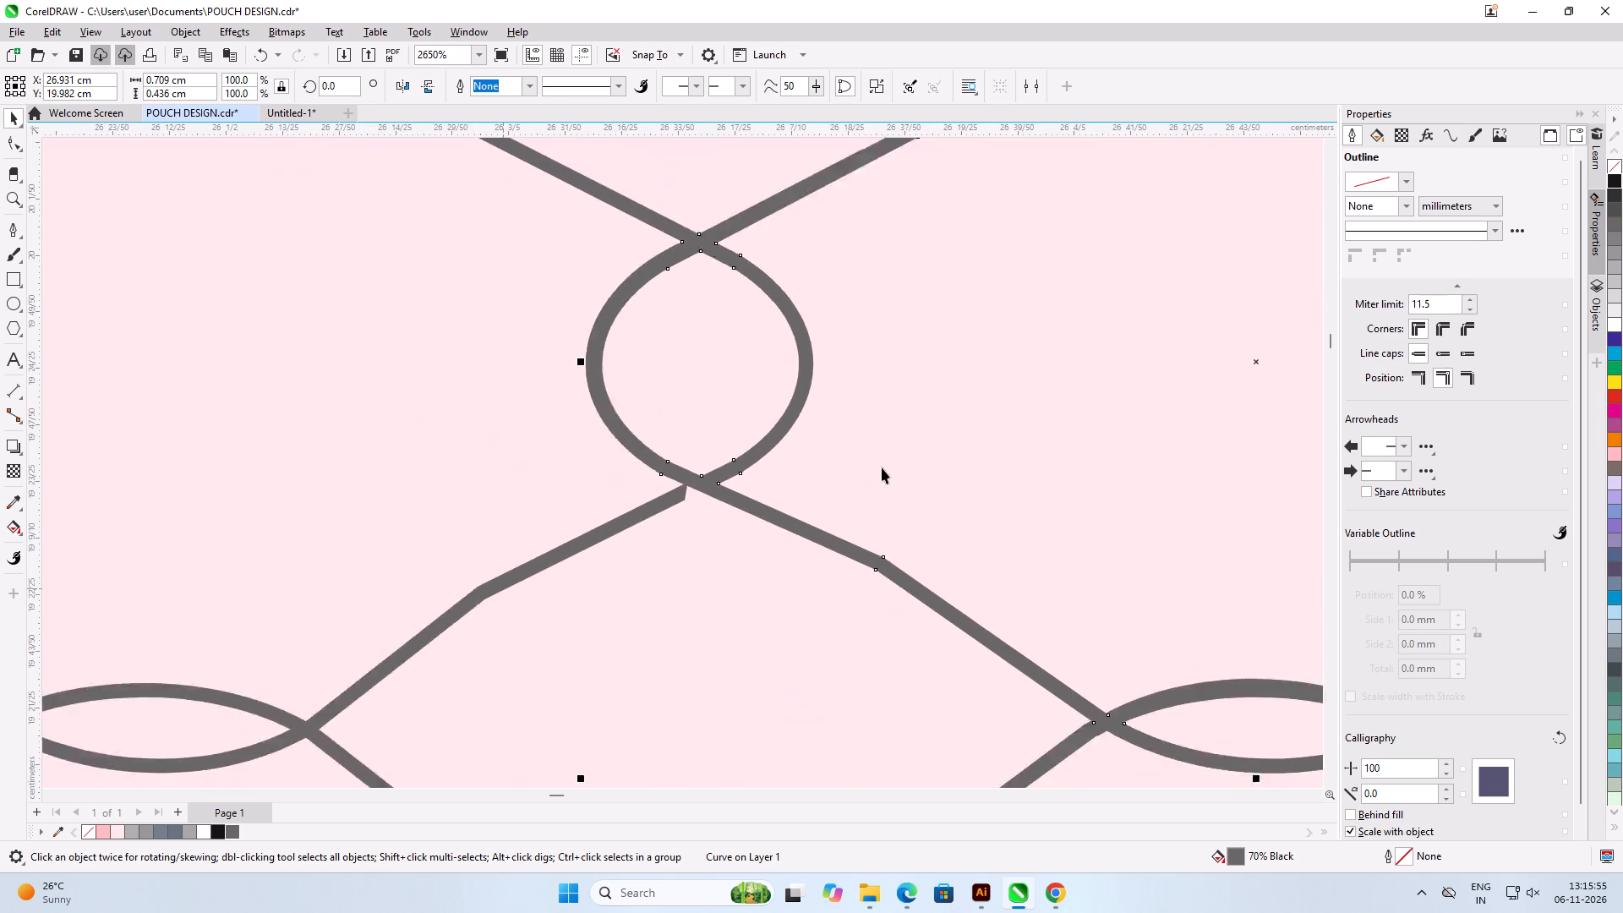
pyautogui.scroll(-3, 882, 467)
pyautogui.scroll(1, 882, 467)
pyautogui.scroll(-1, 882, 467)
pyautogui.moveTo(903, 517); pyautogui.dragTo(649, 522)
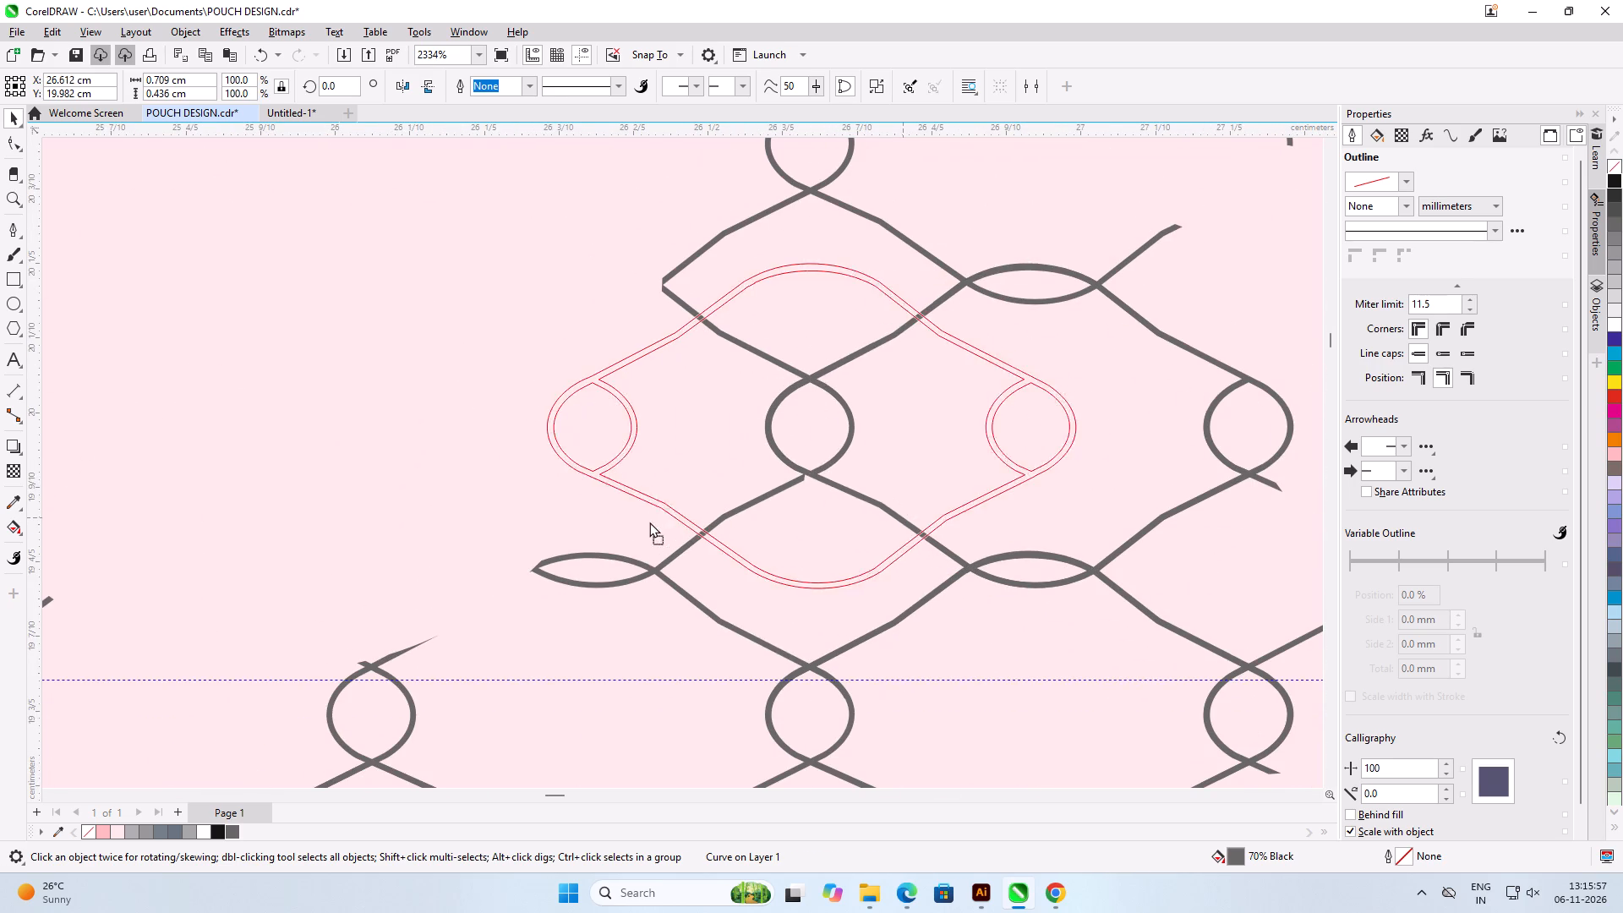
pyautogui.moveTo(649, 522); pyautogui.dragTo(457, 533)
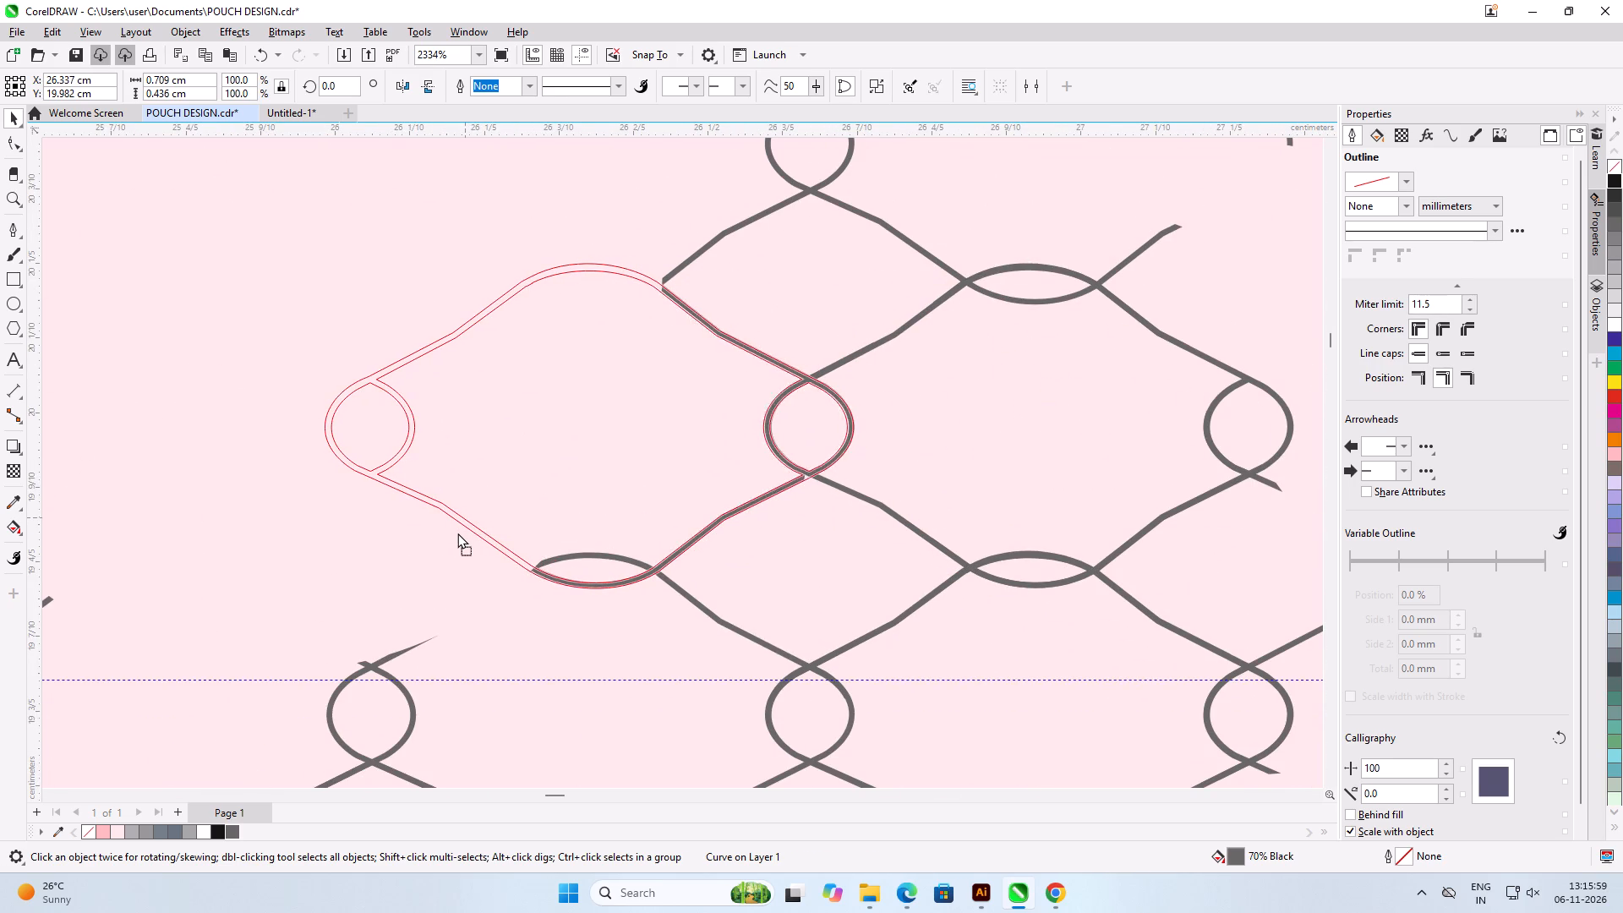
pyautogui.moveTo(457, 533); pyautogui.dragTo(462, 533)
pyautogui.keyDown('shift'); pyautogui.rightClick(462, 533); pyautogui.keyUp('shift')
# Nudge the left copy slightly right so its lower-right strand lines up with the existing strand's cut end below the loop.
pyautogui.scroll(6, 847, 484)
pyautogui.scroll(5, 749, 454)
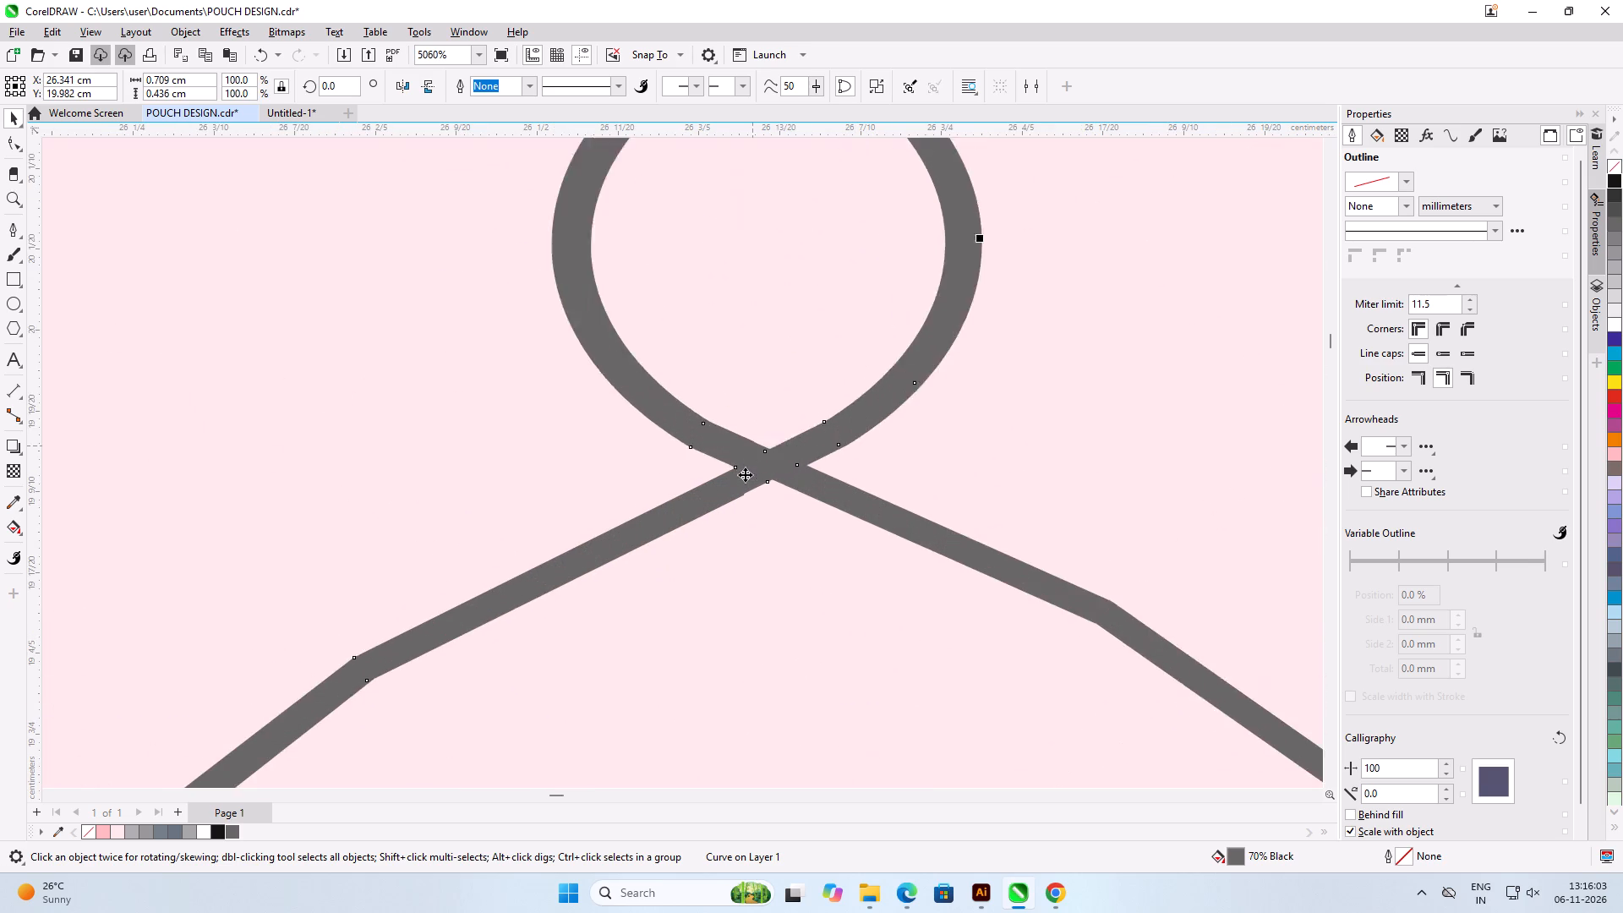
pyautogui.scroll(18, 745, 474)
pyautogui.moveTo(746, 473); pyautogui.dragTo(754, 474)
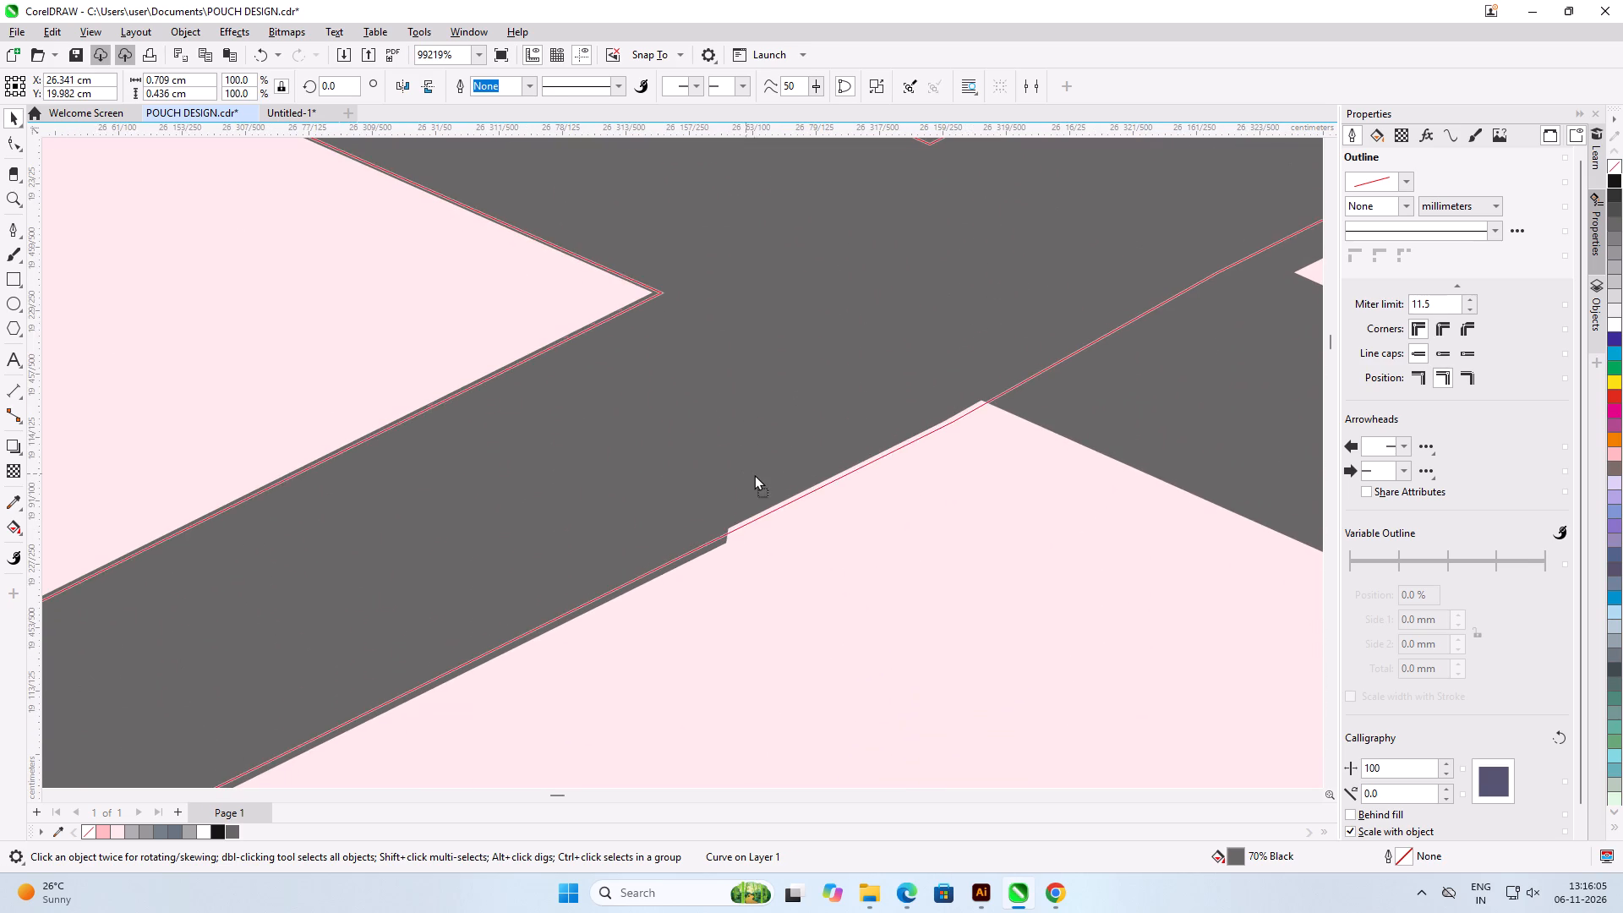
pyautogui.moveTo(754, 474); pyautogui.dragTo(769, 477)
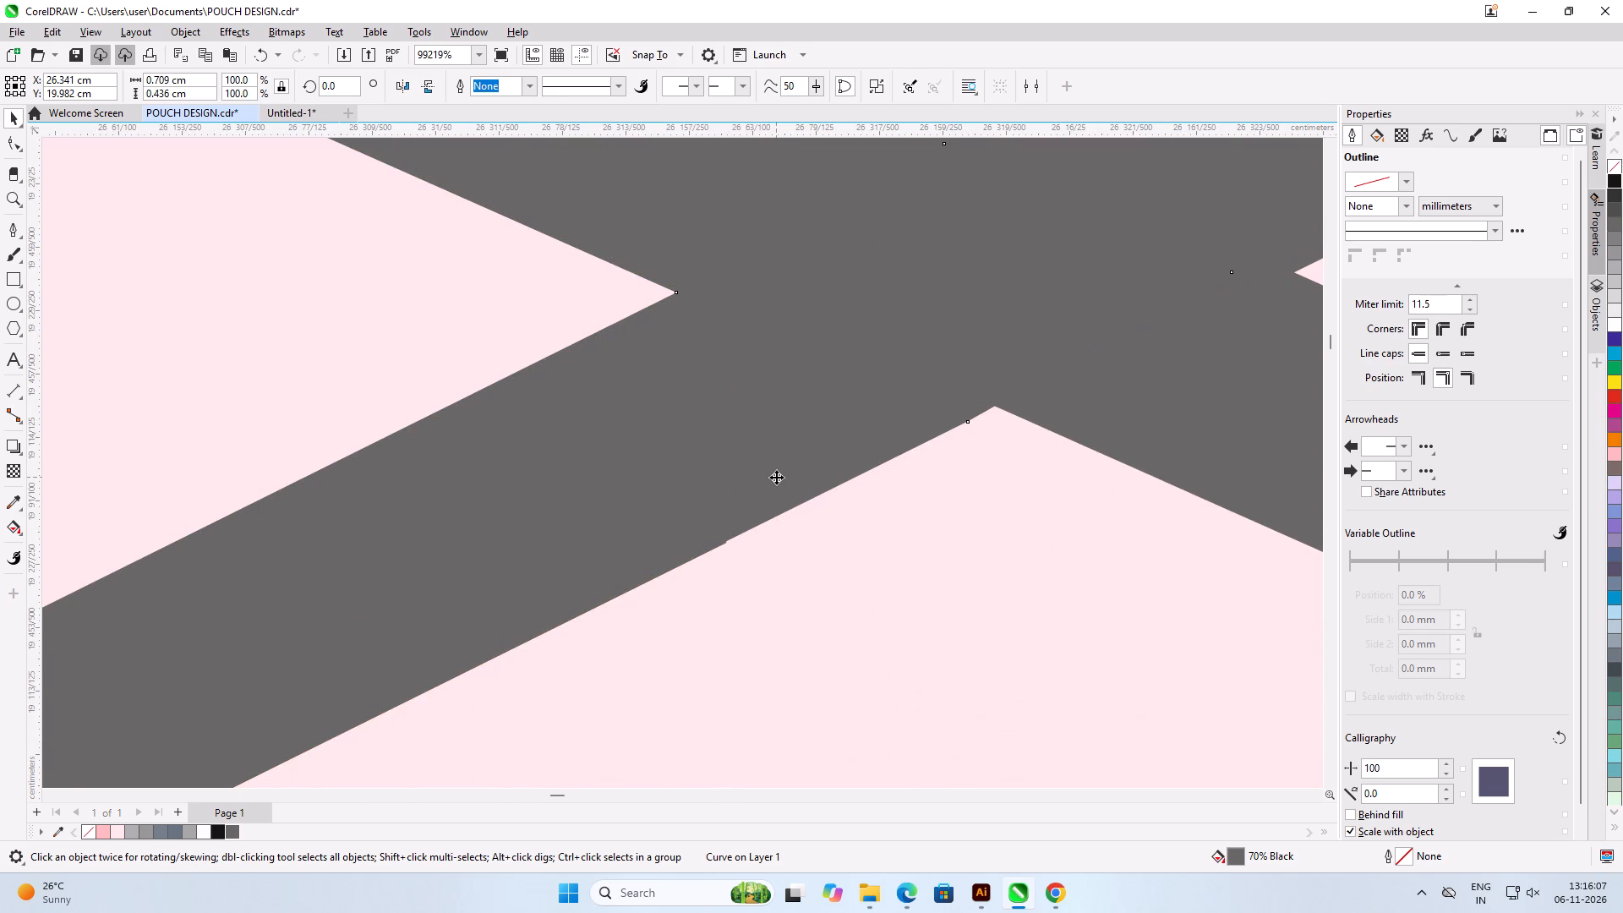
pyautogui.click(734, 483)
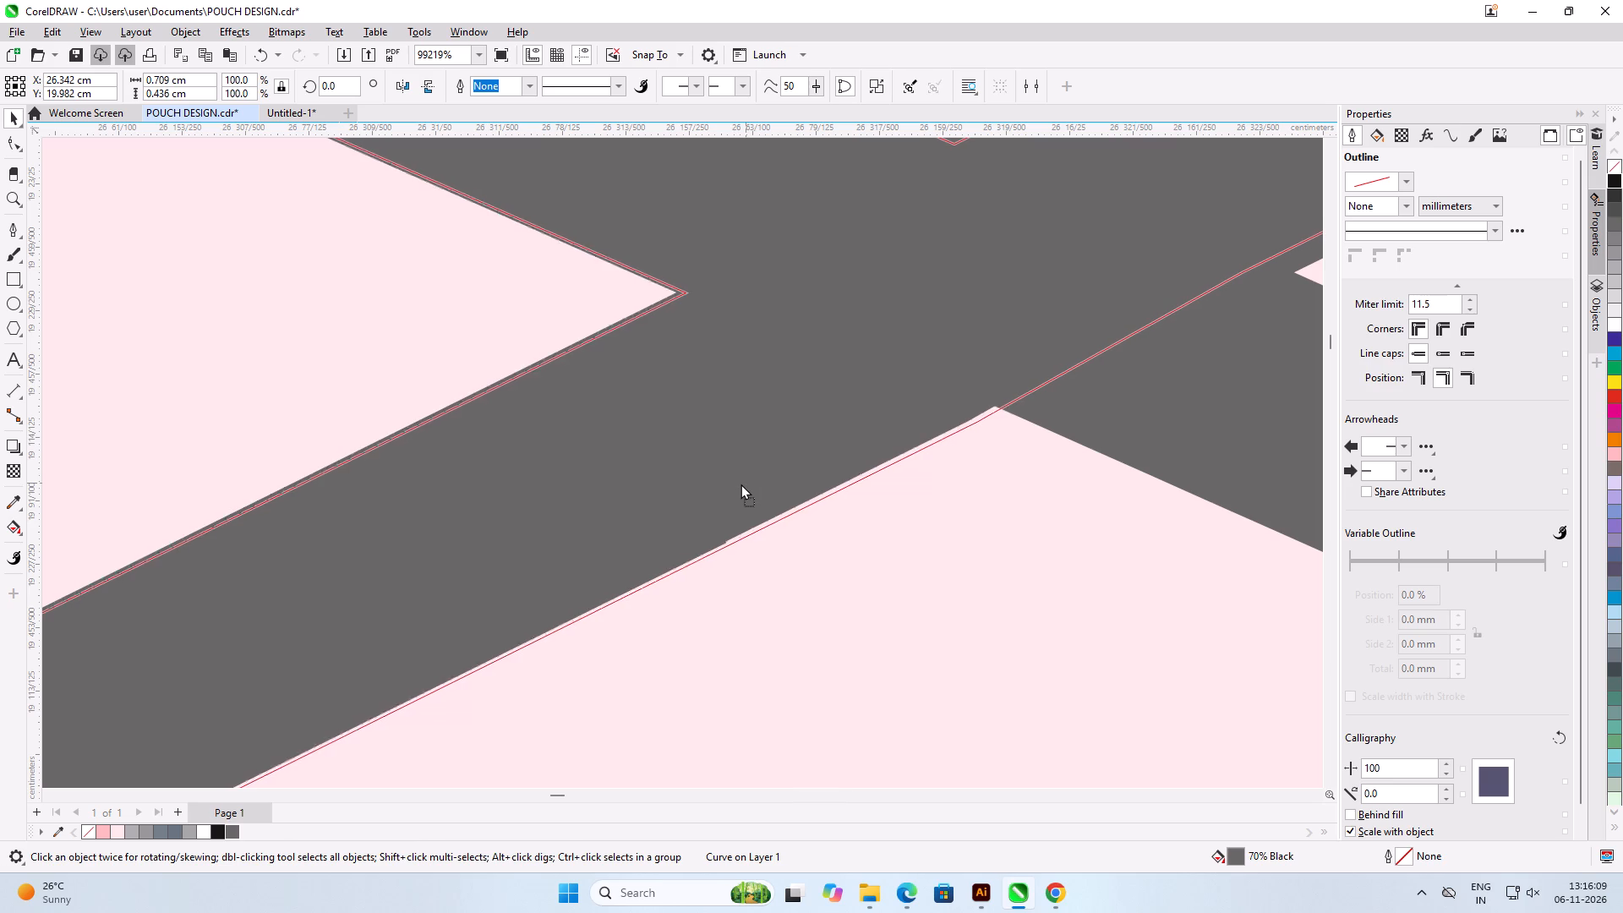
pyautogui.click(822, 522)
# Copy that mesh cell straight down into the broken cell on the guideline, at about X 26.341 cm, Y 19.595 cm.
pyautogui.scroll(-3, 866, 522)
pyautogui.scroll(1, 868, 523)
pyautogui.scroll(-7, 868, 523)
pyautogui.scroll(1, 871, 522)
pyautogui.scroll(-7, 872, 522)
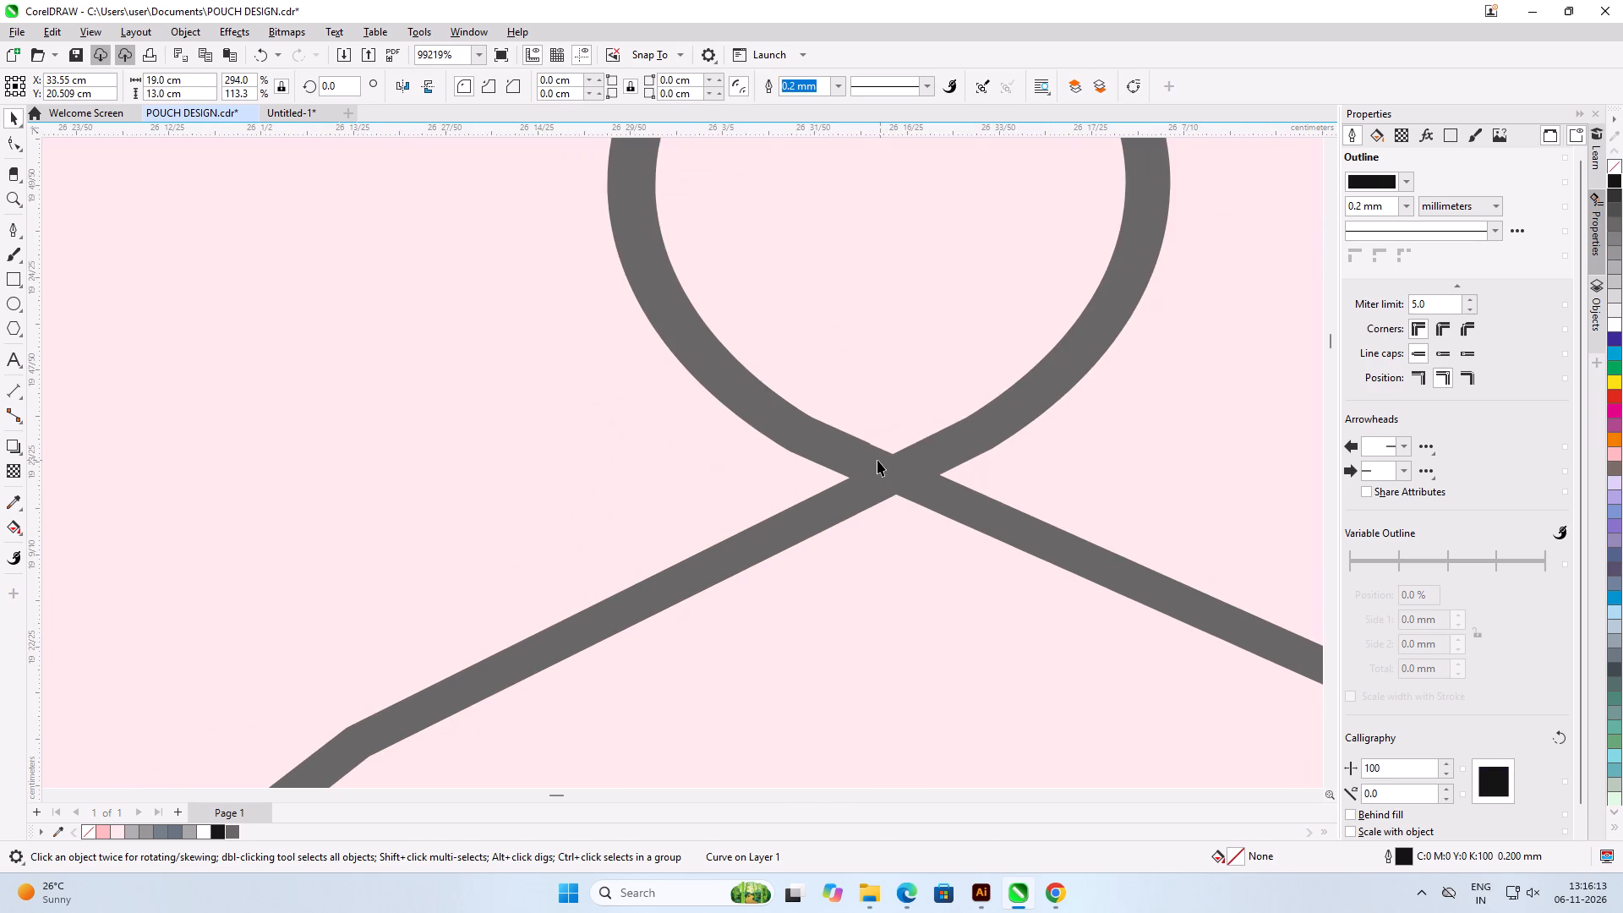
pyautogui.scroll(-6, 826, 482)
pyautogui.scroll(-7, 965, 351)
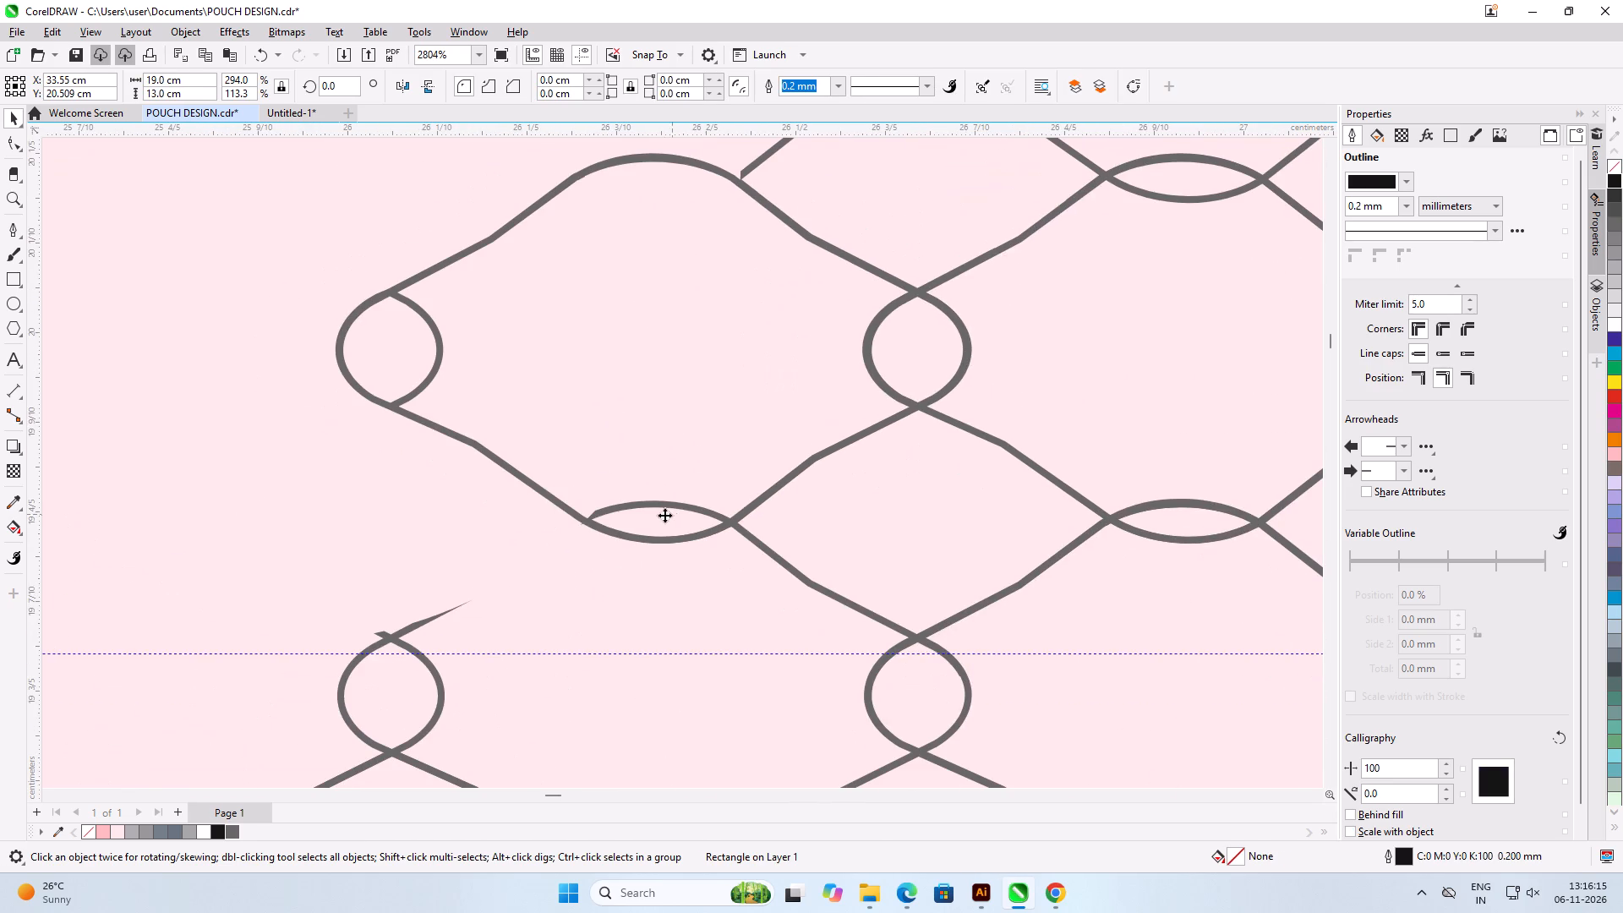
pyautogui.scroll(-5, 930, 417)
pyautogui.scroll(4, 575, 435)
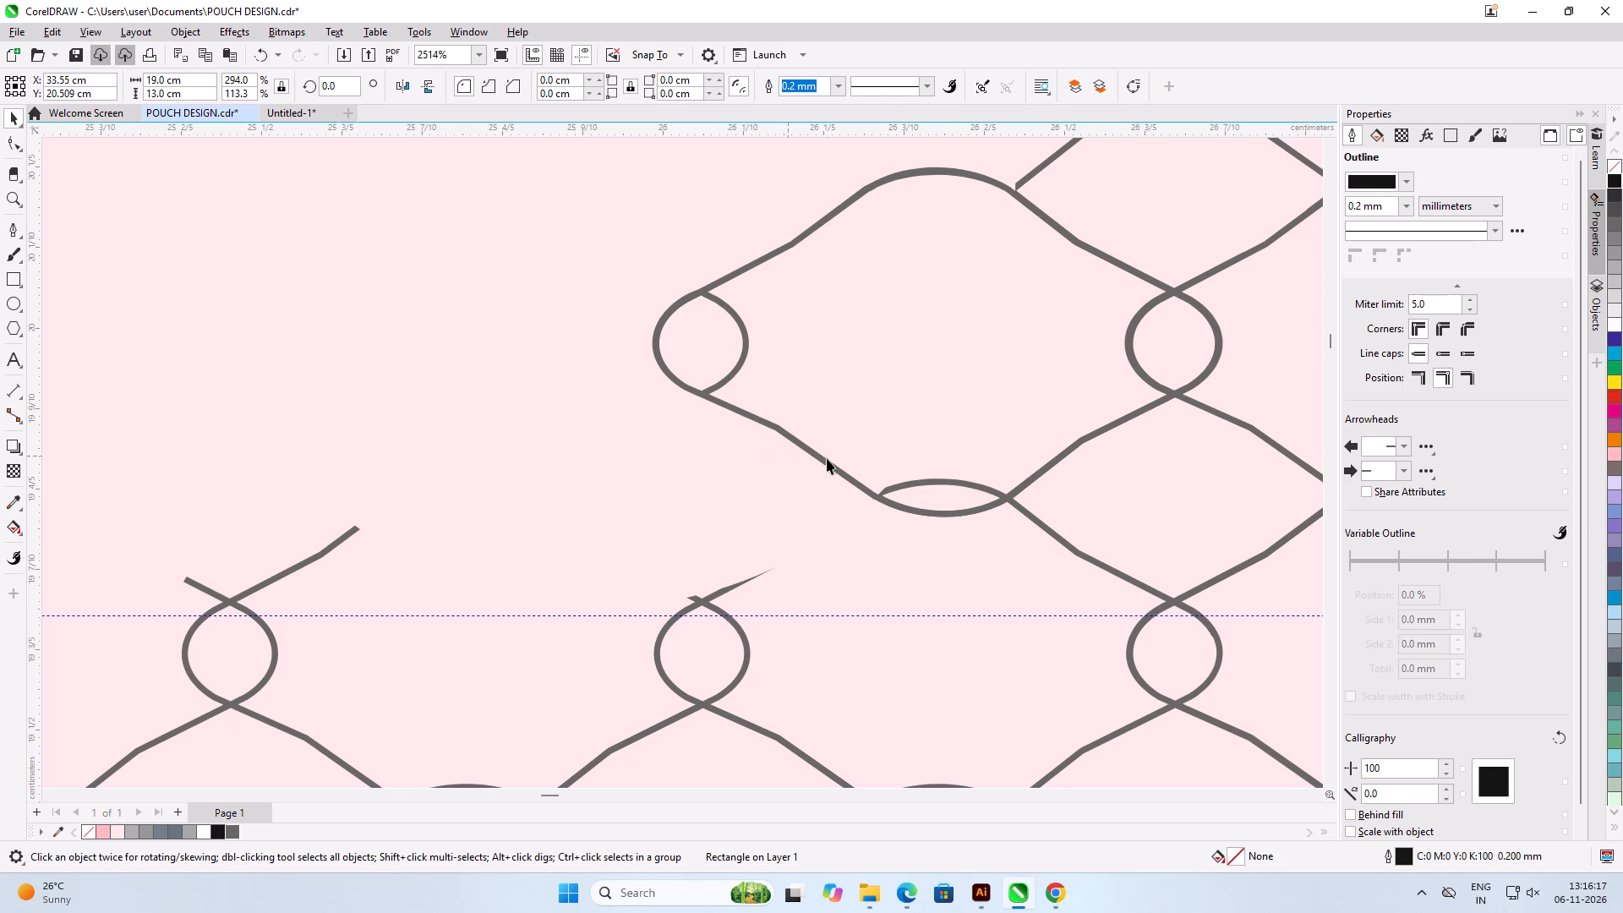
pyautogui.scroll(-7, 734, 271)
pyautogui.scroll(5, 828, 389)
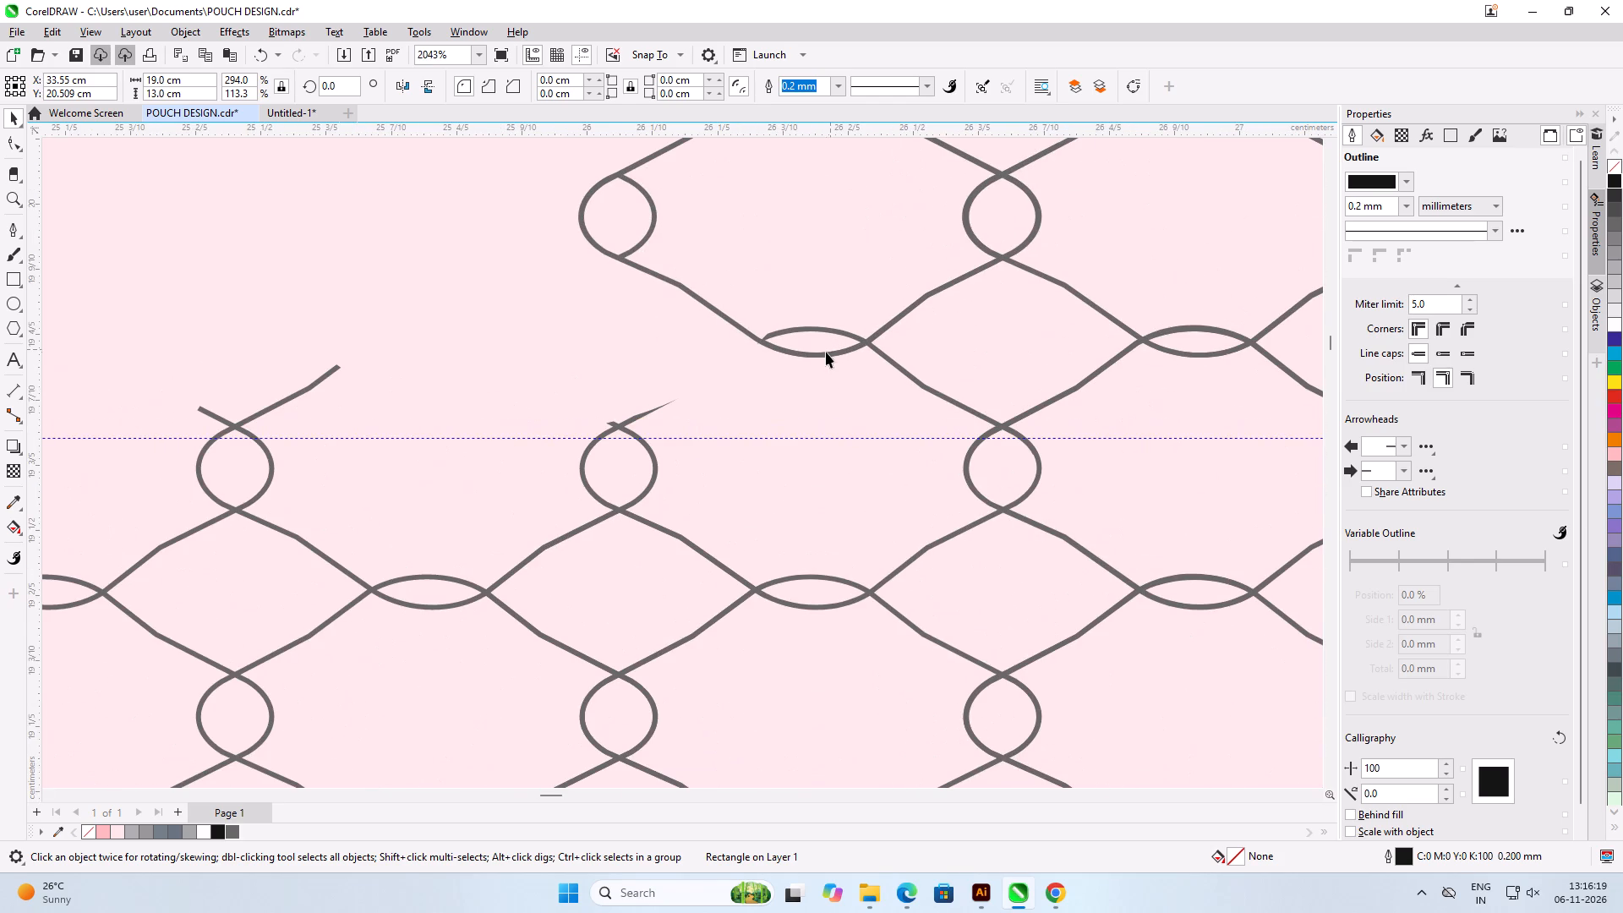
pyautogui.moveTo(826, 354); pyautogui.dragTo(809, 601)
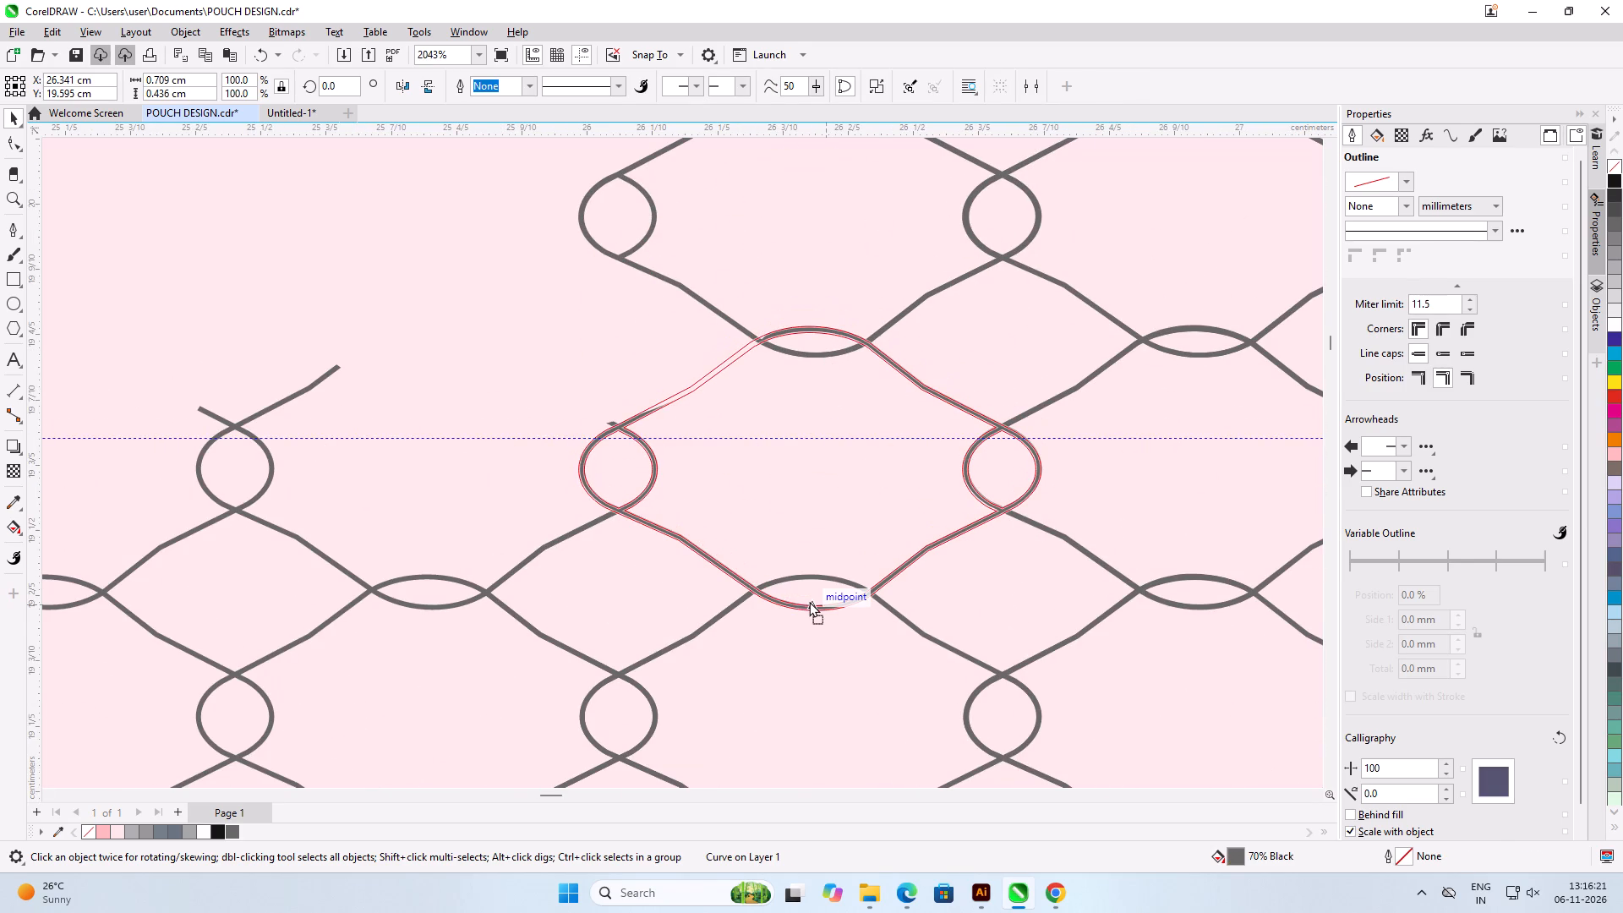
pyautogui.moveTo(809, 601); pyautogui.dragTo(809, 604)
pyautogui.keyDown('shift'); pyautogui.rightClick(809, 604); pyautogui.keyUp('shift')
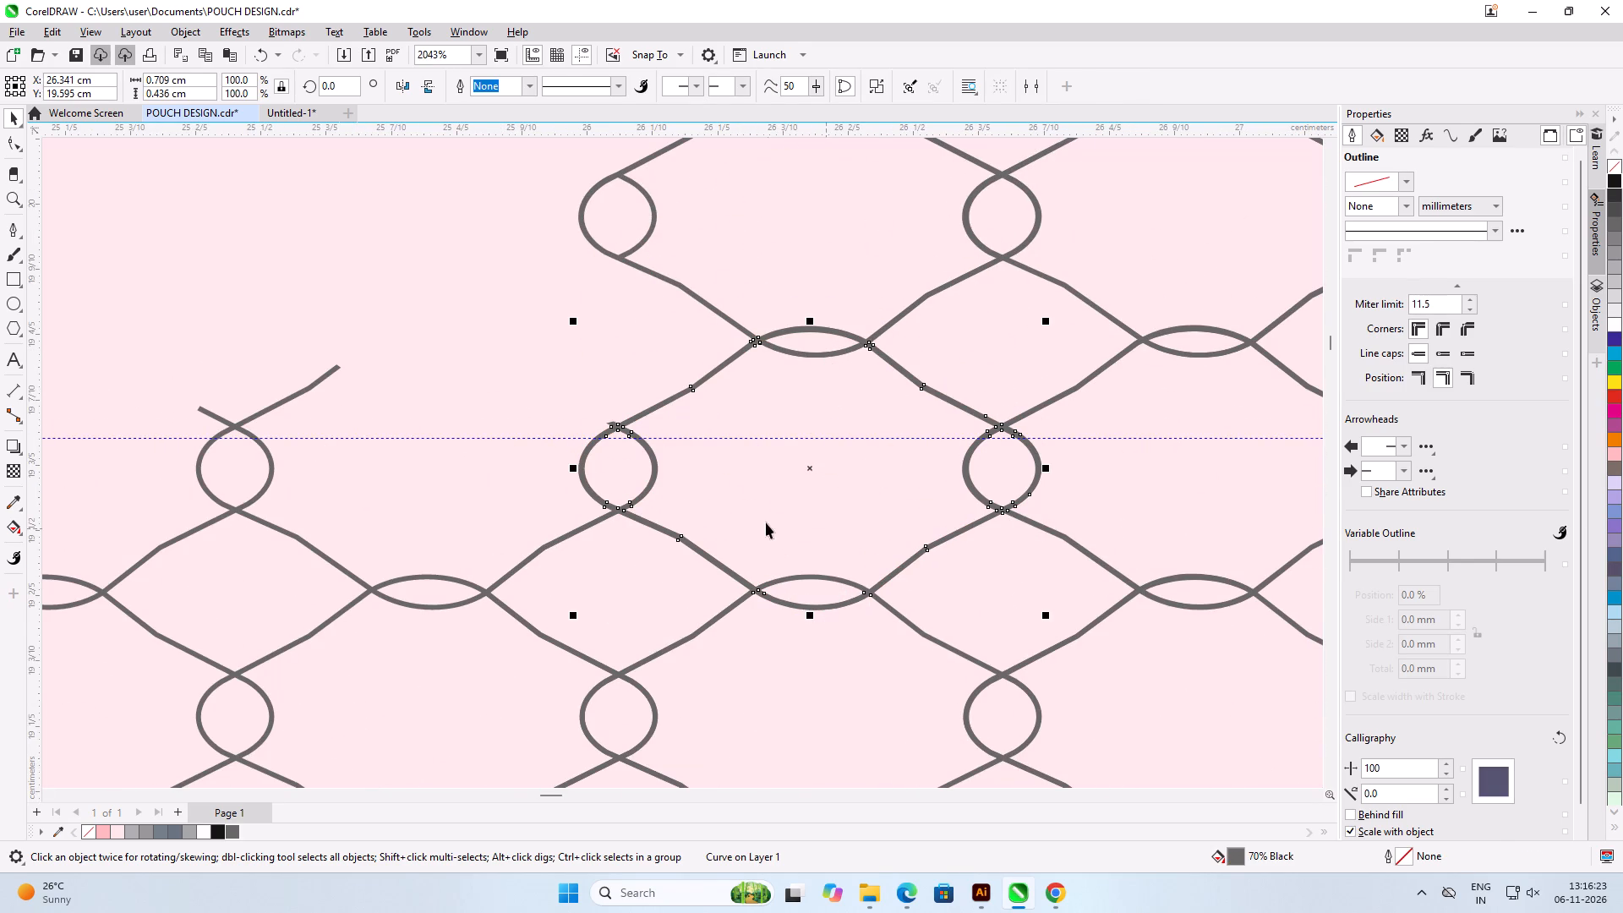
pyautogui.click(793, 517)
# Copy the guideline mesh cell one cell to the left, to about X 25.749 cm, Y 19.595 cm.
pyautogui.scroll(-7, 950, 481)
pyautogui.scroll(5, 359, 402)
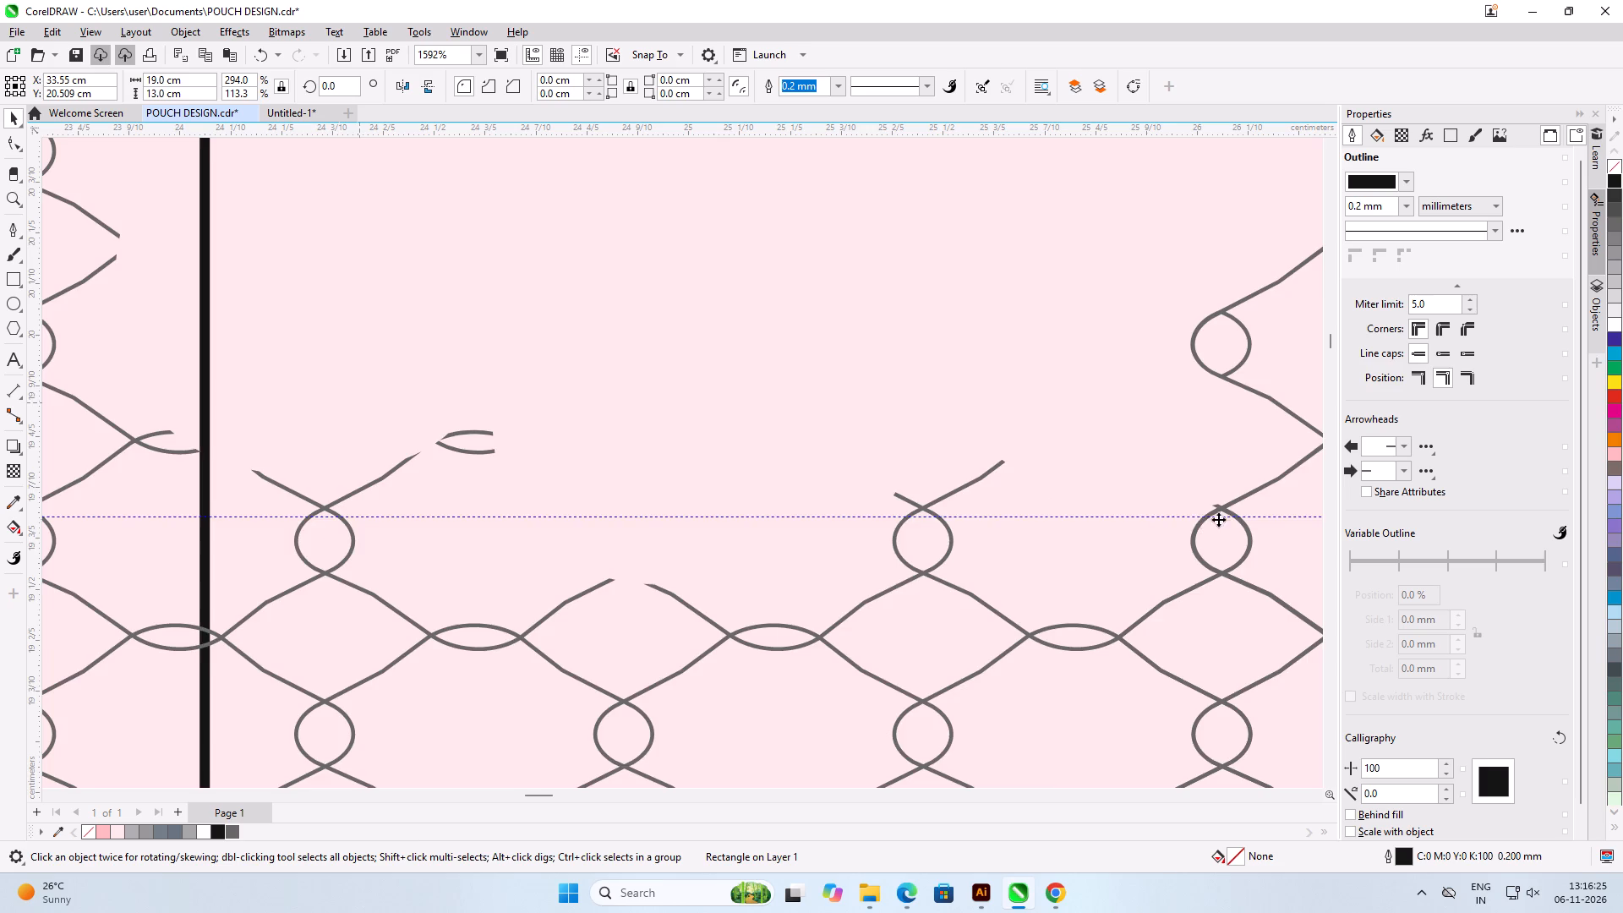
pyautogui.scroll(-4, 558, 429)
pyautogui.click(980, 451)
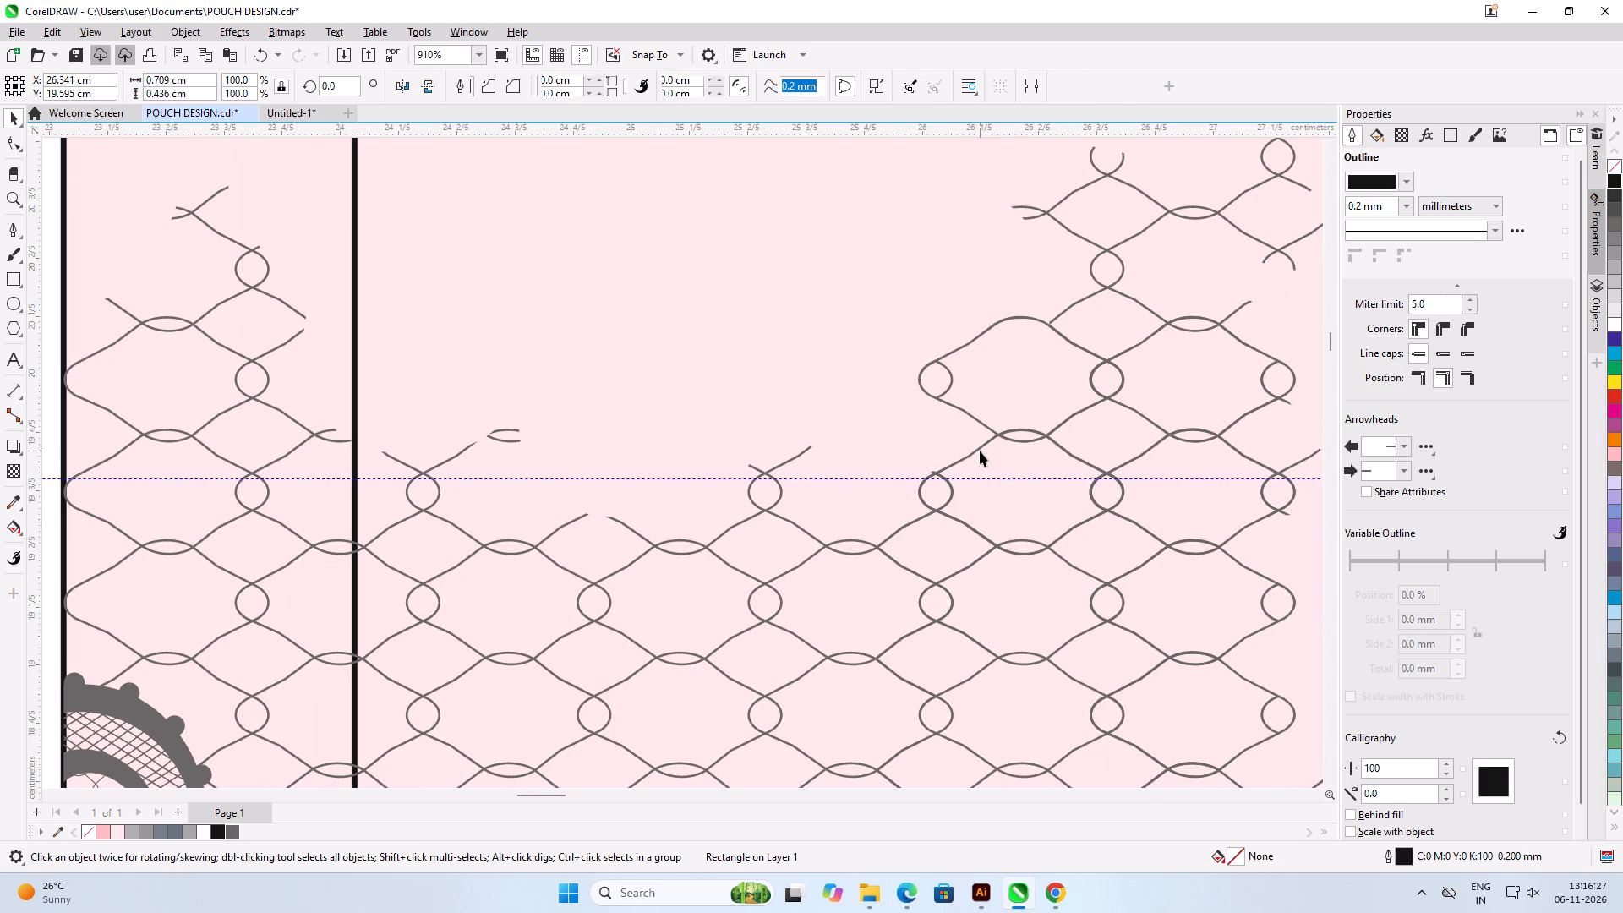
pyautogui.moveTo(980, 446); pyautogui.dragTo(806, 401)
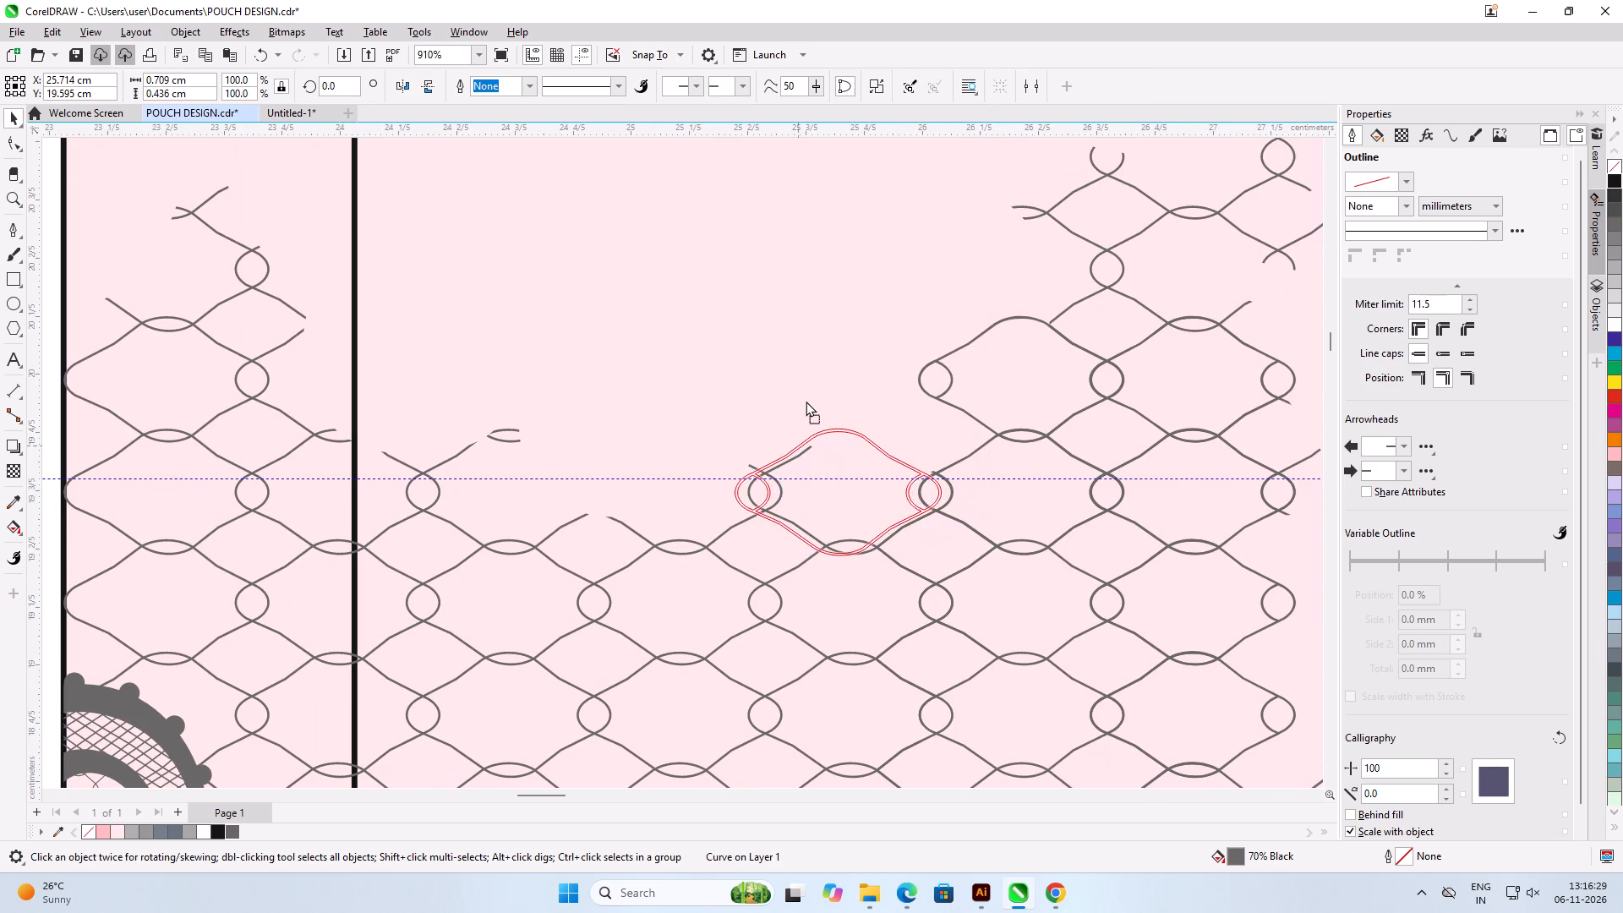
pyautogui.moveTo(806, 401); pyautogui.dragTo(809, 401)
pyautogui.keyDown('shift'); pyautogui.rightClick(809, 401); pyautogui.keyUp('shift')
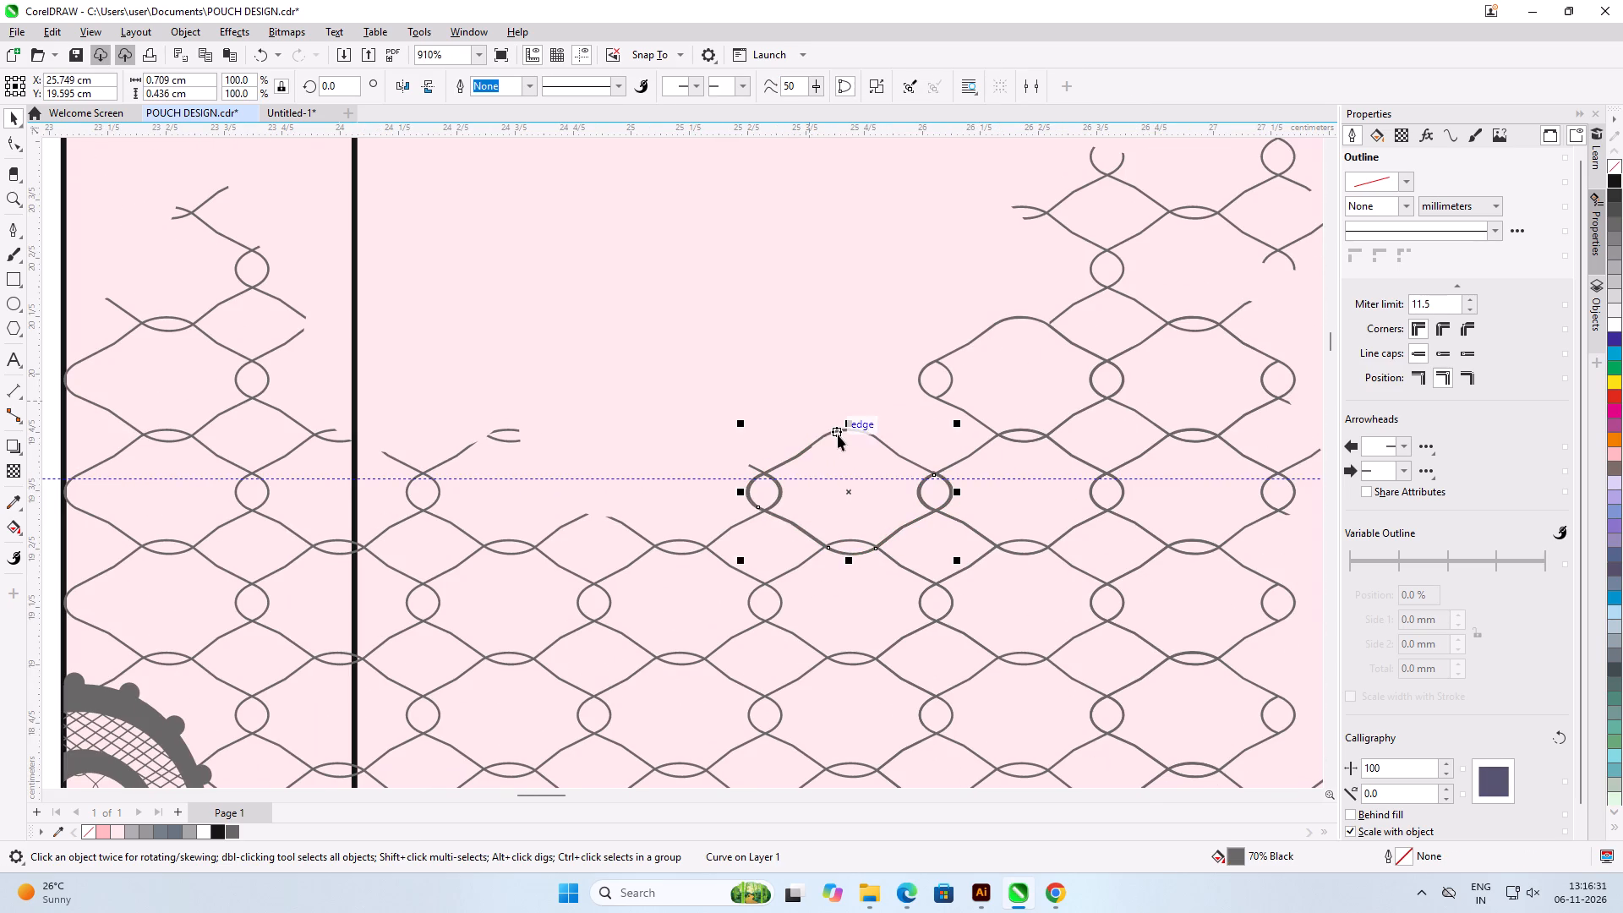
# Nudge the new copy right to about X 25.754 cm to align its strands with the lattice.
pyautogui.scroll(5, 838, 435)
pyautogui.scroll(16, 788, 437)
pyautogui.moveTo(784, 424); pyautogui.dragTo(805, 427)
pyautogui.scroll(-6, 605, 422)
pyautogui.scroll(1, 597, 424)
pyautogui.scroll(-2, 597, 424)
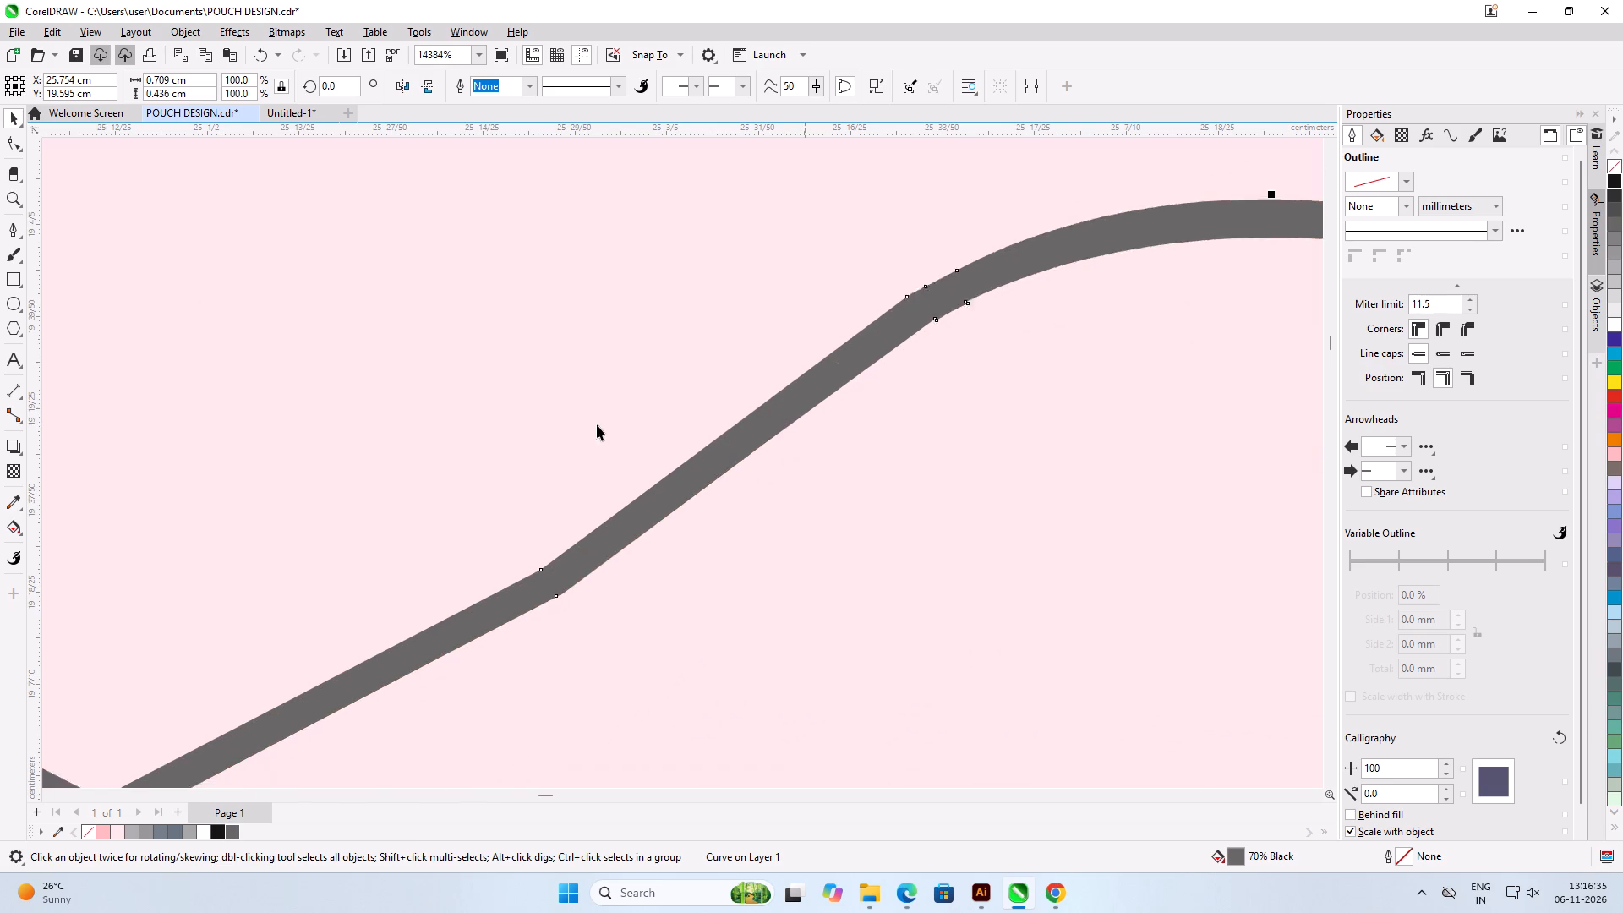
# Copy this mesh cell one more cell to the left along the guideline, to about X 25.167 cm, Y 19.595 cm.
pyautogui.scroll(-7, 597, 424)
pyautogui.scroll(-6, 811, 340)
pyautogui.scroll(5, 851, 227)
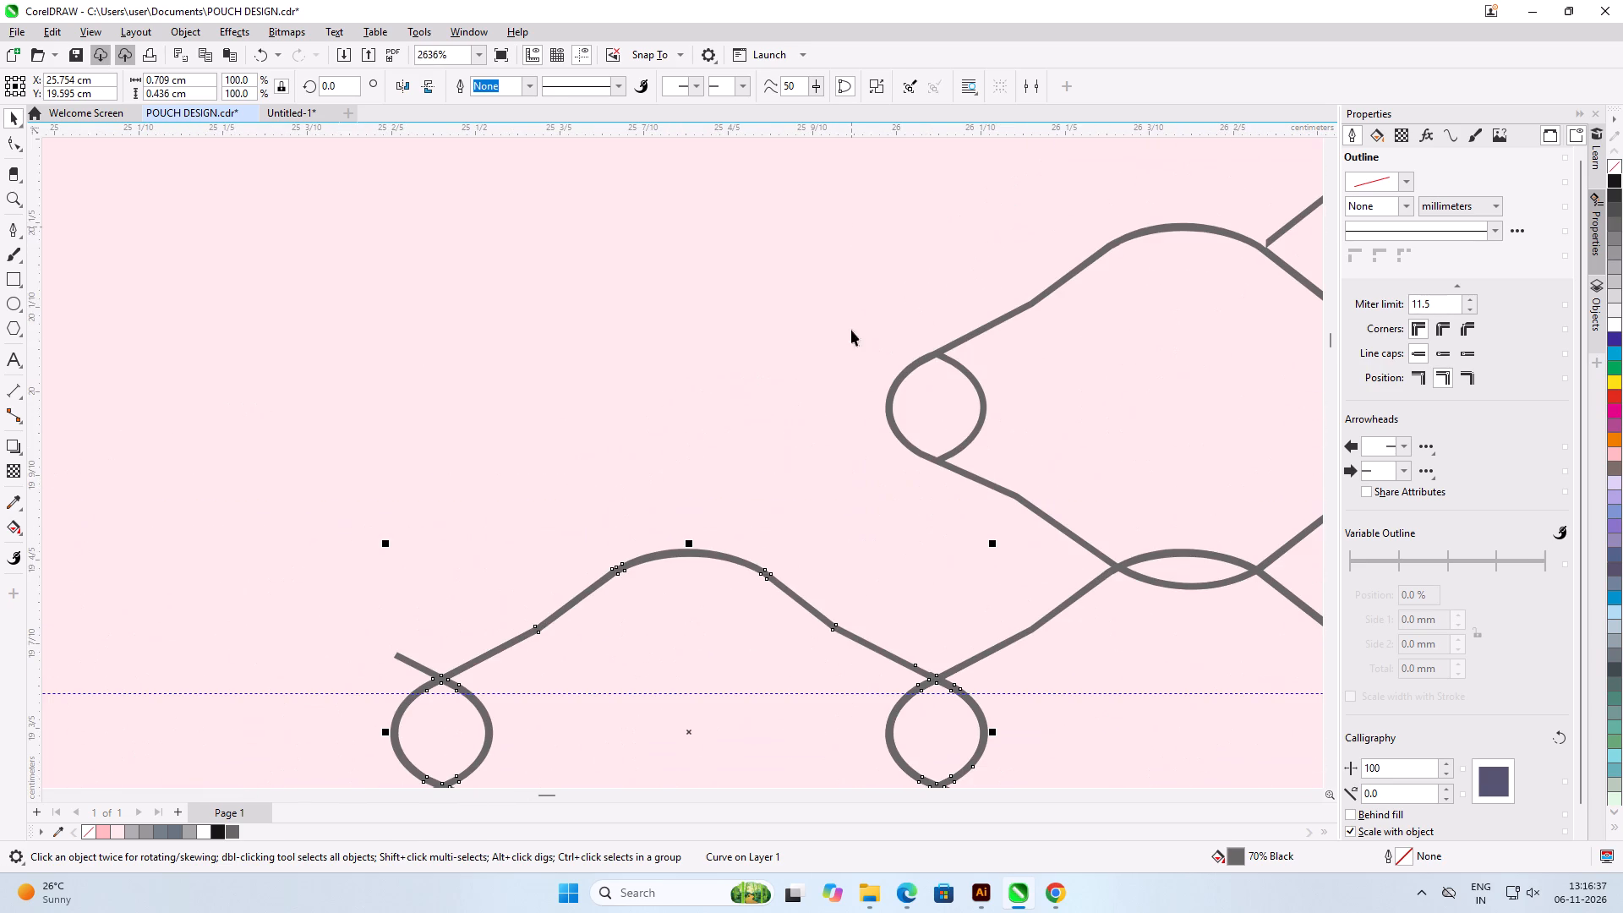
pyautogui.scroll(-9, 926, 450)
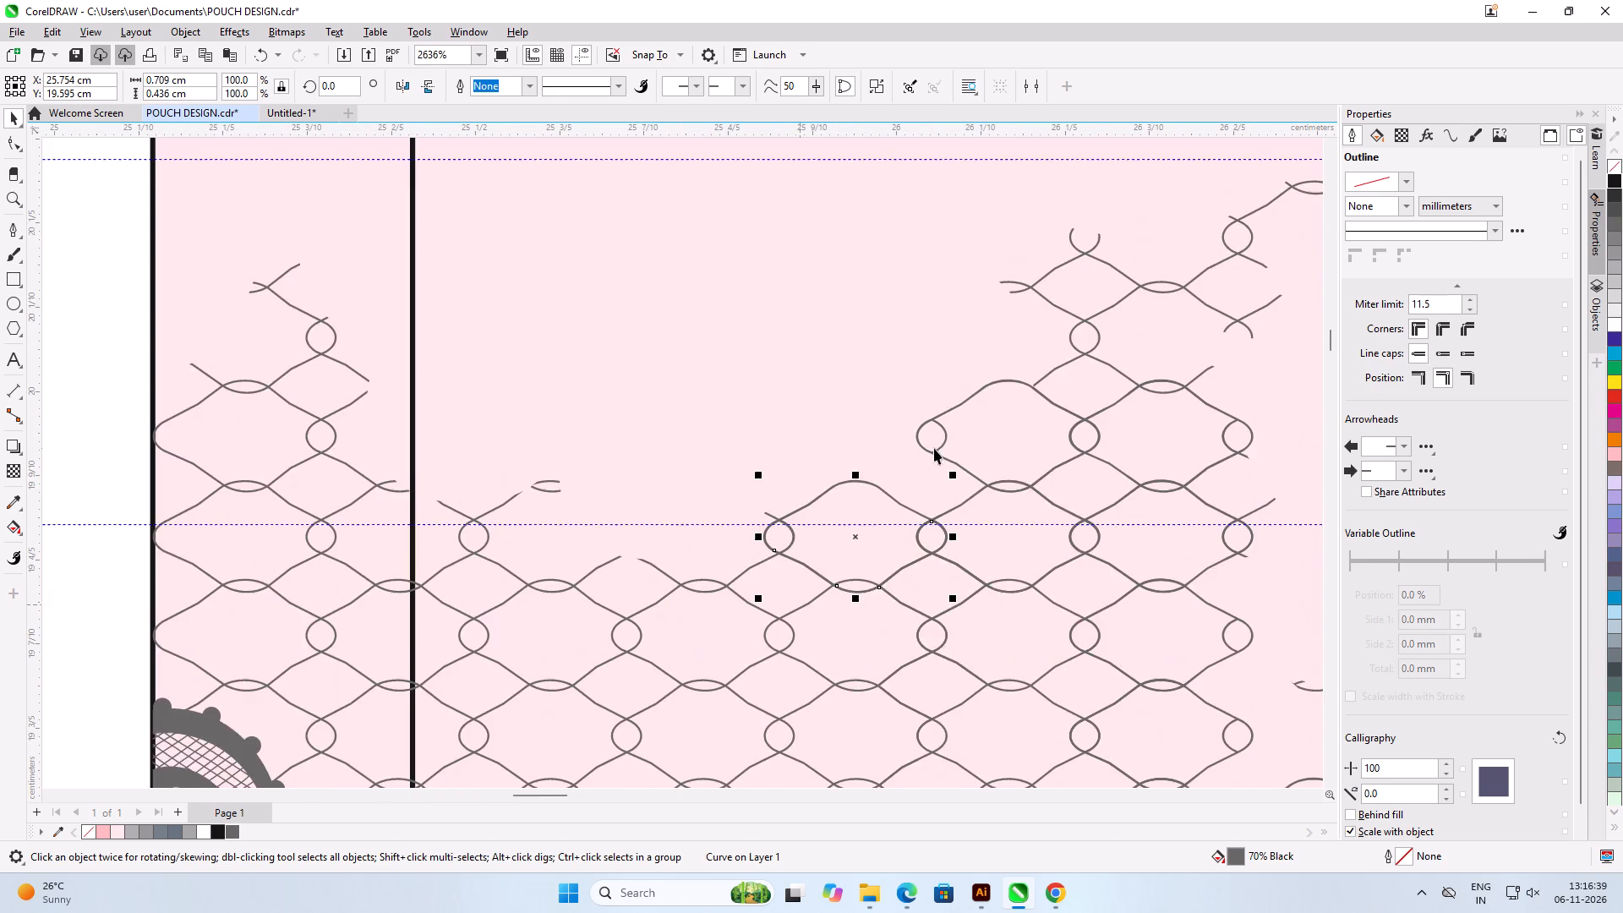
pyautogui.scroll(4, 574, 468)
pyautogui.moveTo(1110, 503); pyautogui.dragTo(924, 517)
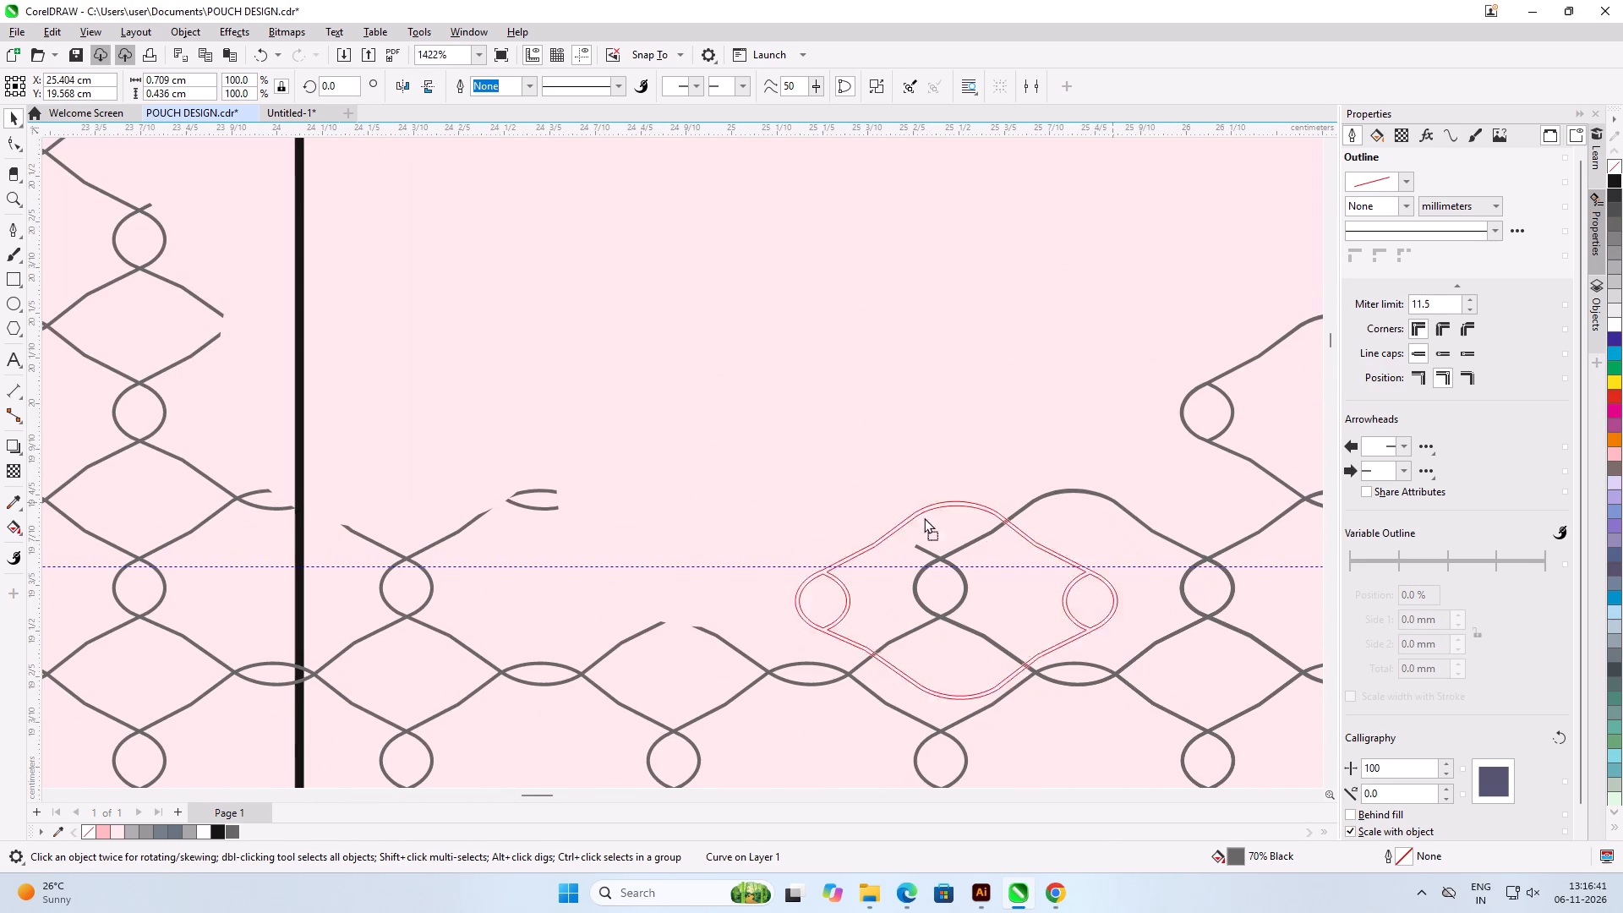
pyautogui.moveTo(924, 517); pyautogui.dragTo(846, 533)
pyautogui.keyDown('shift'); pyautogui.rightClick(846, 533); pyautogui.keyUp('shift')
# Nudge the leftmost copy to about X 25.166 cm, Y 19.596 cm so its upper-right strand matches the neighbouring strand.
pyautogui.scroll(7, 902, 544)
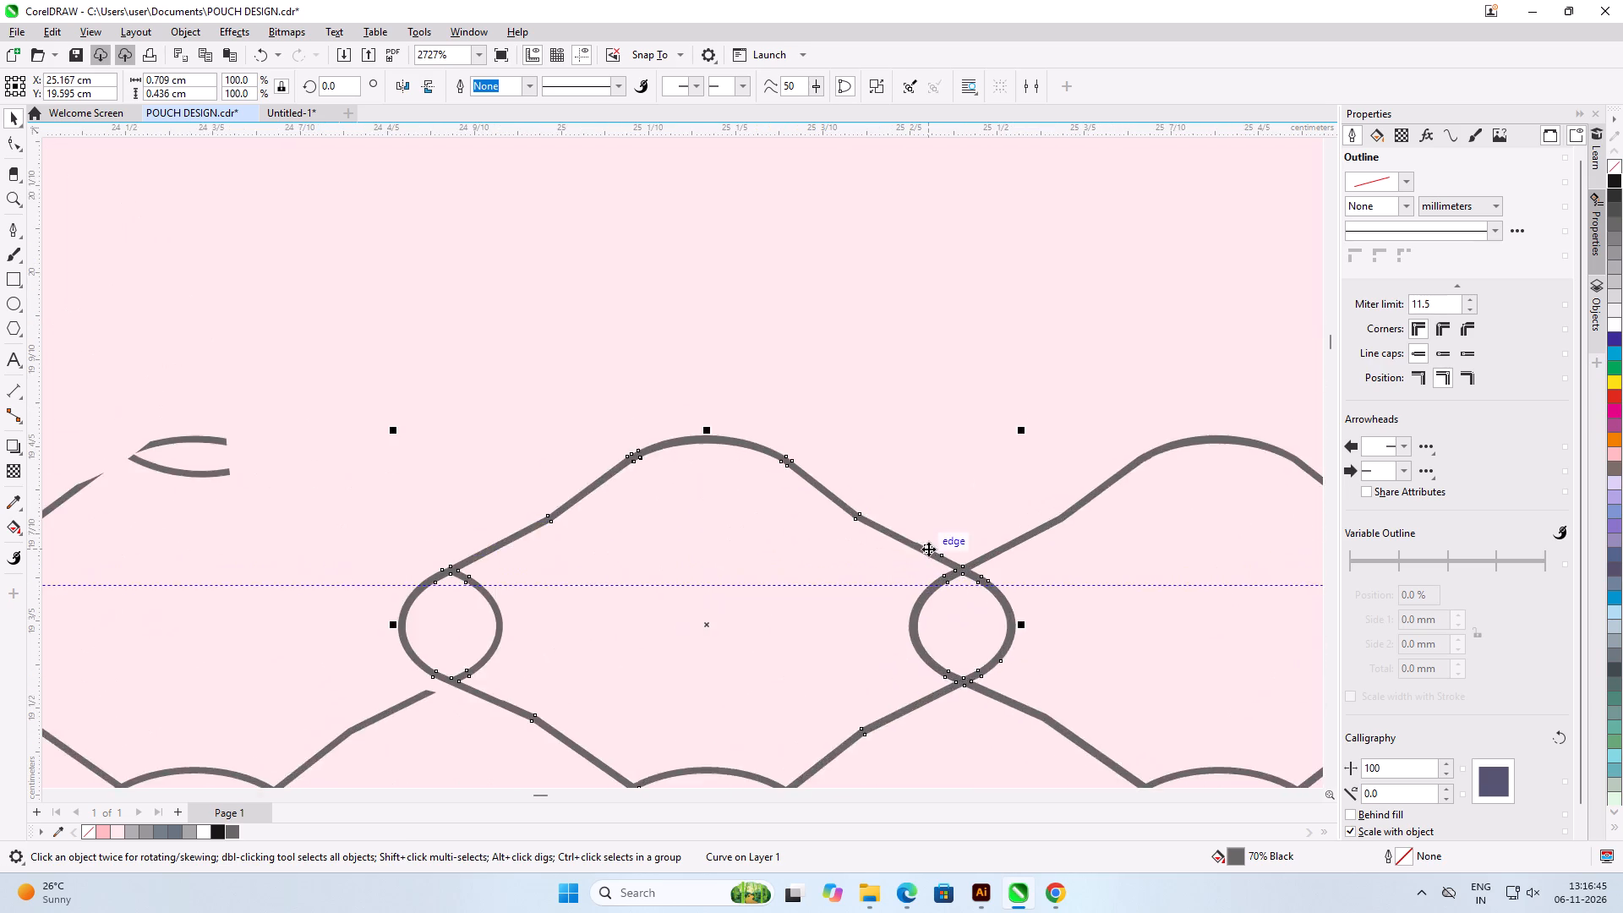
pyautogui.scroll(18, 928, 549)
pyautogui.moveTo(811, 524); pyautogui.dragTo(807, 513)
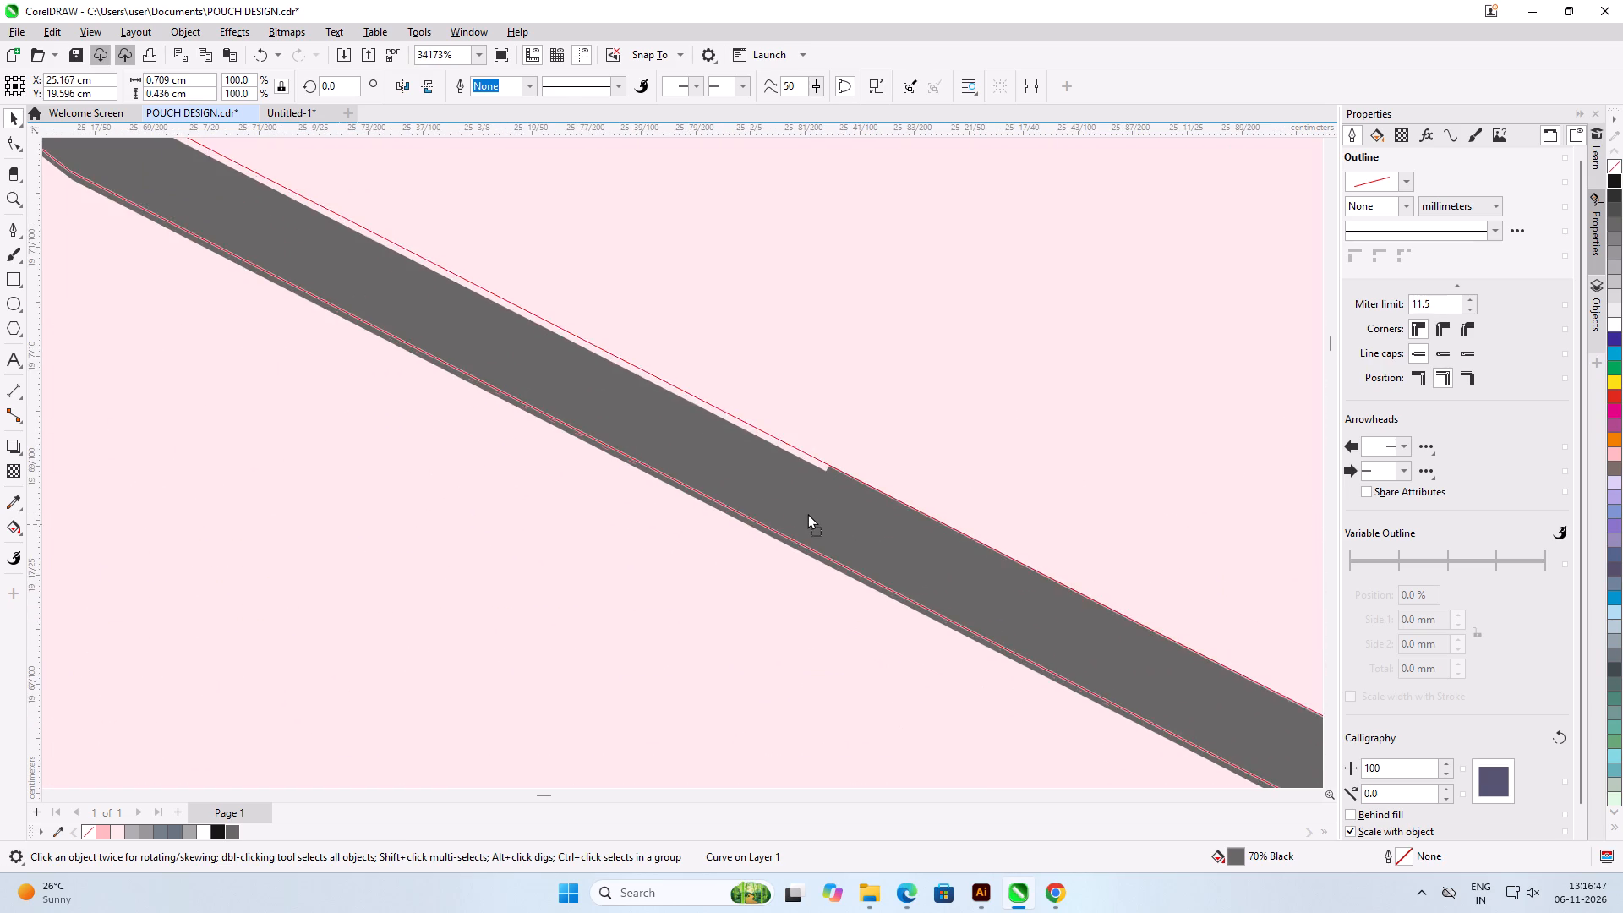
pyautogui.moveTo(807, 513); pyautogui.dragTo(803, 514)
pyautogui.scroll(-8, 997, 439)
pyautogui.scroll(-8, 1049, 361)
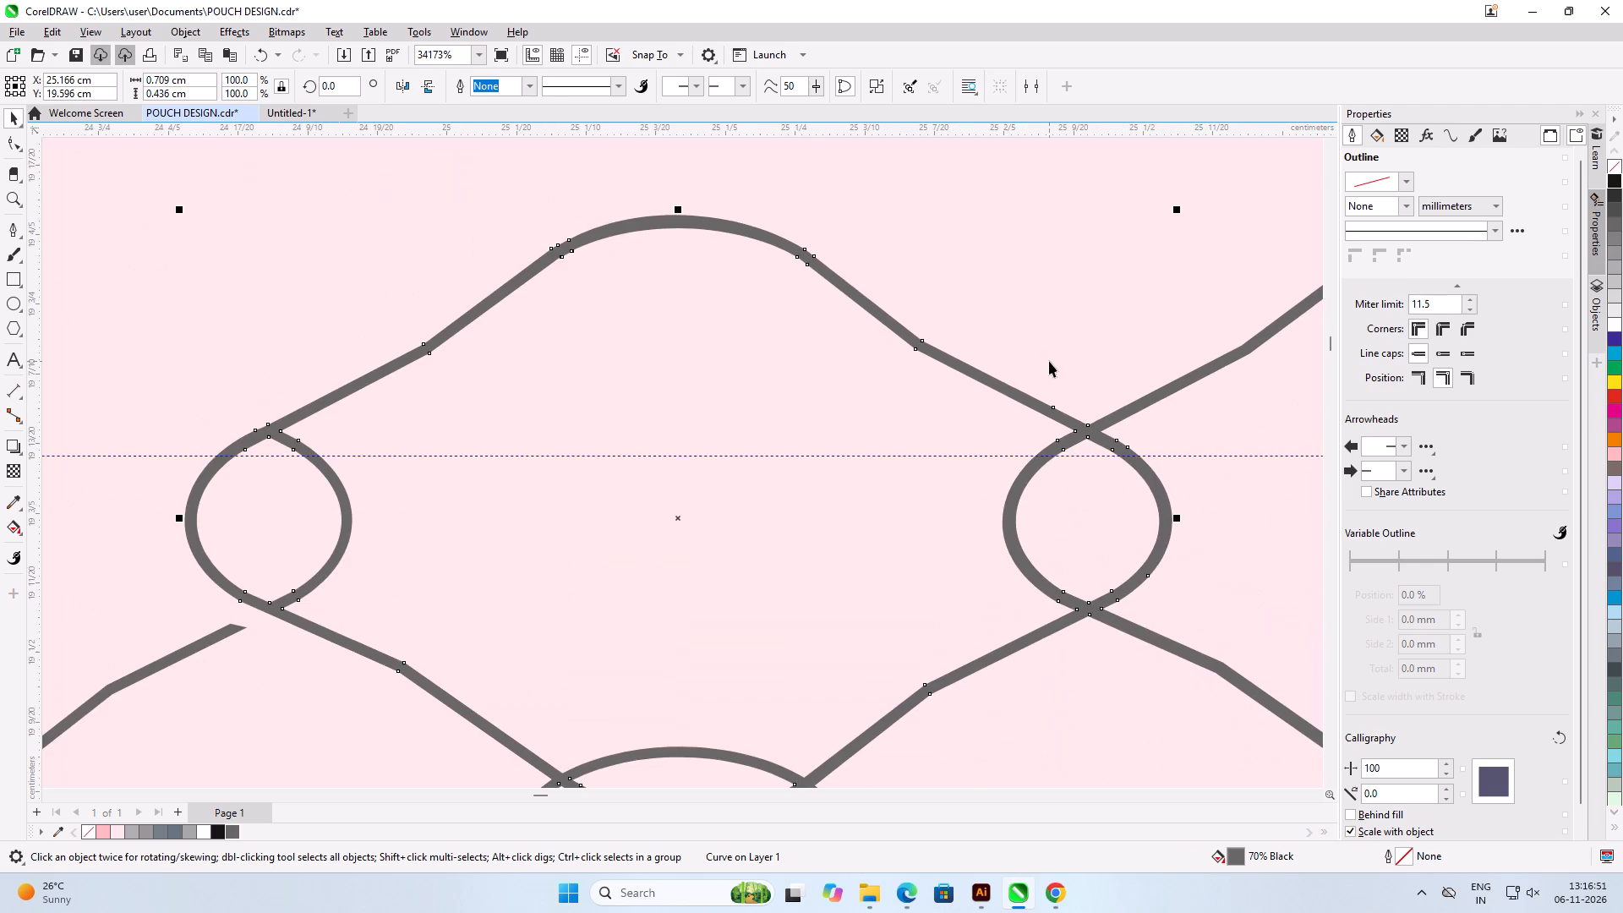
pyautogui.scroll(-2, 1049, 361)
pyautogui.scroll(1, 708, 655)
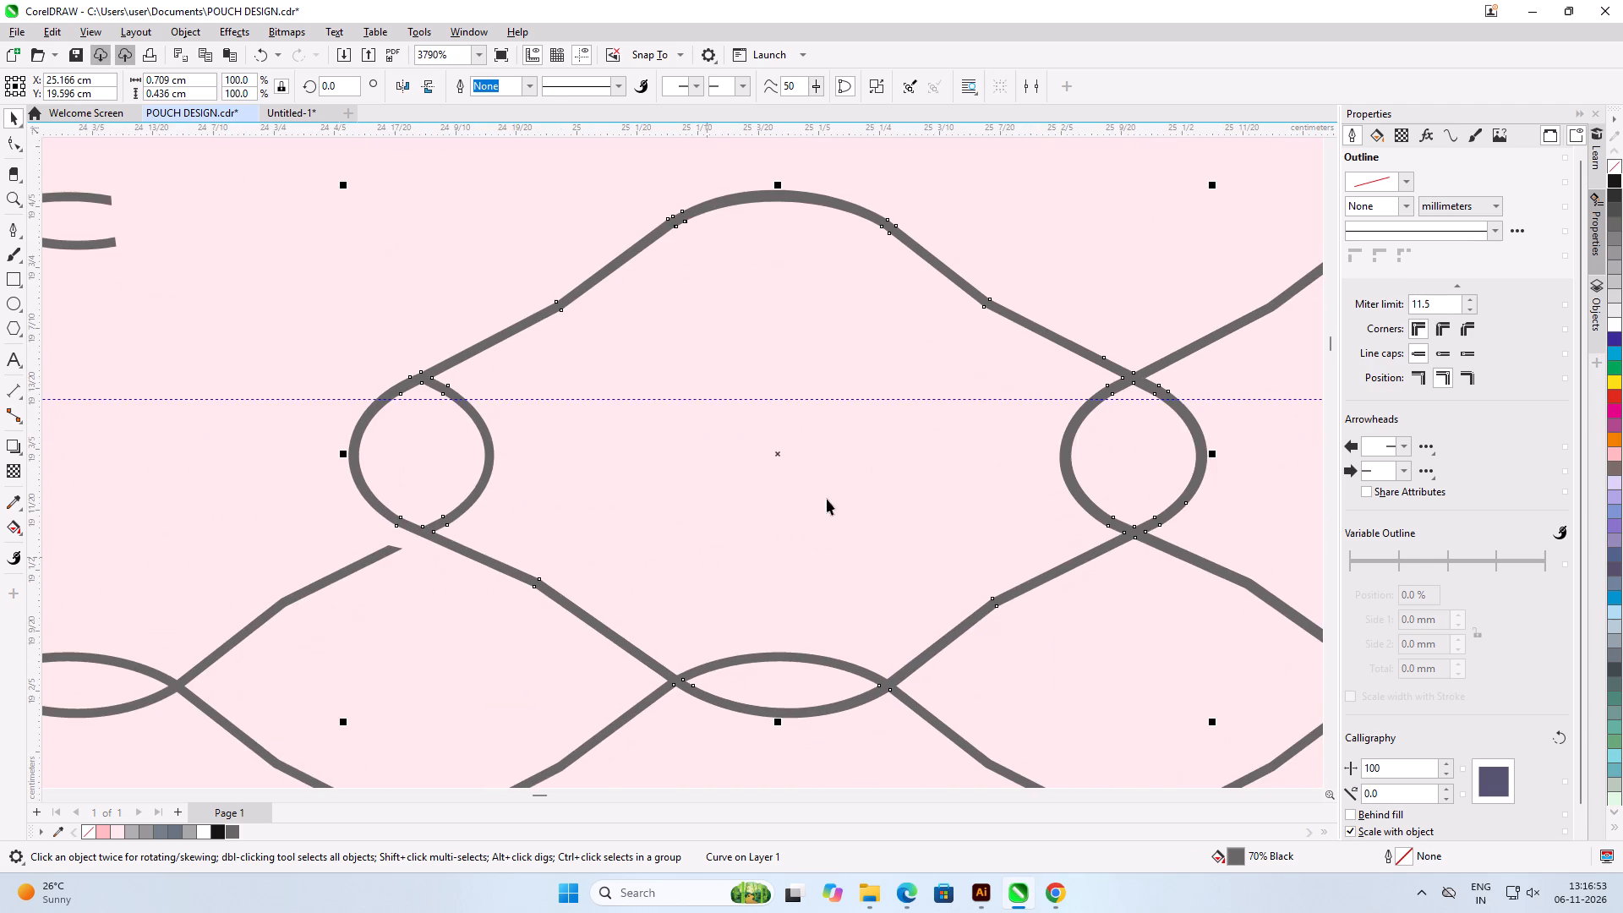
pyautogui.scroll(-7, 984, 451)
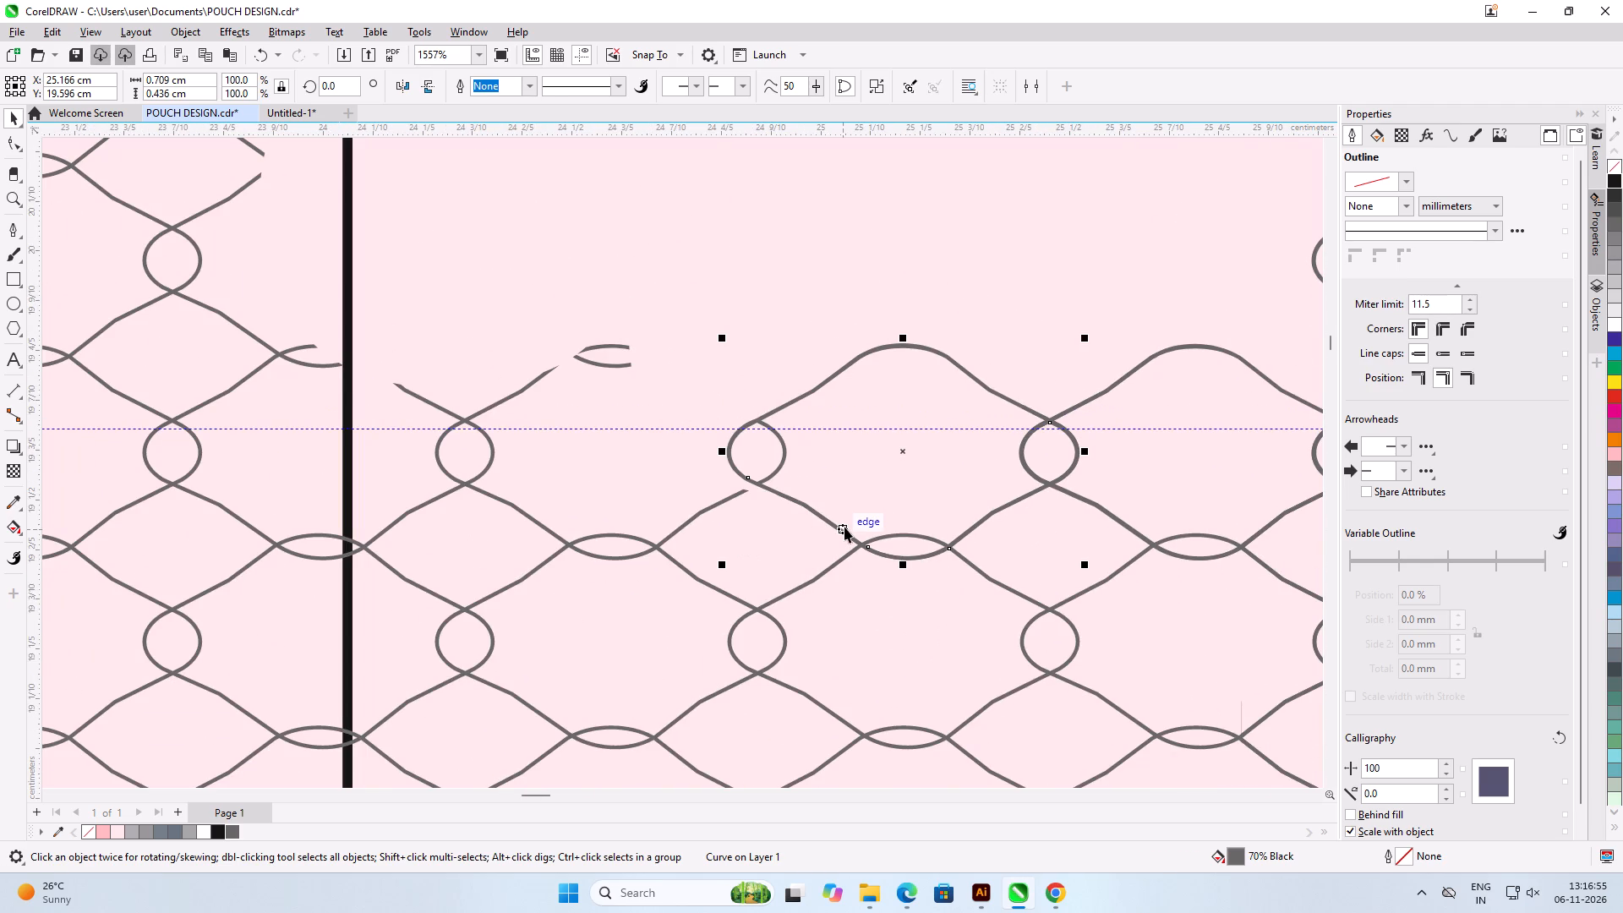
# Copy the leftmost guideline mesh cell one cell to the left and align its loop with the neighbour at about X 24.578 cm, Y 19.596 cm.
pyautogui.moveTo(840, 528); pyautogui.dragTo(541, 520)
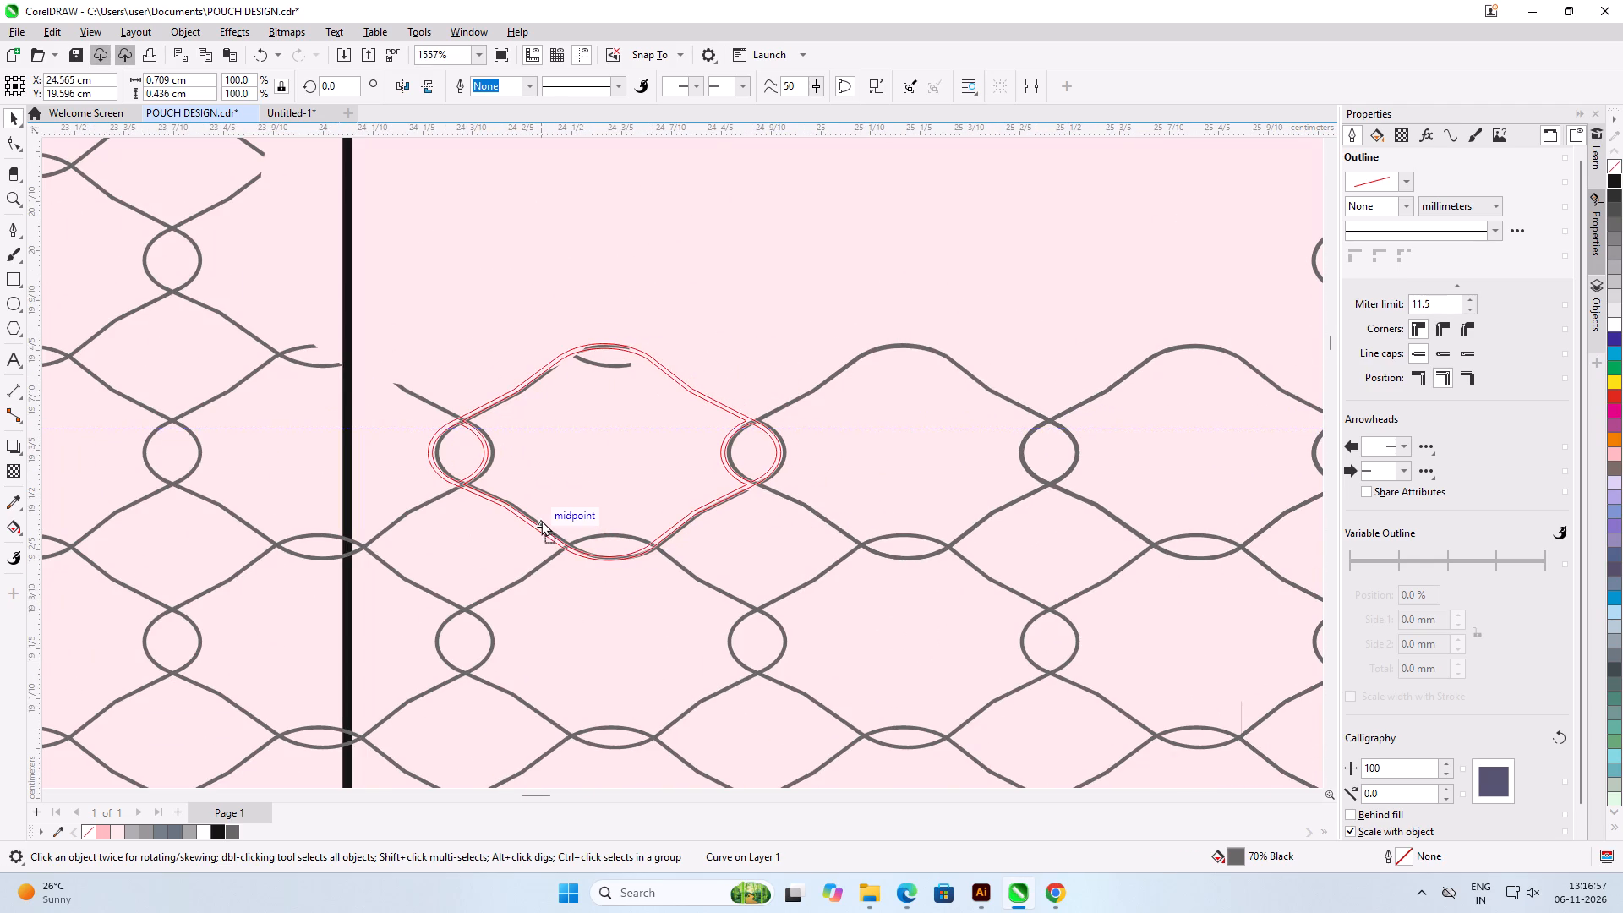
pyautogui.moveTo(541, 520); pyautogui.dragTo(553, 521)
pyautogui.scroll(11, 745, 451)
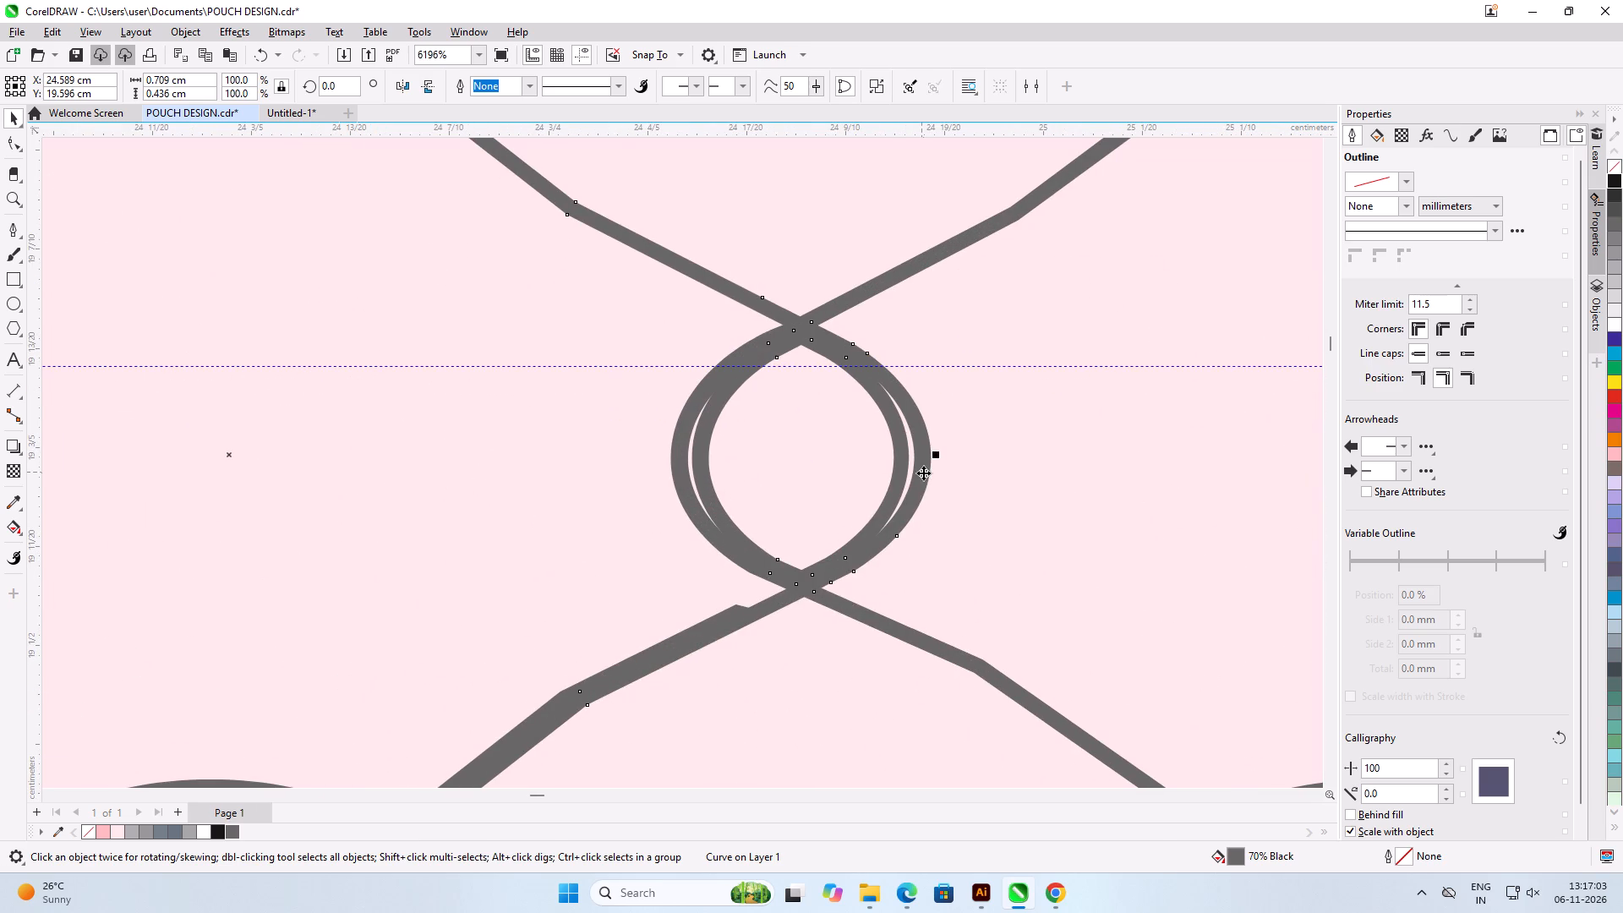
pyautogui.moveTo(923, 473); pyautogui.dragTo(901, 473)
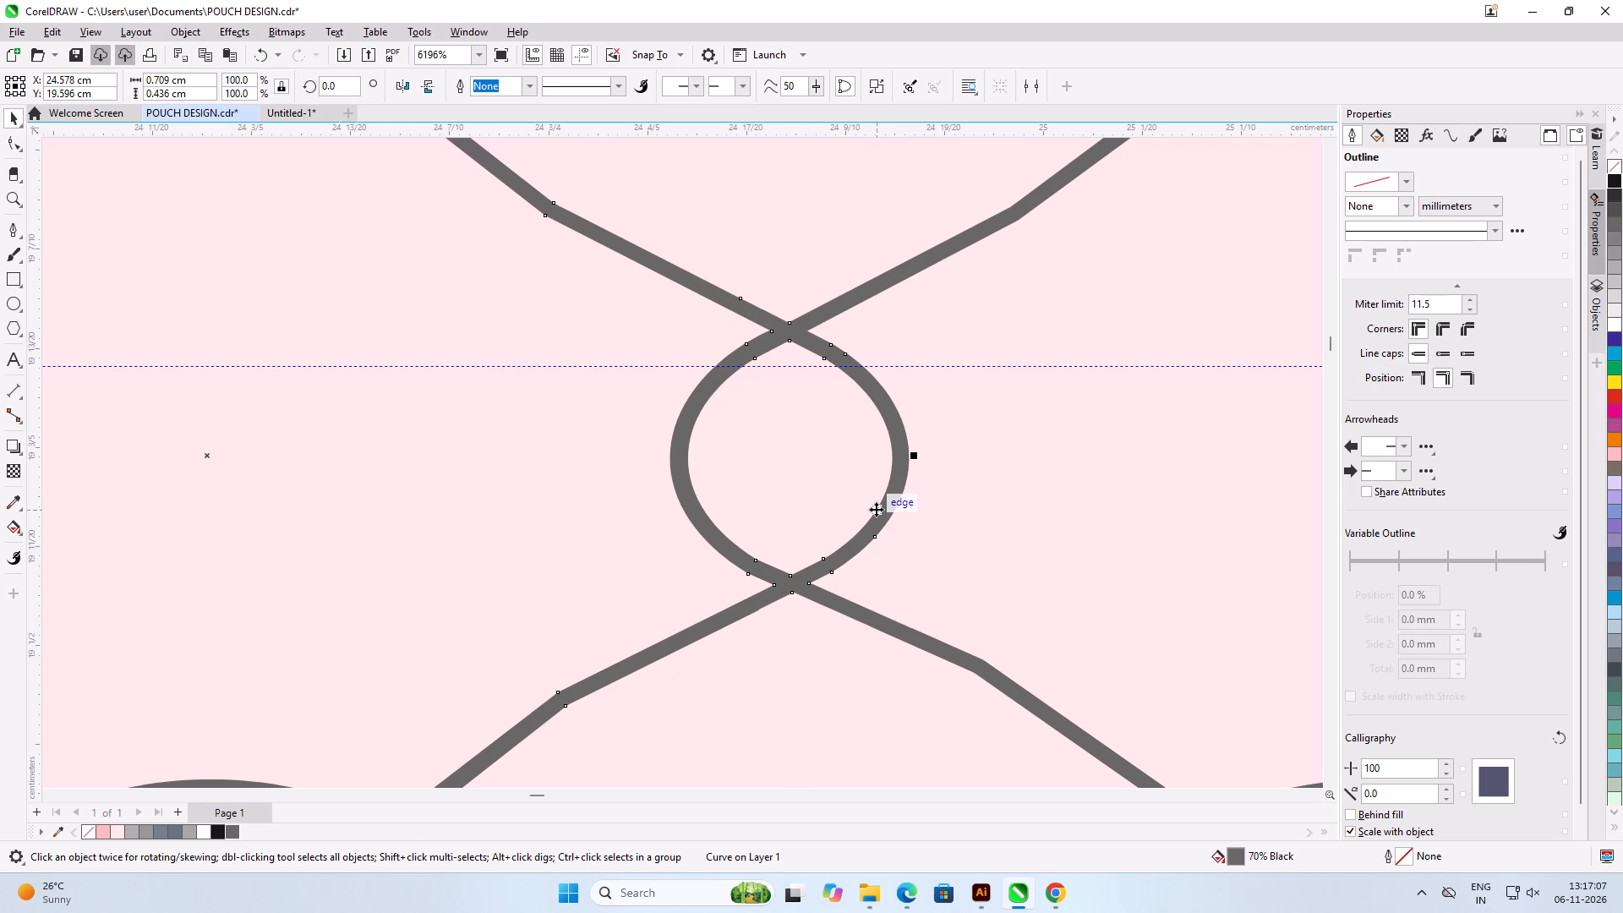
pyautogui.scroll(-13, 876, 509)
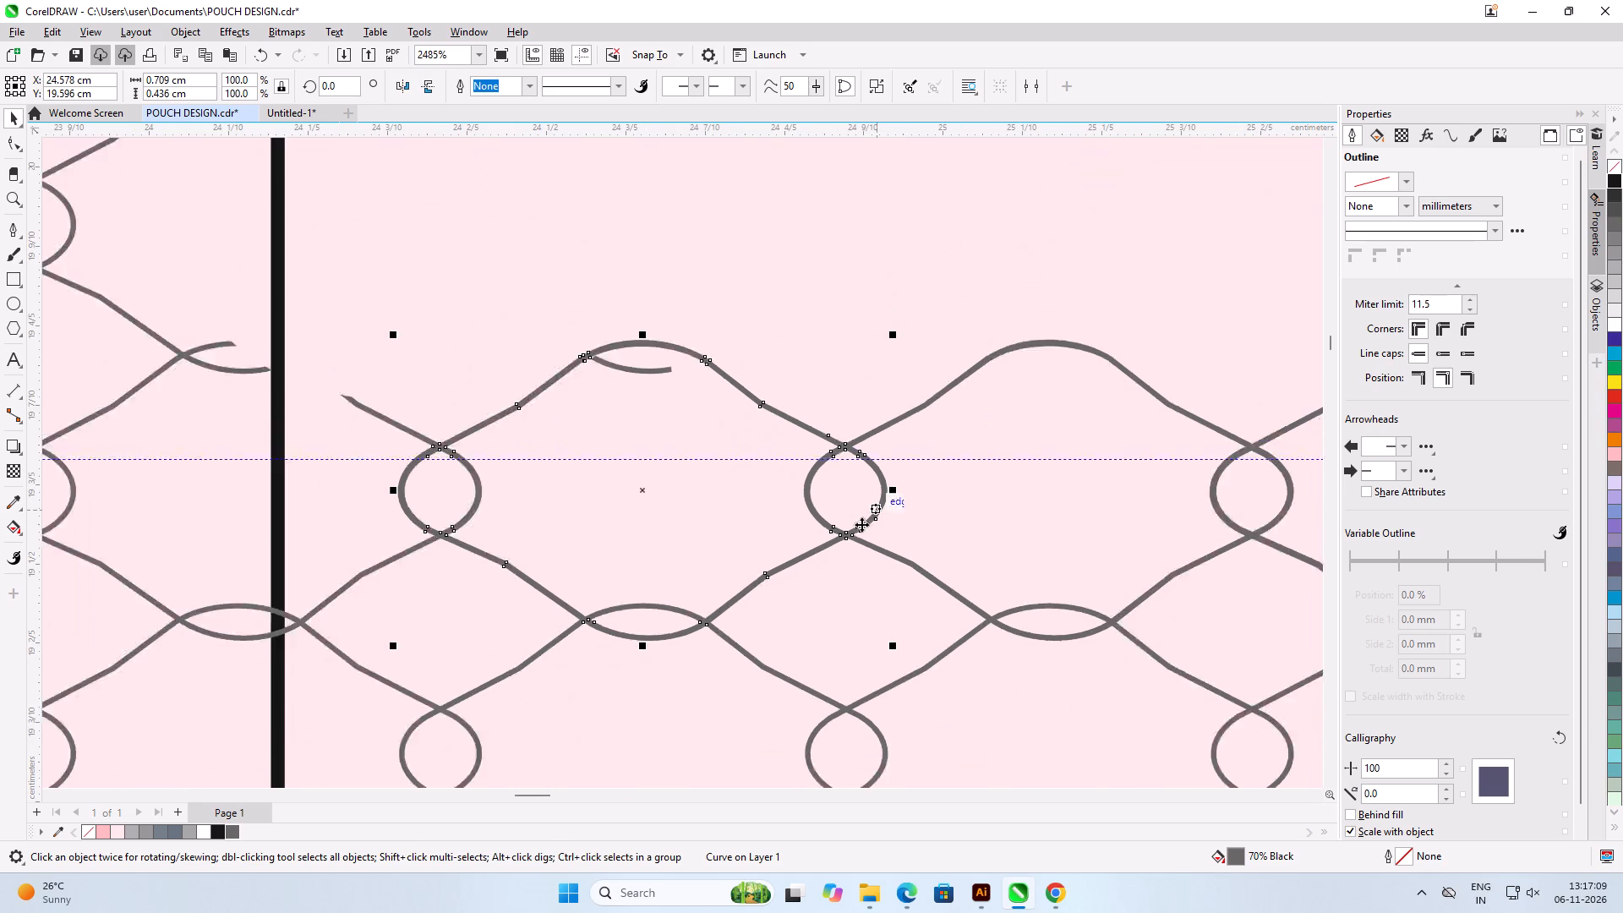
# Select the four mesh cells along the guideline and copy them one row up, to about X 25.46 cm, Y 20.006 cm.
pyautogui.scroll(1, 762, 348)
pyautogui.scroll(-1, 766, 401)
pyautogui.scroll(3, 616, 391)
pyautogui.scroll(-7, 615, 391)
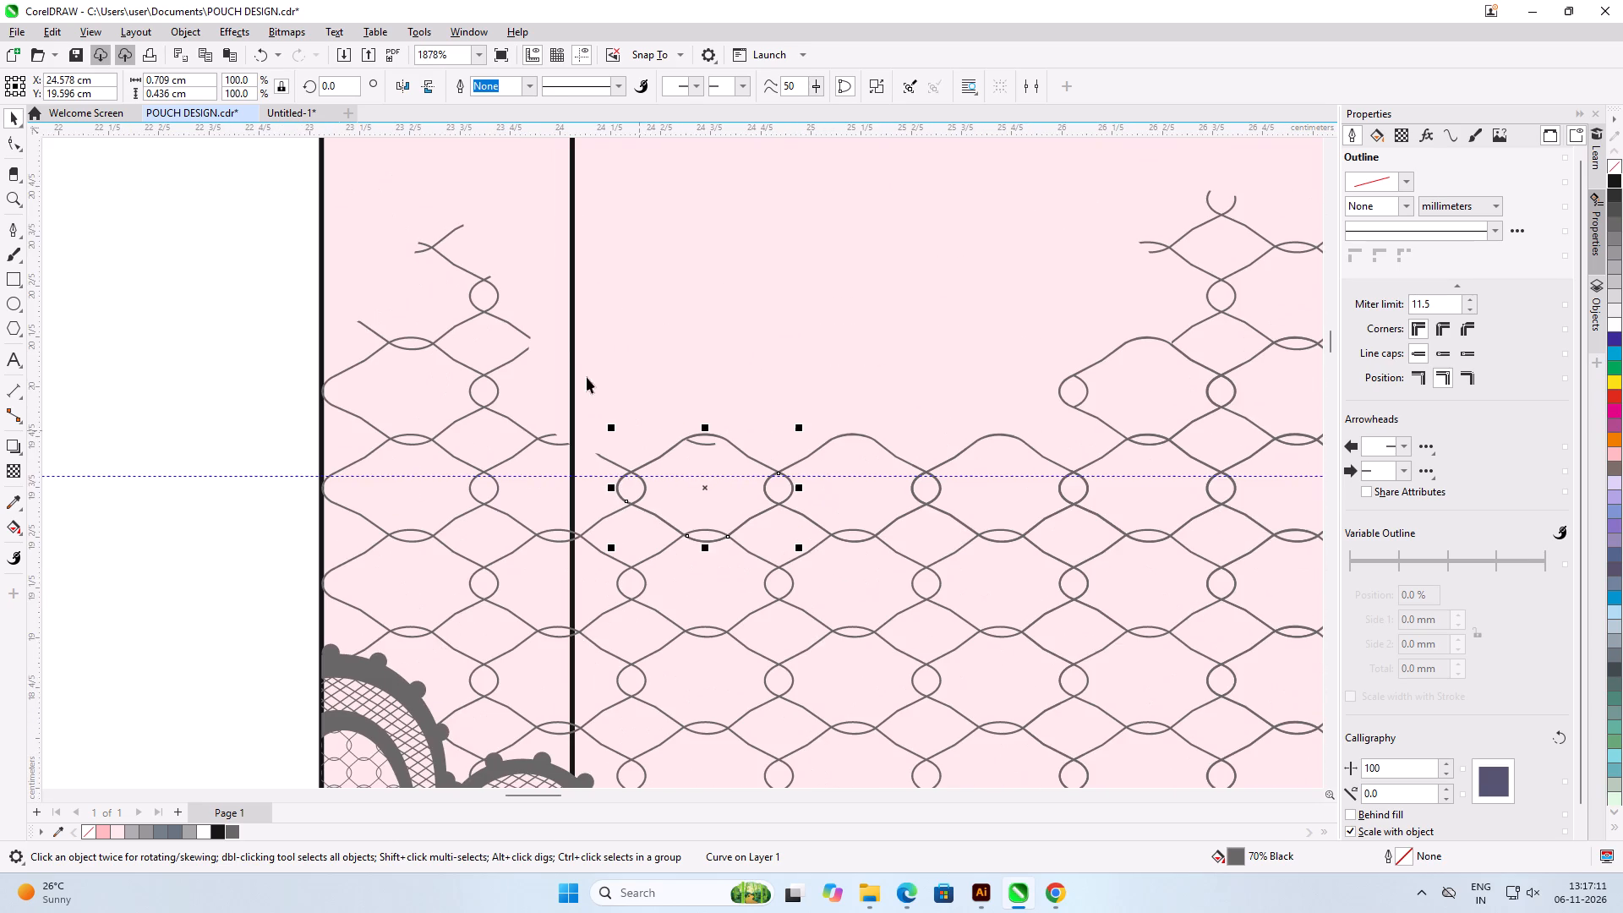
pyautogui.keyDown('shift'); pyautogui.click(870, 439); pyautogui.keyUp('shift')
pyautogui.keyDown('shift'); pyautogui.click(999, 458); pyautogui.keyUp('shift')
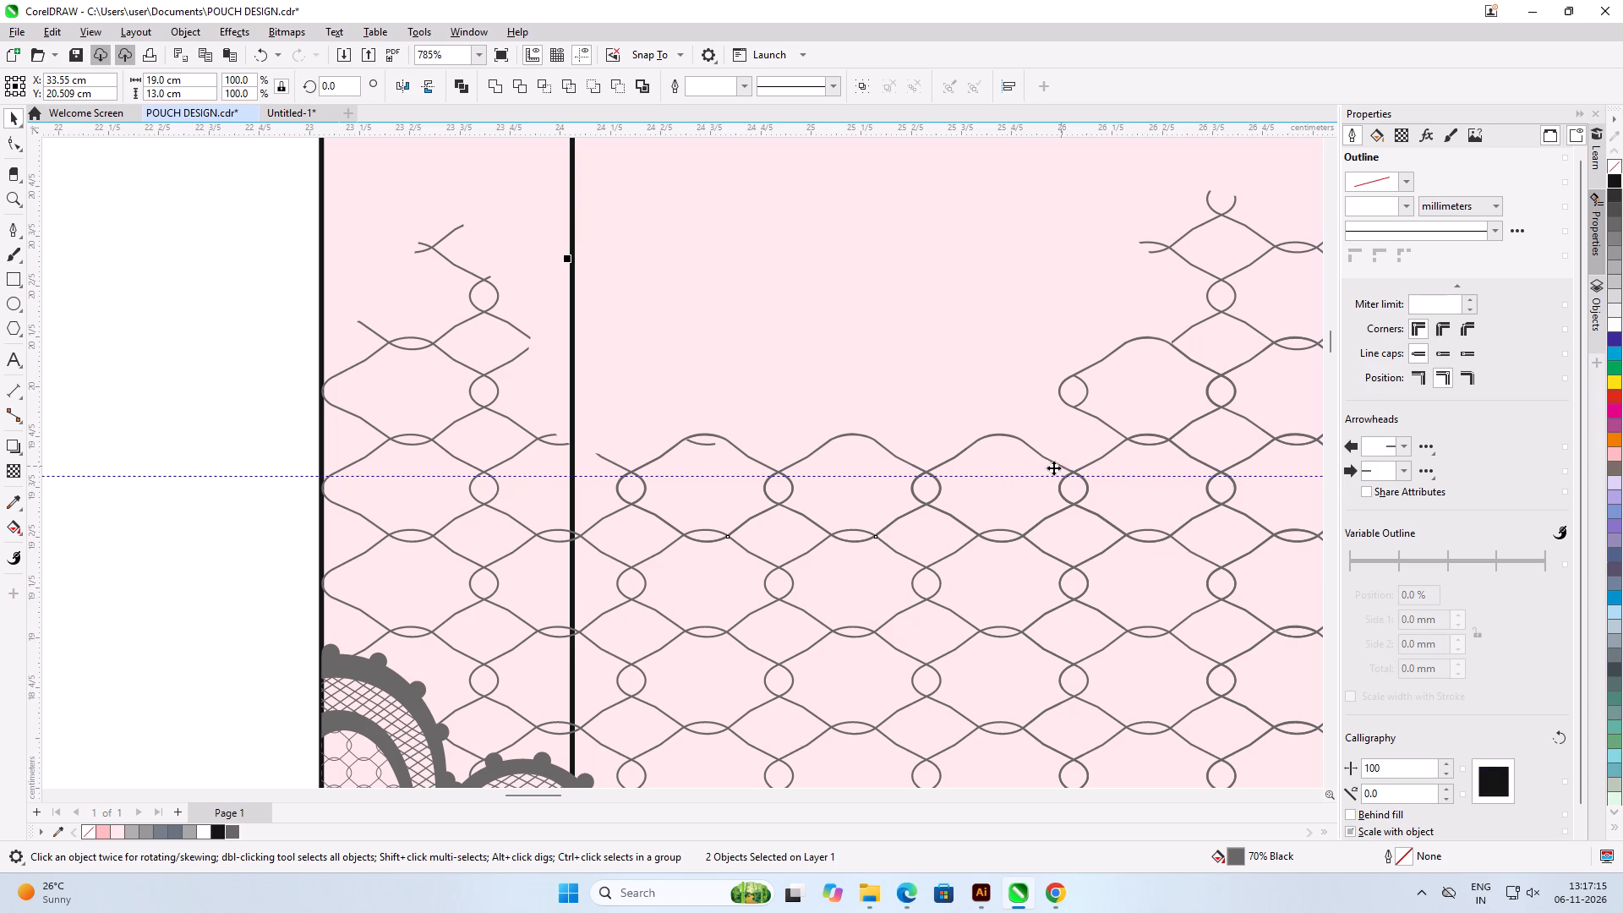
pyautogui.keyDown('shift'); pyautogui.click(982, 468); pyautogui.keyUp('shift')
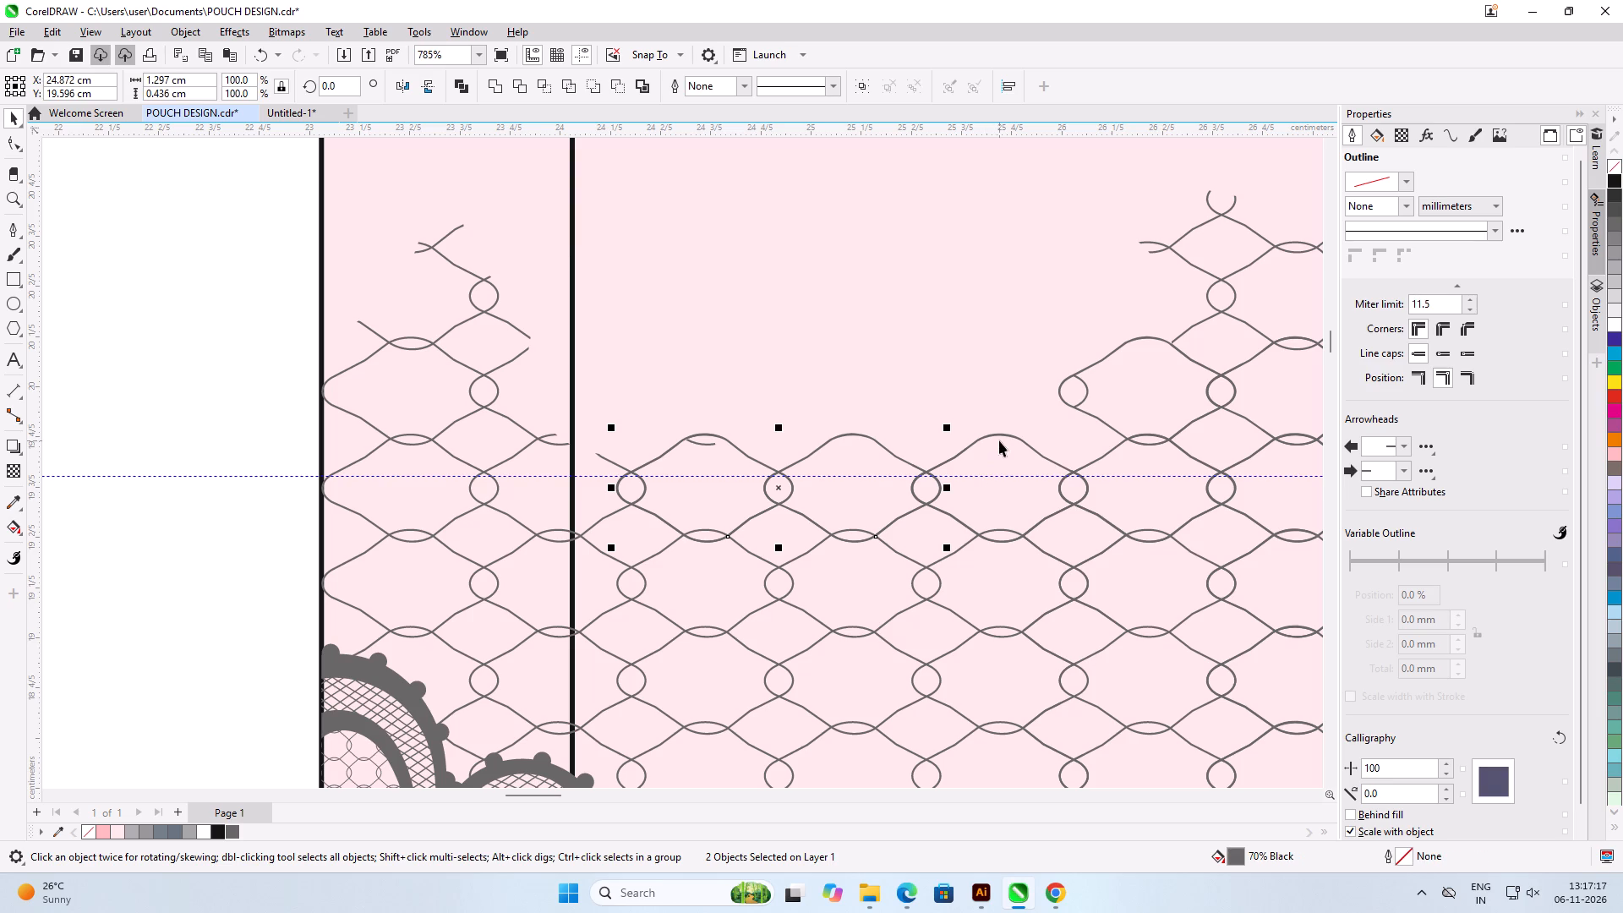
pyautogui.keyDown('shift'); pyautogui.click(1002, 435); pyautogui.keyUp('shift')
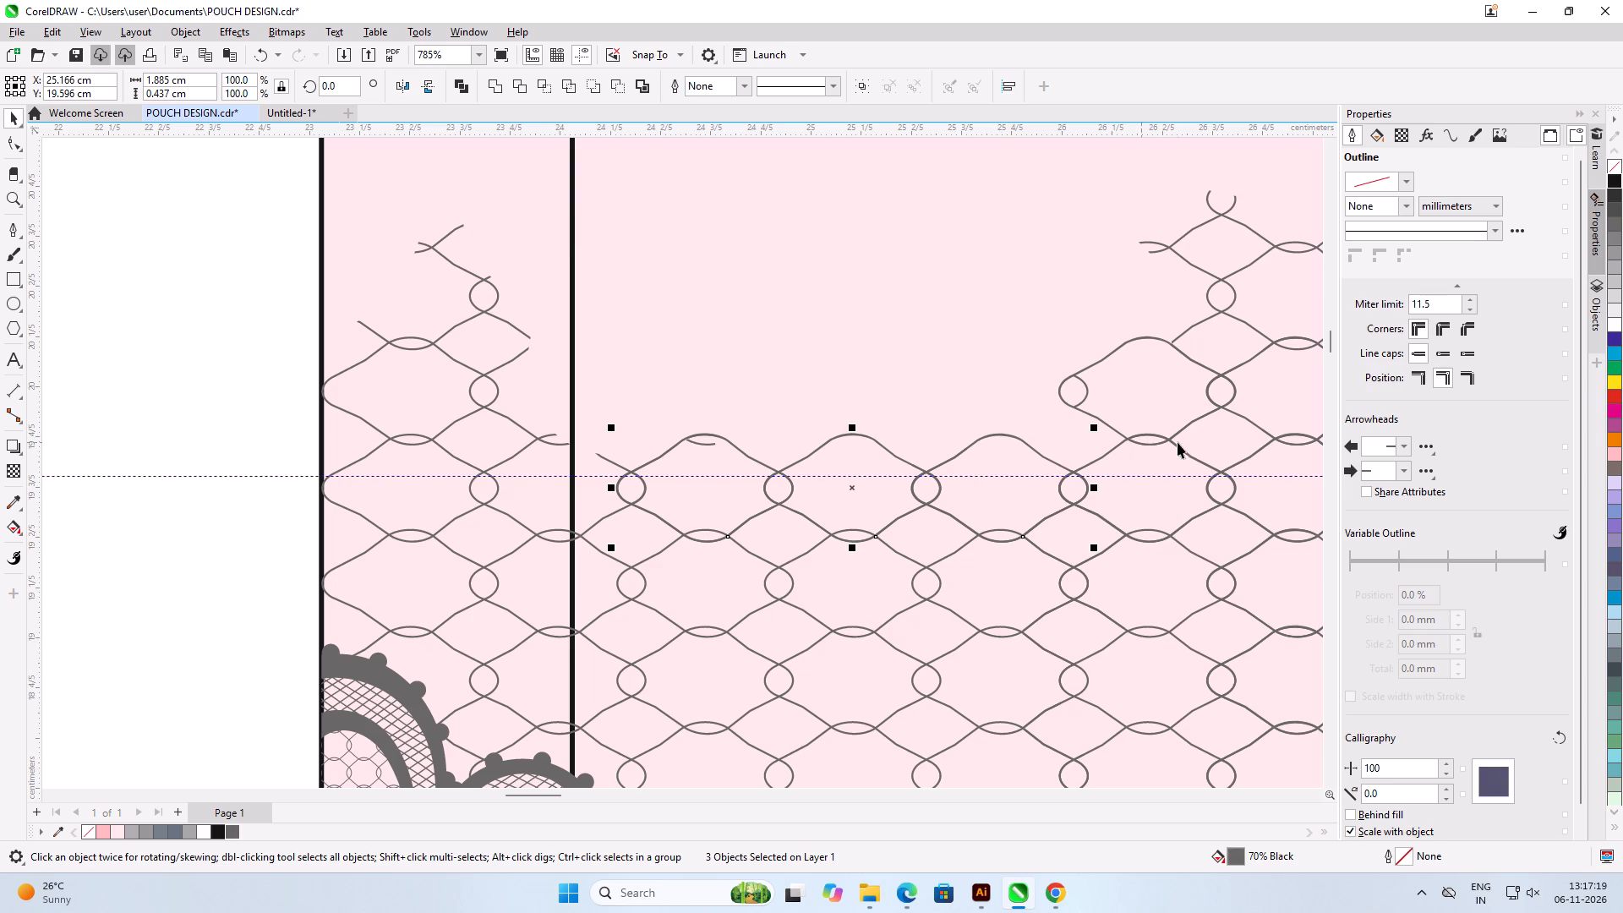
pyautogui.keyDown('shift'); pyautogui.click(1189, 455); pyautogui.keyUp('shift')
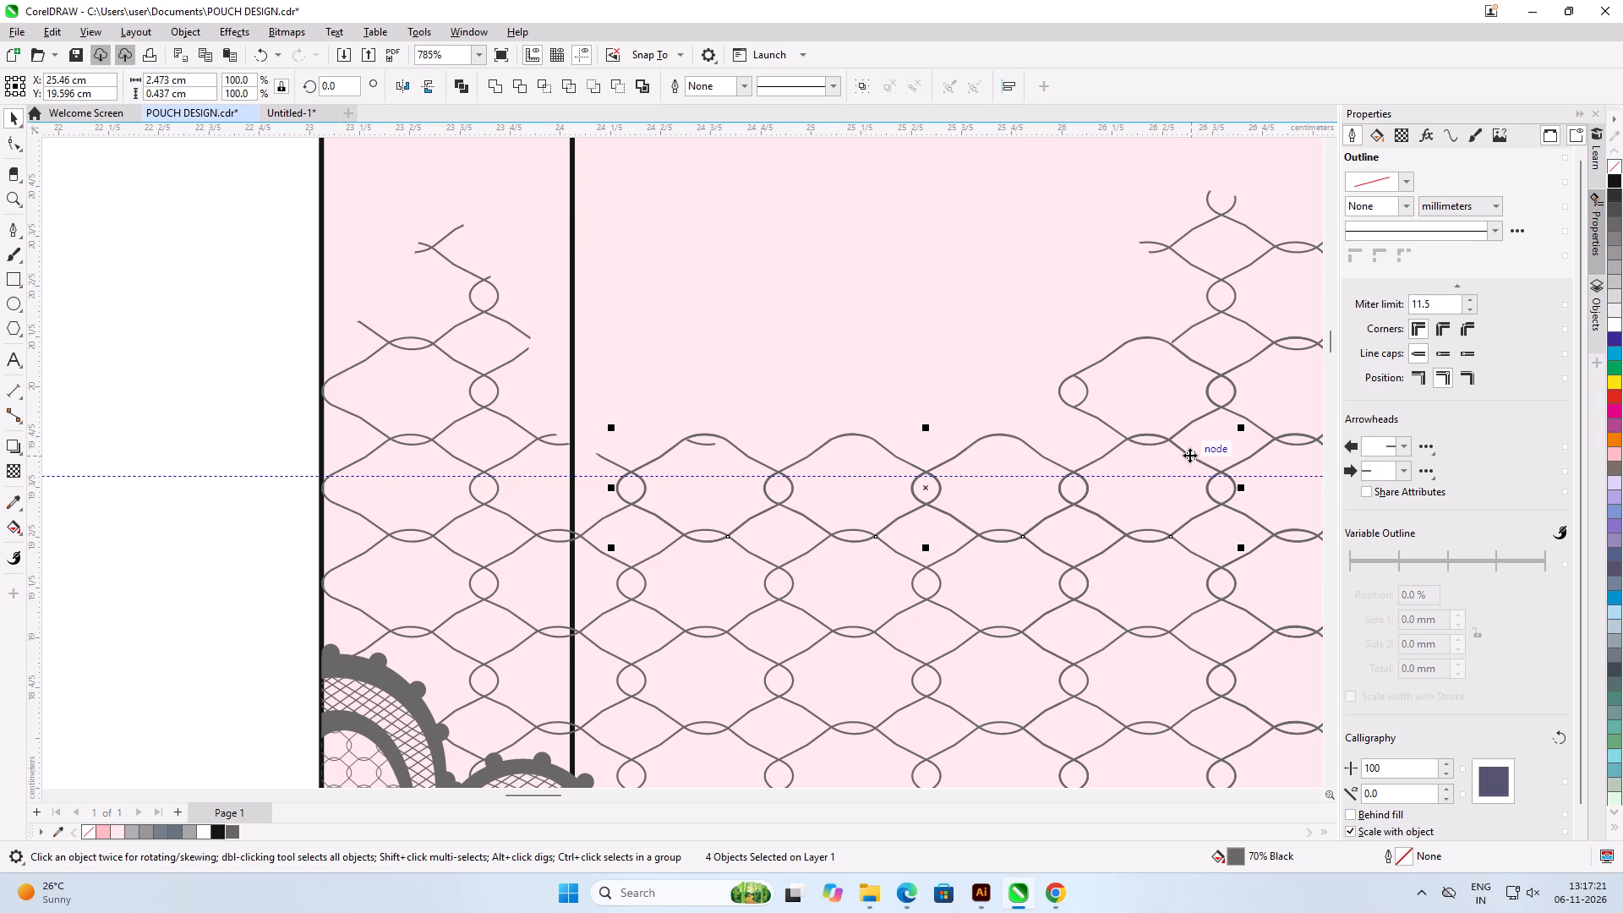
pyautogui.moveTo(1189, 455); pyautogui.dragTo(1181, 369)
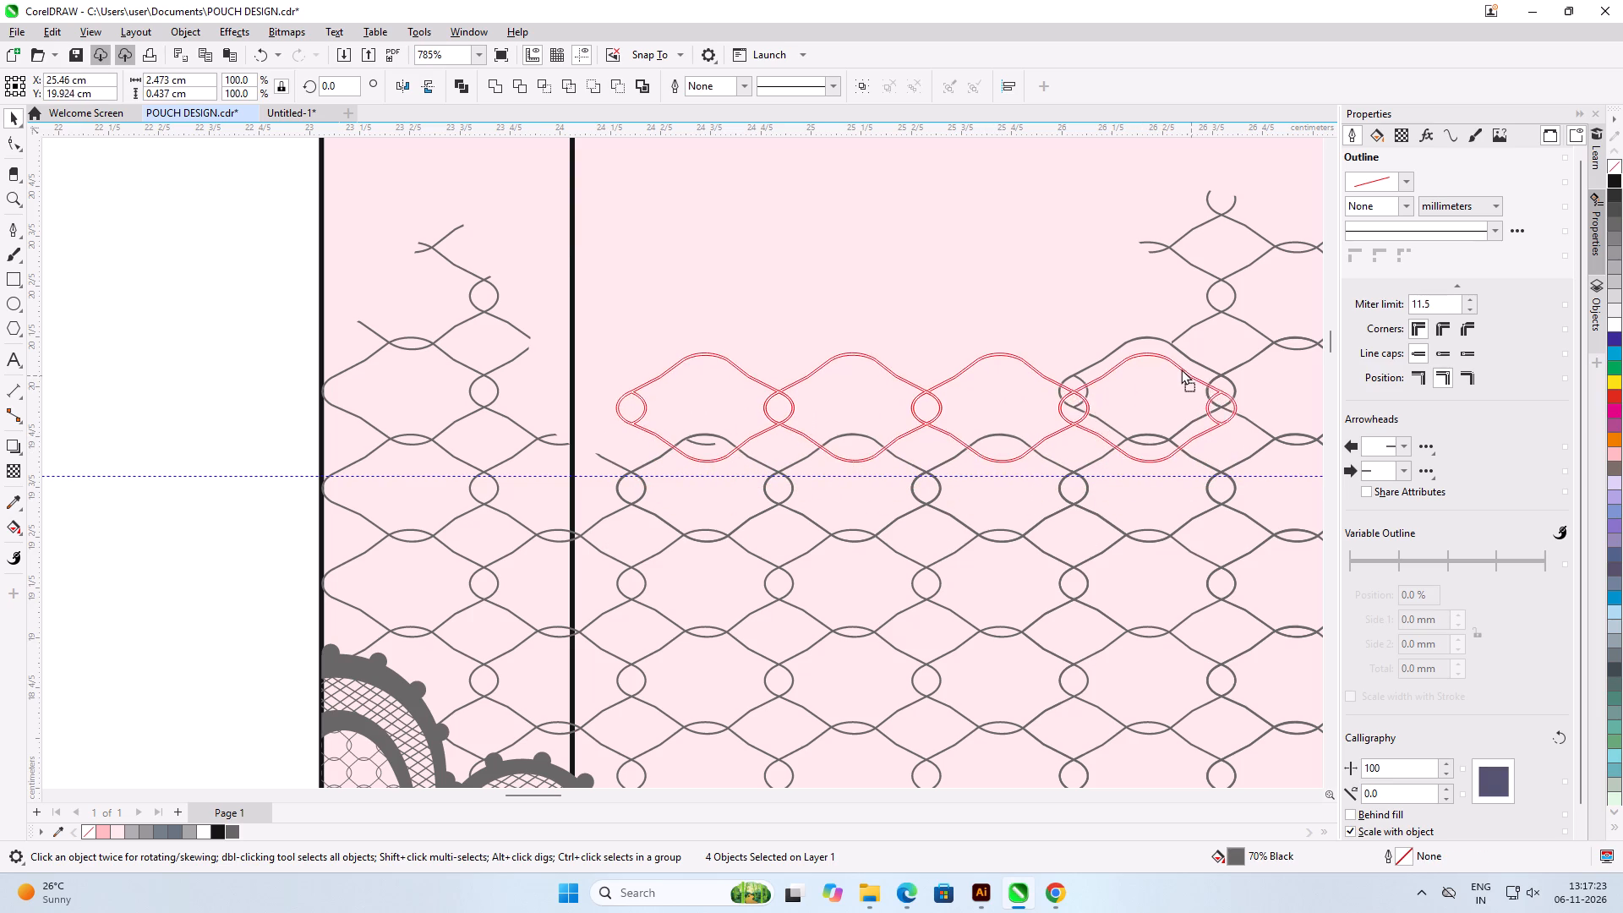
pyautogui.moveTo(1181, 369); pyautogui.dragTo(1181, 358)
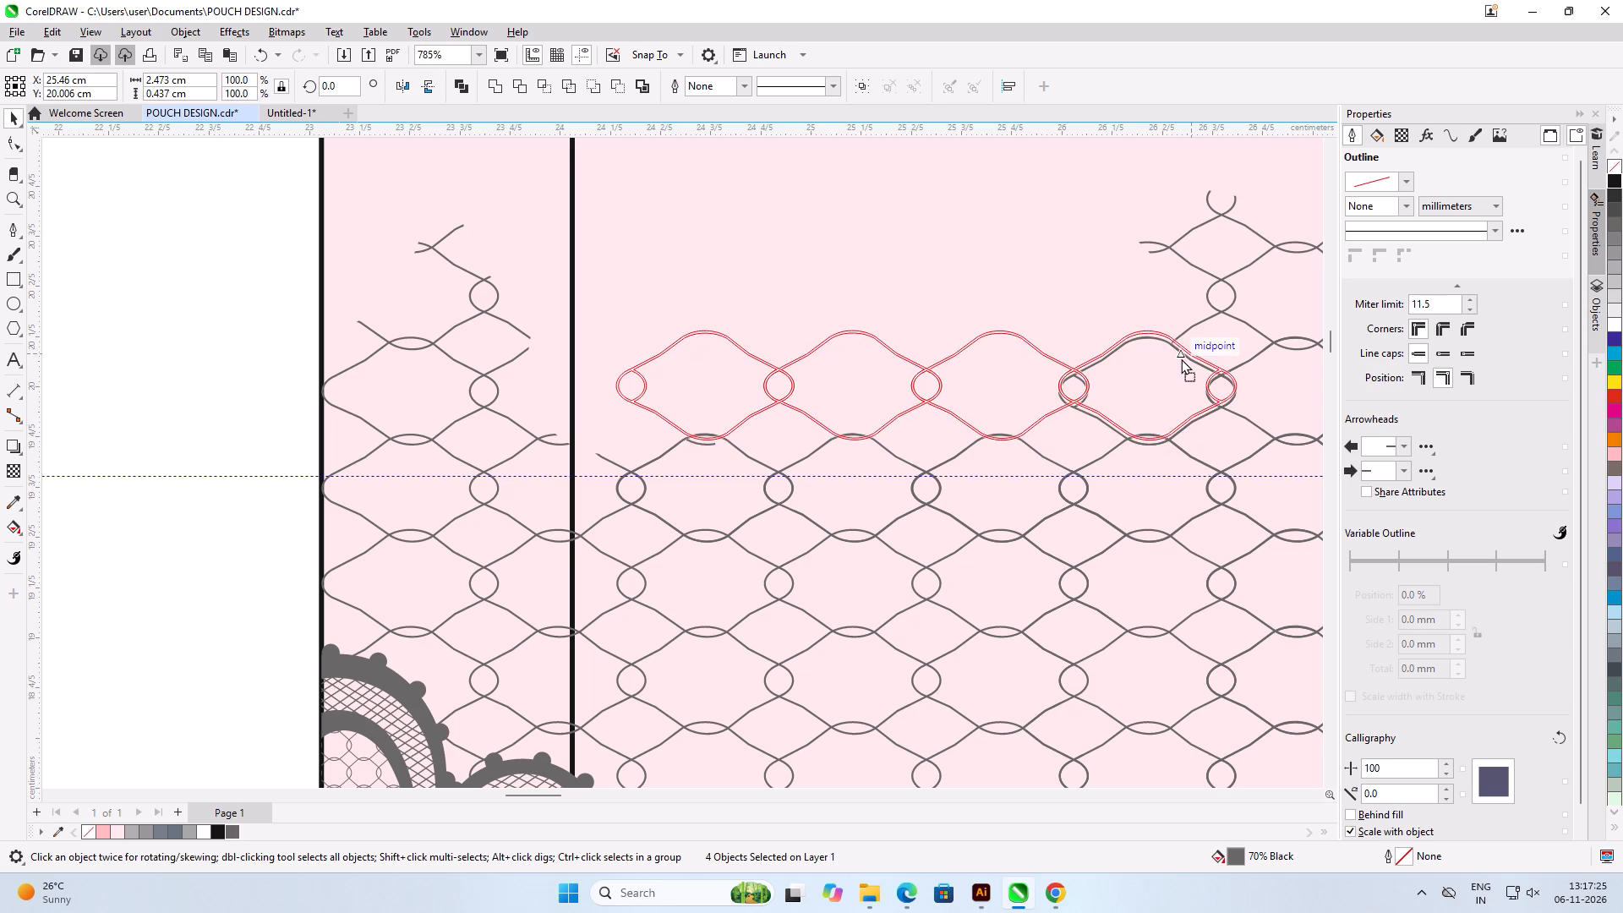
pyautogui.moveTo(1181, 358); pyautogui.dragTo(1181, 361)
pyautogui.keyDown('shift'); pyautogui.rightClick(1181, 361); pyautogui.keyUp('shift')
# Nudge the copied four-cell row down to about Y 19.986 cm to line up with the lattice.
pyautogui.scroll(11, 1273, 402)
pyautogui.scroll(3, 1115, 418)
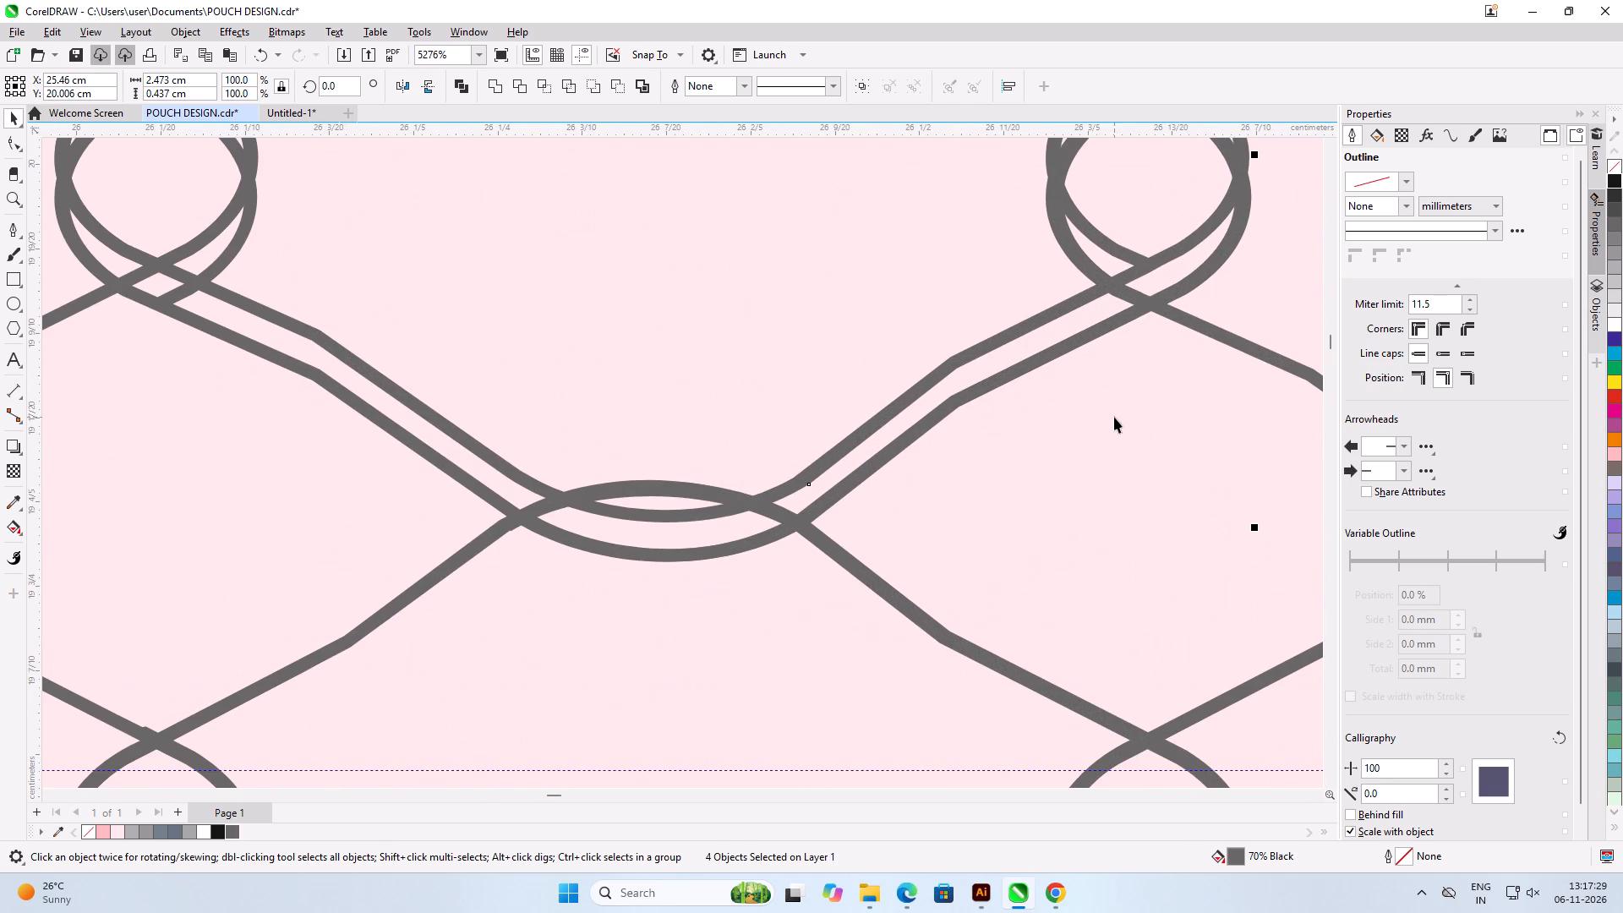
pyautogui.press('Down')
pyautogui.press('Down')
pyautogui.press('Down')
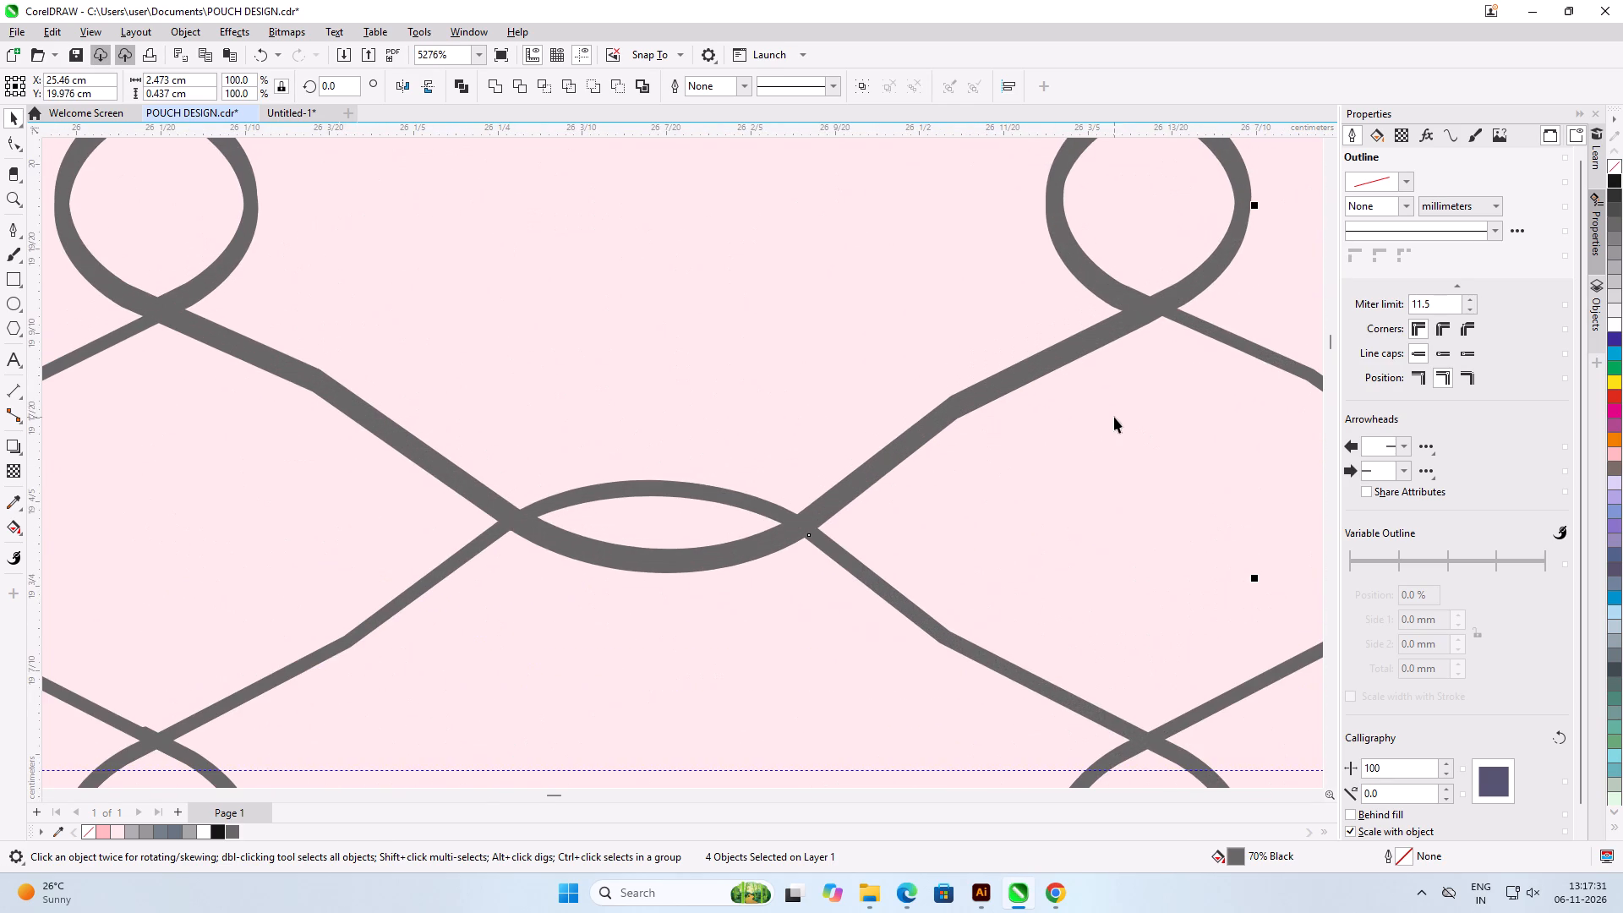
pyautogui.press('Up')
pyautogui.scroll(-11, 908, 491)
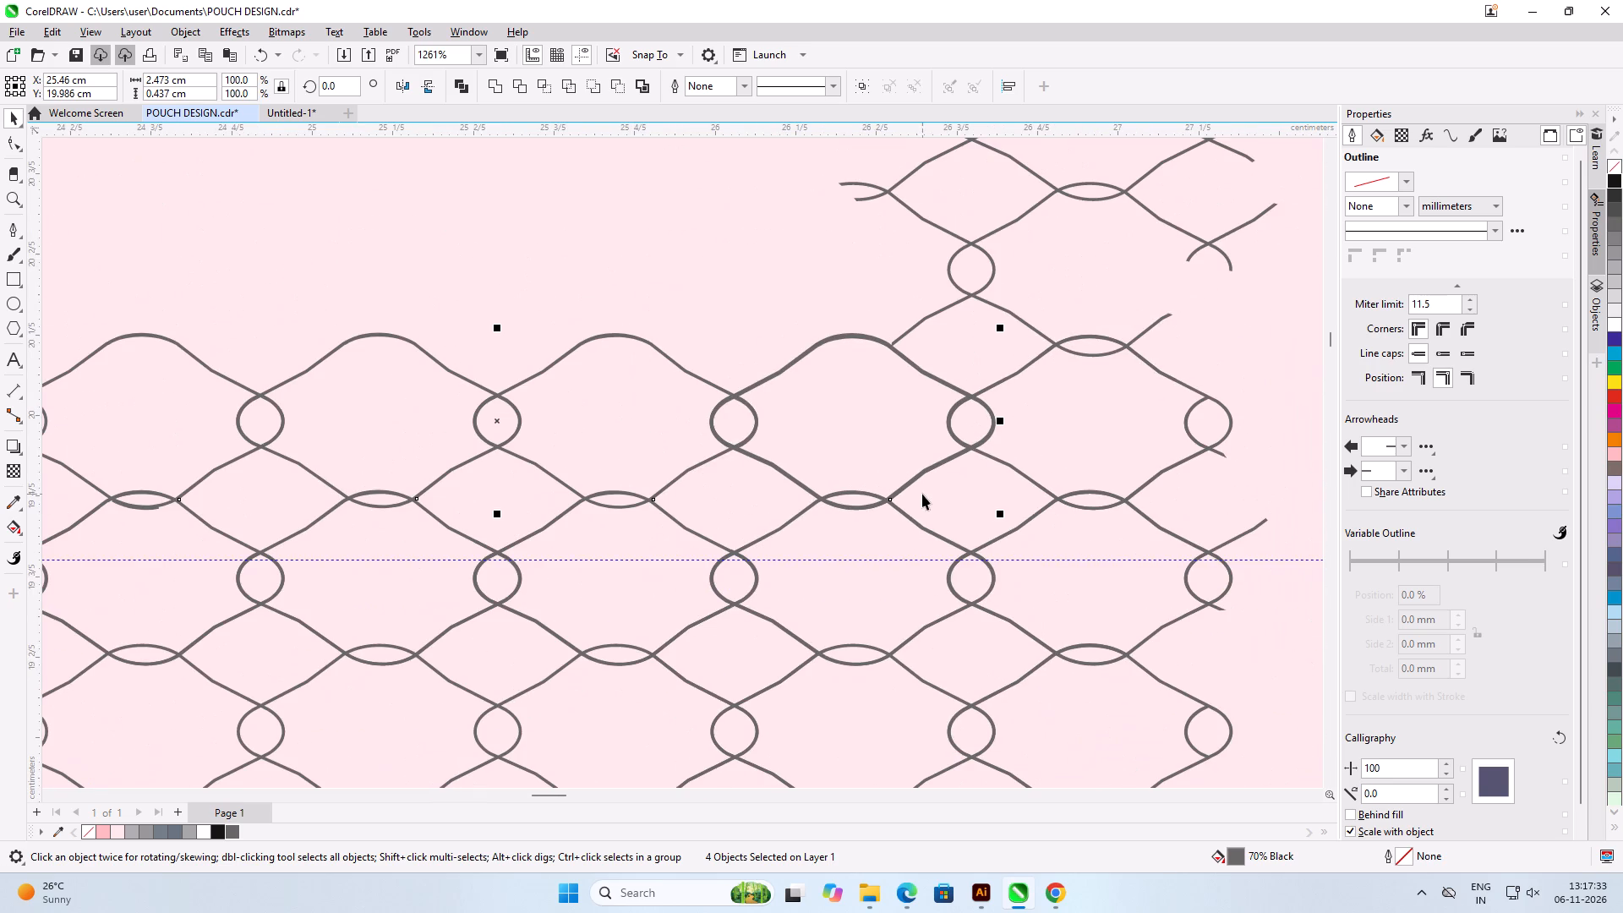
# Duplicate the four-cell row another row up and nudge the new row down to about Y 20.366 cm.
pyautogui.scroll(5, 975, 323)
pyautogui.scroll(6, 767, 333)
pyautogui.scroll(-8, 796, 349)
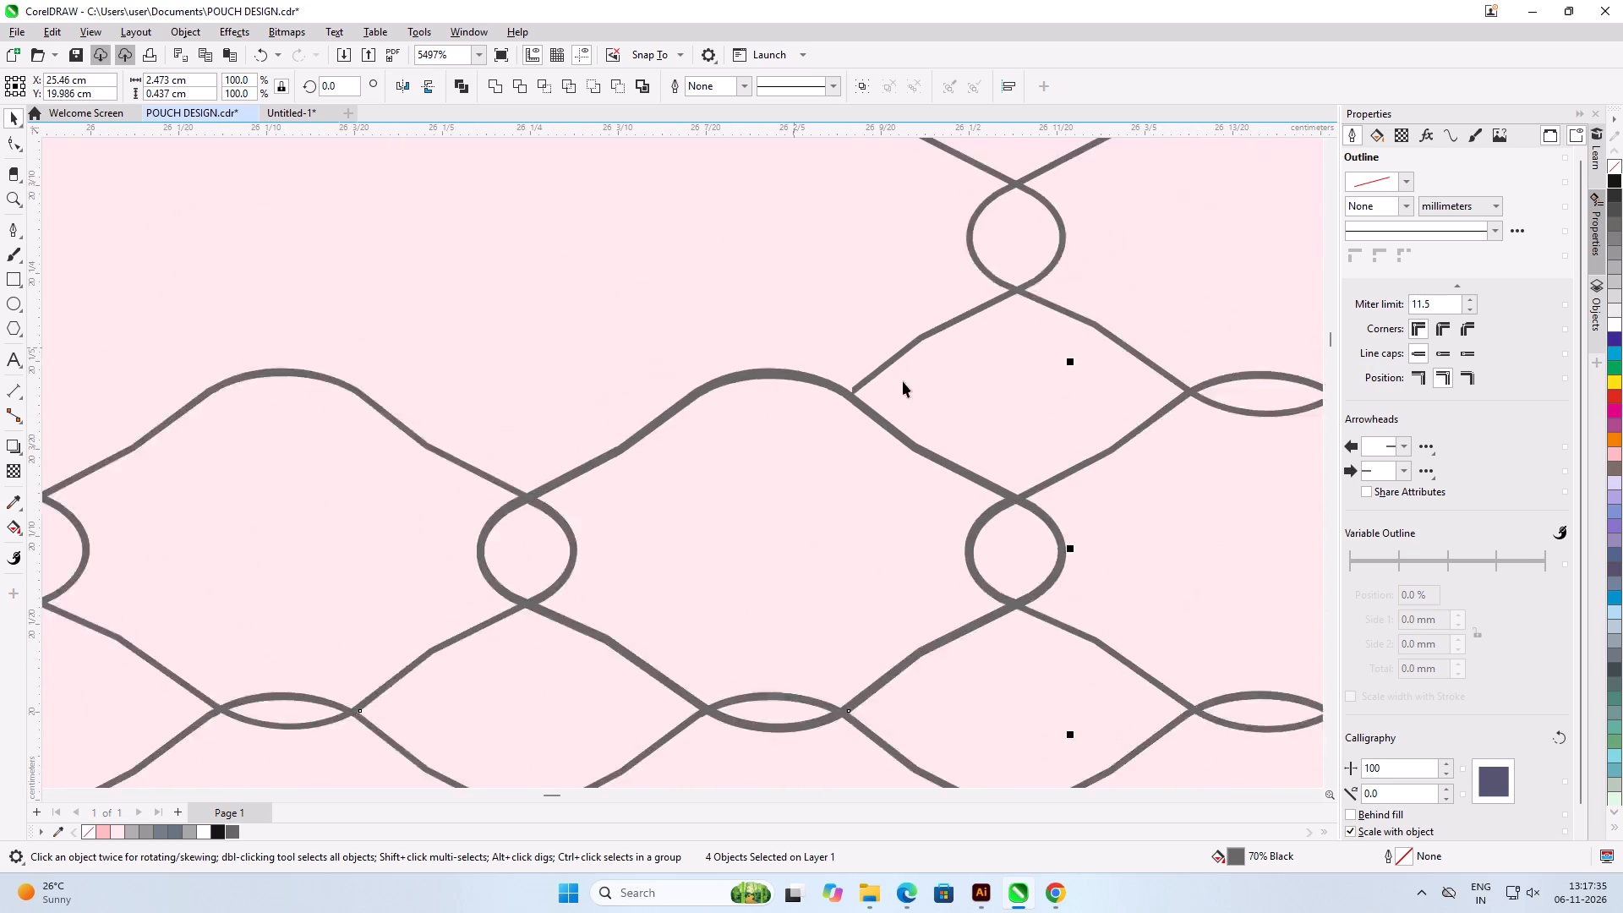
pyautogui.scroll(-6, 922, 386)
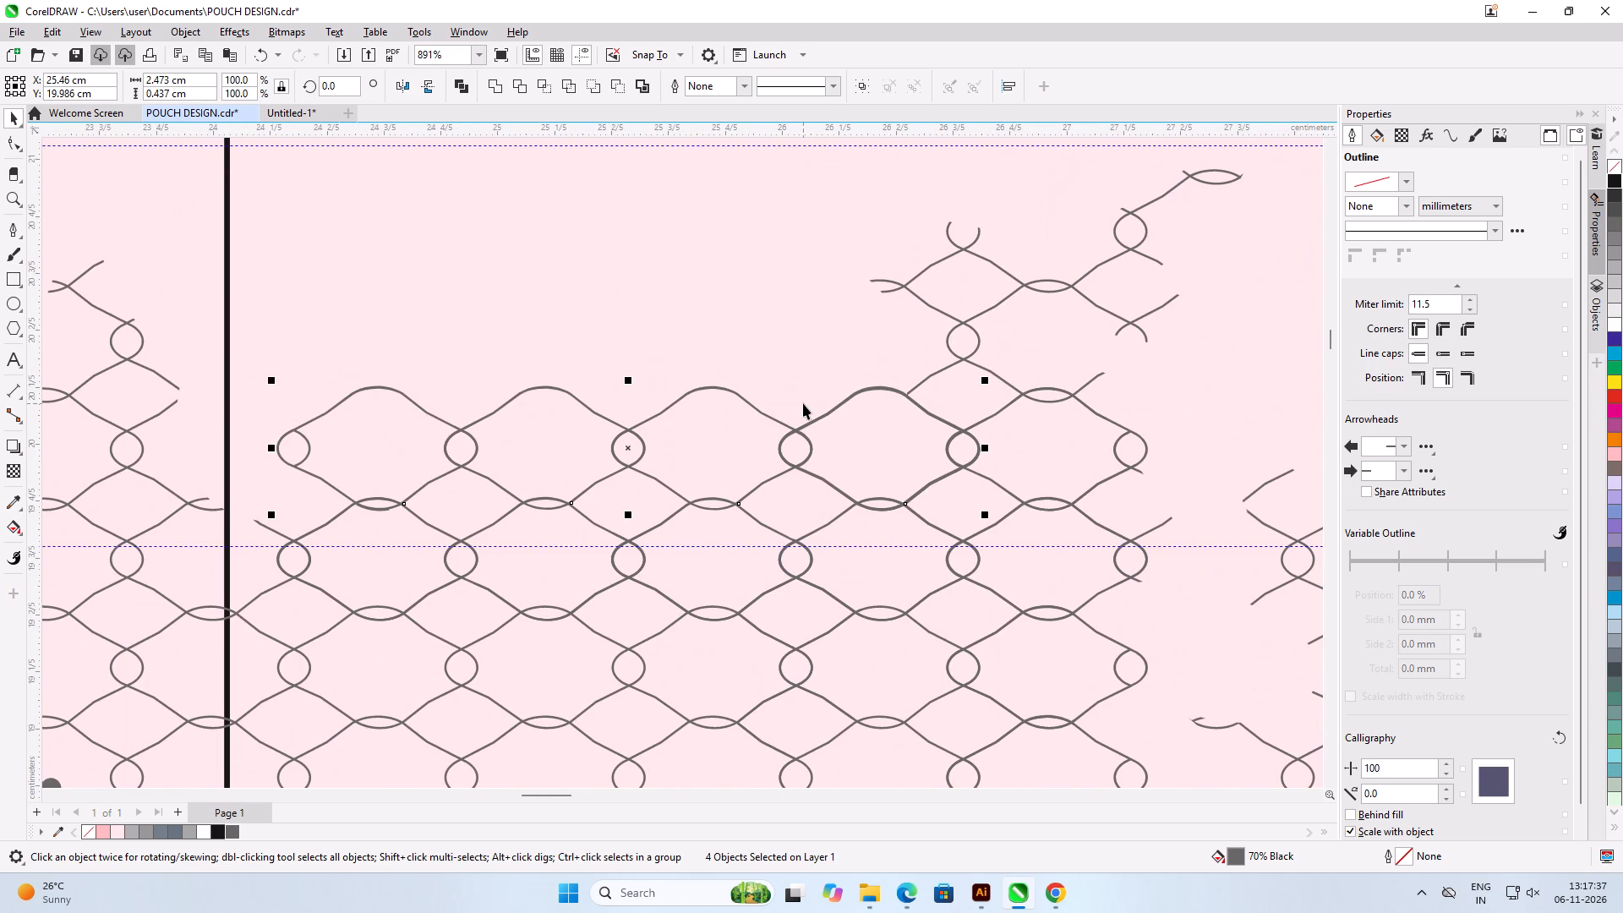
pyautogui.hotkey('ctrl', 'd')
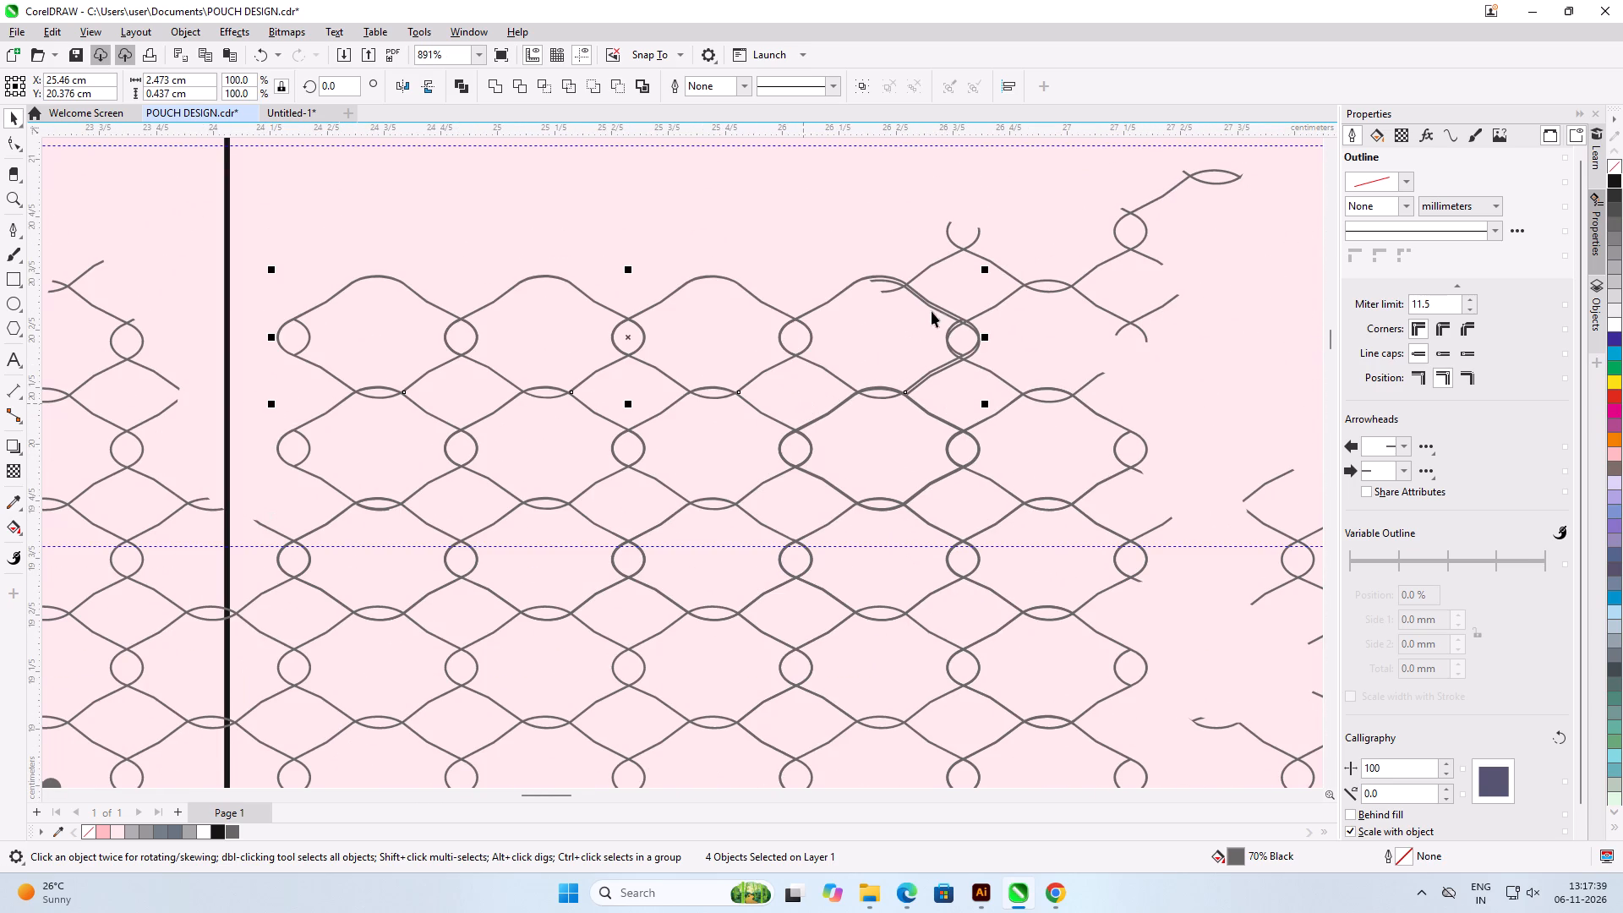
pyautogui.scroll(9, 944, 289)
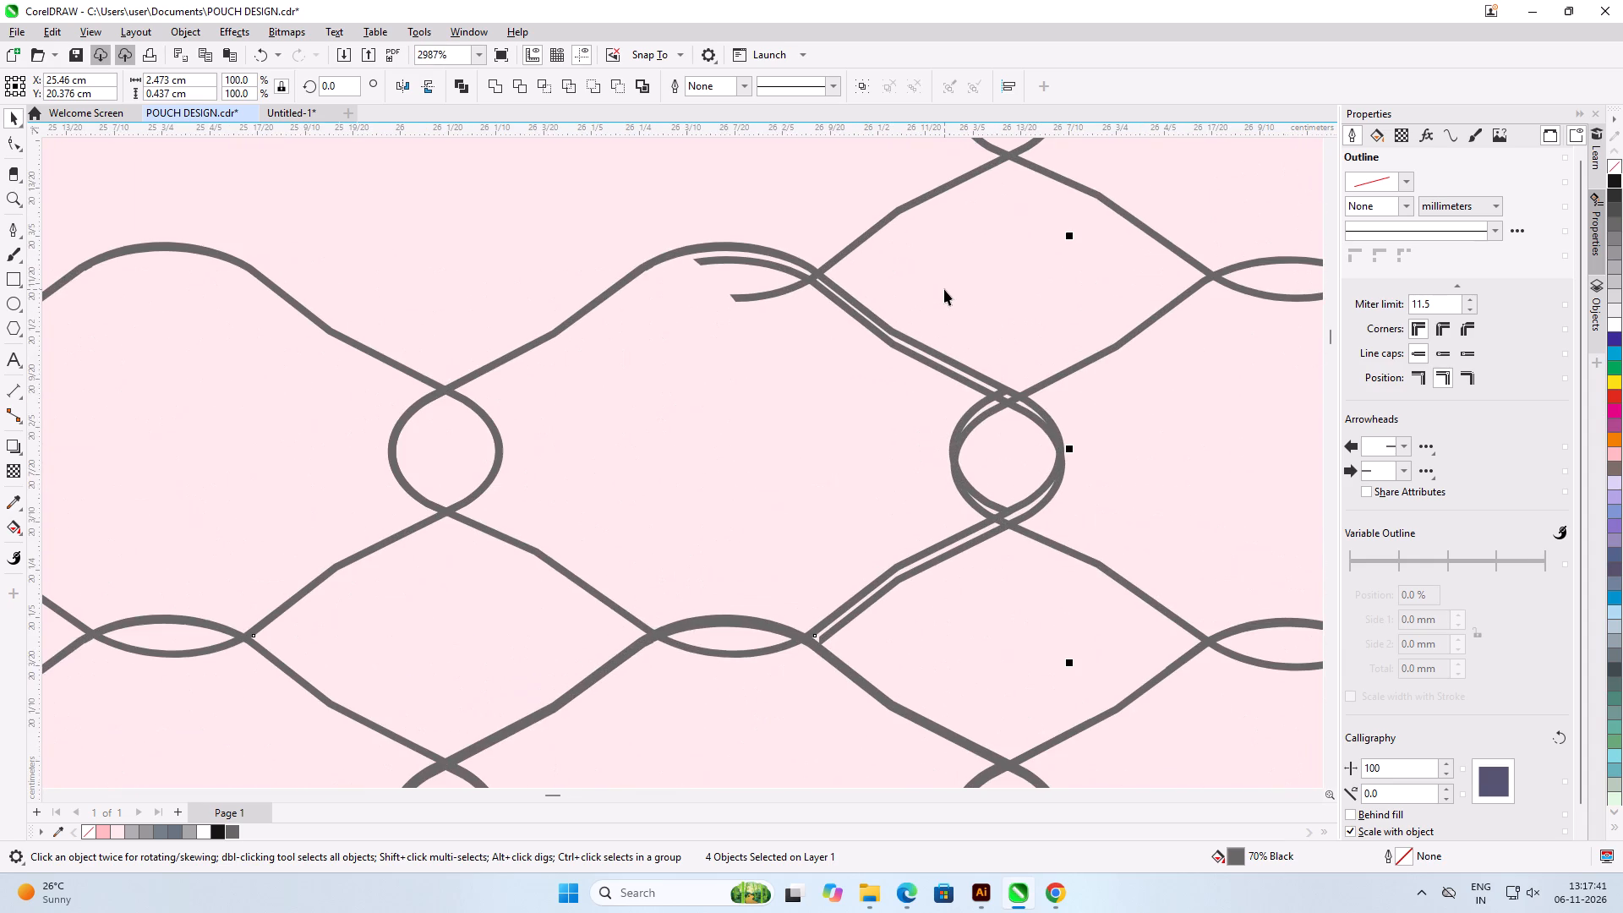
pyautogui.press('Down')
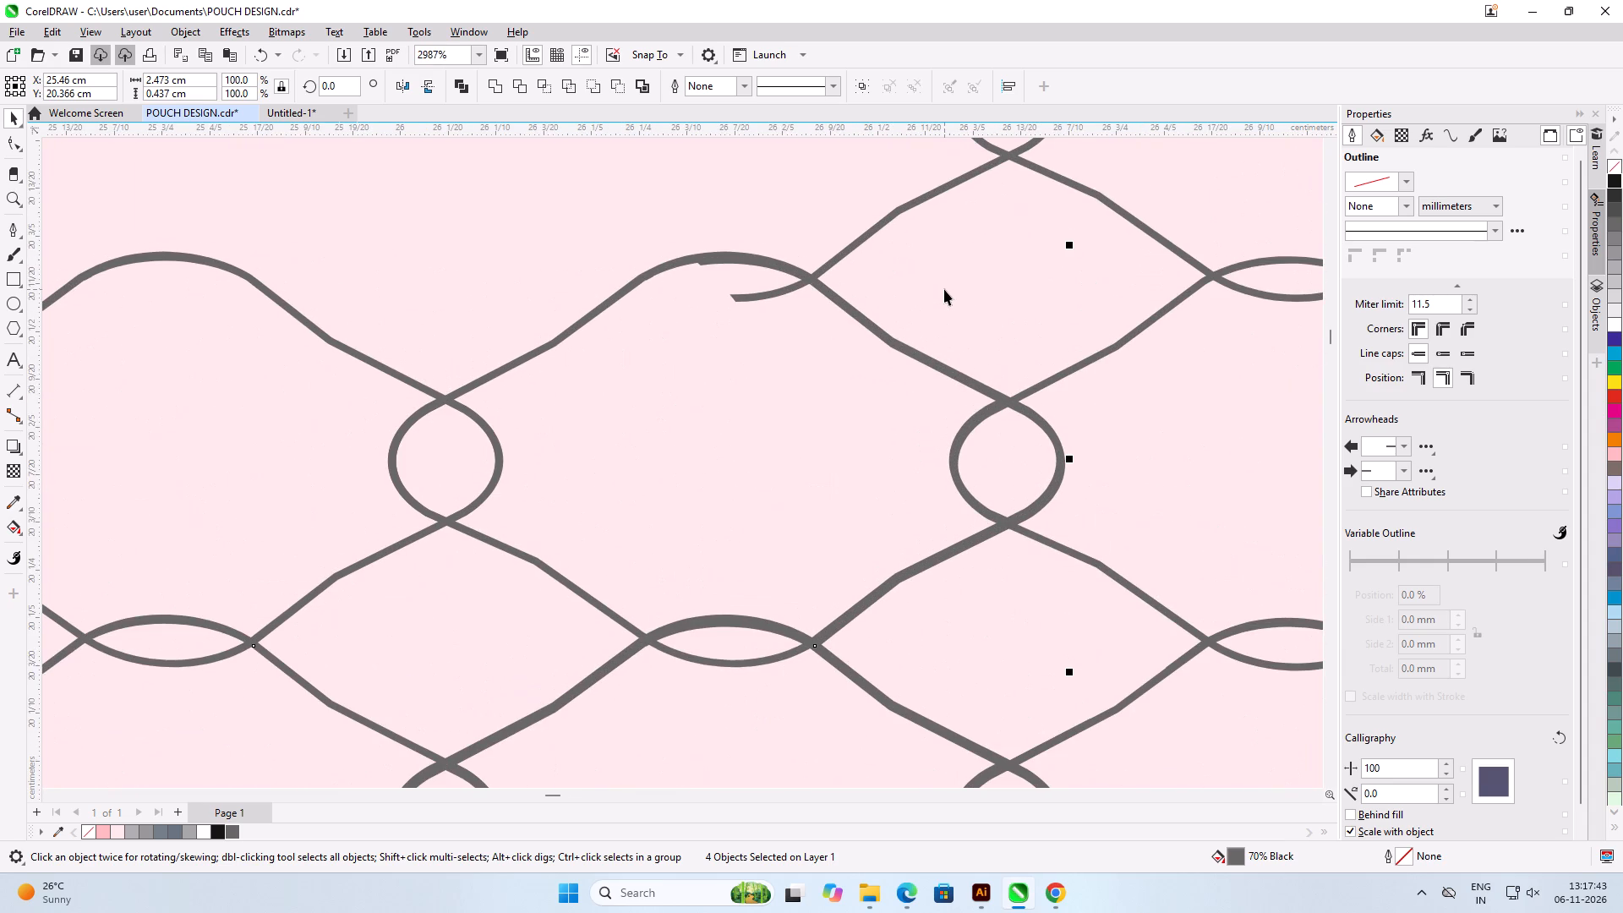
pyautogui.press('Down')
pyautogui.press('Up')
# Fine-adjust the new top row to about Y 20.363 cm so its arch overlaps the broken strand end exactly.
pyautogui.scroll(16, 699, 173)
pyautogui.moveTo(637, 407); pyautogui.dragTo(637, 424)
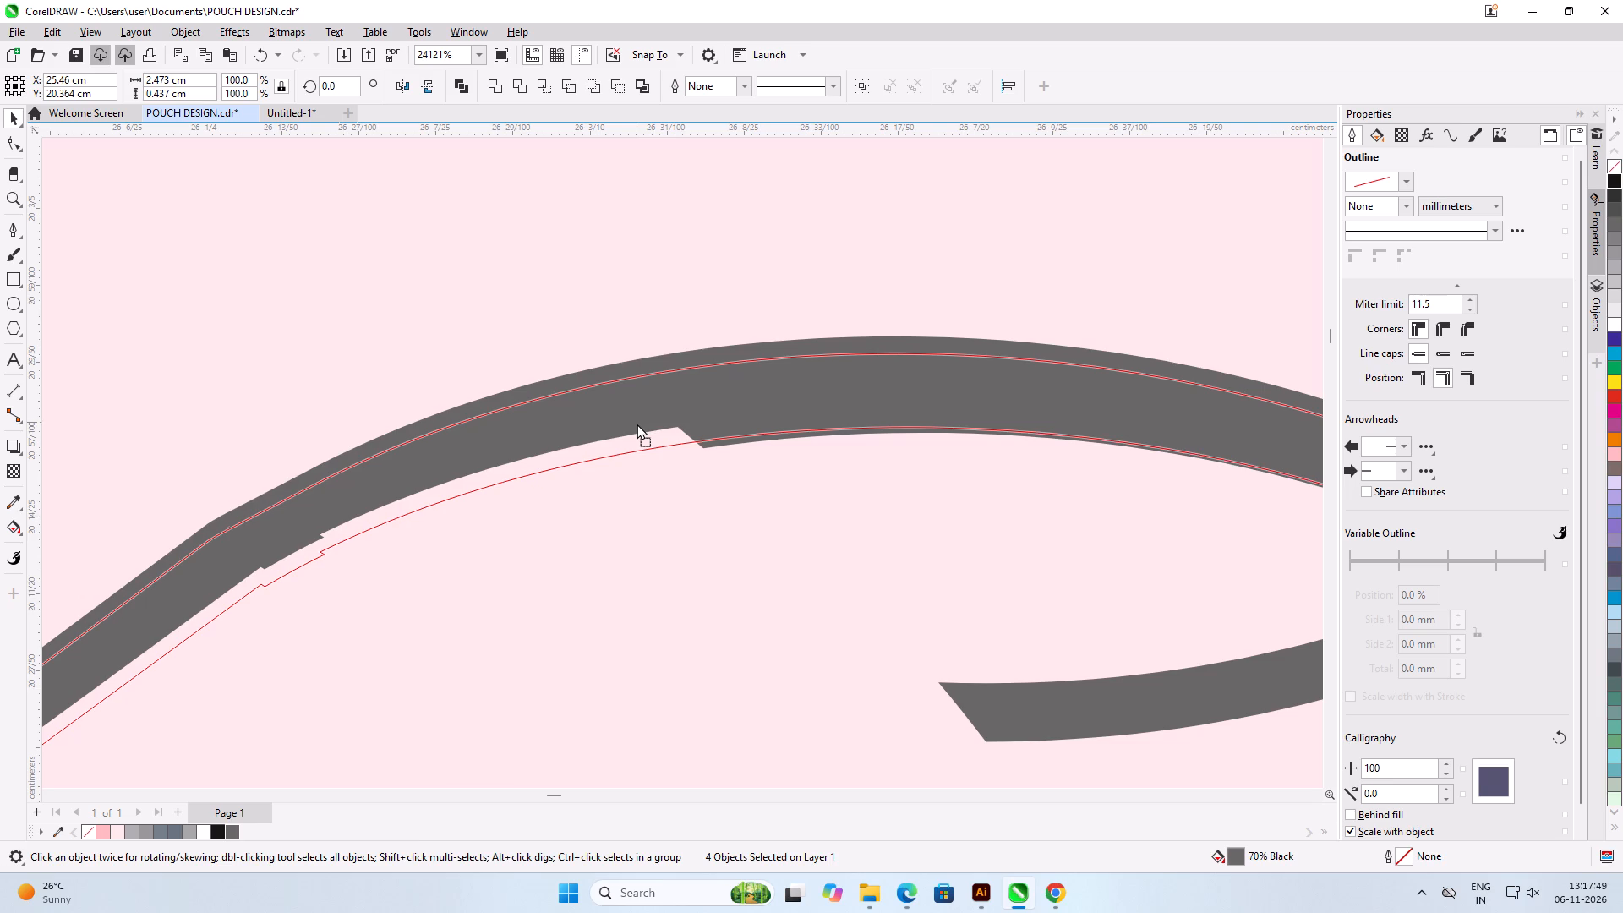
pyautogui.moveTo(637, 424); pyautogui.dragTo(638, 429)
pyautogui.scroll(-9, 723, 281)
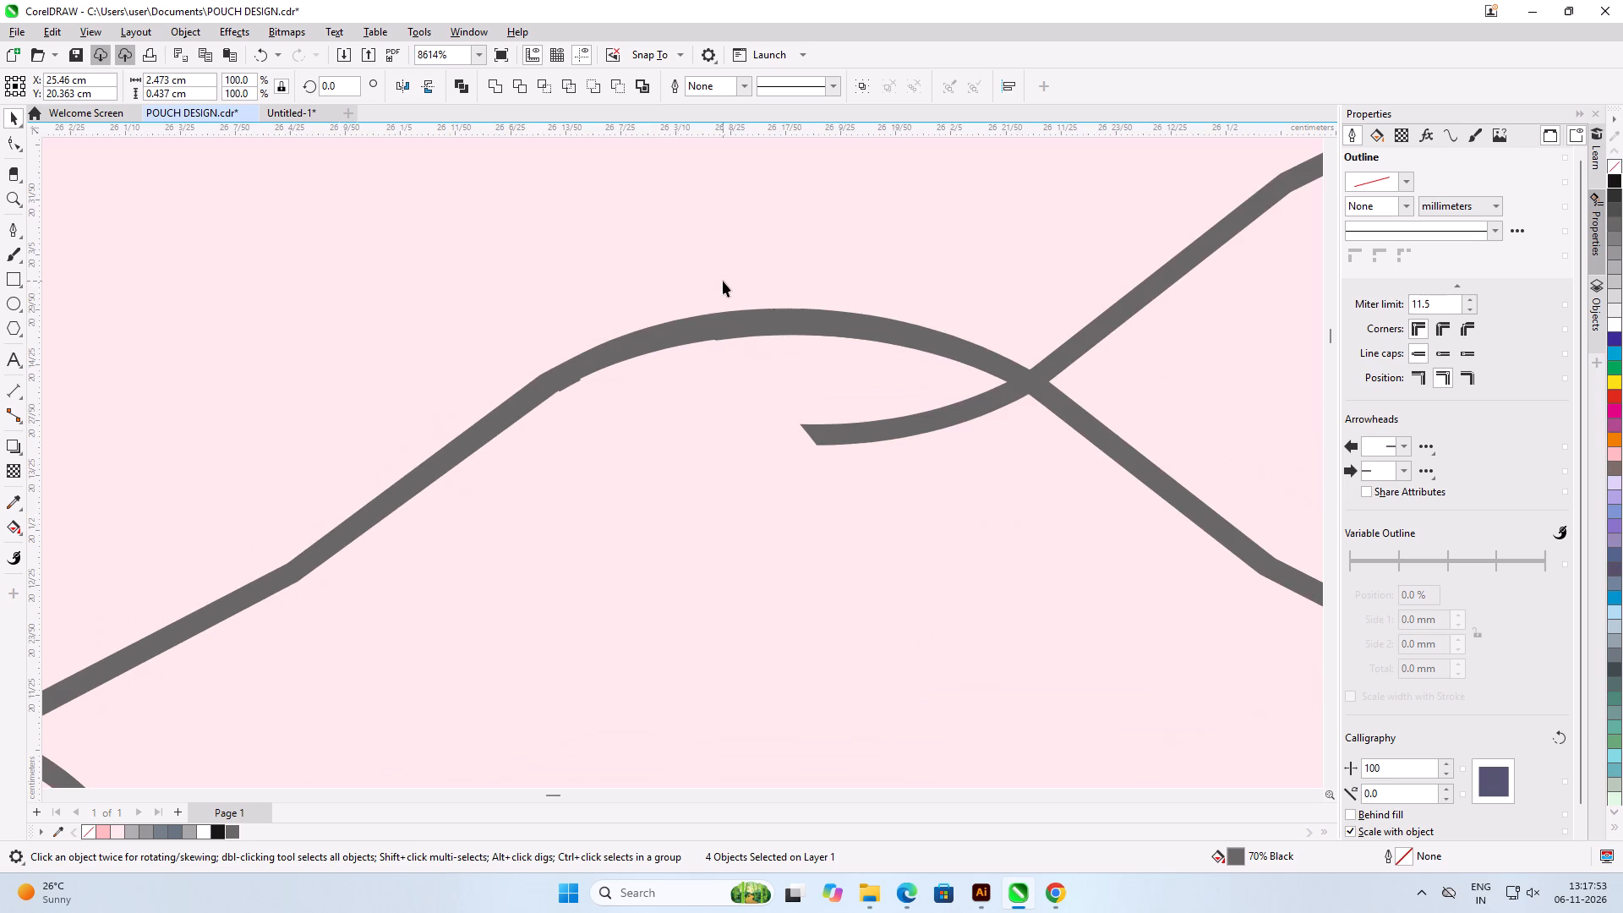
pyautogui.scroll(-14, 723, 281)
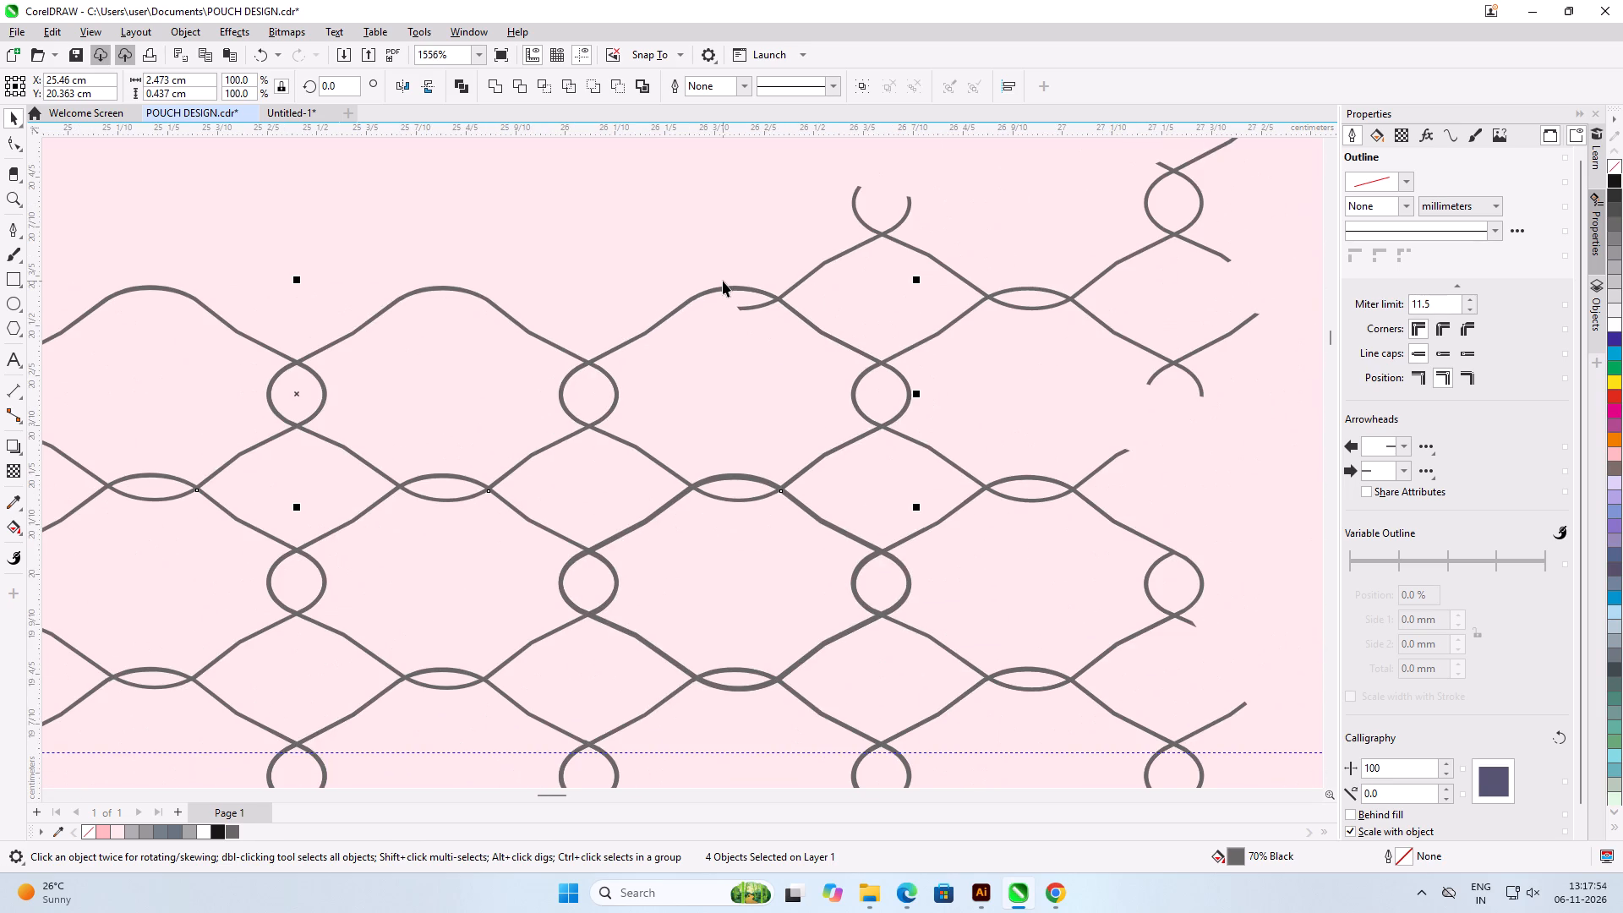
# Reposition the rightmost cell of the lower copied row to about X 26.342 cm, Y 19.982 cm so its doubled strands coincide with the lattice.
pyautogui.scroll(5, 705, 437)
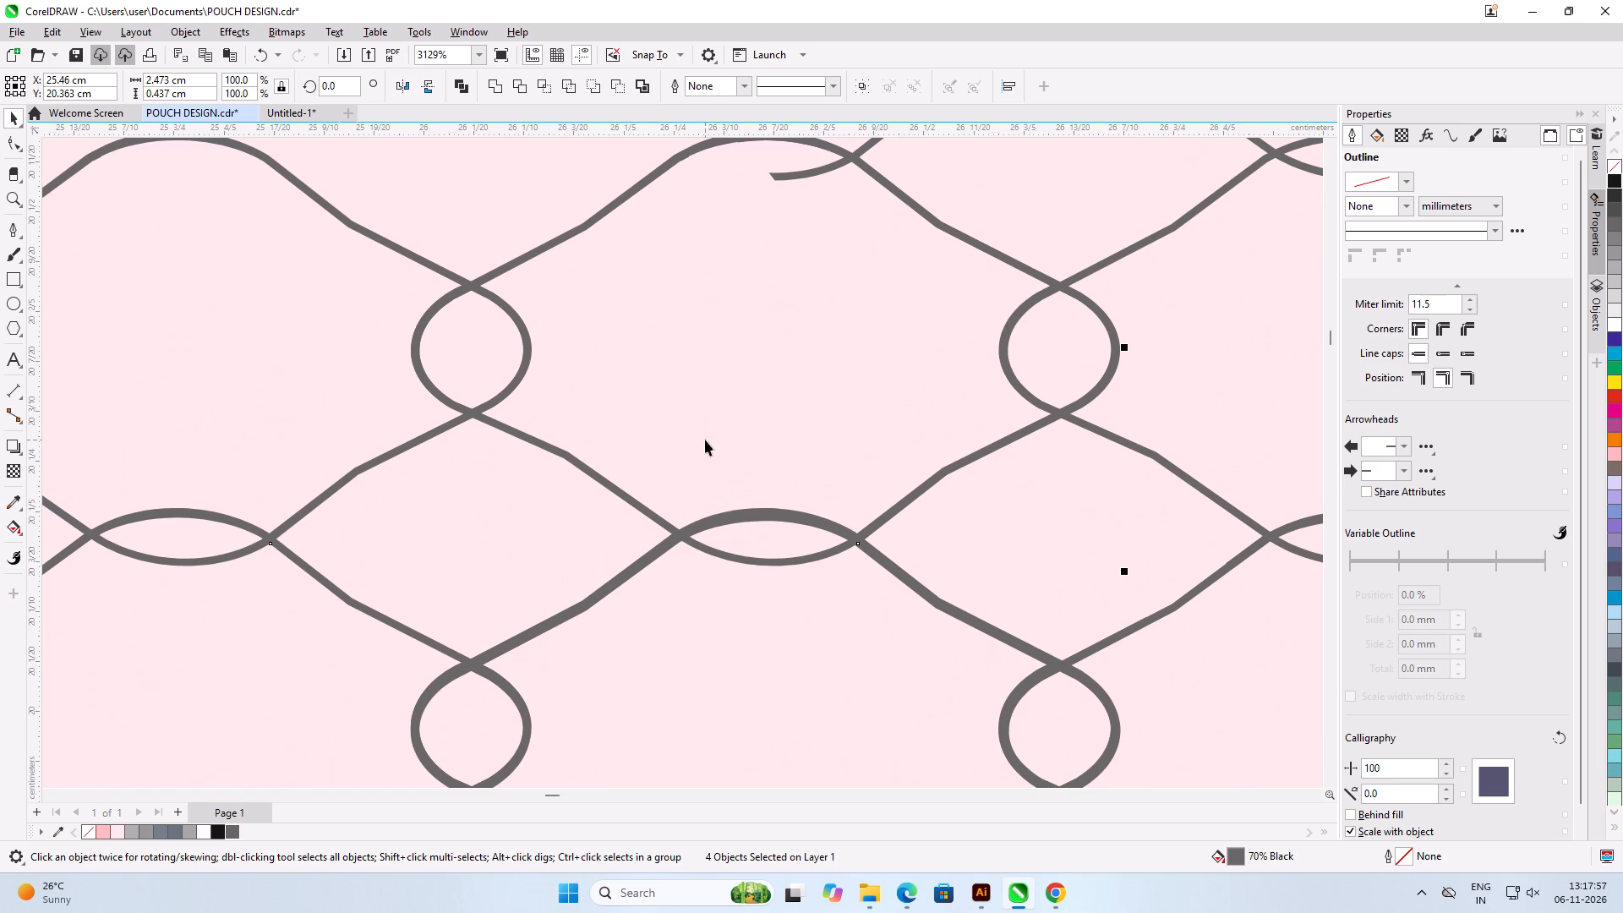
pyautogui.scroll(-8, 809, 342)
pyautogui.scroll(7, 839, 498)
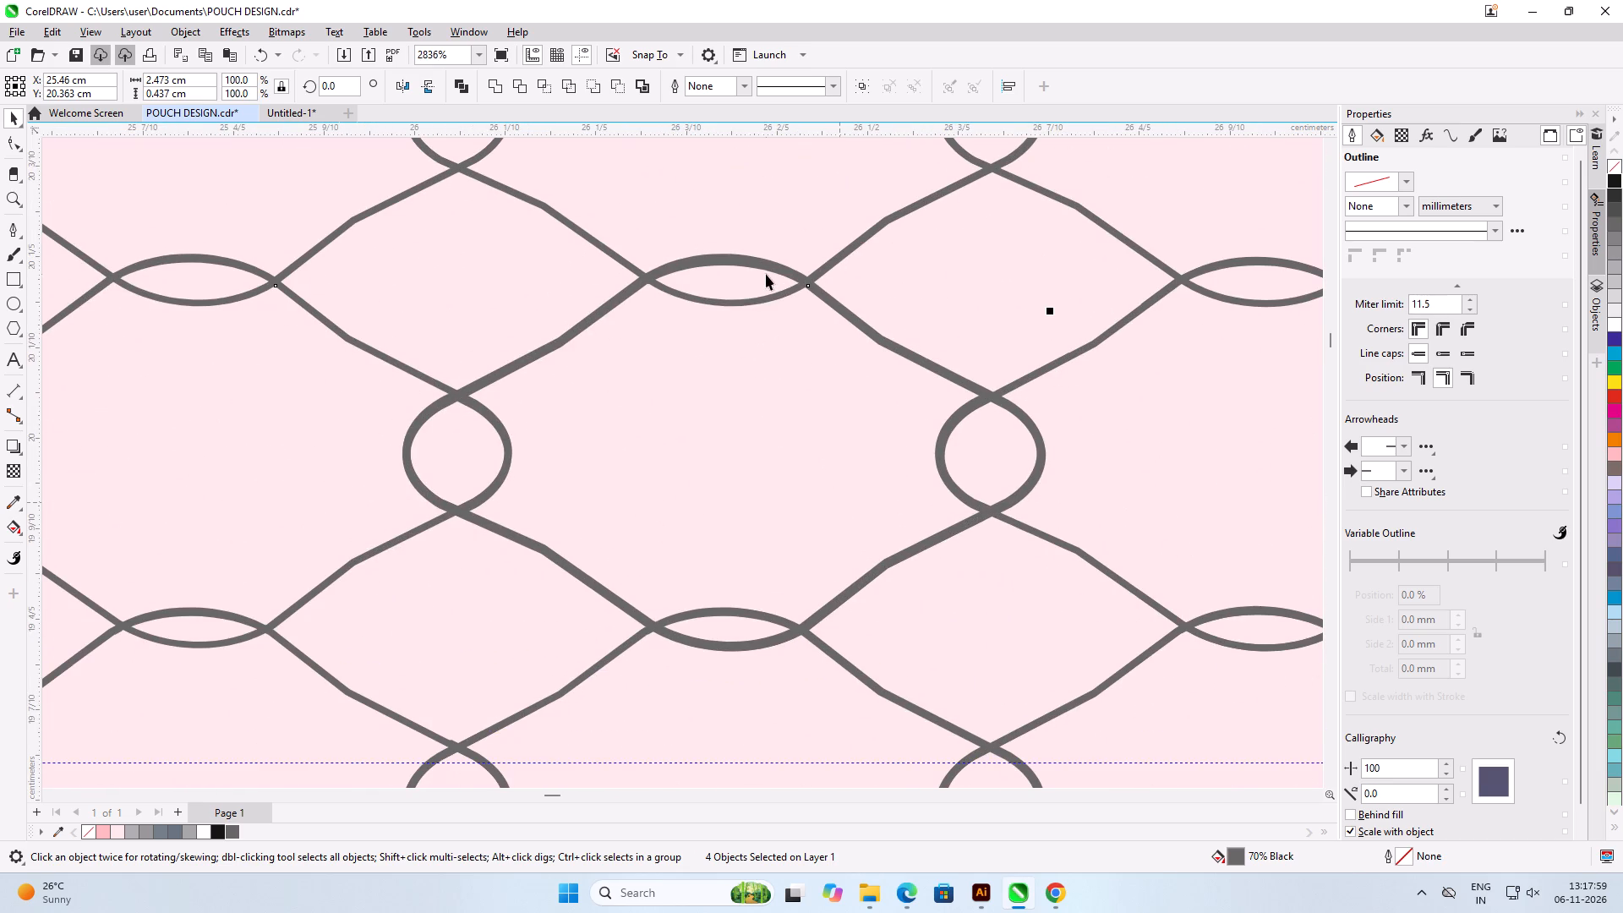
pyautogui.click(766, 267)
pyautogui.scroll(3, 766, 267)
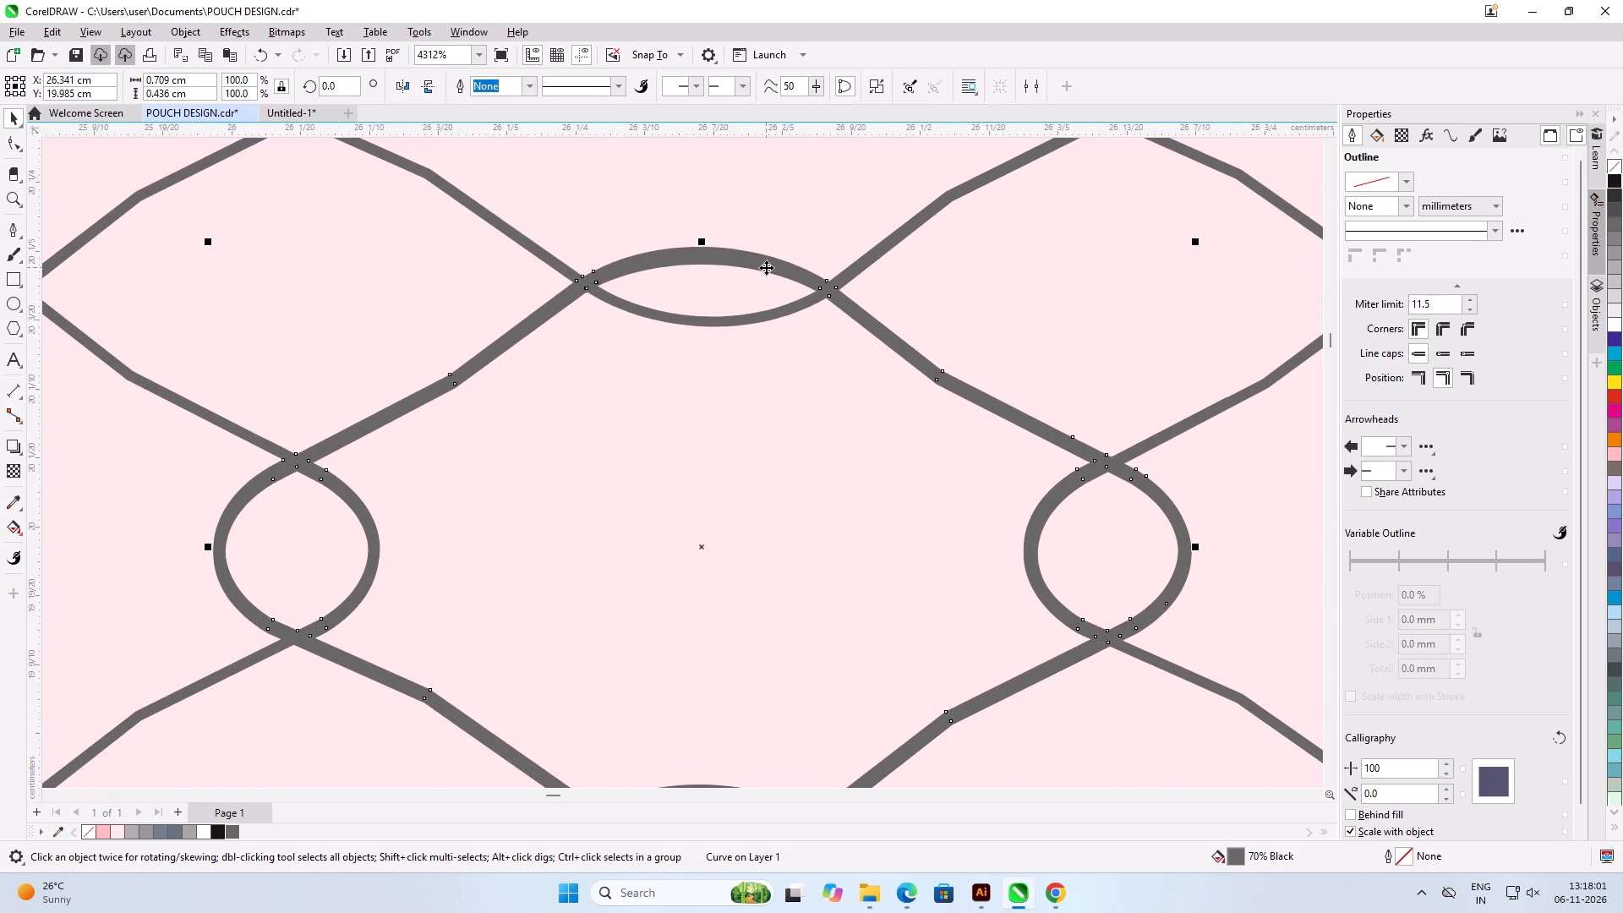
pyautogui.moveTo(766, 267); pyautogui.dragTo(768, 249)
pyautogui.scroll(5, 1086, 455)
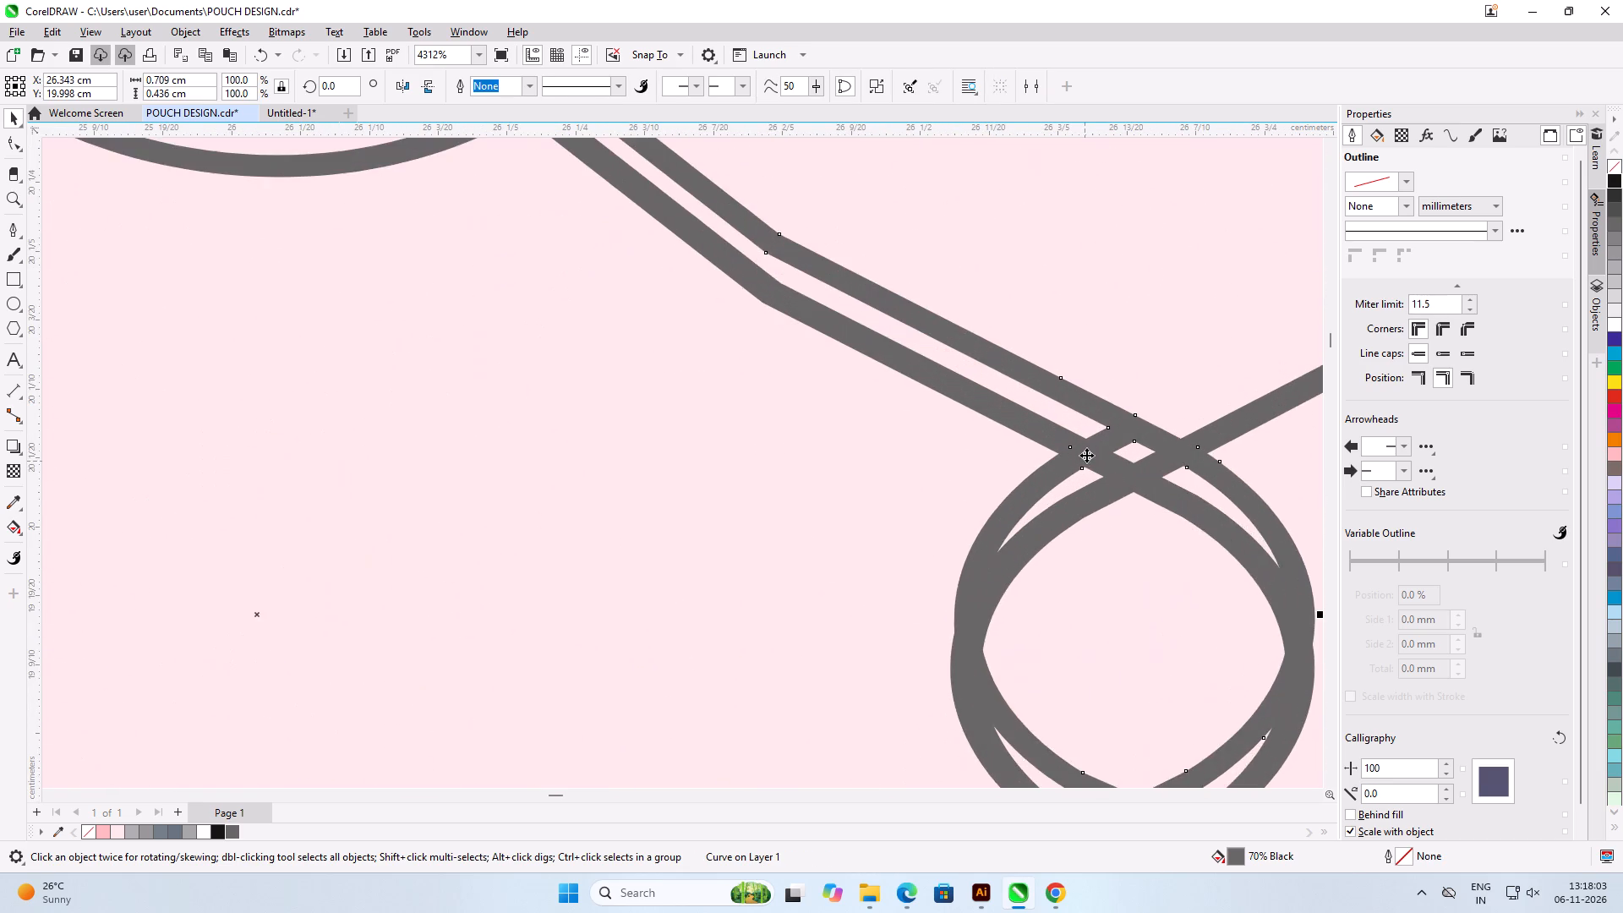
pyautogui.scroll(7, 1086, 455)
pyautogui.moveTo(962, 286); pyautogui.dragTo(956, 356)
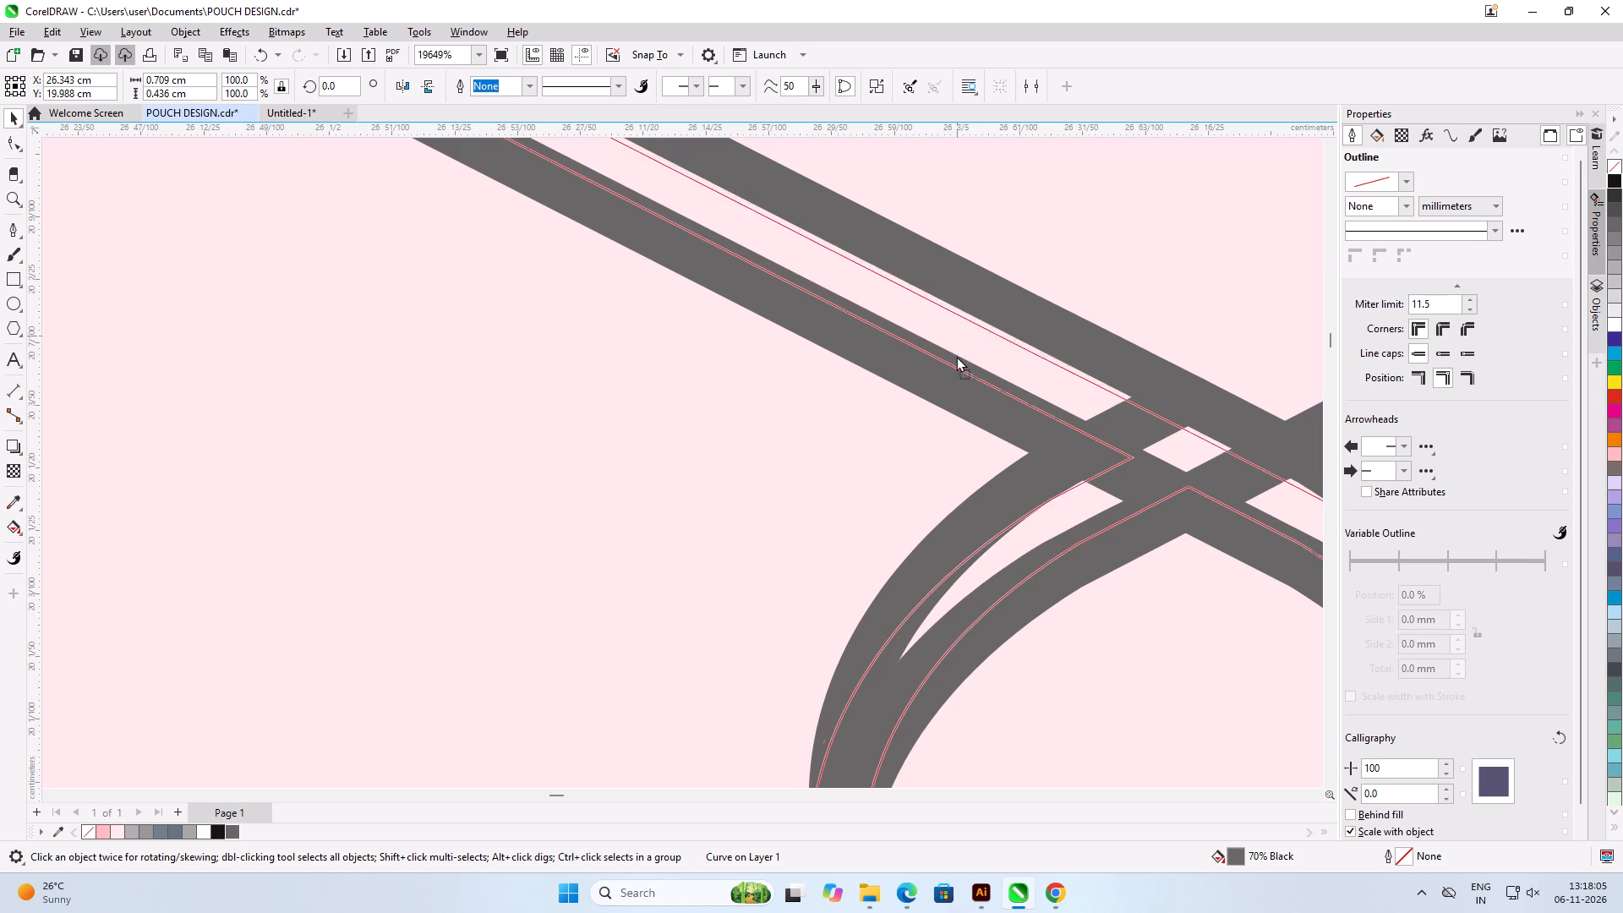
pyautogui.moveTo(956, 356); pyautogui.dragTo(956, 390)
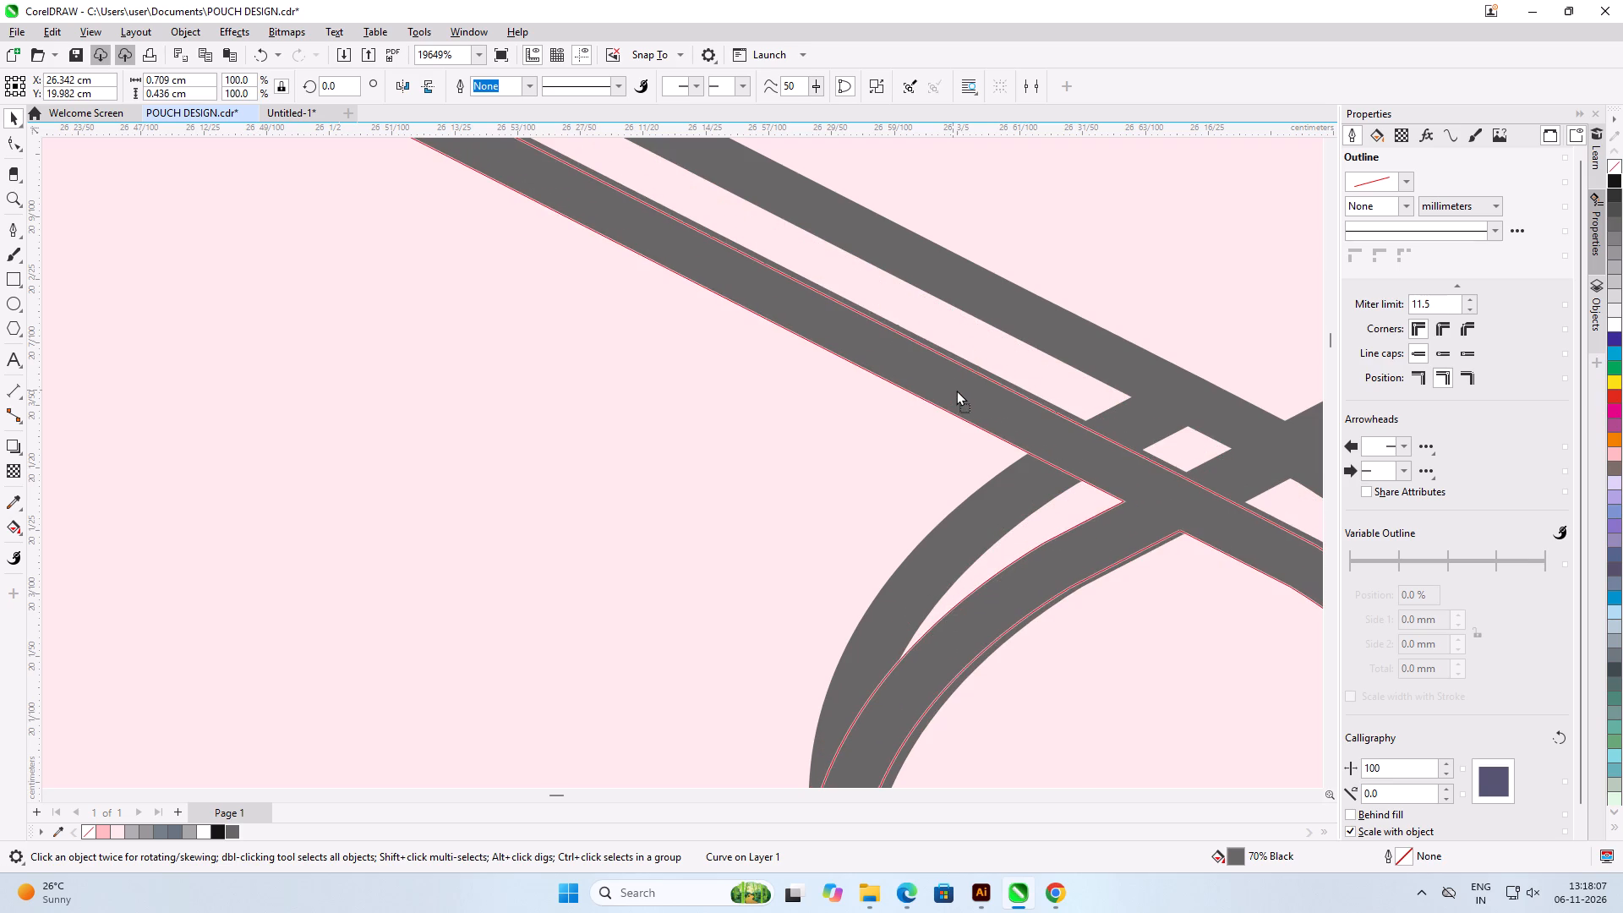
pyautogui.moveTo(956, 390); pyautogui.dragTo(945, 388)
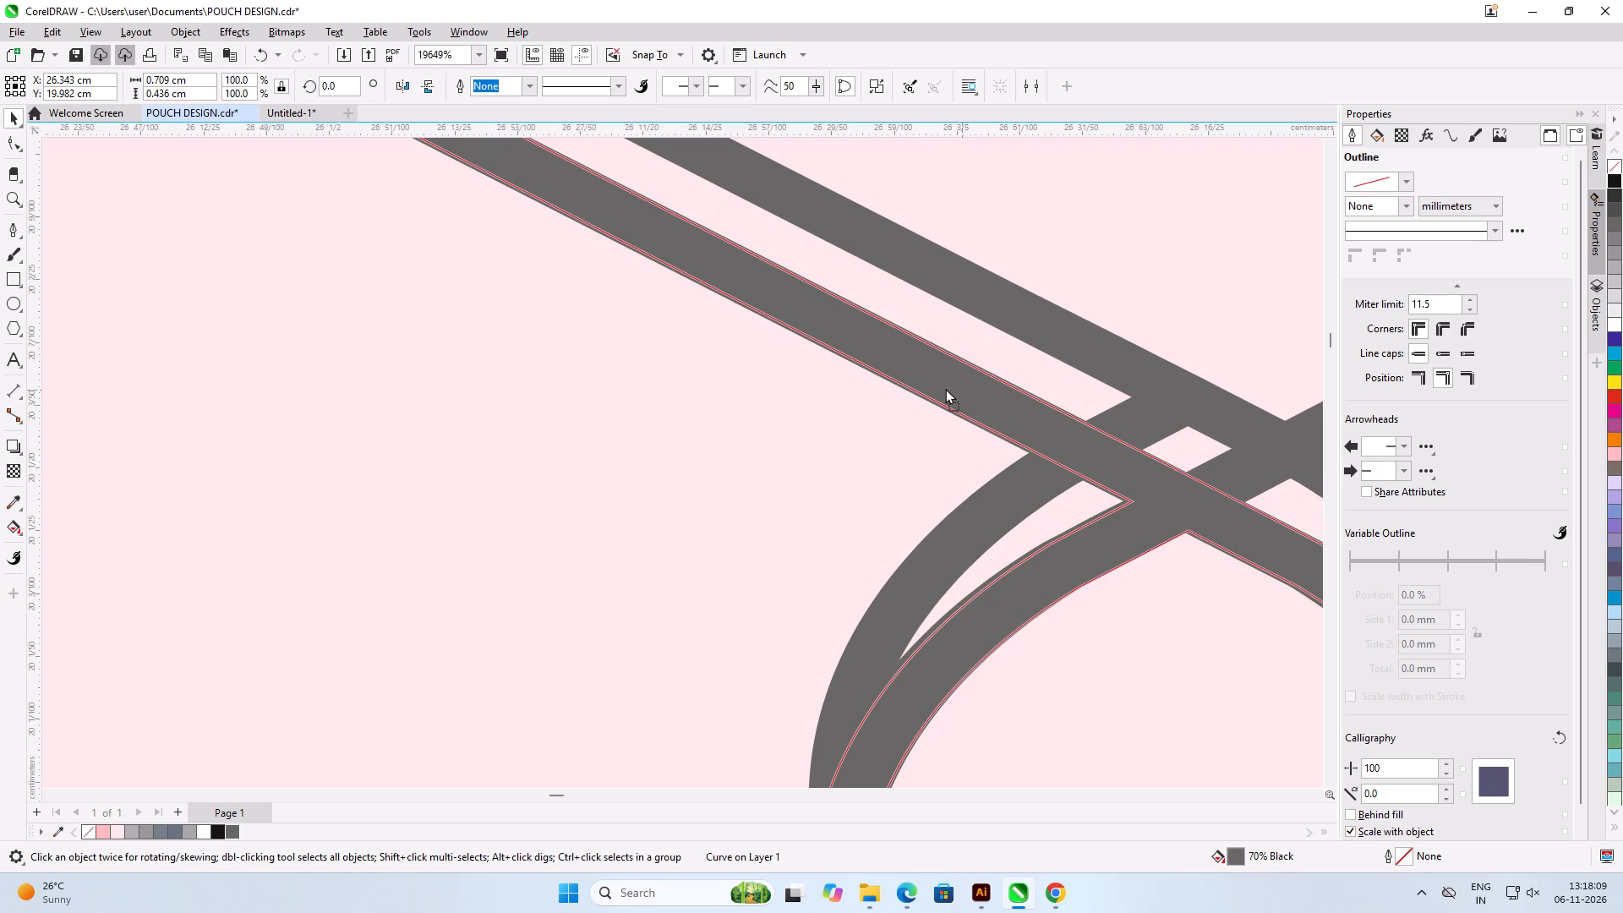
pyautogui.moveTo(945, 388); pyautogui.dragTo(938, 389)
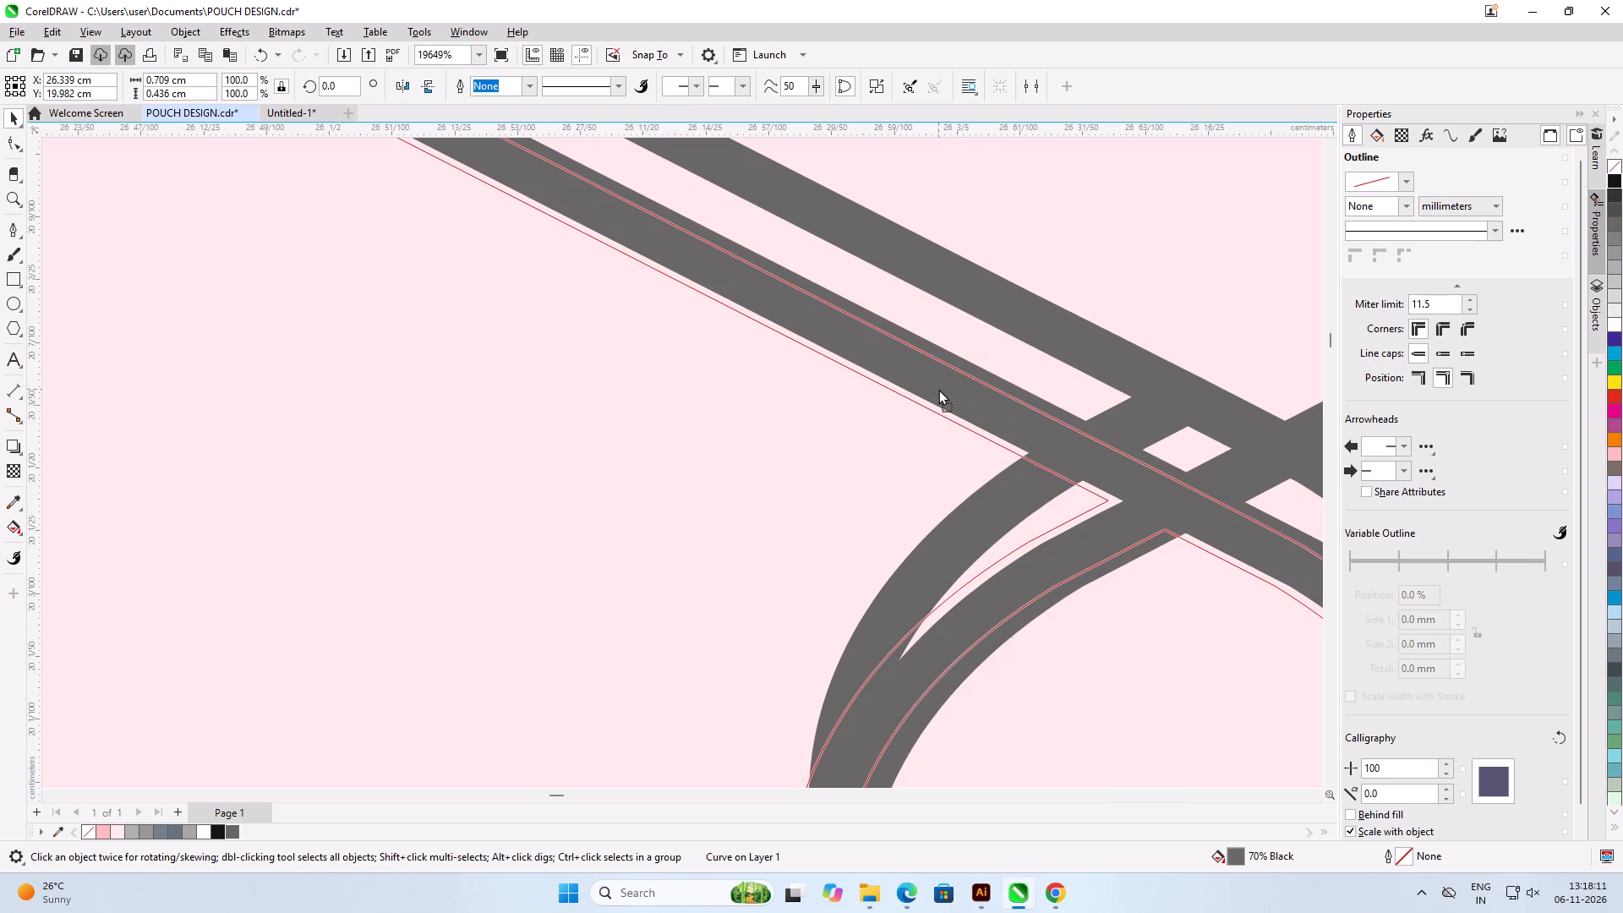
pyautogui.moveTo(938, 389); pyautogui.dragTo(959, 391)
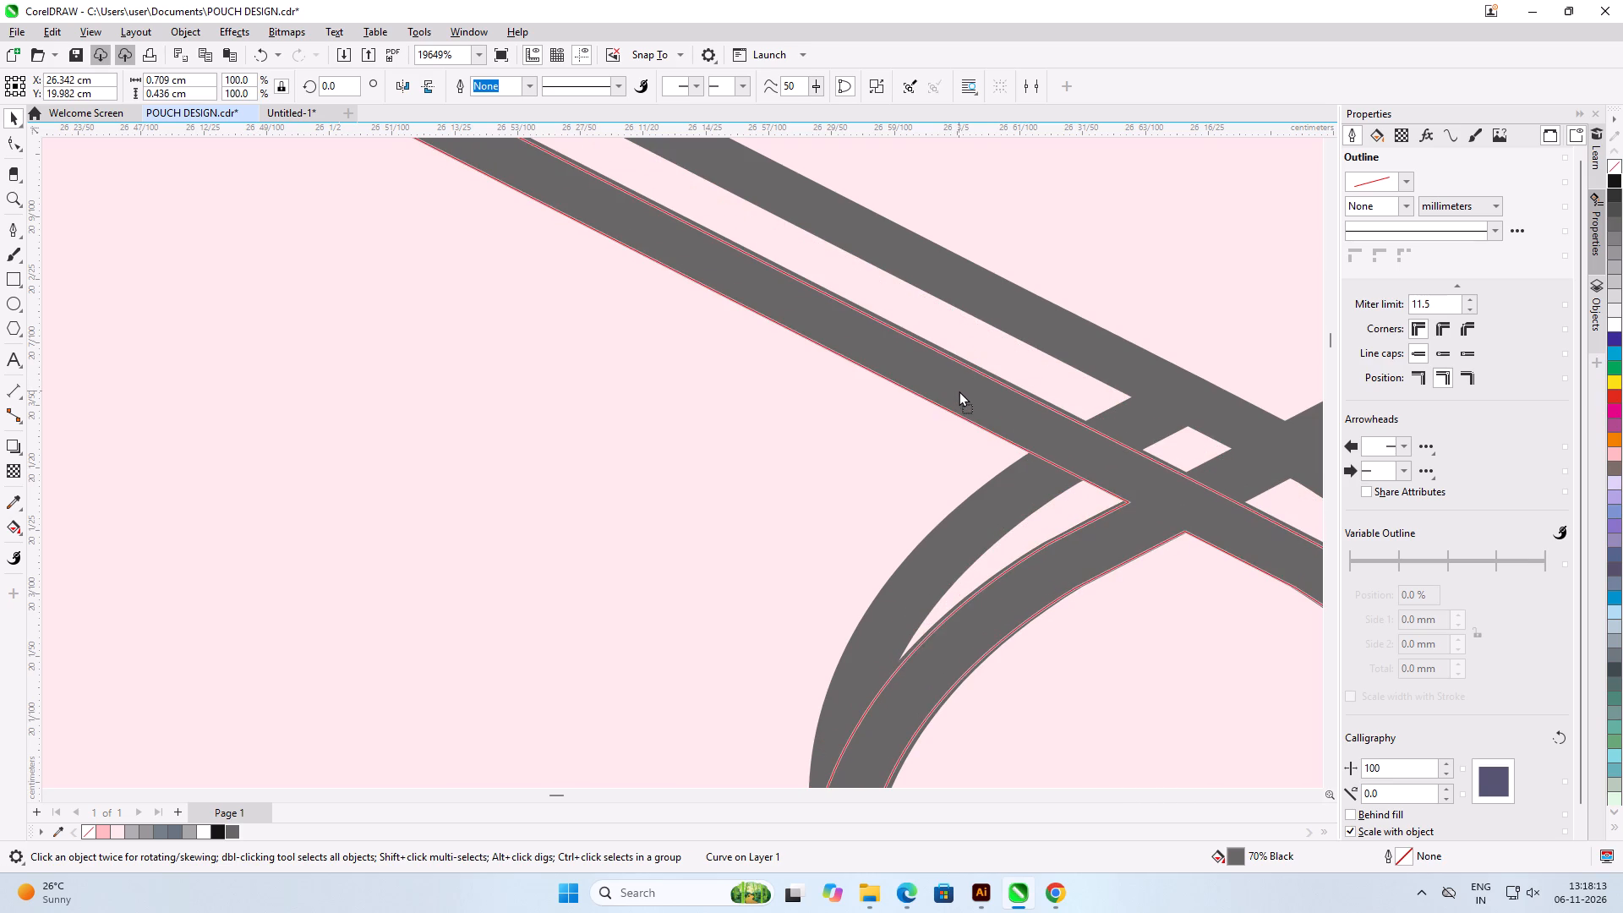
pyautogui.moveTo(959, 391); pyautogui.dragTo(956, 391)
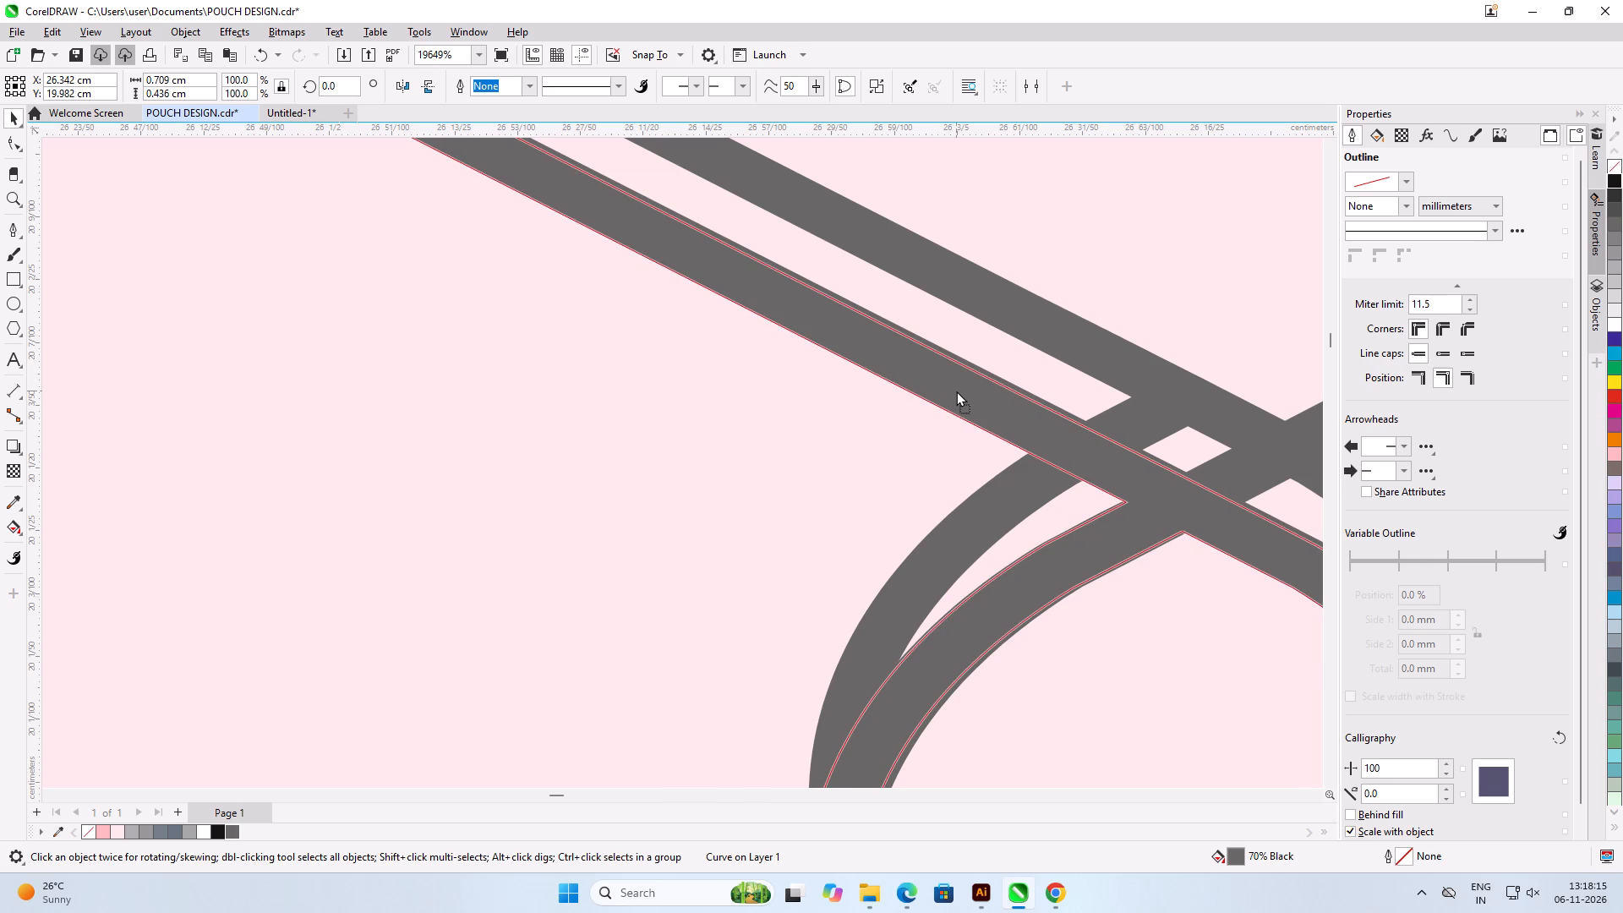
pyautogui.moveTo(956, 391); pyautogui.dragTo(957, 391)
pyautogui.scroll(-16, 963, 359)
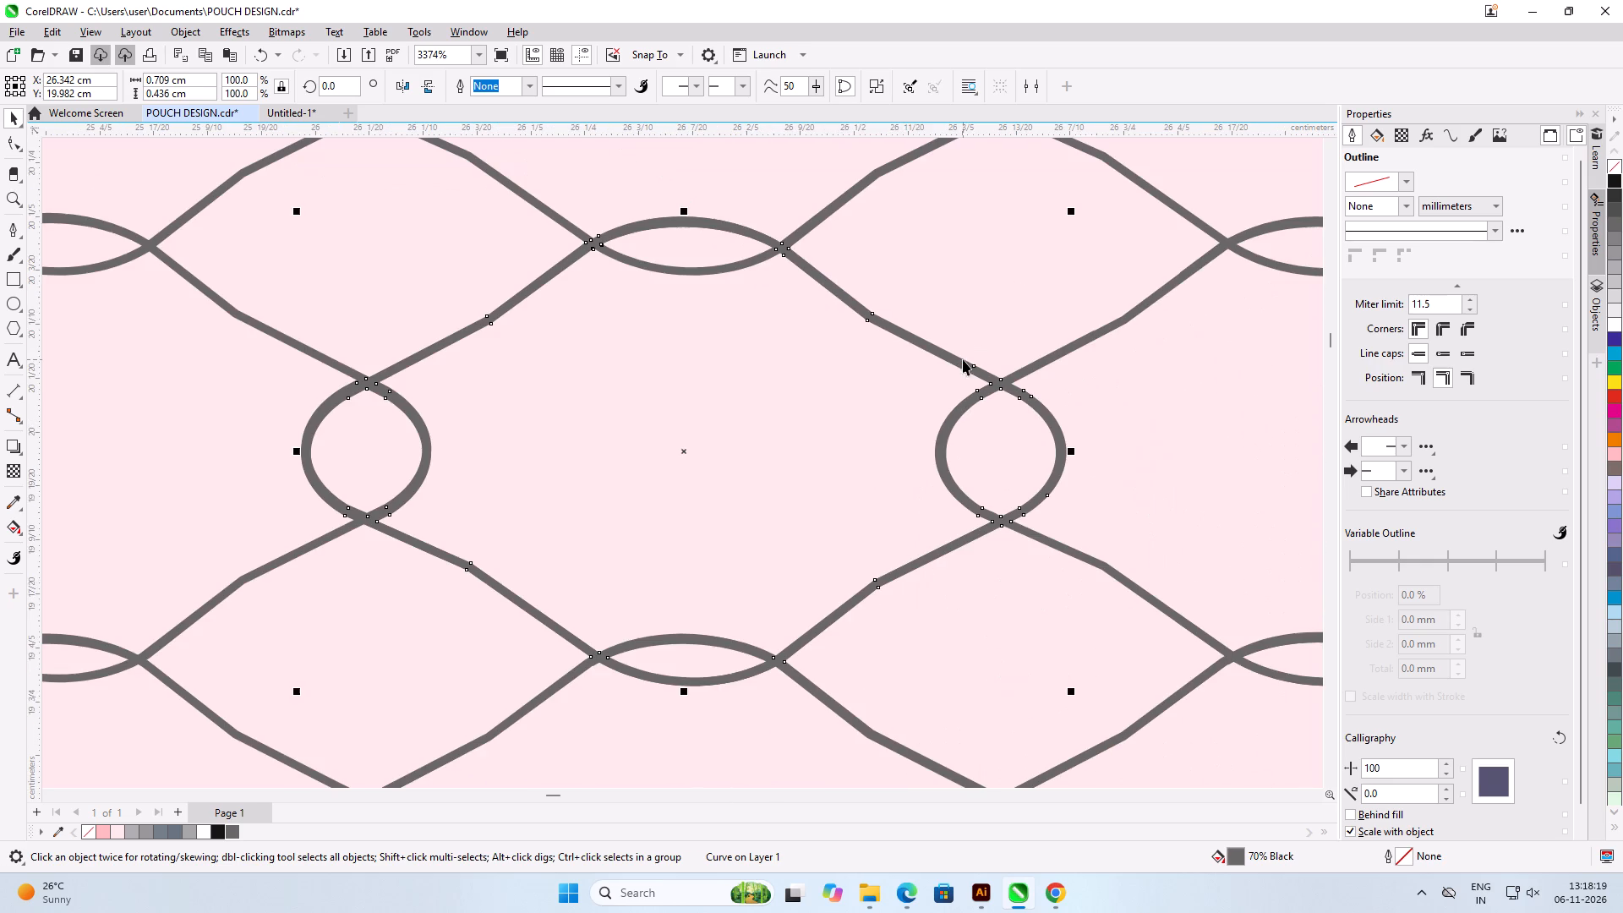
pyautogui.click(858, 438)
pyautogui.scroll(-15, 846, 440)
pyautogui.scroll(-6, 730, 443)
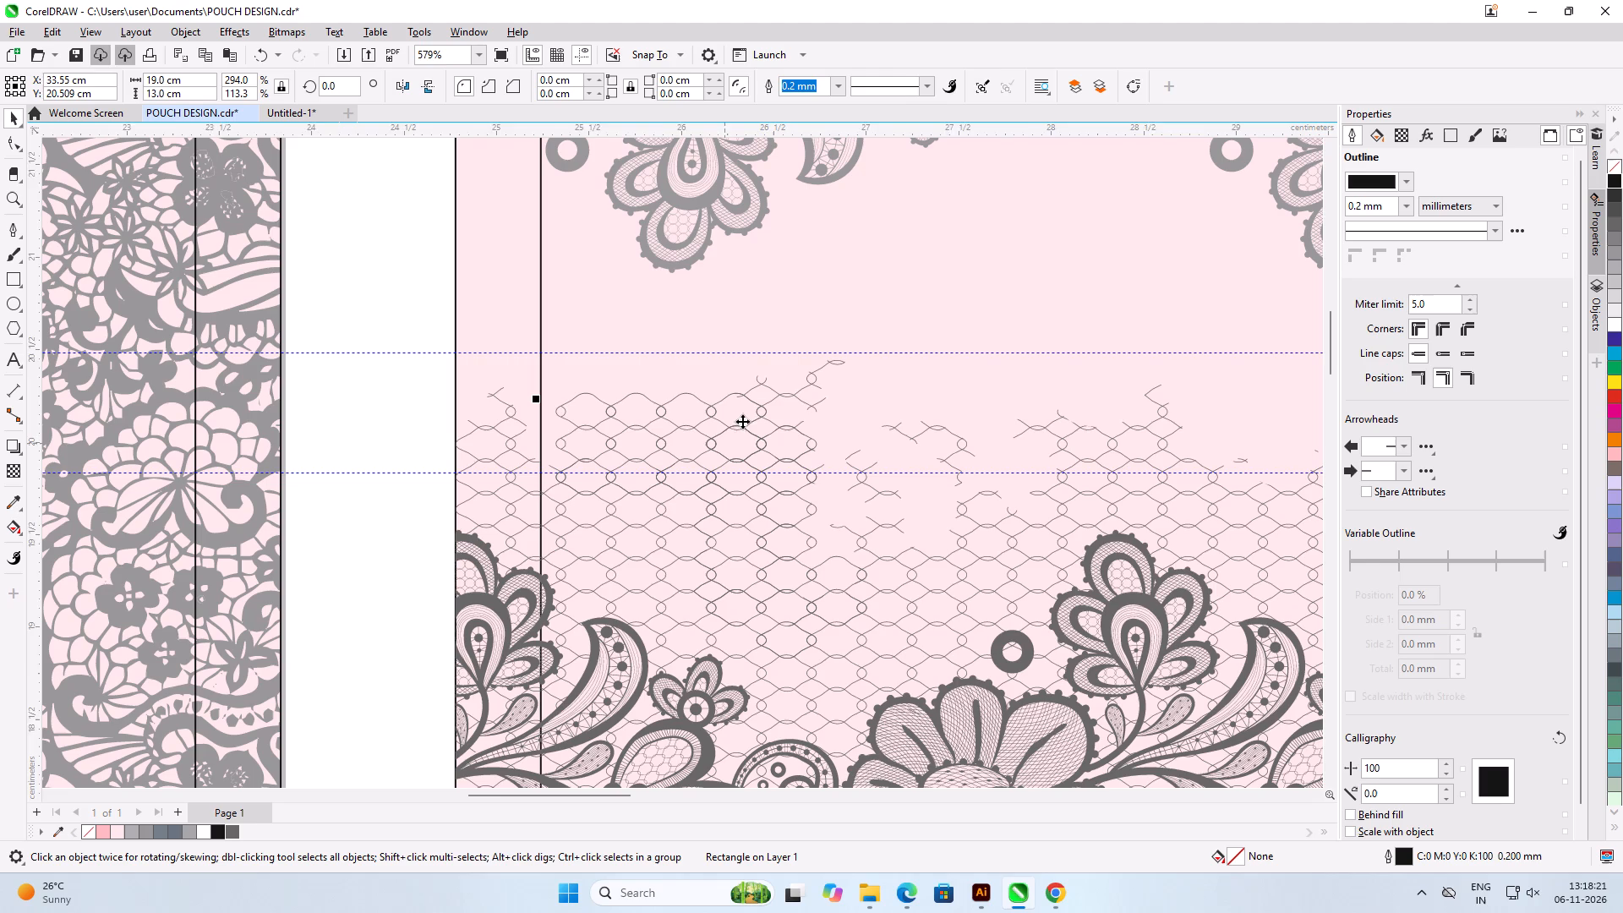
# Copy the leftmost refined mesh cell at the lower guideline across the vertical black line to about X 23.991 cm, Y 19.596 cm.
pyautogui.click(425, 432)
pyautogui.scroll(3, 853, 467)
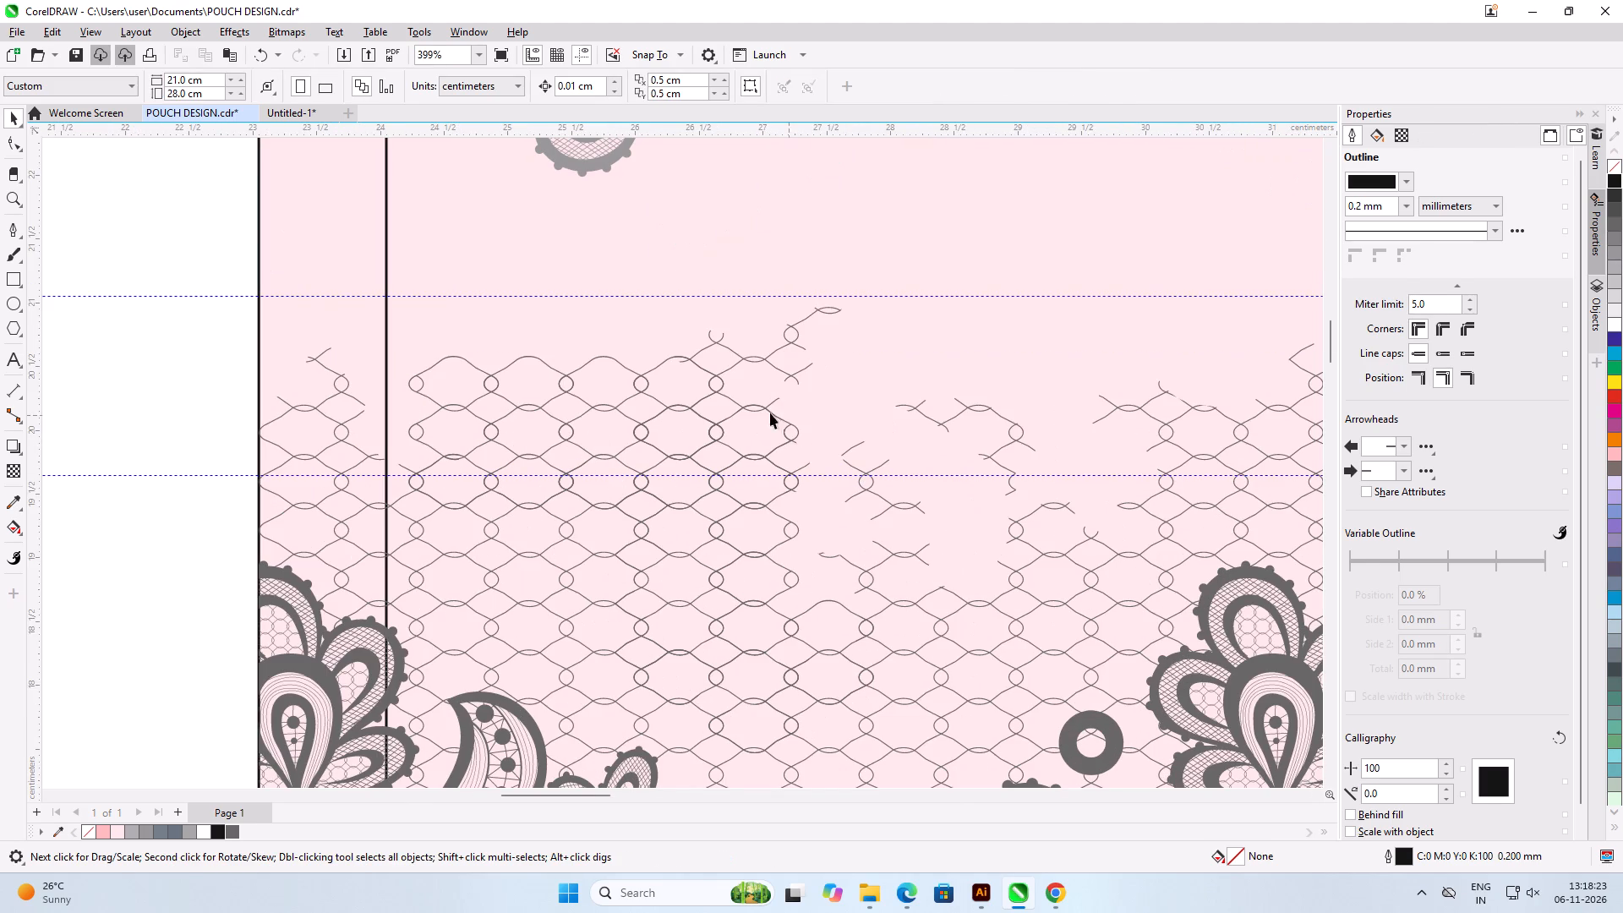
pyautogui.scroll(7, 326, 393)
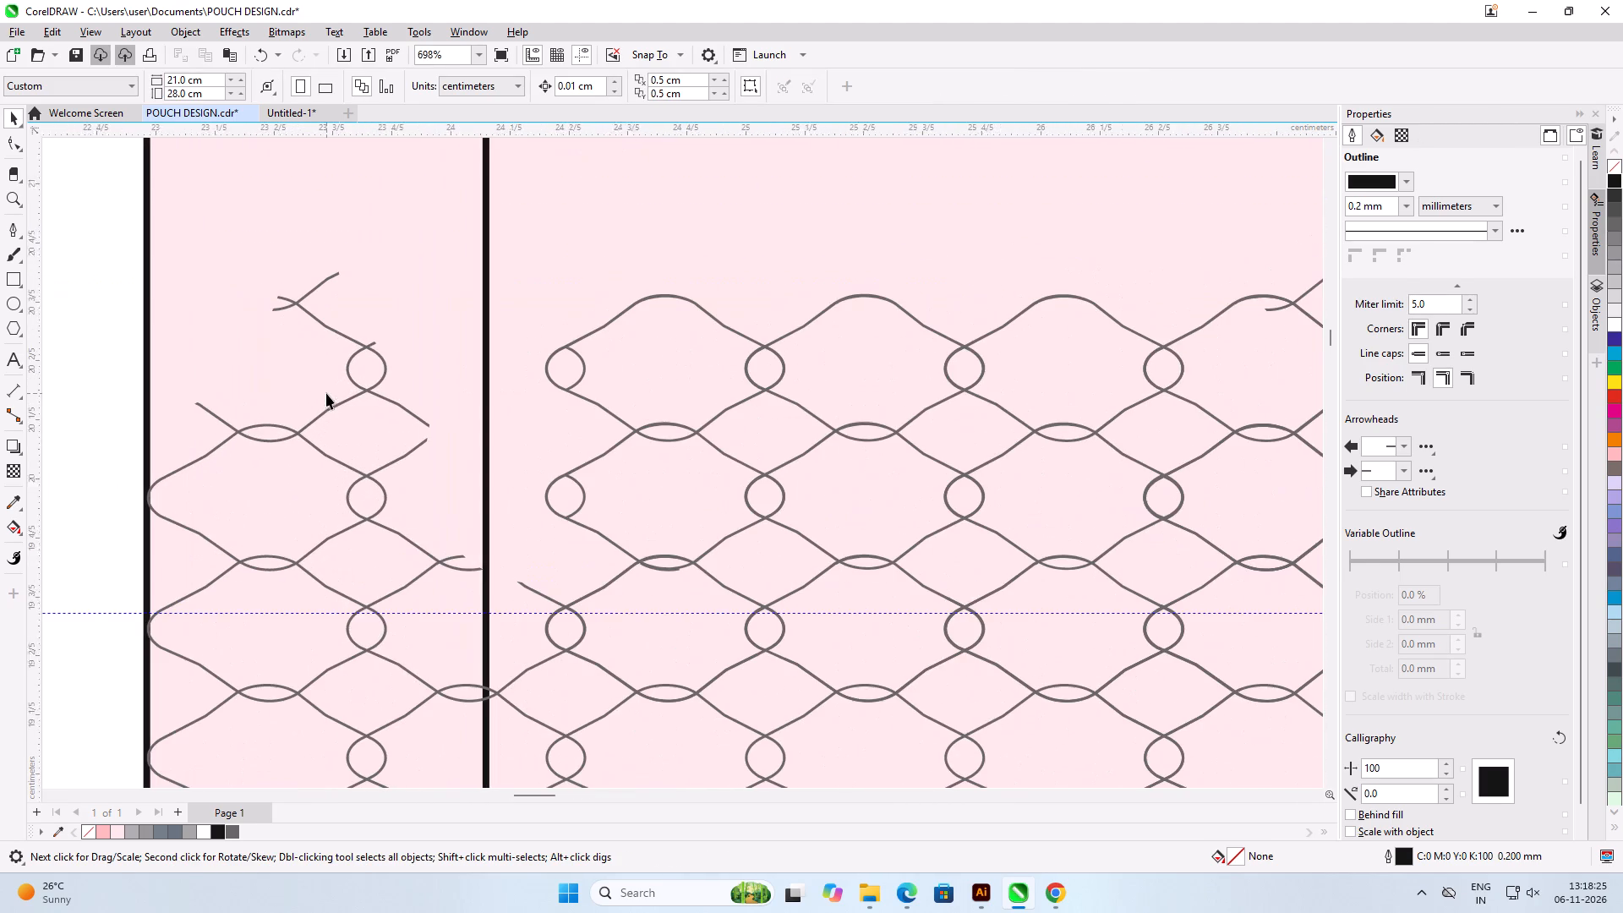
pyautogui.click(685, 614)
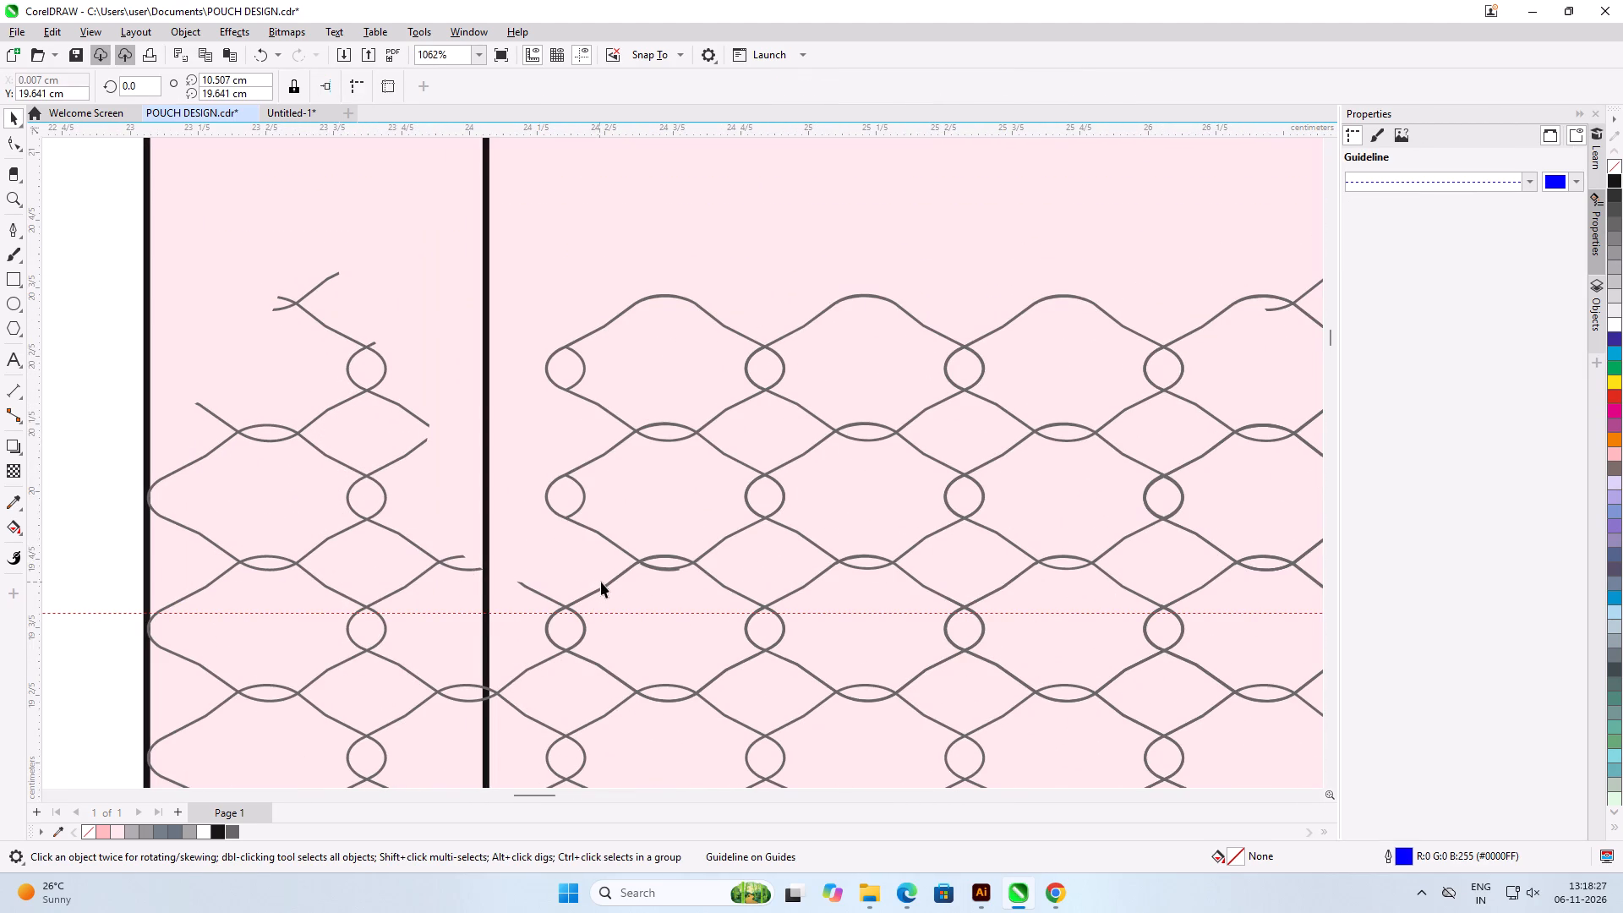
pyautogui.click(609, 582)
pyautogui.scroll(-5, 664, 569)
pyautogui.scroll(6, 462, 545)
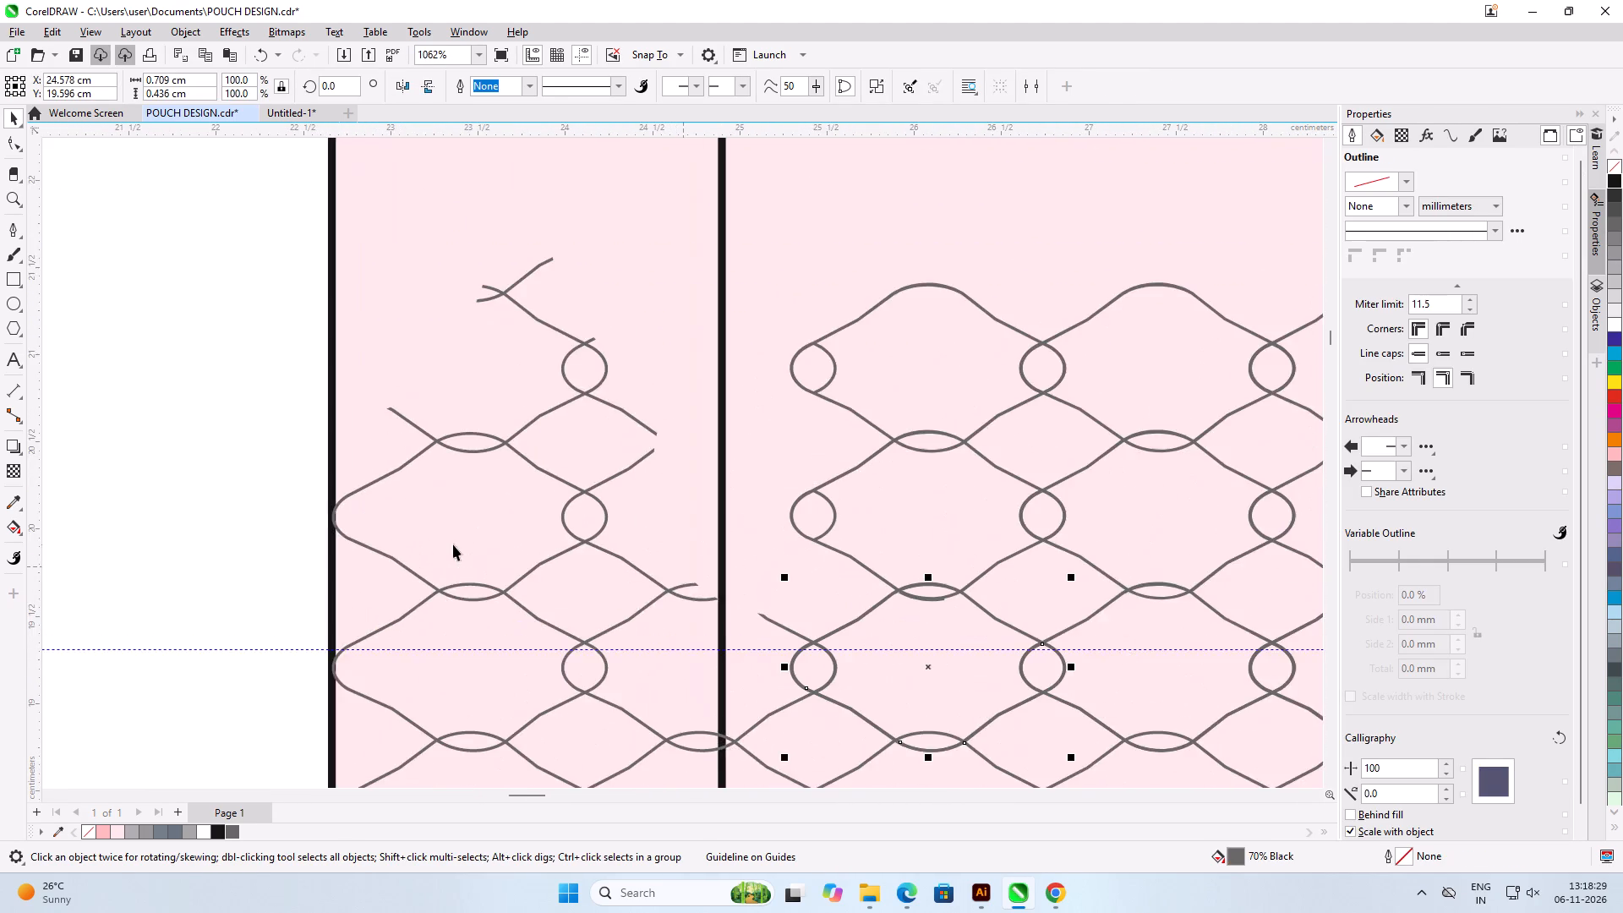
pyautogui.scroll(2, 777, 609)
pyautogui.scroll(-4, 1187, 333)
pyautogui.scroll(5, 1010, 543)
pyautogui.scroll(4, 1002, 465)
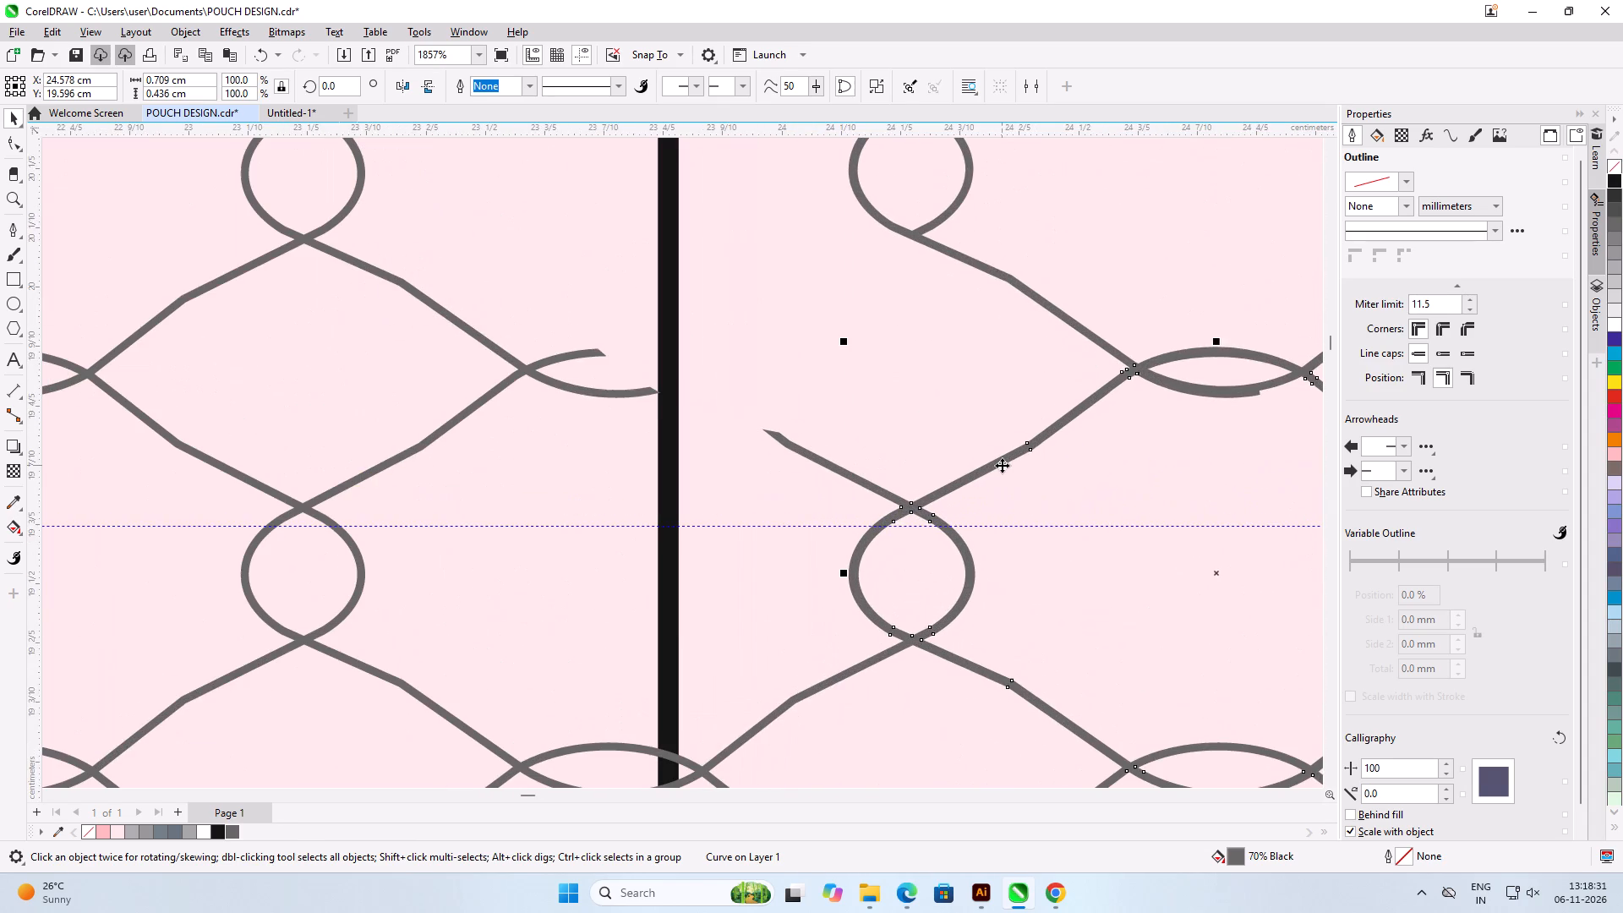
pyautogui.moveTo(1002, 465); pyautogui.dragTo(401, 506)
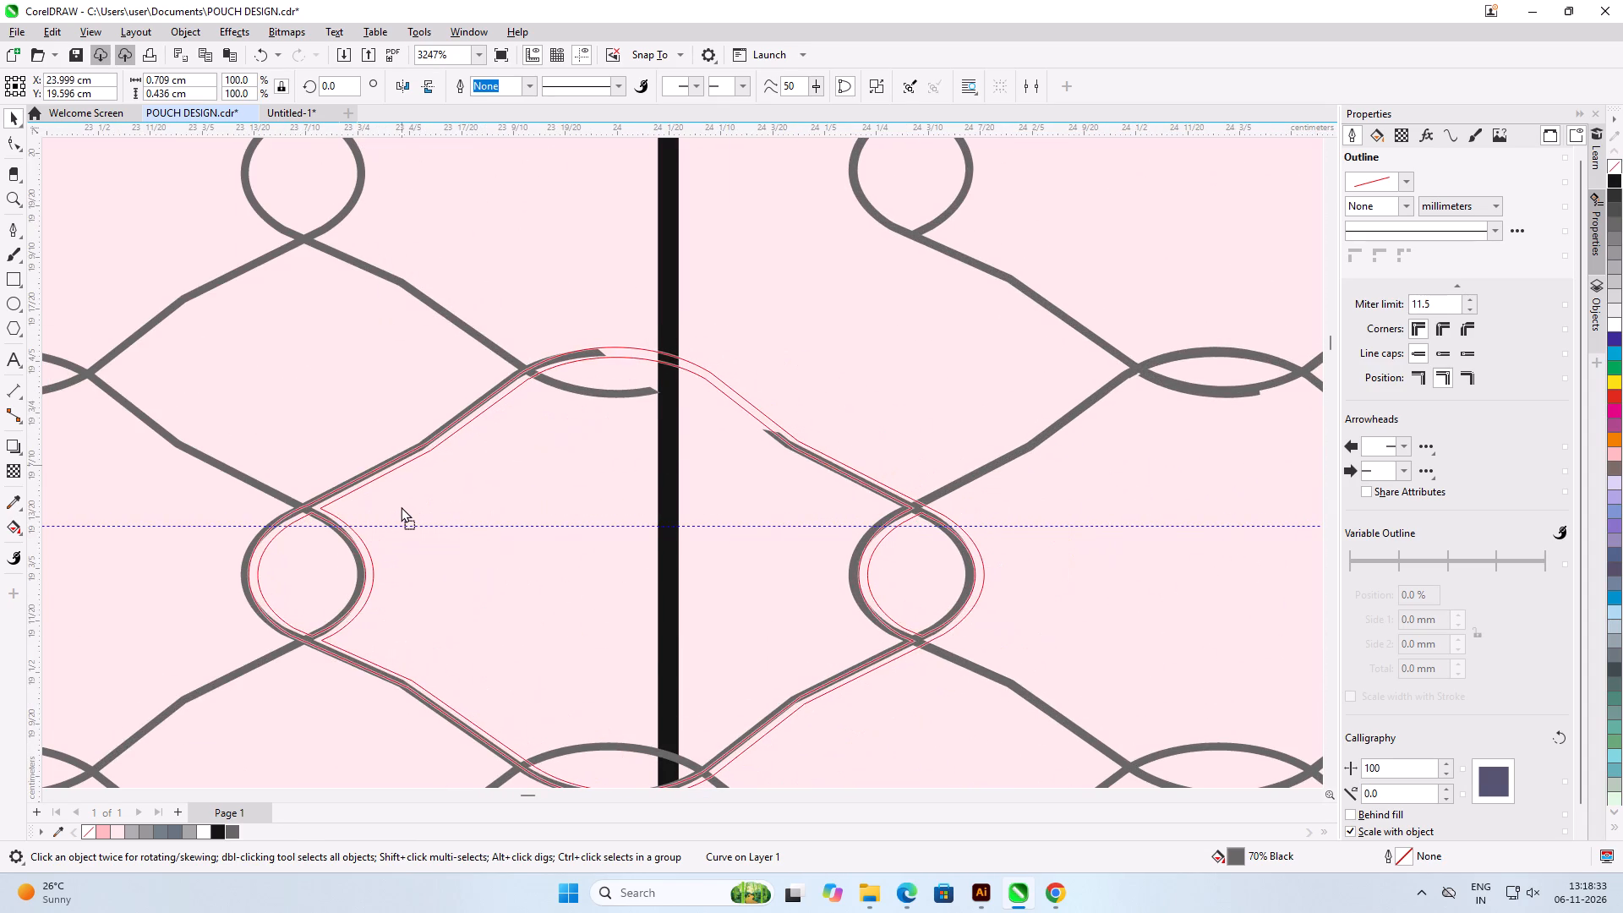
pyautogui.moveTo(401, 506); pyautogui.dragTo(393, 506)
pyautogui.keyDown('shift'); pyautogui.scroll(1, 393, 506); pyautogui.keyUp('shift')
pyautogui.keyDown('shift'); pyautogui.rightClick(393, 506); pyautogui.keyUp('shift')
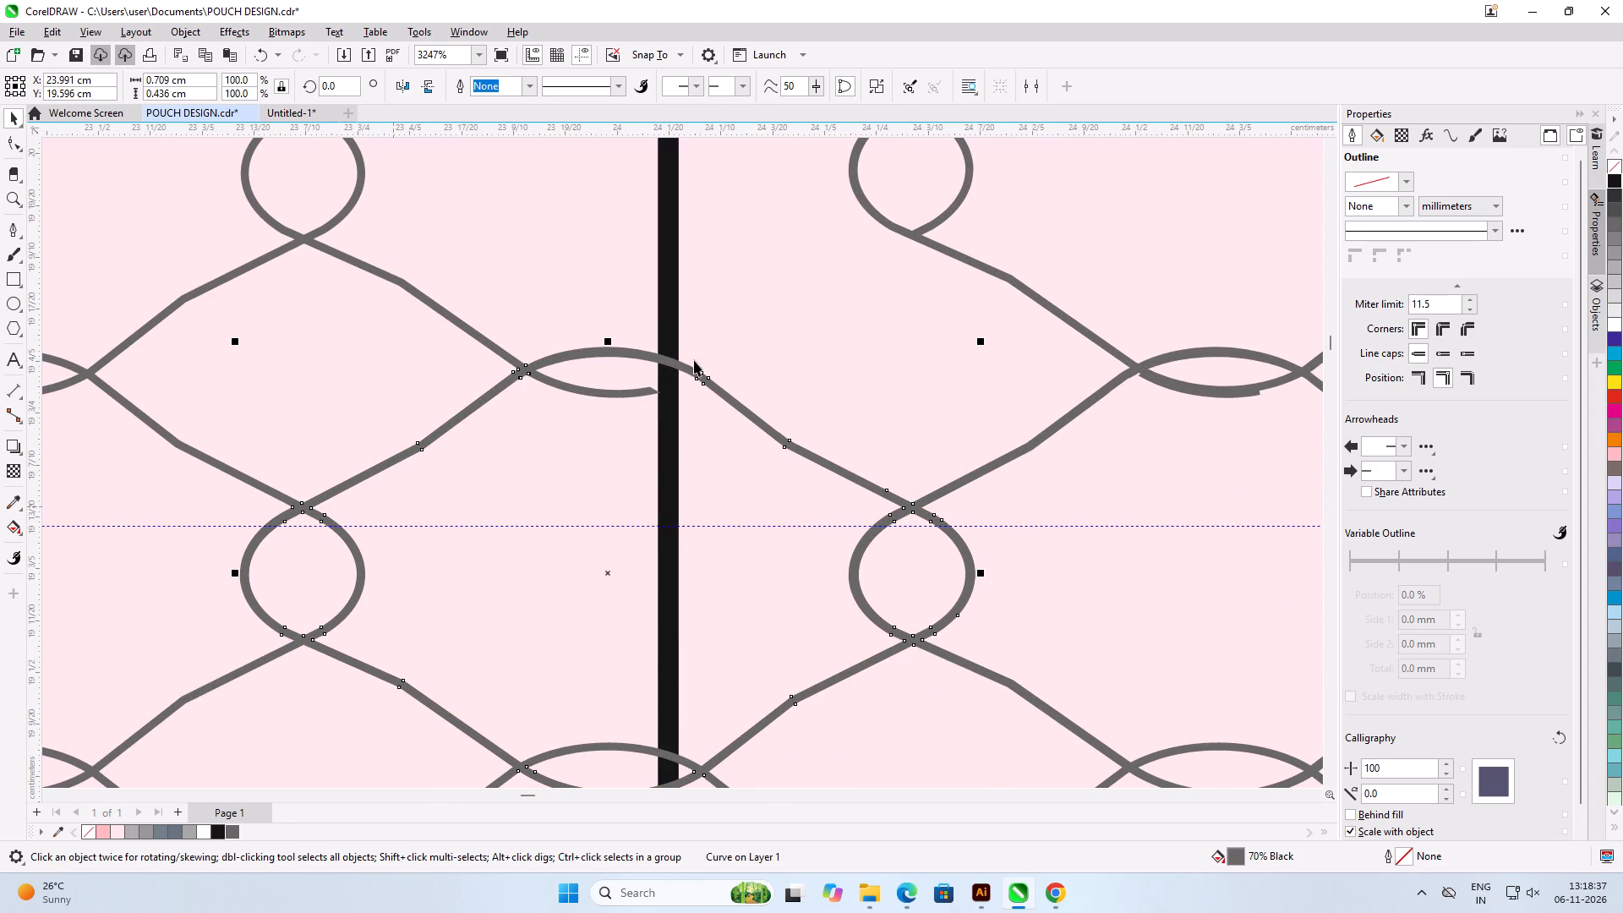
# Duplicate the cell straddling the vertical black line one row up to about Y 19.984 cm, bridging the gap above it.
pyautogui.scroll(-7, 679, 456)
pyautogui.scroll(4, 658, 315)
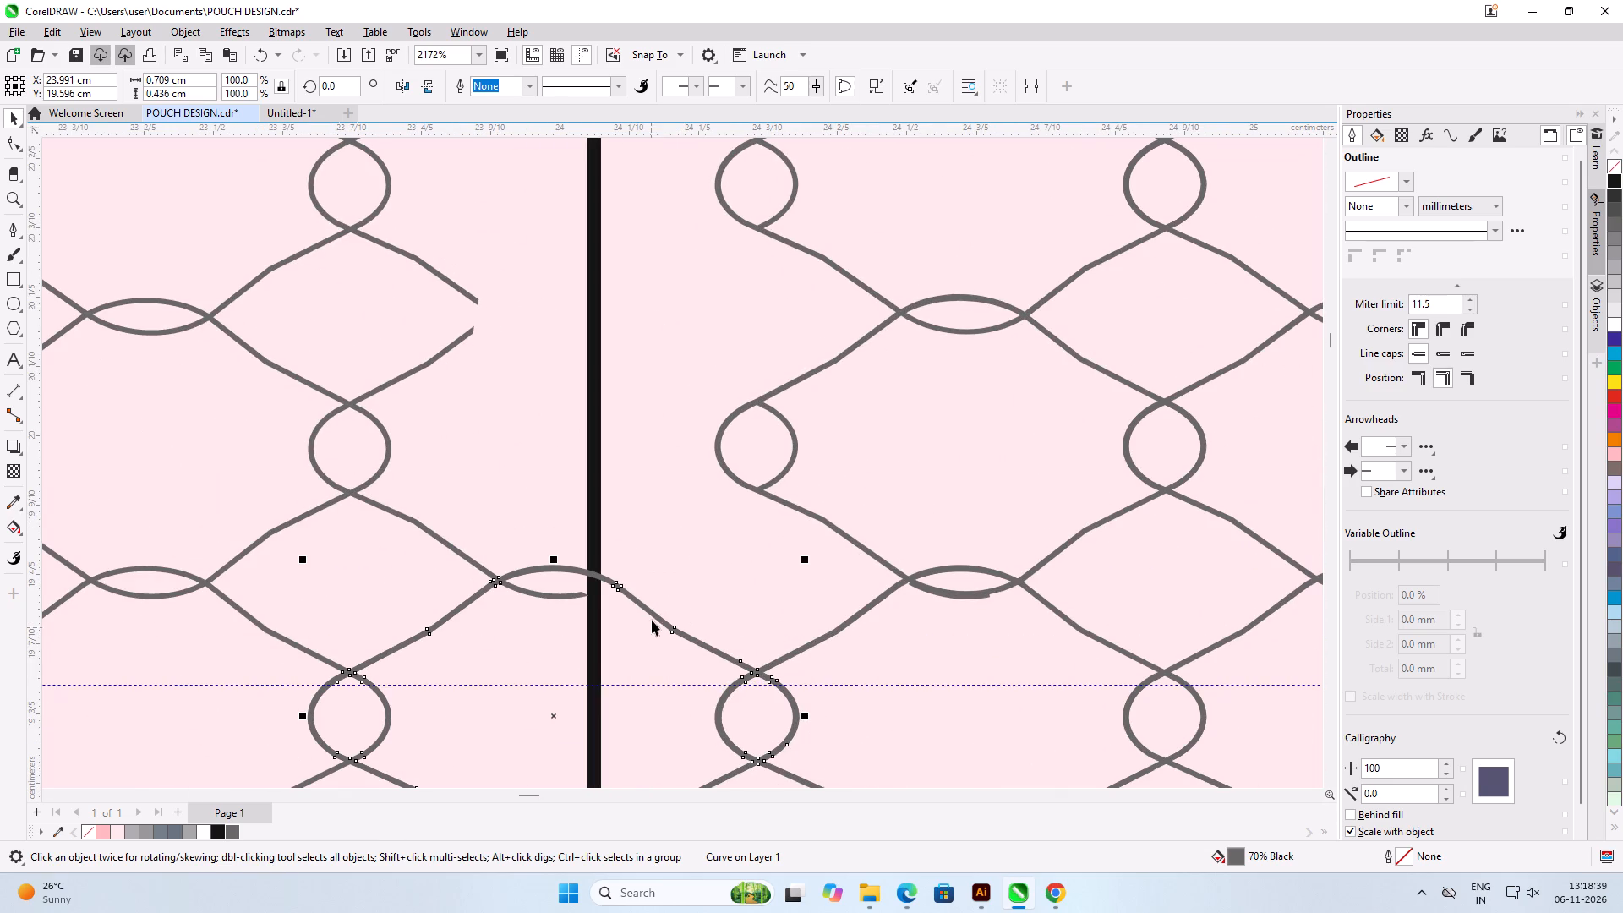
pyautogui.moveTo(653, 609); pyautogui.dragTo(653, 342)
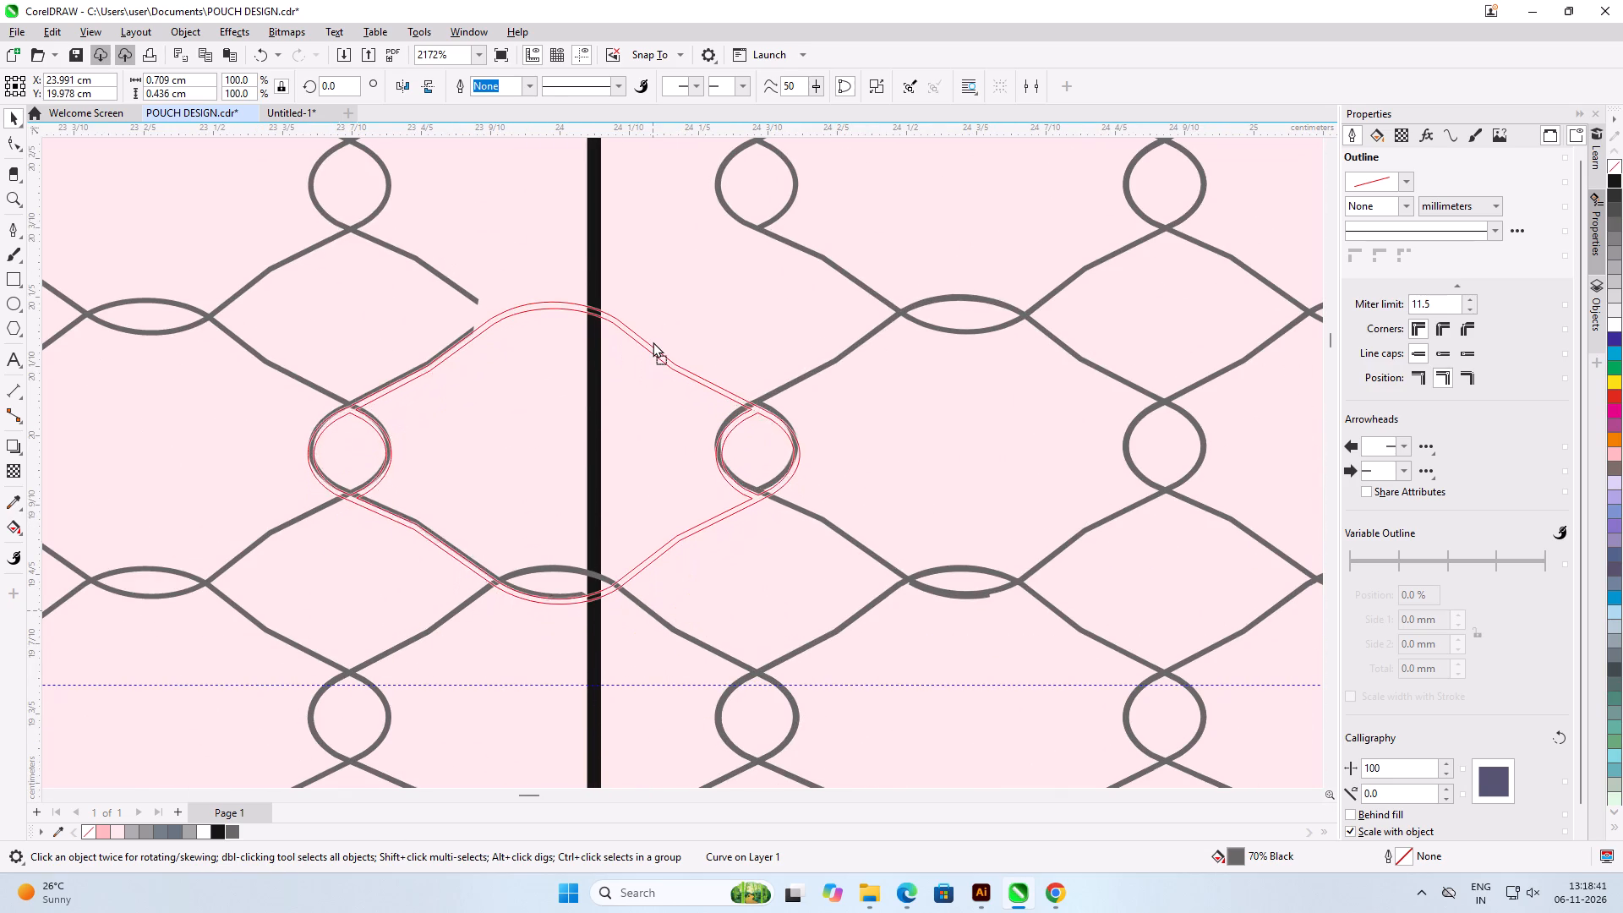
pyautogui.moveTo(653, 342); pyautogui.dragTo(653, 341)
pyautogui.keyDown('shift'); pyautogui.scroll(1, 653, 341); pyautogui.keyUp('shift')
pyautogui.keyDown('shift'); pyautogui.rightClick(653, 341); pyautogui.keyUp('shift')
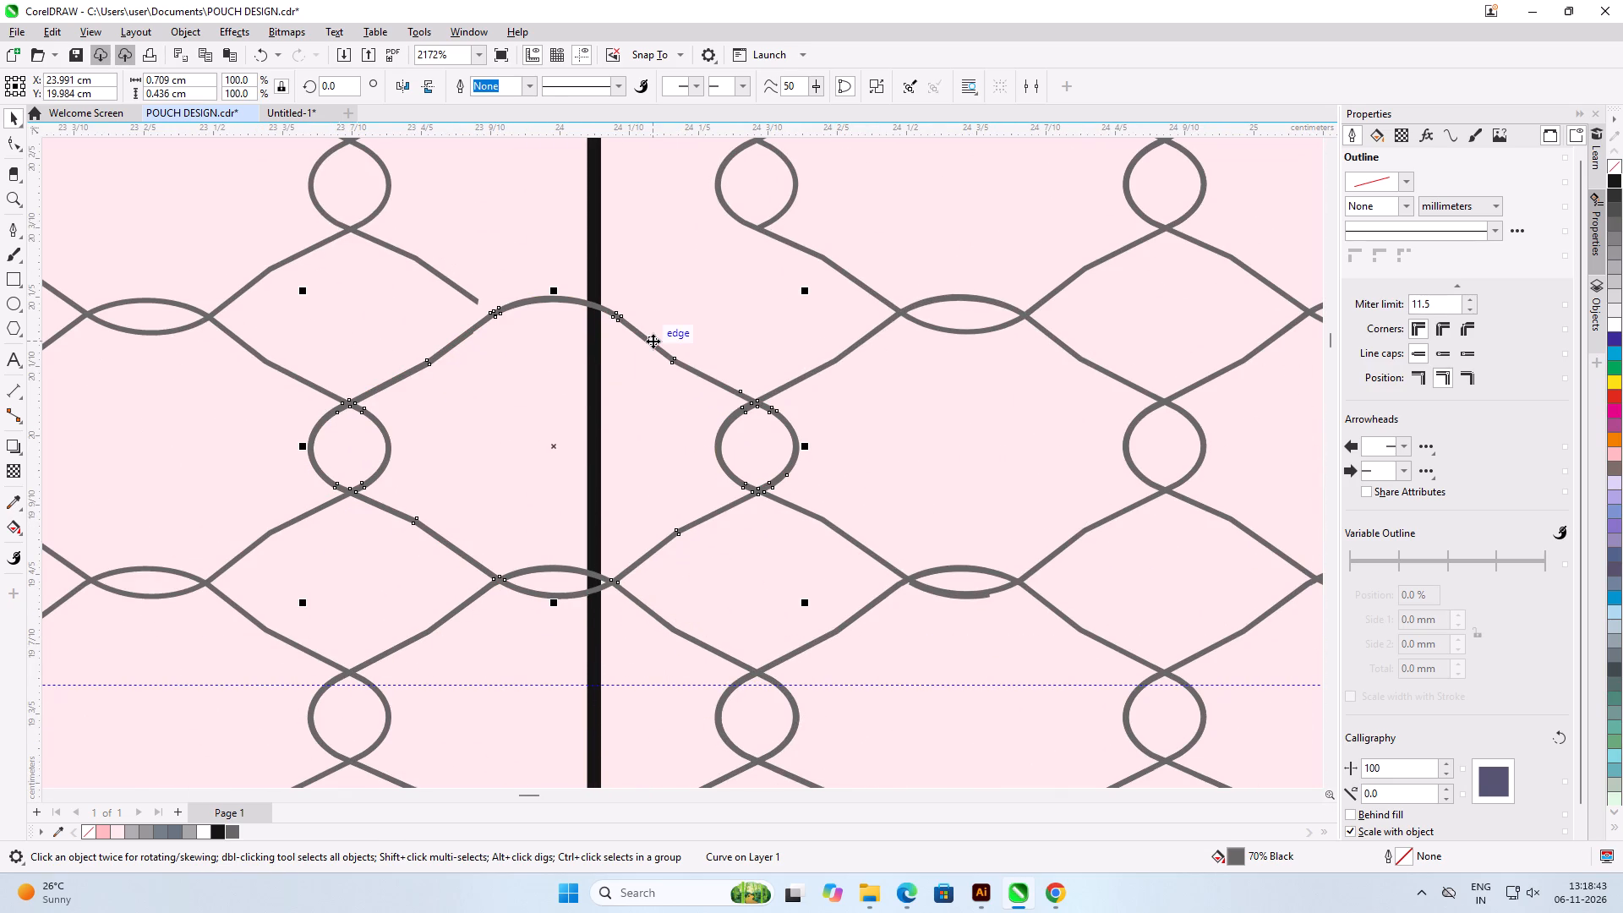
# Fine-adjust the new bridging cell to about Y 19.983 cm so its upper side overlaps the broken strand end.
pyautogui.scroll(3, 716, 463)
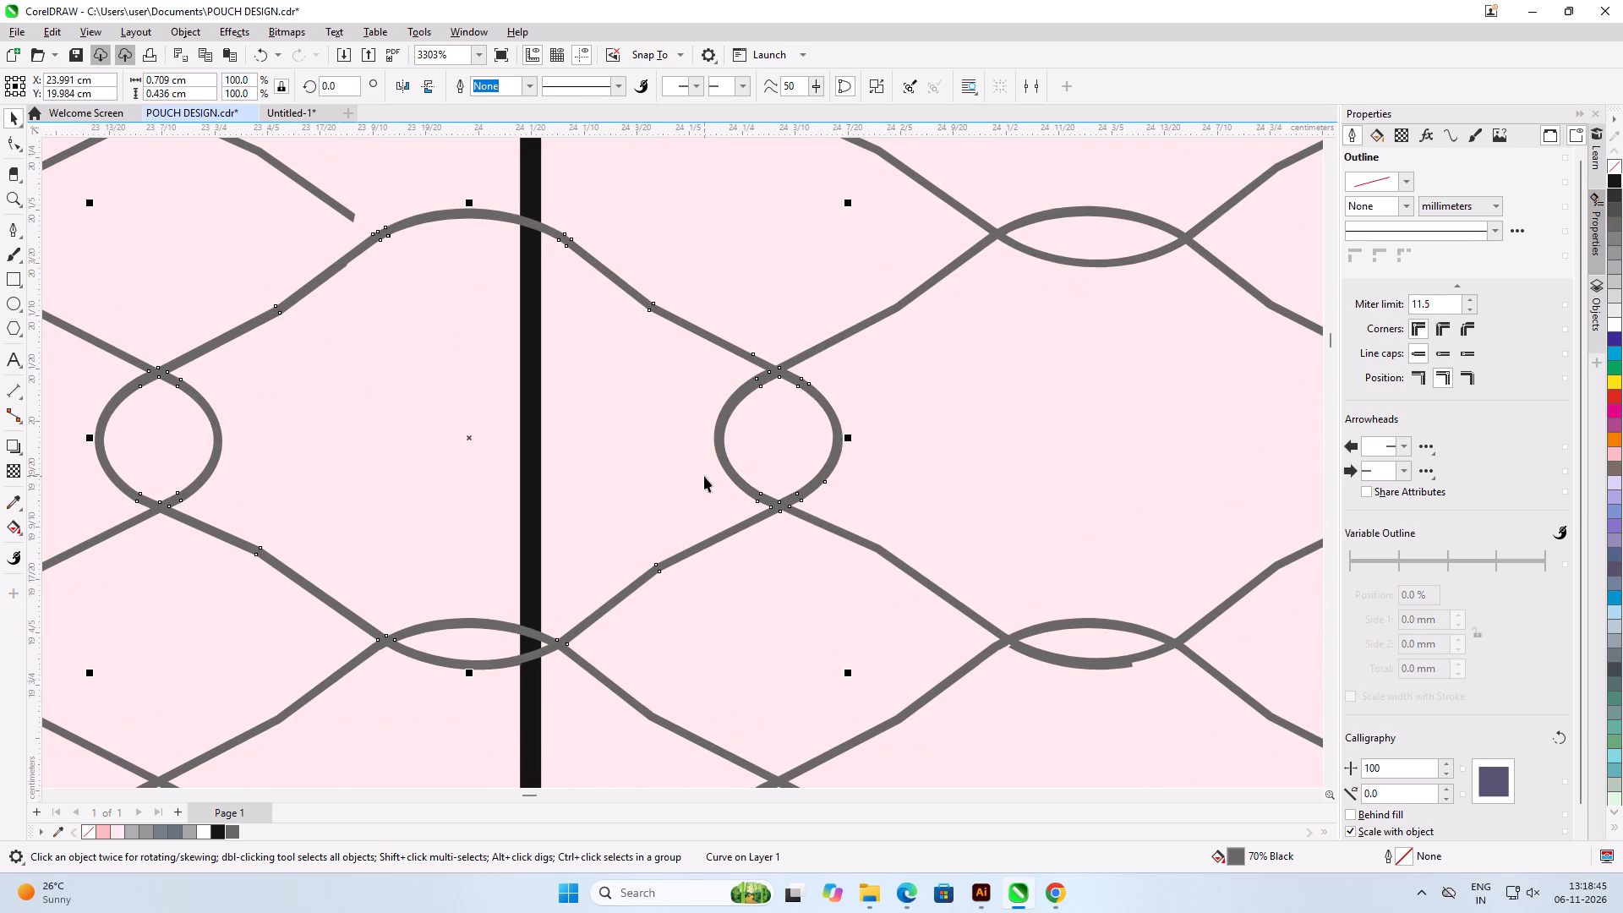
pyautogui.scroll(6, 306, 156)
pyautogui.scroll(6, 362, 295)
pyautogui.scroll(6, 434, 303)
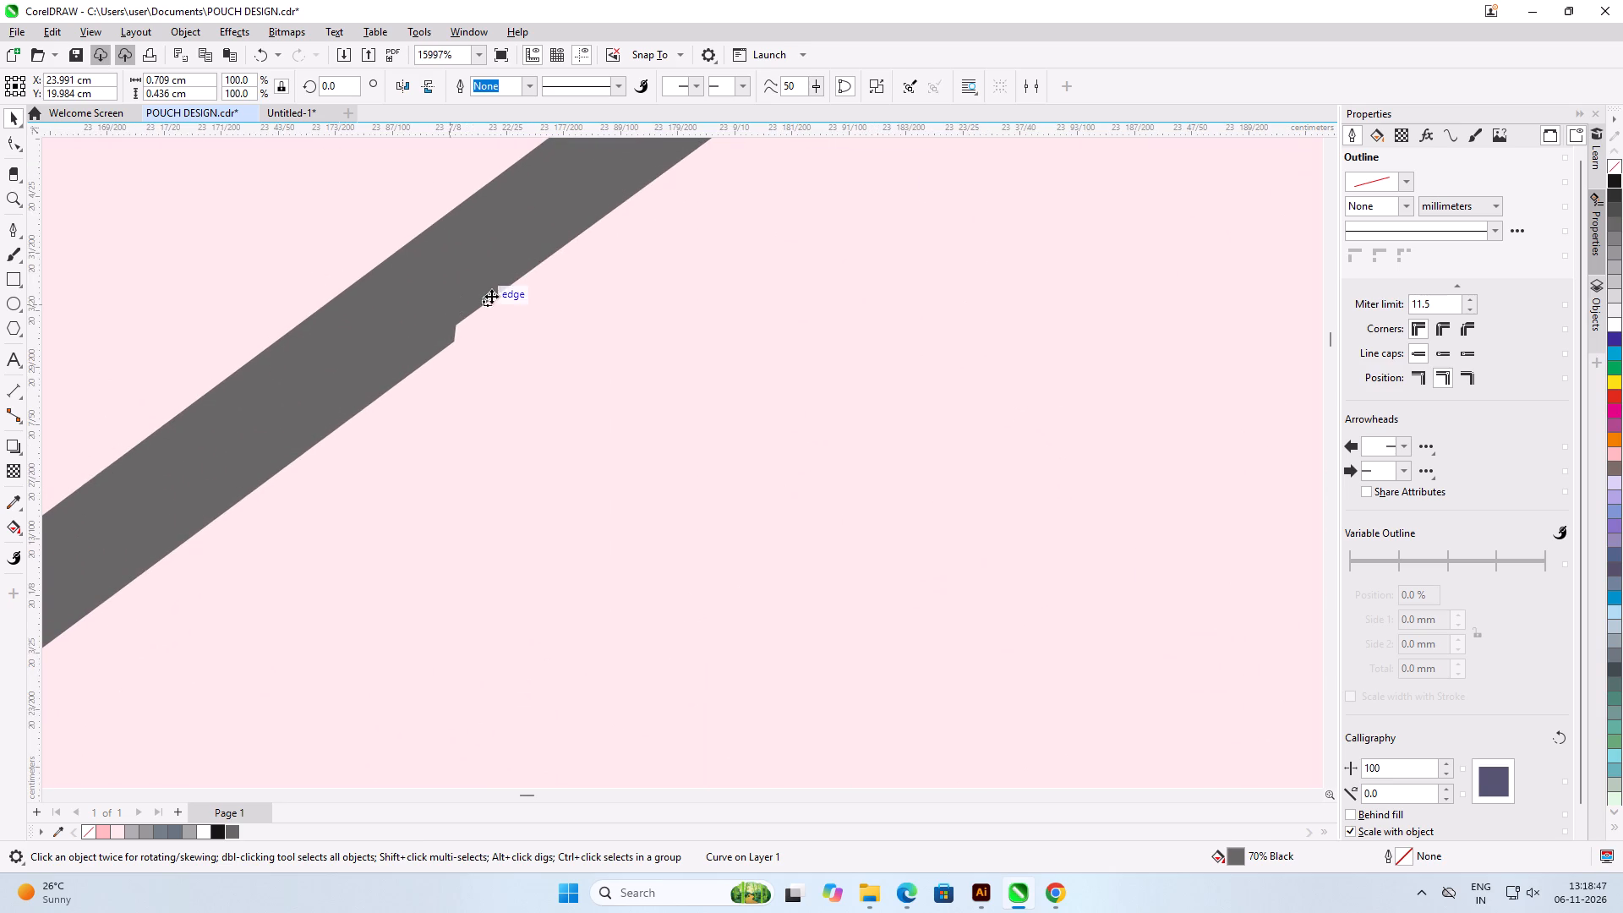
pyautogui.moveTo(491, 296); pyautogui.dragTo(497, 312)
pyautogui.scroll(-5, 511, 302)
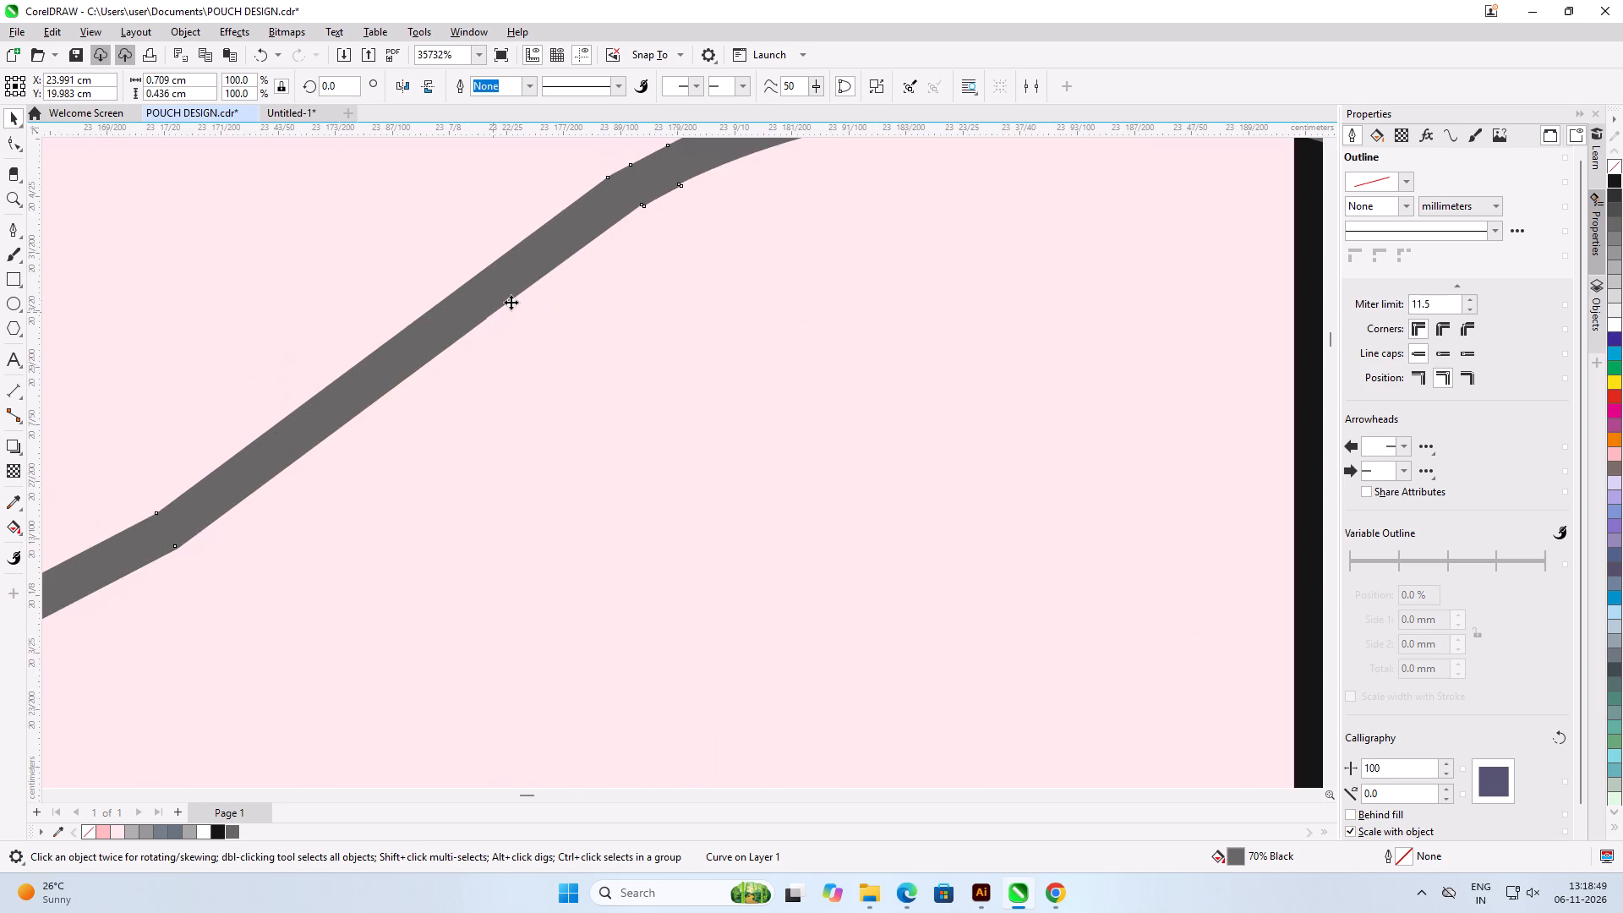
pyautogui.scroll(-18, 511, 302)
pyautogui.click(541, 360)
pyautogui.scroll(-7, 550, 467)
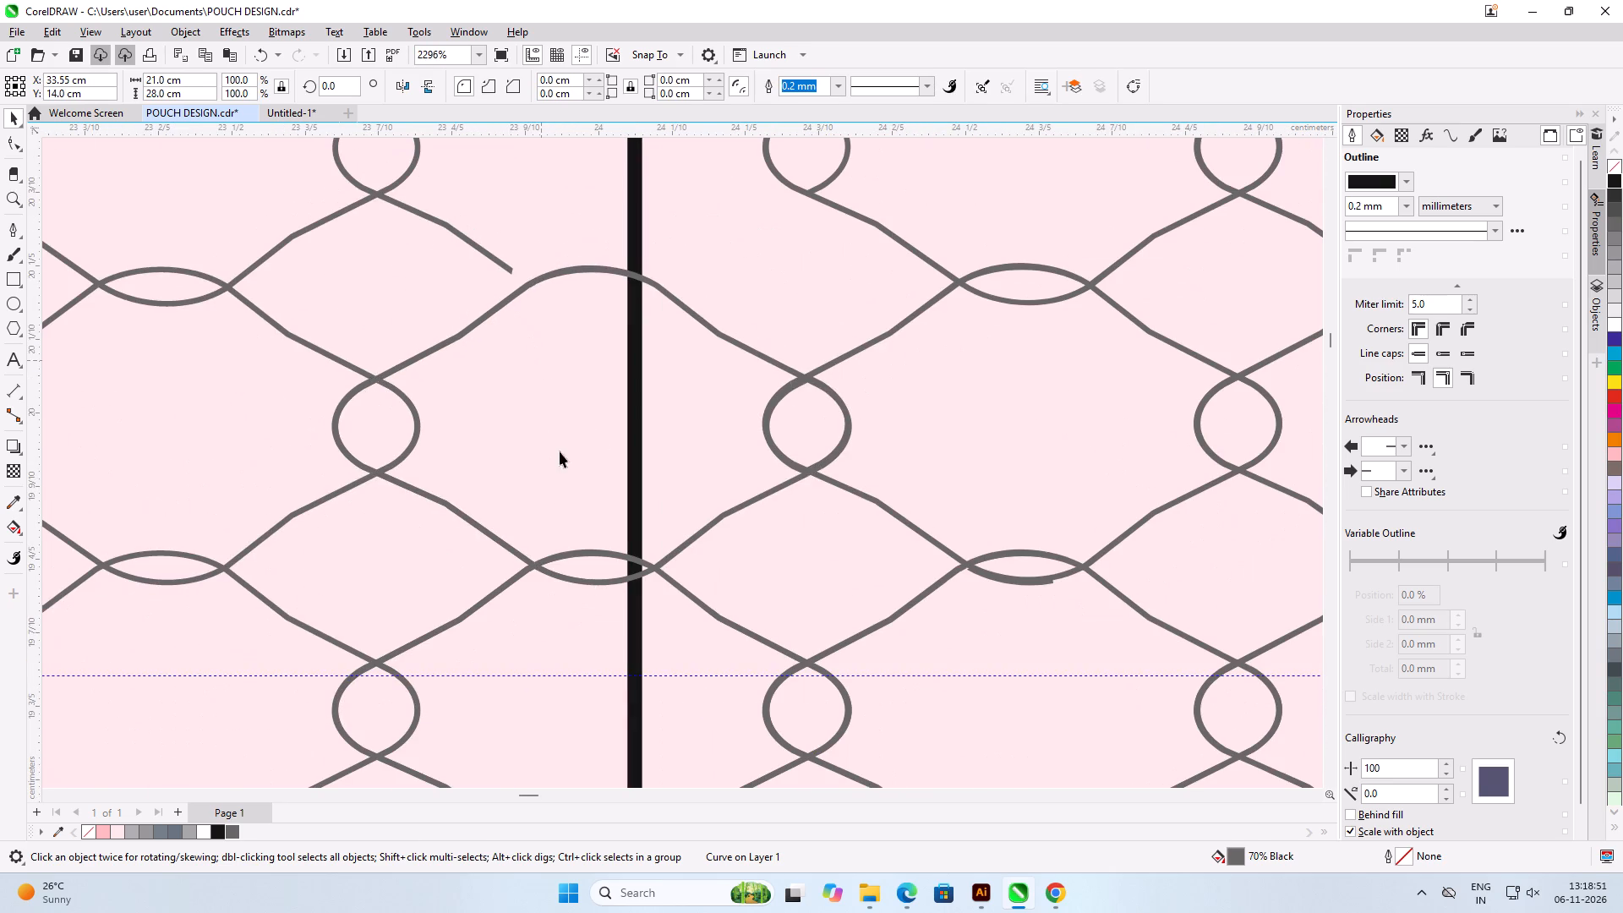
# Duplicate the bridging cell another row up to about Y 20.362 cm, level with the top row of arches.
pyautogui.scroll(6, 559, 252)
pyautogui.click(647, 535)
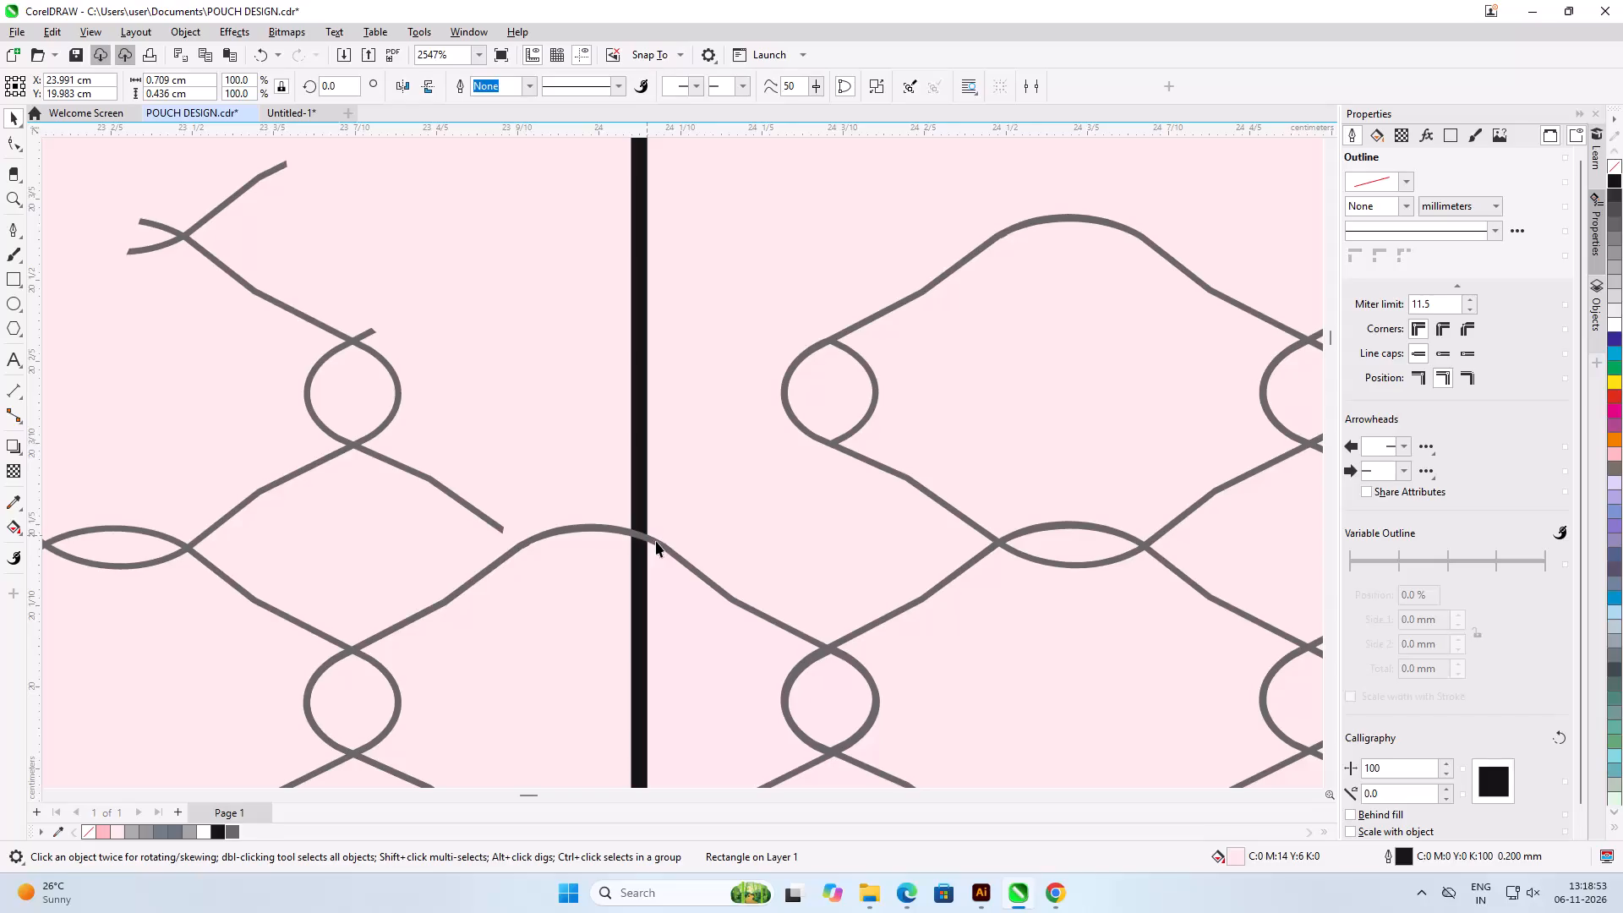
pyautogui.moveTo(665, 551); pyautogui.dragTo(675, 224)
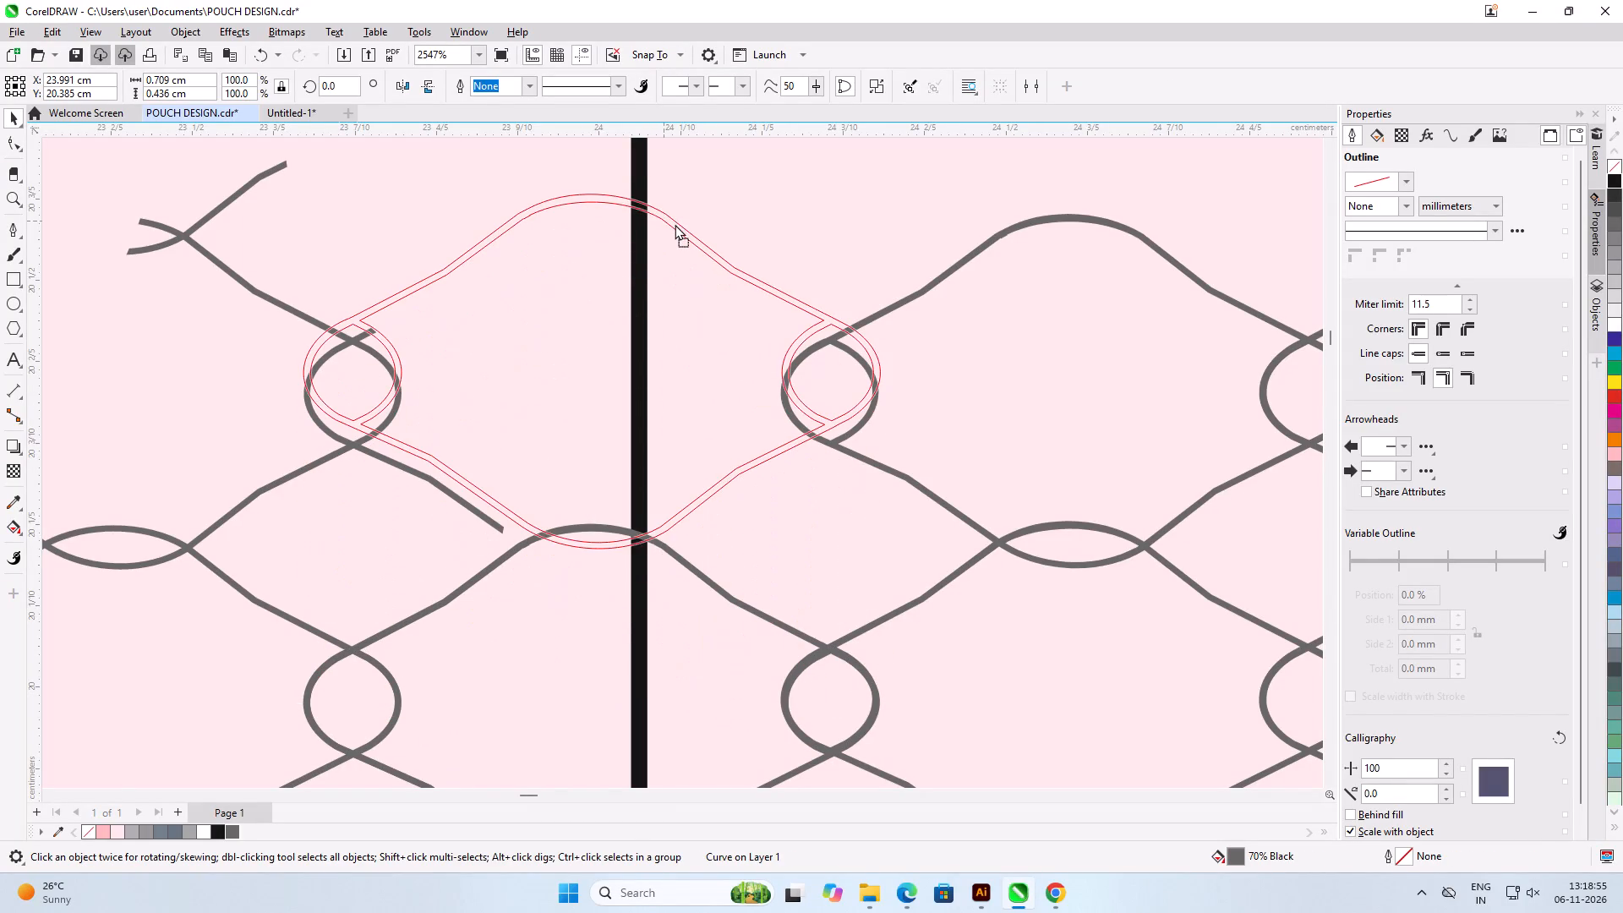
pyautogui.moveTo(675, 224); pyautogui.dragTo(675, 242)
pyautogui.keyDown('shift'); pyautogui.rightClick(675, 242); pyautogui.keyUp('shift')
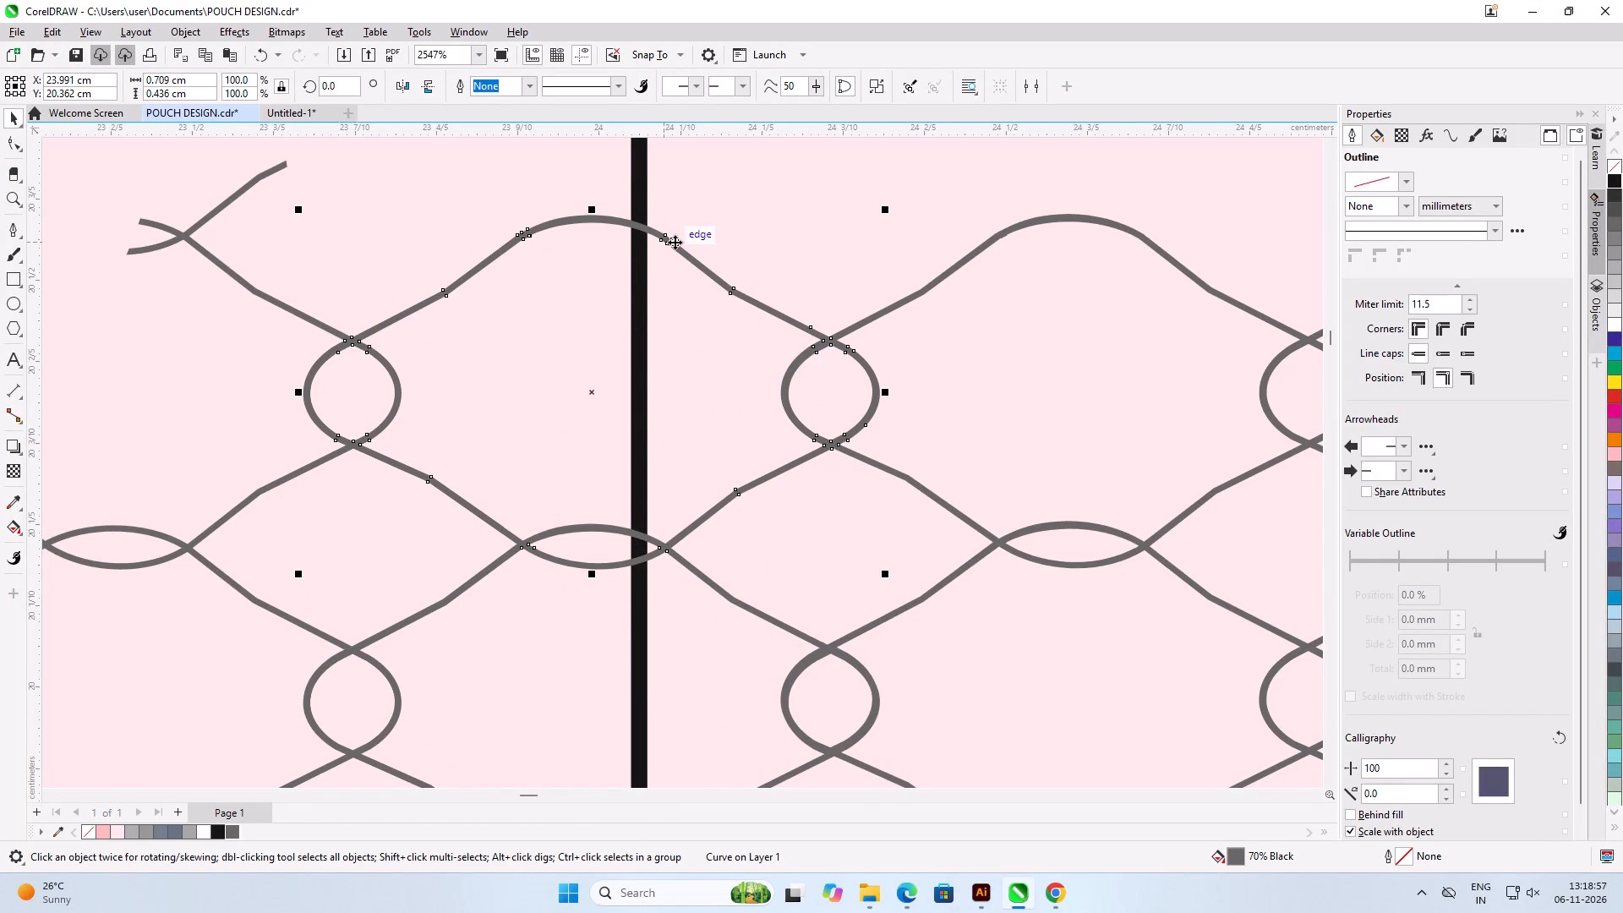
pyautogui.scroll(6, 481, 251)
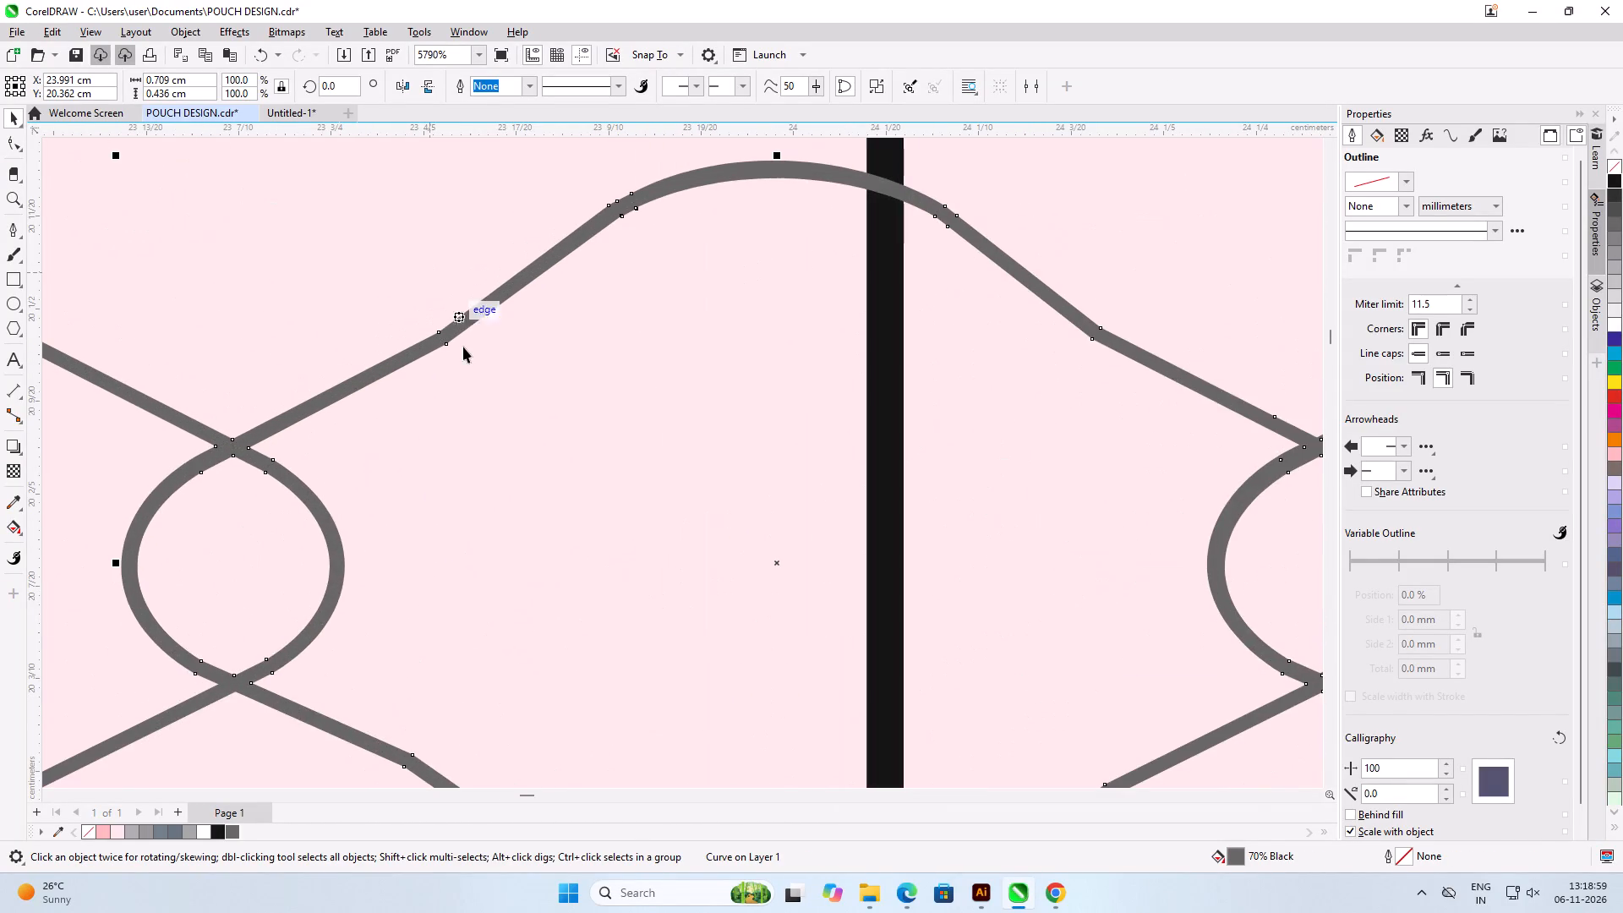
pyautogui.scroll(-4, 463, 358)
pyautogui.scroll(1, 463, 362)
pyautogui.scroll(-14, 463, 362)
pyautogui.scroll(1, 463, 362)
pyautogui.scroll(-2, 463, 362)
pyautogui.scroll(6, 602, 523)
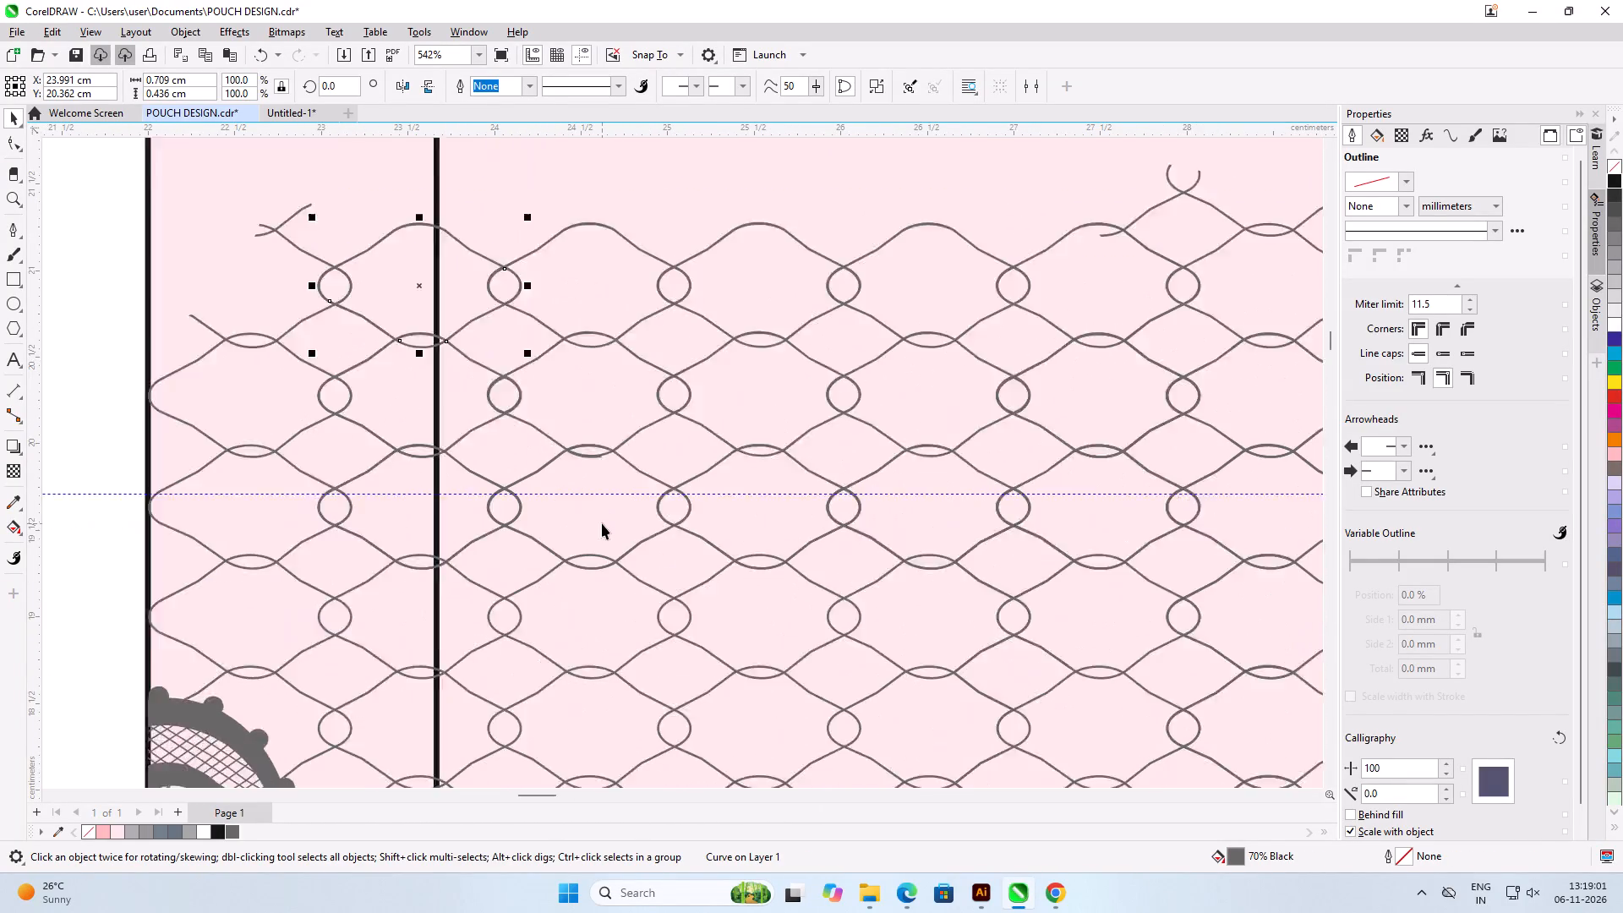
# Lower the neighbouring copied cell at X 24.578 cm to about Y 19.982 cm so its bottom arc covers the doubled strand end.
pyautogui.scroll(18, 609, 445)
pyautogui.scroll(2, 421, 398)
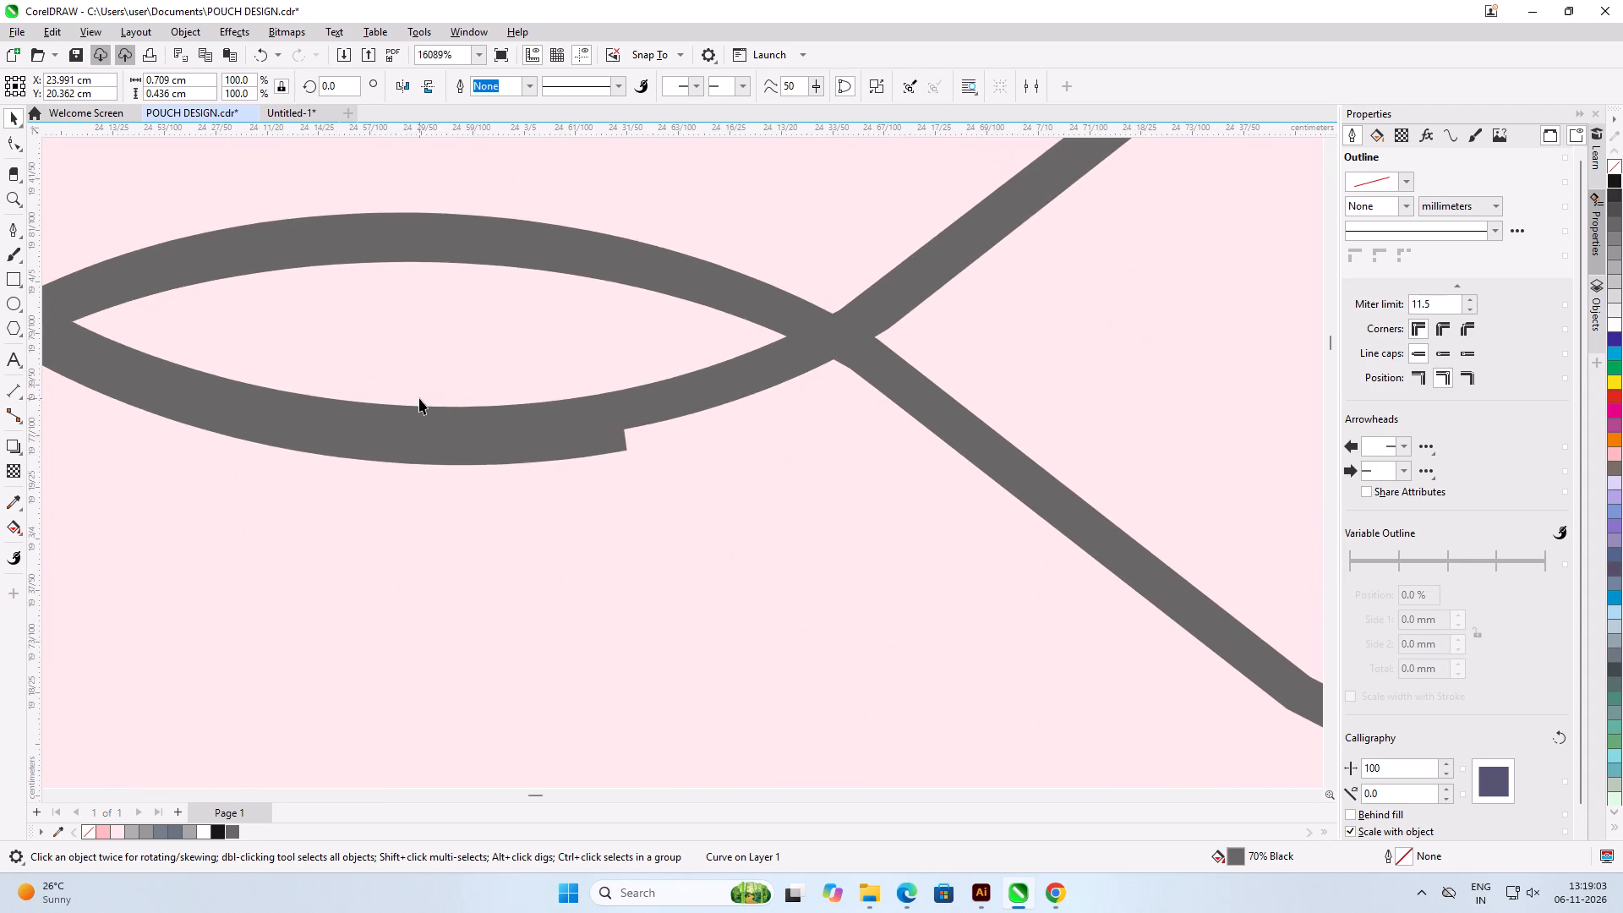
pyautogui.scroll(-7, 686, 400)
pyautogui.scroll(7, 310, 392)
pyautogui.click(698, 380)
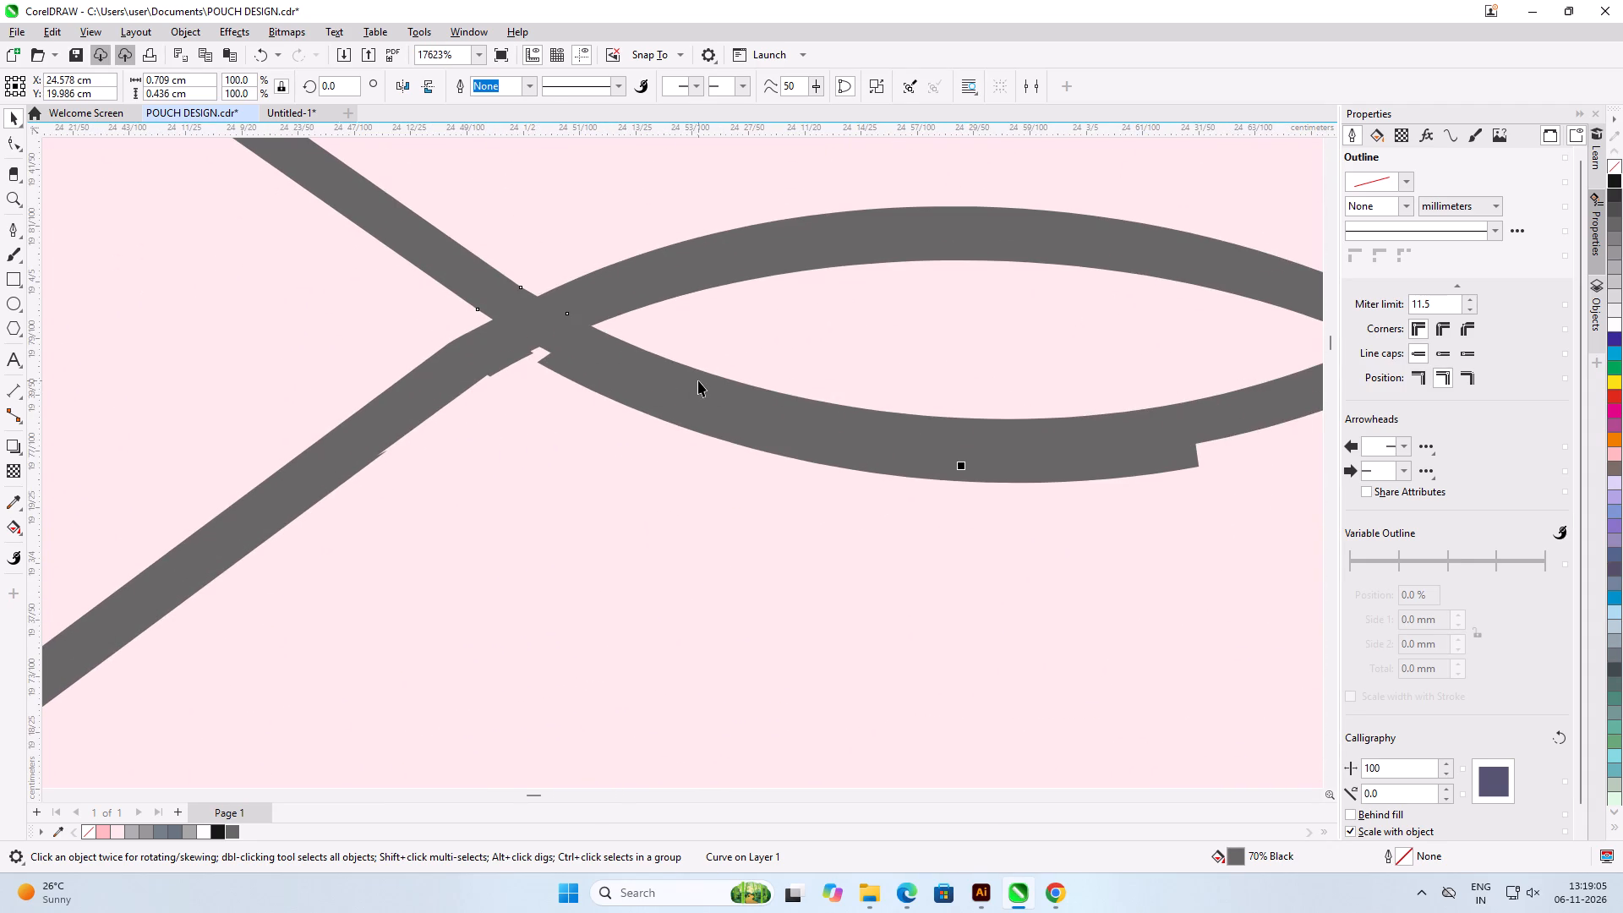
pyautogui.click(462, 358)
pyautogui.scroll(-7, 462, 358)
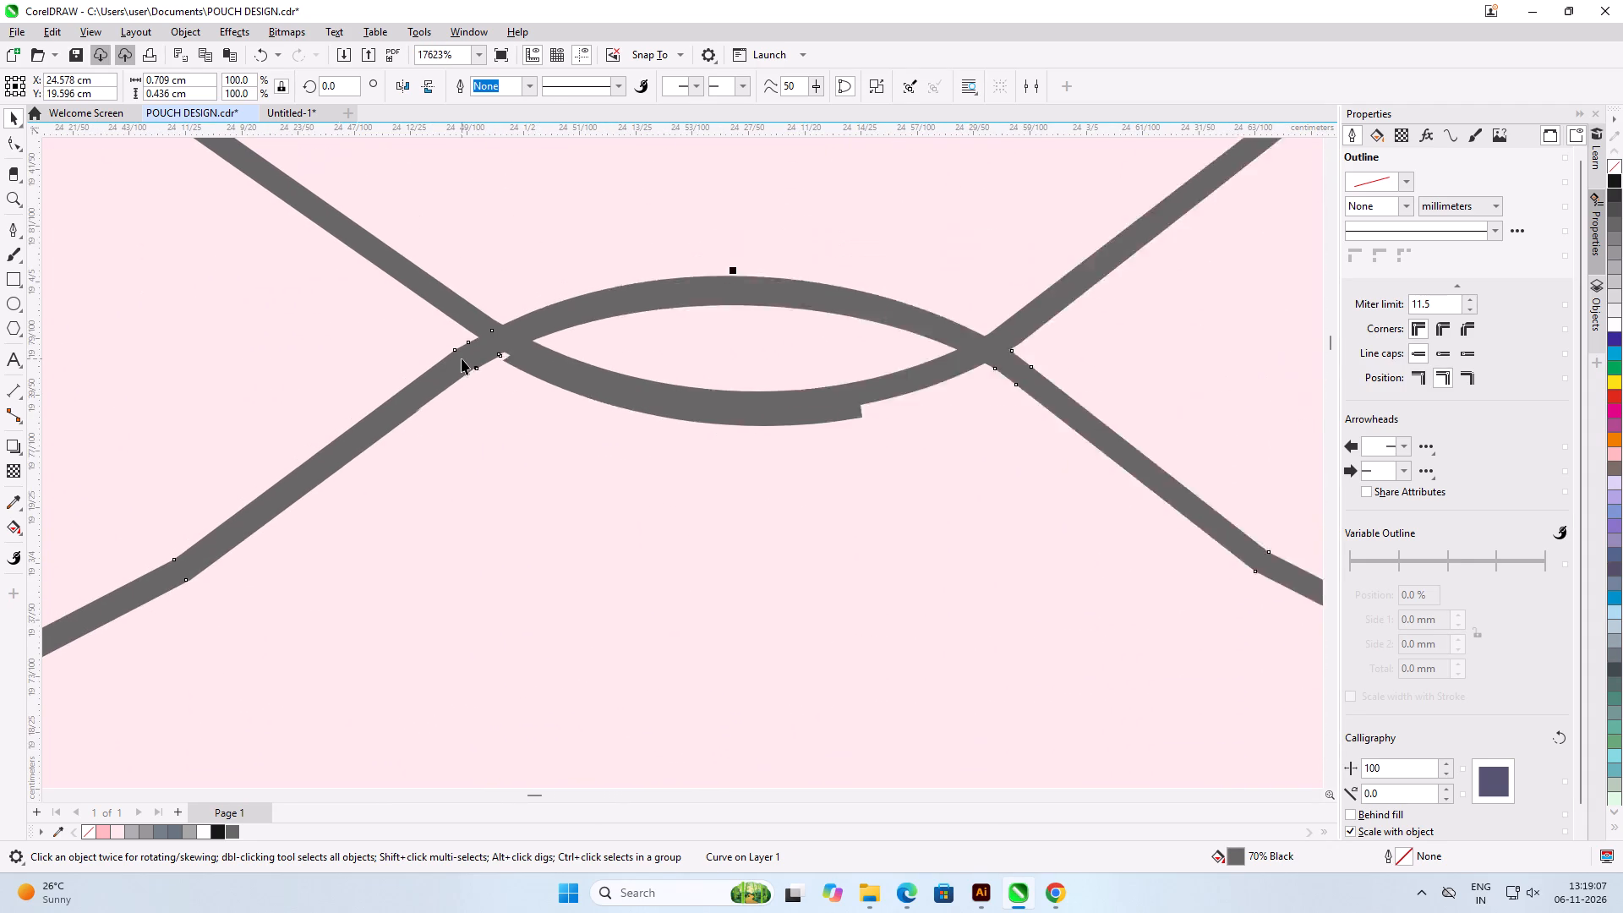
pyautogui.click(705, 393)
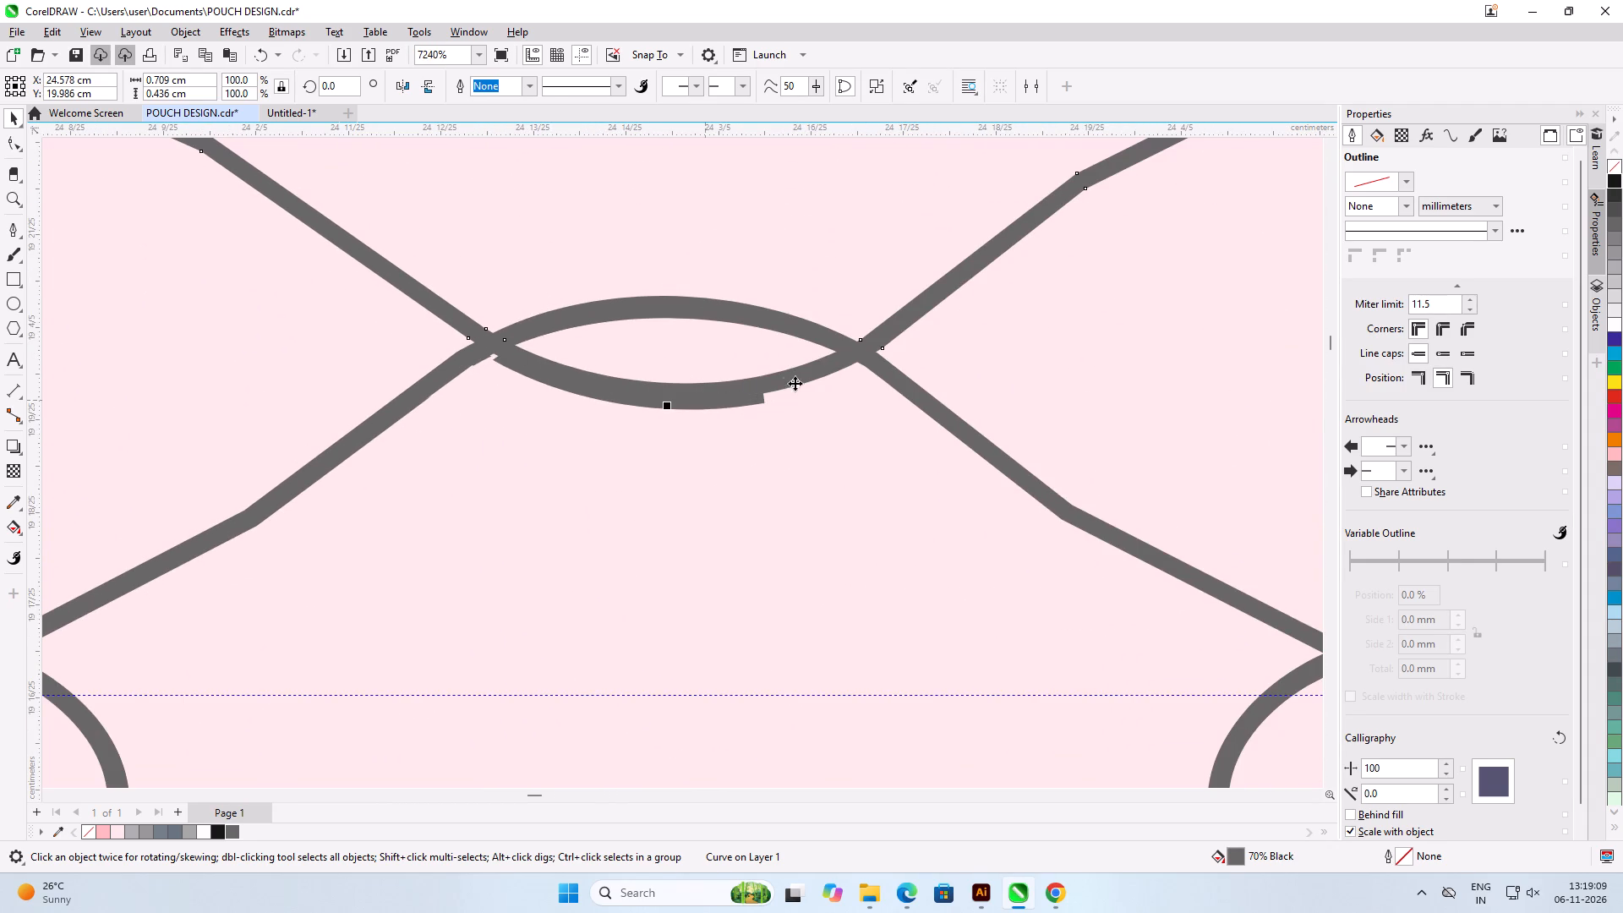
pyautogui.scroll(11, 794, 391)
pyautogui.moveTo(805, 374); pyautogui.dragTo(805, 400)
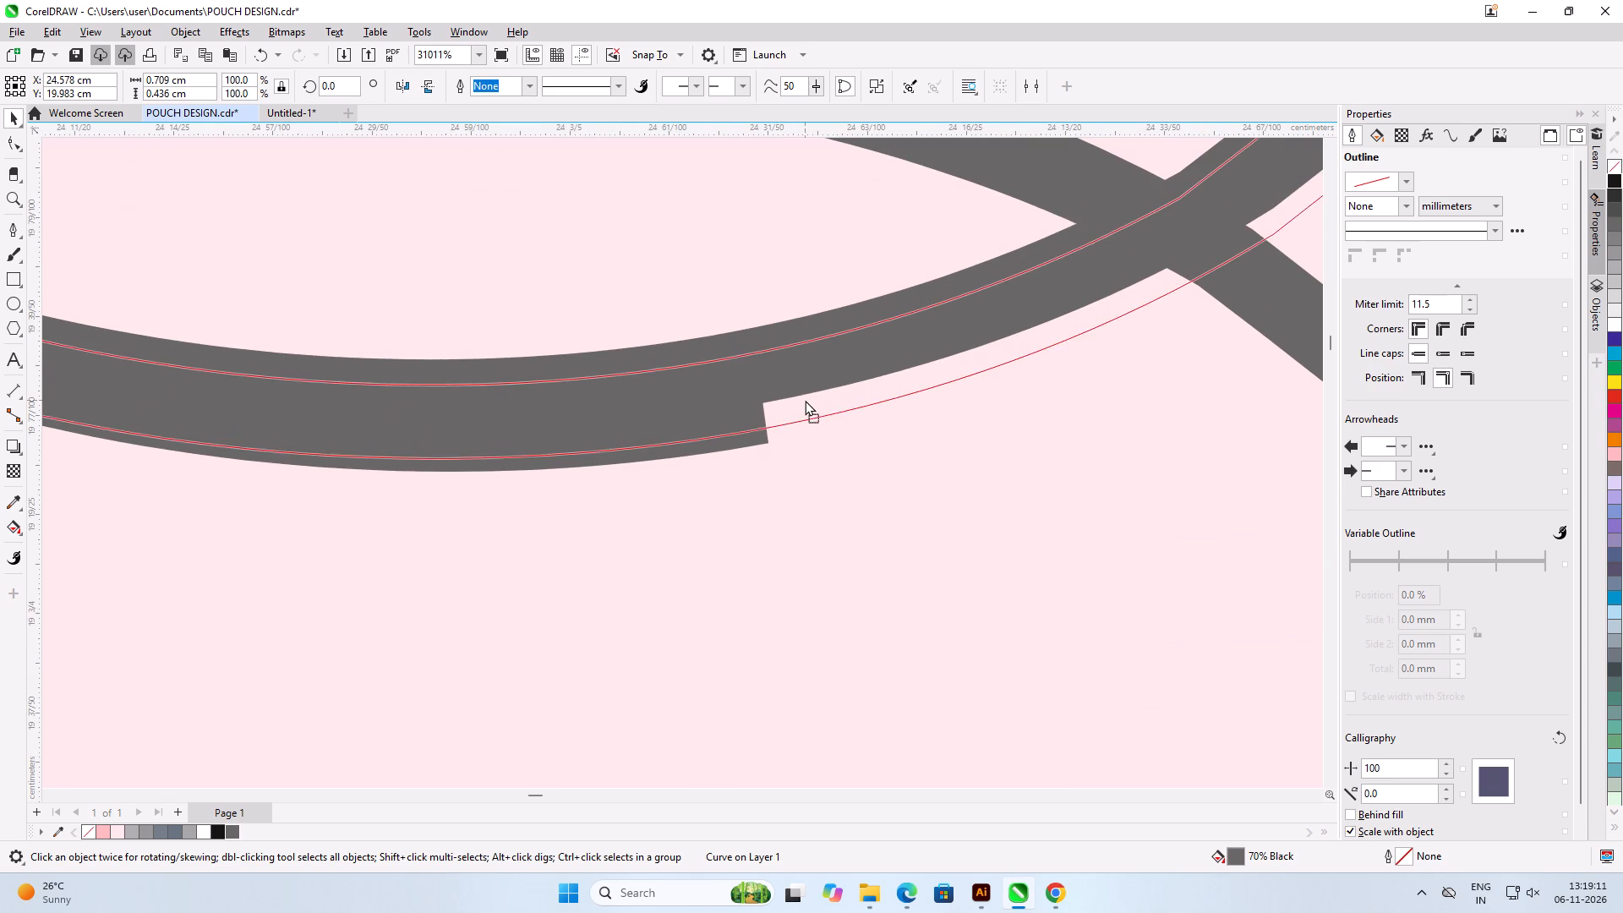
pyautogui.moveTo(805, 400); pyautogui.dragTo(805, 413)
pyautogui.scroll(-19, 807, 409)
pyautogui.scroll(1, 792, 407)
pyautogui.scroll(-2, 792, 407)
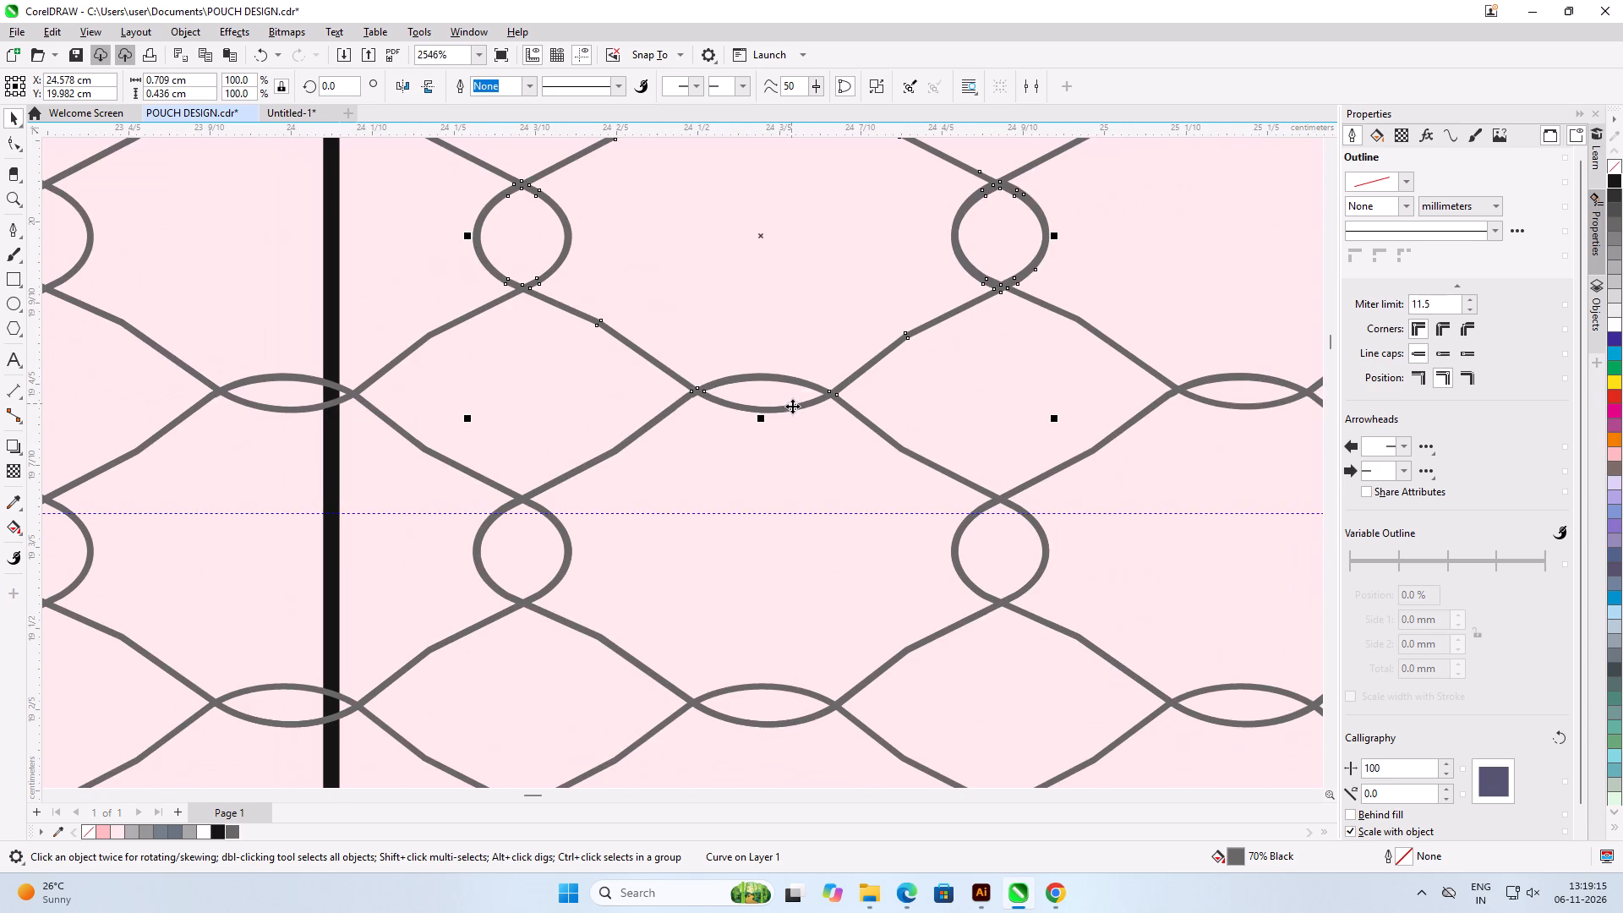
pyautogui.scroll(-6, 792, 406)
pyautogui.scroll(5, 802, 255)
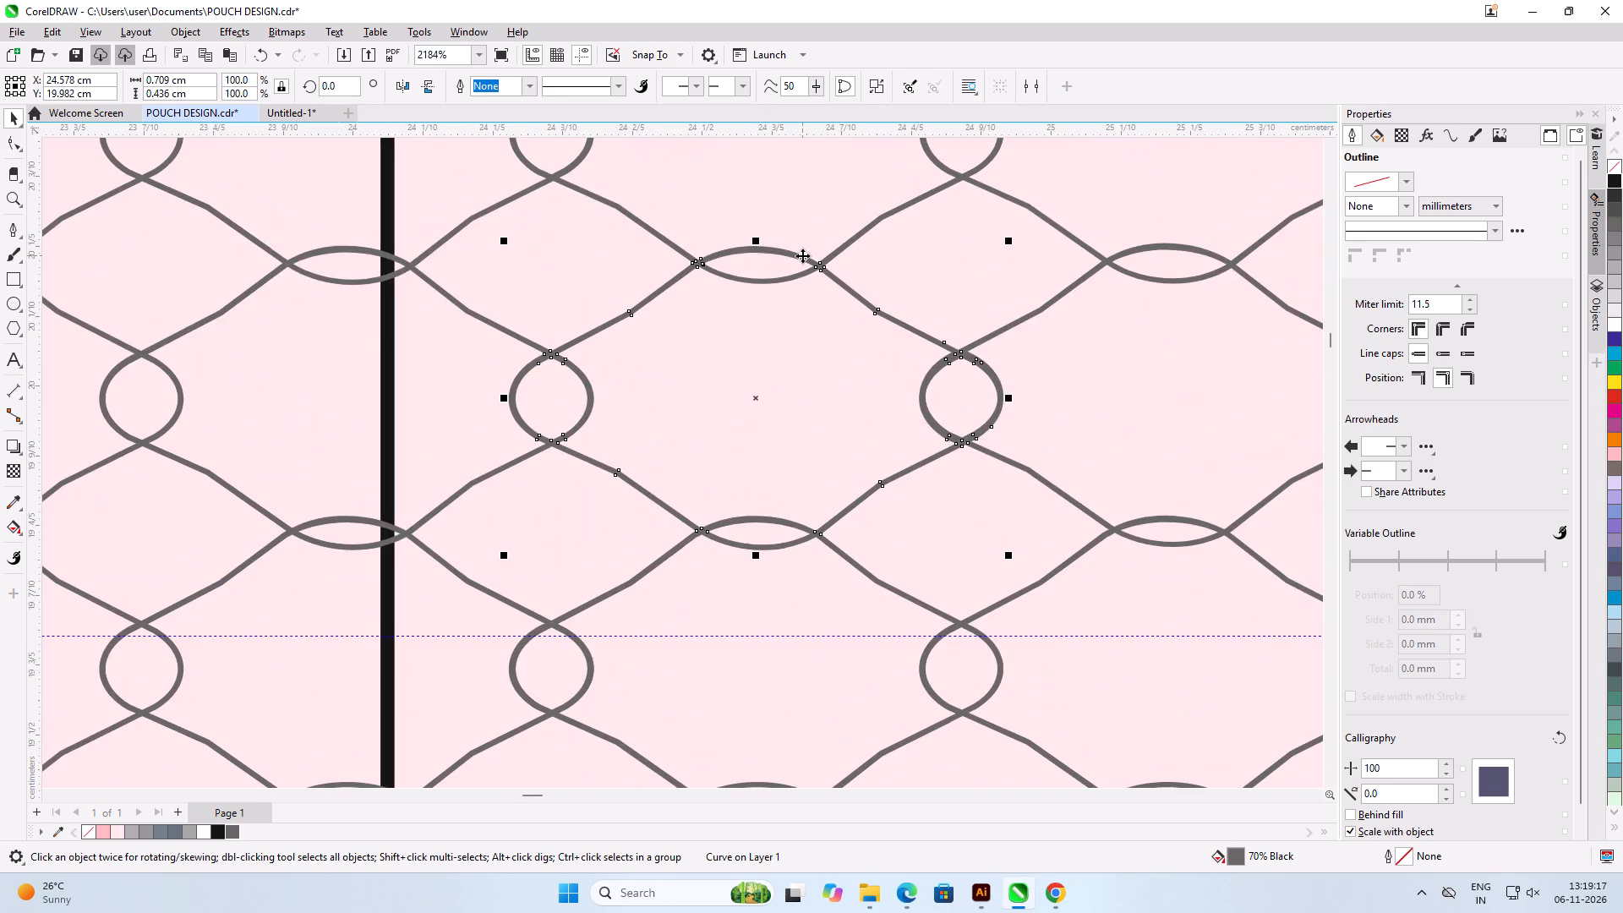
pyautogui.scroll(5, 797, 253)
pyautogui.click(742, 341)
pyautogui.scroll(-3, 757, 272)
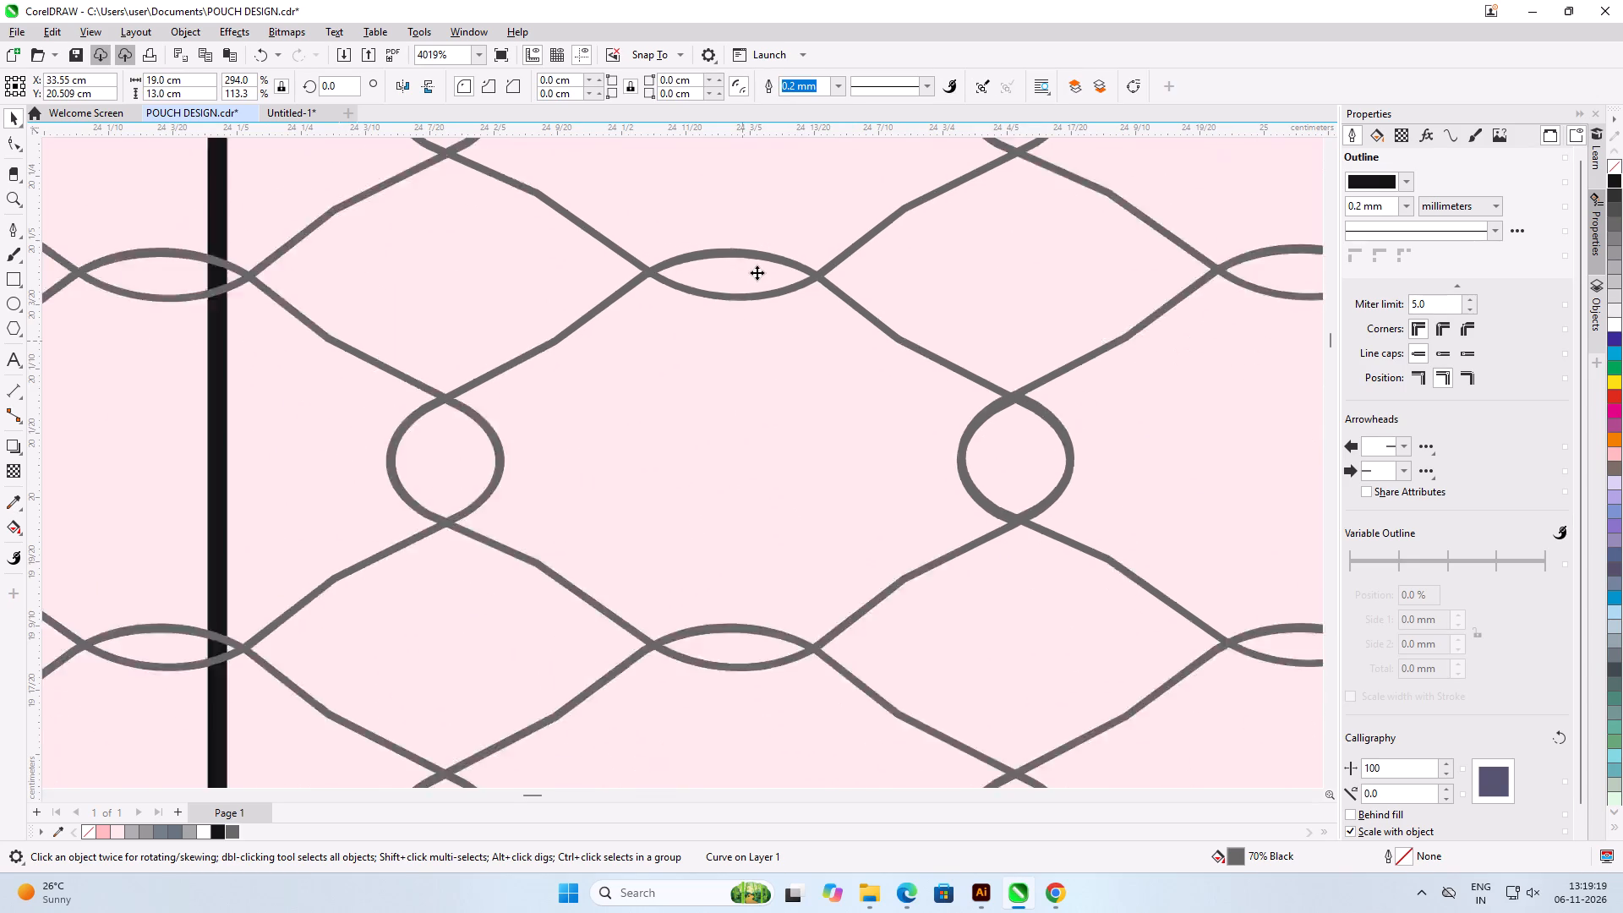
# Copy a mesh cell from the lower copied row to the top row's gap beside the panel's outer edge, about X 23.406 cm, Y 20.364 cm.
pyautogui.scroll(-3, 757, 272)
pyautogui.scroll(1, 757, 272)
pyautogui.scroll(-6, 757, 272)
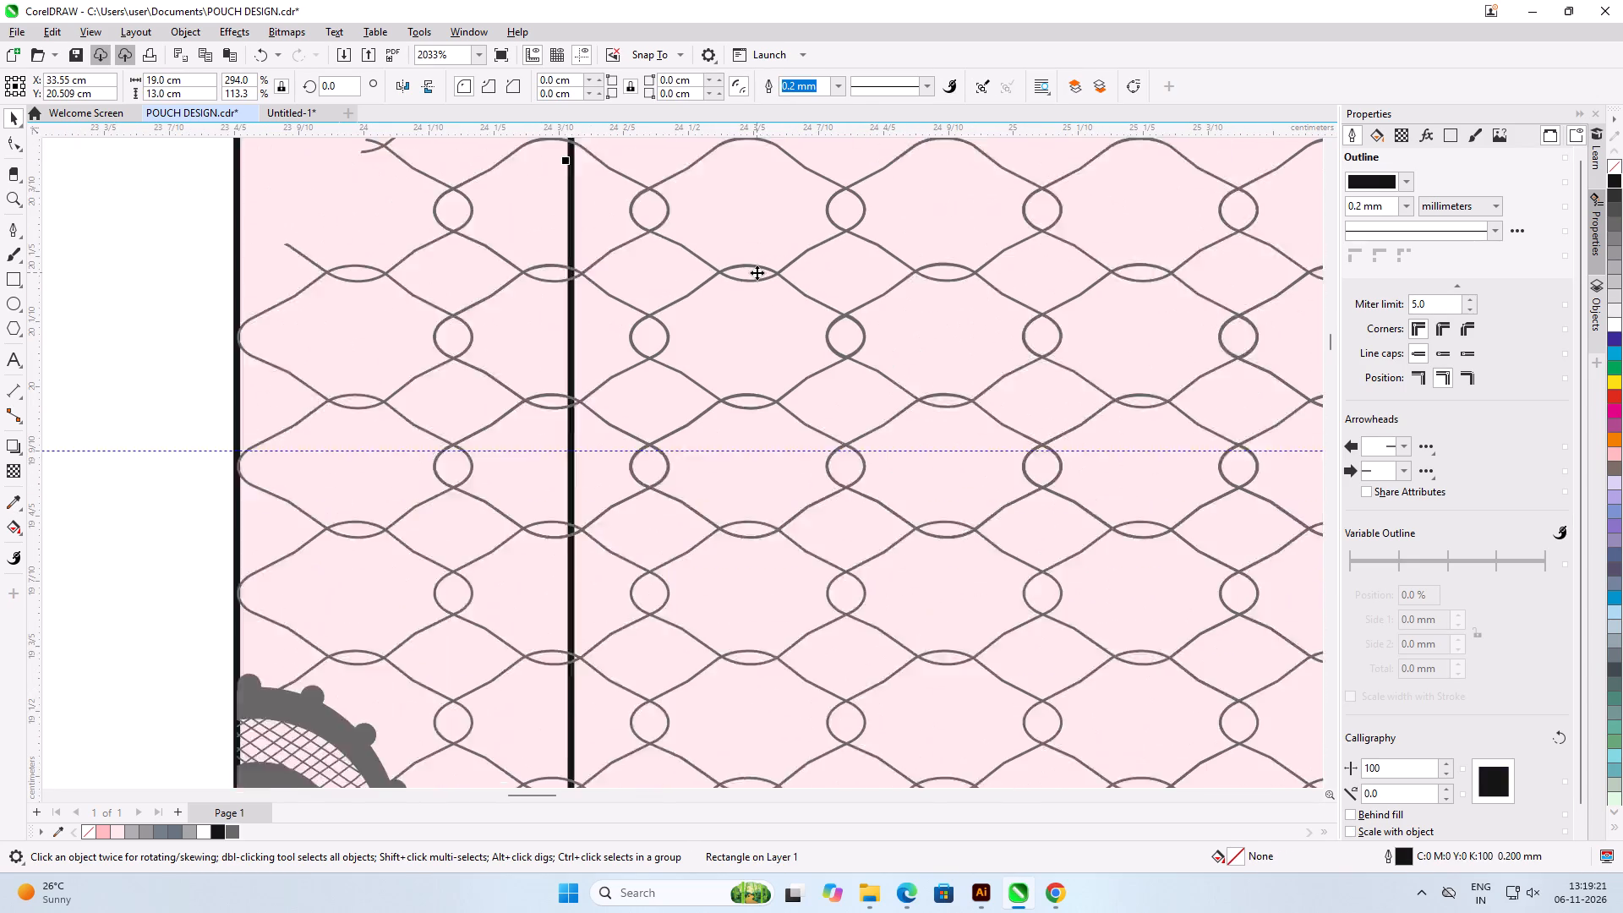
pyautogui.scroll(-5, 499, 390)
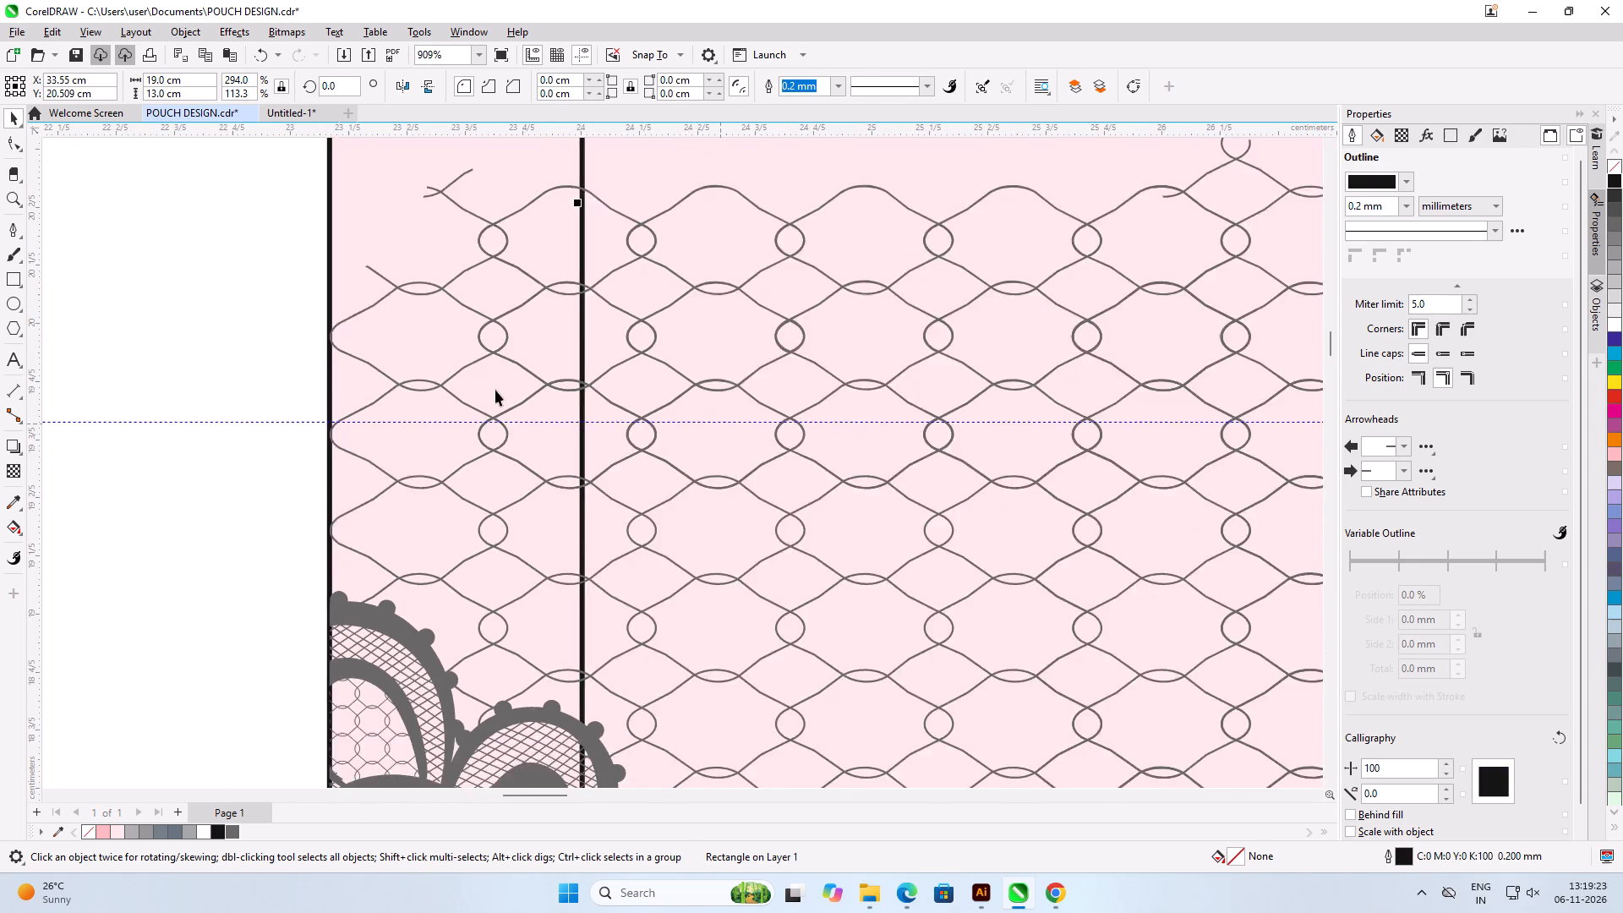
pyautogui.scroll(4, 488, 312)
pyautogui.scroll(3, 557, 285)
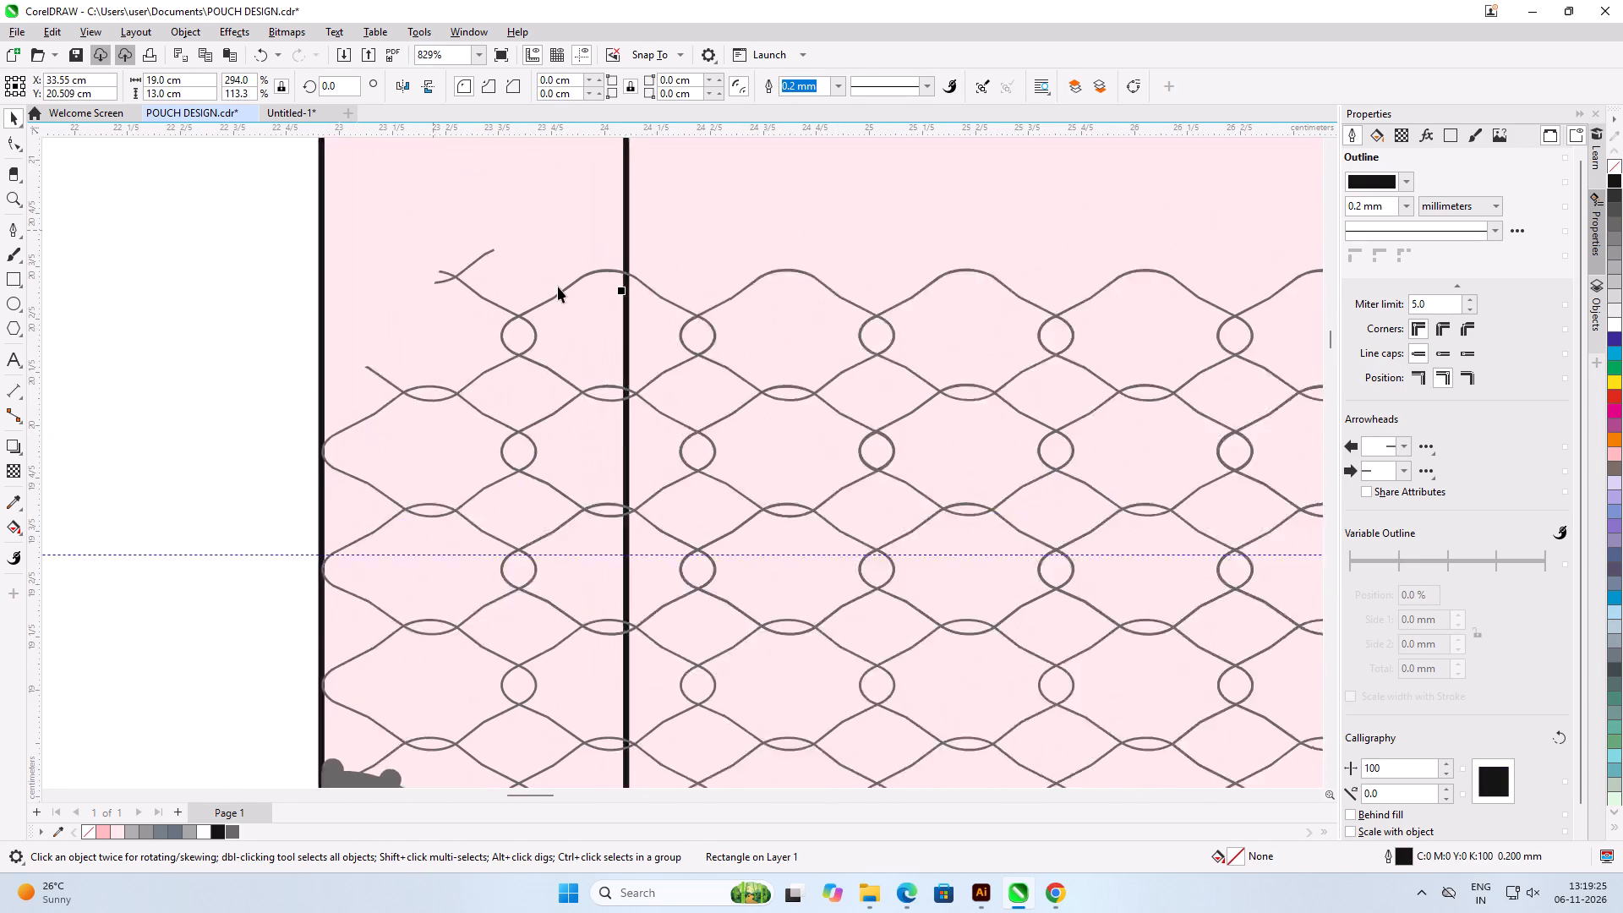
pyautogui.click(991, 469)
pyautogui.click(997, 464)
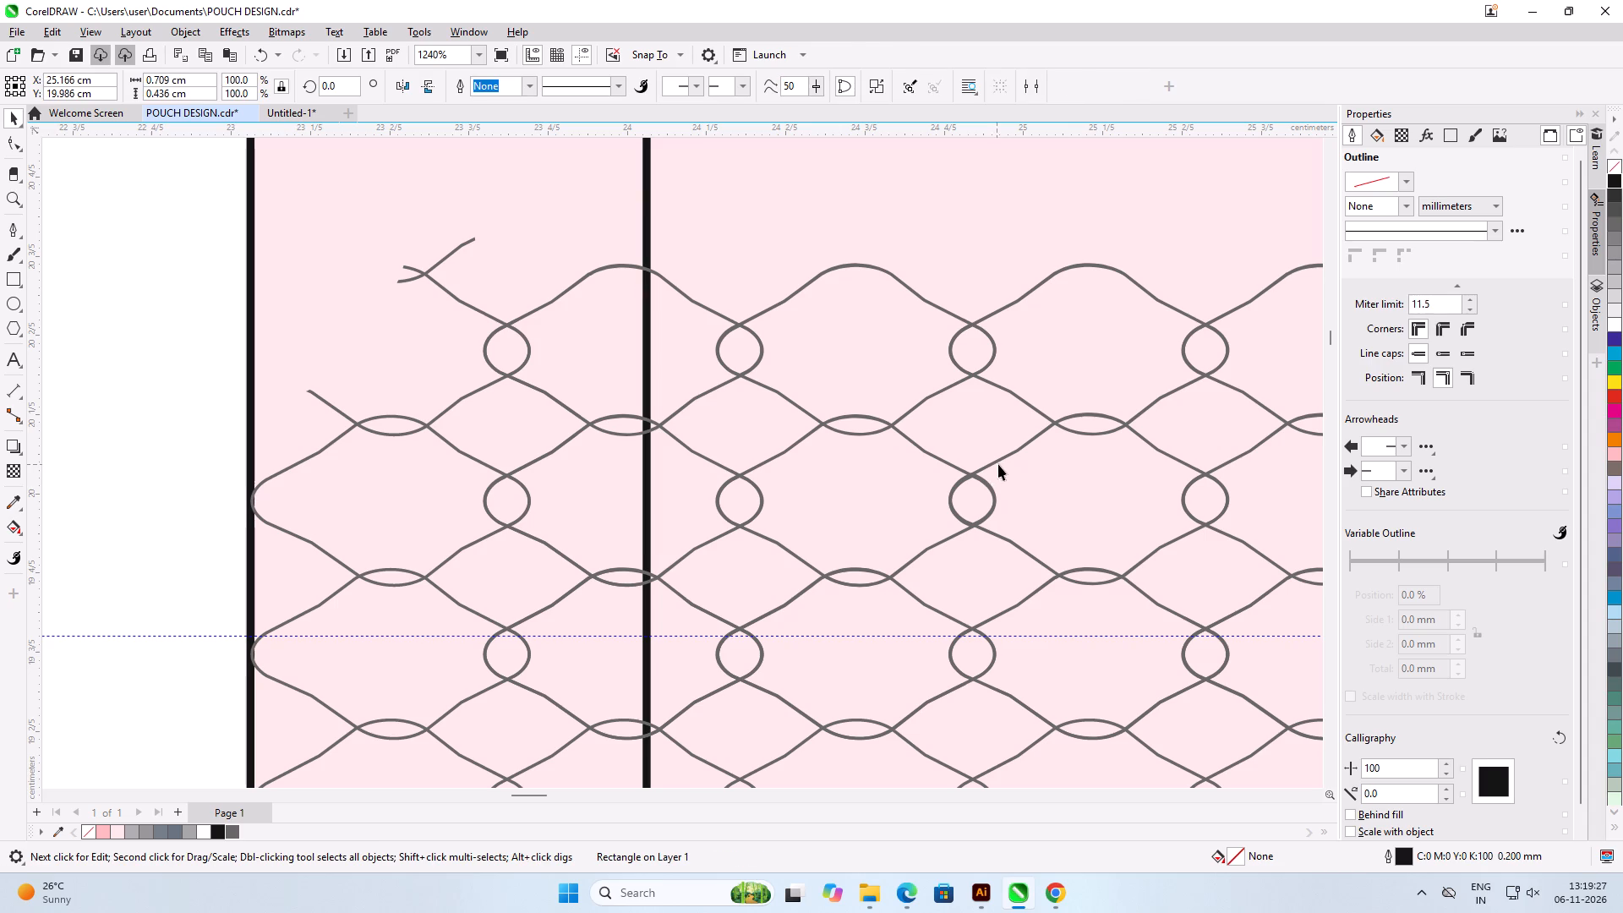
pyautogui.moveTo(1003, 460); pyautogui.dragTo(330, 308)
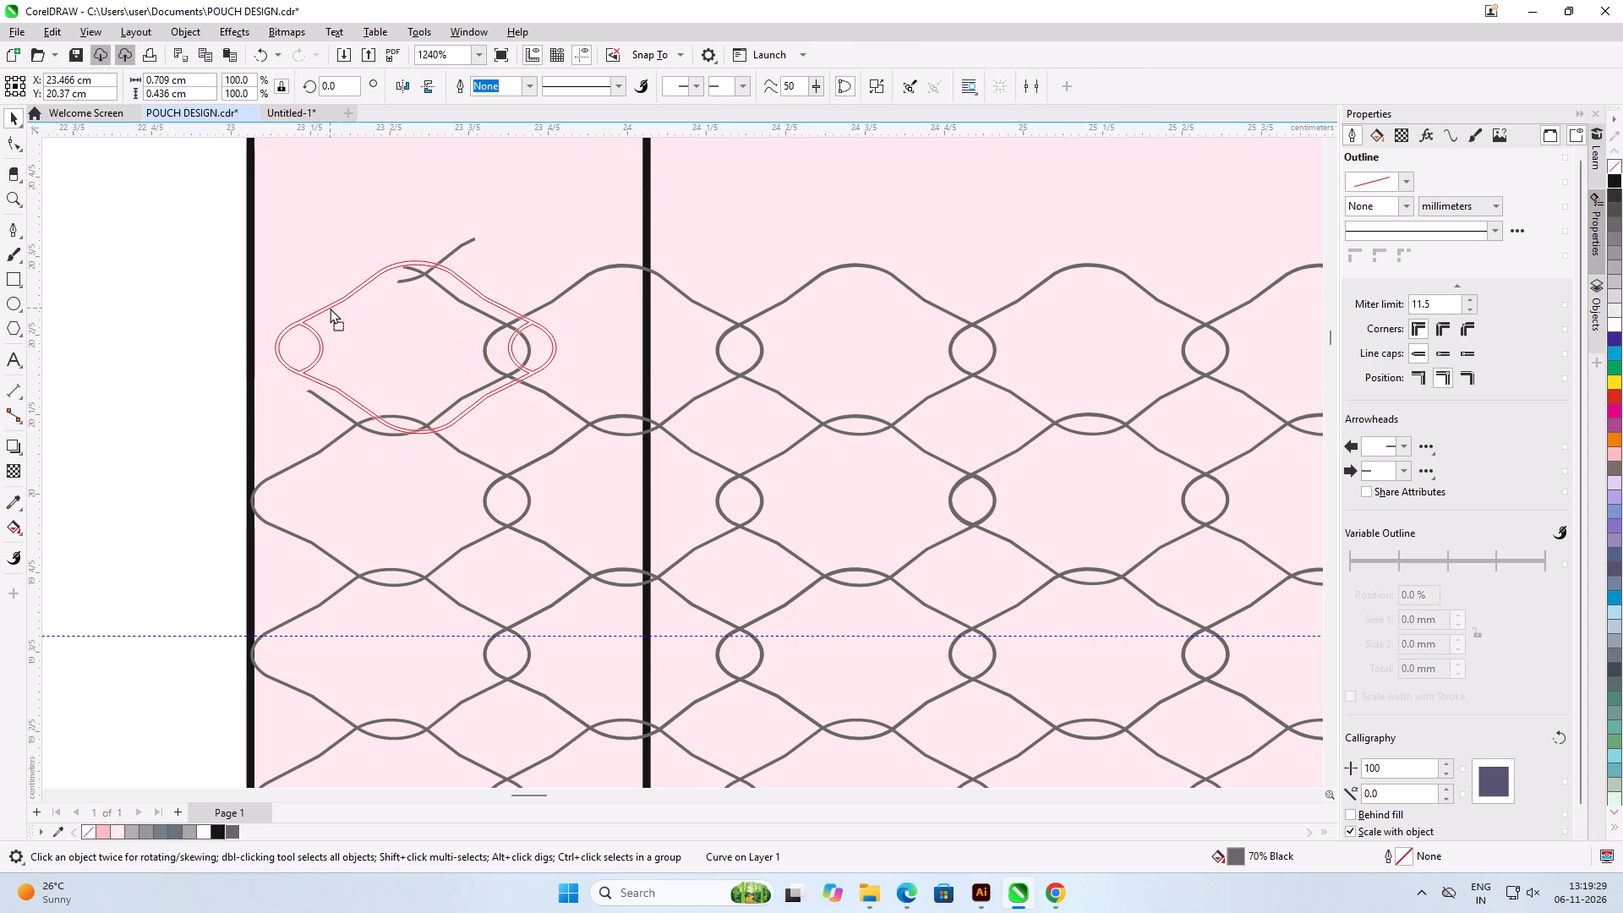
pyautogui.moveTo(330, 308); pyautogui.dragTo(306, 310)
pyautogui.rightClick(306, 310)
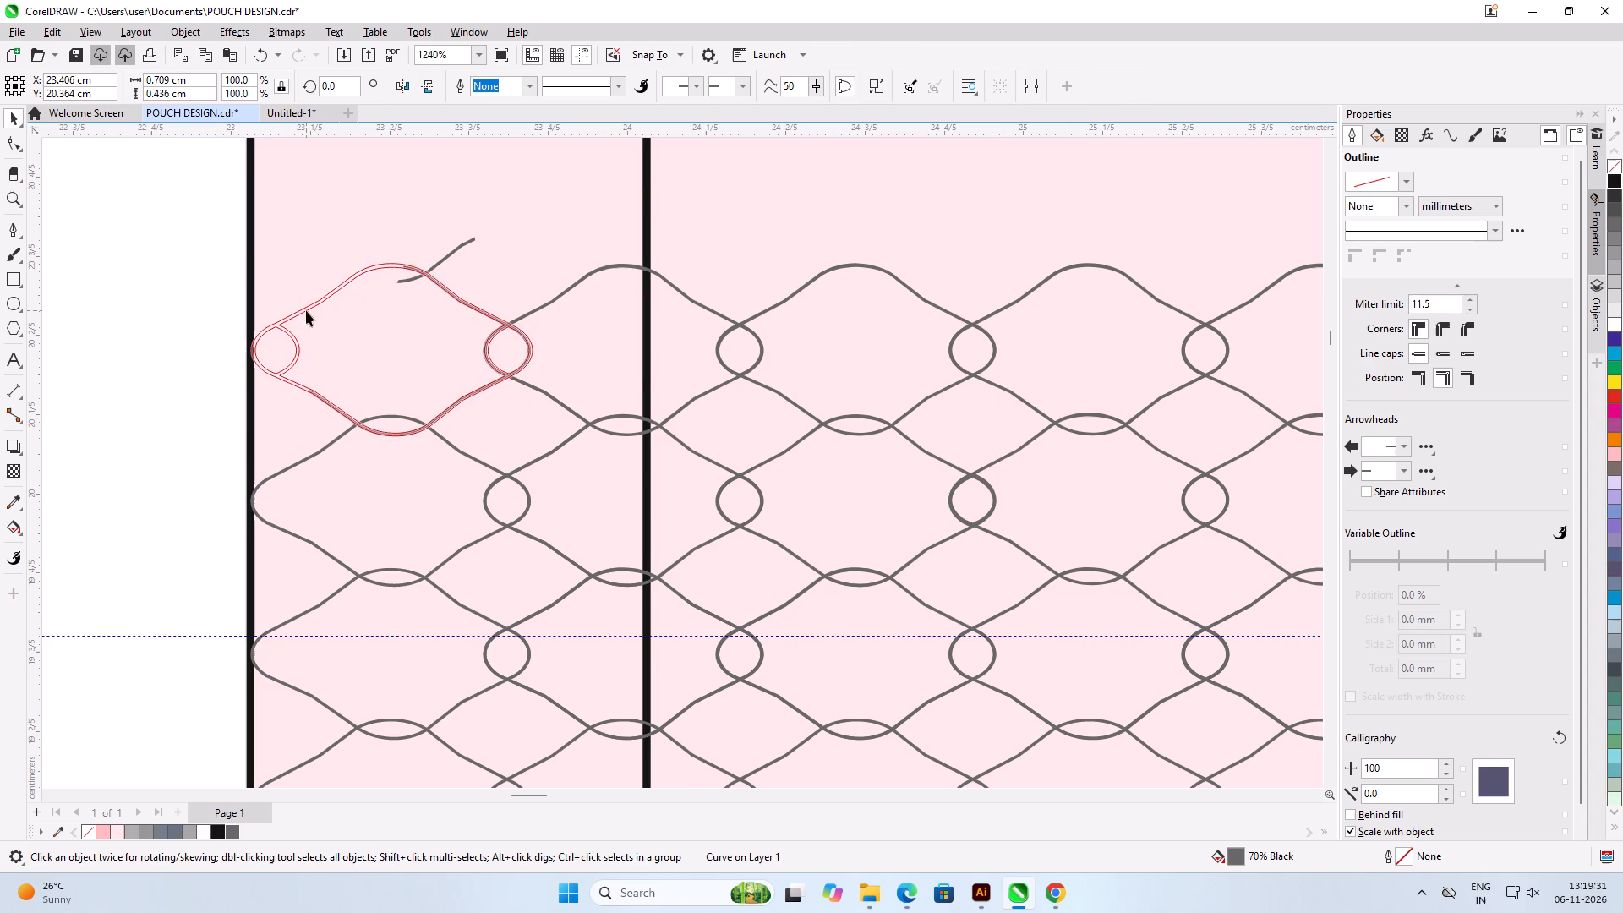
pyautogui.scroll(6, 271, 325)
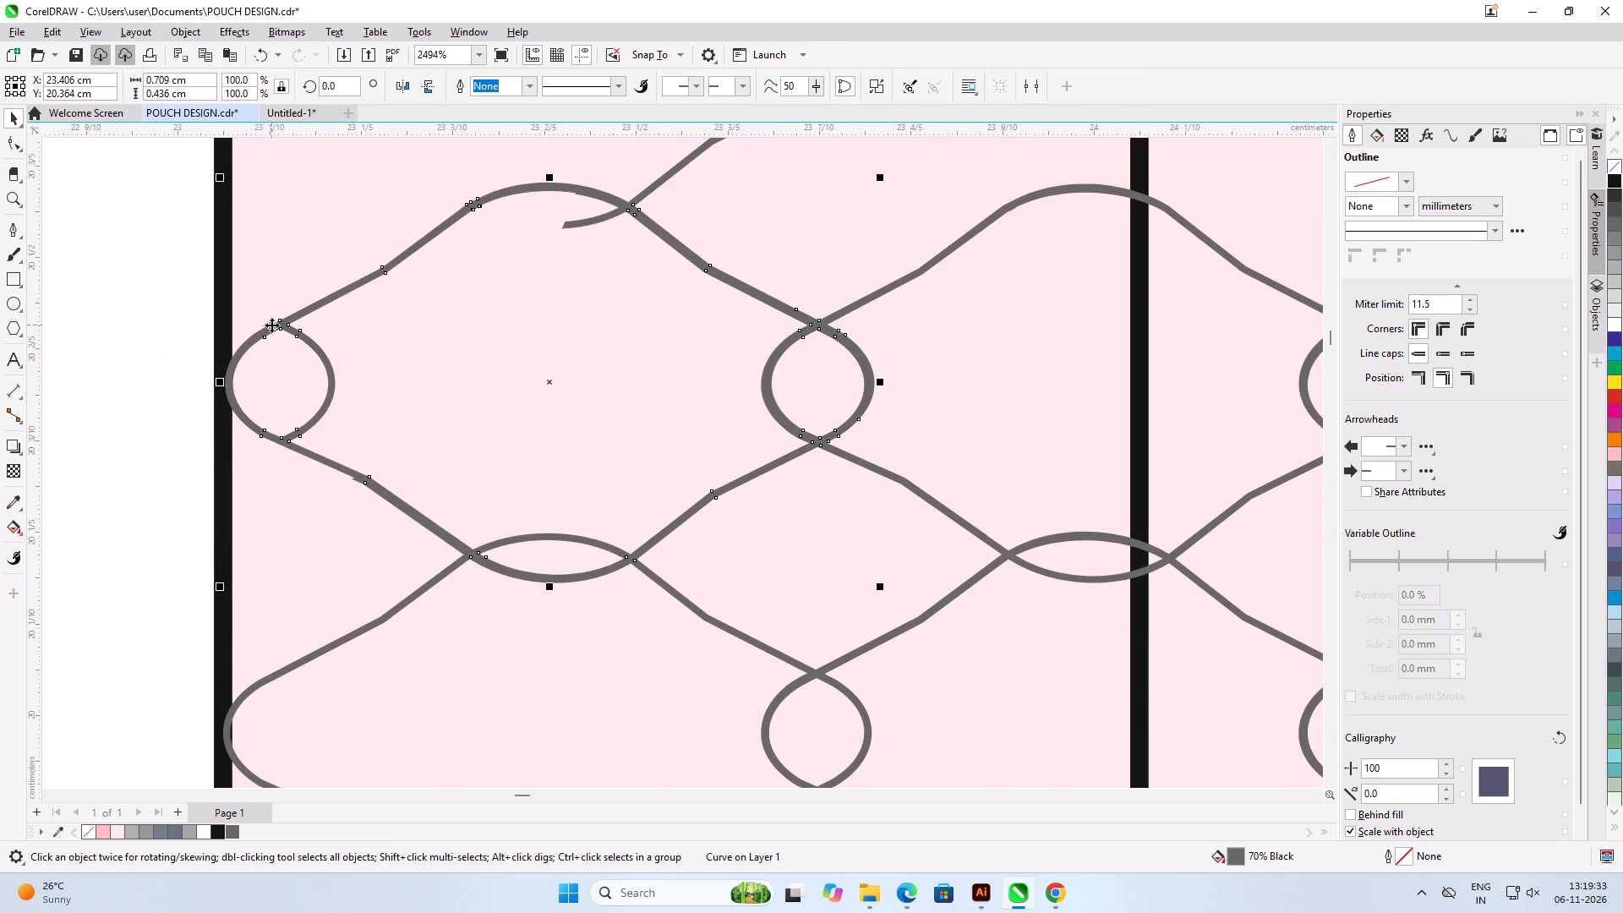
pyautogui.scroll(4, 429, 529)
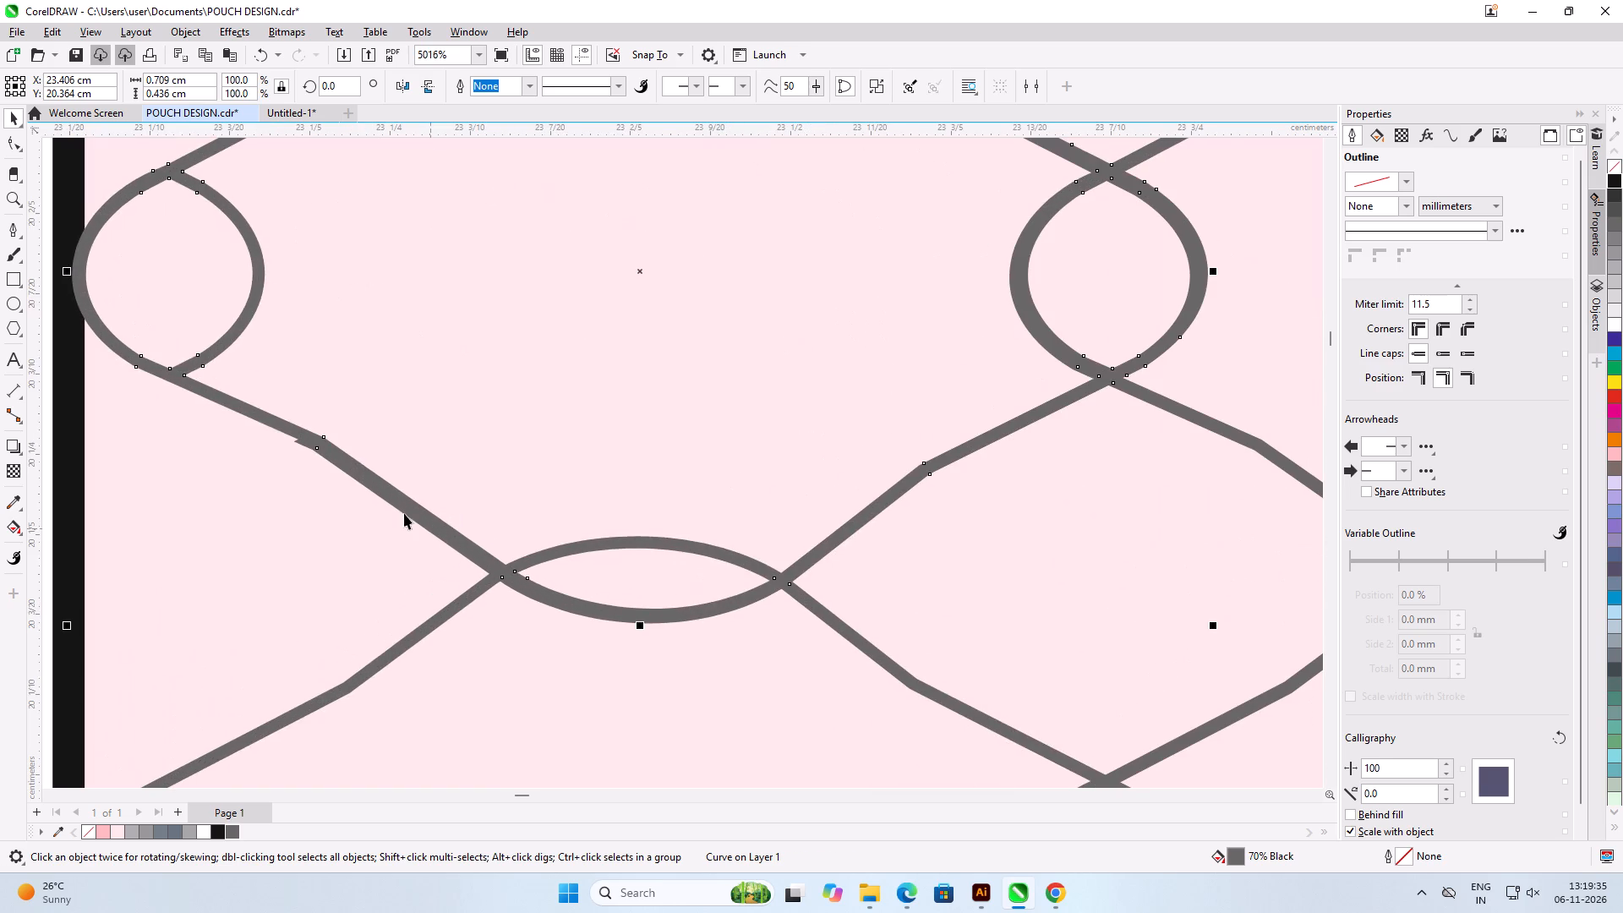
# Lower the copied outer-edge mesh cell slightly to about Y 20.361 cm so its lower side overlaps the existing doubled strand.
pyautogui.scroll(13, 270, 425)
pyautogui.moveTo(270, 425); pyautogui.dragTo(256, 446)
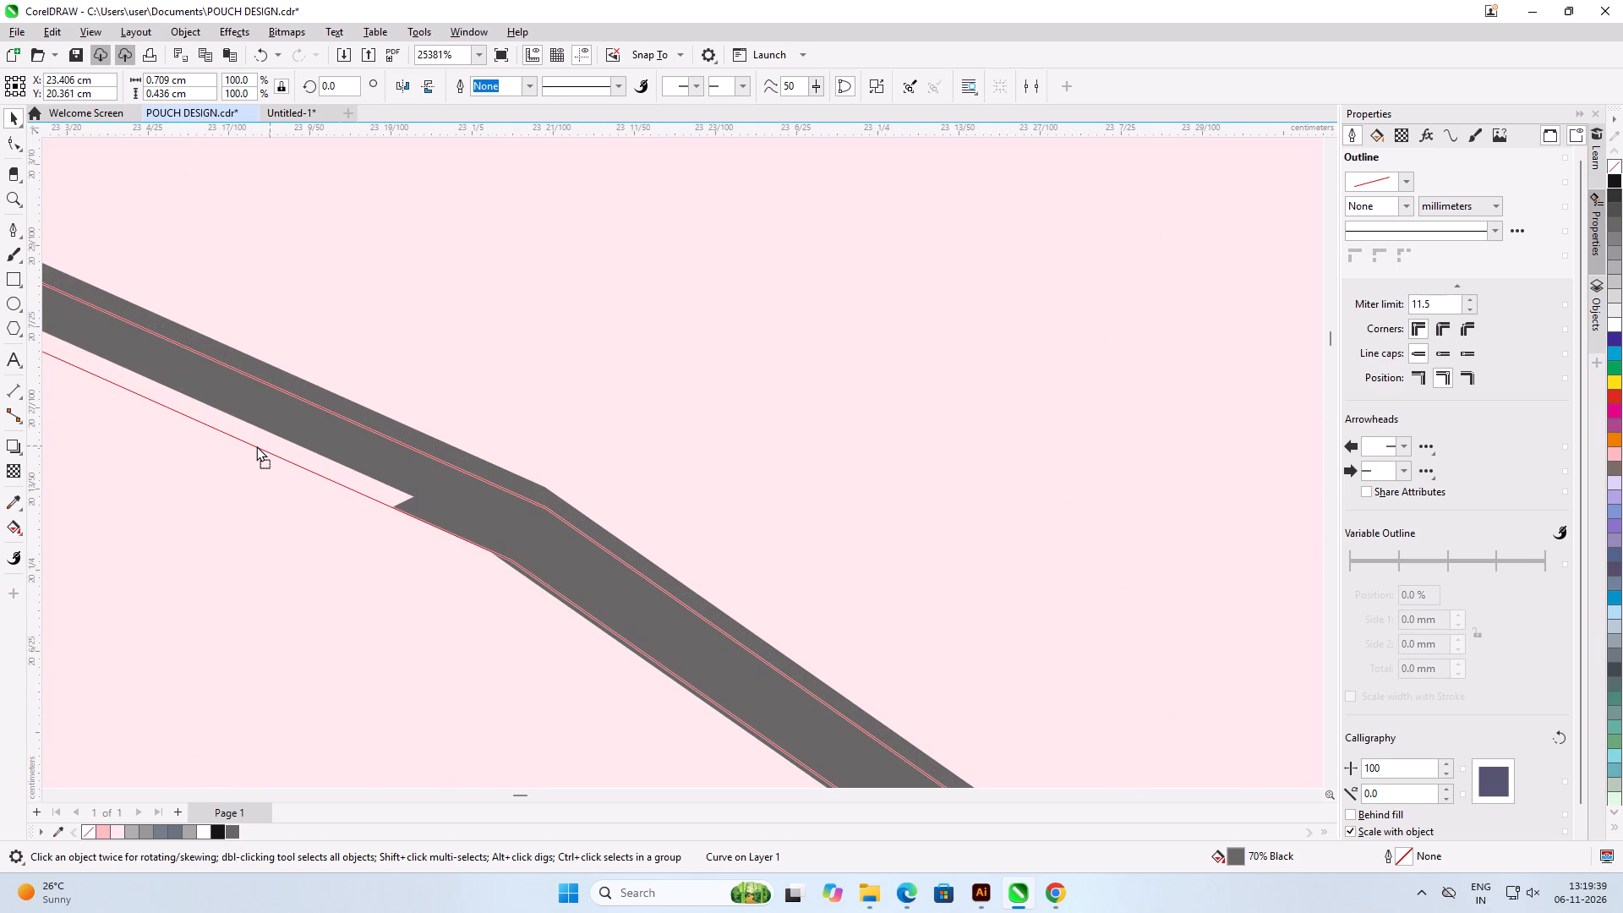
pyautogui.moveTo(256, 446); pyautogui.dragTo(256, 445)
pyautogui.scroll(-8, 256, 442)
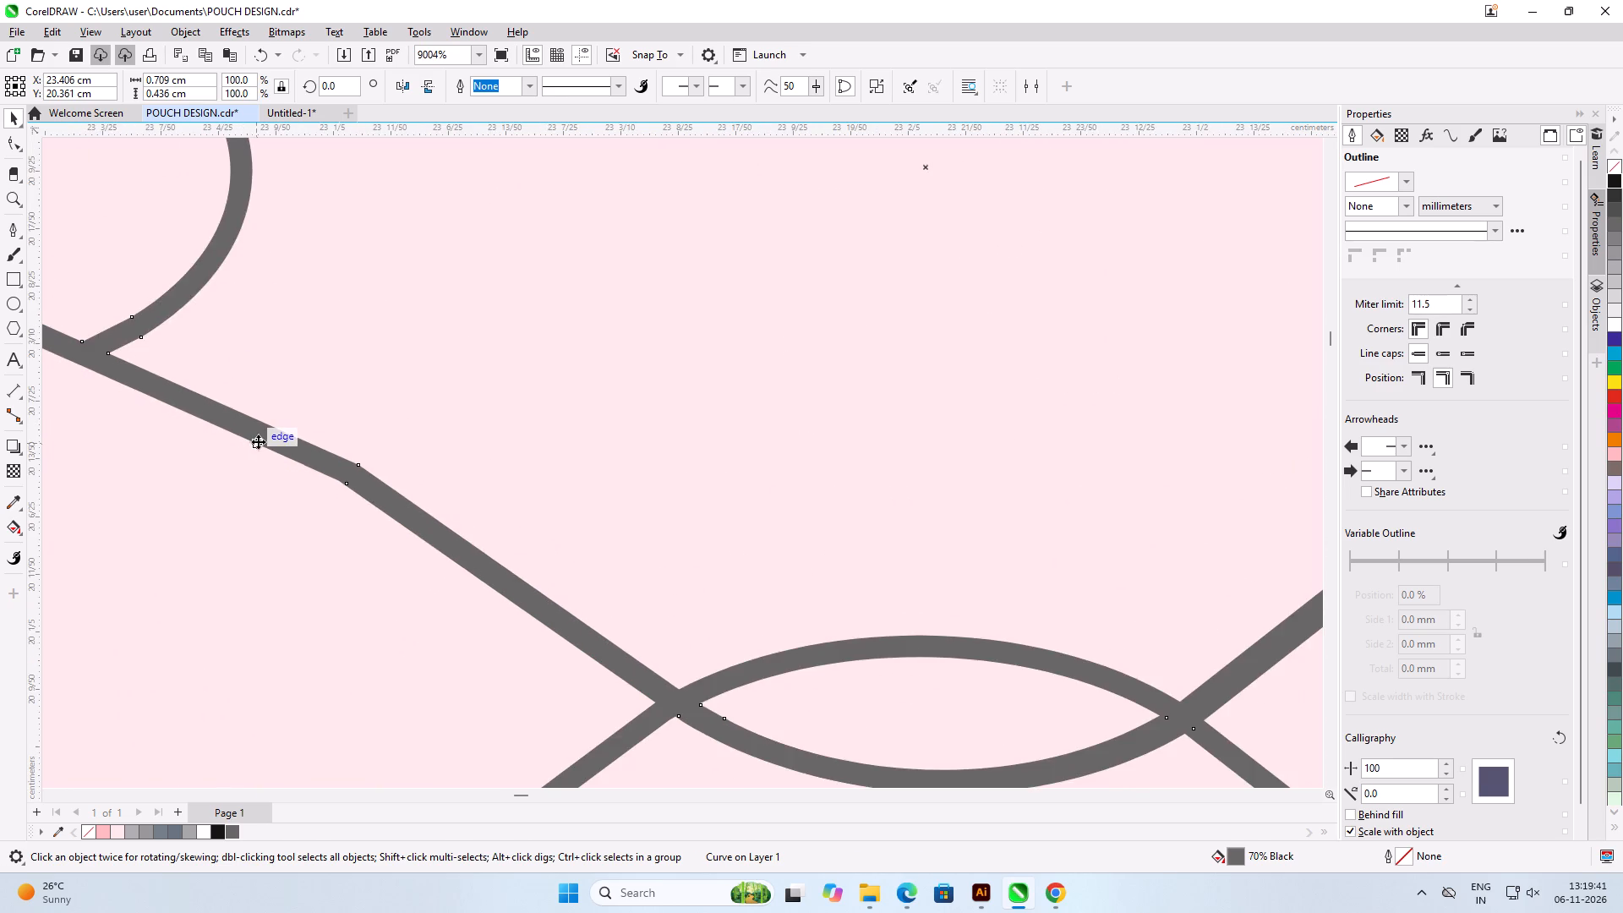
pyautogui.scroll(-8, 258, 441)
pyautogui.scroll(-6, 378, 444)
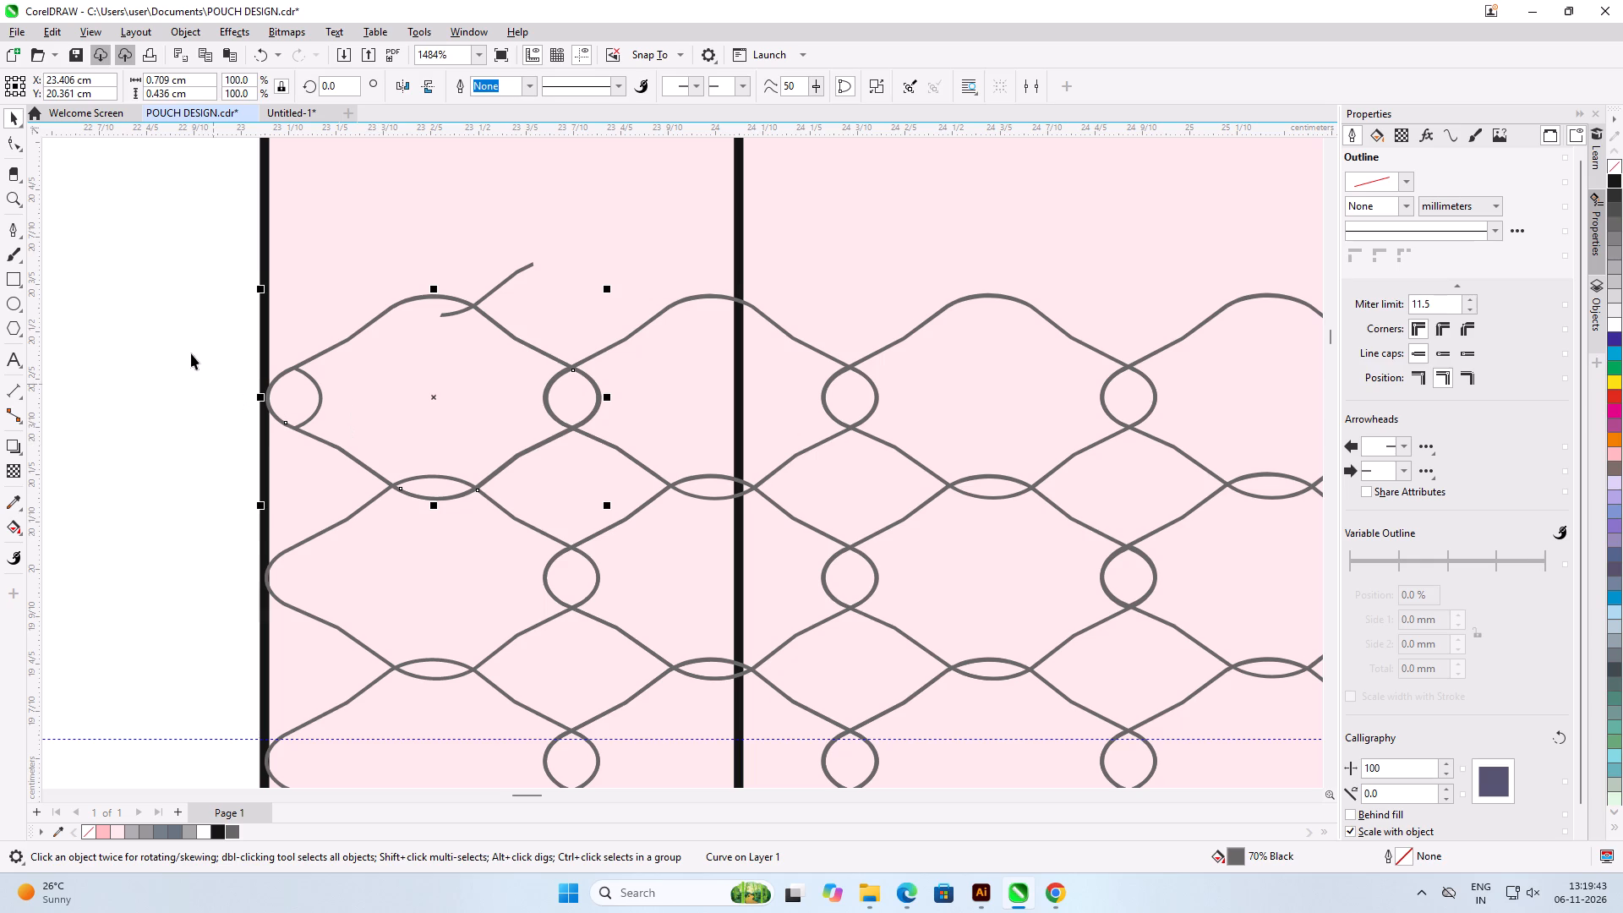
pyautogui.click(190, 352)
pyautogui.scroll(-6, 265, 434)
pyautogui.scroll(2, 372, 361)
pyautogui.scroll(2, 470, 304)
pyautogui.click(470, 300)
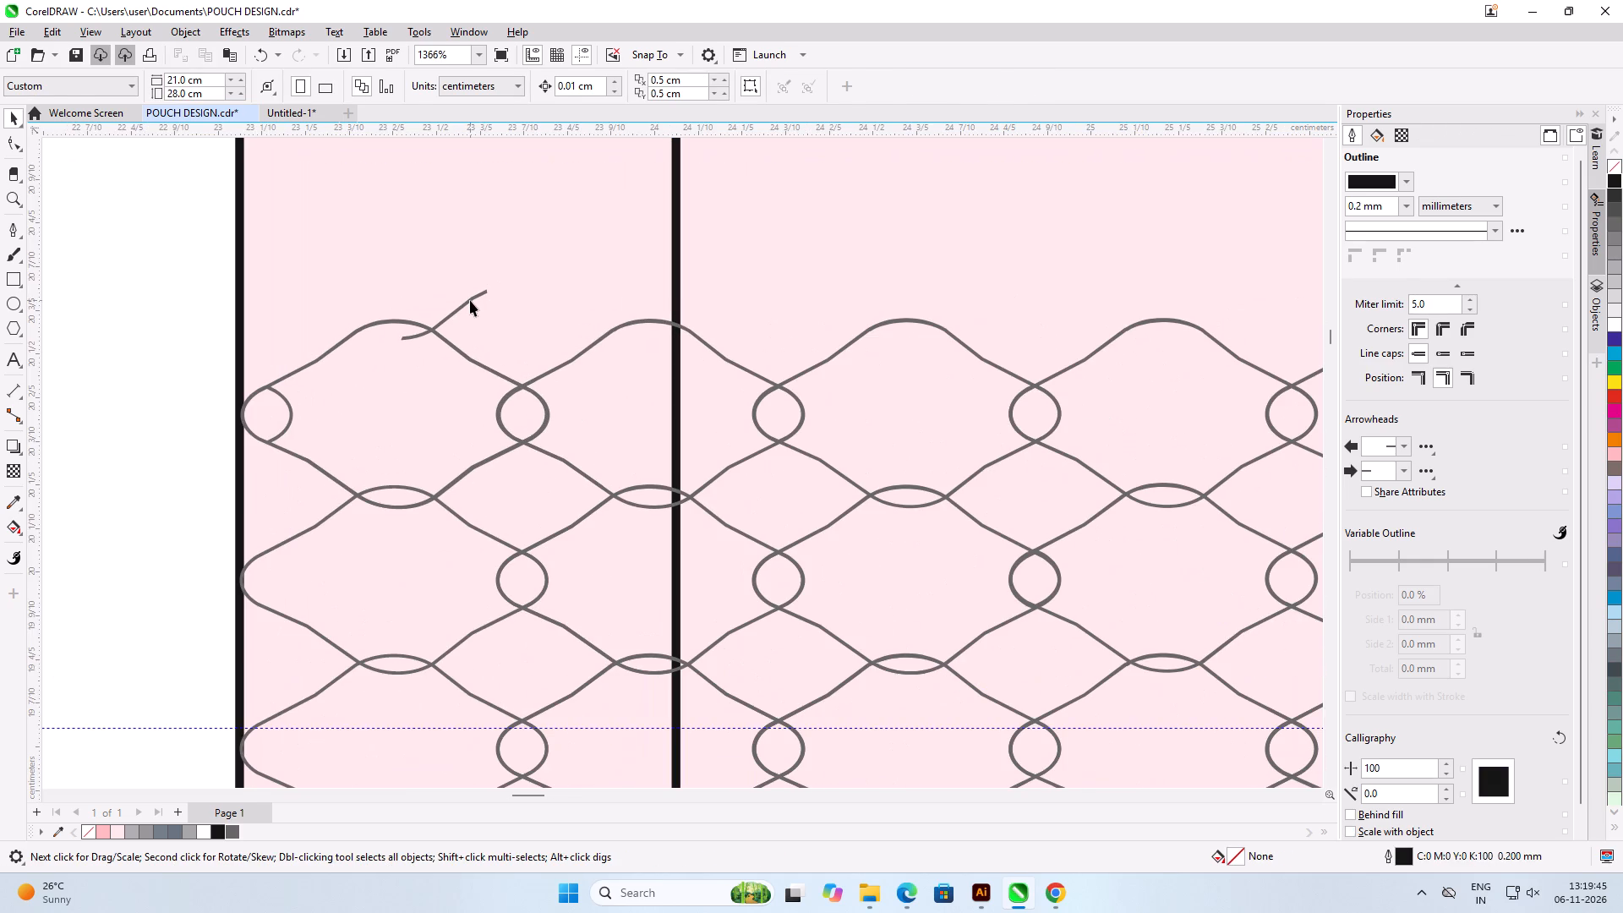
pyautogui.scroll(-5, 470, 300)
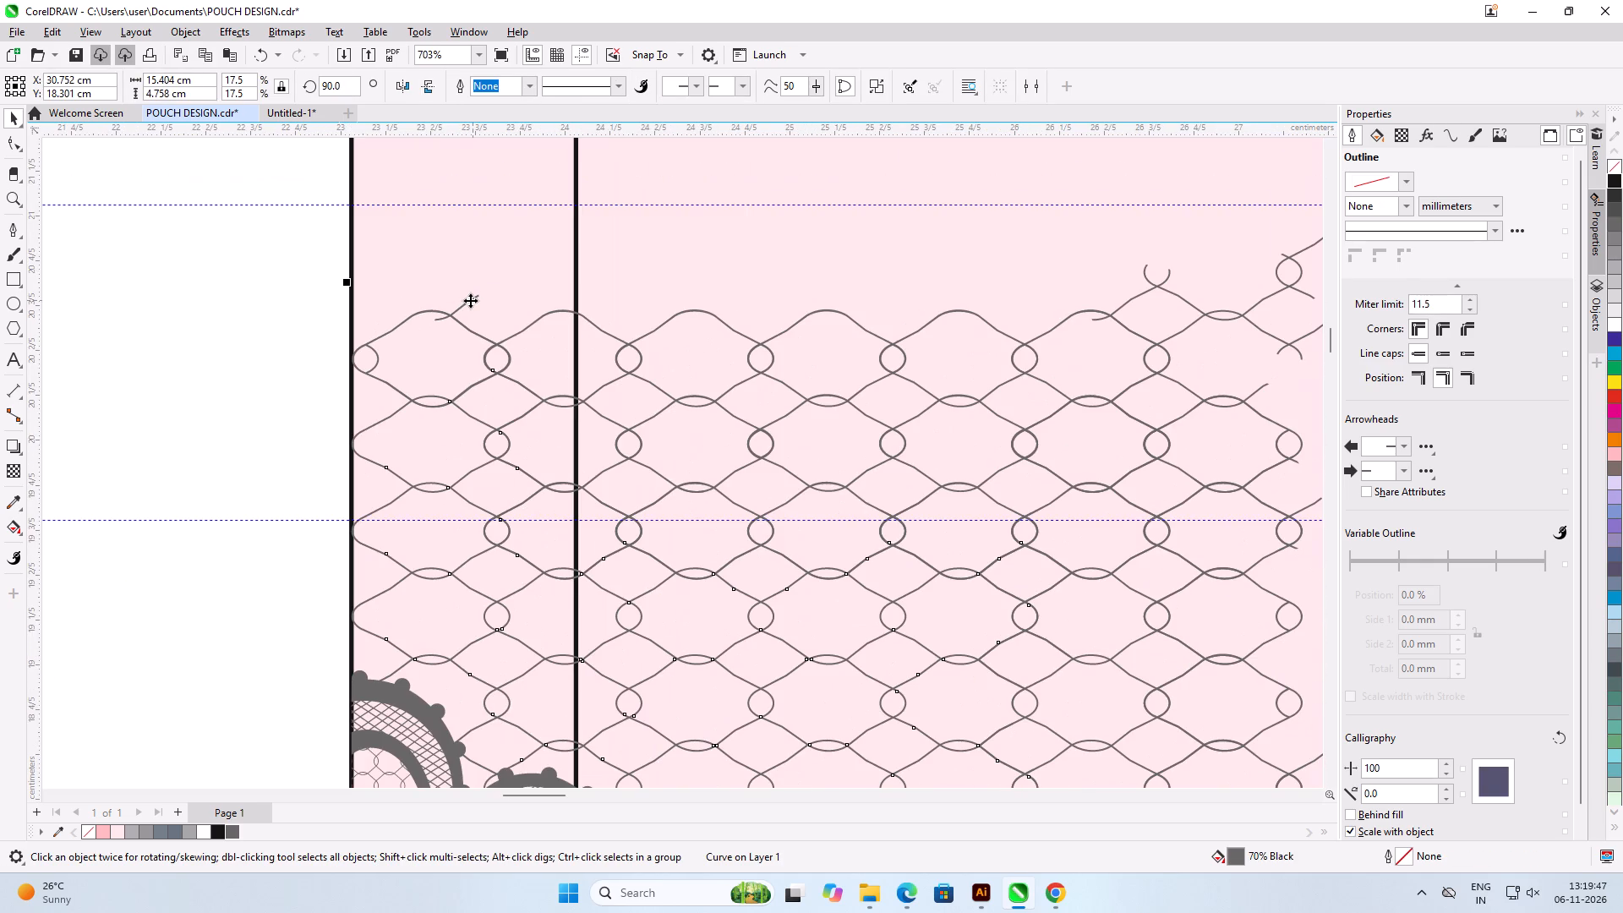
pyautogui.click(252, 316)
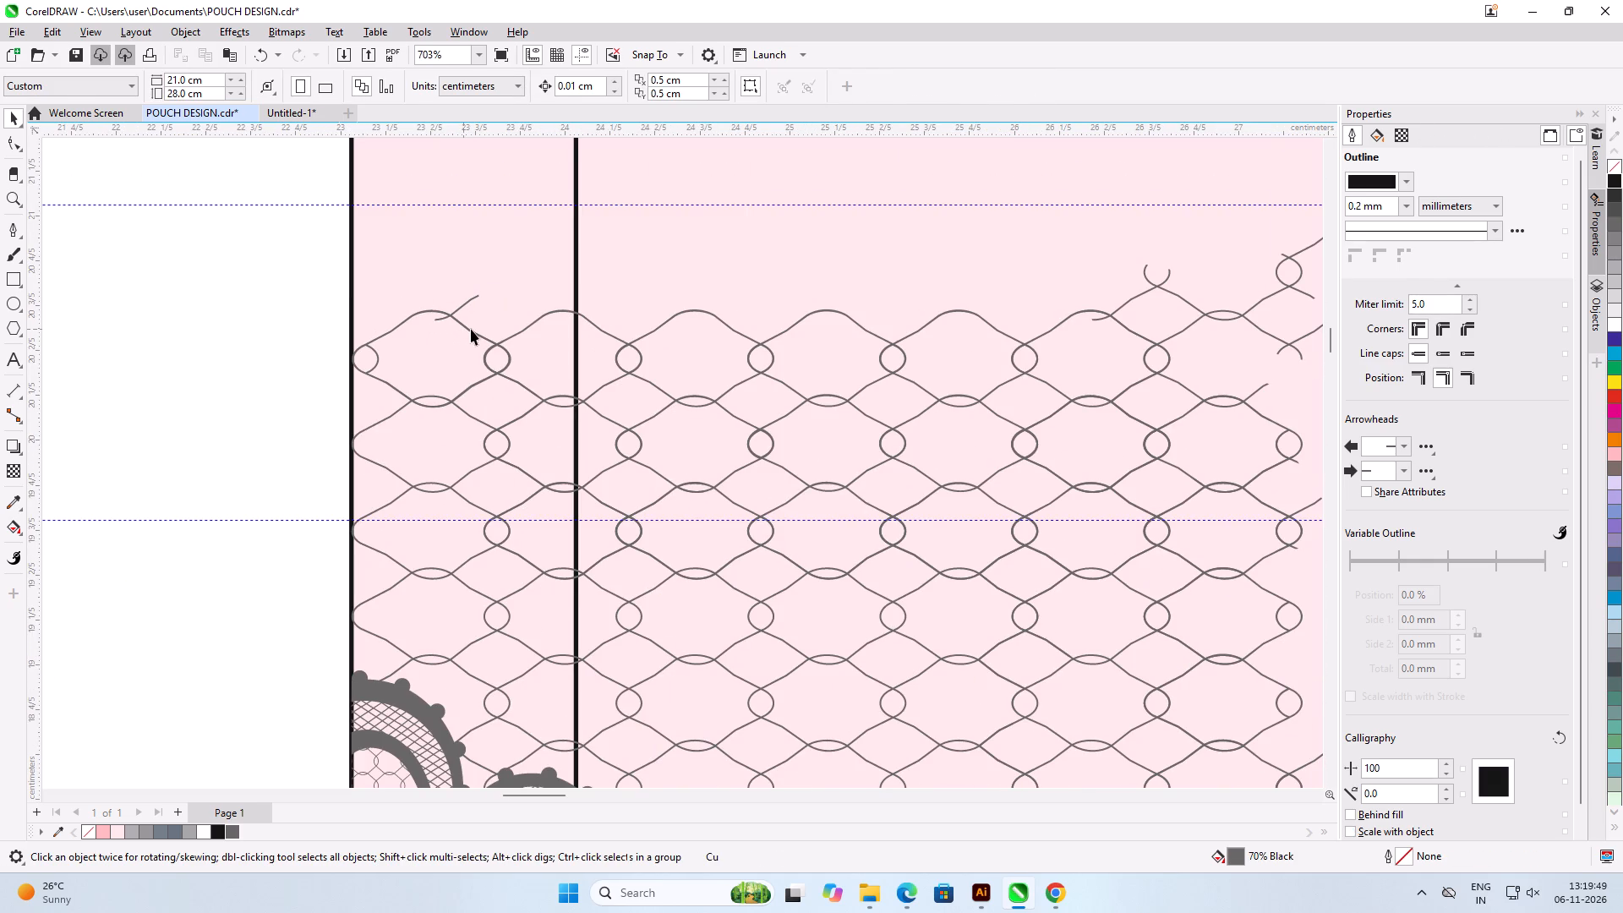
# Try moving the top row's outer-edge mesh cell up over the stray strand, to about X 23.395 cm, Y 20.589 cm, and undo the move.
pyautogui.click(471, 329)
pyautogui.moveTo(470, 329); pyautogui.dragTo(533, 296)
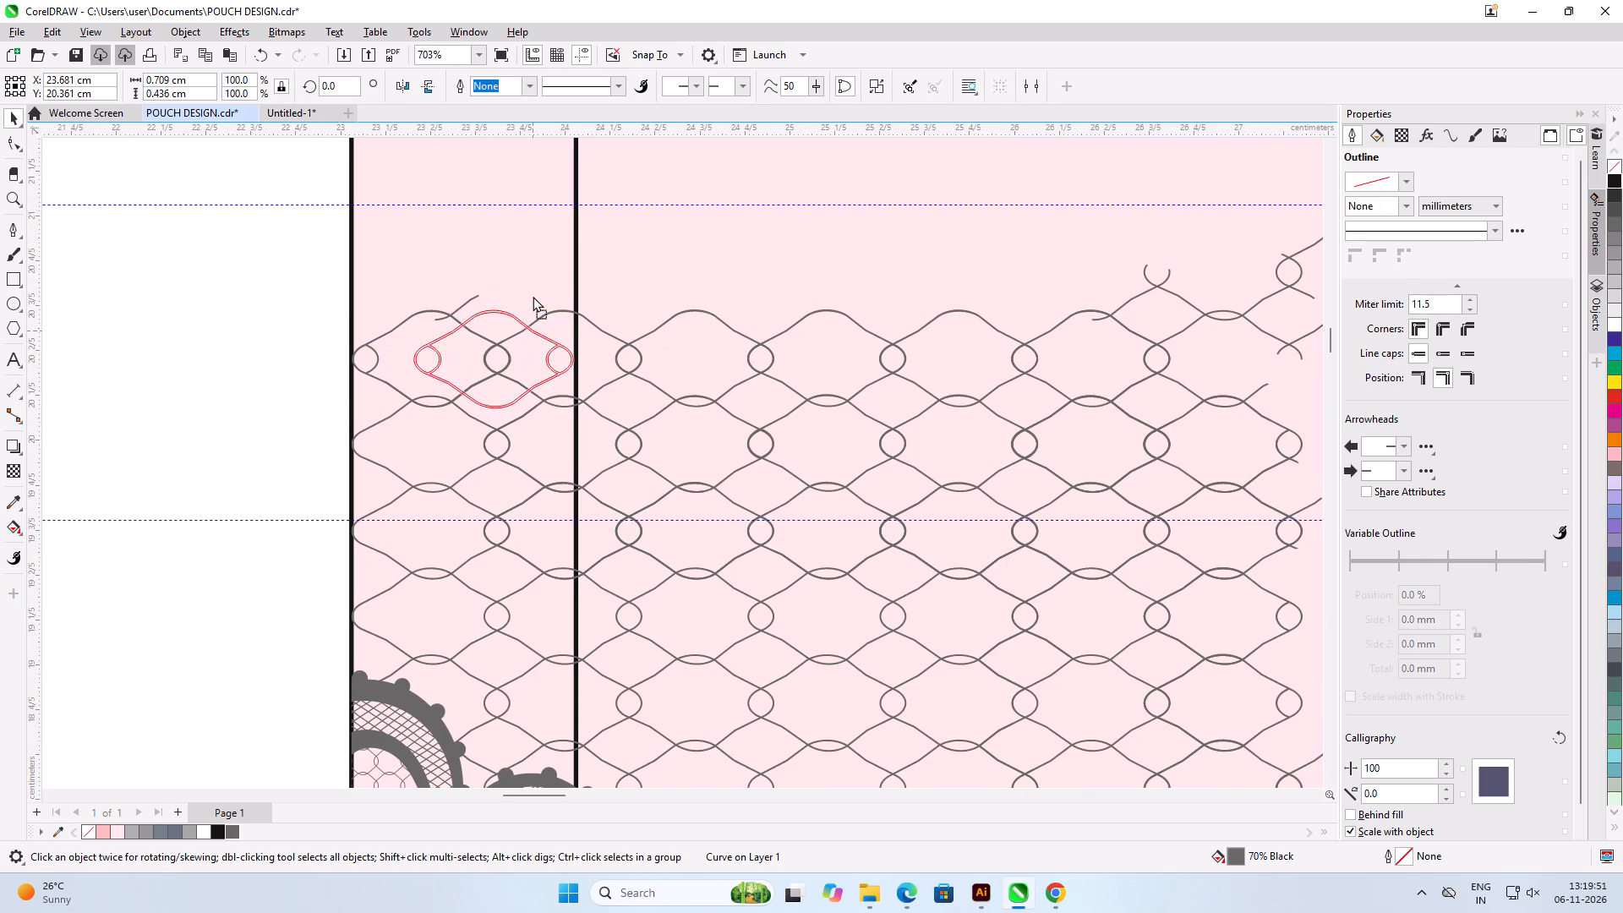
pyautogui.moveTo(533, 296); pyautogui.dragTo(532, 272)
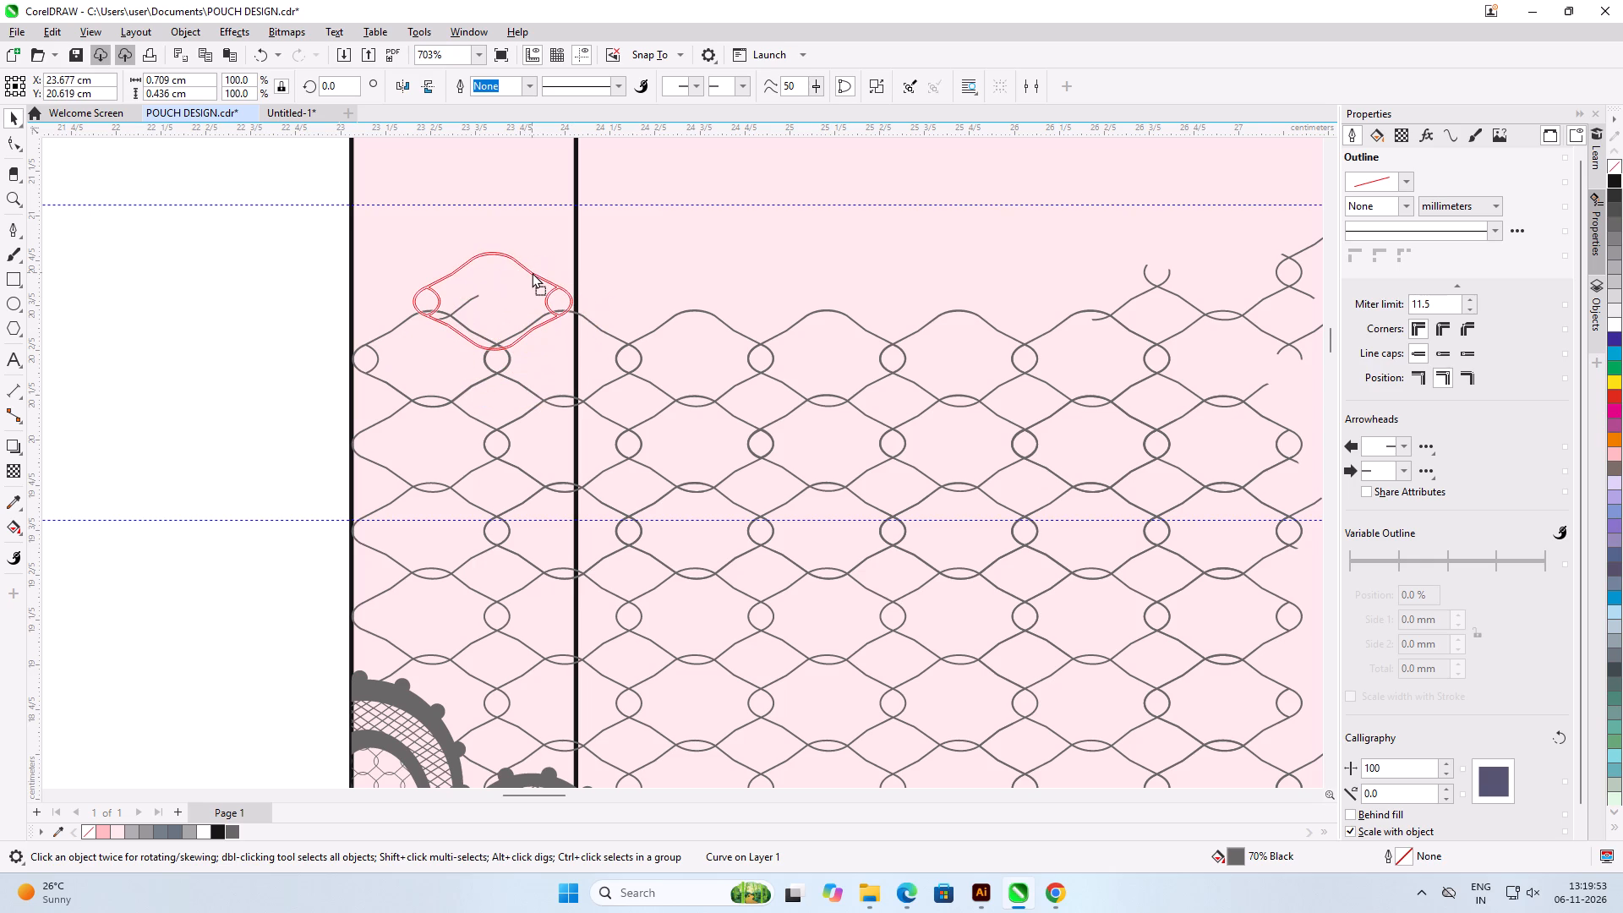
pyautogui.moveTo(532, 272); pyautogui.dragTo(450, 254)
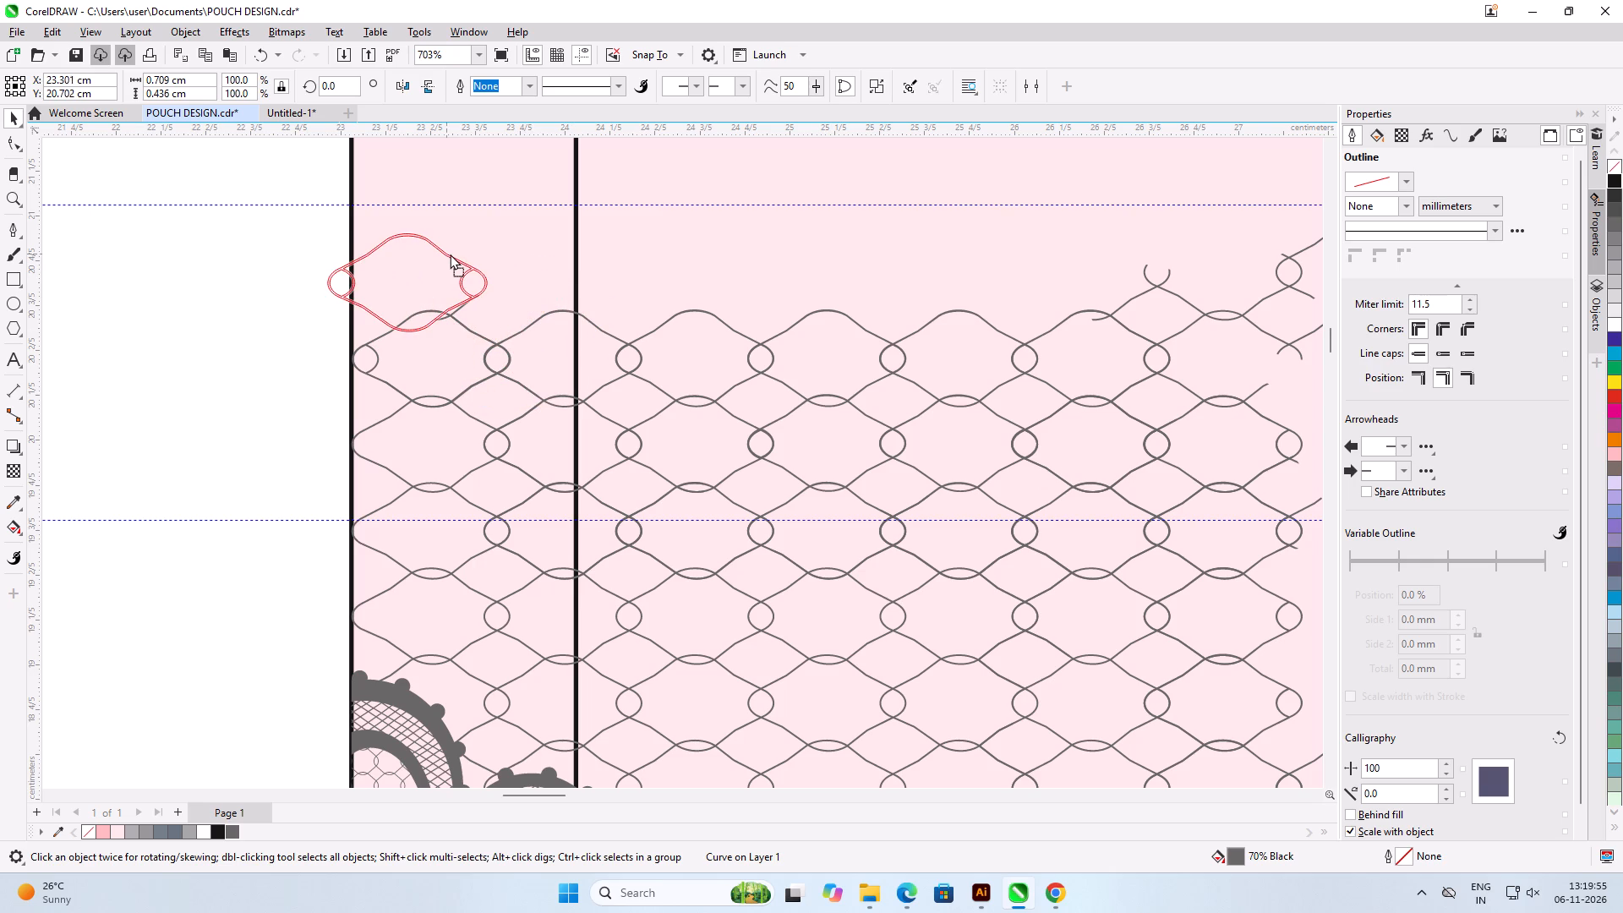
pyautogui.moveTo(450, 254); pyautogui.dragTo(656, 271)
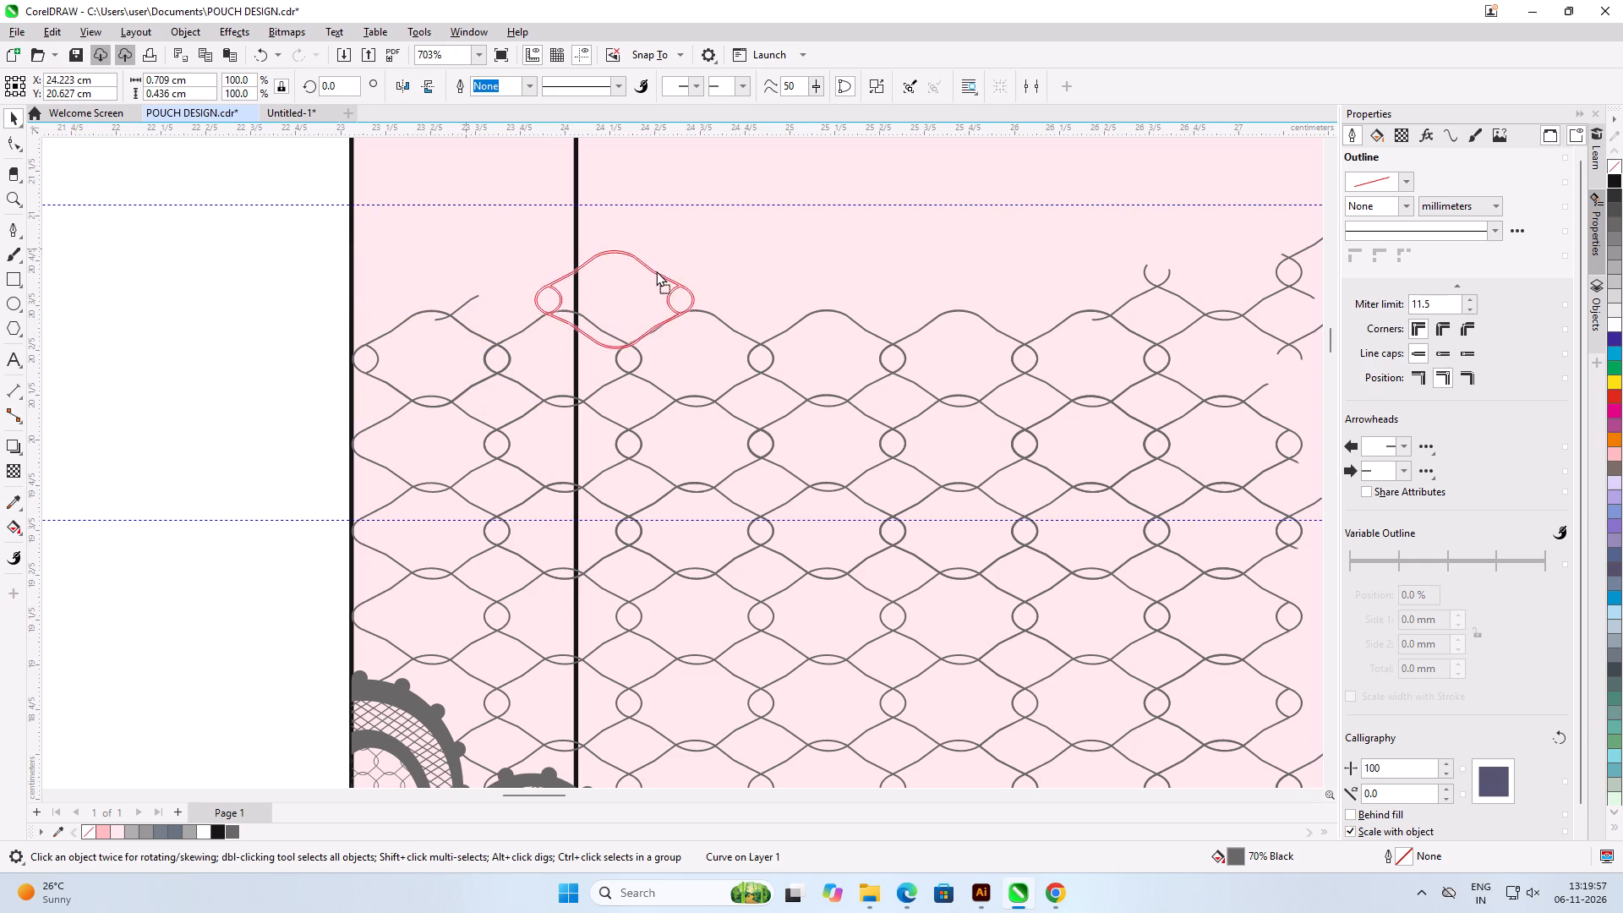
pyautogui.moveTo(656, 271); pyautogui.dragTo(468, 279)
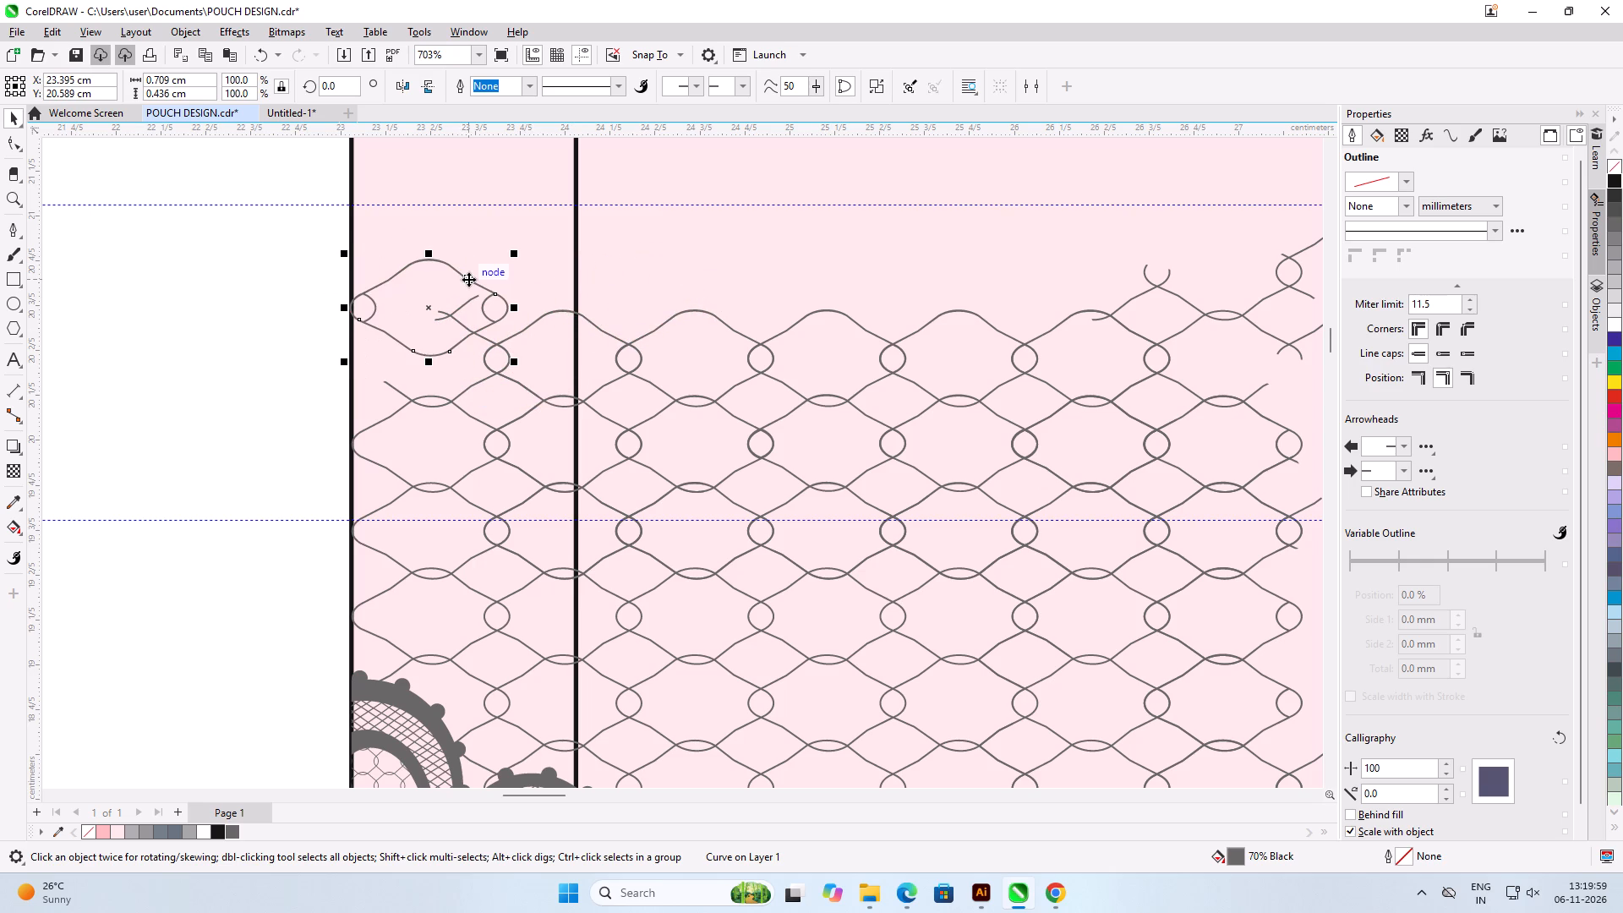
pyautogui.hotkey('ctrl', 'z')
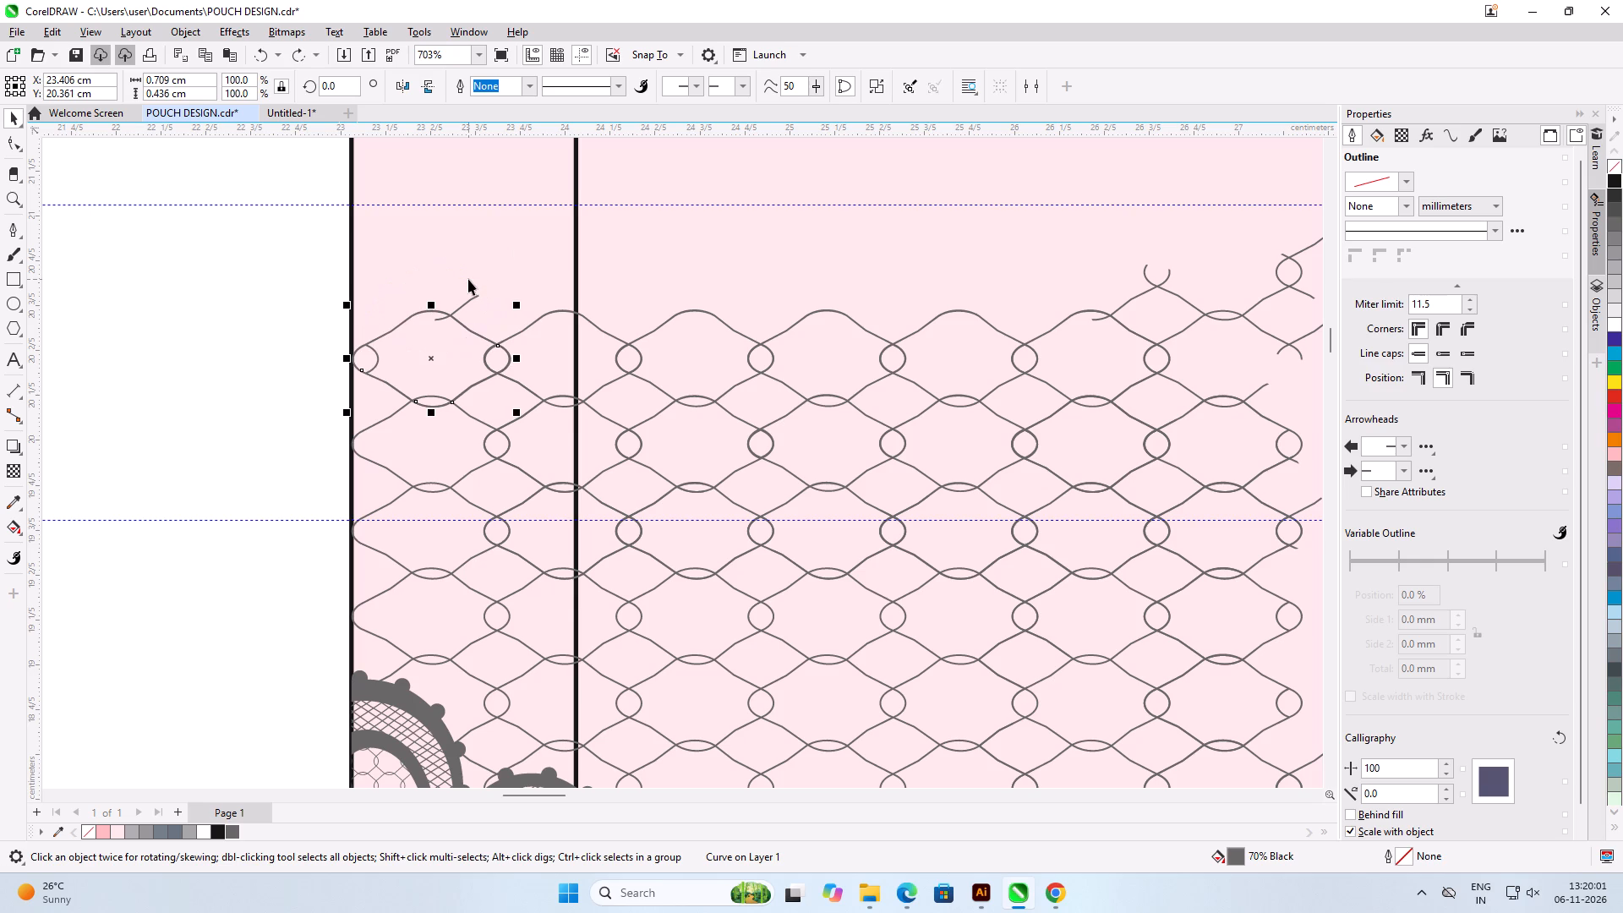
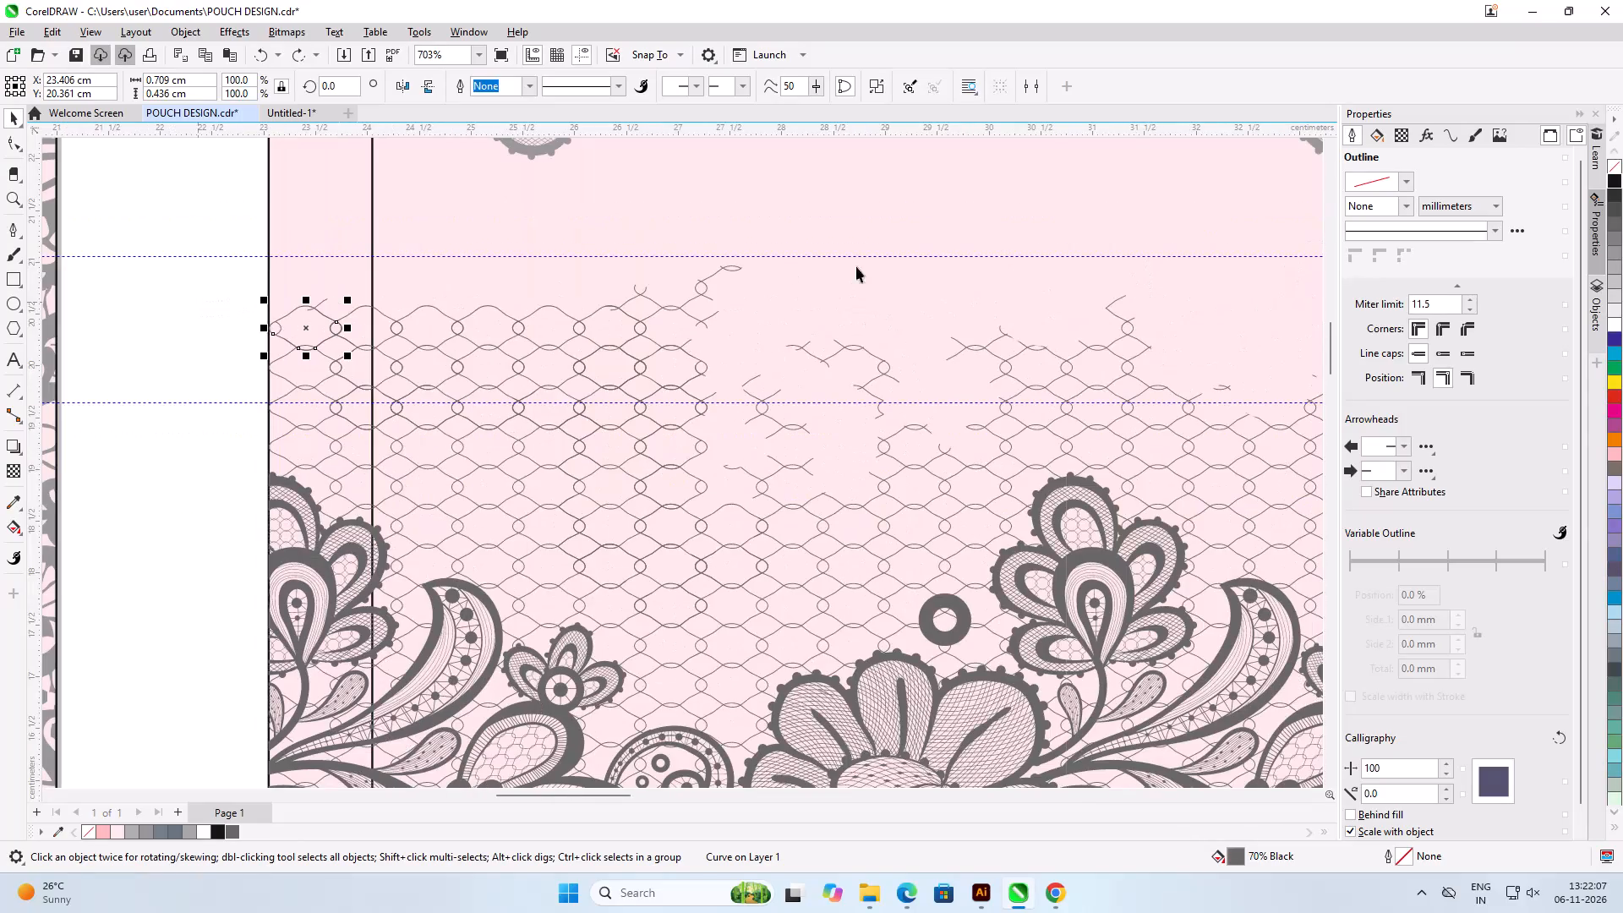
# Copy the mesh cell at X 26.342 cm along its row into the adjacent gap, about X 27.511 cm, Y 19.982 cm.
pyautogui.scroll(2, 868, 266)
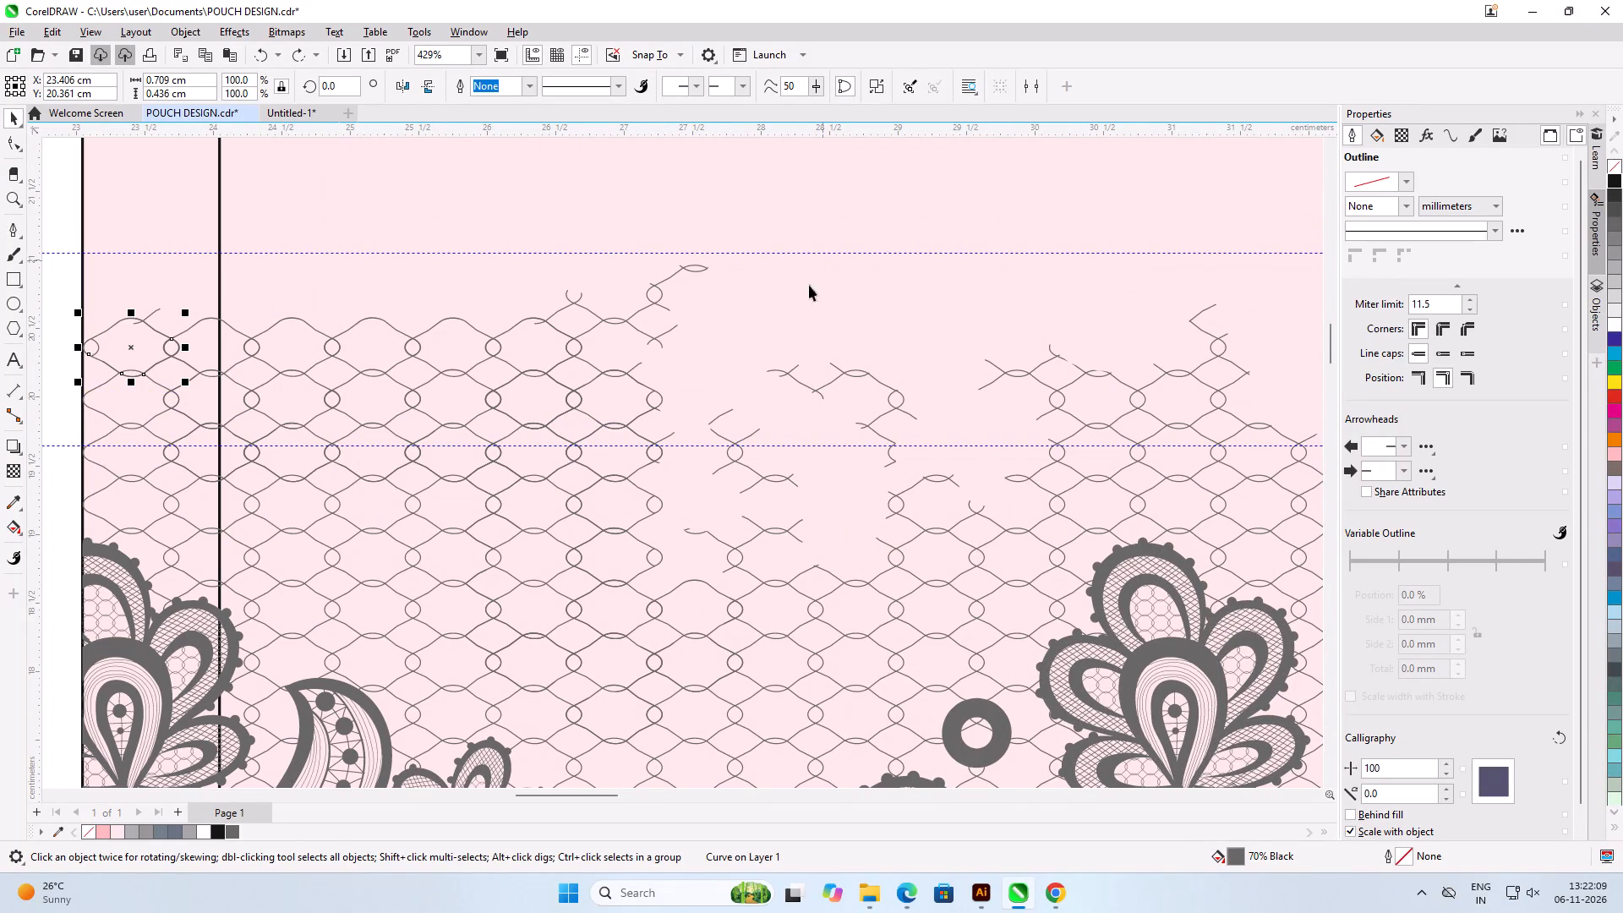
pyautogui.click(524, 426)
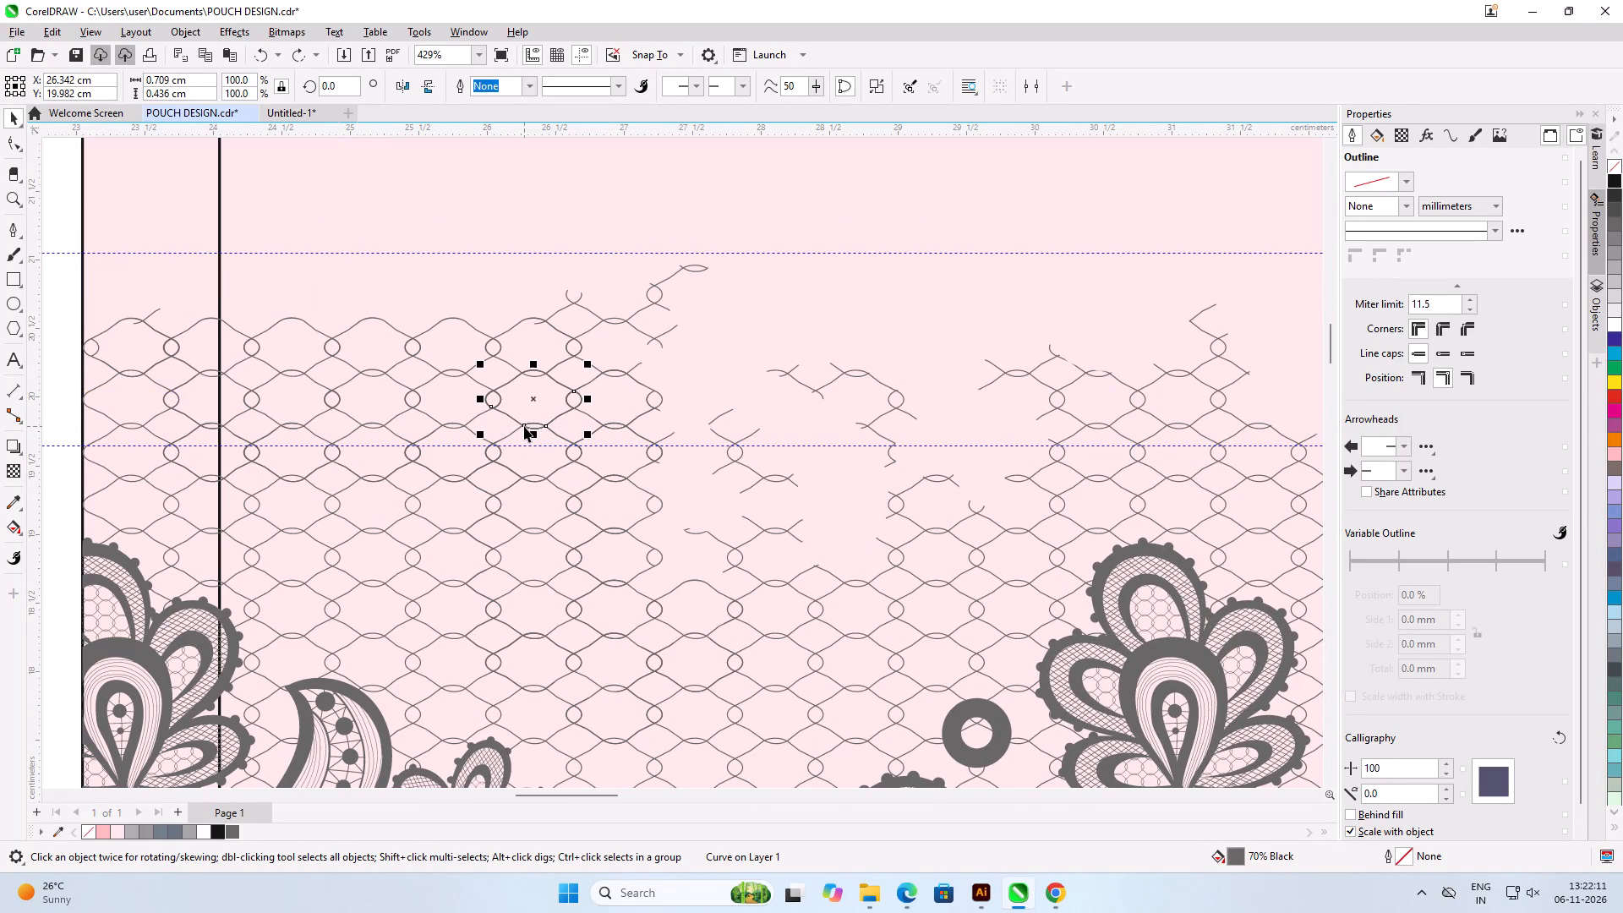
pyautogui.moveTo(509, 416); pyautogui.dragTo(685, 418)
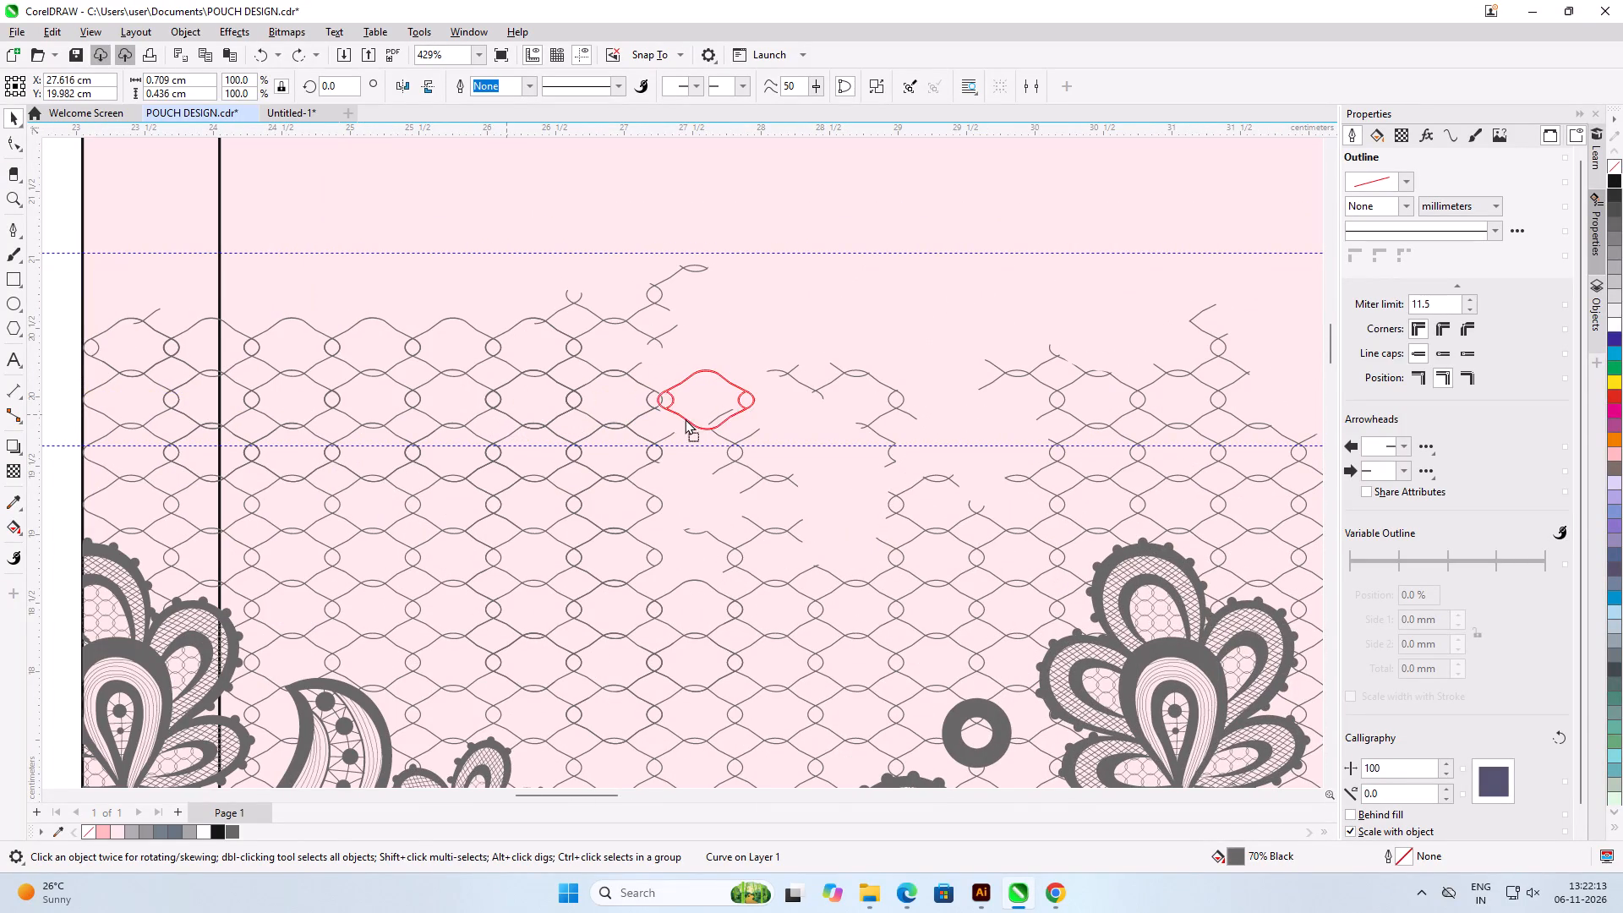
pyautogui.moveTo(685, 418); pyautogui.dragTo(666, 421)
pyautogui.keyDown('shift'); pyautogui.rightClick(666, 421); pyautogui.keyUp('shift')
# Shift the copied cell to about X 27.519 cm, Y 19.982 cm so its shared loop and lower strand overlap the existing netting.
pyautogui.scroll(8, 677, 419)
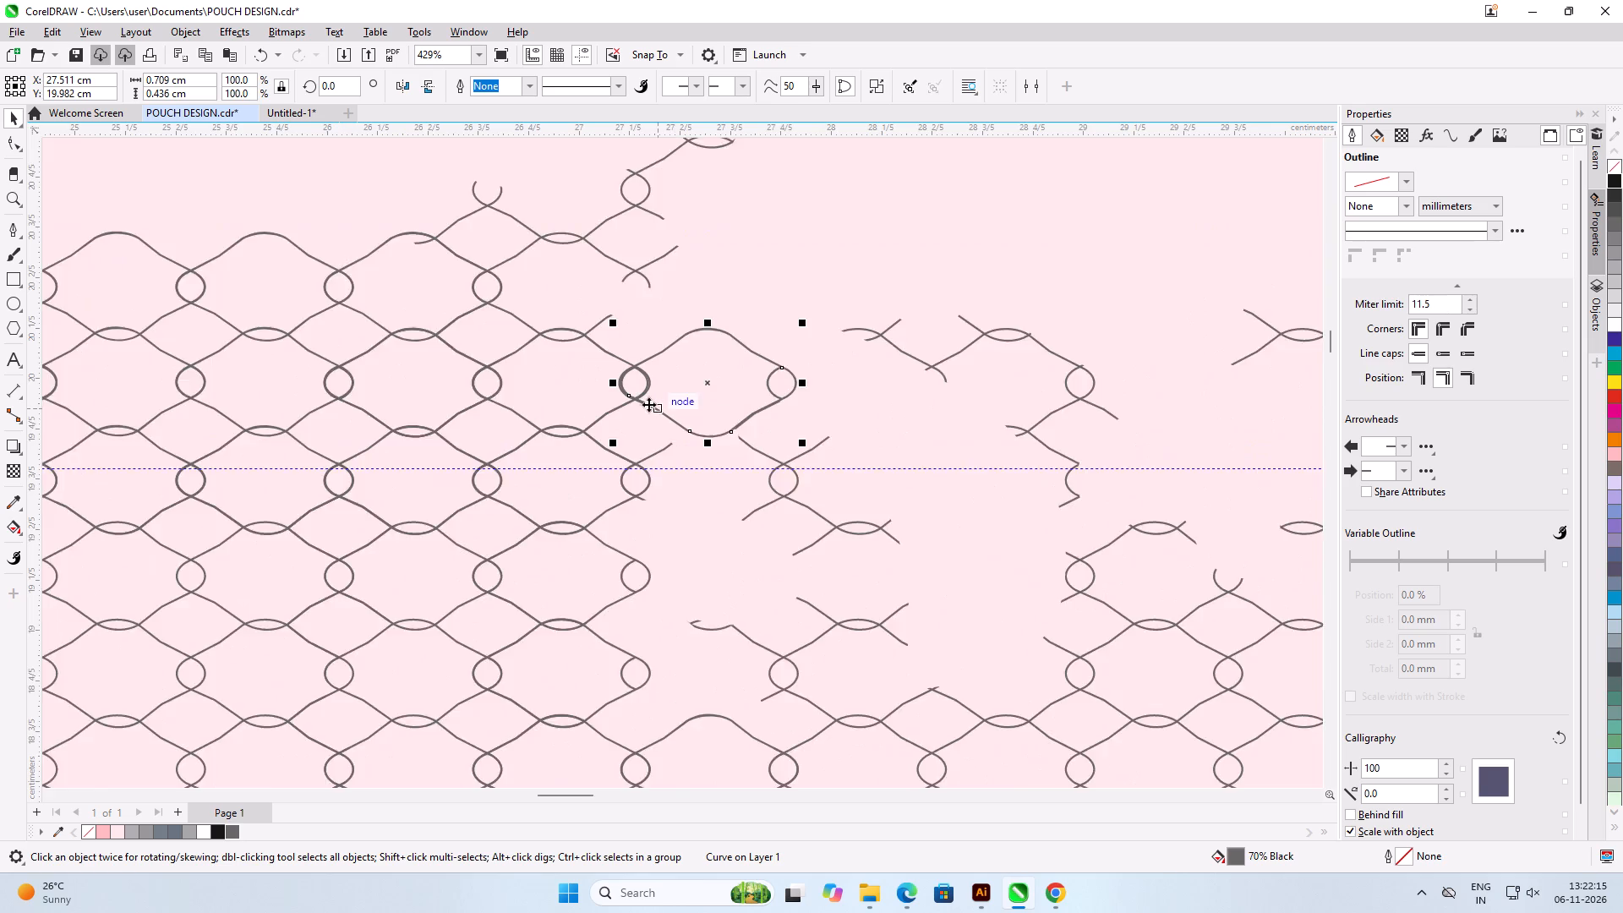
pyautogui.scroll(18, 648, 404)
pyautogui.scroll(3, 748, 646)
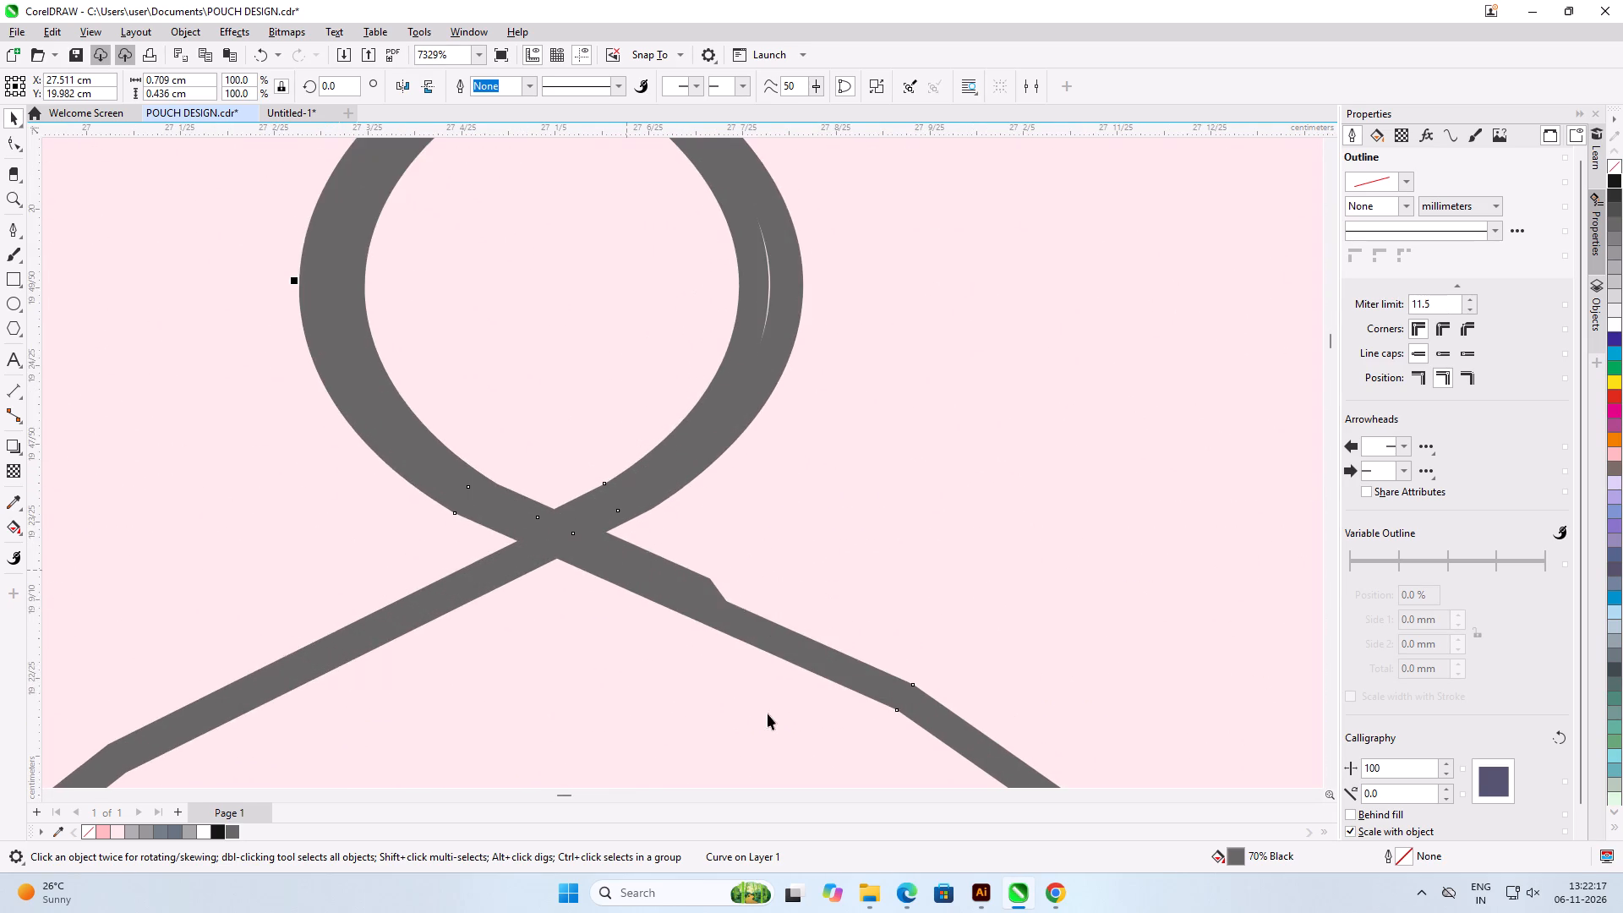
pyautogui.scroll(2, 768, 713)
pyautogui.moveTo(748, 569); pyautogui.dragTo(785, 572)
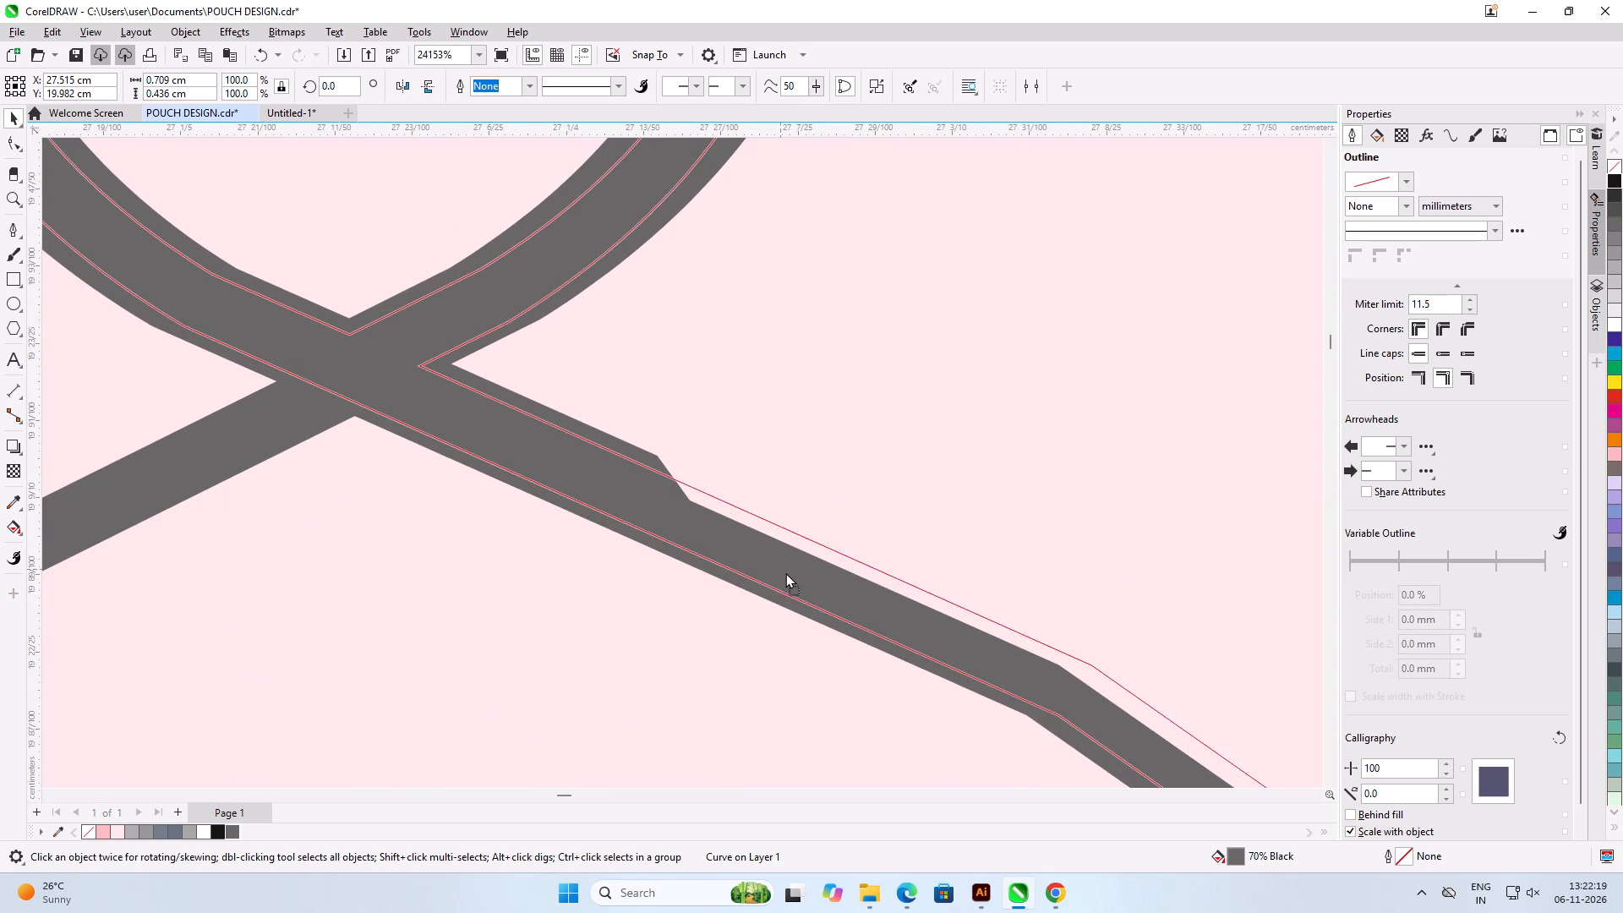
pyautogui.moveTo(785, 572); pyautogui.dragTo(817, 579)
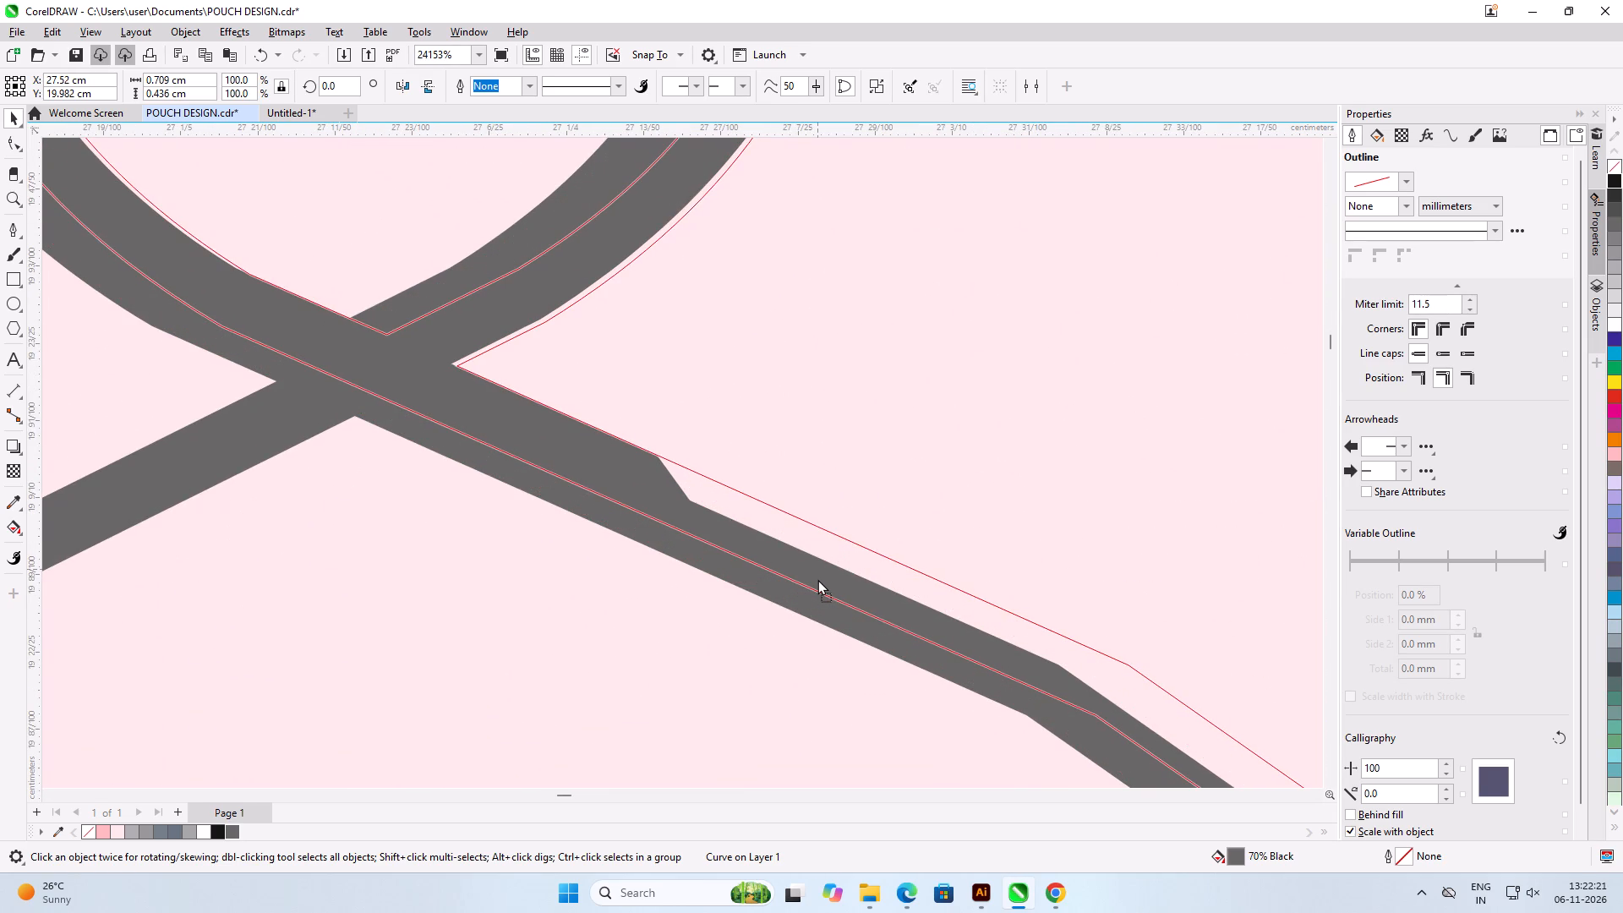
pyautogui.moveTo(817, 579); pyautogui.dragTo(816, 579)
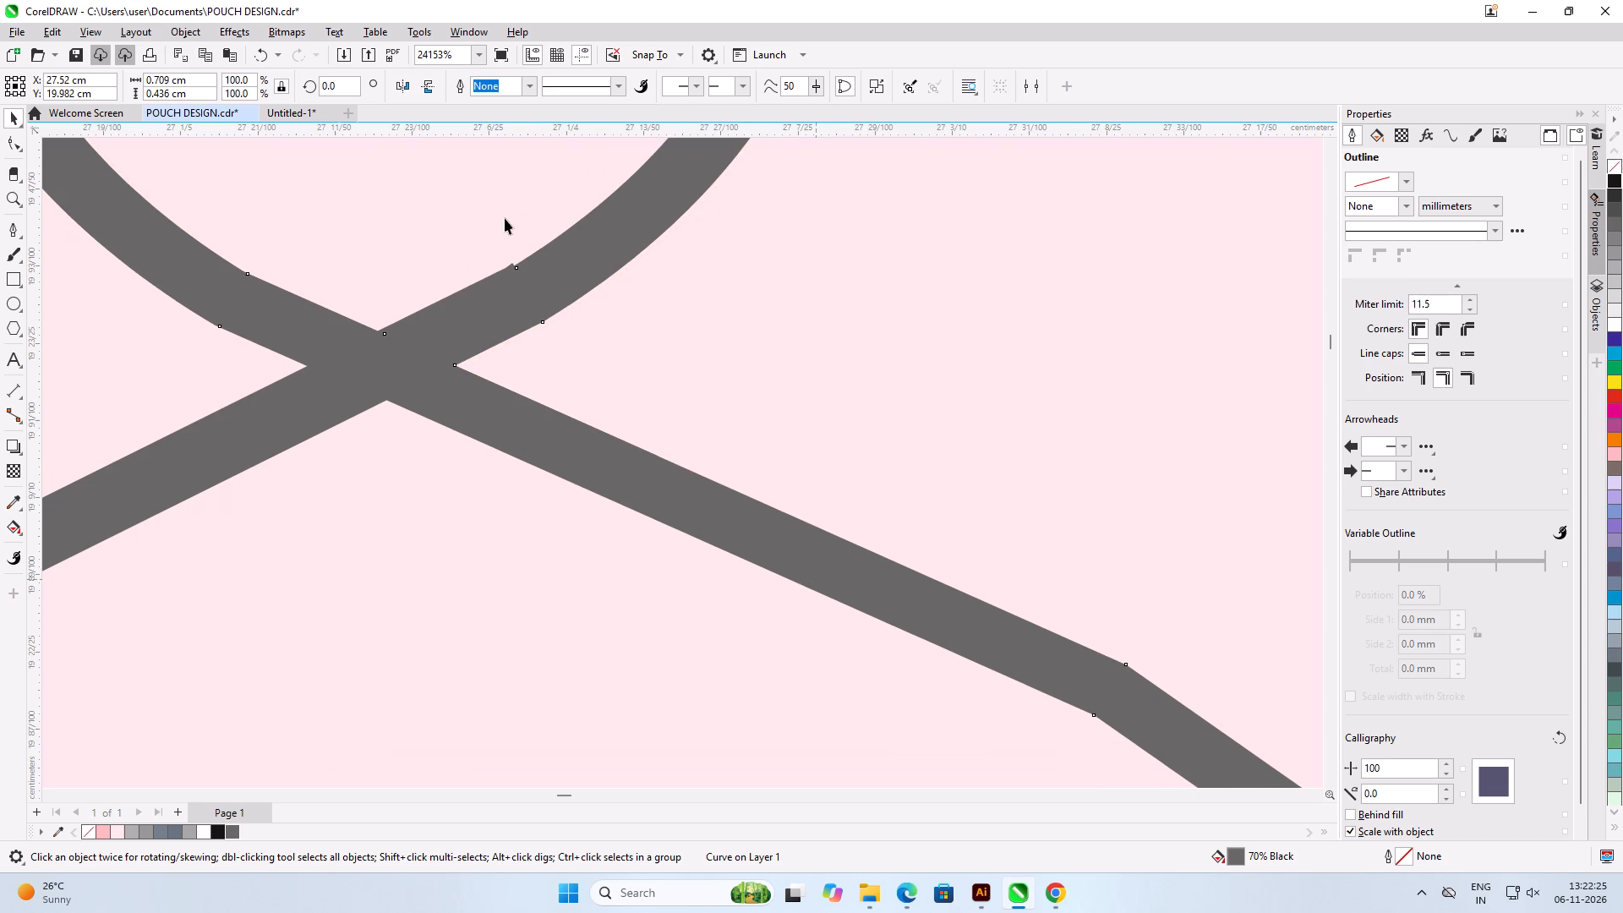
pyautogui.scroll(6, 505, 218)
pyautogui.scroll(4, 560, 334)
pyautogui.moveTo(611, 418); pyautogui.dragTo(604, 402)
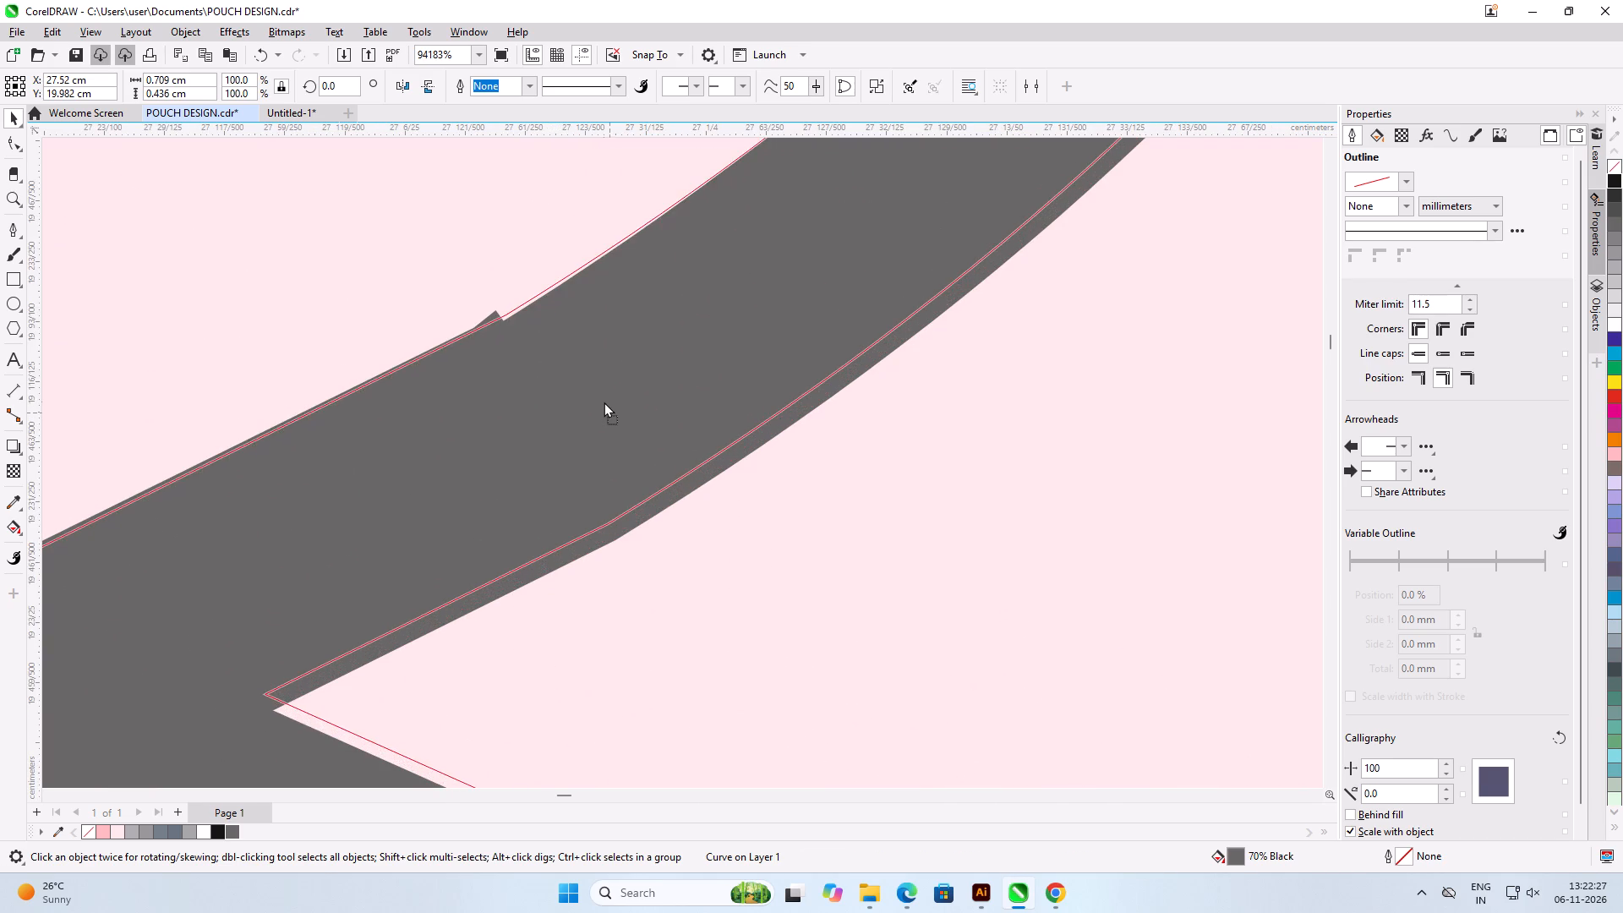
pyautogui.moveTo(604, 402); pyautogui.dragTo(602, 401)
pyautogui.scroll(-9, 607, 399)
pyautogui.scroll(1, 644, 342)
pyautogui.scroll(-4, 644, 342)
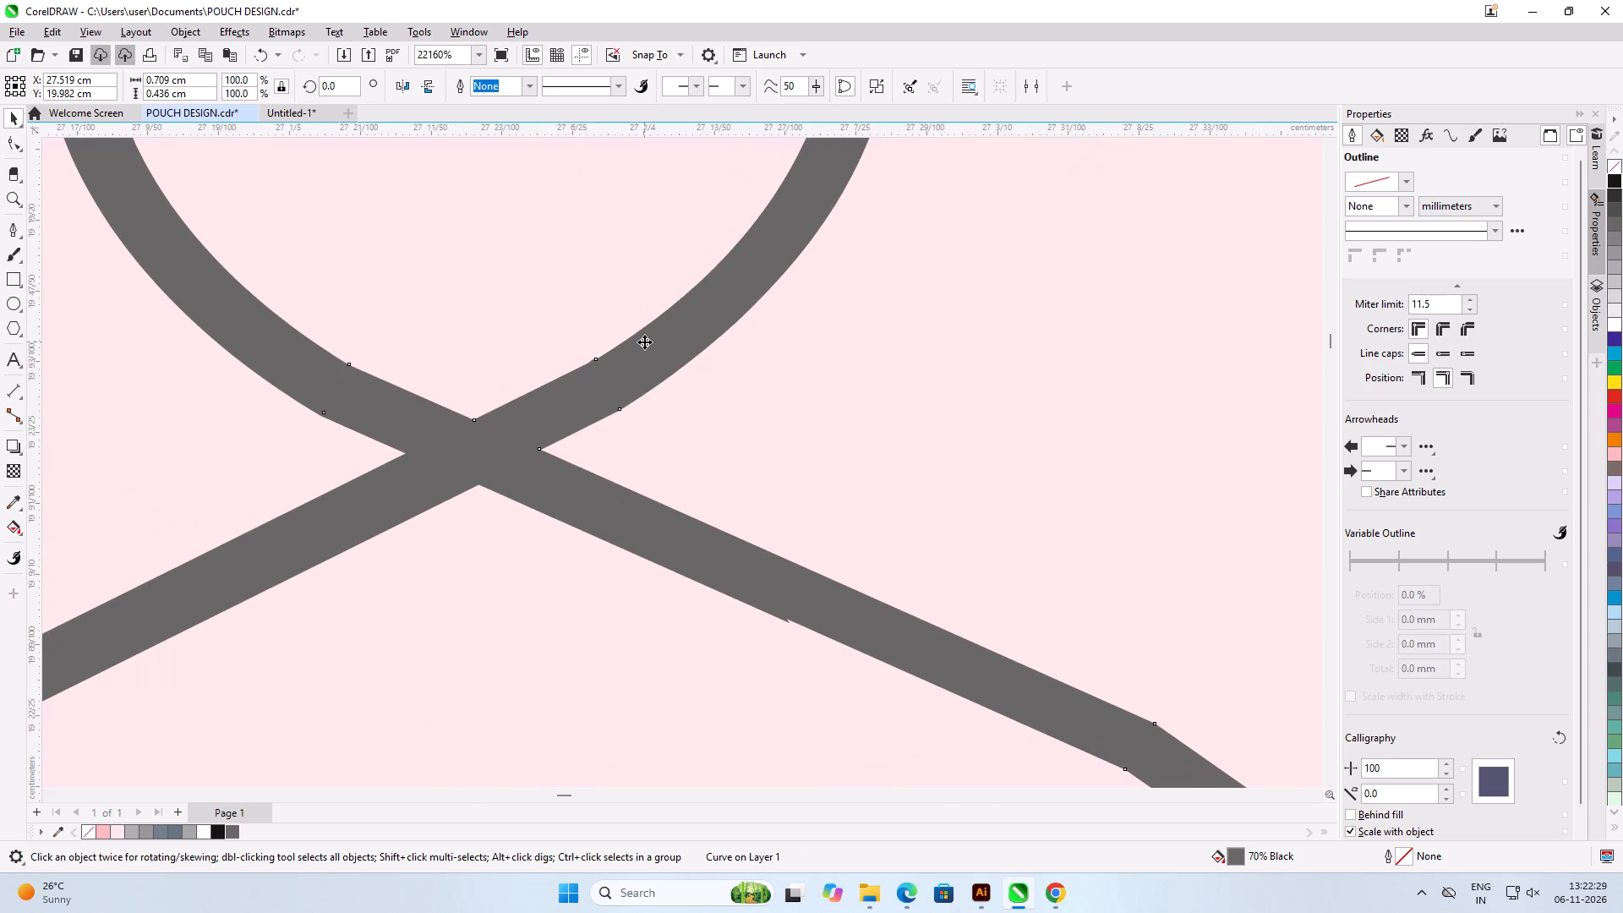
pyautogui.scroll(-3, 490, 393)
pyautogui.scroll(1, 490, 399)
pyautogui.scroll(-2, 490, 400)
pyautogui.scroll(7, 637, 469)
pyautogui.click(707, 586)
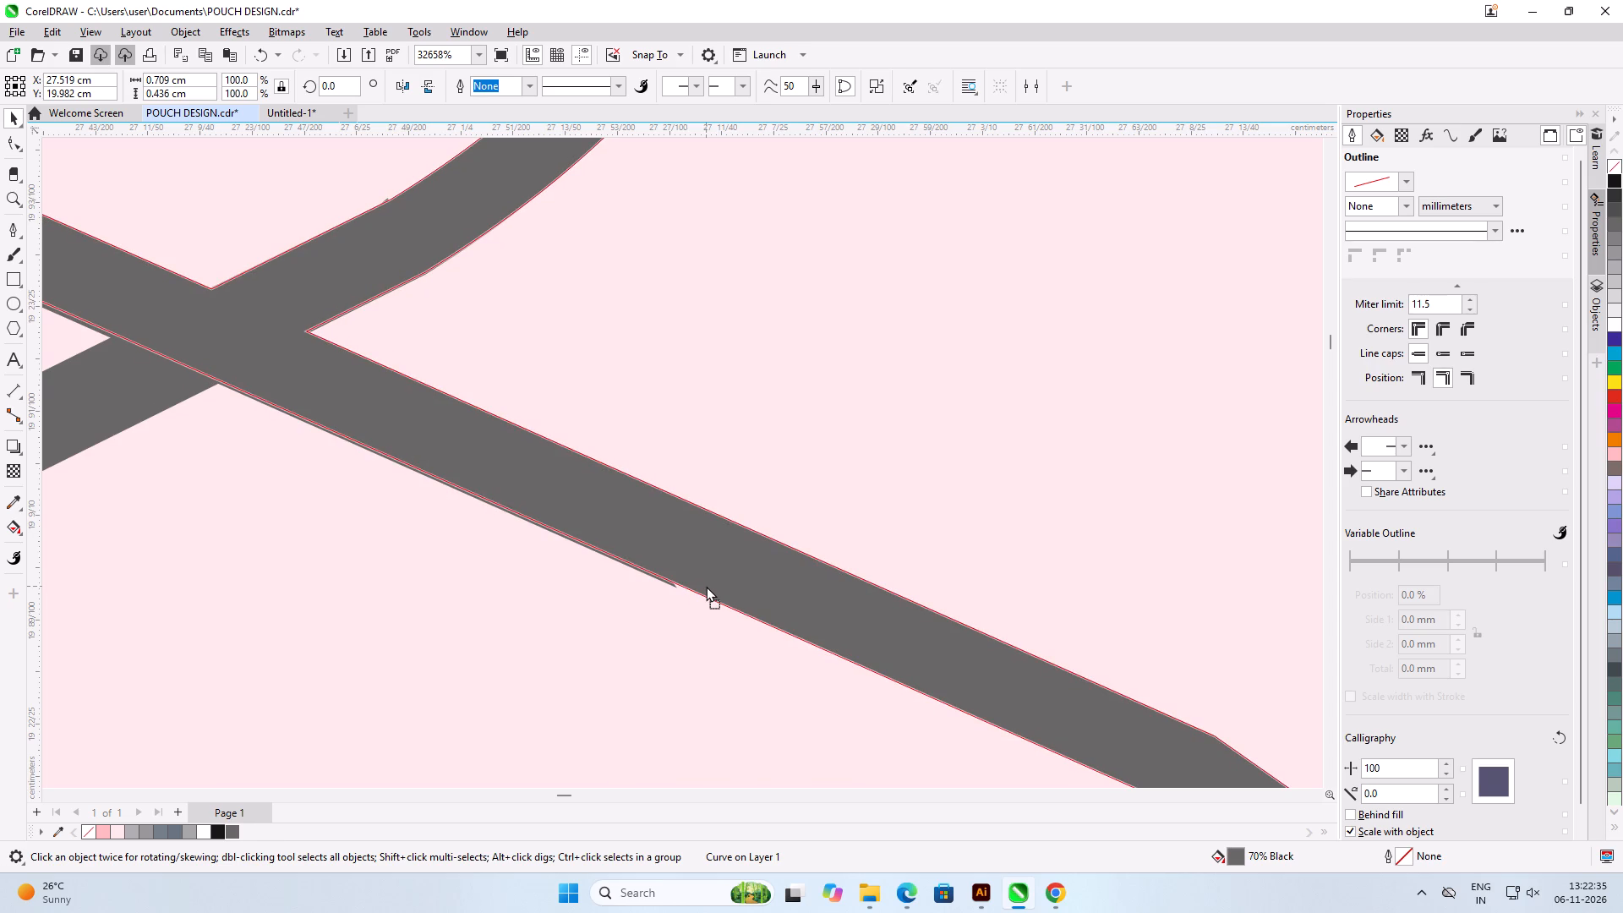
pyautogui.scroll(-4, 611, 613)
pyautogui.scroll(1, 607, 617)
pyautogui.scroll(-7, 604, 617)
pyautogui.scroll(1, 503, 553)
pyautogui.scroll(-6, 500, 490)
pyautogui.click(661, 456)
# Copy that mesh cell straight down into the gap in the row below, about X 27.519 cm, Y 19.597 cm.
pyautogui.scroll(-6, 453, 459)
pyautogui.scroll(2, 644, 525)
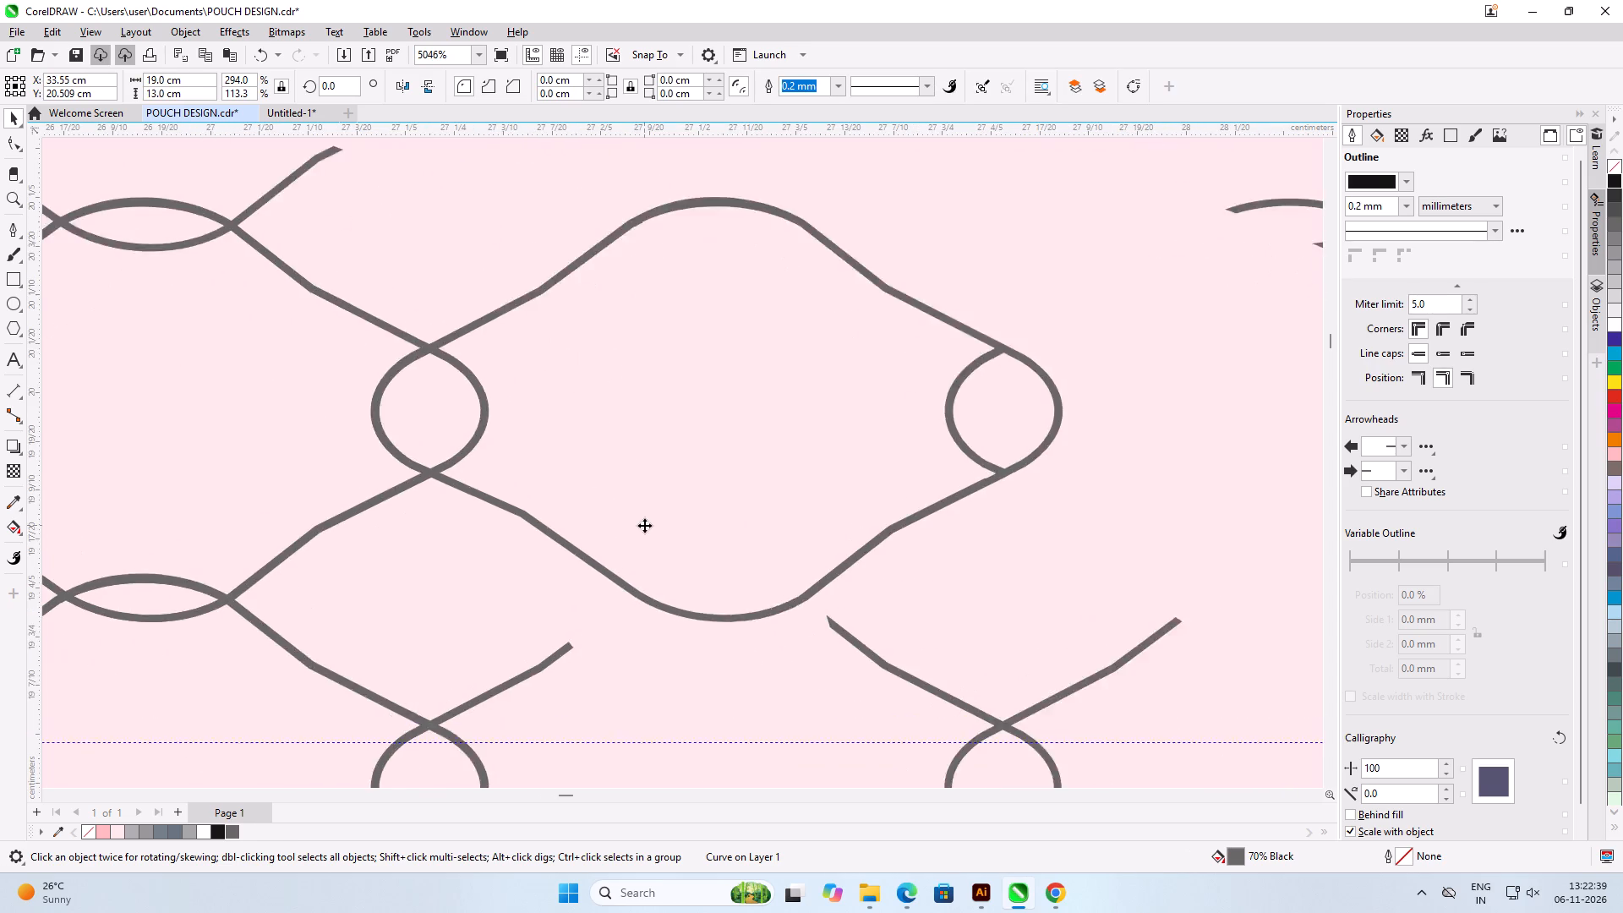
pyautogui.scroll(-7, 645, 312)
pyautogui.scroll(7, 658, 470)
pyautogui.scroll(-3, 685, 238)
pyautogui.scroll(1, 685, 236)
pyautogui.scroll(-3, 685, 236)
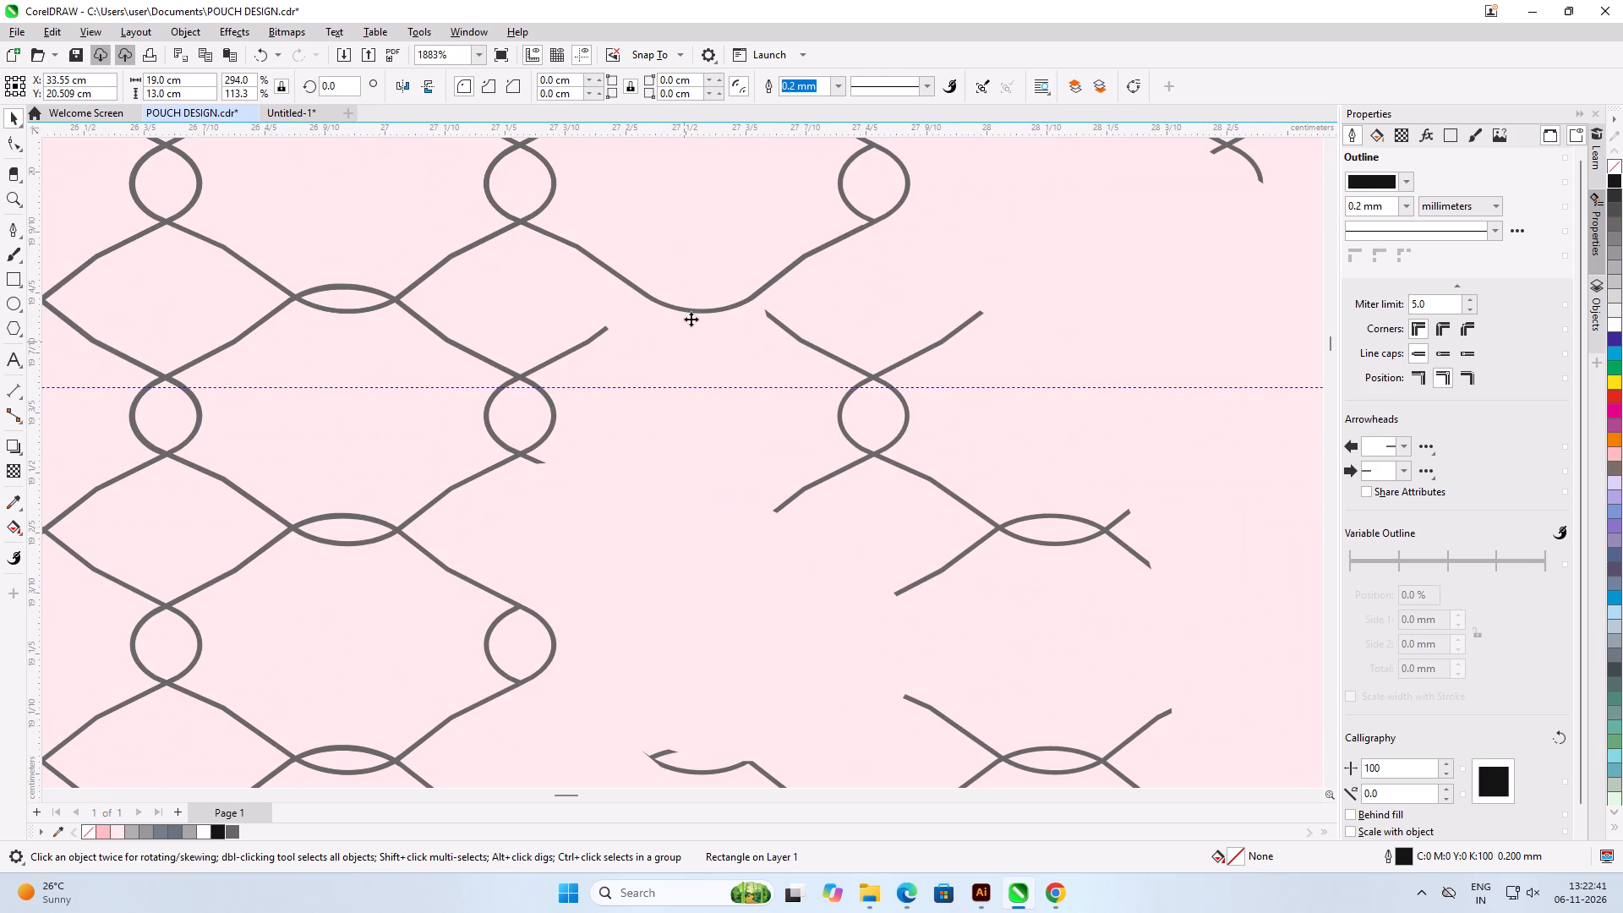
pyautogui.click(697, 311)
pyautogui.moveTo(706, 312); pyautogui.dragTo(705, 530)
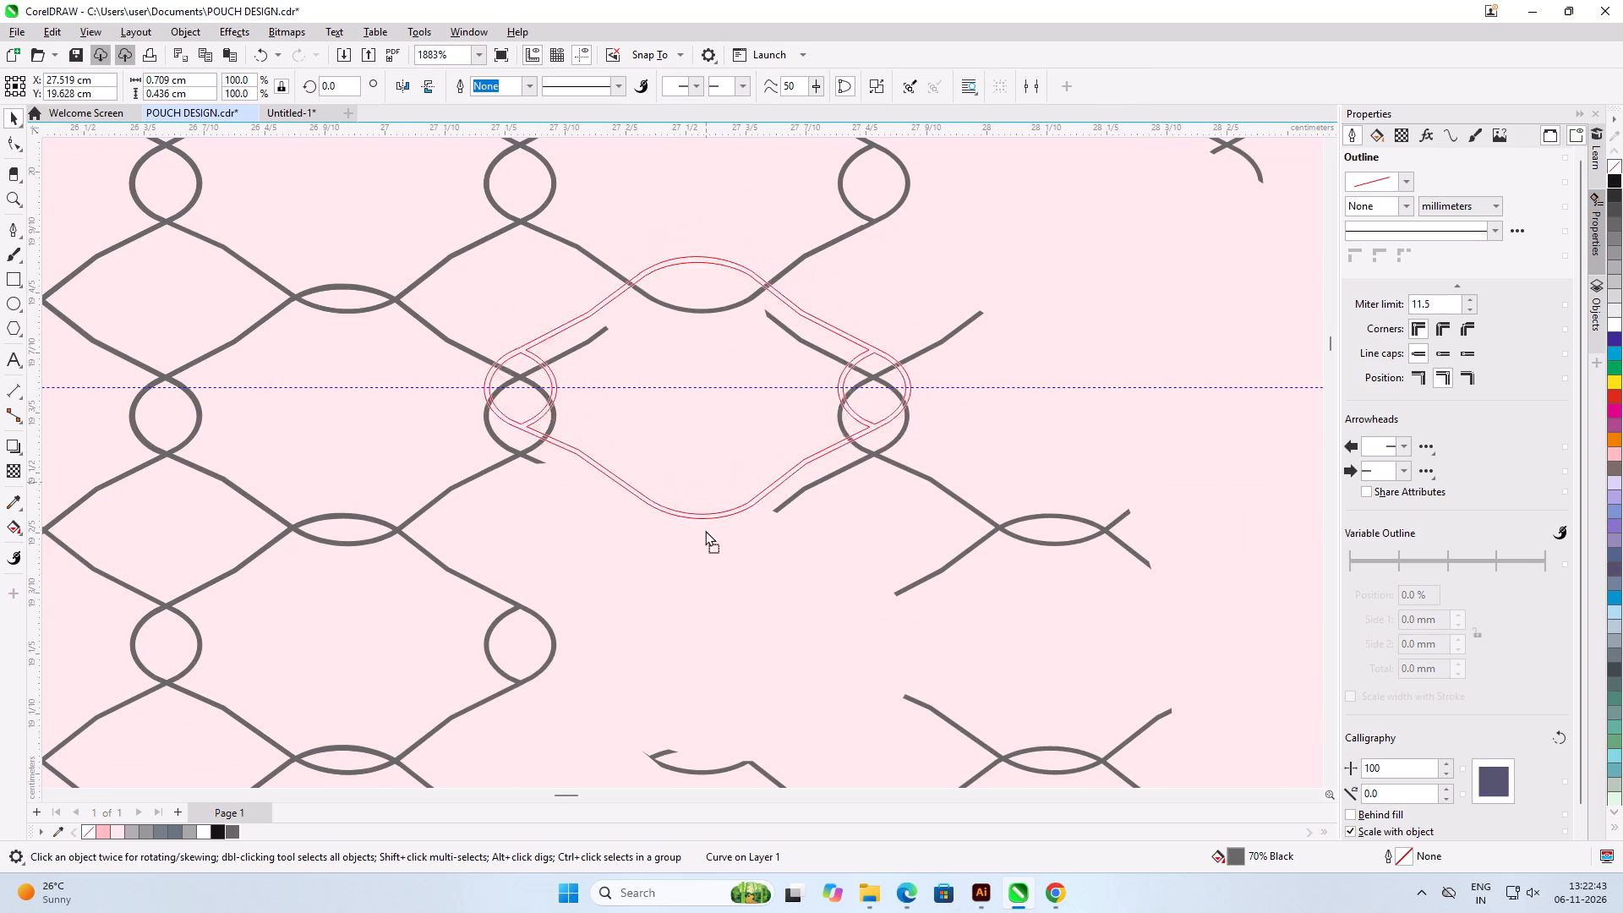
pyautogui.moveTo(705, 530); pyautogui.dragTo(705, 545)
pyautogui.keyDown('shift'); pyautogui.rightClick(705, 545); pyautogui.keyUp('shift')
# Lower the new copy slightly to about Y 19.595 cm so its strands line up with the existing loop crossing.
pyautogui.scroll(6, 565, 351)
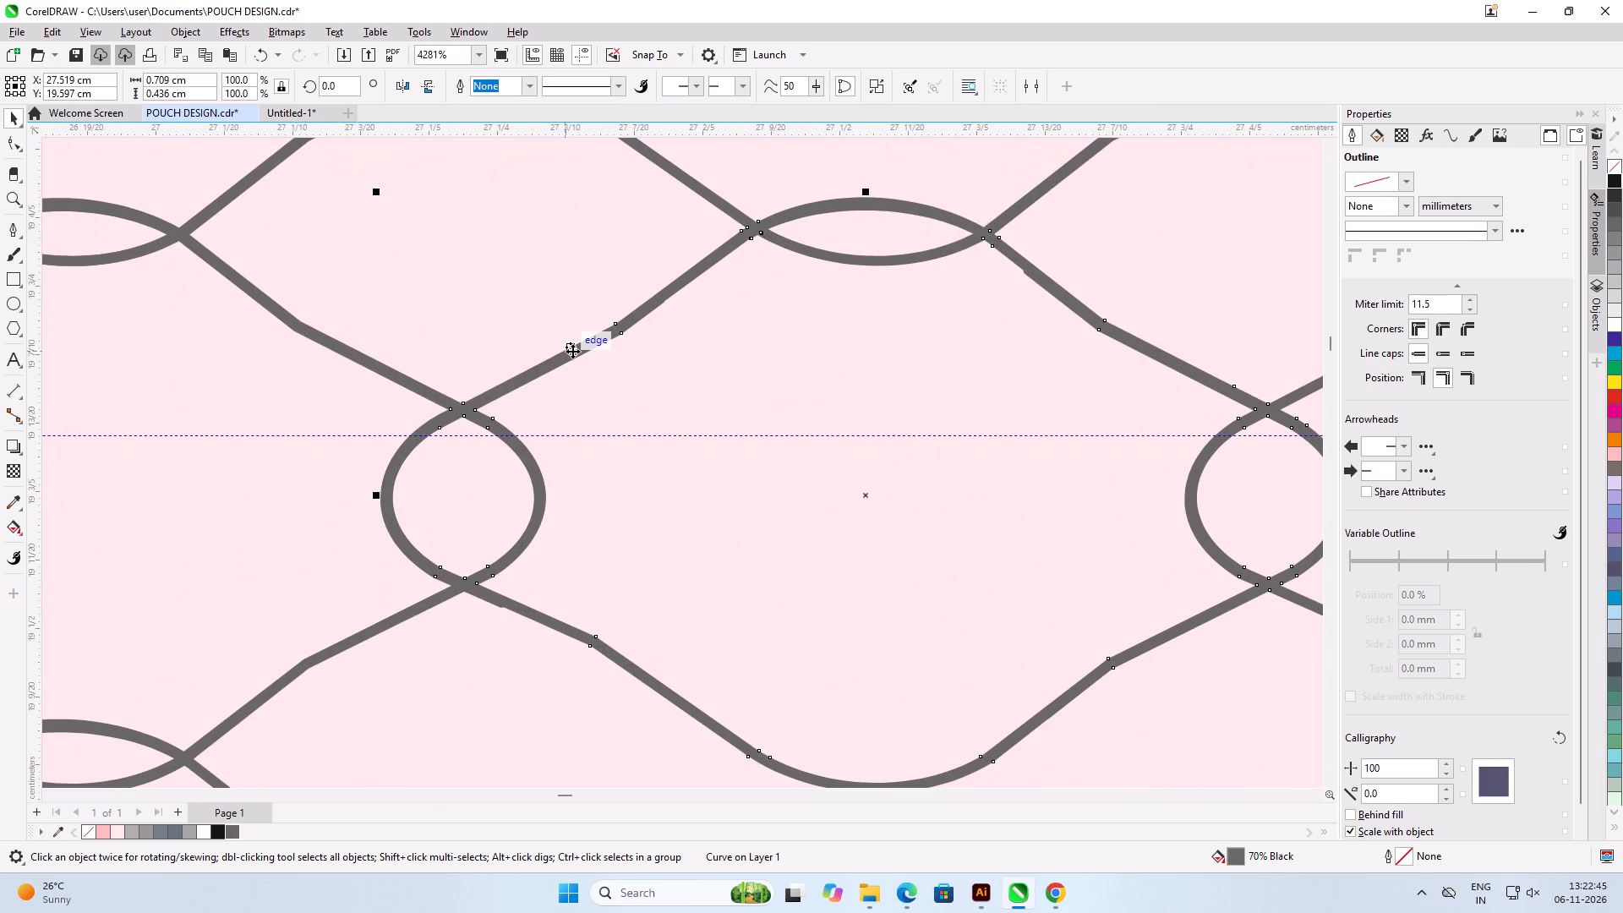
pyautogui.scroll(20, 480, 686)
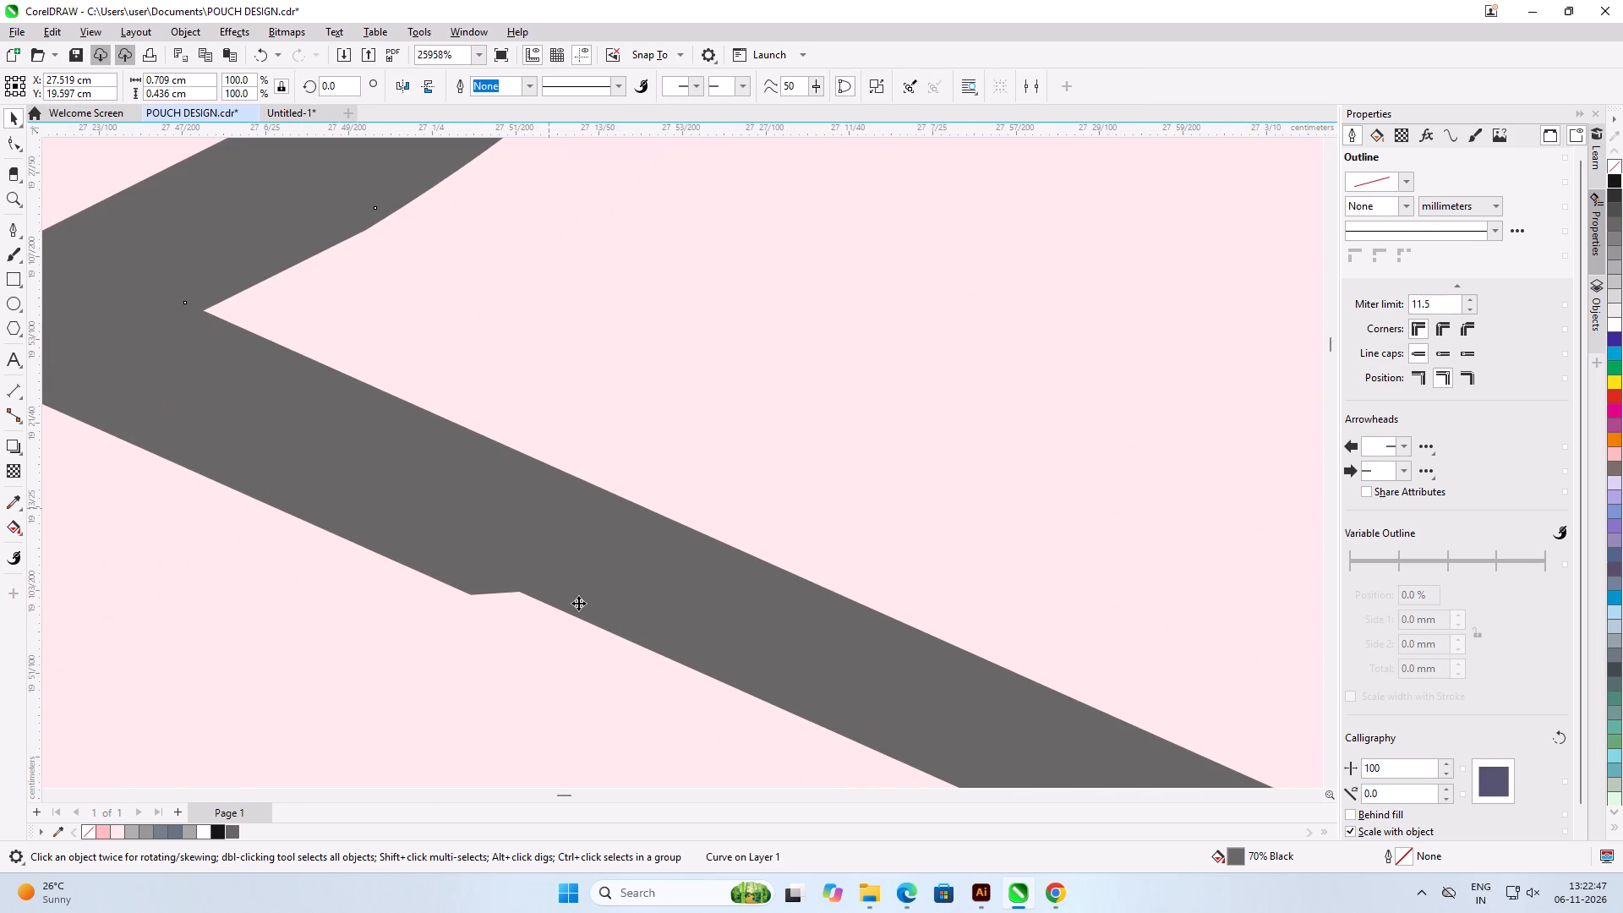
pyautogui.moveTo(612, 612); pyautogui.dragTo(608, 634)
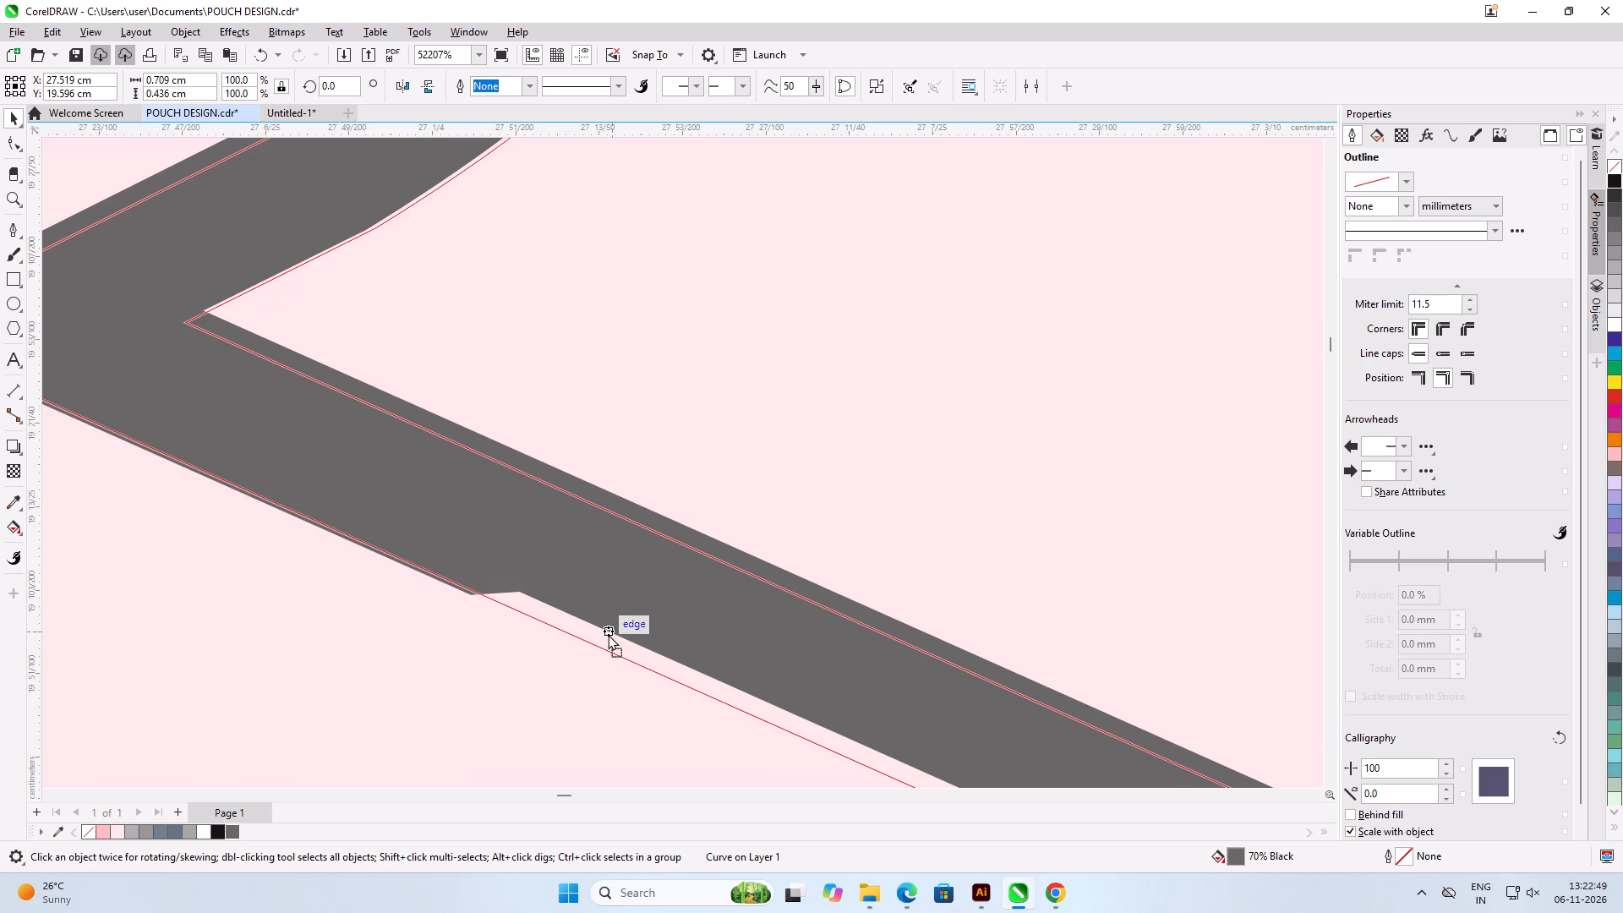
pyautogui.moveTo(608, 634); pyautogui.dragTo(608, 638)
pyautogui.scroll(-8, 576, 541)
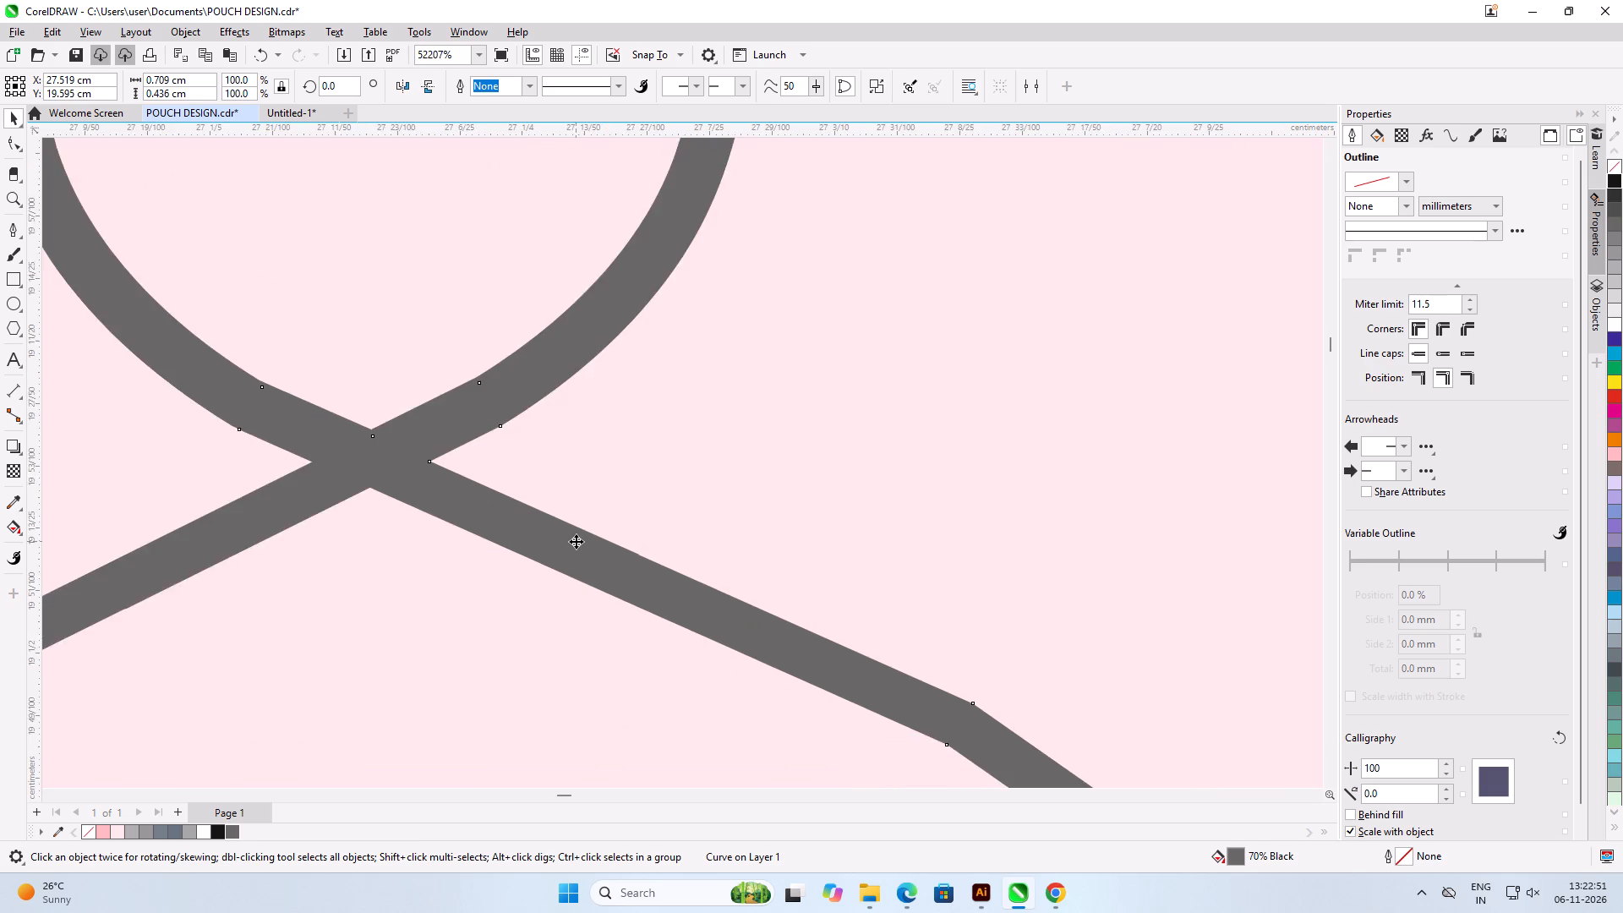
pyautogui.scroll(-13, 576, 541)
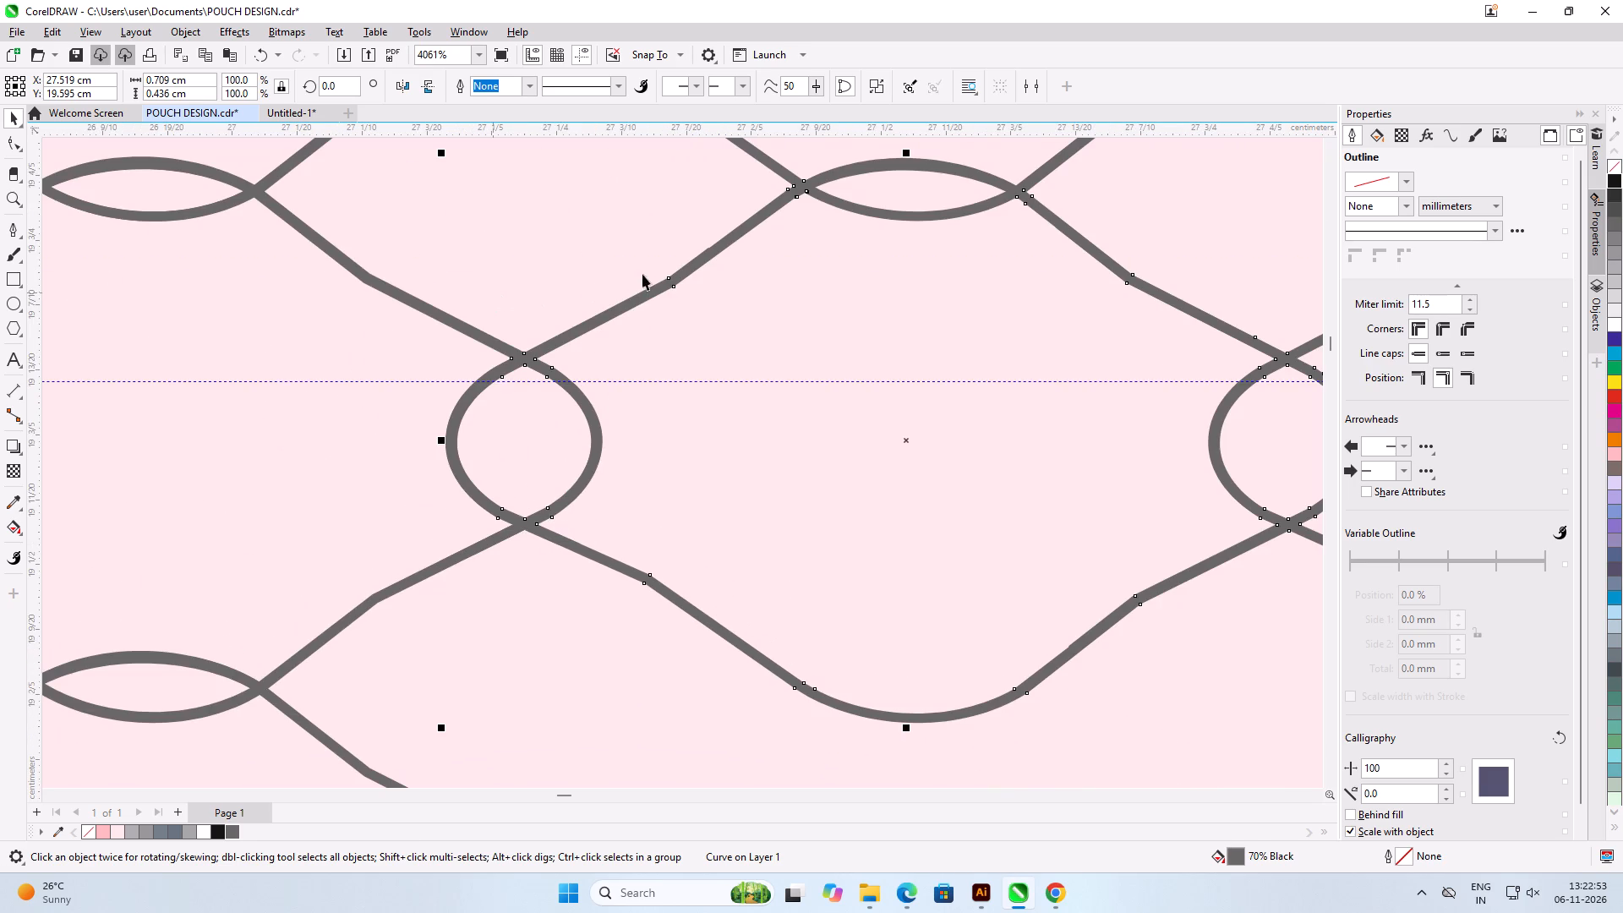
# Copy the aligned mesh cell down another row to about X 27.519 cm, Y 19.213 cm, over the broken bottom arc.
pyautogui.scroll(-6, 529, 261)
pyautogui.scroll(-6, 809, 238)
pyautogui.scroll(6, 740, 490)
pyautogui.scroll(-4, 738, 506)
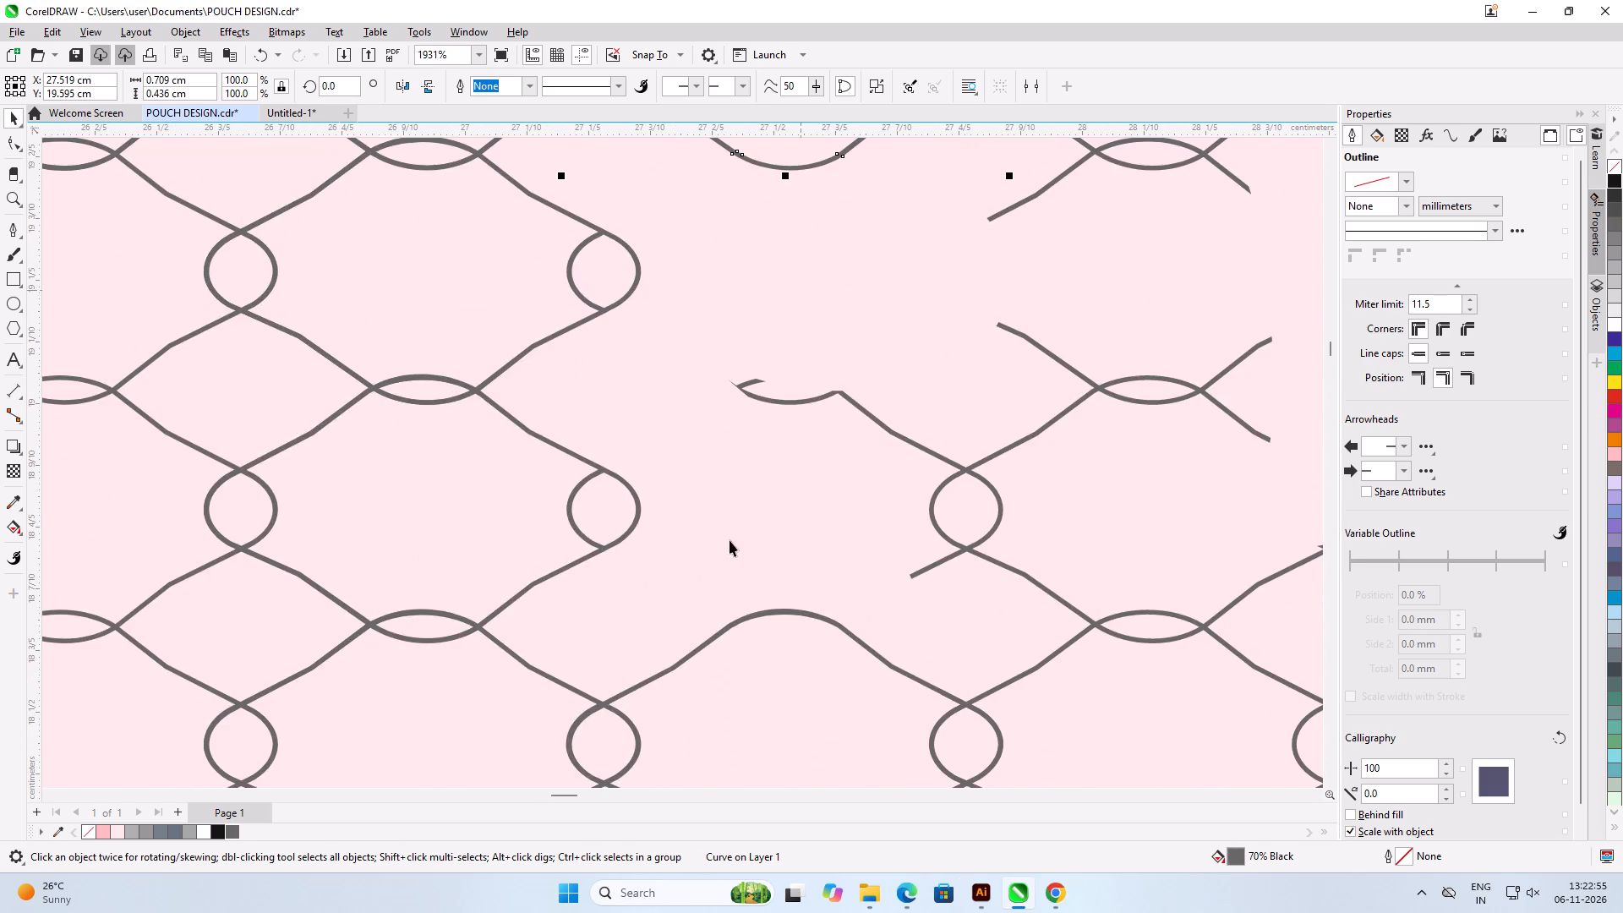
pyautogui.scroll(4, 746, 353)
pyautogui.moveTo(807, 287); pyautogui.dragTo(814, 447)
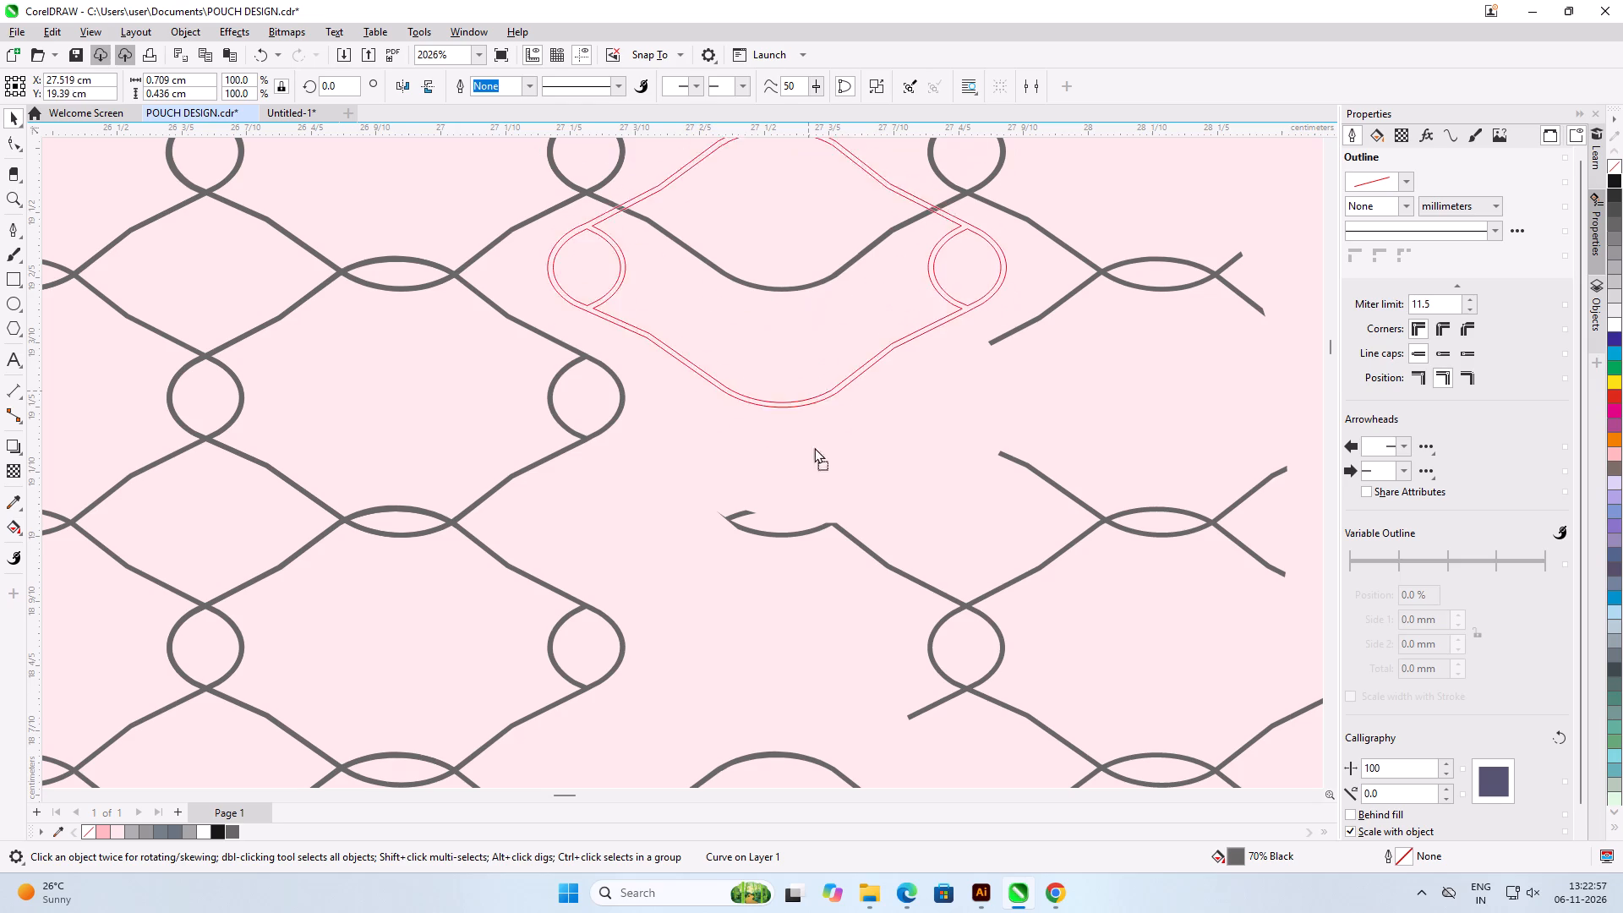
pyautogui.moveTo(814, 447); pyautogui.dragTo(798, 531)
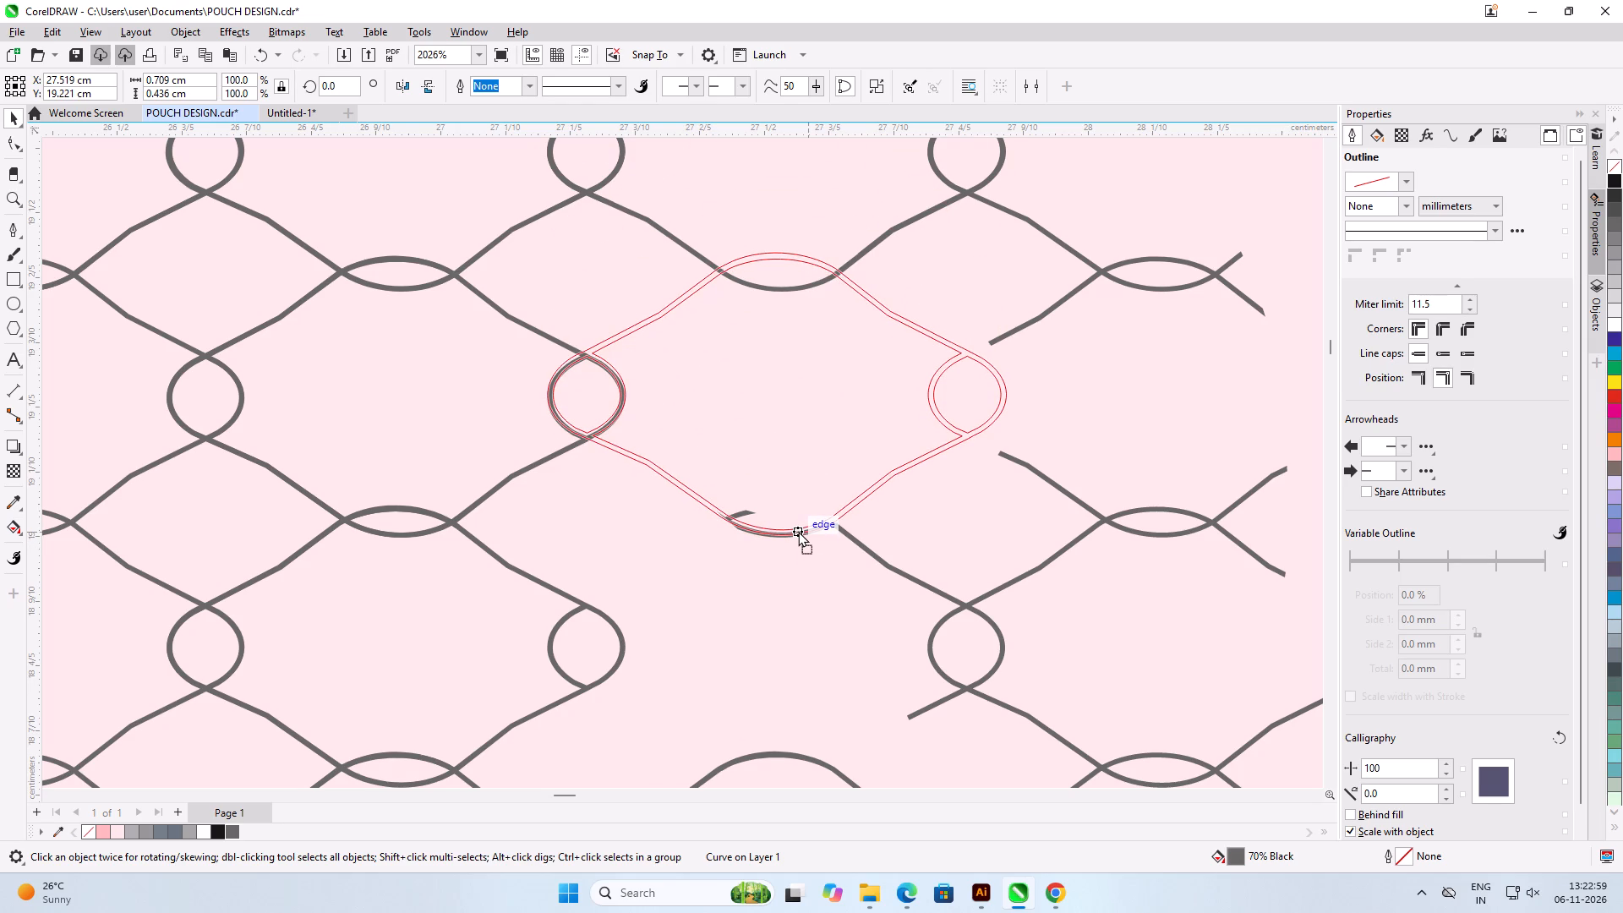
pyautogui.moveTo(798, 531); pyautogui.dragTo(798, 535)
pyautogui.keyDown('shift'); pyautogui.rightClick(798, 535); pyautogui.keyUp('shift')
# Adjust the copied cell's height to about Y 19.216 cm so its bottom arc overlaps the existing arc and strand joint.
pyautogui.scroll(2, 629, 305)
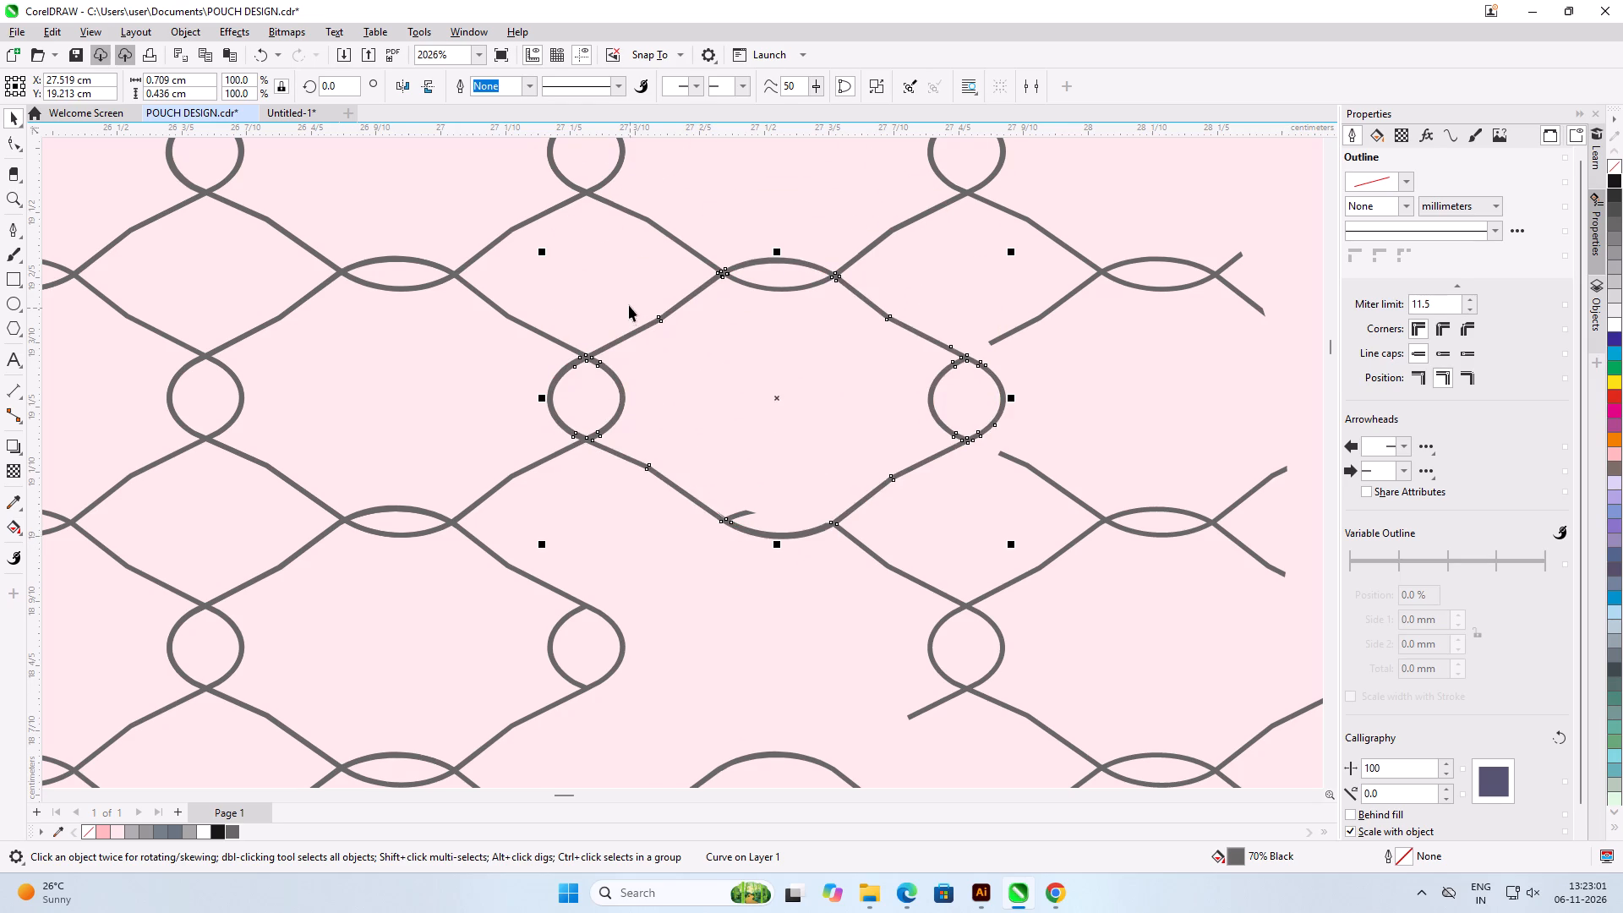
pyautogui.scroll(3, 629, 305)
pyautogui.scroll(1, 576, 594)
pyautogui.scroll(-4, 576, 592)
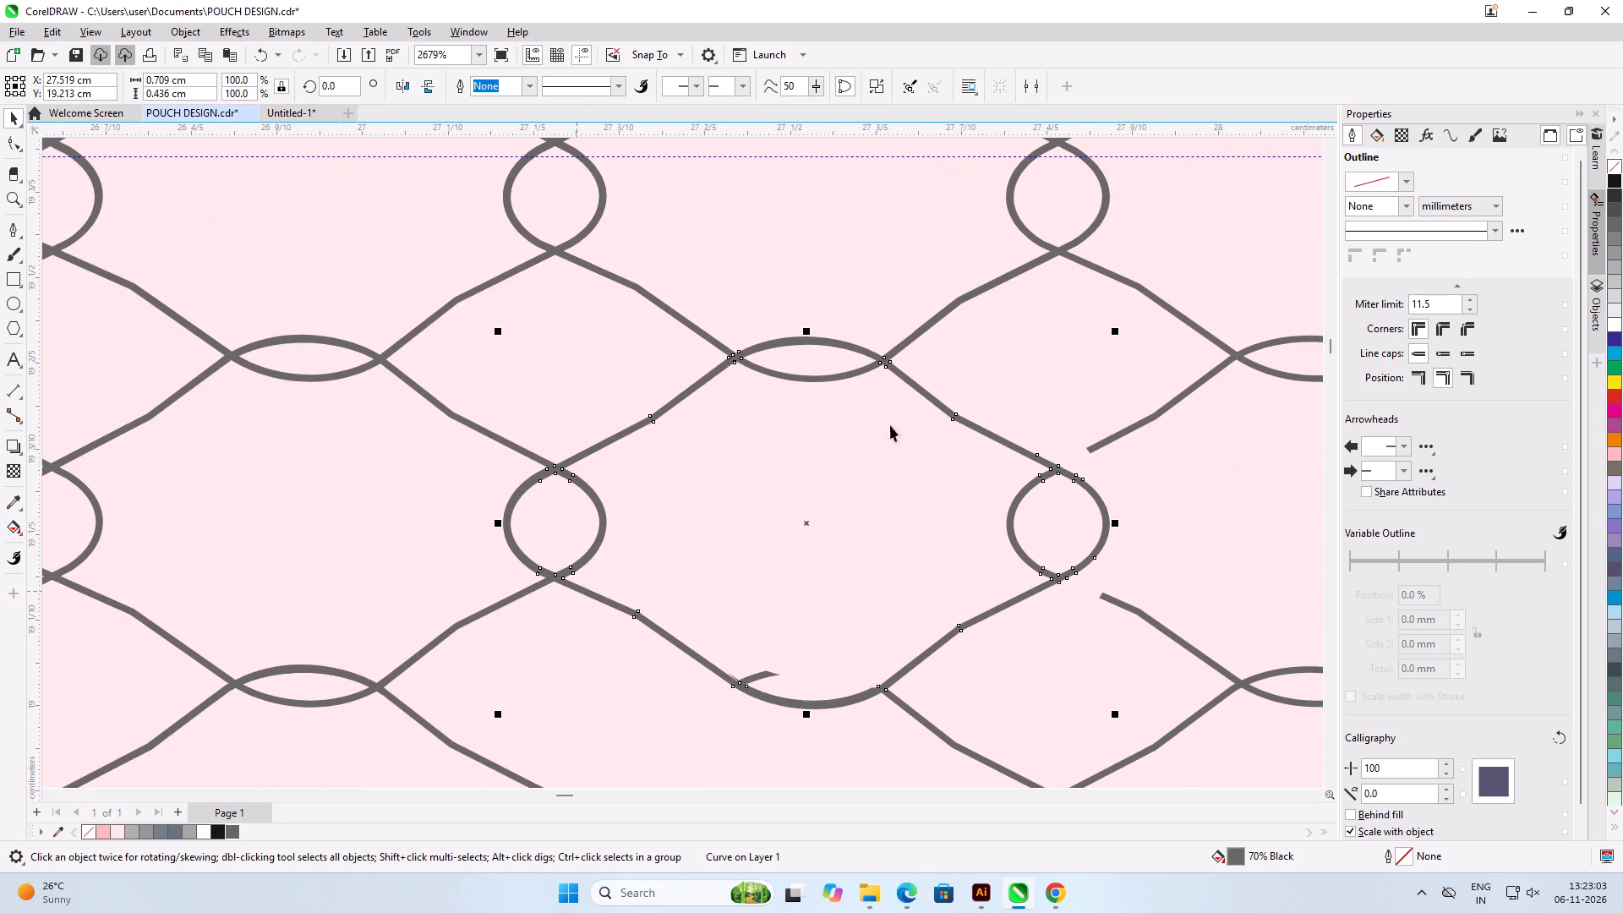
pyautogui.scroll(1, 910, 412)
pyautogui.scroll(-5, 834, 433)
pyautogui.scroll(6, 760, 683)
pyautogui.scroll(5, 893, 489)
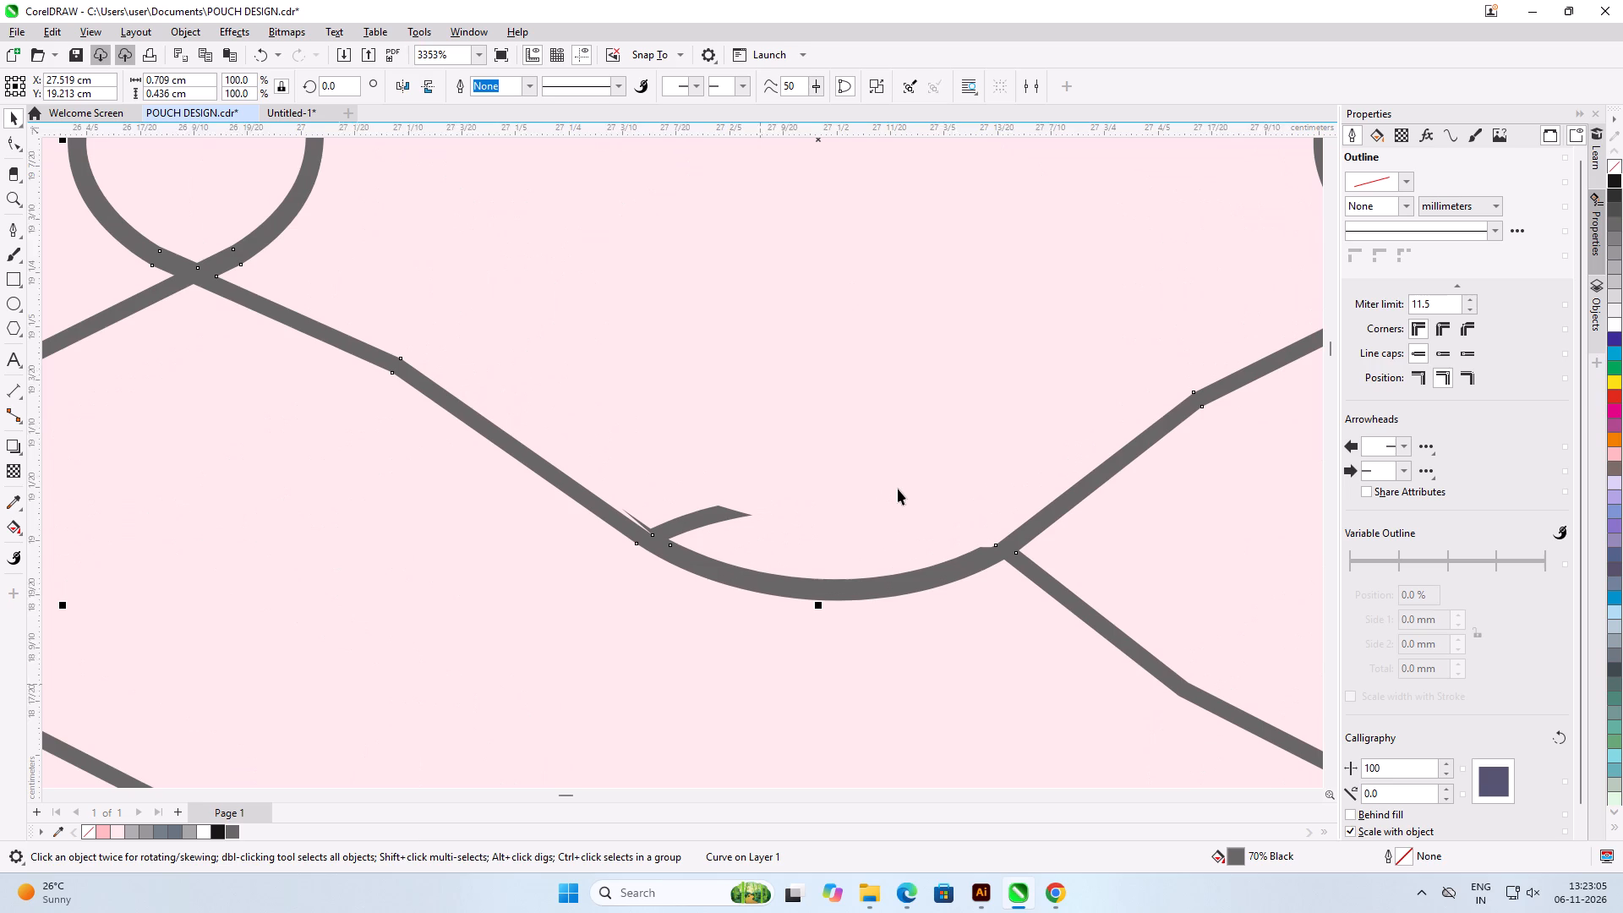
pyautogui.press('Up')
pyautogui.press('Up')
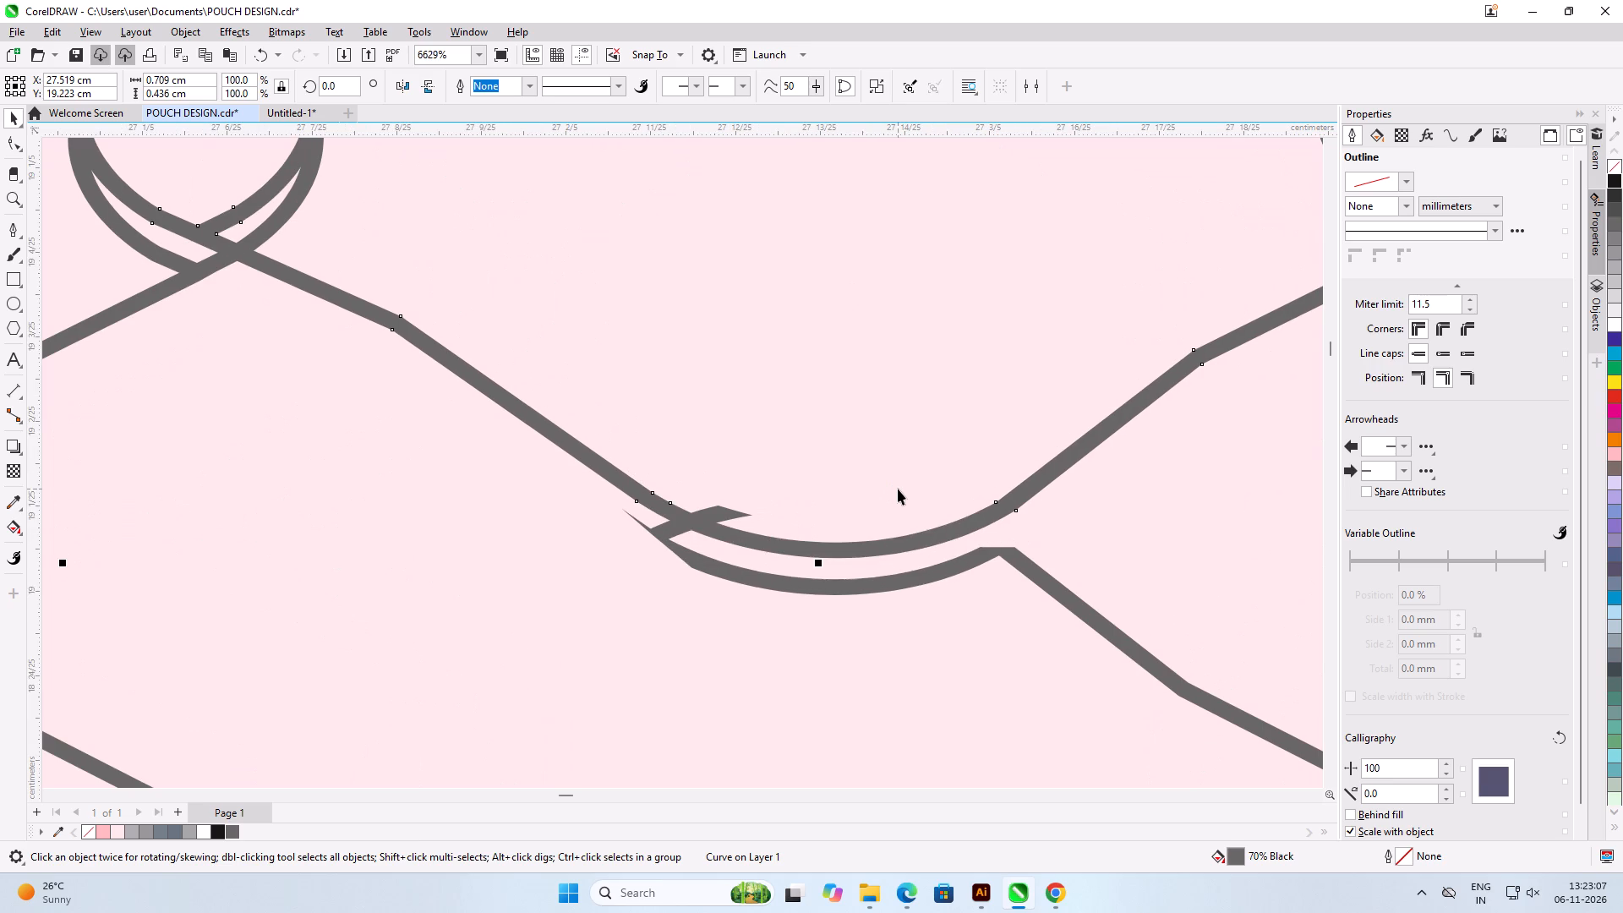
pyautogui.click(906, 547)
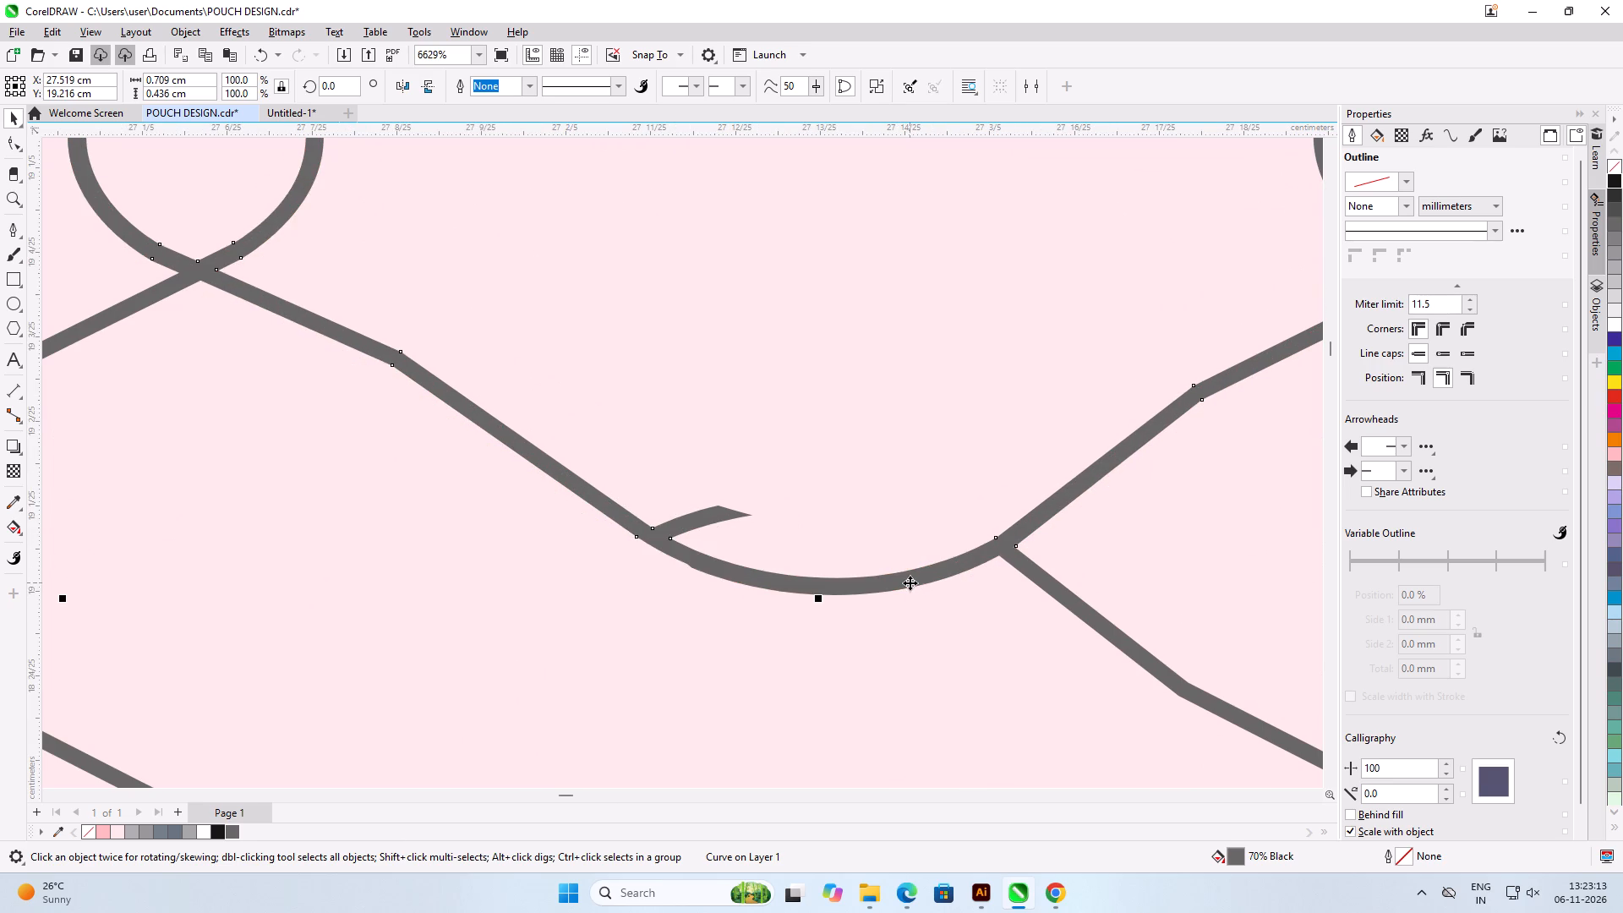
# Copy the mesh cell down into the last gap of this column, about X 27.519 cm, Y 18.83 cm, and deselect it.
pyautogui.scroll(-7, 655, 566)
pyautogui.scroll(-6, 810, 264)
pyautogui.scroll(5, 733, 478)
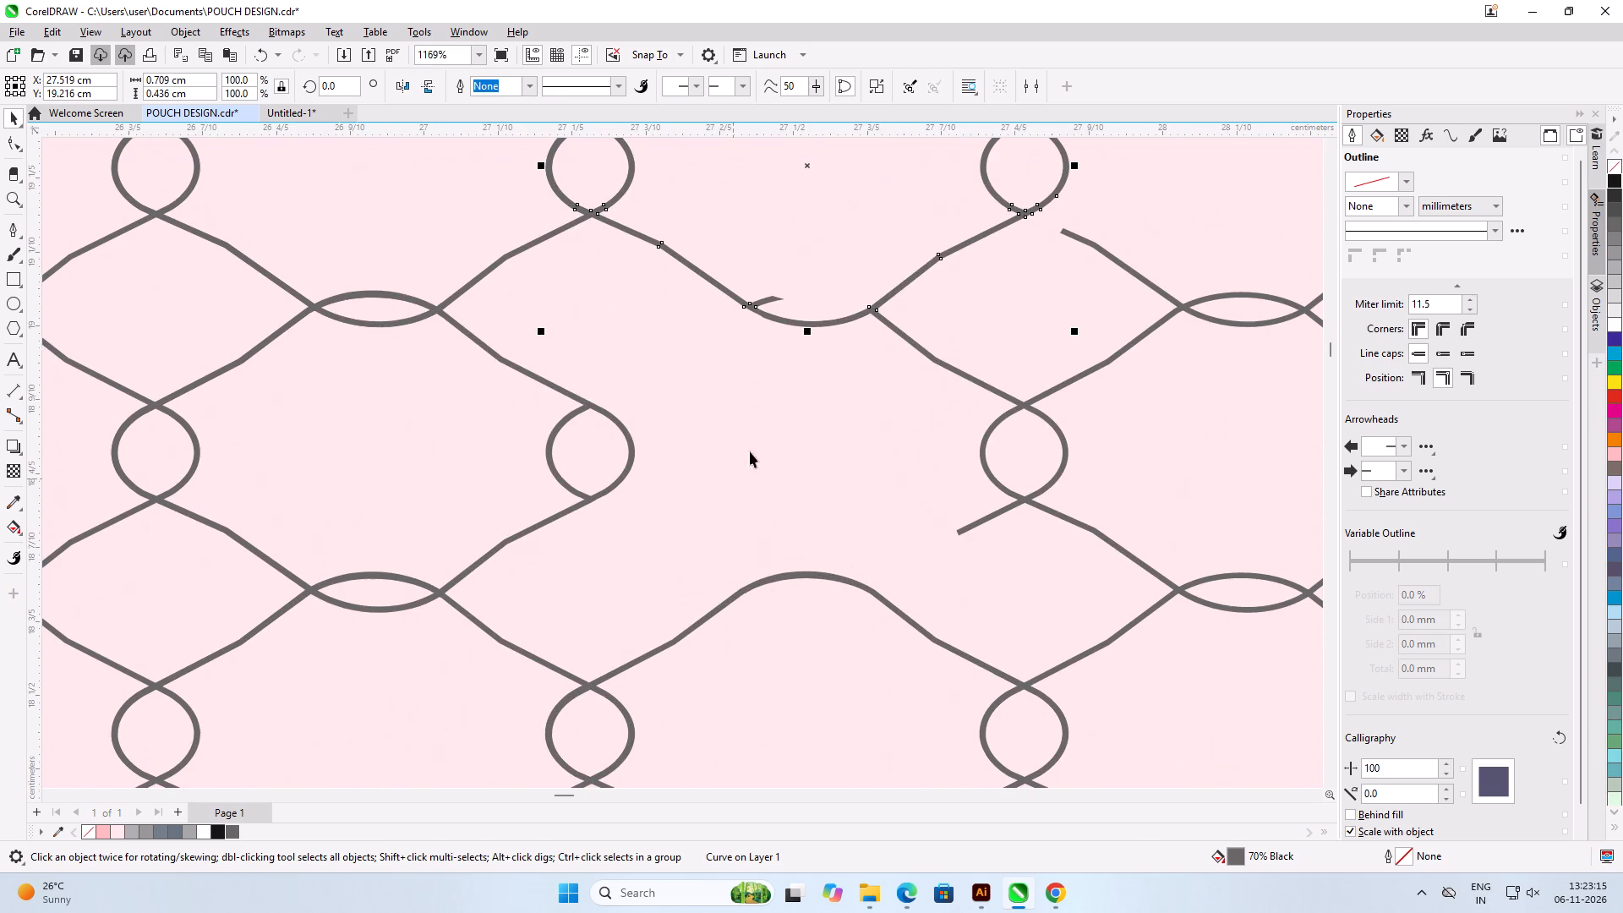
pyautogui.moveTo(921, 267); pyautogui.dragTo(911, 440)
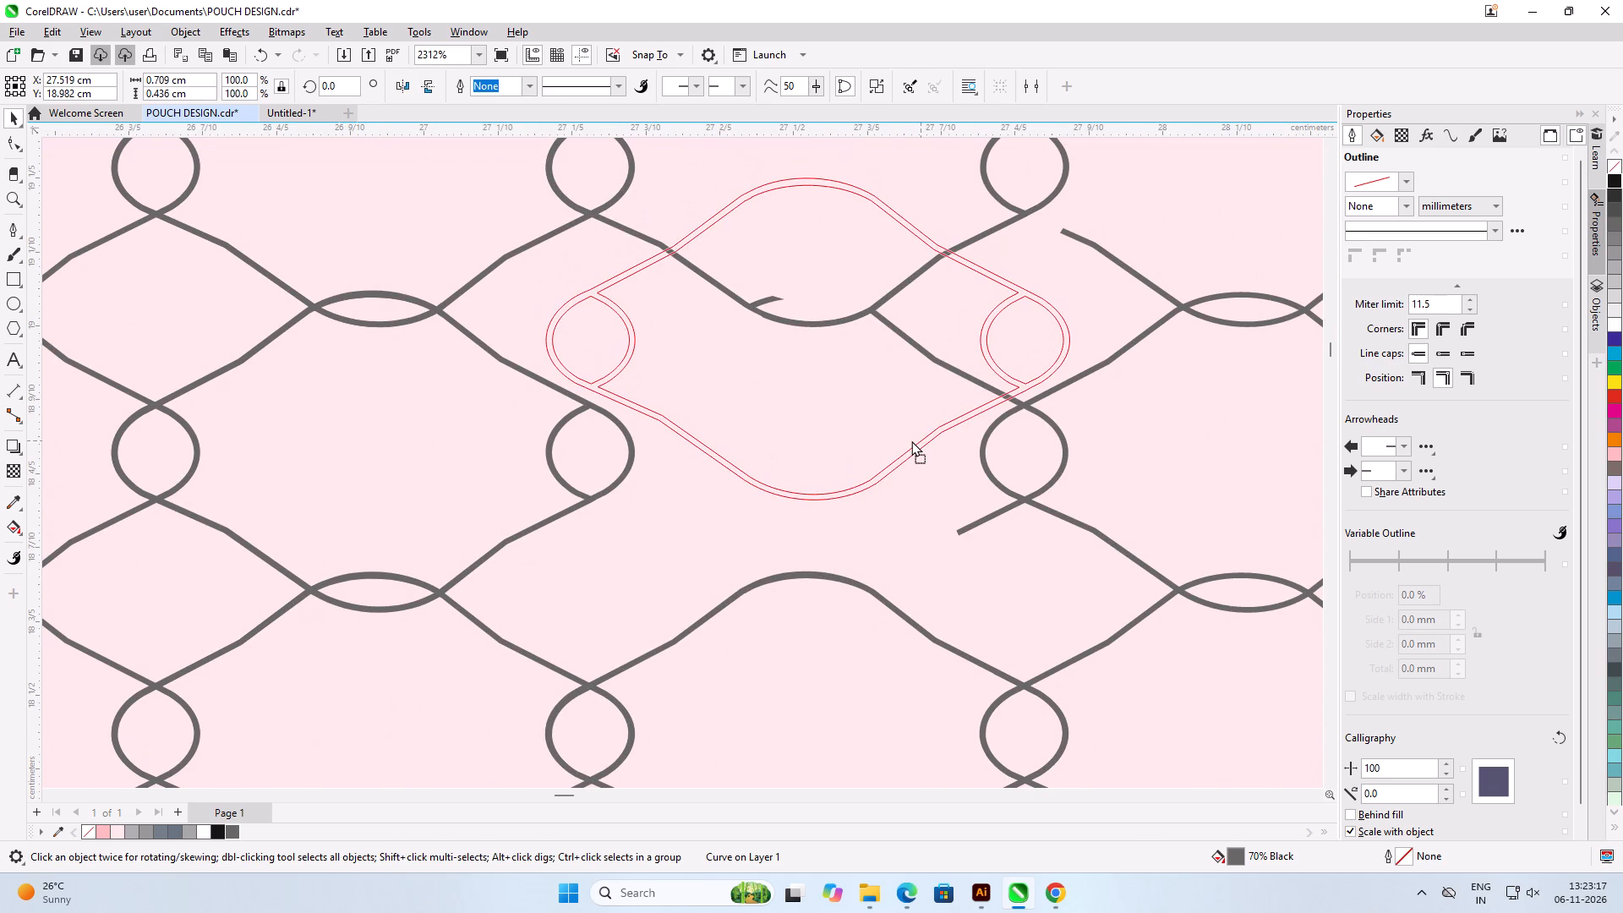
pyautogui.moveTo(911, 440); pyautogui.dragTo(910, 553)
pyautogui.click(844, 460)
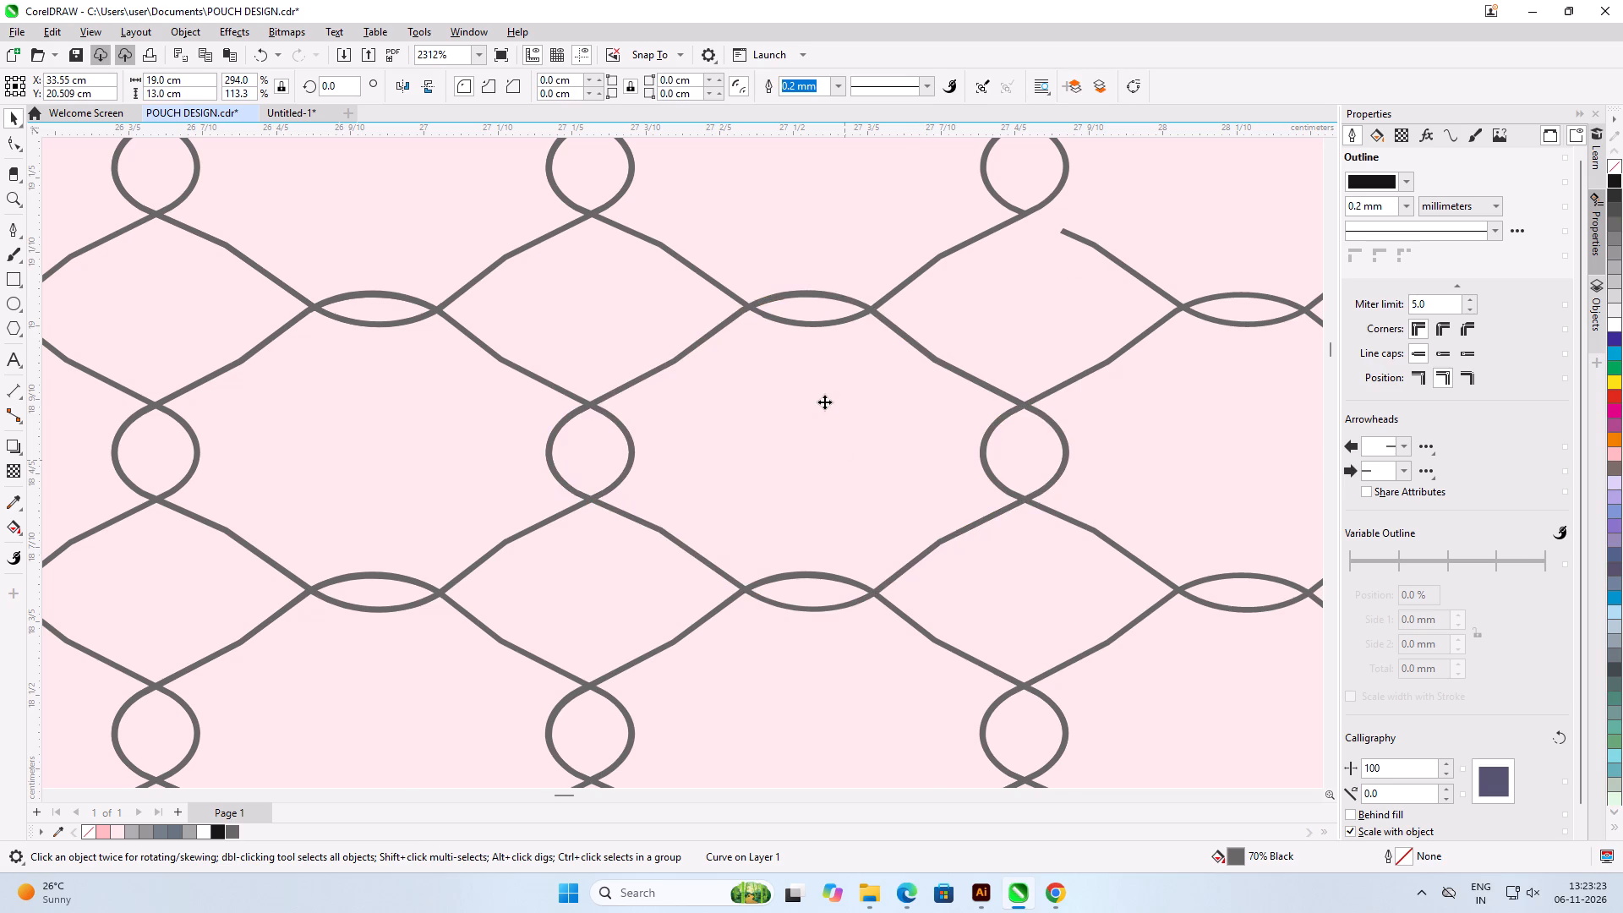
# Copy the lowest repaired mesh cell across to about X 28.69 cm, Y 18.83 cm, over the broken loop and strands.
pyautogui.scroll(-7, 822, 398)
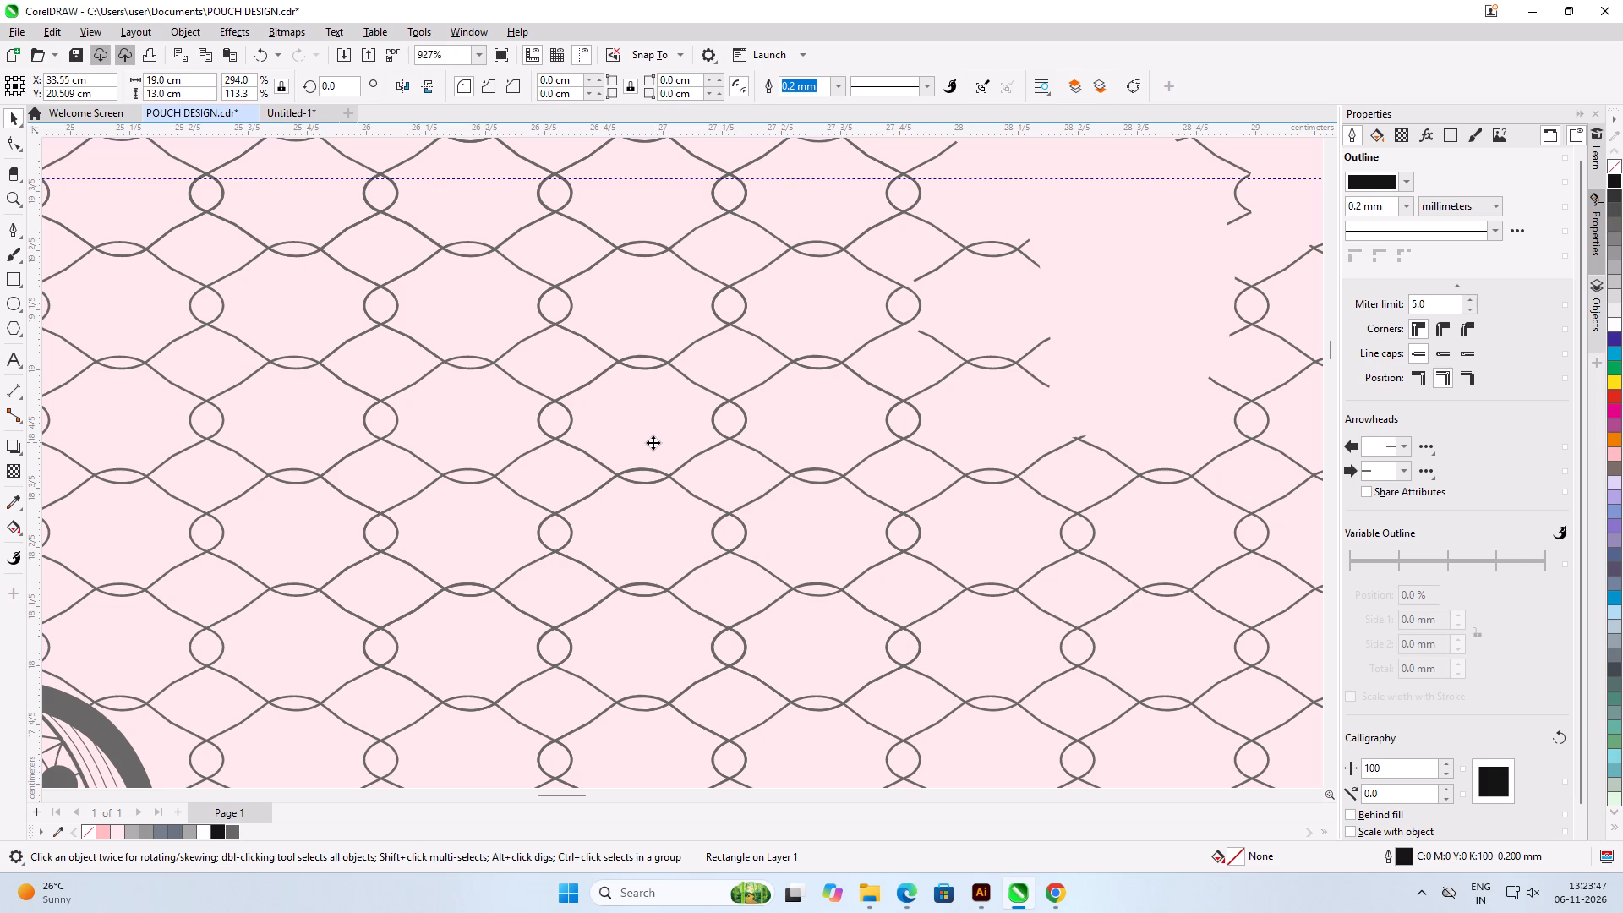
pyautogui.click(878, 383)
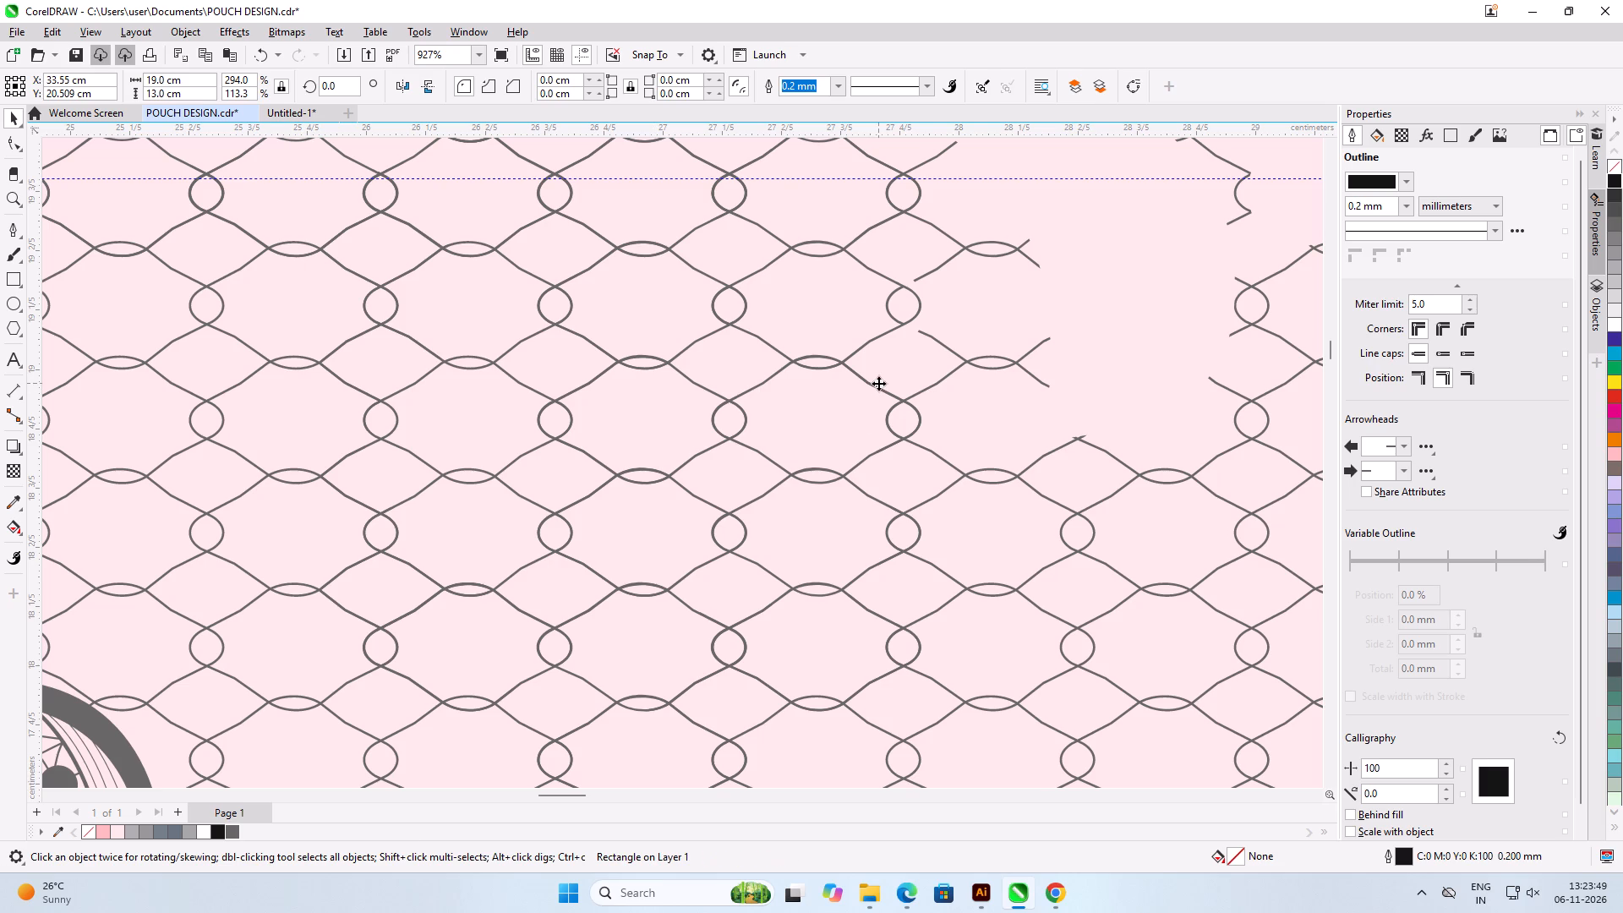
pyautogui.click(866, 383)
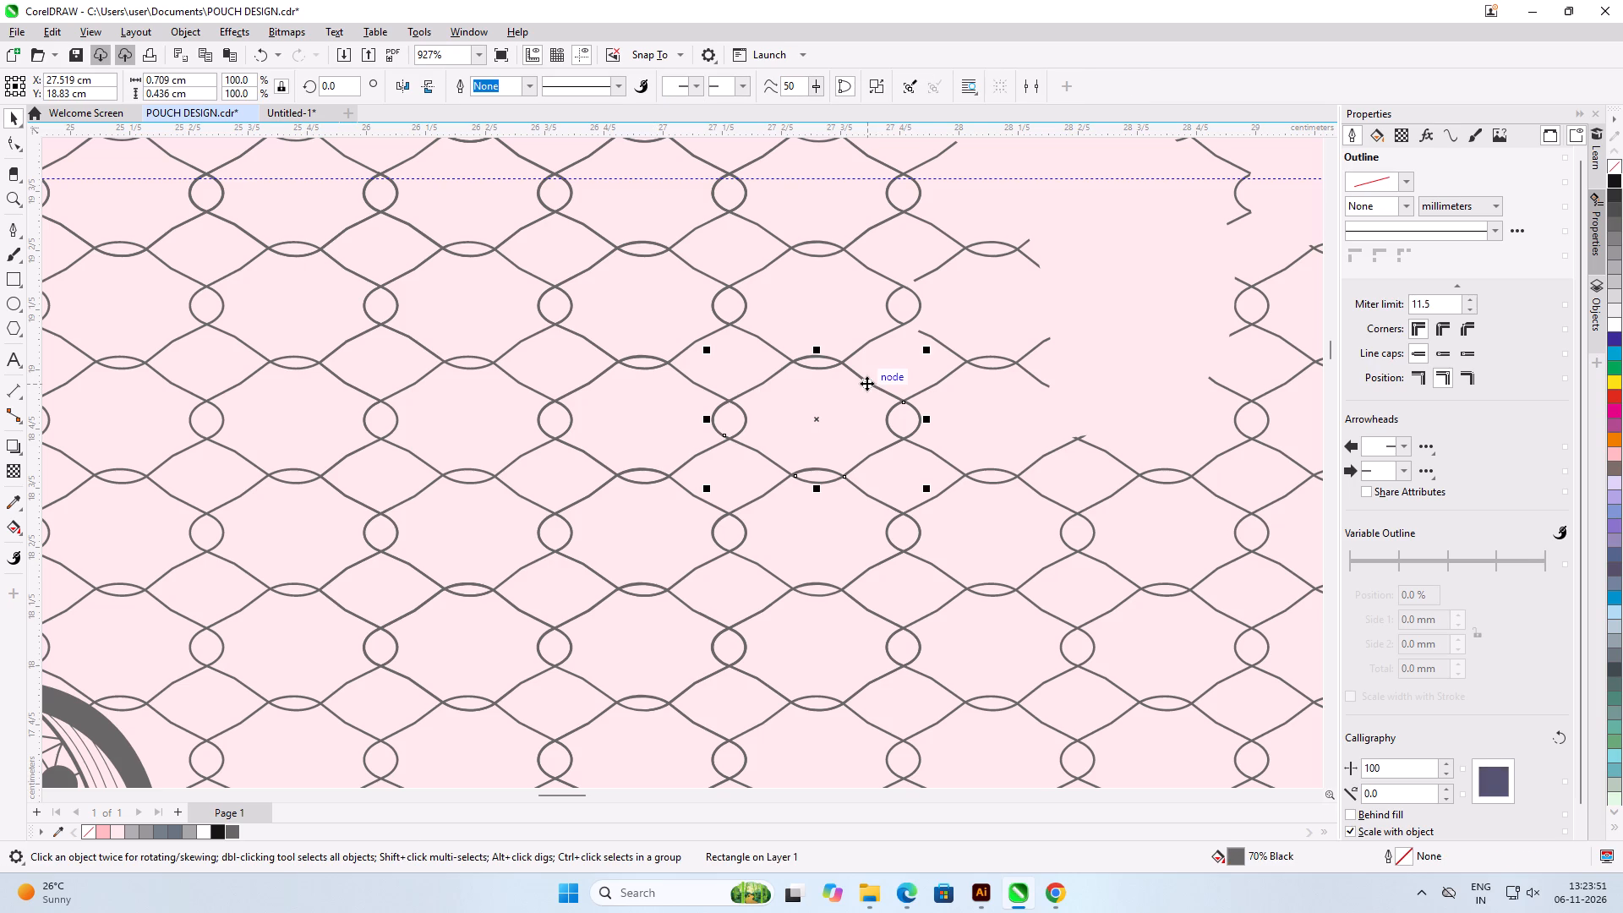
pyautogui.moveTo(866, 383); pyautogui.dragTo(1022, 383)
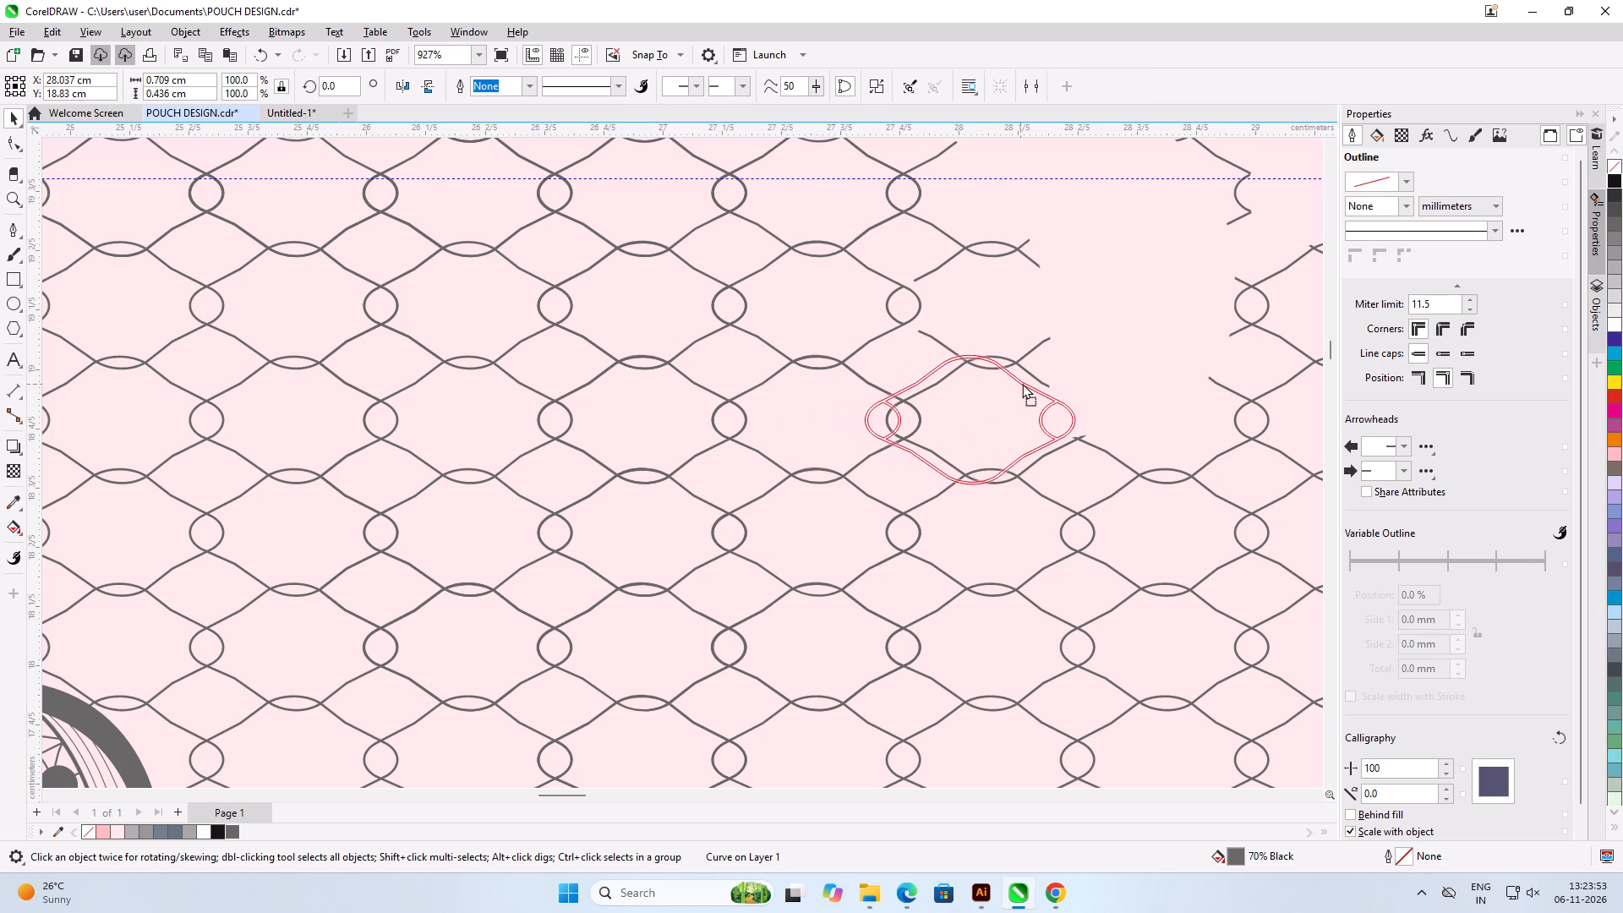
pyautogui.moveTo(1022, 383); pyautogui.dragTo(1266, 390)
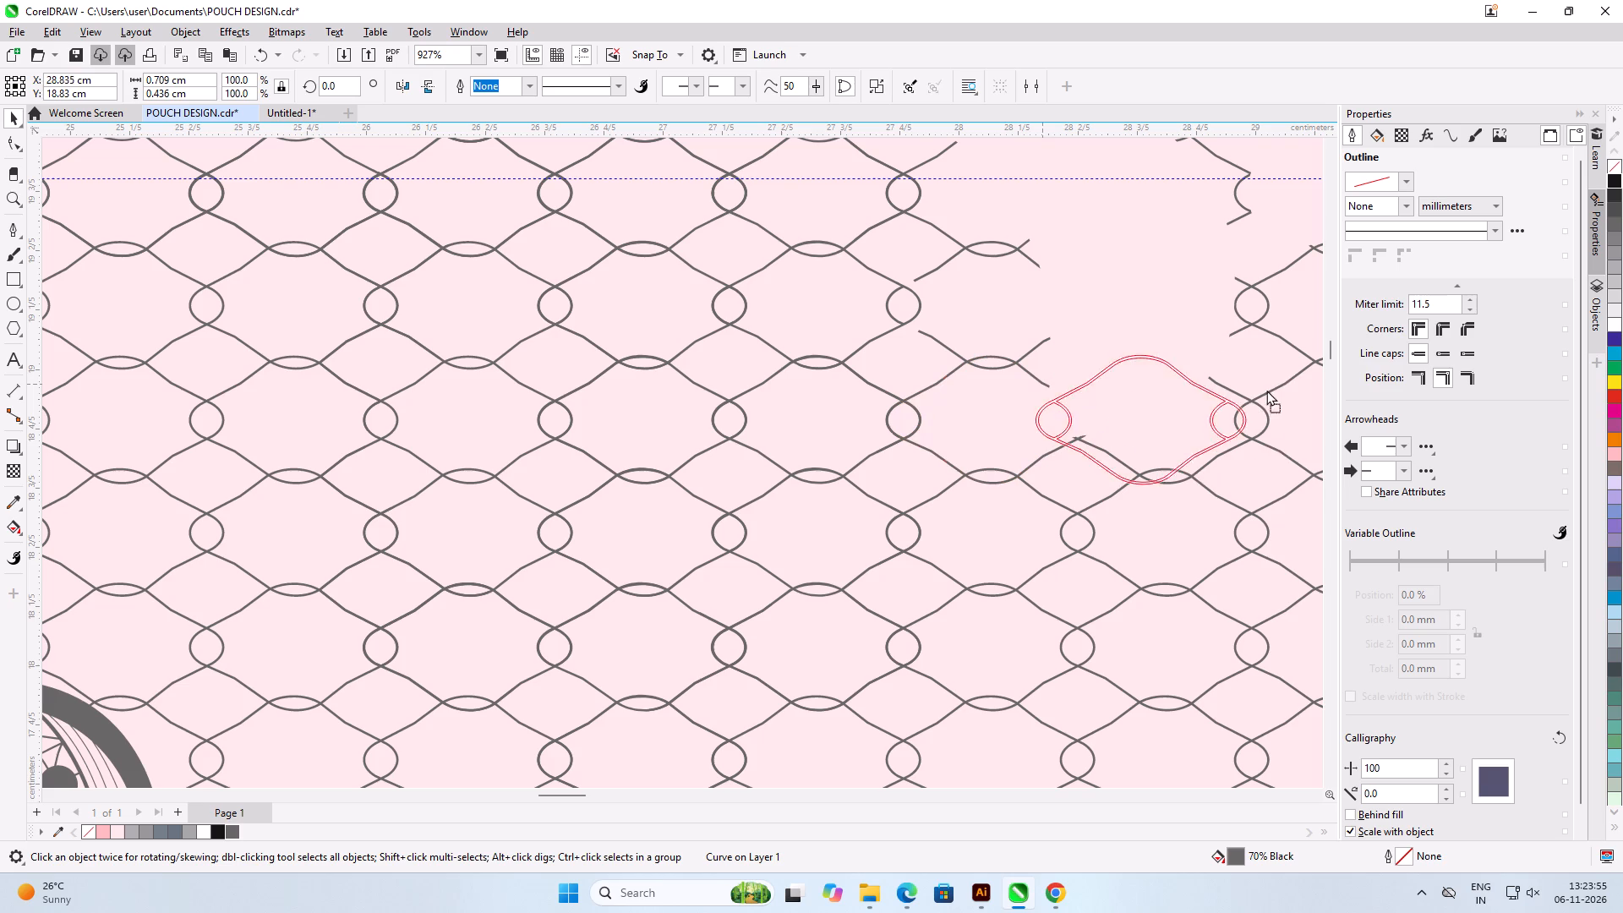
pyautogui.moveTo(1266, 390); pyautogui.dragTo(1210, 396)
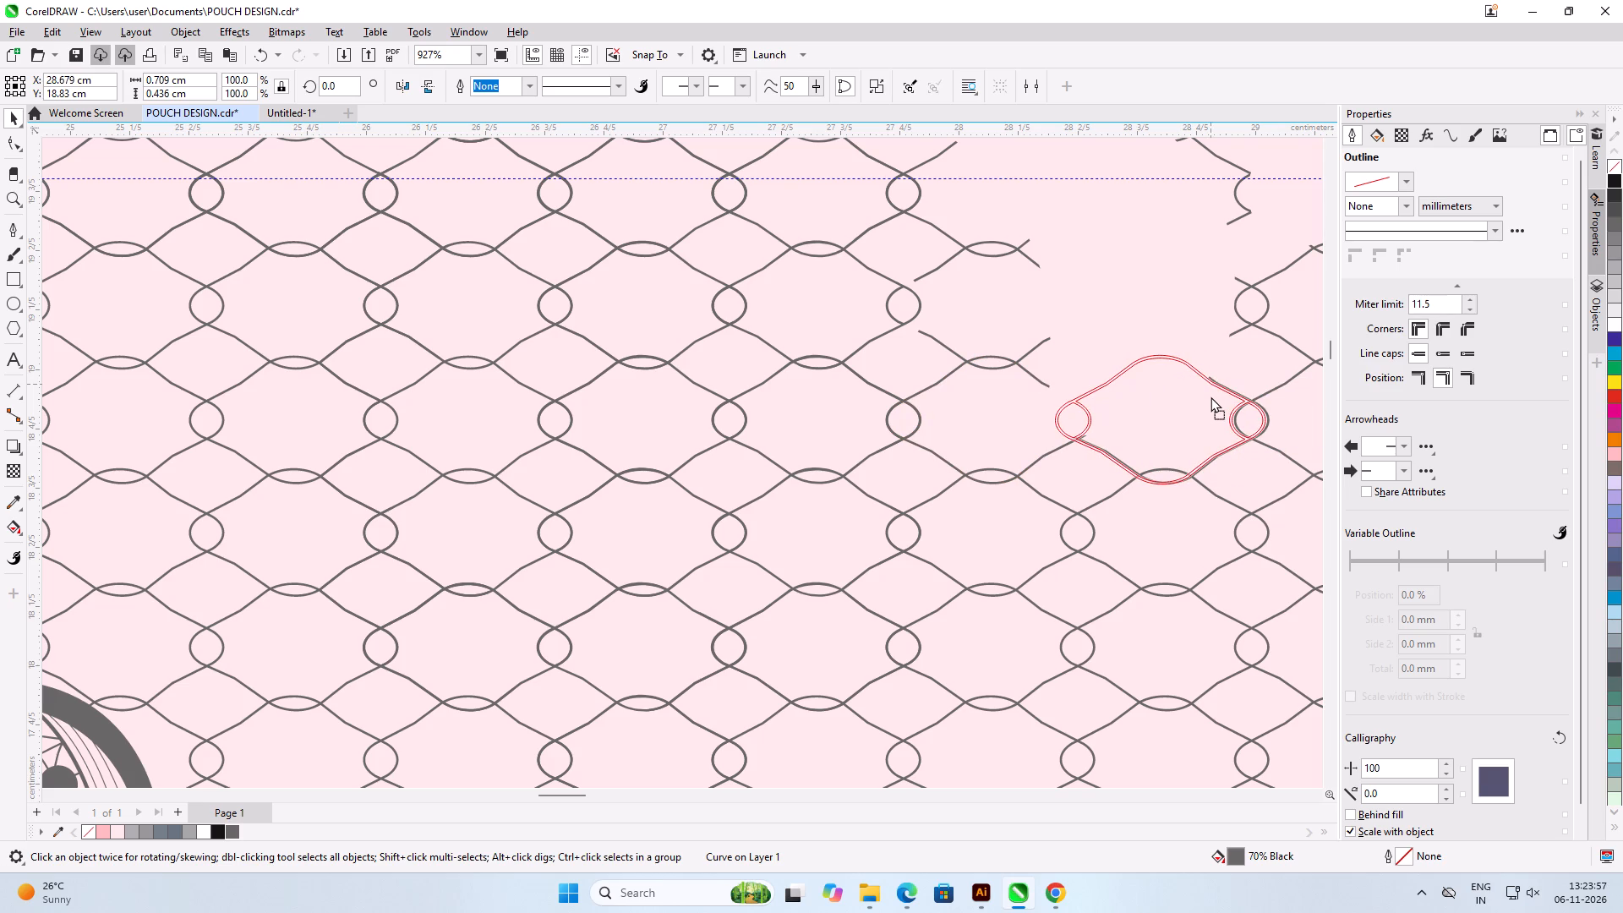
pyautogui.moveTo(1210, 396); pyautogui.dragTo(1214, 396)
pyautogui.keyDown('shift'); pyautogui.rightClick(1214, 396); pyautogui.keyUp('shift')
# Fine-tune the copied cell to about X 28.694 cm, Y 18.829 cm so its loop overlaps the existing crossing, and deselect it.
pyautogui.scroll(6, 1203, 396)
pyautogui.scroll(10, 975, 446)
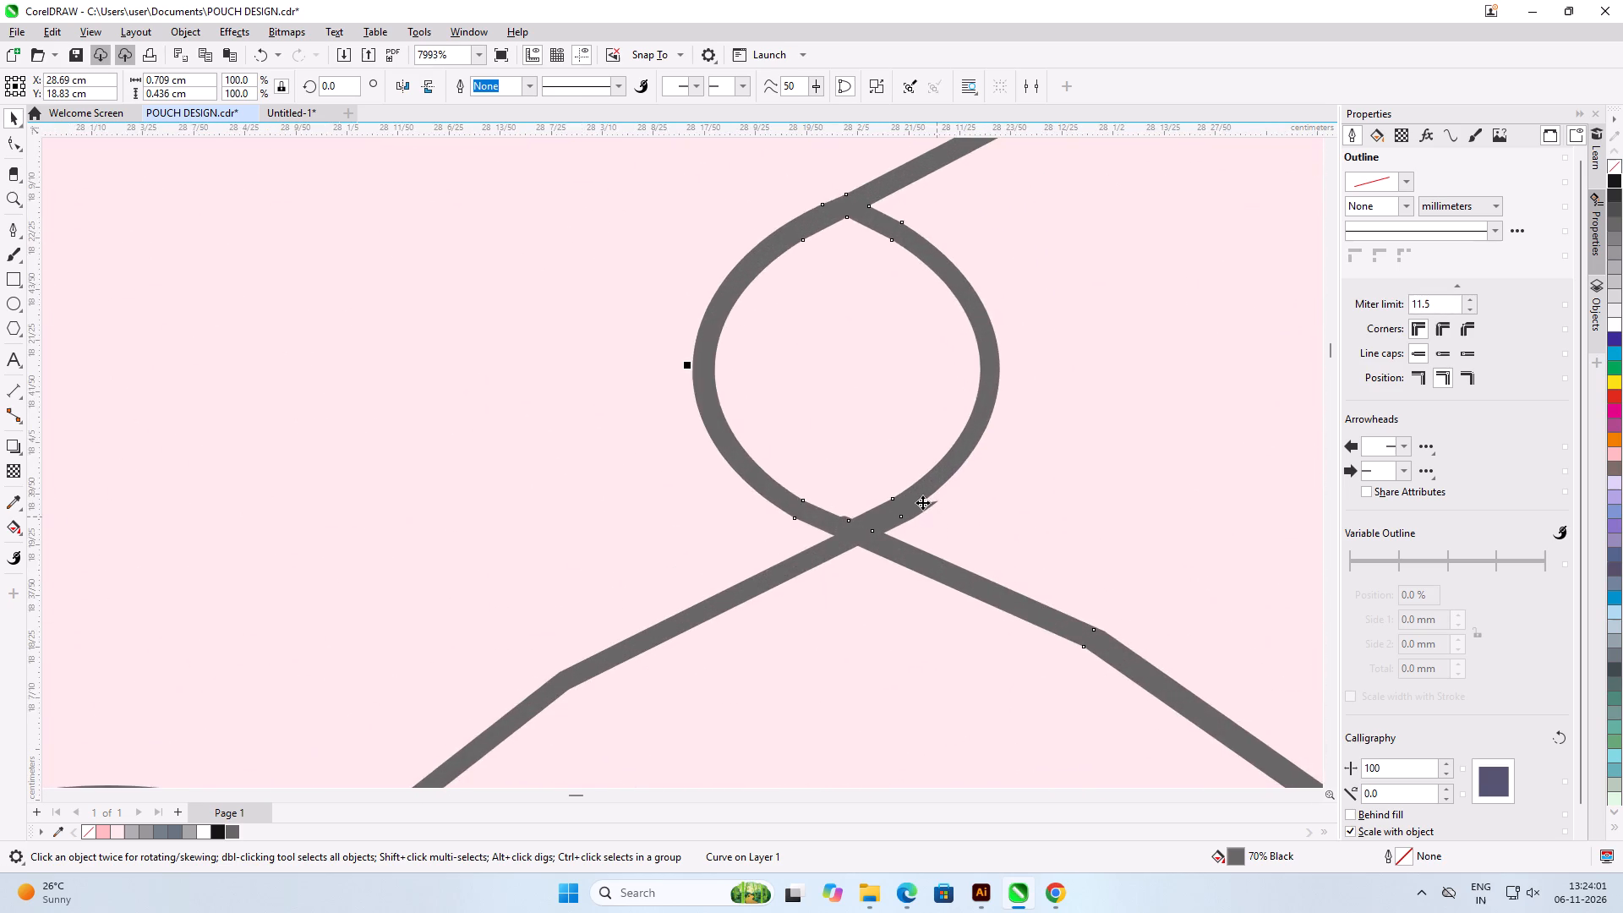
pyautogui.scroll(6, 922, 502)
pyautogui.moveTo(946, 460); pyautogui.dragTo(970, 462)
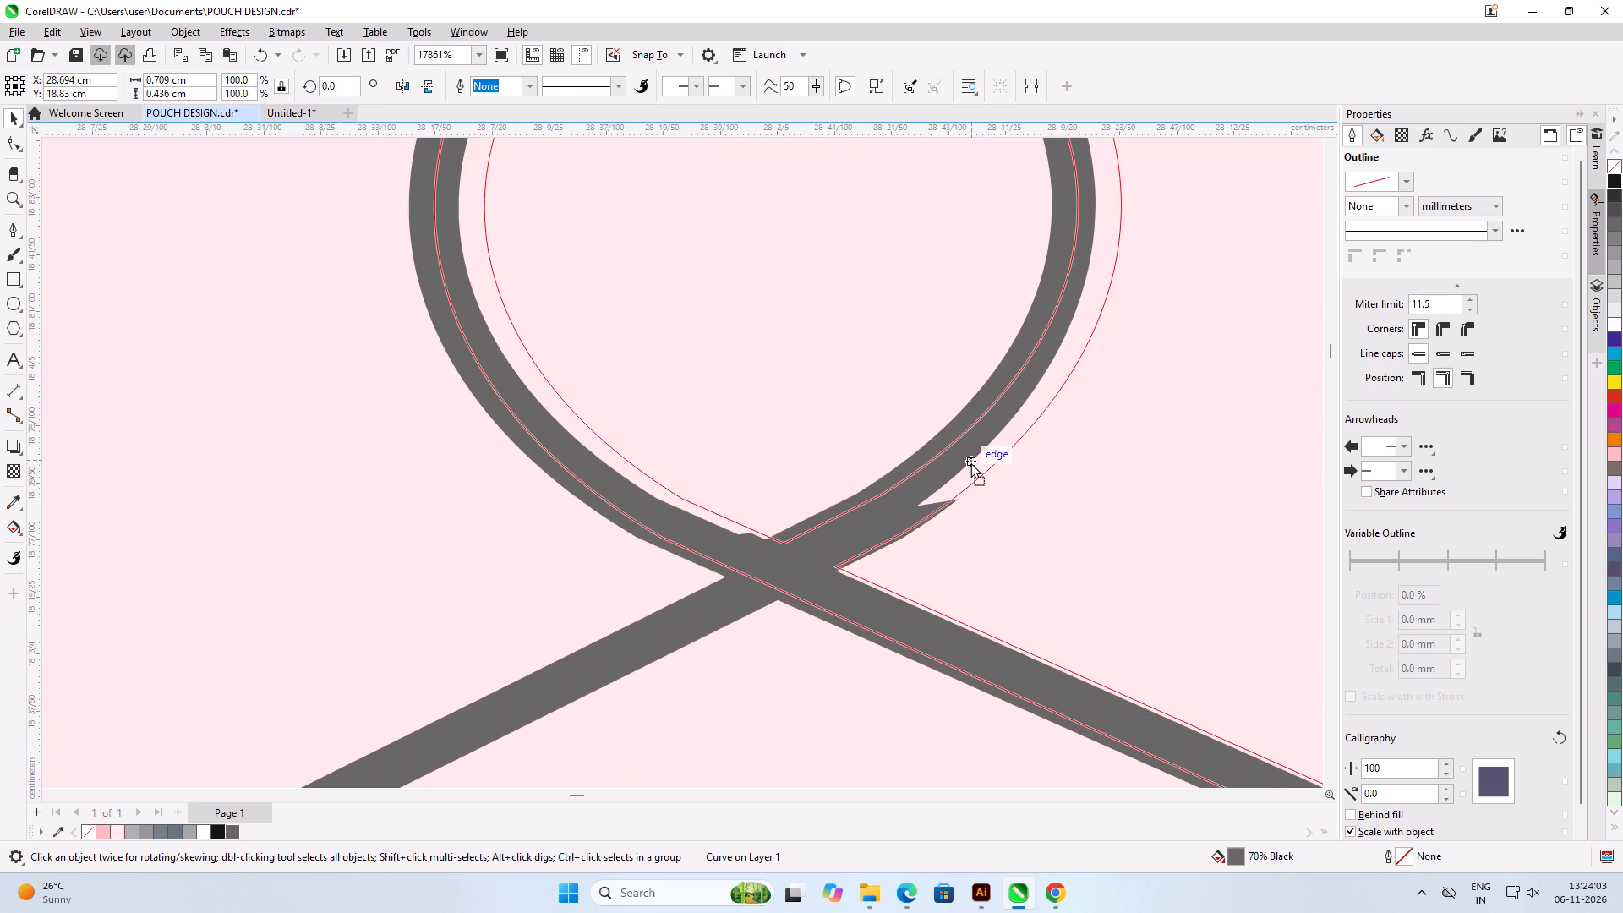
pyautogui.moveTo(970, 462); pyautogui.dragTo(970, 464)
pyautogui.click(970, 464)
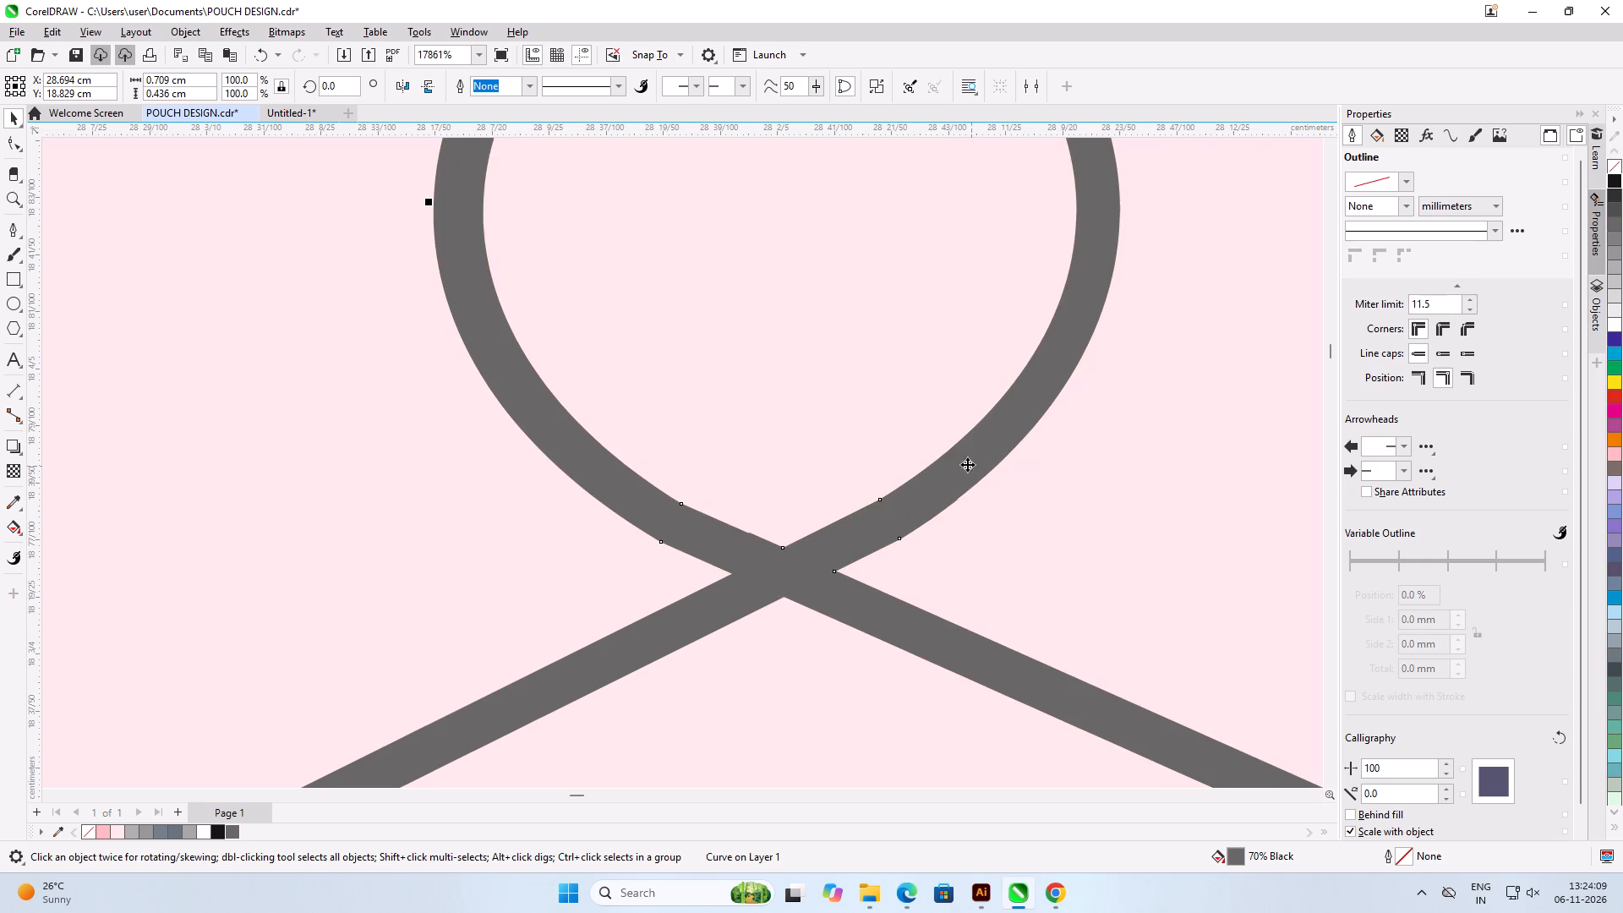
pyautogui.scroll(-13, 839, 395)
pyautogui.scroll(1, 629, 398)
pyautogui.scroll(-1, 629, 398)
pyautogui.click(915, 422)
# Copy the aligned mesh cell leftward along its row to about X 28.107 cm, Y 18.829 cm, bridging the broken strands.
pyautogui.scroll(-7, 810, 427)
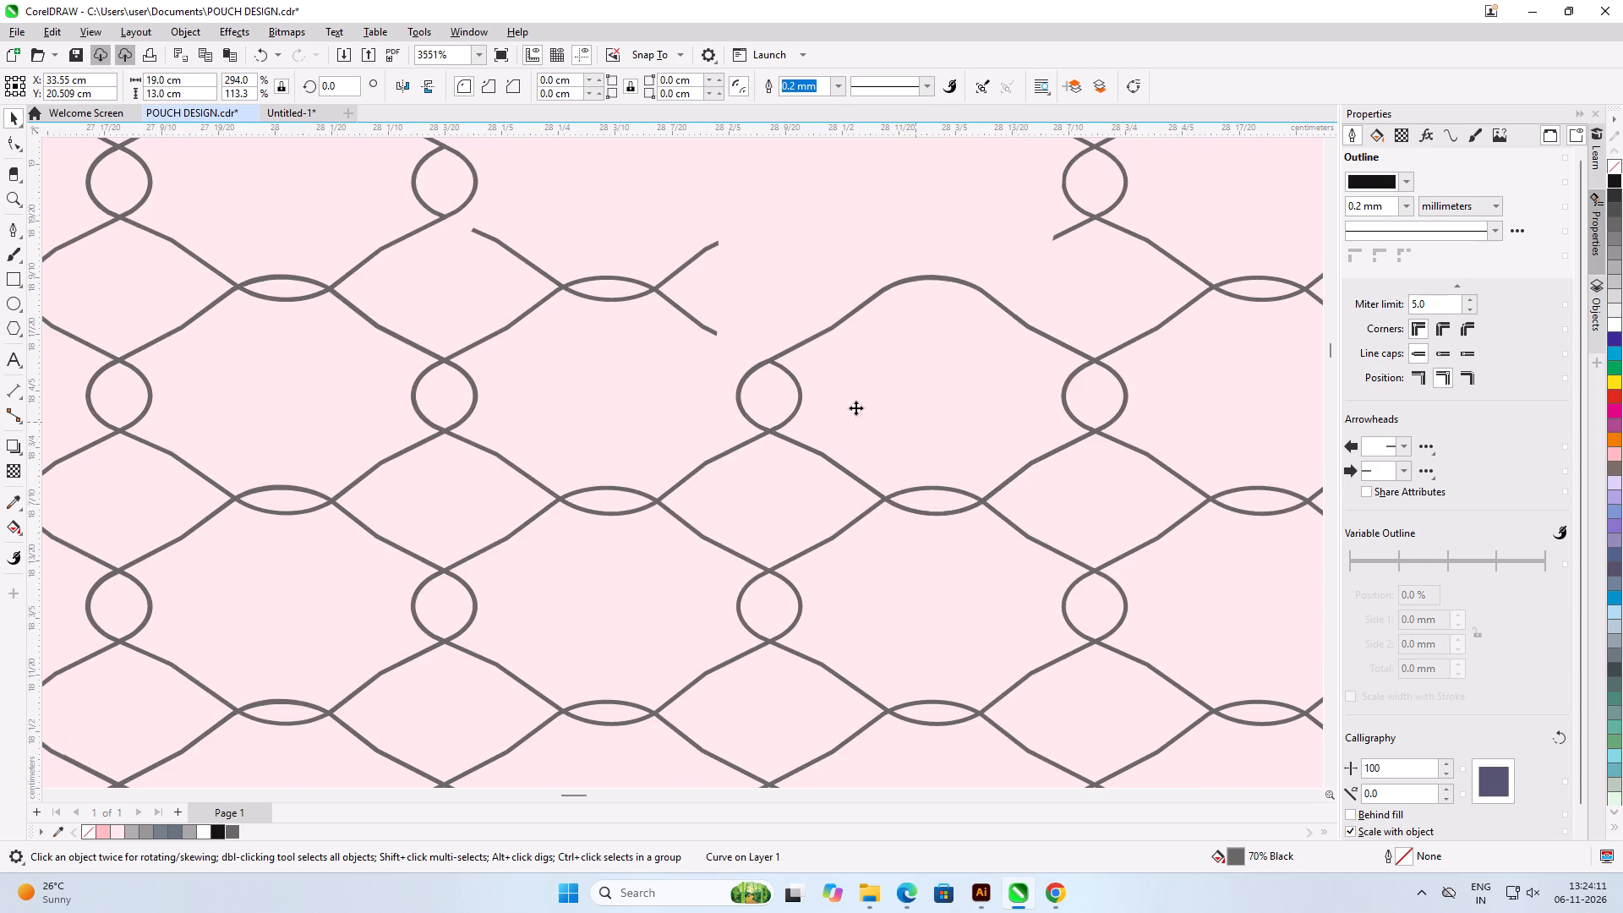
pyautogui.scroll(3, 724, 343)
pyautogui.scroll(-5, 783, 437)
pyautogui.scroll(2, 745, 369)
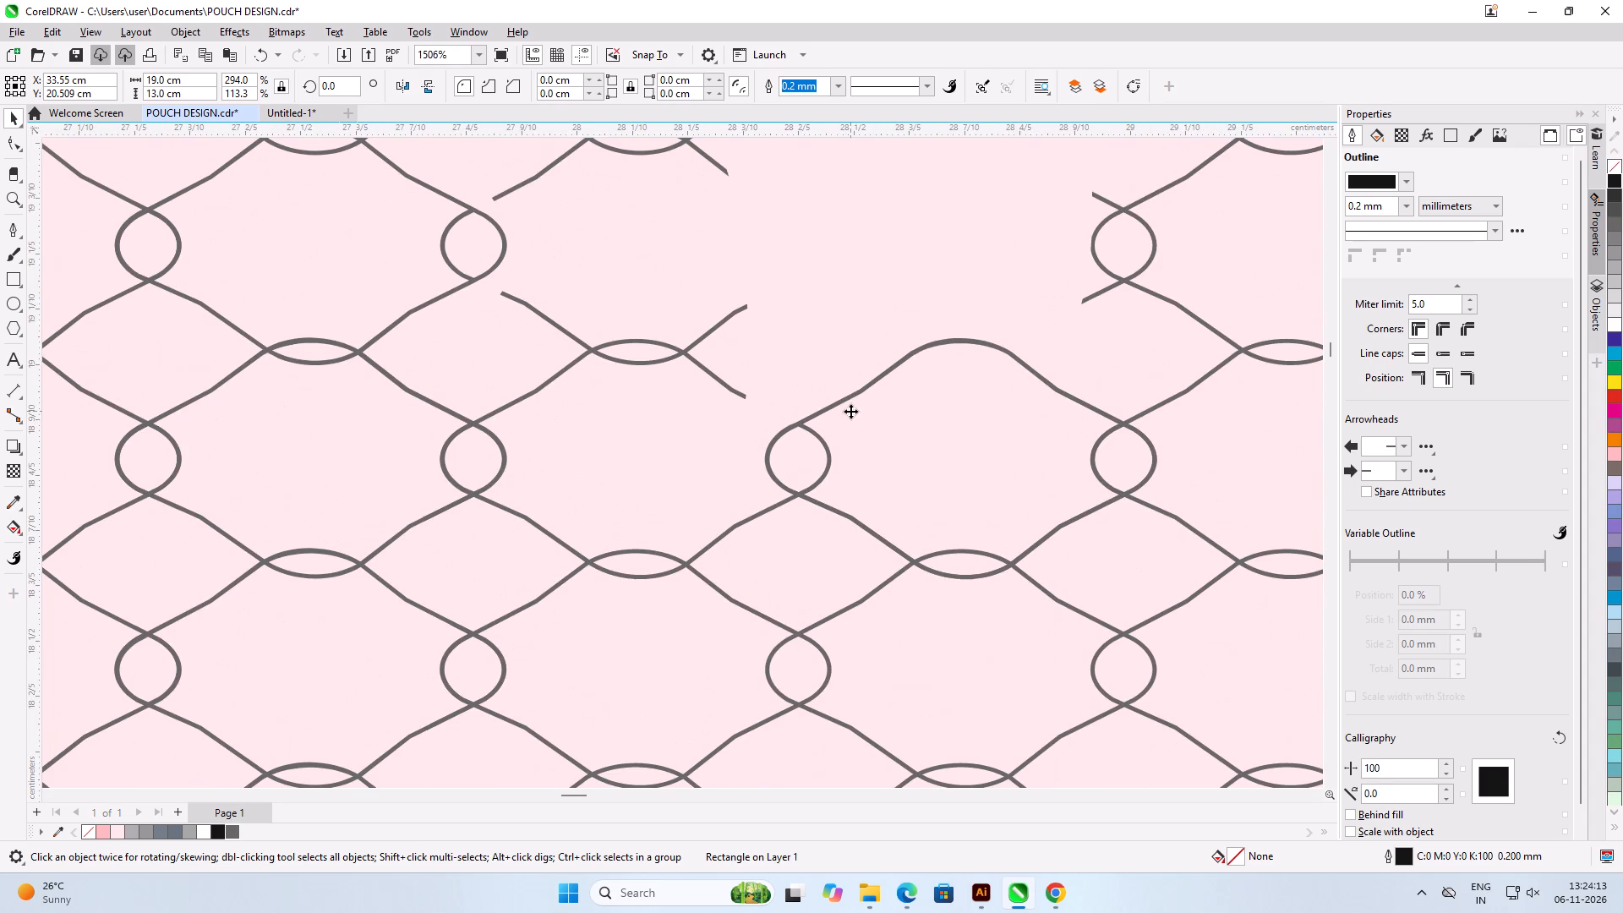
pyautogui.click(851, 399)
pyautogui.moveTo(861, 388); pyautogui.dragTo(562, 387)
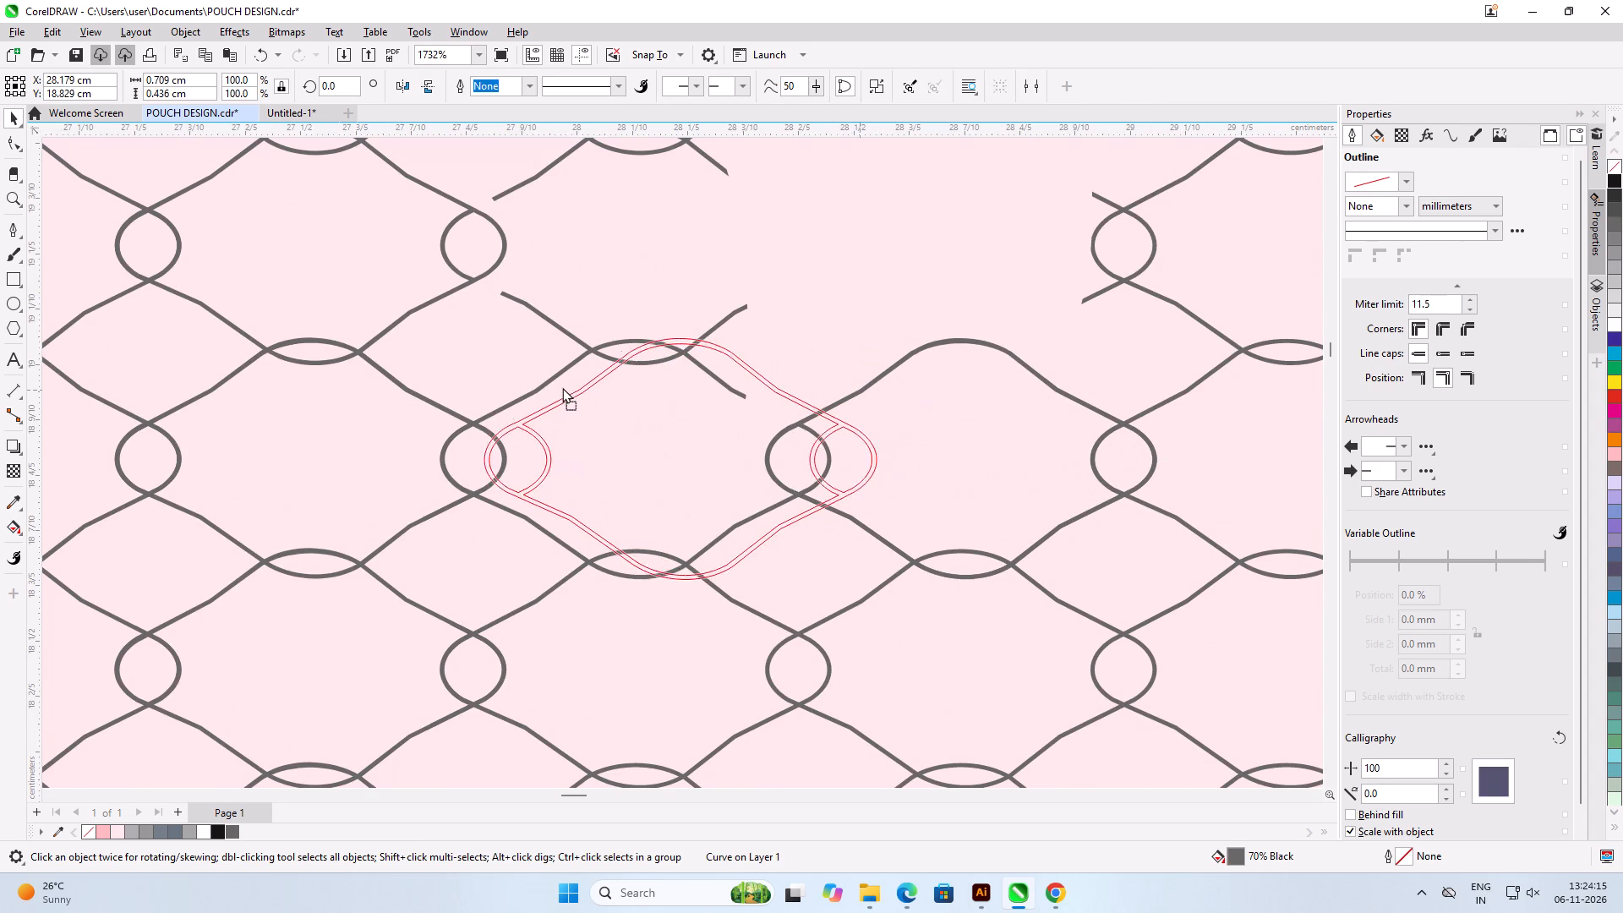
pyautogui.moveTo(562, 387); pyautogui.dragTo(534, 387)
pyautogui.keyDown('shift'); pyautogui.rightClick(534, 387); pyautogui.keyUp('shift')
# Copy the mesh cell up one row to about X 28.107 cm, Y 19.216 cm, aligning it with the existing strand crossing.
pyautogui.scroll(-6, 576, 409)
pyautogui.scroll(6, 571, 354)
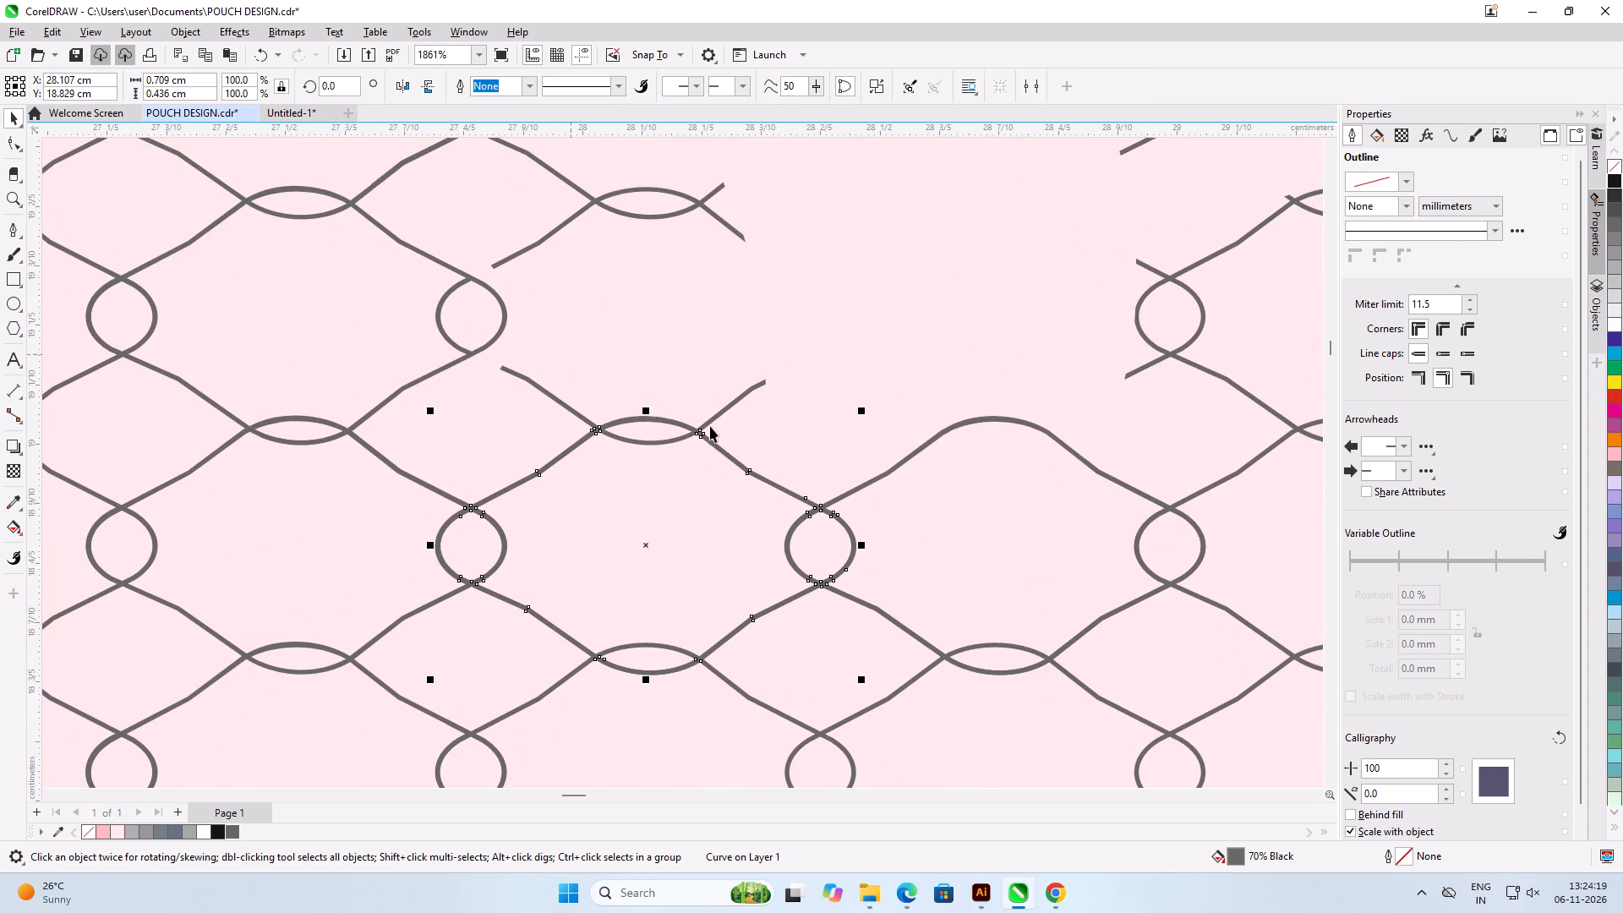
pyautogui.moveTo(720, 446); pyautogui.dragTo(699, 233)
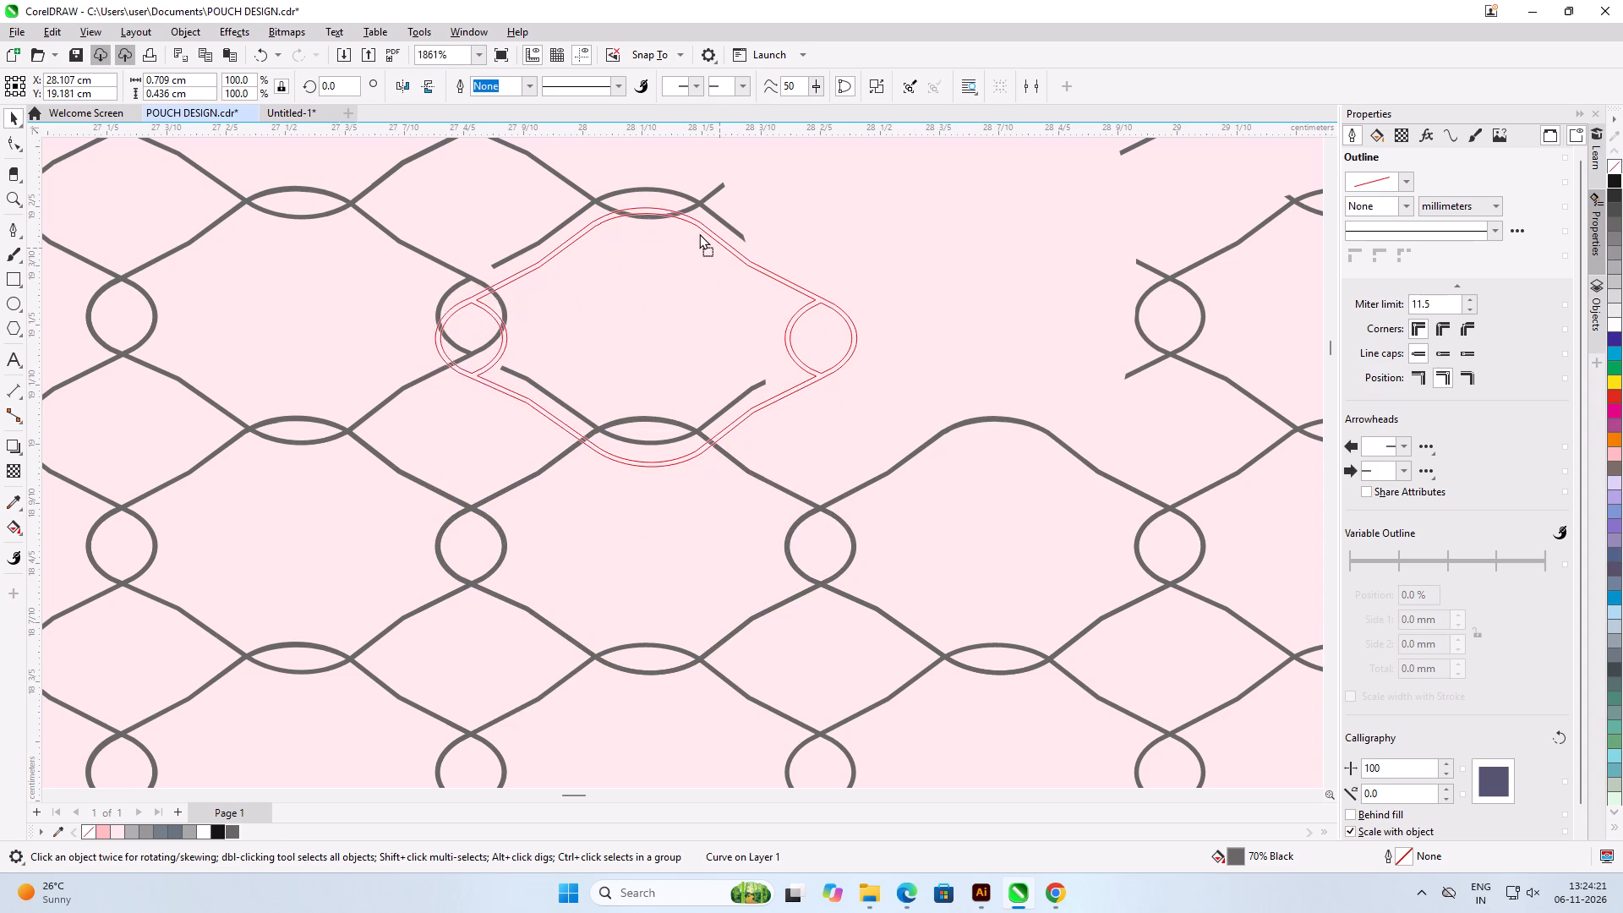
pyautogui.moveTo(699, 233); pyautogui.dragTo(702, 217)
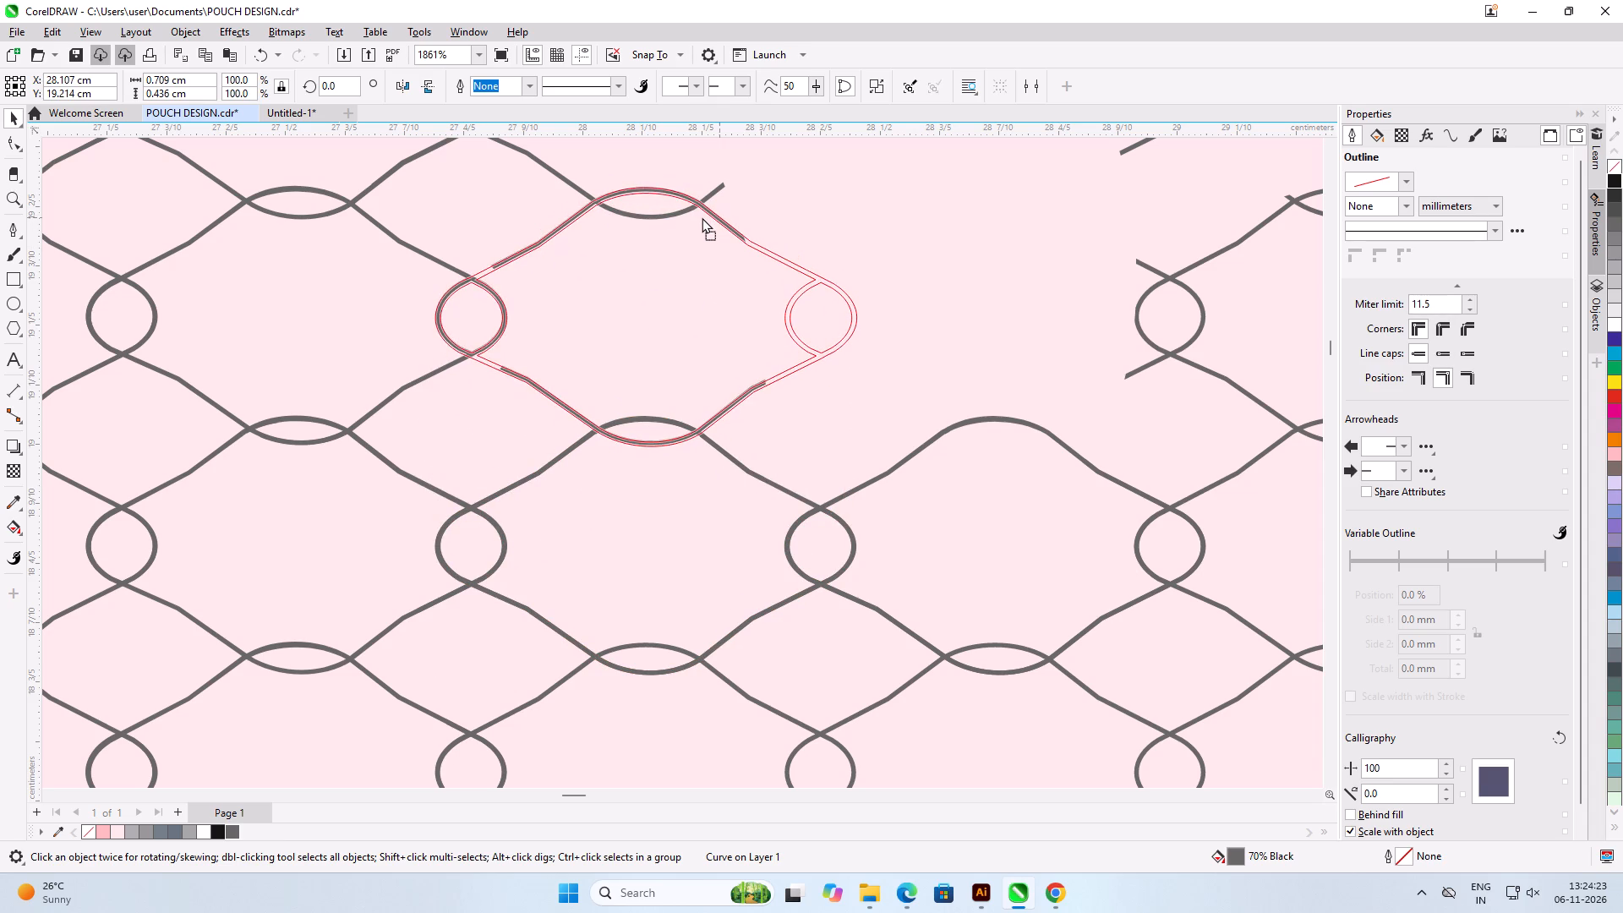
pyautogui.moveTo(702, 217); pyautogui.dragTo(702, 216)
pyautogui.keyDown('shift'); pyautogui.rightClick(702, 216); pyautogui.keyUp('shift')
pyautogui.scroll(3, 503, 244)
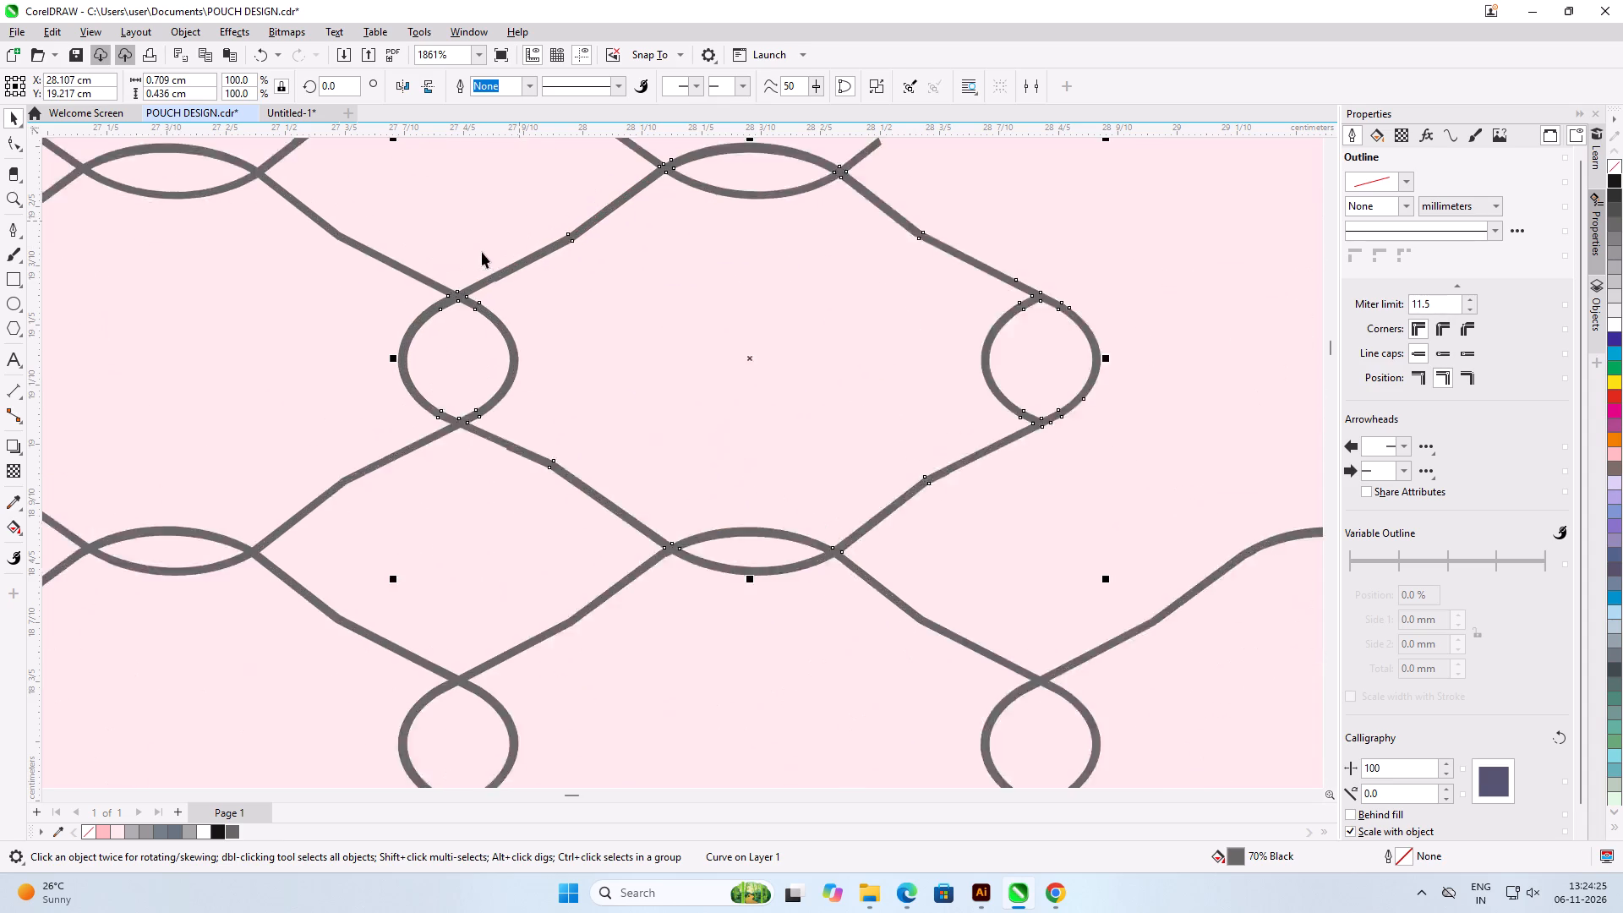
pyautogui.scroll(17, 482, 252)
pyautogui.click(496, 271)
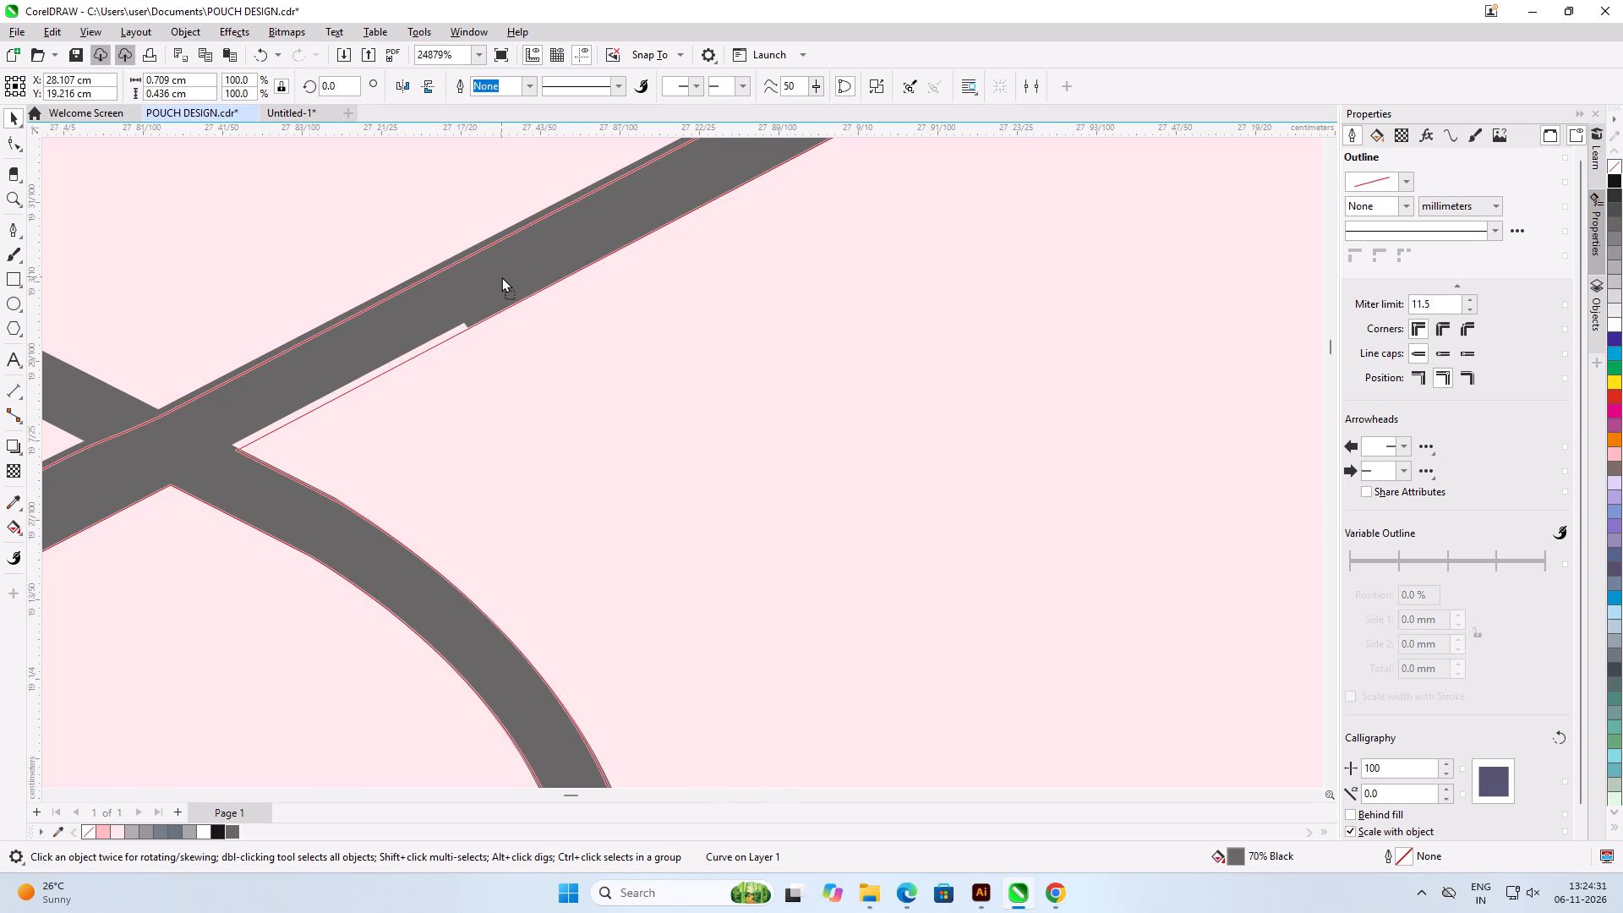
# Copy the mesh cell rightward along its row to about X 28.694 cm, Y 19.216 cm, joining the loops on both sides.
pyautogui.scroll(-15, 467, 276)
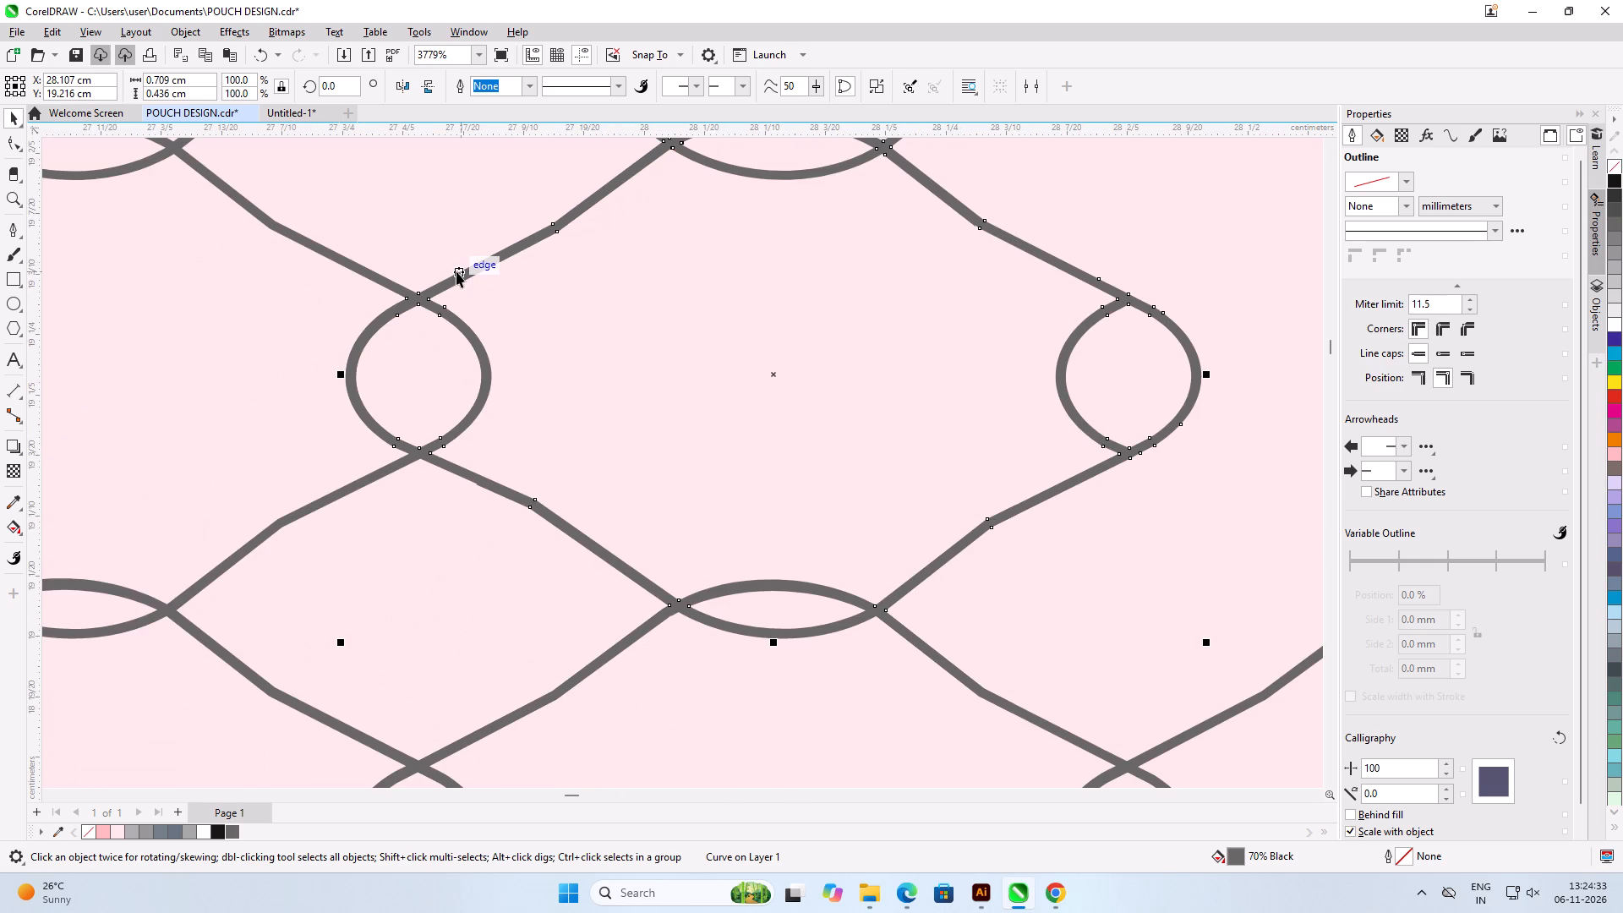
pyautogui.scroll(-5, 454, 275)
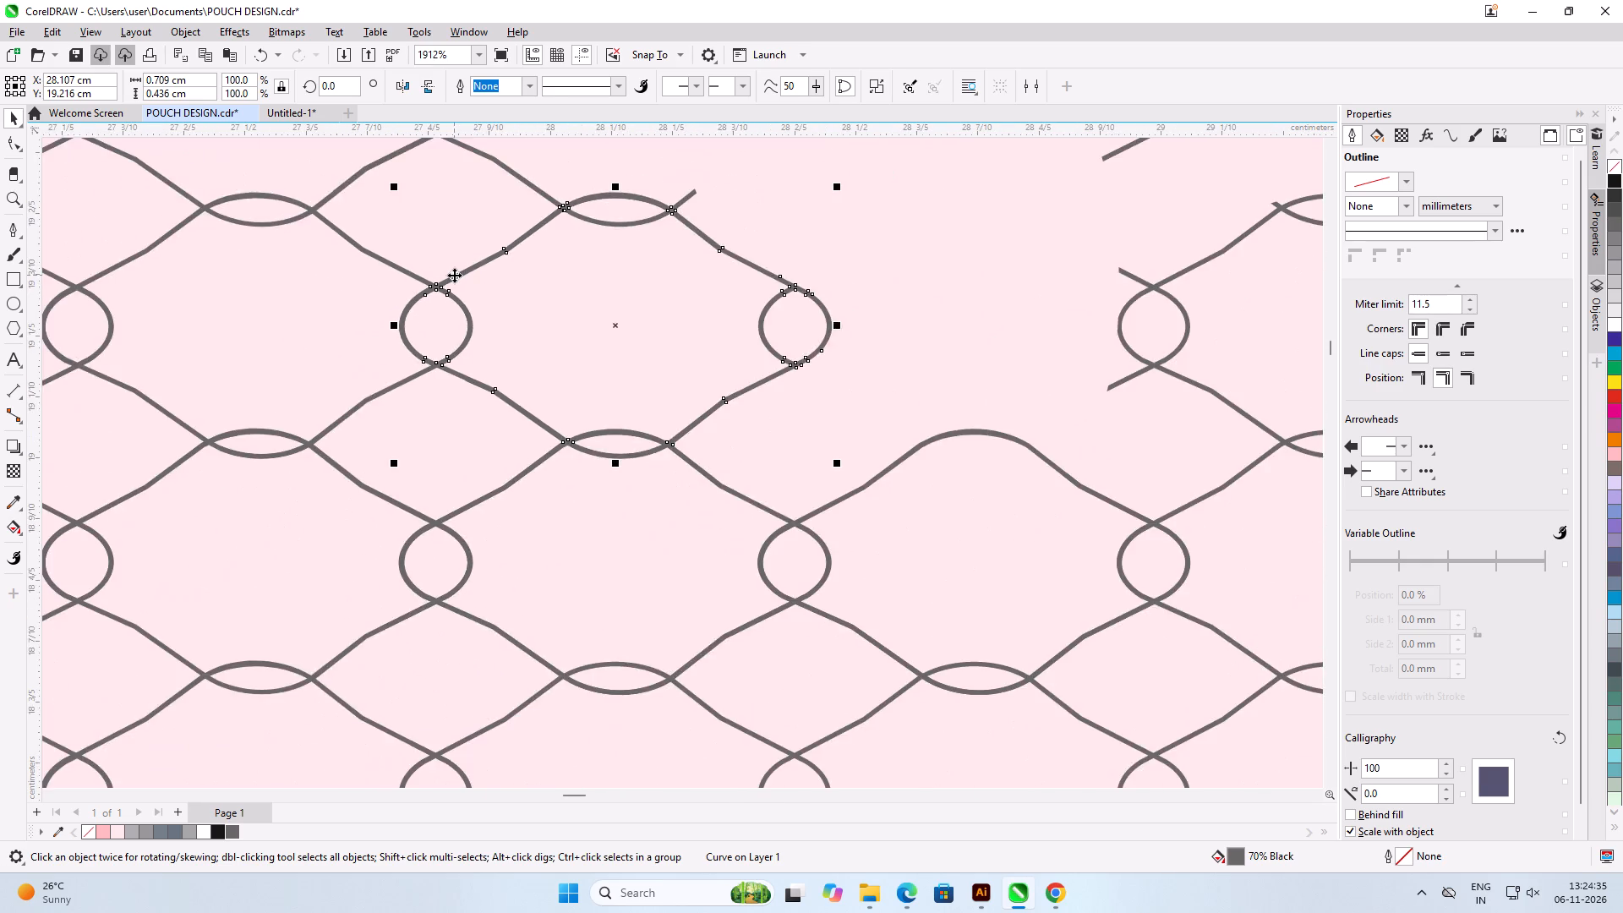
pyautogui.scroll(-2, 454, 275)
pyautogui.scroll(3, 905, 278)
pyautogui.scroll(-6, 688, 280)
pyautogui.scroll(4, 811, 221)
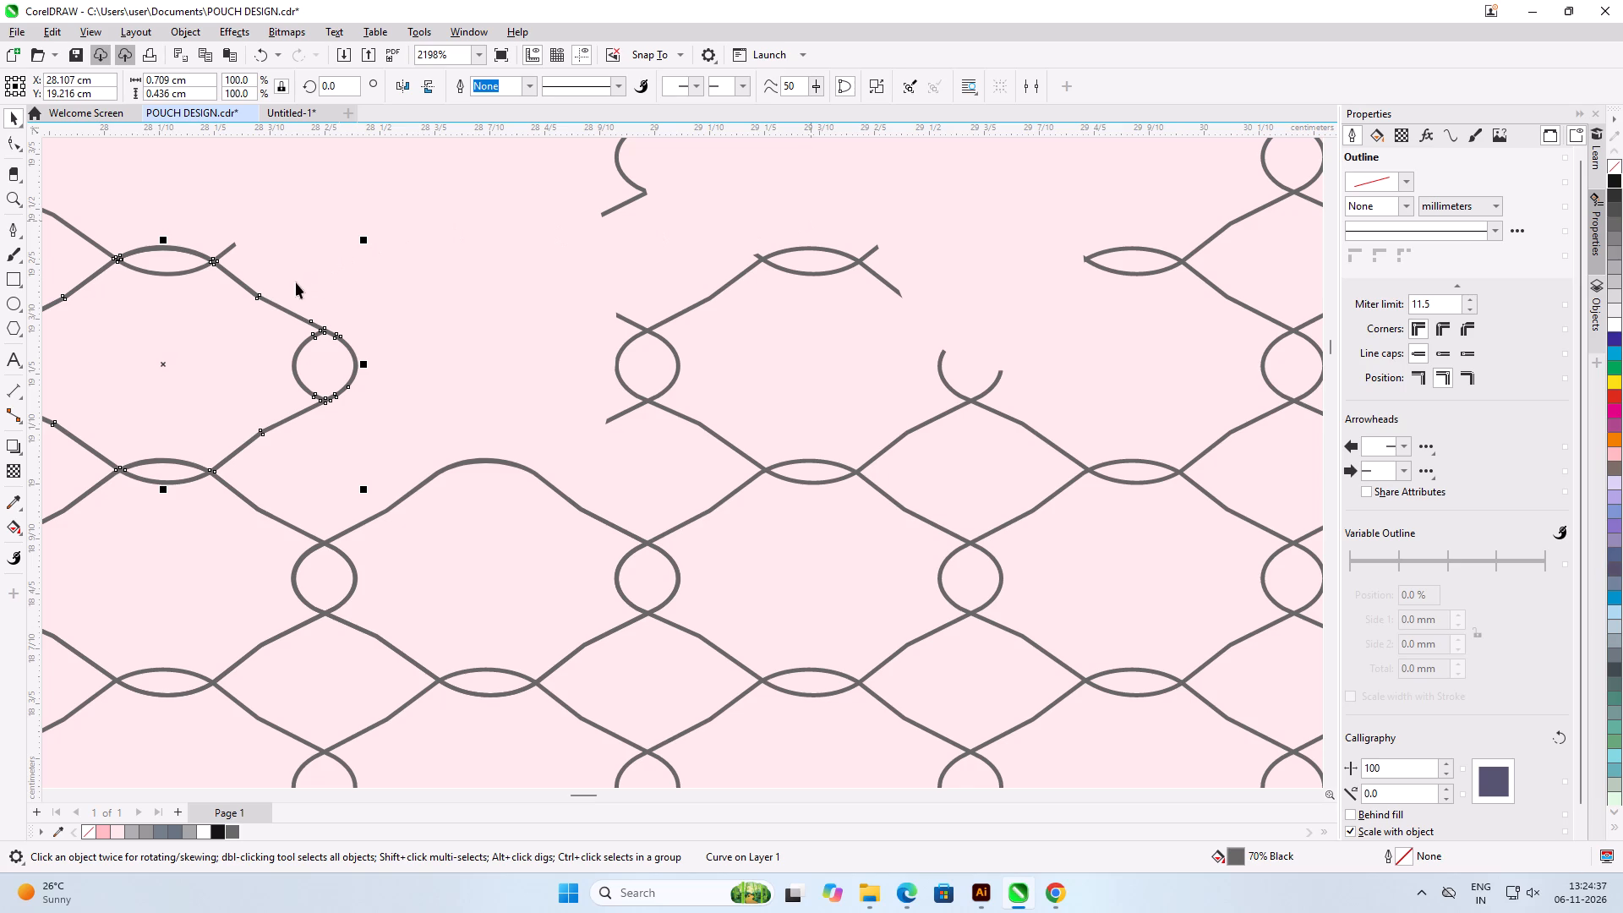
pyautogui.moveTo(280, 309); pyautogui.dragTo(614, 360)
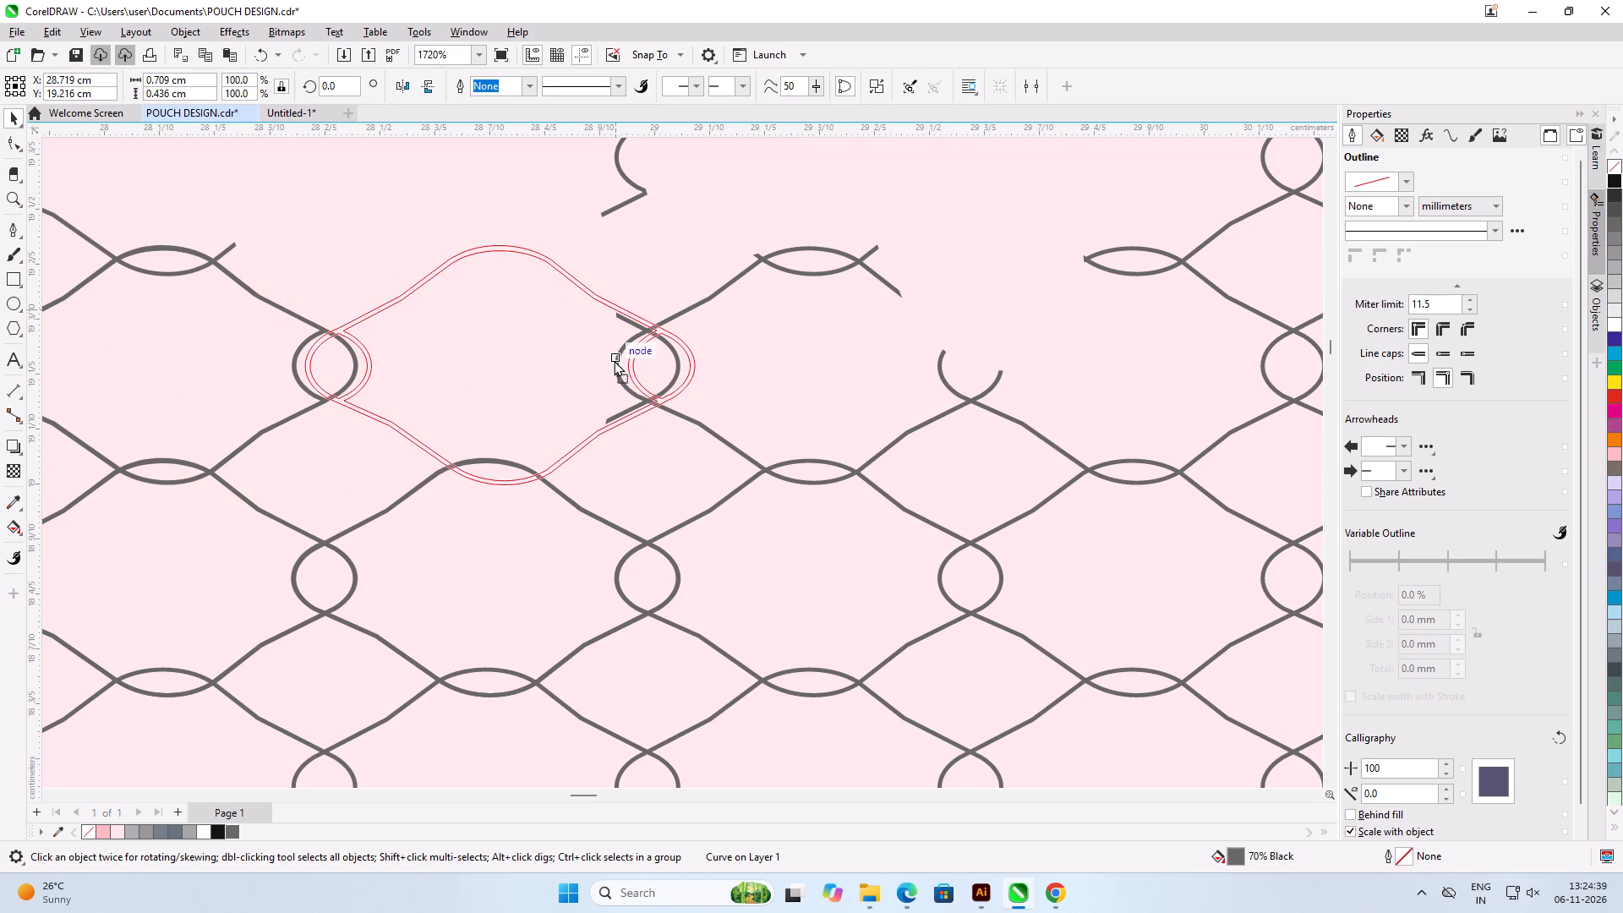
pyautogui.moveTo(614, 360); pyautogui.dragTo(602, 361)
pyautogui.keyDown('shift'); pyautogui.rightClick(602, 361); pyautogui.keyUp('shift')
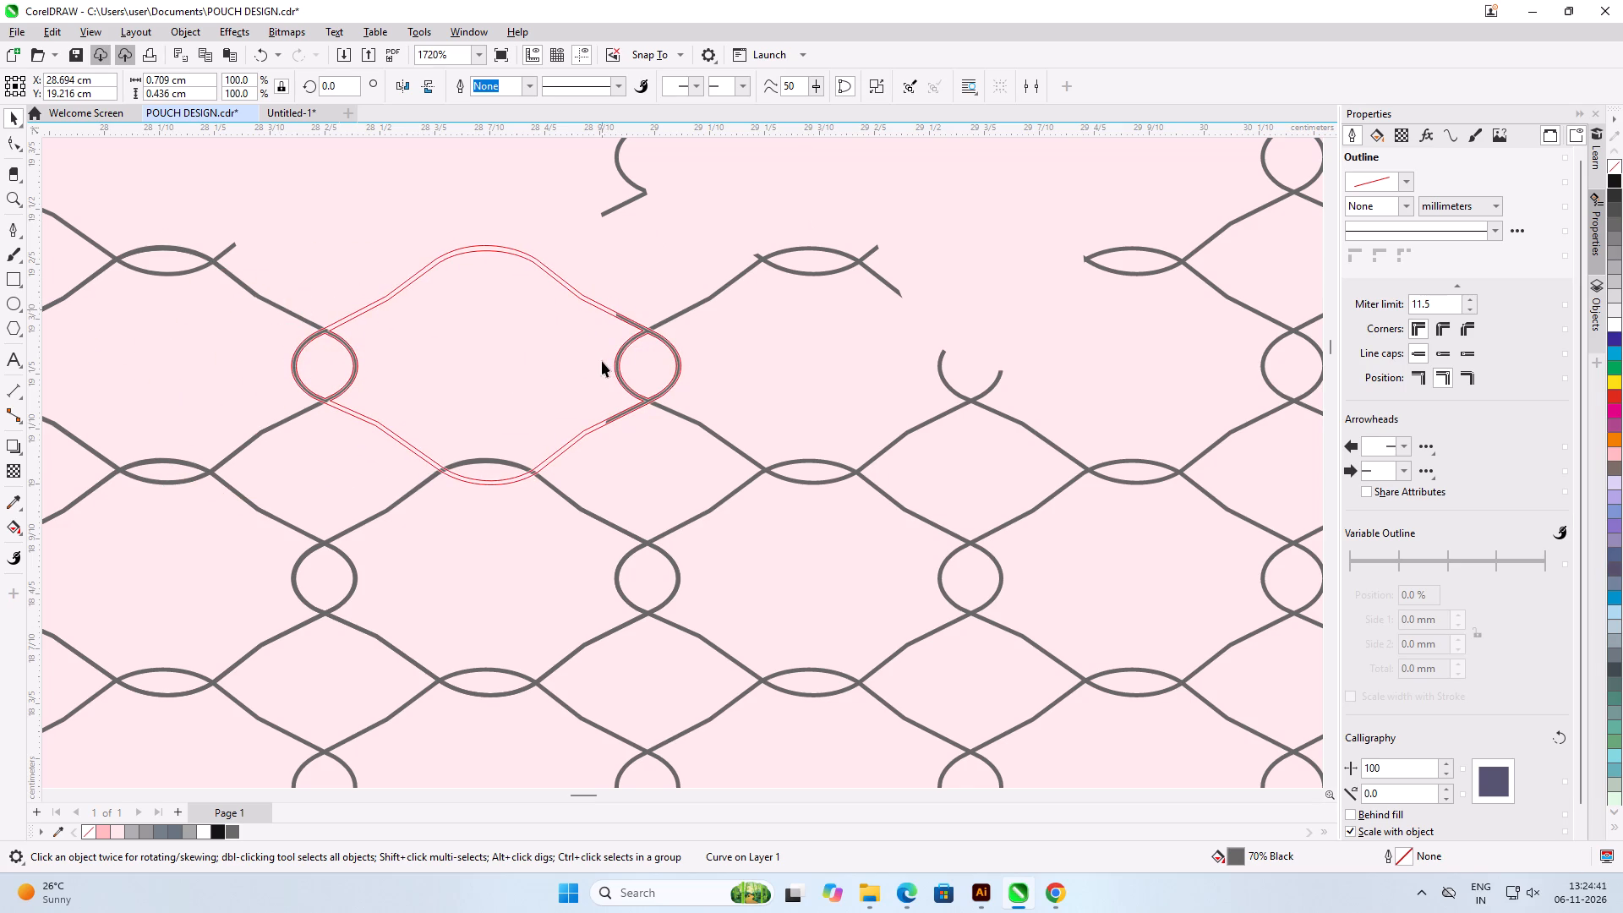
# Copy the mesh cell farther right along the row to about X 29.865 cm, Y 19.216 cm, over the broken loop.
pyautogui.scroll(18, 367, 316)
pyautogui.scroll(-2, 318, 331)
pyautogui.scroll(1, 318, 331)
pyautogui.scroll(-4, 318, 331)
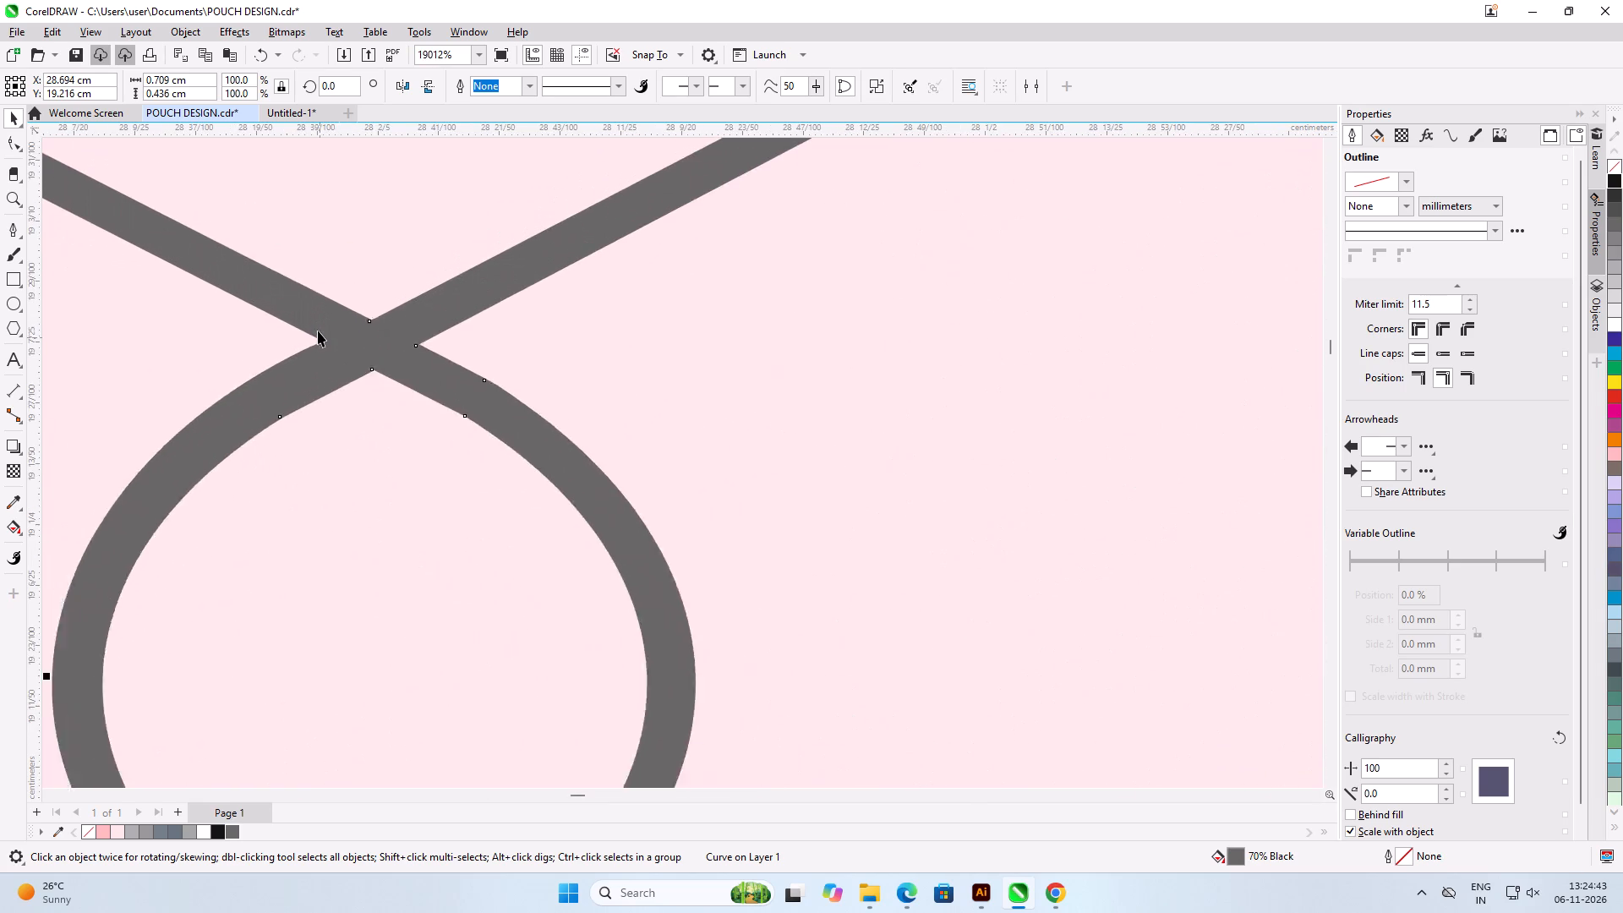
pyautogui.scroll(-10, 318, 331)
pyautogui.scroll(-2, 554, 389)
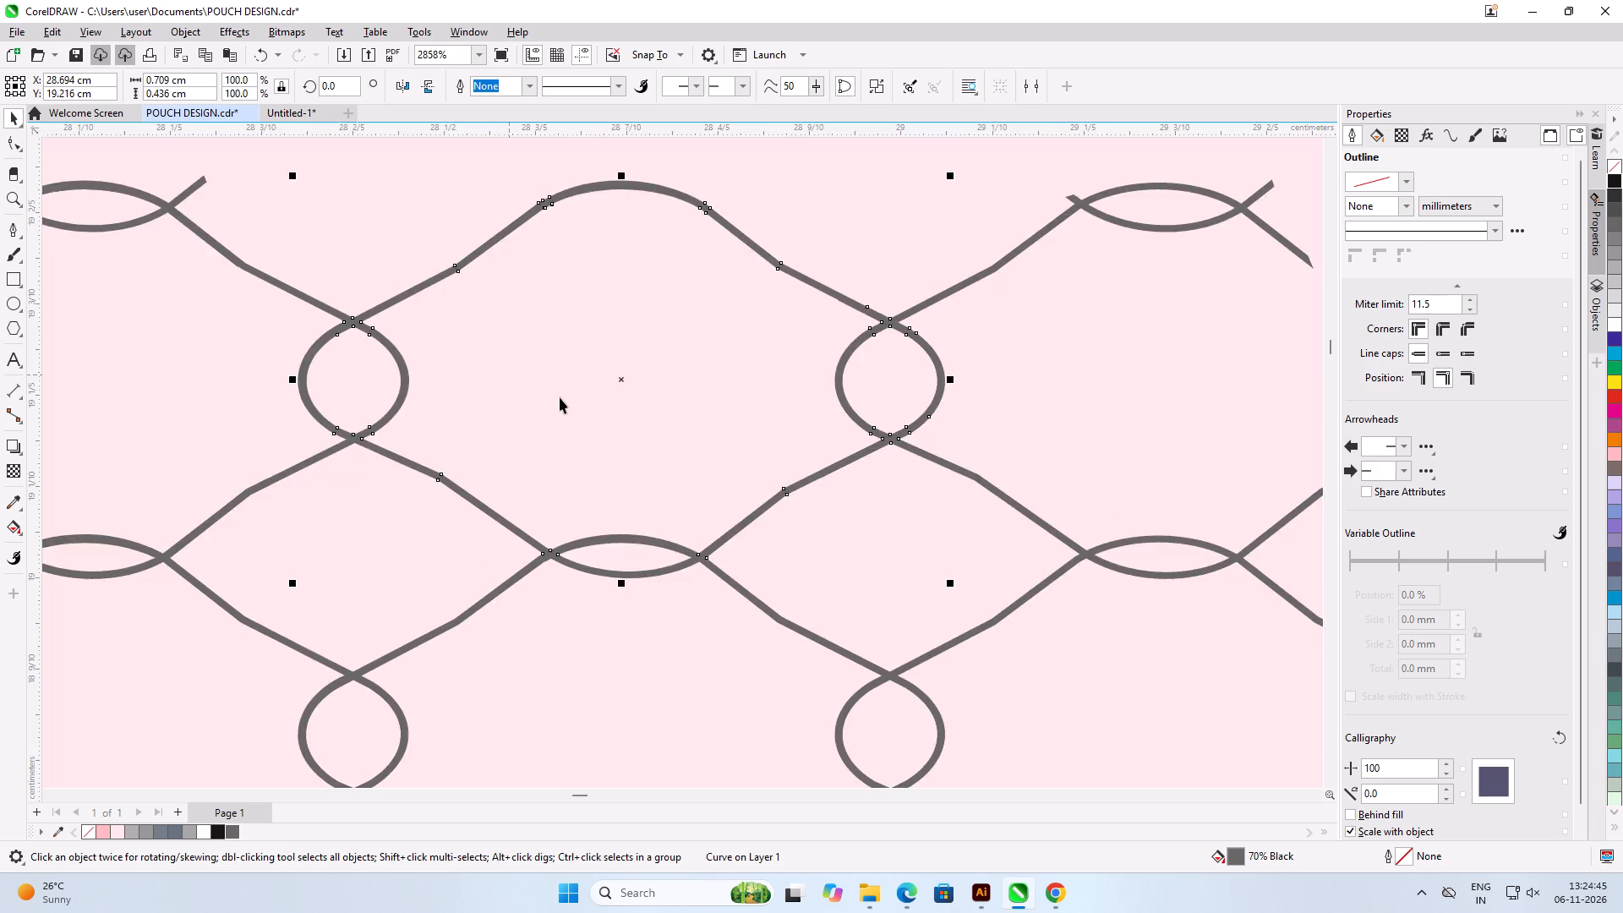
pyautogui.scroll(-13, 560, 397)
pyautogui.scroll(6, 513, 303)
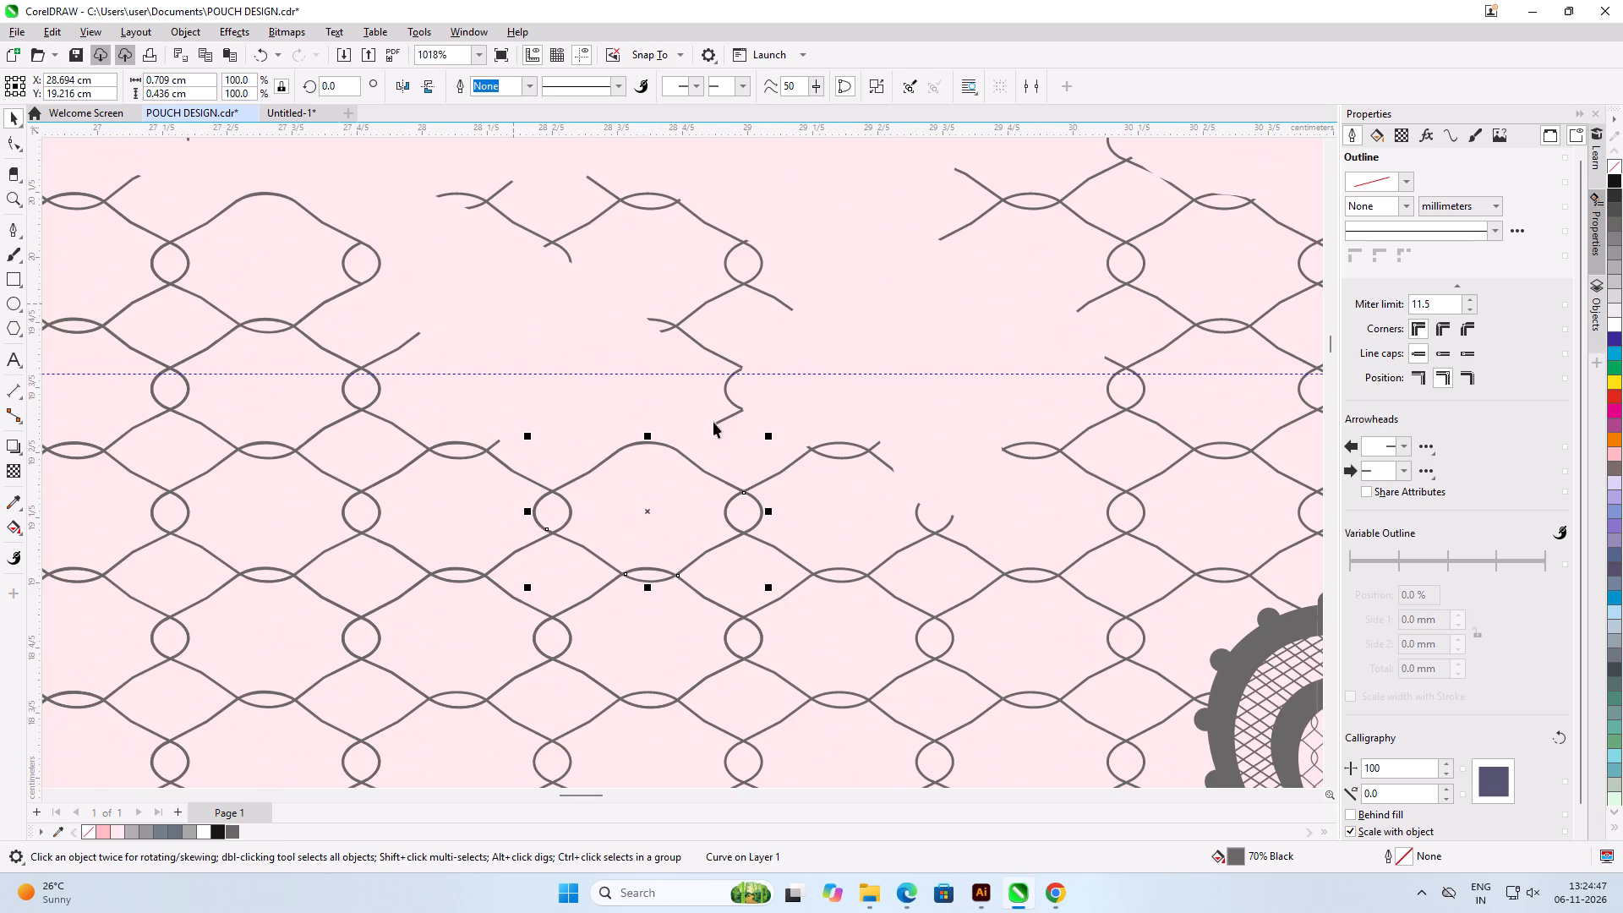
pyautogui.scroll(-5, 660, 424)
pyautogui.scroll(5, 1027, 429)
pyautogui.moveTo(238, 474); pyautogui.dragTo(333, 474)
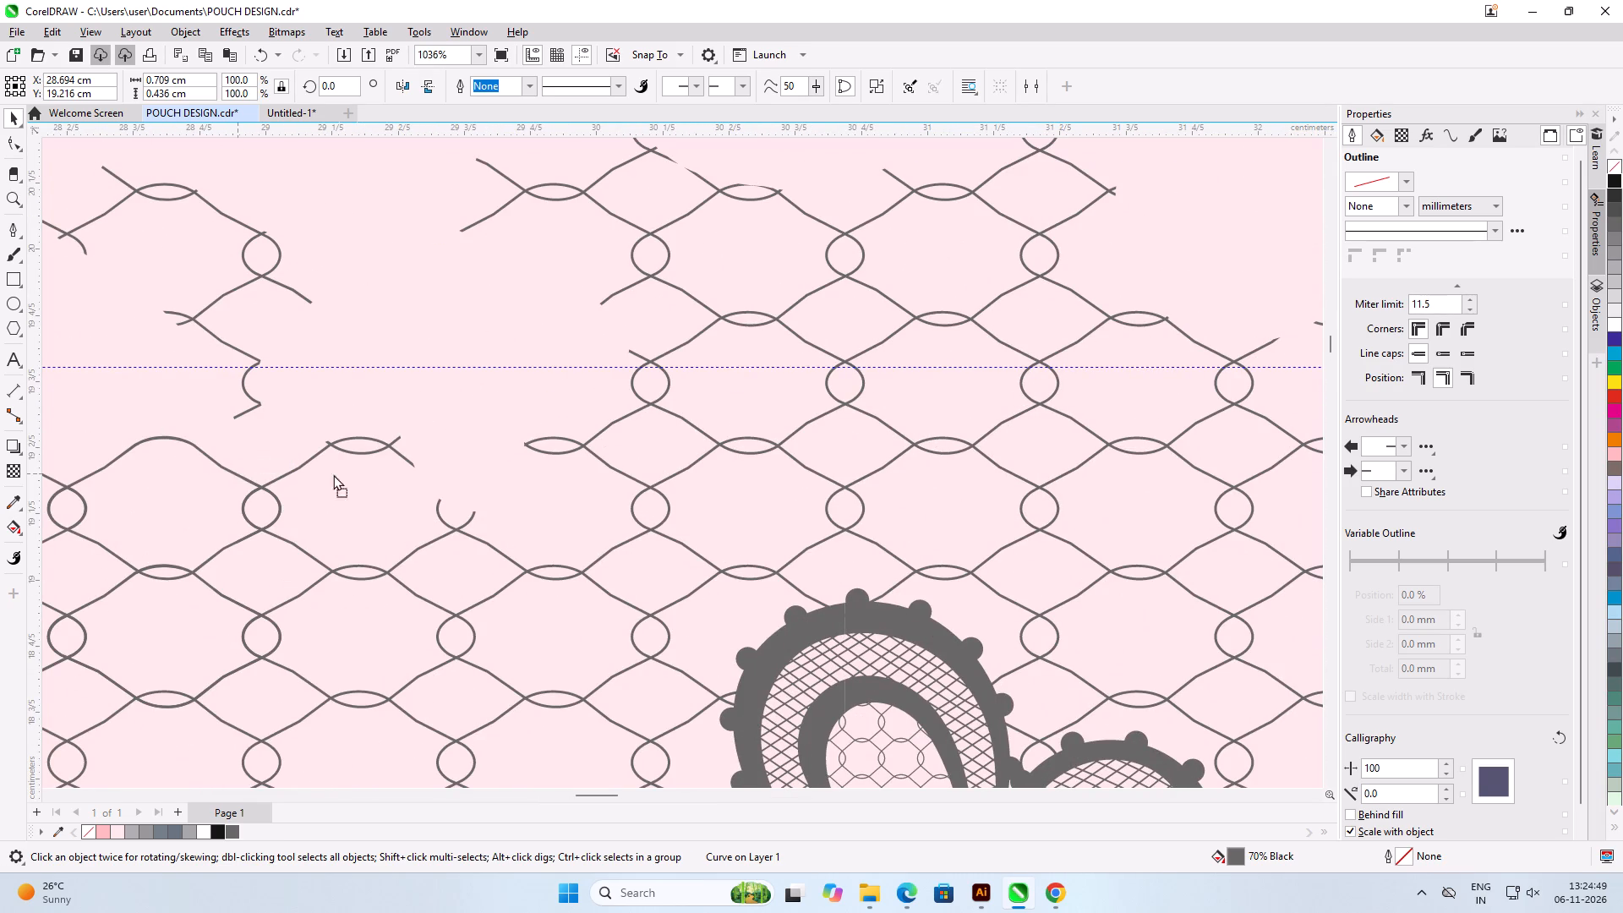
pyautogui.moveTo(333, 474); pyautogui.dragTo(631, 474)
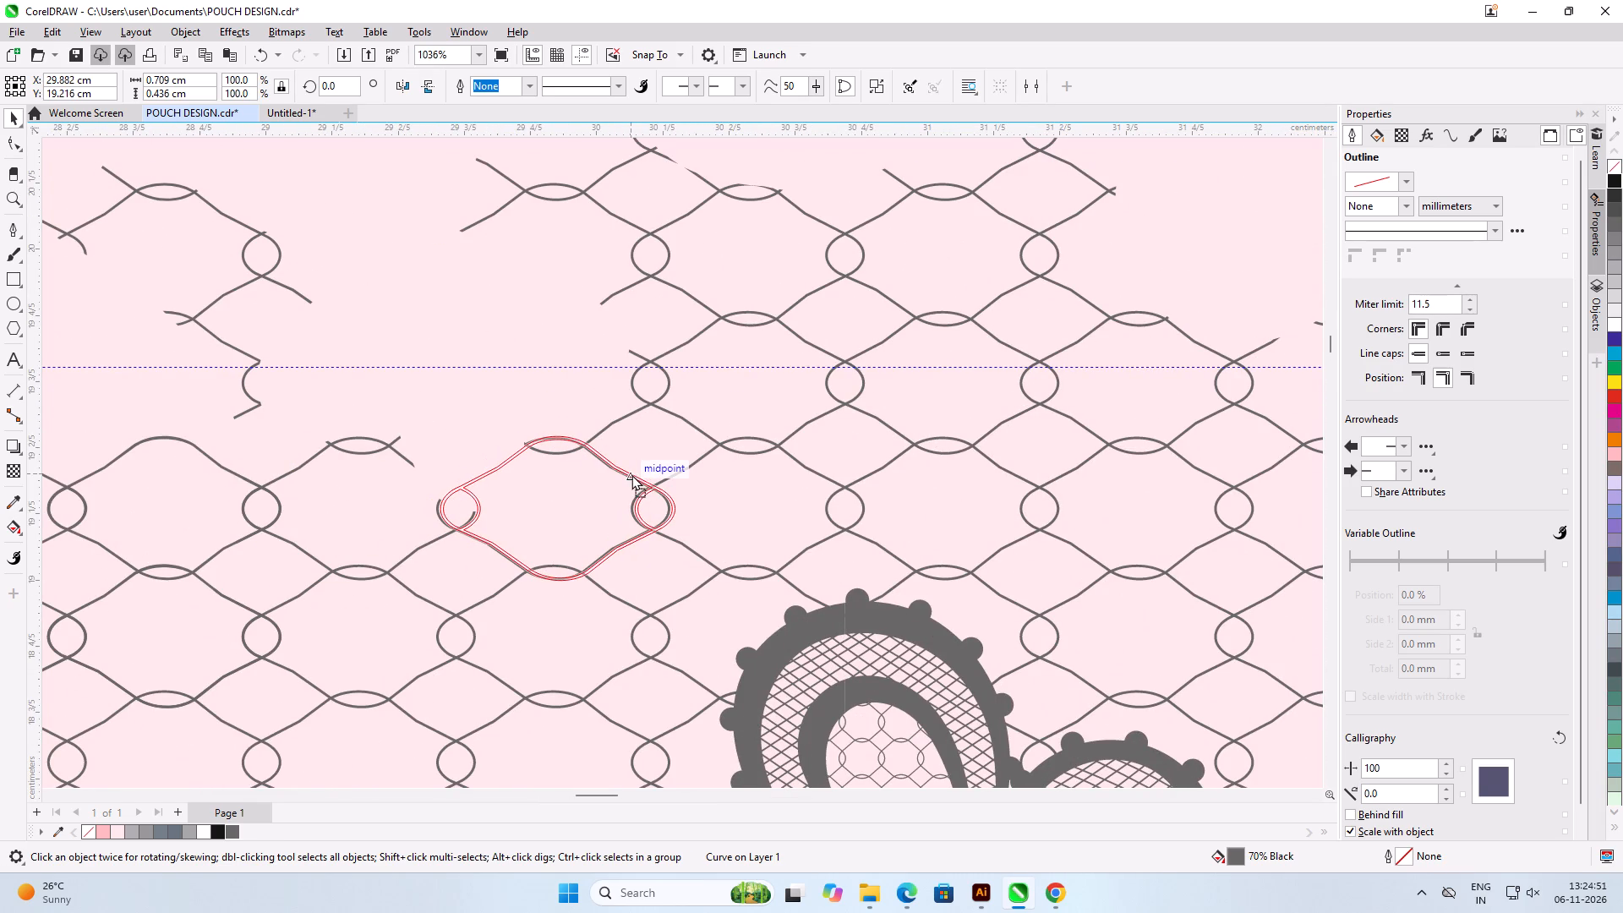
pyautogui.moveTo(631, 474); pyautogui.dragTo(622, 474)
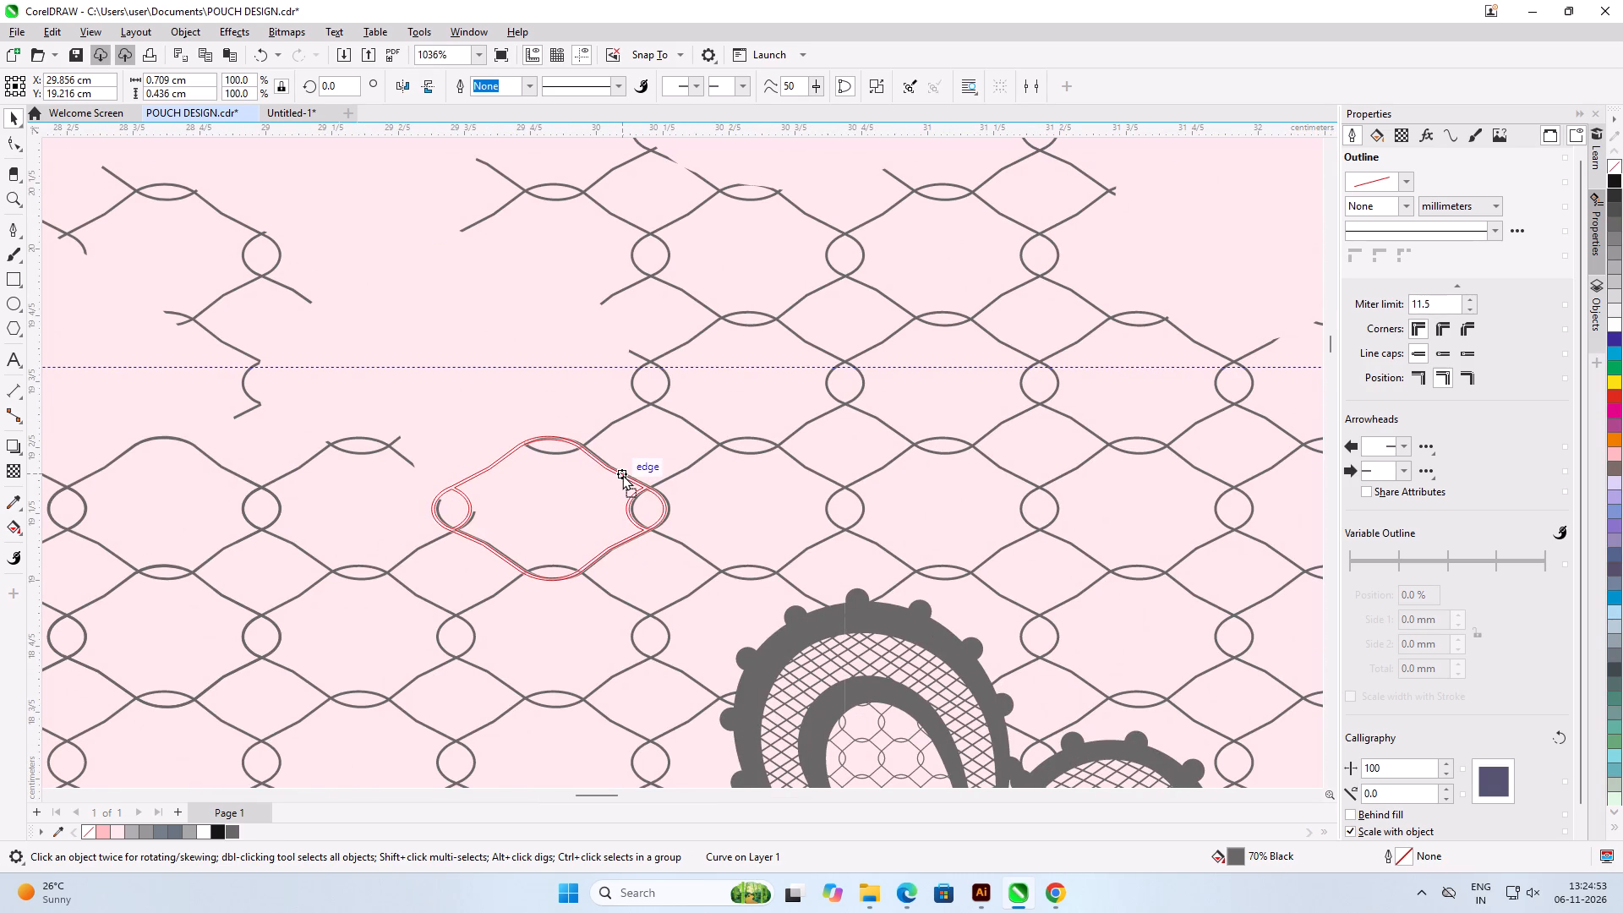
pyautogui.moveTo(622, 474); pyautogui.dragTo(626, 475)
pyautogui.keyDown('shift'); pyautogui.rightClick(626, 475); pyautogui.keyUp('shift')
# Shift the new copy slightly right to about X 29.87 cm so its loop covers the broken loop's ends.
pyautogui.scroll(5, 505, 462)
pyautogui.scroll(-5, 535, 351)
pyautogui.scroll(8, 446, 467)
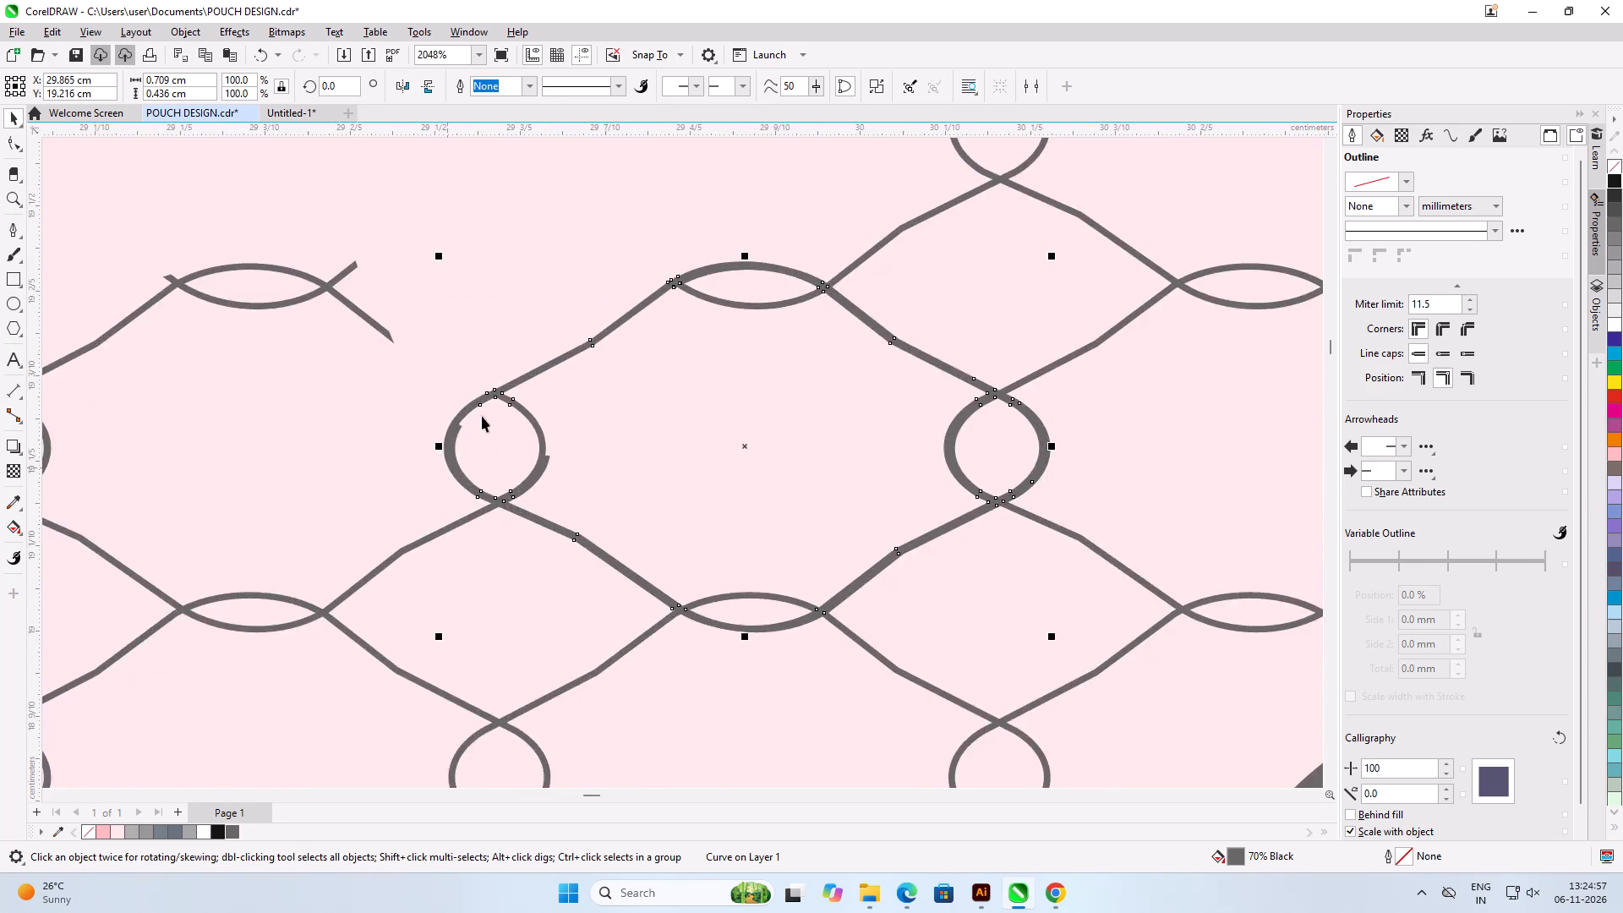
pyautogui.scroll(8, 482, 416)
pyautogui.moveTo(538, 359); pyautogui.dragTo(544, 360)
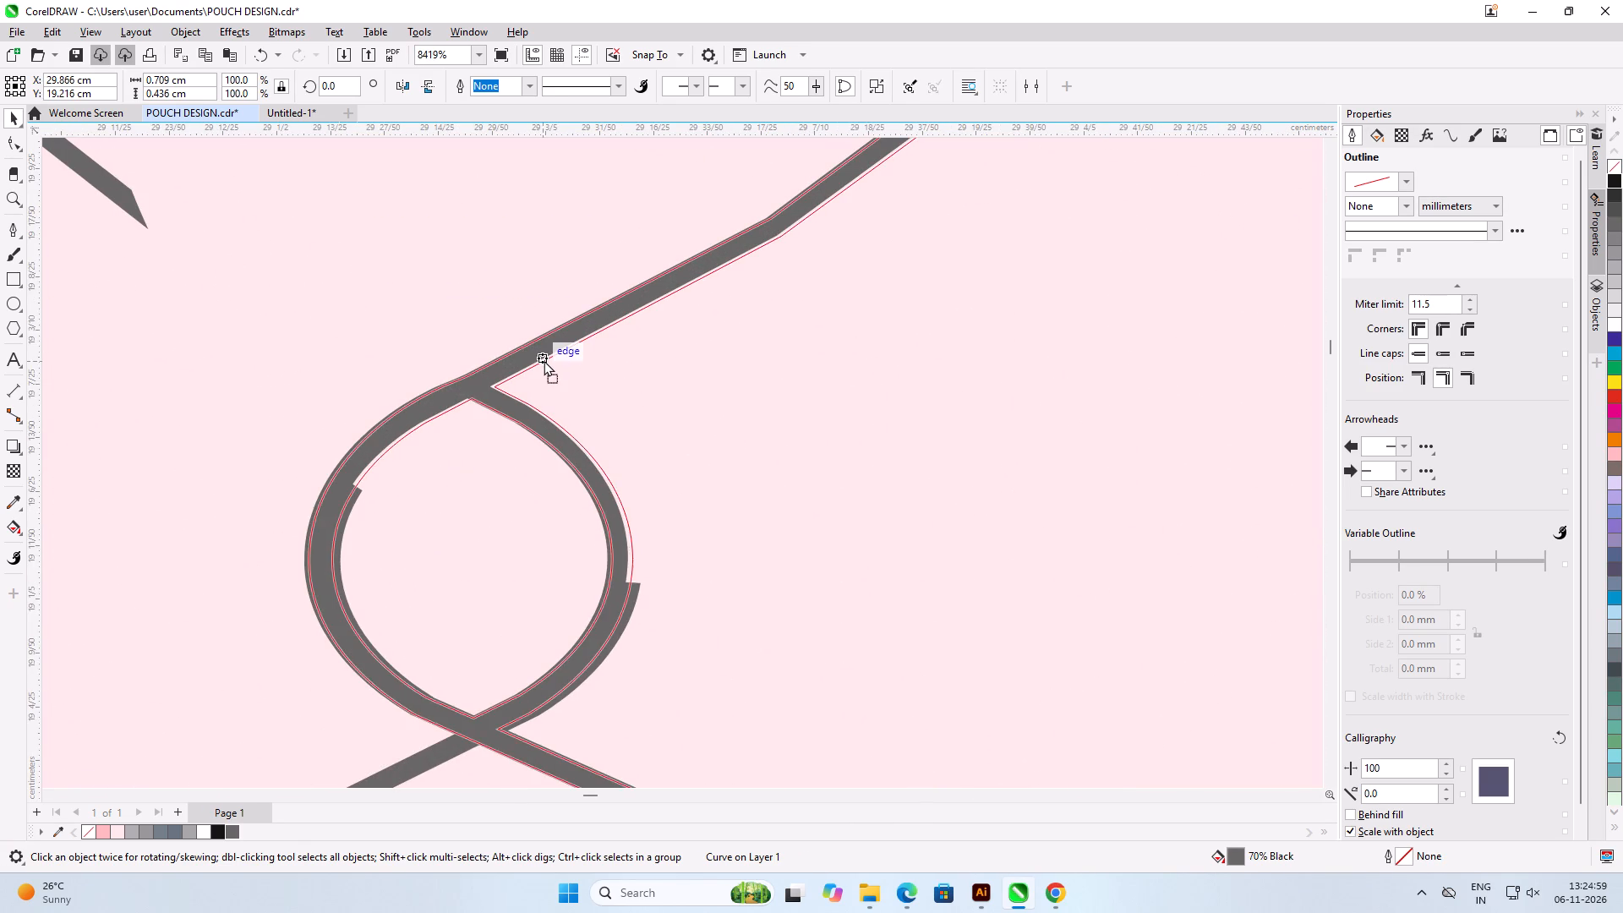
pyautogui.moveTo(544, 360); pyautogui.dragTo(549, 364)
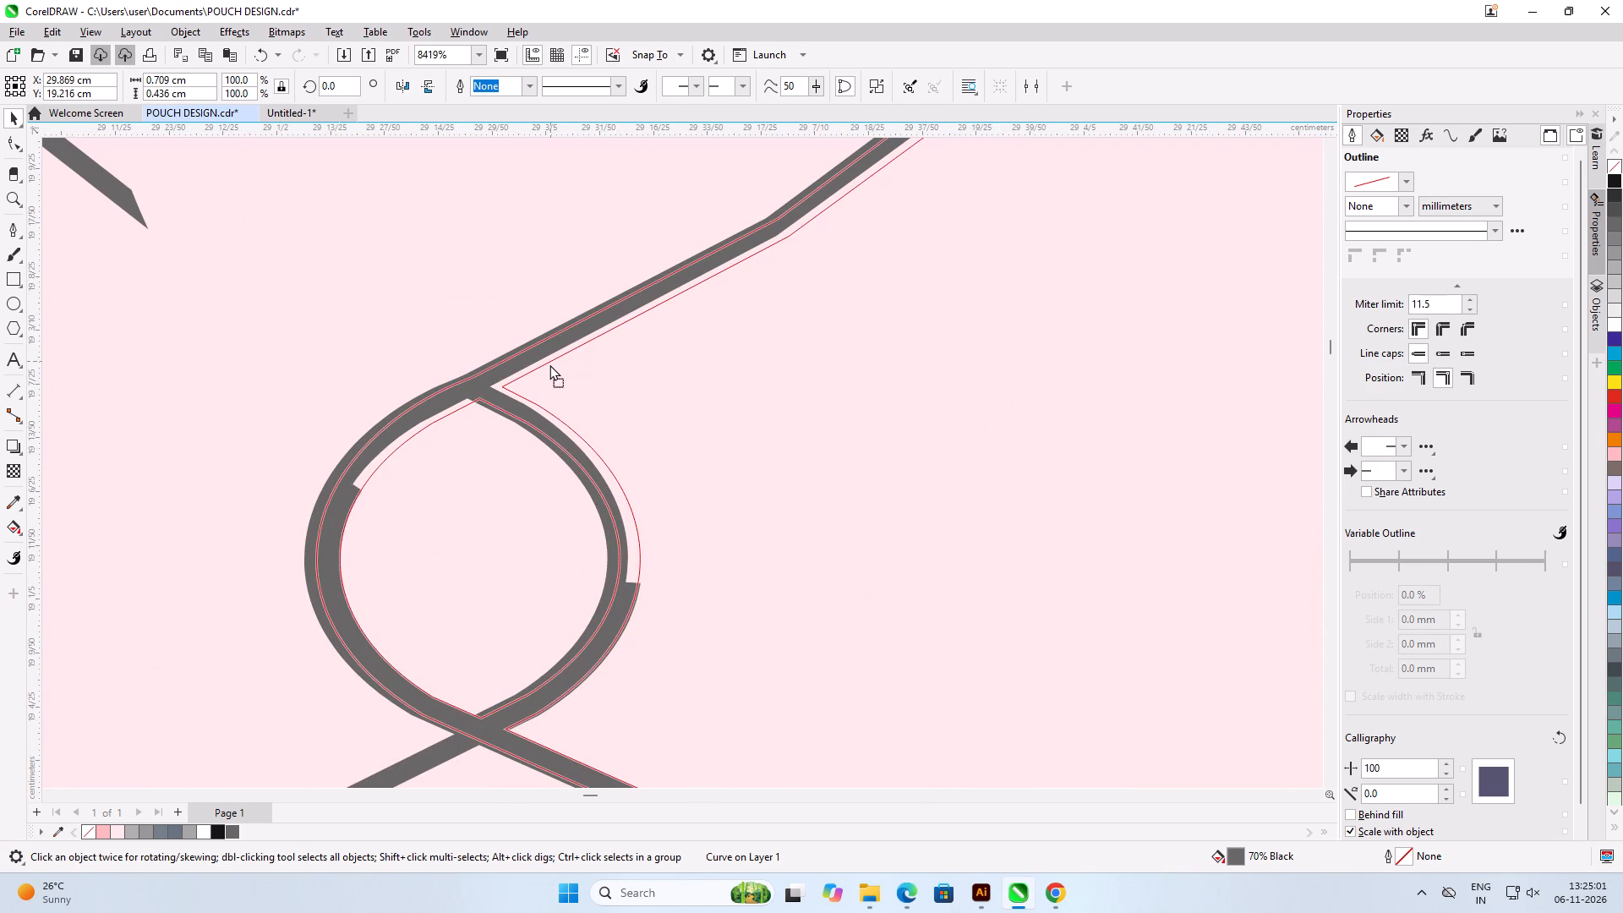
pyautogui.moveTo(549, 364); pyautogui.dragTo(551, 365)
# Copy the mesh cell up one row to about X 29.87 cm, Y 19.597 cm, over the broken loop beside the gap.
pyautogui.scroll(-15, 396, 377)
pyautogui.scroll(-4, 777, 371)
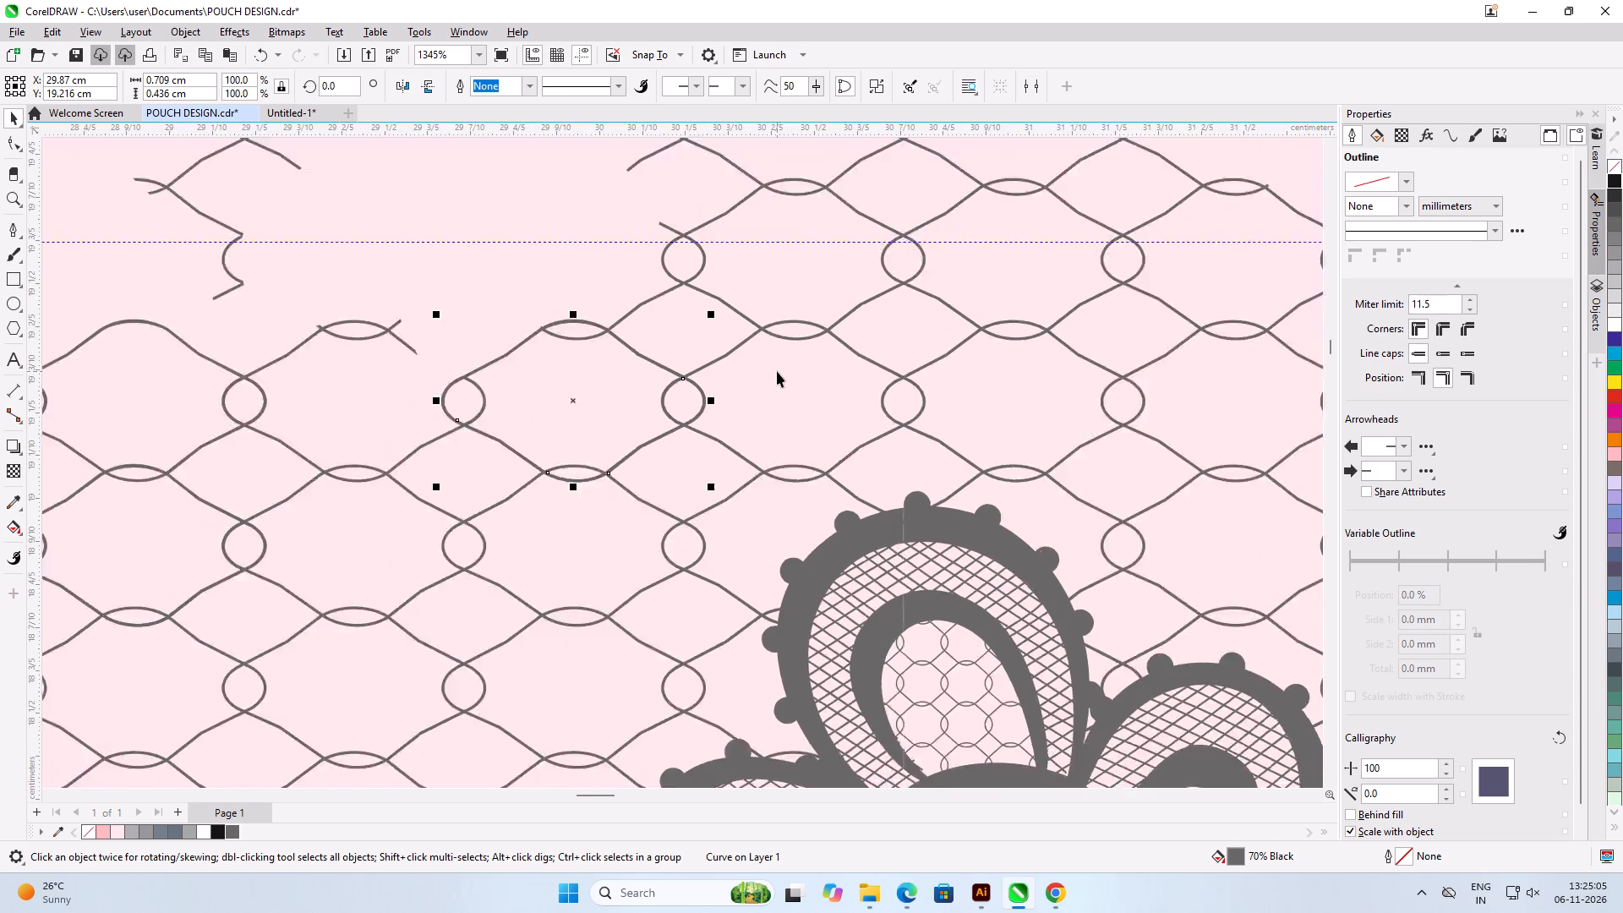
pyautogui.scroll(5, 456, 367)
pyautogui.scroll(-4, 784, 424)
pyautogui.scroll(5, 543, 283)
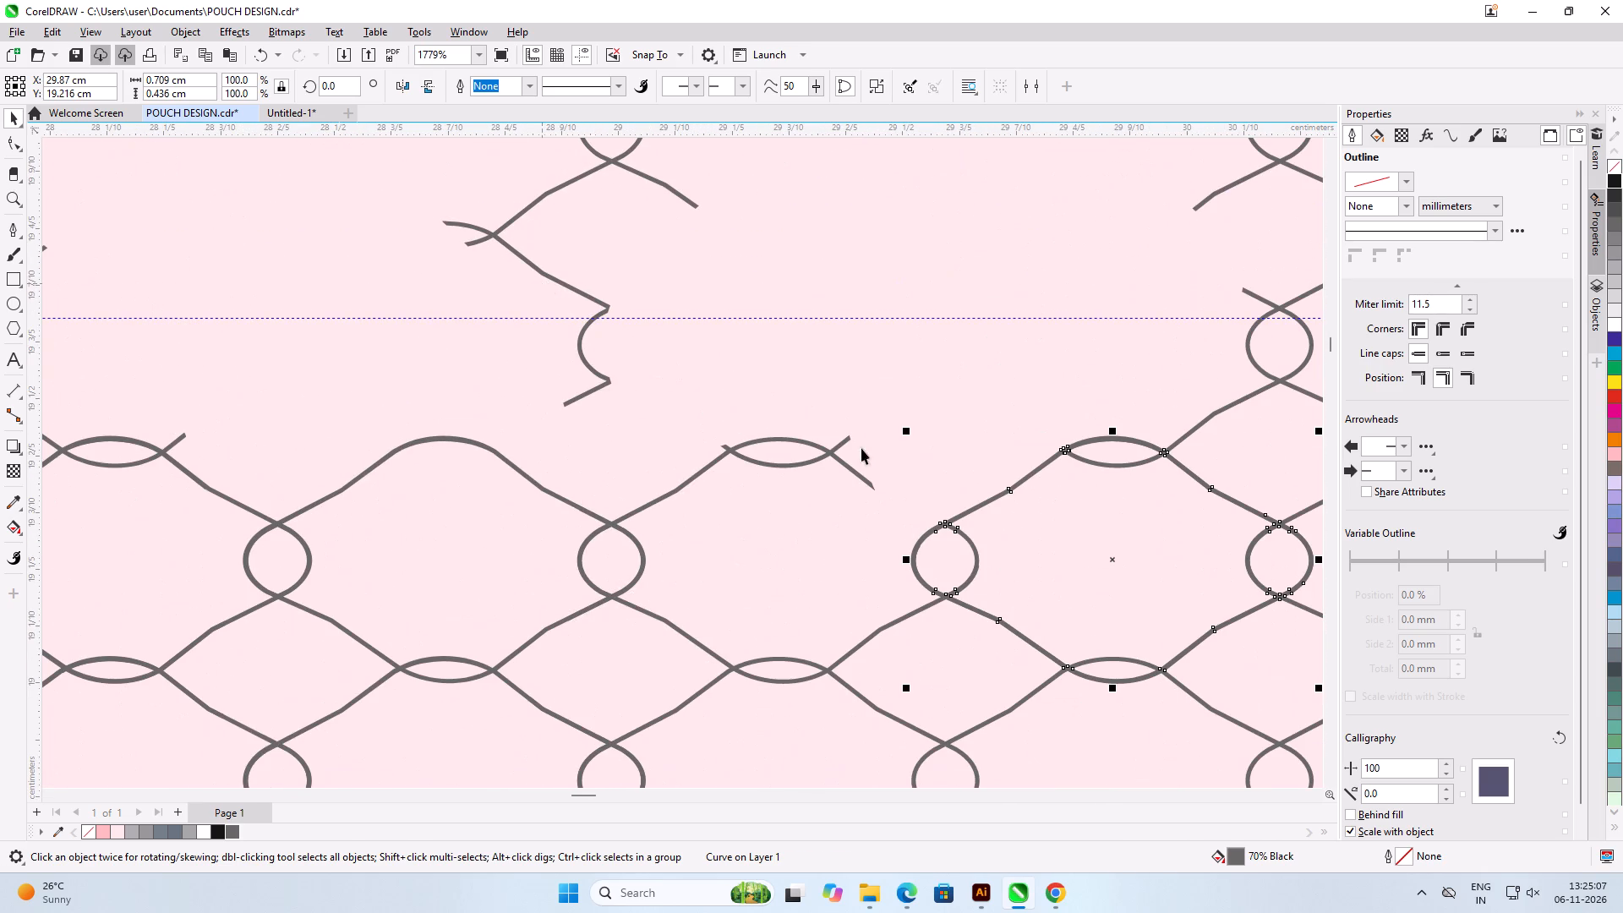
pyautogui.scroll(-5, 945, 523)
pyautogui.scroll(3, 1036, 456)
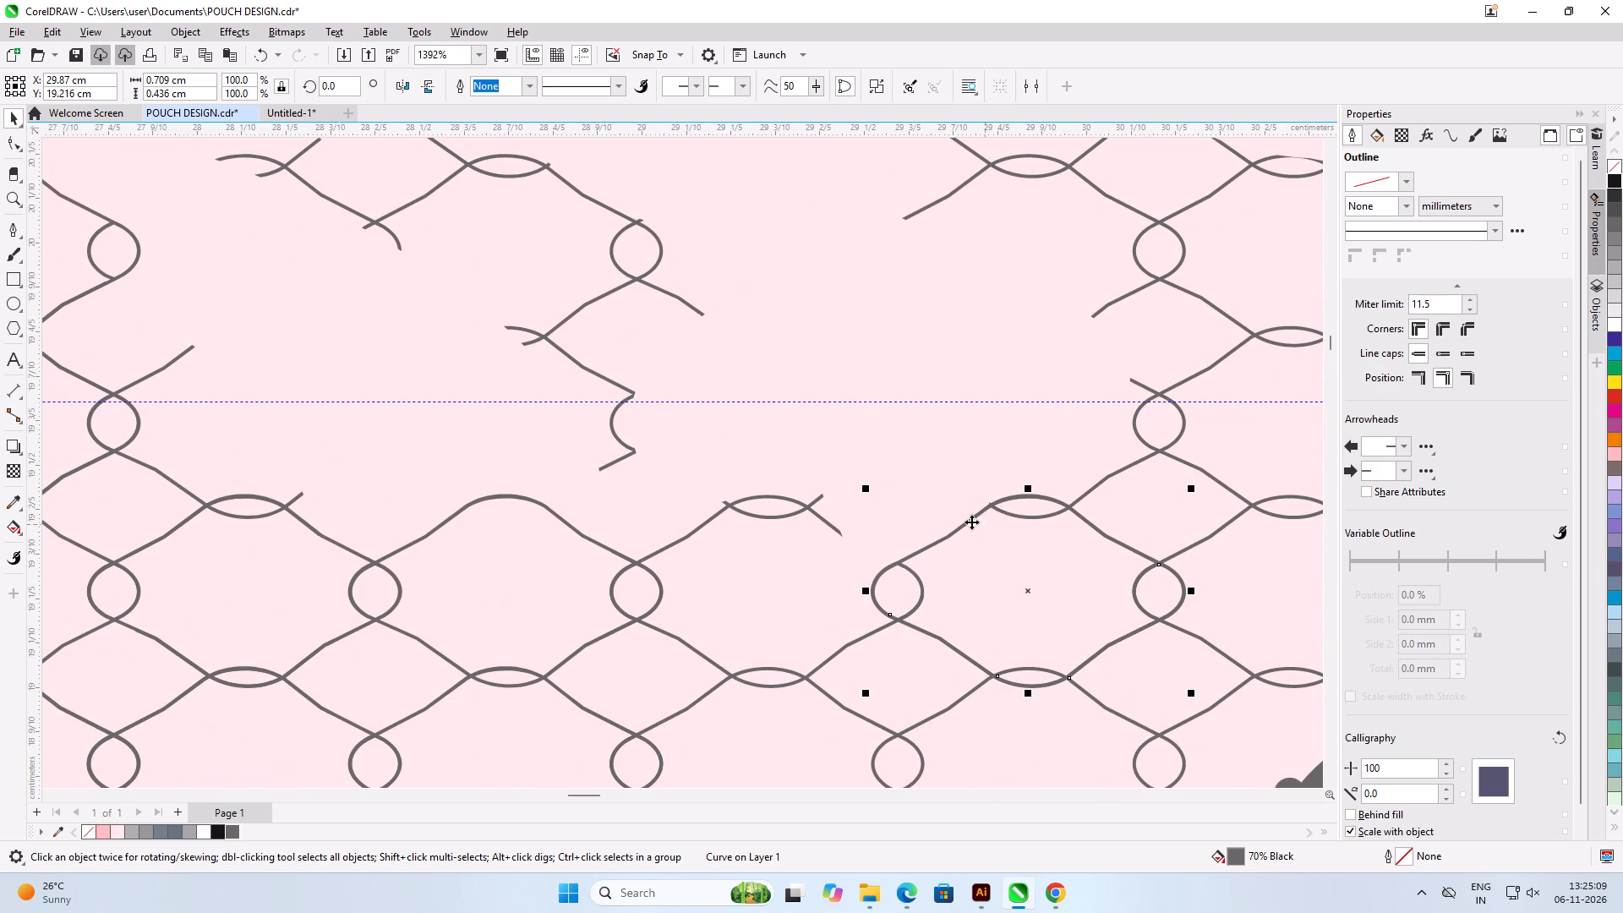
pyautogui.moveTo(971, 522); pyautogui.dragTo(988, 358)
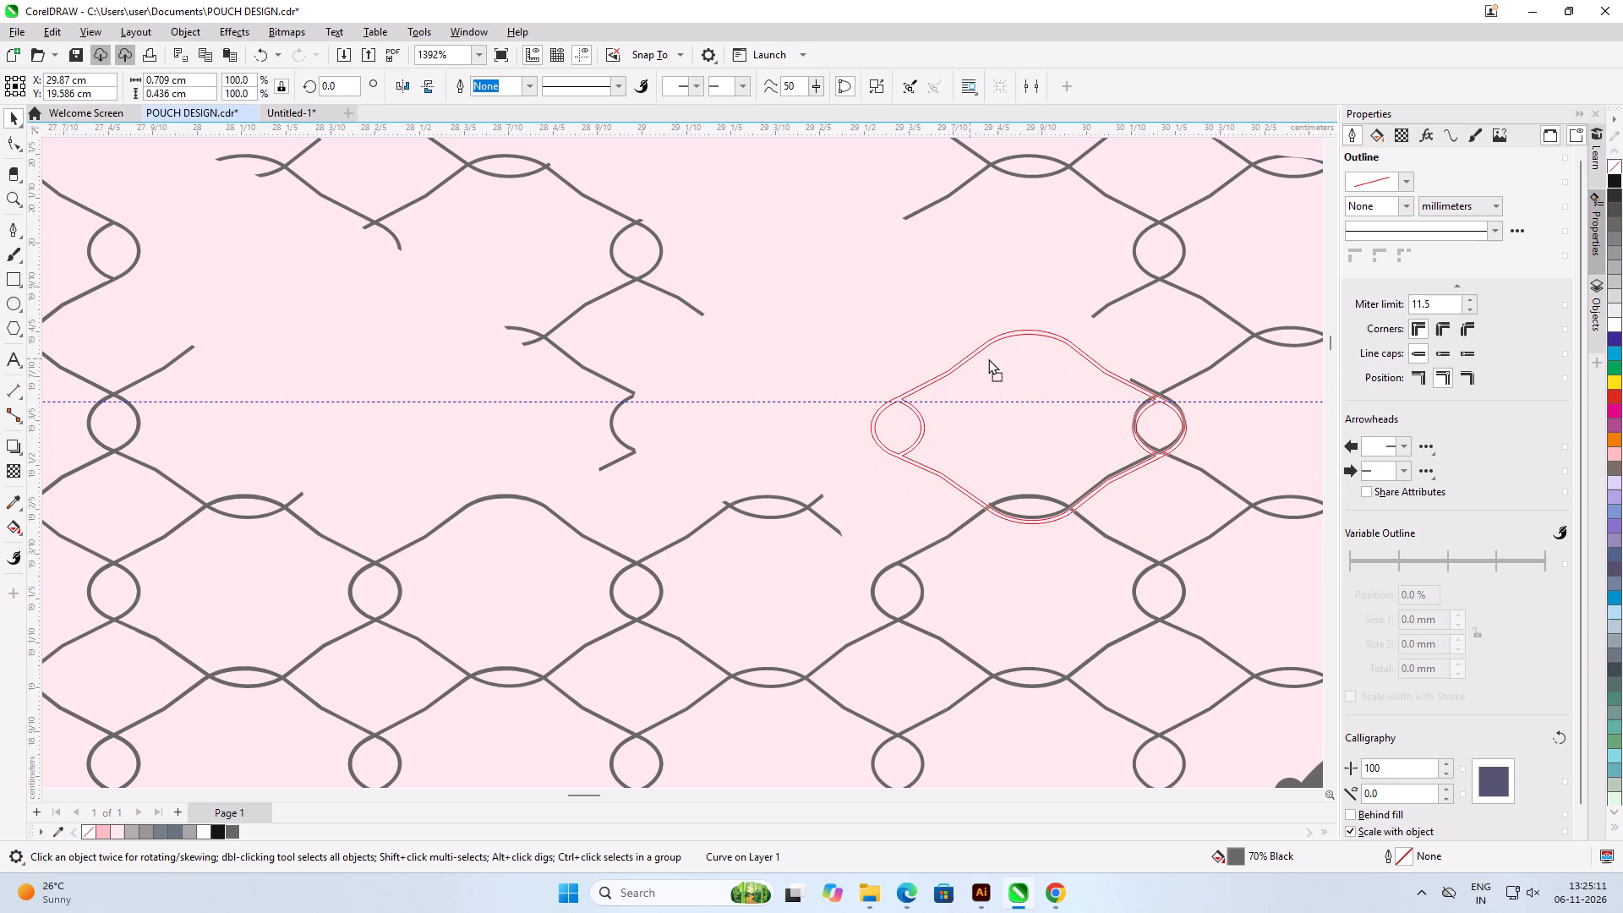
pyautogui.moveTo(988, 358); pyautogui.dragTo(989, 355)
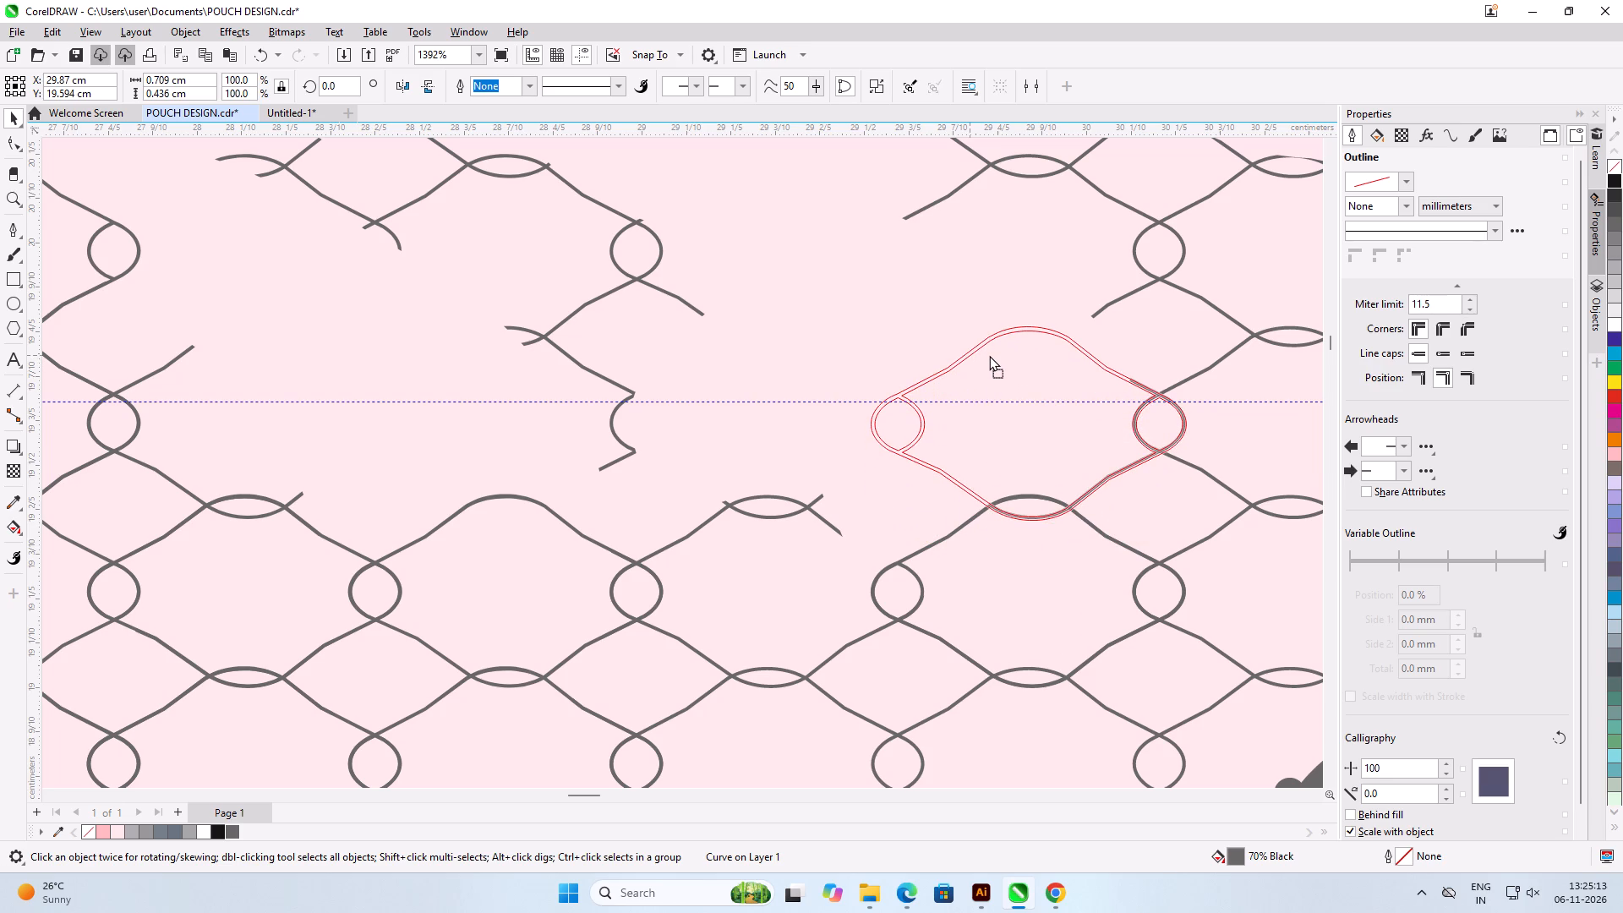
pyautogui.moveTo(989, 355); pyautogui.dragTo(989, 353)
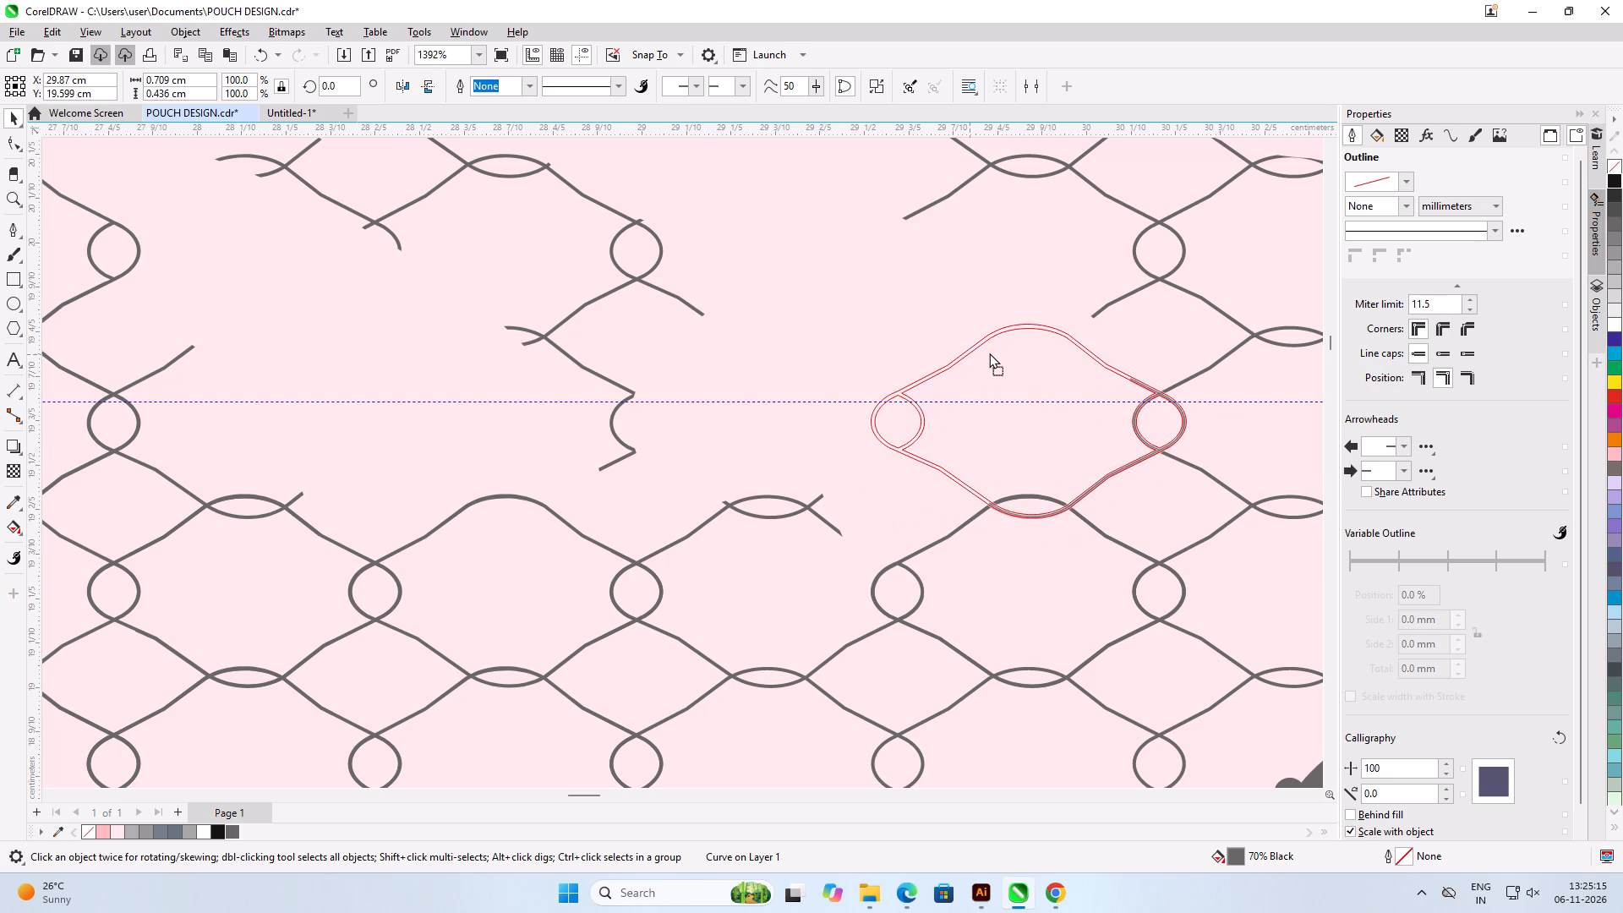
pyautogui.moveTo(989, 353); pyautogui.dragTo(989, 353)
pyautogui.keyDown('shift'); pyautogui.scroll(1, 989, 353); pyautogui.keyUp('shift')
pyautogui.keyDown('shift'); pyautogui.rightClick(989, 353); pyautogui.keyUp('shift')
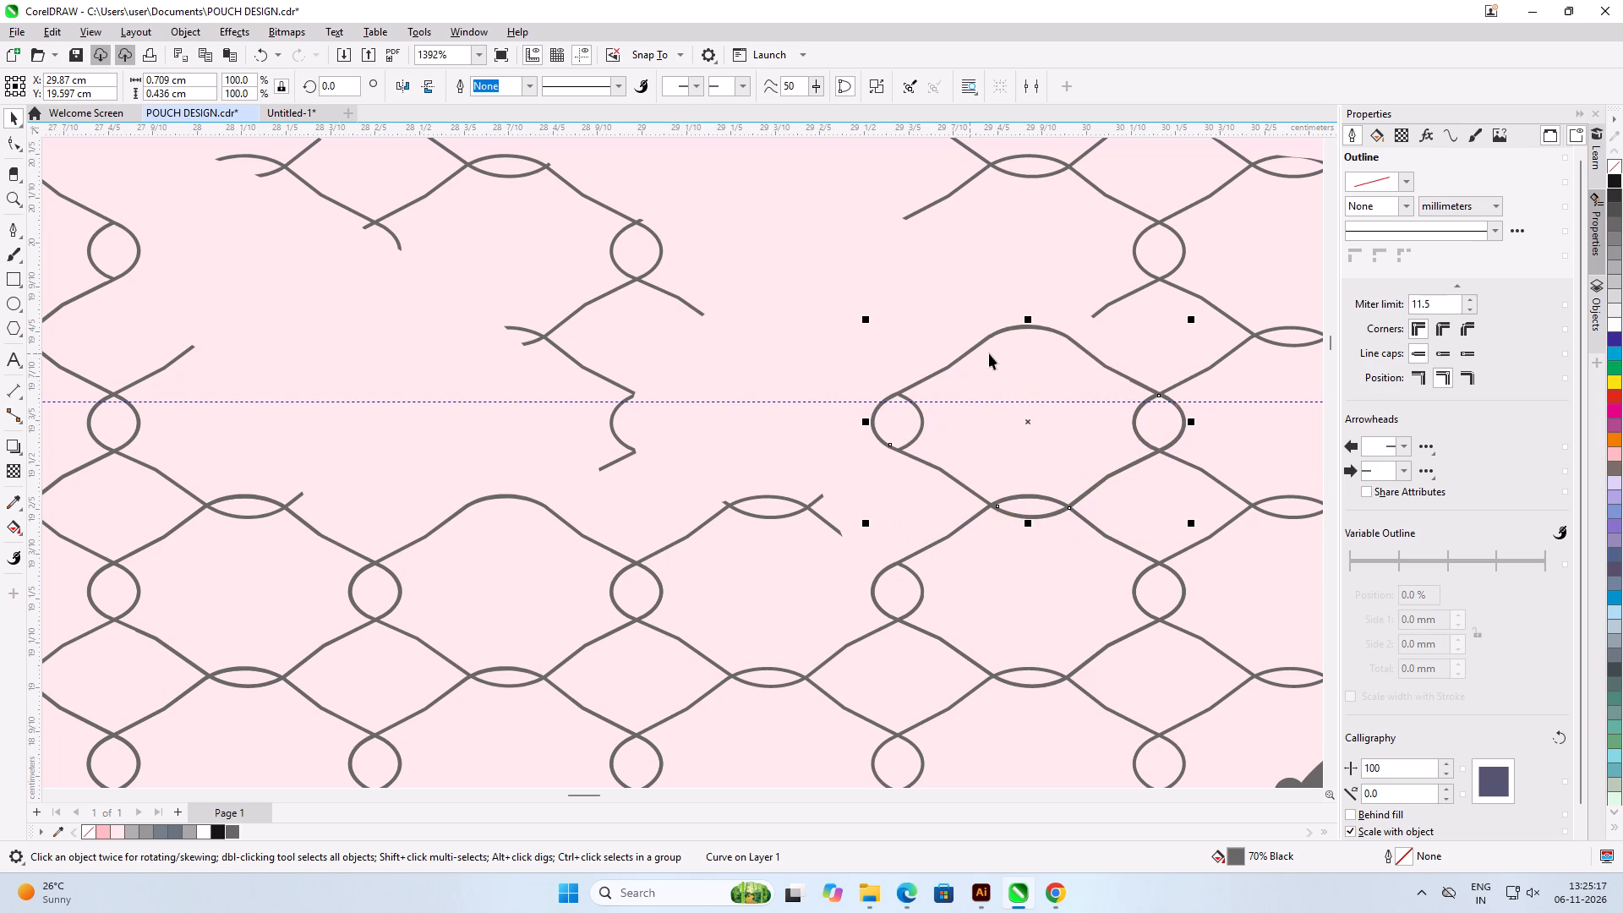
# Copy the mesh cell leftward along its row to about X 29.278 cm, Y 19.597 cm, over the half-broken loop.
pyautogui.moveTo(990, 336); pyautogui.dragTo(805, 379)
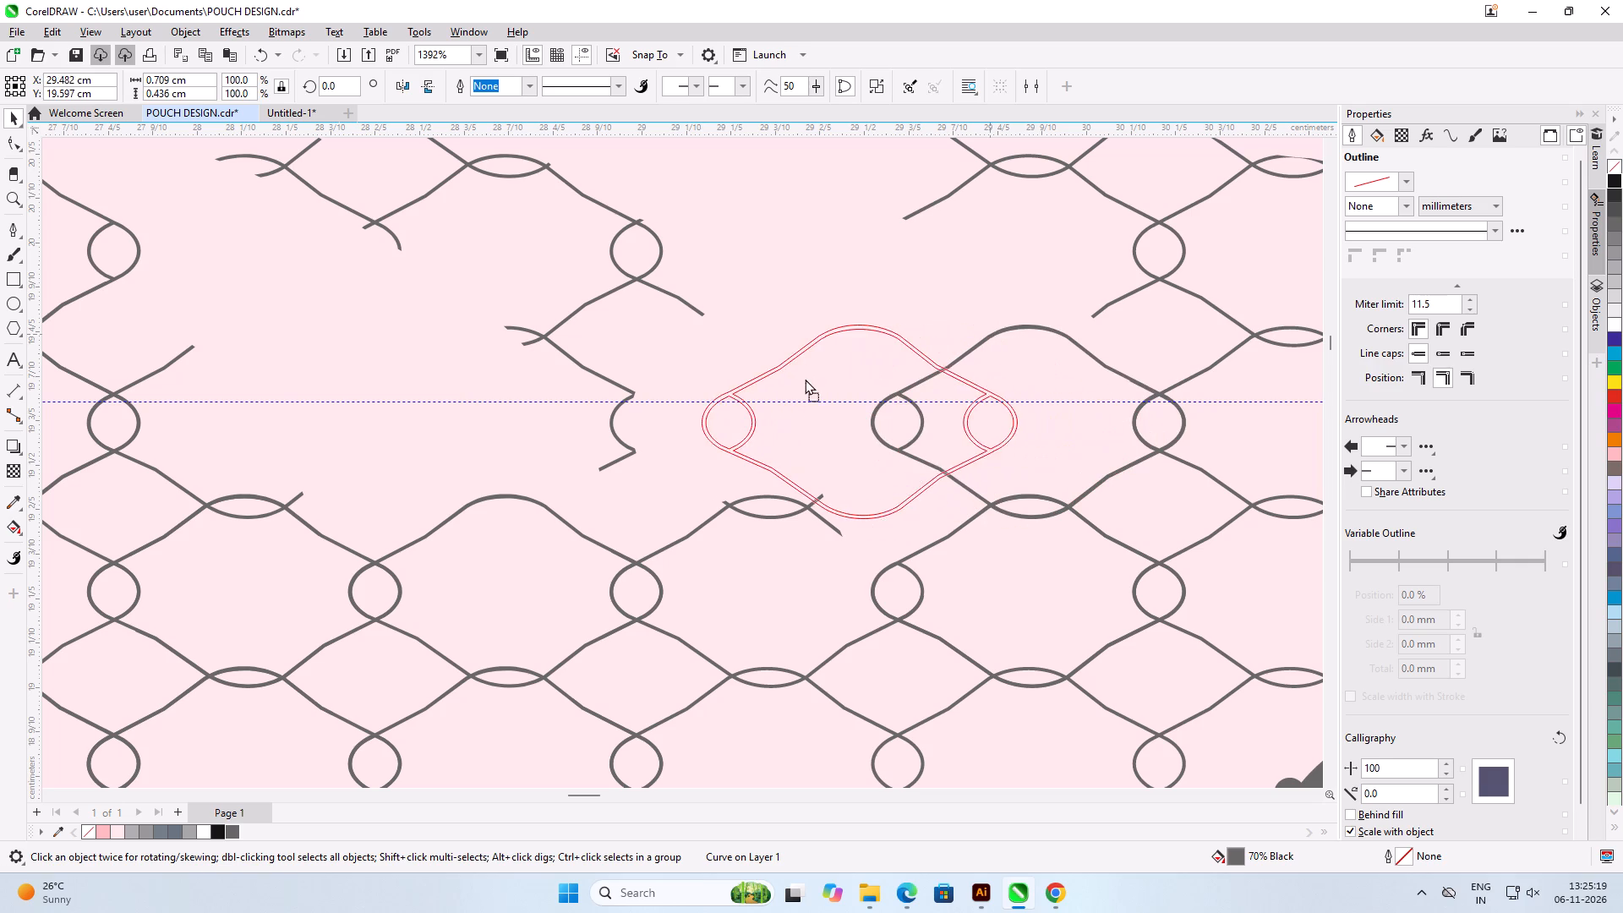
pyautogui.moveTo(805, 379); pyautogui.dragTo(724, 407)
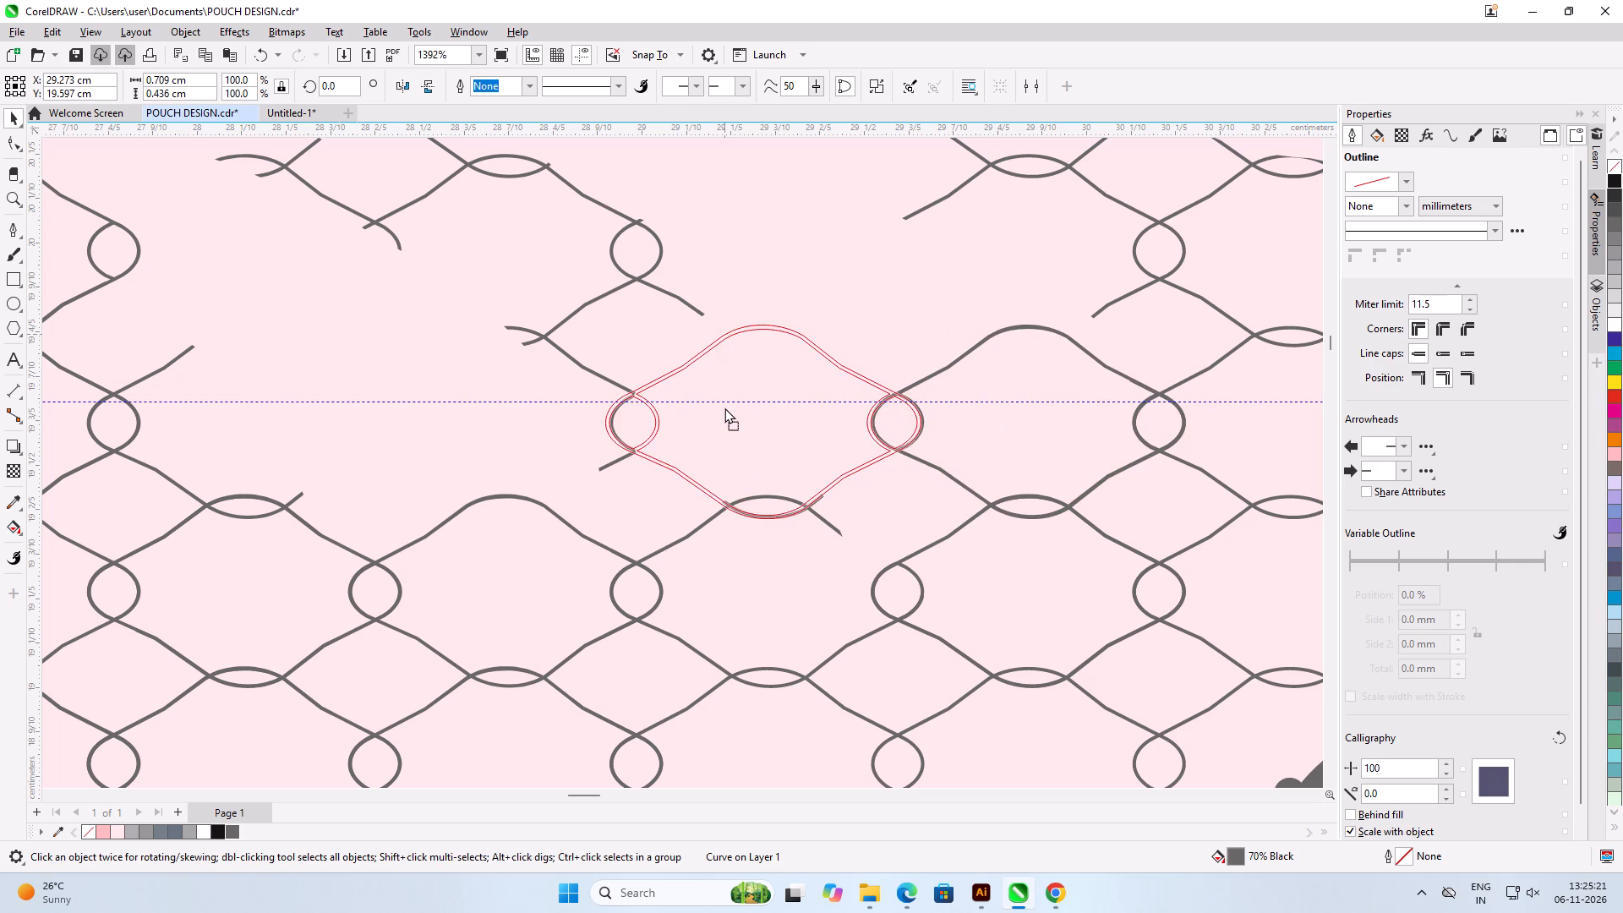
pyautogui.moveTo(724, 407); pyautogui.dragTo(726, 408)
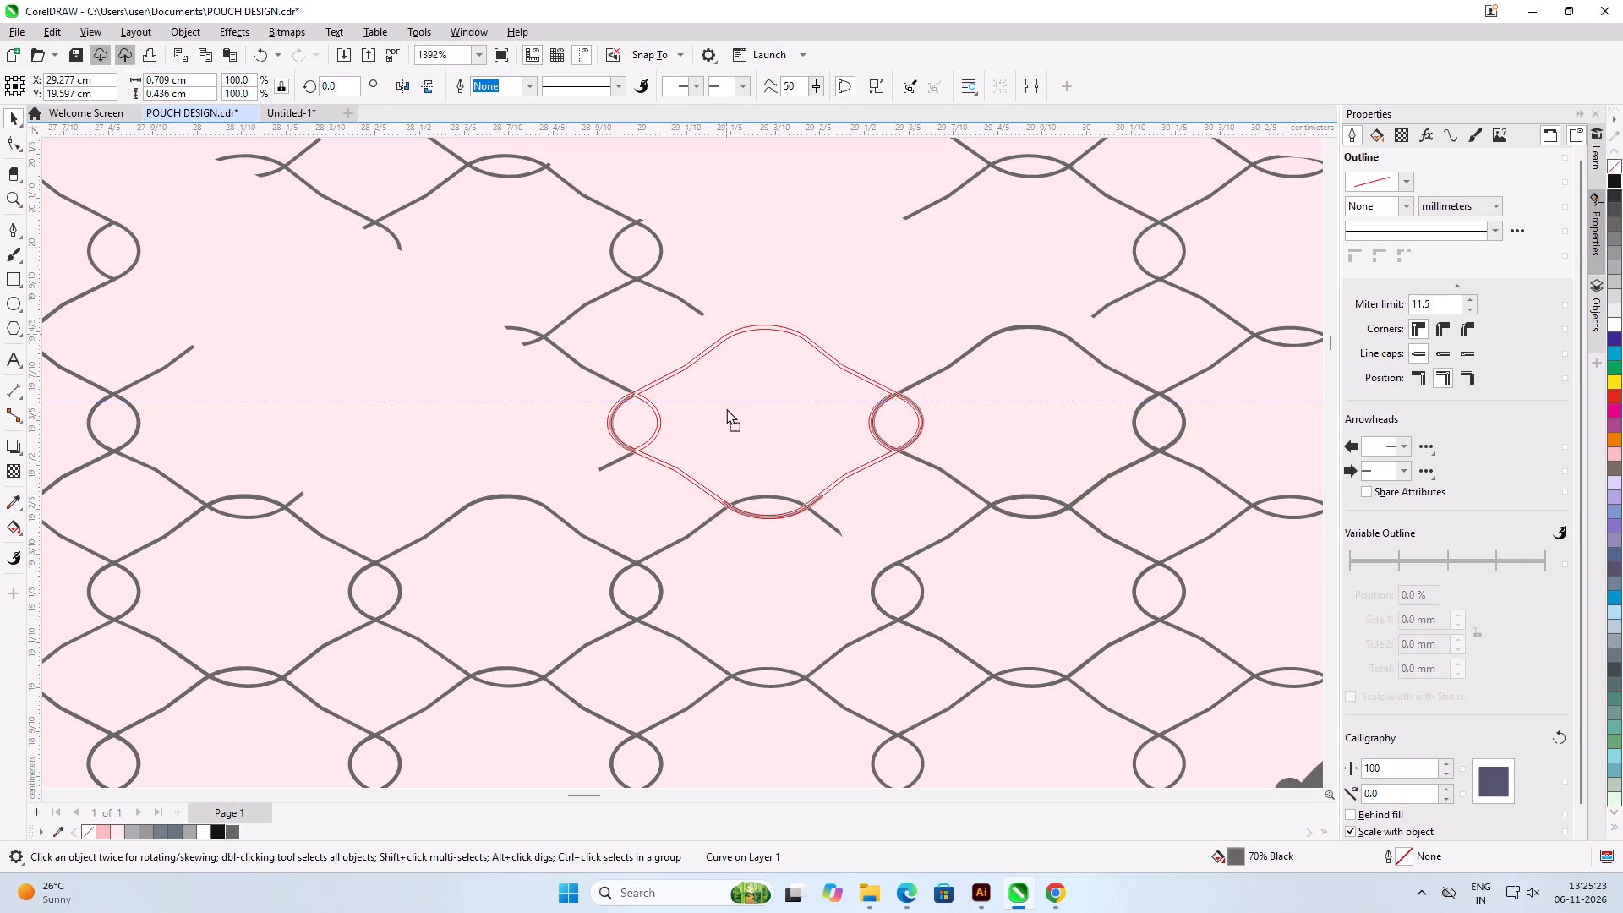
pyautogui.moveTo(726, 408); pyautogui.dragTo(727, 408)
pyautogui.keyDown('shift'); pyautogui.rightClick(727, 408); pyautogui.keyUp('shift')
# Shift the new copy slightly right to about X 29.283 cm, Y 19.596 cm, to line up its loops with the existing strands.
pyautogui.scroll(15, 594, 394)
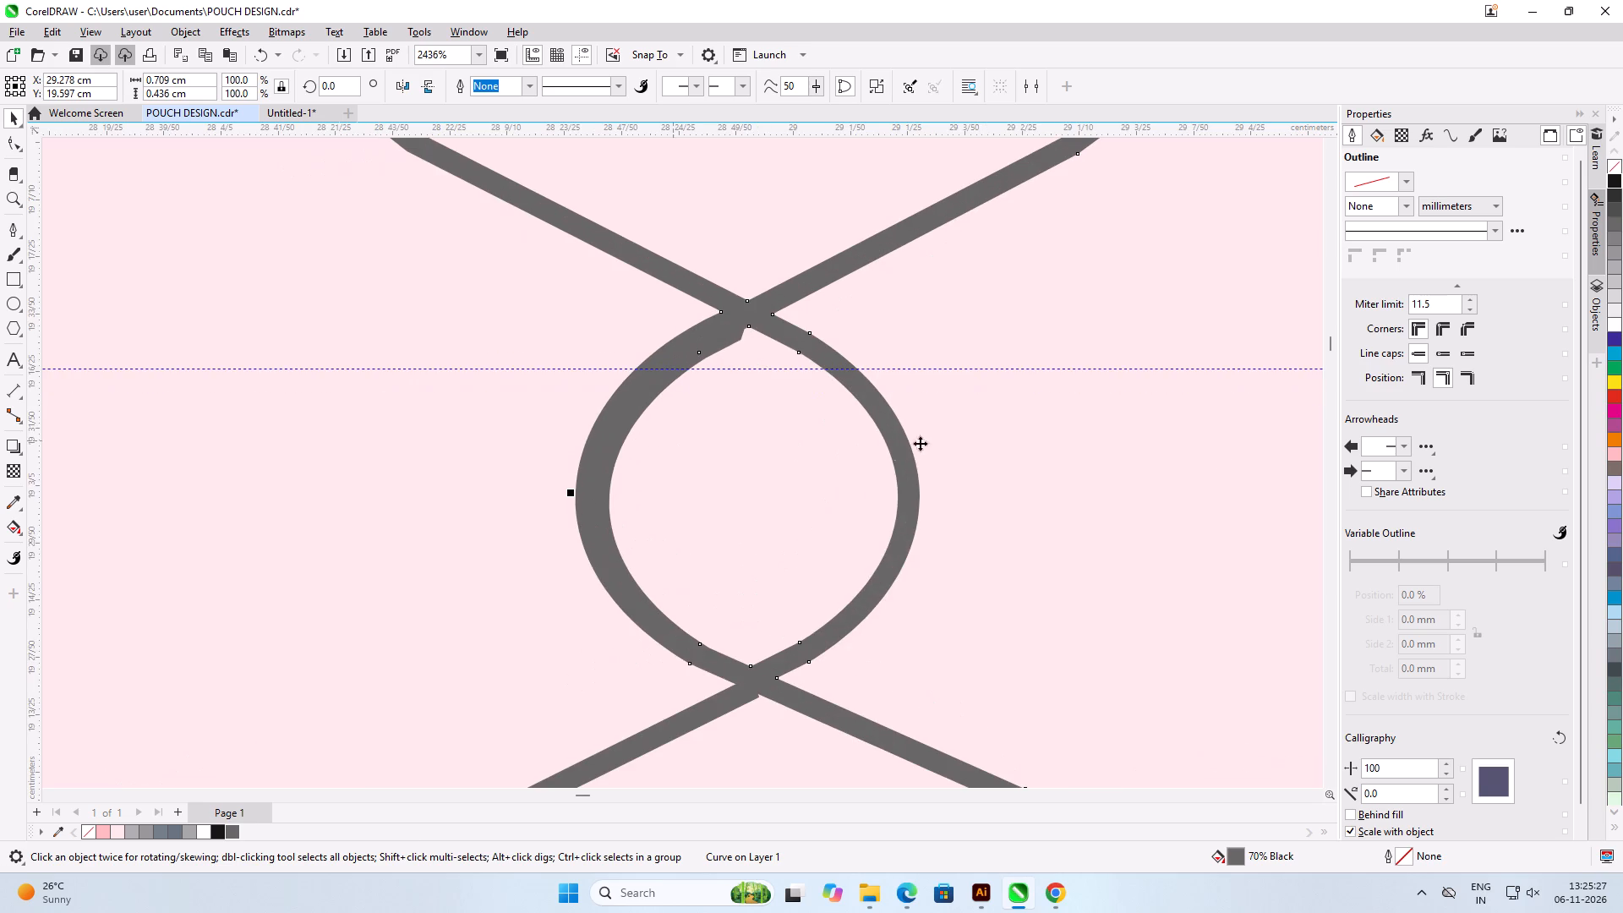
pyautogui.moveTo(901, 451); pyautogui.dragTo(909, 451)
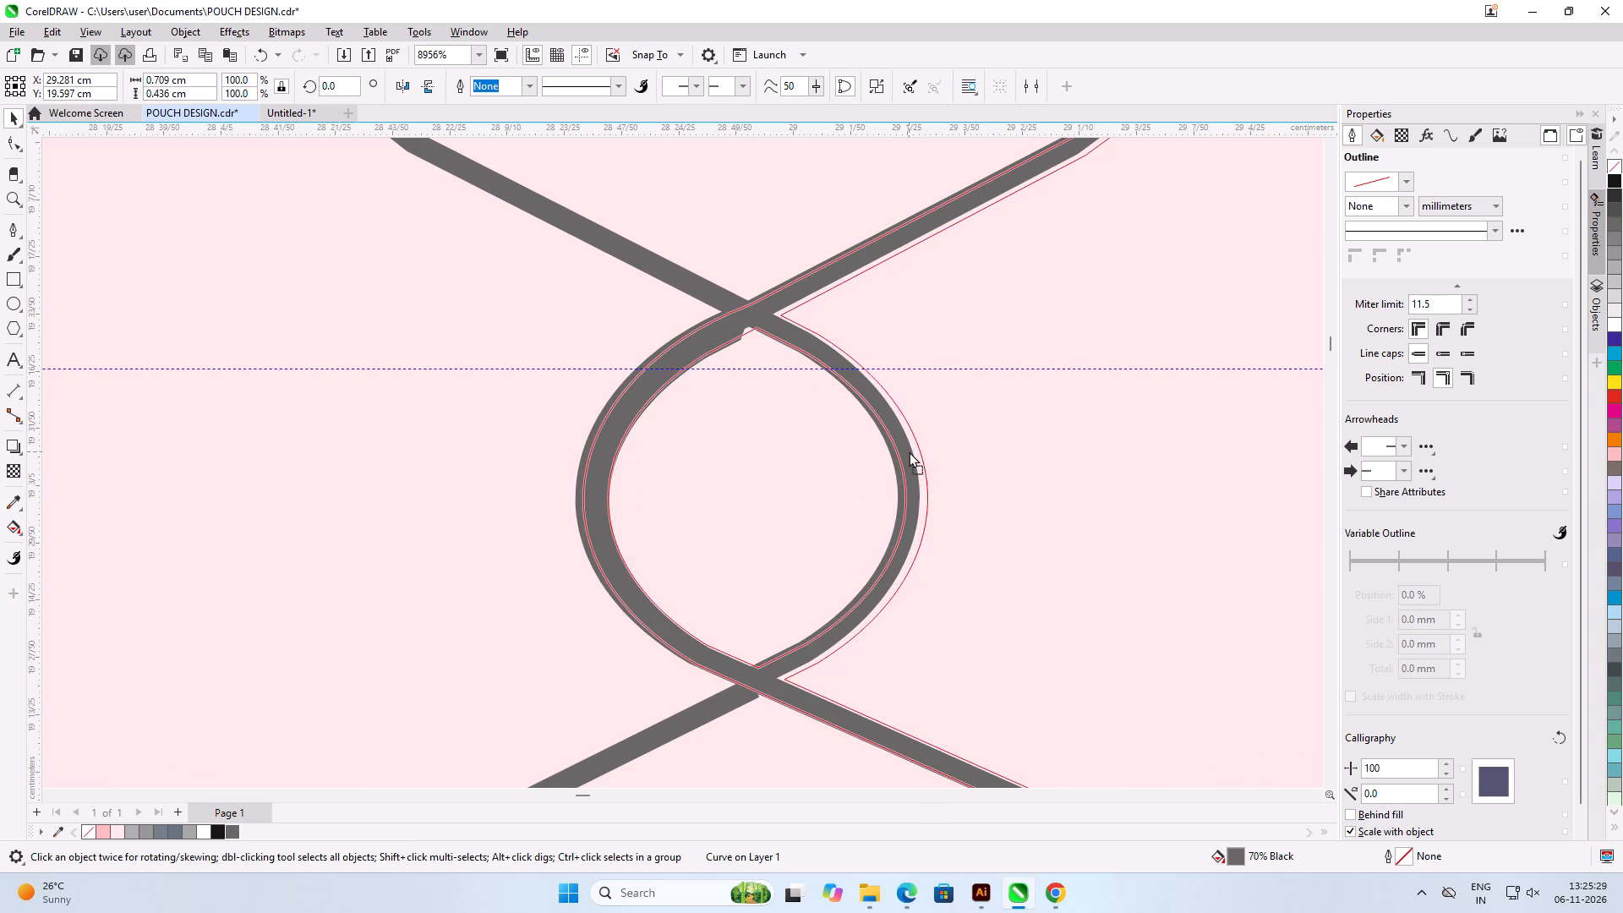
pyautogui.moveTo(909, 451); pyautogui.dragTo(910, 453)
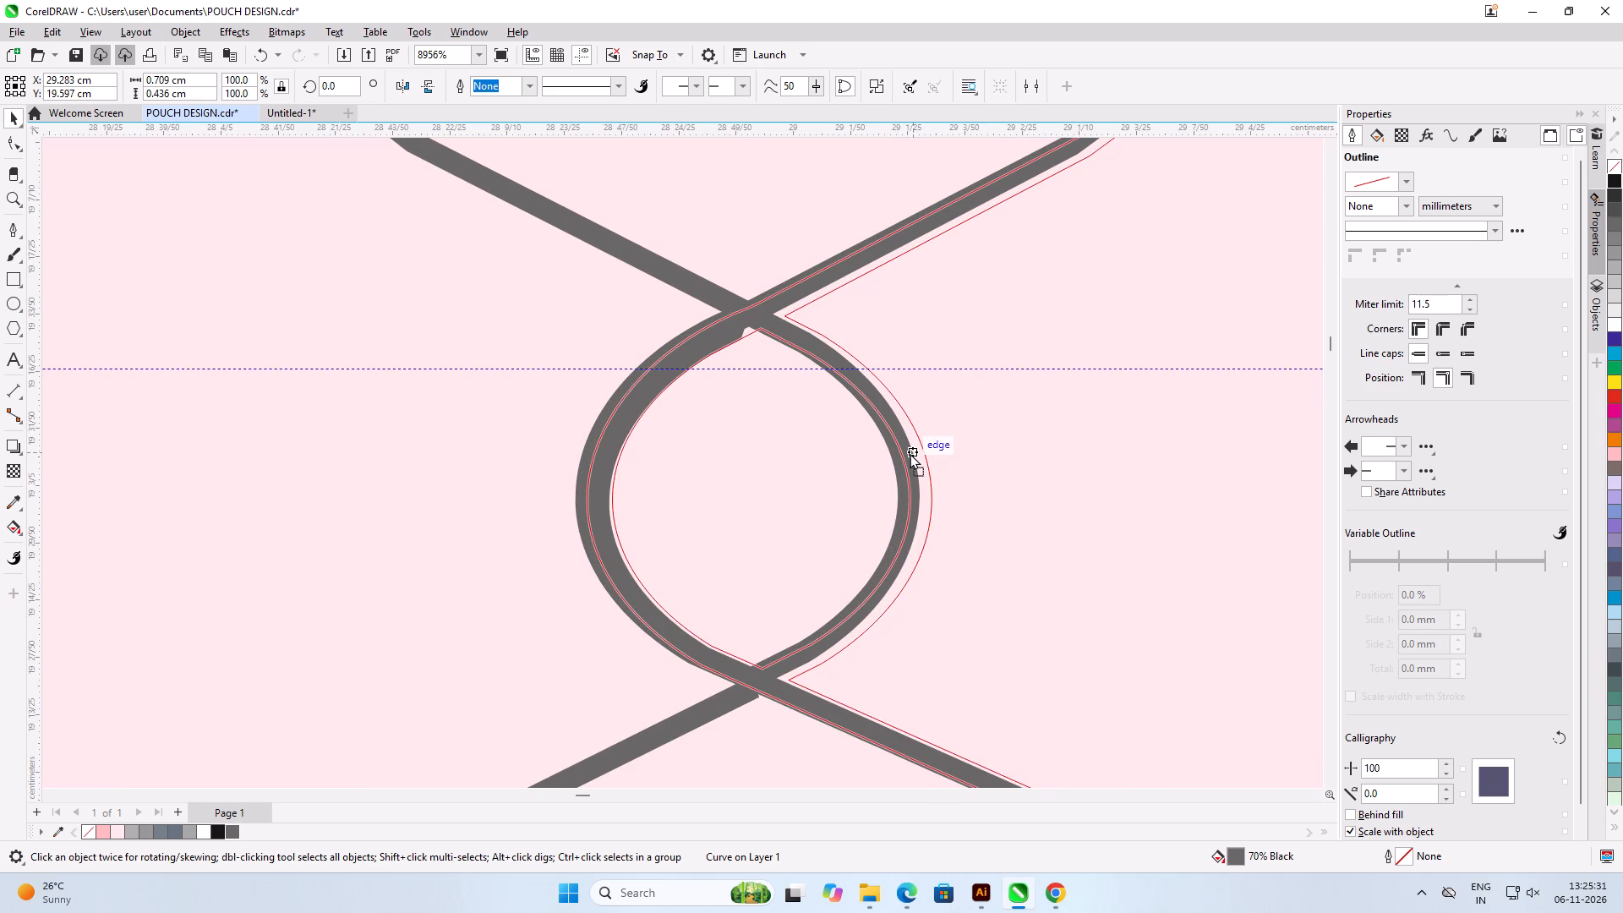
pyautogui.moveTo(910, 453); pyautogui.dragTo(910, 456)
# Copy the mesh cell down one row to about X 29.283 cm, Y 19.215 cm, bridging the broken strand there.
pyautogui.scroll(-8, 583, 362)
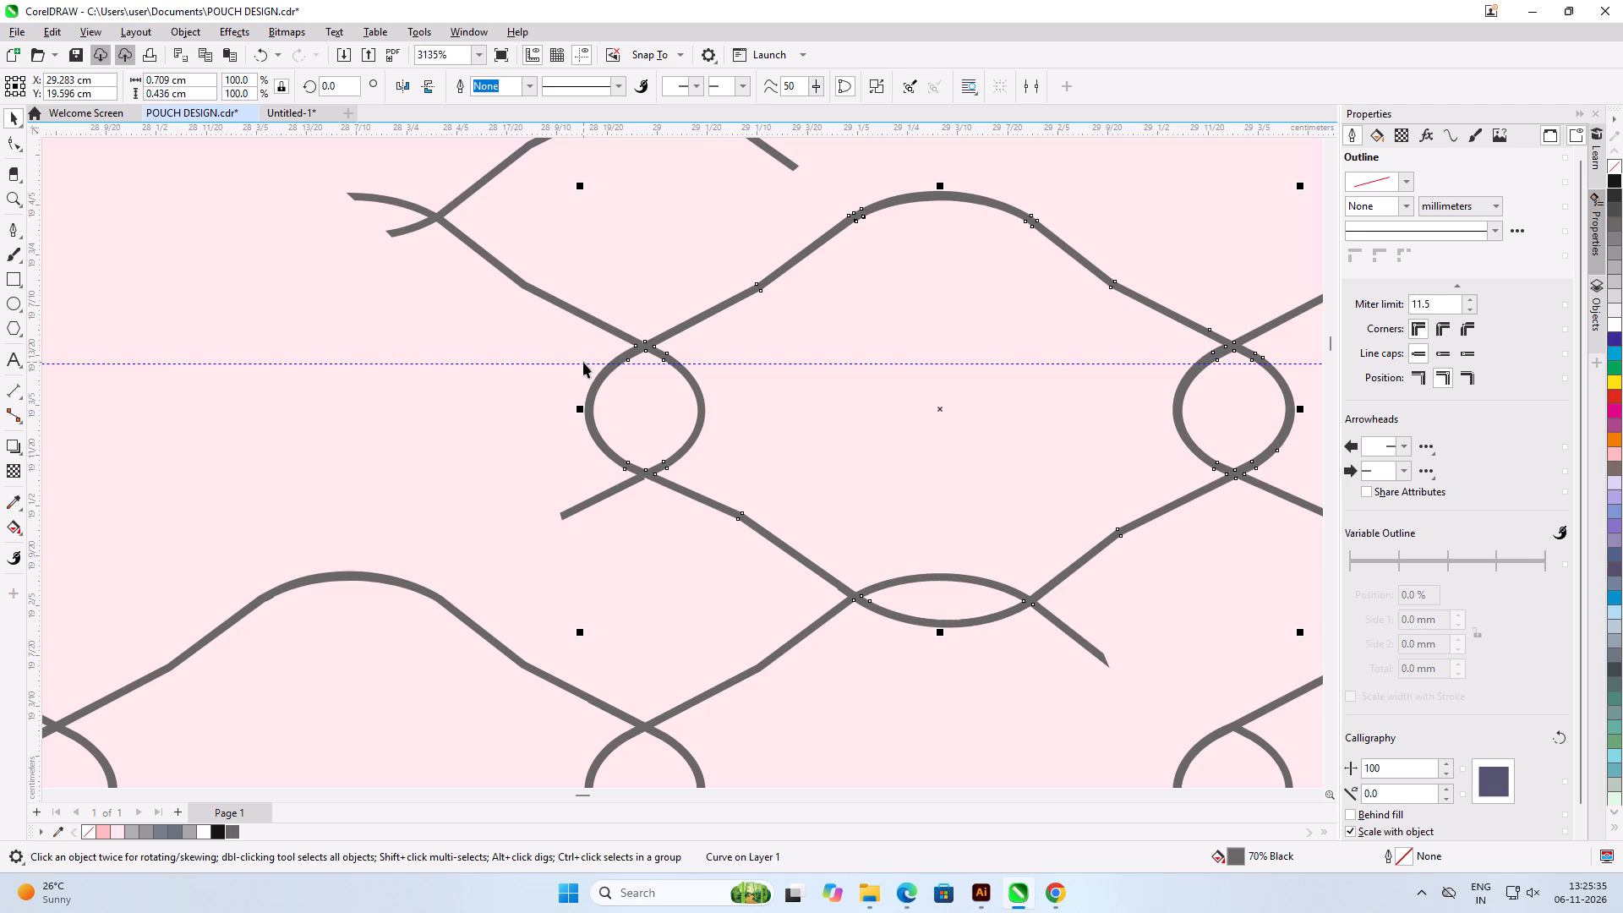
pyautogui.scroll(-7, 583, 362)
pyautogui.scroll(1, 791, 440)
pyautogui.scroll(-6, 889, 223)
pyautogui.scroll(4, 817, 412)
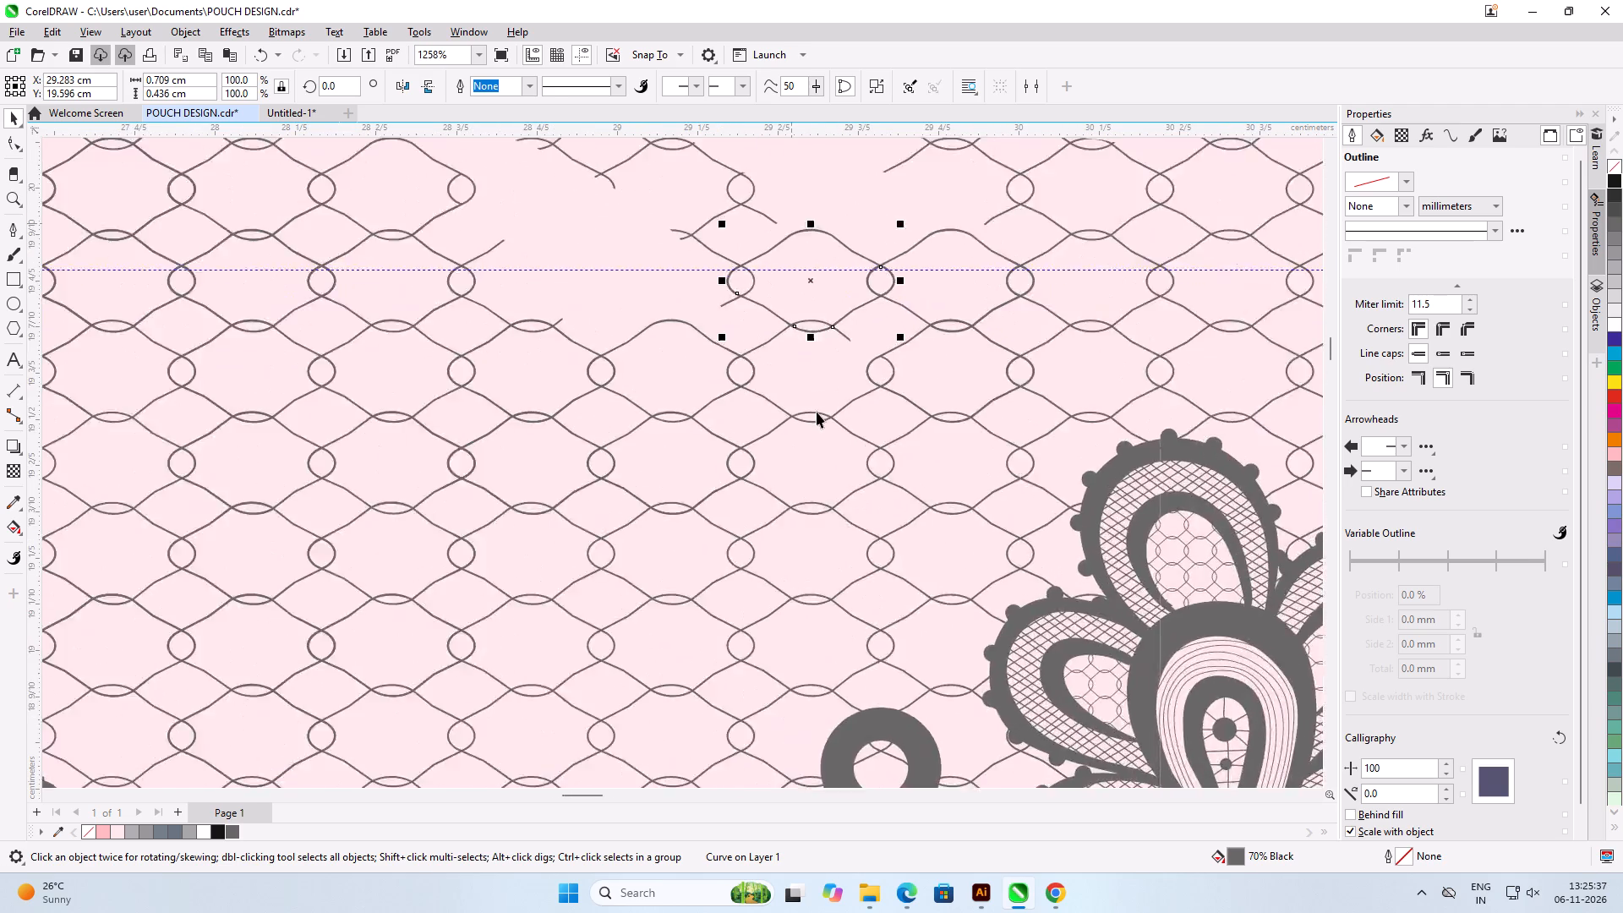
pyautogui.scroll(3, 817, 412)
pyautogui.moveTo(877, 209); pyautogui.dragTo(856, 394)
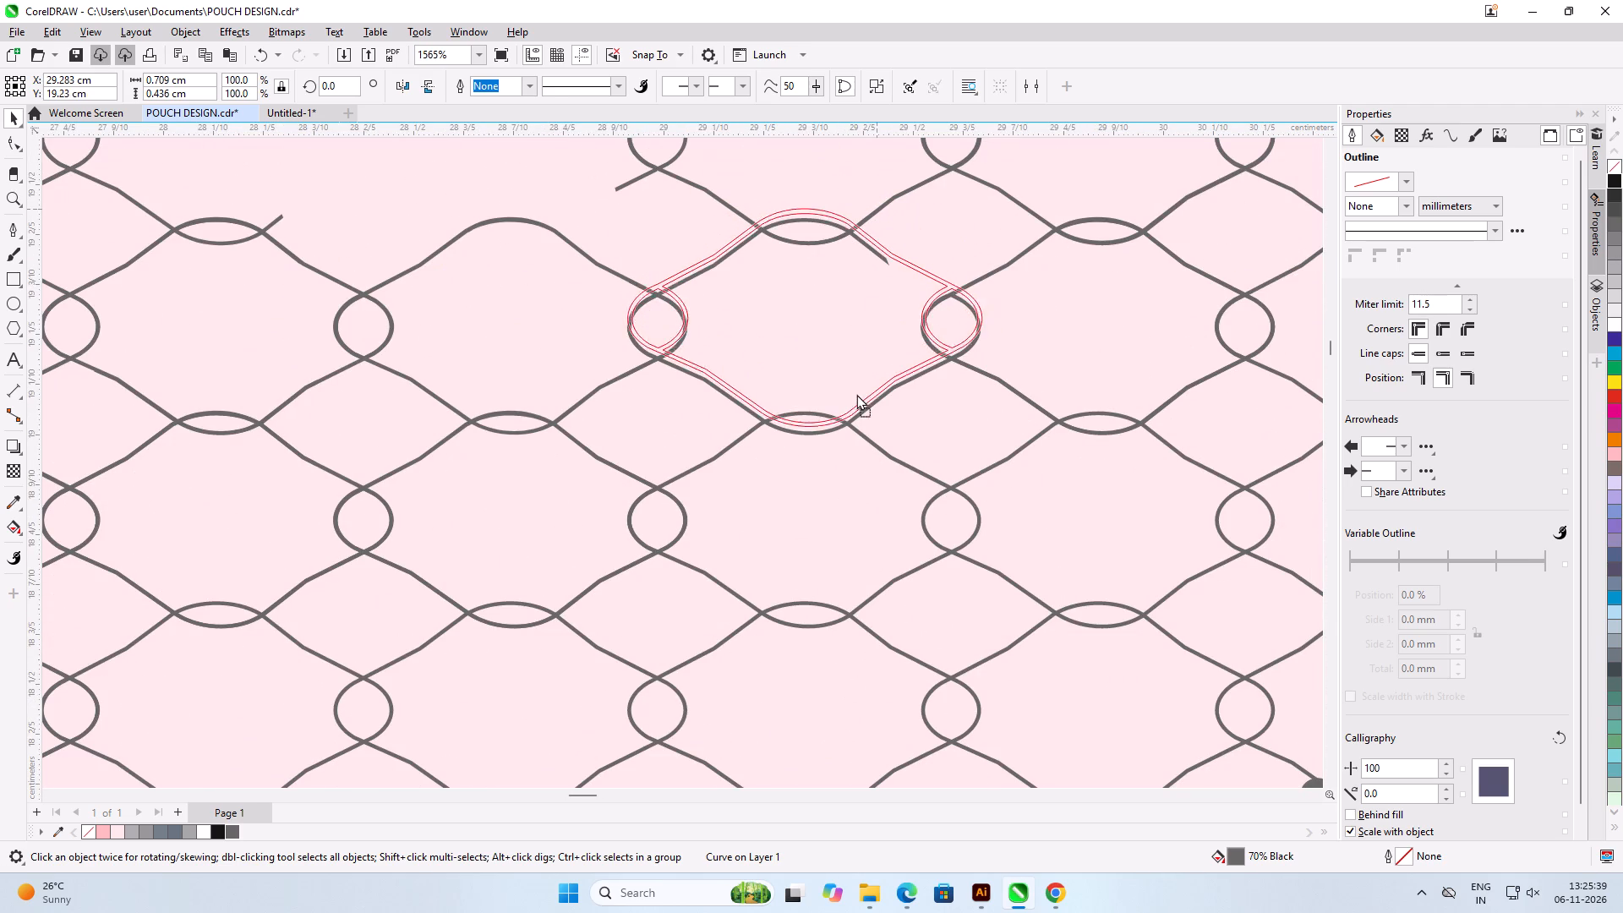
pyautogui.moveTo(856, 394); pyautogui.dragTo(856, 399)
pyautogui.keyDown('shift'); pyautogui.rightClick(856, 399); pyautogui.keyUp('shift')
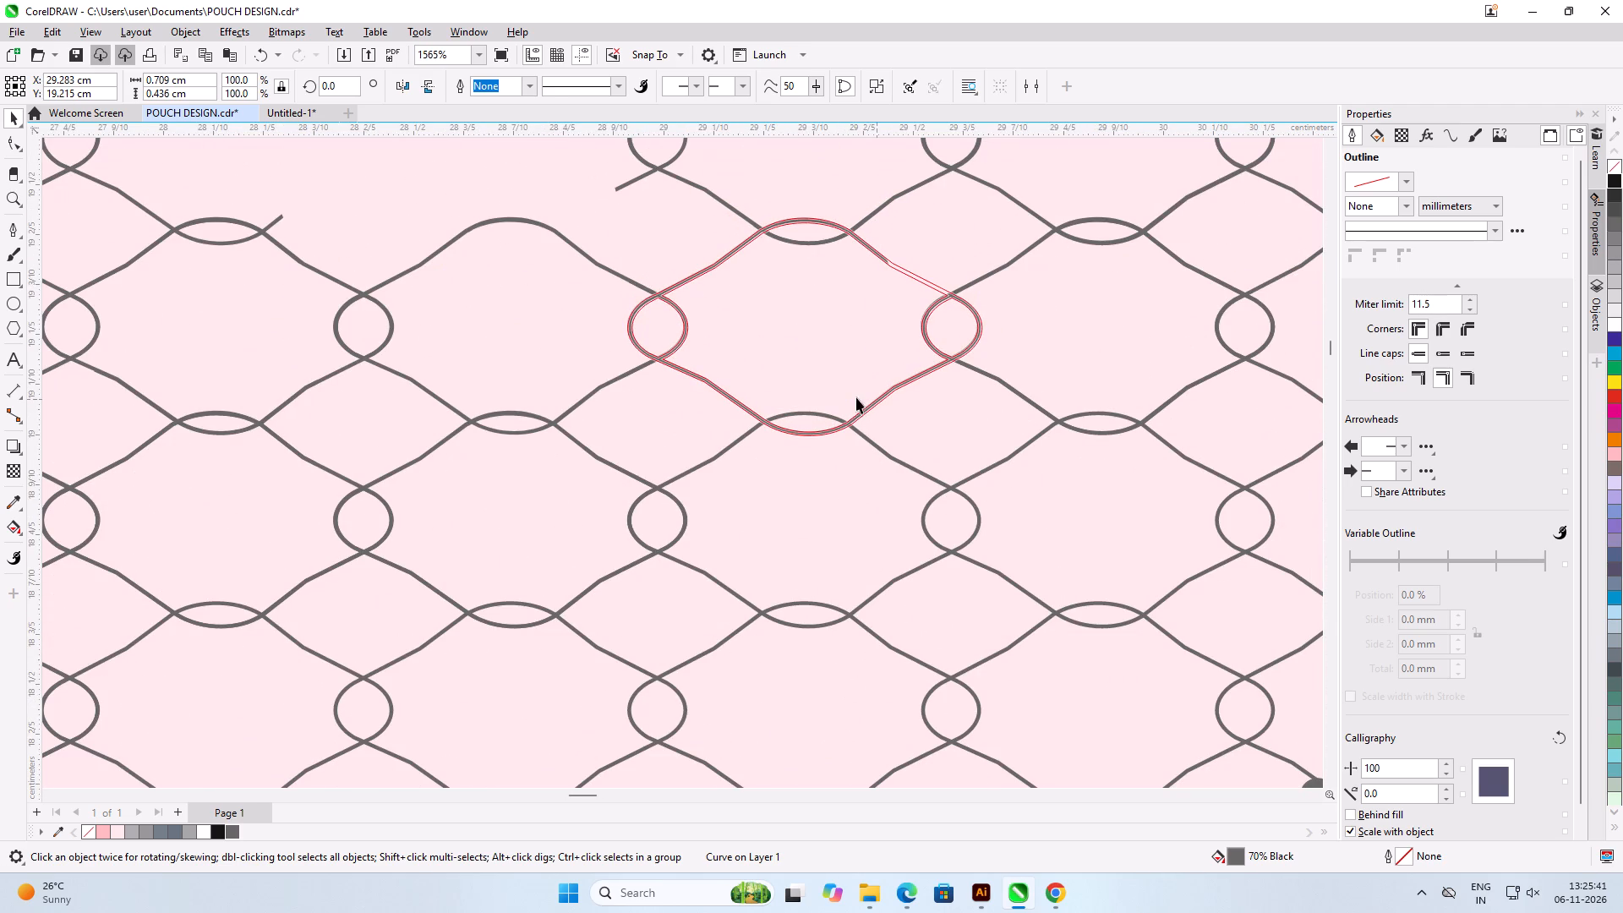
# Copy the upper mesh cell leftward across the gap to about X 28.102 cm, Y 19.596 cm, over the existing loop.
pyautogui.scroll(6, 875, 259)
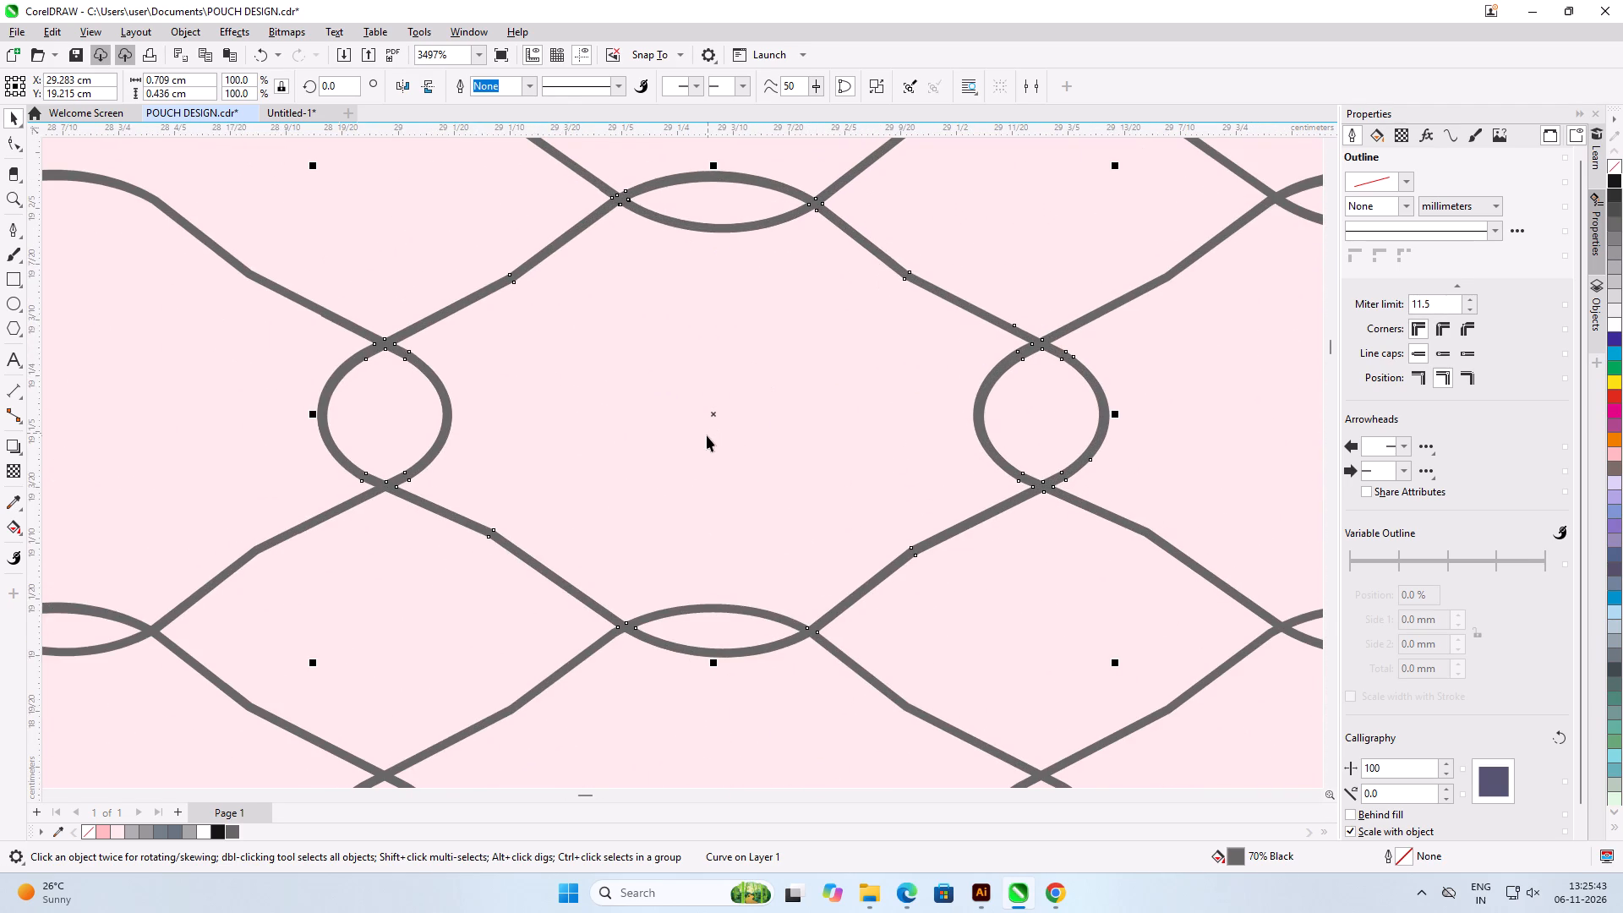
pyautogui.scroll(-15, 706, 438)
pyautogui.scroll(2, 608, 412)
pyautogui.scroll(2, 276, 330)
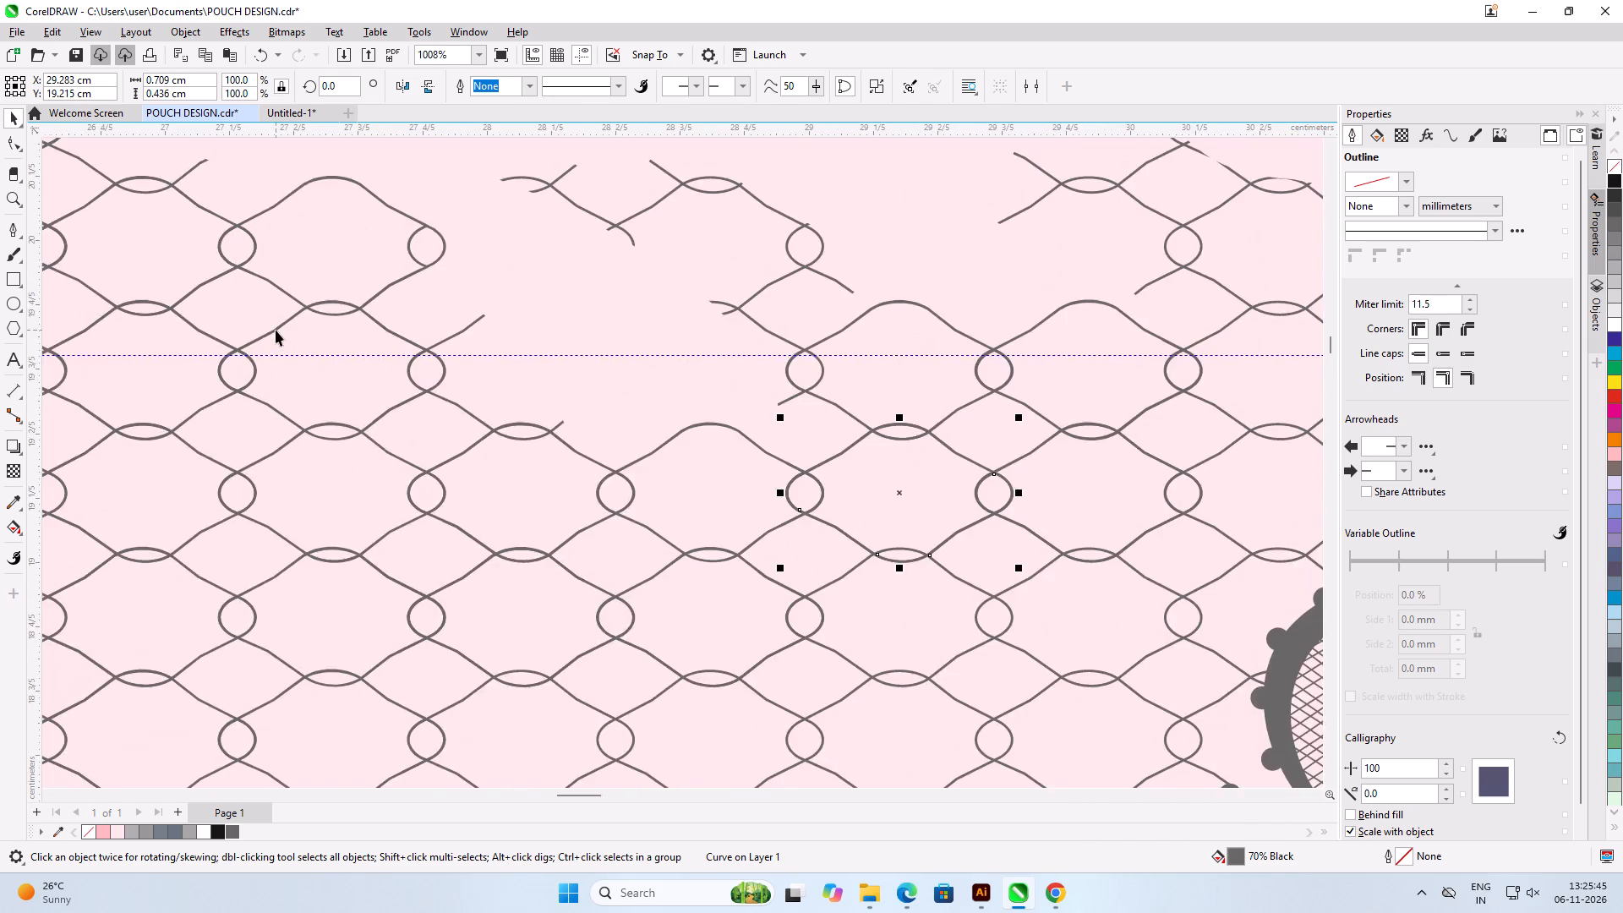
pyautogui.scroll(-7, 276, 330)
pyautogui.click(1009, 259)
pyautogui.scroll(-6, 1018, 257)
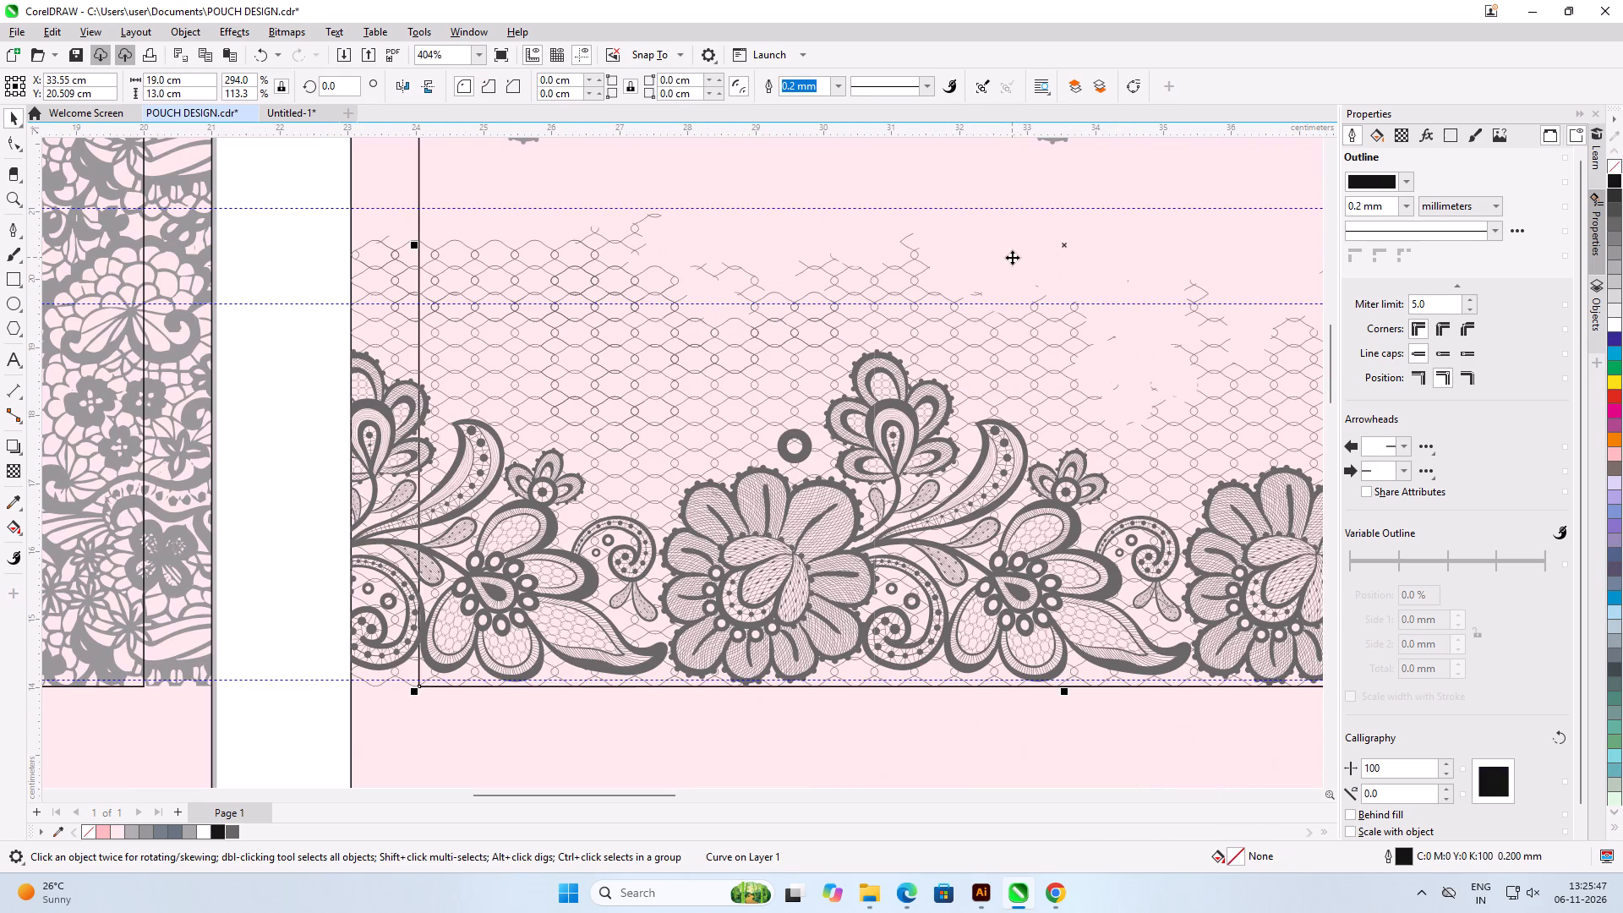
pyautogui.scroll(2, 664, 267)
pyautogui.scroll(9, 751, 292)
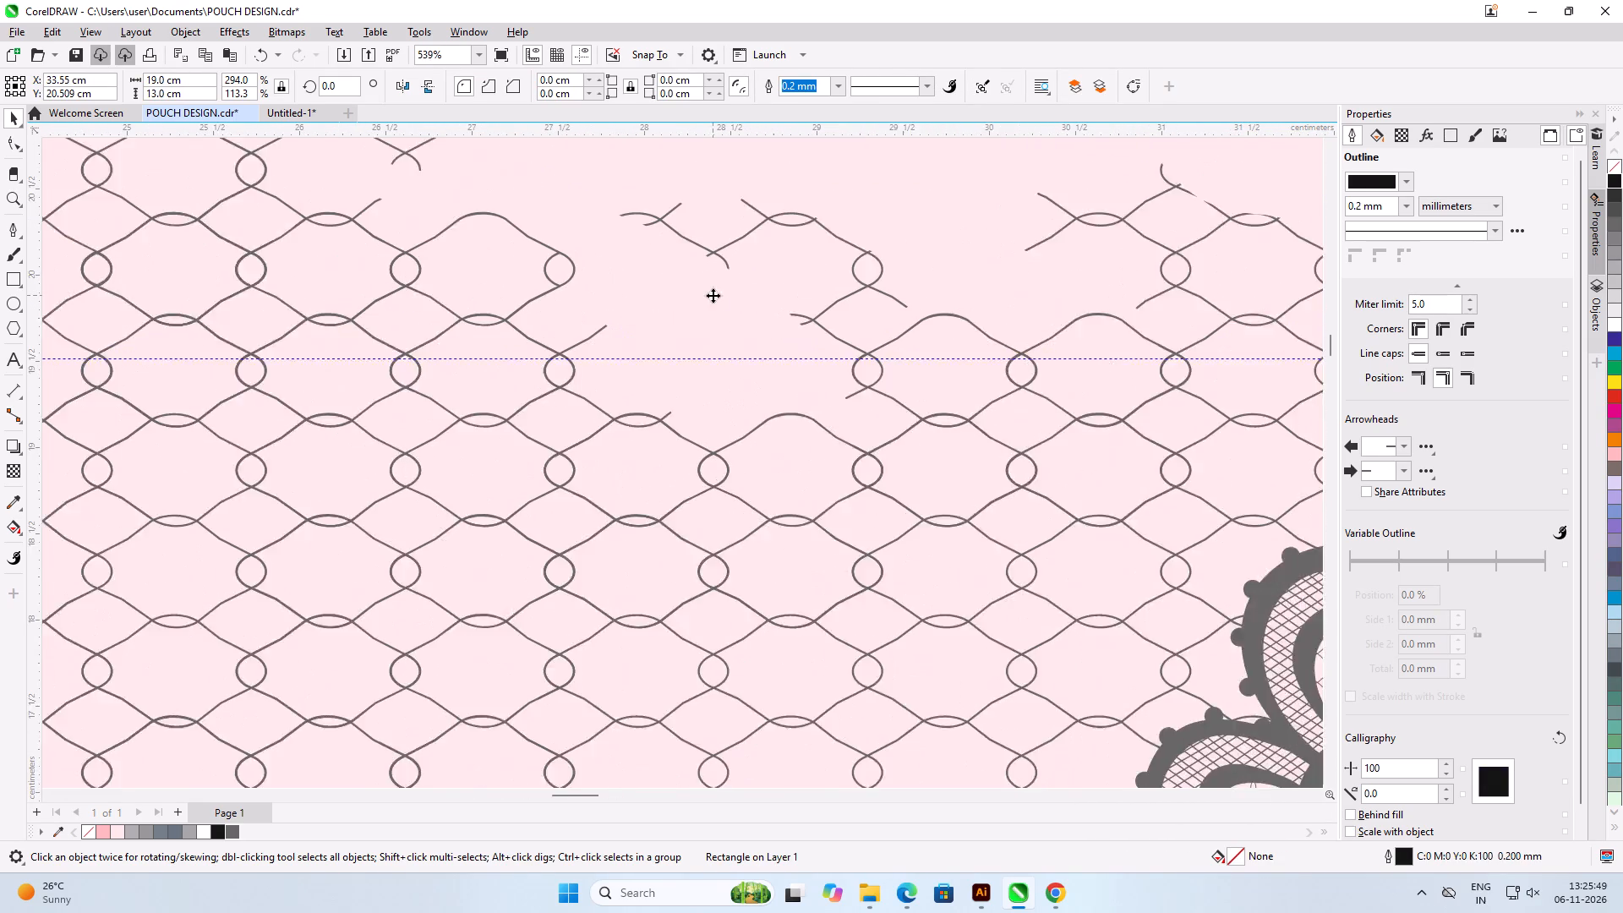
pyautogui.scroll(-2, 893, 466)
pyautogui.scroll(3, 765, 309)
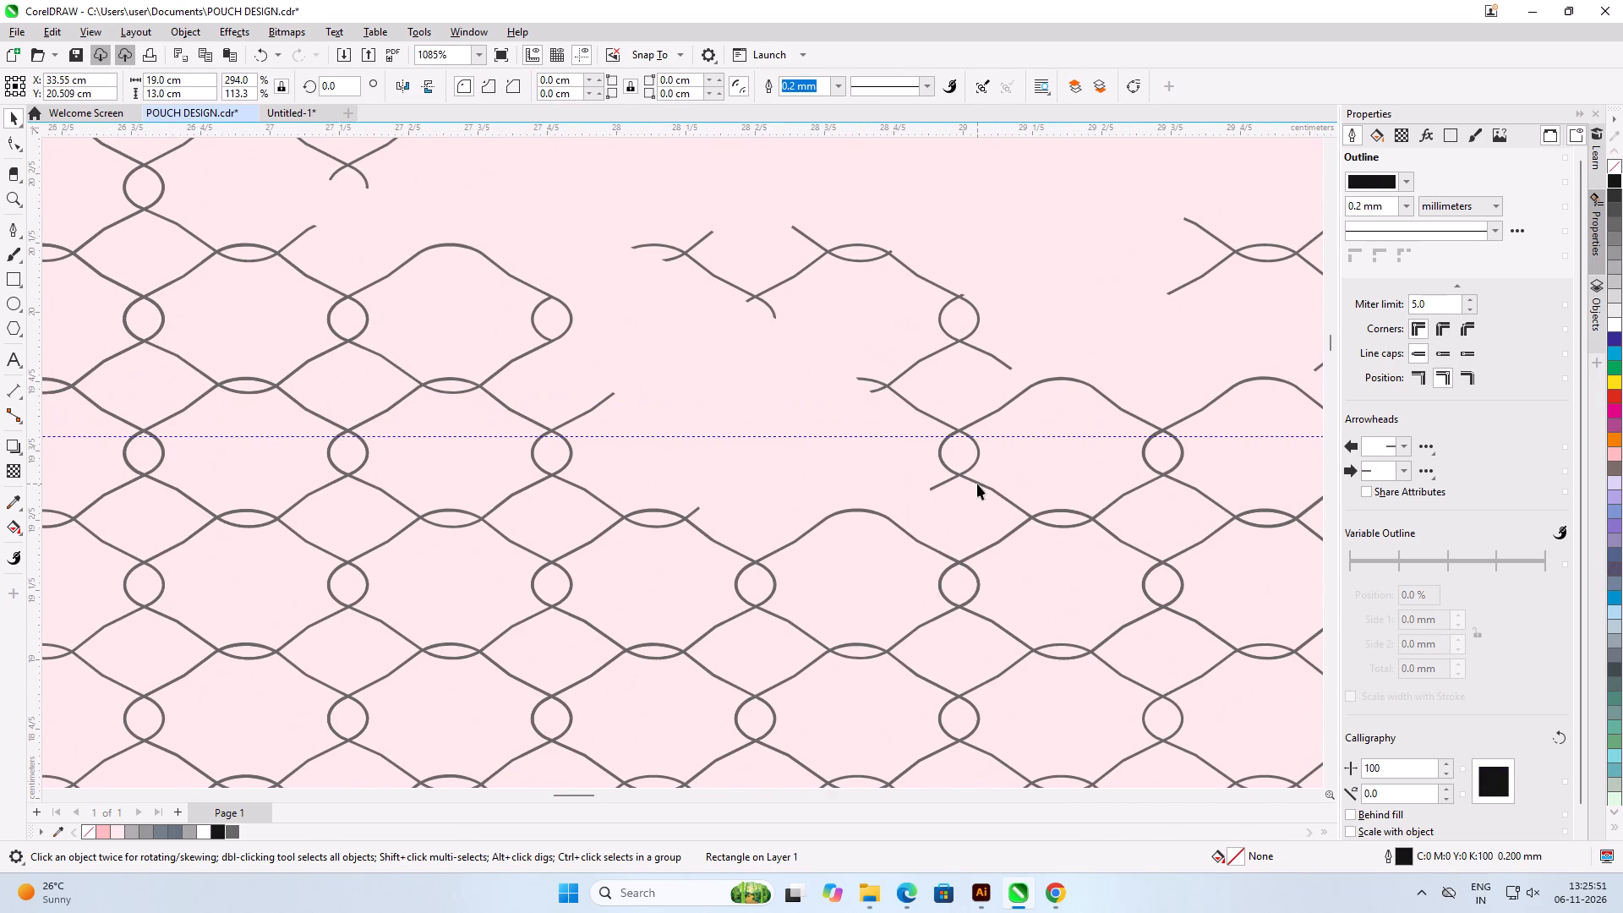
pyautogui.click(977, 484)
pyautogui.moveTo(990, 488); pyautogui.dragTo(746, 487)
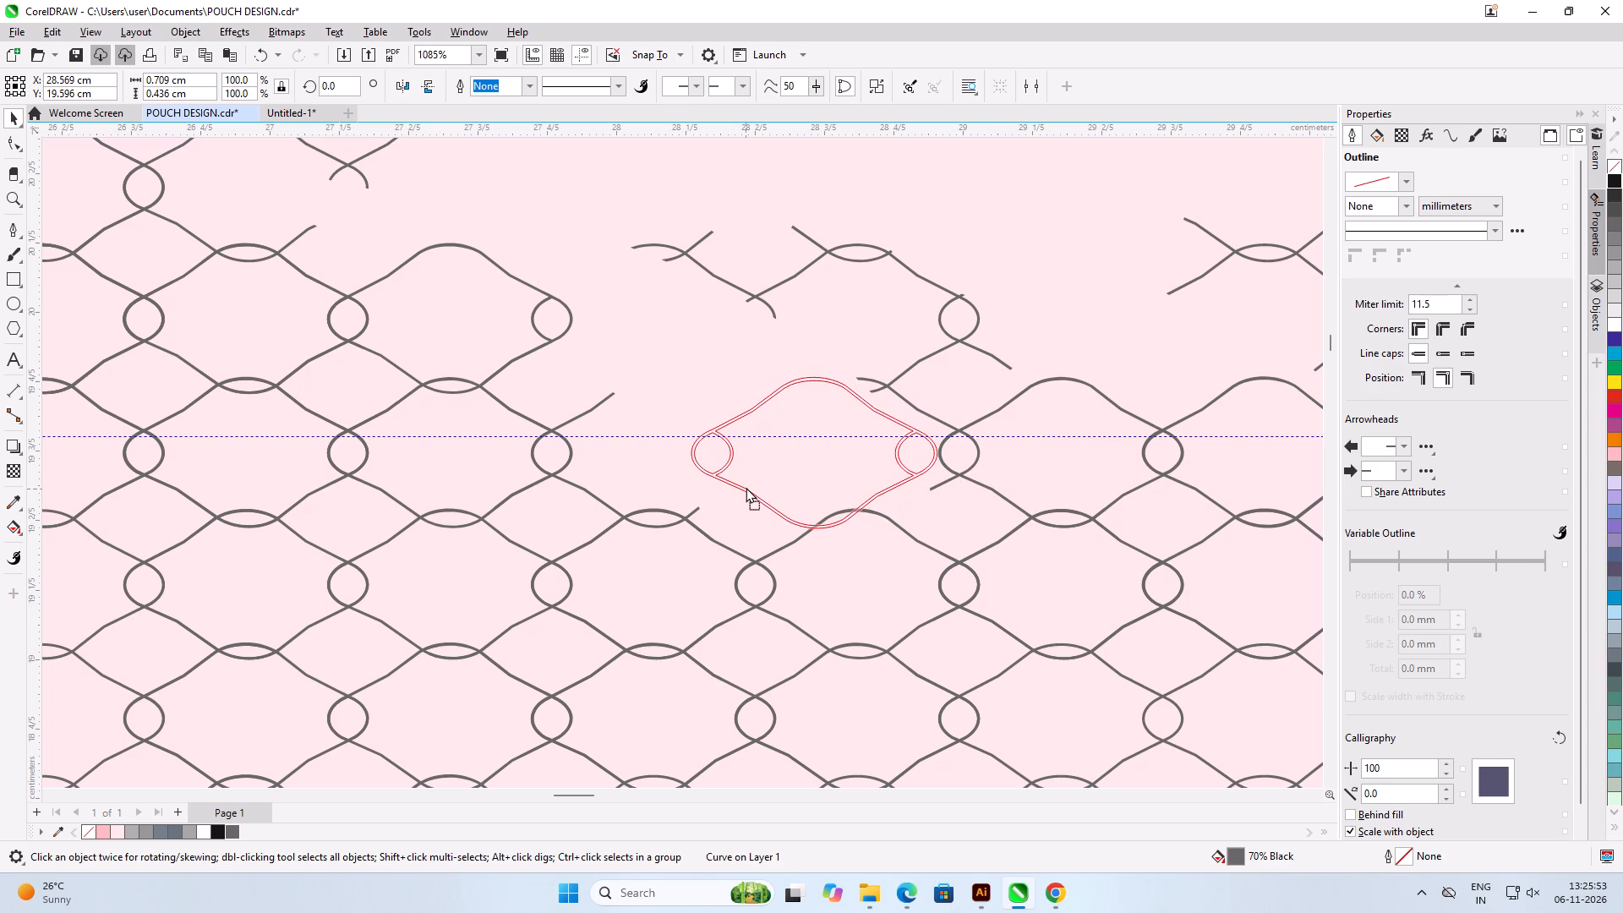
pyautogui.moveTo(746, 487); pyautogui.dragTo(580, 493)
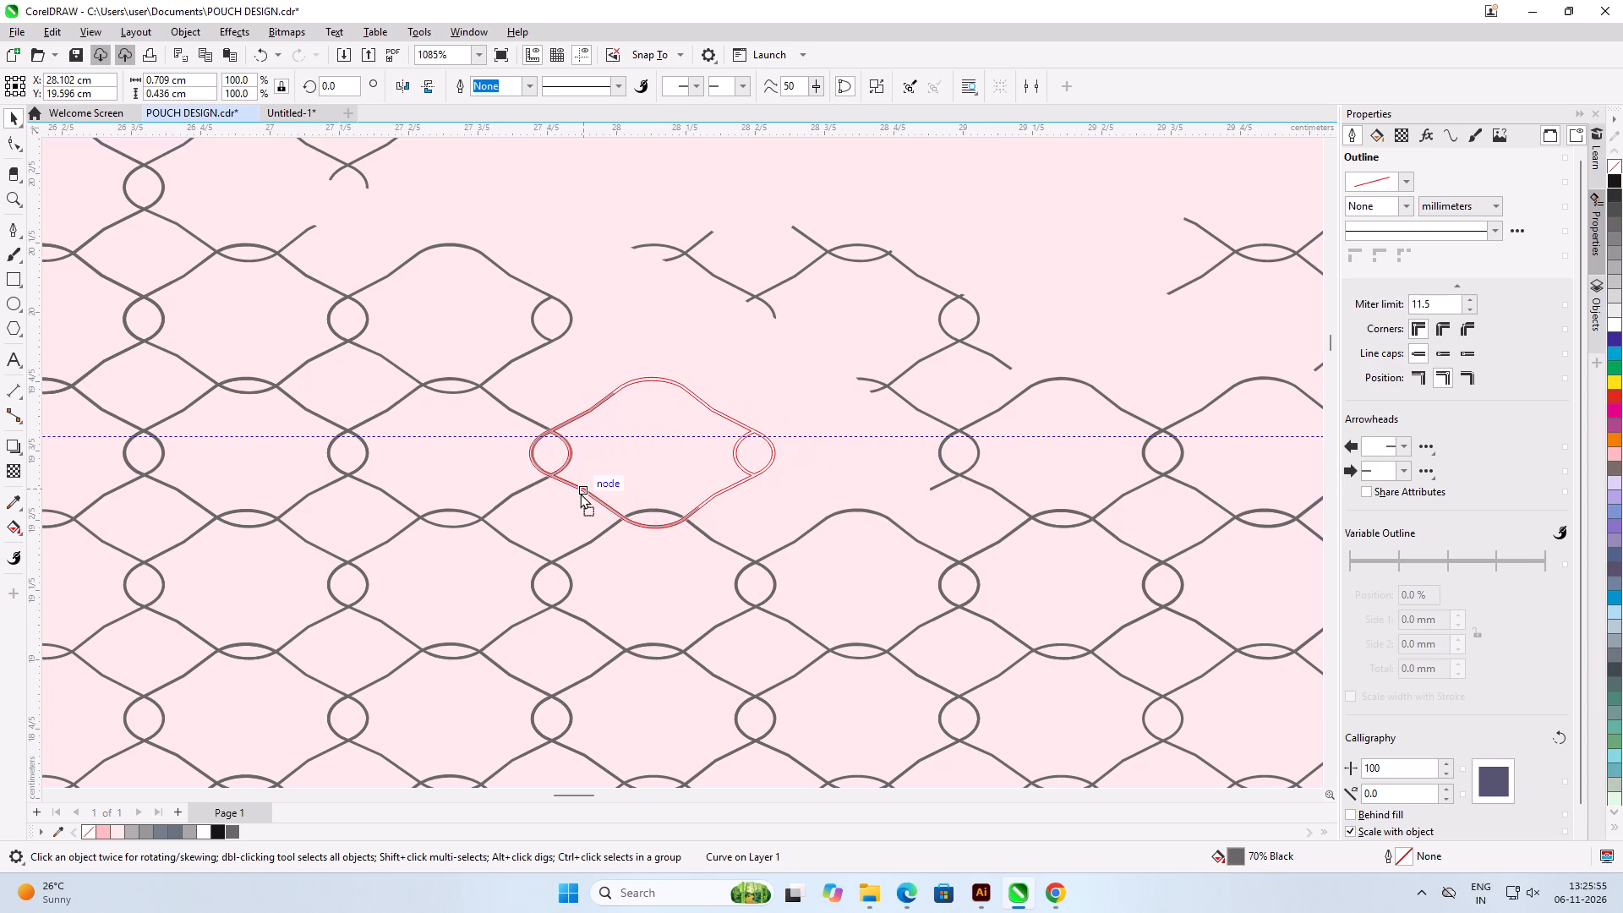
pyautogui.moveTo(580, 493); pyautogui.dragTo(585, 493)
pyautogui.keyDown('shift'); pyautogui.rightClick(585, 493); pyautogui.keyUp('shift')
# Shift the new copy slightly right to about X 28.107 cm, Y 19.596 cm, so it covers the broken strand end.
pyautogui.scroll(5, 650, 494)
pyautogui.scroll(5, 572, 174)
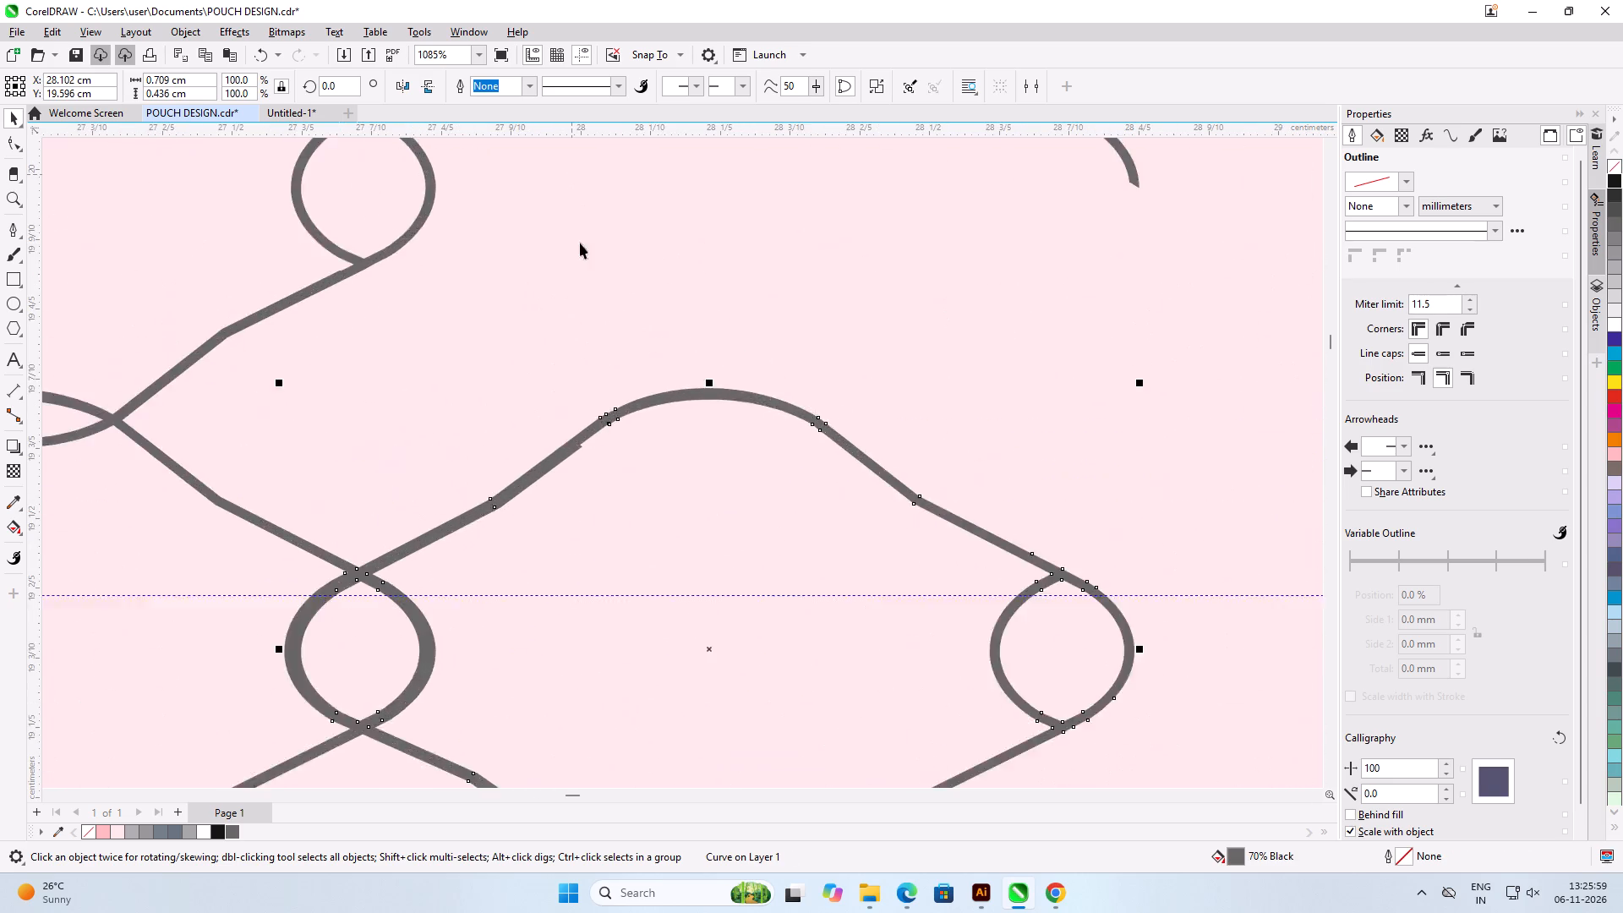
pyautogui.scroll(5, 580, 243)
pyautogui.scroll(-6, 637, 214)
pyautogui.scroll(11, 617, 342)
pyautogui.moveTo(615, 371); pyautogui.dragTo(619, 381)
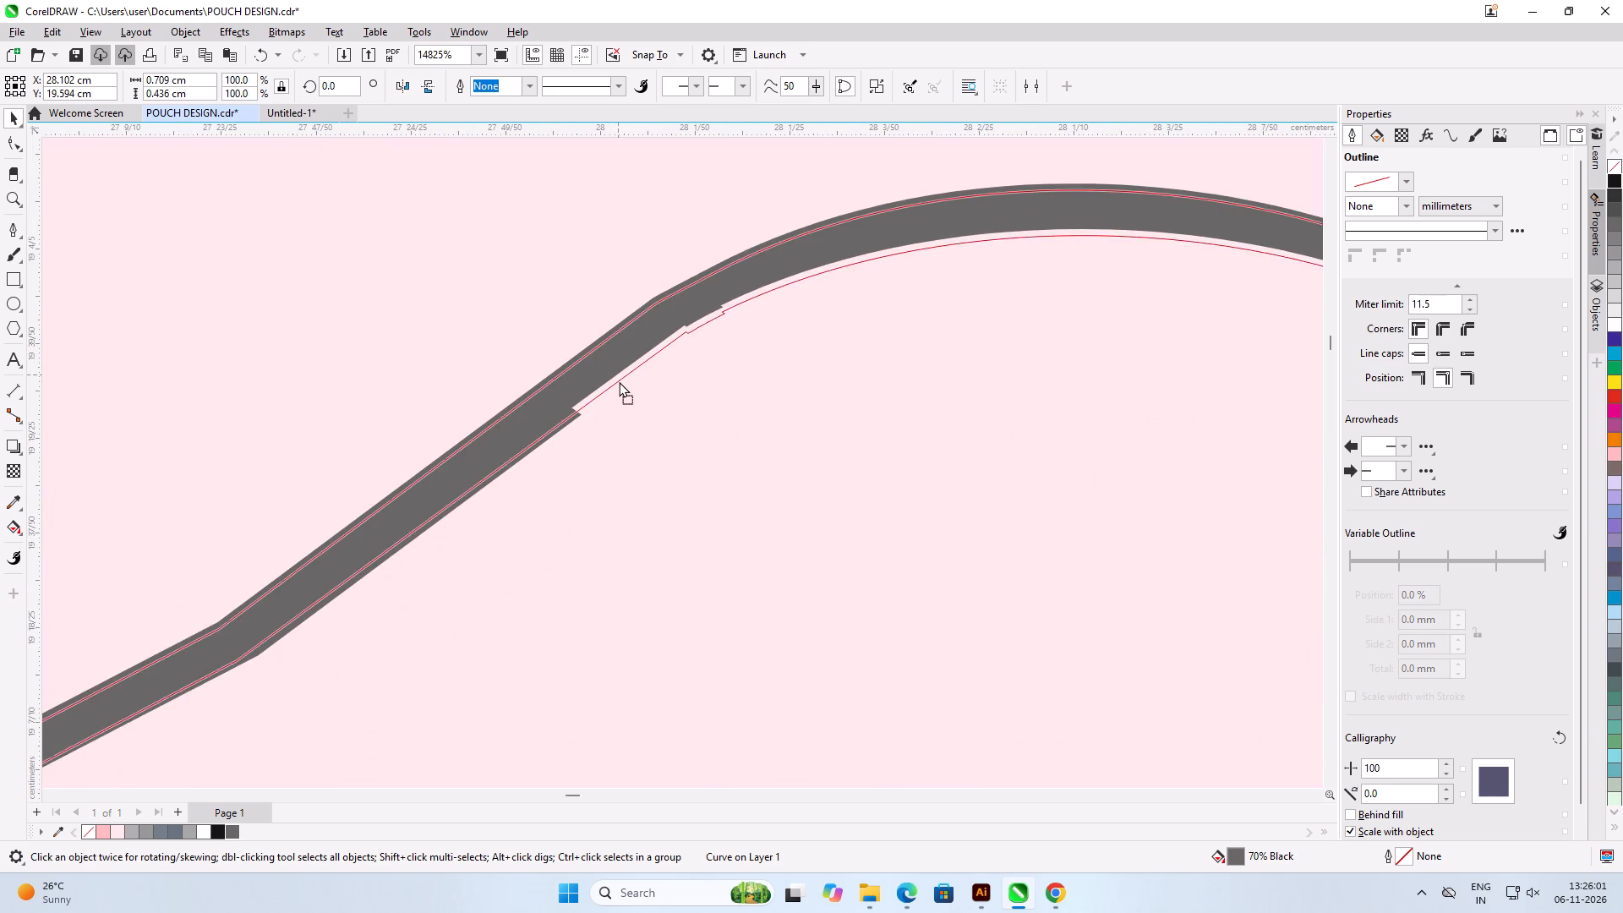
pyautogui.moveTo(619, 381); pyautogui.dragTo(637, 388)
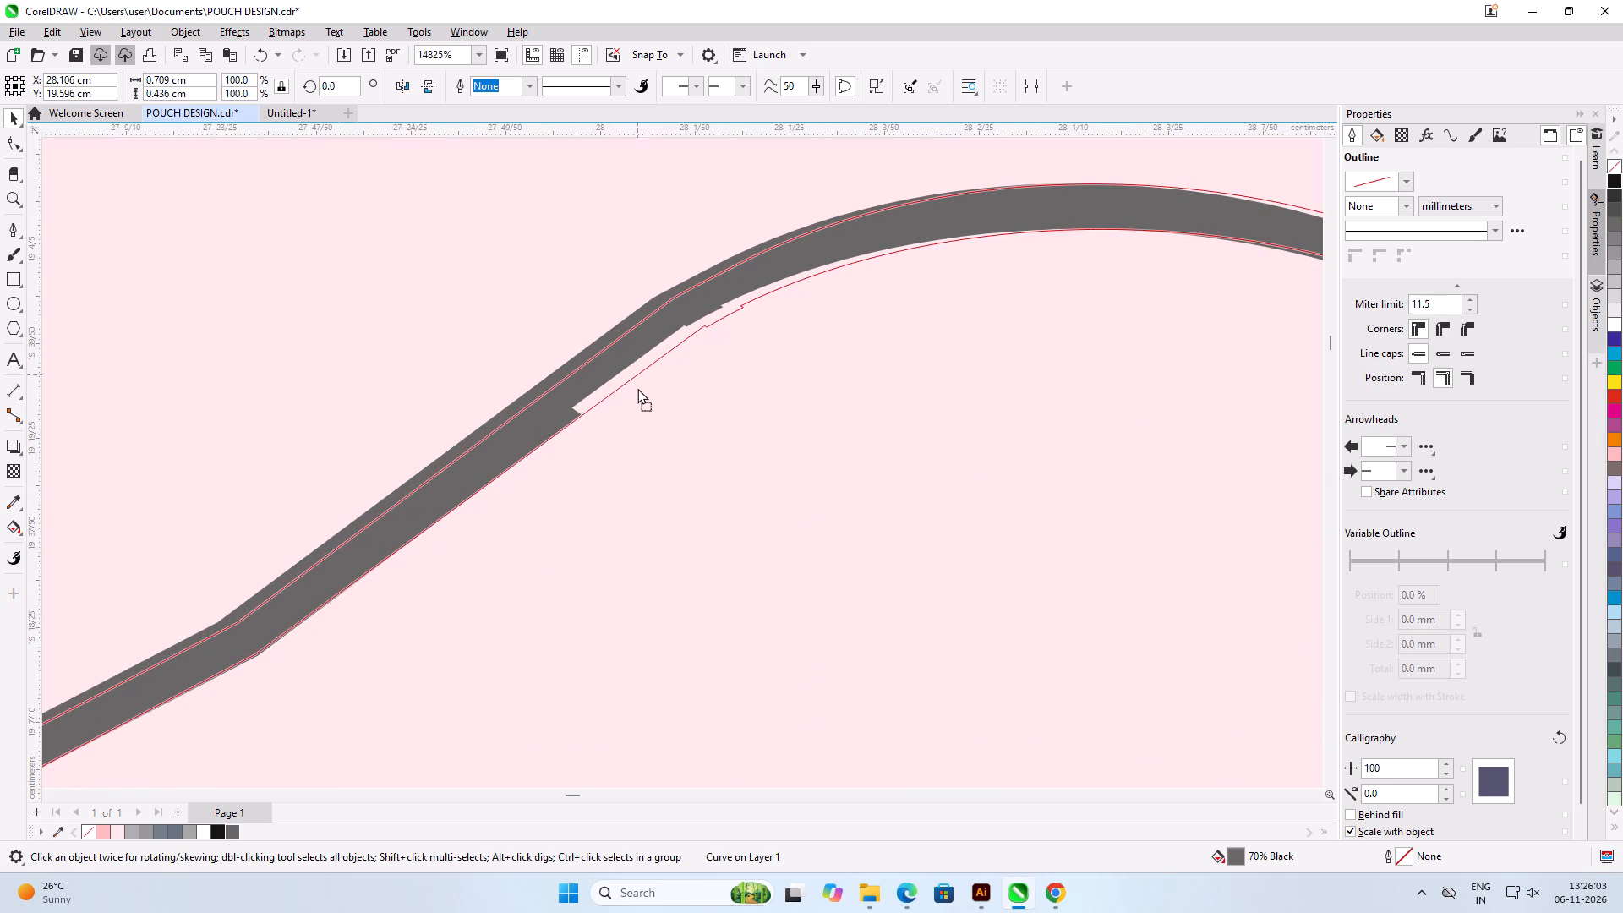
pyautogui.moveTo(637, 388); pyautogui.dragTo(639, 390)
pyautogui.scroll(-8, 797, 260)
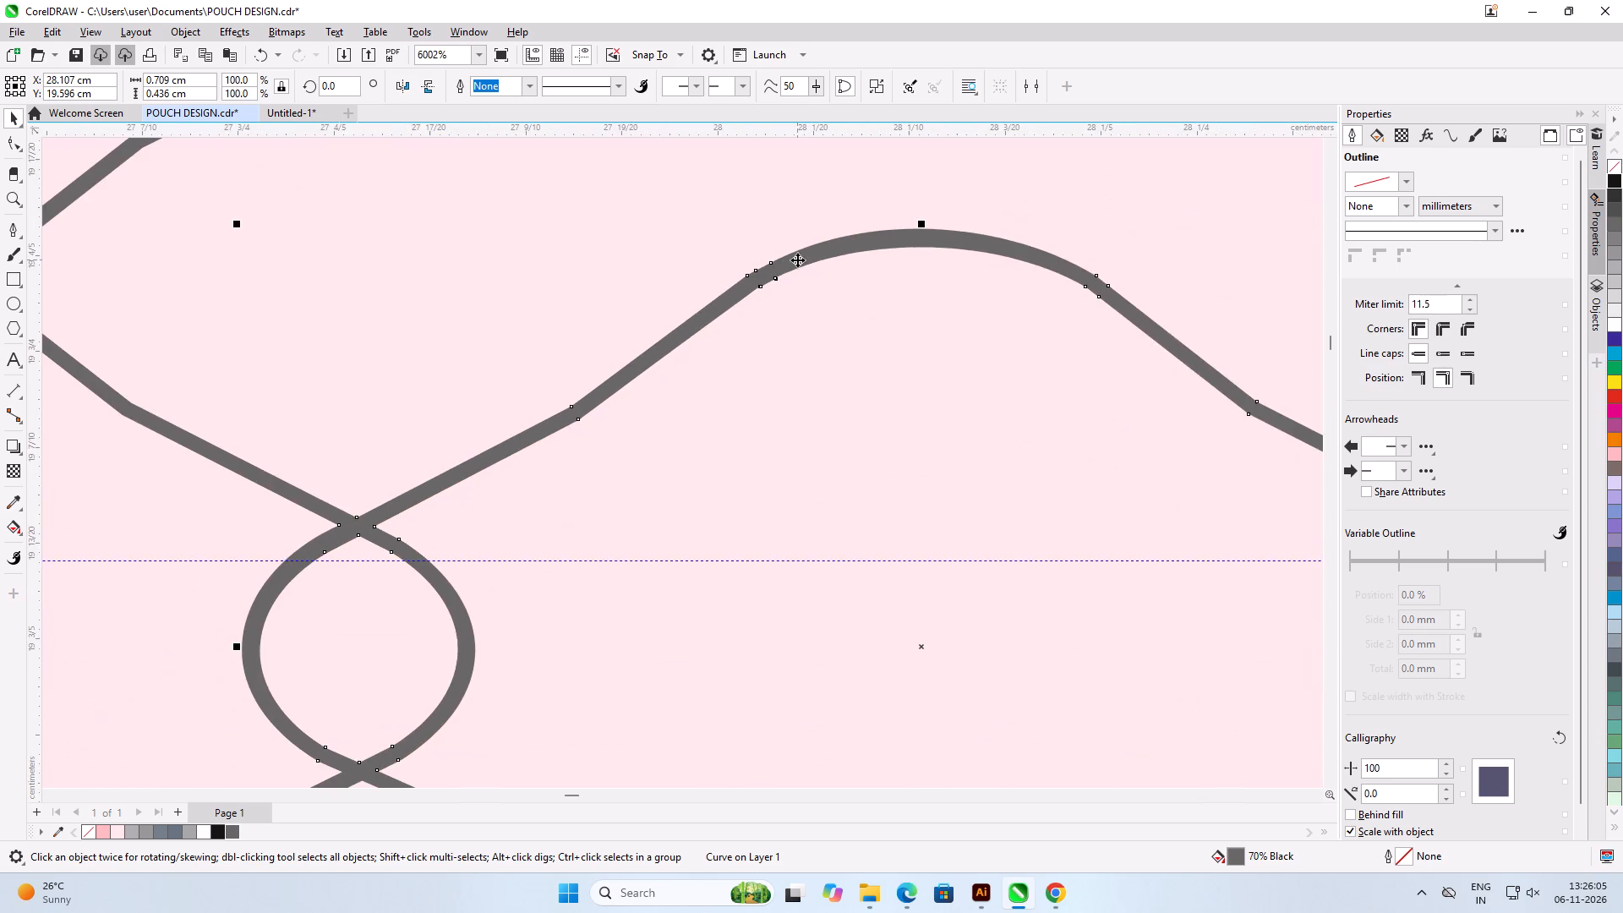
# Copy the mesh cell rightward to about X 28.693 cm, Y 19.596 cm, joining the loops on both sides of the gap.
pyautogui.scroll(-8, 274, 252)
pyautogui.scroll(2, 746, 299)
pyautogui.scroll(-6, 416, 299)
pyautogui.scroll(5, 810, 305)
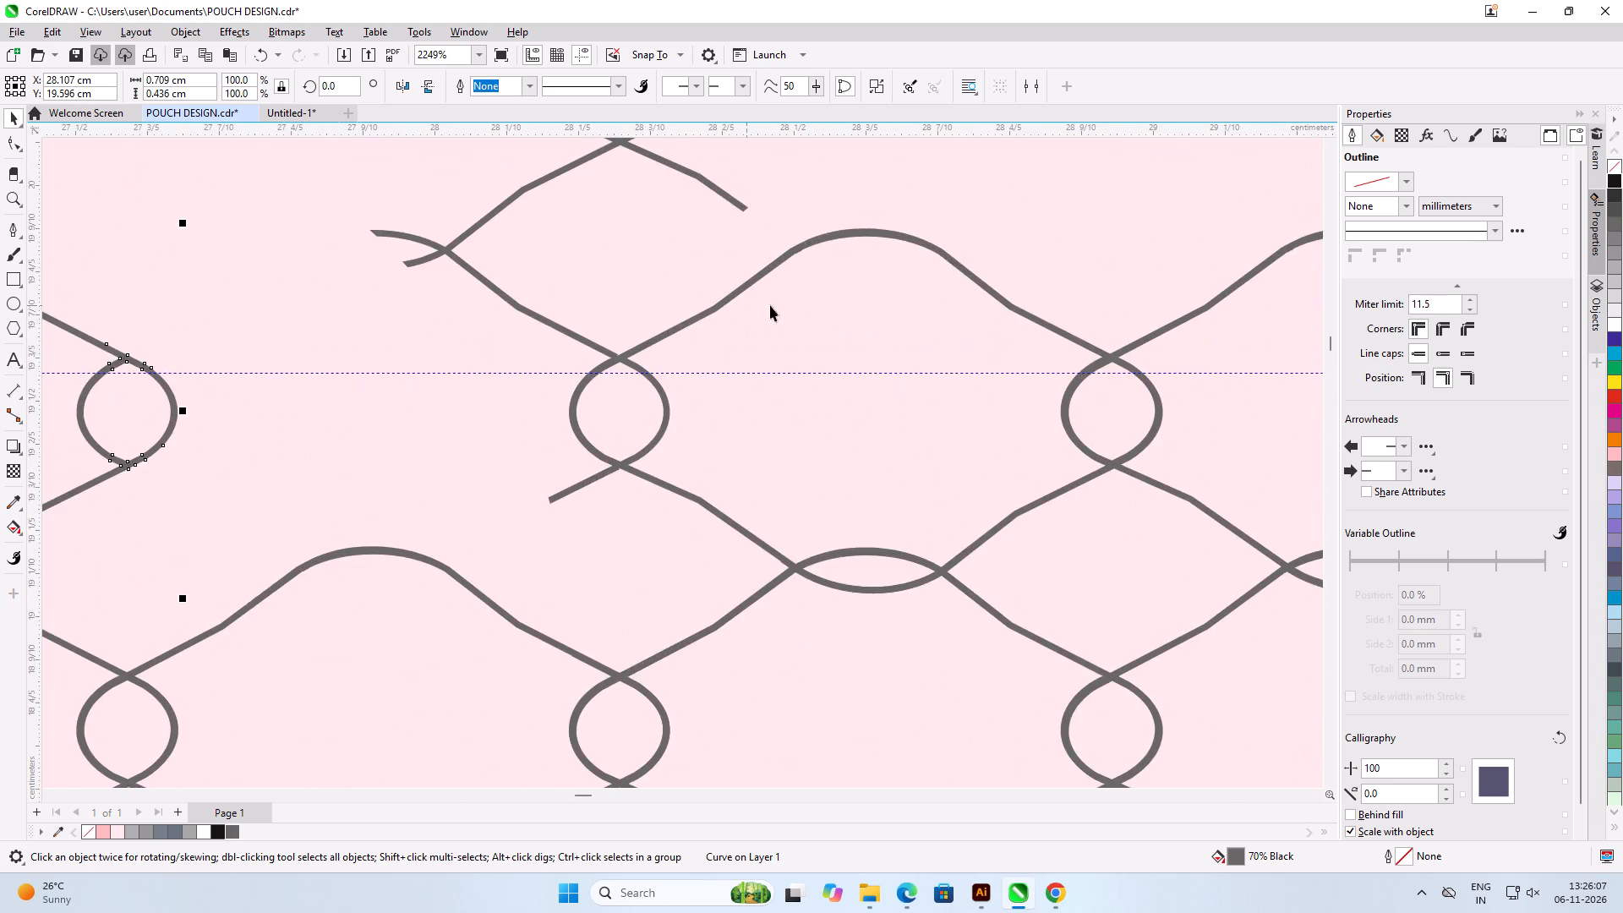
pyautogui.scroll(-5, 445, 311)
pyautogui.scroll(5, 159, 271)
pyautogui.scroll(5, 409, 297)
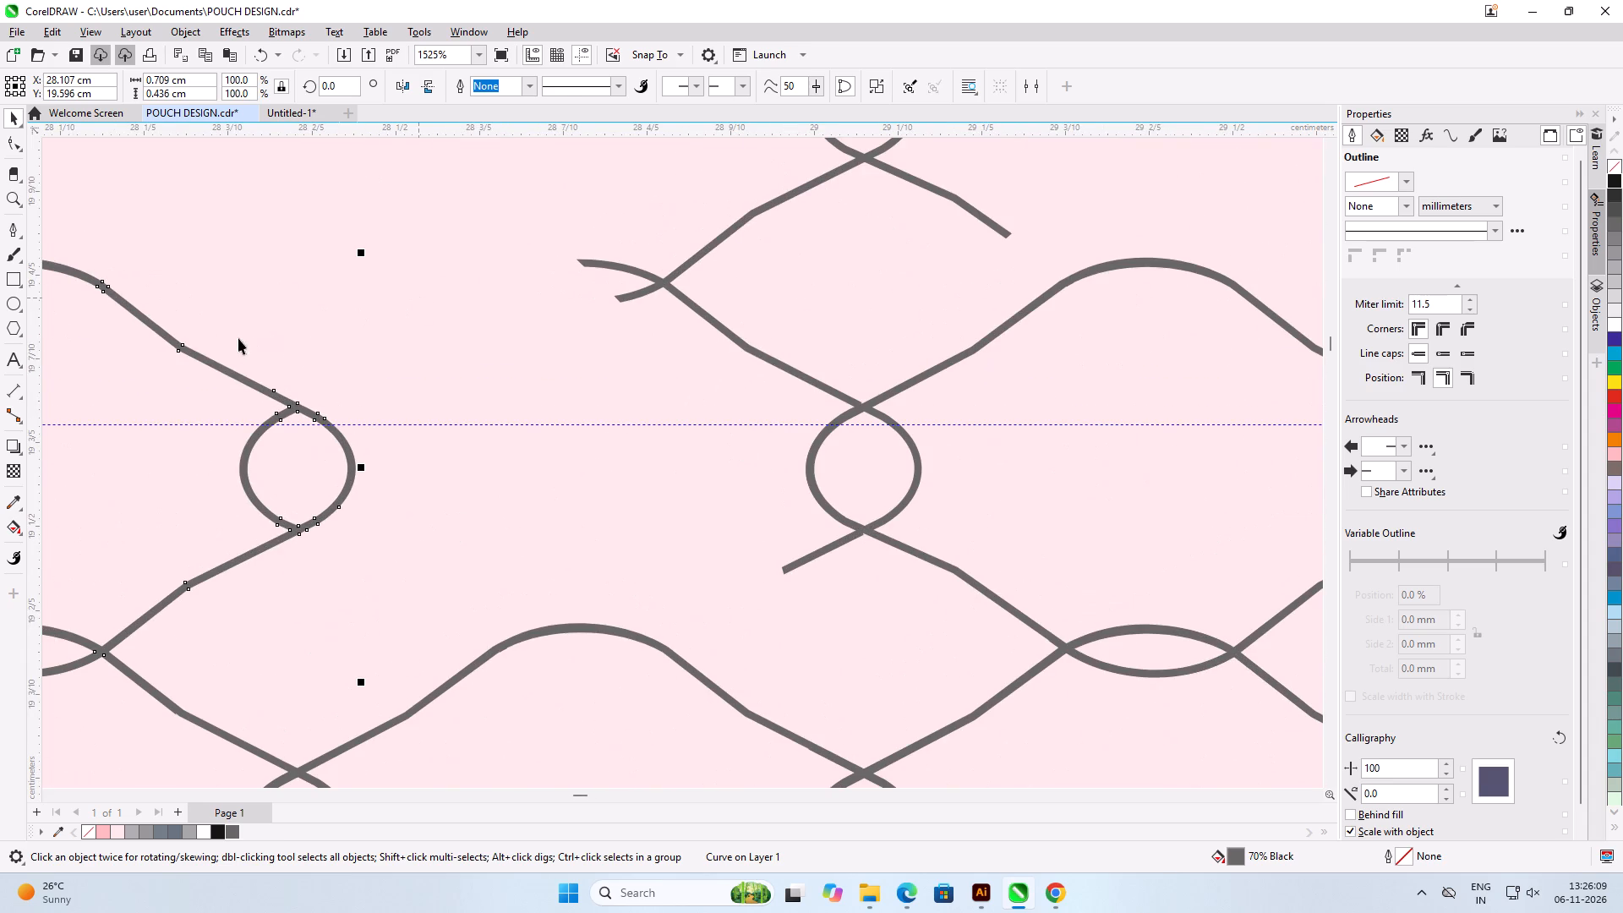
pyautogui.moveTo(221, 366); pyautogui.dragTo(779, 407)
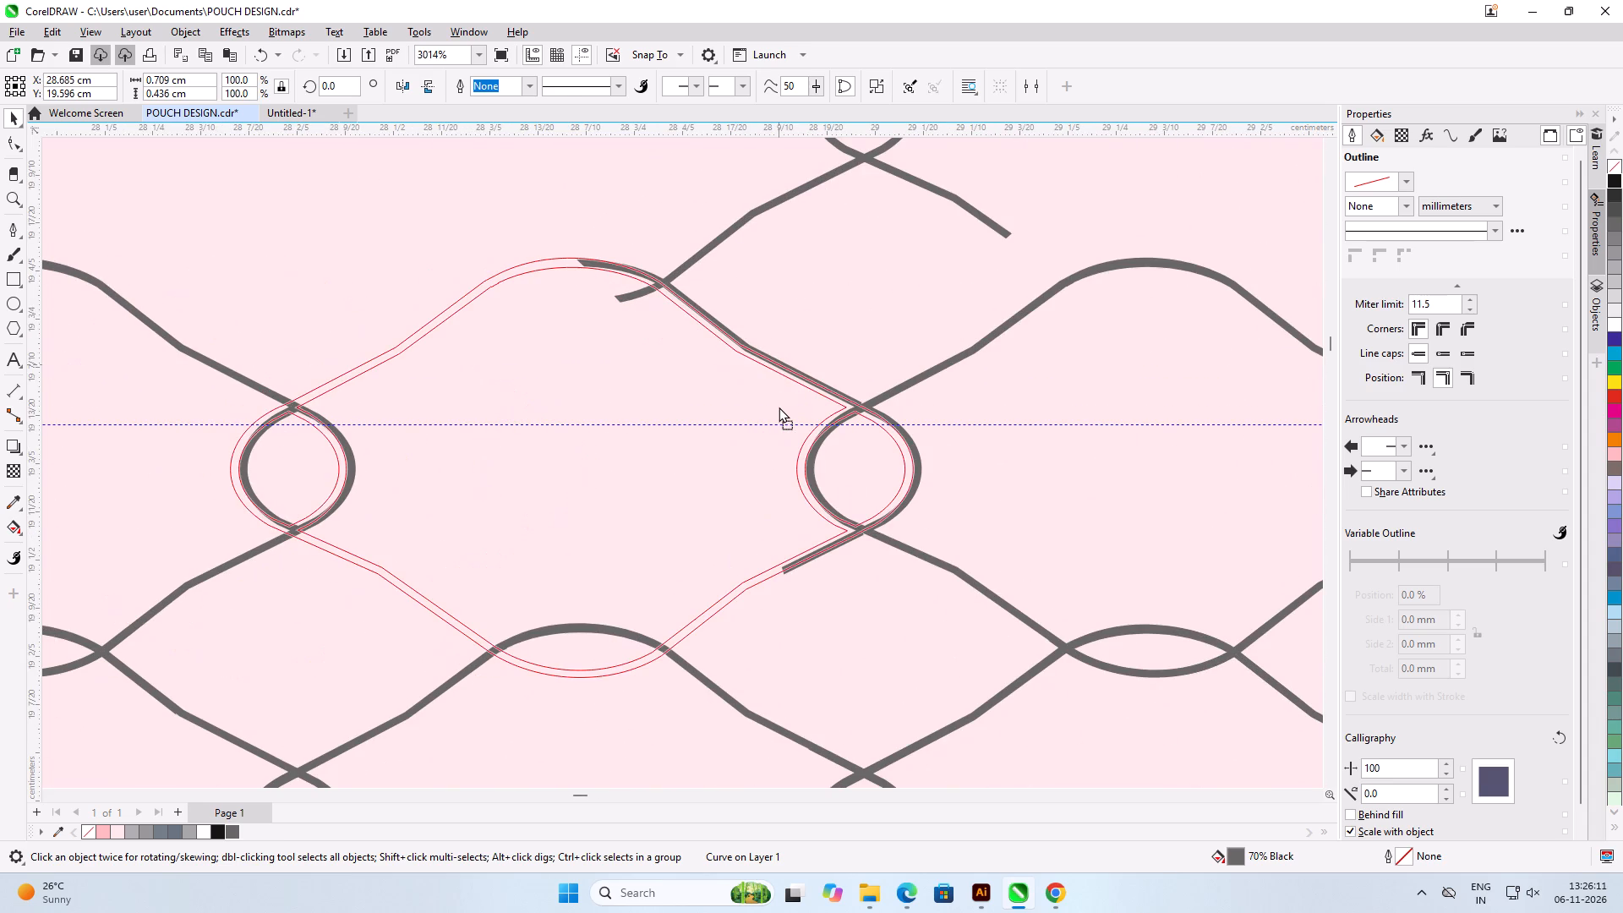
pyautogui.moveTo(779, 407); pyautogui.dragTo(790, 407)
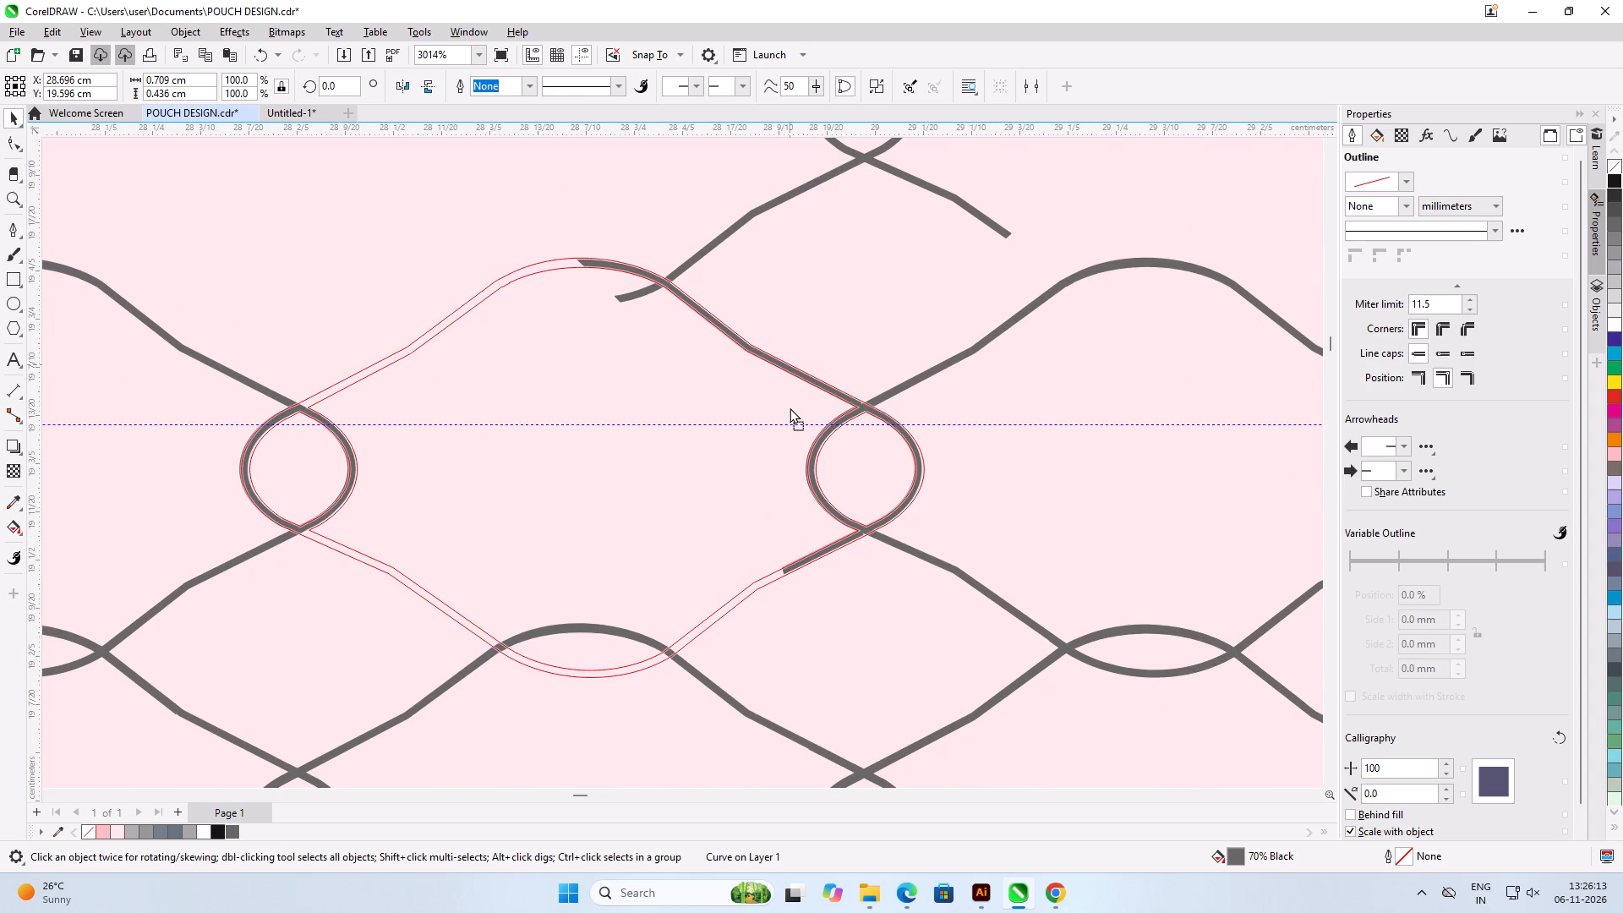
pyautogui.moveTo(790, 407); pyautogui.dragTo(790, 407)
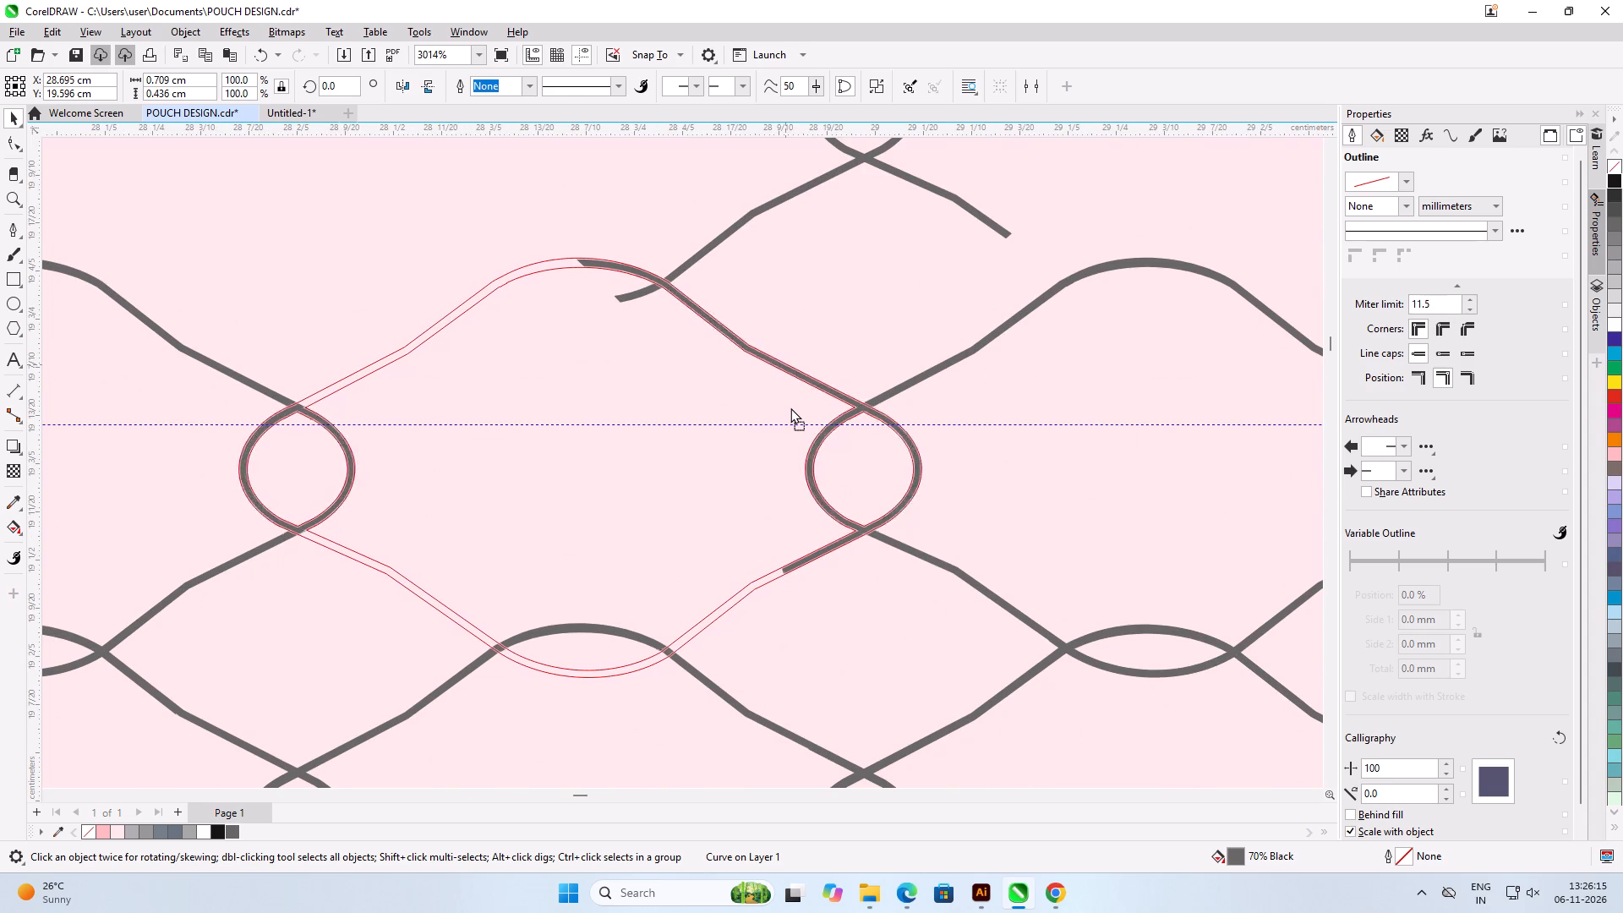
pyautogui.moveTo(790, 407); pyautogui.dragTo(788, 408)
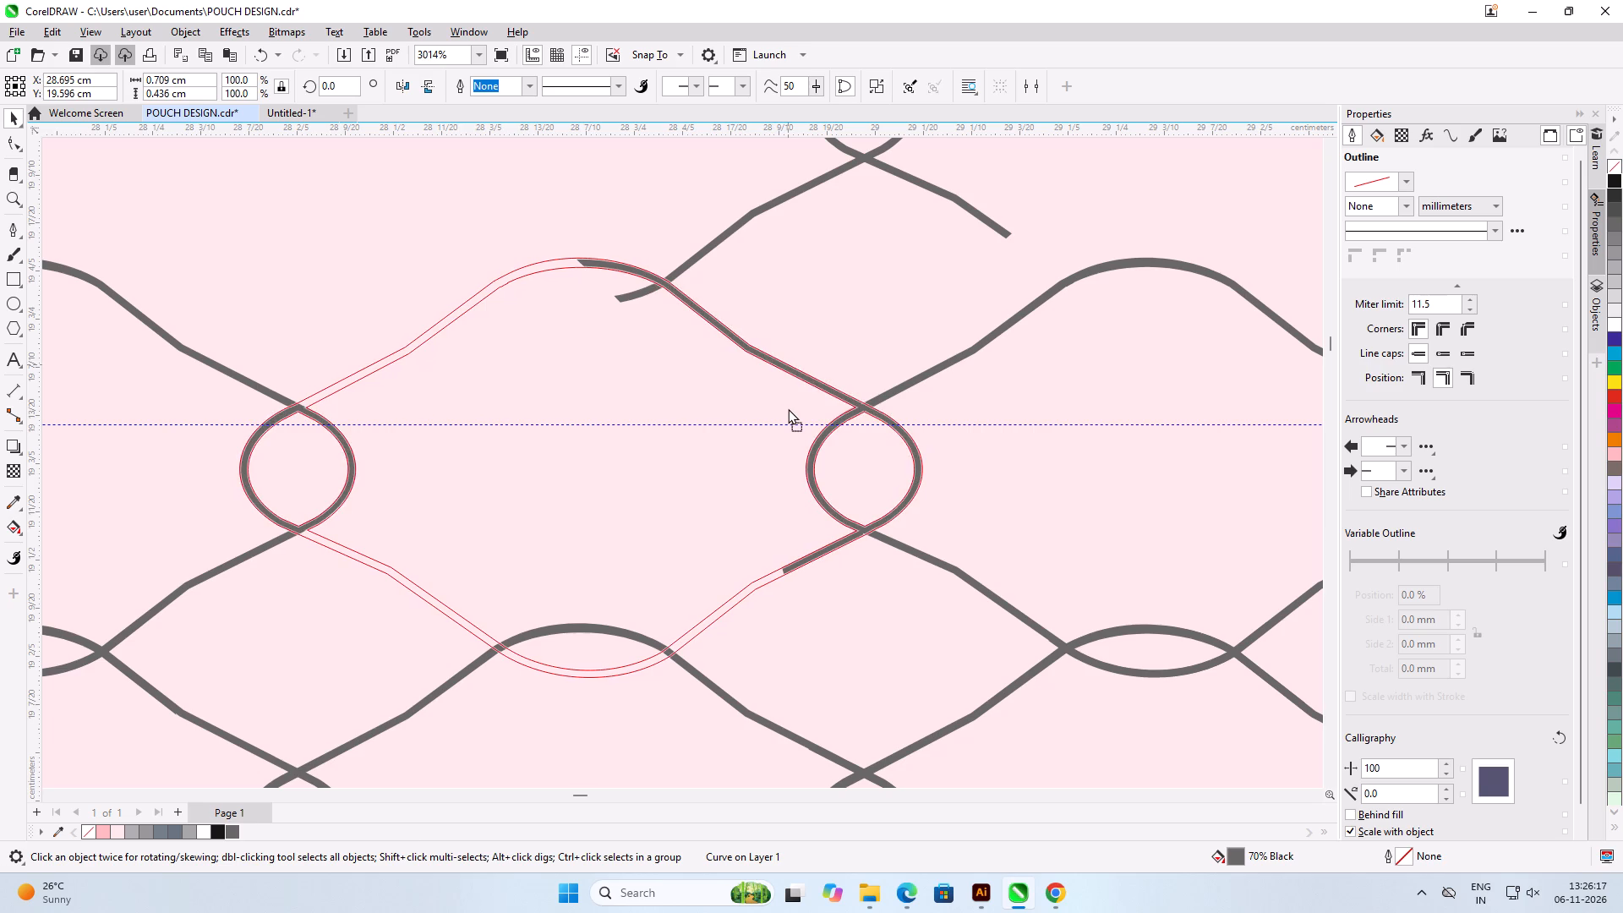
pyautogui.moveTo(788, 408); pyautogui.dragTo(786, 408)
pyautogui.keyDown('shift'); pyautogui.rightClick(786, 408); pyautogui.keyUp('shift')
# Fine-tune the new copy at about X 28.693 cm, Y 19.596 cm, so its lower-right strand covers the old strand's end.
pyautogui.click(750, 468)
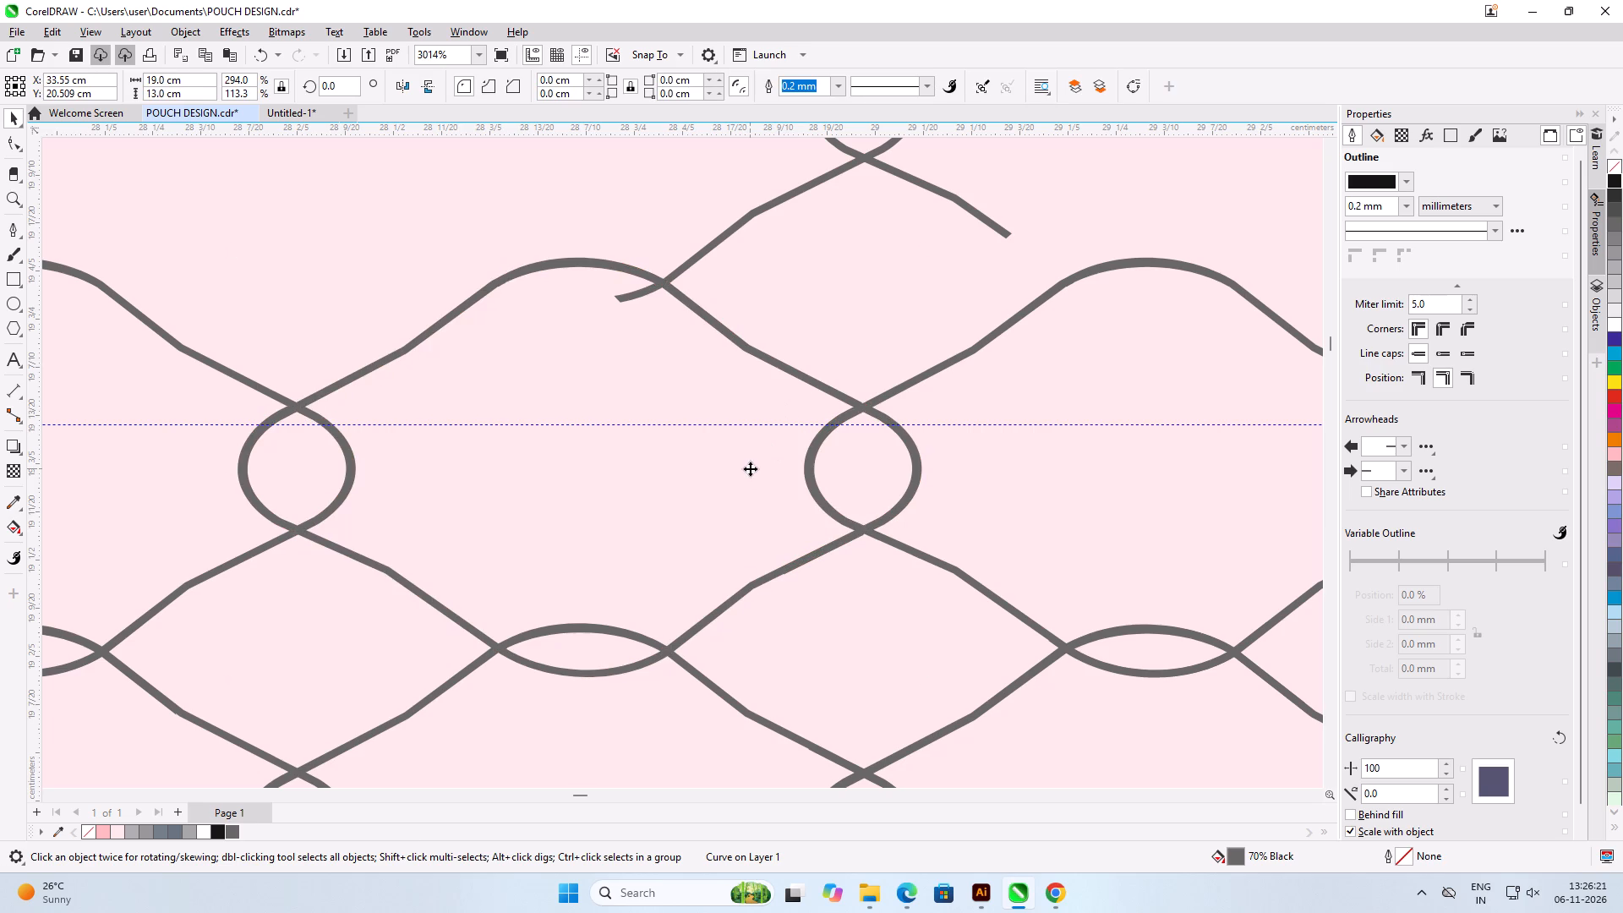
pyautogui.scroll(5, 790, 628)
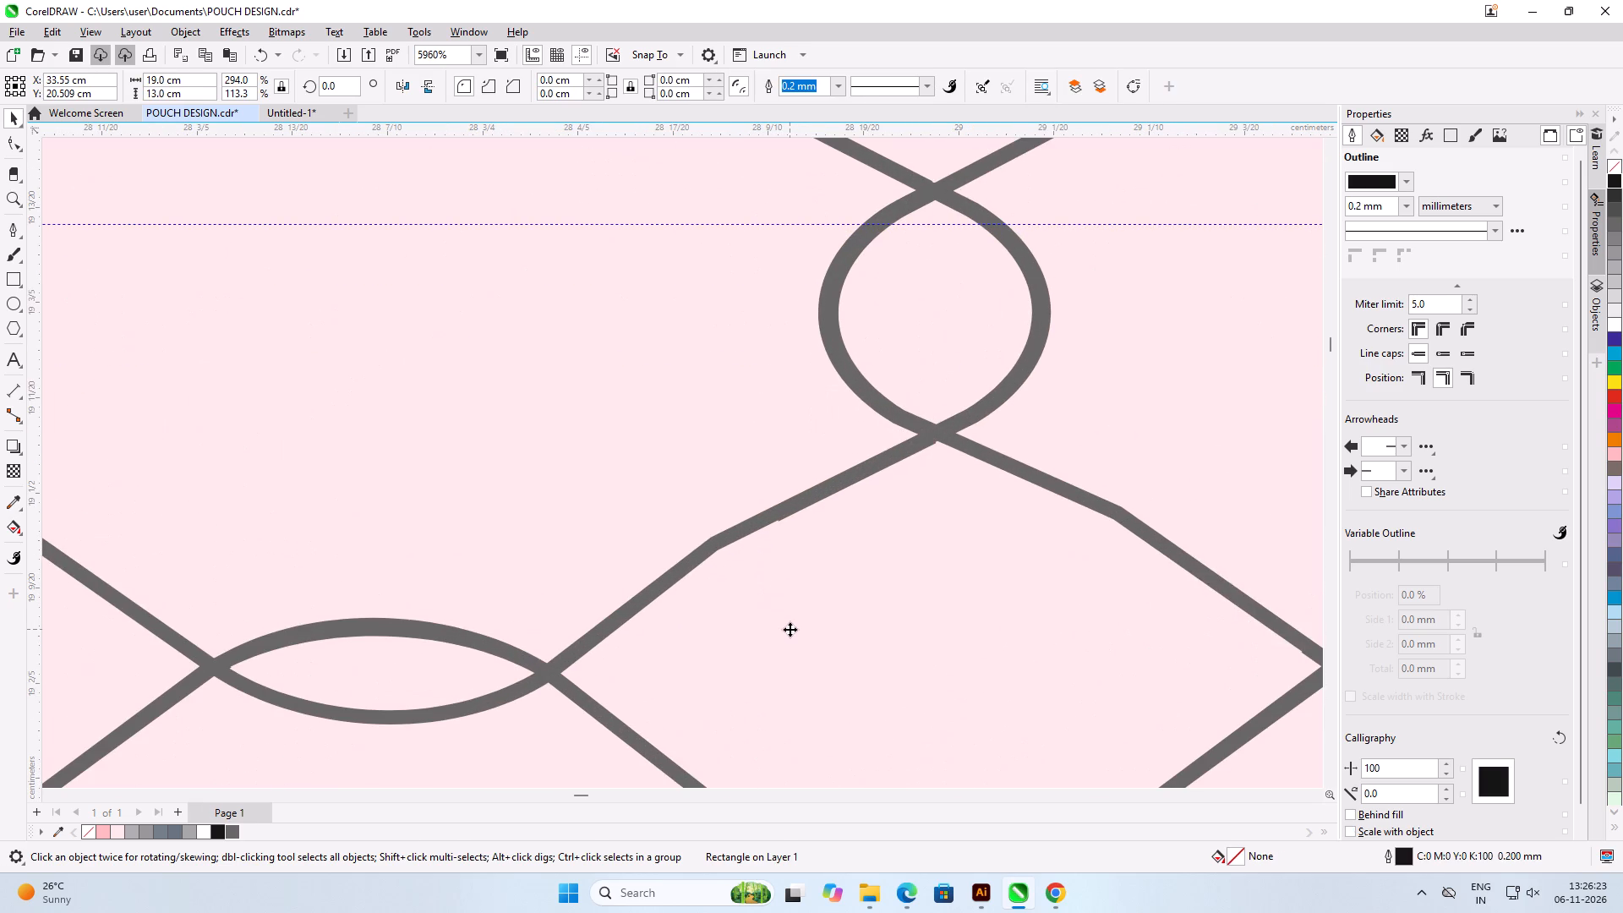
pyautogui.click(765, 522)
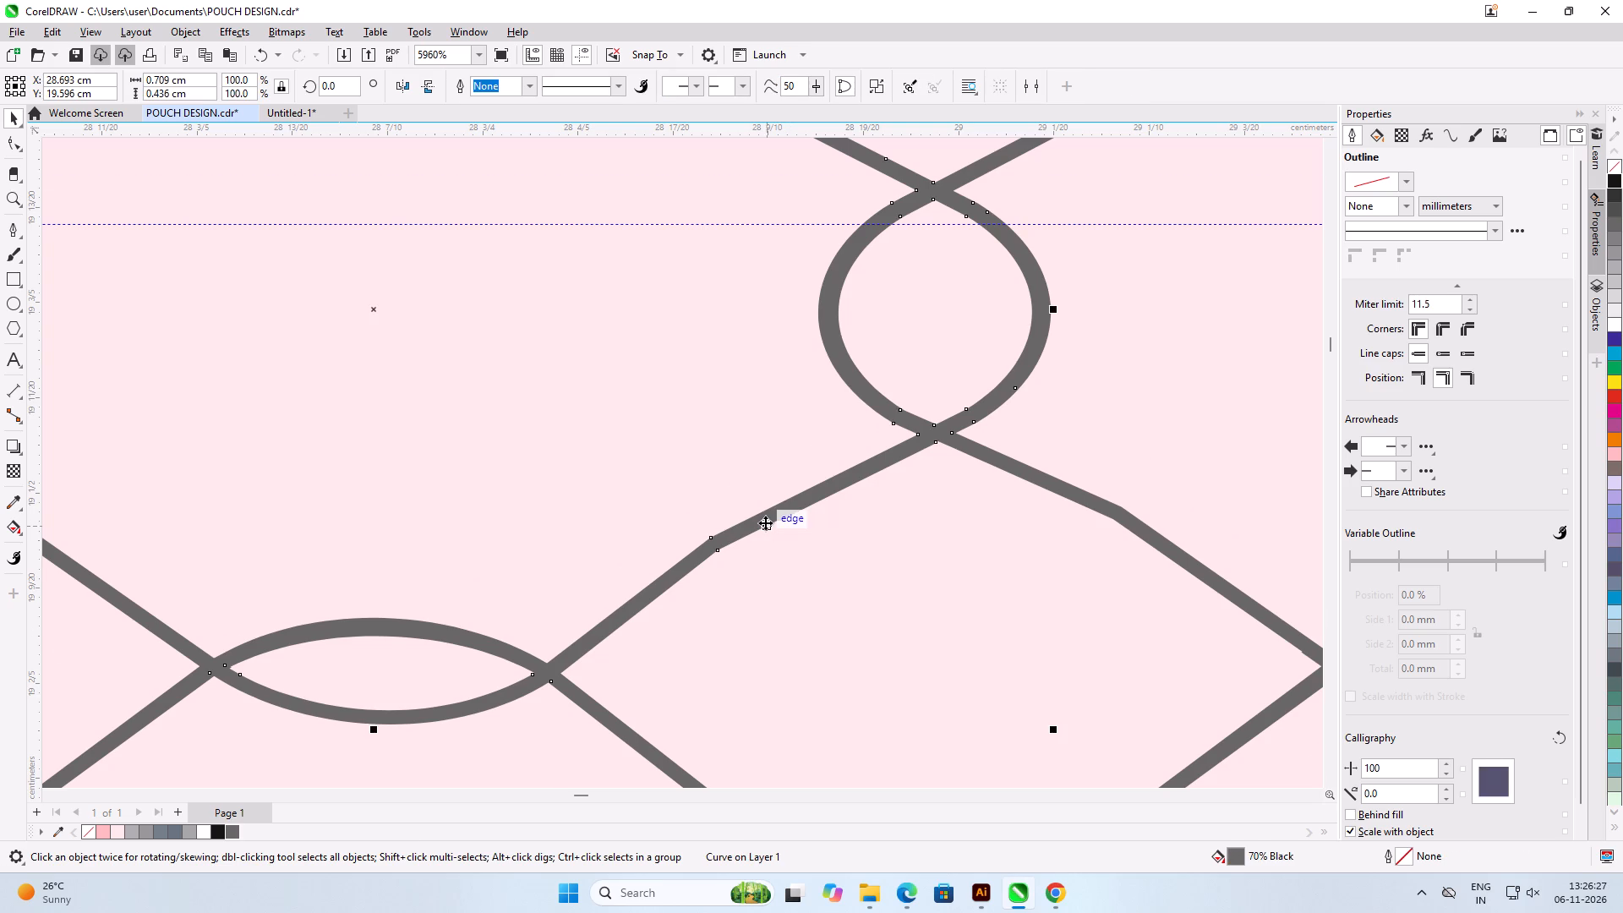
pyautogui.scroll(12, 765, 522)
pyautogui.click(765, 528)
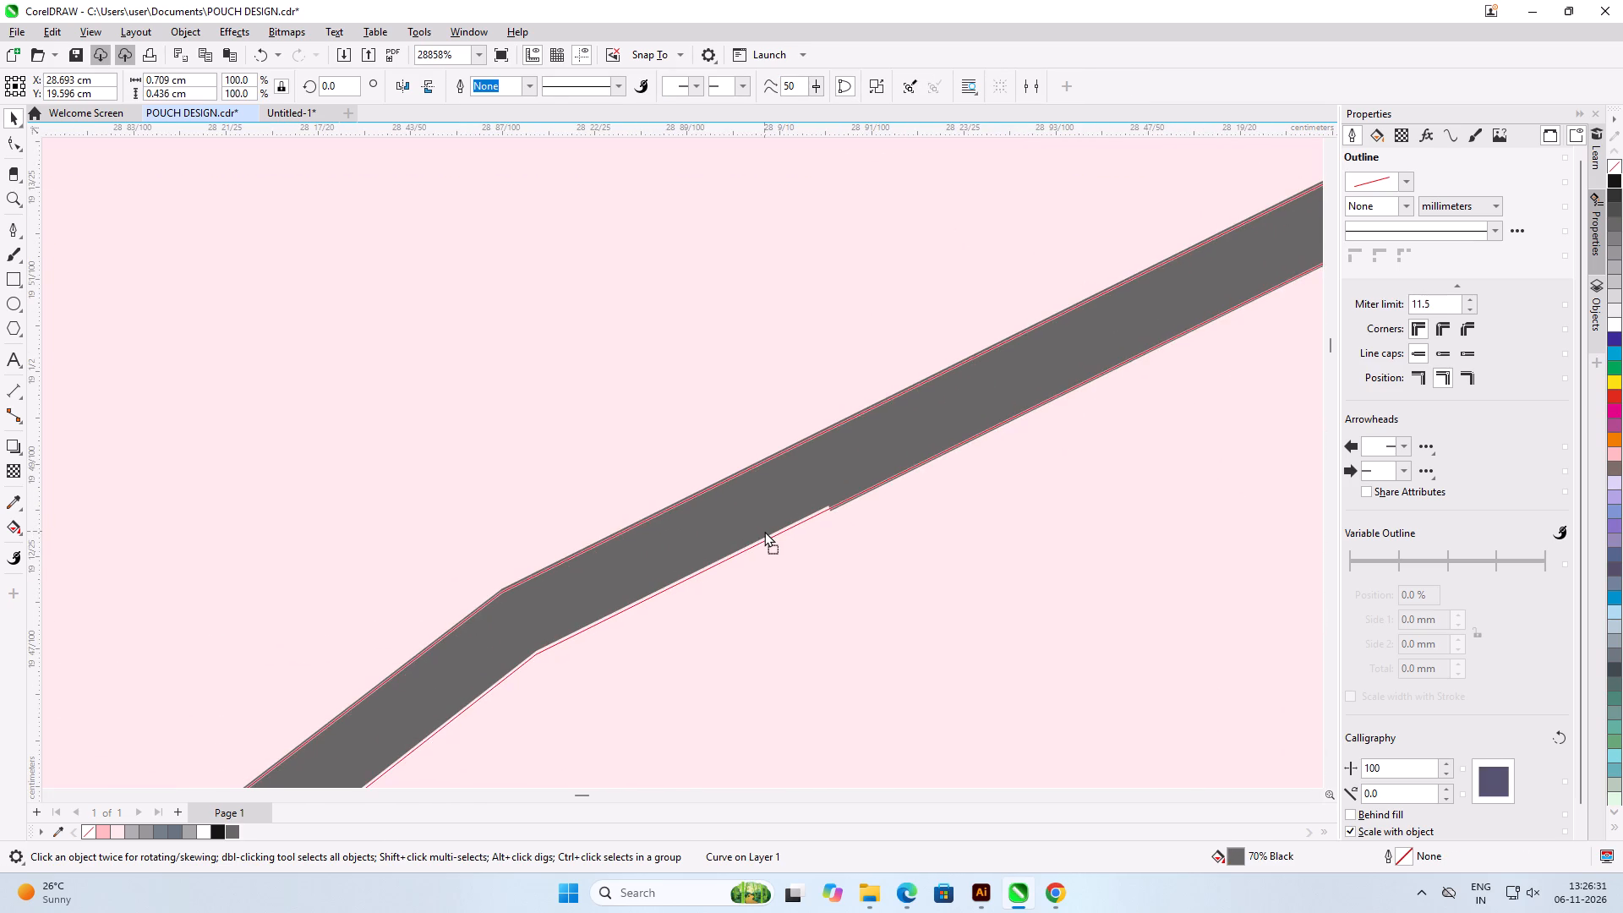
pyautogui.scroll(-8, 783, 521)
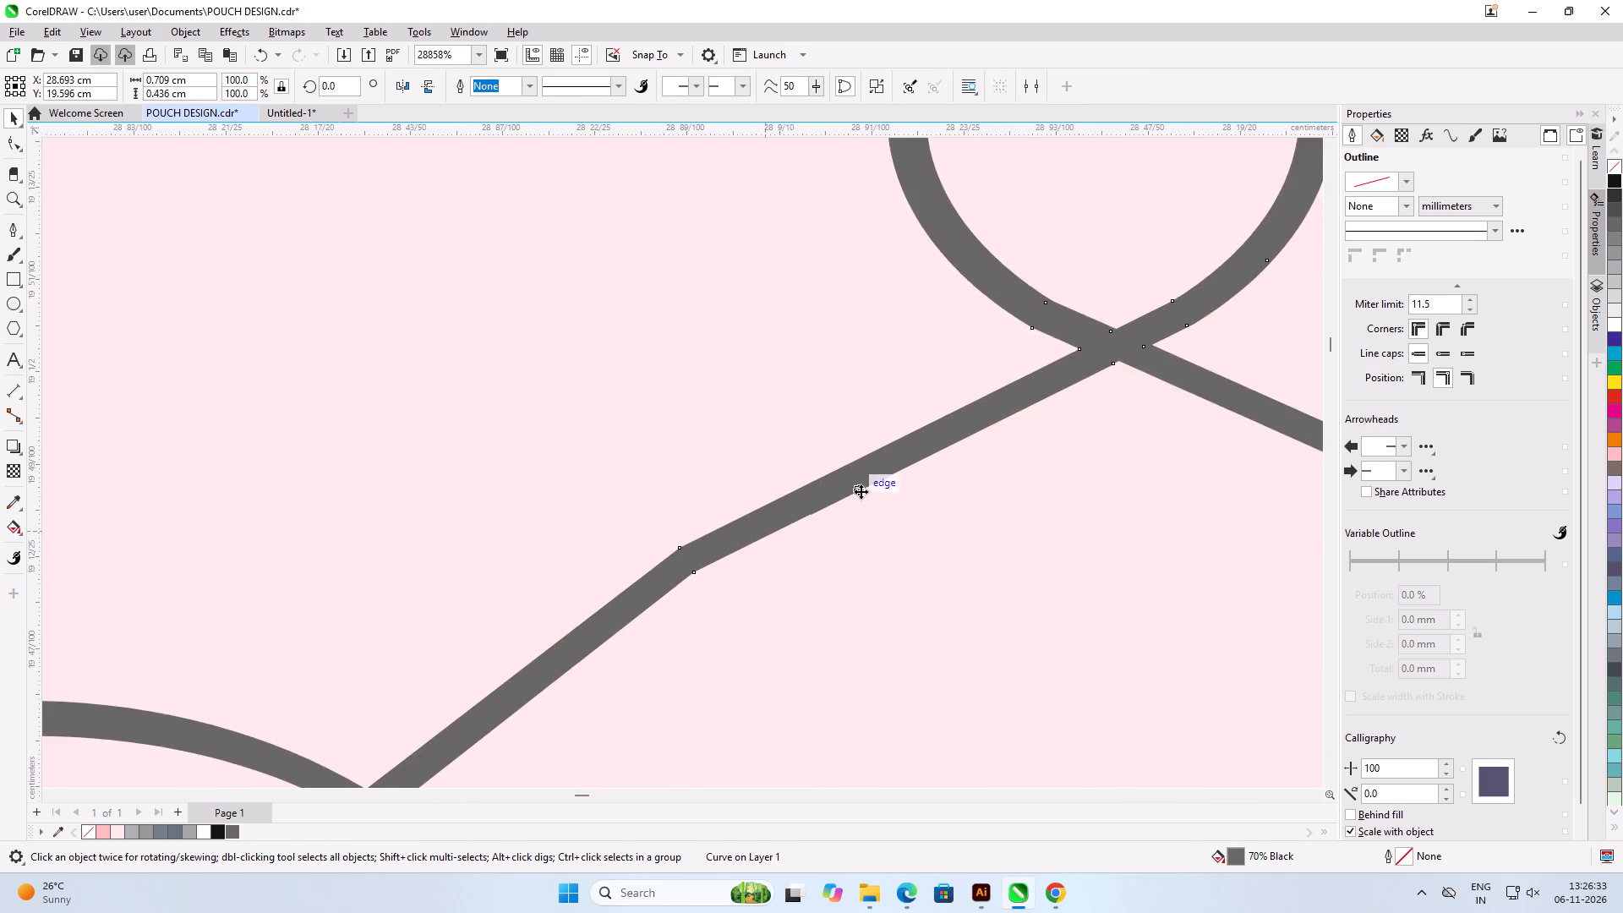
pyautogui.scroll(-7, 861, 491)
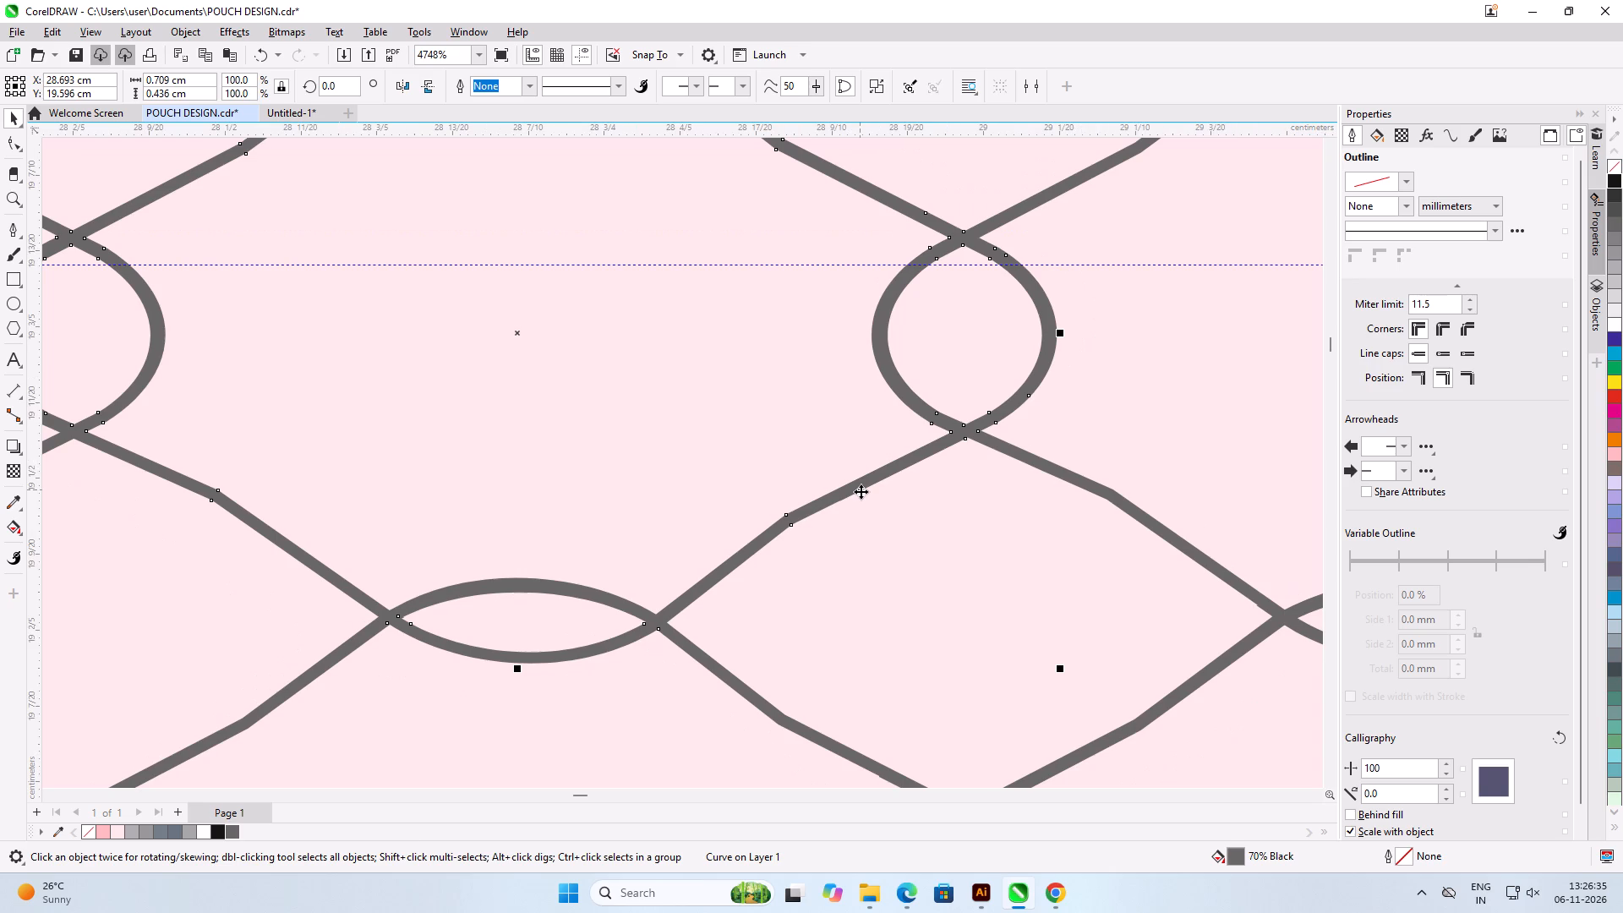